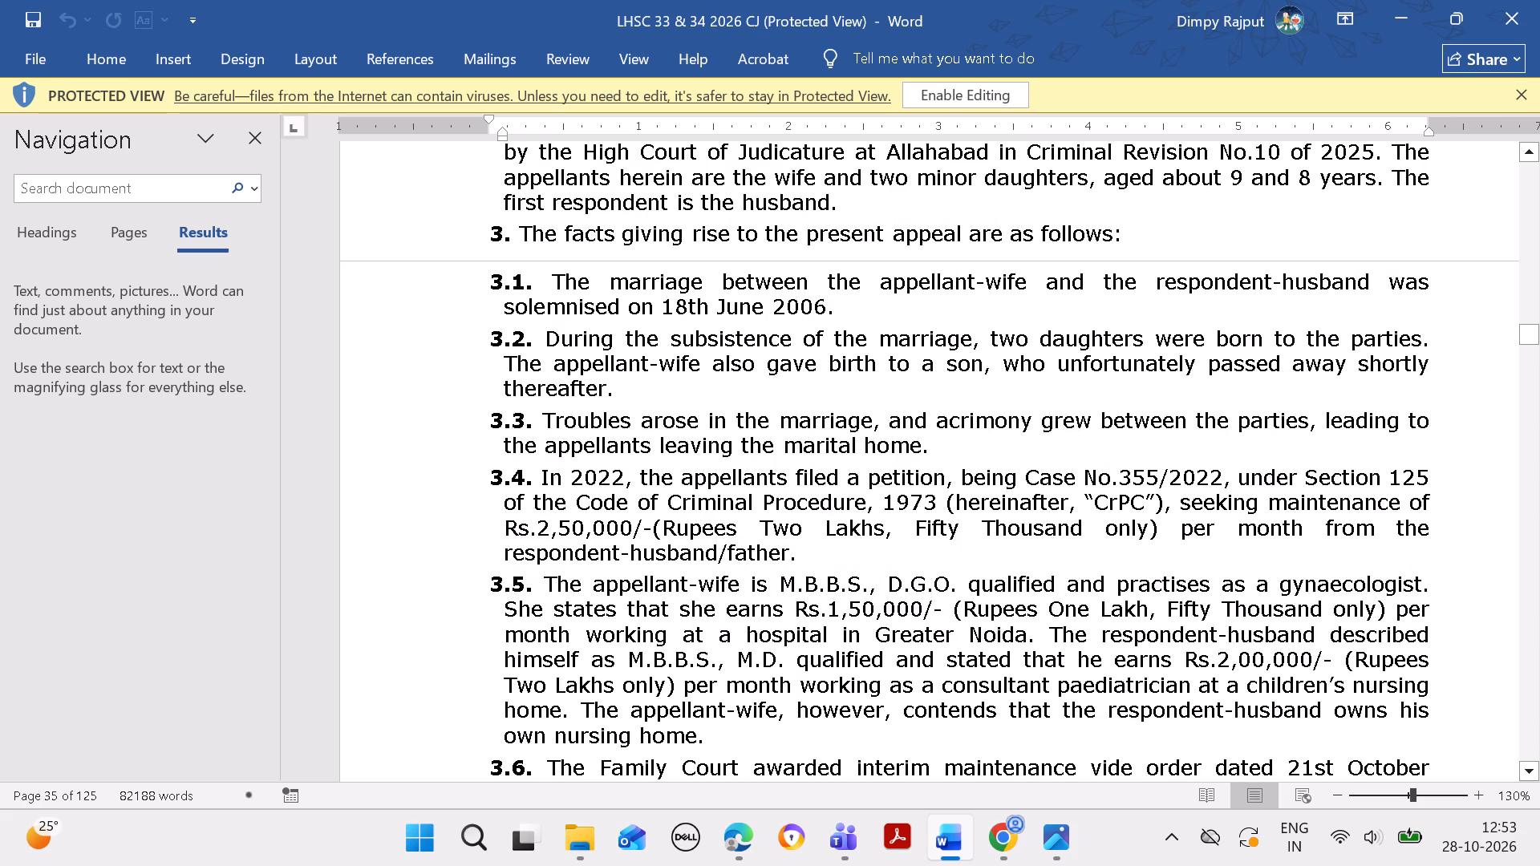
# Switch from the Law Herald judgments document to the Patna High Court search results in Chrome.
pyautogui.moveTo(1527, 338); pyautogui.dragTo(1527, 172)
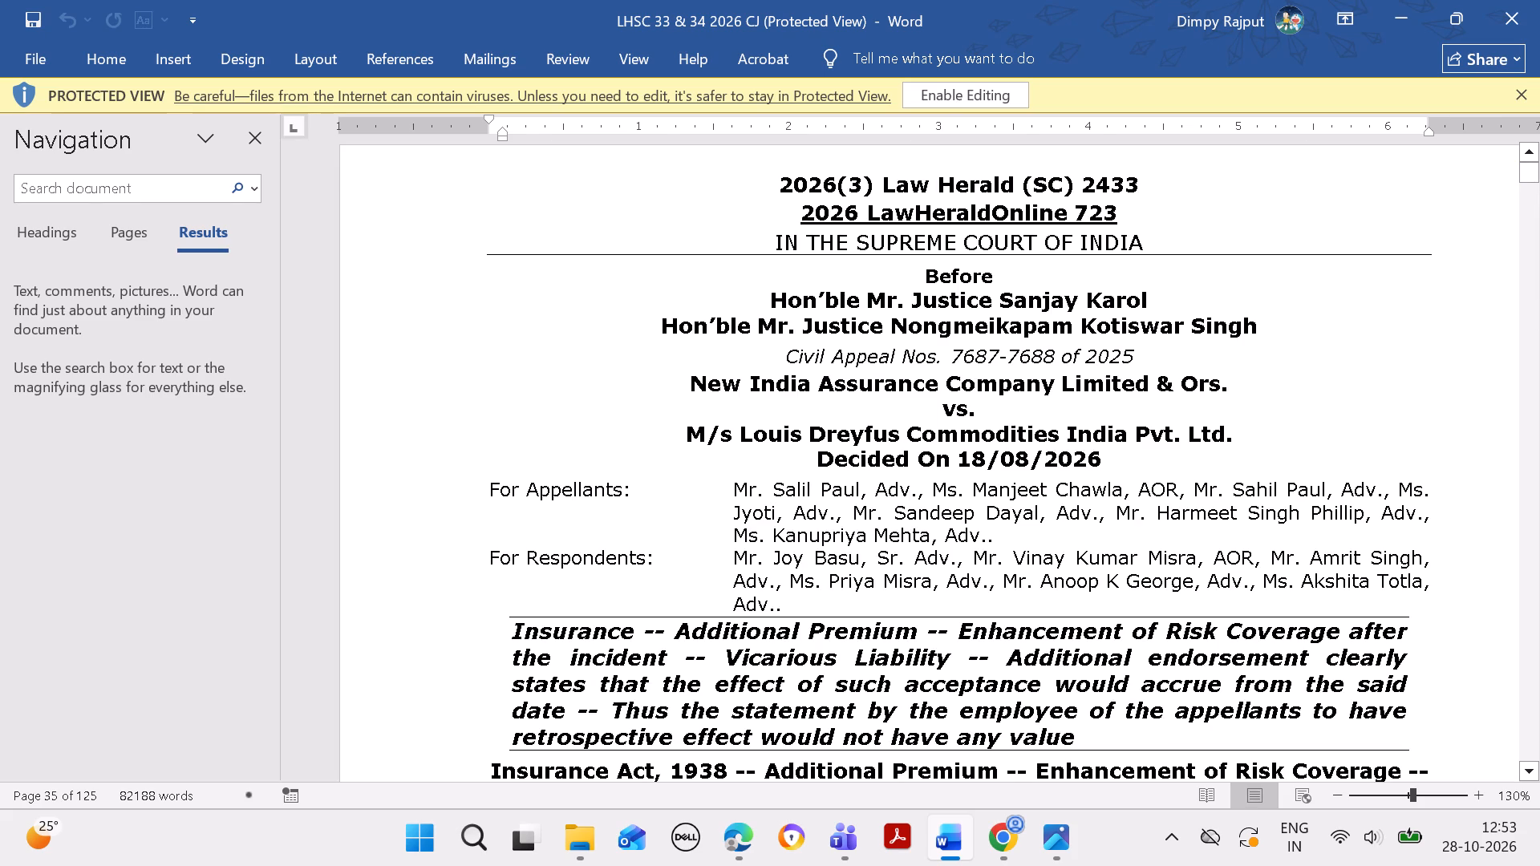
pyautogui.click(996, 854)
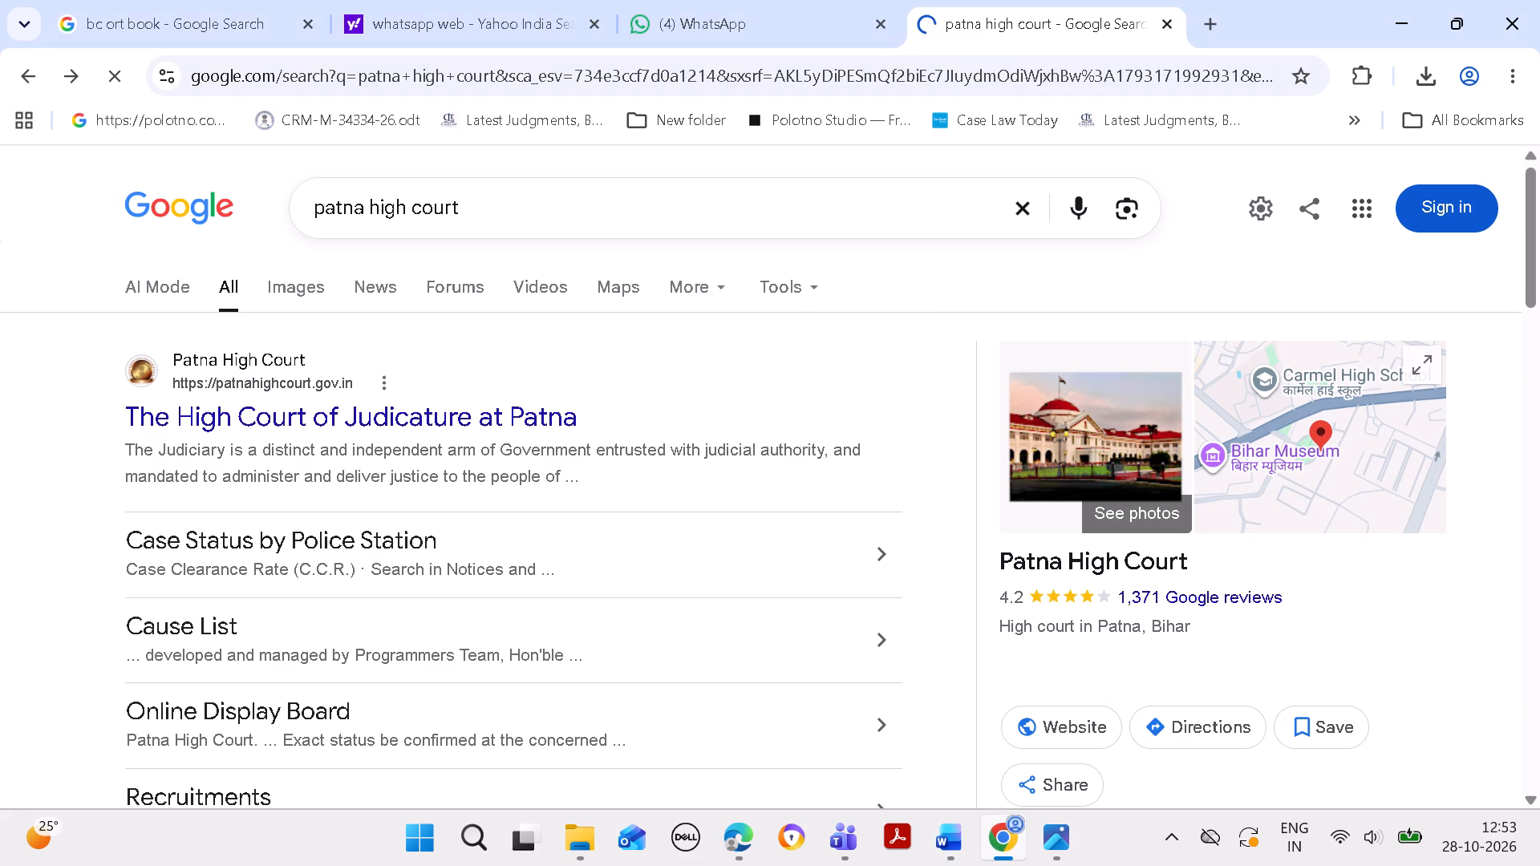
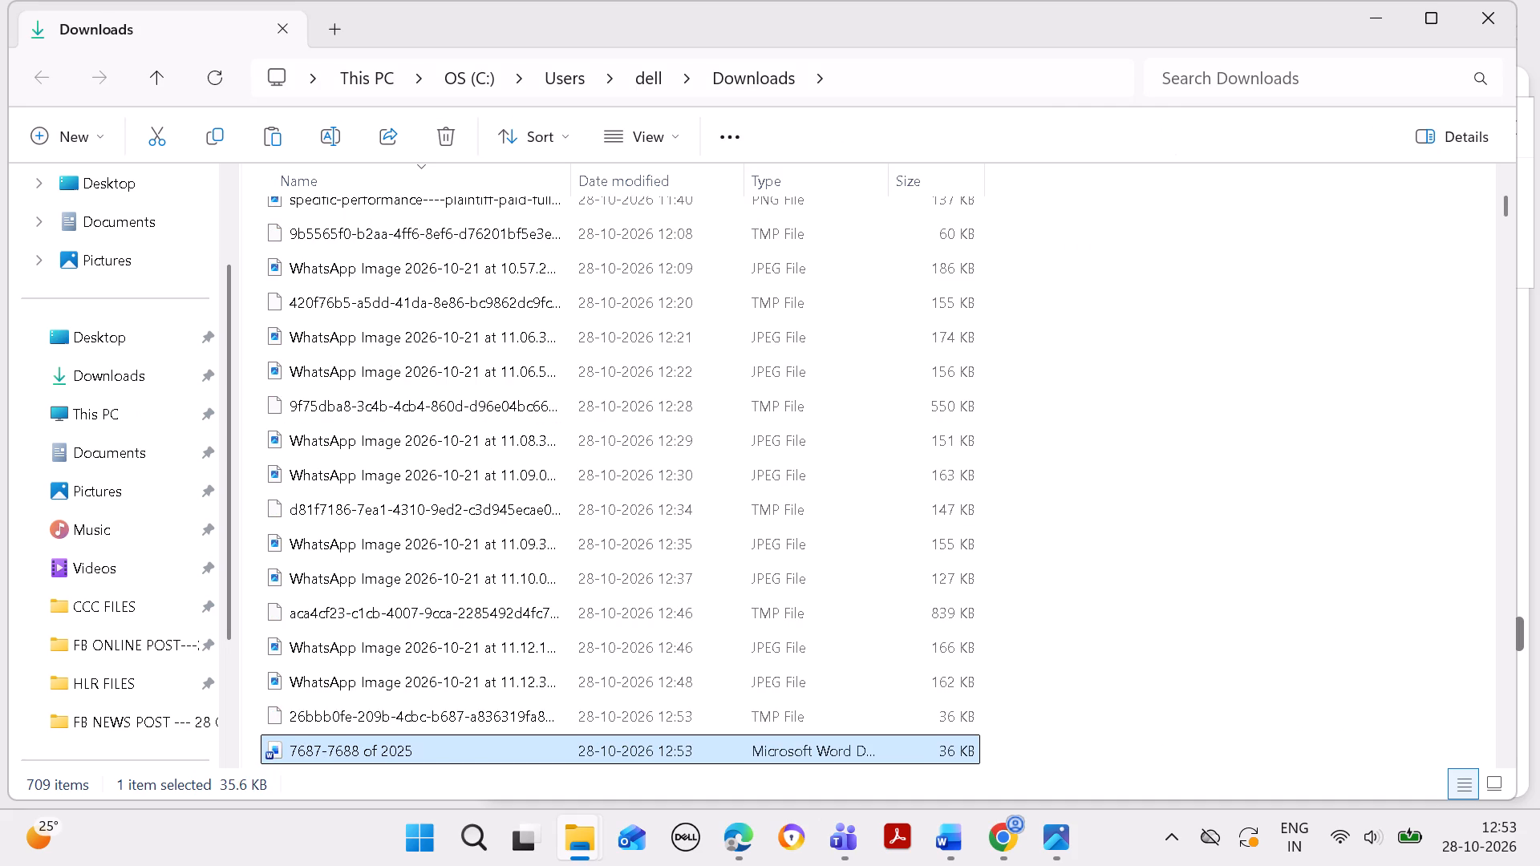
# Open the Word document 7687-7688 of 2025 from the Downloads folder.
pyautogui.press('Return')
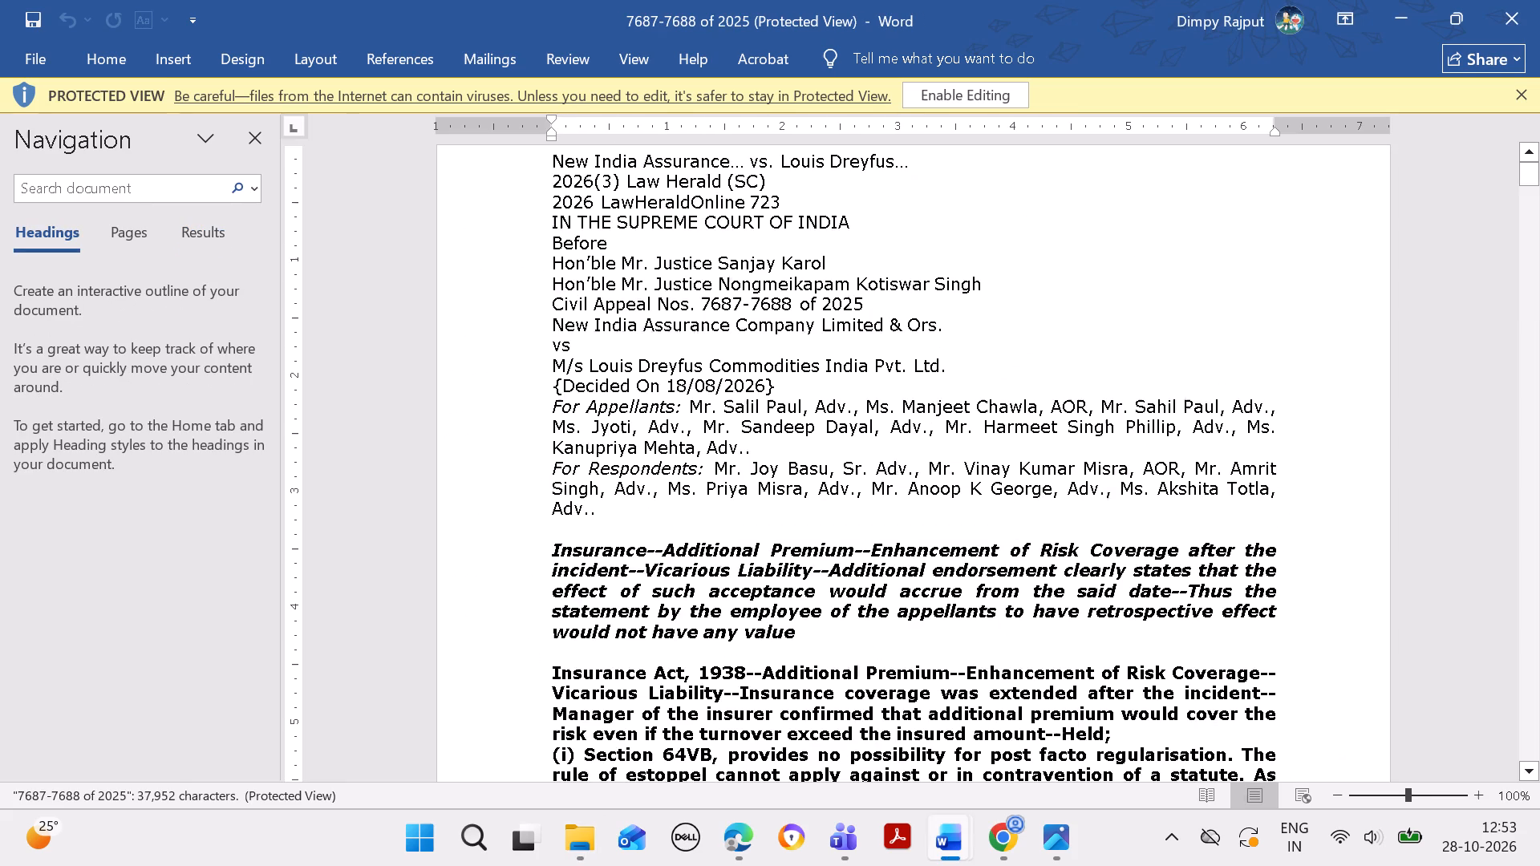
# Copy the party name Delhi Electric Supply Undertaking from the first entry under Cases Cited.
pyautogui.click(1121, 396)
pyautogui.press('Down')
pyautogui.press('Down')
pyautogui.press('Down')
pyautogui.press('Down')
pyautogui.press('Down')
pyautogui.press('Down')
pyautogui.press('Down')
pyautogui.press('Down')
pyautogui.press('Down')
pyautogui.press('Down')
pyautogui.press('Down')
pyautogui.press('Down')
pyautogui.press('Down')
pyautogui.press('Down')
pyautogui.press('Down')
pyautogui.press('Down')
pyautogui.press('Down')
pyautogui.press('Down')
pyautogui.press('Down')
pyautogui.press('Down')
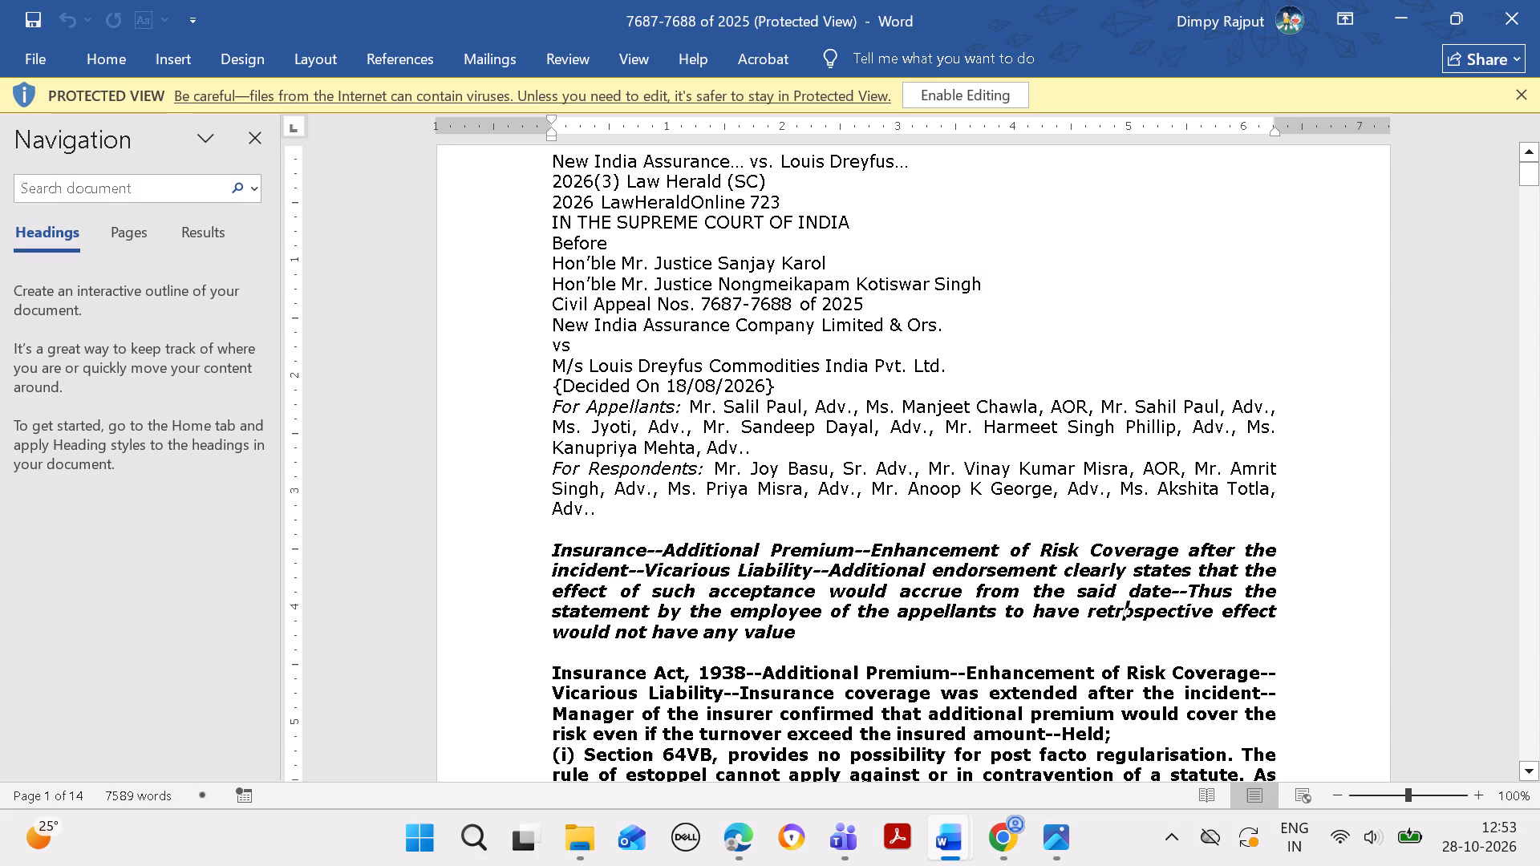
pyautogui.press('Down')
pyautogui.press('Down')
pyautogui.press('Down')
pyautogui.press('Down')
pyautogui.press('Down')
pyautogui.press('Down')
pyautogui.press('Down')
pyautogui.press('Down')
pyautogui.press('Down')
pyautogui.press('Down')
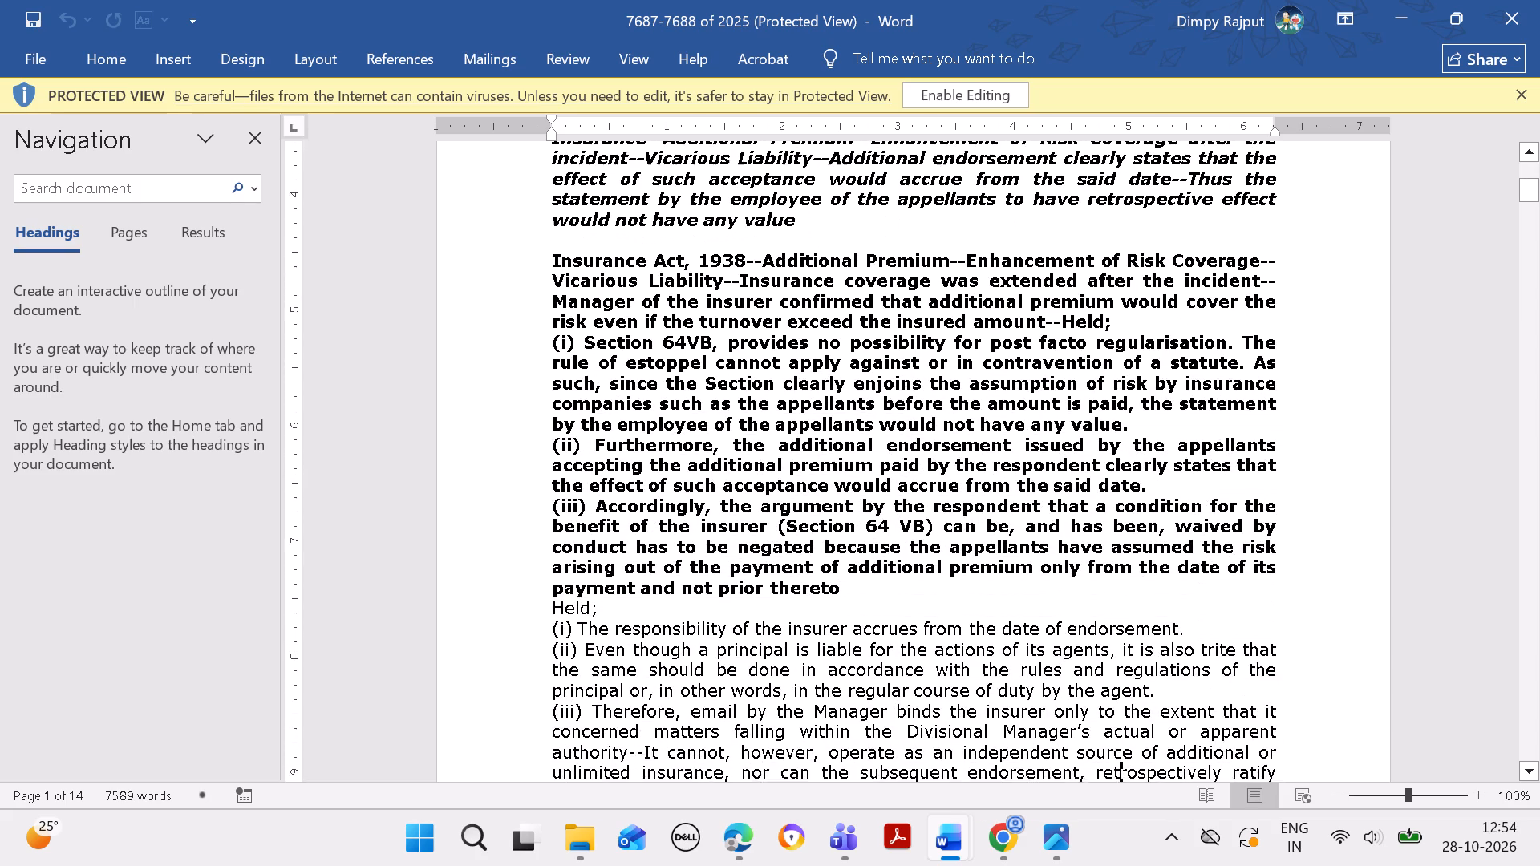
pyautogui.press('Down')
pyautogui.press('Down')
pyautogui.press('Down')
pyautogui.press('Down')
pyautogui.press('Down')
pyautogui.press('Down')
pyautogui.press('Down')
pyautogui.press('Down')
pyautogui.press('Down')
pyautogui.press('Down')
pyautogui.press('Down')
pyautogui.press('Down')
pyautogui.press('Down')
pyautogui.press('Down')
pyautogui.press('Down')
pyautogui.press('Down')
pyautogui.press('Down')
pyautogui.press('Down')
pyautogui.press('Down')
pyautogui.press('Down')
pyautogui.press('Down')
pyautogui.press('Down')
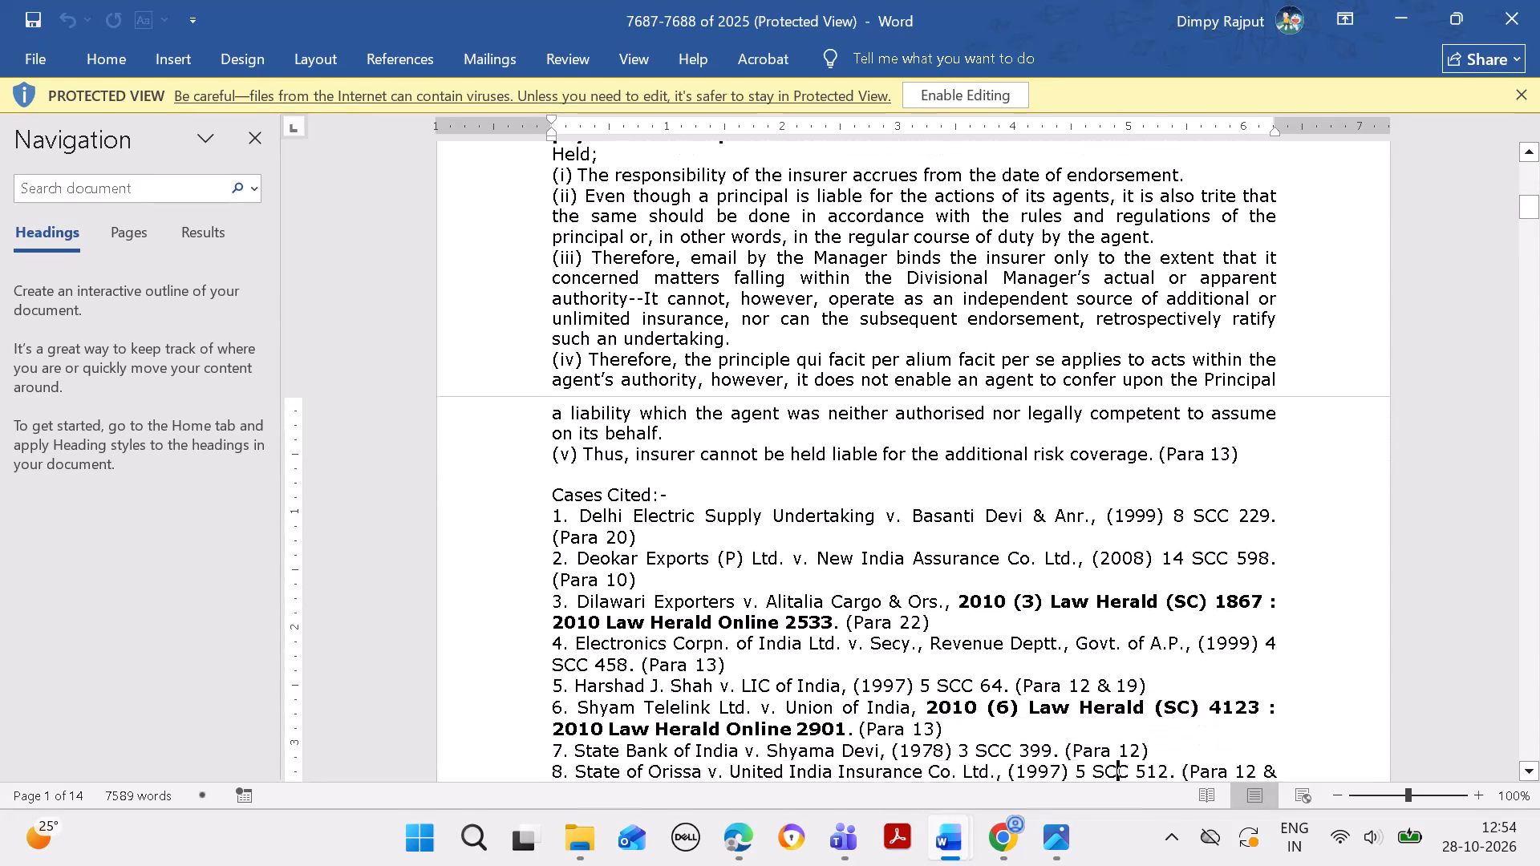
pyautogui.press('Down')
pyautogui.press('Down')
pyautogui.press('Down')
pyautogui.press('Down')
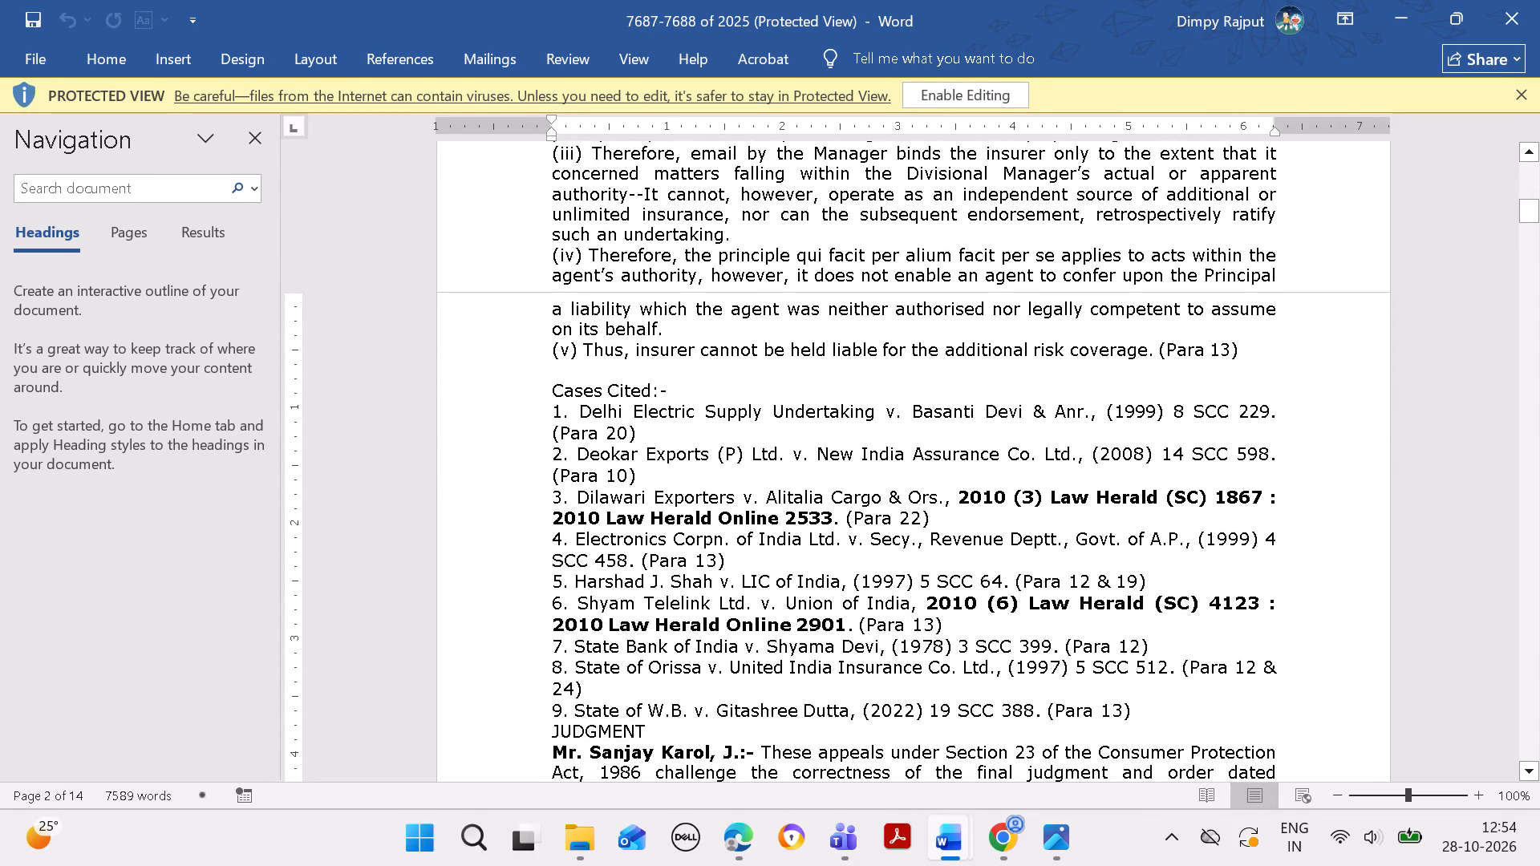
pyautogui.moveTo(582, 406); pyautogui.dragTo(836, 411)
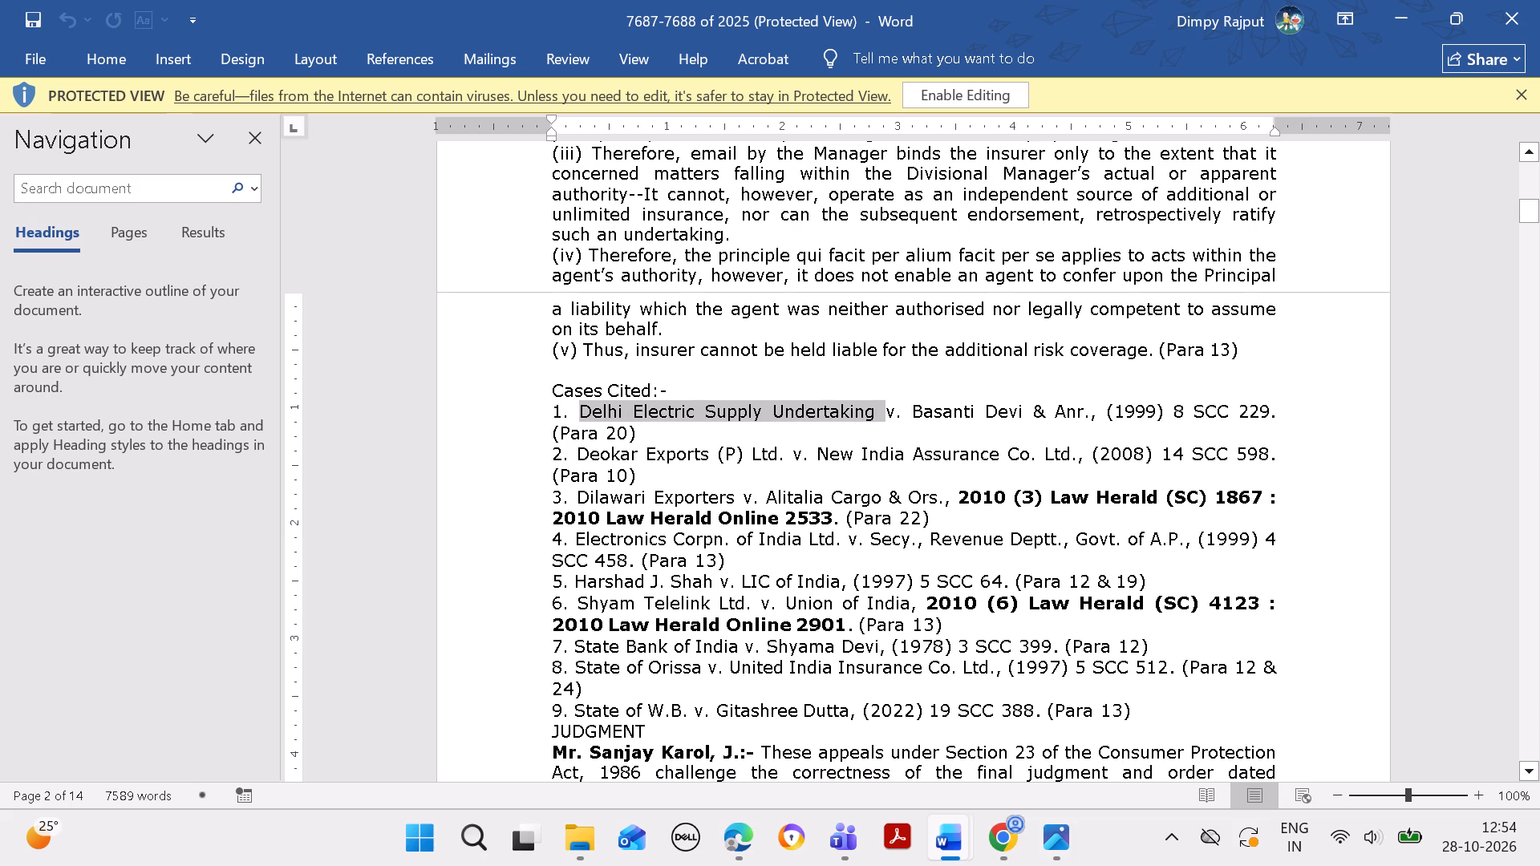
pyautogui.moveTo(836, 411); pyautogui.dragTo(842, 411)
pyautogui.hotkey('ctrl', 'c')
# Switch to Edge, open the Law Herald Admin site from the favorites in place of the sign-in page, and bring up its case list.
pyautogui.click(738, 834)
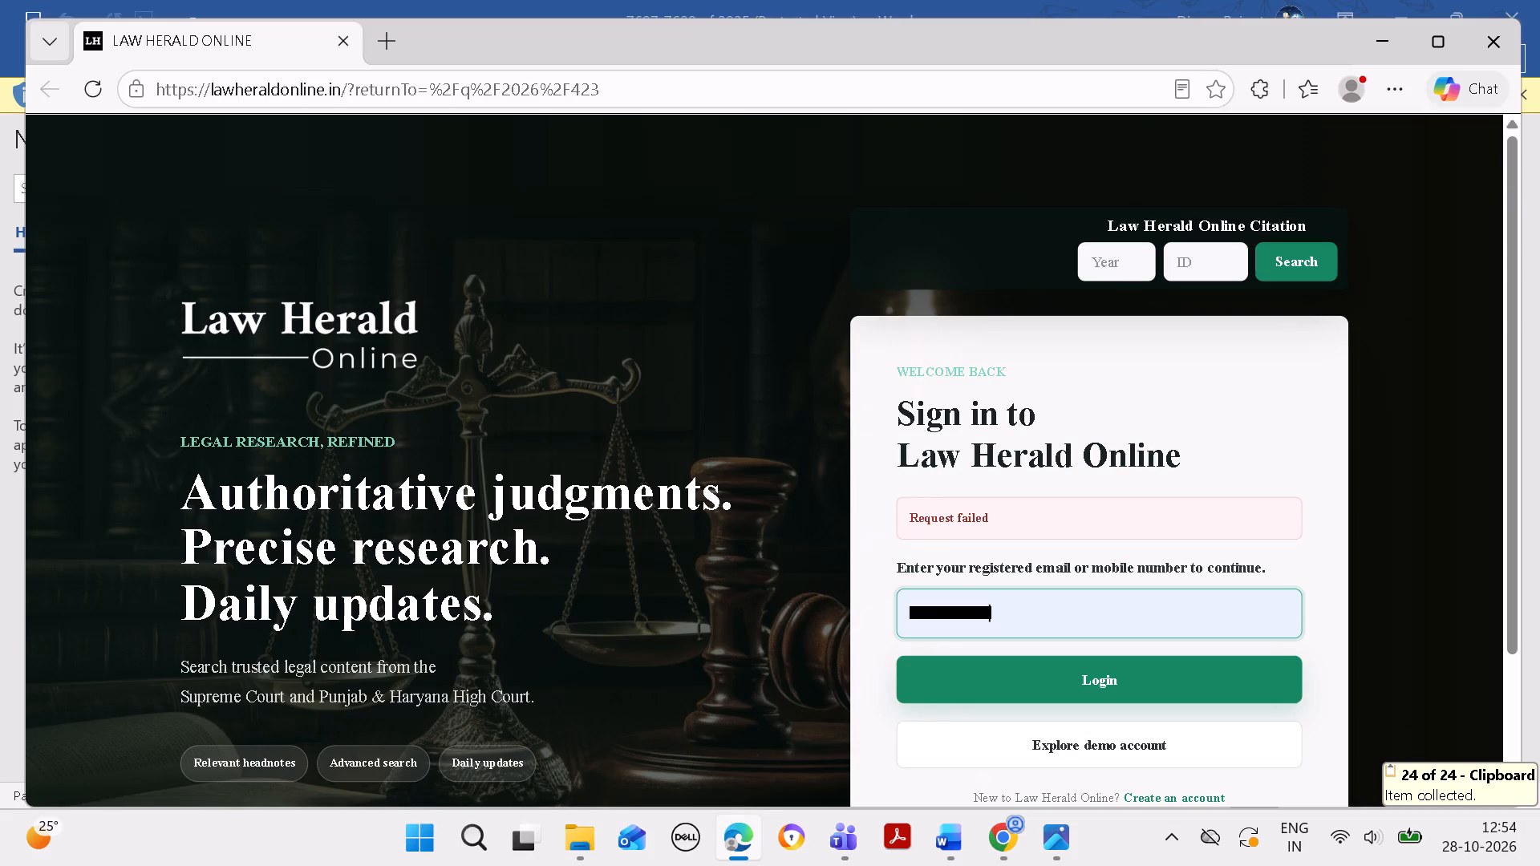
pyautogui.click(1367, 44)
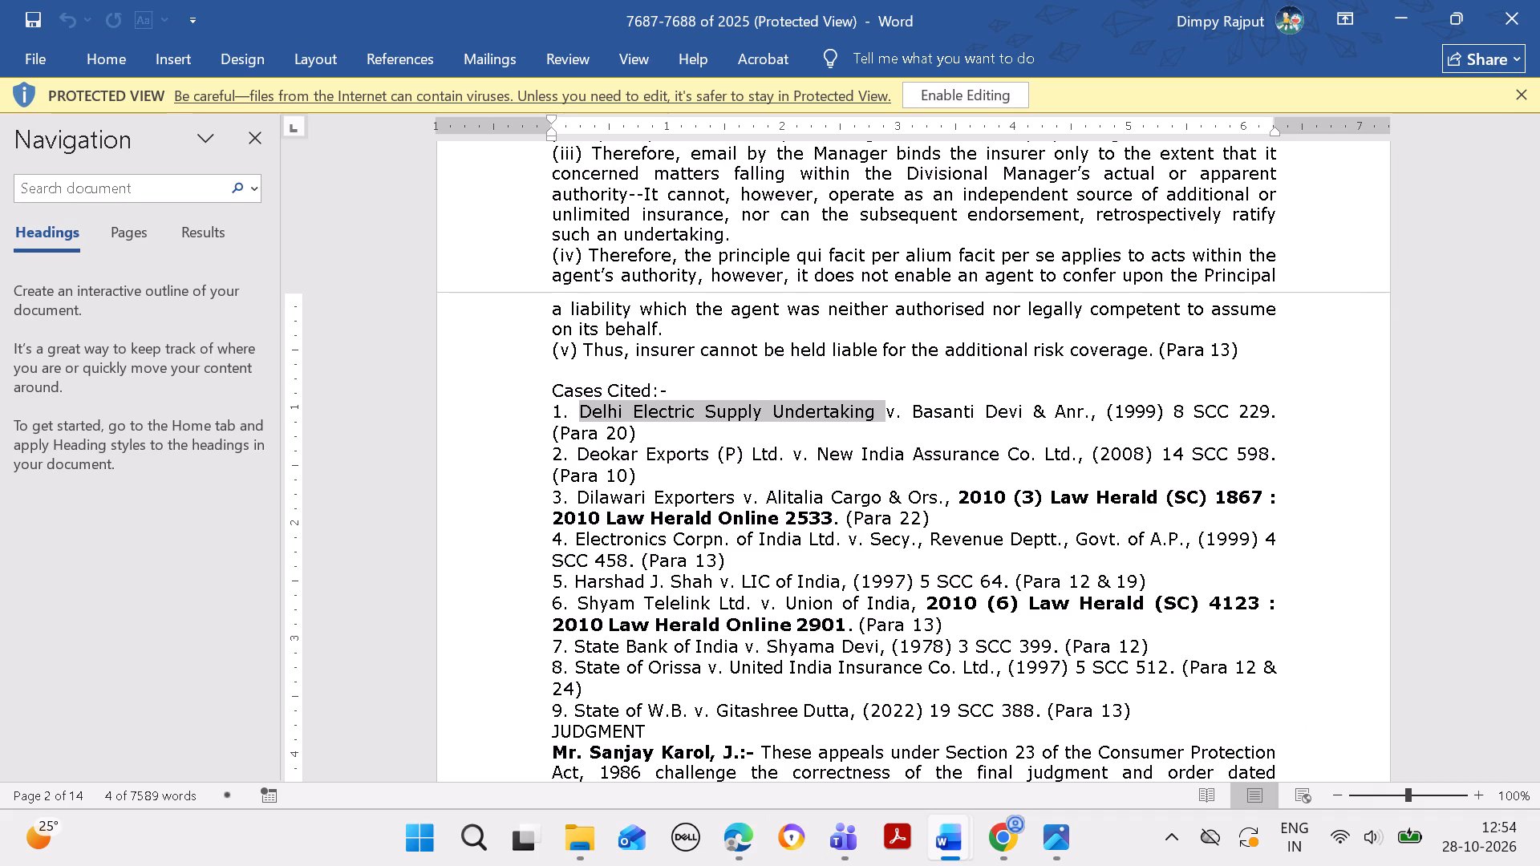
pyautogui.click(739, 836)
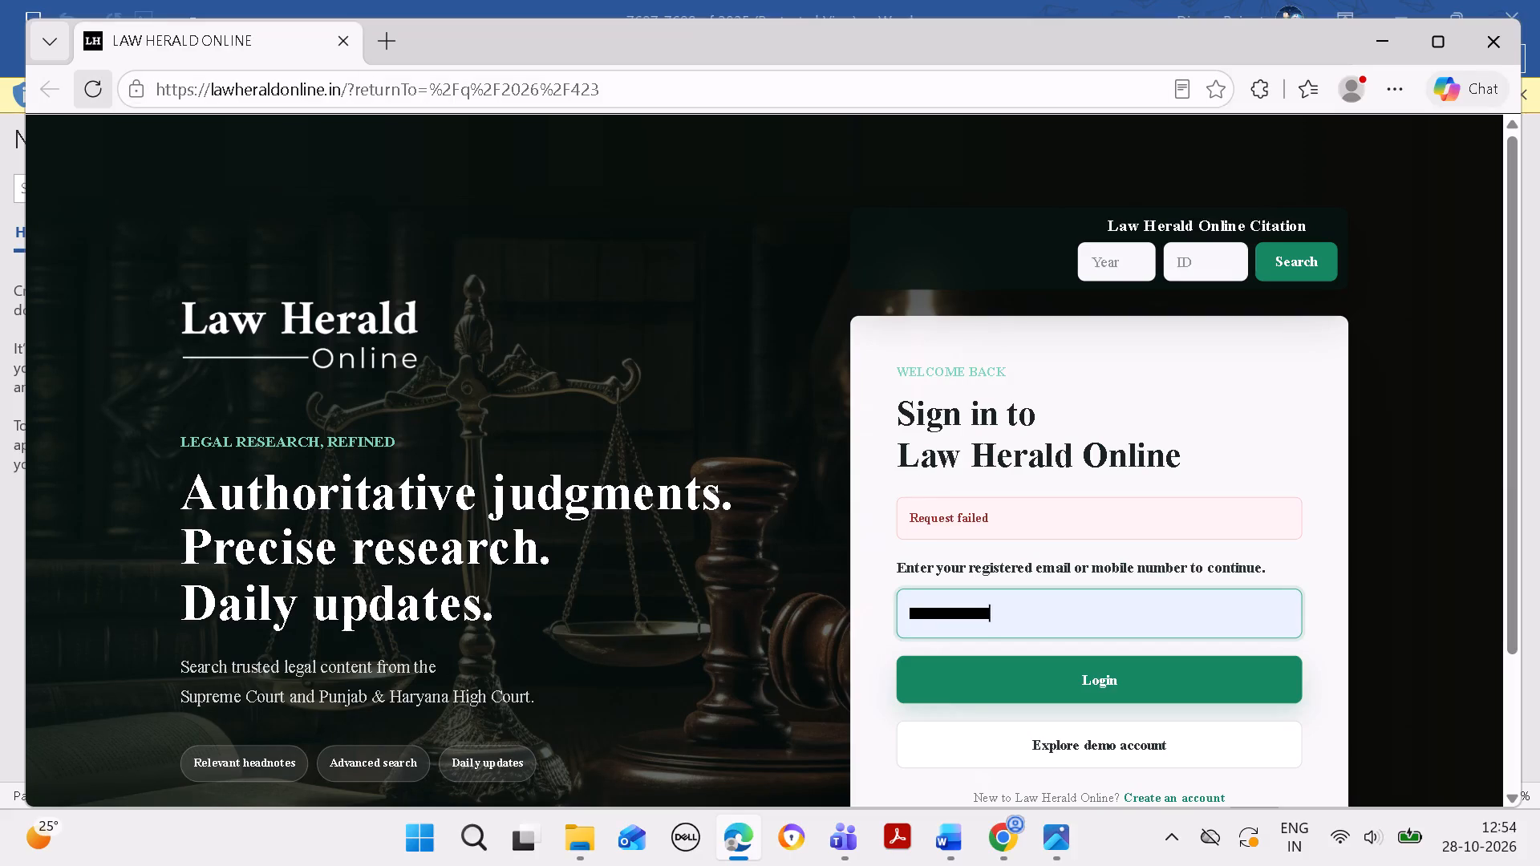
pyautogui.click(337, 39)
pyautogui.click(1299, 90)
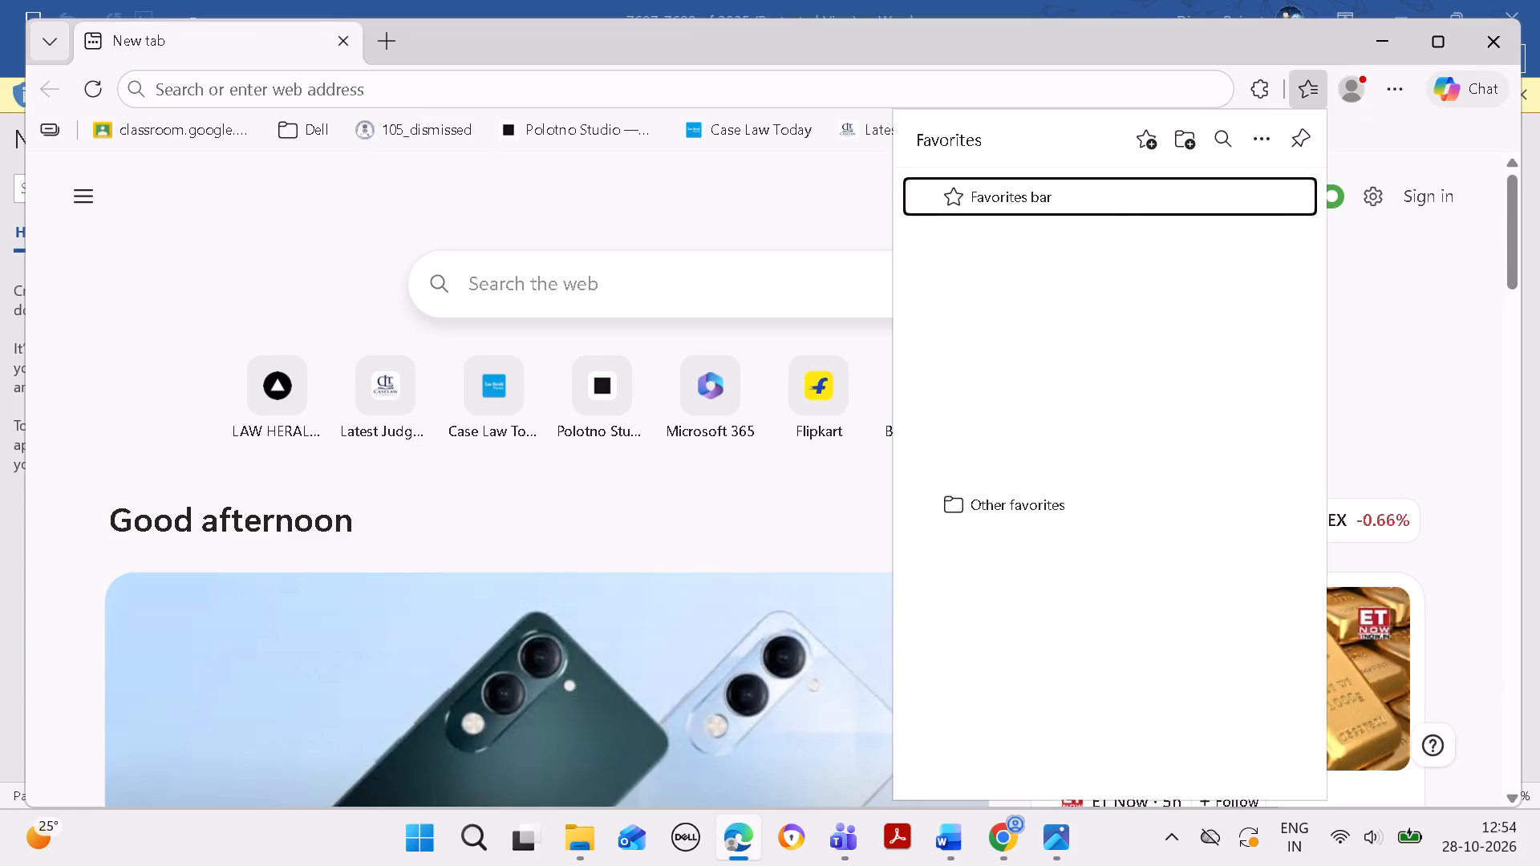
pyautogui.click(1111, 469)
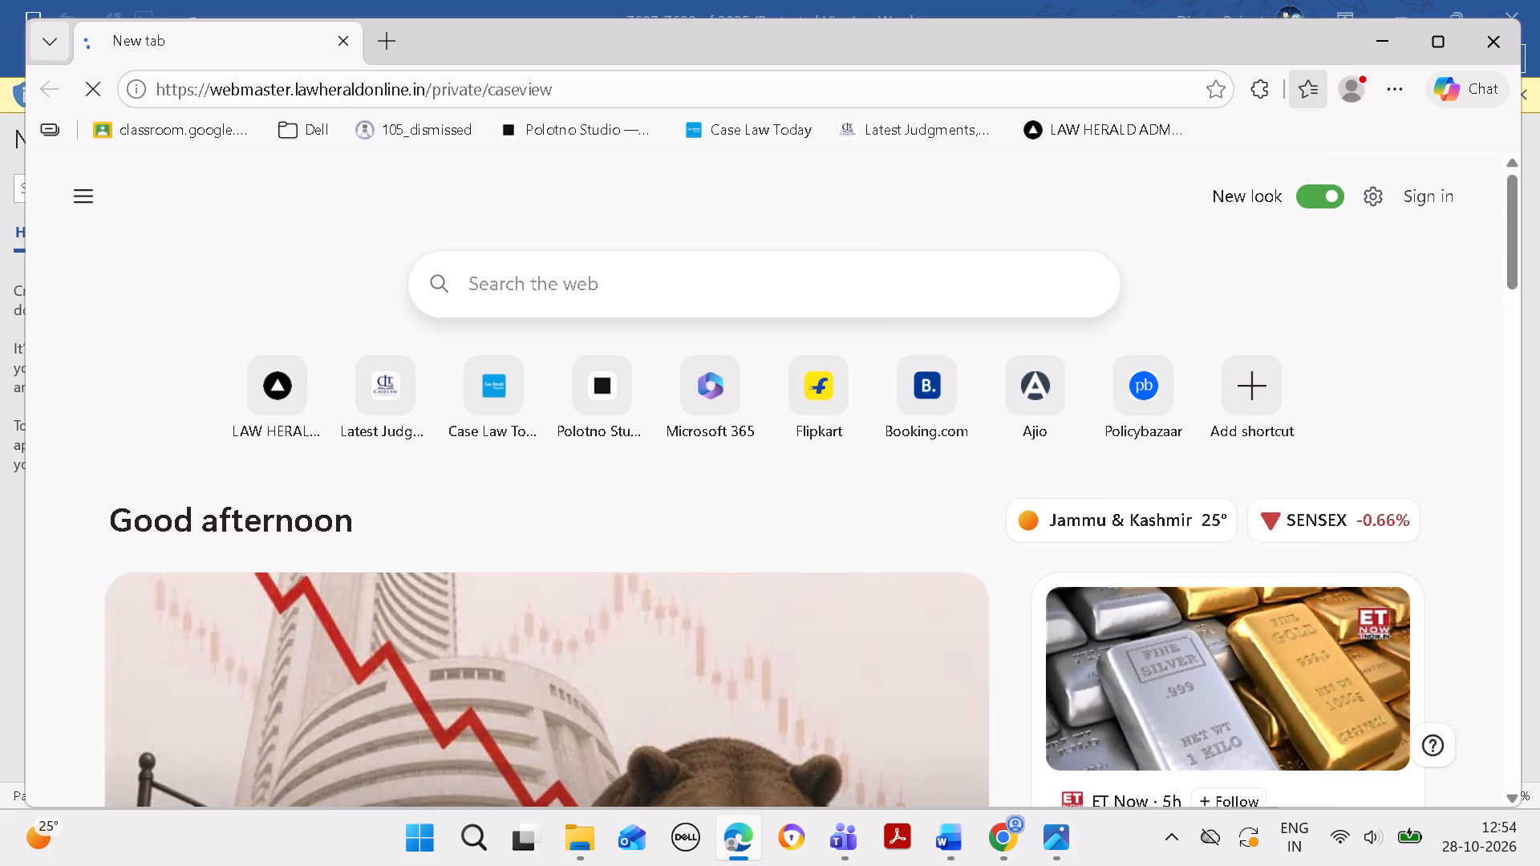
pyautogui.click(111, 625)
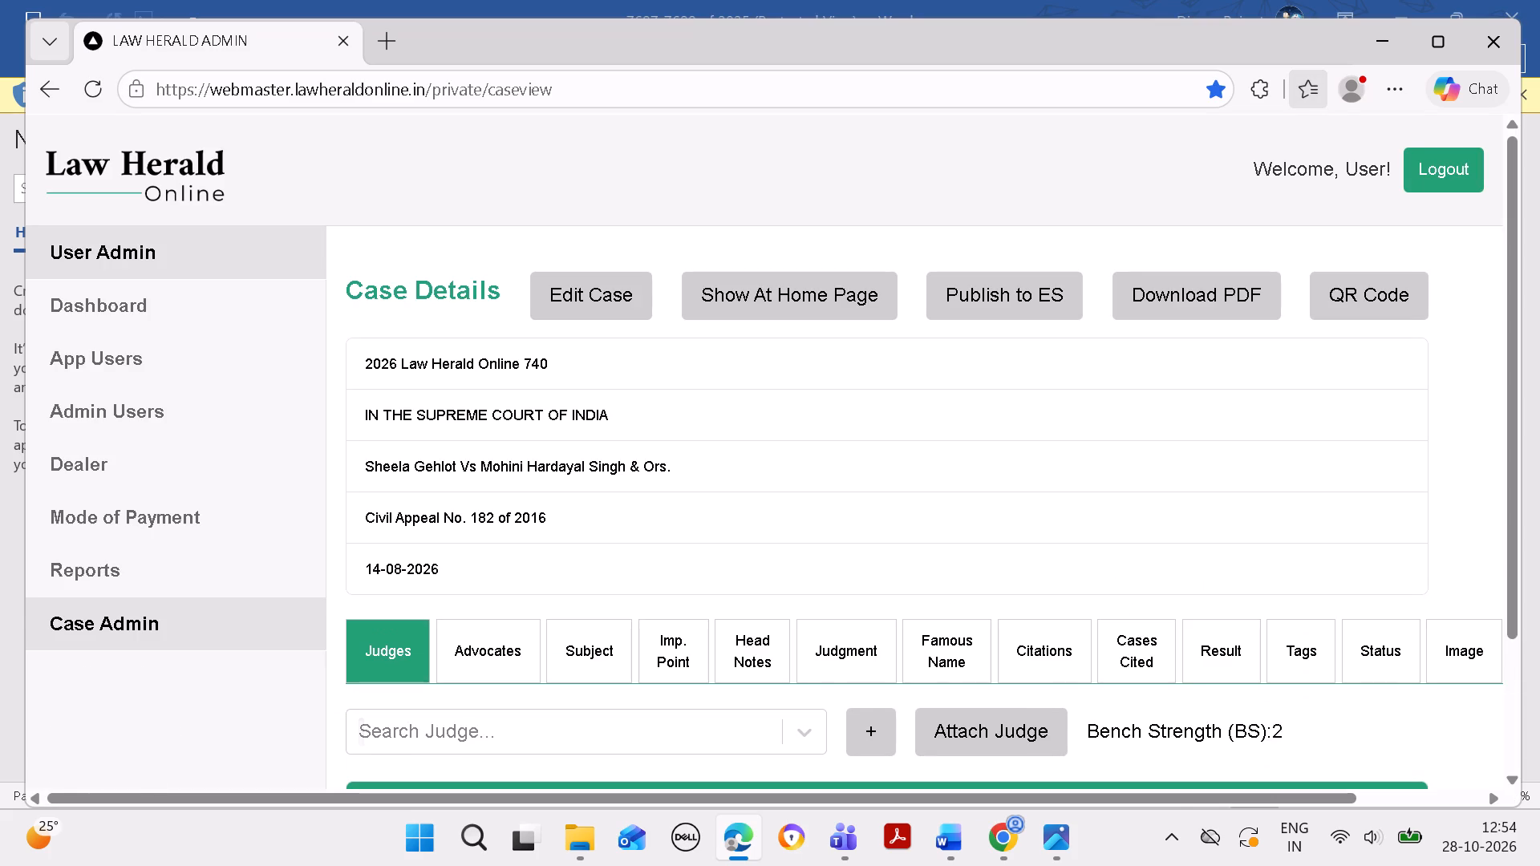
pyautogui.click(139, 772)
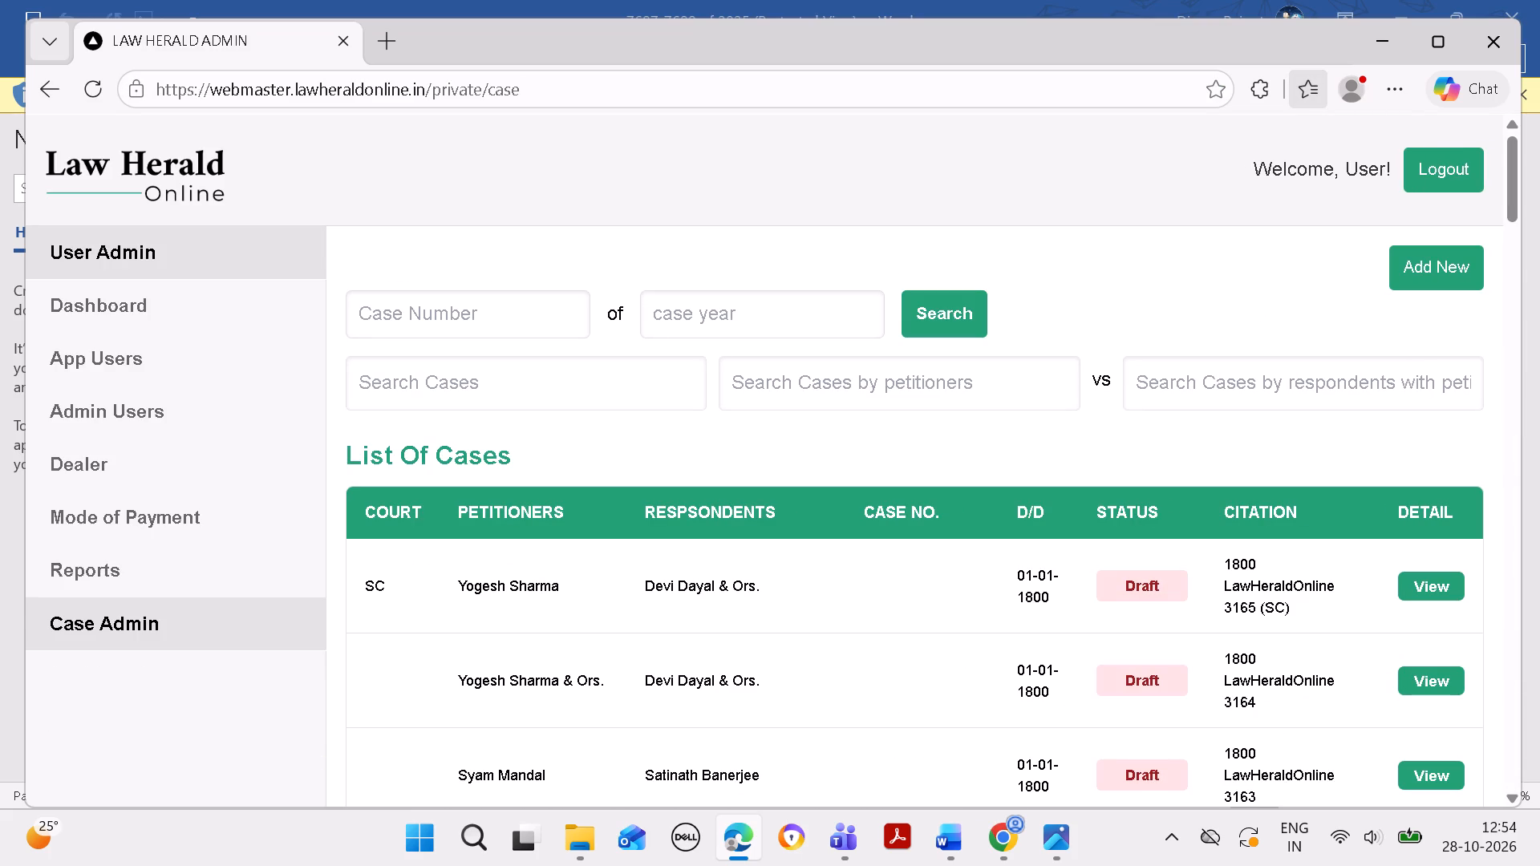
# In the 7687-7688 of 2025 Word document, copy the civil appeal number 7687-7688 of 2025 from the judgment heading.
pyautogui.click(962, 838)
pyautogui.click(1062, 747)
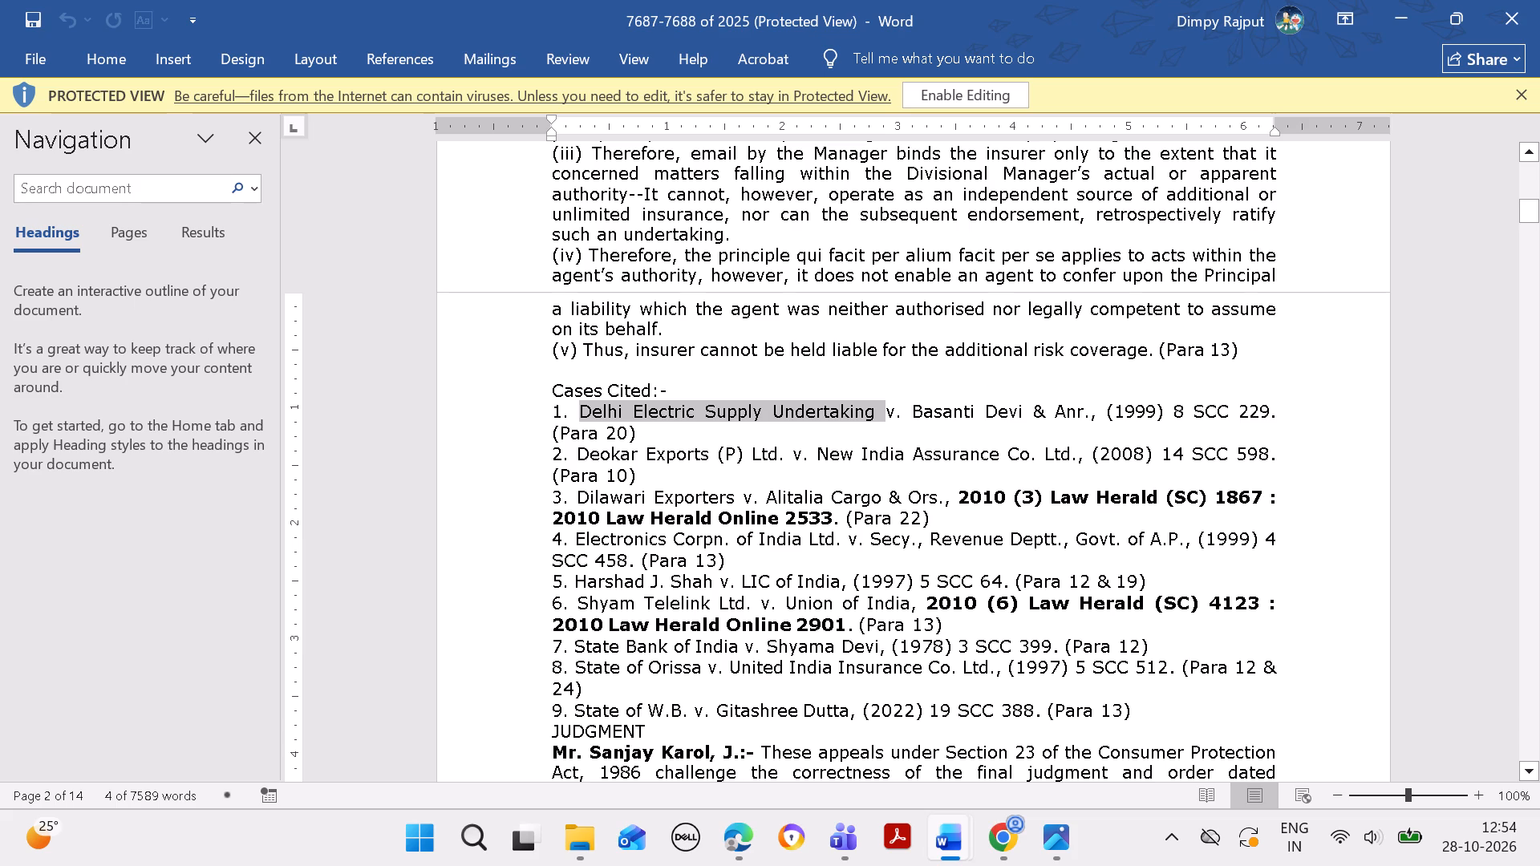
pyautogui.scroll(3, 789, 315)
pyautogui.click(978, 302)
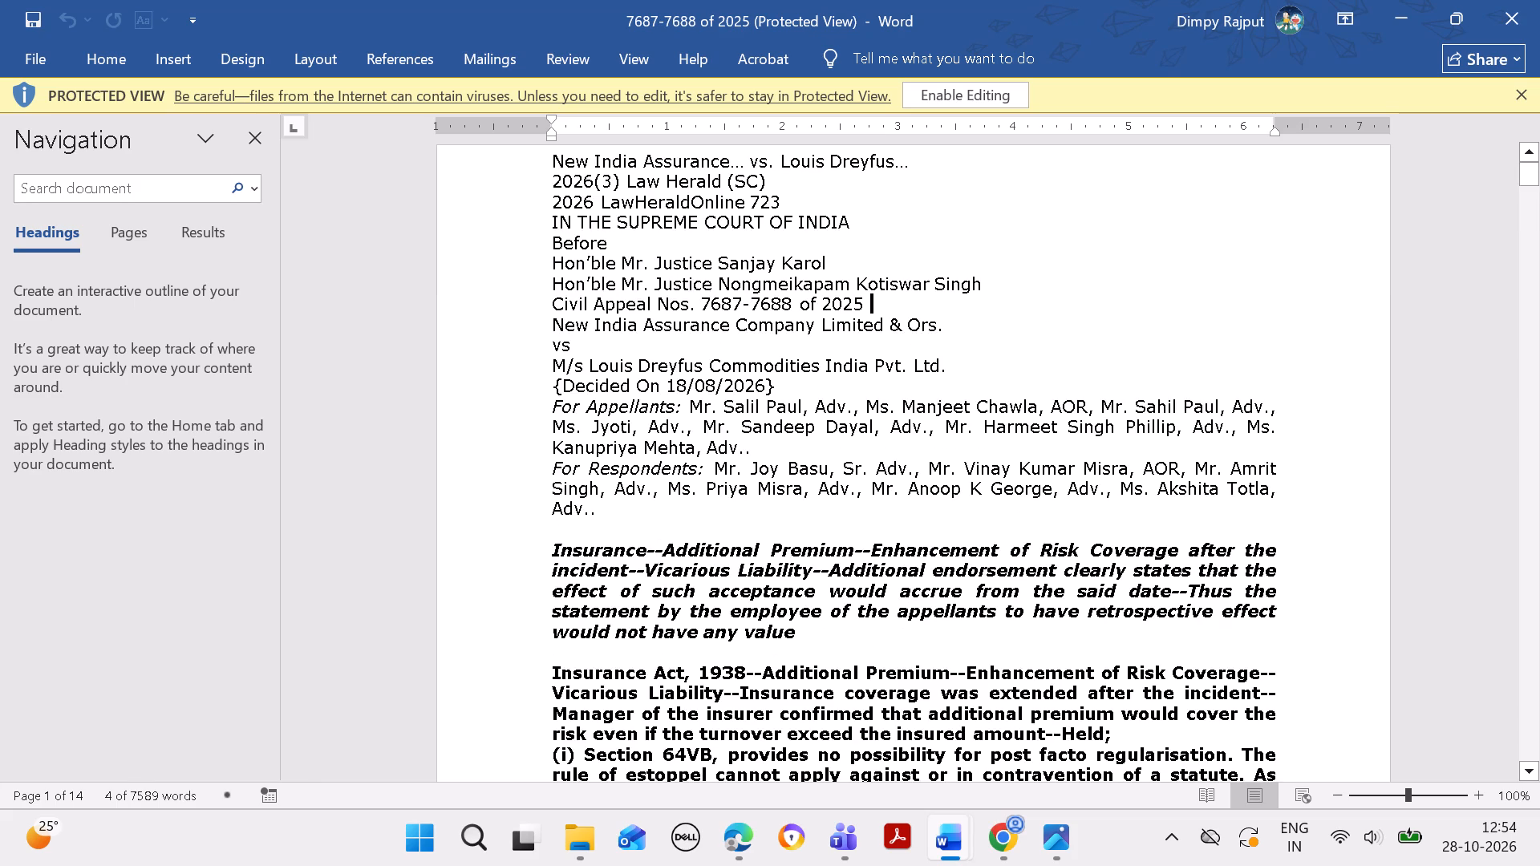
pyautogui.moveTo(699, 300); pyautogui.dragTo(847, 296)
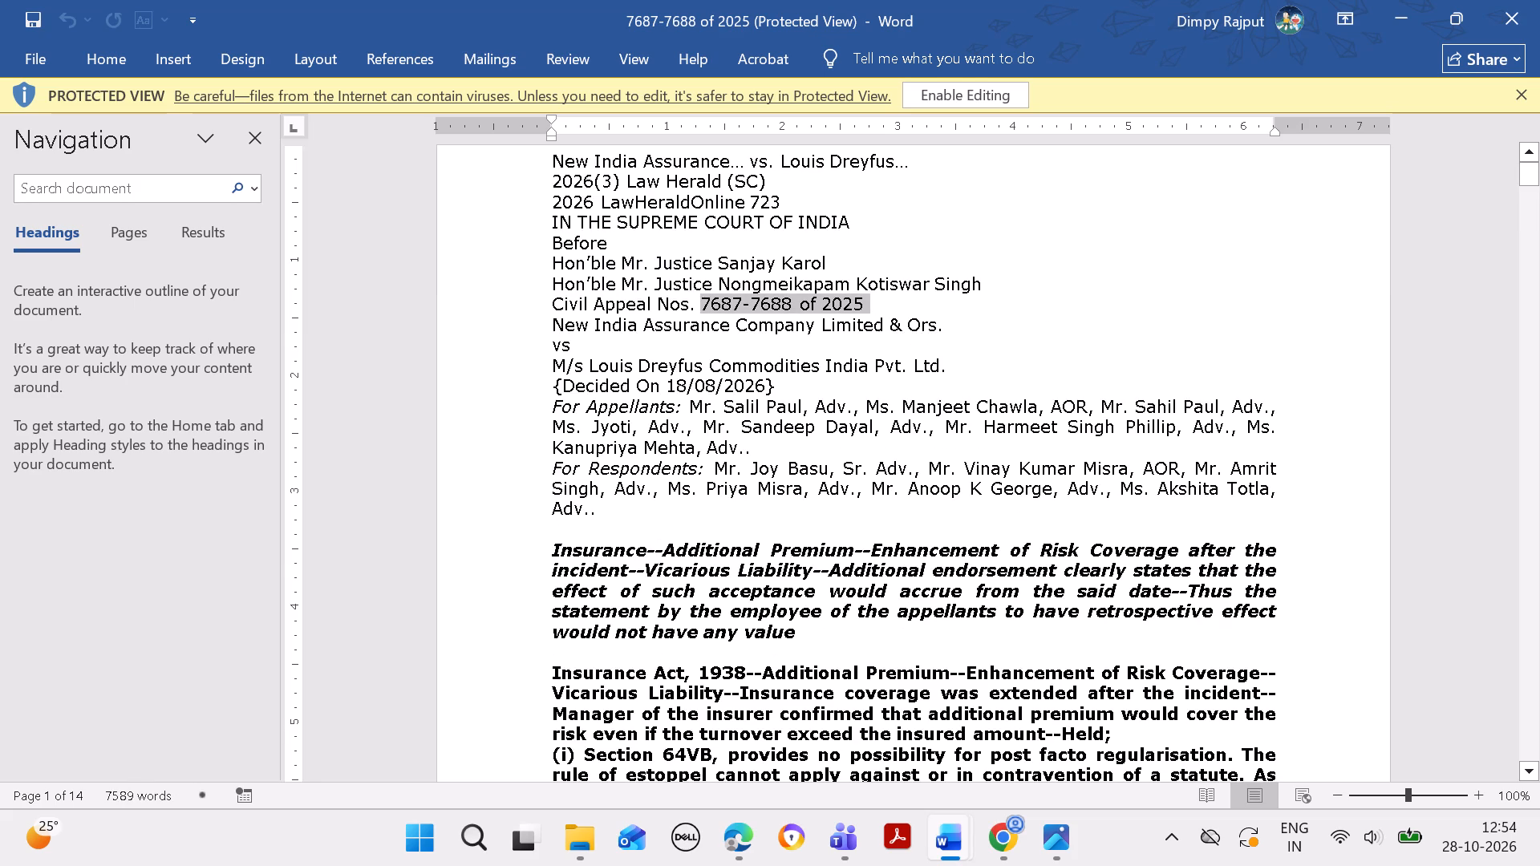
pyautogui.moveTo(847, 296); pyautogui.dragTo(854, 296)
pyautogui.hotkey('ctrl', 'c')
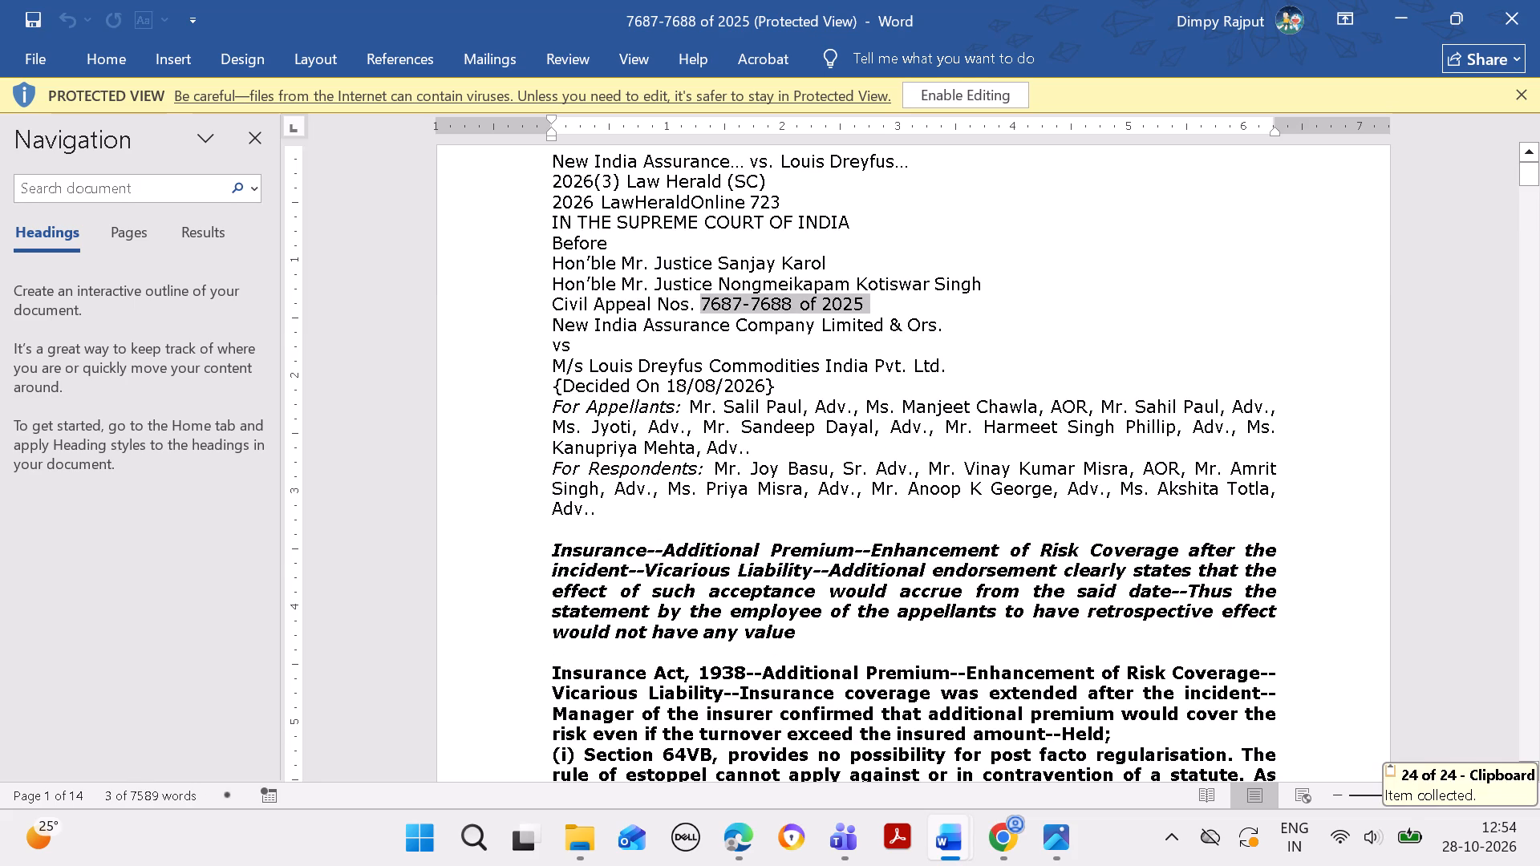
# Back in Edge, search the case list for case number 7687-7688 and case year 2025.
pyautogui.click(725, 853)
pyautogui.click(461, 330)
pyautogui.hotkey('ctrl', 'v')
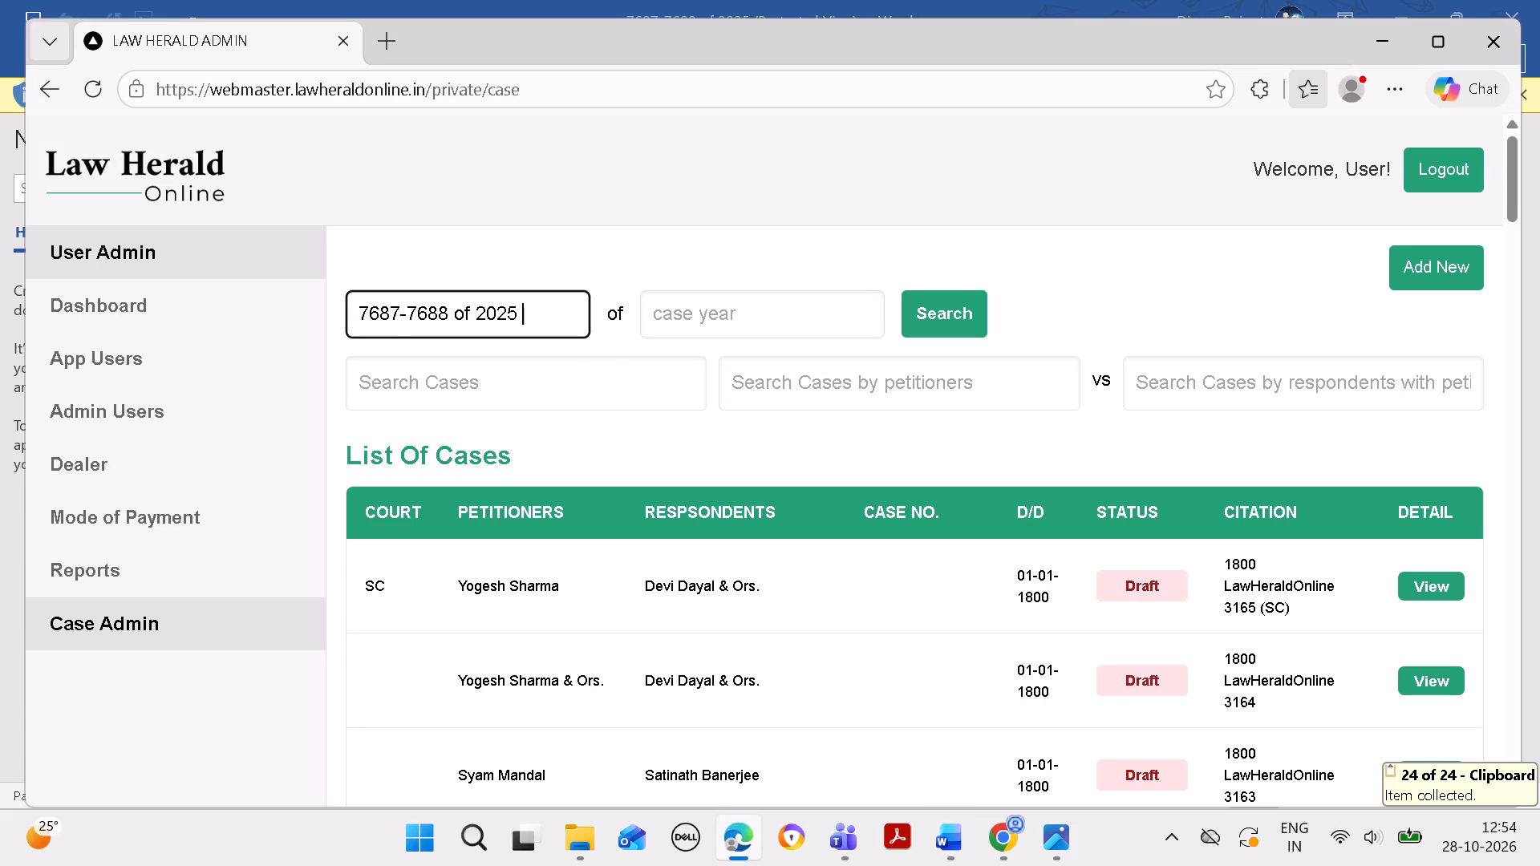
pyautogui.click(685, 318)
pyautogui.hotkey('ctrl', 'v')
pyautogui.click(770, 323)
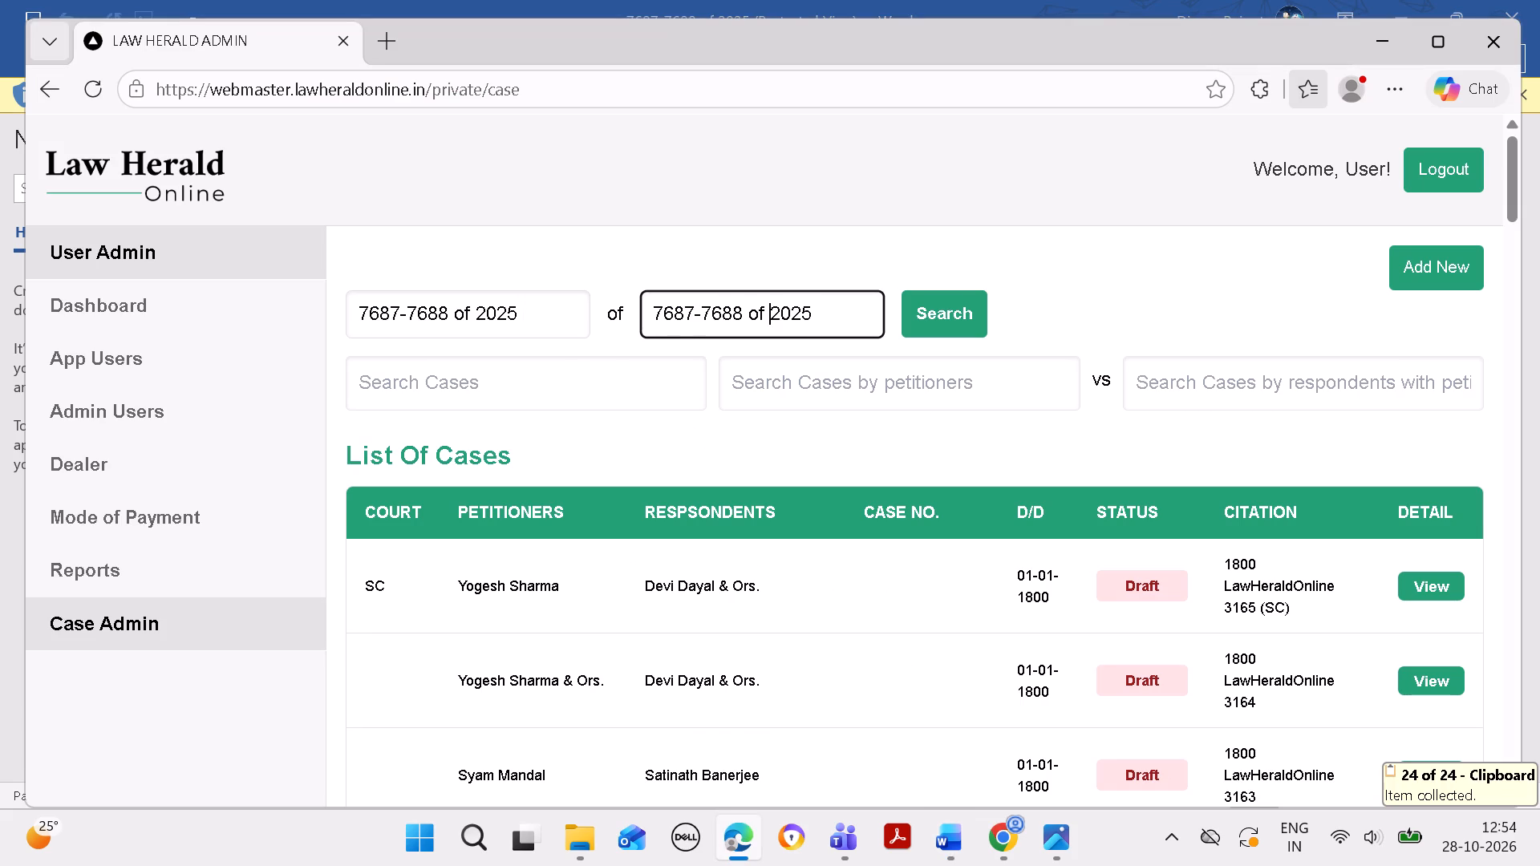
pyautogui.press('BackSpace')
pyautogui.press('BackSpace')
pyautogui.press('BackSpace')
pyautogui.press('BackSpace')
pyautogui.press('BackSpace')
pyautogui.press('BackSpace')
pyautogui.press('BackSpace')
pyautogui.press('BackSpace')
pyautogui.press('BackSpace')
pyautogui.press('BackSpace')
pyautogui.press('BackSpace')
pyautogui.press('BackSpace')
pyautogui.press('BackSpace')
pyautogui.press('BackSpace')
pyautogui.press('BackSpace')
pyautogui.press('BackSpace')
pyautogui.press('BackSpace')
pyautogui.press('BackSpace')
pyautogui.press('BackSpace')
pyautogui.press('BackSpace')
pyautogui.click(574, 301)
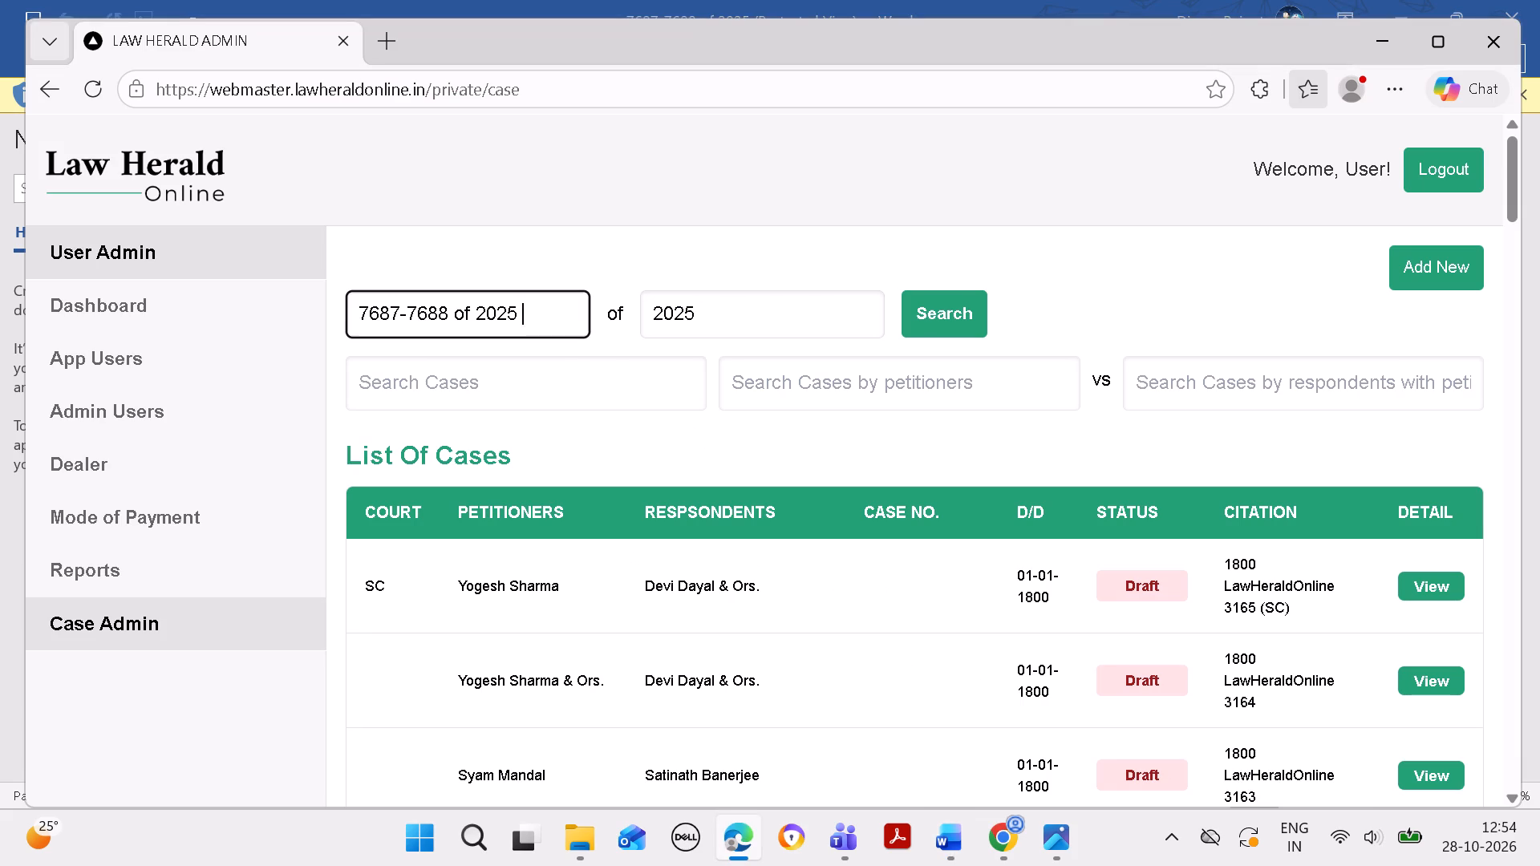
pyautogui.press('BackSpace')
pyautogui.press('BackSpace')
pyautogui.press('BackSpace')
pyautogui.press('BackSpace')
pyautogui.press('BackSpace')
pyautogui.press('BackSpace')
pyautogui.press('BackSpace')
pyautogui.press('BackSpace')
pyautogui.press('BackSpace')
pyautogui.click(971, 316)
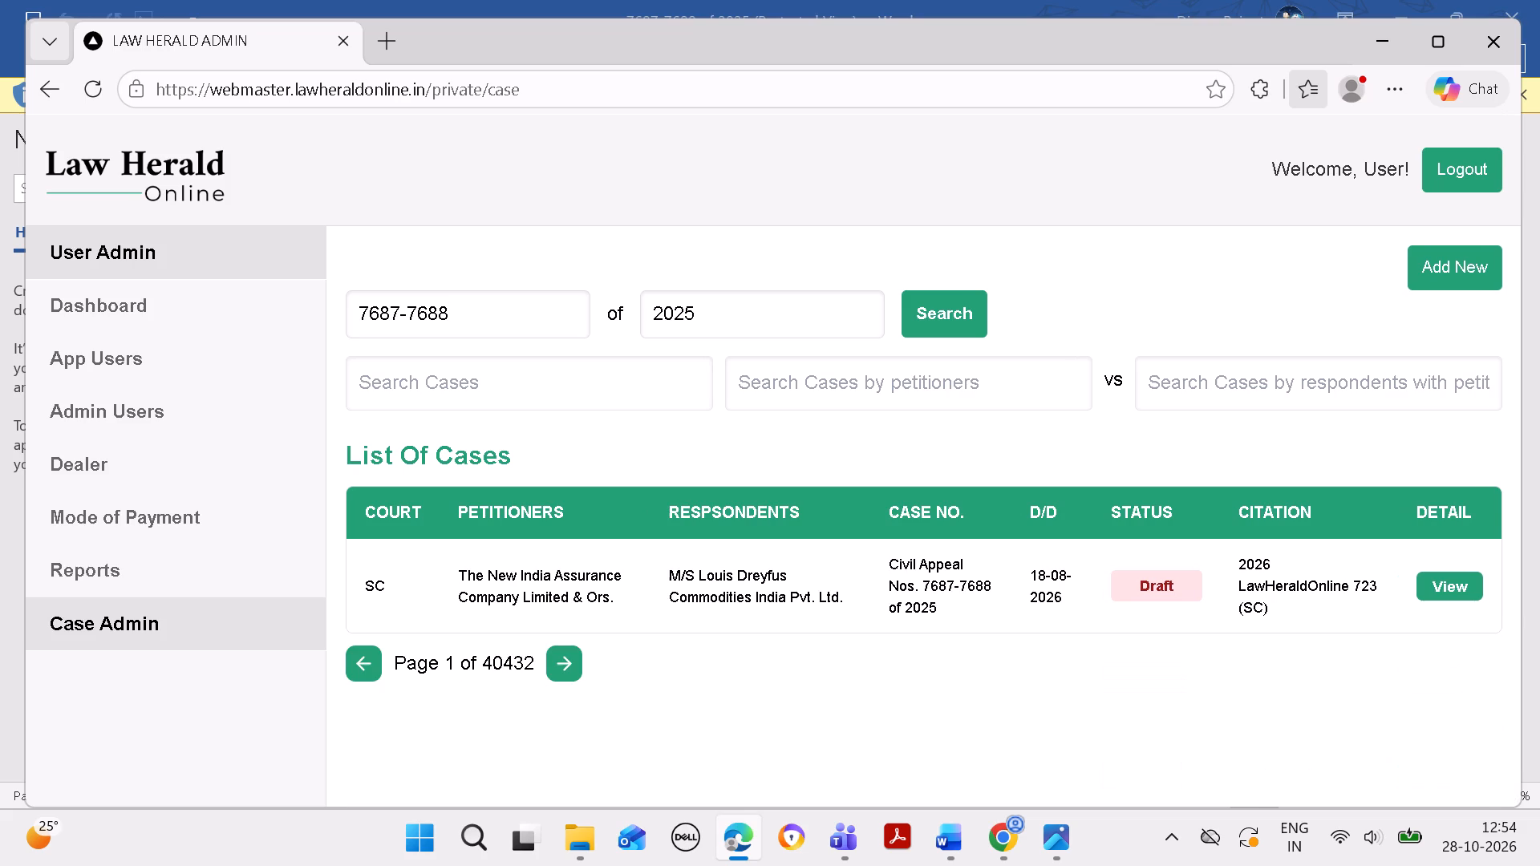
# Open the details of the New India Assurance v. Louis Dreyfus case and show its Cases Cited section.
pyautogui.click(1420, 581)
pyautogui.scroll(-1, 1115, 471)
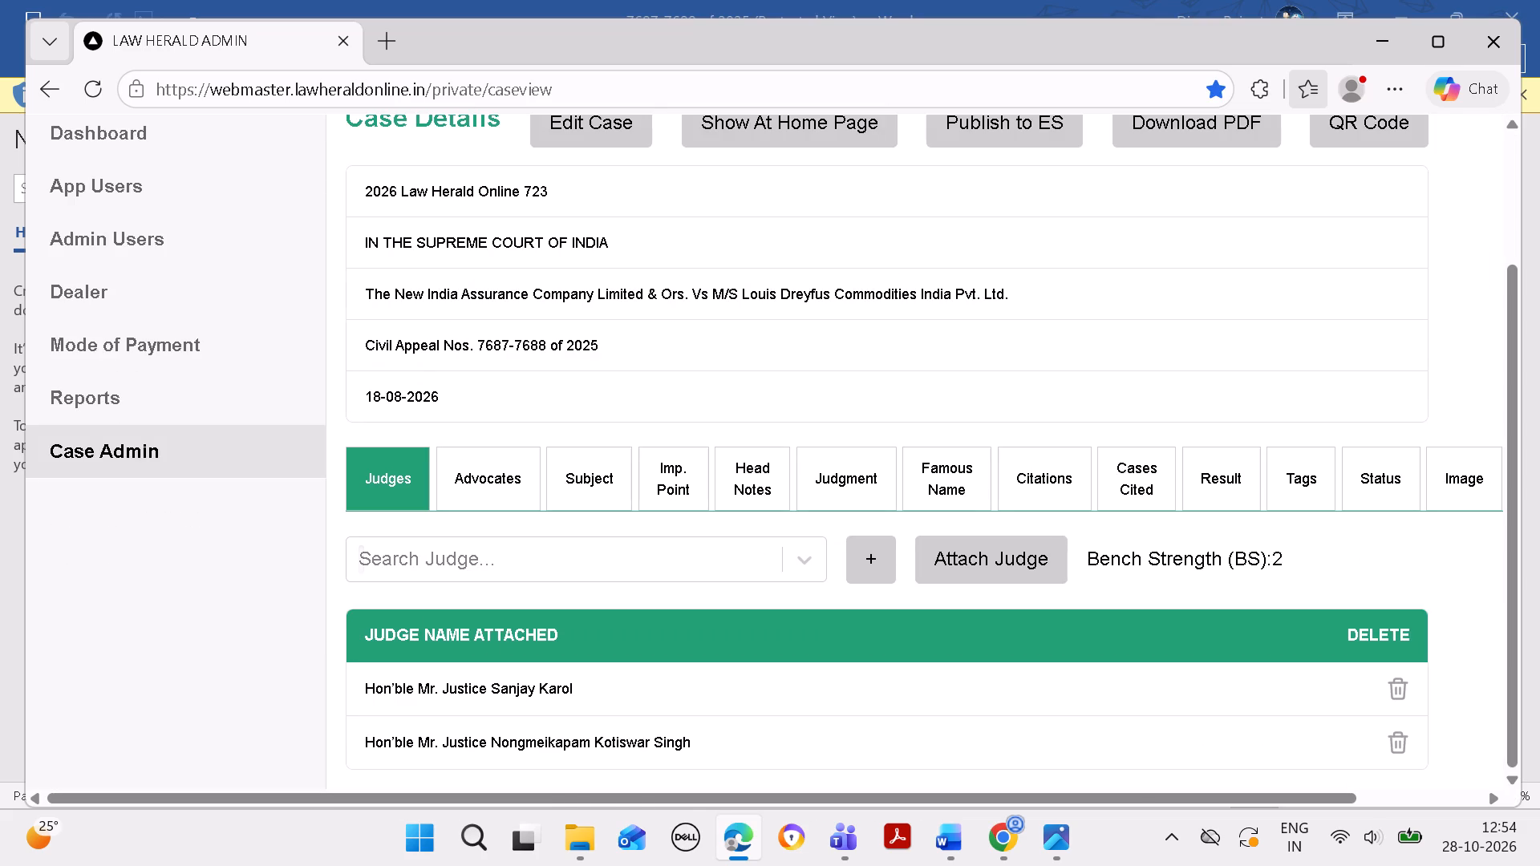
pyautogui.click(1080, 480)
pyautogui.scroll(-4, 1178, 523)
pyautogui.click(1145, 530)
pyautogui.scroll(-5, 1143, 544)
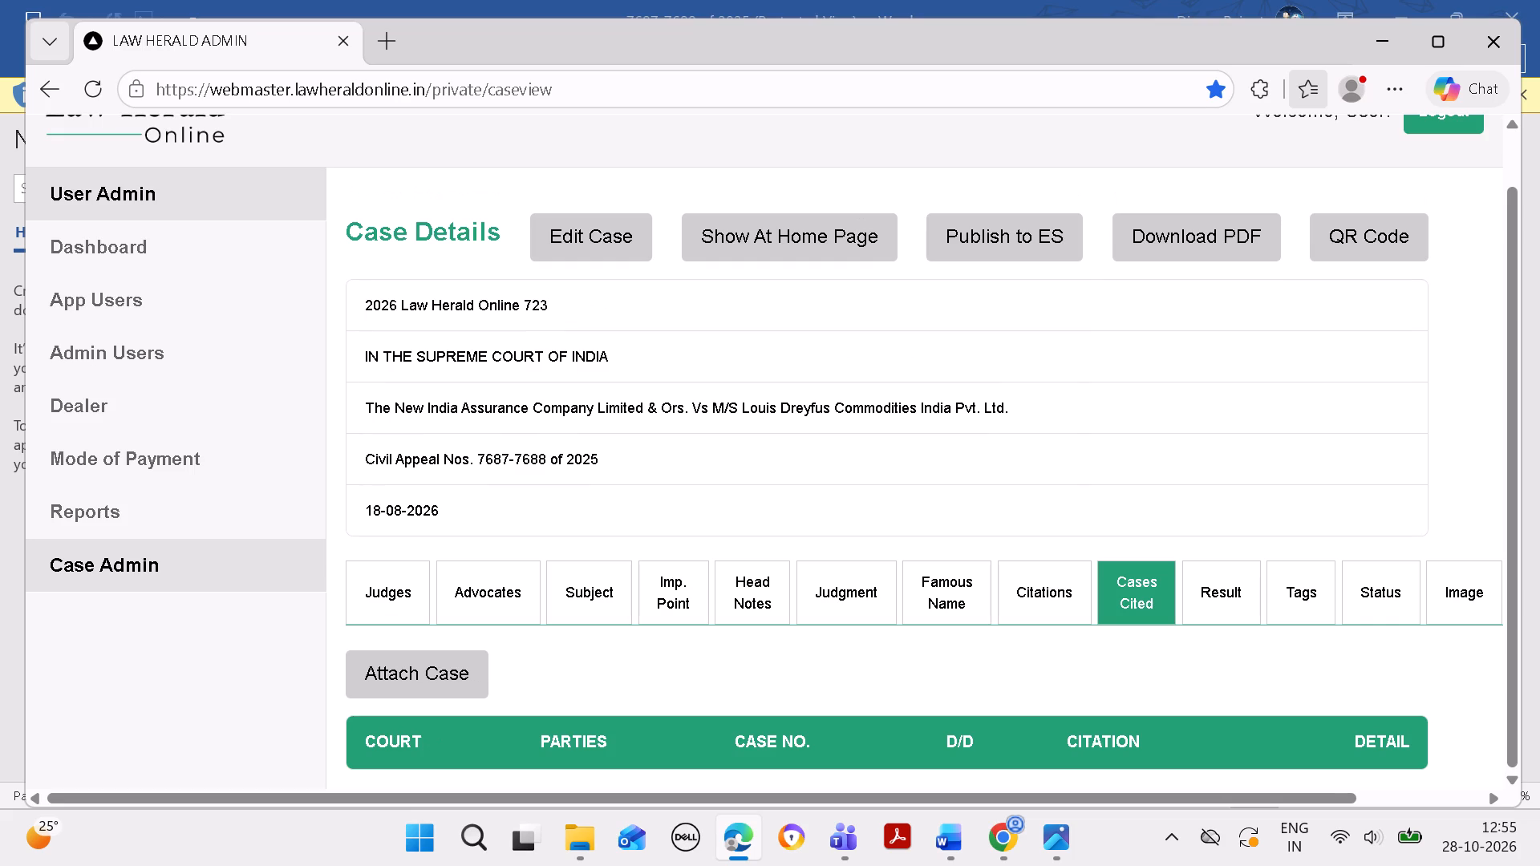
# Return to the 7687-7688 of 2025 Word document and copy Delhi Electric Supply Undertaking from the first Cases Cited entry.
pyautogui.click(950, 836)
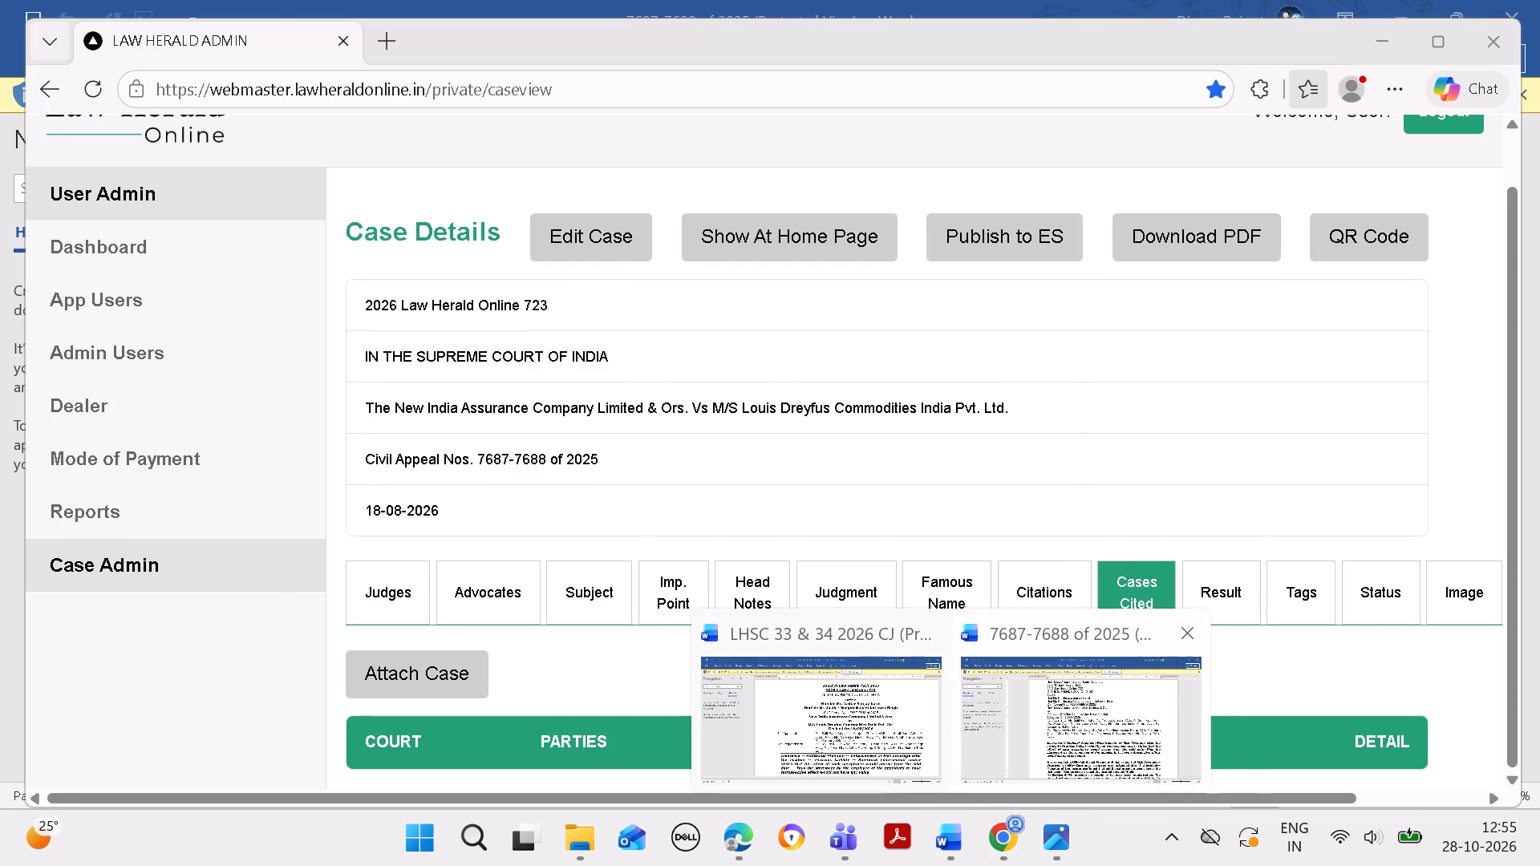
pyautogui.click(1083, 717)
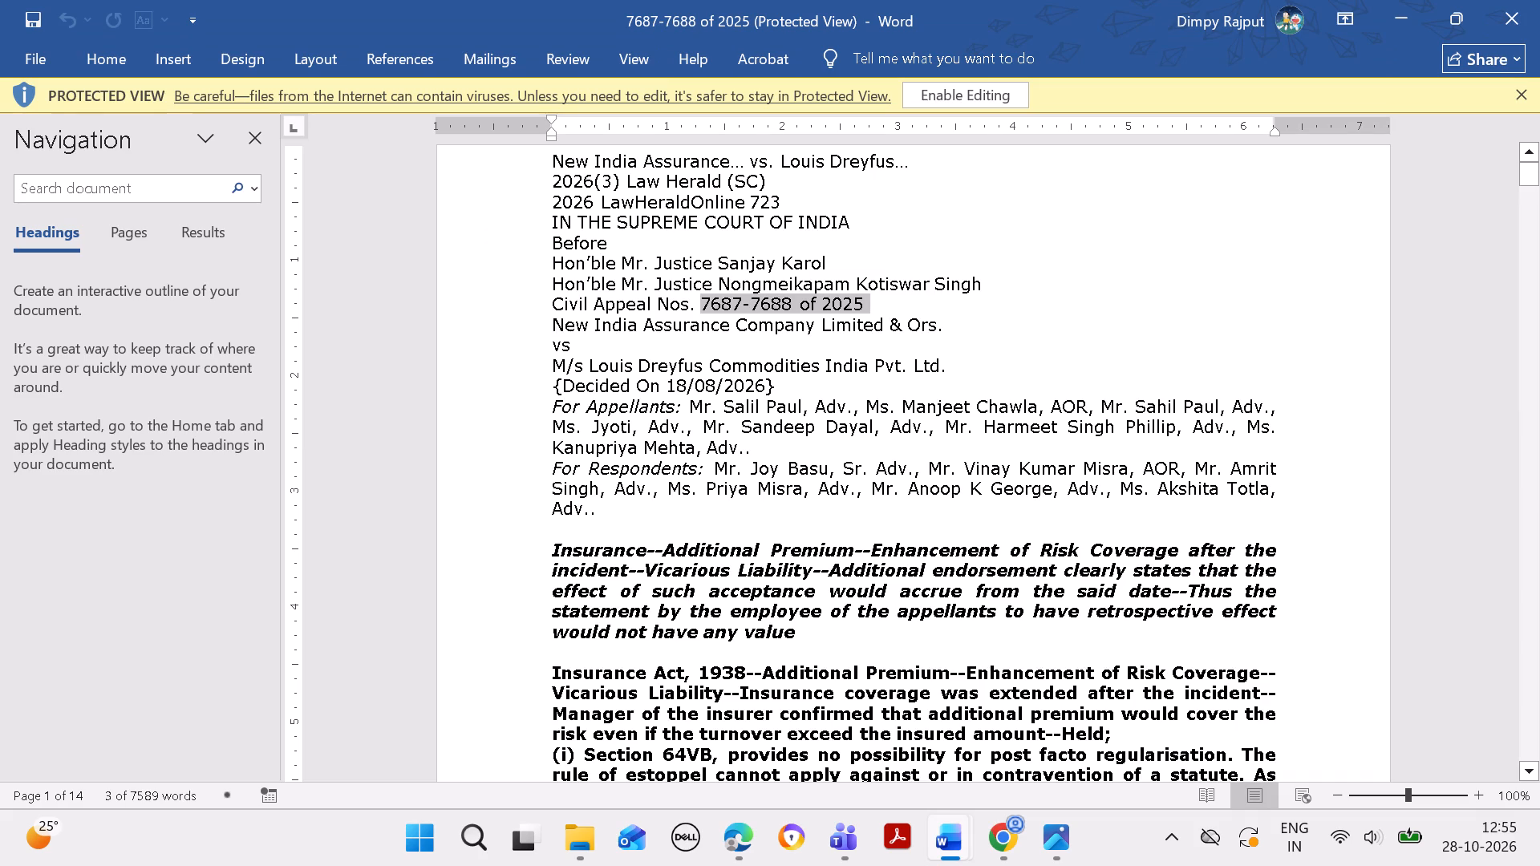
pyautogui.press('Down')
pyautogui.press('Down')
pyautogui.press('Down')
pyautogui.press('Down')
pyautogui.press('Down')
pyautogui.press('Down')
pyautogui.press('Down')
pyautogui.press('Down')
pyautogui.press('Down')
pyautogui.press('Down')
pyautogui.press('Down')
pyautogui.press('Down')
pyautogui.press('Down')
pyautogui.press('Down')
pyautogui.press('Down')
pyautogui.press('Down')
pyautogui.press('Down')
pyautogui.press('Down')
pyautogui.press('Down')
pyautogui.press('Down')
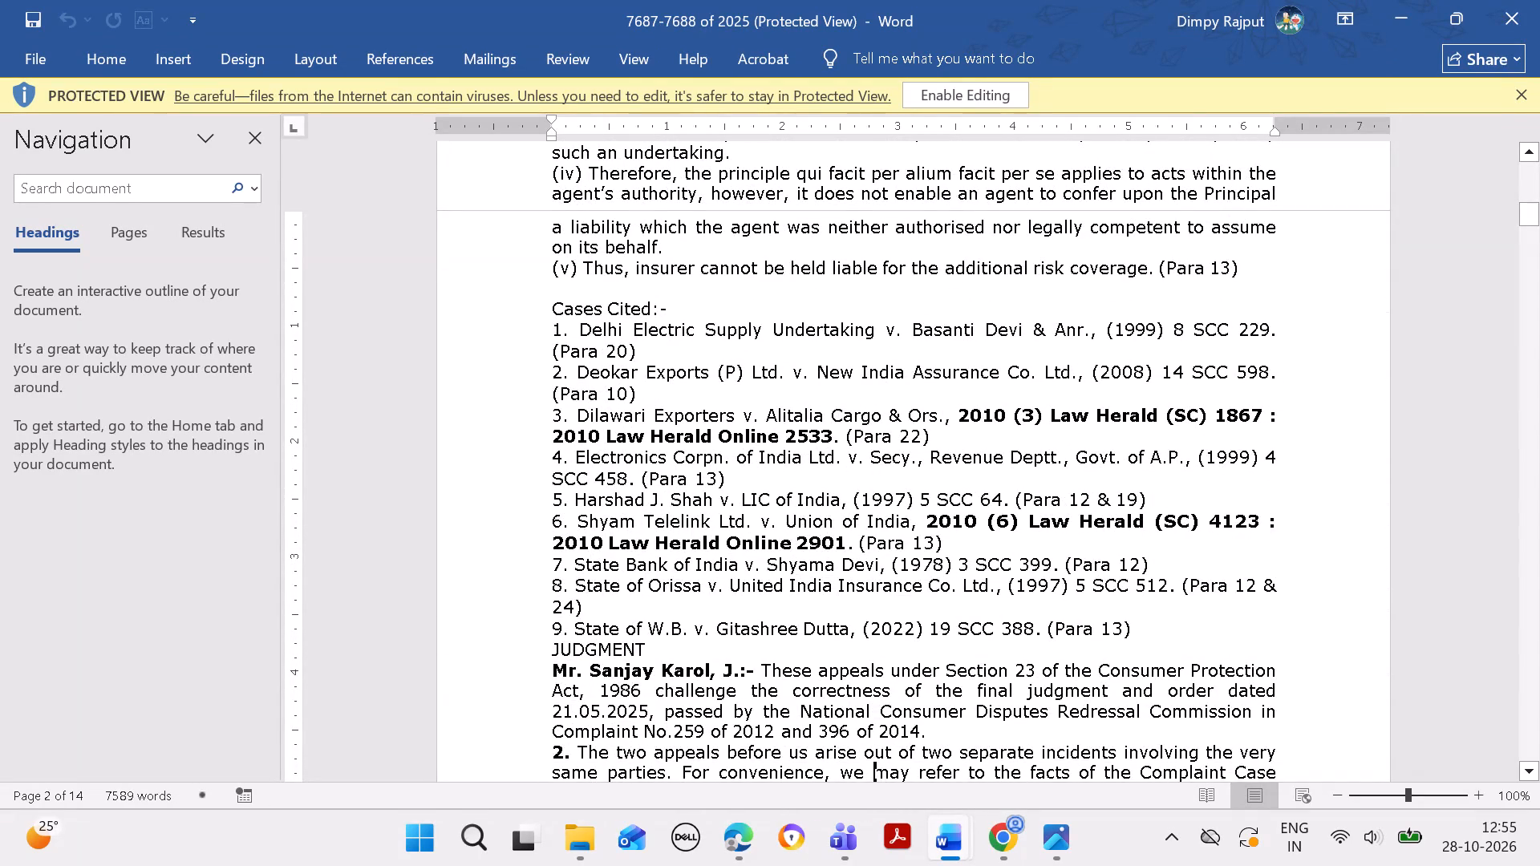
pyautogui.moveTo(578, 324); pyautogui.dragTo(815, 323)
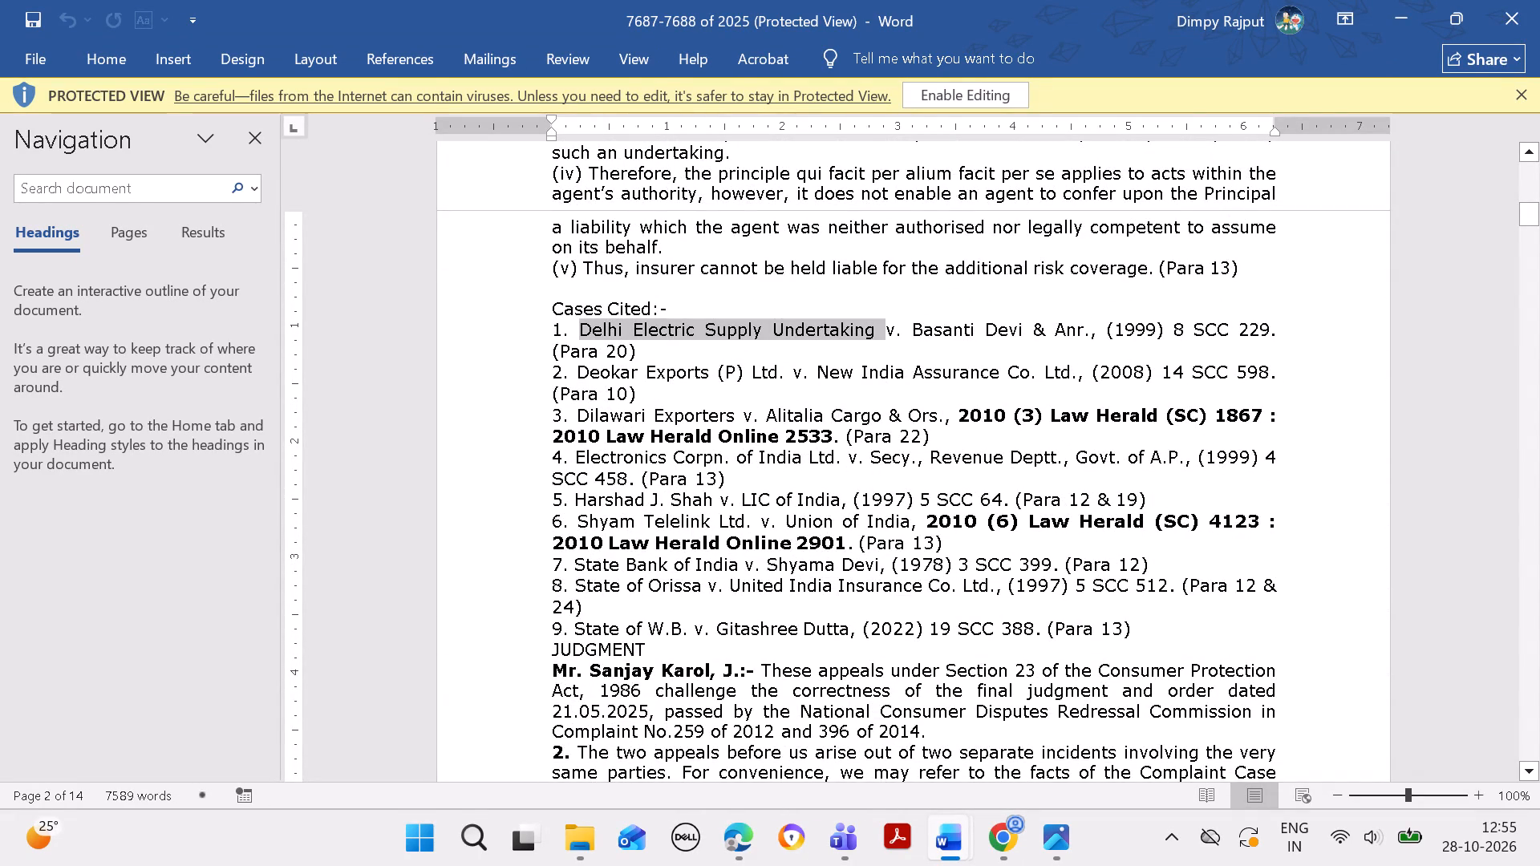
pyautogui.hotkey('ctrl', 'c')
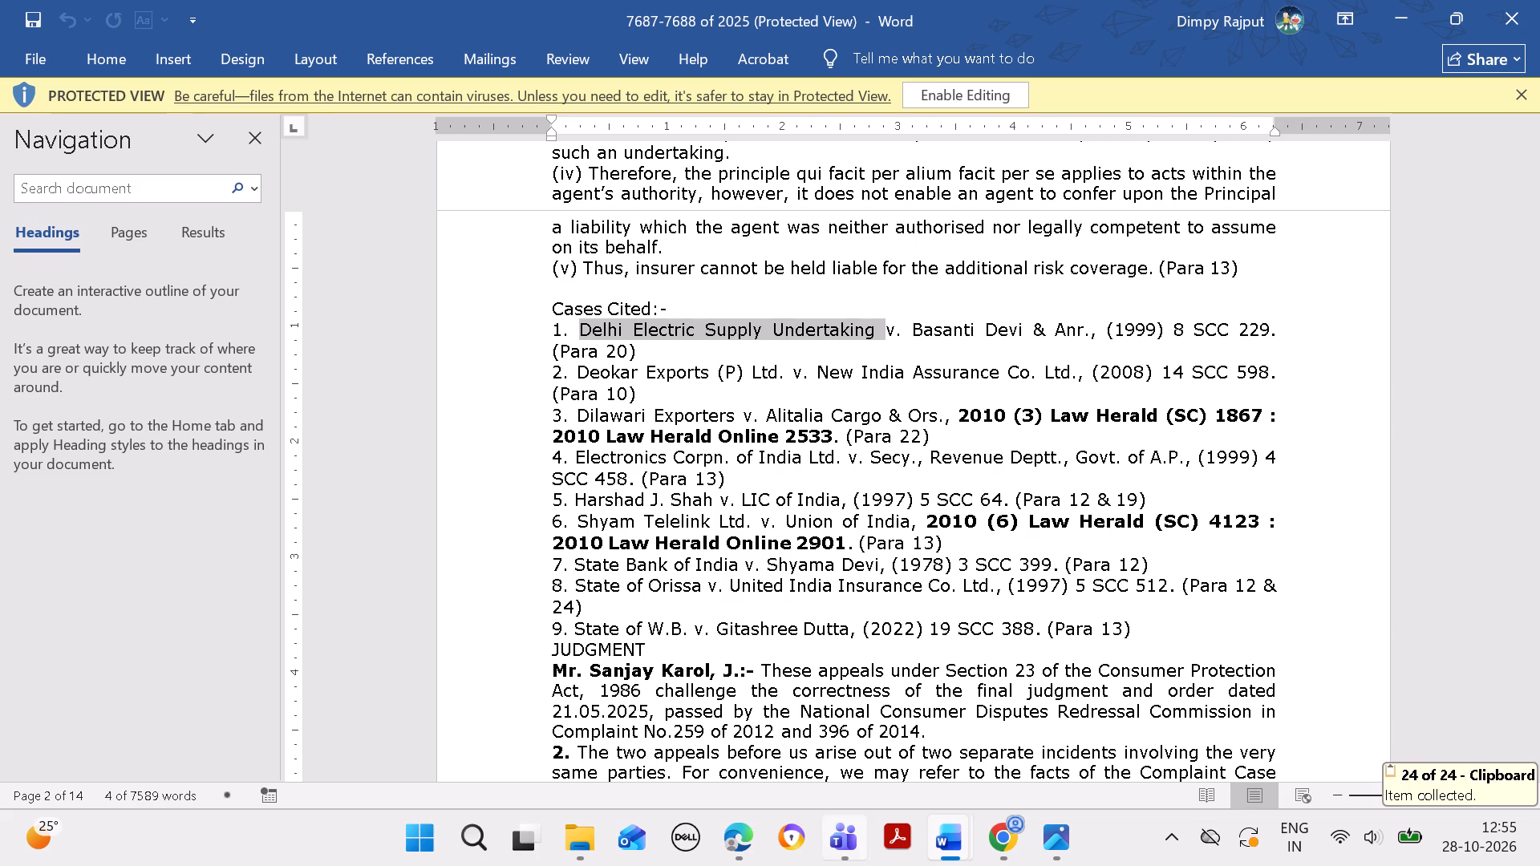
# In Edge, start attaching a cited case and search existing cases by petitioner for Delhi Electric Supply Undertaking.
pyautogui.click(752, 830)
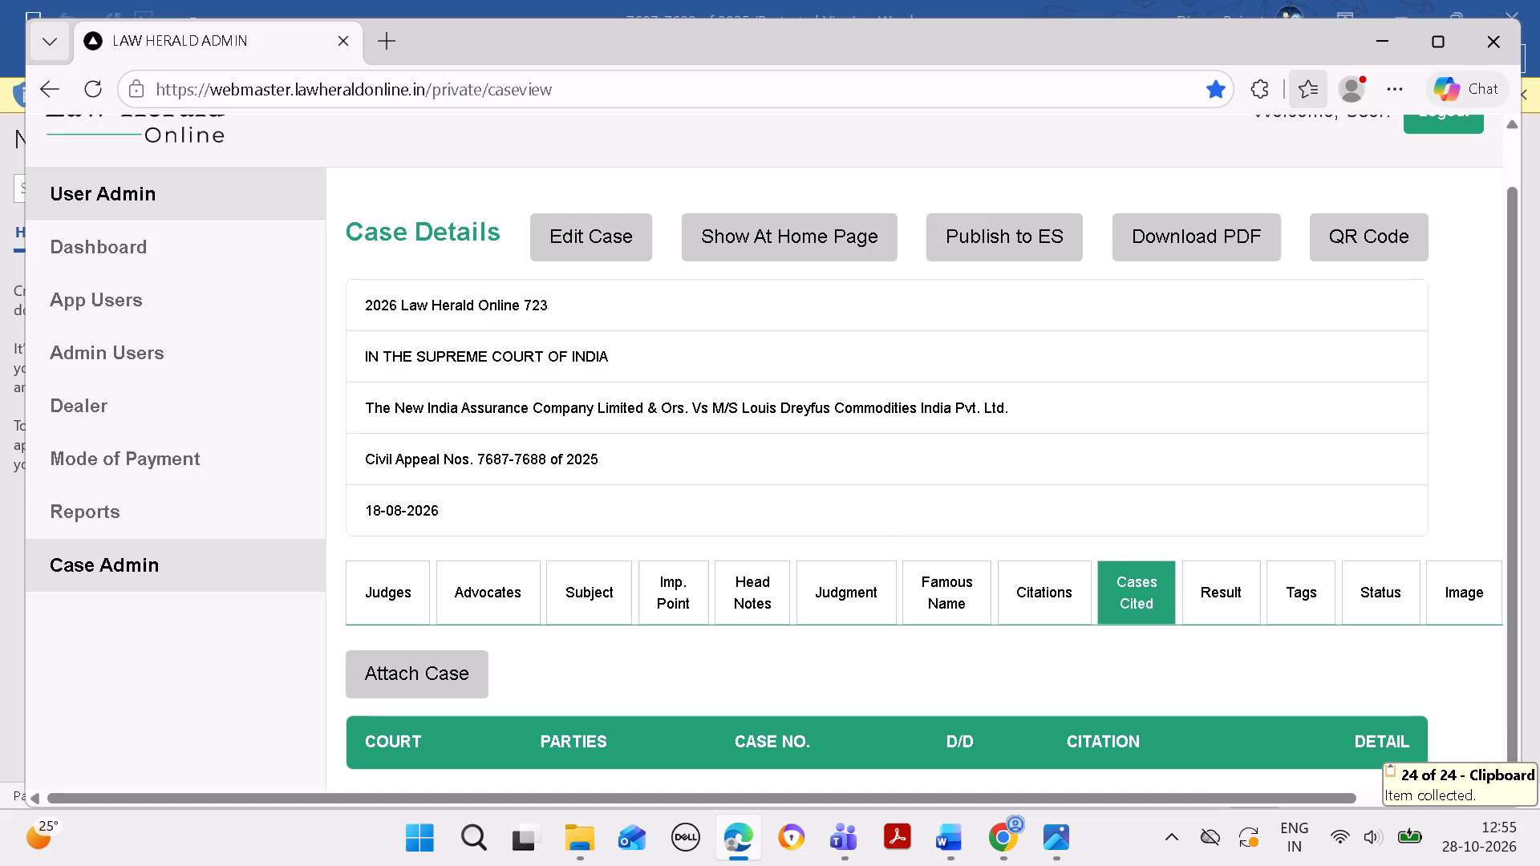
pyautogui.click(467, 677)
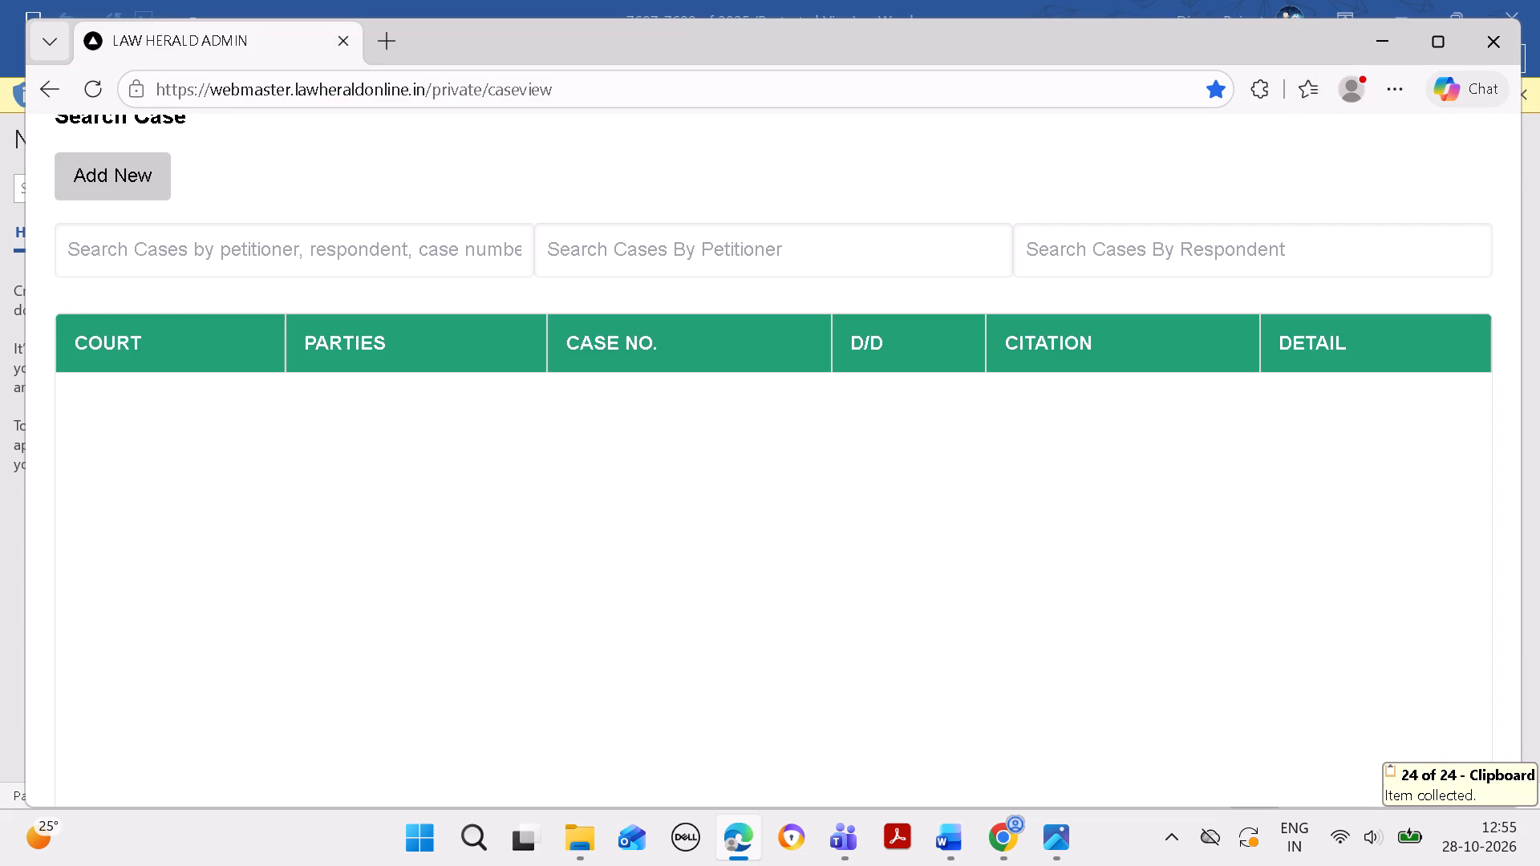
pyautogui.click(821, 234)
pyautogui.hotkey('ctrl', 'v')
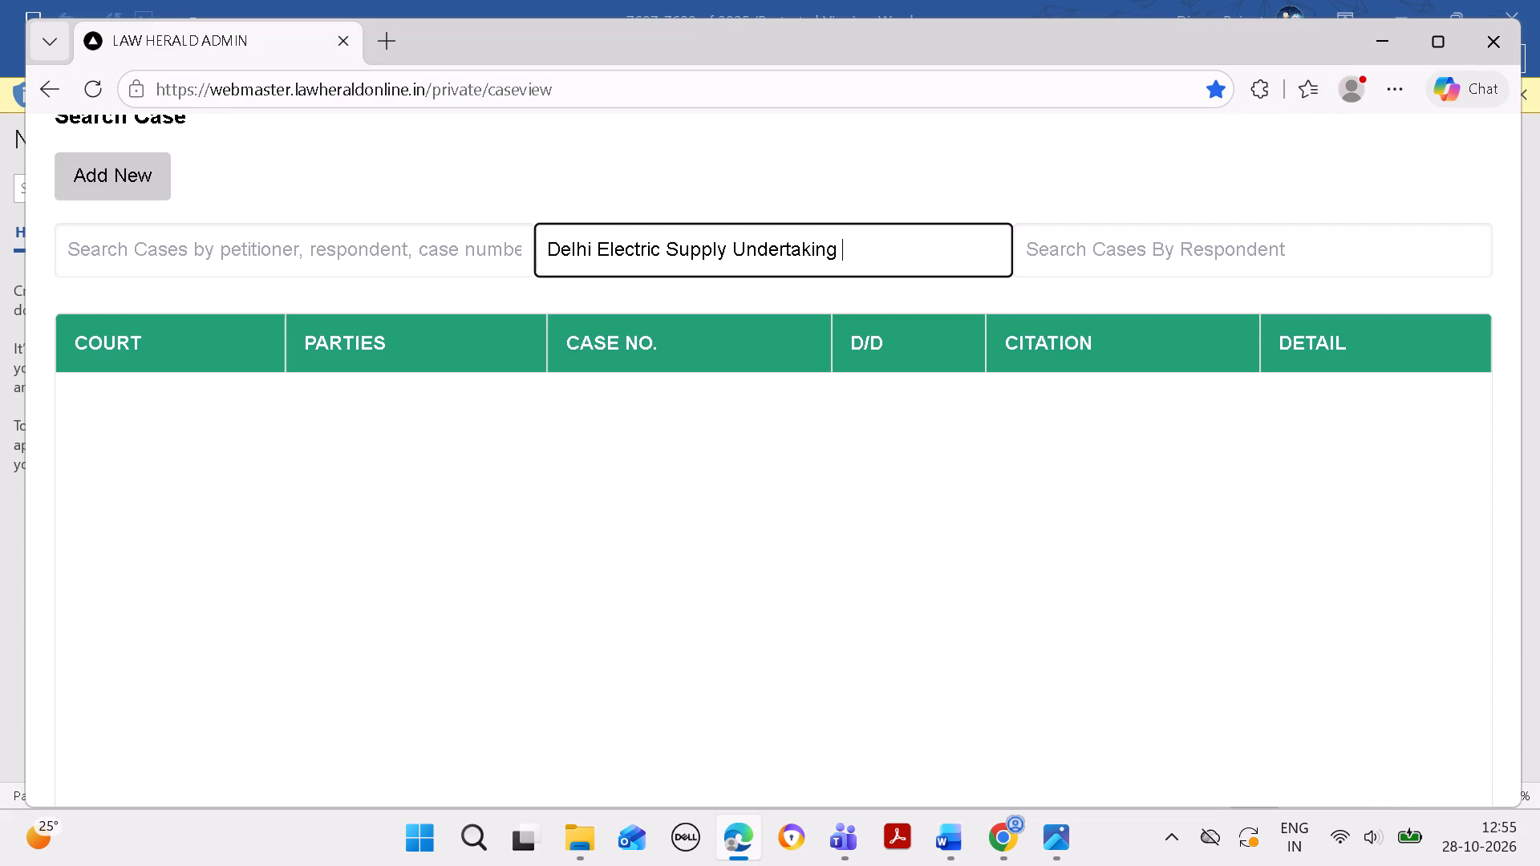
pyautogui.press('BackSpace')
# Start a new cited case record with Delhi Electric Supply Undertaking as the petitioner.
pyautogui.click(130, 169)
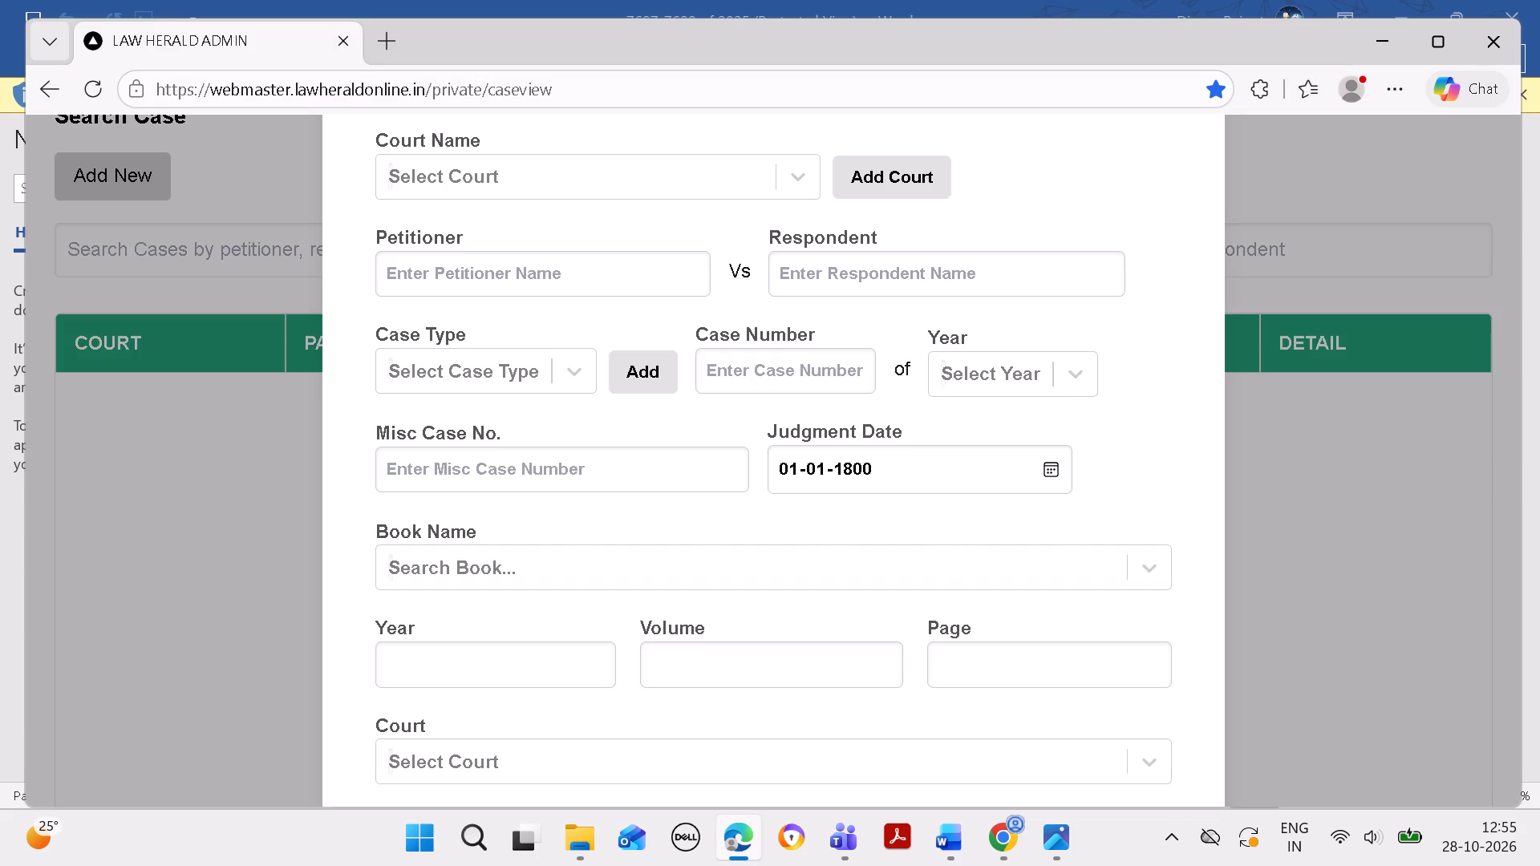
pyautogui.click(500, 275)
pyautogui.hotkey('ctrl', 'v')
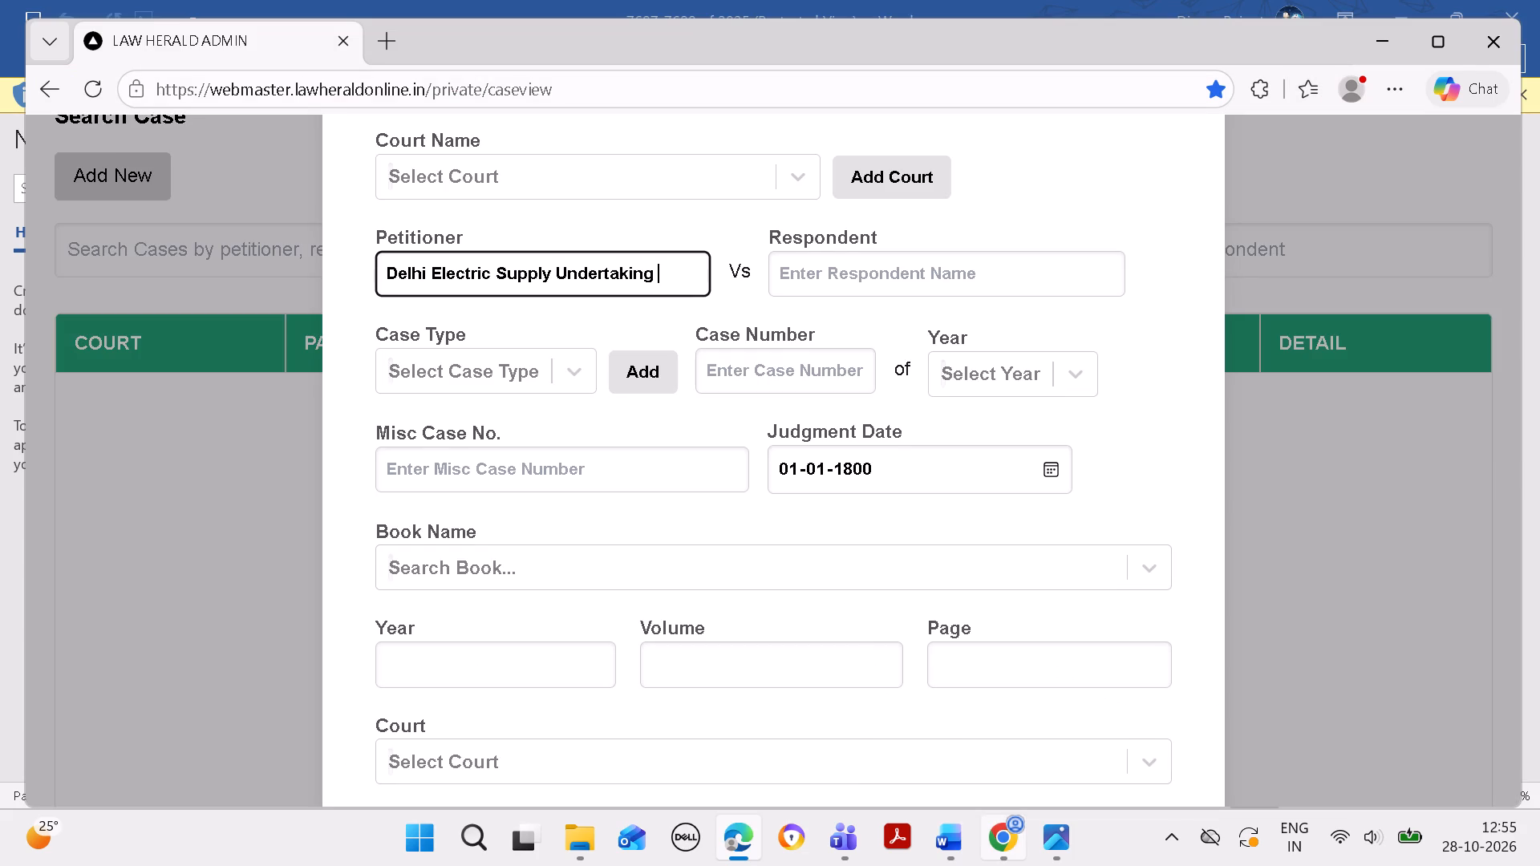
# Copy the respondent's name, including & Anr., from the first Cases Cited entry in Word into the new case's Respondent field in Edge.
pyautogui.click(956, 828)
pyautogui.click(1011, 726)
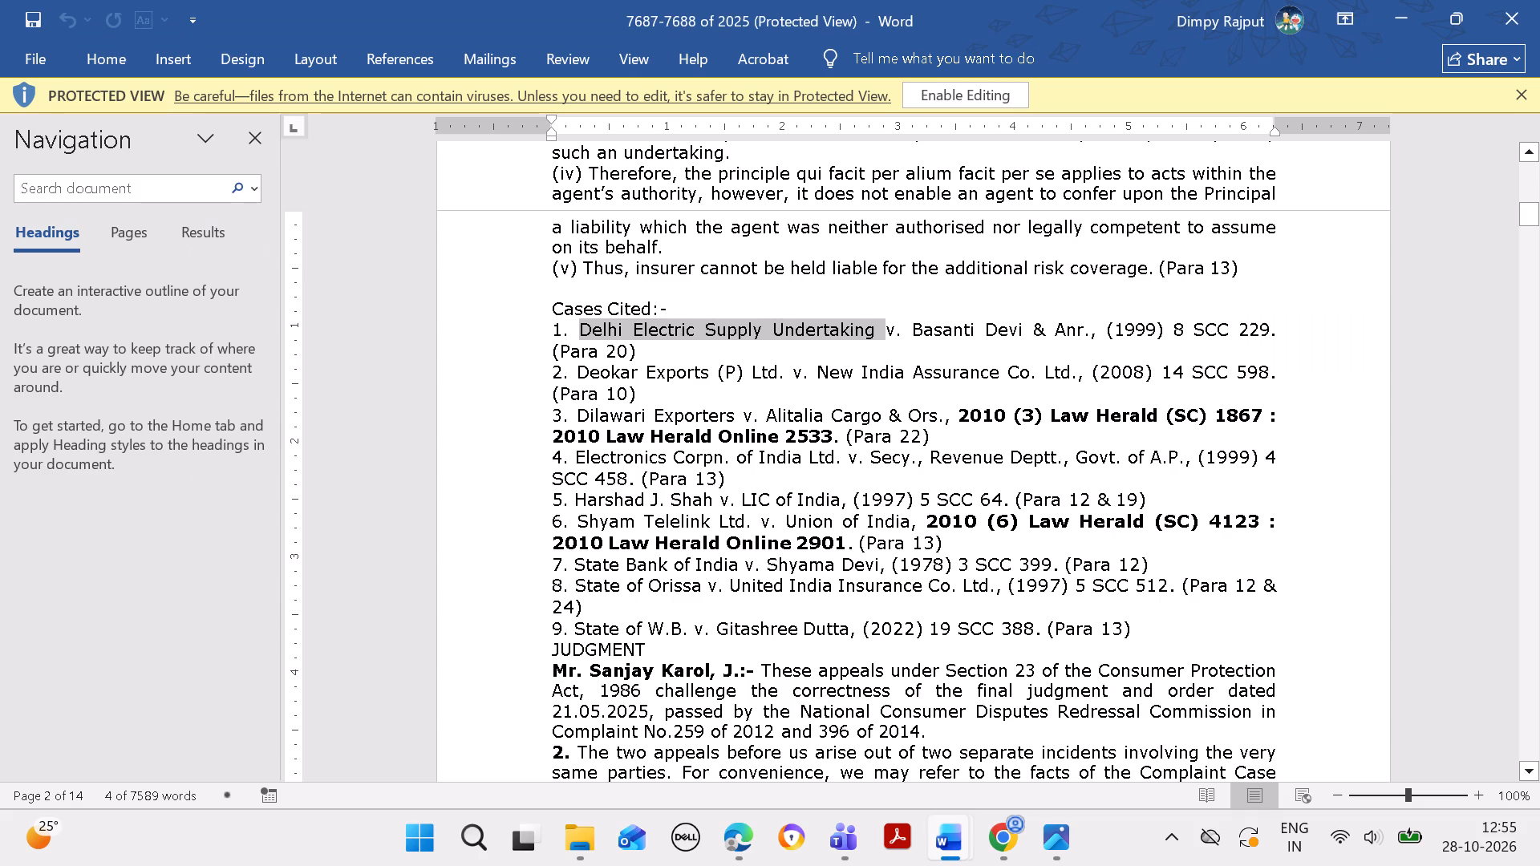
pyautogui.moveTo(910, 325); pyautogui.dragTo(1044, 324)
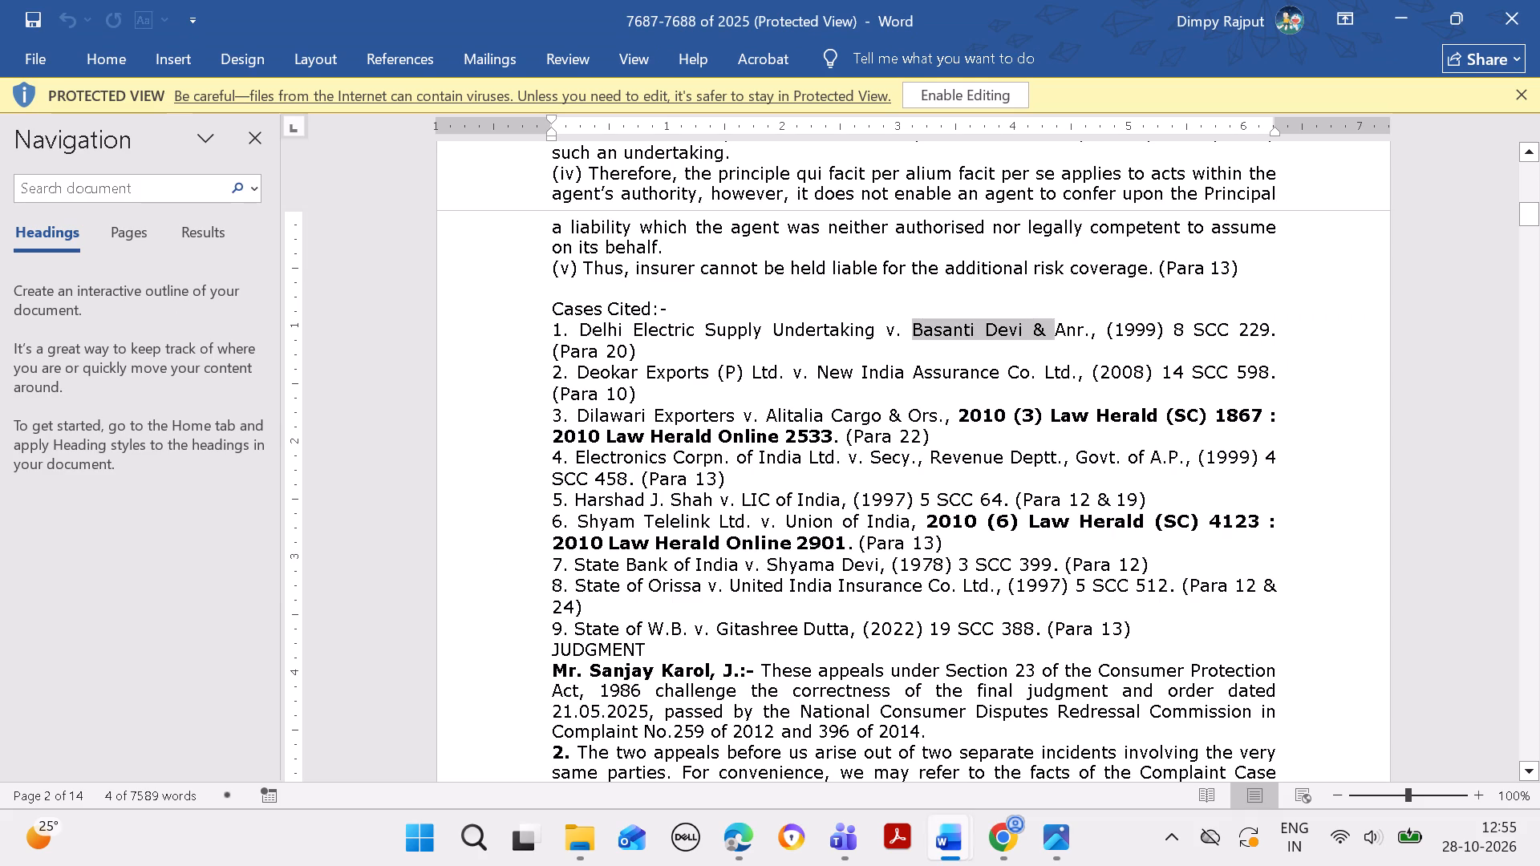
pyautogui.moveTo(1044, 324); pyautogui.dragTo(1086, 330)
pyautogui.moveTo(1086, 330); pyautogui.dragTo(1088, 332)
pyautogui.hotkey('ctrl', 'c')
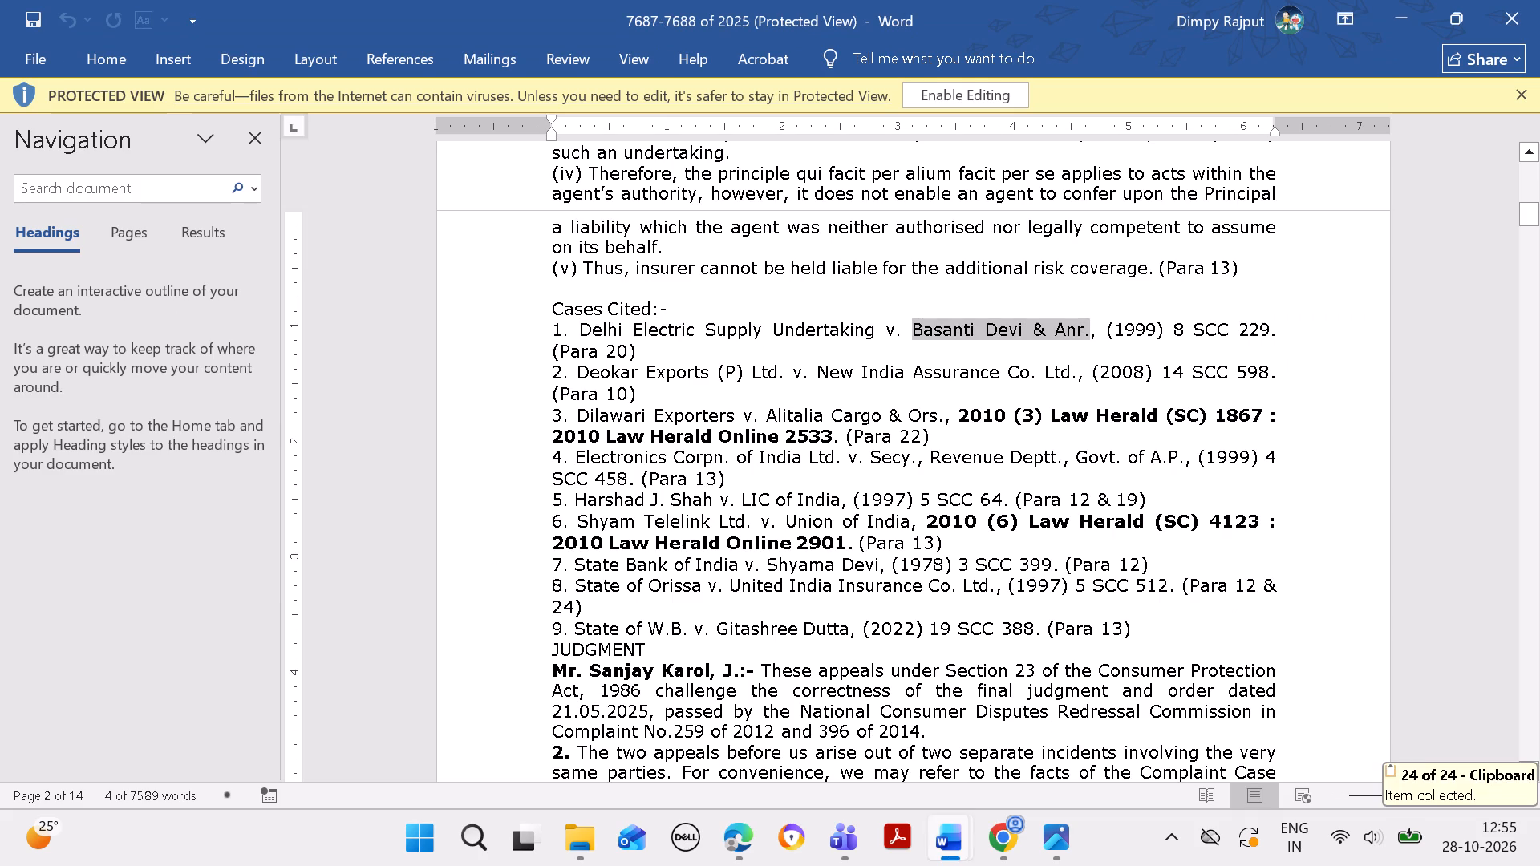
pyautogui.click(748, 839)
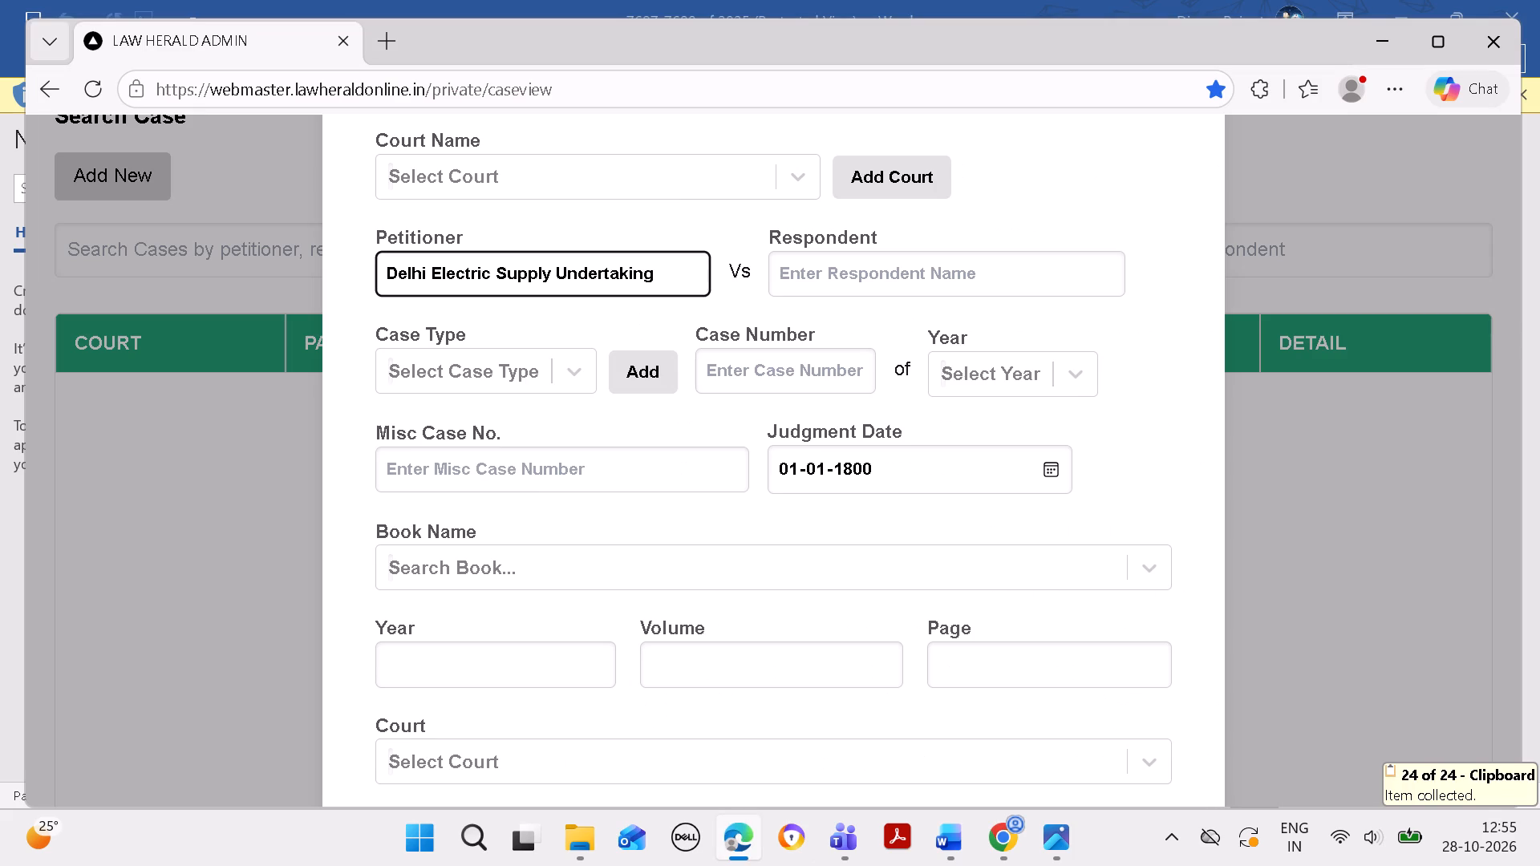
pyautogui.click(880, 273)
pyautogui.hotkey('ctrl', 'c')
pyautogui.hotkey('ctrl', 'v')
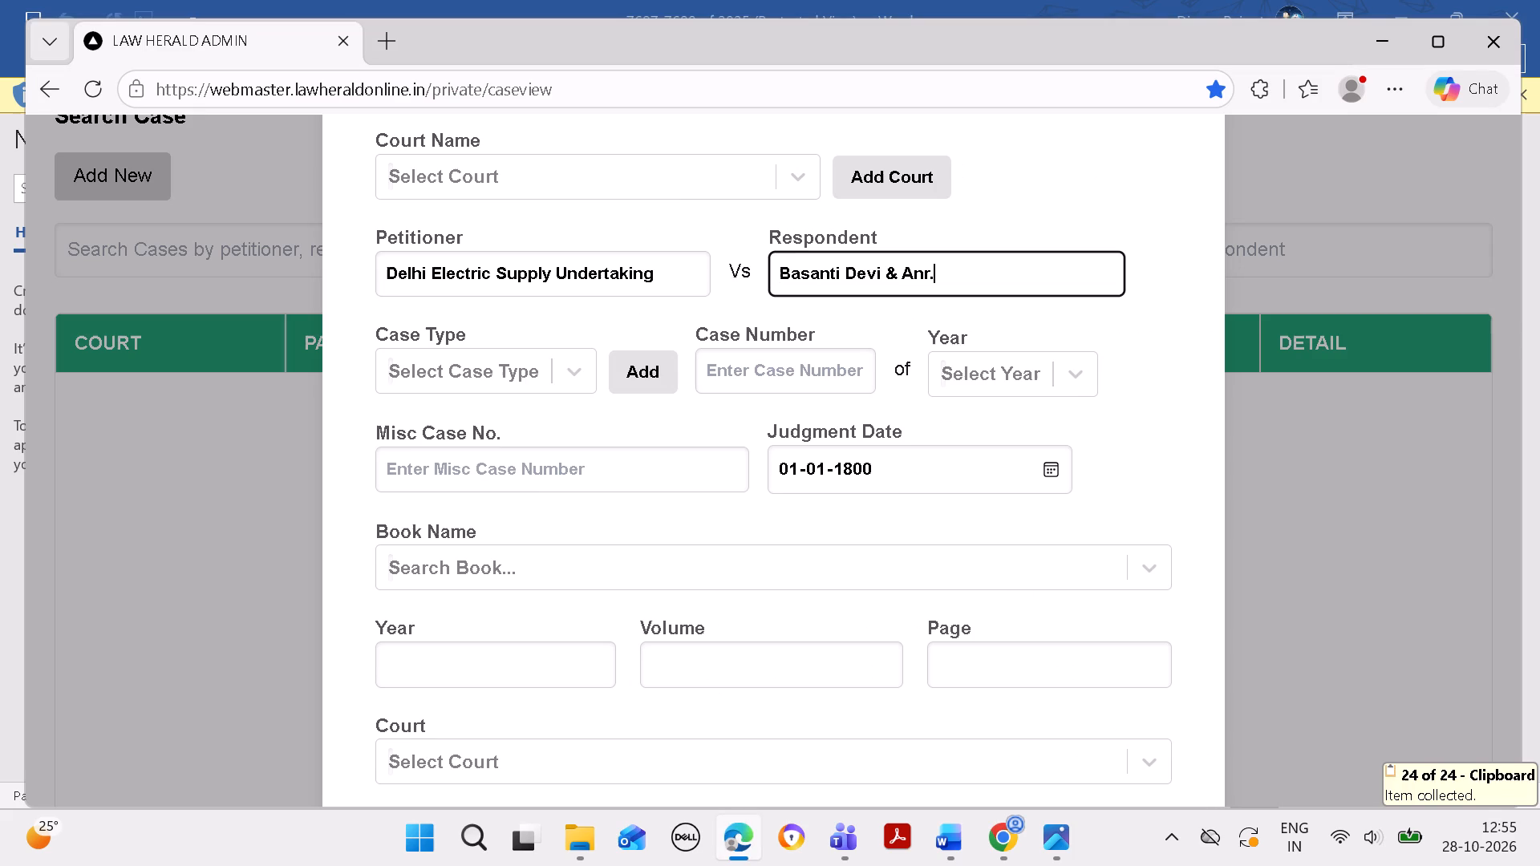
# Copy the citation year 1999 from the first Cases Cited entry in Word into the new case's citation Year field in Edge.
pyautogui.click(949, 844)
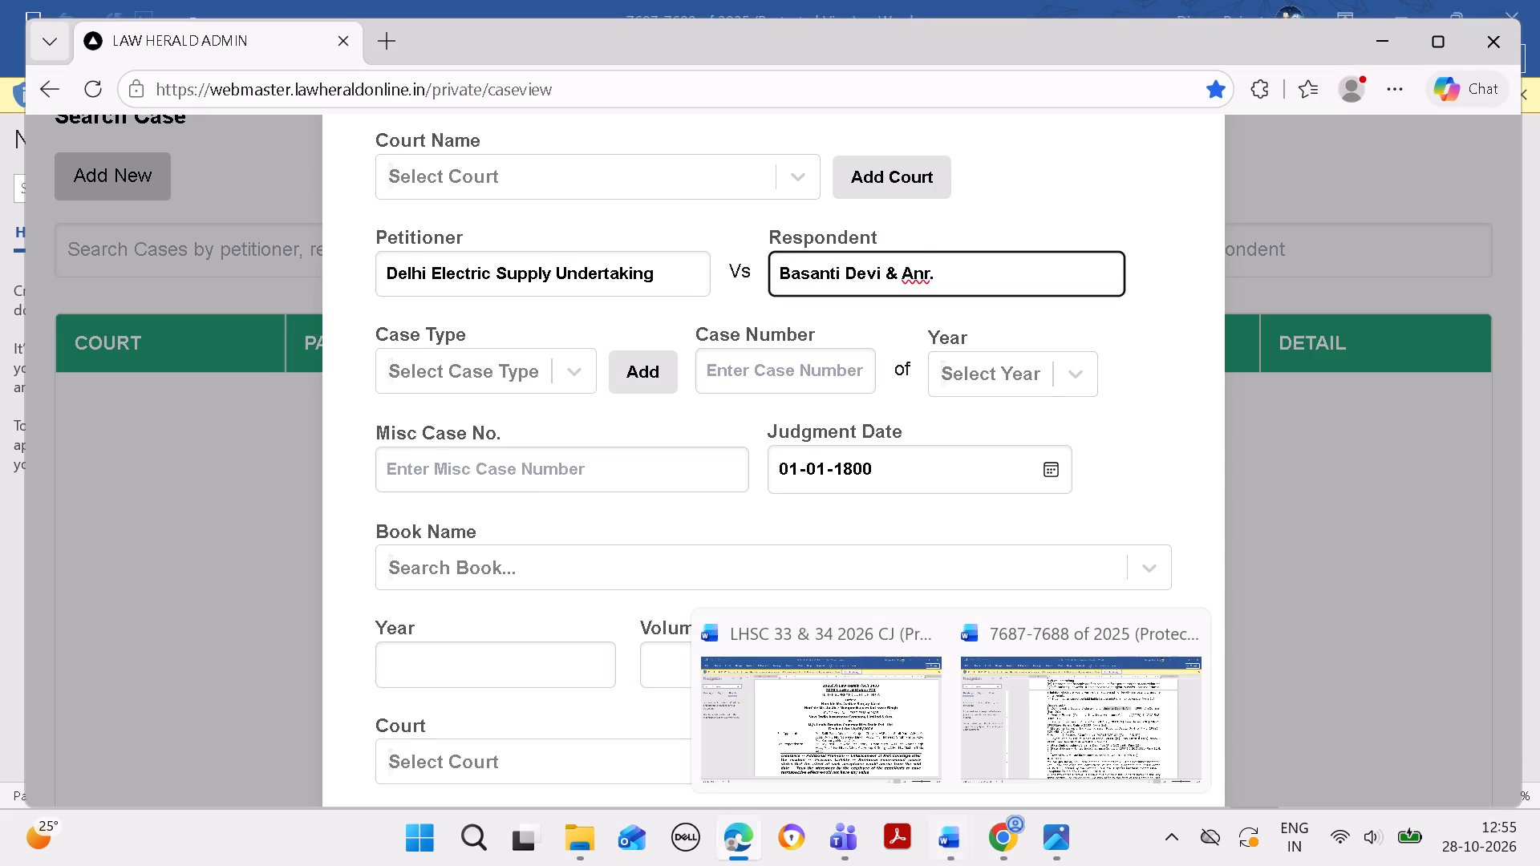
pyautogui.click(1092, 739)
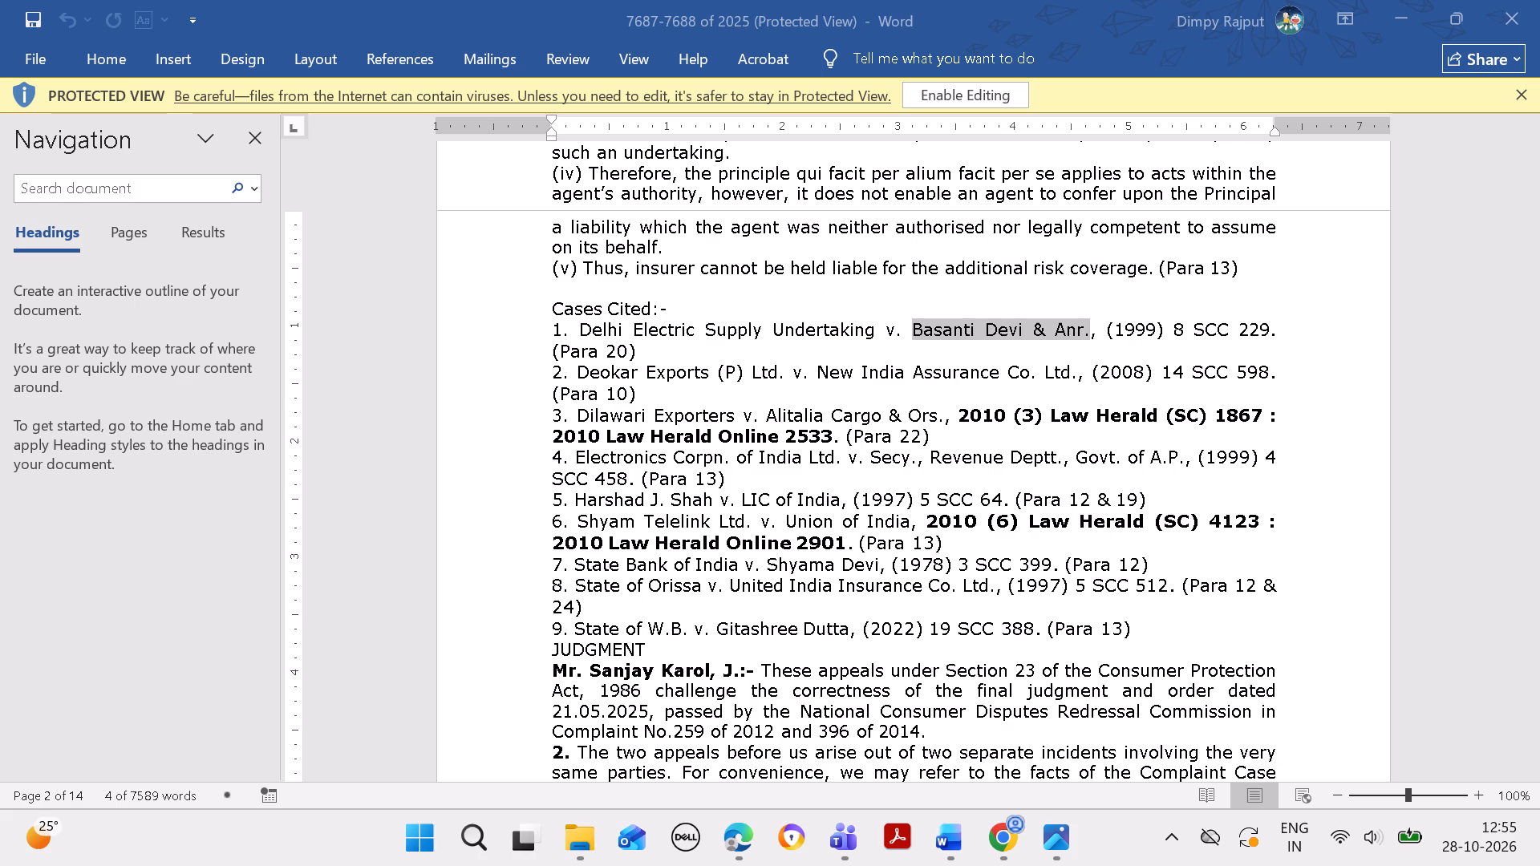
pyautogui.moveTo(1120, 326); pyautogui.dragTo(1138, 324)
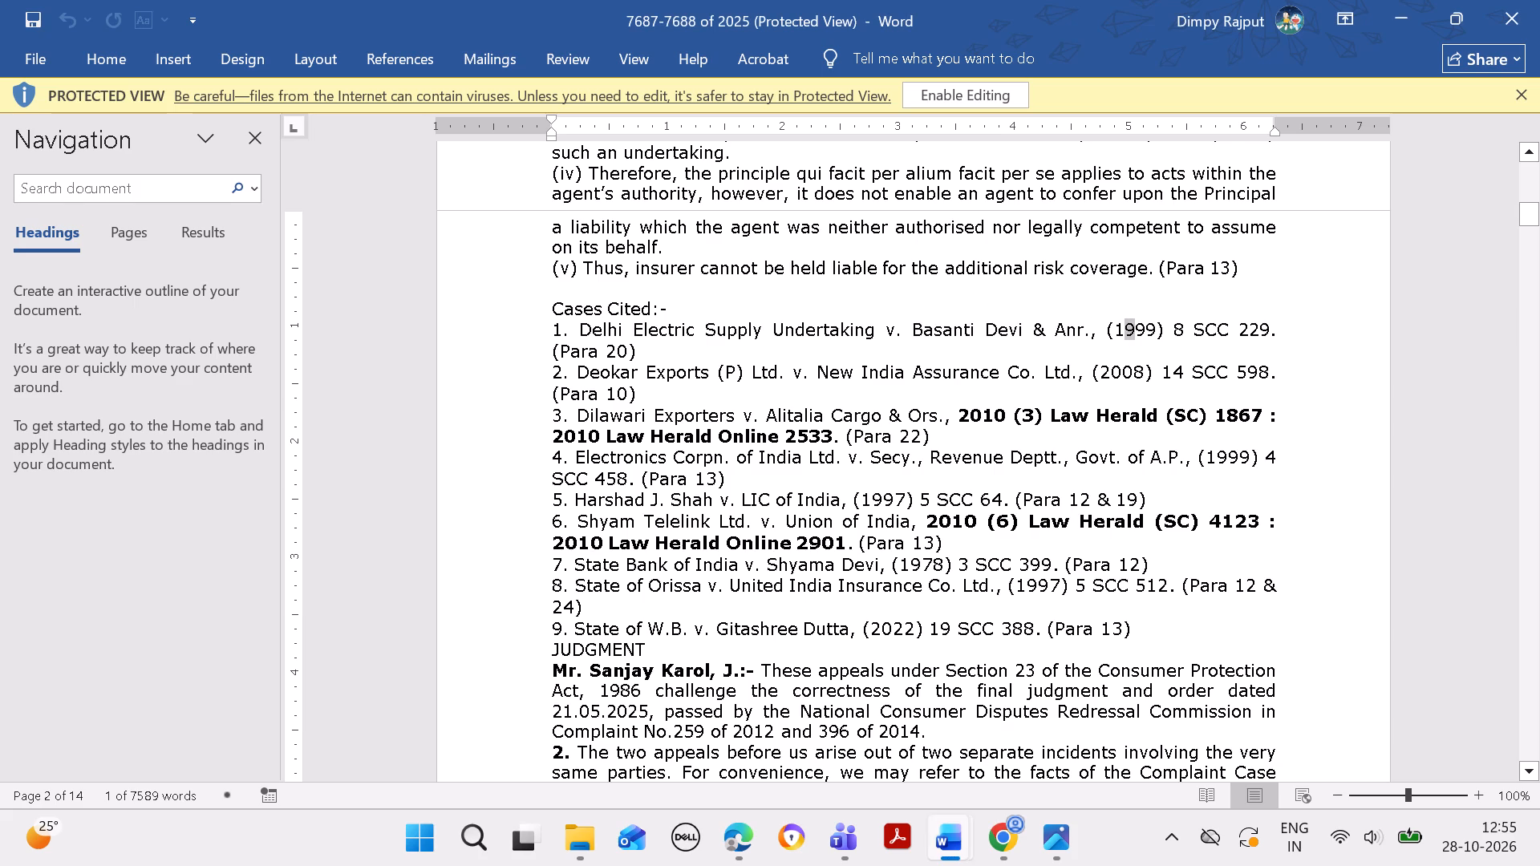
pyautogui.moveTo(1119, 326); pyautogui.dragTo(1157, 334)
pyautogui.hotkey('ctrl', 'c')
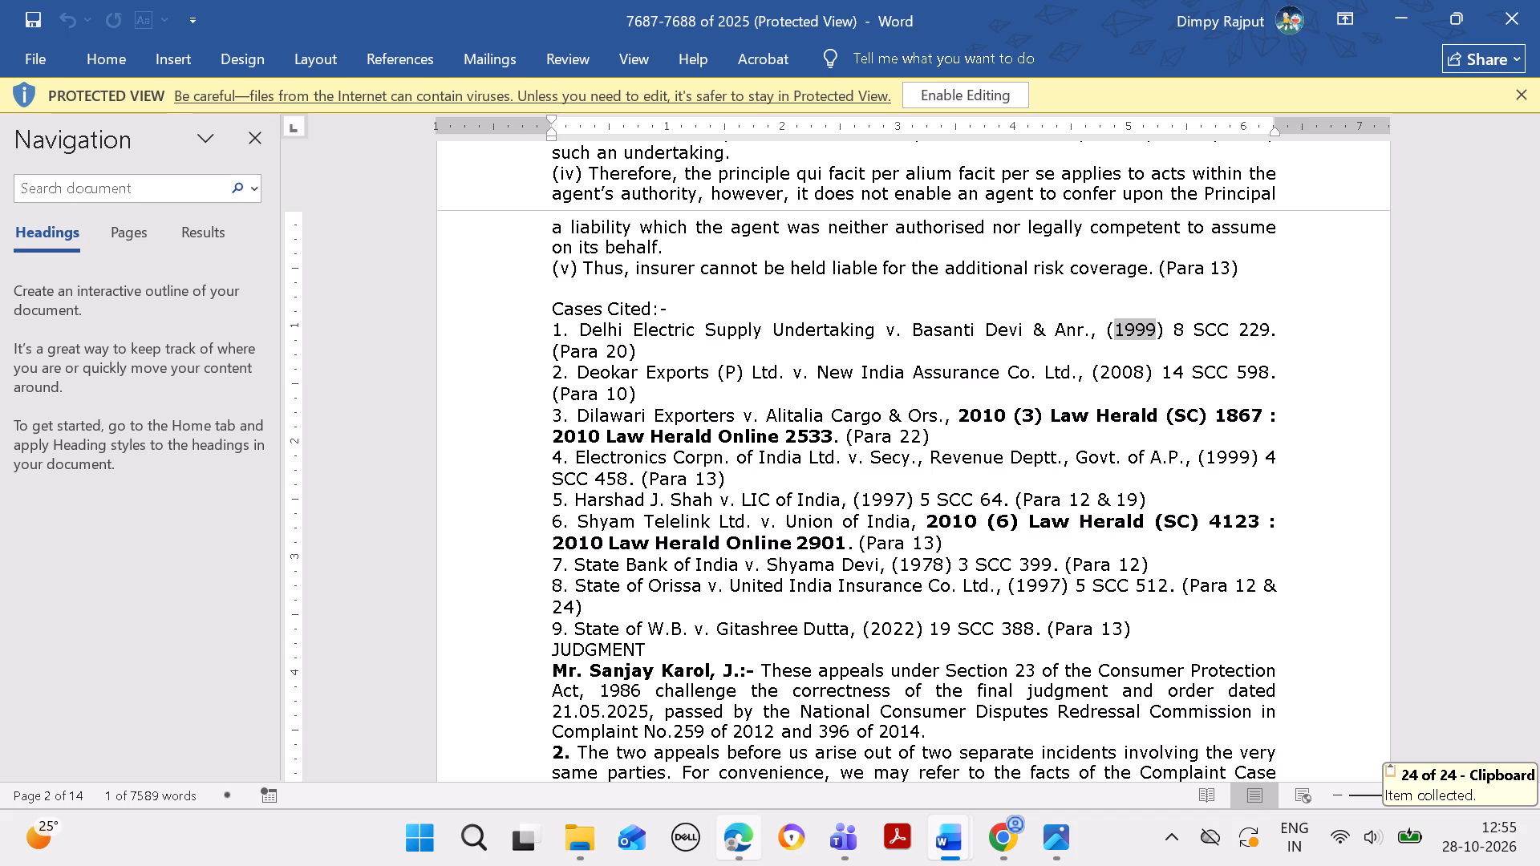
pyautogui.keyDown('ctrl'); pyautogui.click(723, 865); pyautogui.keyUp('ctrl')
pyautogui.click(484, 677)
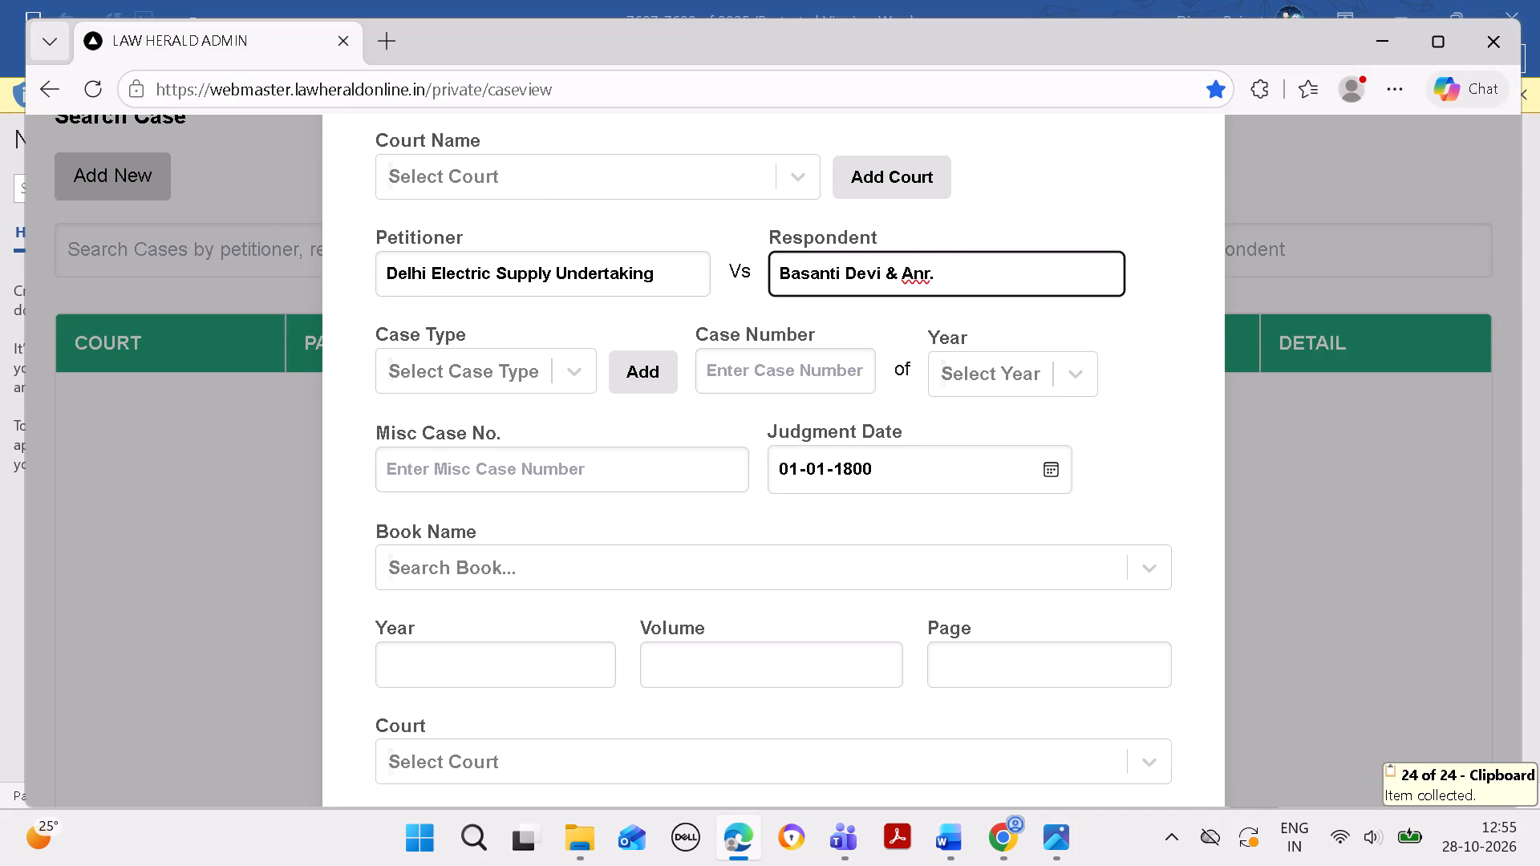
pyautogui.hotkey('ctrl', 'v')
# Copy the volume number 8 from the same citation in Word into the new case's Volume field in Edge.
pyautogui.click(948, 826)
pyautogui.click(1025, 735)
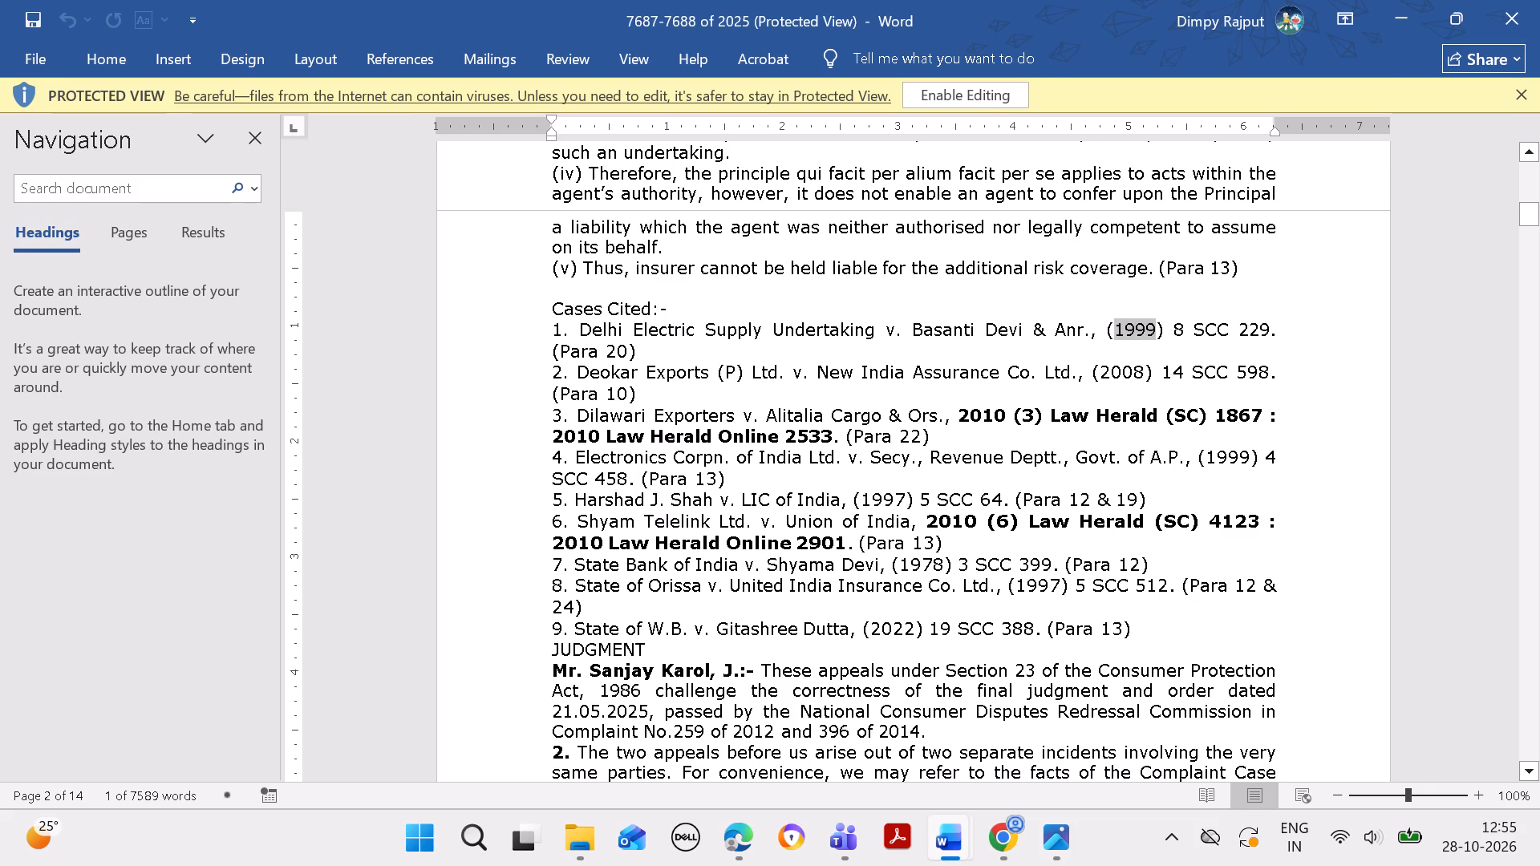
pyautogui.moveTo(1172, 329); pyautogui.dragTo(1187, 330)
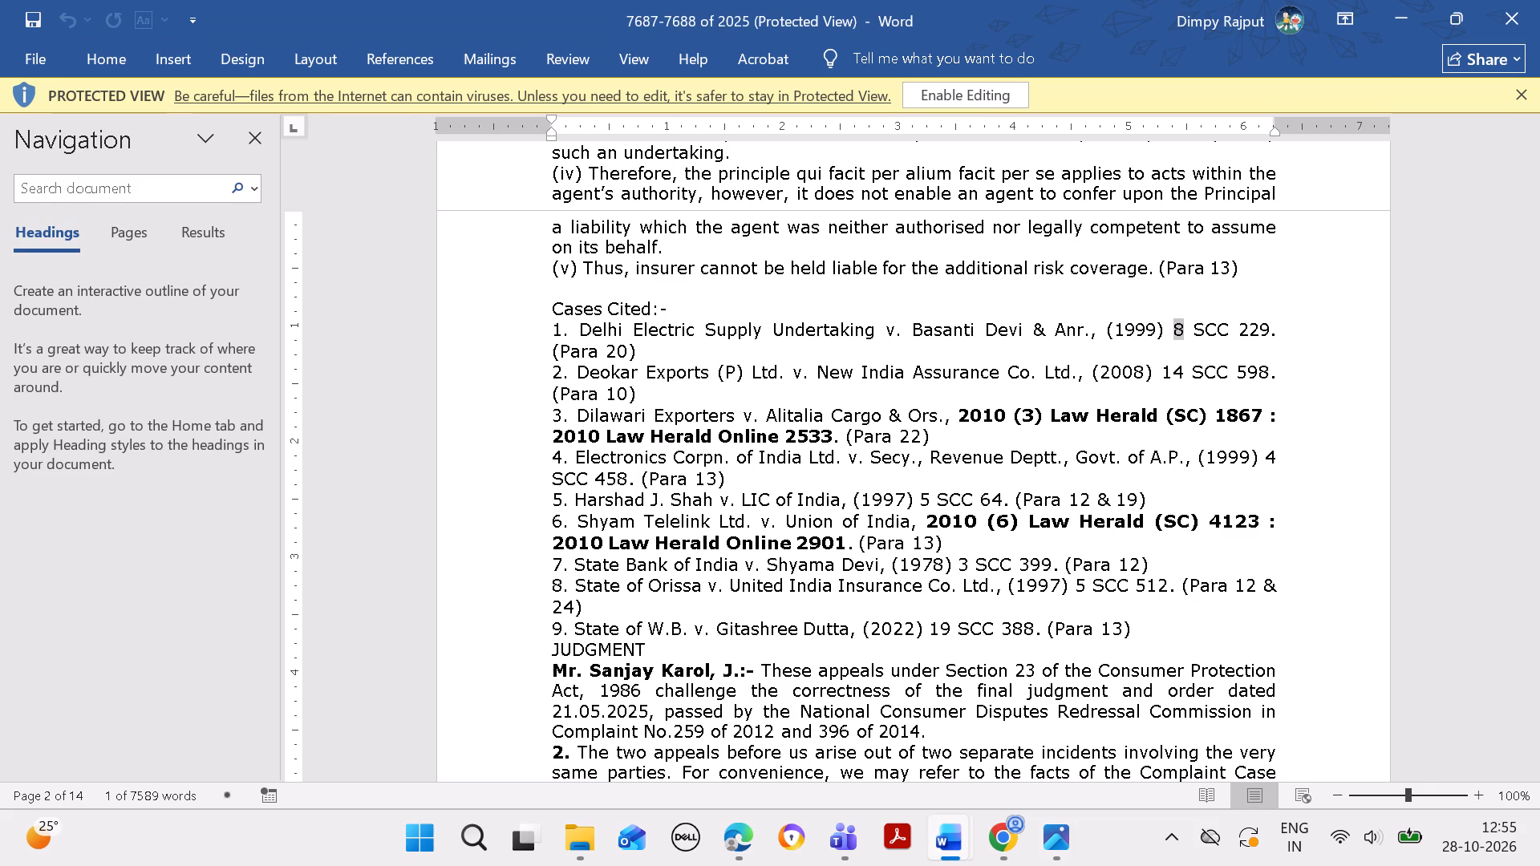
pyautogui.hotkey('ctrl', 'c')
pyautogui.click(735, 836)
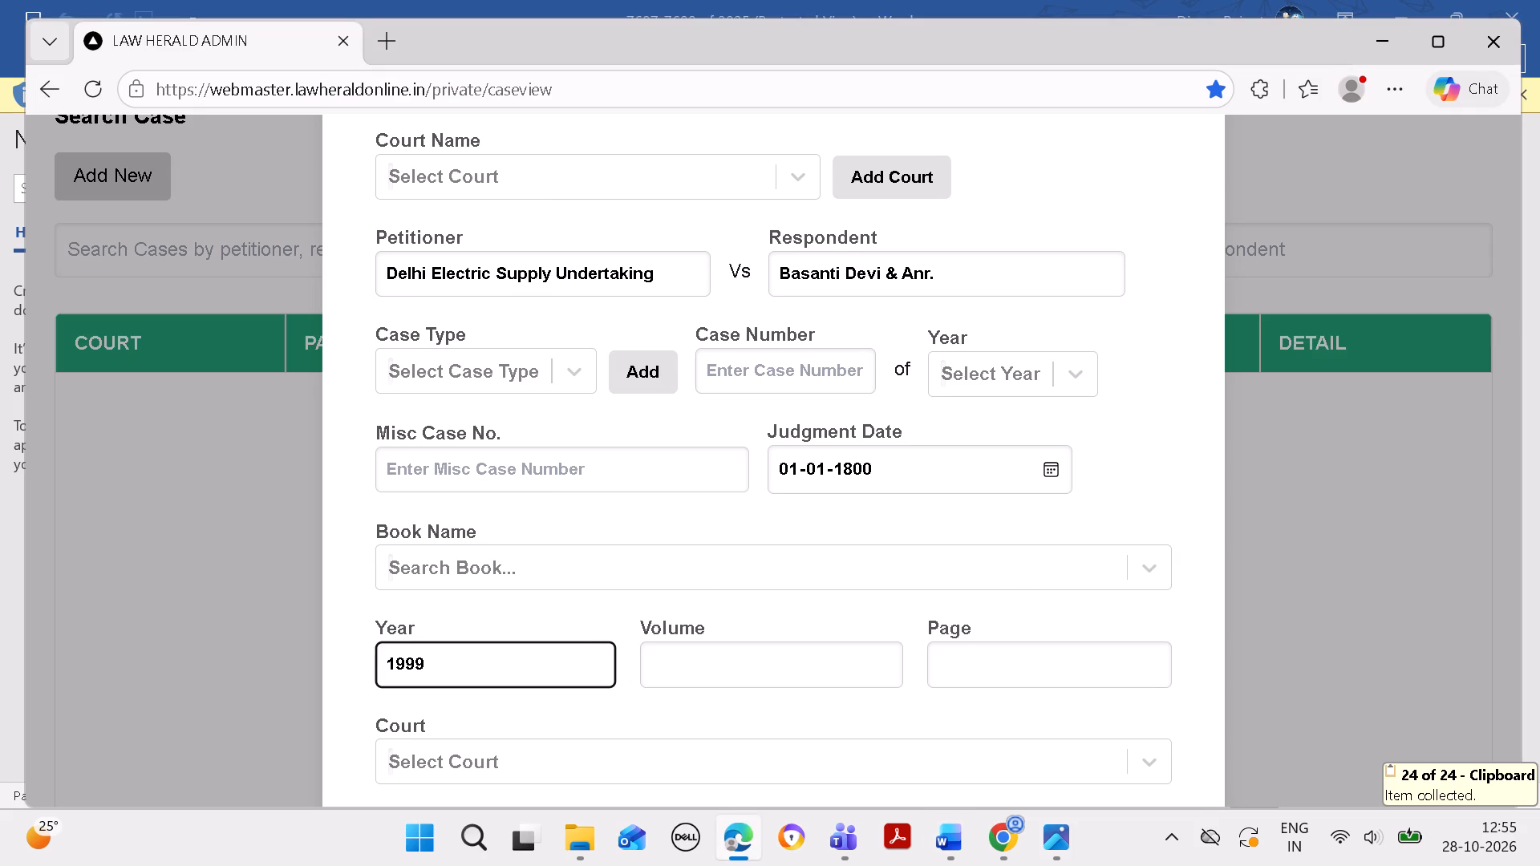
pyautogui.click(743, 647)
pyautogui.hotkey('ctrl', 'v')
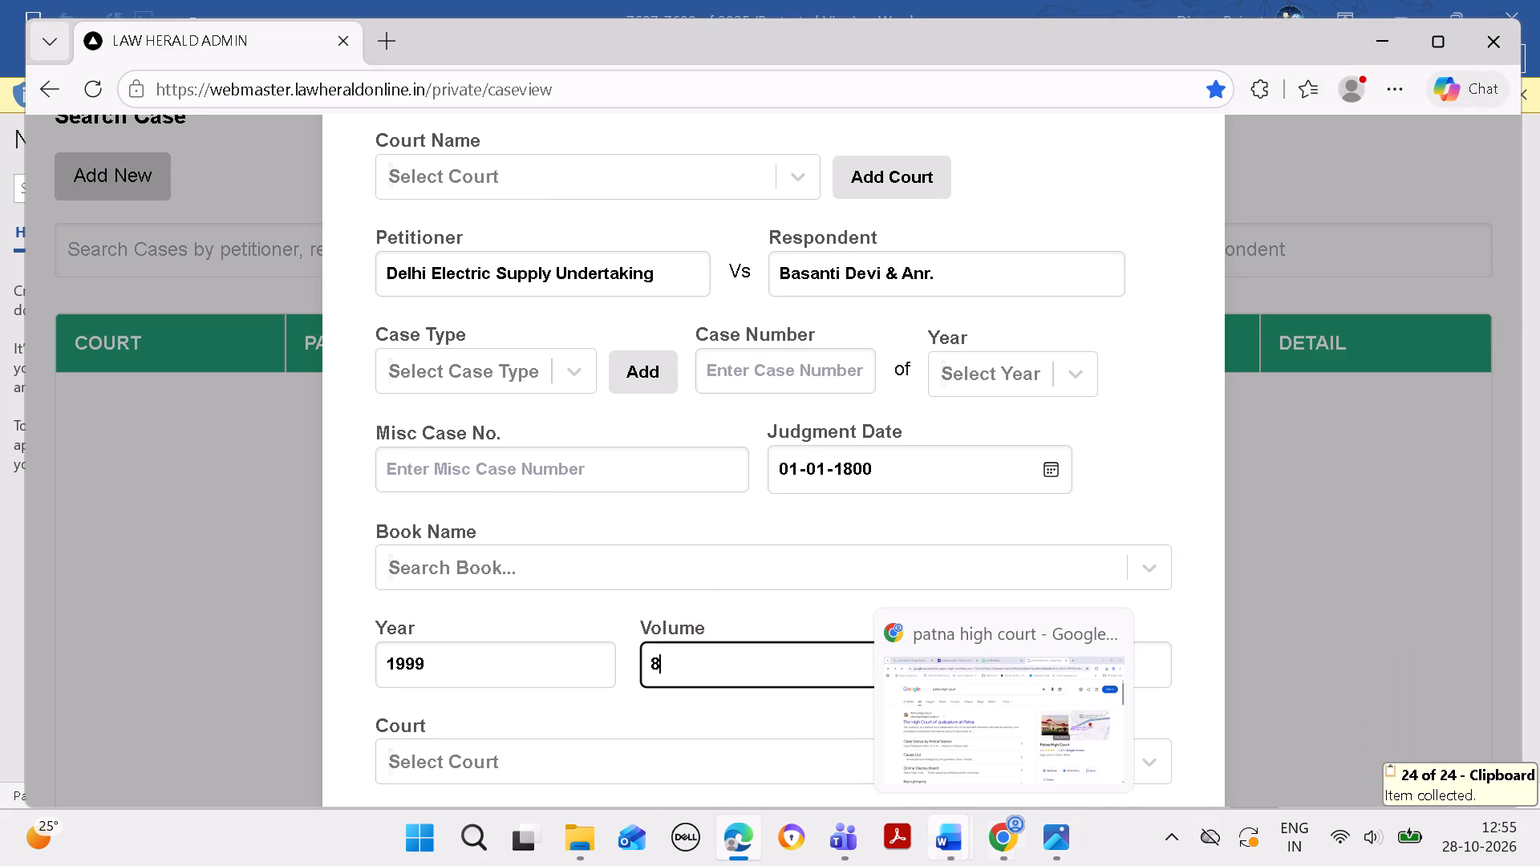
# Copy the page number 229 from the same citation in Word into the new case's Page field in Edge.
pyautogui.click(965, 835)
pyautogui.click(1096, 694)
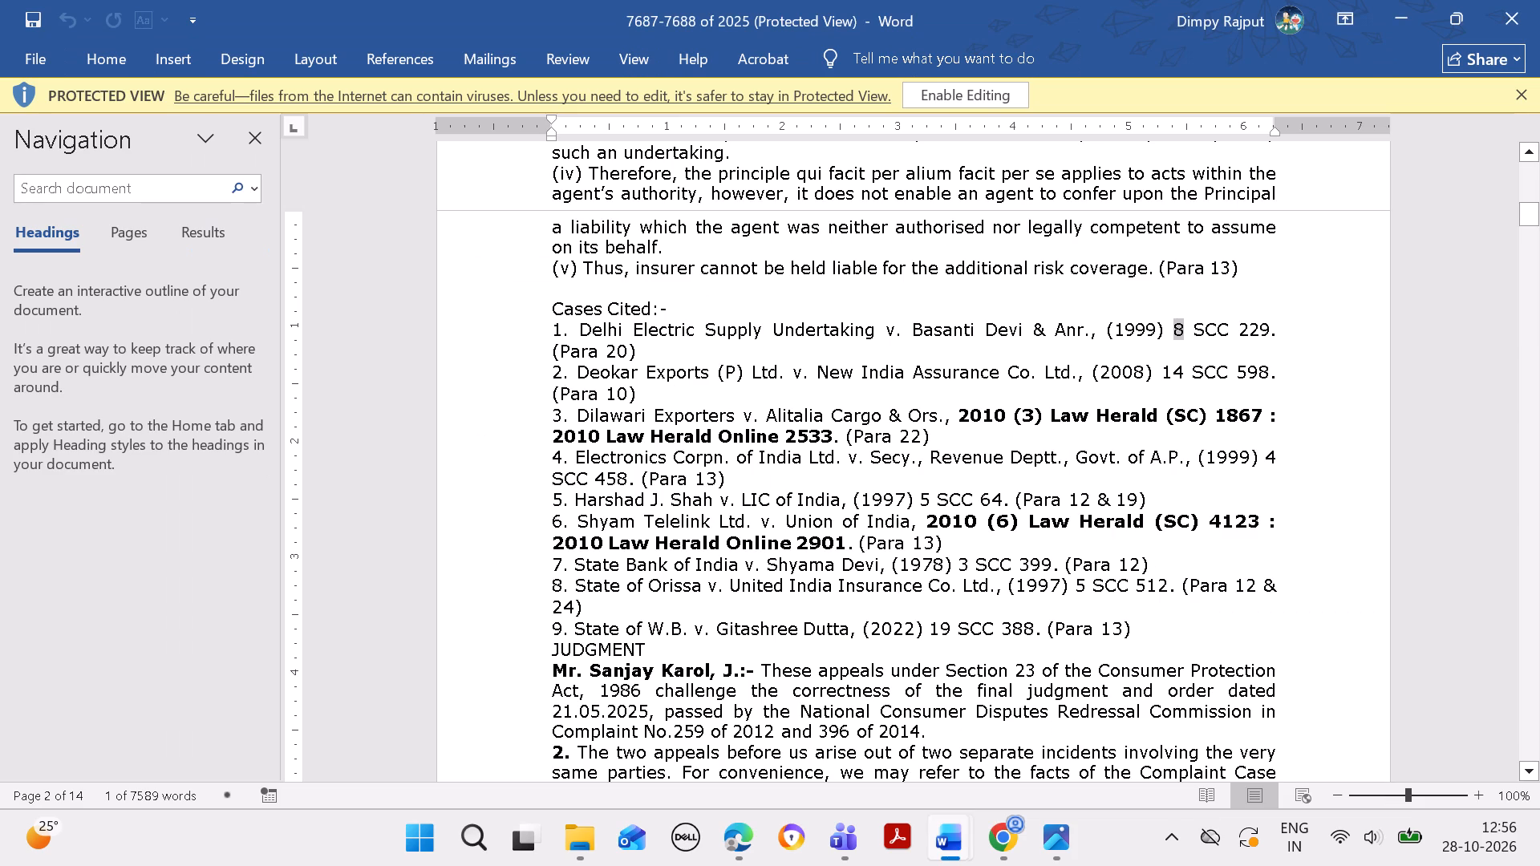
pyautogui.moveTo(1239, 326); pyautogui.dragTo(1267, 328)
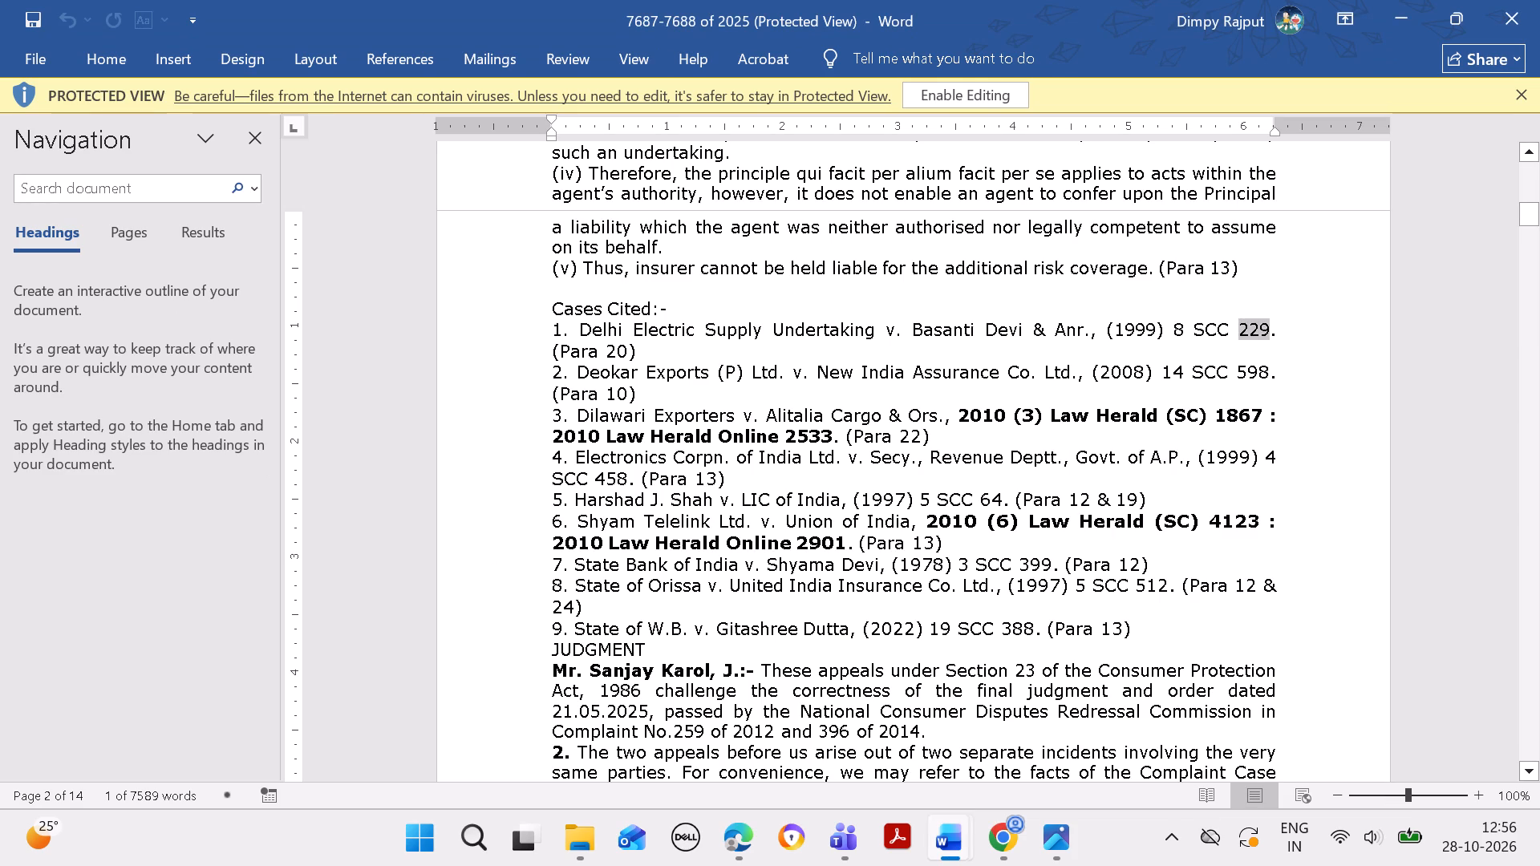
pyautogui.moveTo(1267, 328); pyautogui.dragTo(1270, 328)
pyautogui.hotkey('ctrl', 'c')
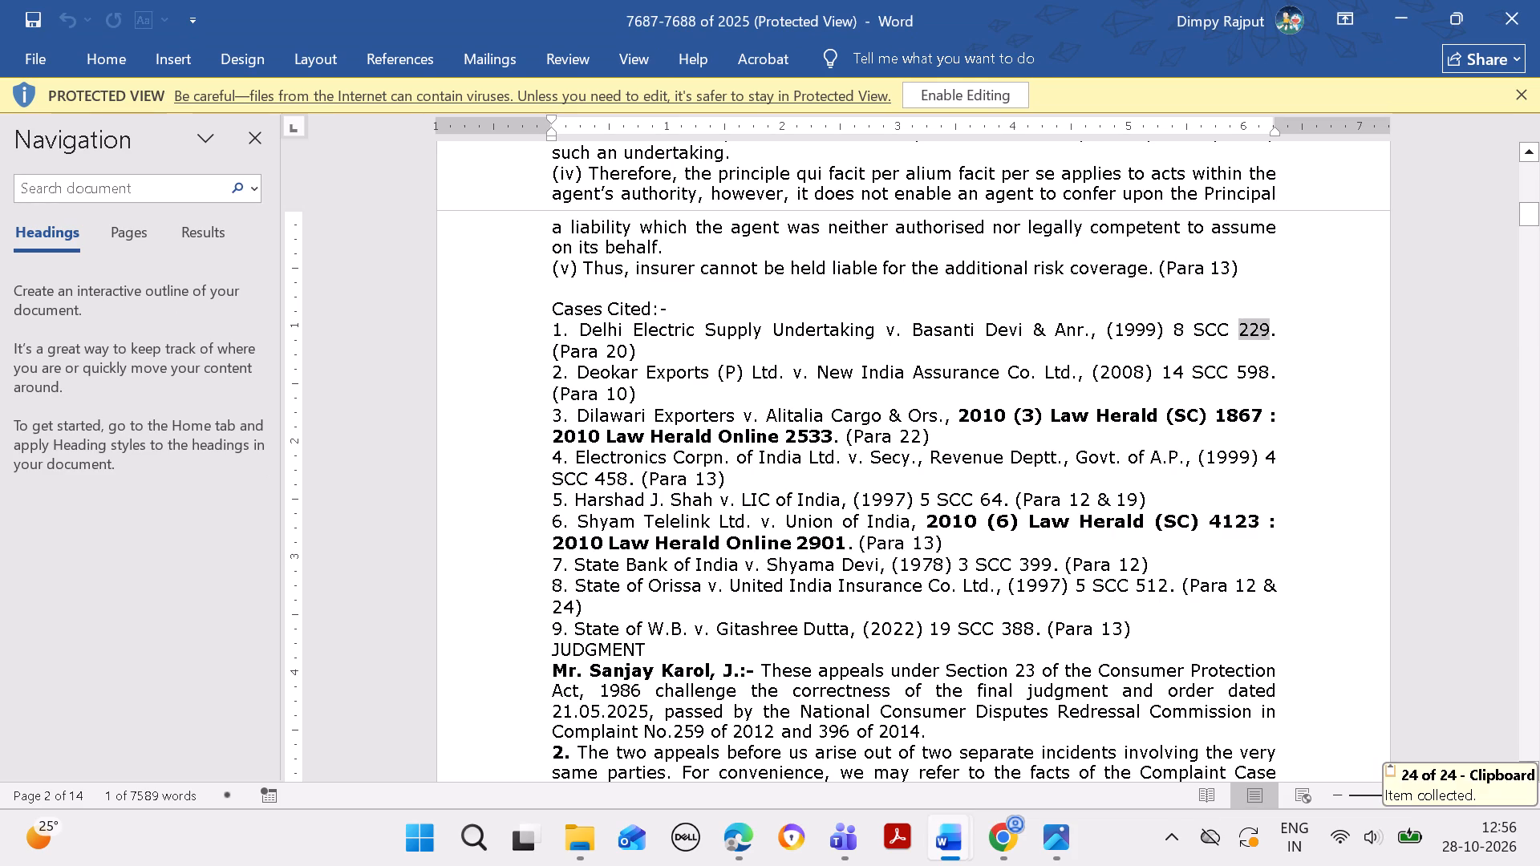
pyautogui.click(756, 832)
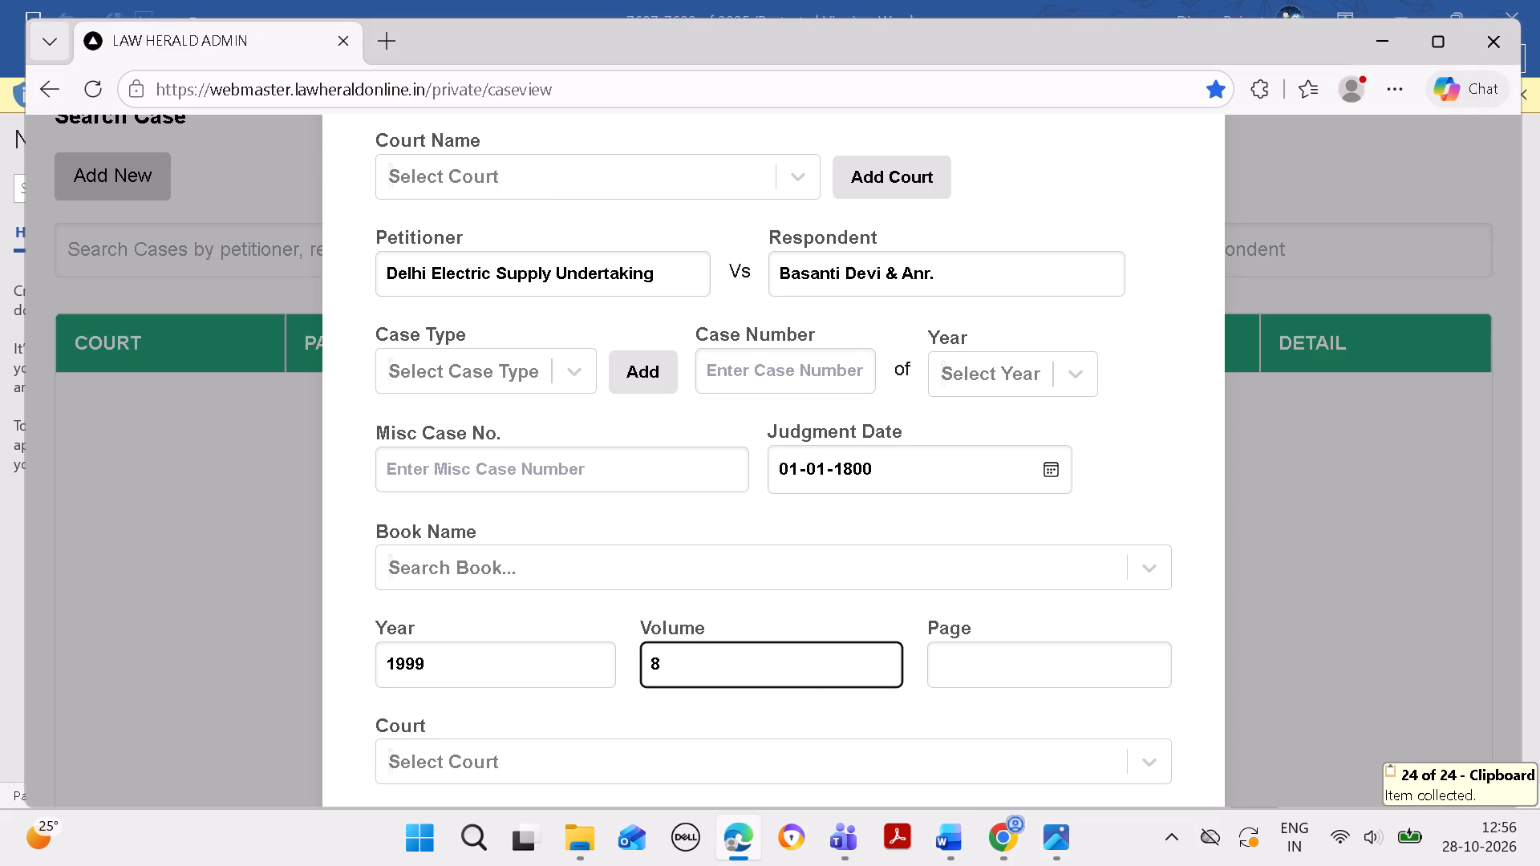
pyautogui.click(1007, 661)
pyautogui.hotkey('ctrl', 'v')
# Set the citation's court to the blank ( ) option.
pyautogui.click(918, 762)
pyautogui.click(923, 791)
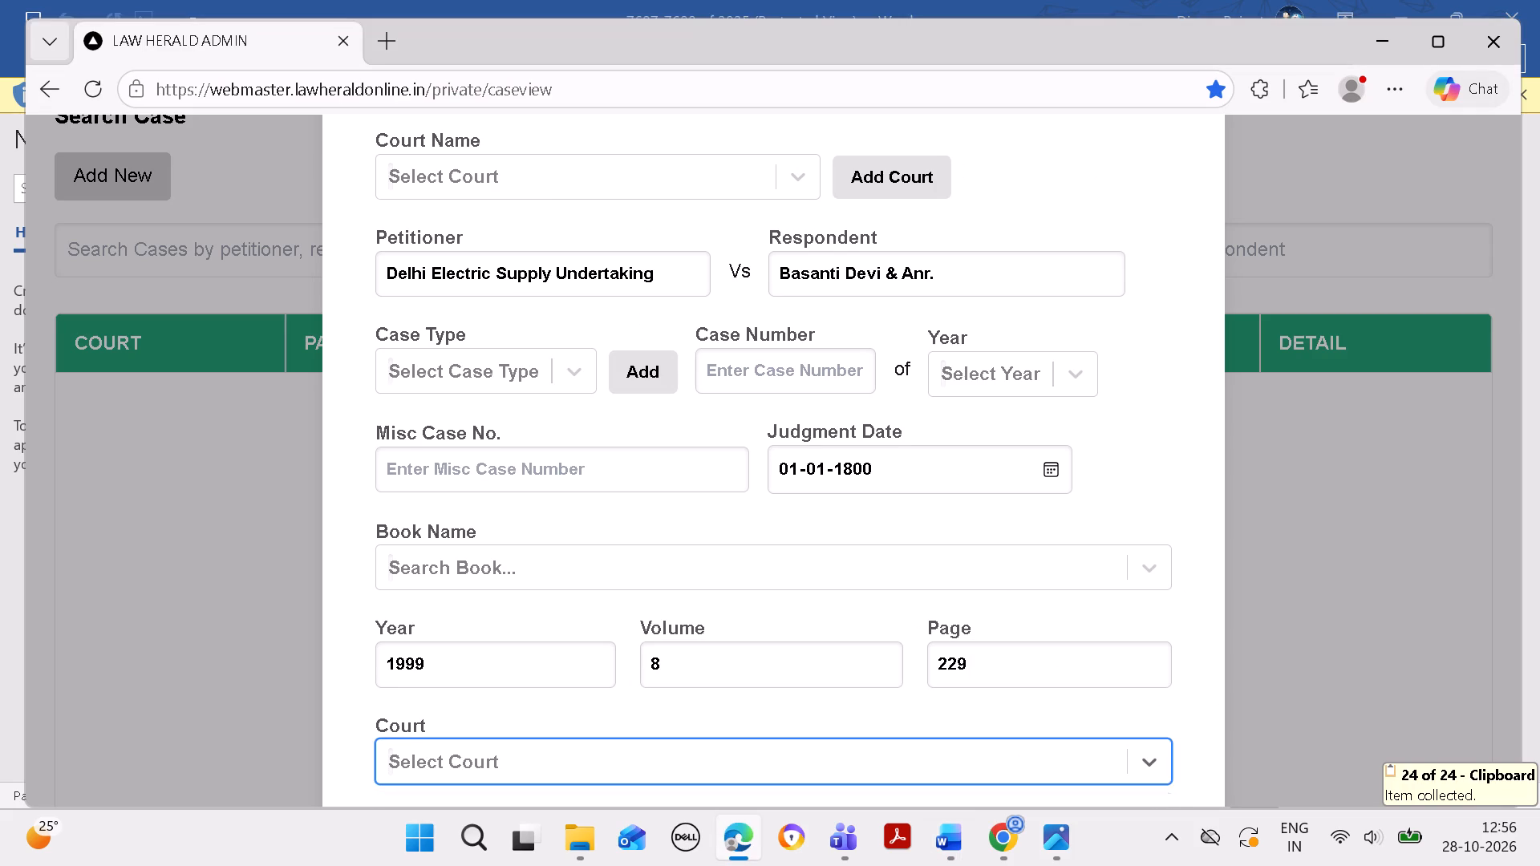
pyautogui.click(922, 753)
pyautogui.click(934, 798)
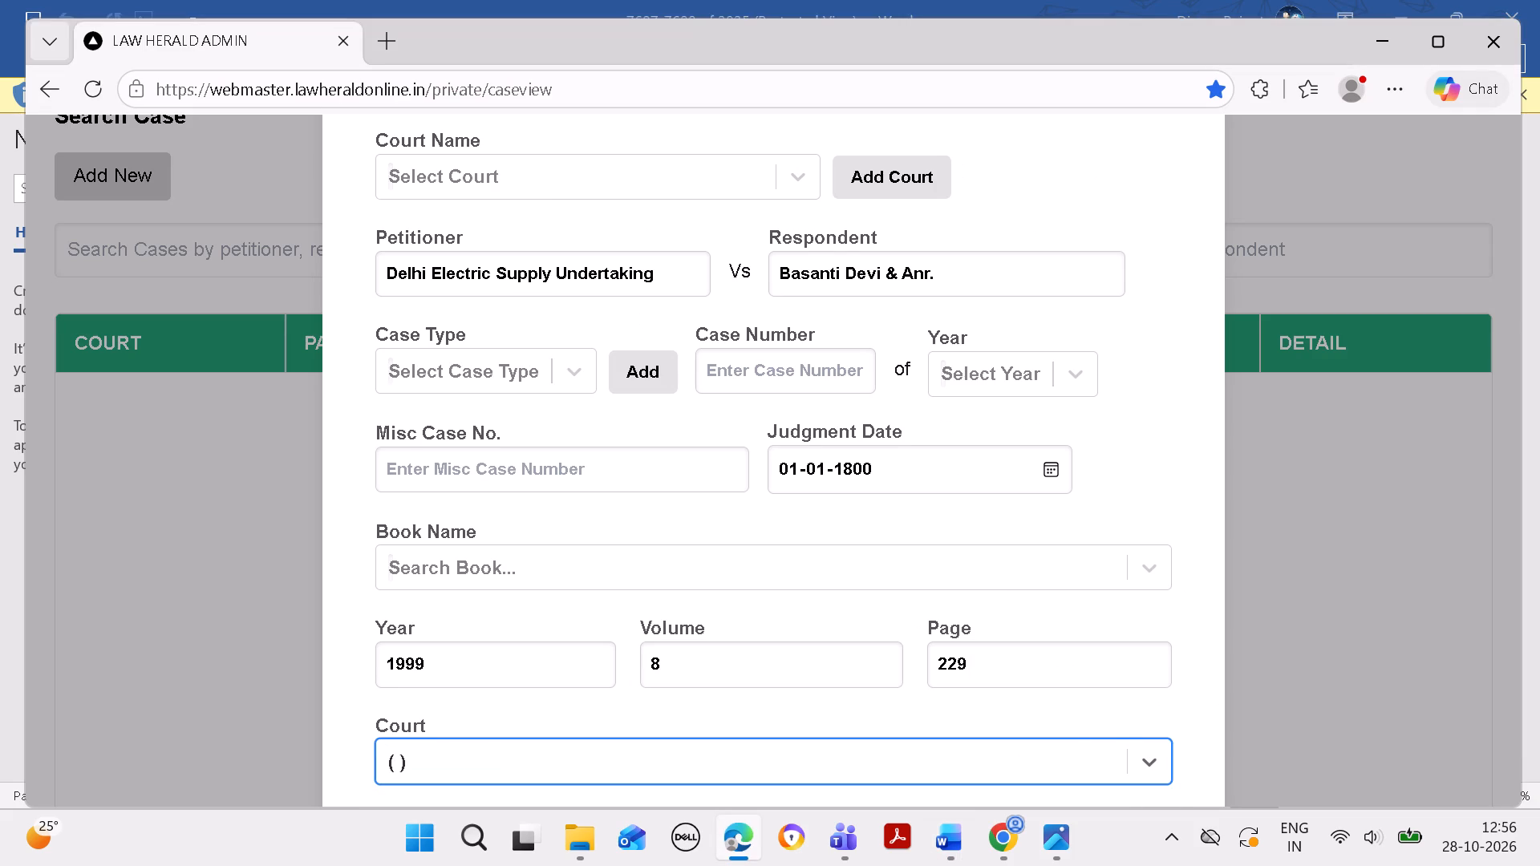
# Copy SCC from the first Cases Cited entry in Word, search for it as the book name in Edge, and choose SCC.
pyautogui.click(960, 828)
pyautogui.click(983, 712)
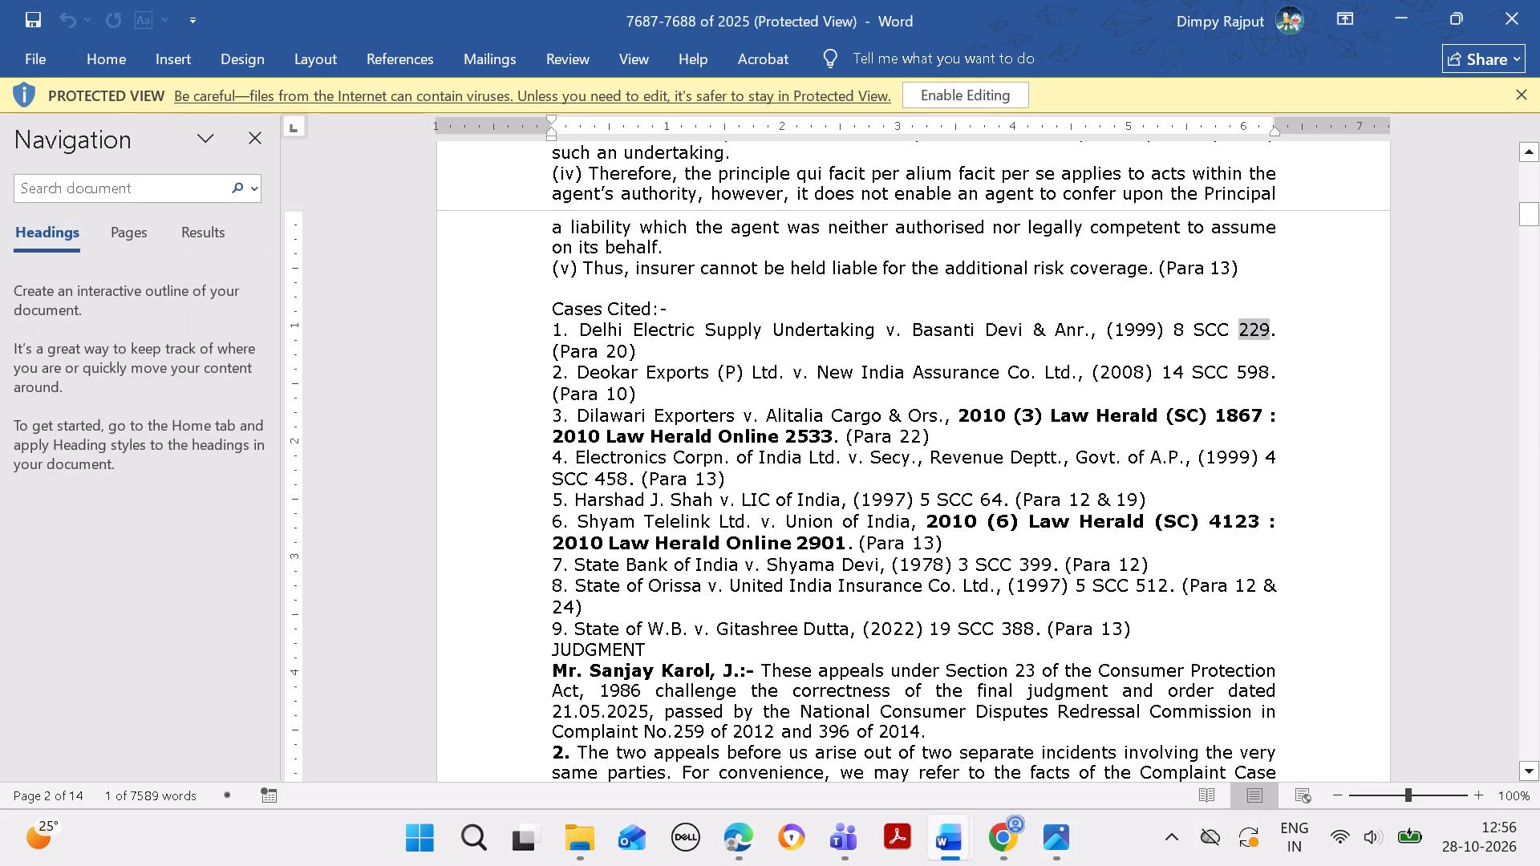
pyautogui.moveTo(1191, 328); pyautogui.dragTo(1210, 326)
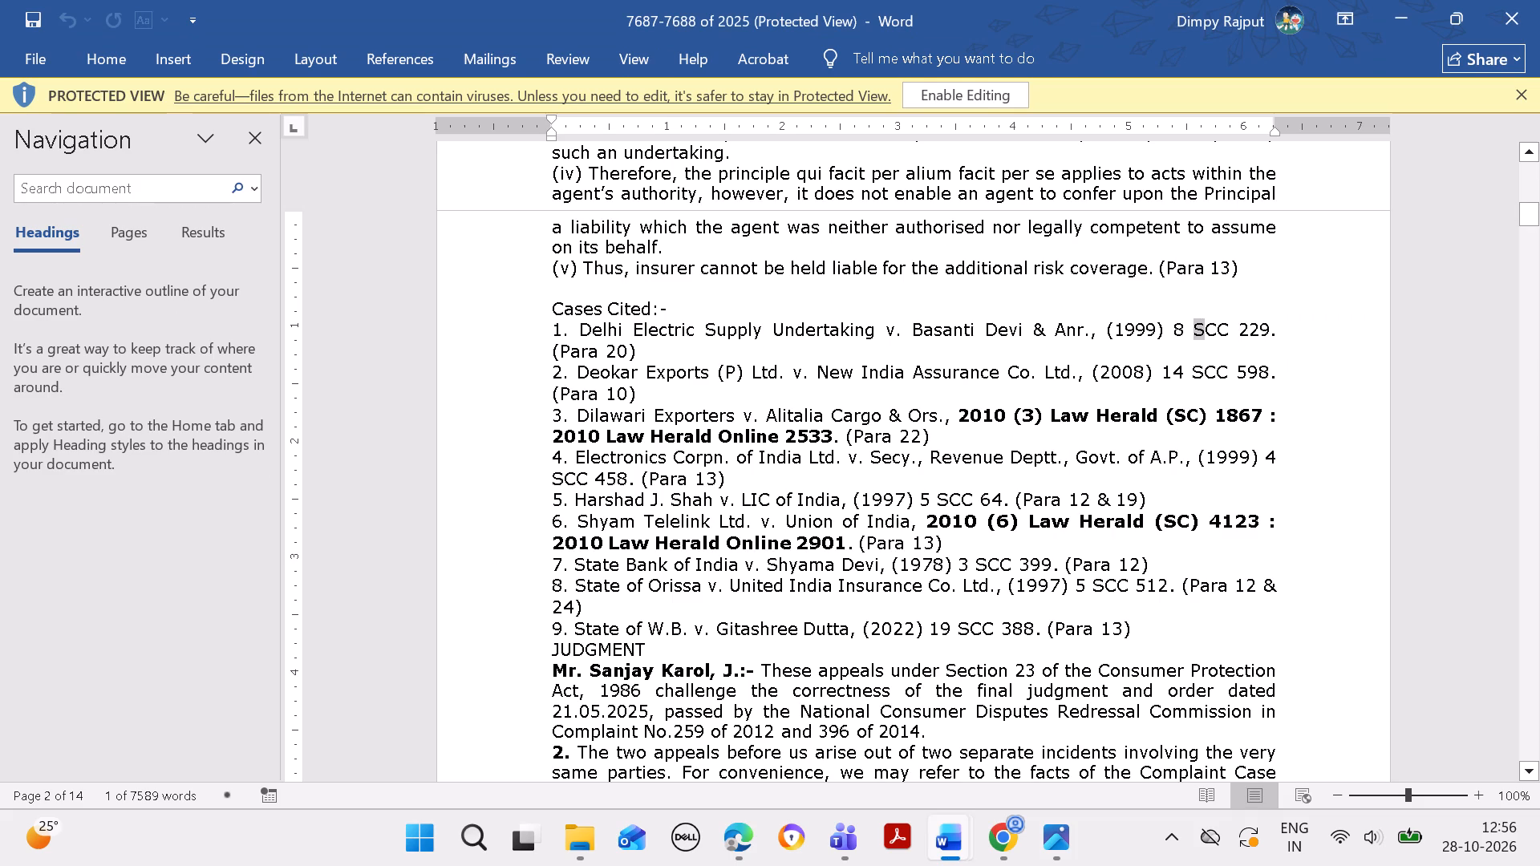
pyautogui.moveTo(1210, 326); pyautogui.dragTo(1234, 334)
pyautogui.hotkey('ctrl', 'c')
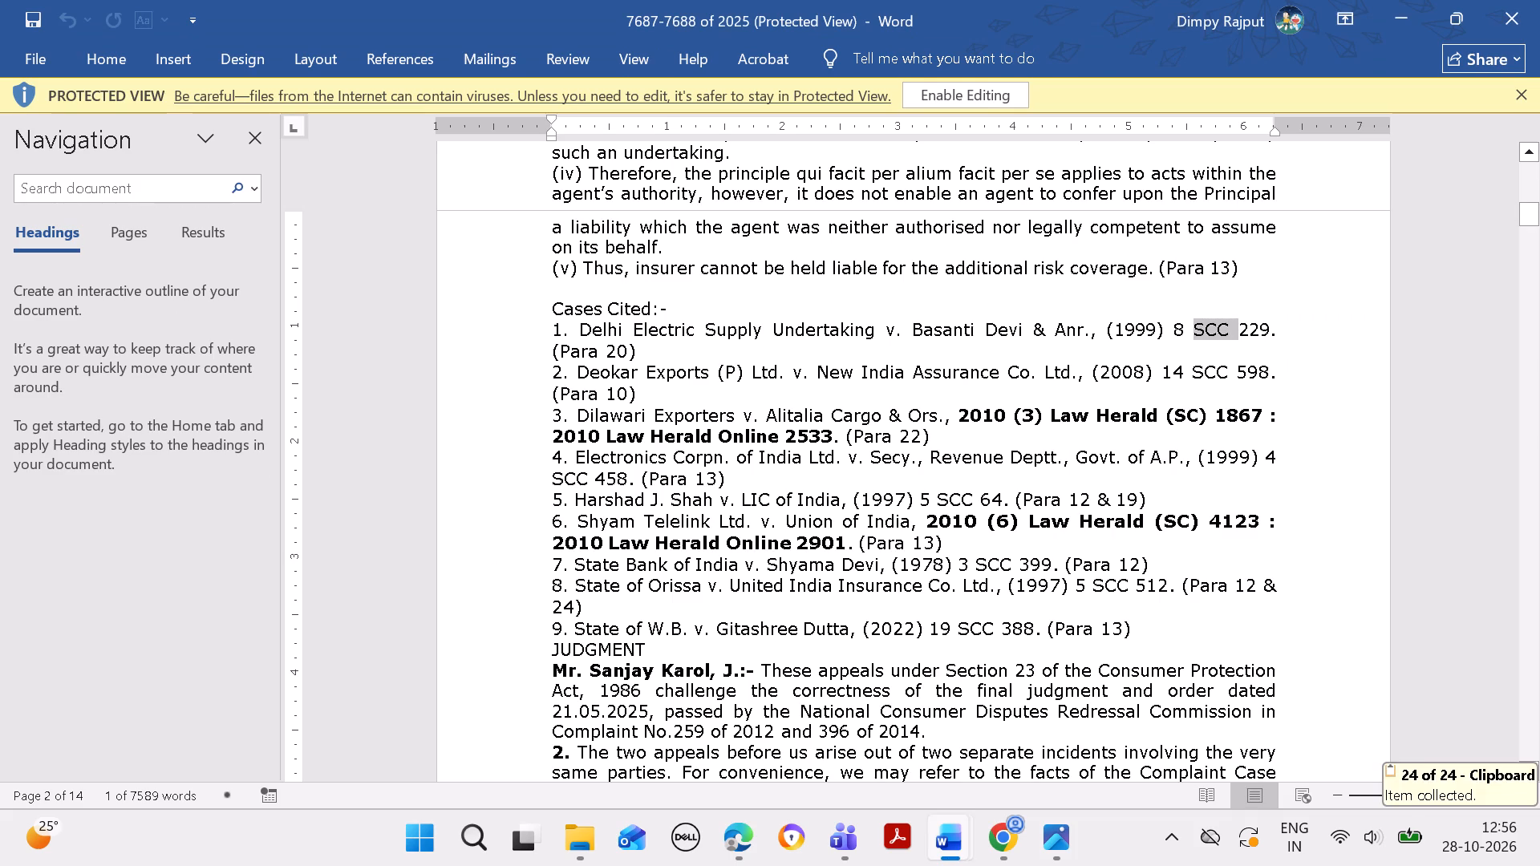
pyautogui.click(754, 824)
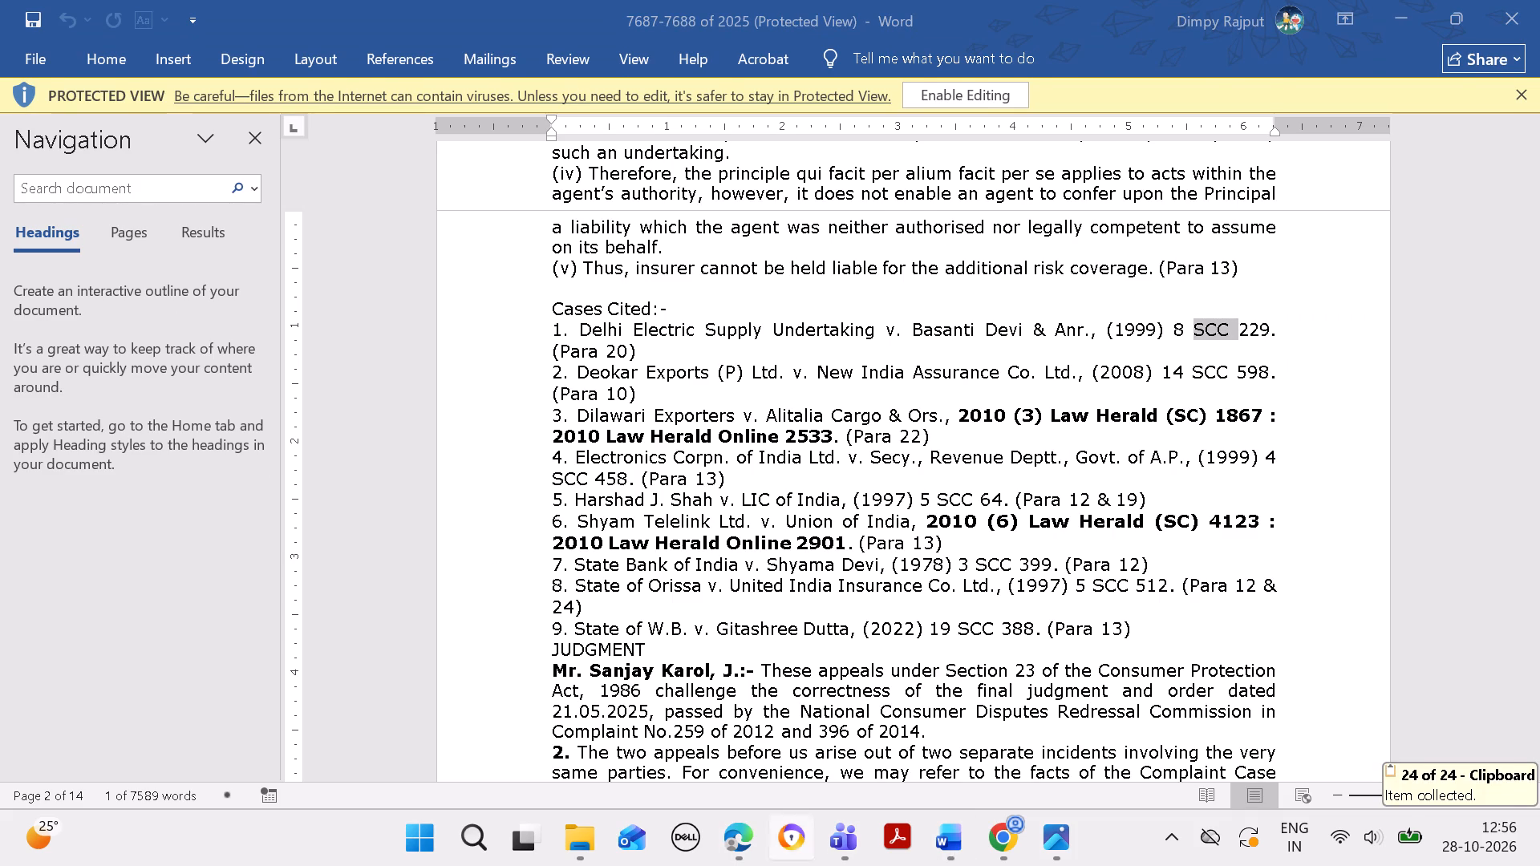
pyautogui.click(736, 851)
pyautogui.click(740, 573)
pyautogui.hotkey('ctrl', 'v')
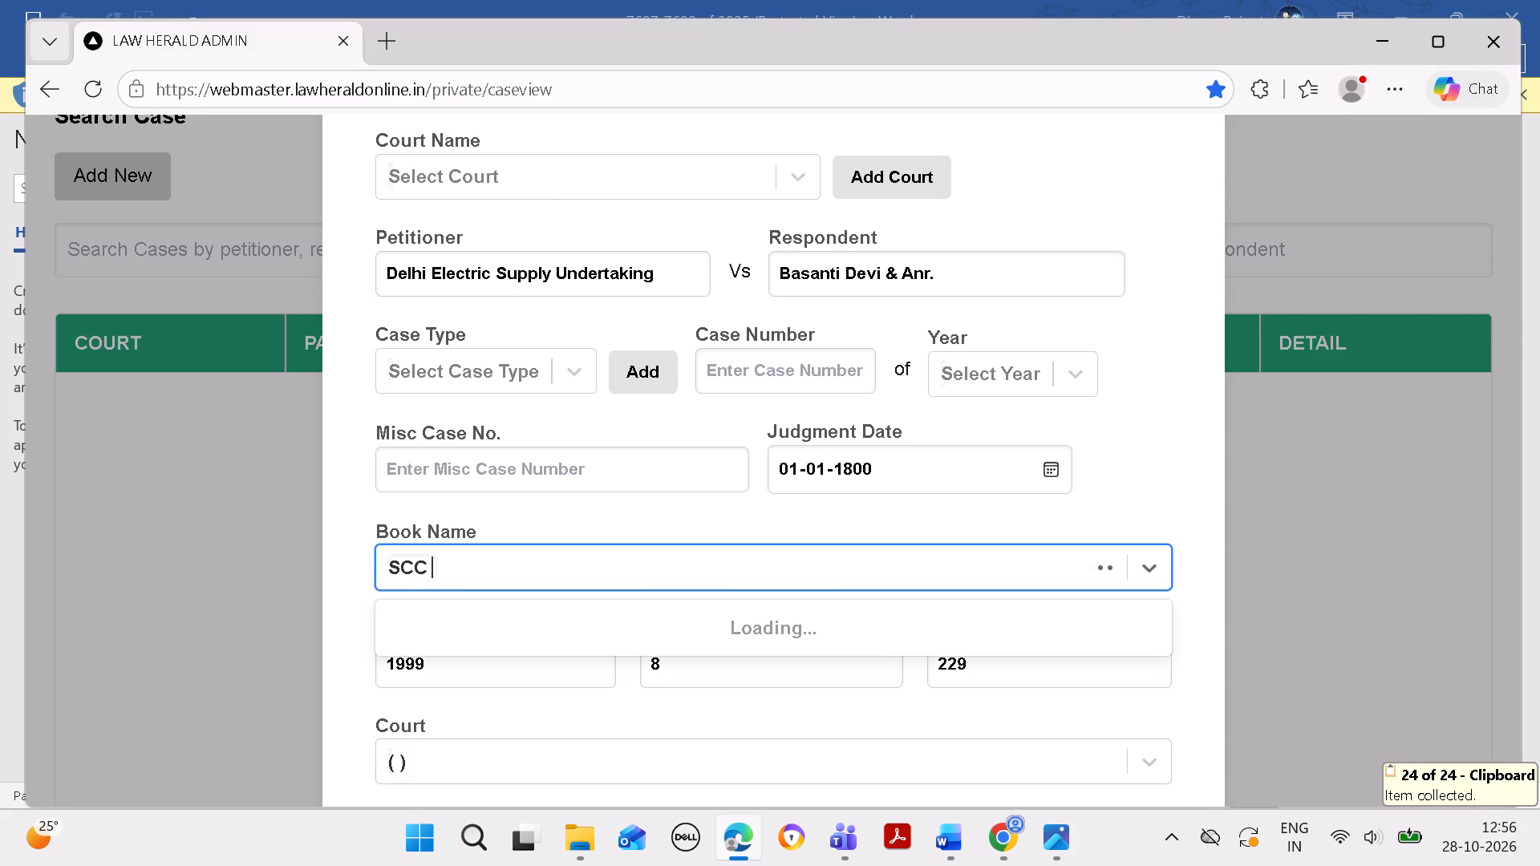
pyautogui.press('Down')
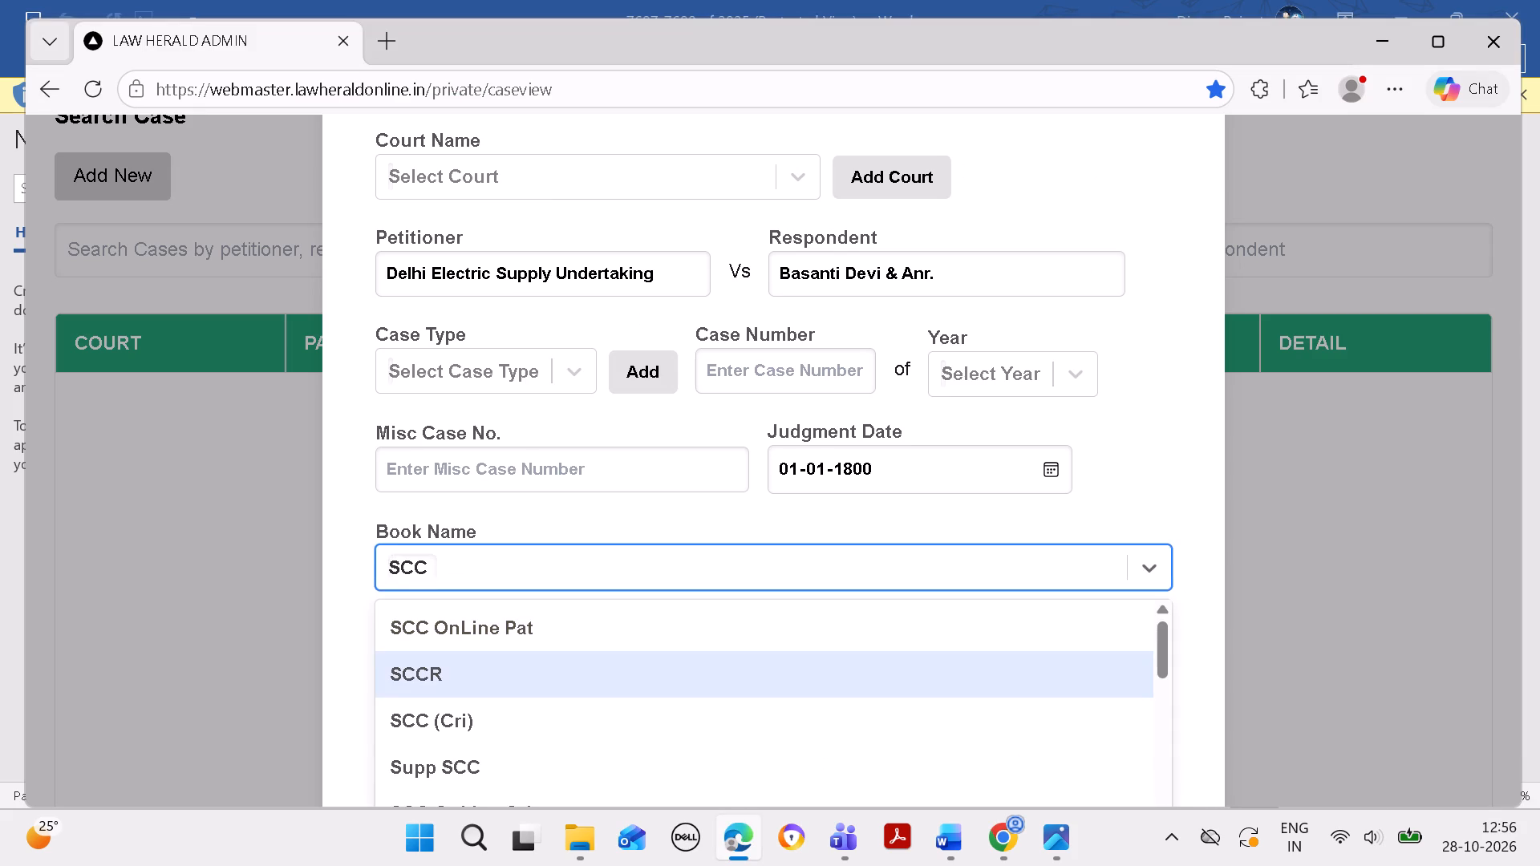
pyautogui.press('Down')
pyautogui.press('Down')
pyautogui.press('Down')
pyautogui.press('Down')
pyautogui.press('Down')
pyautogui.press('Down')
pyautogui.press('Down')
pyautogui.press('Down')
pyautogui.press('Down')
pyautogui.press('Down')
pyautogui.press('Down')
pyautogui.press('Down')
pyautogui.press('Down')
pyautogui.press('Down')
pyautogui.press('Down')
pyautogui.press('Down')
pyautogui.press('Down')
pyautogui.press('Down')
pyautogui.press('Down')
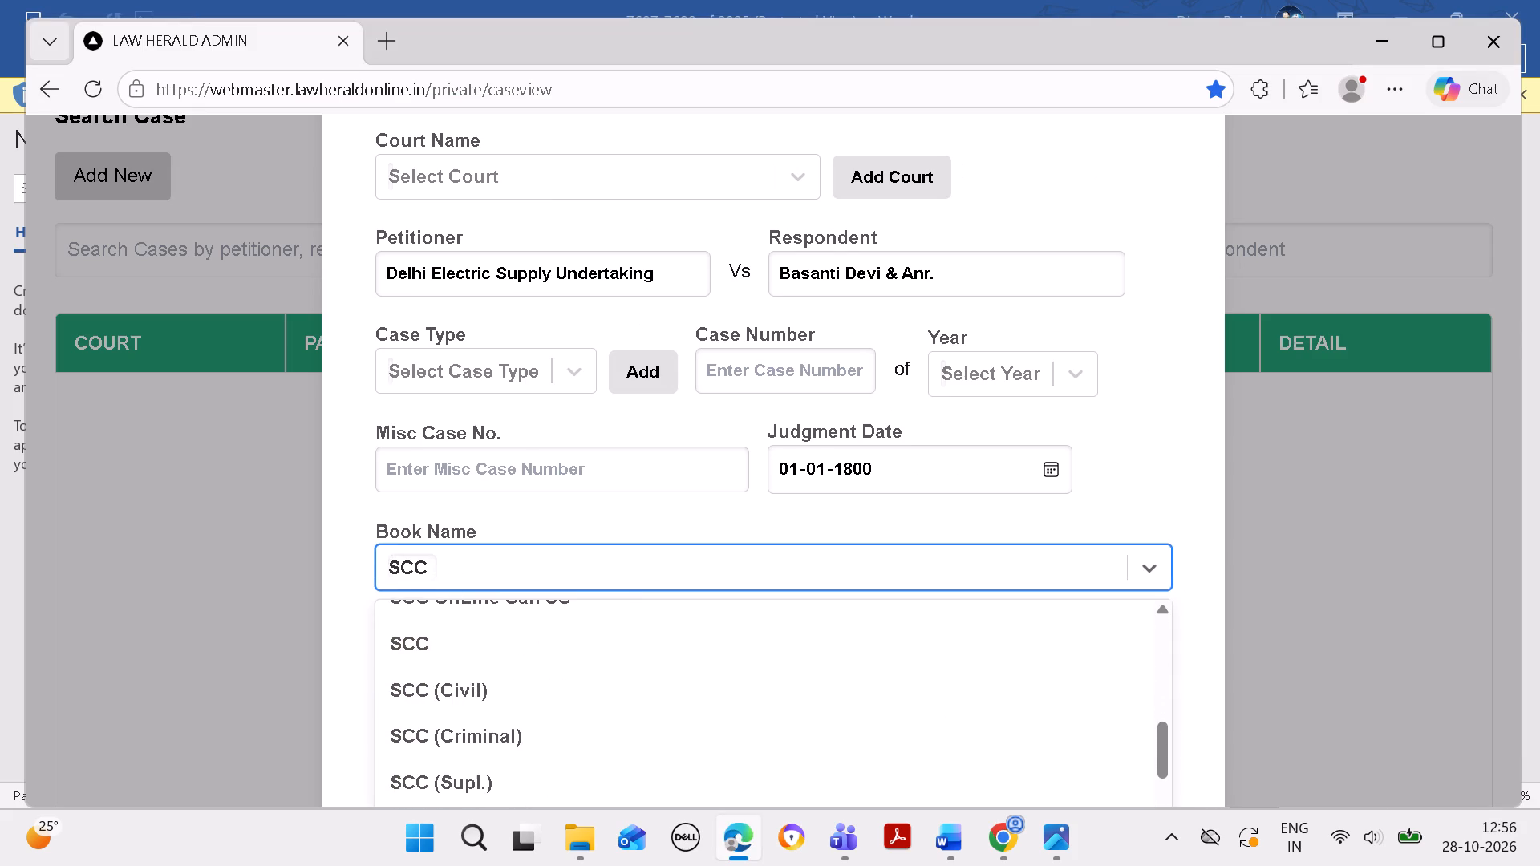
pyautogui.click(654, 650)
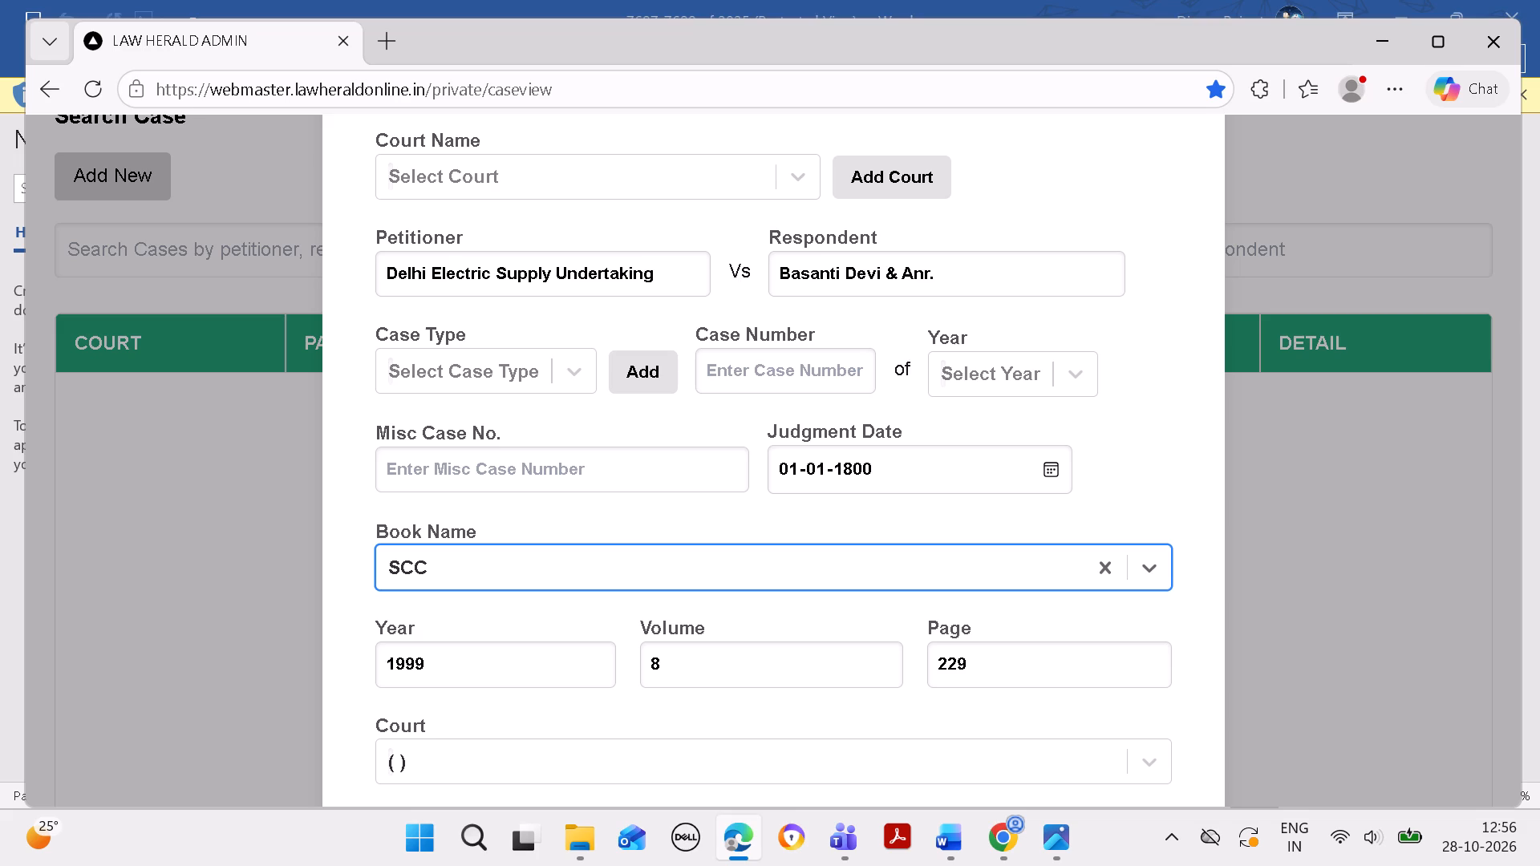
# Set the new case's court name to IN THE SUPREME COURT OF INDIA (SC).
pyautogui.click(671, 165)
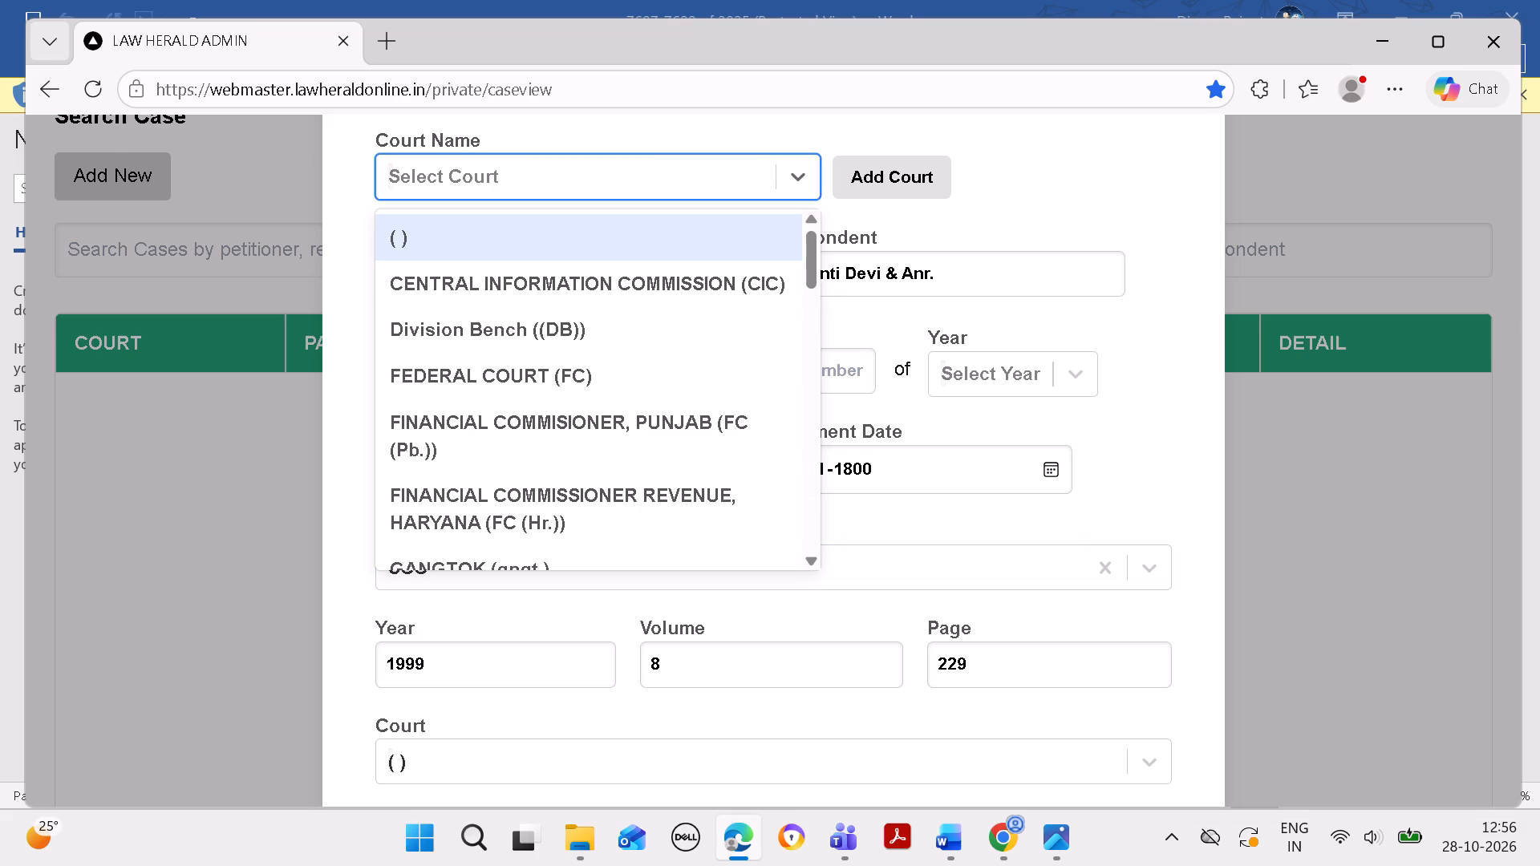
pyautogui.press('i')
pyautogui.press('n')
pyautogui.press('space')
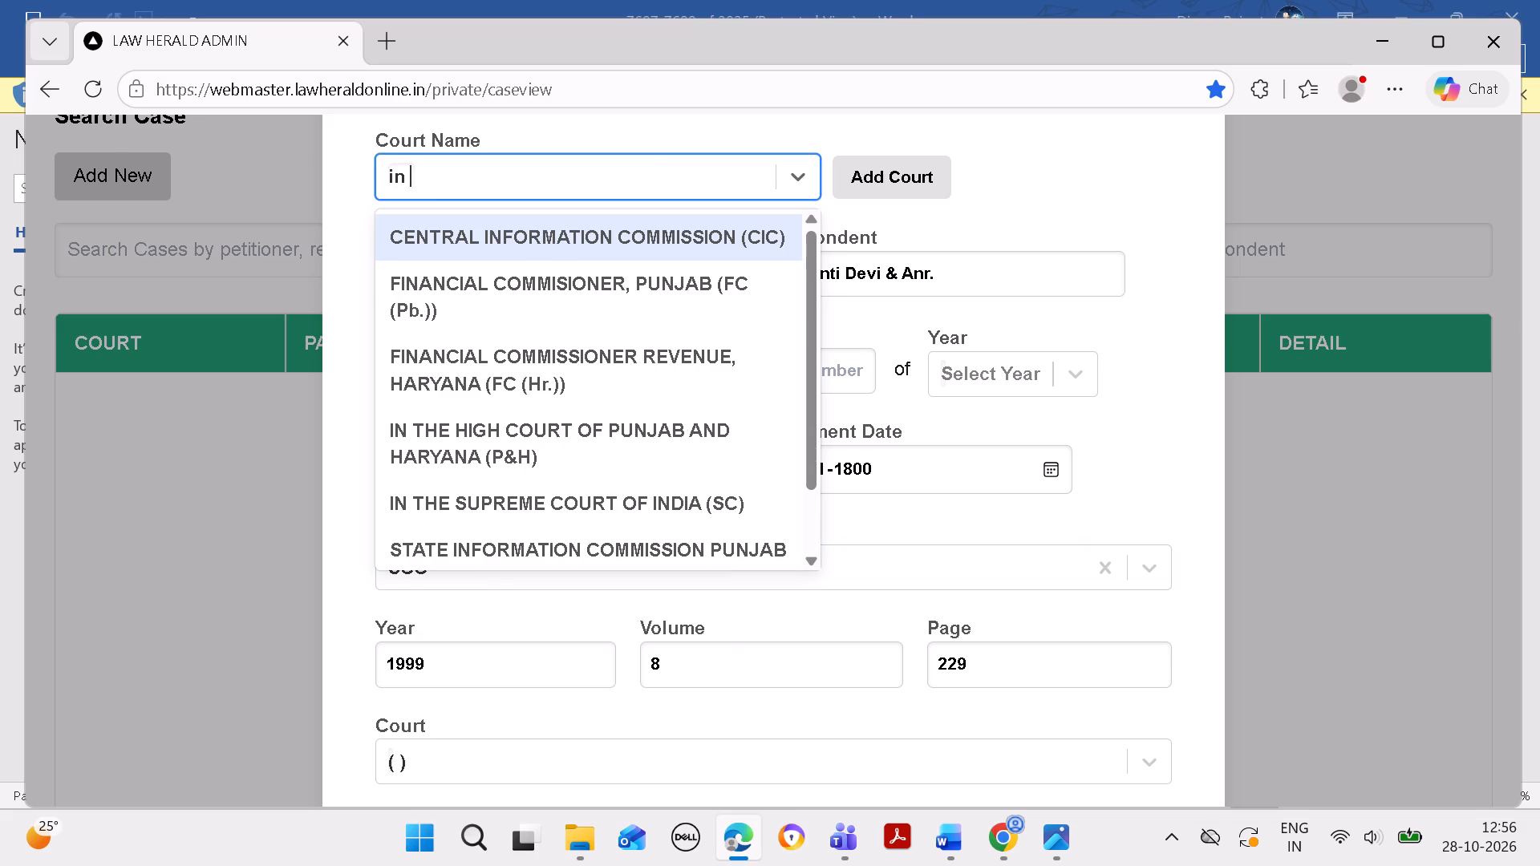
pyautogui.press('t')
pyautogui.press('h')
pyautogui.press('e')
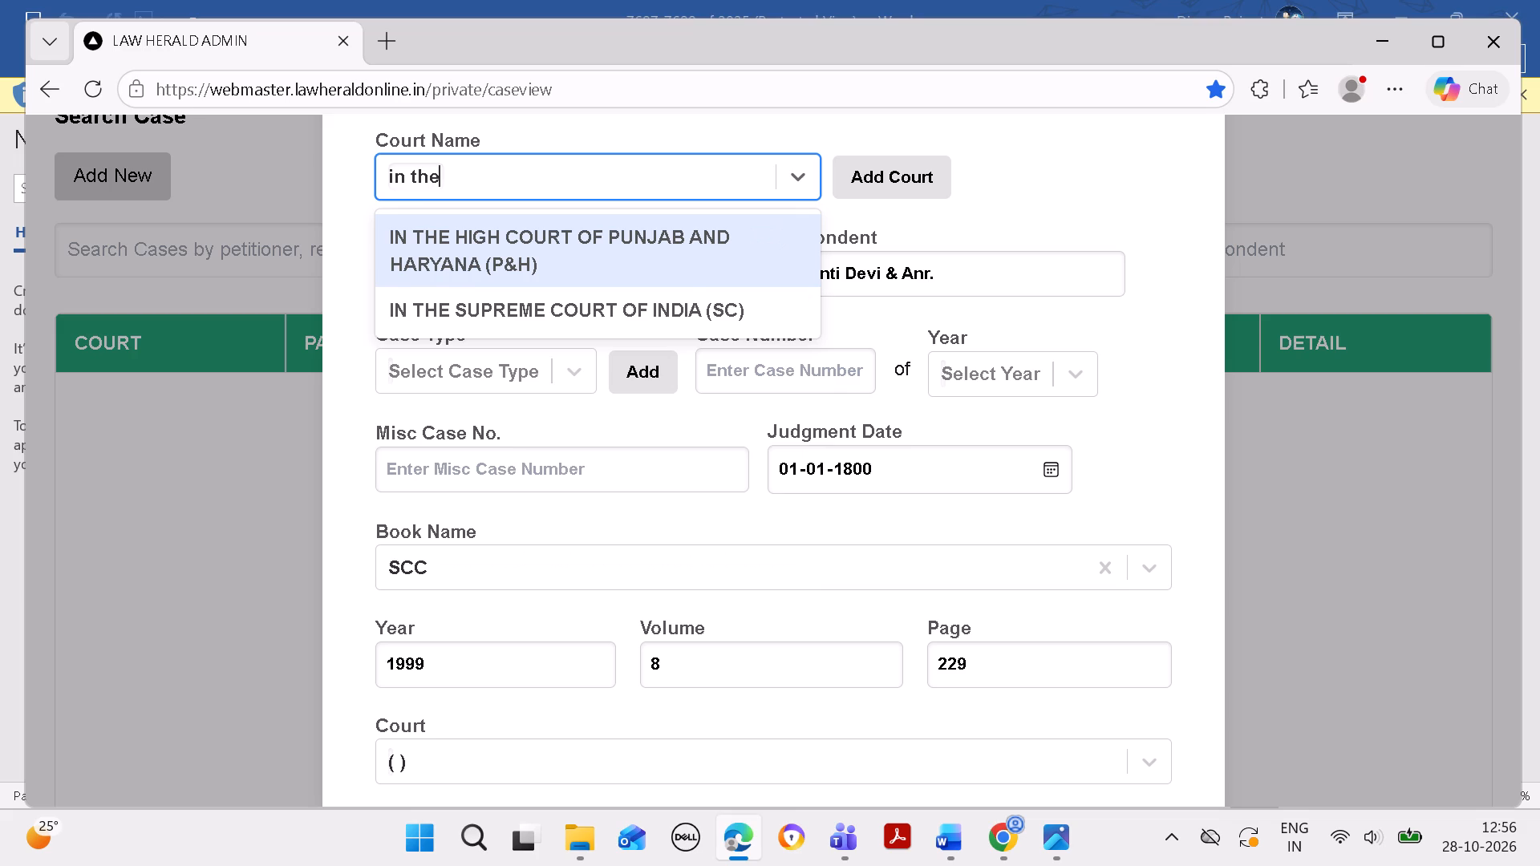
pyautogui.click(668, 314)
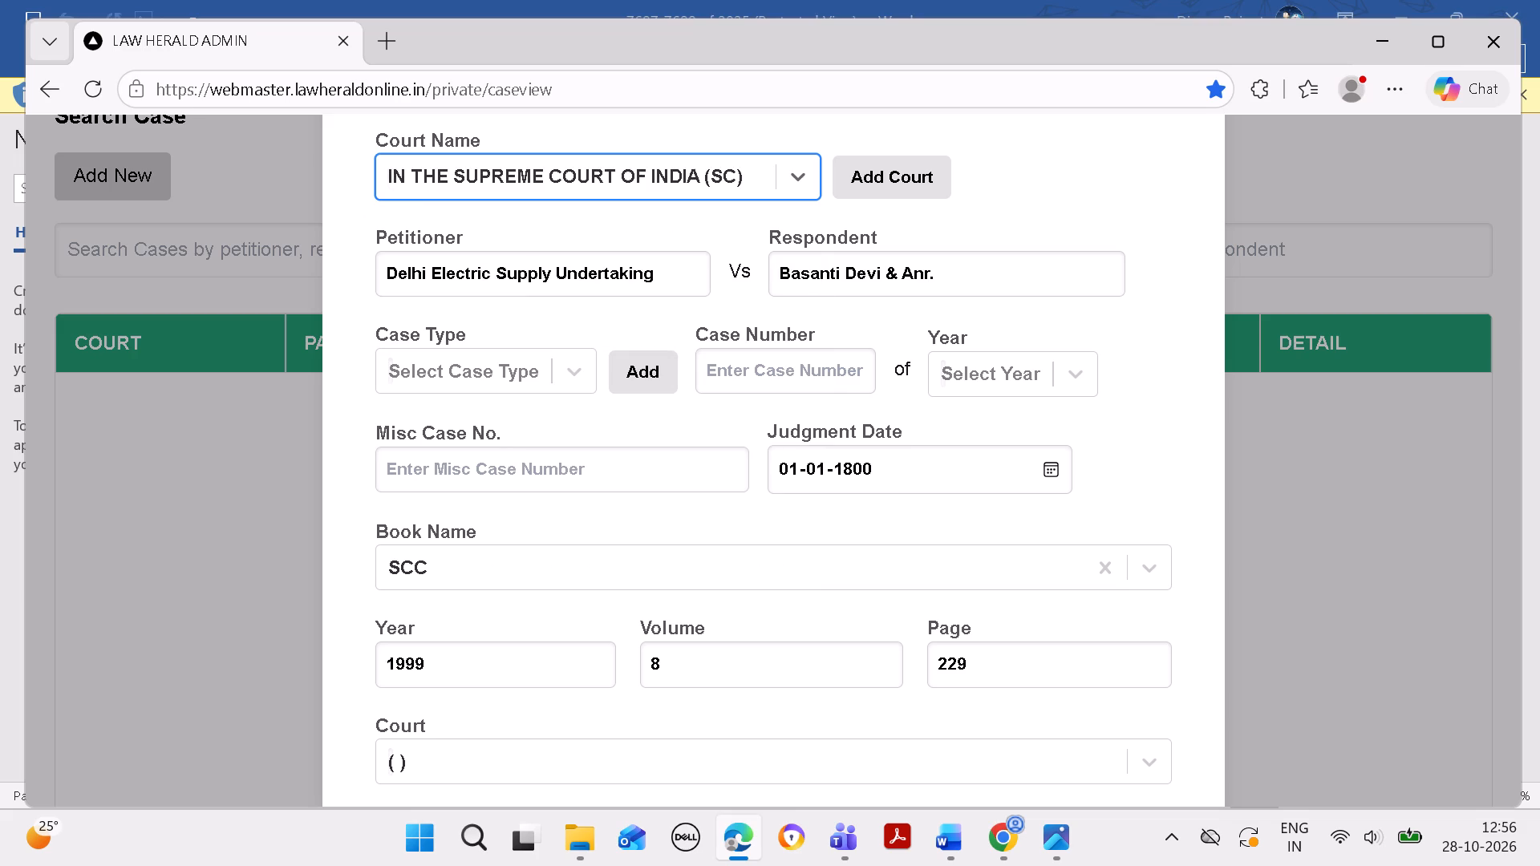
# Trim the trailing space from the petitioner name, then submit the new Delhi Electric Supply Undertaking case so it is attached to the record.
pyautogui.click(679, 265)
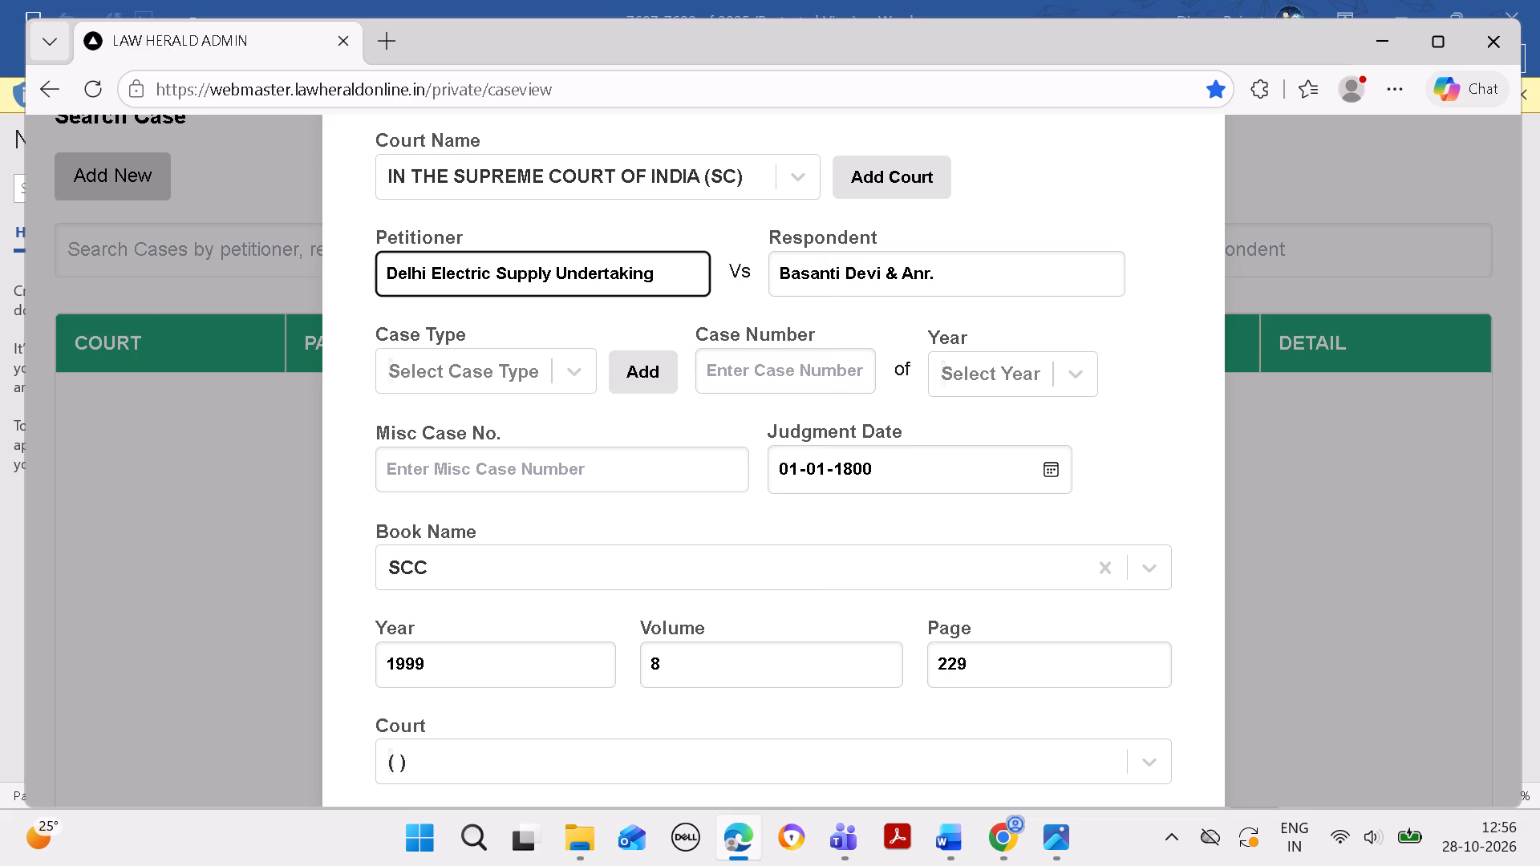
pyautogui.press('BackSpace')
pyautogui.click(961, 266)
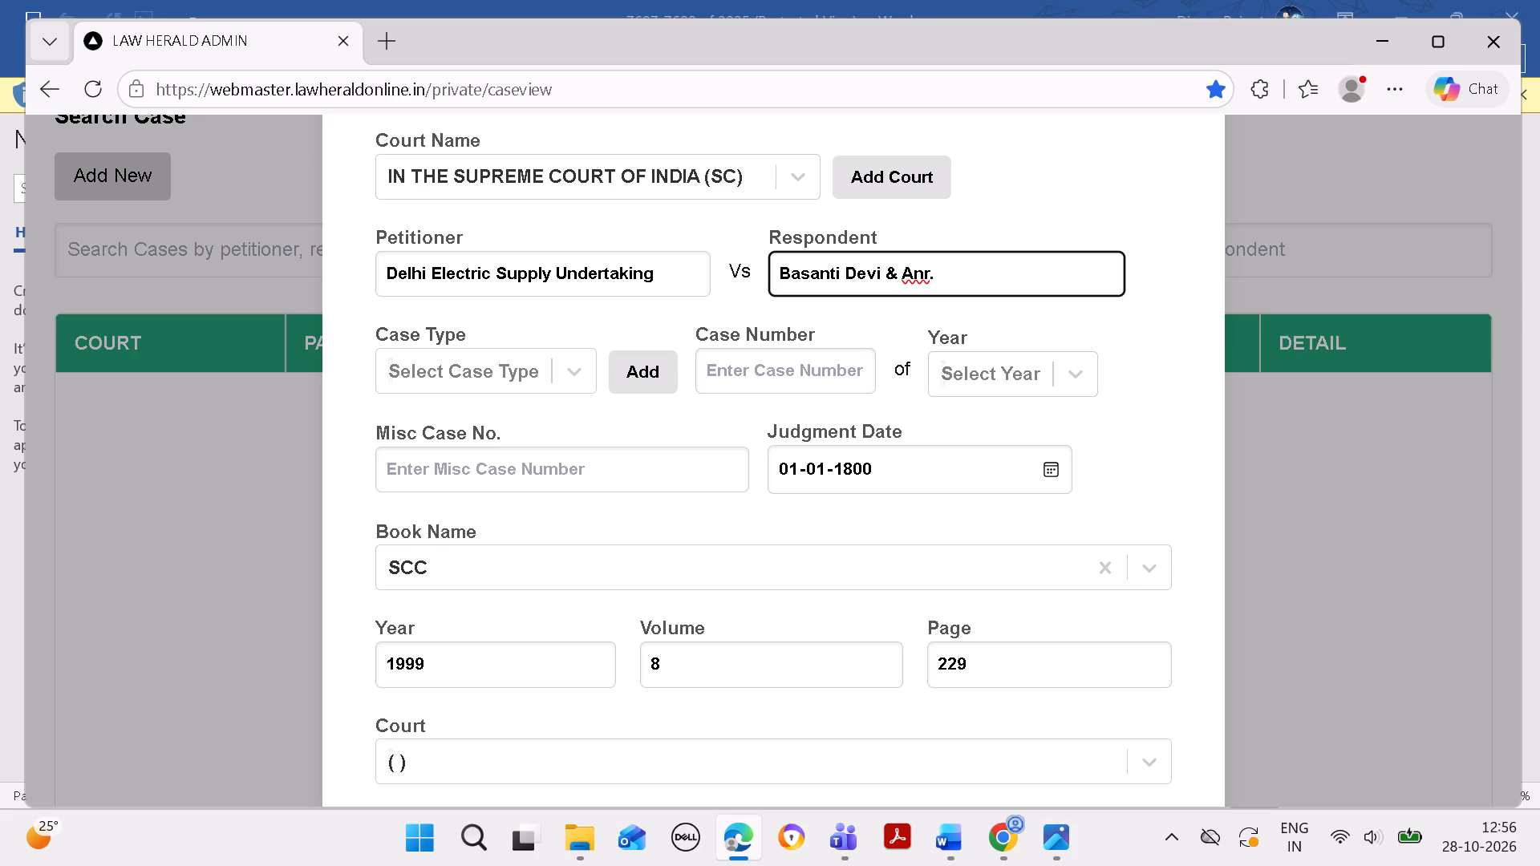
pyautogui.press('Return')
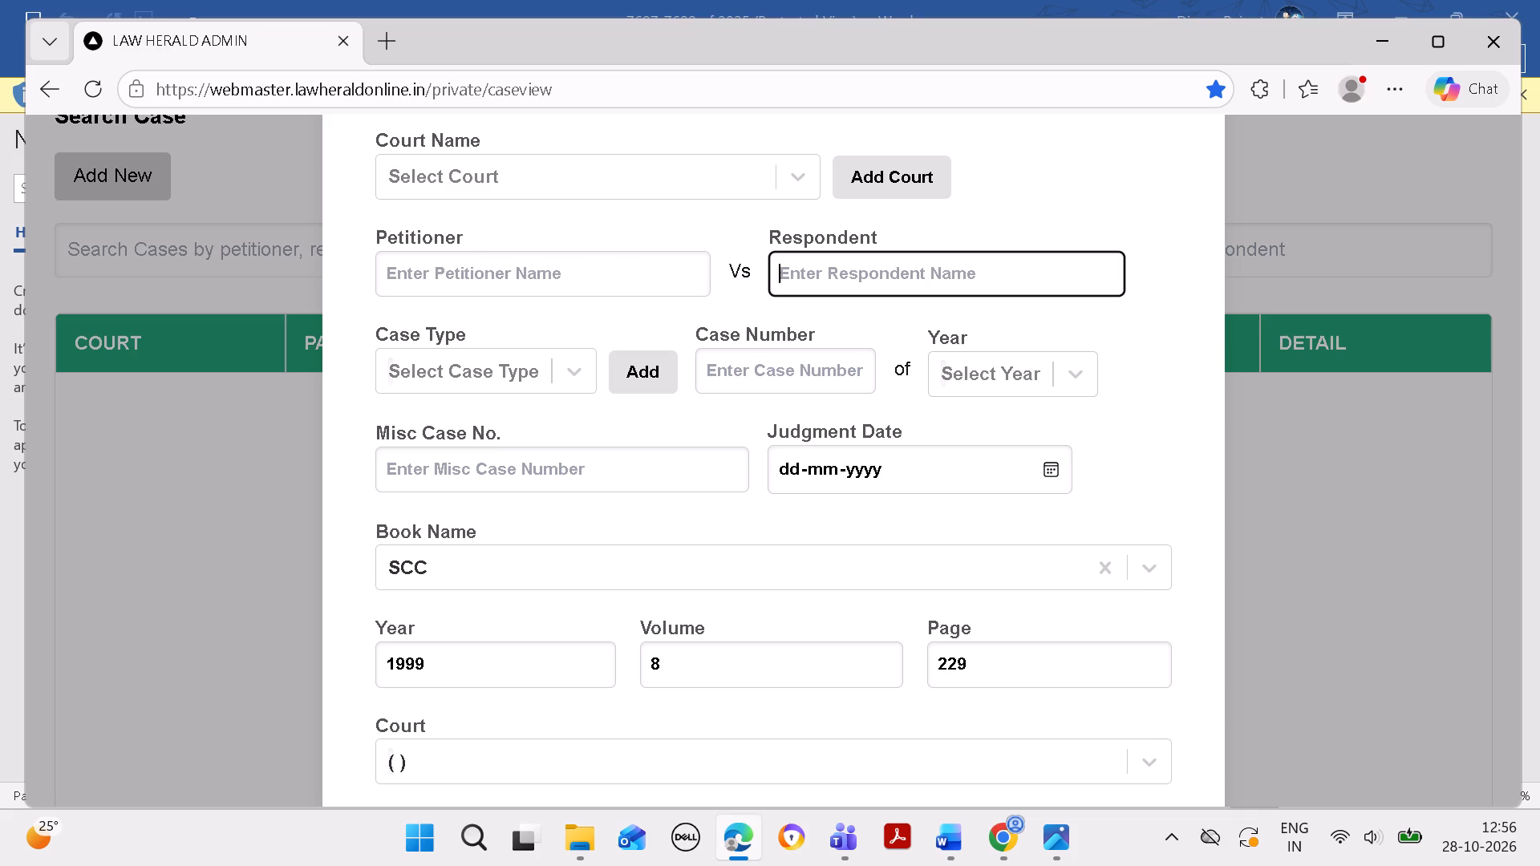
pyautogui.click(985, 253)
pyautogui.click(998, 248)
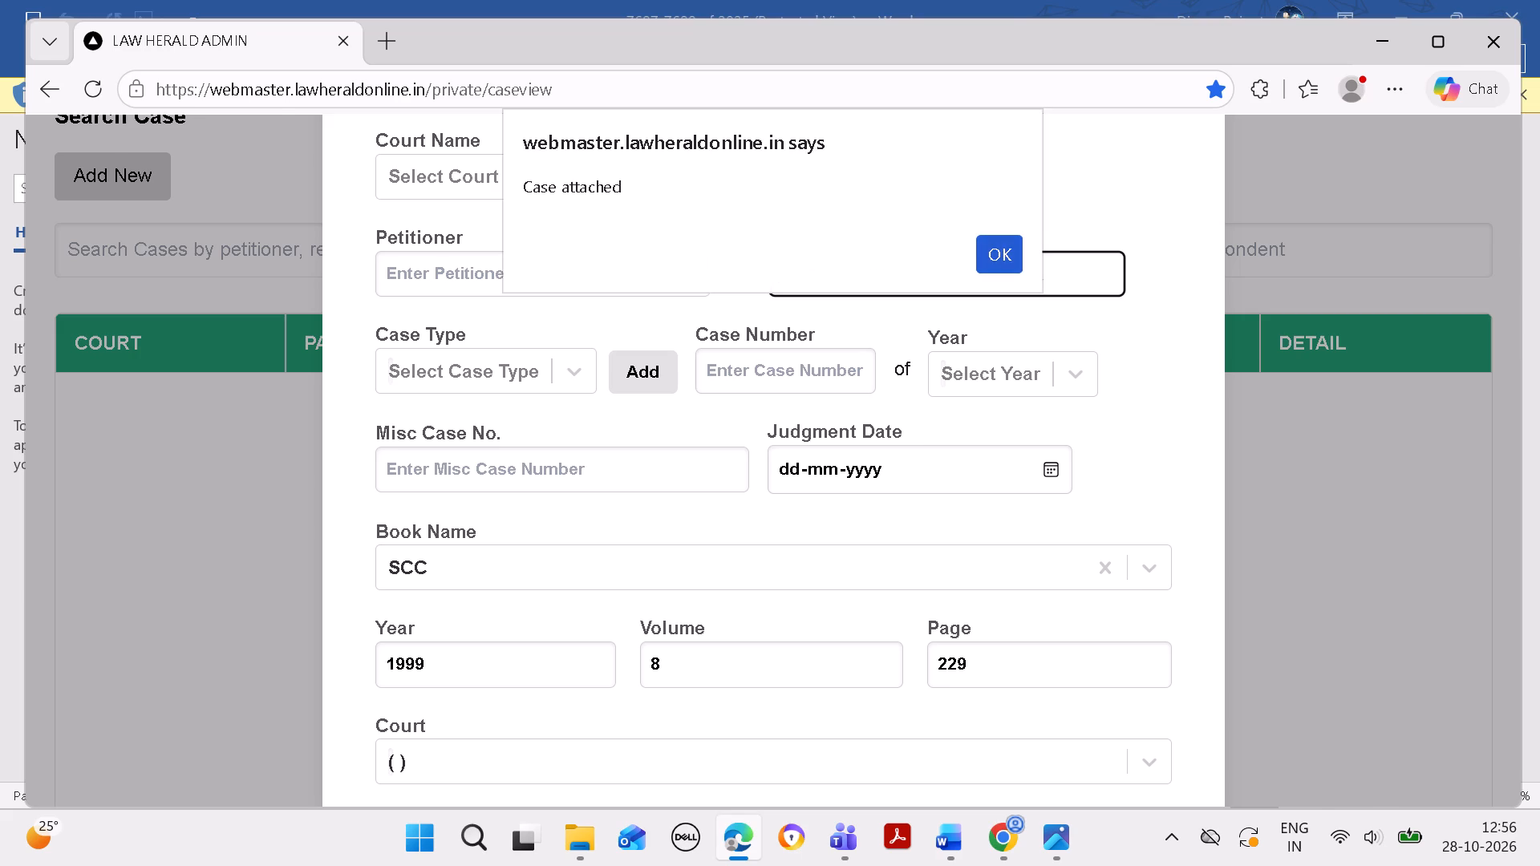
pyautogui.click(998, 249)
pyautogui.scroll(-5, 945, 490)
# Copy petitioner Deokar Exports (P) Ltd. from the second Cases Cited entry in Word and search for it by petitioner in Edge's case attachment page.
pyautogui.click(961, 828)
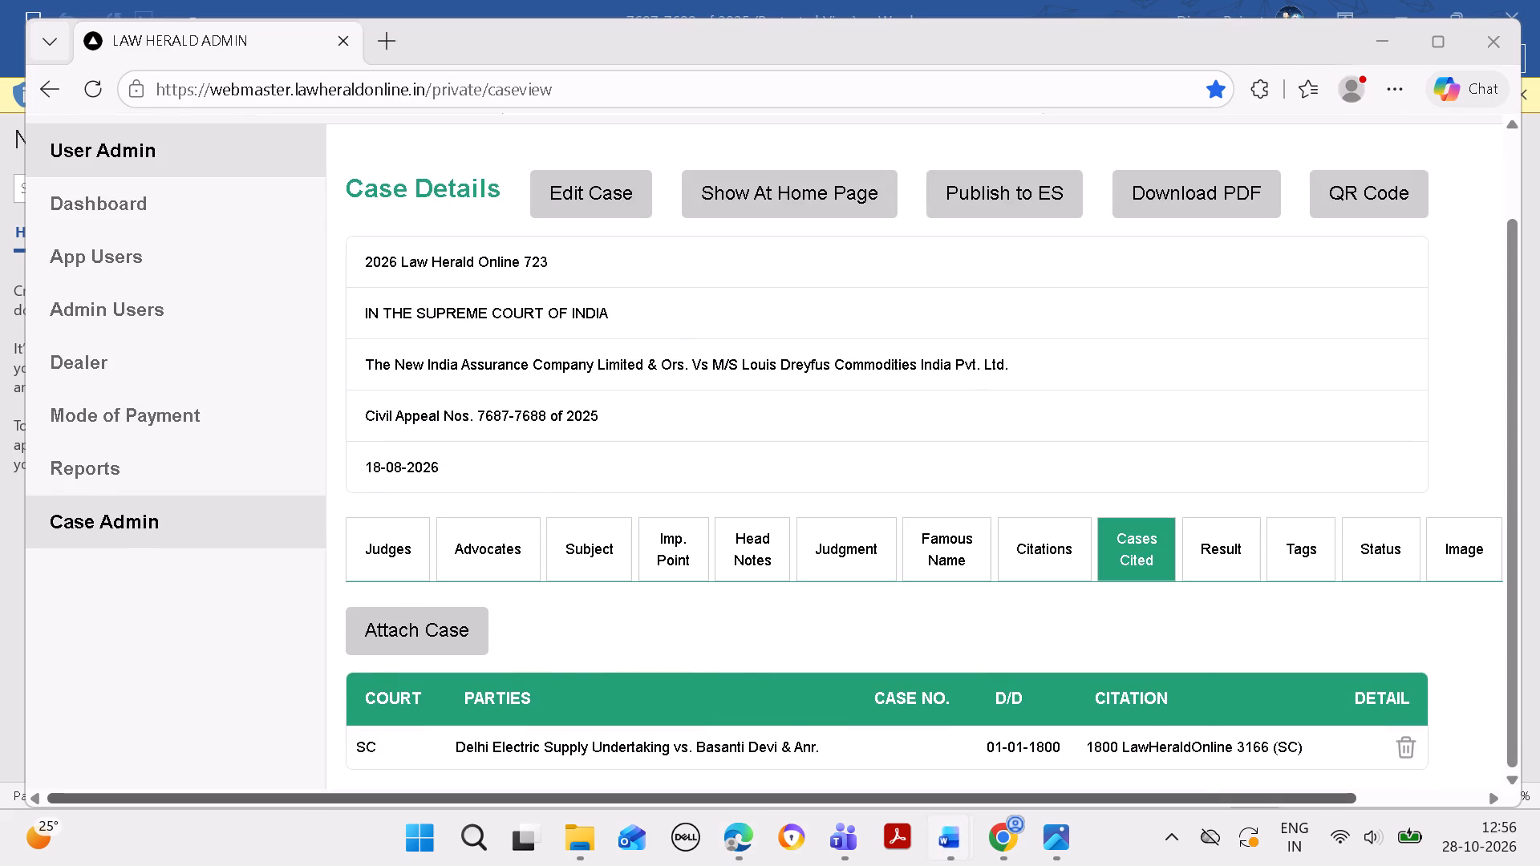
pyautogui.click(1048, 728)
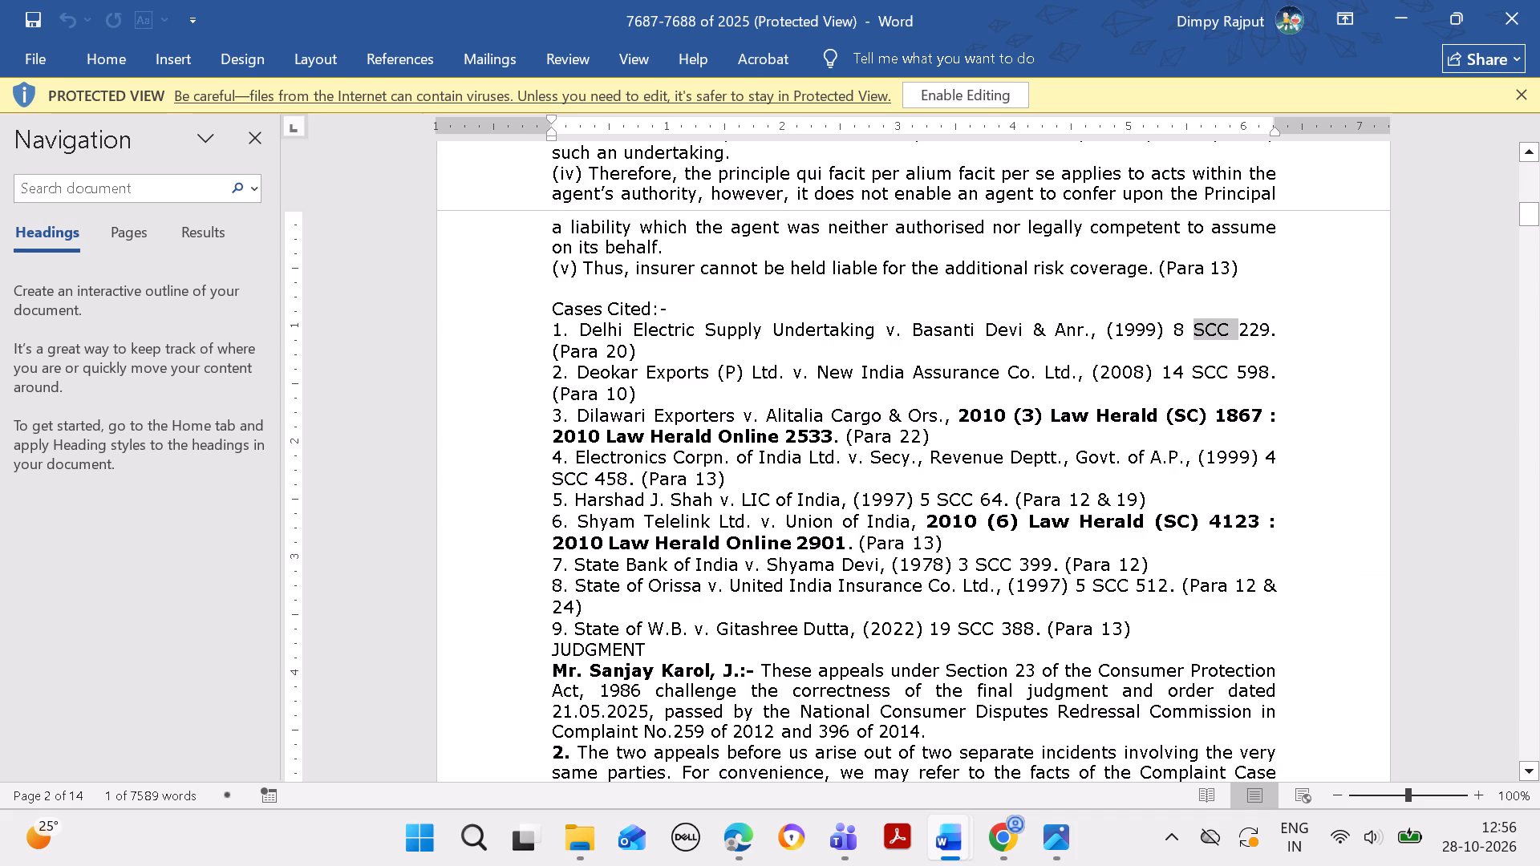
pyautogui.moveTo(577, 374); pyautogui.dragTo(642, 370)
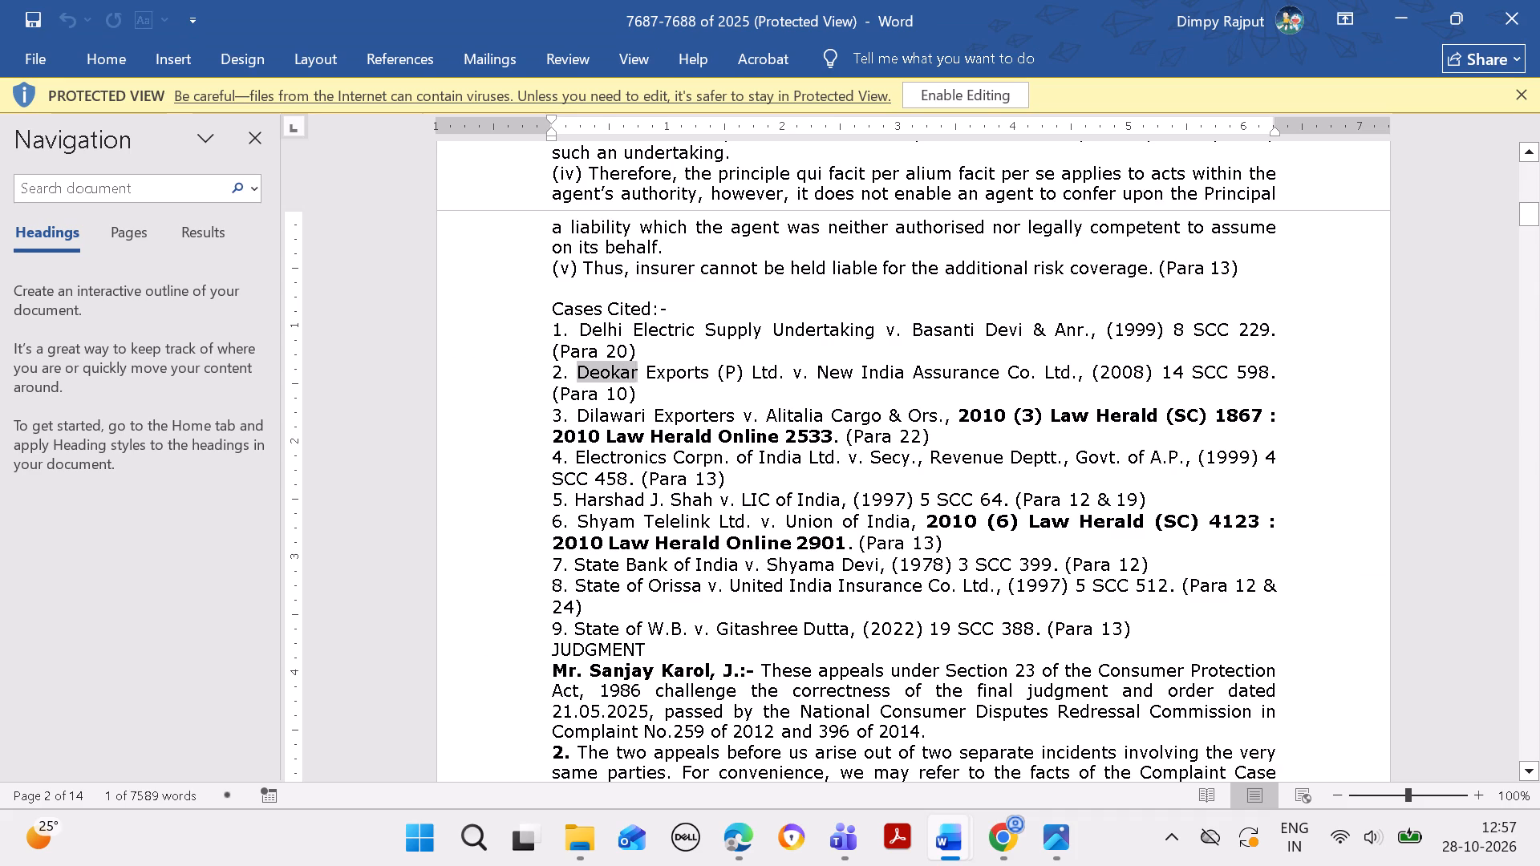
pyautogui.moveTo(642, 370); pyautogui.dragTo(789, 370)
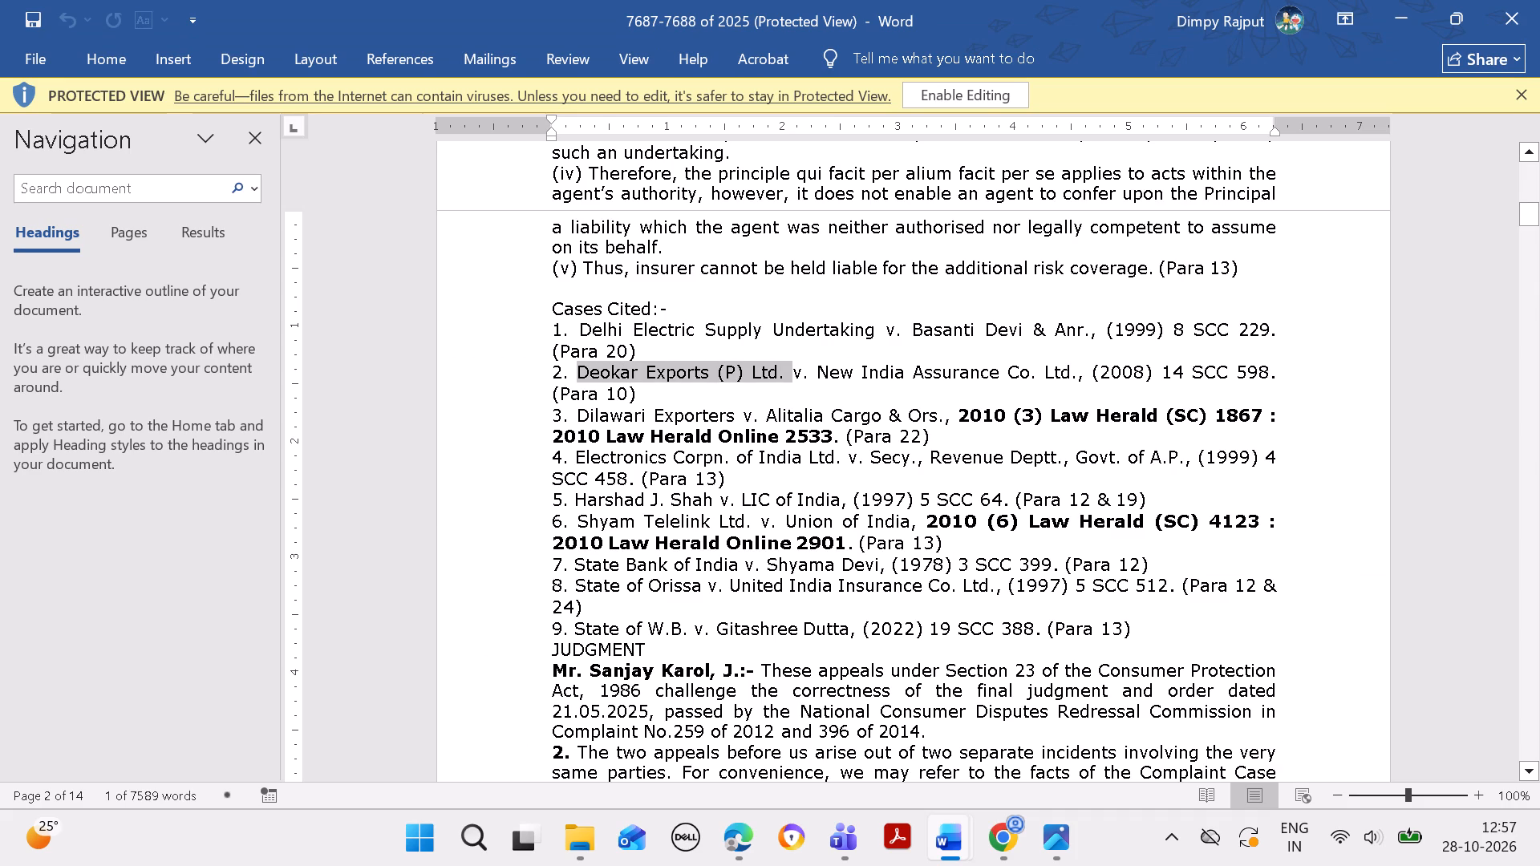
pyautogui.moveTo(789, 370); pyautogui.dragTo(785, 367)
pyautogui.hotkey('ctrl', 'c')
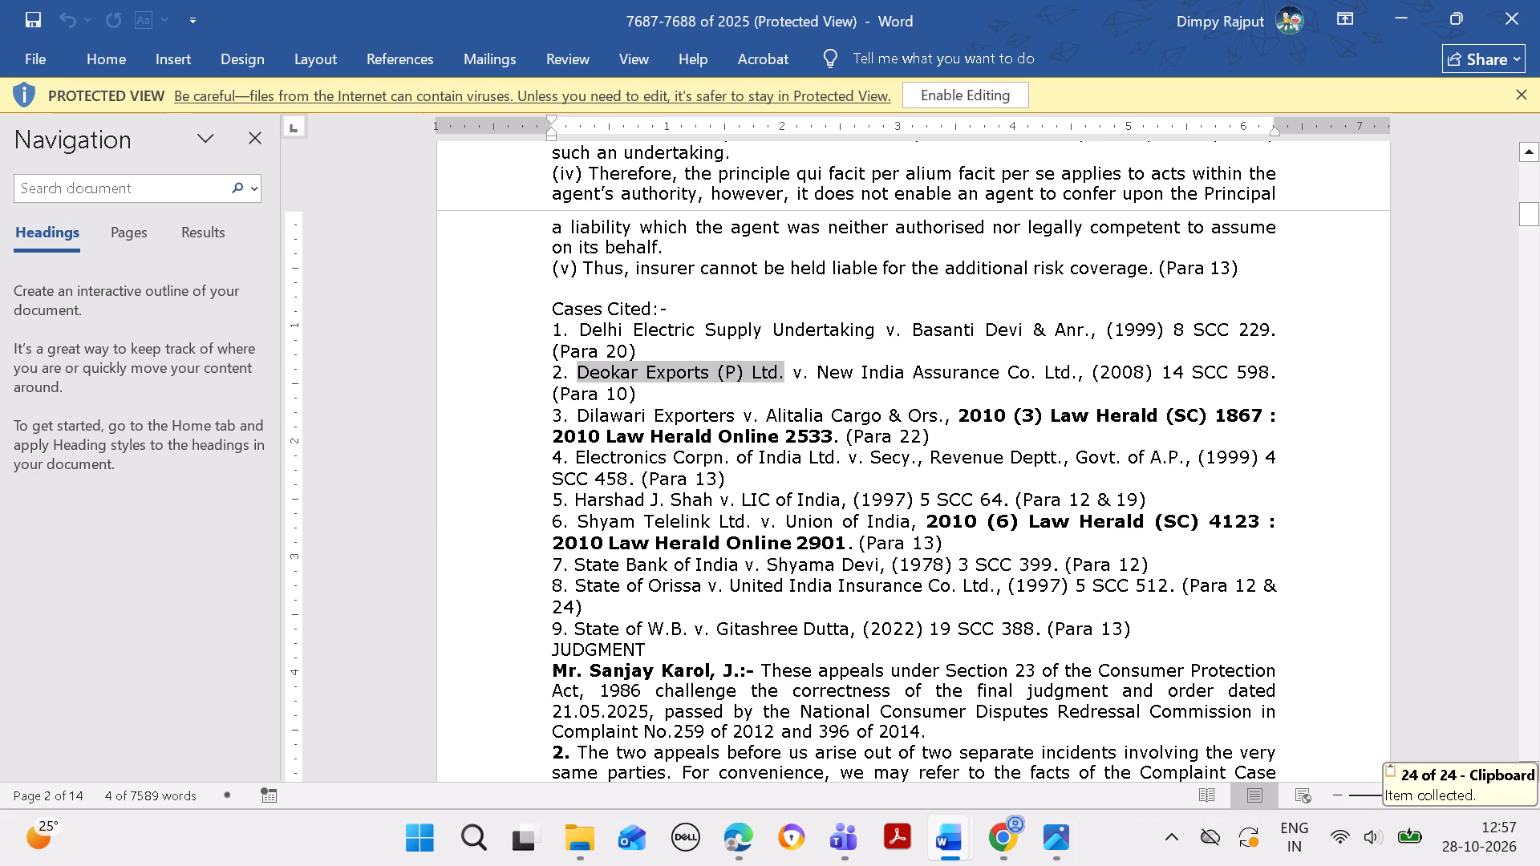
pyautogui.click(748, 832)
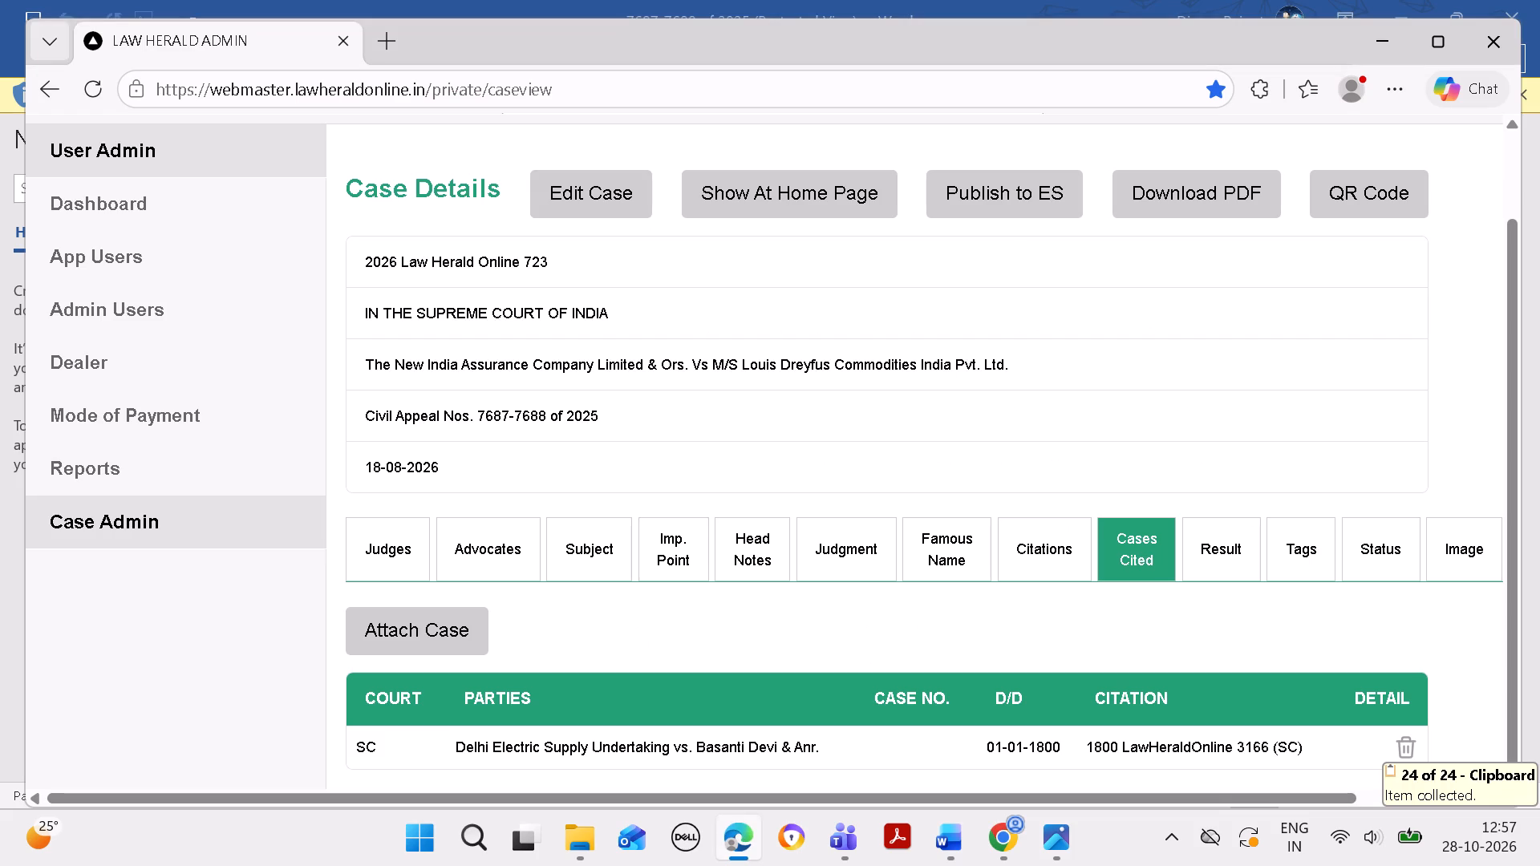
pyautogui.click(473, 628)
pyautogui.moveTo(849, 244); pyautogui.dragTo(578, 242)
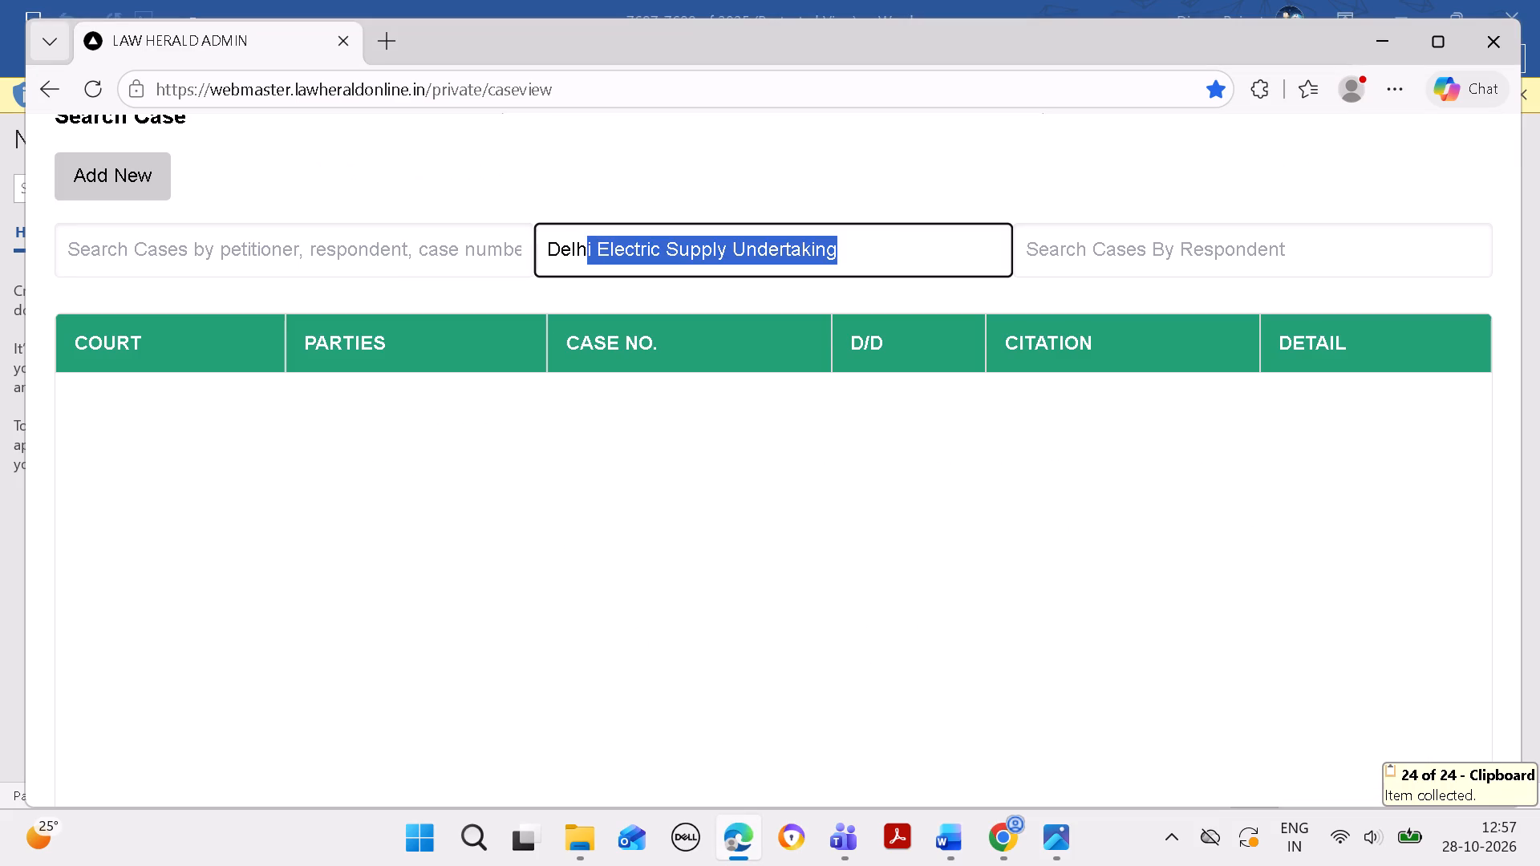
pyautogui.moveTo(578, 242); pyautogui.dragTo(557, 243)
pyautogui.press('BackSpace')
pyautogui.press('BackSpace')
pyautogui.press('BackSpace')
pyautogui.press('BackSpace')
pyautogui.press('BackSpace')
pyautogui.press('BackSpace')
pyautogui.press('BackSpace')
pyautogui.press('BackSpace')
pyautogui.press('BackSpace')
pyautogui.press('BackSpace')
pyautogui.press('BackSpace')
pyautogui.press('BackSpace')
pyautogui.press('BackSpace')
pyautogui.press('BackSpace')
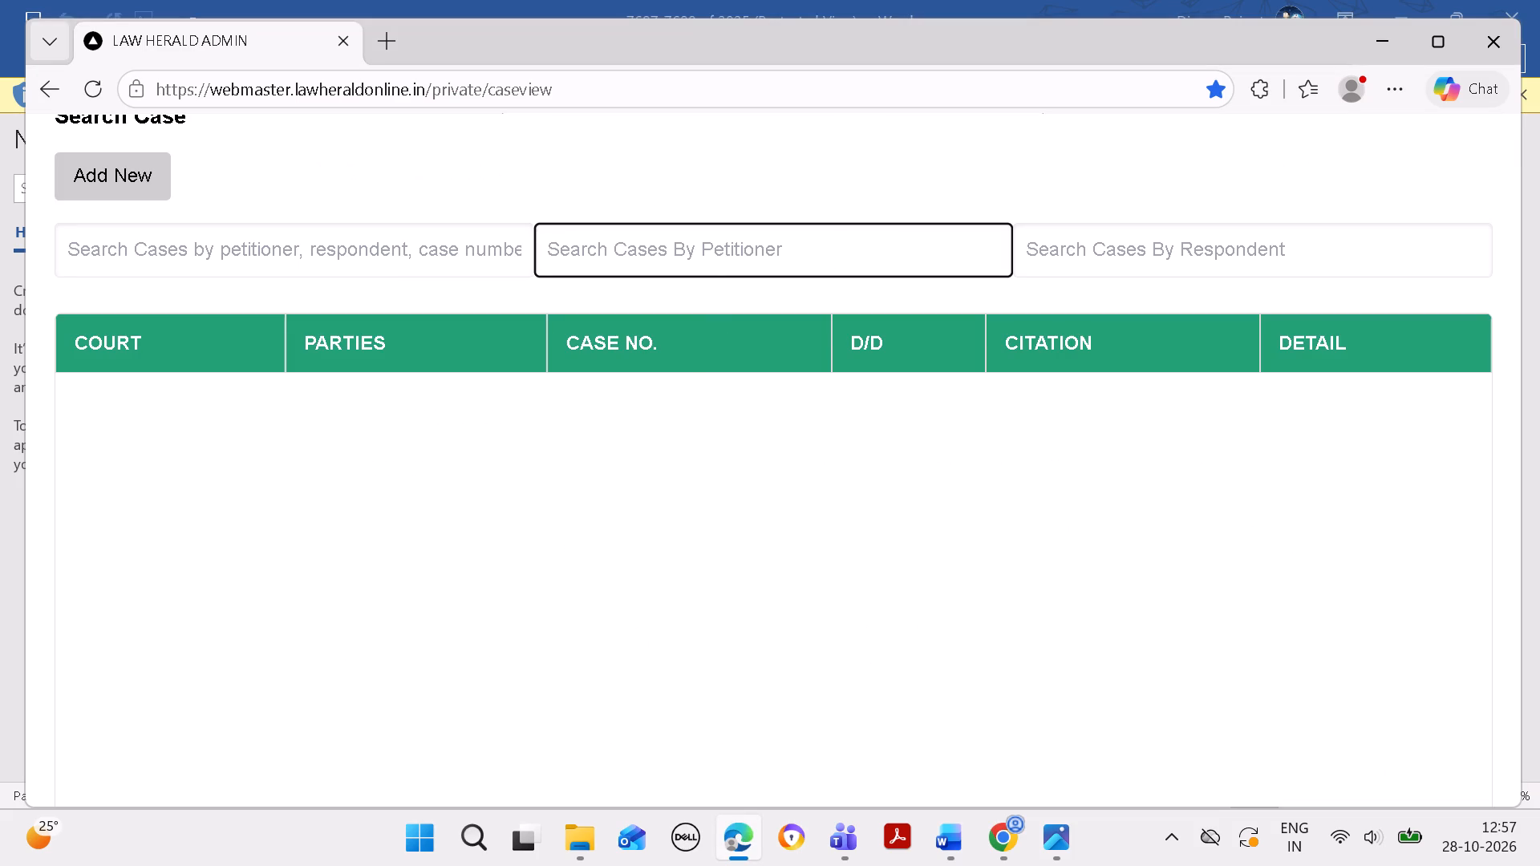
pyautogui.hotkey('ctrl', 'v')
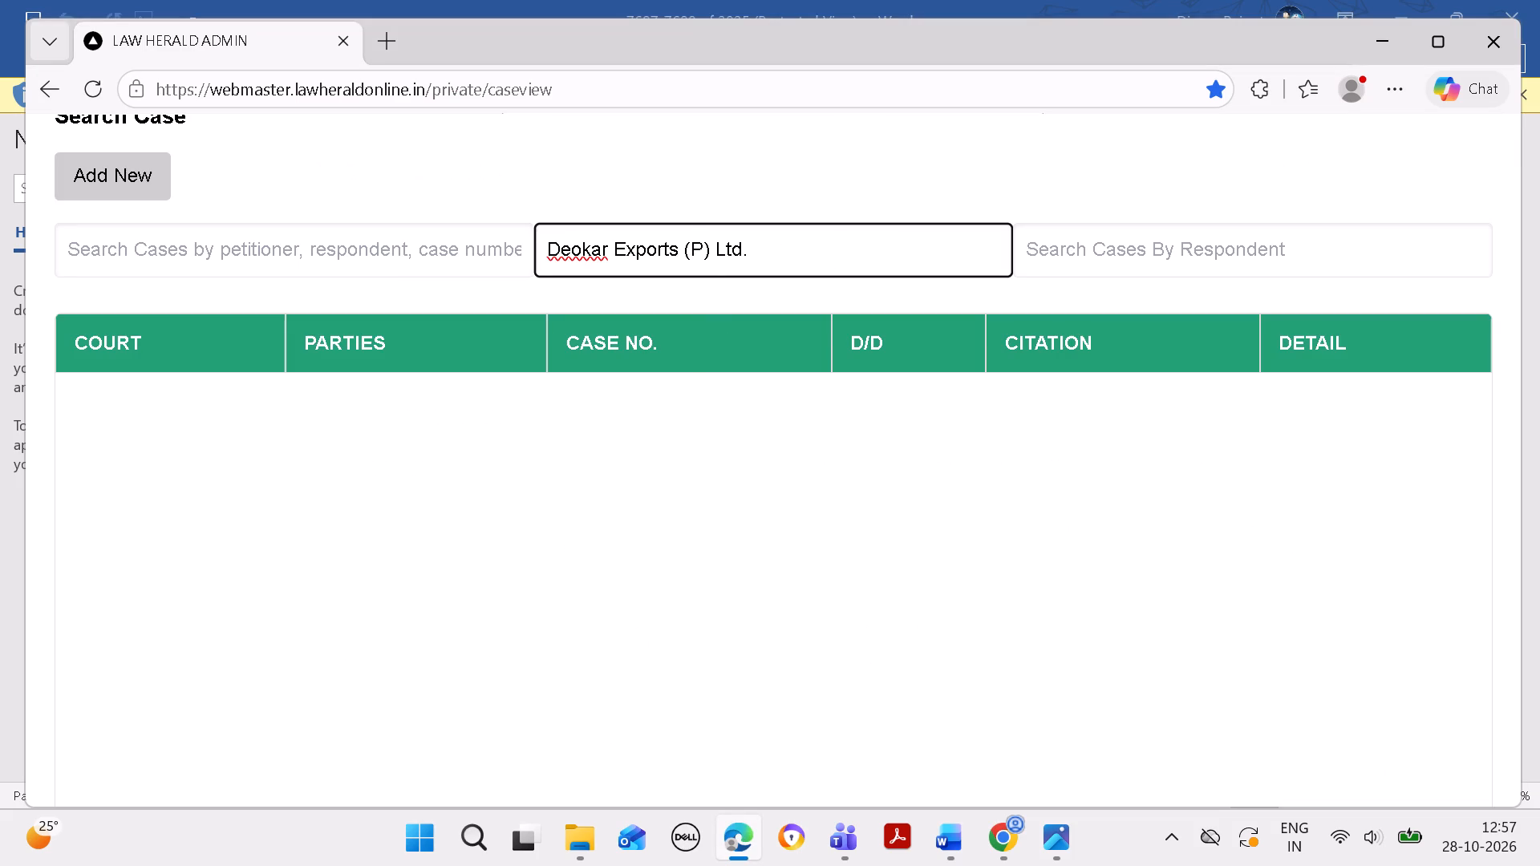
# Copy respondent New India Assurance Co. Ltd. from the same Word entry into Edge's respondent search, removing the stray leading period and space.
pyautogui.click(963, 828)
pyautogui.click(1032, 731)
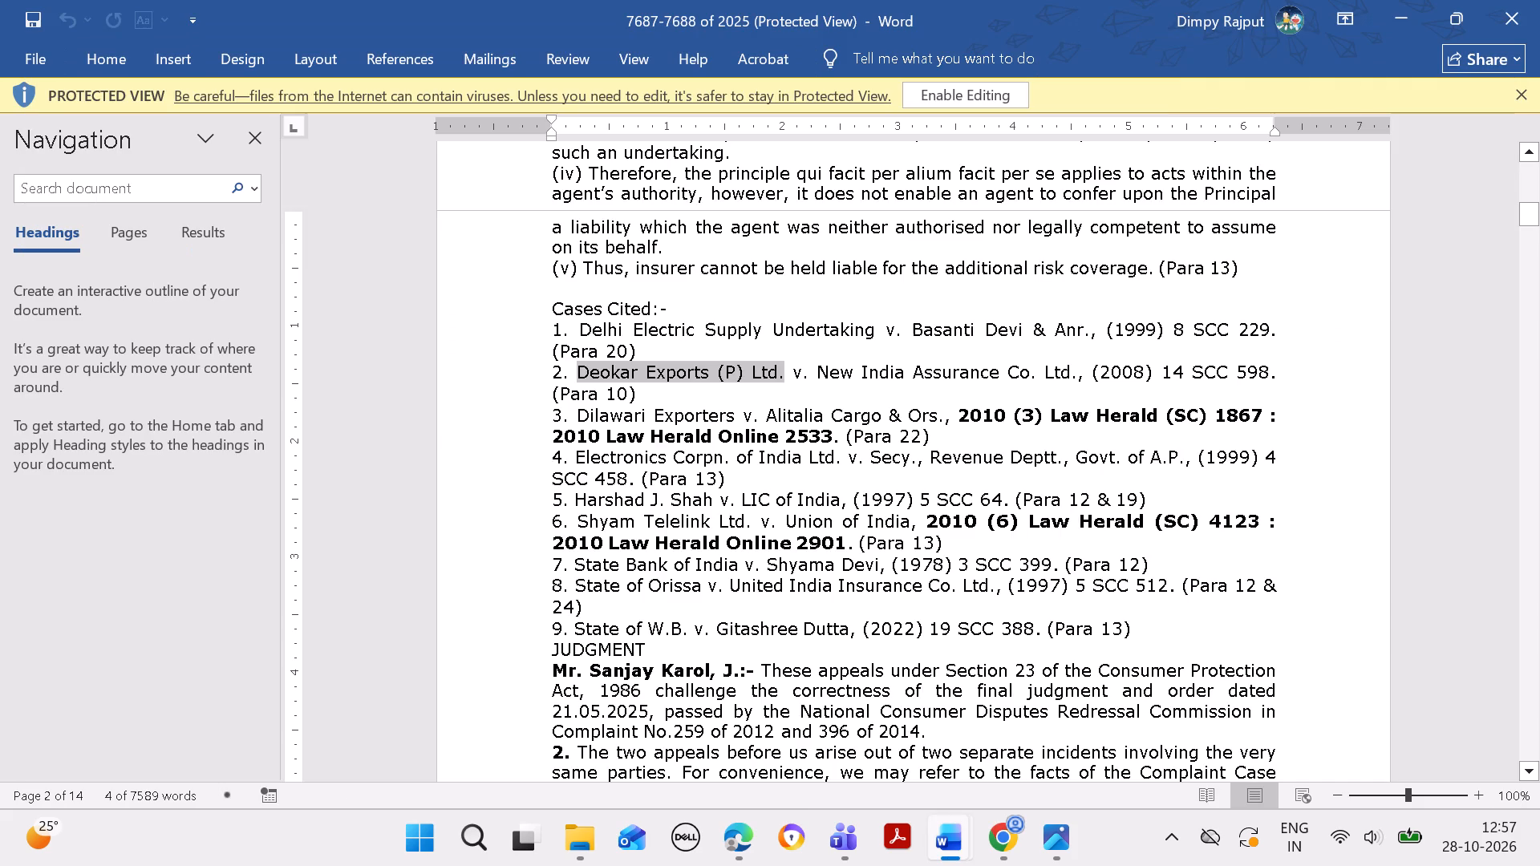
pyautogui.moveTo(812, 367); pyautogui.dragTo(1010, 350)
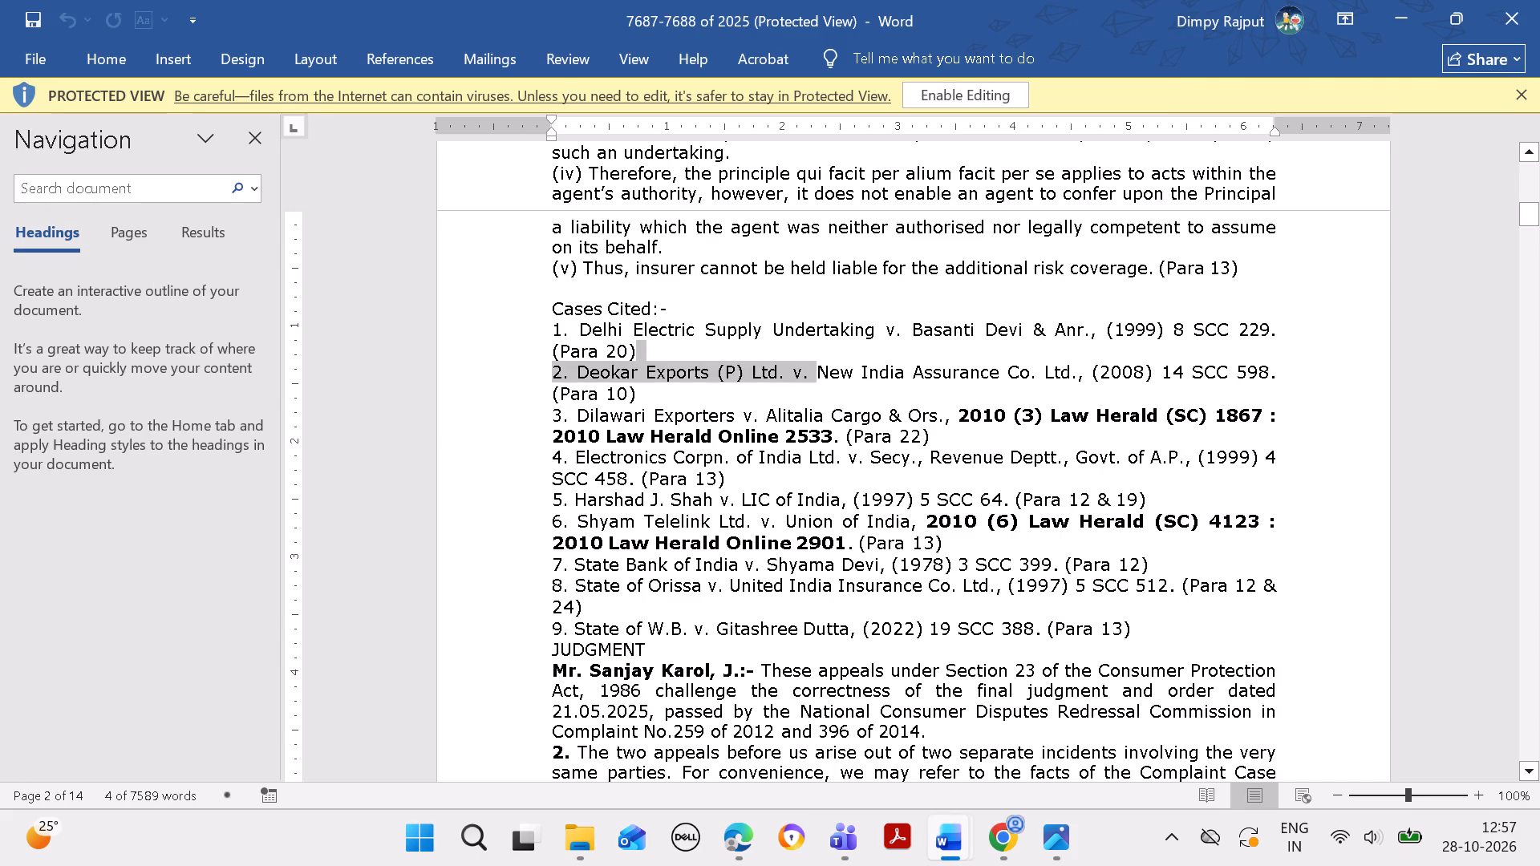
pyautogui.moveTo(1010, 350); pyautogui.dragTo(1073, 369)
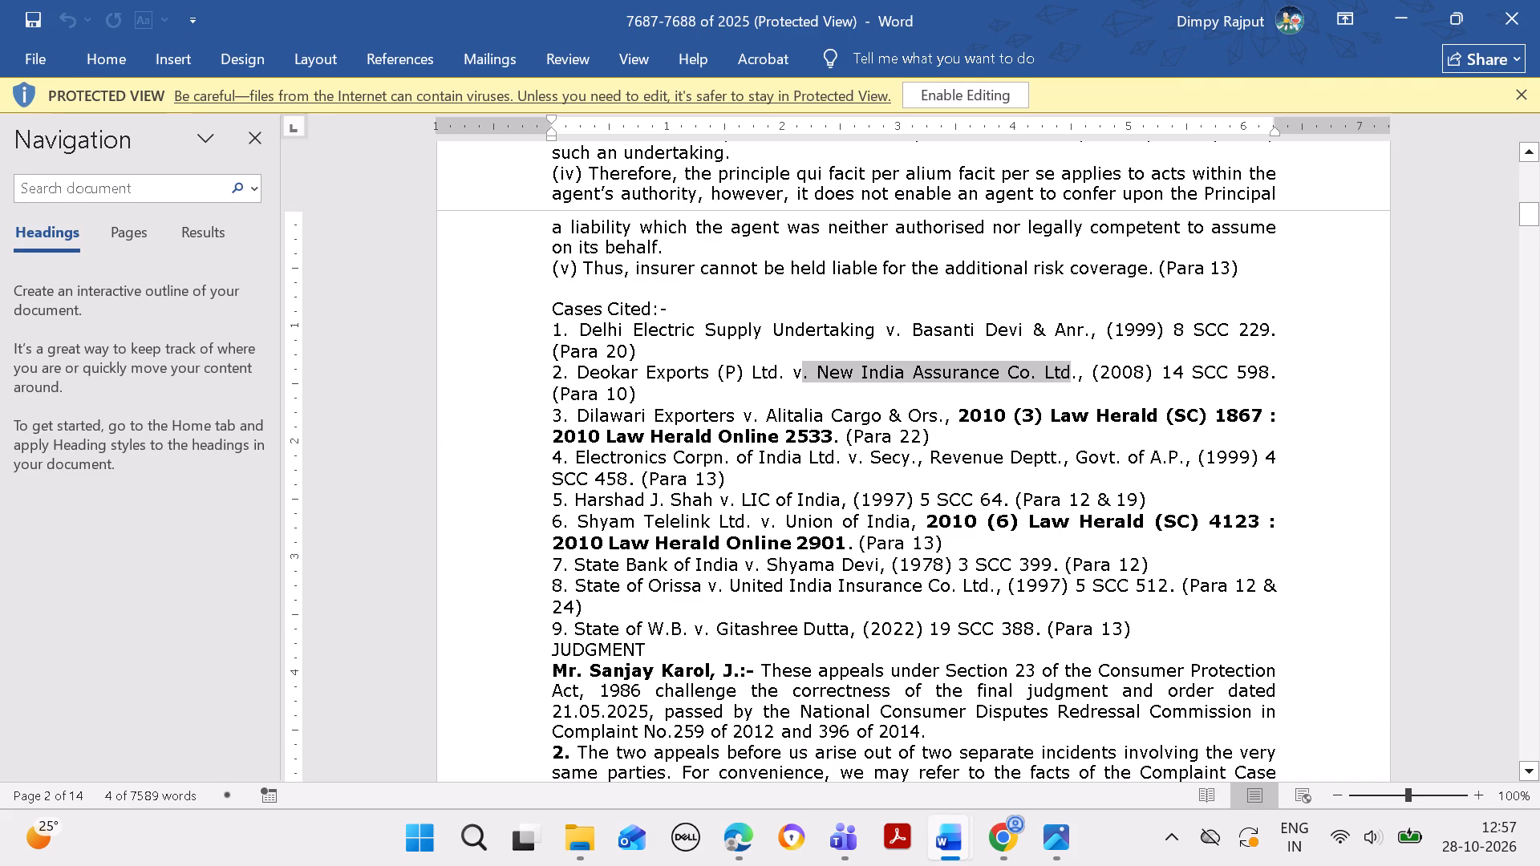
pyautogui.moveTo(1073, 369); pyautogui.dragTo(1076, 378)
pyautogui.hotkey('ctrl', 'c')
pyautogui.click(730, 843)
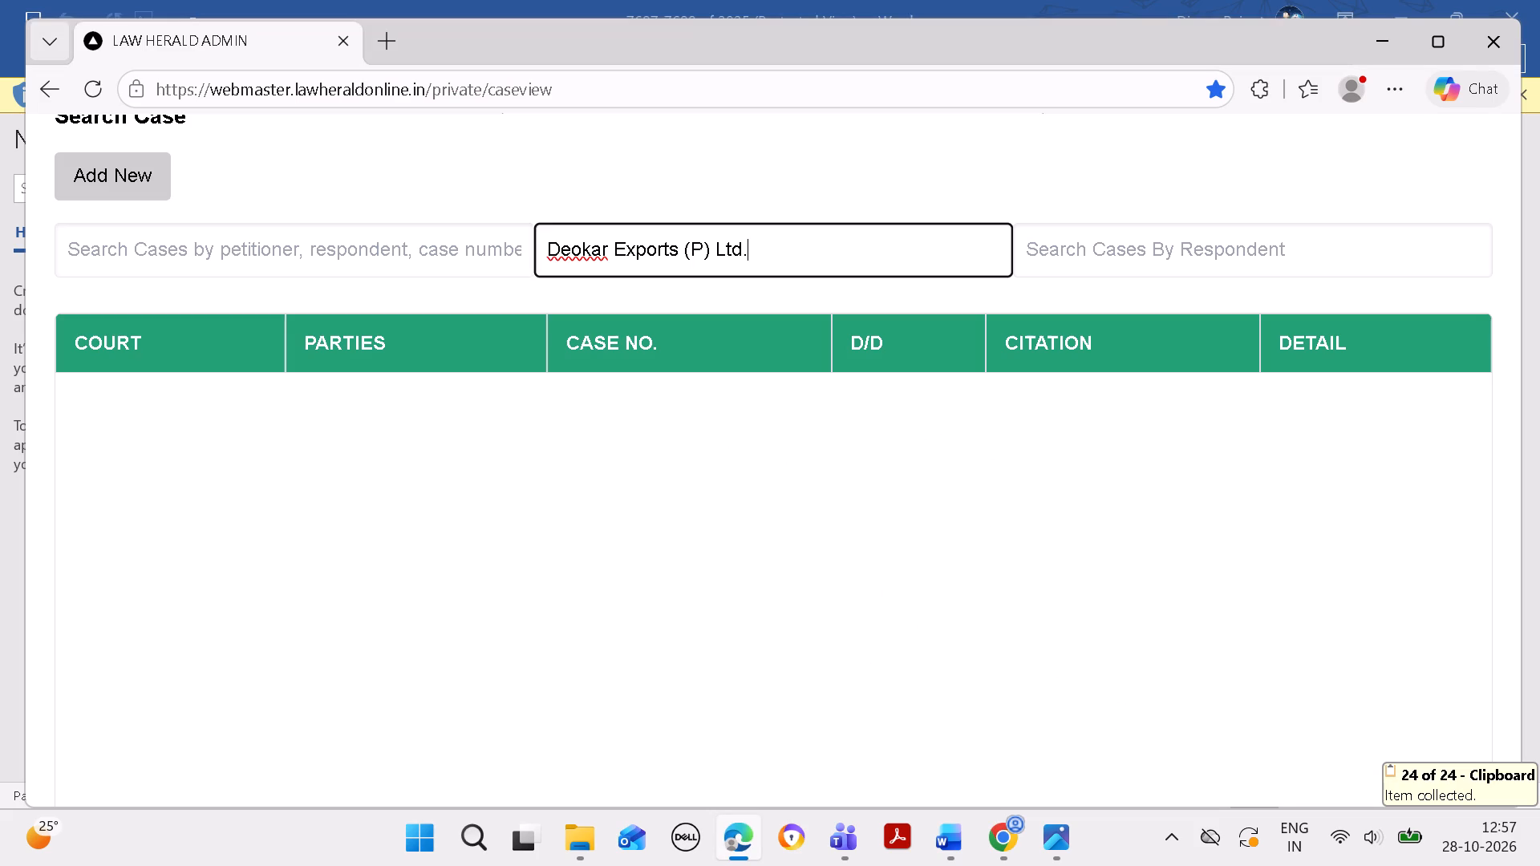
pyautogui.moveTo(1100, 280); pyautogui.dragTo(1100, 272)
pyautogui.hotkey('ctrl', 'v')
pyautogui.click(1121, 251)
pyautogui.hotkey('ctrl', 'v')
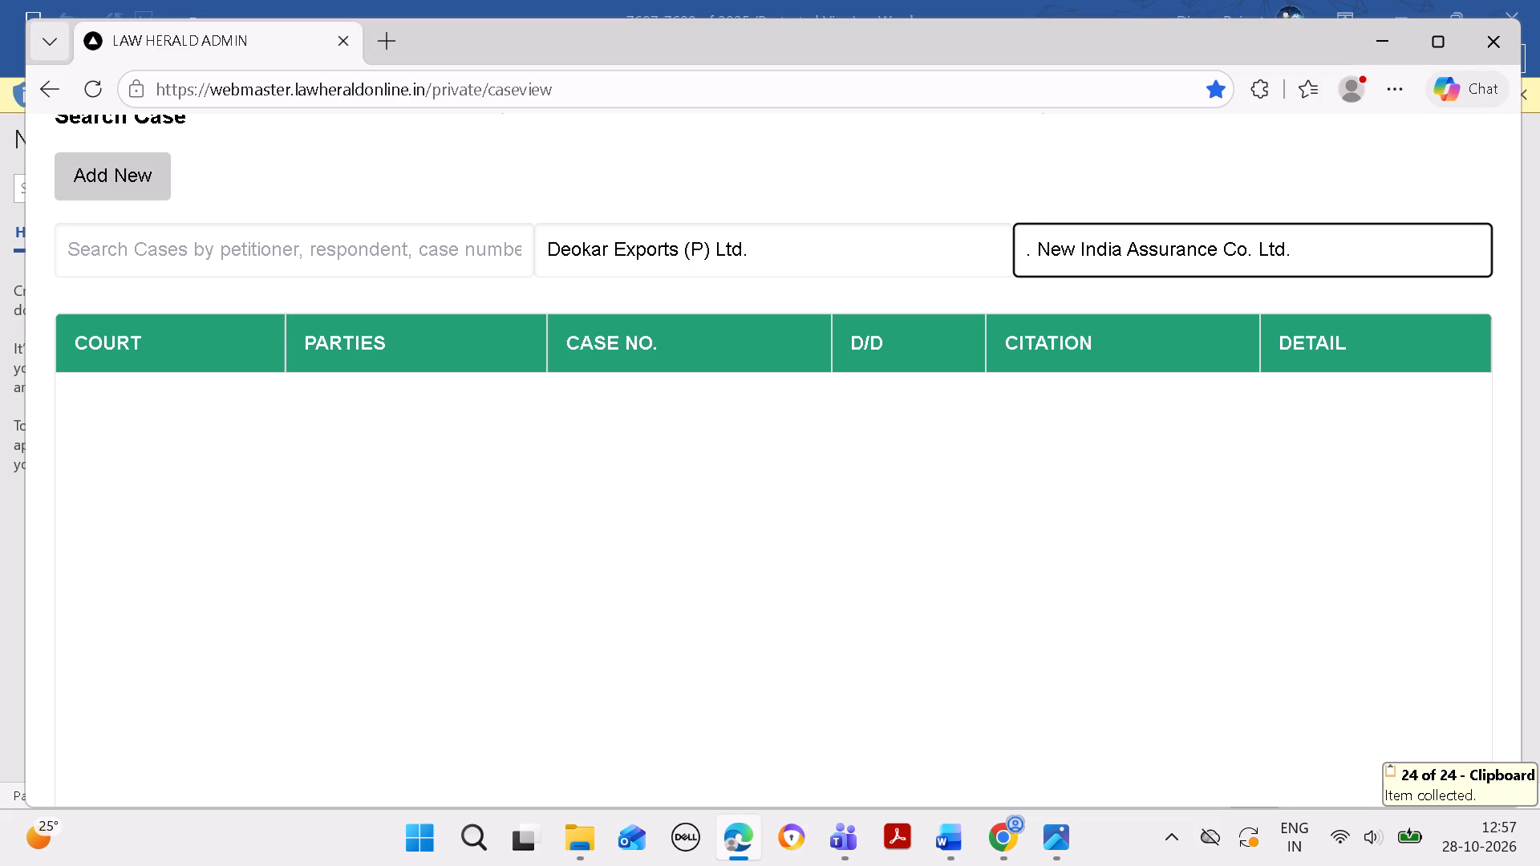
pyautogui.click(1035, 260)
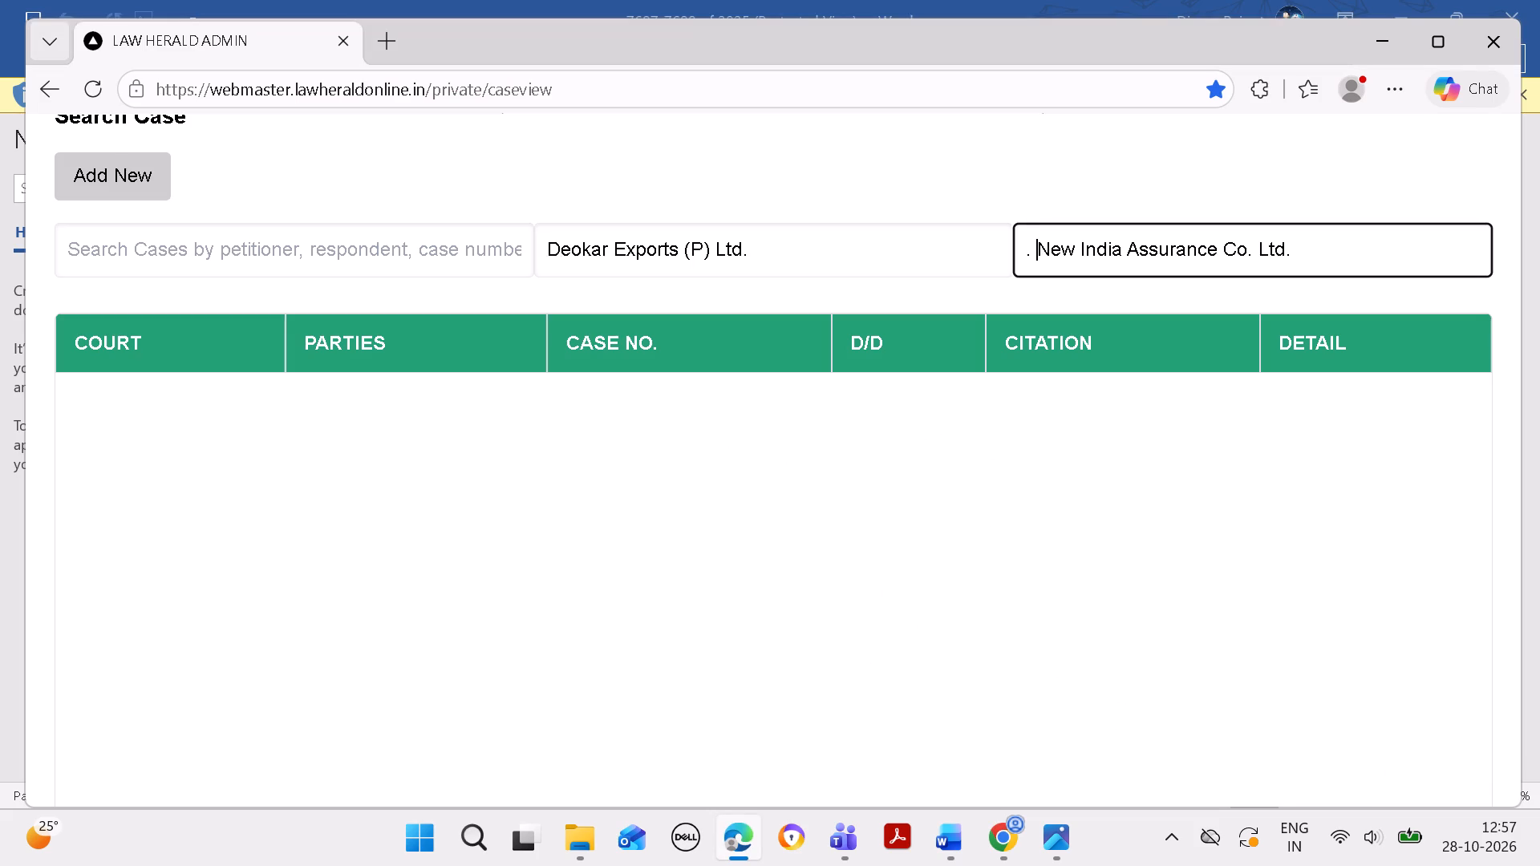
pyautogui.press('BackSpace')
pyautogui.press('BackSpace')
pyautogui.press('BackSpace')
pyautogui.press('BackSpace')
pyautogui.press('BackSpace')
pyautogui.press('BackSpace')
pyautogui.press('BackSpace')
pyautogui.press('BackSpace')
pyautogui.press('BackSpace')
pyautogui.press('BackSpace')
pyautogui.press('BackSpace')
pyautogui.press('BackSpace')
pyautogui.press('BackSpace')
pyautogui.press('BackSpace')
pyautogui.press('BackSpace')
pyautogui.press('BackSpace')
pyautogui.press('BackSpace')
pyautogui.press('BackSpace')
pyautogui.press('BackSpace')
pyautogui.press('BackSpace')
# Shorten the respondent search text to New India Assurance.
pyautogui.click(1303, 247)
pyautogui.press('BackSpace')
pyautogui.press('BackSpace')
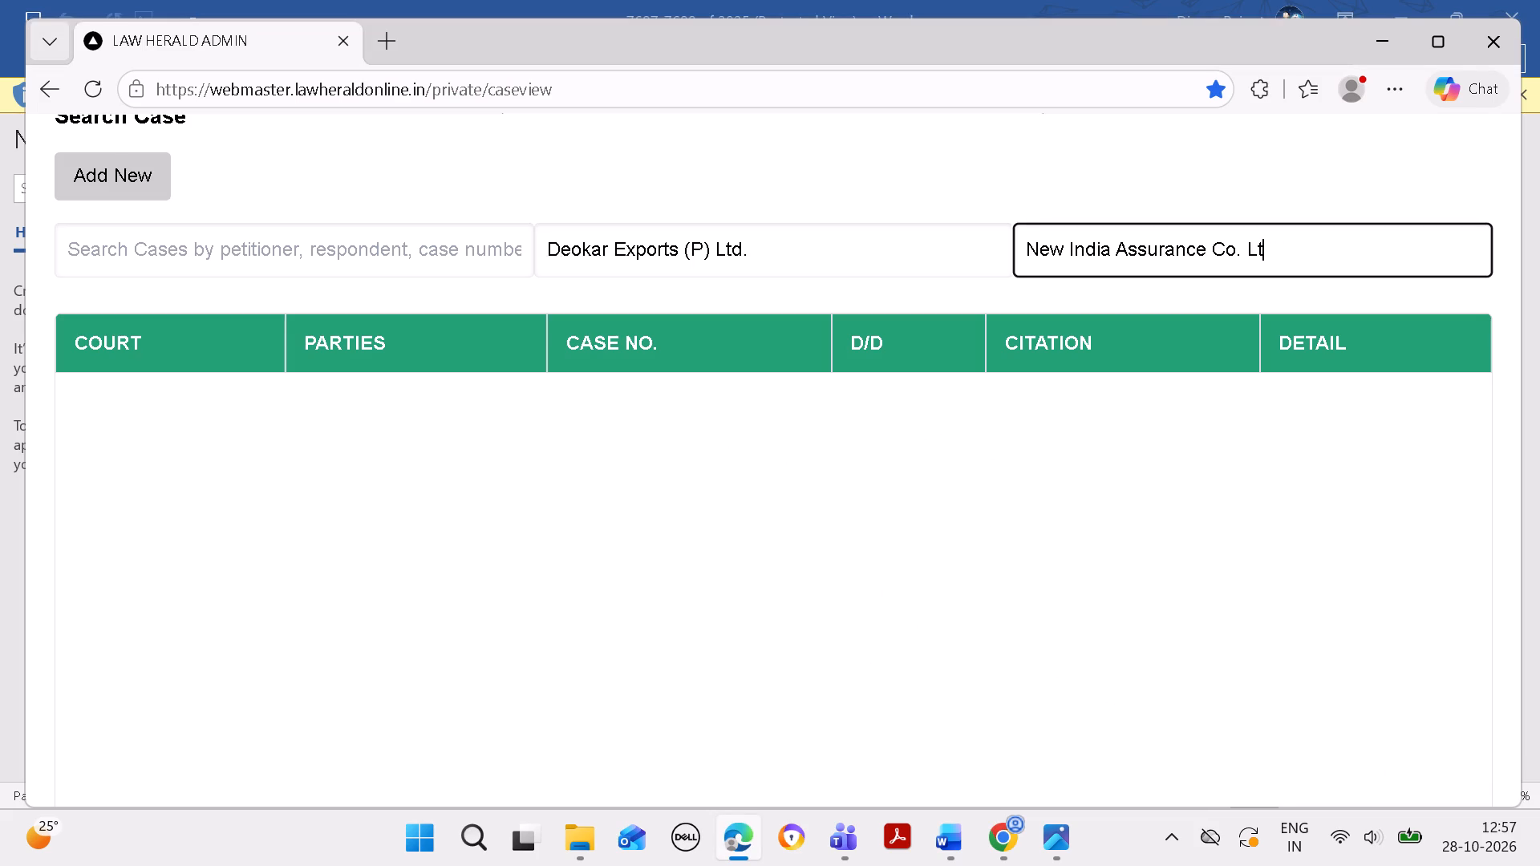
pyautogui.press('BackSpace')
pyautogui.press('BackSpace')
pyautogui.press('BackSpace')
pyautogui.press('BackSpace')
pyautogui.press('BackSpace')
pyautogui.press('BackSpace')
pyautogui.press('BackSpace')
# Shorten the petitioner search text to Deokar to broaden the case search.
pyautogui.click(854, 251)
pyautogui.press('BackSpace')
pyautogui.press('BackSpace')
pyautogui.press('BackSpace')
pyautogui.press('BackSpace')
pyautogui.press('BackSpace')
pyautogui.press('BackSpace')
pyautogui.press('BackSpace')
pyautogui.press('BackSpace')
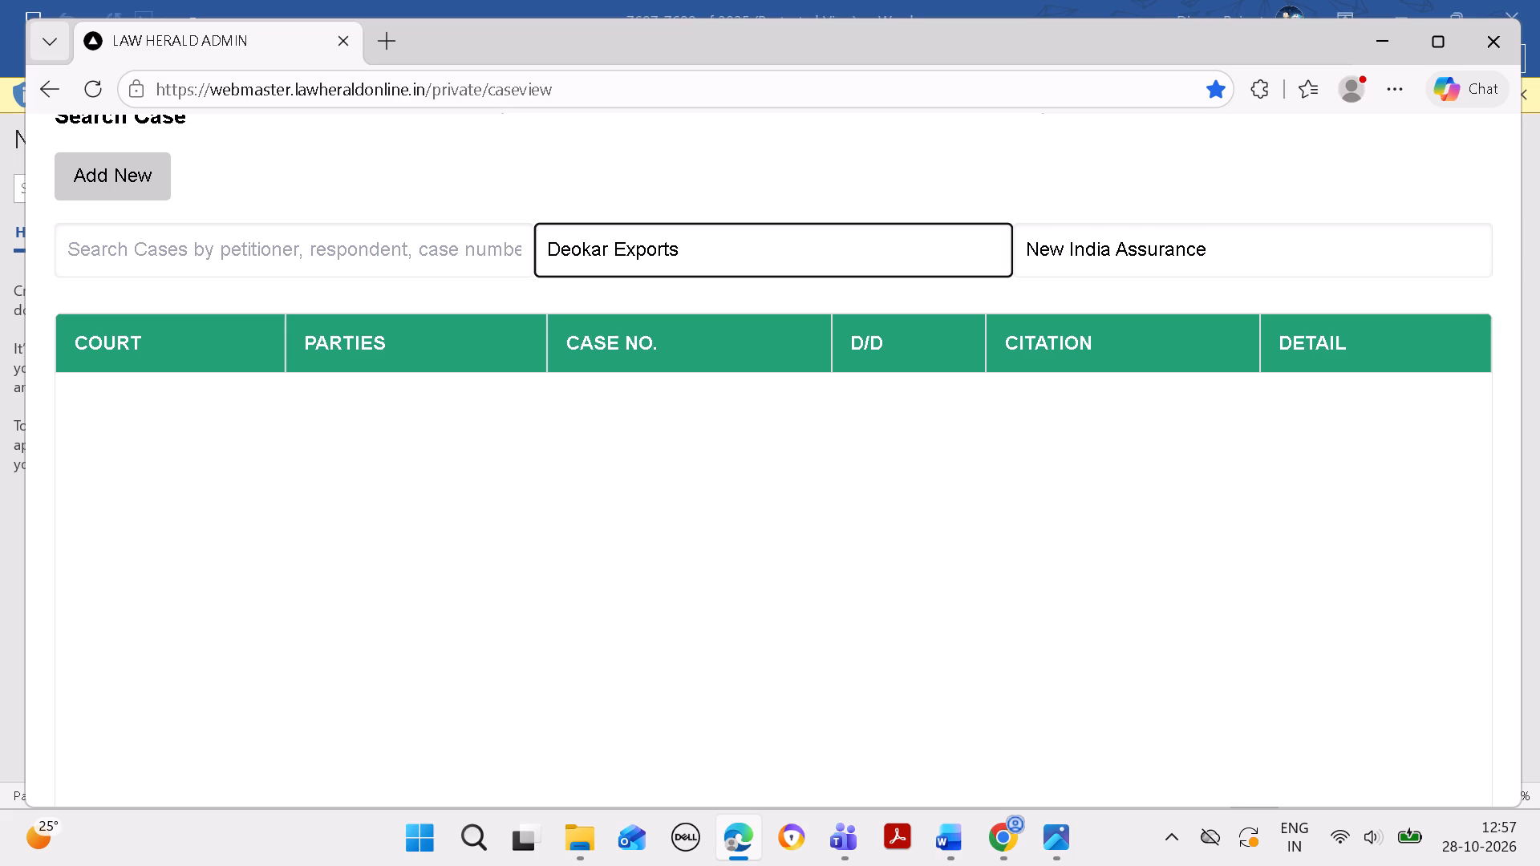
pyautogui.press('BackSpace')
pyautogui.press('BackSpace')
pyautogui.press('BackSpace')
pyautogui.press('BackSpace')
pyautogui.press('BackSpace')
pyautogui.press('BackSpace')
pyautogui.press('BackSpace')
pyautogui.press('BackSpace')
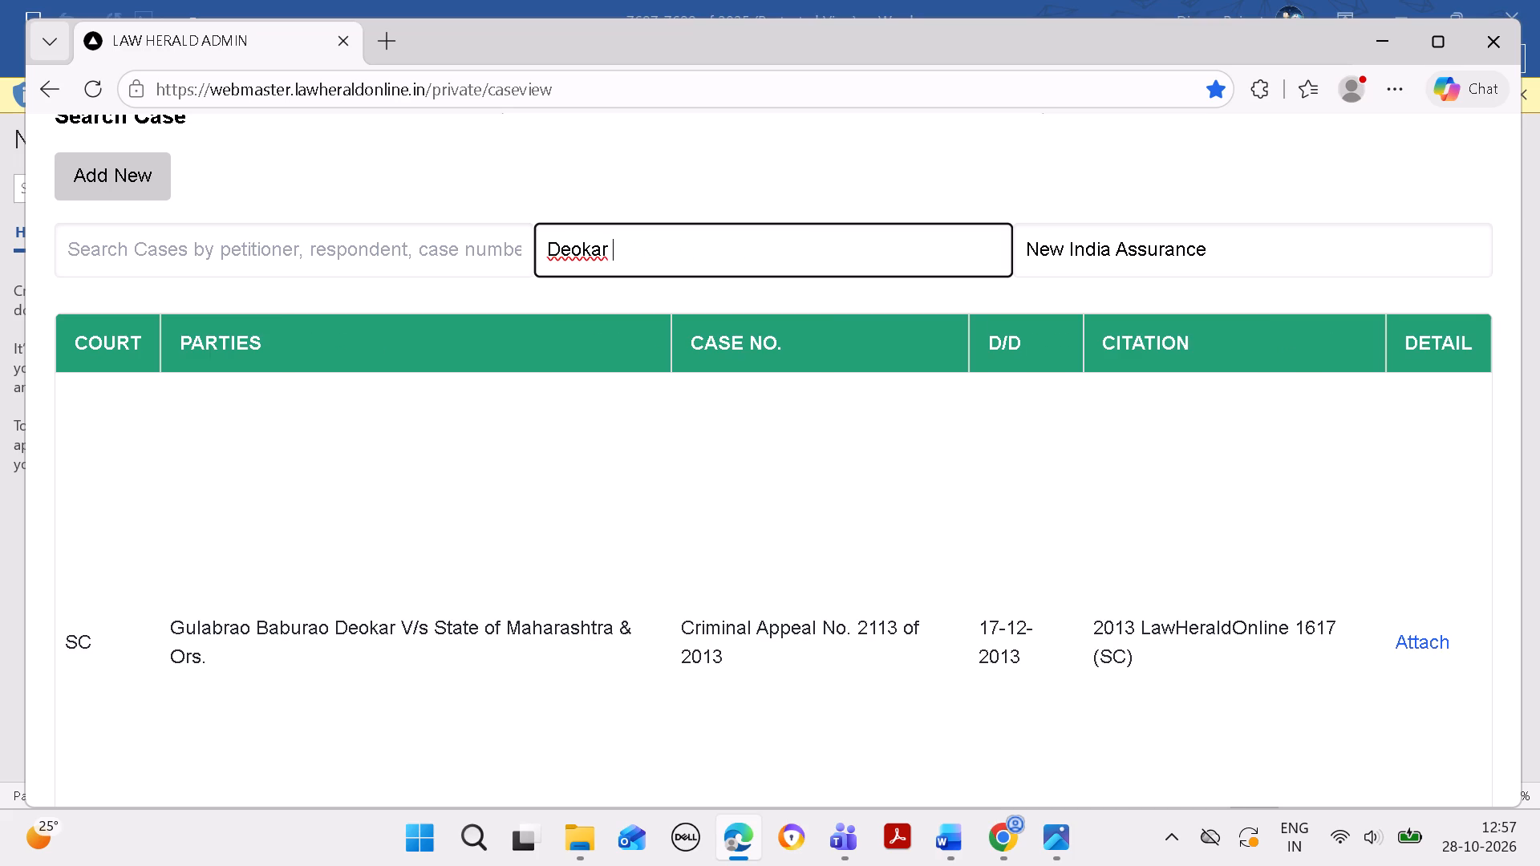
# Start adding a new case and paste New India Assurance Co. Ltd. as respondent, removing the stray leading period and space.
pyautogui.click(138, 178)
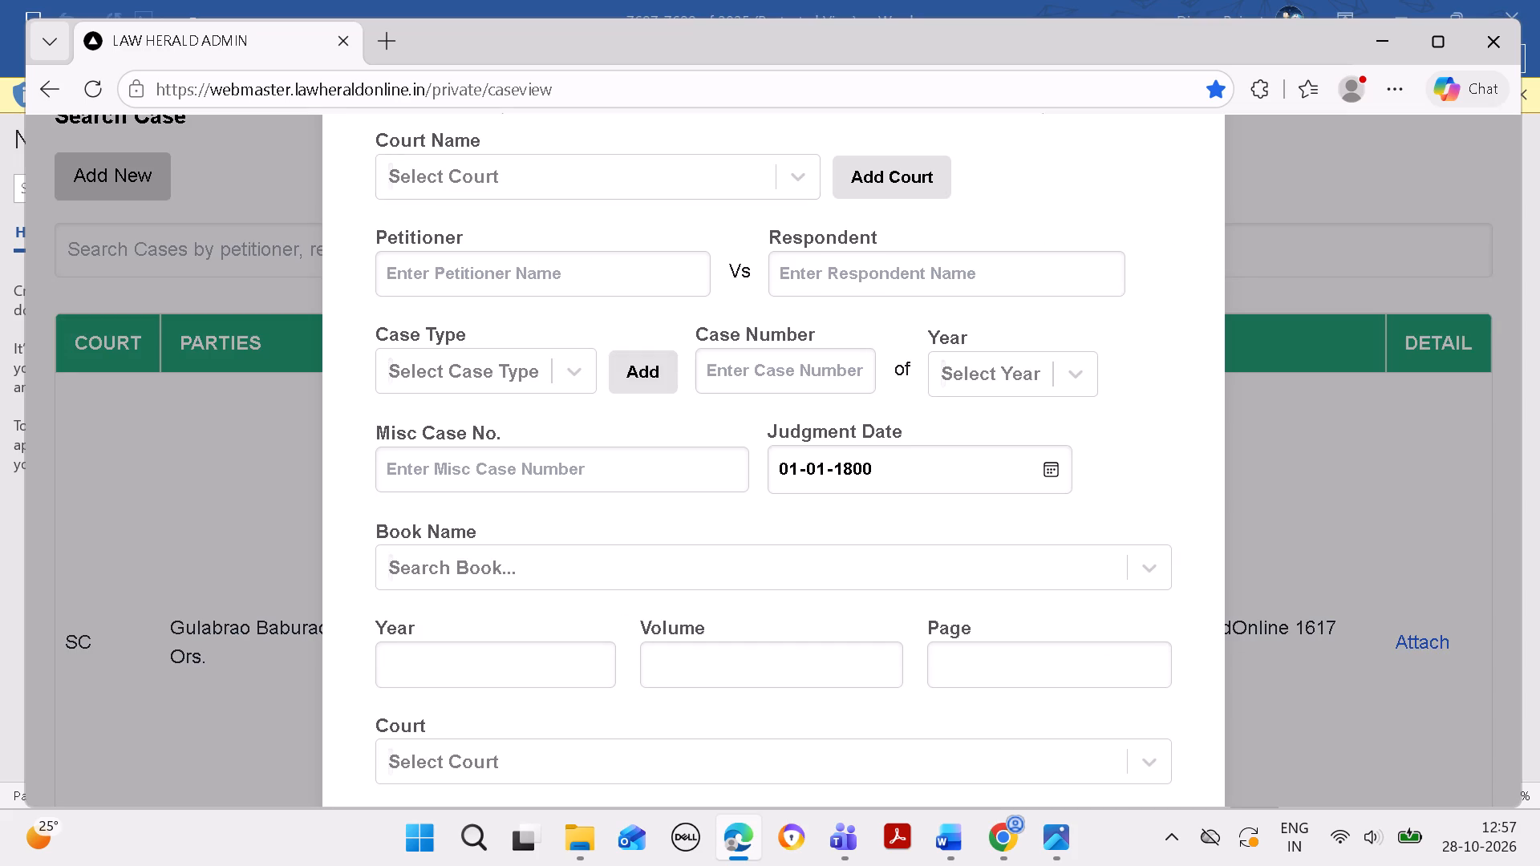
pyautogui.click(829, 277)
pyautogui.hotkey('shift', 'v')
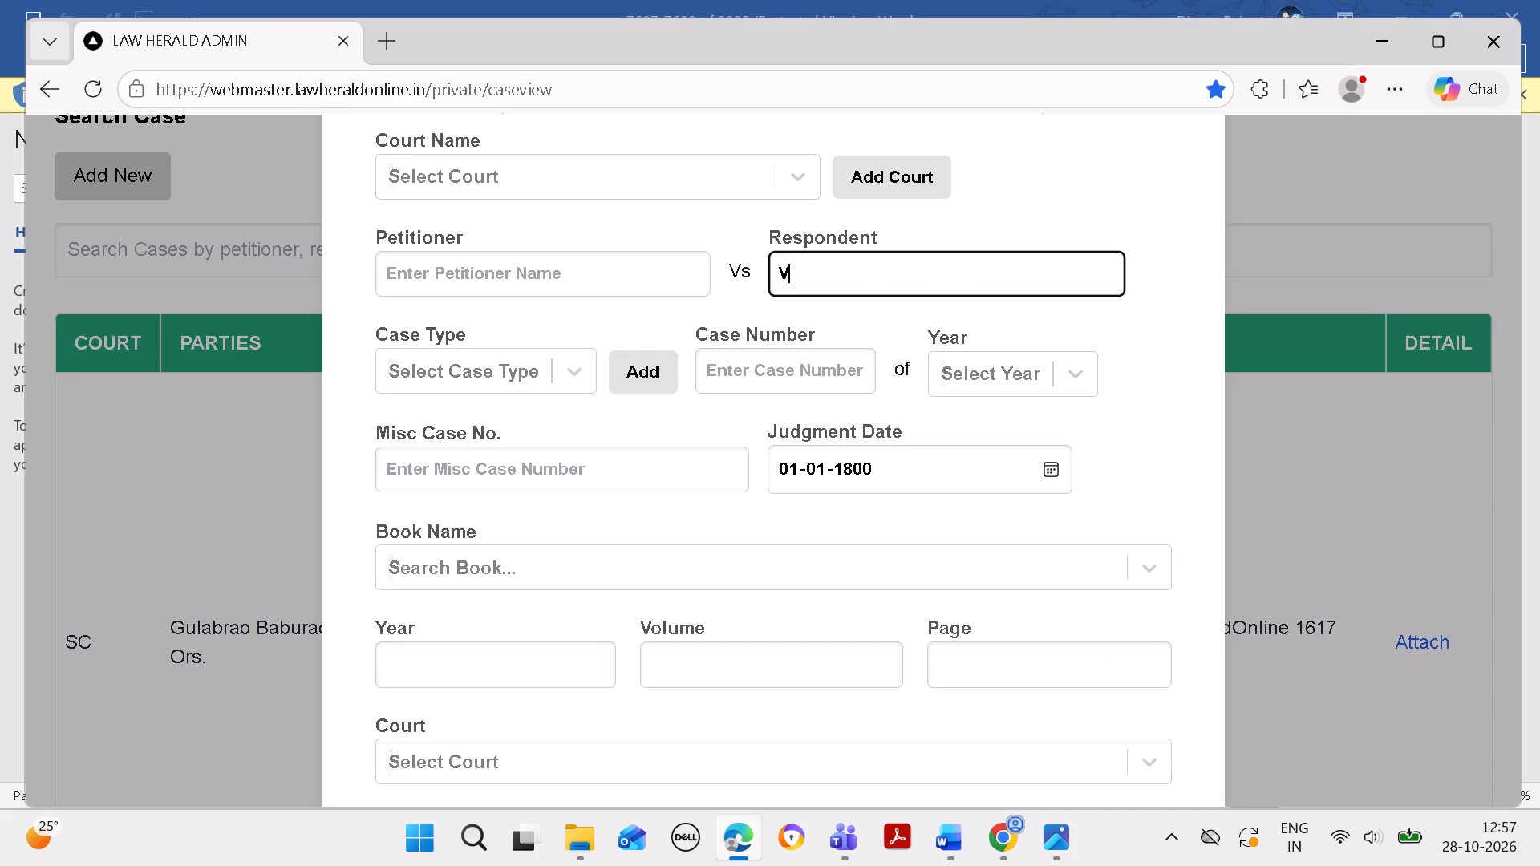
pyautogui.press('BackSpace')
pyautogui.hotkey('ctrl', 'v')
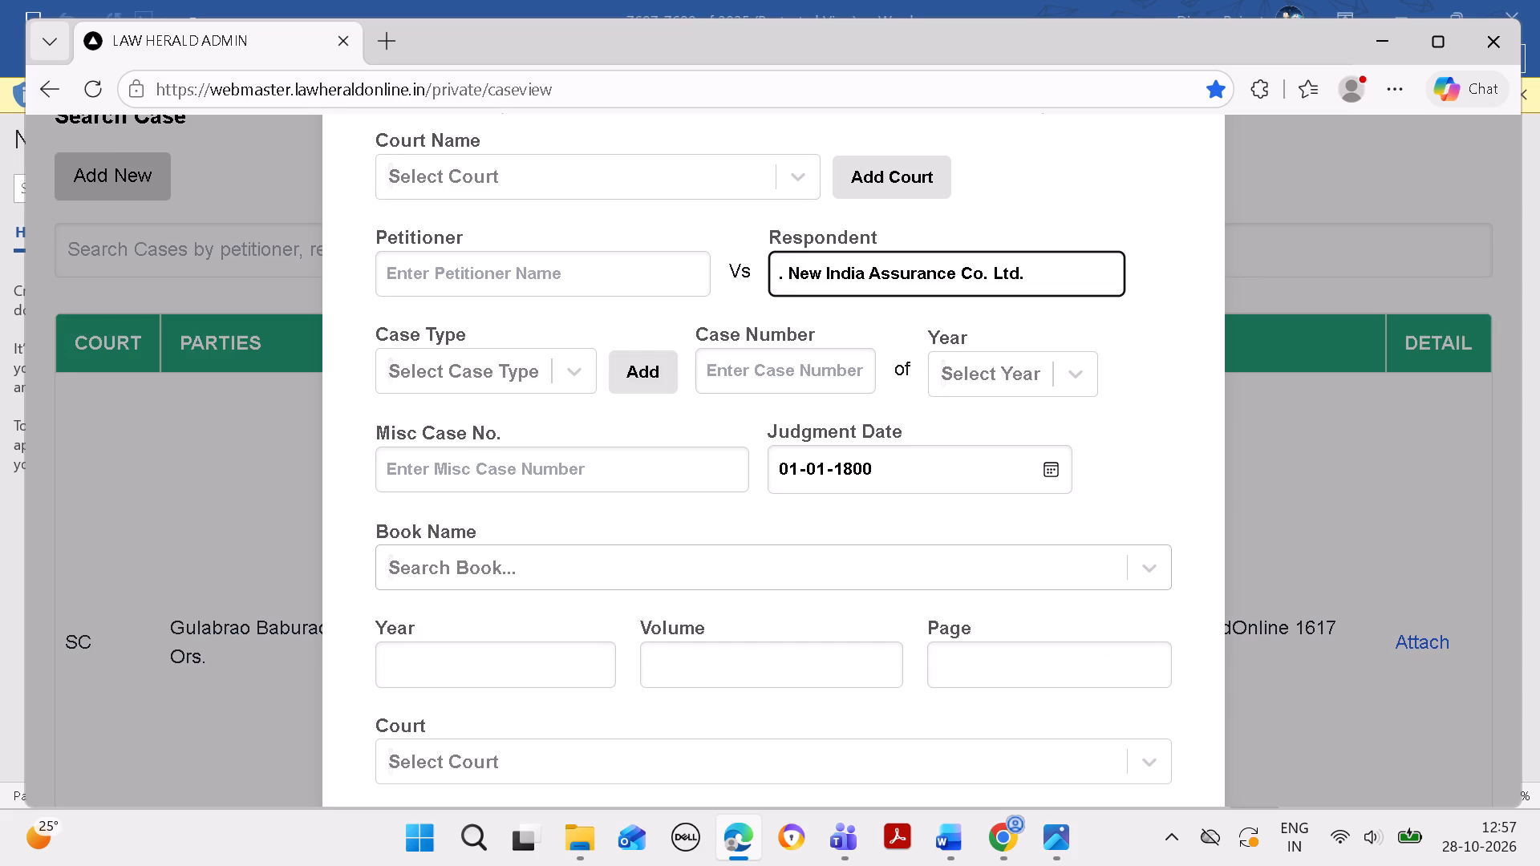
pyautogui.click(785, 286)
pyautogui.click(789, 292)
pyautogui.press('BackSpace')
pyautogui.press('BackSpace')
pyautogui.press('BackSpace')
pyautogui.press('BackSpace')
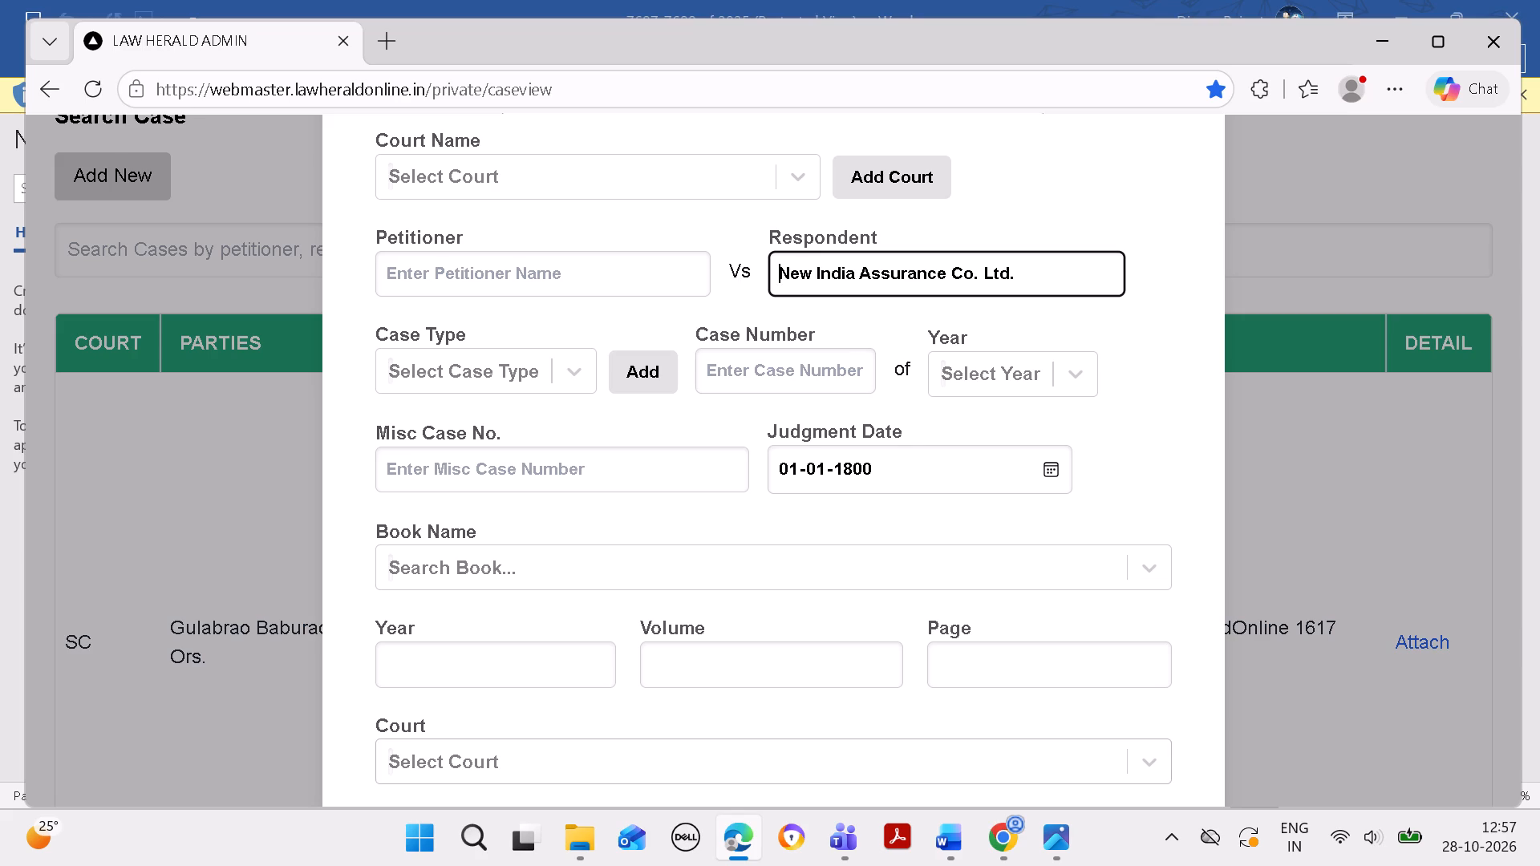
# Copy petitioner Deokar Exports (P) Ltd. from the second Cases Cited entry in Word into the new case's petitioner field in Edge.
pyautogui.click(956, 824)
pyautogui.click(956, 828)
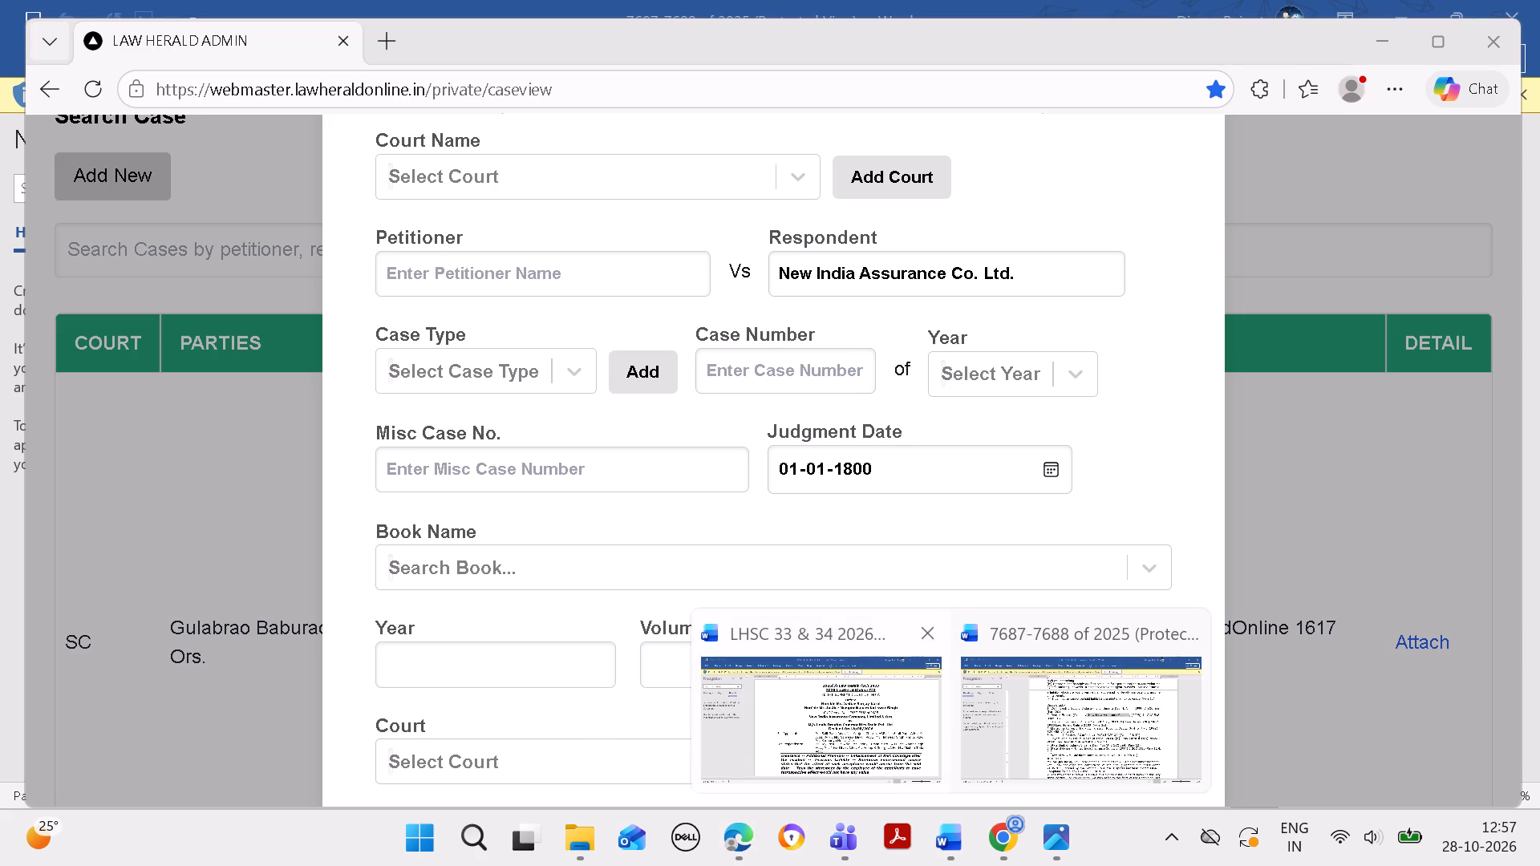
pyautogui.click(1060, 737)
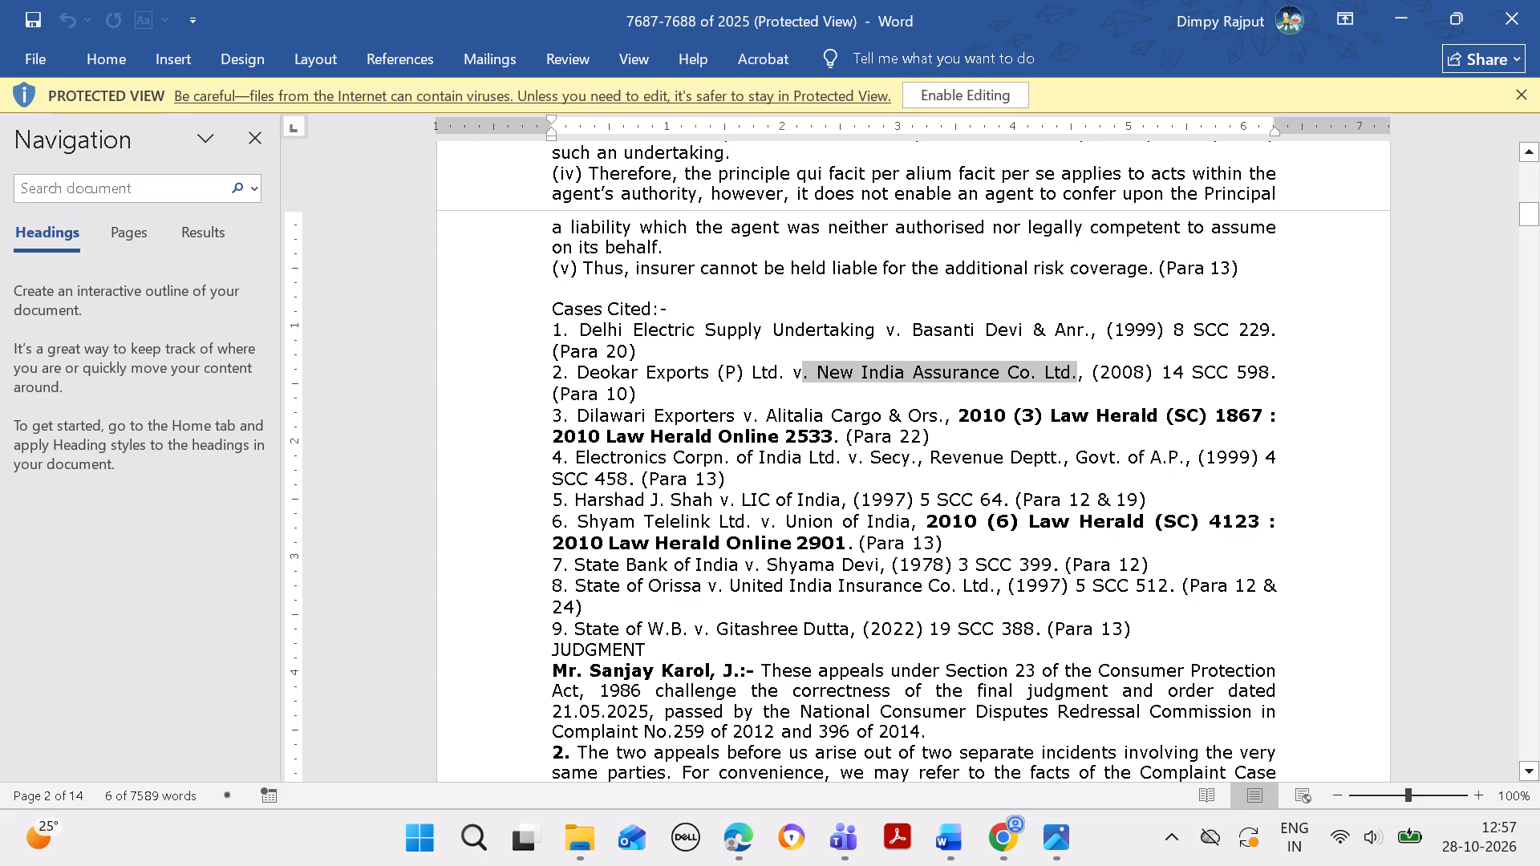
pyautogui.moveTo(578, 366); pyautogui.dragTo(787, 374)
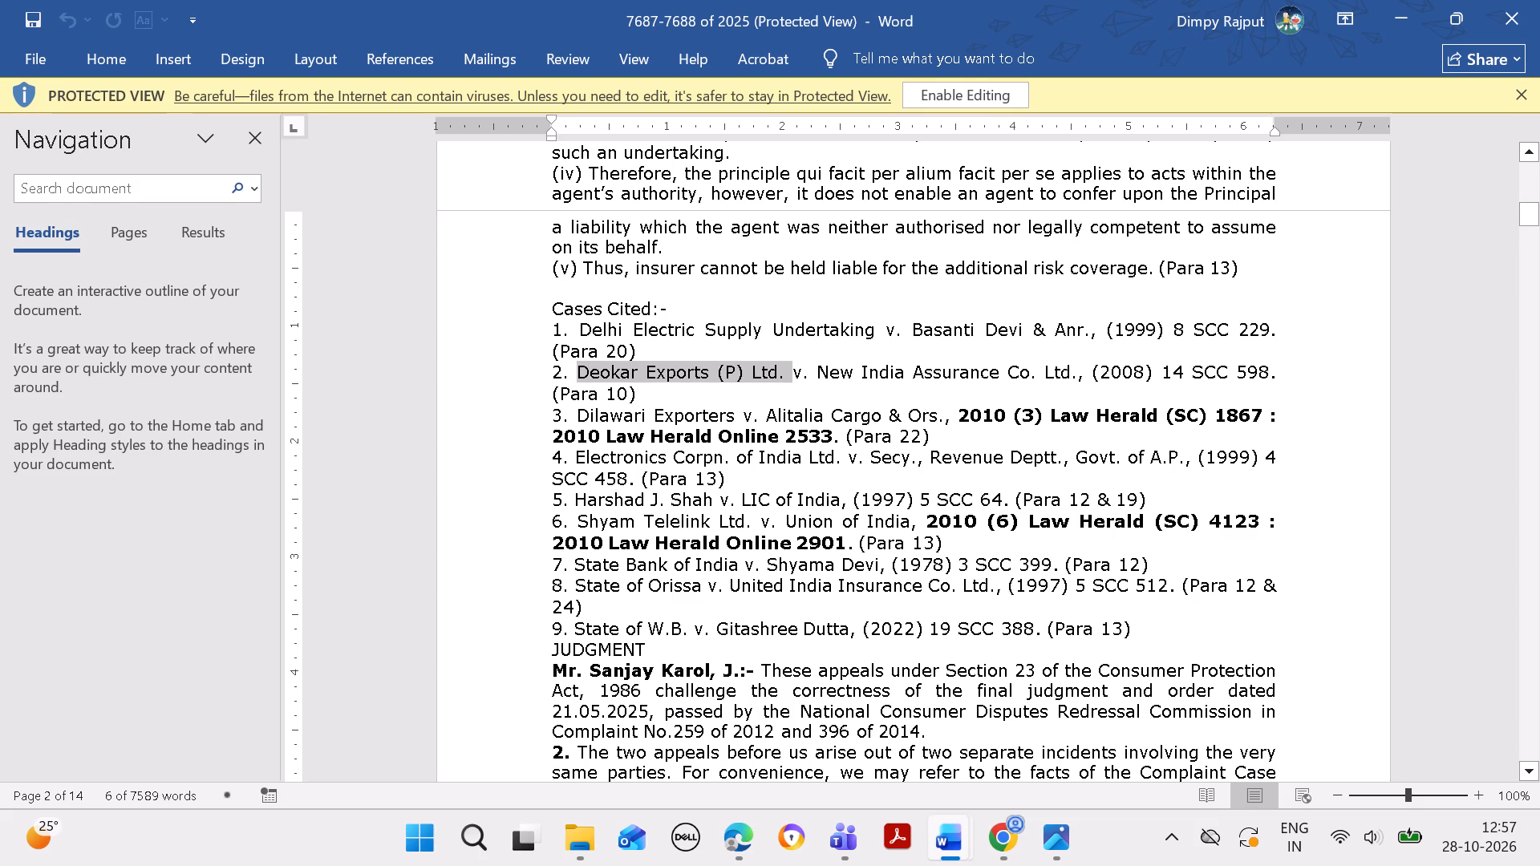
pyautogui.moveTo(787, 374); pyautogui.dragTo(788, 378)
pyautogui.hotkey('ctrl', 'c')
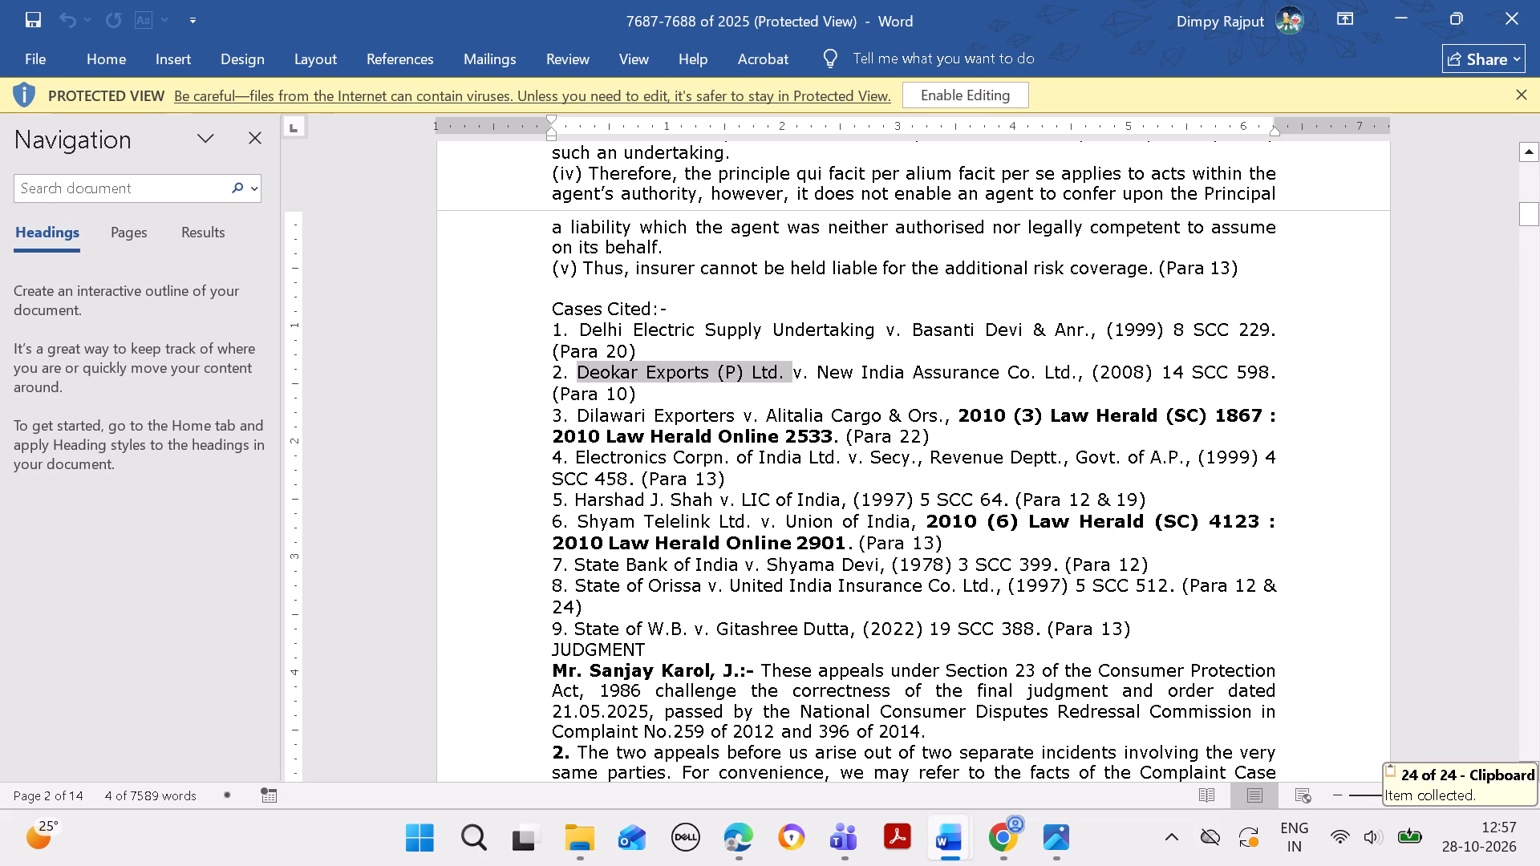
pyautogui.click(752, 828)
pyautogui.click(614, 269)
pyautogui.hotkey('ctrl', 'v')
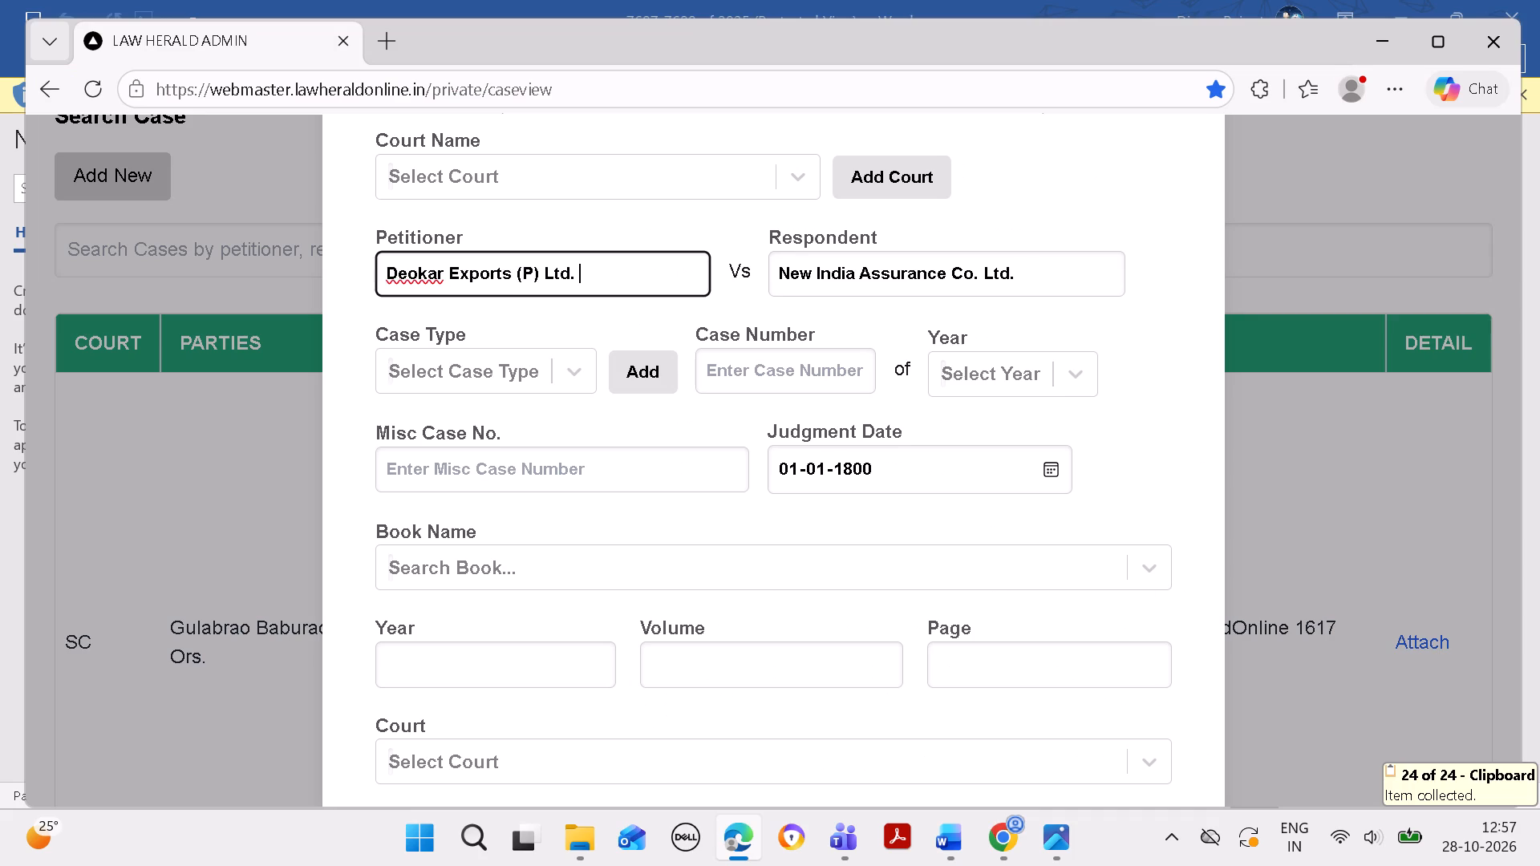
# Copy the citation year 2008 from the Deokar Exports entry in Word into the citation year of the new case in Edge.
pyautogui.click(964, 830)
pyautogui.click(1027, 746)
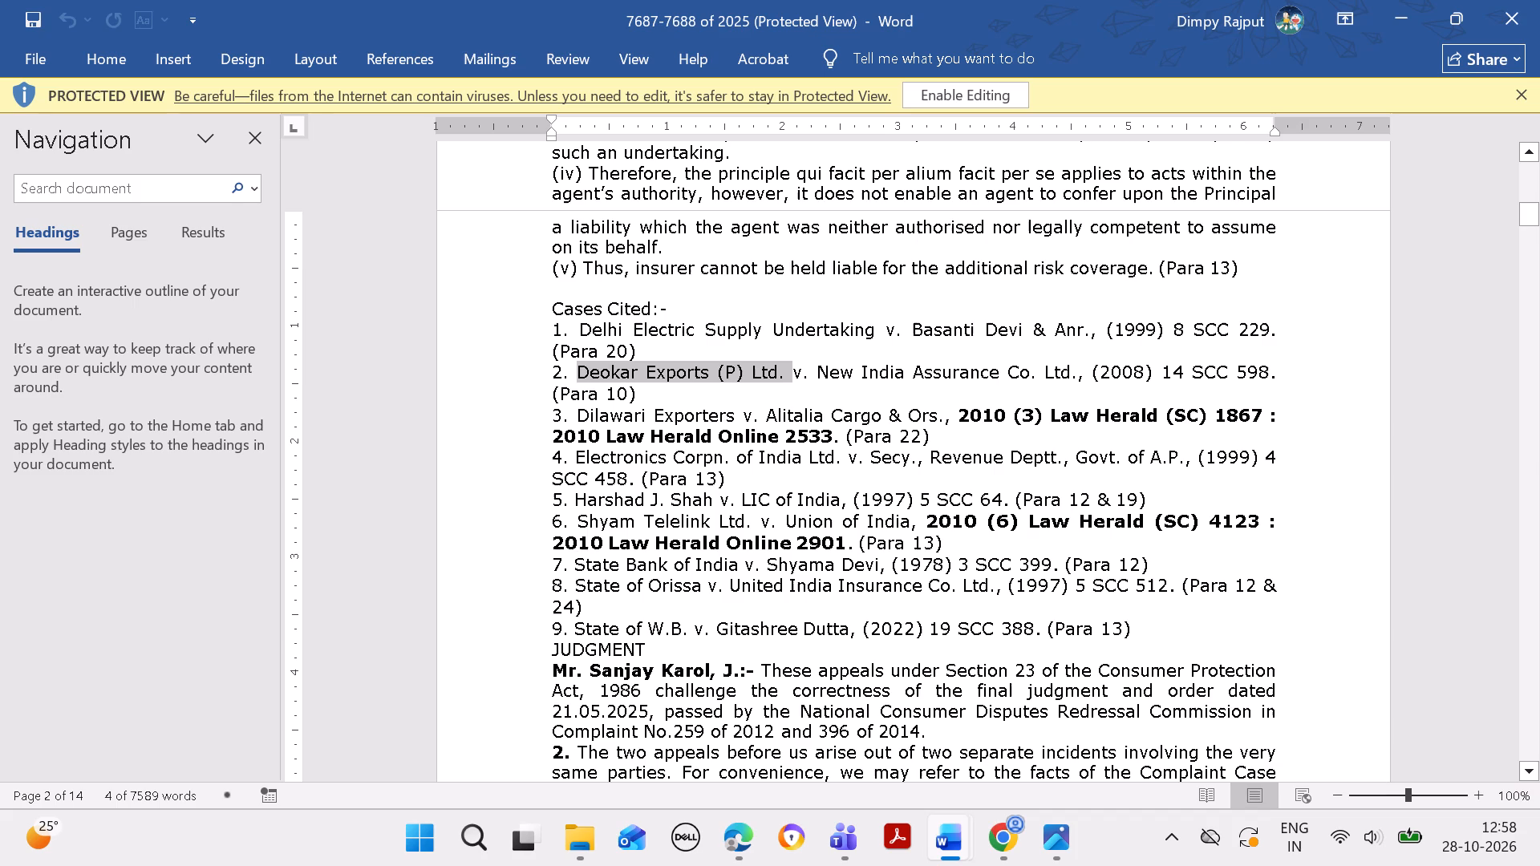
pyautogui.moveTo(1101, 372); pyautogui.dragTo(1144, 375)
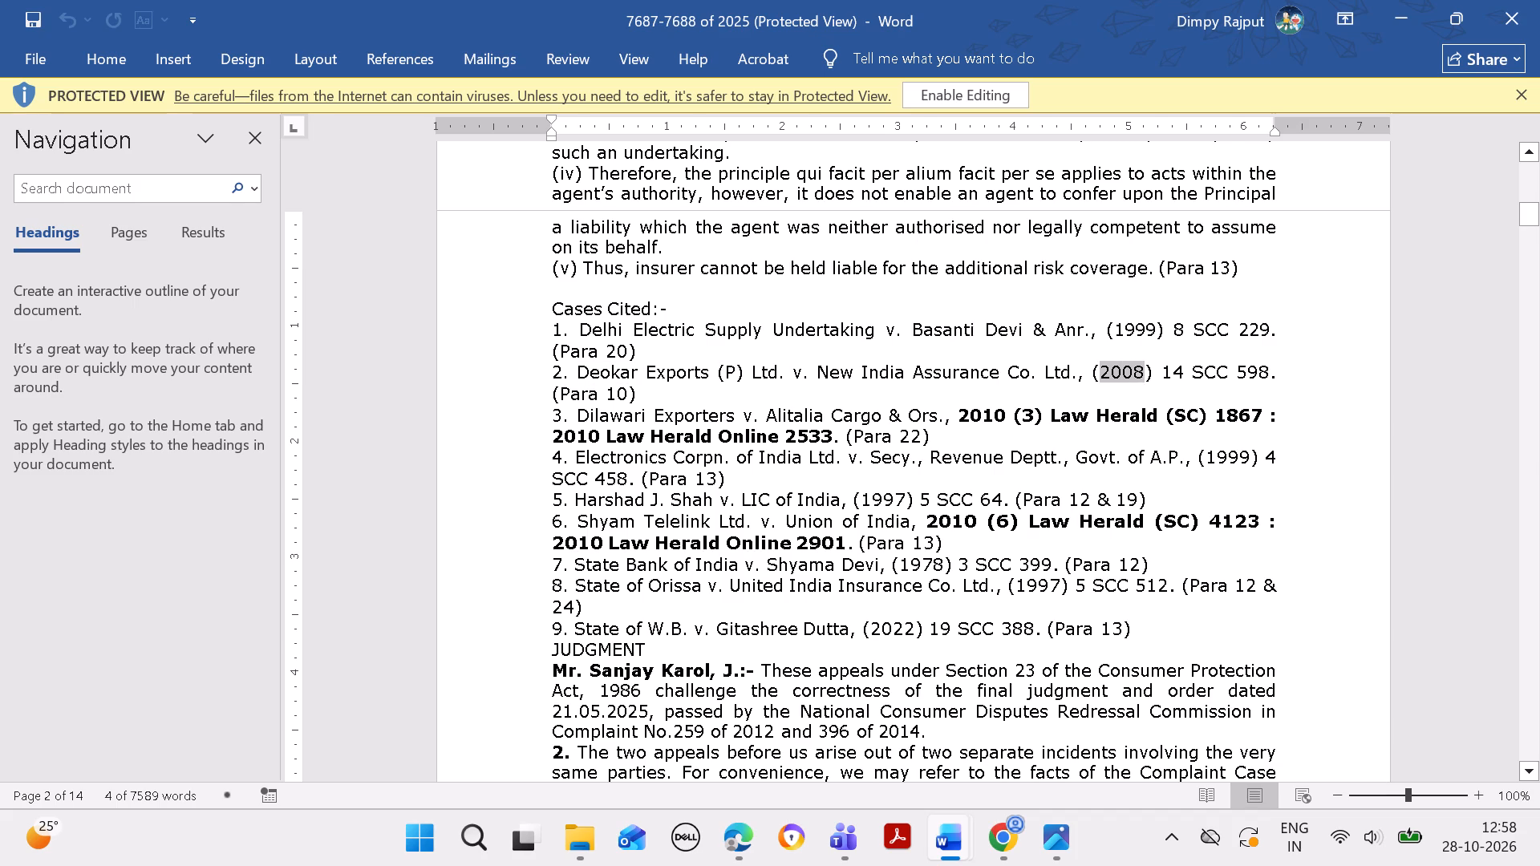
pyautogui.hotkey('ctrl', 'c')
pyautogui.click(731, 845)
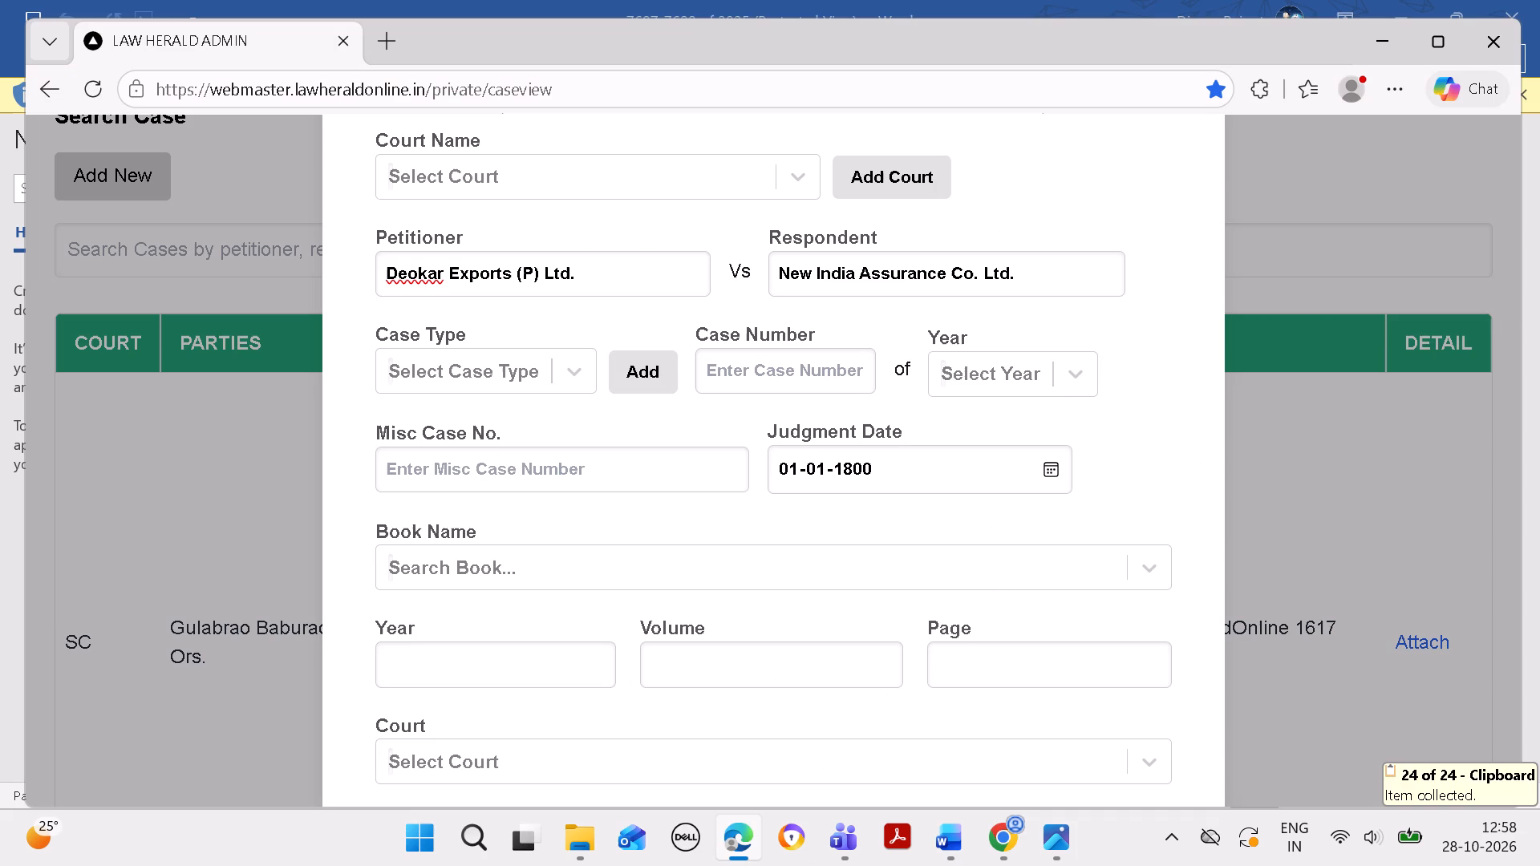
pyautogui.click(583, 666)
pyautogui.hotkey('ctrl', 'v')
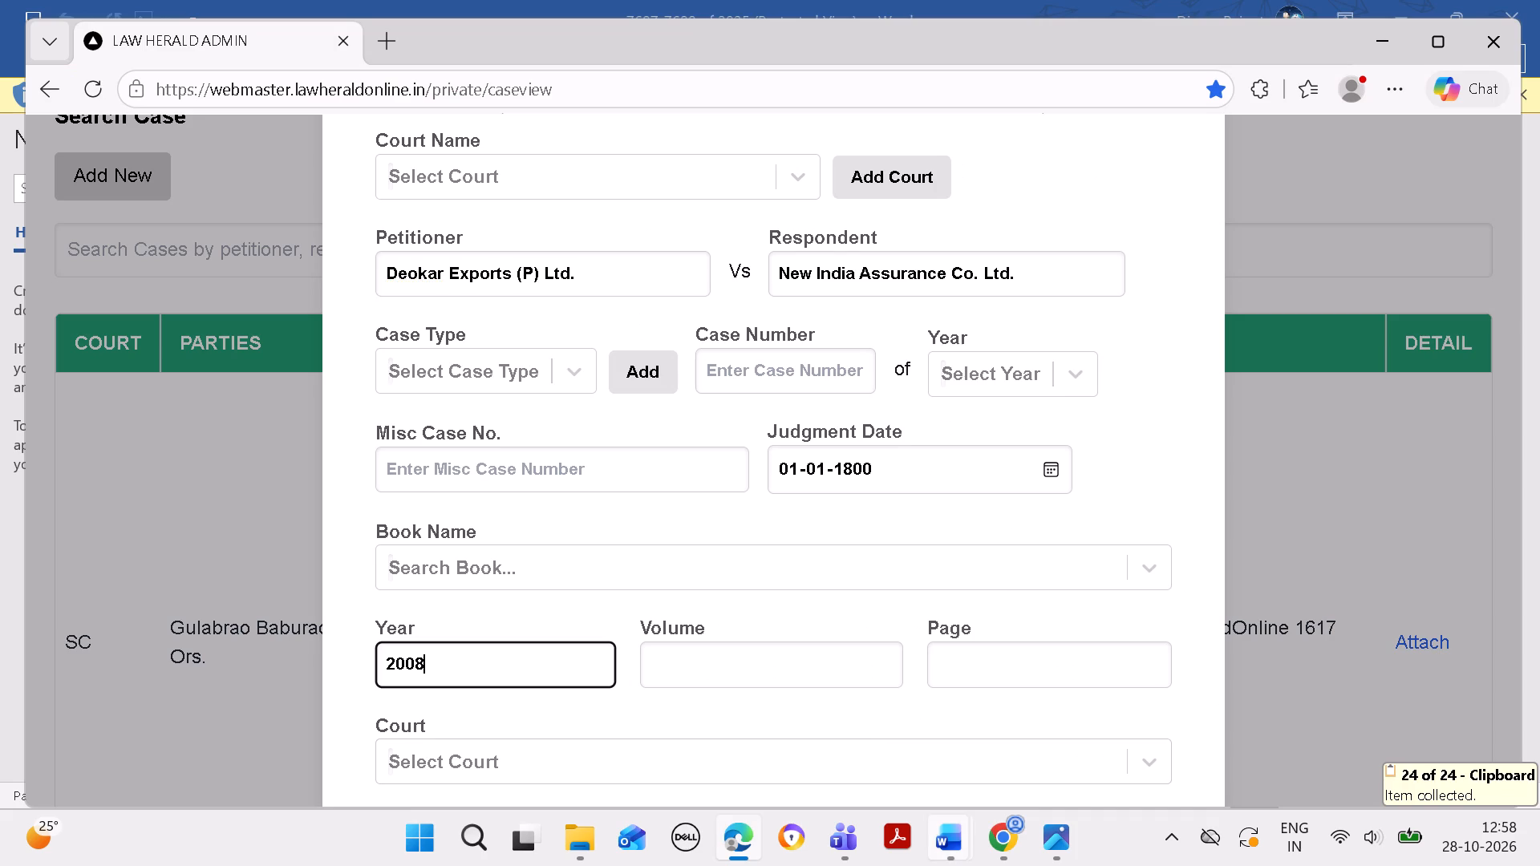
# Copy volume number 14 from the Deokar Exports citation in Word into the new case's volume field in Edge.
pyautogui.click(967, 830)
pyautogui.click(1063, 753)
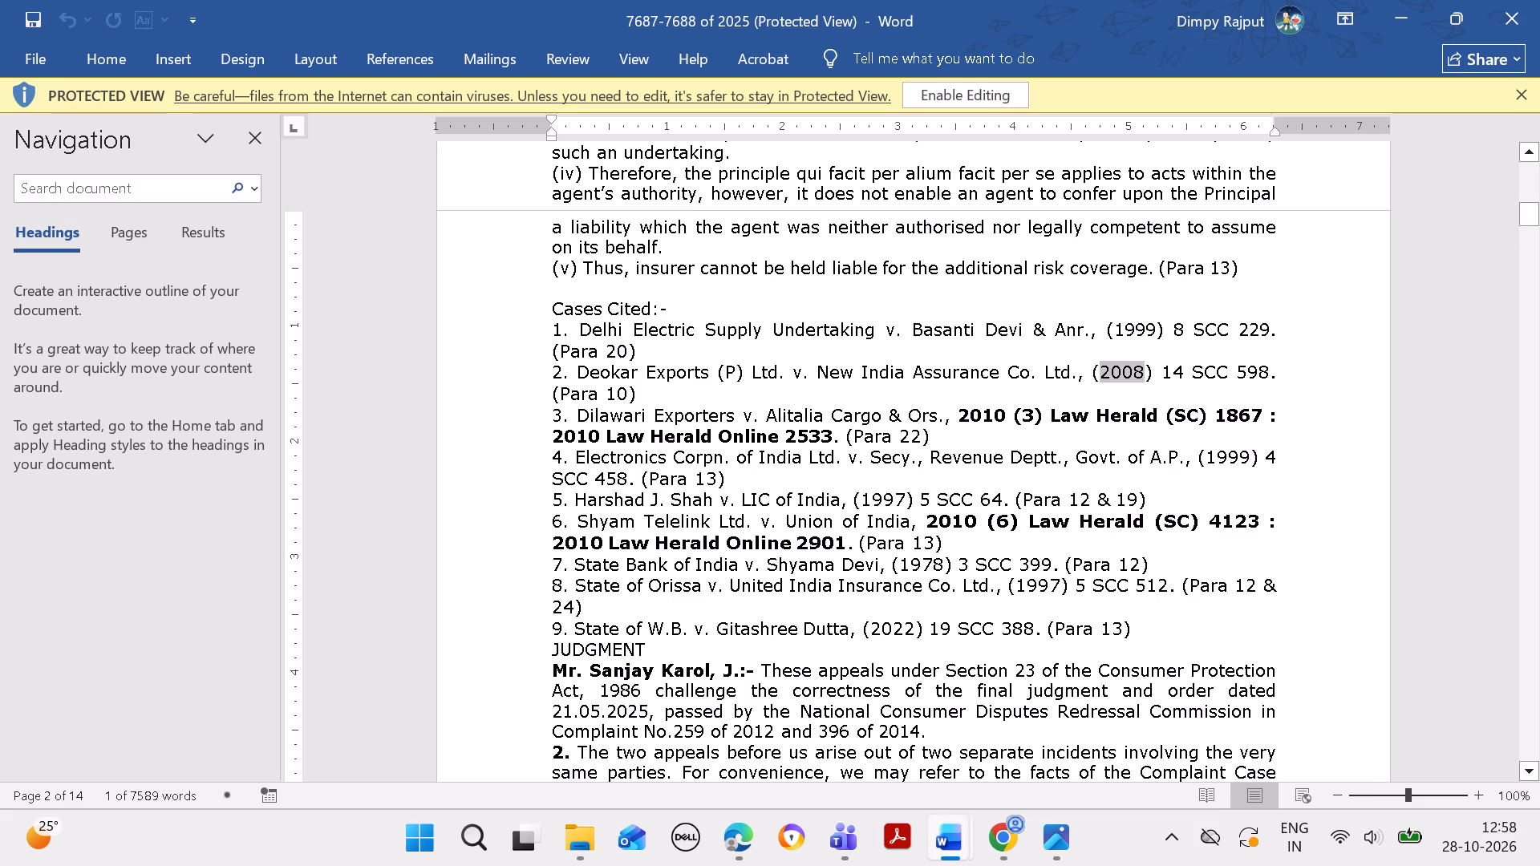
pyautogui.moveTo(1167, 369); pyautogui.dragTo(1186, 370)
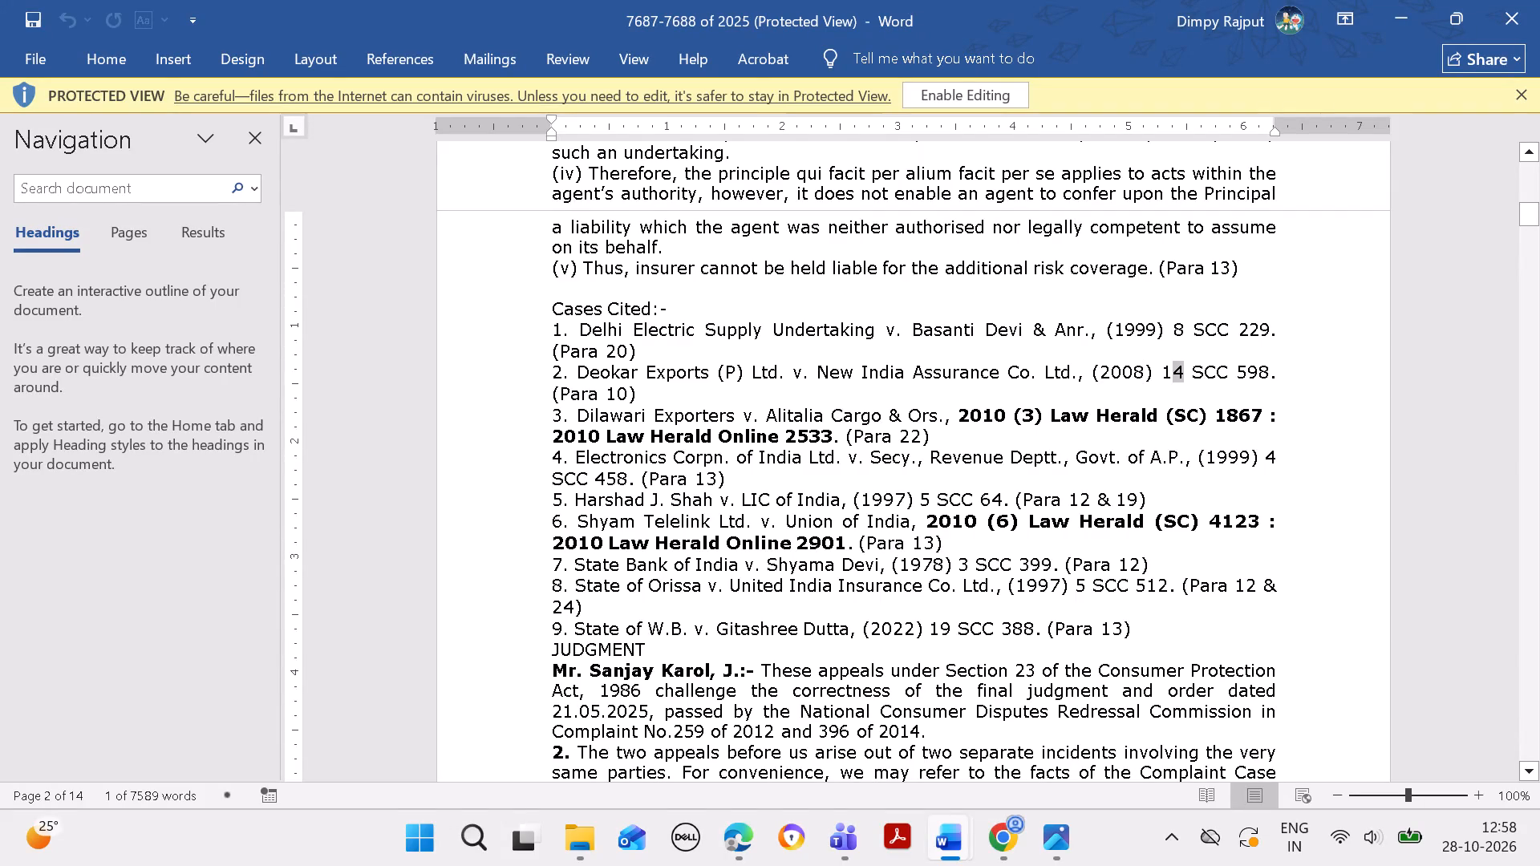
pyautogui.moveTo(1164, 365); pyautogui.dragTo(1185, 369)
pyautogui.hotkey('ctrl', 'c')
pyautogui.click(751, 833)
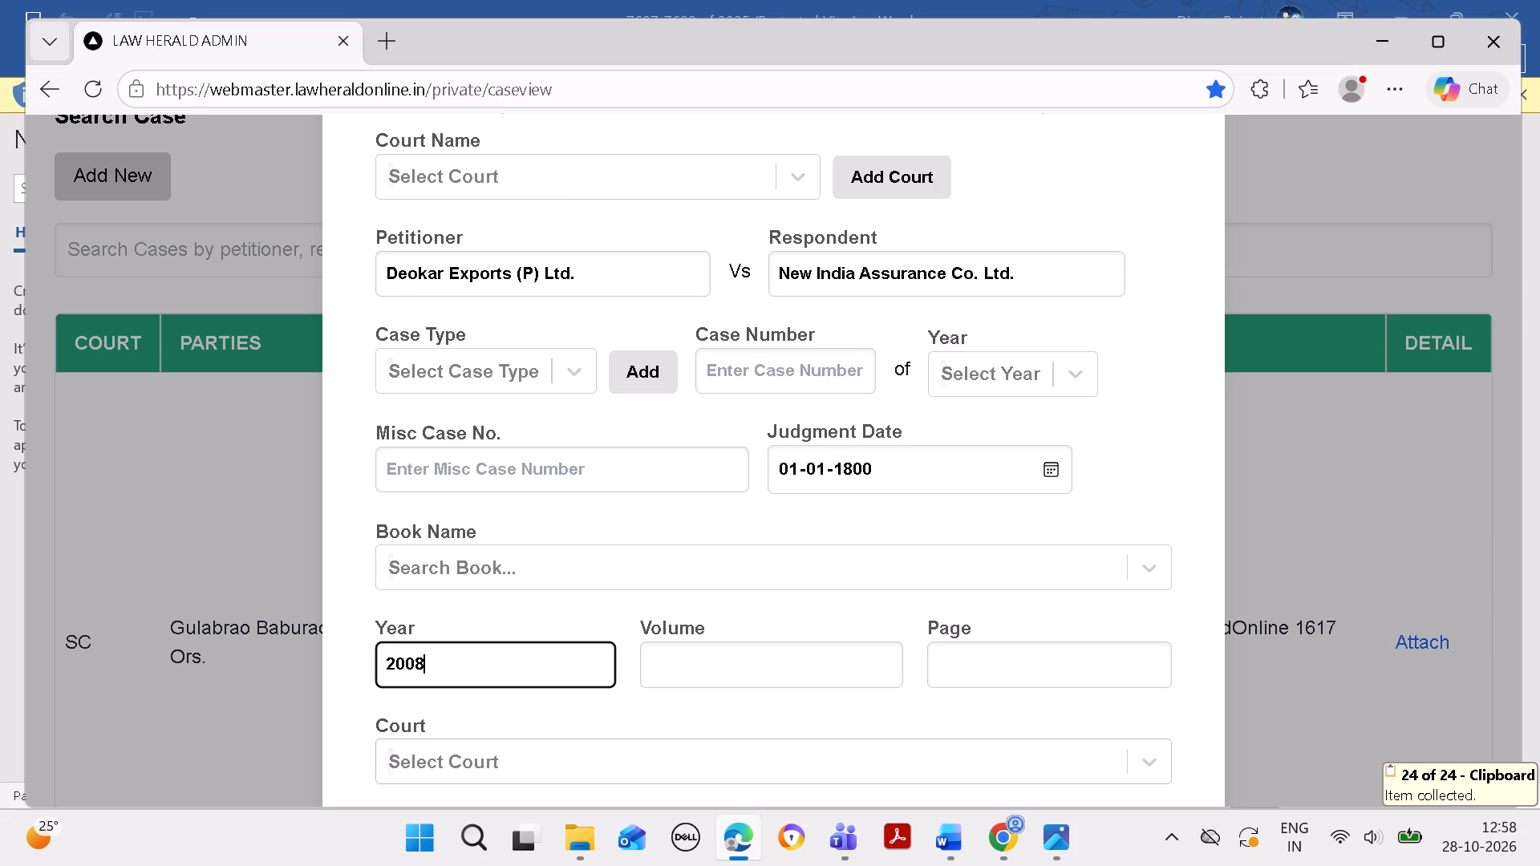
pyautogui.click(749, 666)
pyautogui.hotkey('ctrl', 'v')
# Copy page number 598 from the Deokar Exports citation in Word into the new case's page field in Edge.
pyautogui.click(969, 824)
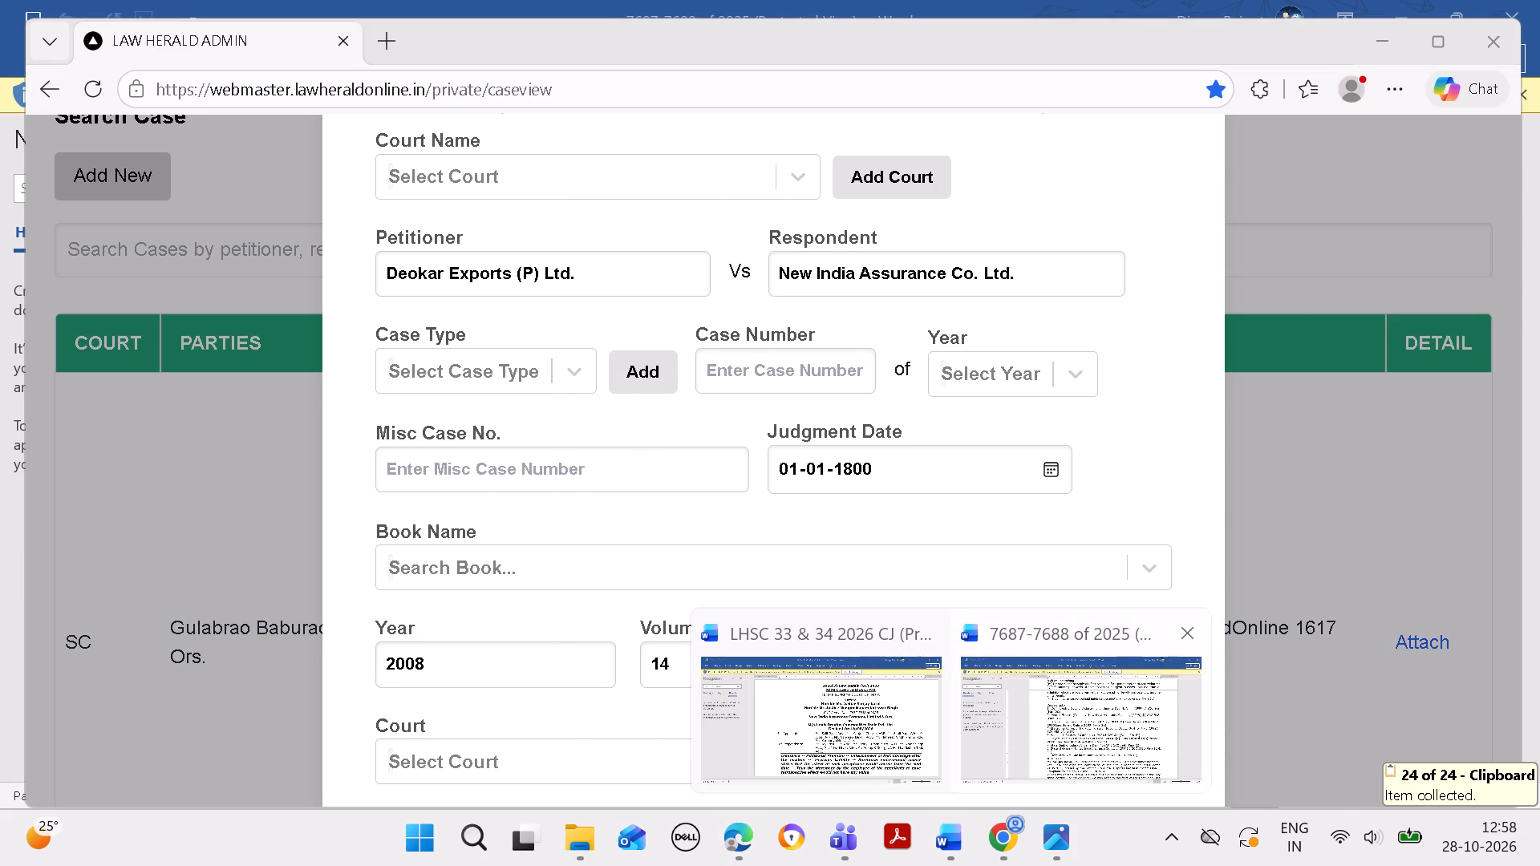
pyautogui.click(1052, 666)
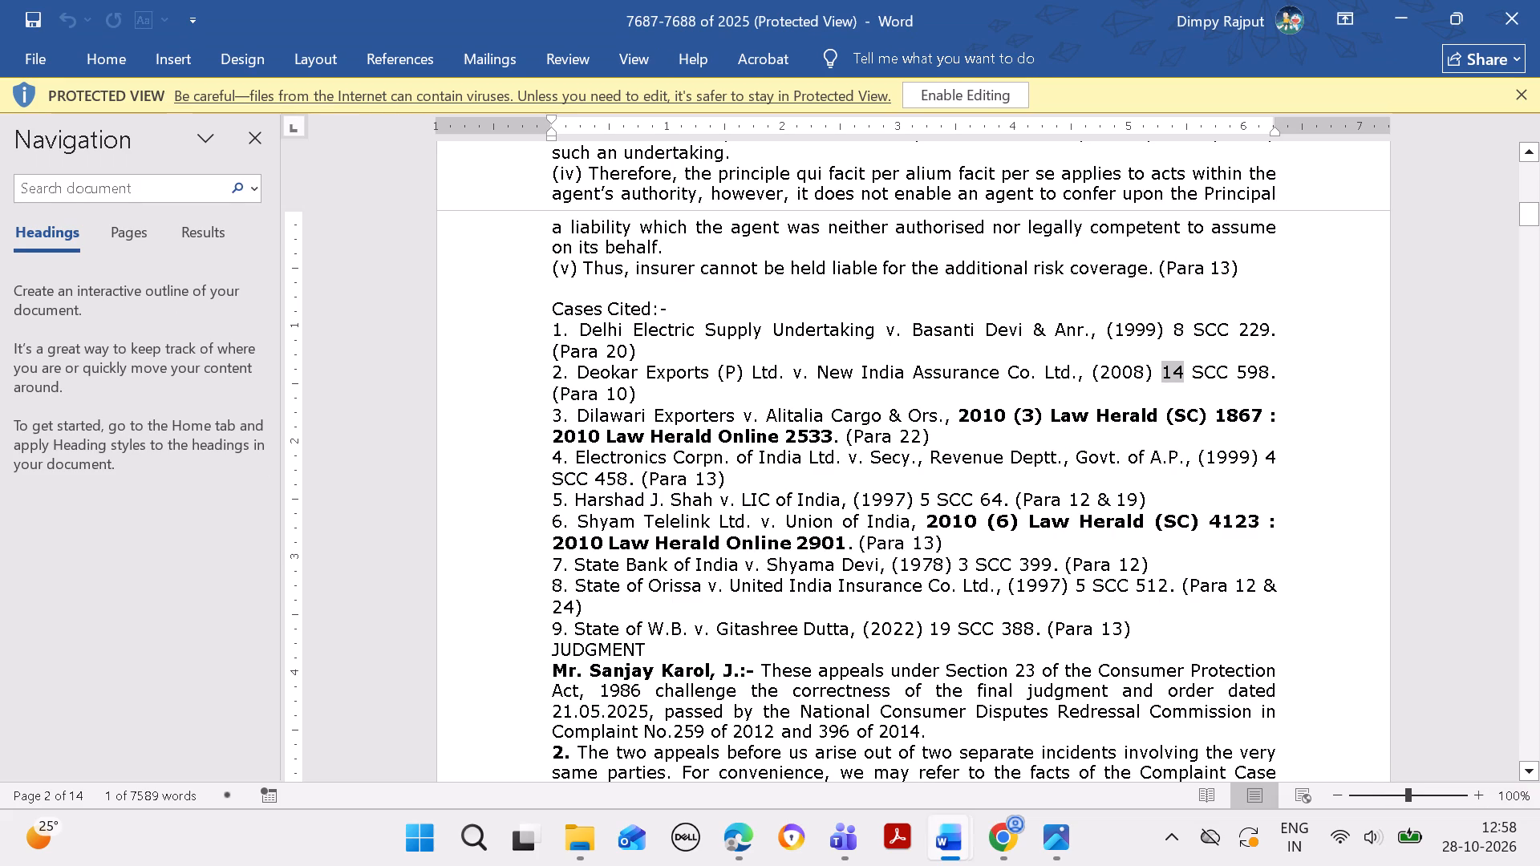
pyautogui.moveTo(1243, 371); pyautogui.dragTo(1264, 374)
pyautogui.moveTo(1239, 370); pyautogui.dragTo(1265, 375)
pyautogui.hotkey('ctrl', 'c')
pyautogui.click(737, 835)
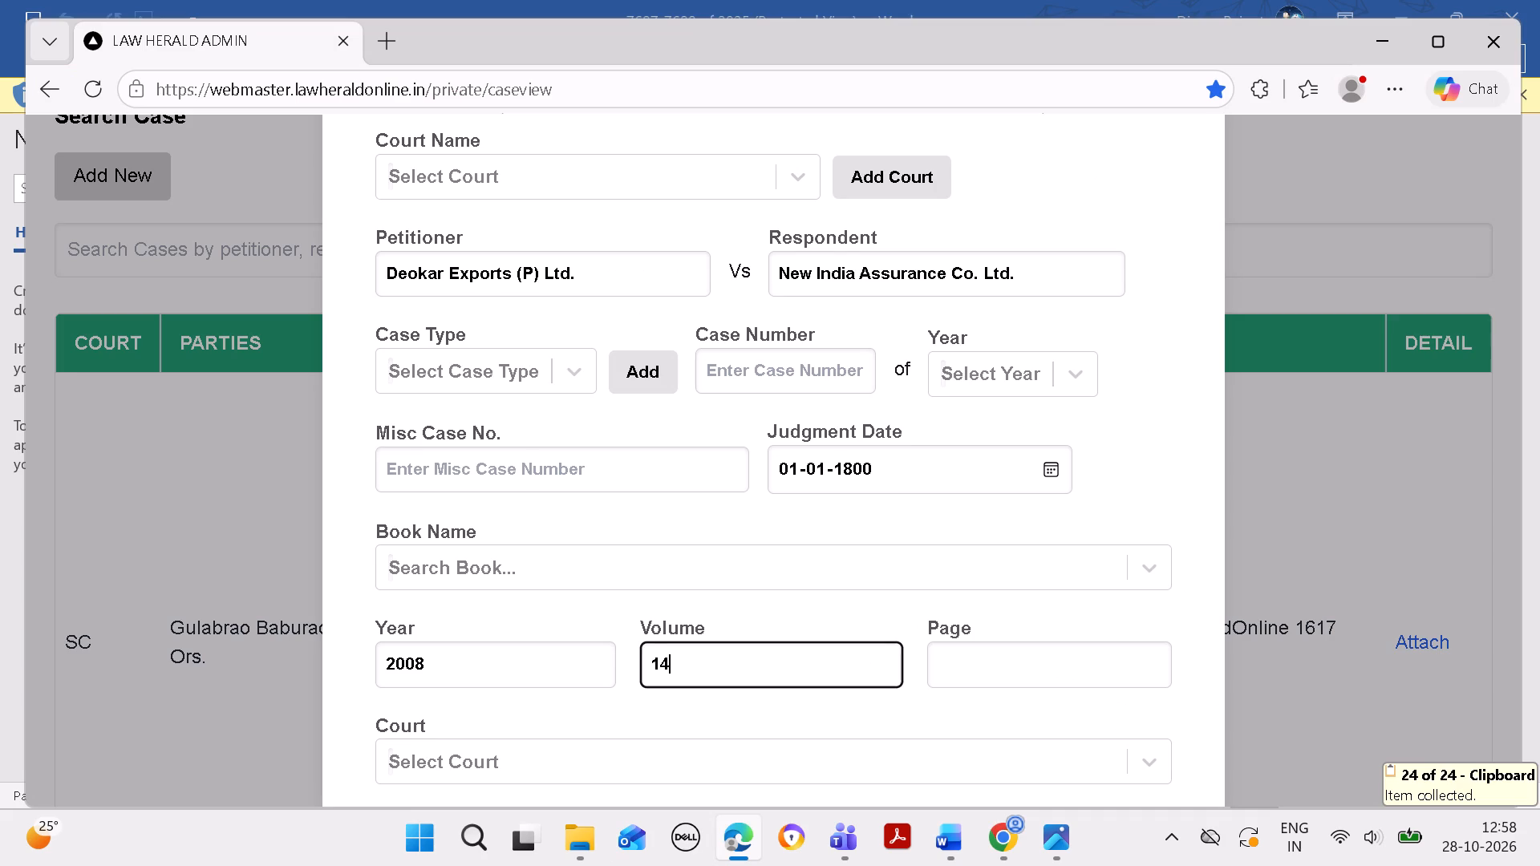
pyautogui.click(1018, 659)
pyautogui.hotkey('ctrl', 'v')
# Set the citation's court to the blank ( ) option and its book name to SCC.
pyautogui.click(794, 757)
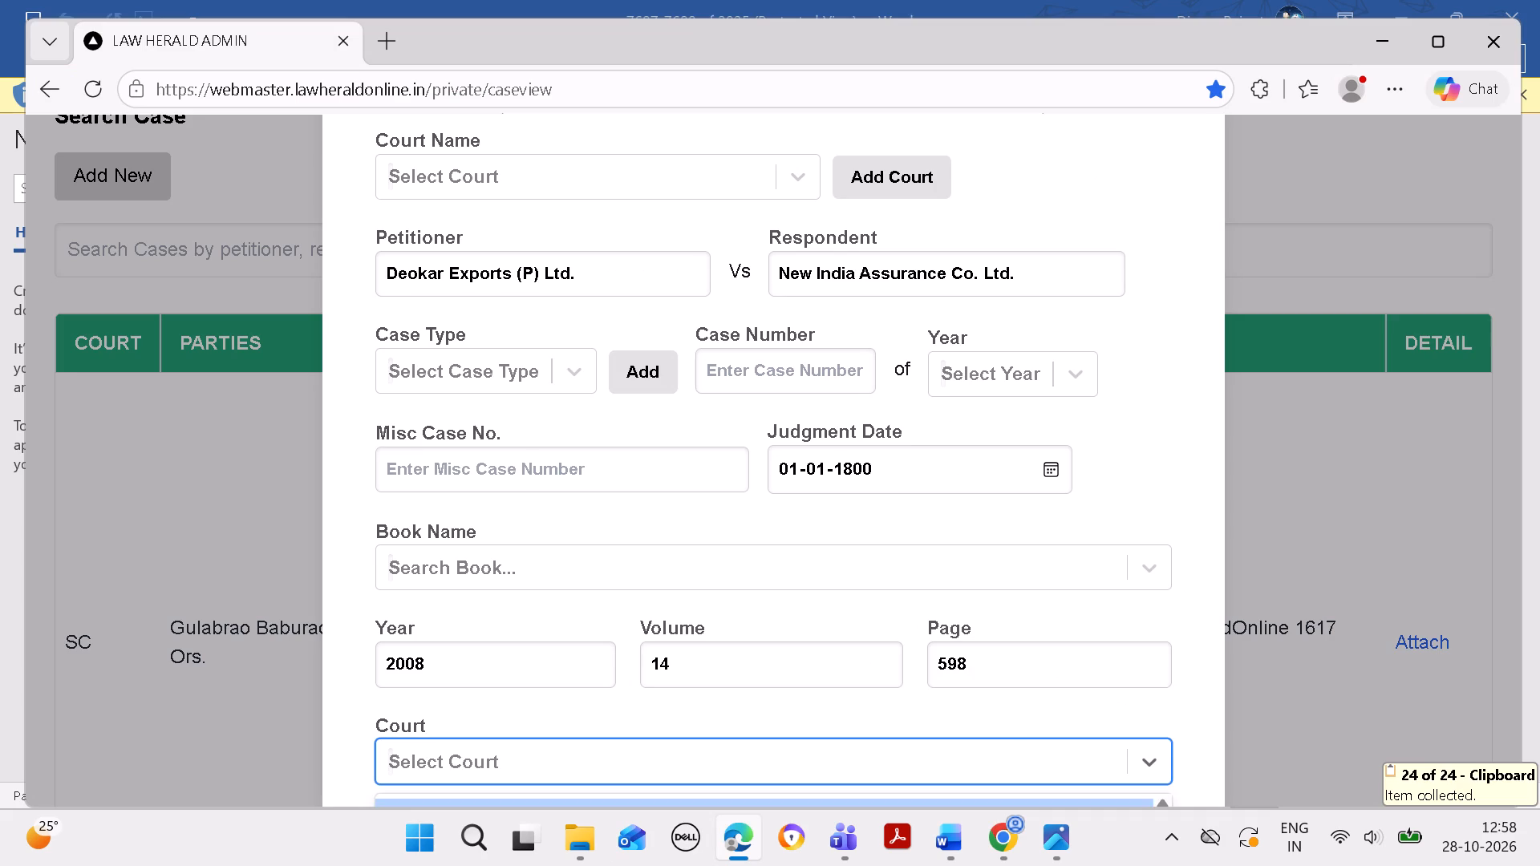
pyautogui.click(803, 802)
pyautogui.click(756, 558)
pyautogui.press('s')
pyautogui.write('cc')
pyautogui.press('Down')
pyautogui.press('Down')
pyautogui.press('Down')
pyautogui.press('Down')
pyautogui.press('Down')
pyautogui.press('Down')
pyautogui.press('Down')
pyautogui.press('Down')
pyautogui.press('Down')
pyautogui.press('Down')
pyautogui.press('Down')
pyautogui.press('Down')
pyautogui.press('Down')
pyautogui.press('Down')
pyautogui.press('Down')
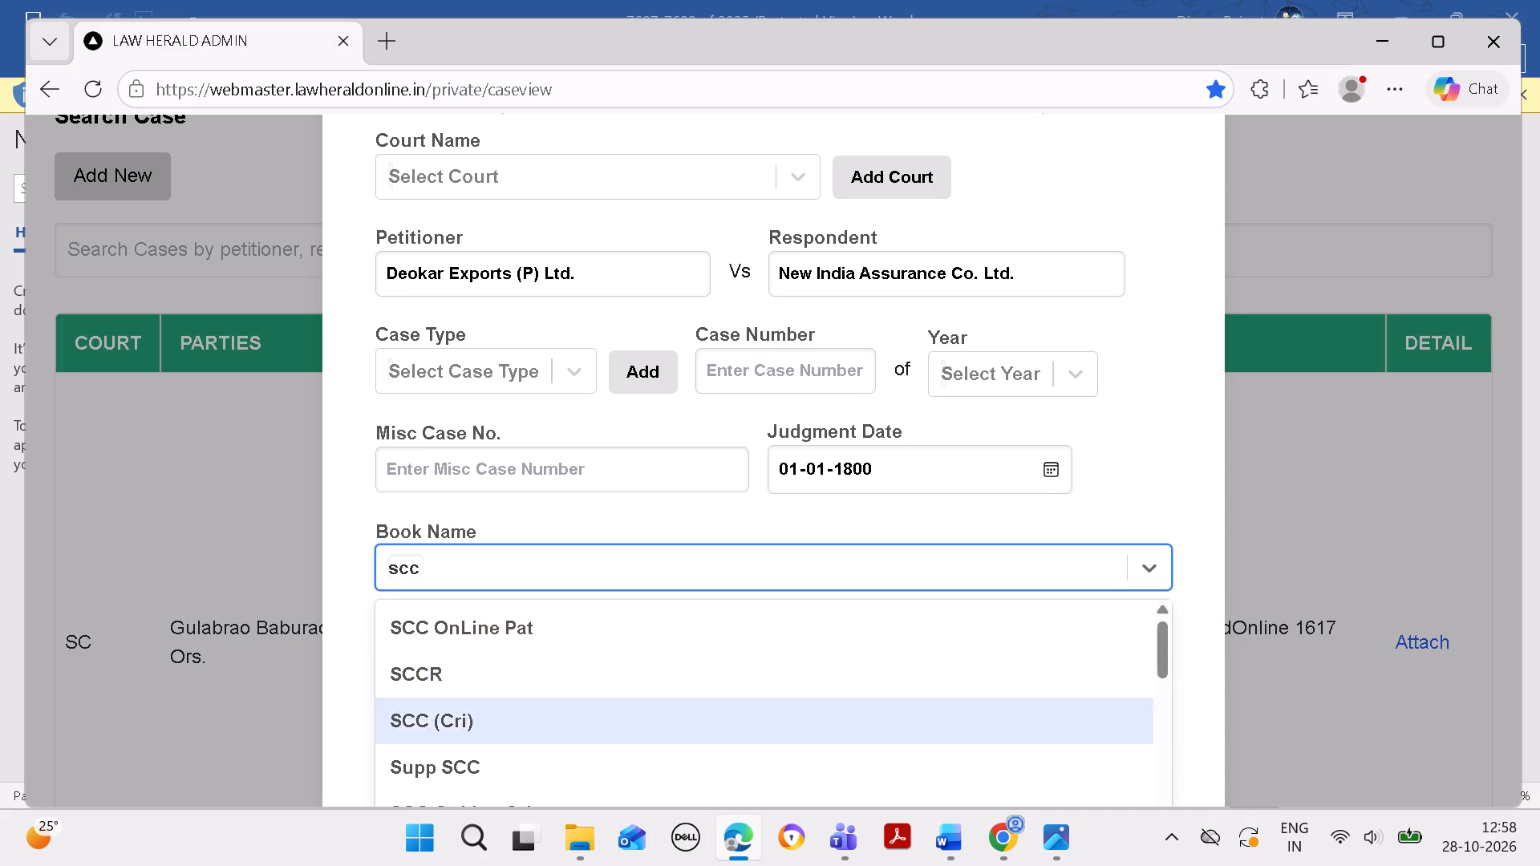
pyautogui.press('Down')
pyautogui.press('Down')
pyautogui.press('Down')
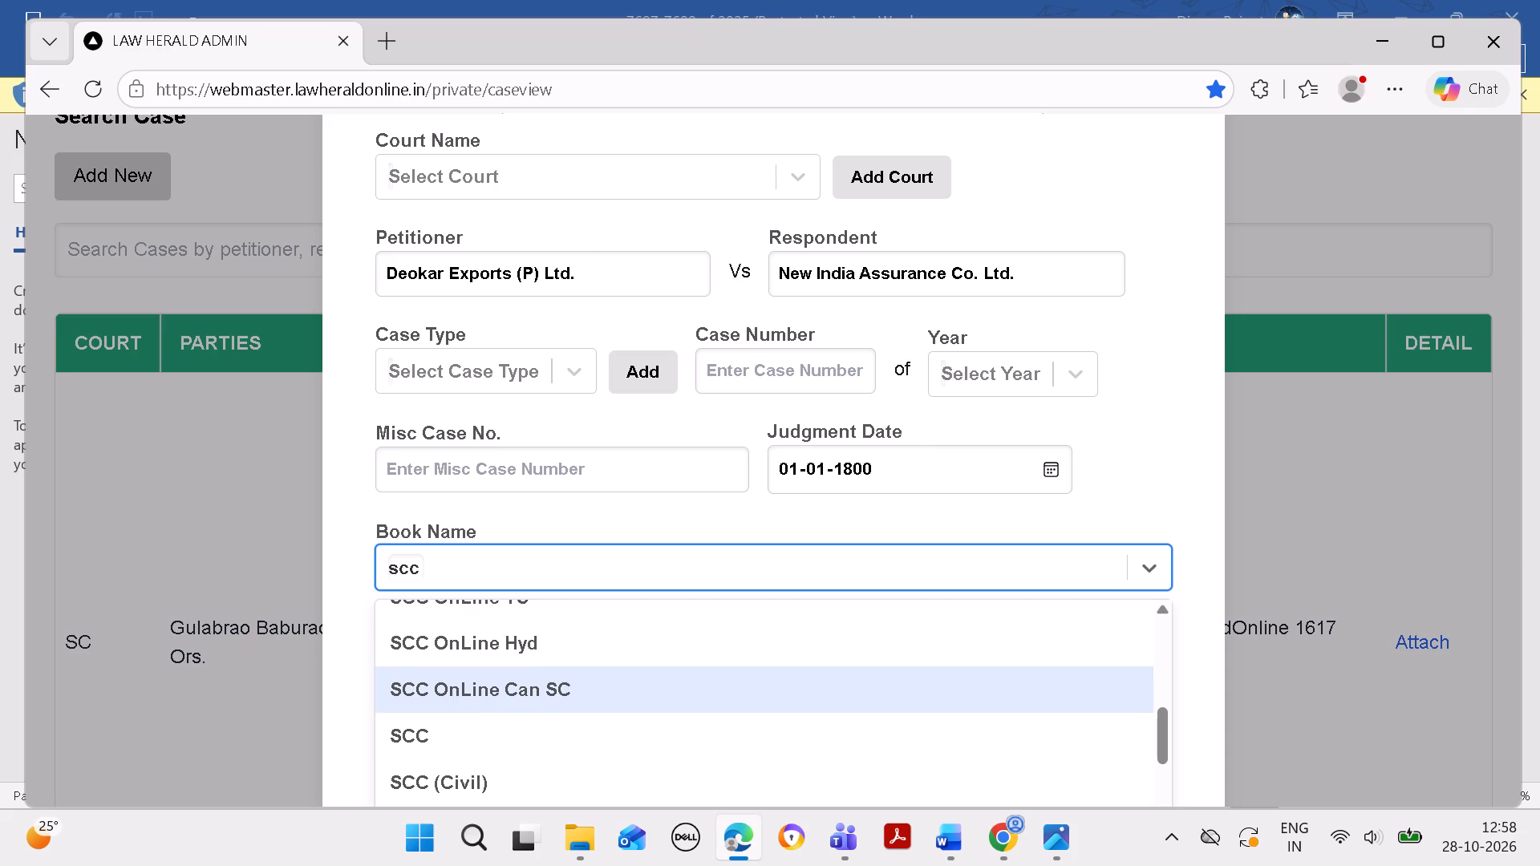
pyautogui.click(652, 721)
# Set the court name to IN THE SUPREME COURT OF INDIA (SC) and save the new Deokar Exports case.
pyautogui.click(676, 167)
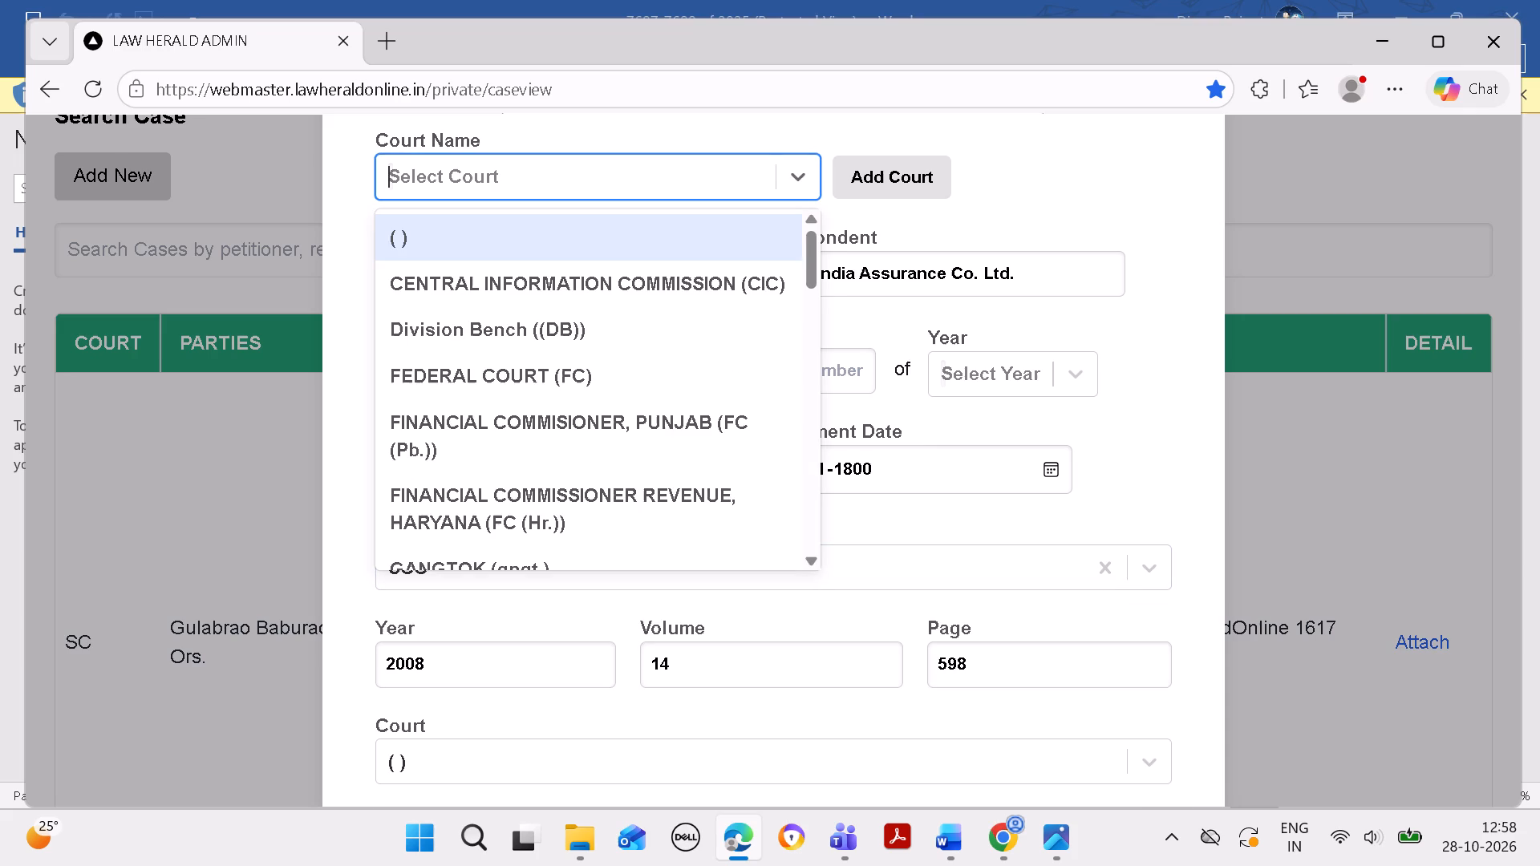
pyautogui.press('i')
pyautogui.write('n the')
pyautogui.press('space')
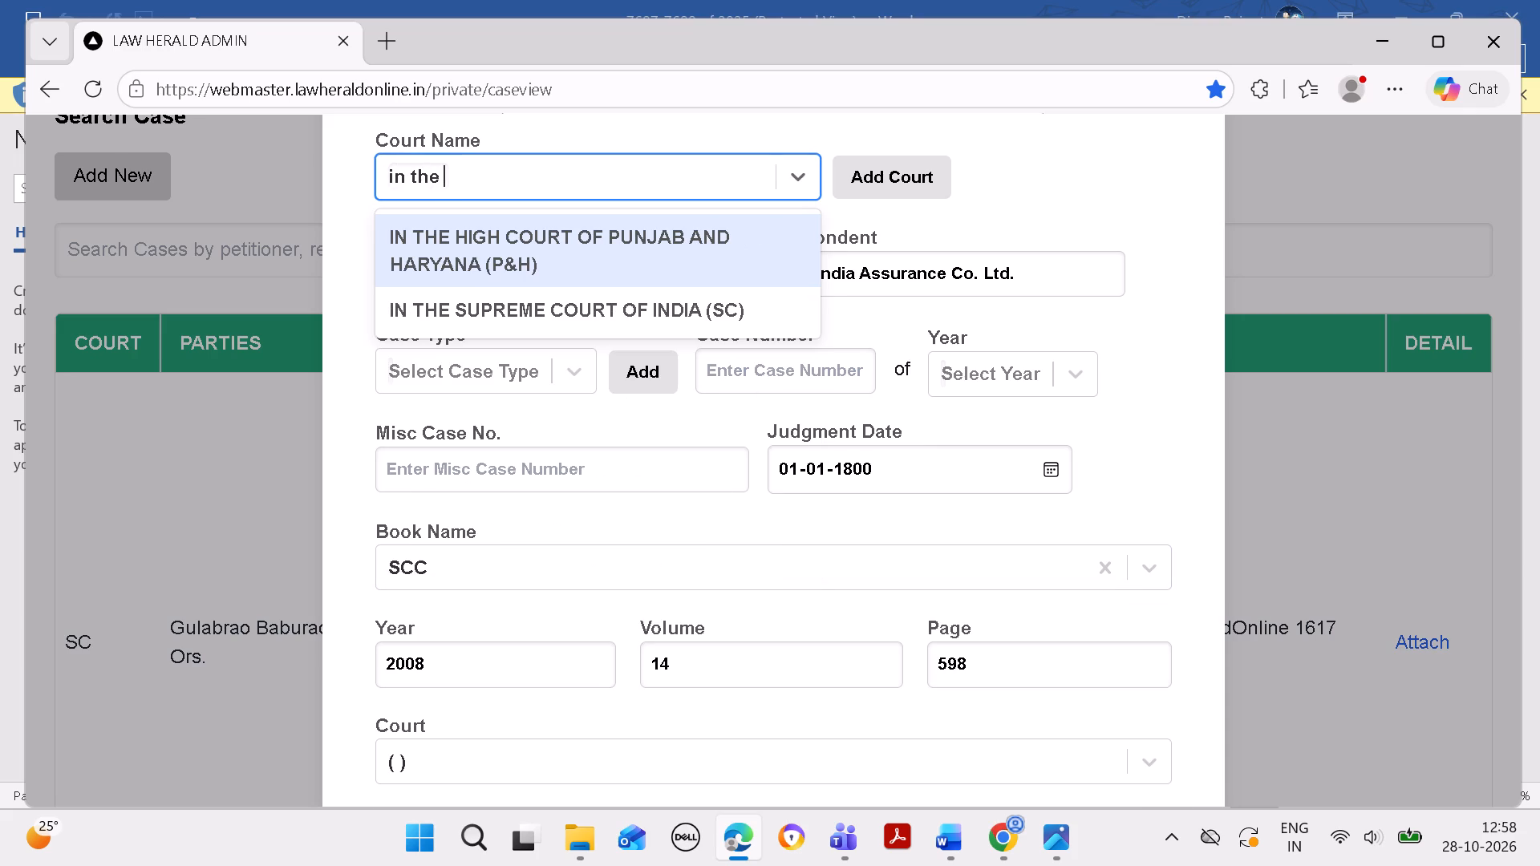
pyautogui.click(678, 299)
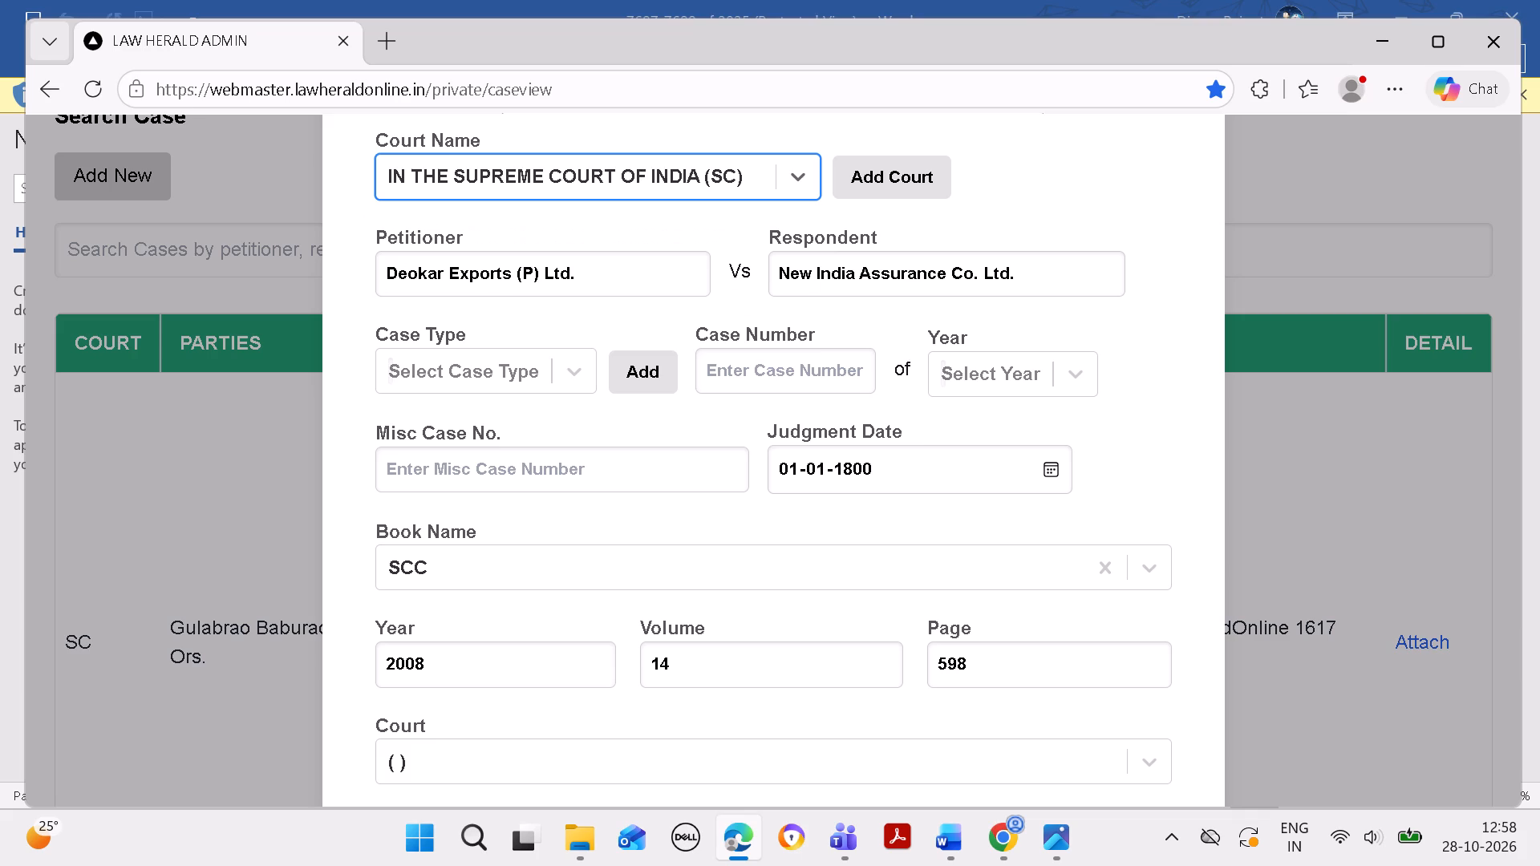
pyautogui.press('Return')
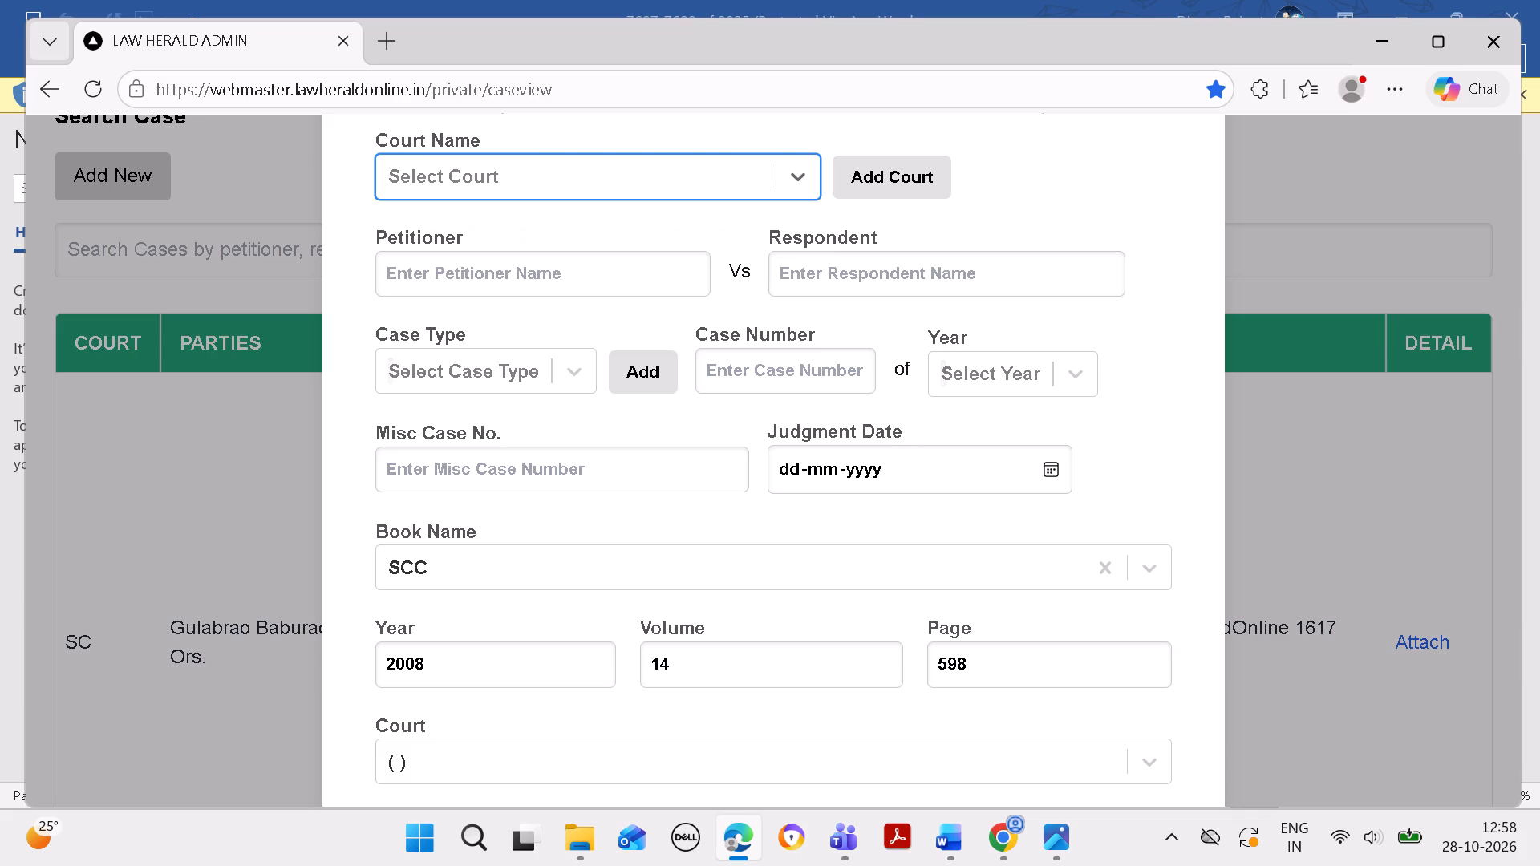
pyautogui.click(1010, 245)
pyautogui.click(988, 252)
pyautogui.scroll(-6, 940, 452)
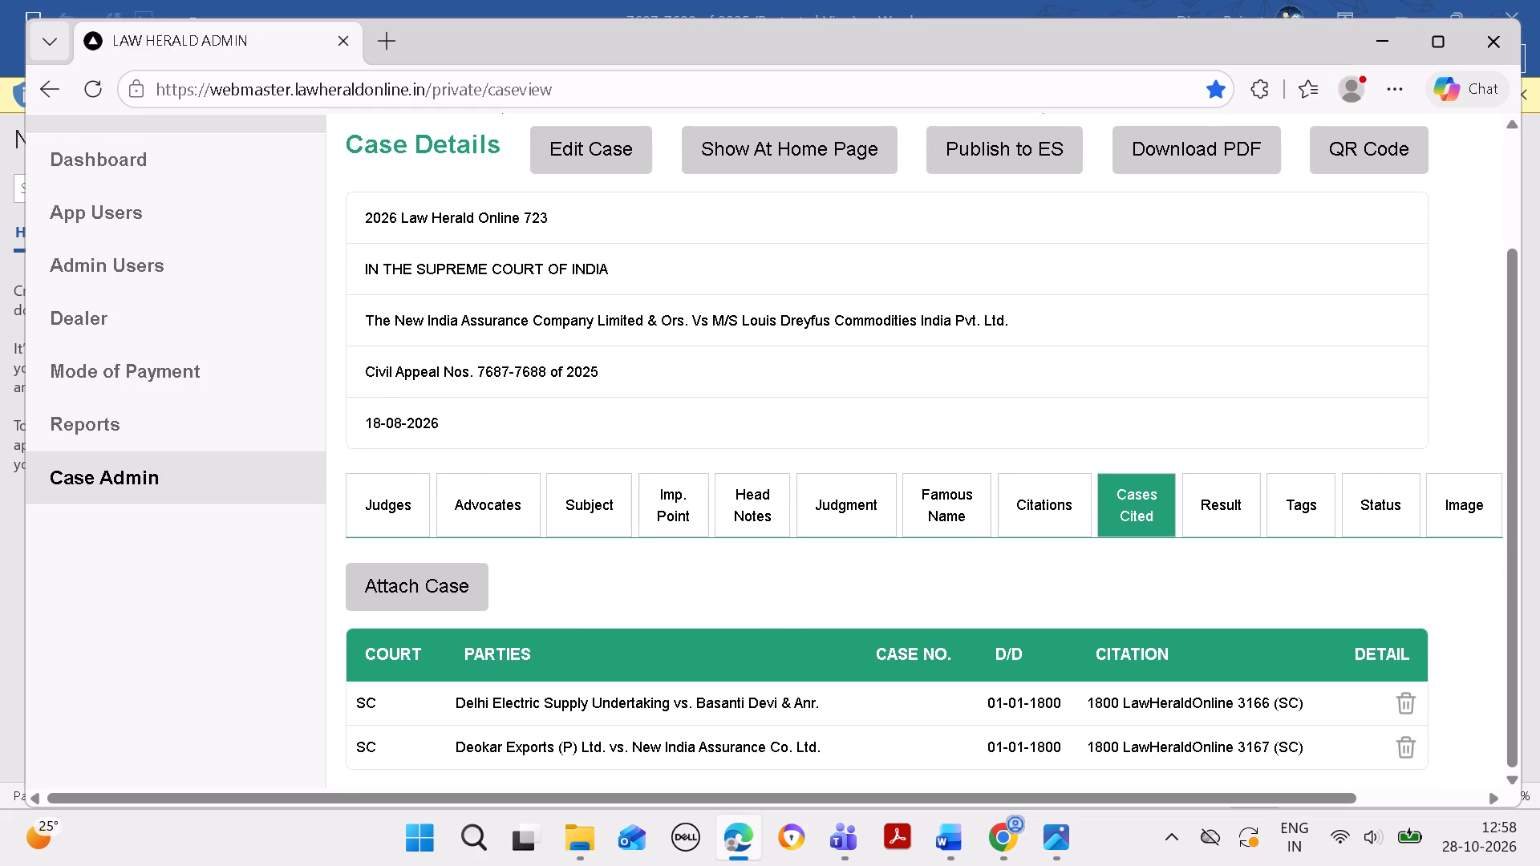
# Copy Dilawari Exporters from citation 3 in Word and search cases by that petitioner in Edge, clearing the previous petitioner and respondent search terms.
pyautogui.click(960, 836)
pyautogui.click(1023, 726)
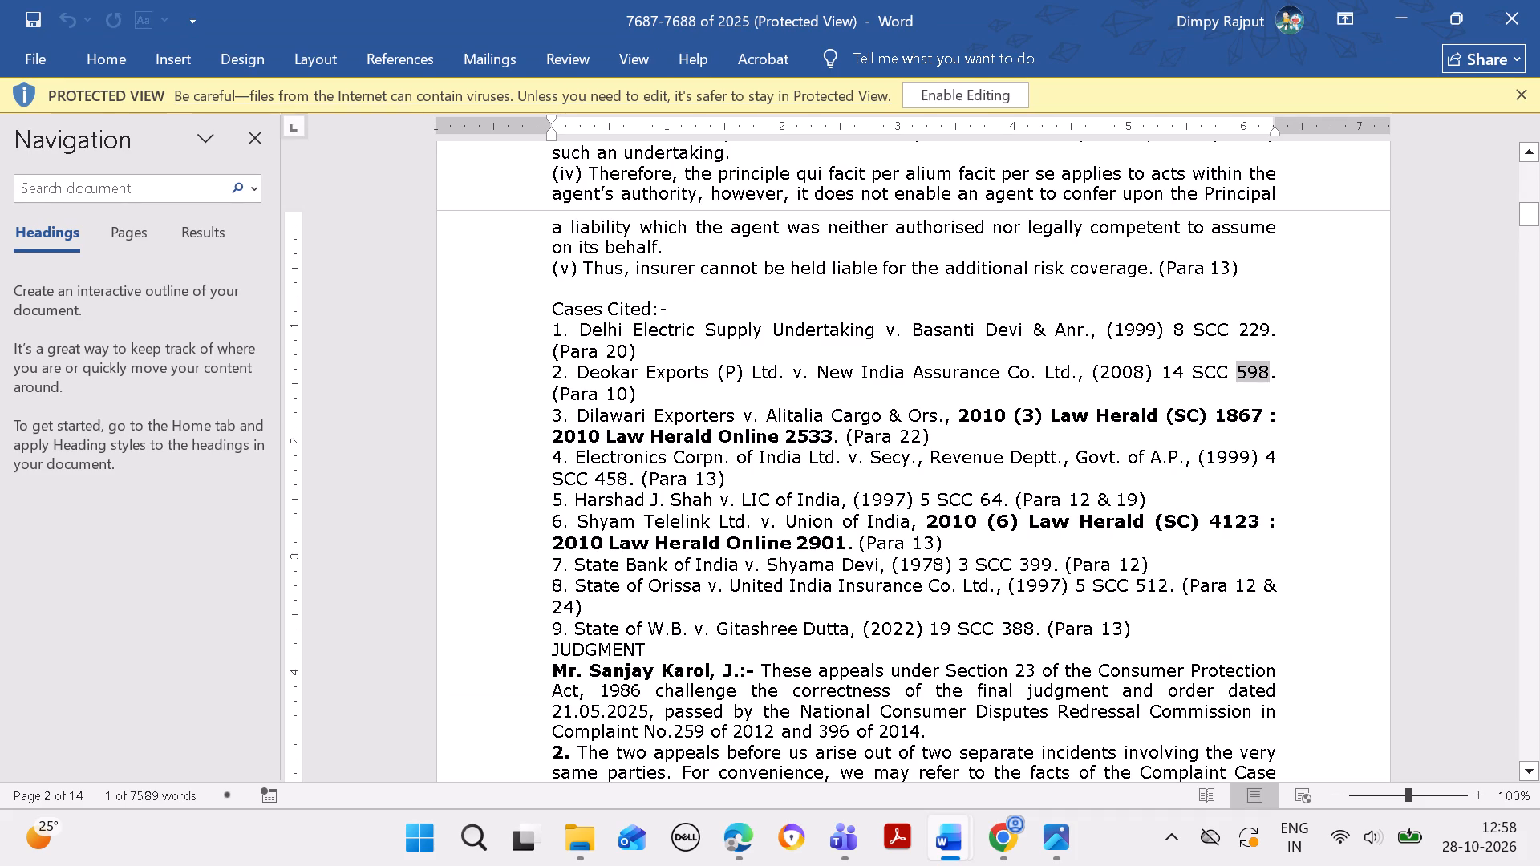
pyautogui.moveTo(578, 407); pyautogui.dragTo(687, 405)
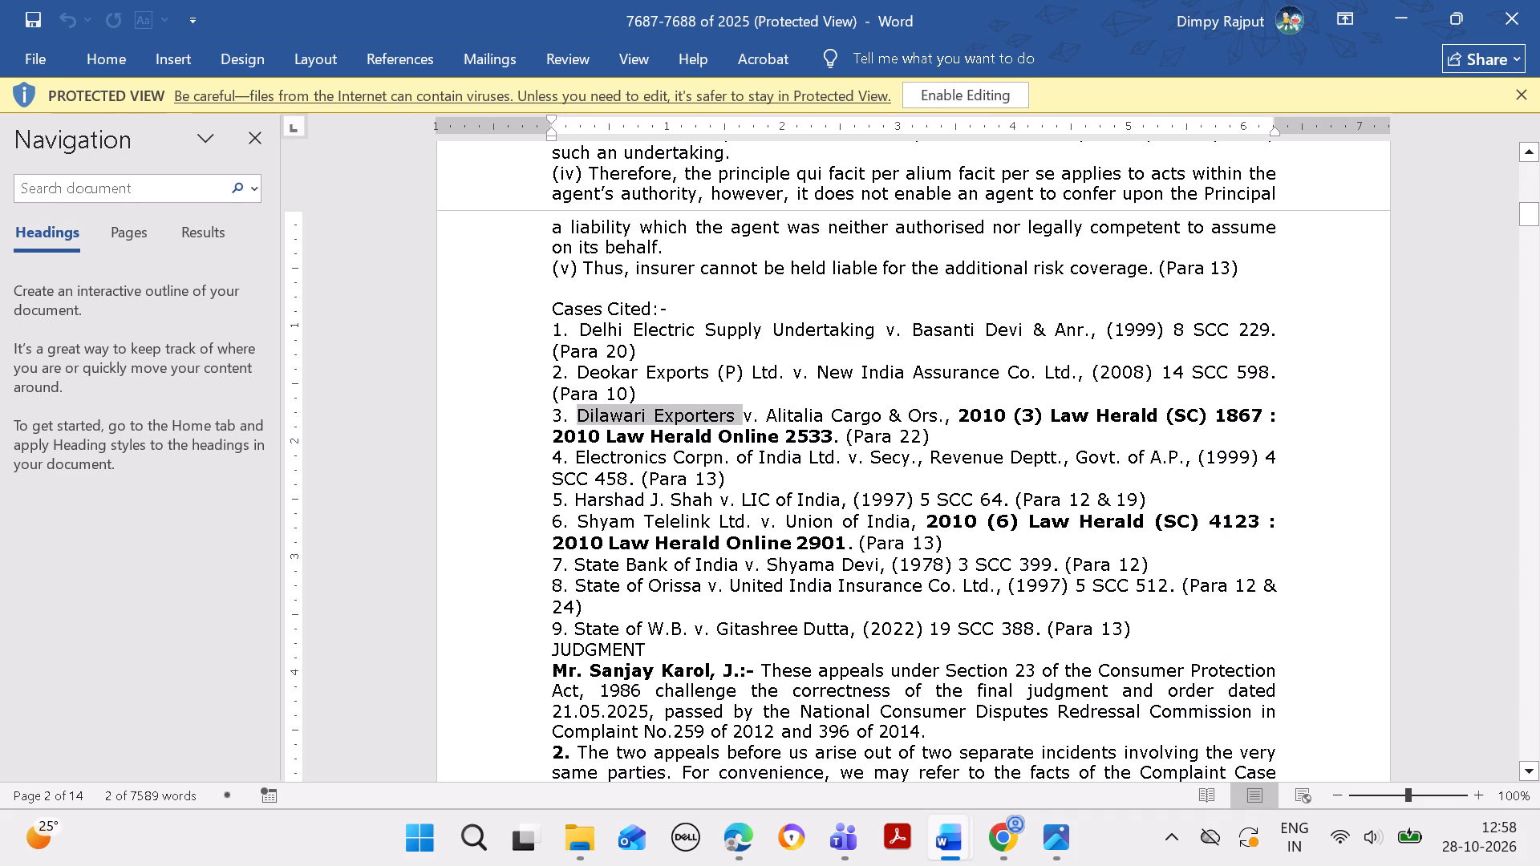
pyautogui.hotkey('ctrl', 'c')
pyautogui.click(740, 829)
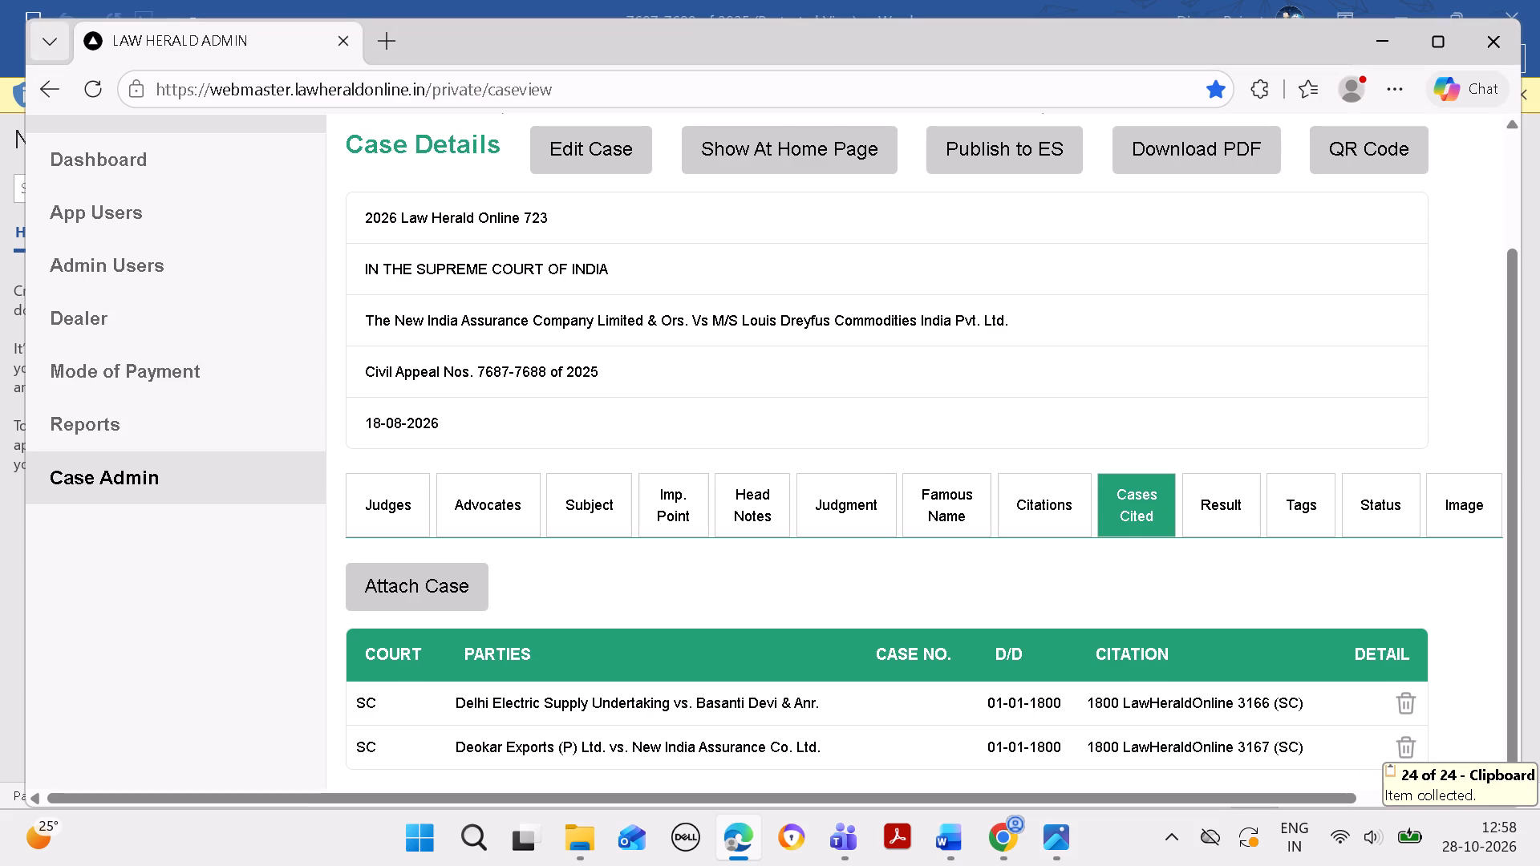
pyautogui.click(457, 574)
pyautogui.moveTo(664, 242); pyautogui.dragTo(550, 238)
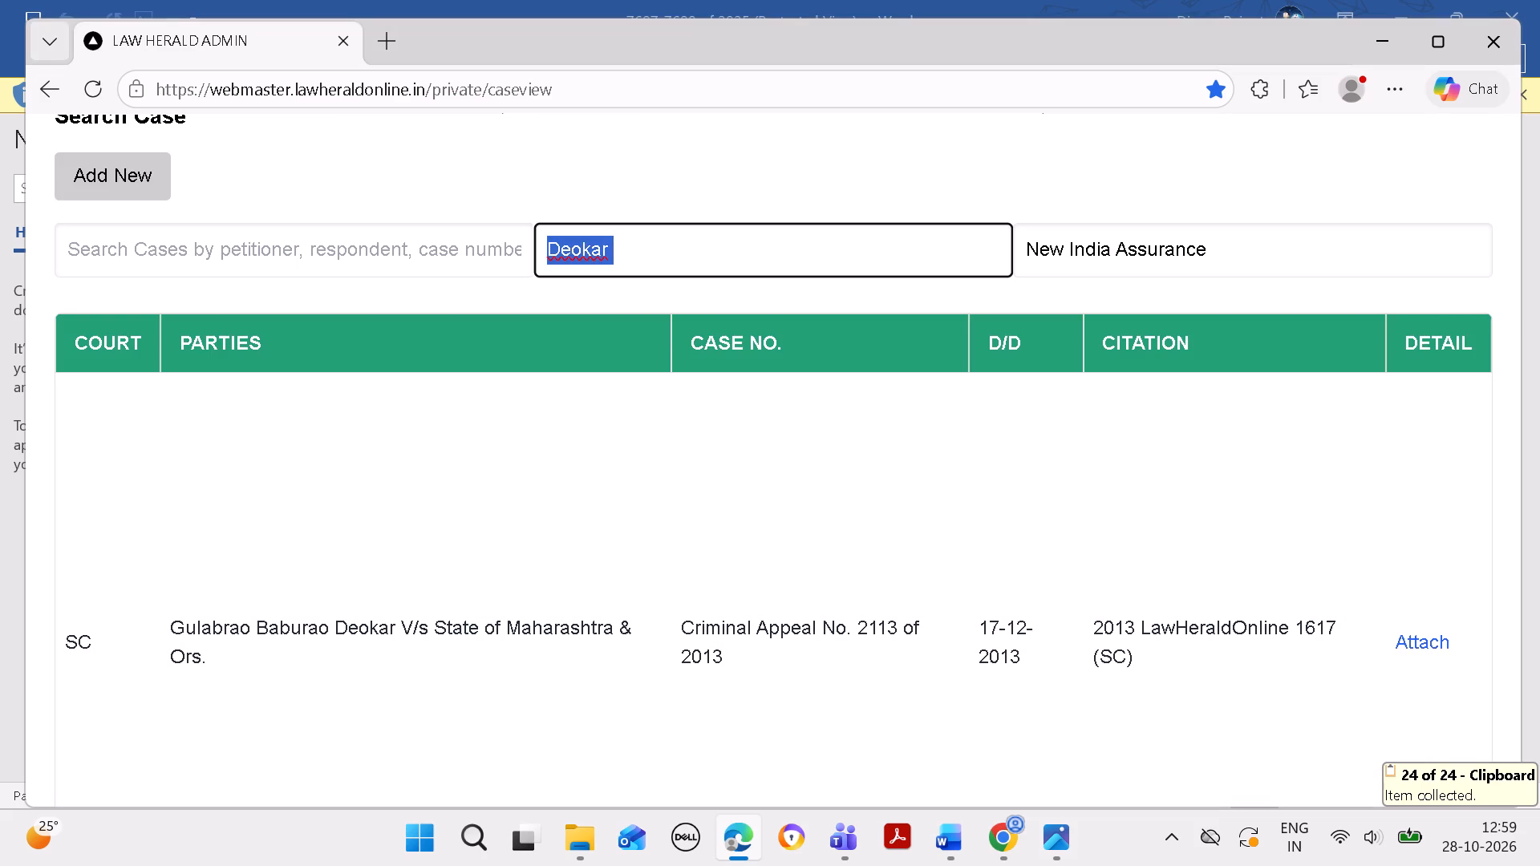
pyautogui.moveTo(550, 238); pyautogui.dragTo(546, 237)
pyautogui.press('BackSpace')
pyautogui.moveTo(1235, 257); pyautogui.dragTo(1233, 256)
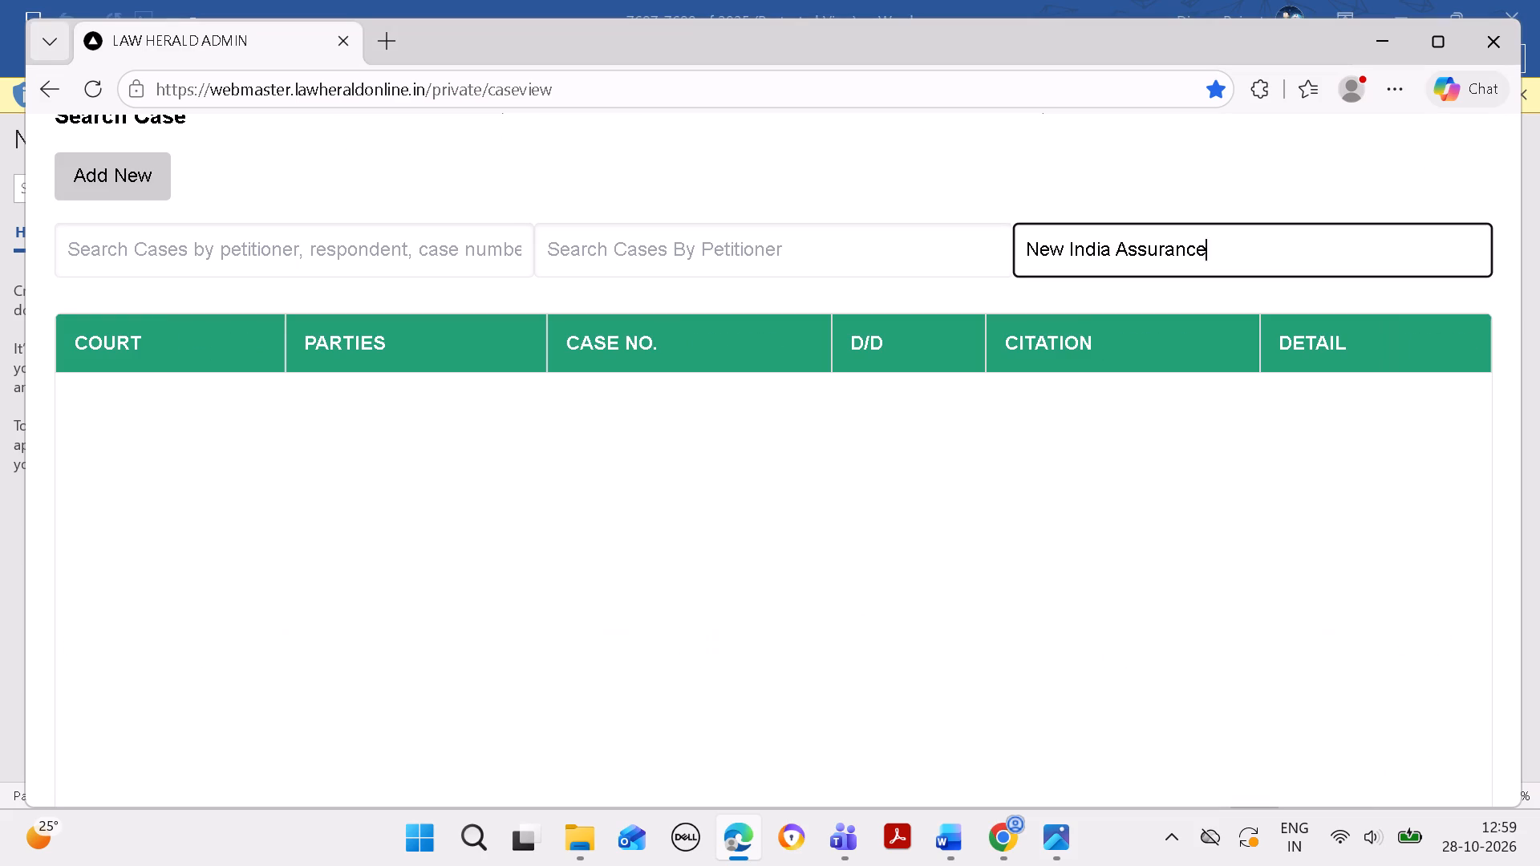
pyautogui.moveTo(1233, 256); pyautogui.dragTo(914, 297)
pyautogui.press('BackSpace')
pyautogui.click(768, 261)
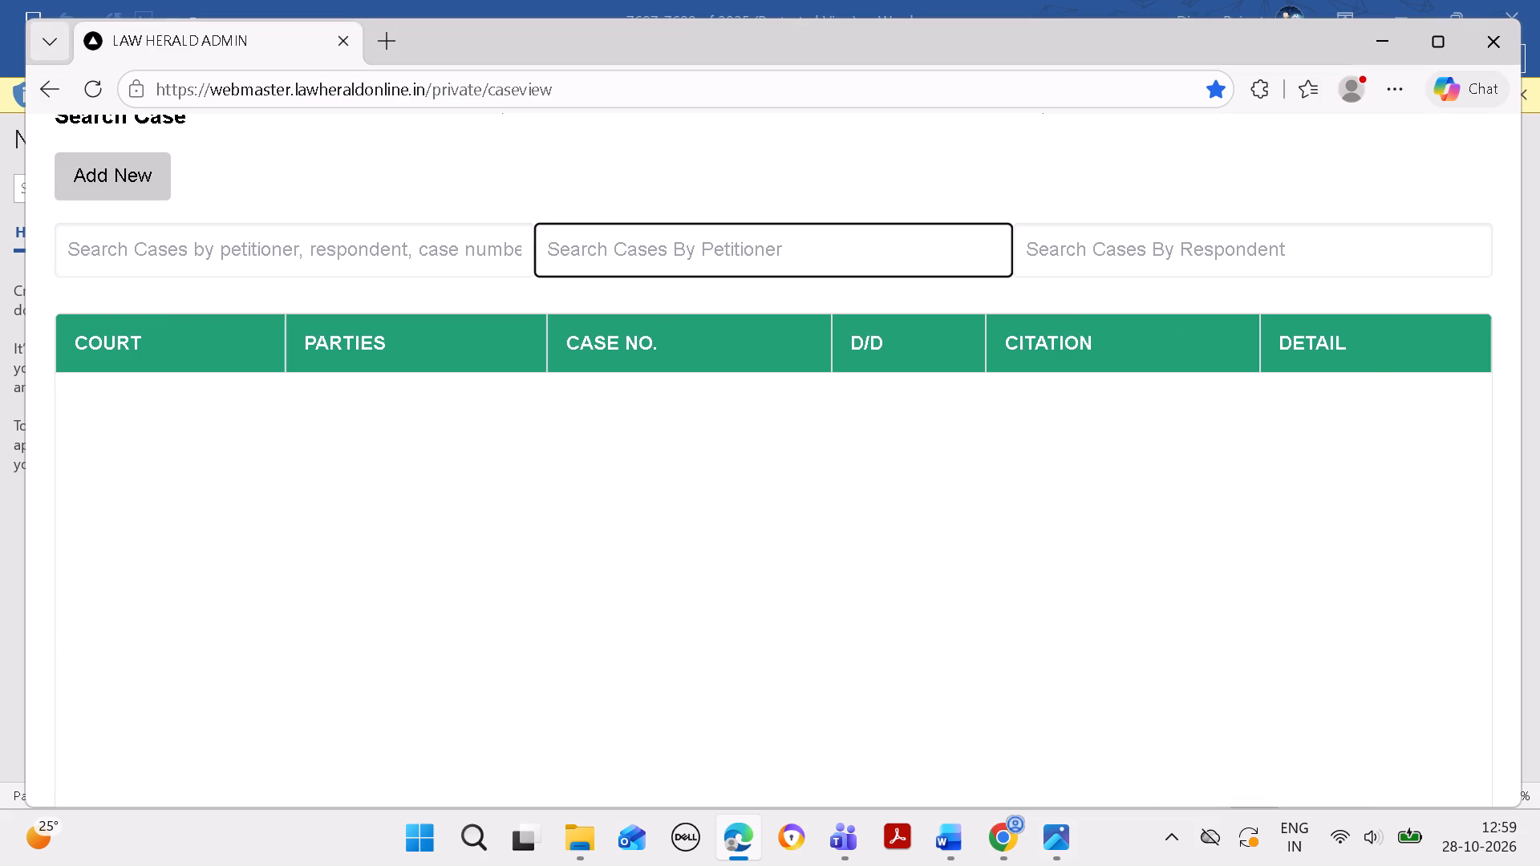
pyautogui.hotkey('ctrl', 'v')
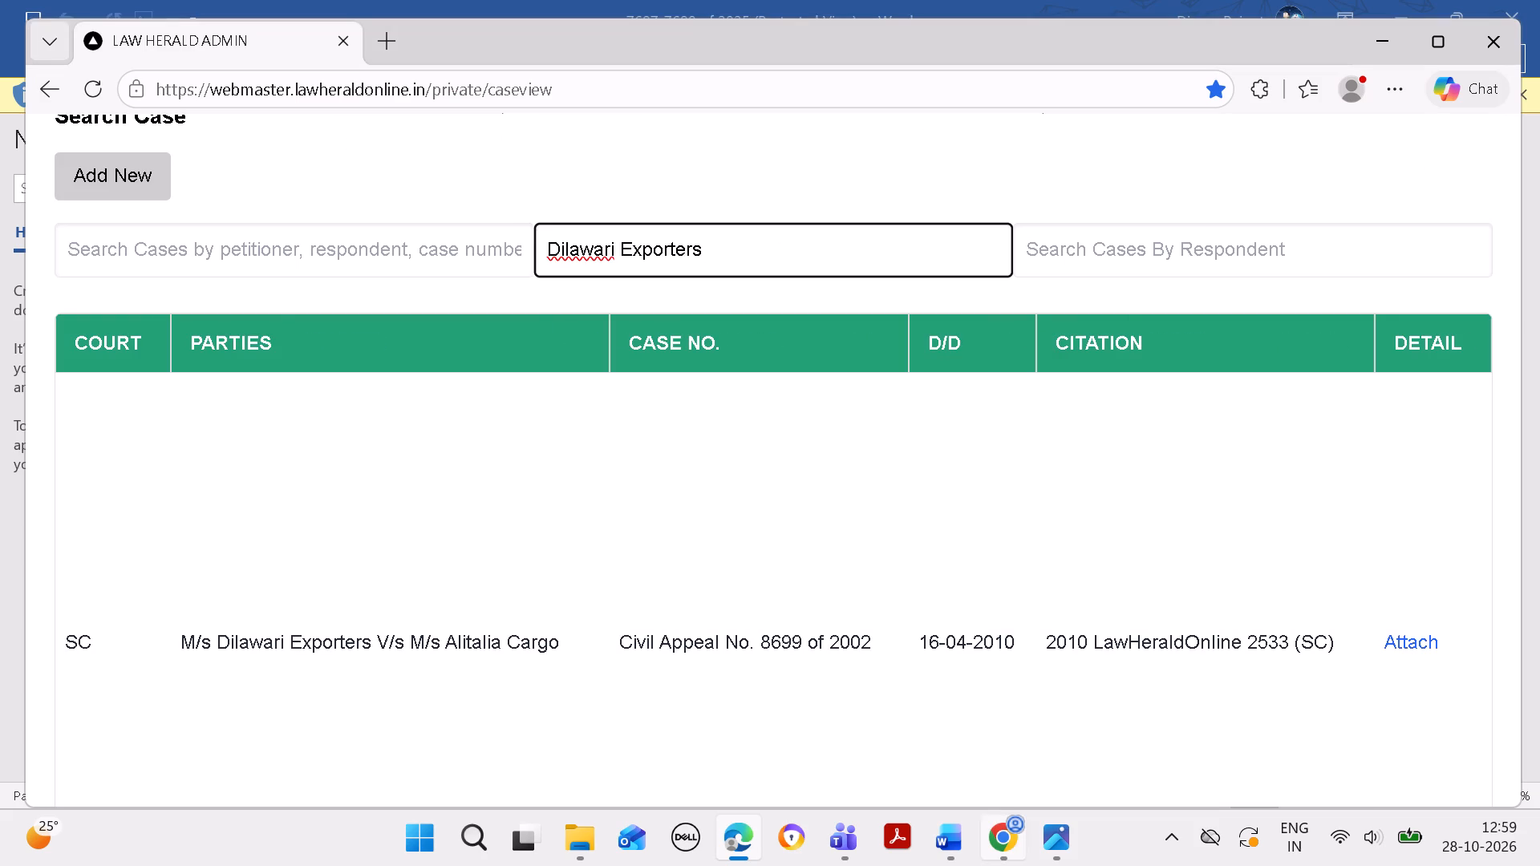
# Check the Dilawari Exporters citation in Word and attach the matching M/s Dilawari Exporters V/s M/s Alitalia Cargo case in Edge.
pyautogui.click(967, 839)
pyautogui.click(1020, 759)
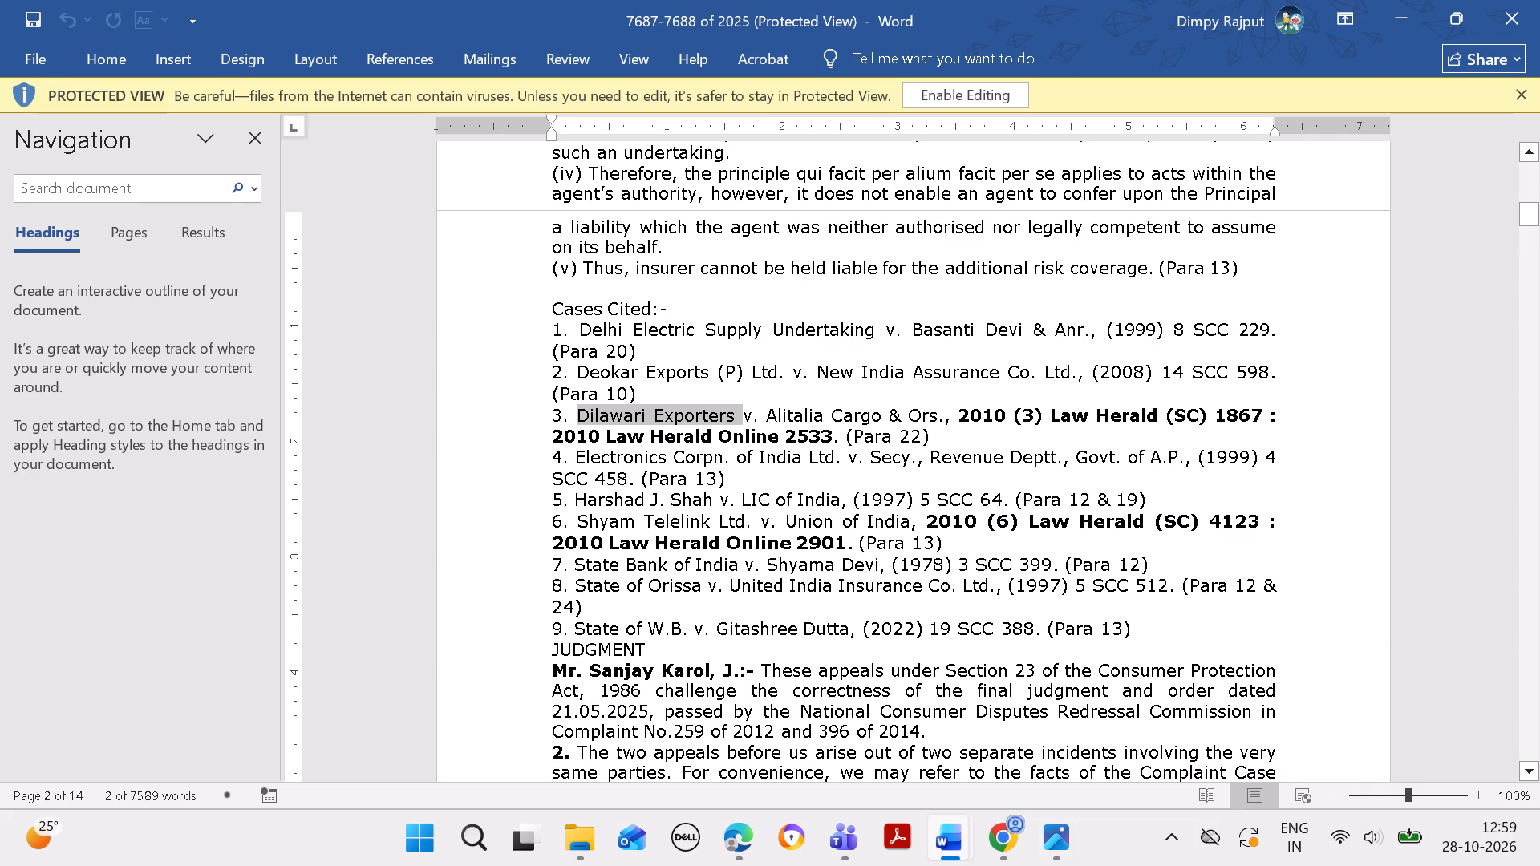
pyautogui.click(737, 835)
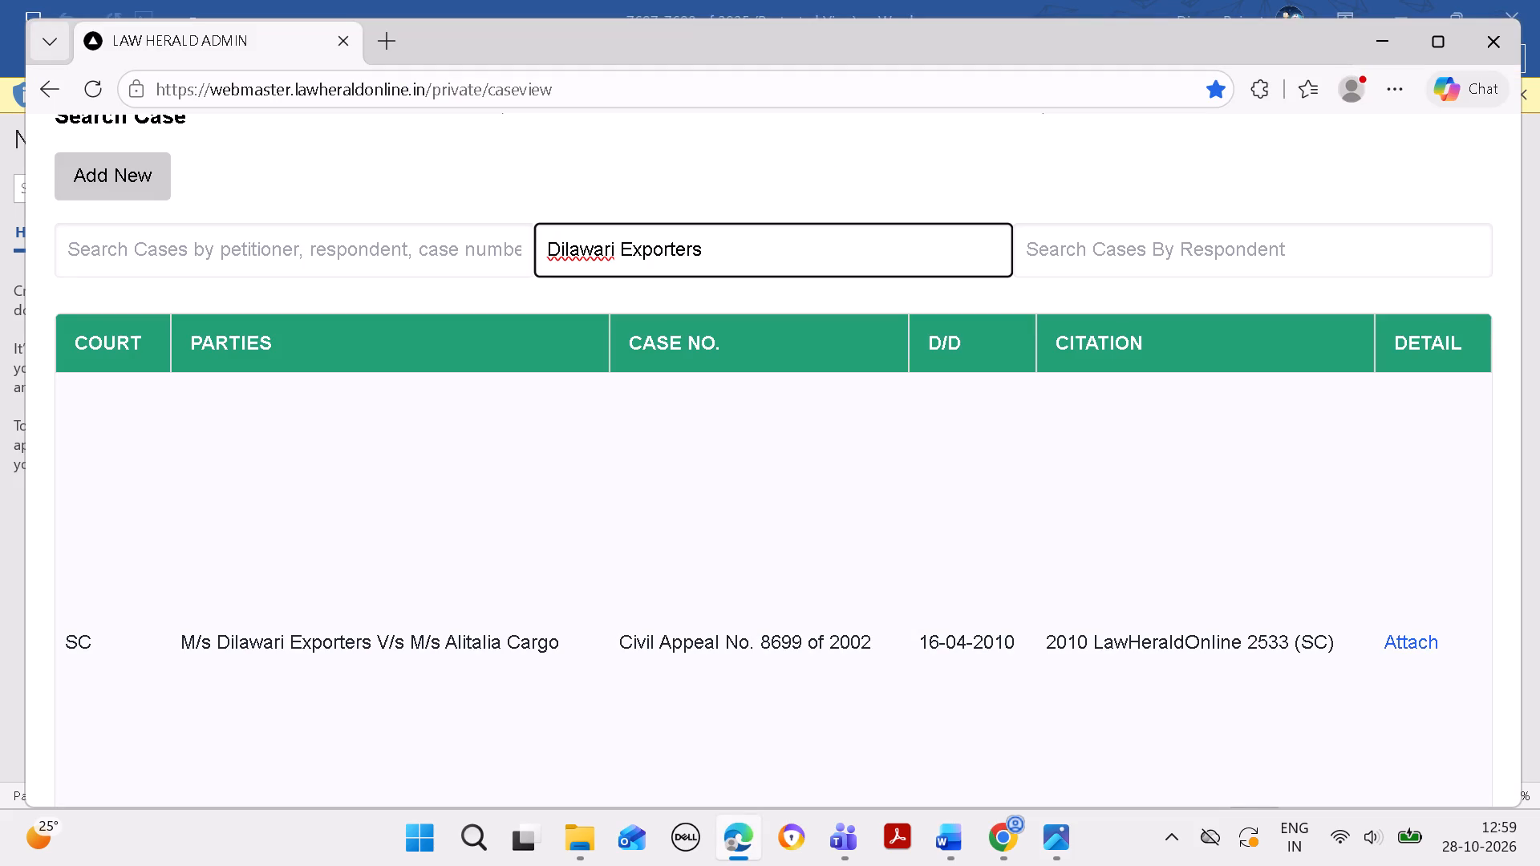
pyautogui.click(1413, 633)
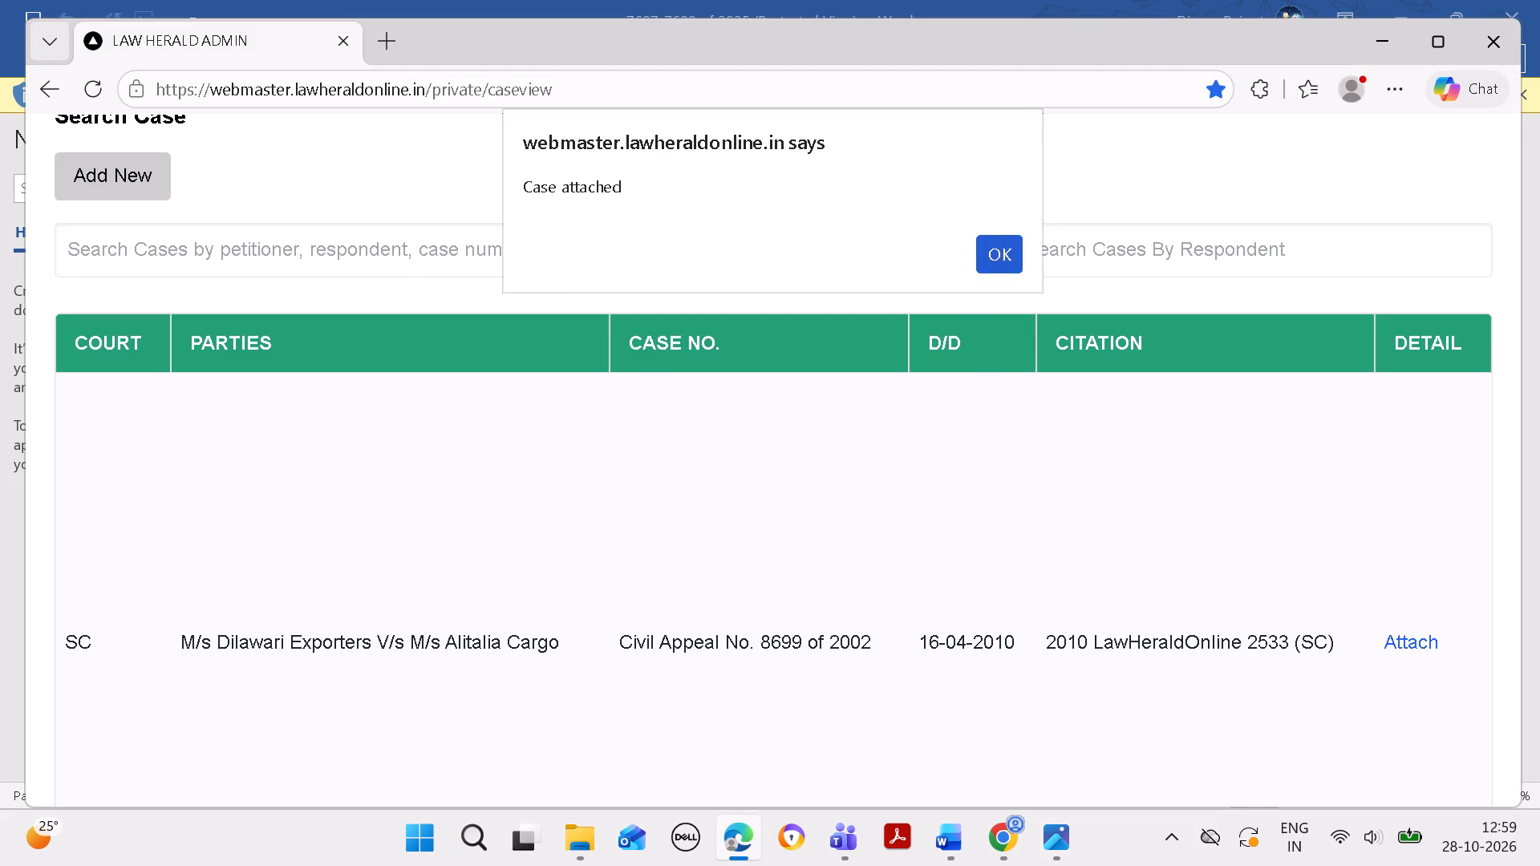
pyautogui.click(1015, 254)
# Start a new case in Edge with the petitioner Electronics Corpn. of India Ltd., copied from citation 4 in Word.
pyautogui.scroll(-5, 1033, 490)
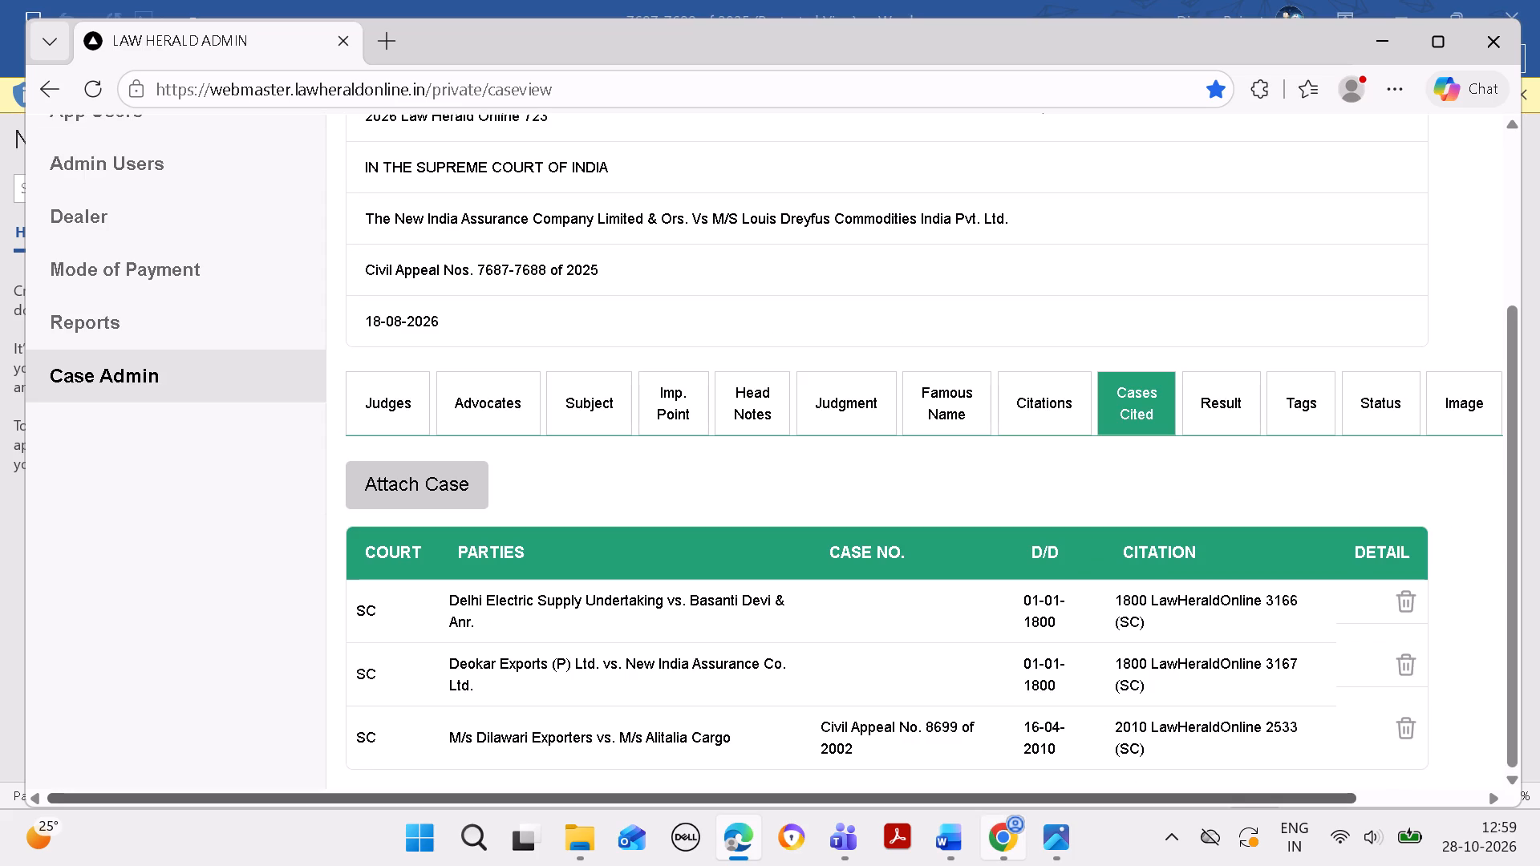
pyautogui.click(952, 828)
pyautogui.click(1045, 723)
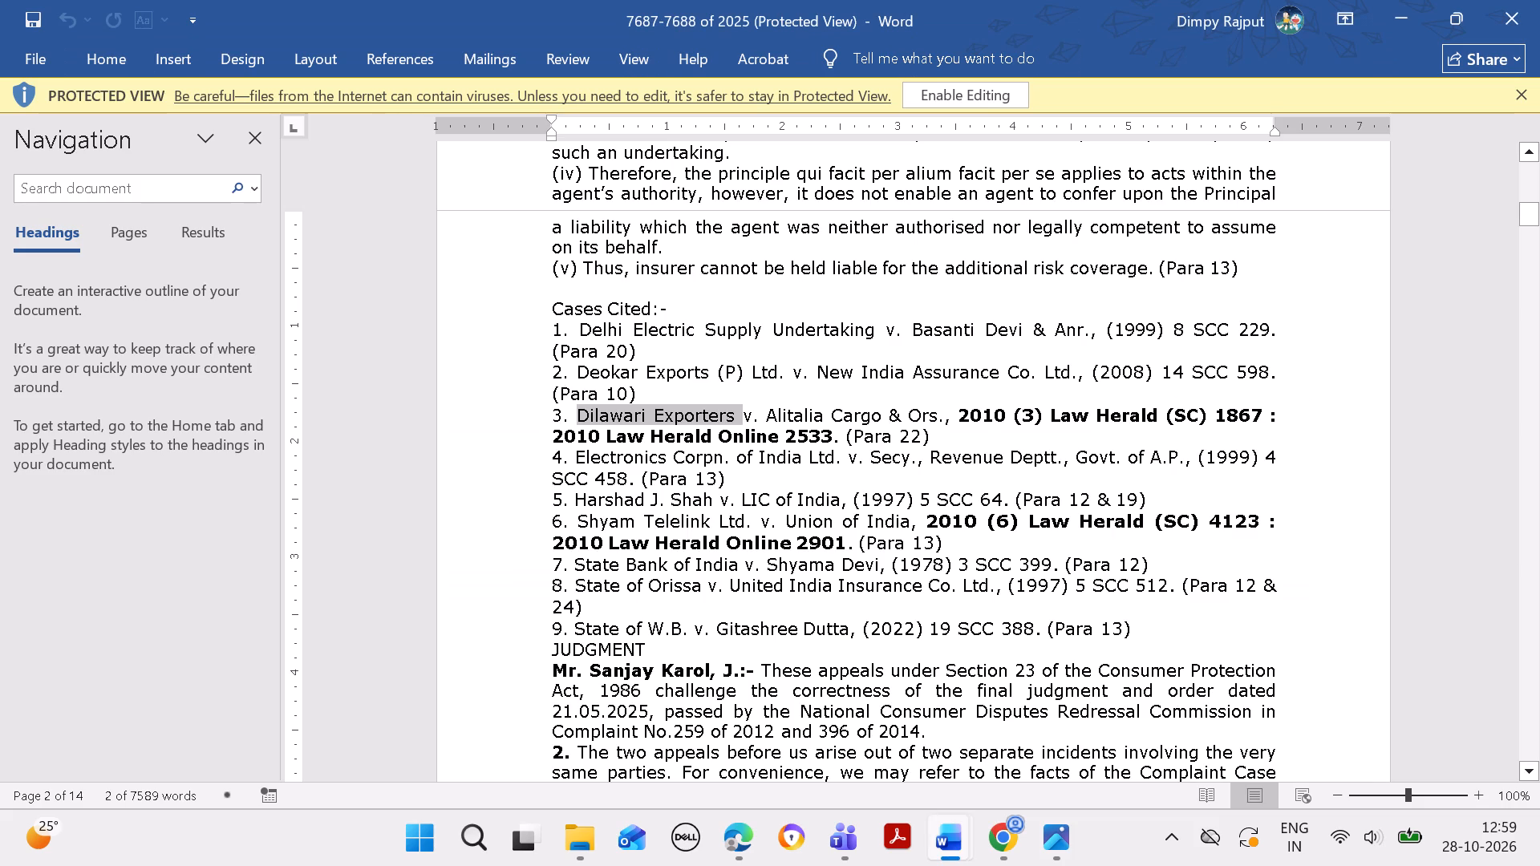
pyautogui.moveTo(577, 451); pyautogui.dragTo(817, 451)
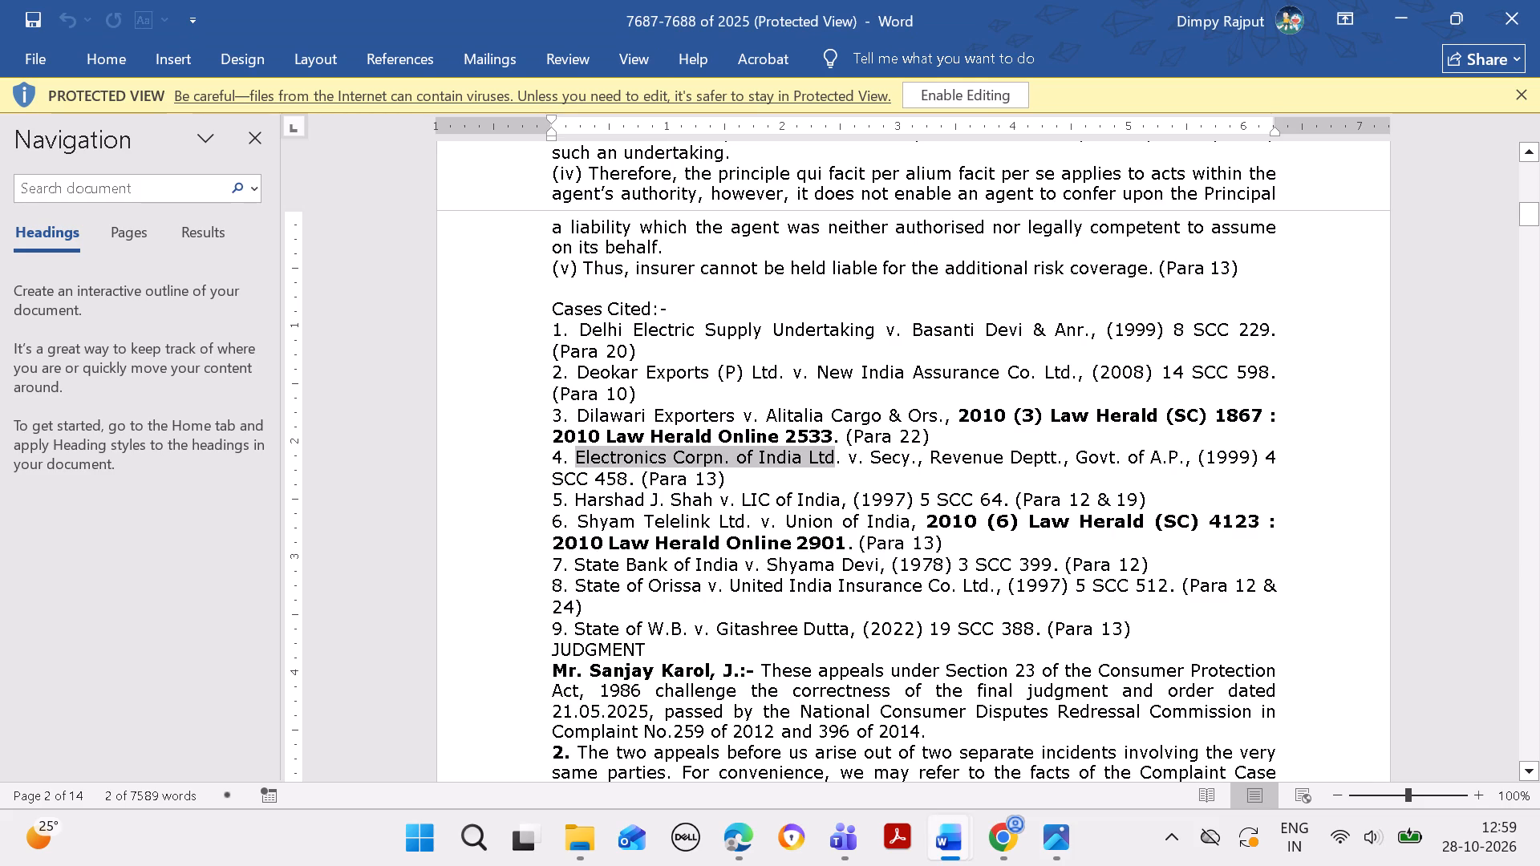
pyautogui.moveTo(817, 451); pyautogui.dragTo(839, 451)
pyautogui.hotkey('ctrl', 'c')
pyautogui.click(746, 836)
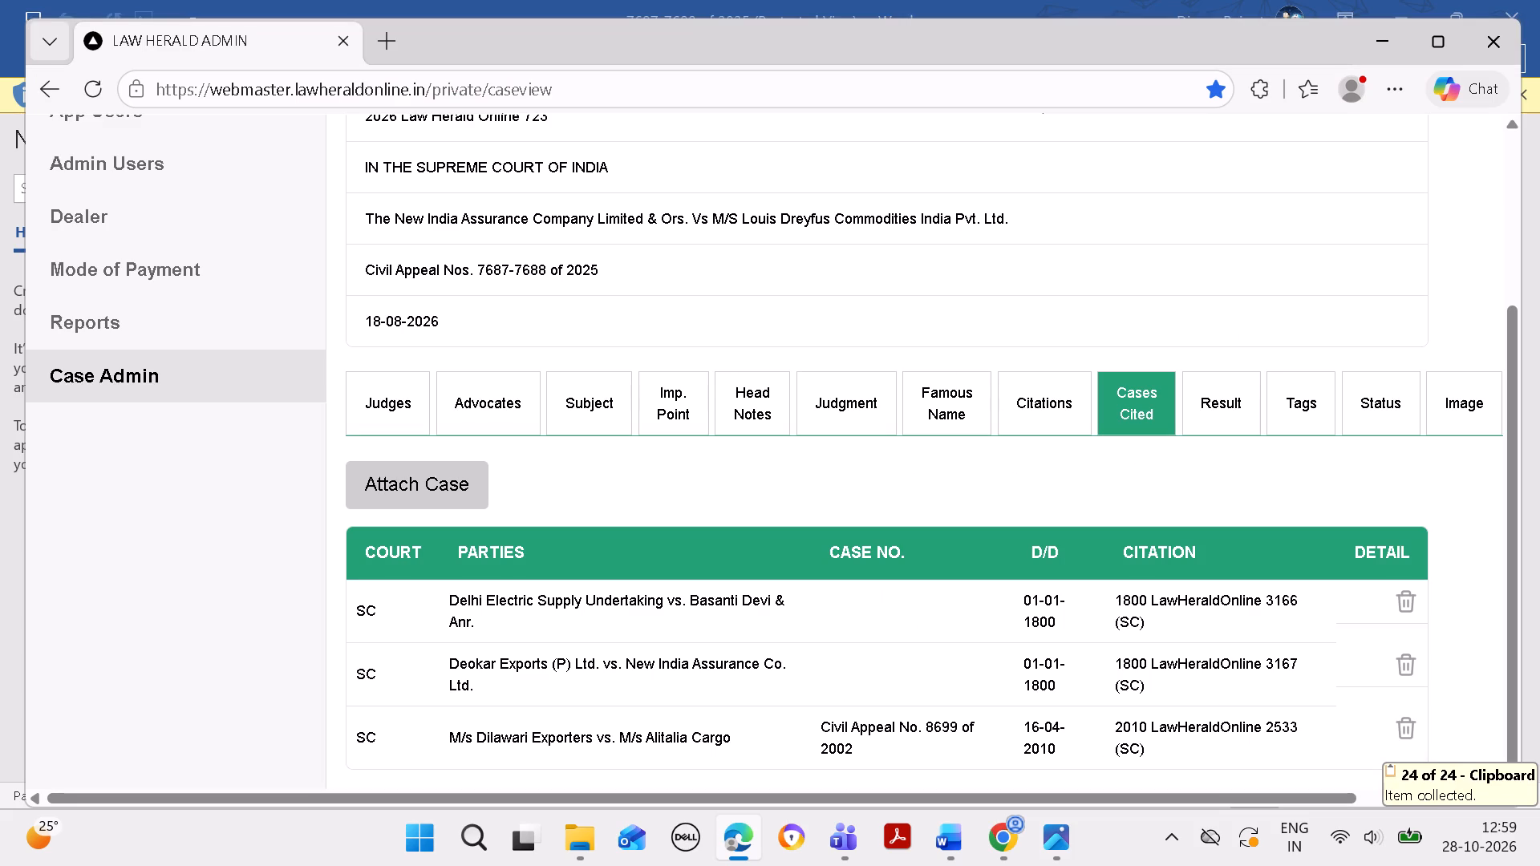
pyautogui.click(445, 480)
pyautogui.click(138, 183)
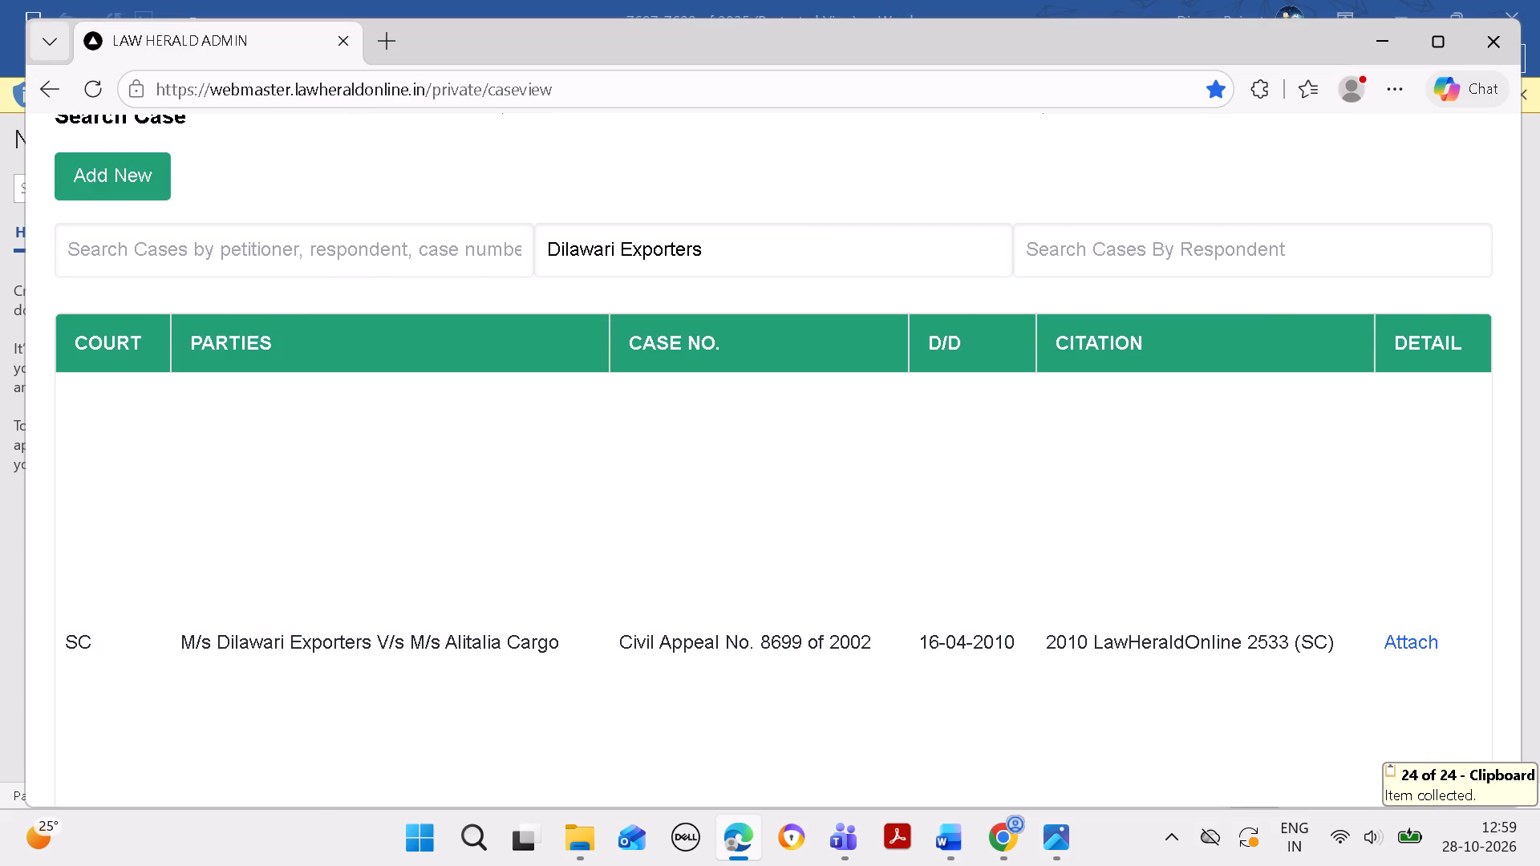
pyautogui.keyDown('ctrl'); pyautogui.click(544, 266); pyautogui.keyUp('ctrl')
pyautogui.hotkey('ctrl', 'v')
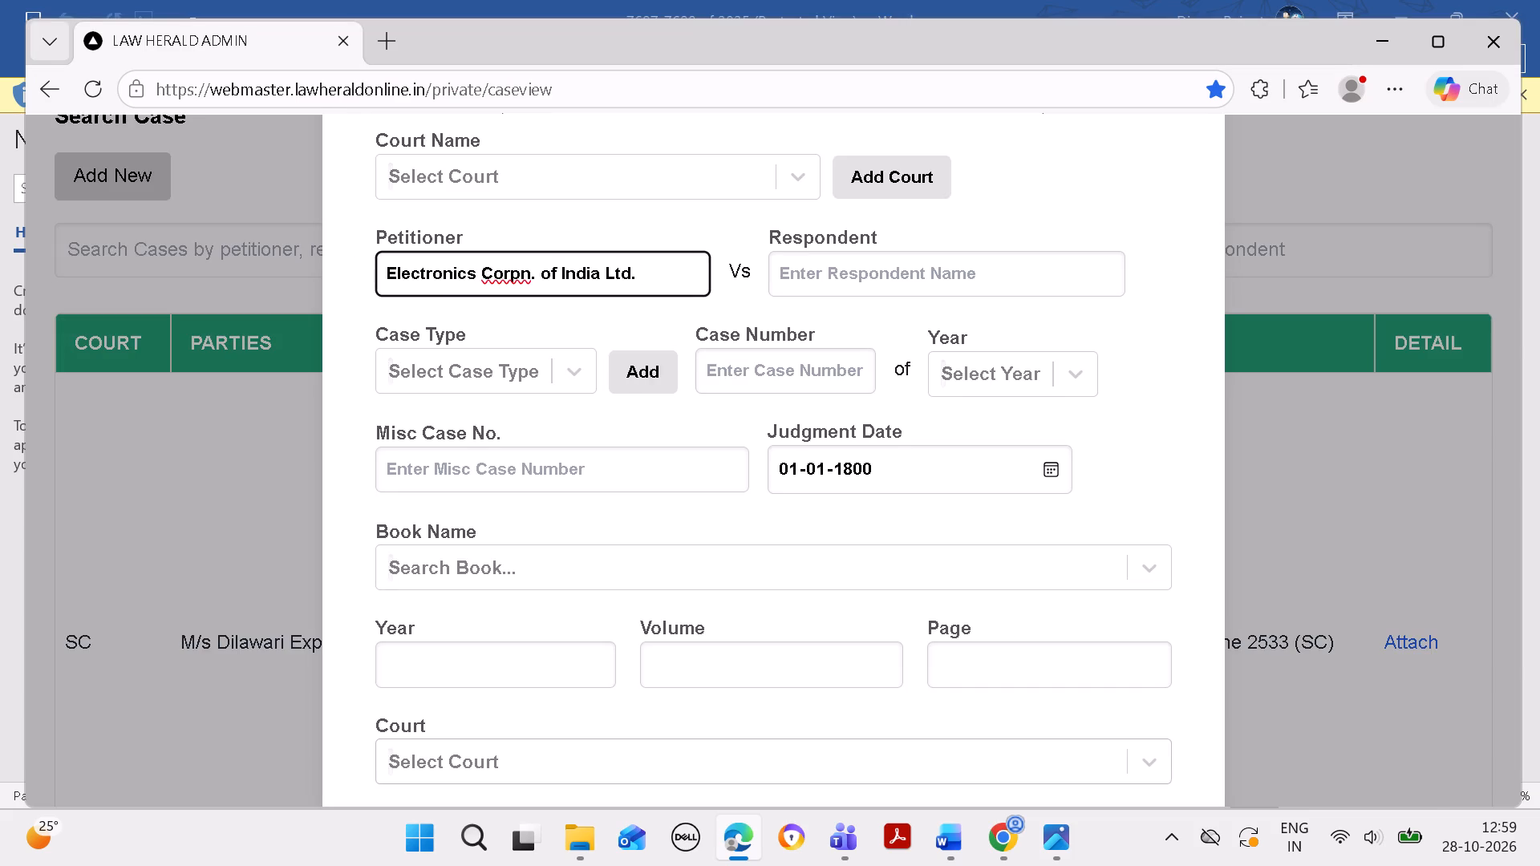
# Copy Secy., Revenue Deptt. from citation 4 in Word into the new case's respondent field in Edge.
pyautogui.click(962, 849)
pyautogui.click(1032, 757)
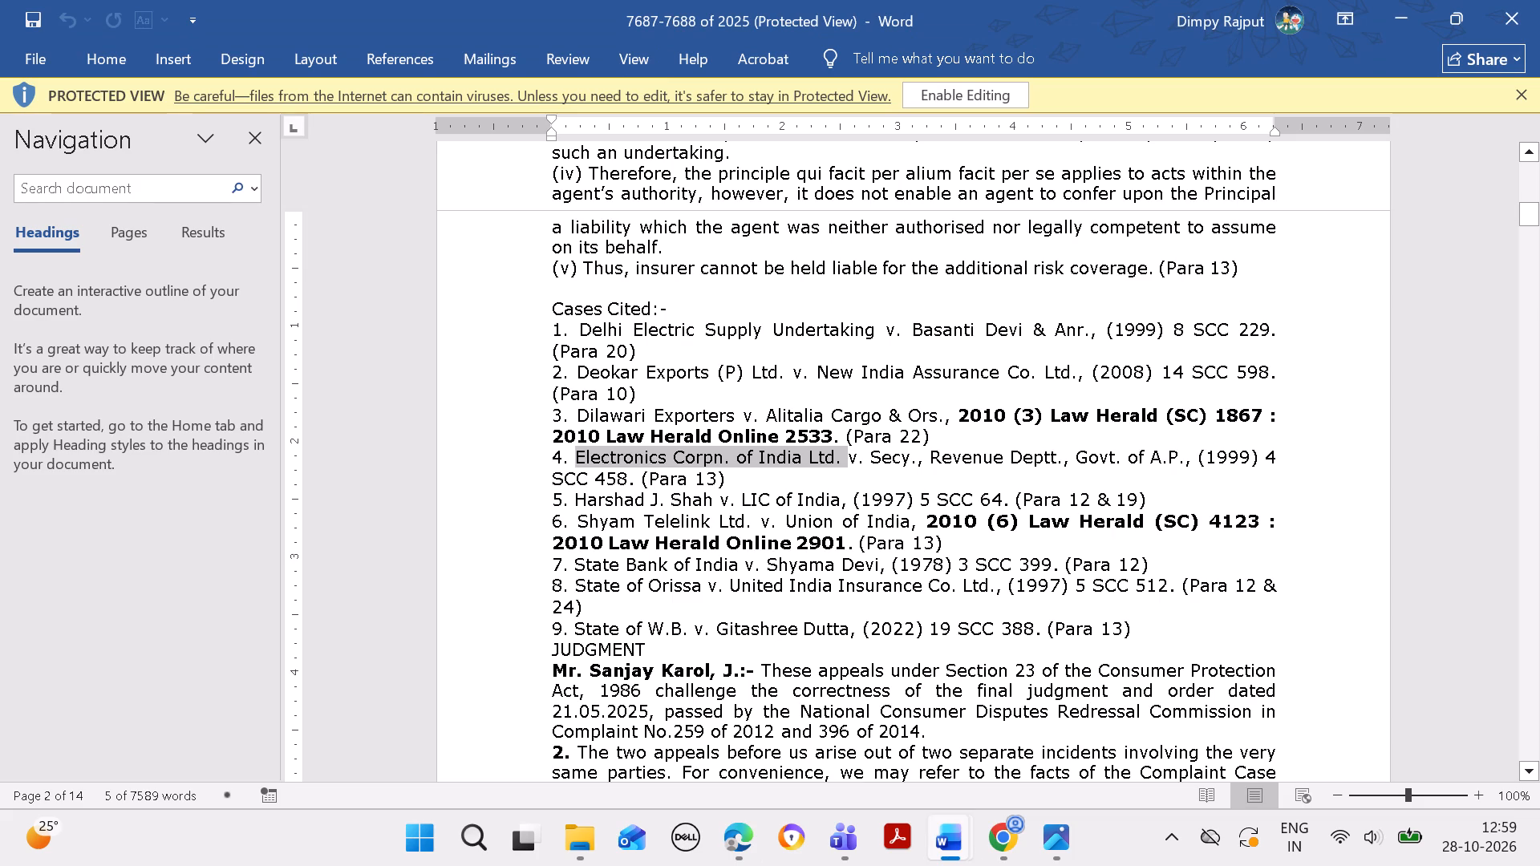
pyautogui.moveTo(873, 452); pyautogui.dragTo(1062, 465)
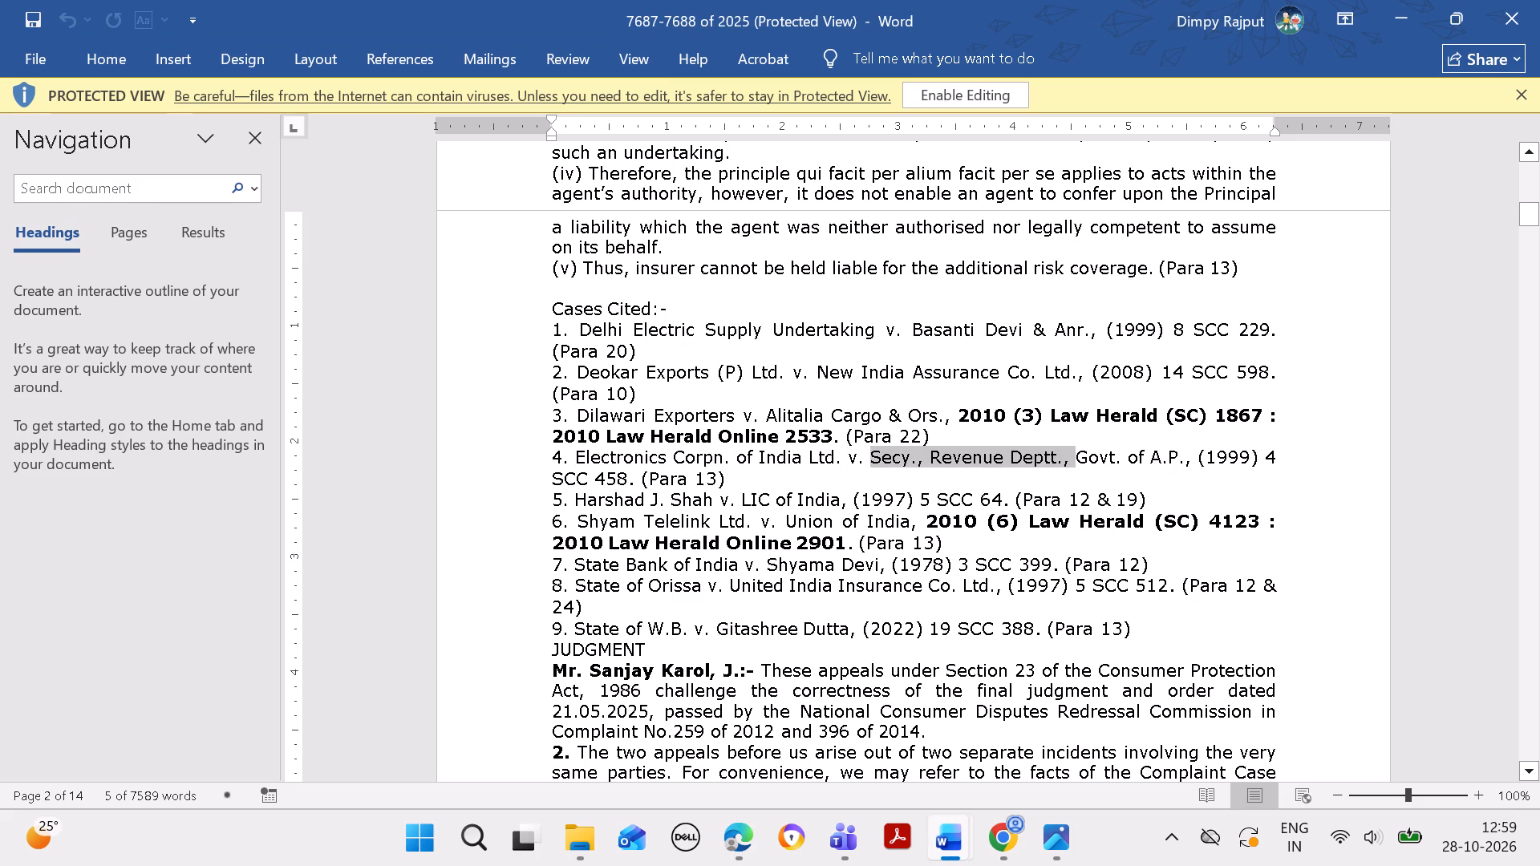
pyautogui.moveTo(1062, 465); pyautogui.dragTo(1062, 455)
pyautogui.hotkey('ctrl', 'c')
pyautogui.click(732, 839)
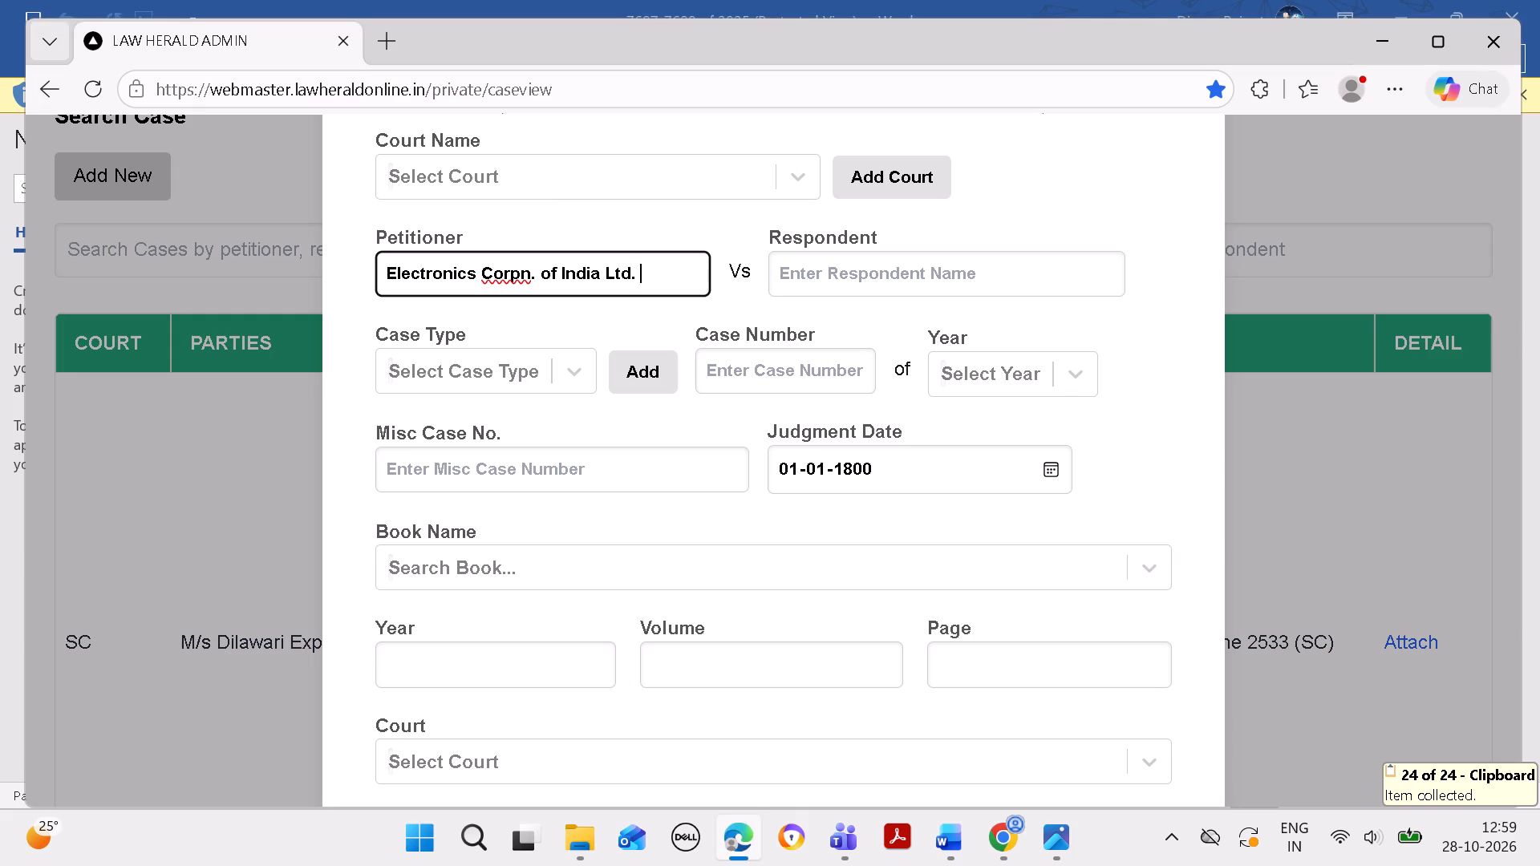
pyautogui.click(908, 259)
pyautogui.hotkey('ctrl', 'v')
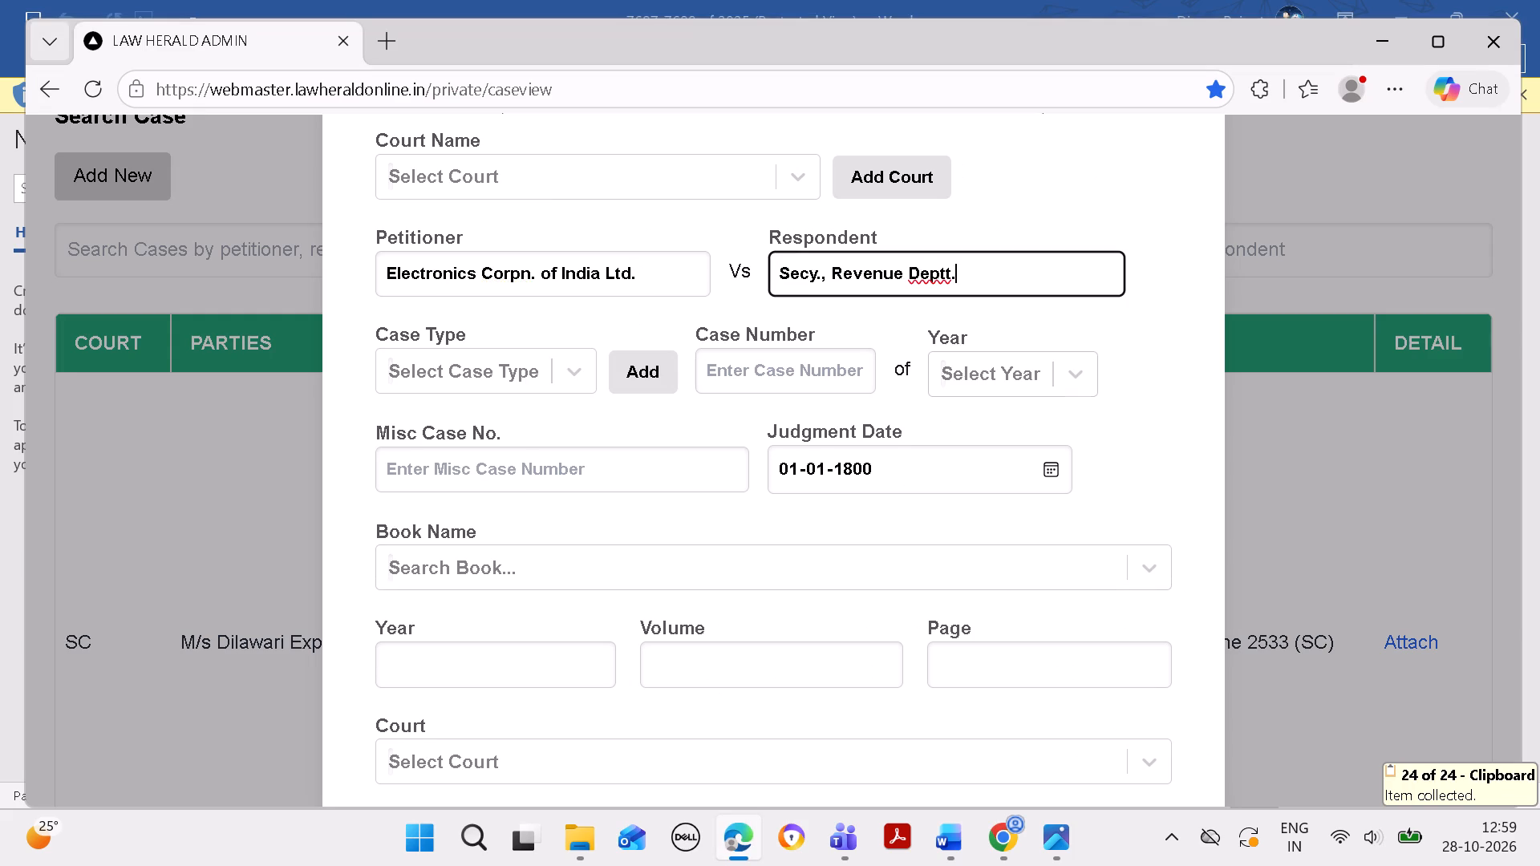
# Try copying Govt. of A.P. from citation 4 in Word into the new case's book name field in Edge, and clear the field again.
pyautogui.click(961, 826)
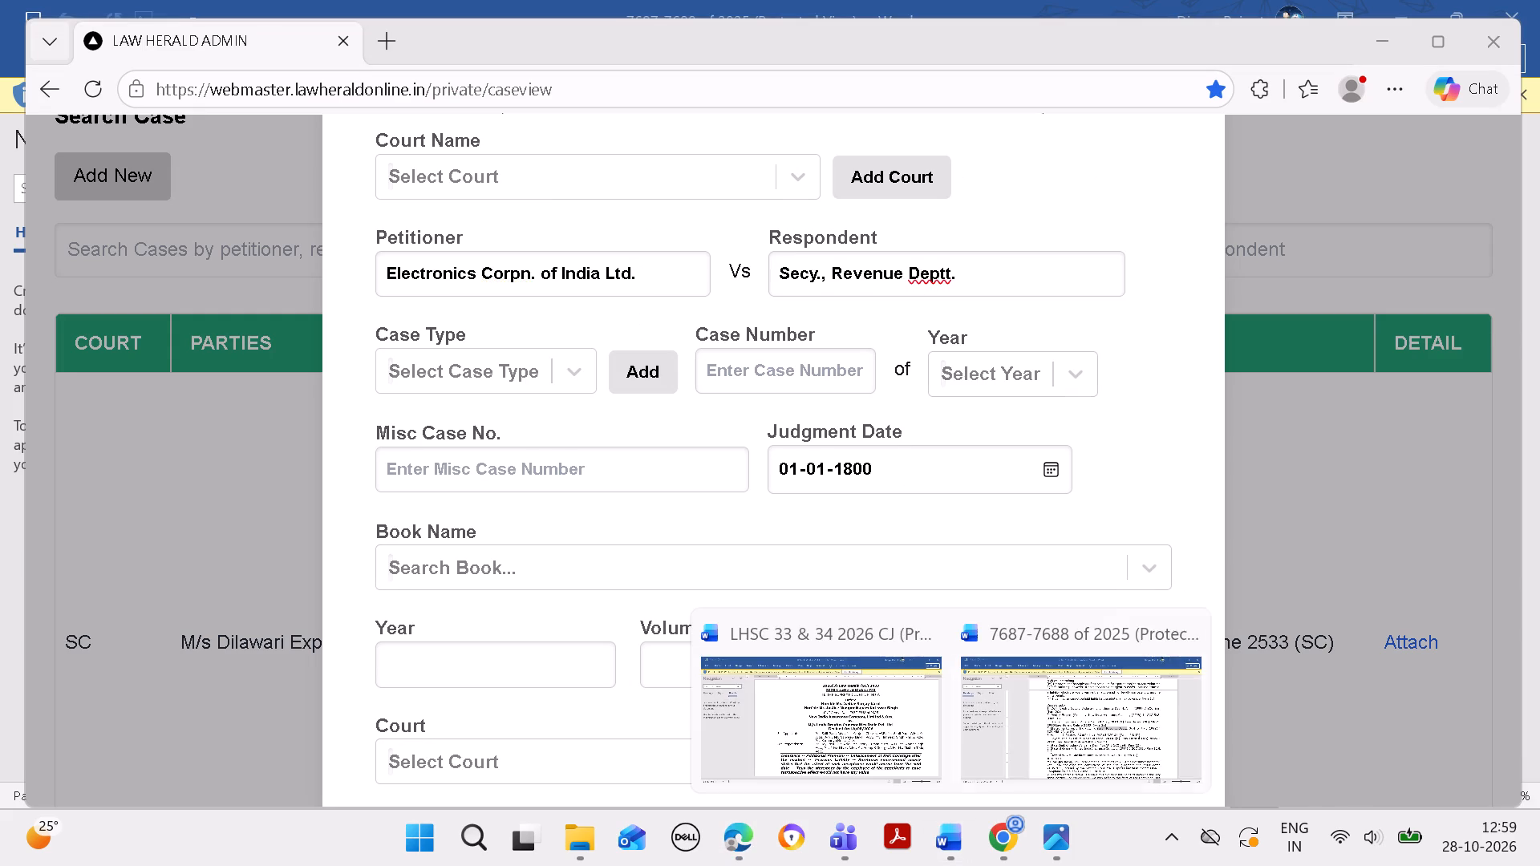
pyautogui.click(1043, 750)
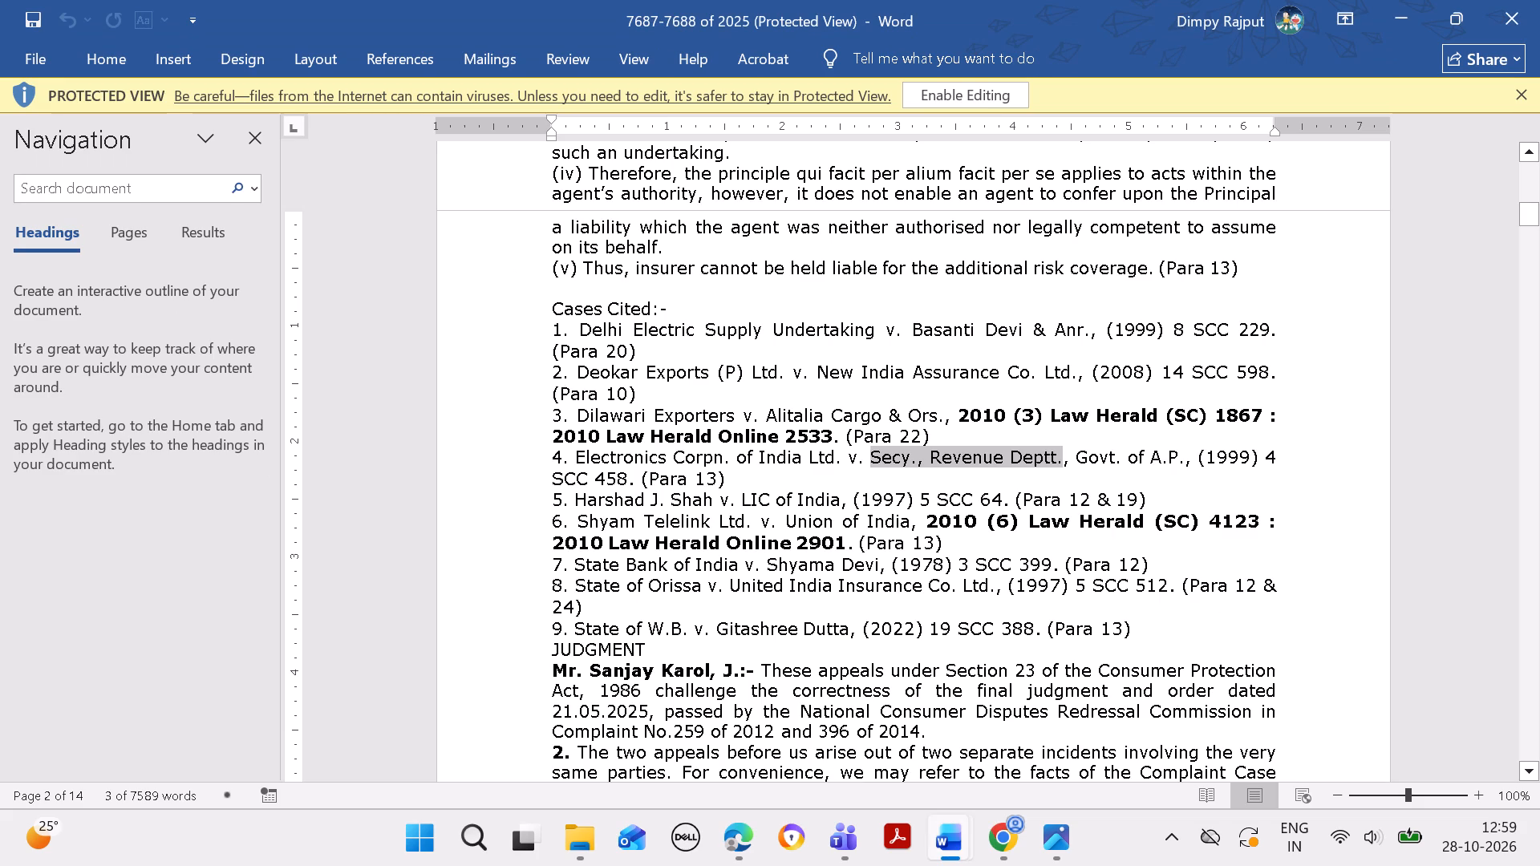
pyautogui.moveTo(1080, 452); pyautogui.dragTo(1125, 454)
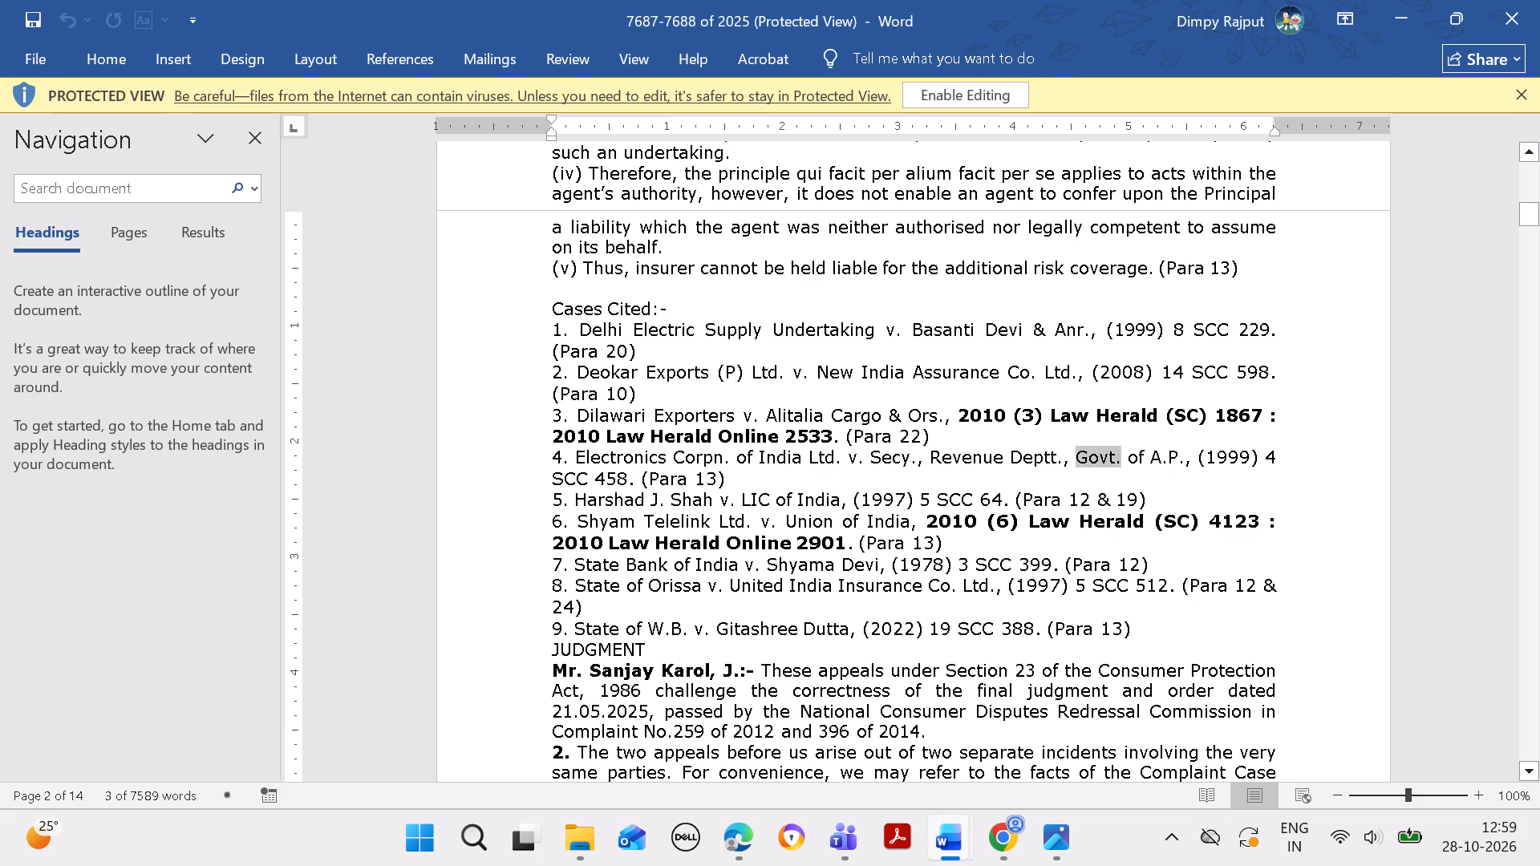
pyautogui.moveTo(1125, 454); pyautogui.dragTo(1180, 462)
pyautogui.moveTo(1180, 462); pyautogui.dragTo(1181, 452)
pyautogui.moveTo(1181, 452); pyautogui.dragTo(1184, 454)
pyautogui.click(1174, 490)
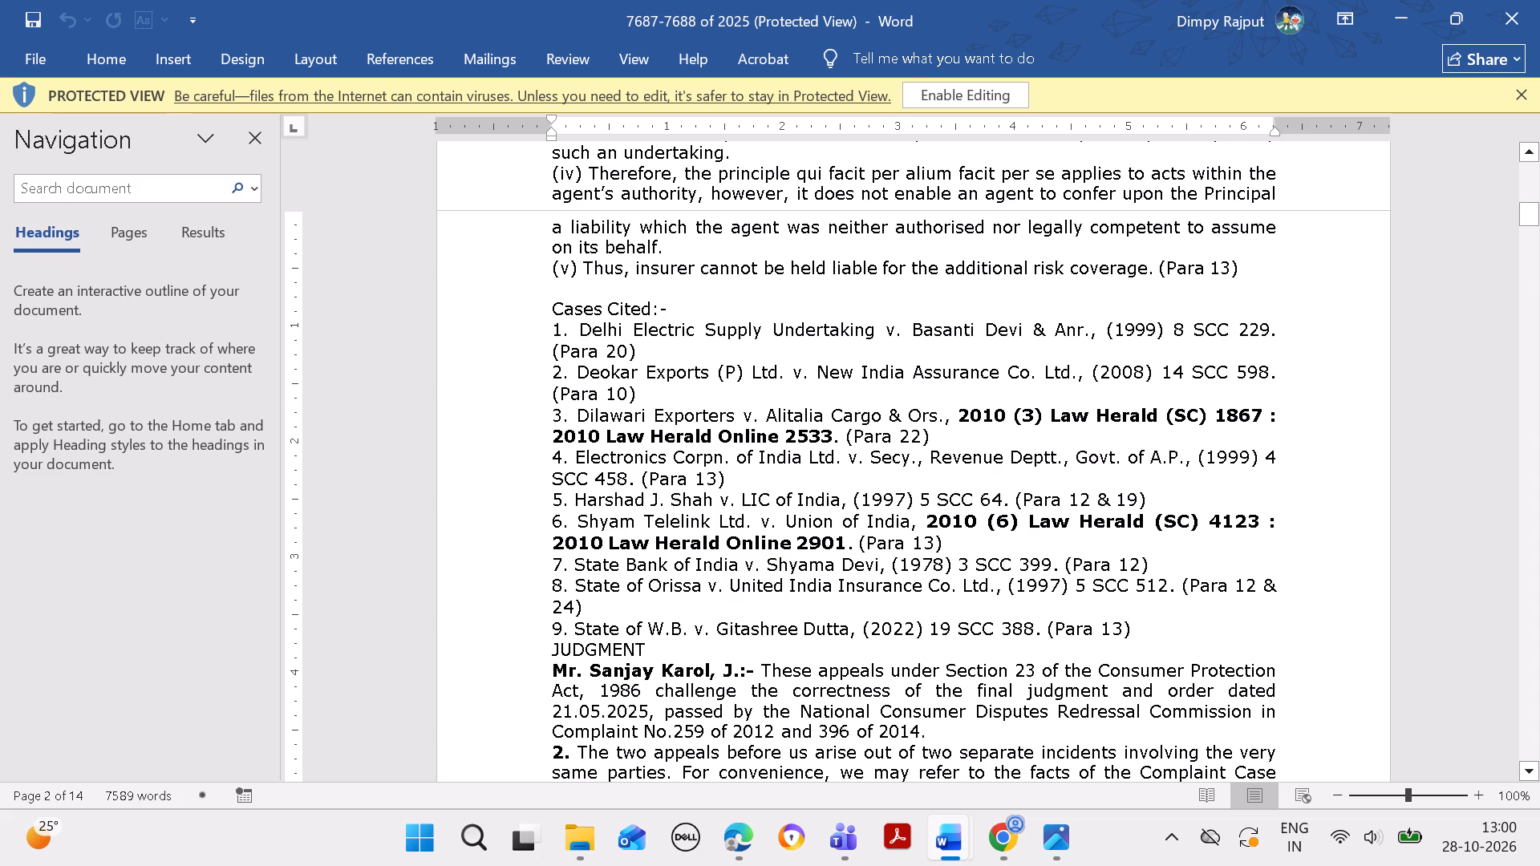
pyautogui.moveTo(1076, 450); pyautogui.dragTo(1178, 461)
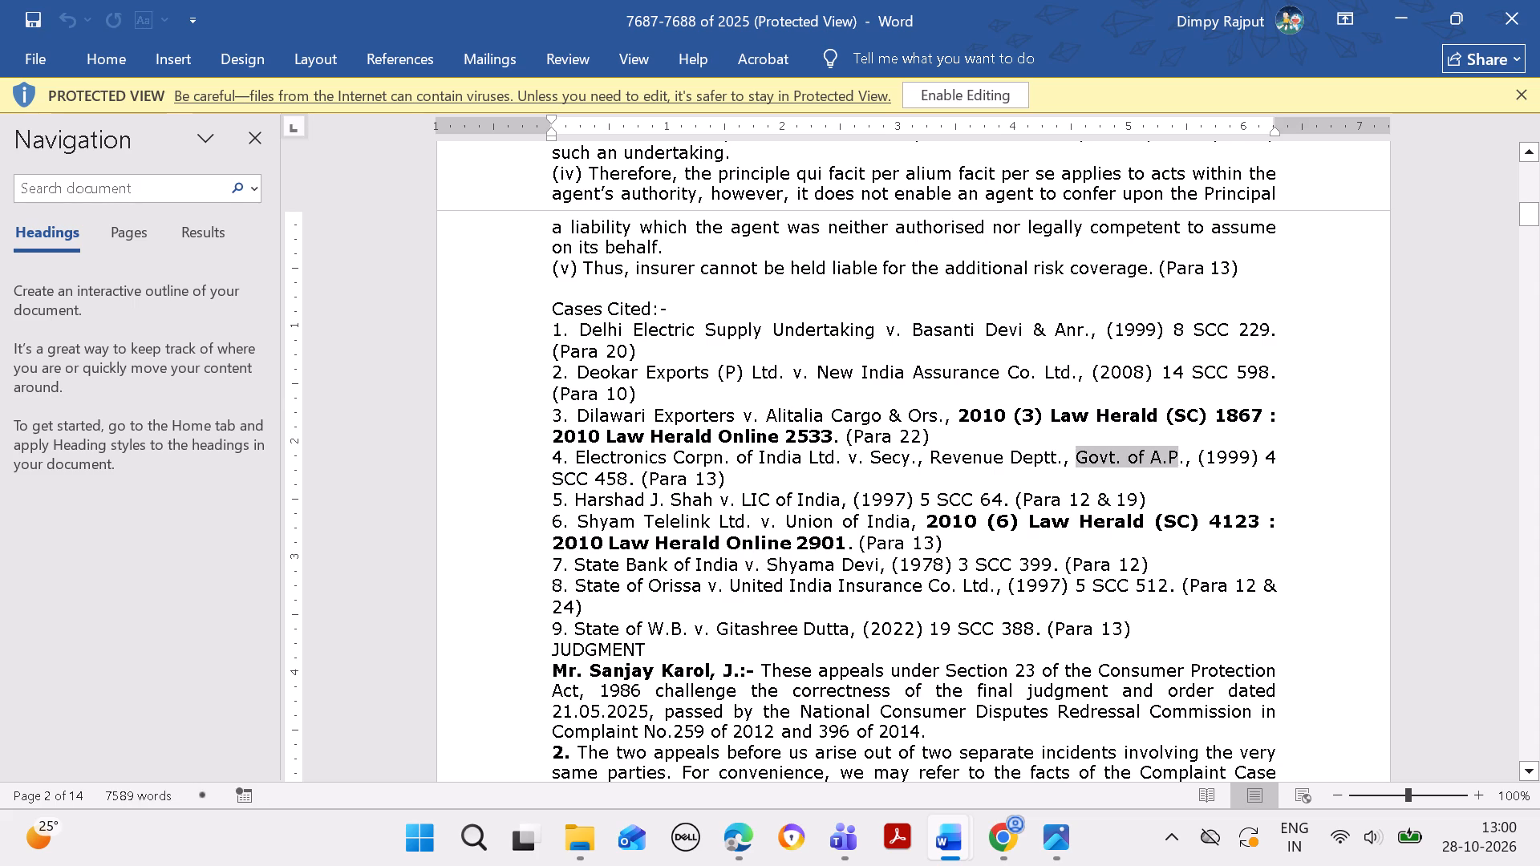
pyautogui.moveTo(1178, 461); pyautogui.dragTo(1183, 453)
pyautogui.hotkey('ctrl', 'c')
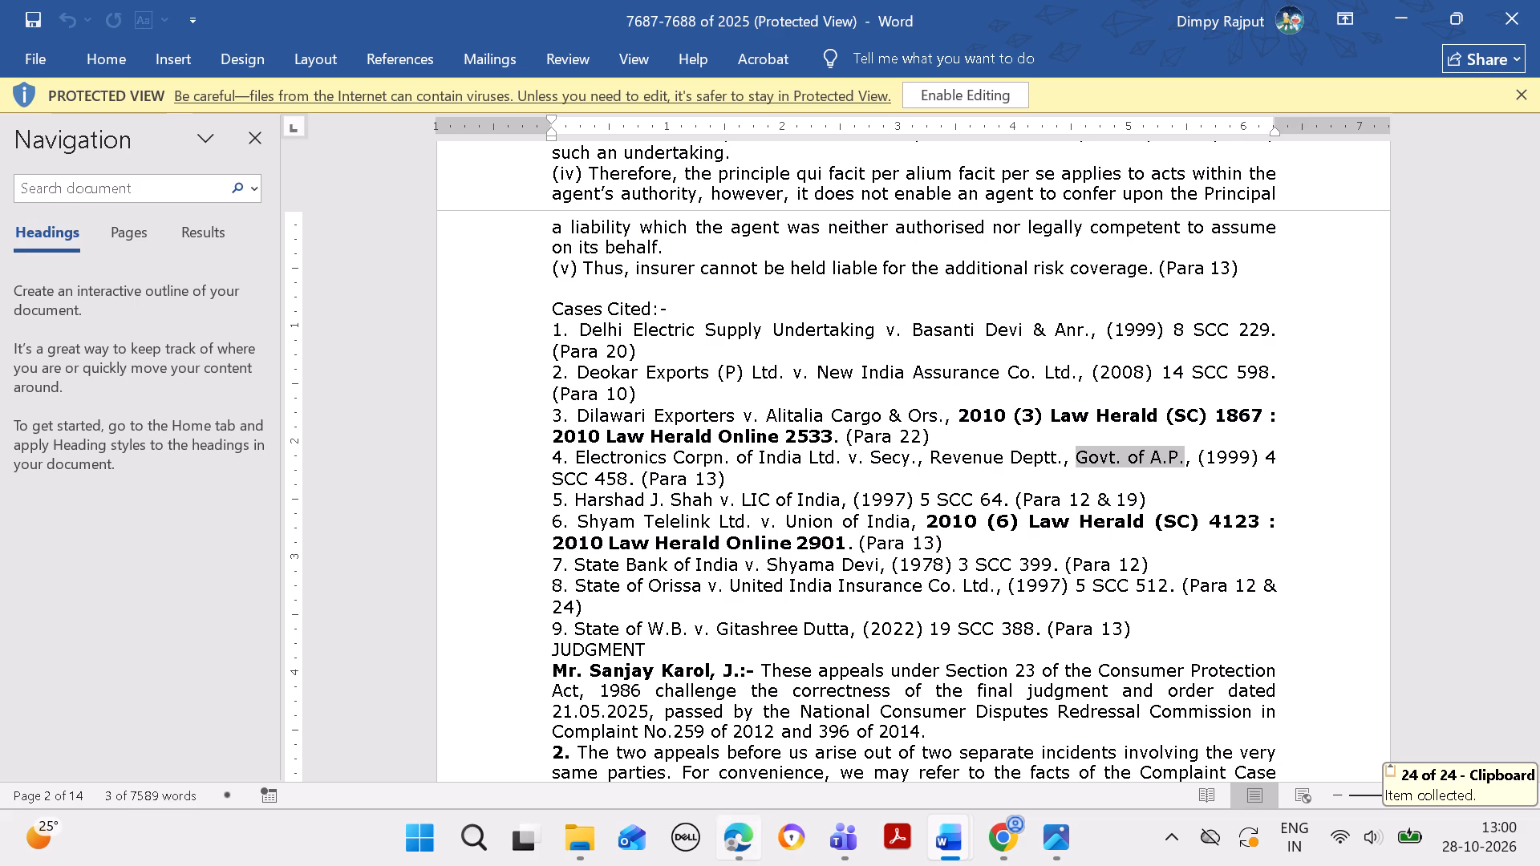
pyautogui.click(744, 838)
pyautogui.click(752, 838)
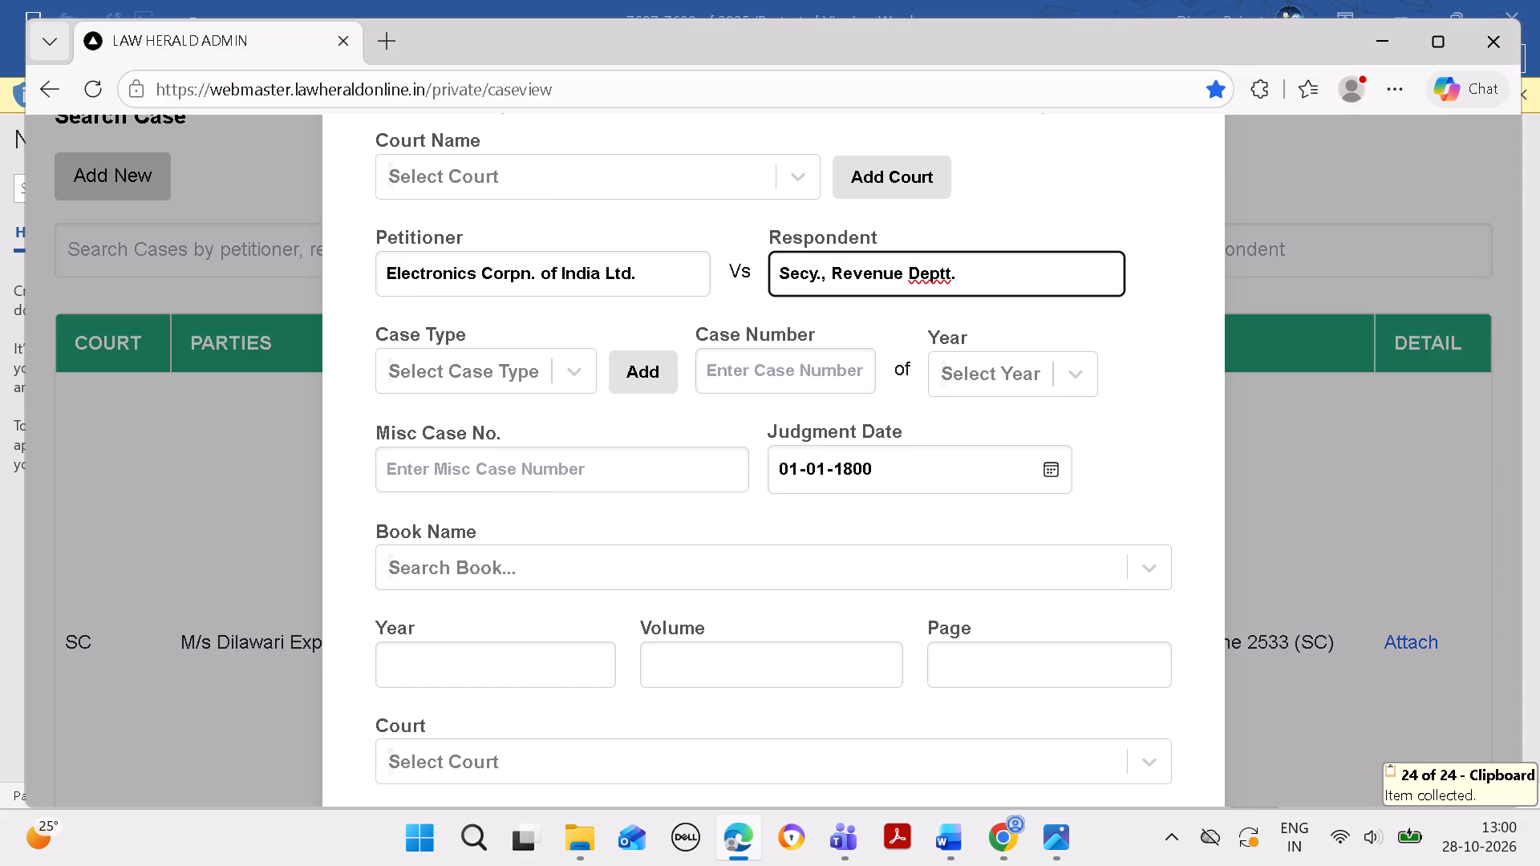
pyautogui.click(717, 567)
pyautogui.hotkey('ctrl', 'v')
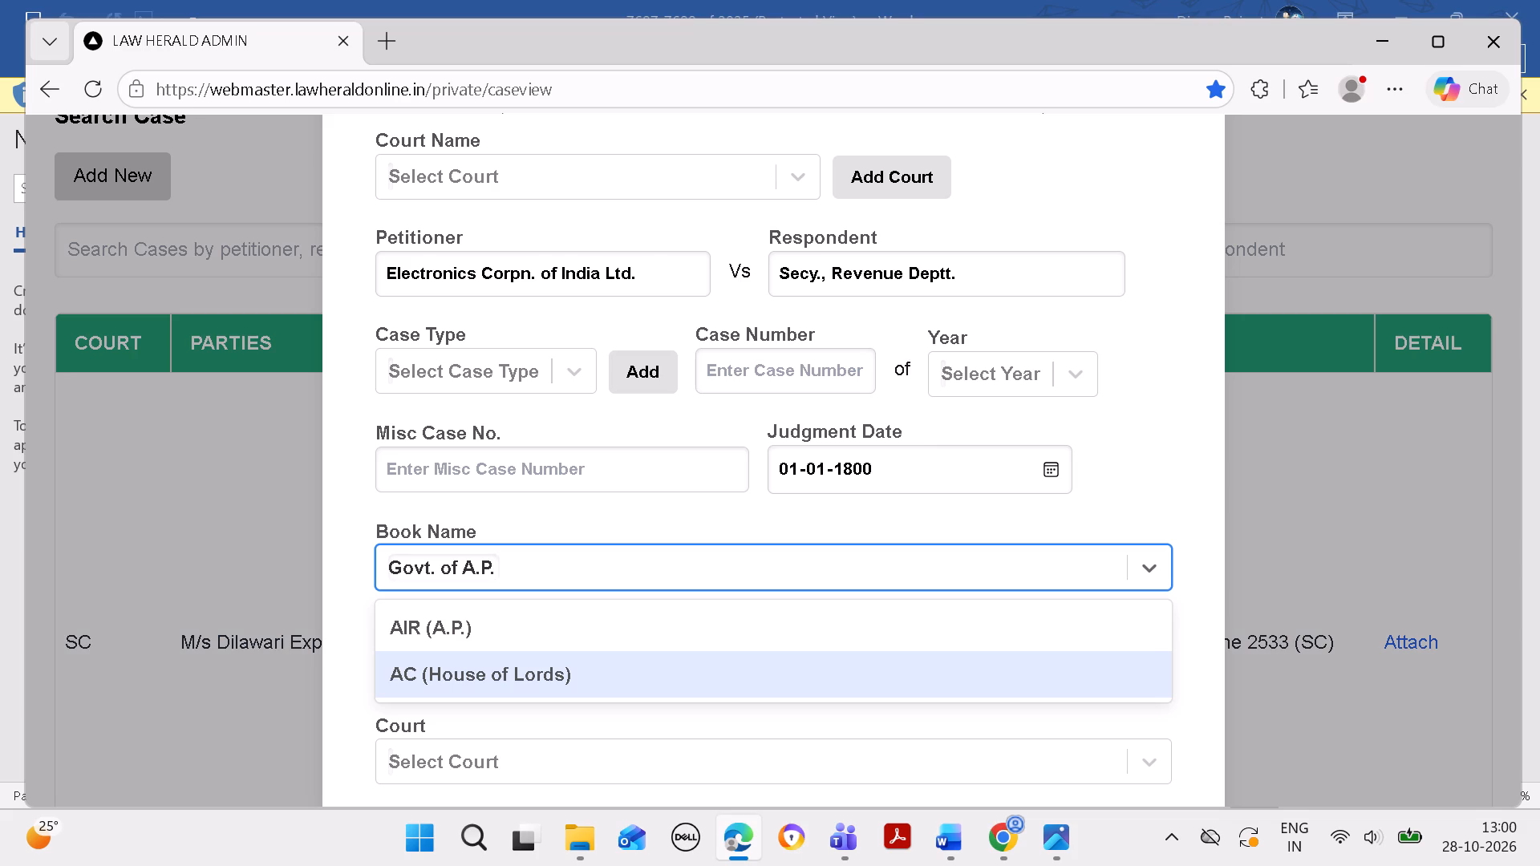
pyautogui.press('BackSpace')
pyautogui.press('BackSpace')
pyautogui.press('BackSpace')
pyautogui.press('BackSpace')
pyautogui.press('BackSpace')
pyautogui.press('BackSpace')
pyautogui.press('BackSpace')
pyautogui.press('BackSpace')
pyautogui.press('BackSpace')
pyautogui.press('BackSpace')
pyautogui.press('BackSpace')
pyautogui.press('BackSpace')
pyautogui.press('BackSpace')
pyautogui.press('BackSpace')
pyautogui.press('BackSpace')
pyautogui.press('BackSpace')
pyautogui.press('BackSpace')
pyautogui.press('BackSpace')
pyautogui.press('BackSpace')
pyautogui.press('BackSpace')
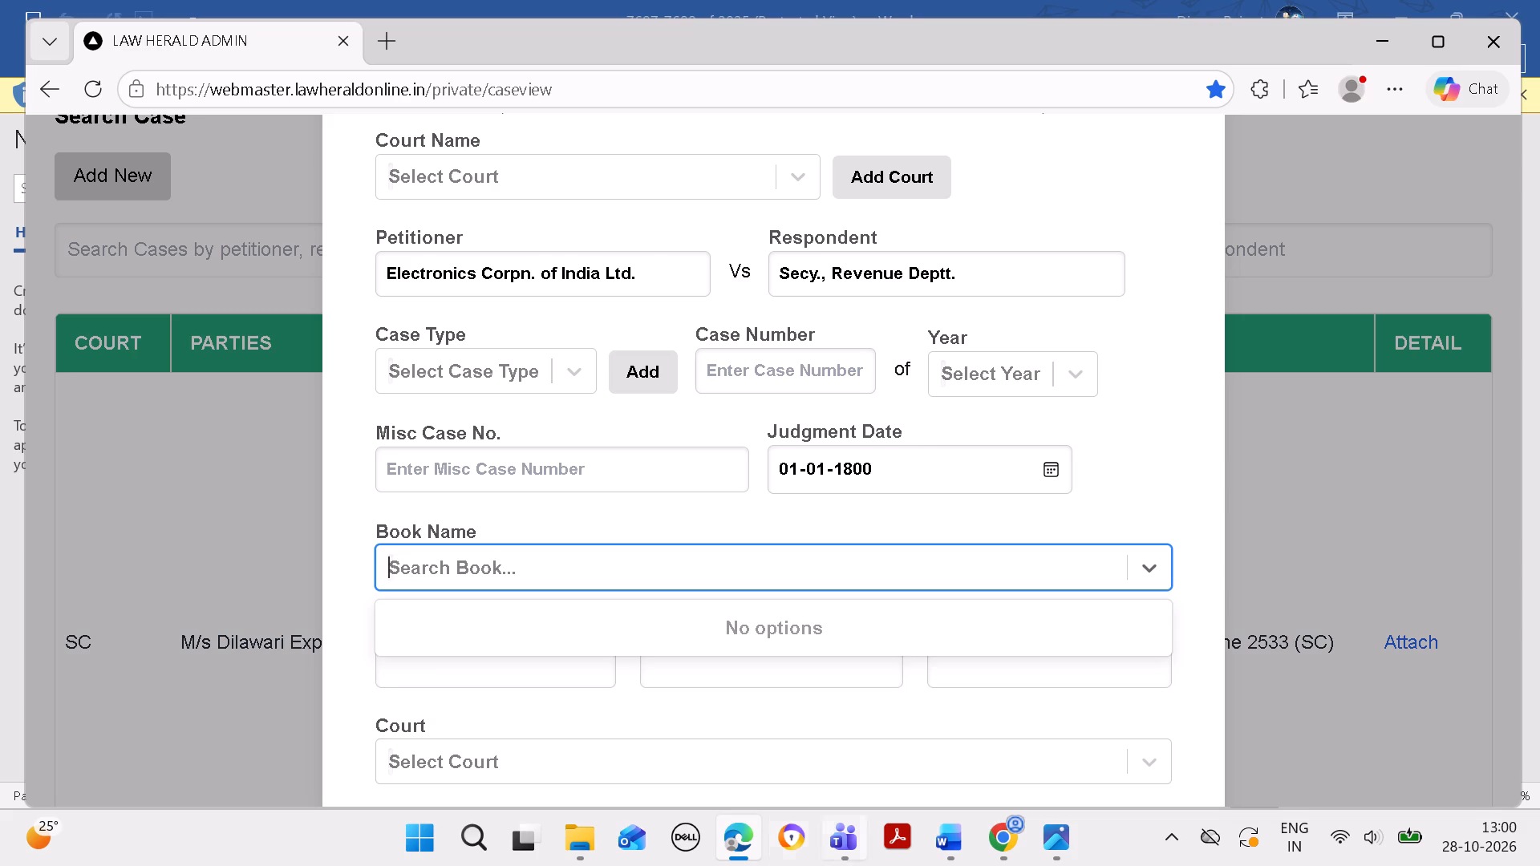
# Copy the full text of citation 4 from Word into the open AI Mode chat on bc ort book in Chrome.
pyautogui.click(999, 838)
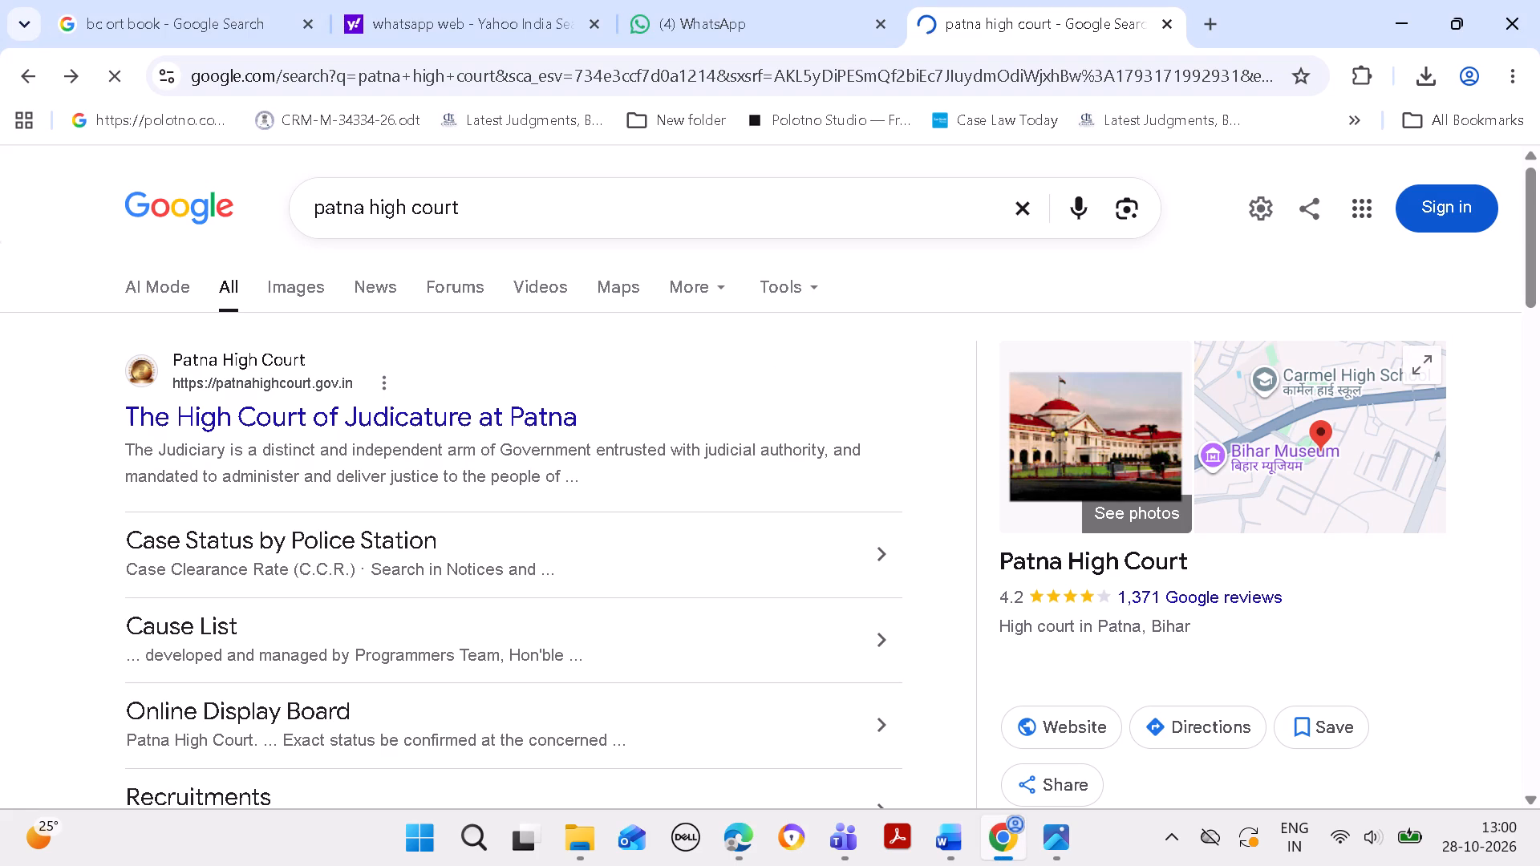
pyautogui.click(216, 11)
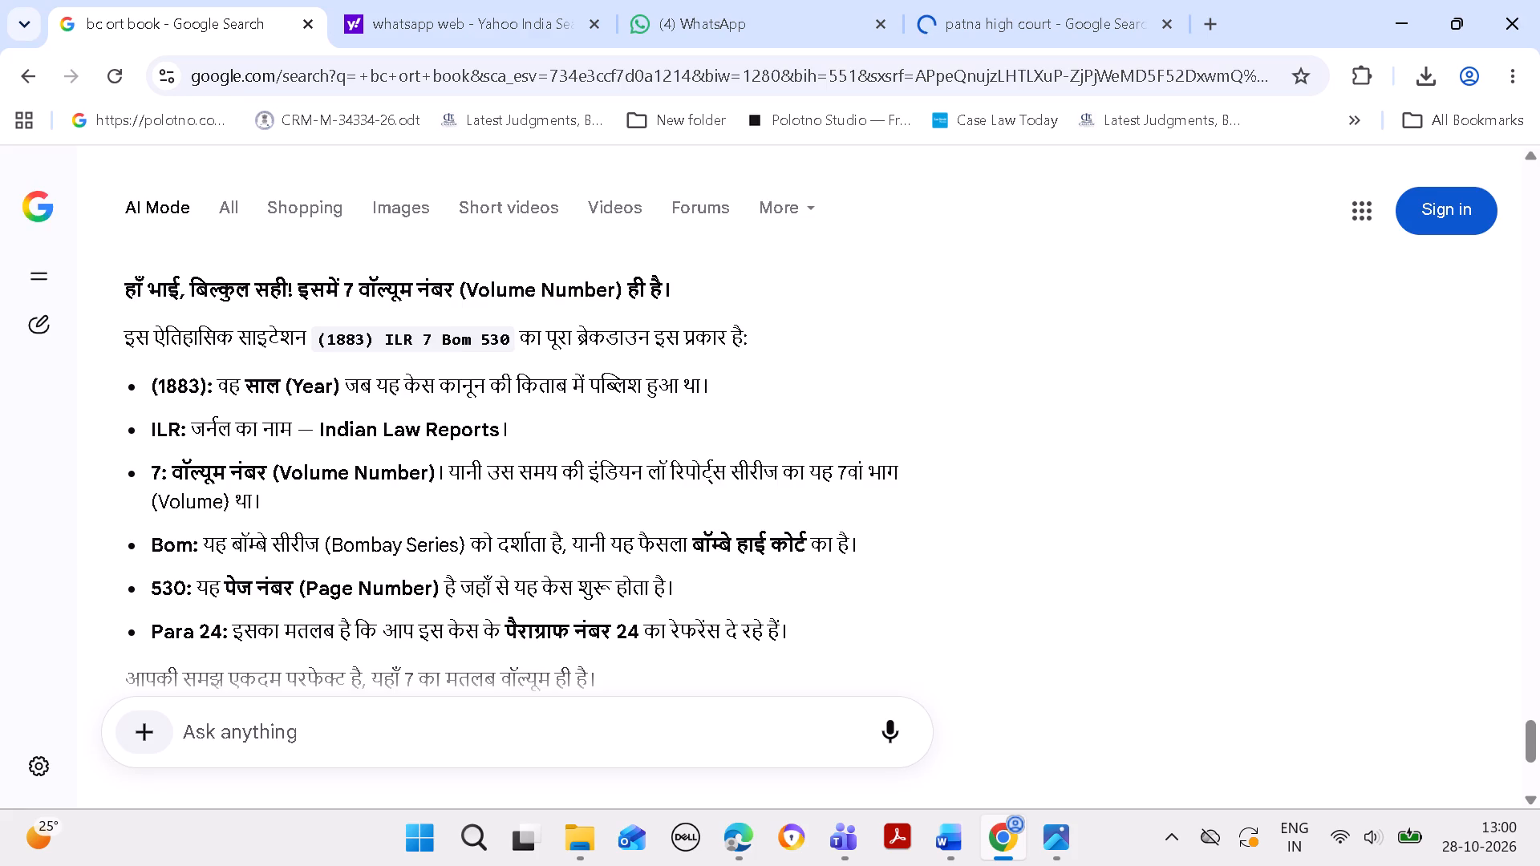
pyautogui.click(956, 834)
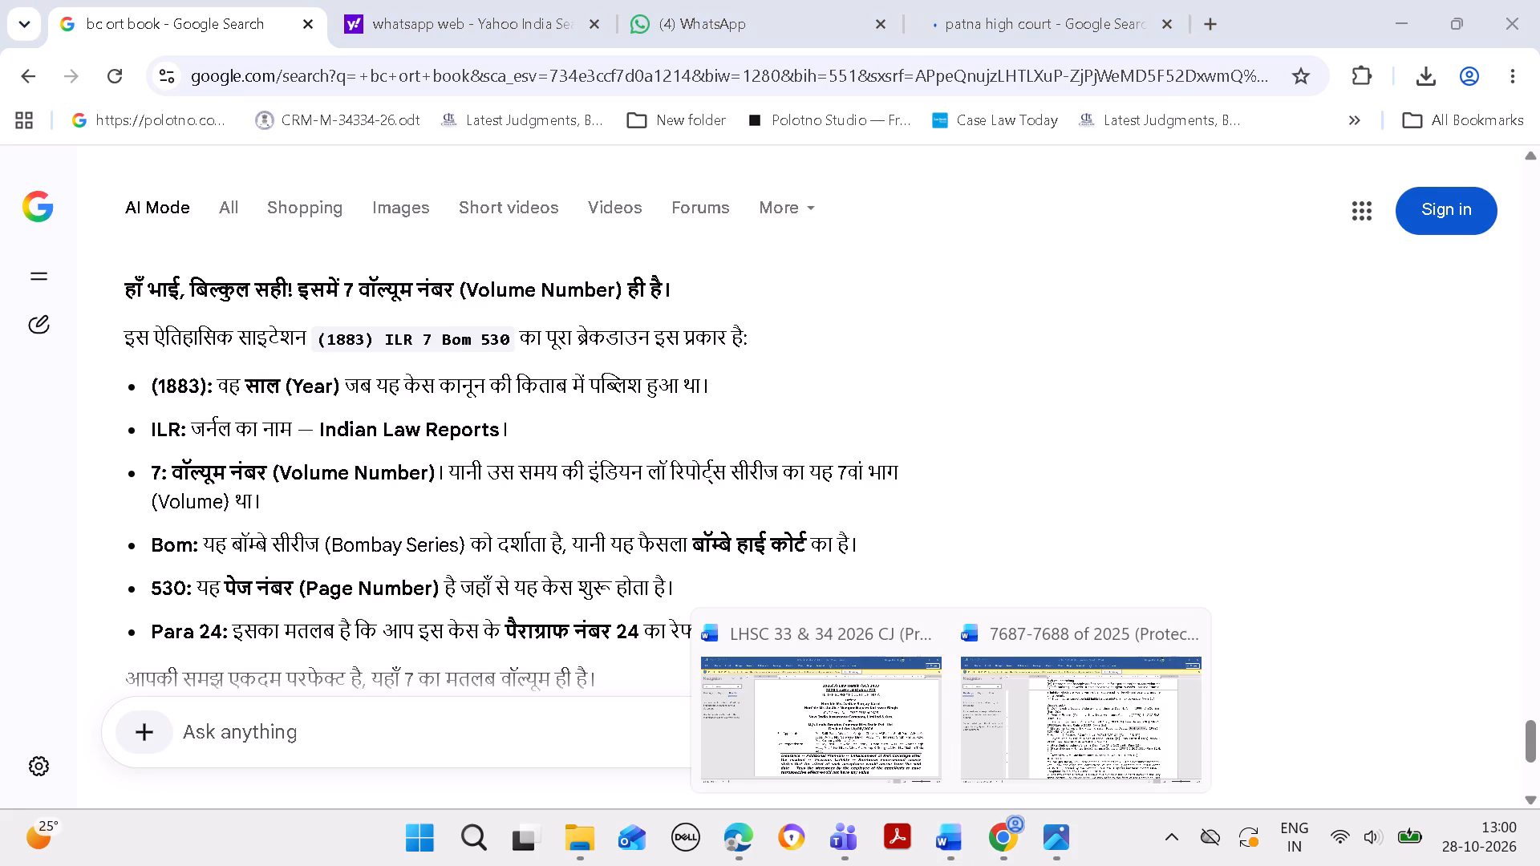
pyautogui.click(1008, 743)
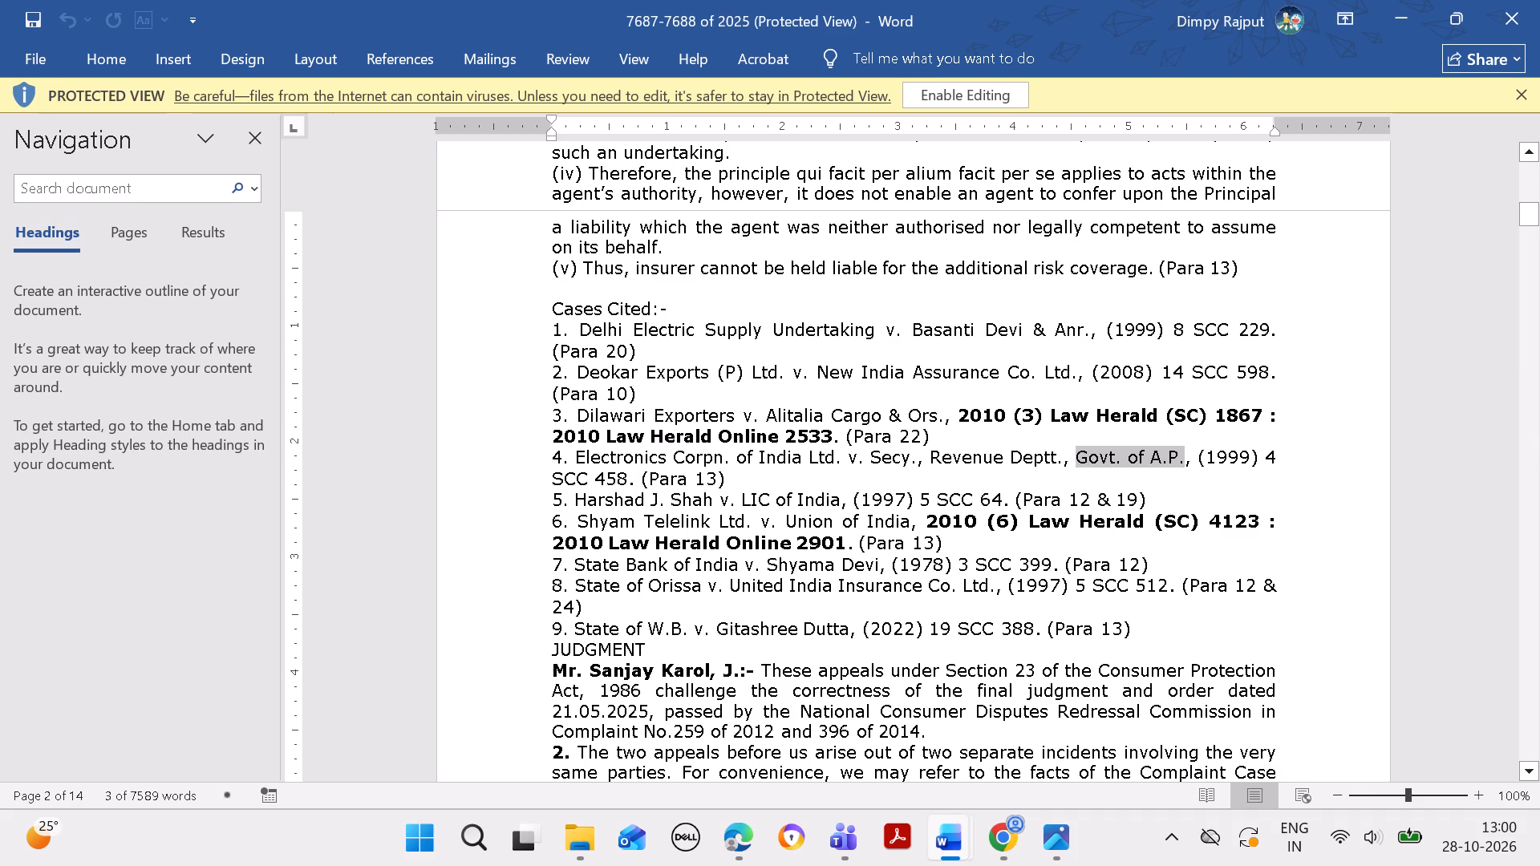
pyautogui.moveTo(575, 447); pyautogui.dragTo(753, 480)
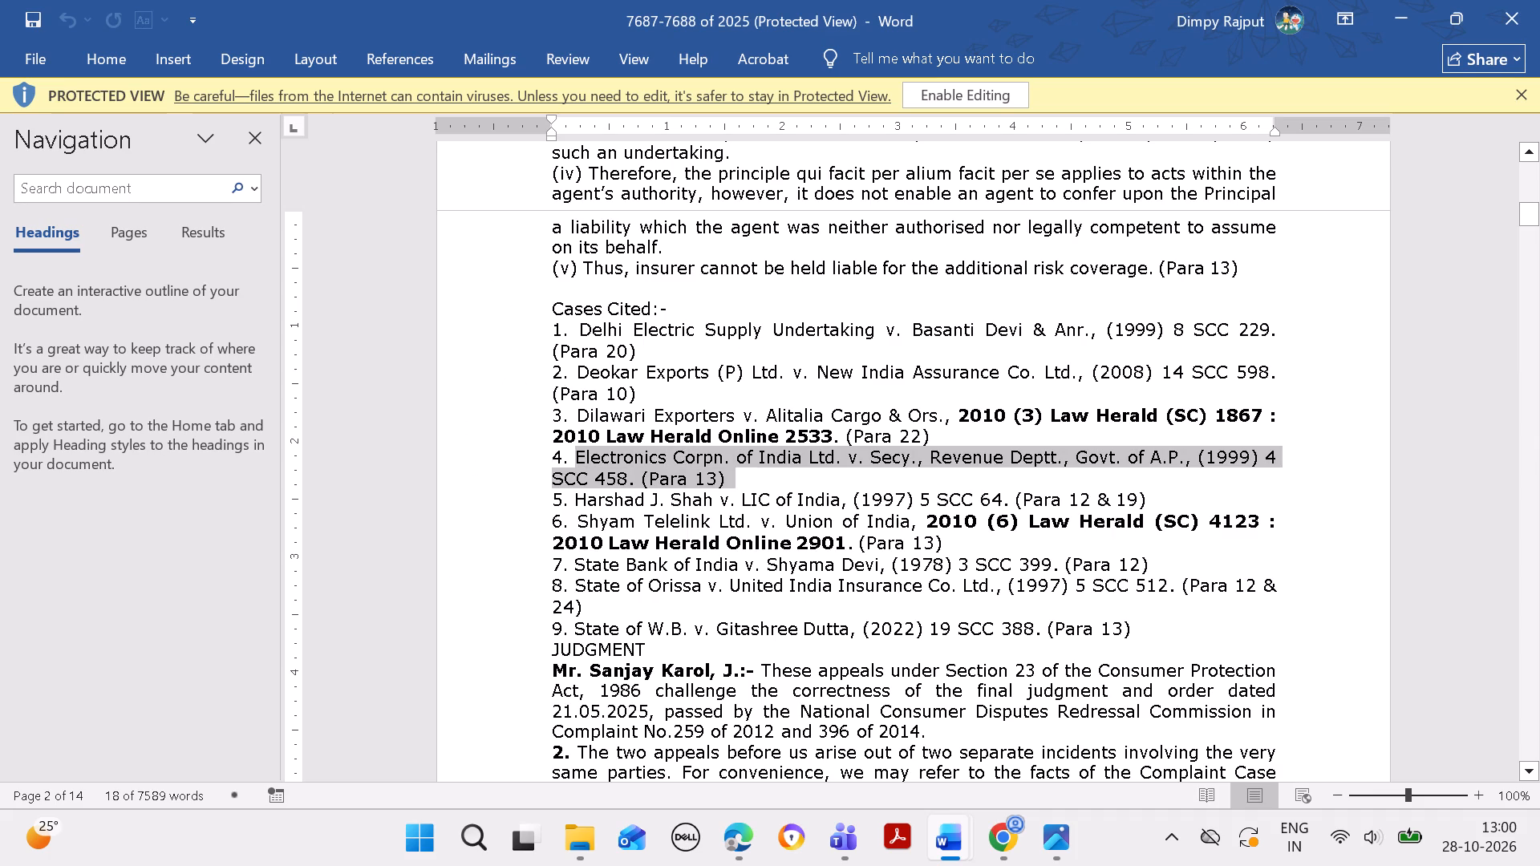
pyautogui.hotkey('ctrl', 'c')
pyautogui.click(745, 849)
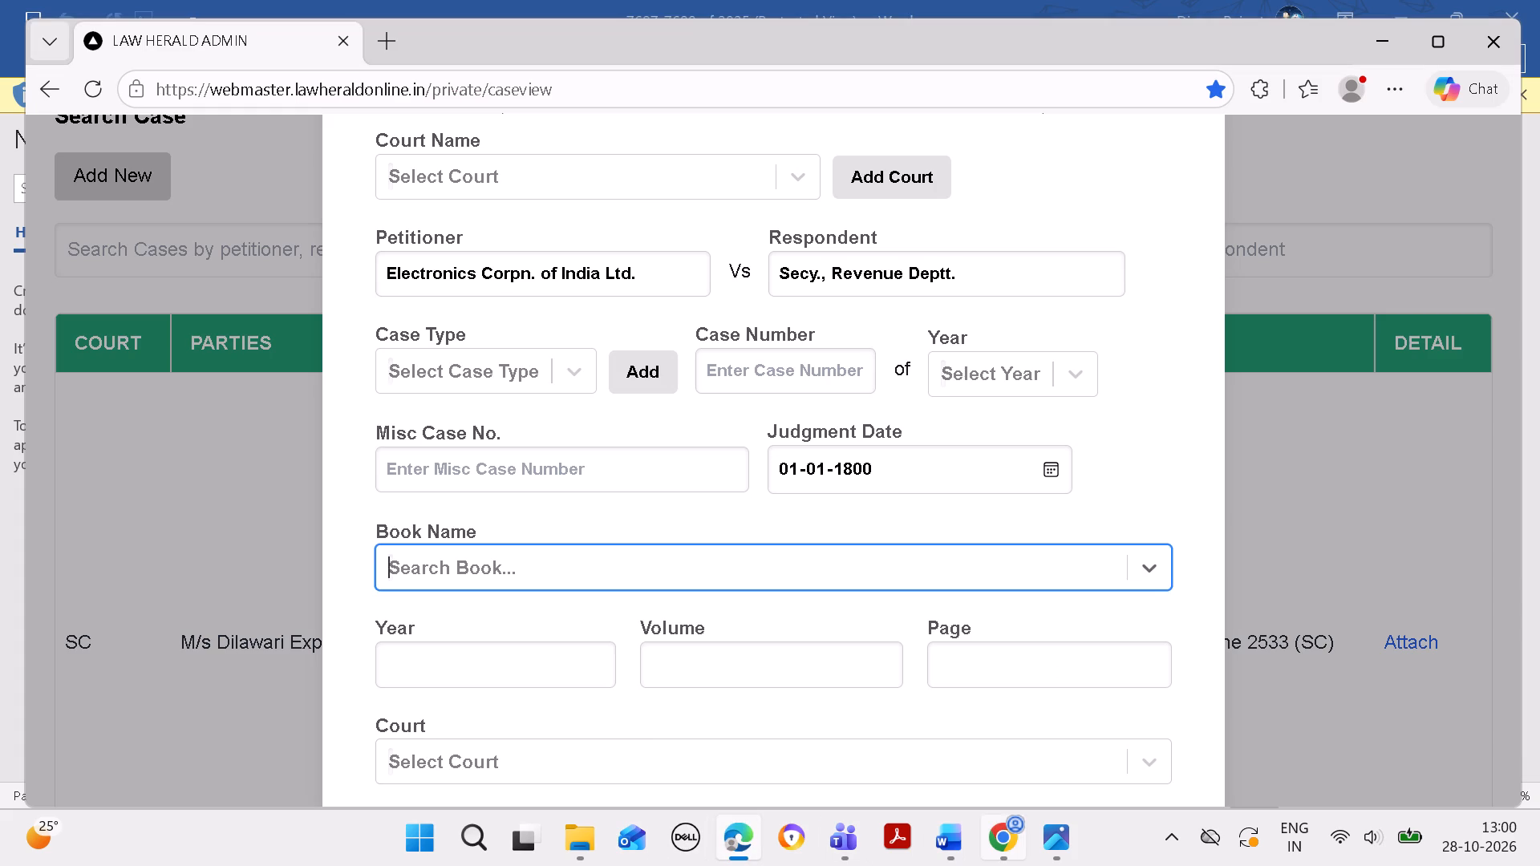
pyautogui.click(1018, 837)
pyautogui.click(611, 734)
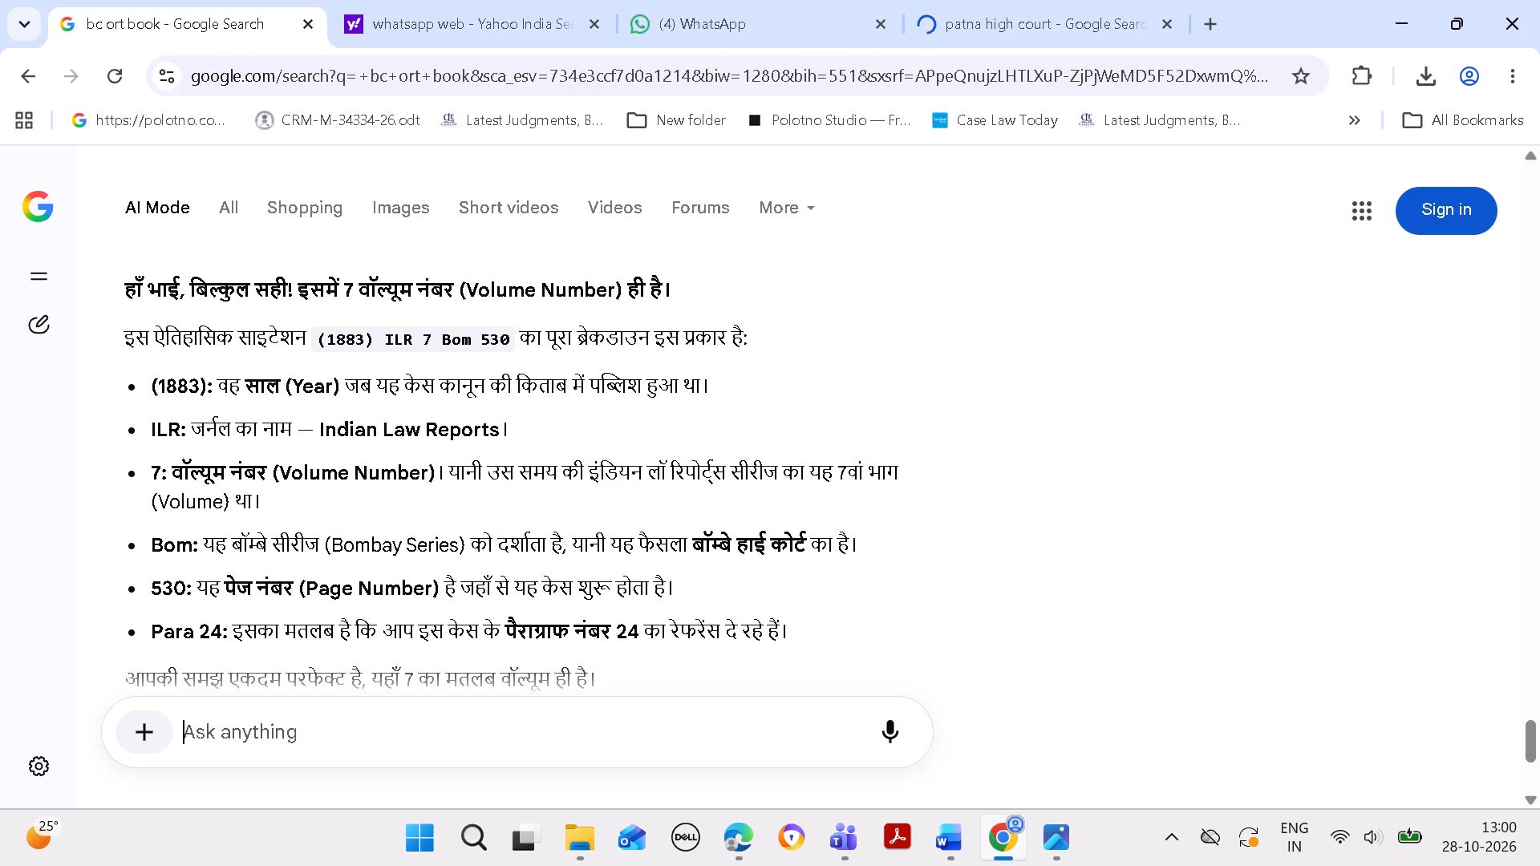
pyautogui.hotkey('ctrl', 'v')
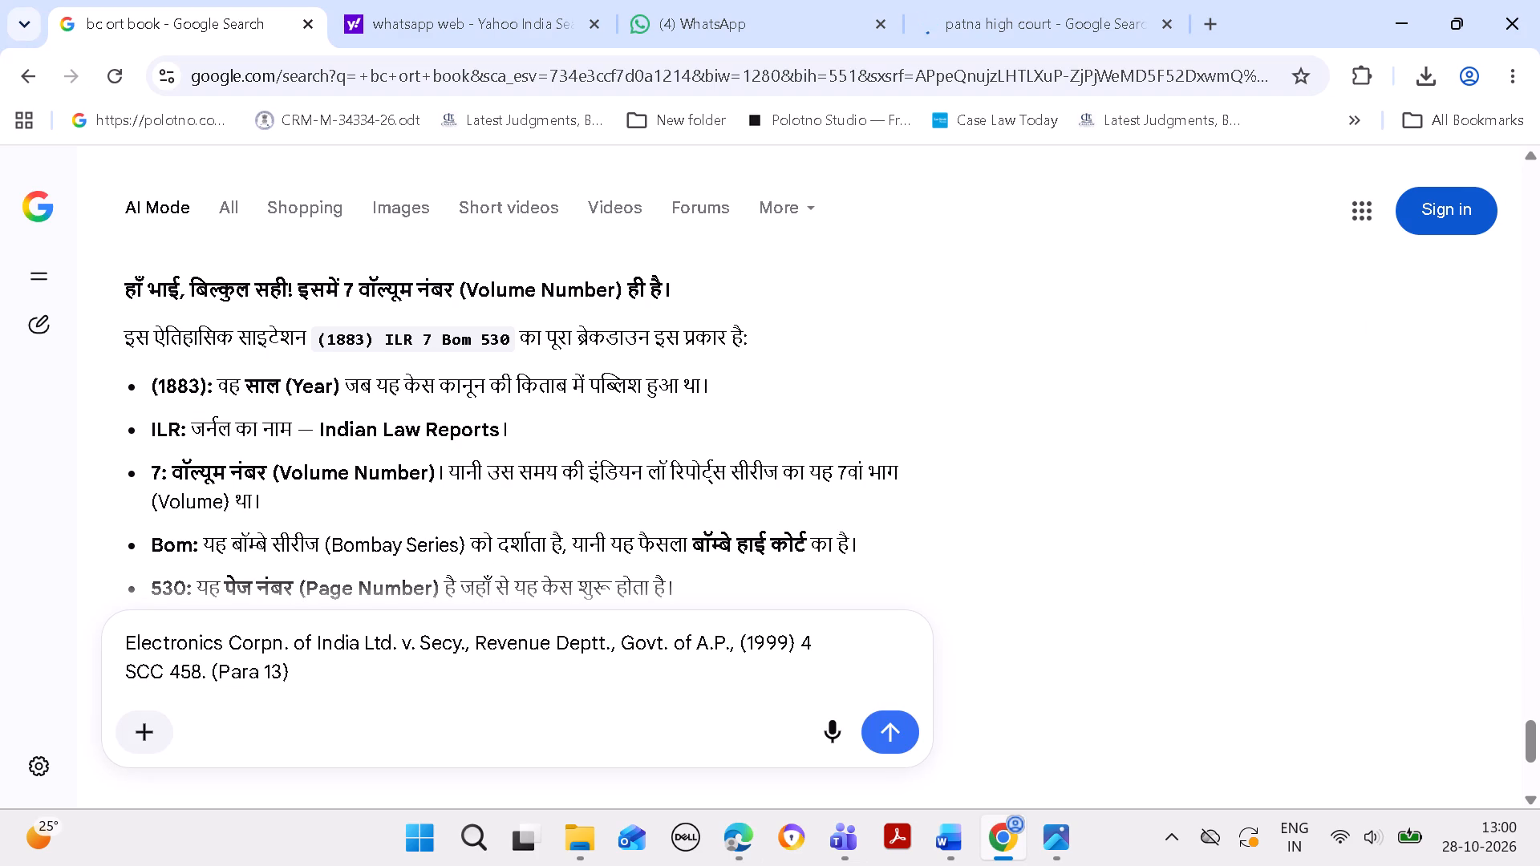
# Add the question "bro isme yeh govt of ap kya hai" below the pasted citation and submit it to AI Mode.
pyautogui.hotkey('shift', 'Return')
pyautogui.write('bro')
pyautogui.press('space')
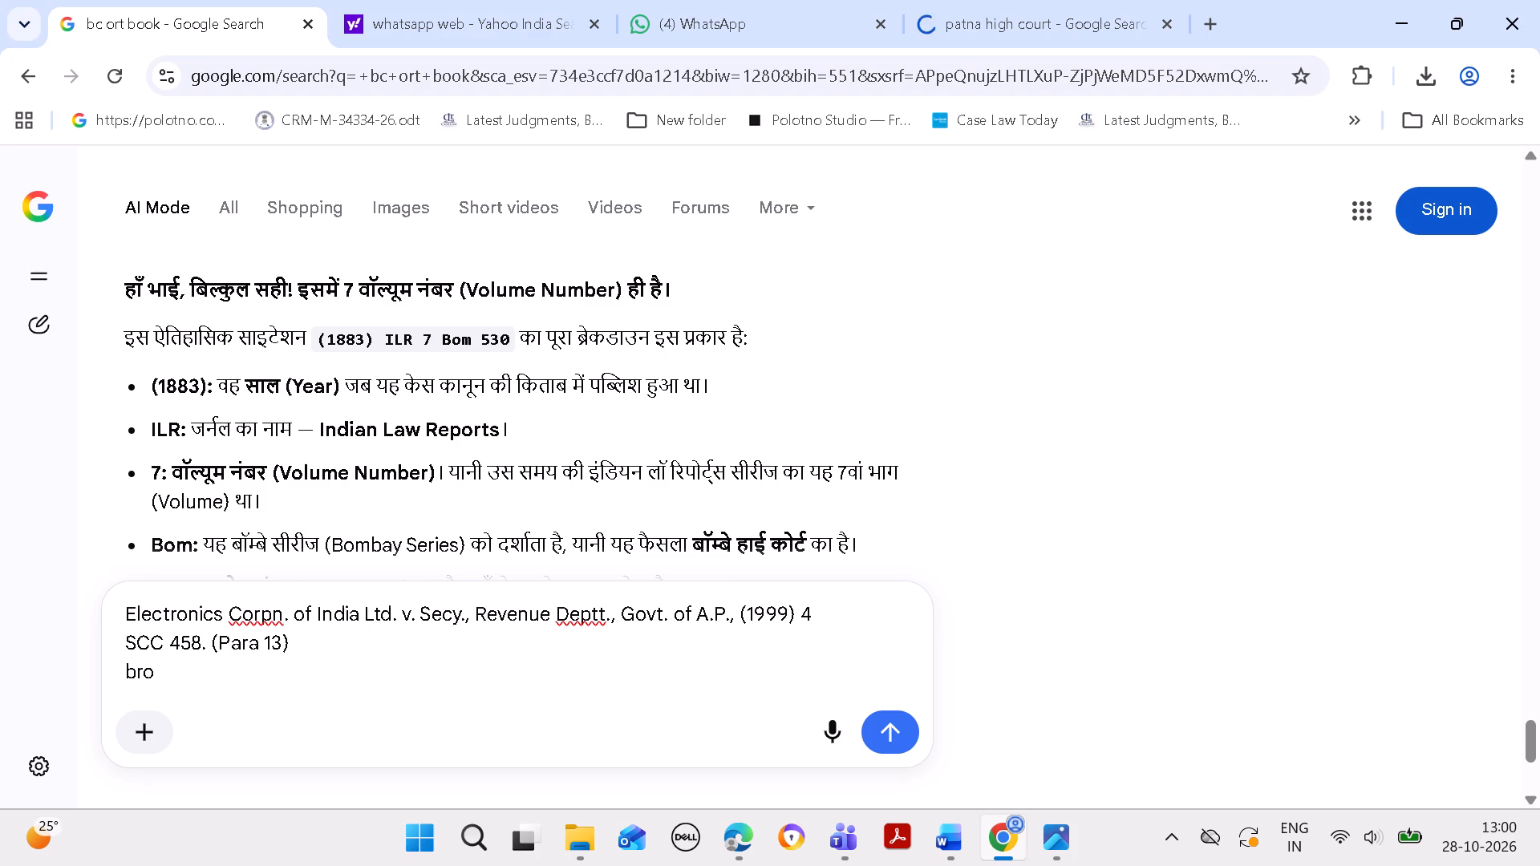
pyautogui.write('isme yr')
pyautogui.press('BackSpace')
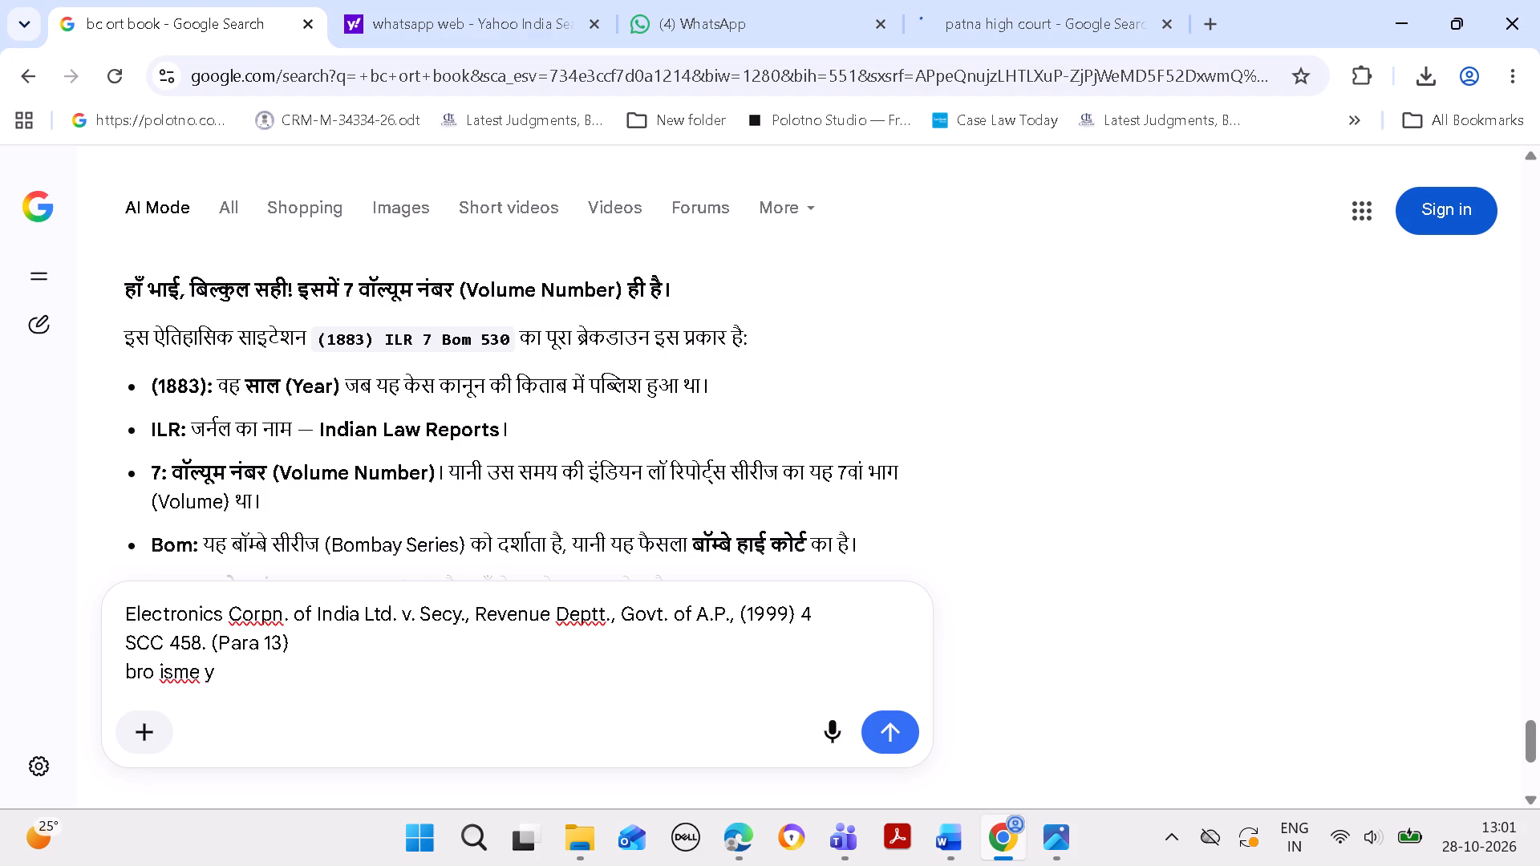
pyautogui.write('eh')
pyautogui.press('space')
pyautogui.write('go')
pyautogui.write('vt o')
pyautogui.write('f a')
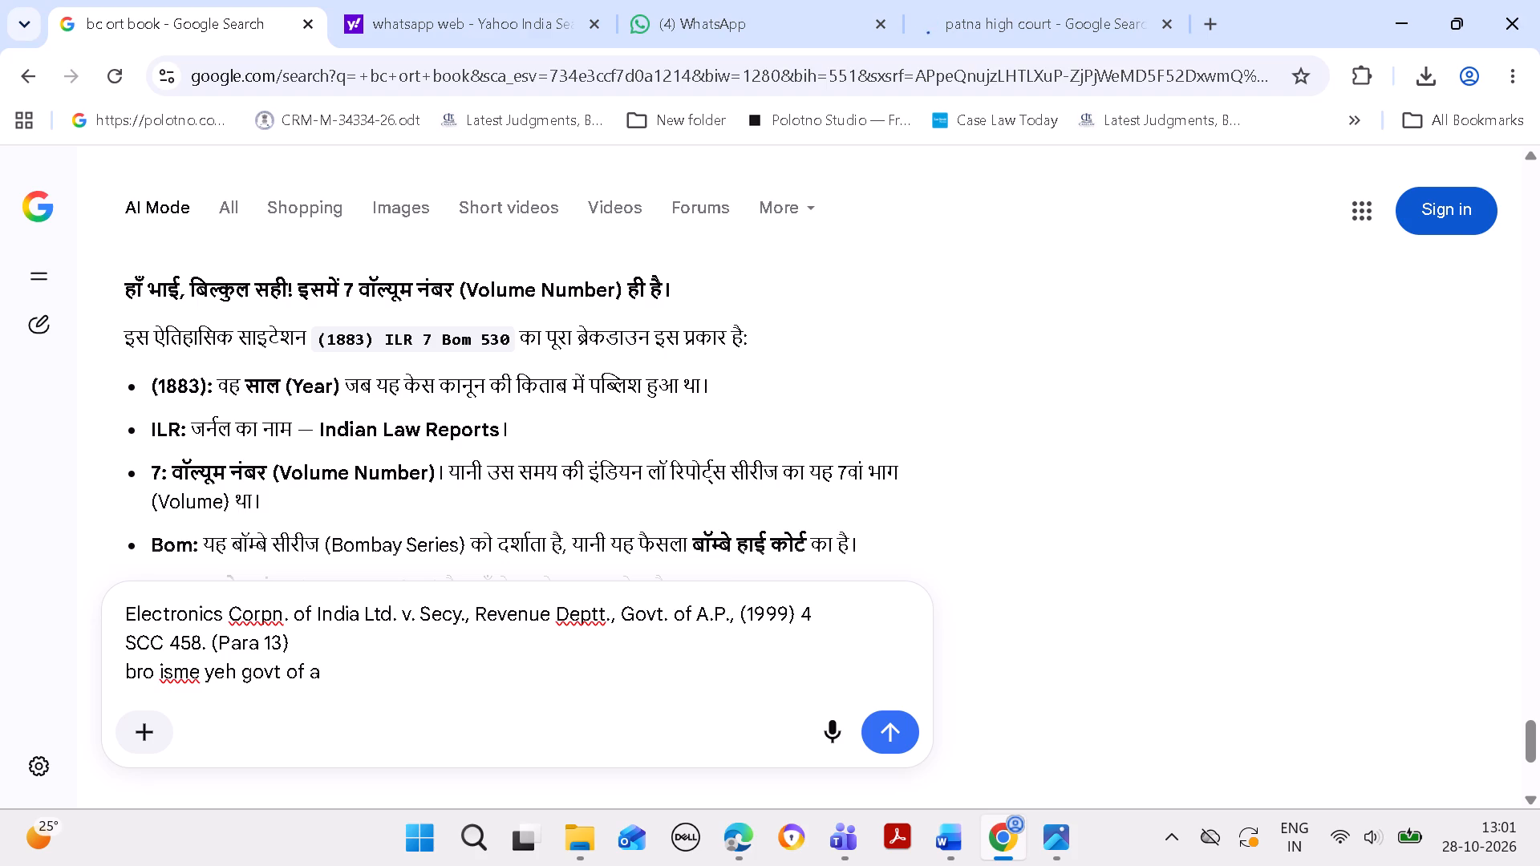
pyautogui.press('p')
pyautogui.press('space')
pyautogui.write('kya')
pyautogui.press('space')
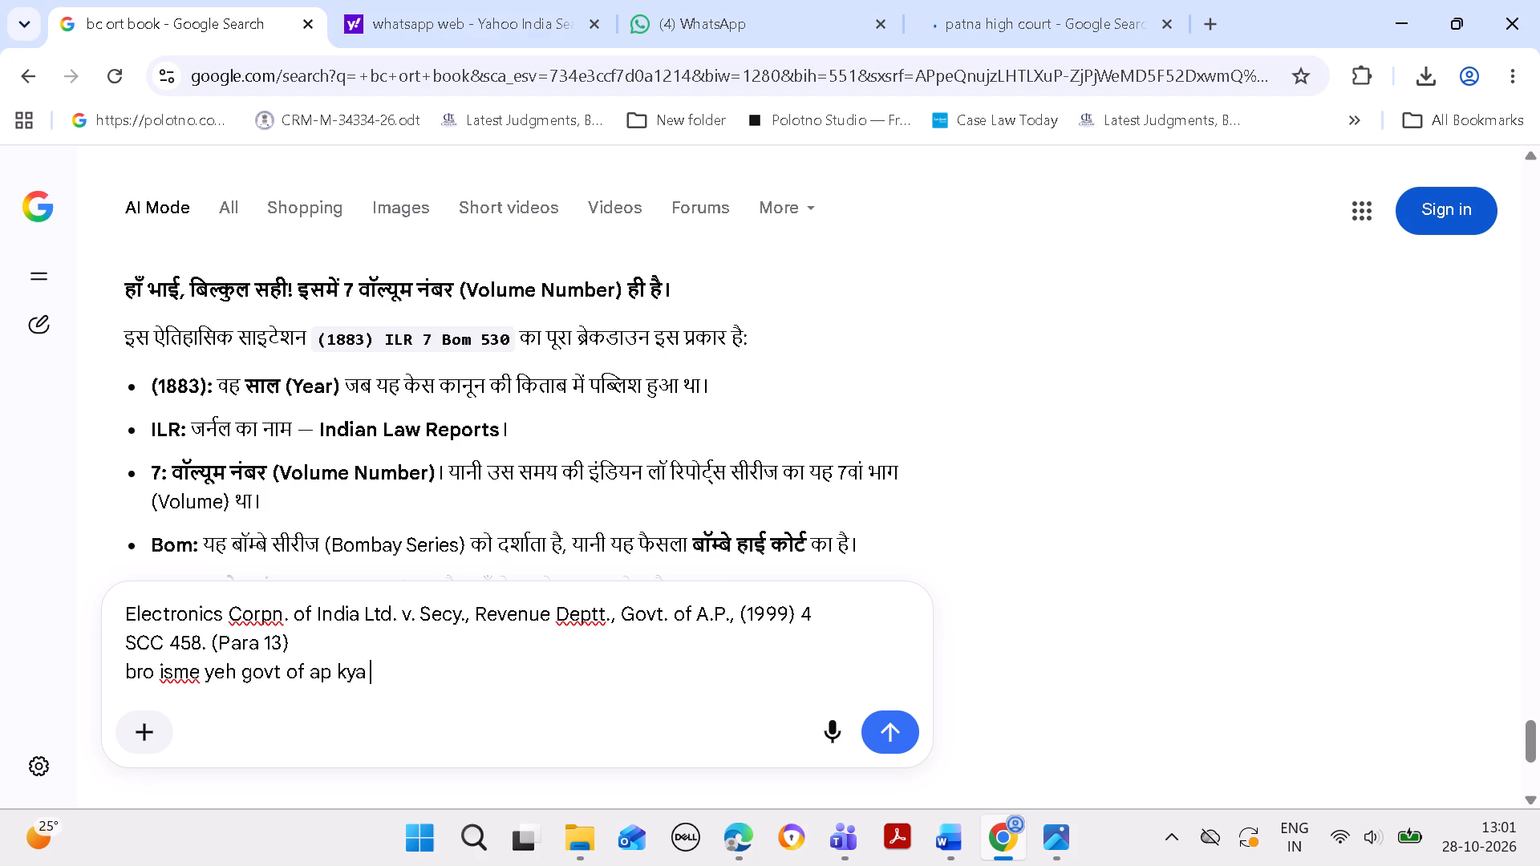
pyautogui.press('h')
pyautogui.press('a')
pyautogui.press('i')
pyautogui.press('Return')
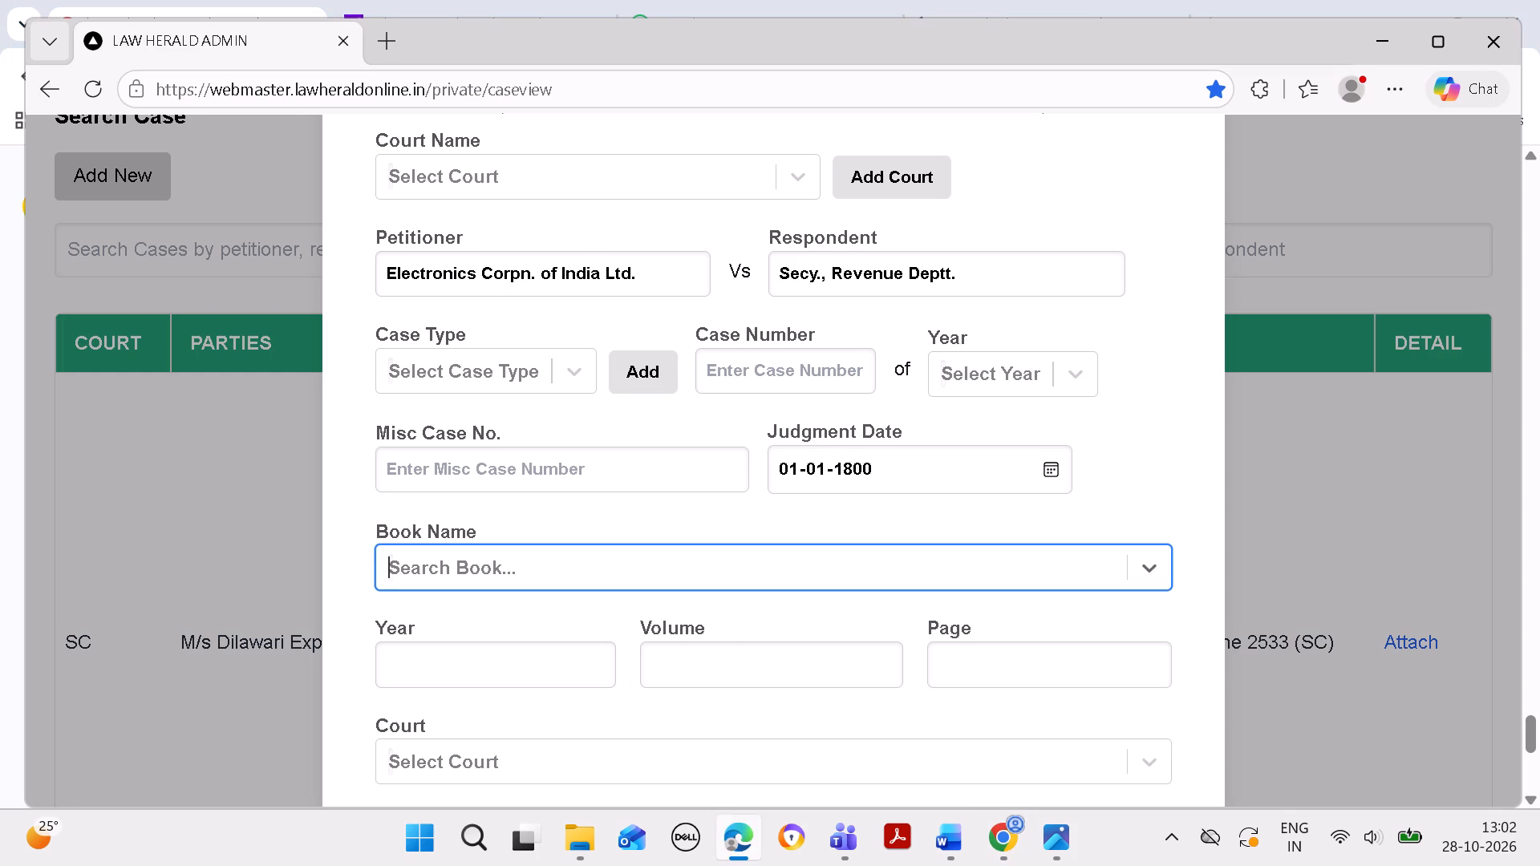
pyautogui.click(1004, 841)
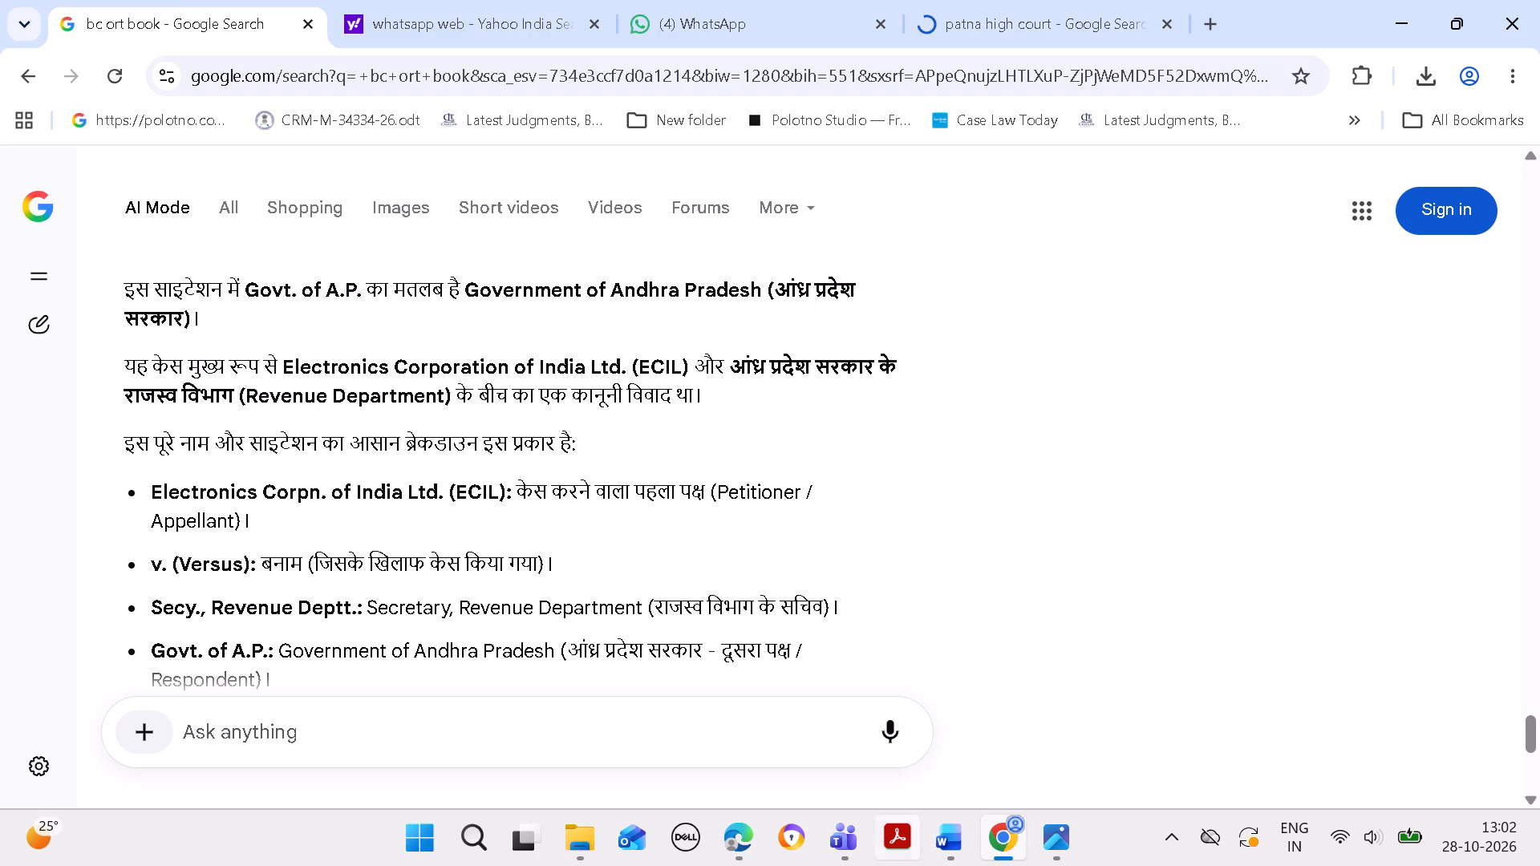
pyautogui.click(739, 840)
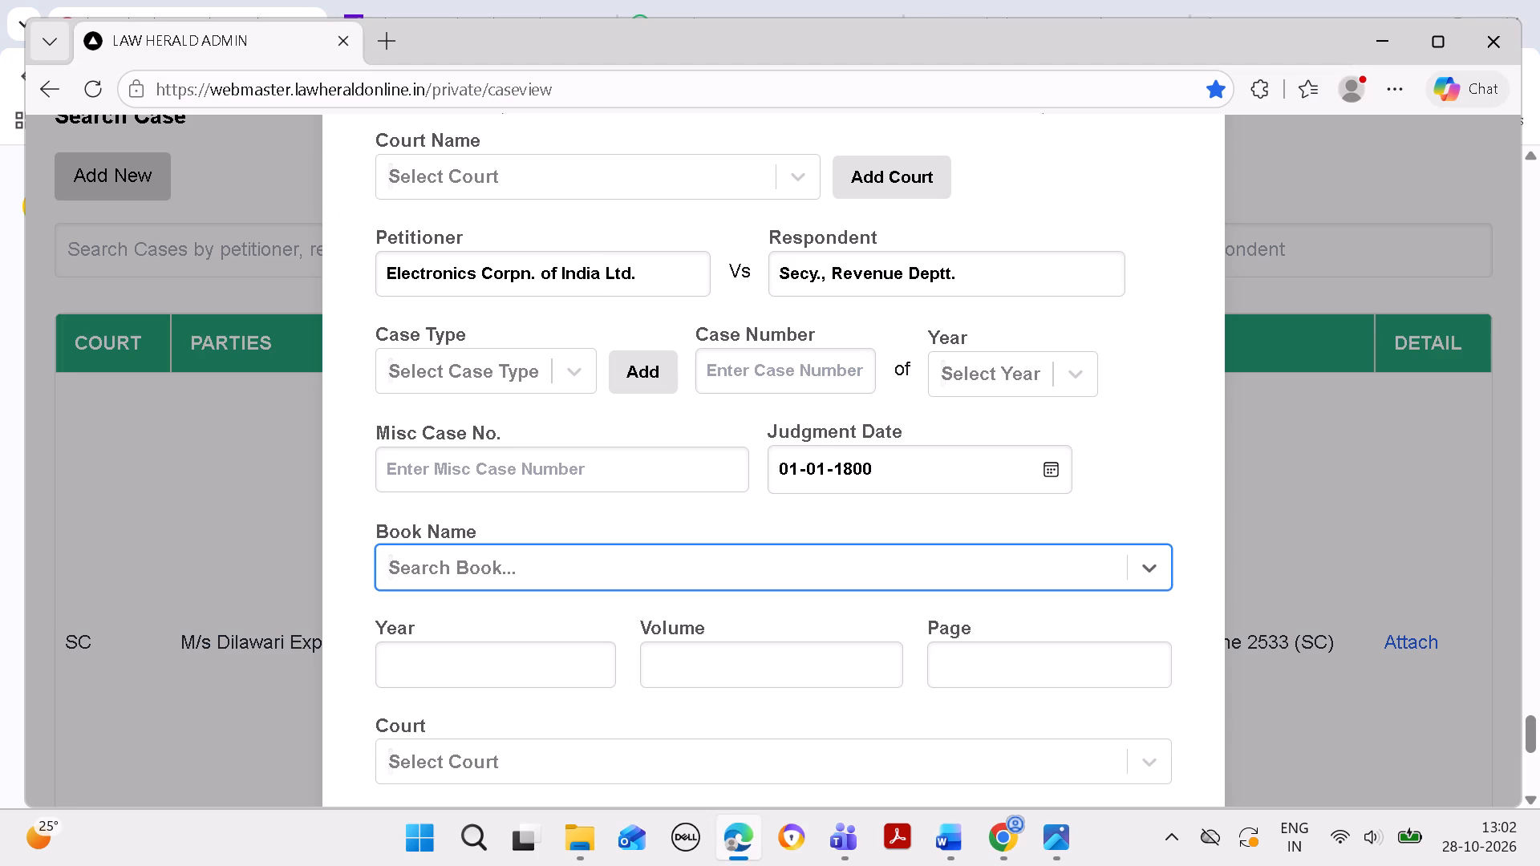
pyautogui.click(1009, 836)
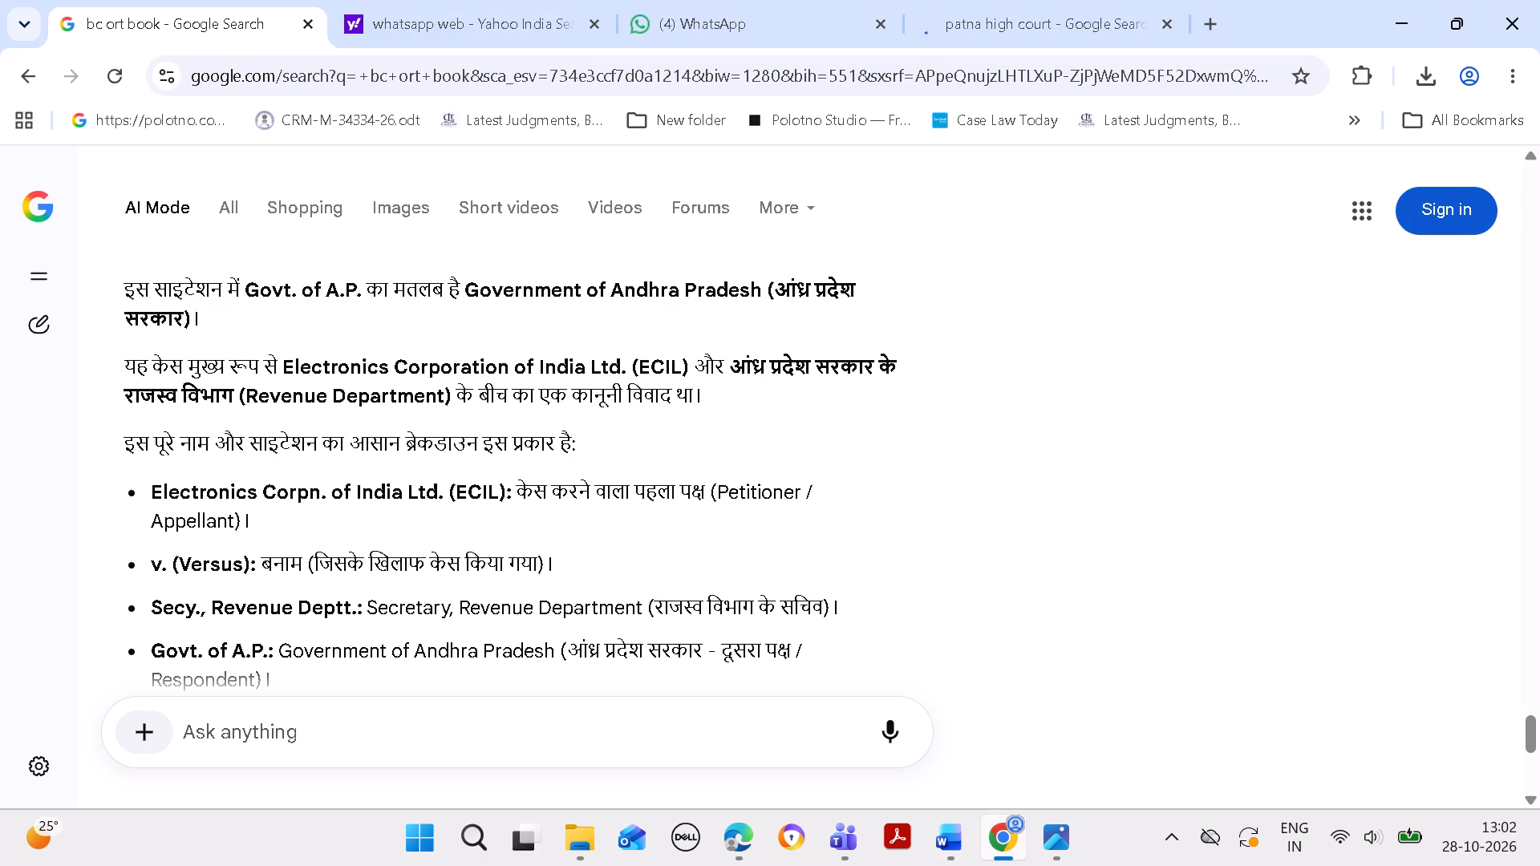
# Replace the new case's respondent in Edge with Secy., Revenue Deptt., Govt. of A.P., copied from citation 4 in Word.
pyautogui.click(1007, 840)
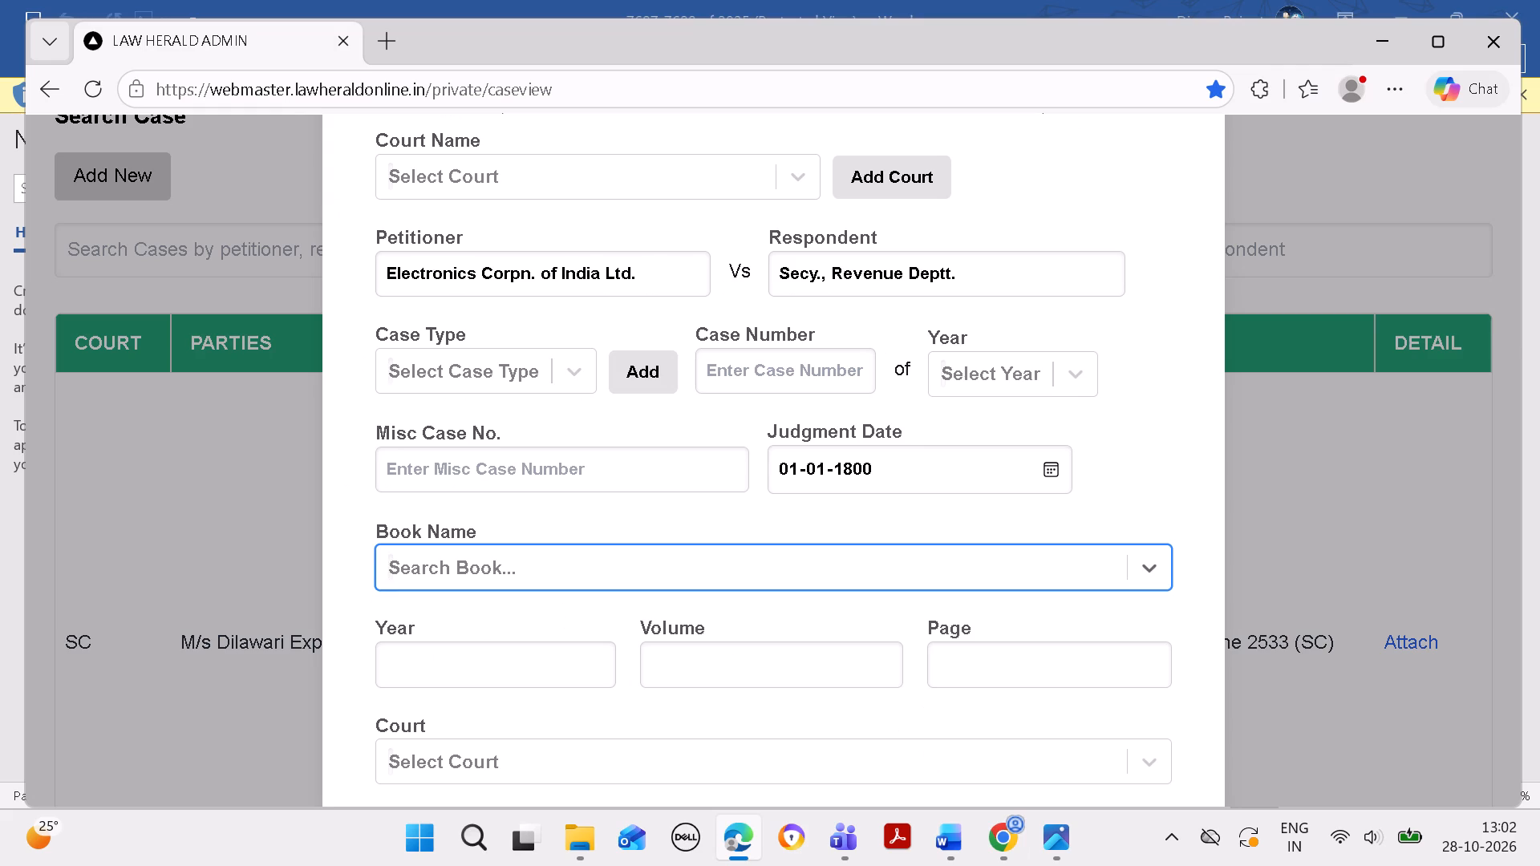
pyautogui.click(946, 843)
pyautogui.click(1052, 698)
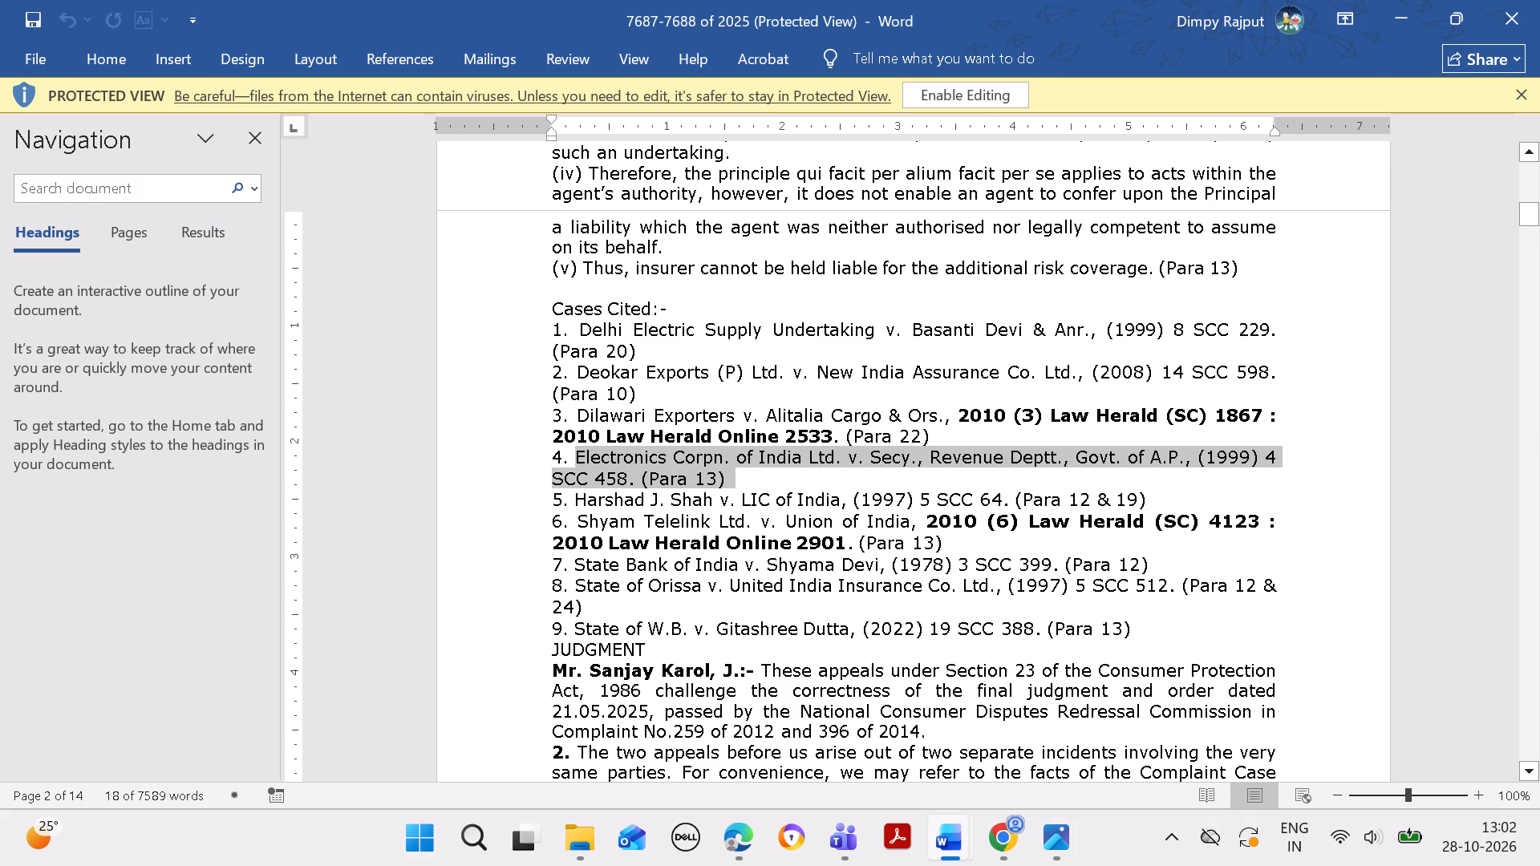
pyautogui.click(979, 463)
pyautogui.moveTo(871, 454); pyautogui.dragTo(877, 451)
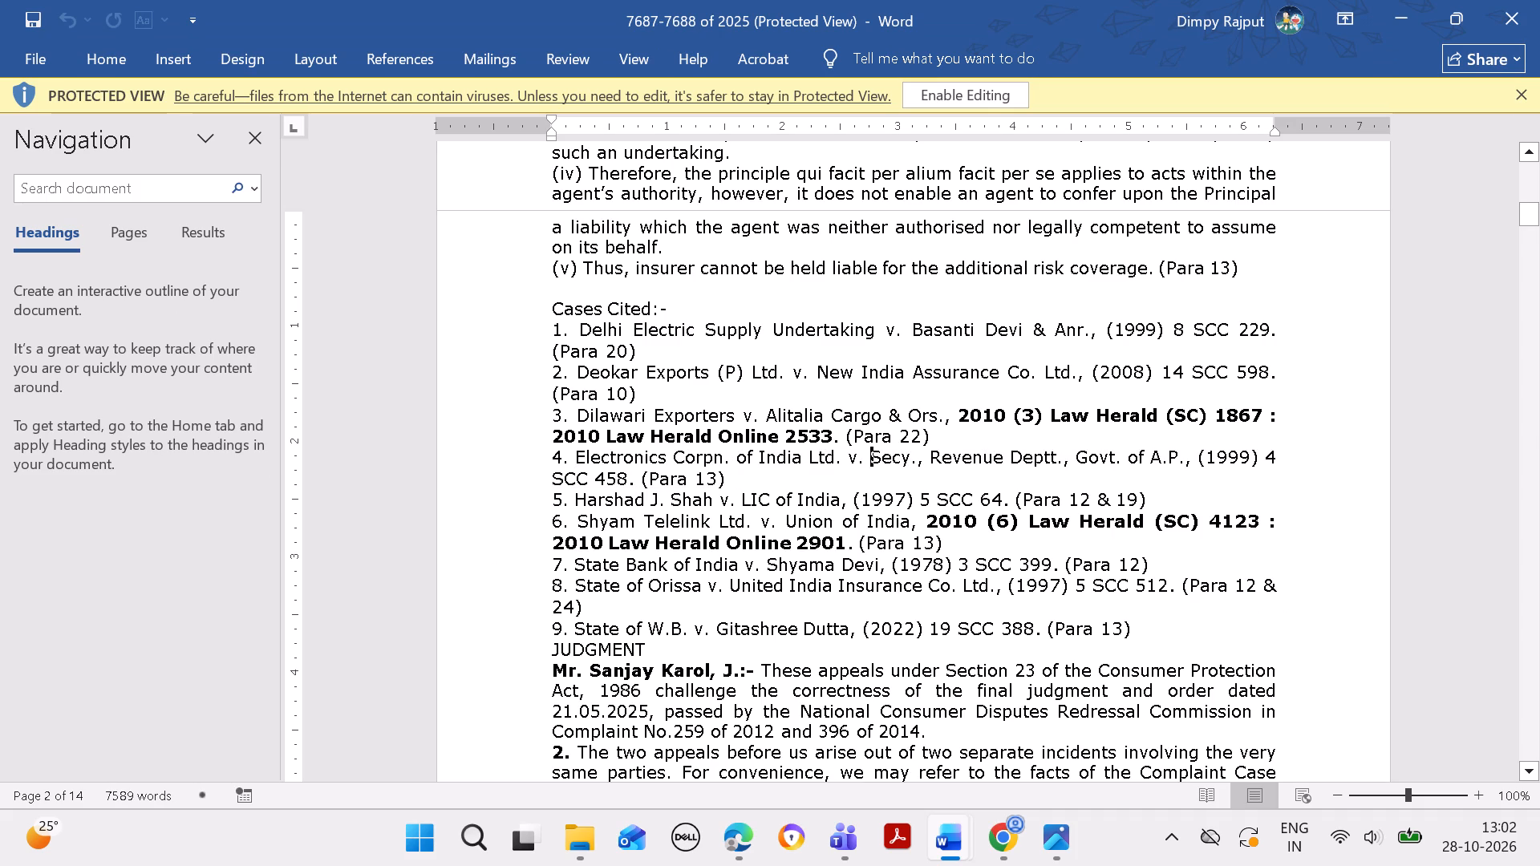
pyautogui.moveTo(877, 451); pyautogui.dragTo(1184, 454)
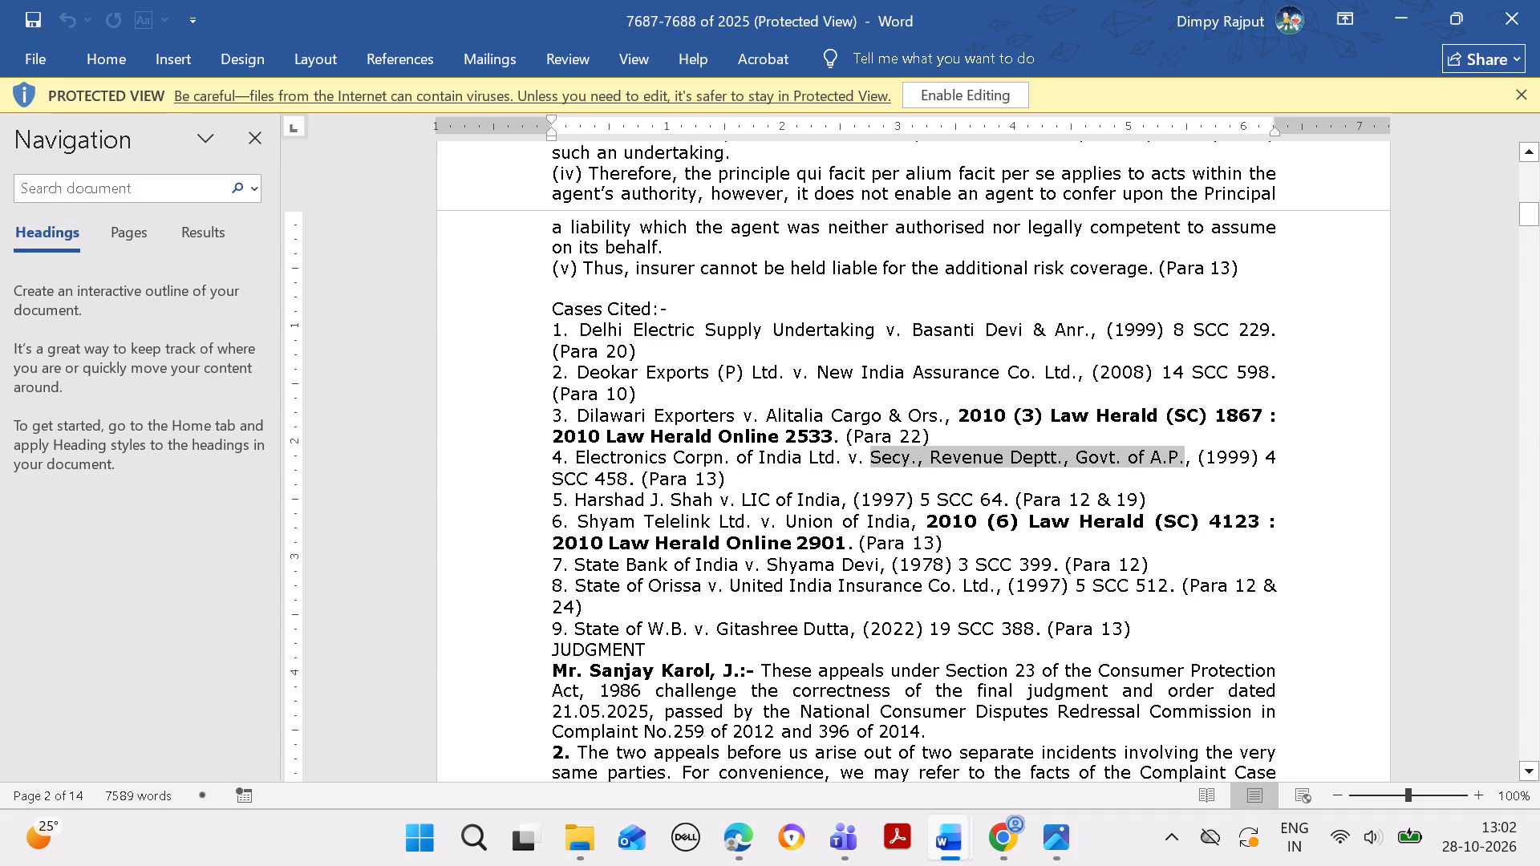
pyautogui.moveTo(1184, 454); pyautogui.dragTo(1184, 457)
pyautogui.hotkey('ctrl', 'c')
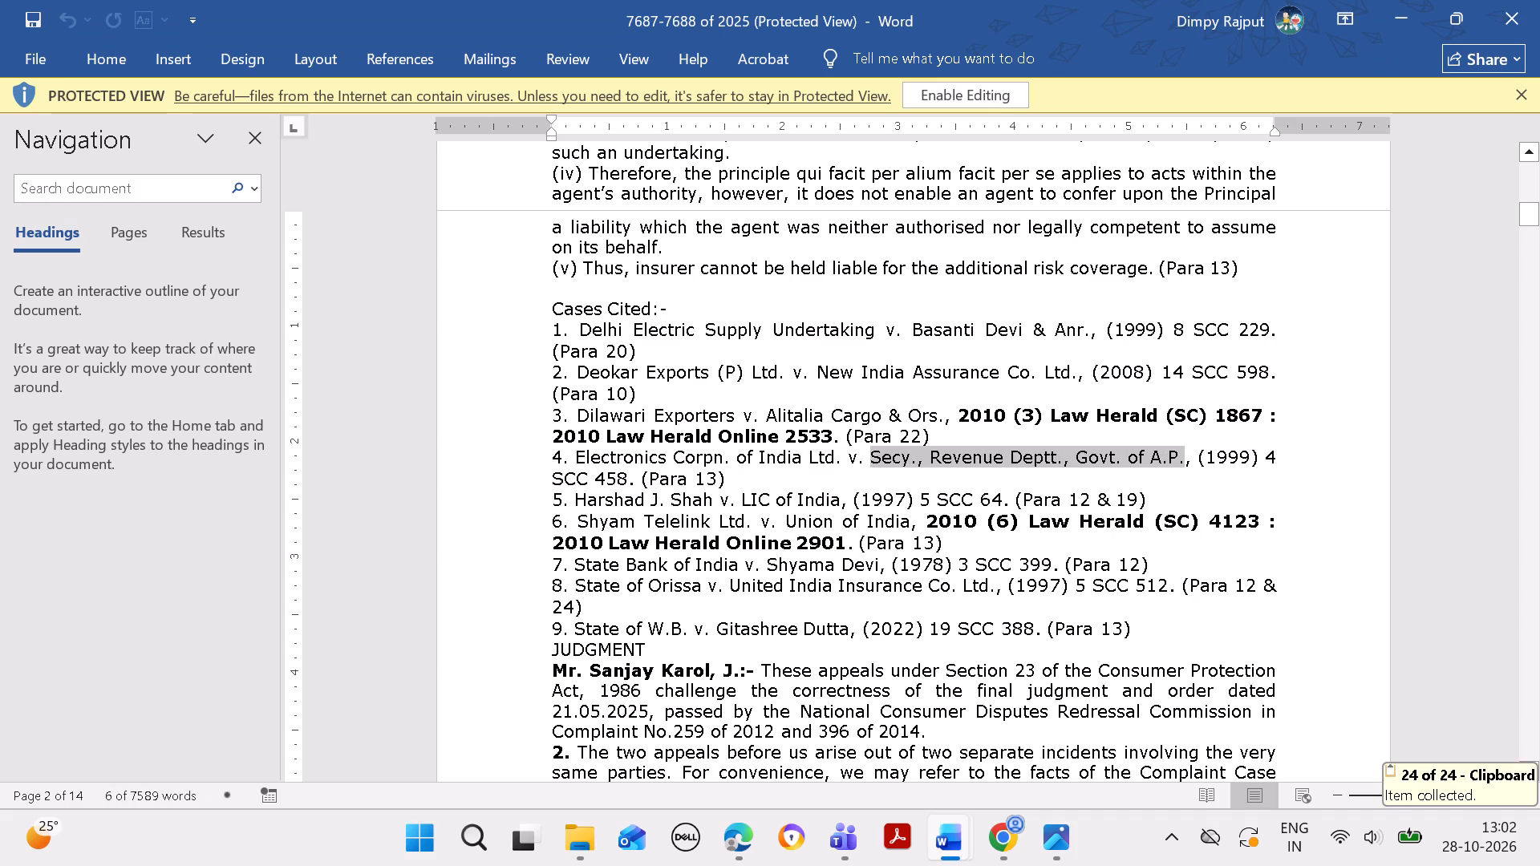
pyautogui.click(744, 842)
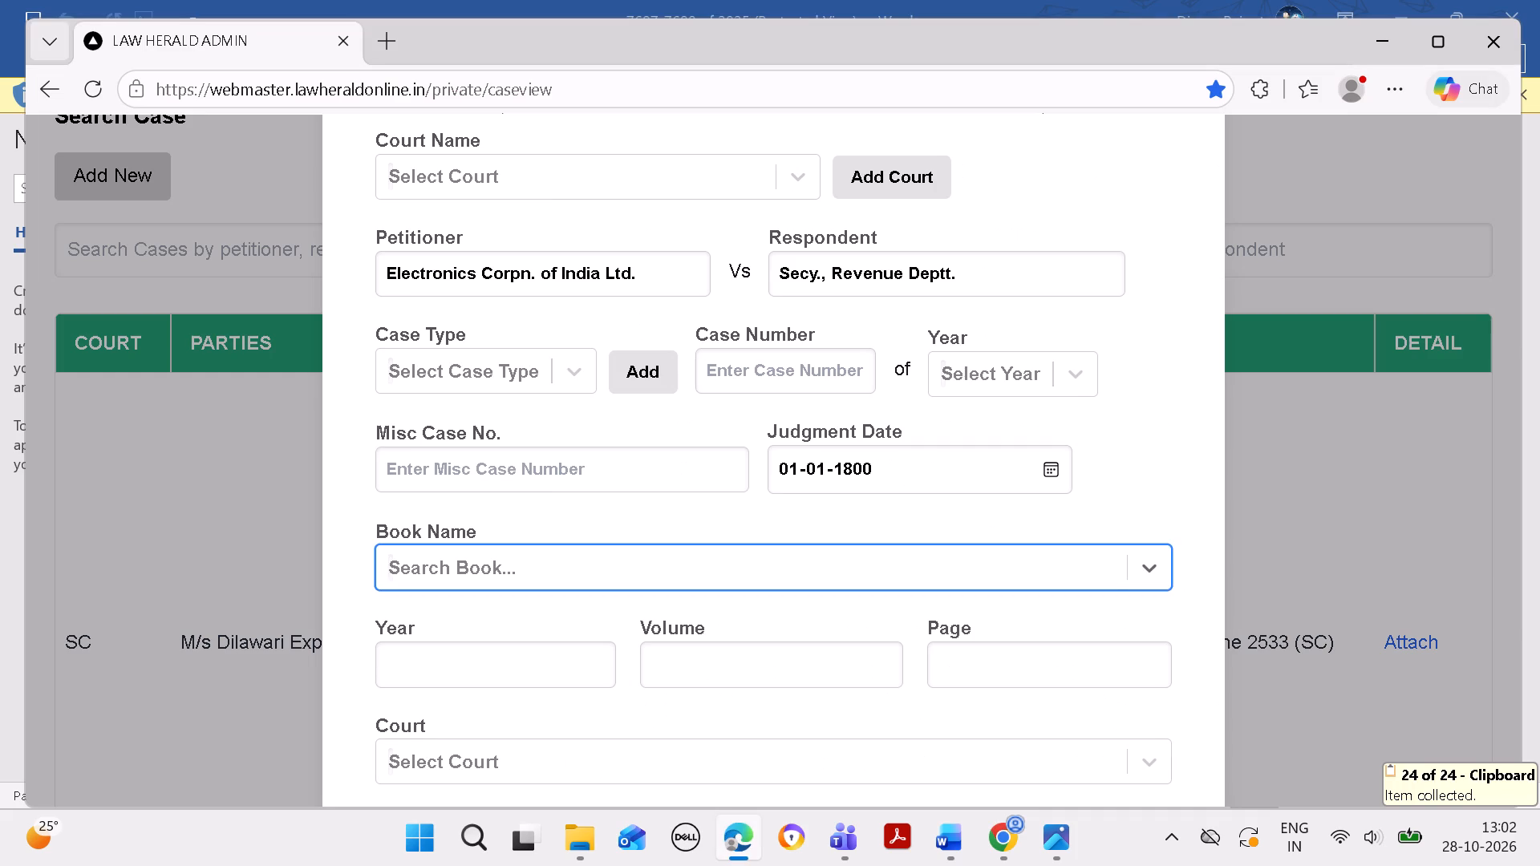
pyautogui.moveTo(980, 281); pyautogui.dragTo(757, 274)
pyautogui.press('BackSpace')
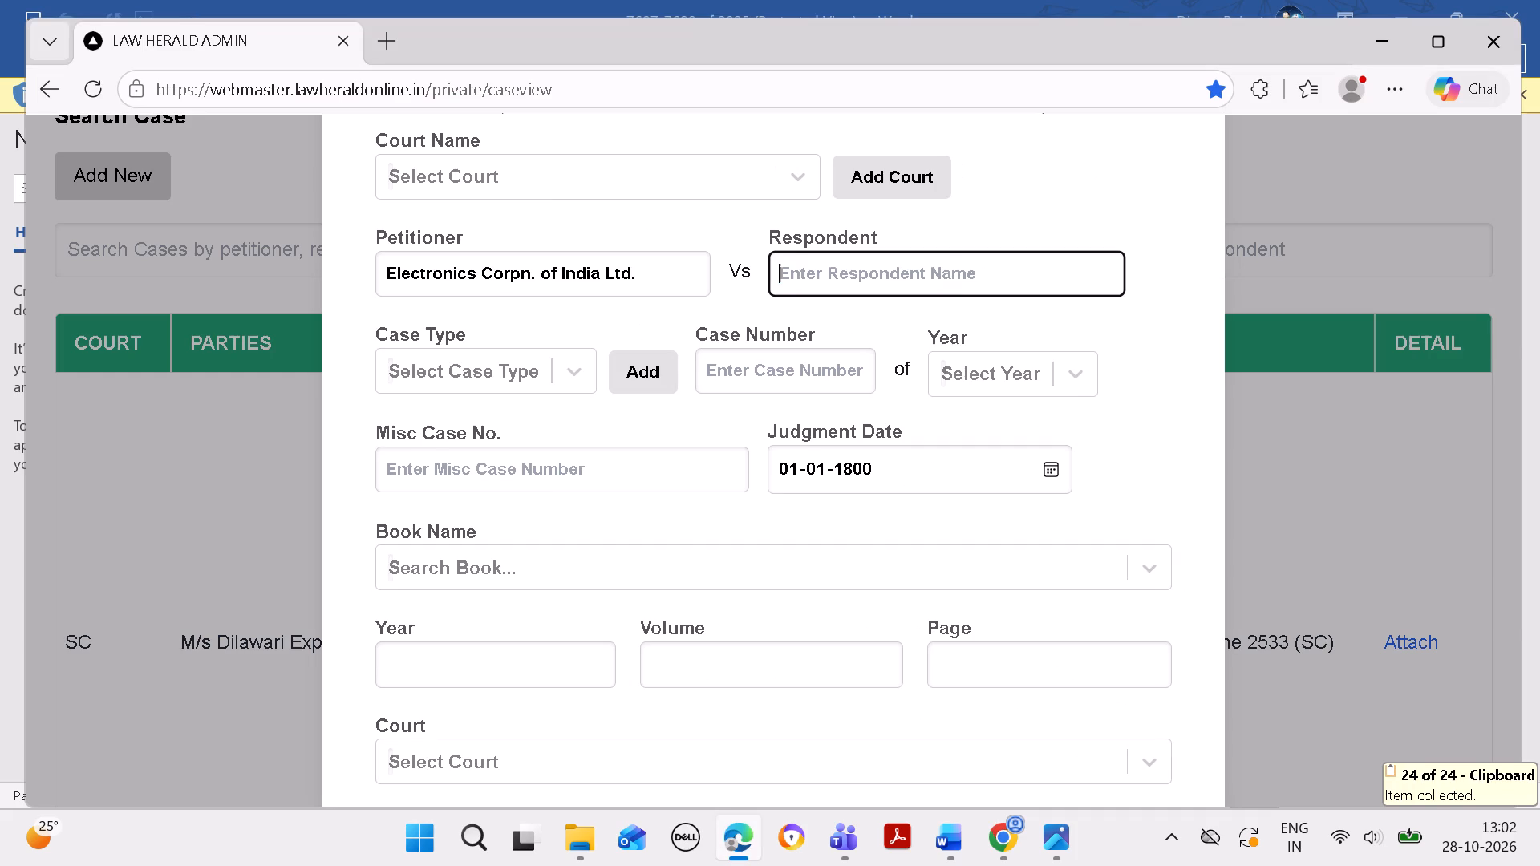
pyautogui.hotkey('ctrl', 'v')
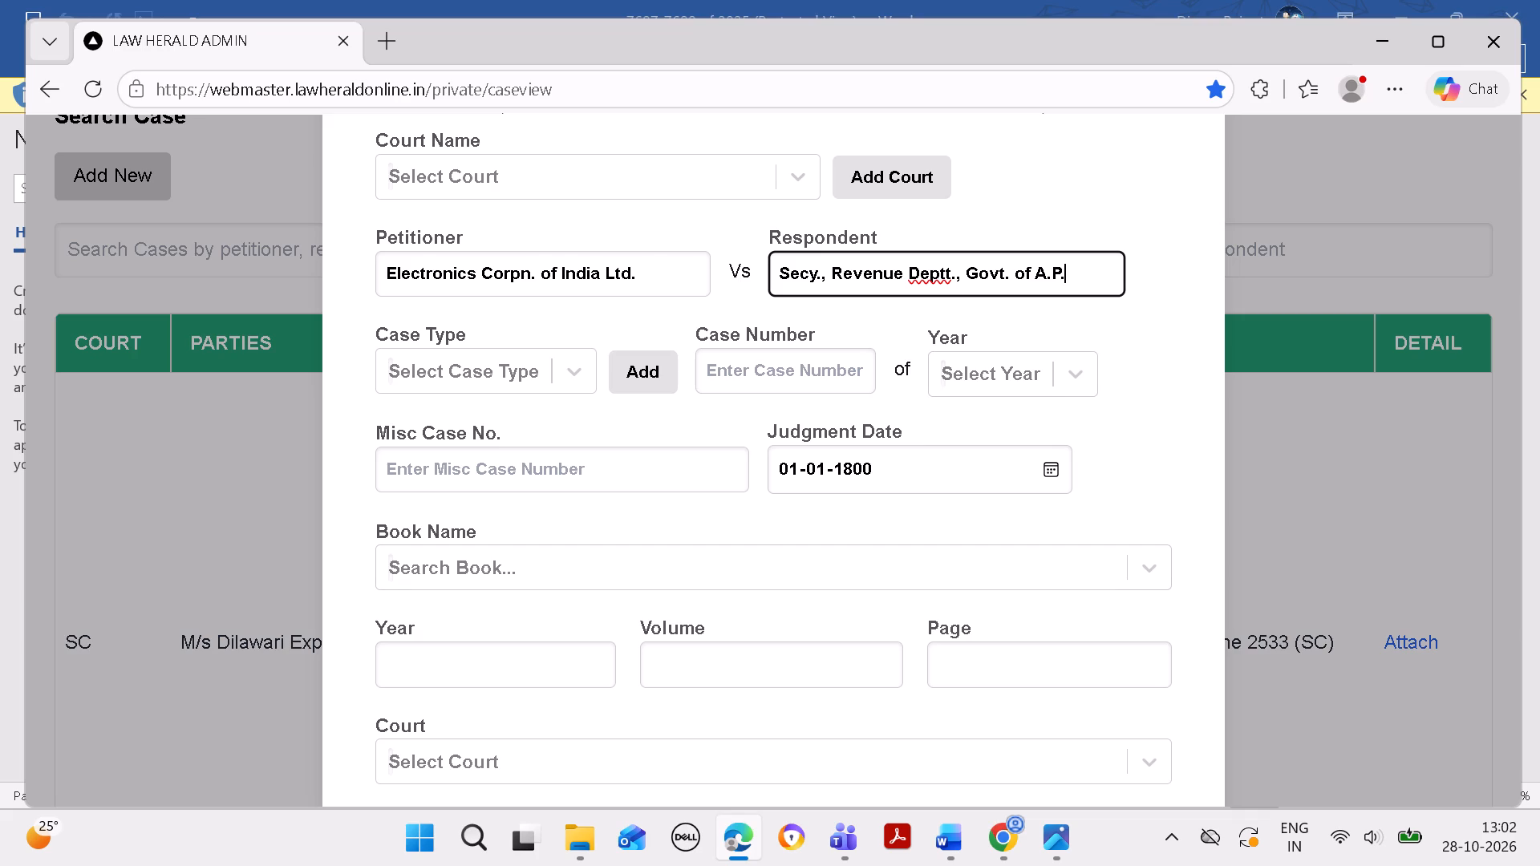
# Set the new case's citation Year in Edge to 1999, copied from citation 4 in Word.
pyautogui.click(961, 831)
pyautogui.click(1042, 722)
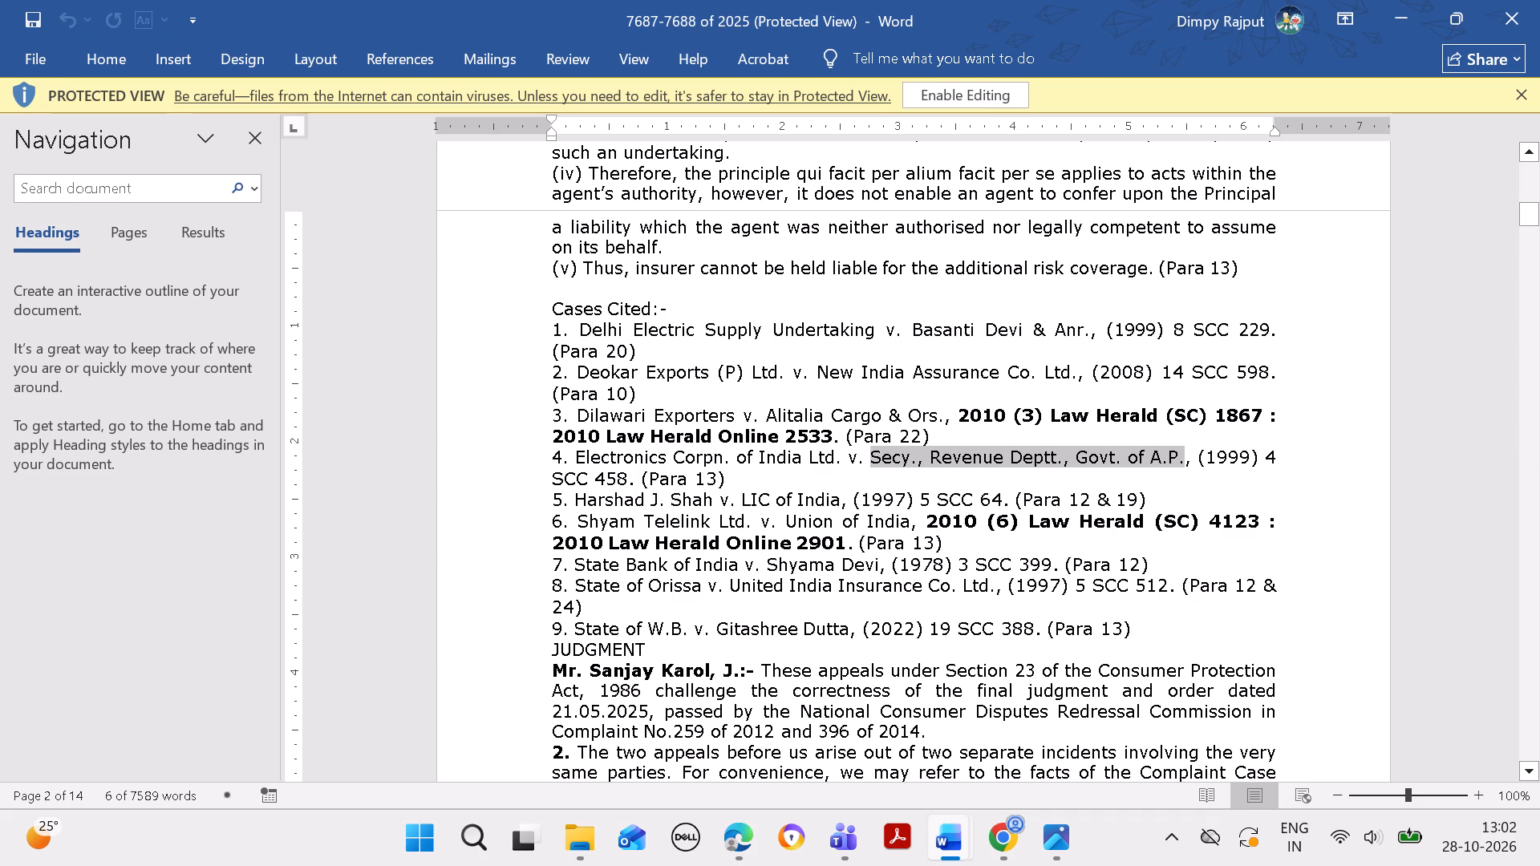
pyautogui.moveTo(1205, 454); pyautogui.dragTo(1251, 461)
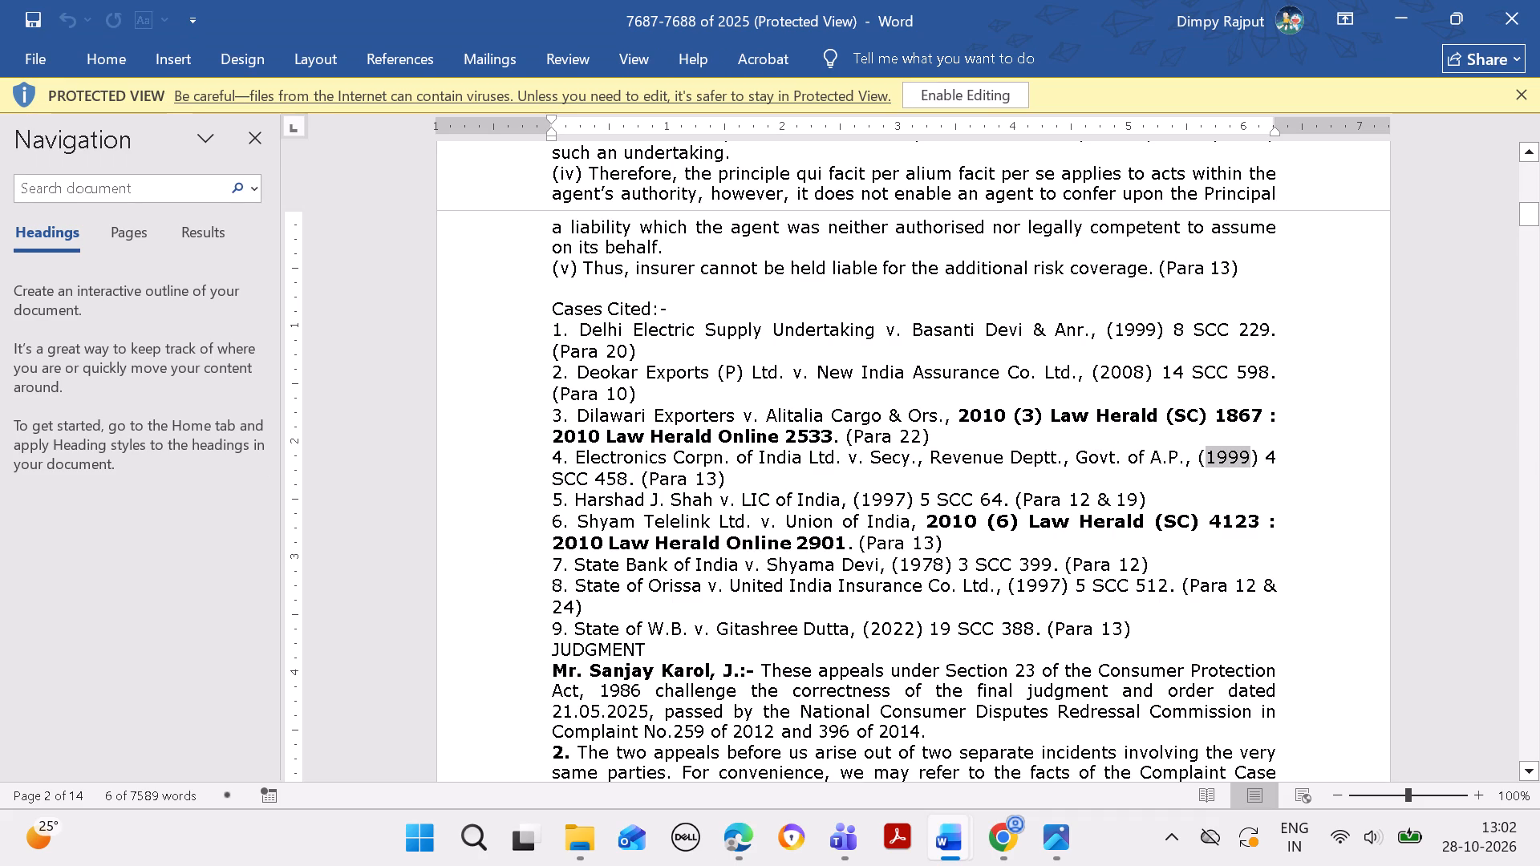
pyautogui.moveTo(1251, 461); pyautogui.dragTo(1251, 462)
pyautogui.hotkey('ctrl', 'c')
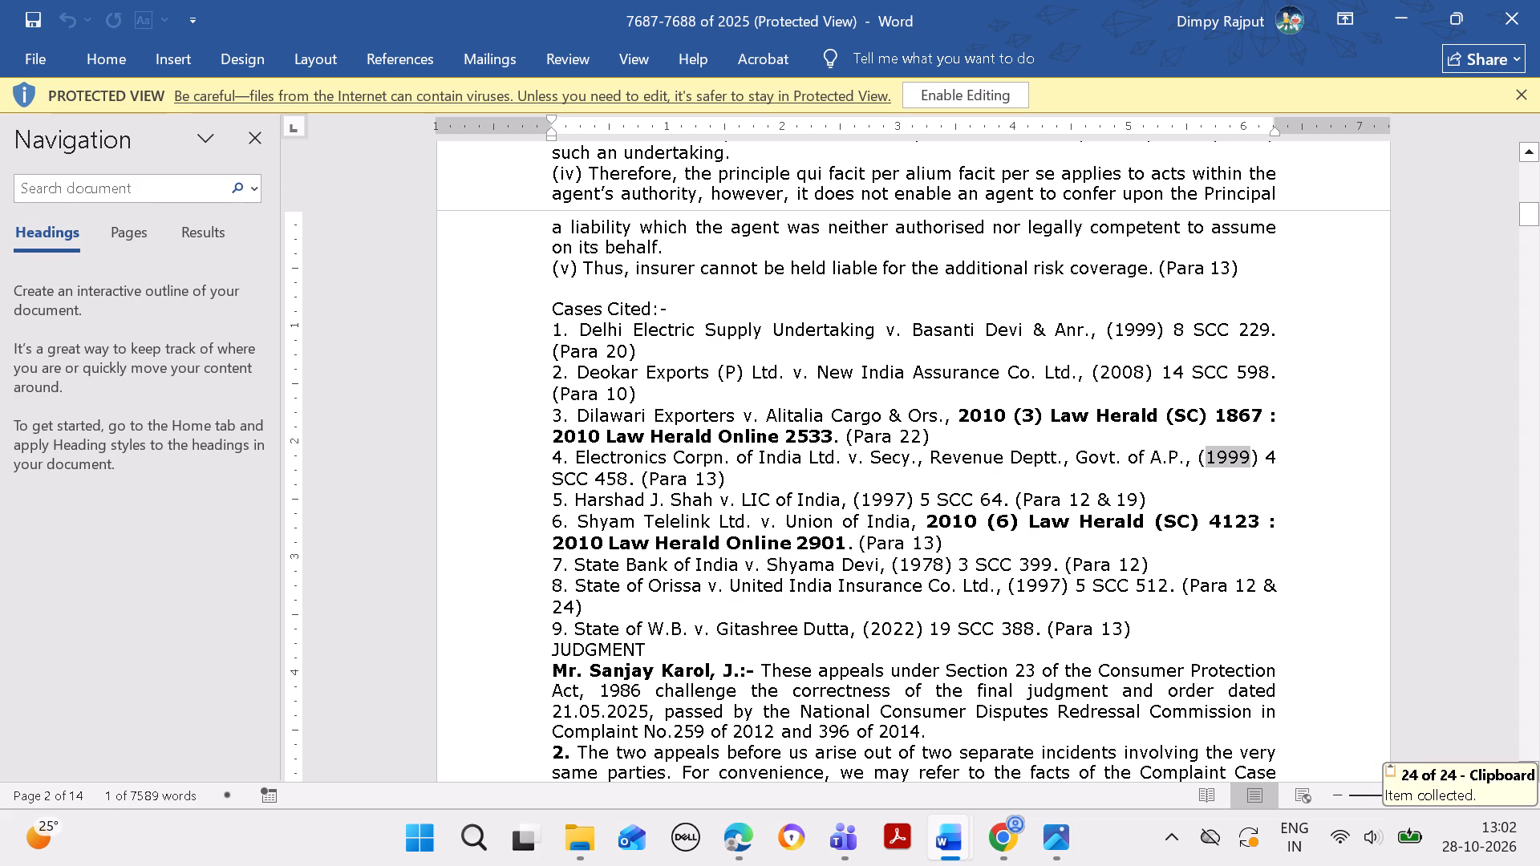
pyautogui.click(744, 840)
pyautogui.click(522, 669)
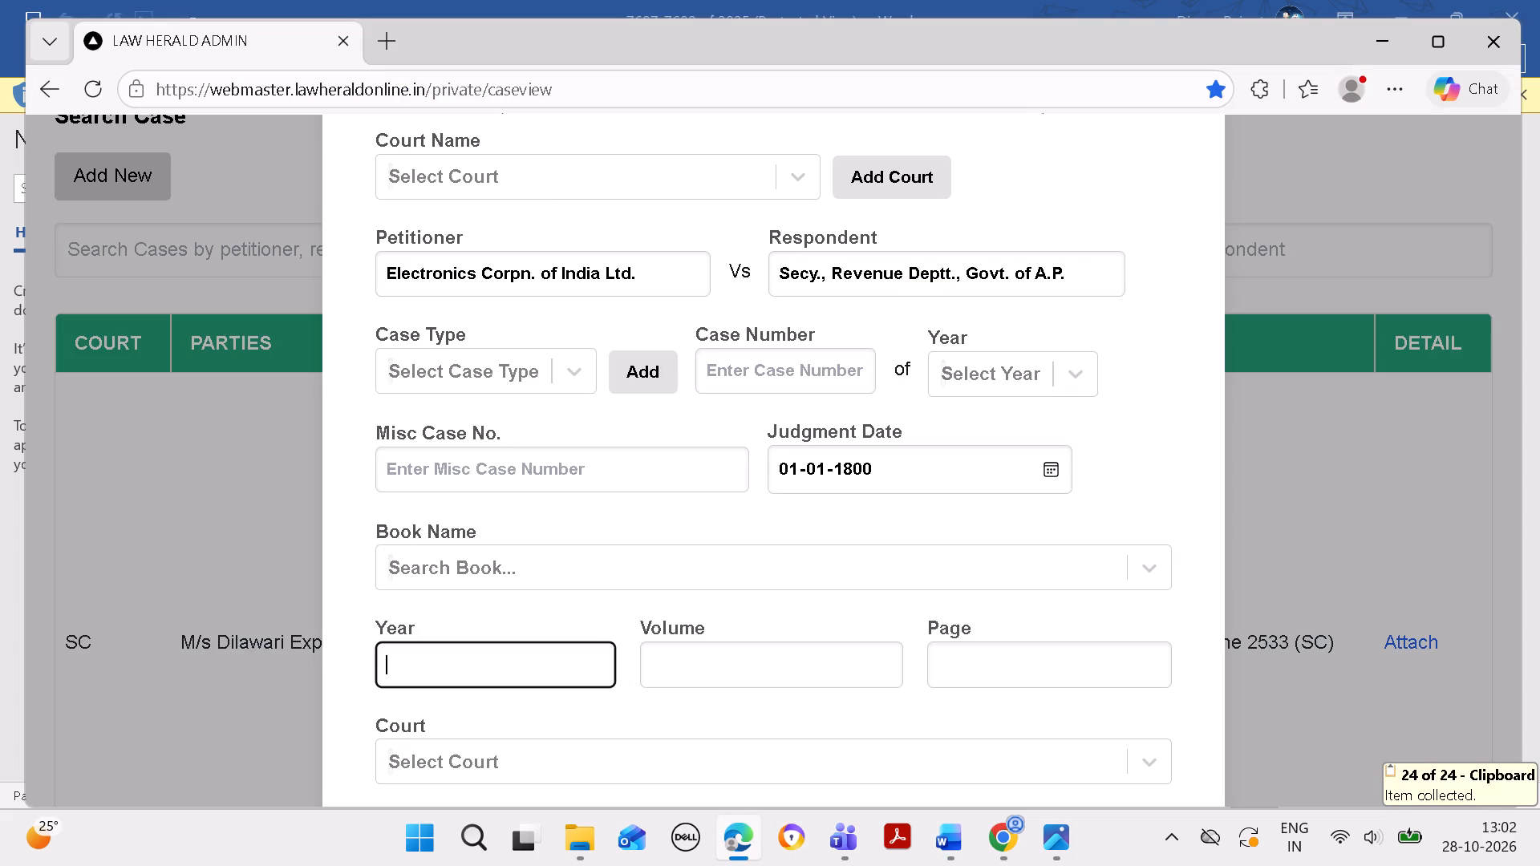
pyautogui.hotkey('ctrl', 'v')
# Set the new case's citation Volume in Edge to 4, copied from citation 4 in Word.
pyautogui.click(954, 832)
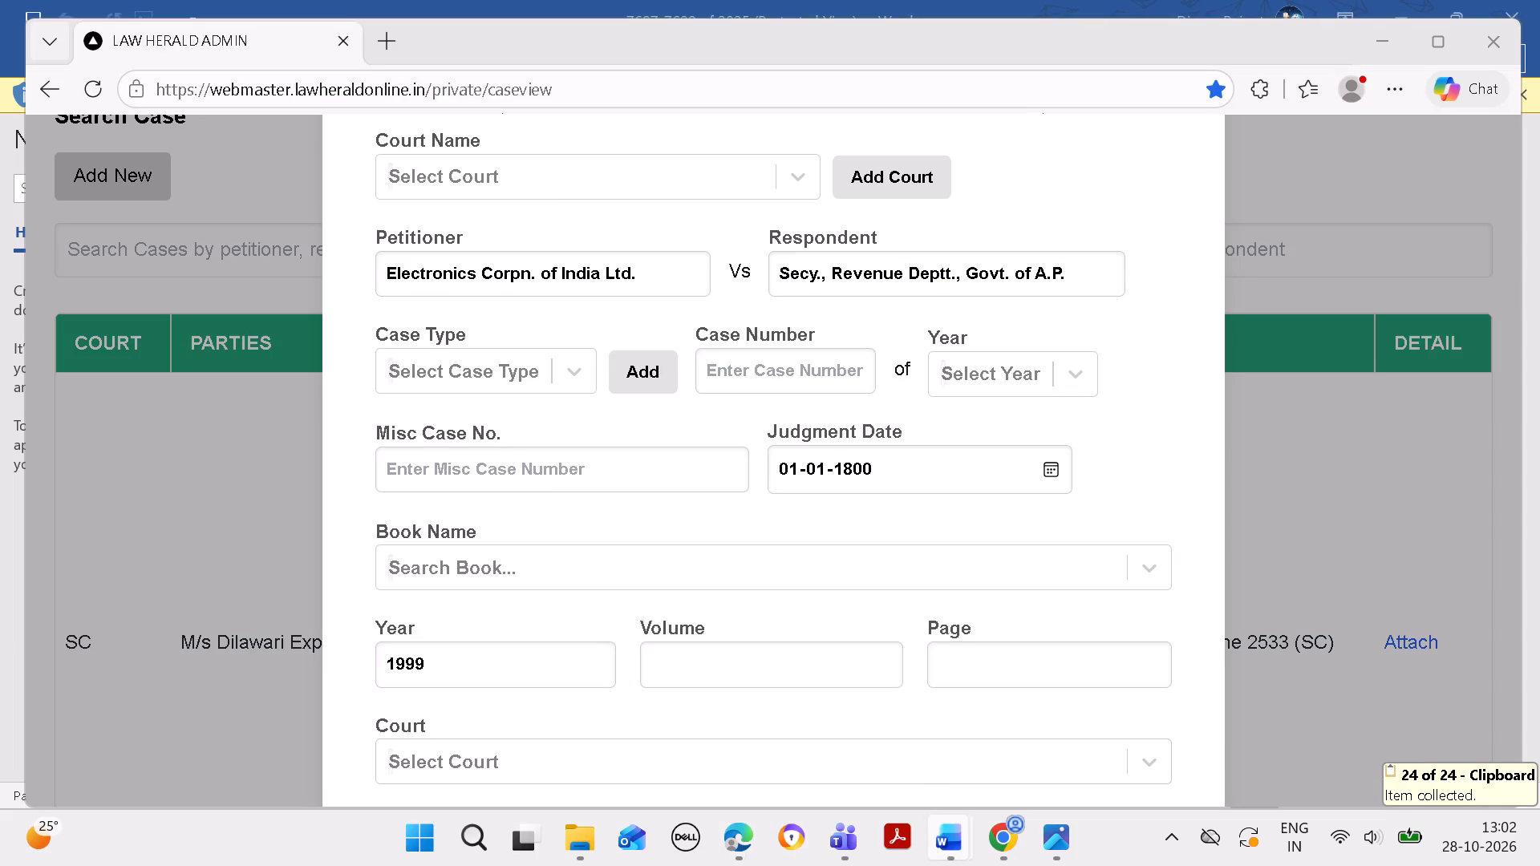
pyautogui.click(956, 837)
pyautogui.click(1052, 741)
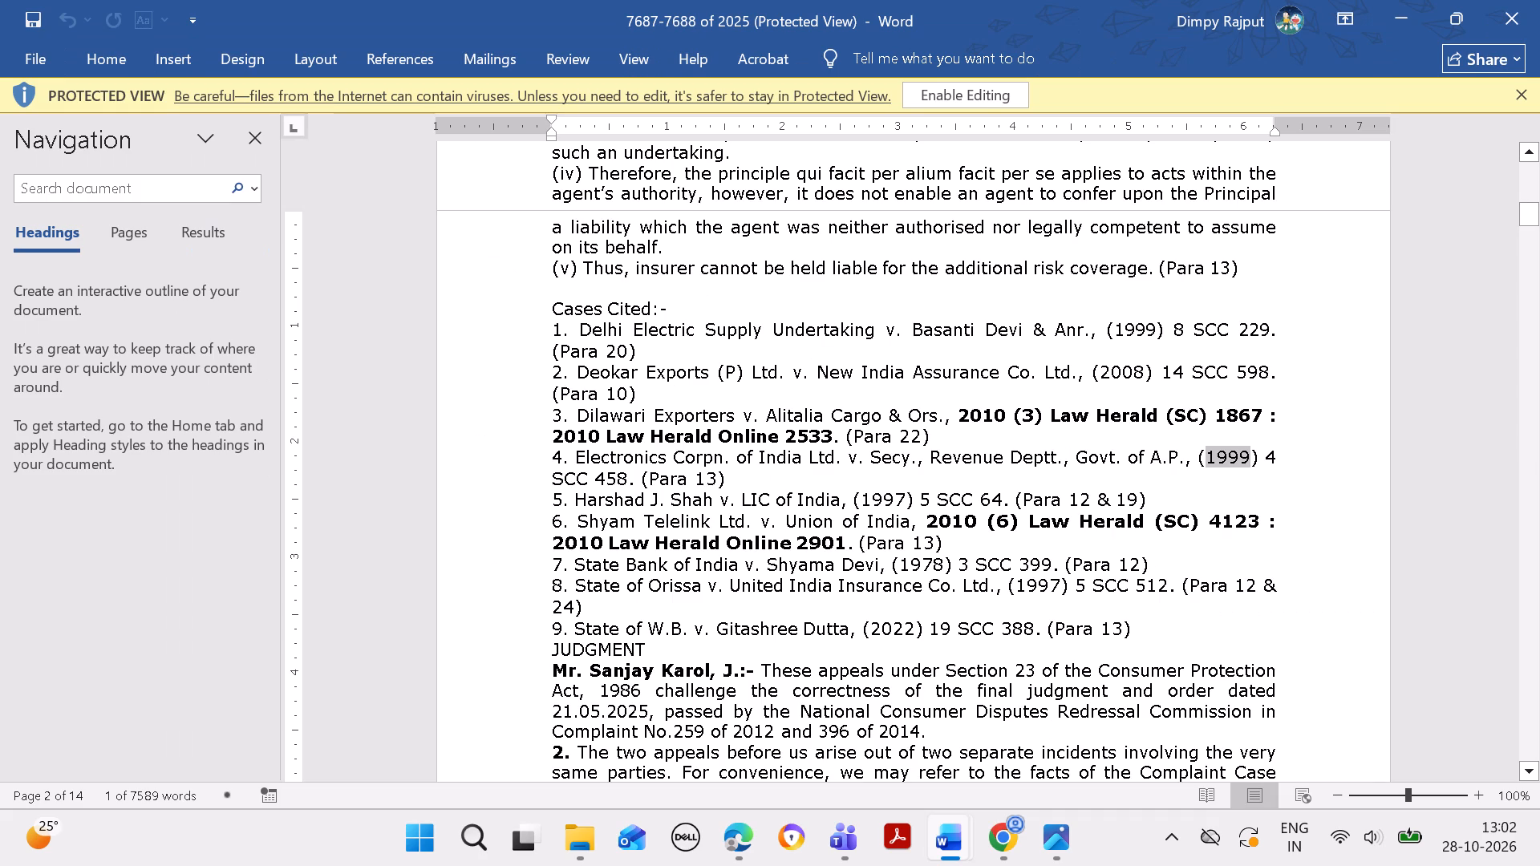
pyautogui.moveTo(1264, 456); pyautogui.dragTo(1275, 455)
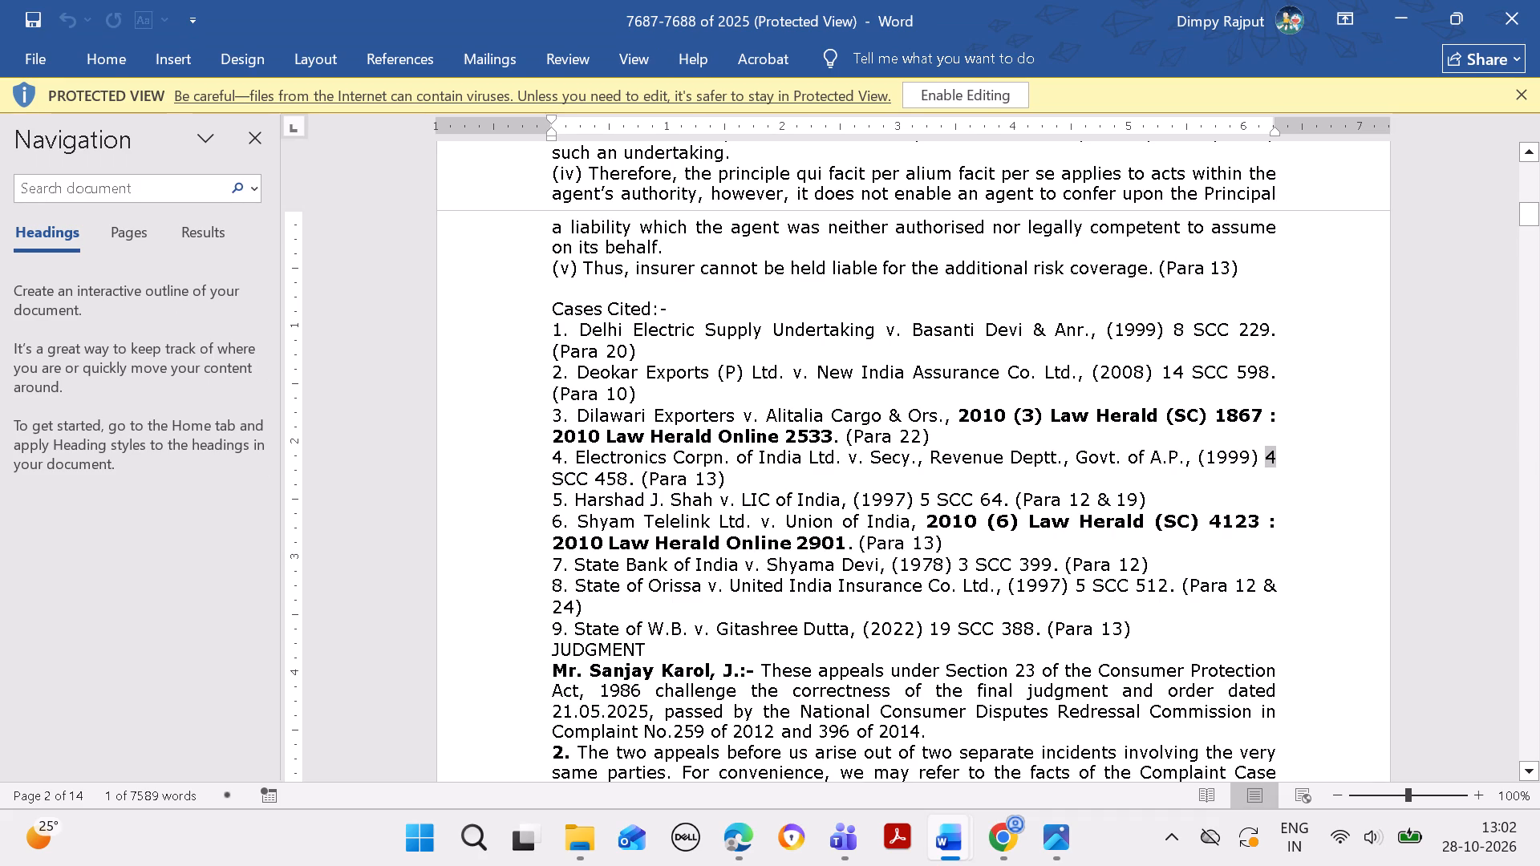
pyautogui.hotkey('ctrl', 'v')
pyautogui.hotkey('ctrl', 'v')
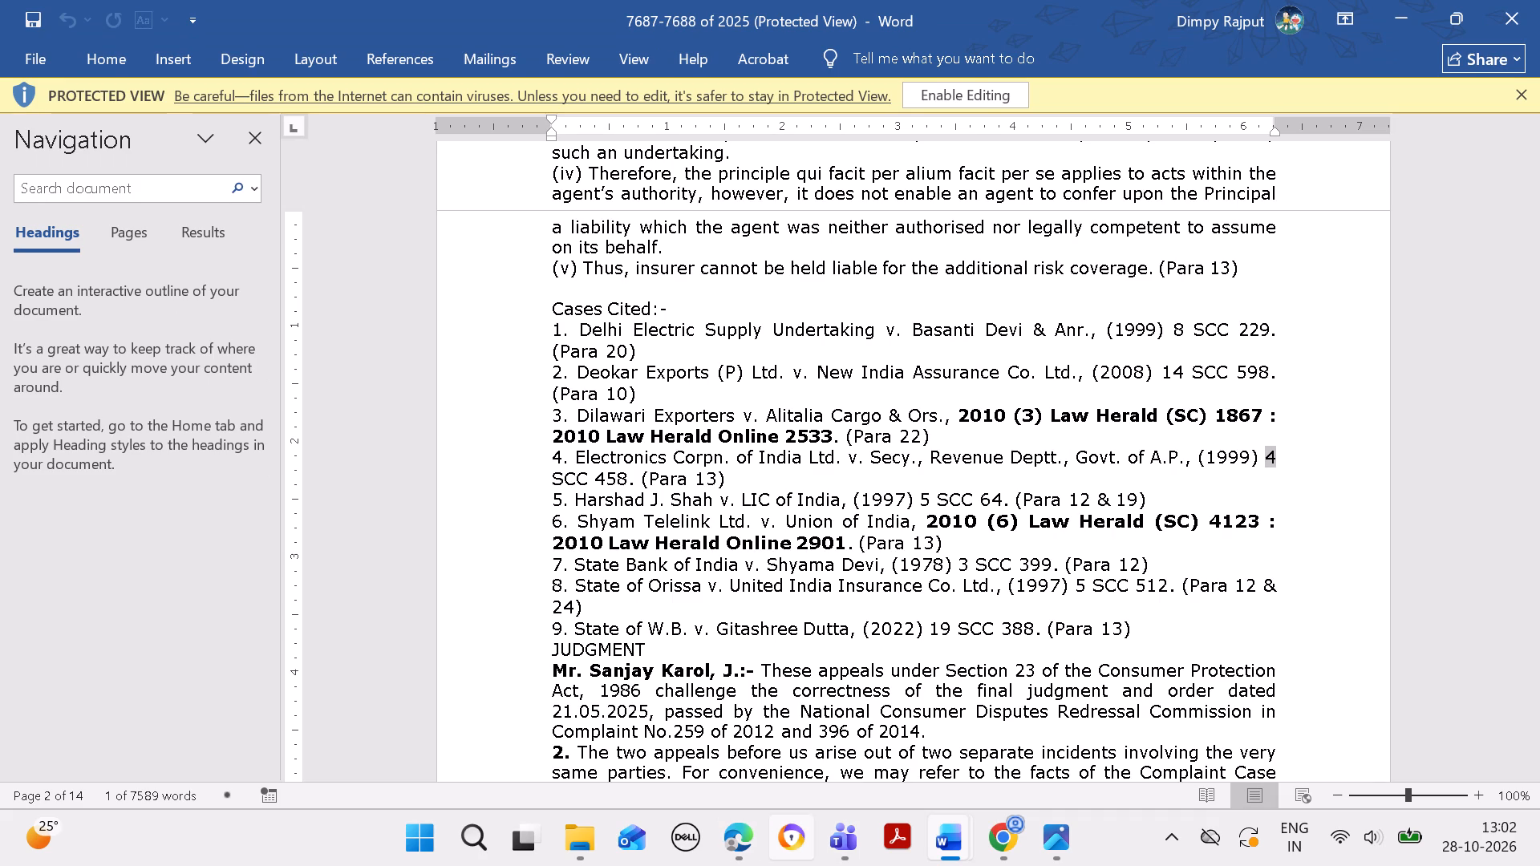
pyautogui.hotkey('ctrl', 'c')
pyautogui.click(736, 840)
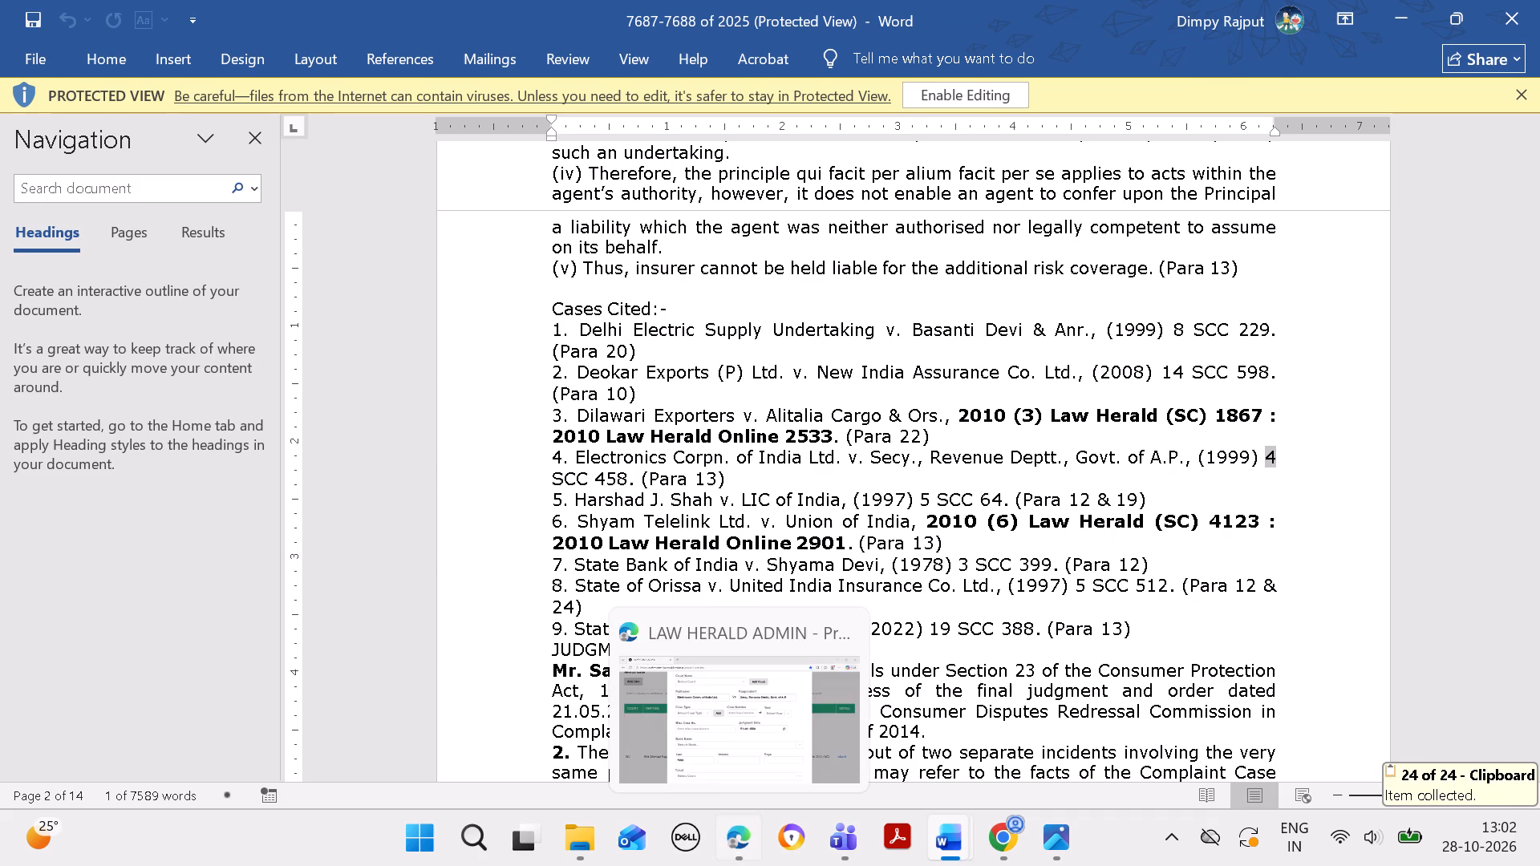
pyautogui.click(756, 662)
pyautogui.hotkey('ctrl', 'v')
# Set the new case's citation Page in Edge to 458, copied from citation 4 in Word.
pyautogui.click(955, 831)
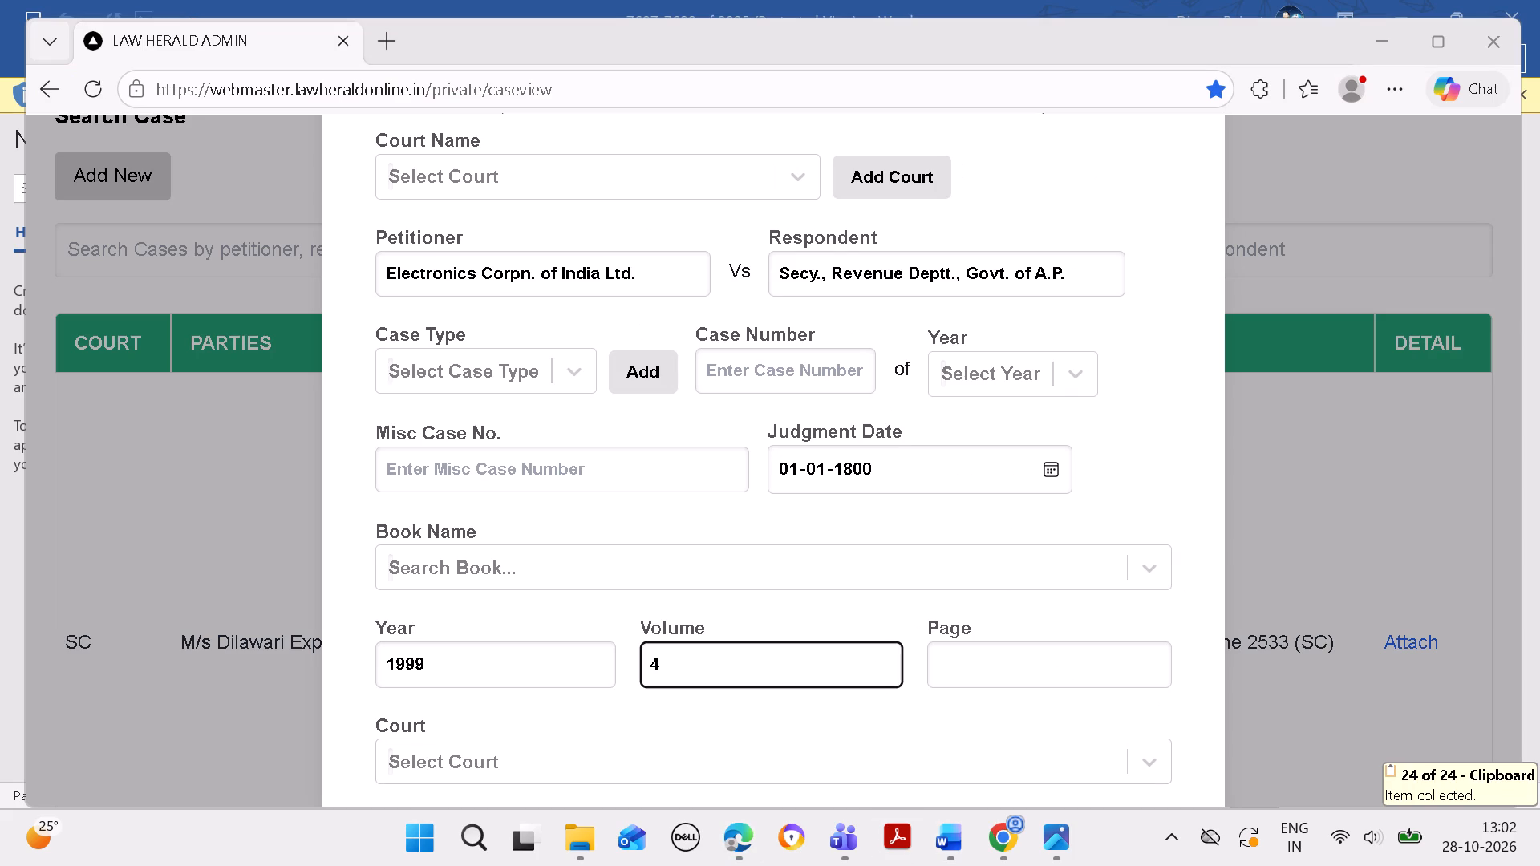
pyautogui.click(959, 836)
pyautogui.click(1062, 739)
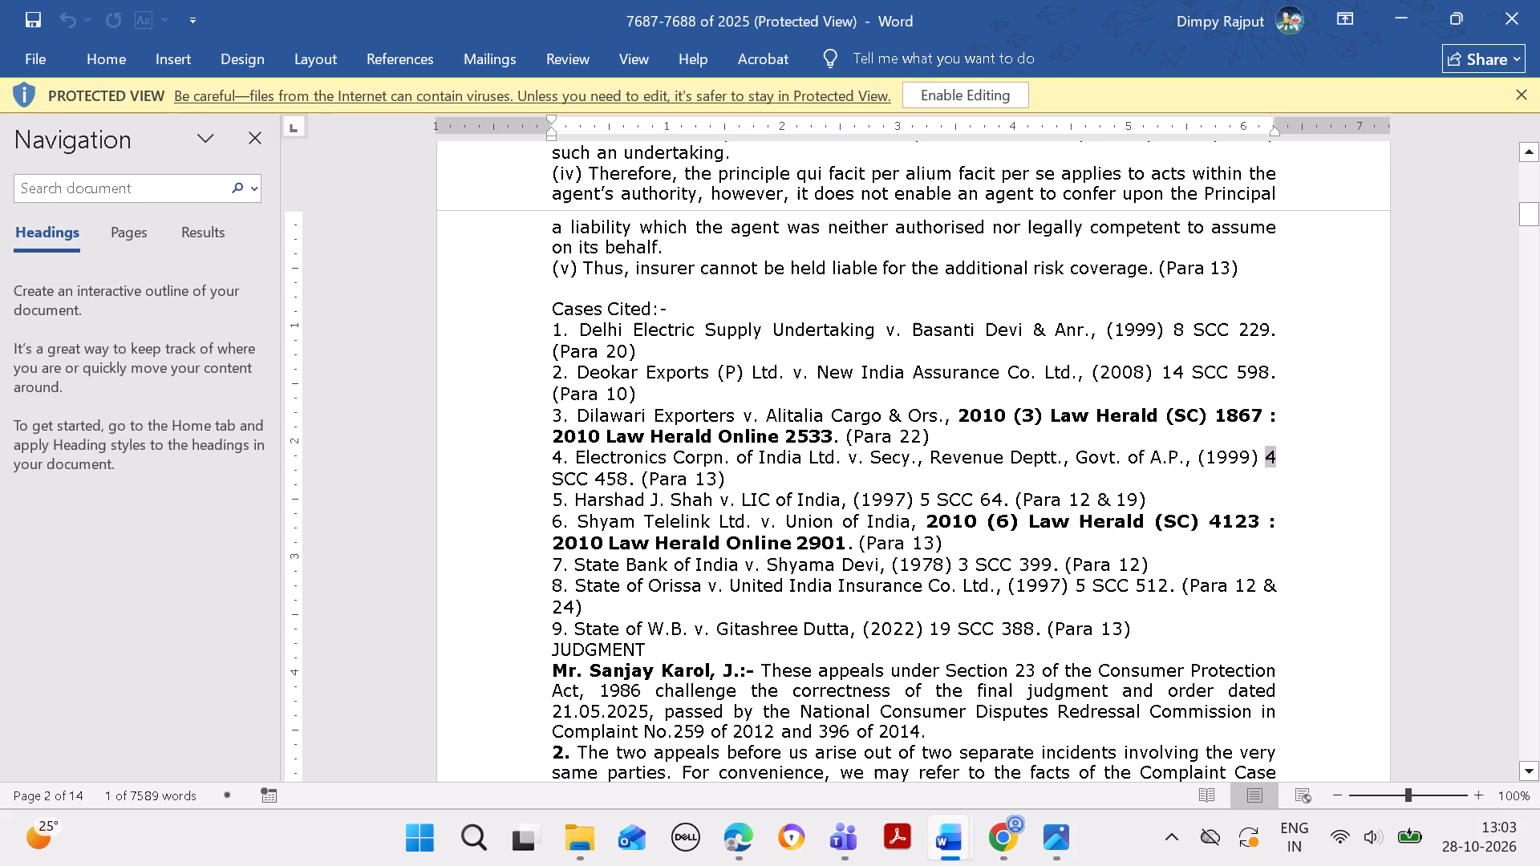
pyautogui.moveTo(594, 478); pyautogui.dragTo(631, 477)
pyautogui.moveTo(631, 477); pyautogui.dragTo(628, 477)
pyautogui.hotkey('ctrl', 'c')
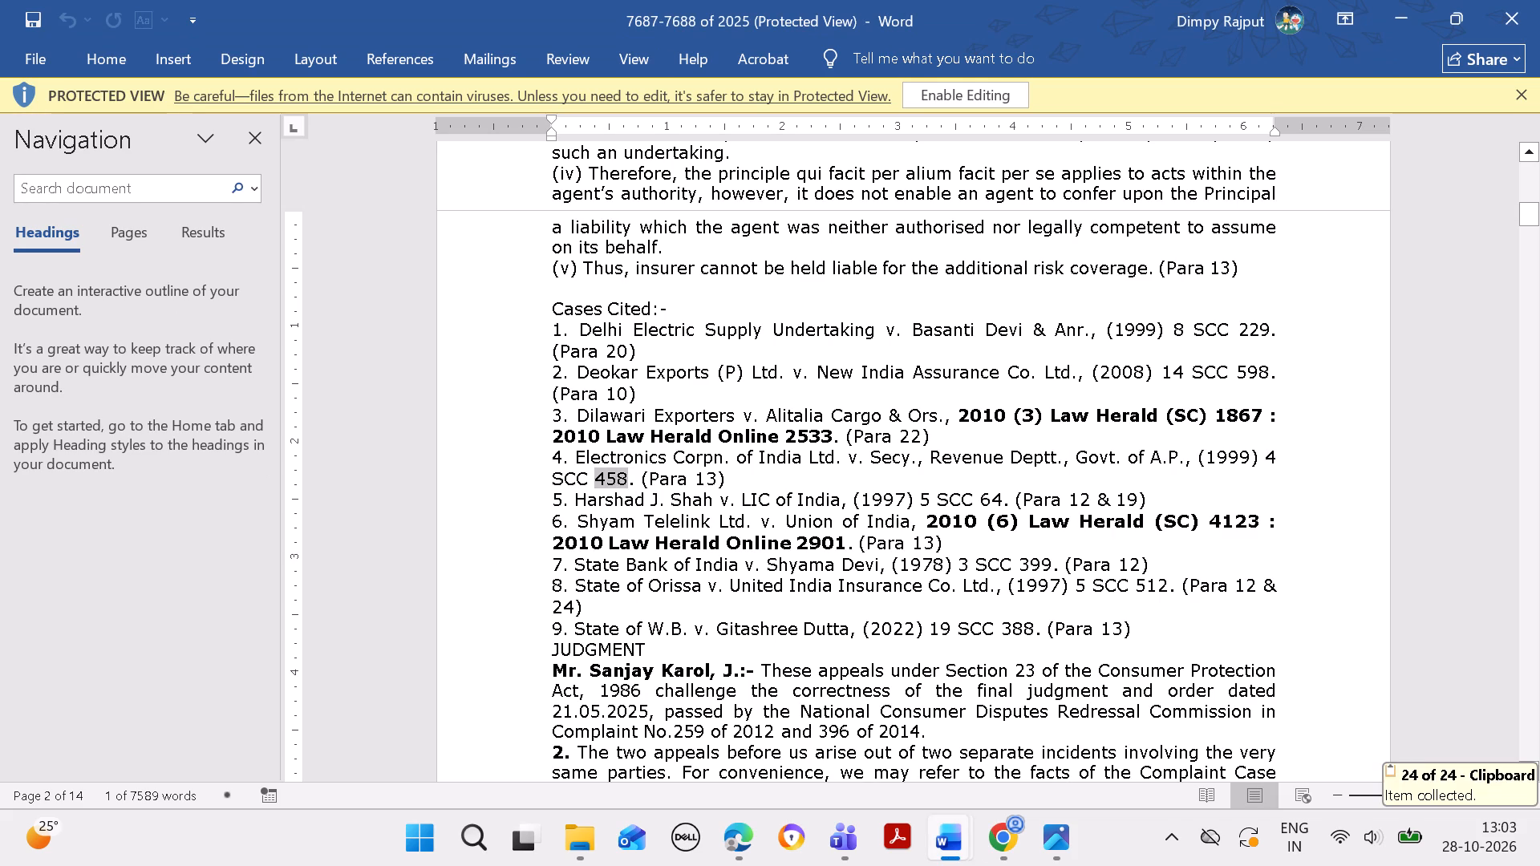
pyautogui.click(736, 839)
pyautogui.click(987, 662)
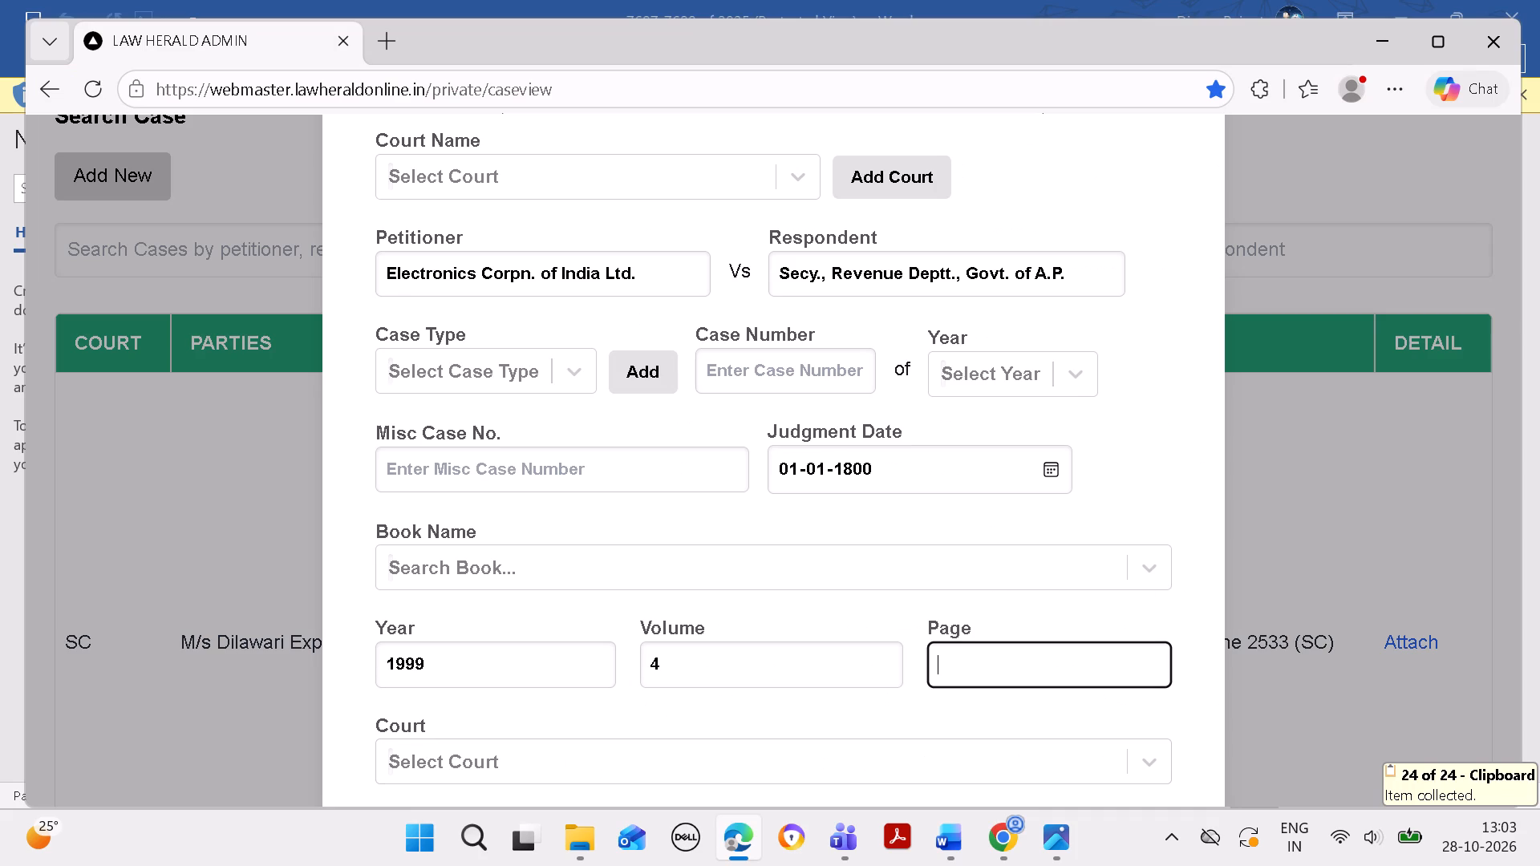
pyautogui.hotkey('ctrl', 'v')
# Set the Court below the citation's year, volume and page to the blank ( ) option.
pyautogui.click(799, 751)
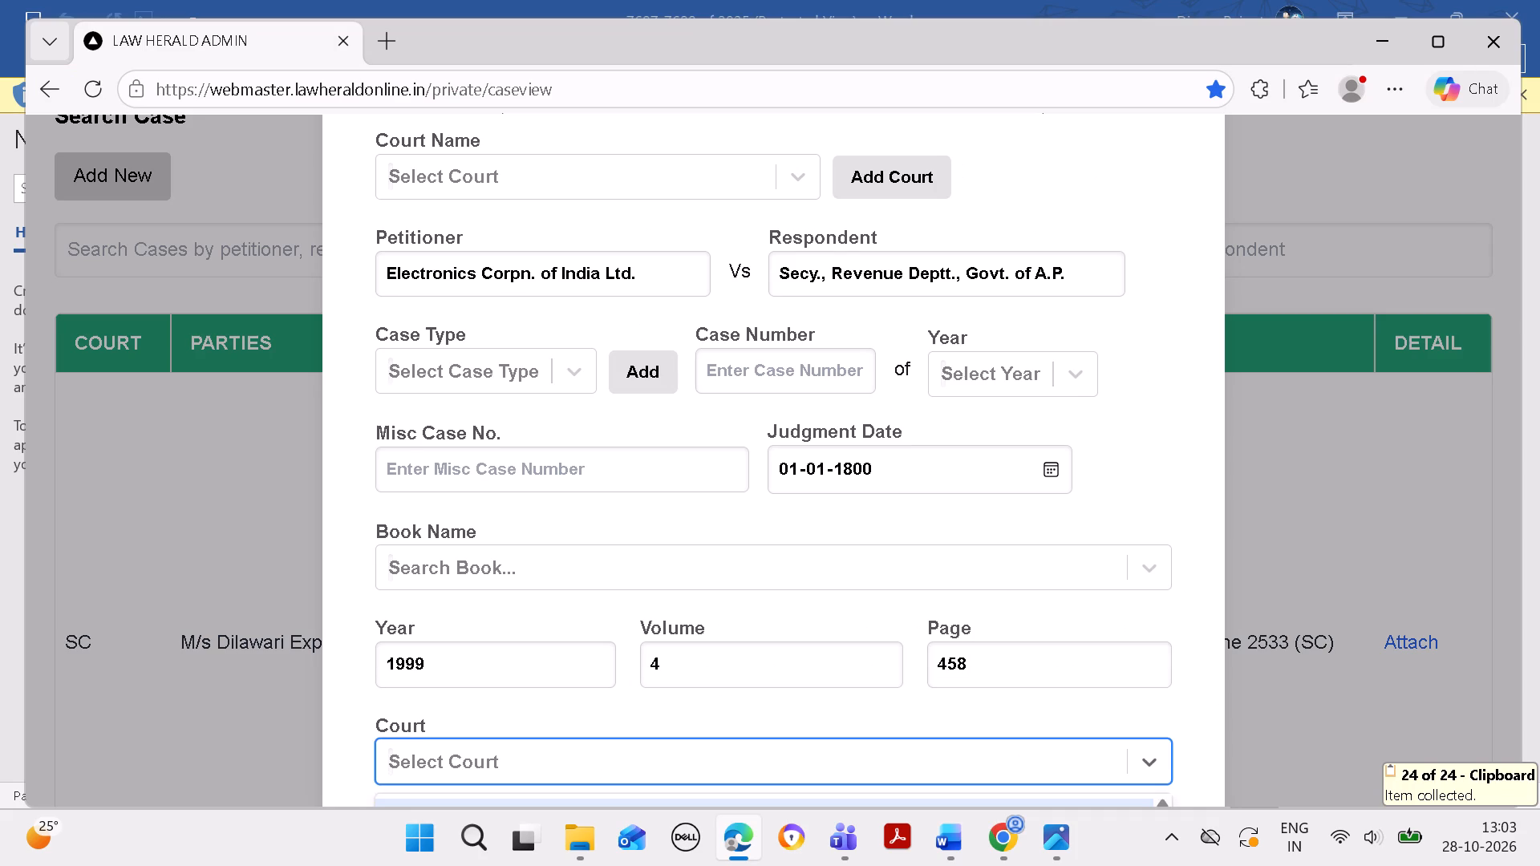
pyautogui.click(783, 807)
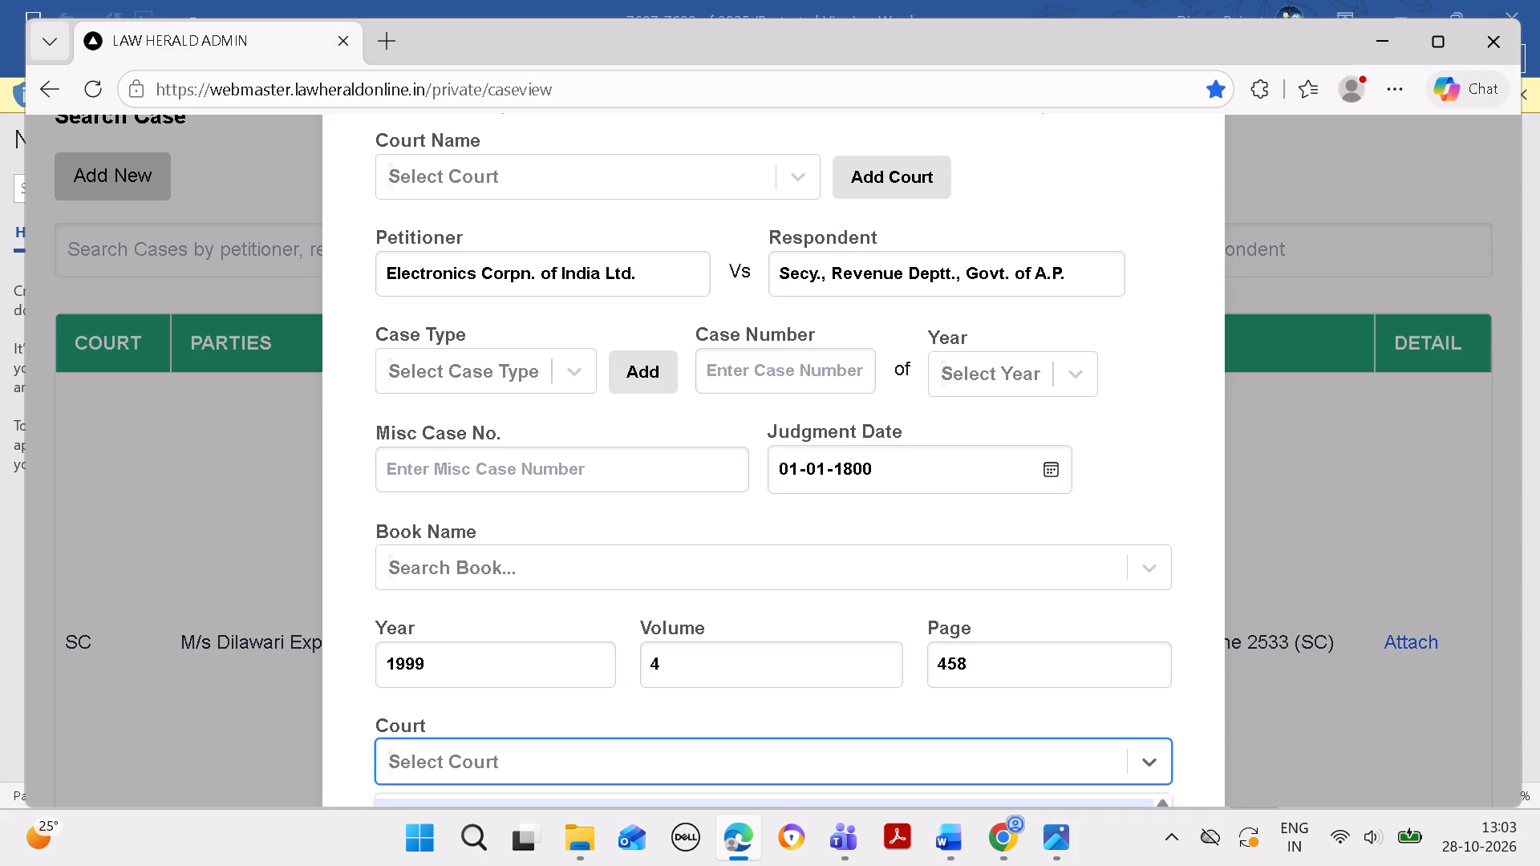
pyautogui.click(800, 802)
# Find scc among the book names and choose SCC as the new case's Book Name.
pyautogui.click(795, 567)
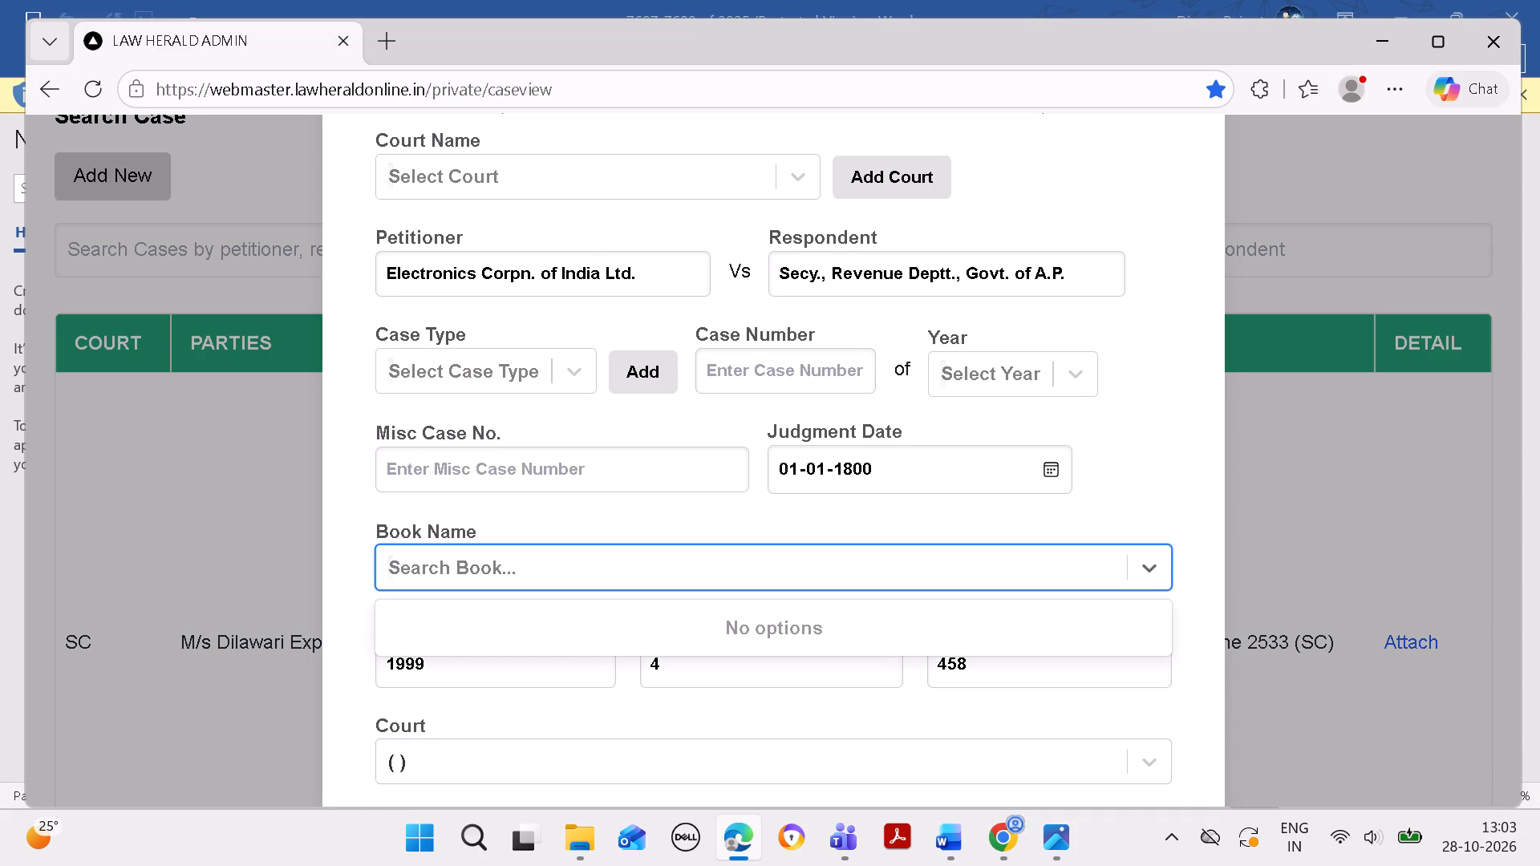
pyautogui.press('s')
pyautogui.write('cc')
pyautogui.press('Down')
pyautogui.press('Down')
pyautogui.press('Down')
pyautogui.press('Down')
pyautogui.press('Down')
pyautogui.press('Down')
pyautogui.press('Down')
pyautogui.press('Down')
pyautogui.press('Down')
pyautogui.press('Down')
pyautogui.press('Down')
pyautogui.press('Down')
pyautogui.press('Down')
pyautogui.press('Down')
pyautogui.press('Down')
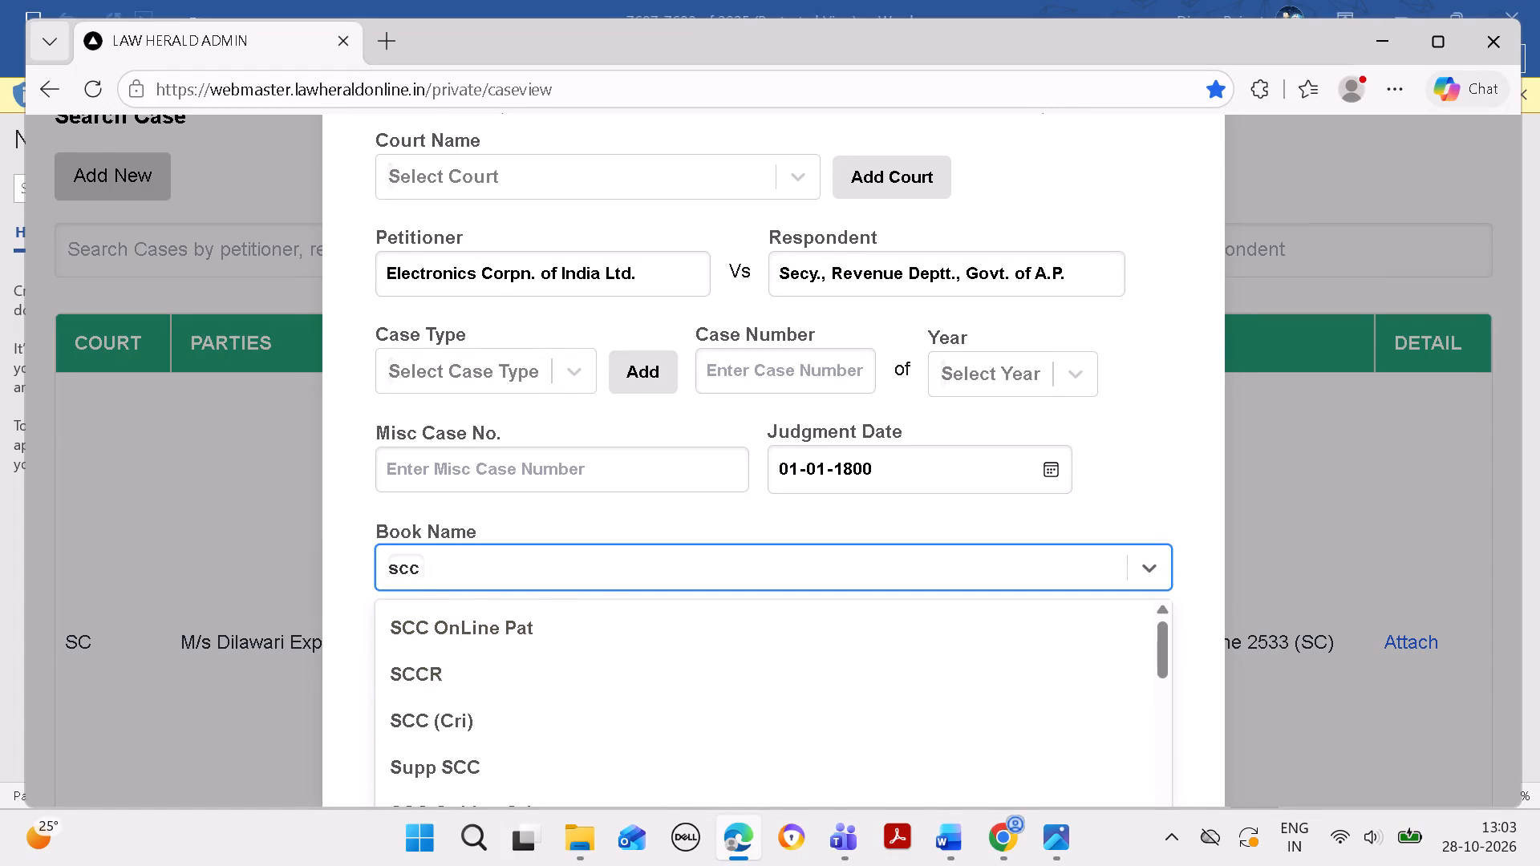
pyautogui.press('Down')
pyautogui.press('Down')
pyautogui.press('Down')
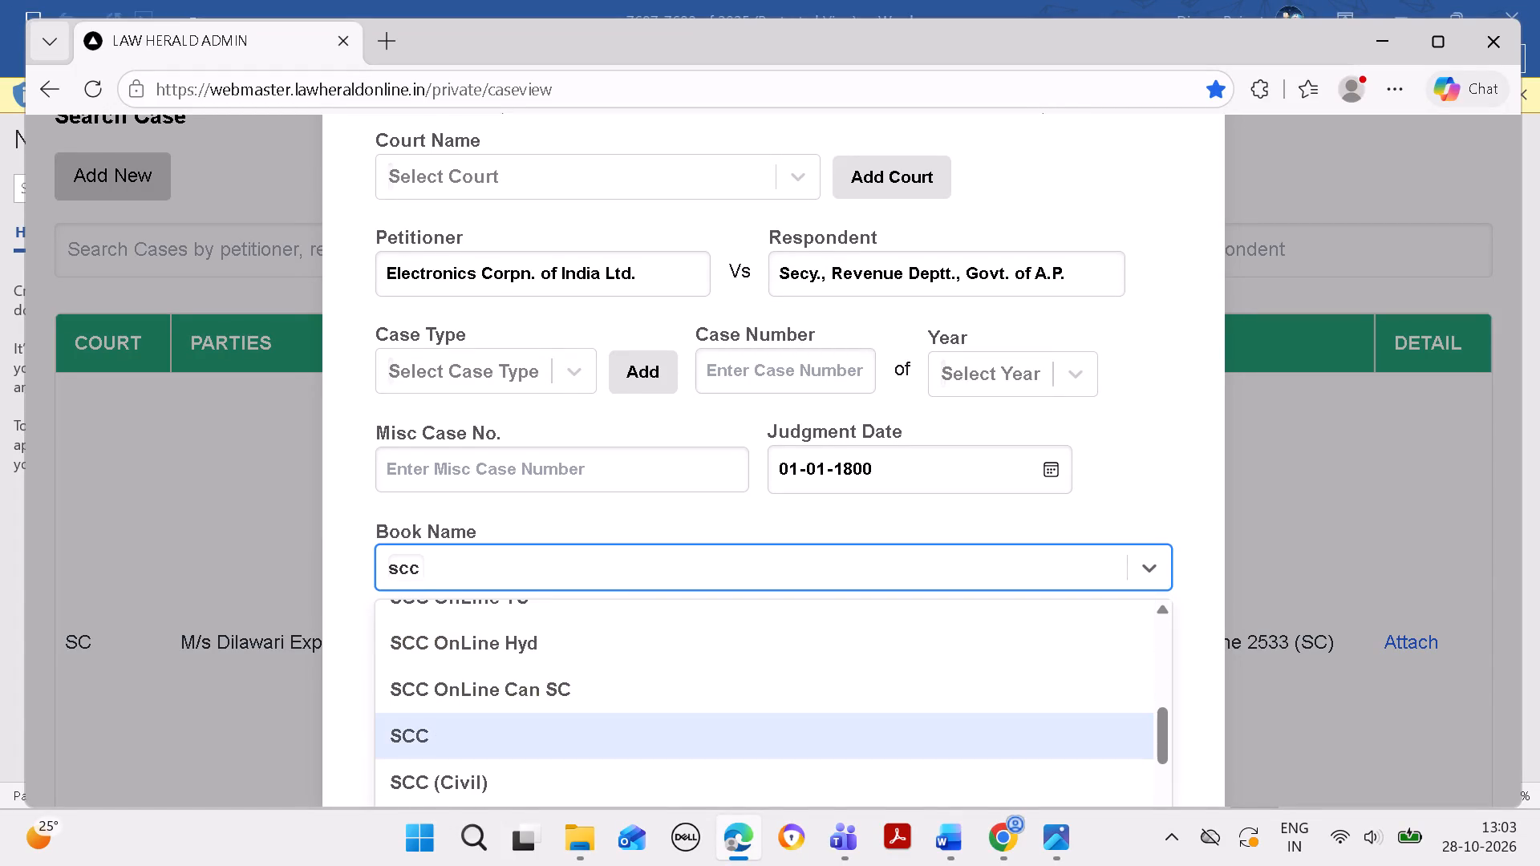
pyautogui.click(688, 736)
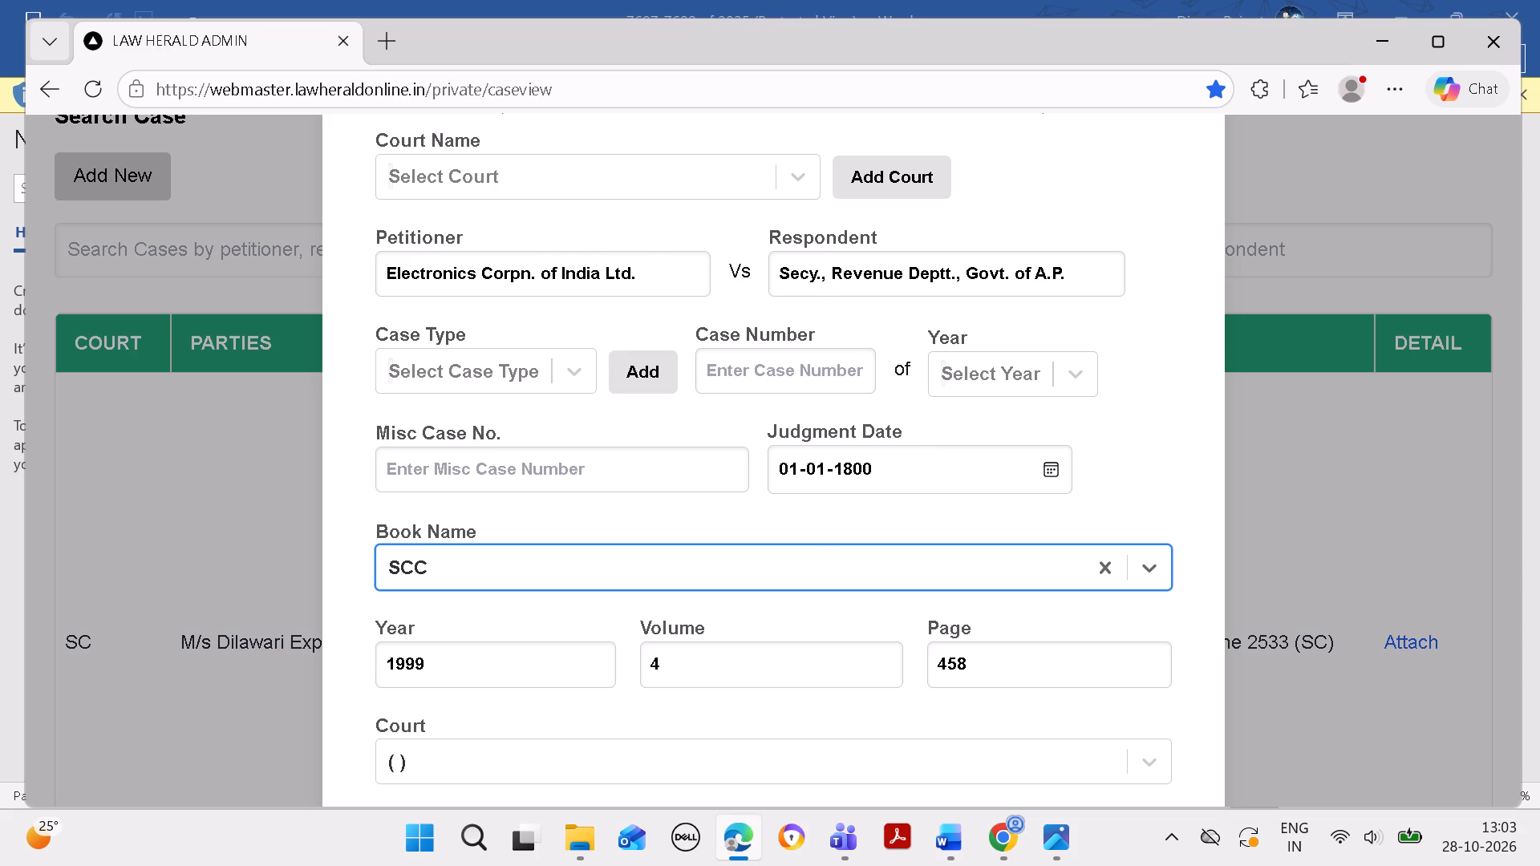
# Set the new case's Court Name to IN THE SUPREME COURT OF INDIA (SC).
pyautogui.click(684, 168)
pyautogui.press('i')
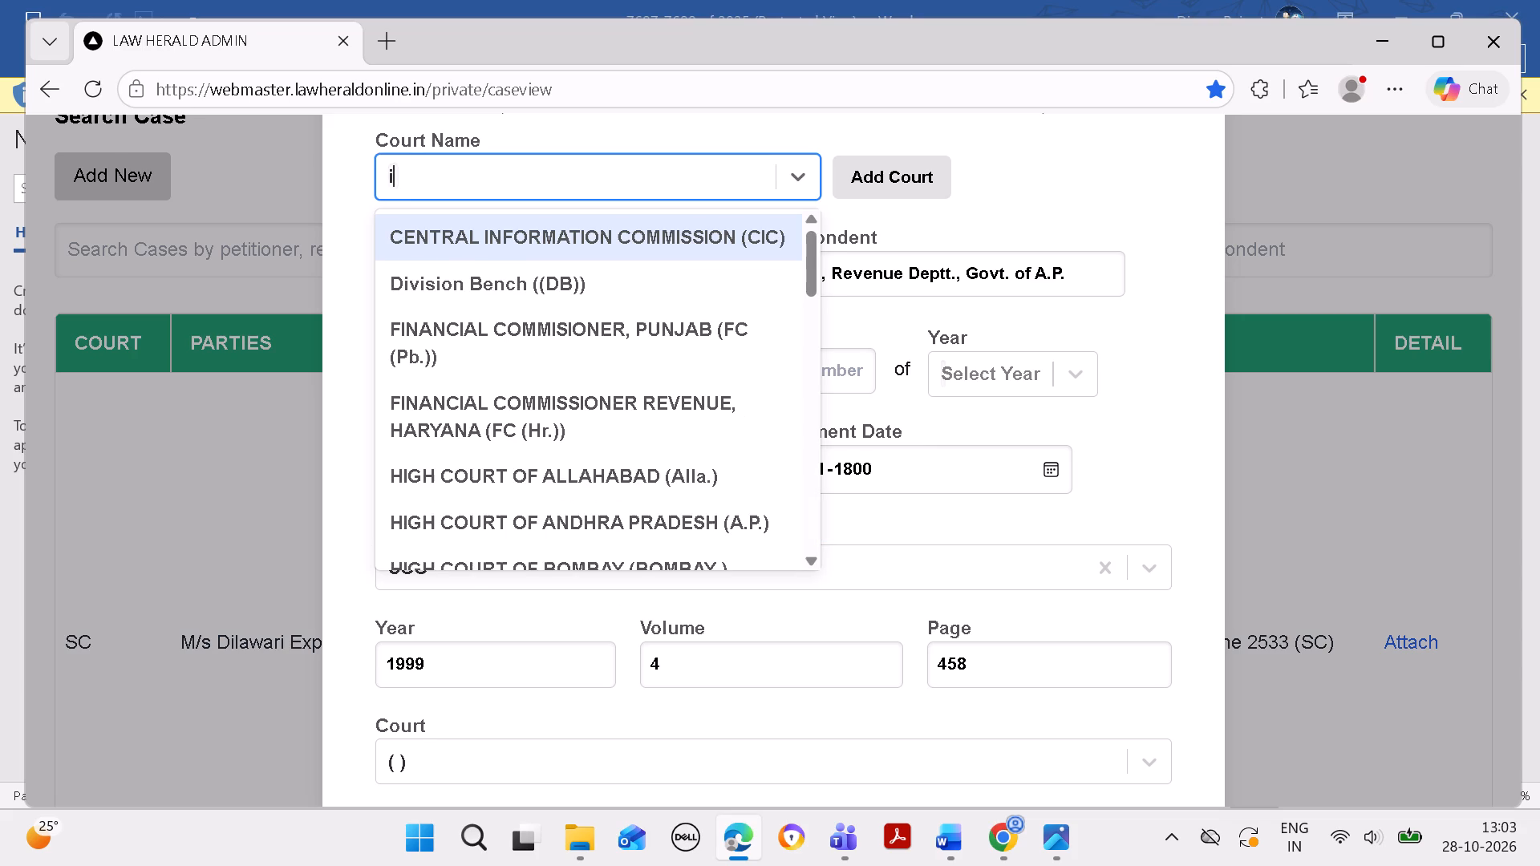
pyautogui.press('n')
pyautogui.press('space')
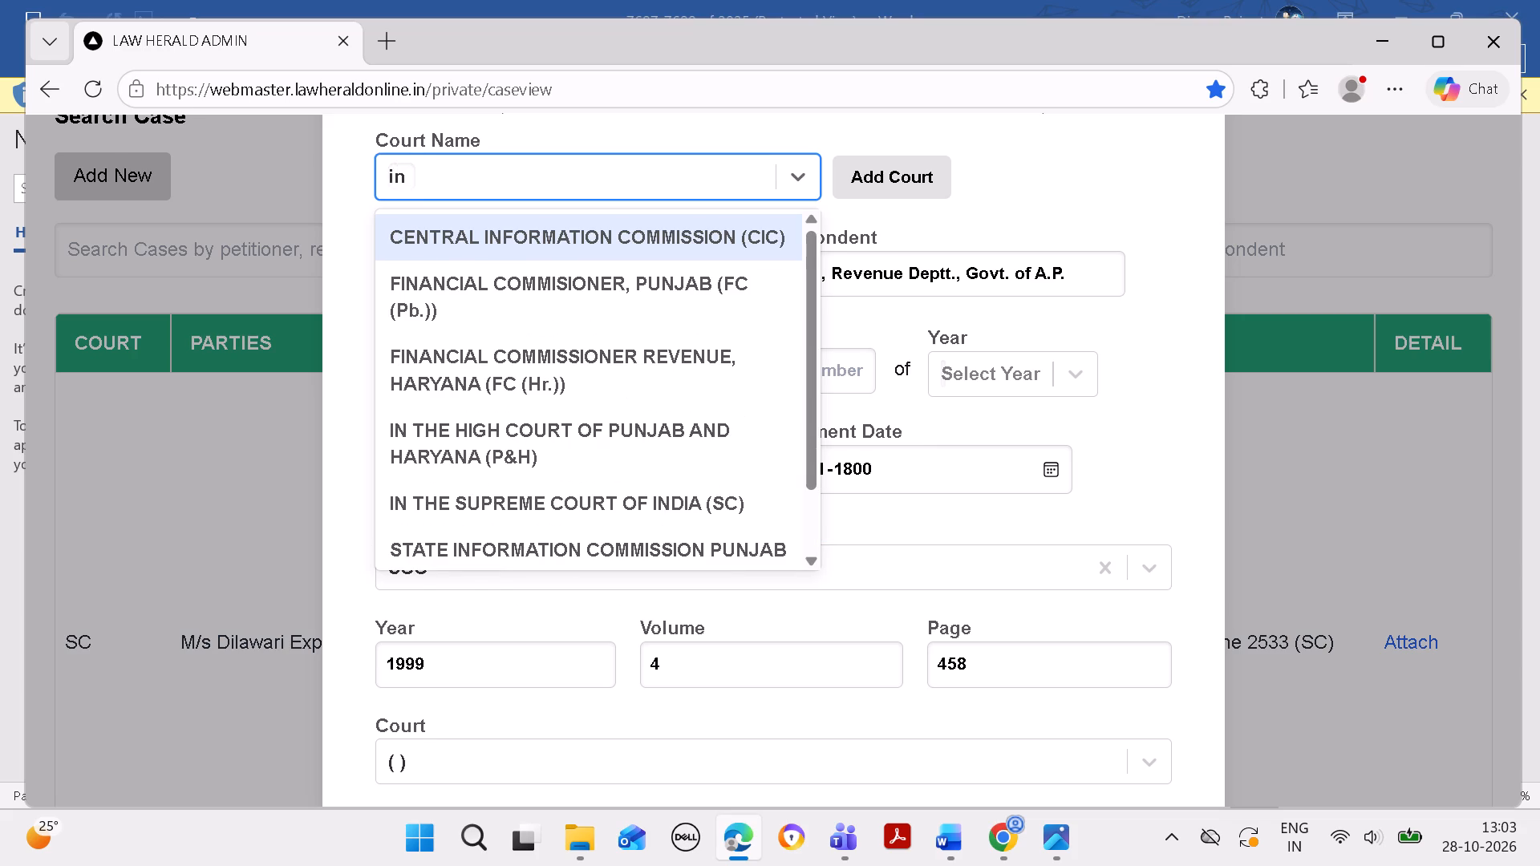
pyautogui.write('the')
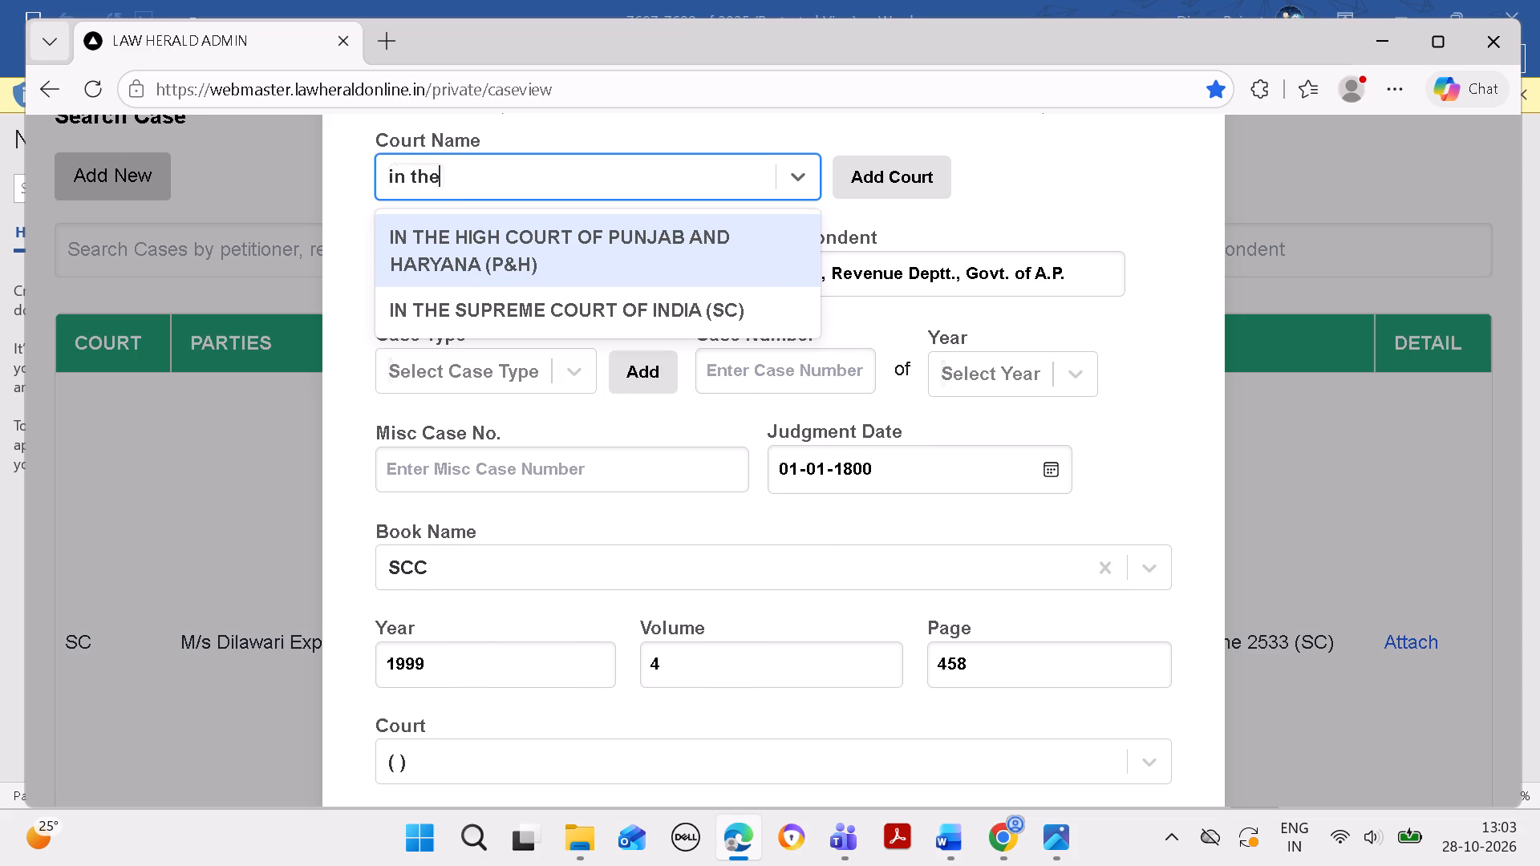
pyautogui.press('space')
pyautogui.click(671, 300)
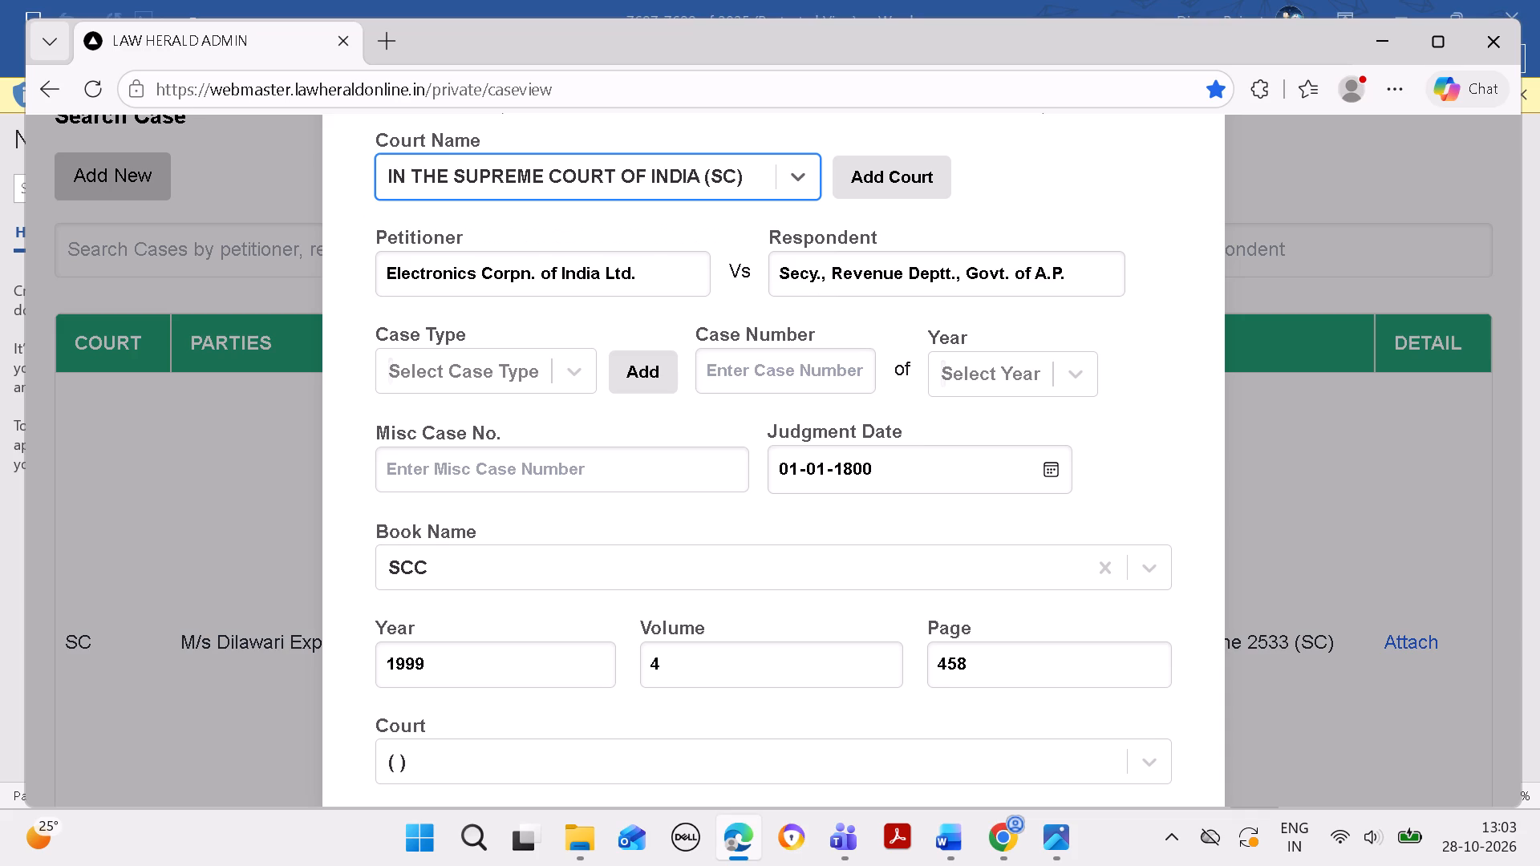
# Save the new Electronics Corpn. of India Ltd. case and return to the judgment's Cases Cited list to check it.
pyautogui.press('Return')
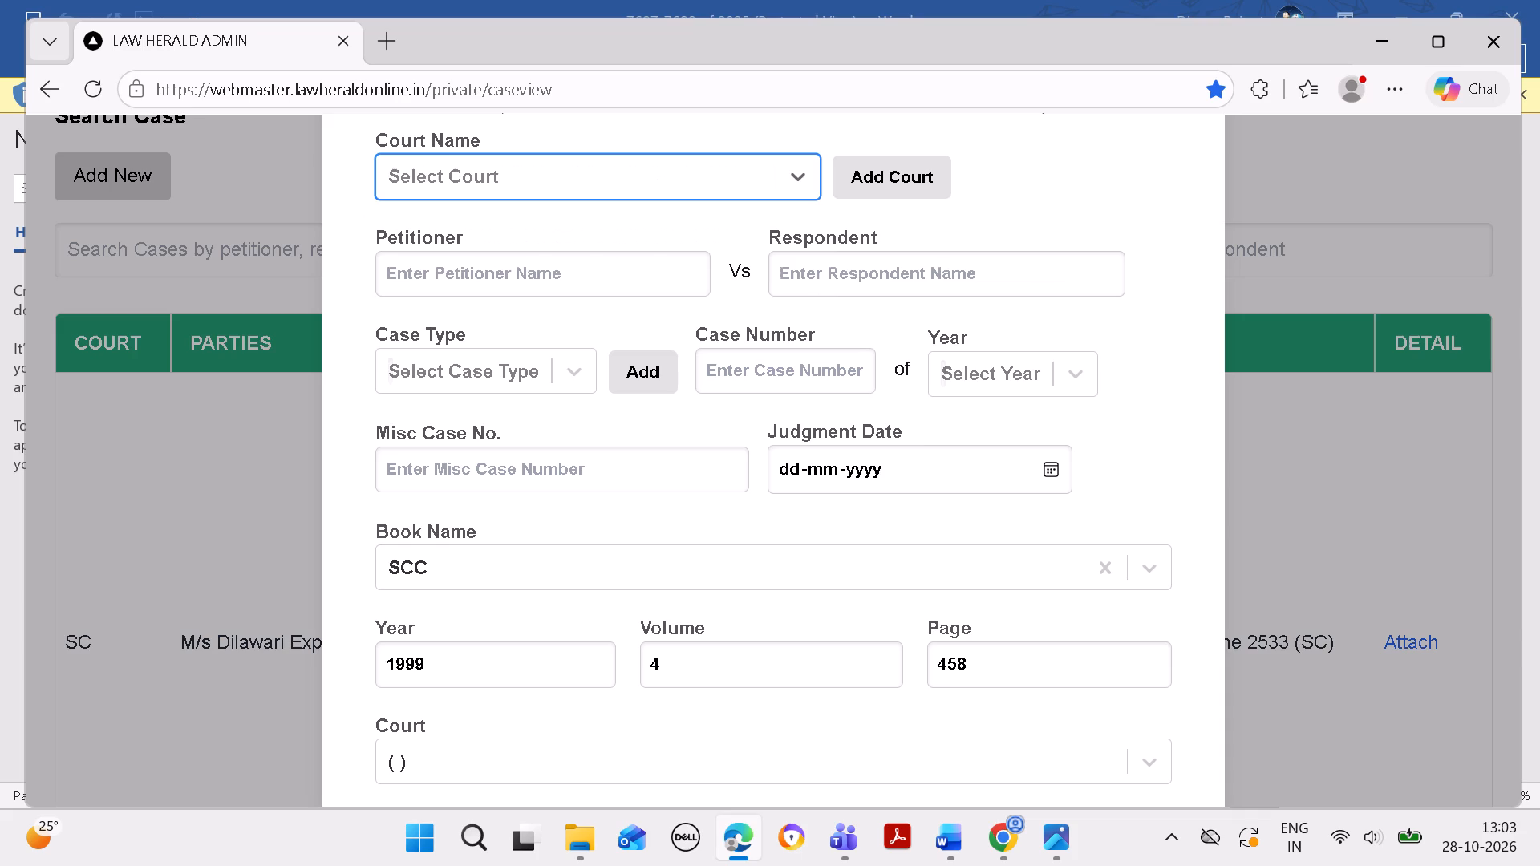
pyautogui.click(994, 263)
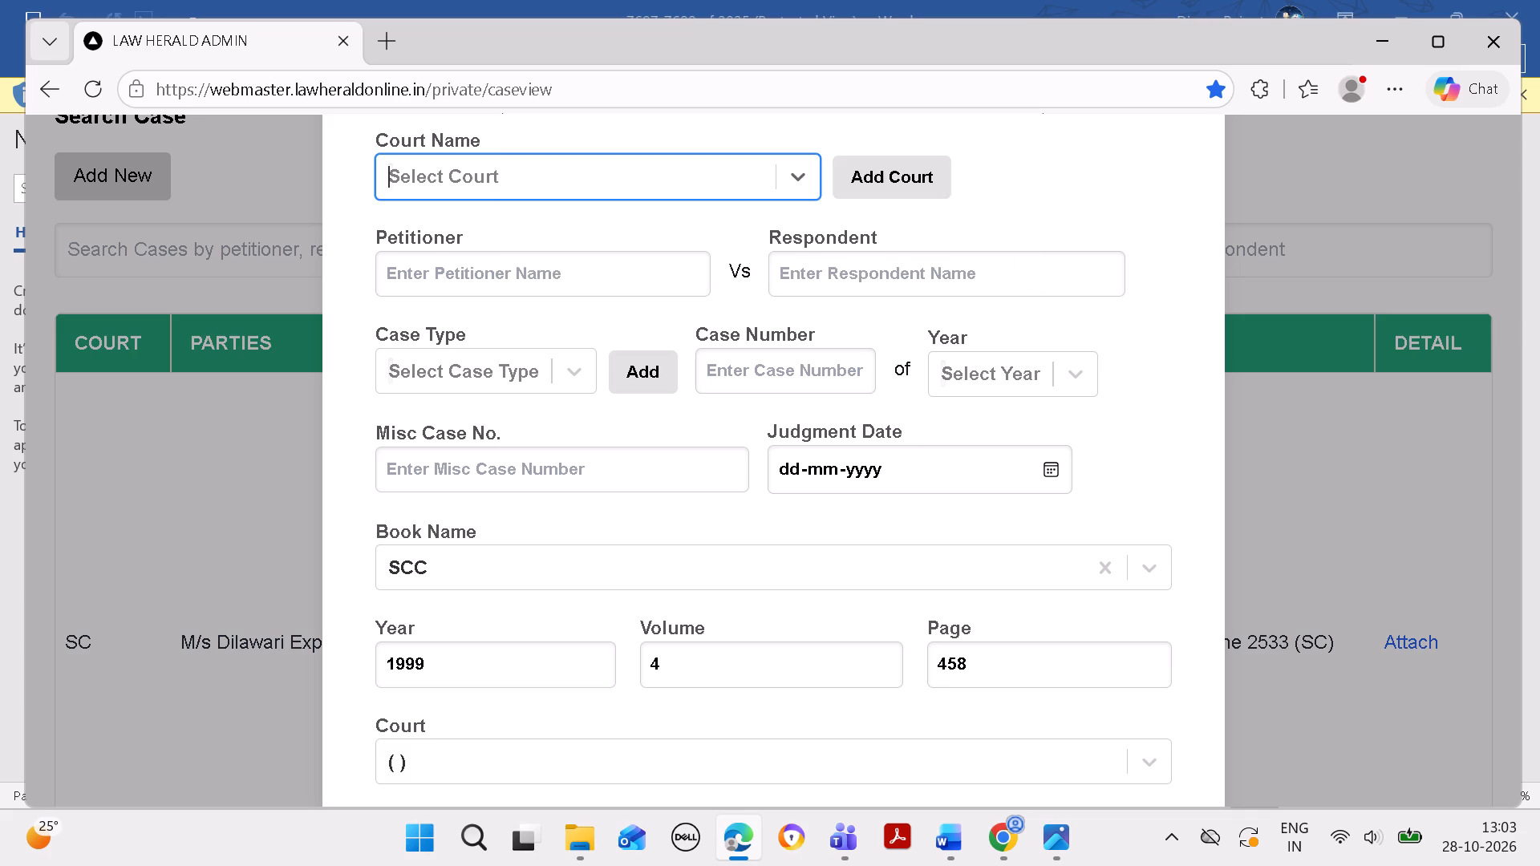
pyautogui.click(1010, 252)
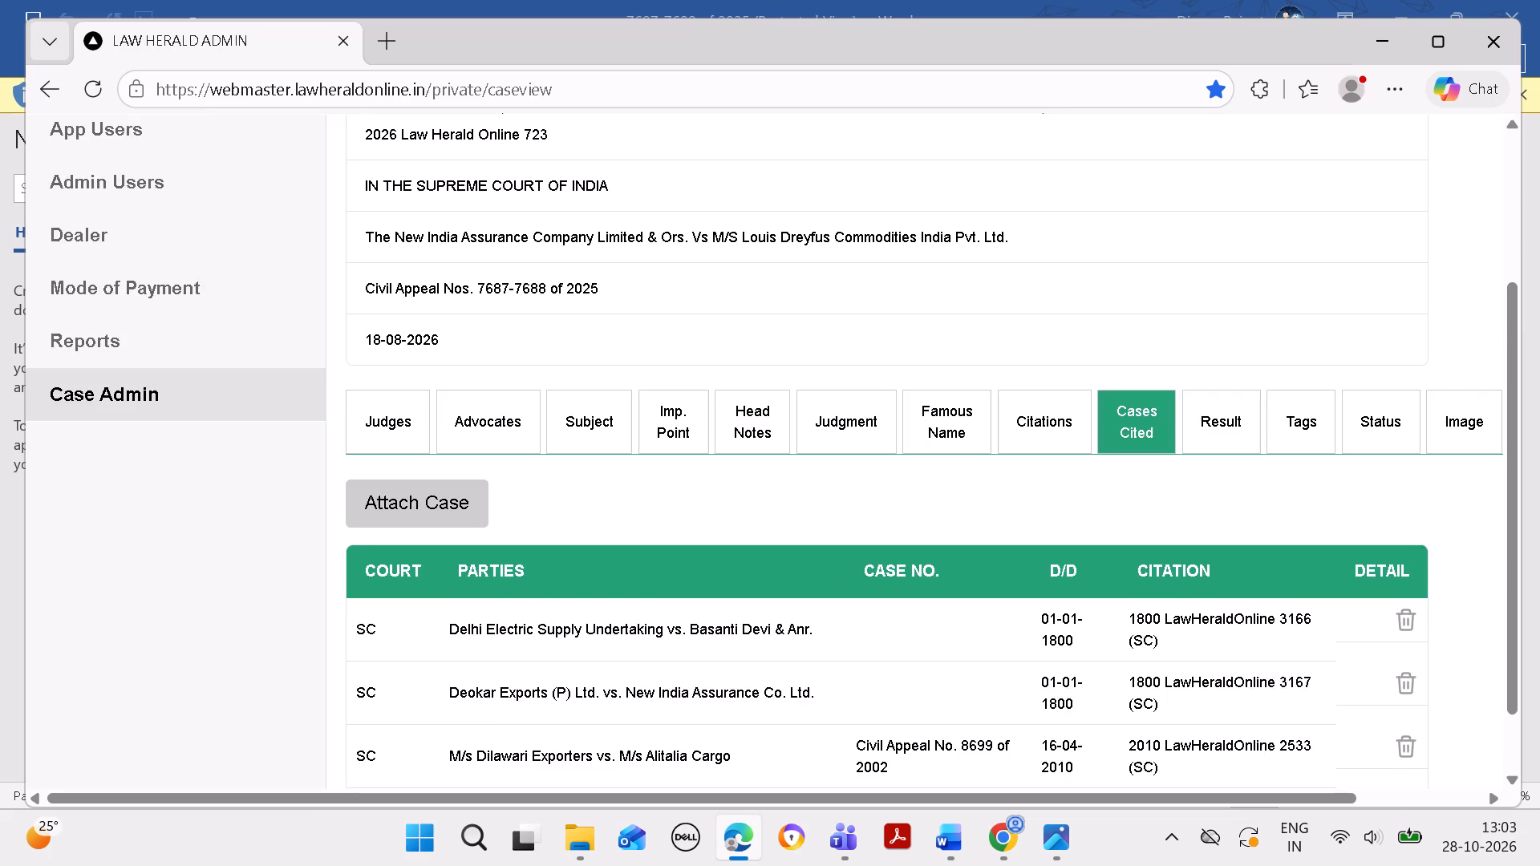
pyautogui.scroll(-9, 943, 474)
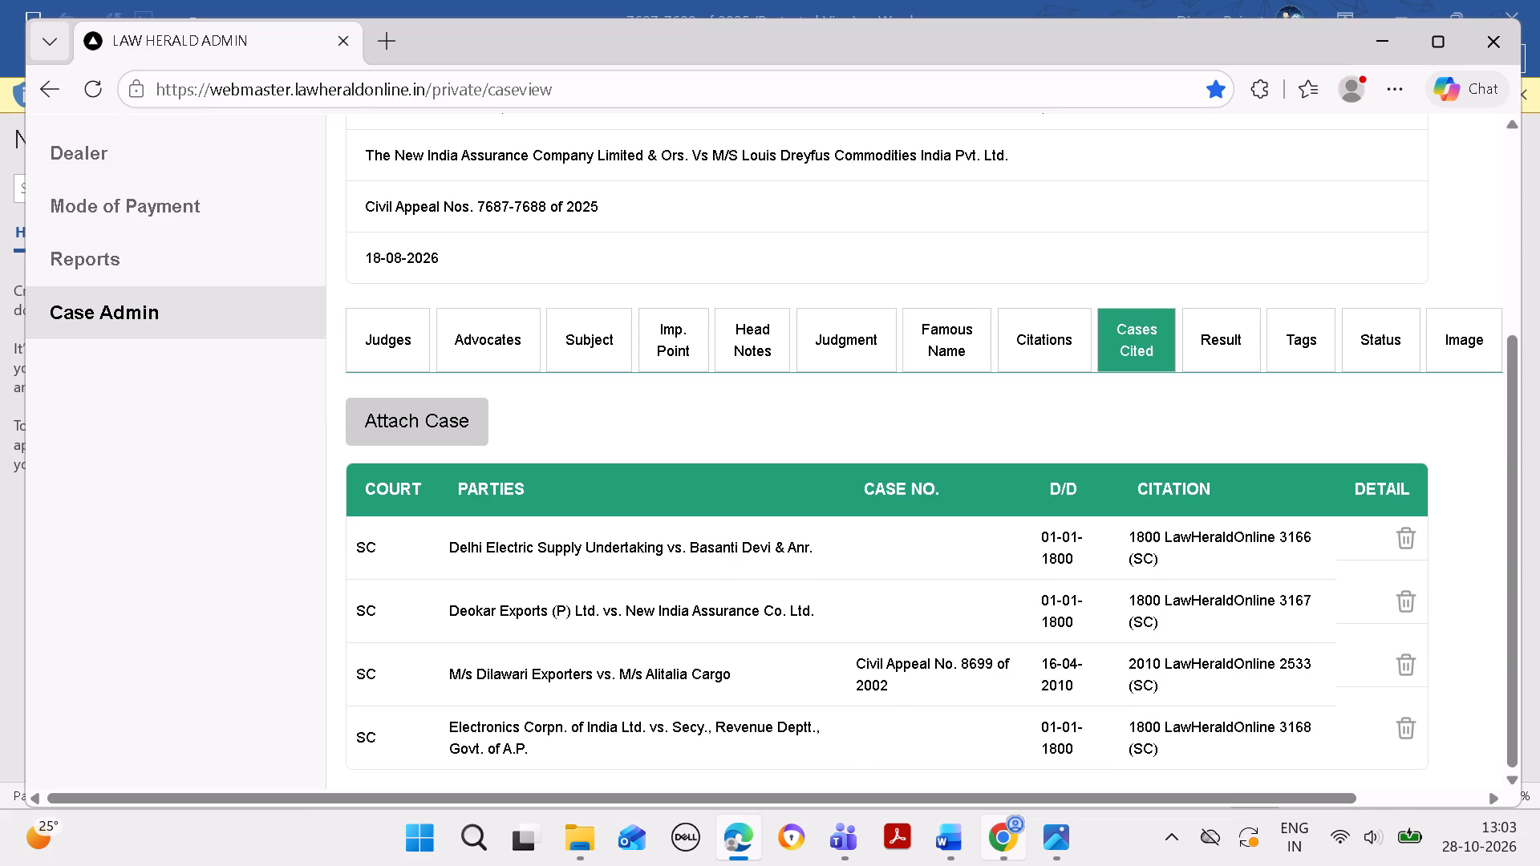
# Copy the petitioner of the fifth cited case from the Word judgment and search existing Law Herald cases by that petitioner.
pyautogui.click(968, 838)
pyautogui.click(1023, 747)
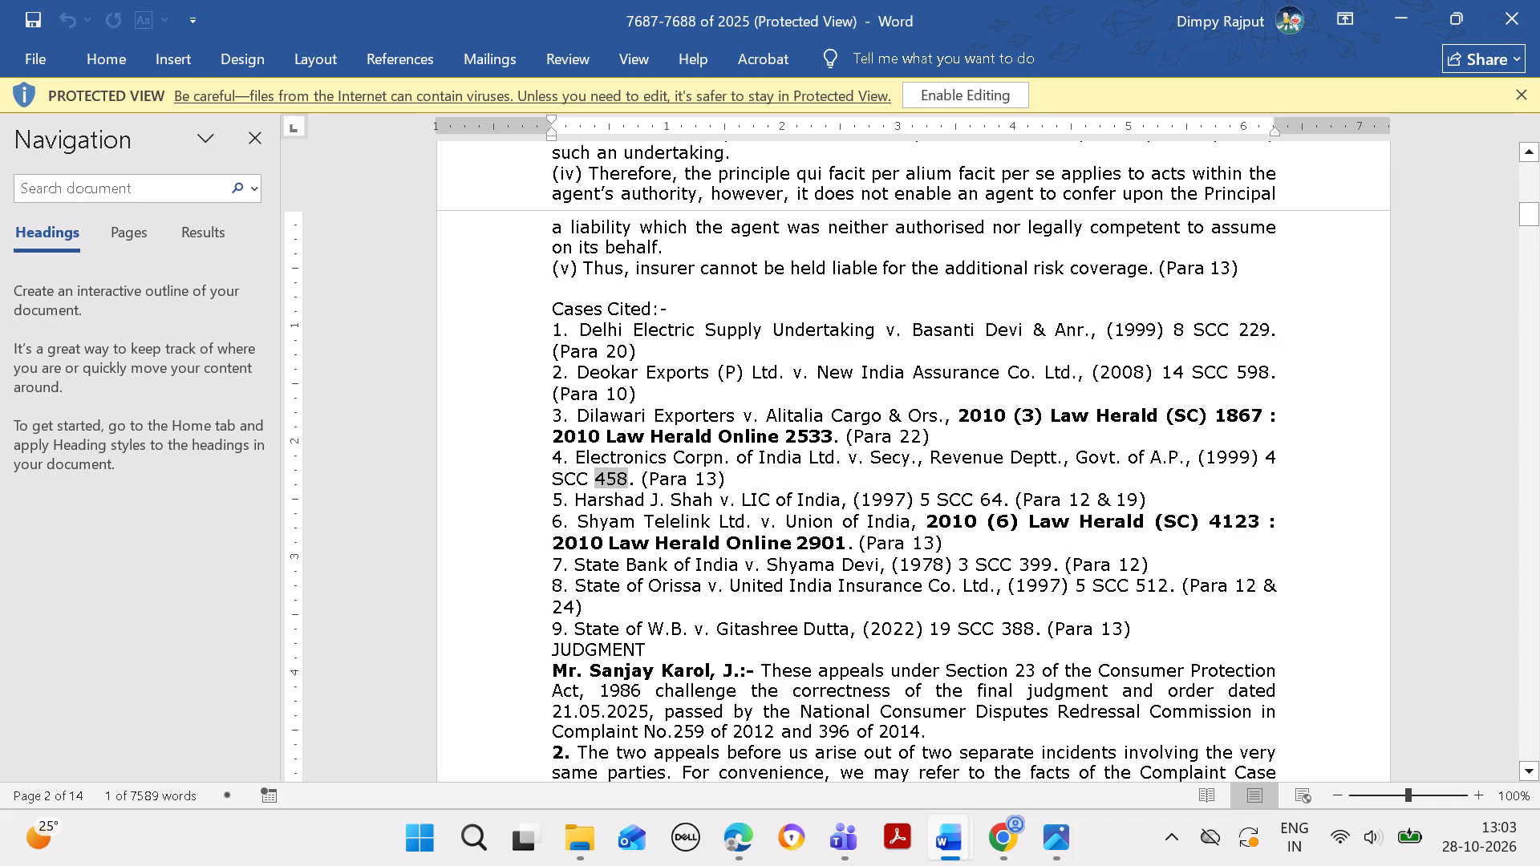
pyautogui.moveTo(576, 494); pyautogui.dragTo(689, 486)
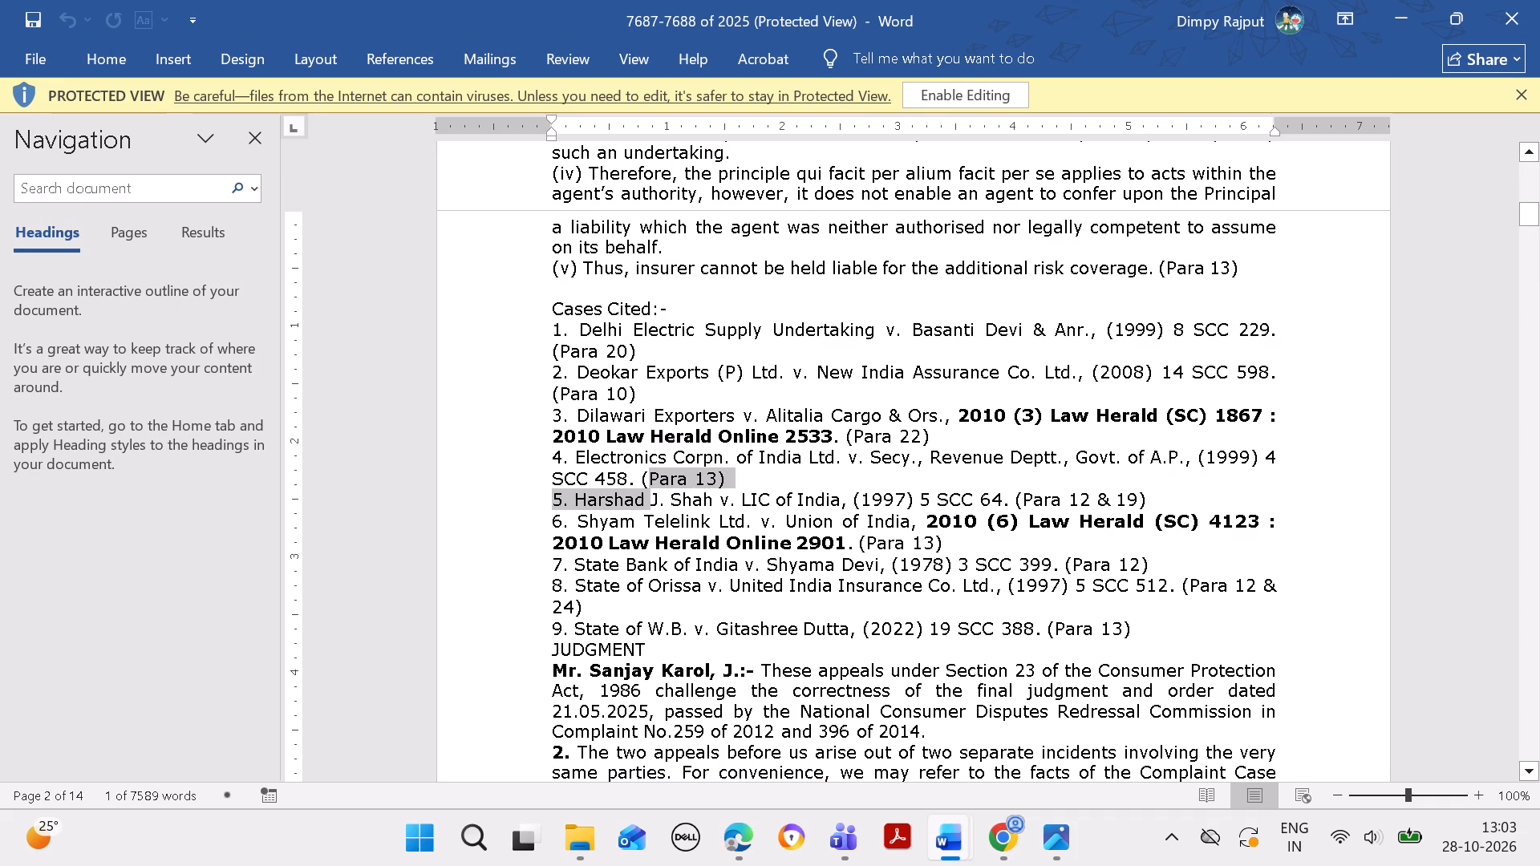
pyautogui.moveTo(689, 486); pyautogui.dragTo(712, 498)
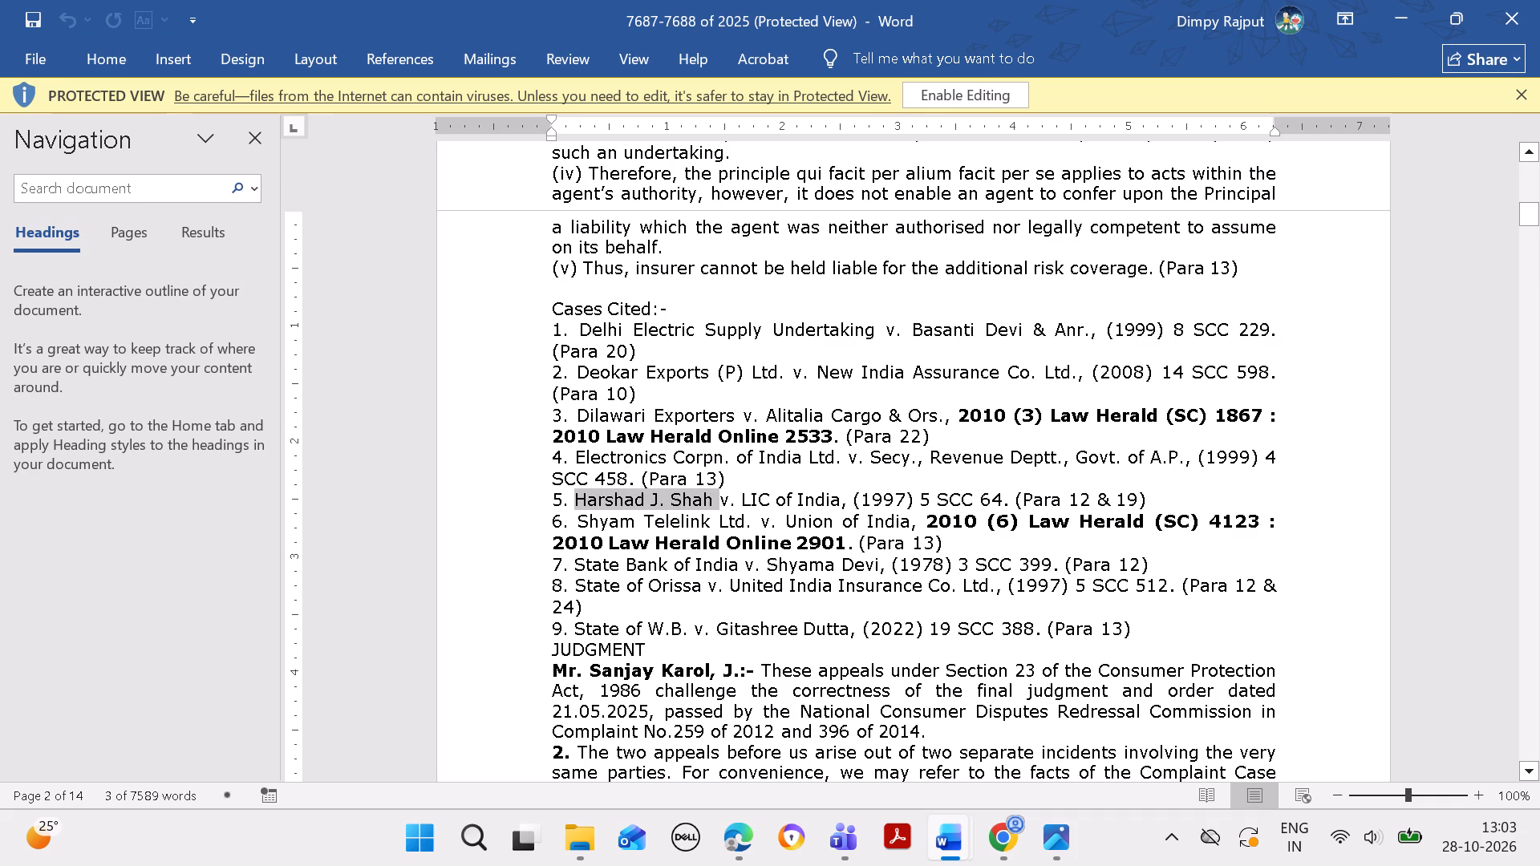
pyautogui.hotkey('ctrl', 'c')
pyautogui.click(755, 836)
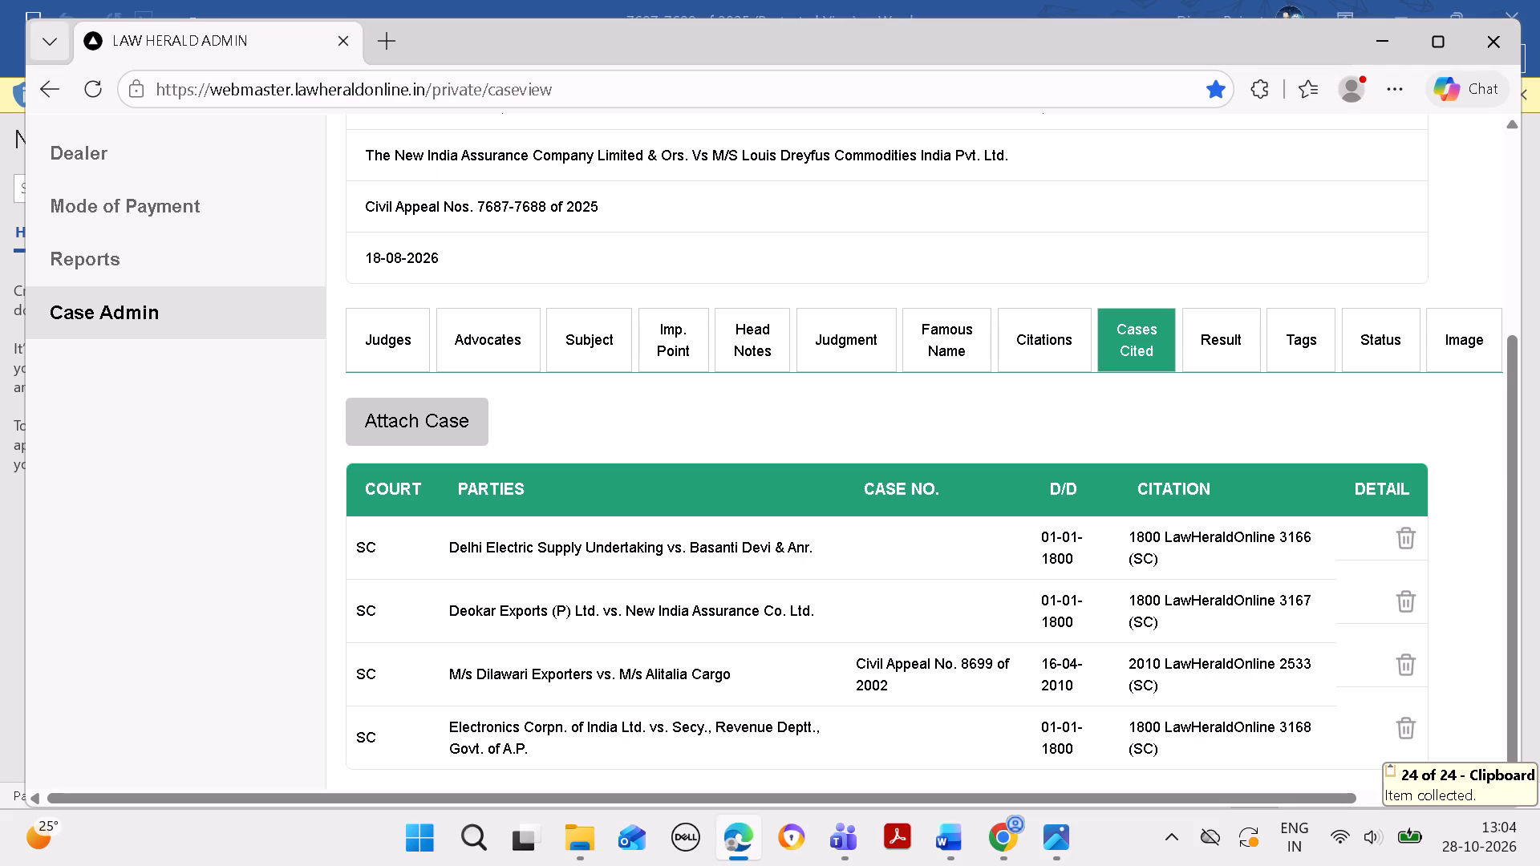
pyautogui.click(458, 432)
pyautogui.moveTo(855, 237); pyautogui.dragTo(461, 266)
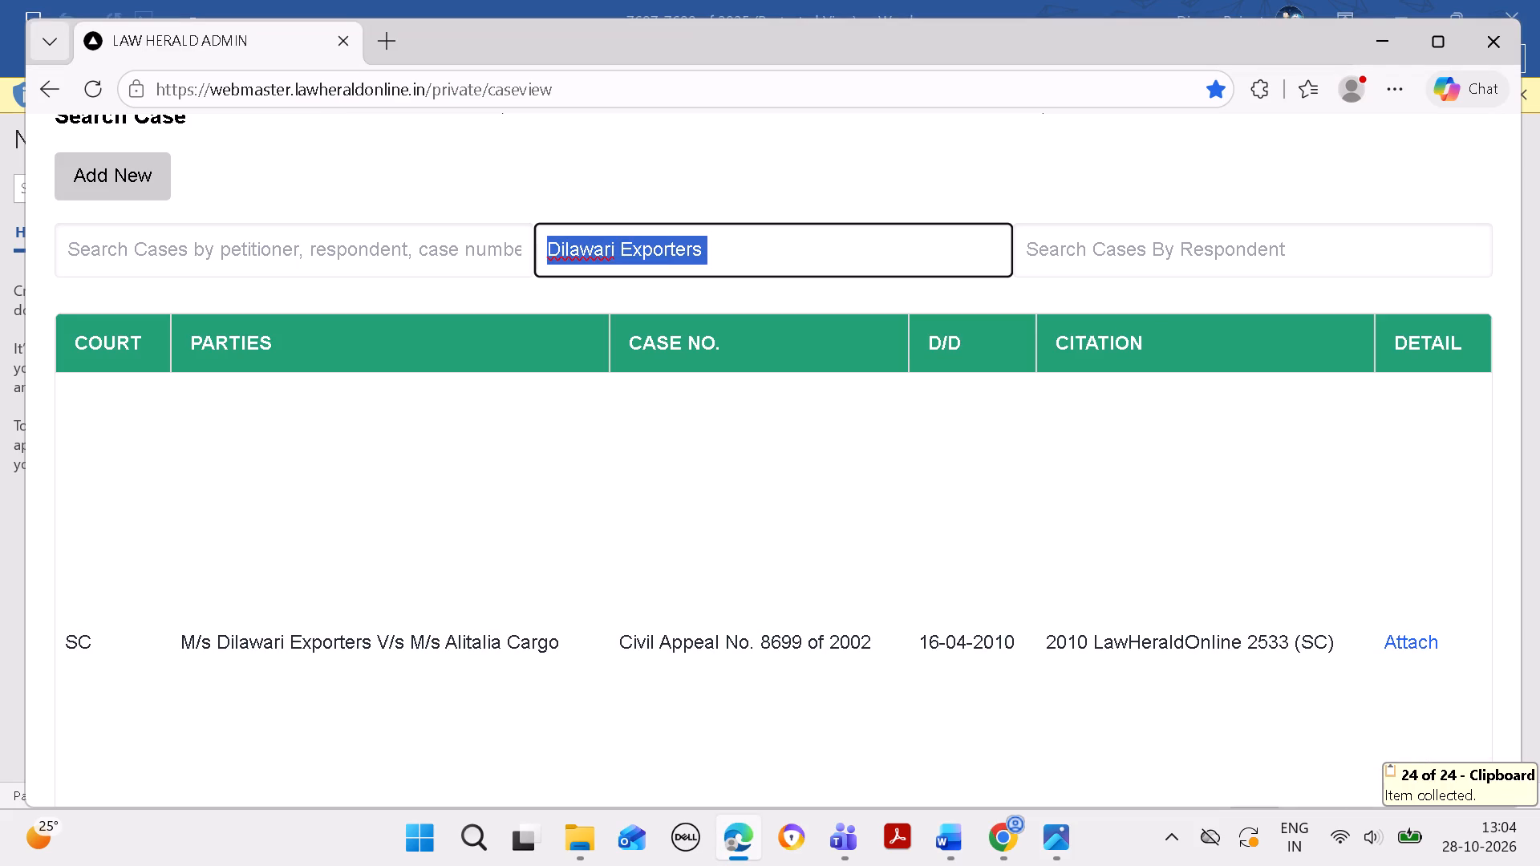
pyautogui.press('BackSpace')
pyautogui.hotkey('ctrl', 'v')
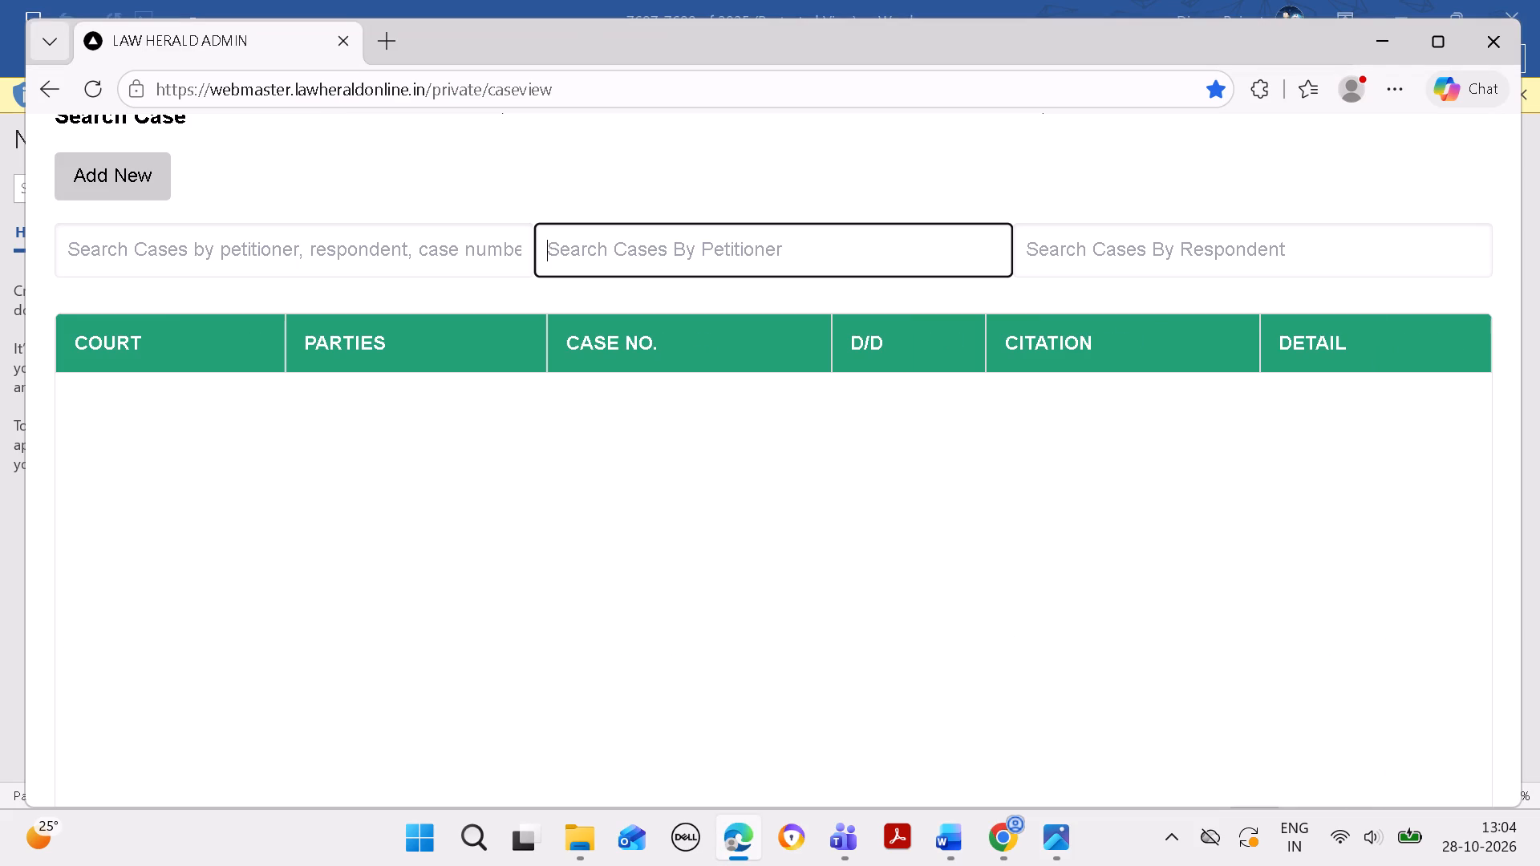
# Shorten the petitioner search to Harshad and check the matching cases for one against LIC of India.
pyautogui.press('BackSpace')
pyautogui.press('BackSpace')
pyautogui.press('BackSpace')
pyautogui.press('BackSpace')
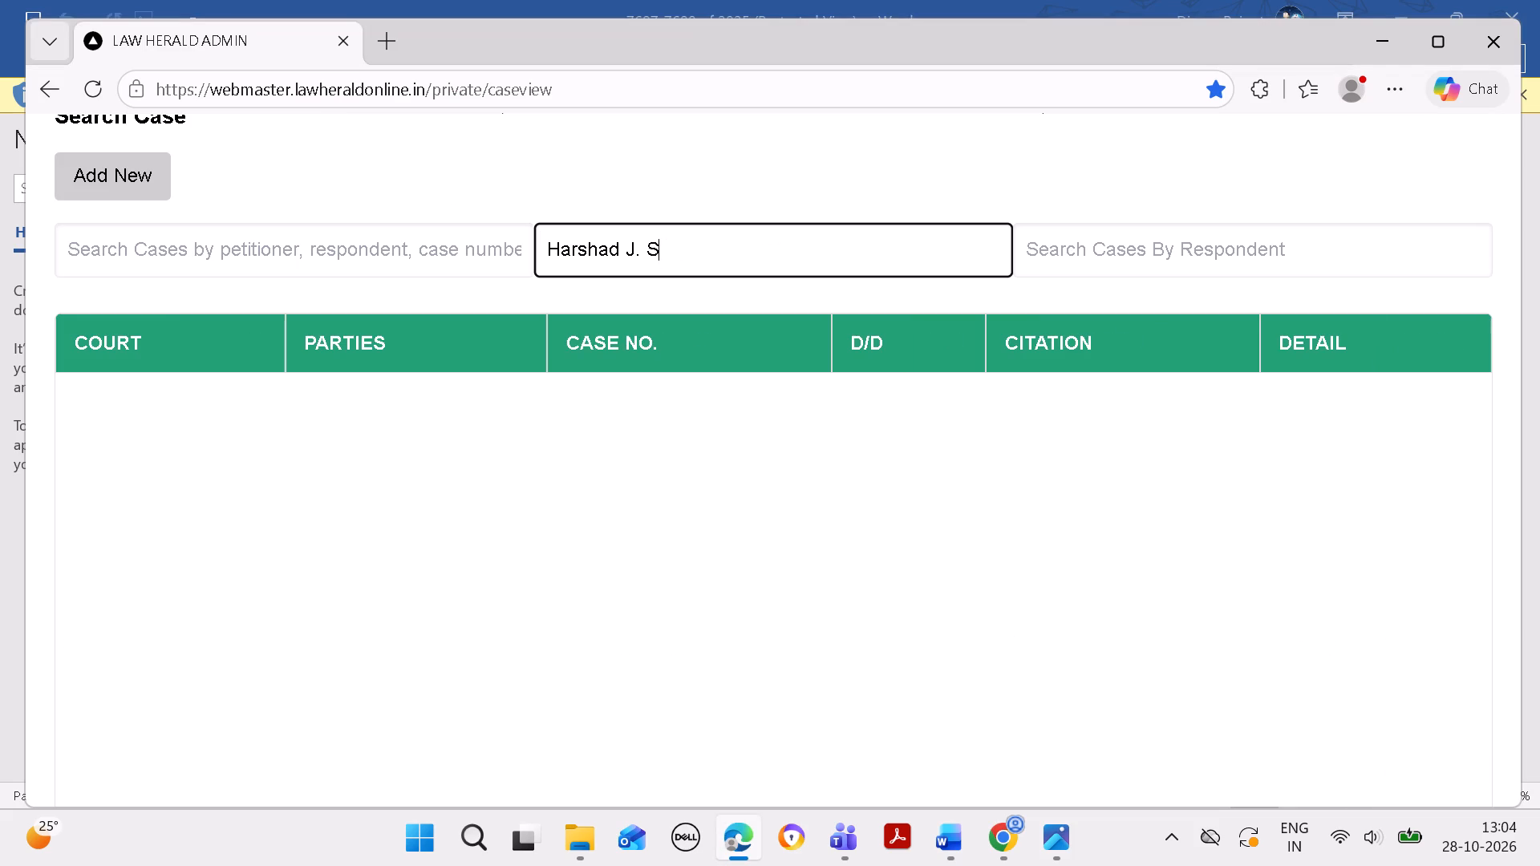
pyautogui.press('BackSpace')
pyautogui.press('BackSpace')
pyautogui.press('BackSpace')
pyautogui.press('BackSpace')
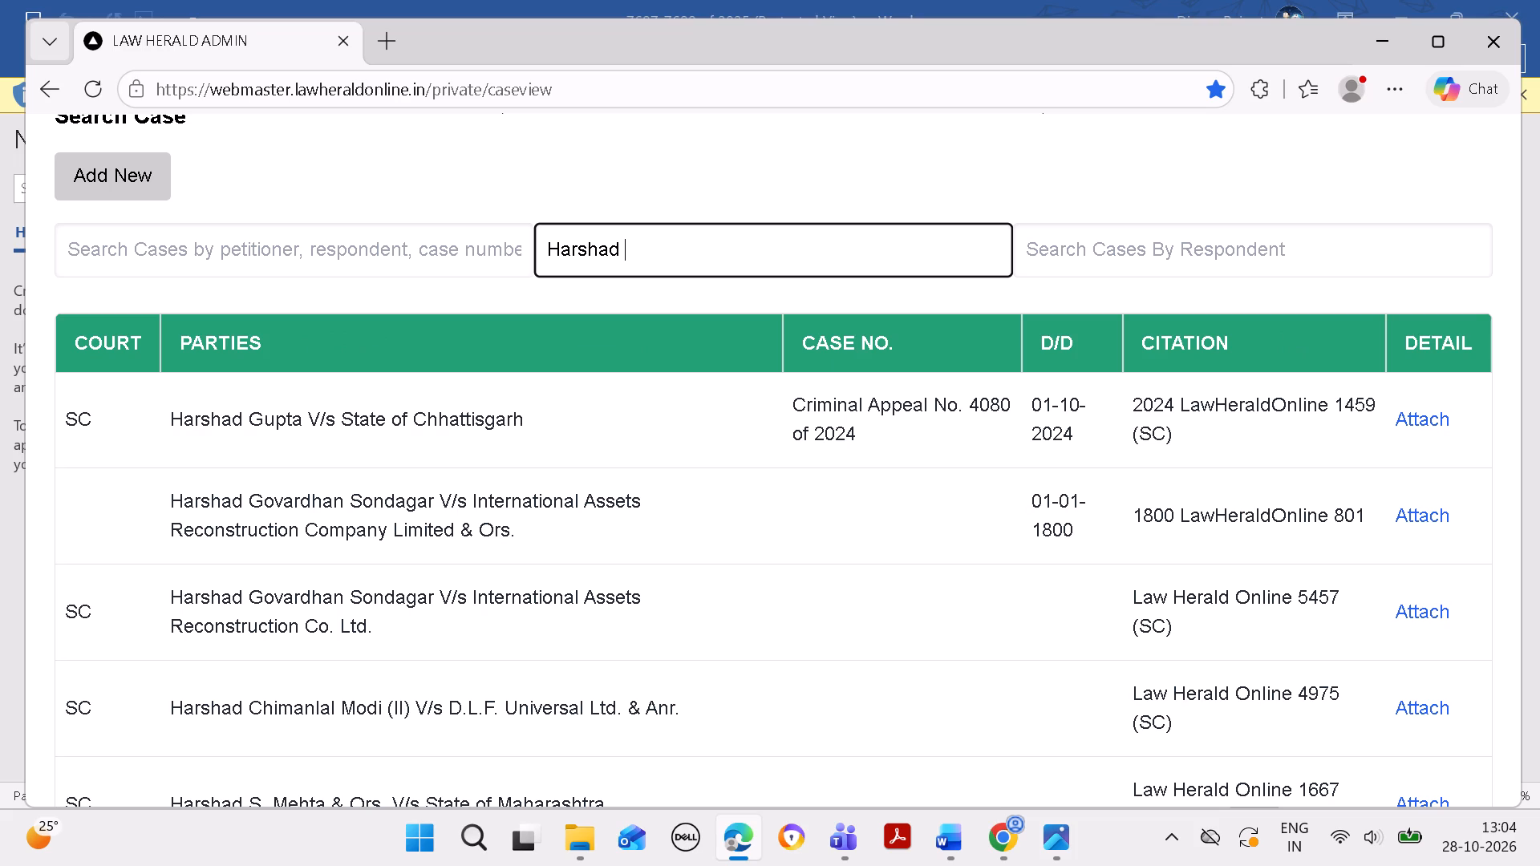
# Start a new case and enter the fifth cited case's copied petitioner as its Petitioner.
pyautogui.click(99, 166)
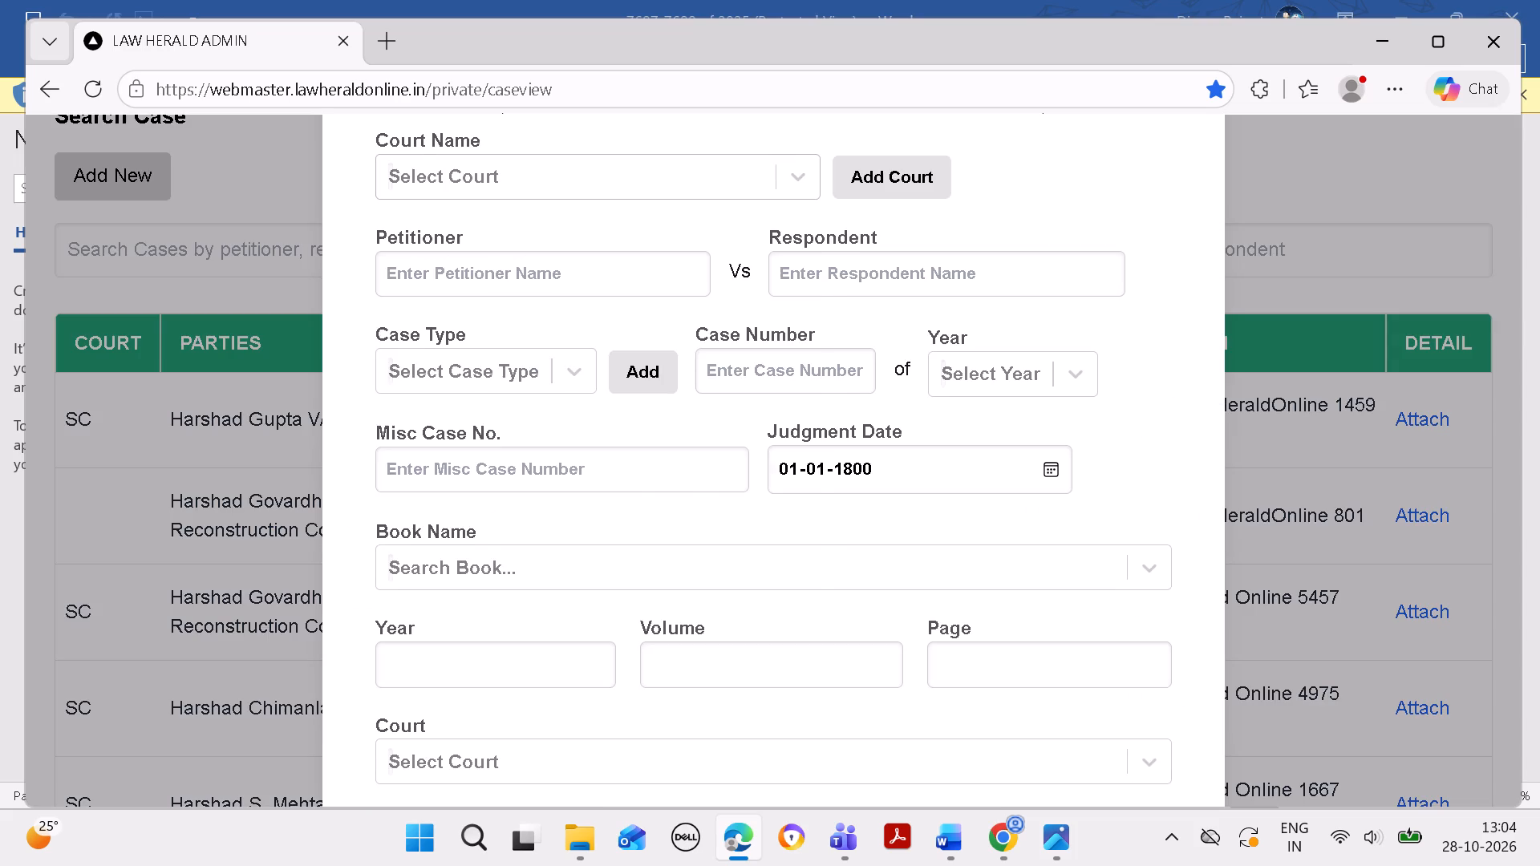
pyautogui.click(500, 168)
pyautogui.click(966, 192)
pyautogui.click(571, 277)
pyautogui.hotkey('ctrl', 'v')
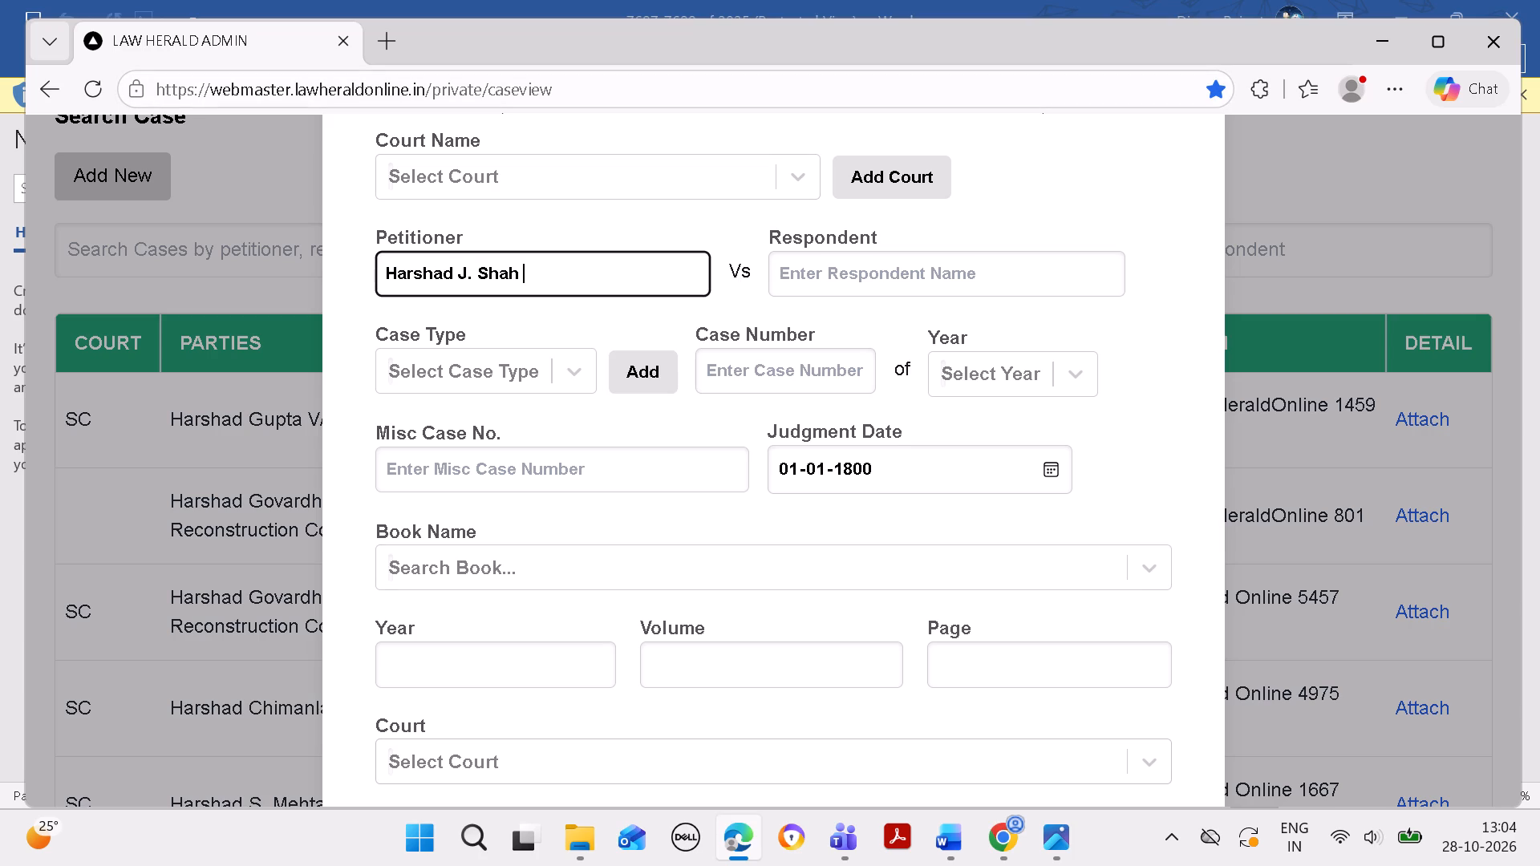
# Copy LIC of India from the fifth cited case in the Word judgment into the new case's Respondent.
pyautogui.click(964, 840)
pyautogui.click(969, 714)
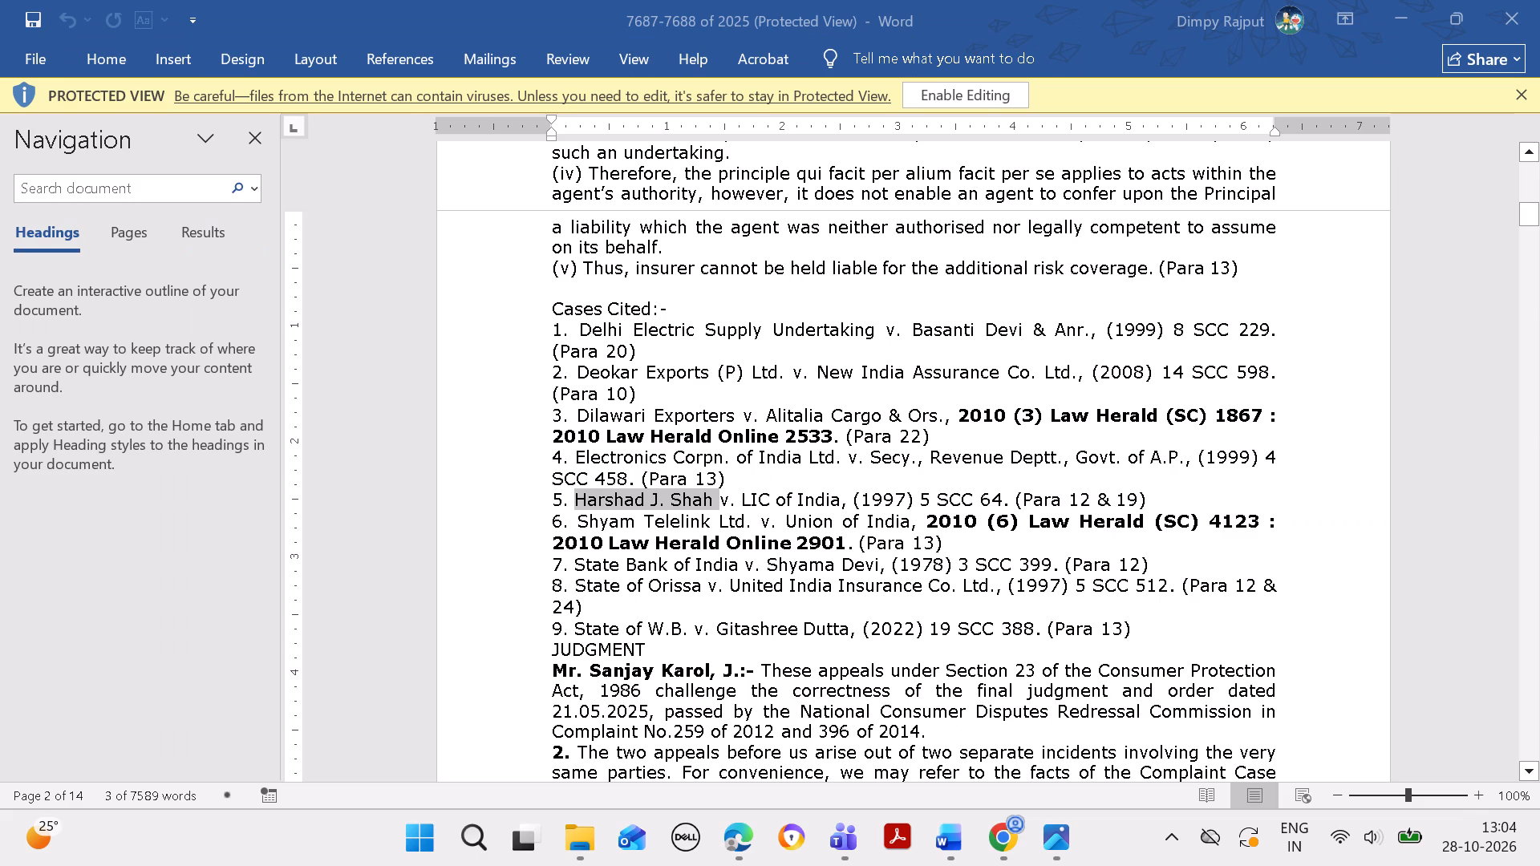
pyautogui.moveTo(742, 493); pyautogui.dragTo(812, 508)
pyautogui.hotkey('ctrl', 'c')
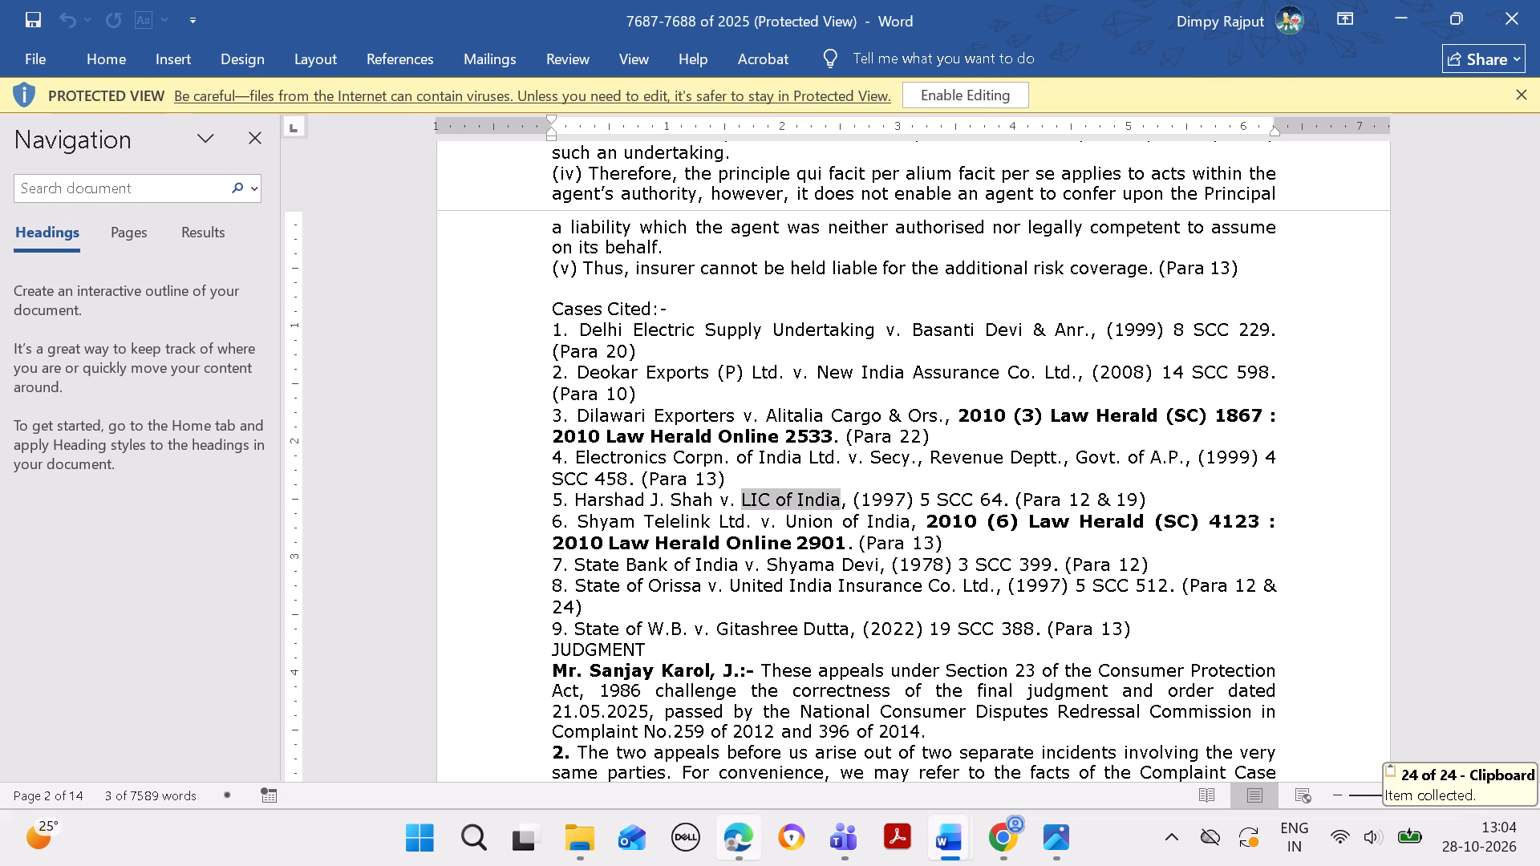
pyautogui.click(742, 832)
pyautogui.click(889, 280)
pyautogui.hotkey('ctrl', 'v')
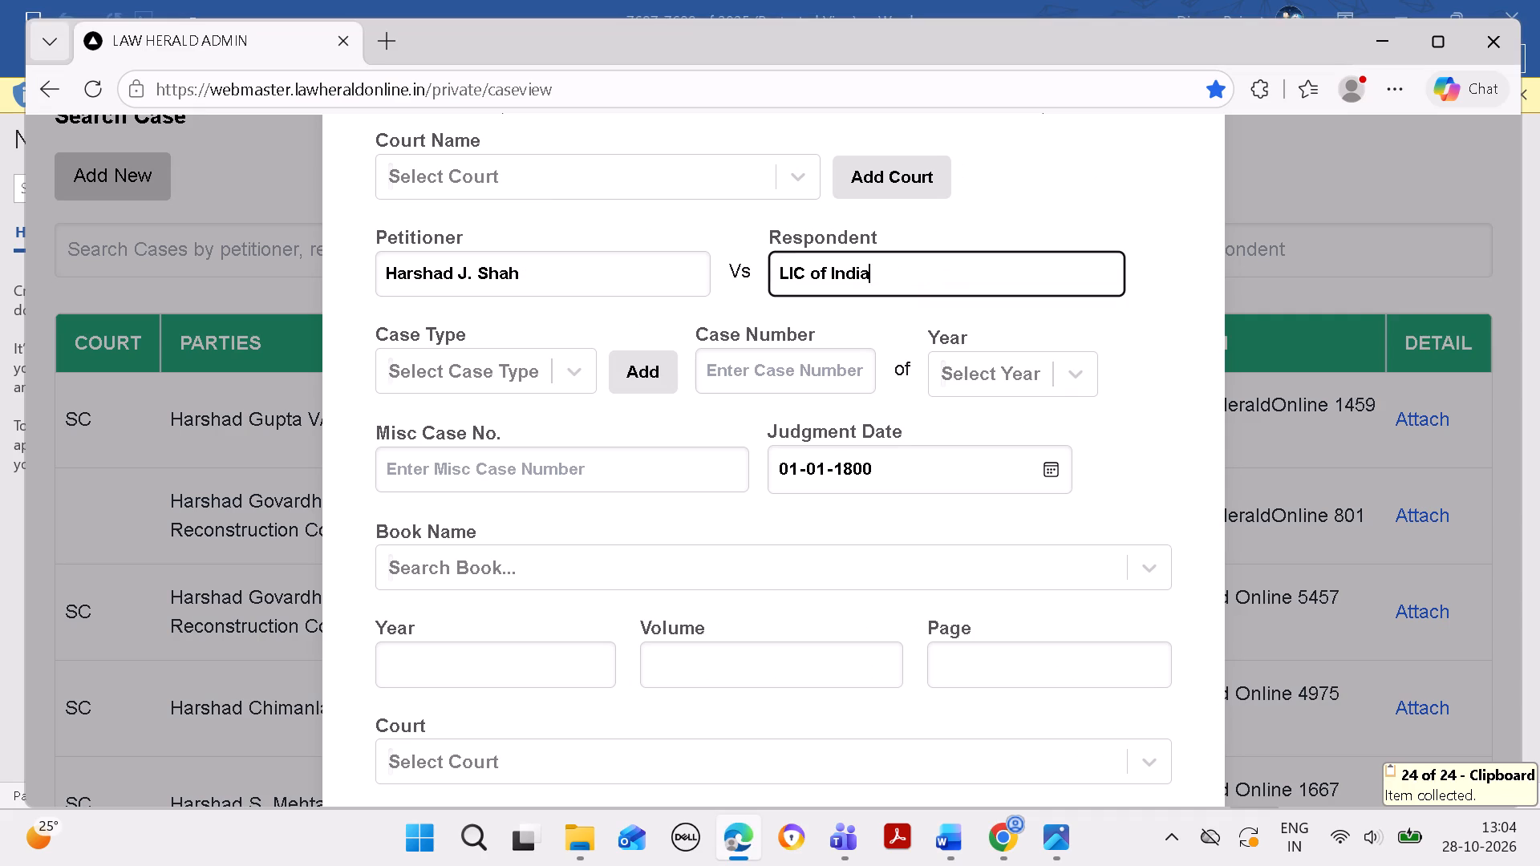
# Copy the year 1997 from the LIC of India citation in the Word judgment into the new case's citation Year.
pyautogui.click(954, 843)
pyautogui.click(1014, 729)
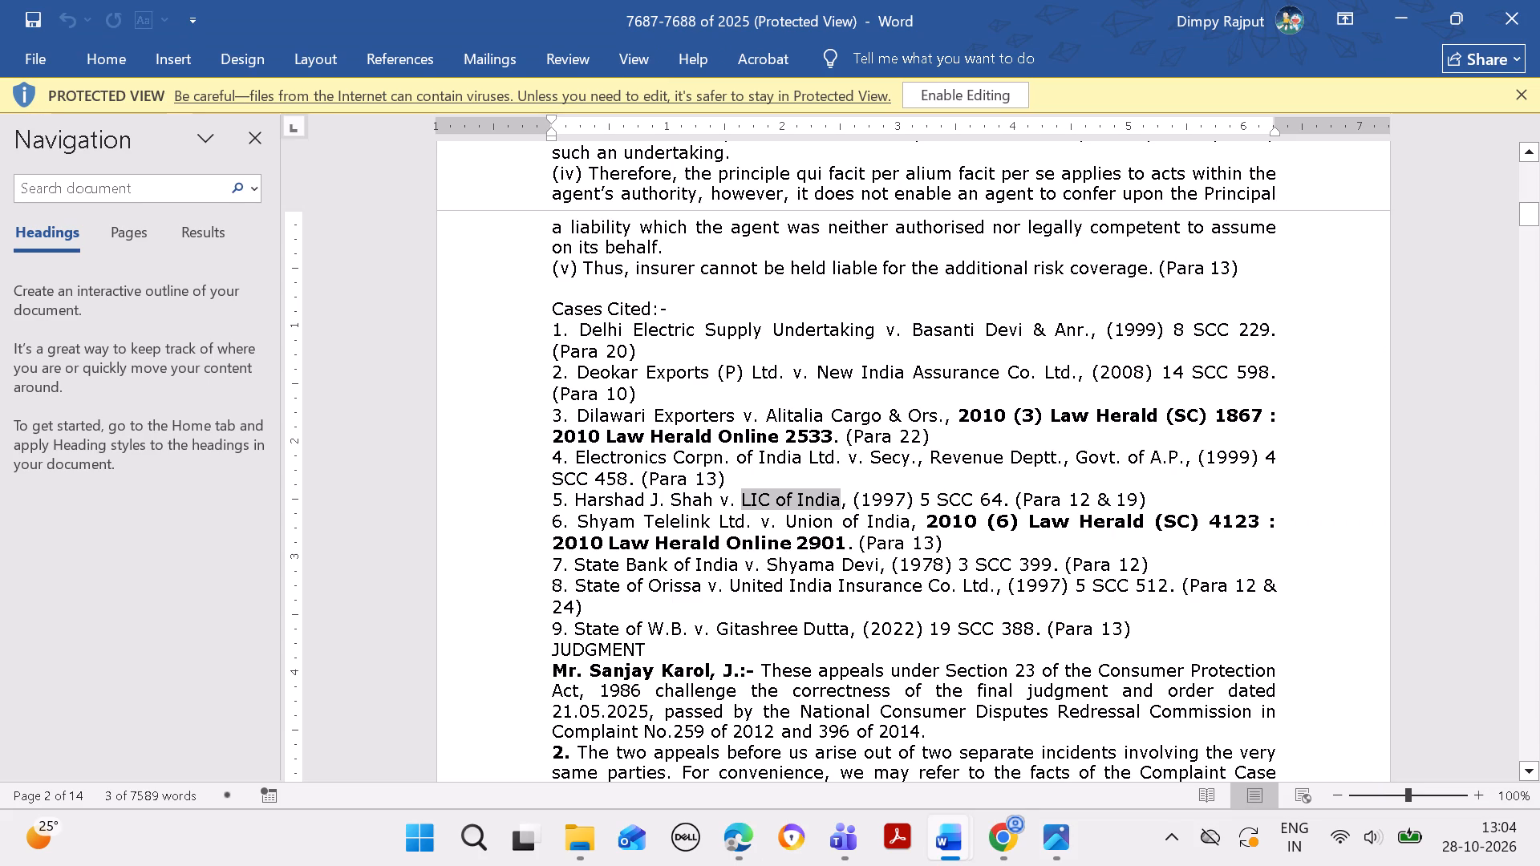
pyautogui.moveTo(863, 495); pyautogui.dragTo(905, 506)
pyautogui.hotkey('ctrl', 'c')
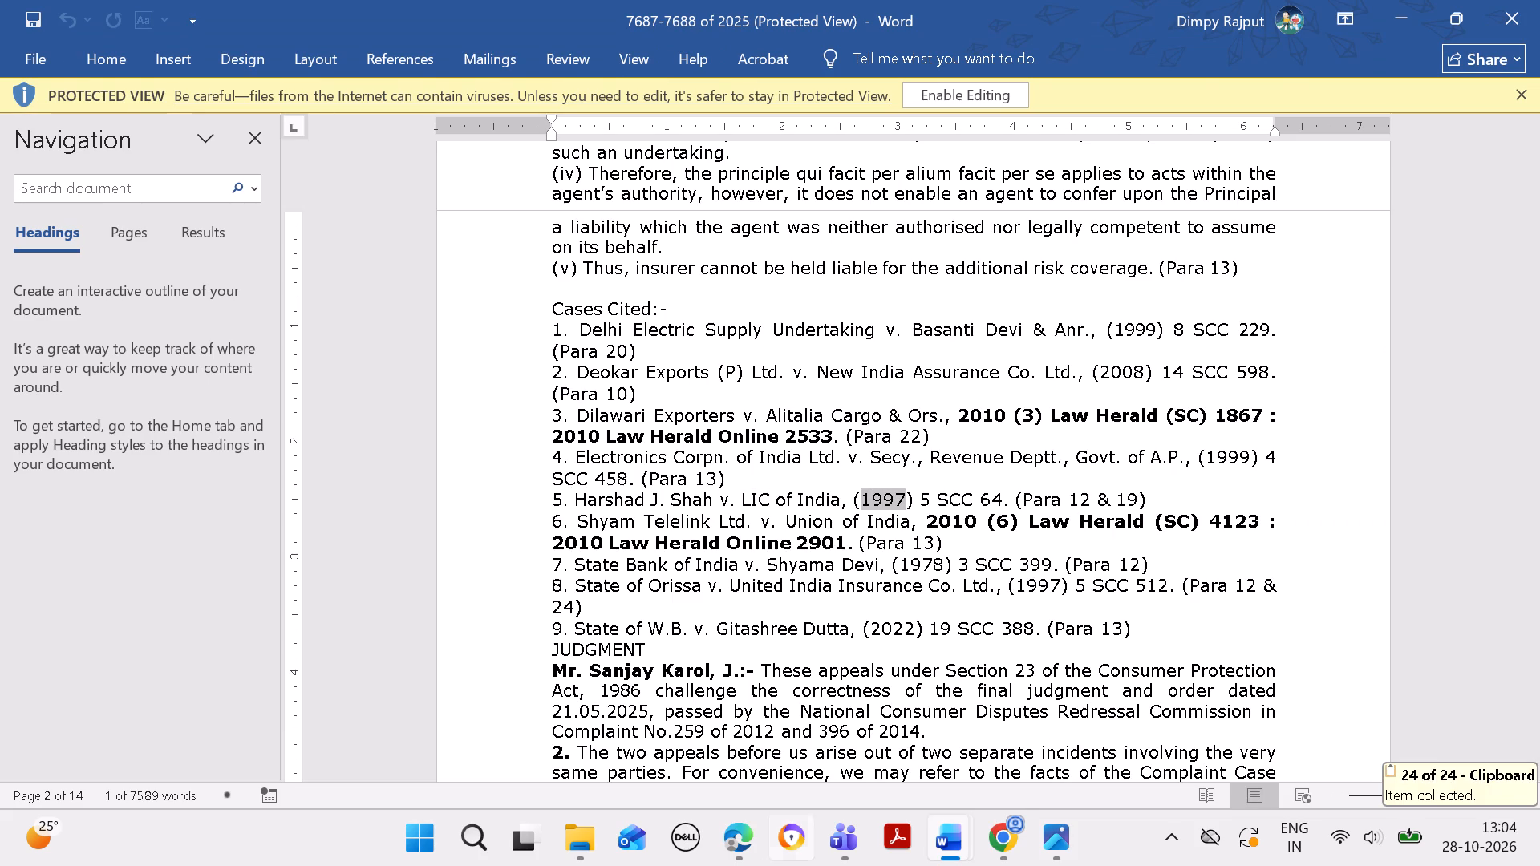
pyautogui.click(746, 835)
pyautogui.click(544, 676)
pyautogui.hotkey('ctrl', 'v')
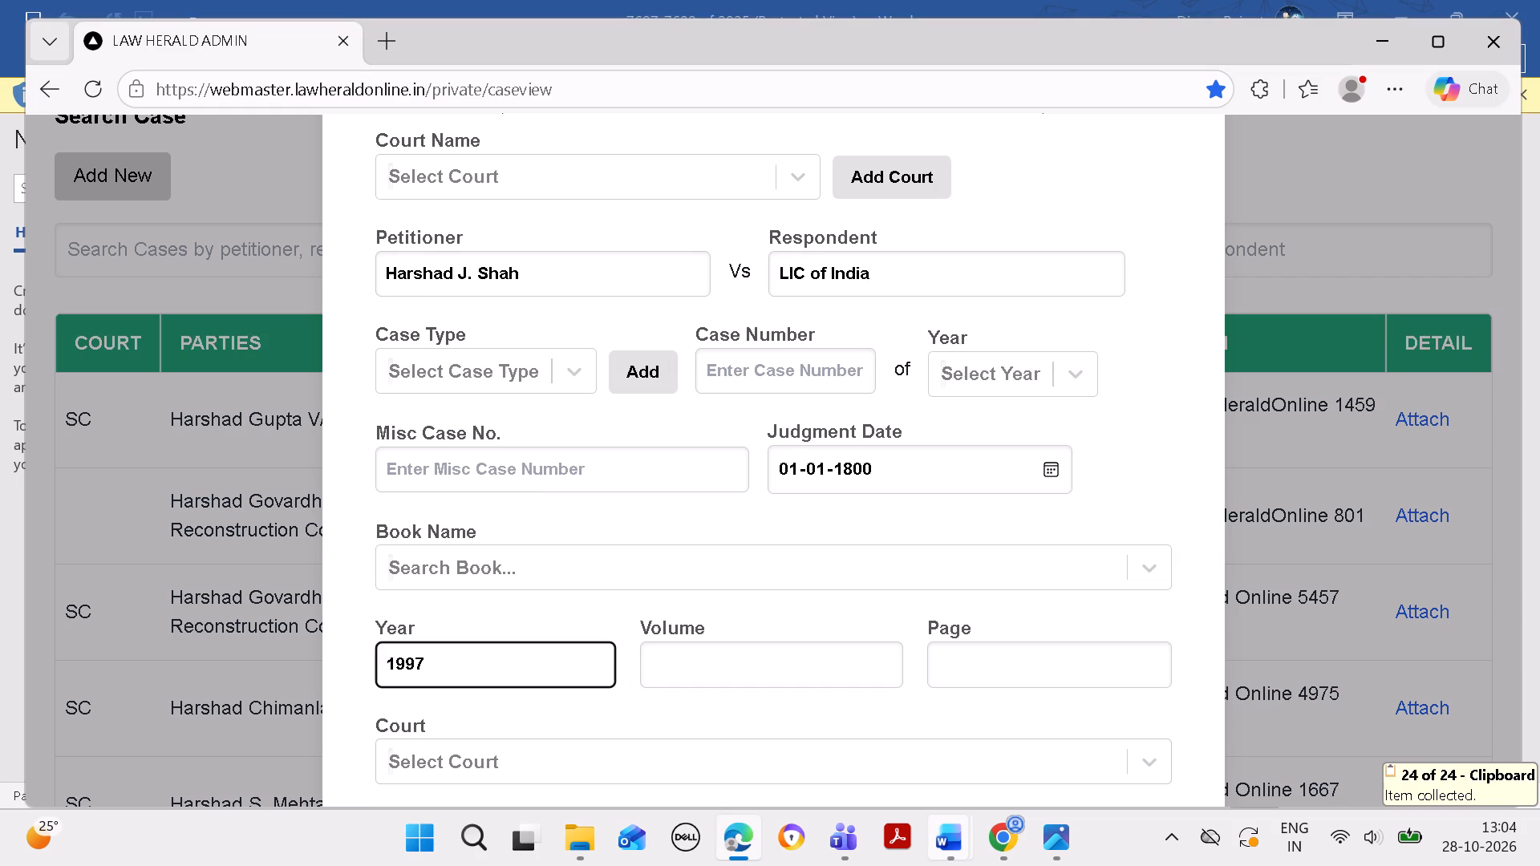
# Copy volume 5 from the LIC of India citation in the Word judgment into the new case's Volume.
pyautogui.click(958, 835)
pyautogui.click(1039, 733)
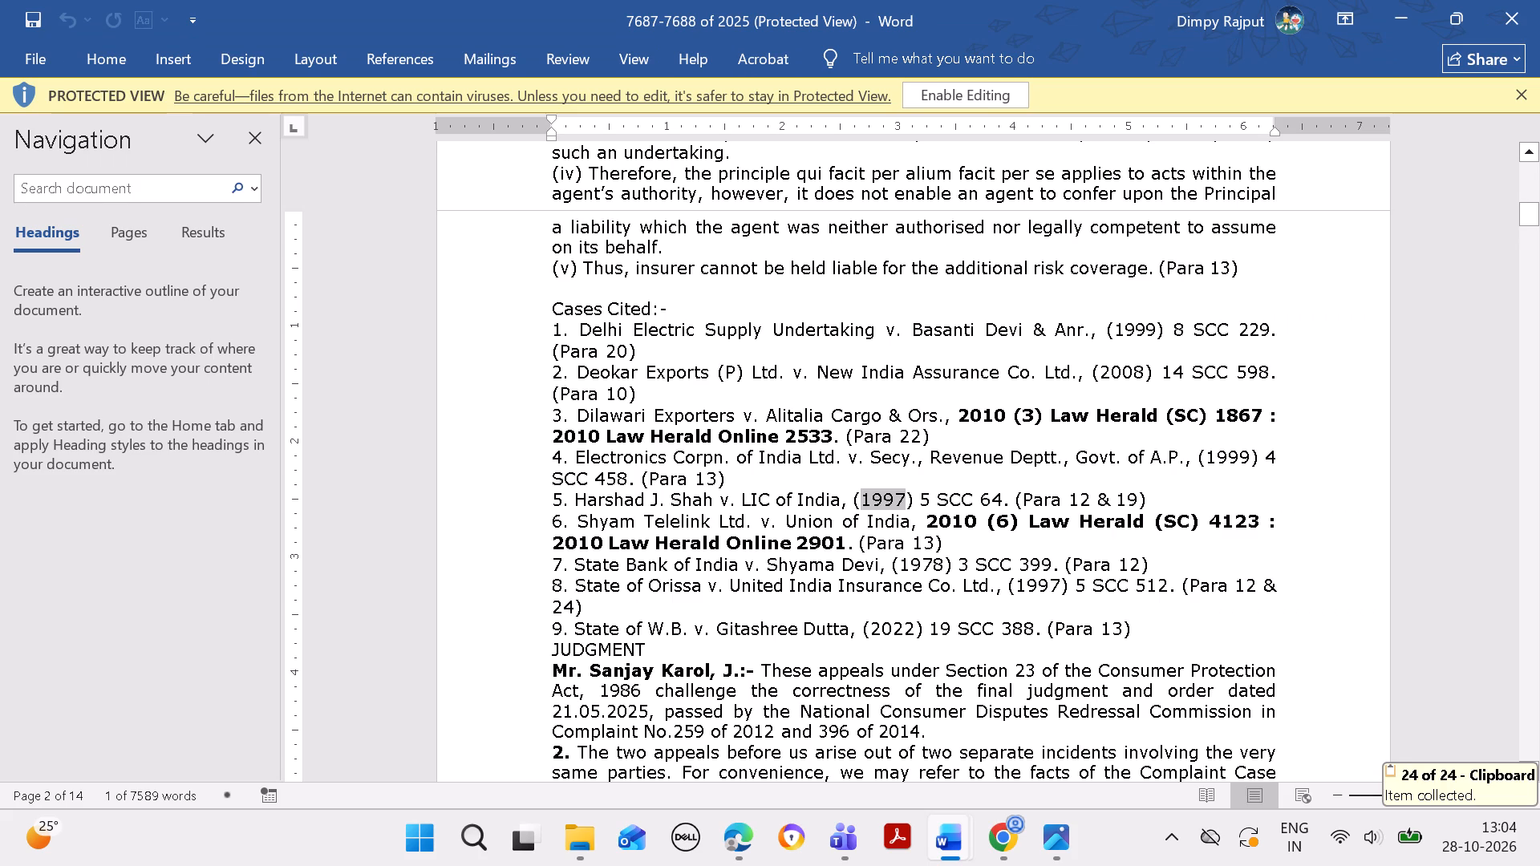
pyautogui.moveTo(918, 500); pyautogui.dragTo(930, 501)
pyautogui.hotkey('ctrl', 'v')
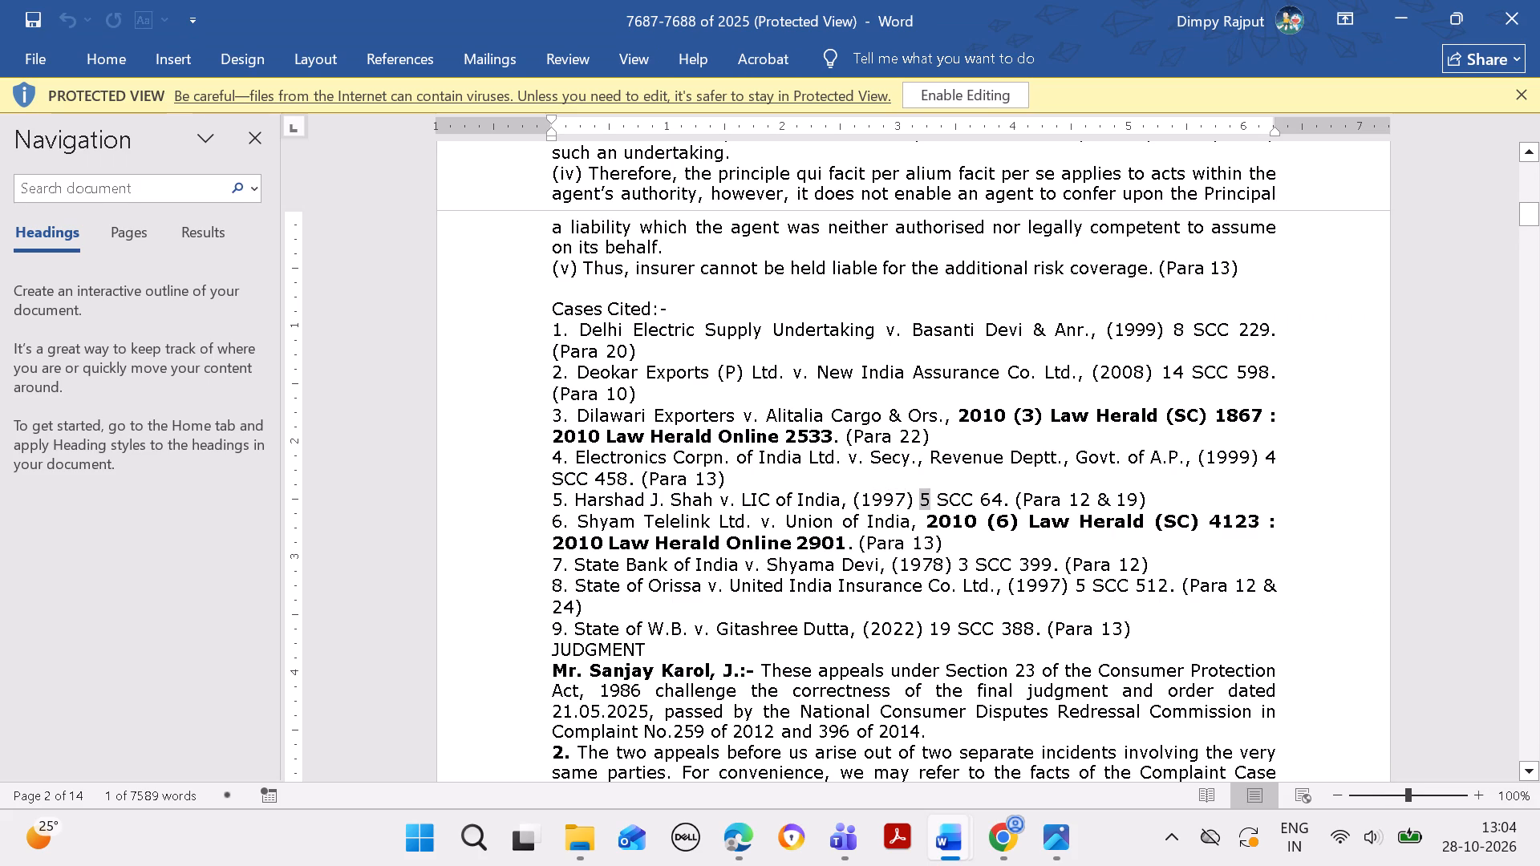
pyautogui.hotkey('ctrl', 'c')
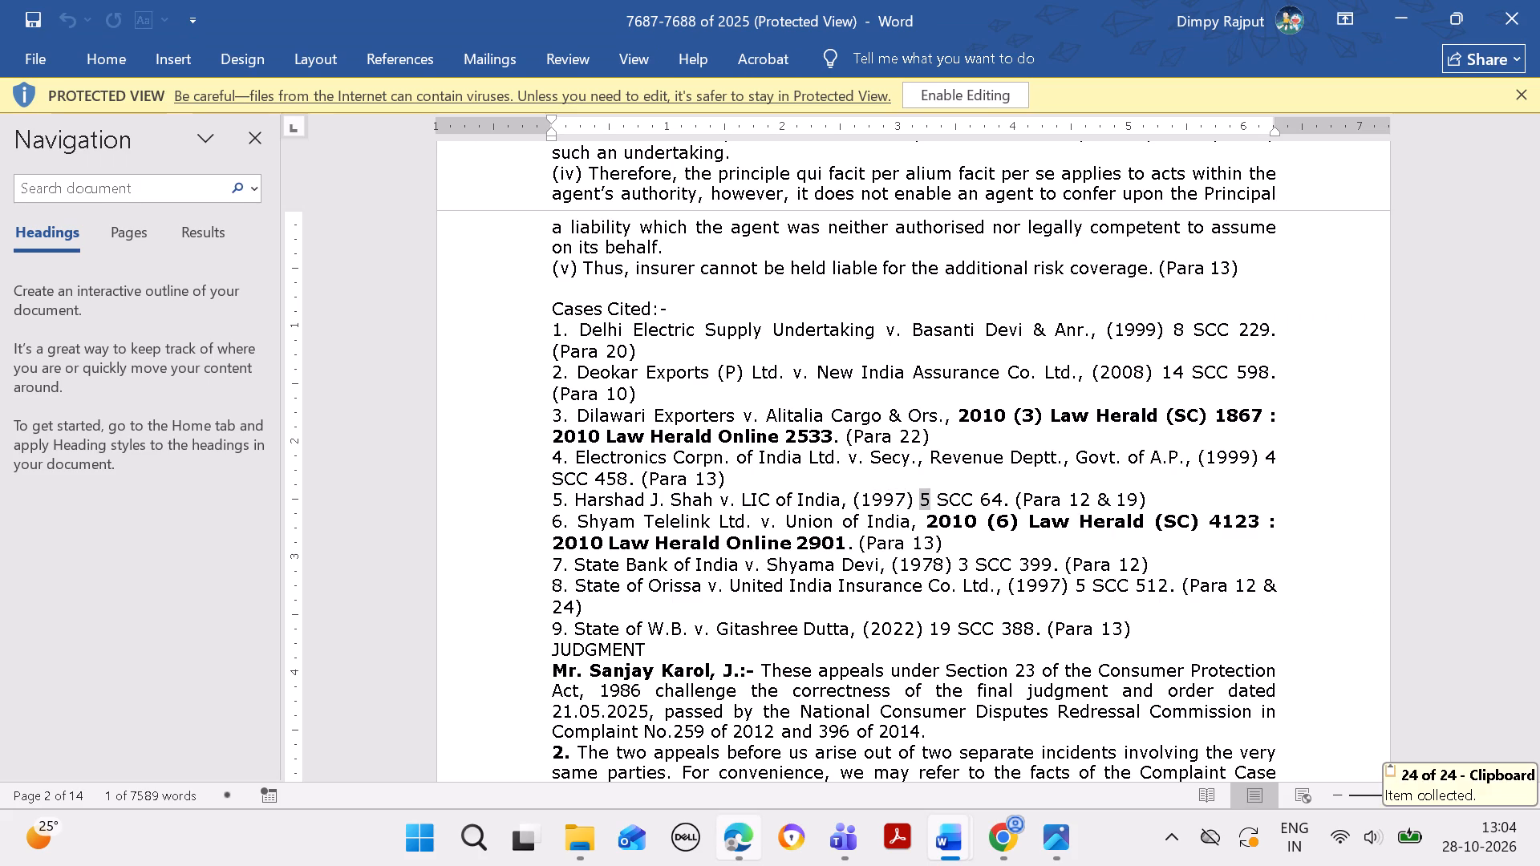
pyautogui.click(745, 824)
pyautogui.click(750, 660)
pyautogui.hotkey('ctrl', 'v')
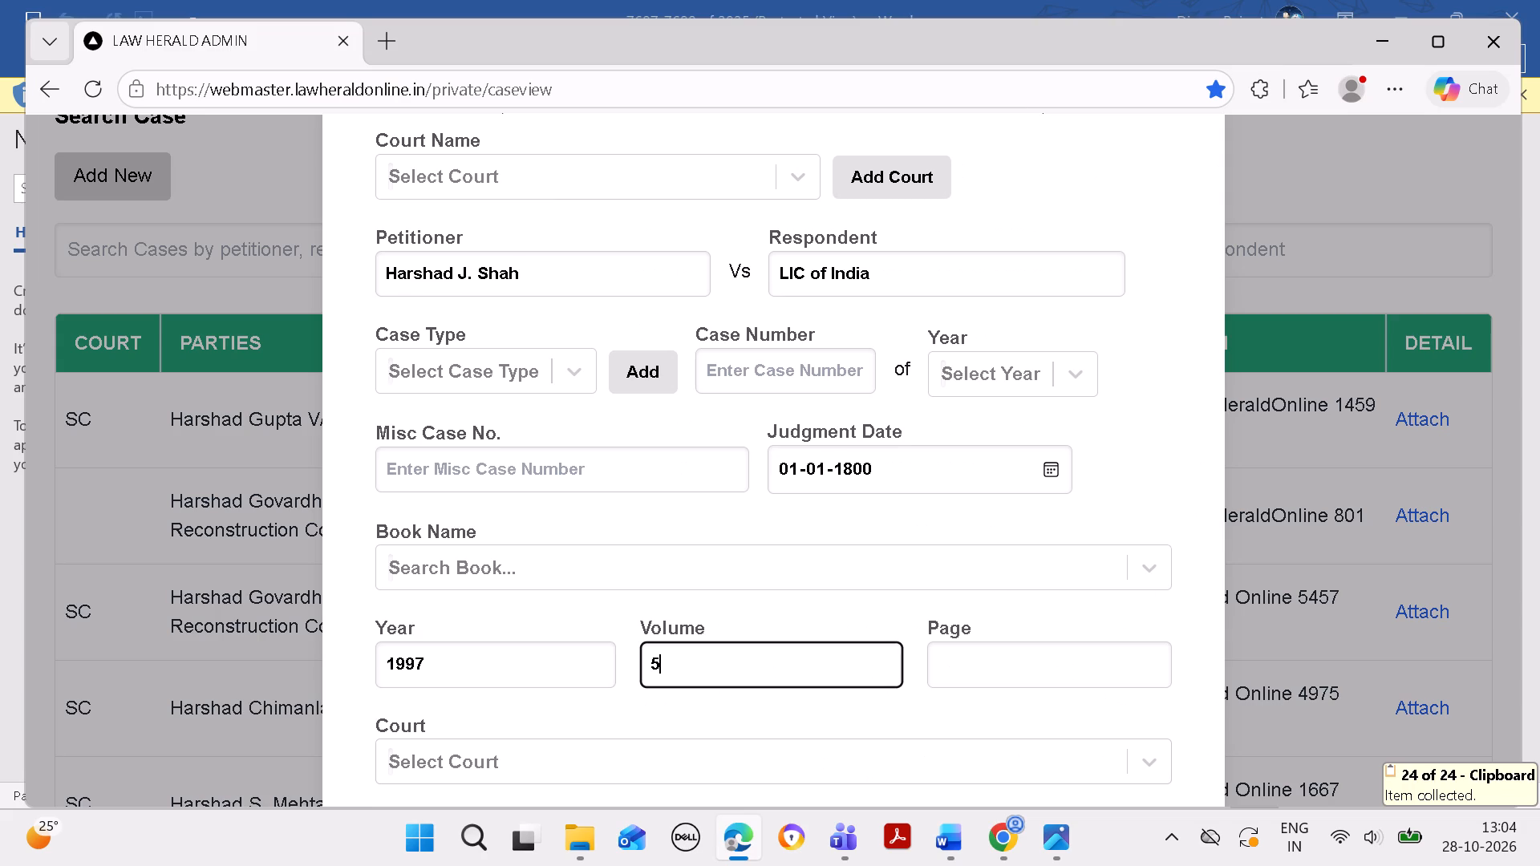
# Copy page 64 from the LIC of India citation in the Word judgment into the new case's Page.
pyautogui.click(954, 841)
pyautogui.click(1068, 735)
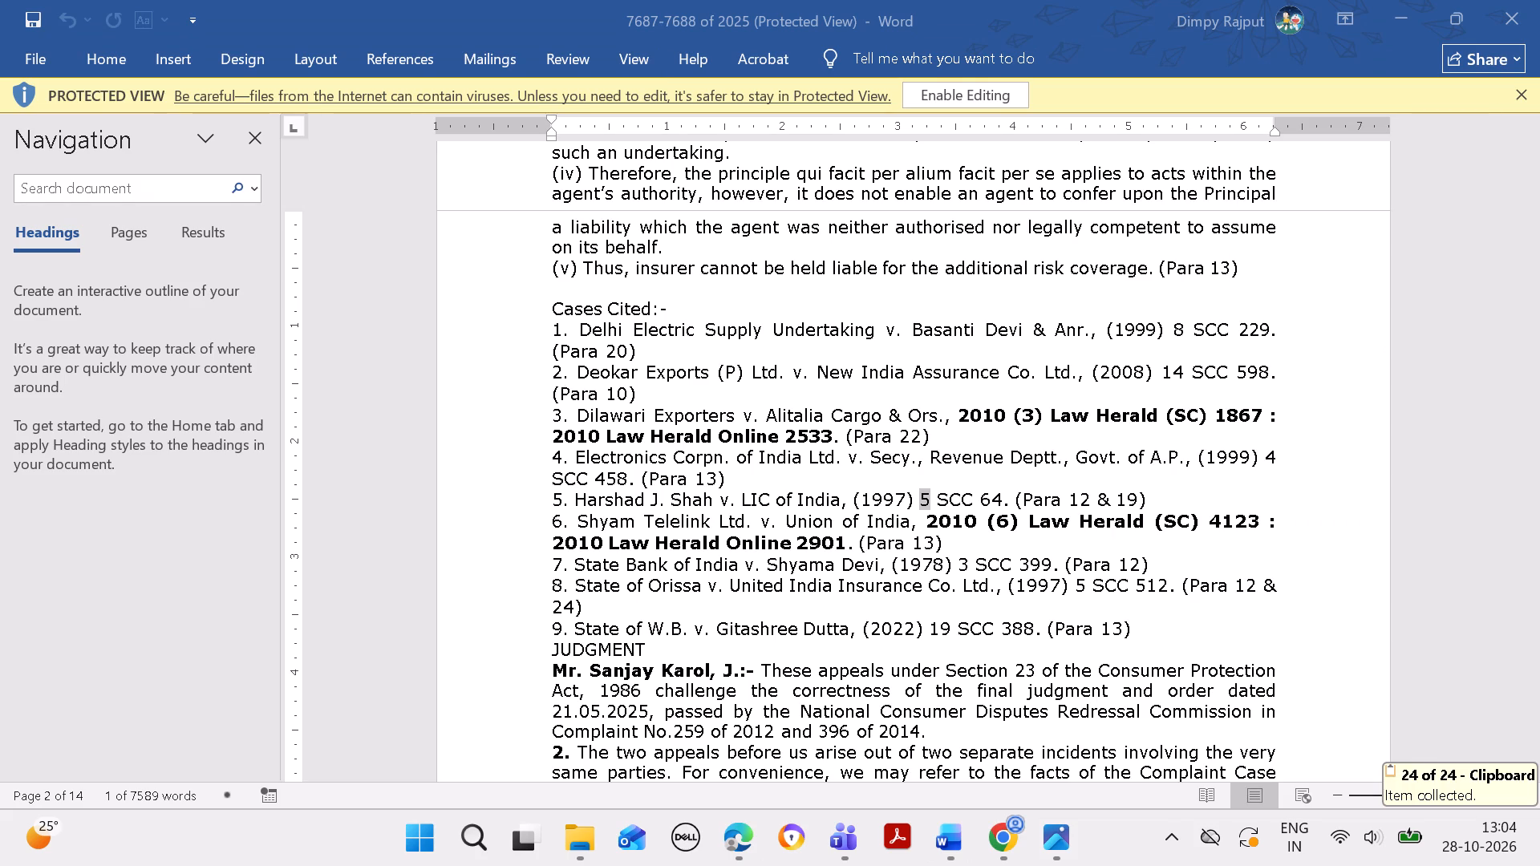
pyautogui.moveTo(983, 495); pyautogui.dragTo(1000, 497)
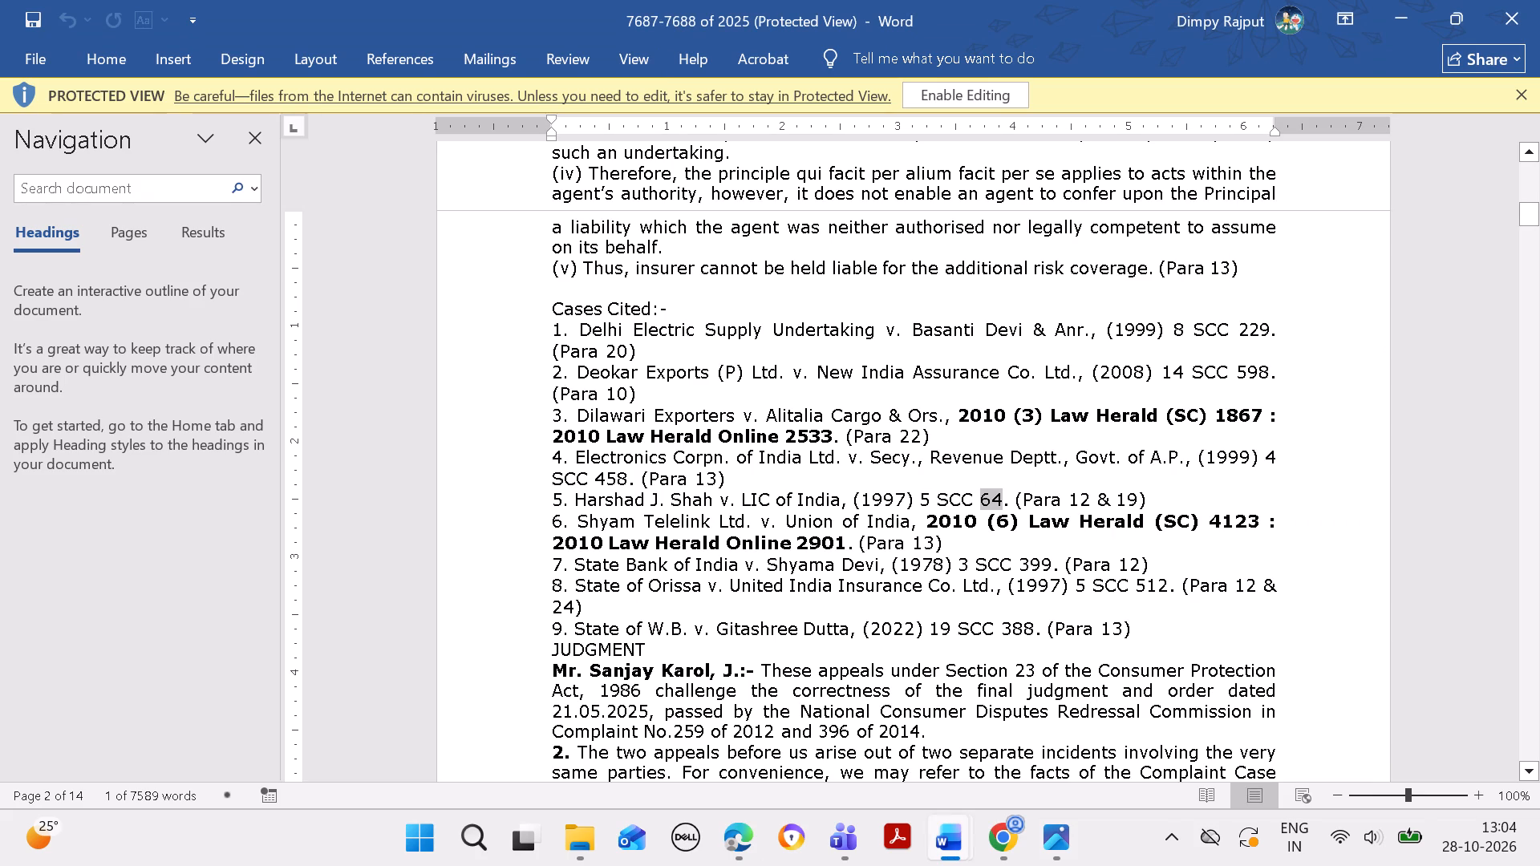
pyautogui.hotkey('ctrl', 'c')
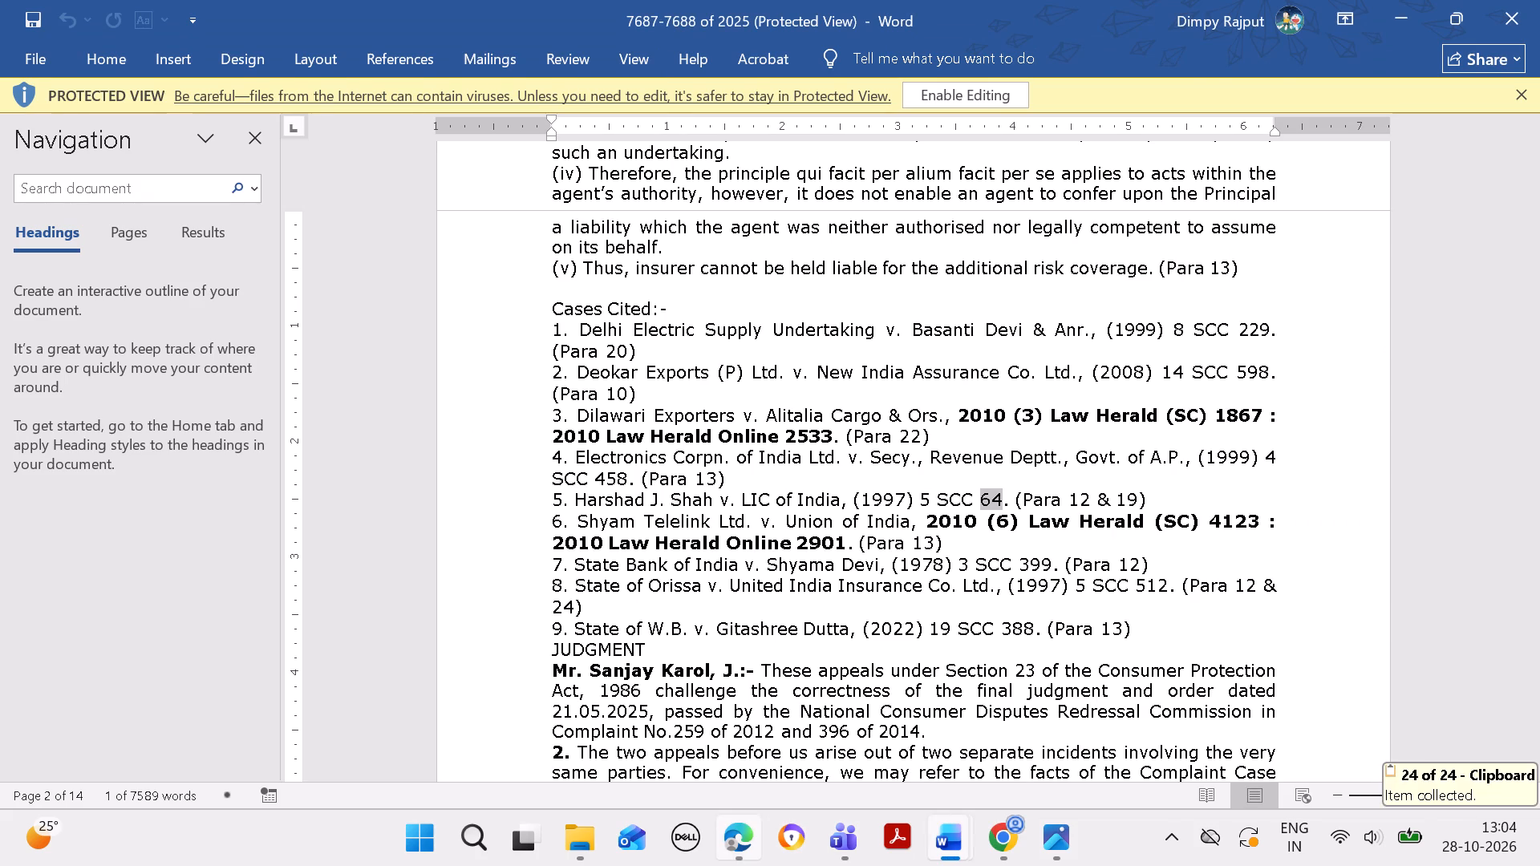
pyautogui.click(748, 828)
pyautogui.click(1015, 670)
pyautogui.hotkey('ctrl', 'v')
# Set the Court below the citation's year, volume and page to the blank ( ) option.
pyautogui.click(877, 758)
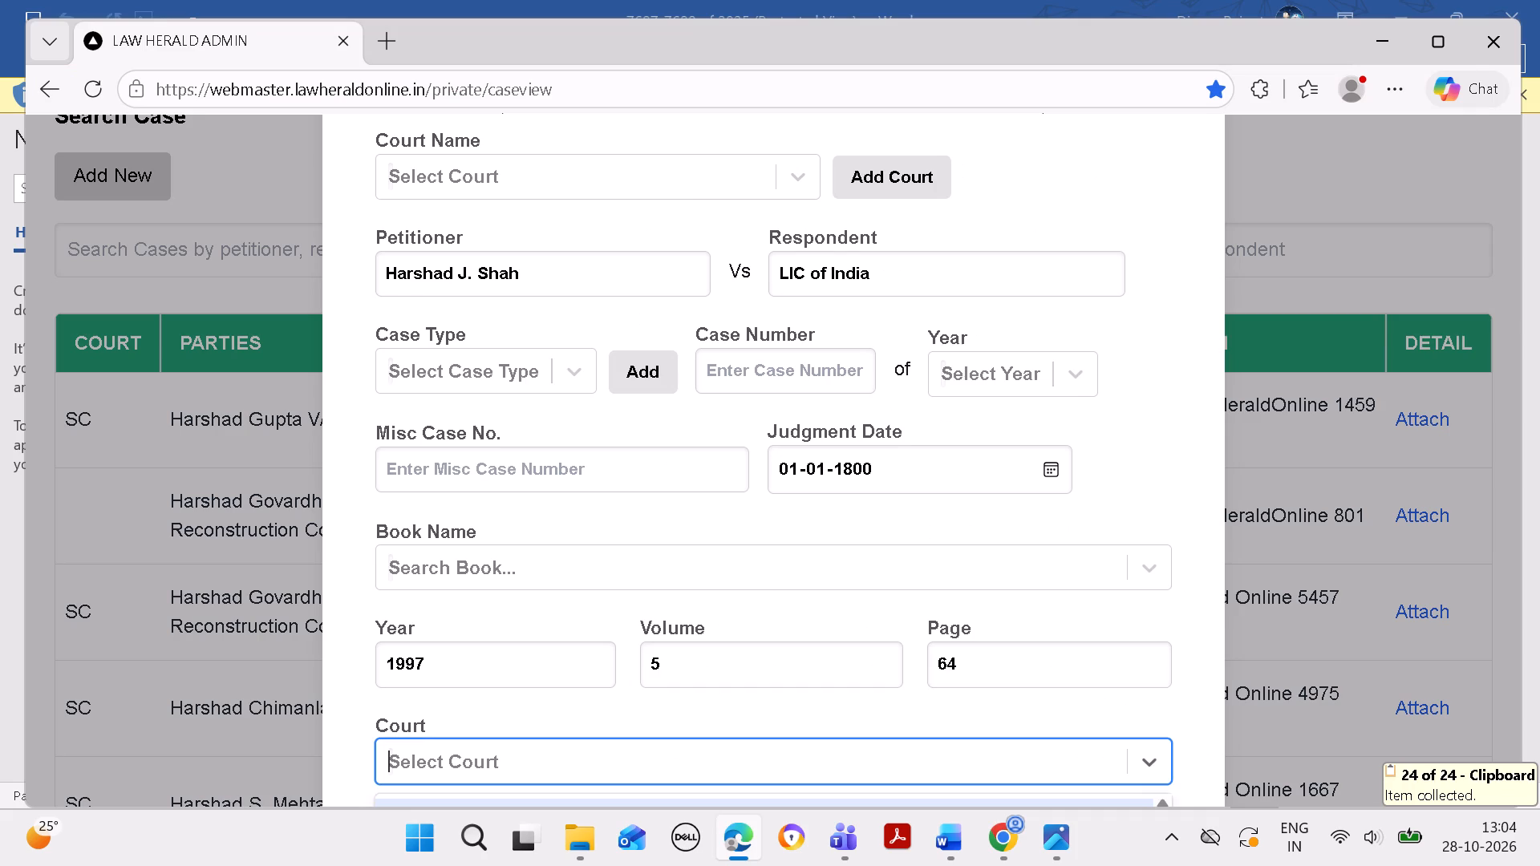
pyautogui.click(862, 801)
# Find scc among the book names and choose SCC as the new case's Book Name.
pyautogui.click(849, 558)
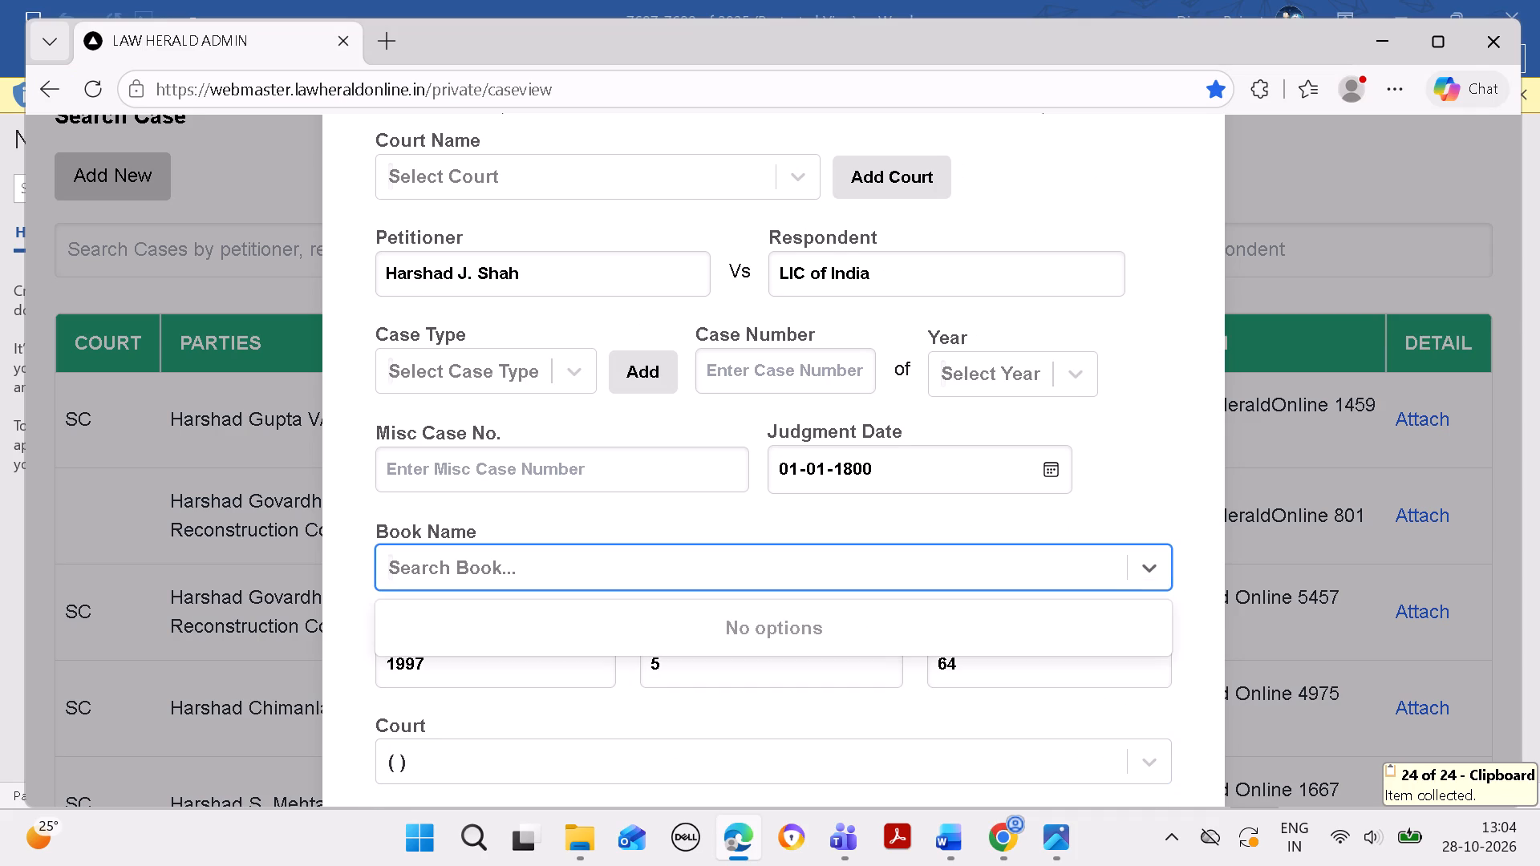
pyautogui.write('sc')
pyautogui.press('c')
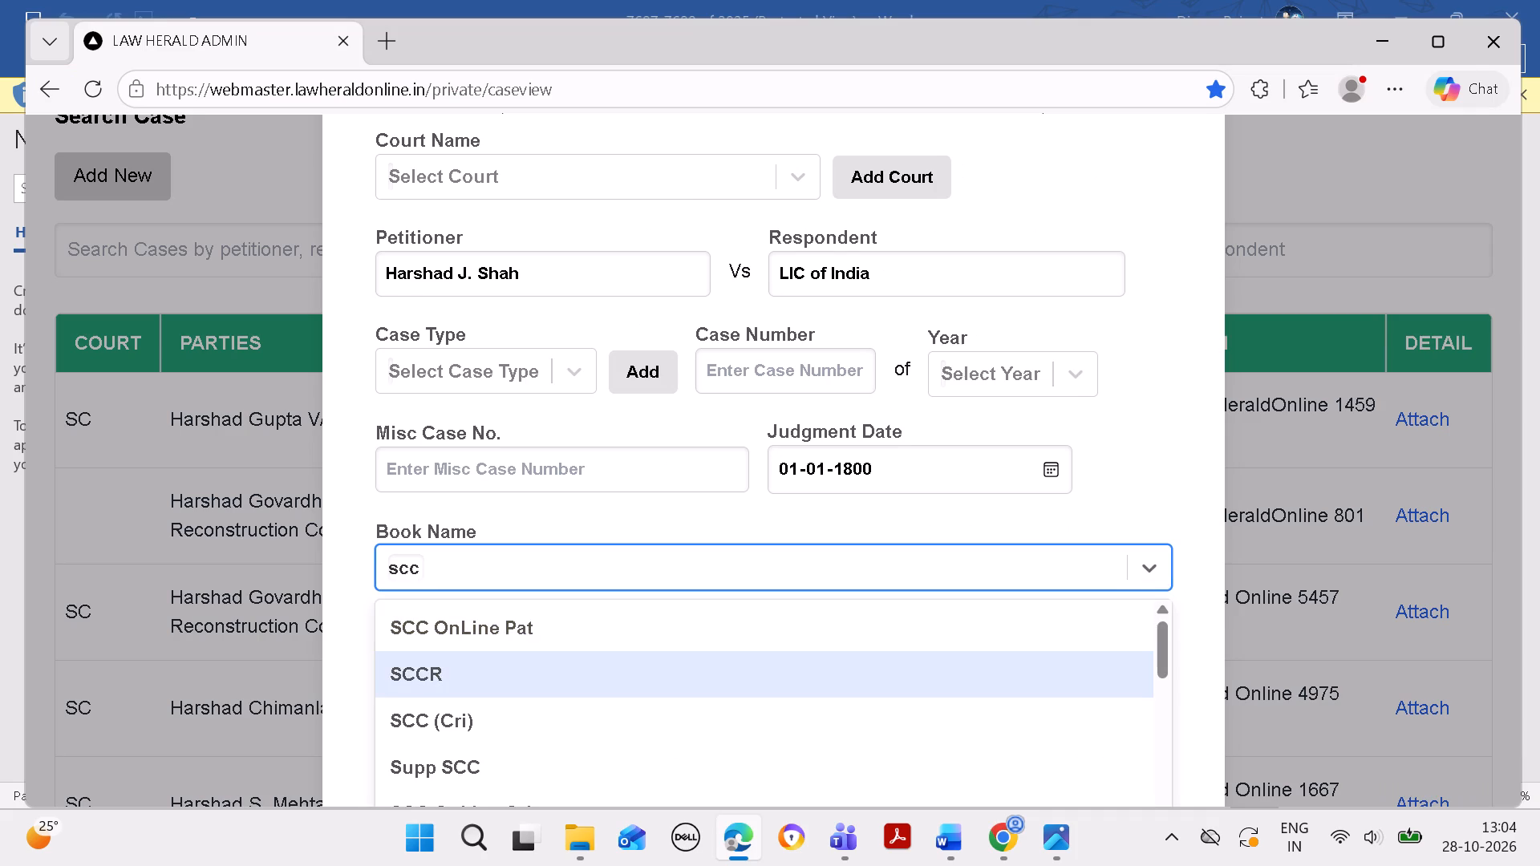
pyautogui.press('Down')
pyautogui.press('Down')
pyautogui.press('Down')
pyautogui.press('Down')
pyautogui.press('Down')
pyautogui.press('Down')
pyautogui.press('Down')
pyautogui.press('Down')
pyautogui.press('Down')
pyautogui.press('Down')
pyautogui.press('Down')
pyautogui.press('Down')
pyautogui.press('Down')
pyautogui.press('Down')
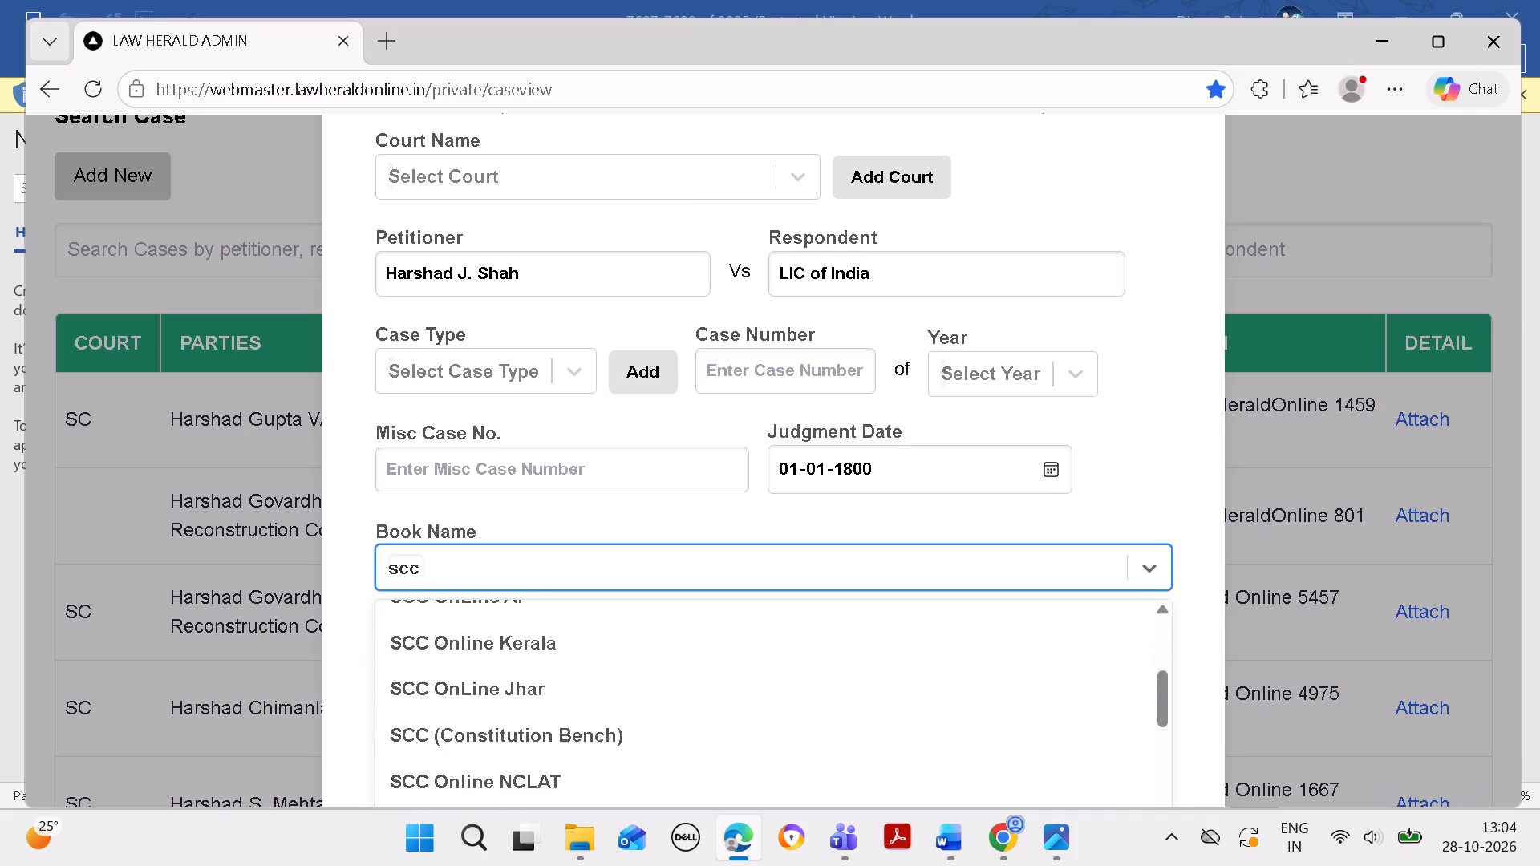
pyautogui.press('Down')
pyautogui.press('Down')
pyautogui.press('Down')
pyautogui.press('Down')
pyautogui.click(740, 743)
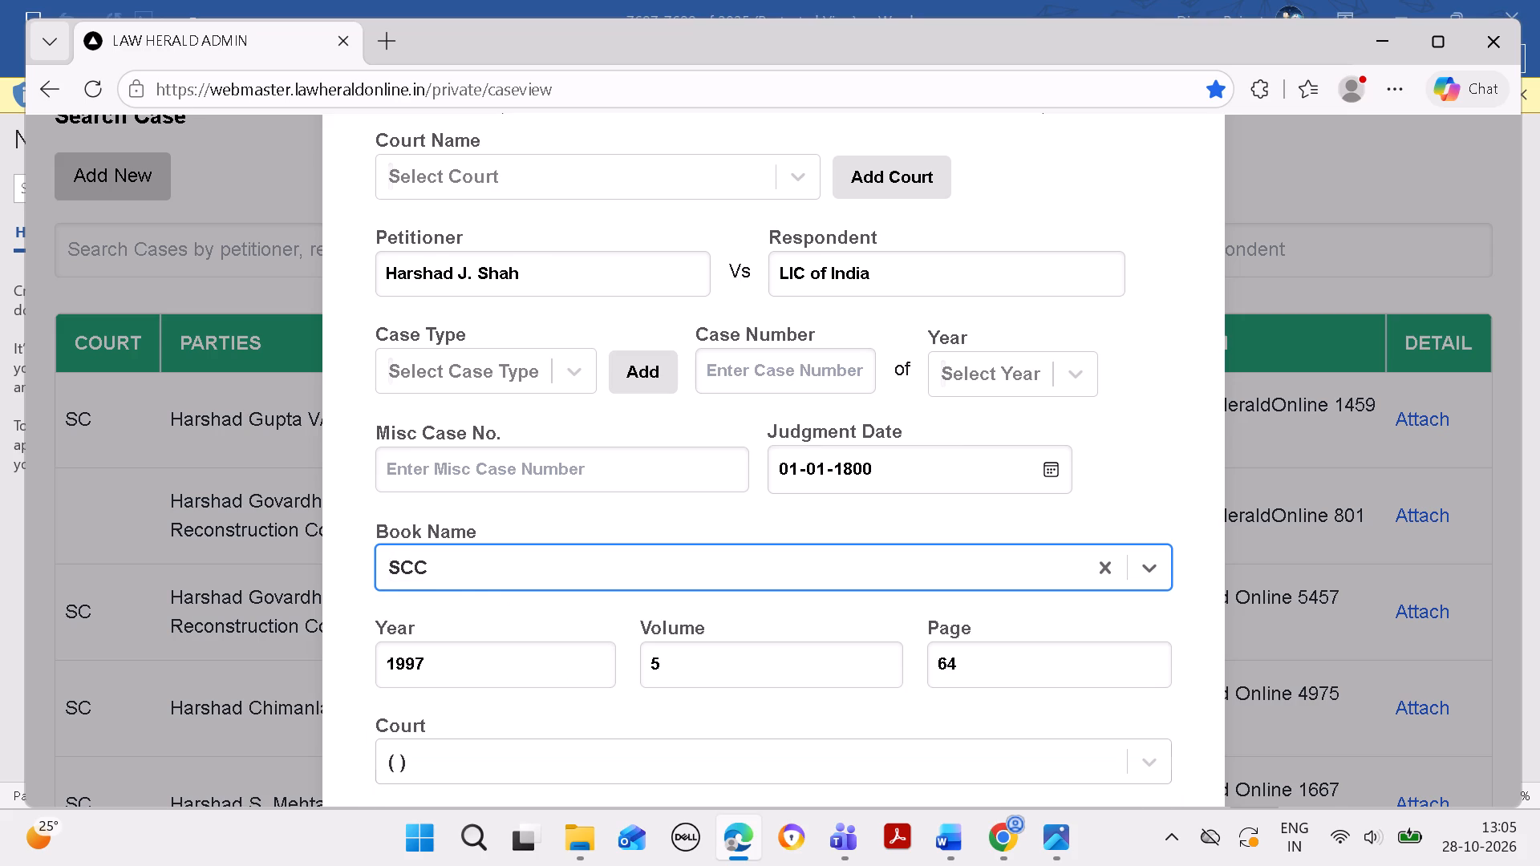
# Set the new case's Court Name to IN THE SUPREME COURT OF INDIA (SC).
pyautogui.click(706, 176)
pyautogui.write('in th')
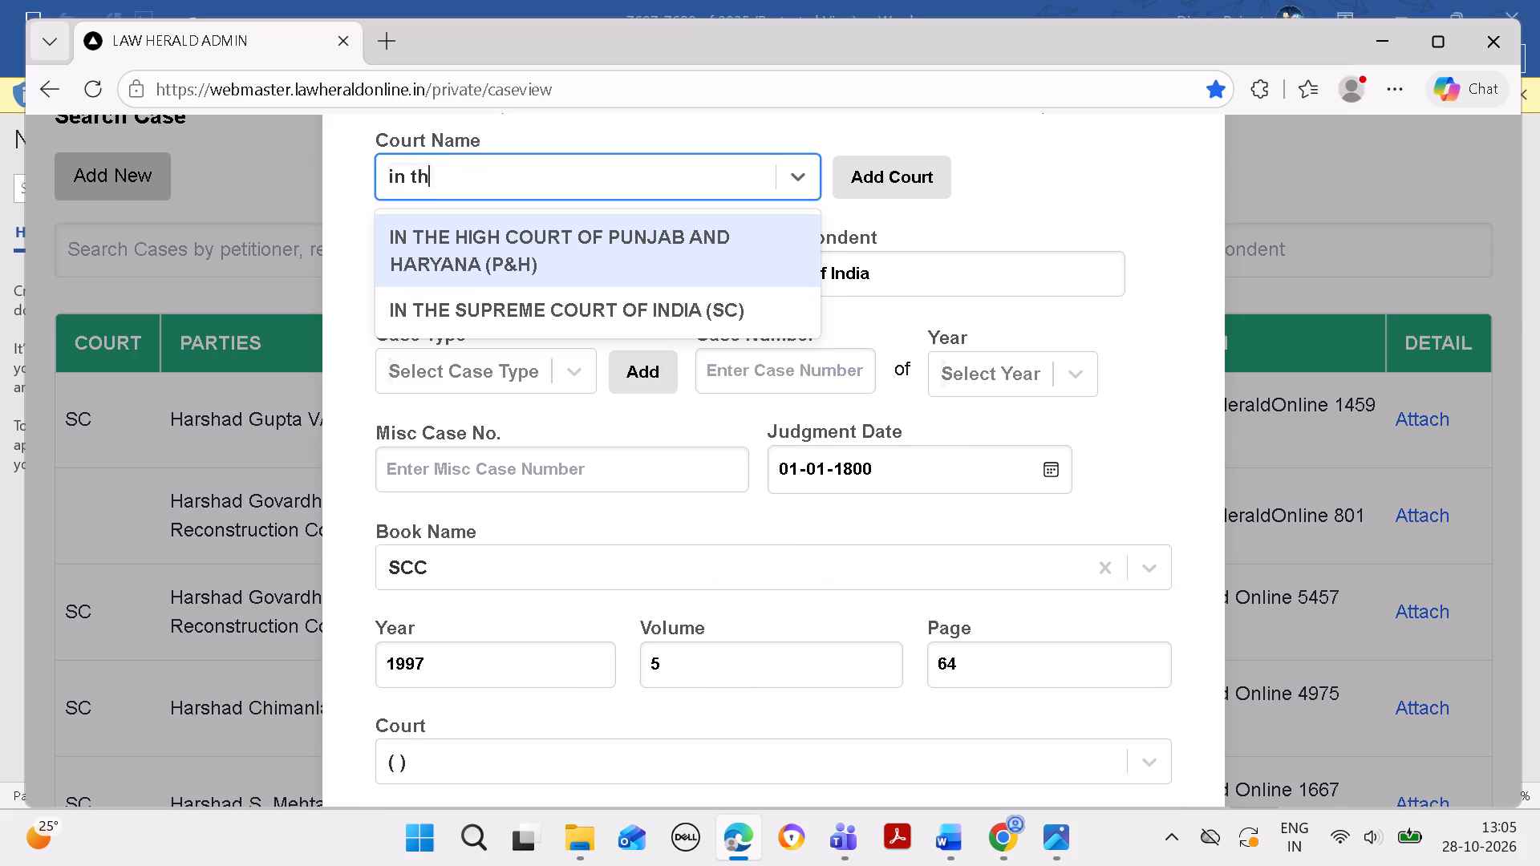
pyautogui.press('e')
pyautogui.click(669, 293)
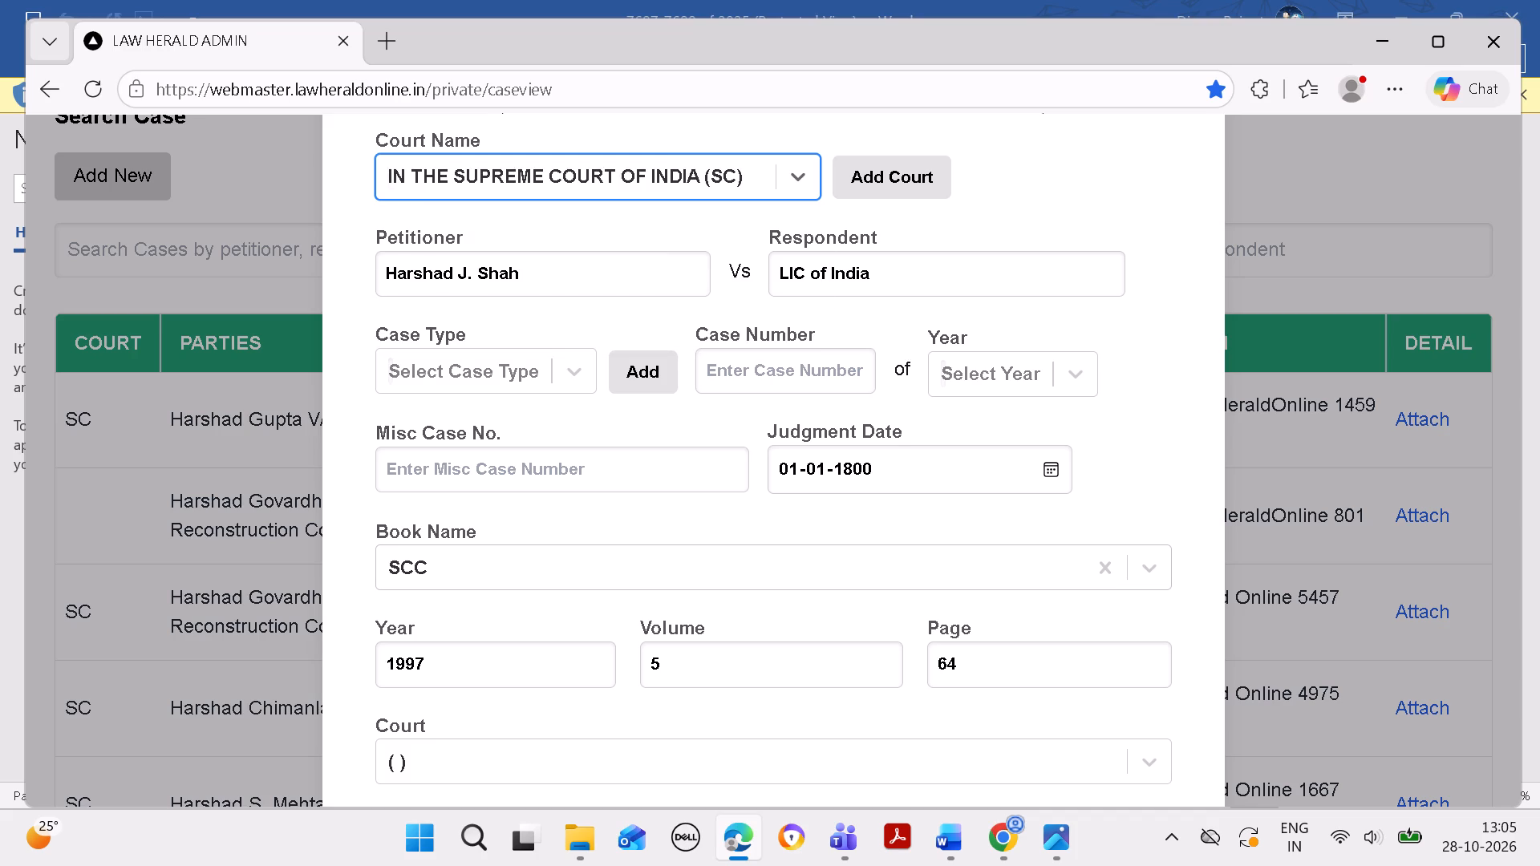
# Check the citation in the Word judgment, save the new LIC of India case and return to the Cases Cited list.
pyautogui.click(946, 836)
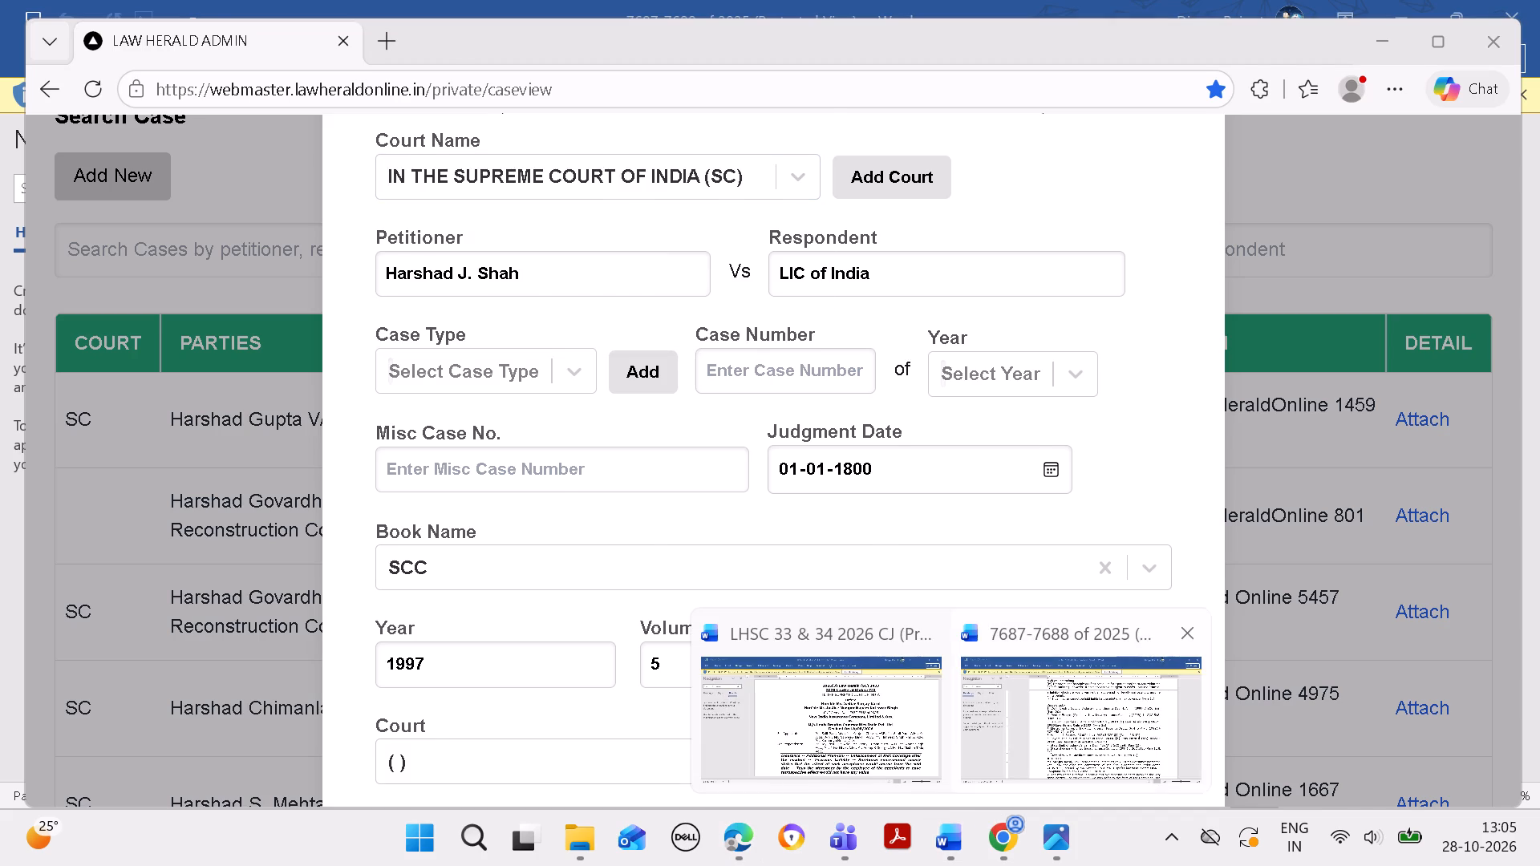
pyautogui.click(1023, 742)
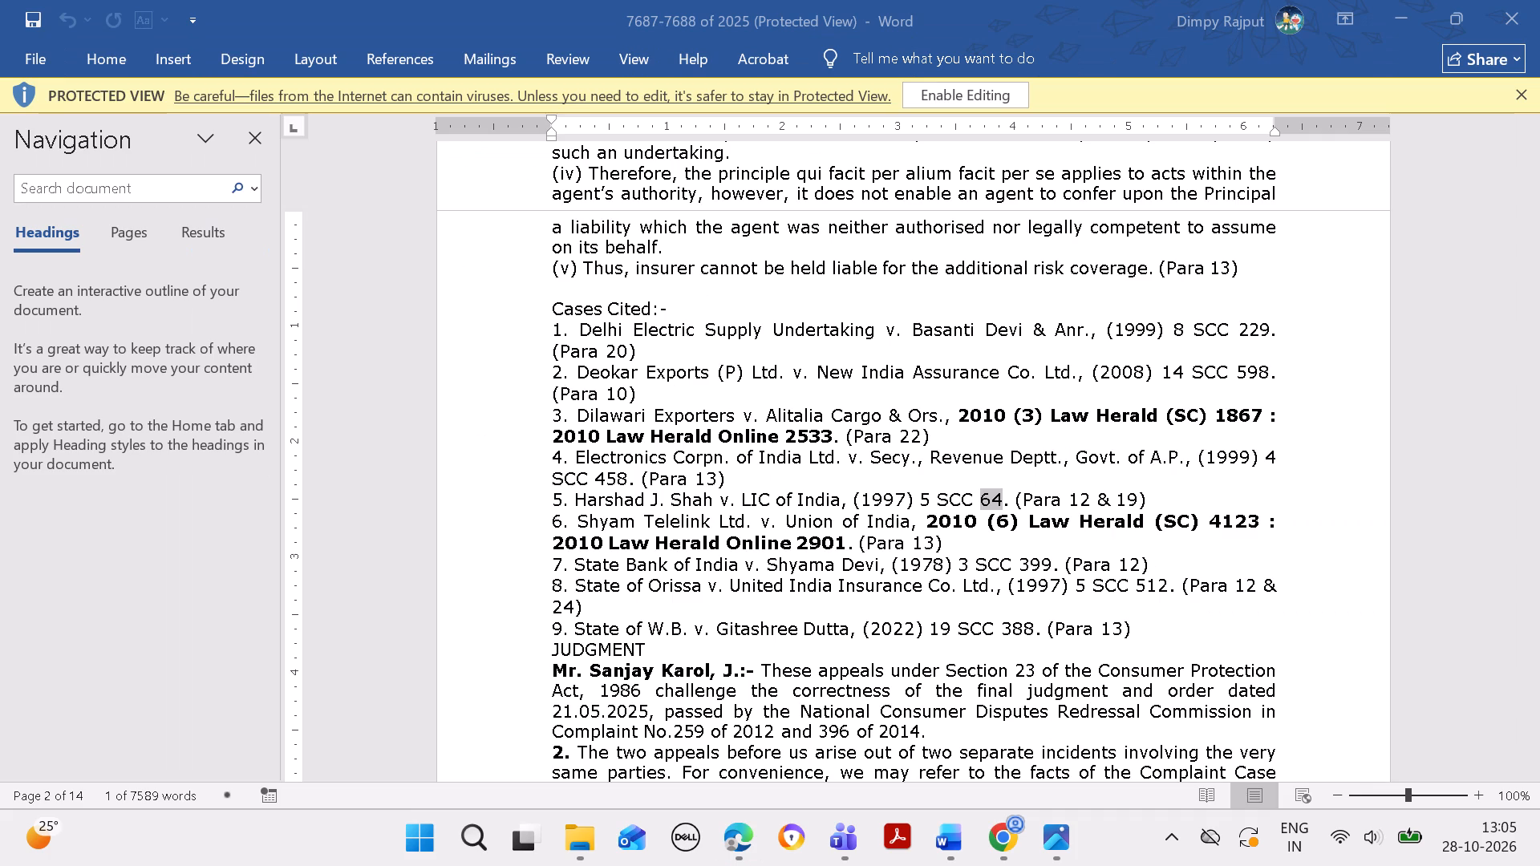
pyautogui.click(752, 836)
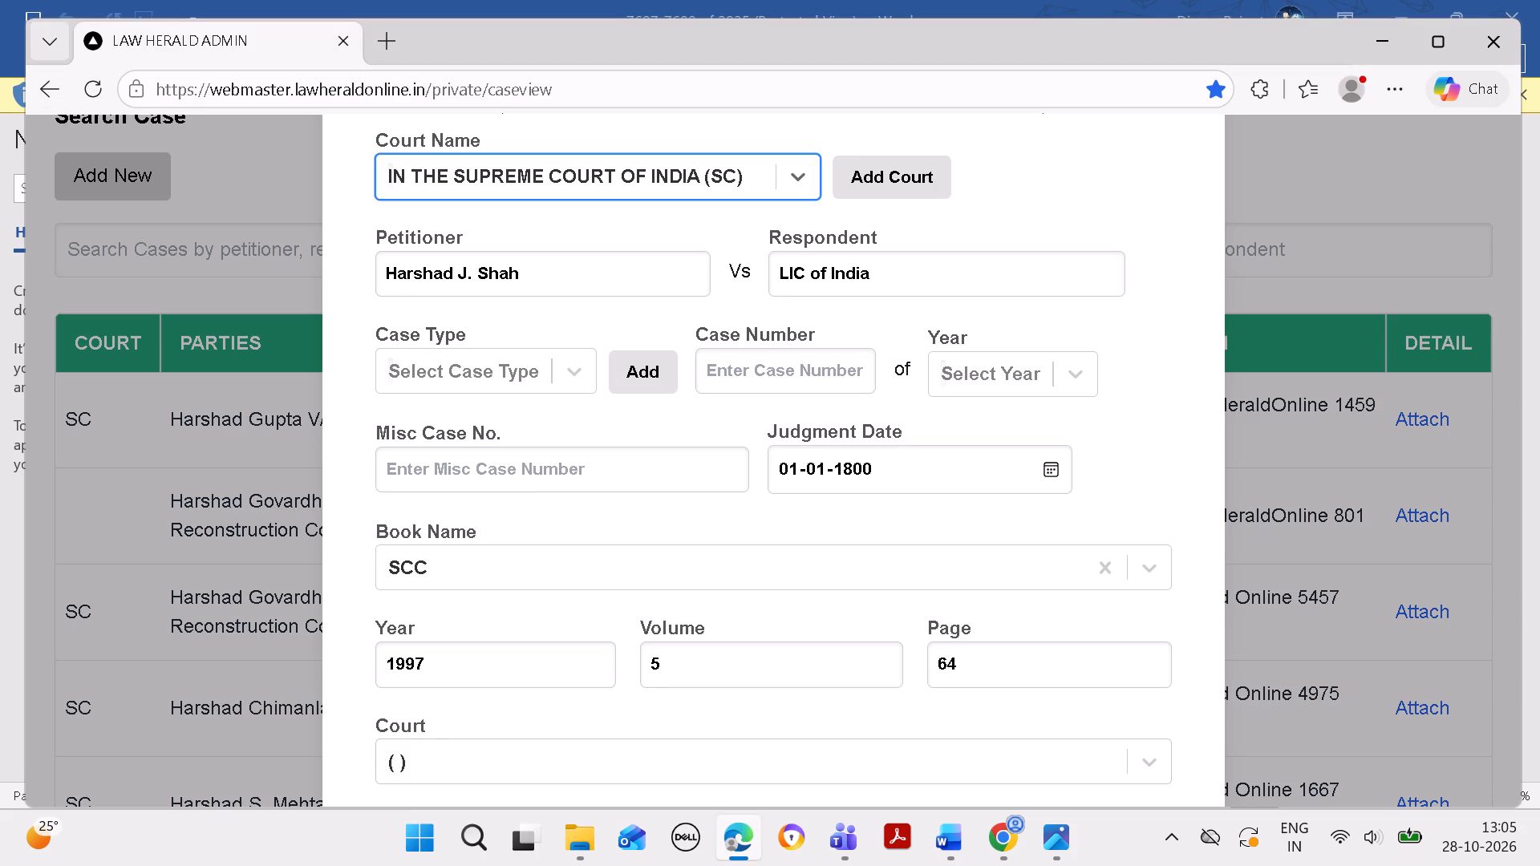
pyautogui.press('Return')
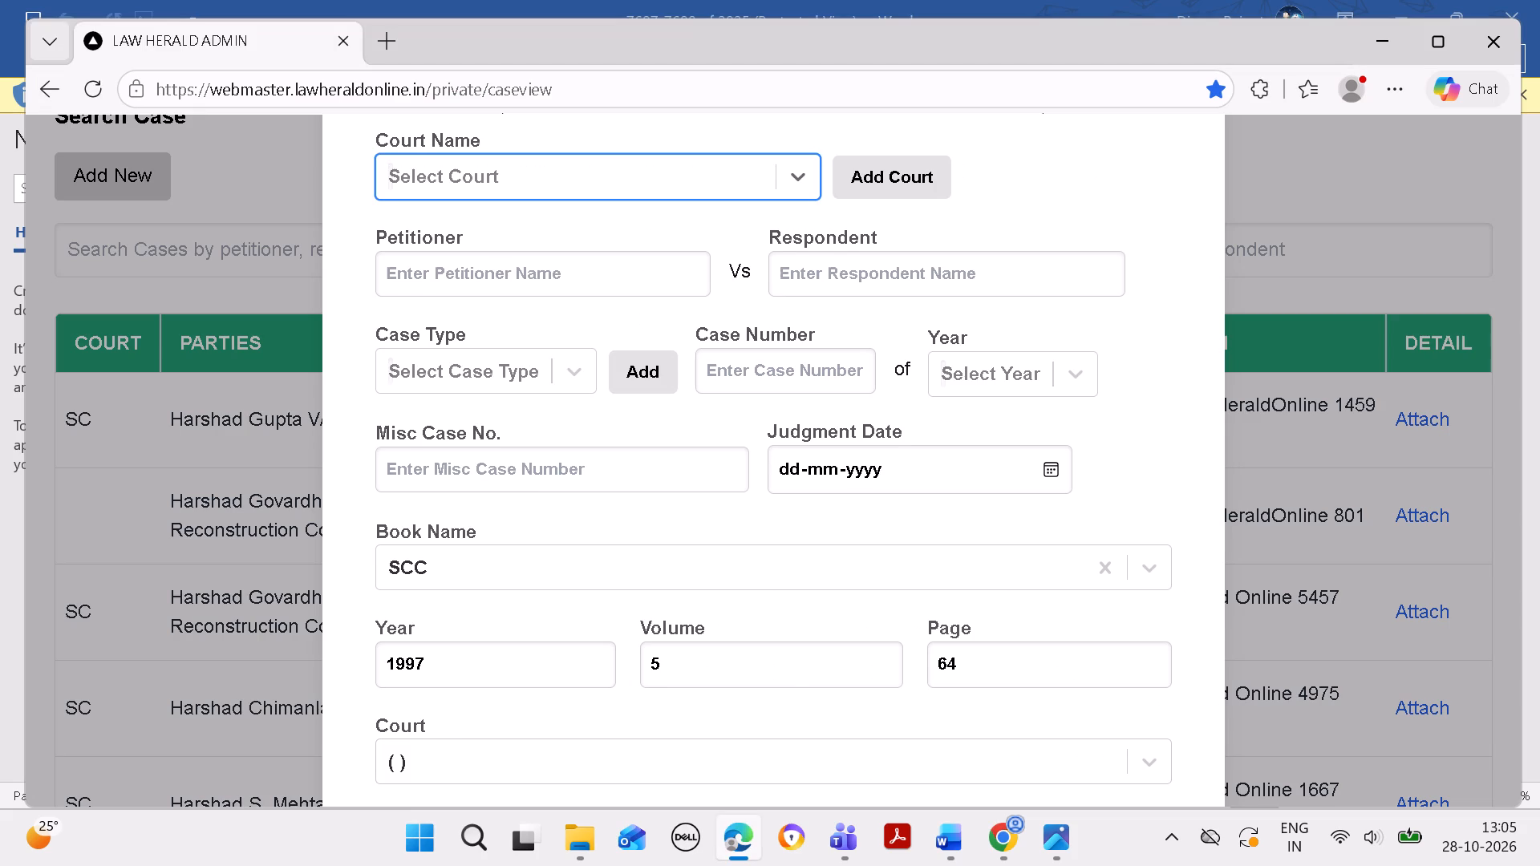
pyautogui.click(991, 245)
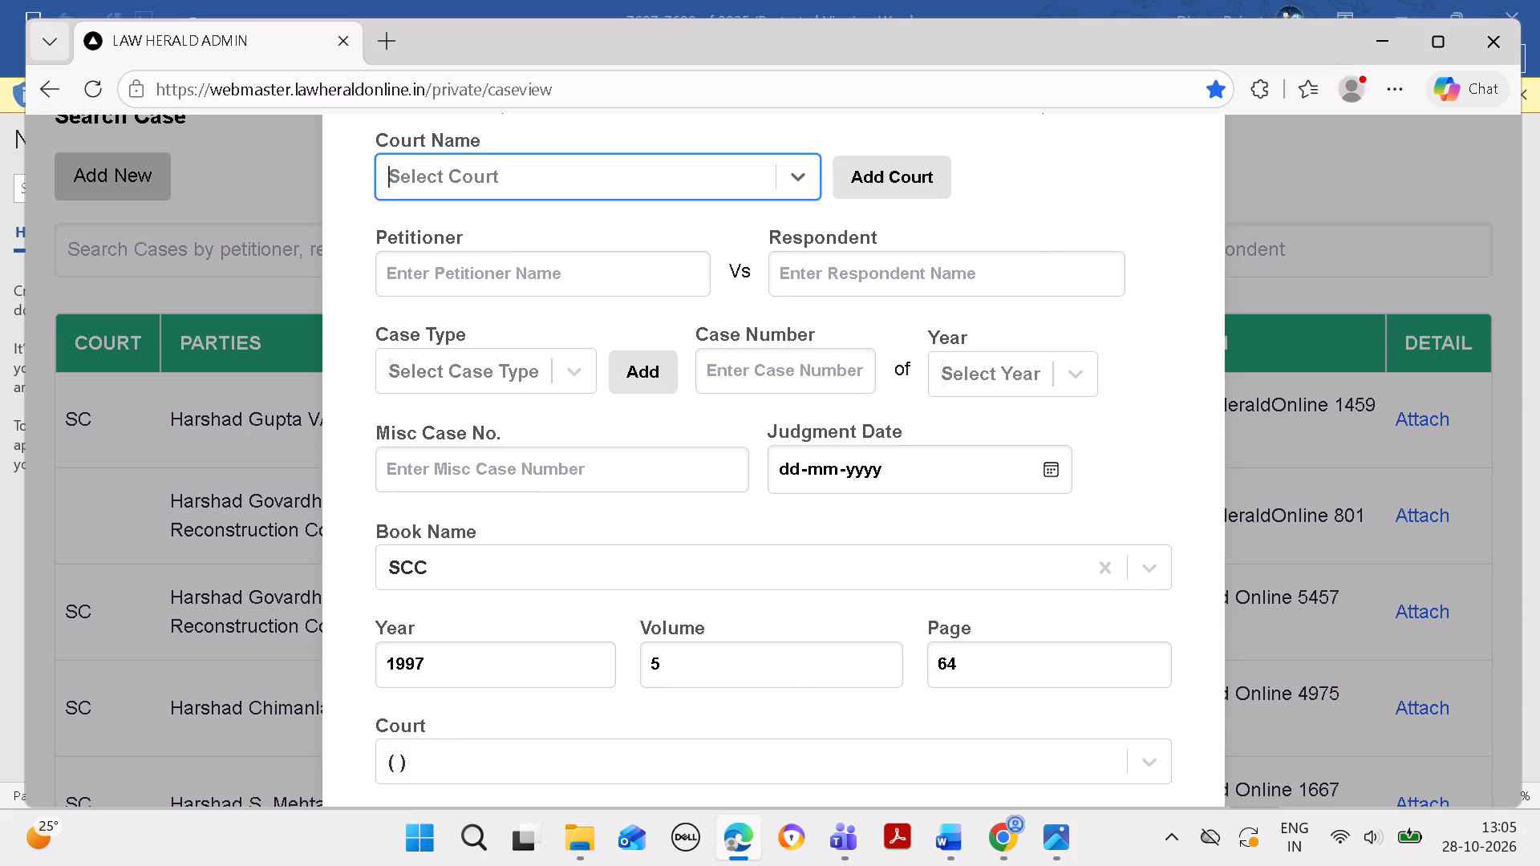
pyautogui.click(1003, 254)
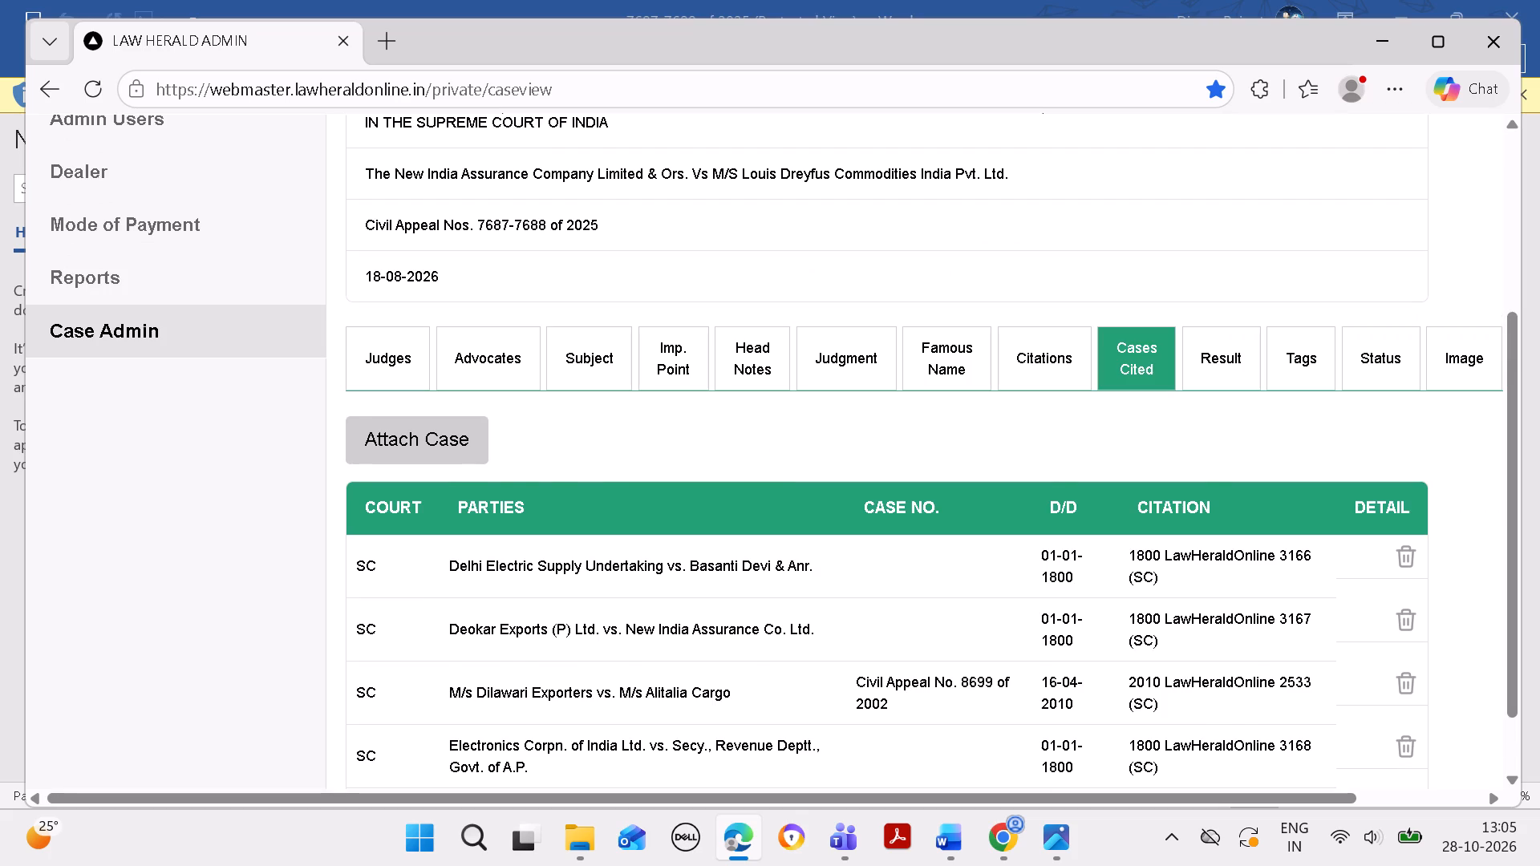
# Open the case search for attaching another cited case to the judgment.
pyautogui.scroll(-7, 947, 423)
pyautogui.click(468, 346)
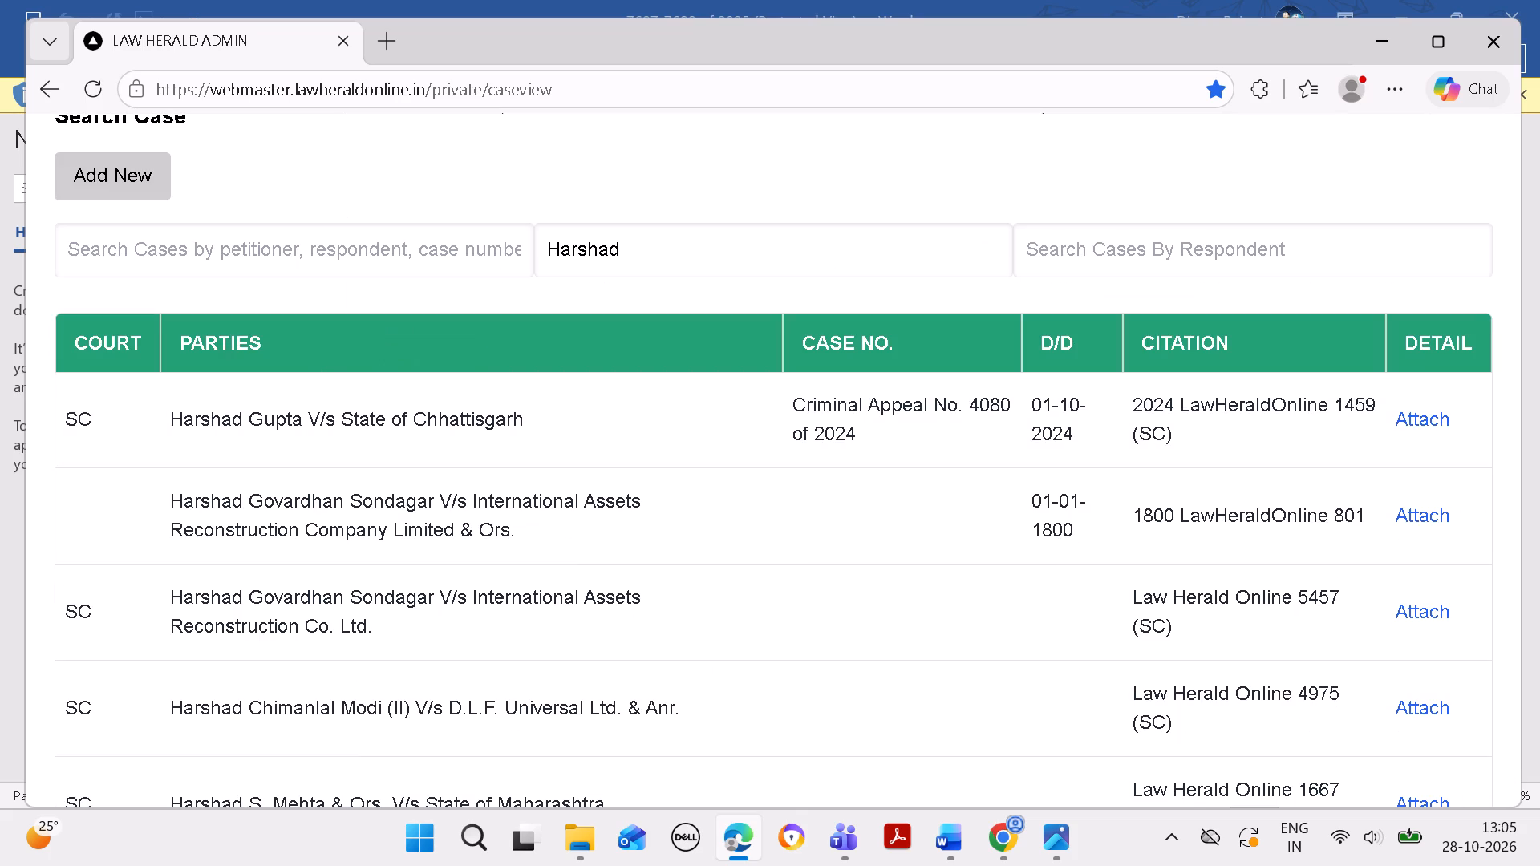
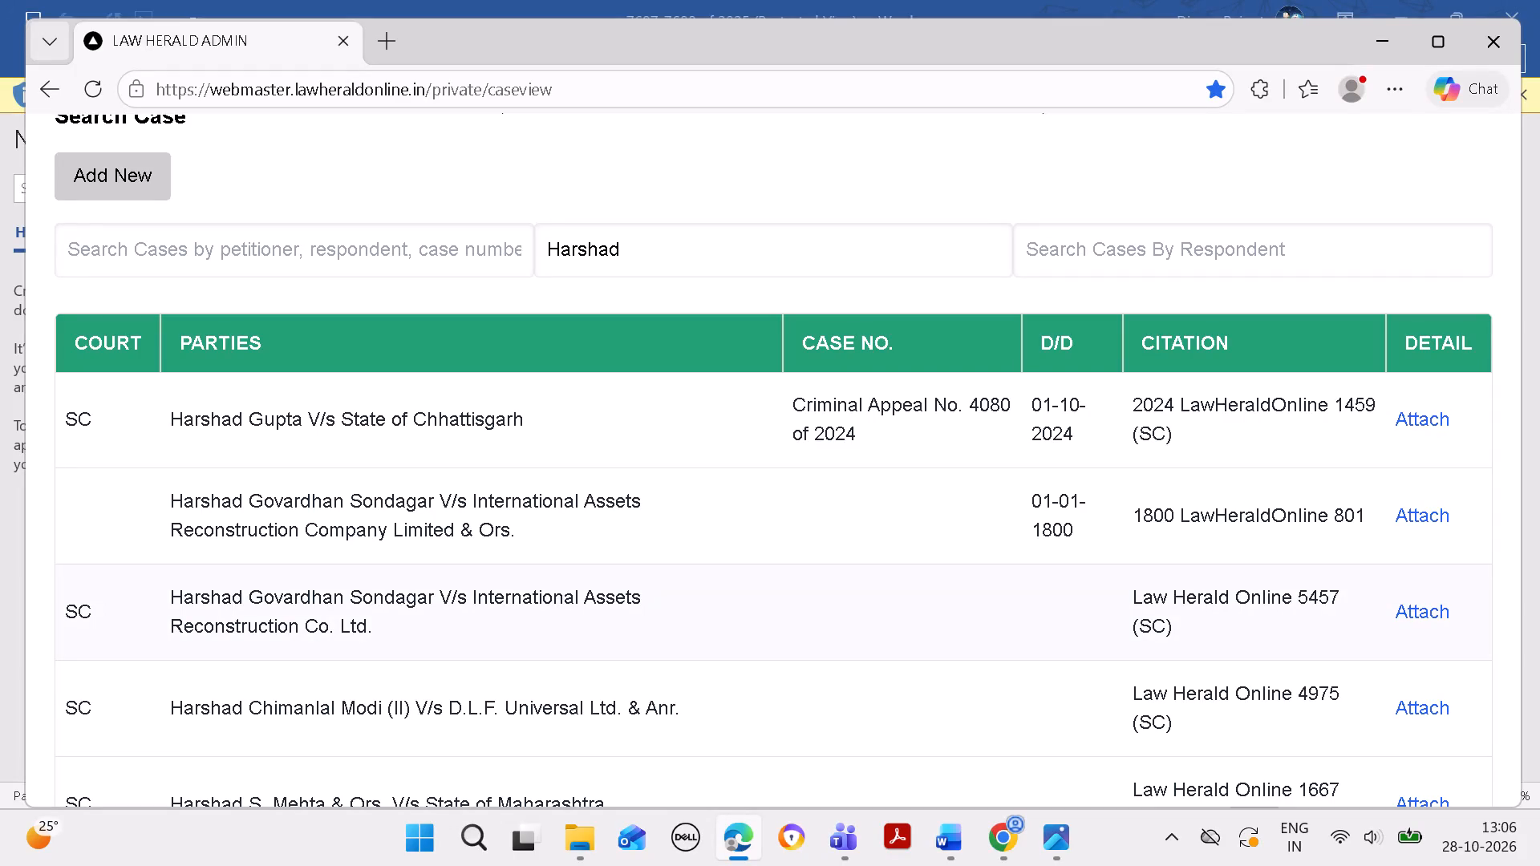
# Search the cases by petitioner for Shyam Telelink Ltd., copied from cited case 6 in the Word judgment.
pyautogui.scroll(-5, 827, 637)
pyautogui.scroll(-5, 818, 714)
pyautogui.click(950, 835)
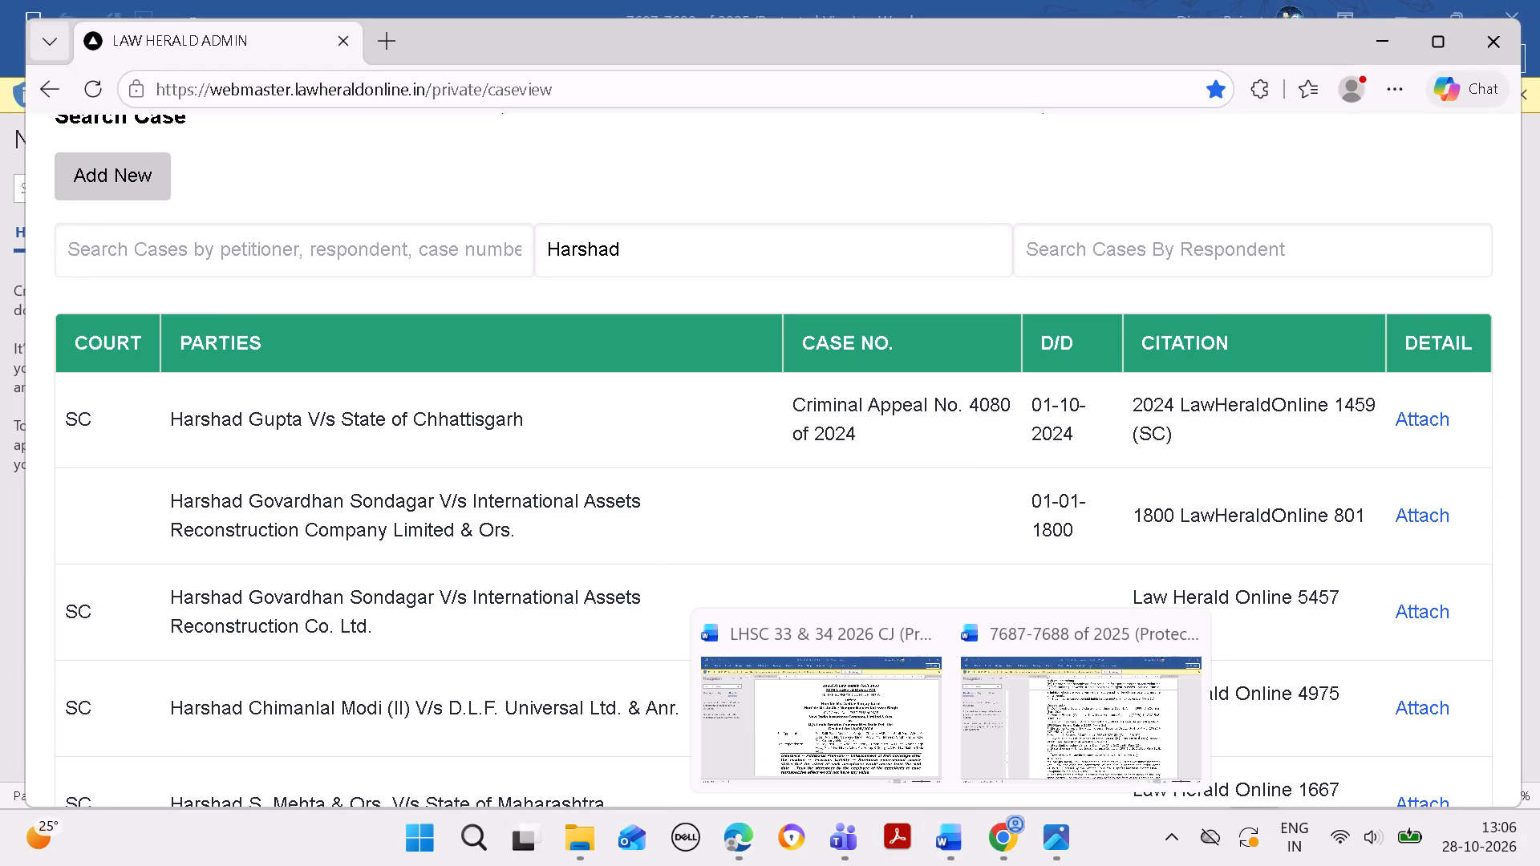
pyautogui.click(1029, 735)
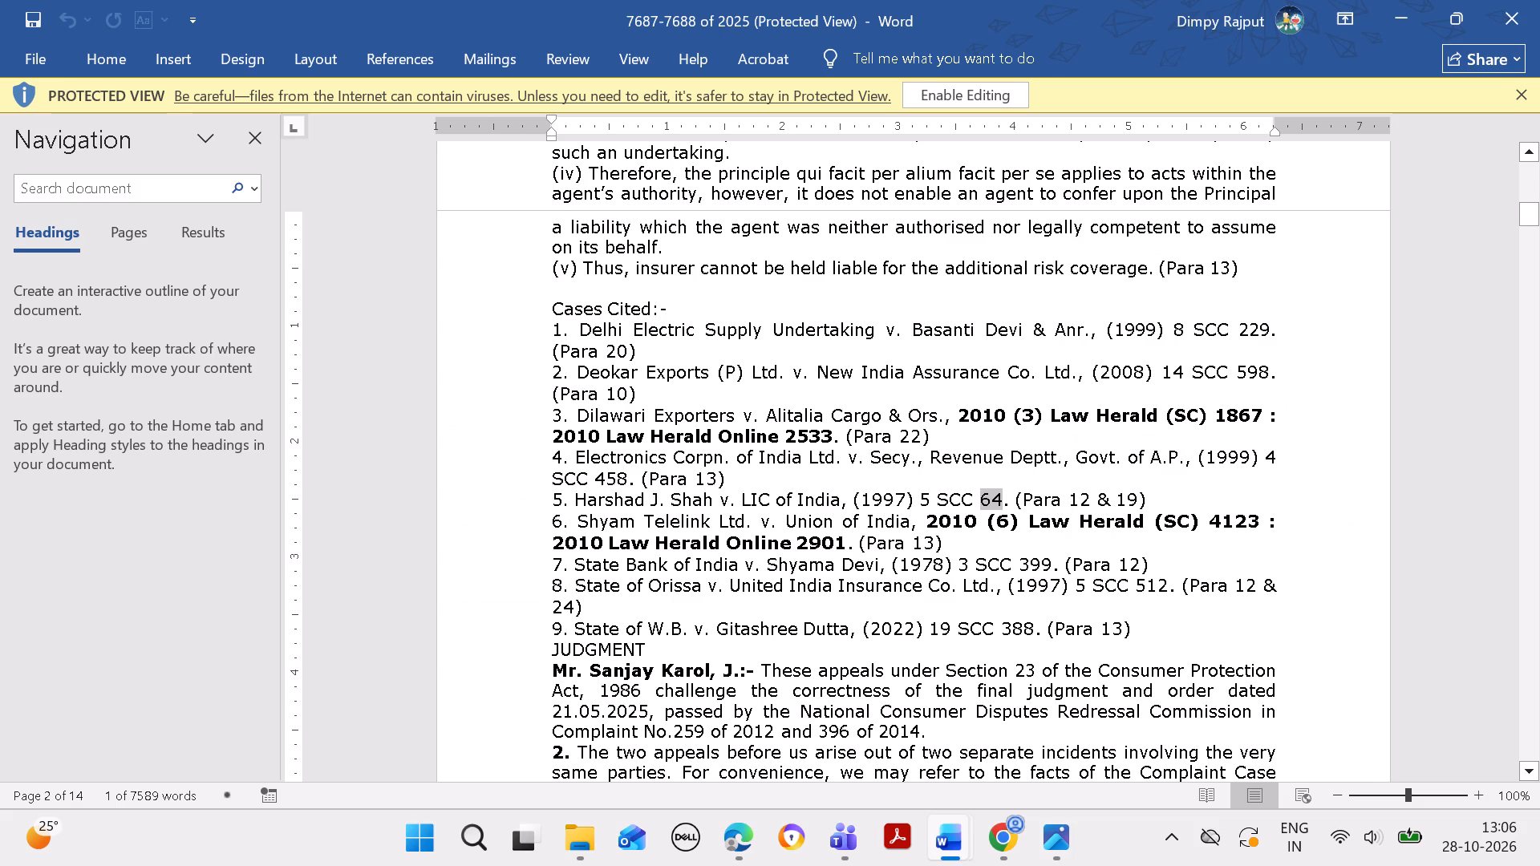
pyautogui.moveTo(579, 516); pyautogui.dragTo(729, 513)
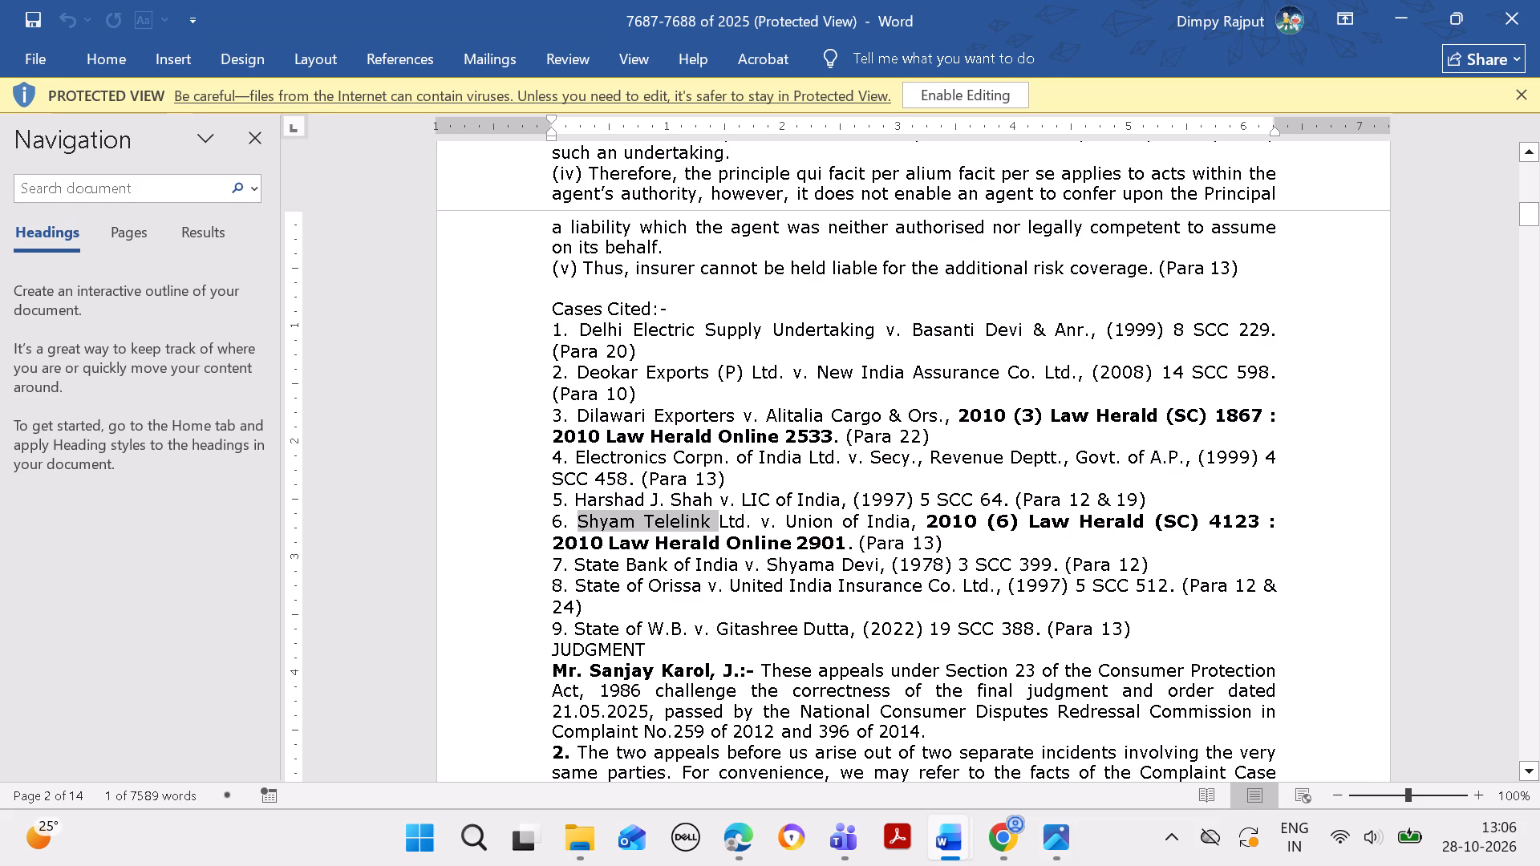
pyautogui.moveTo(729, 513); pyautogui.dragTo(749, 519)
pyautogui.moveTo(749, 519); pyautogui.dragTo(751, 519)
pyautogui.hotkey('ctrl', 'c')
pyautogui.click(749, 833)
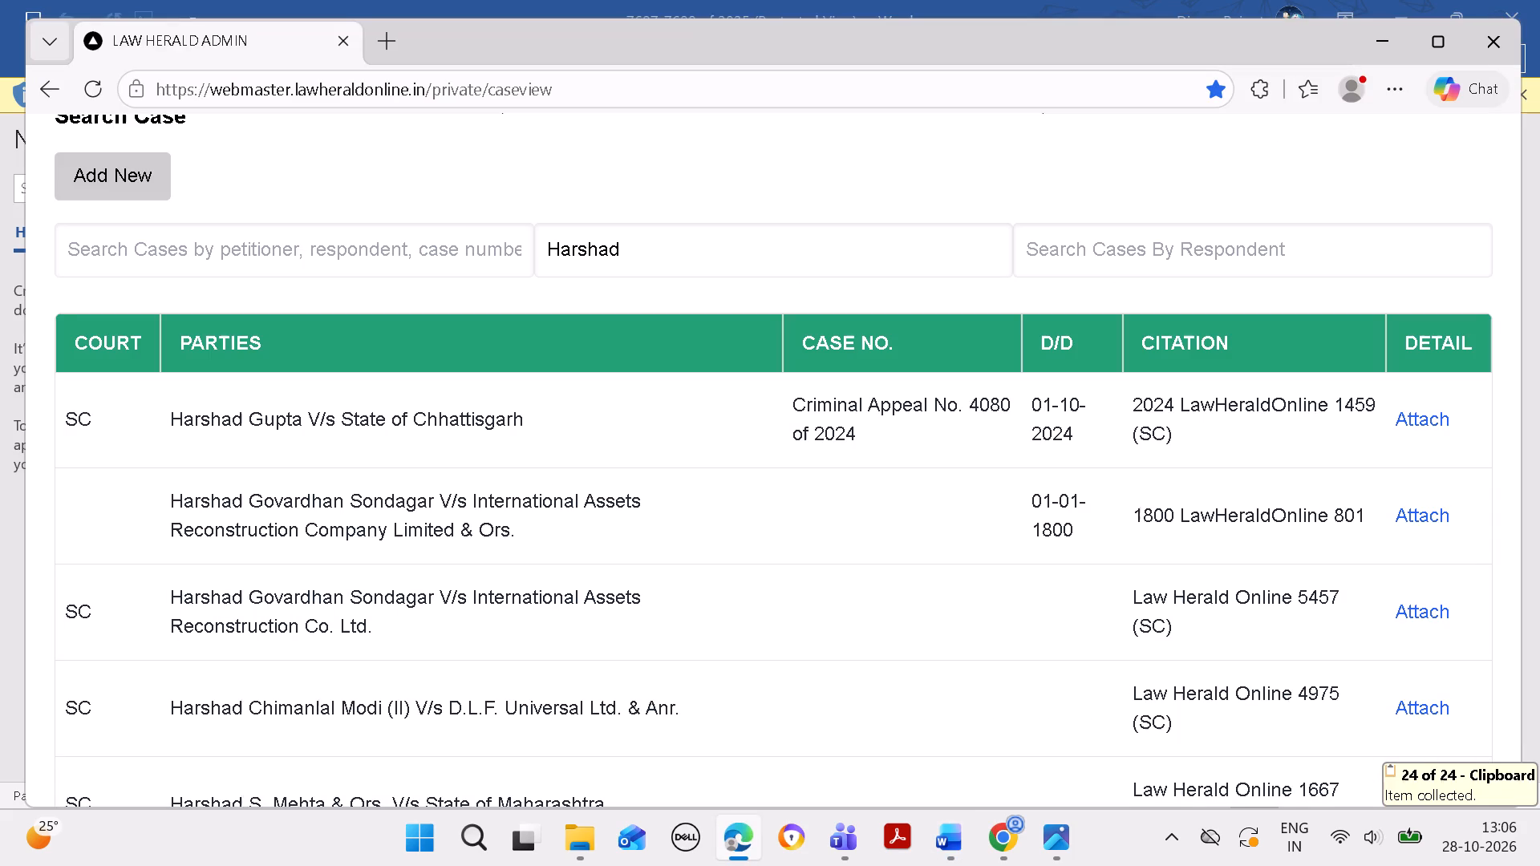
pyautogui.moveTo(650, 238); pyautogui.dragTo(529, 234)
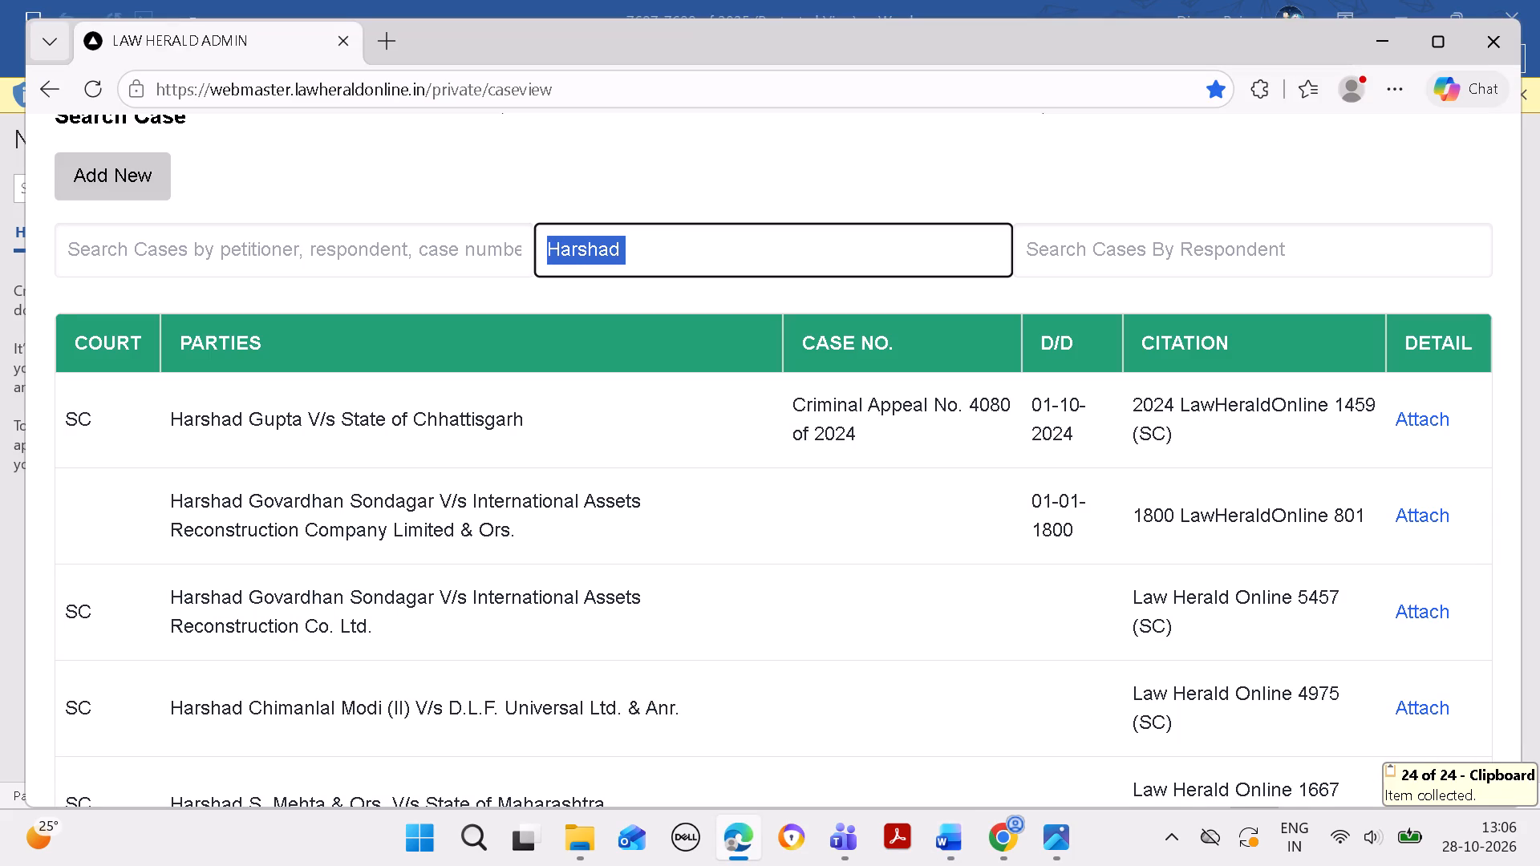
pyautogui.press('BackSpace')
pyautogui.hotkey('ctrl', 'v')
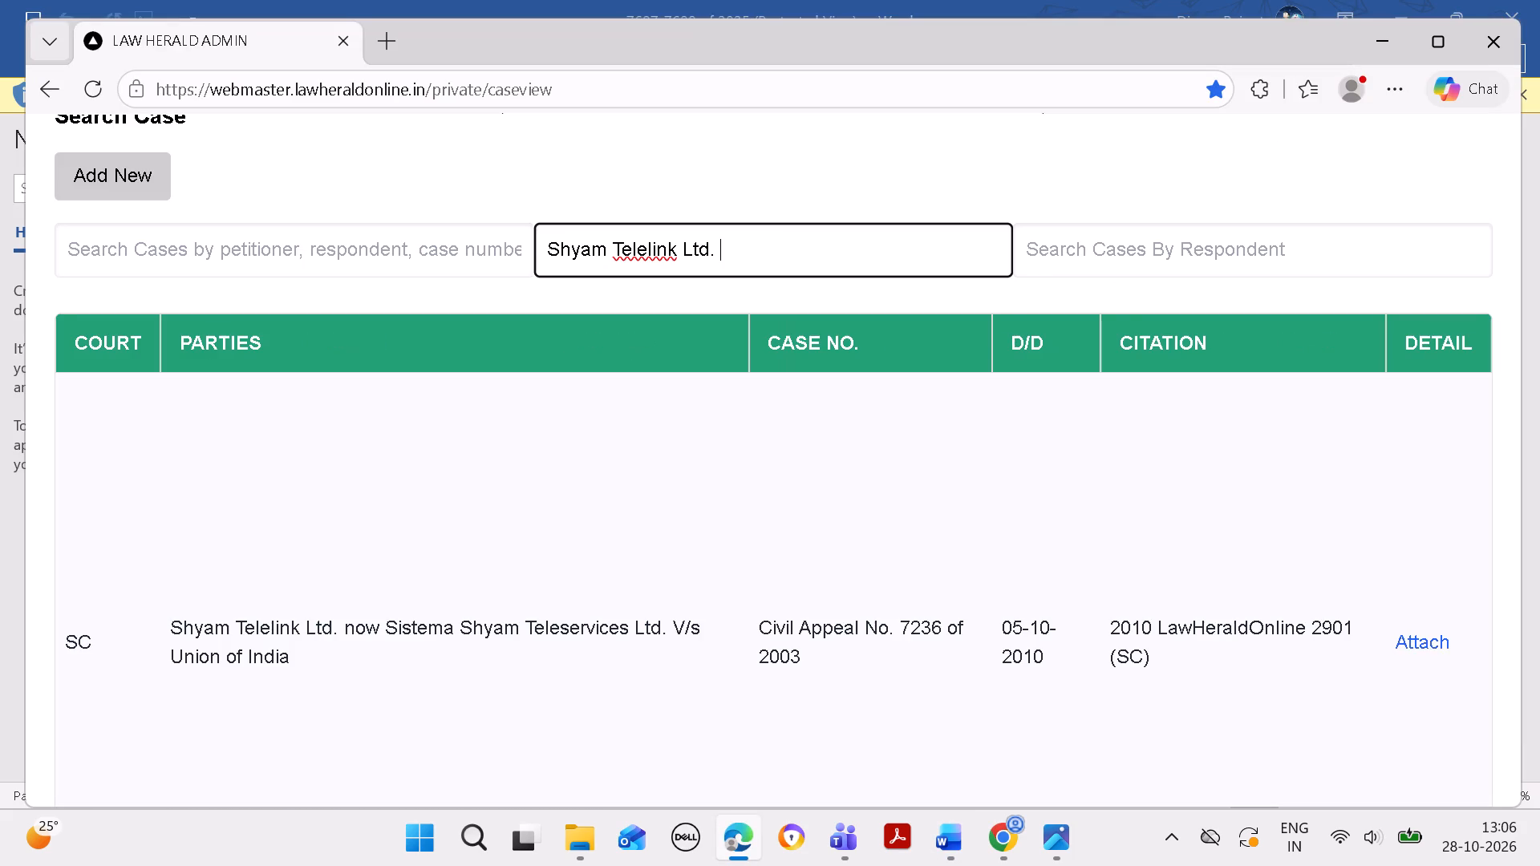
# Attach the Shyam Telelink Ltd. V/s Union of India case, 2010 LawHeraldOnline 2901 (SC), to the judgment's cited cases.
pyautogui.click(956, 835)
pyautogui.click(1044, 732)
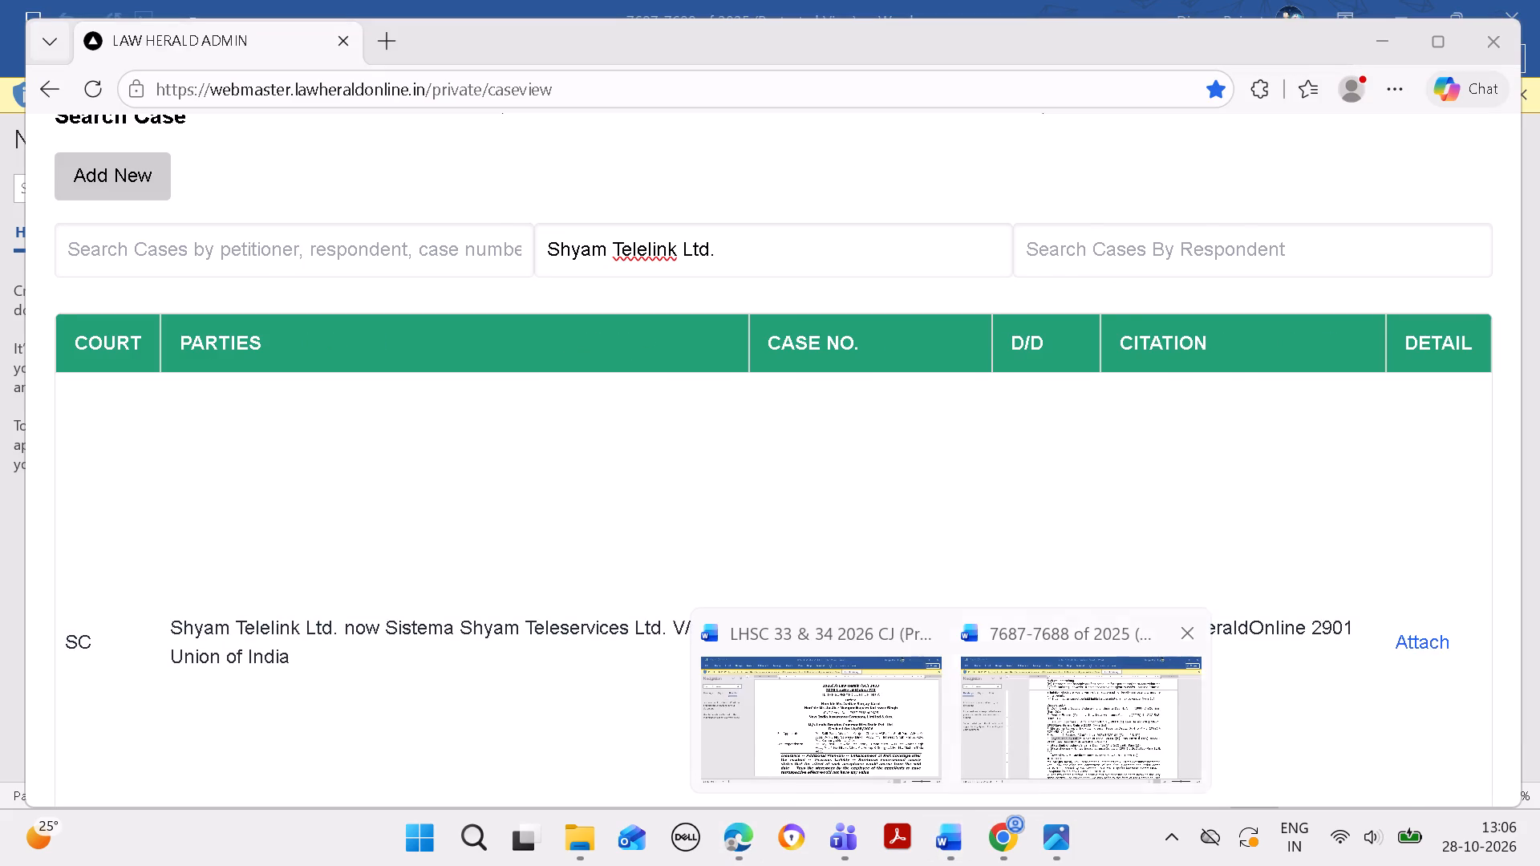
pyautogui.click(734, 836)
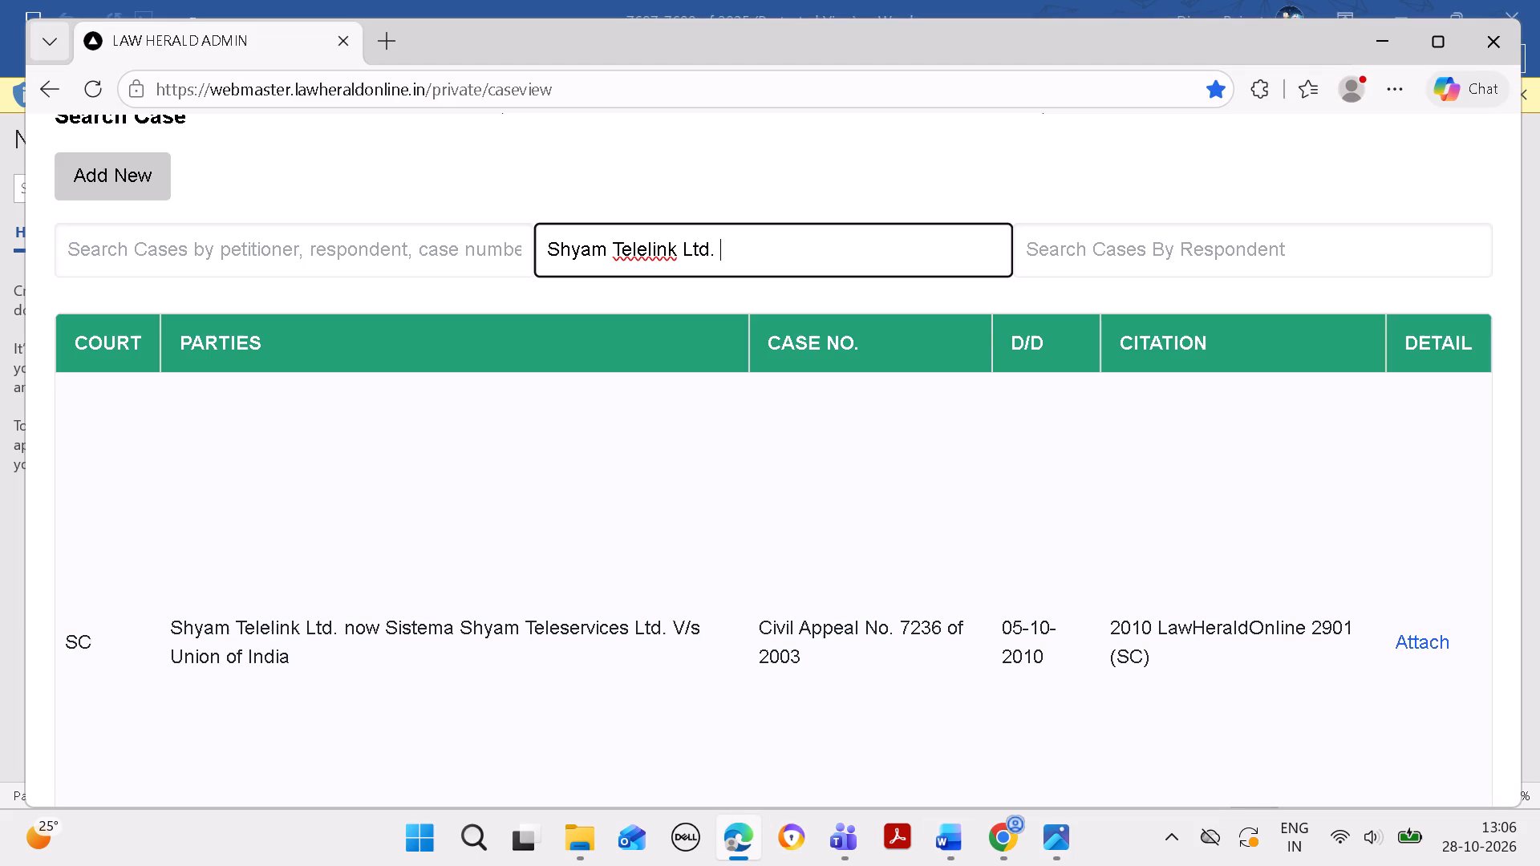
pyautogui.click(1424, 634)
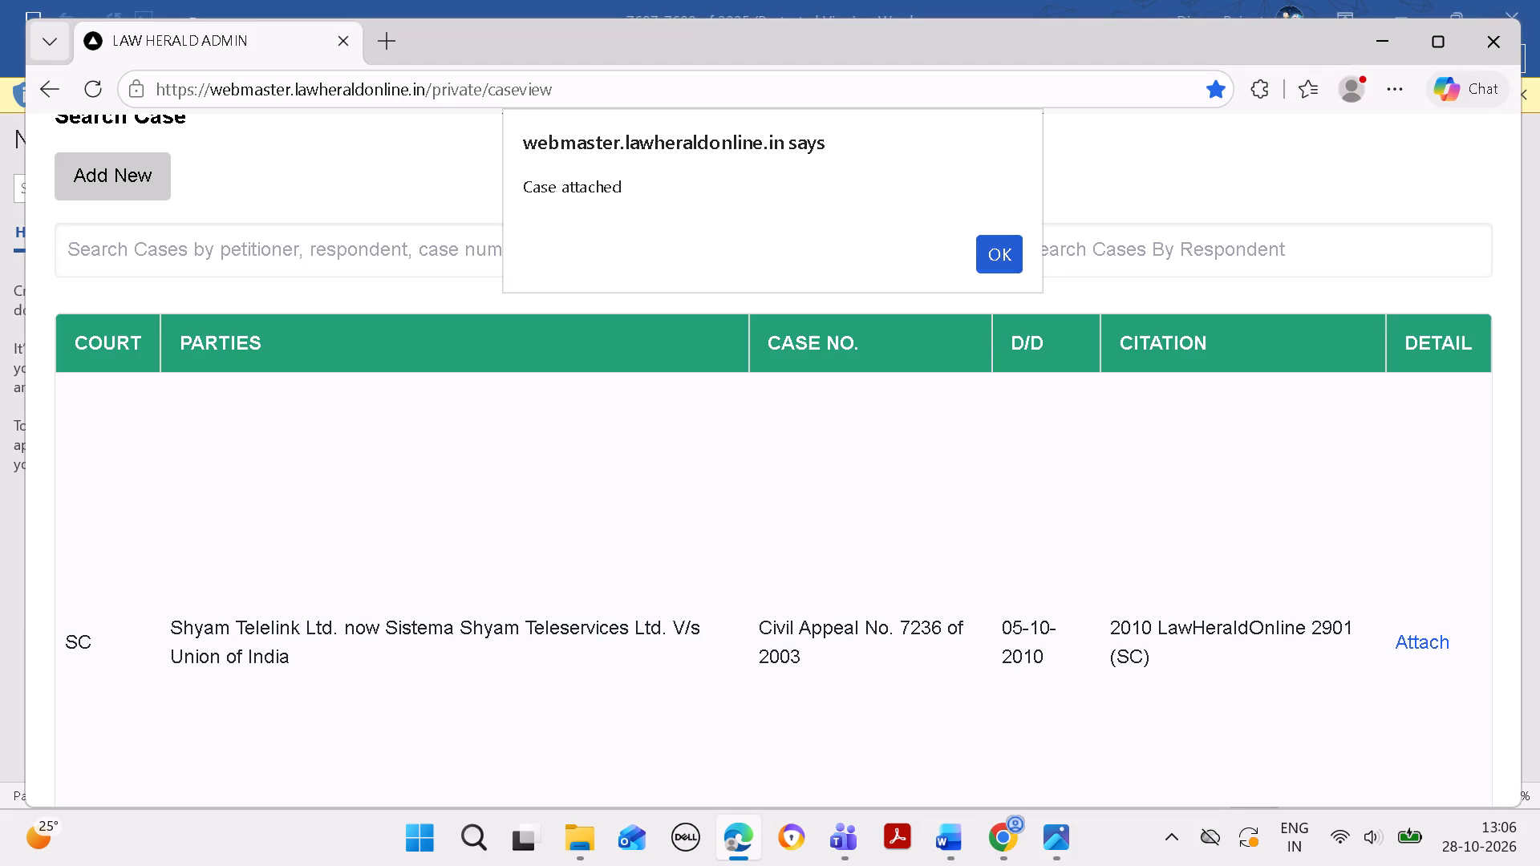
pyautogui.click(1006, 259)
pyautogui.scroll(-8, 989, 531)
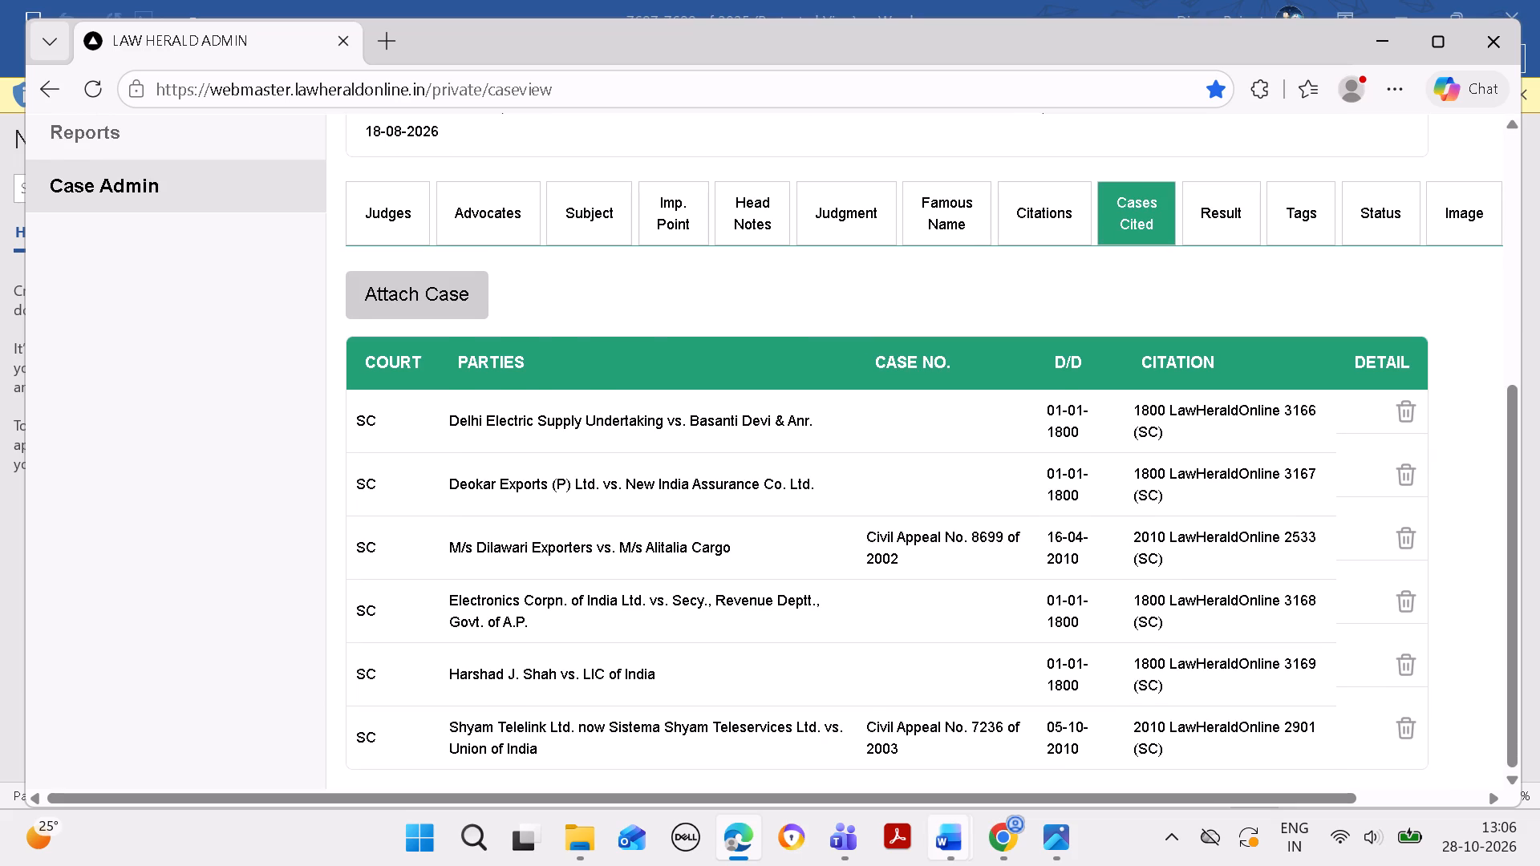
# Reopen the case search and look up petitioner State Bank of India, copied from cited case 7 in the Word judgment.
pyautogui.click(958, 828)
pyautogui.click(1069, 743)
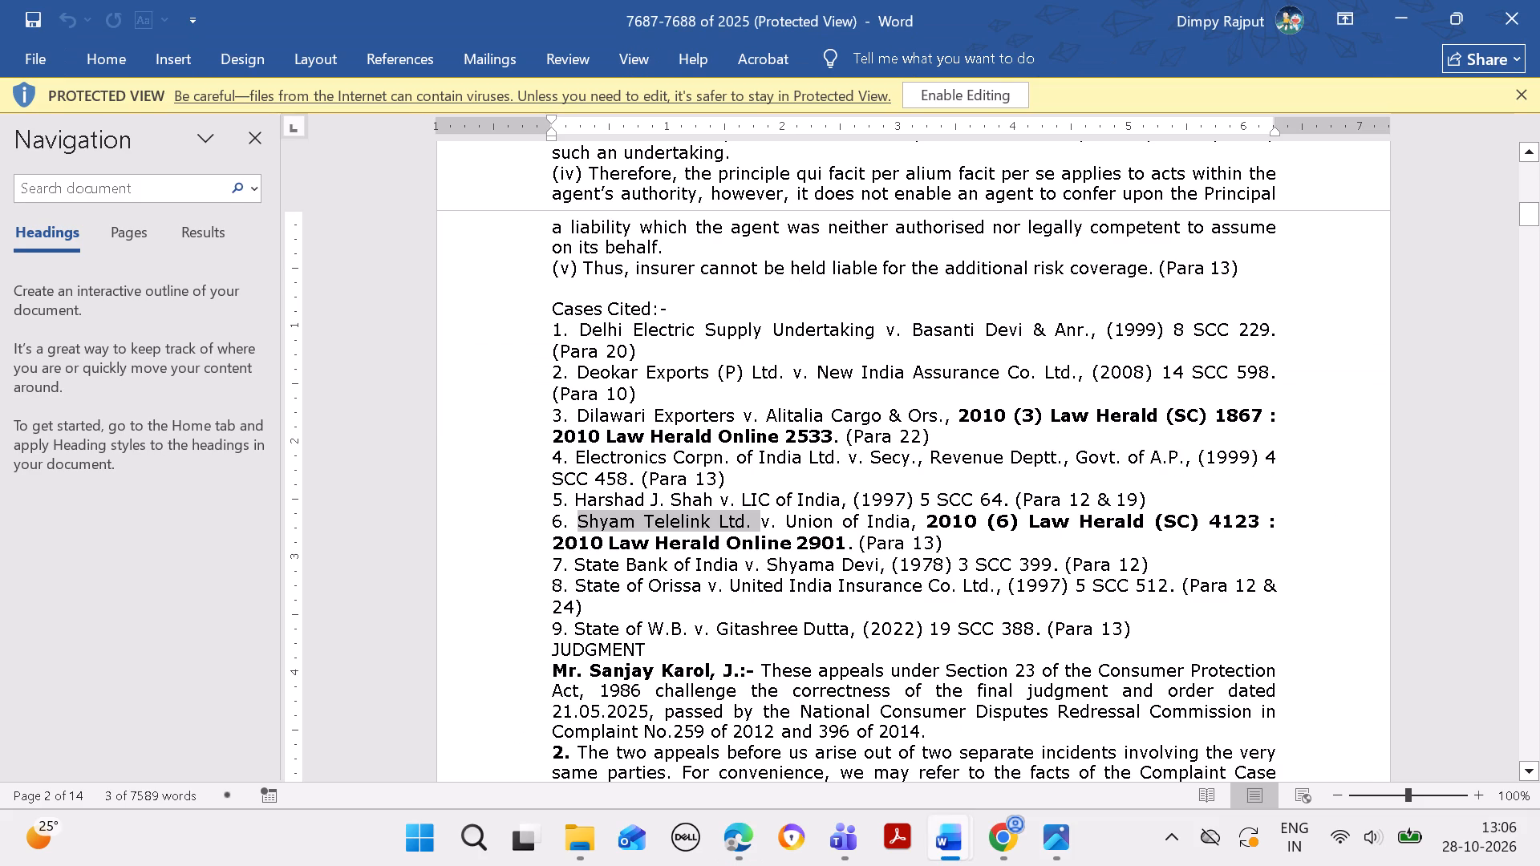
pyautogui.moveTo(573, 560); pyautogui.dragTo(672, 552)
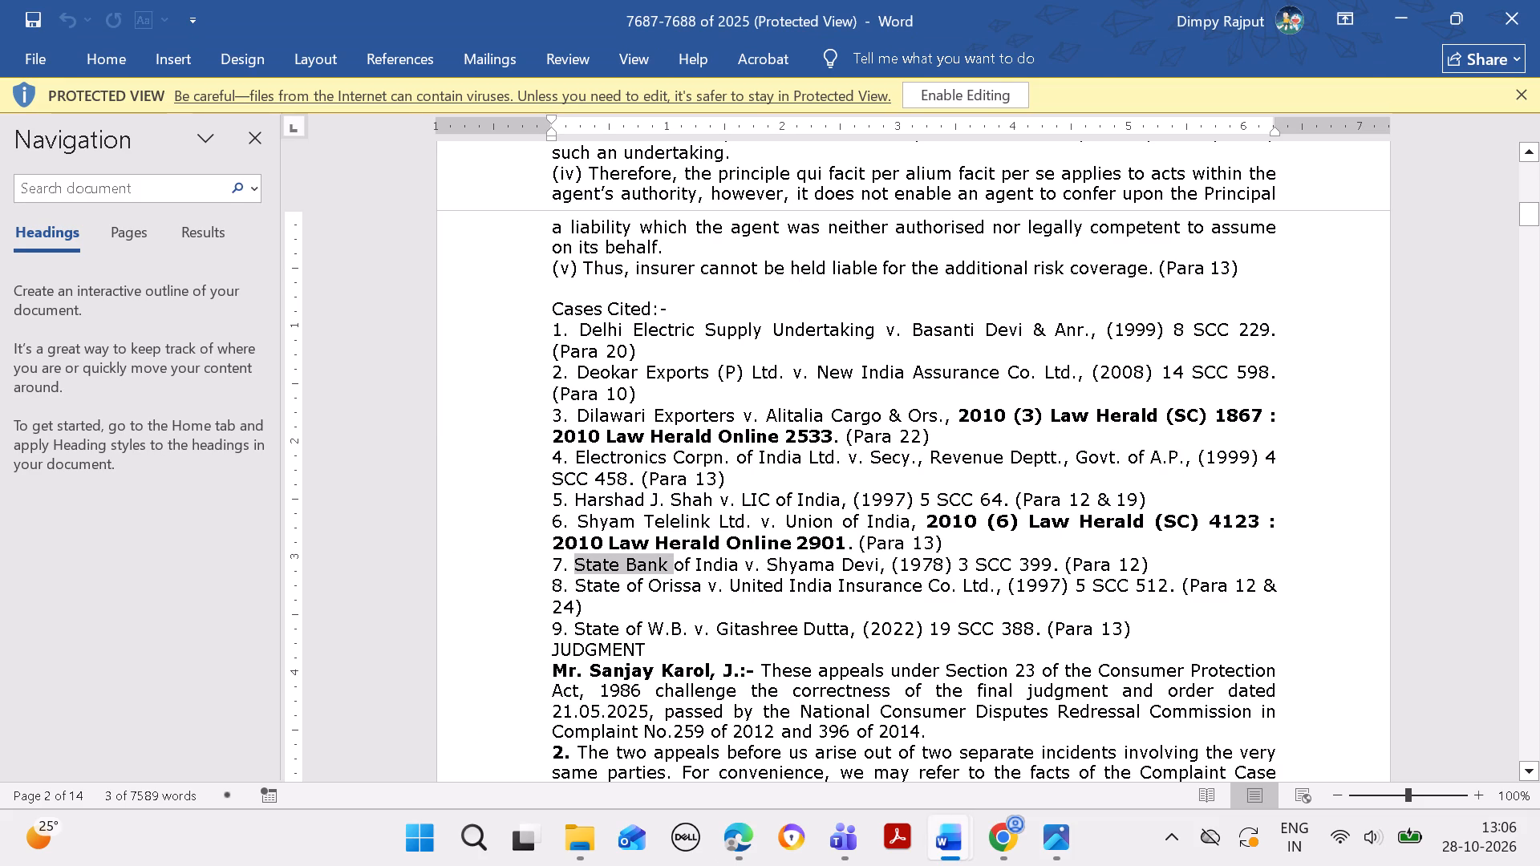
pyautogui.moveTo(672, 552); pyautogui.dragTo(715, 565)
pyautogui.hotkey('ctrl', 'c')
pyautogui.keyDown('ctrl'); pyautogui.click(740, 824); pyautogui.keyUp('ctrl')
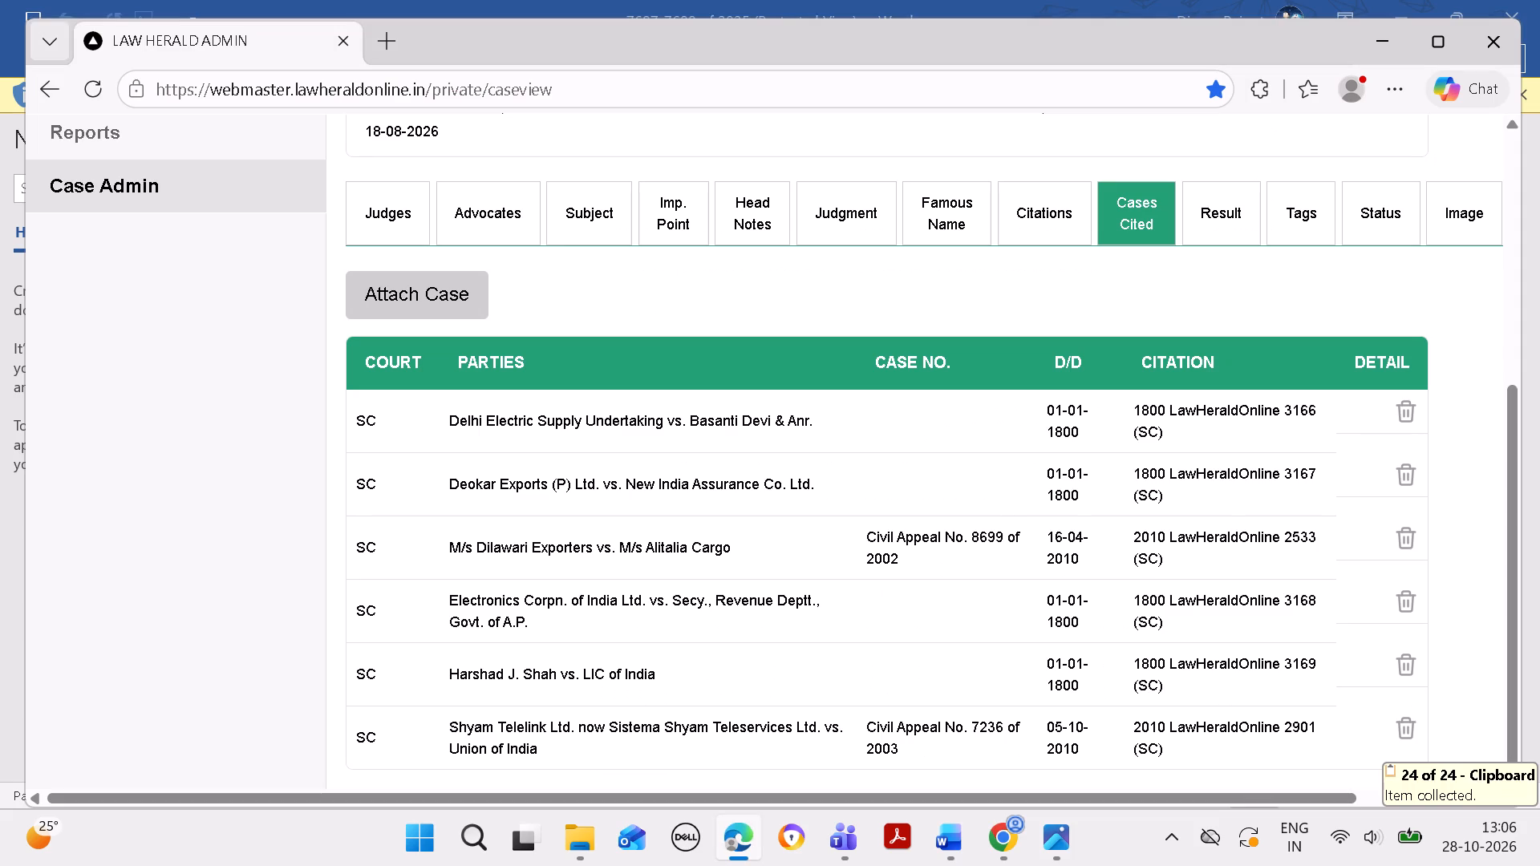
pyautogui.keyDown('ctrl'); pyautogui.click(443, 297); pyautogui.keyUp('ctrl')
pyautogui.moveTo(793, 237); pyautogui.dragTo(744, 237)
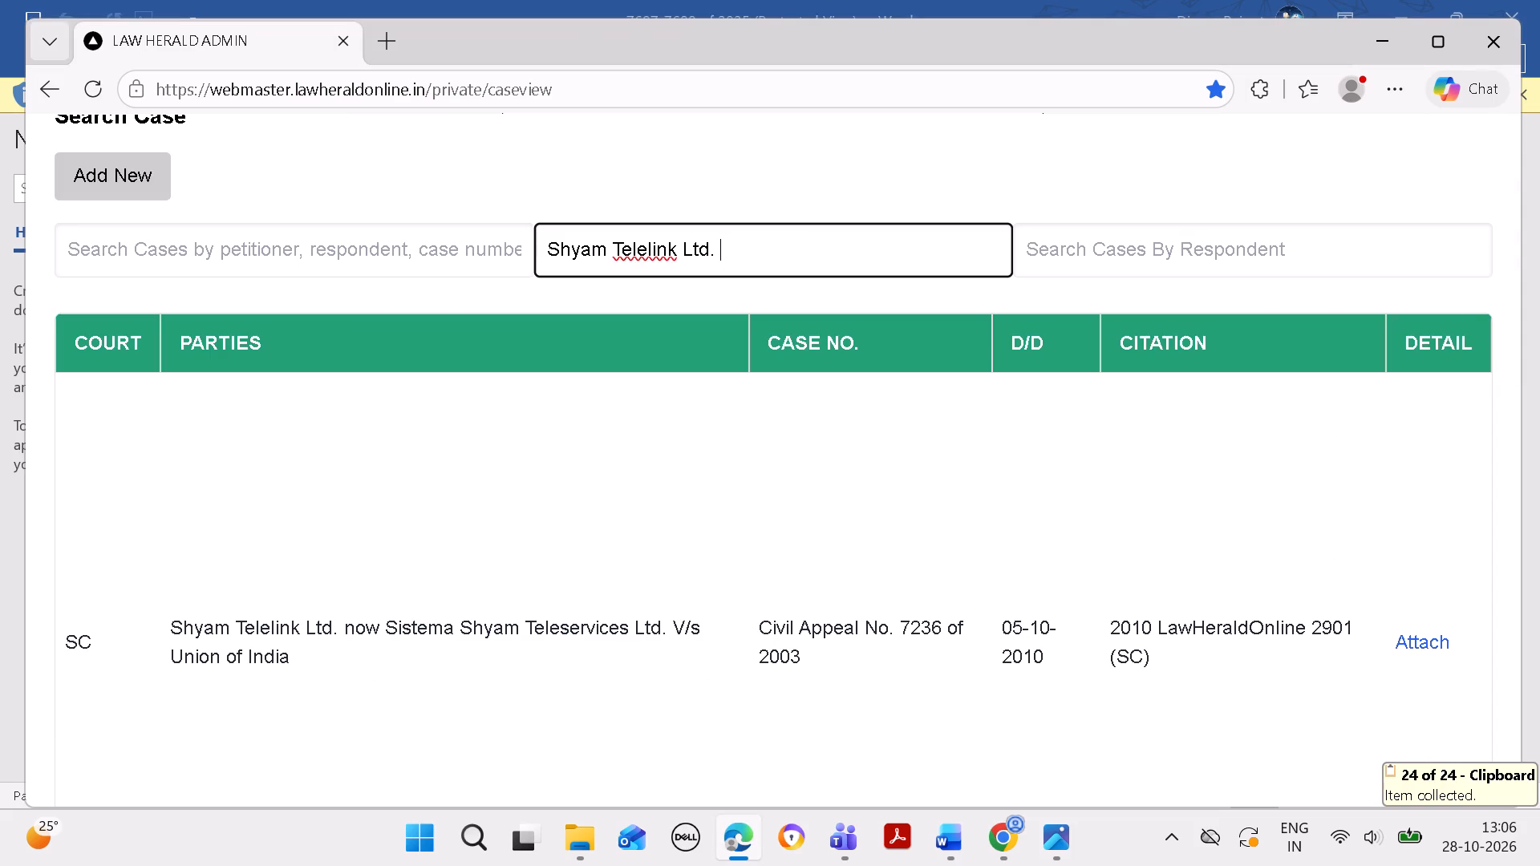
pyautogui.moveTo(744, 237); pyautogui.dragTo(520, 242)
pyautogui.press('BackSpace')
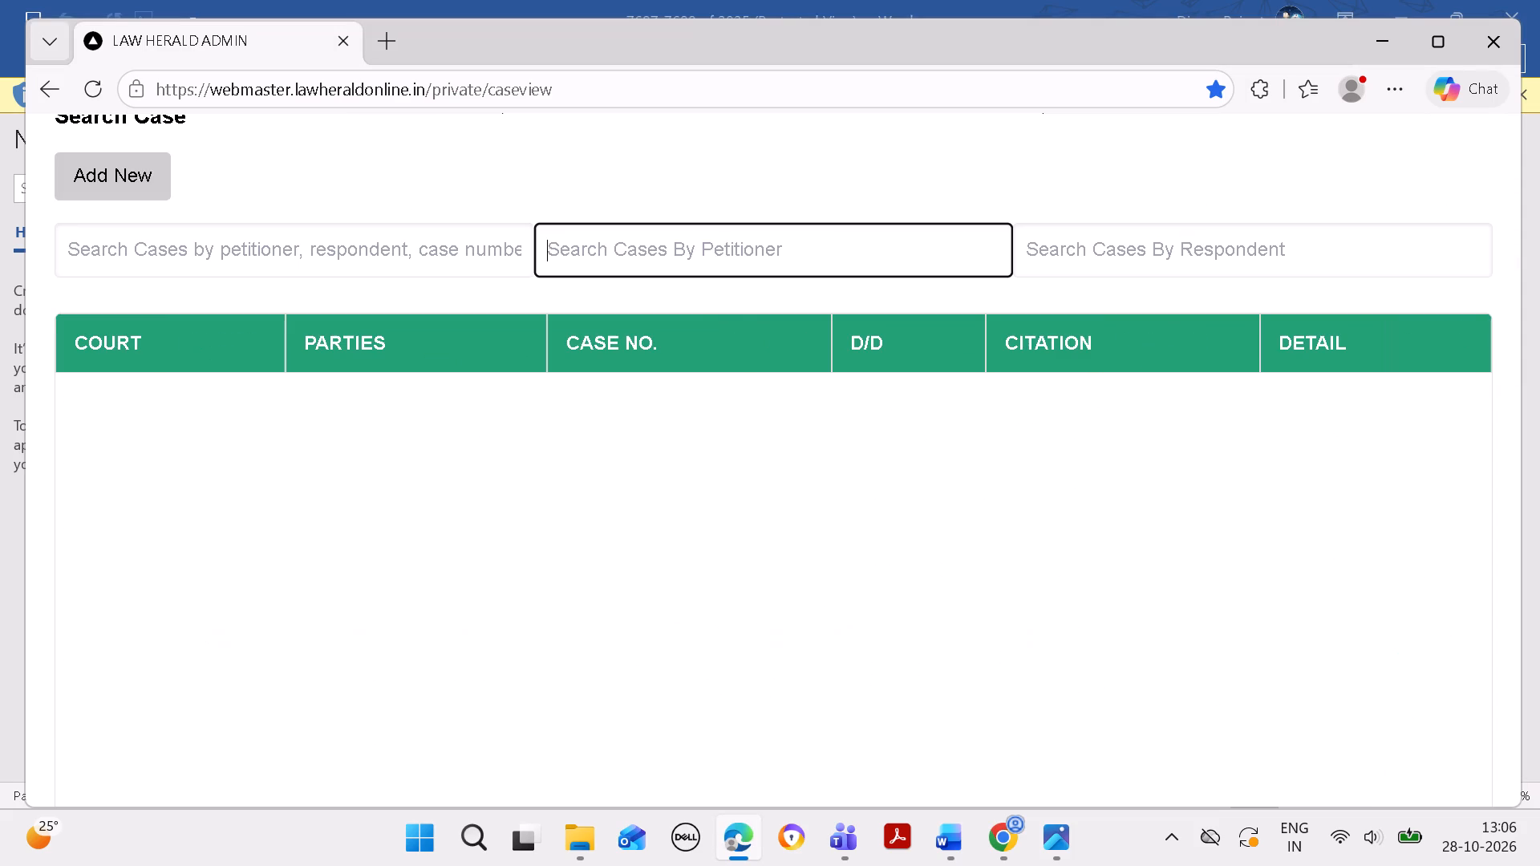
pyautogui.hotkey('ctrl', 'v')
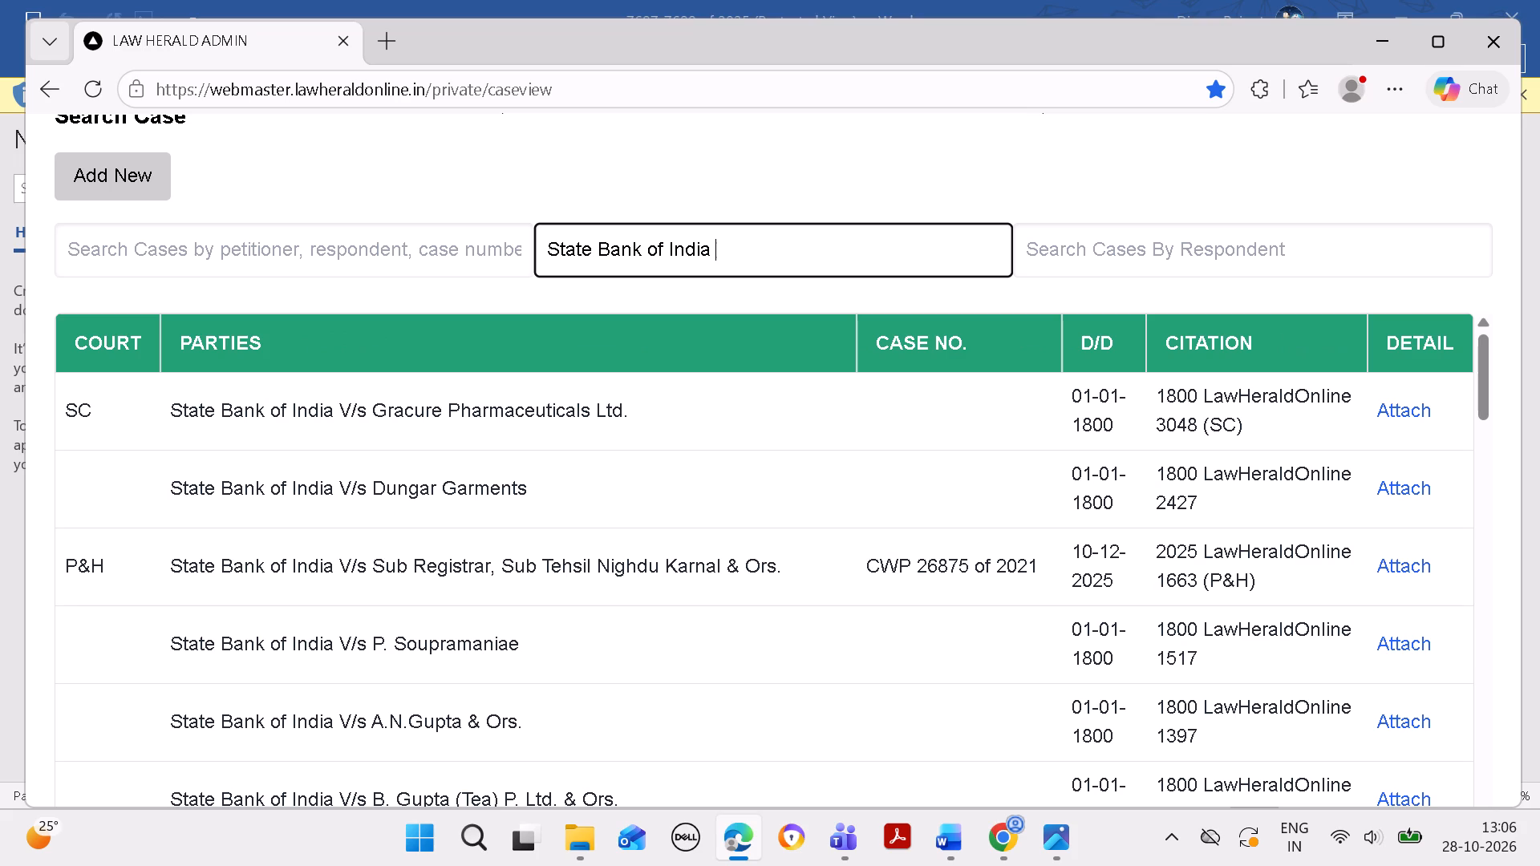
# Add cited case 7's respondent name from Word to the search and shorten the petitioner term to State Bank of Indi.
pyautogui.click(920, 849)
pyautogui.click(946, 848)
pyautogui.click(1010, 711)
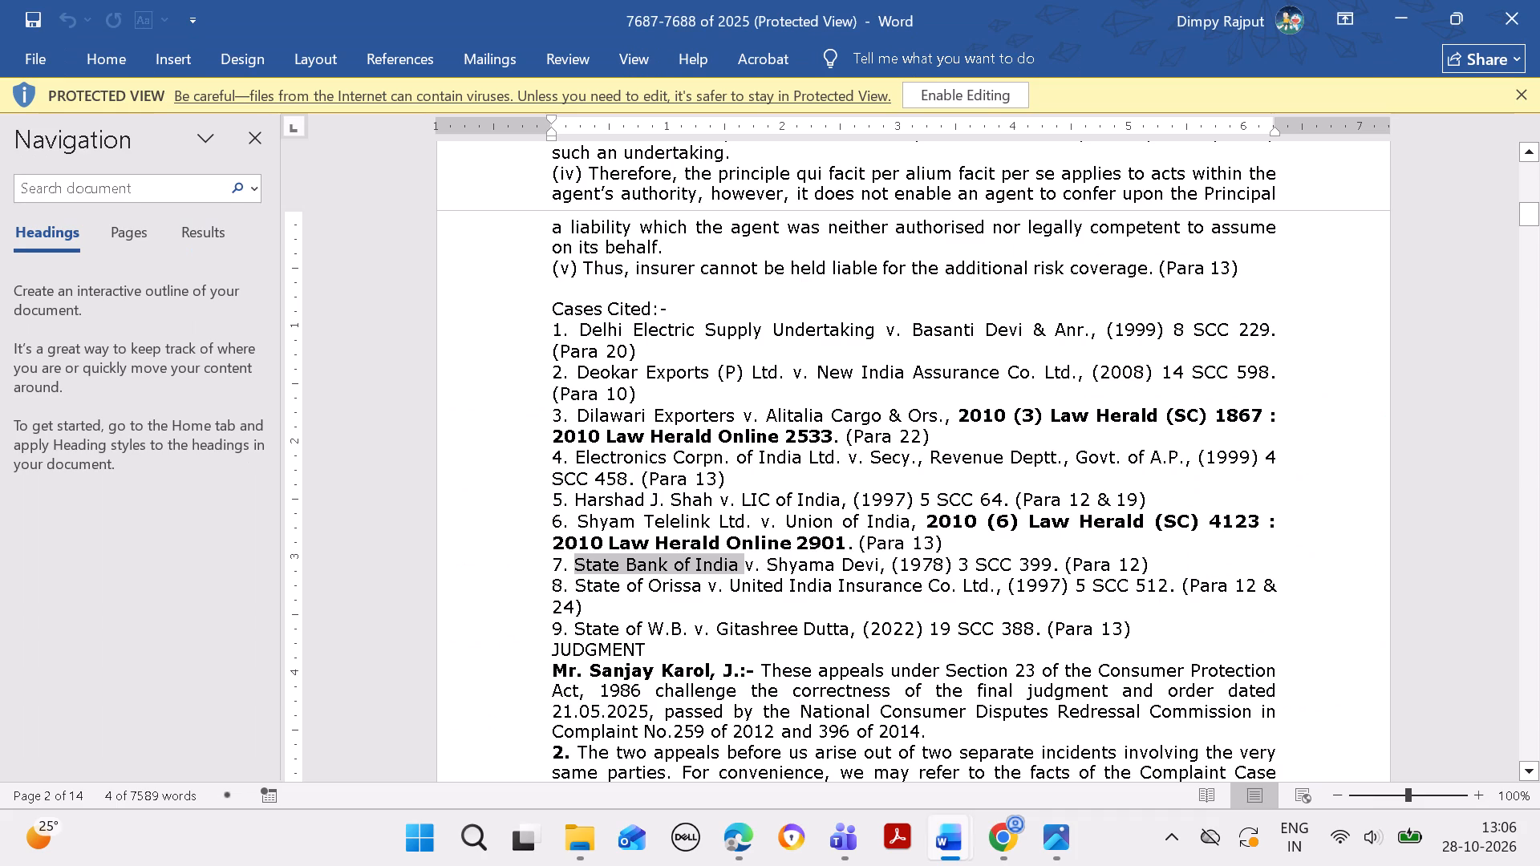
pyautogui.moveTo(768, 557); pyautogui.dragTo(858, 567)
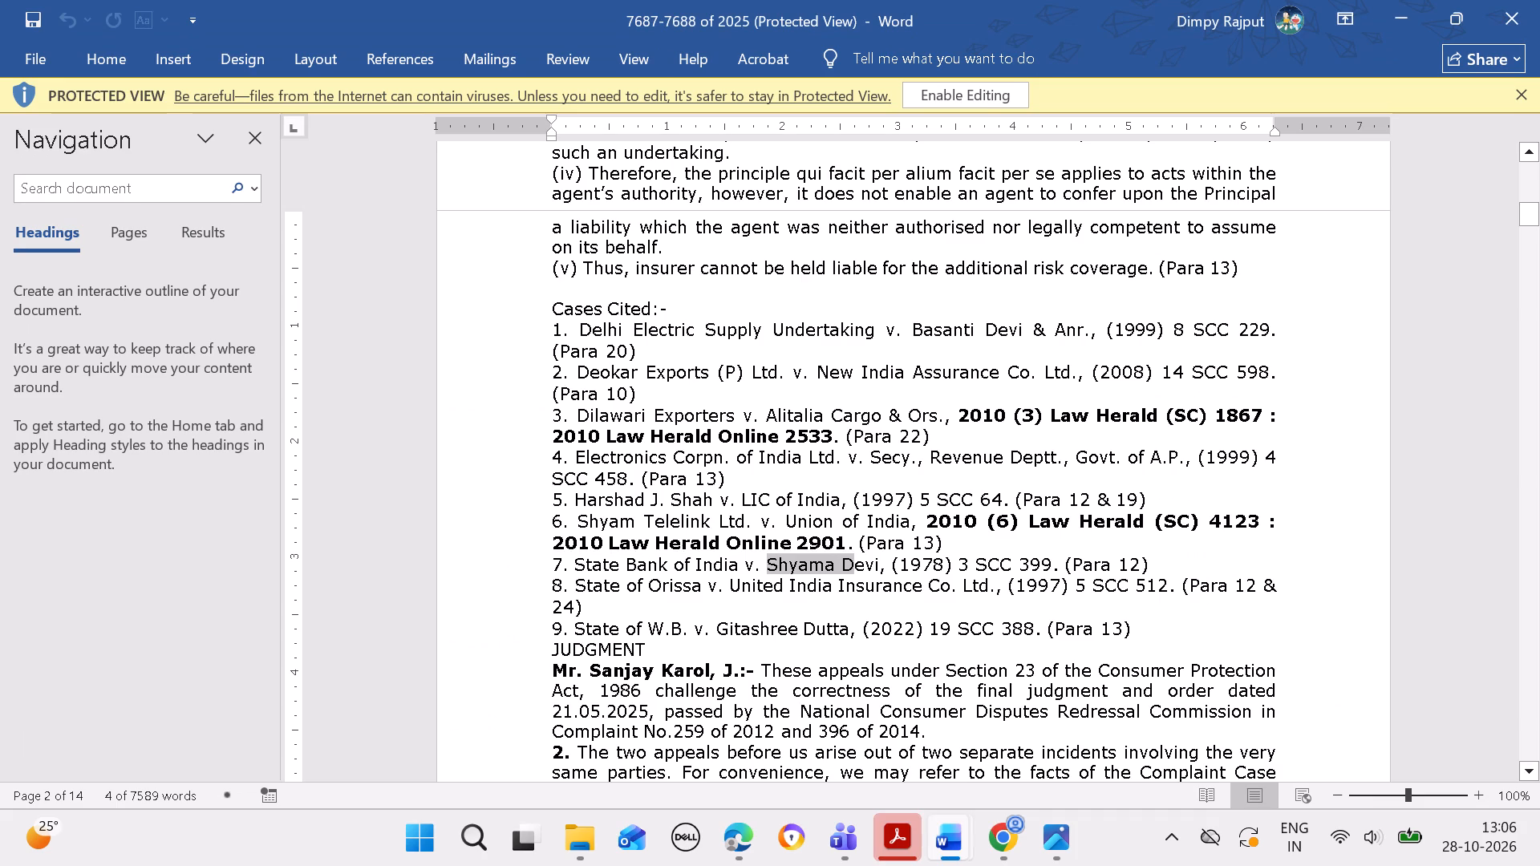
pyautogui.moveTo(858, 567); pyautogui.dragTo(873, 567)
pyautogui.hotkey('ctrl', 'c')
pyautogui.keyDown('ctrl'); pyautogui.click(736, 858); pyautogui.keyUp('ctrl')
pyautogui.click(1141, 248)
pyautogui.hotkey('ctrl', 'v')
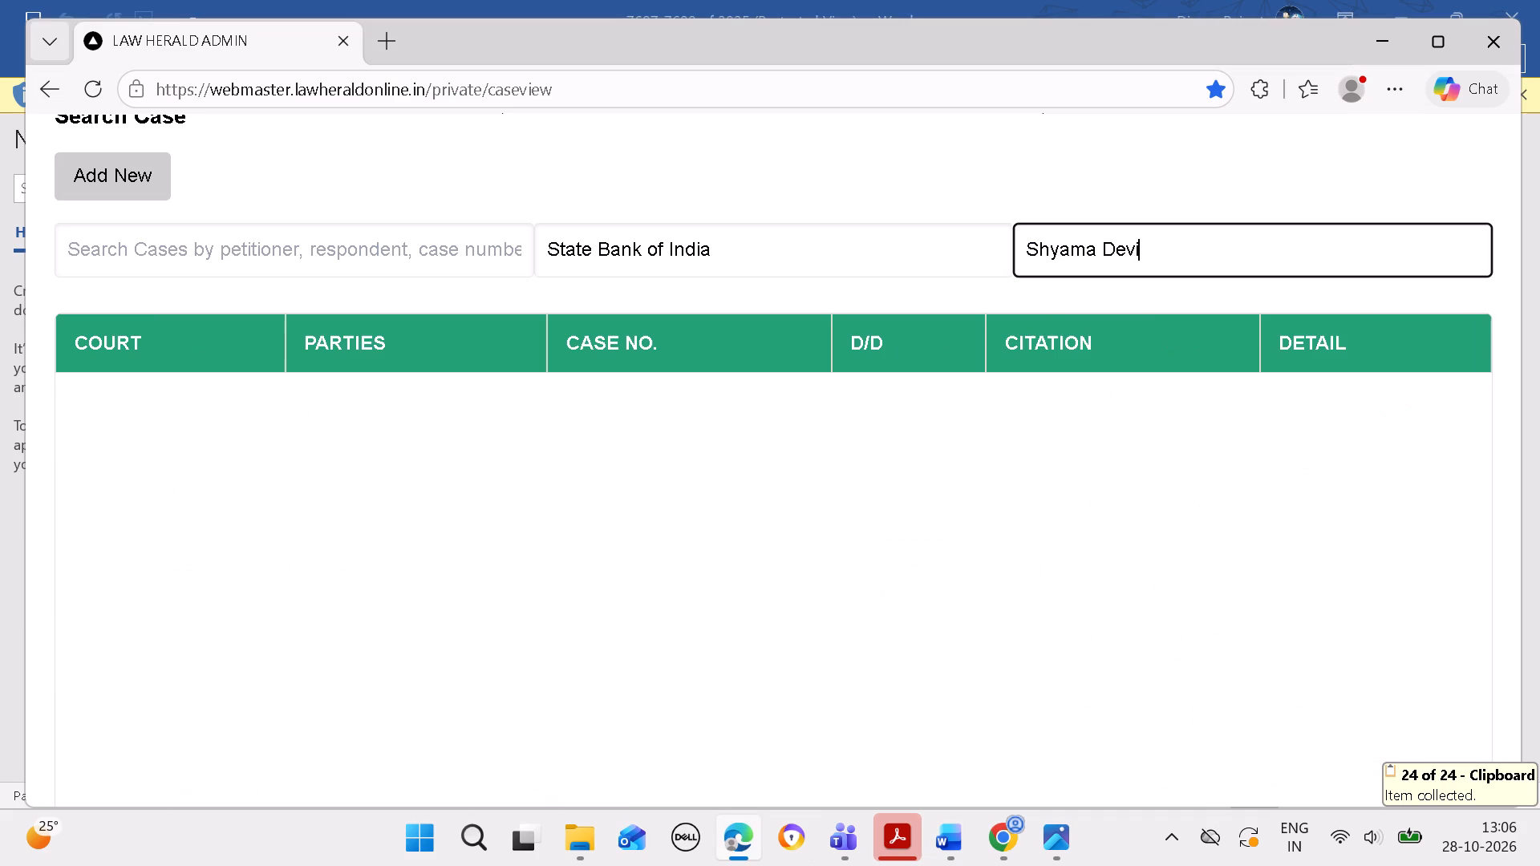
pyautogui.click(833, 263)
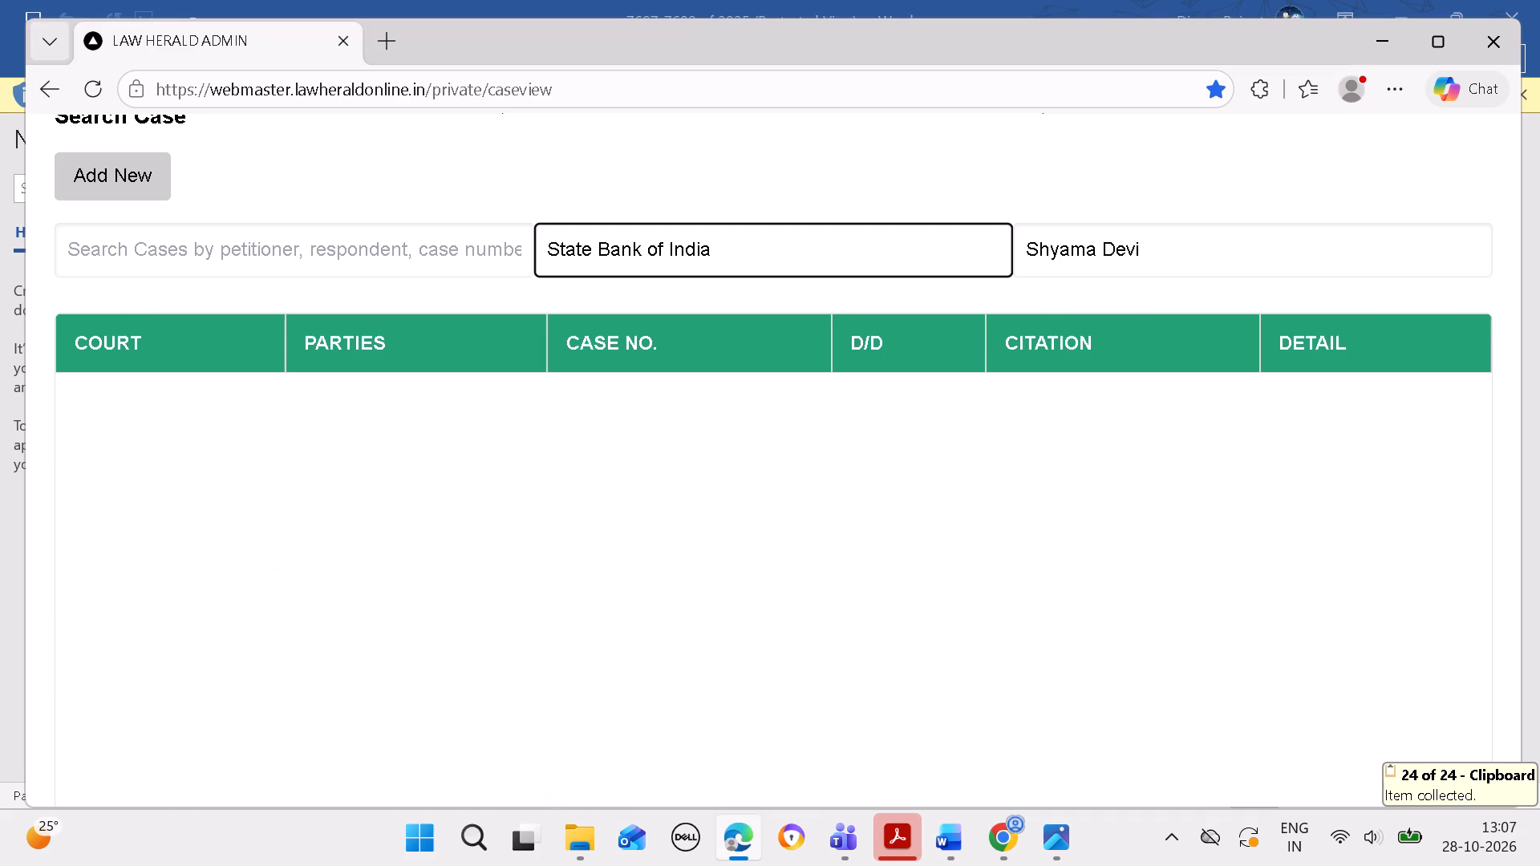
pyautogui.press('BackSpace')
pyautogui.press('BackSpace')
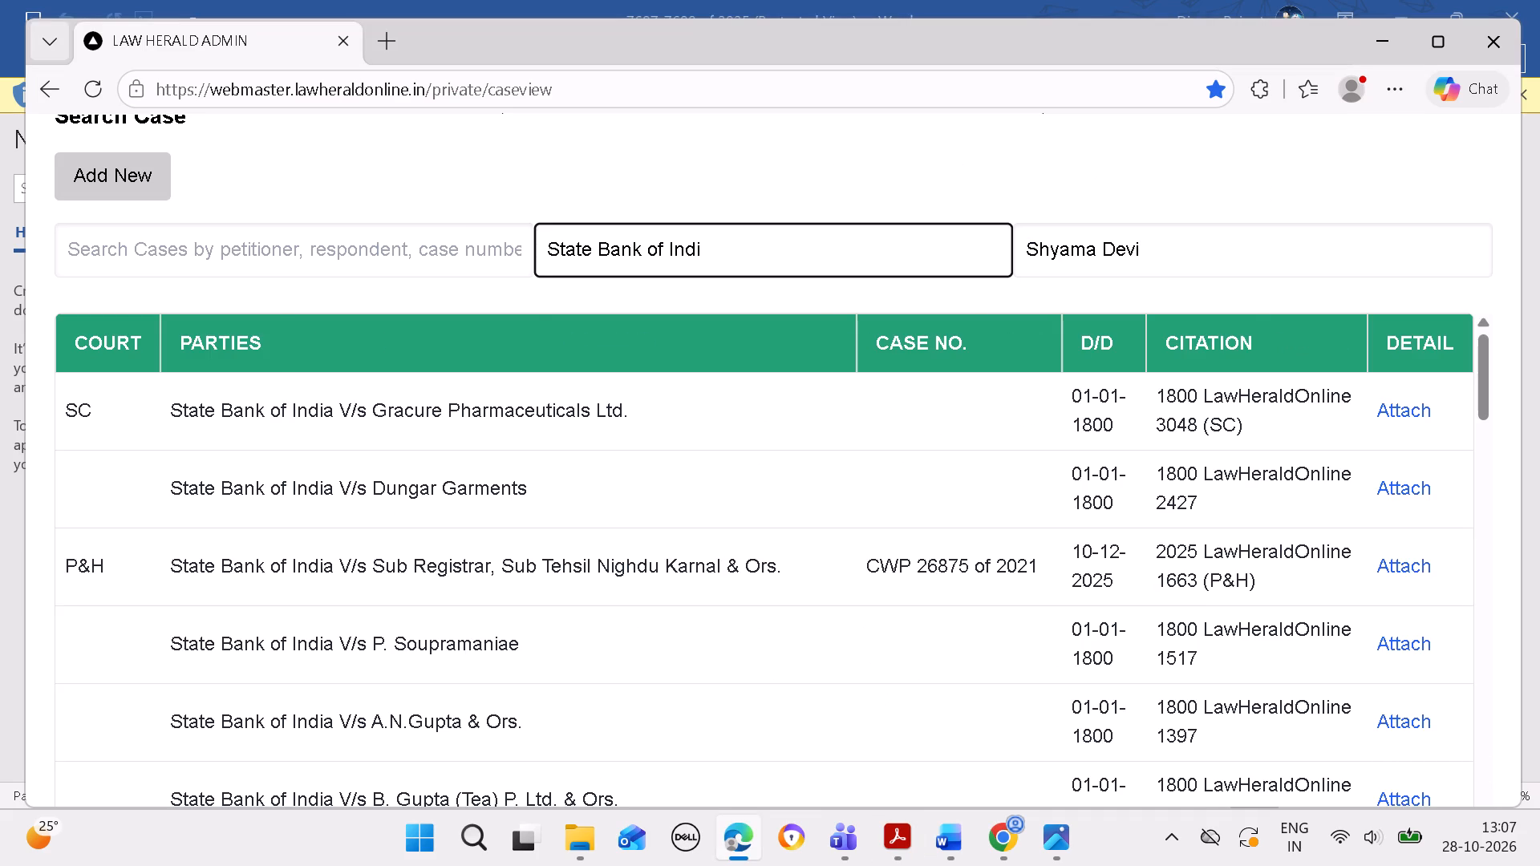
# Start a new case record with cited case 7's parties from Word: petitioner State Bank of India and its respondent.
pyautogui.click(110, 175)
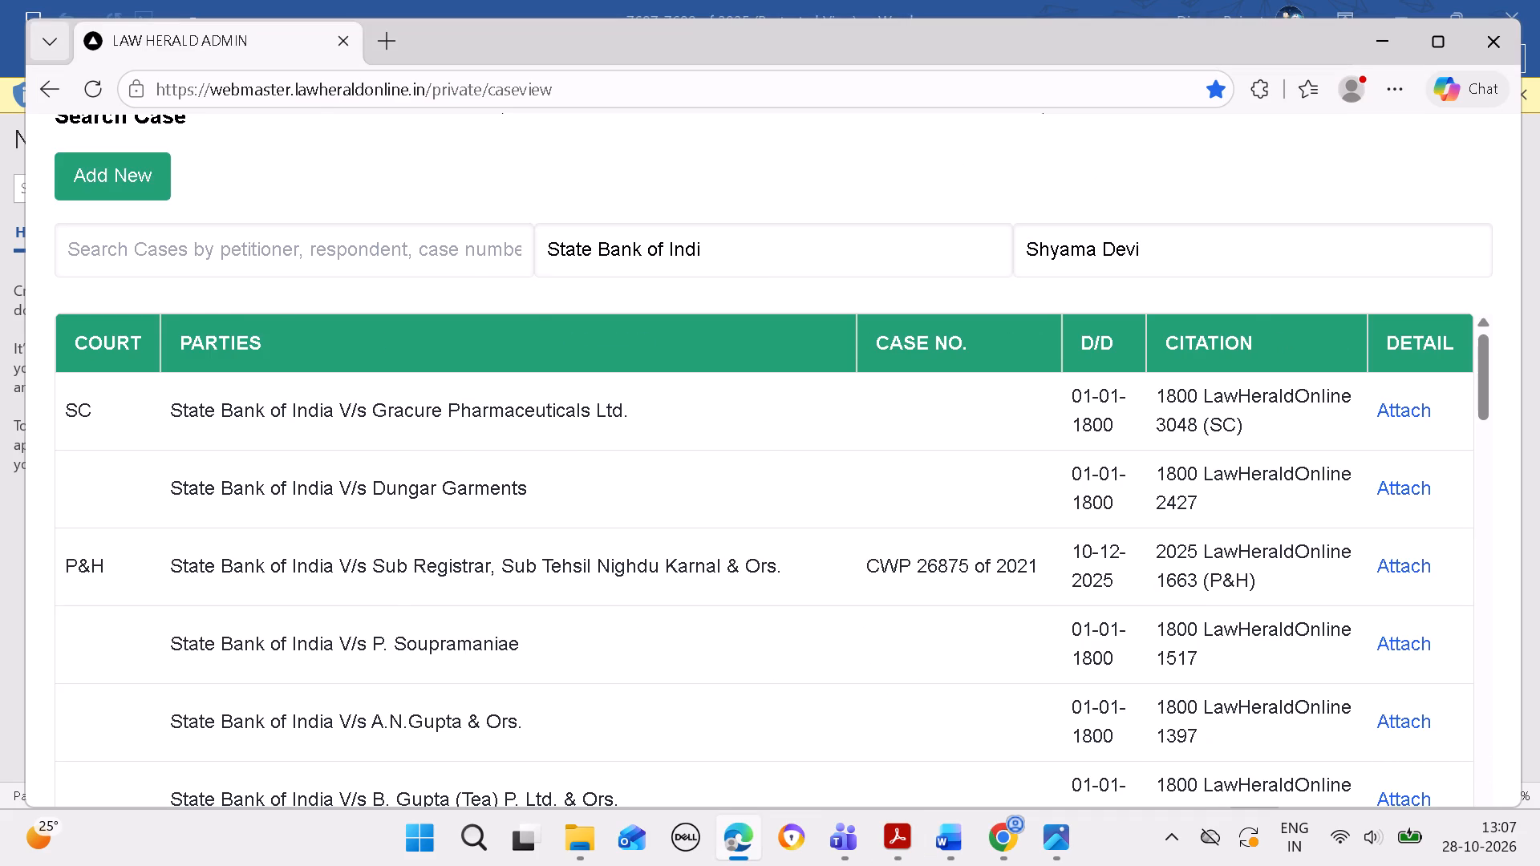
pyautogui.click(860, 267)
pyautogui.hotkey('ctrl', 'v')
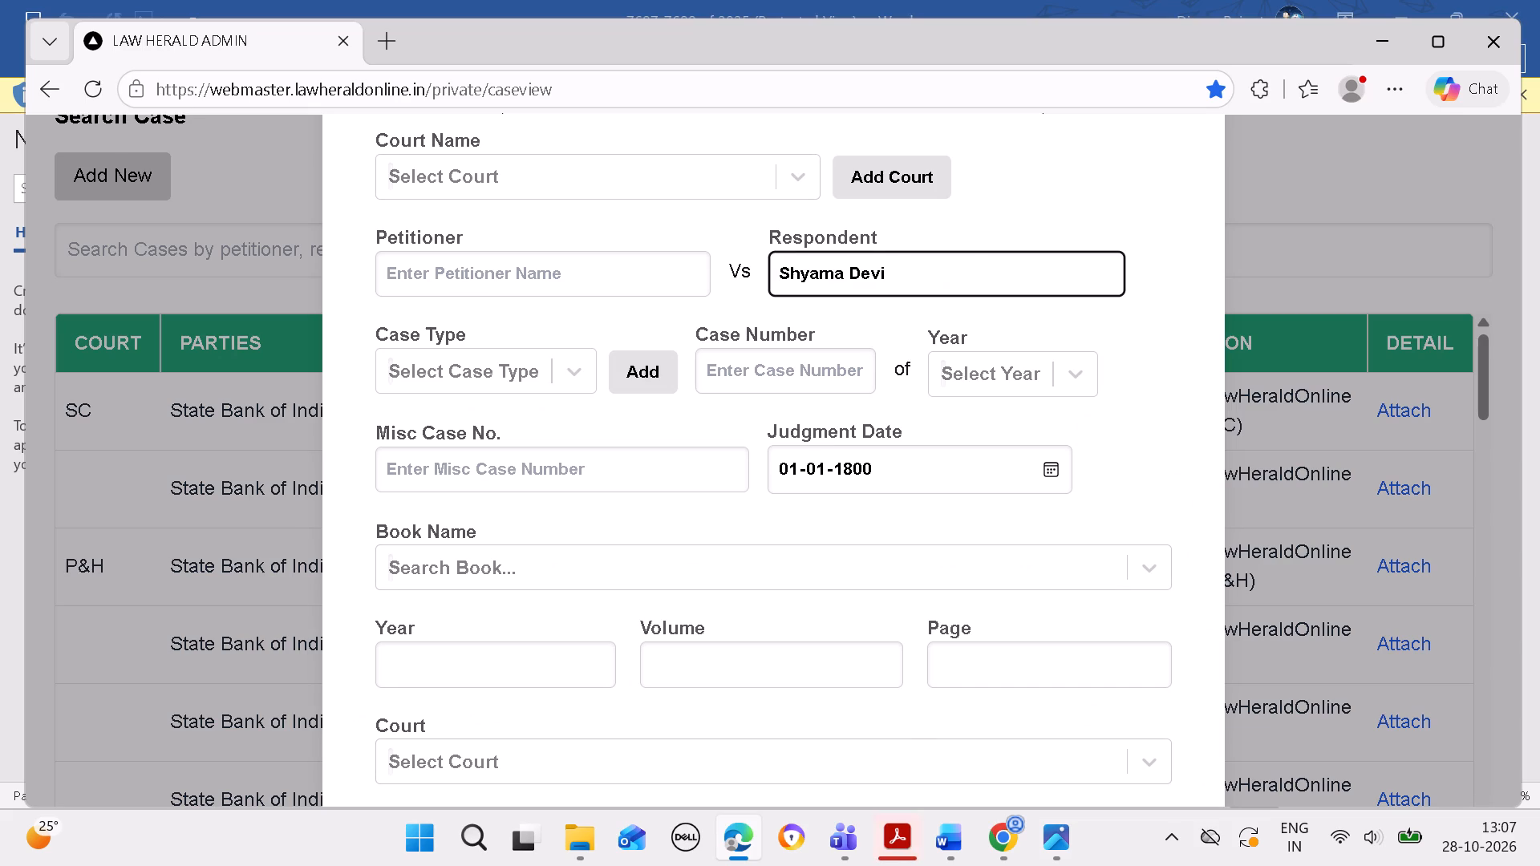
pyautogui.click(940, 835)
pyautogui.click(1047, 751)
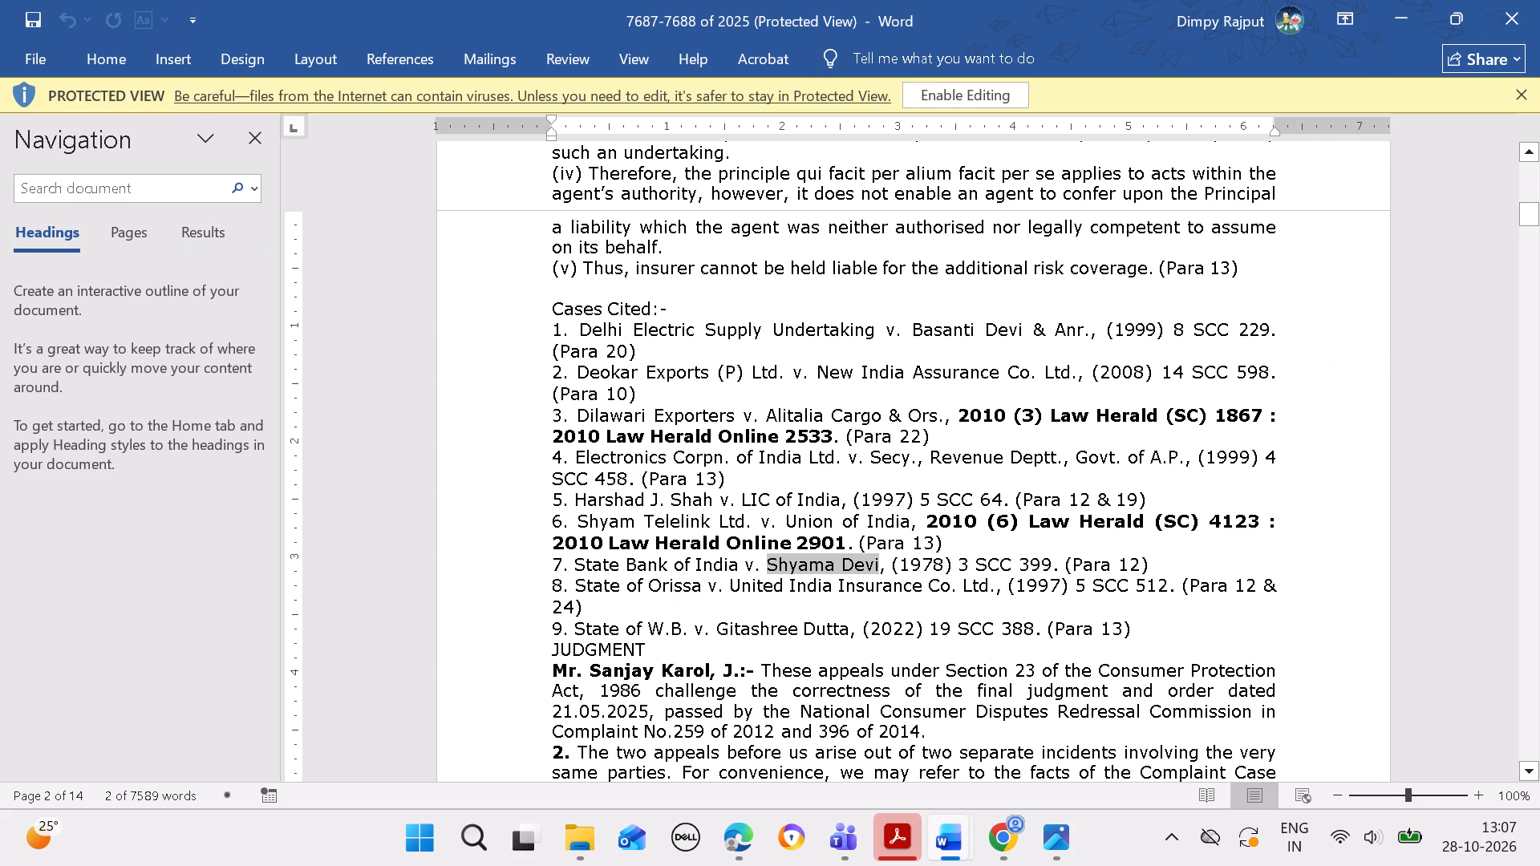
pyautogui.moveTo(577, 563); pyautogui.dragTo(721, 560)
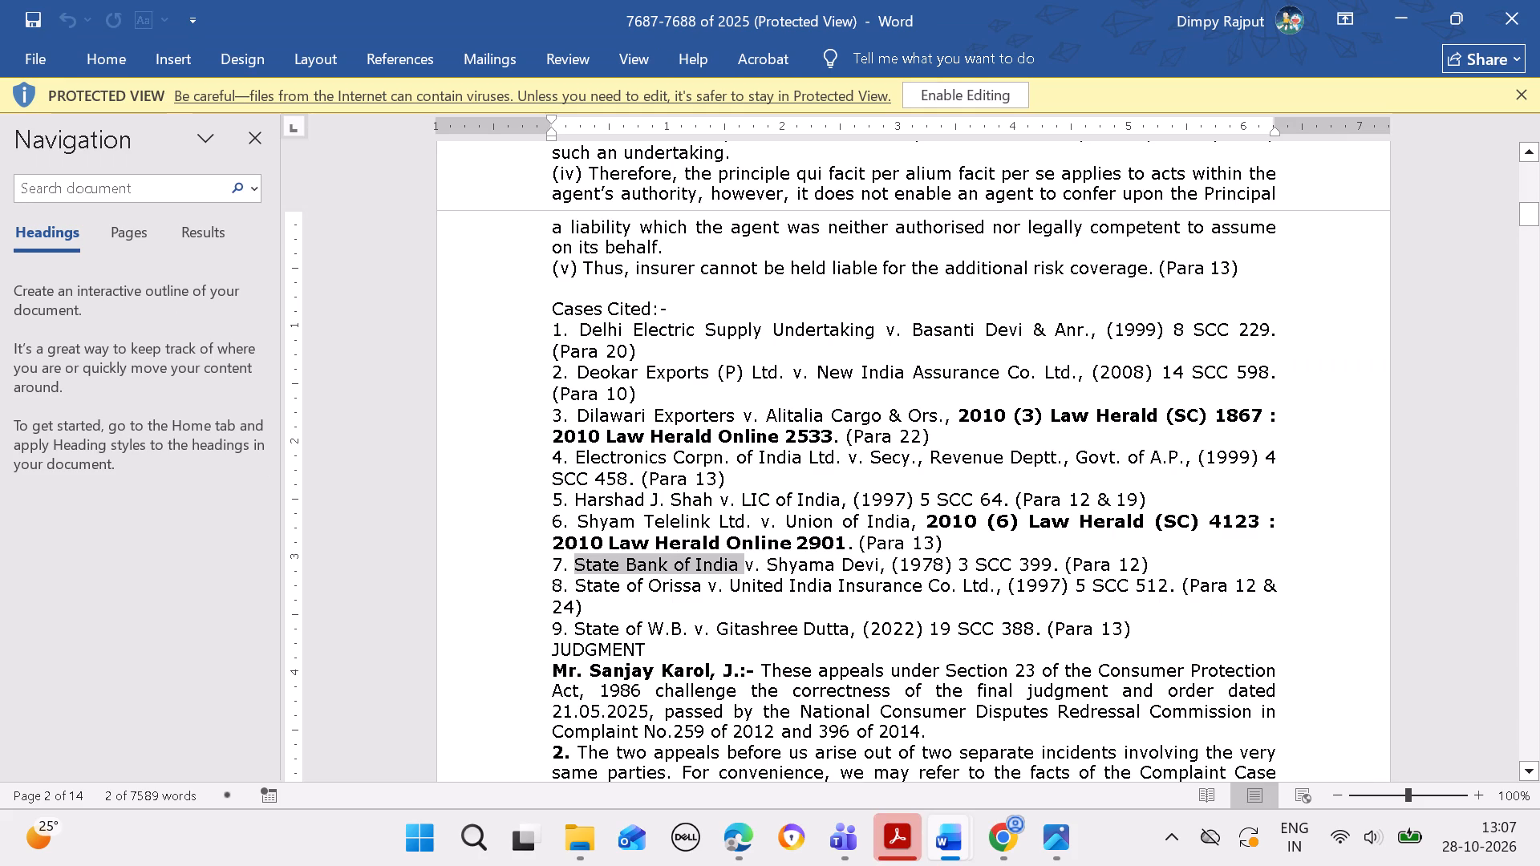
pyautogui.hotkey('ctrl', 'c')
pyautogui.click(740, 841)
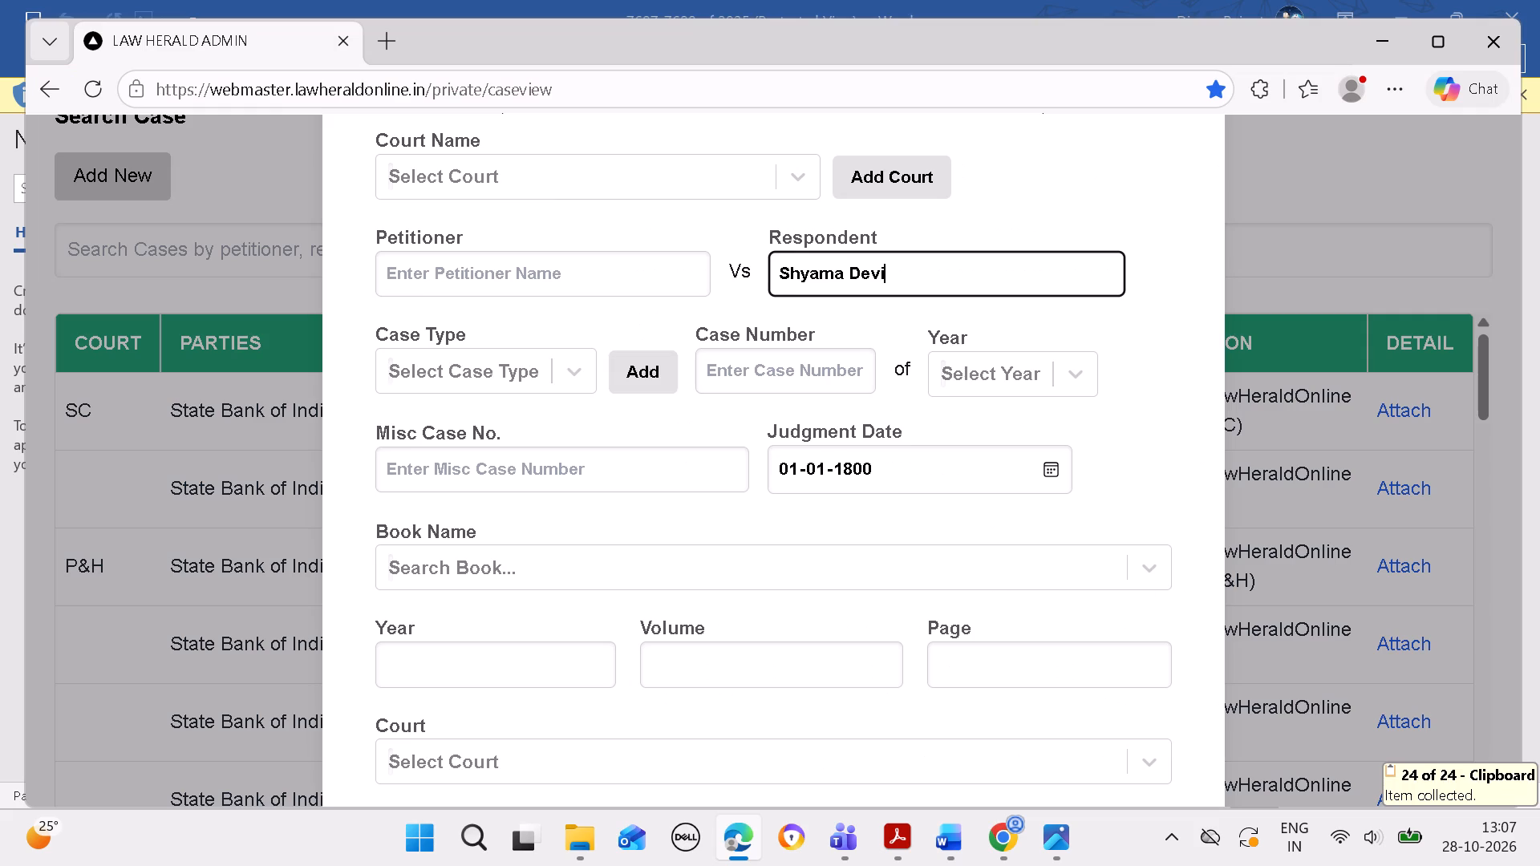
pyautogui.click(602, 272)
pyautogui.hotkey('ctrl', 'v')
# Copy cited case 7's citation year, 1978, from the Word judgment into the new case record.
pyautogui.click(960, 846)
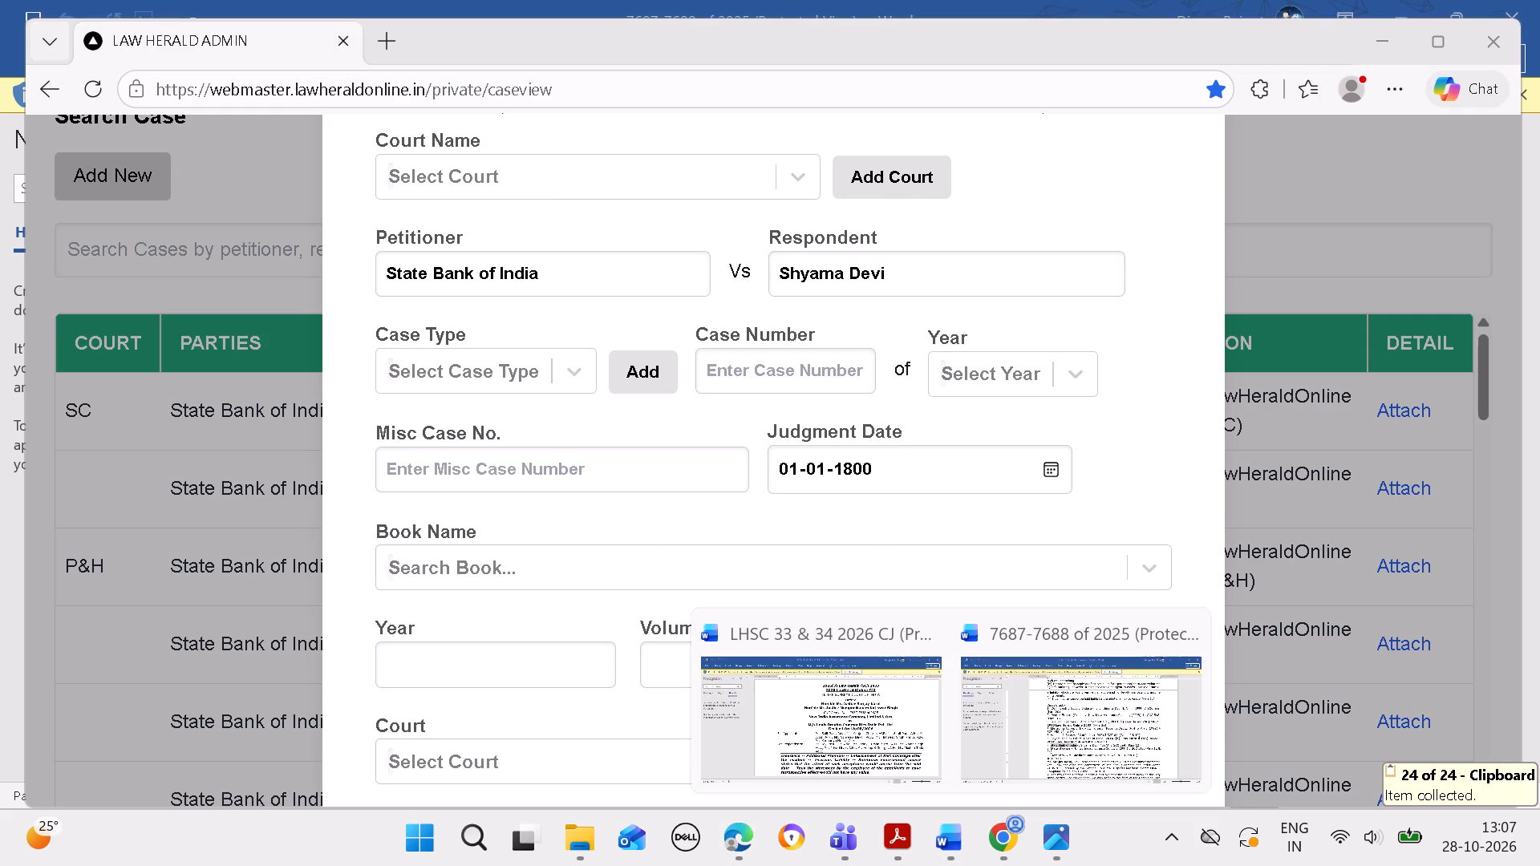
pyautogui.click(1095, 723)
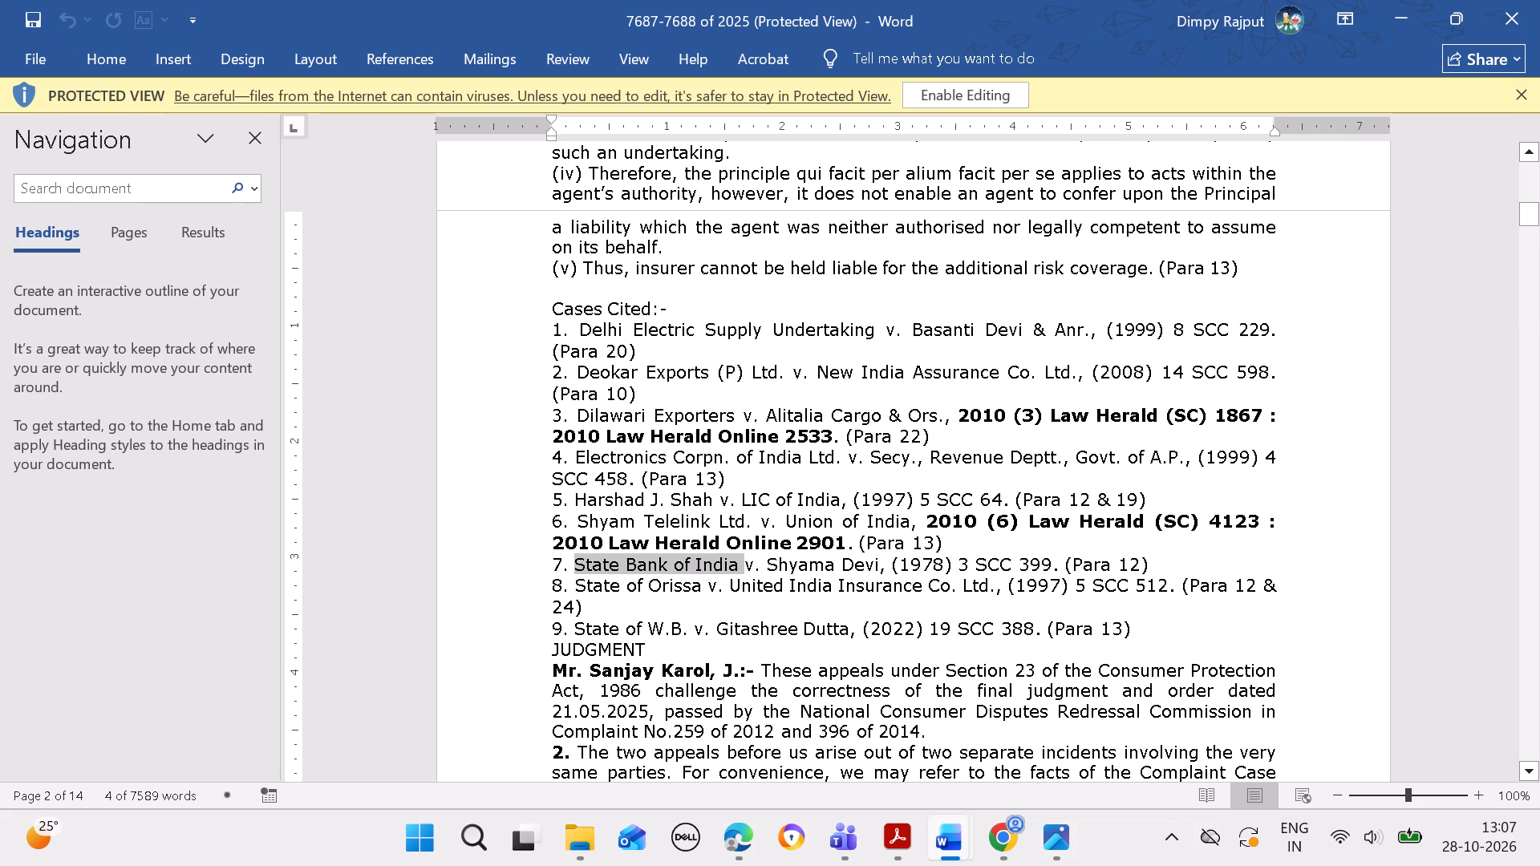
pyautogui.moveTo(900, 565); pyautogui.dragTo(934, 565)
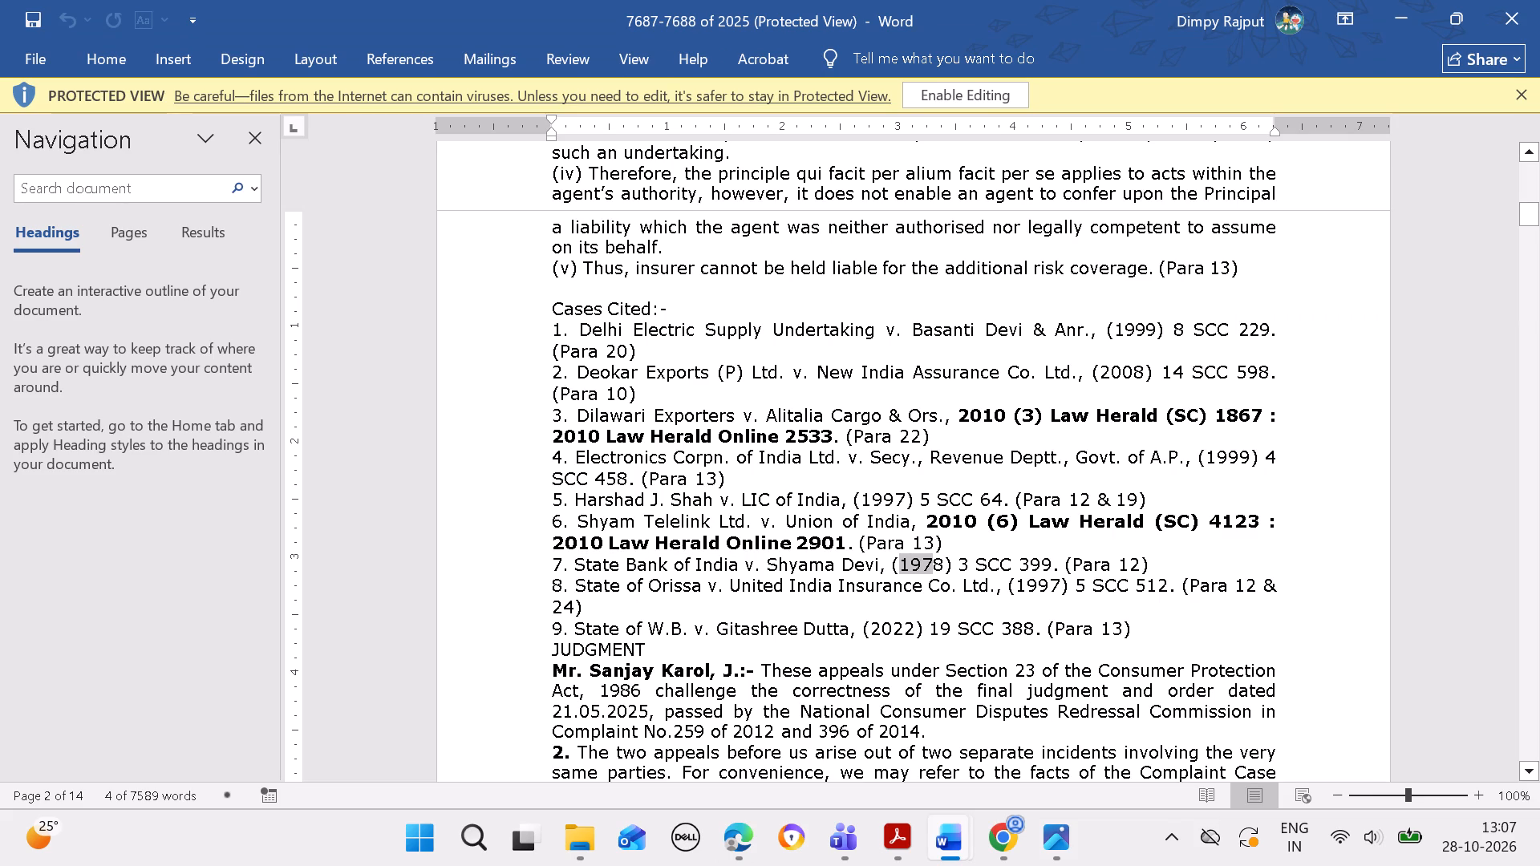
pyautogui.moveTo(934, 565); pyautogui.dragTo(940, 572)
pyautogui.hotkey('ctrl', 'c')
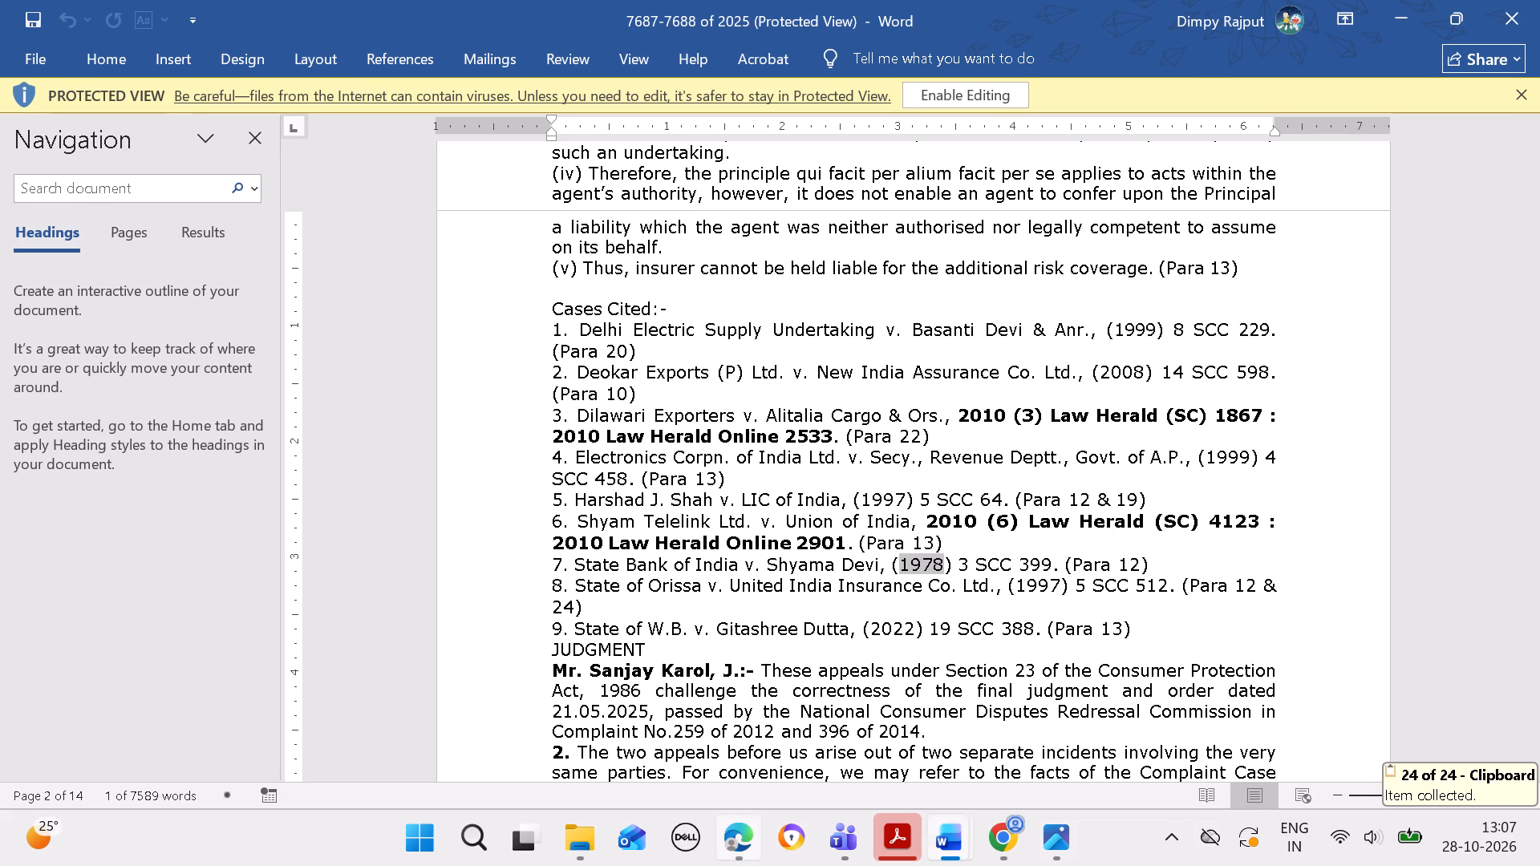
pyautogui.click(754, 838)
pyautogui.click(612, 670)
pyautogui.hotkey('ctrl', 'v')
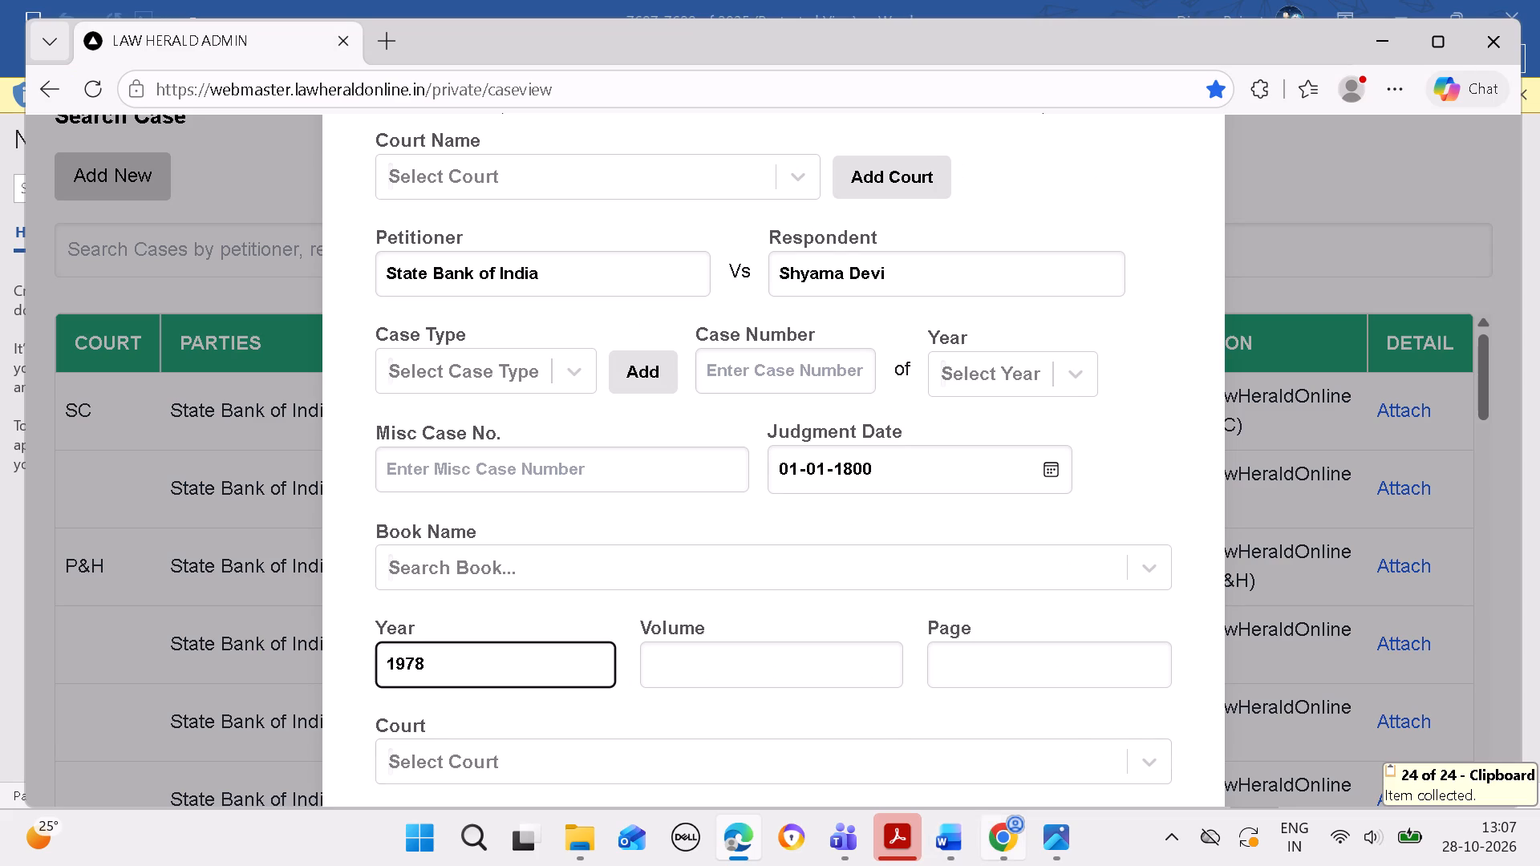
# Copy cited case 7's volume number, 3, from the Word judgment into the record's citation volume.
pyautogui.click(956, 832)
pyautogui.click(1063, 716)
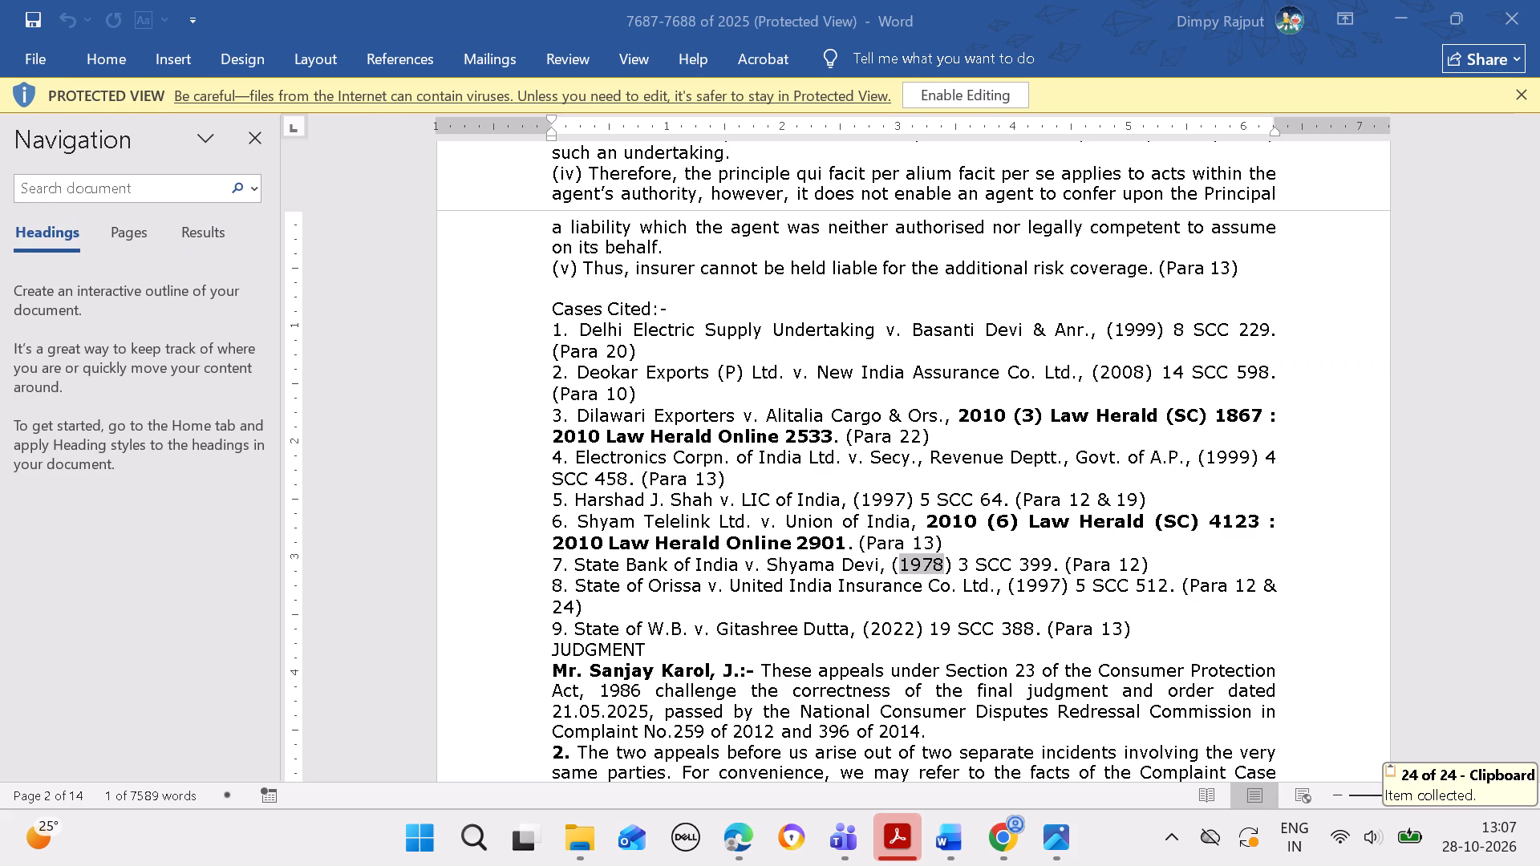
pyautogui.moveTo(958, 561); pyautogui.dragTo(972, 568)
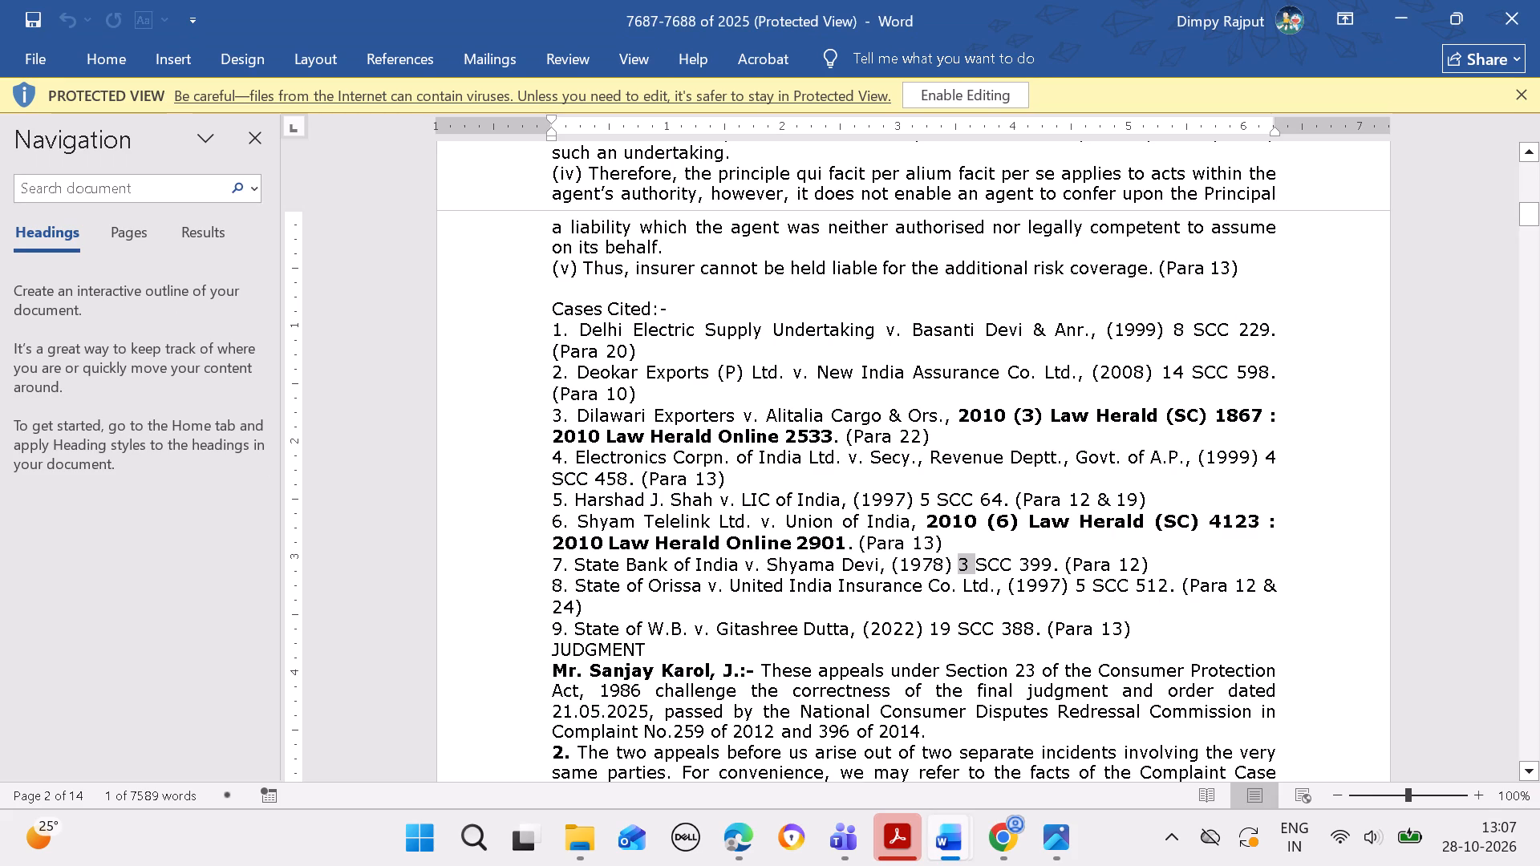
pyautogui.moveTo(972, 568); pyautogui.dragTo(973, 569)
pyautogui.hotkey('ctrl', 'c')
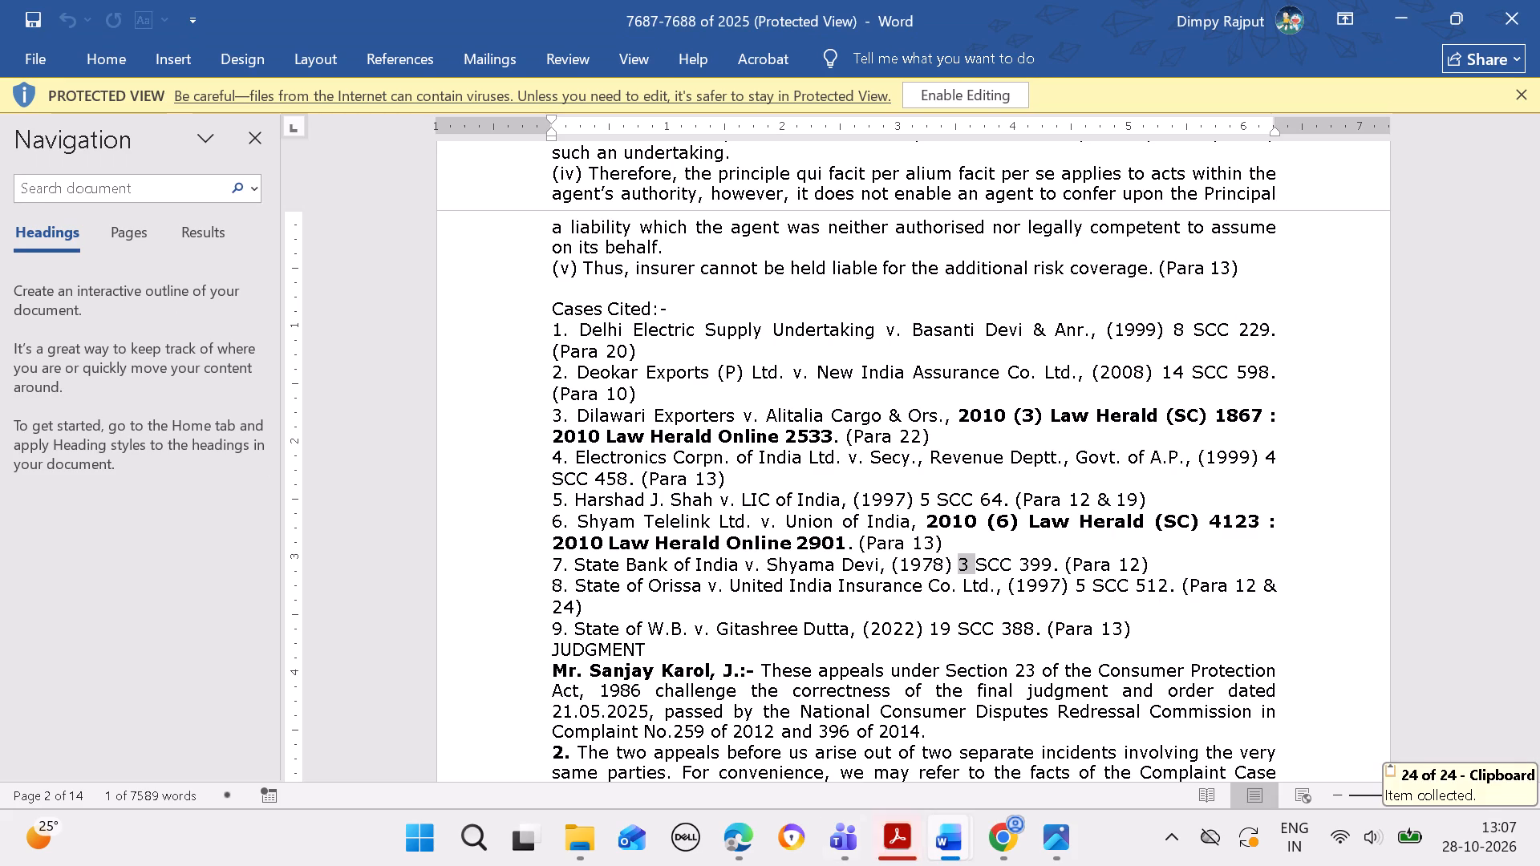
pyautogui.click(752, 833)
pyautogui.click(747, 686)
pyautogui.hotkey('ctrl', 'v')
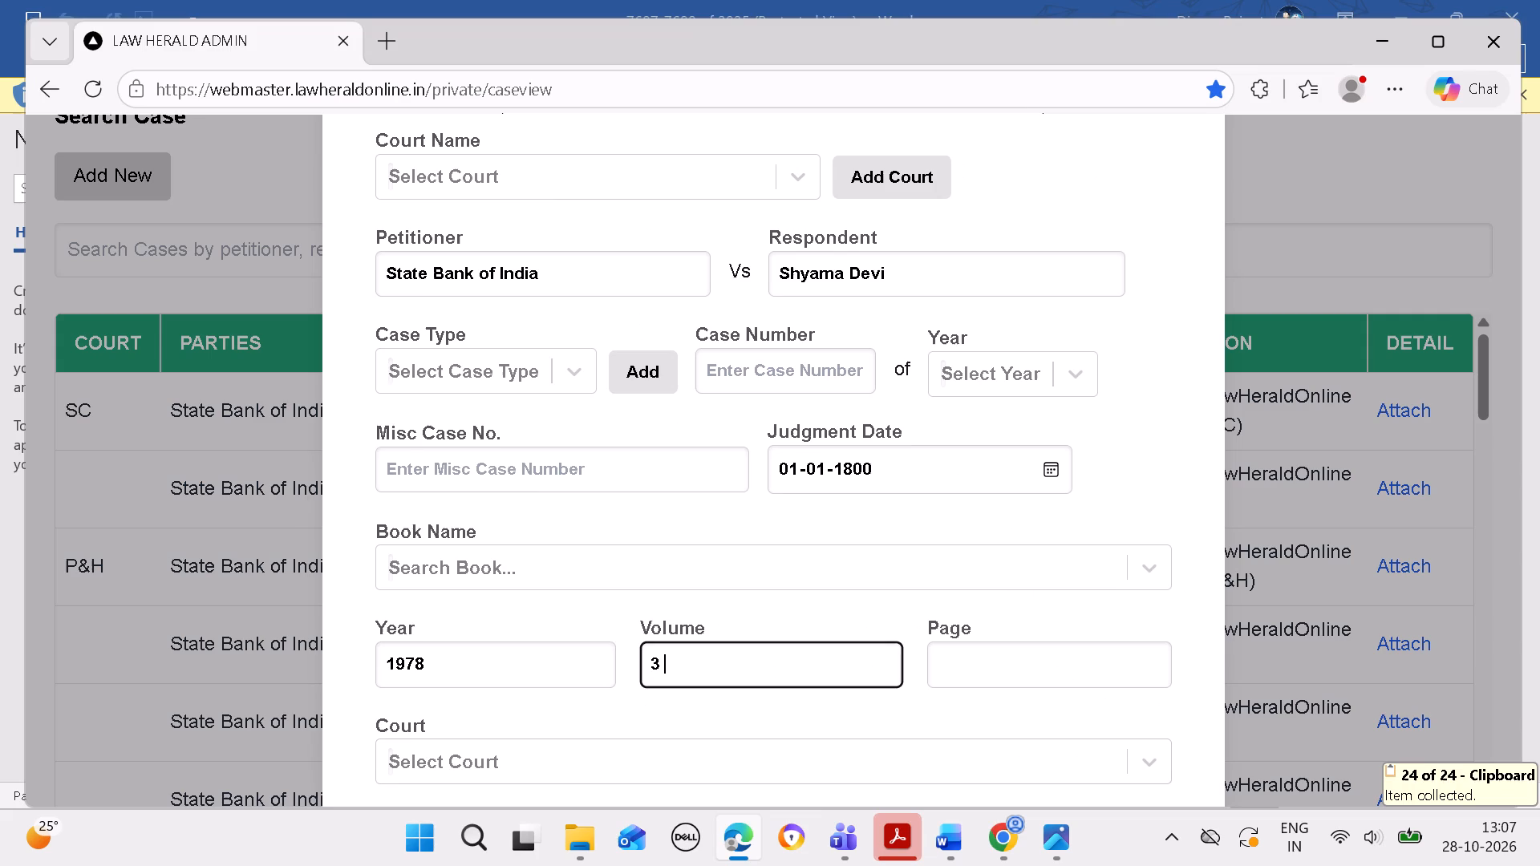
# Copy cited case 7's page number, 399, from the Word judgment into the record's citation page.
pyautogui.click(954, 833)
pyautogui.click(1052, 722)
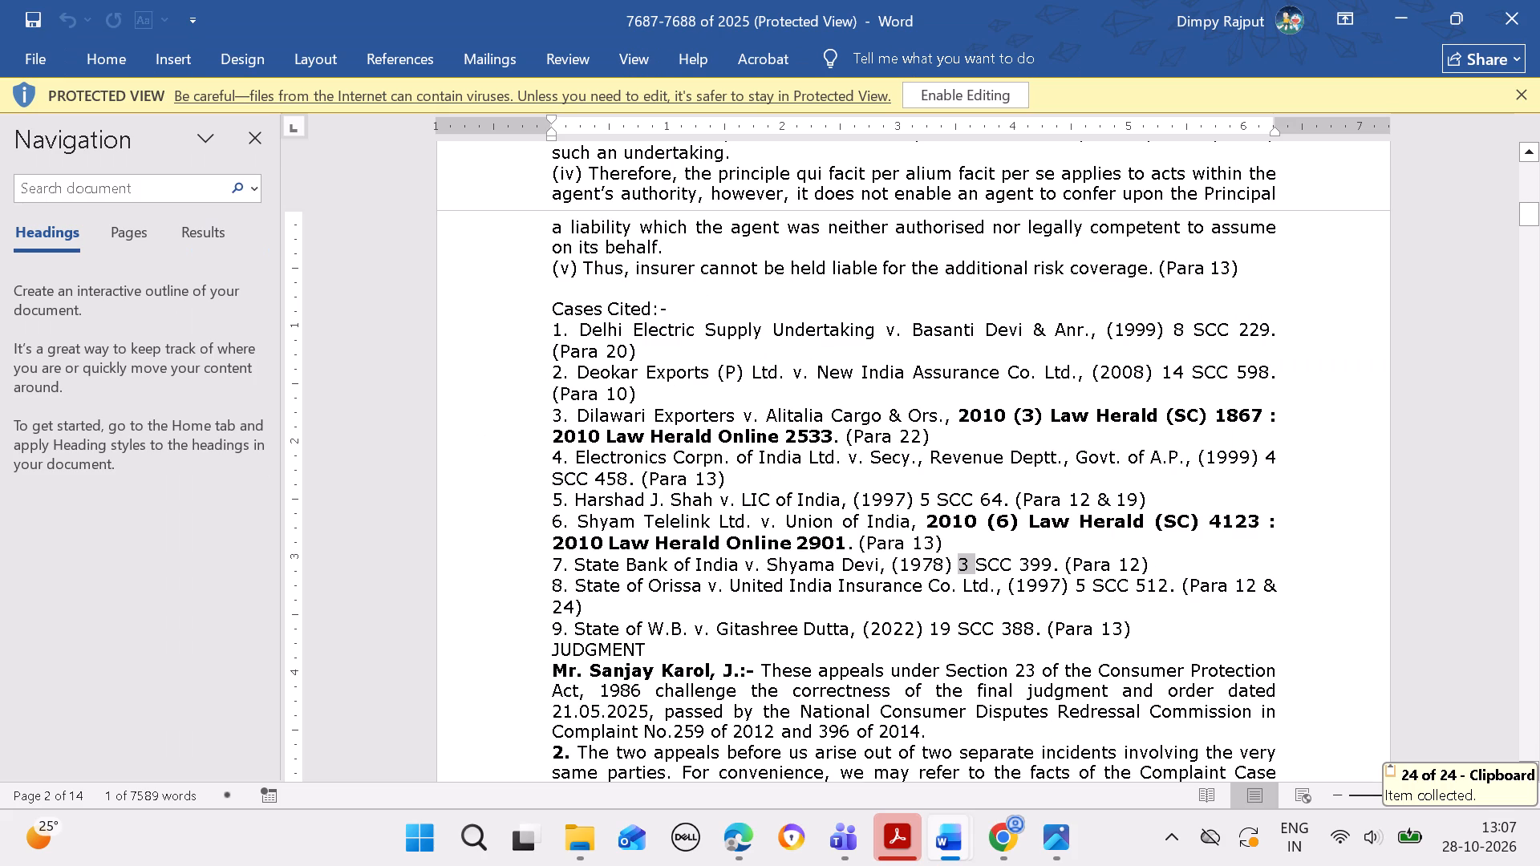
pyautogui.moveTo(1019, 565); pyautogui.dragTo(1035, 568)
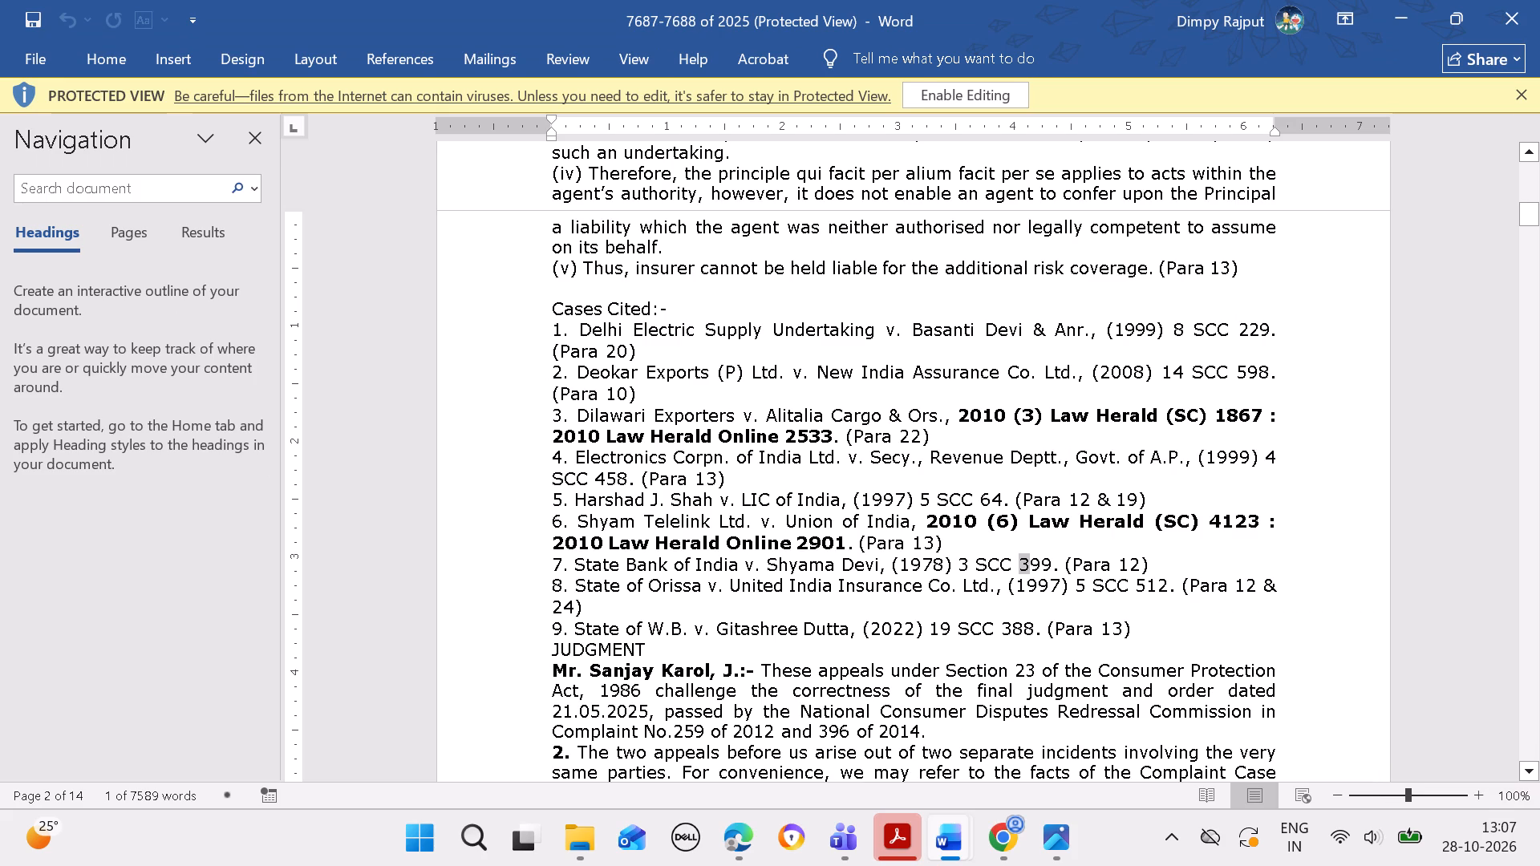
pyautogui.moveTo(1035, 568); pyautogui.dragTo(1049, 566)
pyautogui.hotkey('ctrl', 'c')
pyautogui.click(751, 828)
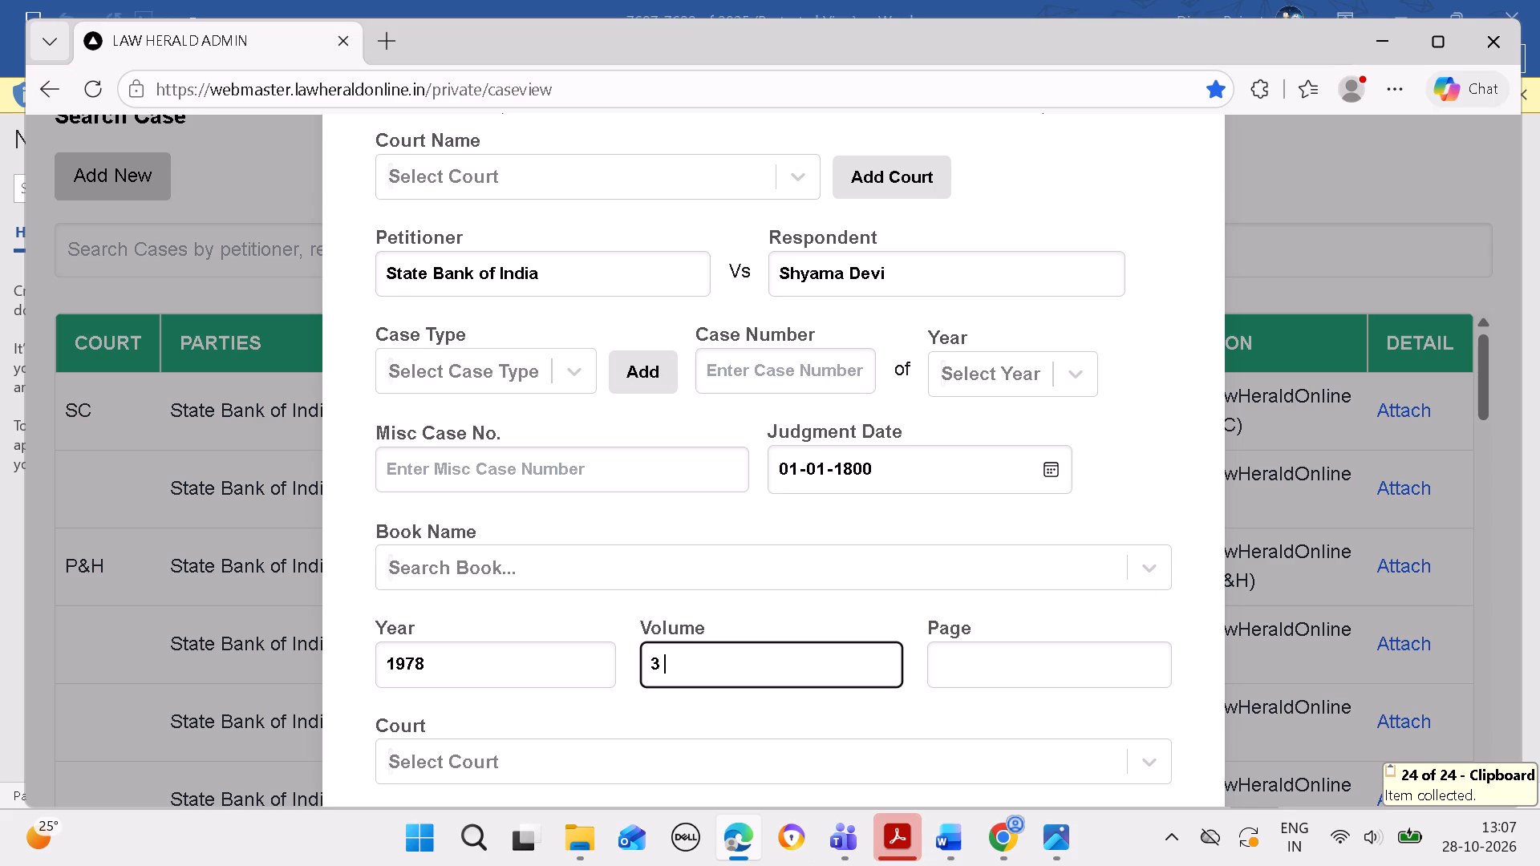
pyautogui.click(991, 669)
pyautogui.hotkey('ctrl', 'v')
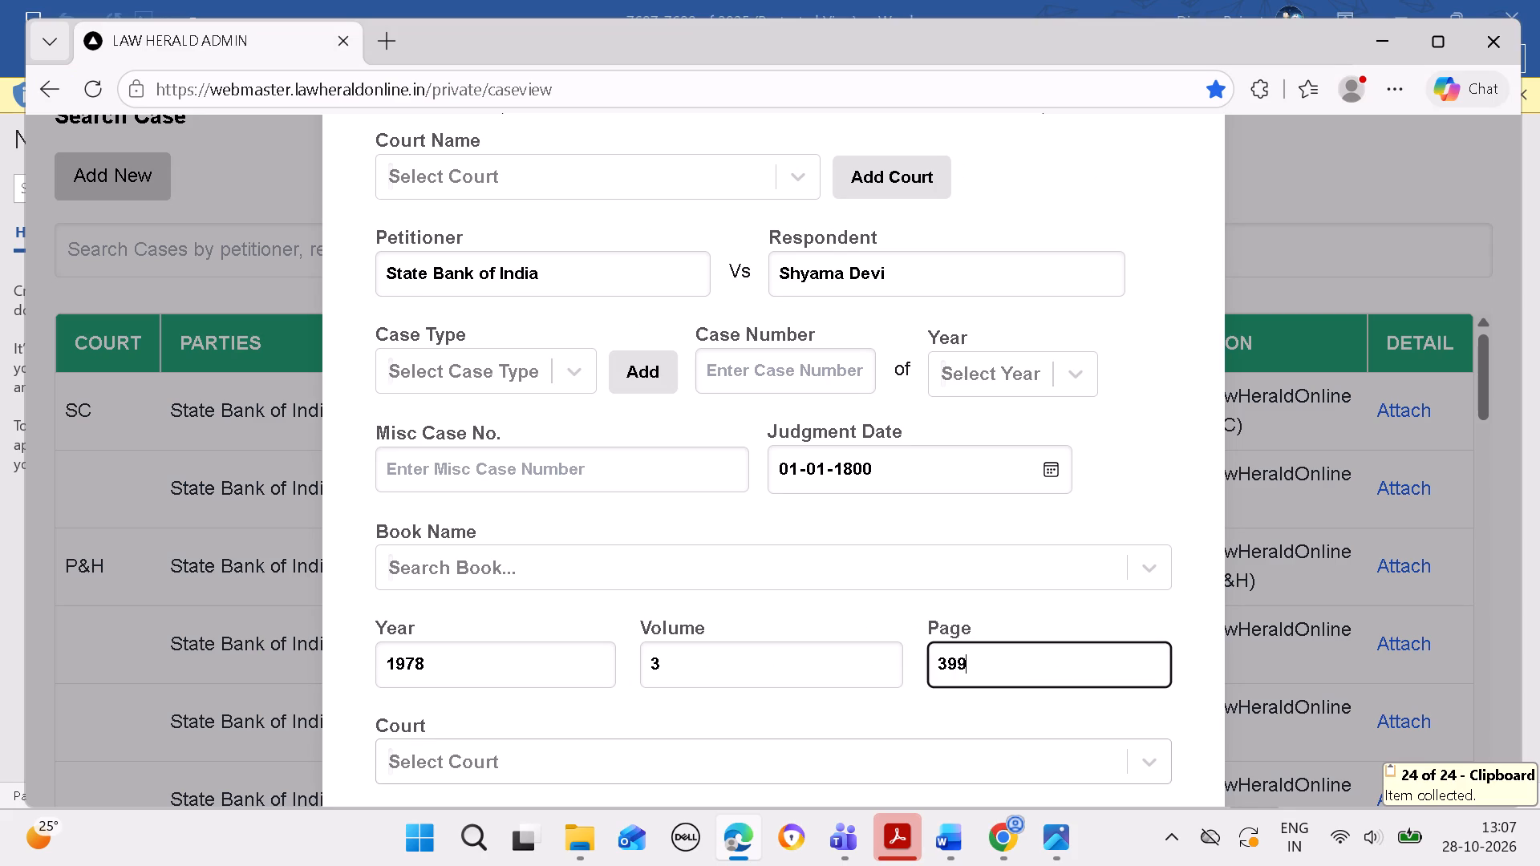
# Set the citation's court to the blank ( ) option.
pyautogui.click(914, 740)
pyautogui.click(910, 794)
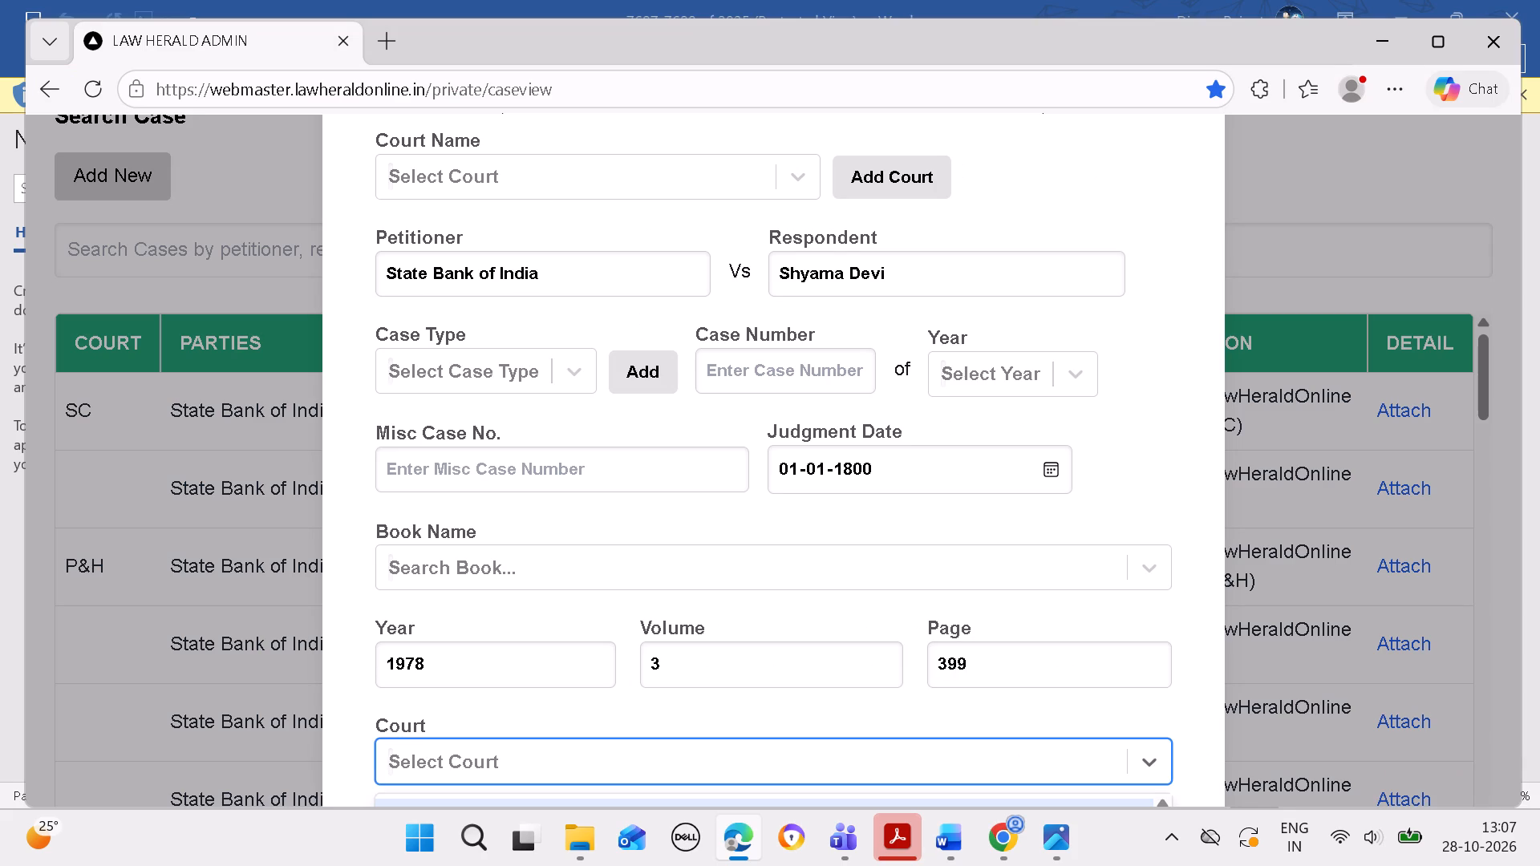
pyautogui.click(915, 799)
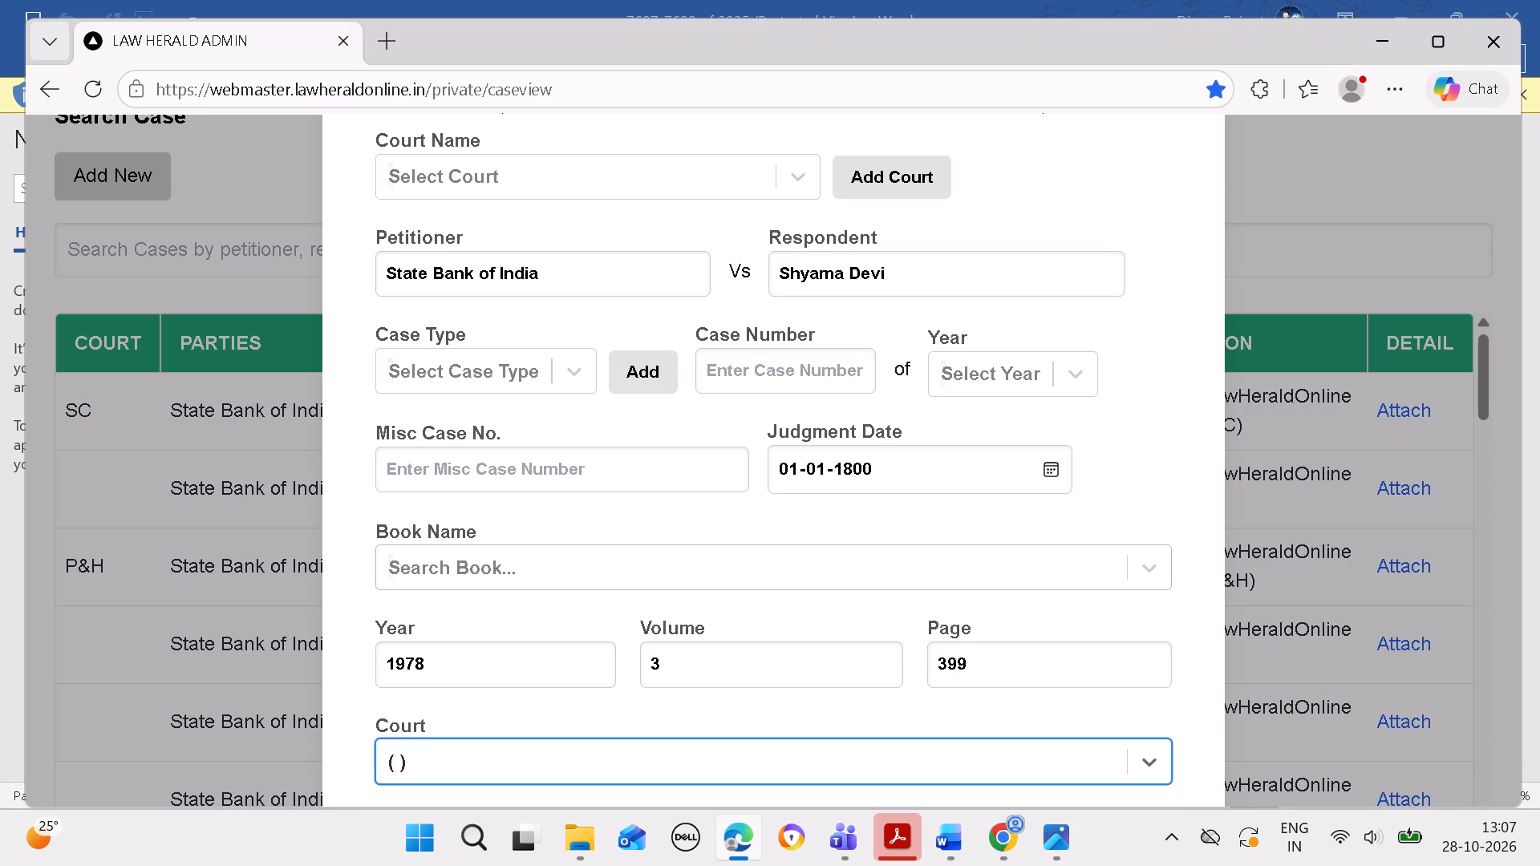
# Search the citation's book names for scc and choose SCC.
pyautogui.click(909, 556)
pyautogui.write('scc')
pyautogui.press('Down')
pyautogui.press('Down')
pyautogui.press('Down')
pyautogui.press('Down')
pyautogui.press('Down')
pyautogui.press('Down')
pyautogui.press('Down')
pyautogui.press('Down')
pyautogui.press('Down')
pyautogui.press('Down')
pyautogui.press('Down')
pyautogui.press('Down')
pyautogui.press('Down')
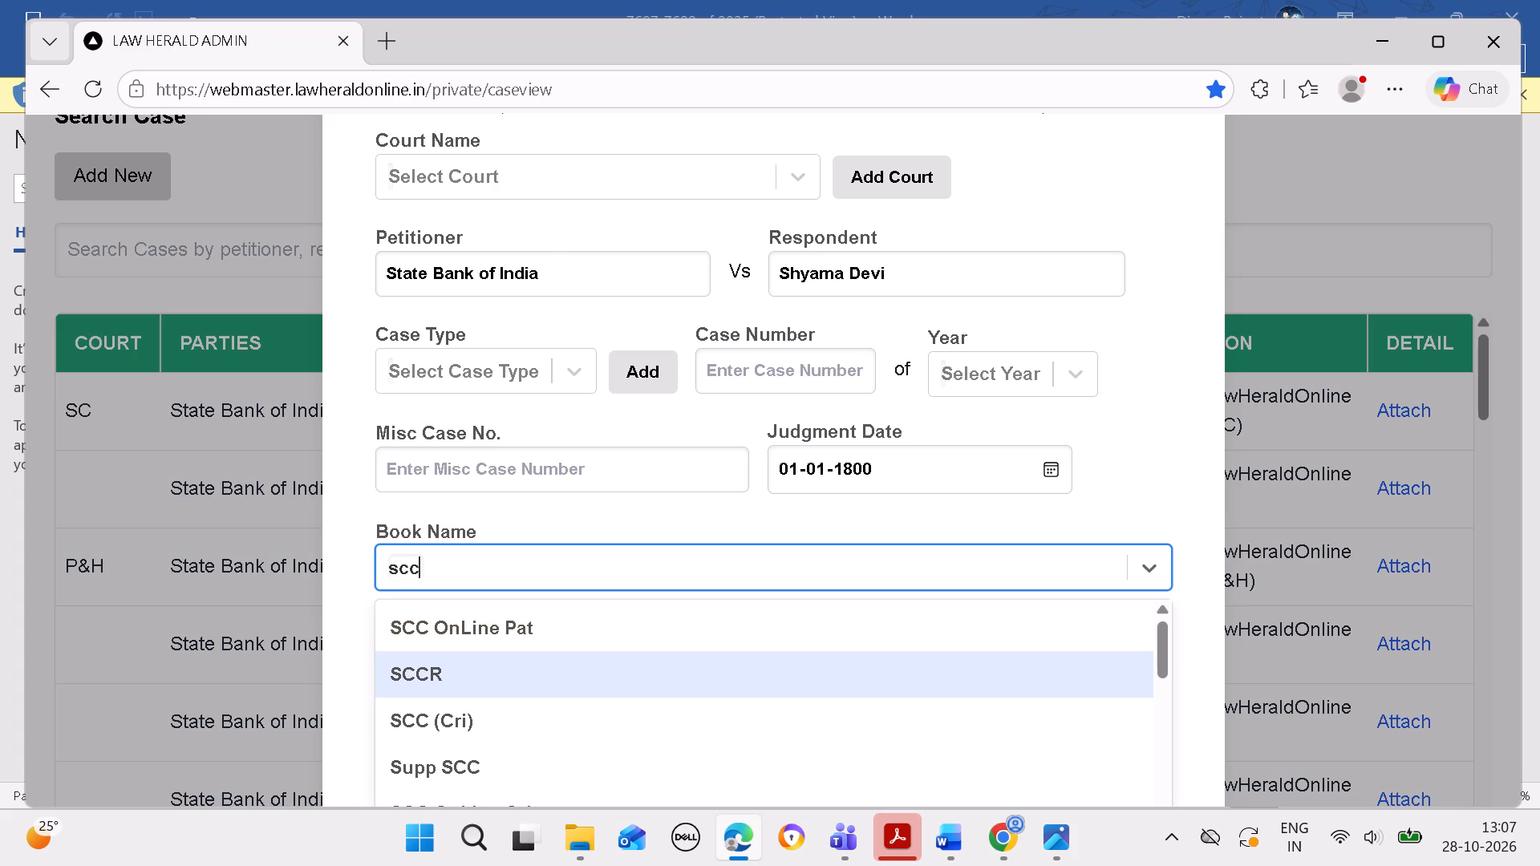
pyautogui.press('Down')
pyautogui.press('Down')
pyautogui.press('Down')
pyautogui.press('Down')
pyautogui.press('Down')
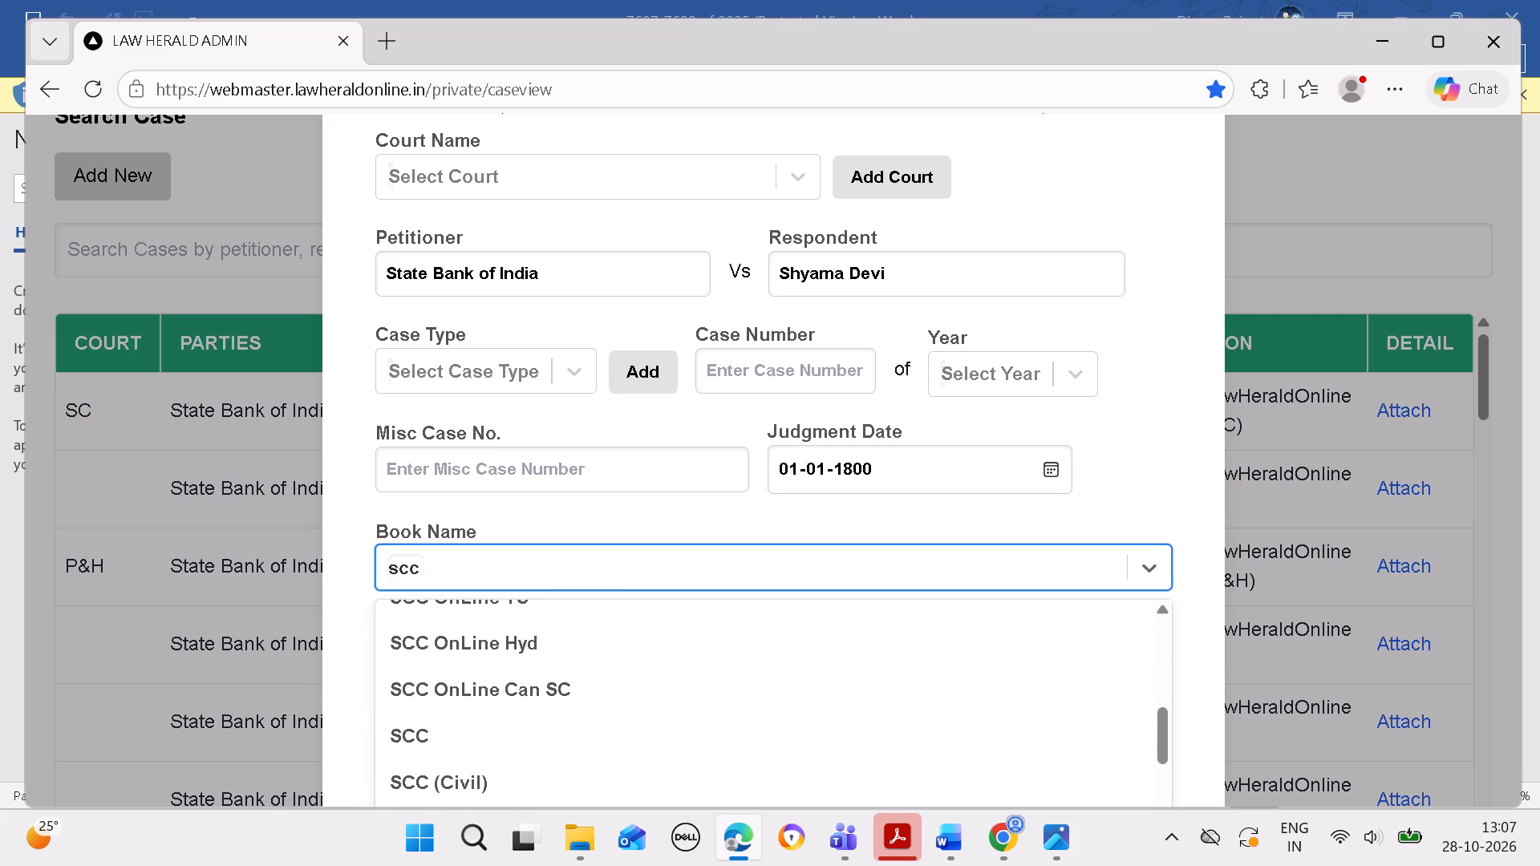
pyautogui.click(720, 739)
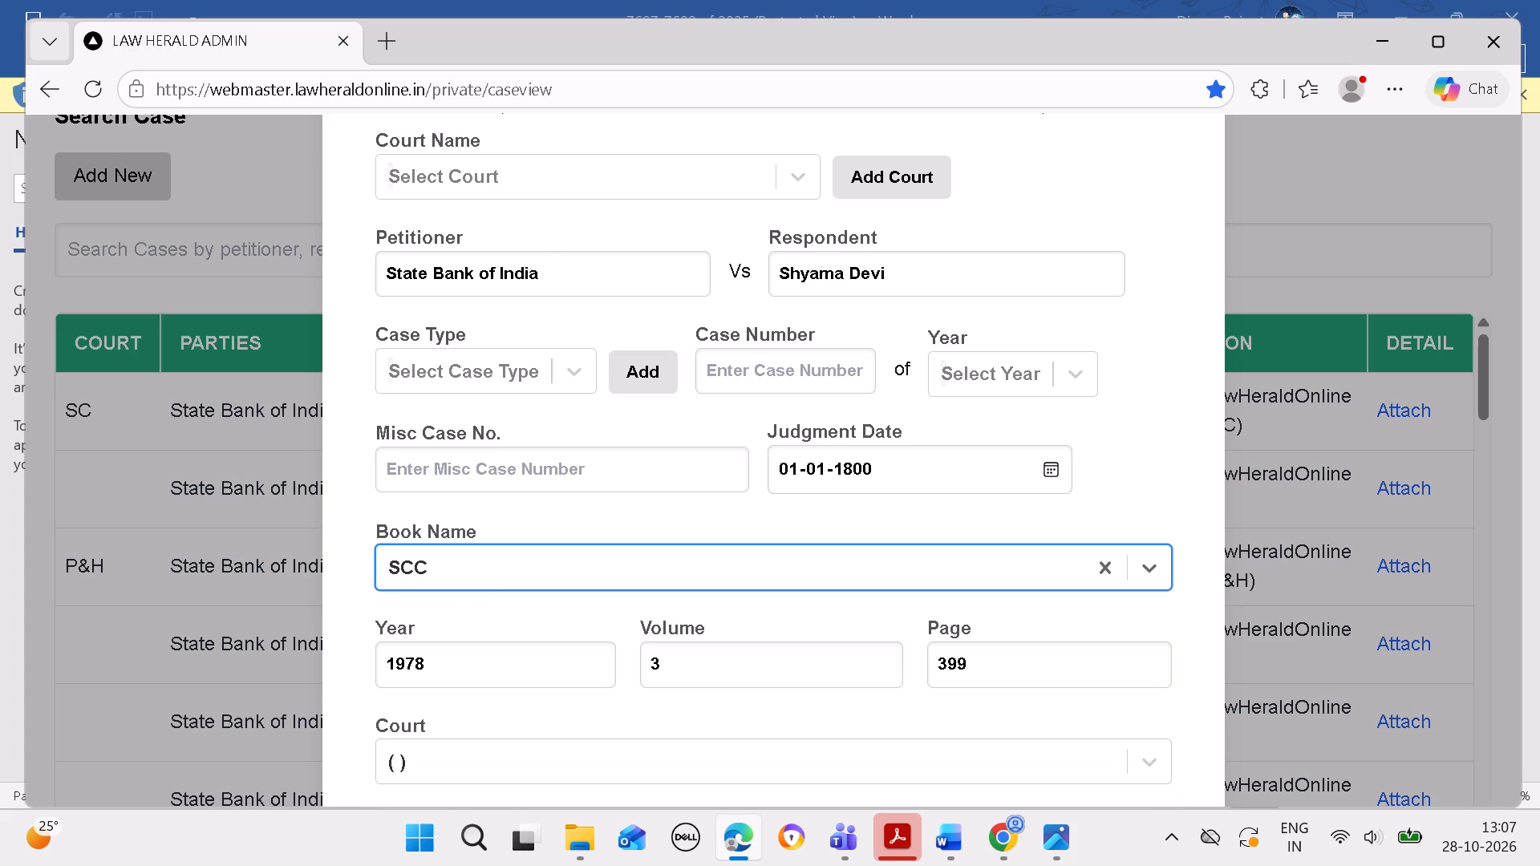
# Set the court name to IN THE SUPREME COURT OF INDIA (SC), submit the new case record, and return to the judgment's cited cases.
pyautogui.click(671, 168)
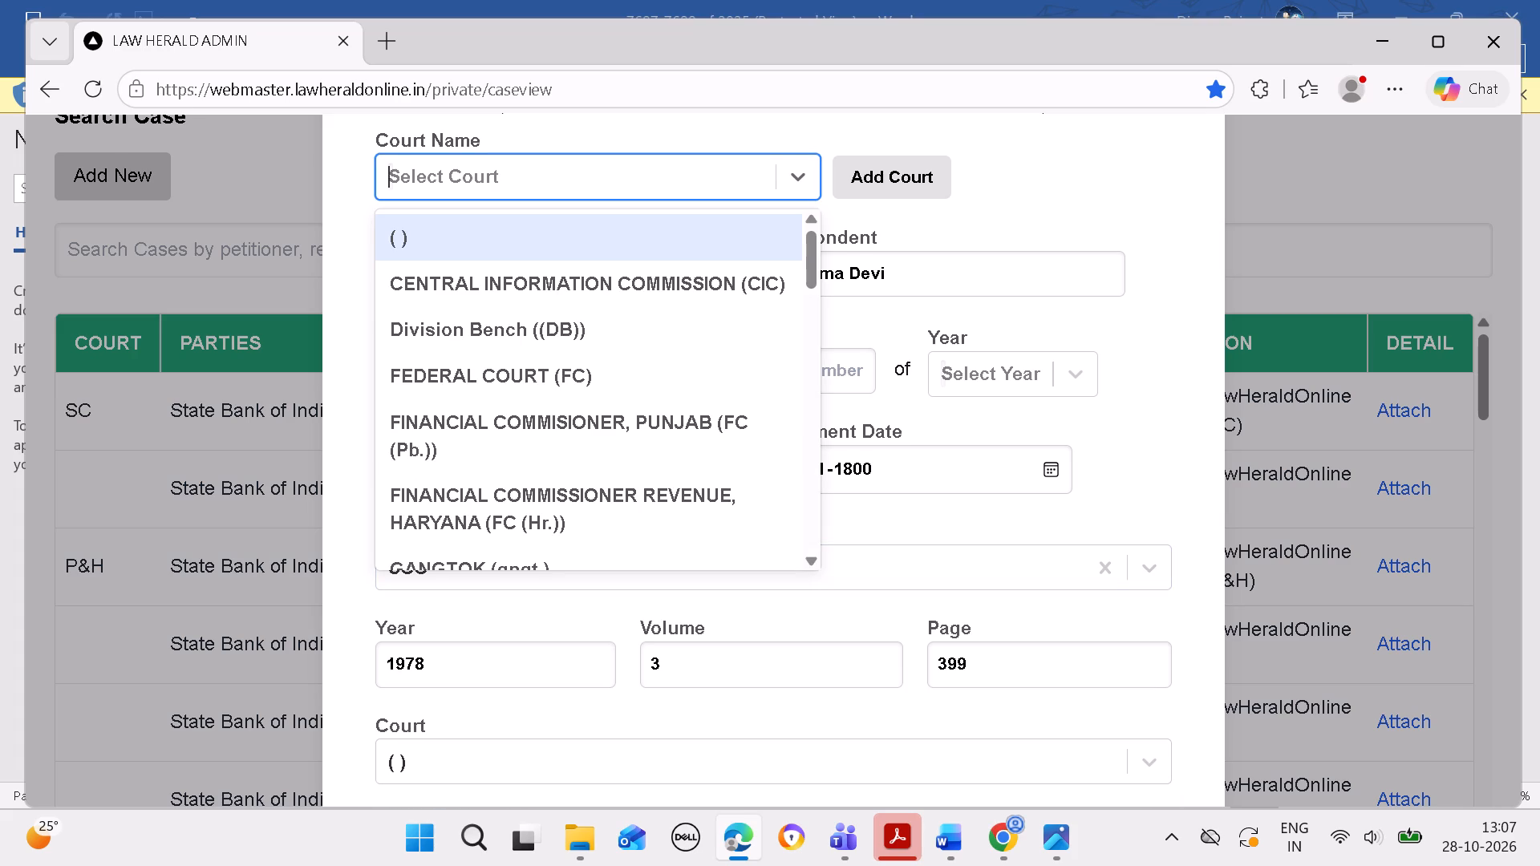
pyautogui.write('in the')
pyautogui.click(650, 303)
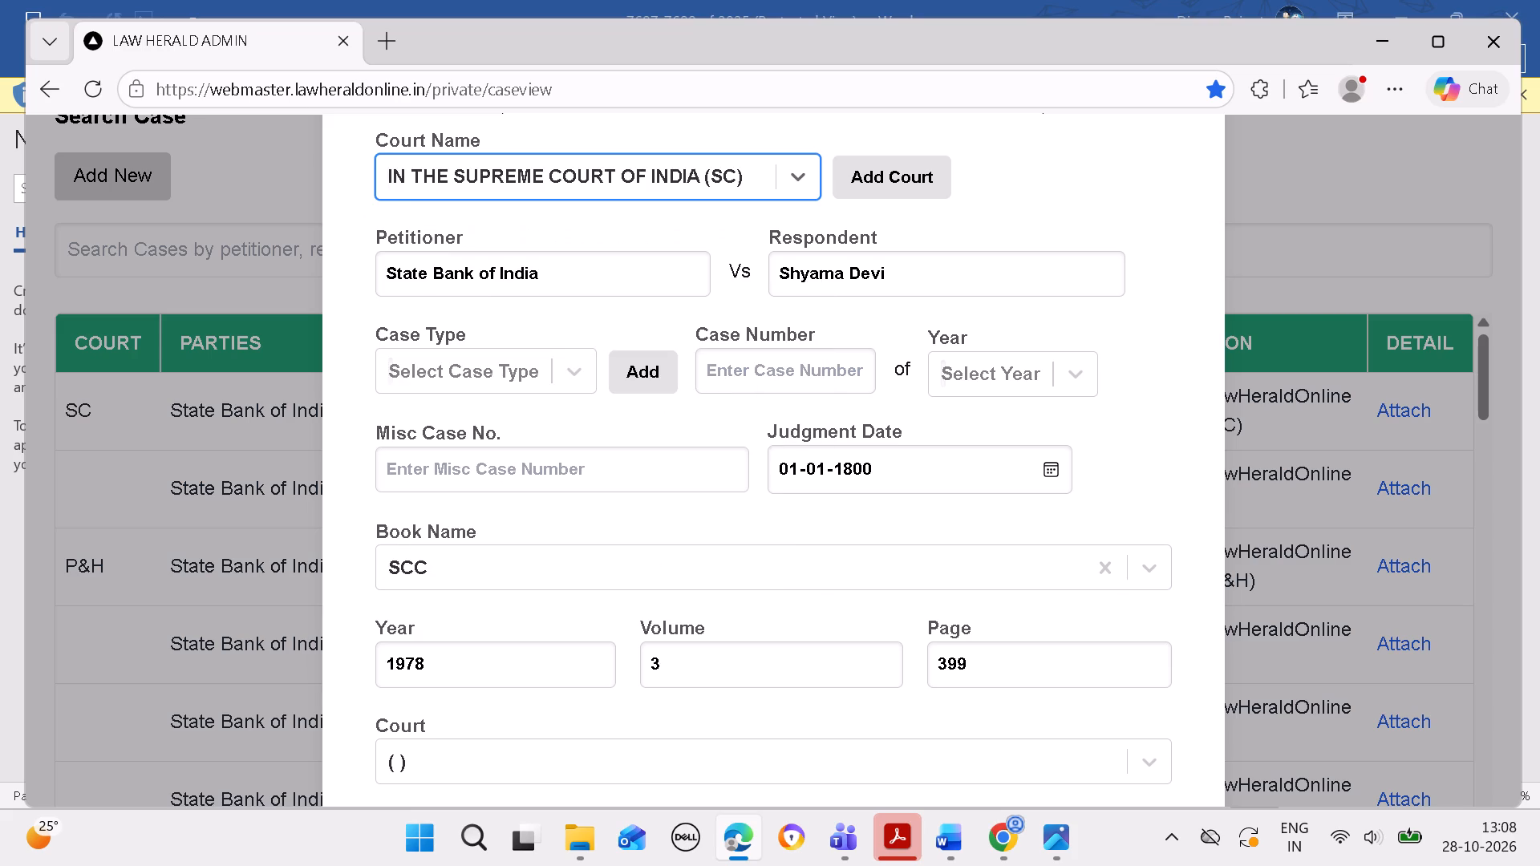
pyautogui.click(942, 824)
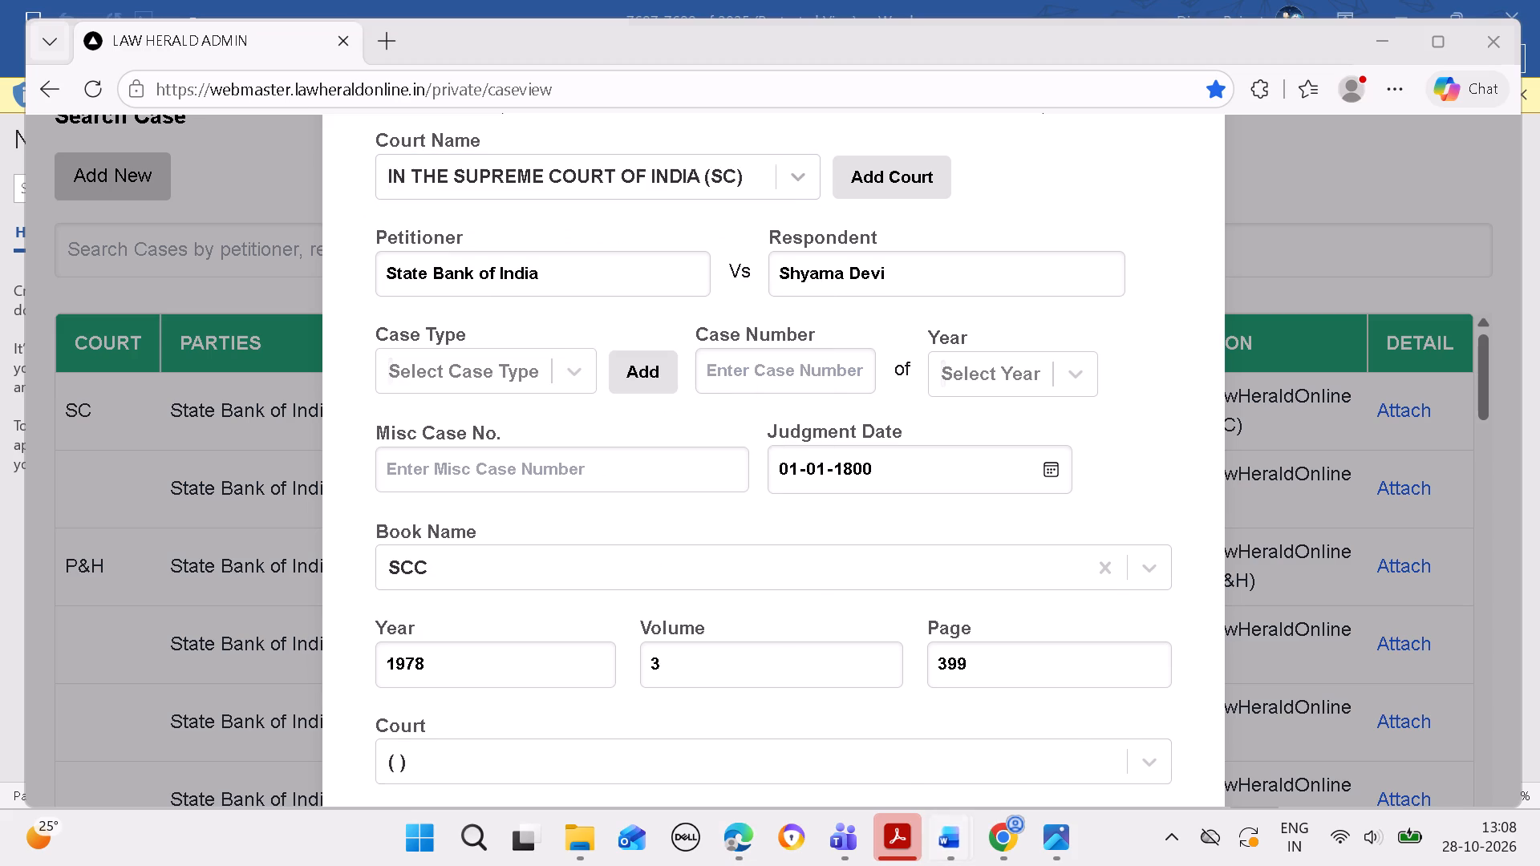
pyautogui.click(1035, 736)
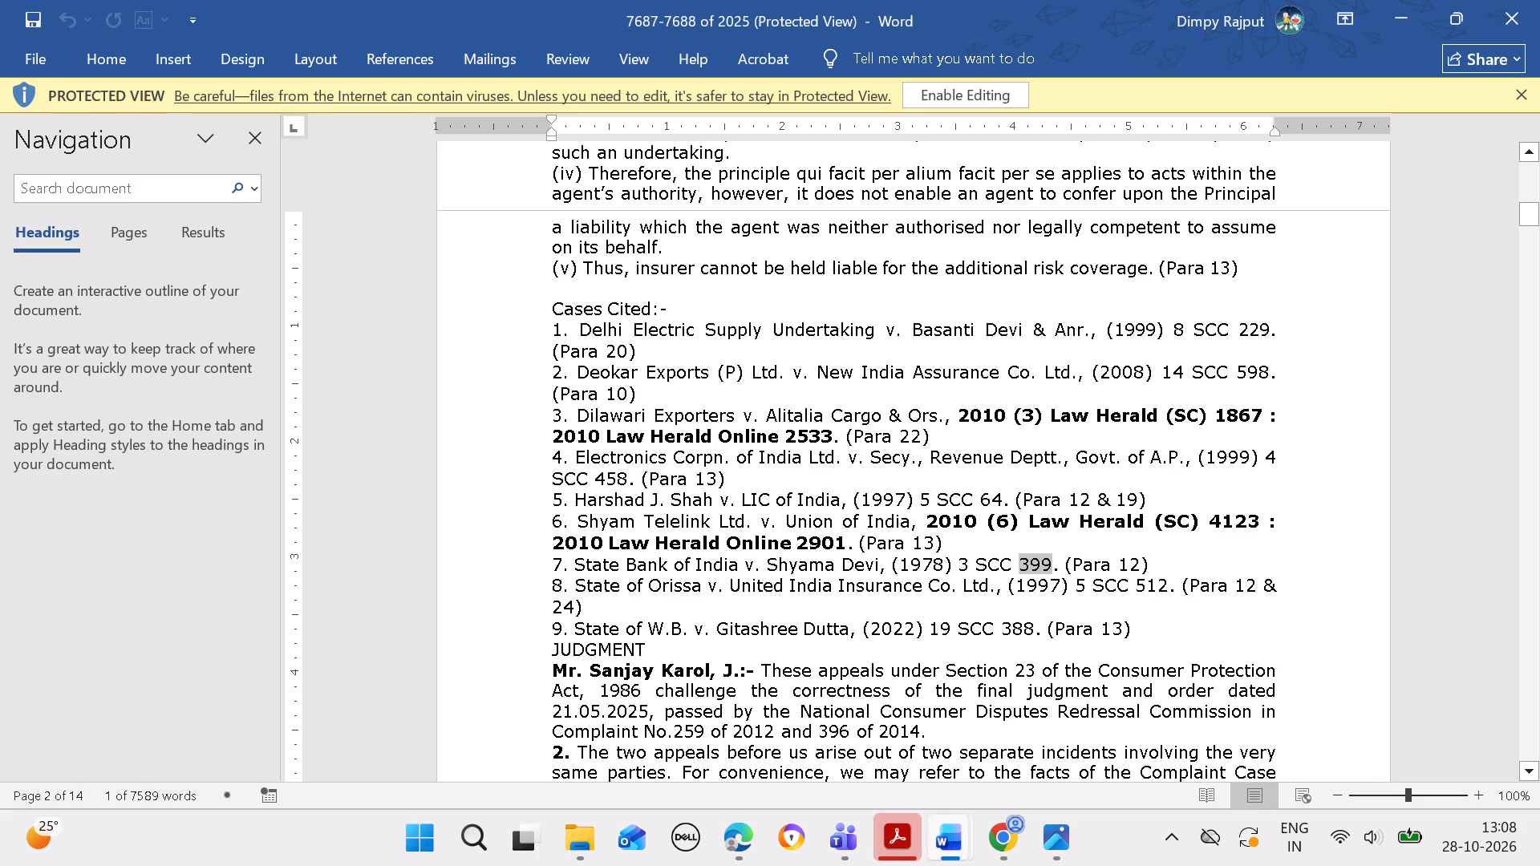
pyautogui.click(728, 847)
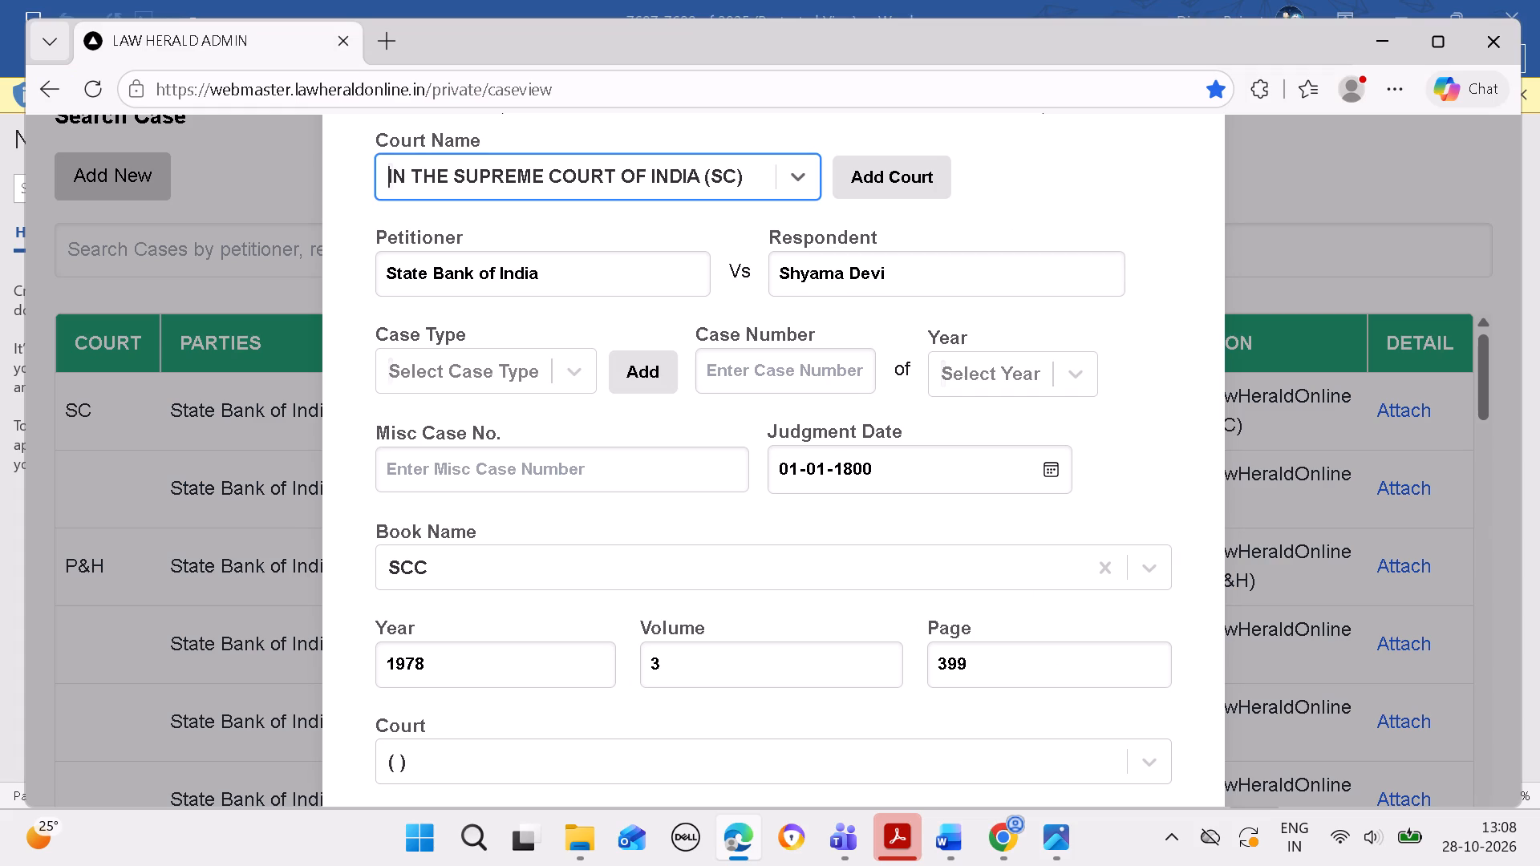
pyautogui.press('Return')
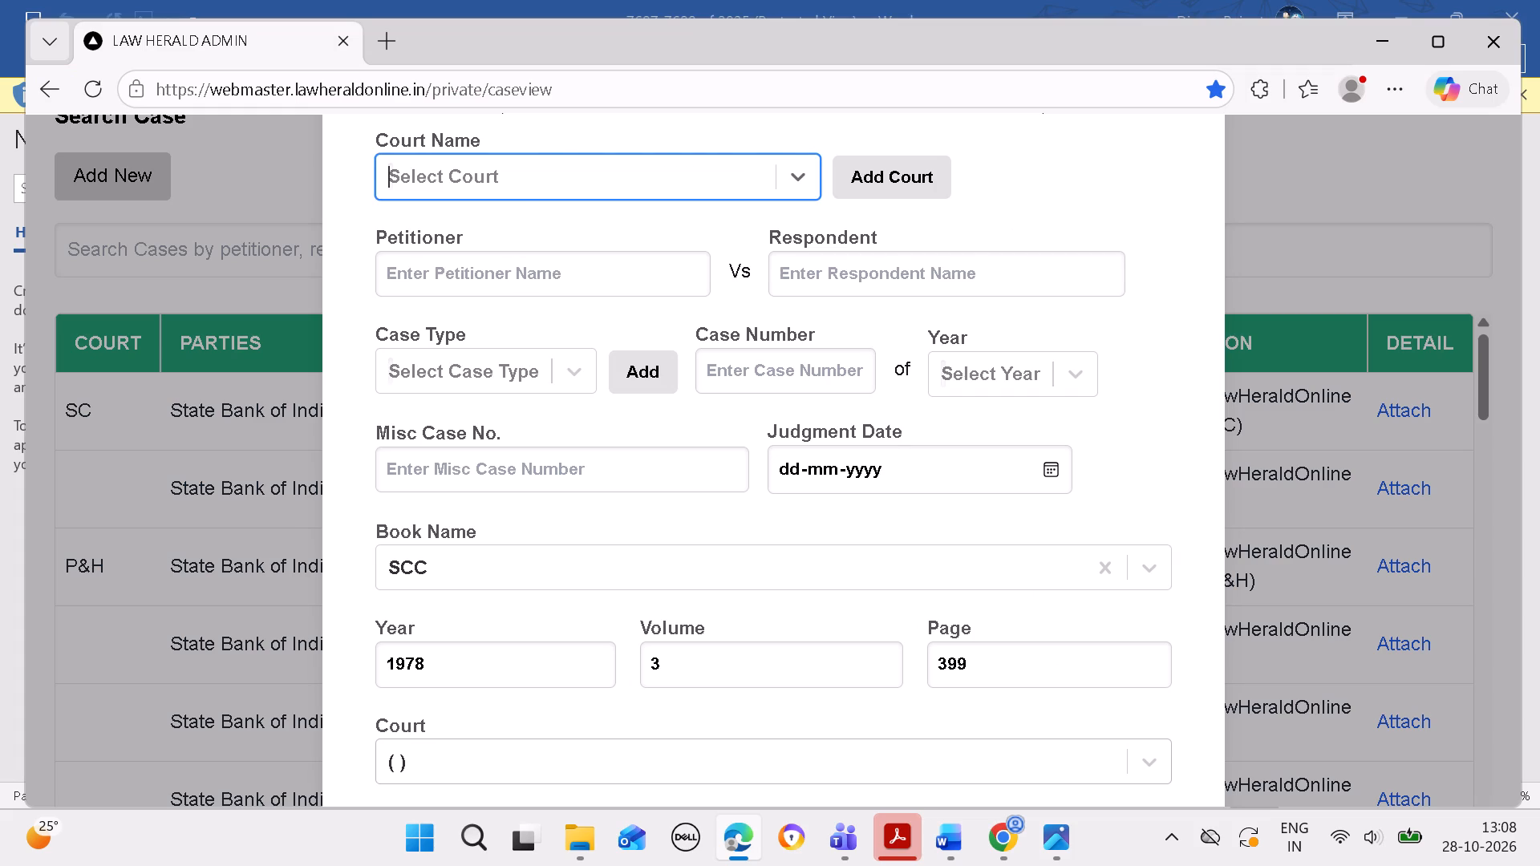
pyautogui.click(1007, 247)
pyautogui.click(1014, 255)
pyautogui.click(996, 255)
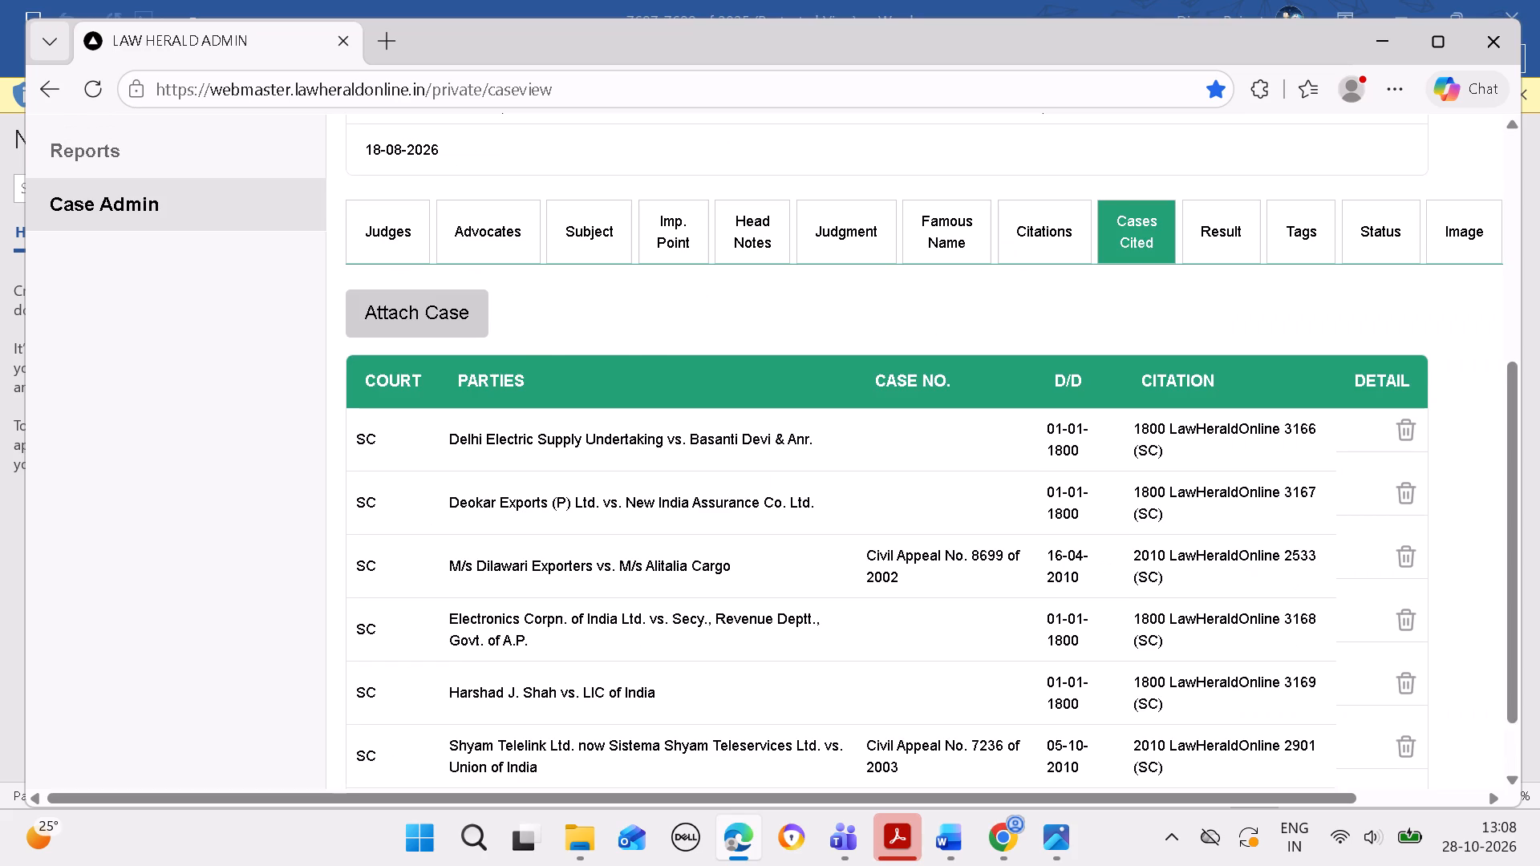
pyautogui.scroll(-8, 919, 573)
# Reopen the case search, clear the previous party names, and look up petitioner State of Orissa, copied from cited case 8 in Word.
pyautogui.click(961, 838)
pyautogui.click(1039, 730)
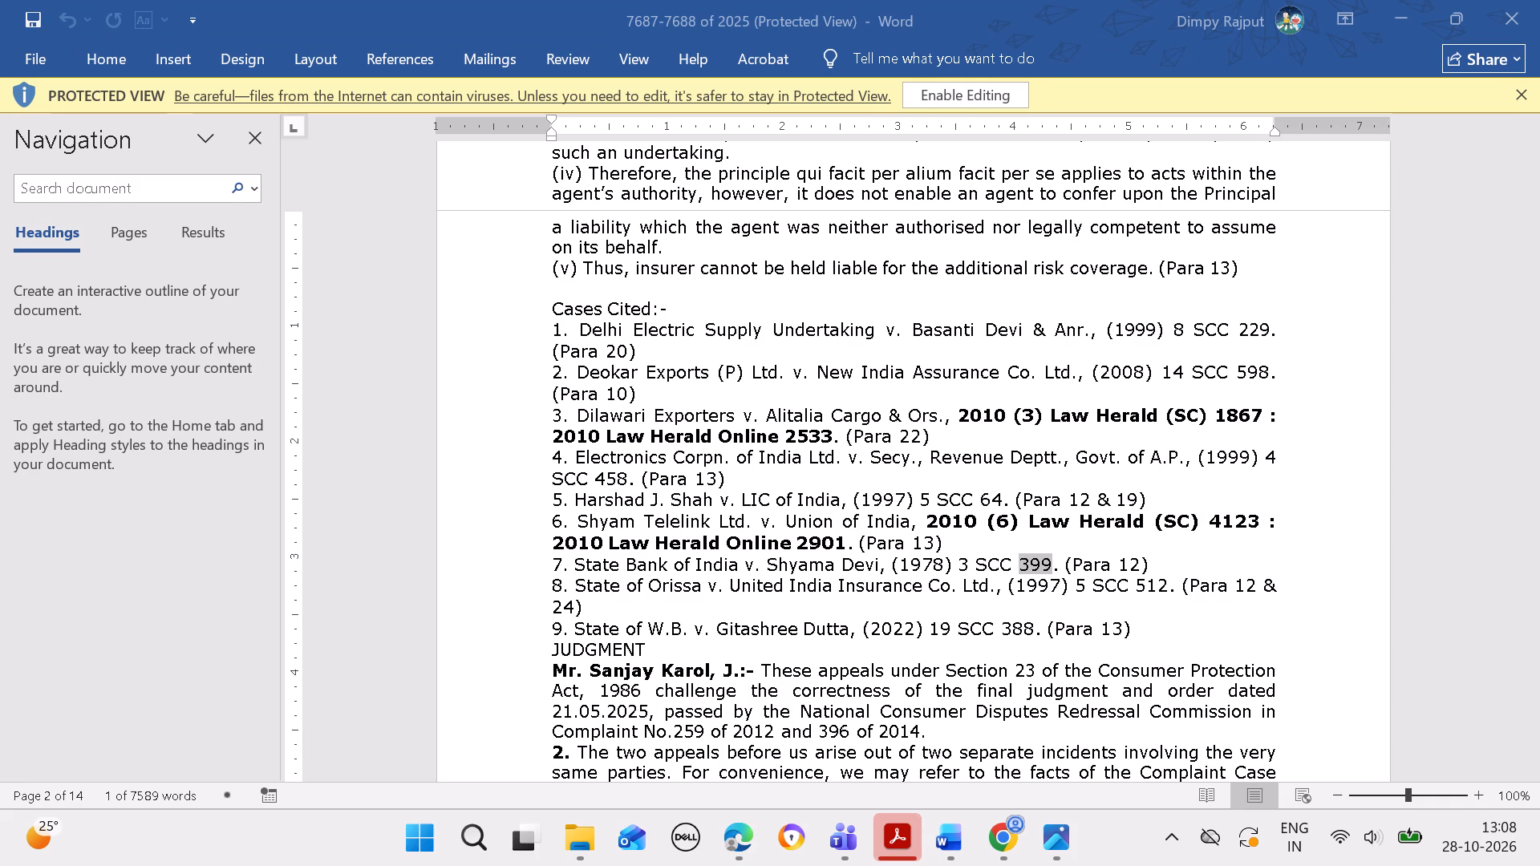
pyautogui.moveTo(571, 581); pyautogui.dragTo(625, 581)
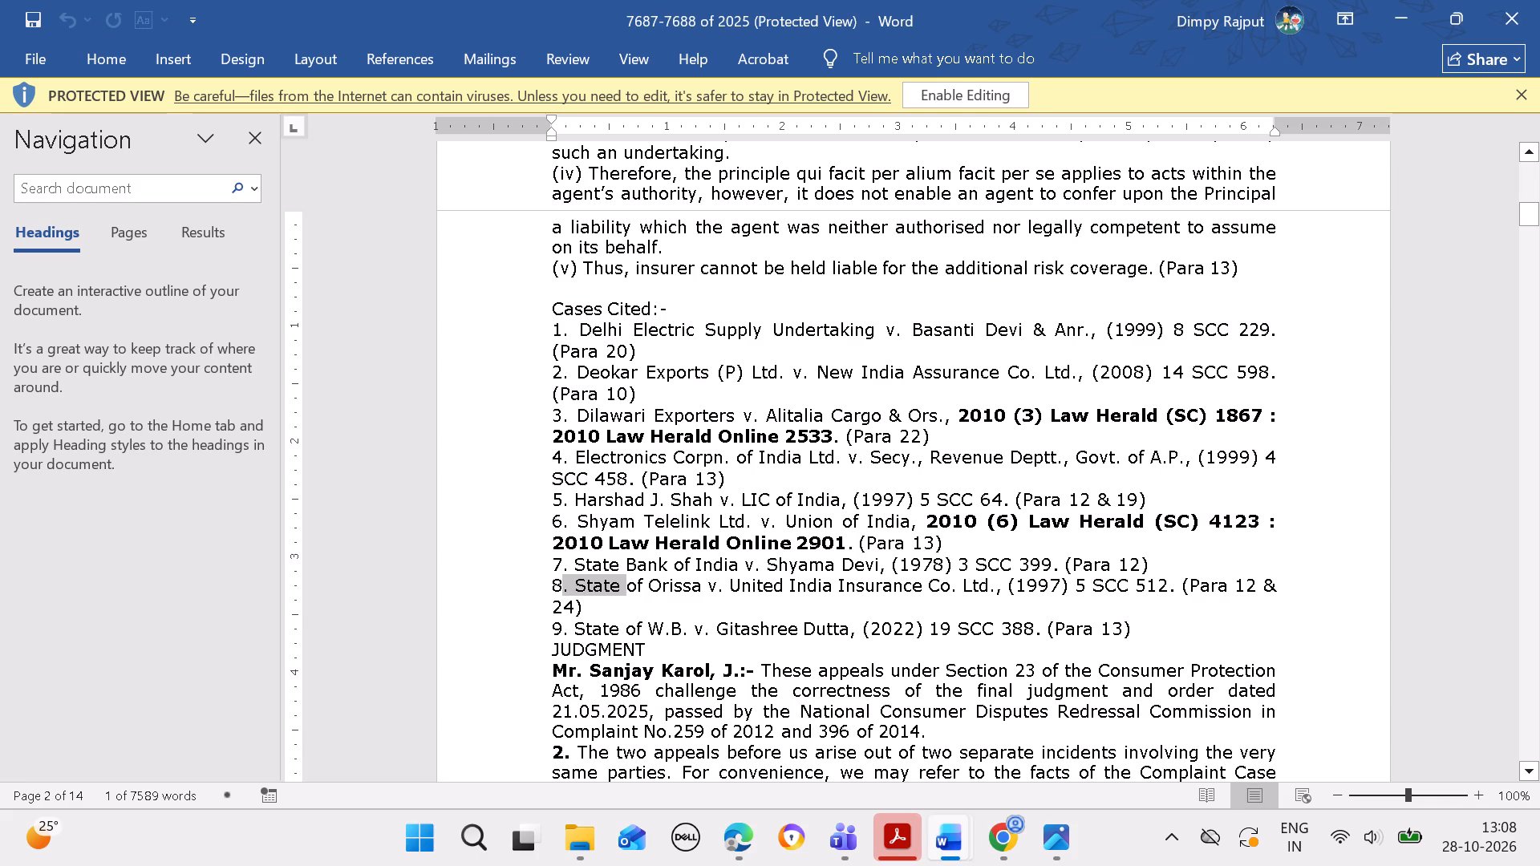
pyautogui.moveTo(625, 581); pyautogui.dragTo(663, 580)
pyautogui.hotkey('ctrl', 'c')
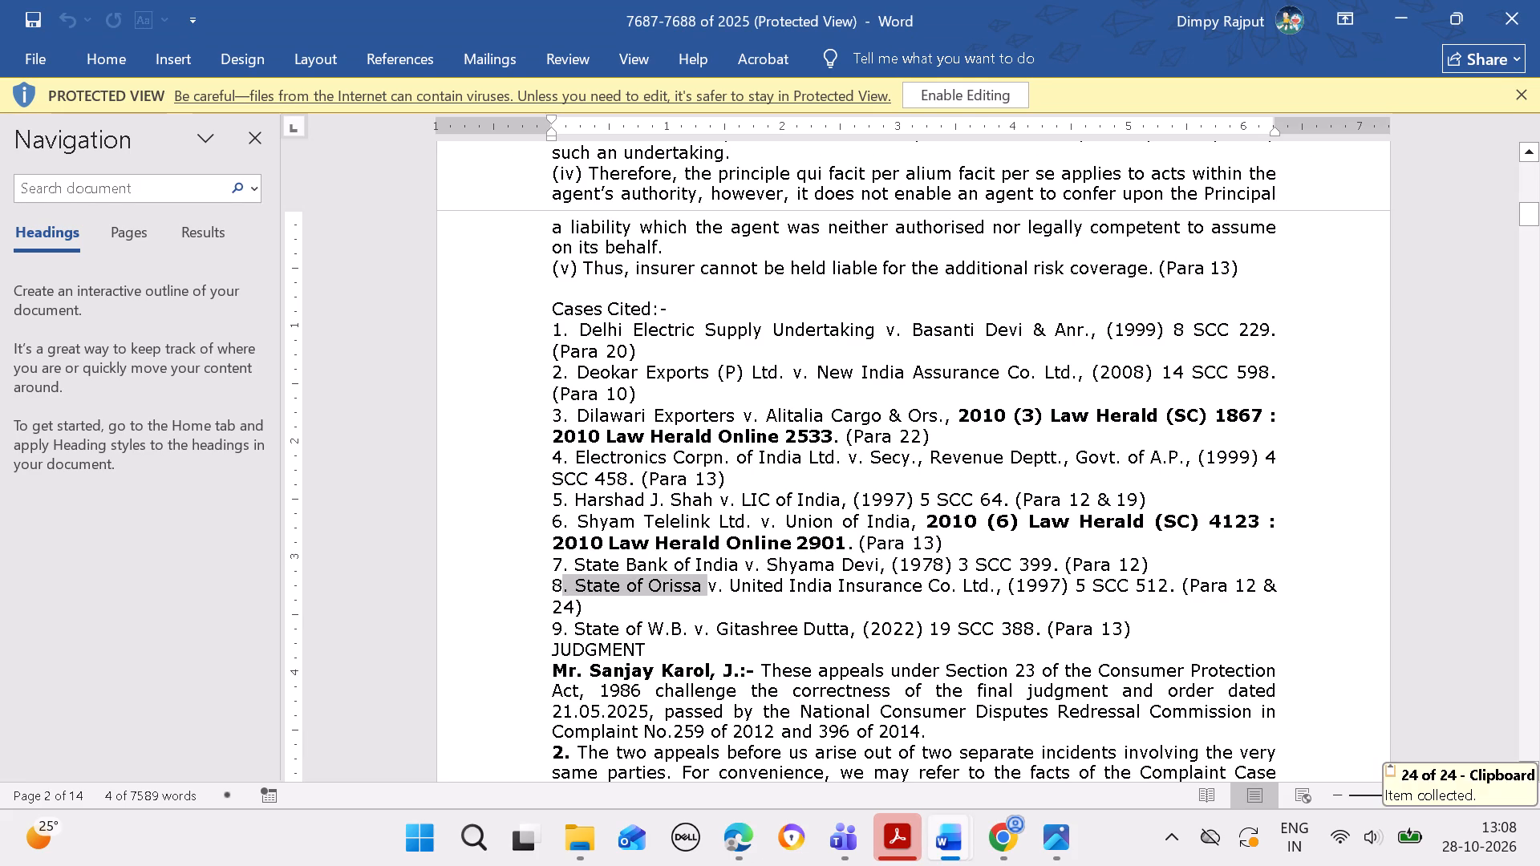
pyautogui.click(742, 844)
pyautogui.scroll(1, 622, 620)
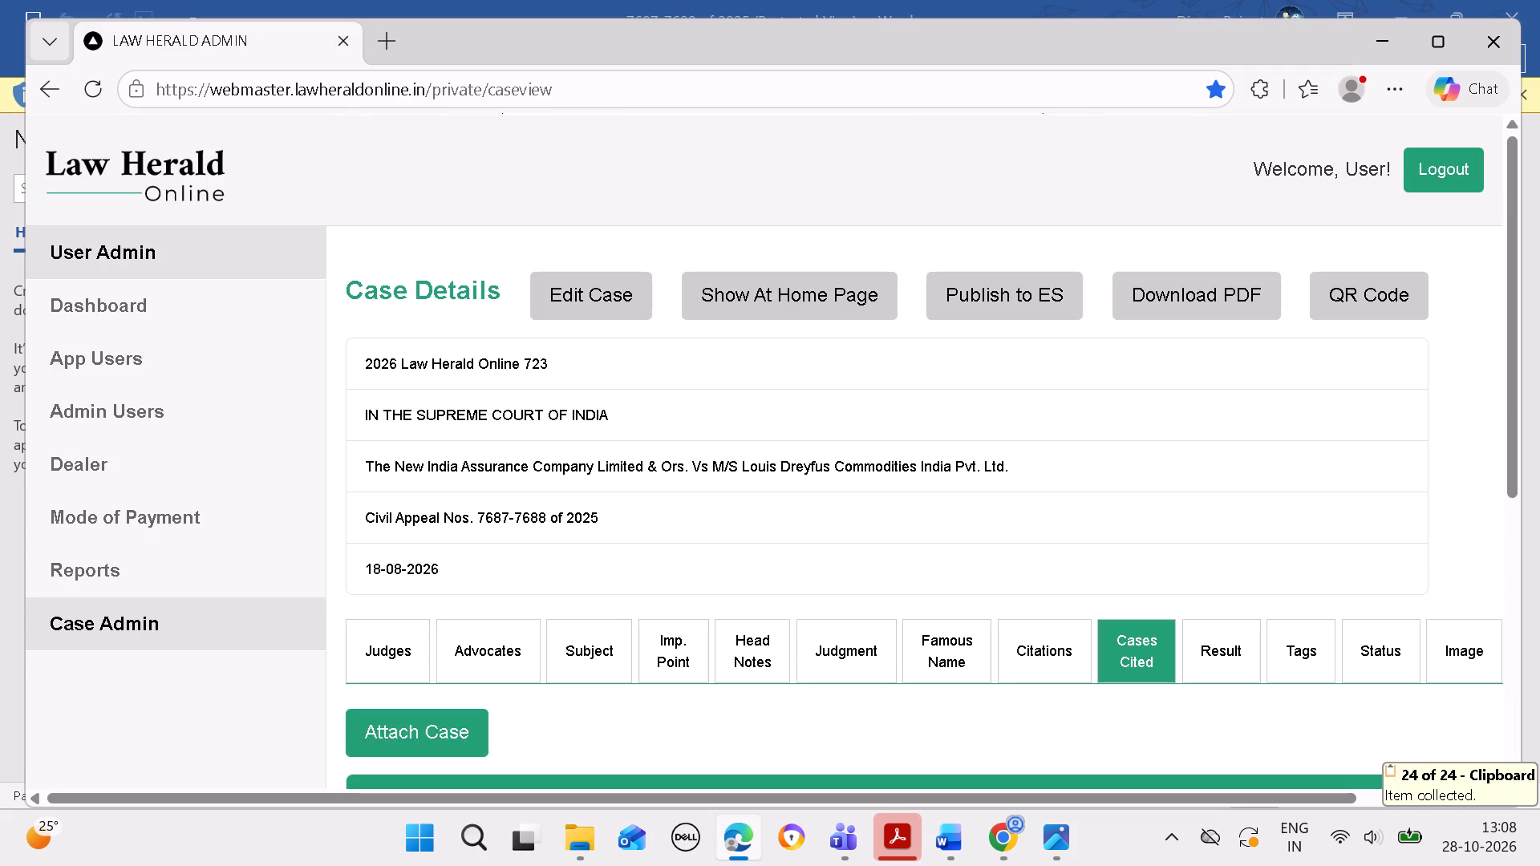
pyautogui.click(464, 721)
pyautogui.moveTo(716, 261); pyautogui.dragTo(618, 273)
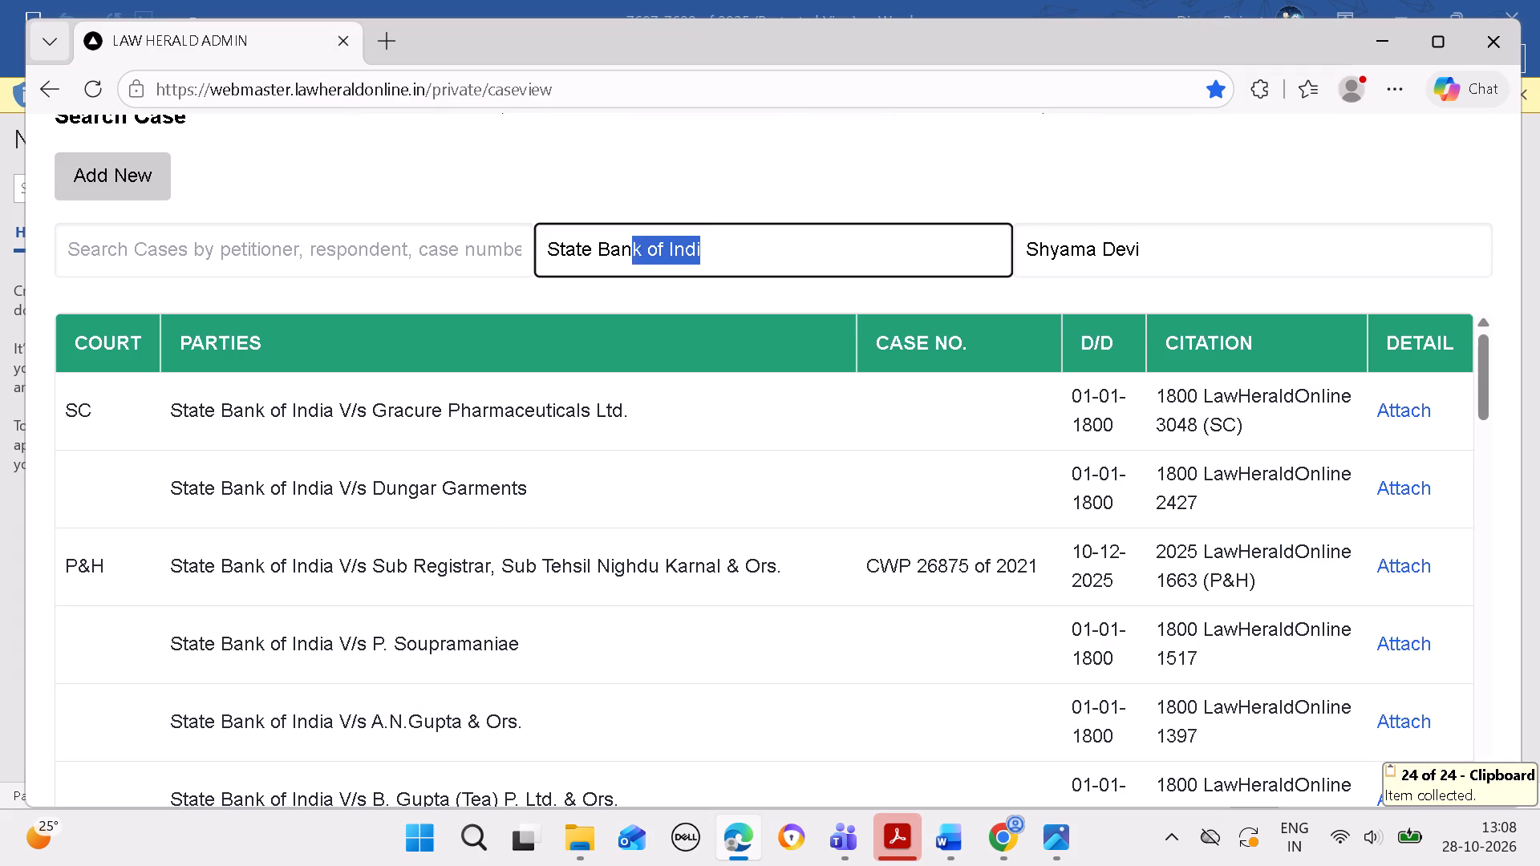
pyautogui.moveTo(618, 273); pyautogui.dragTo(521, 273)
pyautogui.press('BackSpace')
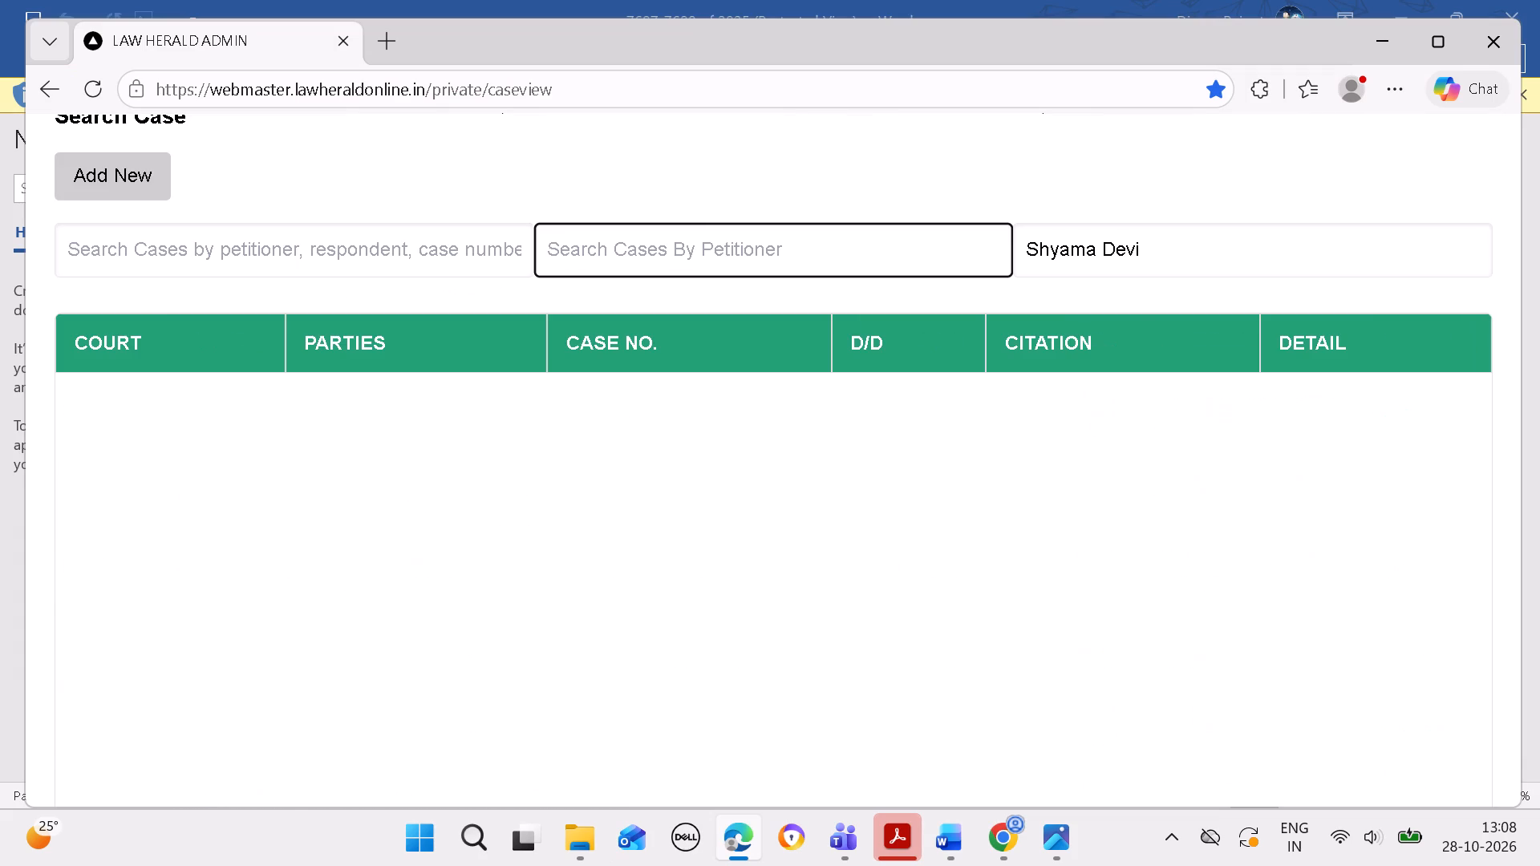
pyautogui.moveTo(1169, 256); pyautogui.dragTo(712, 307)
pyautogui.press('BackSpace')
pyautogui.click(708, 253)
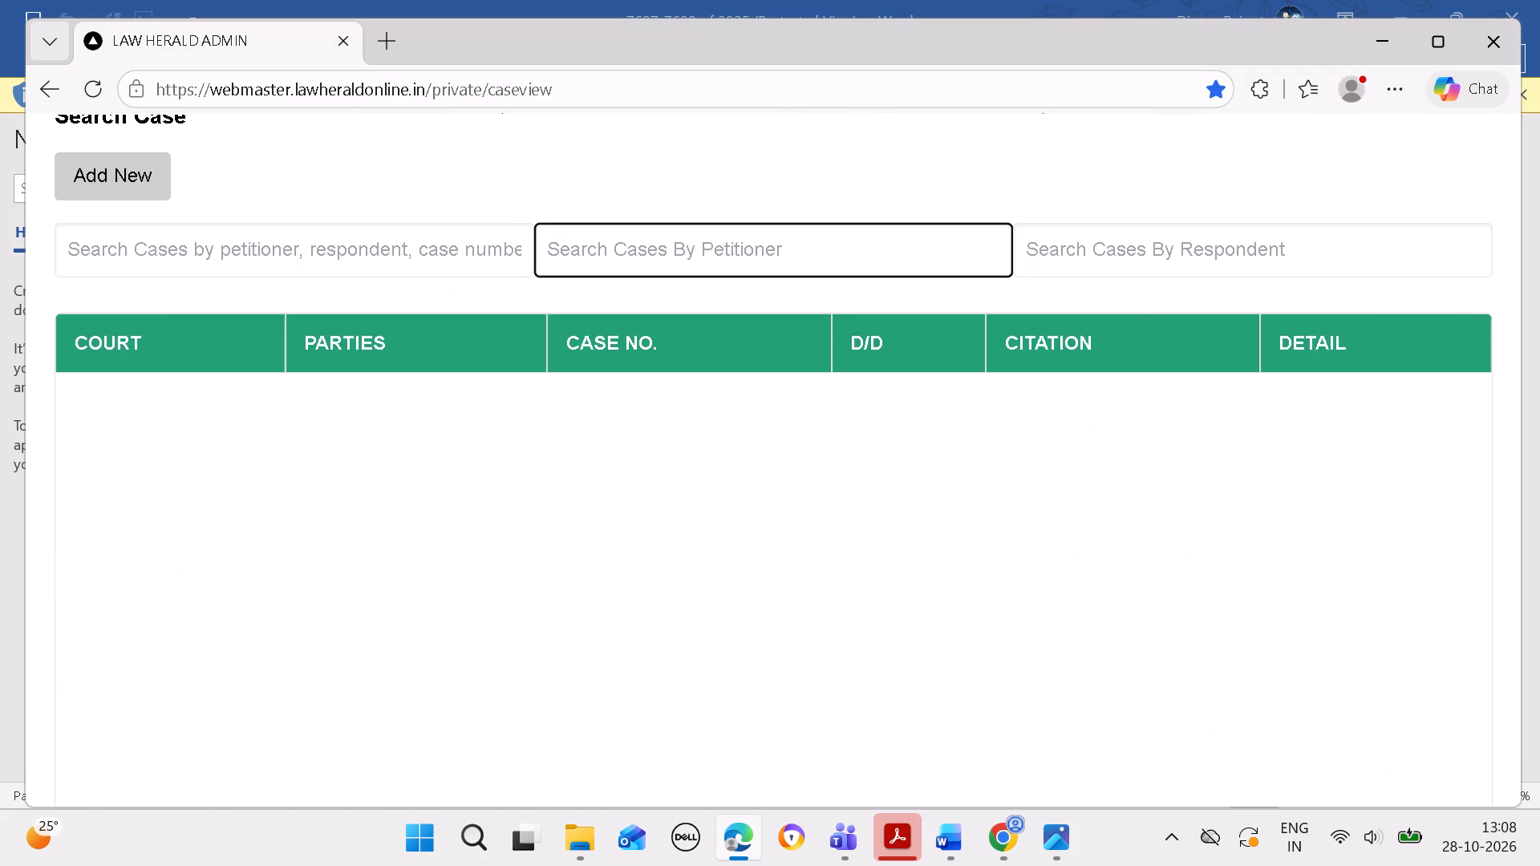
pyautogui.hotkey('ctrl', 'v')
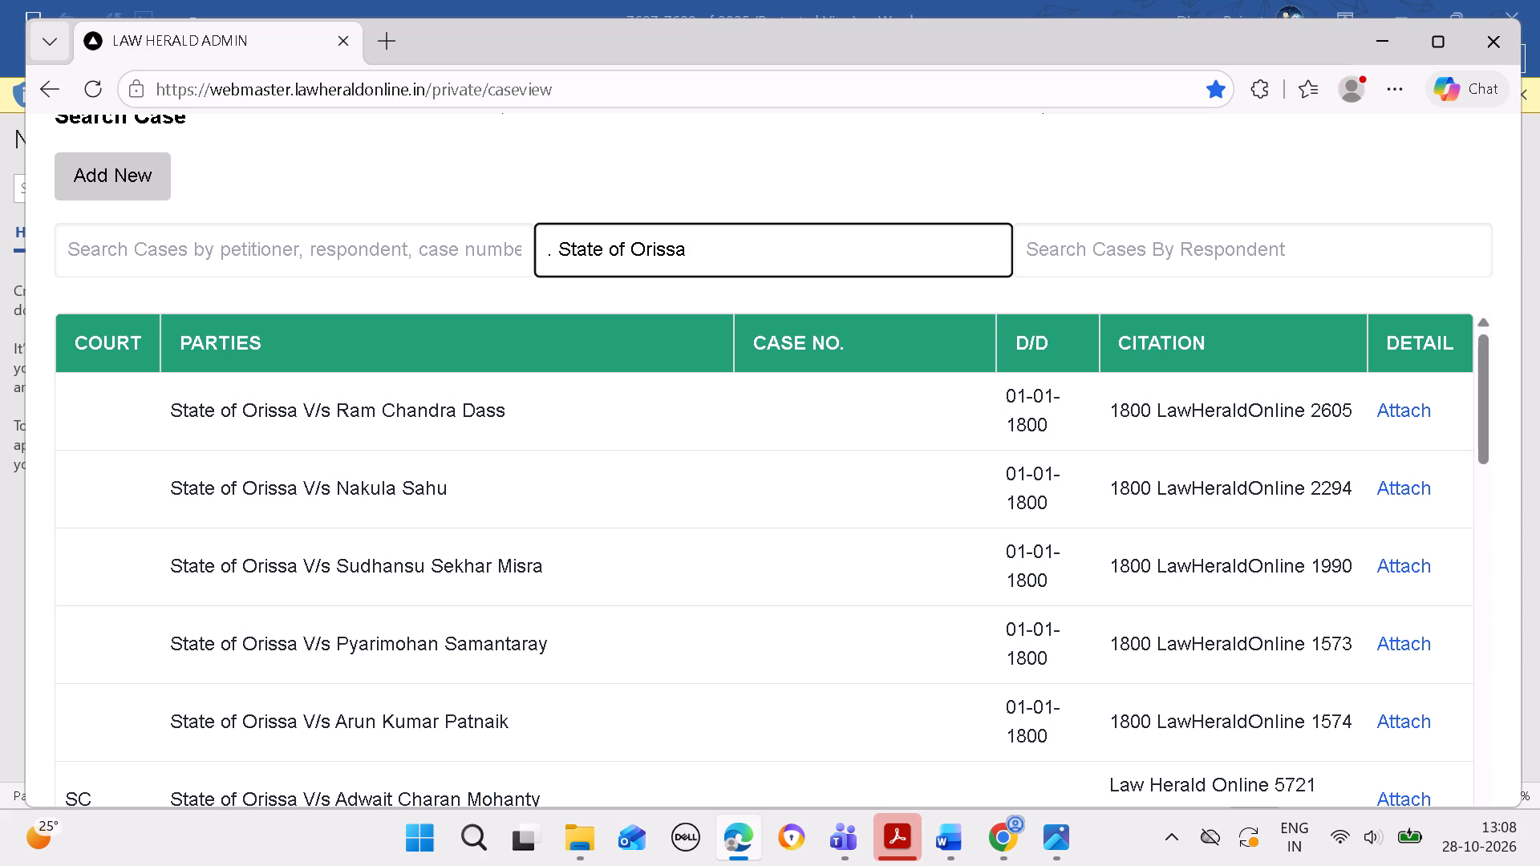
# Remove the stray leading period and space from the petitioner search, leaving State of Orissa.
pyautogui.click(560, 261)
pyautogui.press('BackSpace')
pyautogui.press('BackSpace')
pyautogui.press('BackSpace')
pyautogui.moveTo(674, 255); pyautogui.dragTo(687, 253)
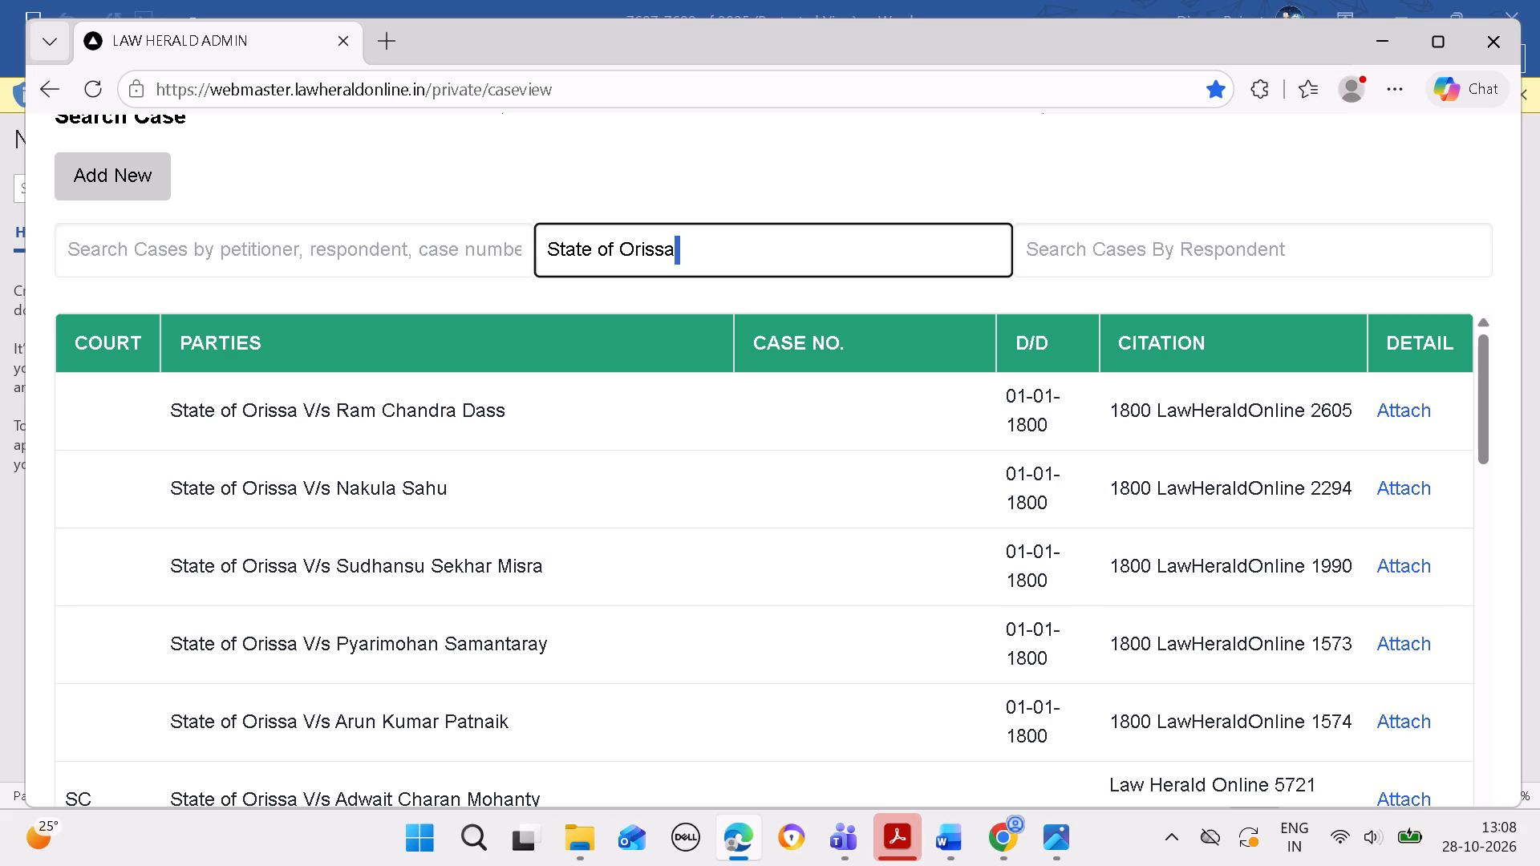
# Narrow the case search by respondent United India Insurance Co. Ltd., copied from cited case 8 in the Word judgment.
pyautogui.click(962, 833)
pyautogui.click(1056, 719)
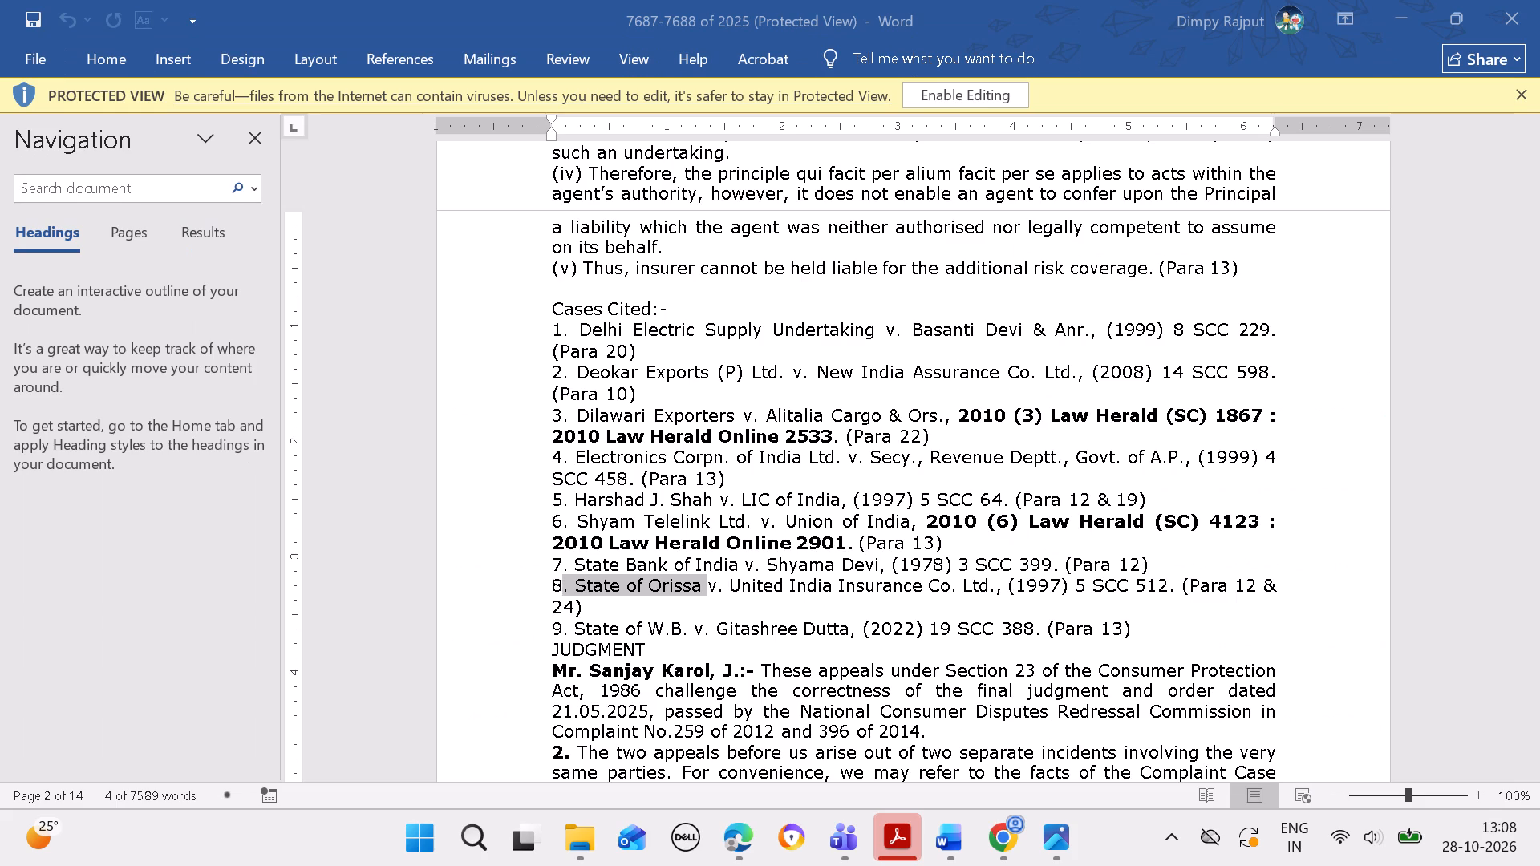
pyautogui.moveTo(725, 583); pyautogui.dragTo(772, 576)
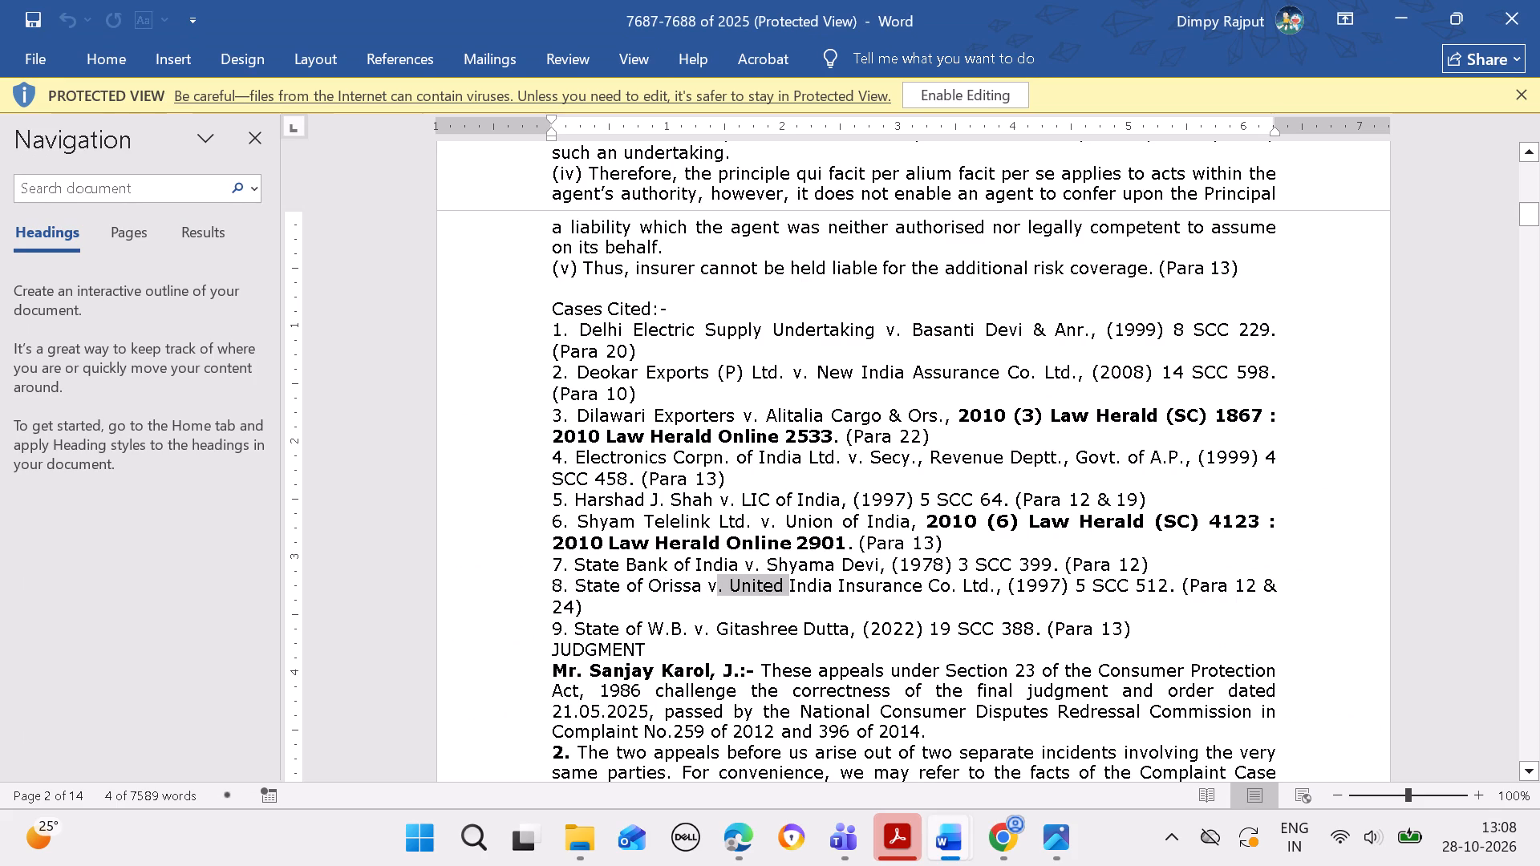
pyautogui.moveTo(772, 576); pyautogui.dragTo(995, 588)
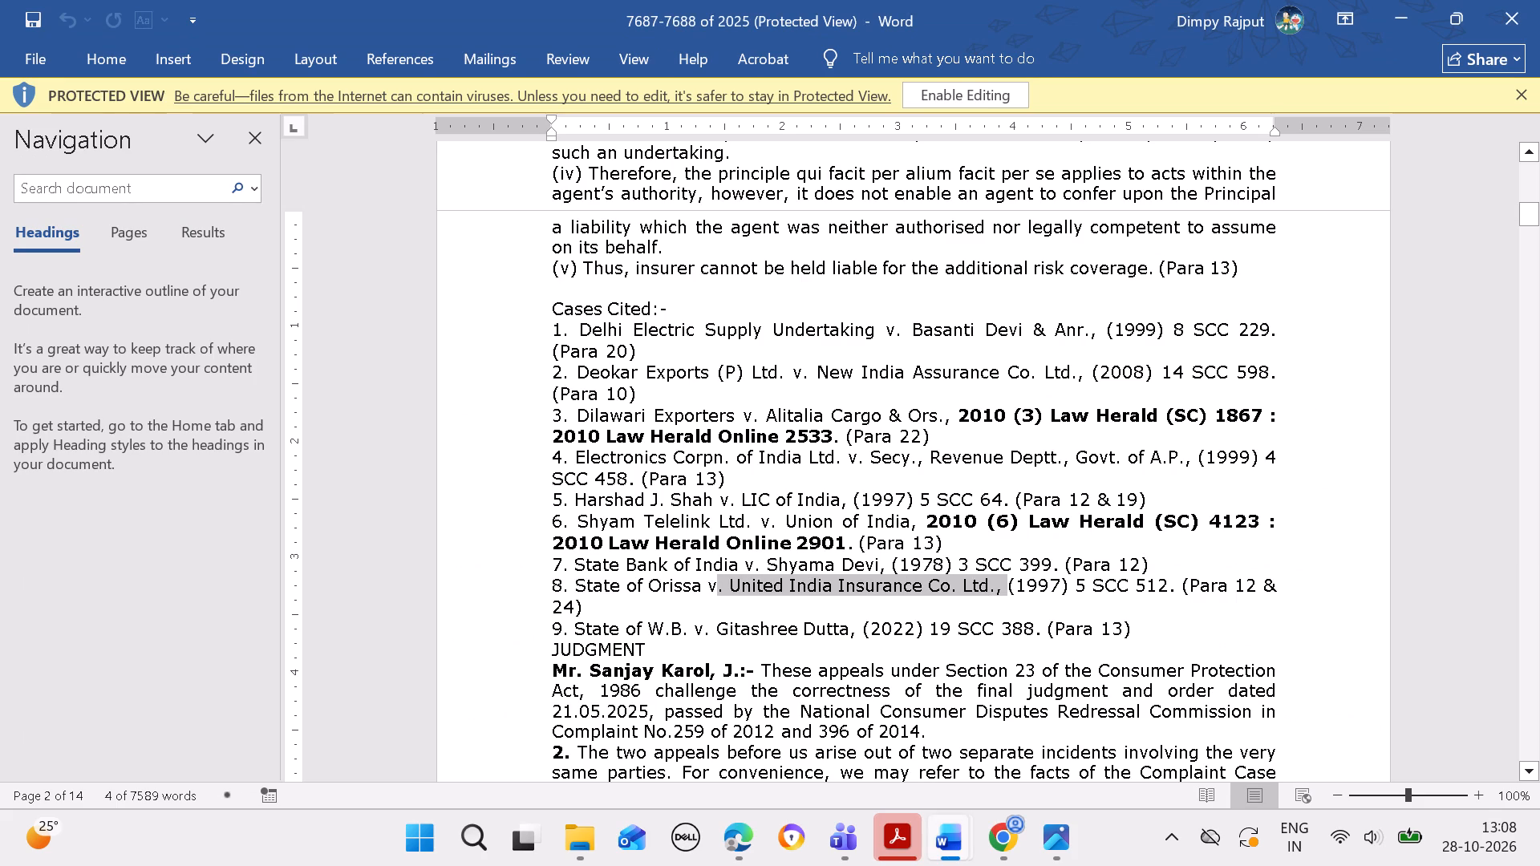
pyautogui.moveTo(995, 588); pyautogui.dragTo(994, 581)
pyautogui.click(860, 600)
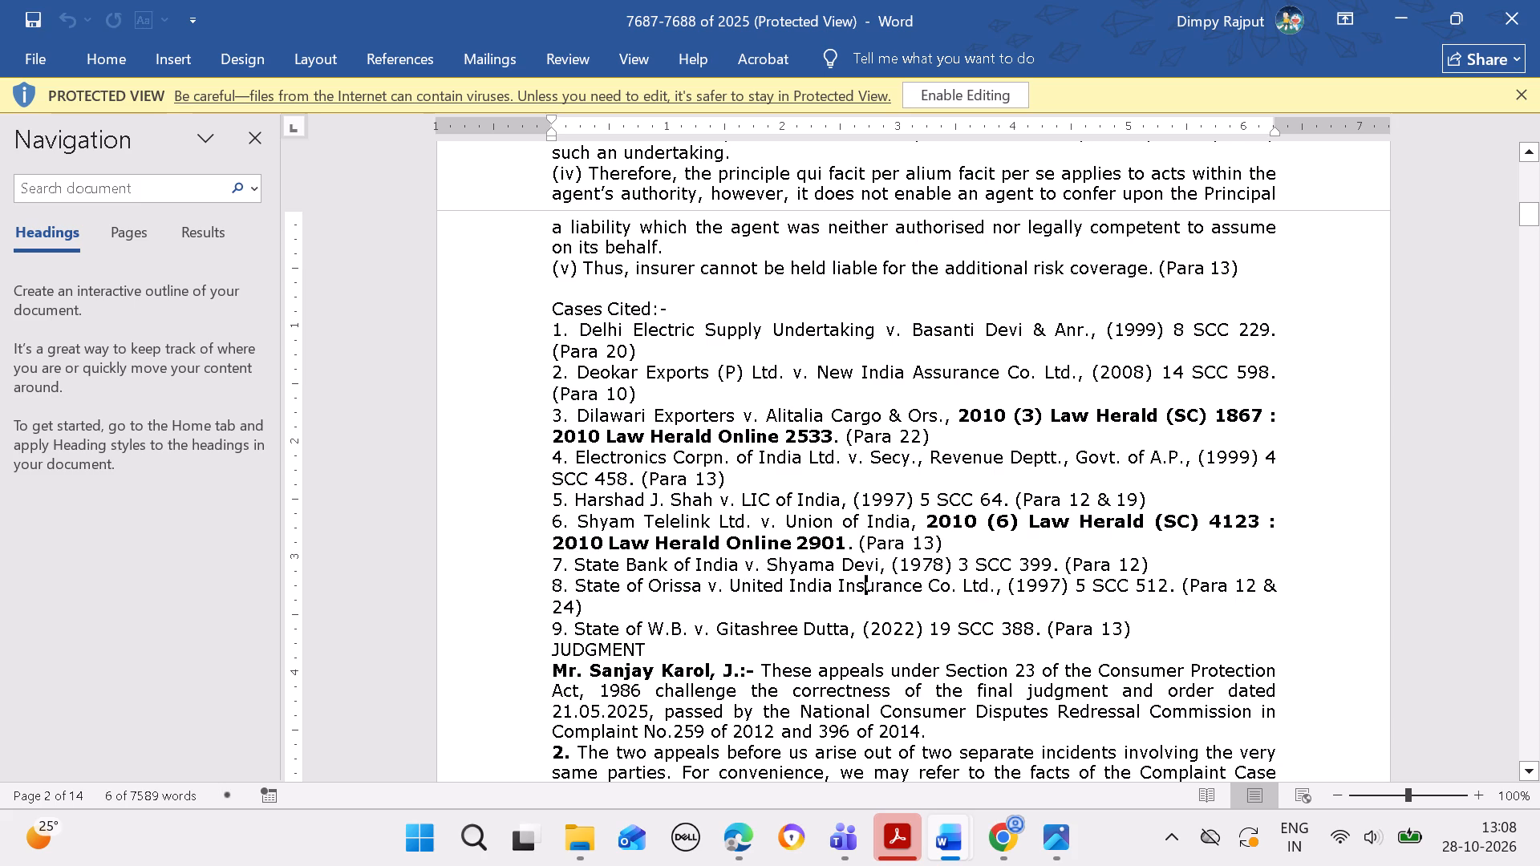
pyautogui.moveTo(729, 582); pyautogui.dragTo(959, 578)
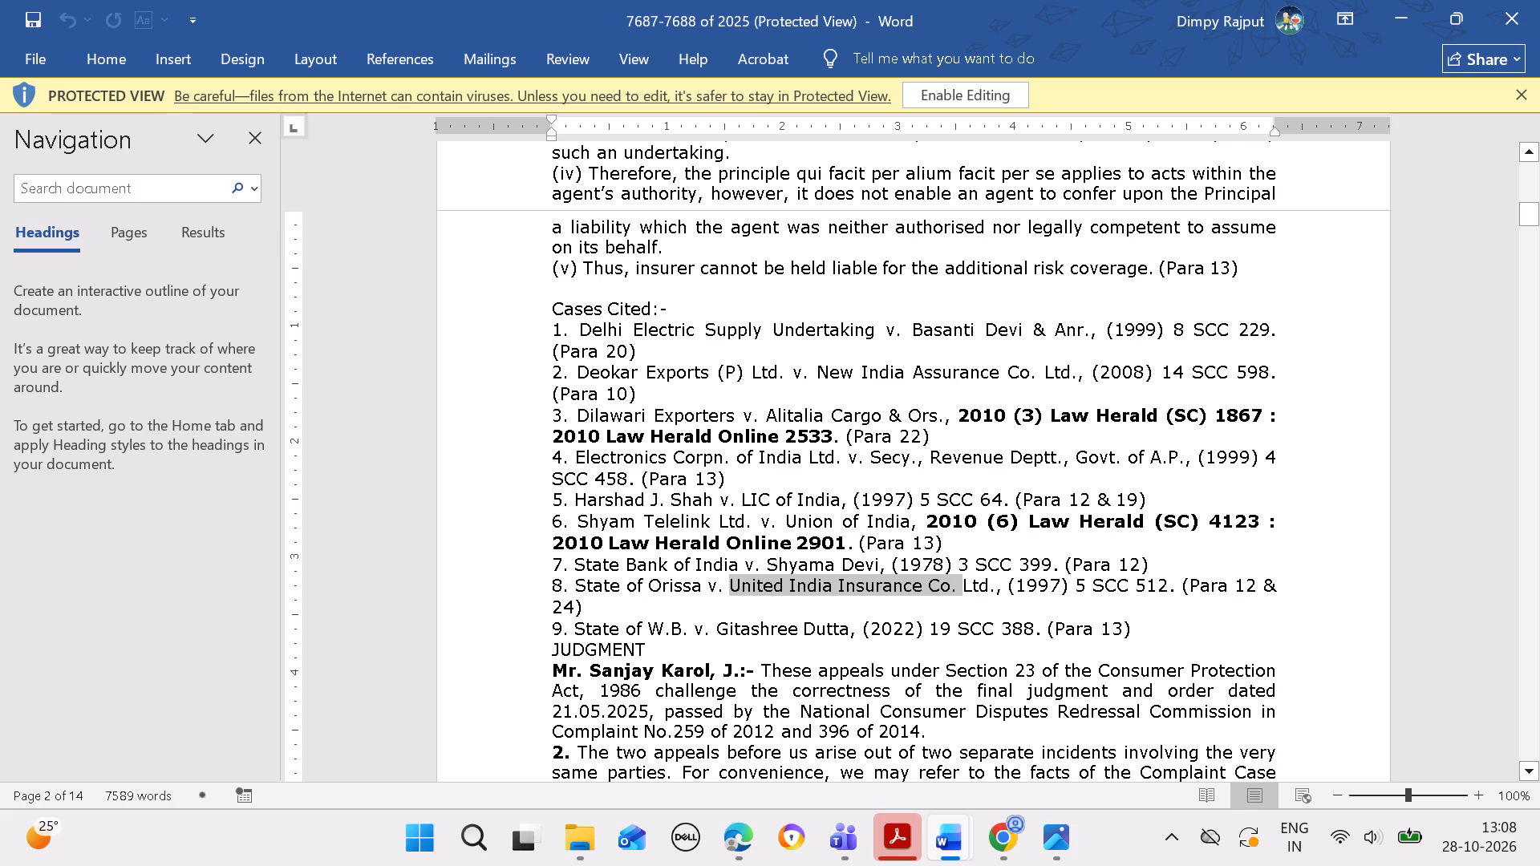
pyautogui.moveTo(959, 578); pyautogui.dragTo(995, 580)
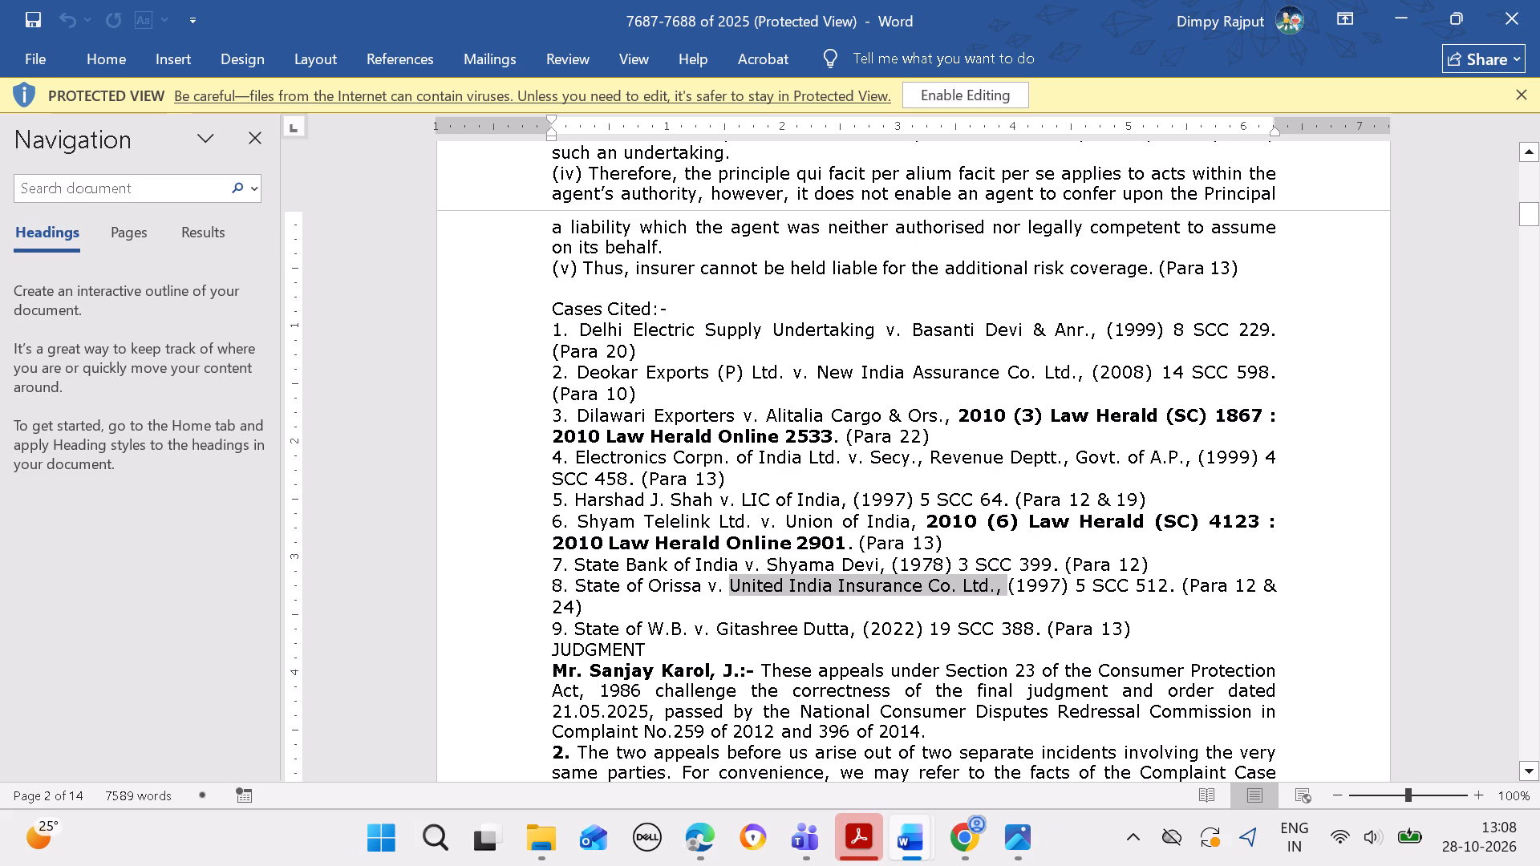
pyautogui.moveTo(995, 580); pyautogui.dragTo(992, 578)
pyautogui.hotkey('ctrl', 'c')
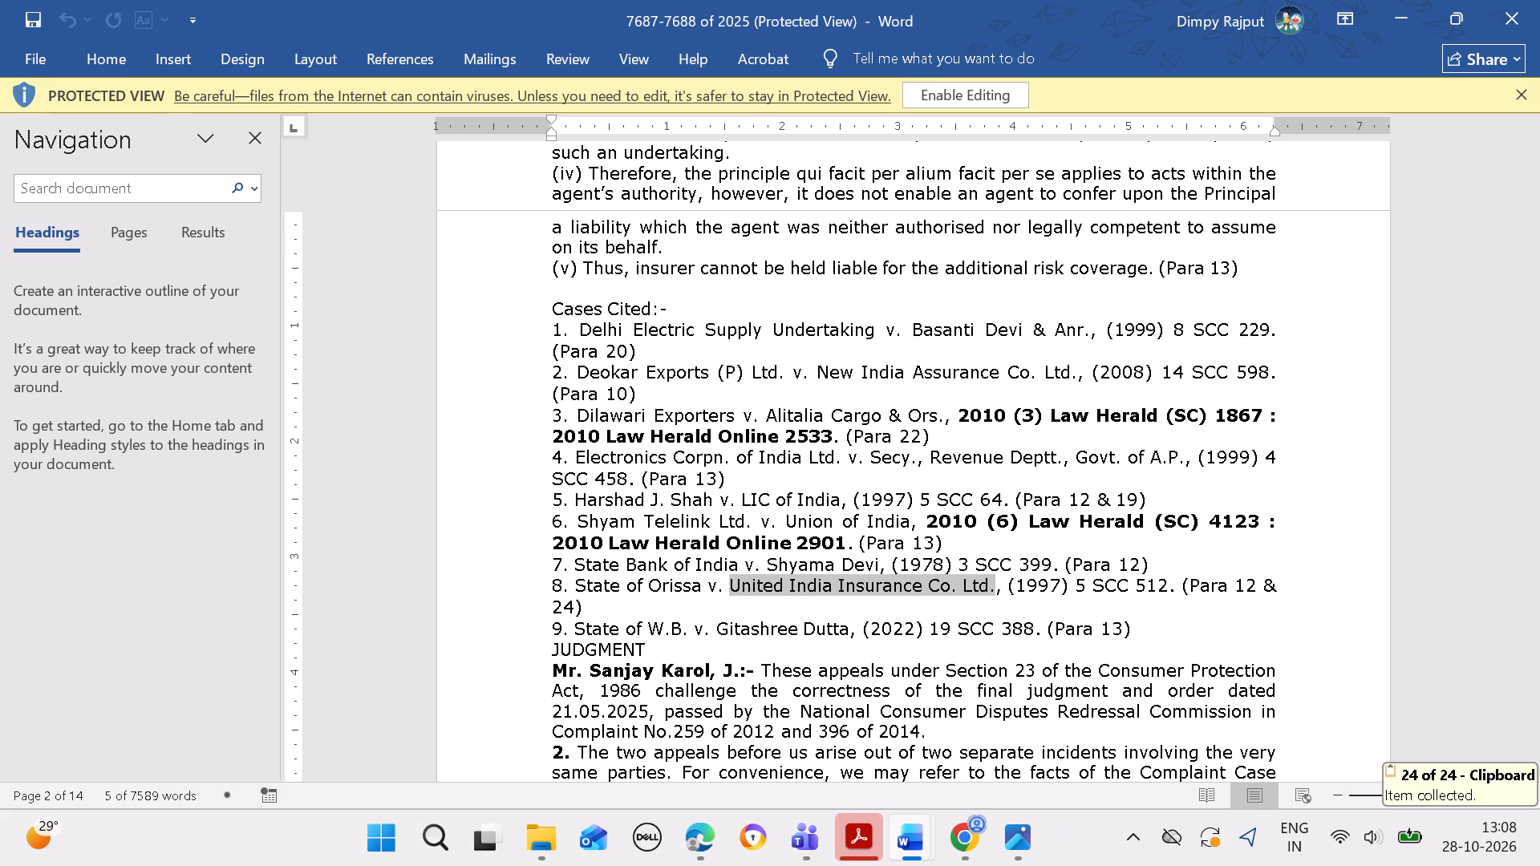
pyautogui.click(698, 836)
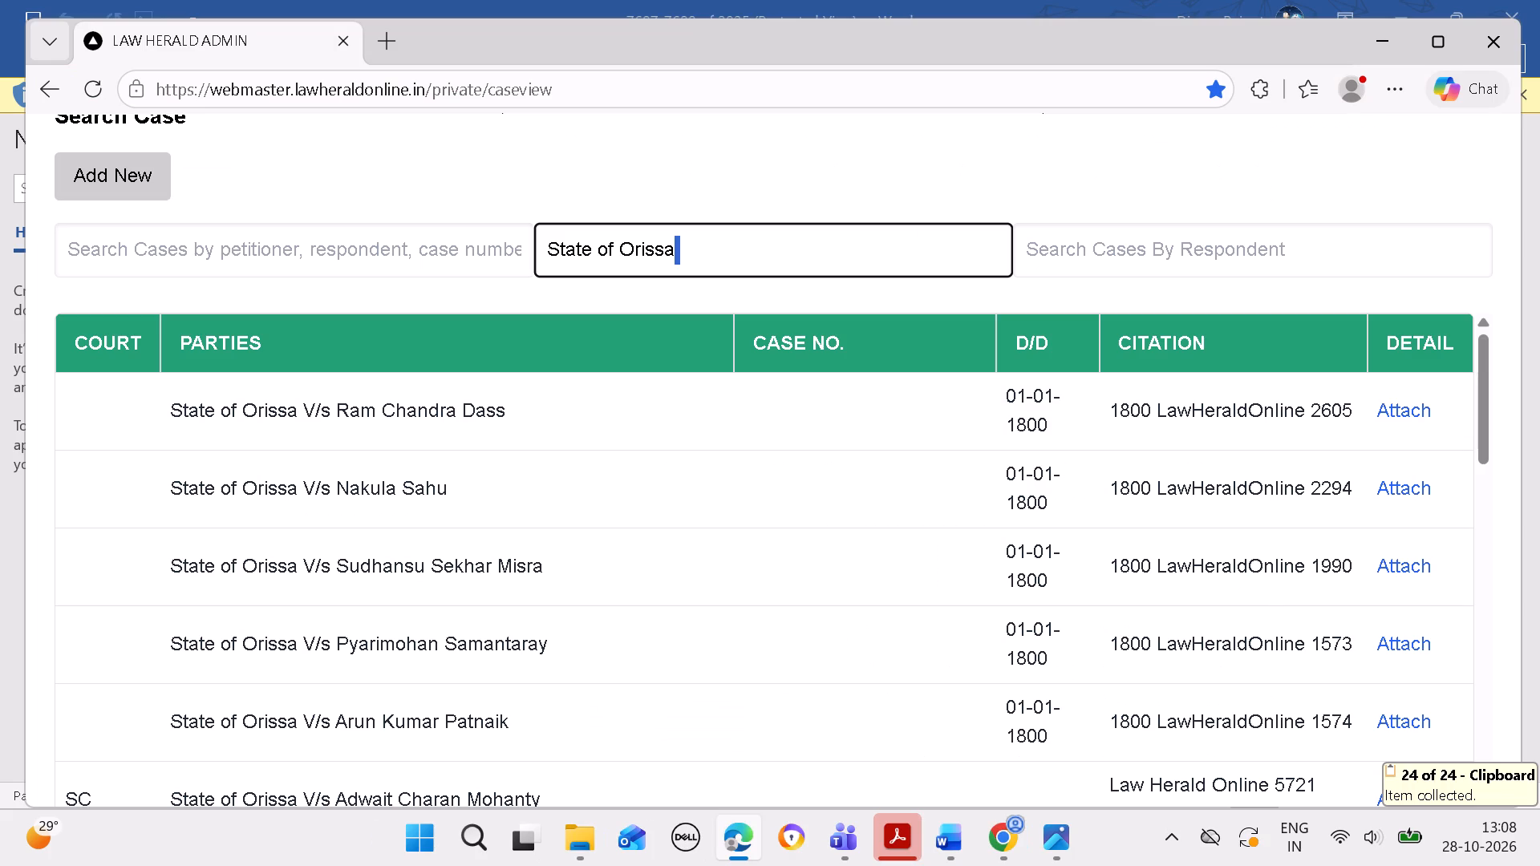
pyautogui.click(1137, 247)
pyautogui.hotkey('ctrl', 'v')
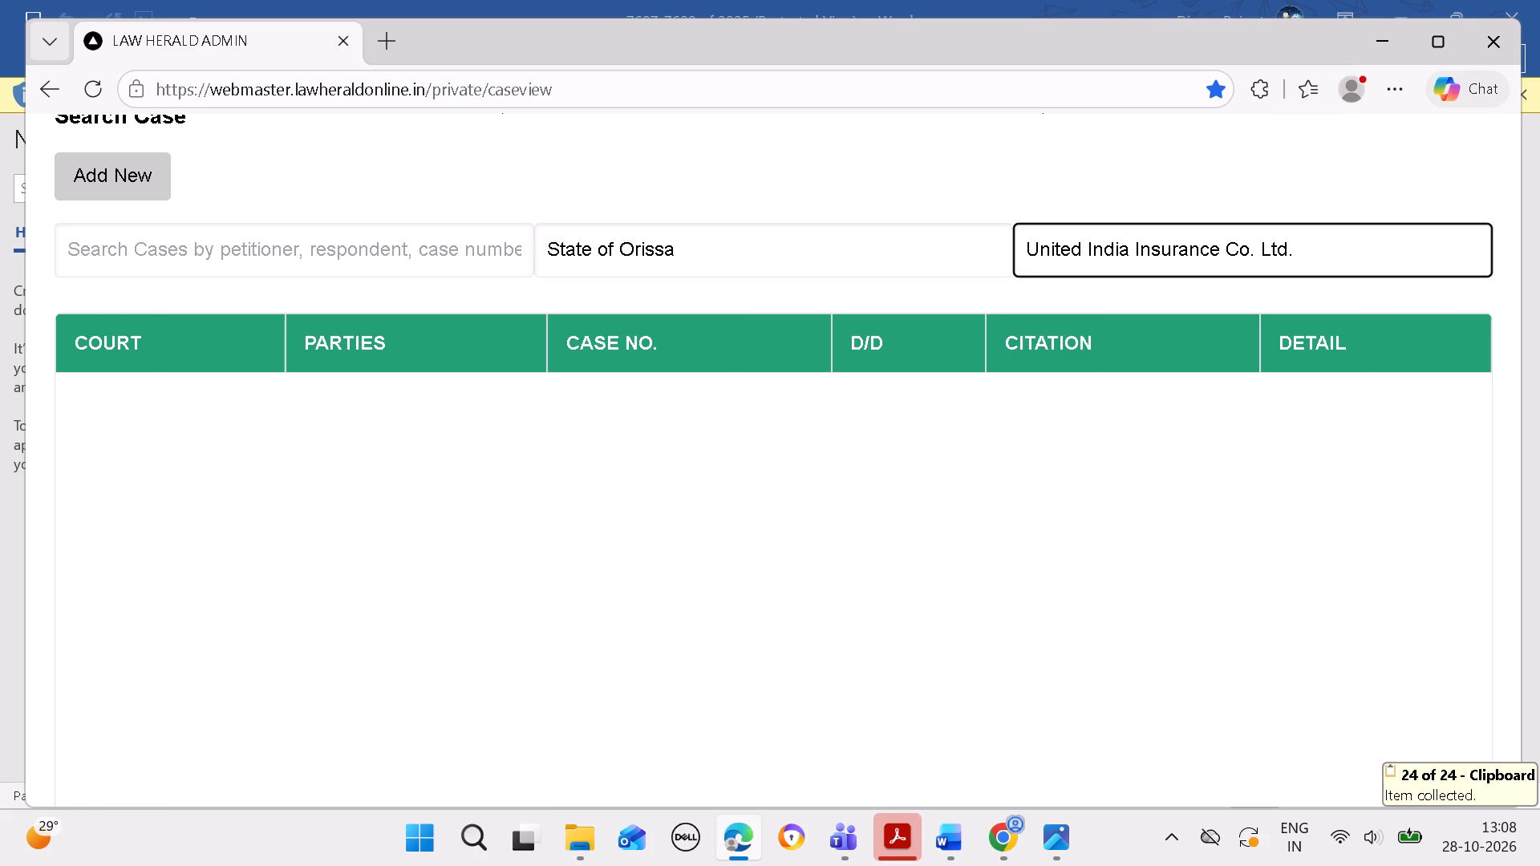
# Broaden the respondent search by shortening it to United India Insurance.
pyautogui.press('BackSpace')
pyautogui.press('BackSpace')
pyautogui.press('BackSpace')
pyautogui.press('BackSpace')
pyautogui.press('BackSpace')
pyautogui.press('BackSpace')
pyautogui.press('BackSpace')
pyautogui.press('BackSpace')
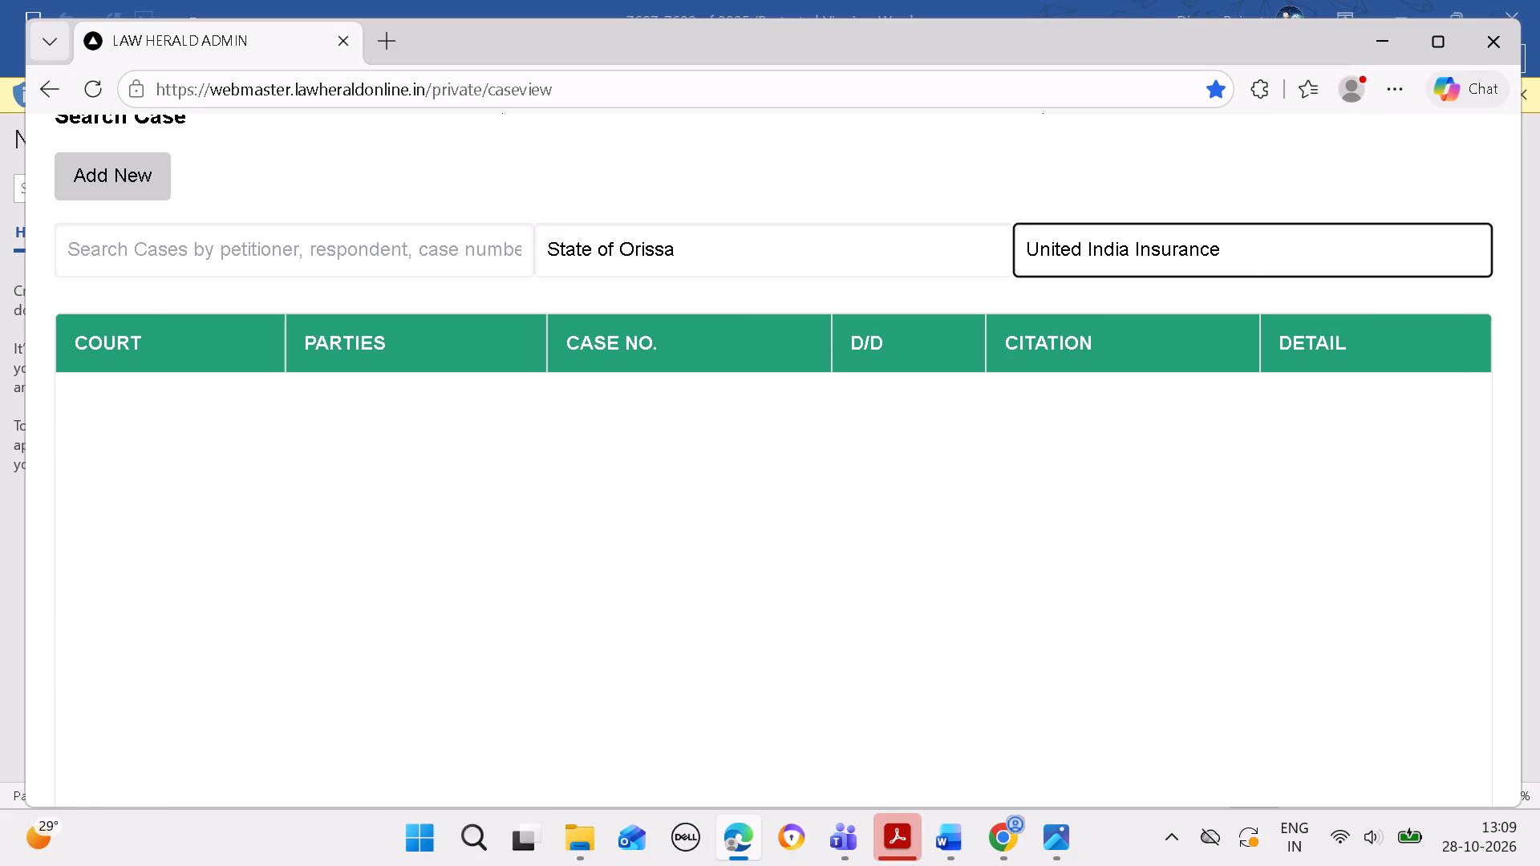
pyautogui.press('BackSpace')
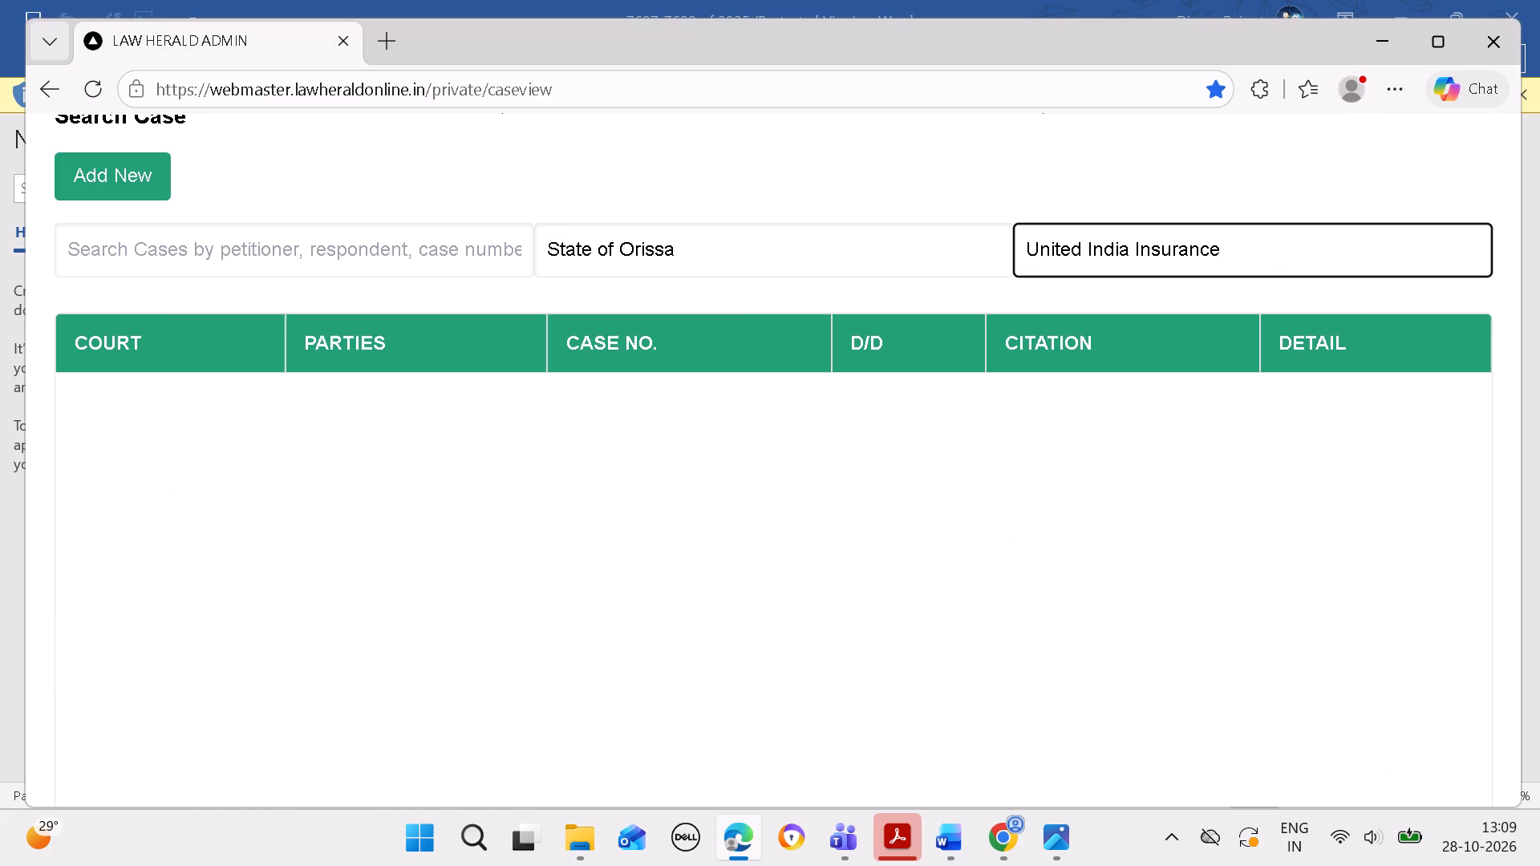
# Start a new case record and enter the copied respondent, United India Insurance Co. Ltd.
pyautogui.click(137, 159)
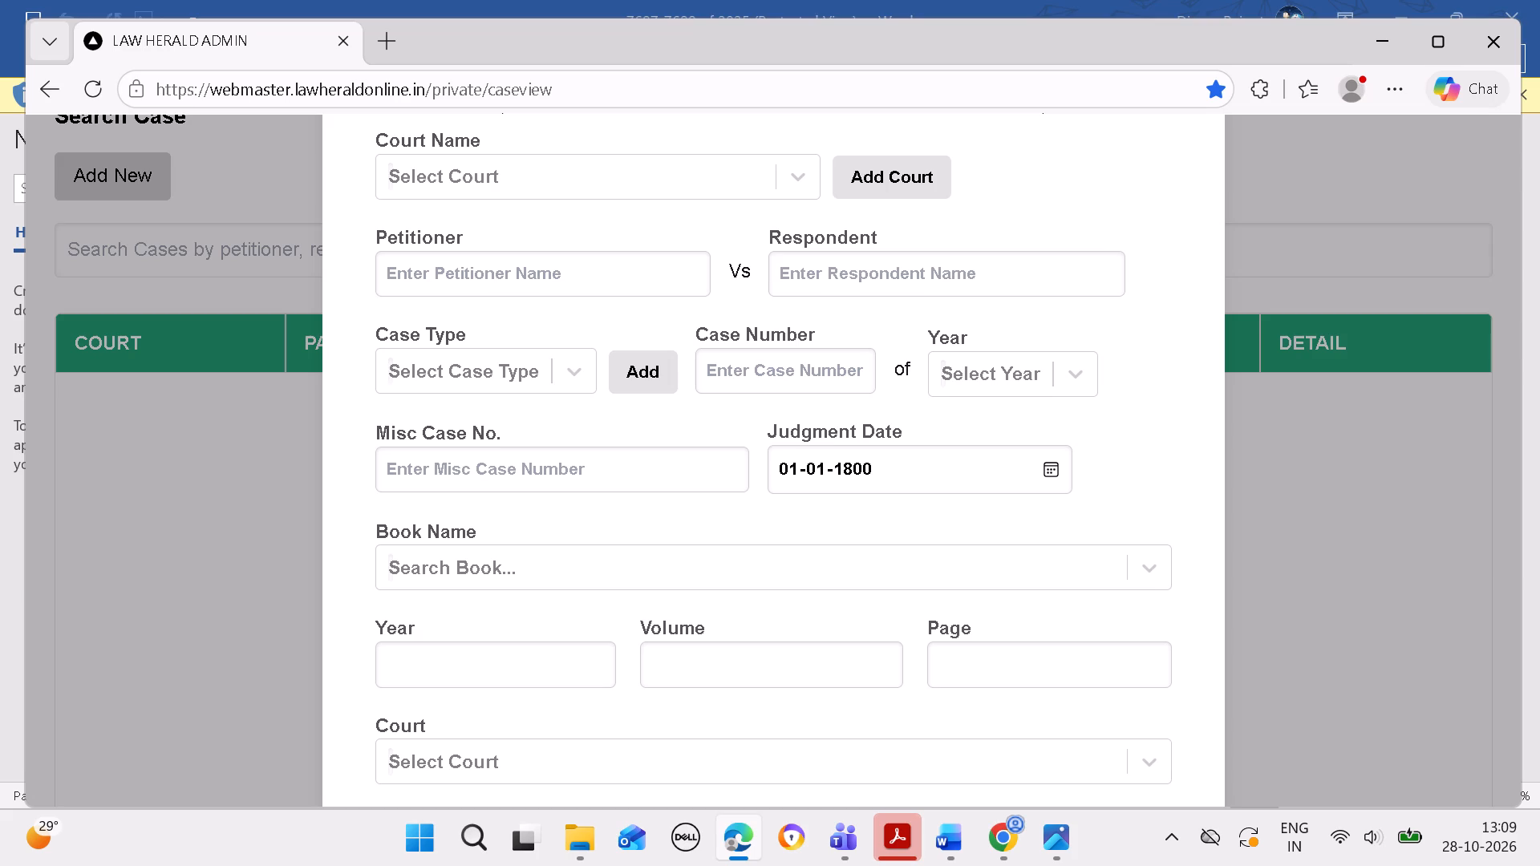
pyautogui.click(865, 271)
pyautogui.hotkey('ctrl', 'v')
# Copy State of Orissa from cited case 8 in Word and enter it as the new case's petitioner.
pyautogui.click(961, 839)
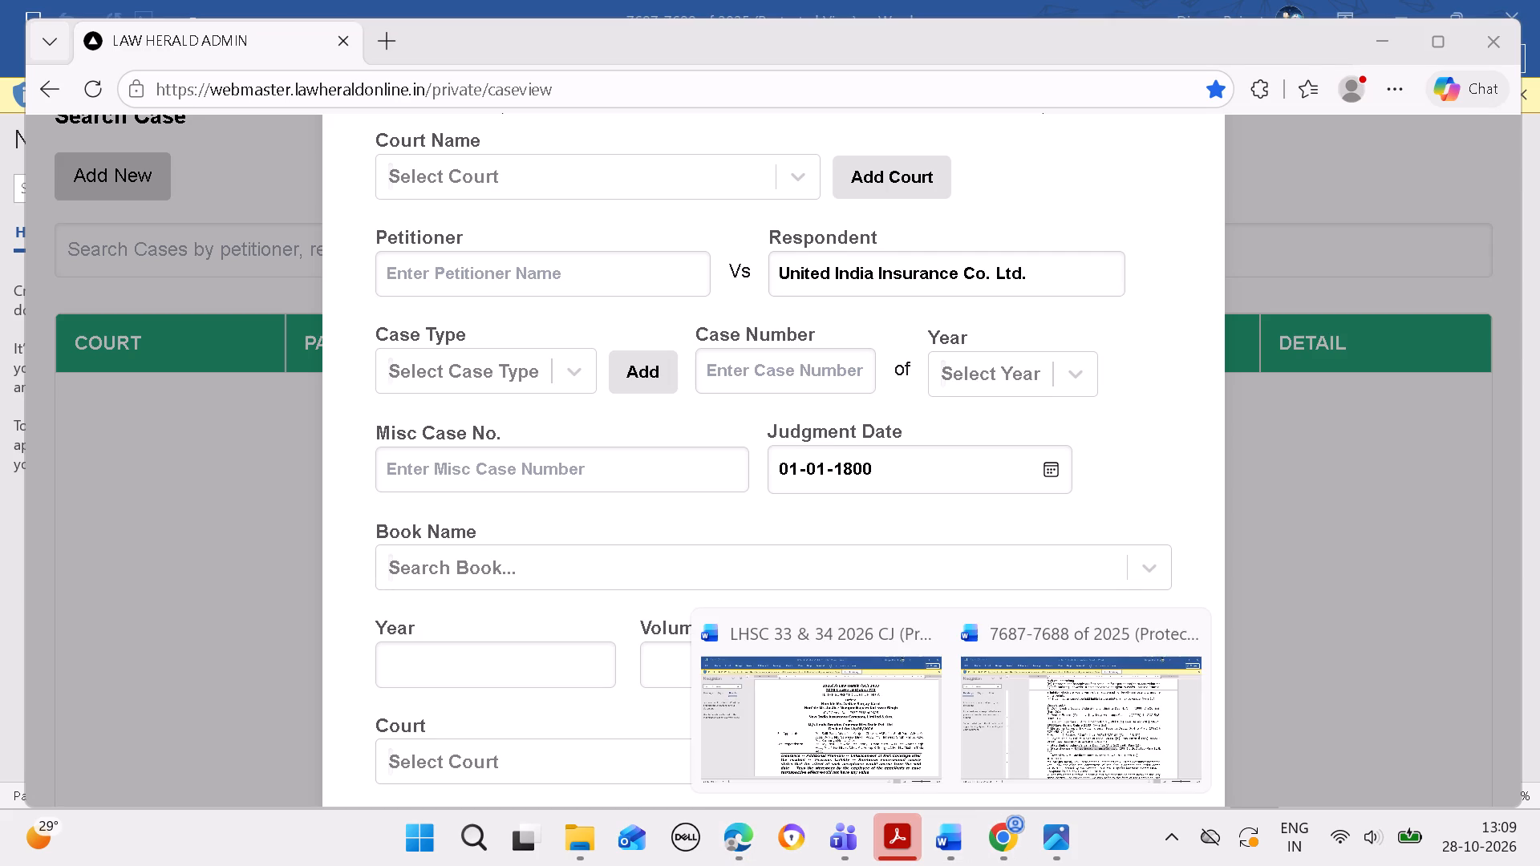
pyautogui.click(1023, 744)
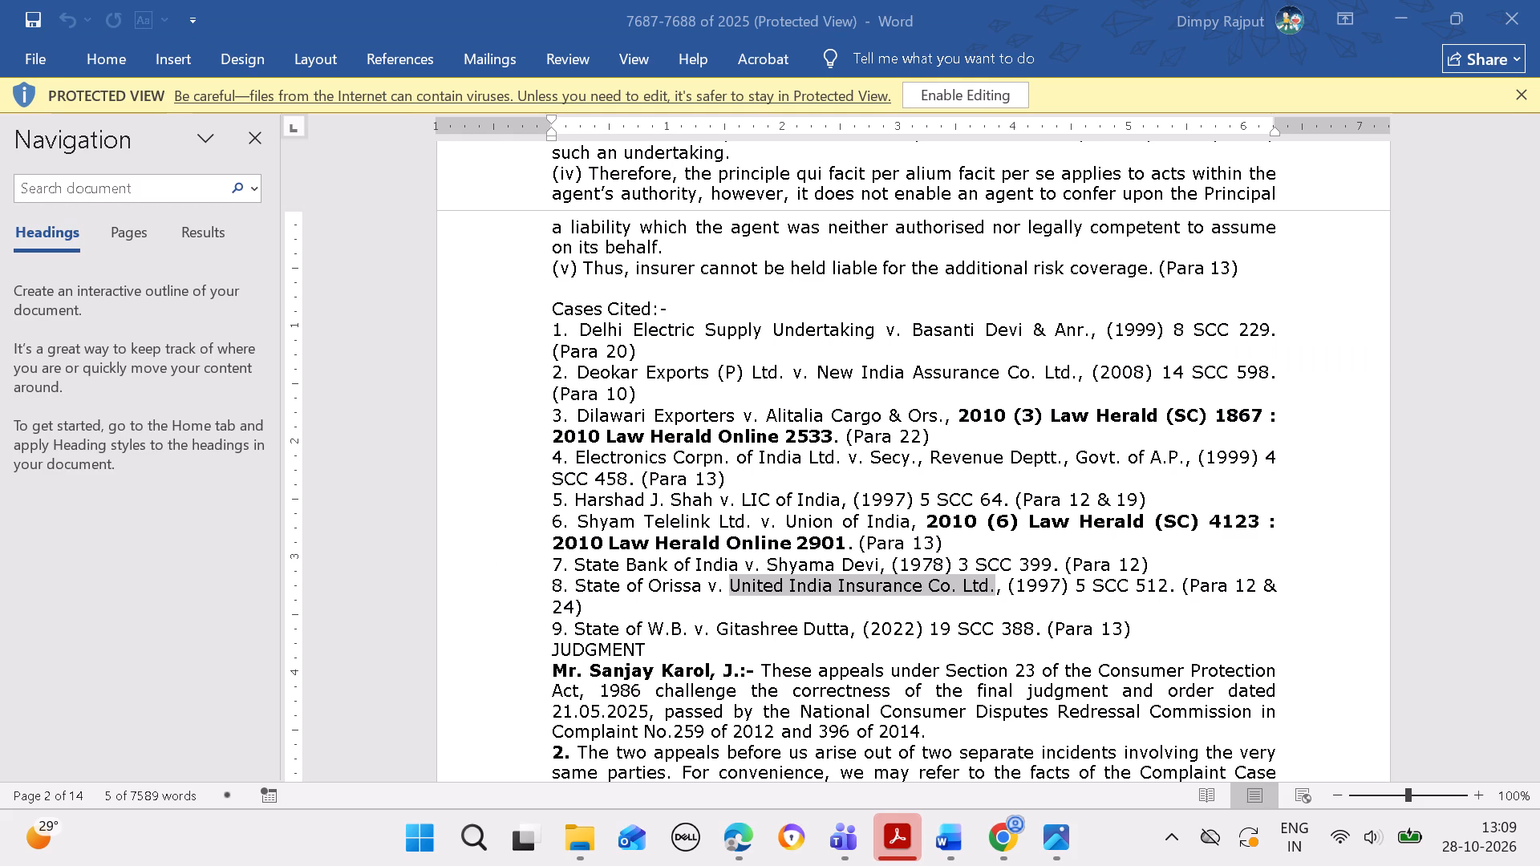
pyautogui.moveTo(571, 581); pyautogui.dragTo(608, 577)
pyautogui.click(608, 583)
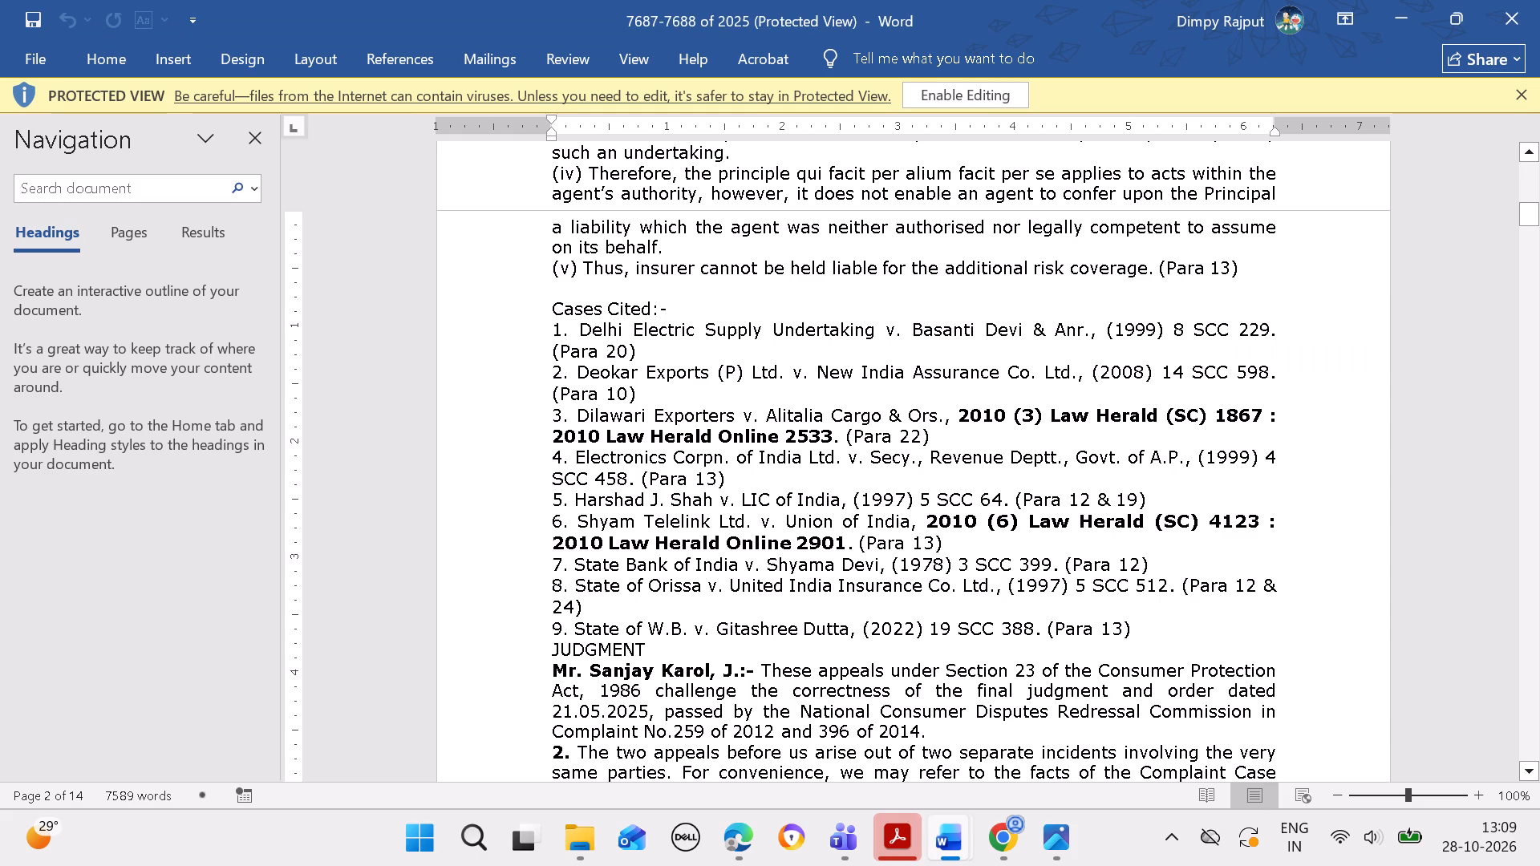
pyautogui.moveTo(579, 580); pyautogui.dragTo(664, 581)
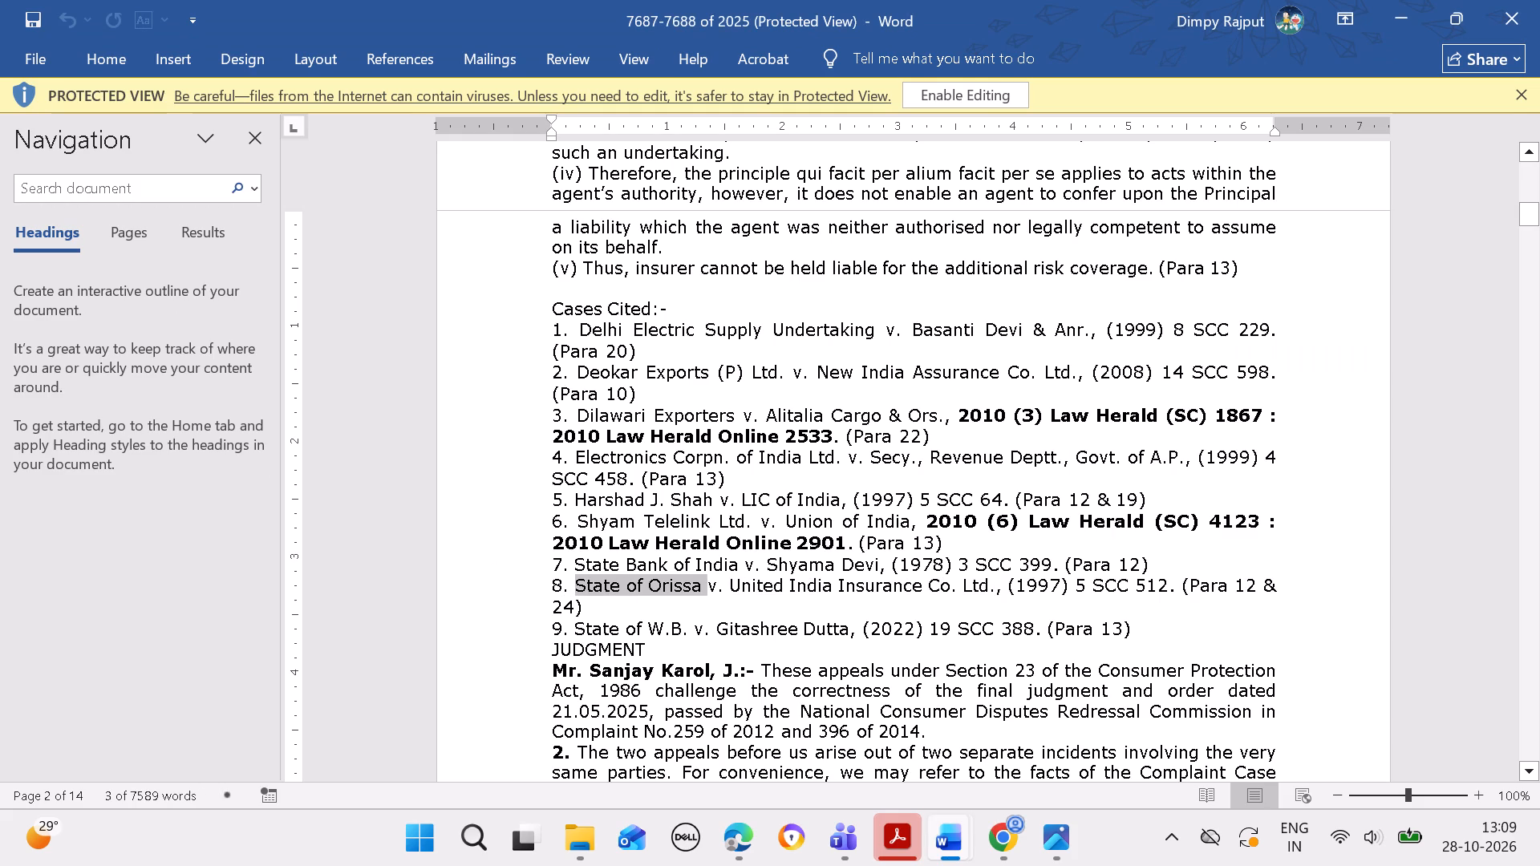
pyautogui.hotkey('ctrl', 'c')
pyautogui.click(744, 848)
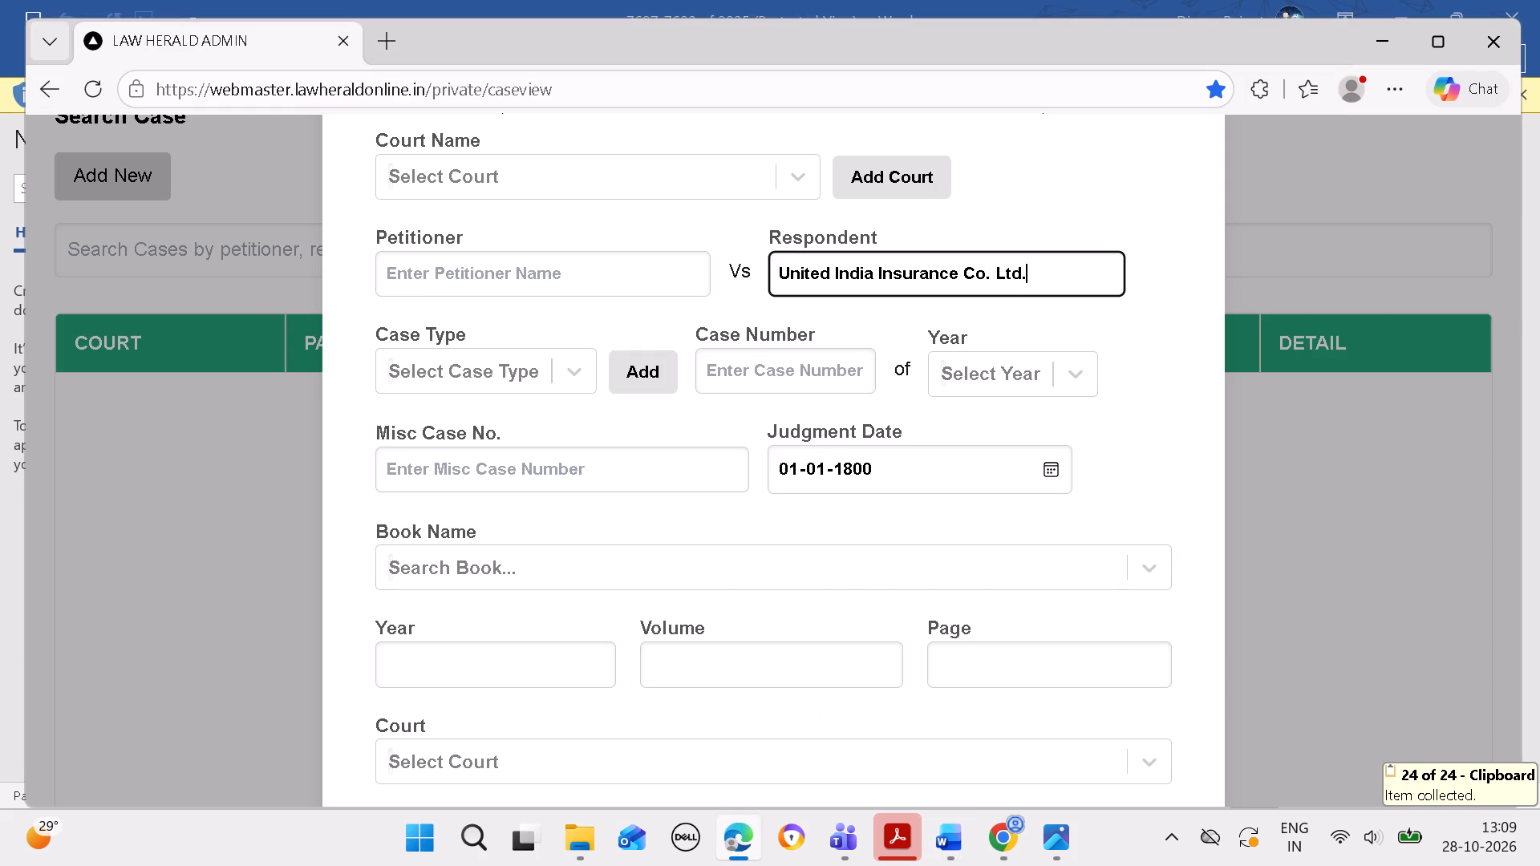
pyautogui.click(598, 272)
pyautogui.hotkey('ctrl', 'v')
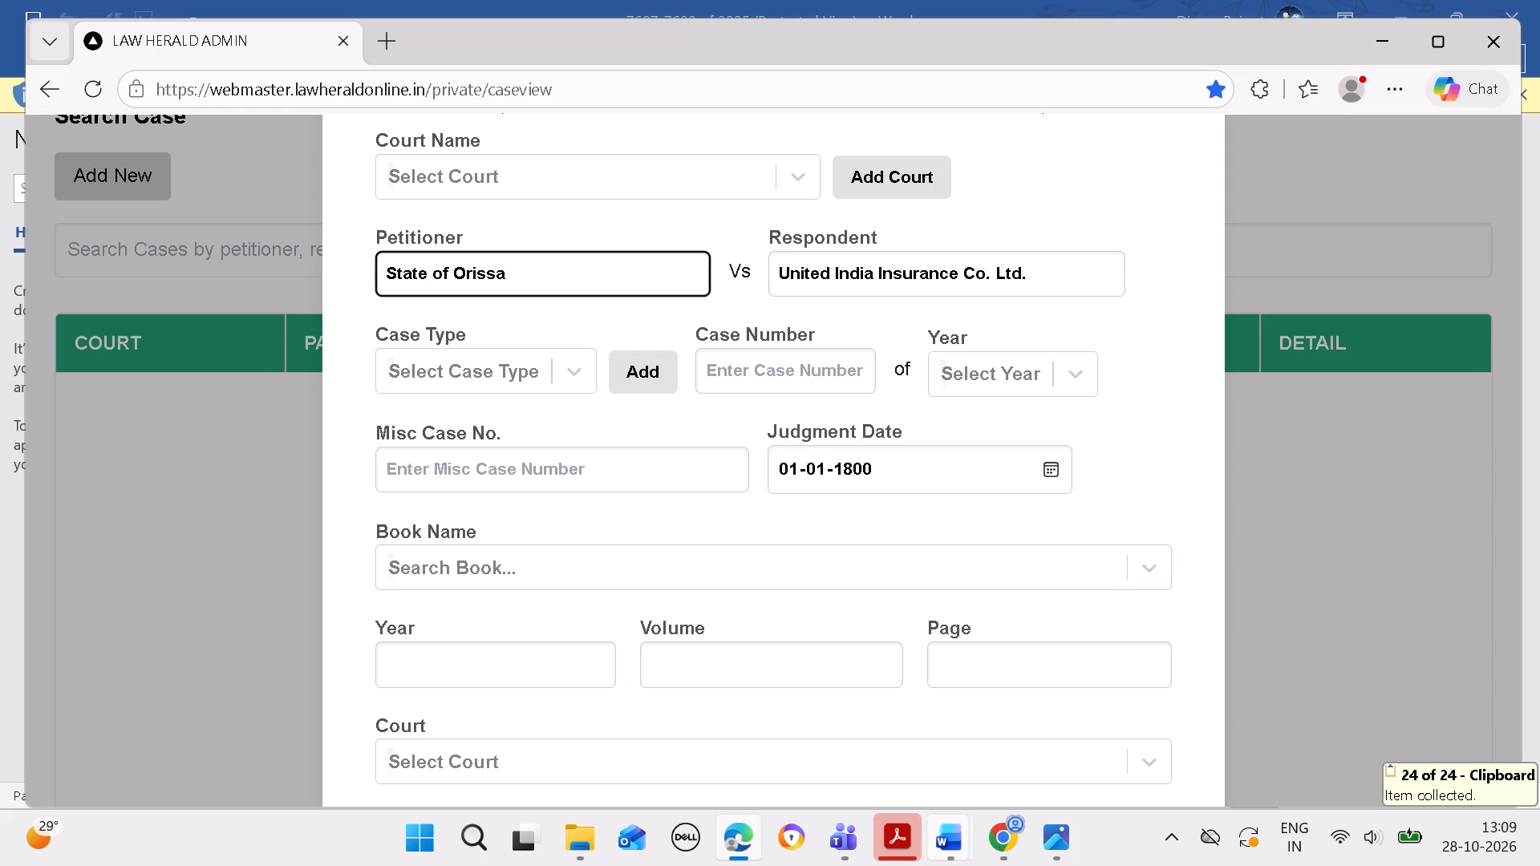
# Copy the year 1997 from cited case 8 in Word into the new case's citation year.
pyautogui.click(950, 830)
pyautogui.click(1088, 734)
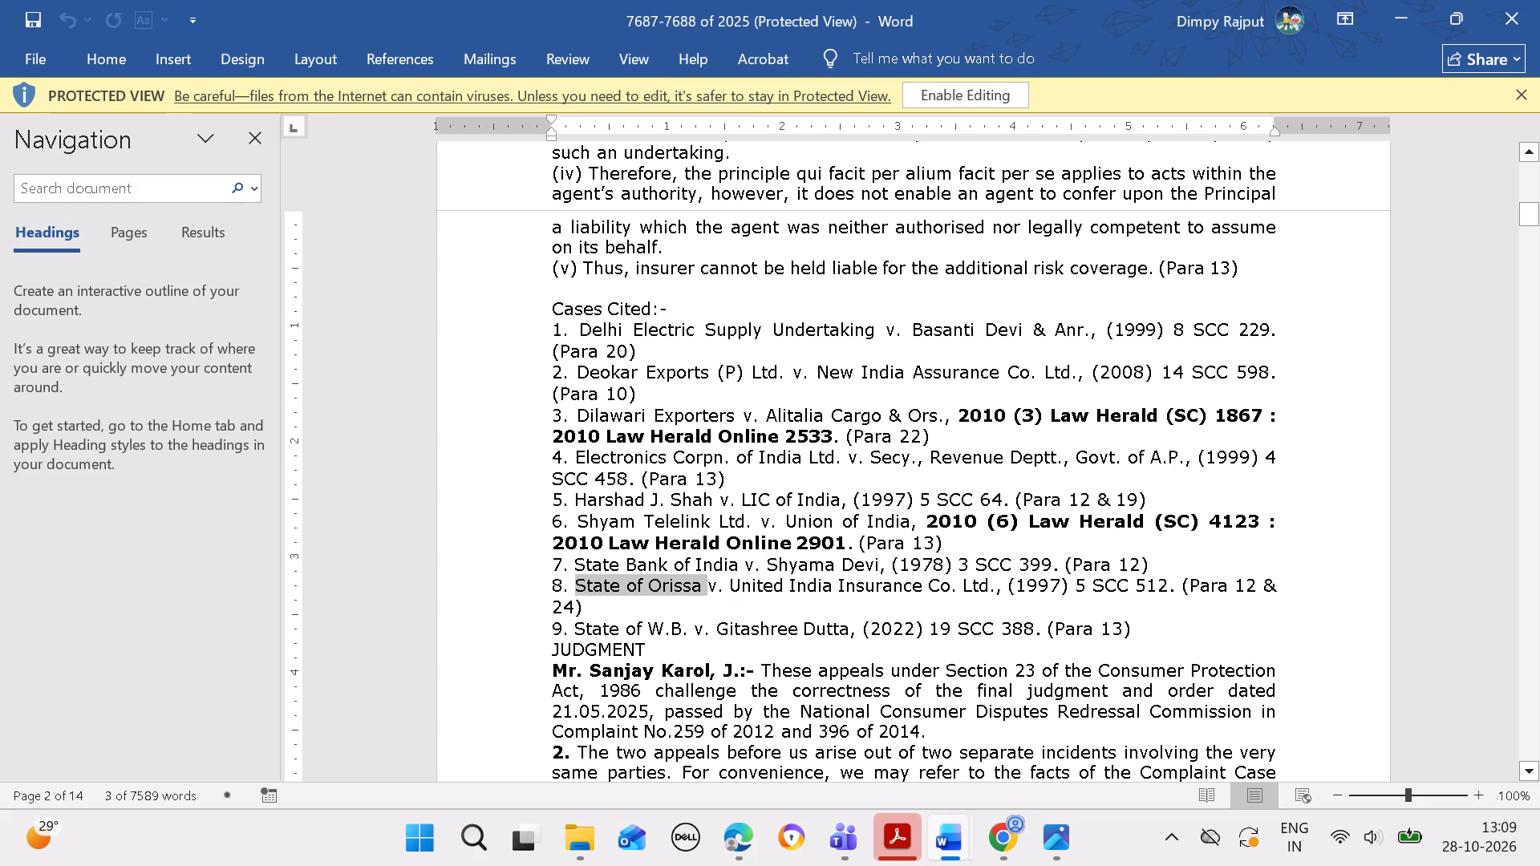
pyautogui.moveTo(1023, 585); pyautogui.dragTo(1053, 590)
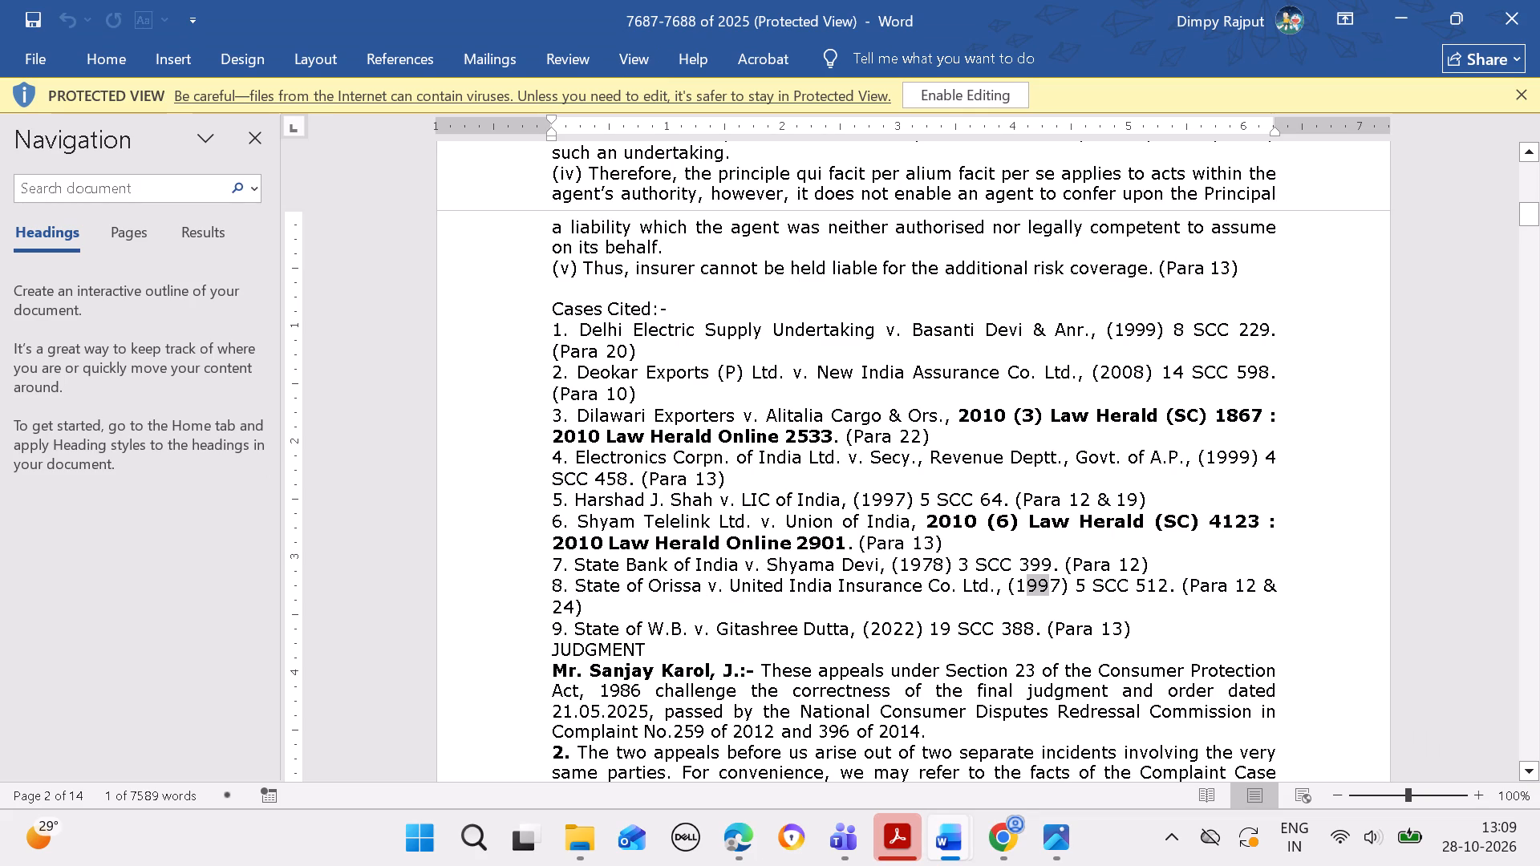
pyautogui.moveTo(1021, 585); pyautogui.dragTo(1060, 594)
pyautogui.moveTo(1019, 581); pyautogui.dragTo(1061, 588)
pyautogui.hotkey('ctrl', 'c')
pyautogui.click(756, 828)
pyautogui.click(553, 660)
pyautogui.hotkey('ctrl', 'v')
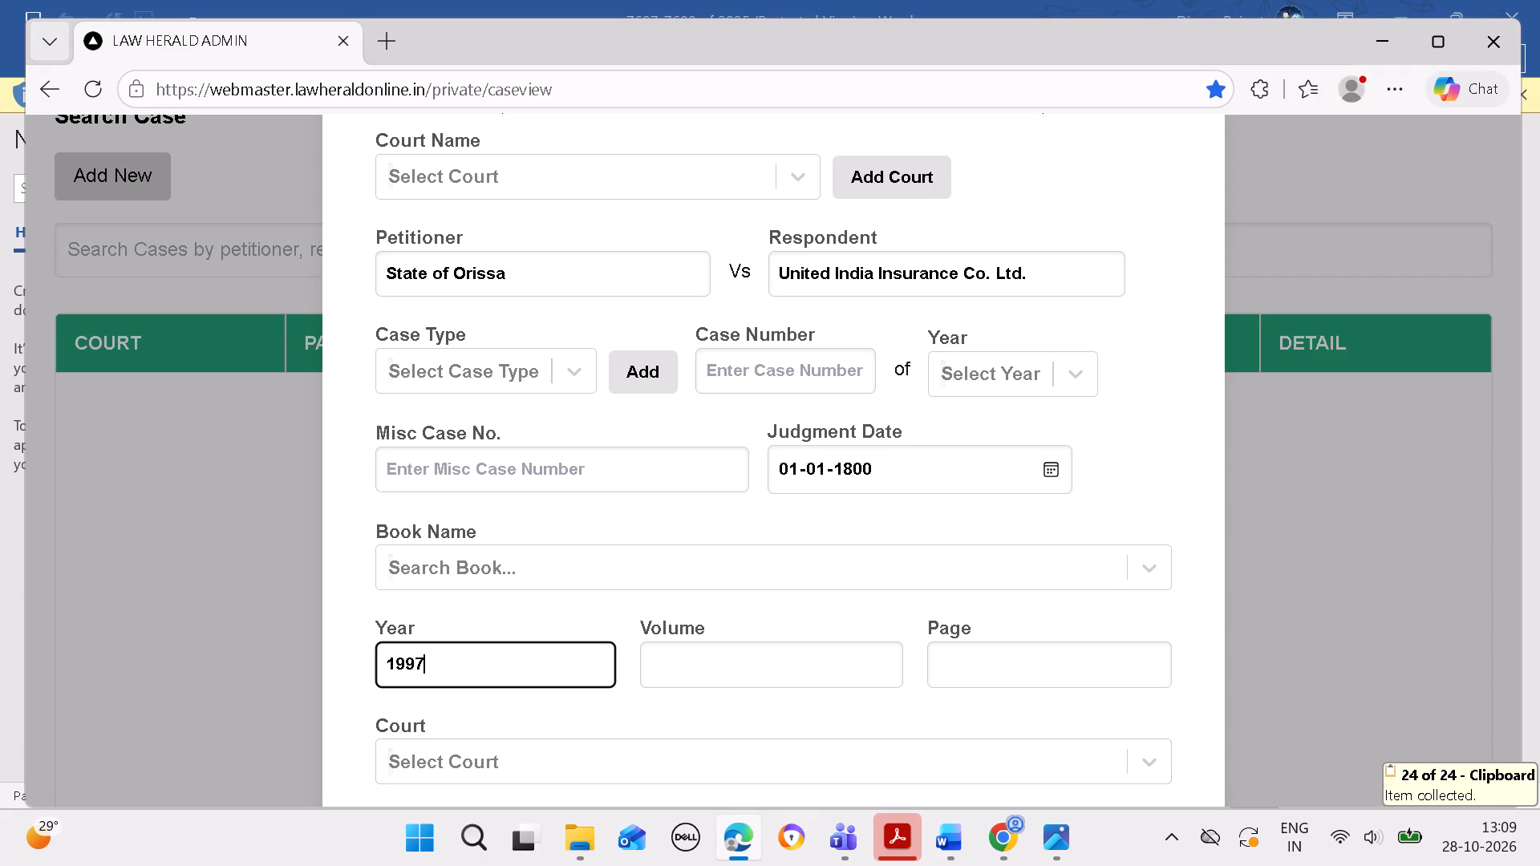
# Copy volume number 5 from cited case 8 in Word into the new case's citation volume.
pyautogui.click(971, 836)
pyautogui.click(1033, 787)
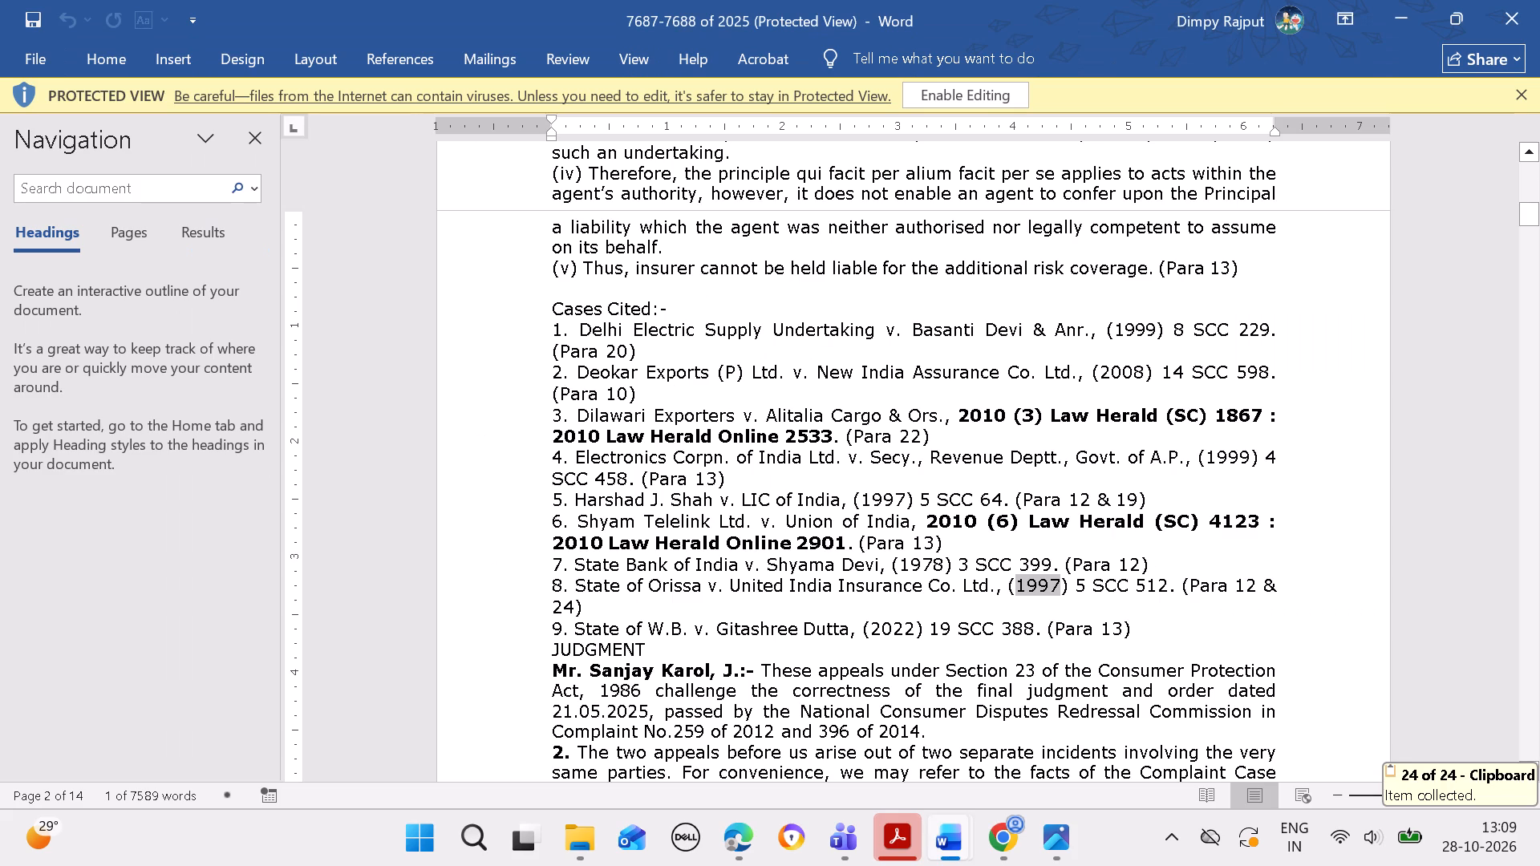
pyautogui.moveTo(1074, 581); pyautogui.dragTo(1092, 589)
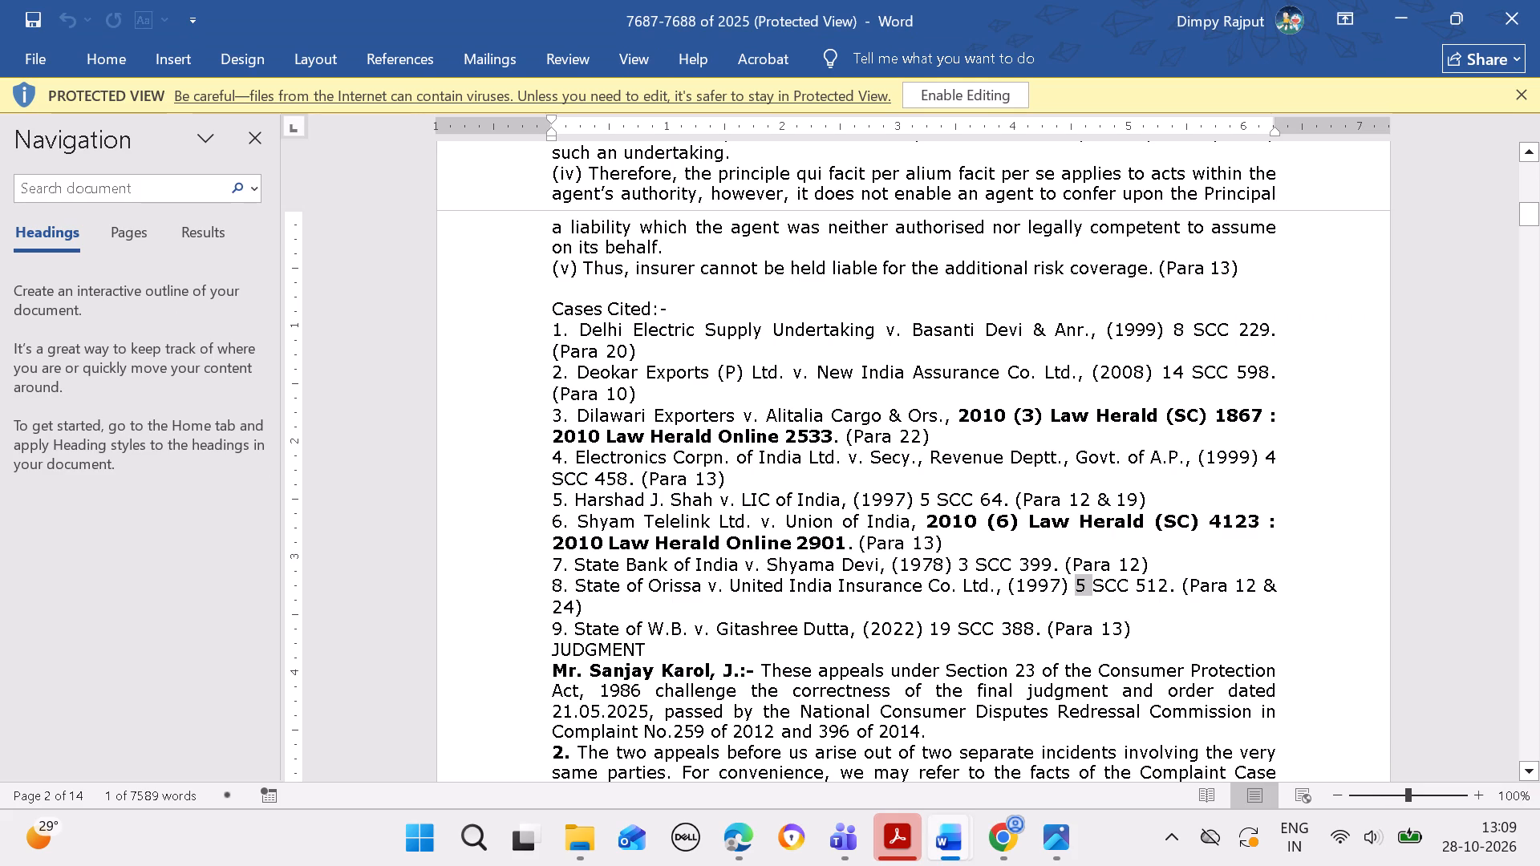
pyautogui.hotkey('ctrl', 'c')
pyautogui.click(748, 838)
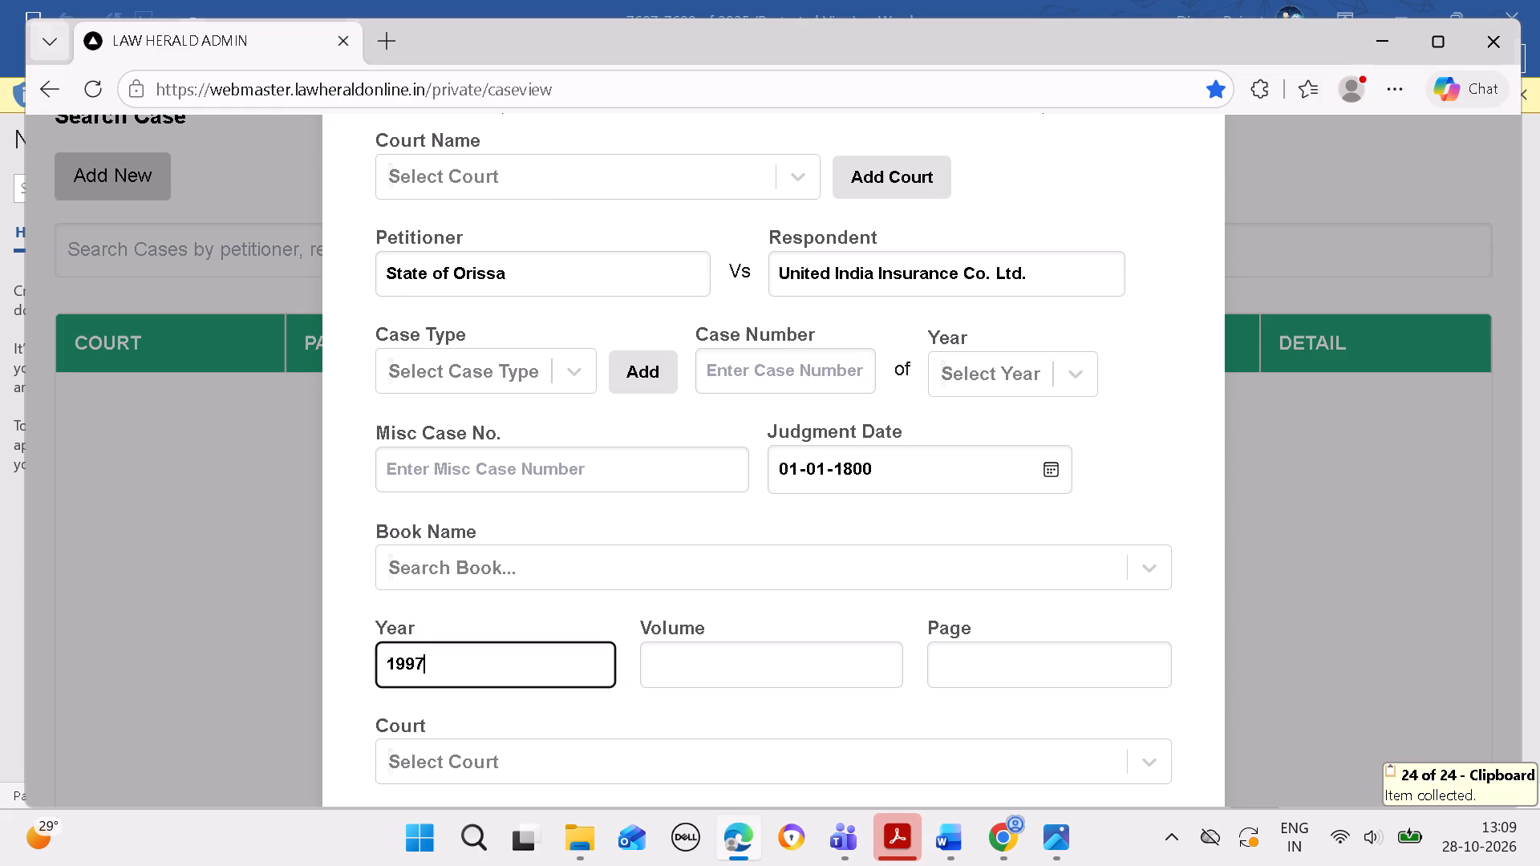
pyautogui.click(764, 649)
pyautogui.hotkey('ctrl', 'v')
# Copy page number 512 from cited case 8 in Word into the new case's citation page.
pyautogui.click(922, 834)
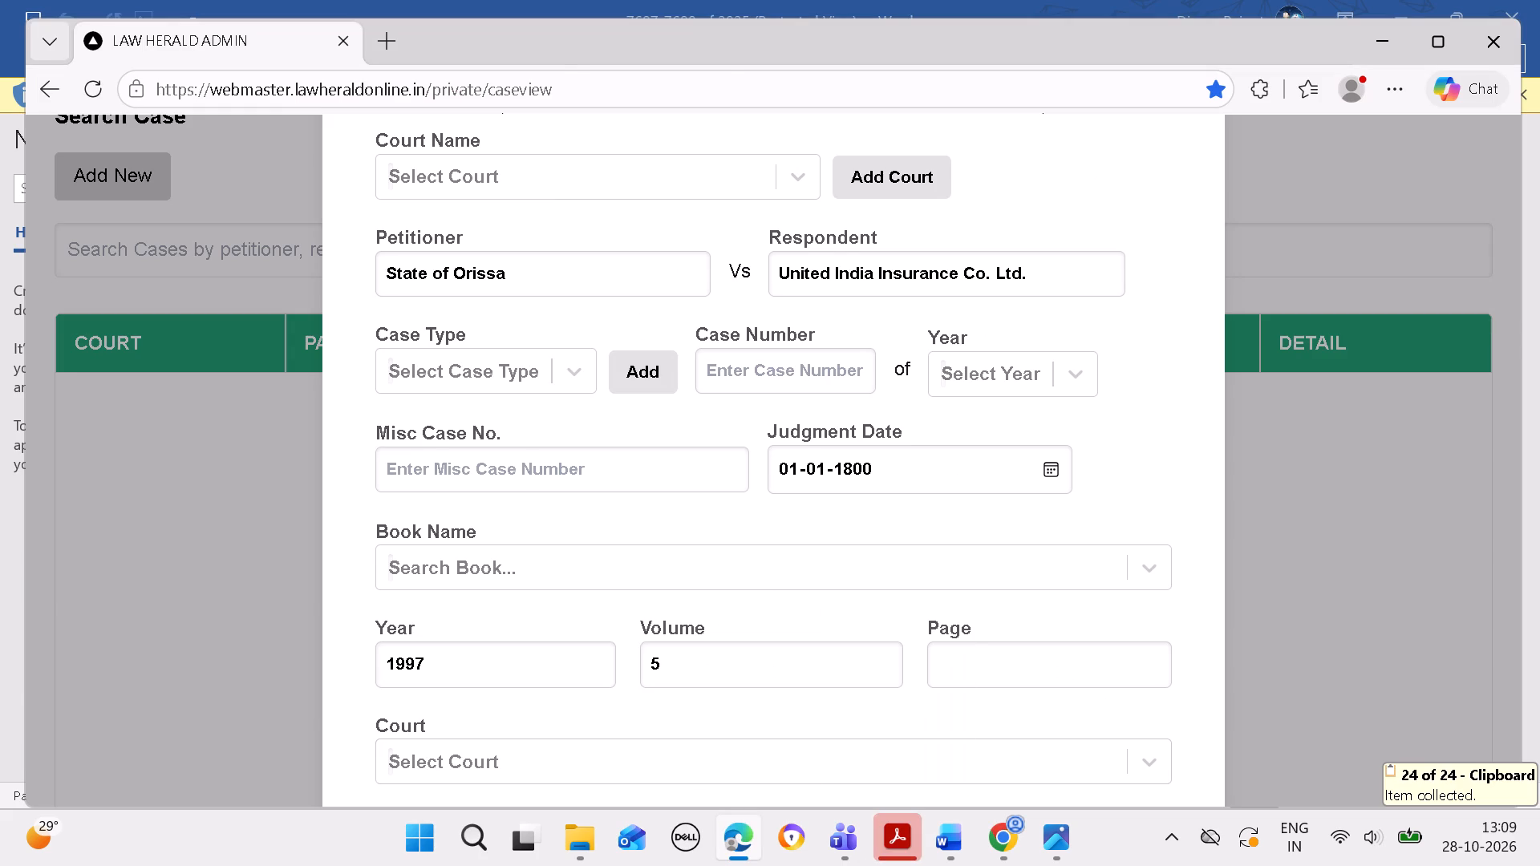
pyautogui.click(949, 829)
pyautogui.click(1016, 746)
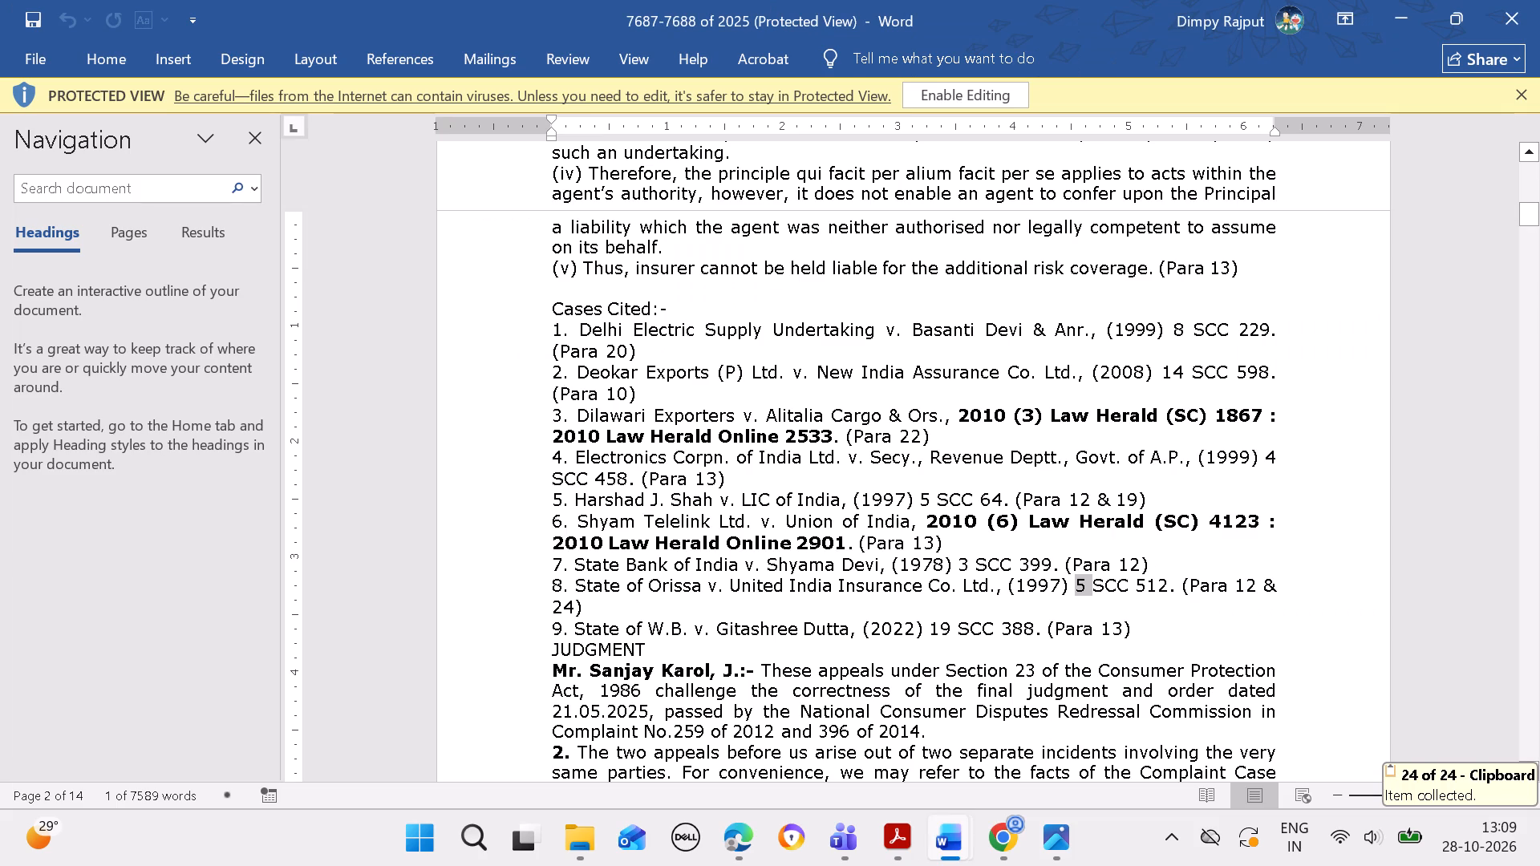
pyautogui.moveTo(1137, 588); pyautogui.dragTo(1163, 594)
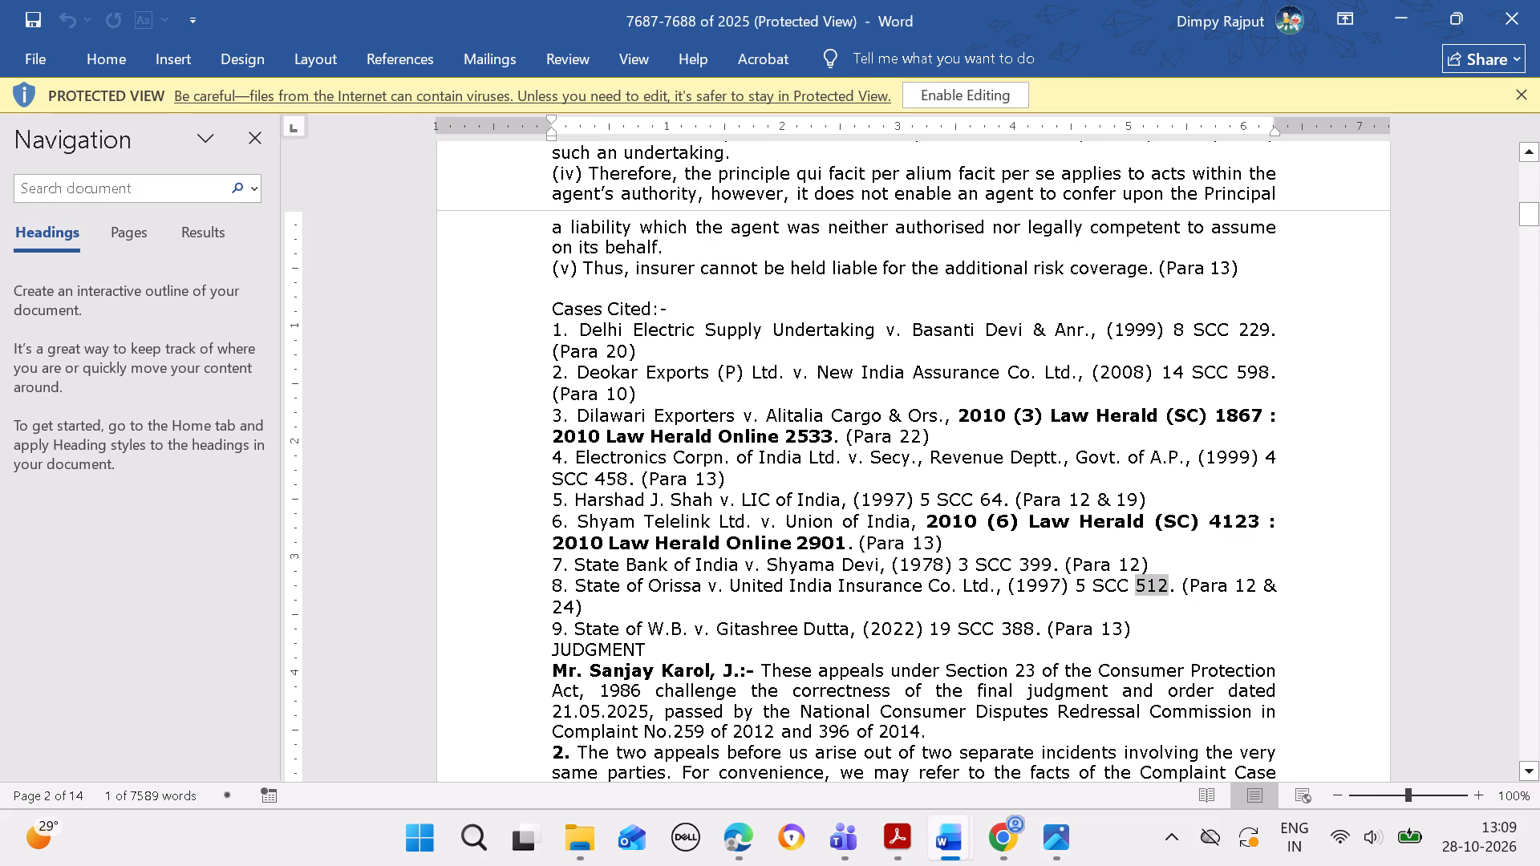
pyautogui.moveTo(1163, 594); pyautogui.dragTo(1165, 596)
pyautogui.hotkey('ctrl', 'c')
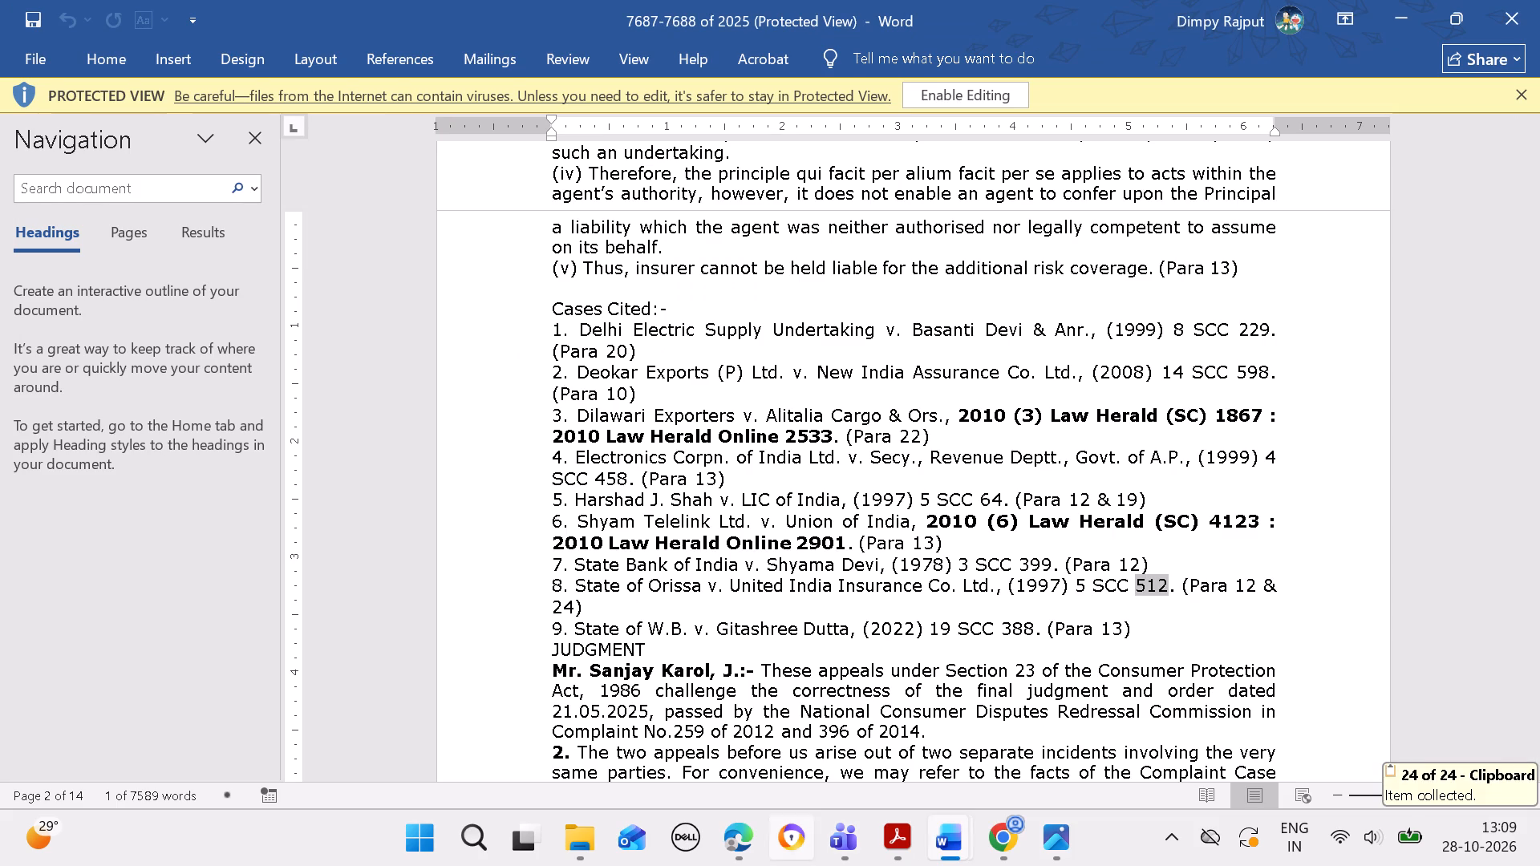
pyautogui.click(743, 842)
pyautogui.click(999, 669)
pyautogui.hotkey('ctrl', 'v')
# Set the citation's court to the blank ( ) option.
pyautogui.click(897, 747)
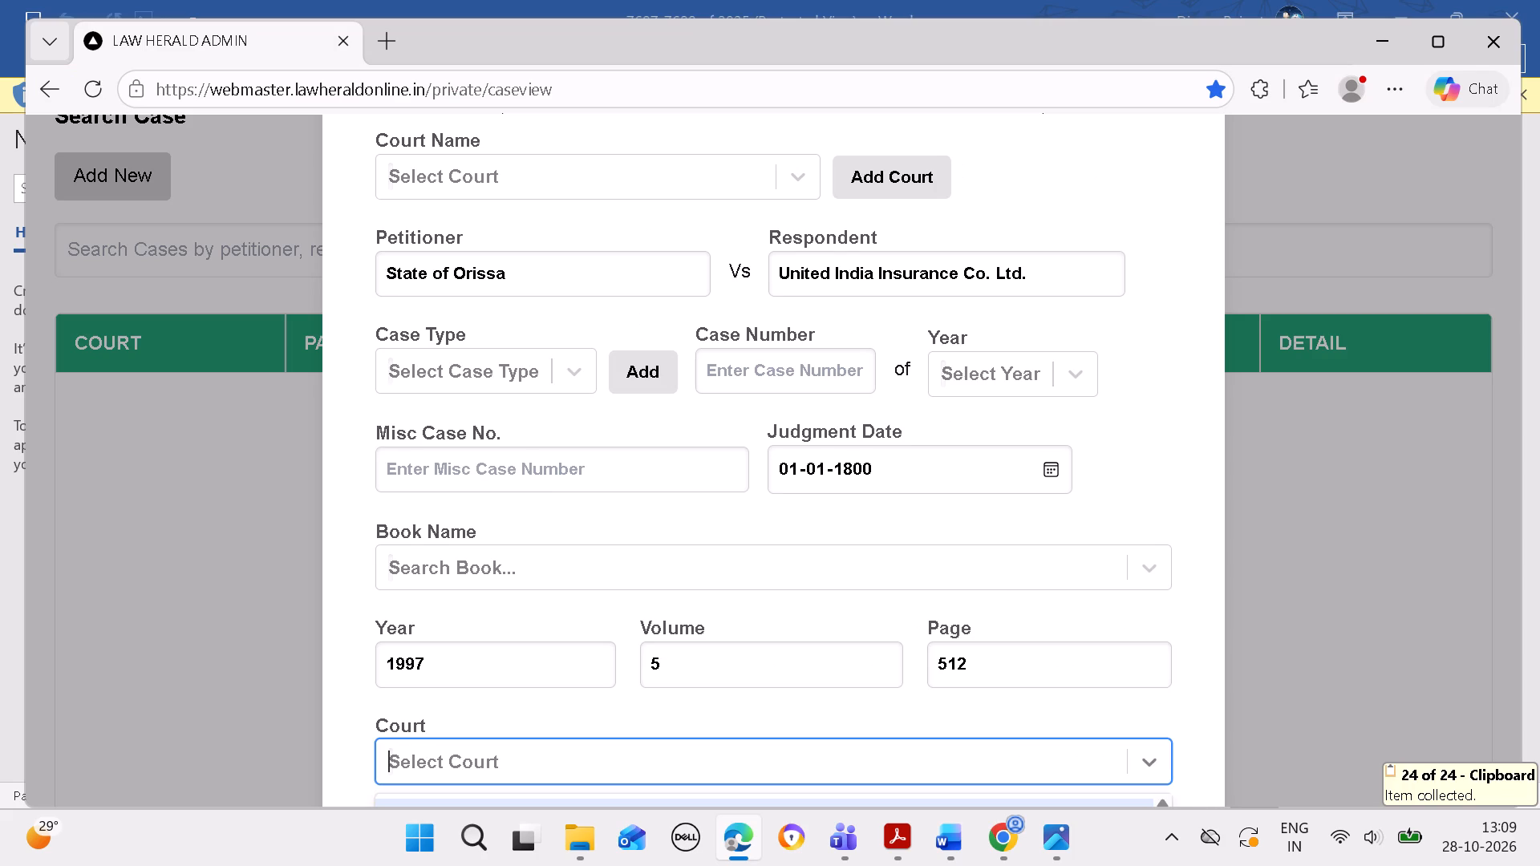
pyautogui.click(878, 800)
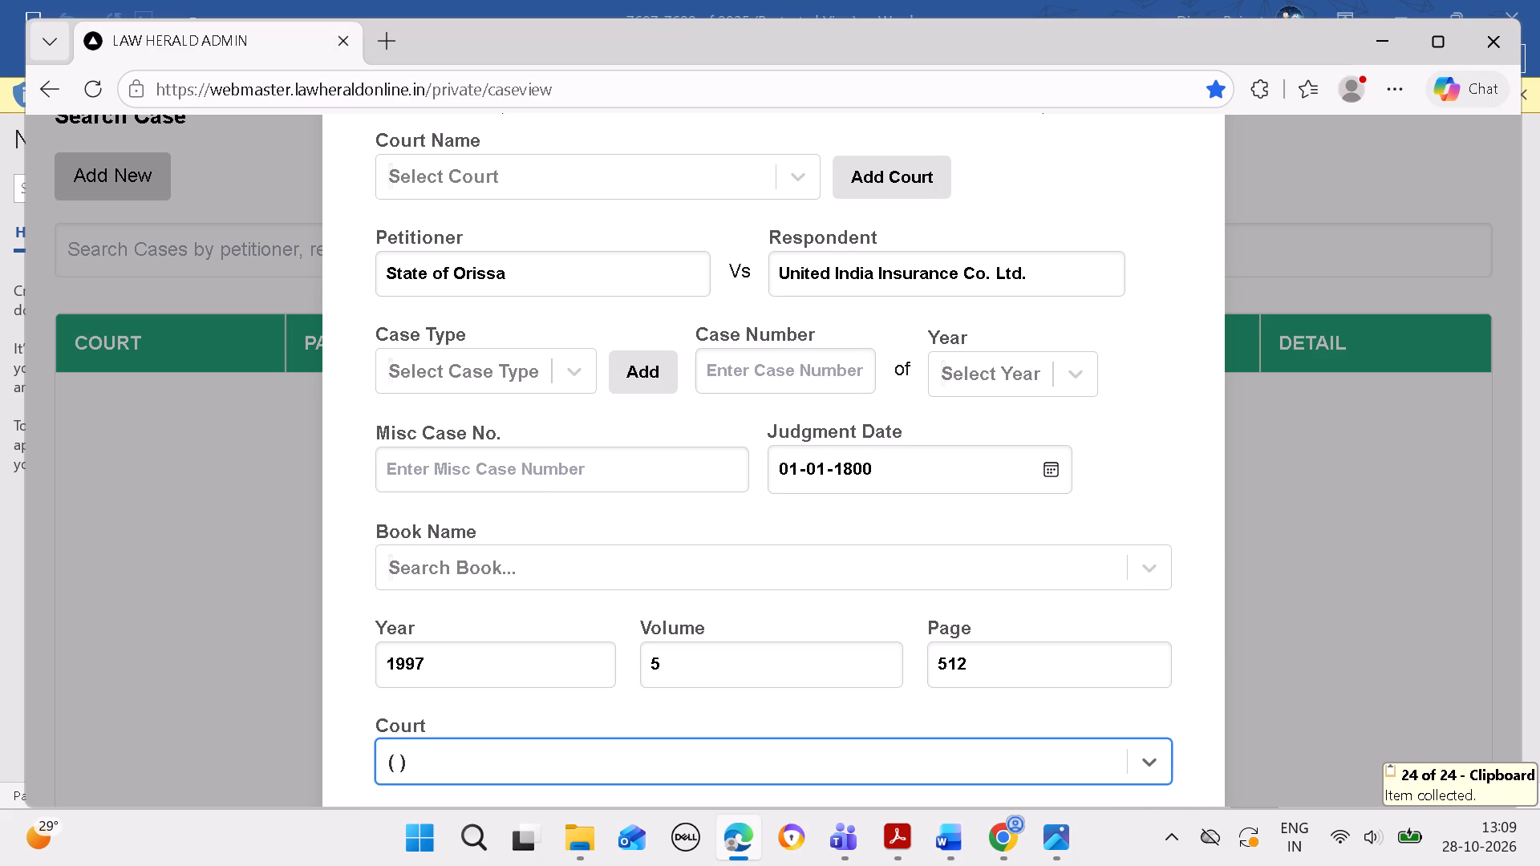
# Set the new case's citation book name to SCC.
pyautogui.click(821, 555)
pyautogui.press('s')
pyautogui.press('c')
pyautogui.press('c')
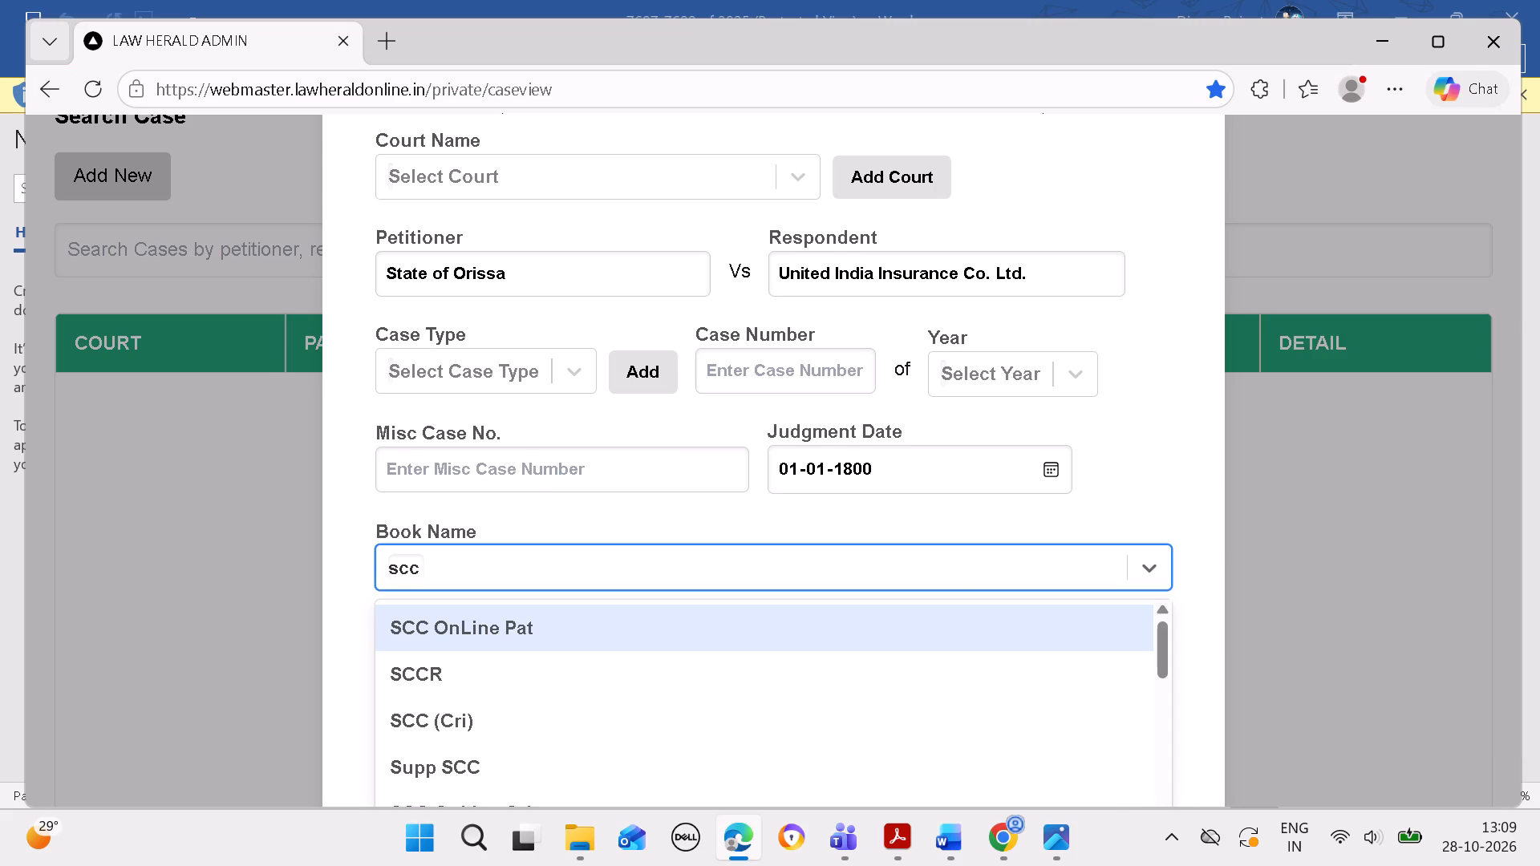
pyautogui.press('Down')
pyautogui.press('Down')
pyautogui.press('Down')
pyautogui.press('Down')
pyautogui.press('Down')
pyautogui.press('Down')
pyautogui.press('Down')
pyautogui.press('Down')
pyautogui.press('Down')
pyautogui.press('Down')
pyautogui.press('Down')
pyautogui.press('Down')
pyautogui.press('Down')
pyautogui.press('Down')
pyautogui.press('Down')
pyautogui.press('Down')
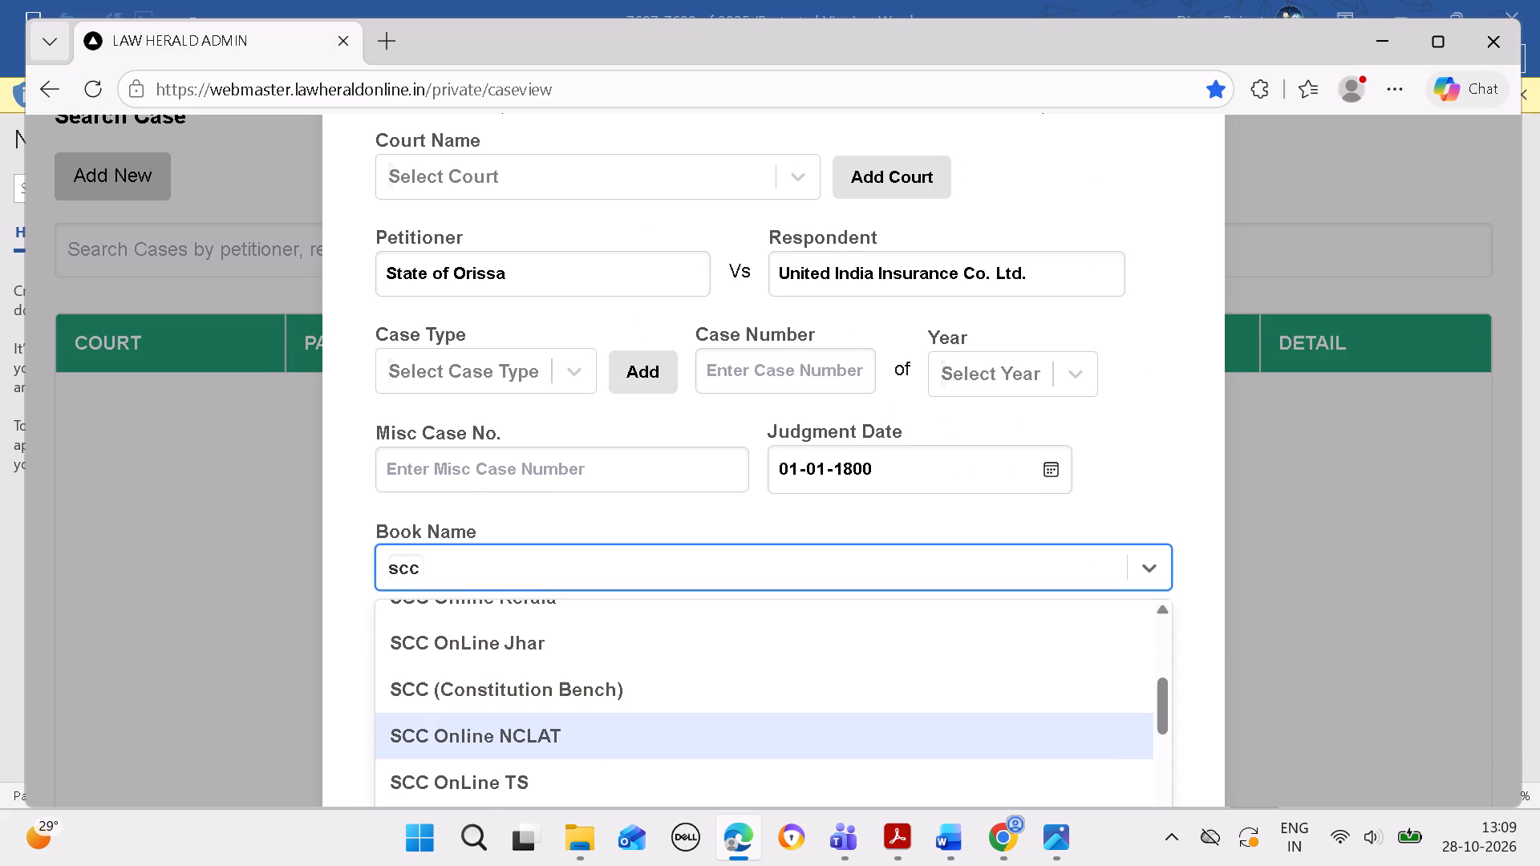
pyautogui.press('Down')
pyautogui.press('Down')
pyautogui.press('Down')
pyautogui.press('Up')
pyautogui.press('Up')
pyautogui.press('Up')
pyautogui.press('Up')
pyautogui.press('Up')
pyautogui.press('Up')
pyautogui.press('Up')
pyautogui.press('Up')
pyautogui.press('Up')
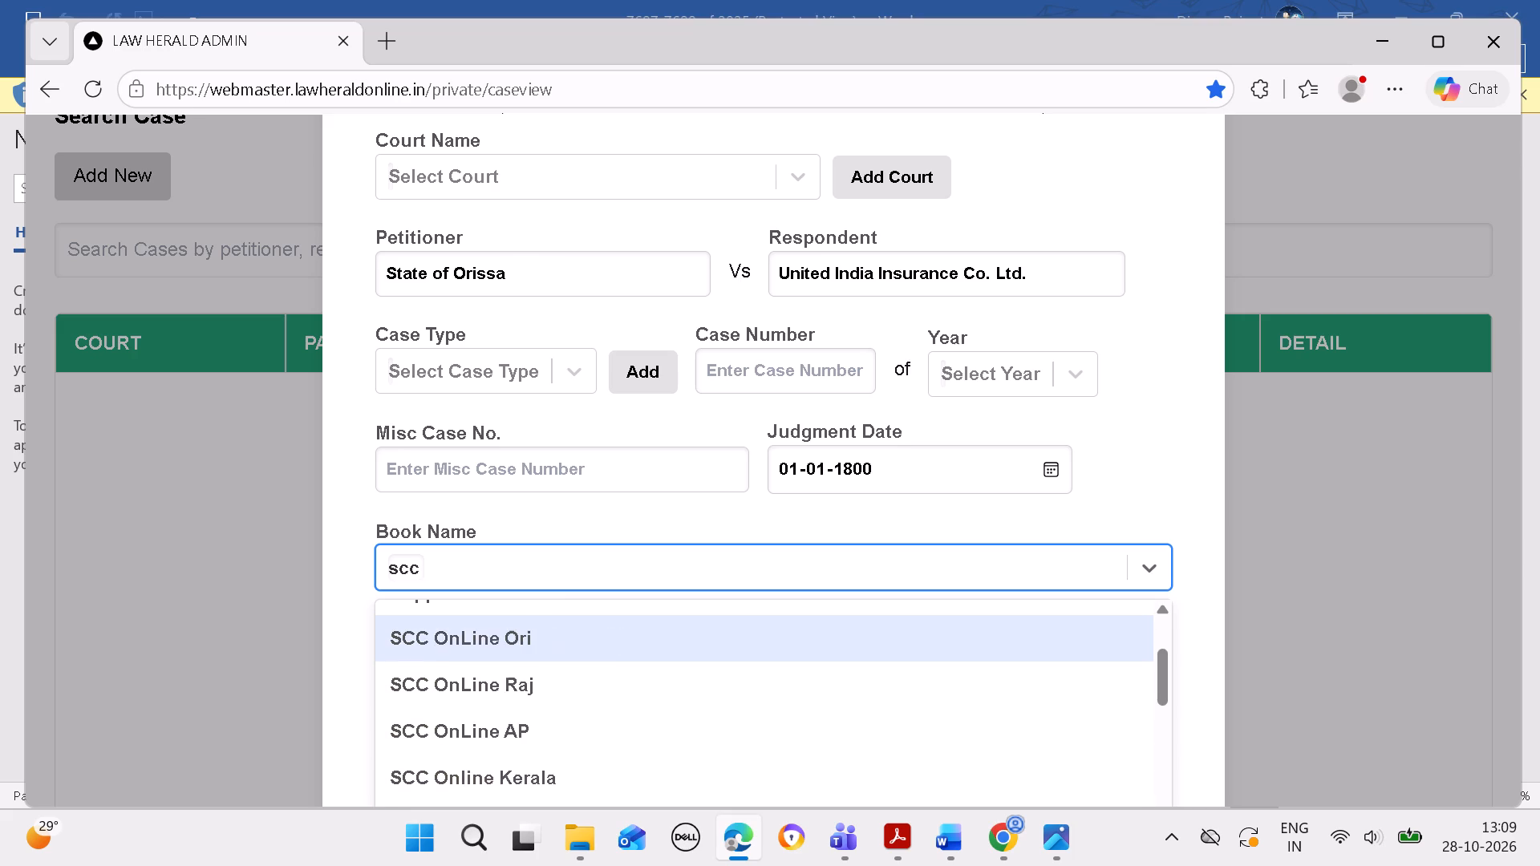
pyautogui.press('Up')
pyautogui.press('Up')
pyautogui.press('Up')
pyautogui.press('Up')
pyautogui.press('Up')
pyautogui.press('Up')
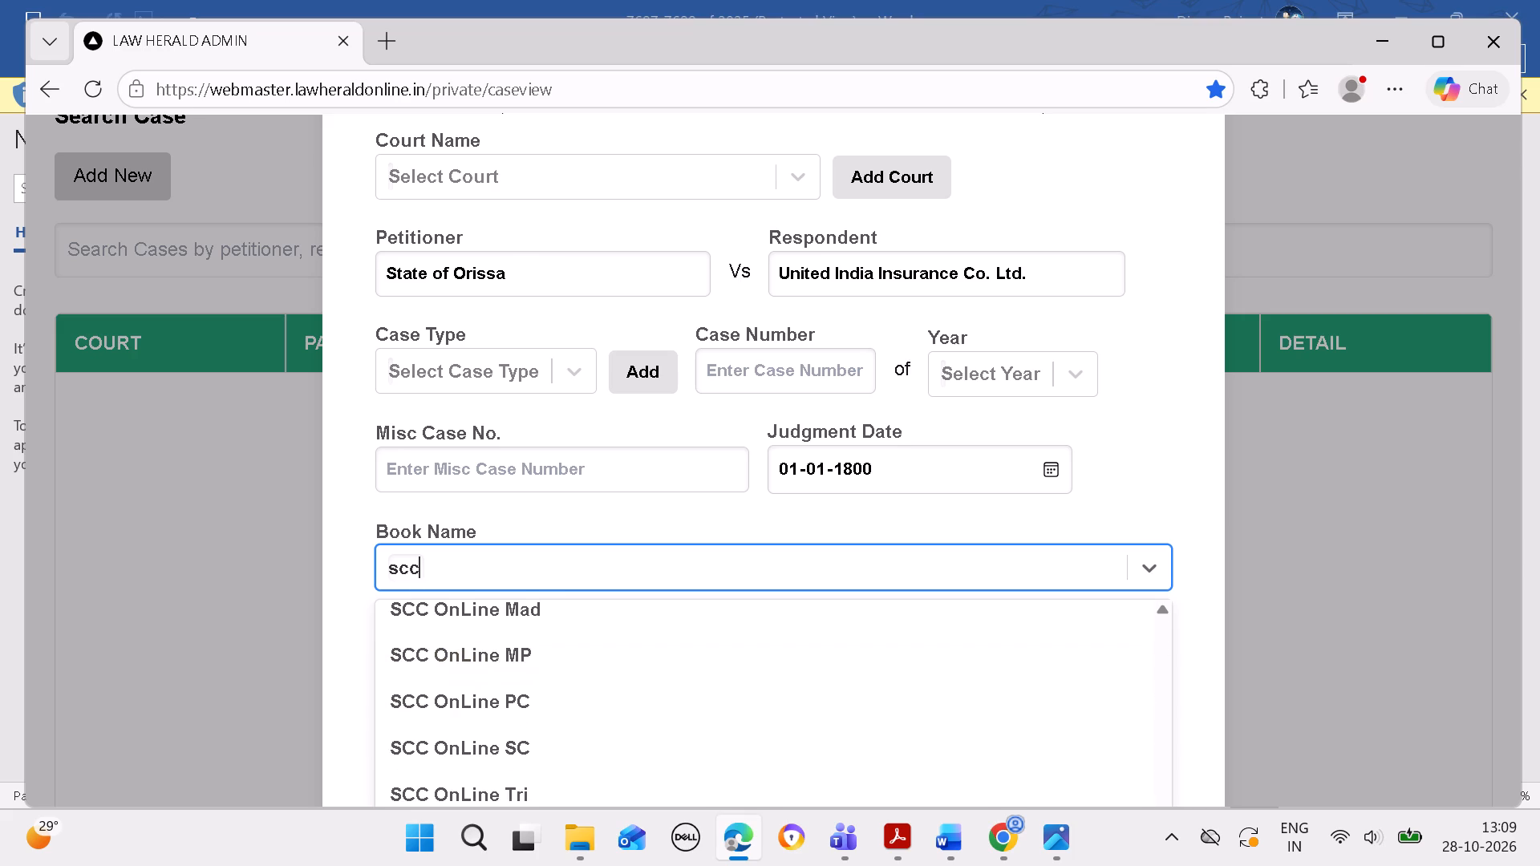
pyautogui.press('Up')
pyautogui.press('Down')
pyautogui.press('Down')
pyautogui.press('Down')
pyautogui.press('Down')
pyautogui.press('Down')
pyautogui.press('Down')
pyautogui.press('Down')
pyautogui.press('Down')
pyautogui.press('Down')
pyautogui.press('Down')
pyautogui.press('Down')
pyautogui.press('Down')
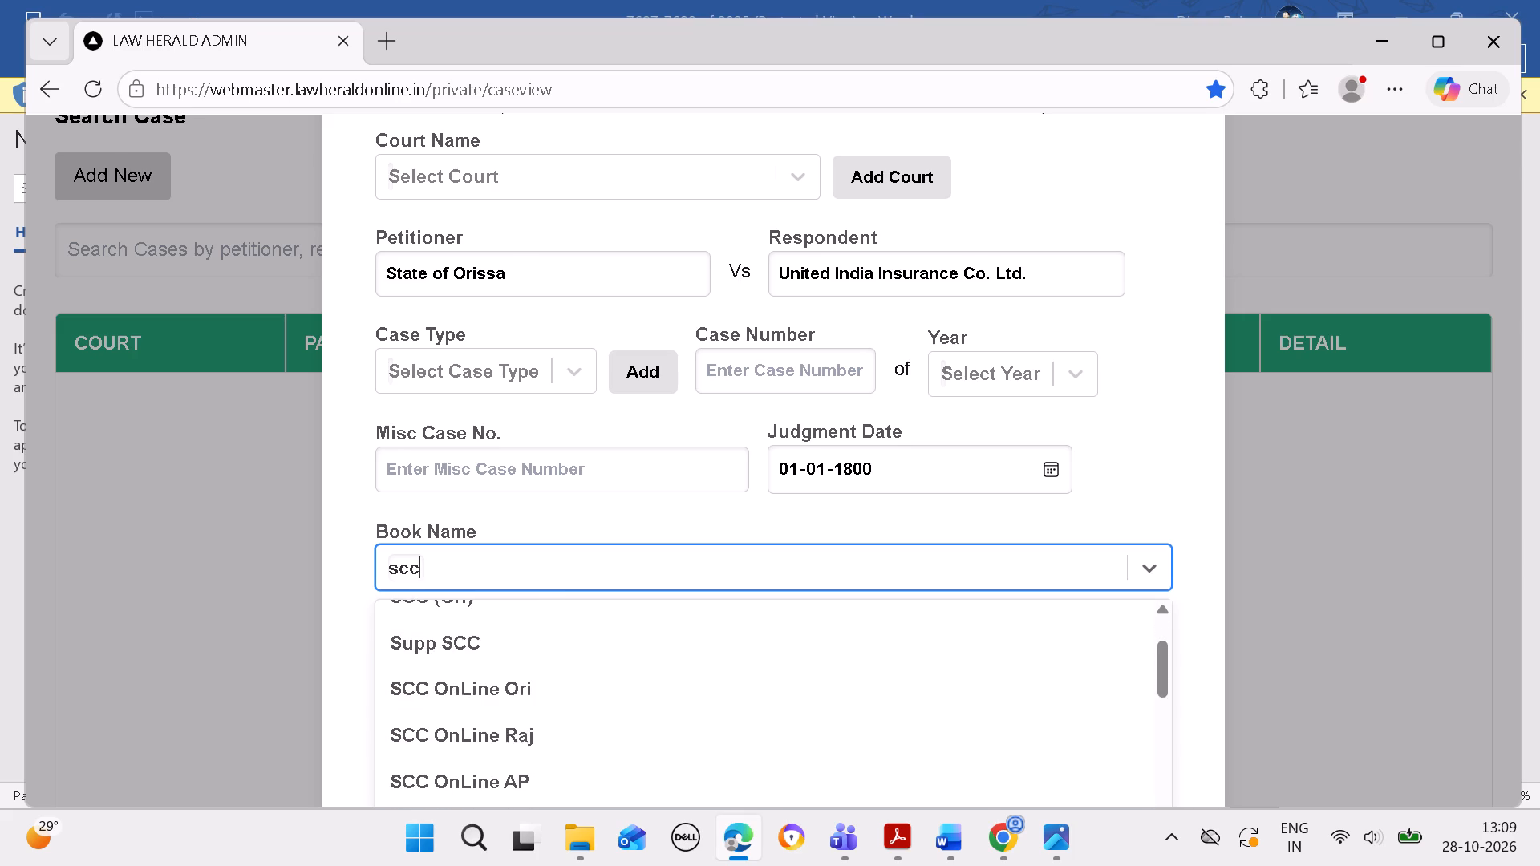
pyautogui.press('Down')
pyautogui.press('Down')
pyautogui.press('Down')
pyautogui.press('Down')
pyautogui.press('Down')
pyautogui.press('Down')
pyautogui.press('Down')
pyautogui.press('Down')
pyautogui.press('Down')
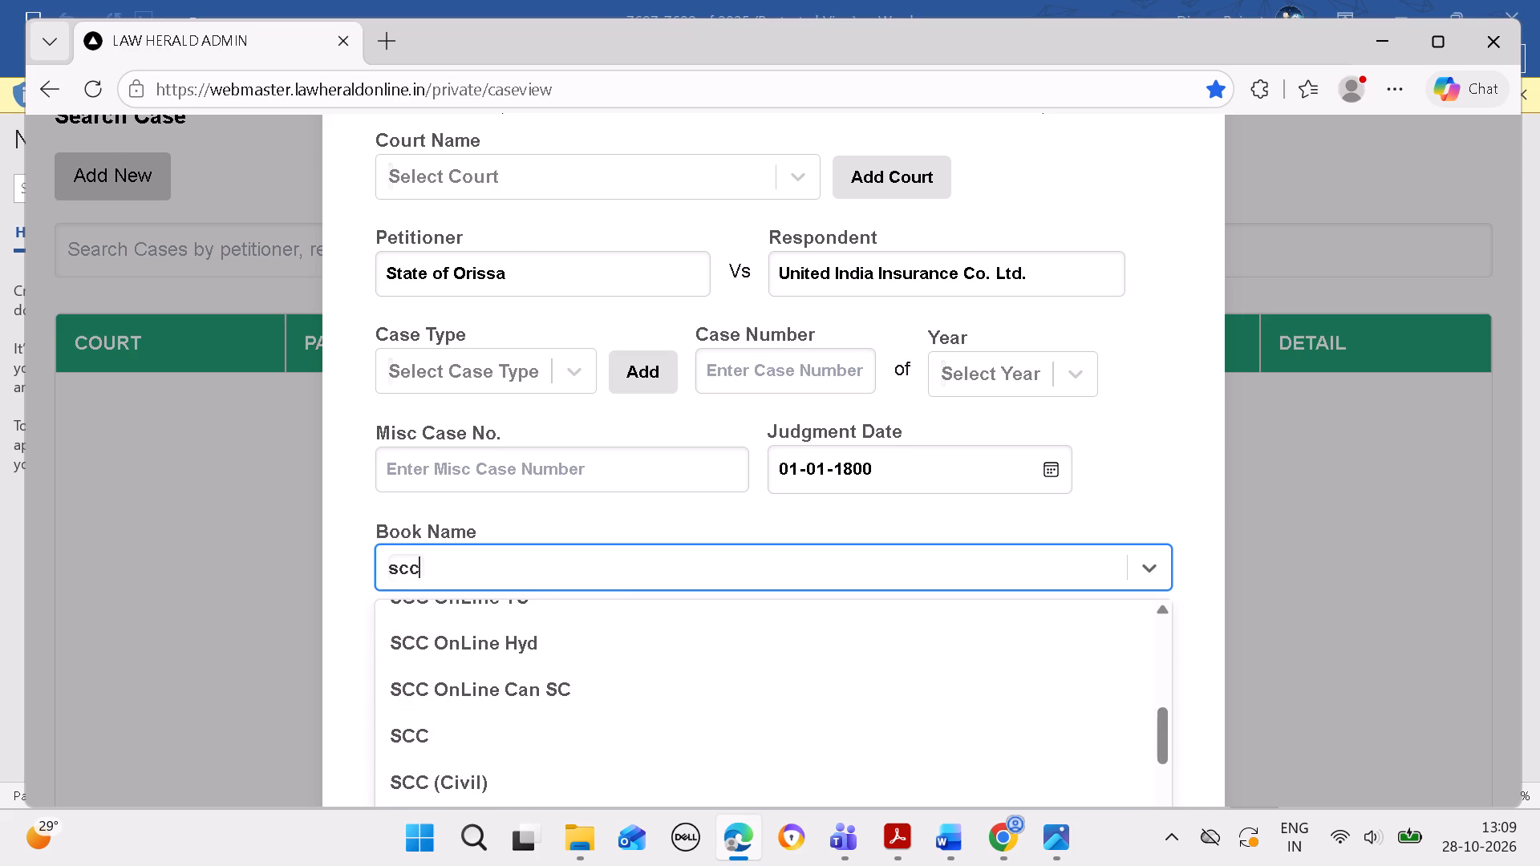
pyautogui.click(697, 731)
# Set the new case's court name to IN THE SUPREME COURT OF INDIA (SC).
pyautogui.click(724, 155)
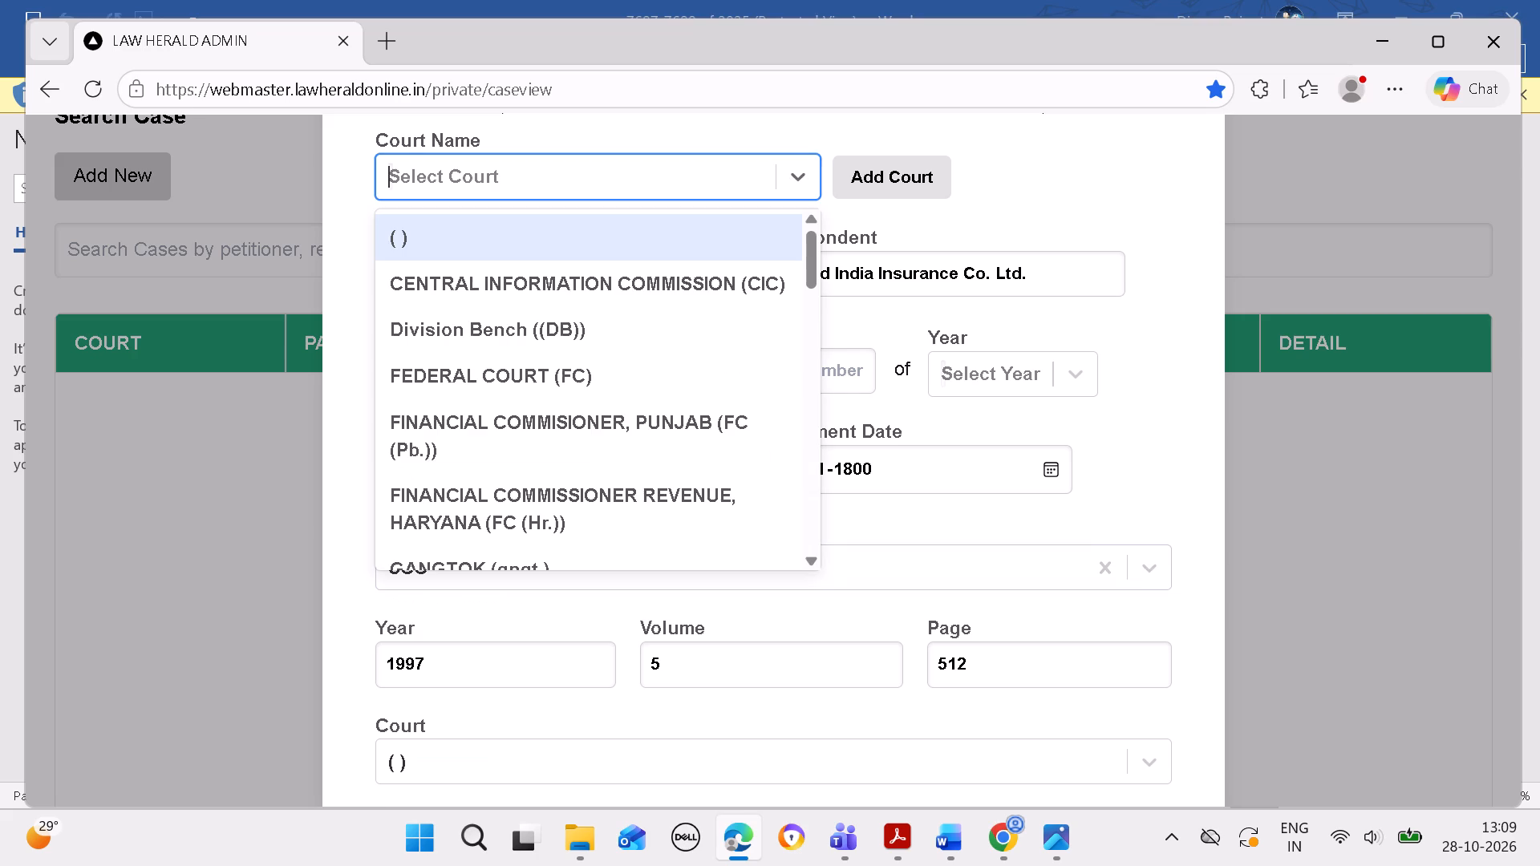
pyautogui.press('i')
pyautogui.press('n')
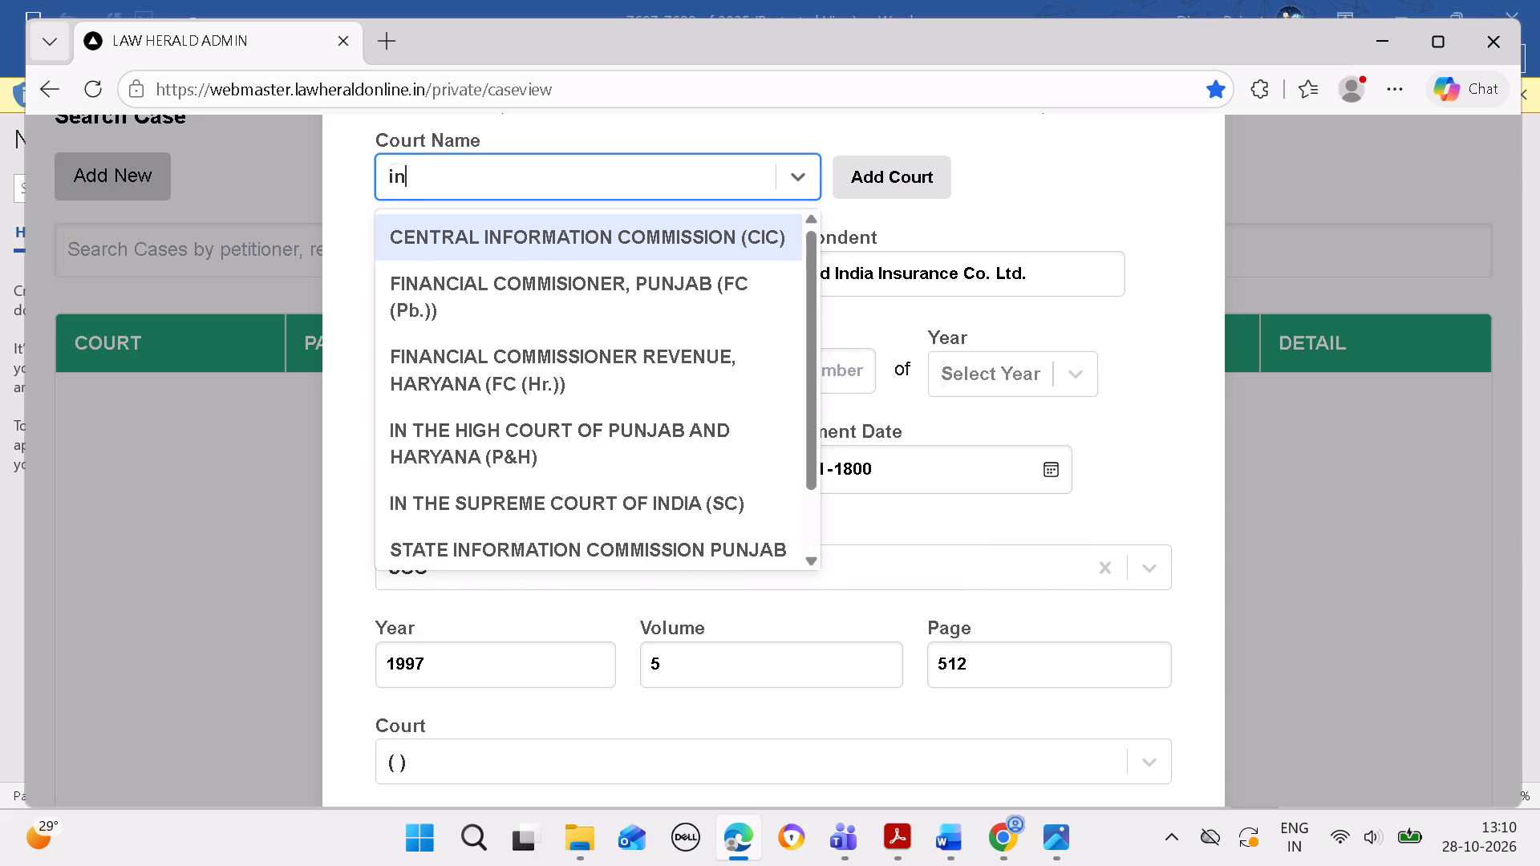
pyautogui.press('space')
pyautogui.write('the')
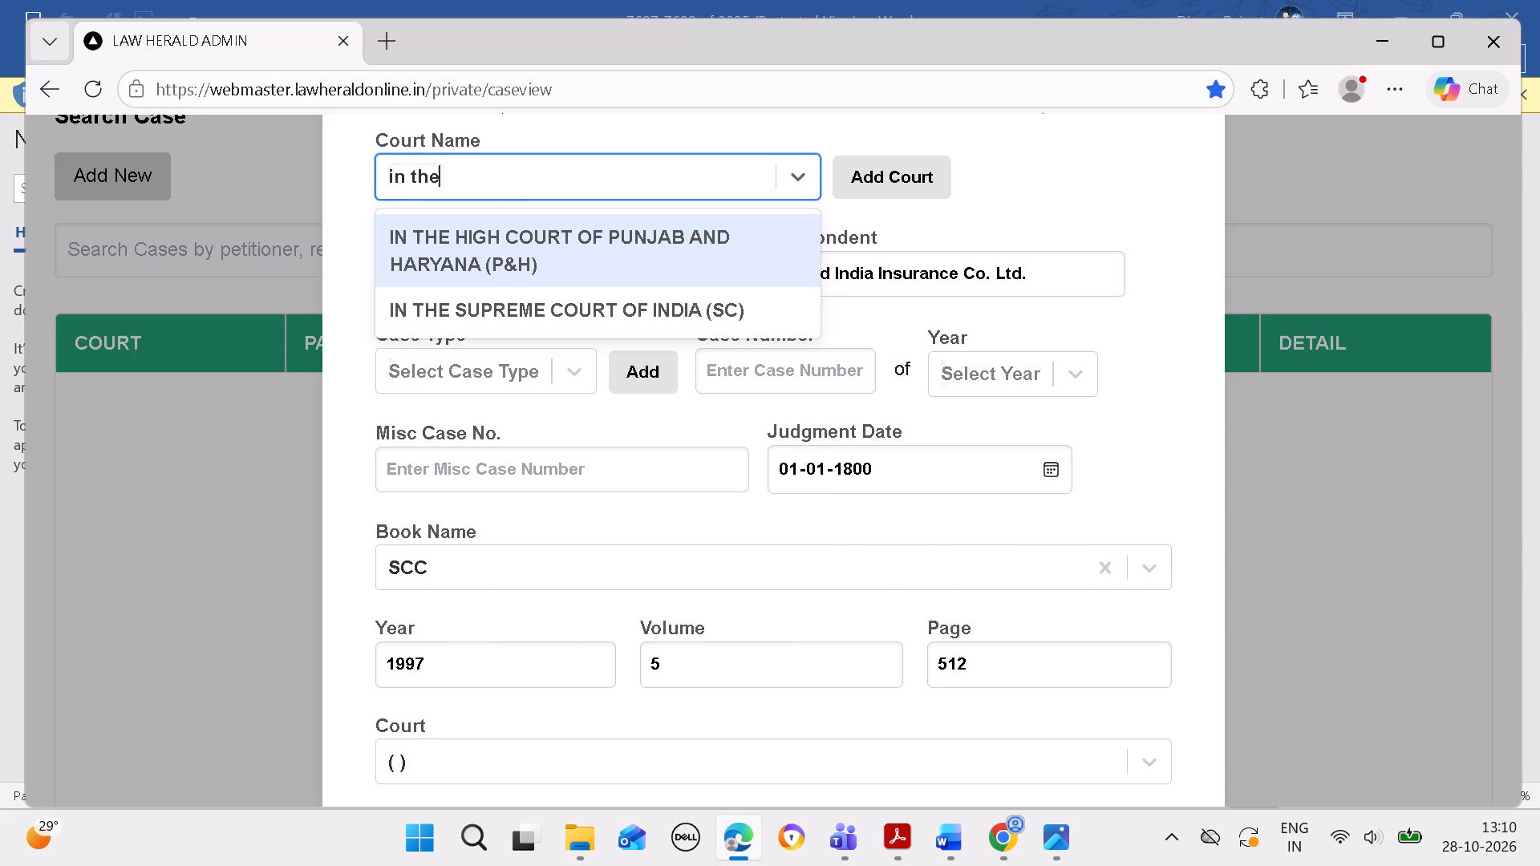
pyautogui.press('space')
pyautogui.click(706, 300)
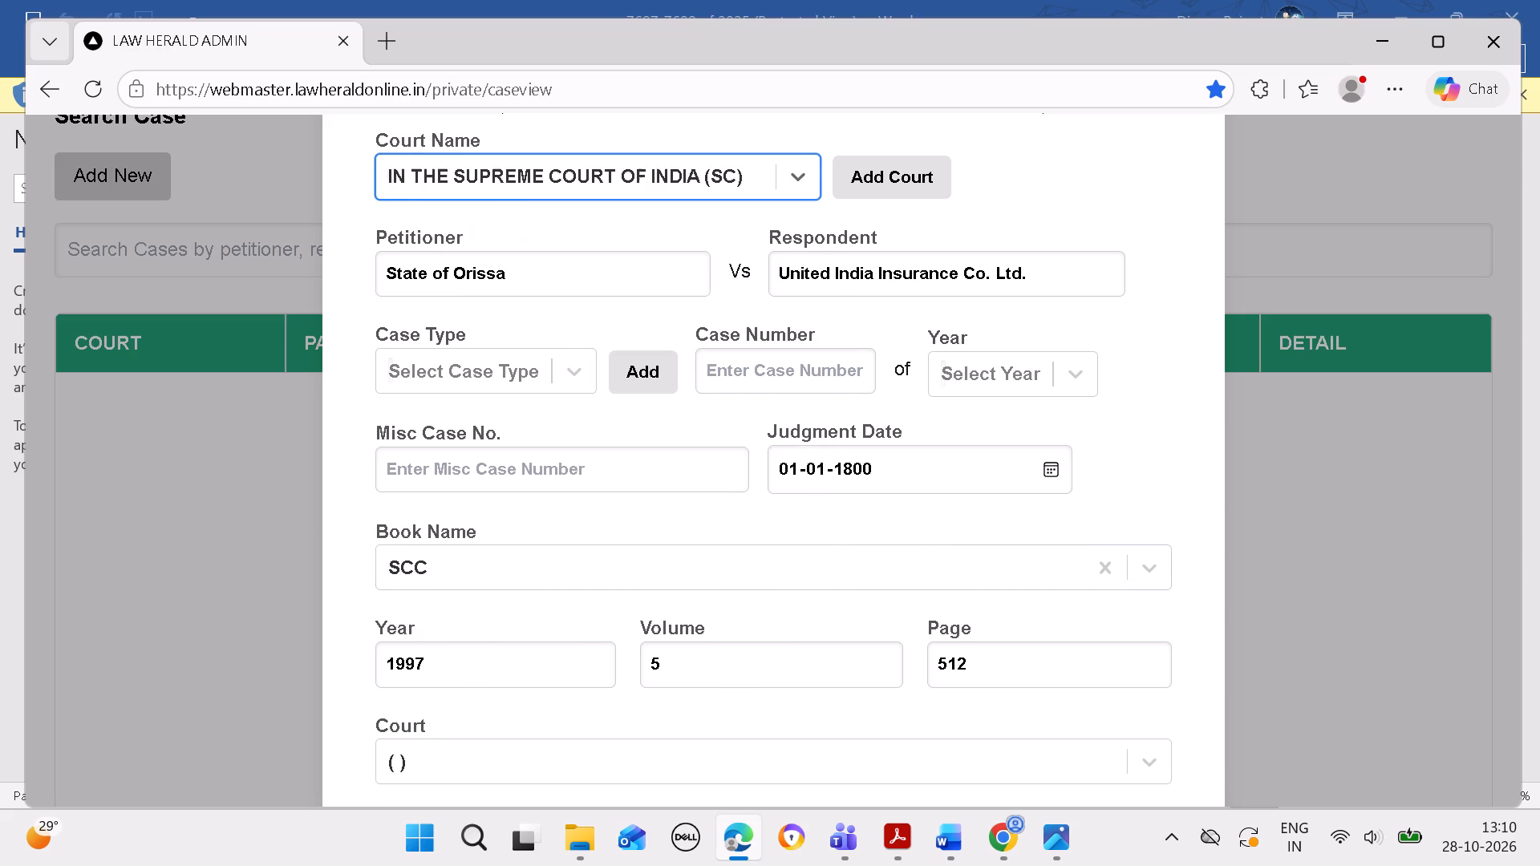
# Save the new case State of Orissa vs. United India Insurance Co. Ltd.
pyautogui.press('Return')
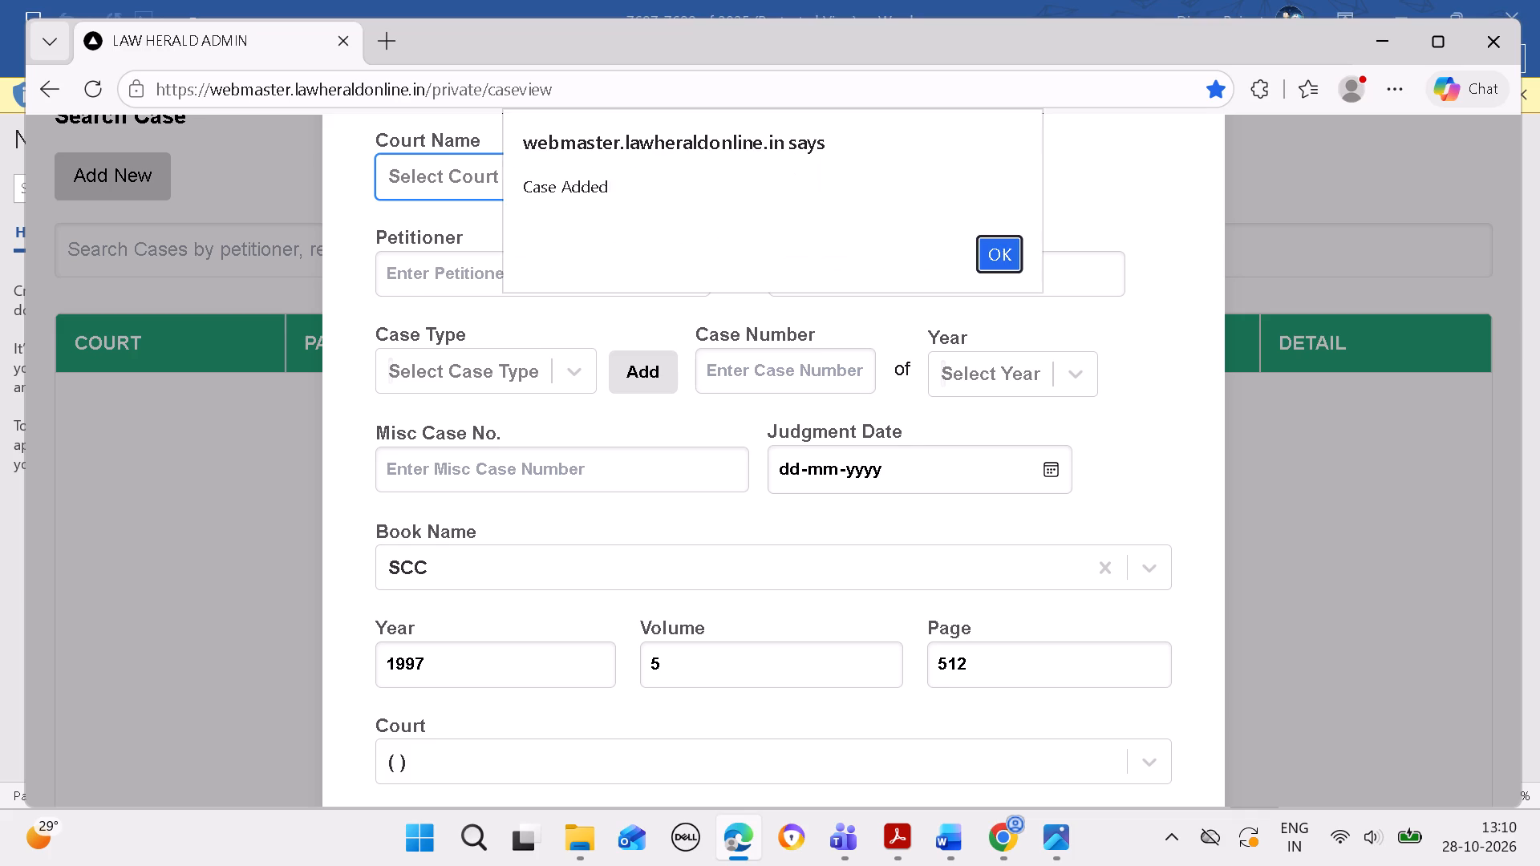
pyautogui.click(1000, 258)
pyautogui.click(1014, 258)
# Search the attachable cases by petitioner with State of W.B. copied from cited case 9 in Word, replacing the previous search terms.
pyautogui.scroll(-1, 1020, 409)
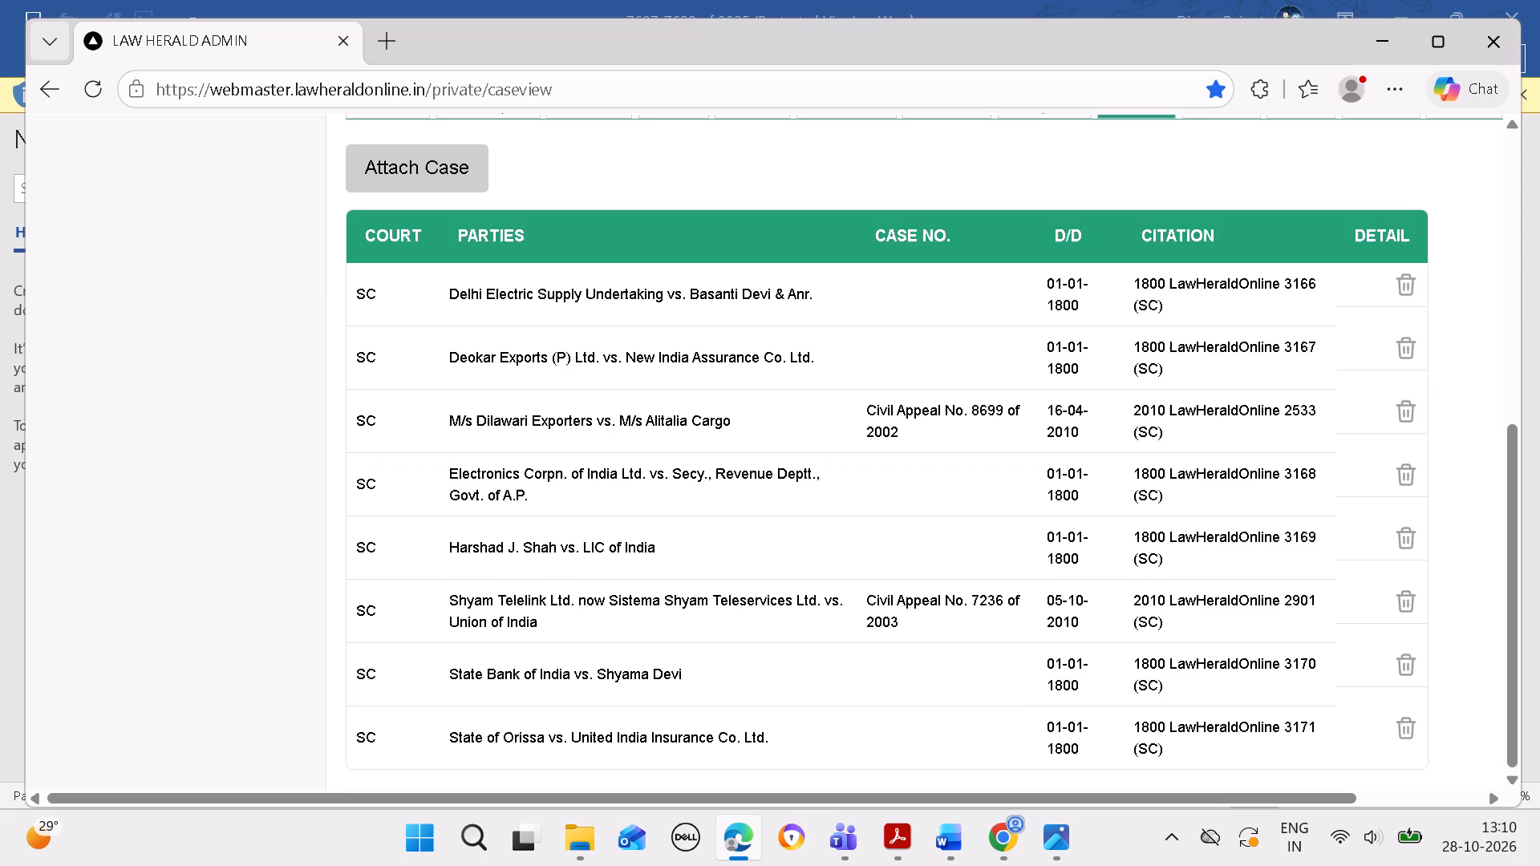
pyautogui.scroll(-8, 1020, 409)
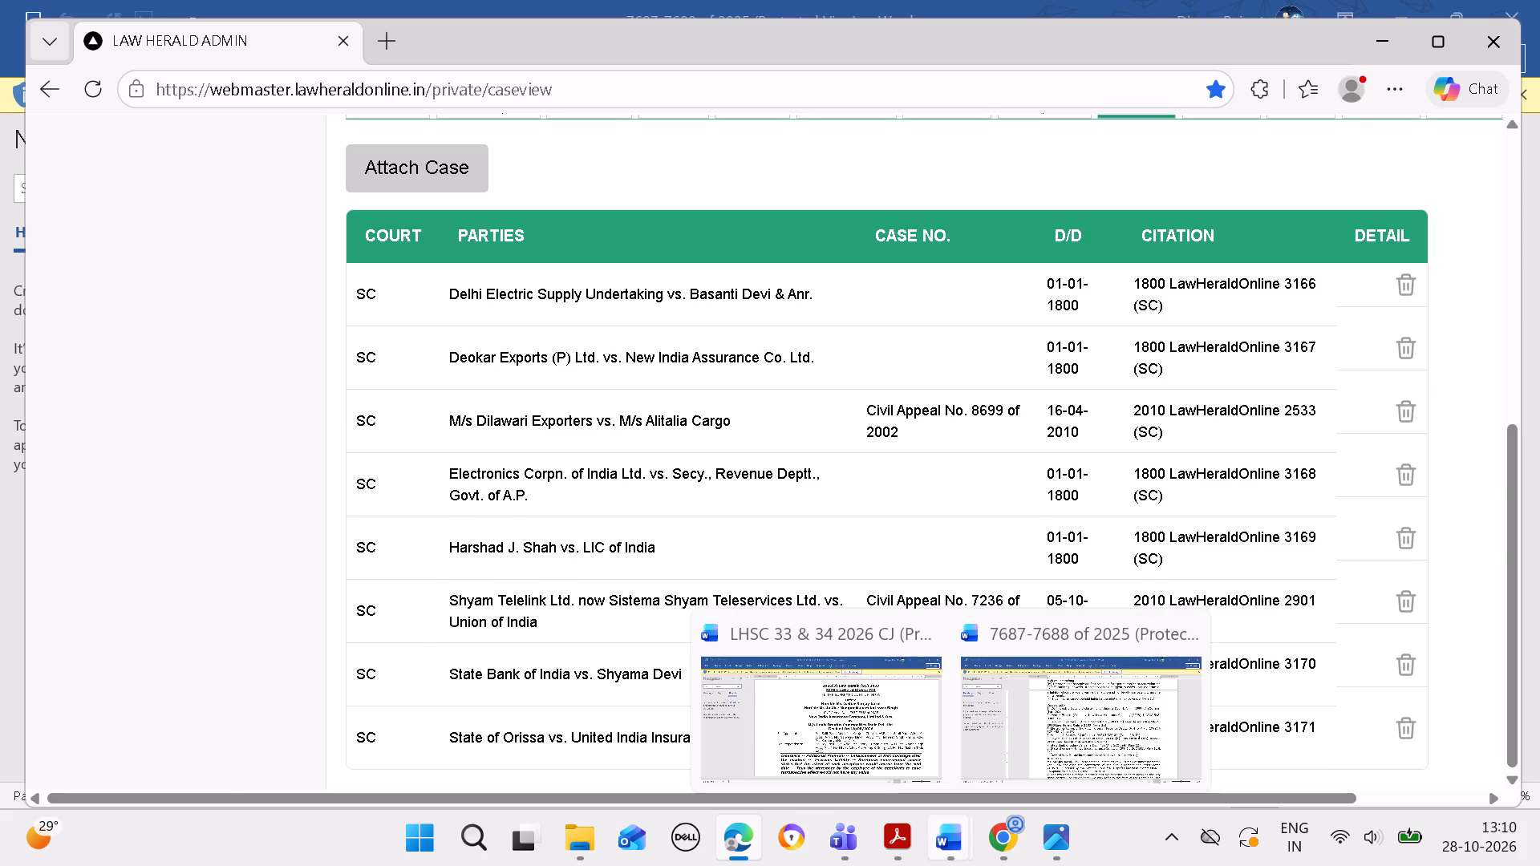
pyautogui.click(942, 834)
pyautogui.click(1044, 747)
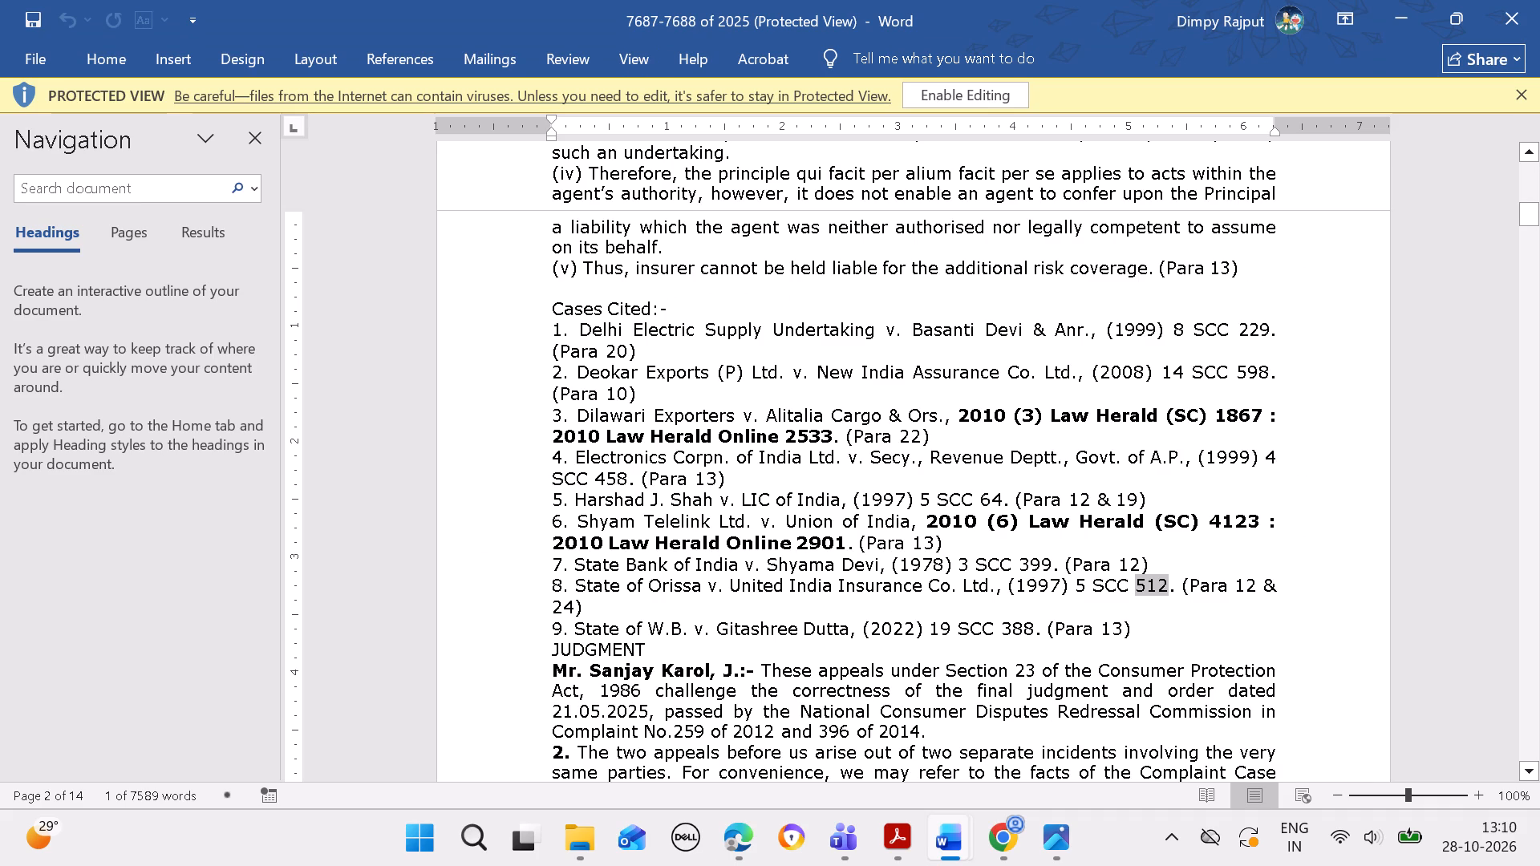
pyautogui.moveTo(578, 622); pyautogui.dragTo(669, 629)
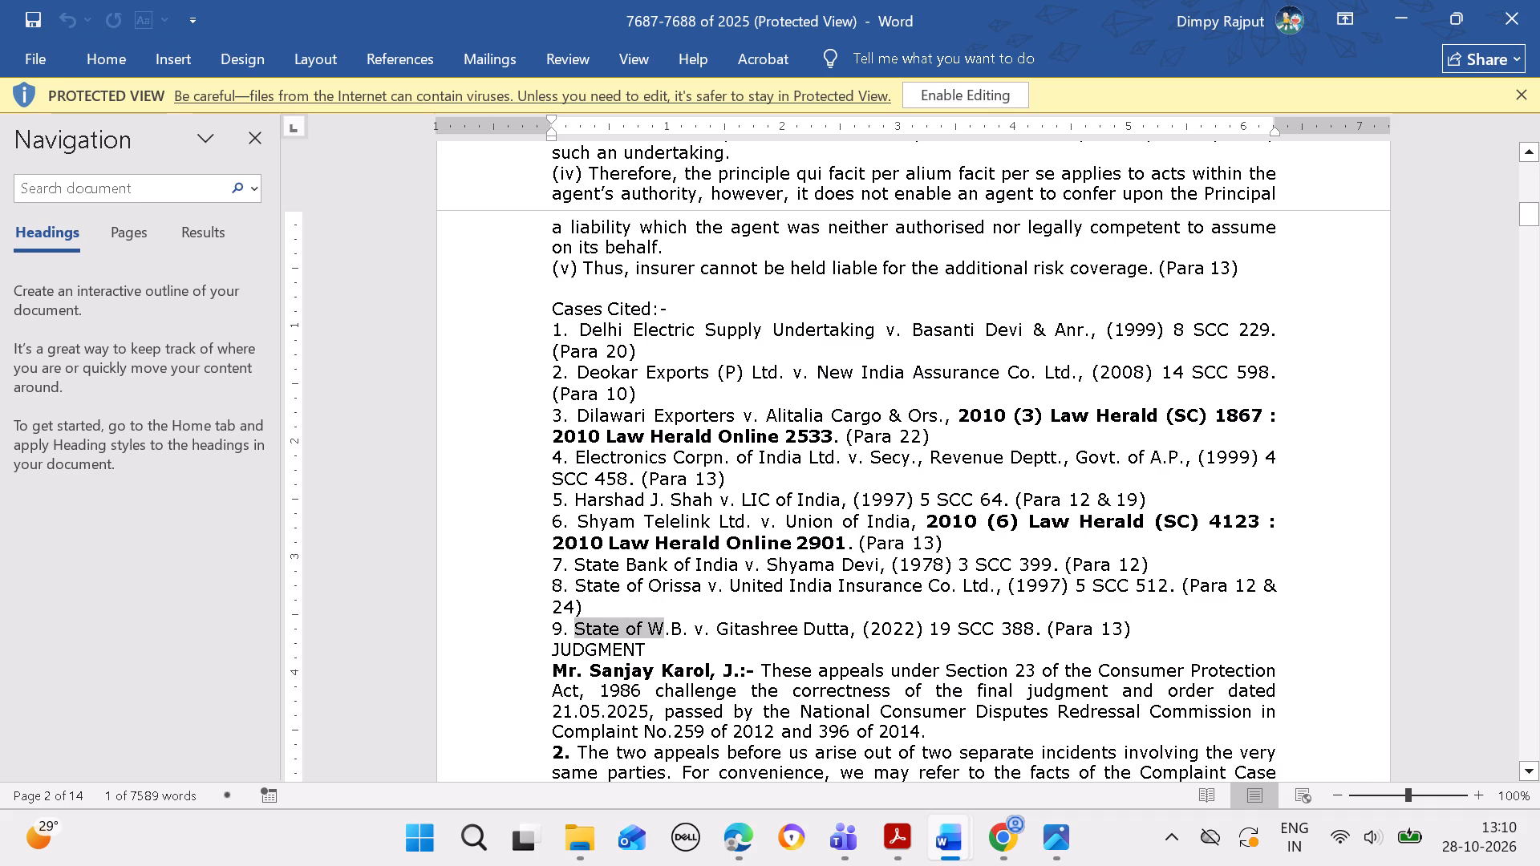
pyautogui.moveTo(669, 629); pyautogui.dragTo(695, 629)
pyautogui.hotkey('ctrl', 'c')
pyautogui.click(733, 822)
pyautogui.click(436, 148)
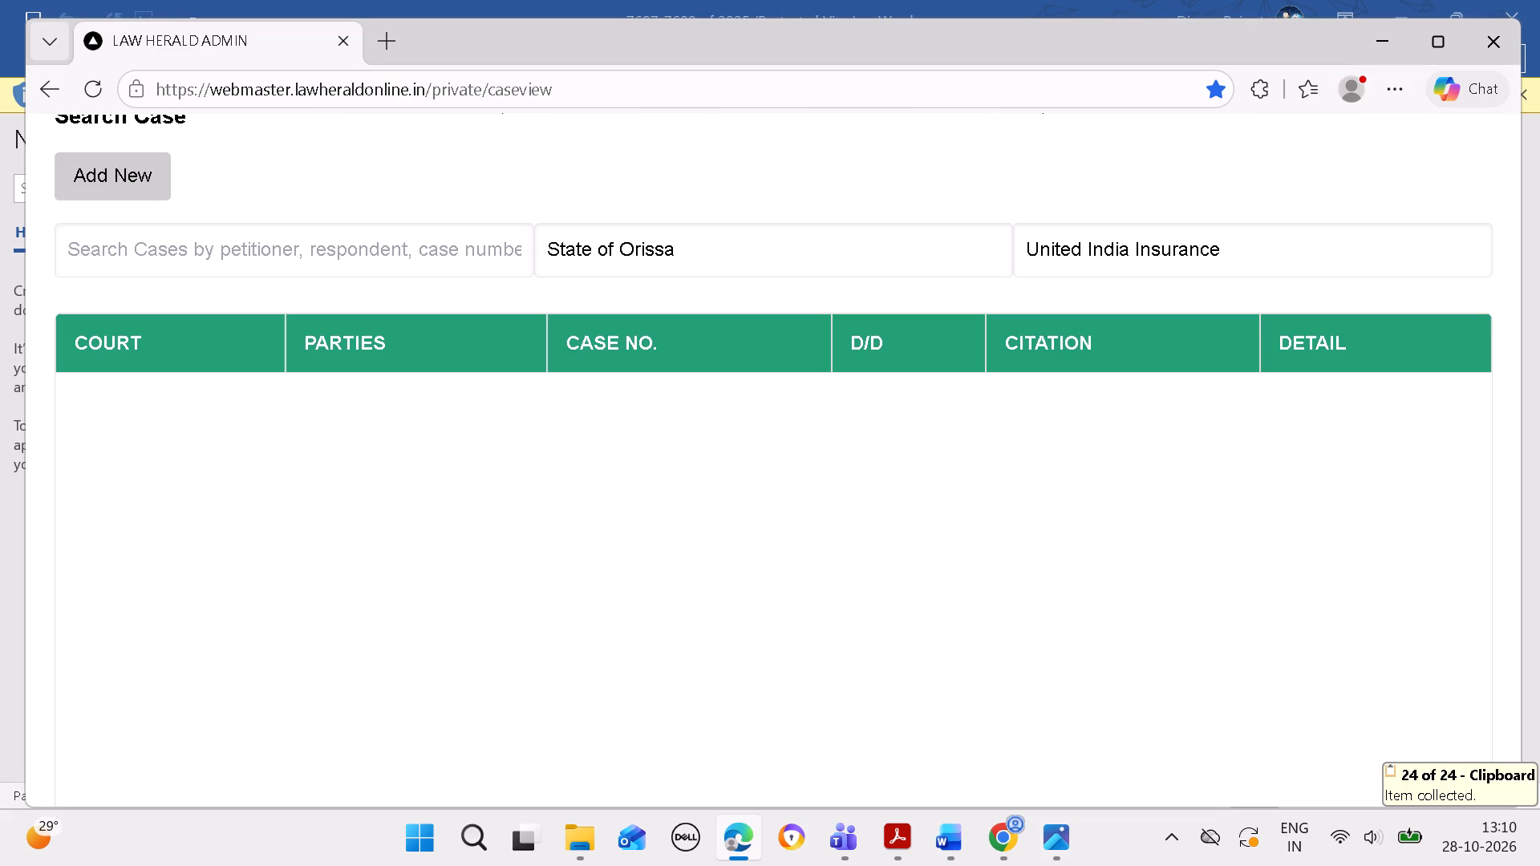
pyautogui.moveTo(704, 250); pyautogui.dragTo(522, 245)
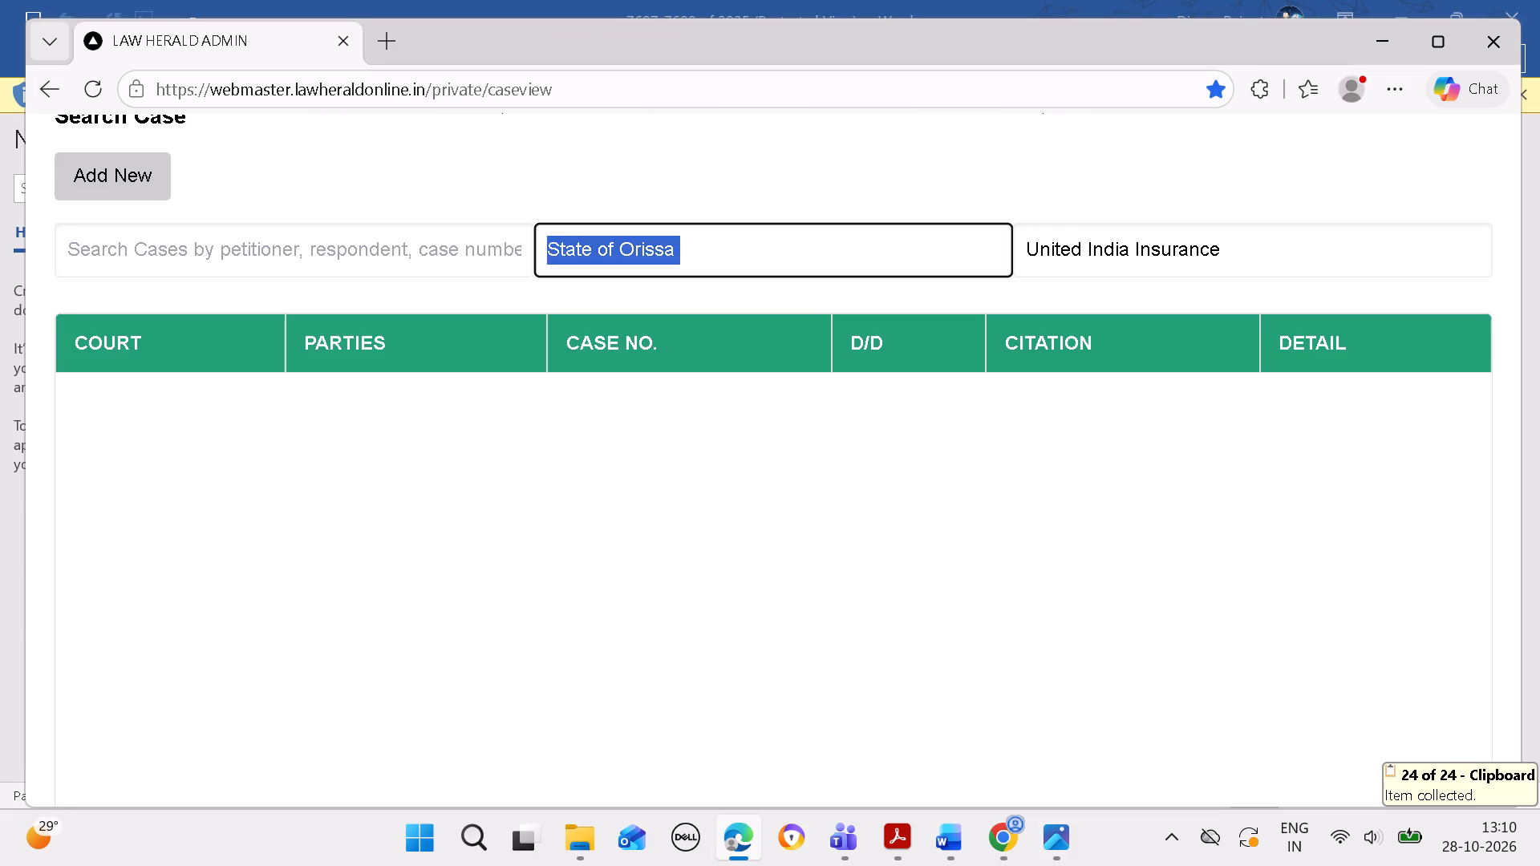
pyautogui.press('Delete')
pyautogui.moveTo(1276, 244); pyautogui.dragTo(784, 244)
pyautogui.press('BackSpace')
pyautogui.click(755, 244)
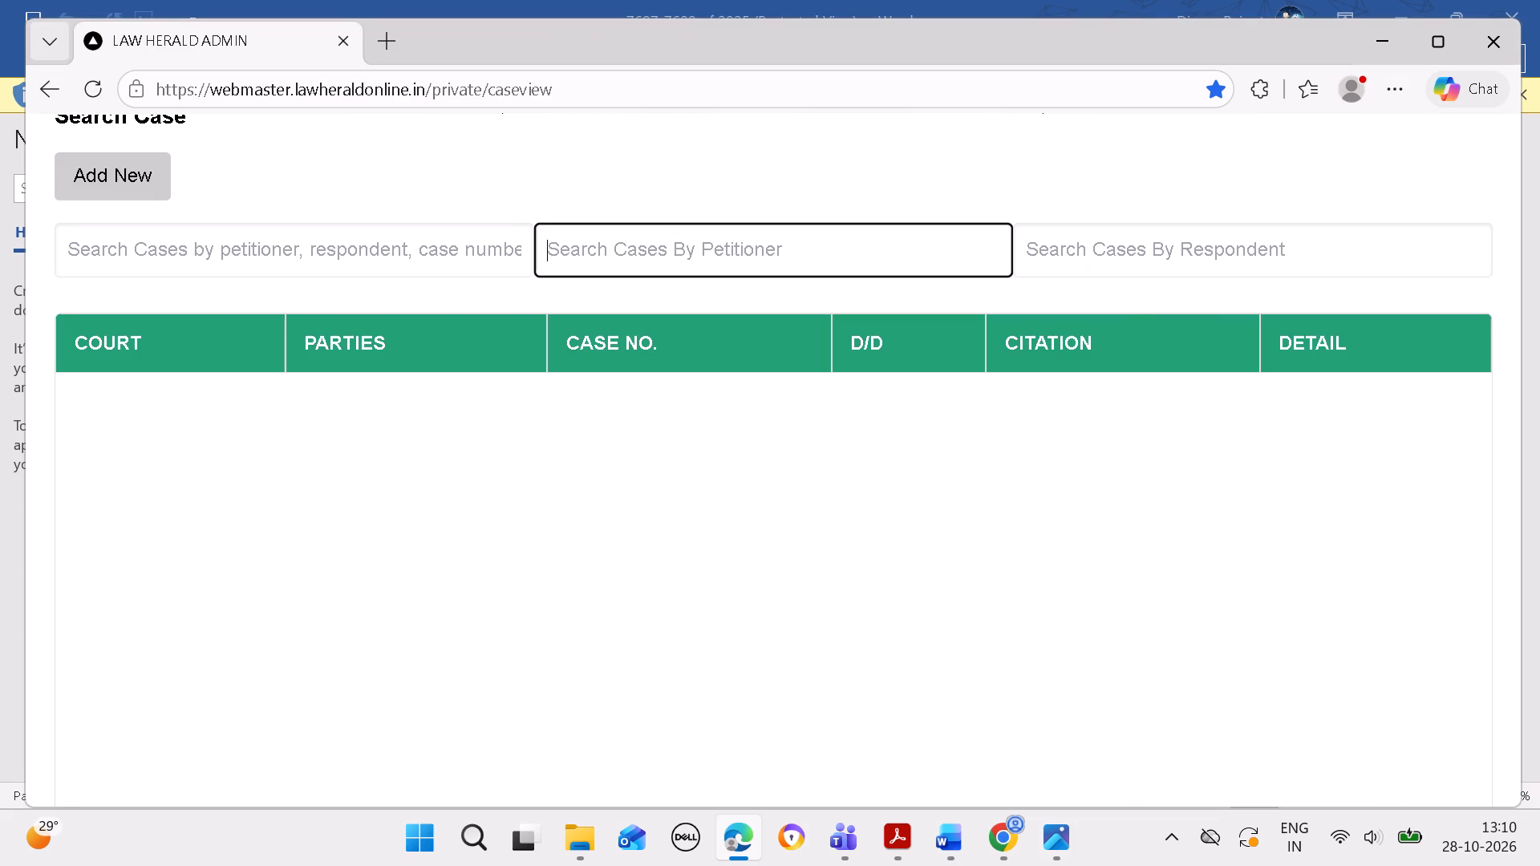
pyautogui.hotkey('ctrl', 'v')
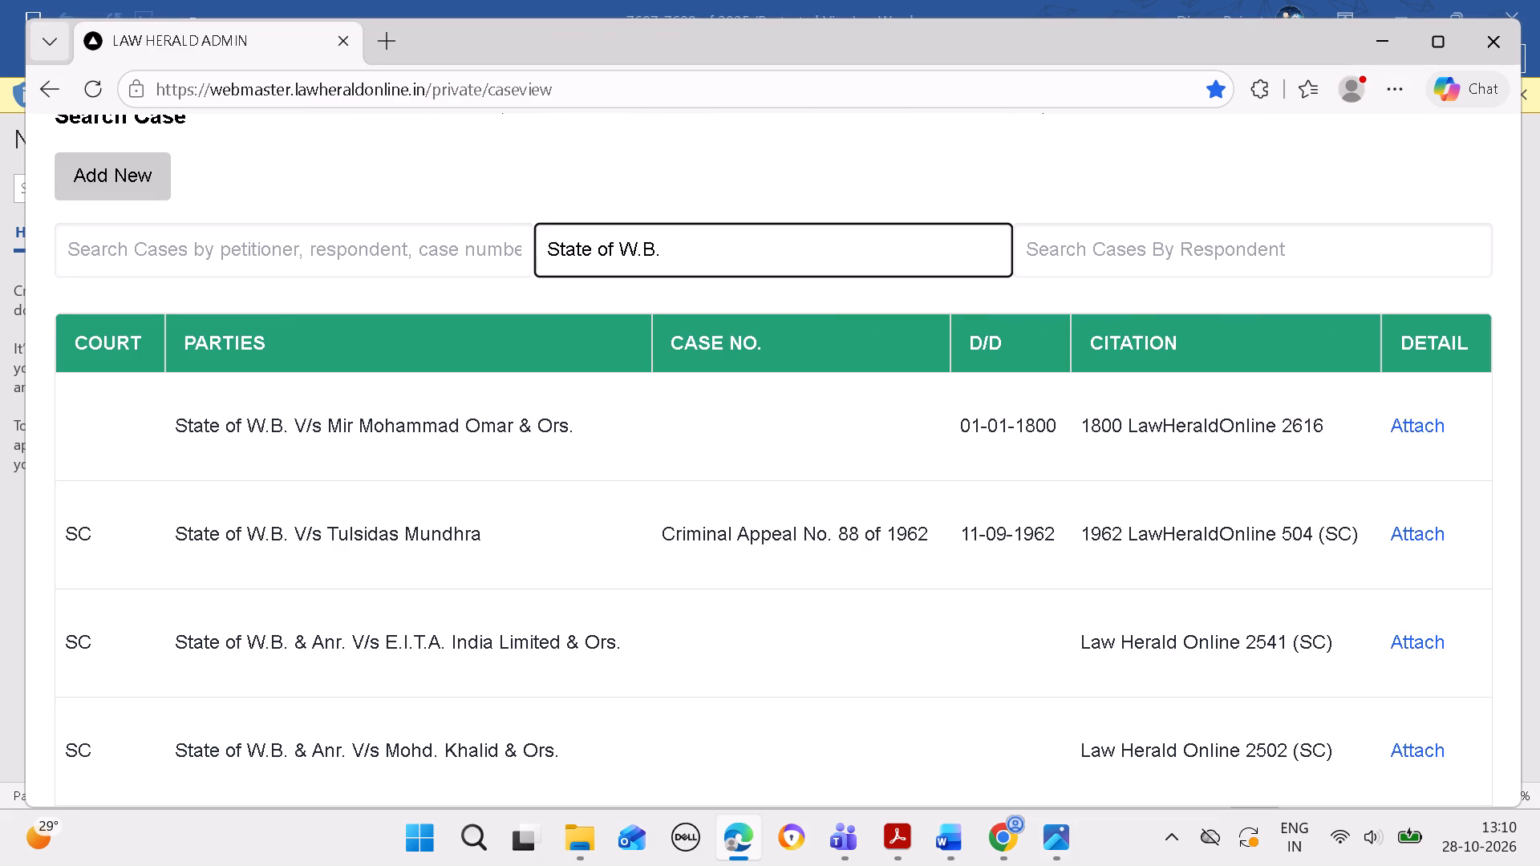
# Narrow the case search by respondent with the name copied from cited case 9 in Word.
pyautogui.click(935, 840)
pyautogui.click(1032, 730)
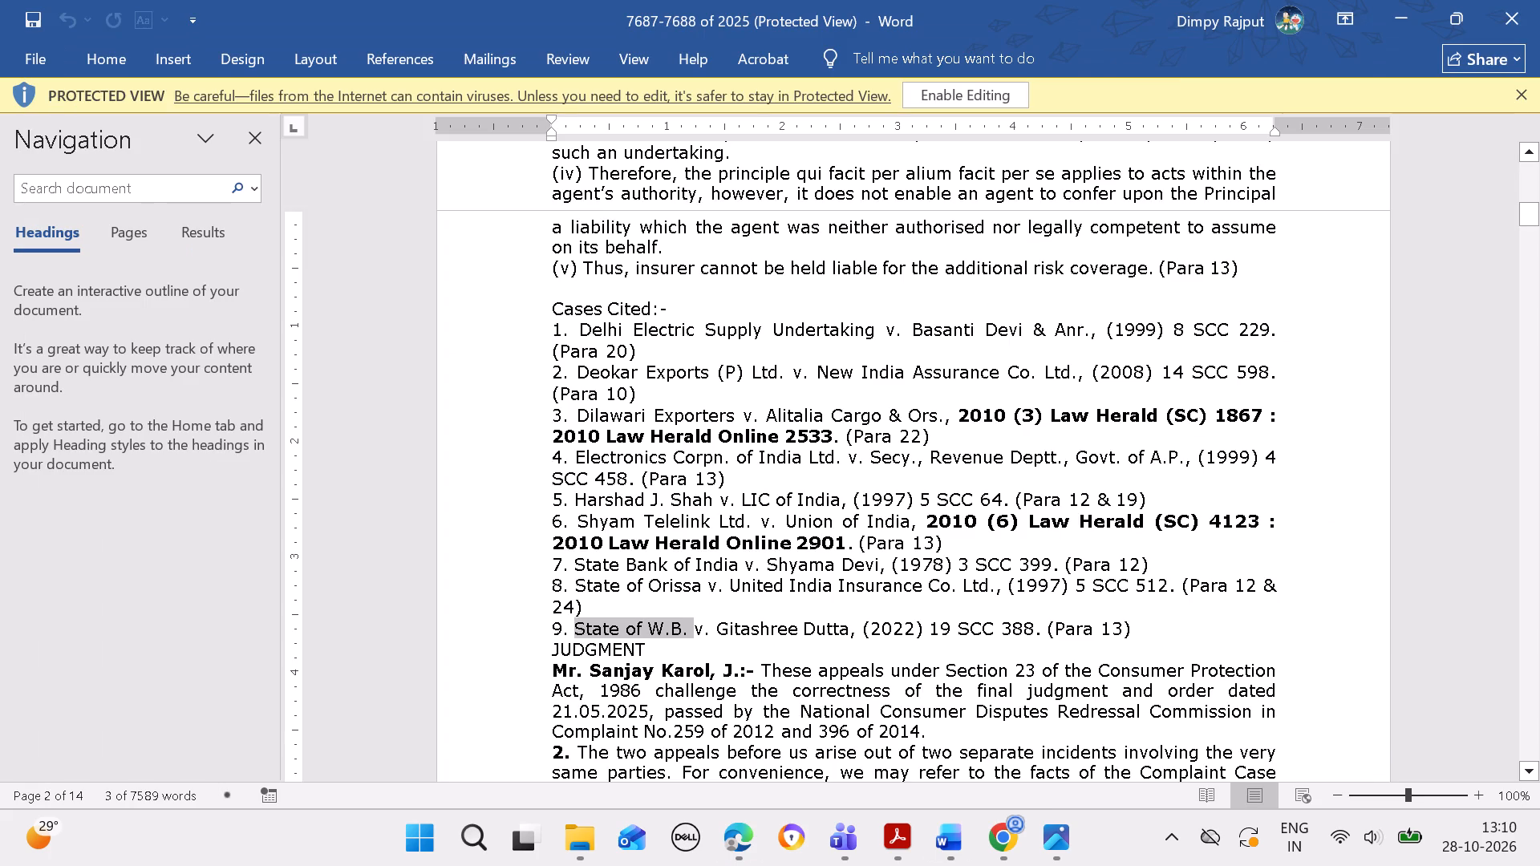
pyautogui.moveTo(715, 622); pyautogui.dragTo(819, 627)
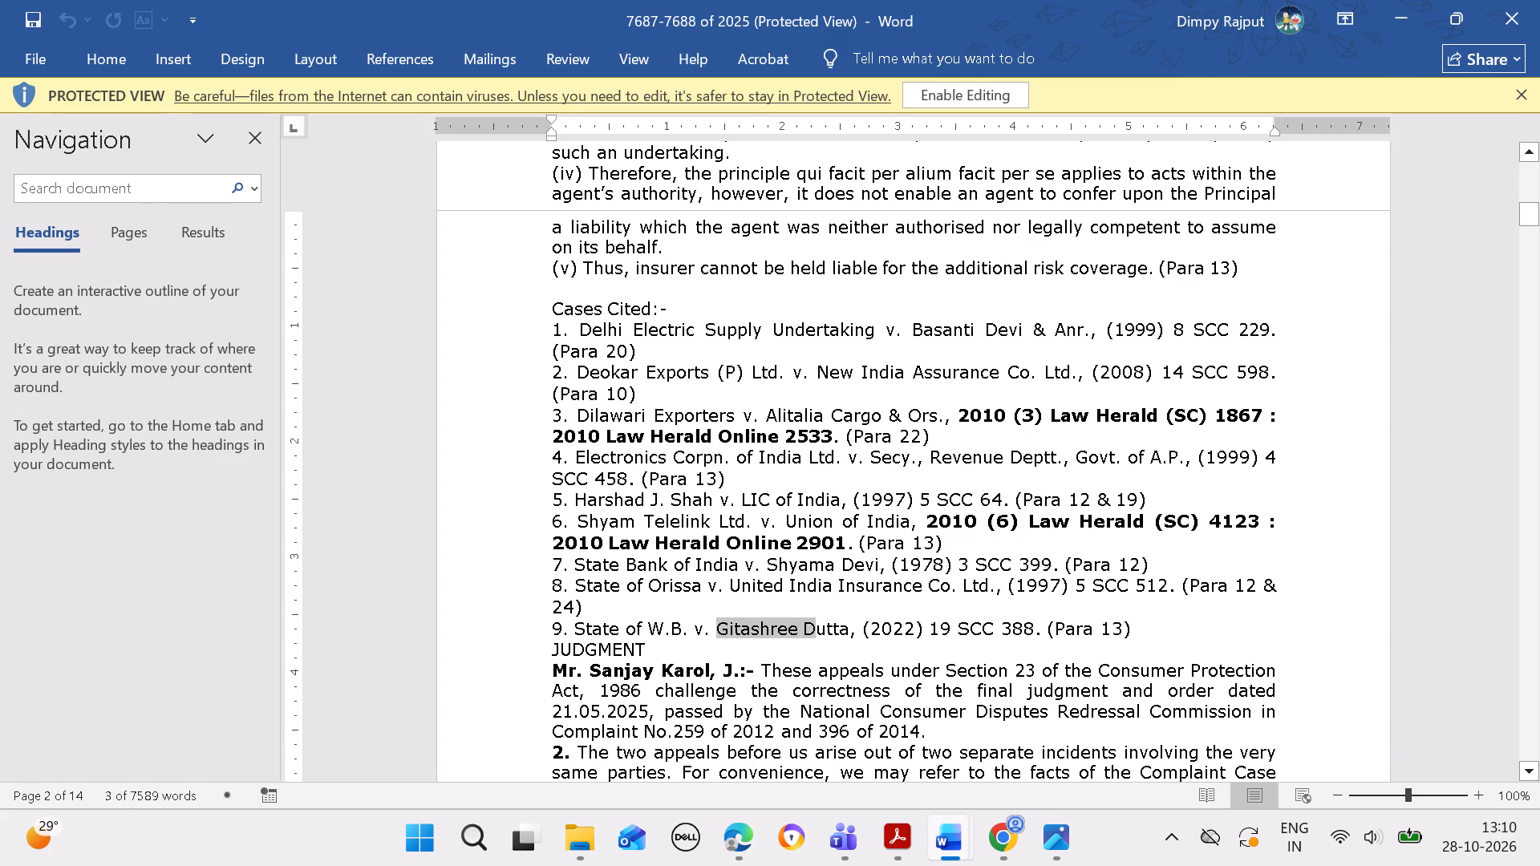
pyautogui.moveTo(819, 627); pyautogui.dragTo(833, 629)
pyautogui.hotkey('ctrl', 'c')
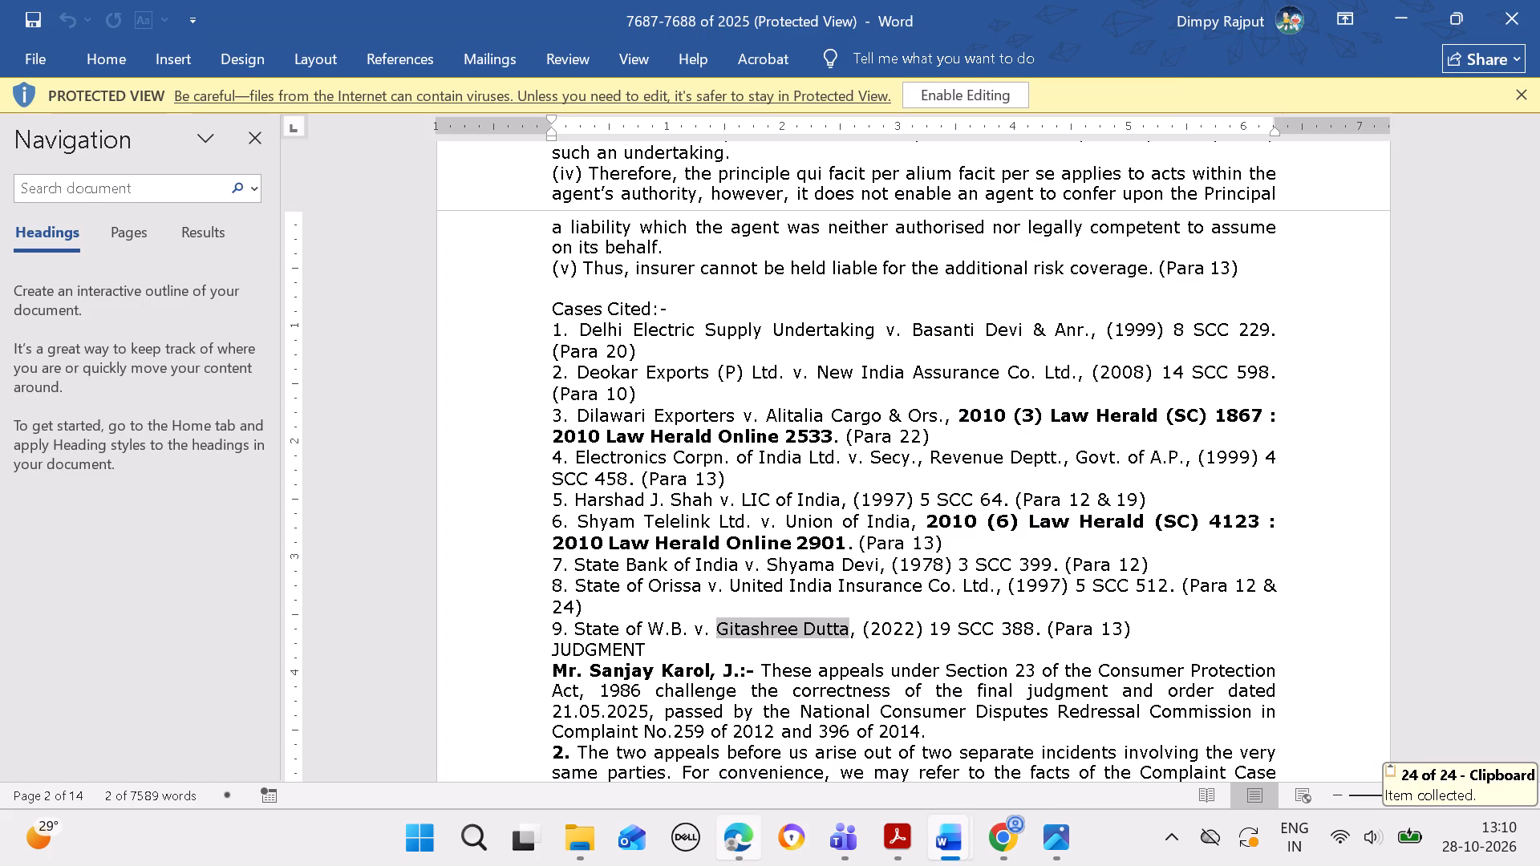
pyautogui.click(740, 833)
pyautogui.keyDown('ctrl'); pyautogui.click(1092, 262); pyautogui.keyUp('ctrl')
pyautogui.hotkey('ctrl', 'v')
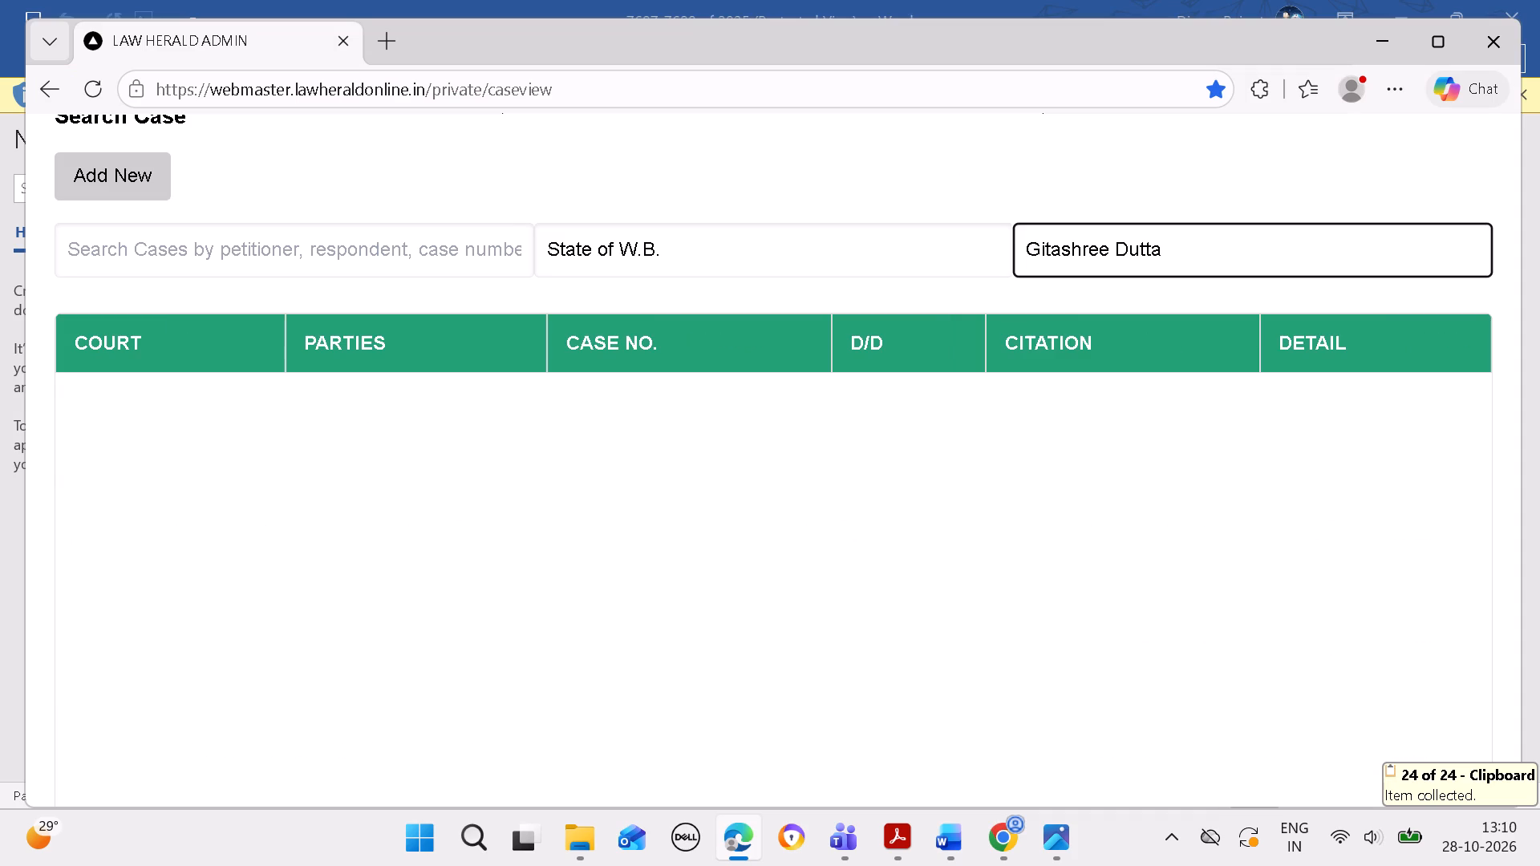
# Start a new case record and fill its respondent with the copied name from cited case 9.
pyautogui.click(162, 170)
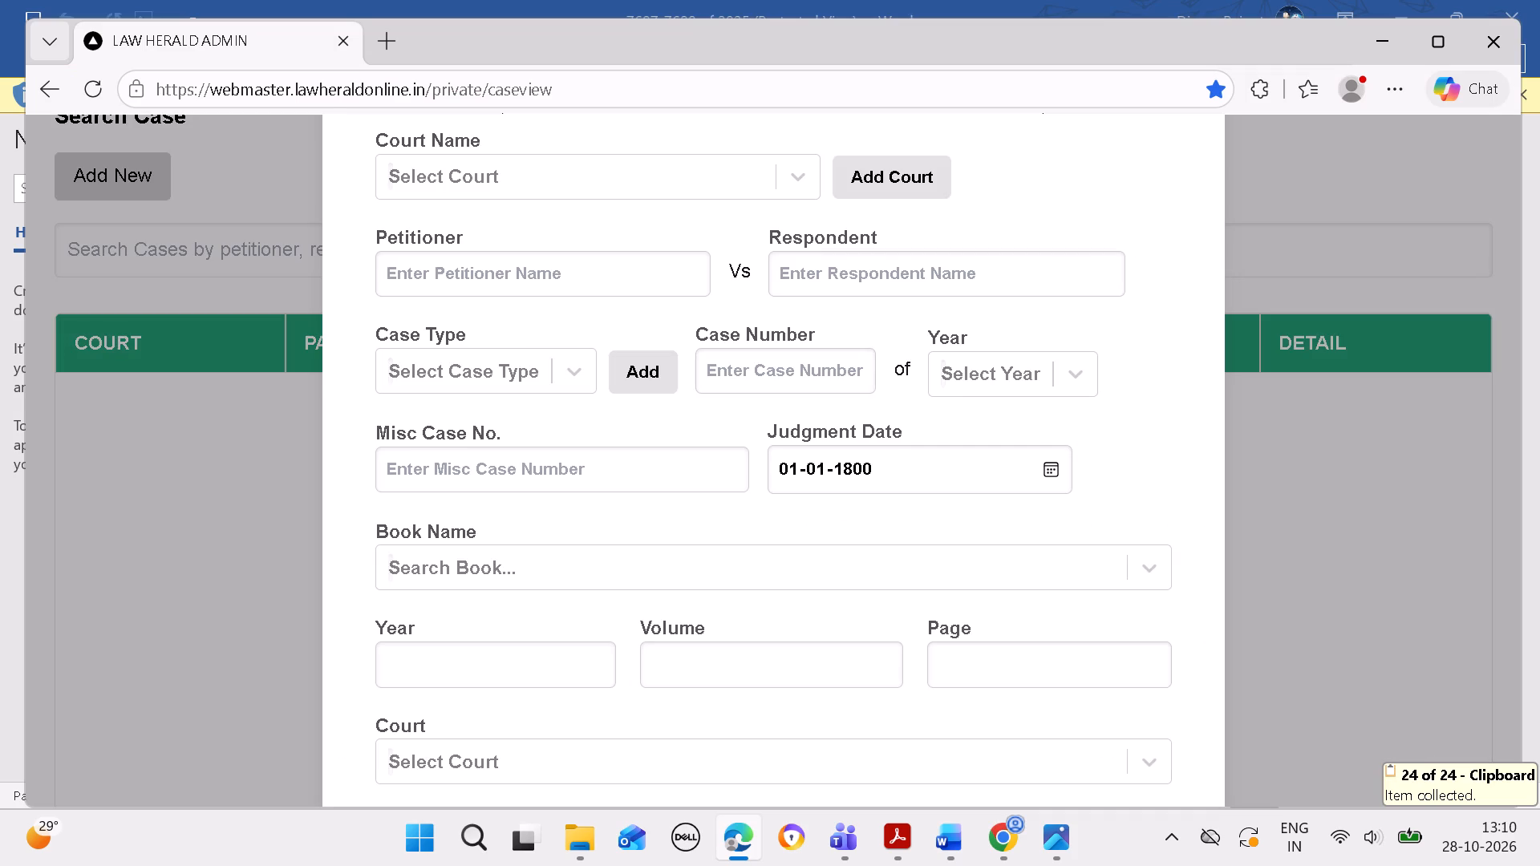
pyautogui.click(868, 277)
pyautogui.hotkey('ctrl', 'v')
# Copy the petitioner State of W.B. from cited case 9 in Word into the new case's petitioner.
pyautogui.click(967, 843)
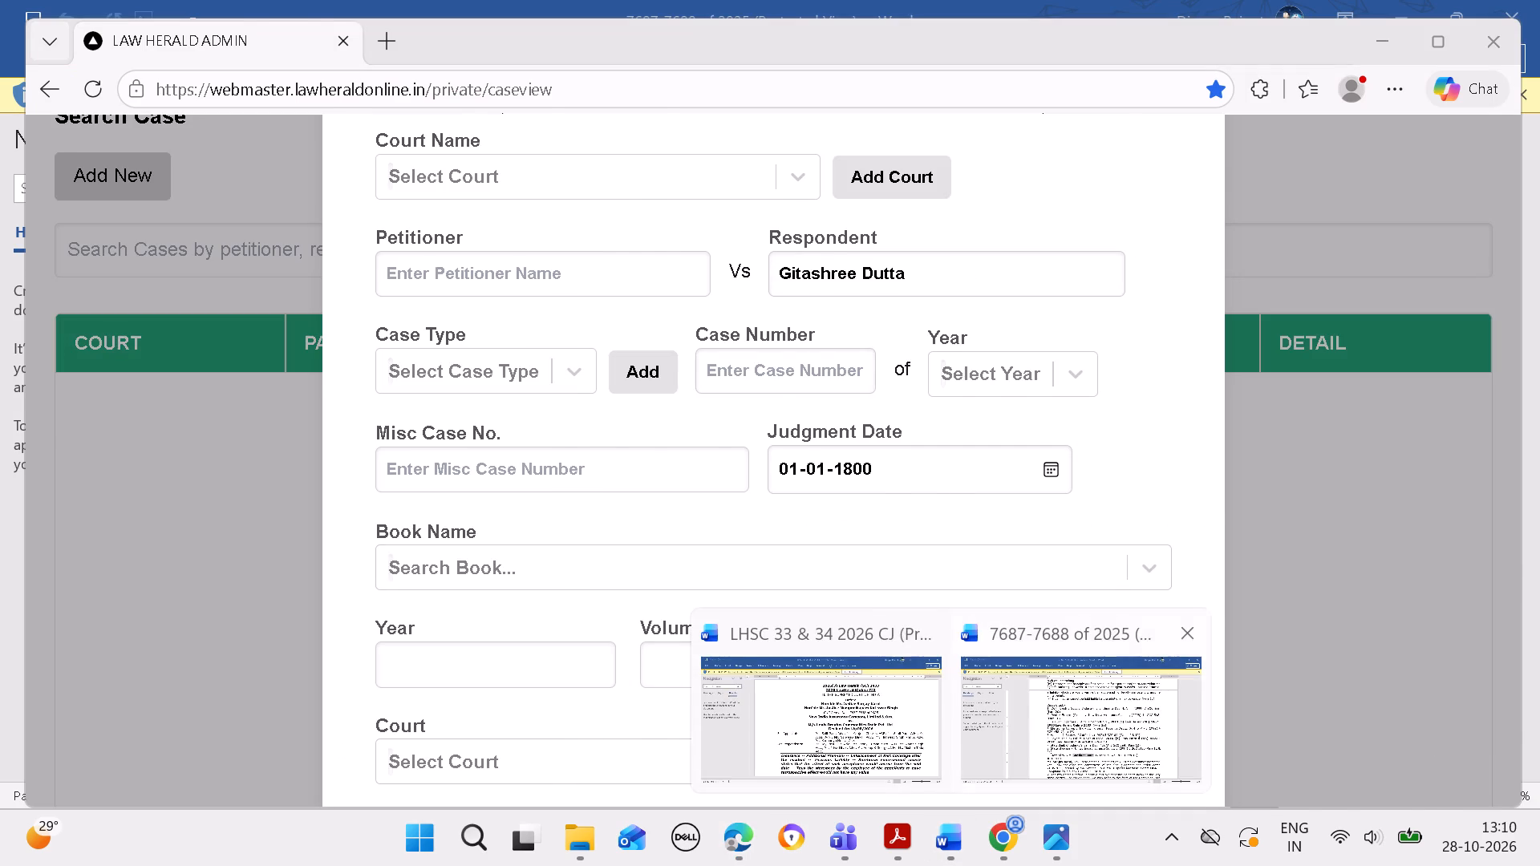
pyautogui.click(1046, 747)
pyautogui.moveTo(579, 622); pyautogui.dragTo(603, 620)
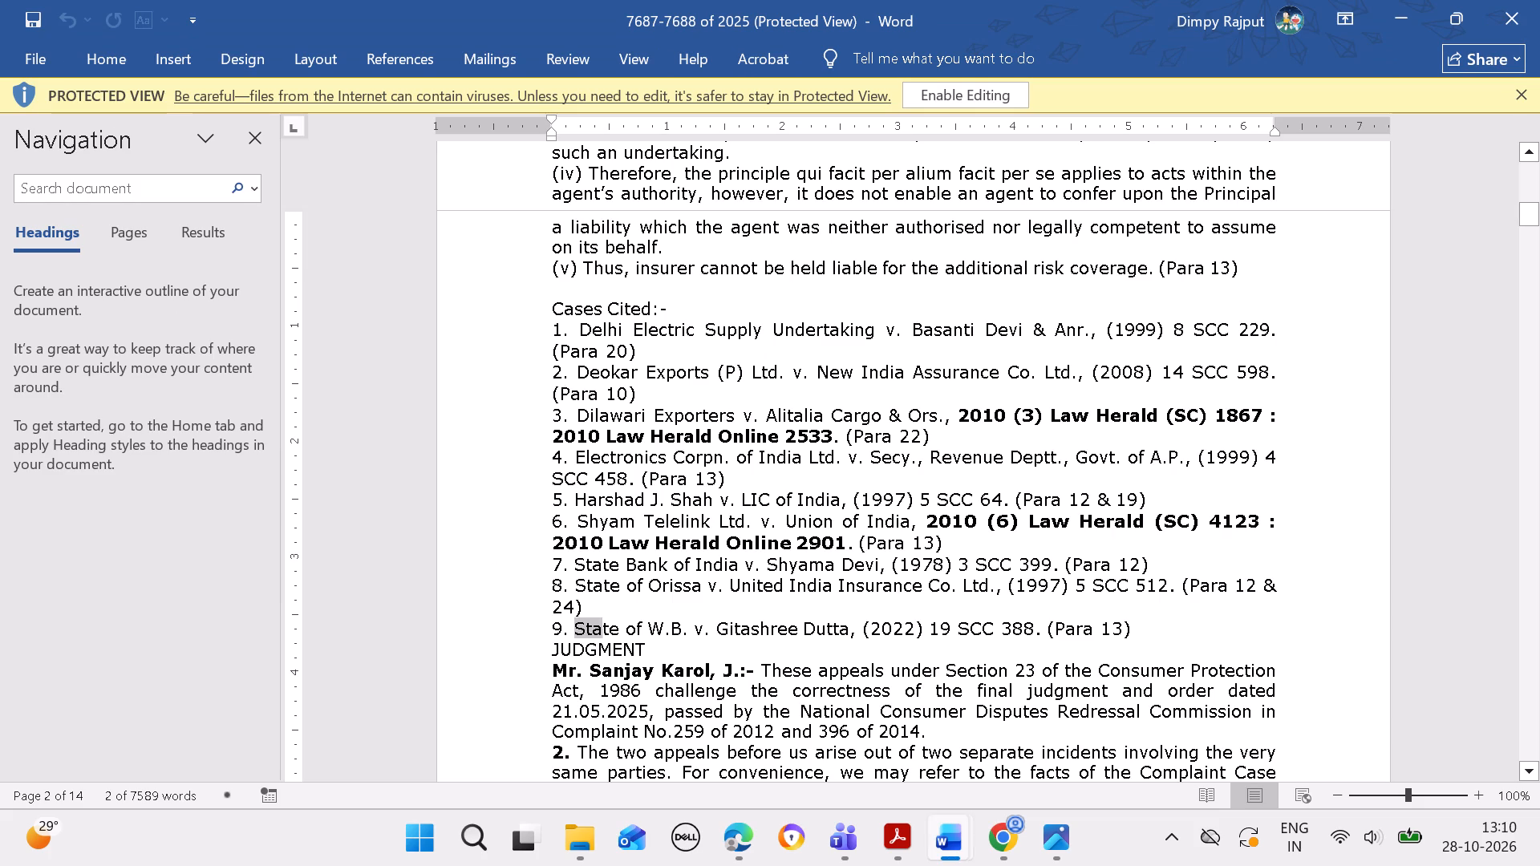
pyautogui.moveTo(603, 620); pyautogui.dragTo(687, 630)
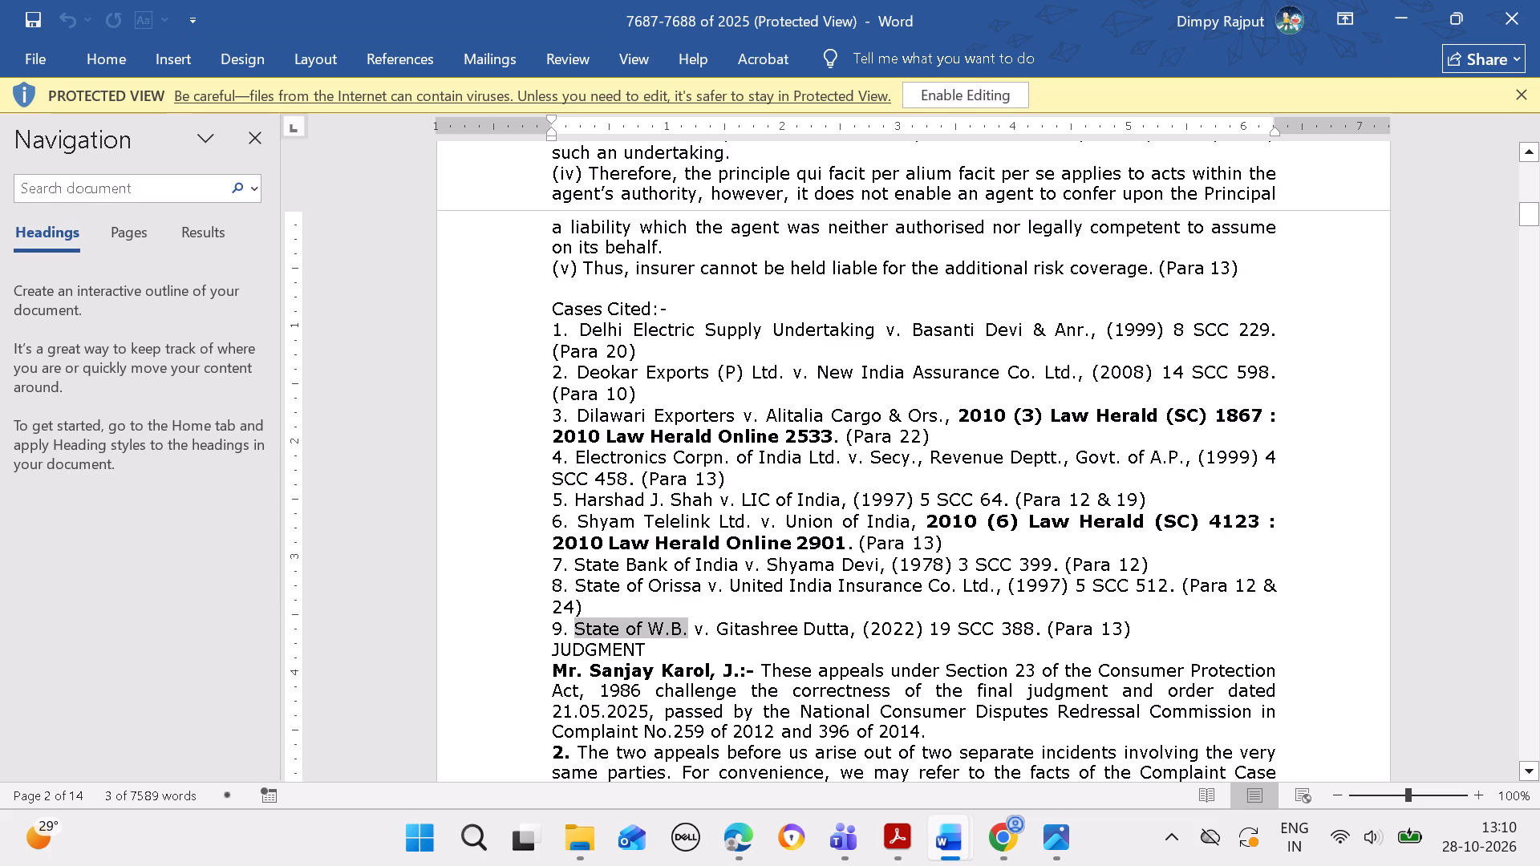
pyautogui.hotkey('ctrl', 'c')
pyautogui.click(738, 837)
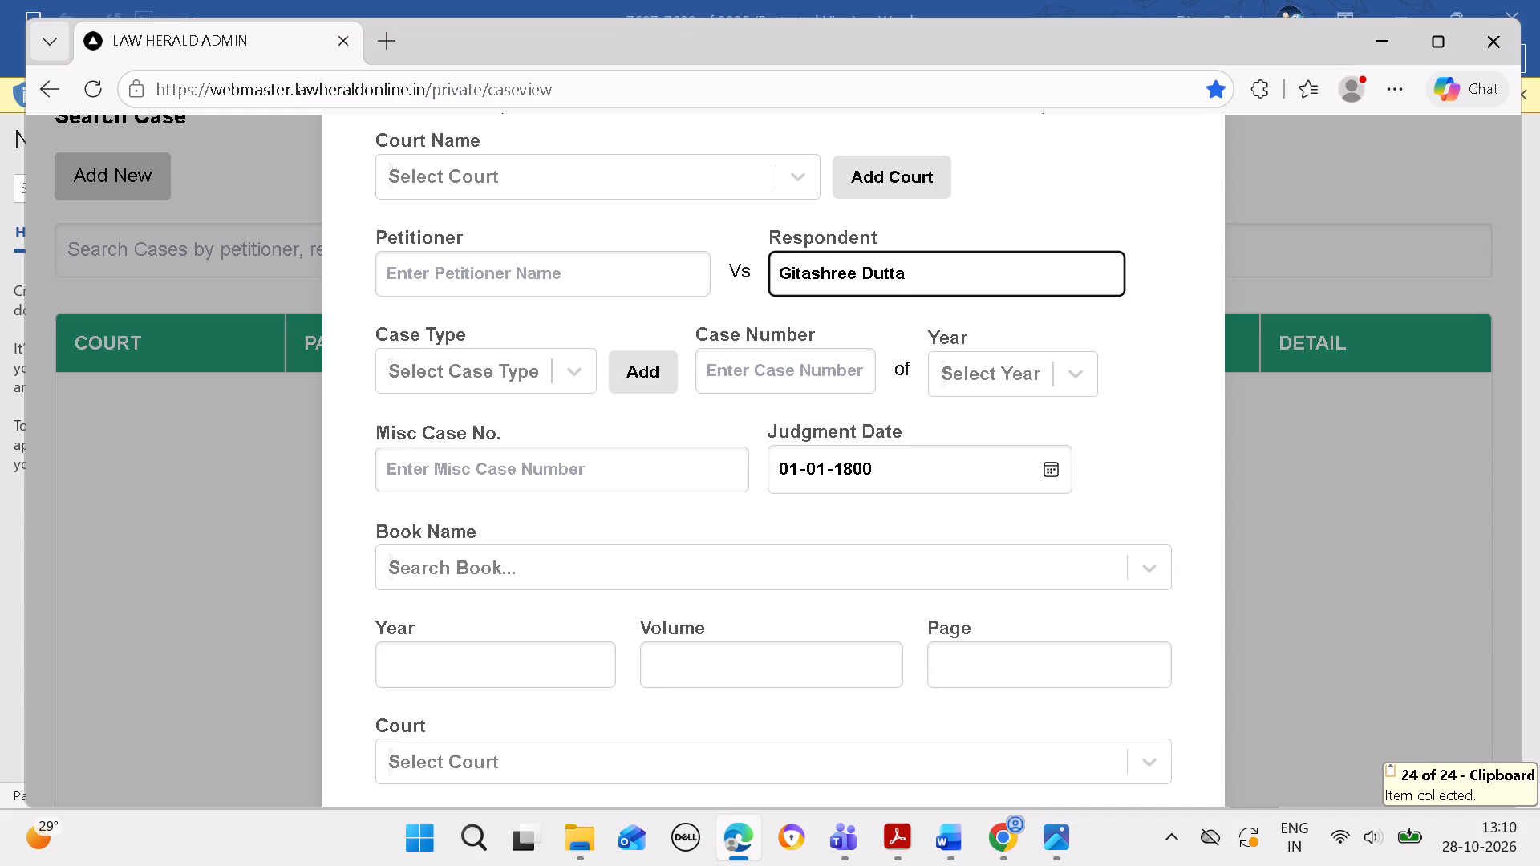
pyautogui.click(612, 266)
pyautogui.hotkey('ctrl', 'v')
# Copy the year 2022 from cited case 9 in Word into the new case's citation year.
pyautogui.click(956, 844)
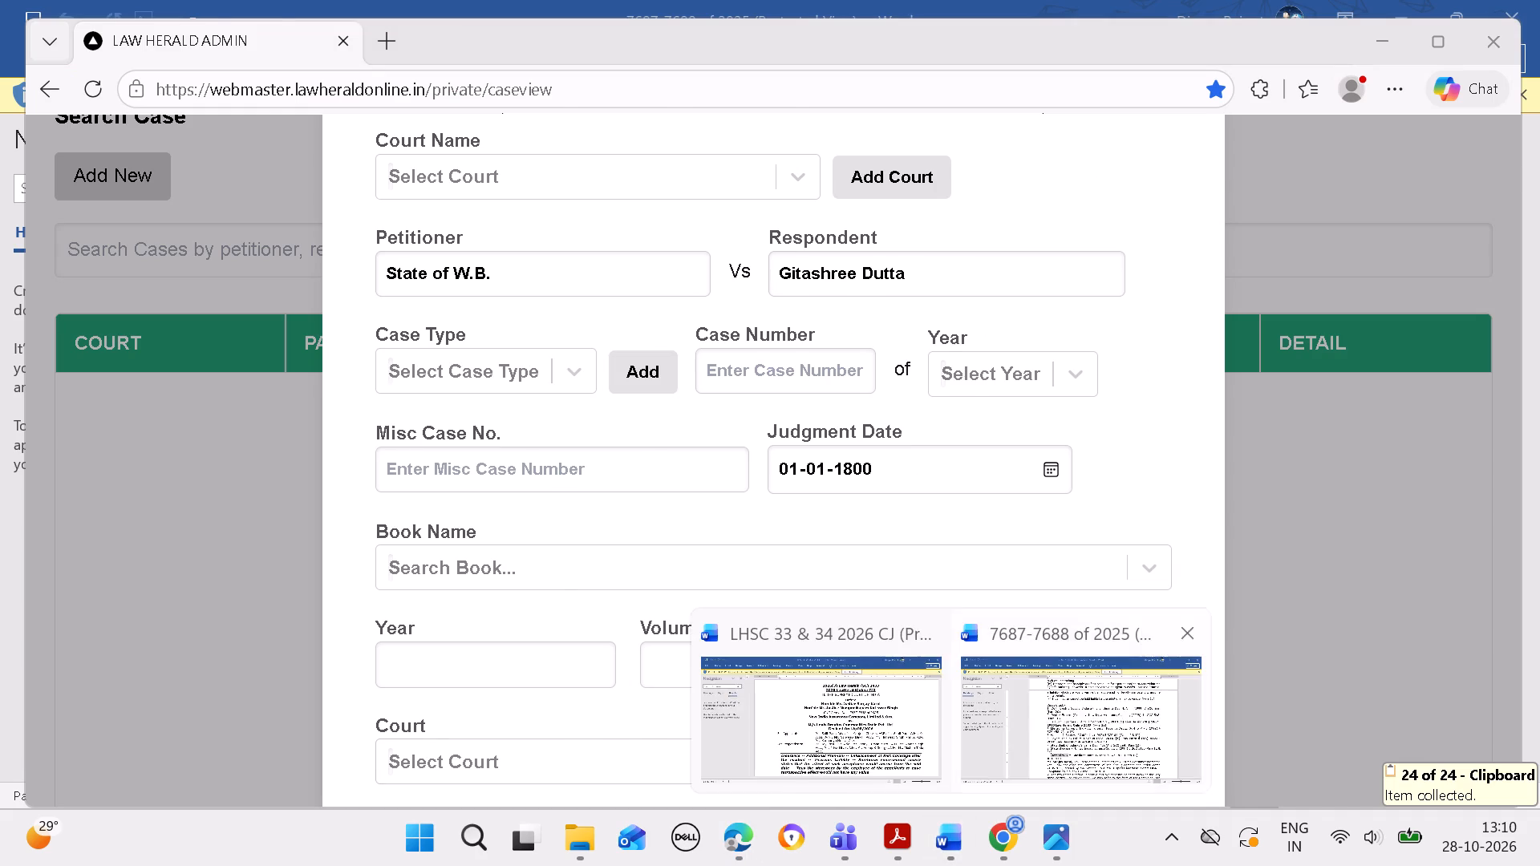
pyautogui.click(1043, 751)
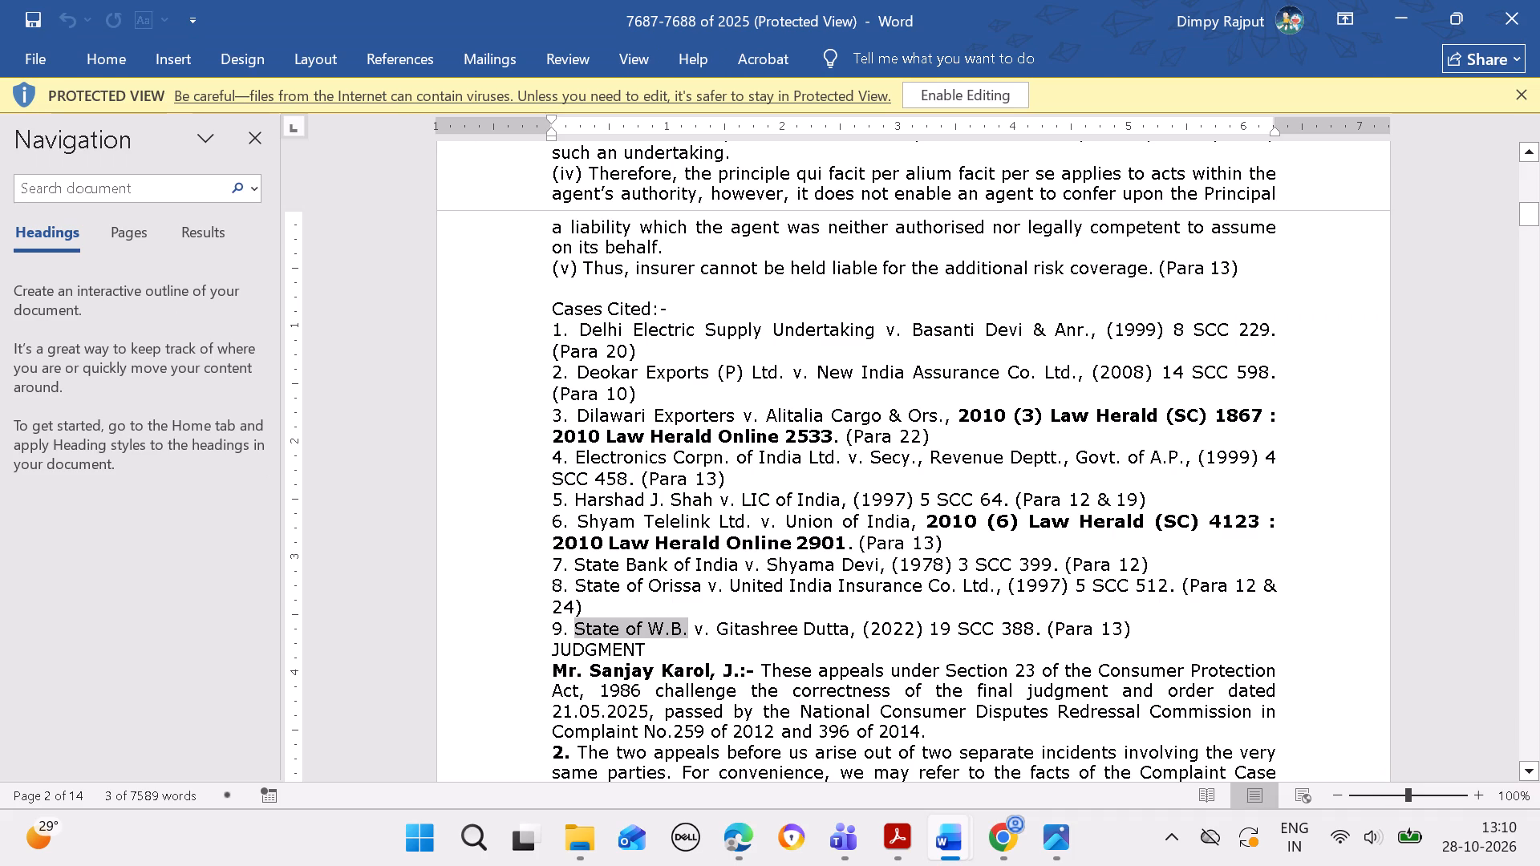
pyautogui.moveTo(873, 627); pyautogui.dragTo(910, 634)
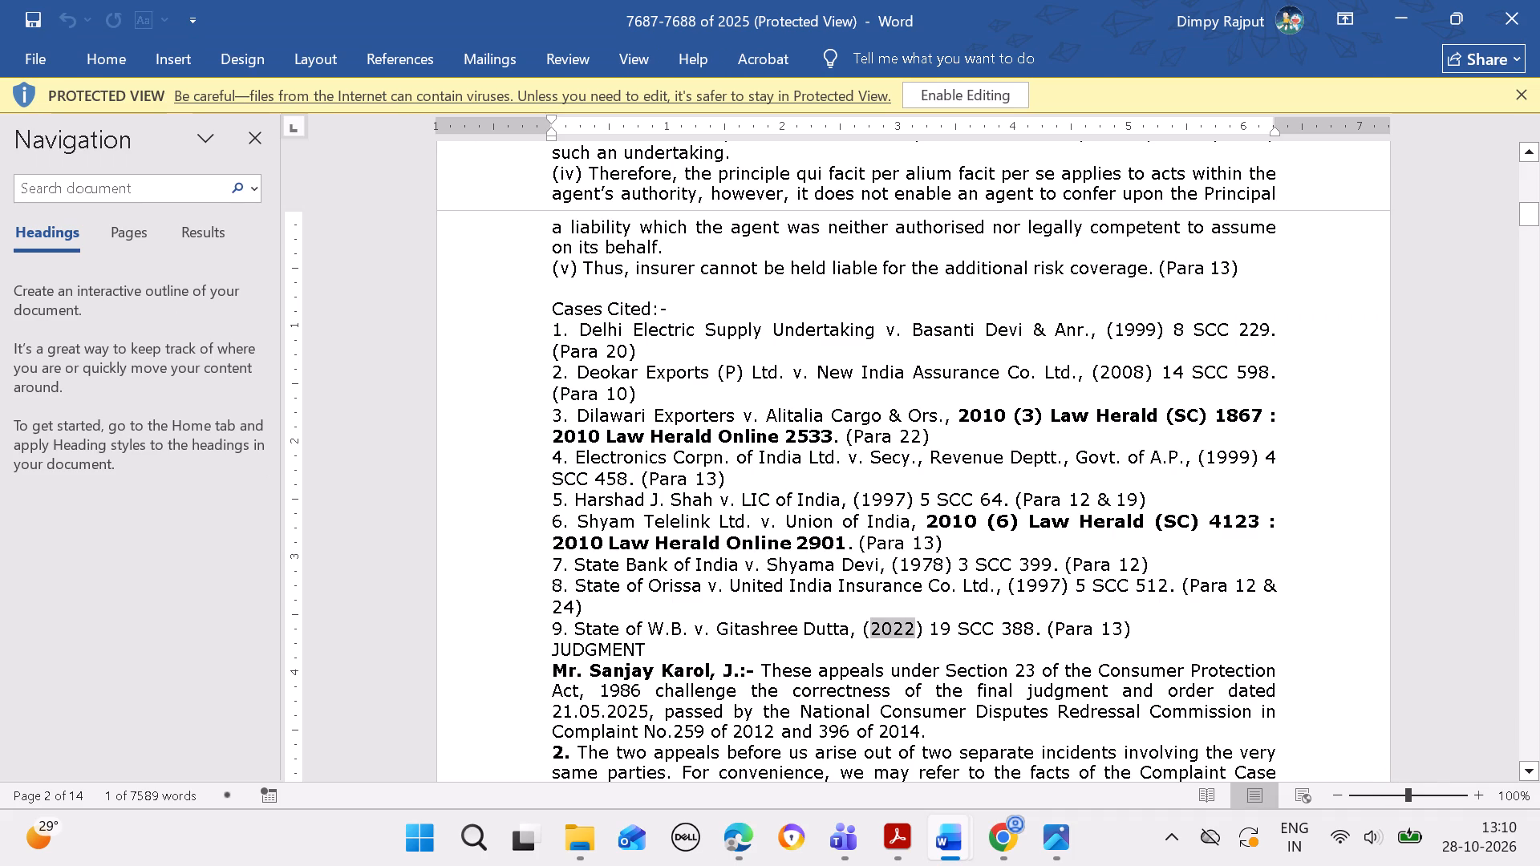
pyautogui.hotkey('ctrl', 'c')
pyautogui.click(752, 836)
pyautogui.click(575, 666)
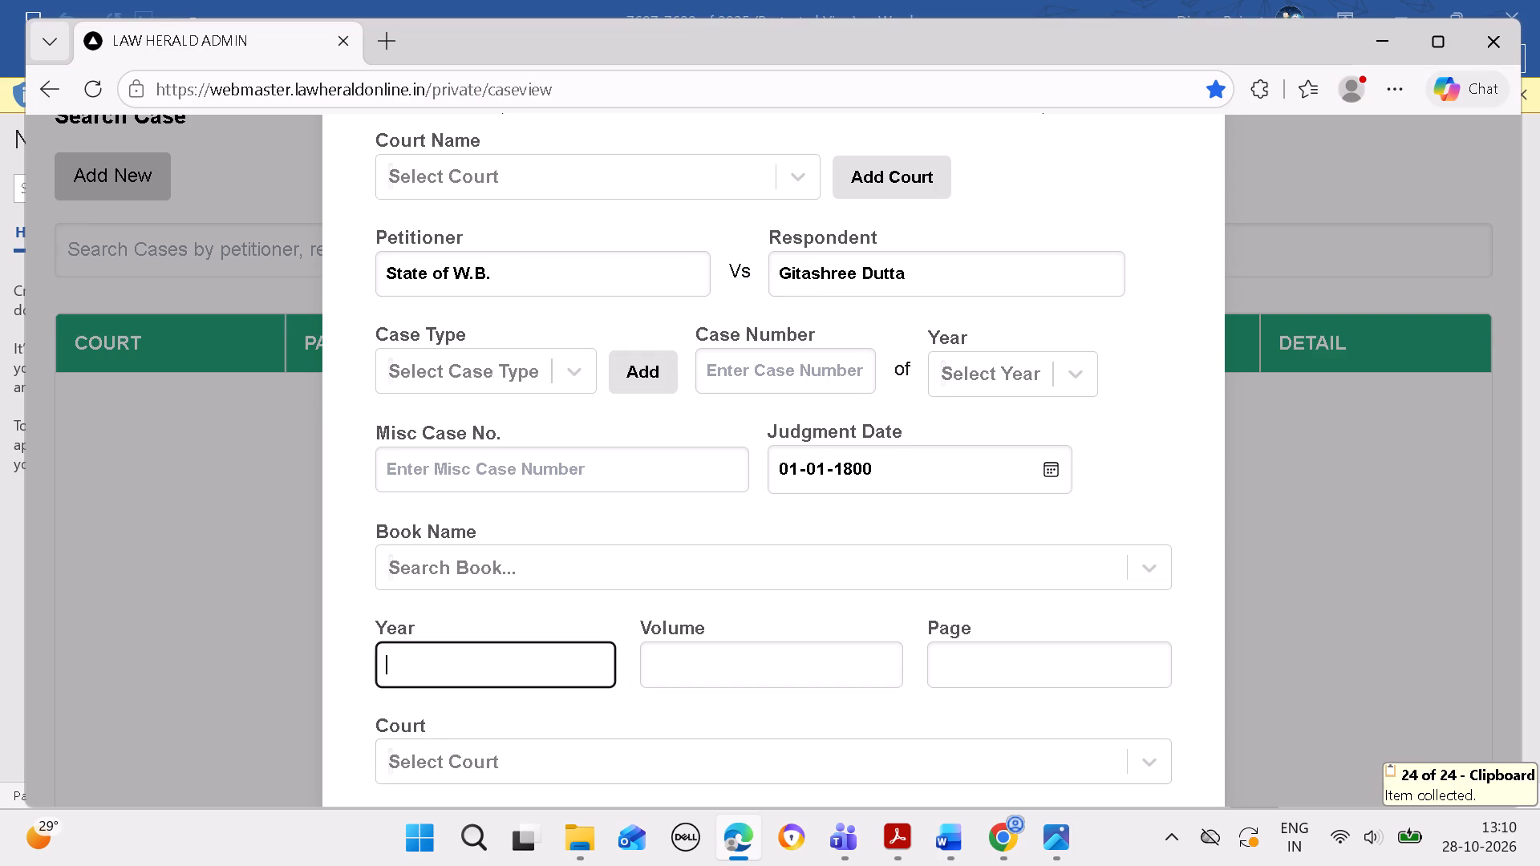
pyautogui.hotkey('ctrl', 'v')
# Set the new case's citation volume to 19.
pyautogui.click(752, 674)
pyautogui.write('19')
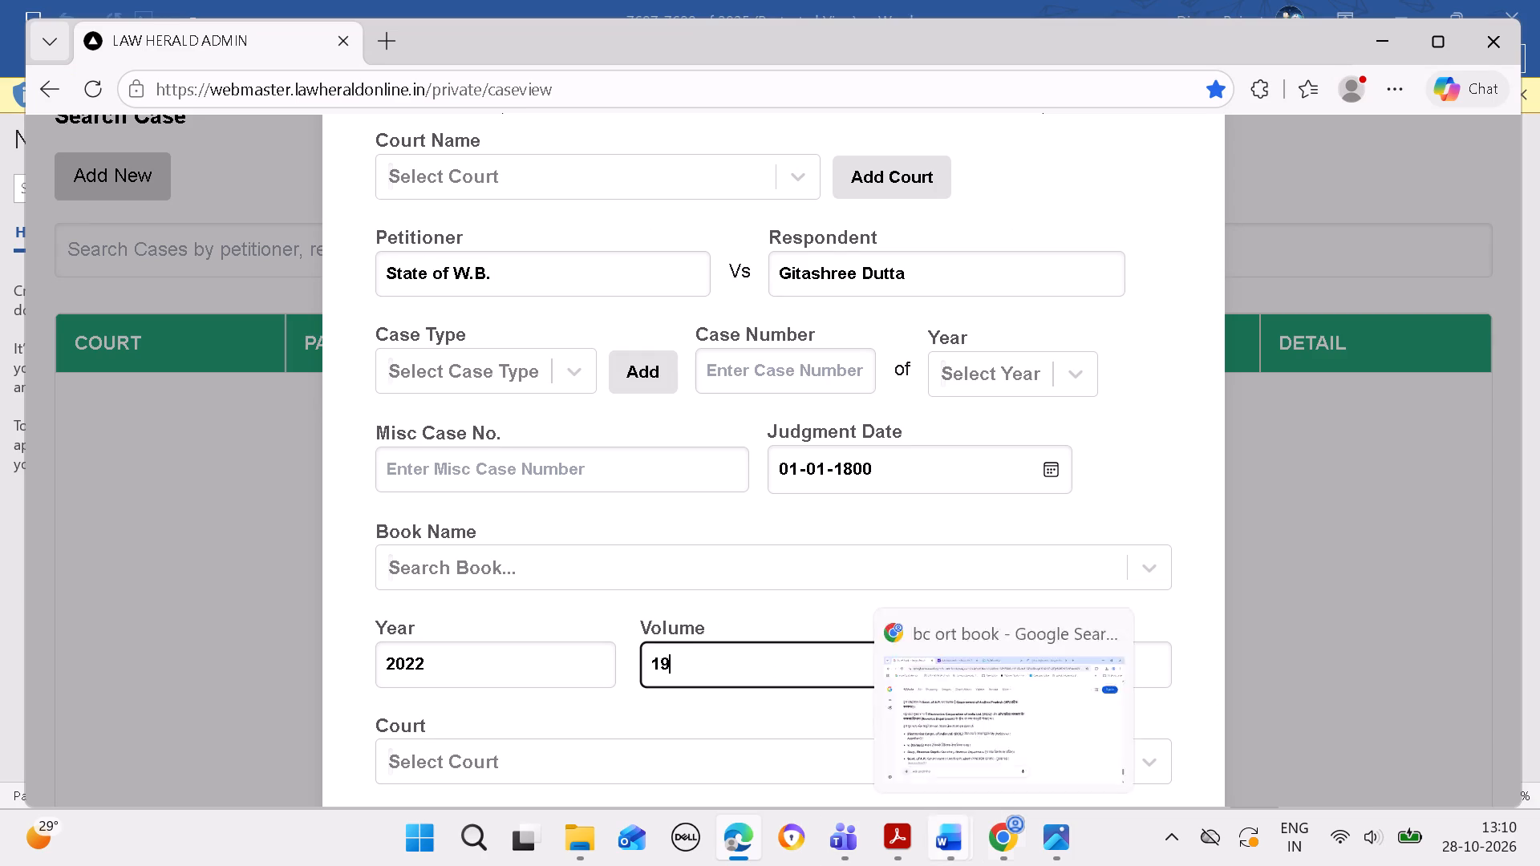
# Copy the page number 388 from cited case 9 in Word into the new case's citation page.
pyautogui.click(975, 832)
pyautogui.click(1039, 743)
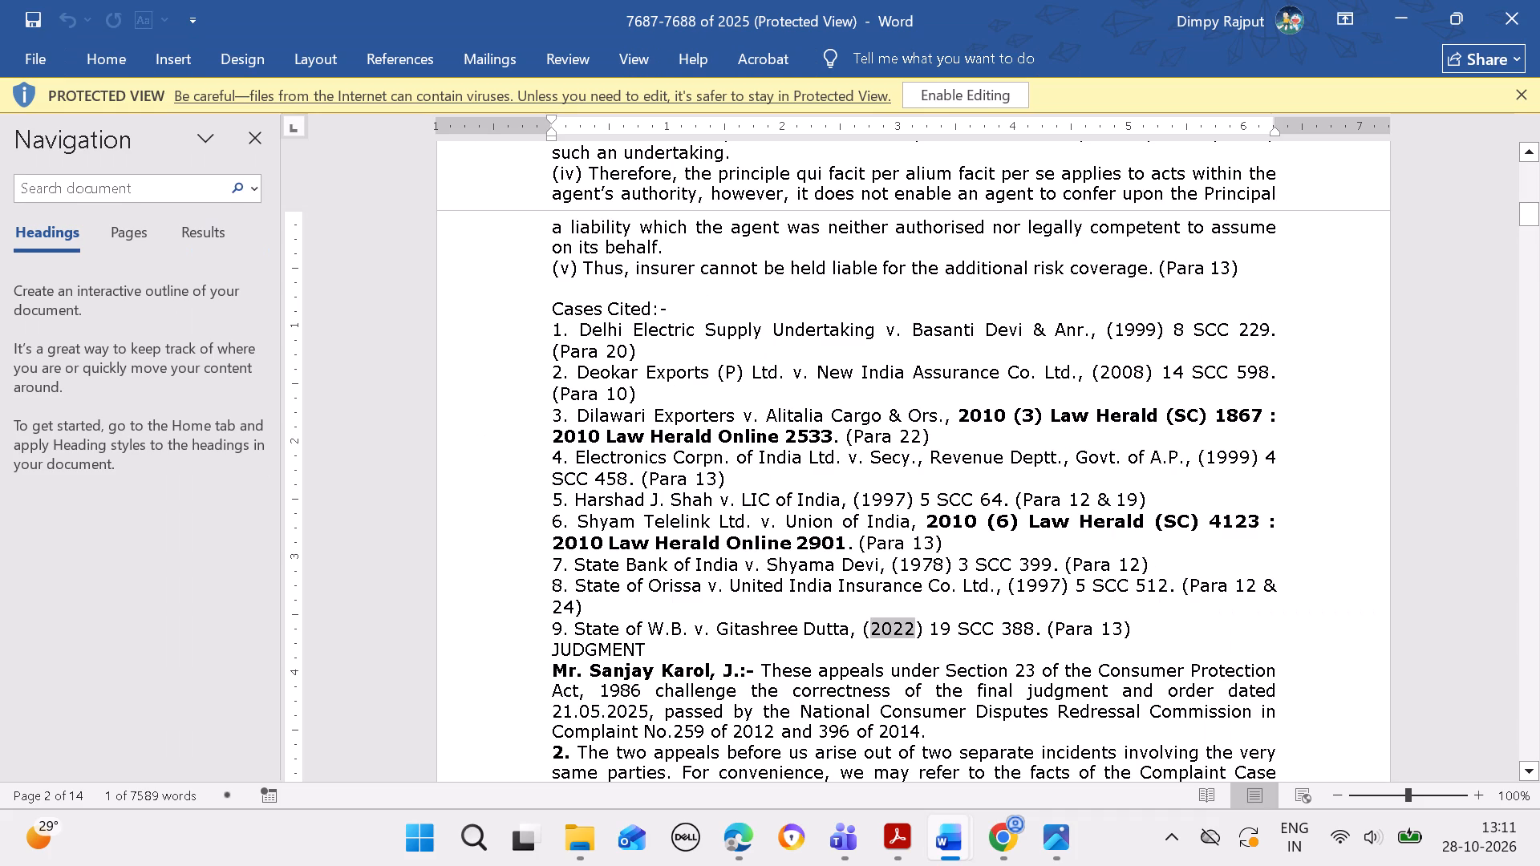
pyautogui.moveTo(1004, 626); pyautogui.dragTo(1034, 632)
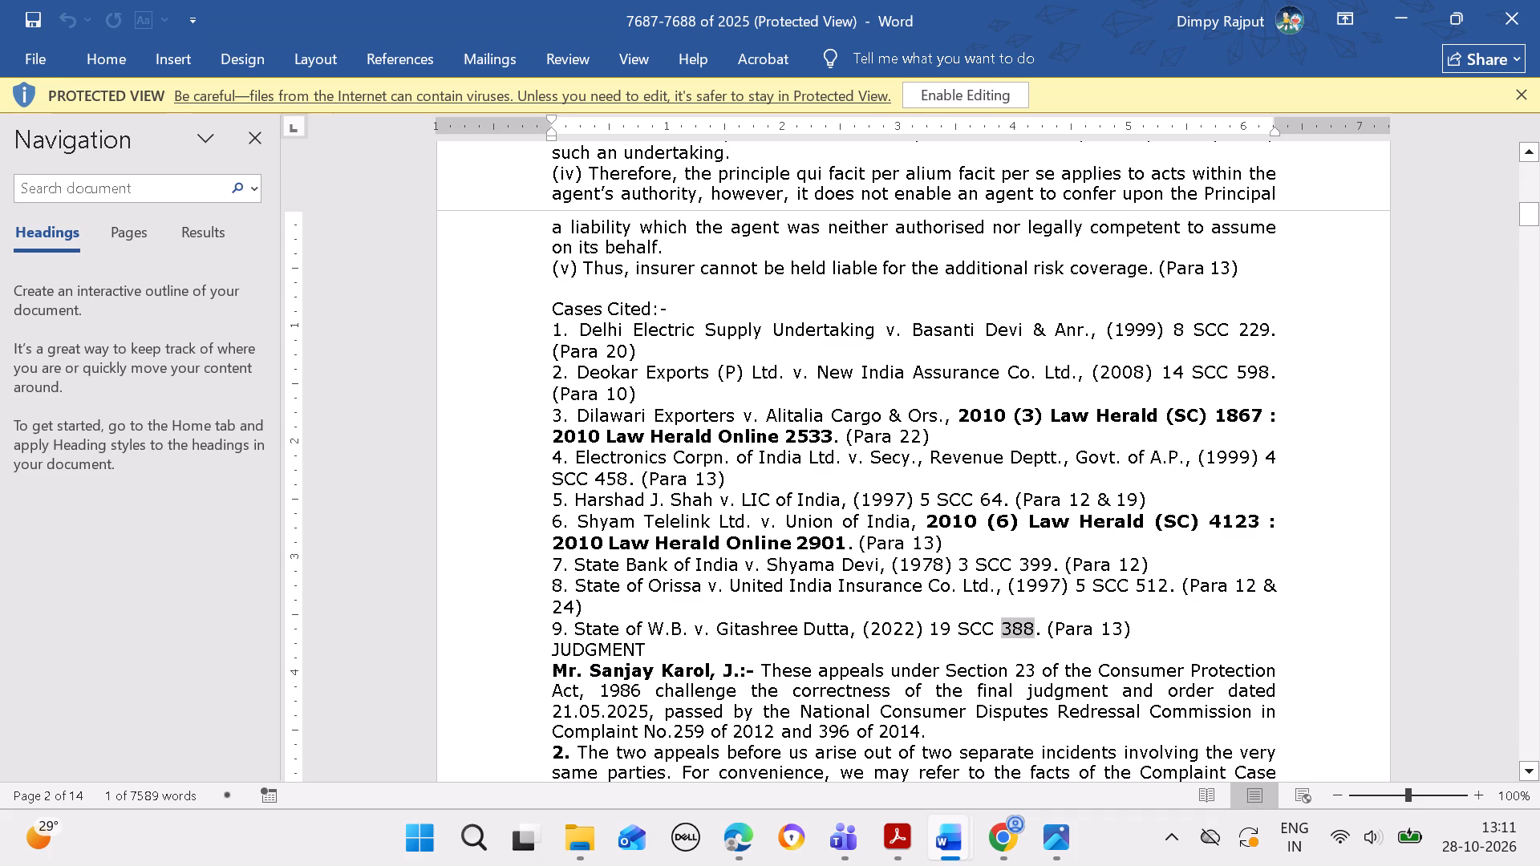
pyautogui.hotkey('ctrl', 'c')
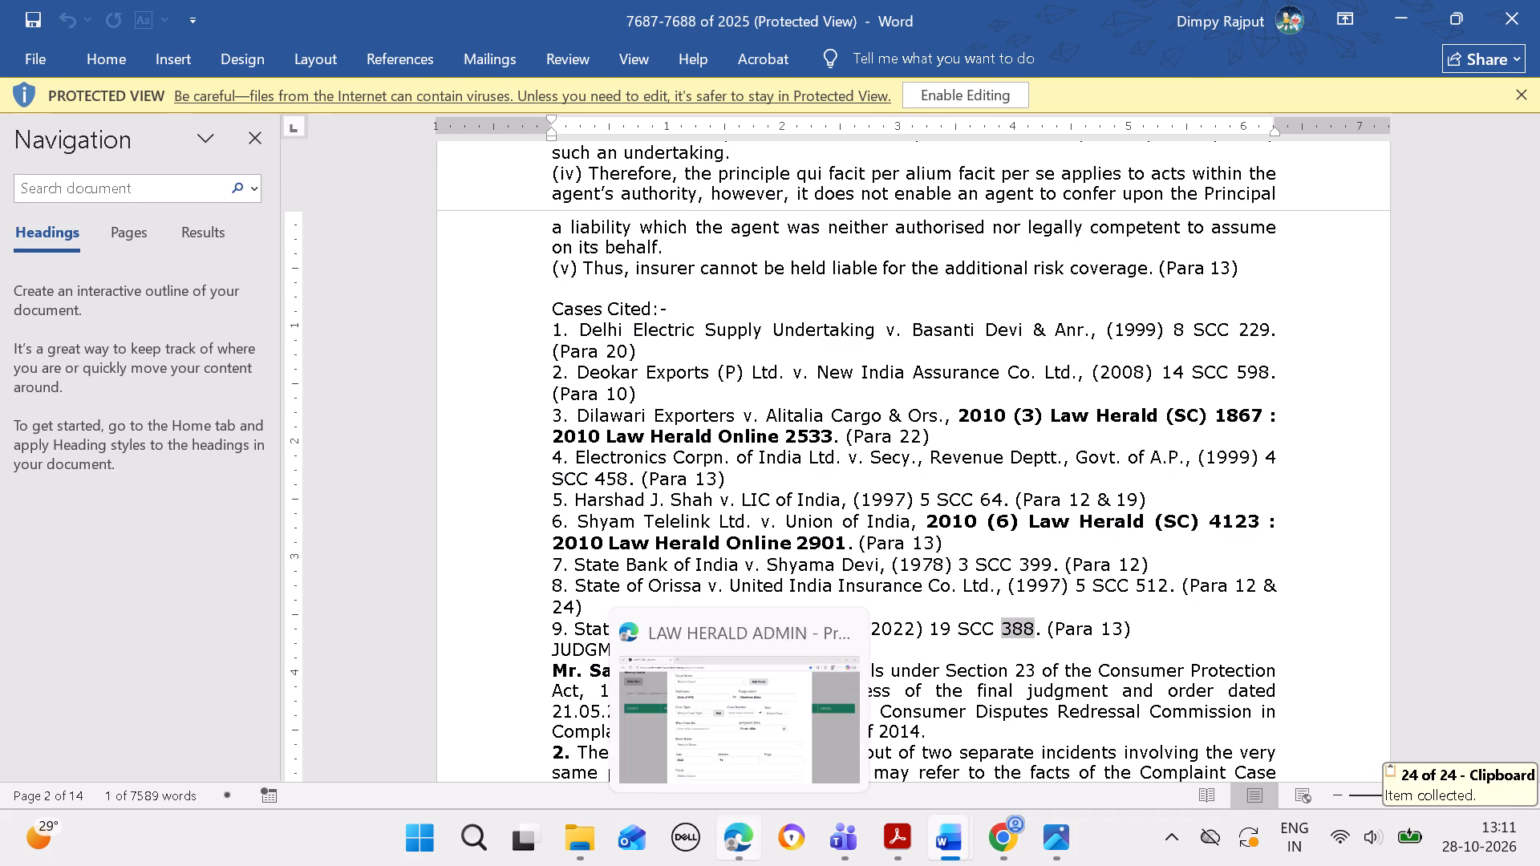
pyautogui.click(744, 836)
pyautogui.click(978, 674)
pyautogui.hotkey('ctrl', 'v')
# Set the new case's citation court to the blank "( )" entry.
pyautogui.click(870, 746)
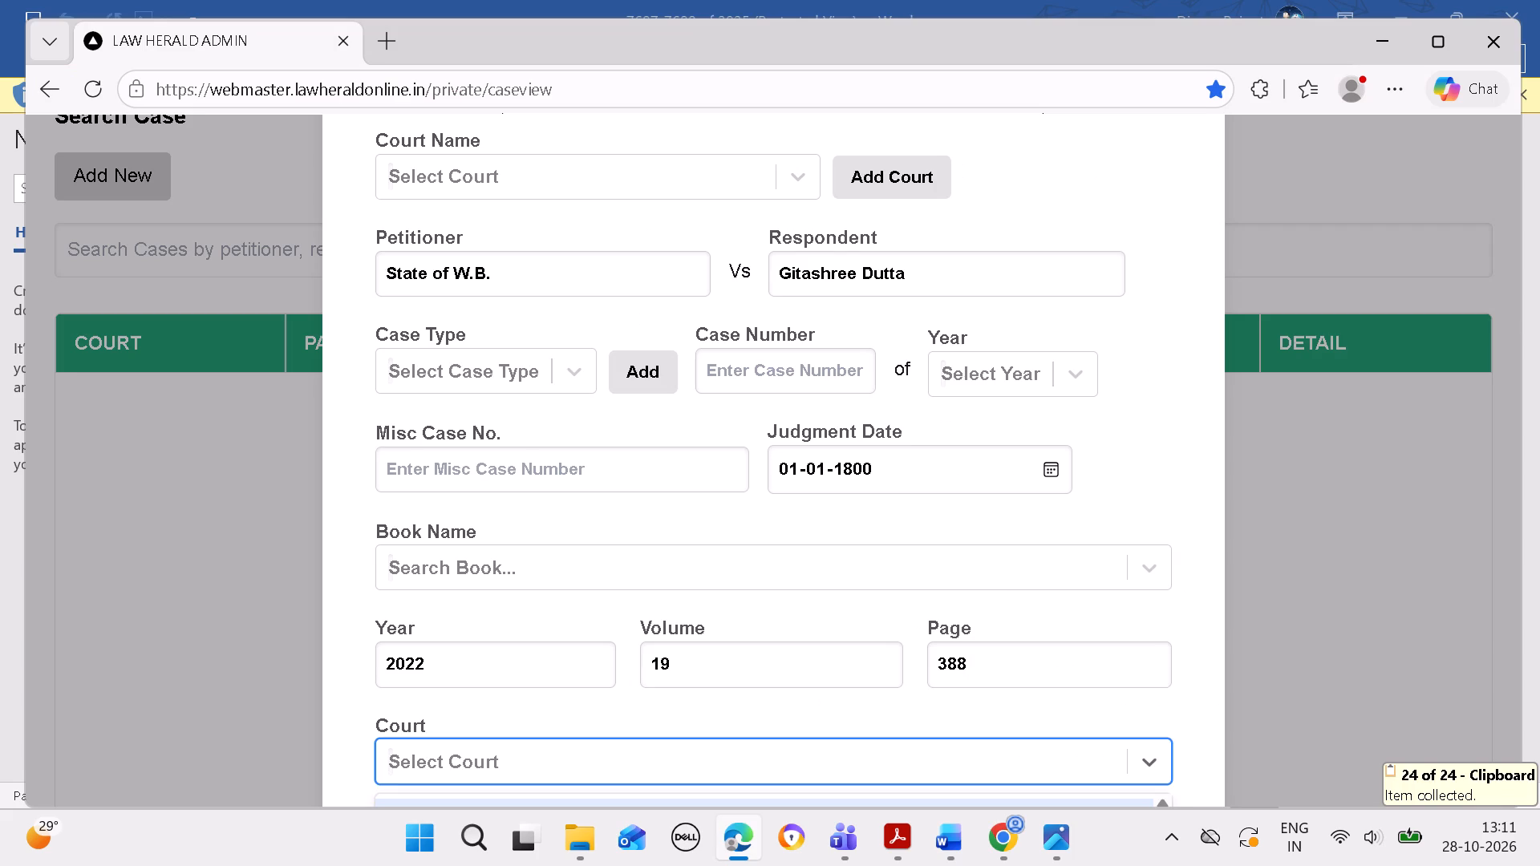
pyautogui.click(834, 800)
# Choose SCC as the book name for the new case's citation.
pyautogui.click(812, 562)
pyautogui.press('s')
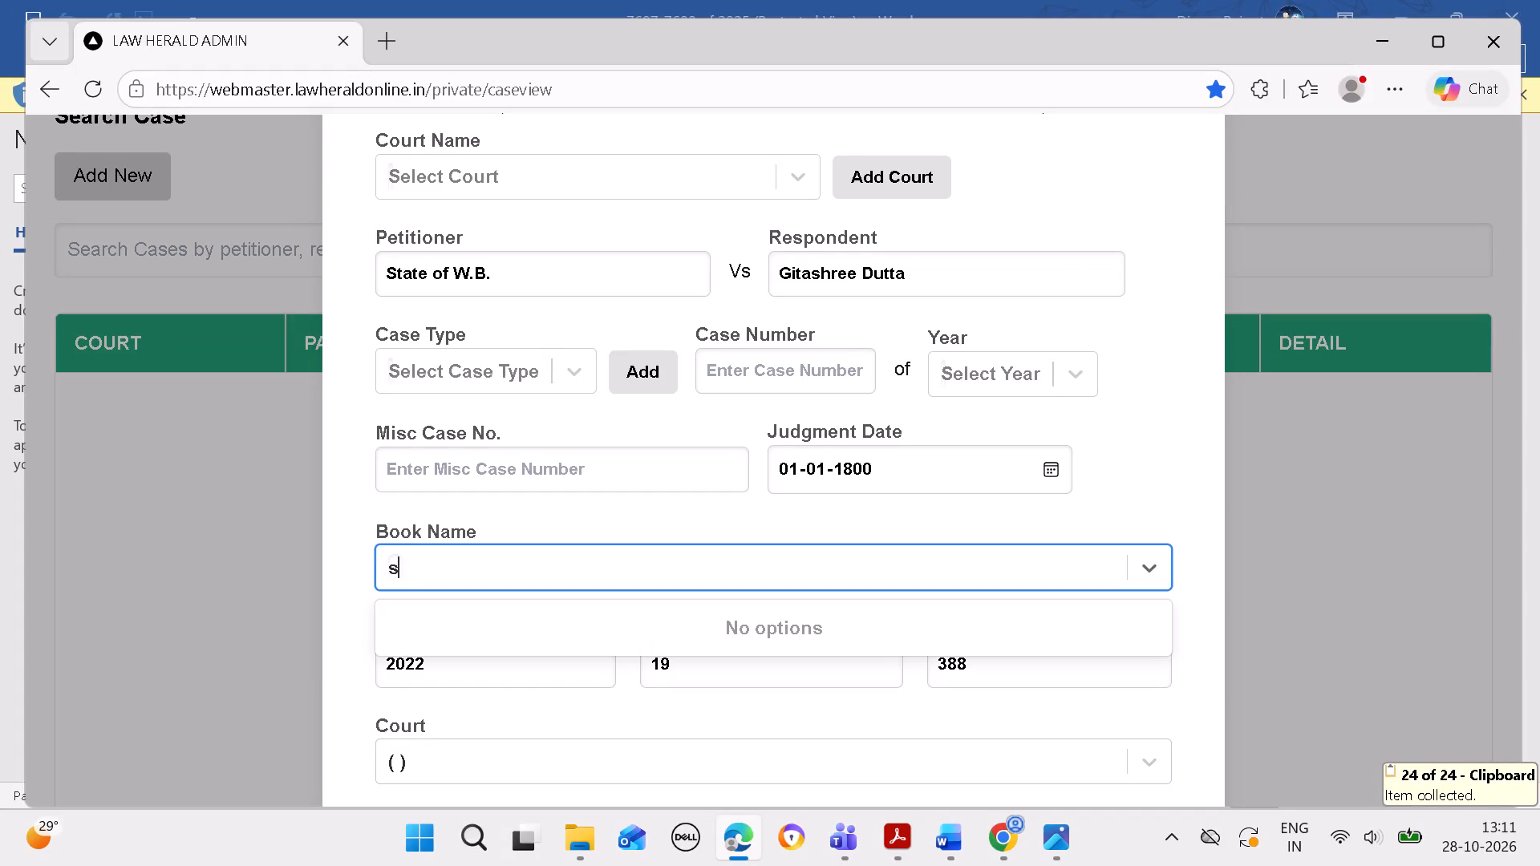
pyautogui.press('c')
pyautogui.press('c')
pyautogui.press('Down')
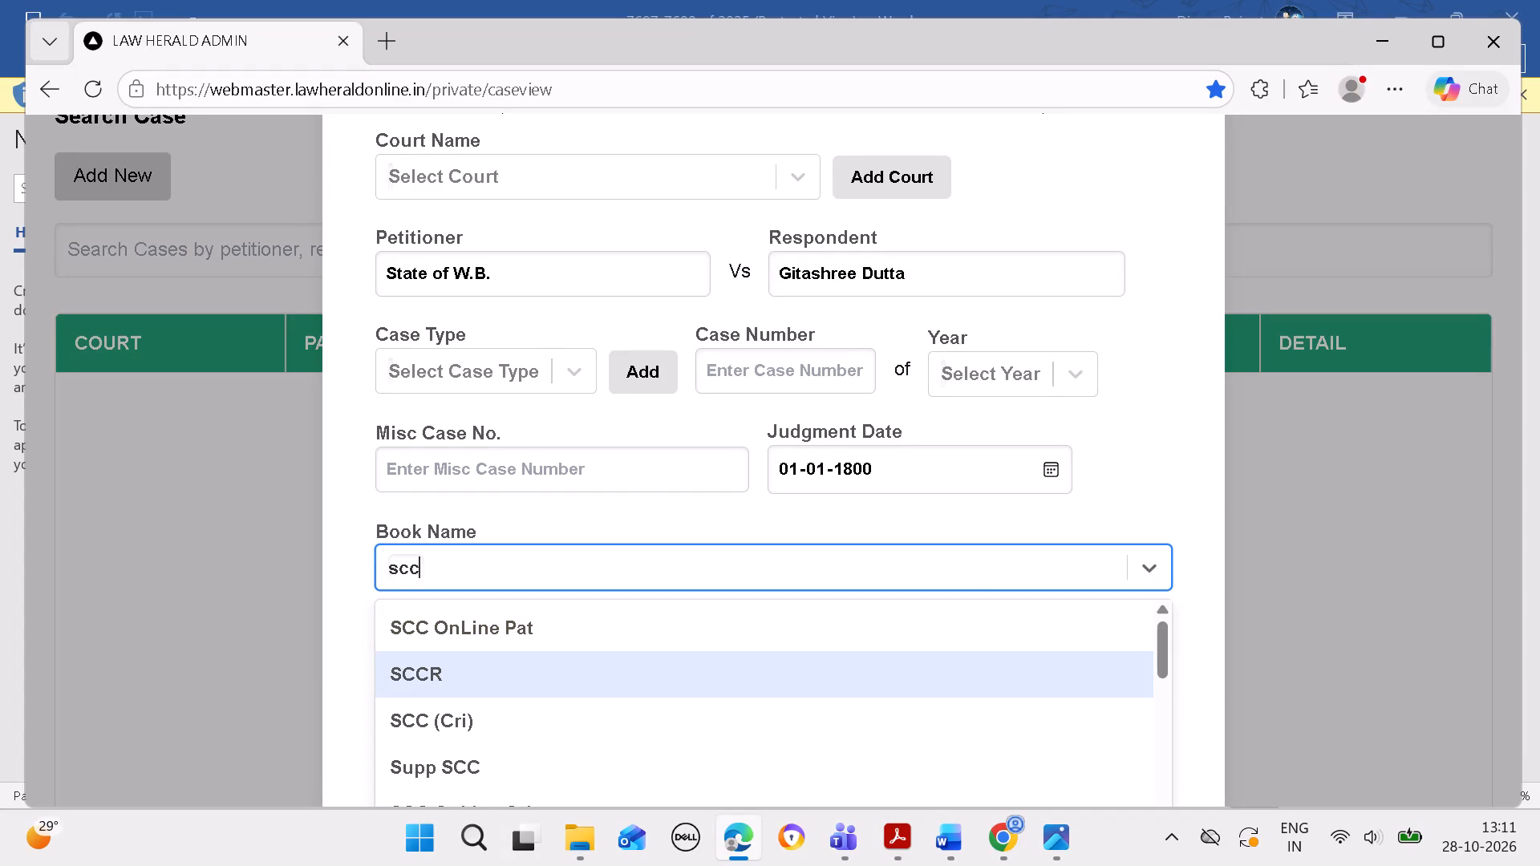
pyautogui.press('Down')
pyautogui.press('Down')
pyautogui.press('Down')
pyautogui.press('Down')
pyautogui.press('Down')
pyautogui.press('Down')
pyautogui.press('Down')
pyautogui.press('Down')
pyautogui.press('Down')
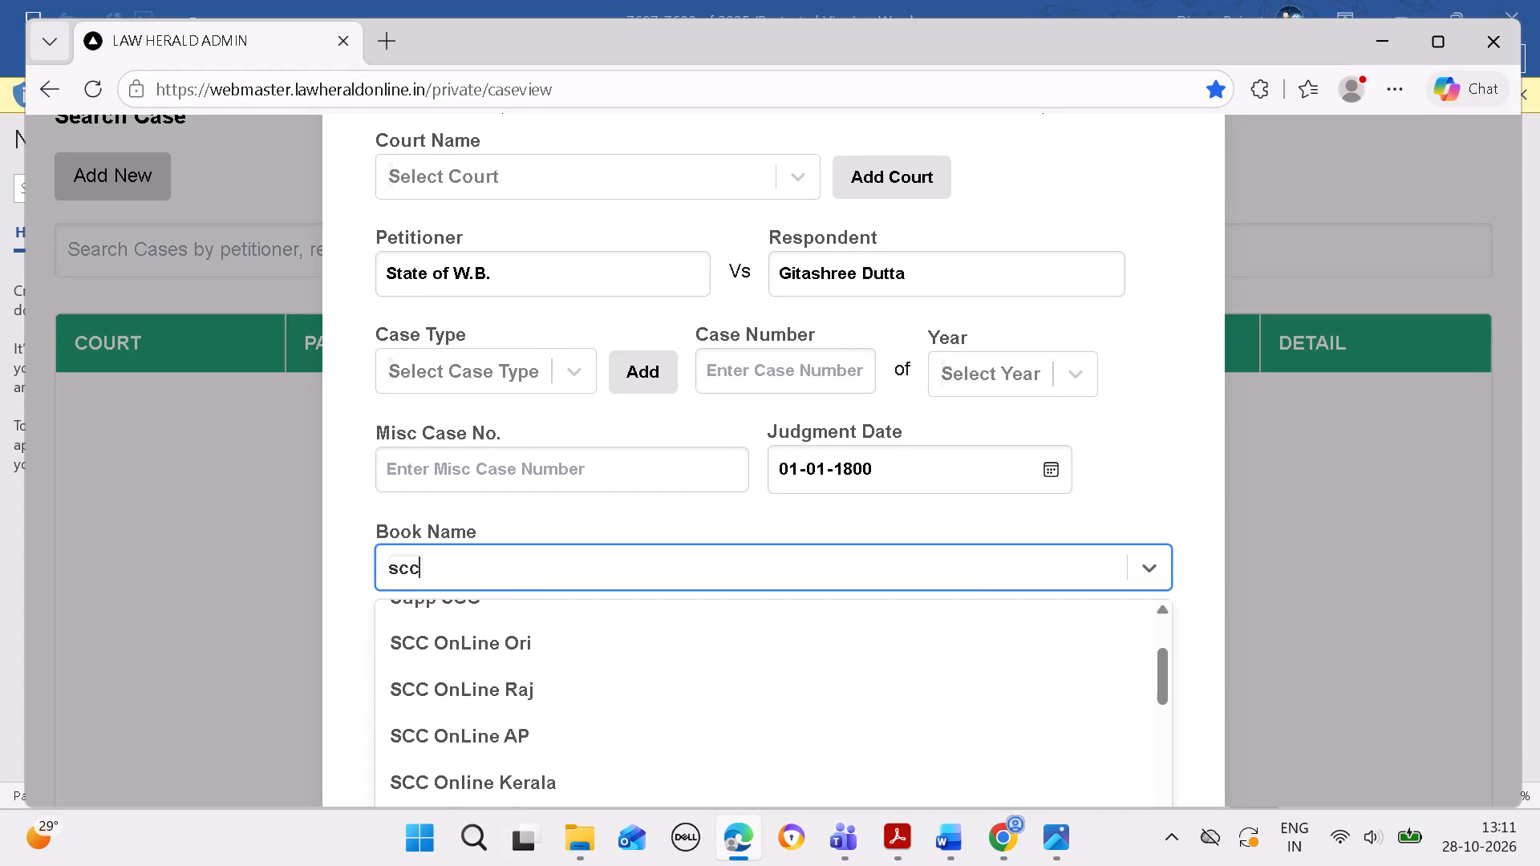
pyautogui.press('Down')
pyautogui.press('Down')
pyautogui.press('Down')
pyautogui.press('Down')
pyautogui.press('Down')
pyautogui.press('Down')
pyautogui.press('Down')
pyautogui.press('Down')
pyautogui.press('Down')
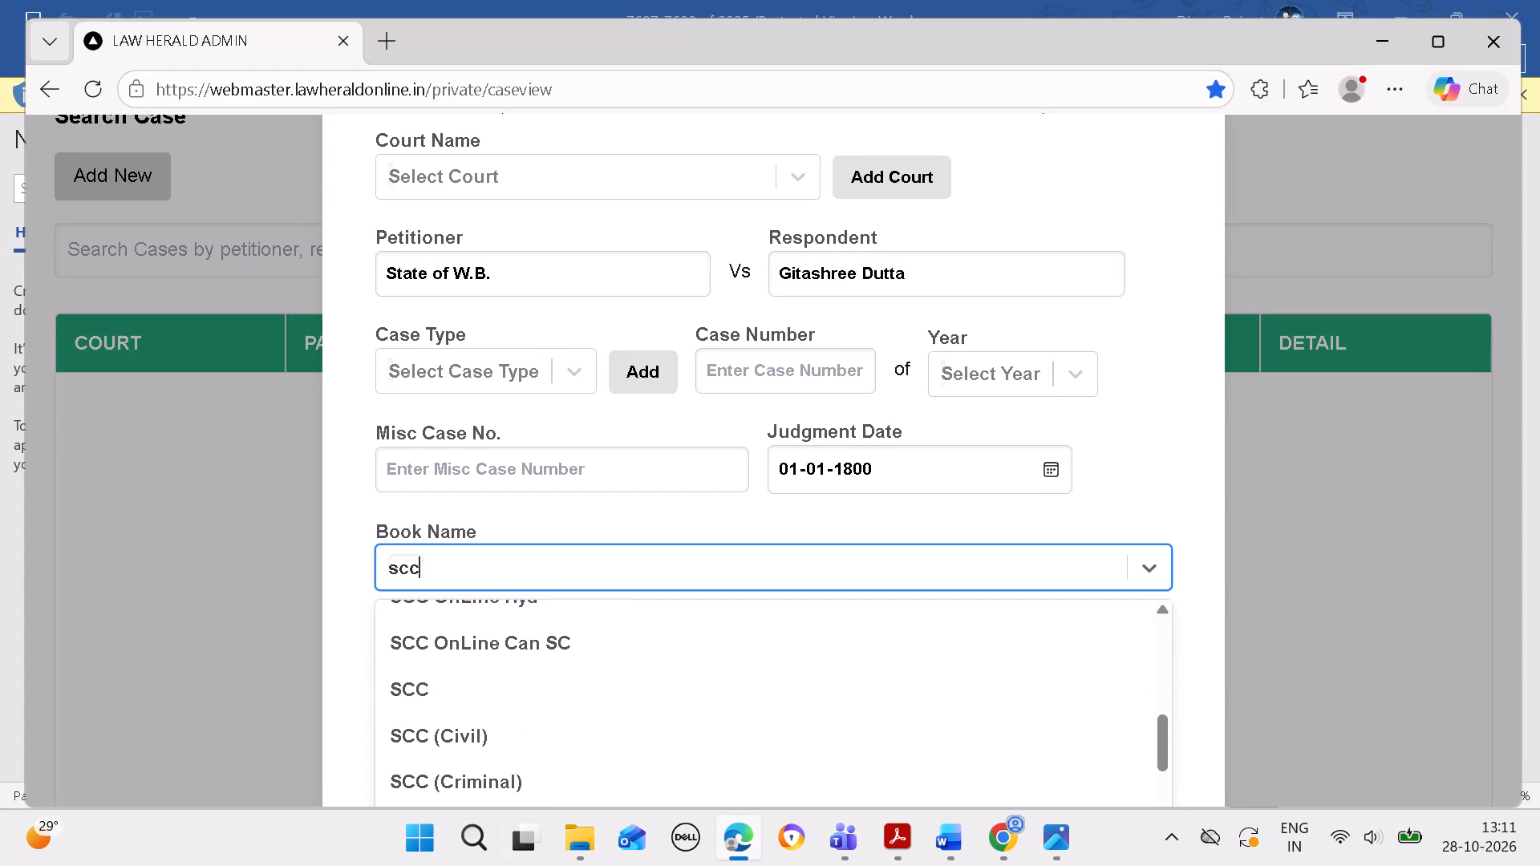
pyautogui.click(781, 684)
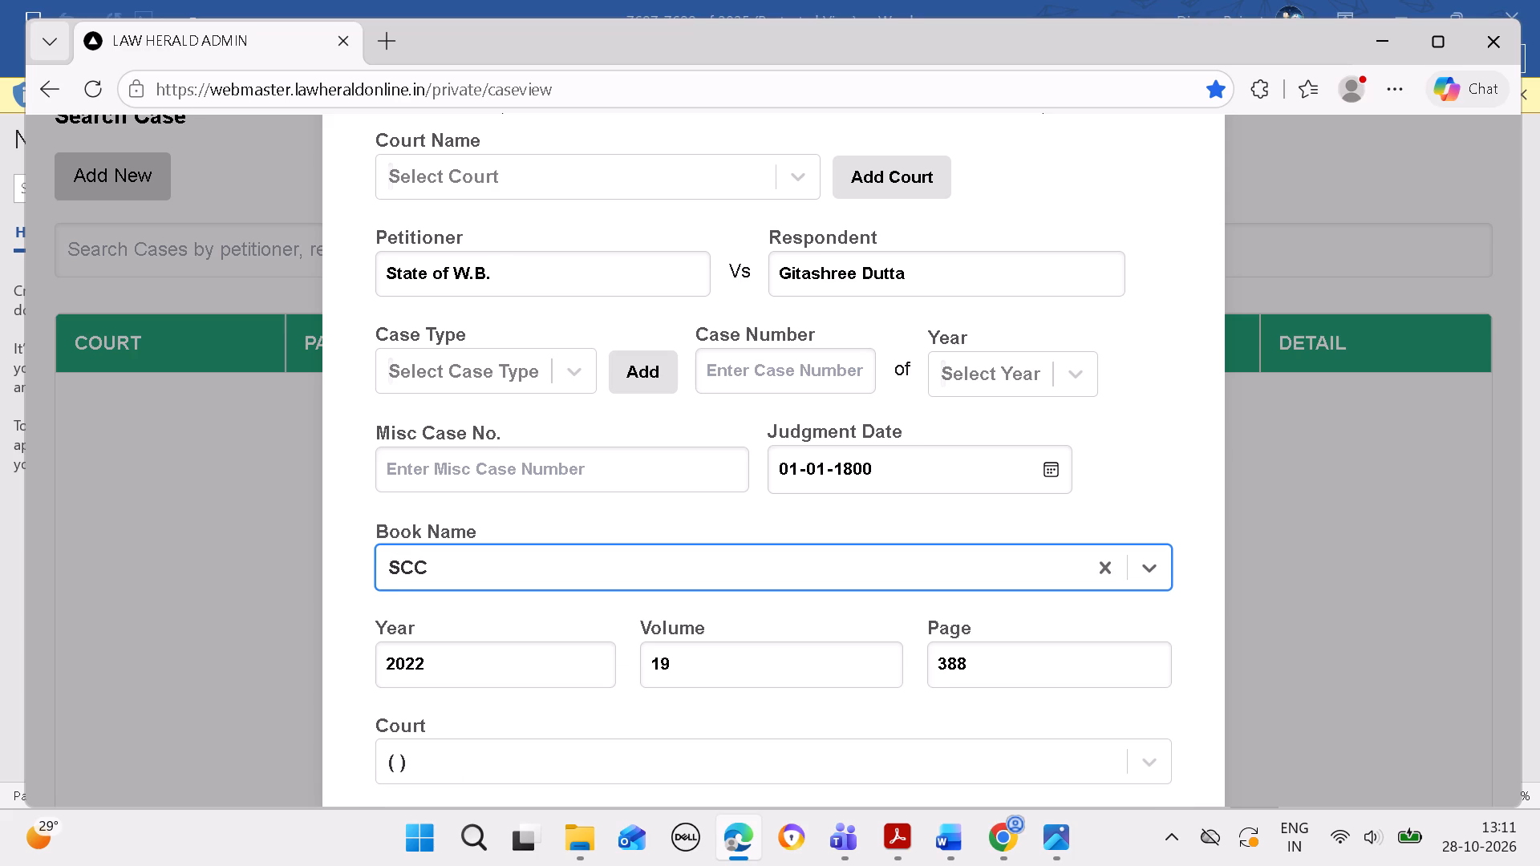
# Set the new case's court name to IN THE SUPREME COURT OF INDIA (SC) and save the case to the cited list.
pyautogui.click(667, 169)
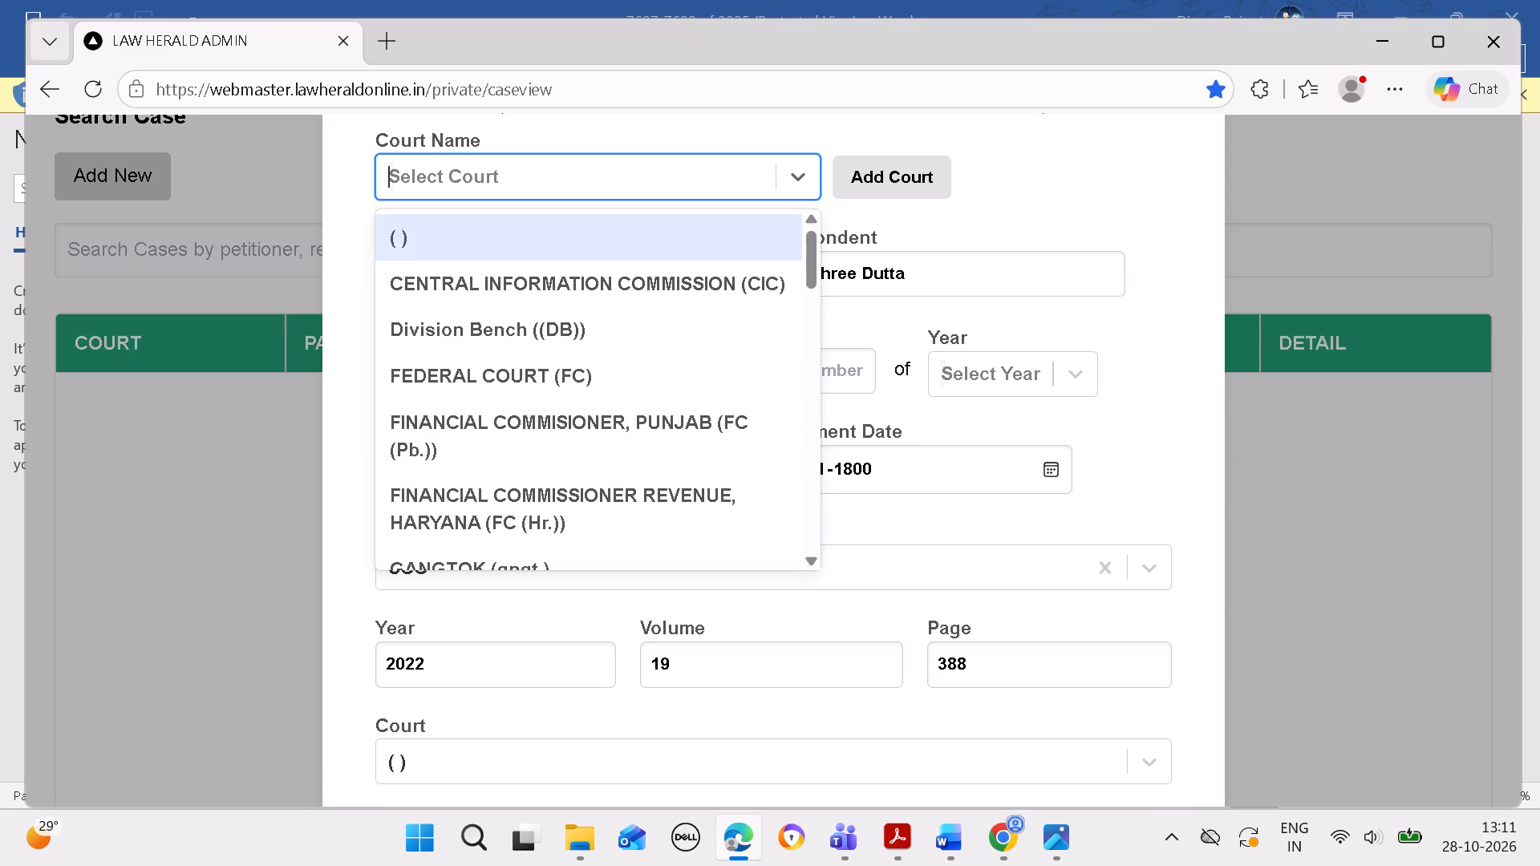
pyautogui.press('space')
pyautogui.write('i')
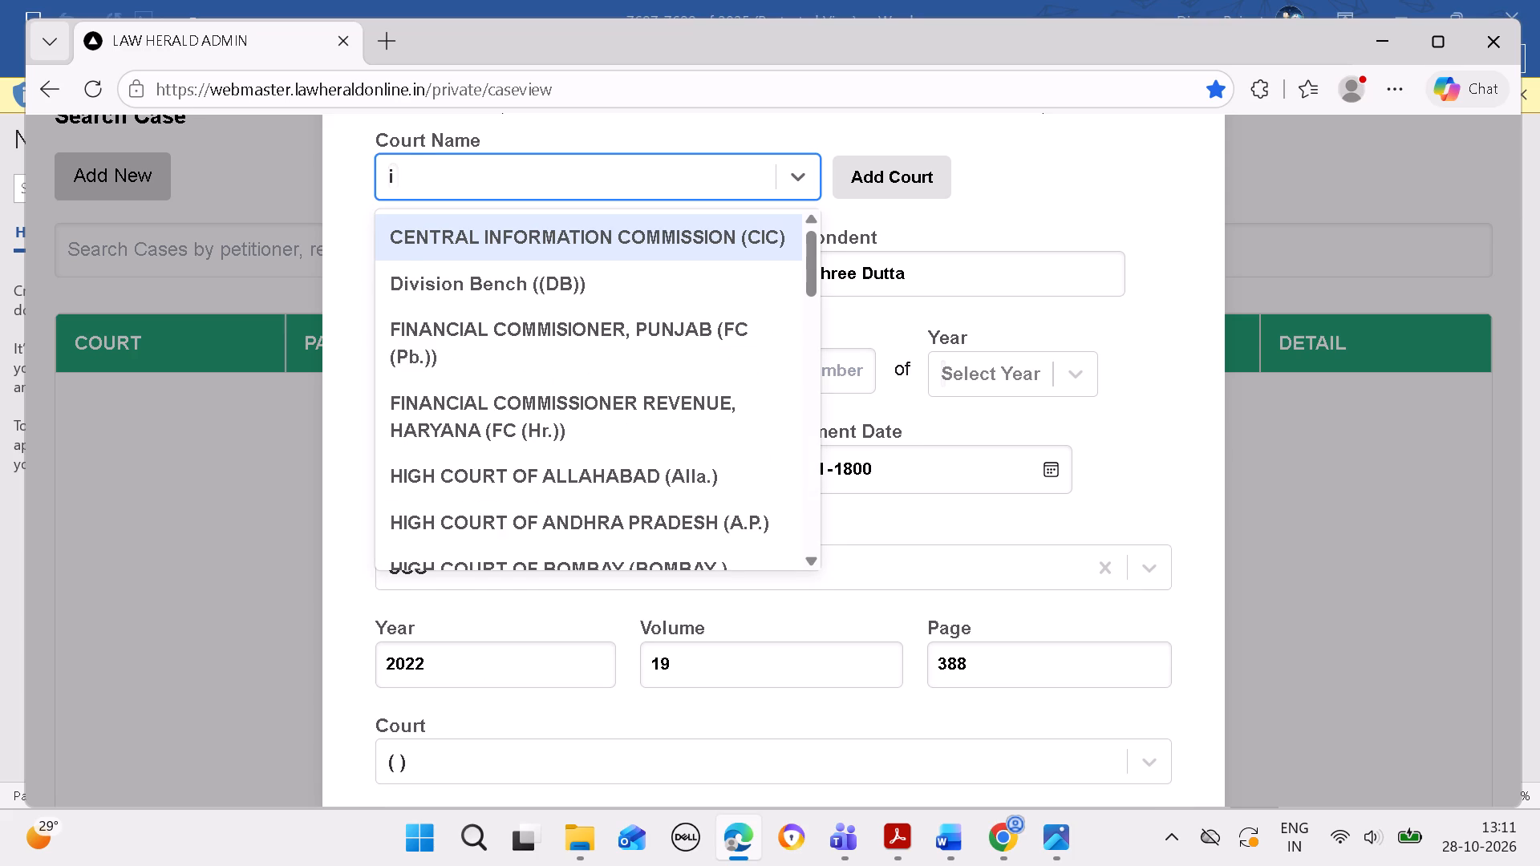
pyautogui.press('n')
pyautogui.press('space')
pyautogui.write('th')
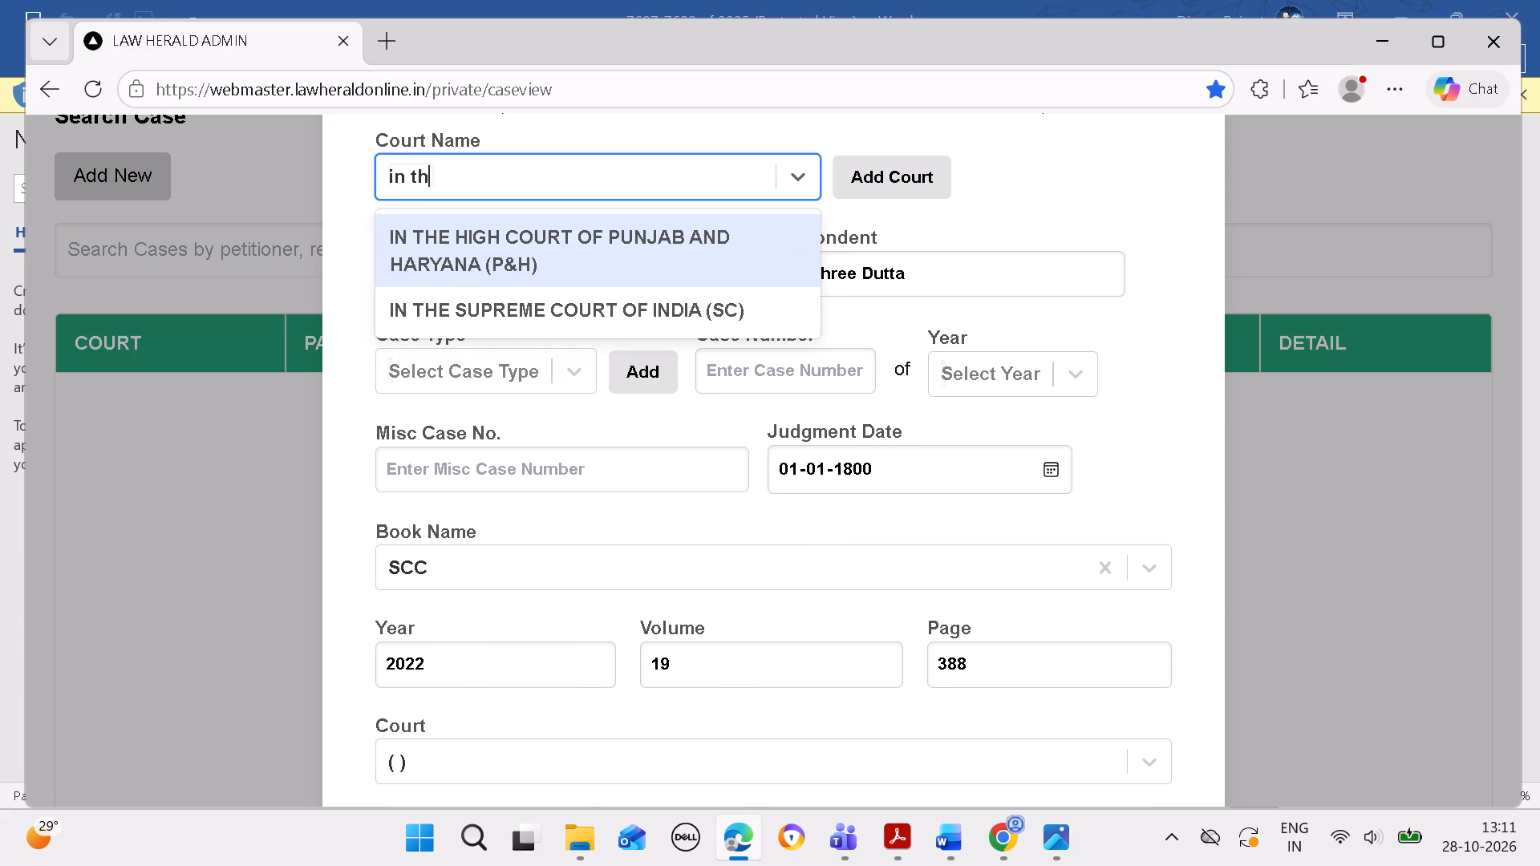
pyautogui.press('e')
pyautogui.click(668, 300)
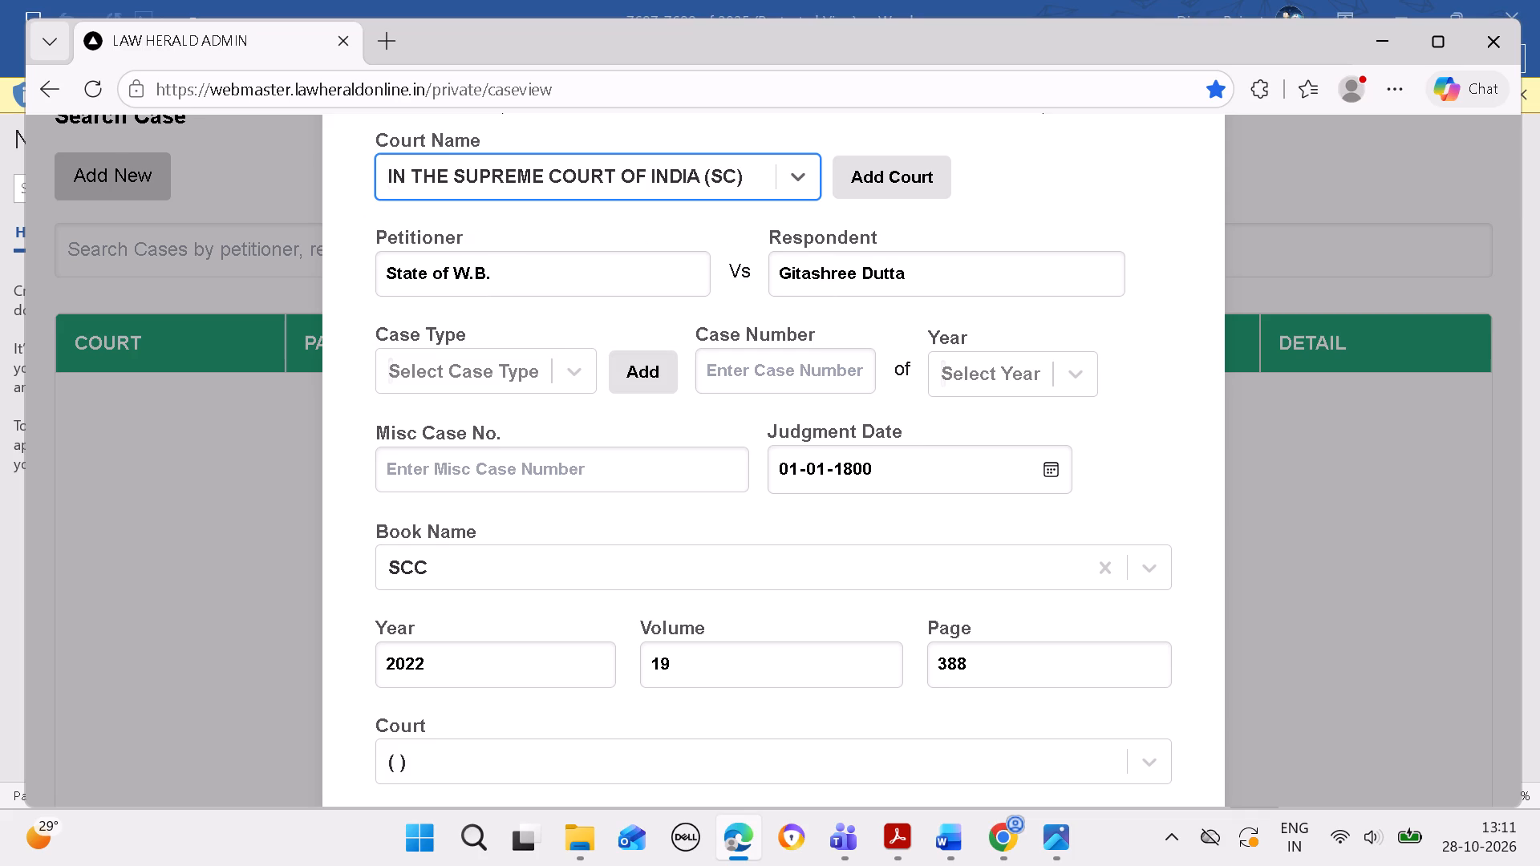
pyautogui.press('Return')
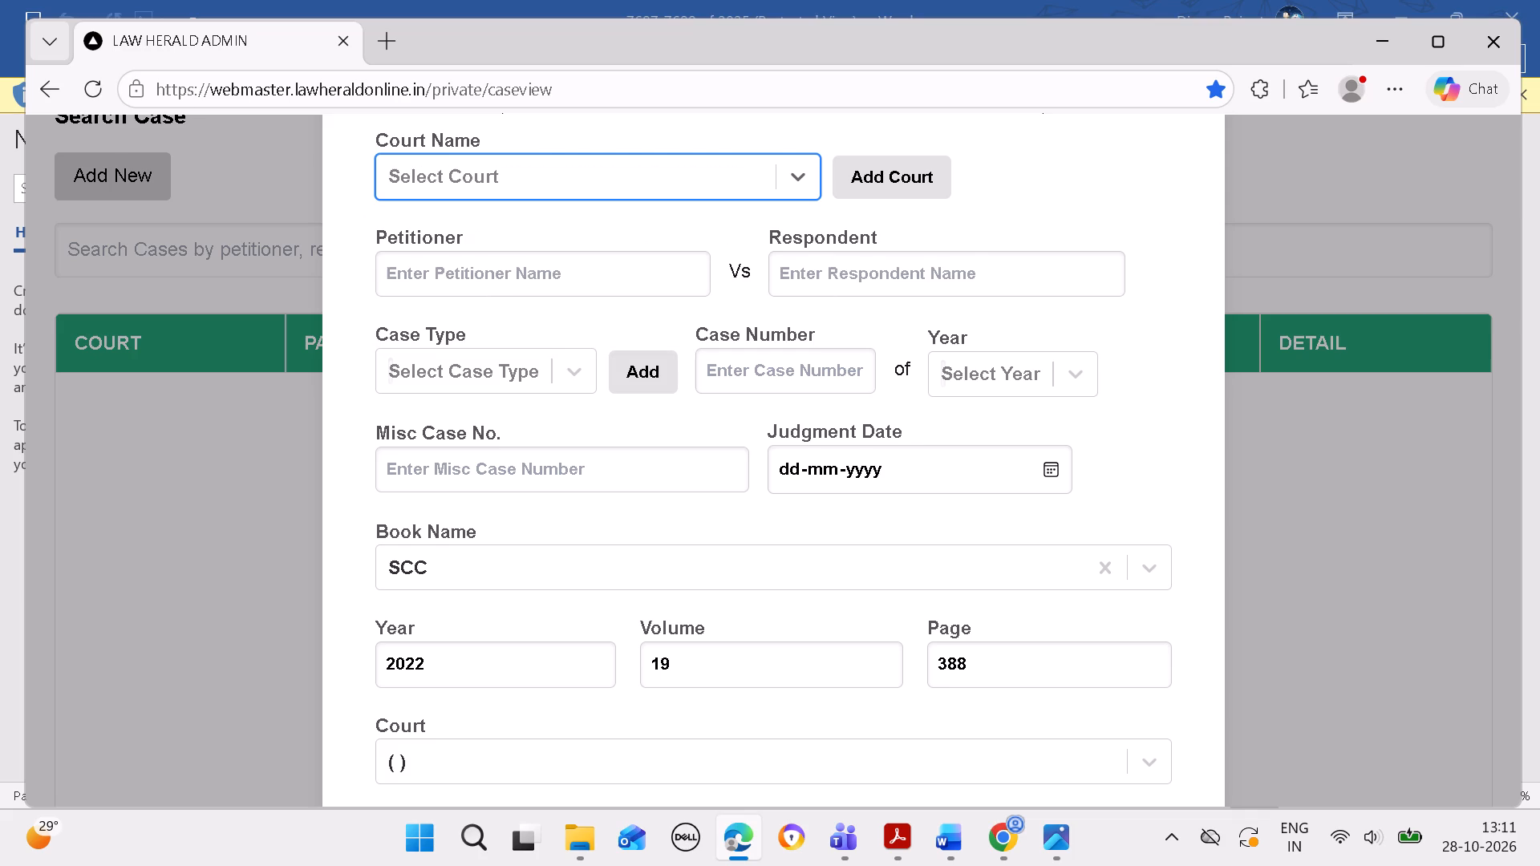
pyautogui.click(998, 260)
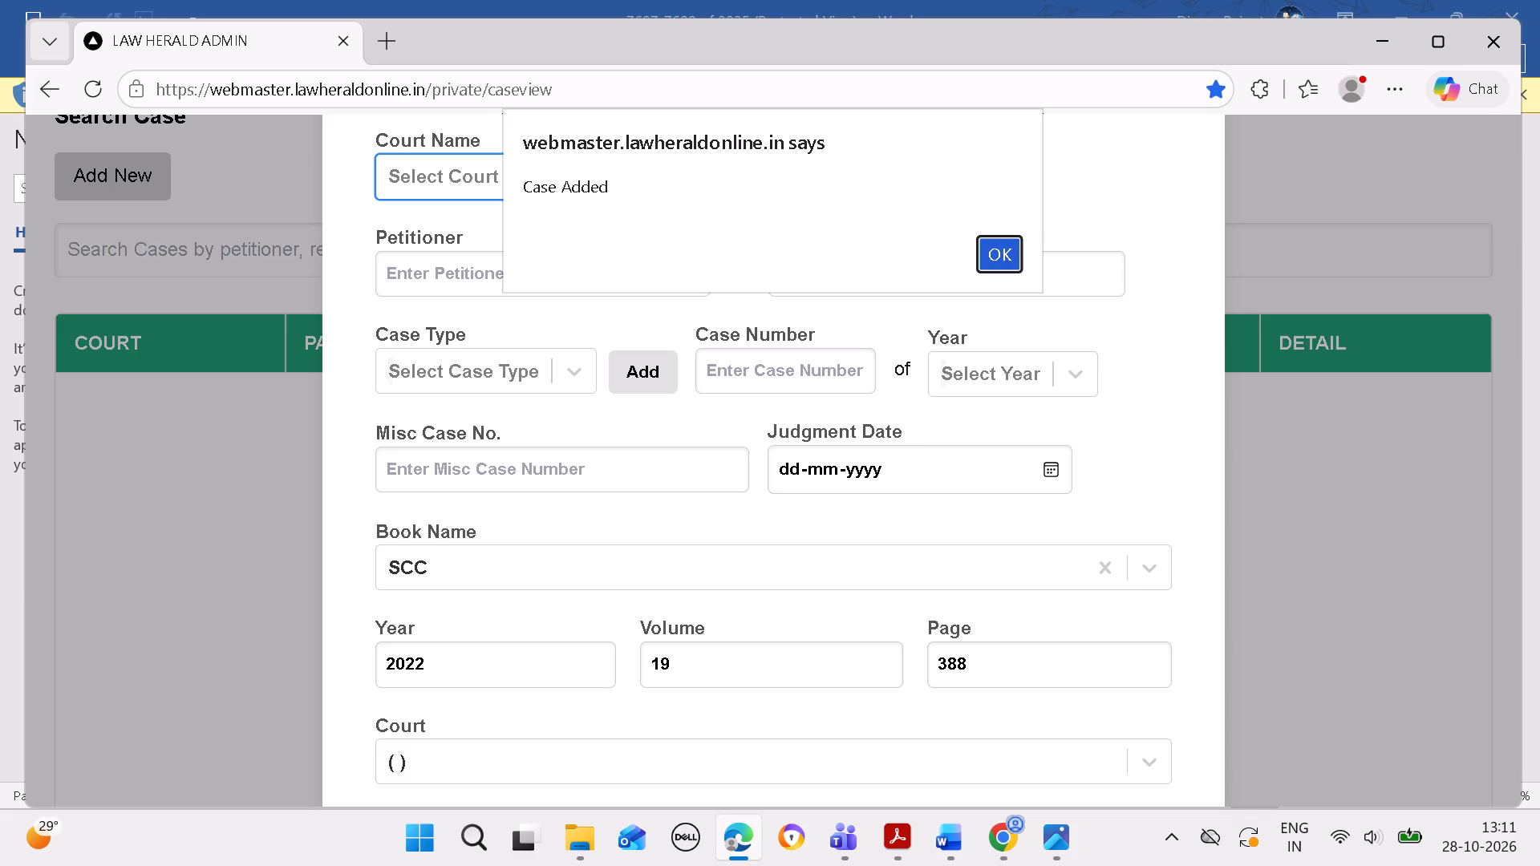
pyautogui.click(1011, 248)
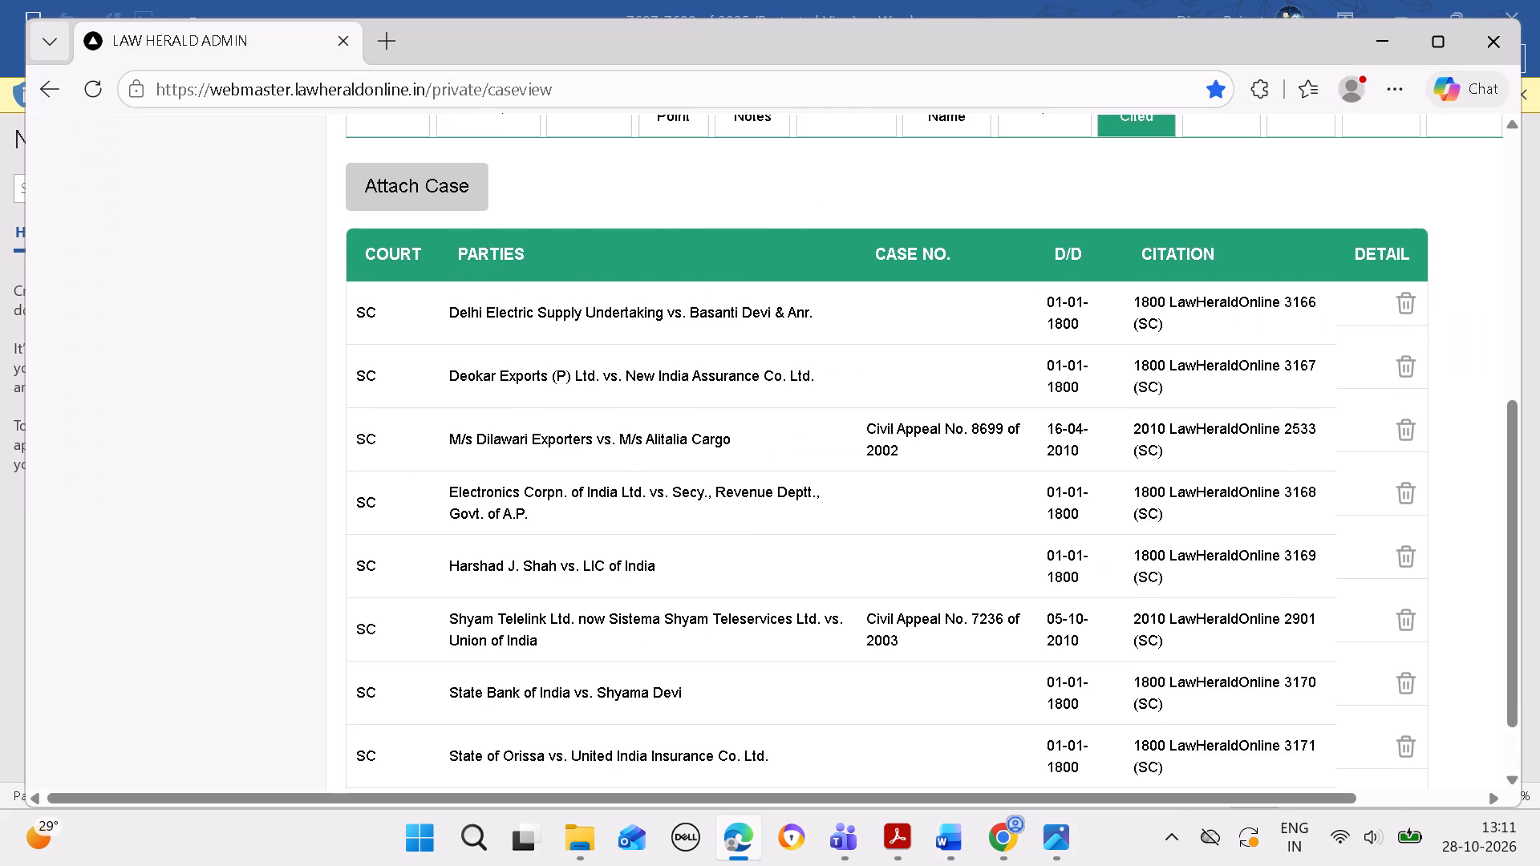
pyautogui.scroll(-9, 977, 387)
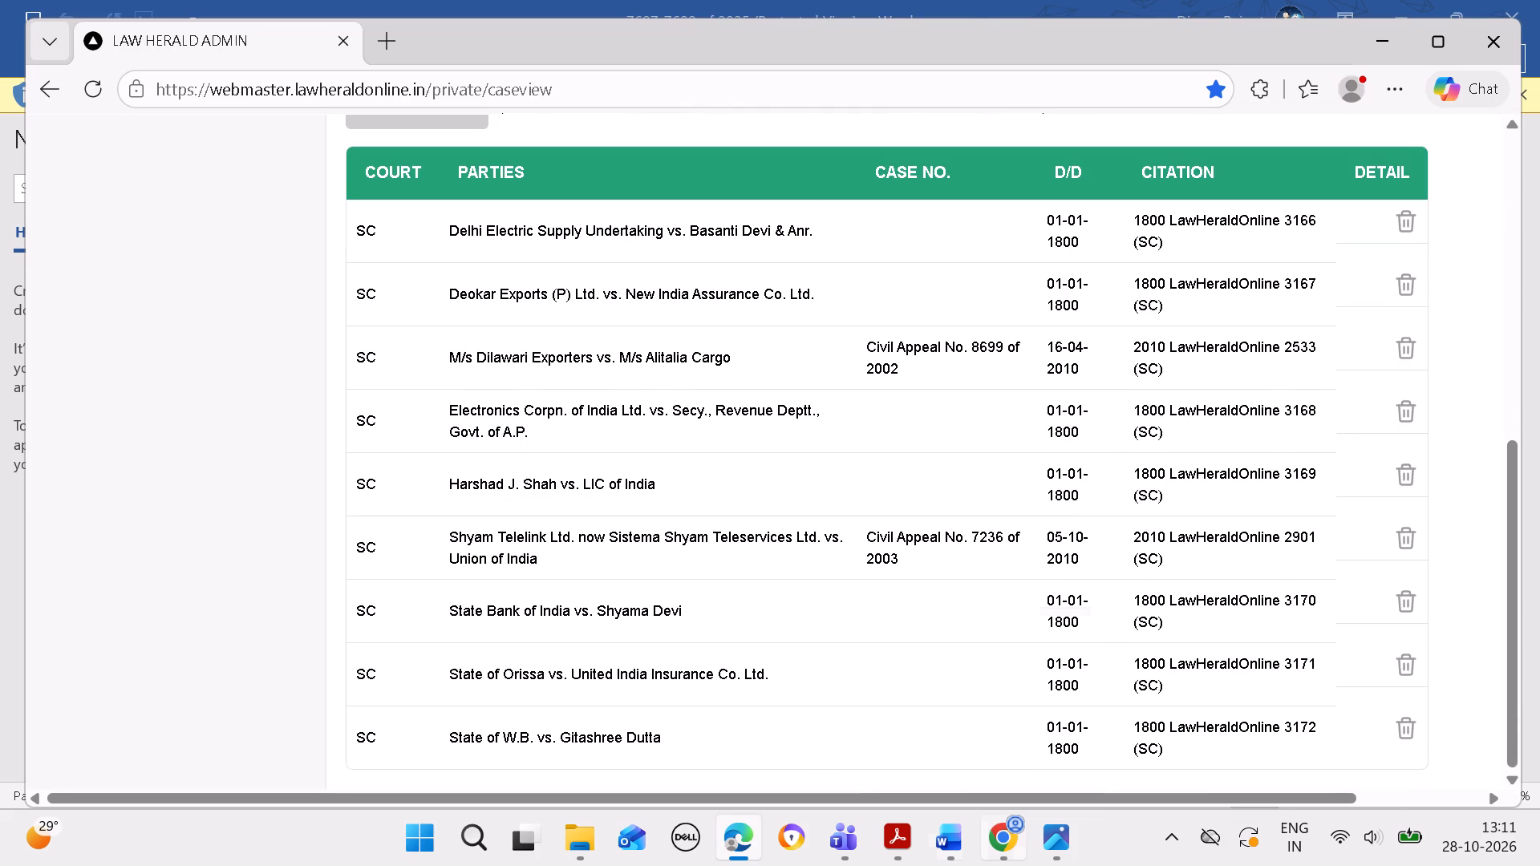
# Copy the text from the JUDGMENT heading to the document's end in Word into the Law Herald record's Judgment text.
pyautogui.click(959, 832)
pyautogui.click(993, 736)
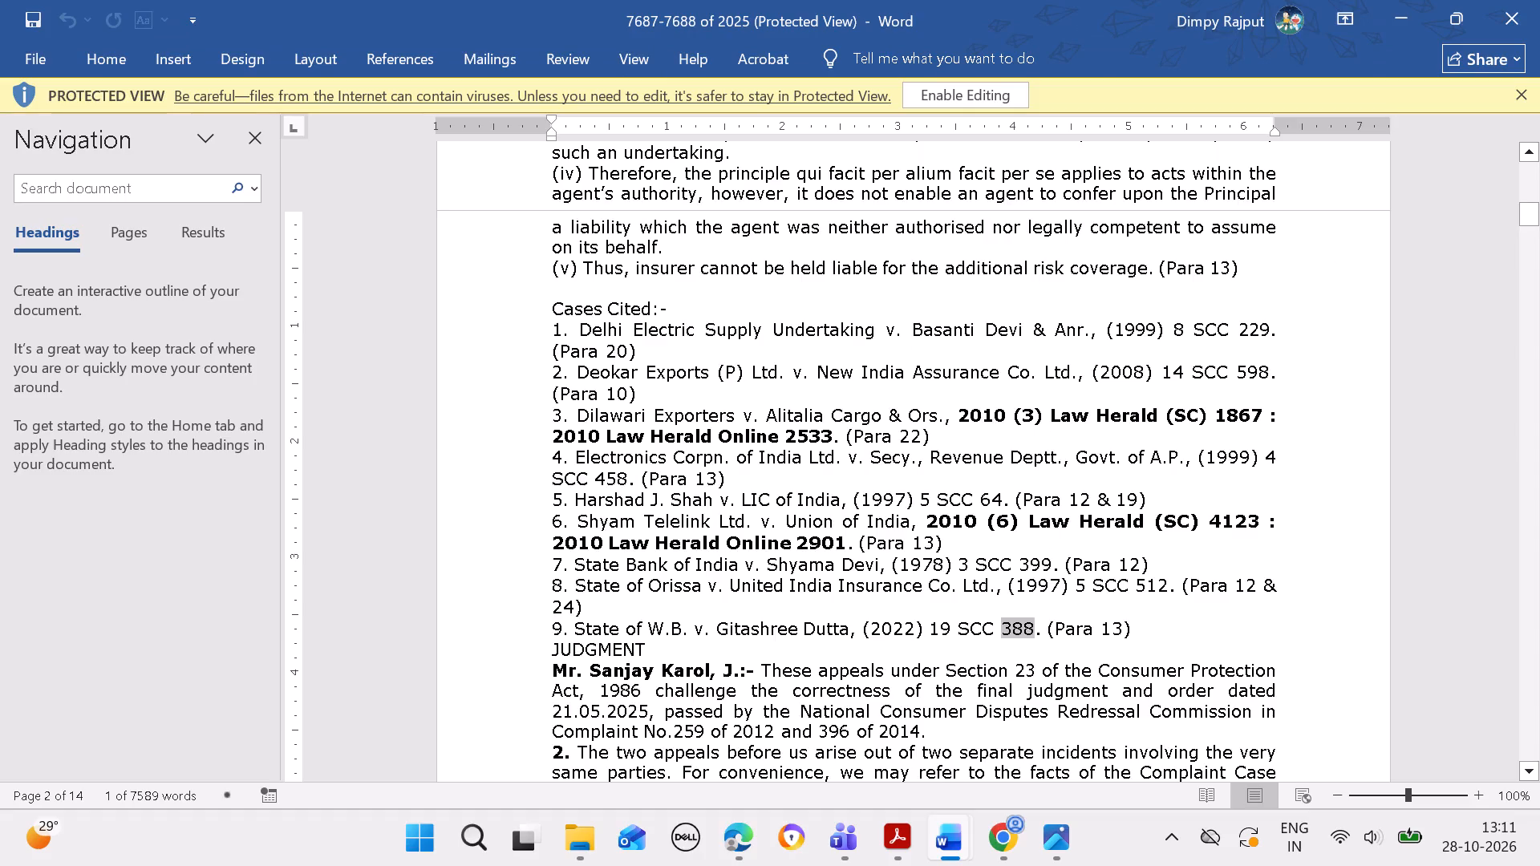
pyautogui.moveTo(550, 640); pyautogui.dragTo(884, 836)
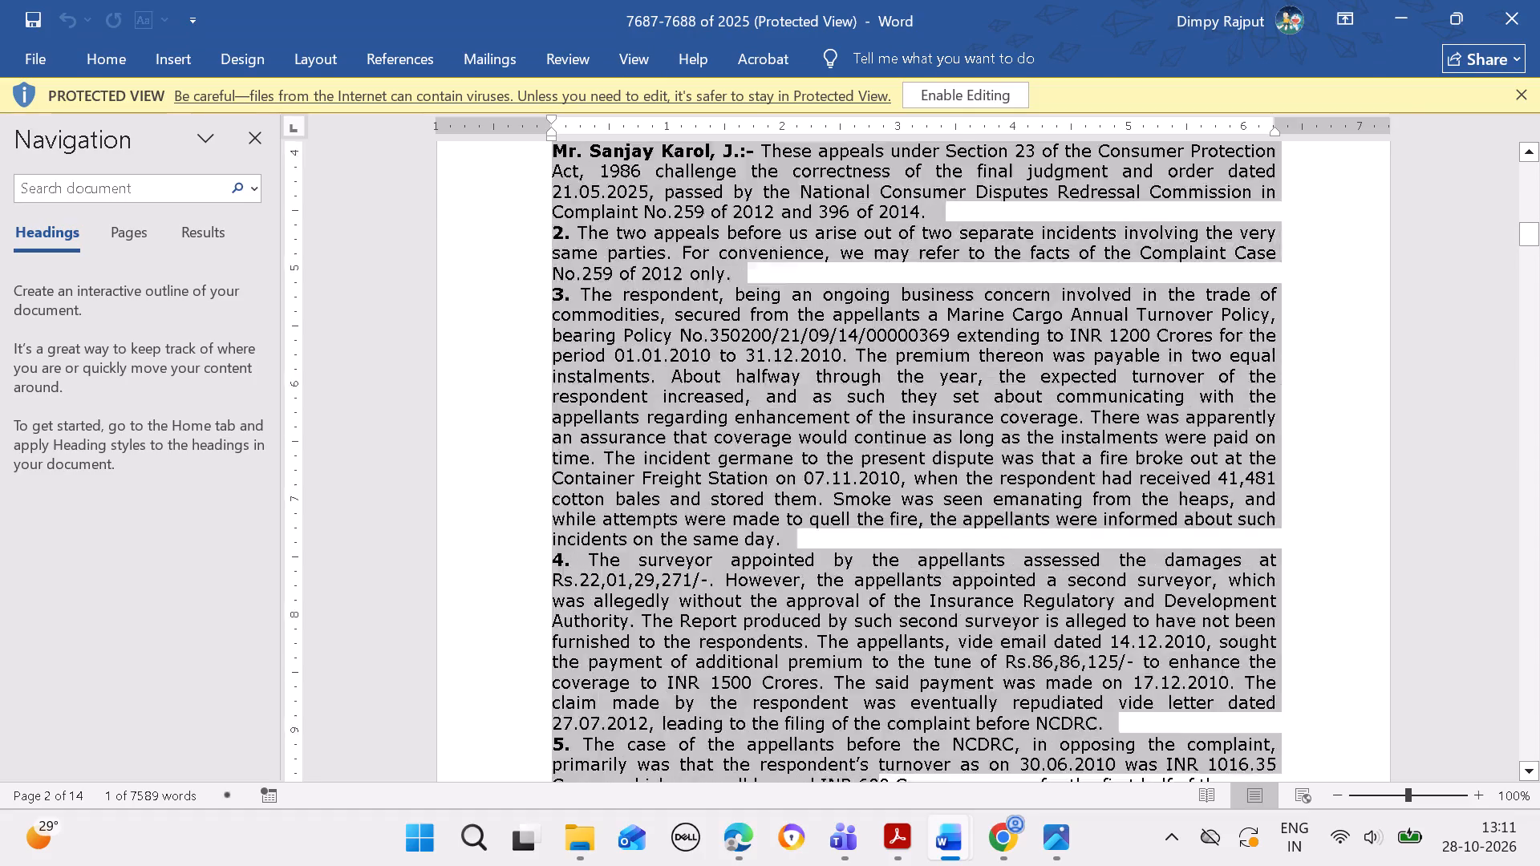
pyautogui.moveTo(884, 836); pyautogui.dragTo(943, 863)
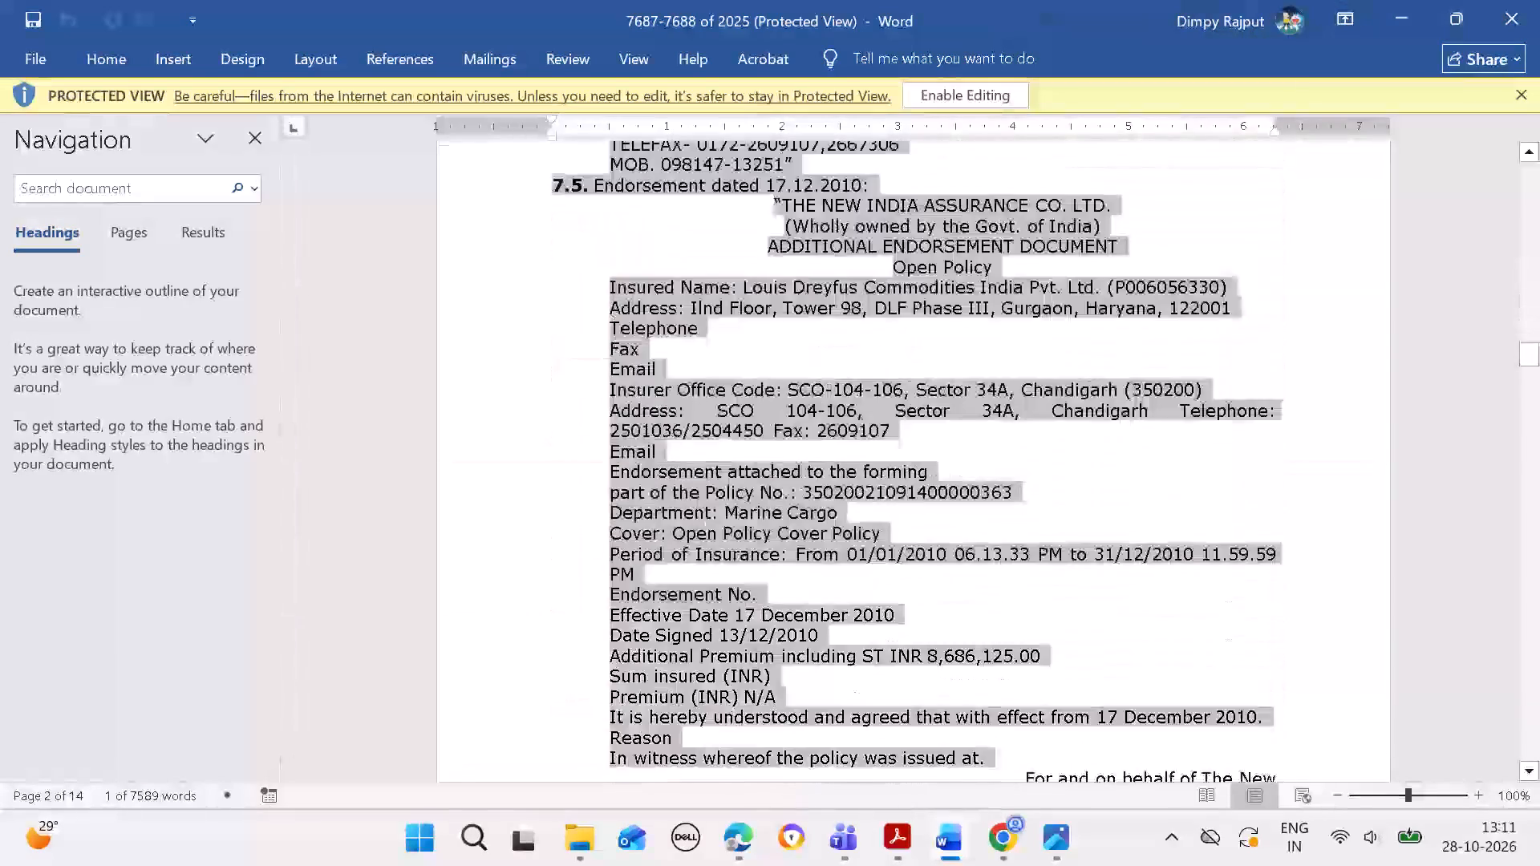
pyautogui.moveTo(943, 863); pyautogui.dragTo(962, 865)
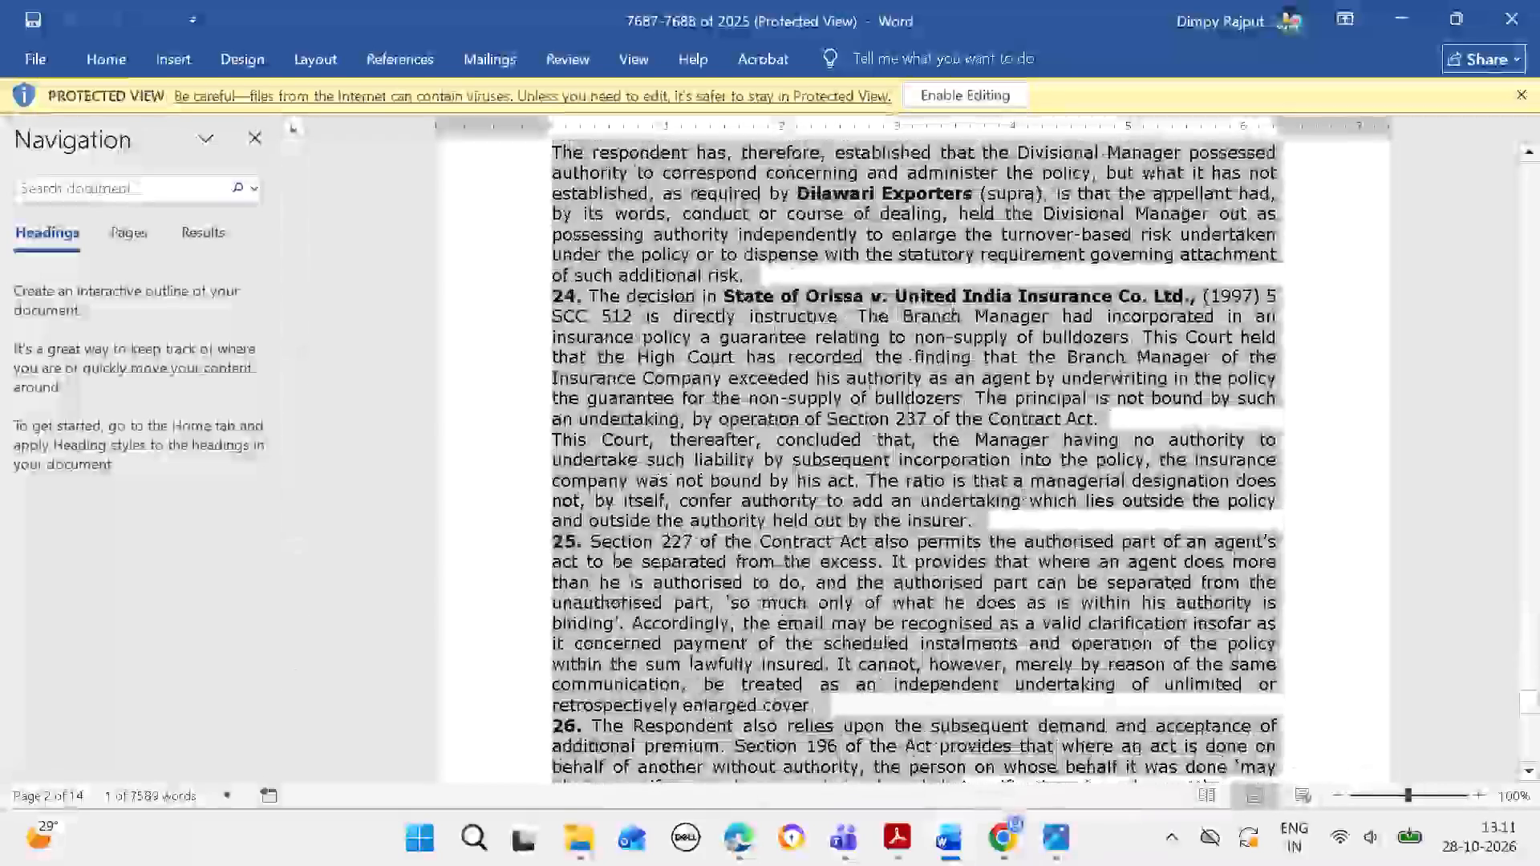
pyautogui.moveTo(962, 865); pyautogui.dragTo(964, 863)
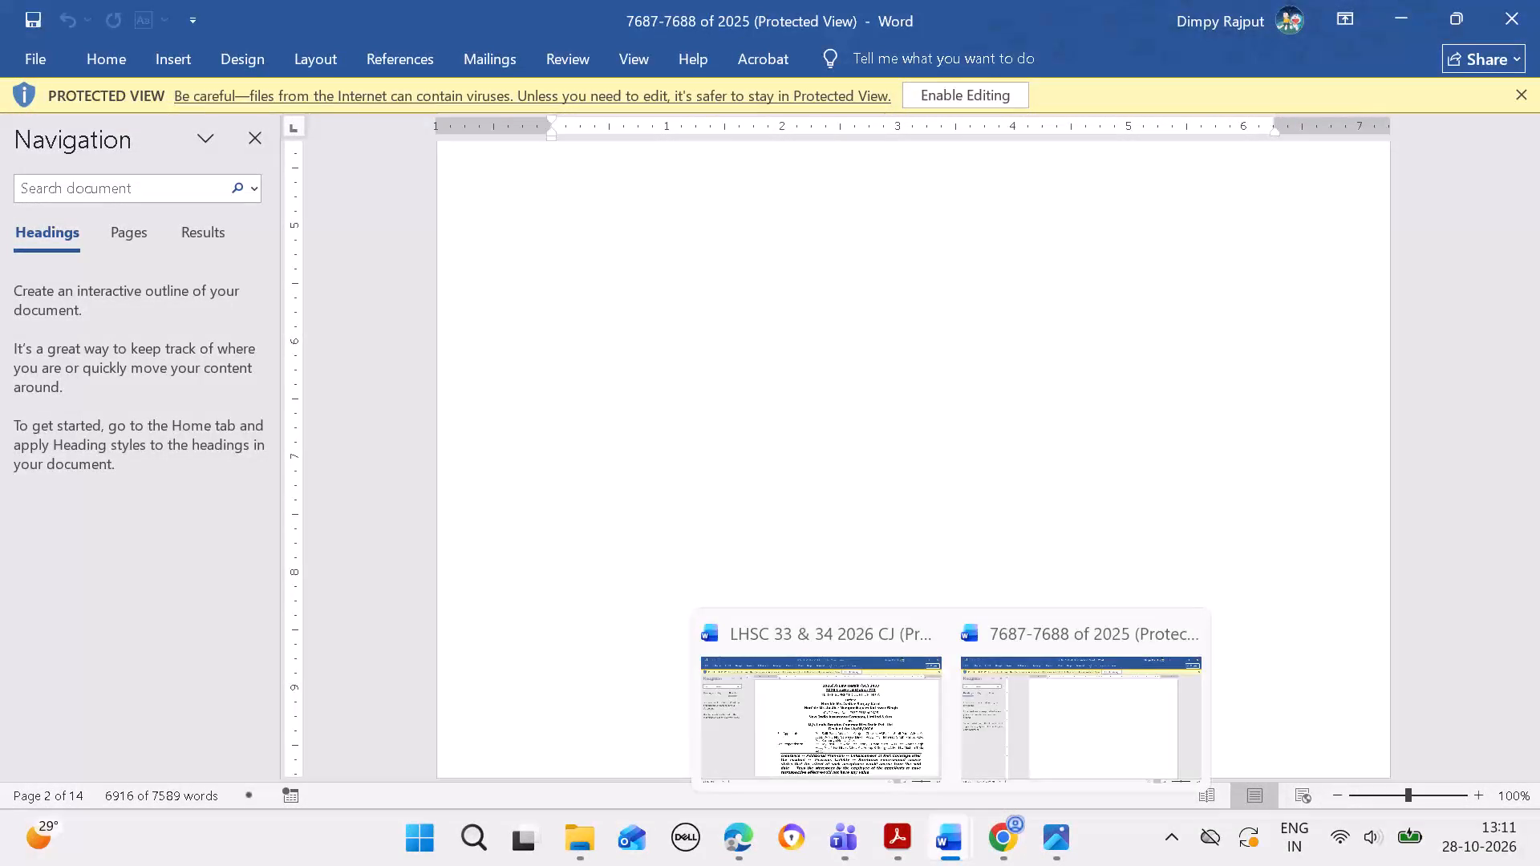
pyautogui.hotkey('ctrl', 'c')
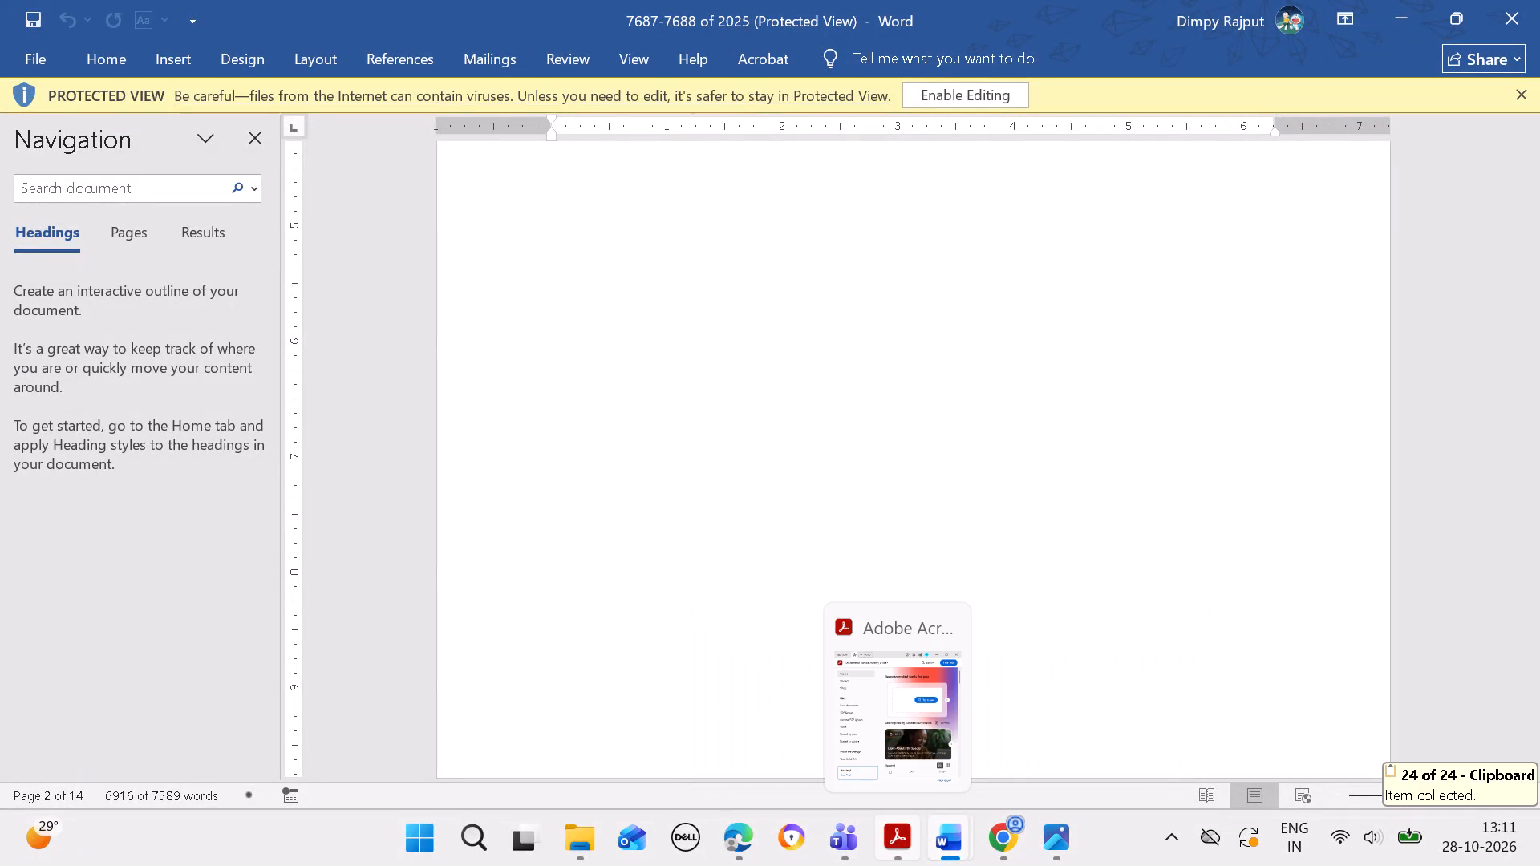
pyautogui.hotkey('ctrl', 'c')
pyautogui.click(751, 835)
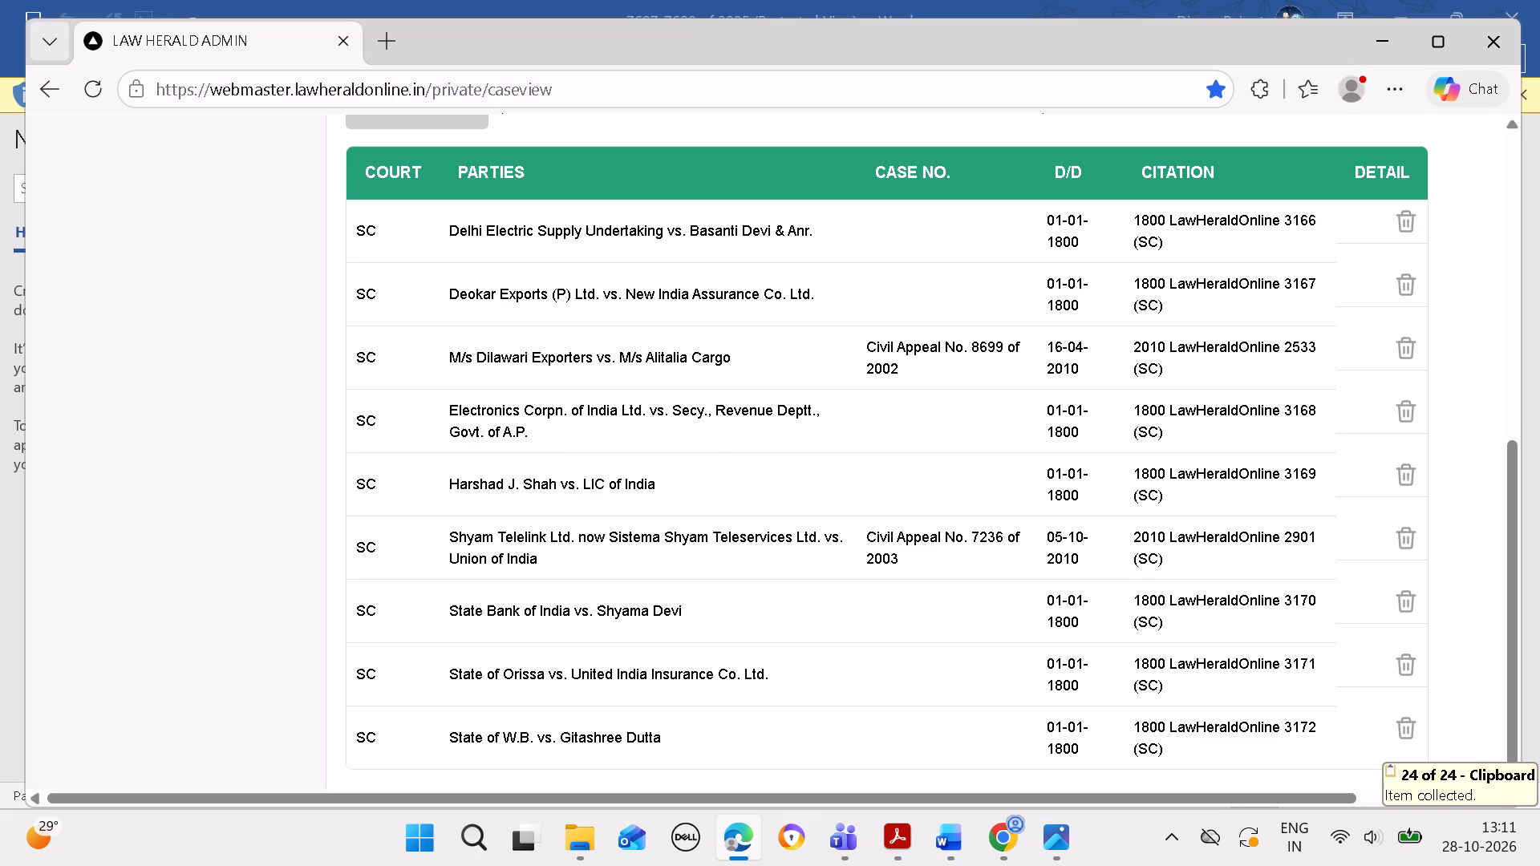
pyautogui.scroll(2, 788, 617)
pyautogui.click(844, 651)
pyautogui.scroll(-3, 844, 645)
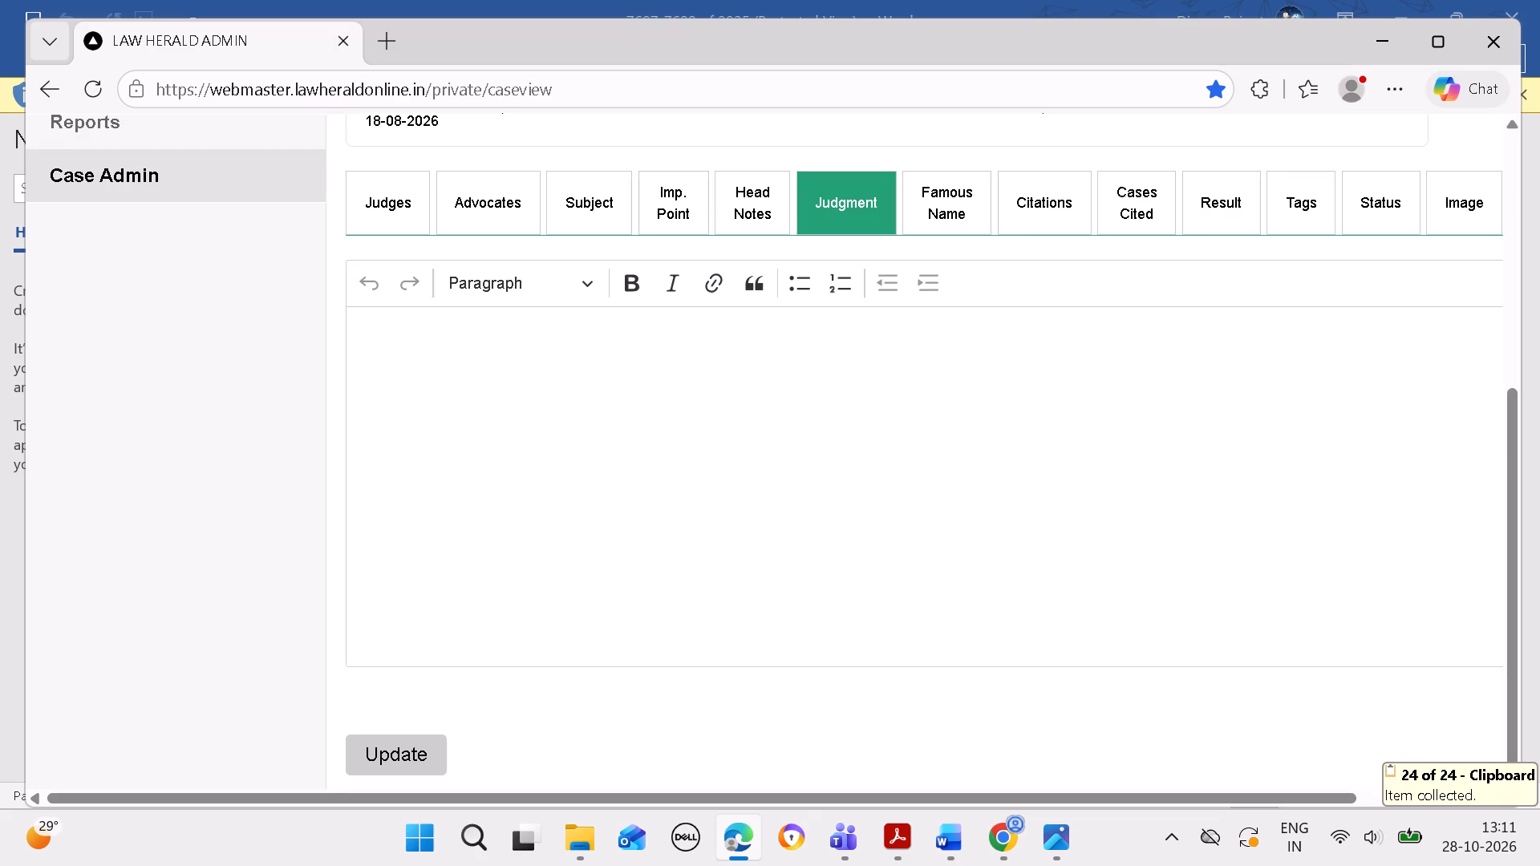
pyautogui.click(820, 544)
pyautogui.hotkey('ctrl', 'v')
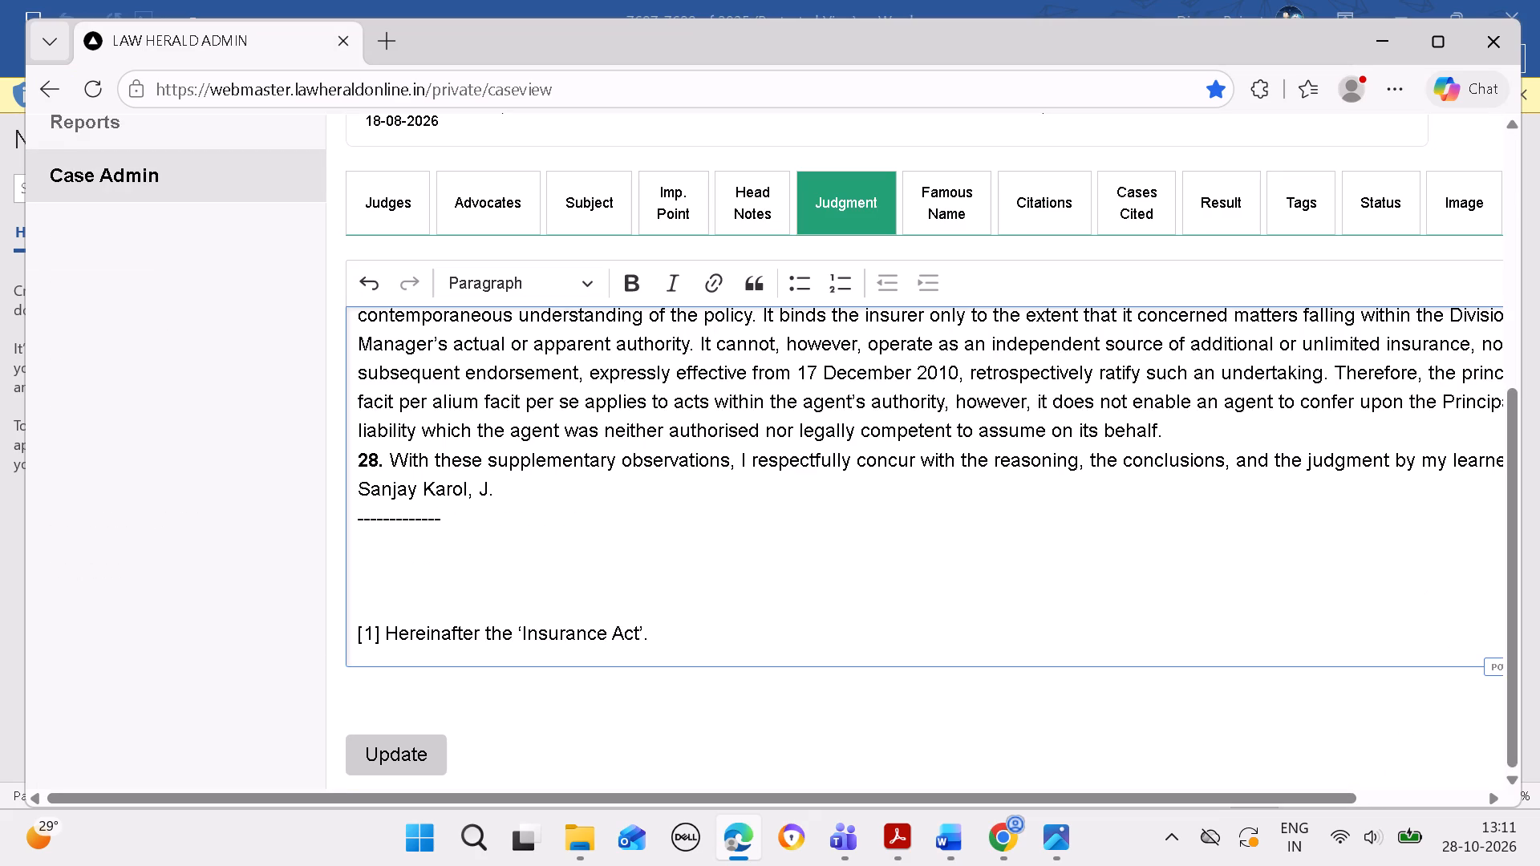
# Delete the "[1] Hereinafter the 'Insurance Act'." footnote and blank lines above it, and add "-------------" to the closing dashed line.
pyautogui.press('BackSpace')
pyautogui.press('BackSpace')
pyautogui.press('BackSpace')
pyautogui.press('BackSpace')
pyautogui.press('BackSpace')
pyautogui.press('BackSpace')
pyautogui.press('BackSpace')
pyautogui.press('BackSpace')
pyautogui.press('BackSpace')
pyautogui.press('BackSpace')
pyautogui.press('BackSpace')
pyautogui.press('BackSpace')
pyautogui.press('BackSpace')
pyautogui.press('BackSpace')
pyautogui.press('BackSpace')
pyautogui.press('BackSpace')
pyautogui.press('BackSpace')
pyautogui.press('BackSpace')
pyautogui.press('BackSpace')
pyautogui.press('BackSpace')
pyautogui.press('BackSpace')
pyautogui.press('BackSpace')
pyautogui.press('BackSpace')
pyautogui.press('BackSpace')
pyautogui.press('BackSpace')
pyautogui.press('BackSpace')
pyautogui.press('BackSpace')
pyautogui.press('BackSpace')
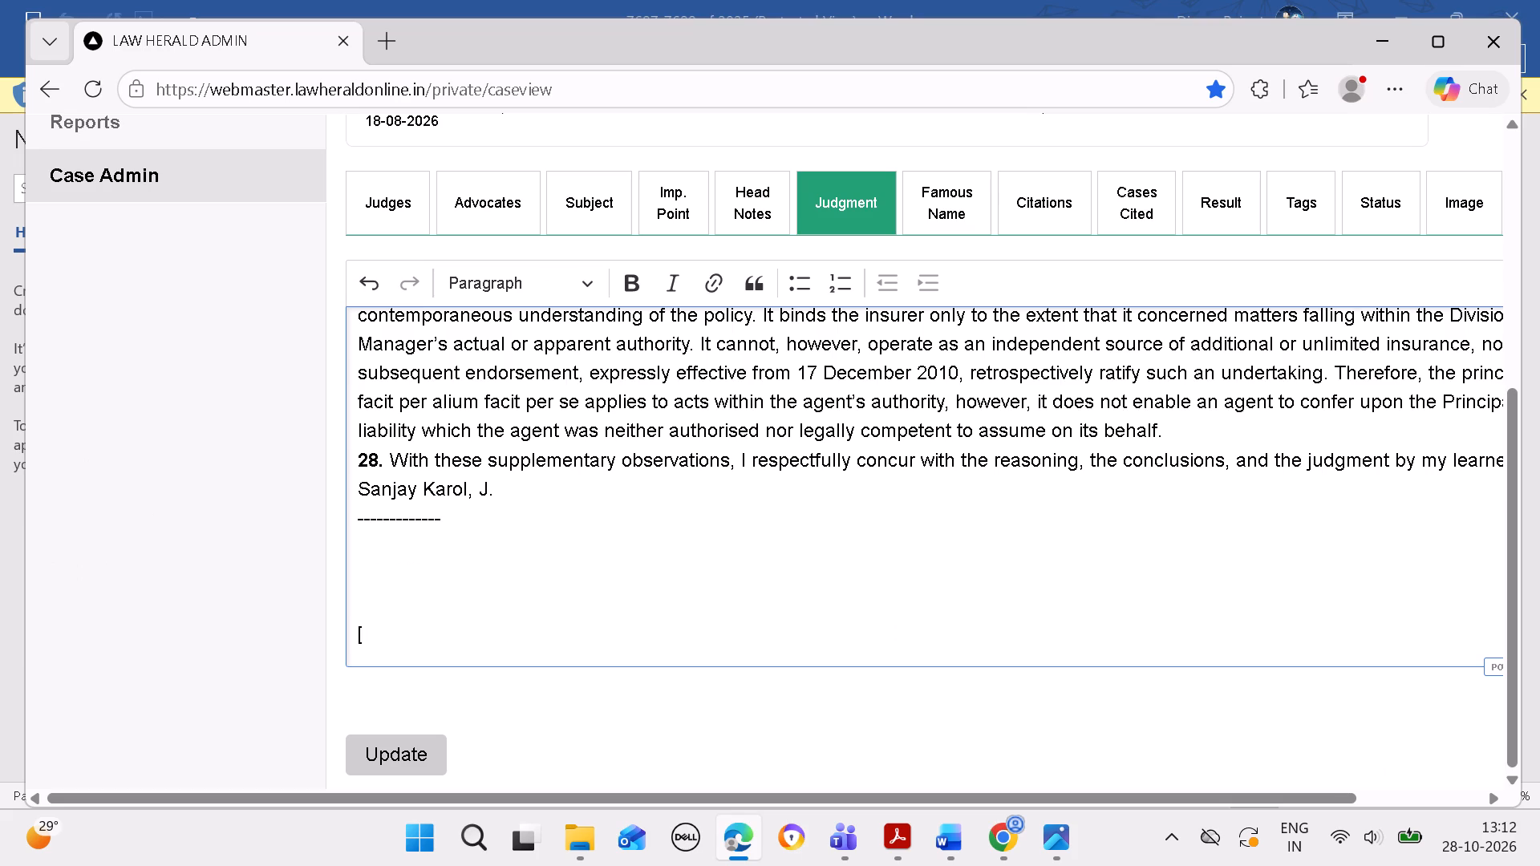
pyautogui.press('BackSpace')
pyautogui.press('BackSpace')
pyautogui.press('BackSpace')
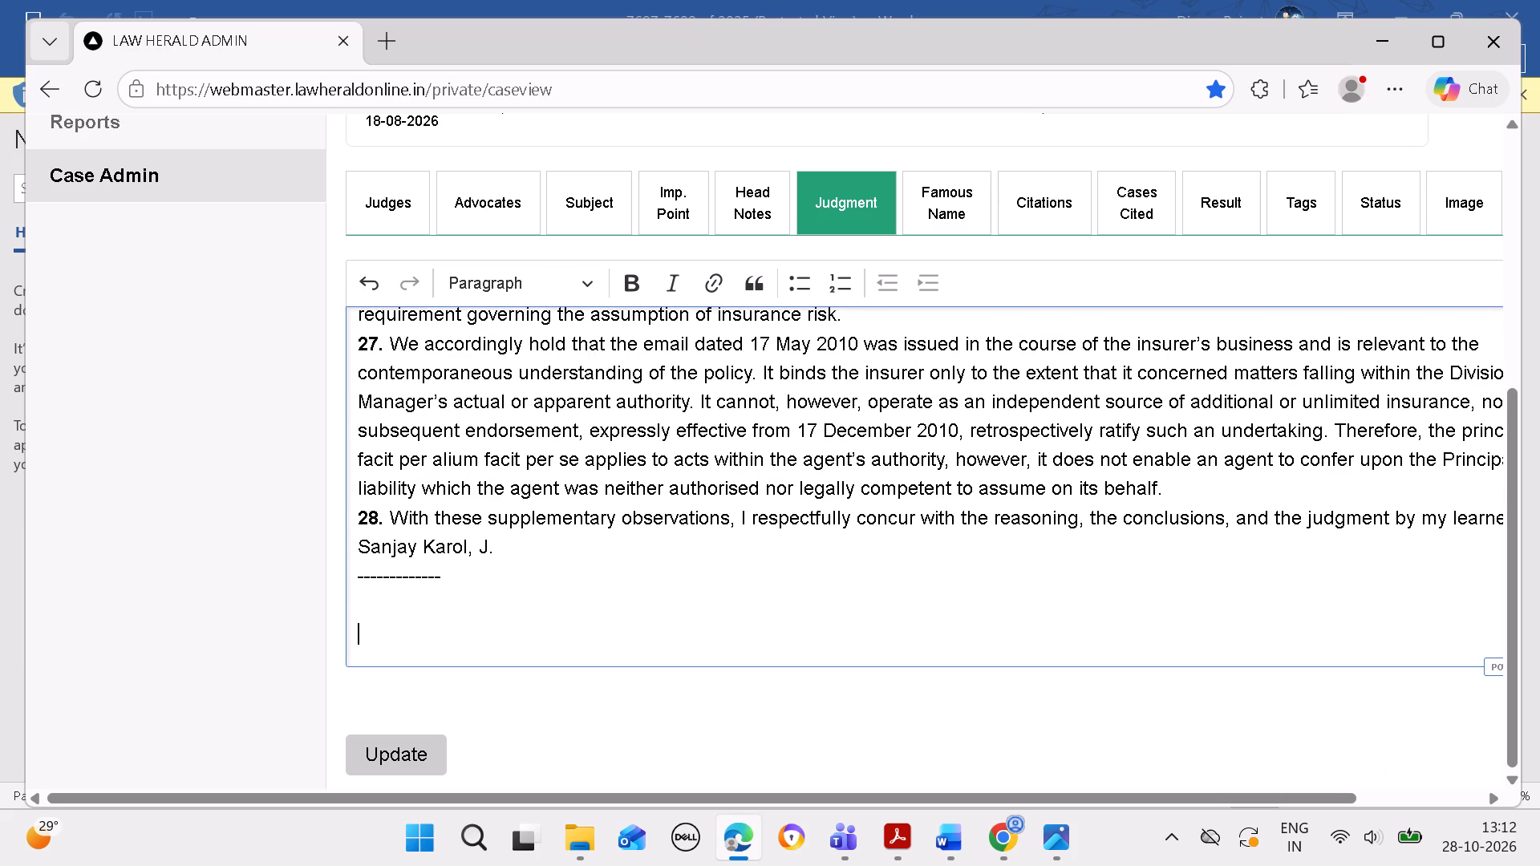
pyautogui.press('BackSpace')
pyautogui.press('BackSpace')
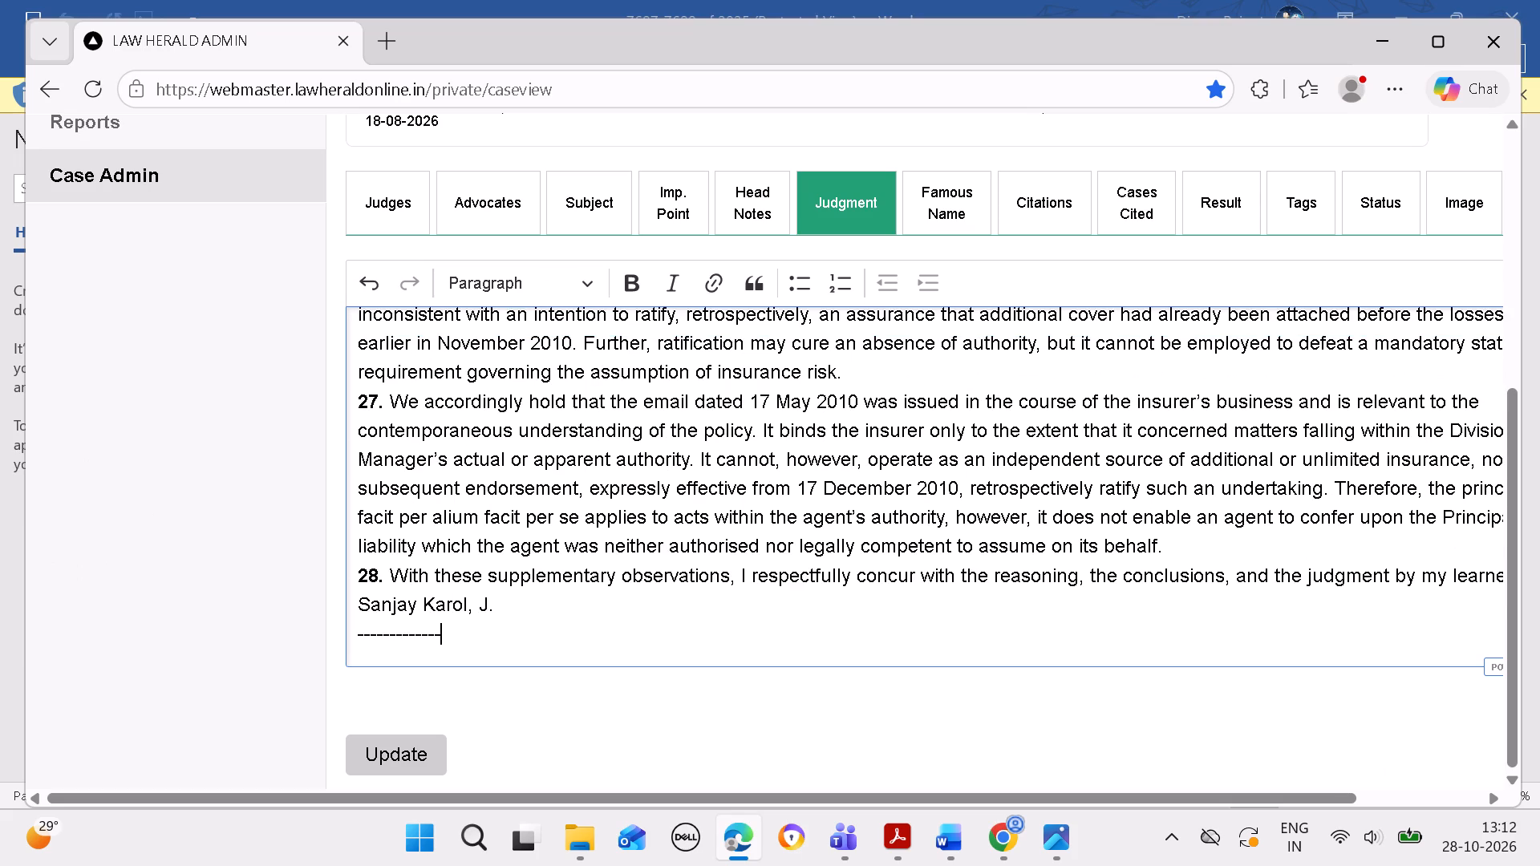
pyautogui.write('-------------')
# Make the JUDGMENT heading at the start of the pasted judgment bold.
pyautogui.scroll(2, 762, 520)
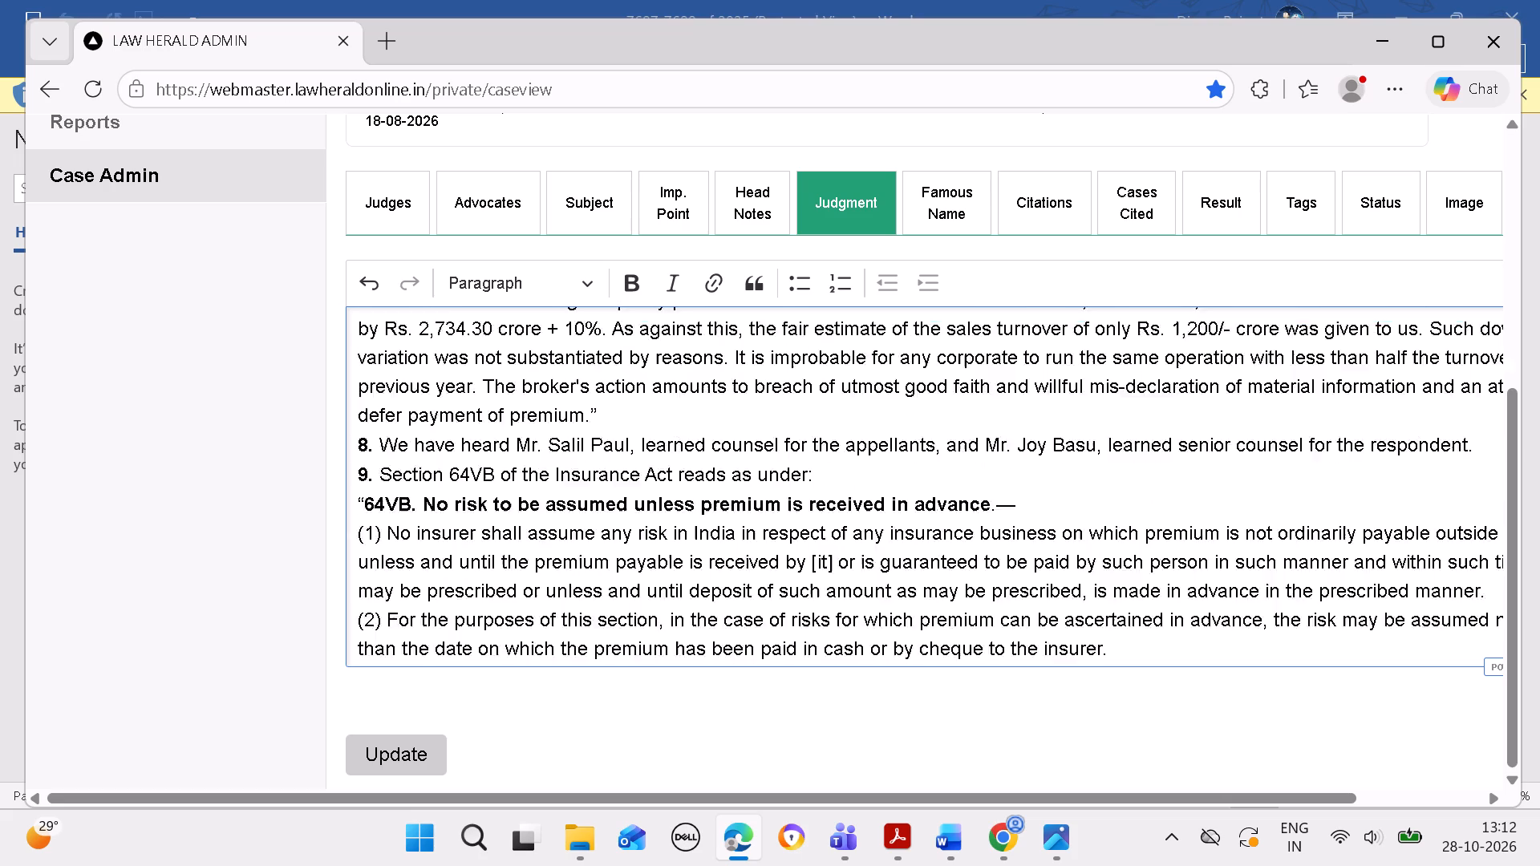
pyautogui.scroll(4, 762, 518)
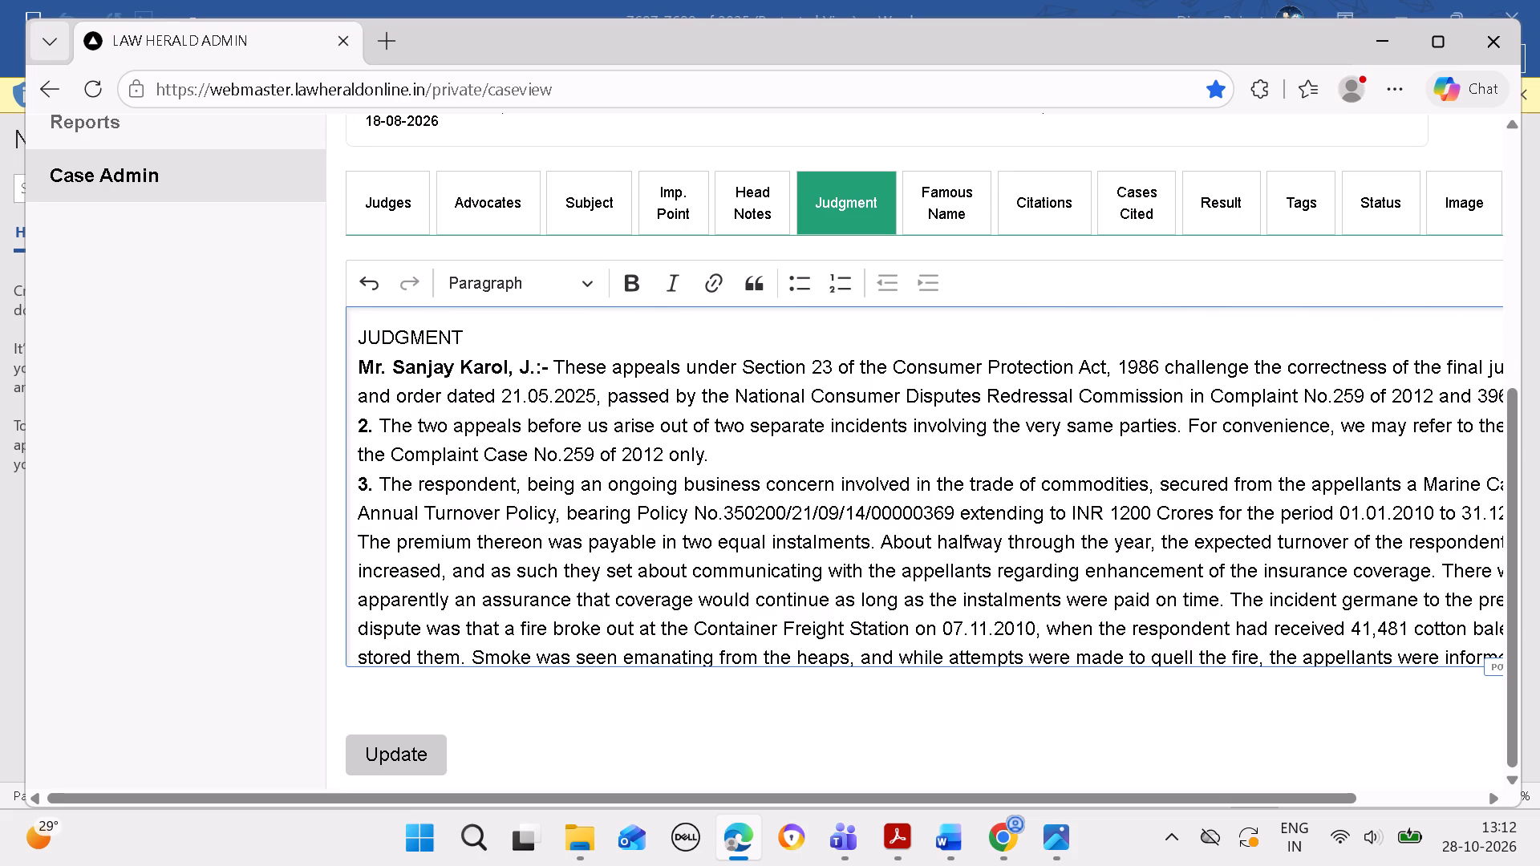
pyautogui.moveTo(496, 326); pyautogui.dragTo(342, 339)
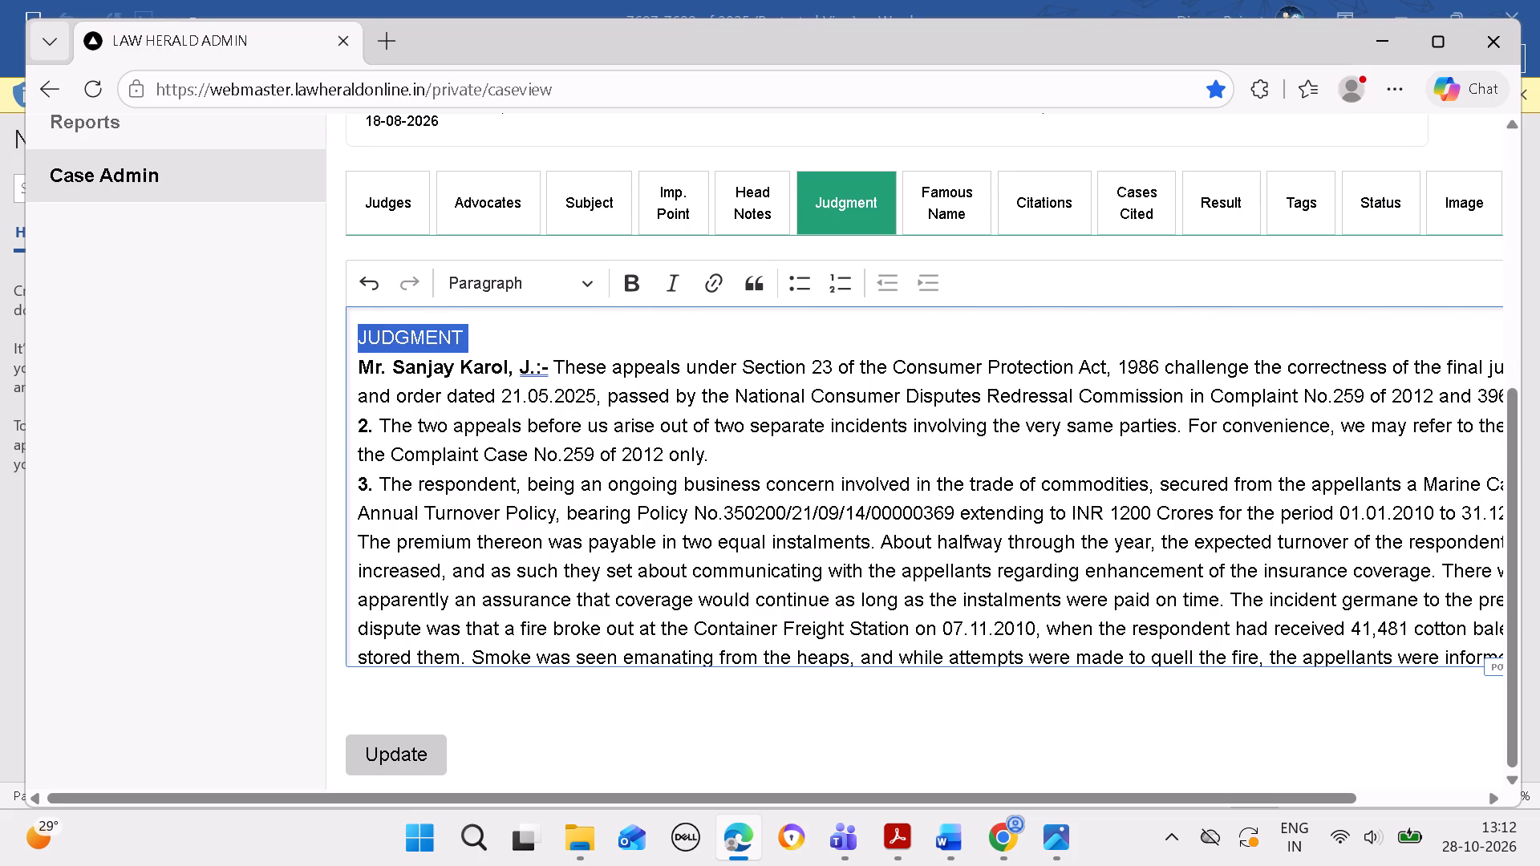
pyautogui.hotkey('ctrl', 'b')
pyautogui.click(625, 311)
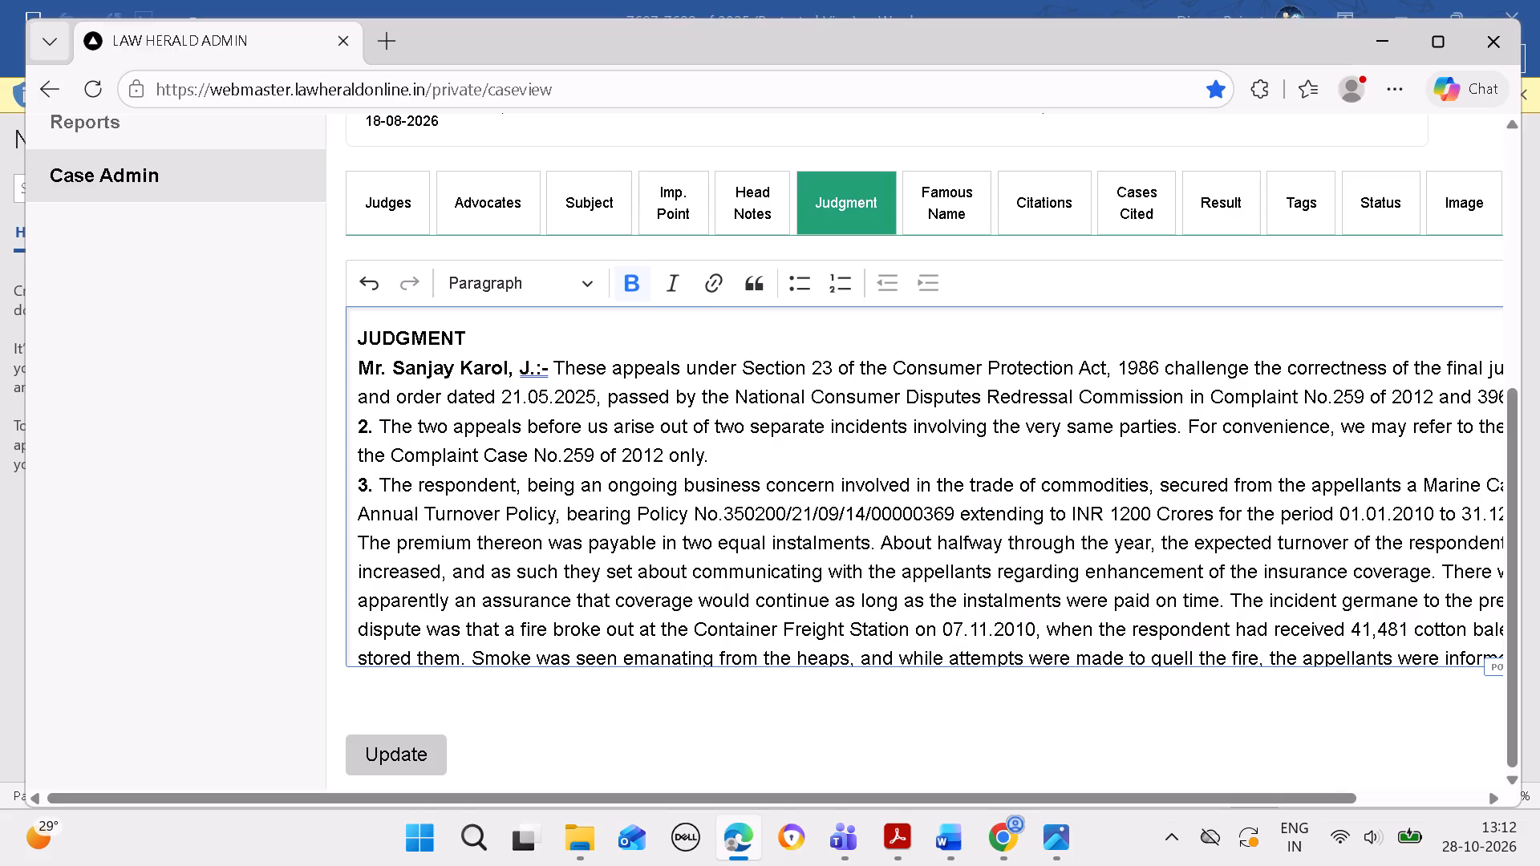
# Look over the pasted judgment text and save it to the Law Herald case record.
pyautogui.scroll(-9, 629, 486)
pyautogui.scroll(5, 643, 502)
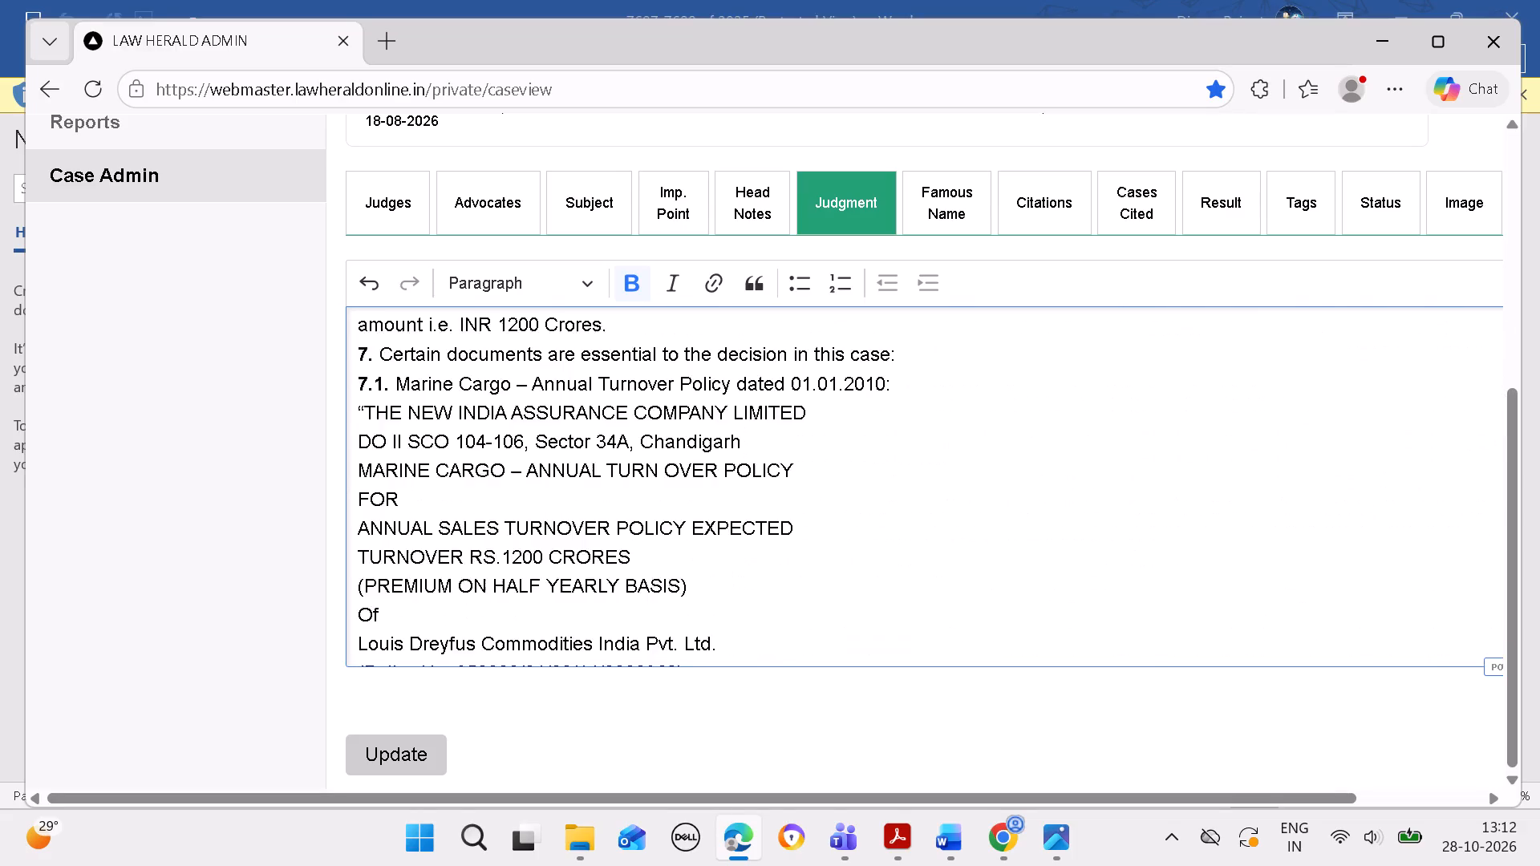
pyautogui.scroll(-7, 643, 553)
pyautogui.scroll(10, 642, 546)
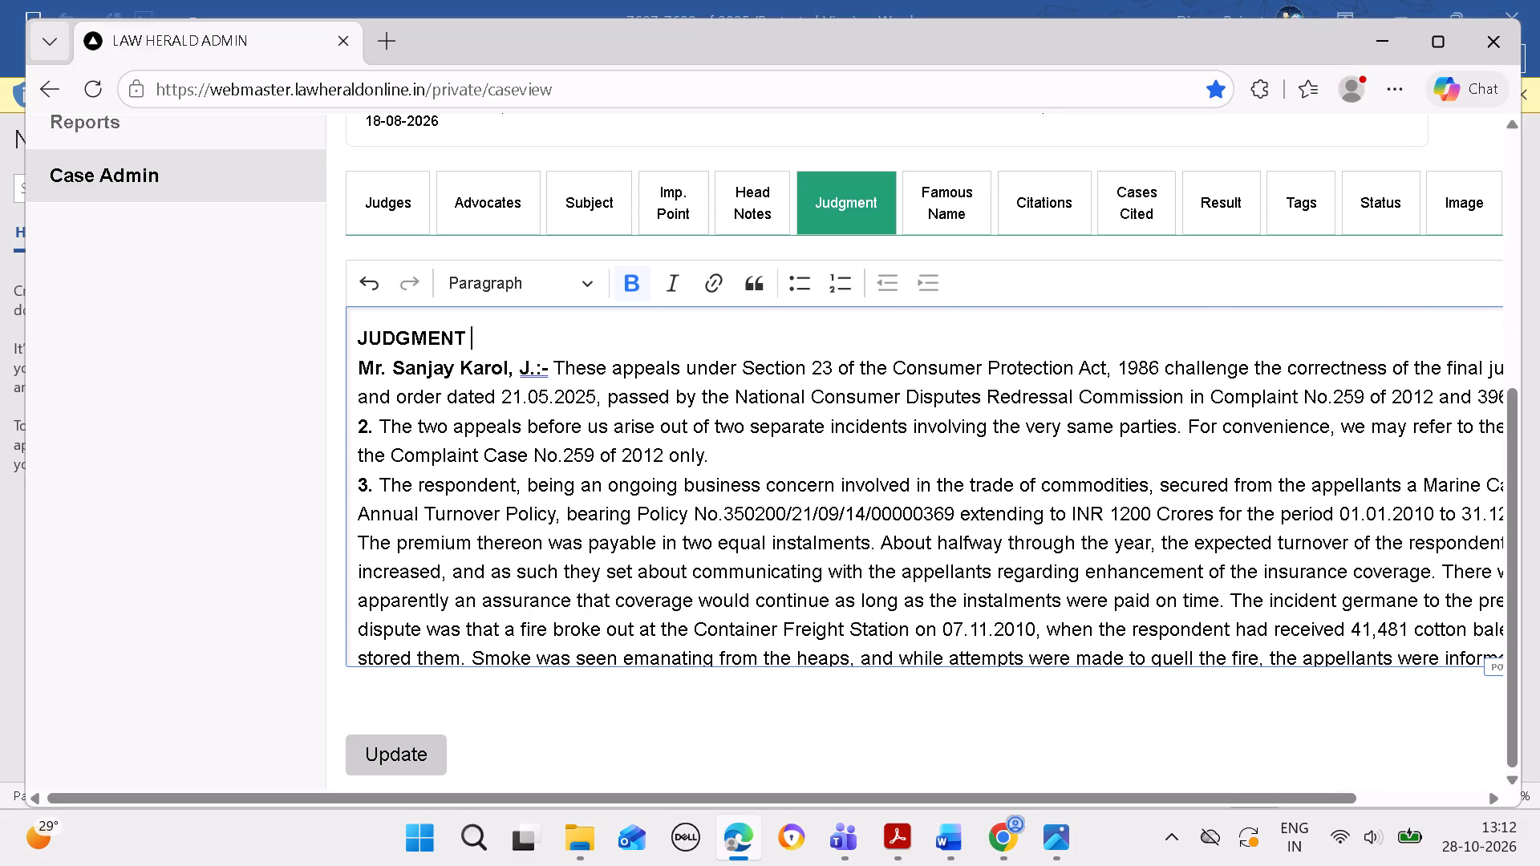
pyautogui.click(417, 753)
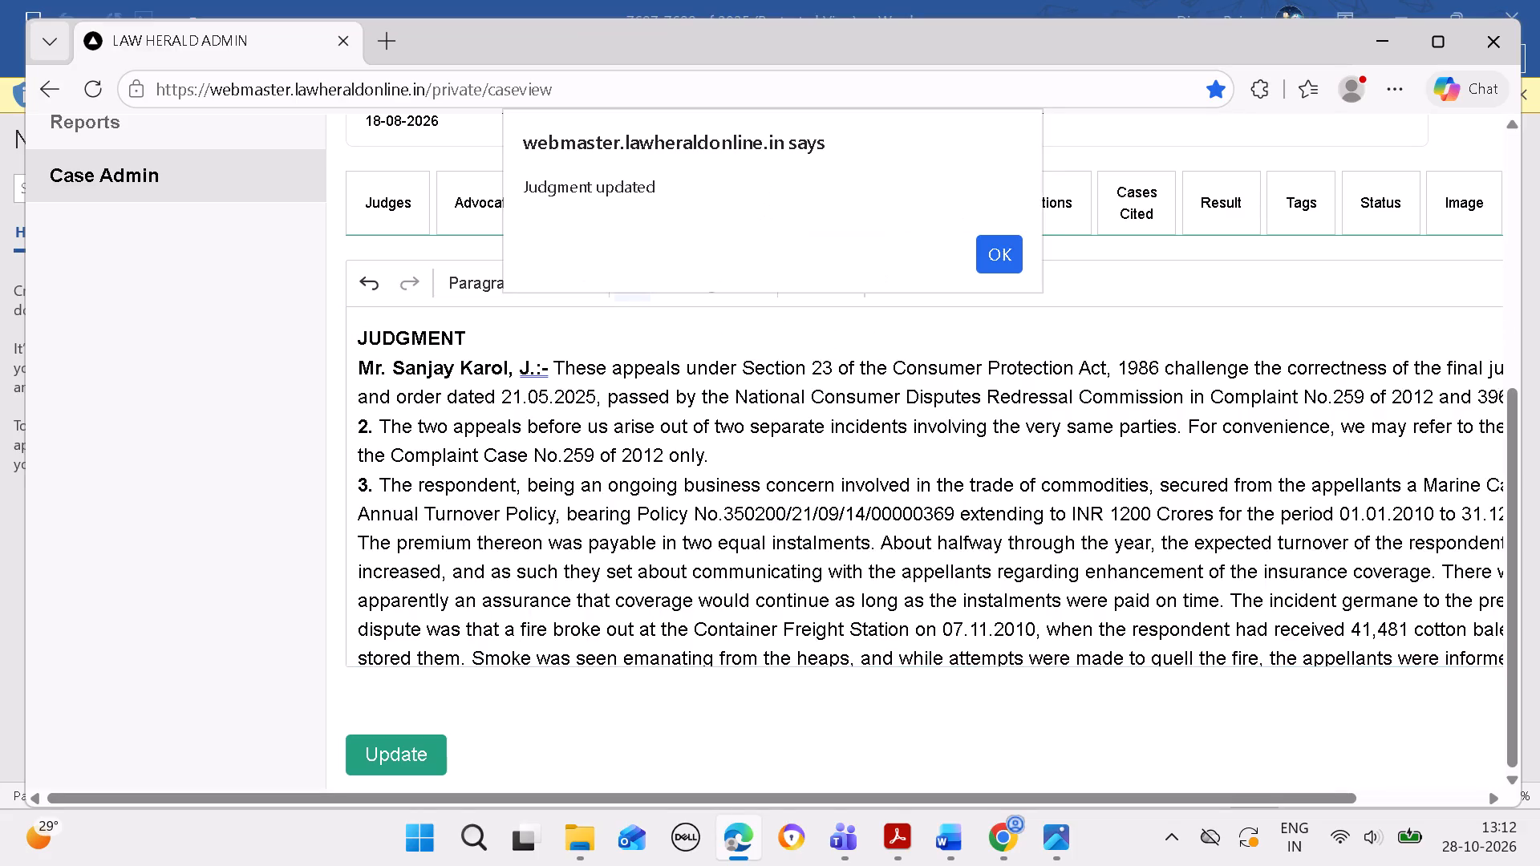
pyautogui.click(988, 257)
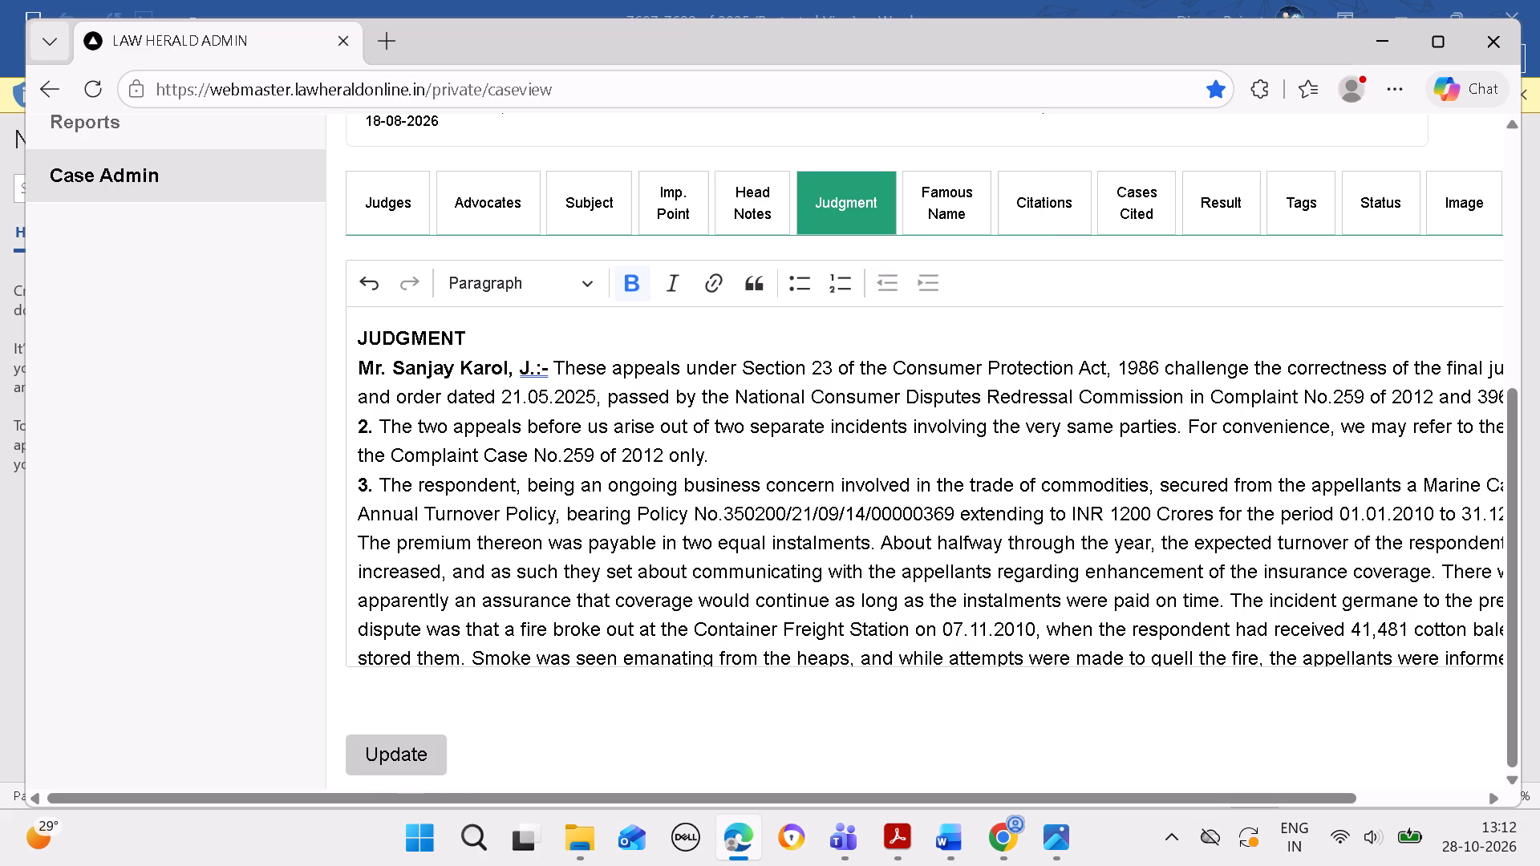
# Check the case's attached subject and publish the case to ES.
pyautogui.scroll(4, 994, 333)
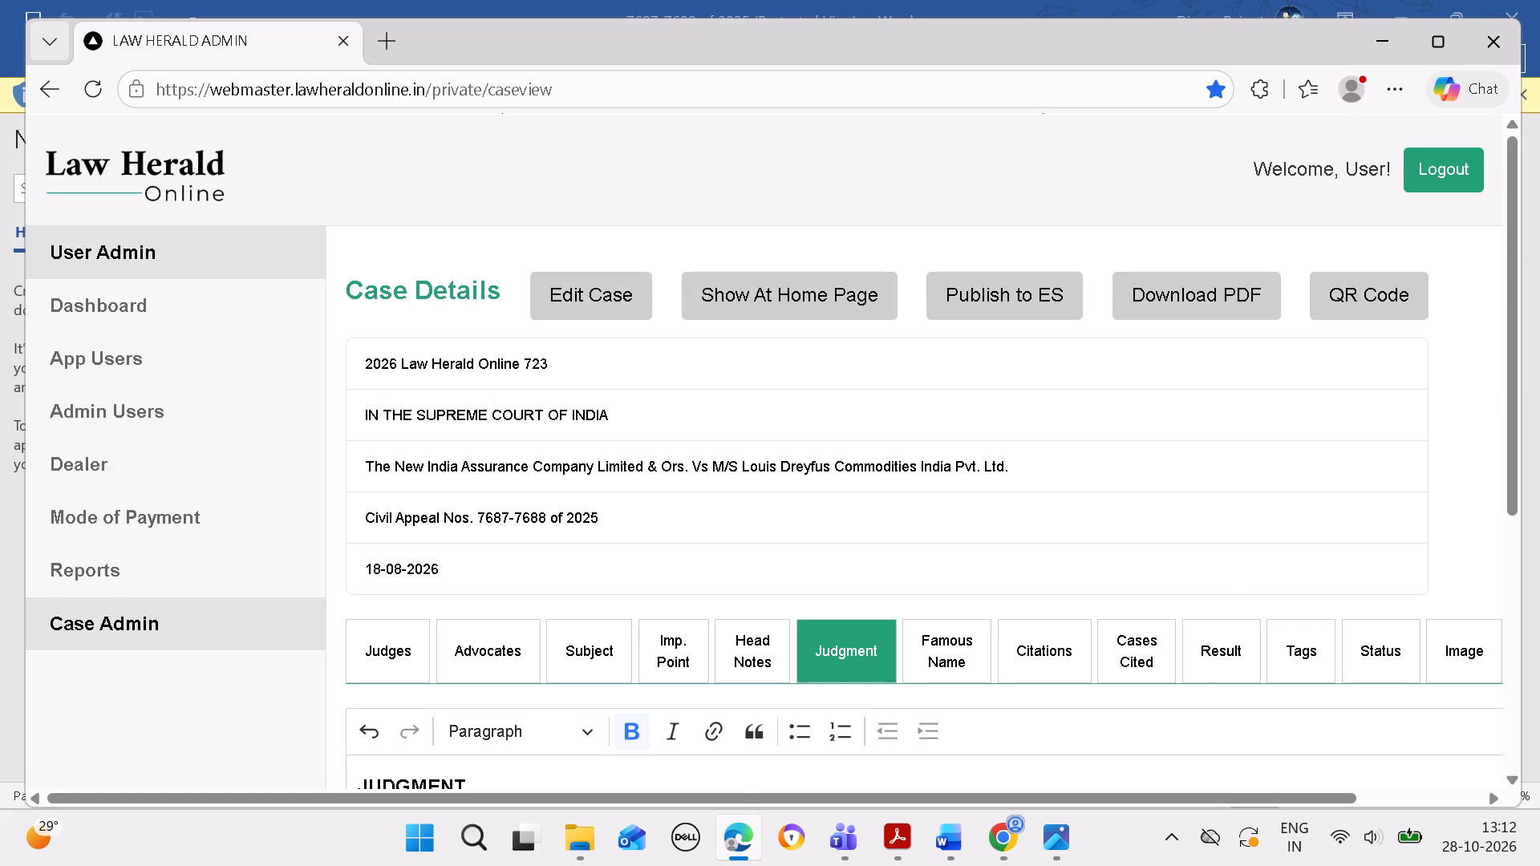
pyautogui.click(689, 640)
pyautogui.scroll(-3, 675, 620)
pyautogui.click(595, 500)
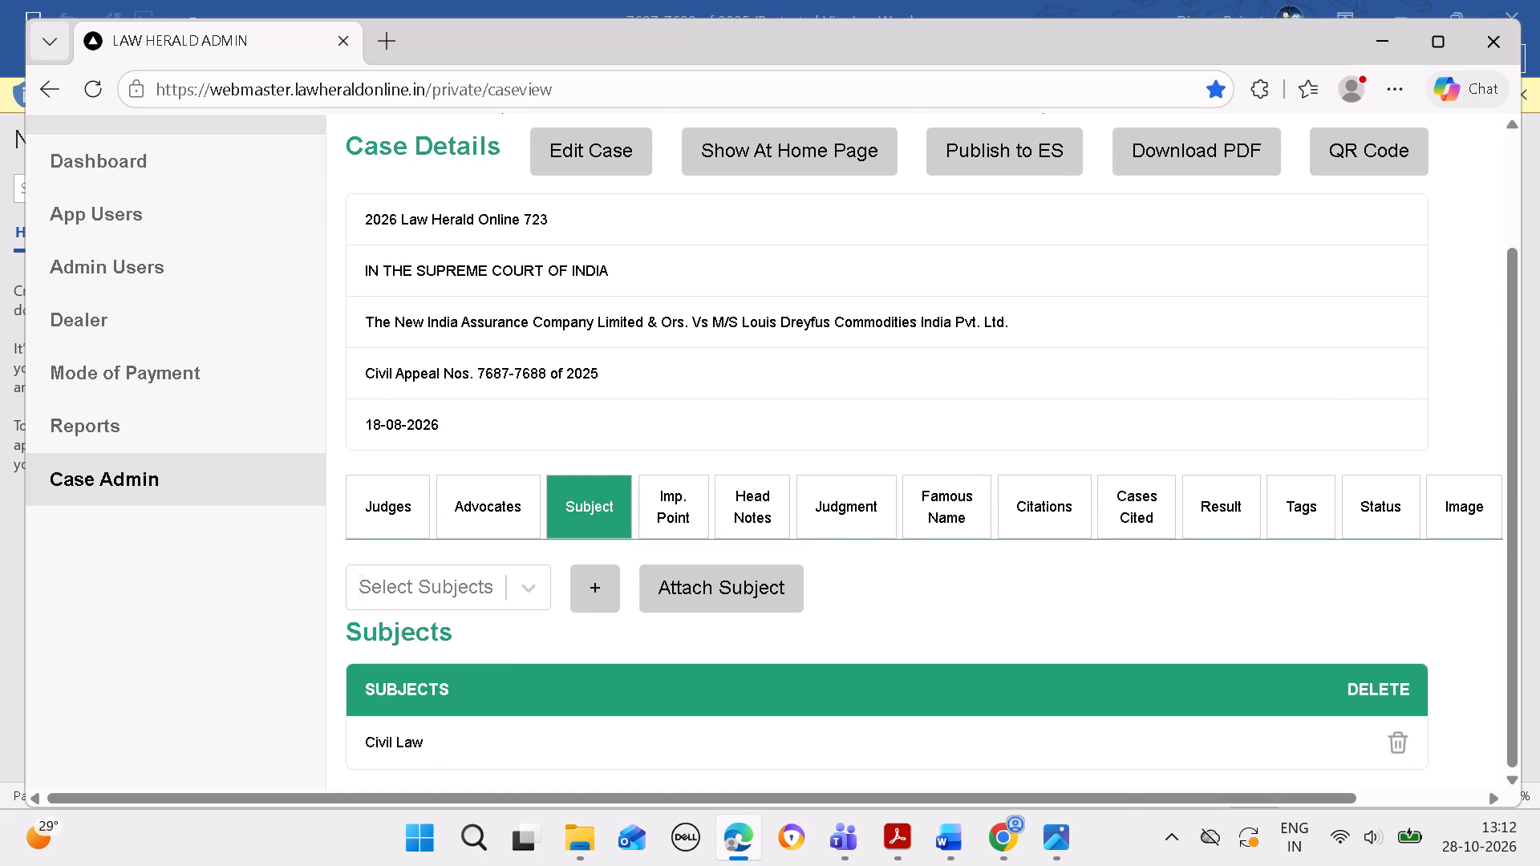
pyautogui.scroll(-3, 720, 457)
pyautogui.click(1028, 152)
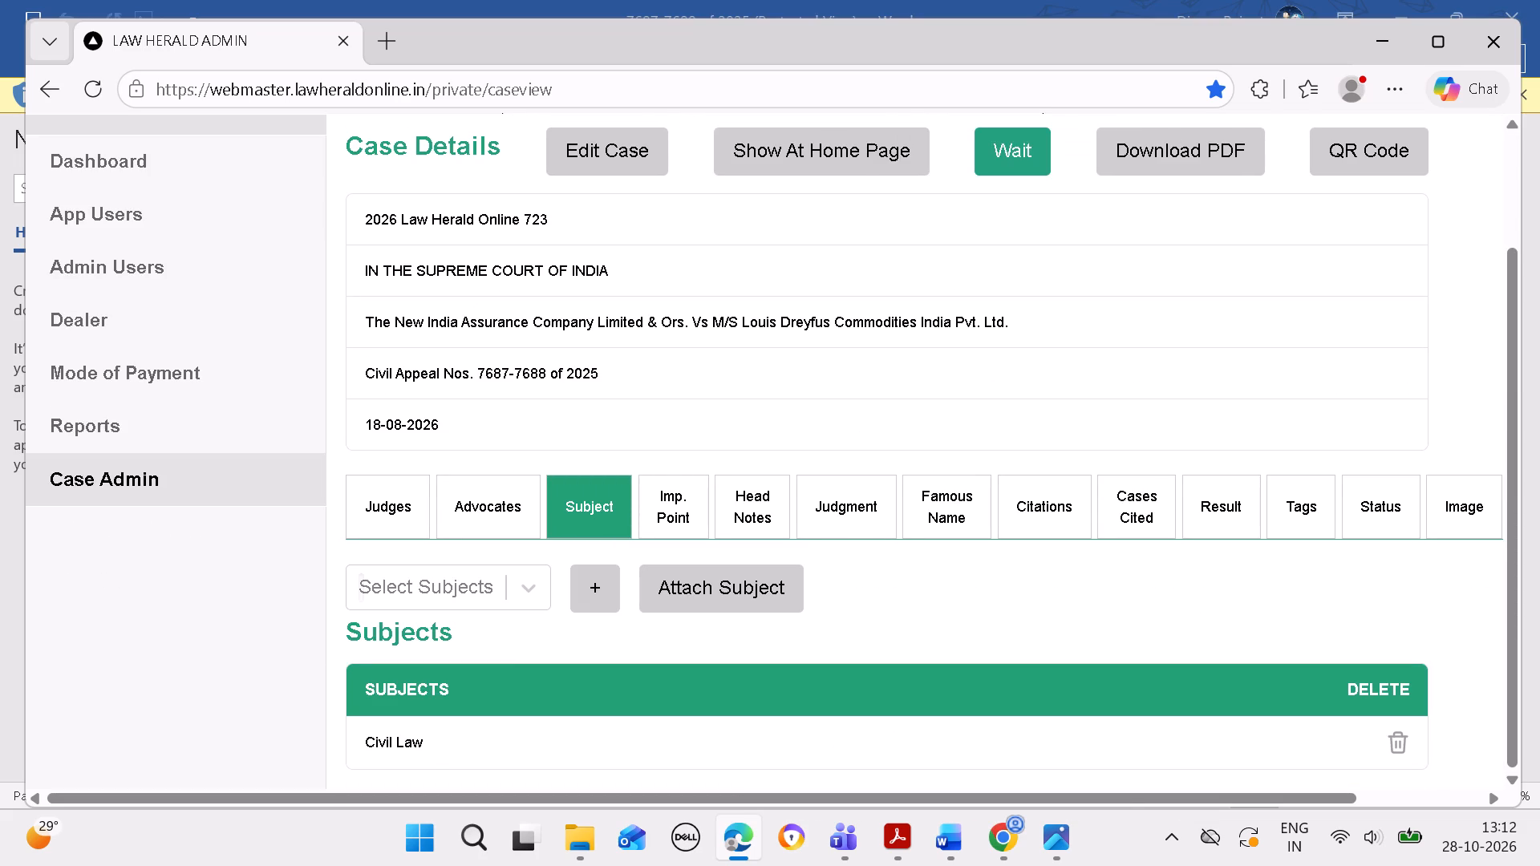
pyautogui.click(991, 254)
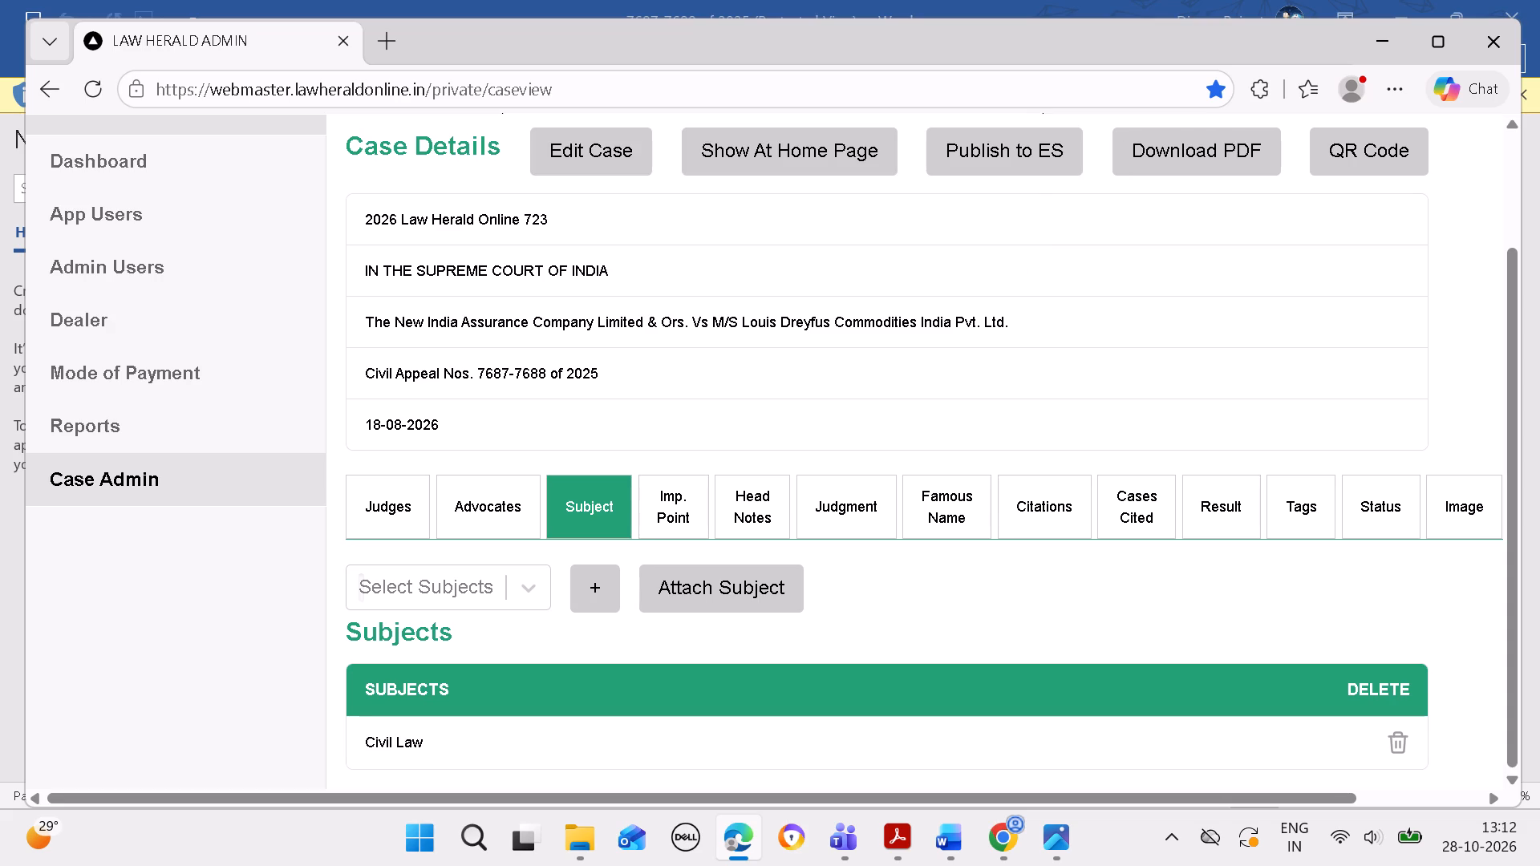
# Review the record's judgment and attached judges, and switch to LHSC 33 & 34 2026 CJ in Word with its Navigation pane closed.
pyautogui.click(878, 516)
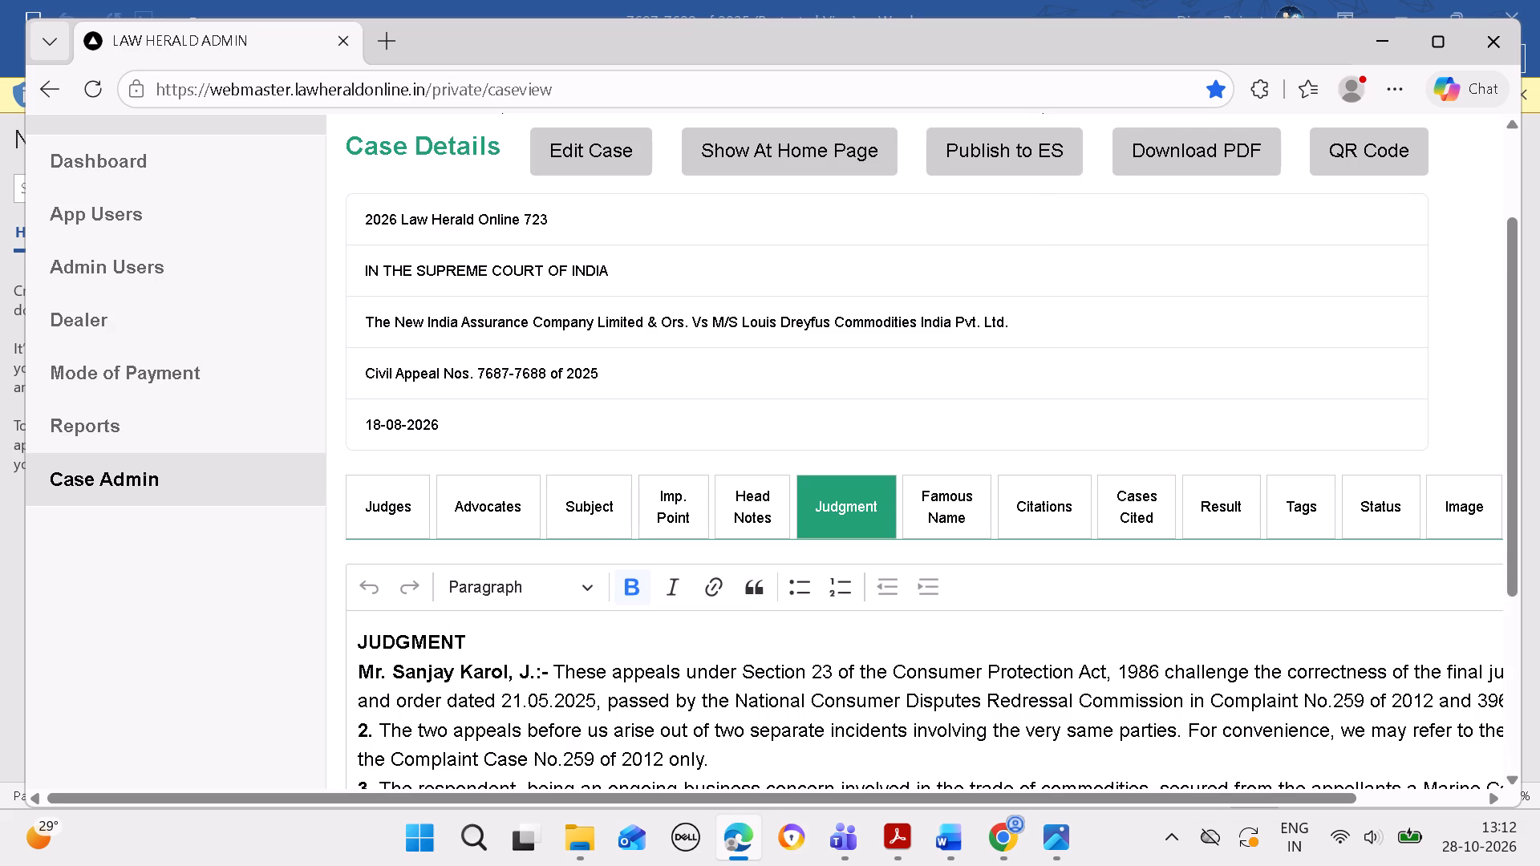
pyautogui.click(390, 507)
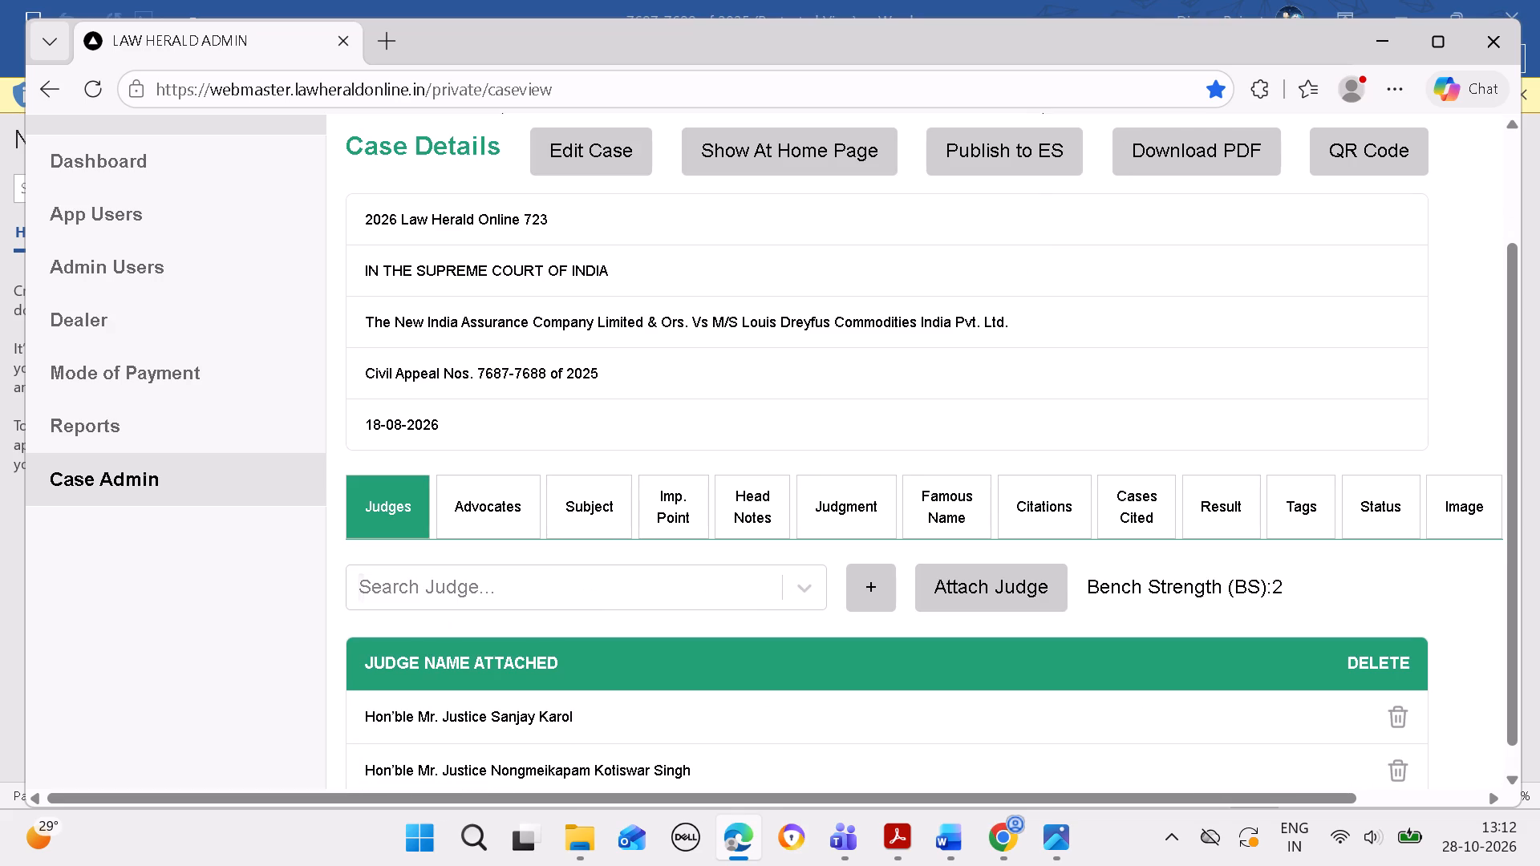
pyautogui.click(834, 840)
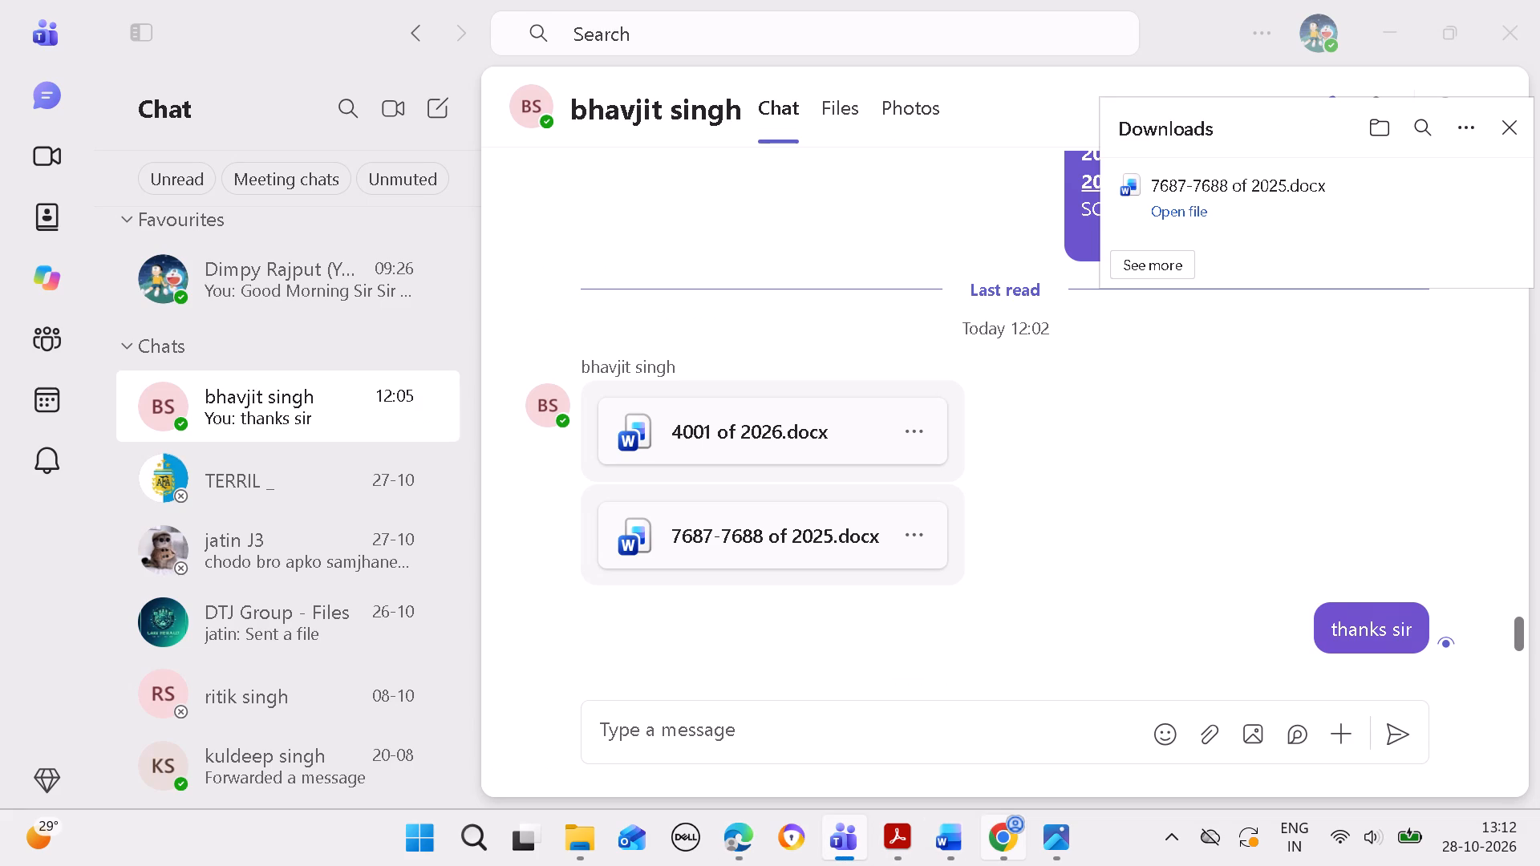
pyautogui.click(952, 841)
pyautogui.click(849, 755)
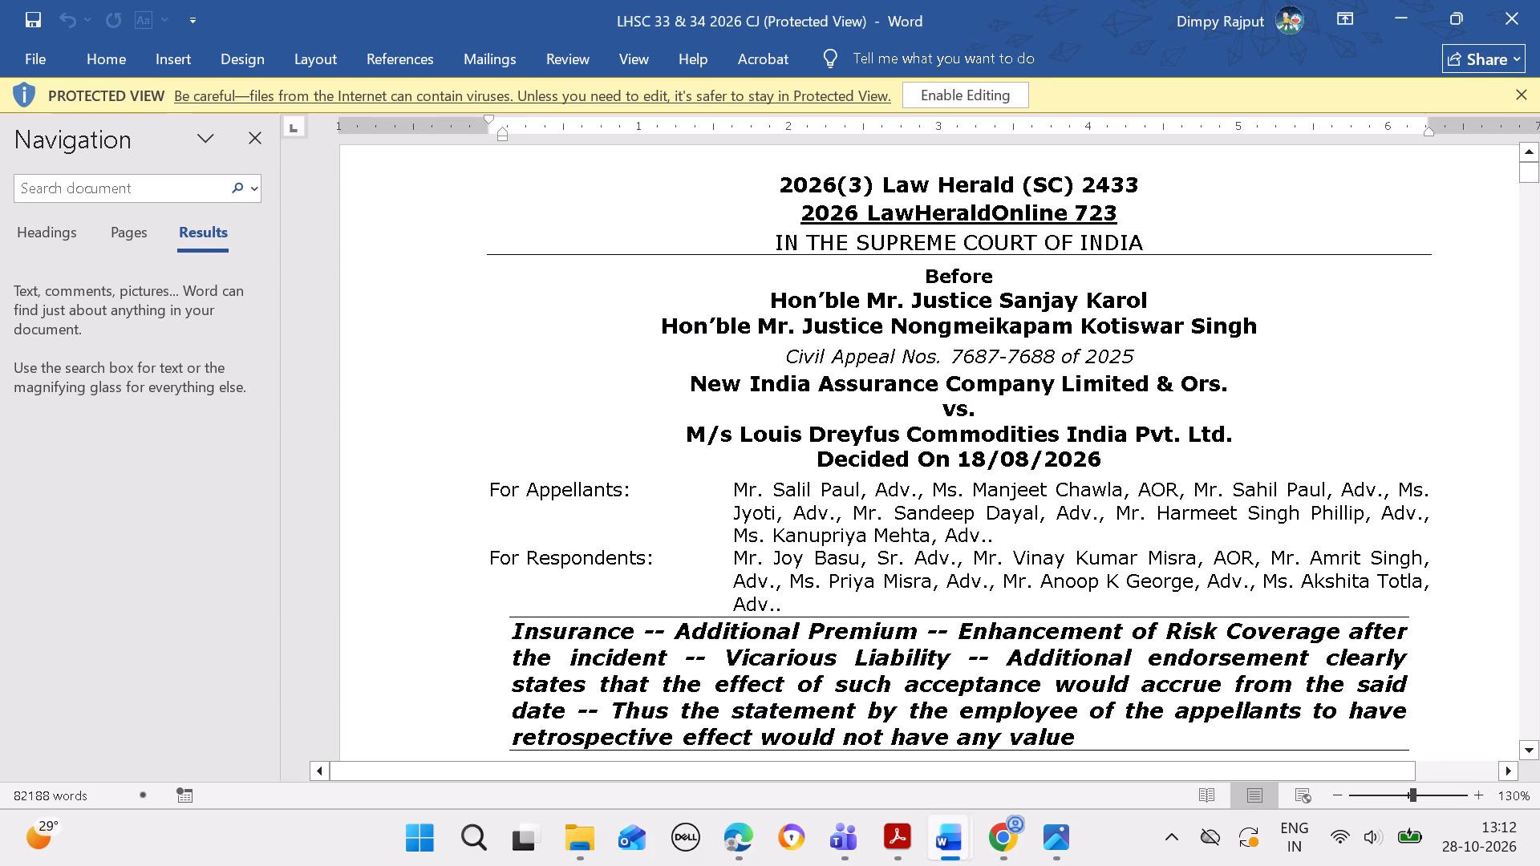
pyautogui.click(259, 136)
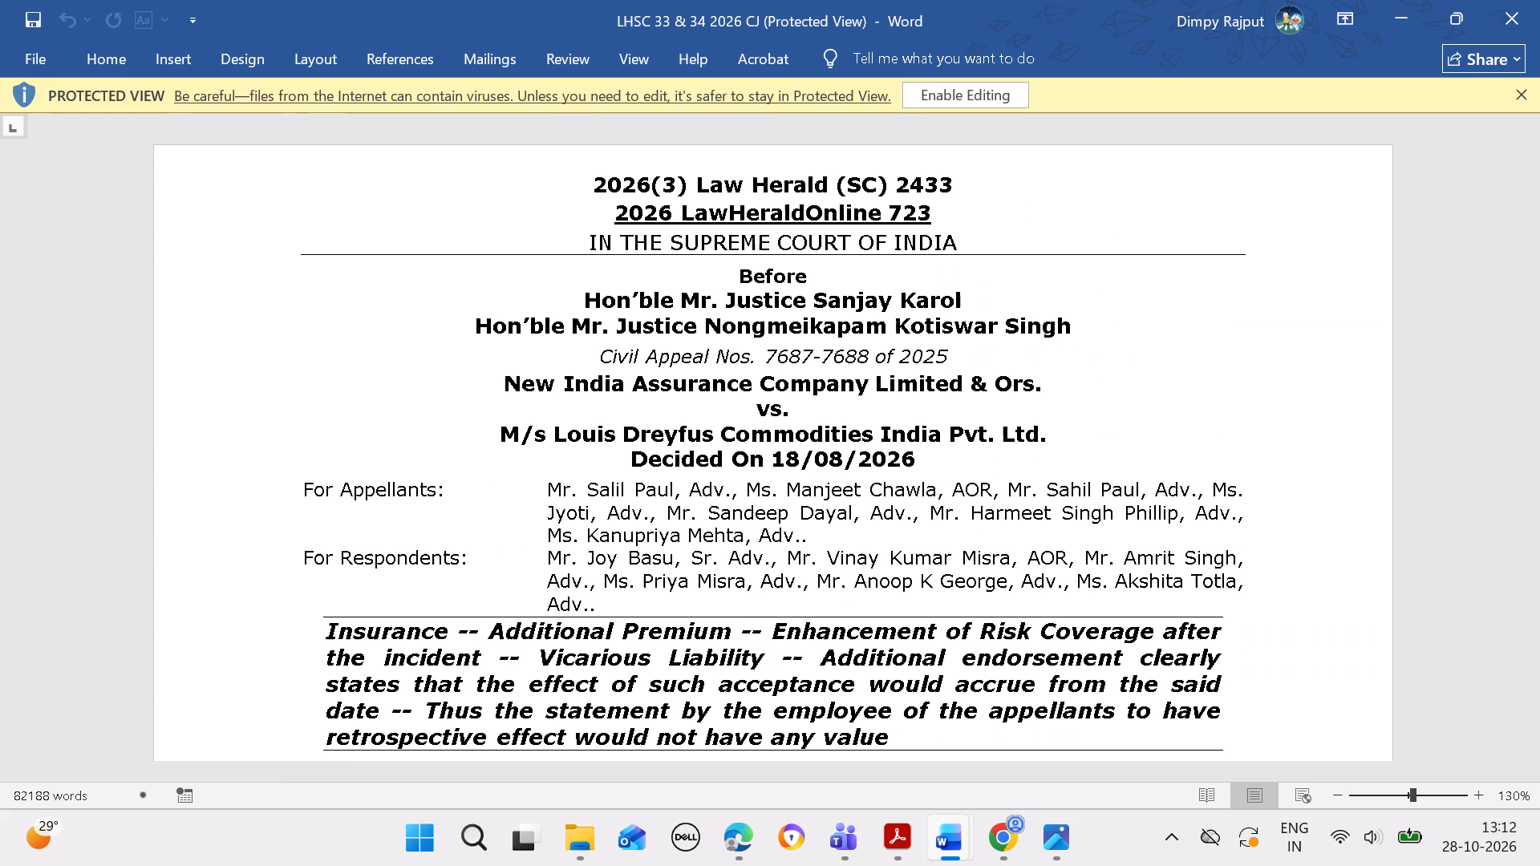
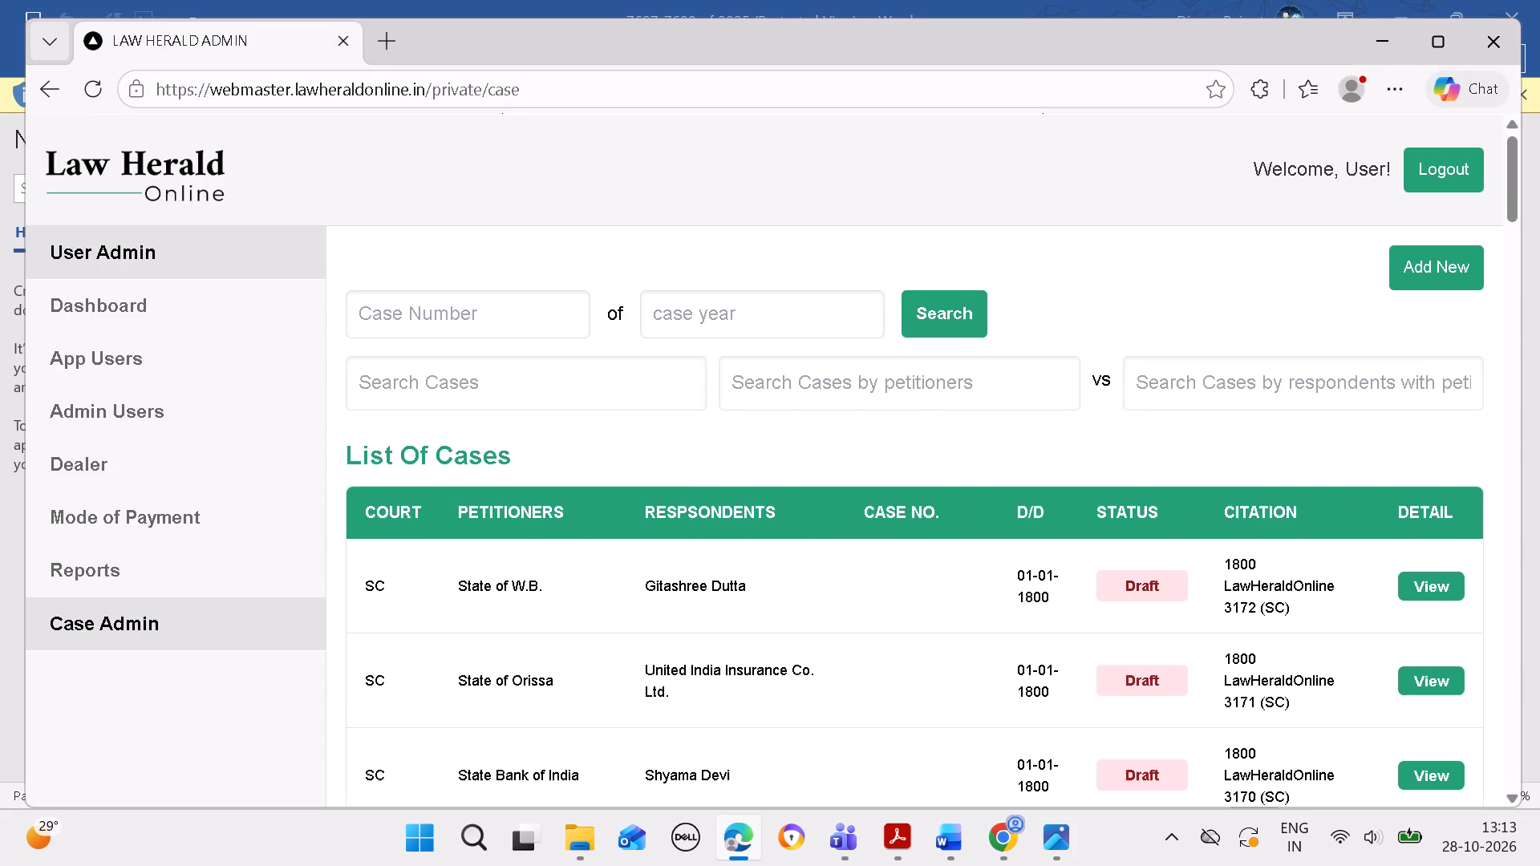
# Search the case list for case number 12945 of year 2026.
pyautogui.click(541, 300)
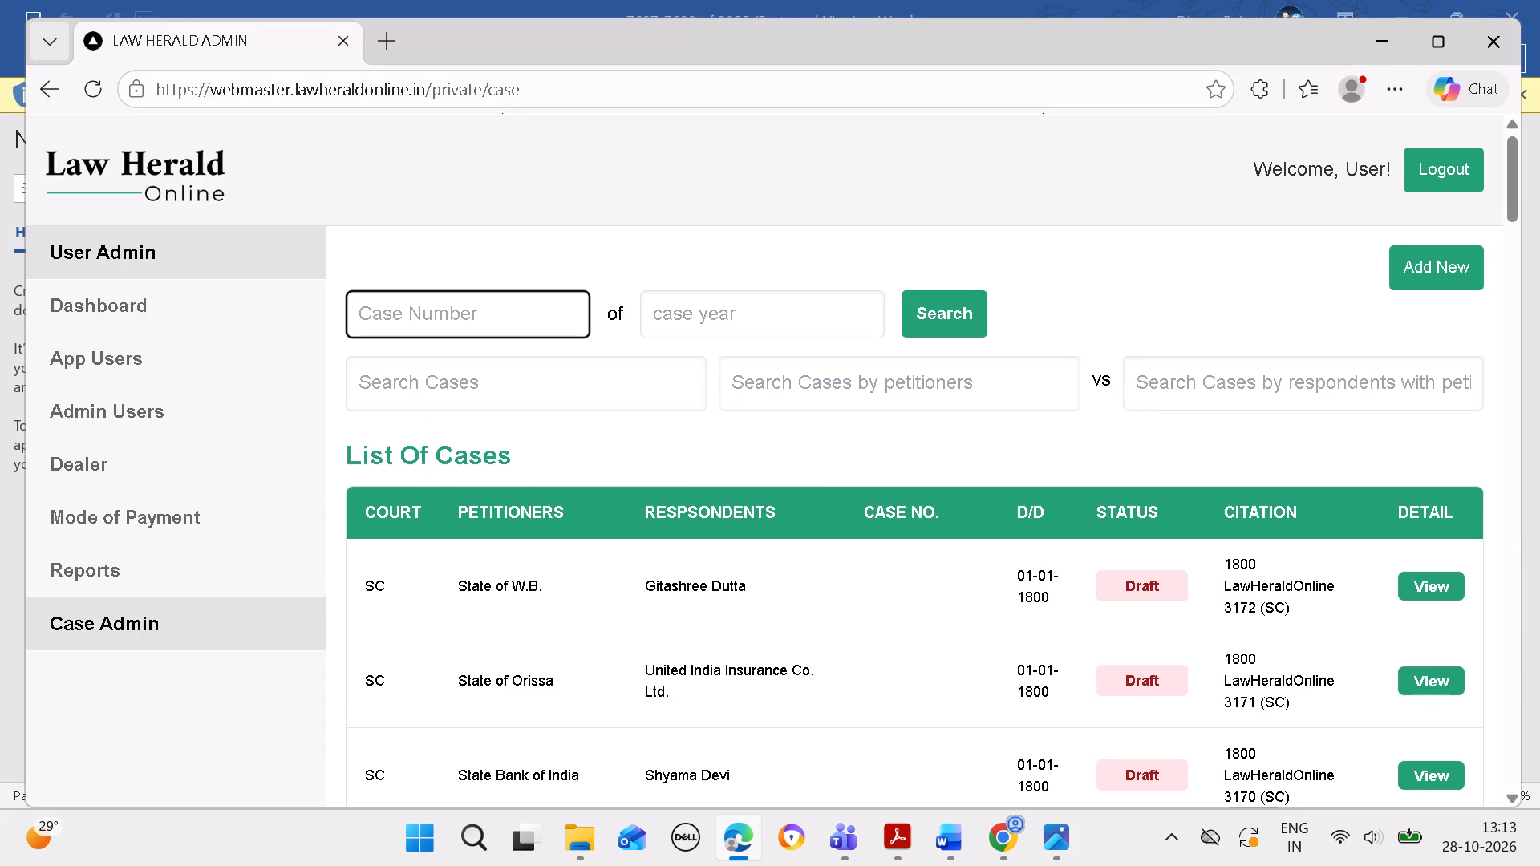
pyautogui.write('12')
pyautogui.press('9')
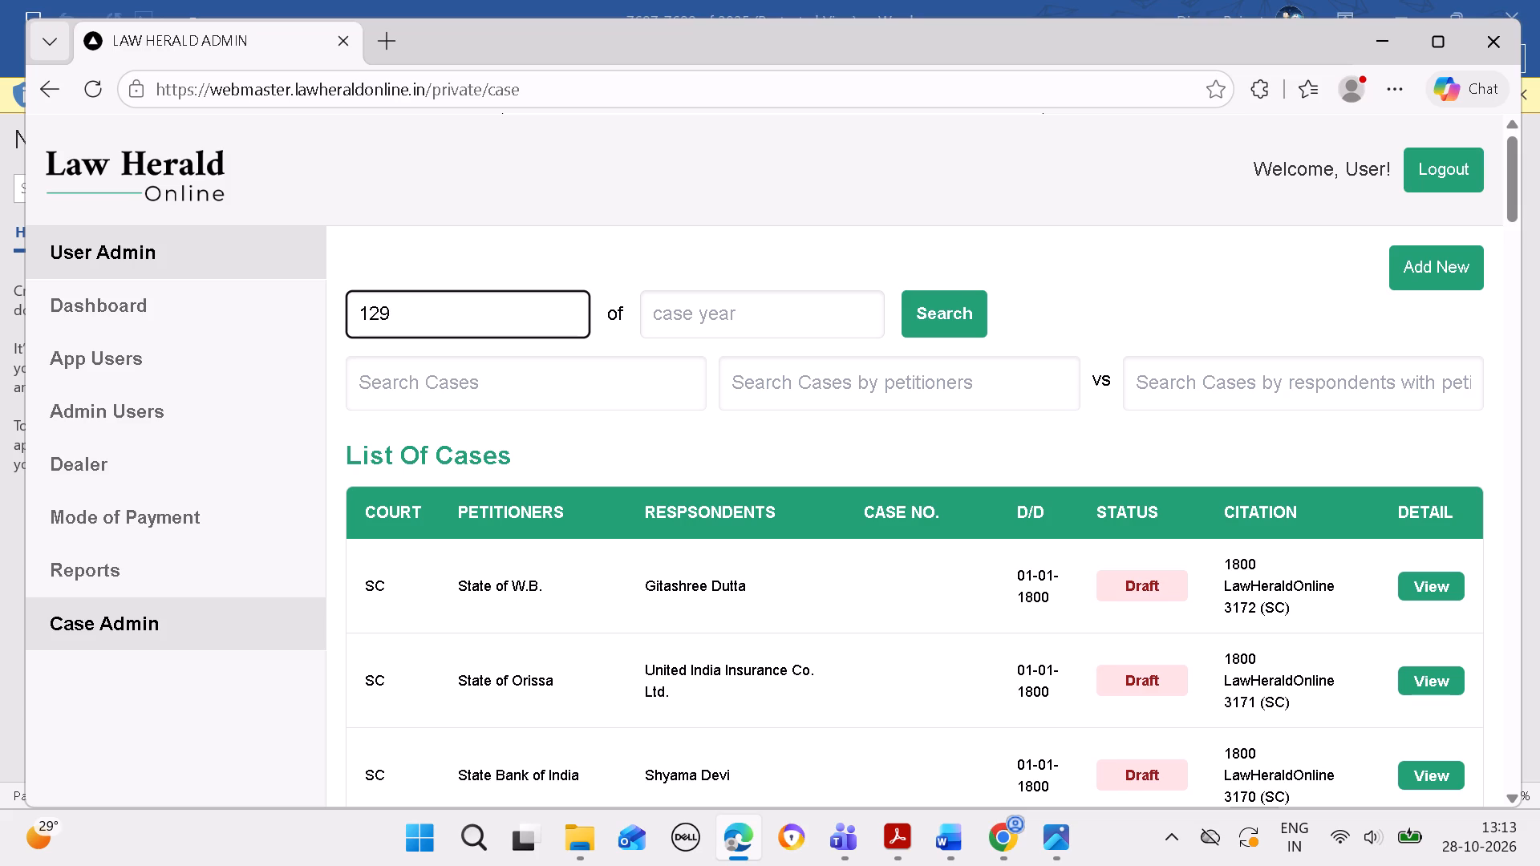
pyautogui.write('45')
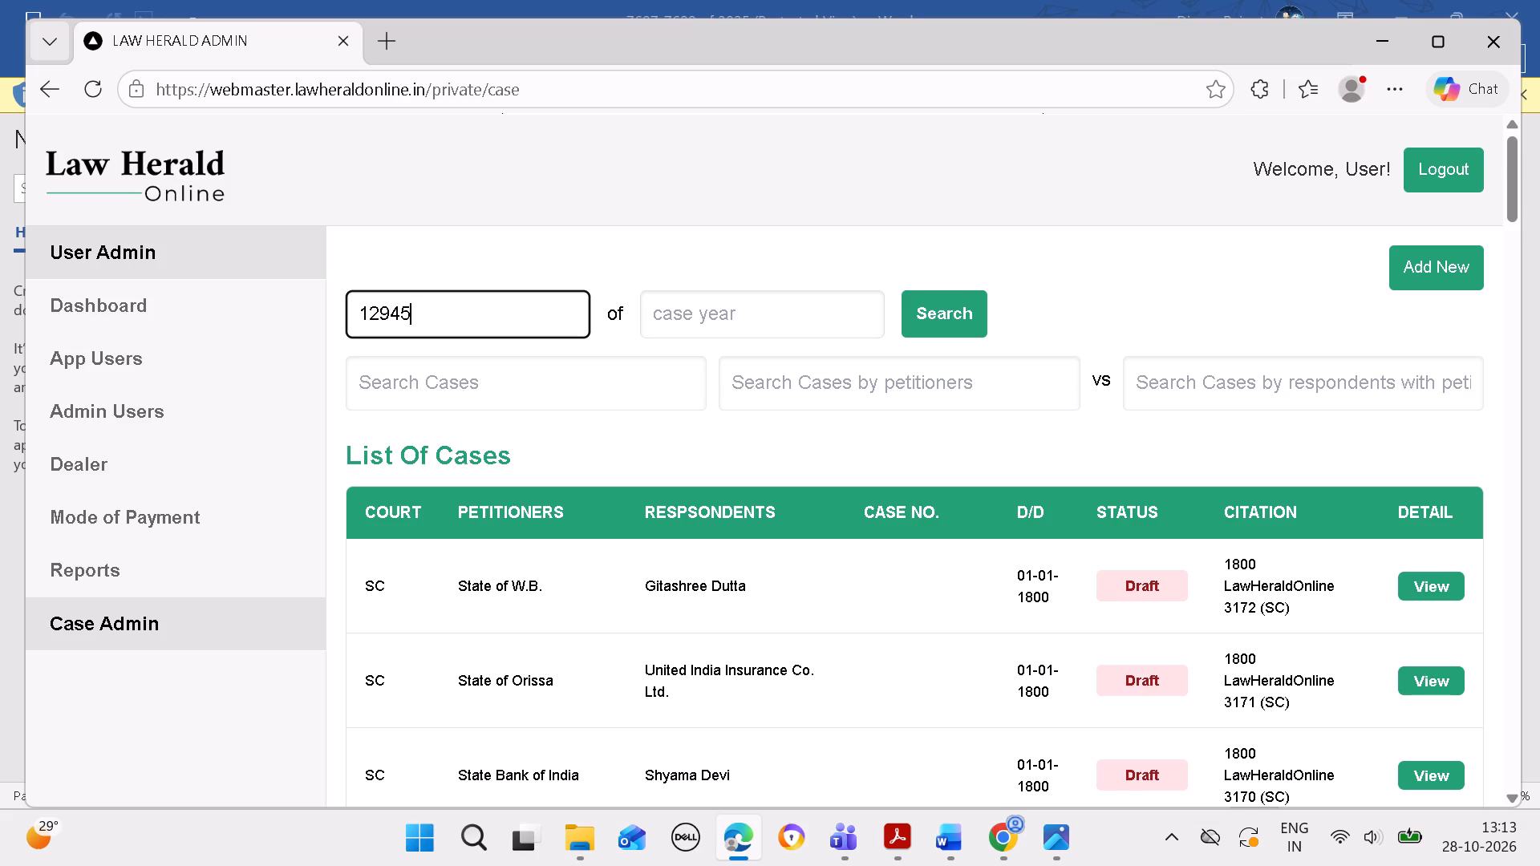
pyautogui.click(710, 326)
pyautogui.press('2')
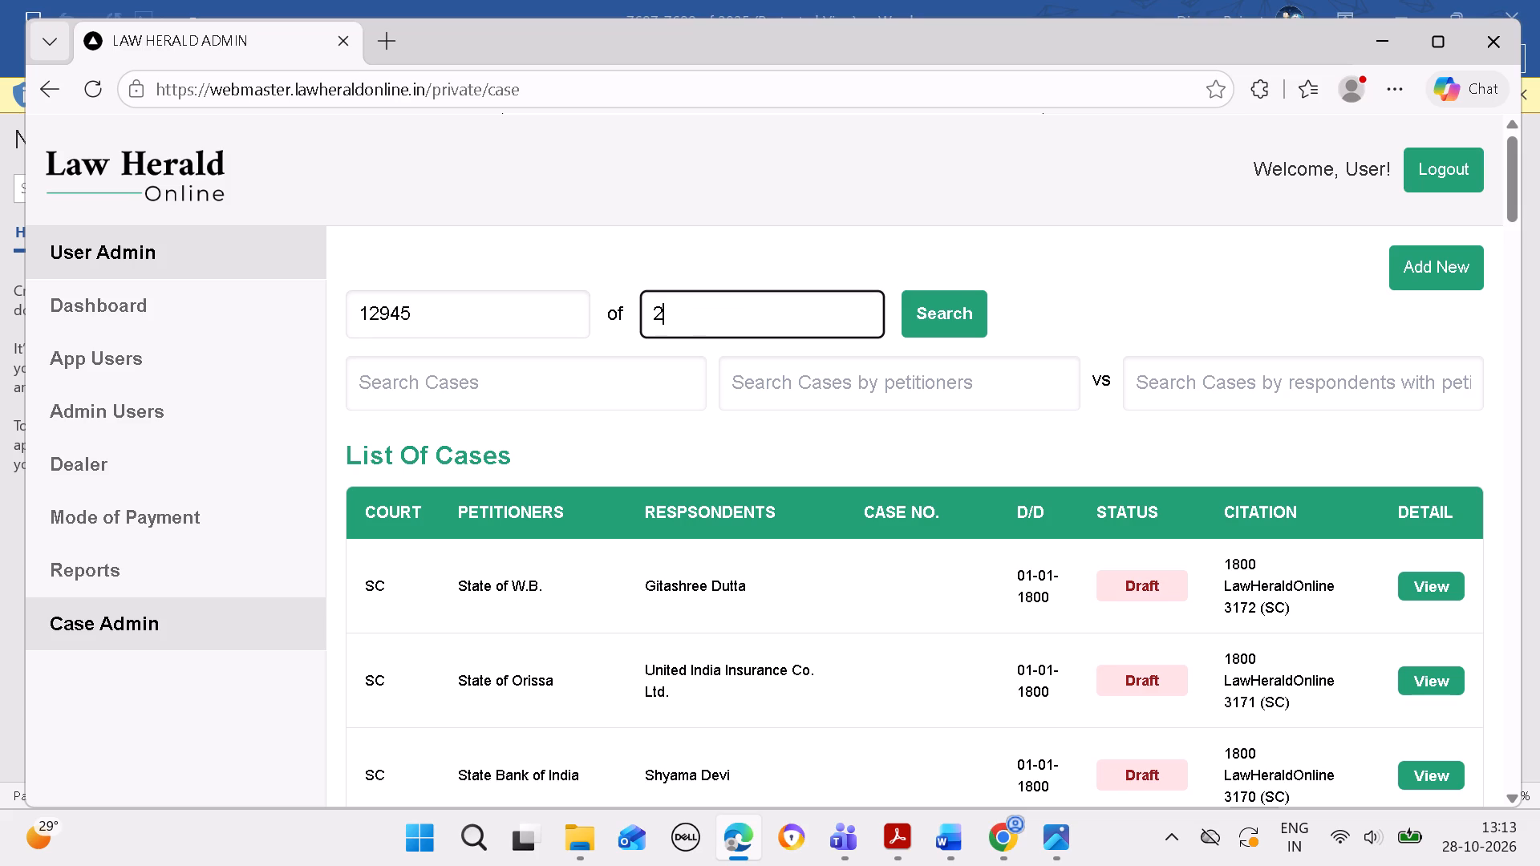
pyautogui.press('0')
pyautogui.press('2')
pyautogui.press('6')
pyautogui.click(935, 314)
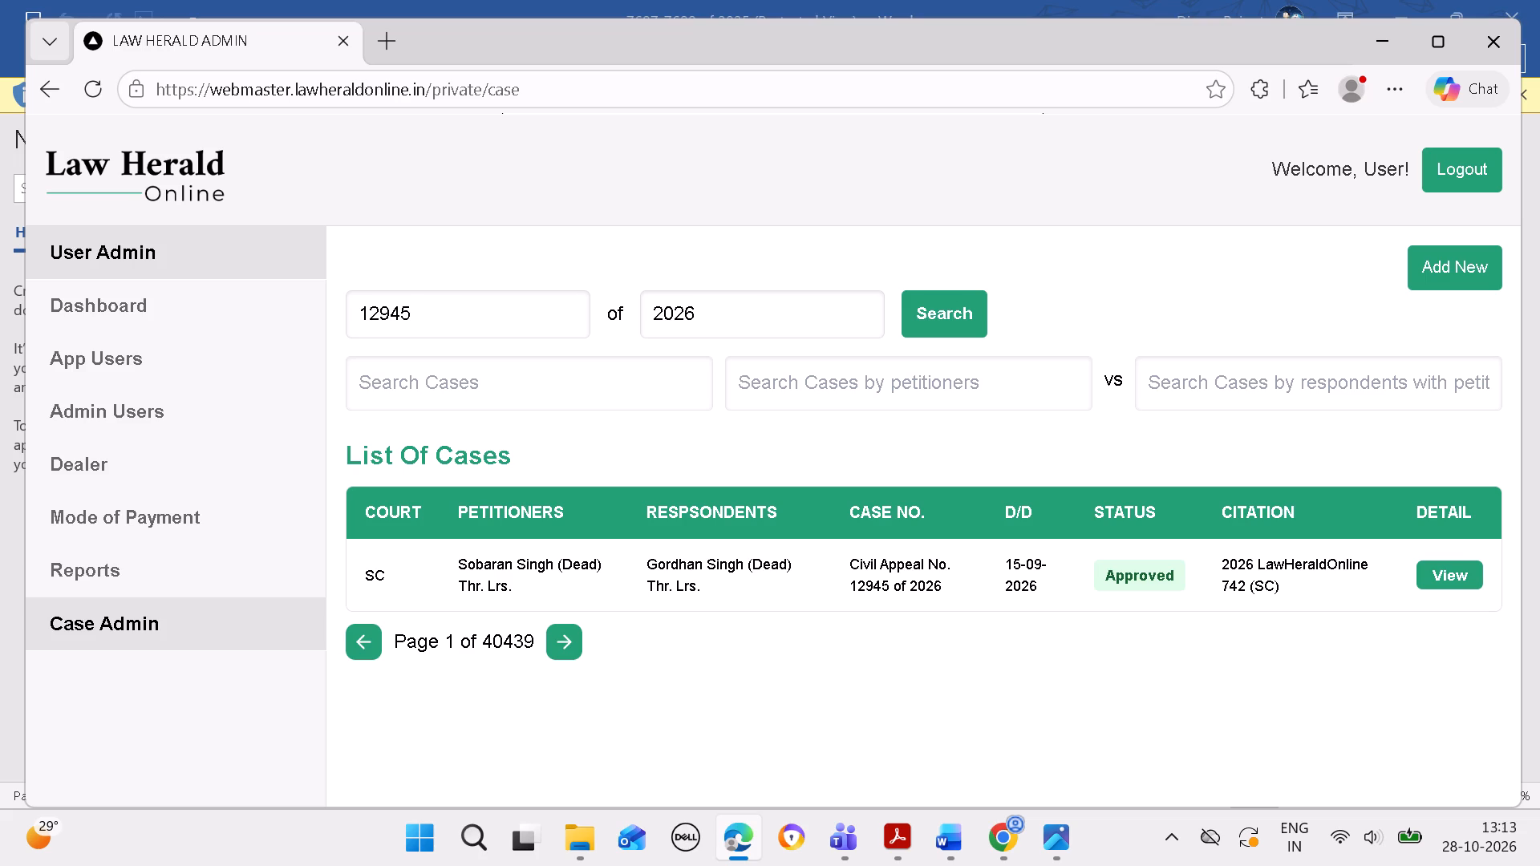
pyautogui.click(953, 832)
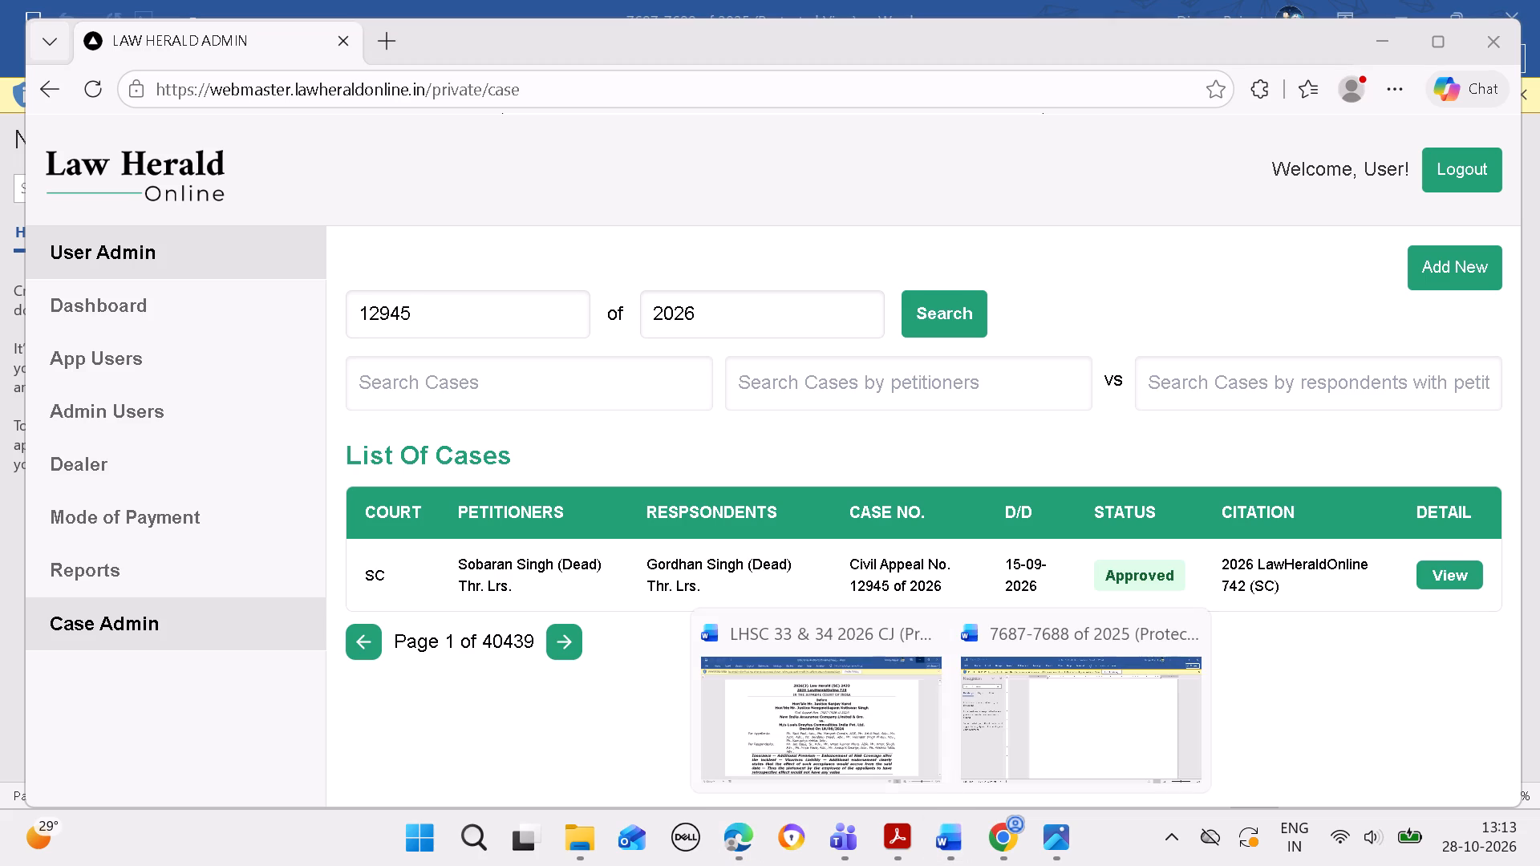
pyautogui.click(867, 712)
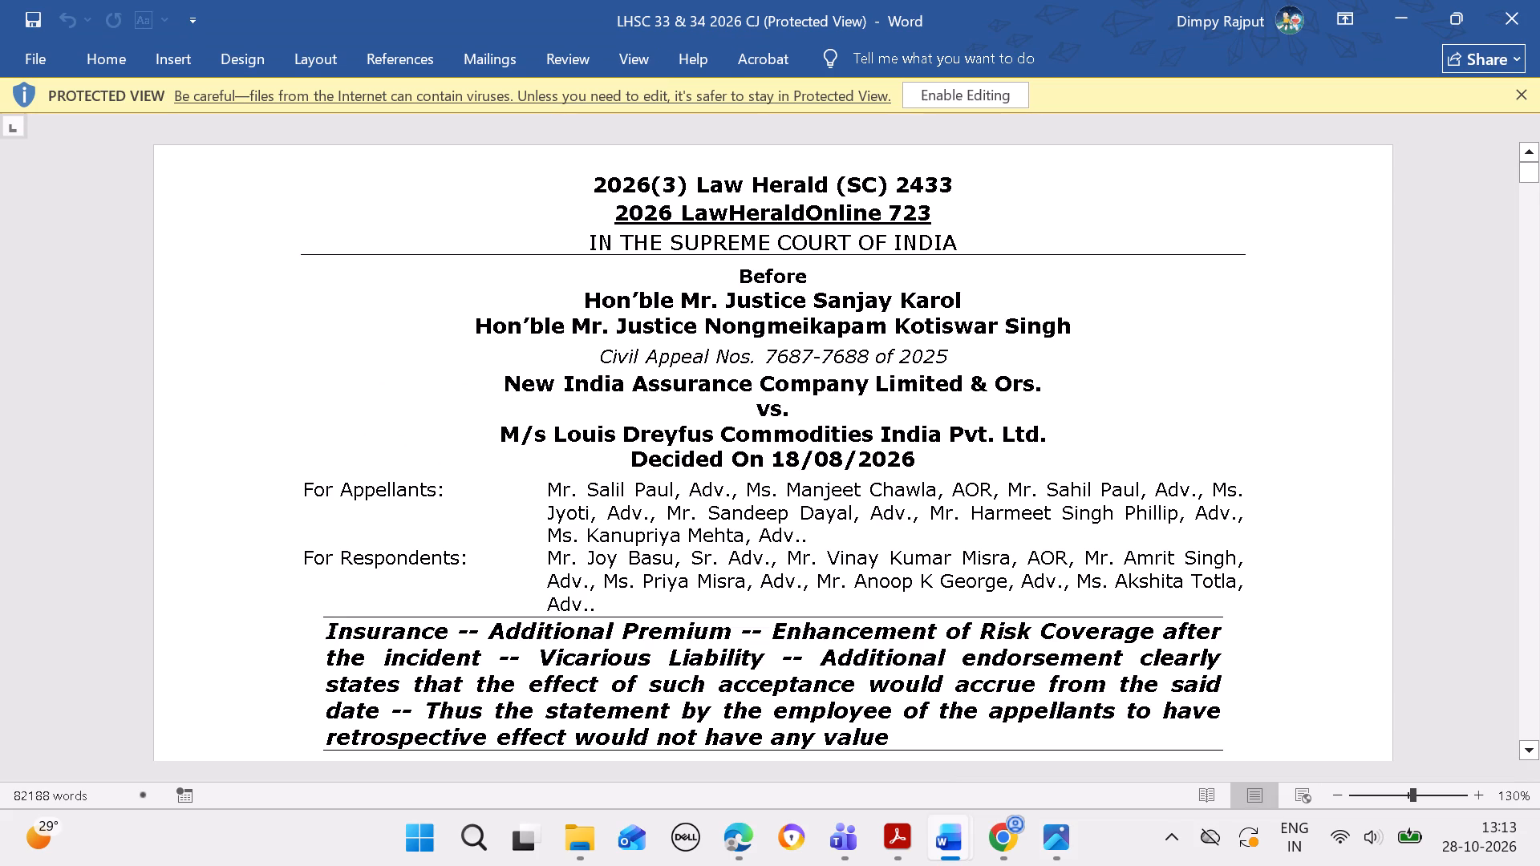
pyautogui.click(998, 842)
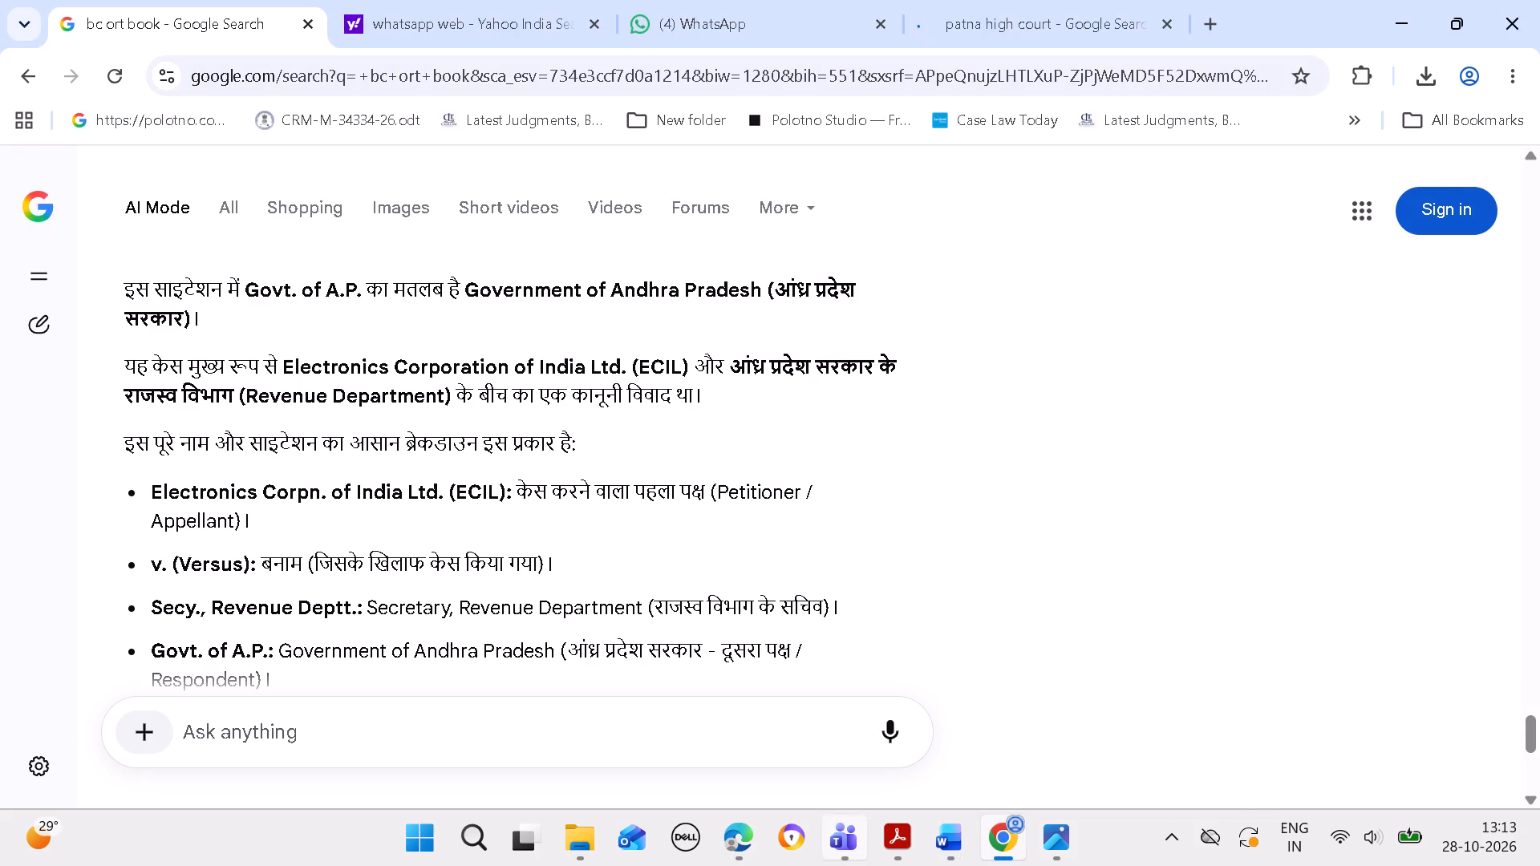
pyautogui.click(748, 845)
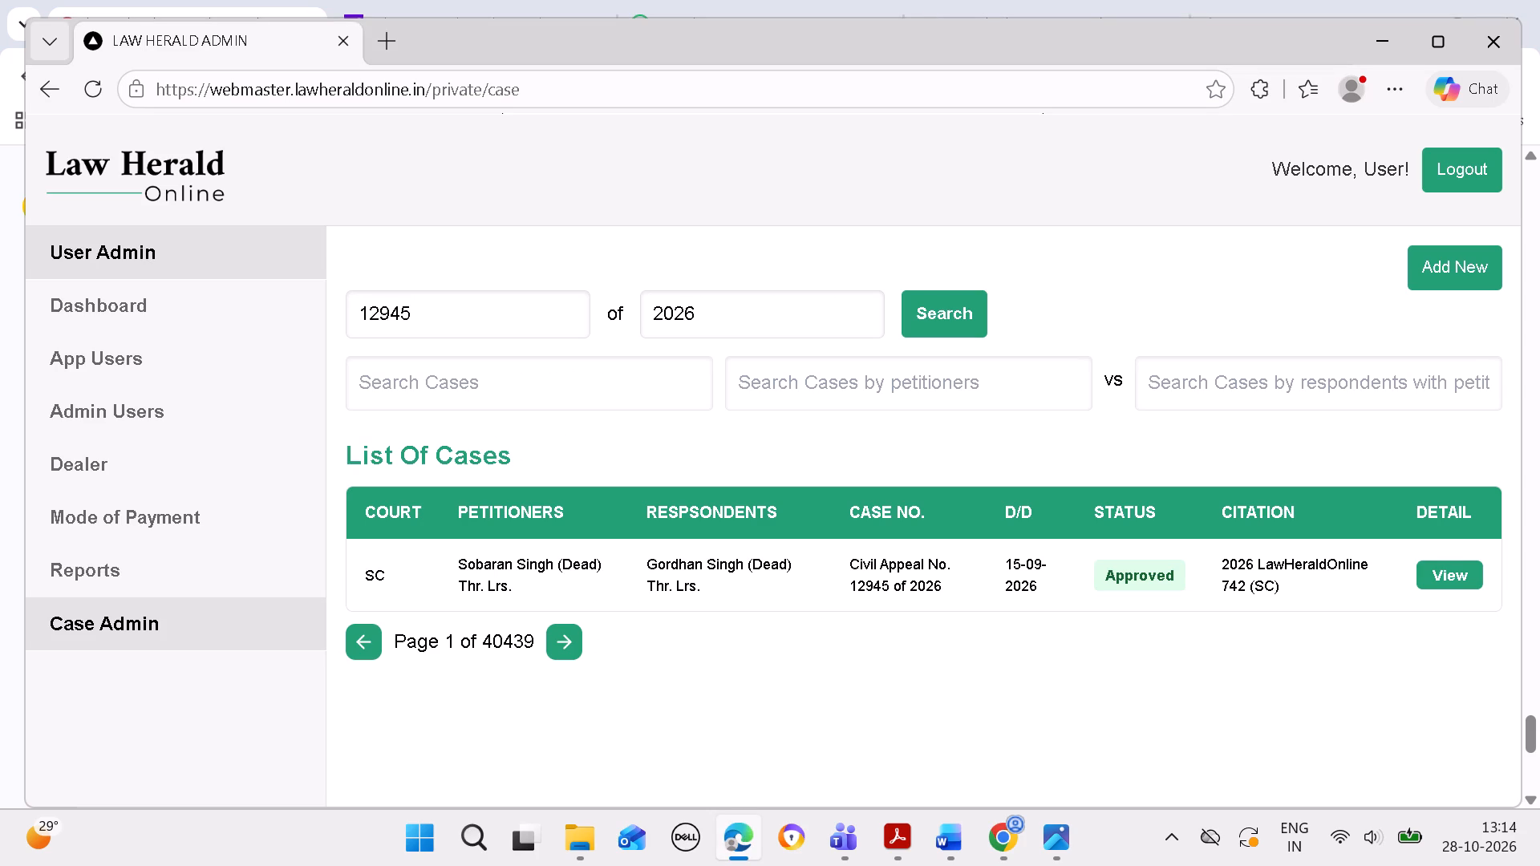
pyautogui.moveTo(853, 579); pyautogui.dragTo(879, 582)
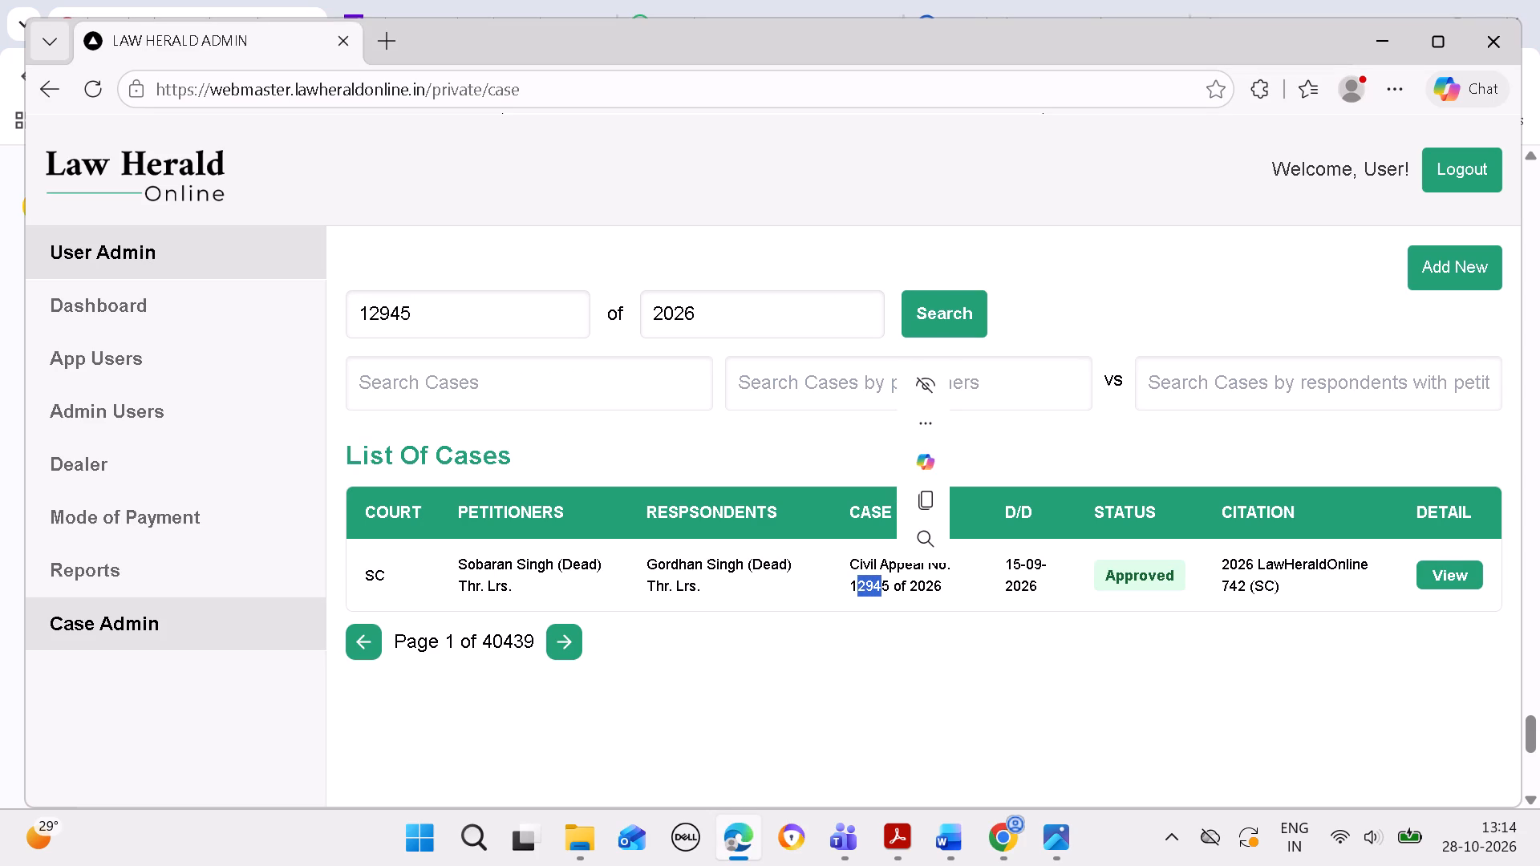
pyautogui.click(857, 578)
pyautogui.moveTo(849, 579); pyautogui.dragTo(850, 579)
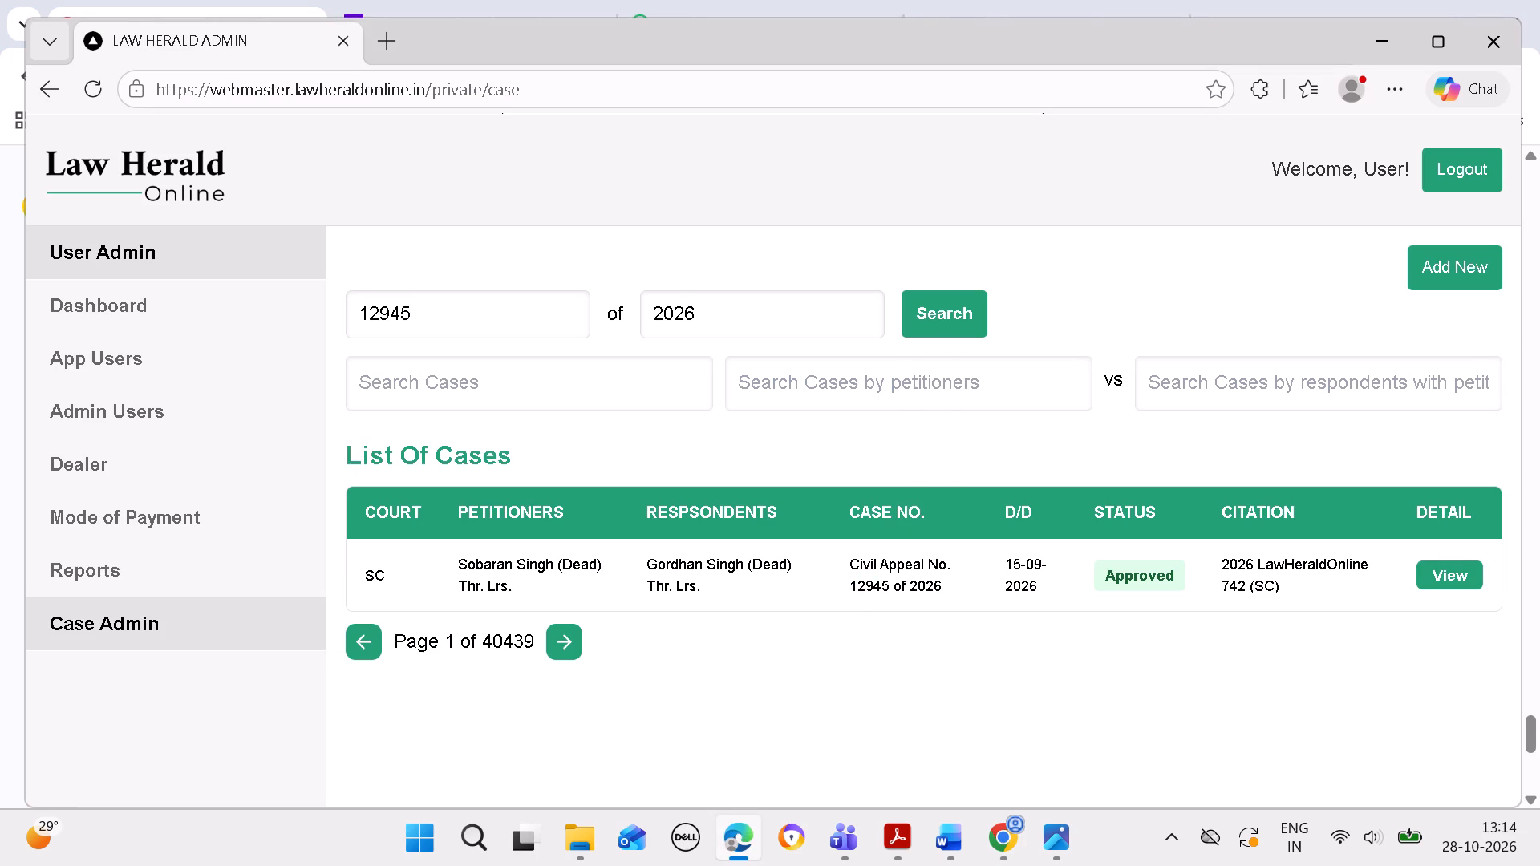
pyautogui.moveTo(850, 579); pyautogui.dragTo(942, 580)
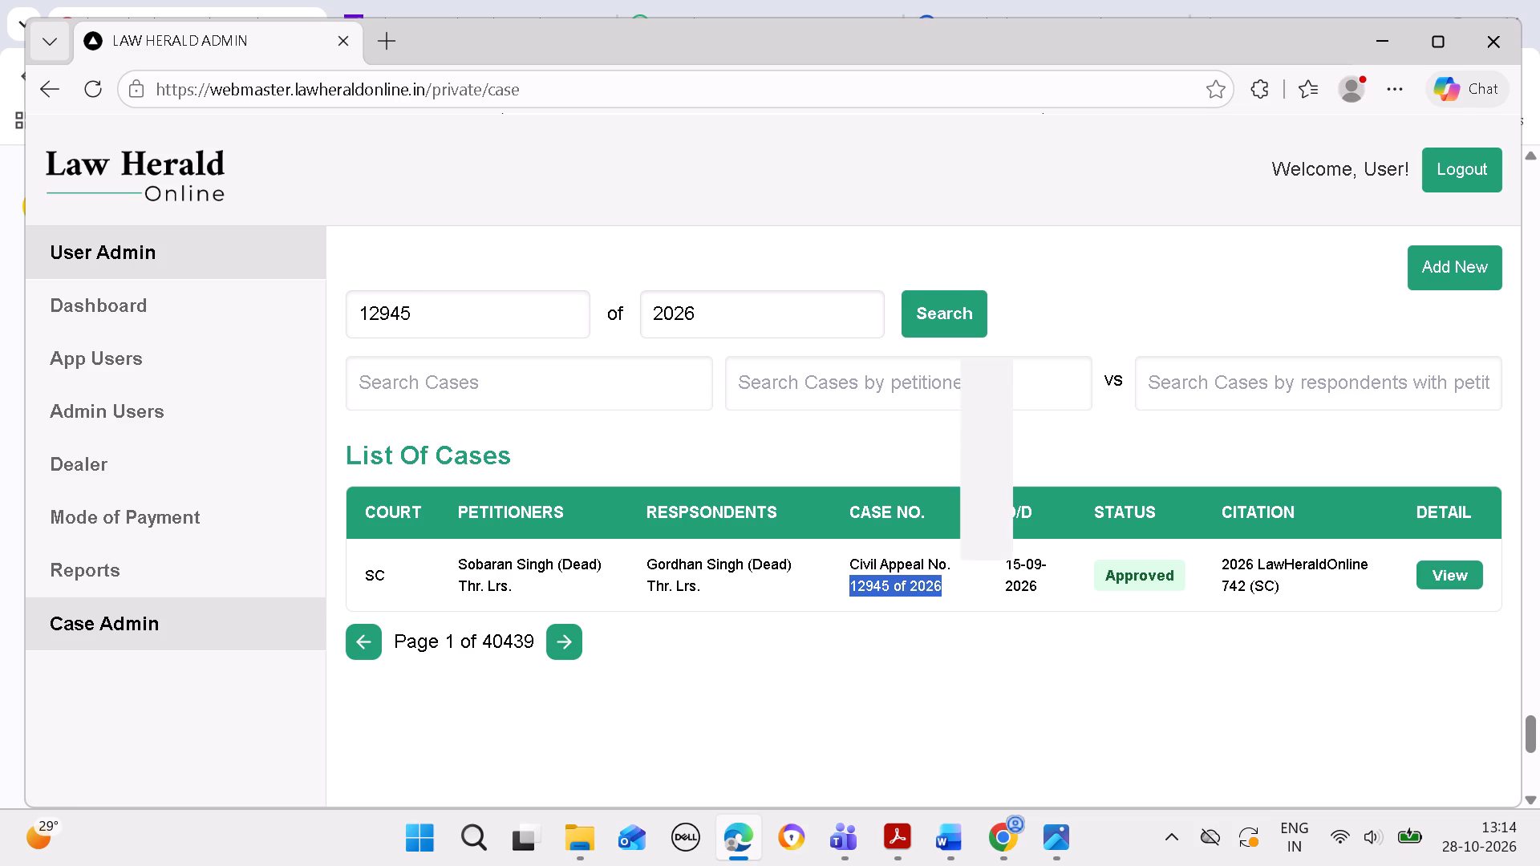
pyautogui.hotkey('ctrl', 'c')
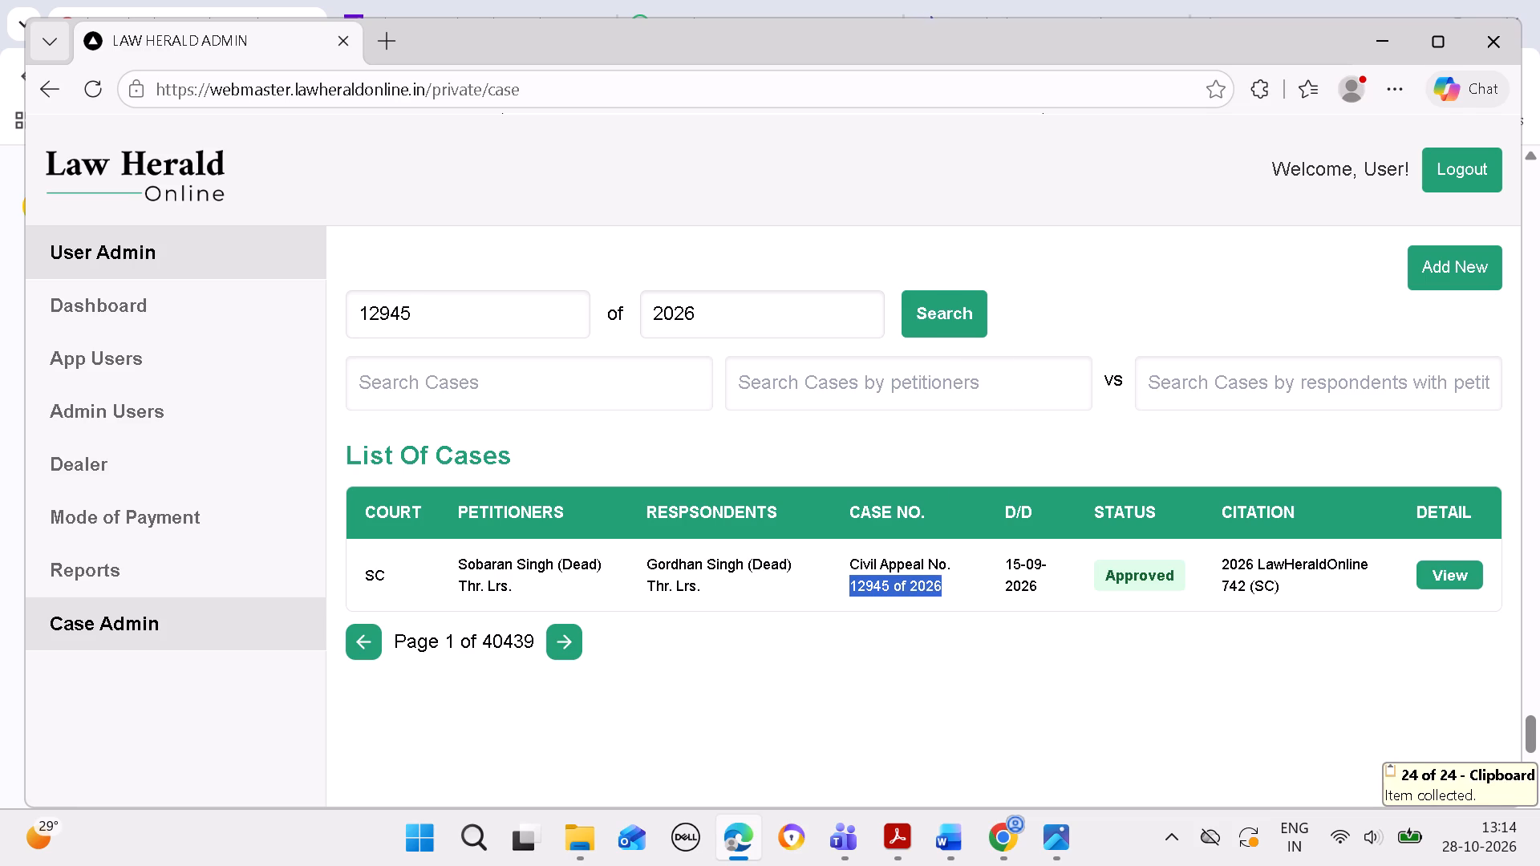
# Close the 7687-7688 of 2025 document in Word.
pyautogui.click(998, 841)
pyautogui.click(998, 841)
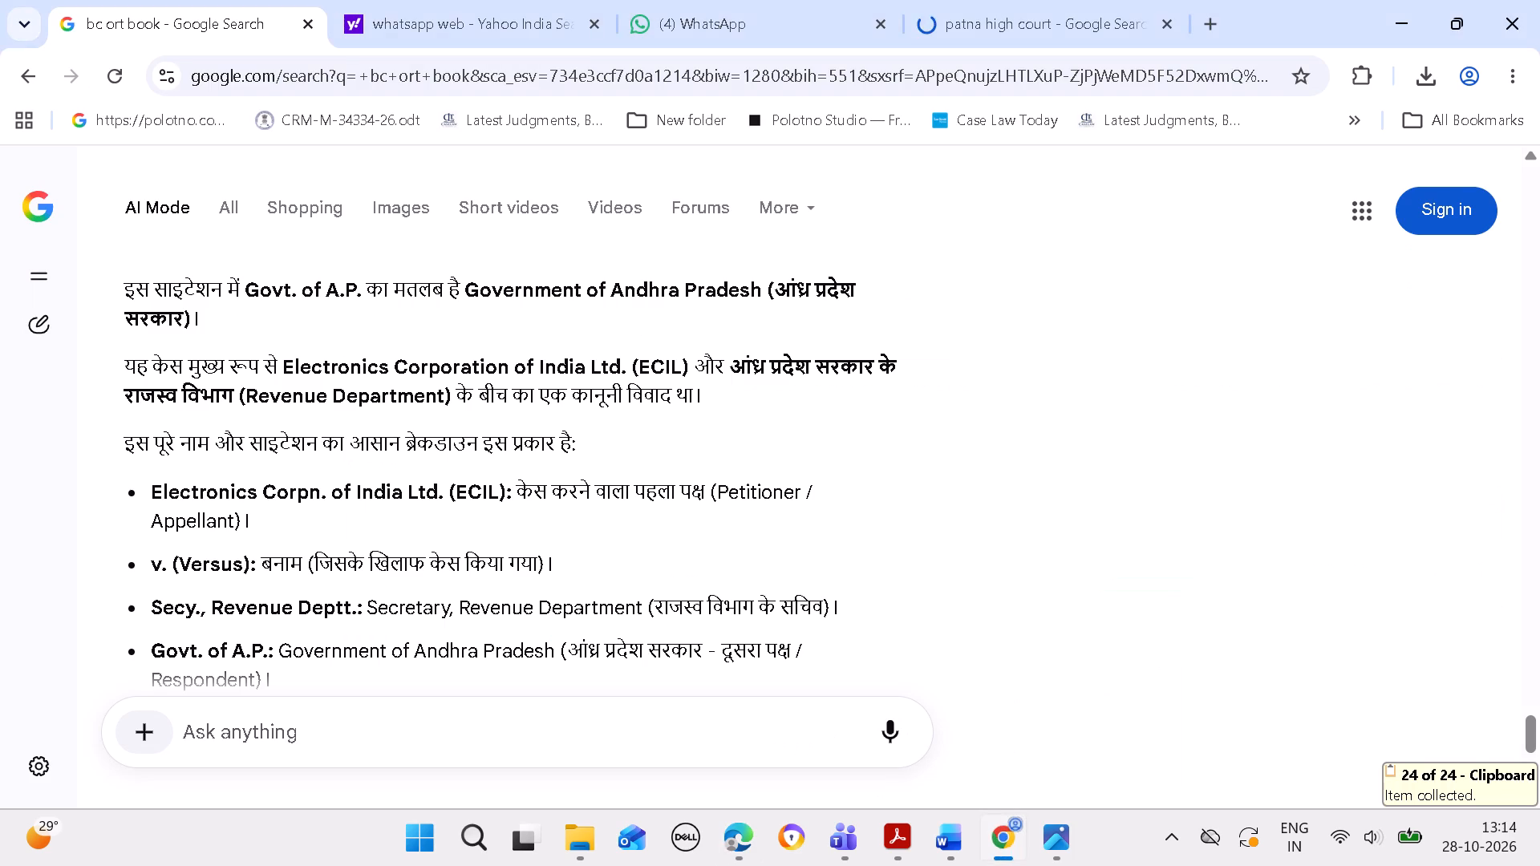
pyautogui.click(999, 844)
pyautogui.click(955, 839)
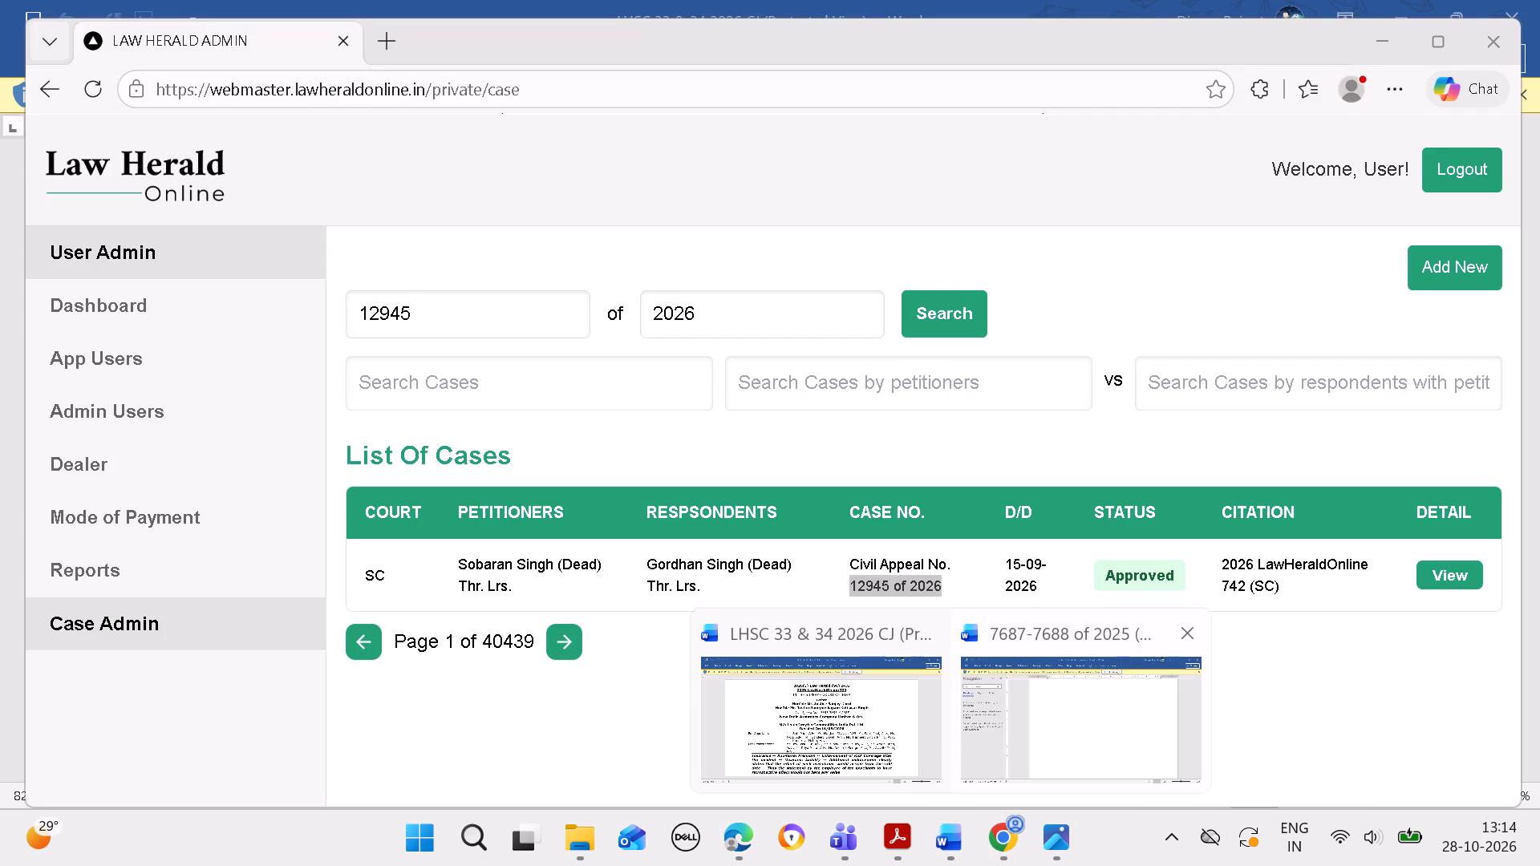
pyautogui.click(1189, 633)
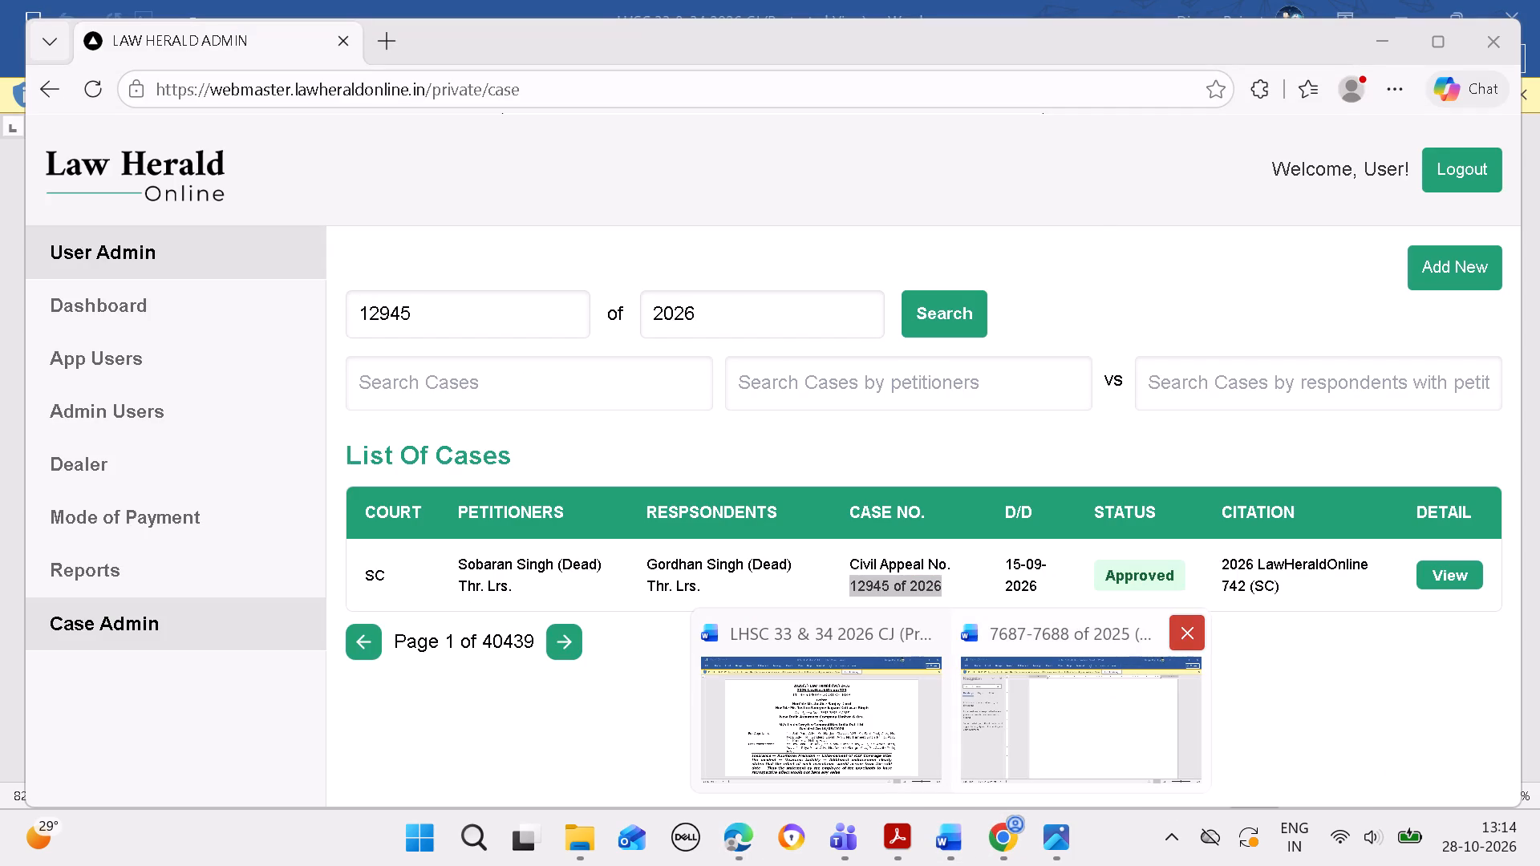
# Switch to LHSC 33 & 34 2026 CJ in Word and find the copied case number "12945 of 2026".
pyautogui.click(1019, 685)
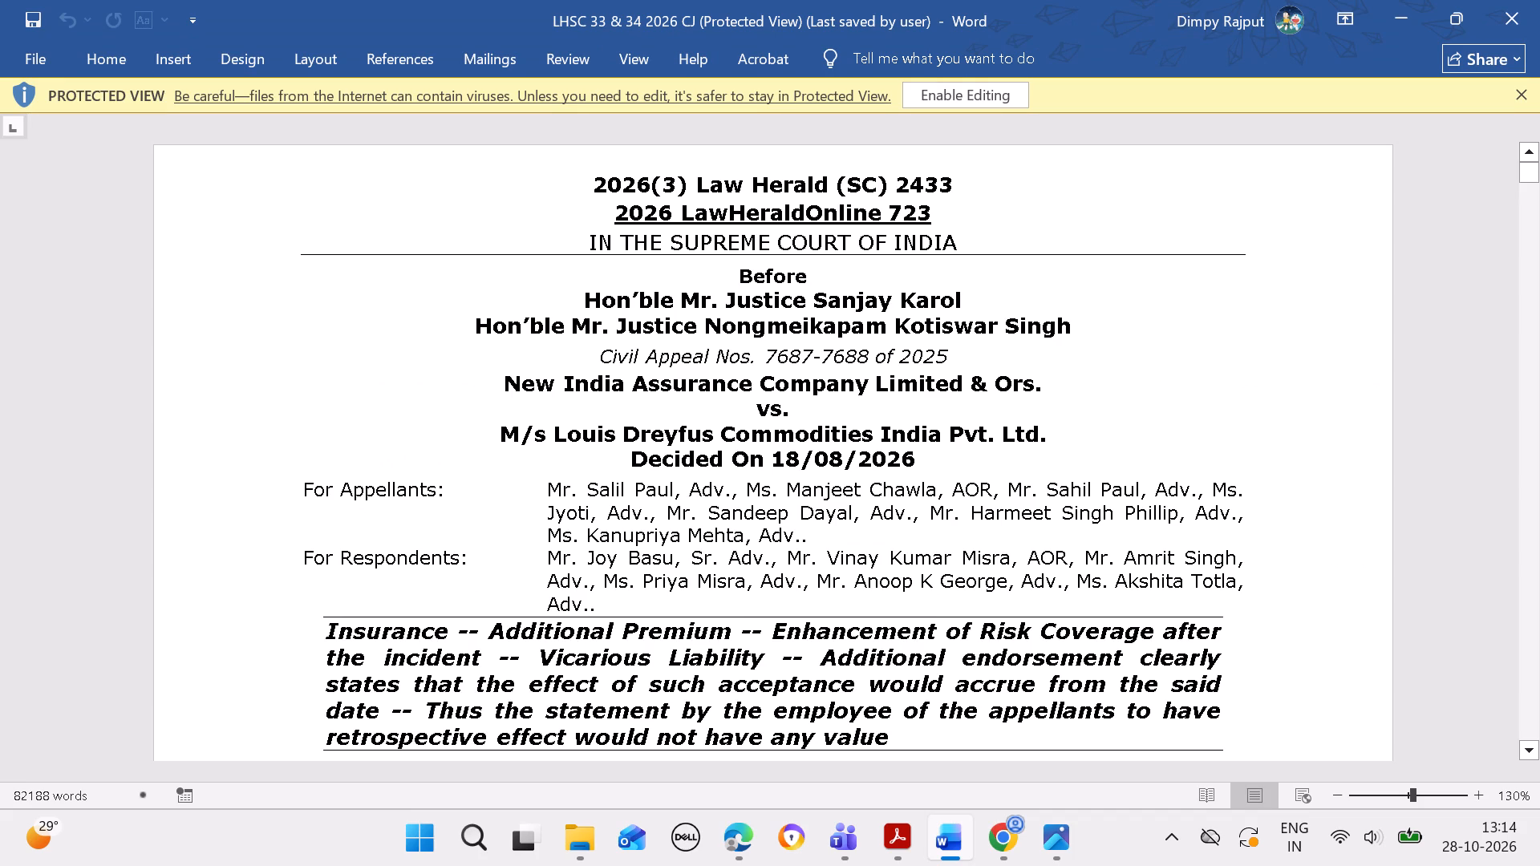
pyautogui.hotkey('ctrl', 'a')
pyautogui.click(150, 234)
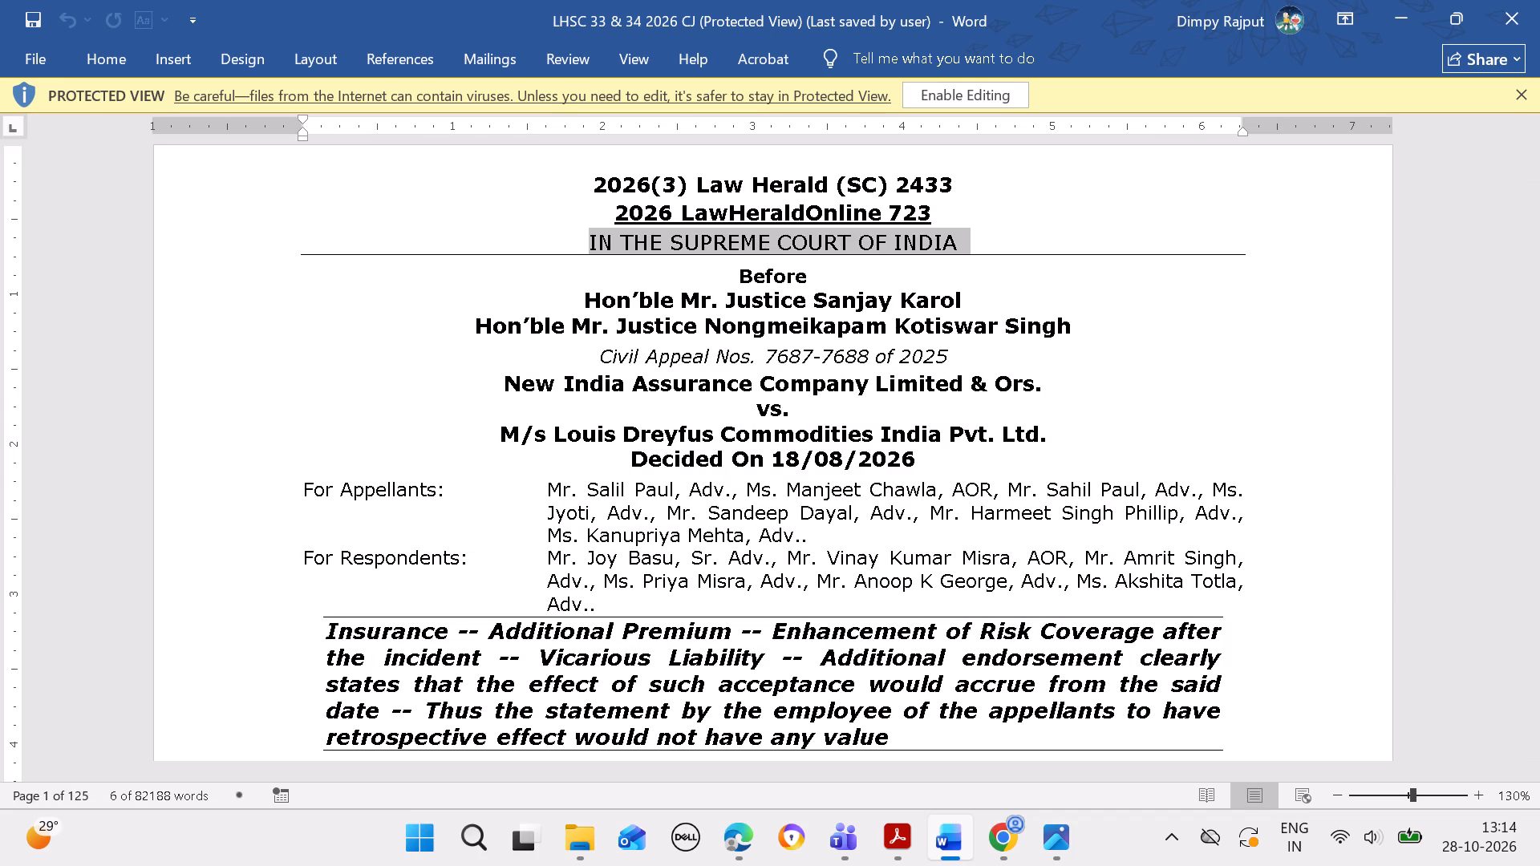
pyautogui.hotkey('ctrl', 'f')
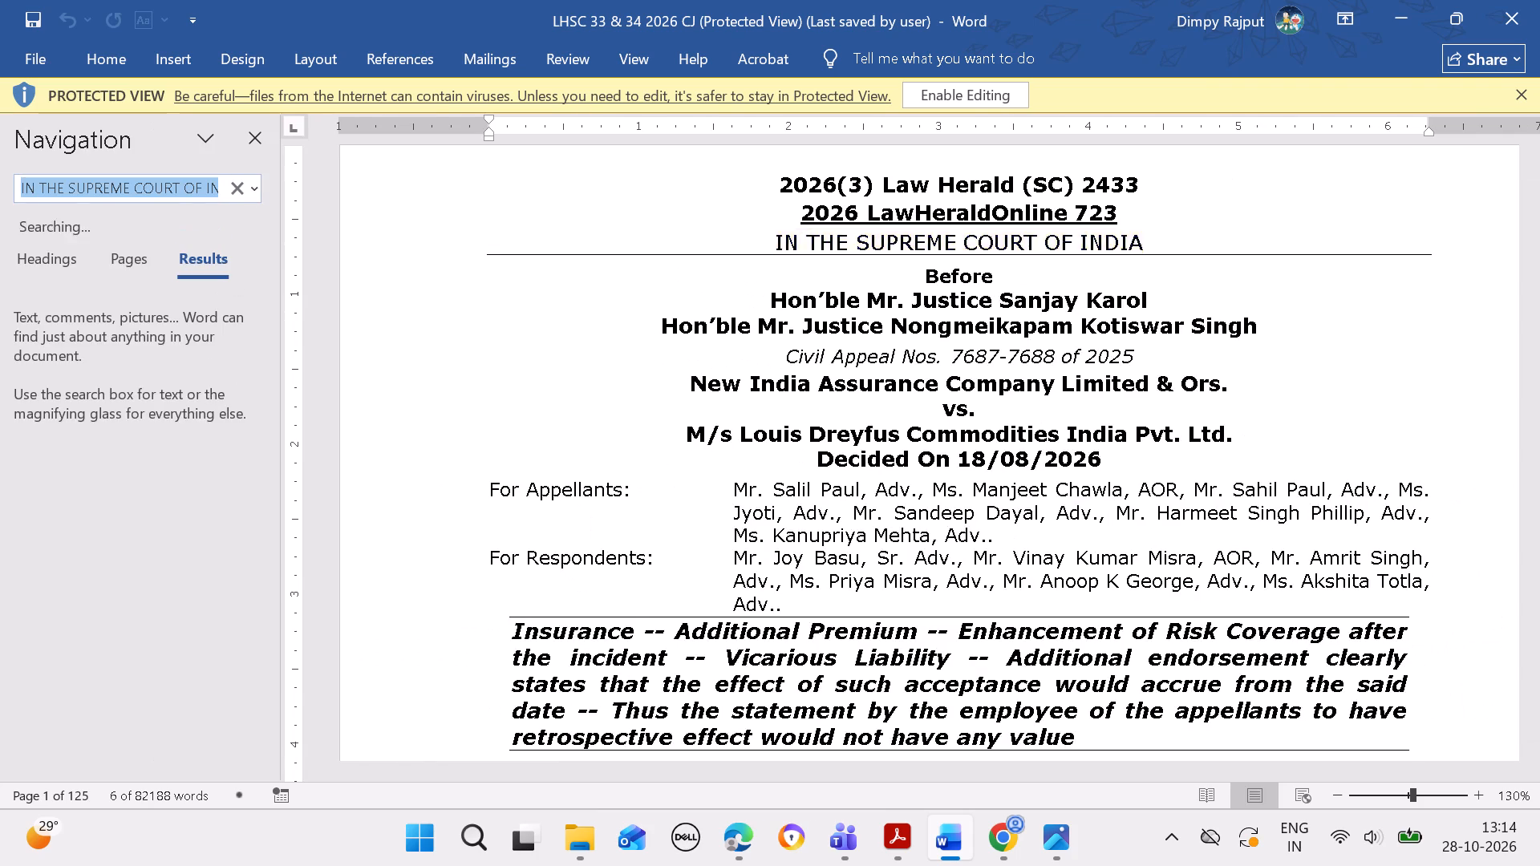
pyautogui.press('BackSpace')
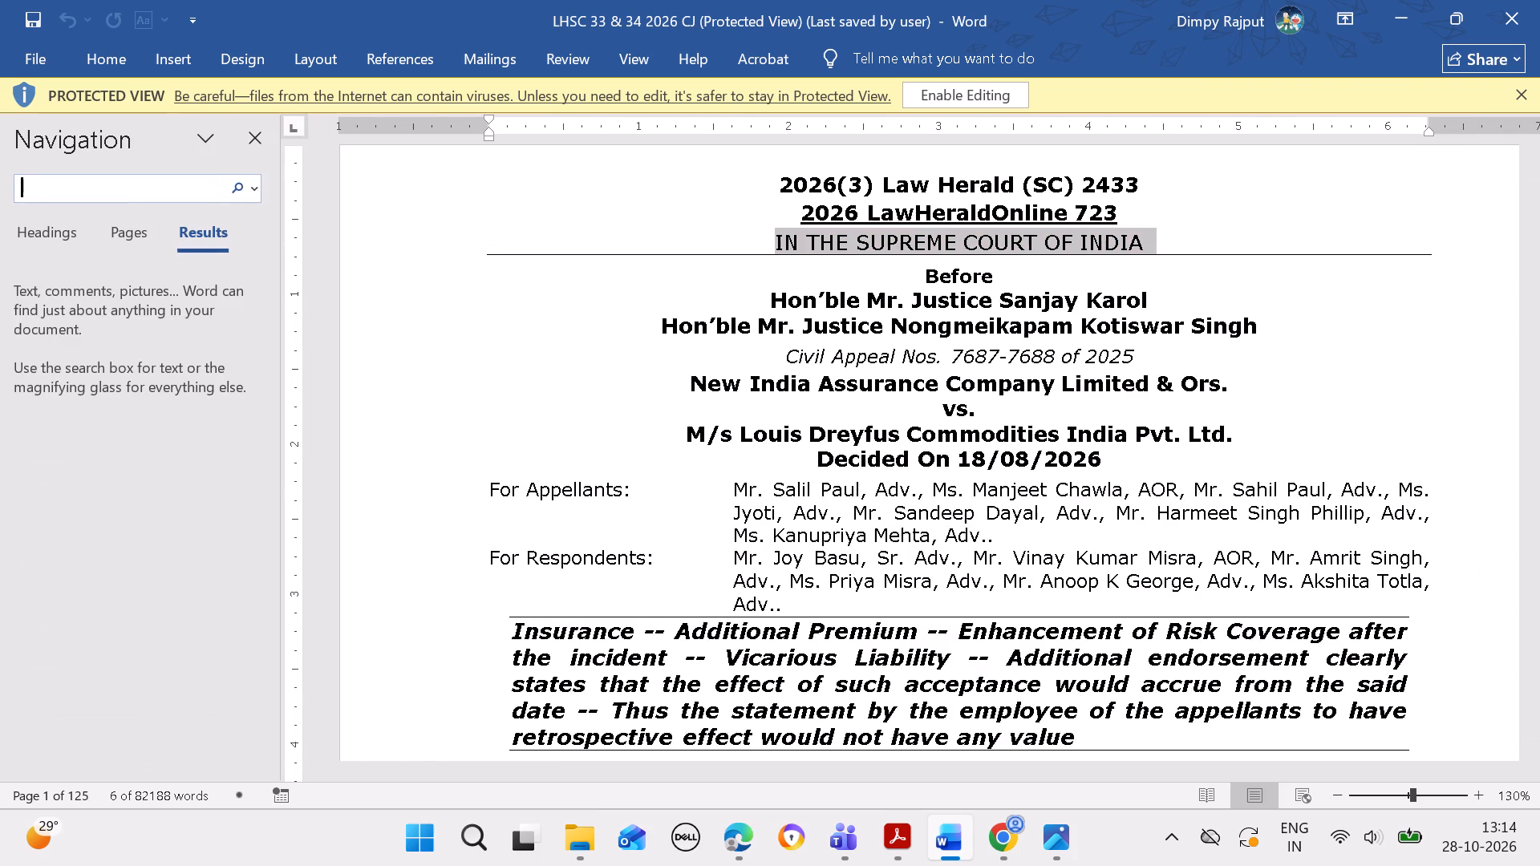
pyautogui.hotkey('ctrl', 'v')
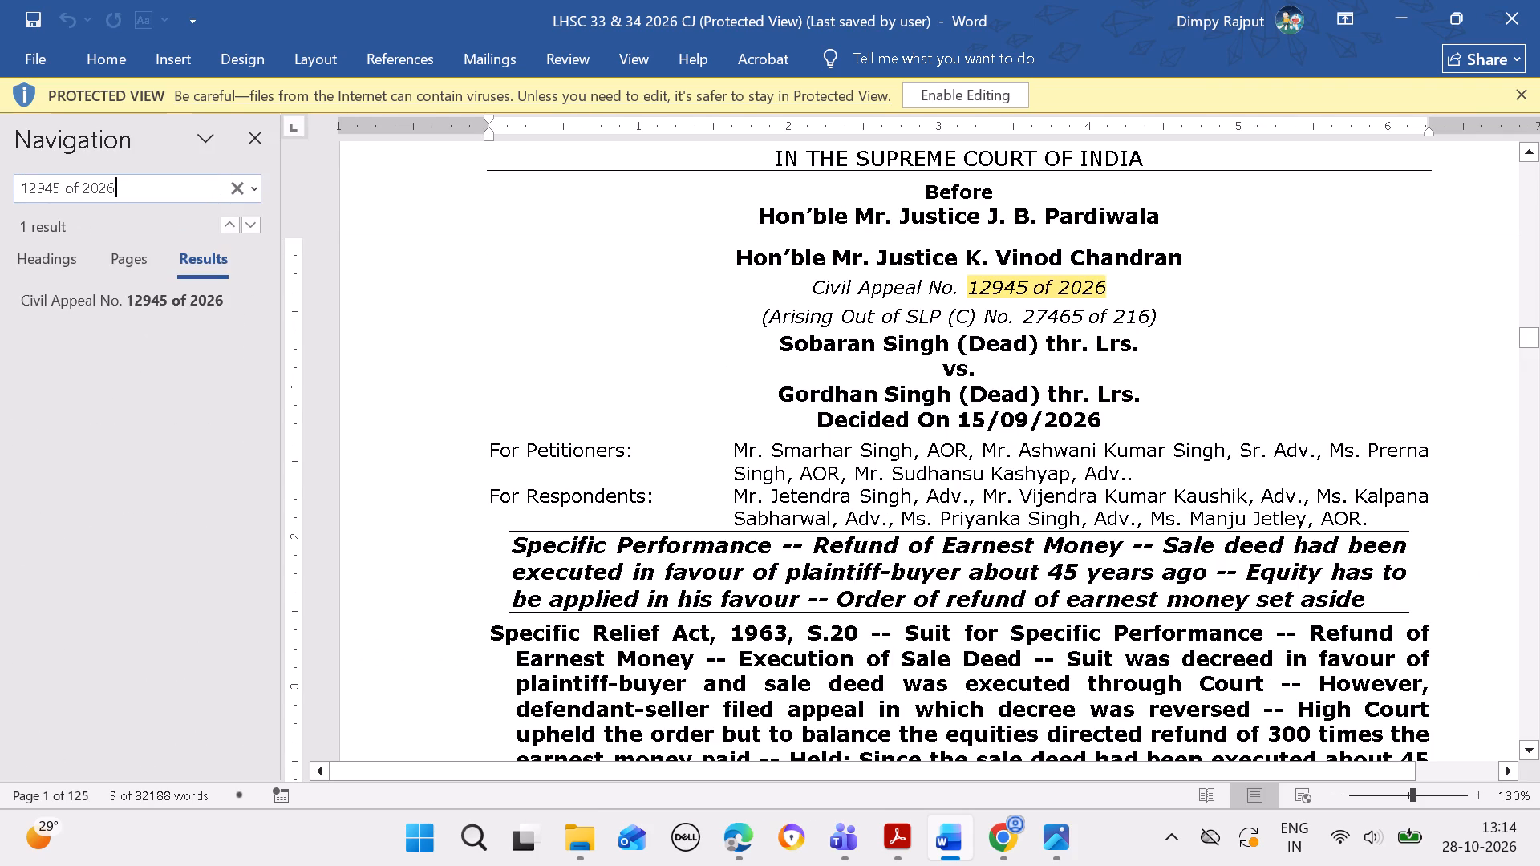
# Look through the Civil Appeal No. 12945 of 2026 judgment to the start of the following one, with the Navigation pane closed.
pyautogui.click(528, 310)
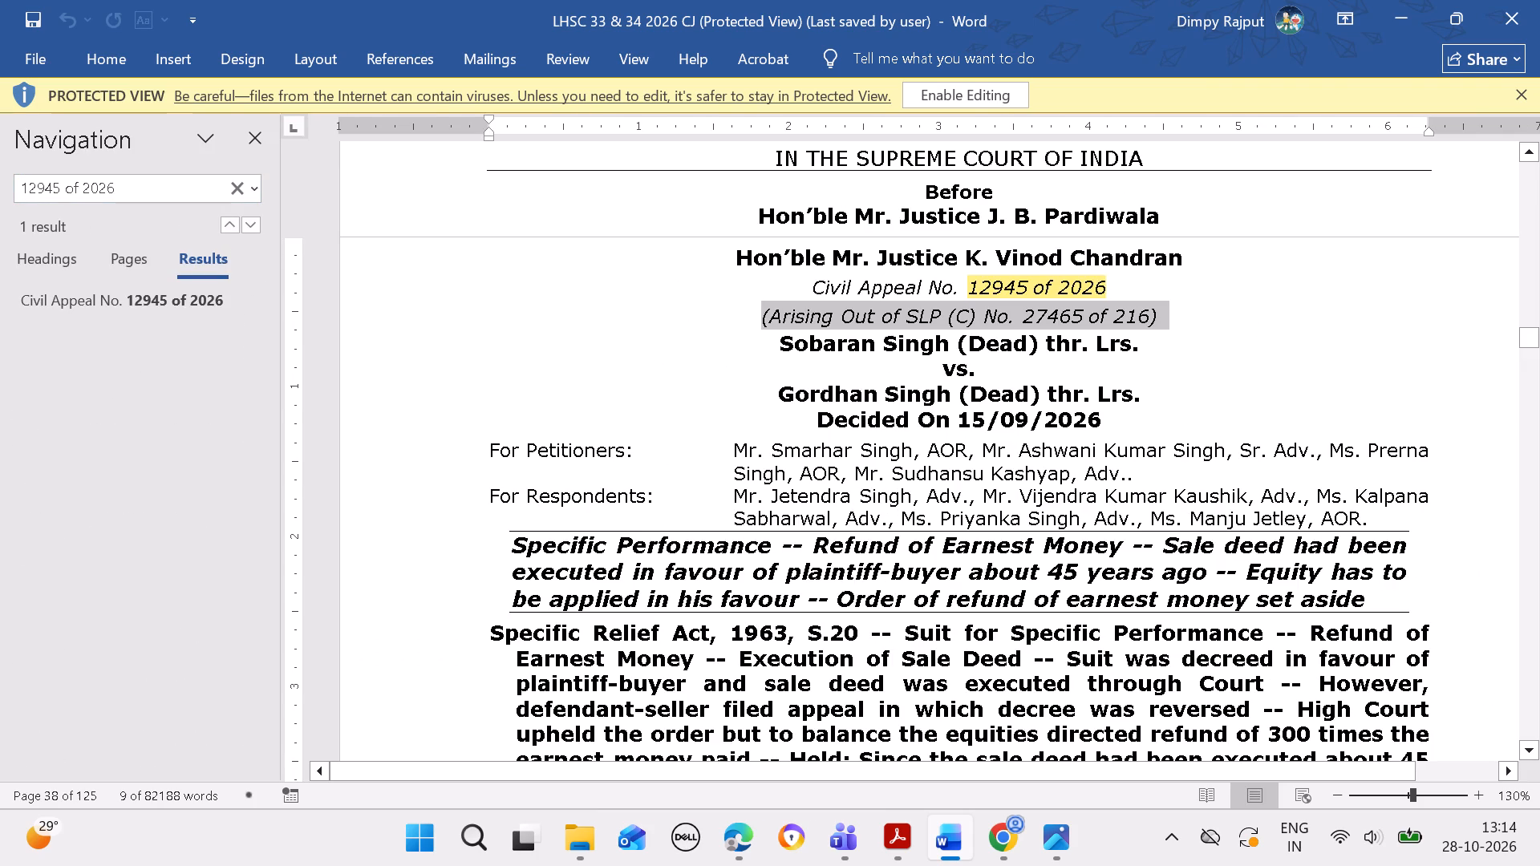
pyautogui.press('Down')
pyautogui.press('Down')
pyautogui.press('Down')
pyautogui.press('Down')
pyautogui.press('Down')
pyautogui.press('Down')
pyautogui.press('Down')
pyautogui.press('Down')
pyautogui.press('Down')
pyautogui.press('Down')
pyautogui.press('Down')
pyautogui.press('Down')
pyautogui.press('Down')
pyautogui.press('Down')
pyautogui.press('Down')
pyautogui.press('Down')
pyautogui.press('Down')
pyautogui.press('Down')
pyautogui.press('Down')
pyautogui.press('Down')
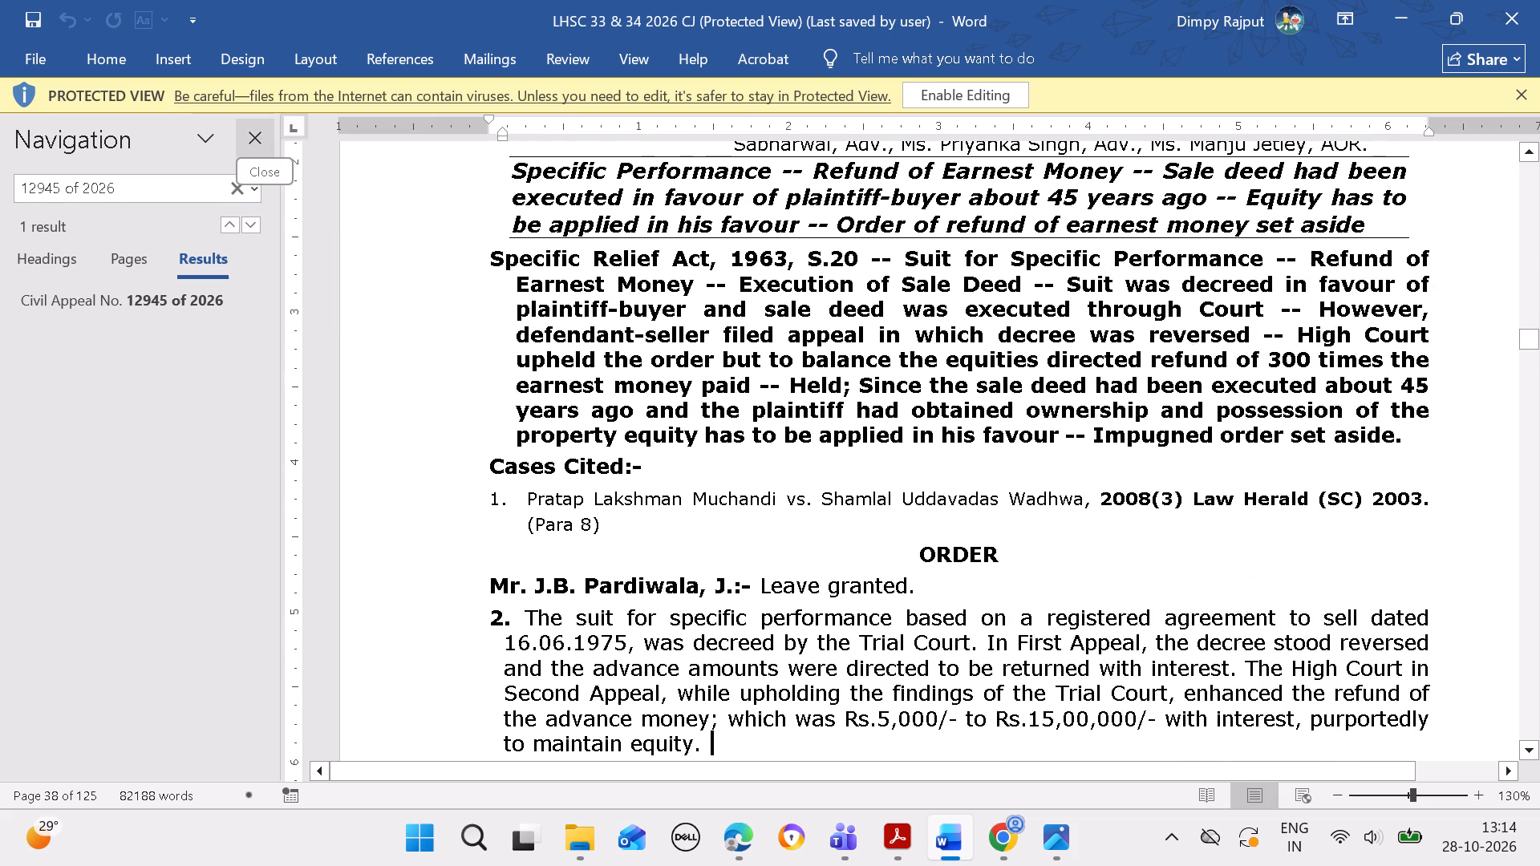
pyautogui.click(262, 132)
pyautogui.press('Down')
pyautogui.press('Down')
pyautogui.press('Down')
pyautogui.press('Down')
pyautogui.press('Down')
pyautogui.press('Down')
pyautogui.press('Down')
pyautogui.press('Down')
pyautogui.press('Down')
pyautogui.press('Down')
pyautogui.press('Down')
pyautogui.press('Down')
pyautogui.press('Down')
pyautogui.press('Down')
pyautogui.press('Down')
pyautogui.press('Down')
pyautogui.press('Down')
pyautogui.press('Down')
pyautogui.press('Down')
pyautogui.press('Down')
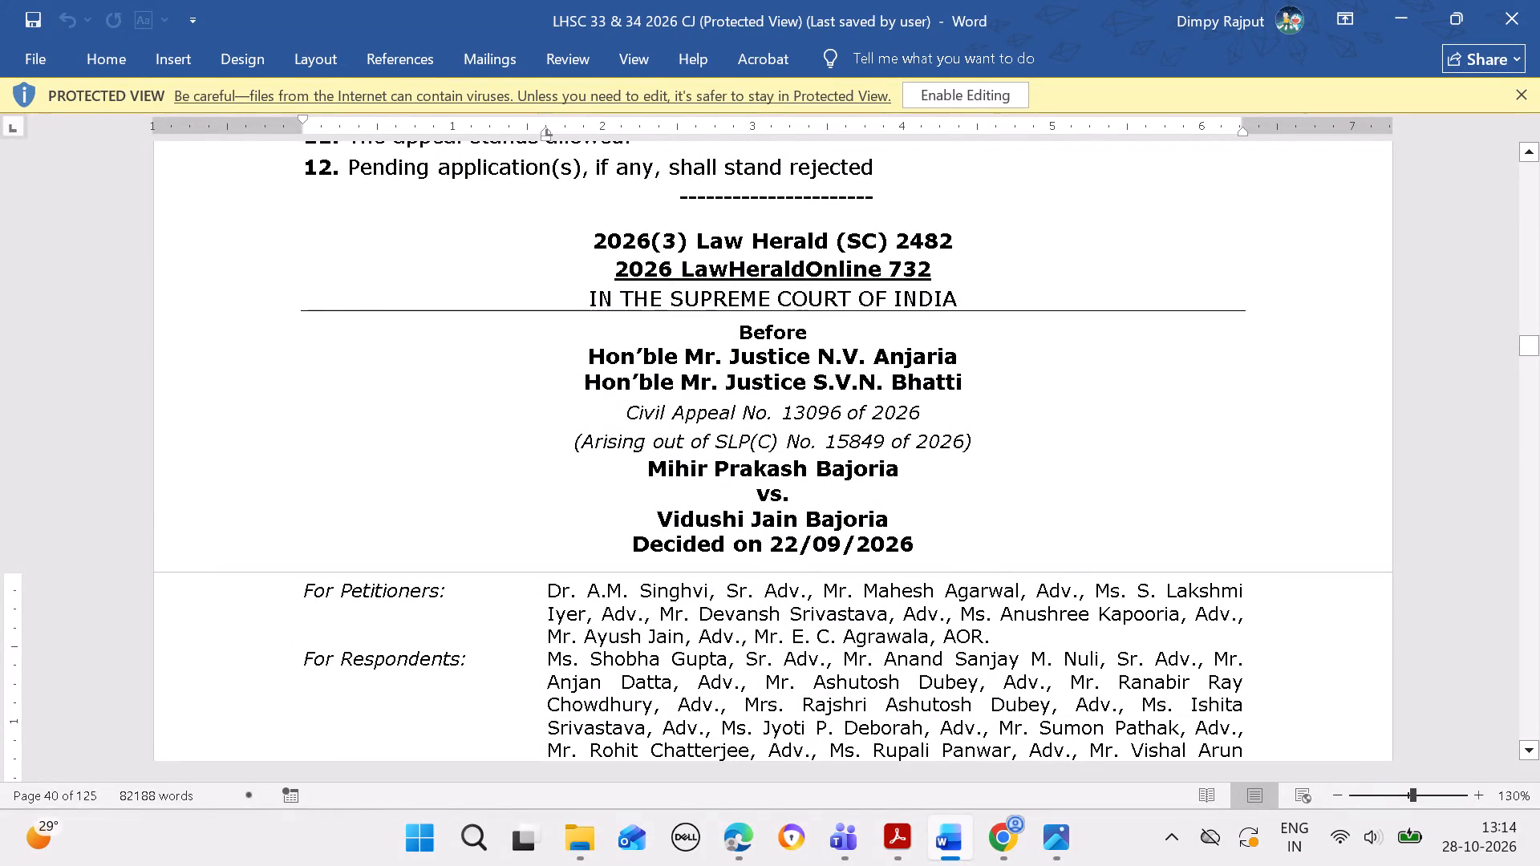
# Copy the case number "13096 of 2026" from the following judgment's heading.
pyautogui.moveTo(784, 407); pyautogui.dragTo(902, 403)
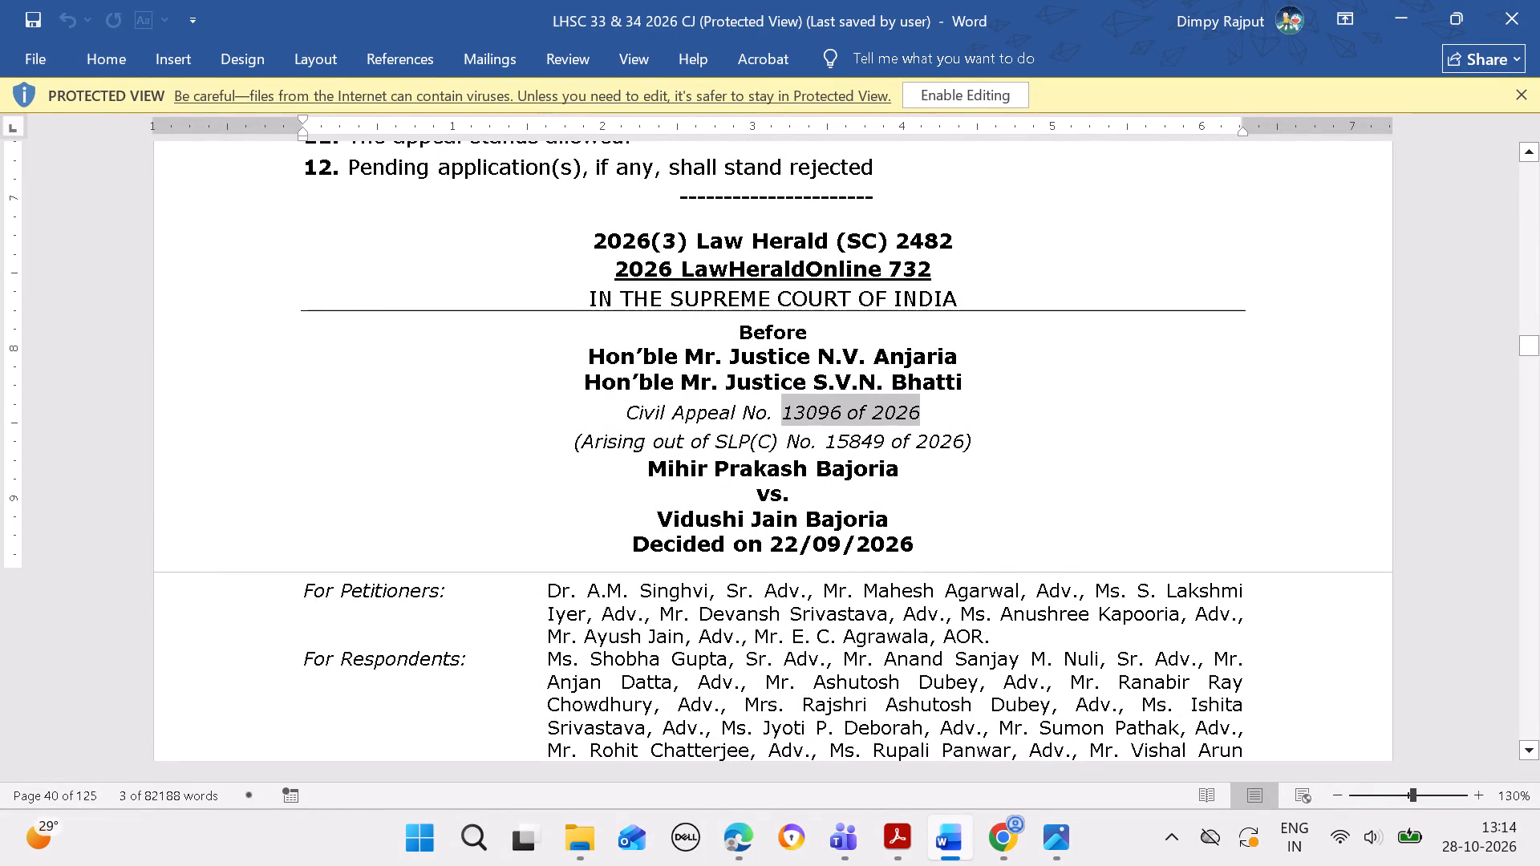
pyautogui.hotkey('ctrl', 'c')
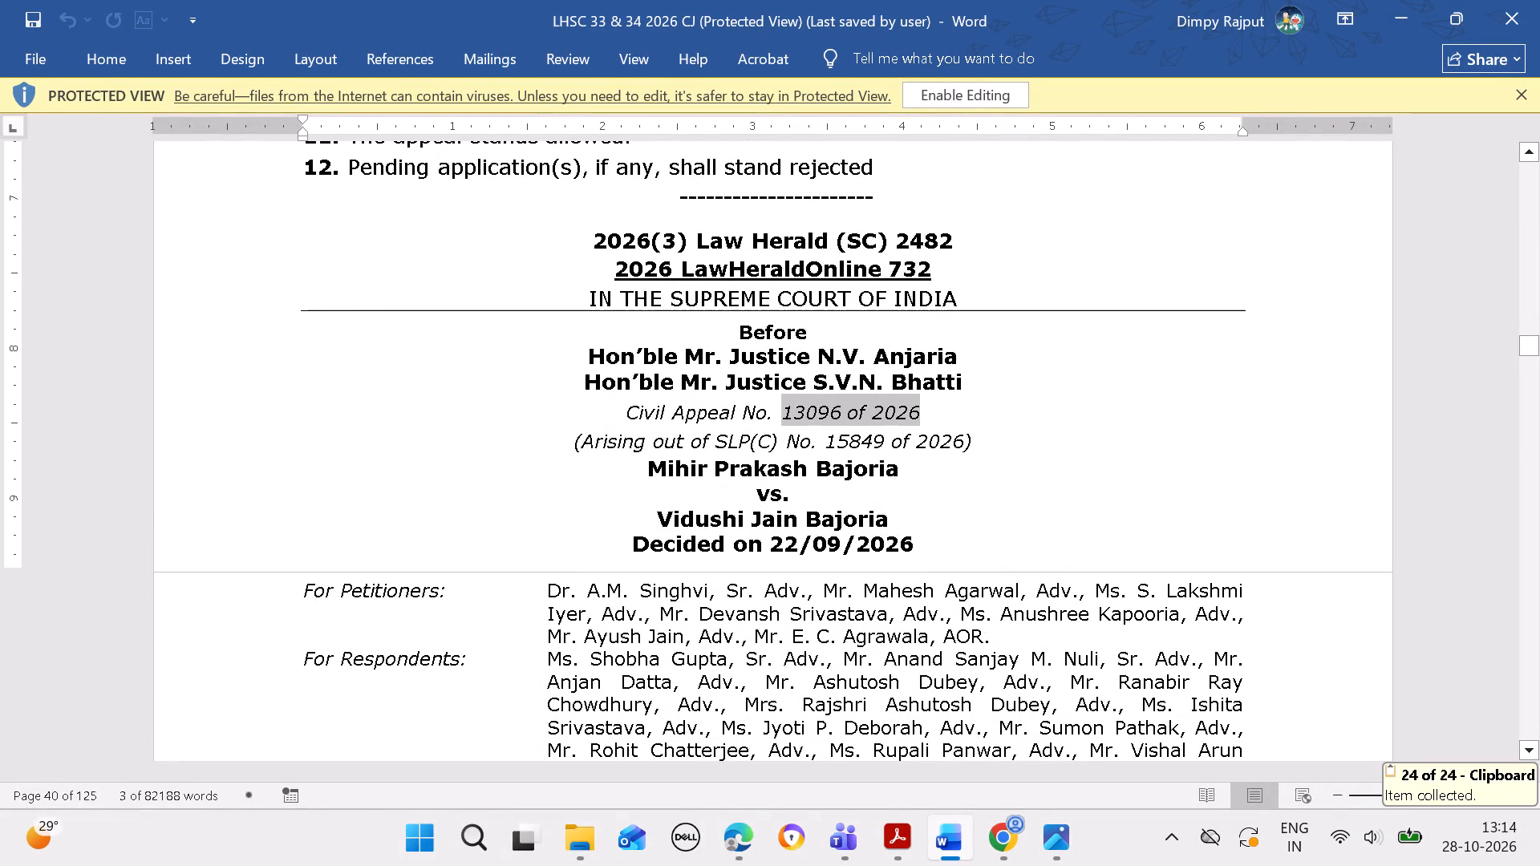
# Examine the advocates and headnotes of the Civil Appeal No. 13096 of 2026 judgment.
pyautogui.press('Down')
pyautogui.press('Down')
pyautogui.press('Down')
pyautogui.press('Down')
pyautogui.press('Down')
pyautogui.press('Down')
pyautogui.press('Down')
pyautogui.press('Down')
pyautogui.press('Down')
pyautogui.press('Down')
pyautogui.press('Down')
pyautogui.press('Down')
pyautogui.press('Down')
pyautogui.press('Down')
pyautogui.press('Down')
pyautogui.press('Down')
pyautogui.press('Down')
pyautogui.press('Down')
pyautogui.press('Down')
pyautogui.press('Down')
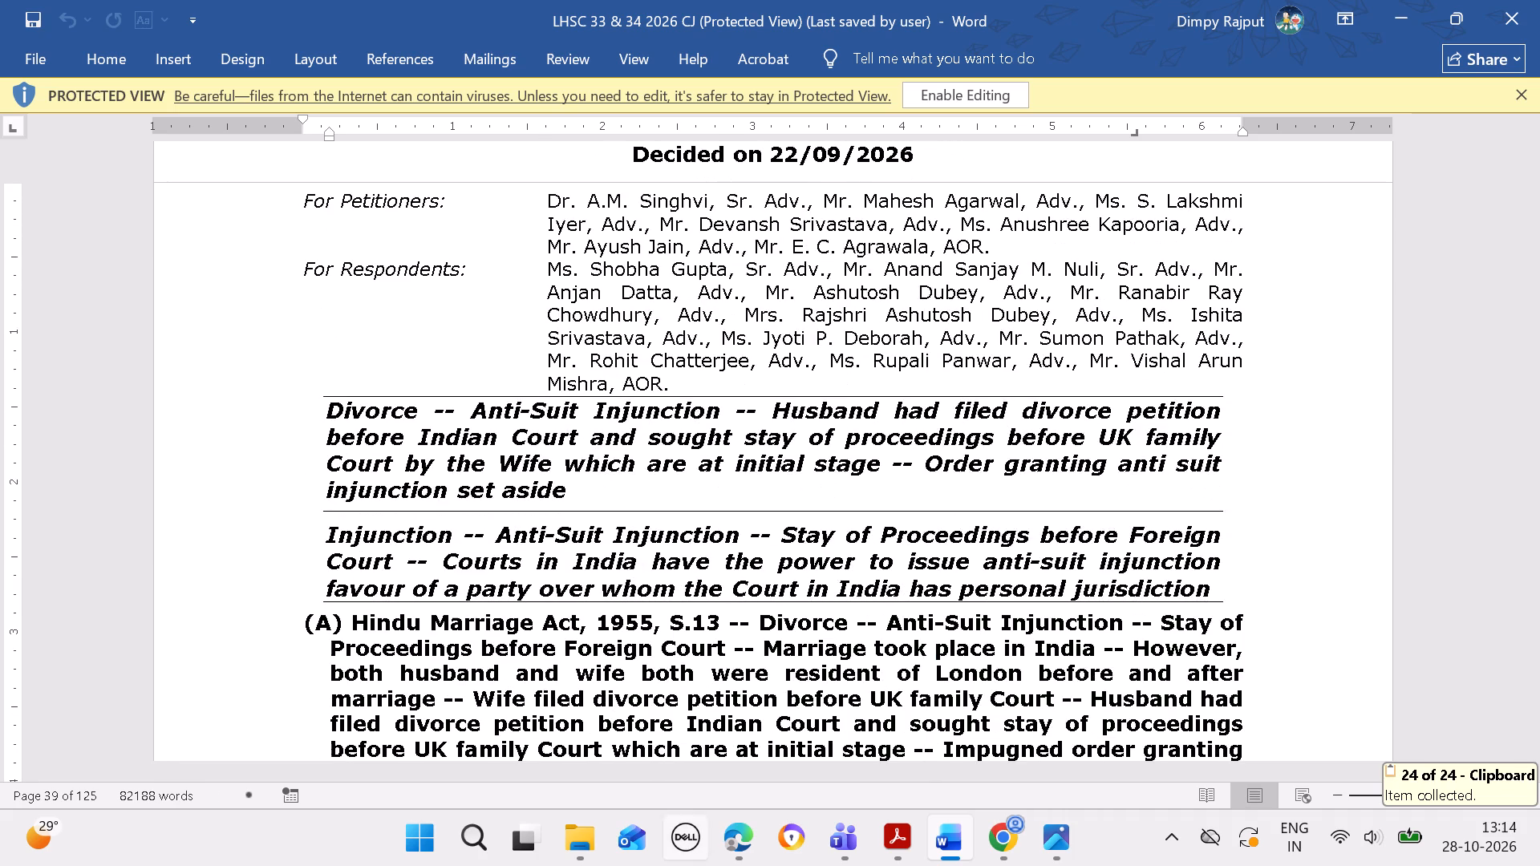
# Switch to Law Herald Admin in Edge, search for case number 13096 of 2026 and open its case details.
pyautogui.click(737, 828)
pyautogui.moveTo(498, 310); pyautogui.dragTo(440, 309)
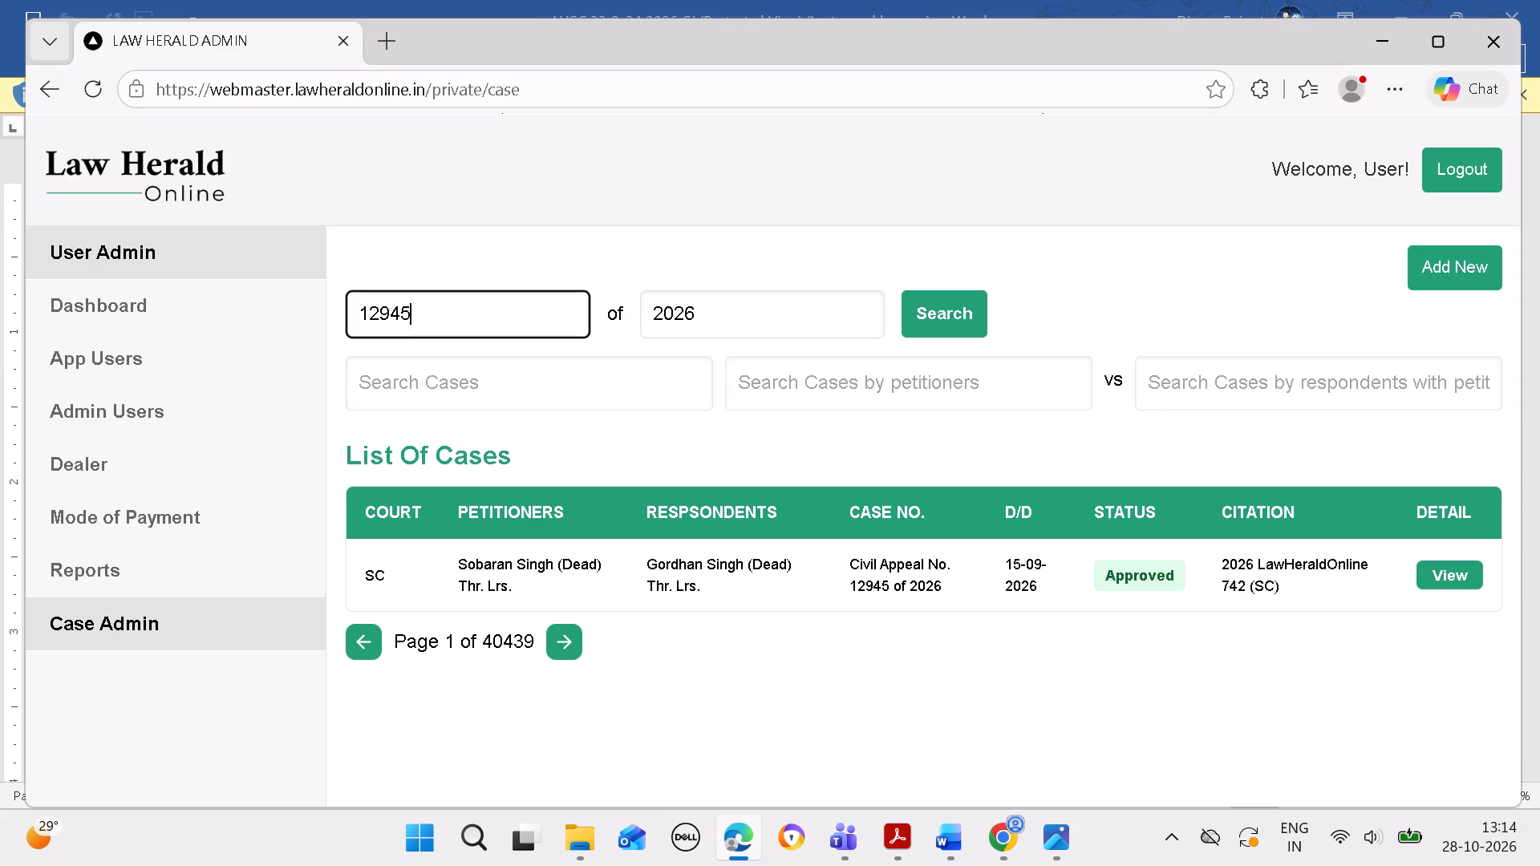
pyautogui.moveTo(440, 309); pyautogui.dragTo(345, 301)
pyautogui.press('BackSpace')
pyautogui.moveTo(727, 316); pyautogui.dragTo(711, 312)
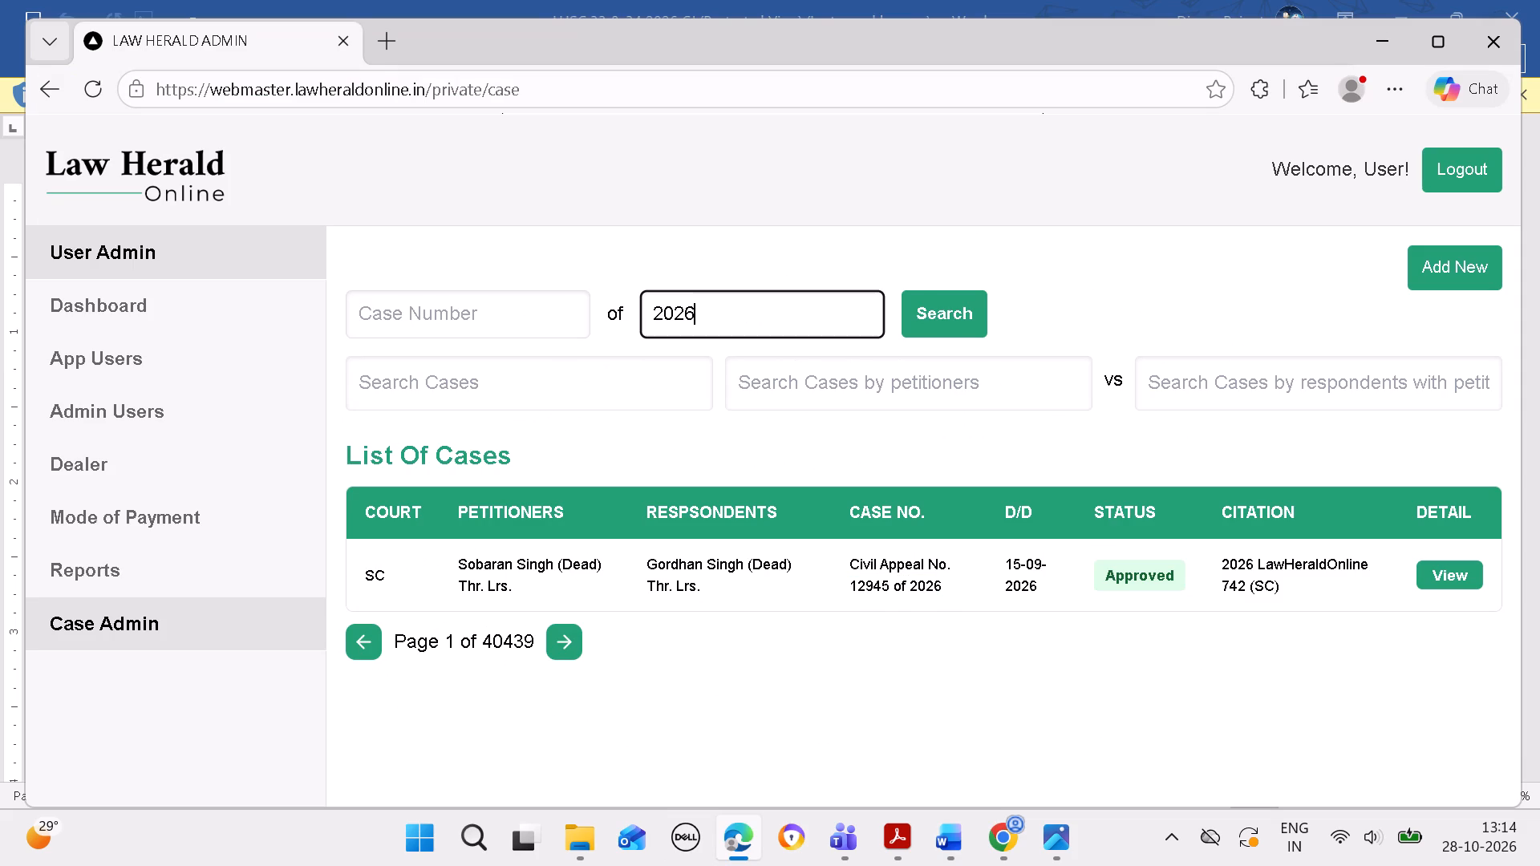
pyautogui.moveTo(711, 312); pyautogui.dragTo(482, 306)
pyautogui.press('BackSpace')
pyautogui.click(457, 296)
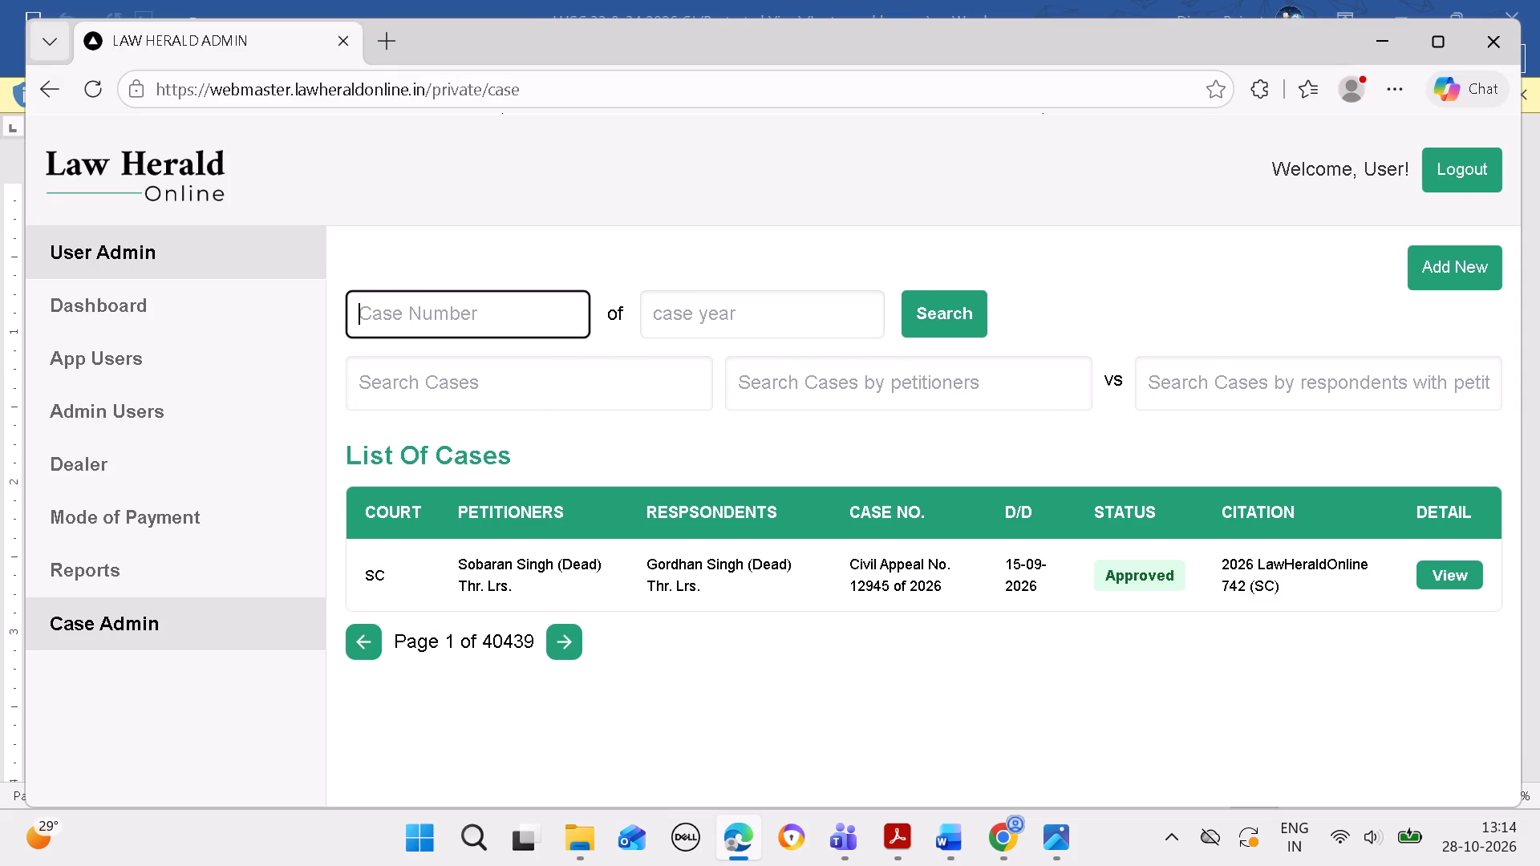
pyautogui.hotkey('ctrl', 'v')
pyautogui.click(759, 314)
pyautogui.hotkey('ctrl', 'v')
pyautogui.click(740, 310)
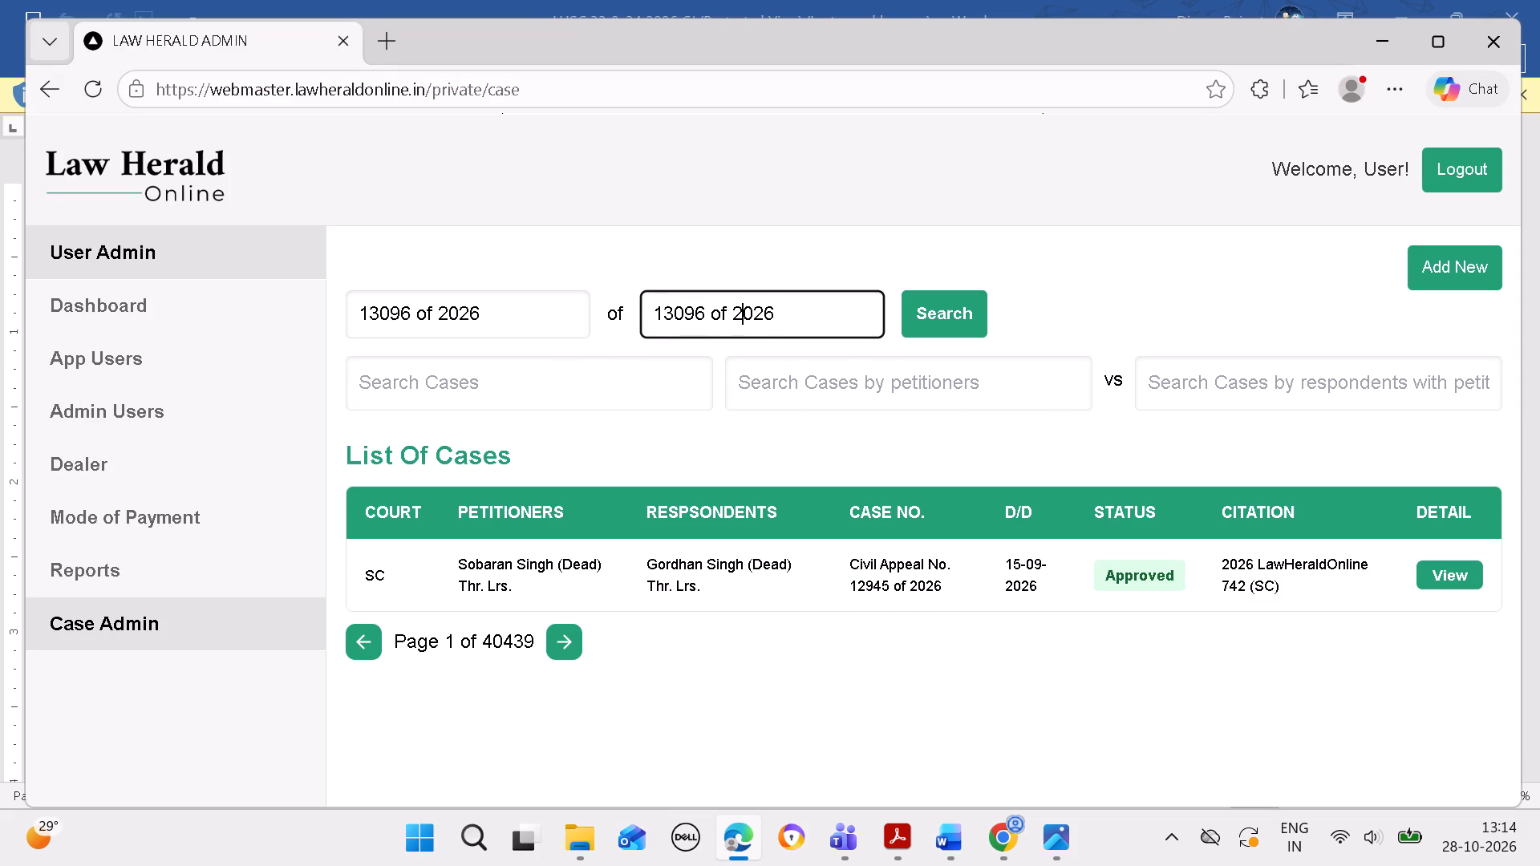
pyautogui.click(734, 314)
pyautogui.press('BackSpace')
pyautogui.press('BackSpace')
pyautogui.press('BackSpace')
pyautogui.press('BackSpace')
pyautogui.press('BackSpace')
pyautogui.press('BackSpace')
pyautogui.press('BackSpace')
pyautogui.press('BackSpace')
pyautogui.press('BackSpace')
pyautogui.press('BackSpace')
pyautogui.press('BackSpace')
pyautogui.press('BackSpace')
pyautogui.press('BackSpace')
pyautogui.press('BackSpace')
pyautogui.press('BackSpace')
pyautogui.press('BackSpace')
pyautogui.press('BackSpace')
pyautogui.press('BackSpace')
pyautogui.click(541, 306)
pyautogui.press('BackSpace')
pyautogui.press('BackSpace')
pyautogui.press('BackSpace')
pyautogui.press('BackSpace')
pyautogui.press('BackSpace')
pyautogui.press('BackSpace')
pyautogui.press('BackSpace')
pyautogui.press('BackSpace')
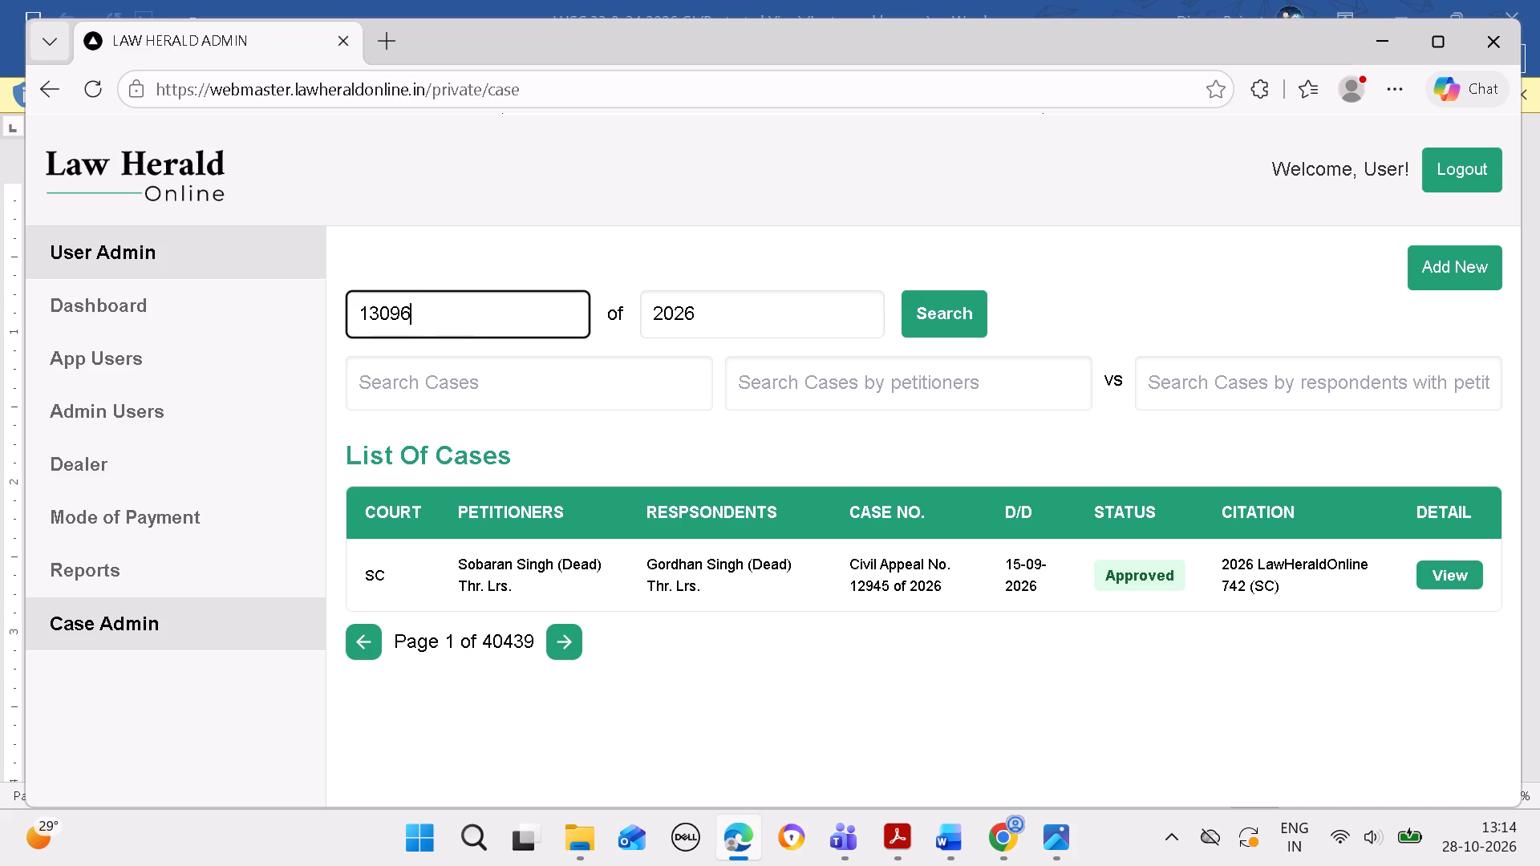
pyautogui.click(937, 313)
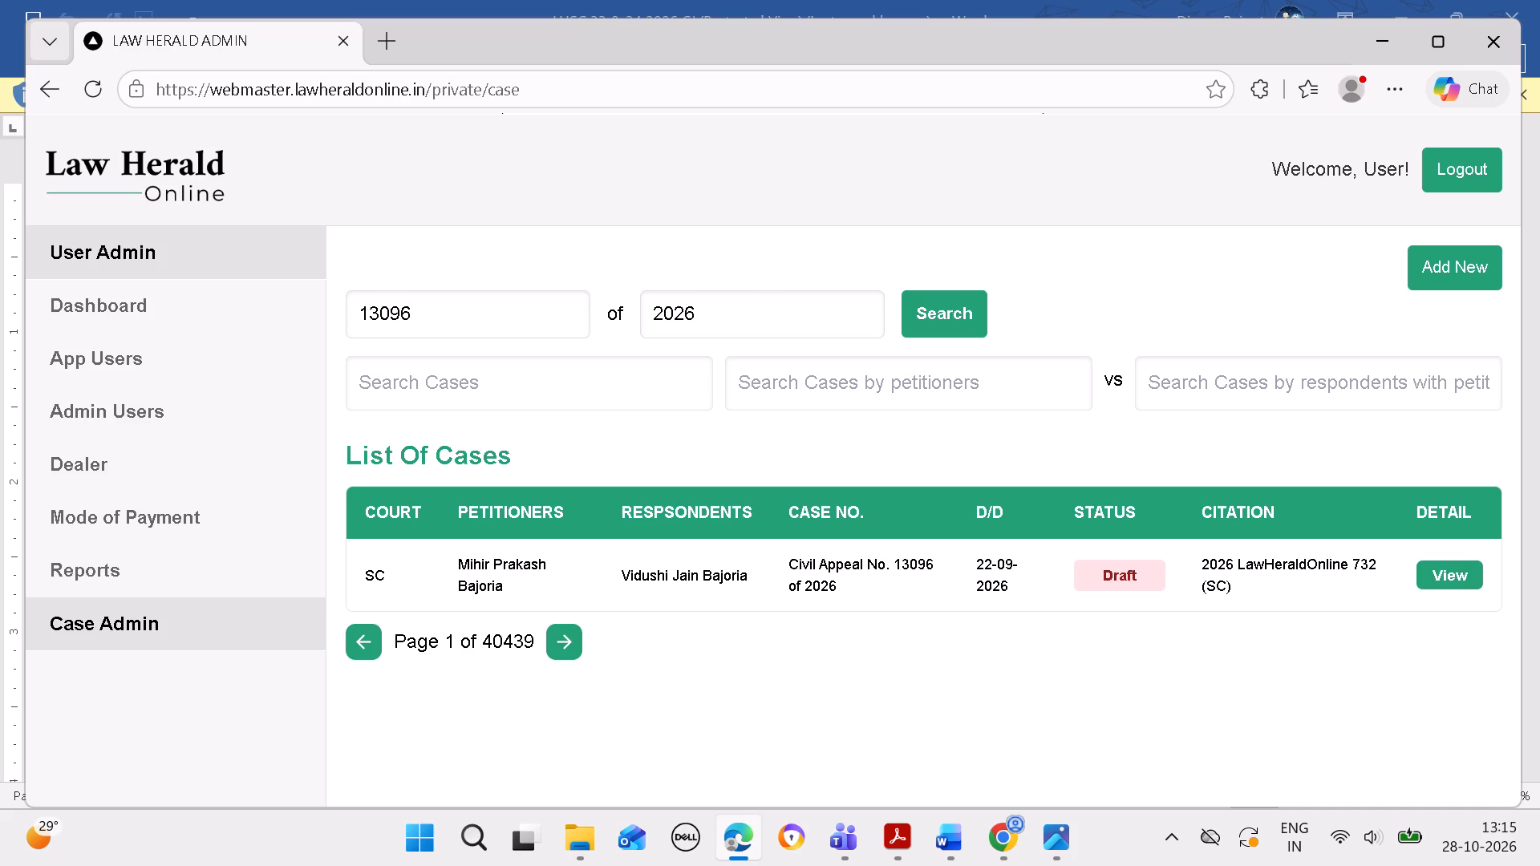
pyautogui.click(1429, 578)
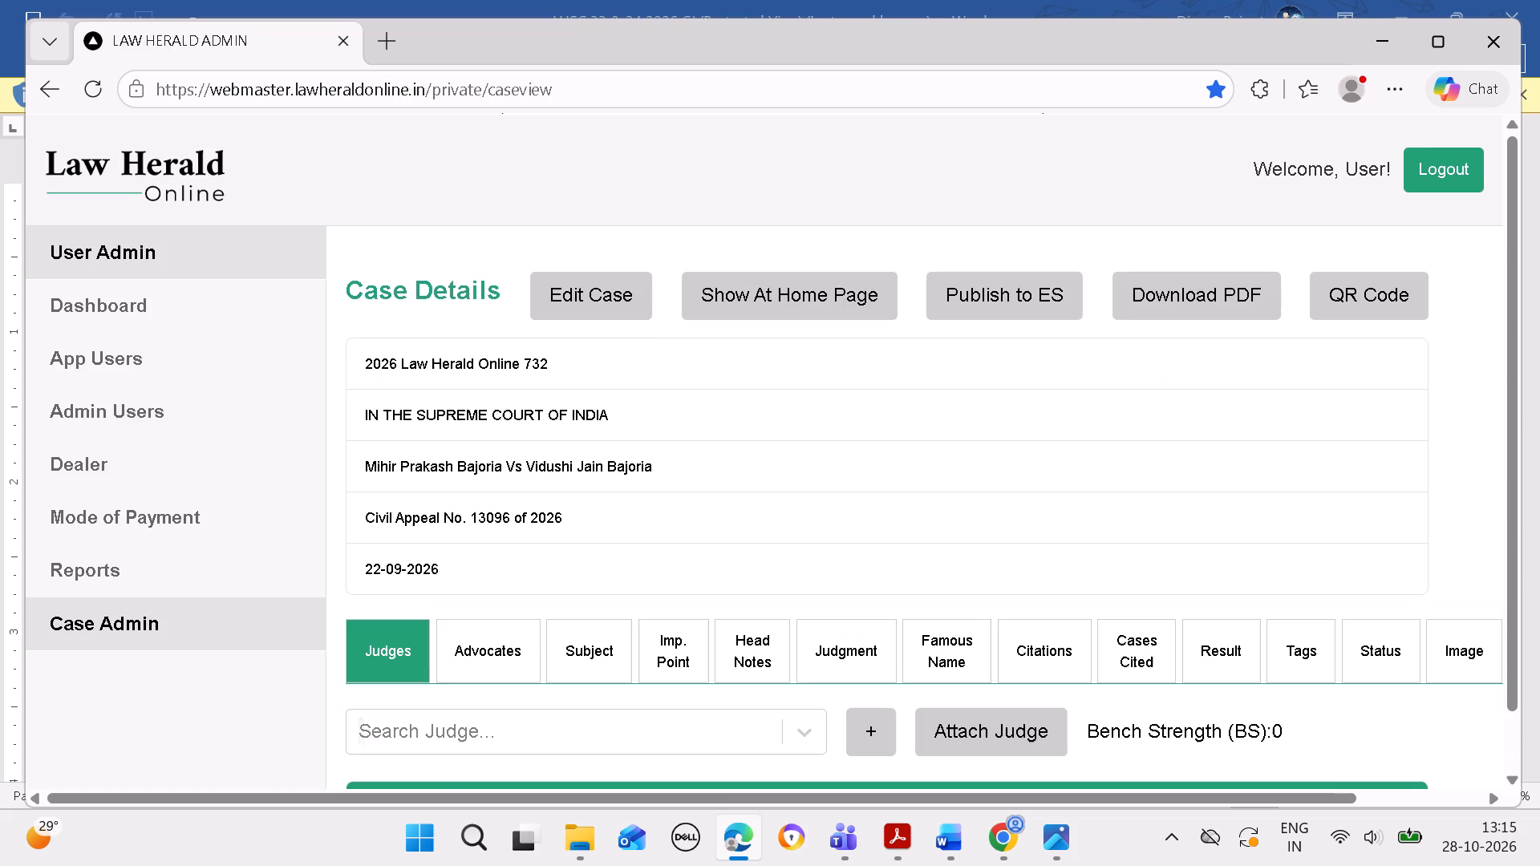
pyautogui.scroll(-1, 1000, 544)
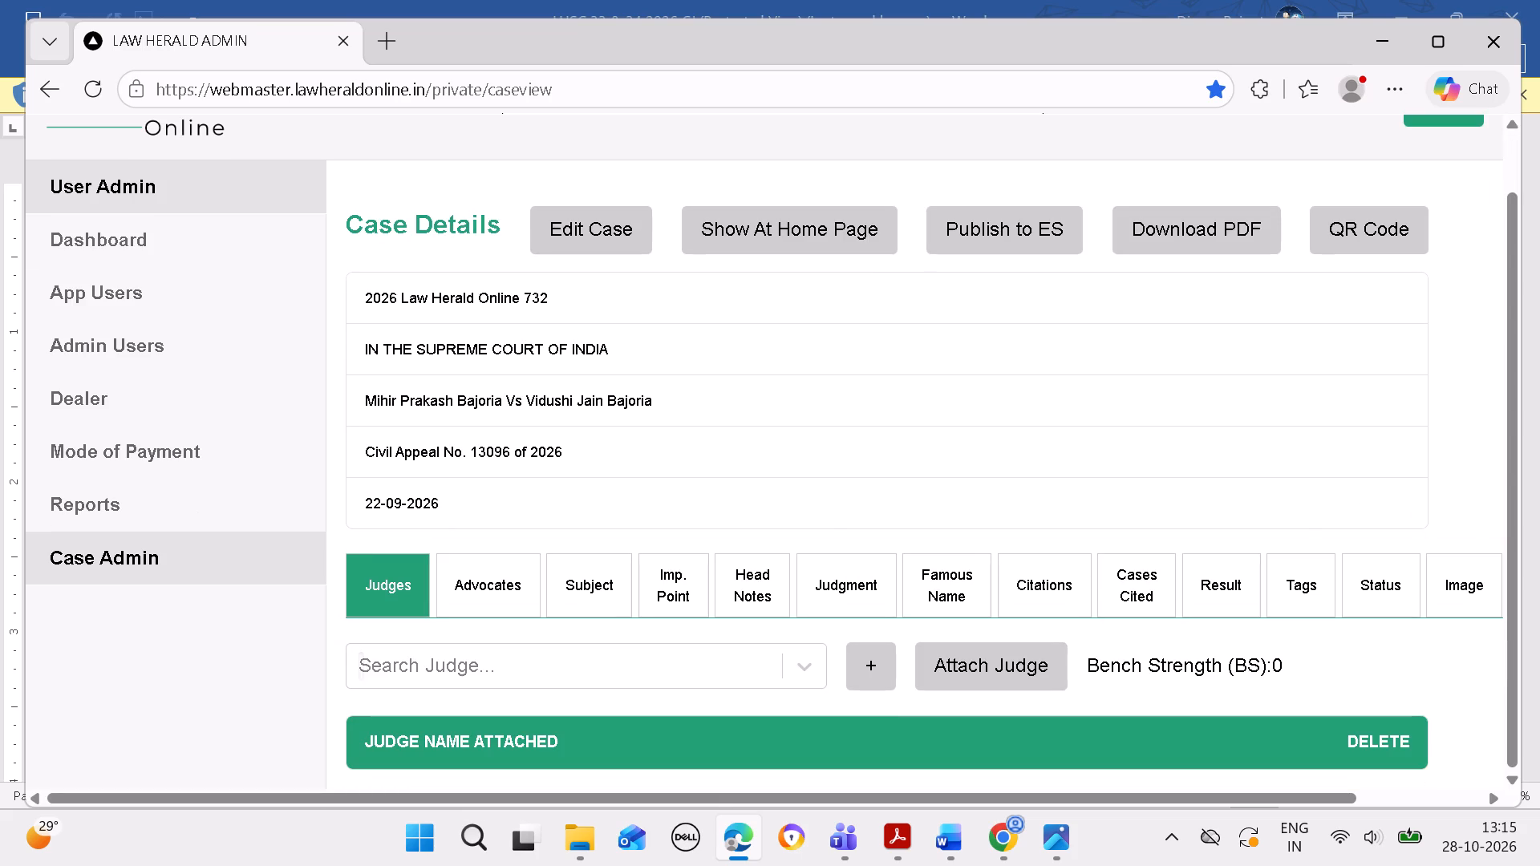
# Switch to the Word document and copy the page number "2482" from the Civil Appeal No. 13096 of 2026 citation heading.
pyautogui.click(956, 832)
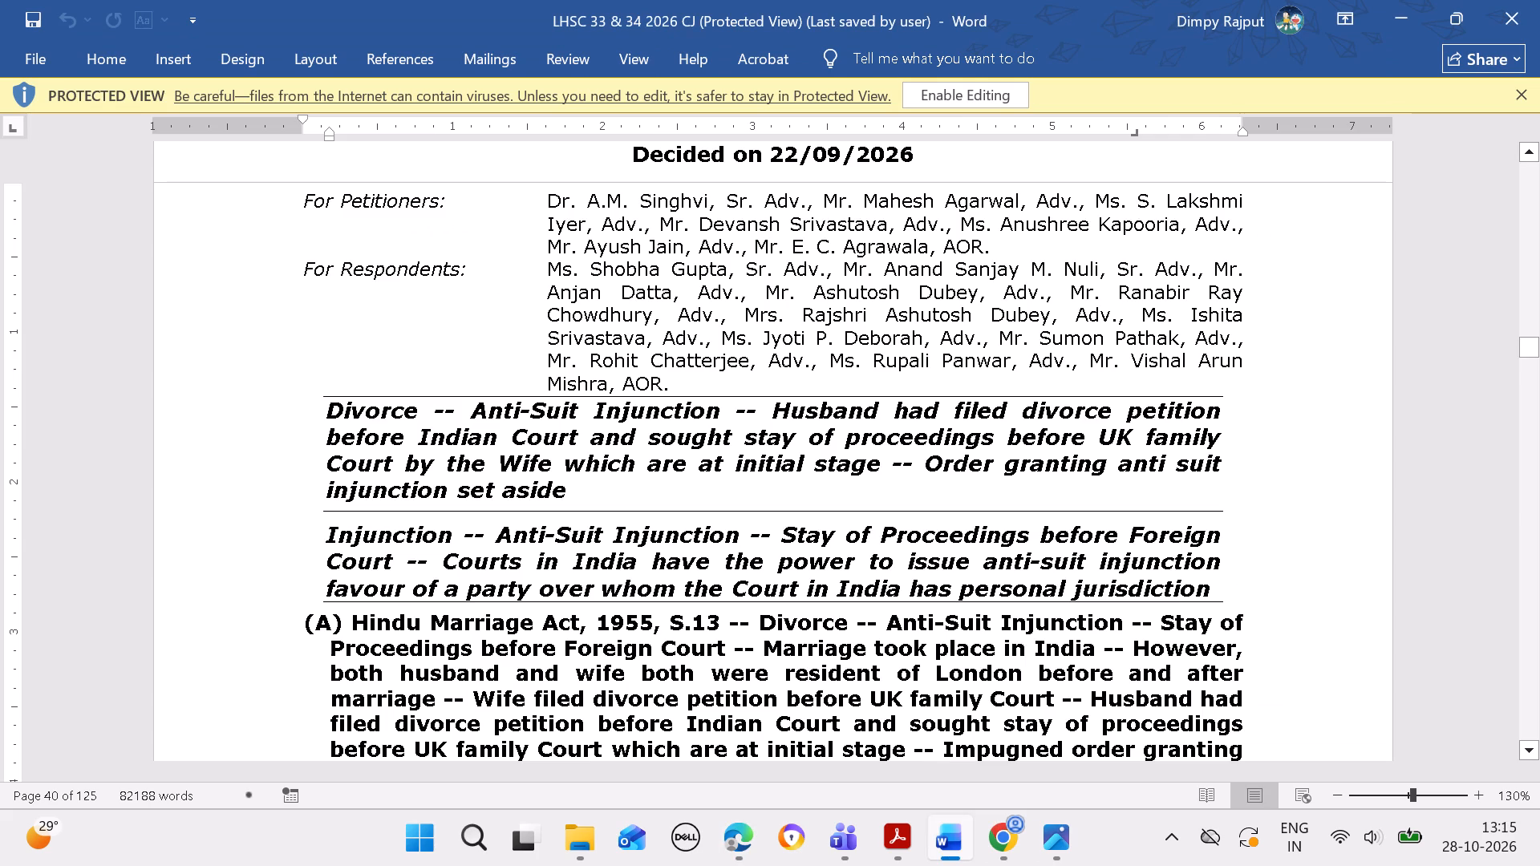
pyautogui.press('Up')
pyautogui.press('Up')
pyautogui.press('Up')
pyautogui.press('Up')
pyautogui.press('Up')
pyautogui.press('Up')
pyautogui.press('Up')
pyautogui.press('Up')
pyautogui.press('Up')
pyautogui.press('Up')
pyautogui.press('Up')
pyautogui.press('Up')
pyautogui.press('Up')
pyautogui.press('Up')
pyautogui.press('Up')
pyautogui.press('Up')
pyautogui.press('Up')
pyautogui.press('Up')
pyautogui.press('Up')
pyautogui.press('Up')
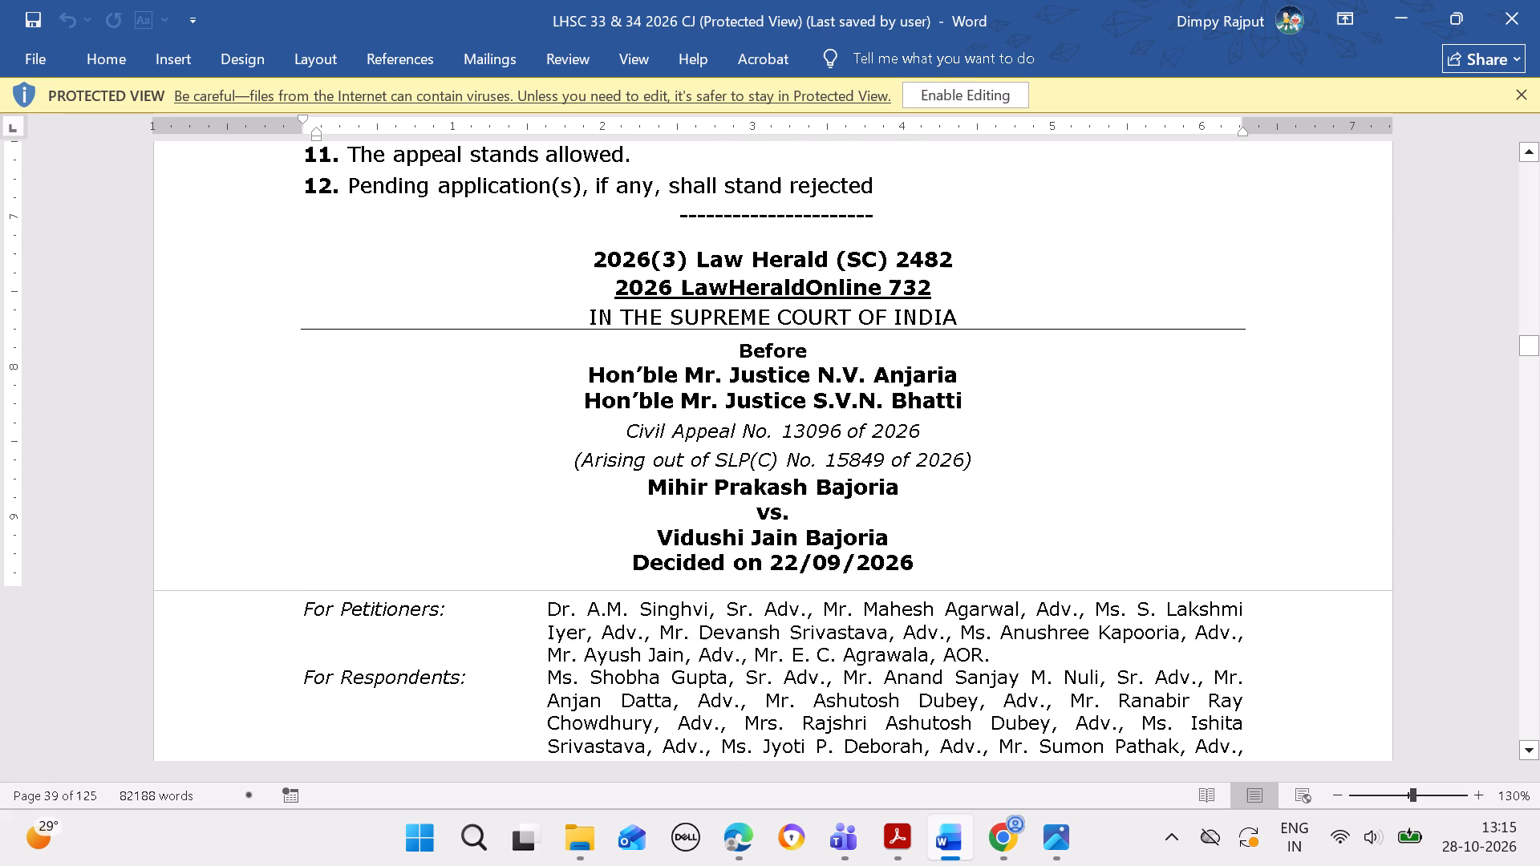
pyautogui.moveTo(897, 253); pyautogui.dragTo(959, 258)
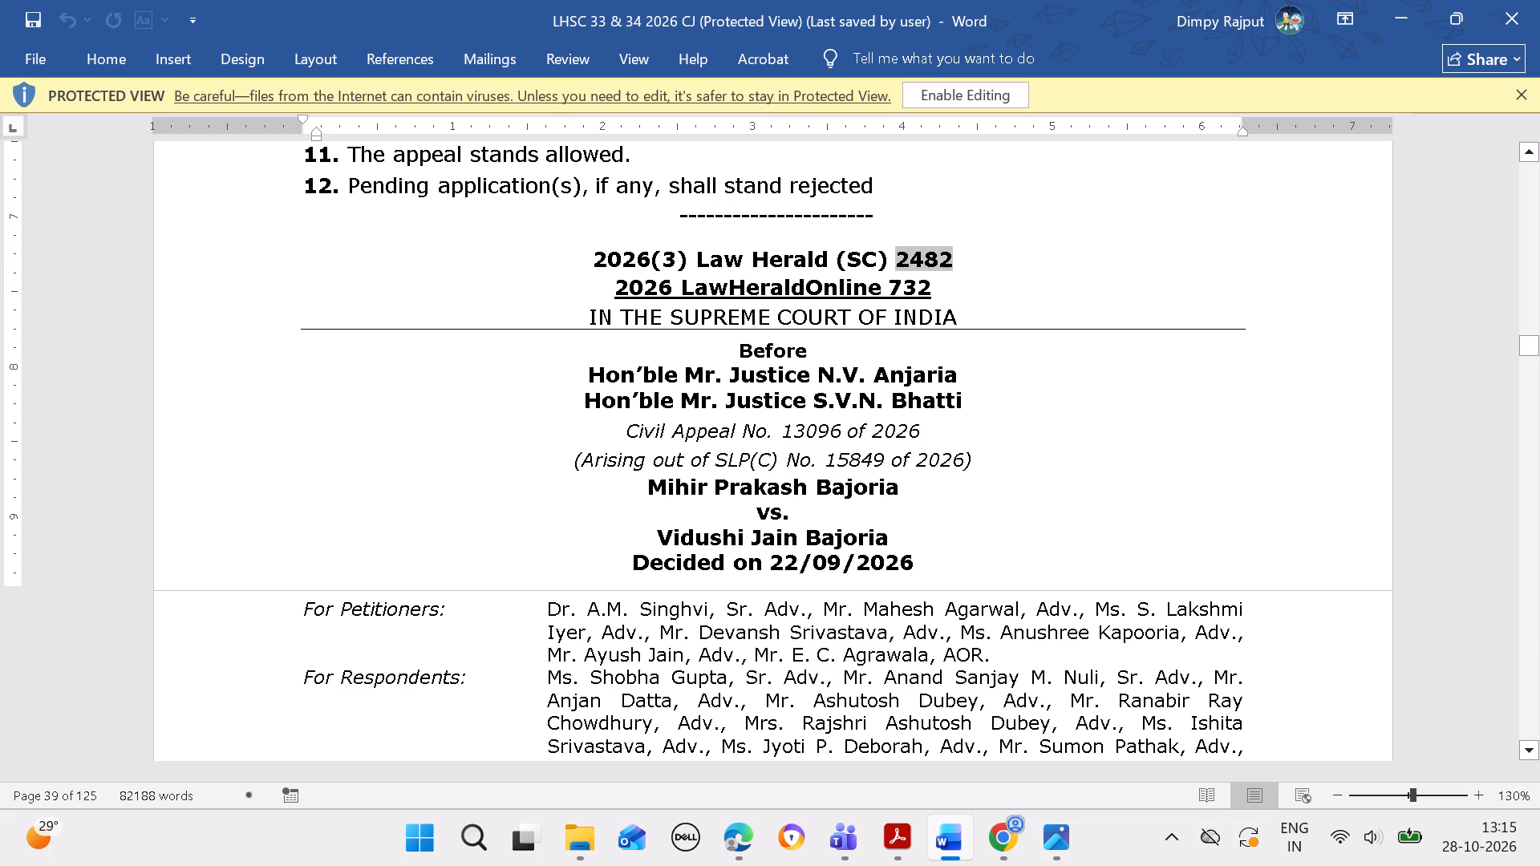
pyautogui.moveTo(959, 258); pyautogui.dragTo(971, 261)
pyautogui.hotkey('ctrl', 'c')
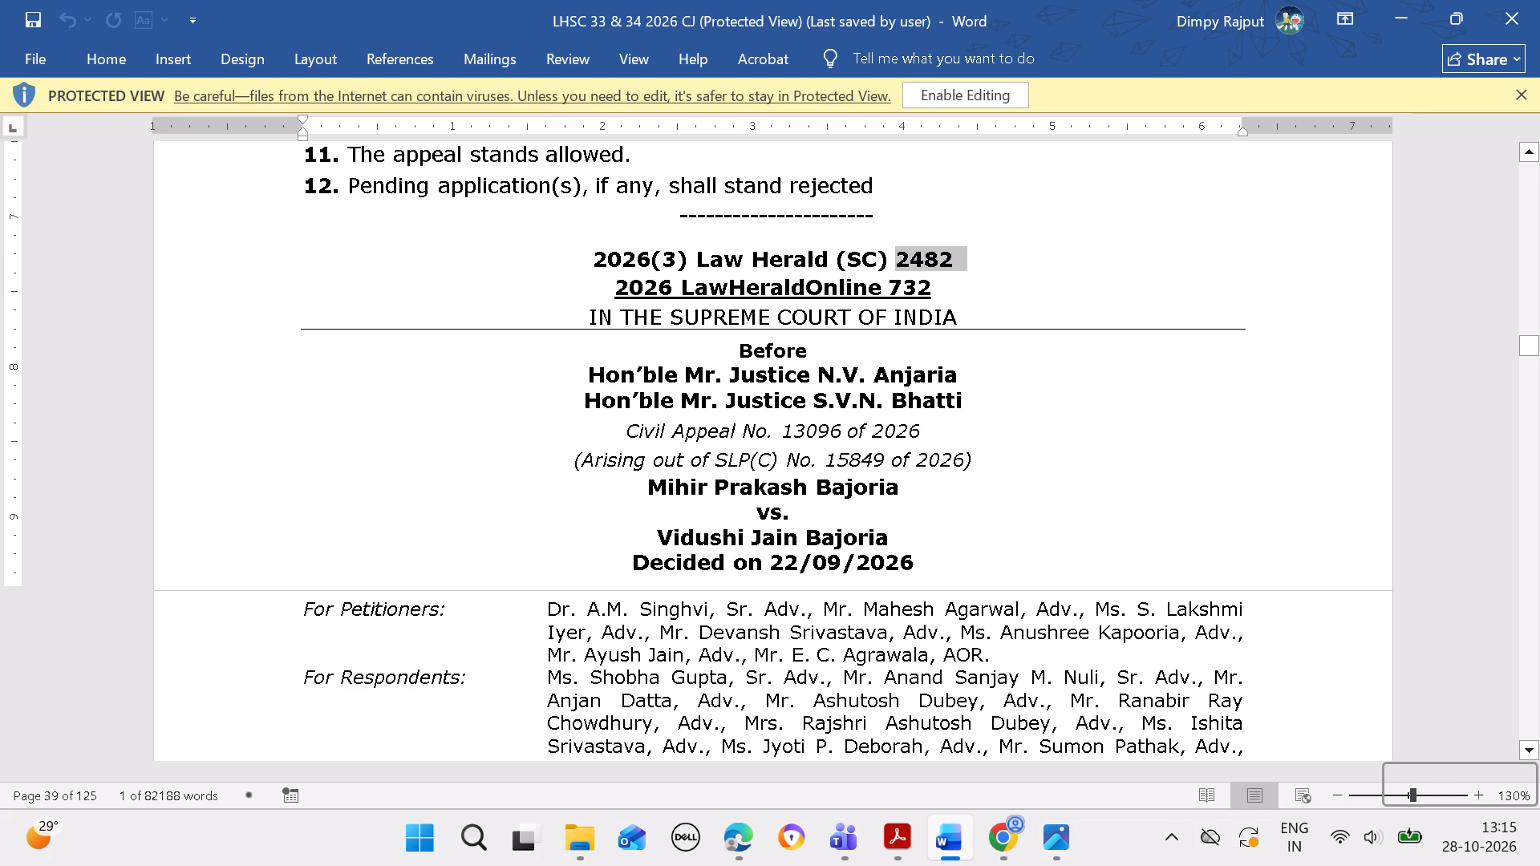
# In Edge, fill in a new citation for the case: book Law Herald (SC), year 2026, volume 3, page 2482.
pyautogui.keyDown('ctrl'); pyautogui.click(751, 833); pyautogui.keyUp('ctrl')
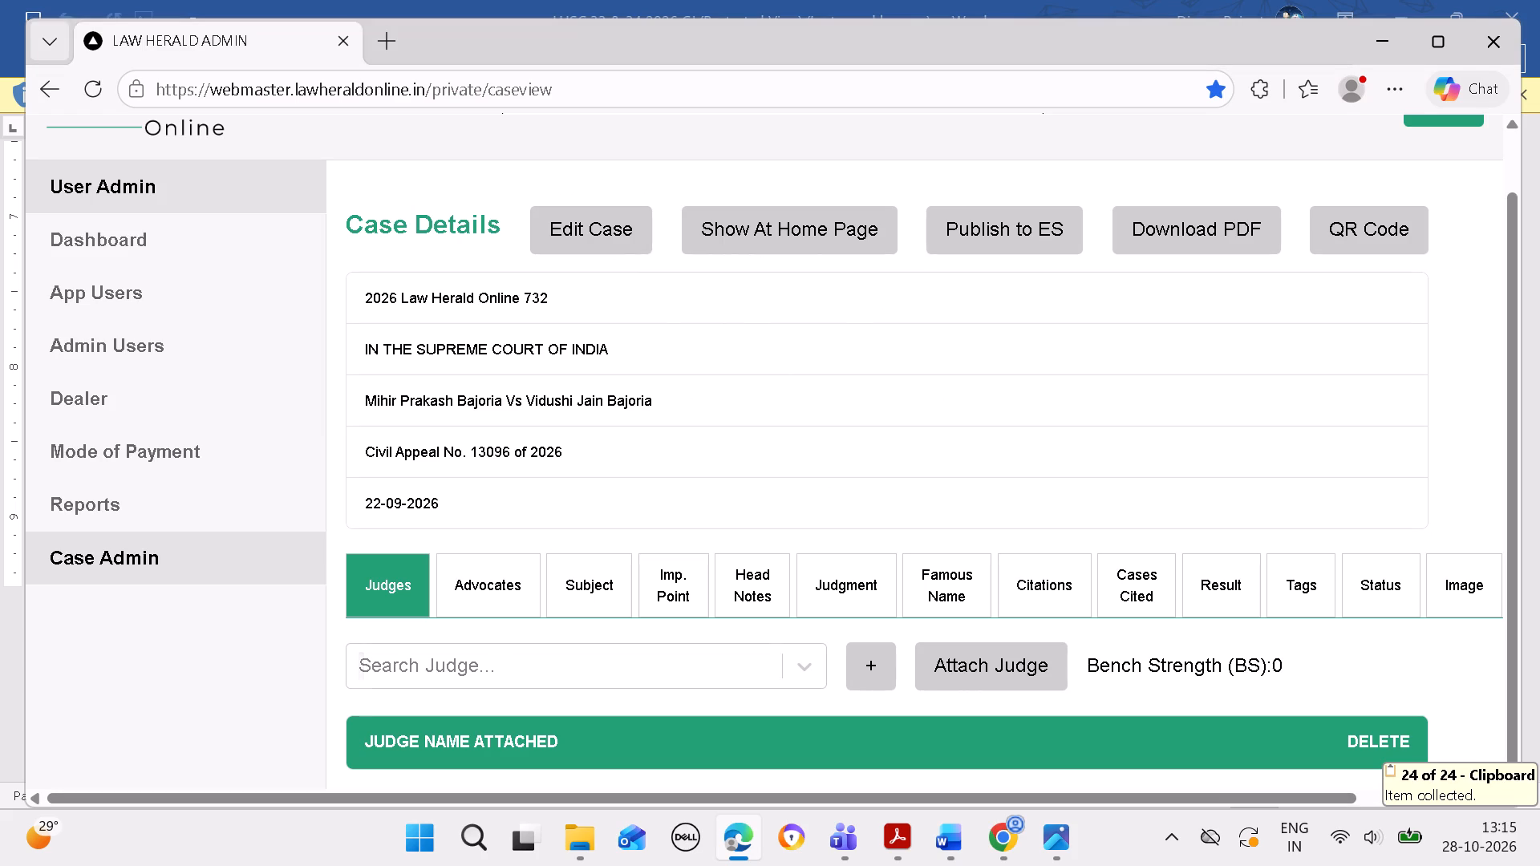
pyautogui.moveTo(1060, 581); pyautogui.dragTo(1064, 573)
pyautogui.scroll(-5, 1059, 560)
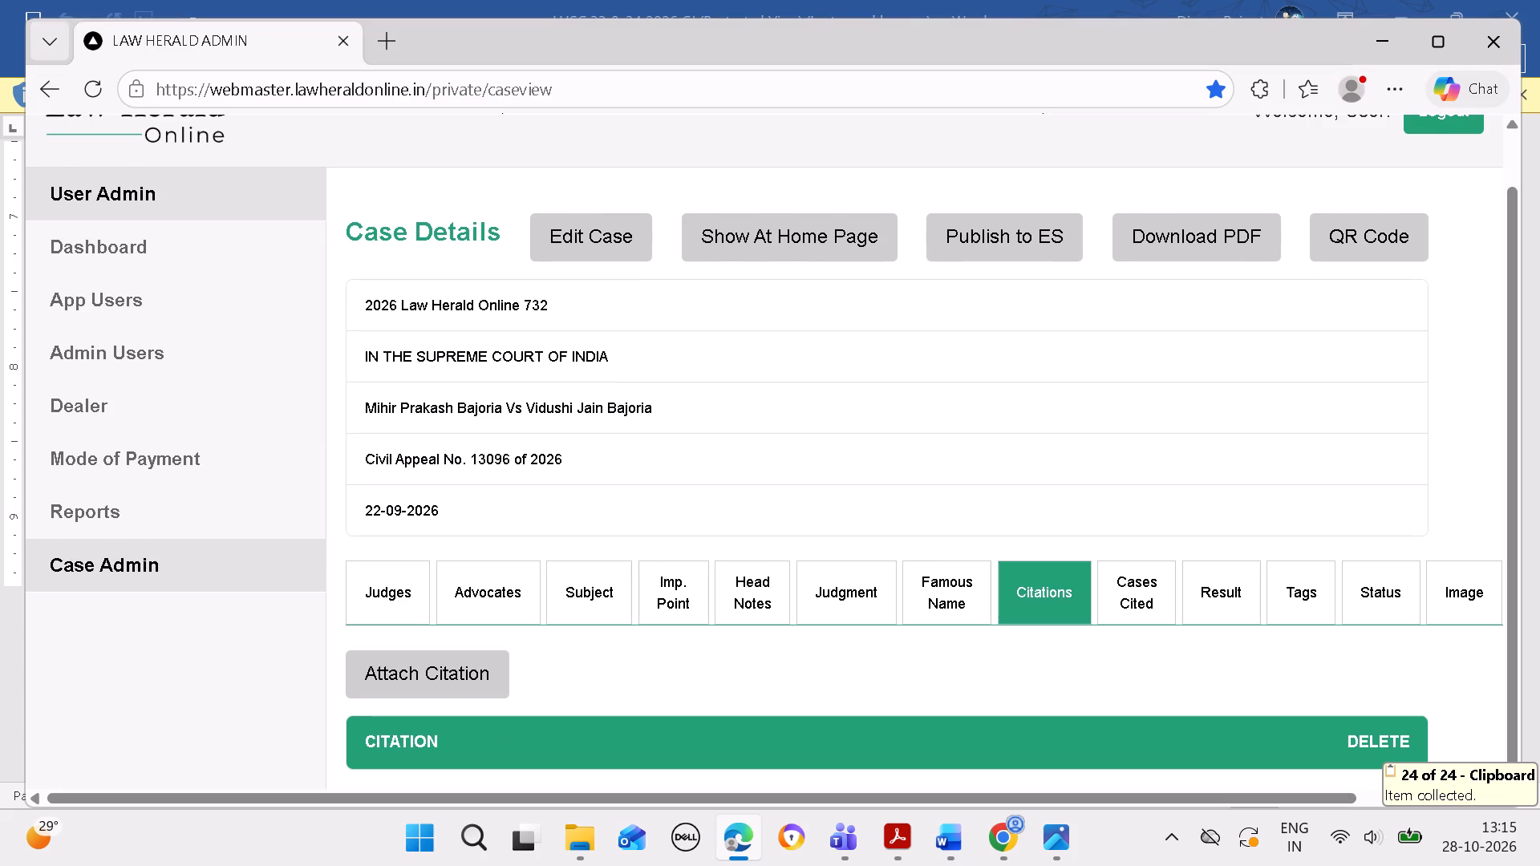
pyautogui.click(478, 660)
pyautogui.click(994, 468)
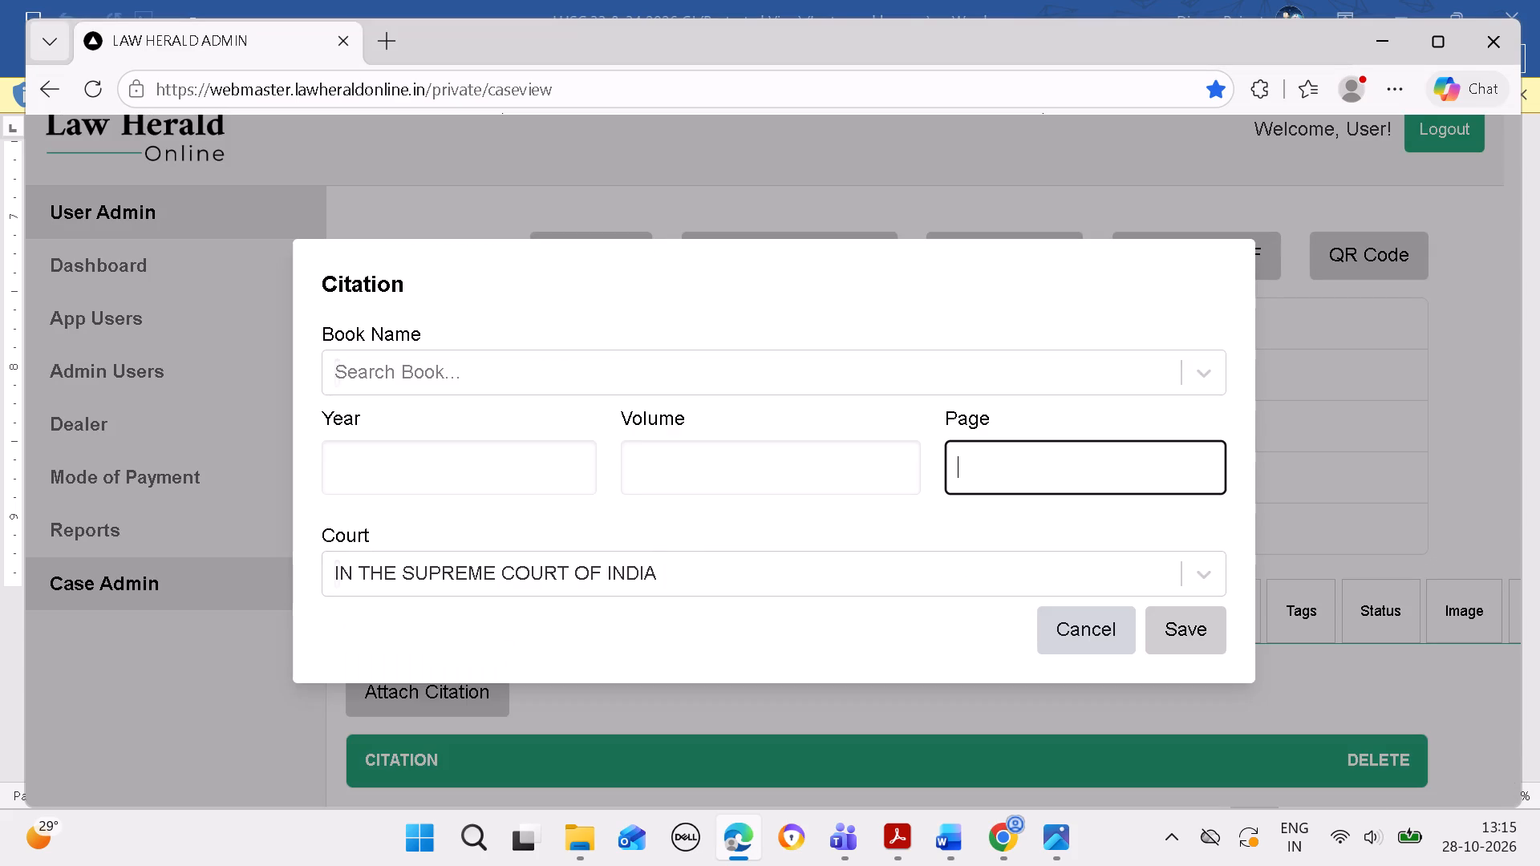
pyautogui.hotkey('ctrl', 'v')
pyautogui.click(815, 435)
pyautogui.press('3')
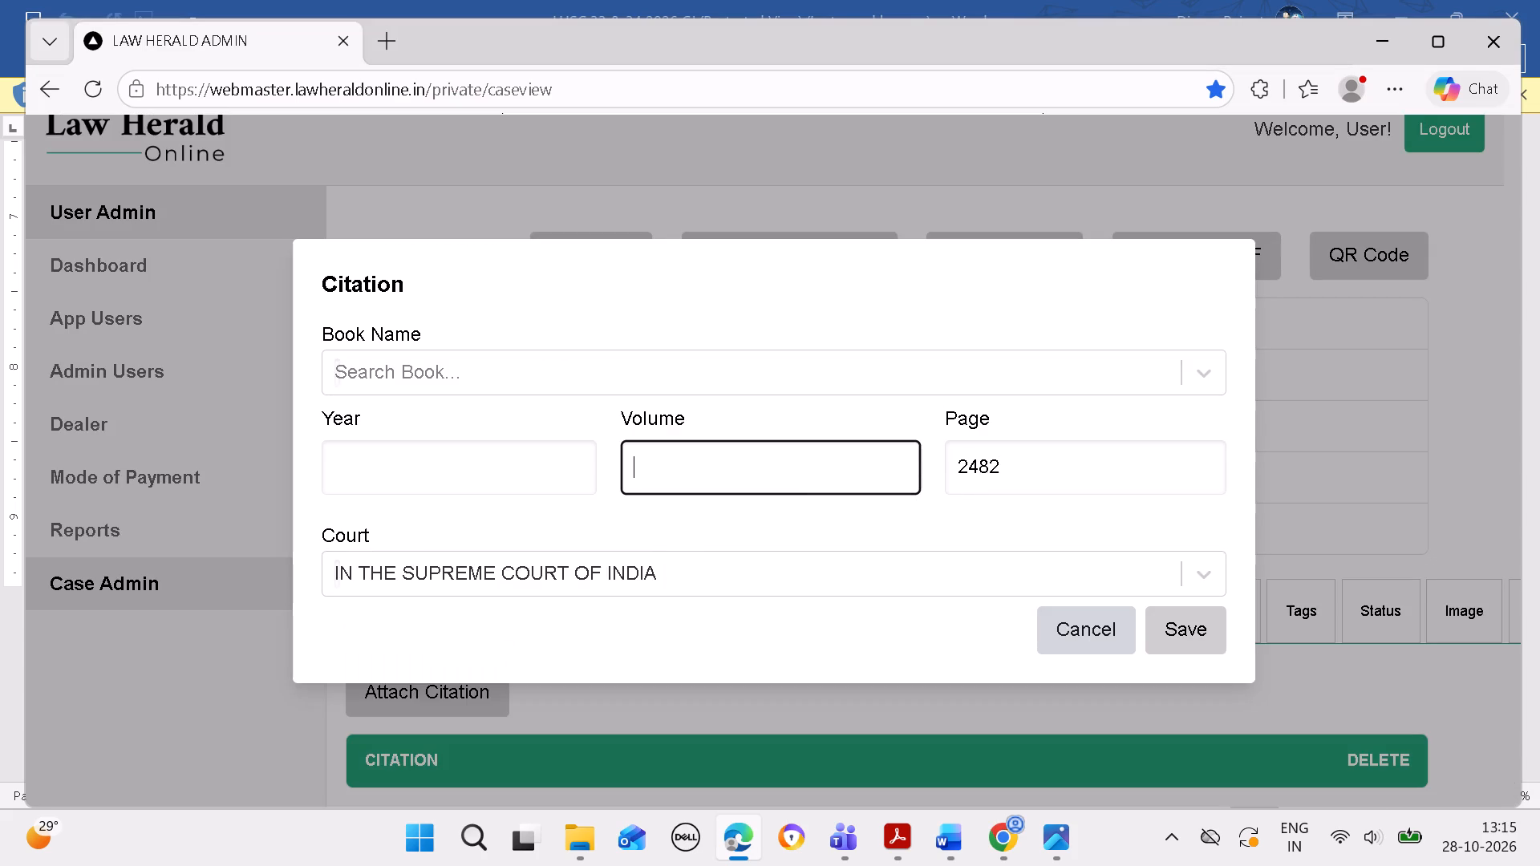
pyautogui.click(538, 471)
pyautogui.press('2')
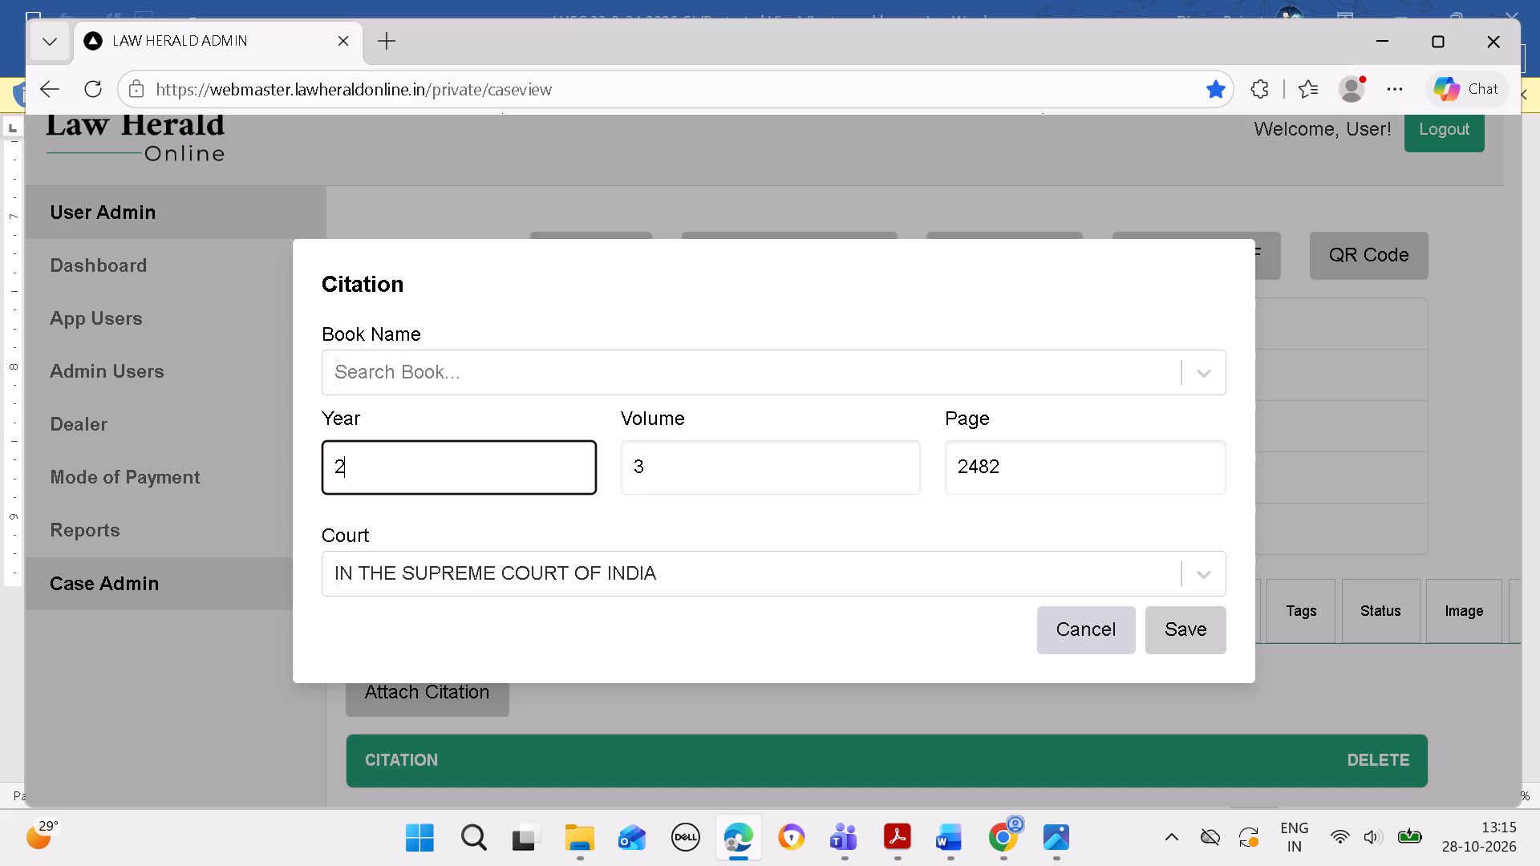
pyautogui.press('0')
pyautogui.press('2')
pyautogui.press('6')
pyautogui.click(657, 379)
pyautogui.press('l')
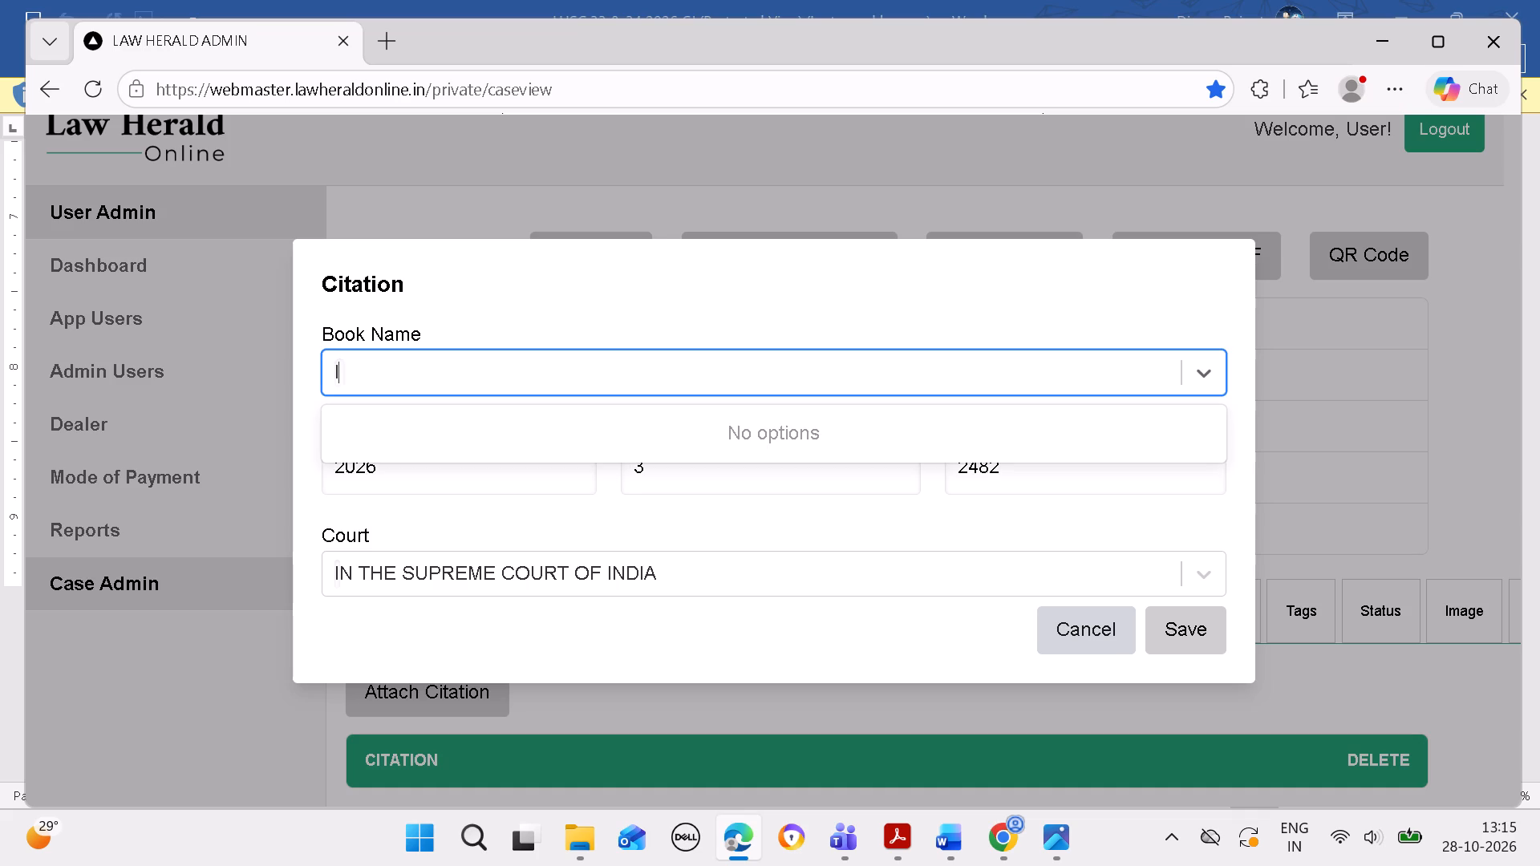
pyautogui.write('aw')
pyautogui.press('space')
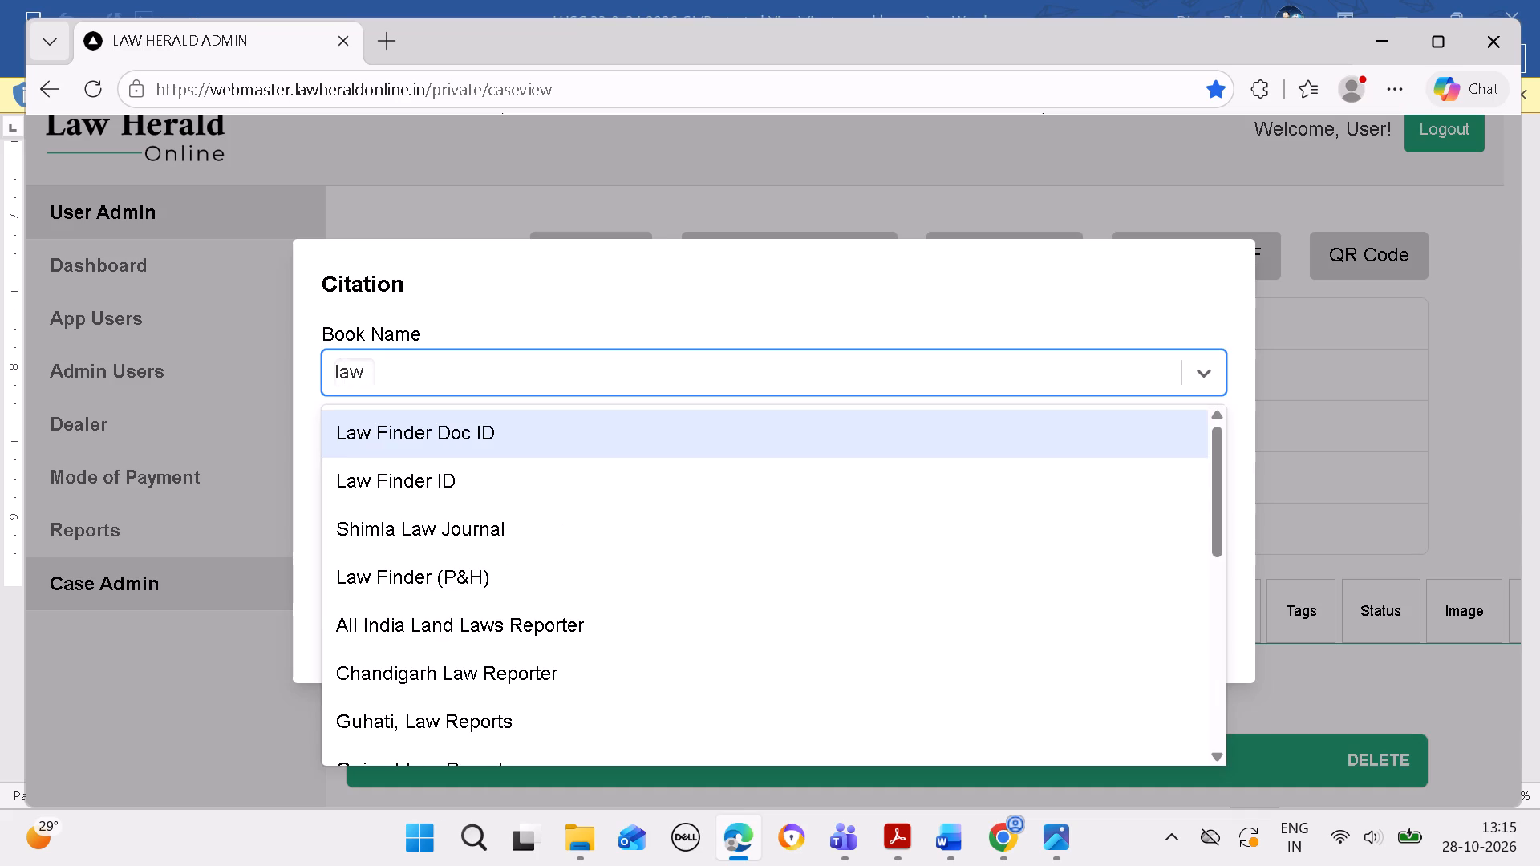
pyautogui.write('her')
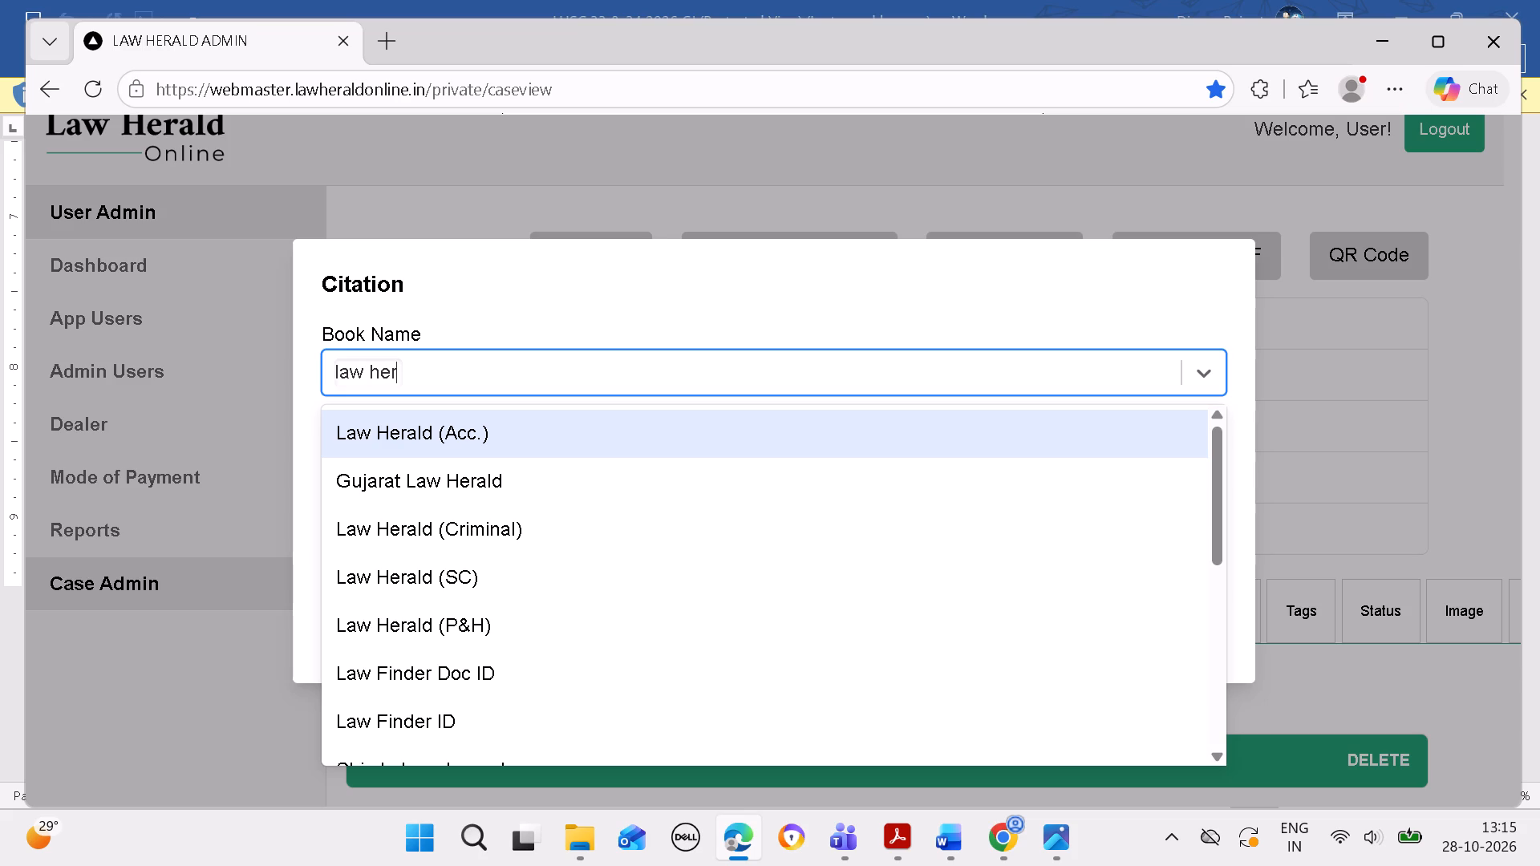
pyautogui.click(634, 567)
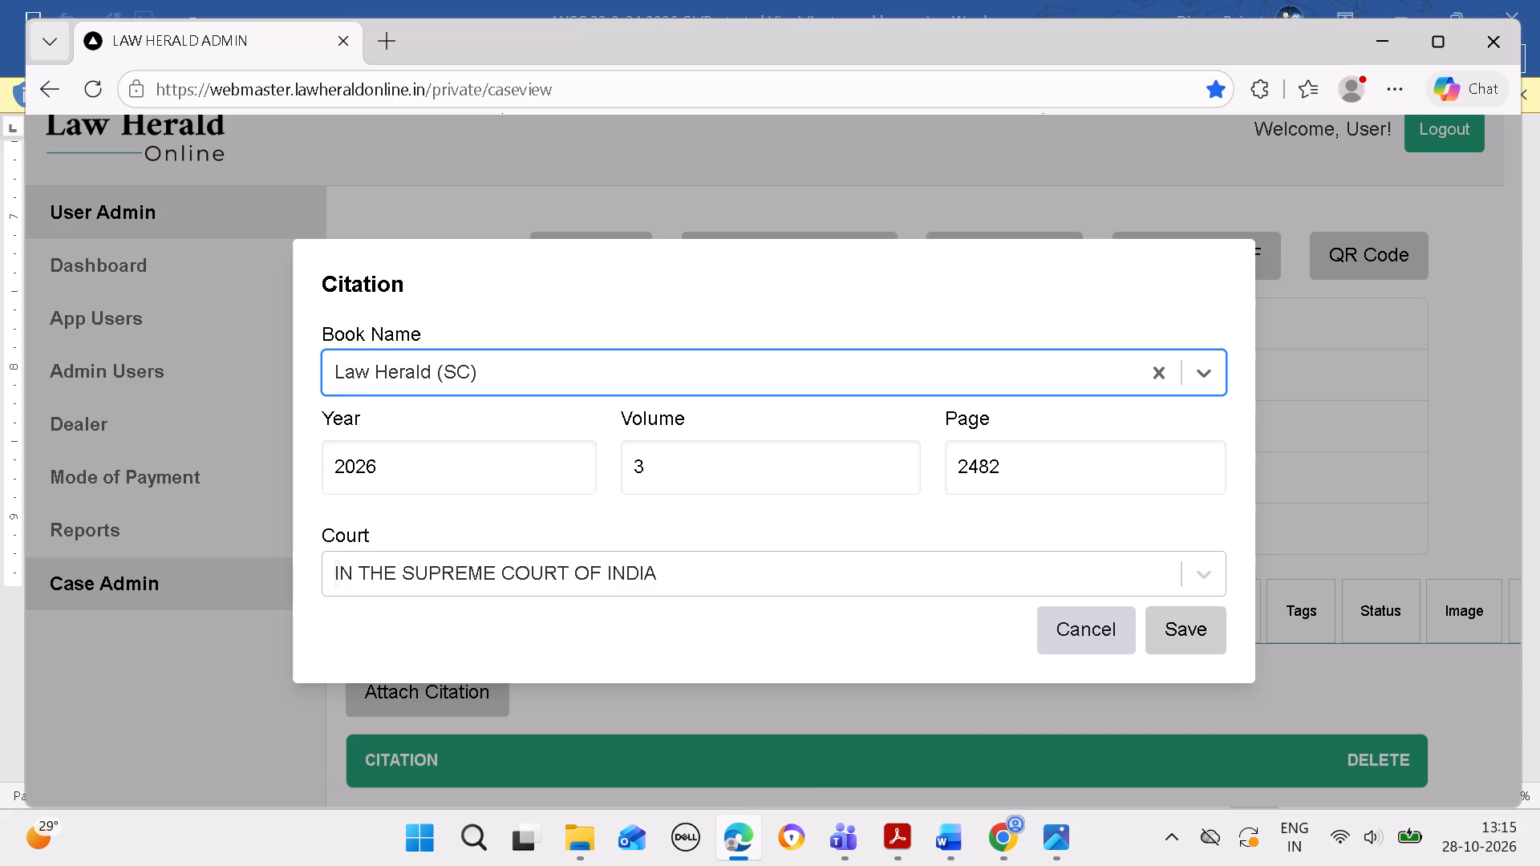
# Set the citation's court to the blank "( )" option and save the citation.
pyautogui.click(661, 559)
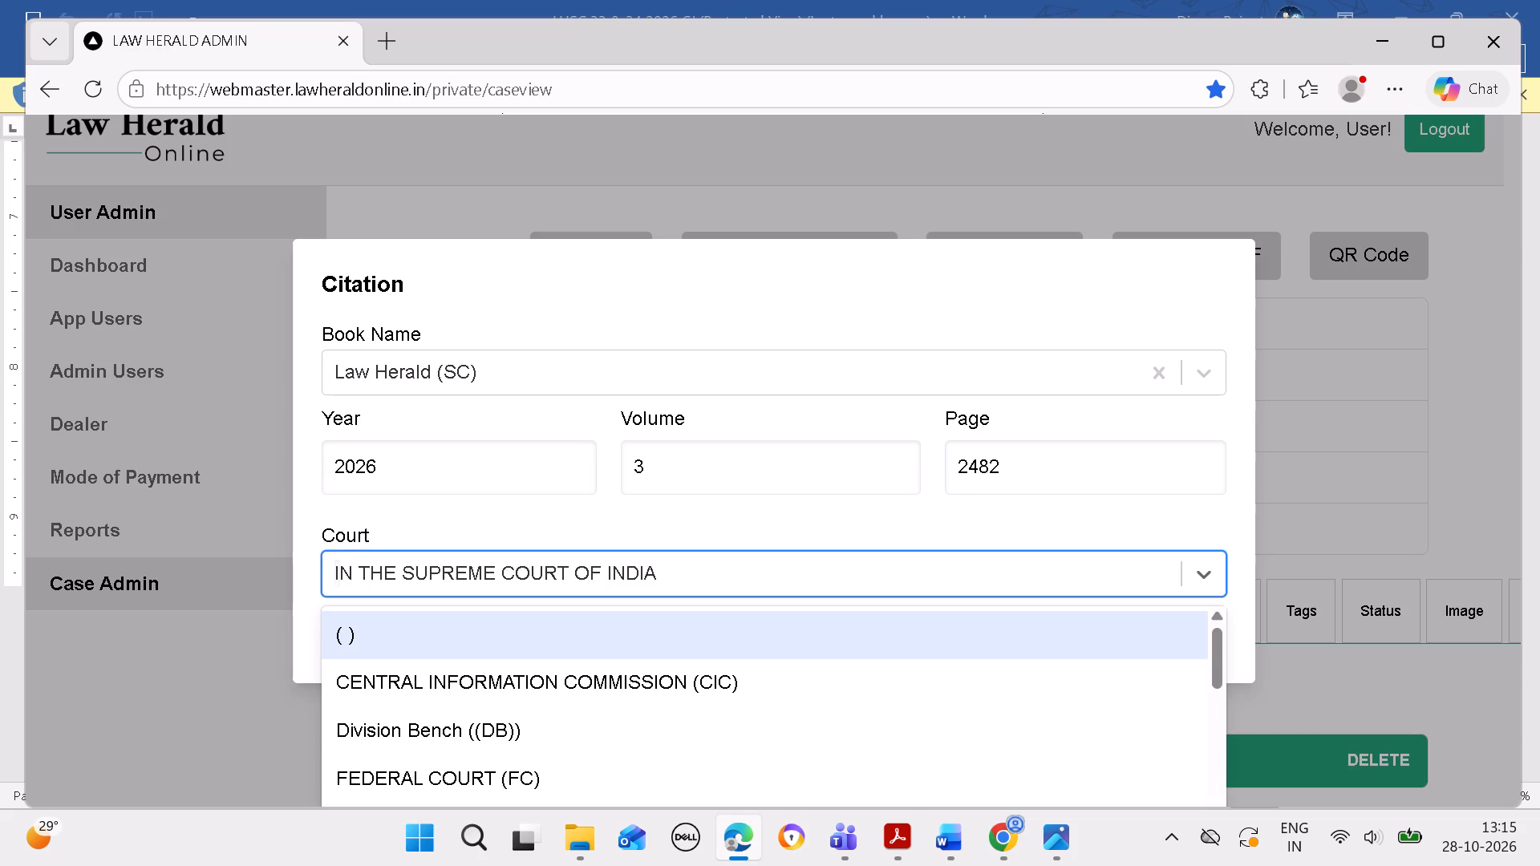
pyautogui.click(635, 609)
pyautogui.click(640, 634)
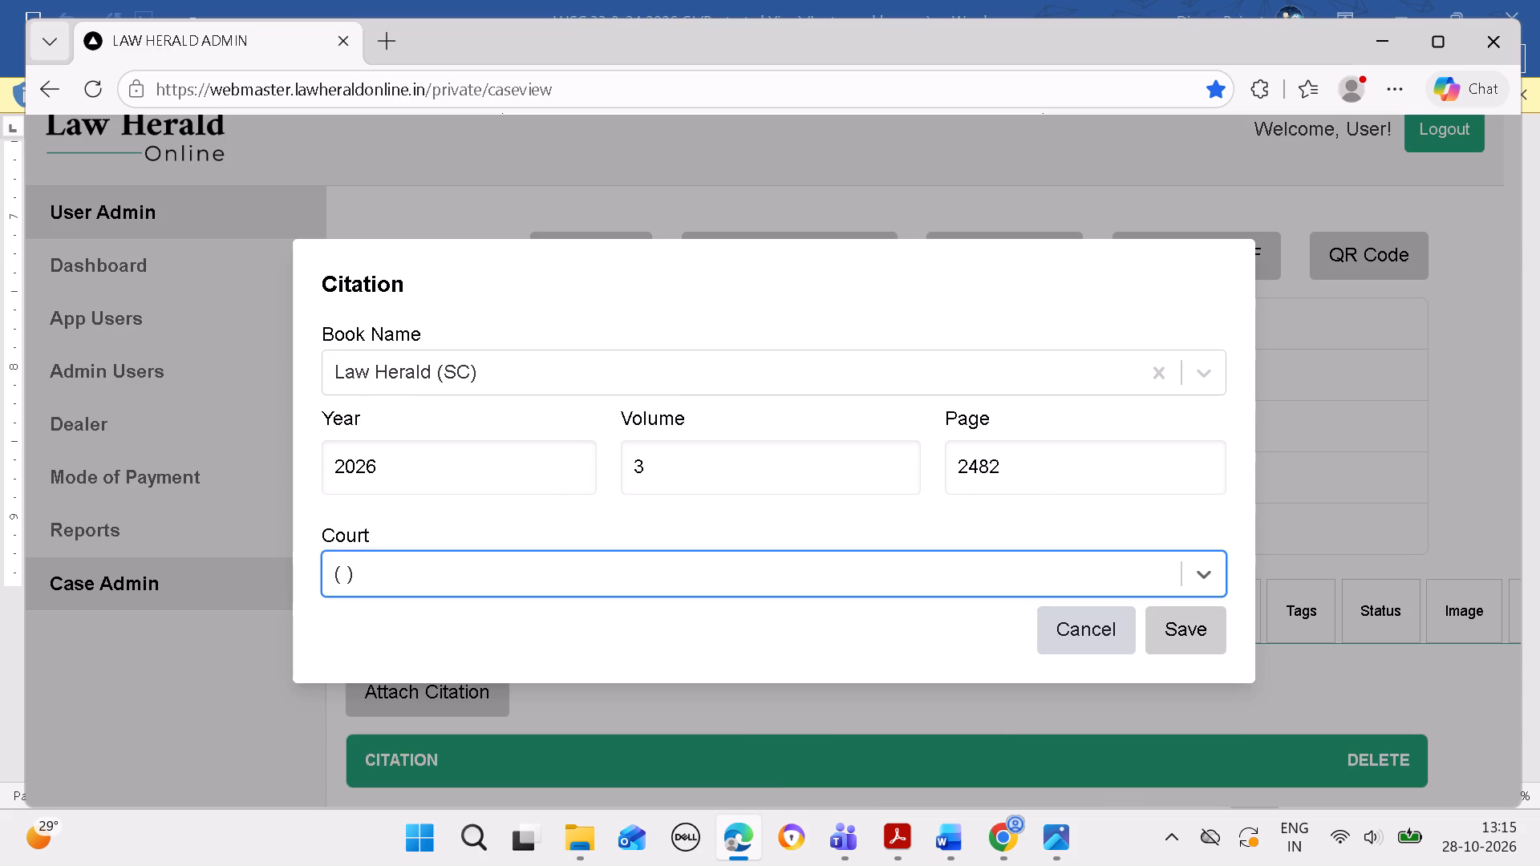
pyautogui.click(1181, 620)
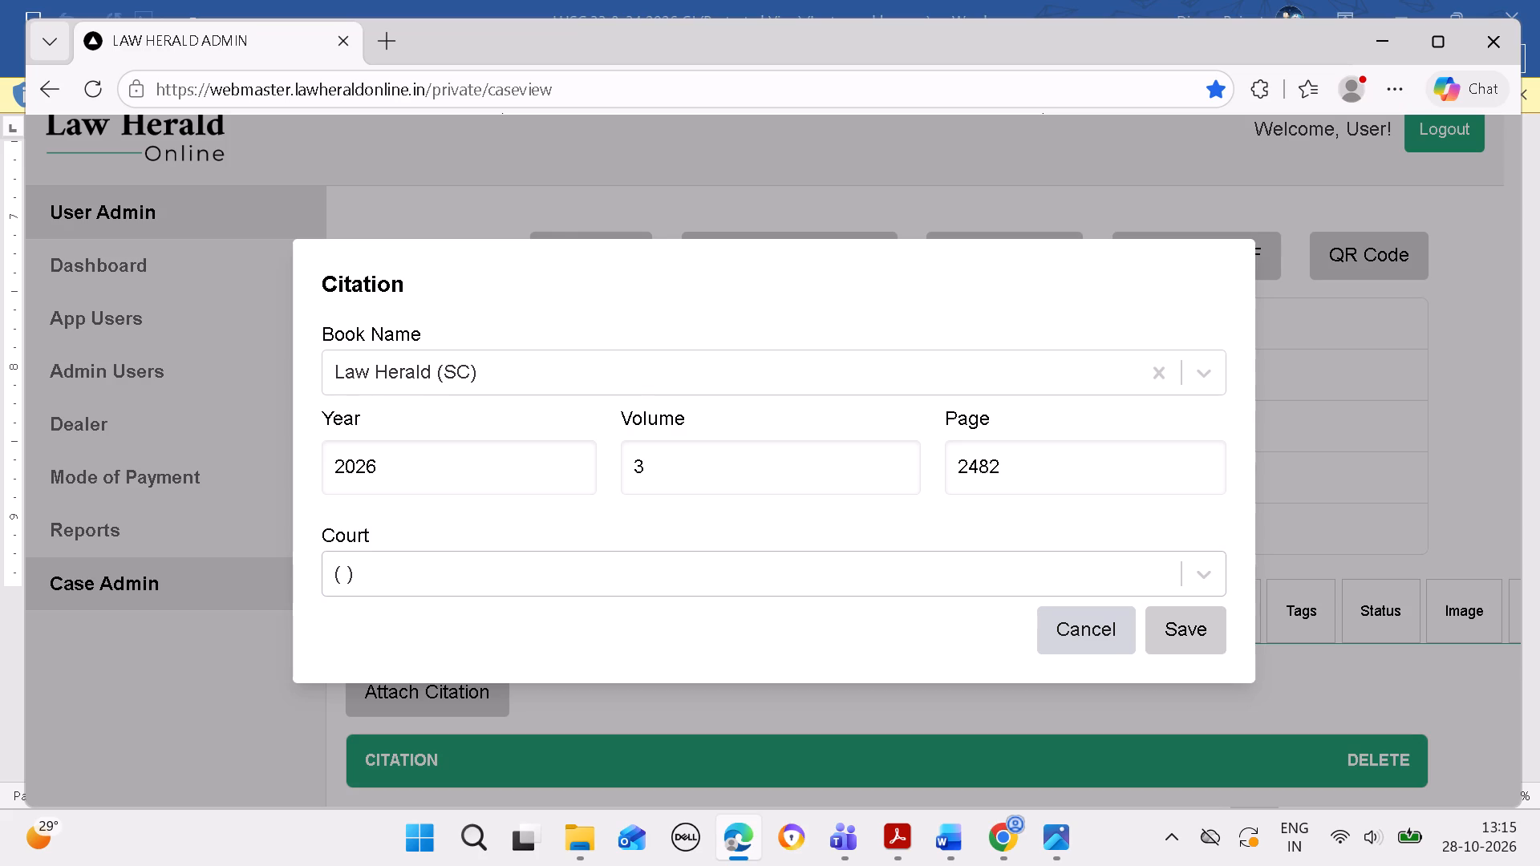
pyautogui.click(999, 264)
# Copy the judge name "N.V. Anjaria" from the Word judgment and attach that judge to the case in Edge.
pyautogui.scroll(-5, 925, 486)
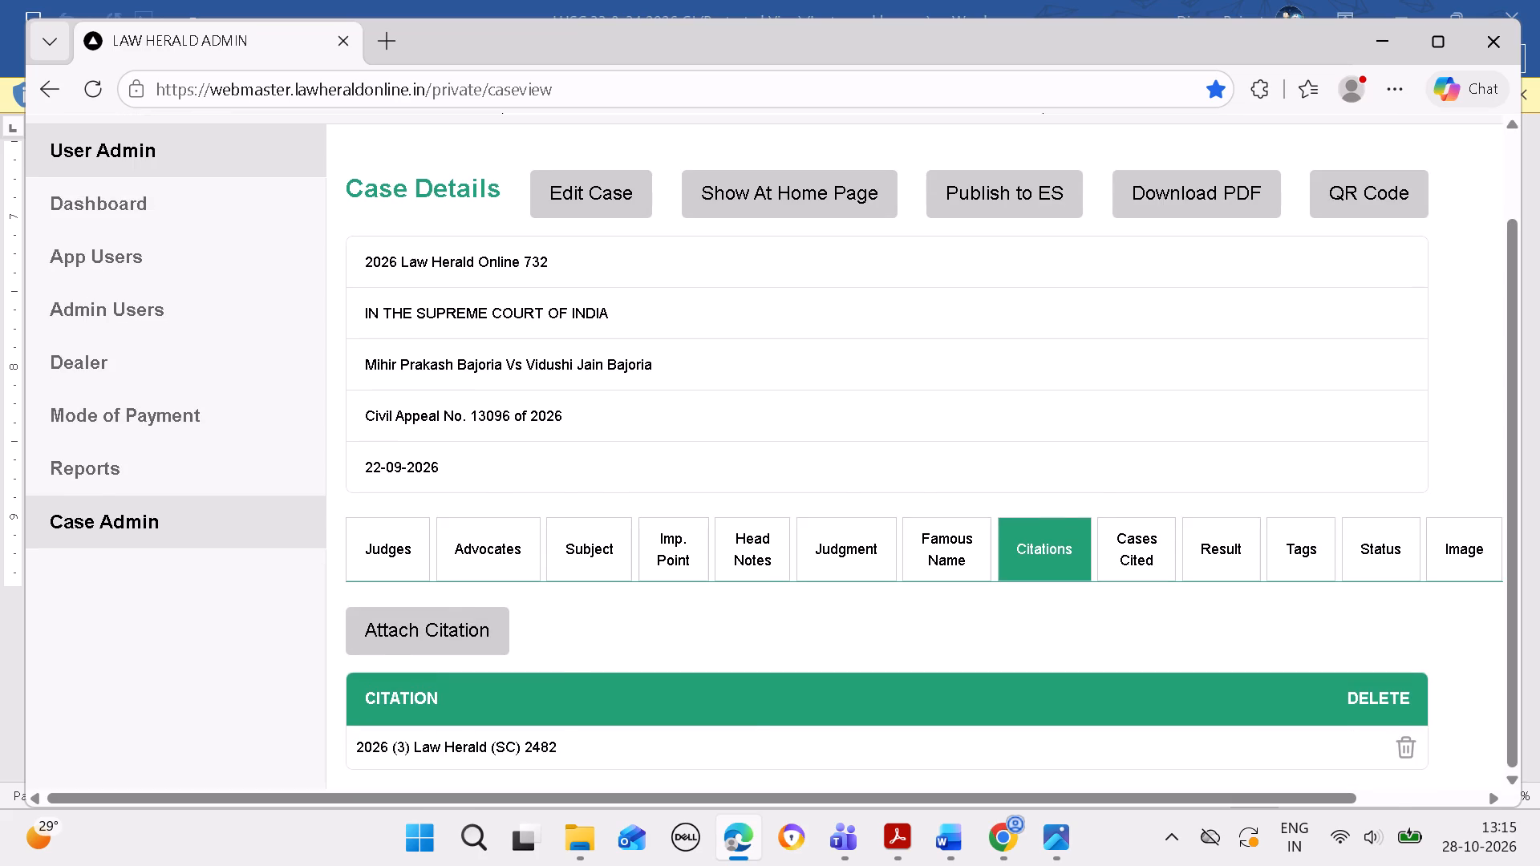
pyautogui.scroll(-4, 890, 505)
pyautogui.click(395, 563)
pyautogui.scroll(-5, 423, 569)
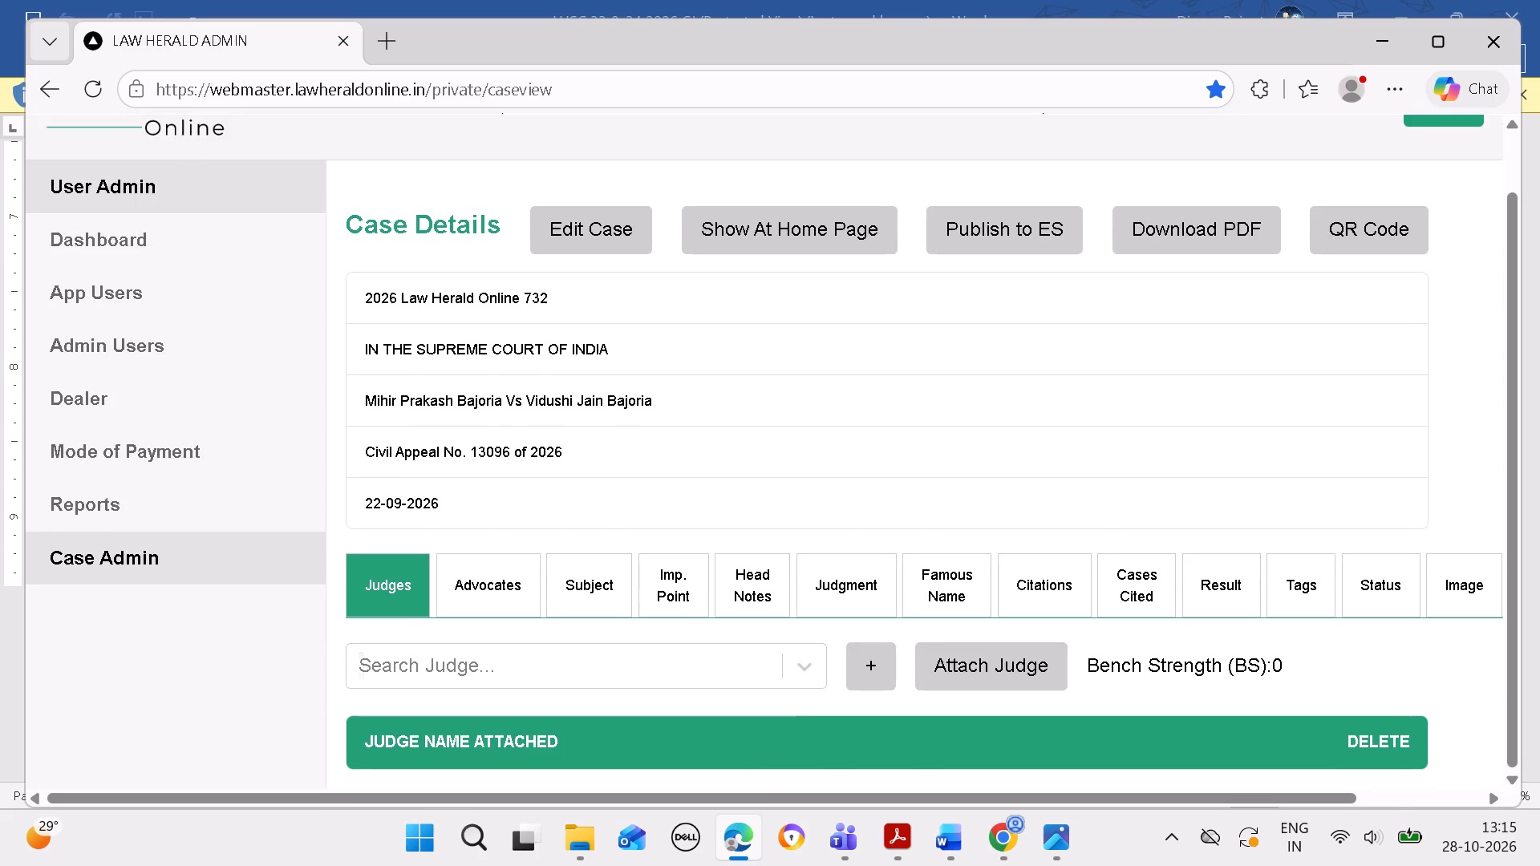
pyautogui.click(949, 839)
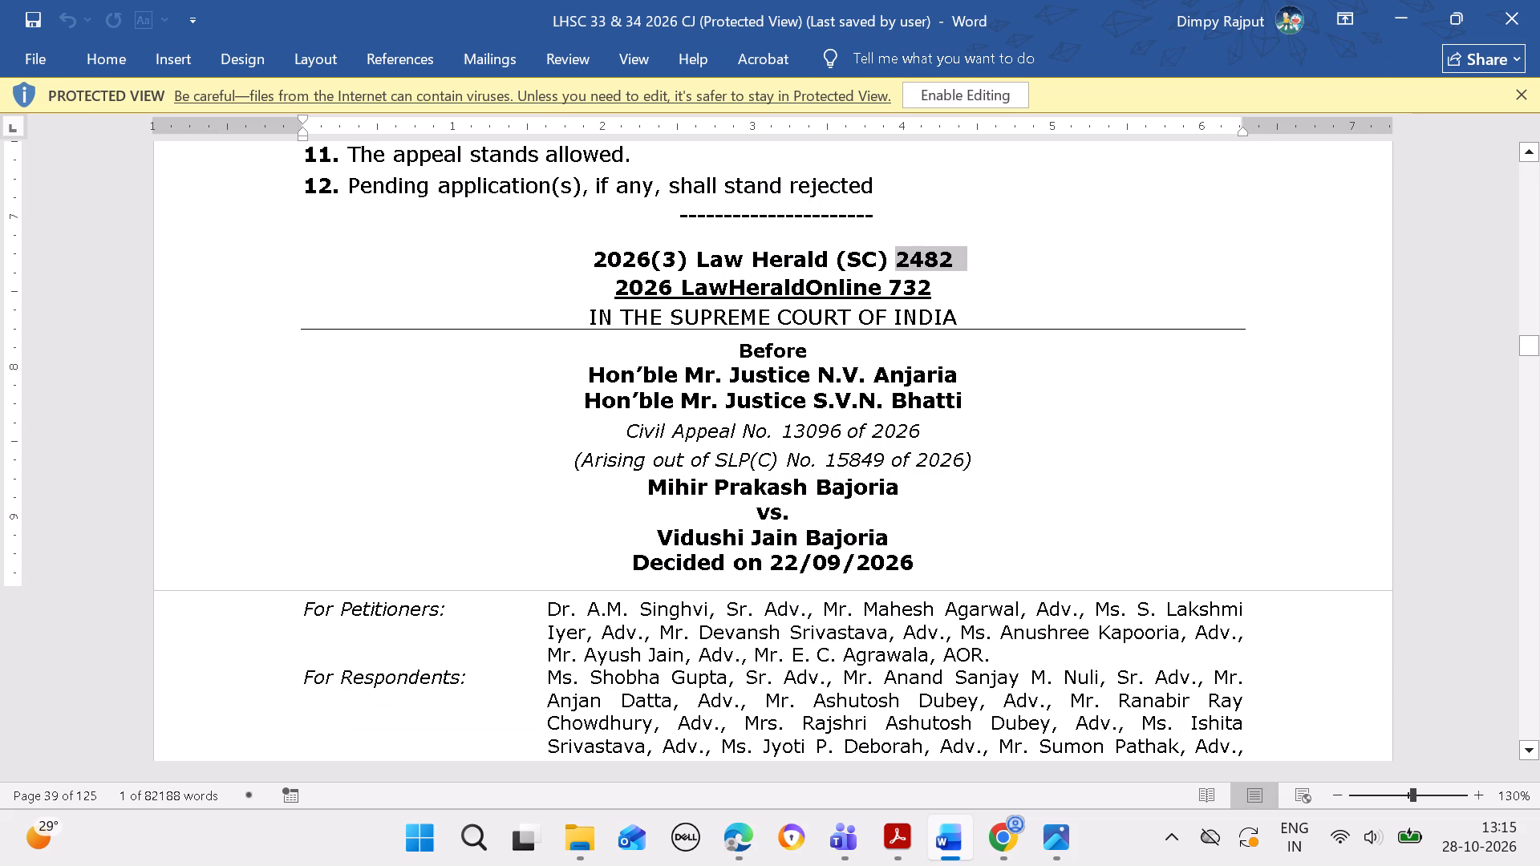
pyautogui.moveTo(817, 369); pyautogui.dragTo(921, 380)
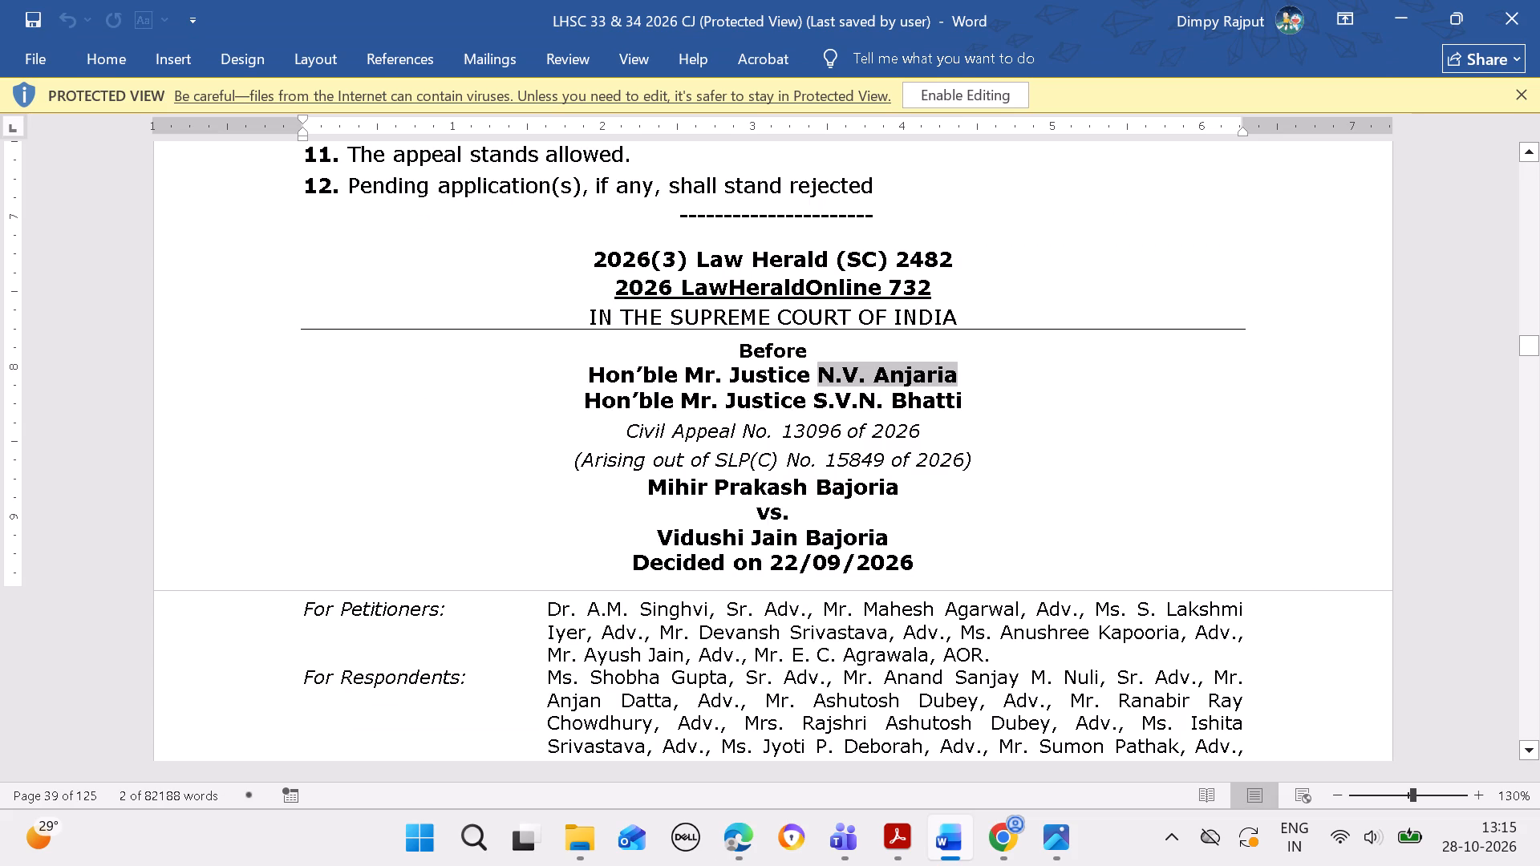
pyautogui.hotkey('ctrl', 'c')
pyautogui.click(741, 828)
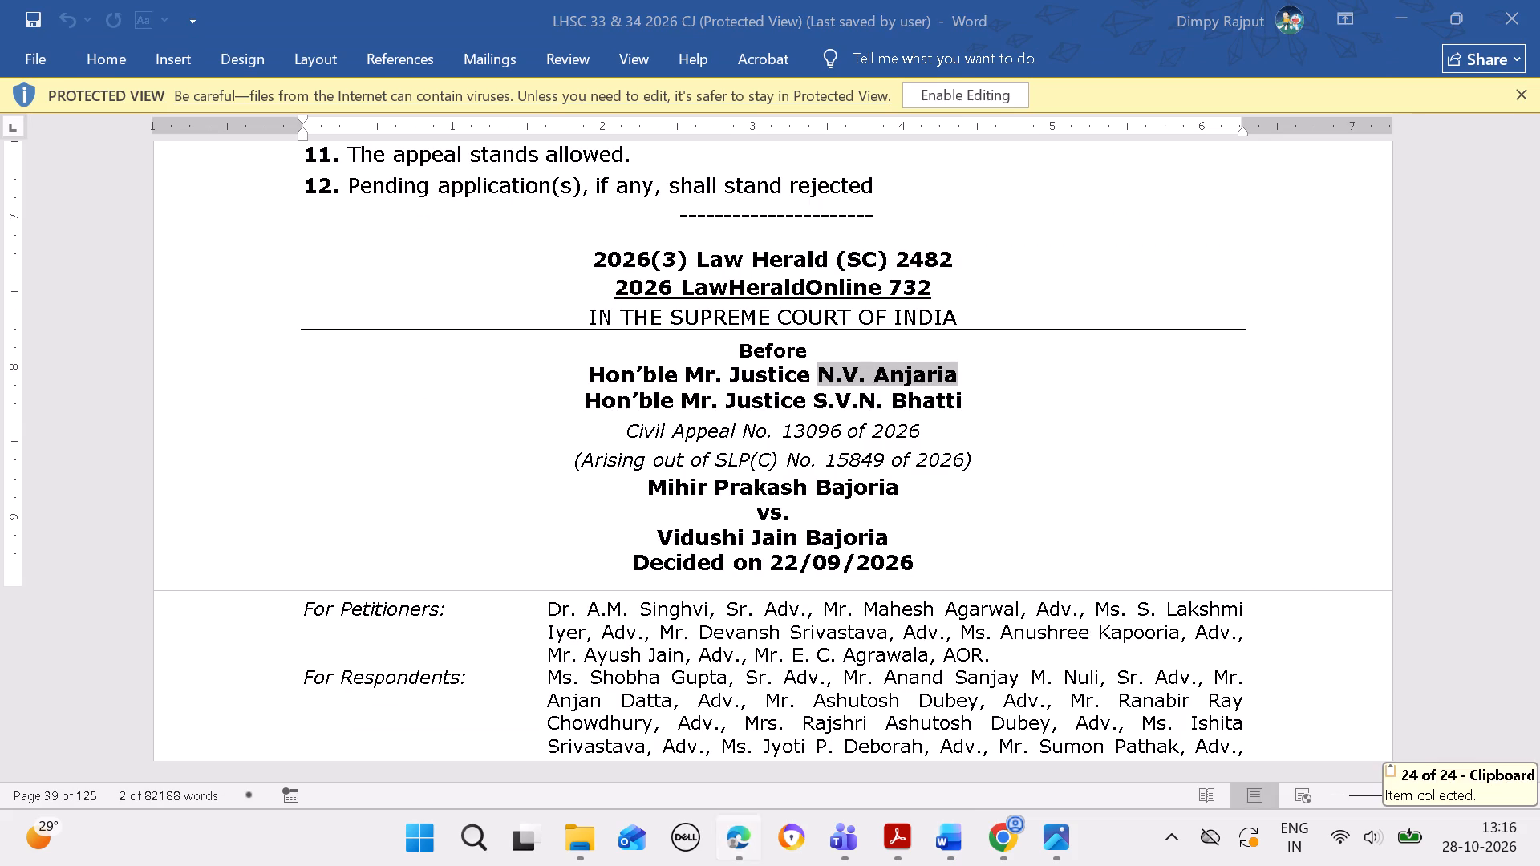
pyautogui.click(731, 843)
pyautogui.click(679, 648)
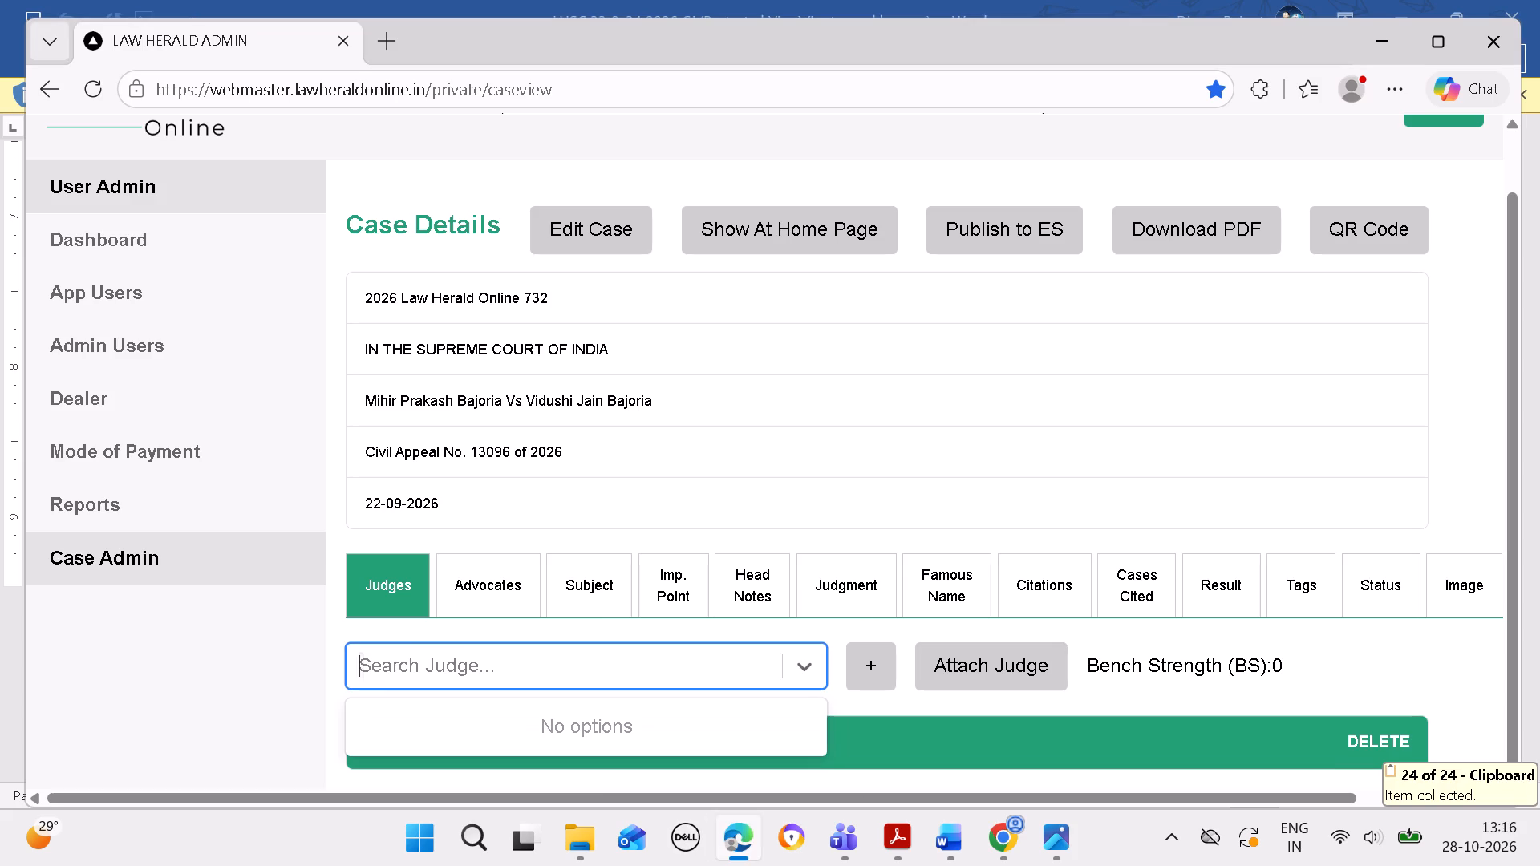
pyautogui.hotkey('ctrl', 'v')
pyautogui.click(646, 719)
pyautogui.click(979, 679)
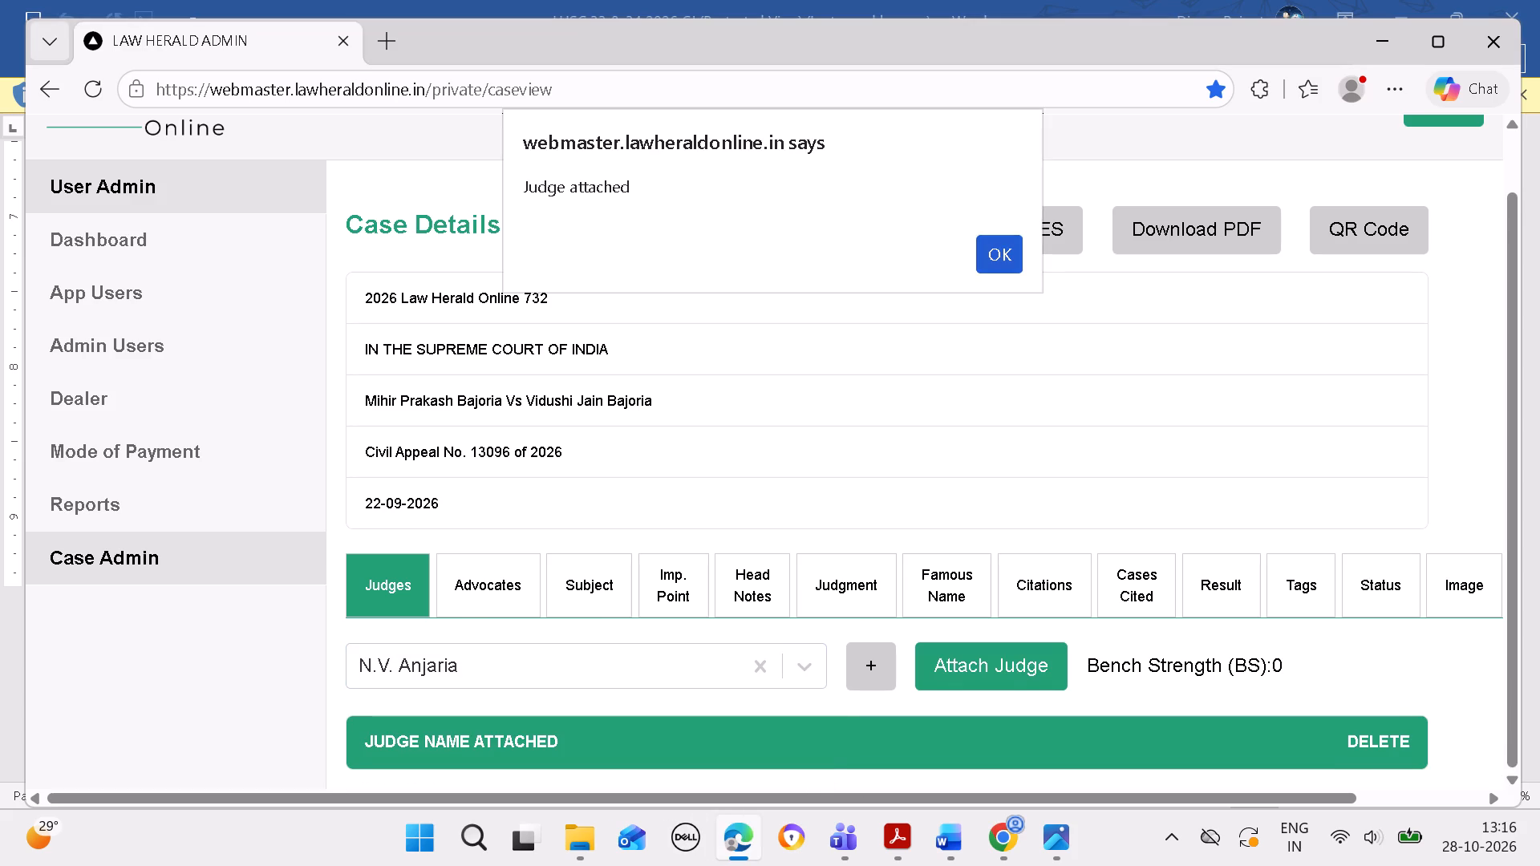
pyautogui.click(999, 265)
# Copy the second judge's name, "S.V.N. Bhatti", from the Word judgment and enter it in the case's judge search in Edge.
pyautogui.scroll(-6, 931, 520)
pyautogui.click(952, 848)
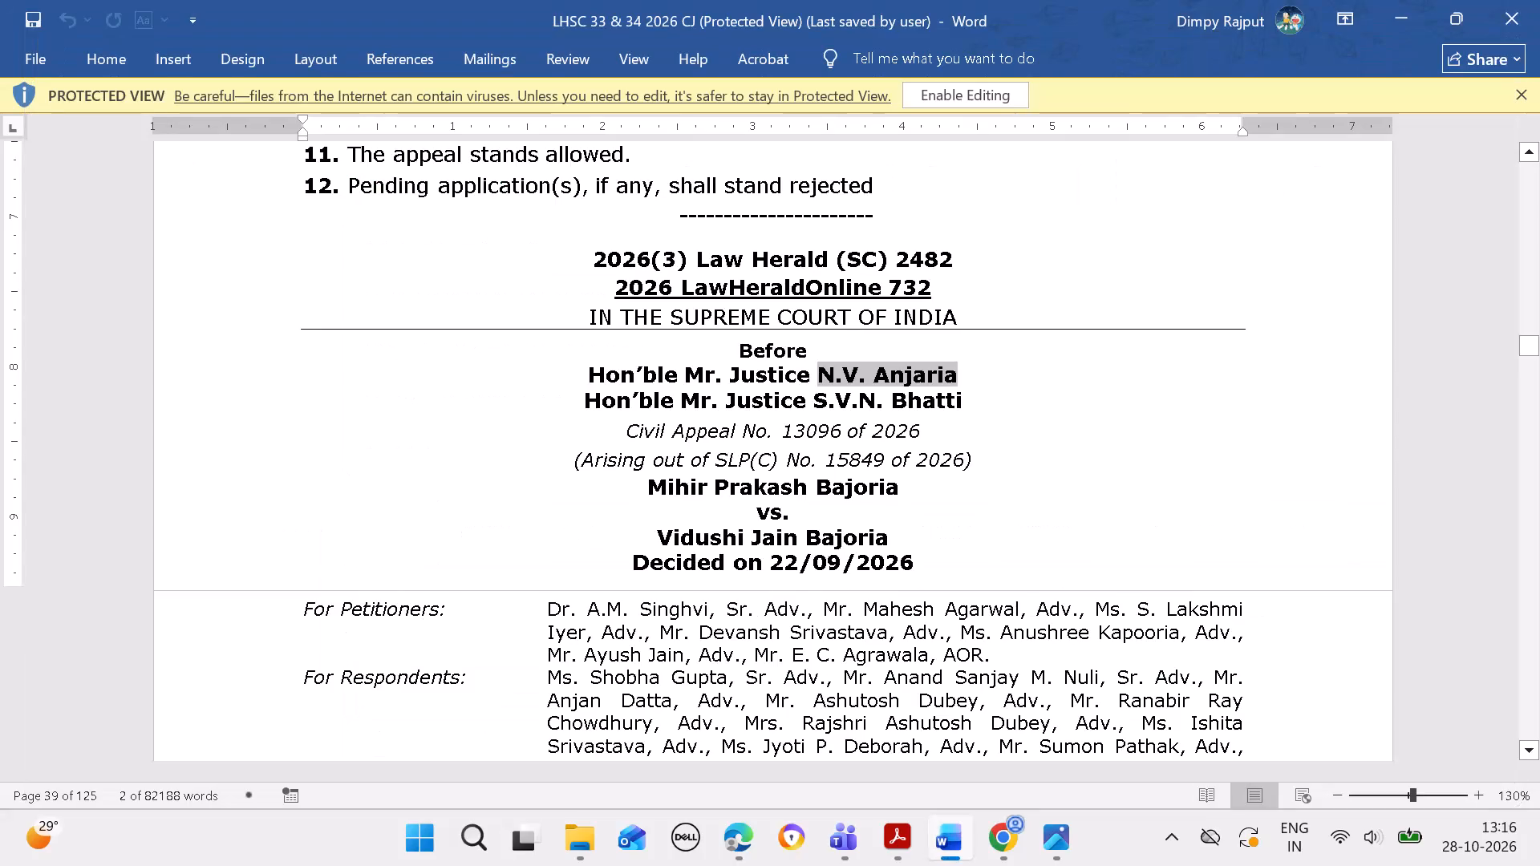
pyautogui.moveTo(812, 397); pyautogui.dragTo(929, 386)
pyautogui.hotkey('ctrl', 'c')
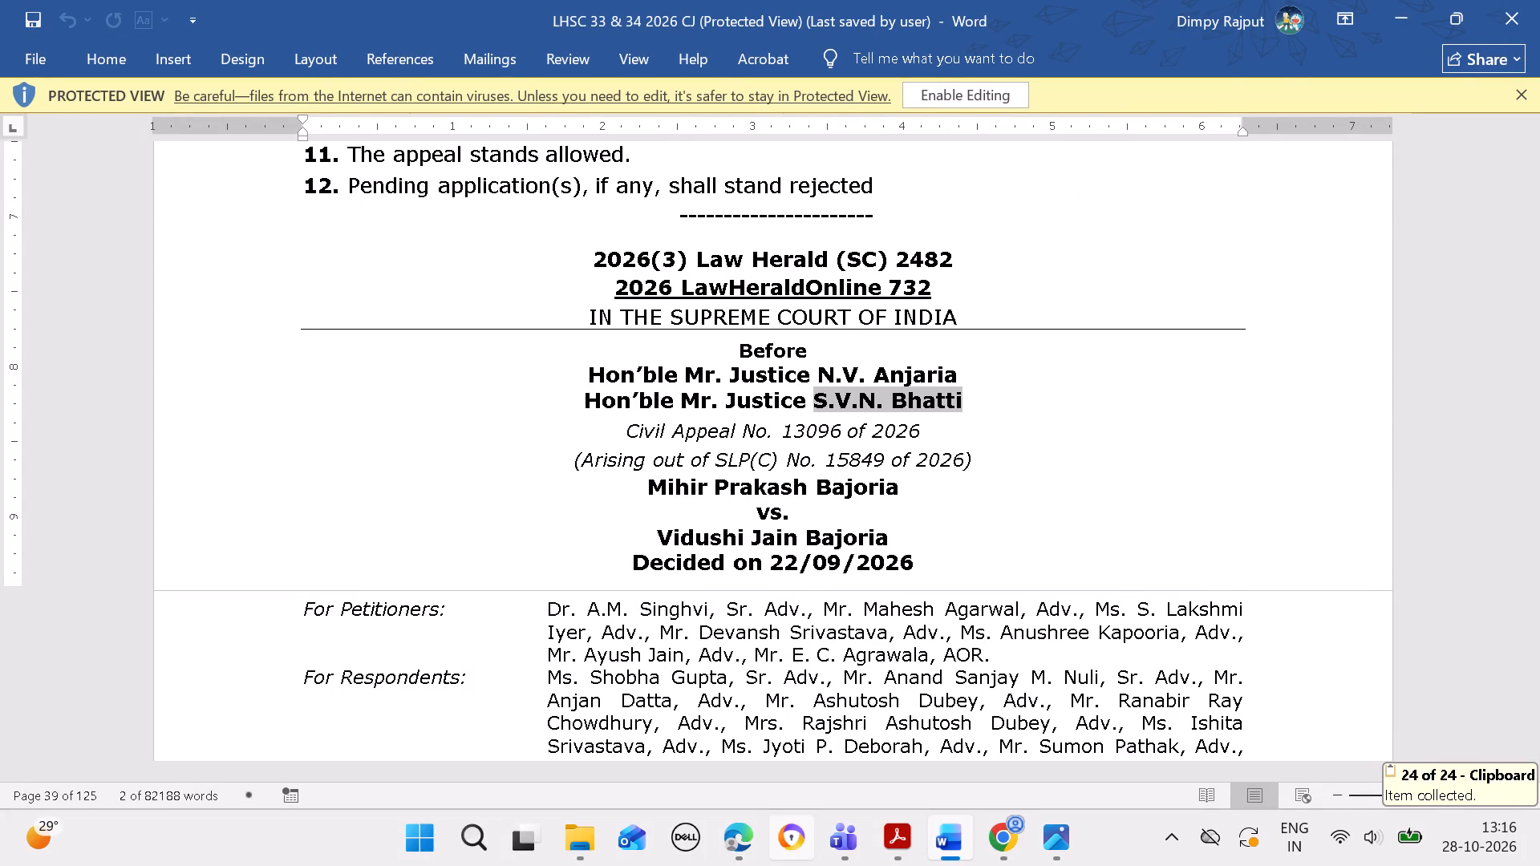
pyautogui.click(752, 833)
pyautogui.click(752, 612)
pyautogui.hotkey('ctrl', 'v')
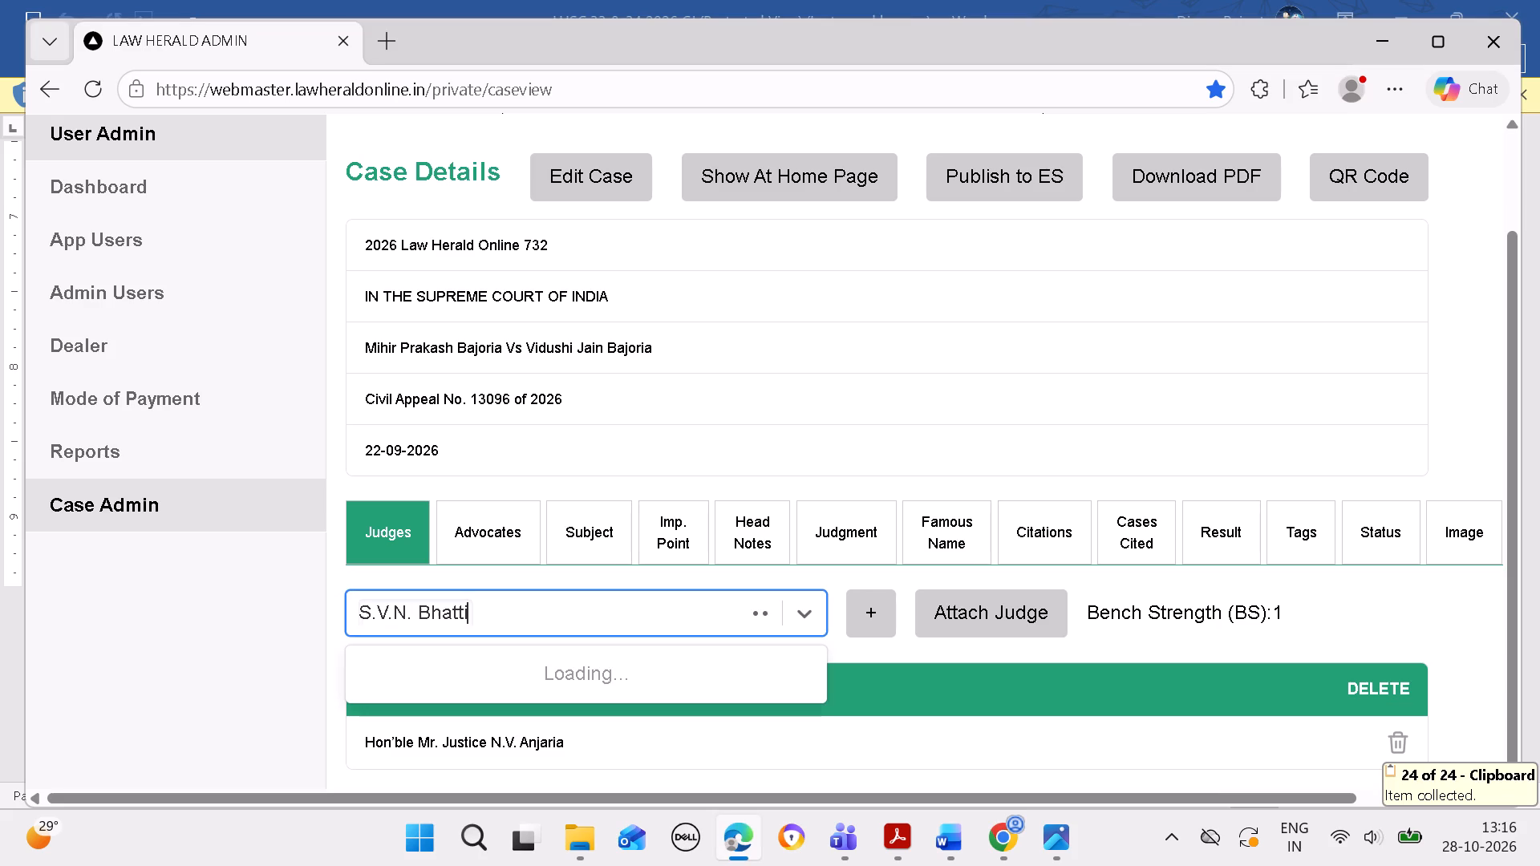
# Attach S.V.N. Bhatti as a judge on the Civil Appeal No. 13096 of 2026 record.
pyautogui.click(671, 655)
pyautogui.click(960, 618)
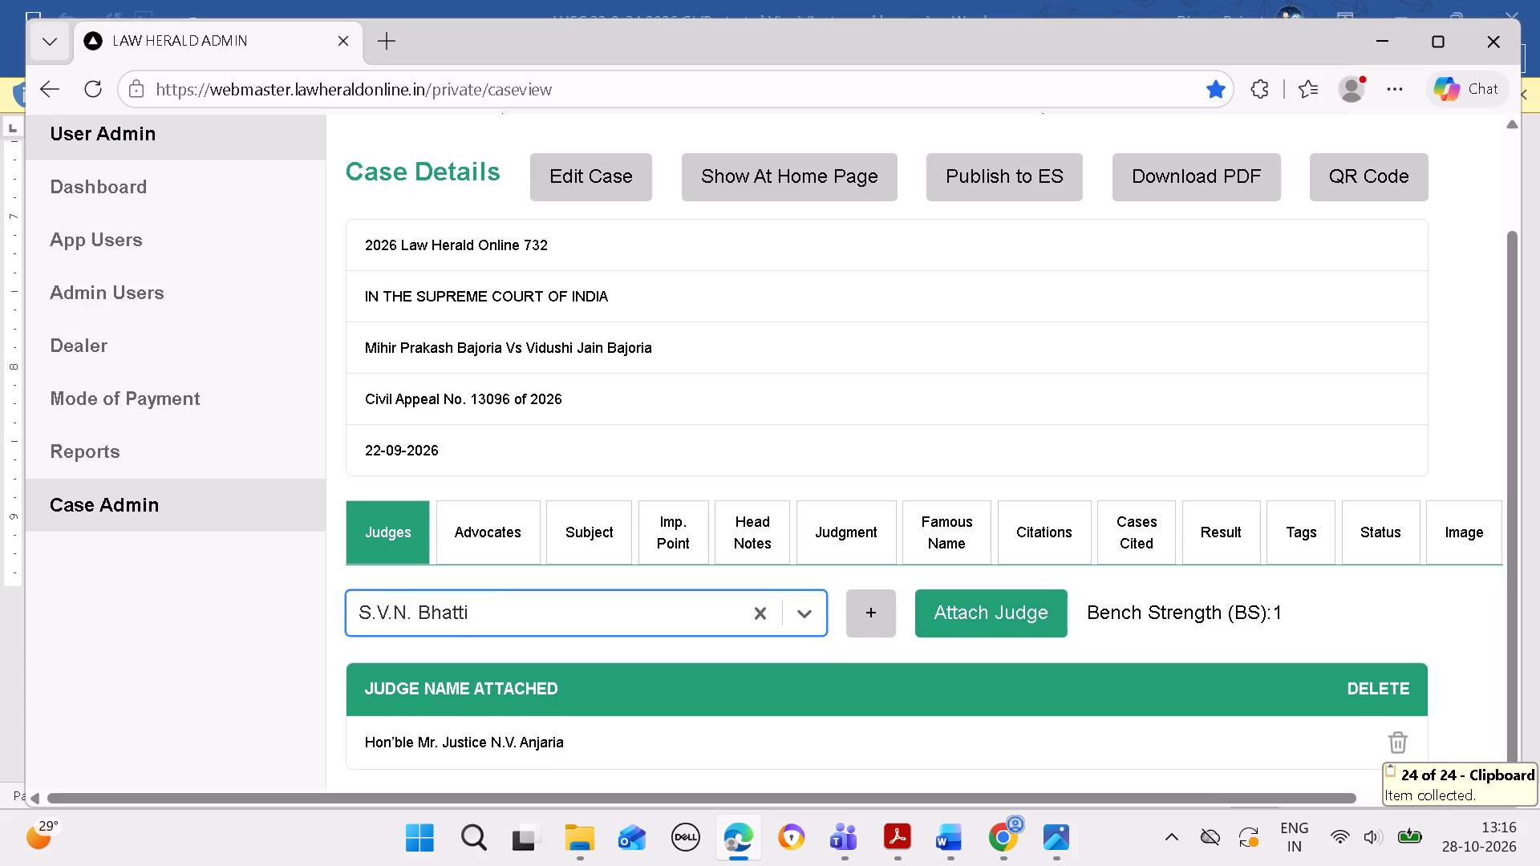
pyautogui.click(994, 256)
pyautogui.scroll(-5, 936, 339)
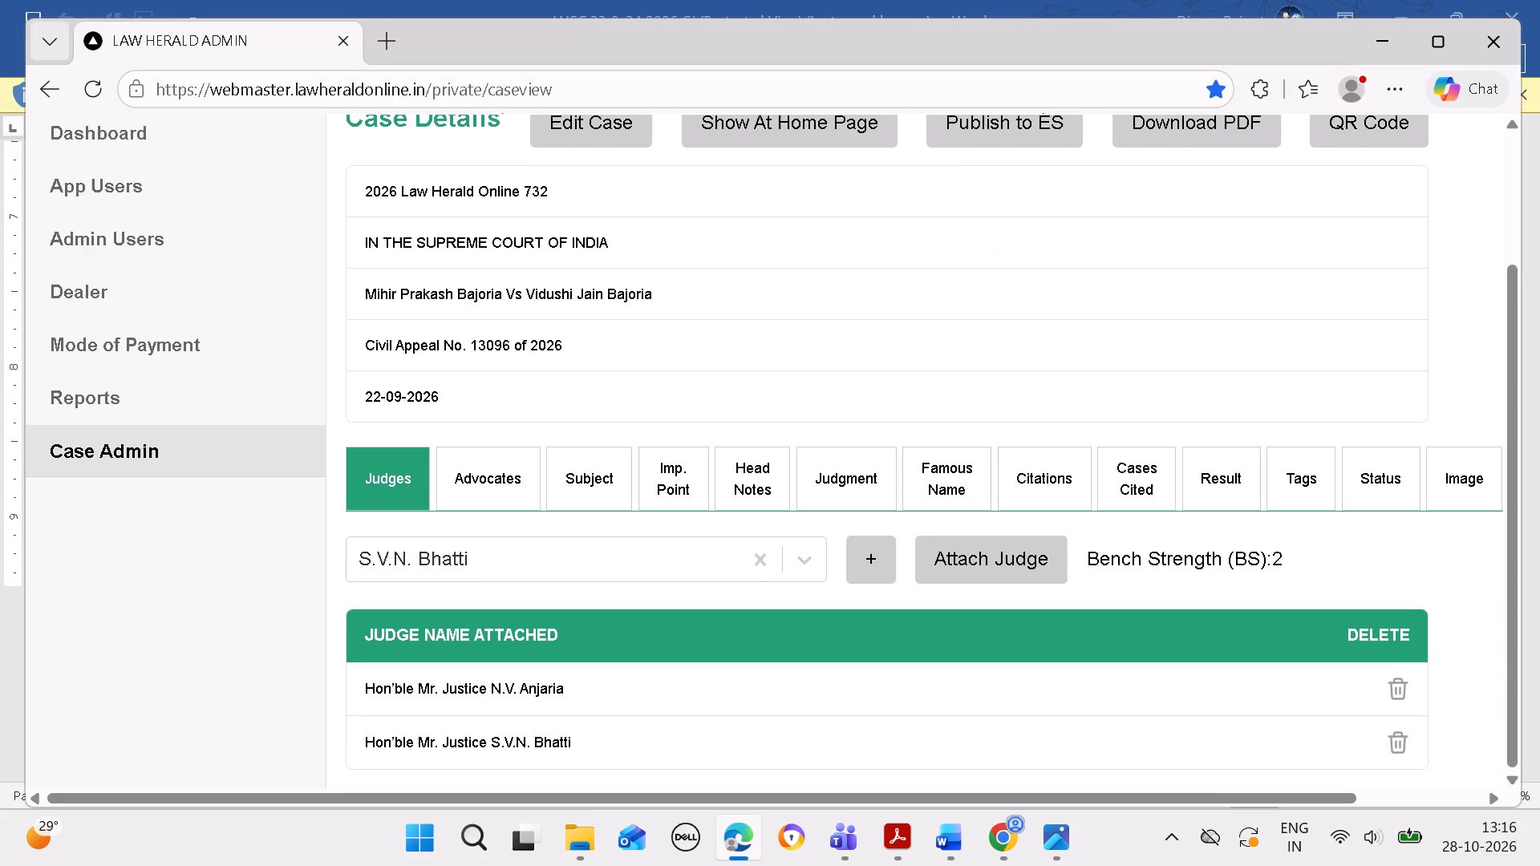
# Open the case's advocate details and set the appearing party to "For Petitioners:".
pyautogui.click(483, 486)
pyautogui.scroll(-6, 580, 456)
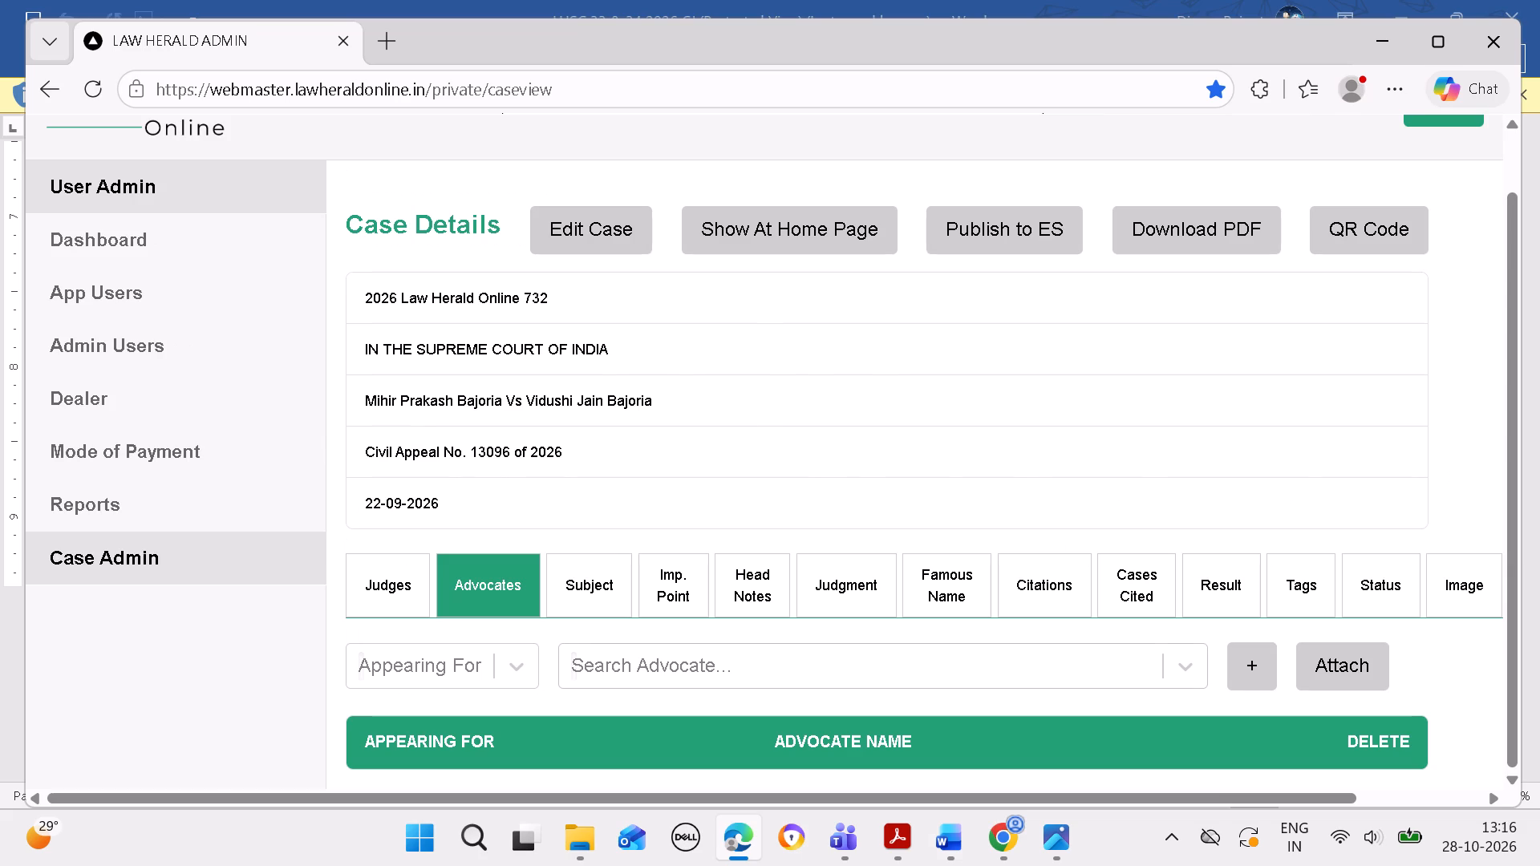
pyautogui.click(960, 836)
pyautogui.click(727, 846)
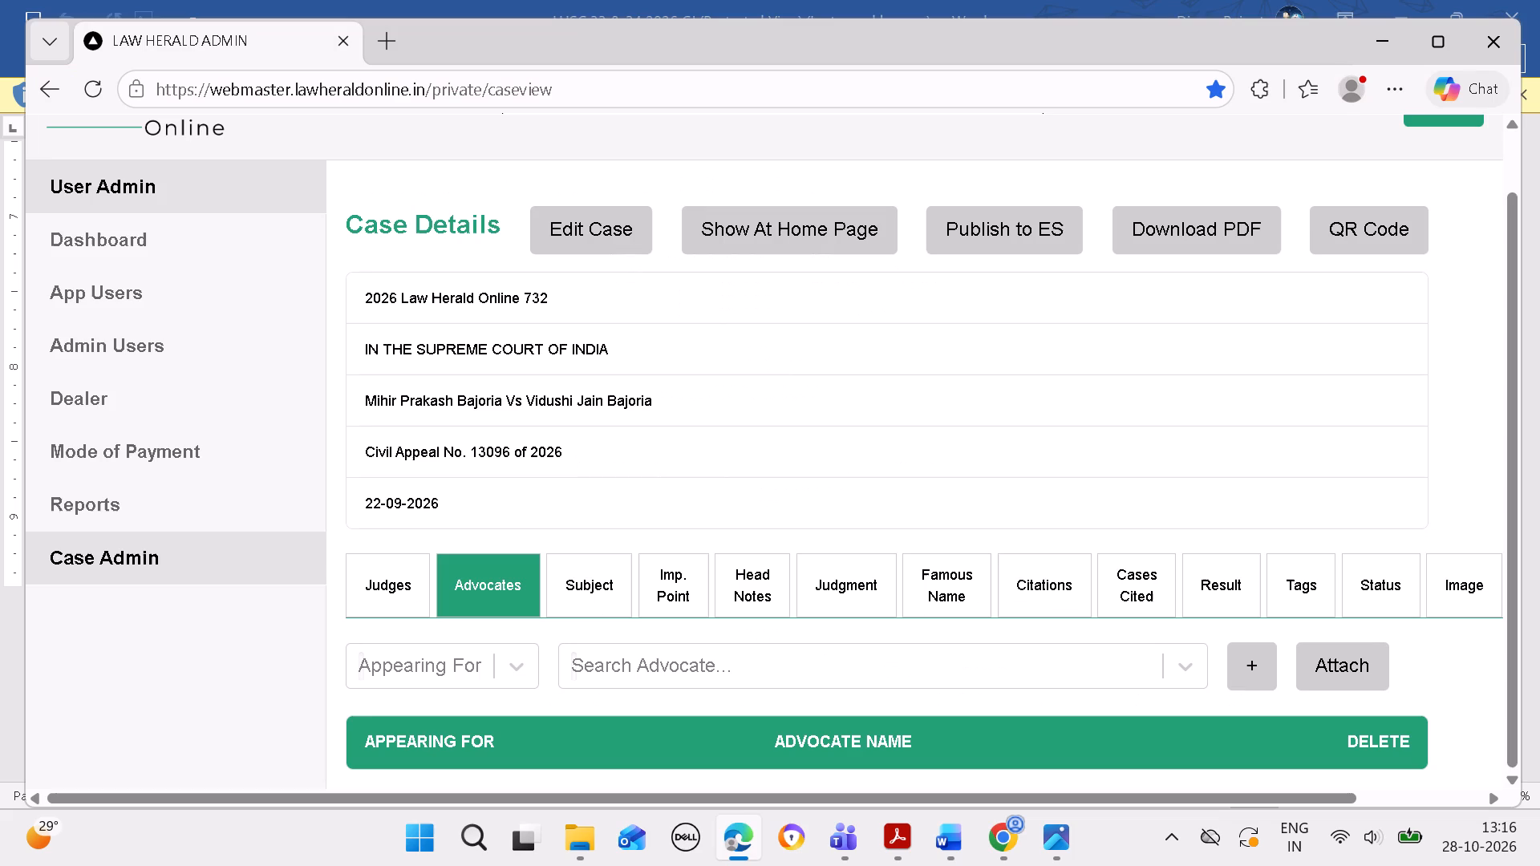
pyautogui.click(516, 667)
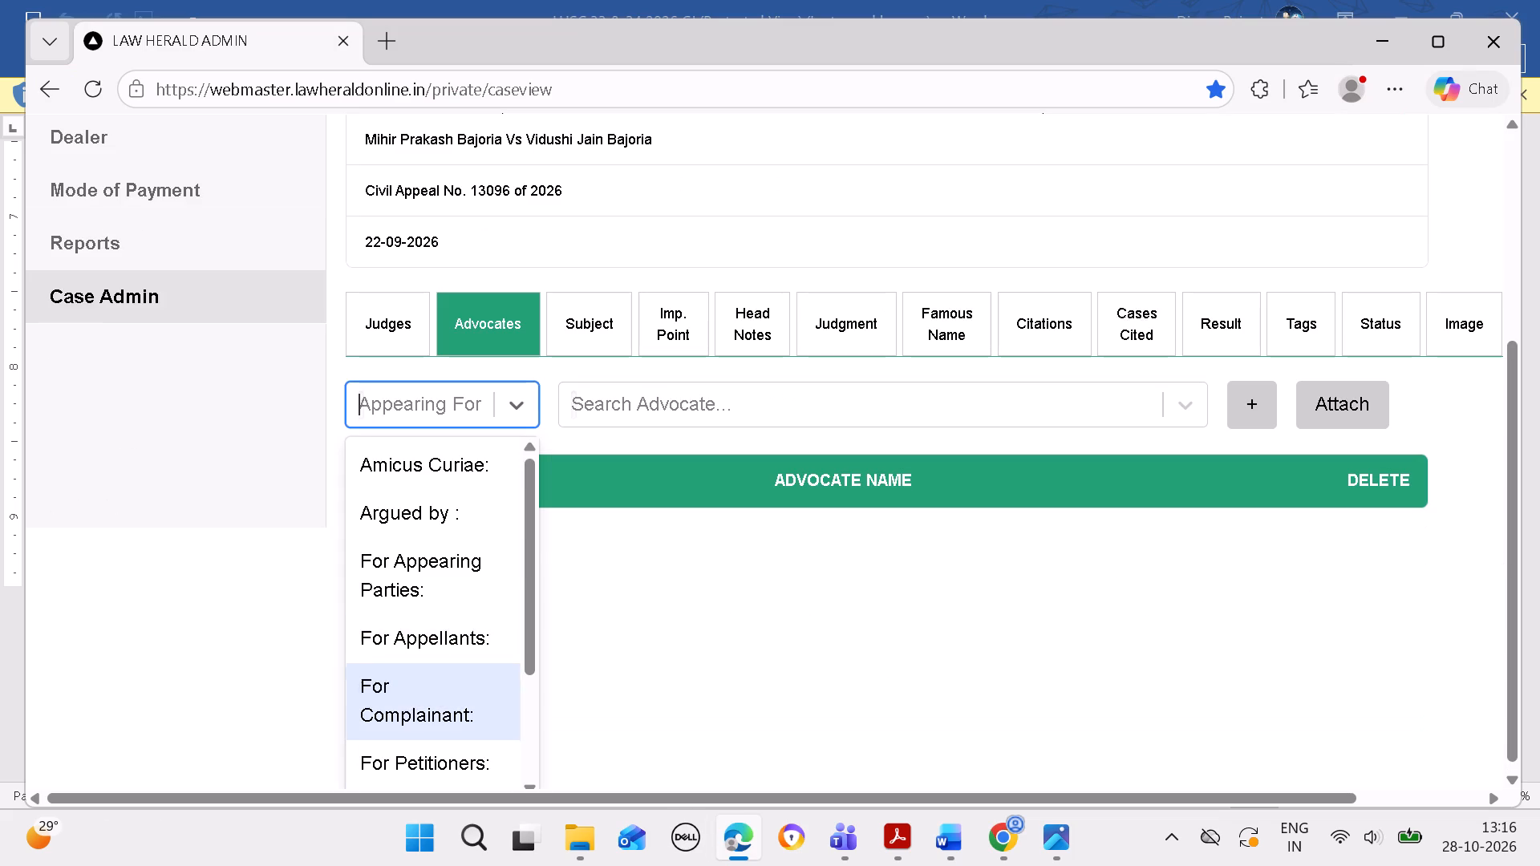
pyautogui.click(471, 751)
# Switch to the Word document and copy the name "A.M. Singhvi" from the For Petitioners list of Civil Appeal No. 13096 of 2026.
pyautogui.click(934, 847)
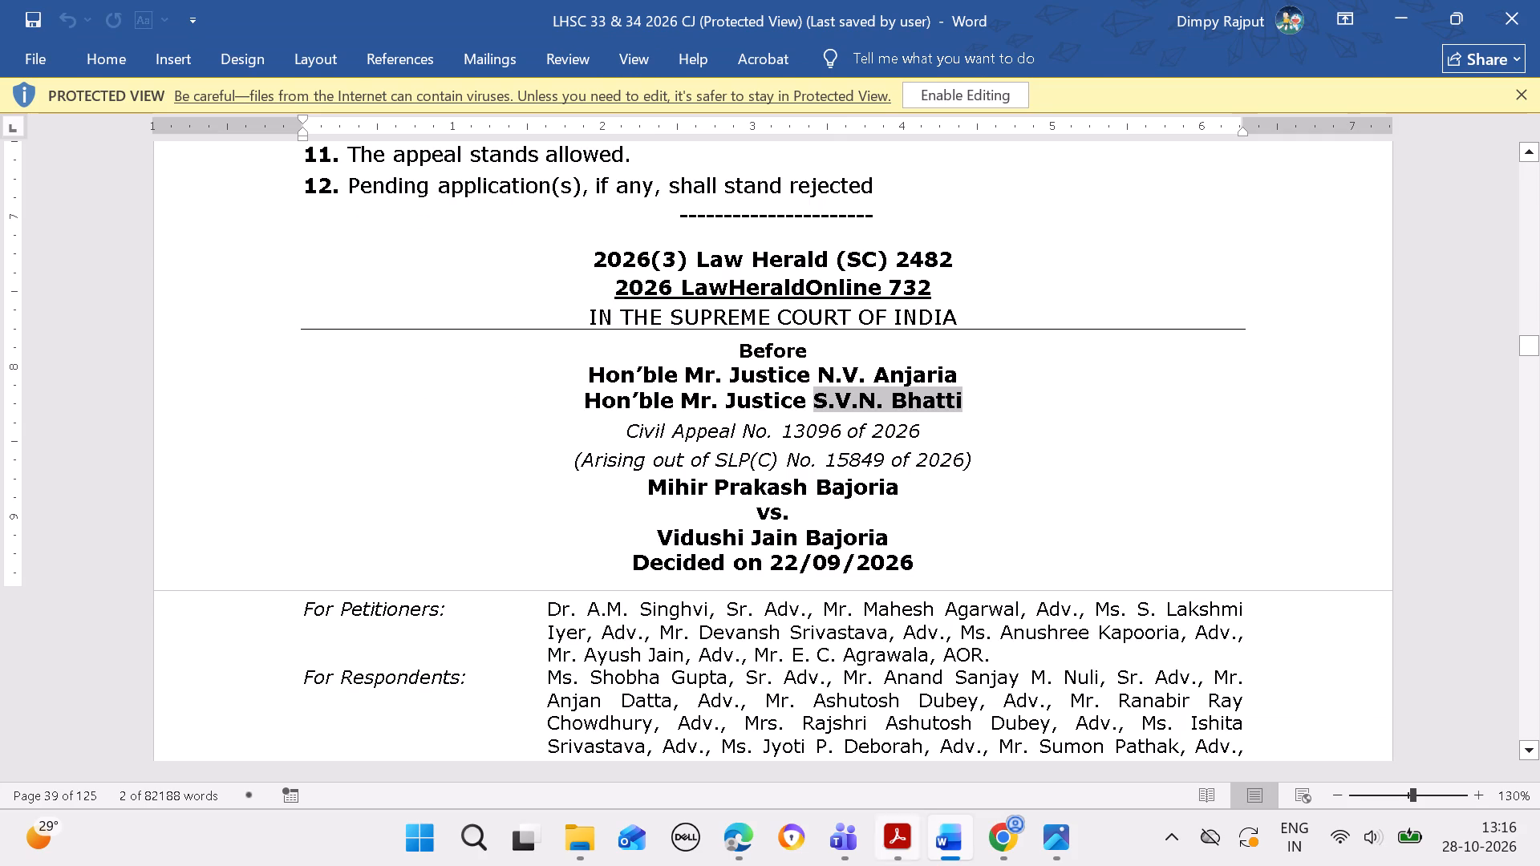
pyautogui.moveTo(586, 605); pyautogui.dragTo(646, 605)
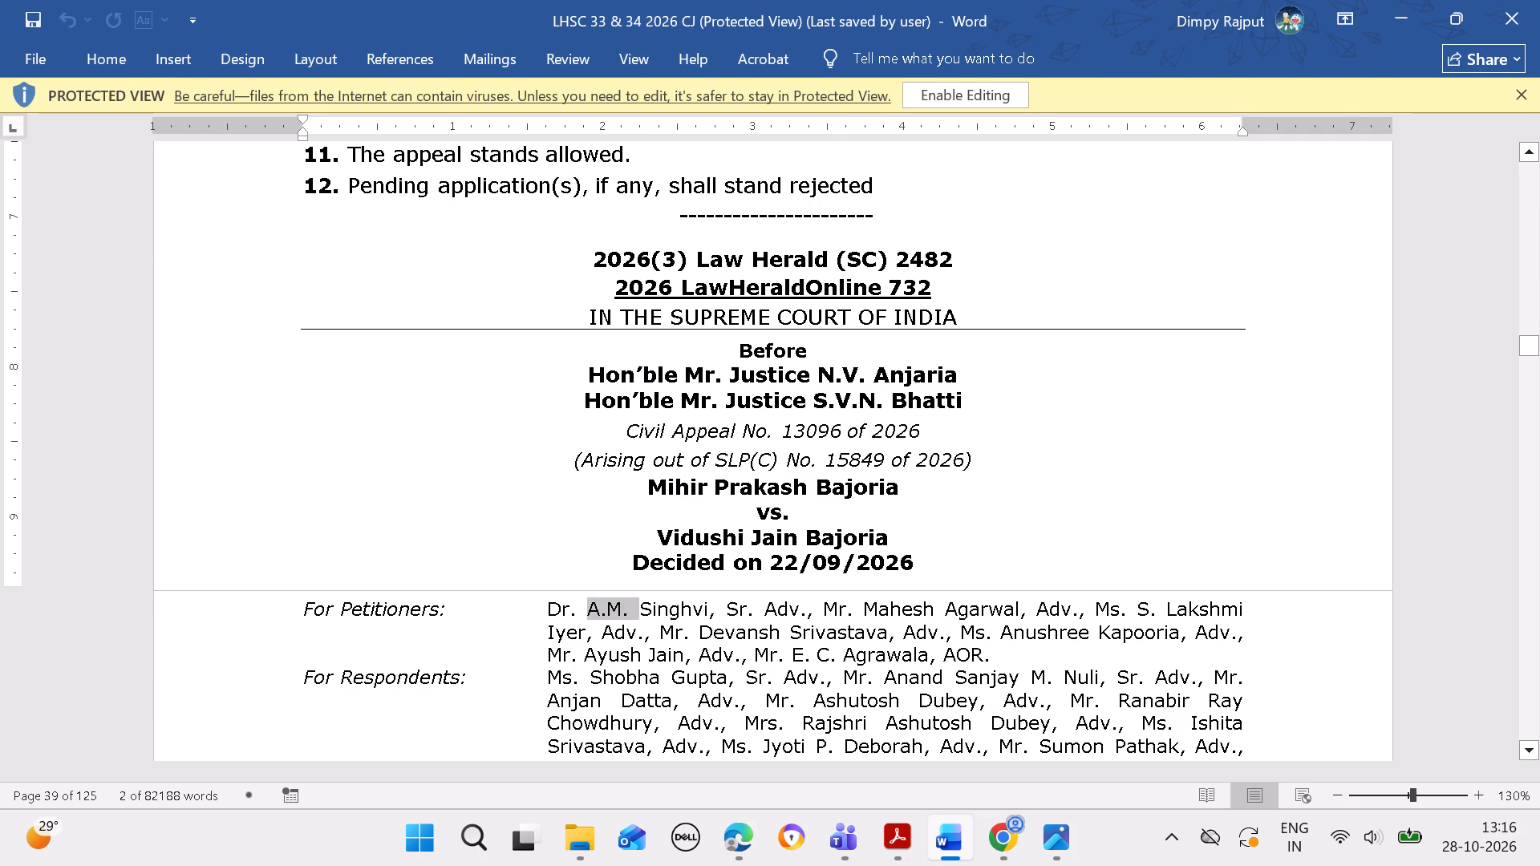
pyautogui.moveTo(646, 605); pyautogui.dragTo(665, 605)
pyautogui.hotkey('ctrl', 'c')
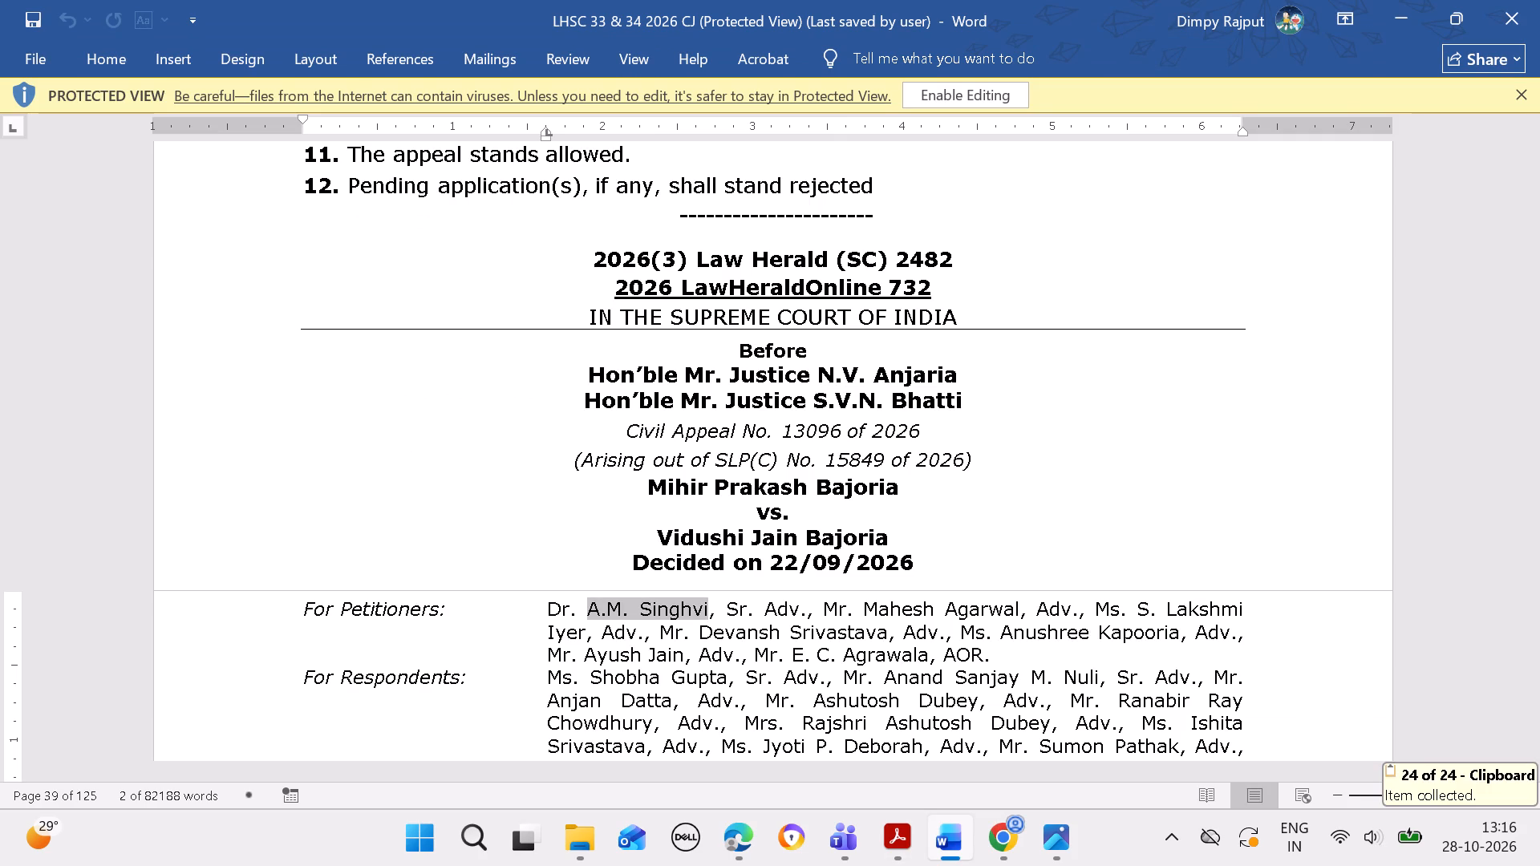
# In Edge, search for the copied name and attach "Dr. A.M. Singhvi, Senior Advocate" to the case for the petitioners.
pyautogui.click(728, 851)
pyautogui.click(741, 858)
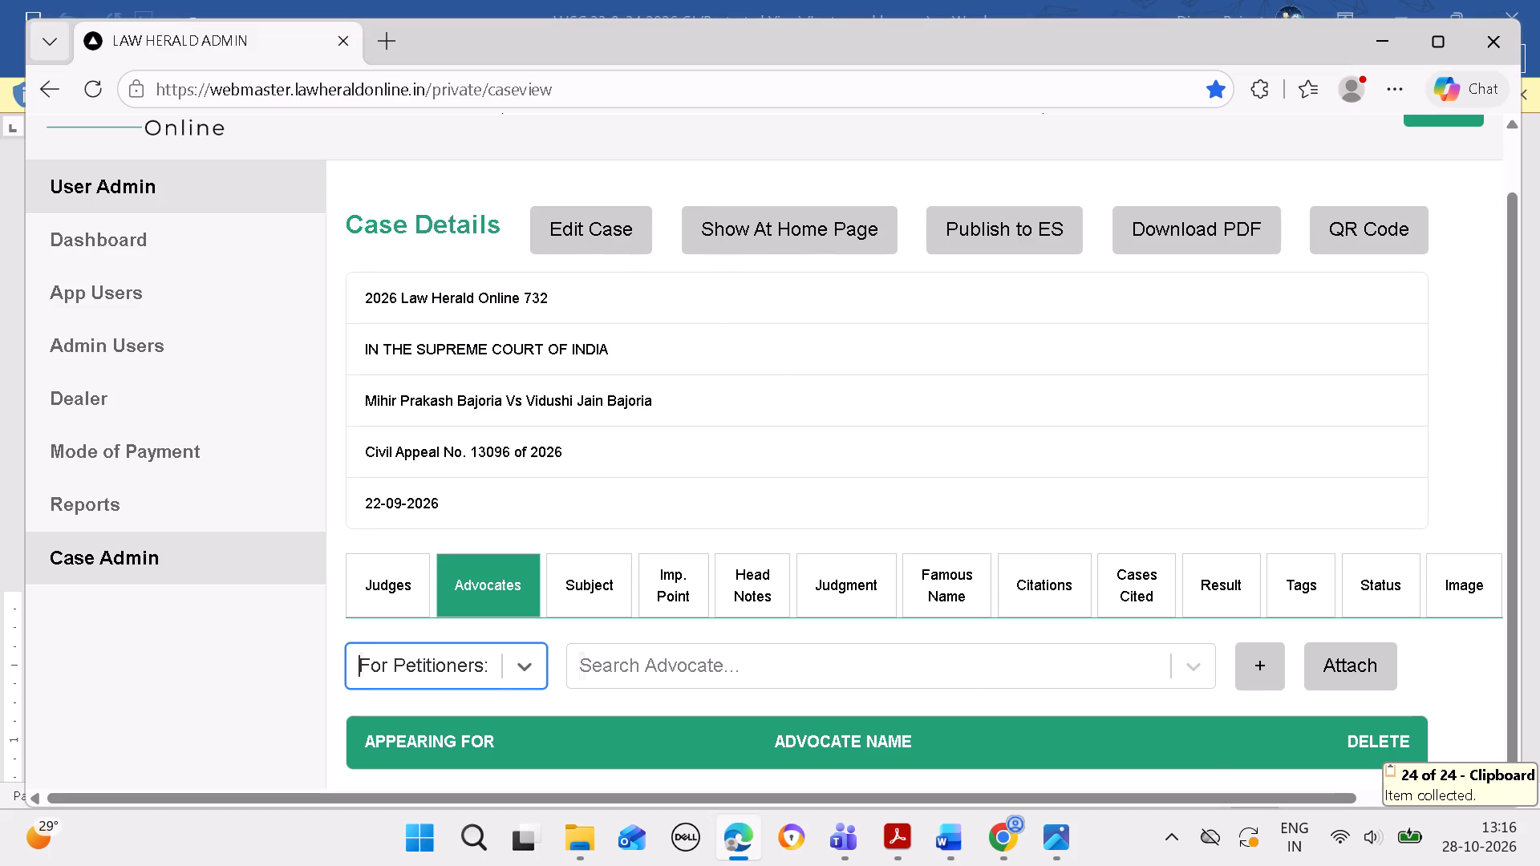
pyautogui.click(727, 679)
pyautogui.hotkey('ctrl', 'v')
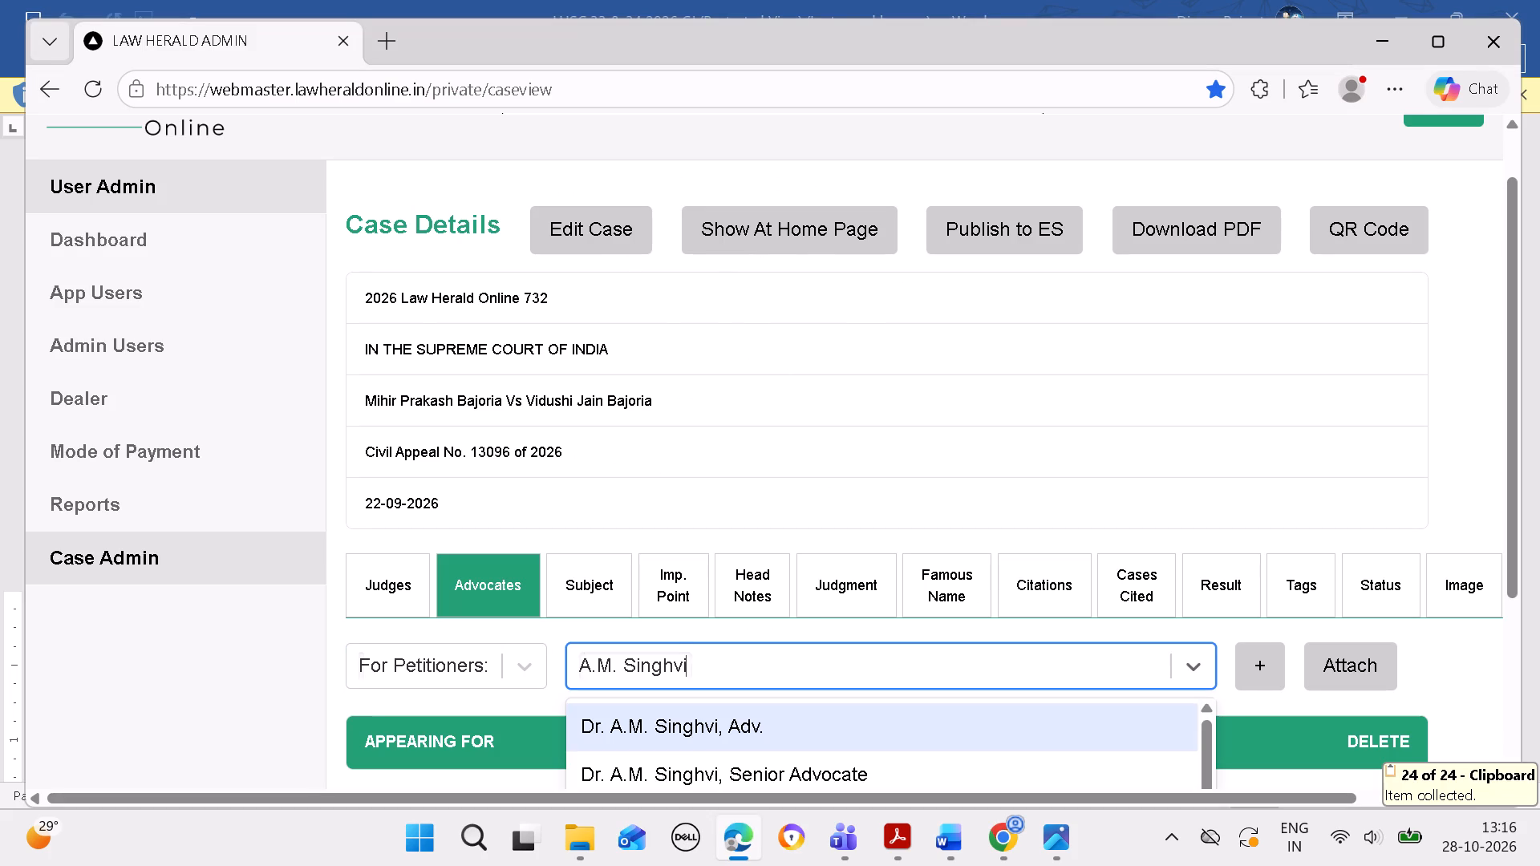
pyautogui.click(952, 834)
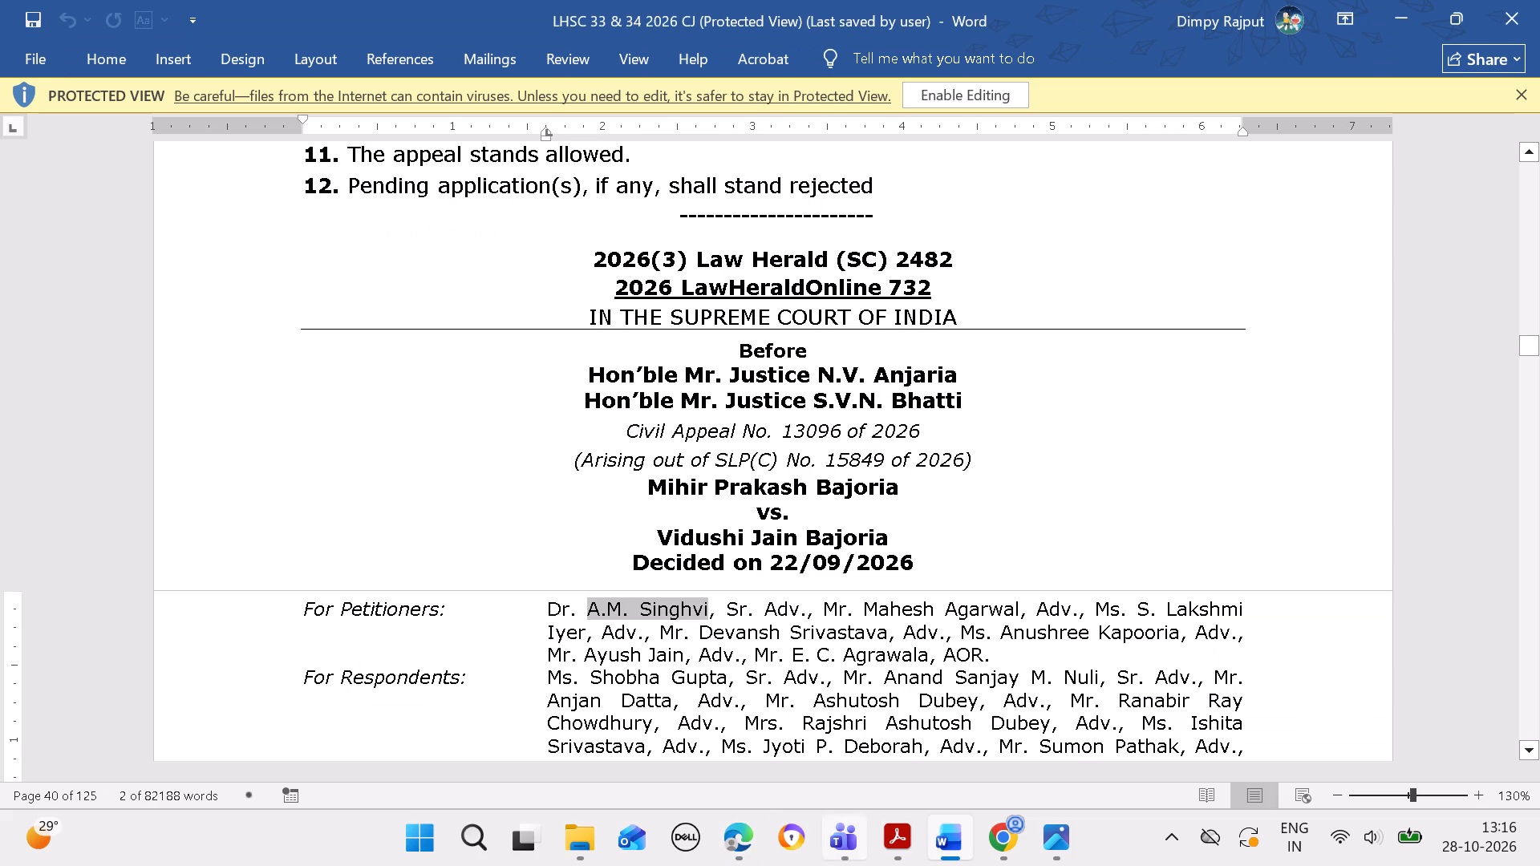
pyautogui.click(789, 831)
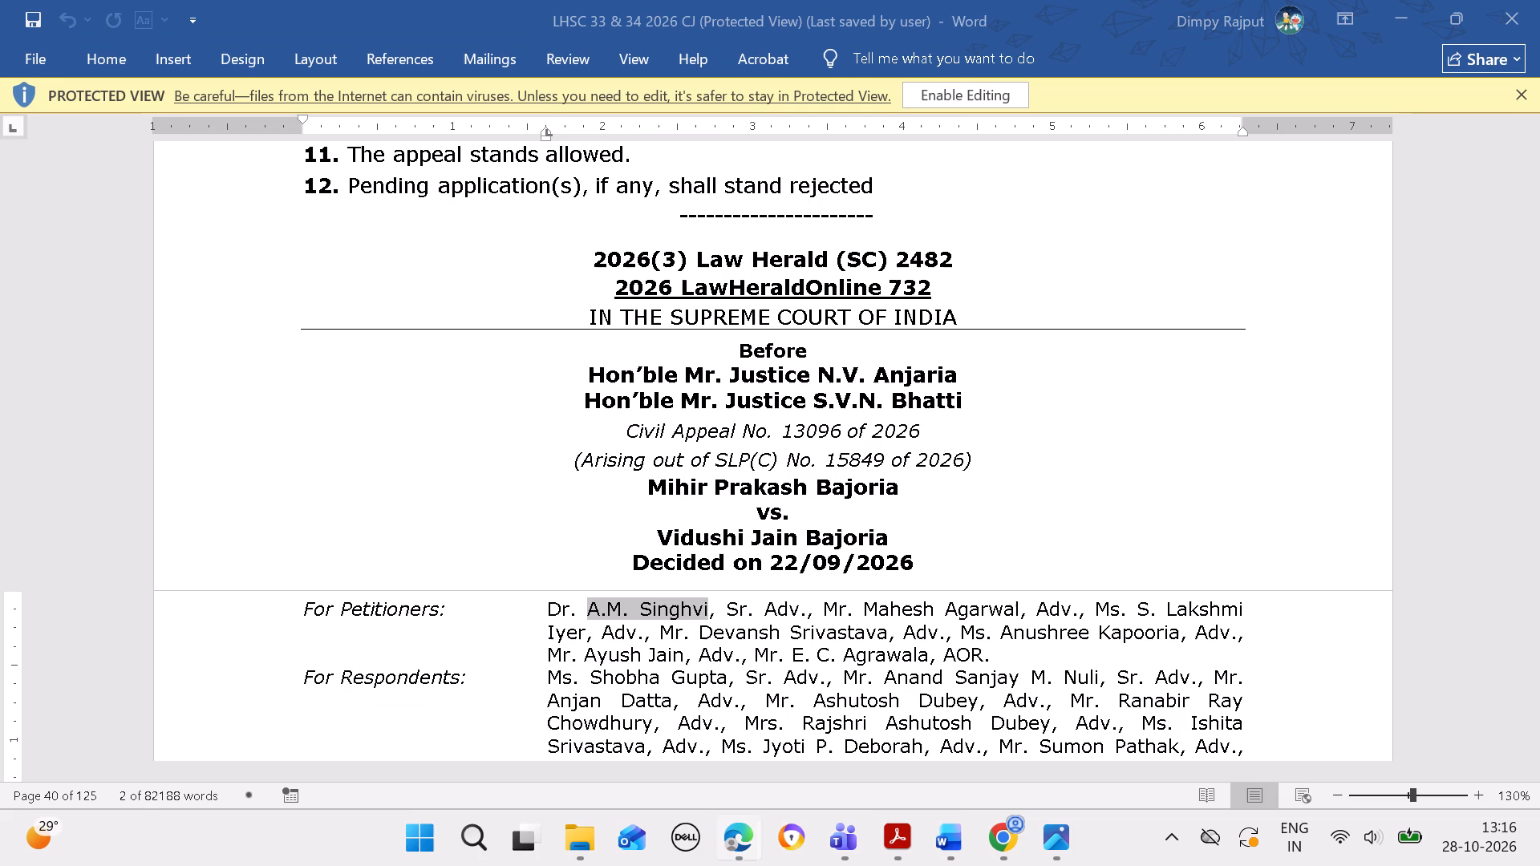
pyautogui.click(758, 830)
pyautogui.click(799, 671)
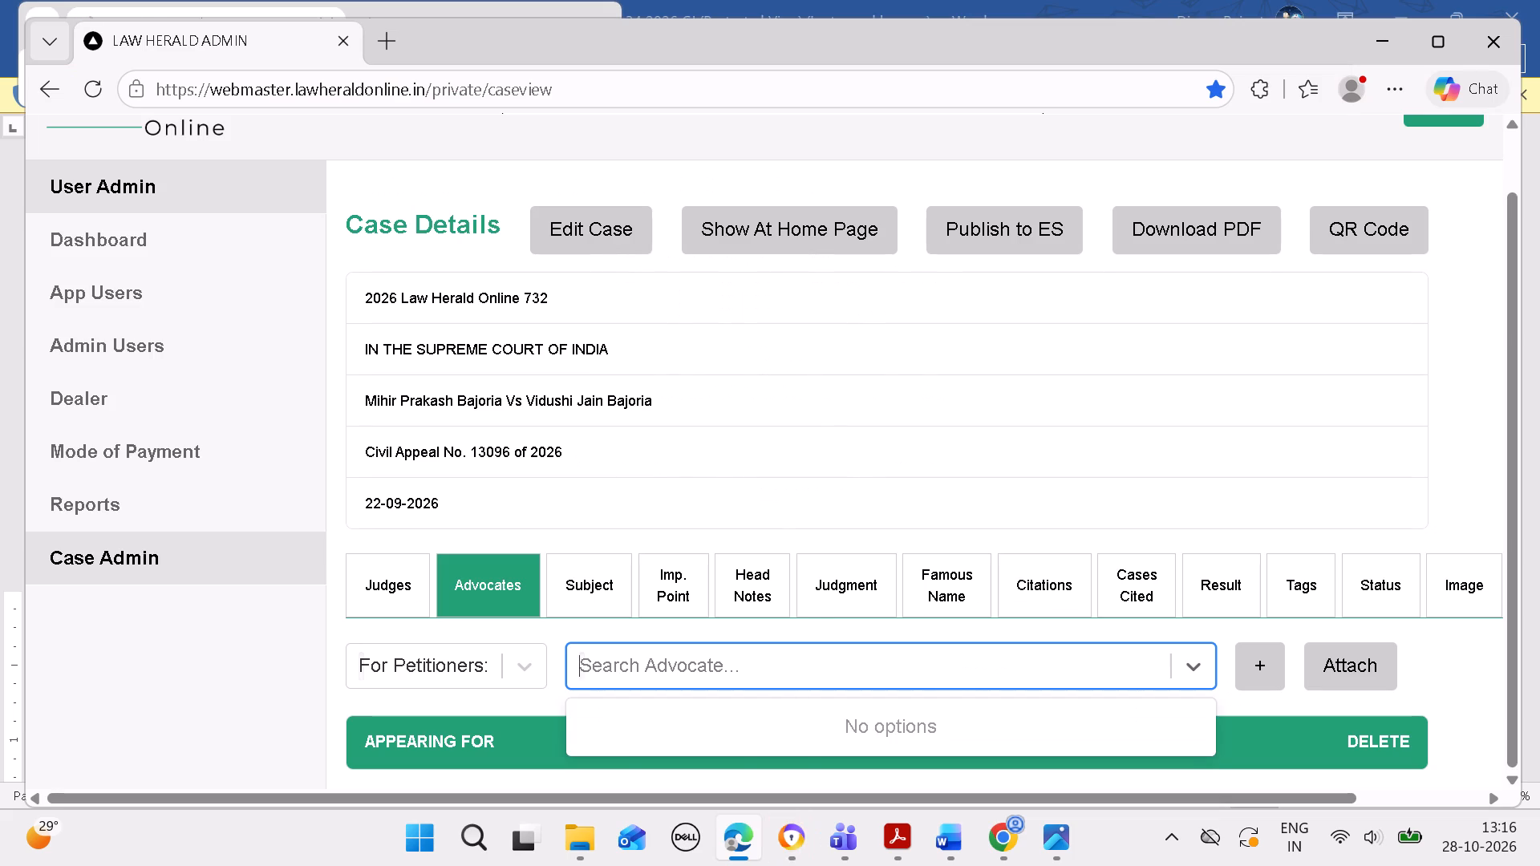
pyautogui.hotkey('ctrl', 'v')
pyautogui.click(870, 765)
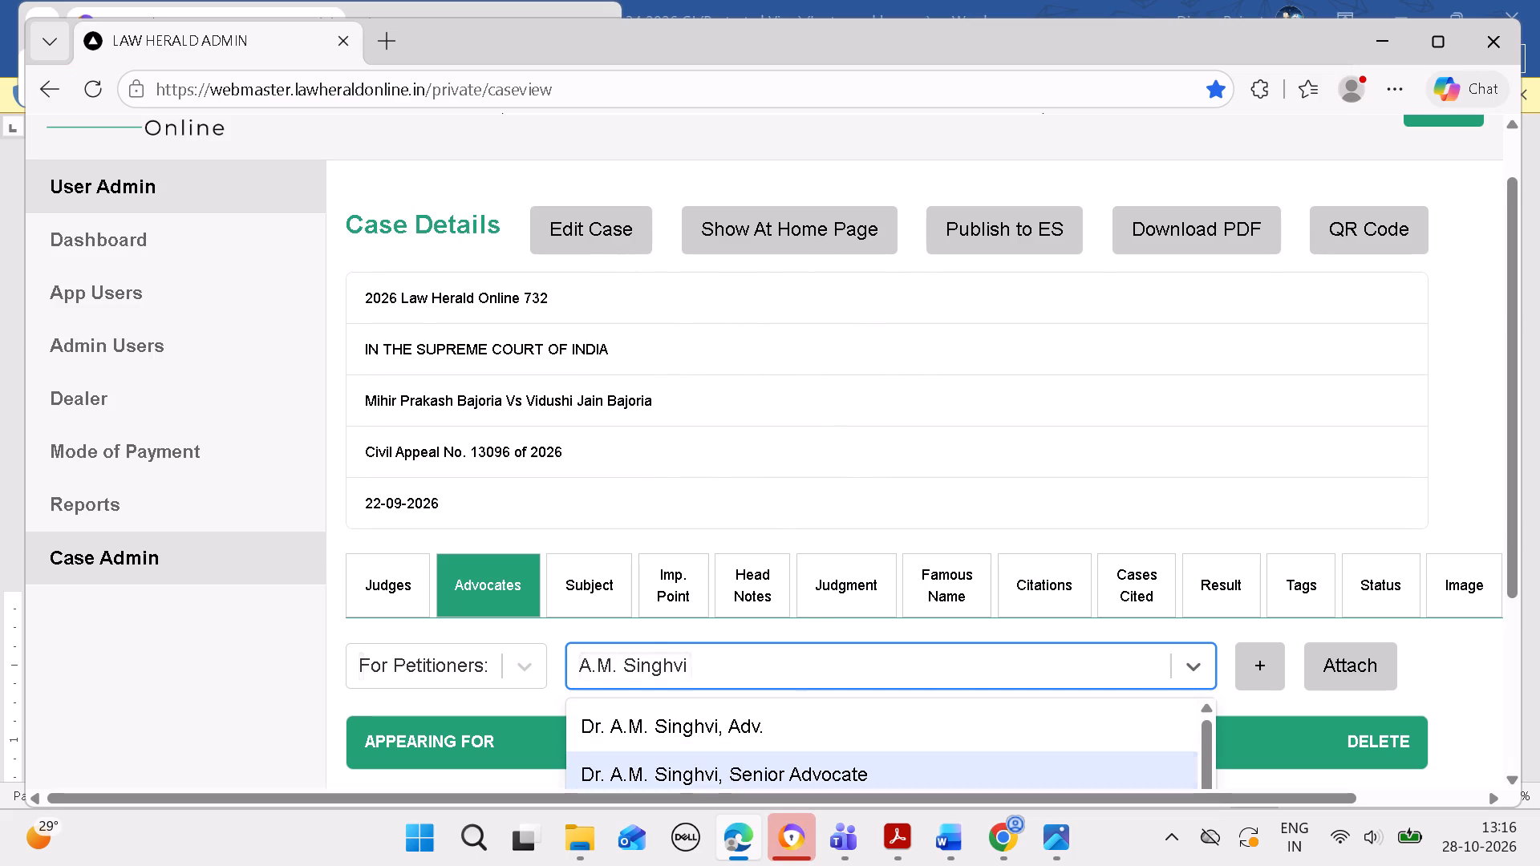
pyautogui.click(1324, 664)
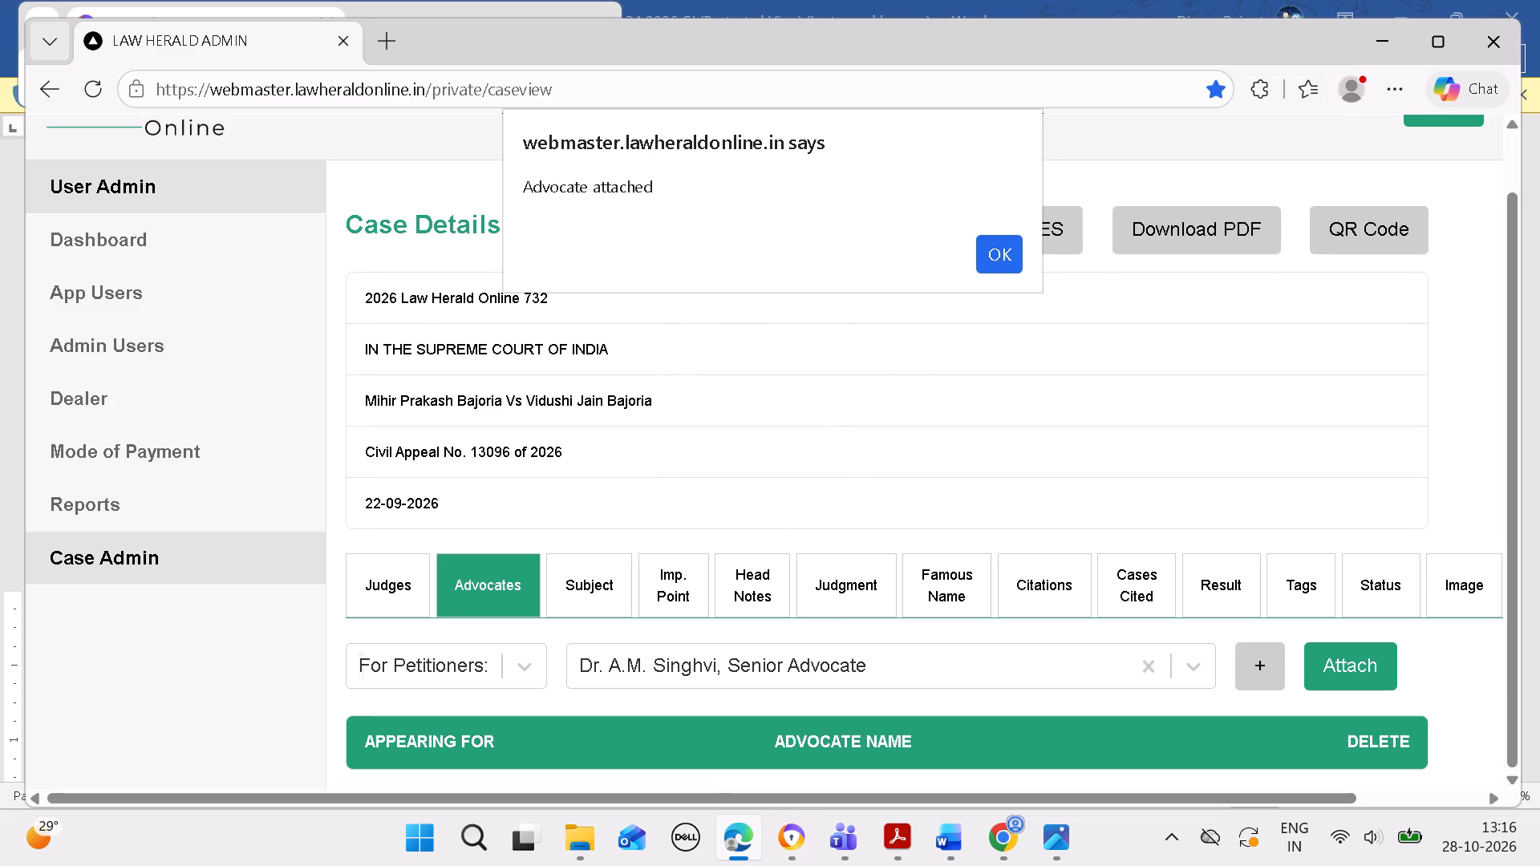
pyautogui.click(1011, 262)
pyautogui.scroll(-6, 995, 474)
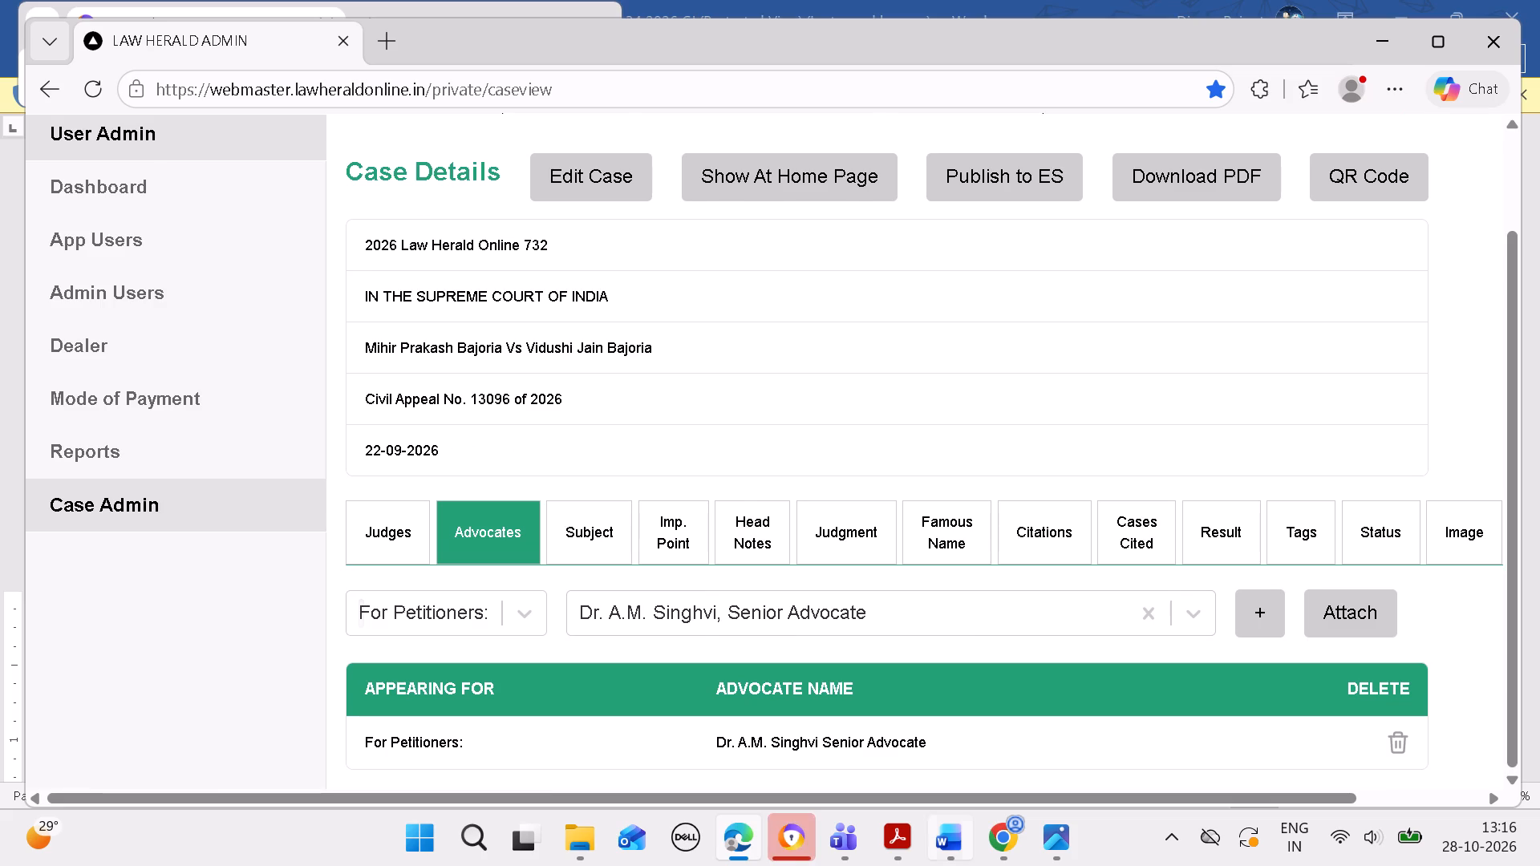
# Return to the Word document and copy the second petitioners' advocate's name, without the prefix or designation.
pyautogui.click(960, 836)
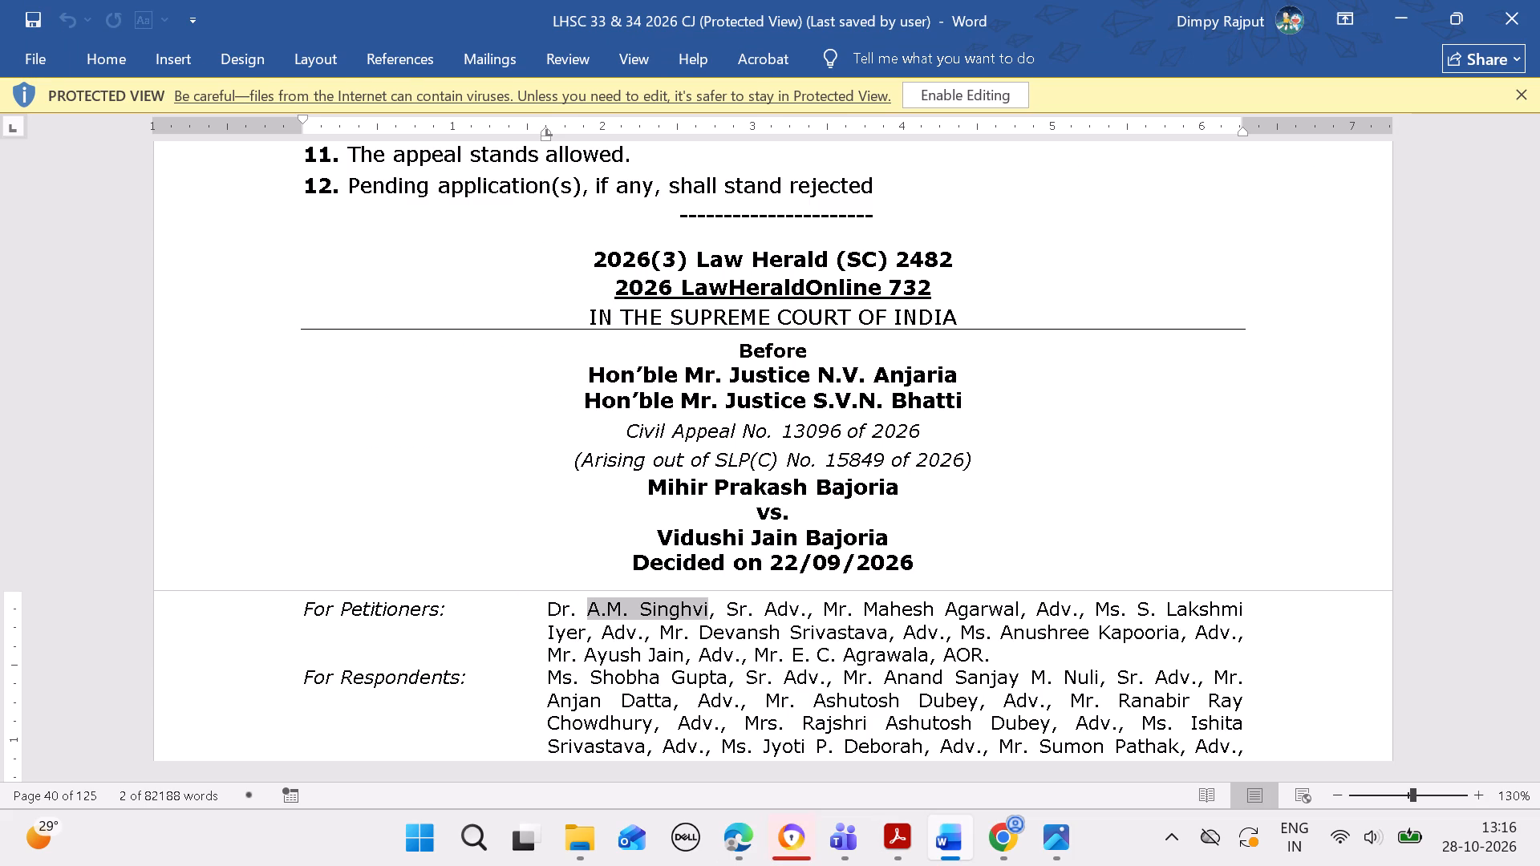
pyautogui.click(747, 839)
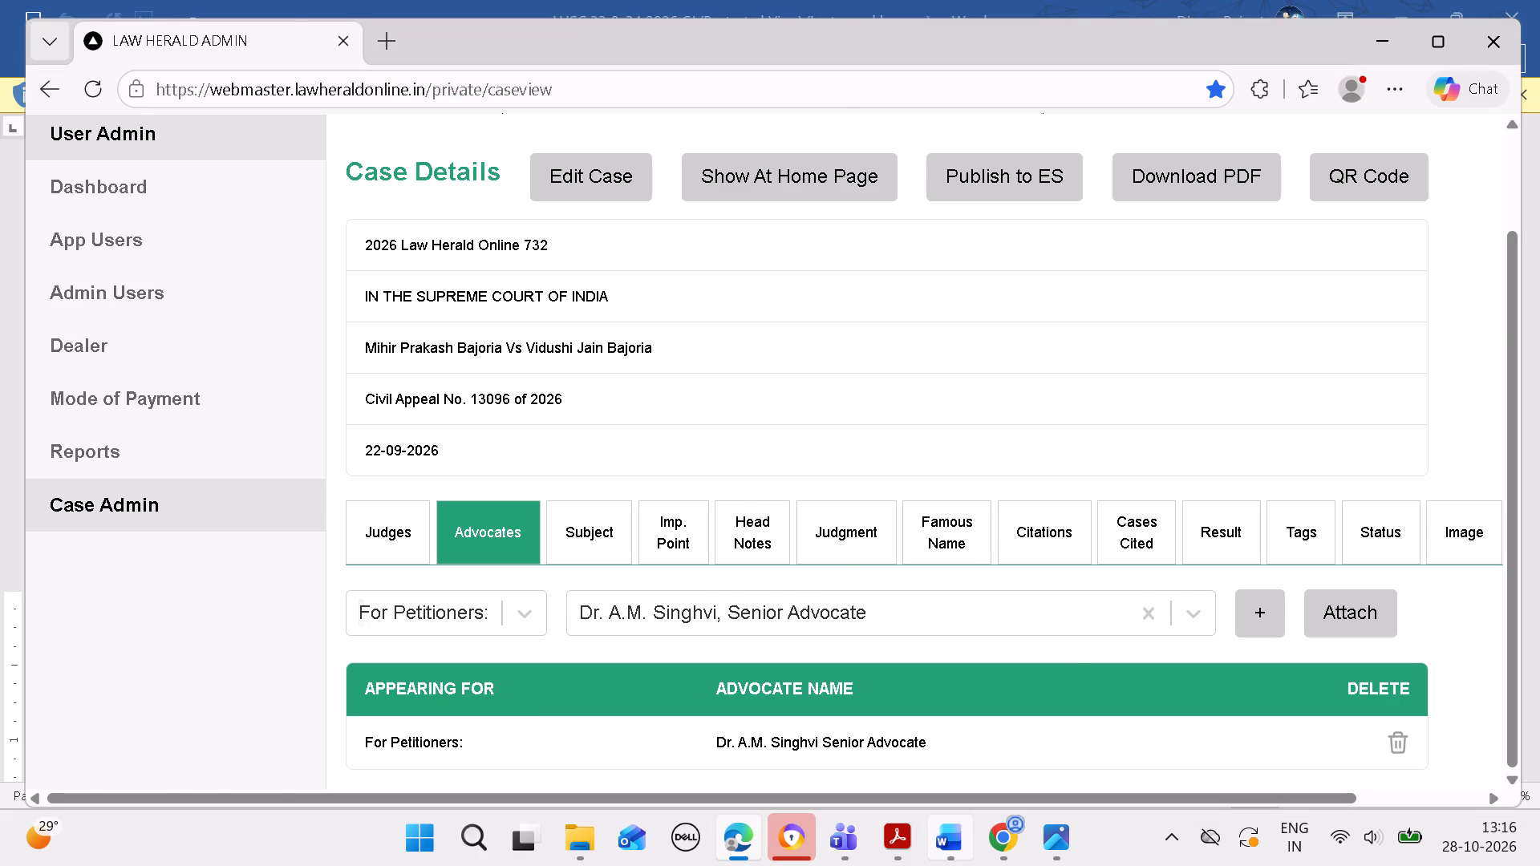
pyautogui.click(948, 836)
pyautogui.moveTo(861, 607); pyautogui.dragTo(867, 607)
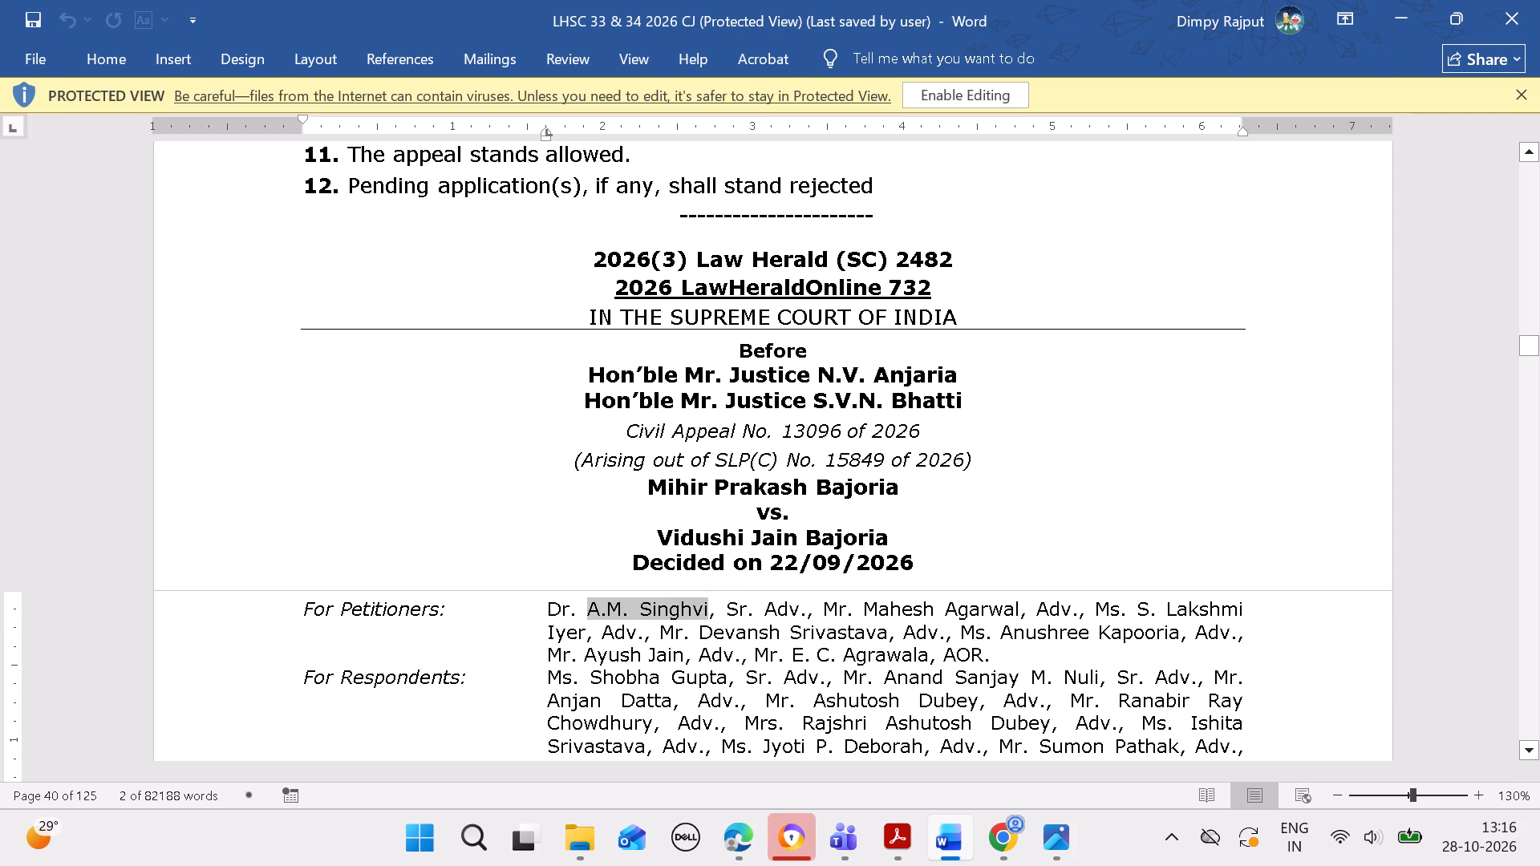
pyautogui.moveTo(867, 607); pyautogui.dragTo(979, 612)
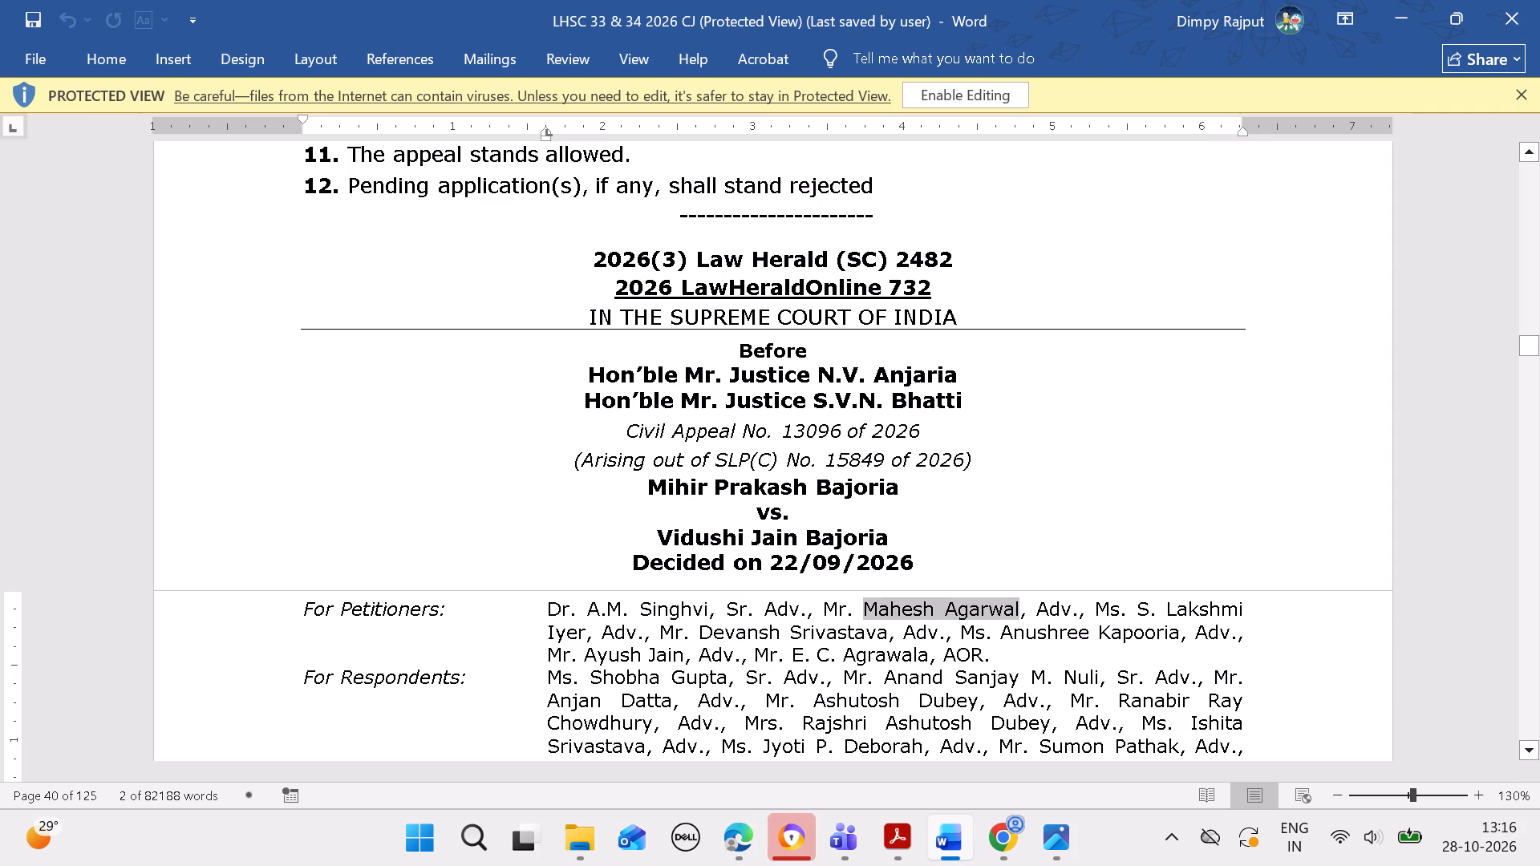
pyautogui.hotkey('ctrl', 'c')
# In Edge, search for the copied name and attach the second listed advocate, designated "Adv.", to the case for the petitioners.
pyautogui.click(752, 835)
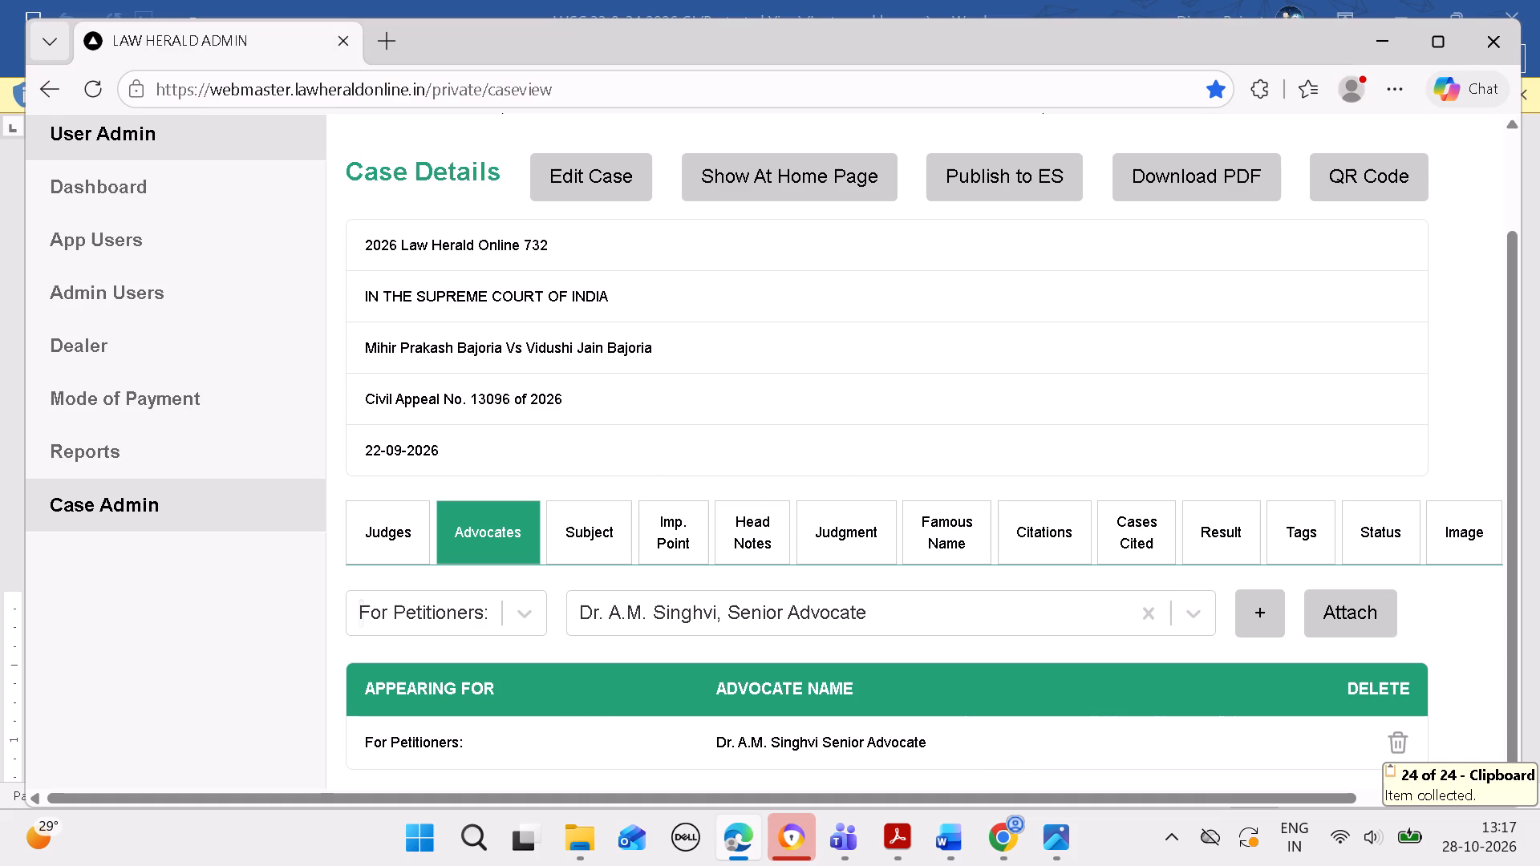
pyautogui.click(1144, 609)
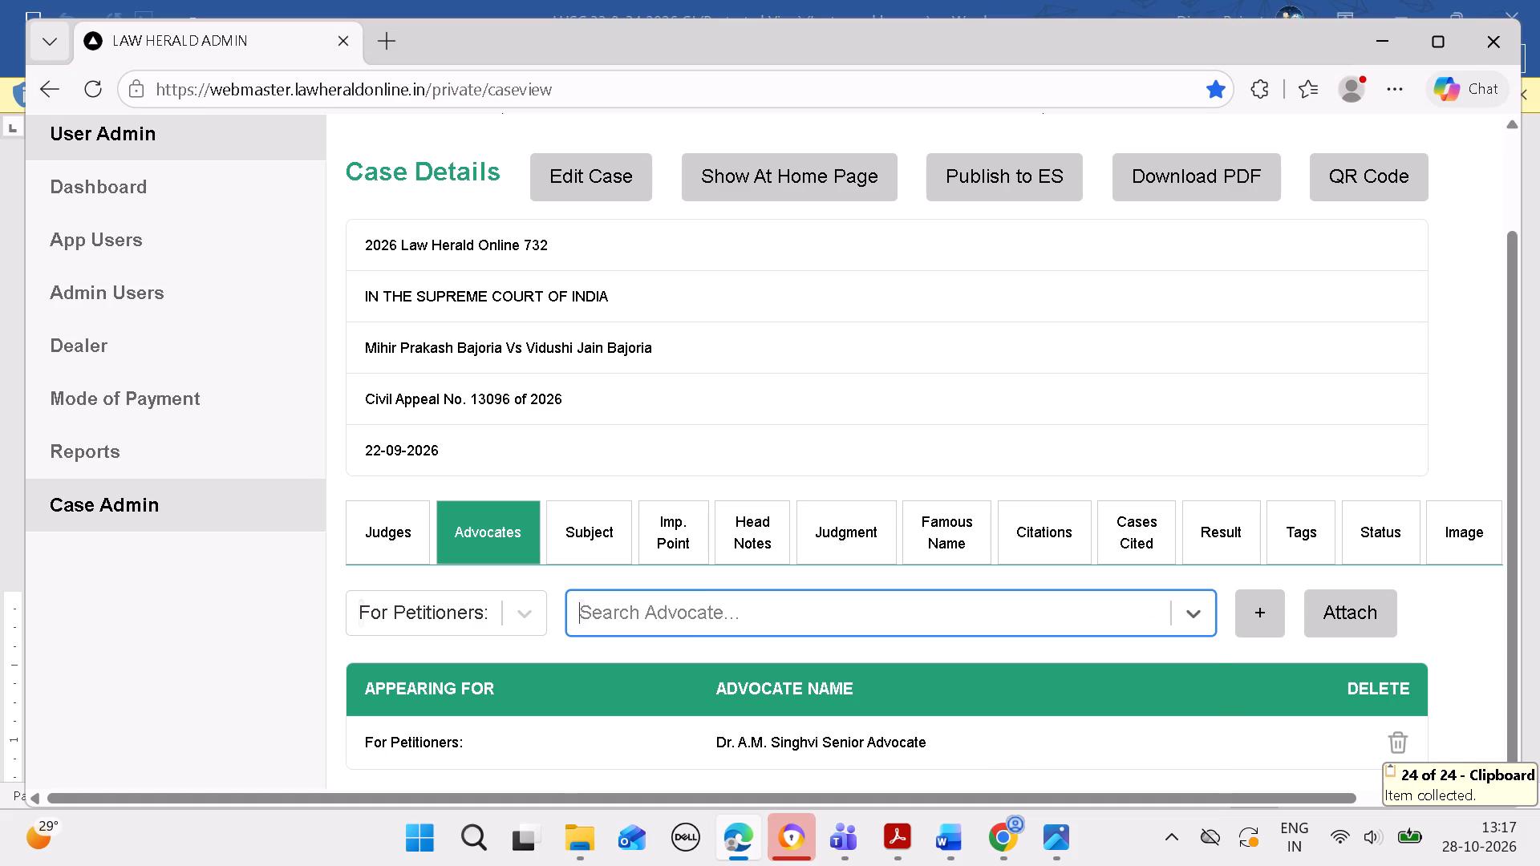
pyautogui.hotkey('ctrl', 'v')
pyautogui.click(998, 670)
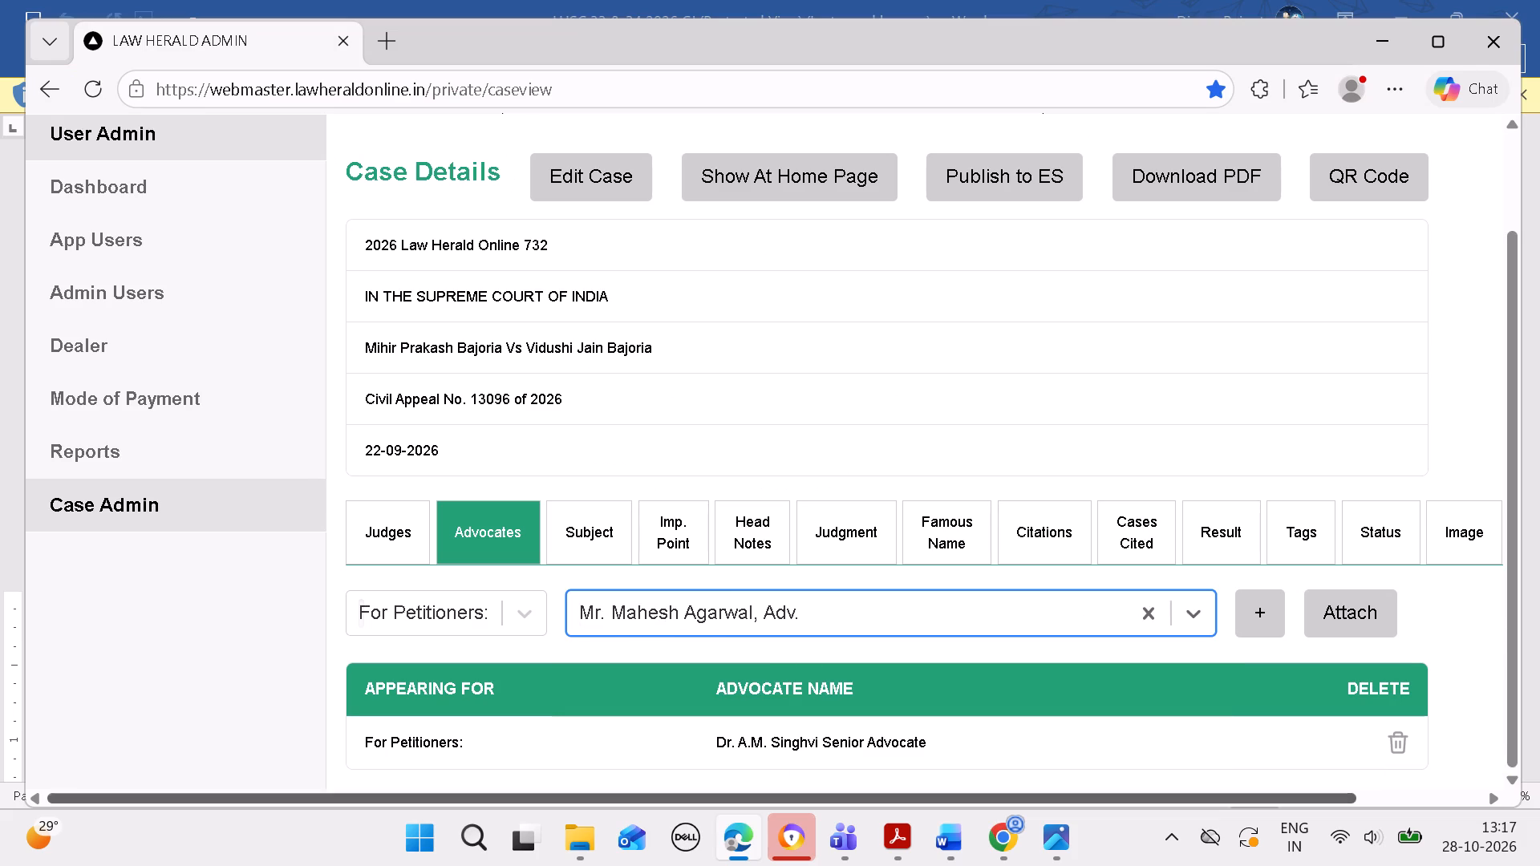
pyautogui.click(950, 835)
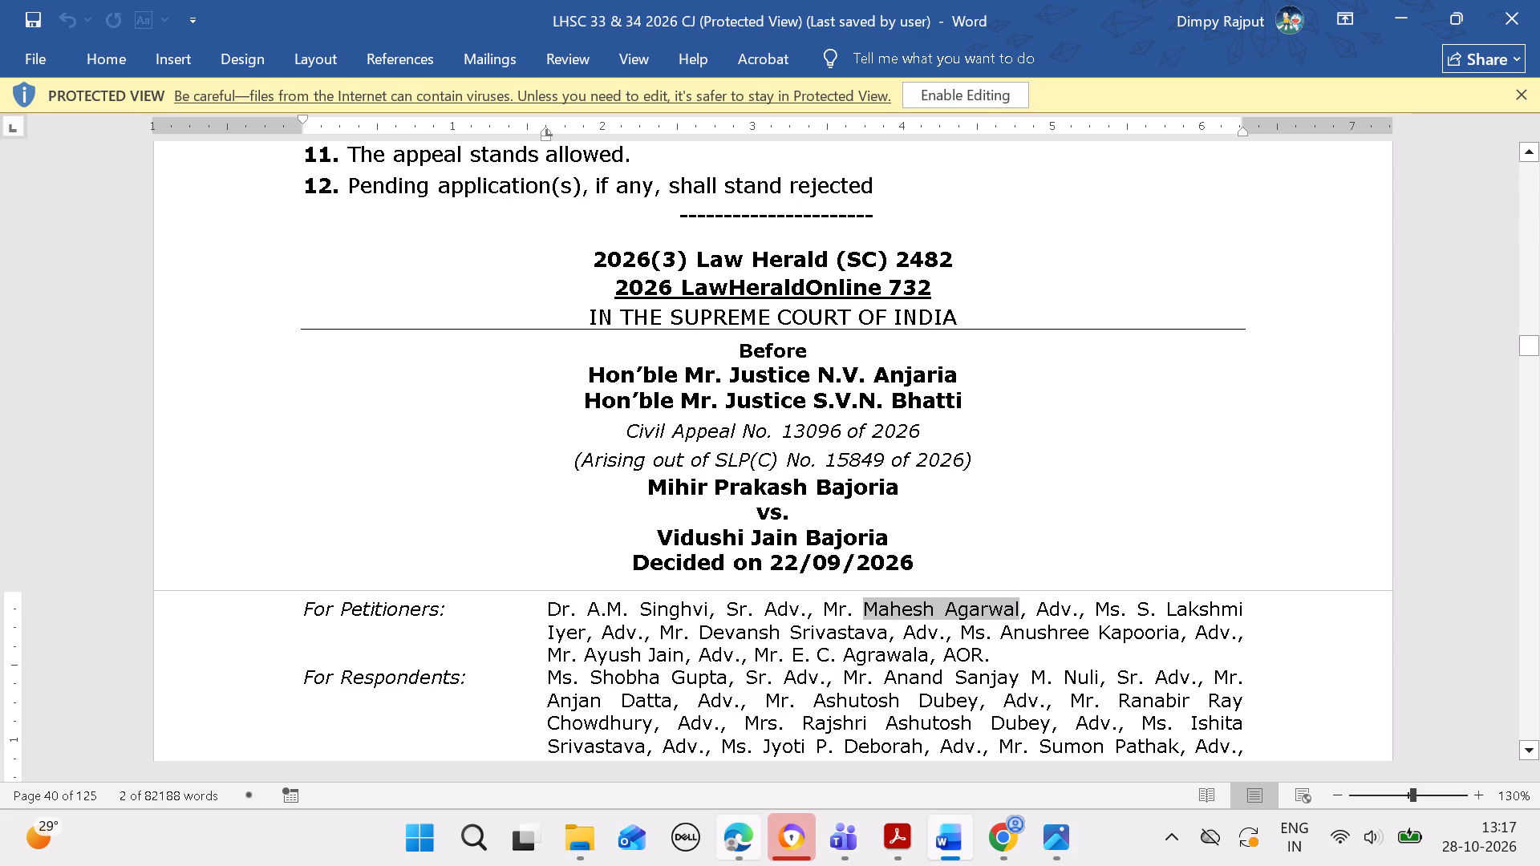
pyautogui.click(752, 836)
pyautogui.click(1343, 621)
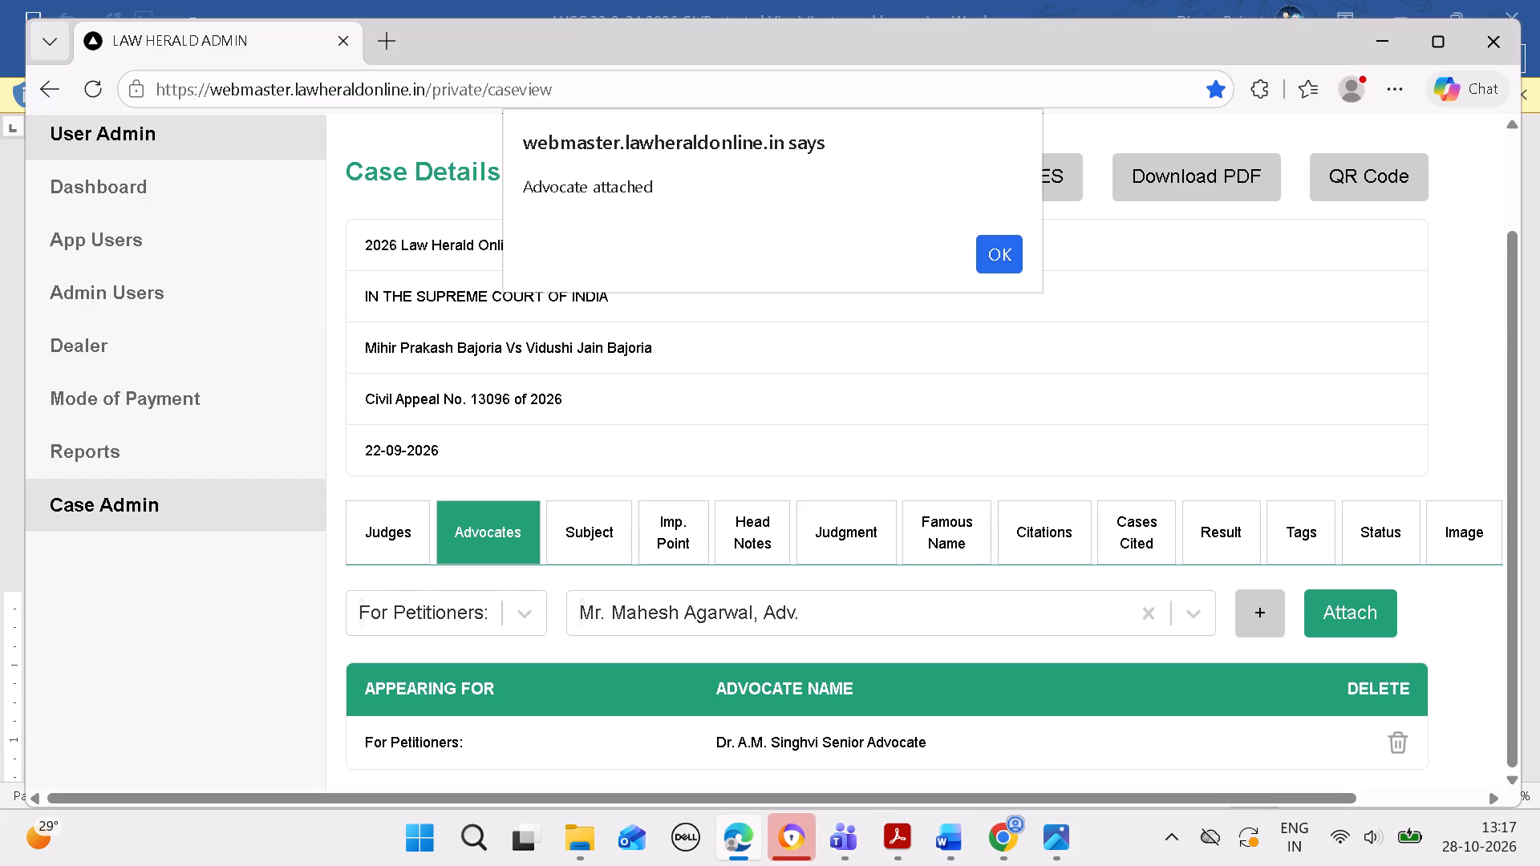
pyautogui.click(1000, 265)
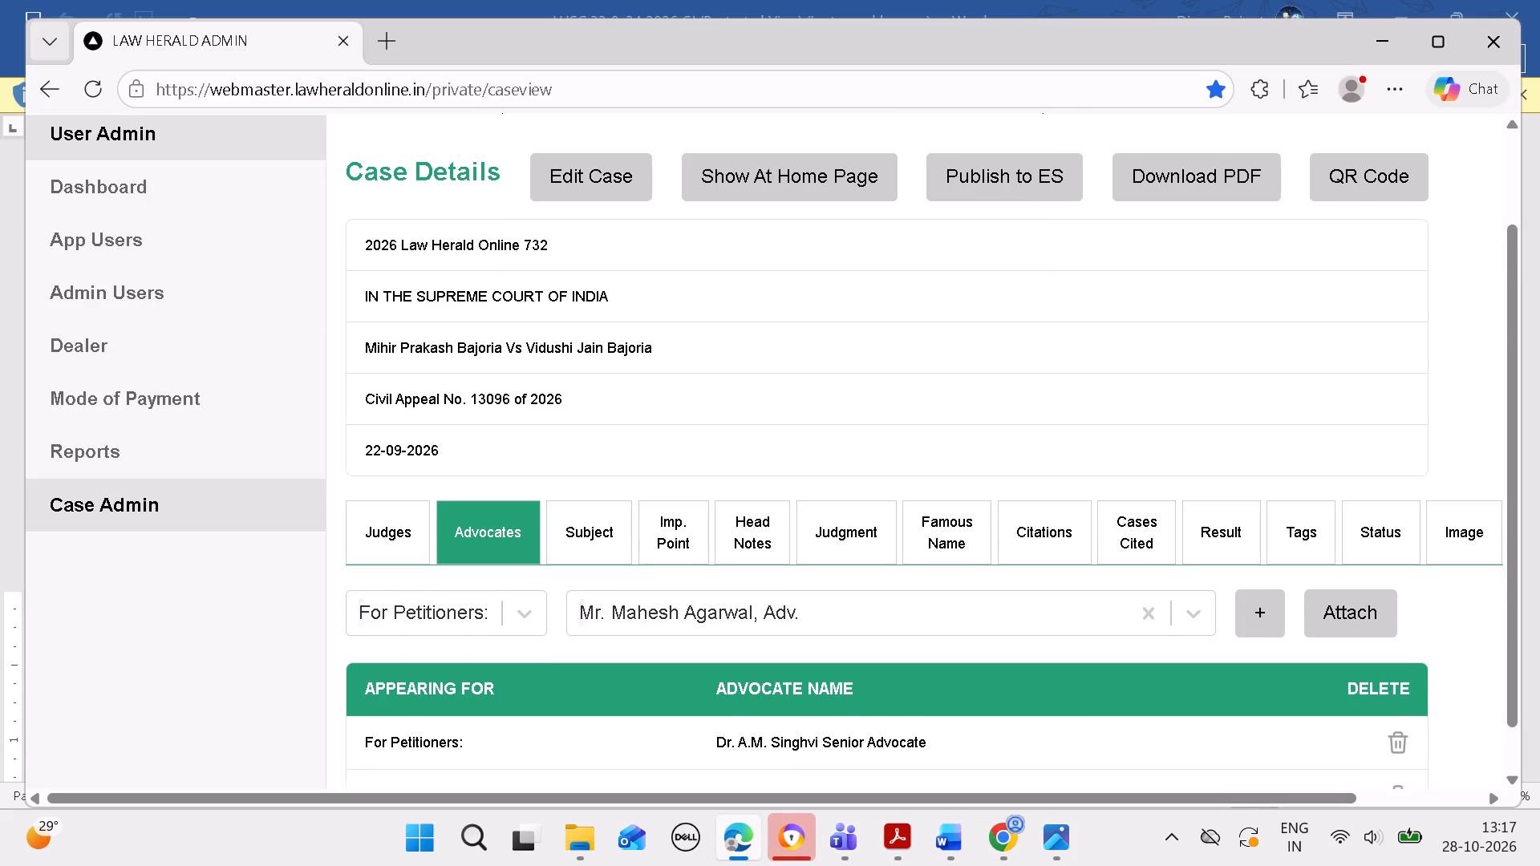
pyautogui.scroll(-10, 1027, 390)
# Copy the third For Petitioners advocate's name from the Word document and attach the matching "Ms. … Adv." entry to the case in Edge.
pyautogui.click(956, 842)
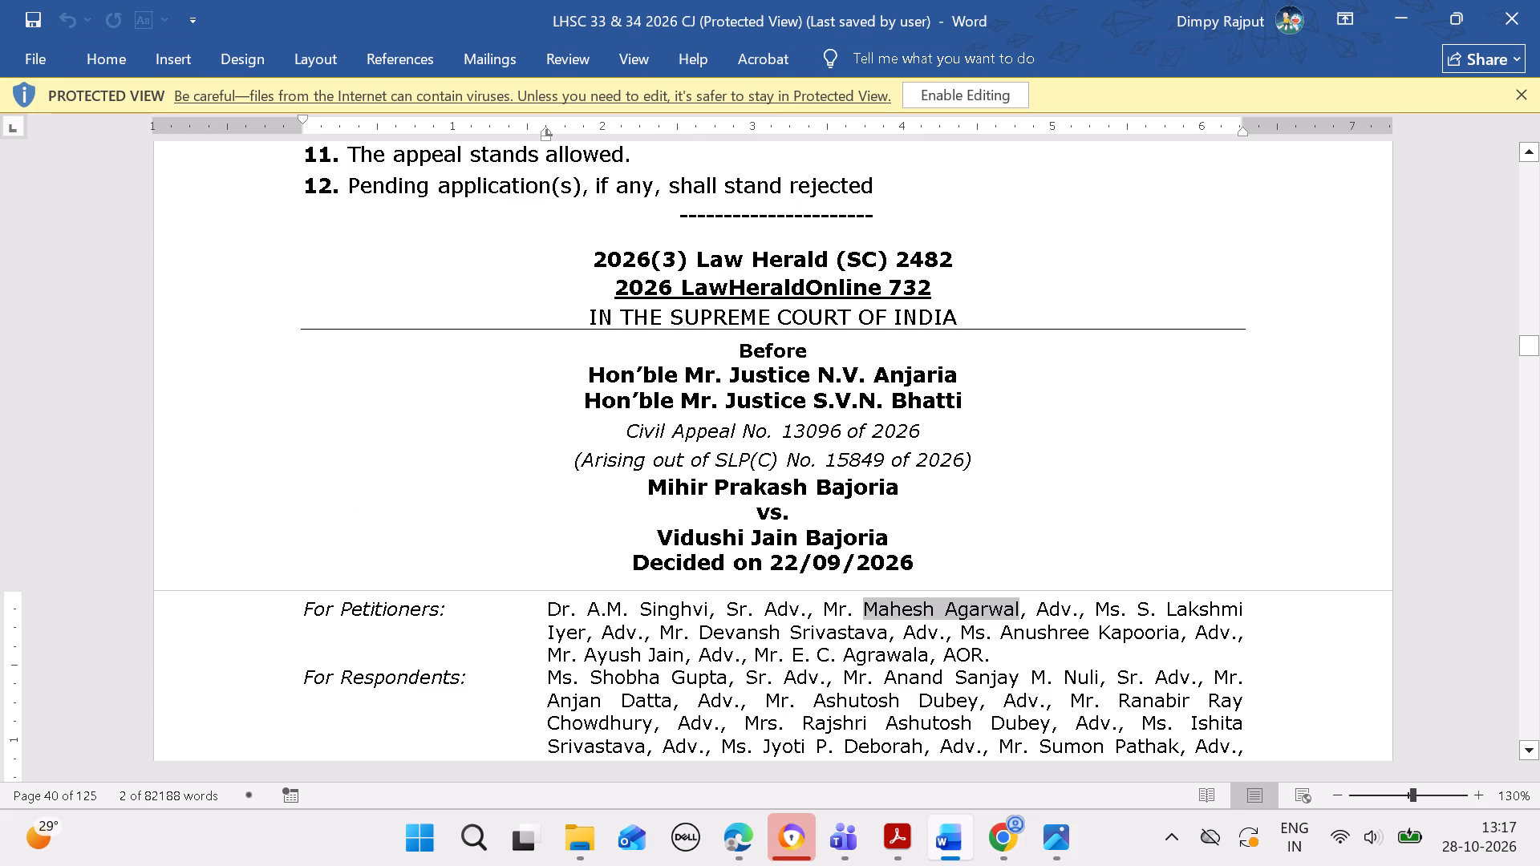
pyautogui.moveTo(1139, 600); pyautogui.dragTo(792, 647)
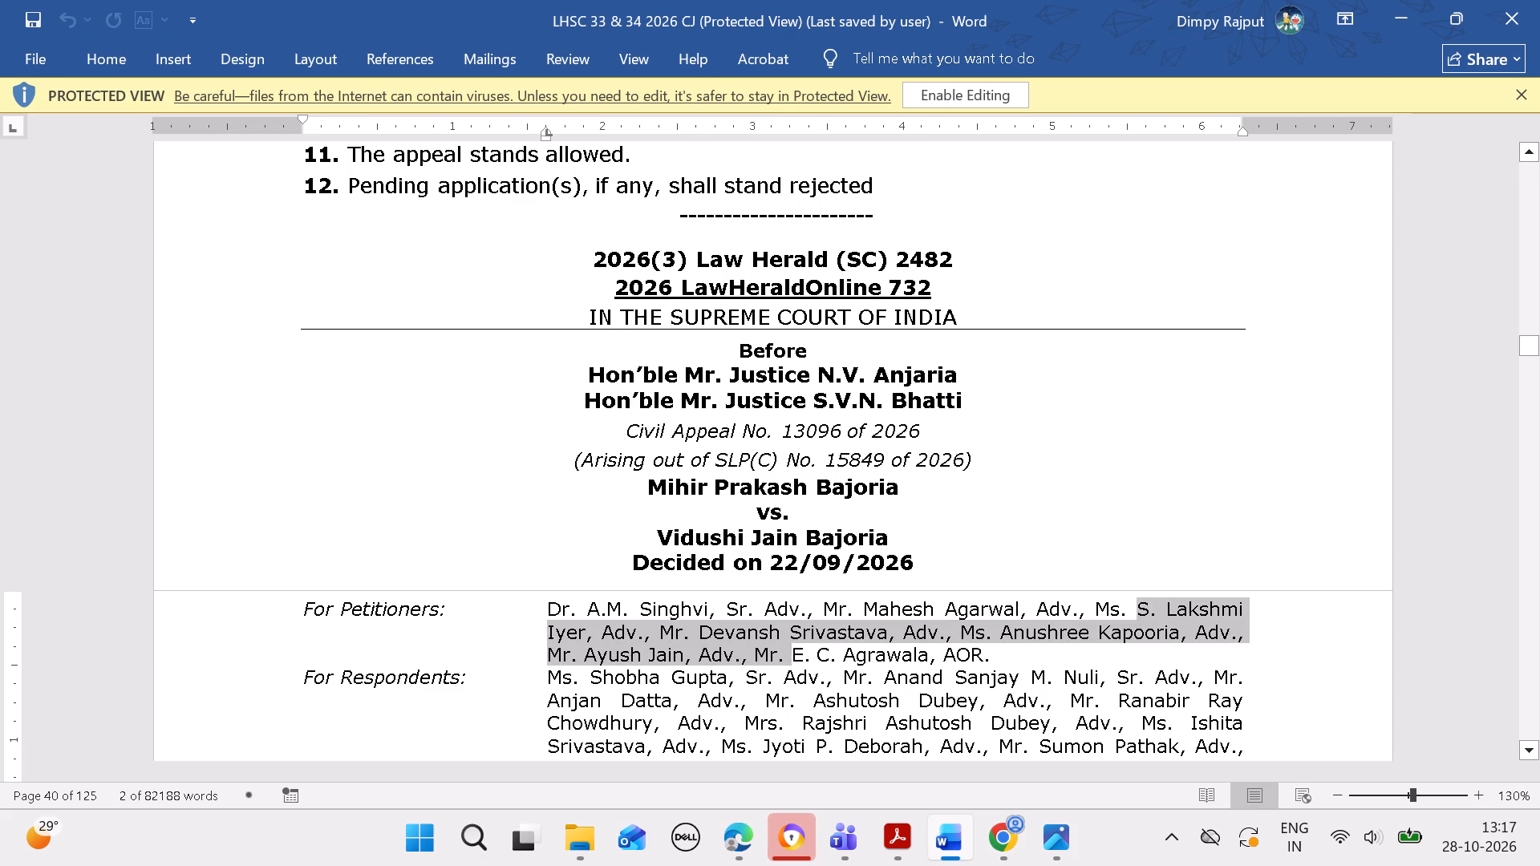
pyautogui.moveTo(792, 647); pyautogui.dragTo(589, 629)
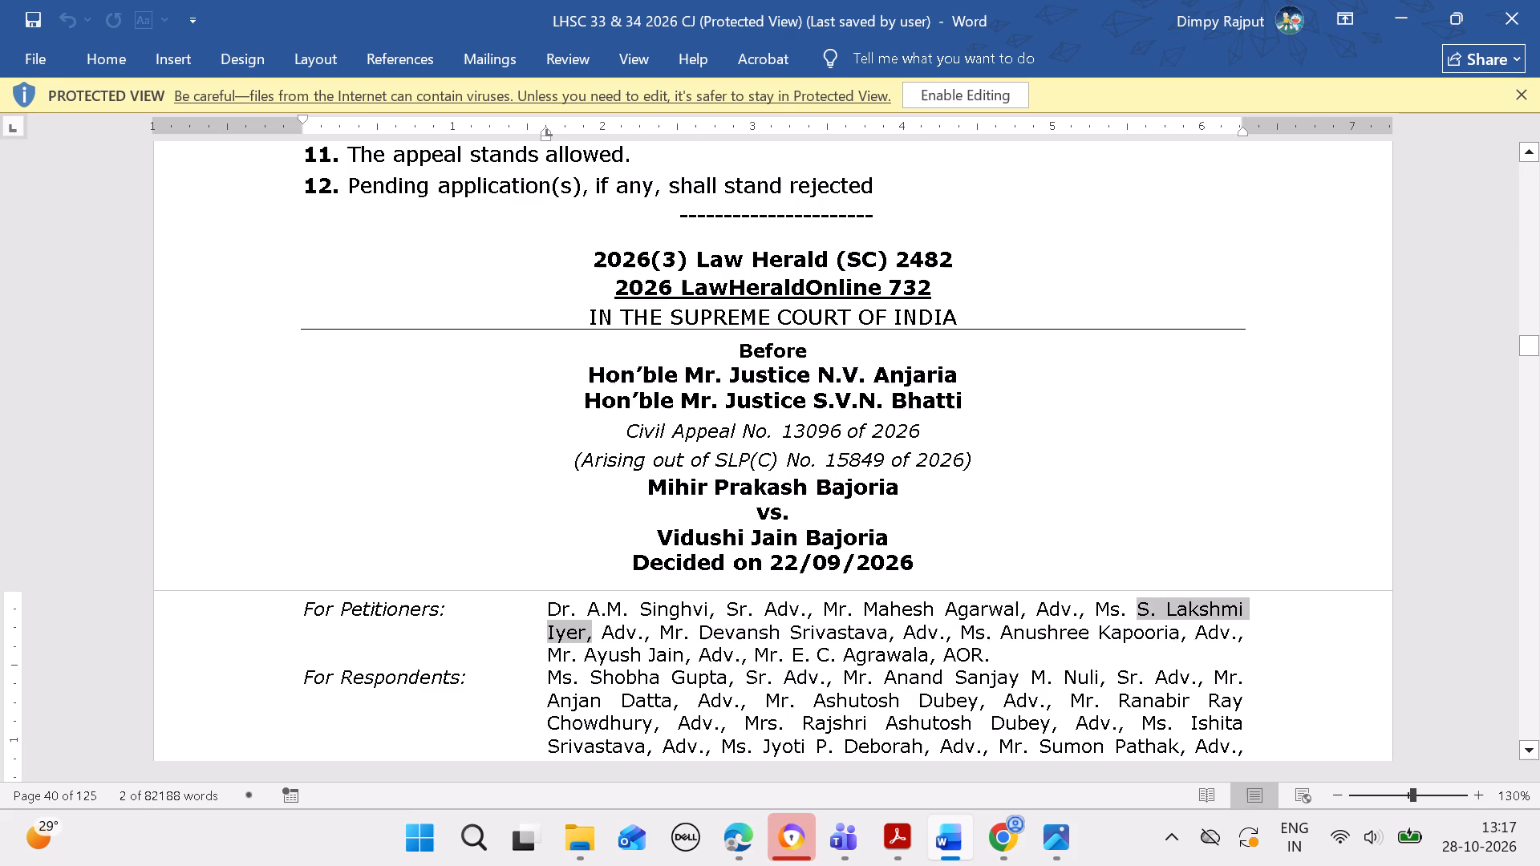
pyautogui.hotkey('ctrl', 'v')
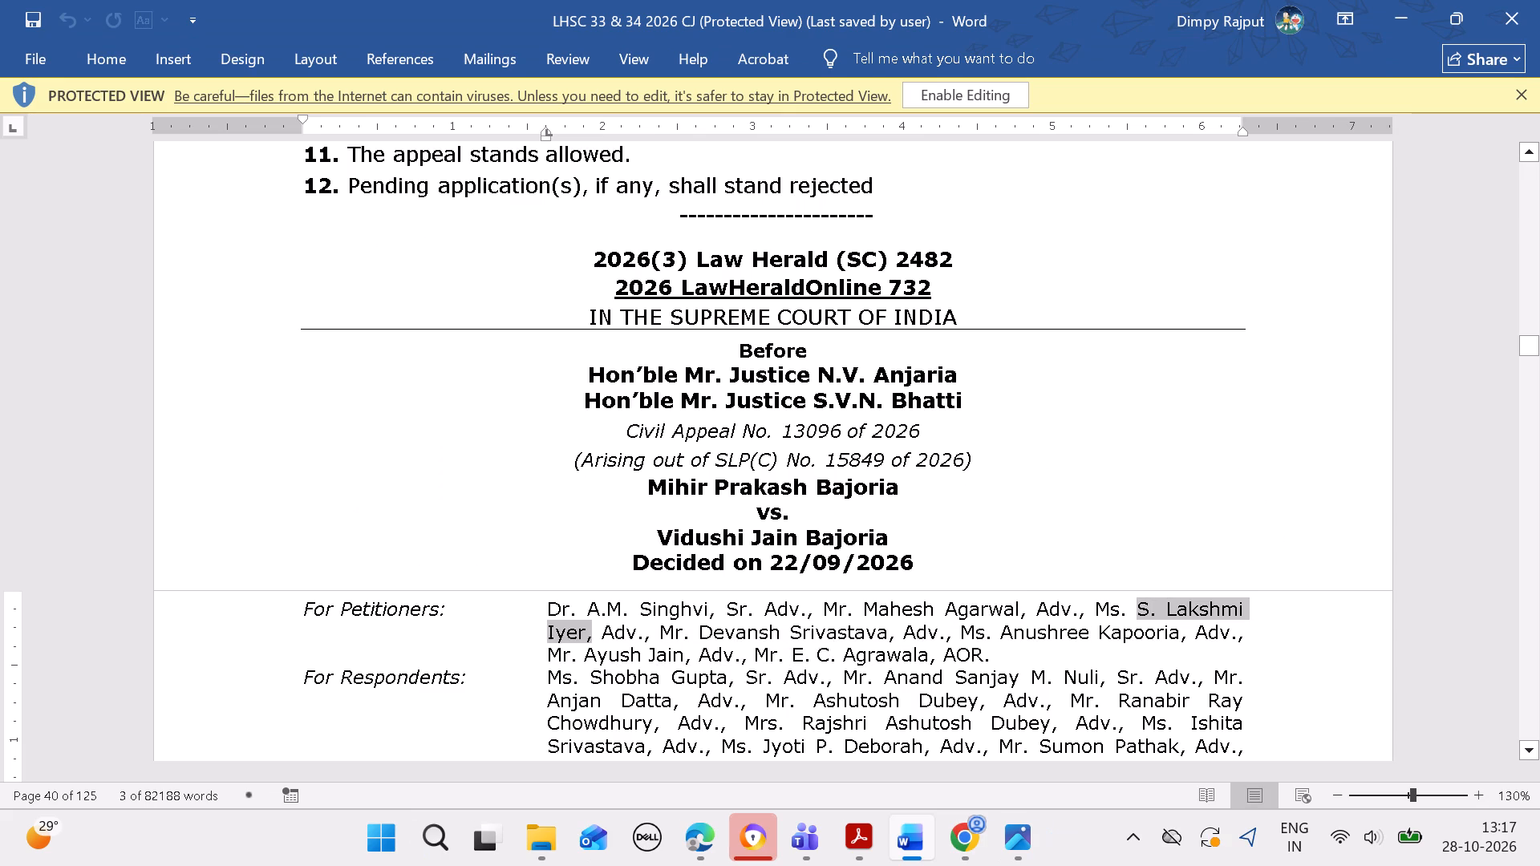
pyautogui.hotkey('ctrl', 'c')
pyautogui.click(711, 832)
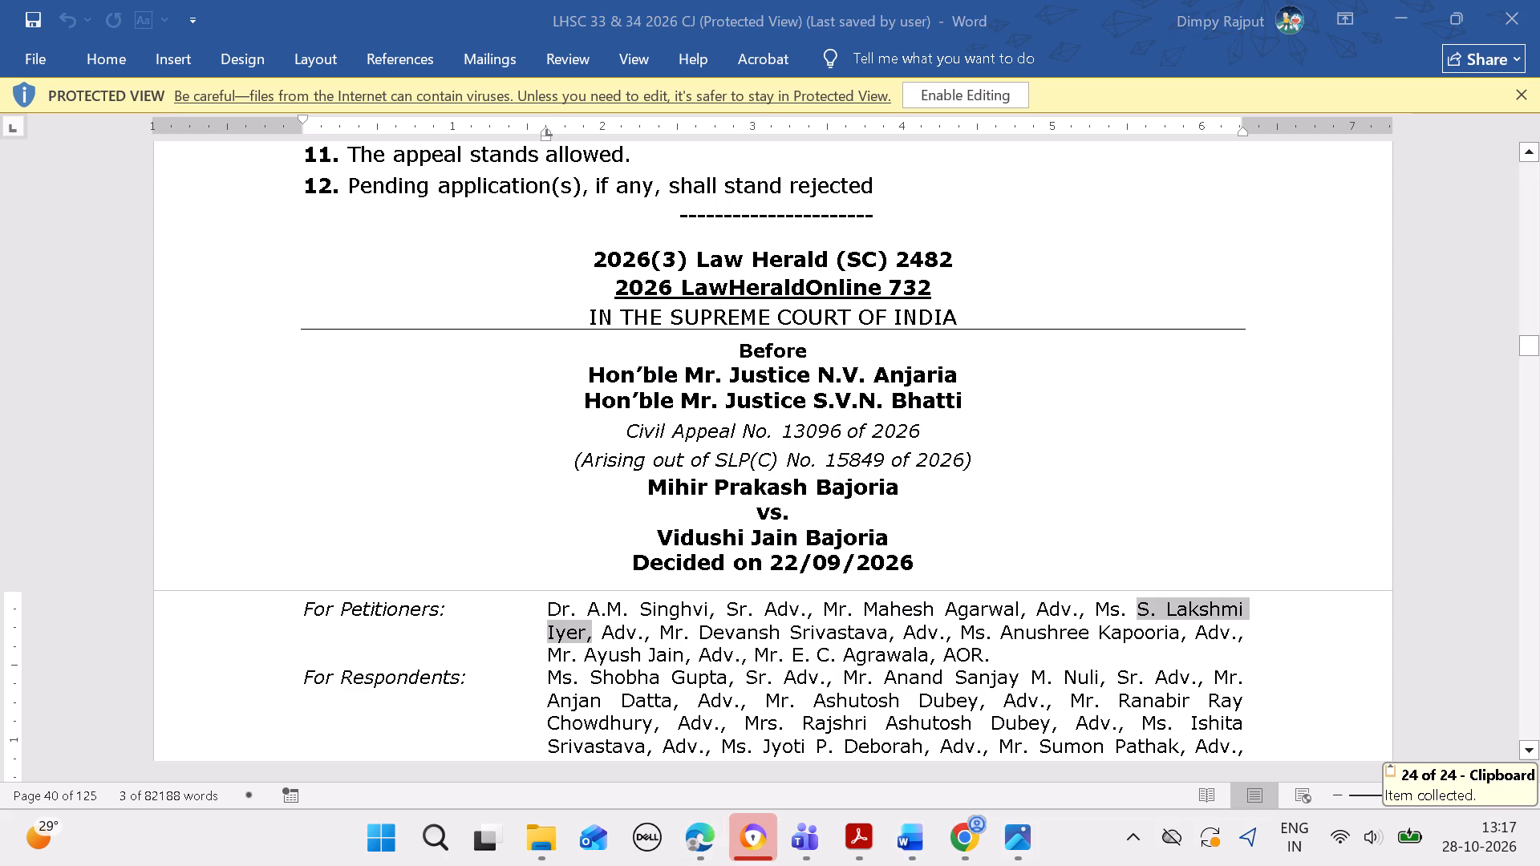
pyautogui.click(698, 844)
pyautogui.click(1133, 556)
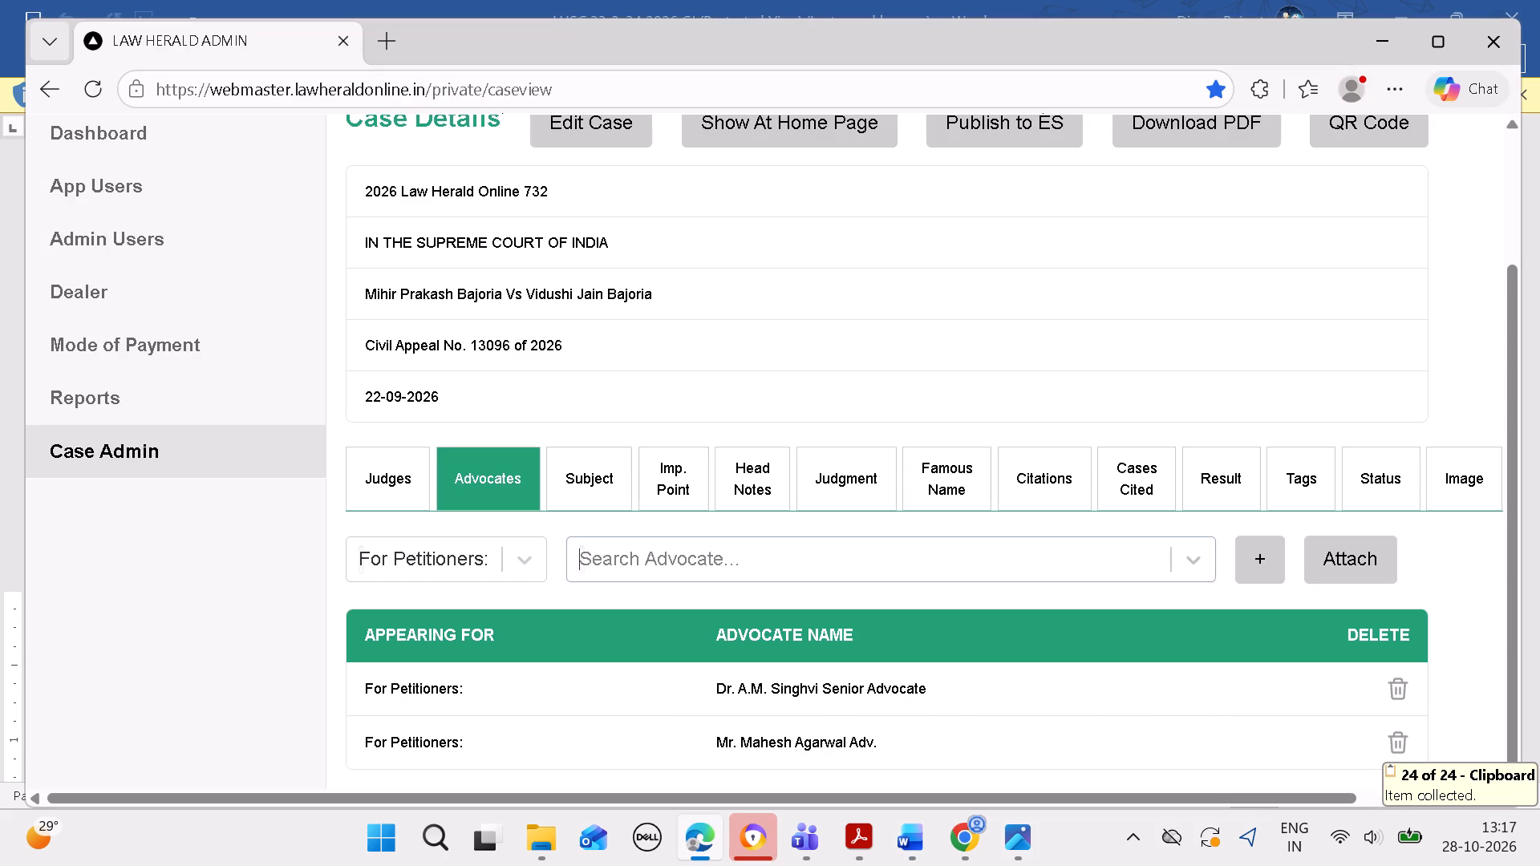
pyautogui.hotkey('ctrl', 'v')
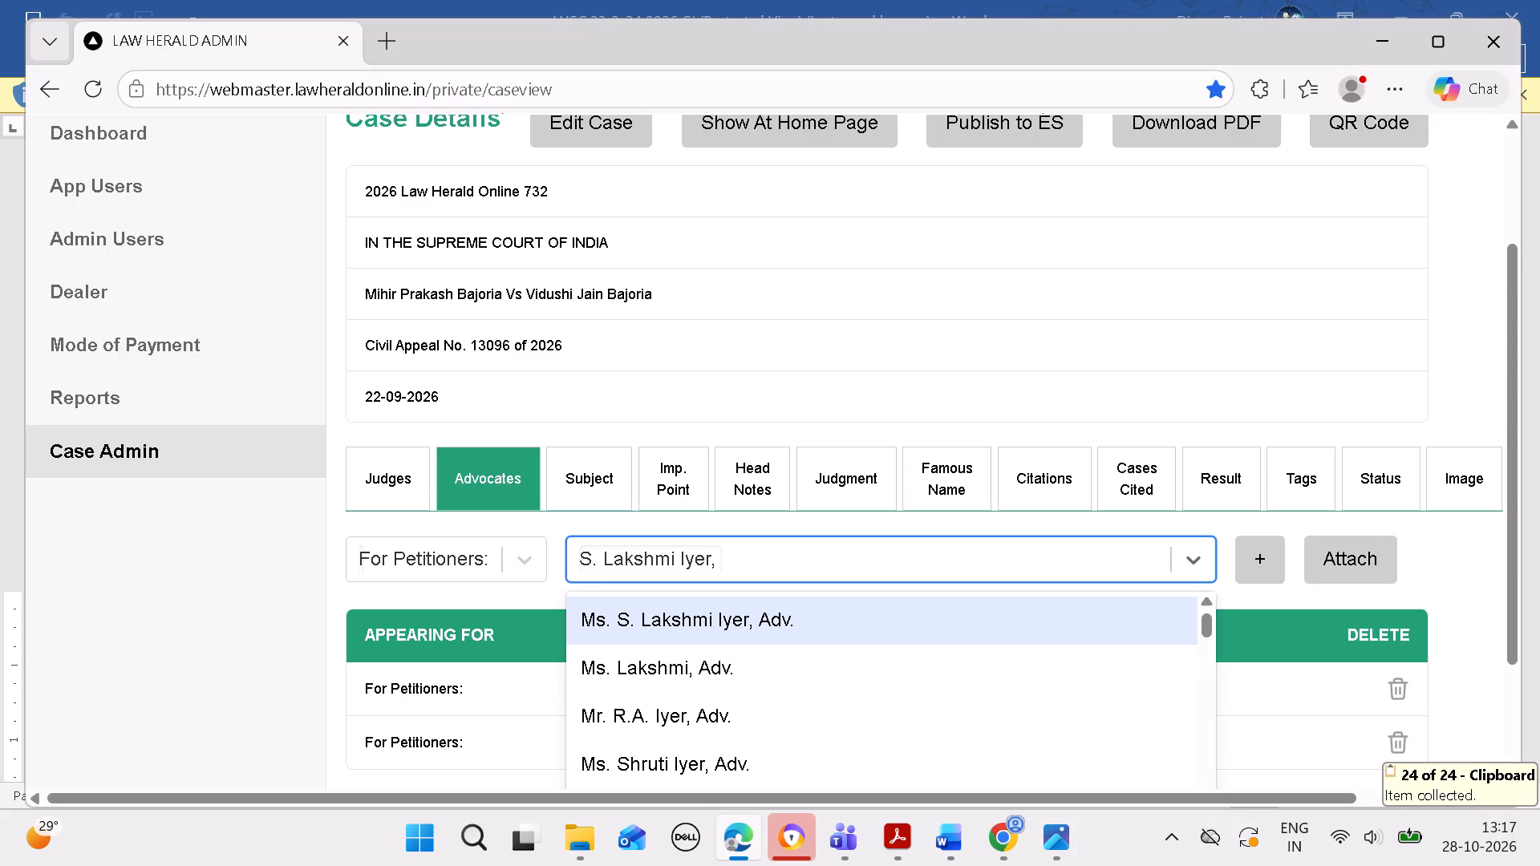
pyautogui.click(965, 629)
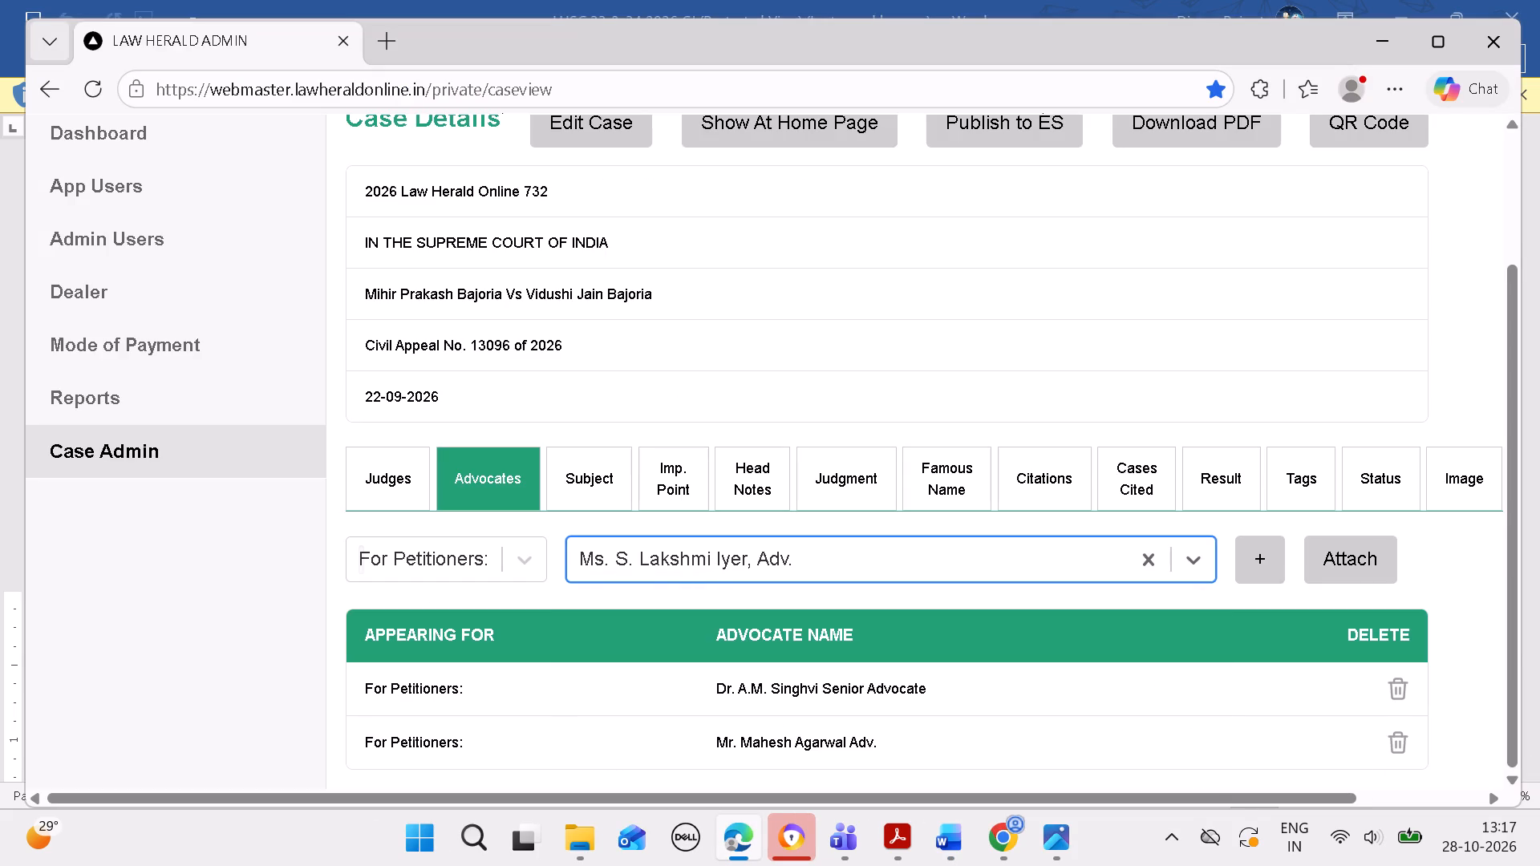
pyautogui.click(952, 845)
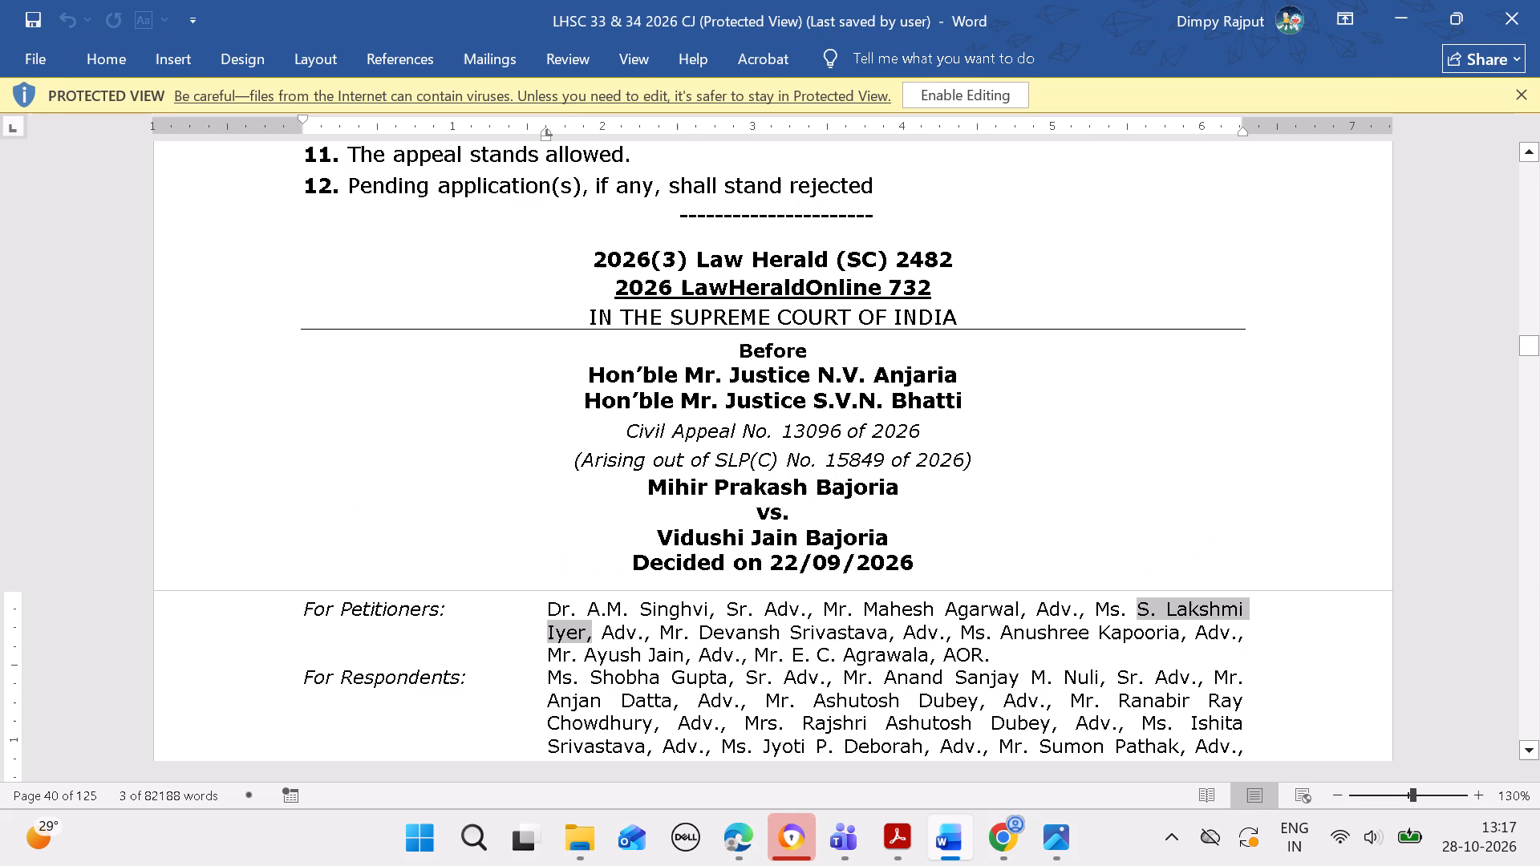
pyautogui.click(756, 840)
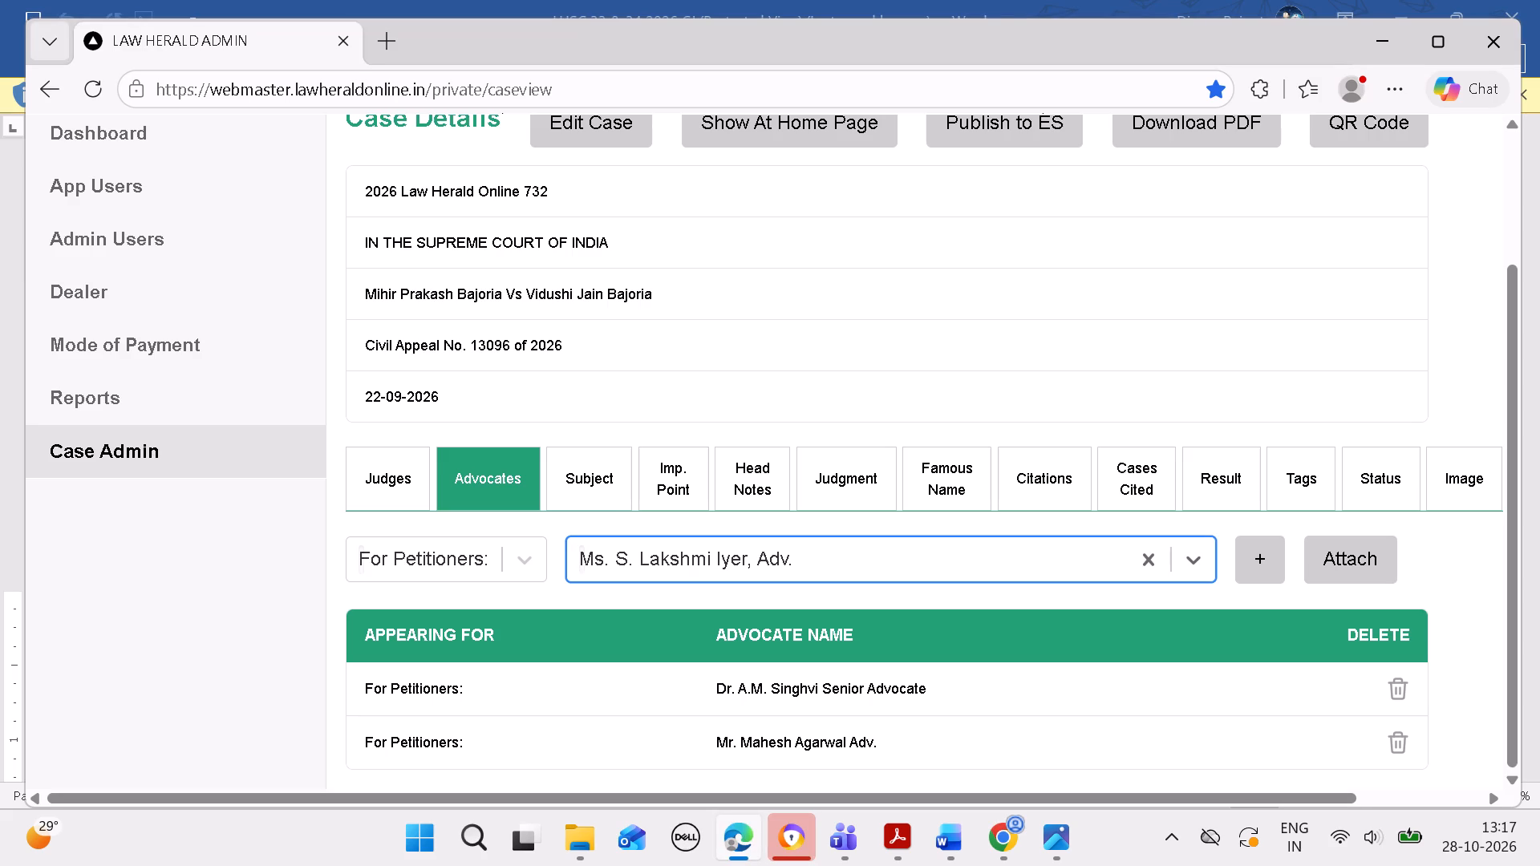
pyautogui.click(1351, 563)
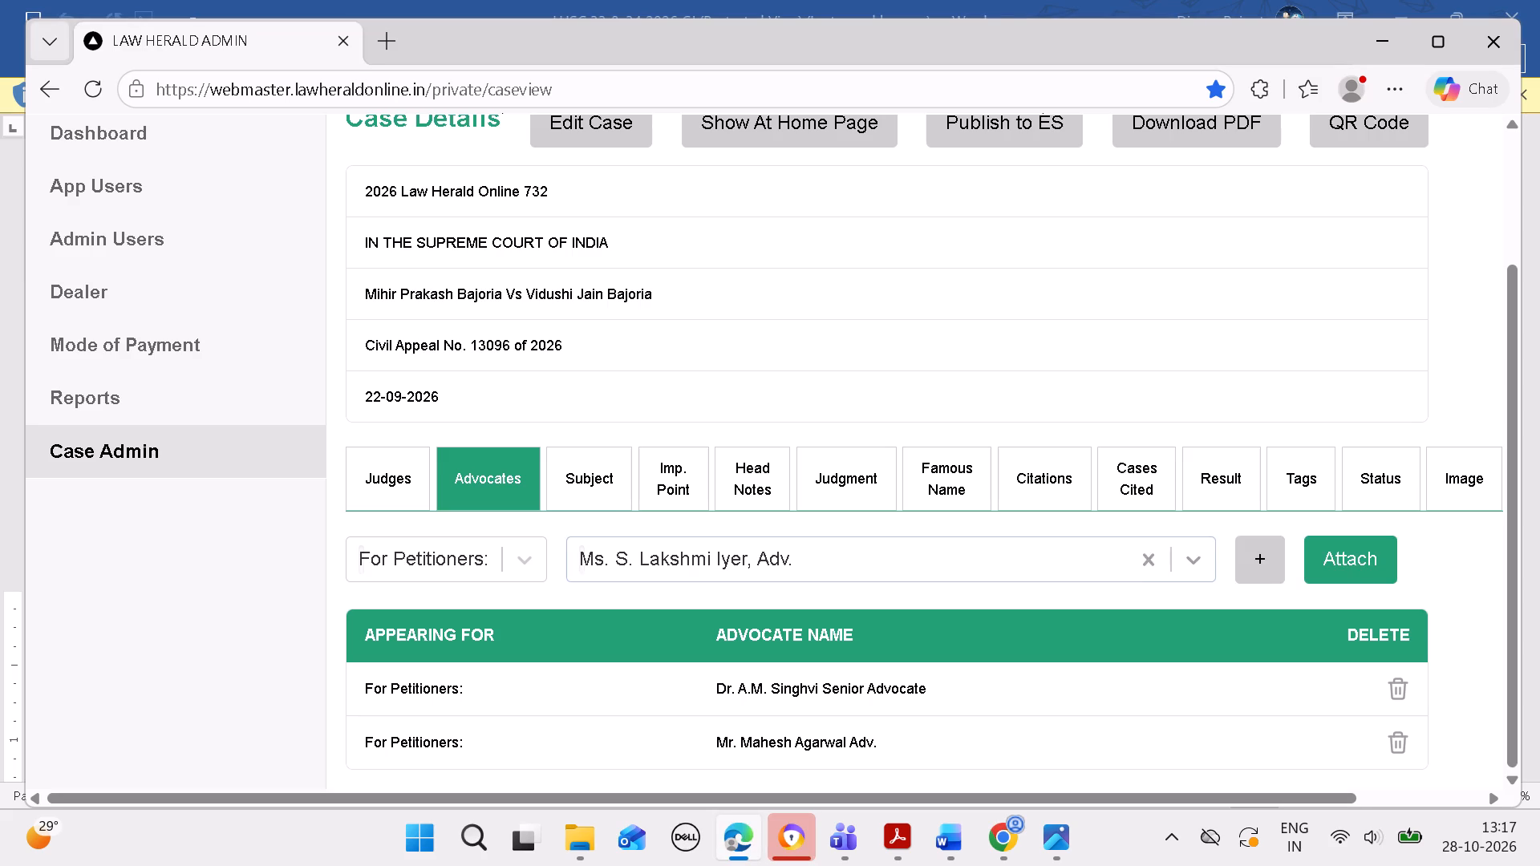
pyautogui.click(1011, 262)
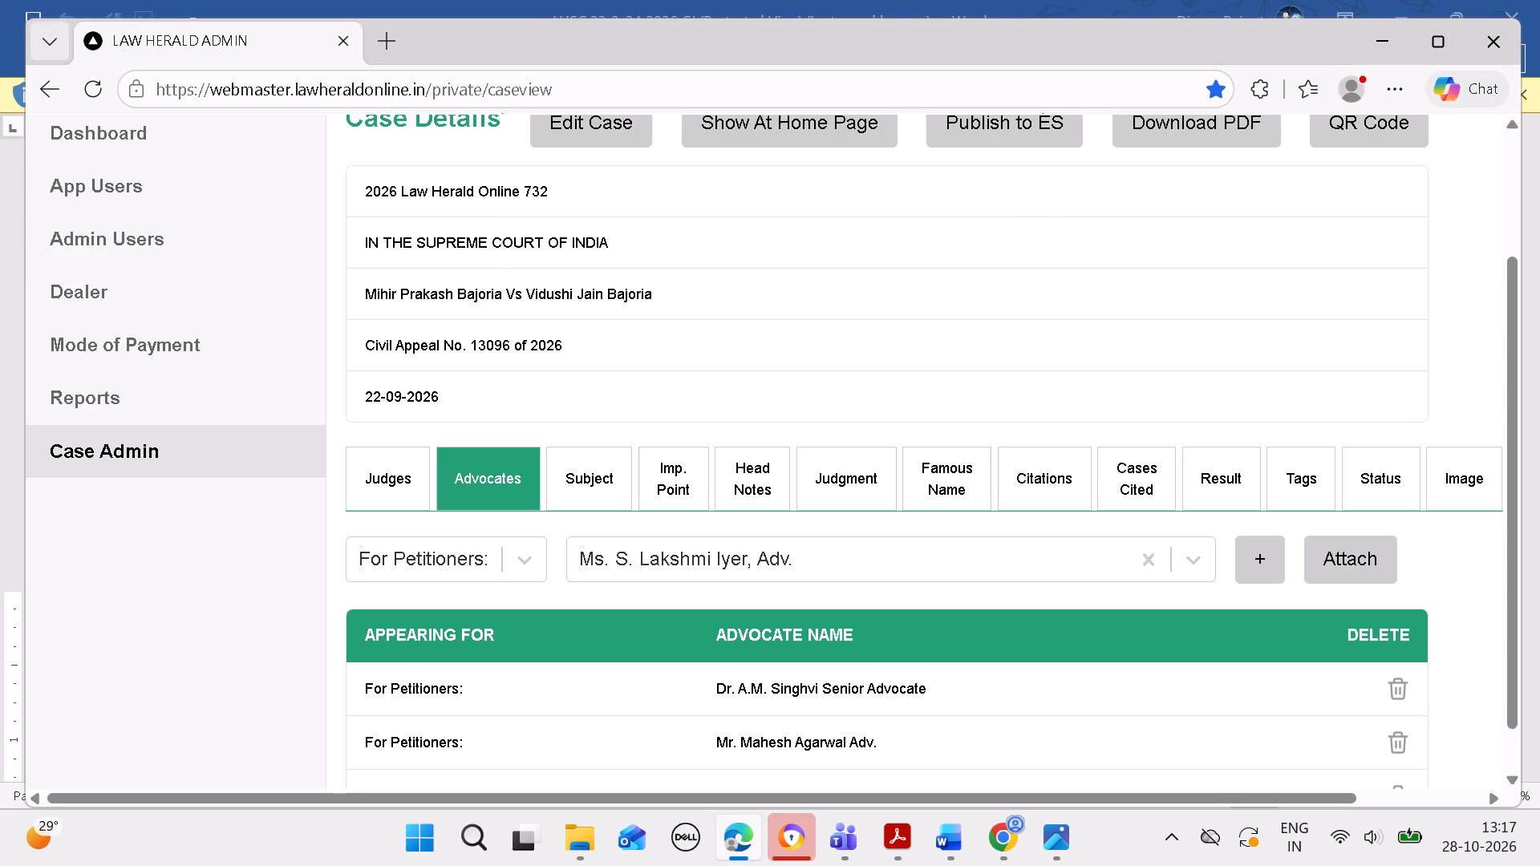
pyautogui.scroll(-7, 1015, 492)
# Copy the fourth For Petitioners advocate's name from the Word document and attach the matching "Mr. … Adv." entry to the case in Edge.
pyautogui.click(953, 832)
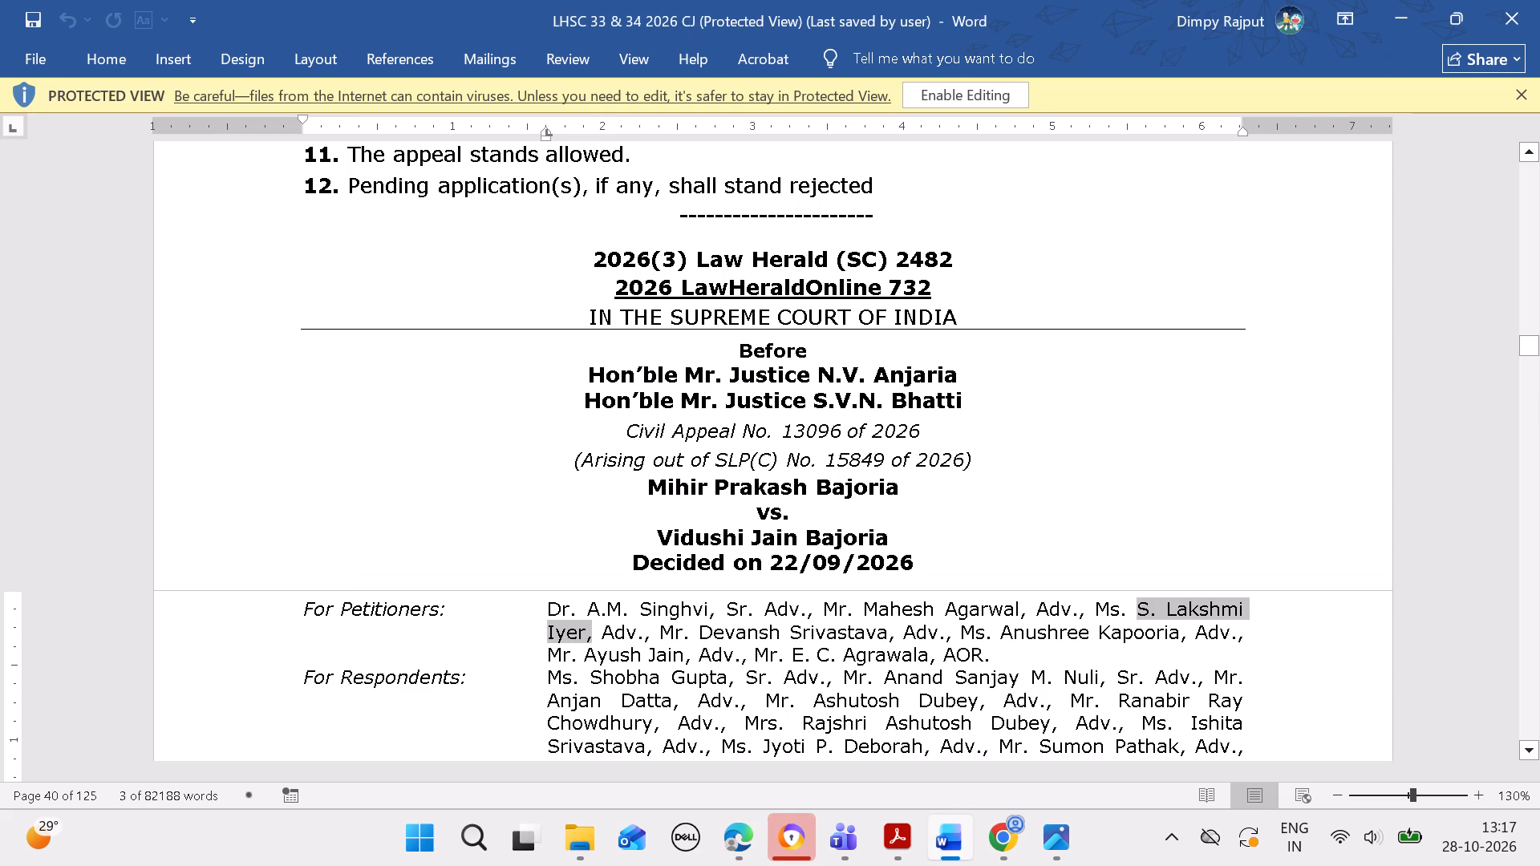
pyautogui.moveTo(699, 631); pyautogui.dragTo(830, 631)
pyautogui.hotkey('ctrl', 'c')
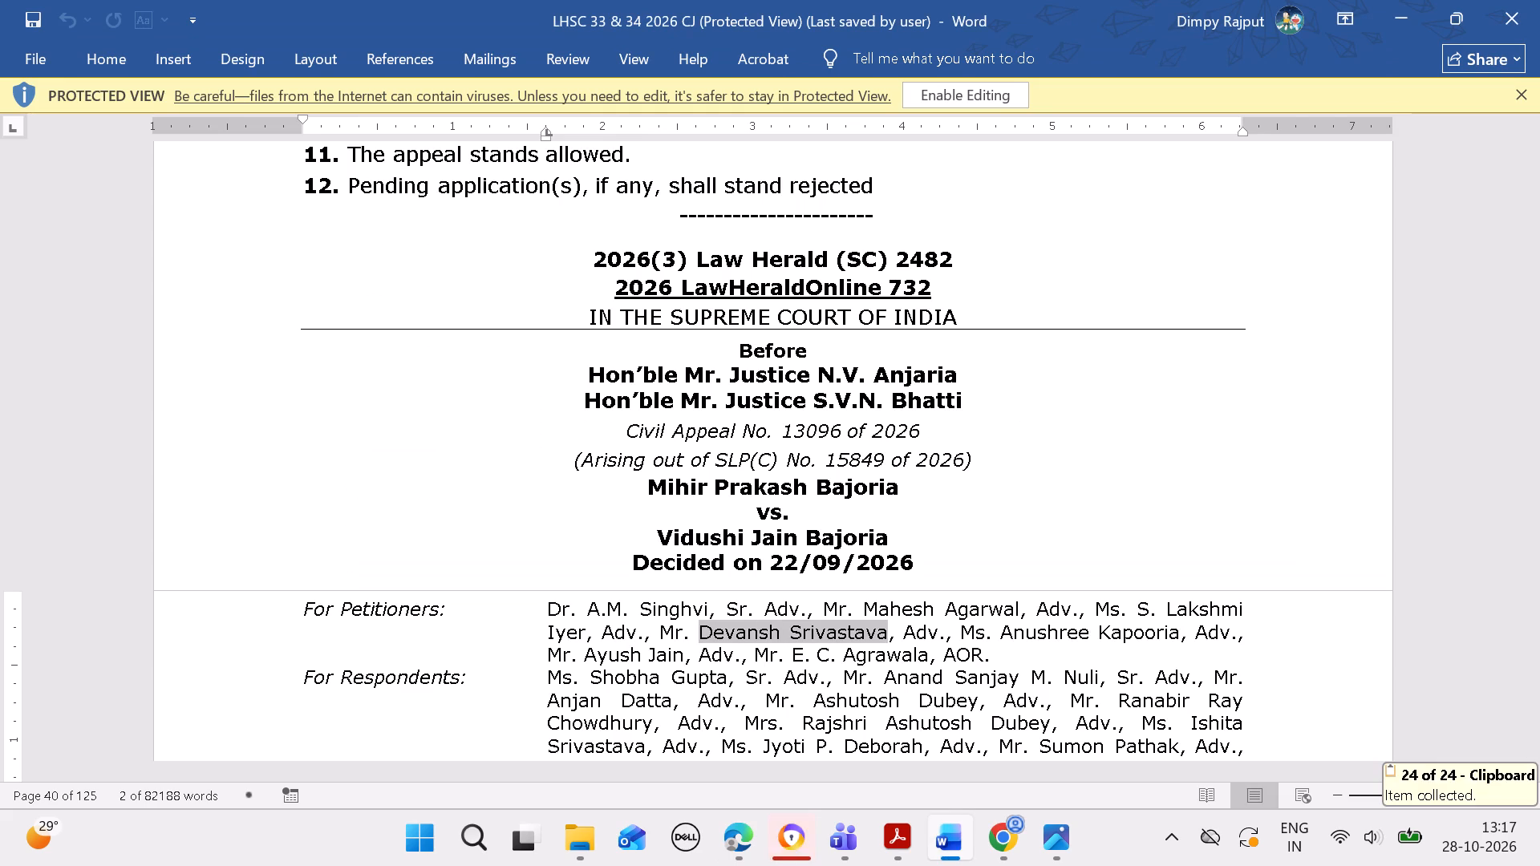
pyautogui.click(736, 846)
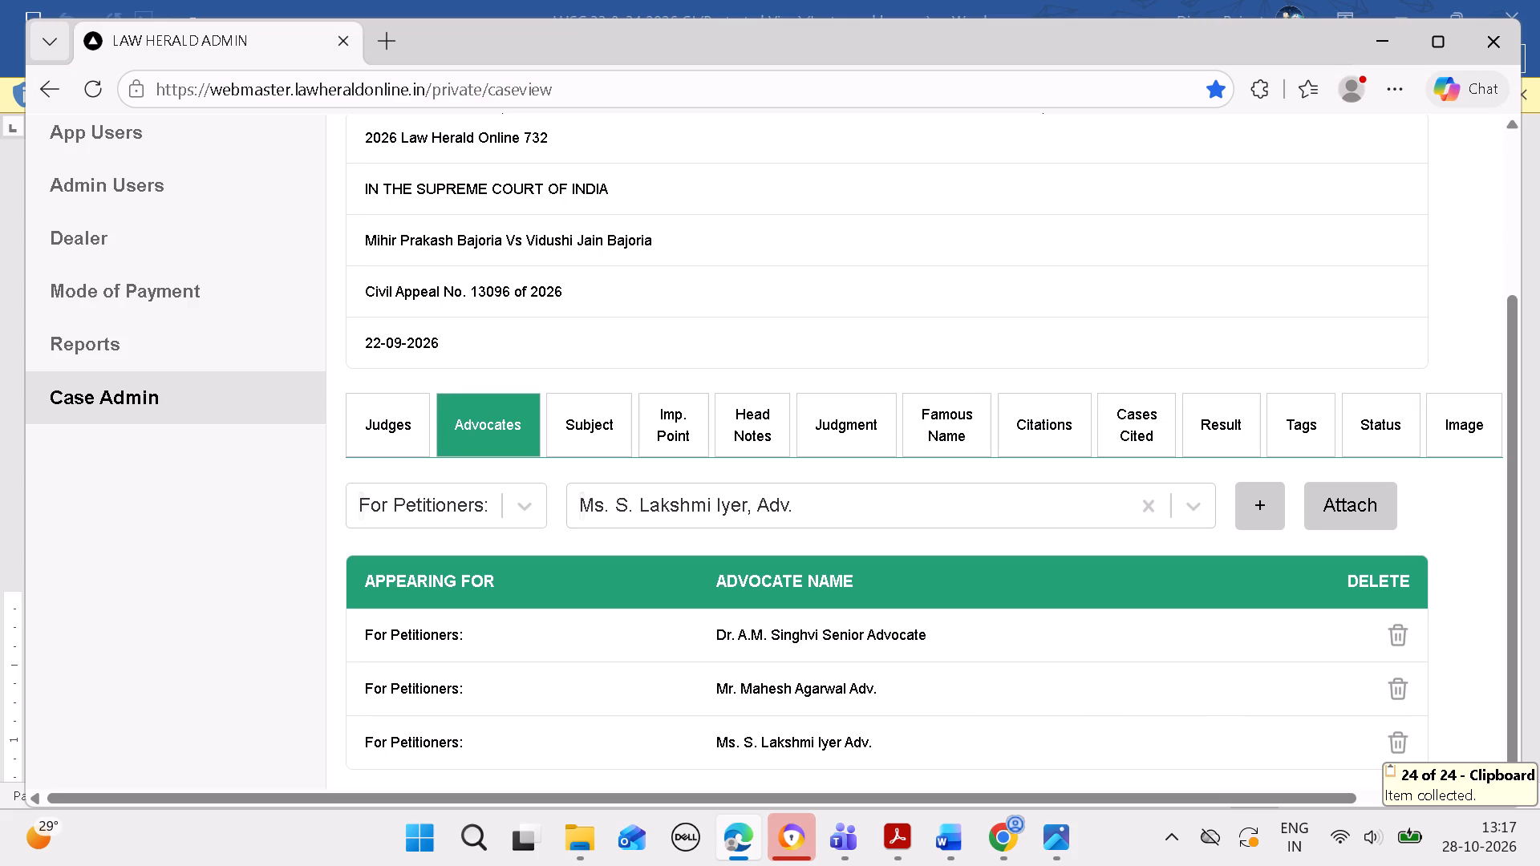
pyautogui.click(1136, 505)
pyautogui.hotkey('ctrl', 'v')
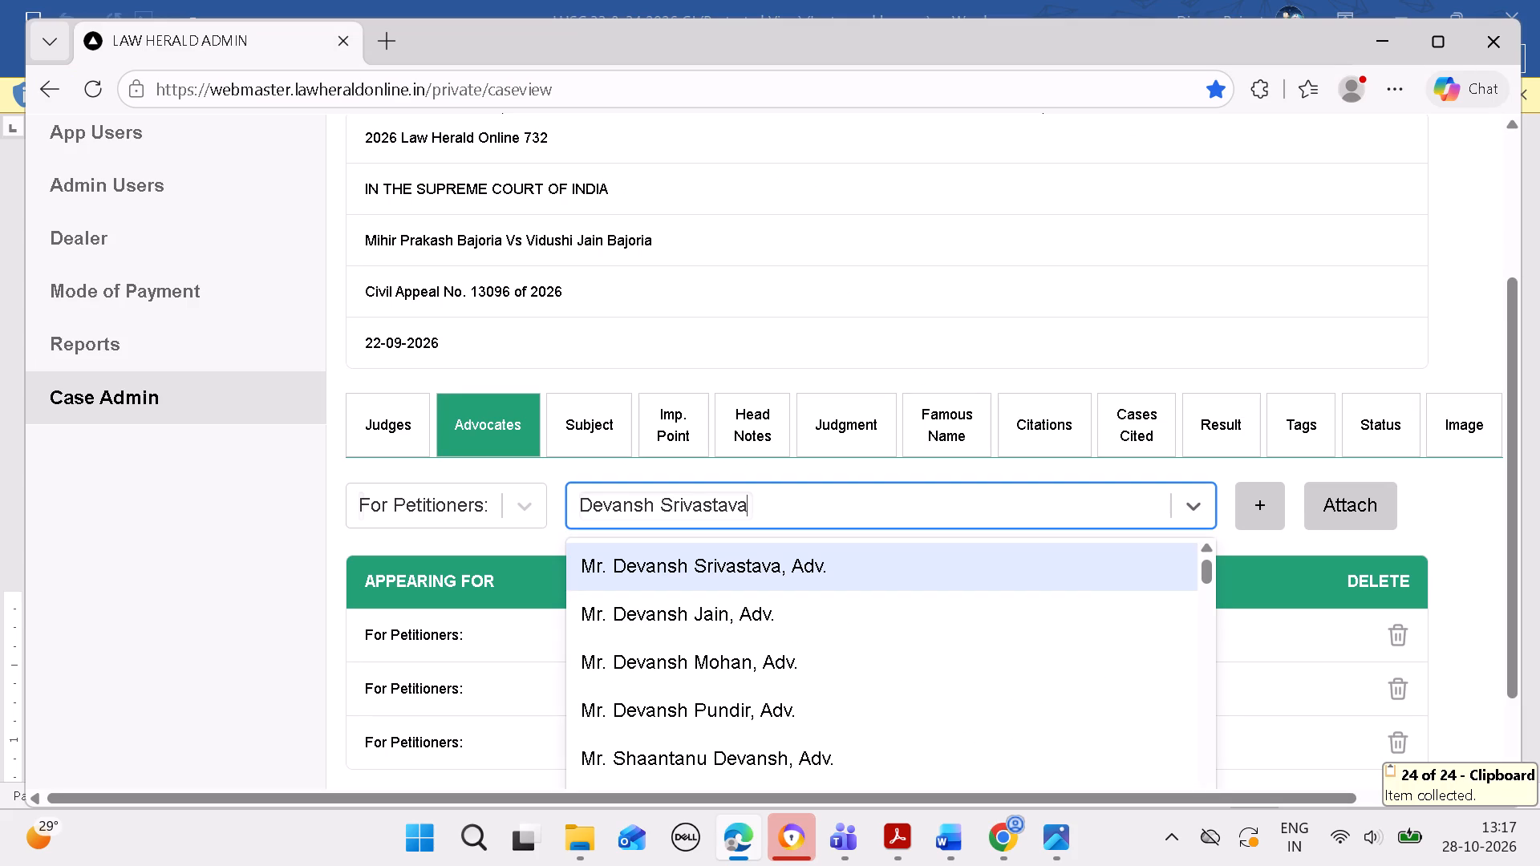
pyautogui.click(971, 564)
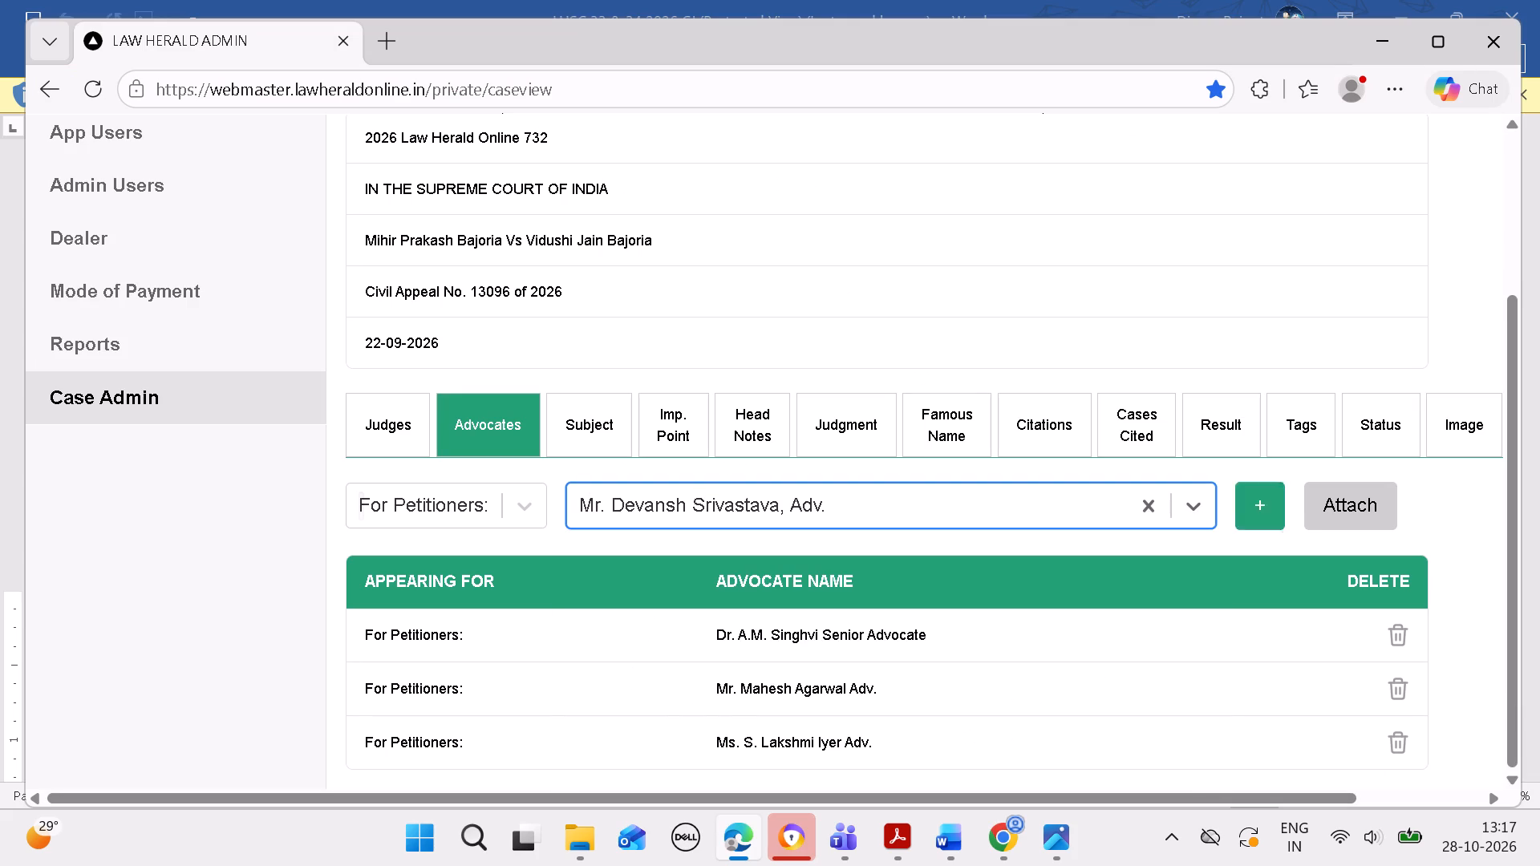
pyautogui.click(1345, 499)
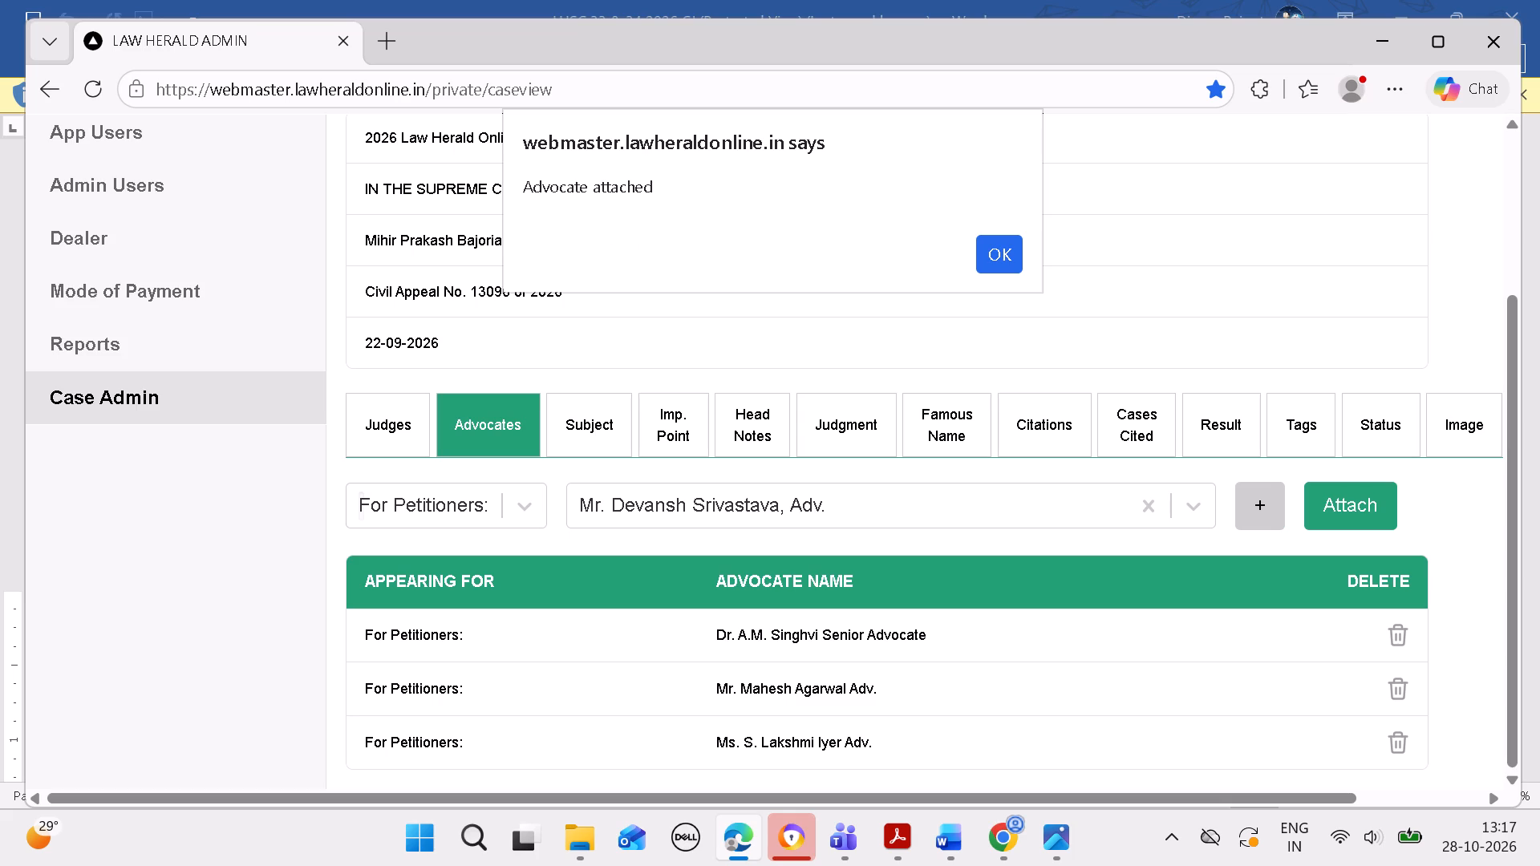
pyautogui.click(1007, 261)
pyautogui.scroll(-7, 1012, 424)
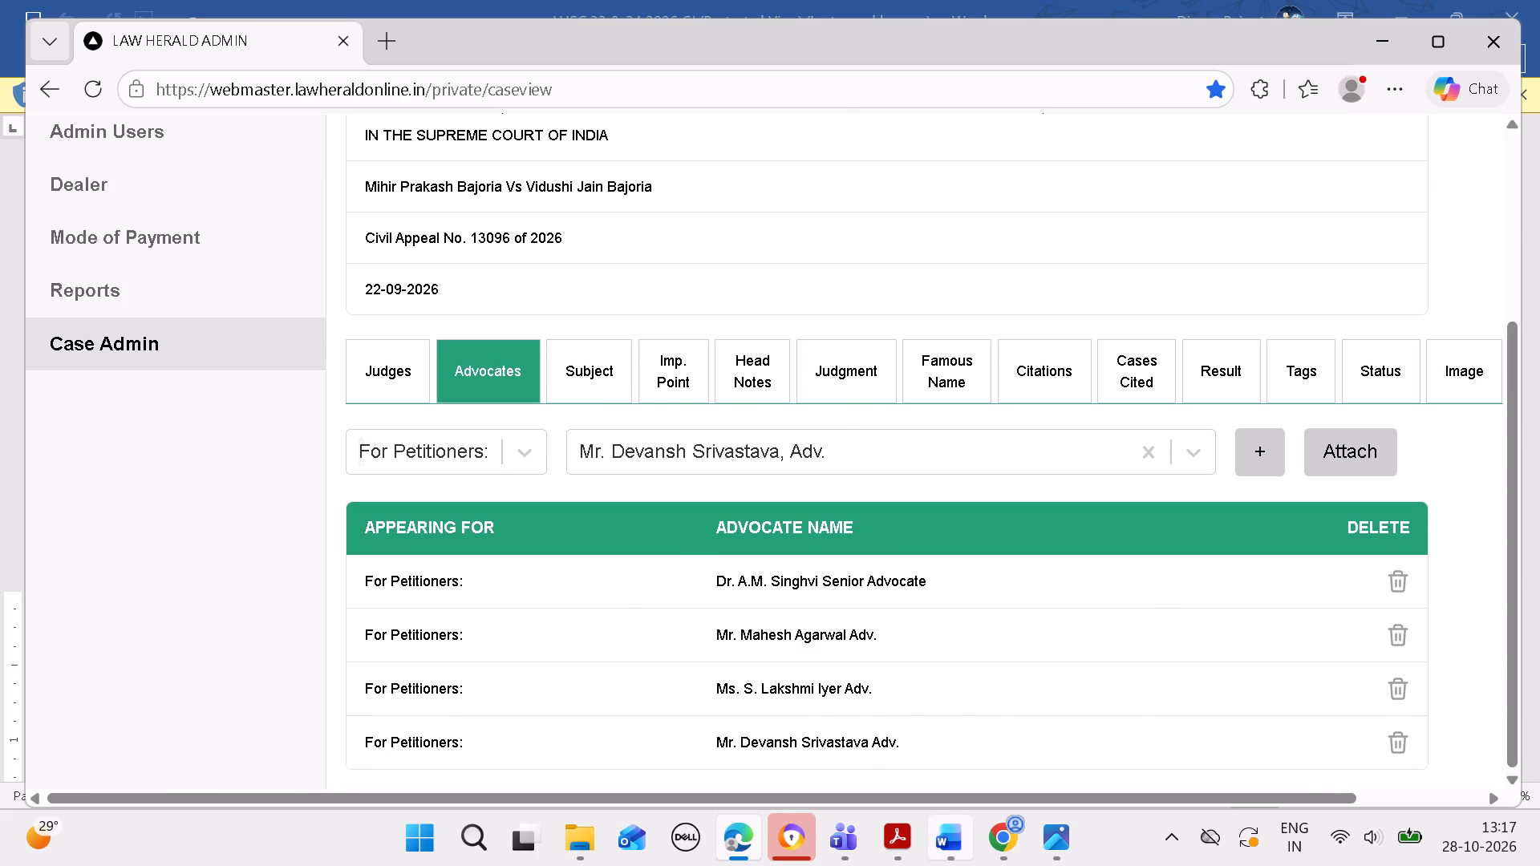
# Copy the fifth For Petitioners advocate's name from the Word document and attach the matching "Ms. … Adv." entry to the case in Edge.
pyautogui.click(947, 830)
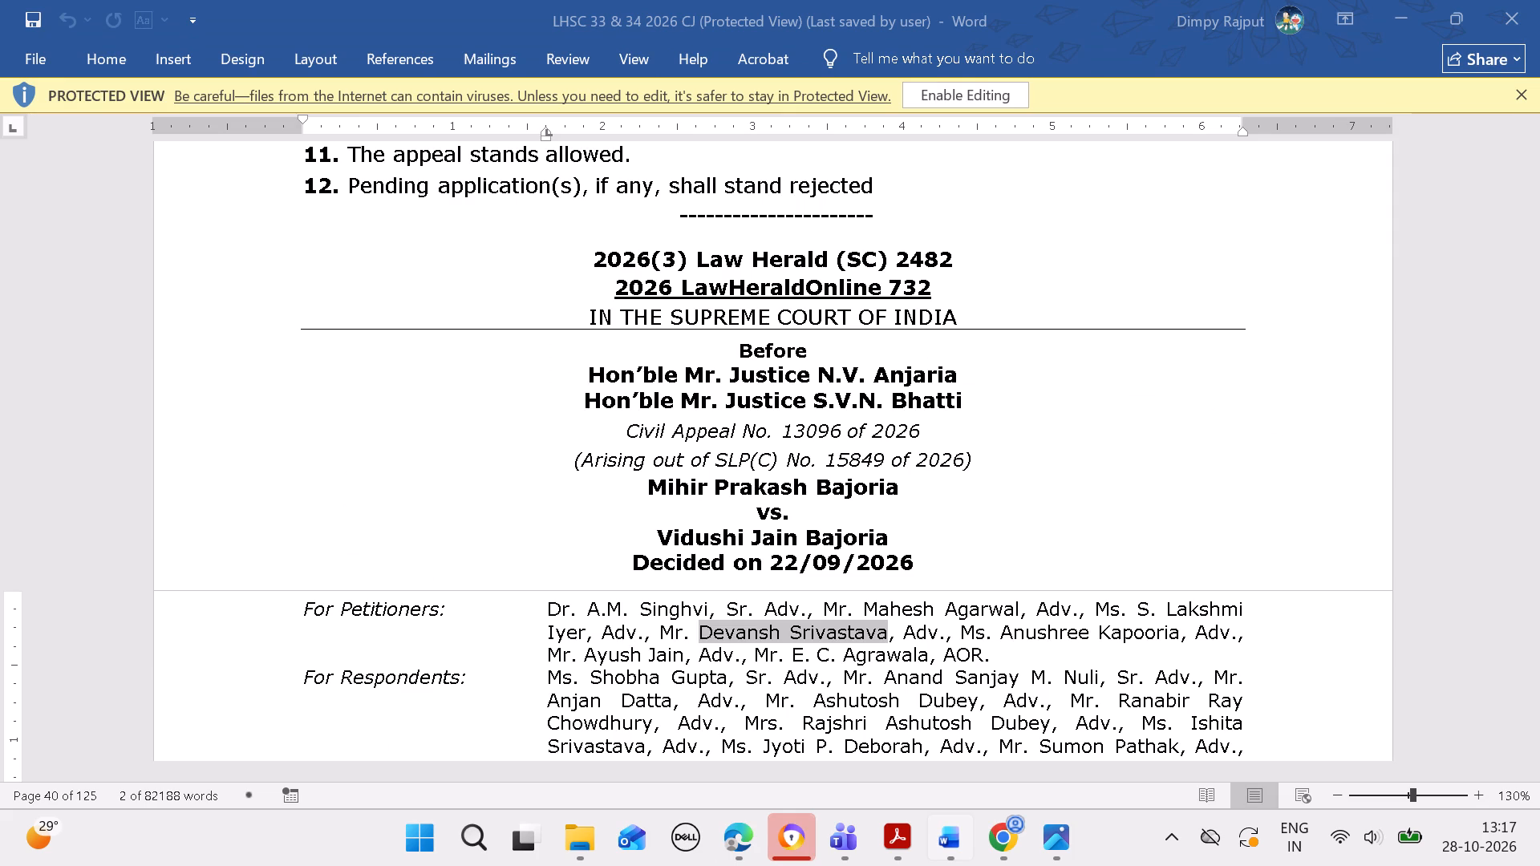
pyautogui.moveTo(1003, 628); pyautogui.dragTo(1131, 627)
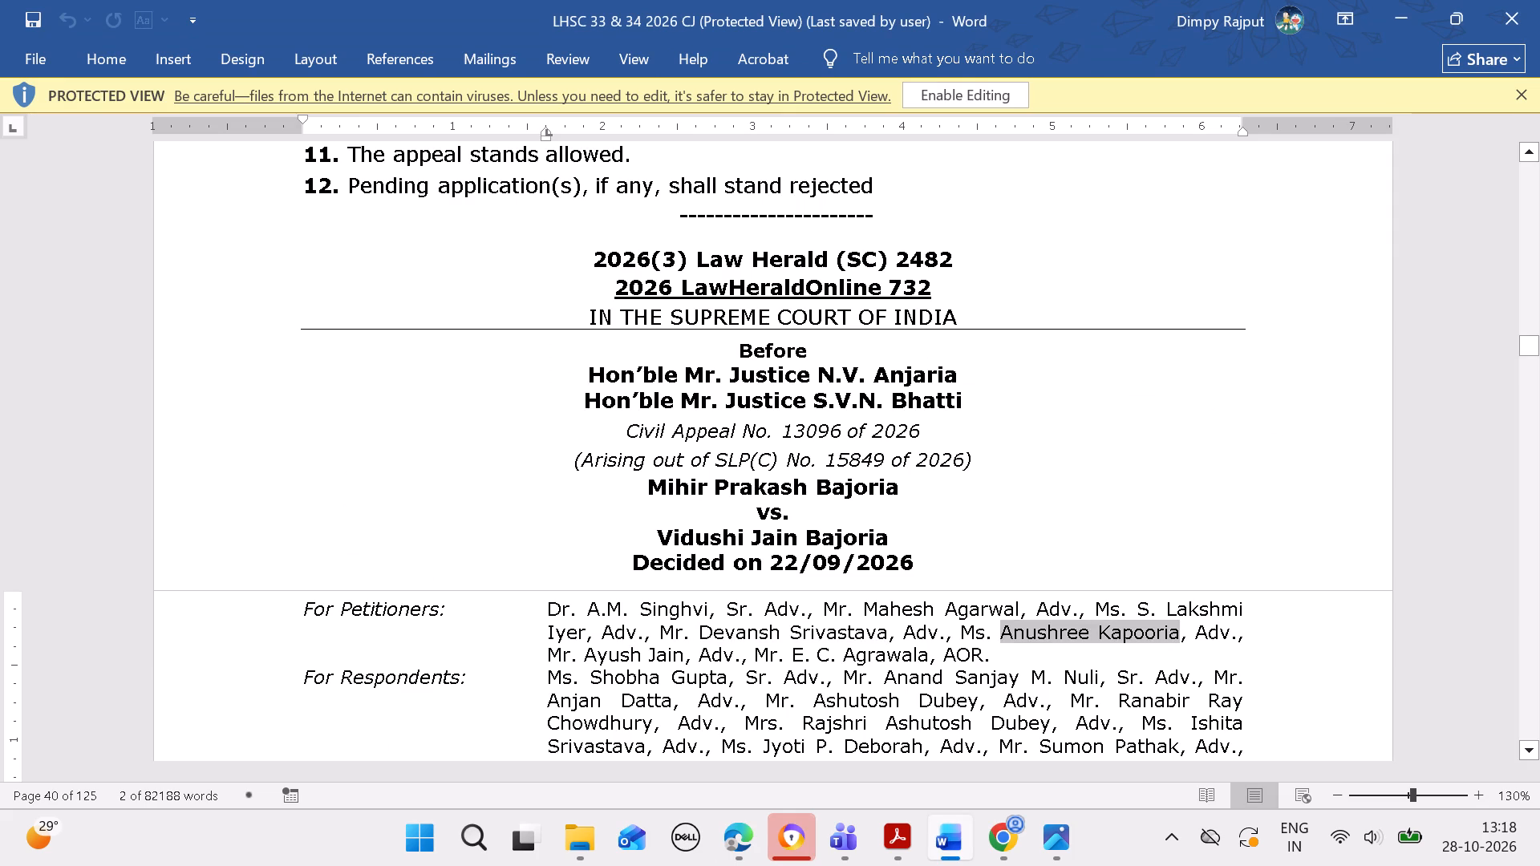
pyautogui.hotkey('ctrl', 'c')
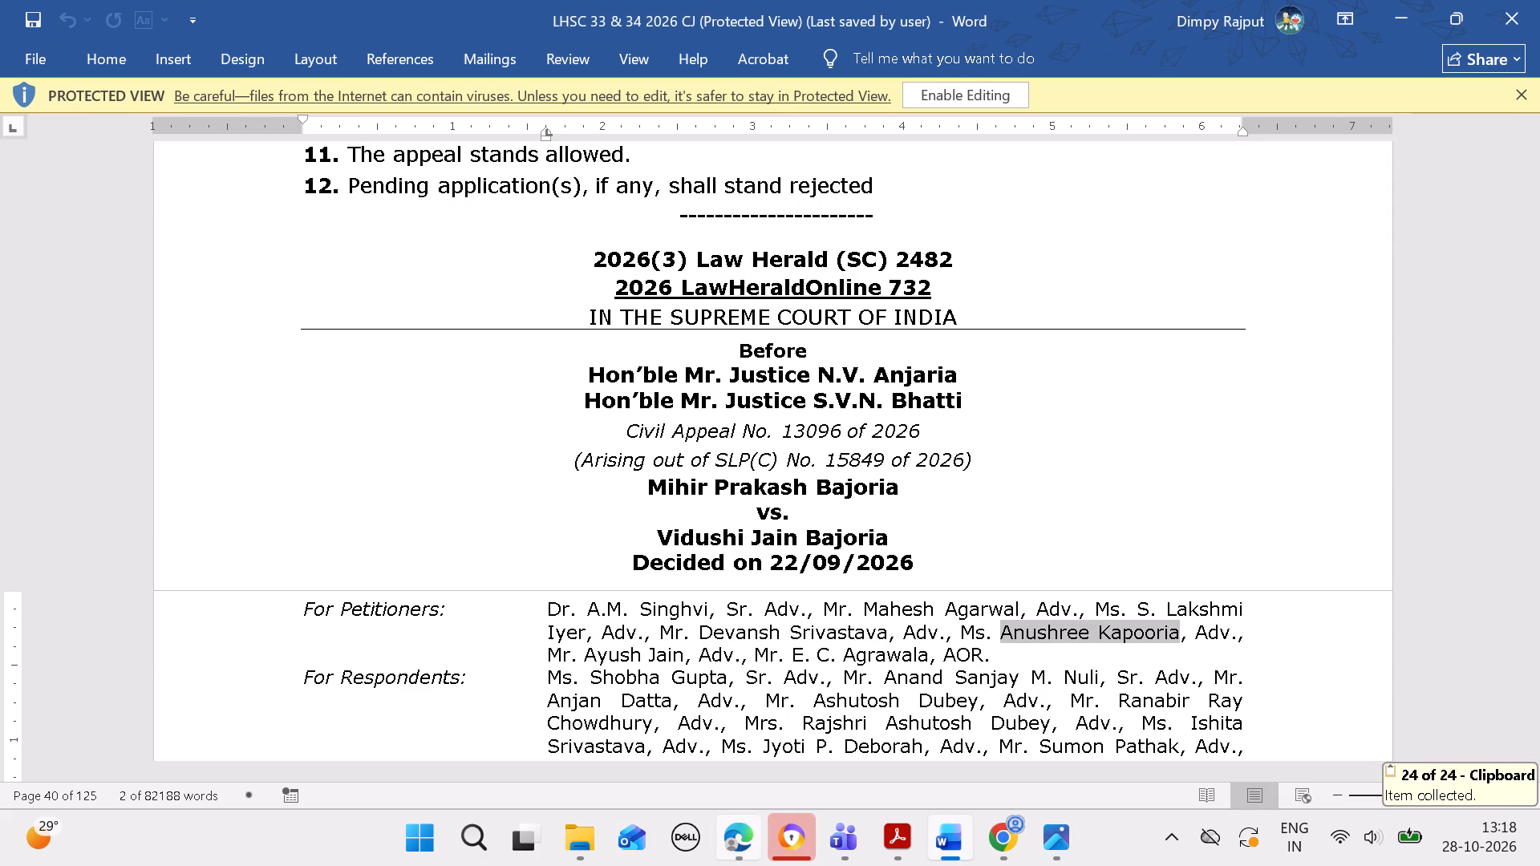
pyautogui.click(727, 833)
pyautogui.click(1157, 447)
pyautogui.hotkey('ctrl', 'v')
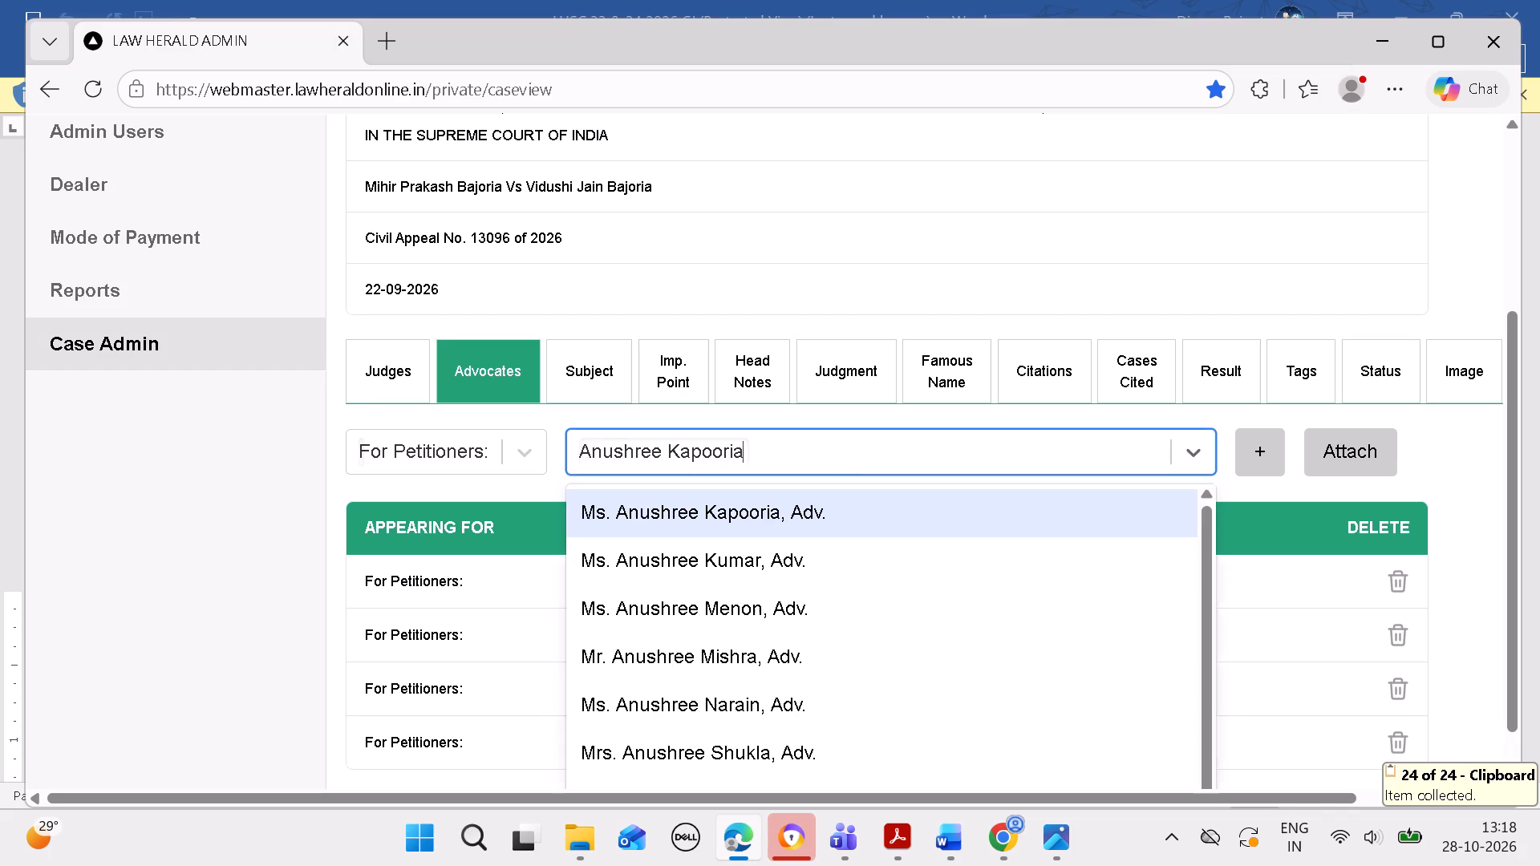
pyautogui.click(975, 519)
pyautogui.click(1326, 458)
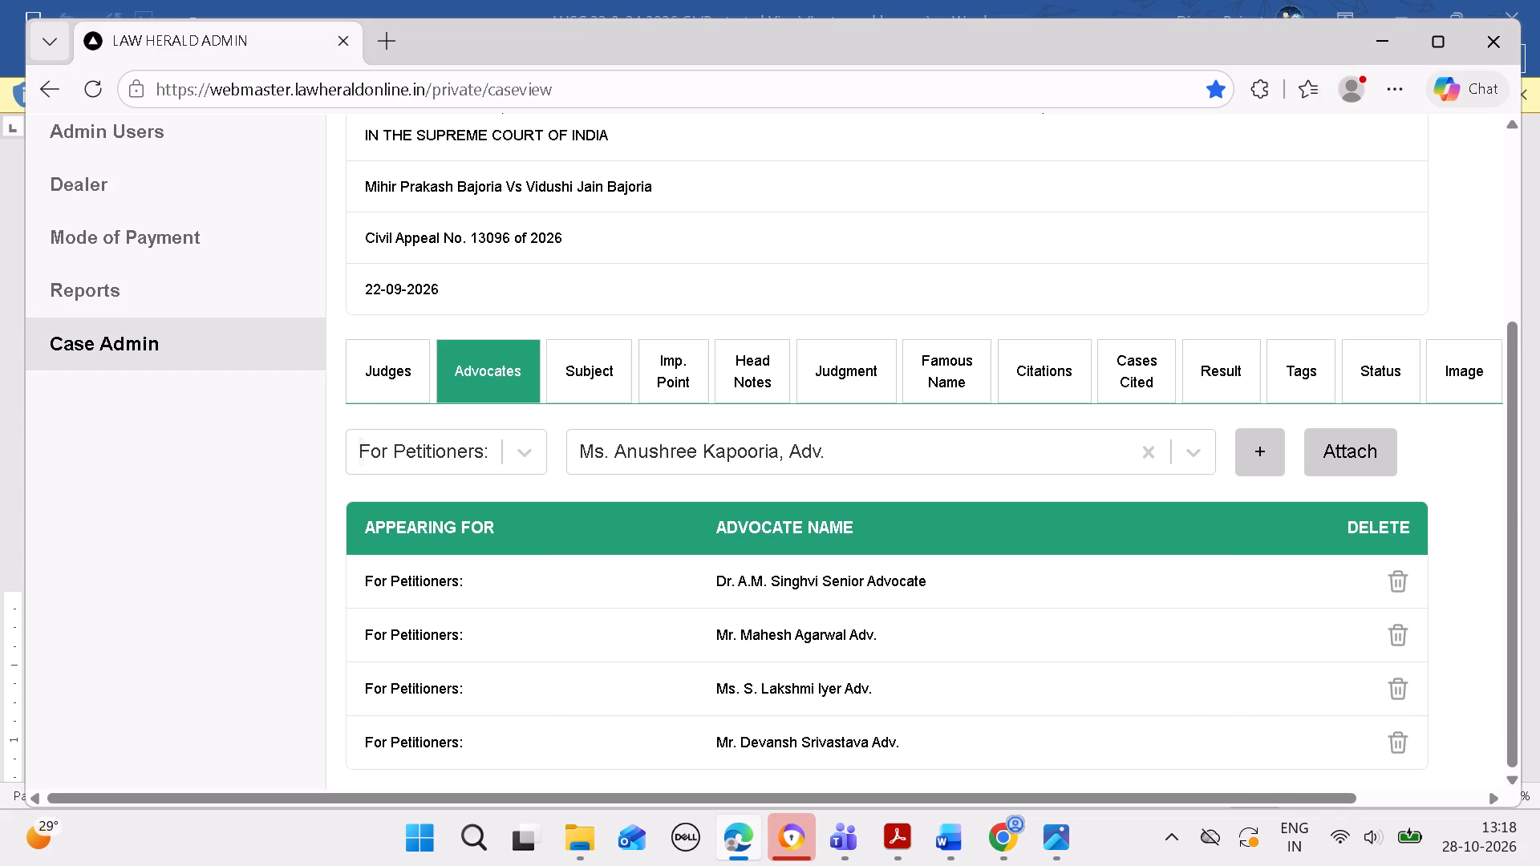
pyautogui.click(1003, 253)
pyautogui.scroll(-6, 1047, 466)
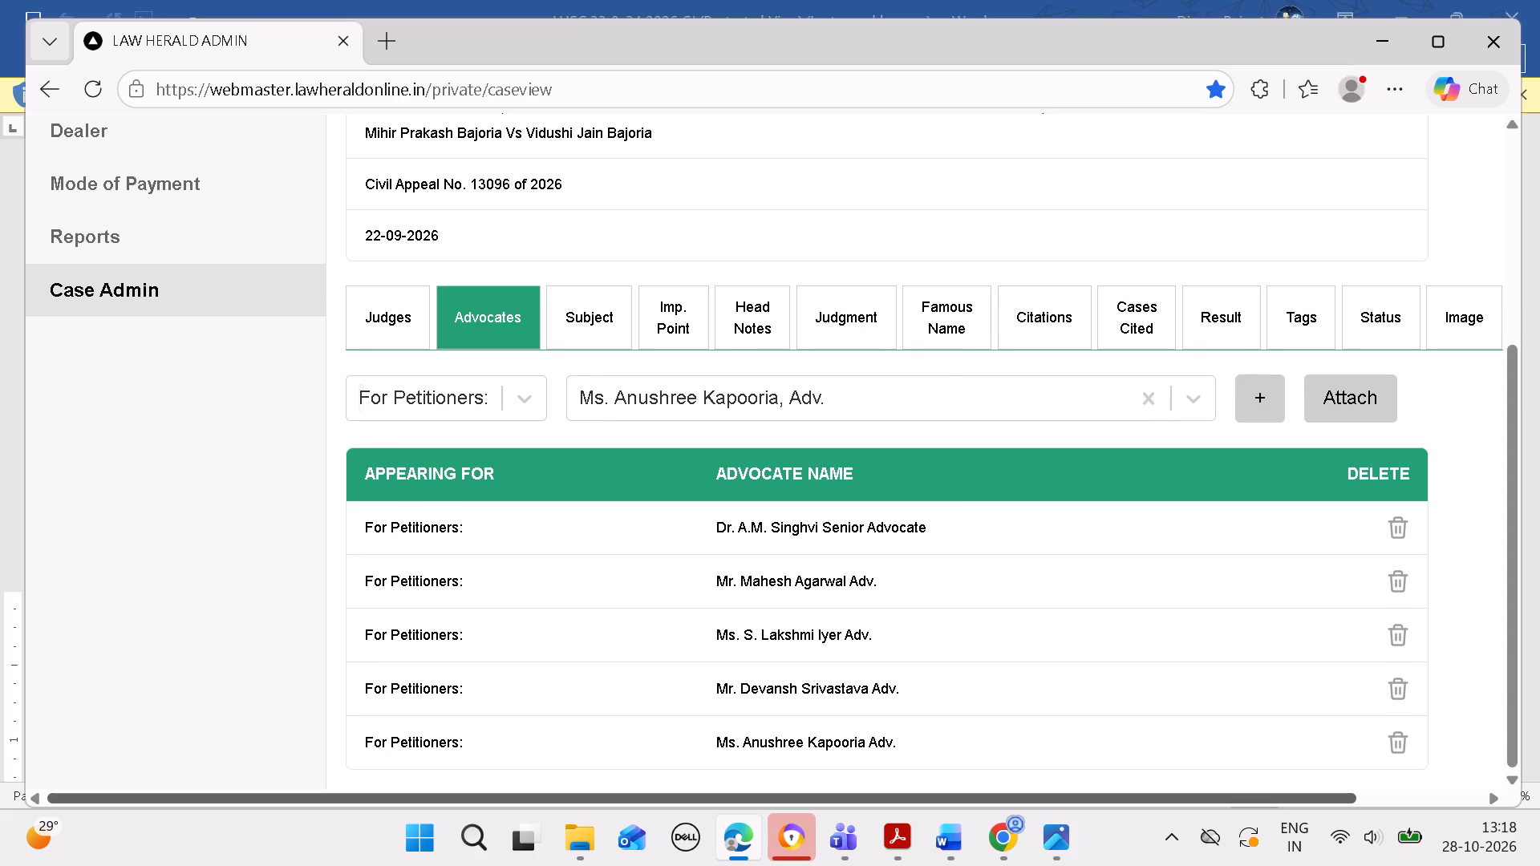
# Copy the sixth For Petitioners advocate's name from the Word document and attach the matching "Mr. … Adv." entry to the case in Edge.
pyautogui.click(939, 842)
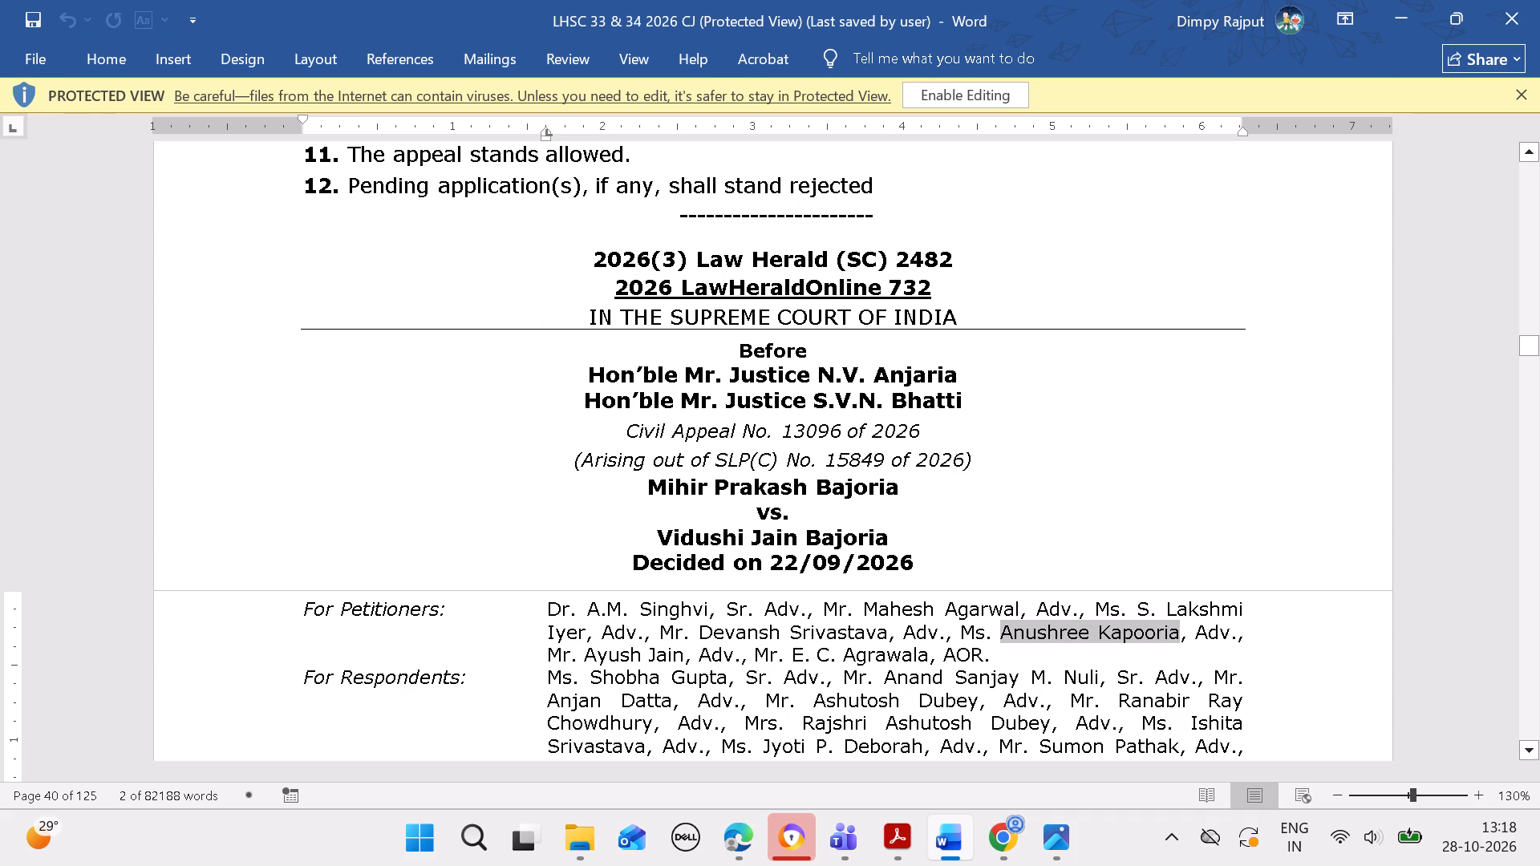
pyautogui.moveTo(587, 655); pyautogui.dragTo(646, 650)
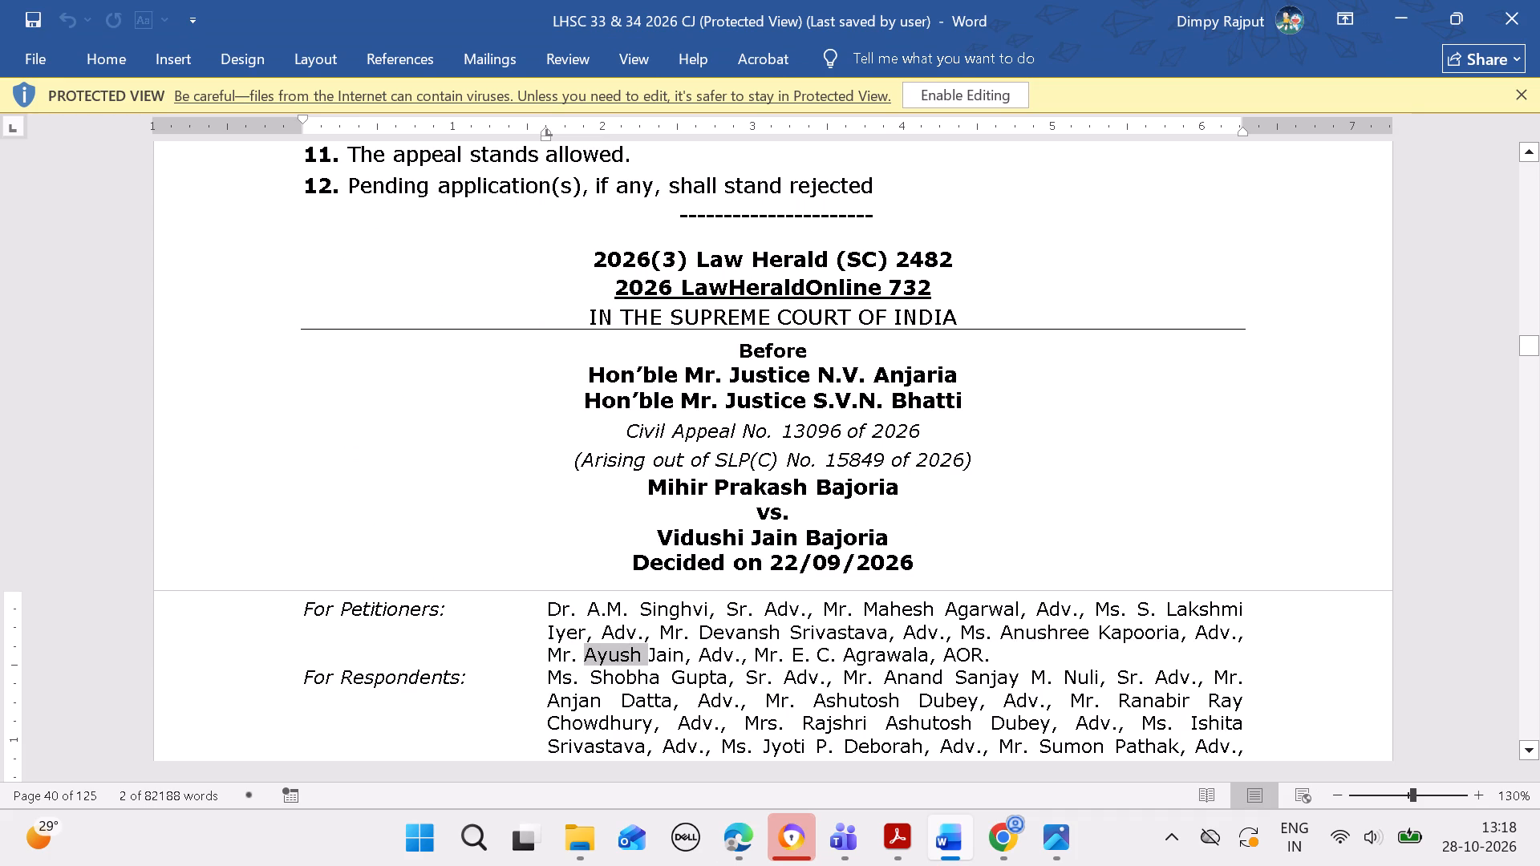
pyautogui.moveTo(646, 650); pyautogui.dragTo(671, 650)
pyautogui.hotkey('ctrl', 'c')
pyautogui.click(740, 831)
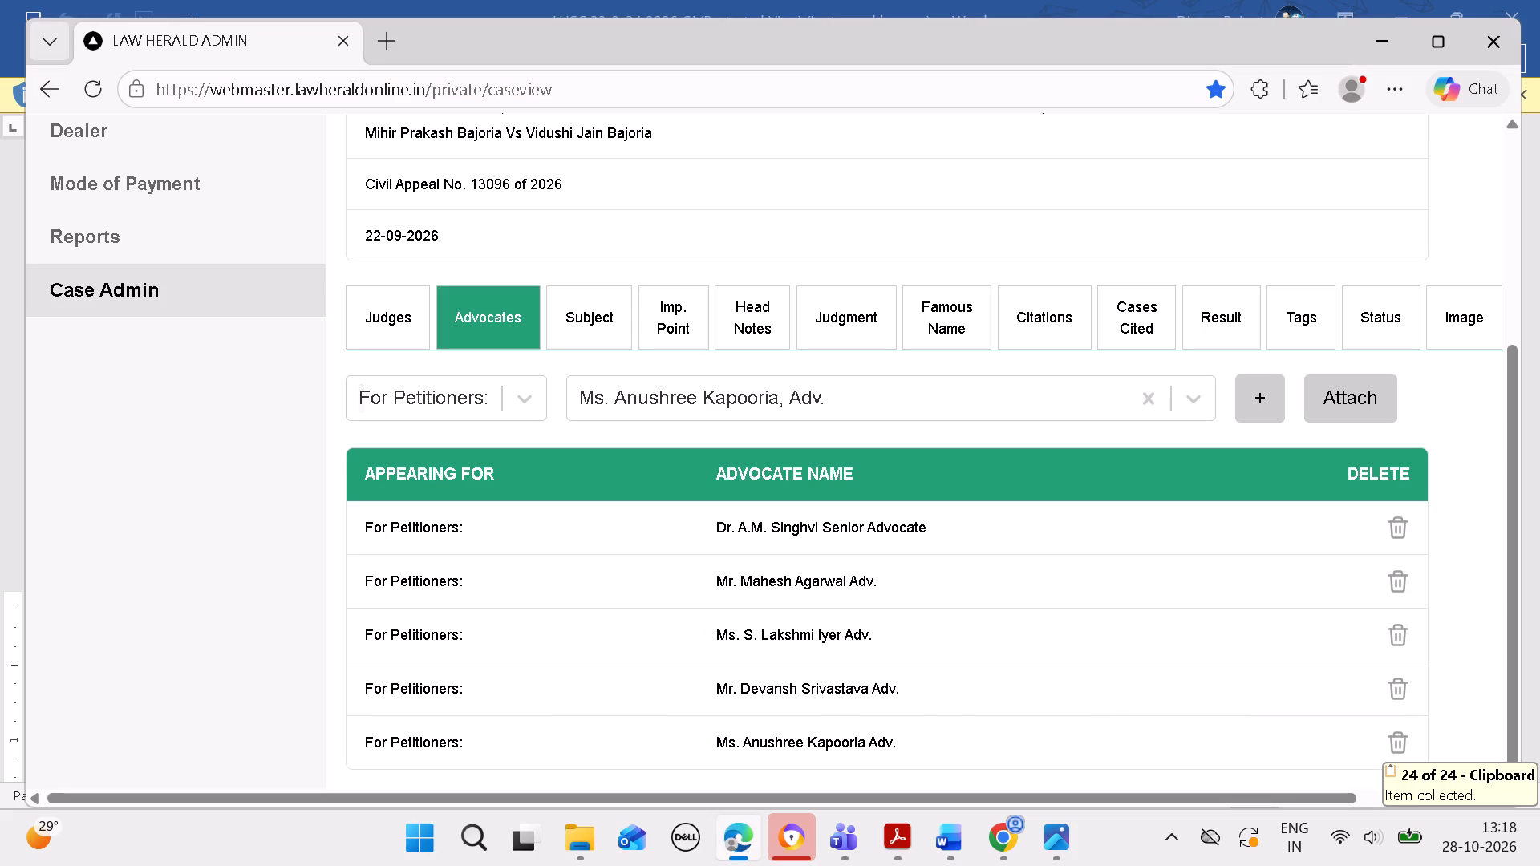
pyautogui.click(1142, 393)
pyautogui.hotkey('ctrl', 'v')
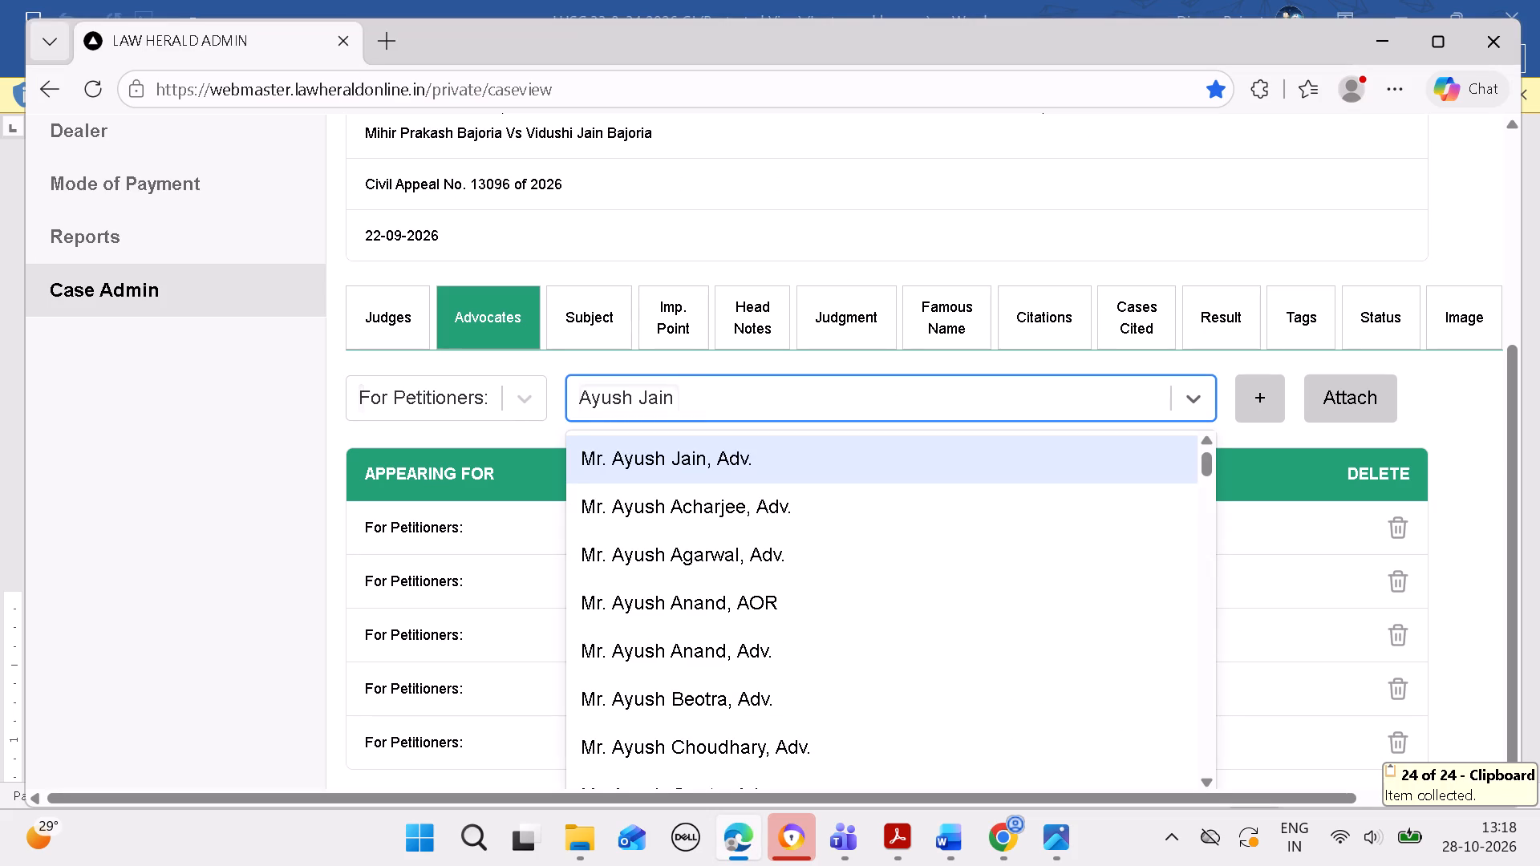
pyautogui.click(869, 456)
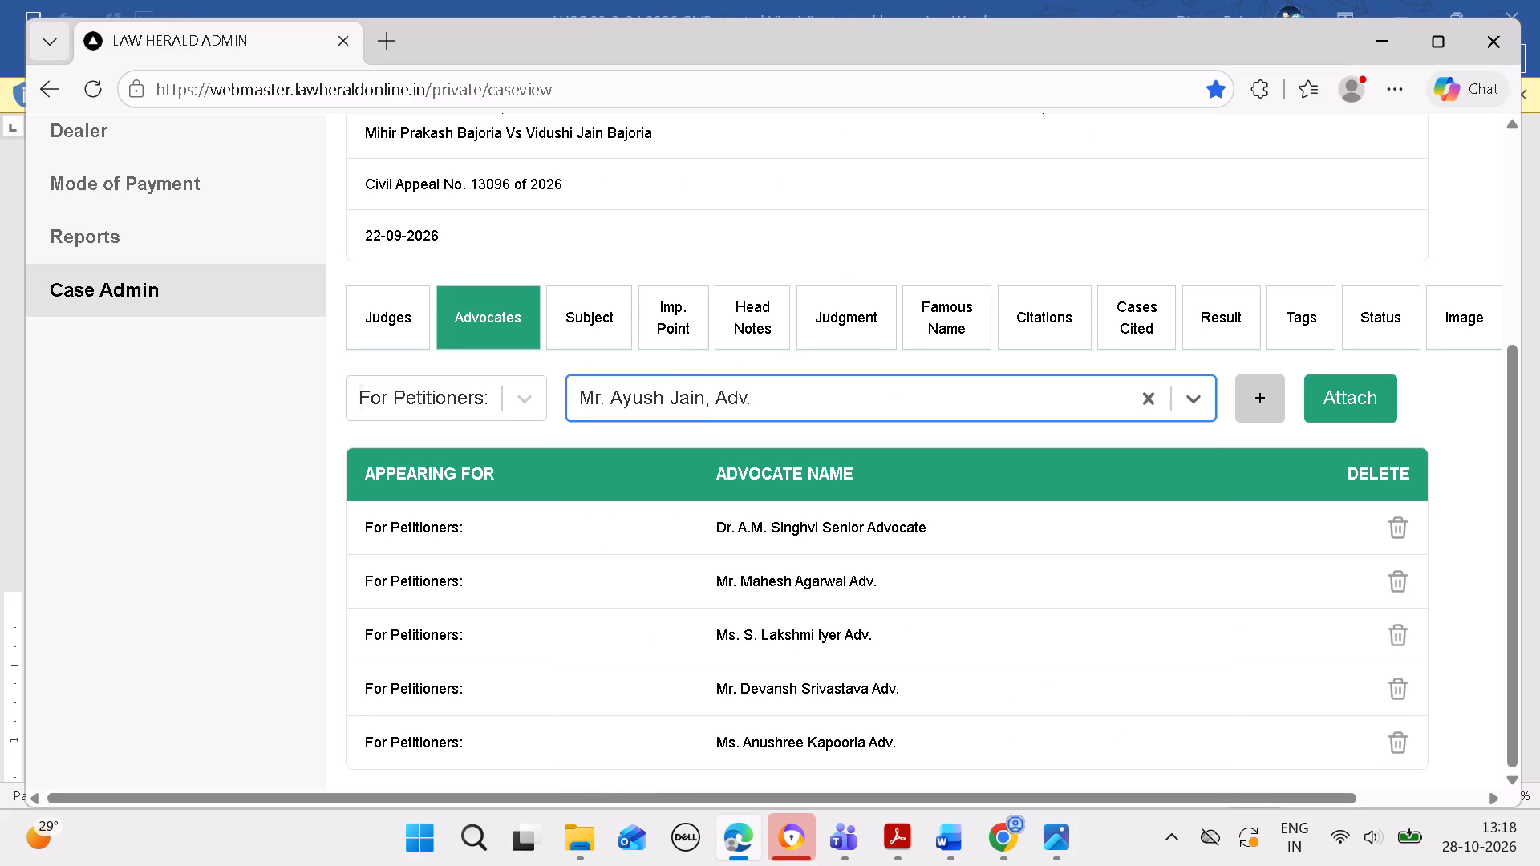
pyautogui.click(1334, 411)
pyautogui.click(995, 253)
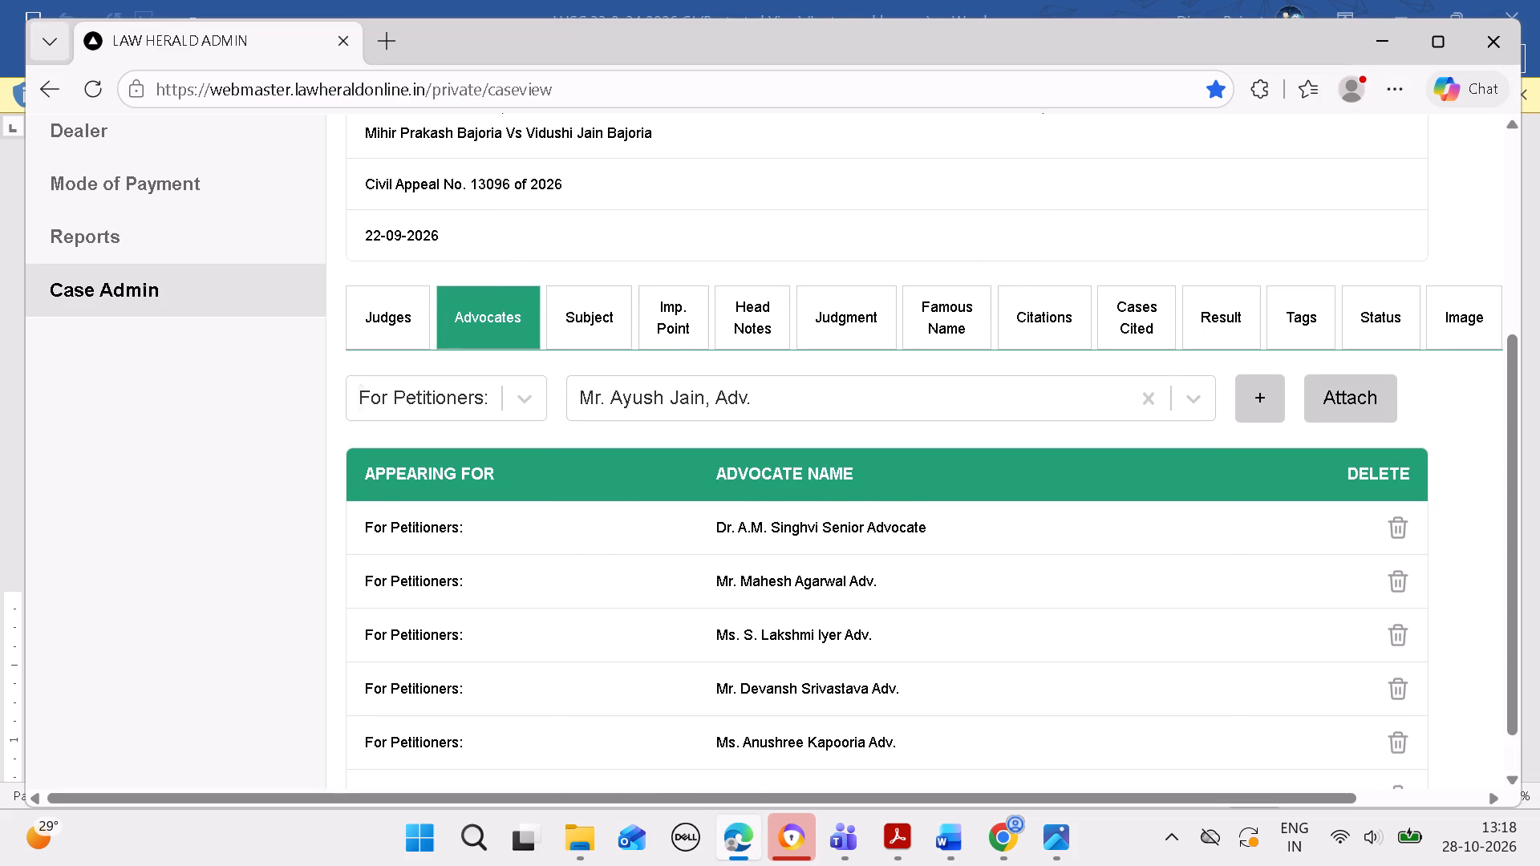
pyautogui.scroll(-8, 981, 395)
# Copy the seventh For Petitioners advocate's name from the Word document and attach the matching "Mr. … AOR" entry to the case in Edge.
pyautogui.click(954, 843)
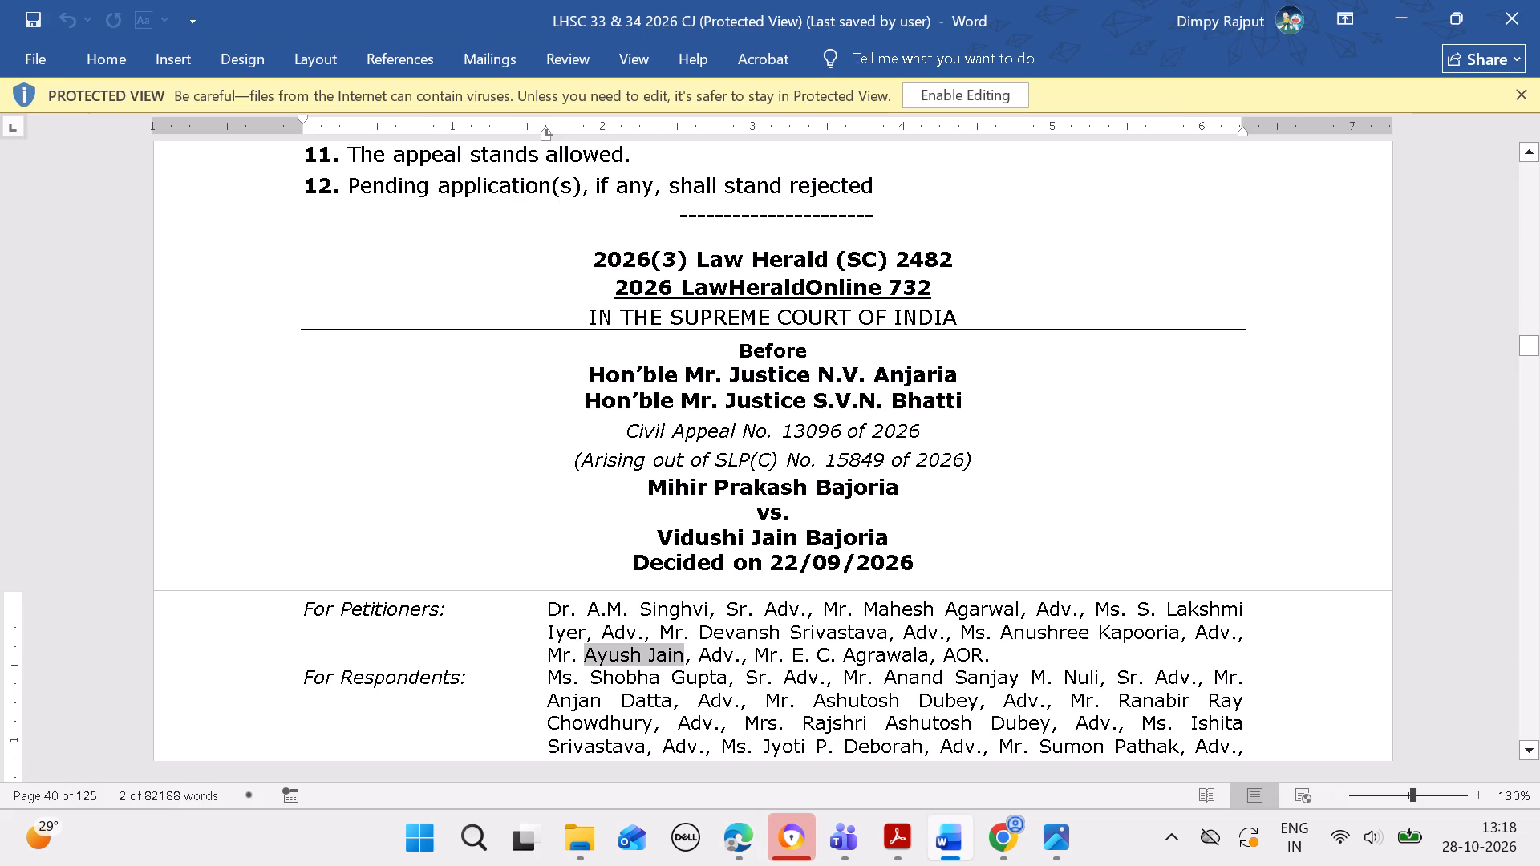
pyautogui.moveTo(795, 649); pyautogui.dragTo(890, 643)
pyautogui.hotkey('ctrl', 'c')
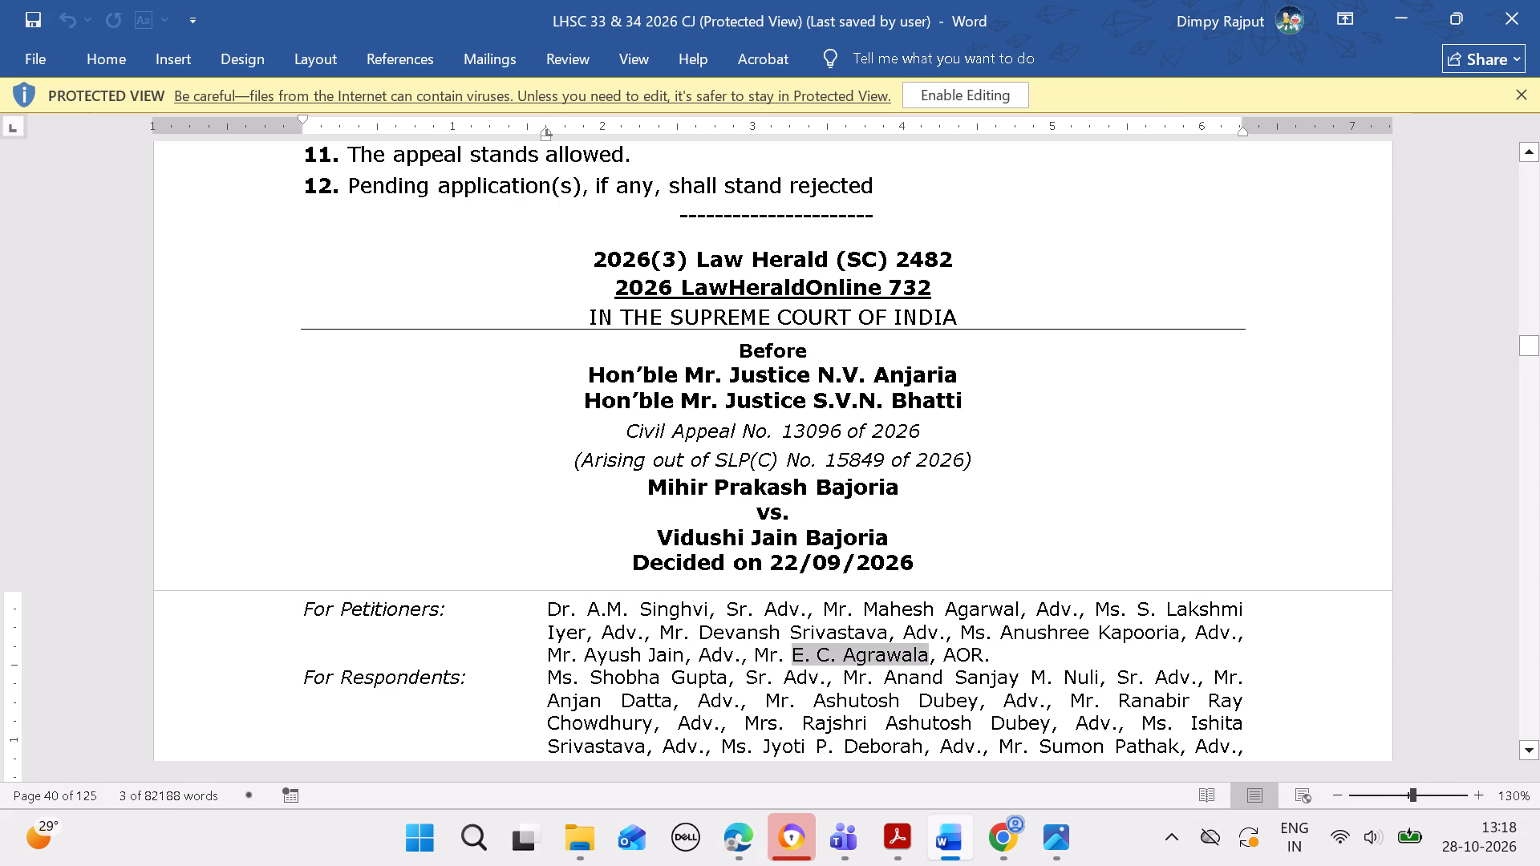
pyautogui.click(746, 830)
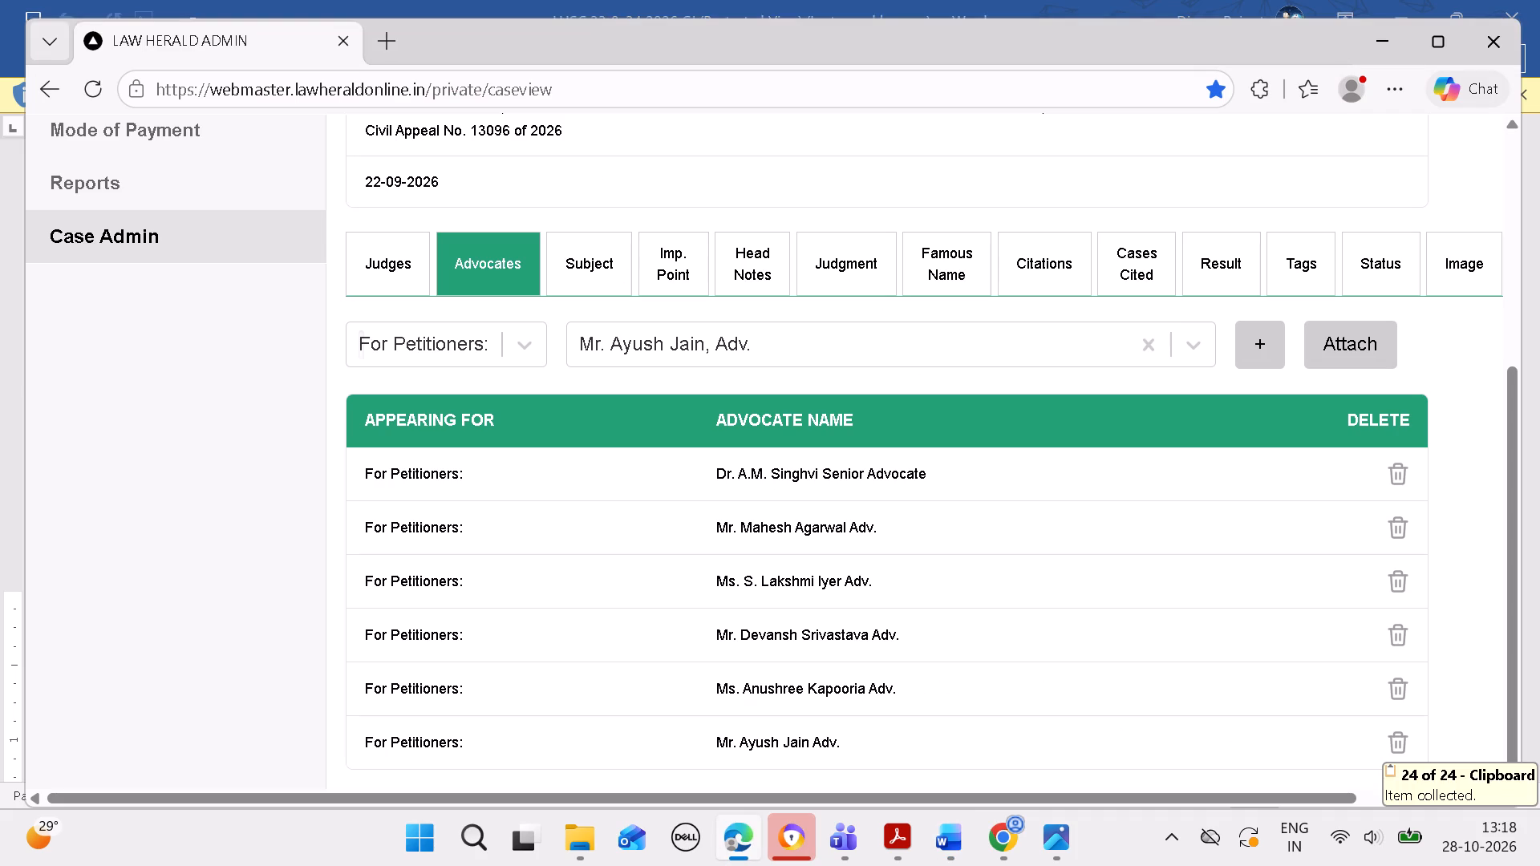
pyautogui.click(1150, 339)
pyautogui.hotkey('ctrl', 'v')
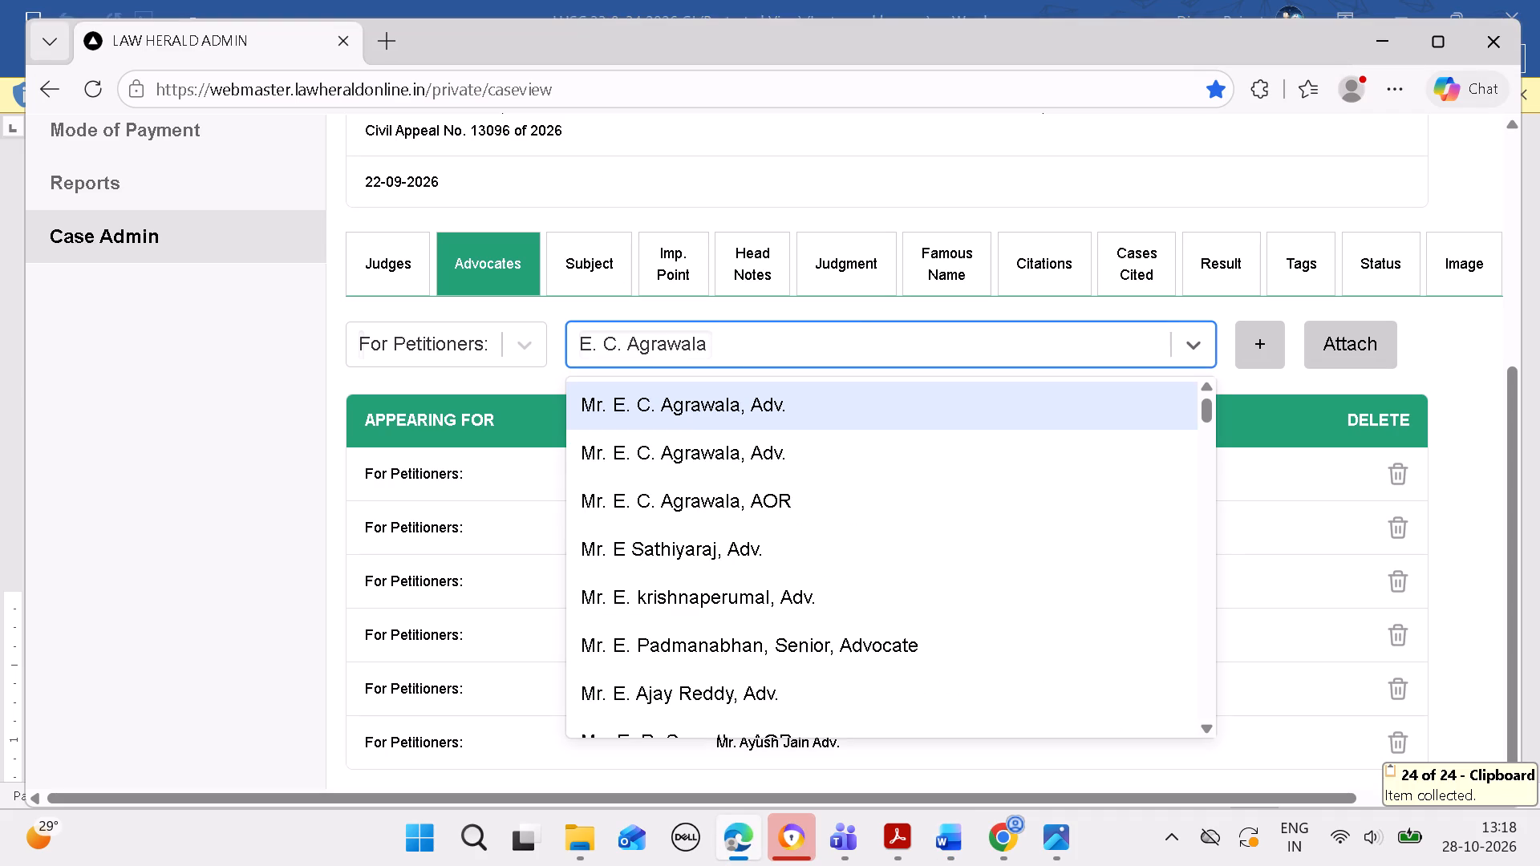
pyautogui.click(846, 496)
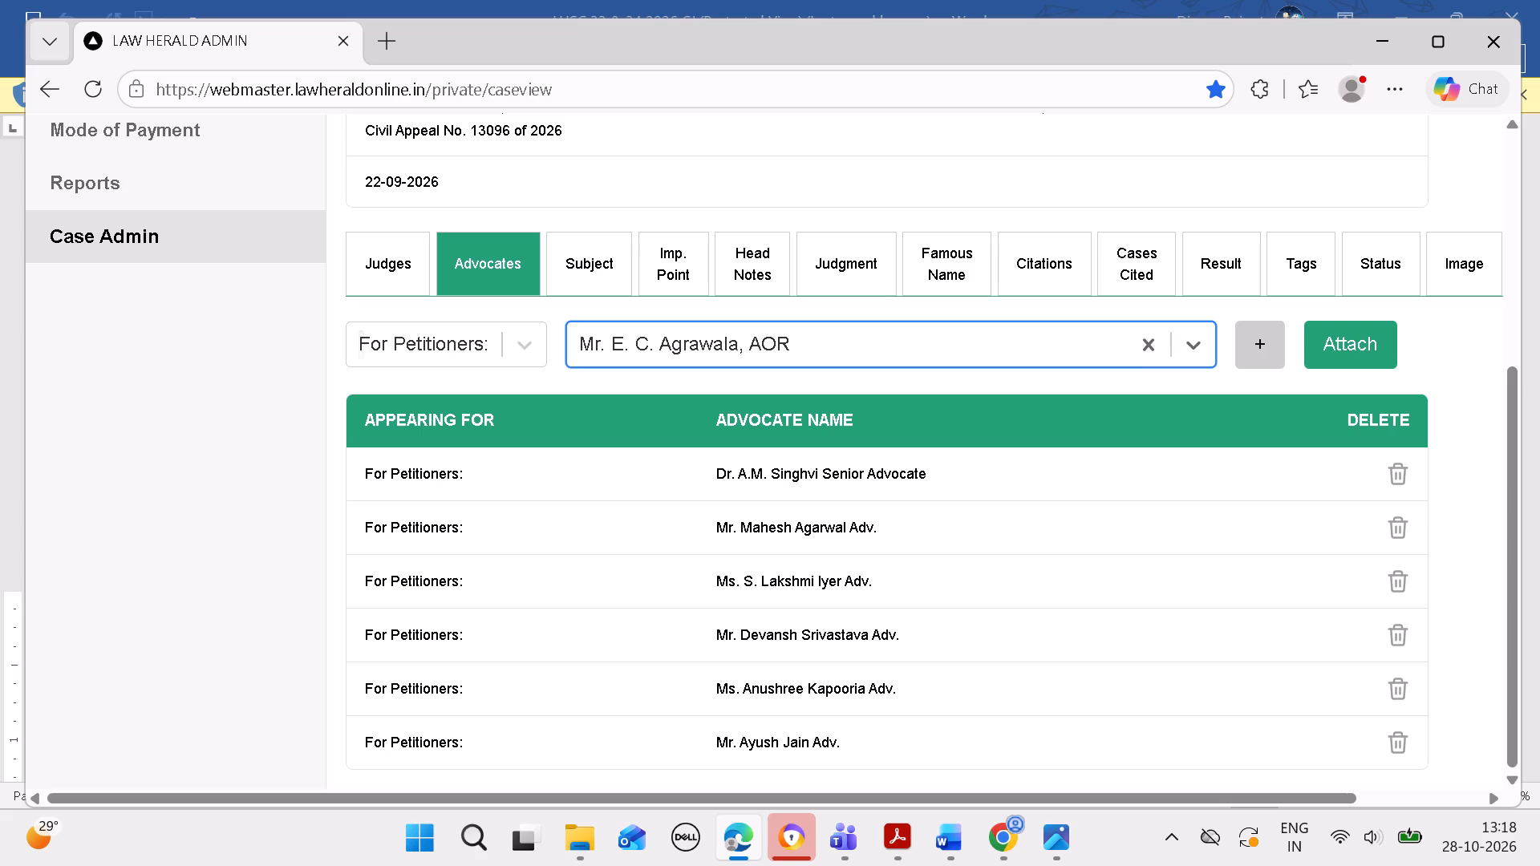
pyautogui.click(1332, 350)
pyautogui.click(1000, 257)
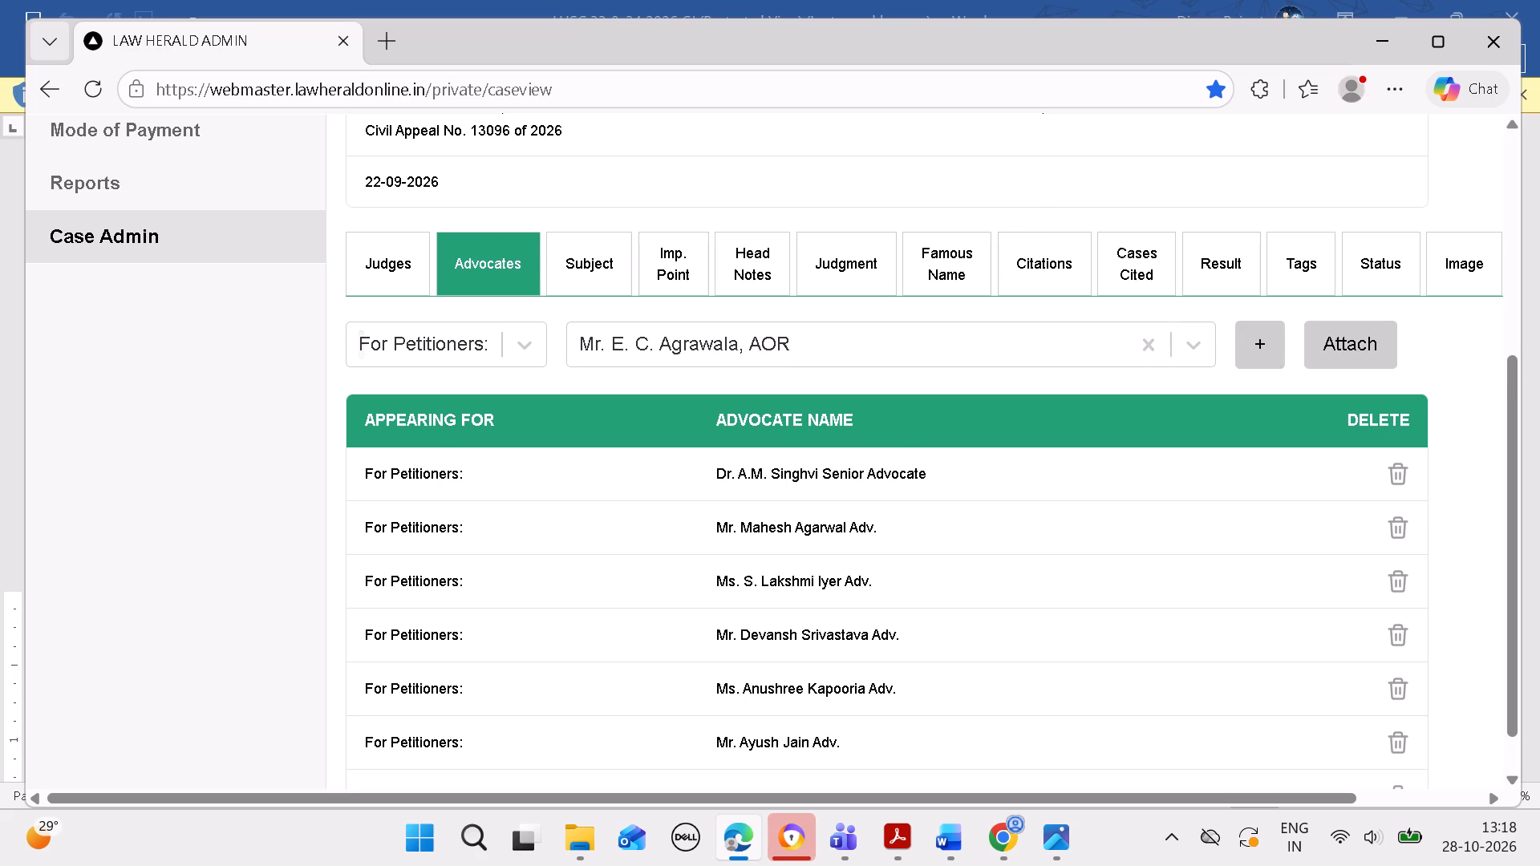
pyautogui.scroll(-5, 926, 331)
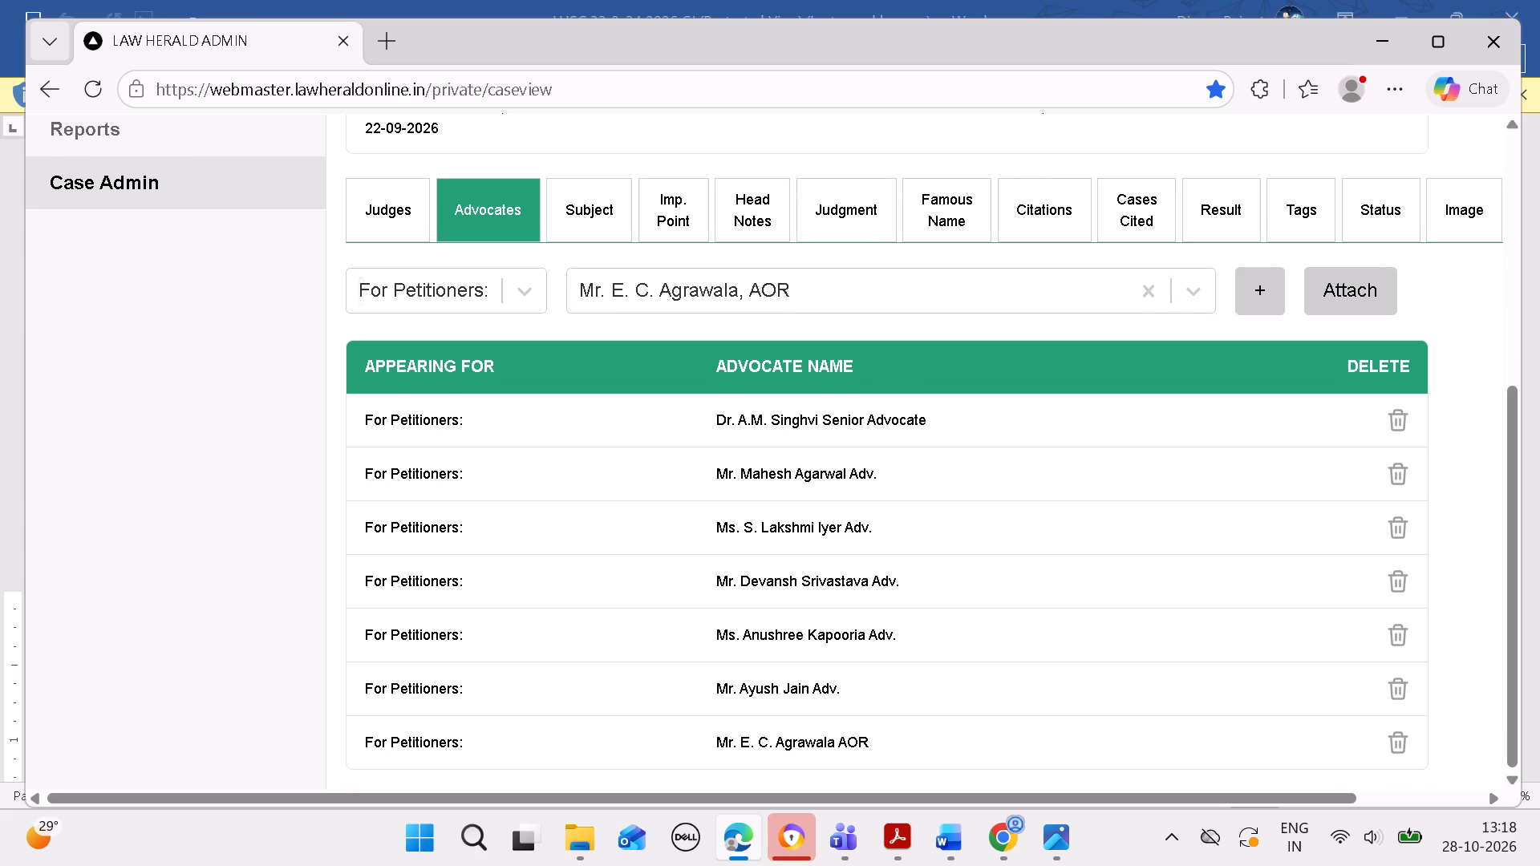
# Check the advocate list in Word and set the case's appearing party to "For Respondents:" in Edge.
pyautogui.click(958, 838)
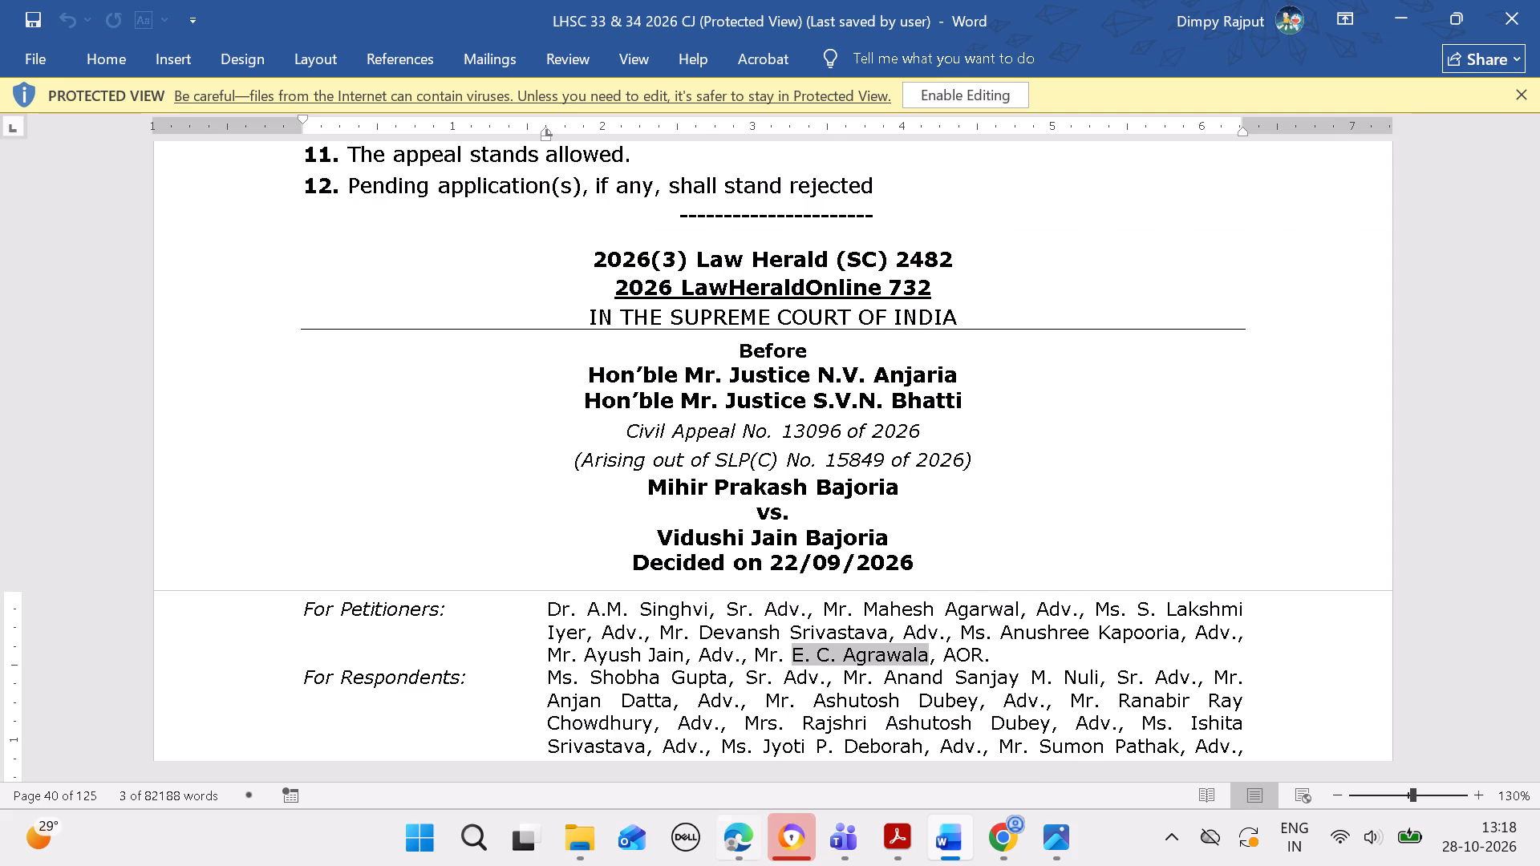
pyautogui.click(748, 848)
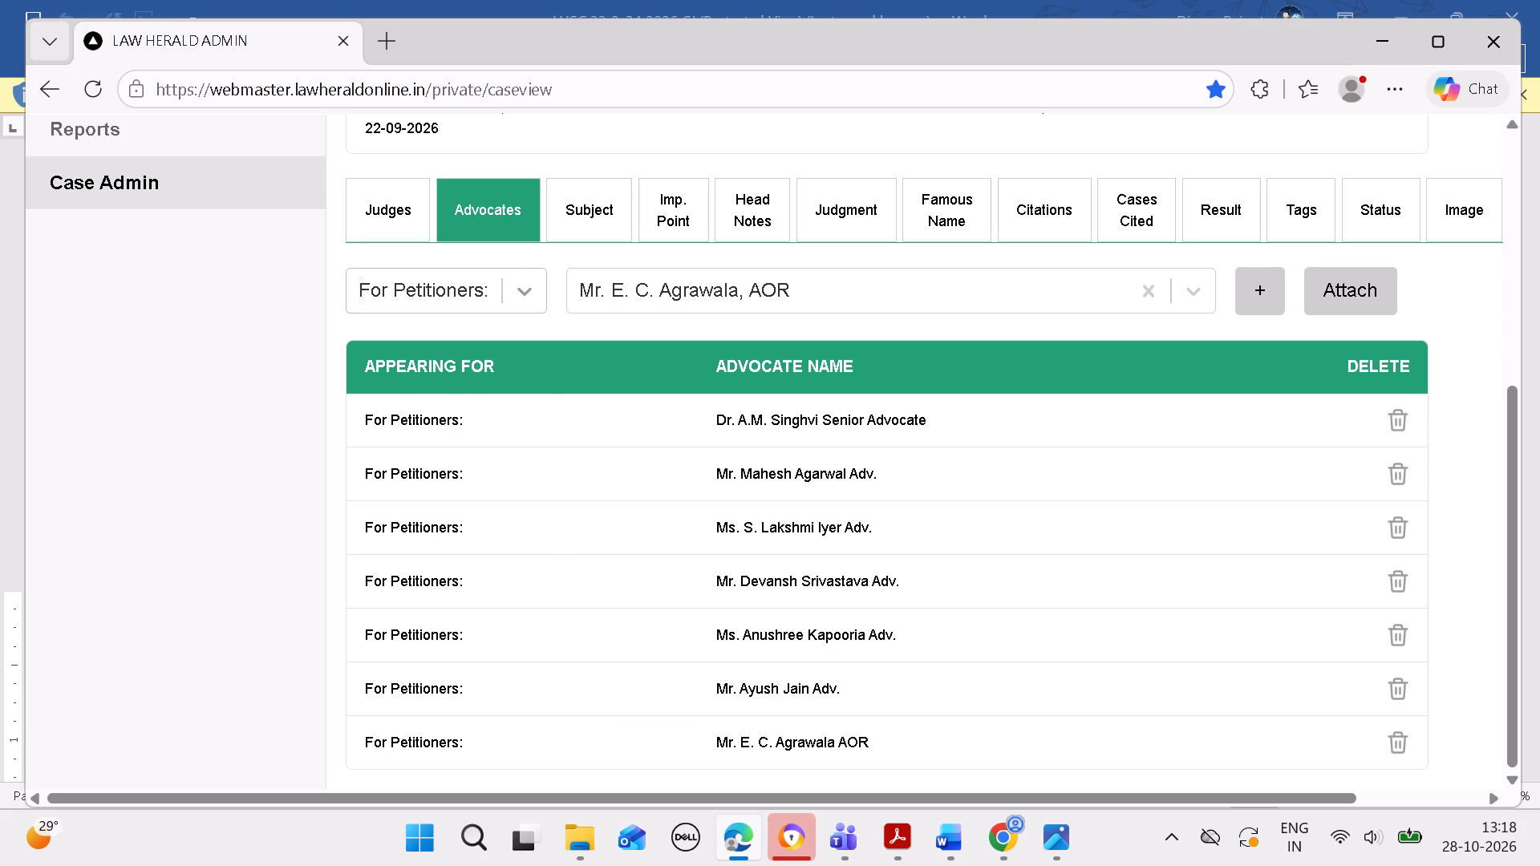
pyautogui.click(529, 288)
pyautogui.scroll(-1, 422, 581)
pyautogui.click(452, 560)
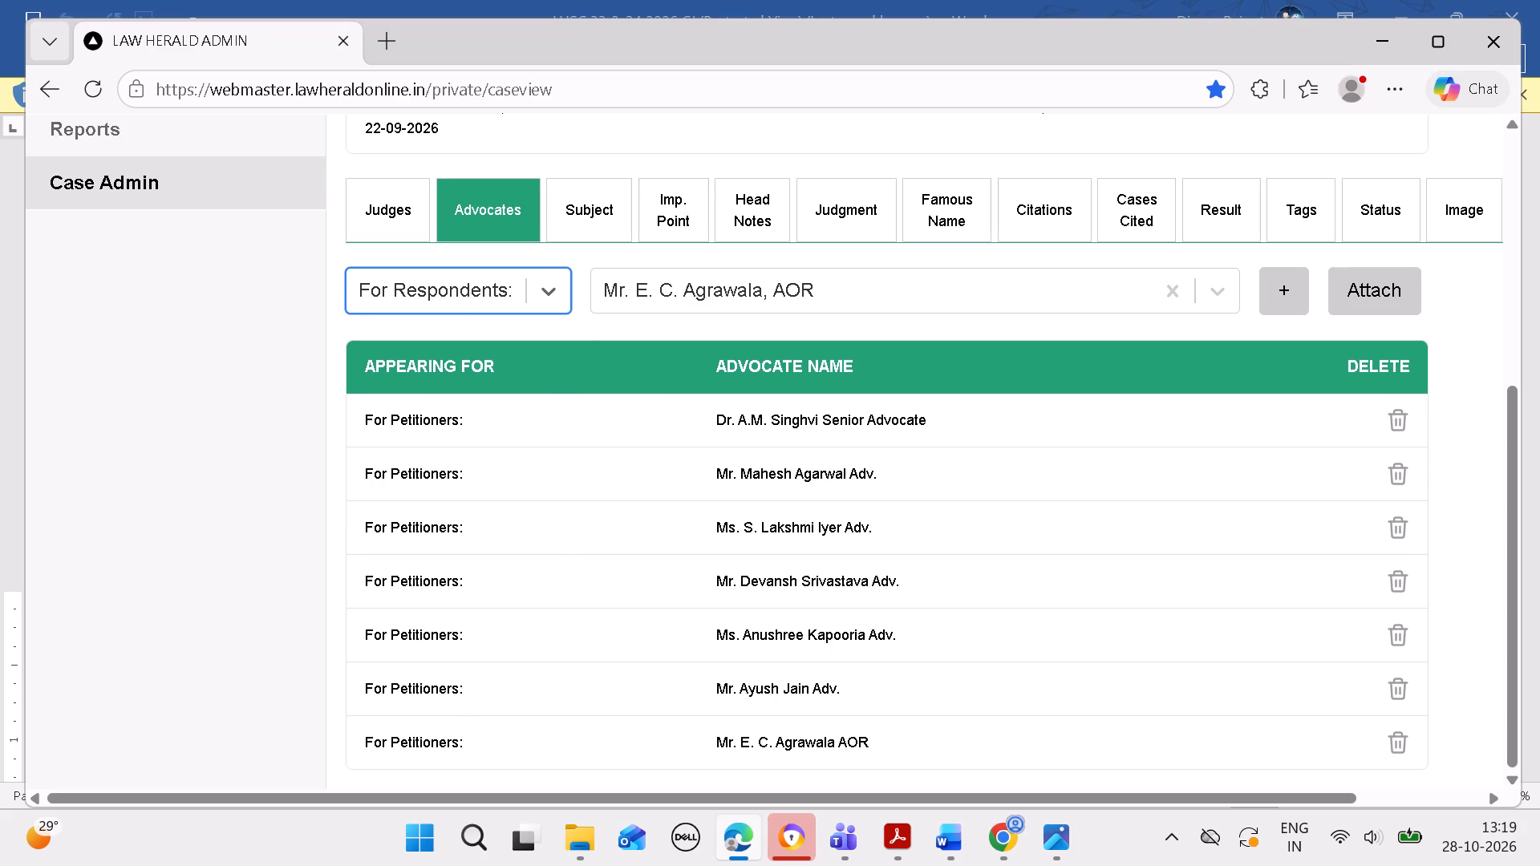
# Copy the first respondents' advocate's name from Word and attach the matching Ms. entry with designation Senior Advocate to the case in Edge.
pyautogui.click(954, 832)
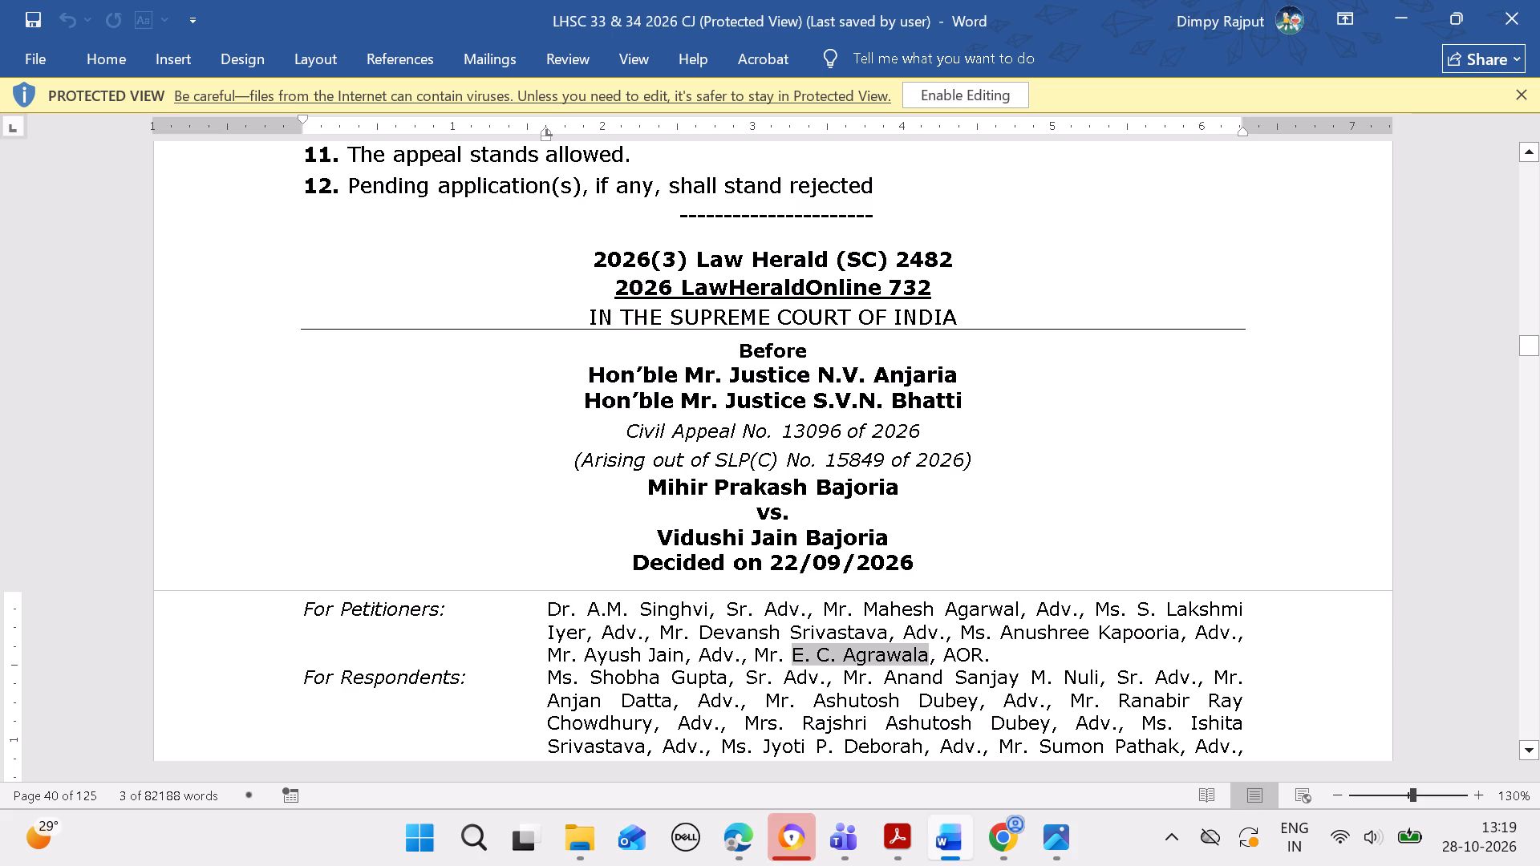
pyautogui.moveTo(591, 677); pyautogui.dragTo(707, 674)
pyautogui.hotkey('ctrl', 'c')
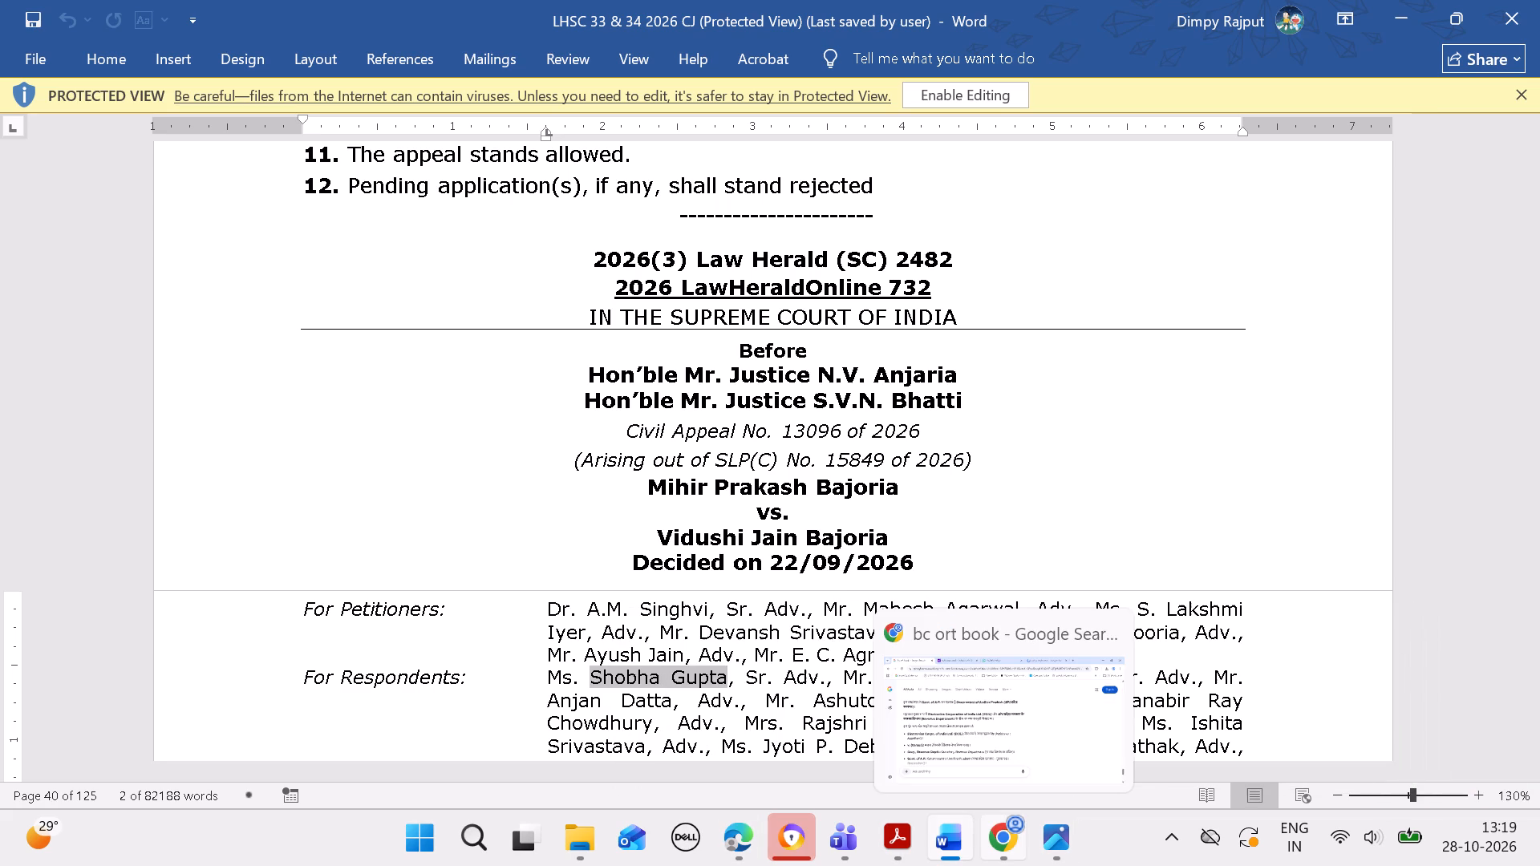
pyautogui.click(736, 838)
pyautogui.click(1164, 291)
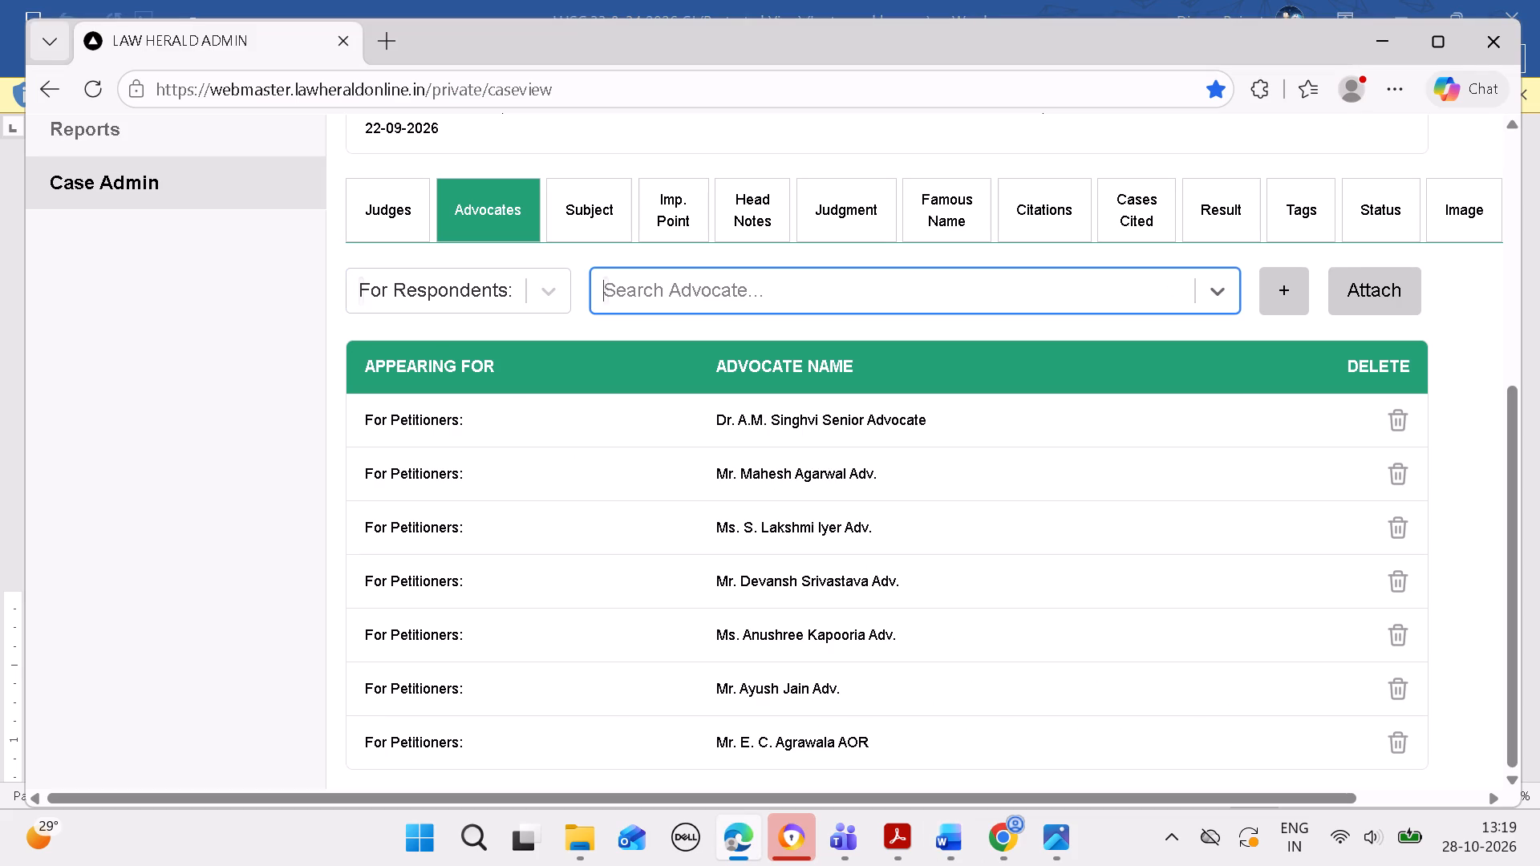
pyautogui.hotkey('ctrl', 'v')
pyautogui.click(983, 406)
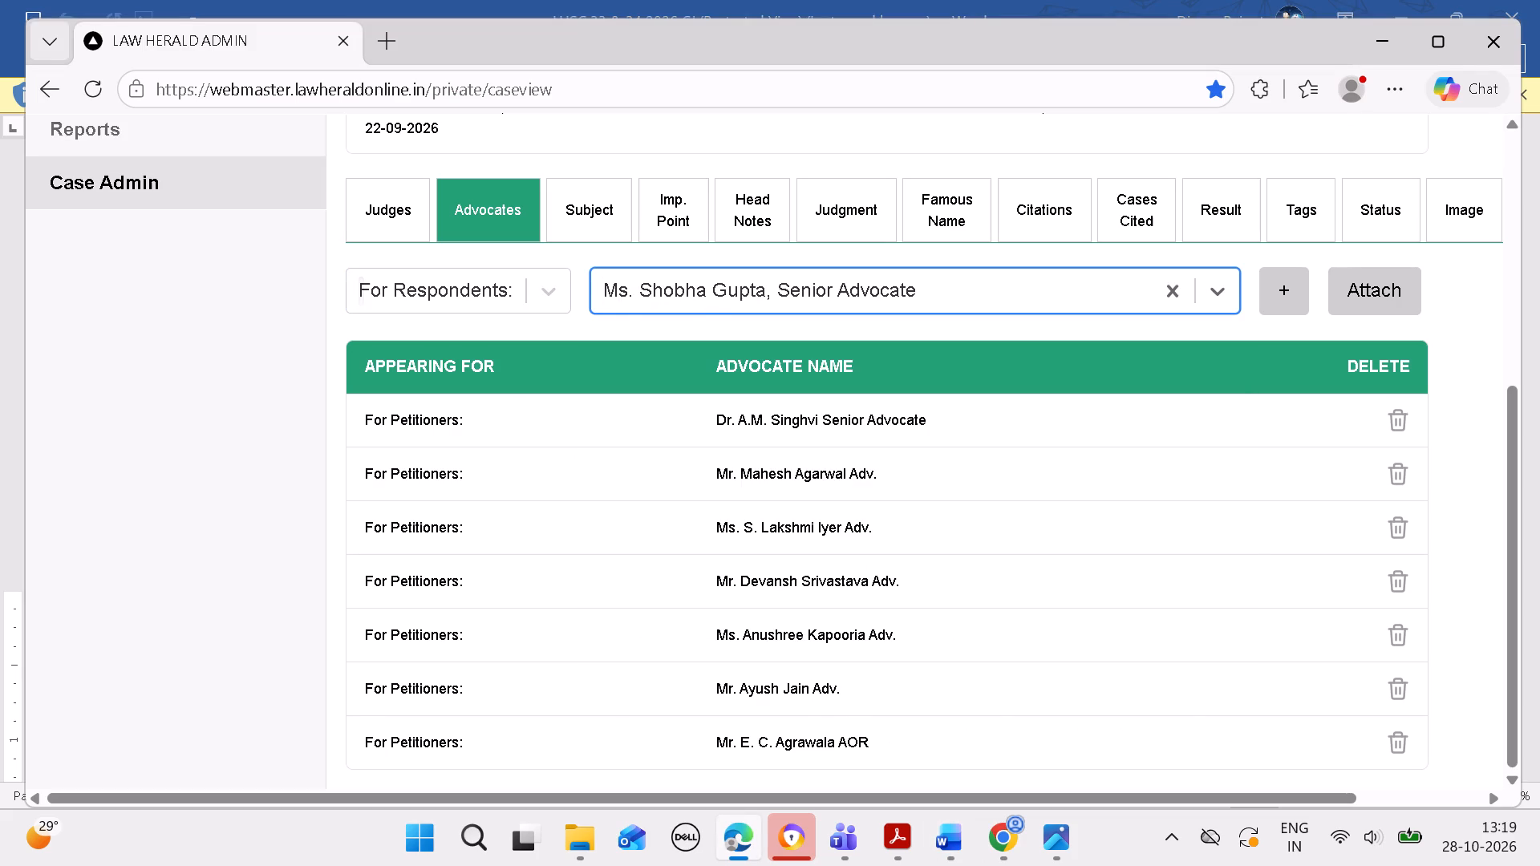
pyautogui.click(1348, 290)
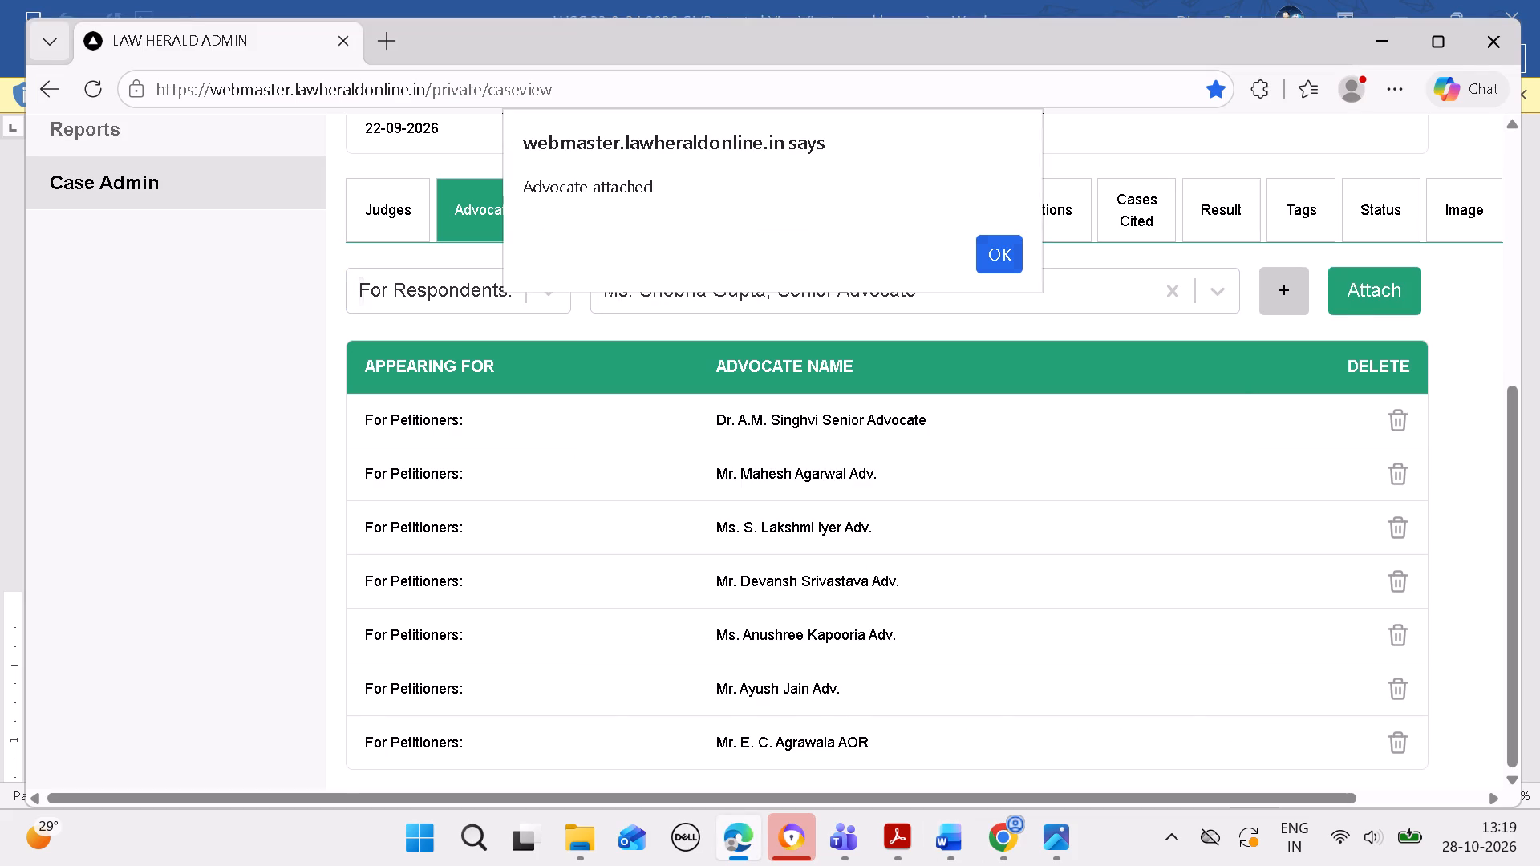
pyautogui.click(1007, 253)
pyautogui.scroll(-6, 1038, 443)
# Return to Word and copy the second respondents' advocate's full name, without the prefix or designation.
pyautogui.click(949, 832)
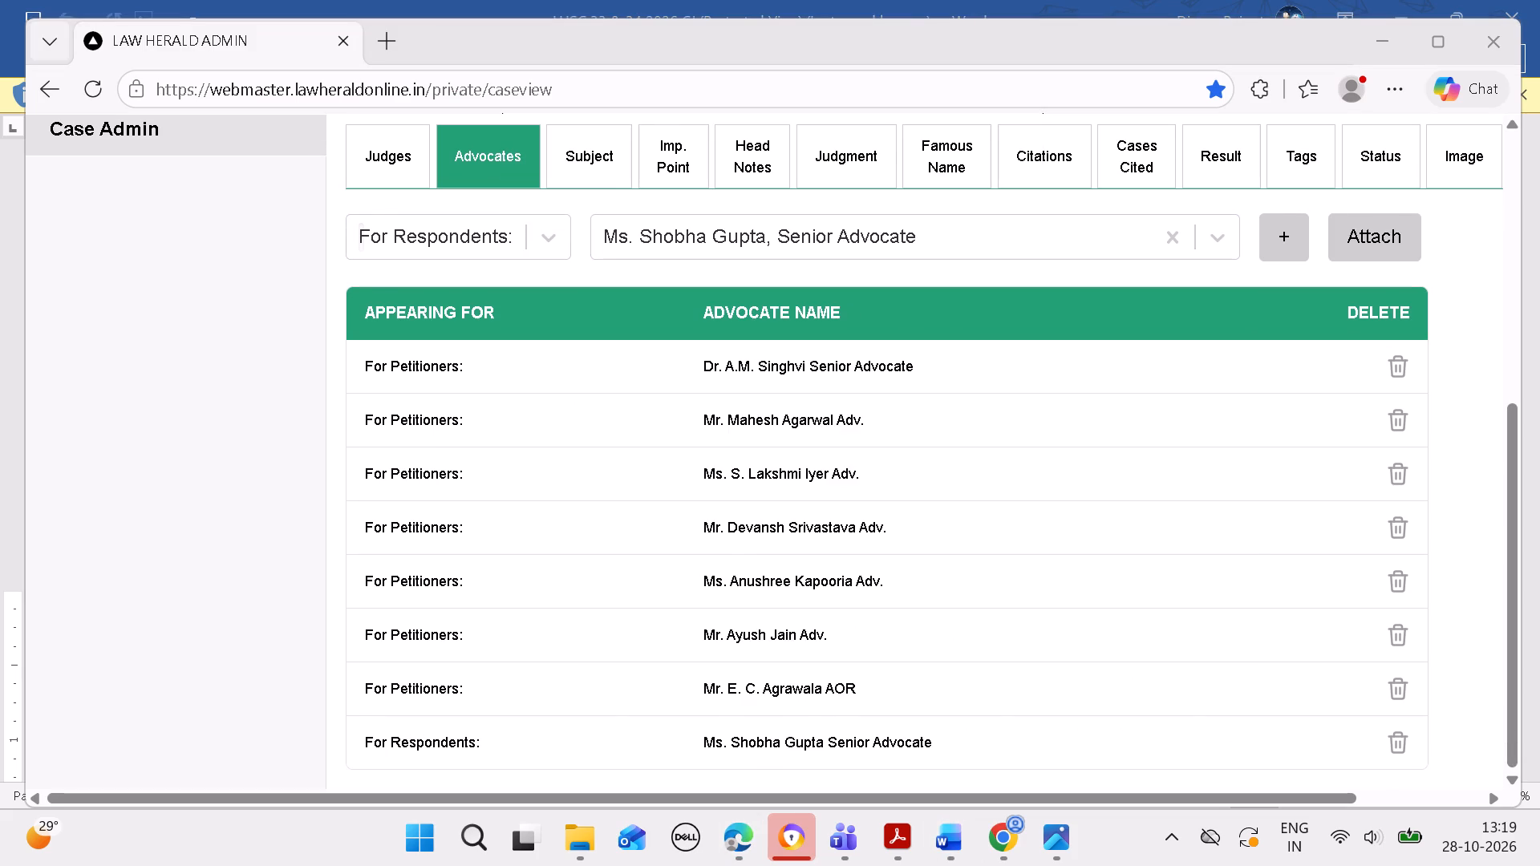
pyautogui.click(951, 845)
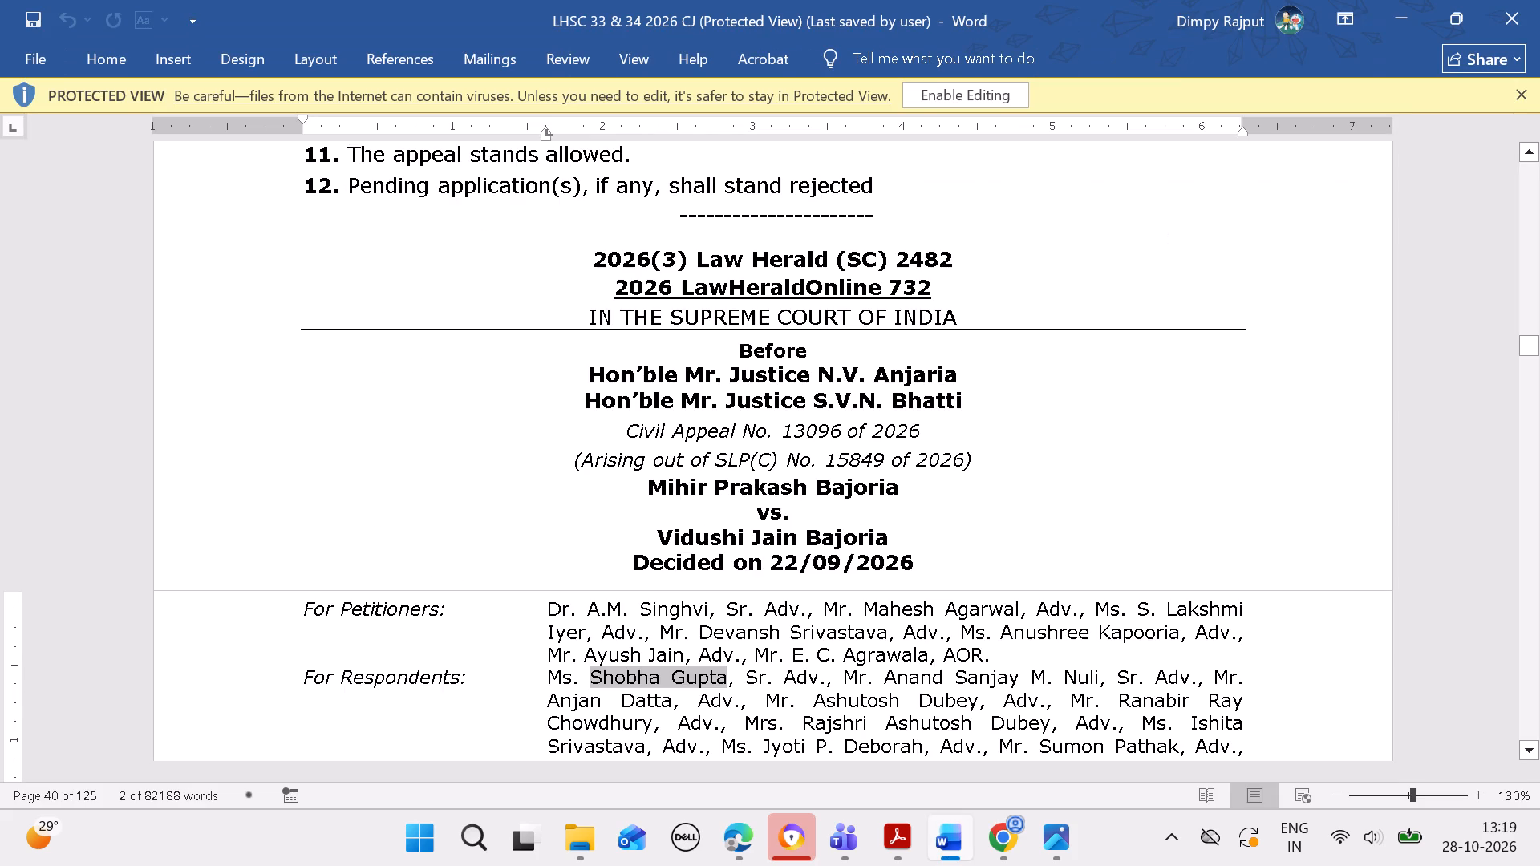
pyautogui.moveTo(886, 672); pyautogui.dragTo(985, 670)
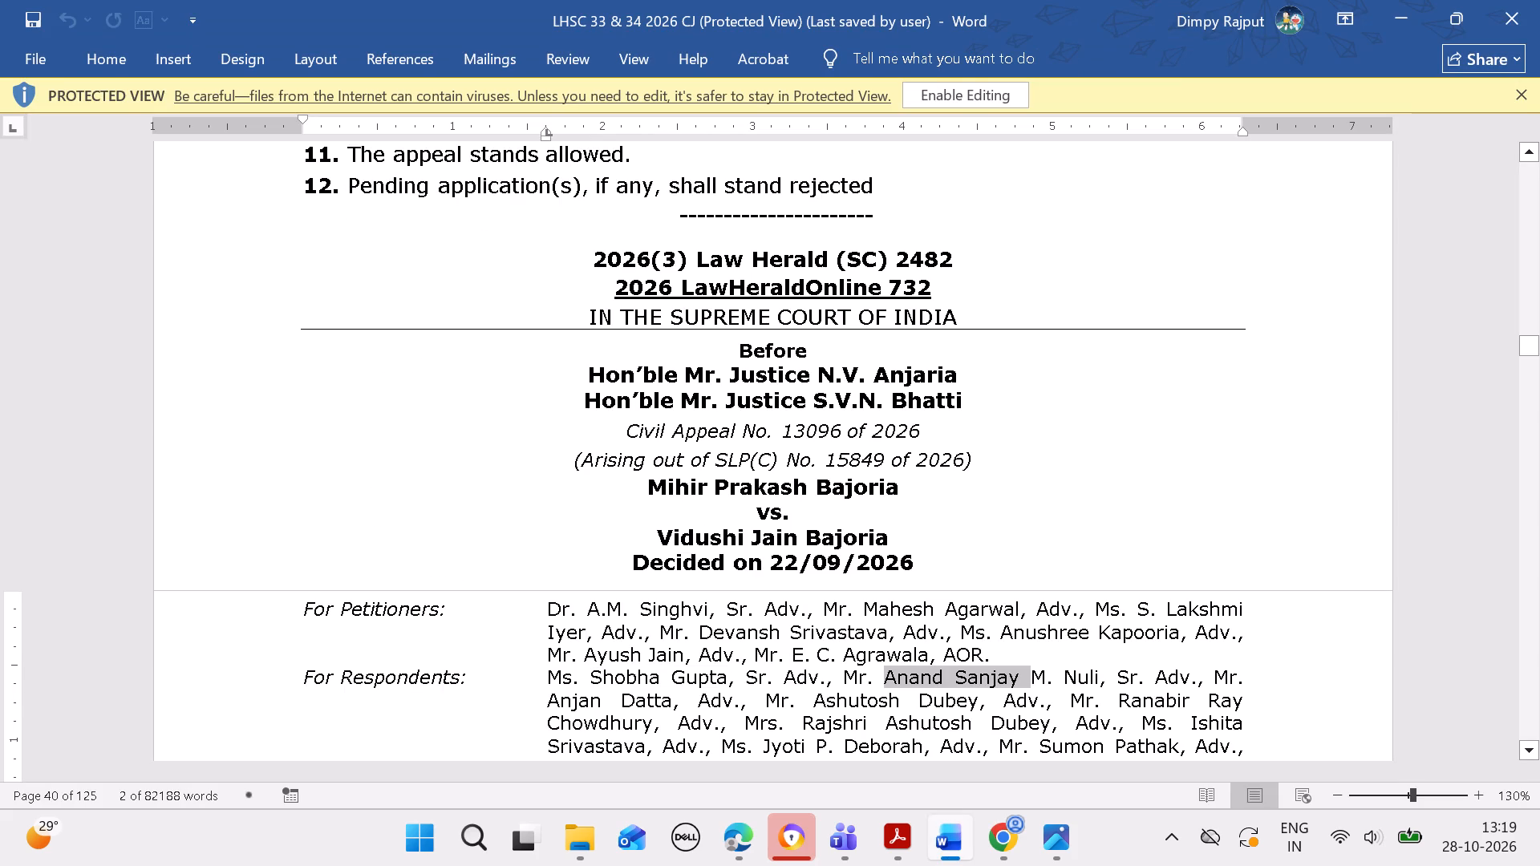
pyautogui.moveTo(985, 670); pyautogui.dragTo(1087, 667)
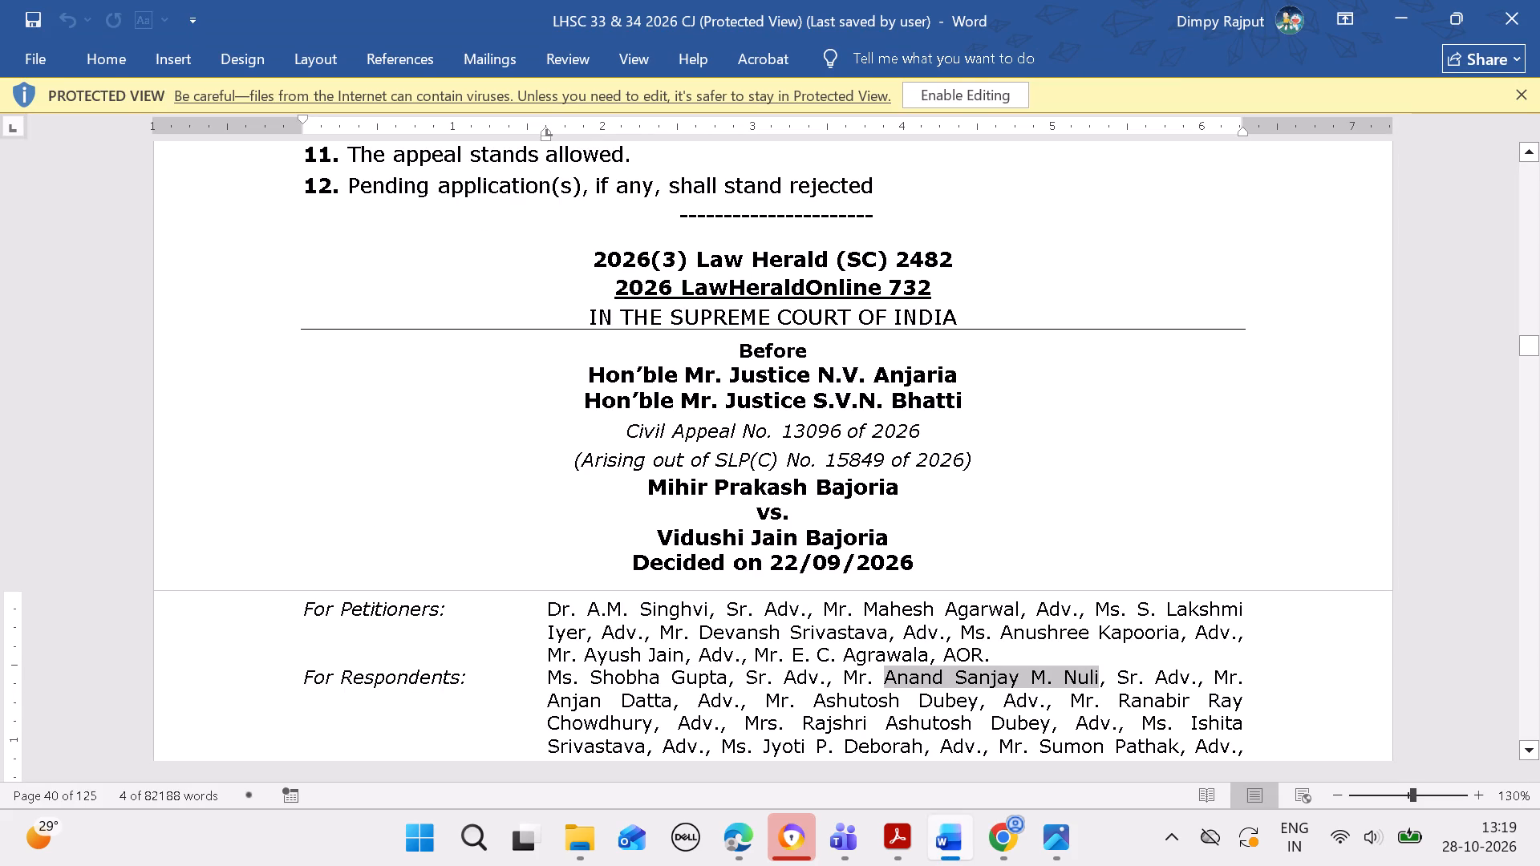
pyautogui.hotkey('ctrl', 'c')
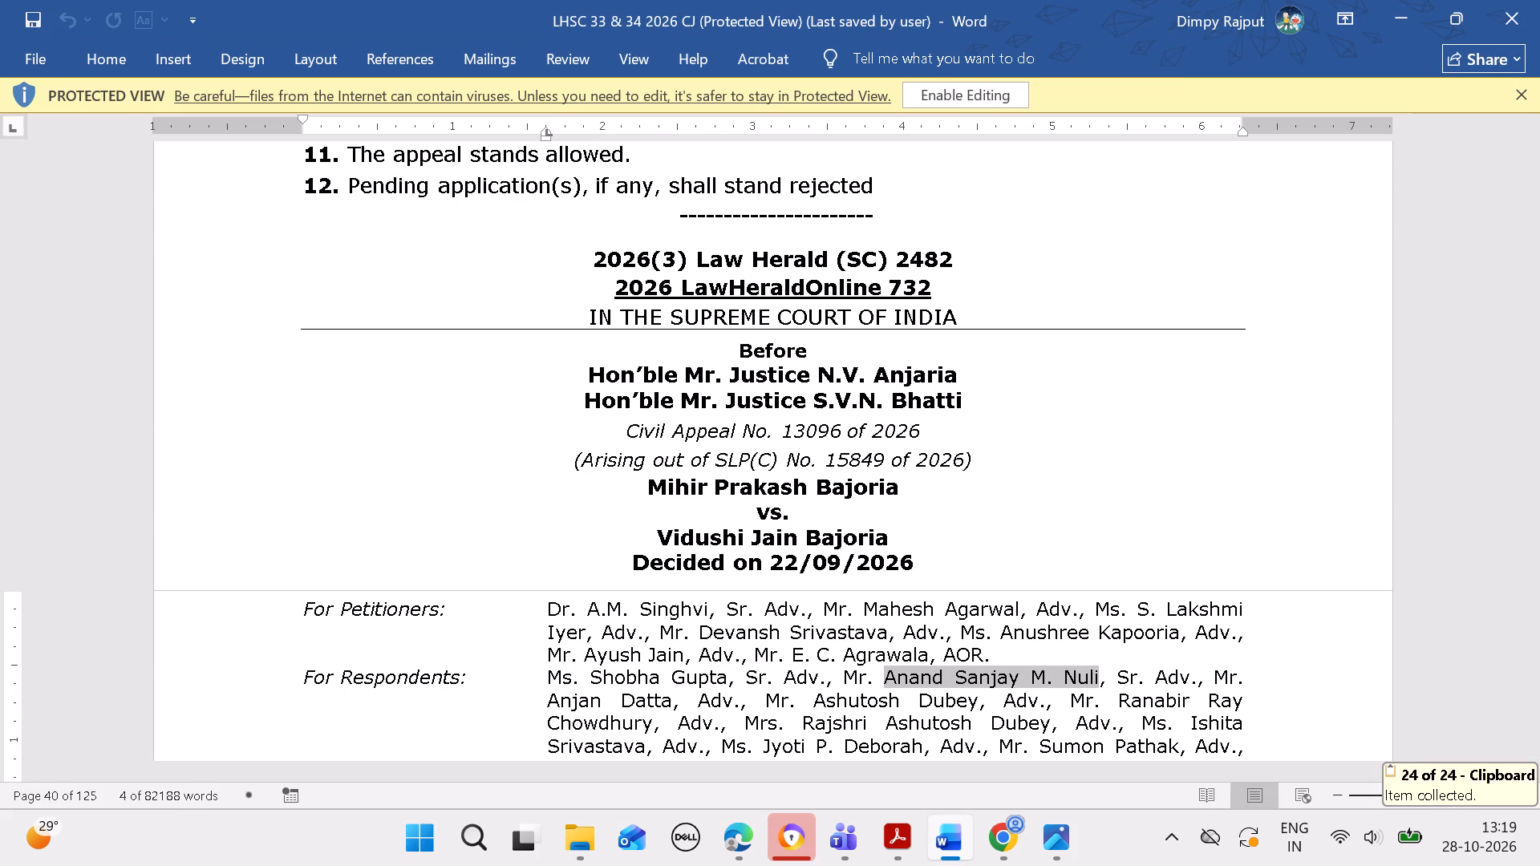
# In Edge, search for the second respondents' advocate by the copied name and attach the entry with designation "Senior, Advocate".
pyautogui.click(720, 845)
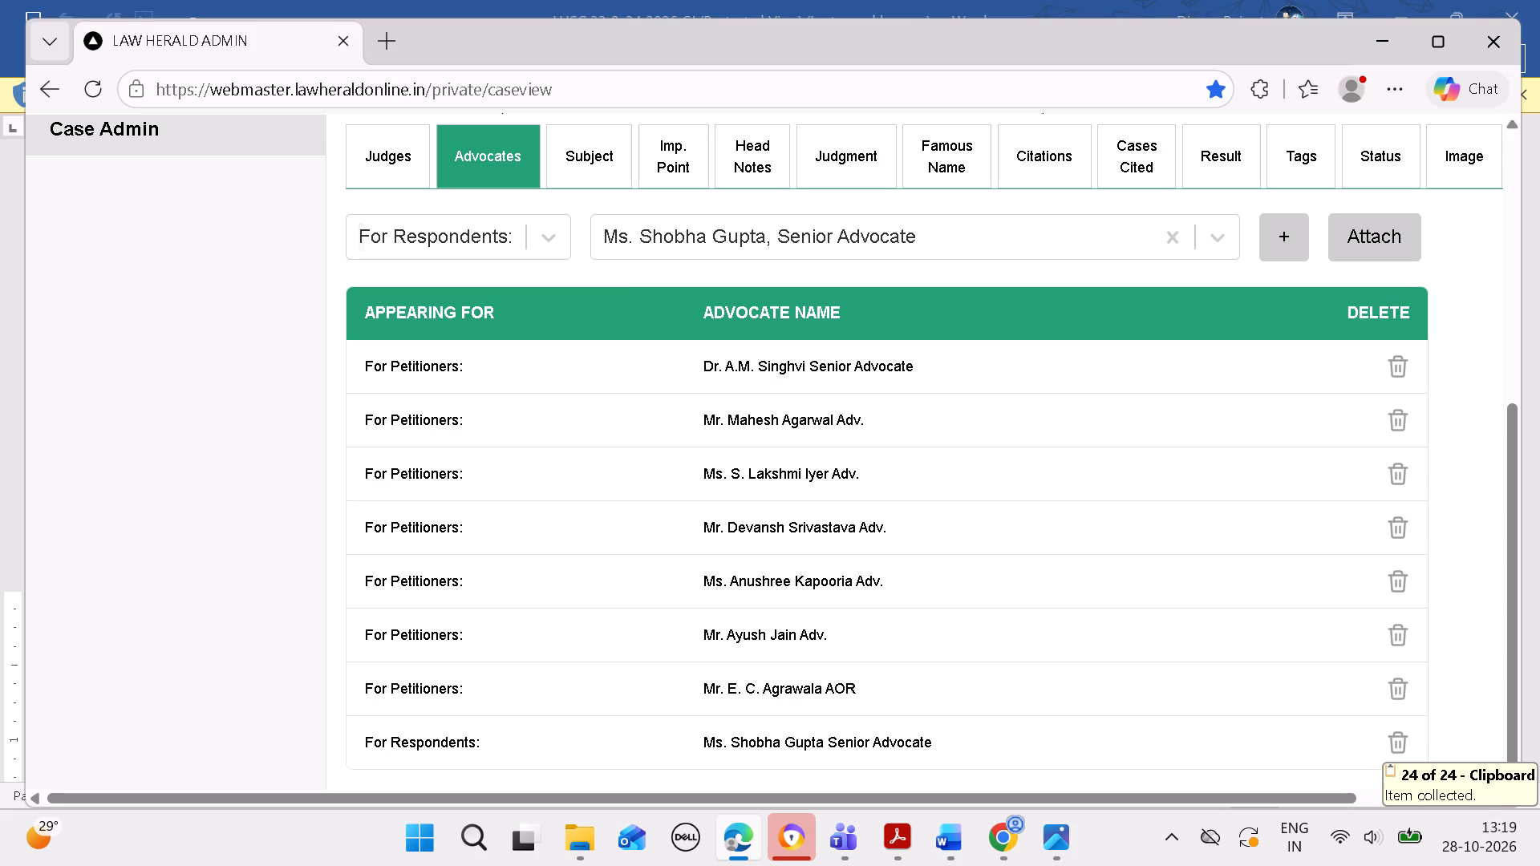
pyautogui.click(1165, 236)
pyautogui.hotkey('ctrl', 'v')
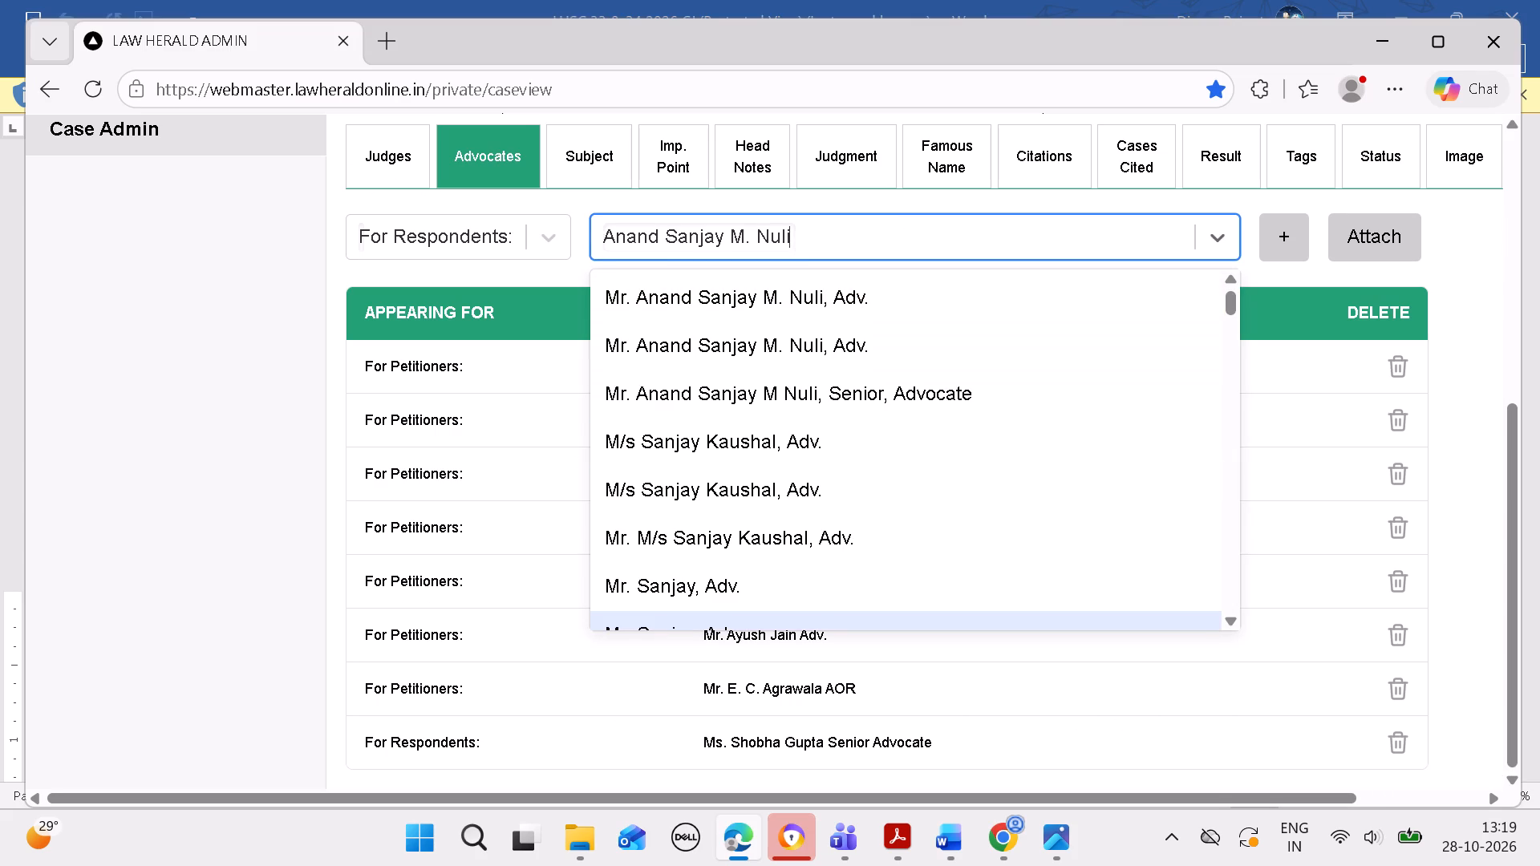
pyautogui.click(971, 823)
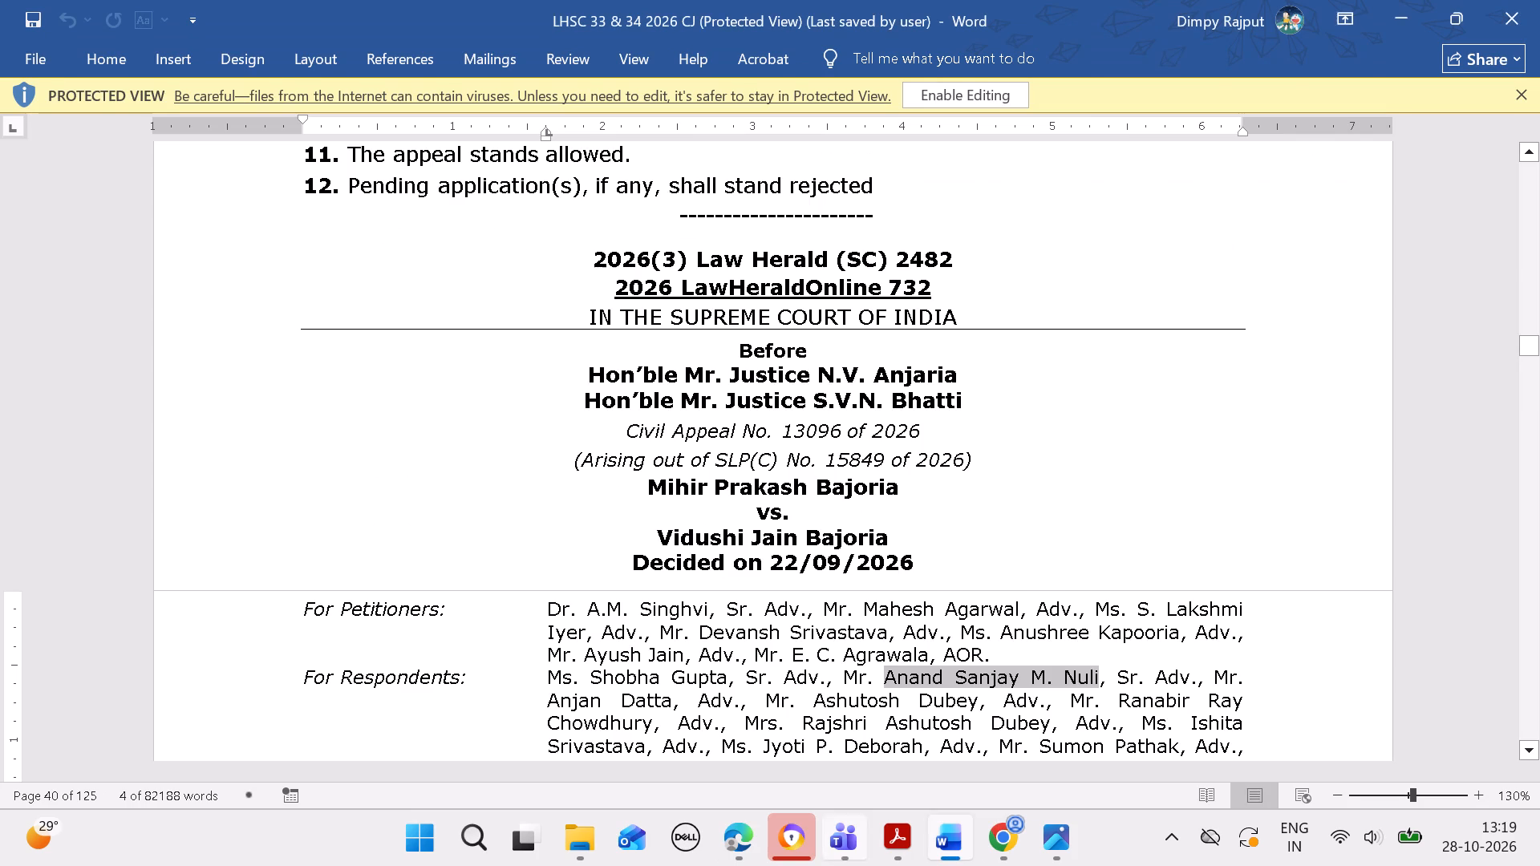
pyautogui.click(756, 837)
pyautogui.click(1039, 228)
pyautogui.hotkey('ctrl', 'v')
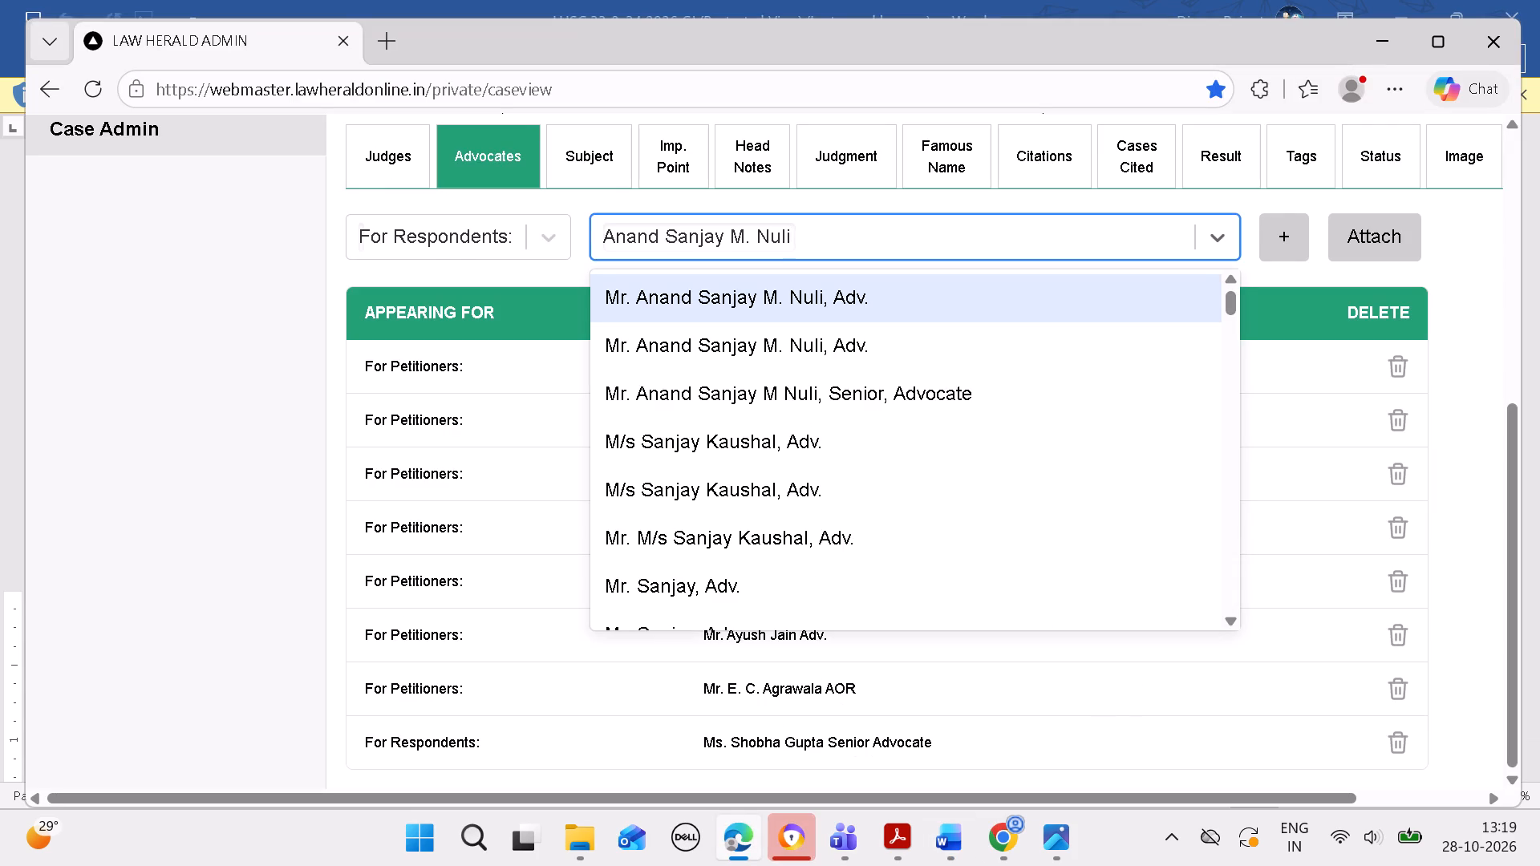
pyautogui.click(990, 378)
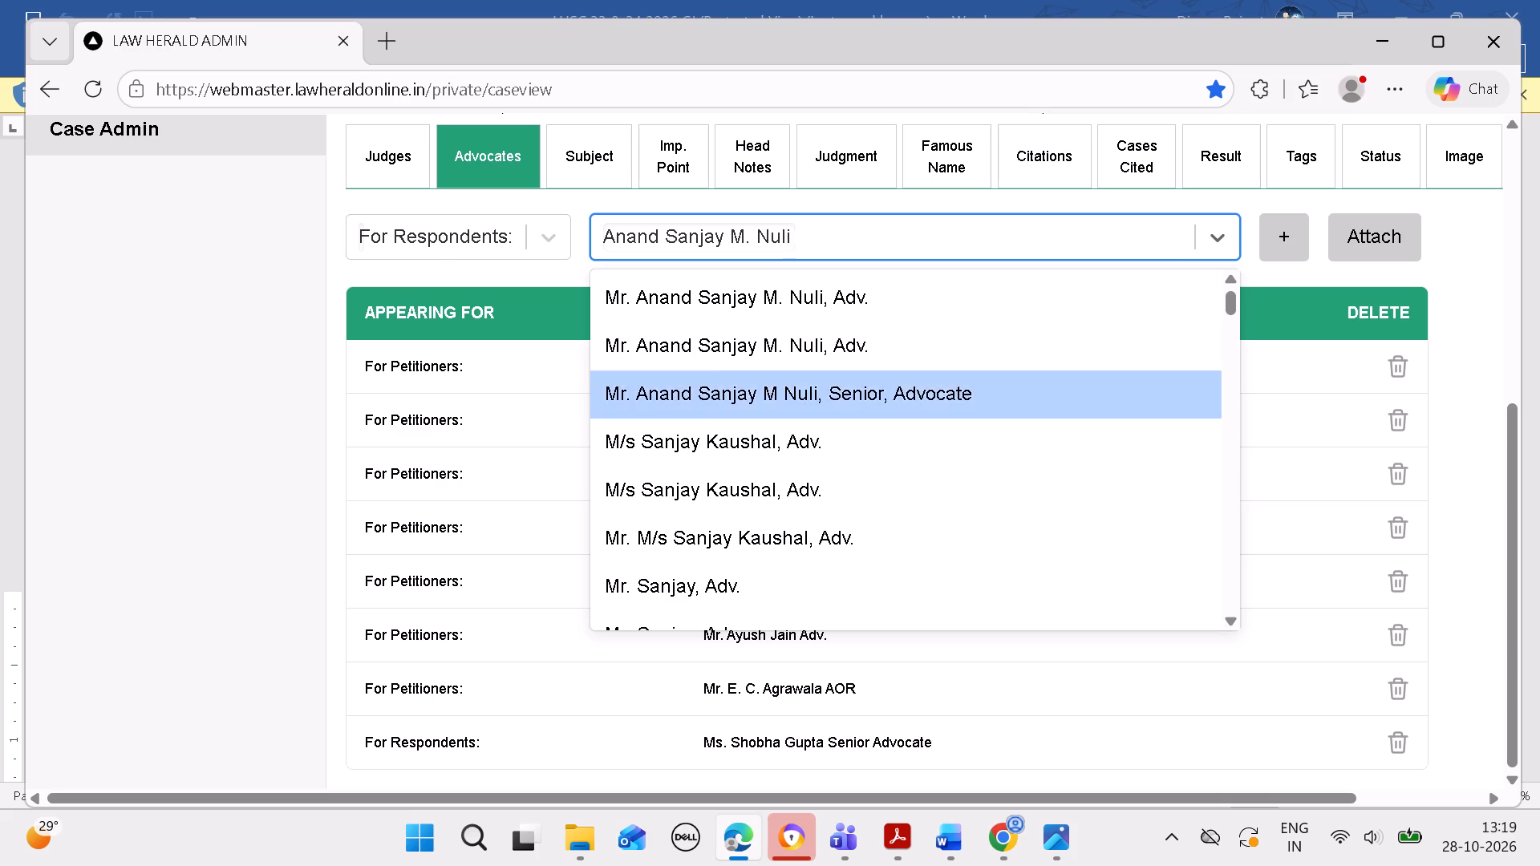
pyautogui.click(1382, 233)
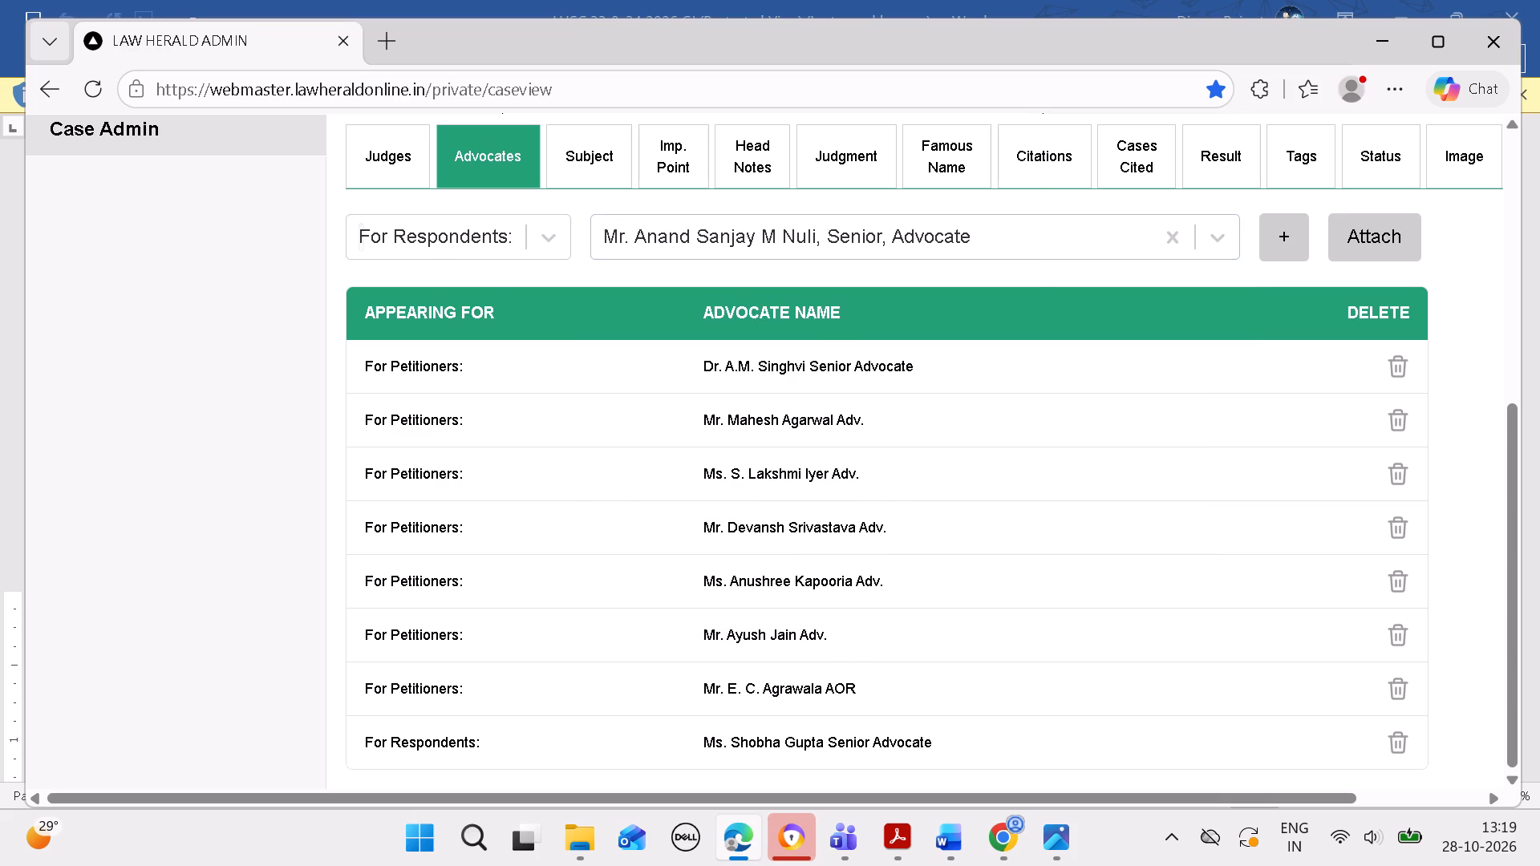
pyautogui.click(1021, 253)
pyautogui.scroll(-9, 981, 373)
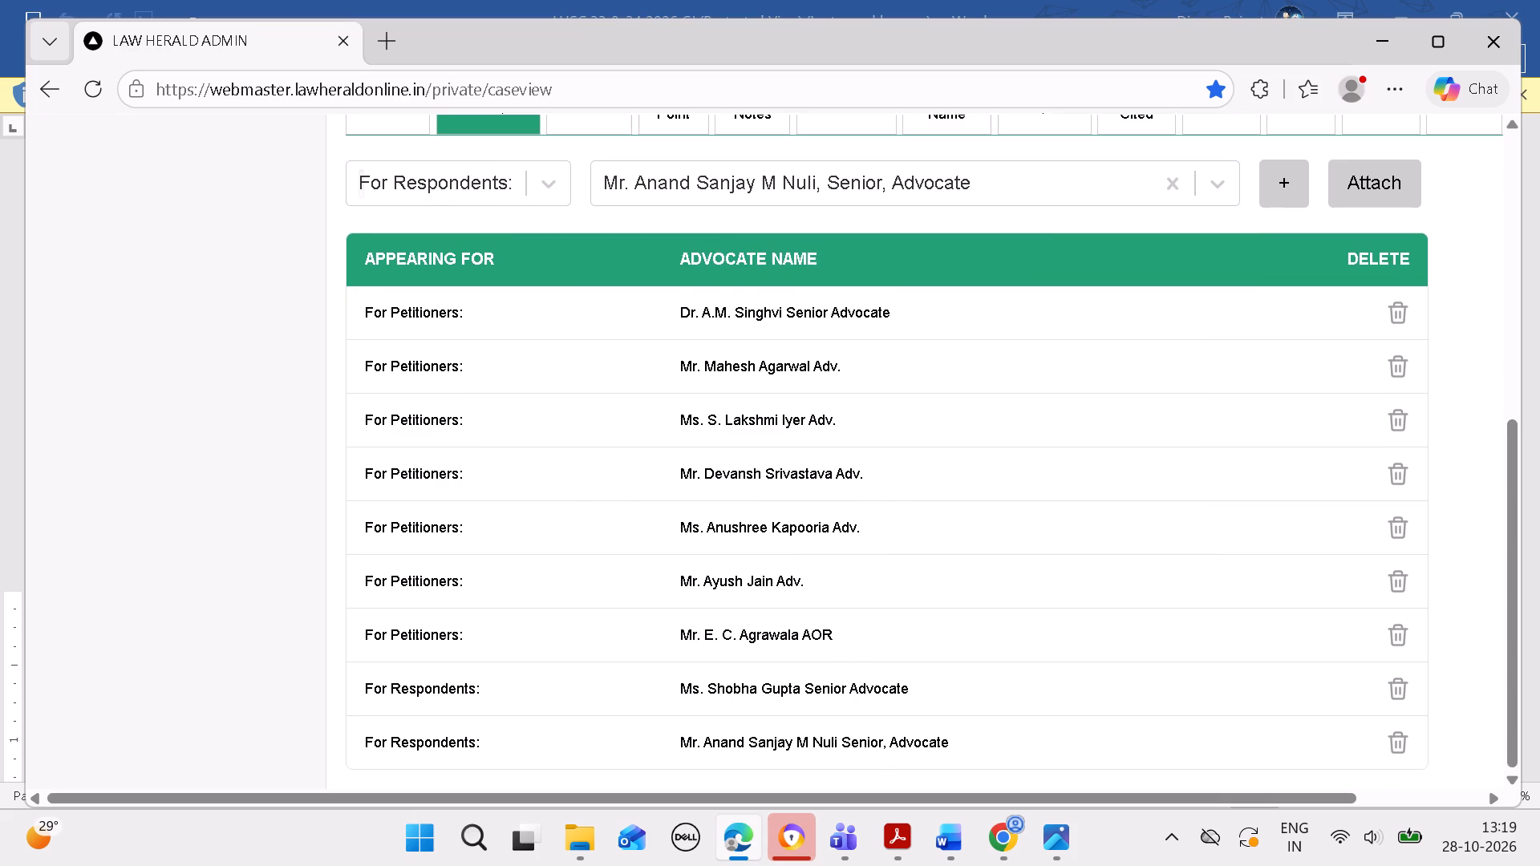
# Copy the third respondents' advocate's name from Word and attach the matching Mr. entry with designation Adv. to the case in Edge.
pyautogui.click(959, 840)
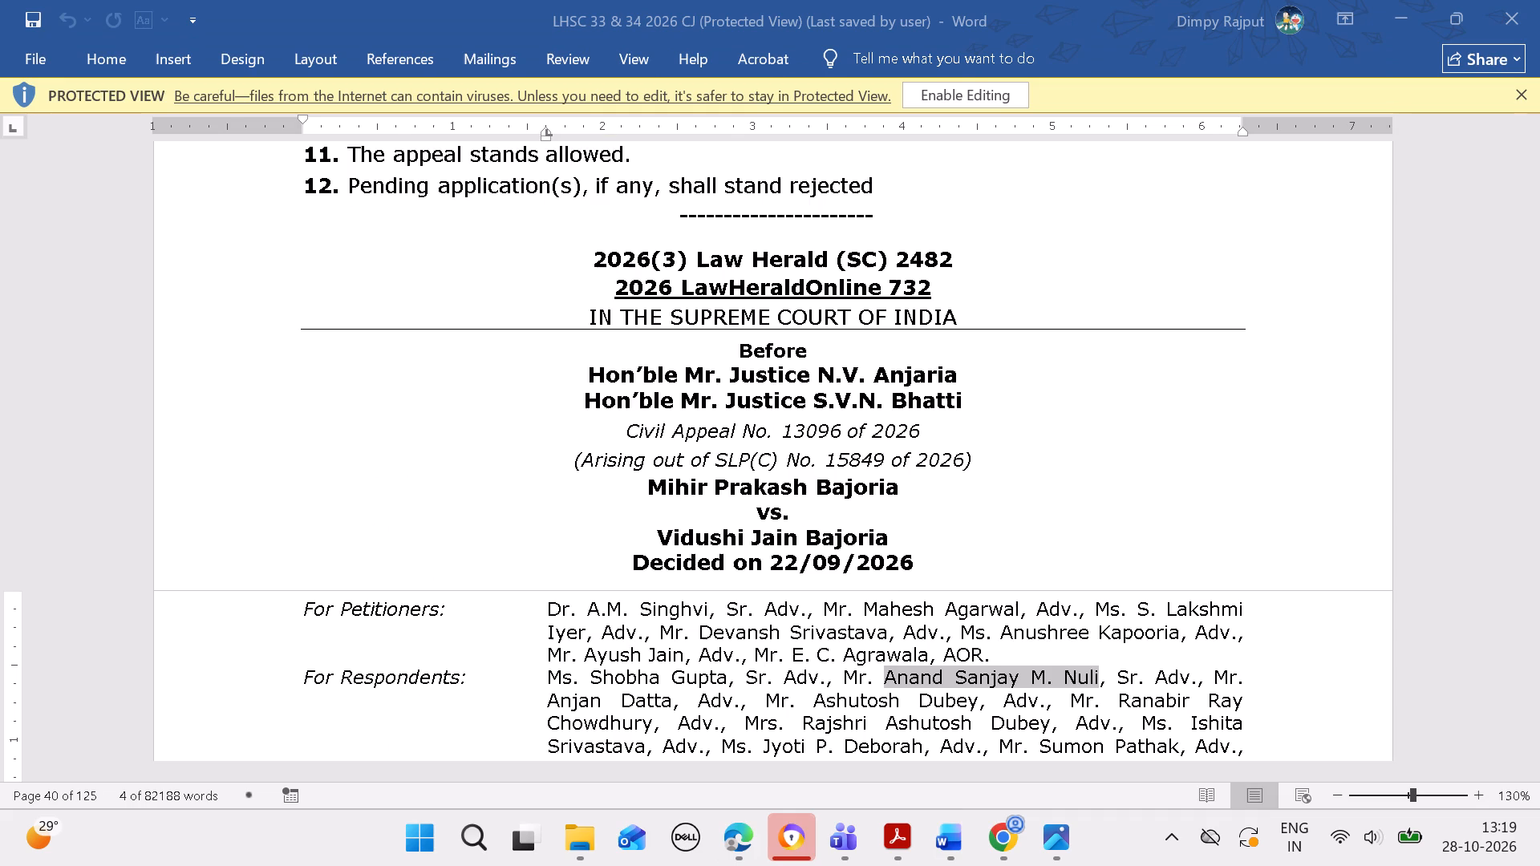
pyautogui.moveTo(545, 697); pyautogui.dragTo(585, 694)
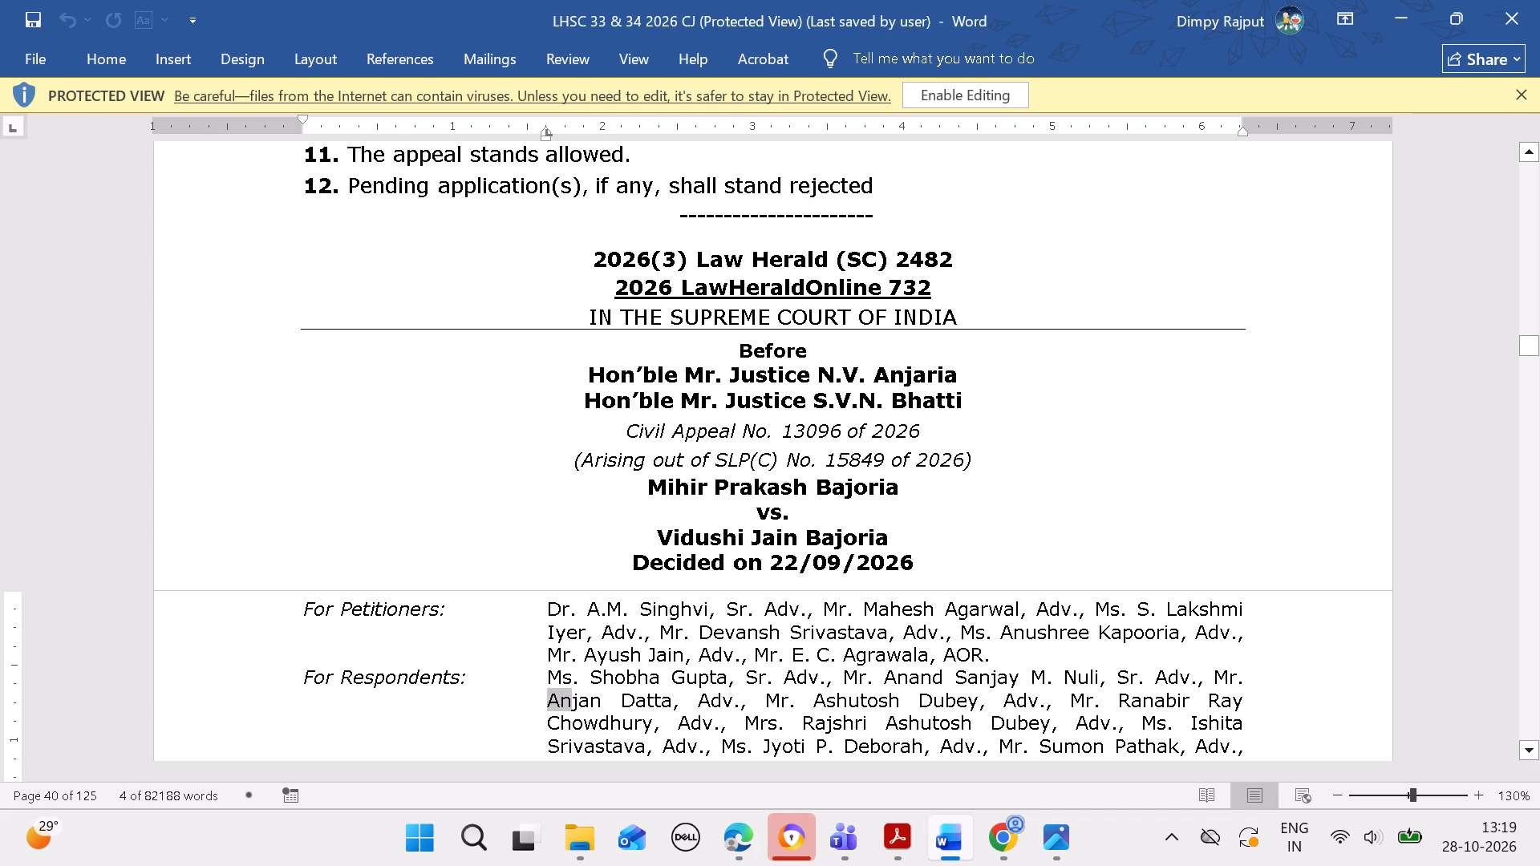
pyautogui.moveTo(585, 694); pyautogui.dragTo(647, 700)
pyautogui.hotkey('ctrl', 'c')
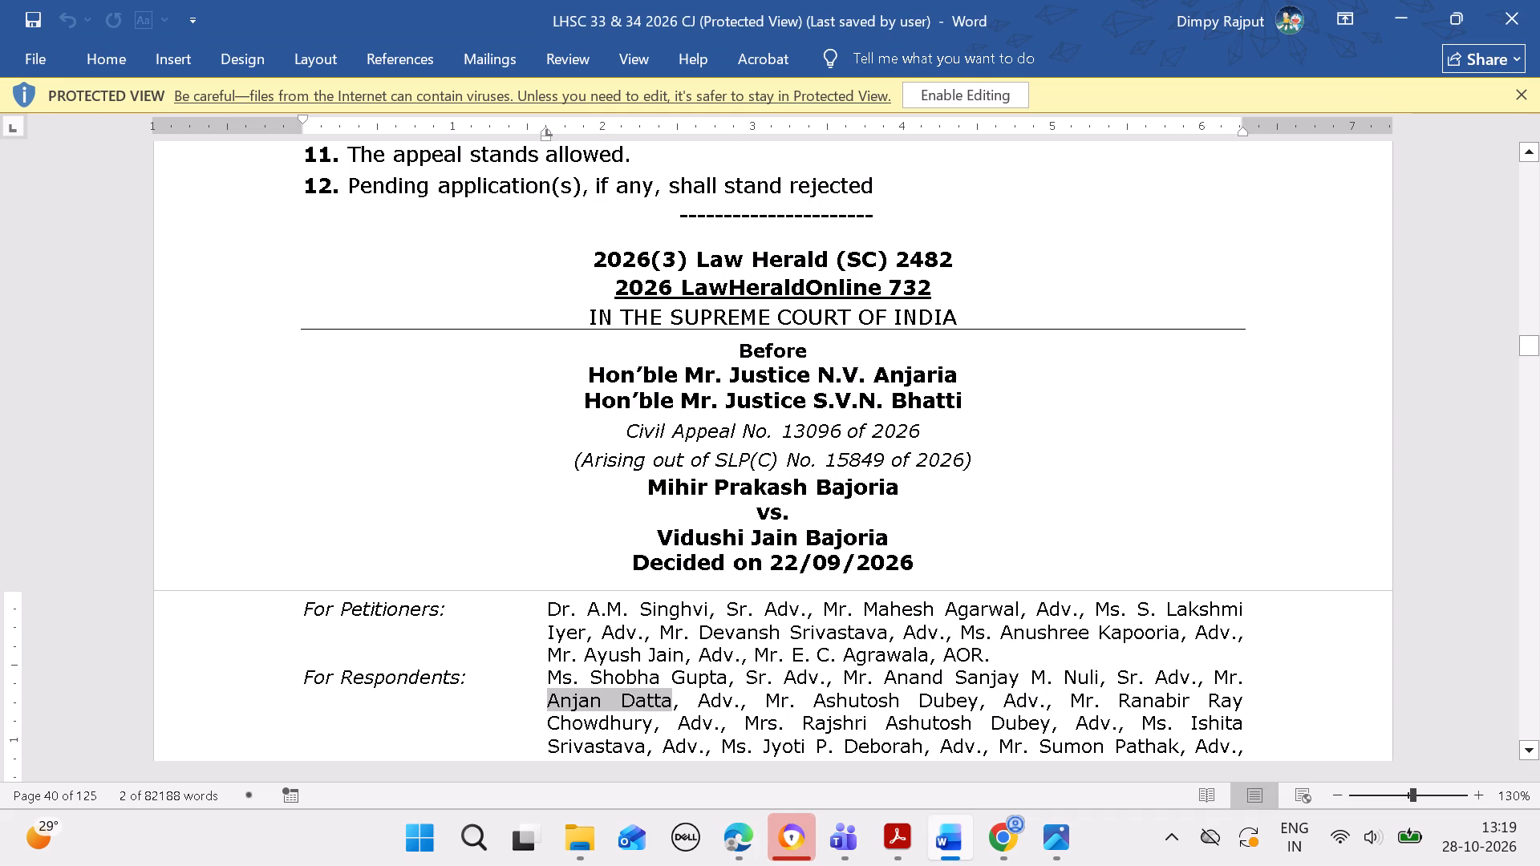
pyautogui.click(741, 830)
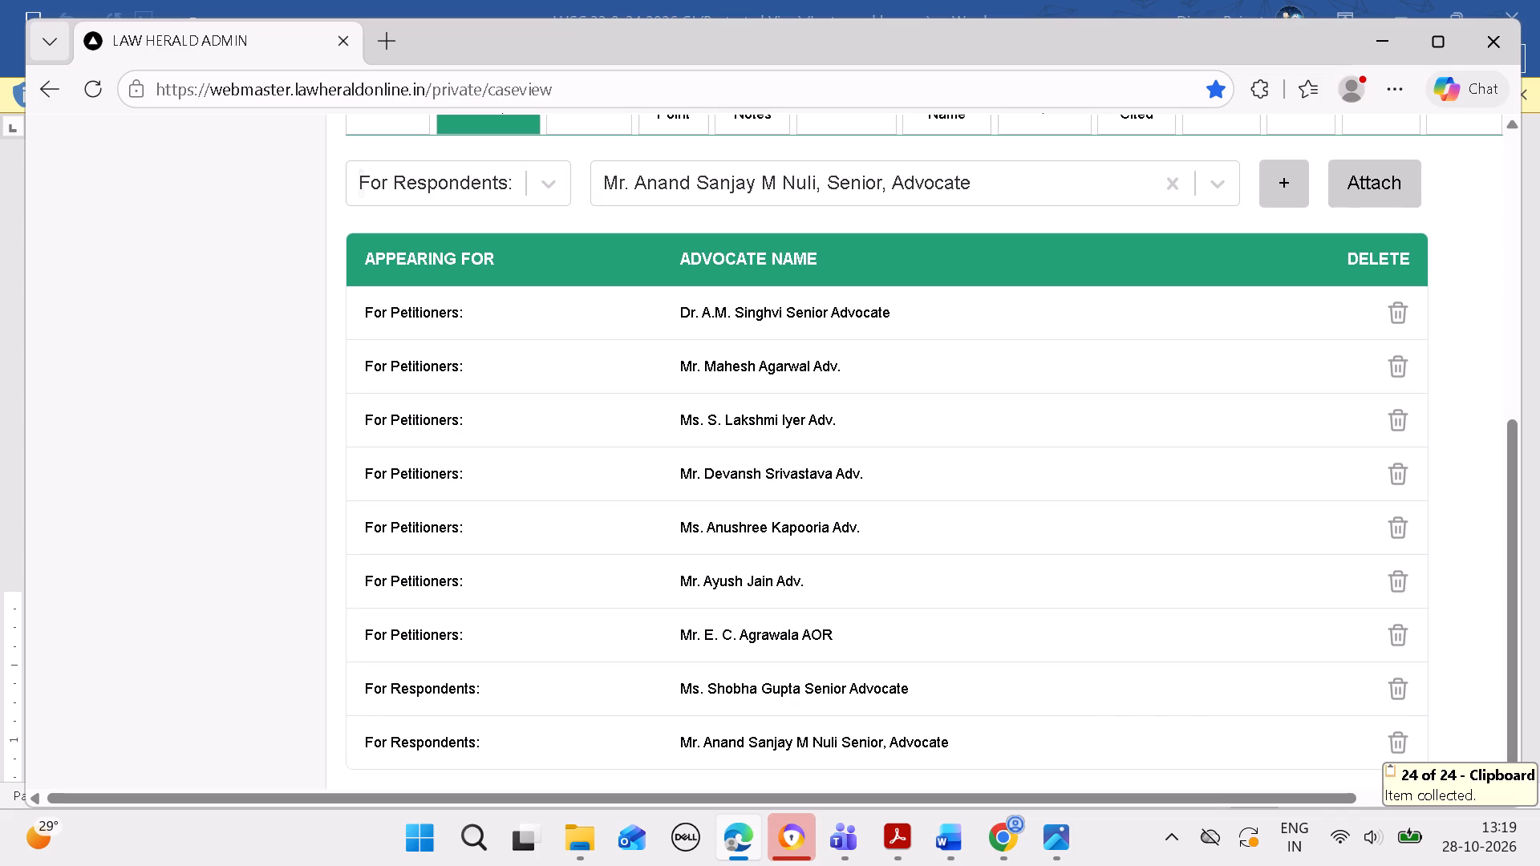
pyautogui.click(1169, 182)
pyautogui.hotkey('ctrl', 'v')
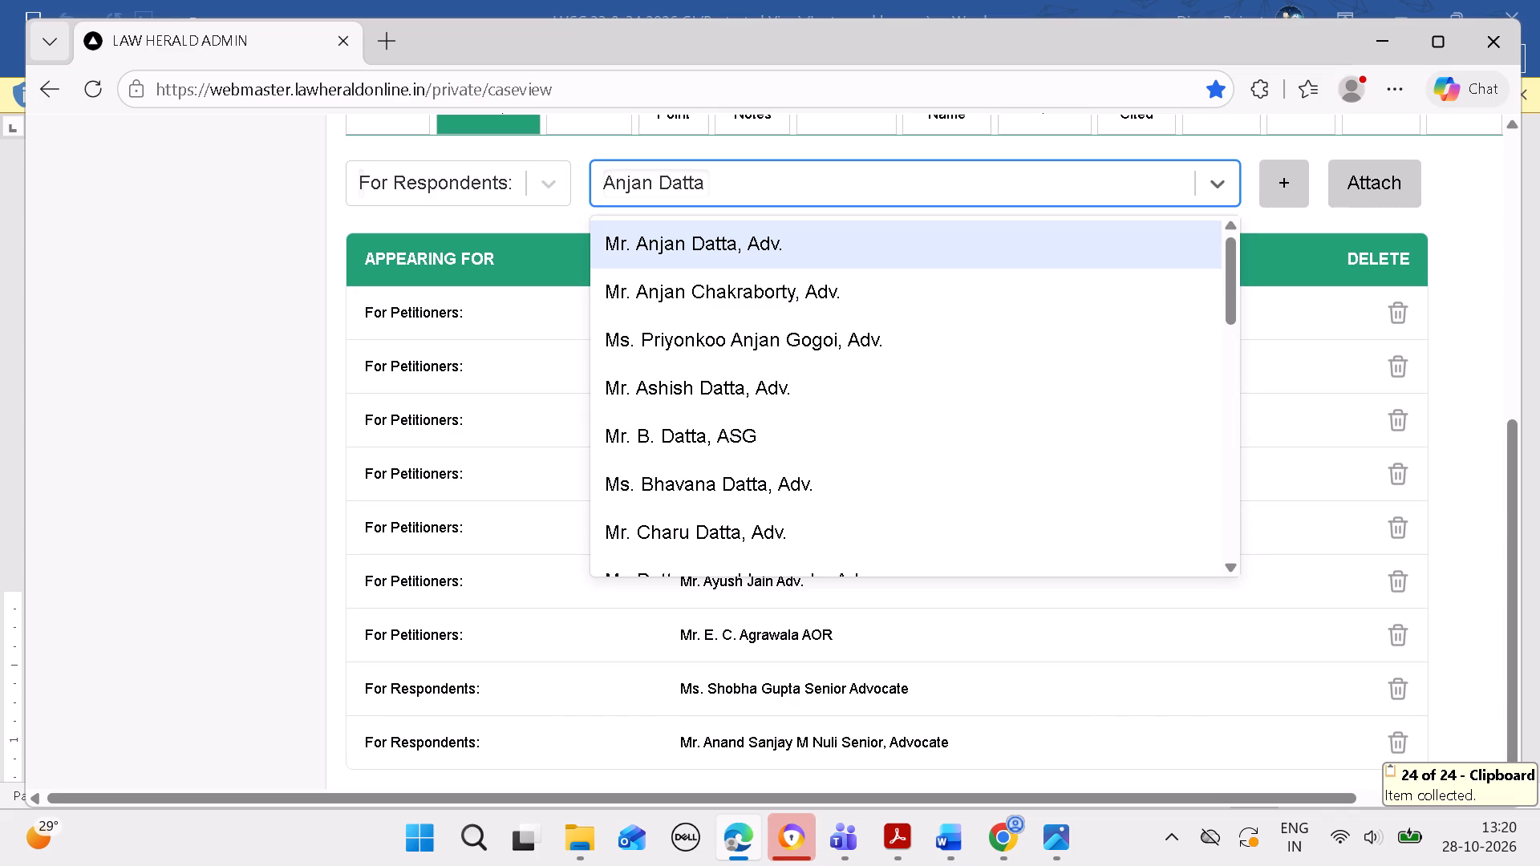
pyautogui.click(1010, 252)
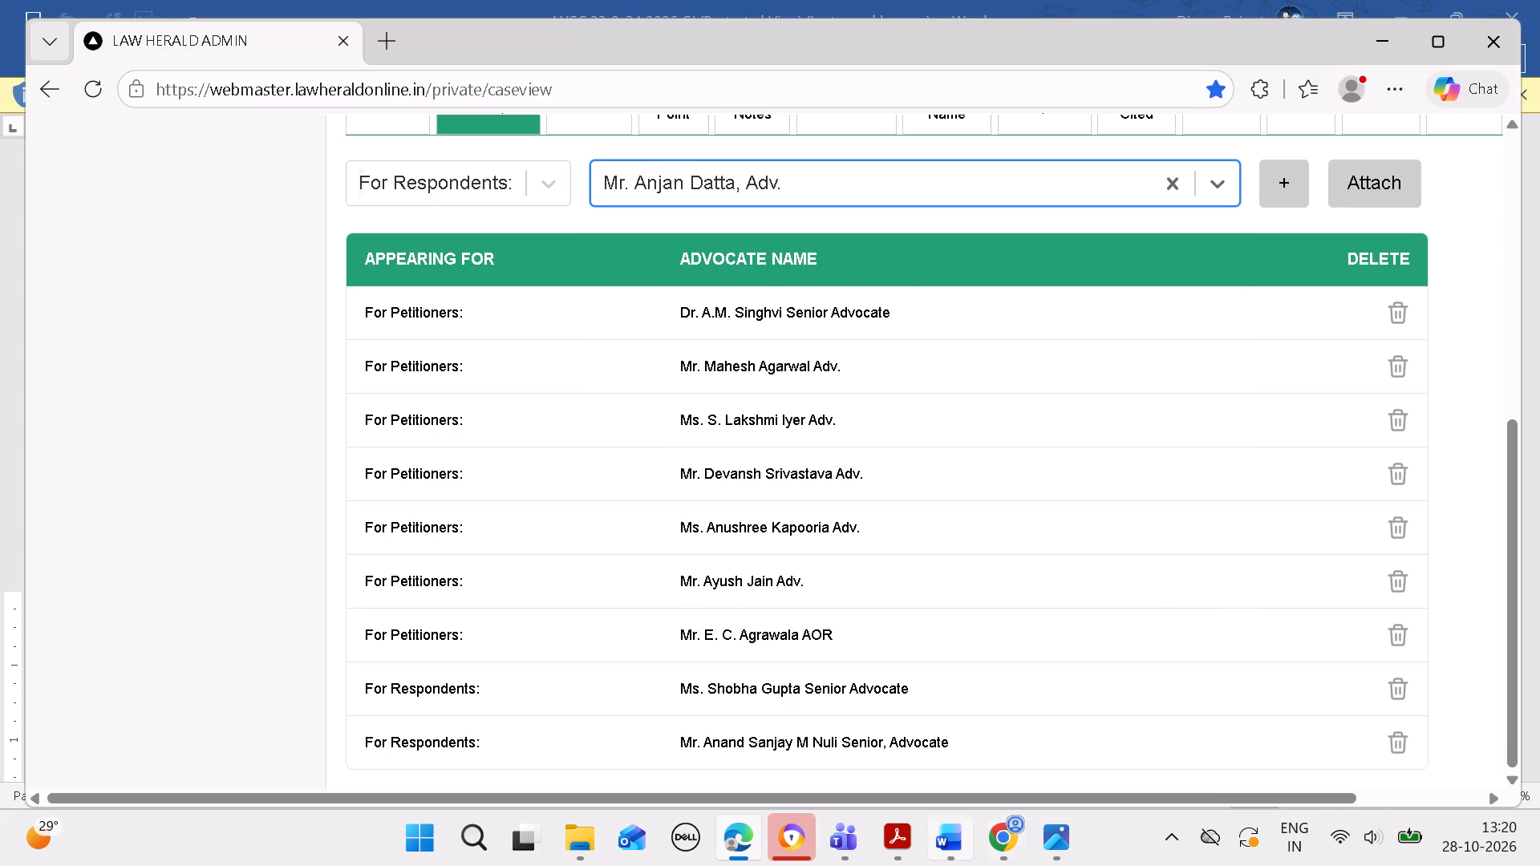
pyautogui.click(970, 839)
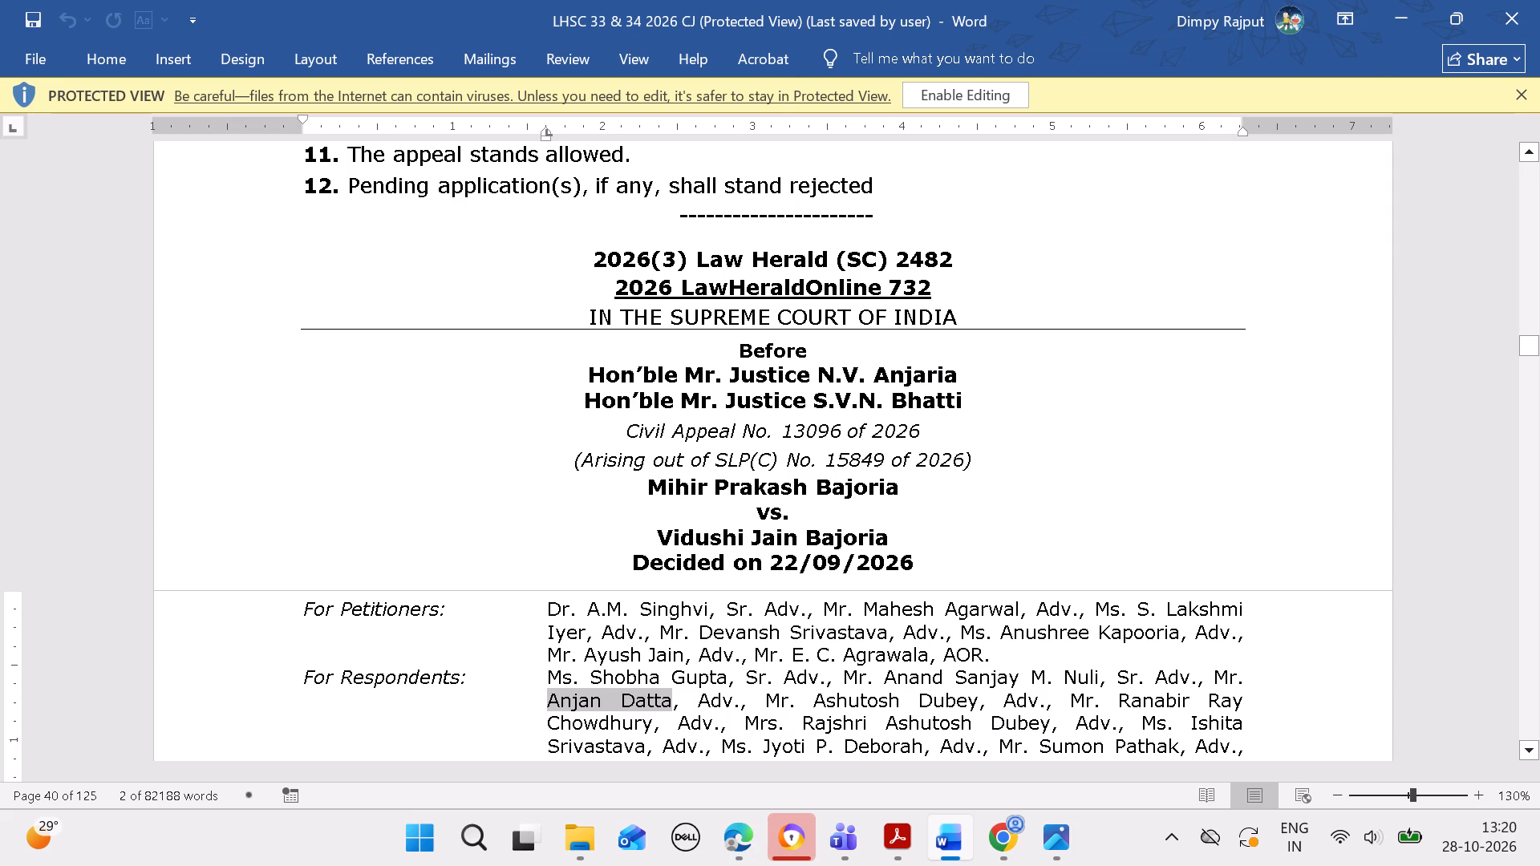
pyautogui.click(740, 835)
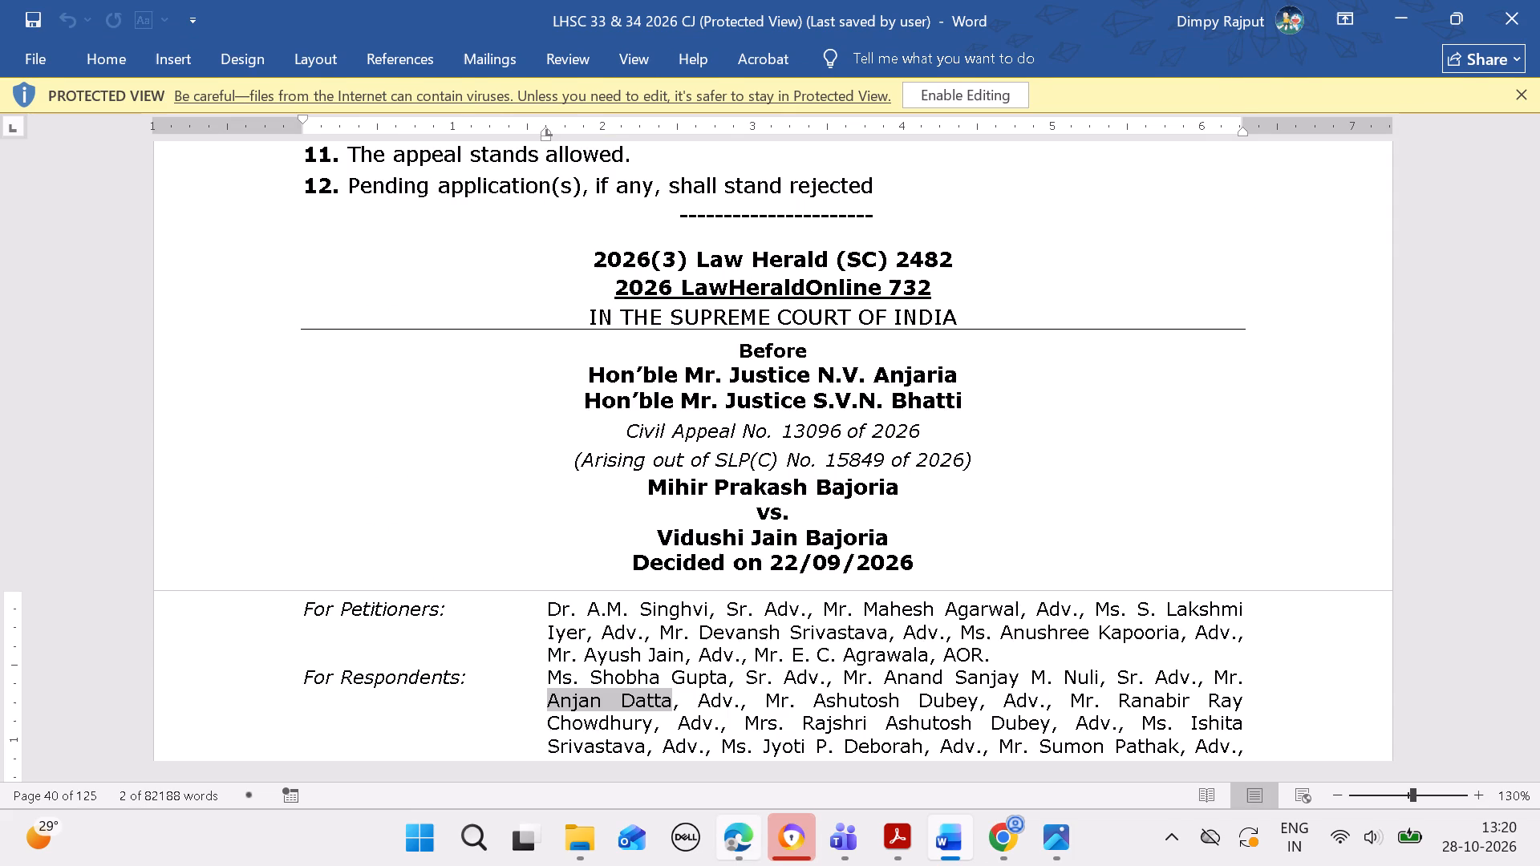
pyautogui.click(1376, 191)
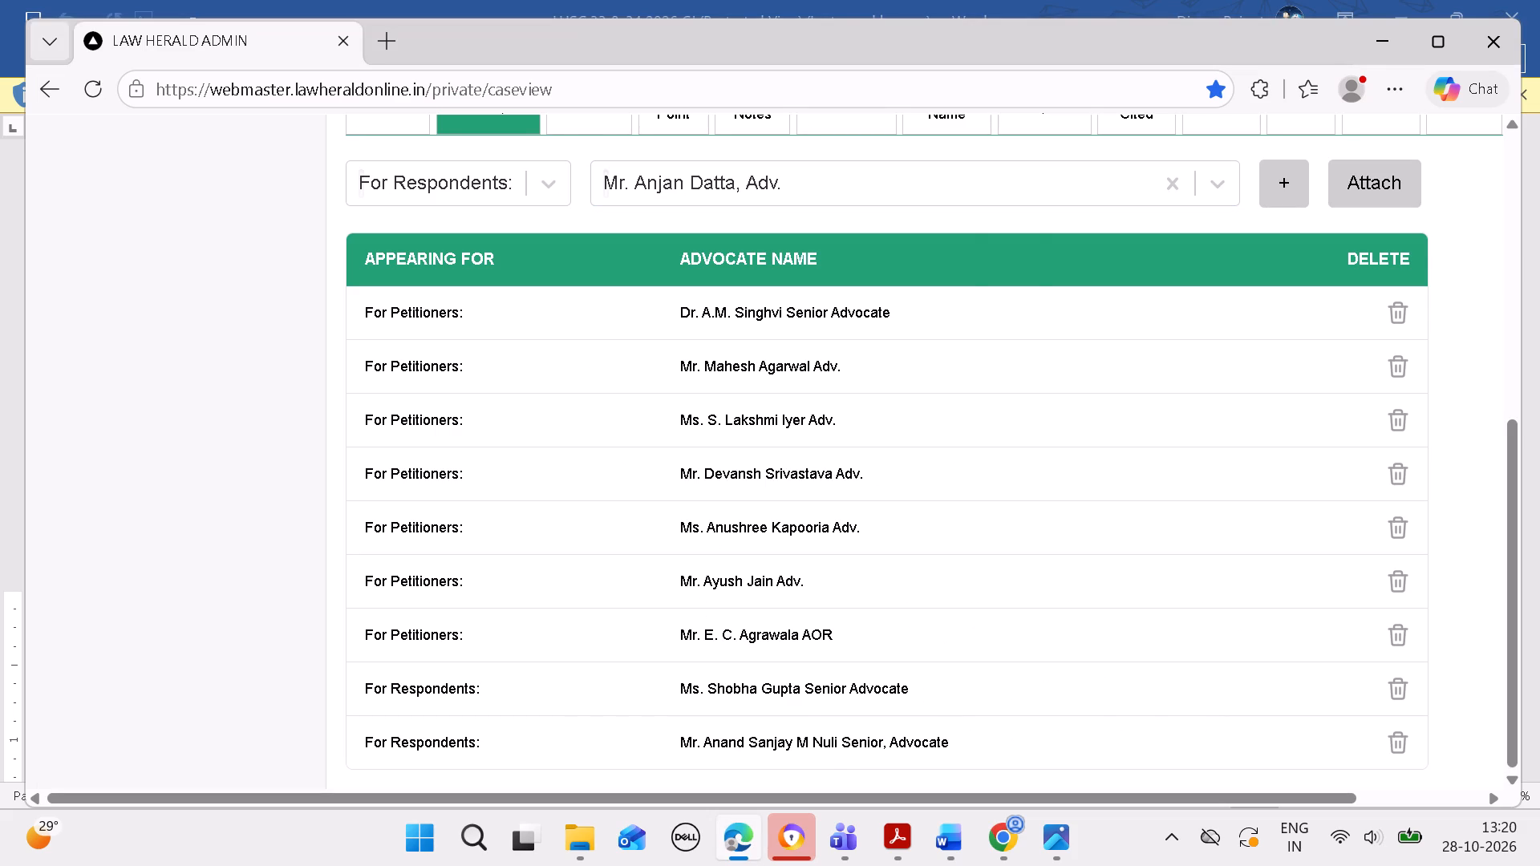
pyautogui.click(1015, 250)
pyautogui.scroll(-8, 1048, 379)
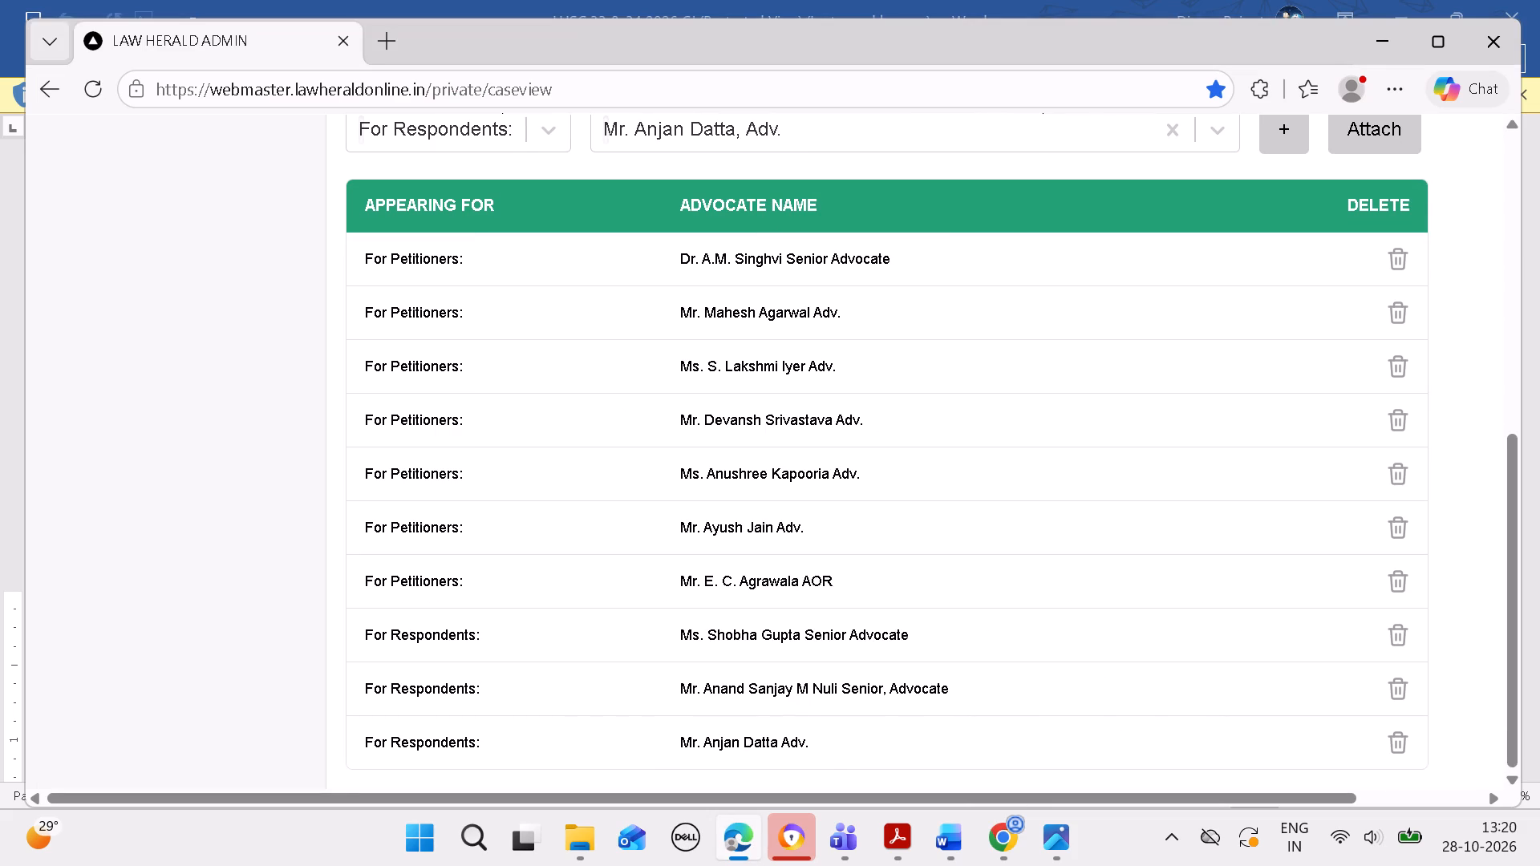
# Copy the fourth respondents' advocate's name from Word and attach the matching entry with designation Adv., not AOR, in Edge.
pyautogui.click(961, 840)
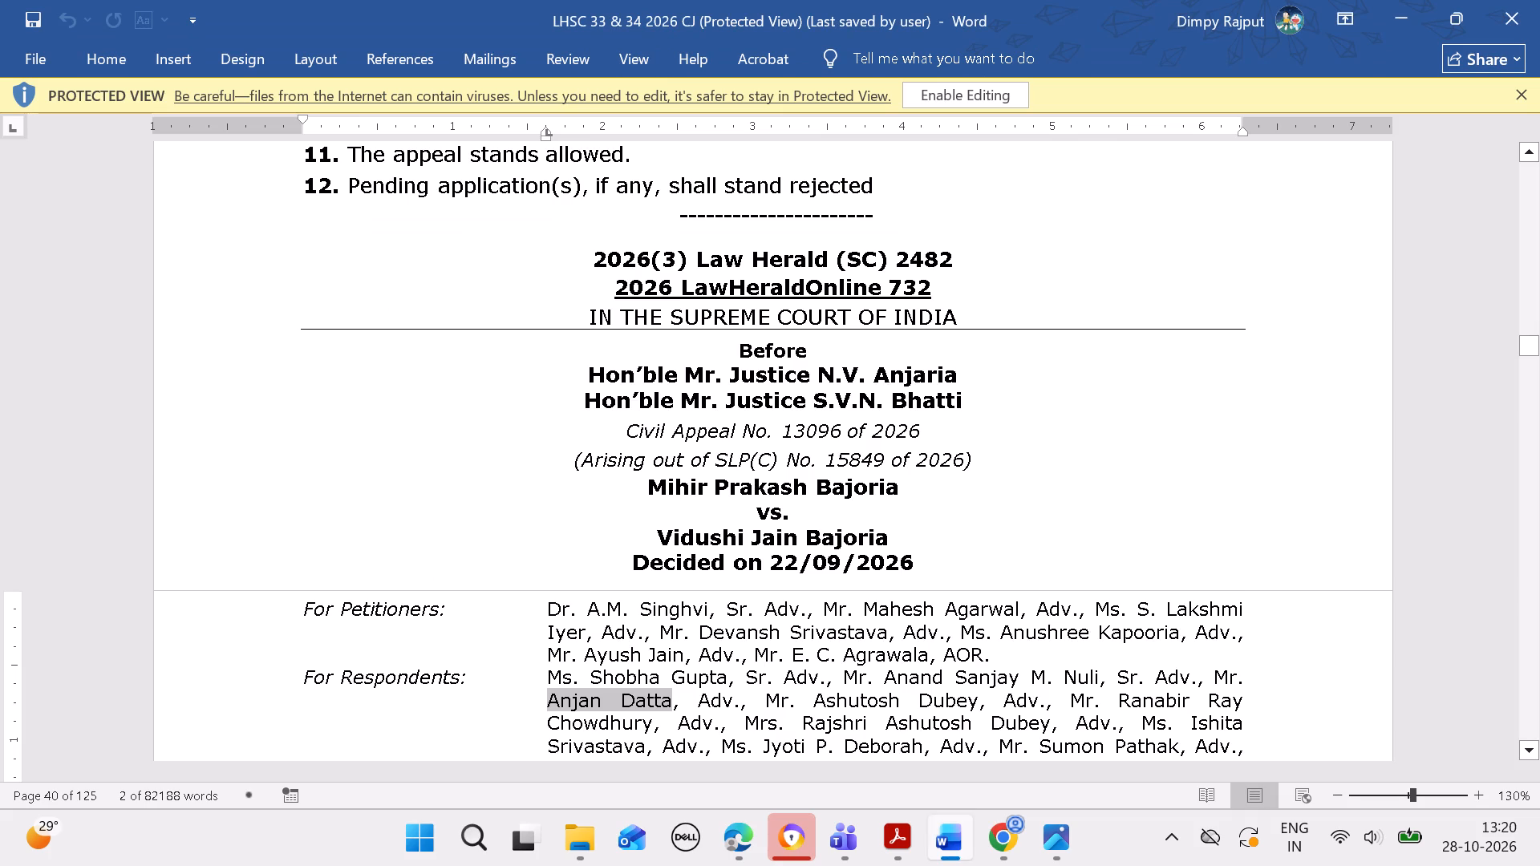
pyautogui.moveTo(816, 698); pyautogui.dragTo(954, 695)
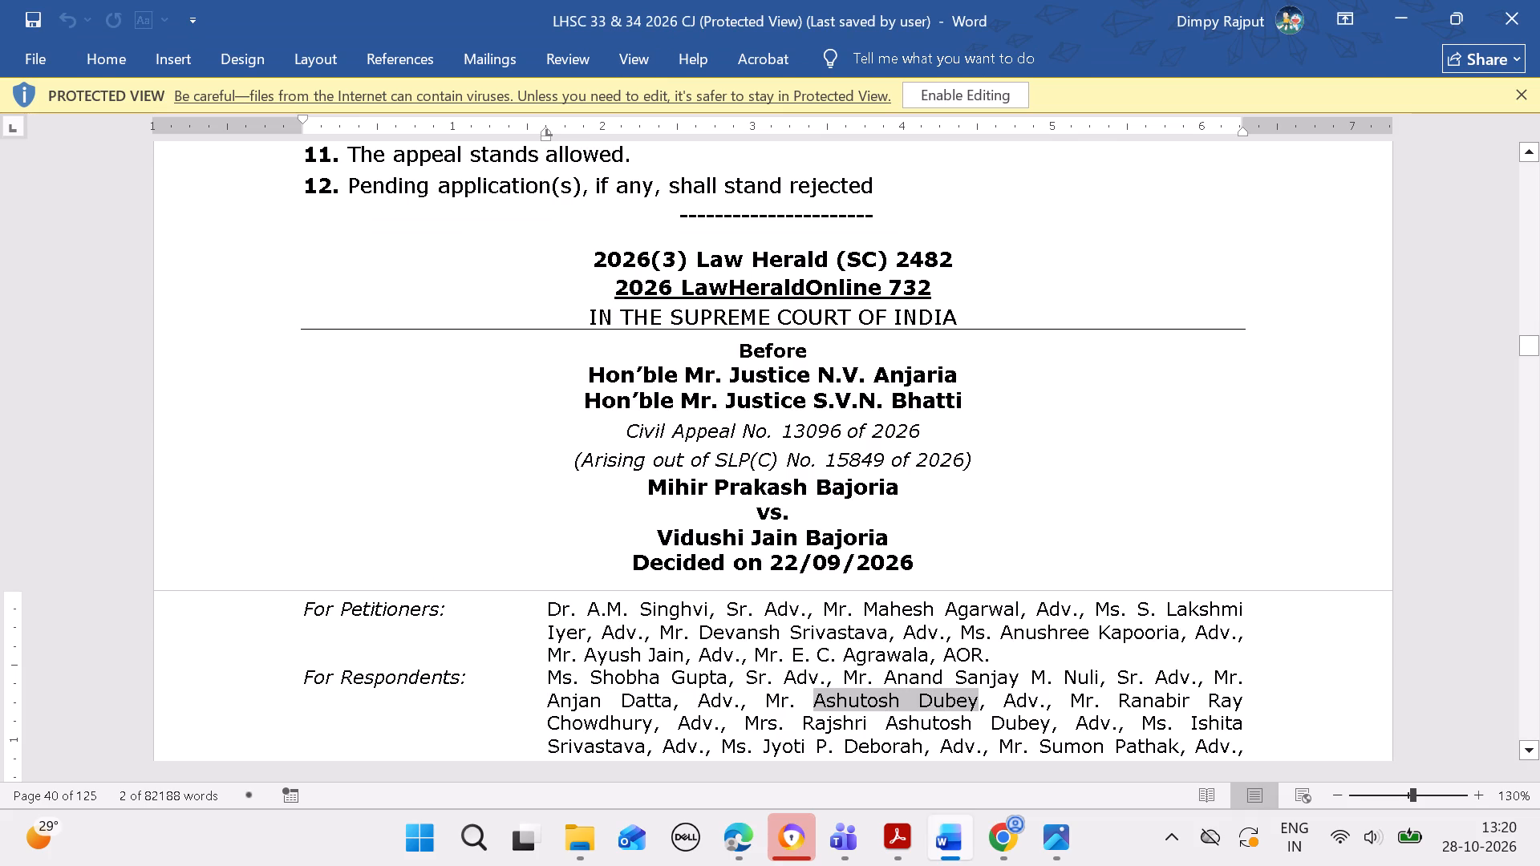
pyautogui.hotkey('ctrl', 'c')
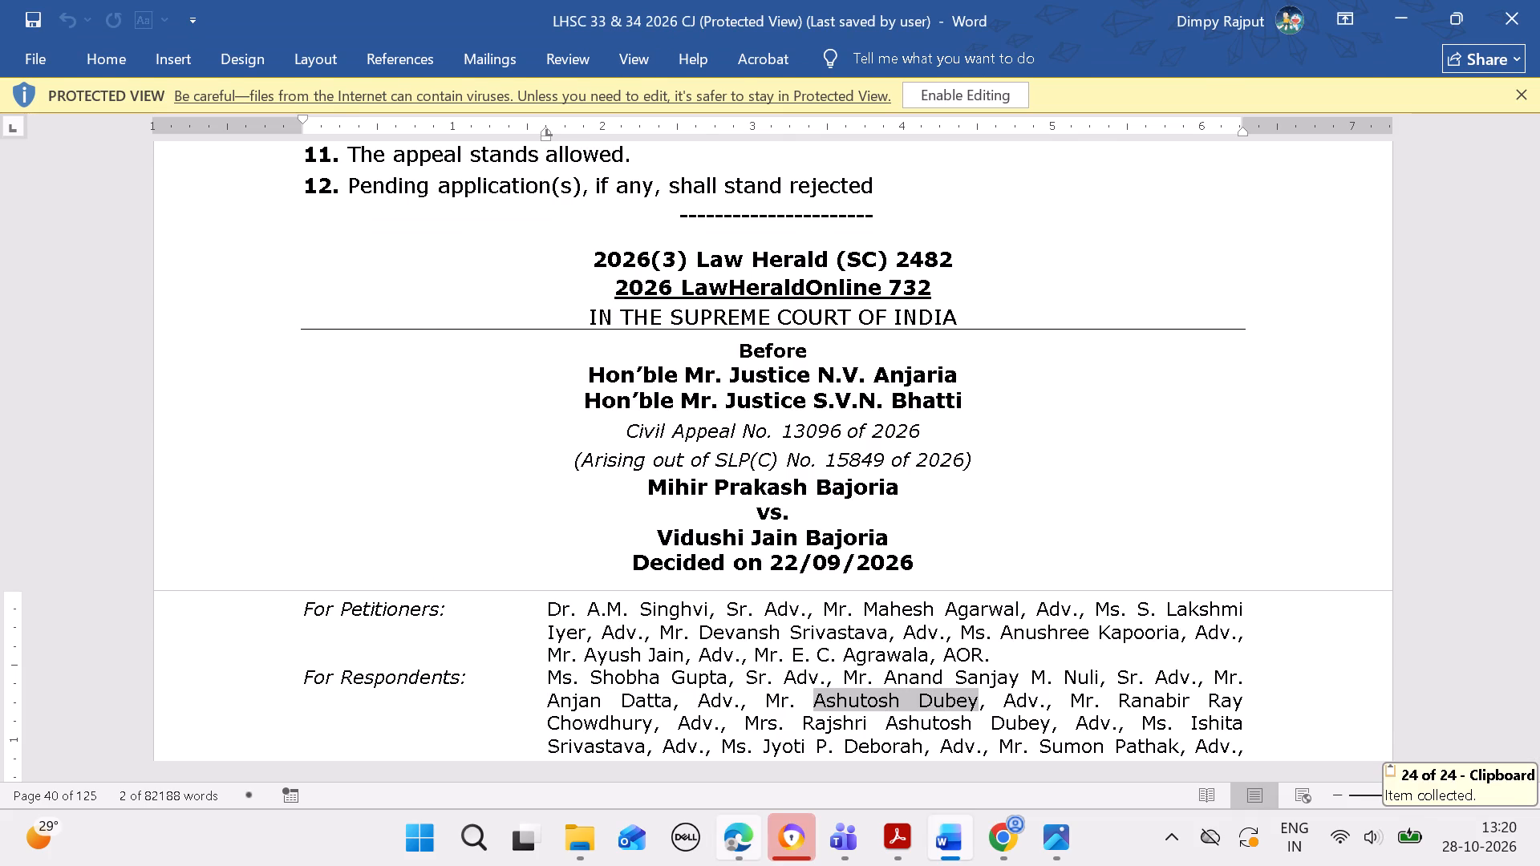
pyautogui.click(740, 828)
pyautogui.click(1180, 127)
pyautogui.hotkey('ctrl', 'v')
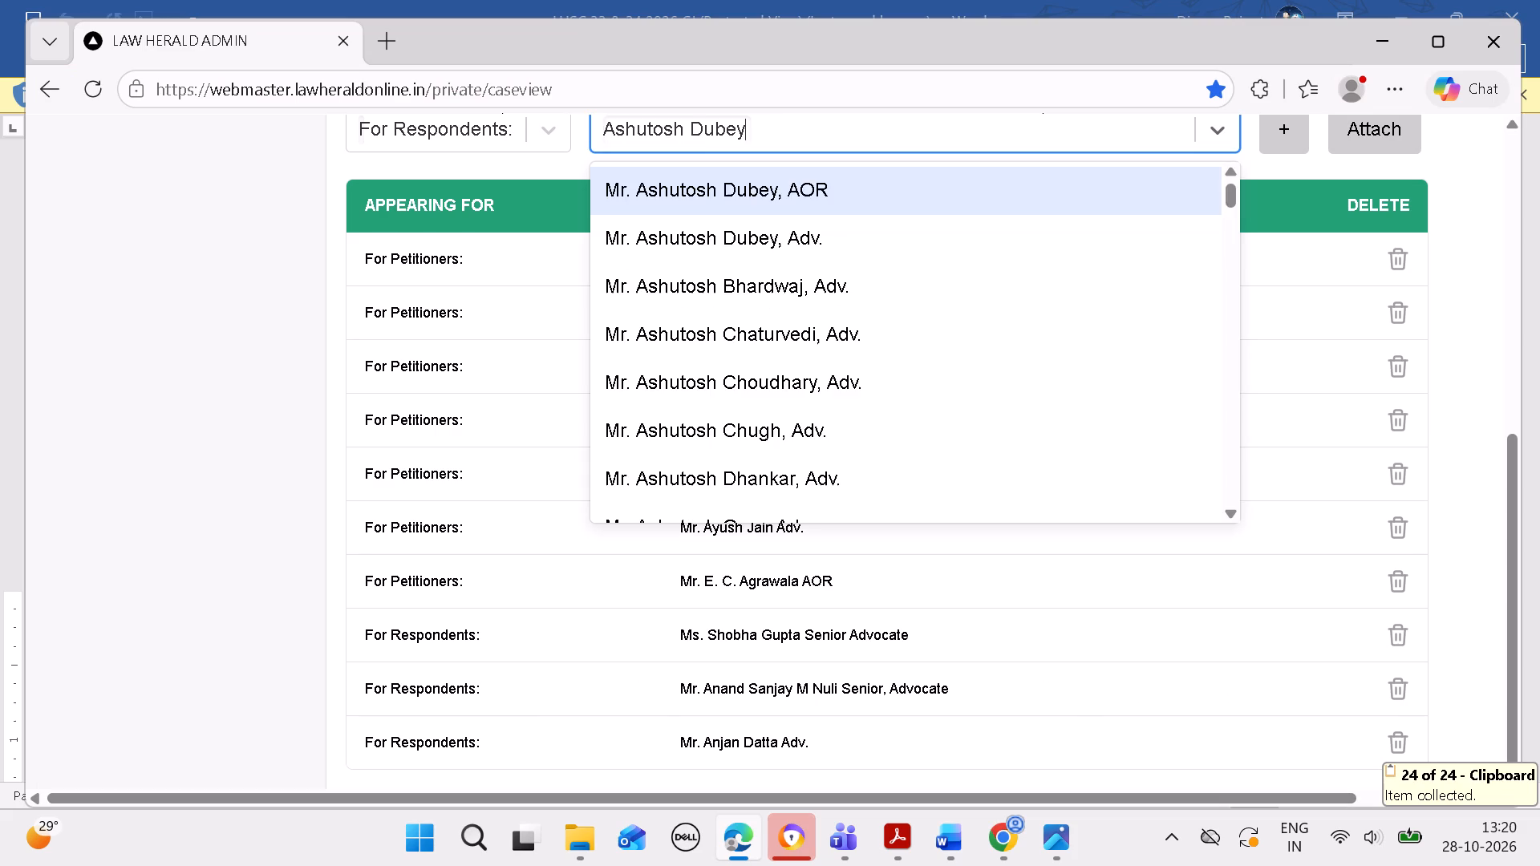
pyautogui.click(991, 231)
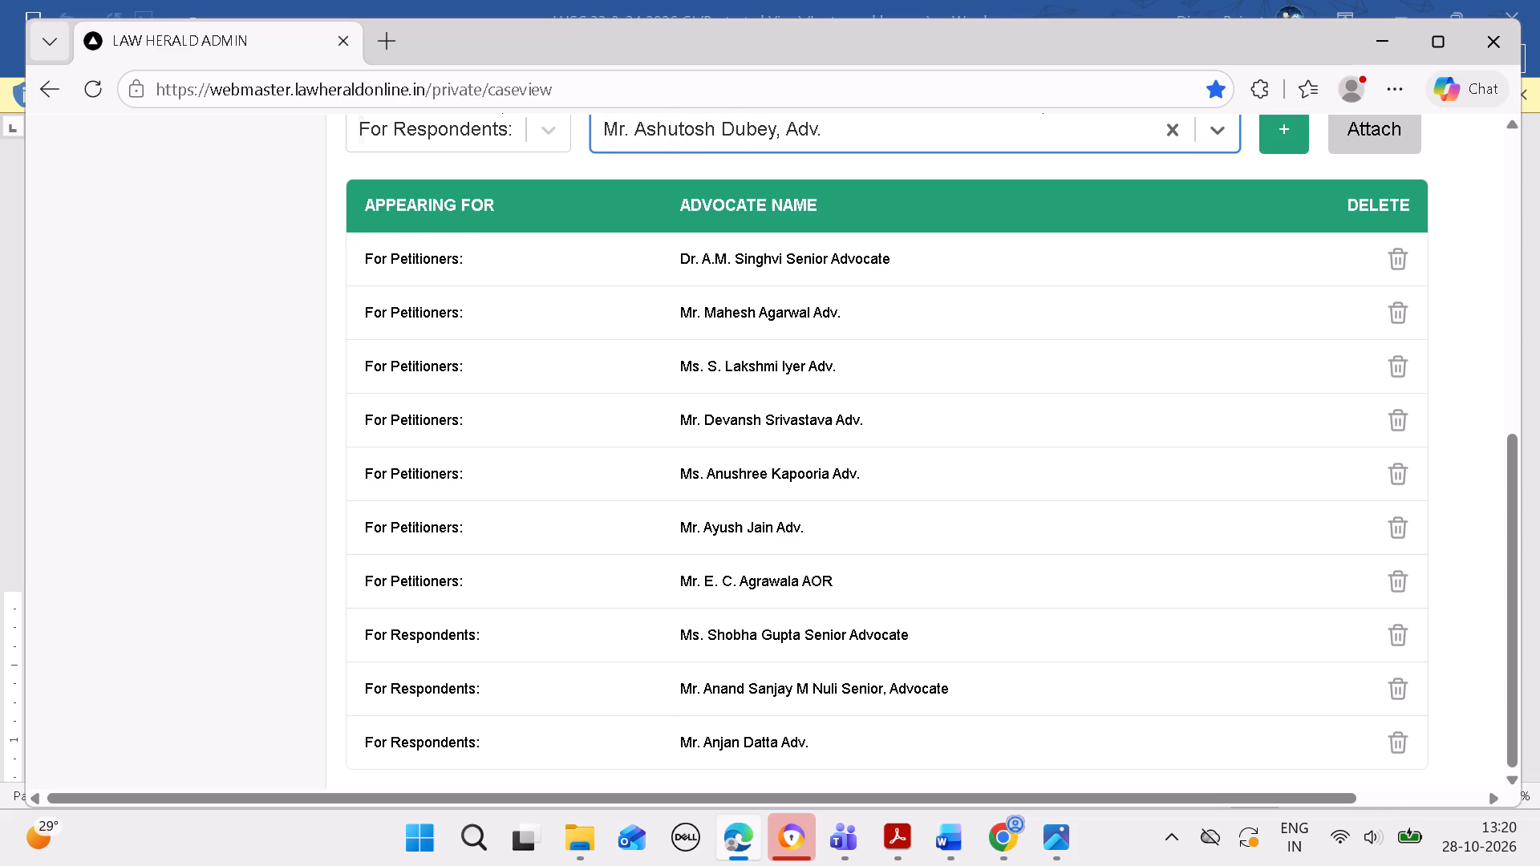
pyautogui.click(1362, 134)
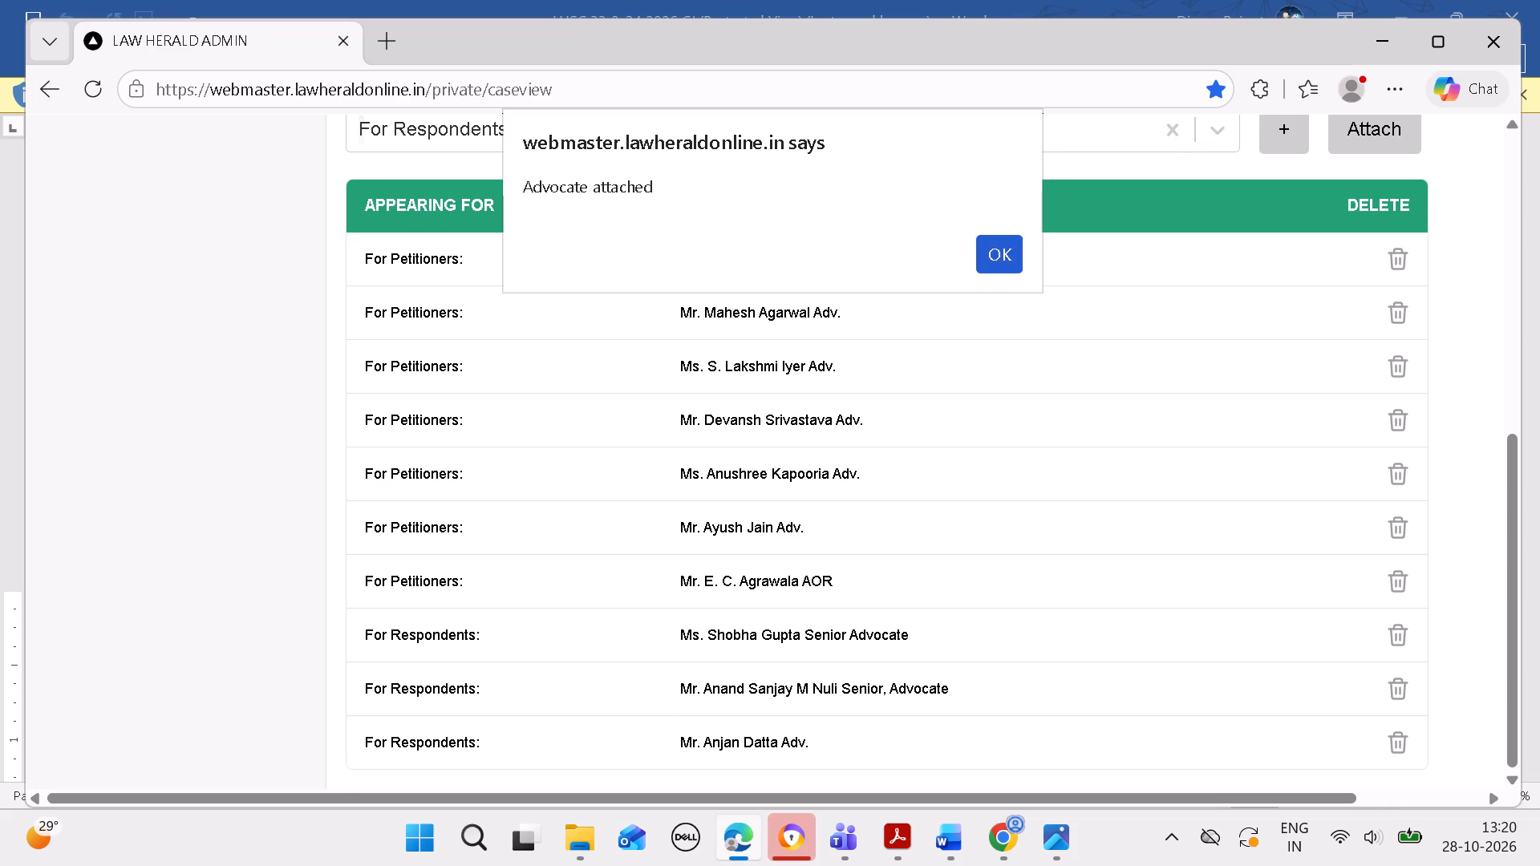
pyautogui.click(1007, 250)
pyautogui.scroll(-9, 1023, 293)
# Switch to Word and copy the fifth respondents' advocate's full name, without the prefix or designation.
pyautogui.click(950, 851)
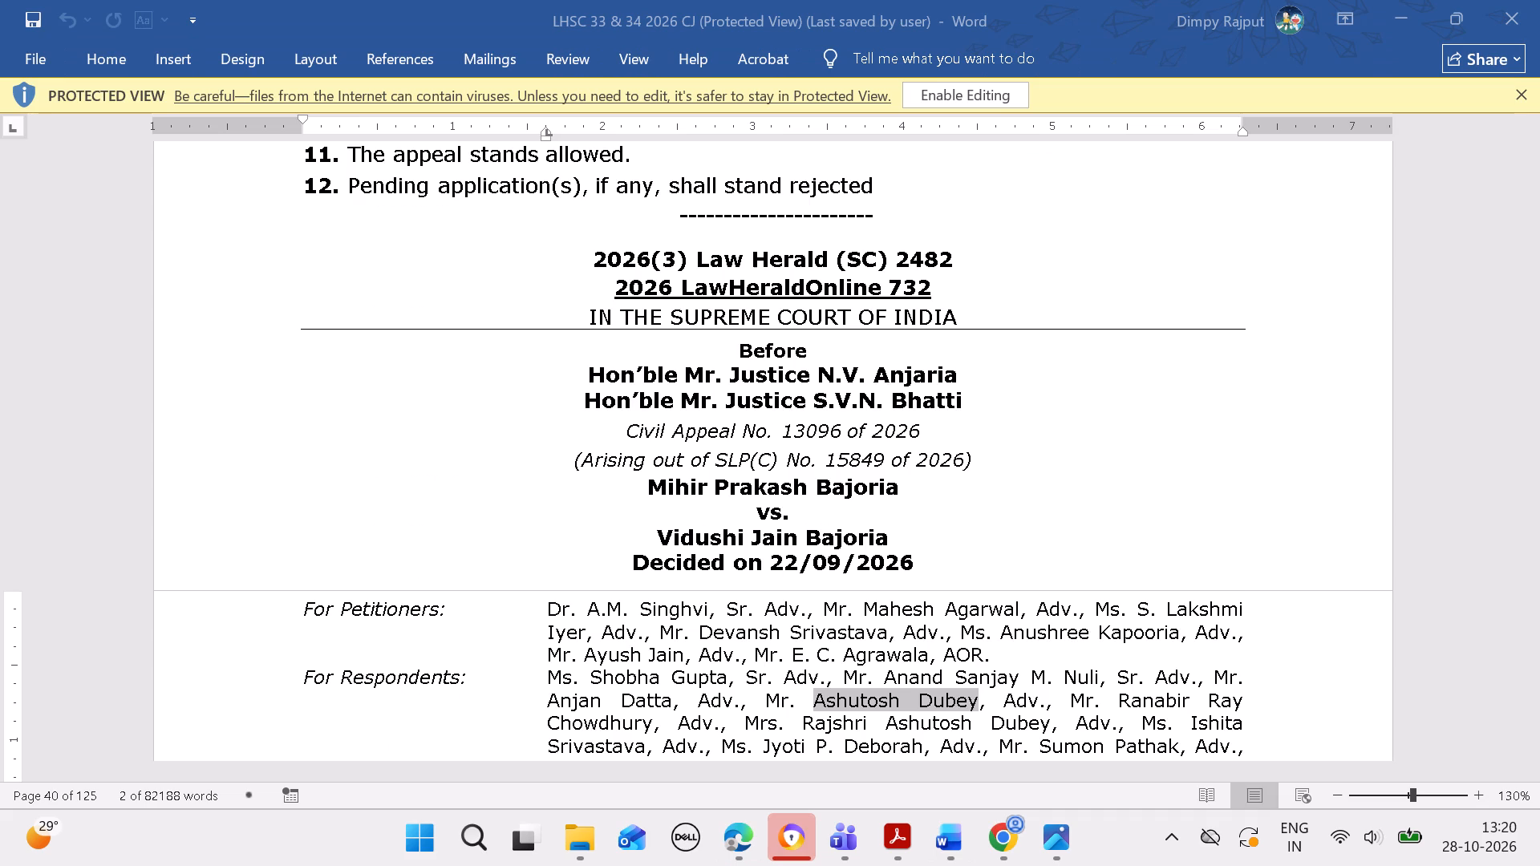
pyautogui.moveTo(1121, 696); pyautogui.dragTo(1123, 696)
pyautogui.moveTo(1123, 696); pyautogui.dragTo(694, 715)
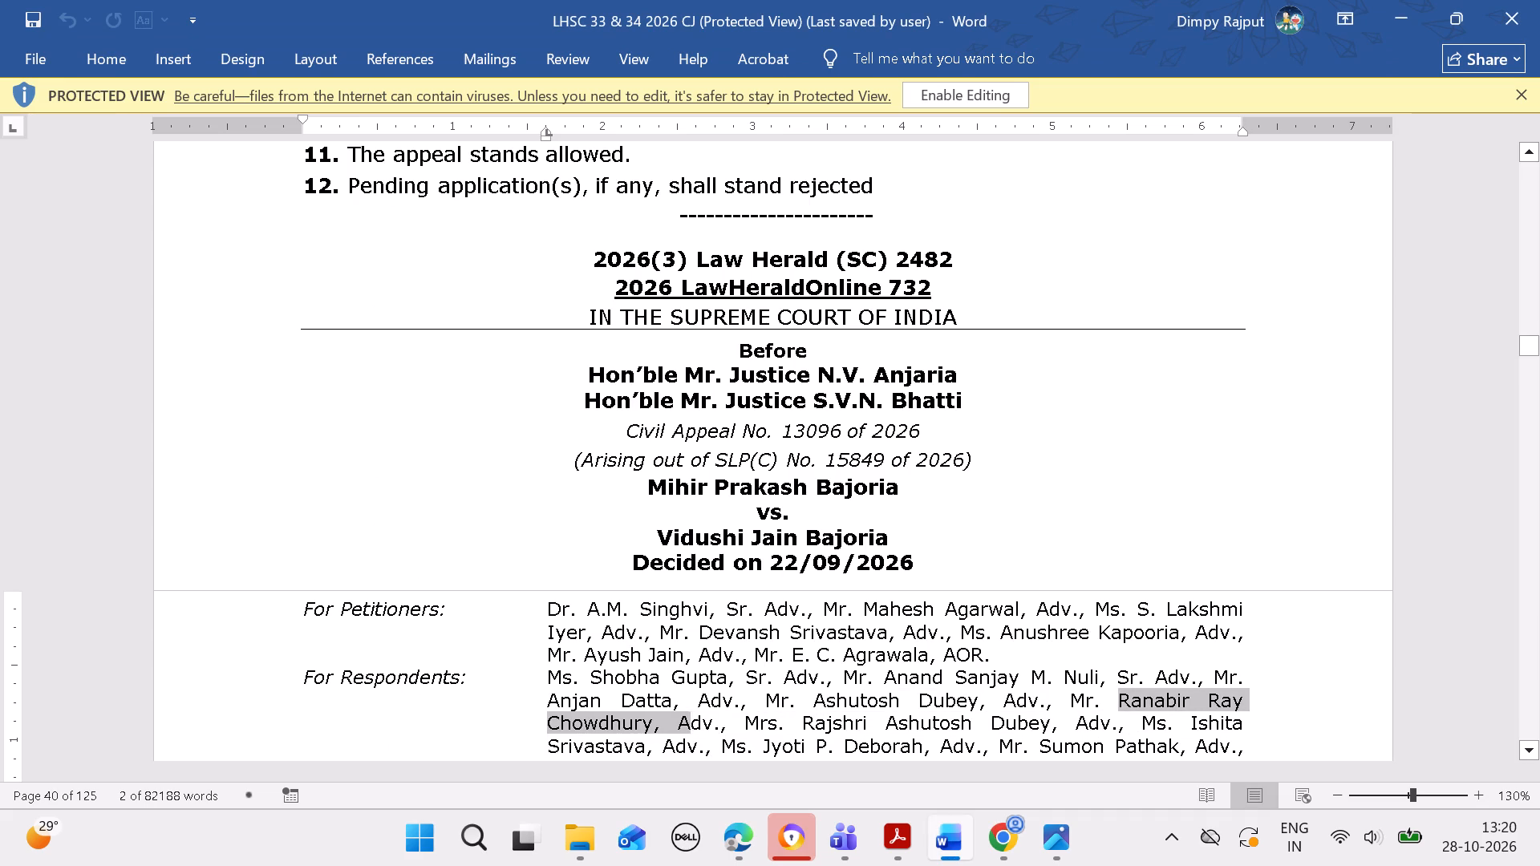
pyautogui.moveTo(694, 715); pyautogui.dragTo(659, 730)
pyautogui.hotkey('ctrl', 'c')
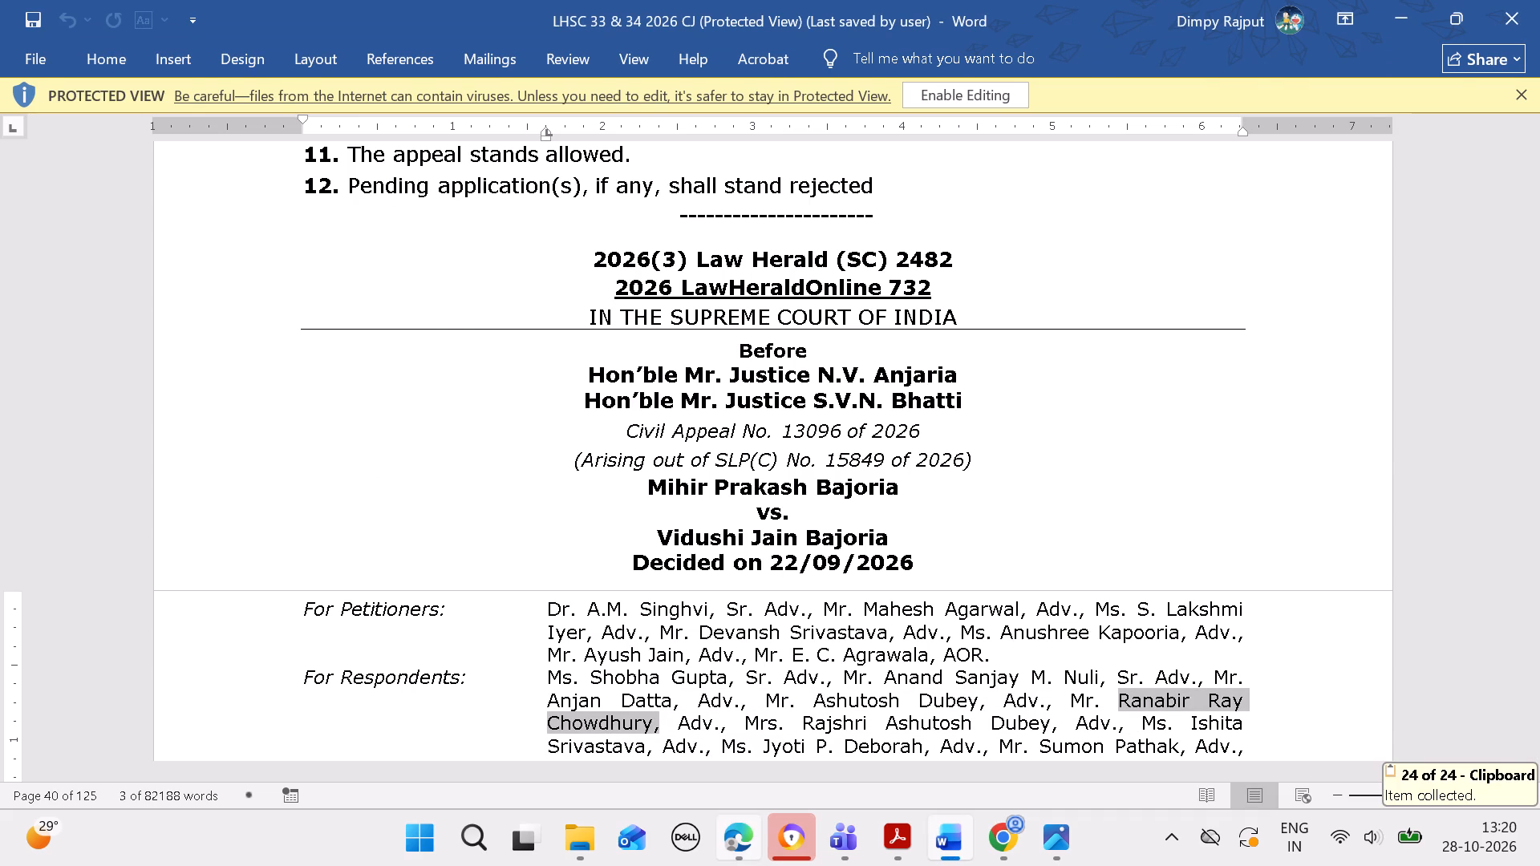
# In Edge, search for the fifth respondents' advocate, then add the copied name as a new advocate with prefix Mr. and designation ADV, attached to the case.
pyautogui.click(739, 836)
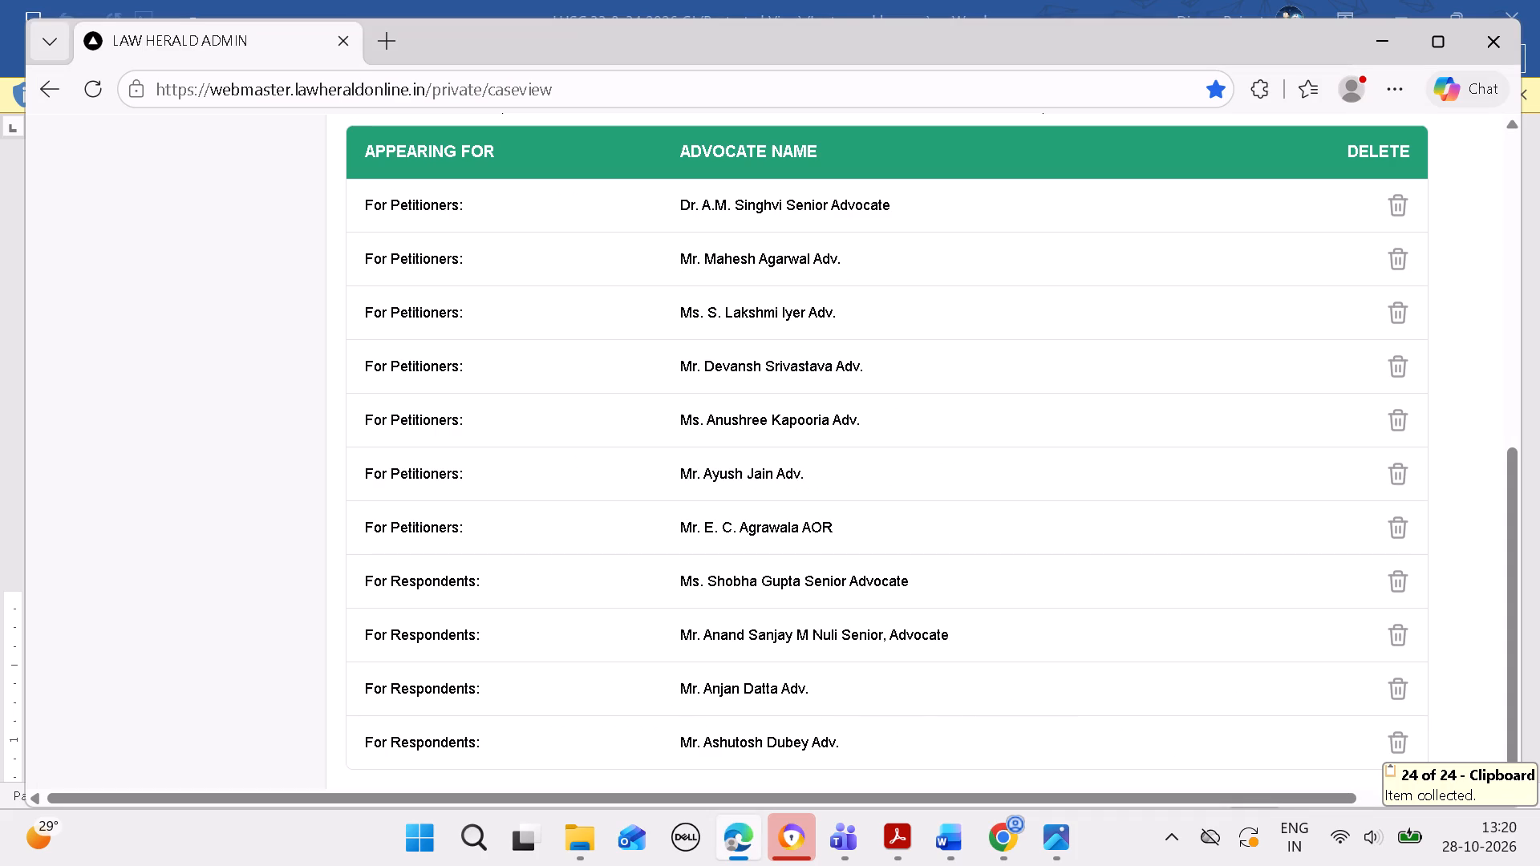
pyautogui.moveTo(1506, 548); pyautogui.dragTo(1511, 527)
pyautogui.click(1166, 127)
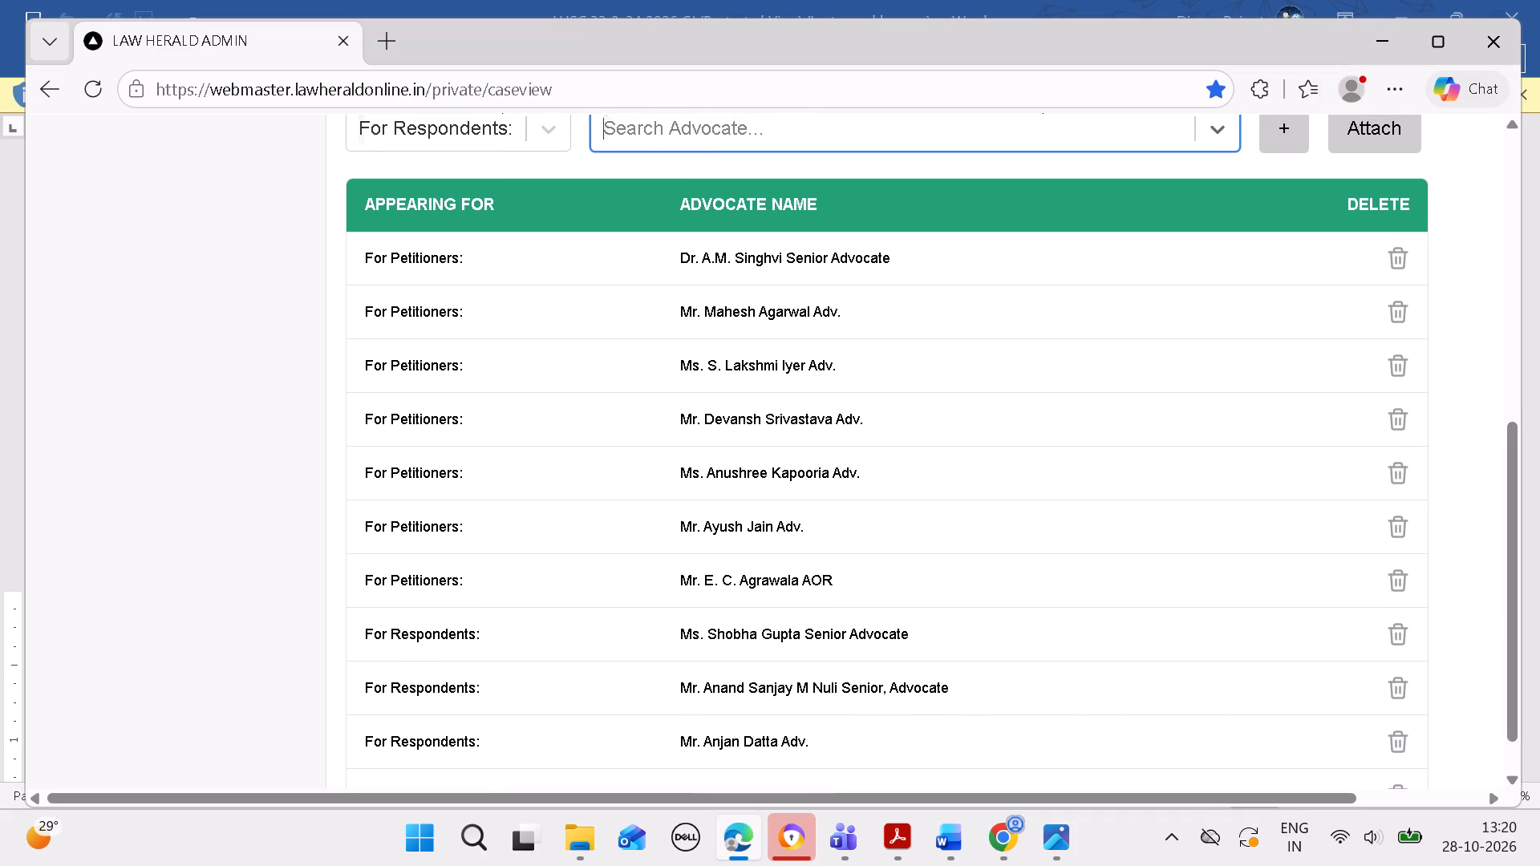
pyautogui.hotkey('ctrl', 'v')
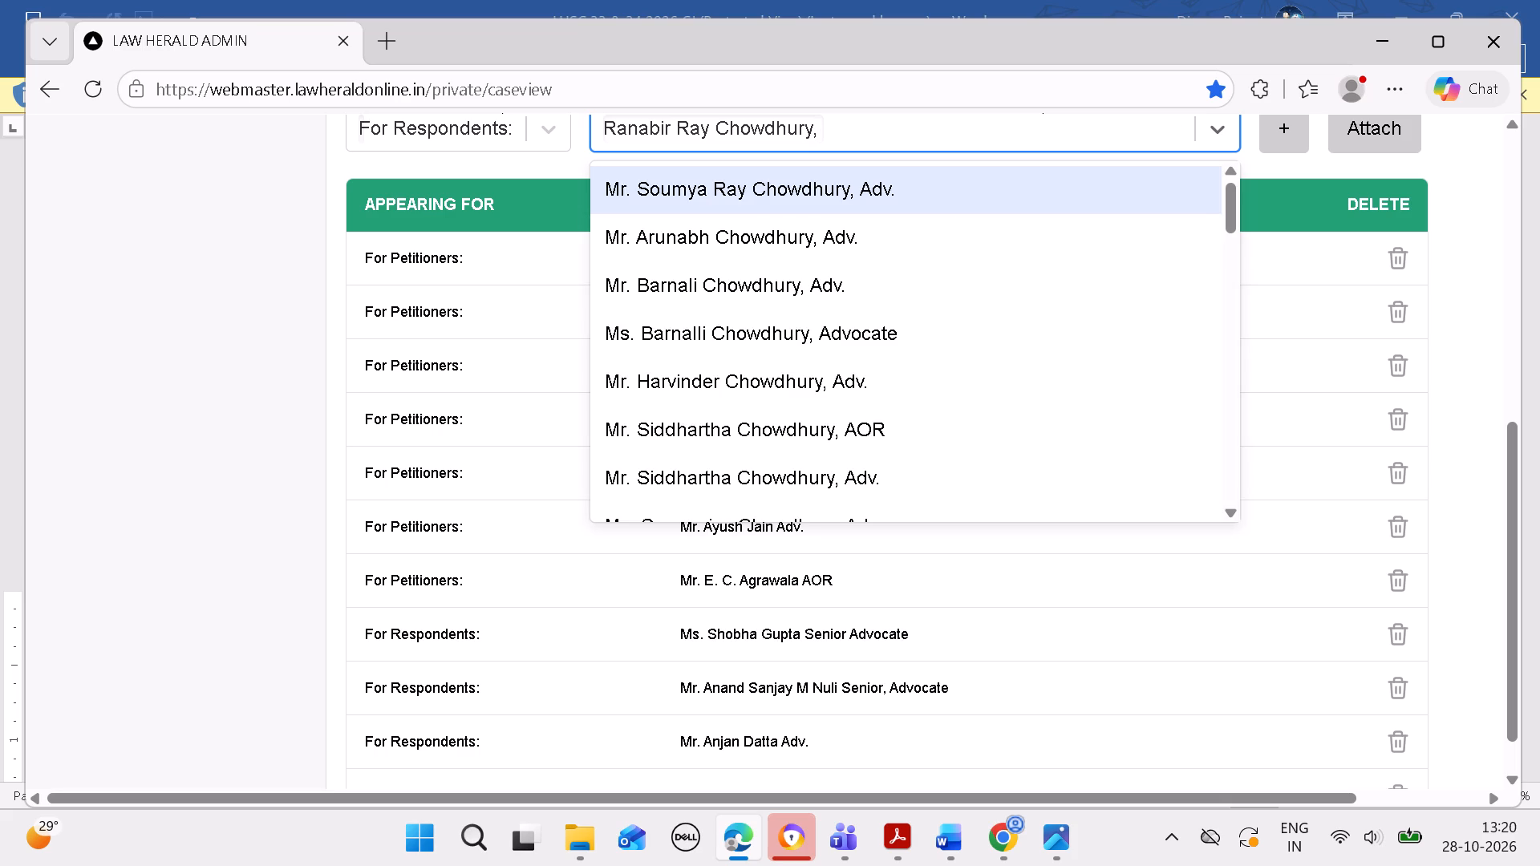
pyautogui.click(1280, 135)
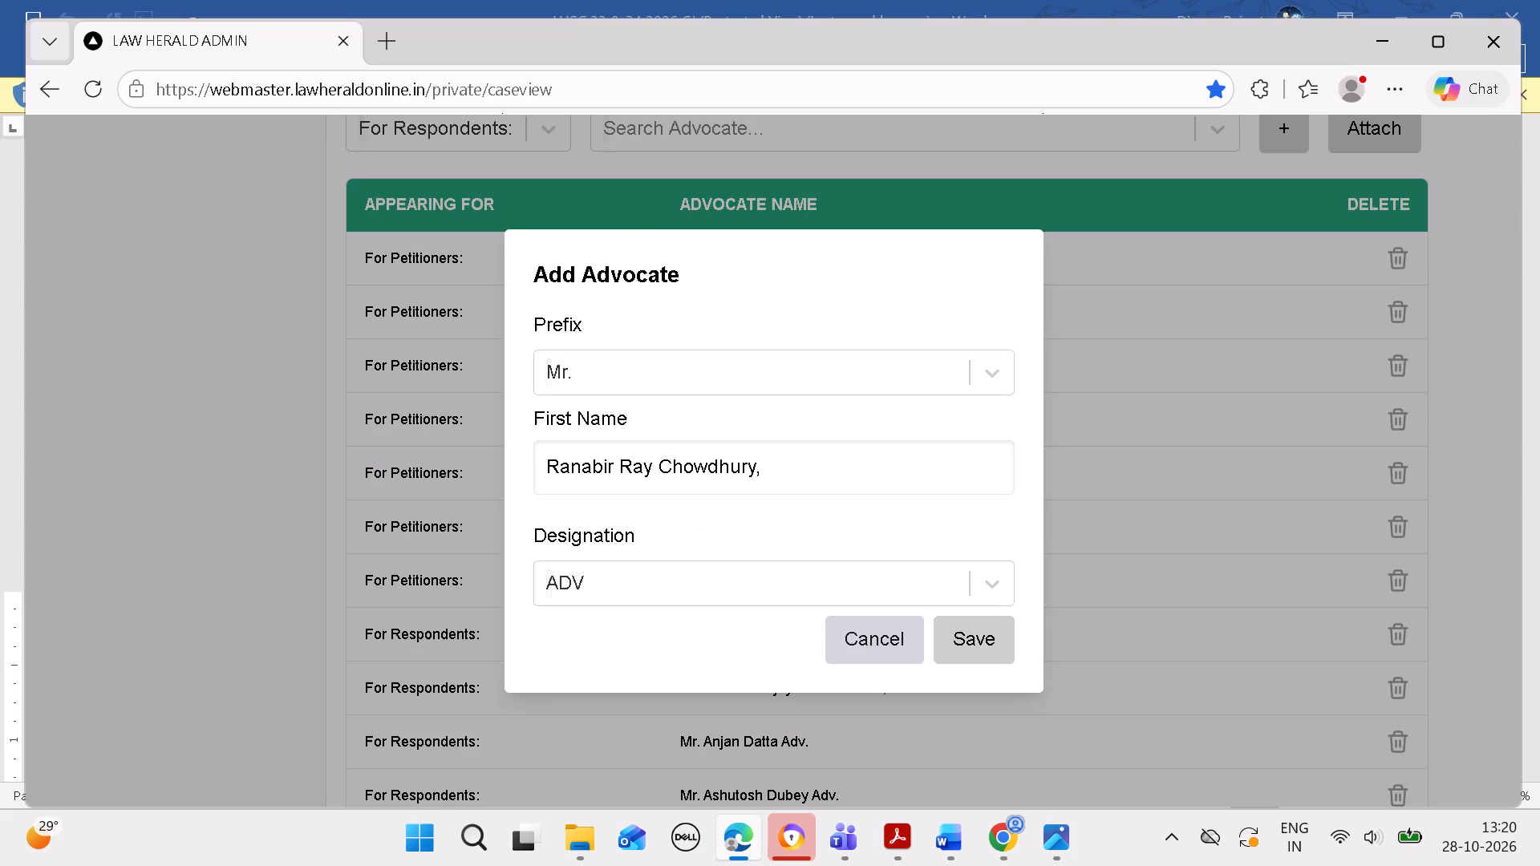
pyautogui.click(983, 644)
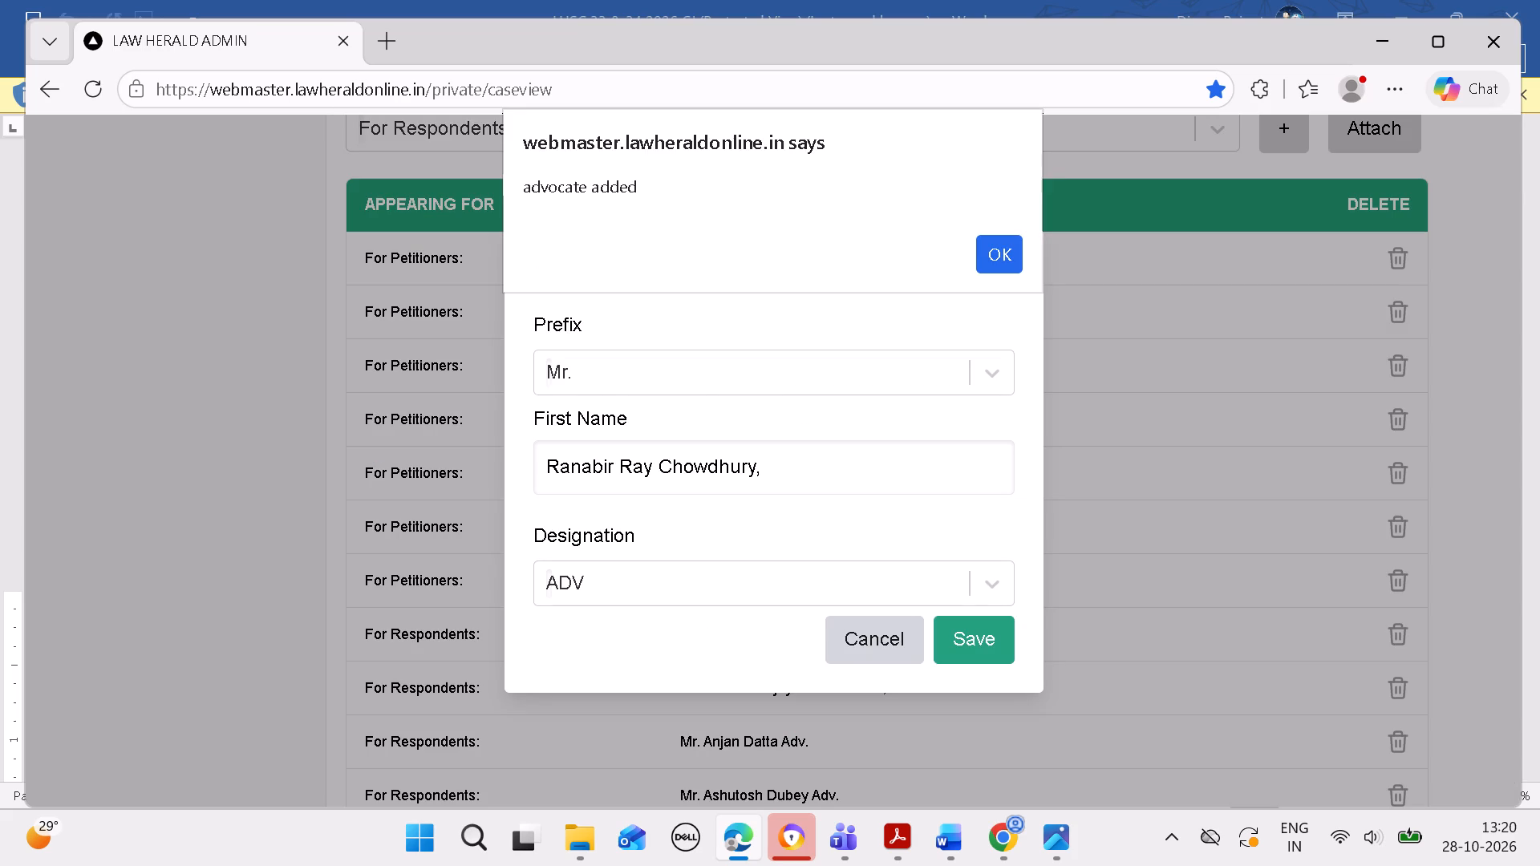
pyautogui.click(987, 266)
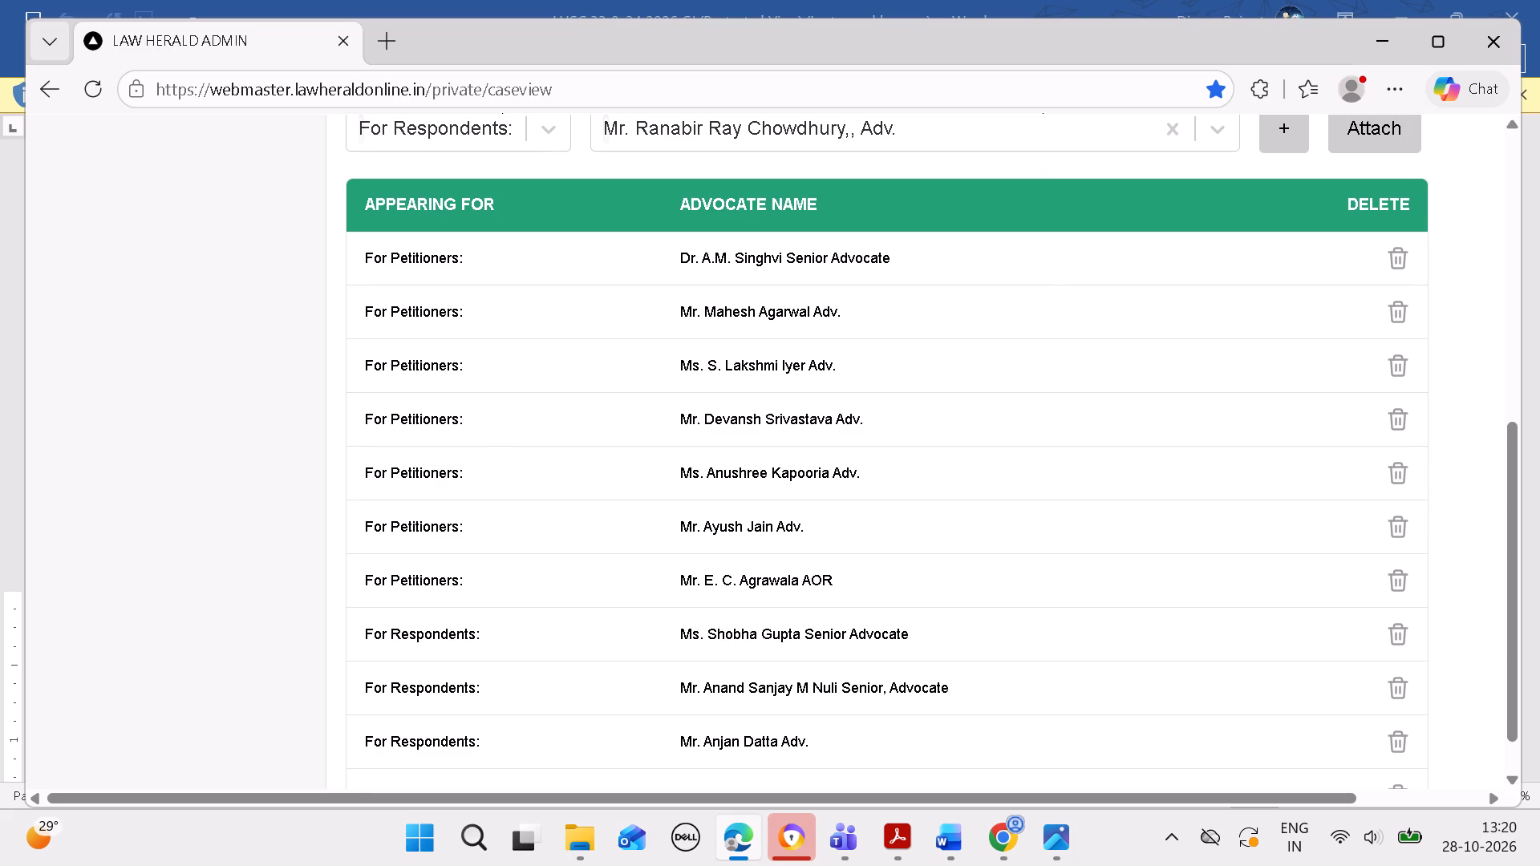
pyautogui.click(1008, 245)
pyautogui.scroll(-9, 1017, 325)
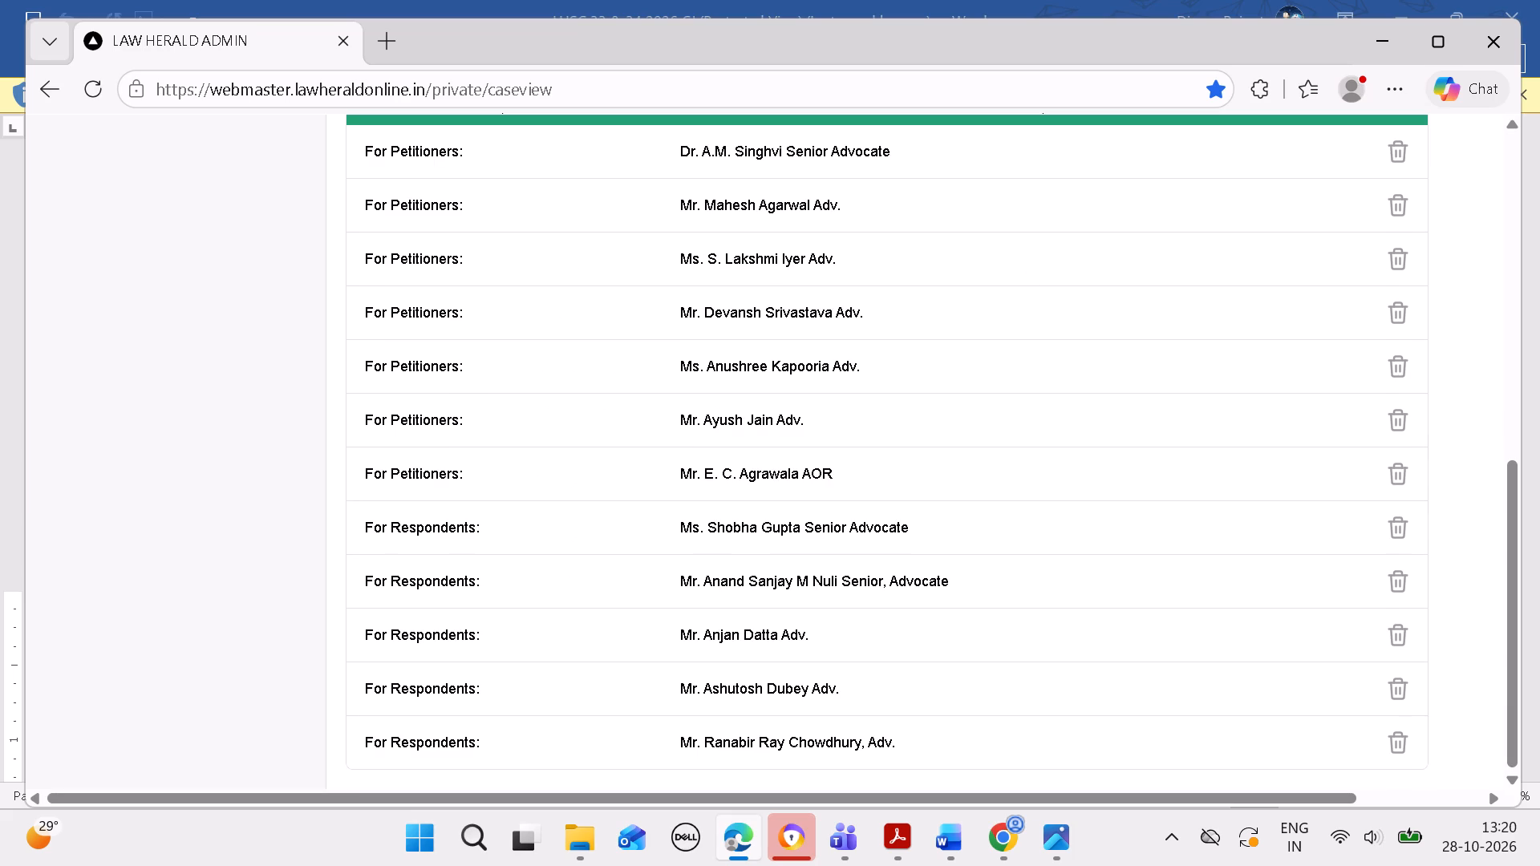
pyautogui.scroll(-2, 1018, 476)
# Return to Word and copy the sixth respondents' advocate's full three-part name, without the prefix or designation.
pyautogui.click(954, 844)
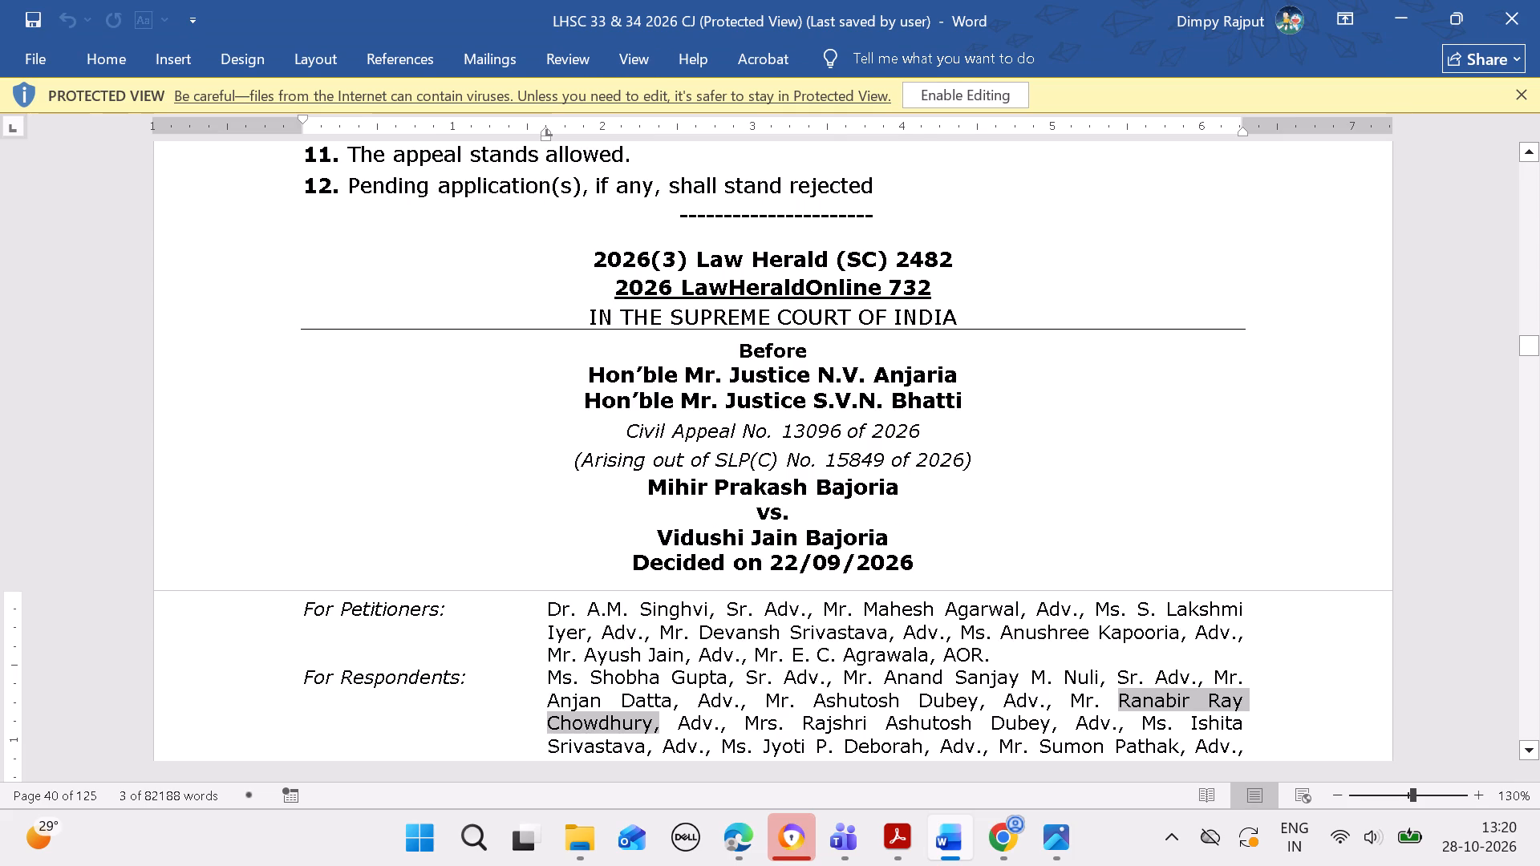
pyautogui.press('Down')
pyautogui.press('Down')
pyautogui.press('Down')
pyautogui.press('Down')
pyautogui.press('Down')
pyautogui.press('Down')
pyautogui.press('Down')
pyautogui.press('Down')
pyautogui.press('Down')
pyautogui.press('Down')
pyautogui.press('Down')
pyautogui.press('Down')
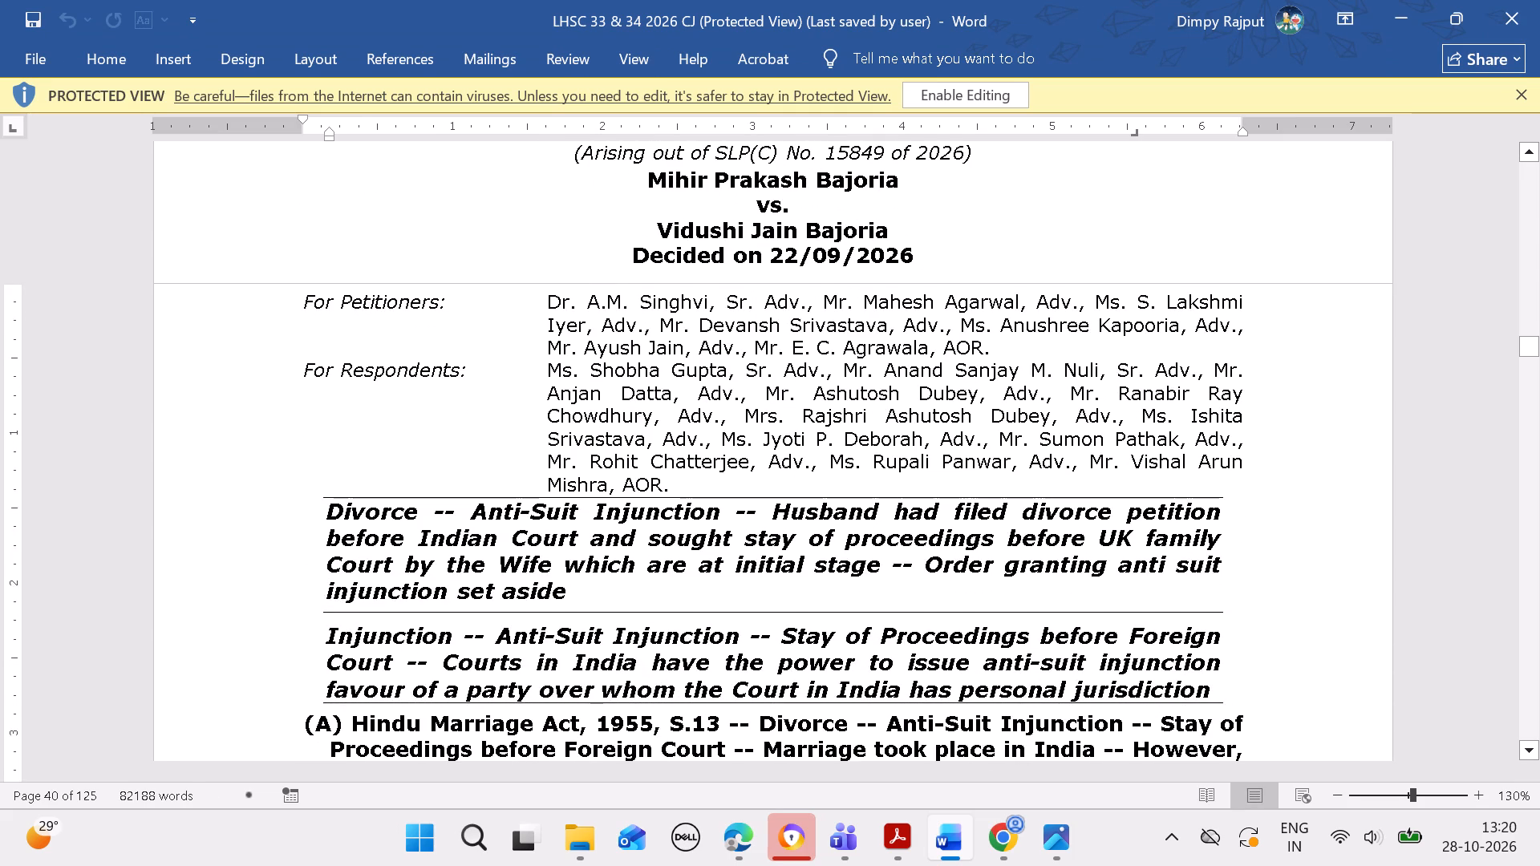
pyautogui.moveTo(808, 412); pyautogui.dragTo(922, 417)
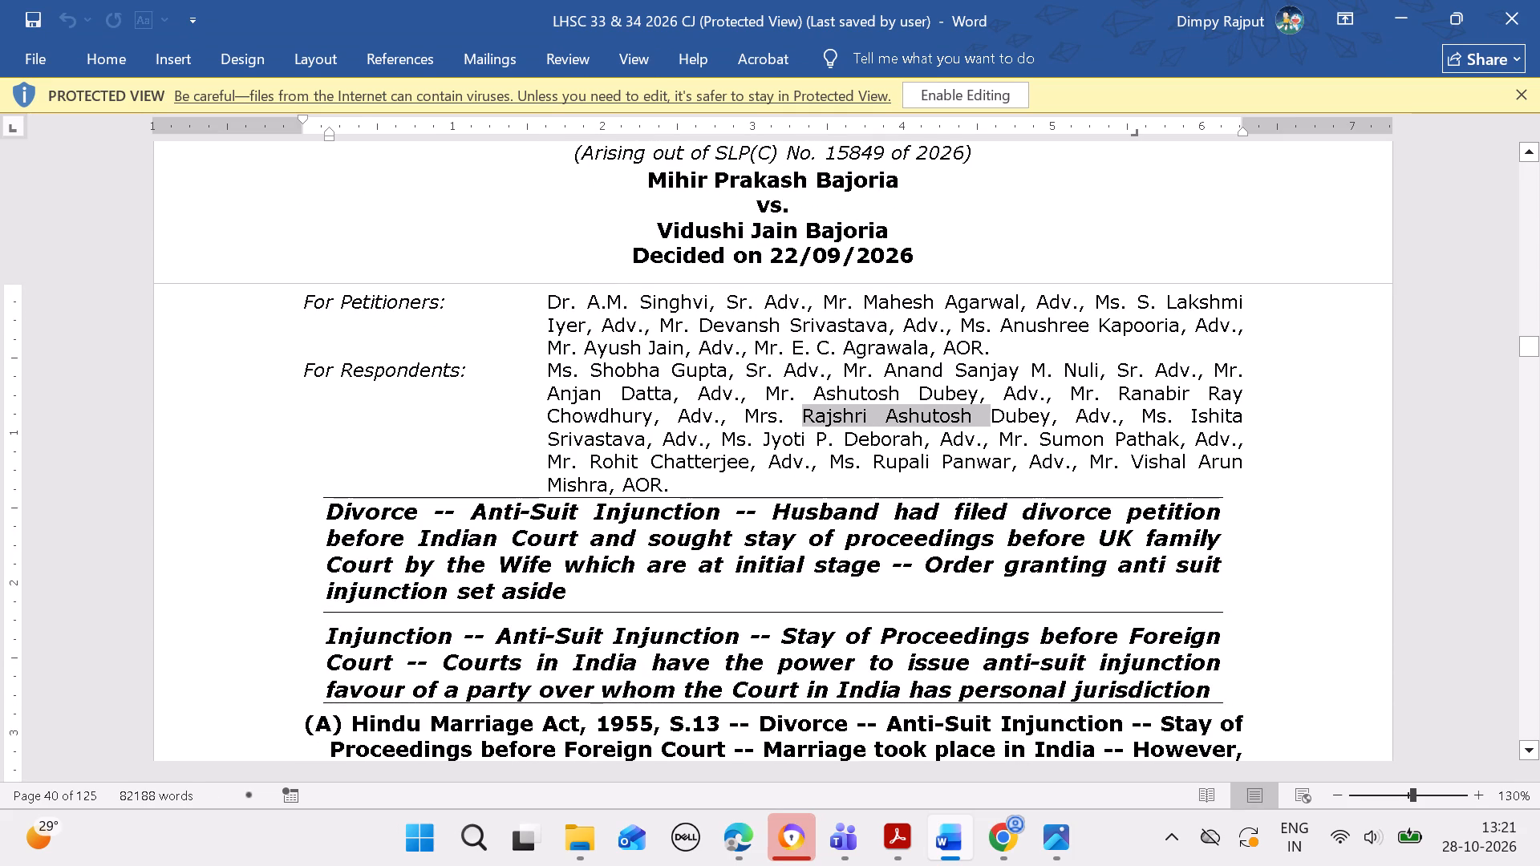
pyautogui.moveTo(922, 417); pyautogui.dragTo(1018, 411)
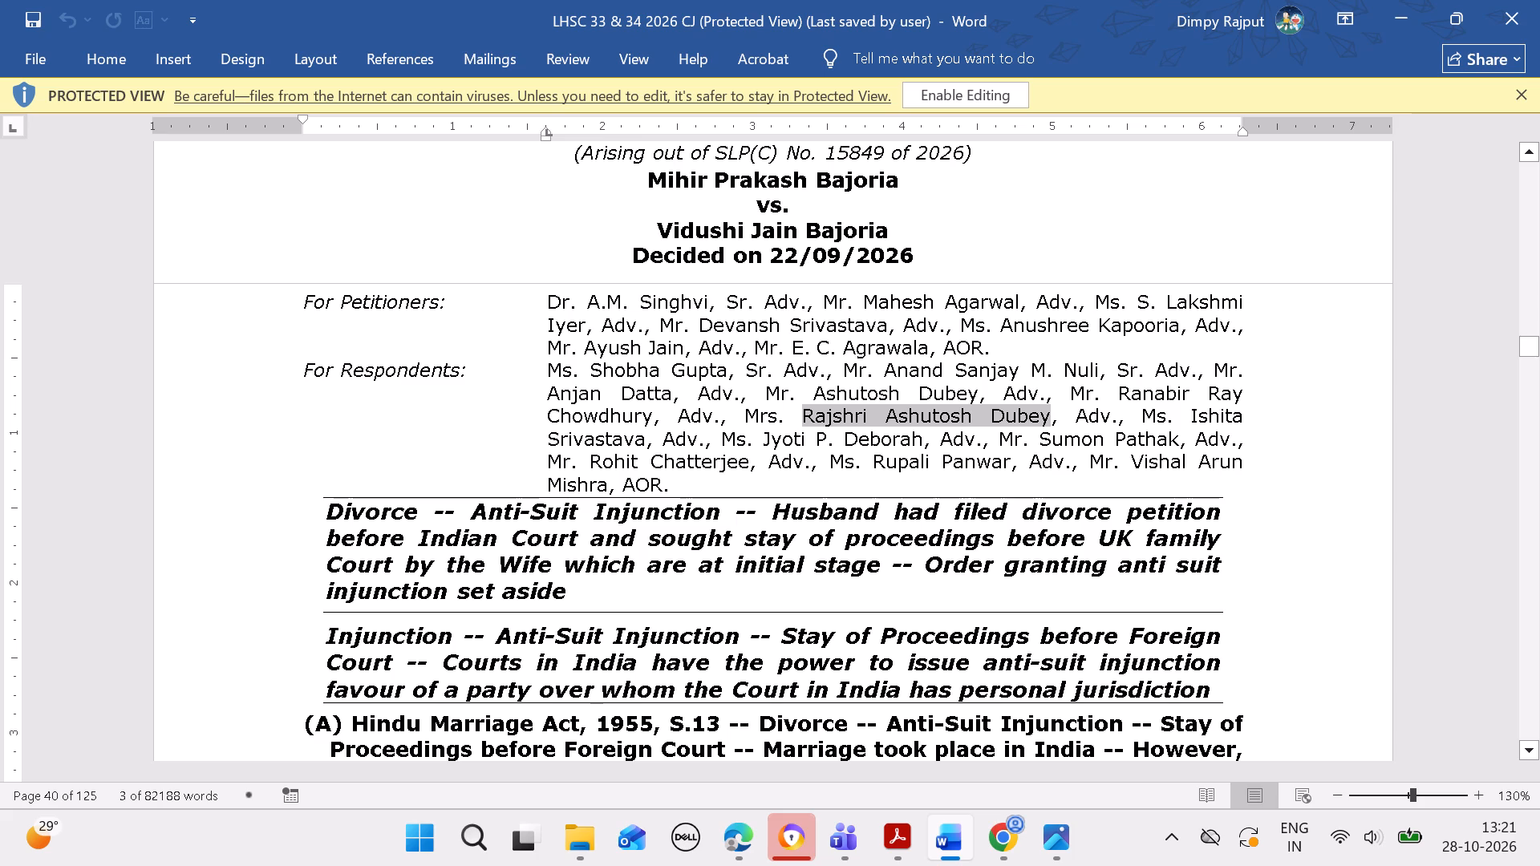
pyautogui.hotkey('ctrl', 'c')
# In Edge, search for the sixth respondents' advocate by the copied name and check the suggested entries against the Word judgment.
pyautogui.click(747, 844)
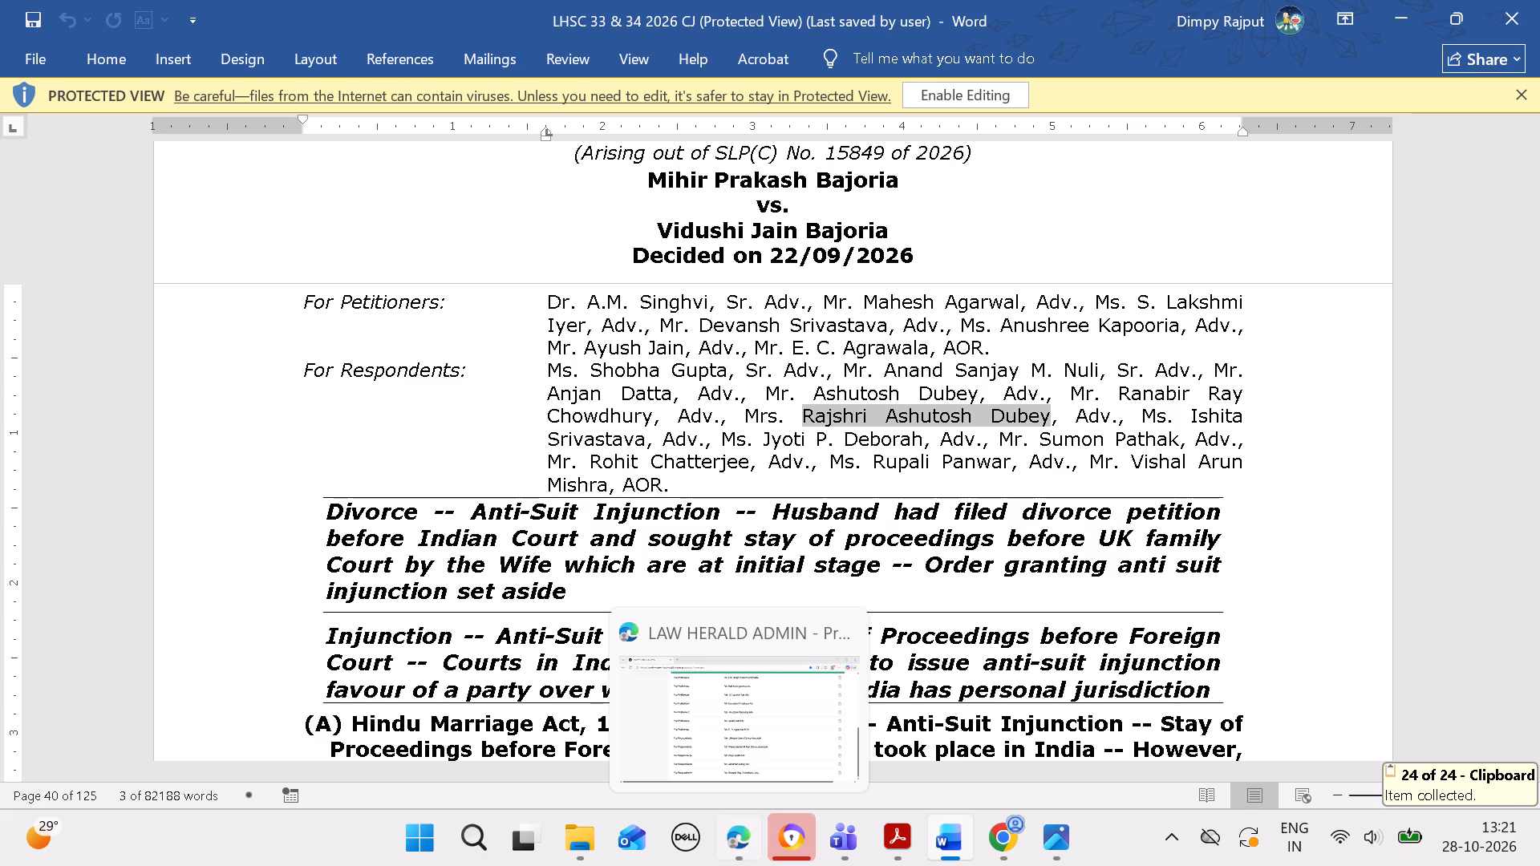
pyautogui.scroll(2, 1035, 464)
pyautogui.click(1157, 736)
pyautogui.hotkey('ctrl', 'v')
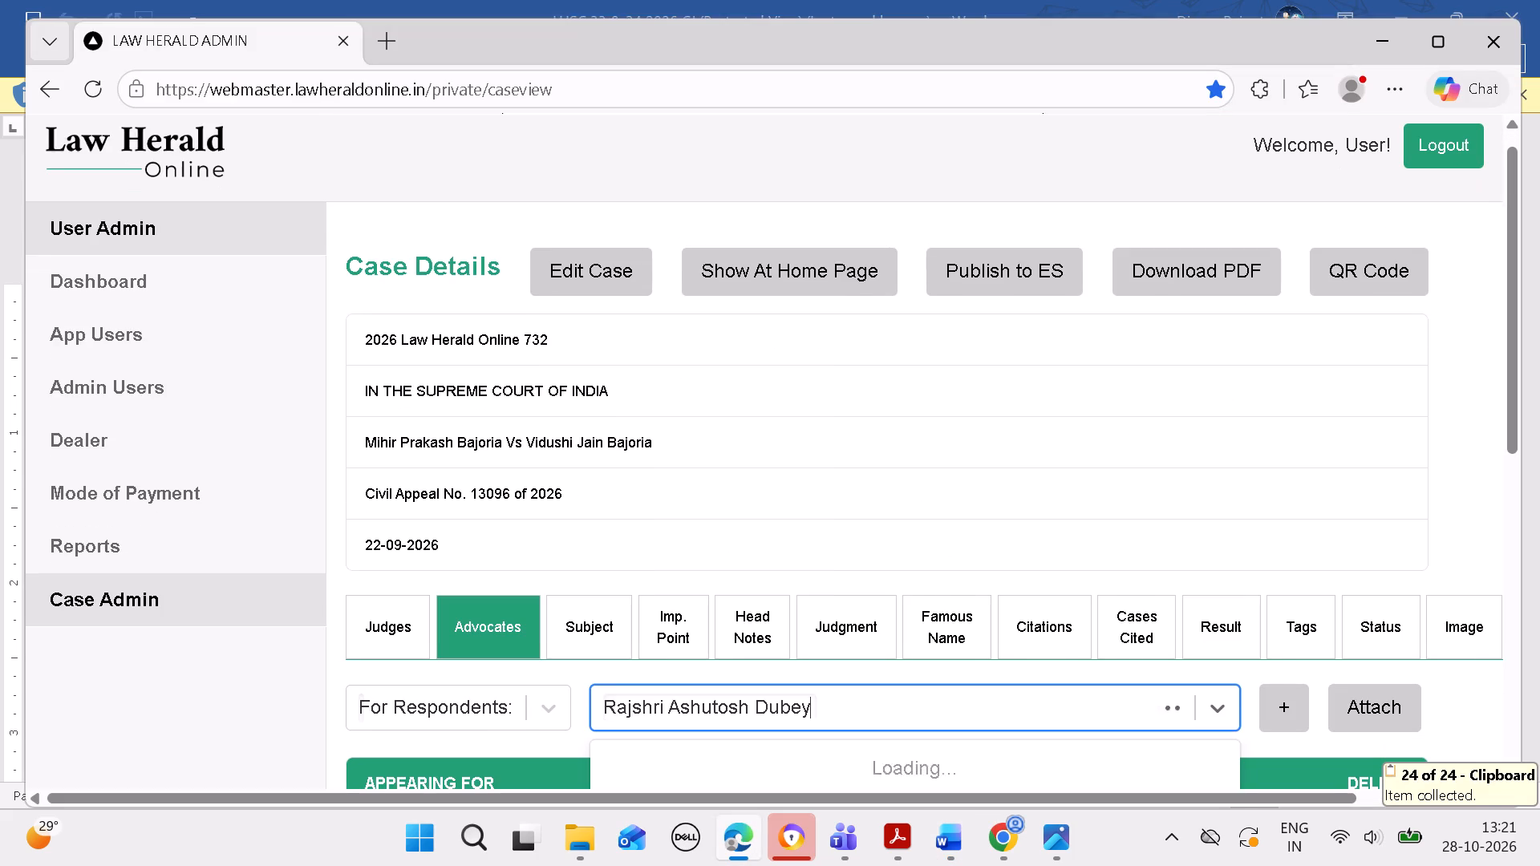
pyautogui.moveTo(1510, 404); pyautogui.dragTo(1524, 434)
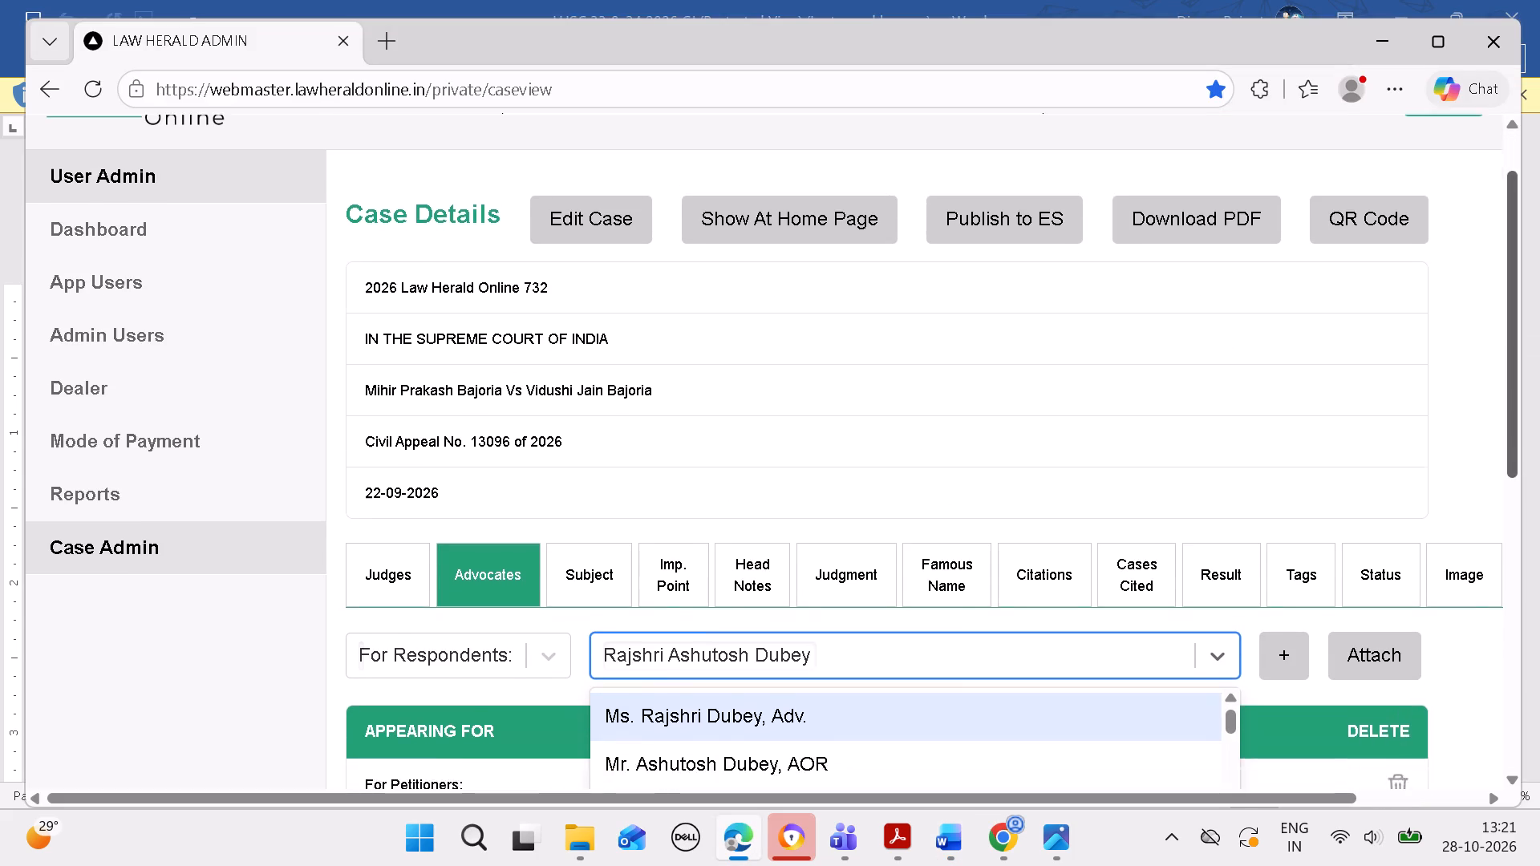
pyautogui.moveTo(1524, 434); pyautogui.dragTo(1533, 535)
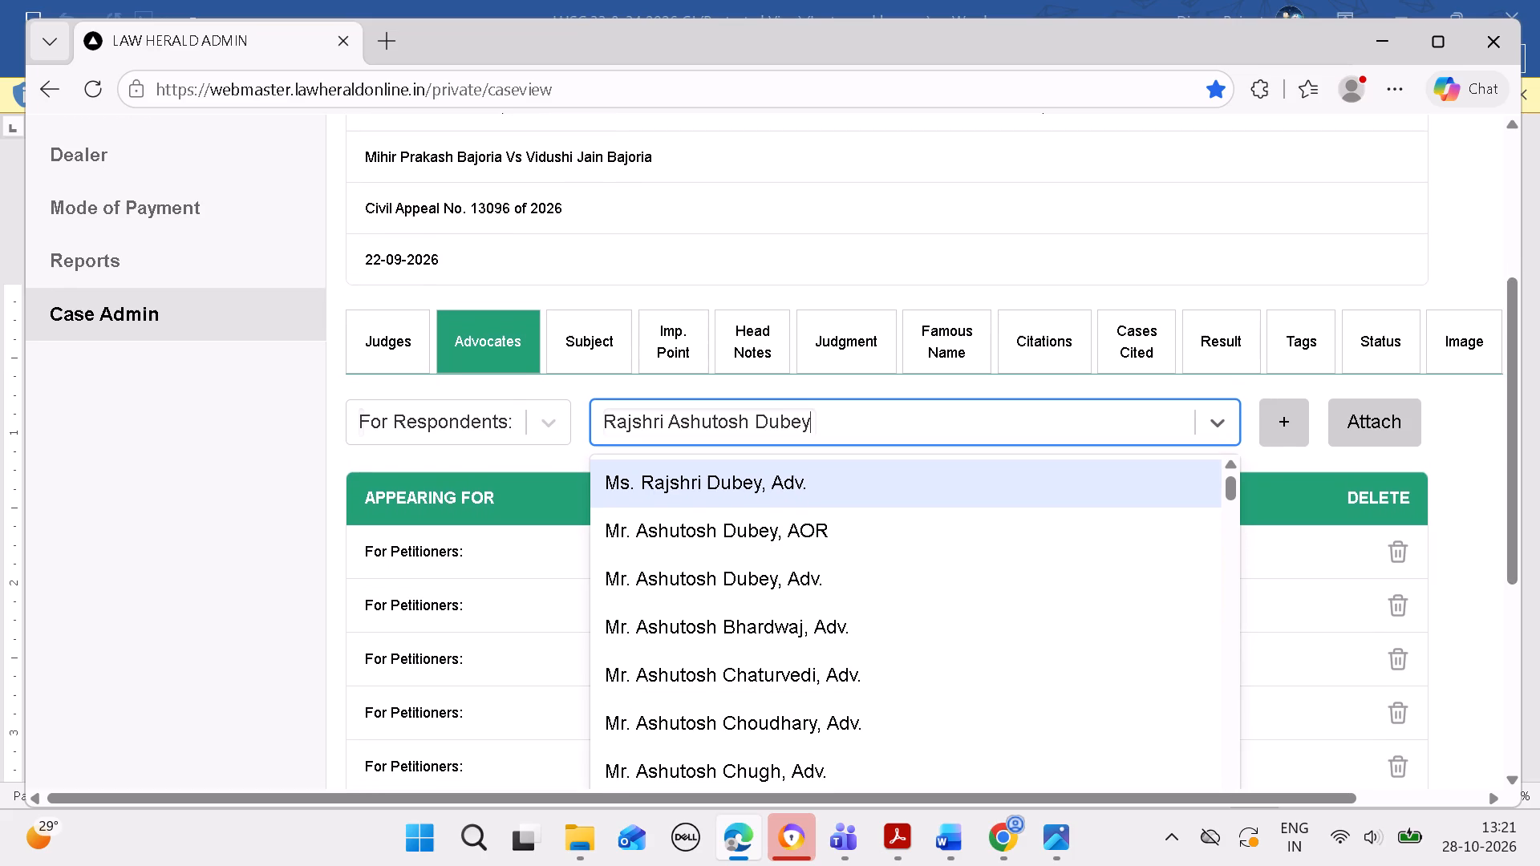
pyautogui.click(967, 835)
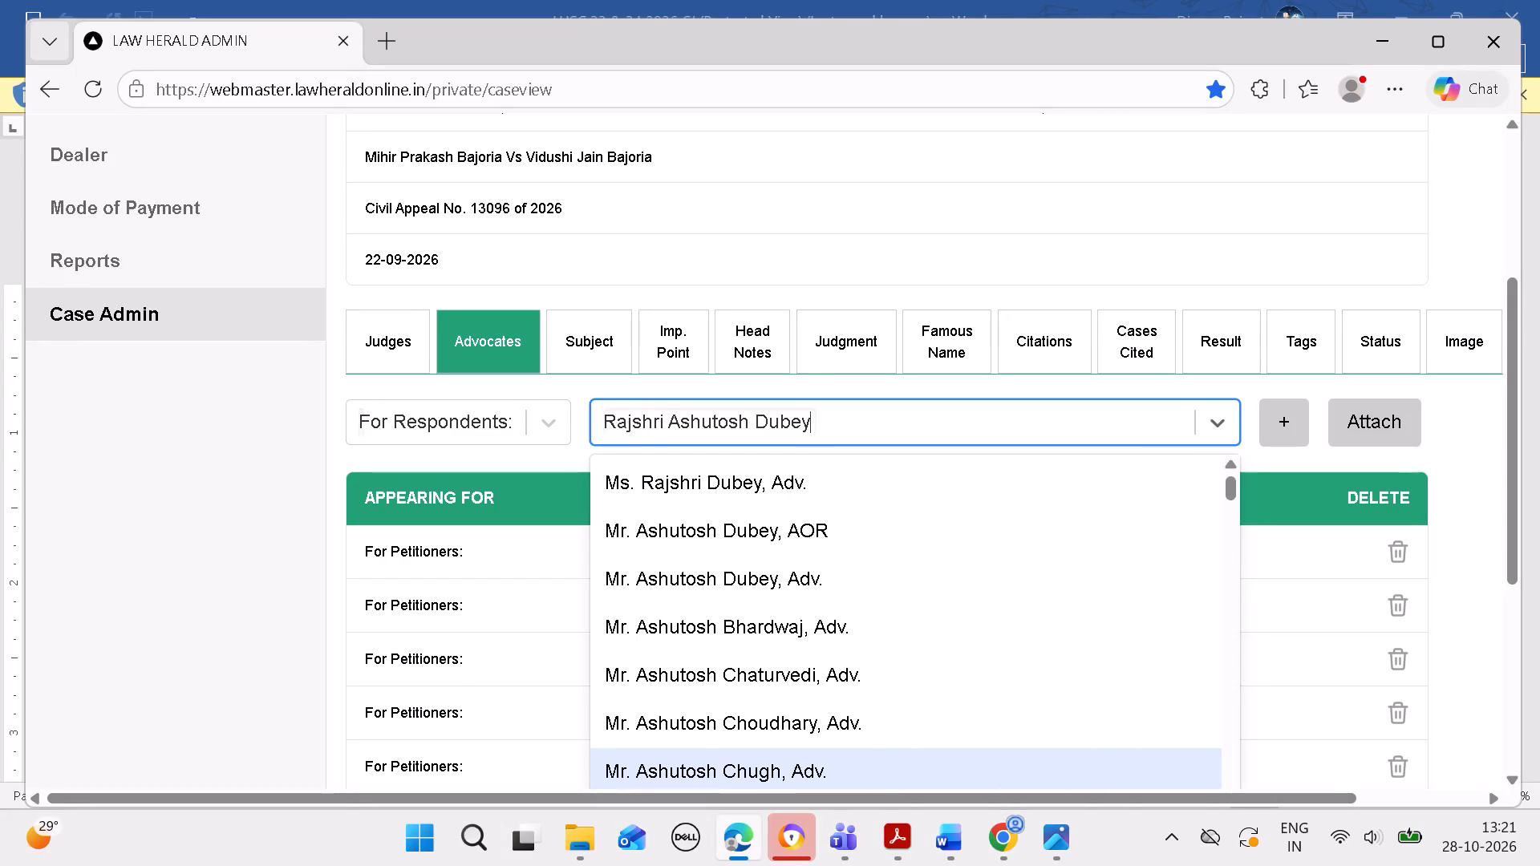
pyautogui.click(951, 832)
pyautogui.click(950, 832)
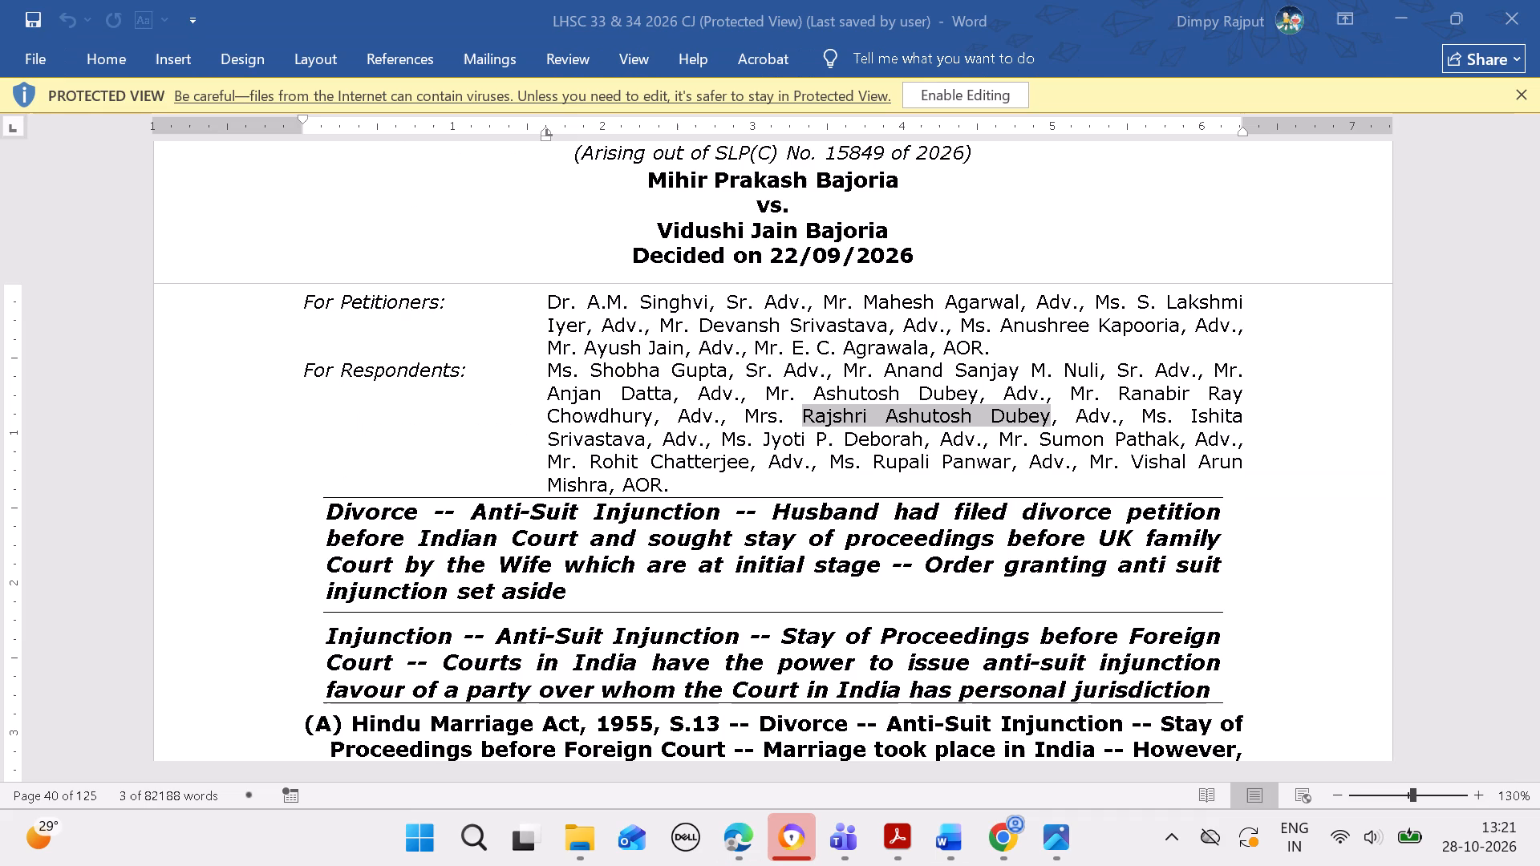
pyautogui.click(747, 838)
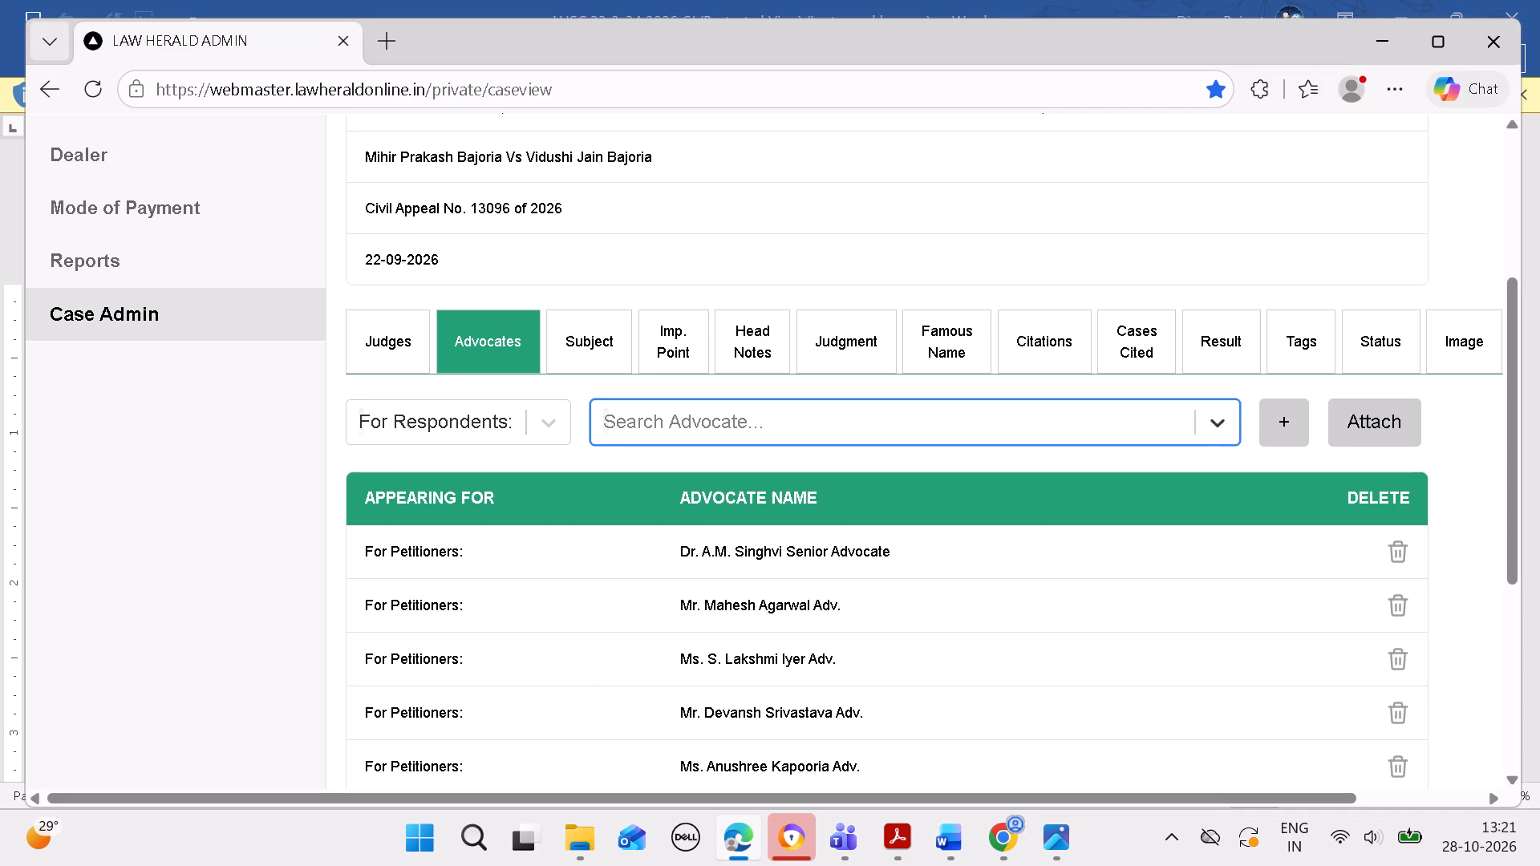
# Add the sixth respondents' advocate as a new advocate with prefix Mrs. and designation ADV, and attach the entry to the case.
pyautogui.click(1270, 419)
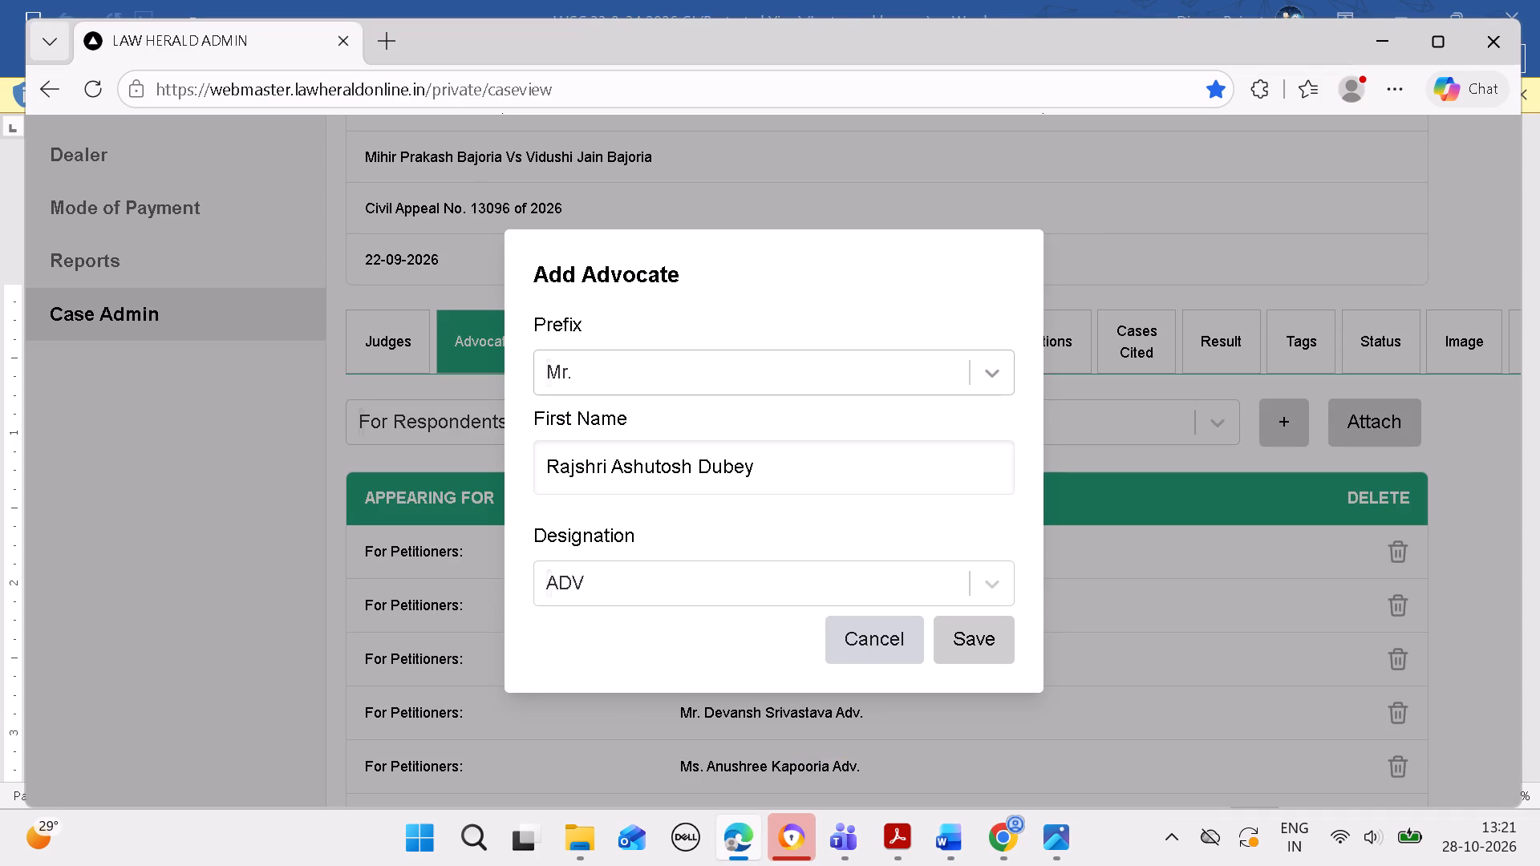
pyautogui.click(992, 368)
pyautogui.scroll(-1, 806, 527)
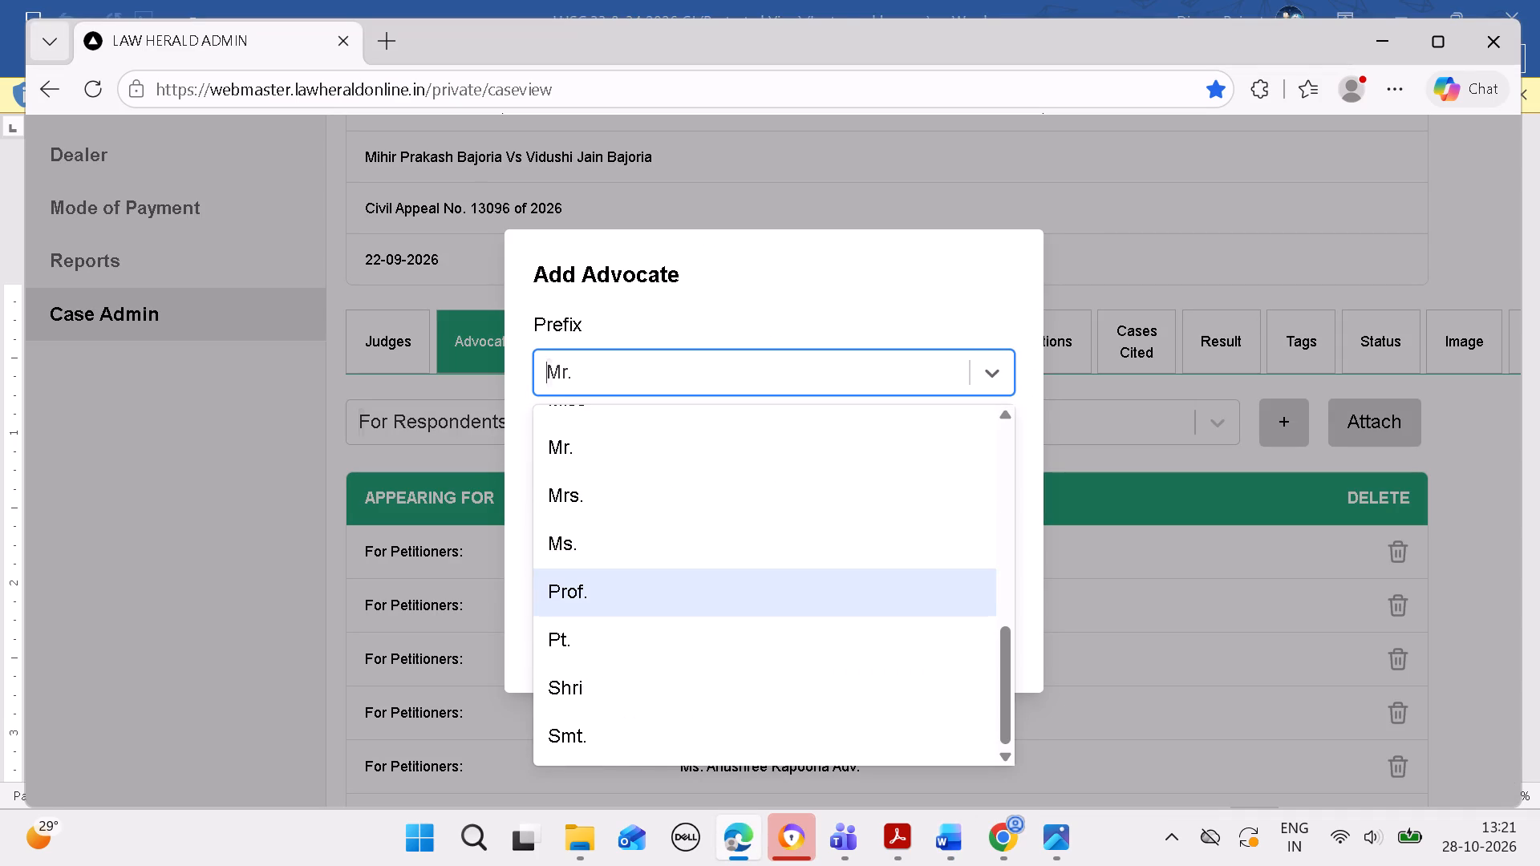
pyautogui.click(764, 498)
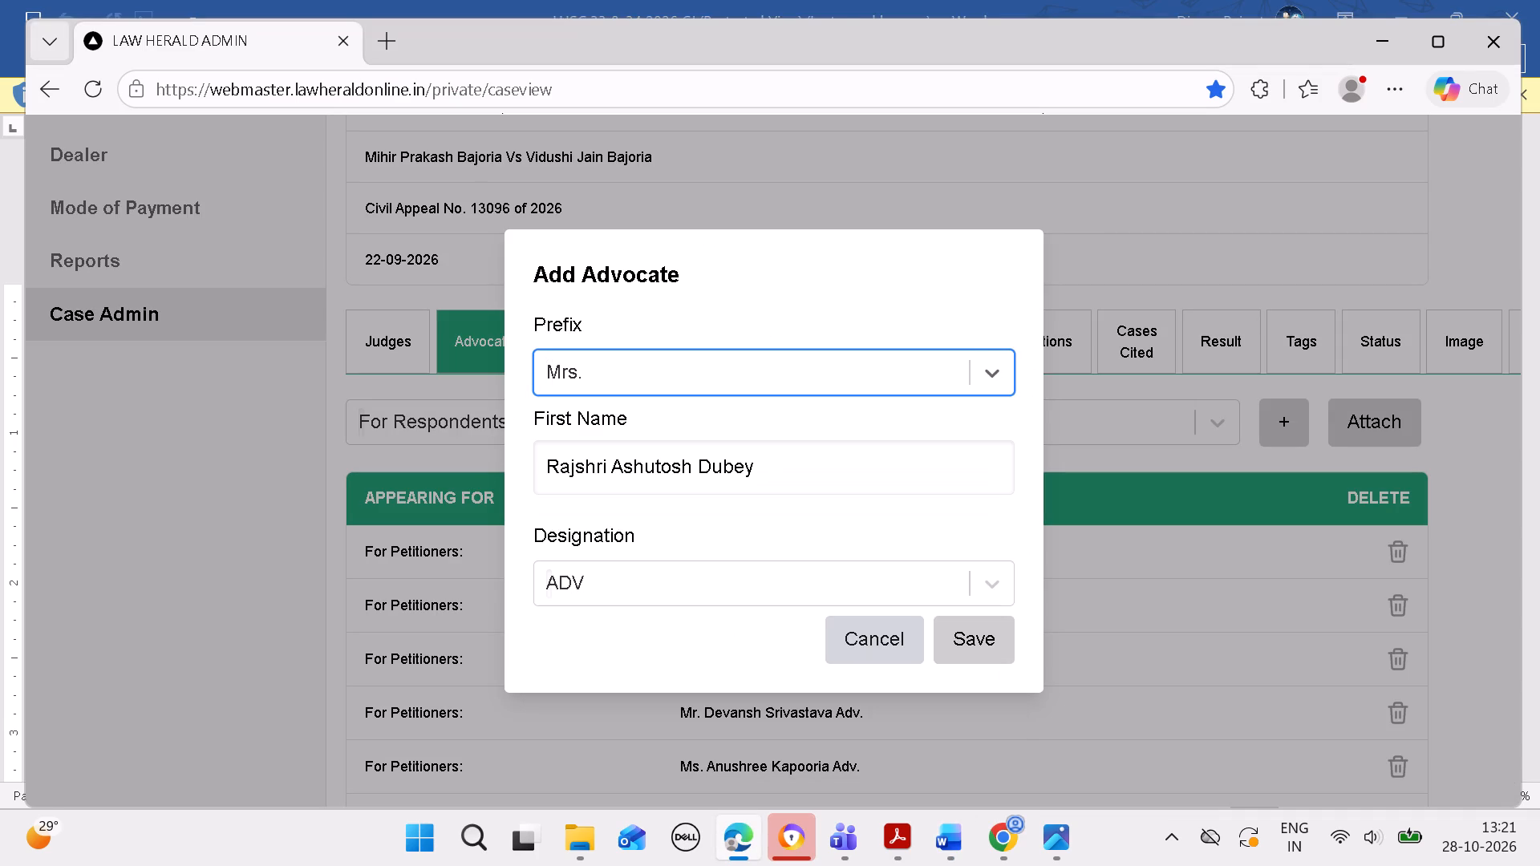
pyautogui.click(987, 633)
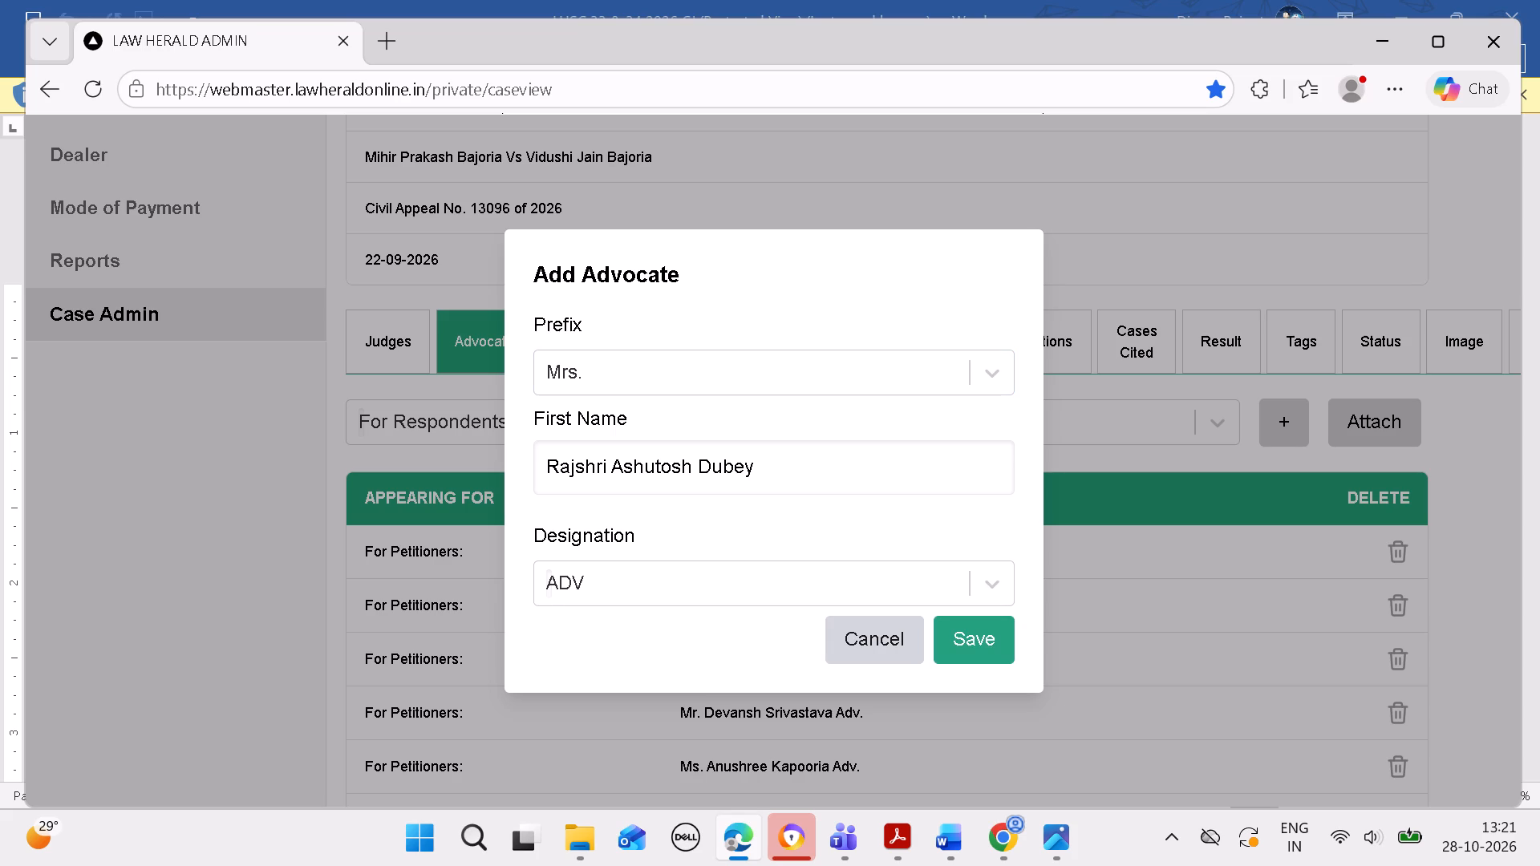
pyautogui.click(996, 254)
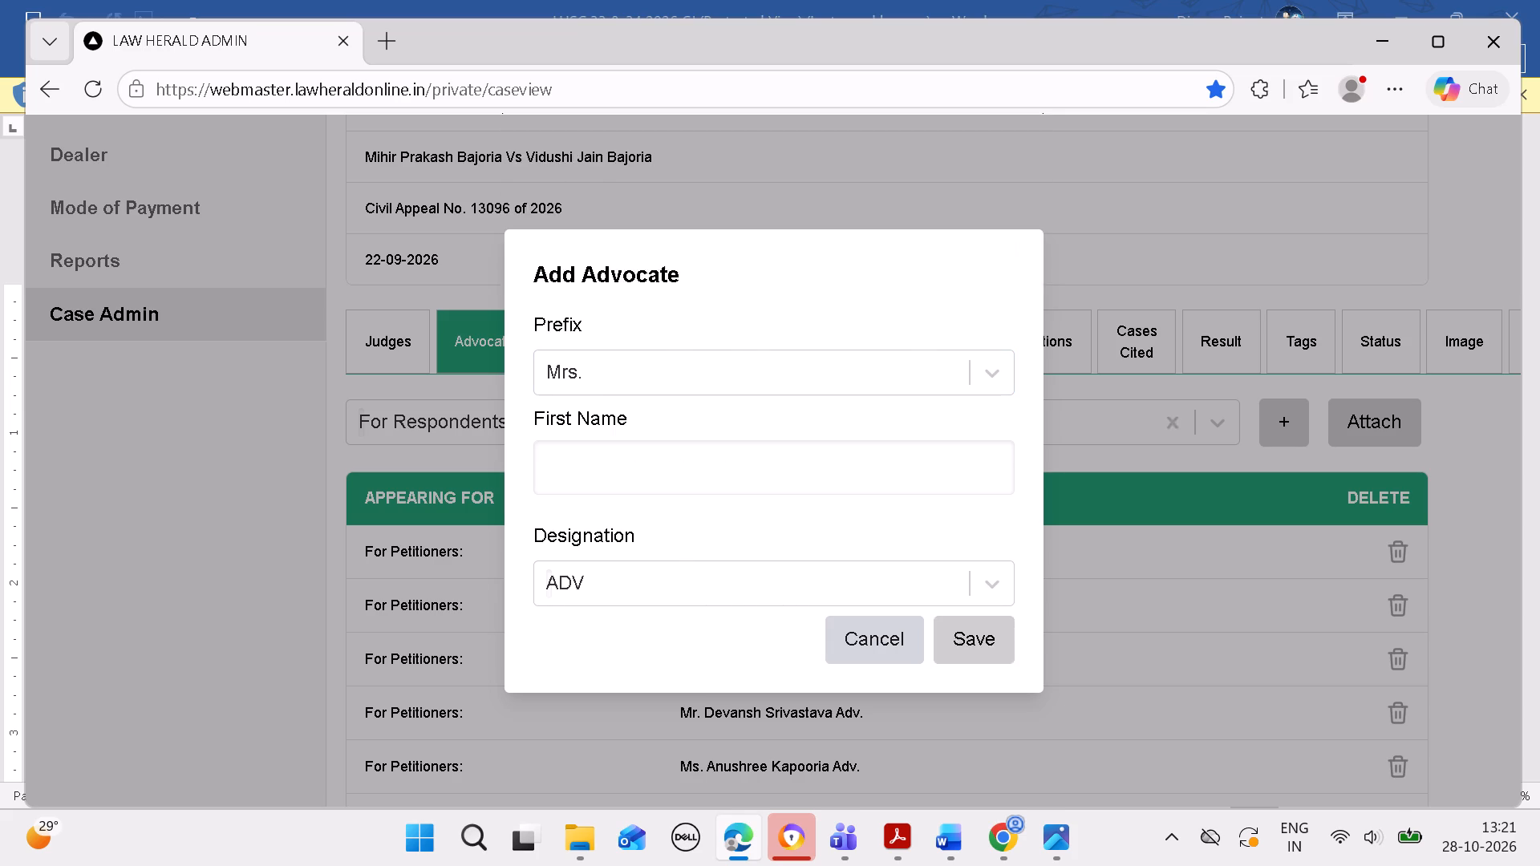
pyautogui.click(1006, 256)
pyautogui.scroll(-13, 1013, 269)
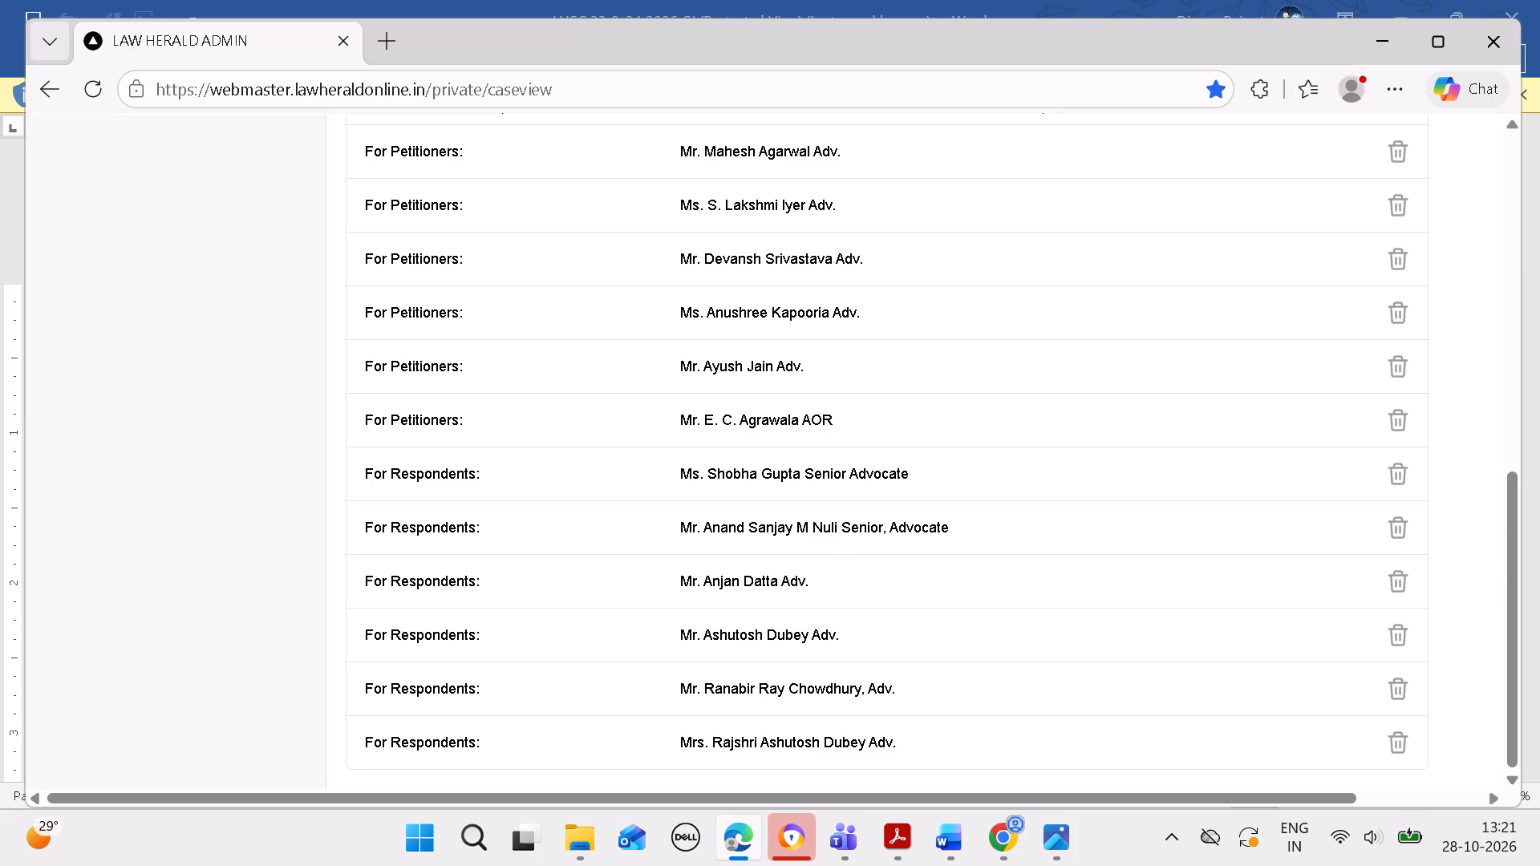
# Copy the seventh respondents' advocate's name from Word and attach the matching Ms. entry with designation Adv. to the case in Edge.
pyautogui.click(962, 827)
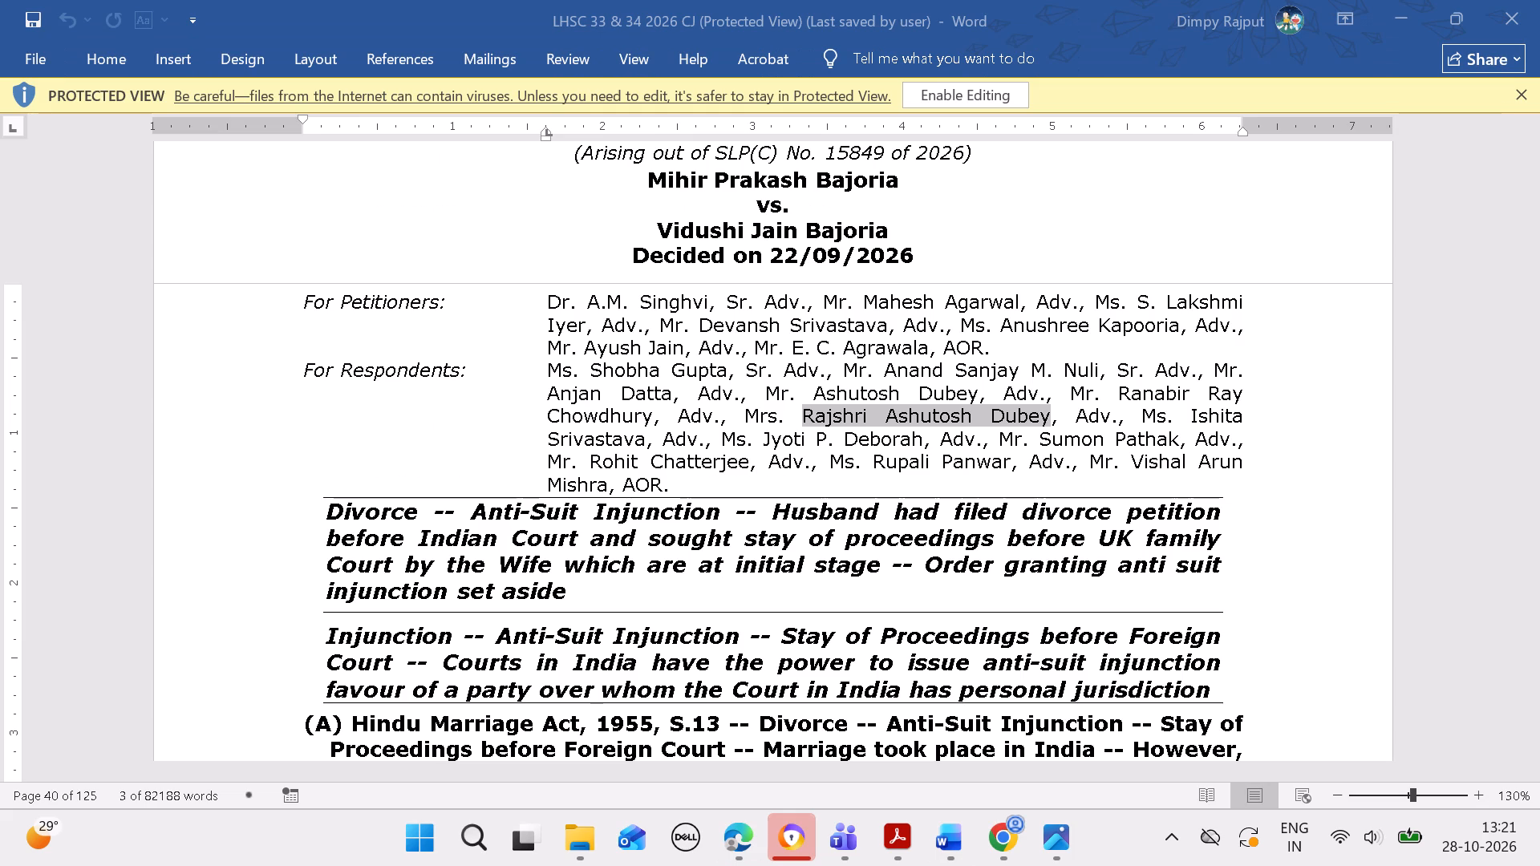
pyautogui.moveTo(1191, 412); pyautogui.dragTo(1246, 426)
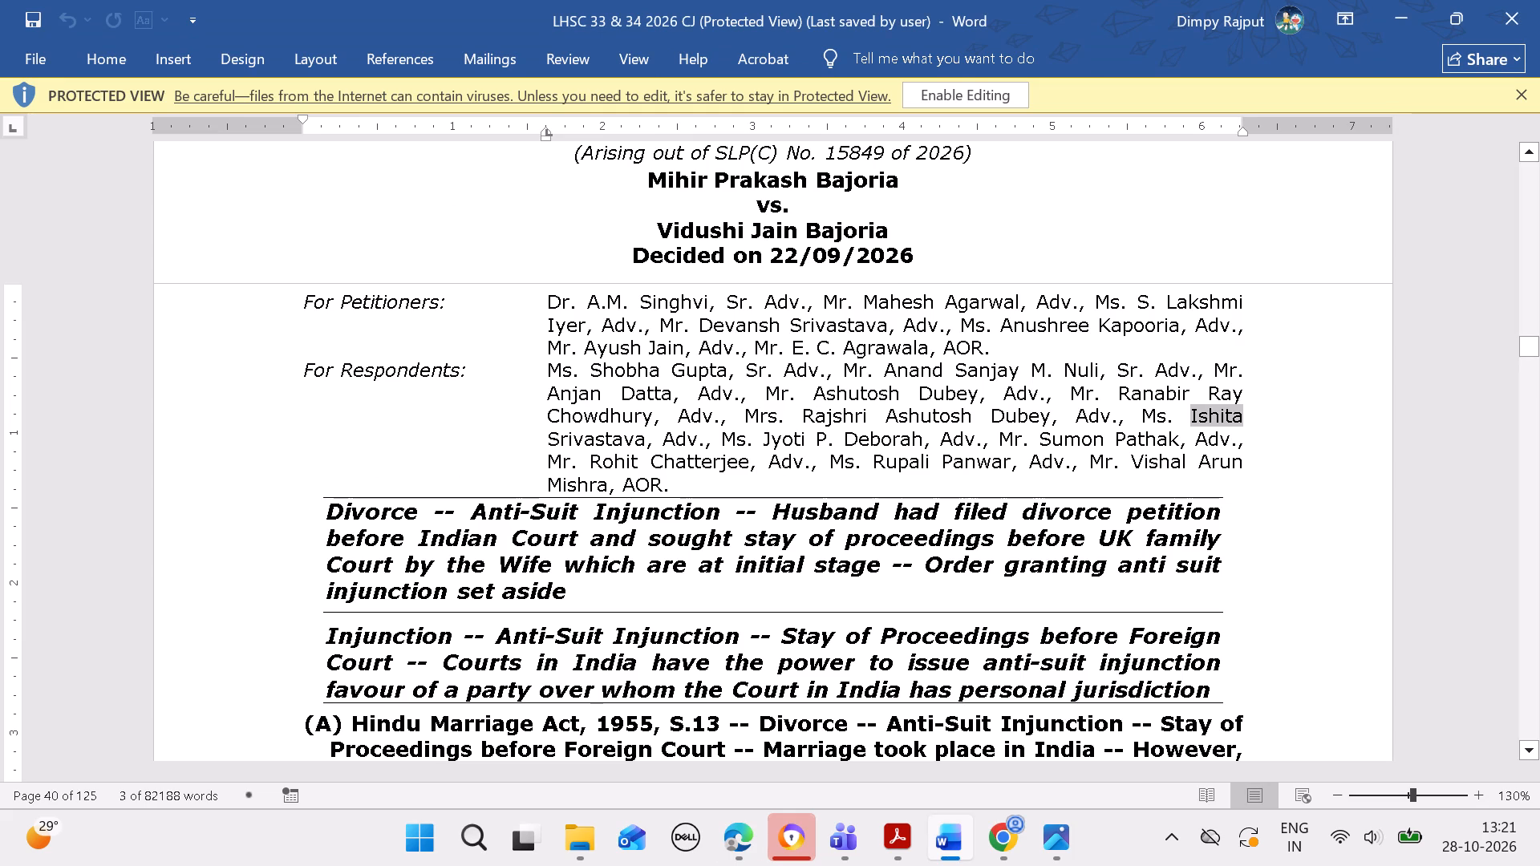
pyautogui.moveTo(1246, 426); pyautogui.dragTo(667, 435)
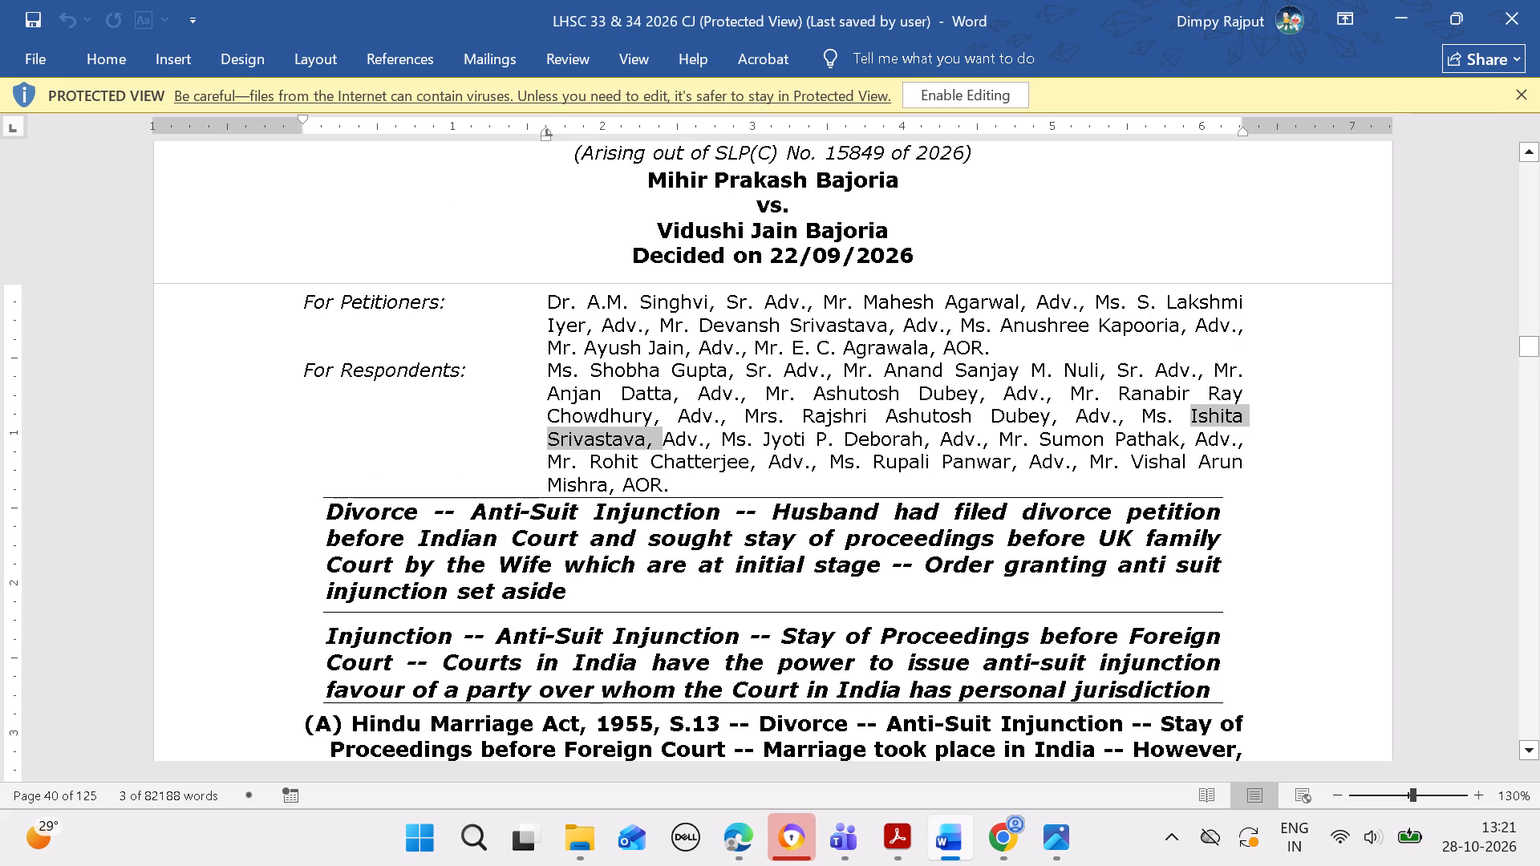
pyautogui.moveTo(667, 435); pyautogui.dragTo(647, 434)
pyautogui.hotkey('ctrl', 'c')
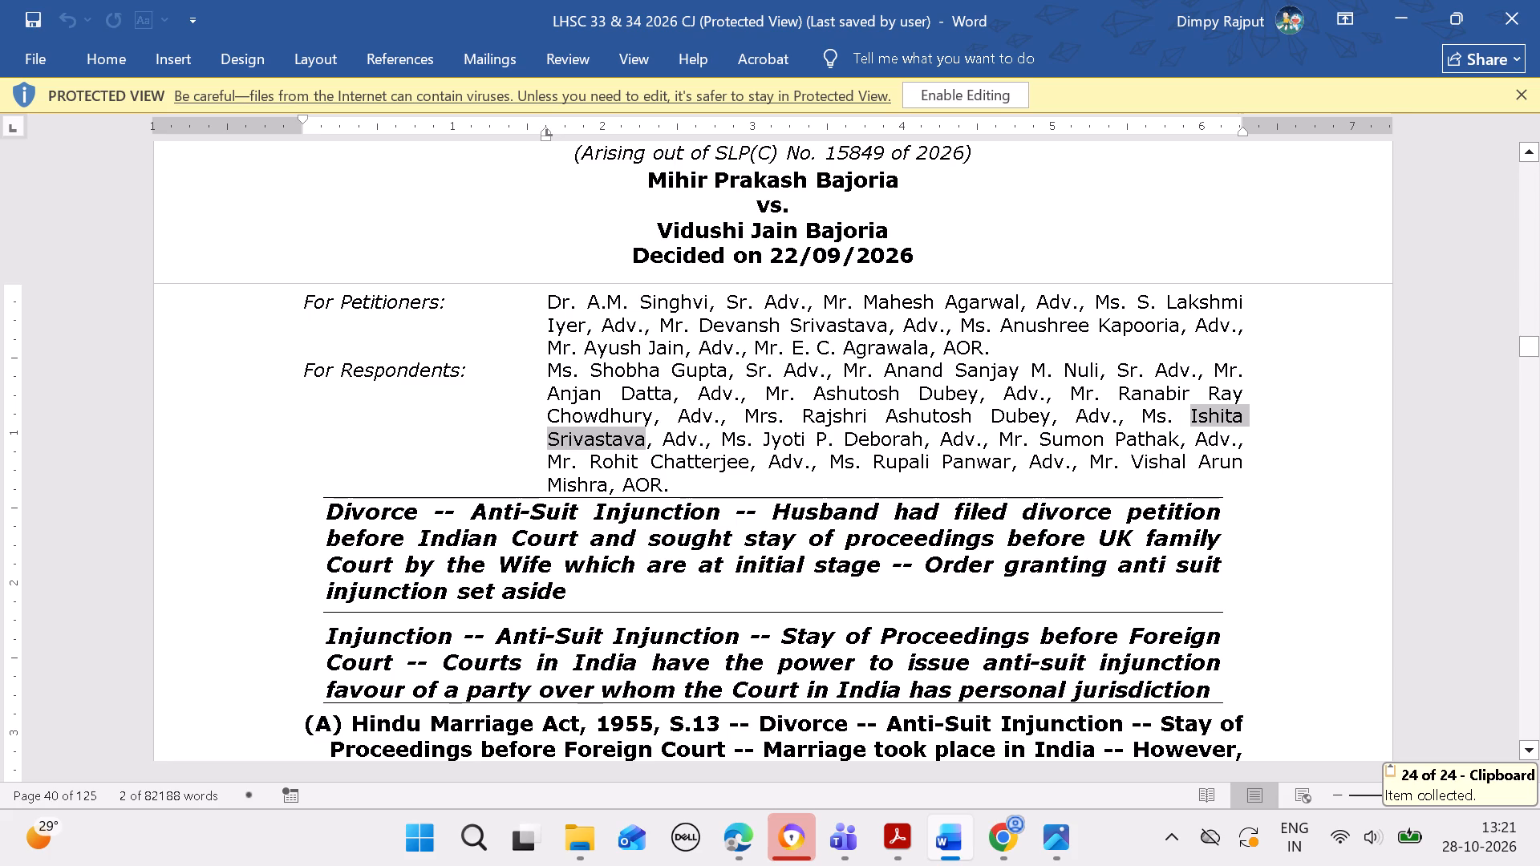
pyautogui.click(747, 832)
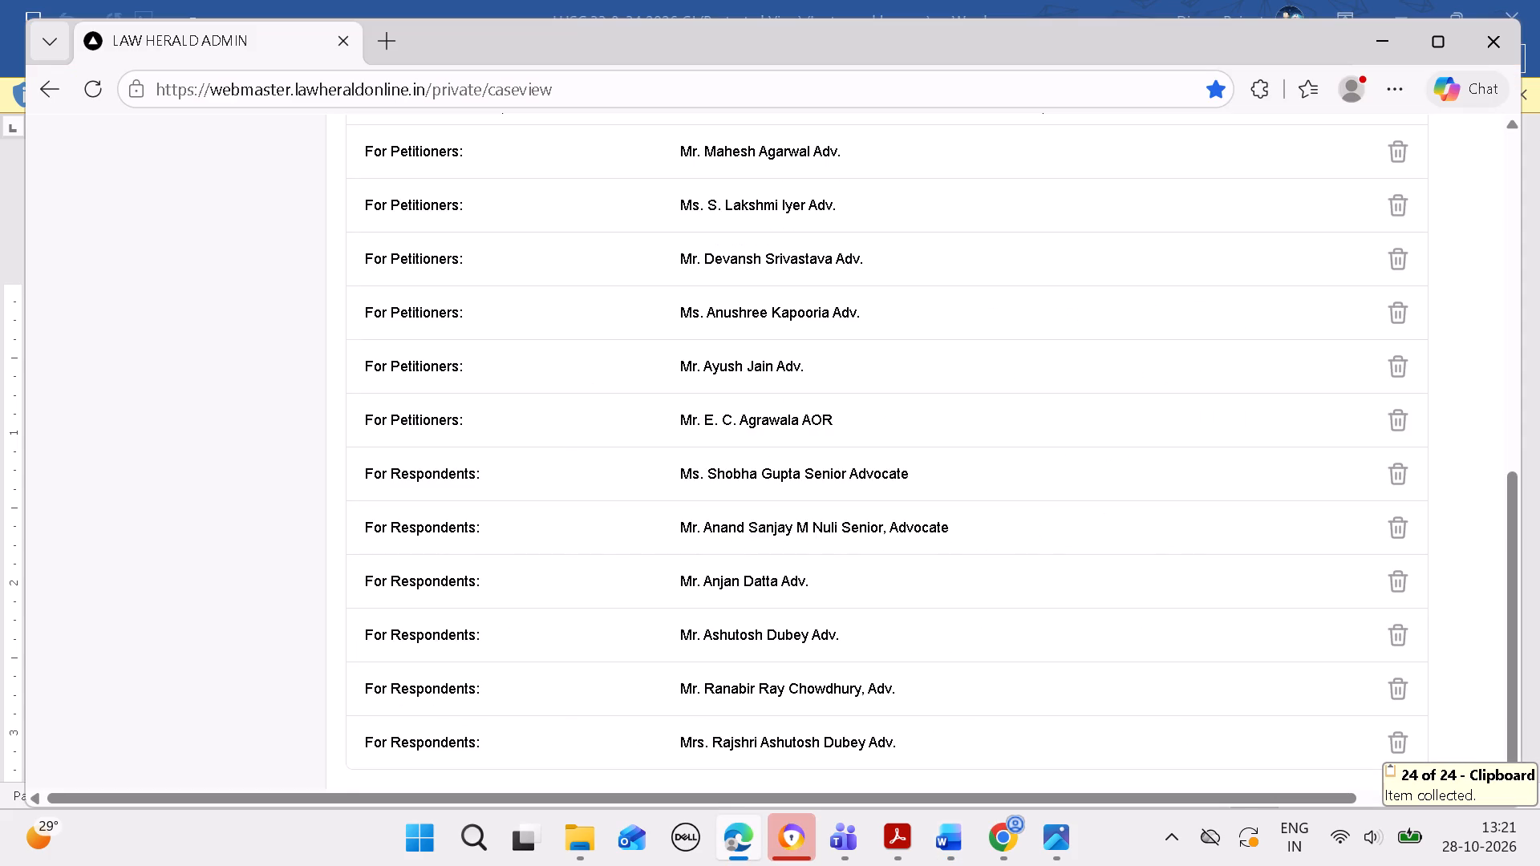
pyautogui.scroll(1, 1145, 480)
pyautogui.click(1163, 714)
pyautogui.hotkey('ctrl', 'v')
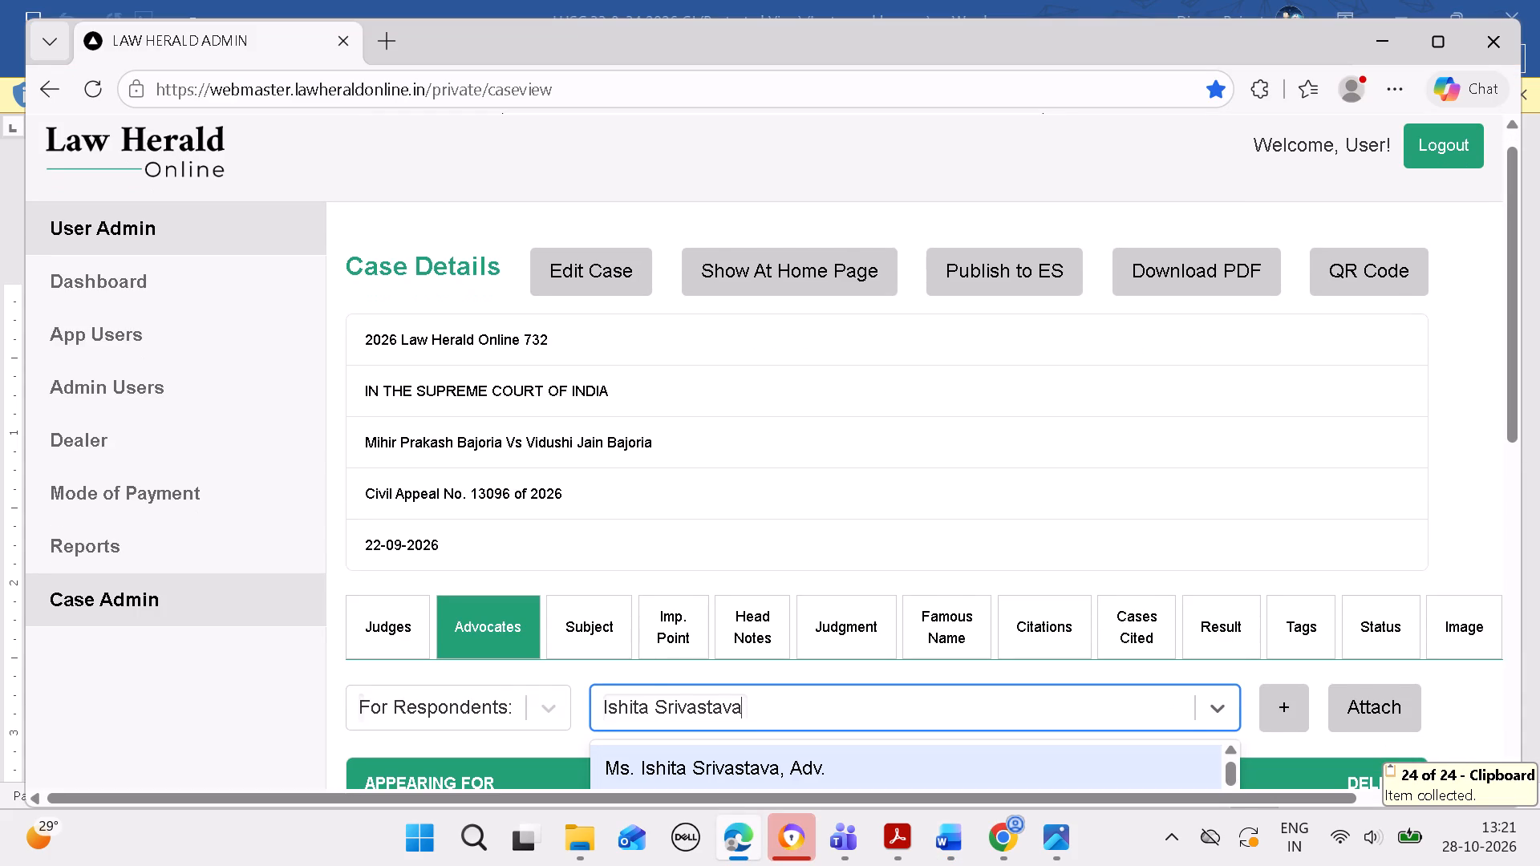
pyautogui.click(948, 761)
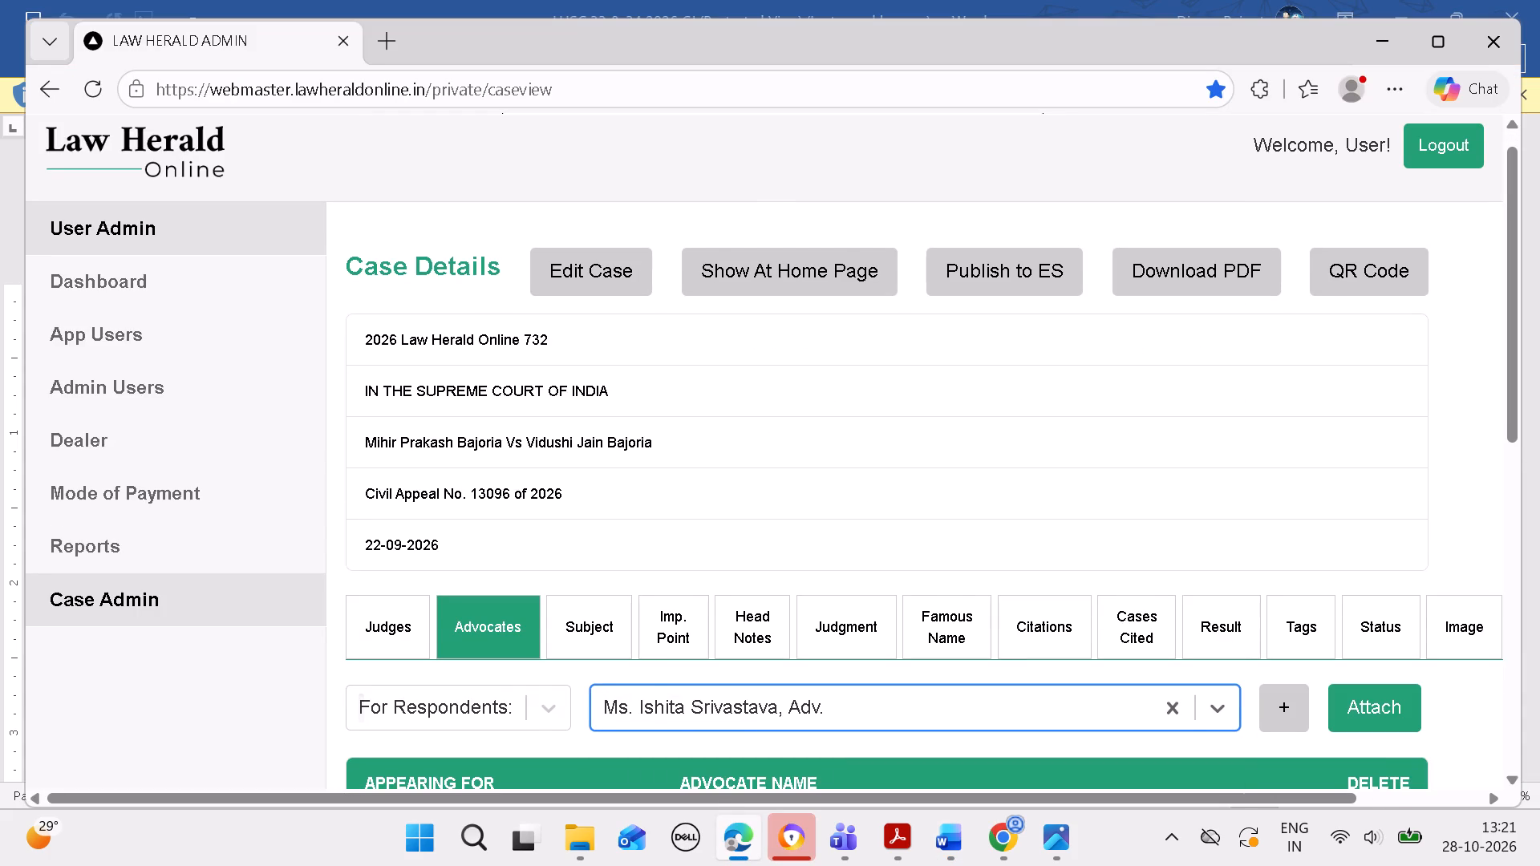
pyautogui.click(1360, 707)
pyautogui.click(1015, 262)
pyautogui.scroll(-3, 1033, 483)
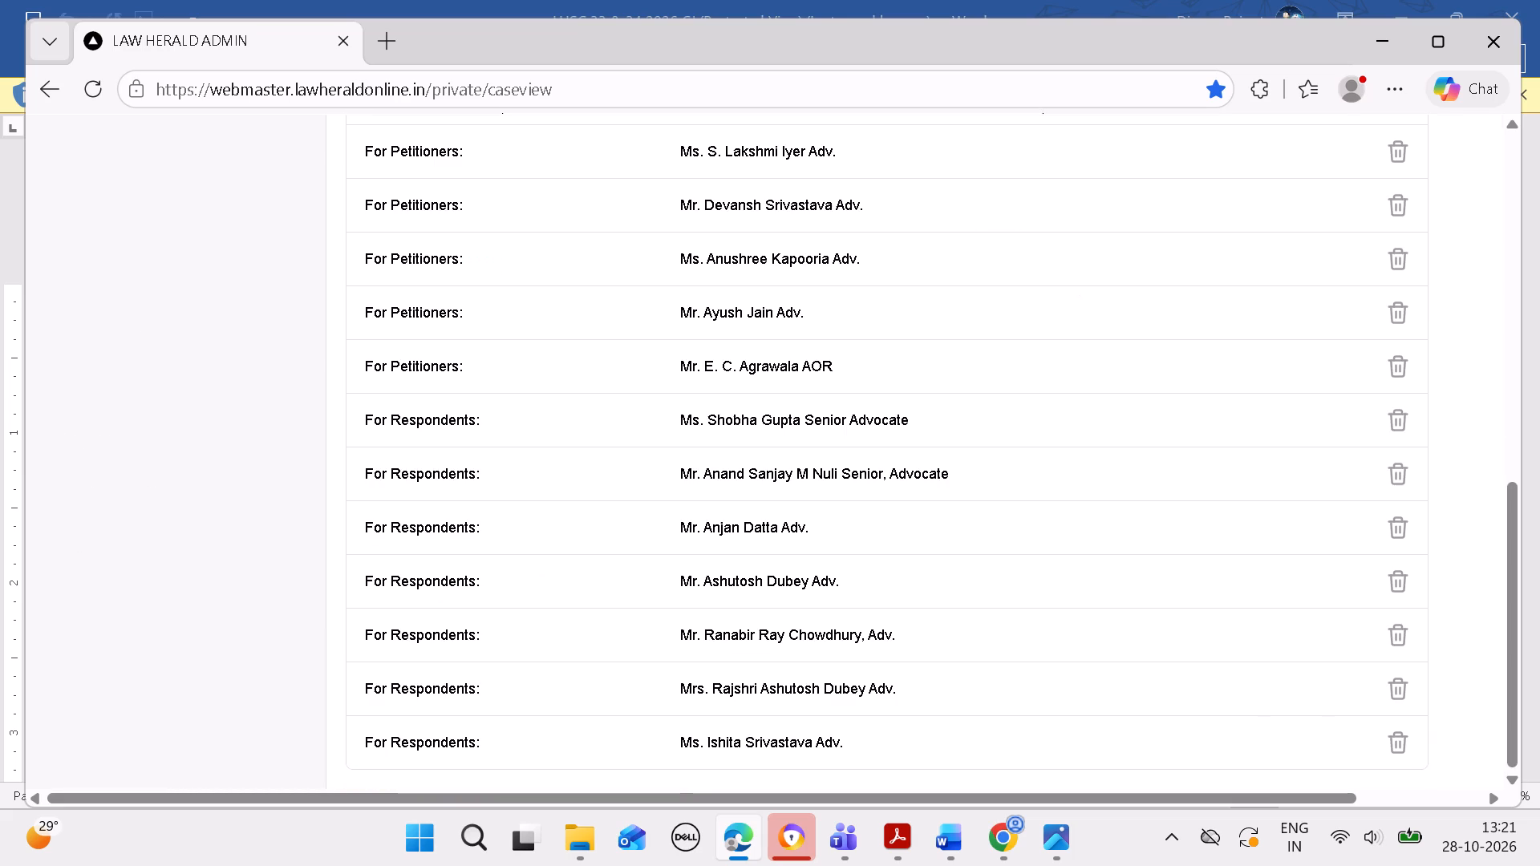
# Copy the eighth respondents' advocate's full name from Word, without prefix or designation, and search for it among the advocates in Edge.
pyautogui.scroll(-7, 1037, 496)
pyautogui.click(946, 845)
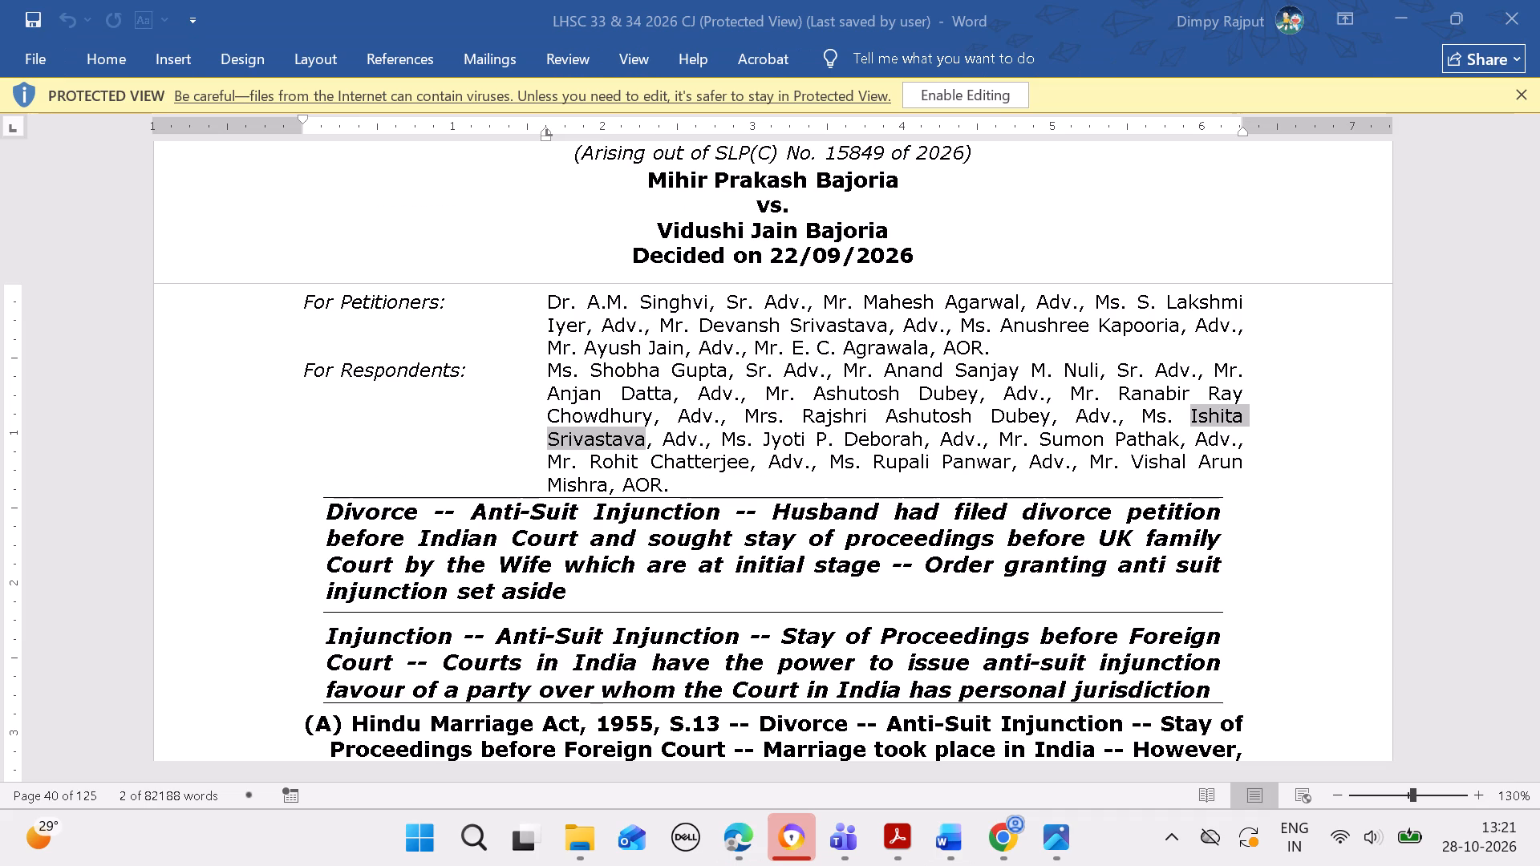
pyautogui.moveTo(766, 435); pyautogui.dragTo(813, 435)
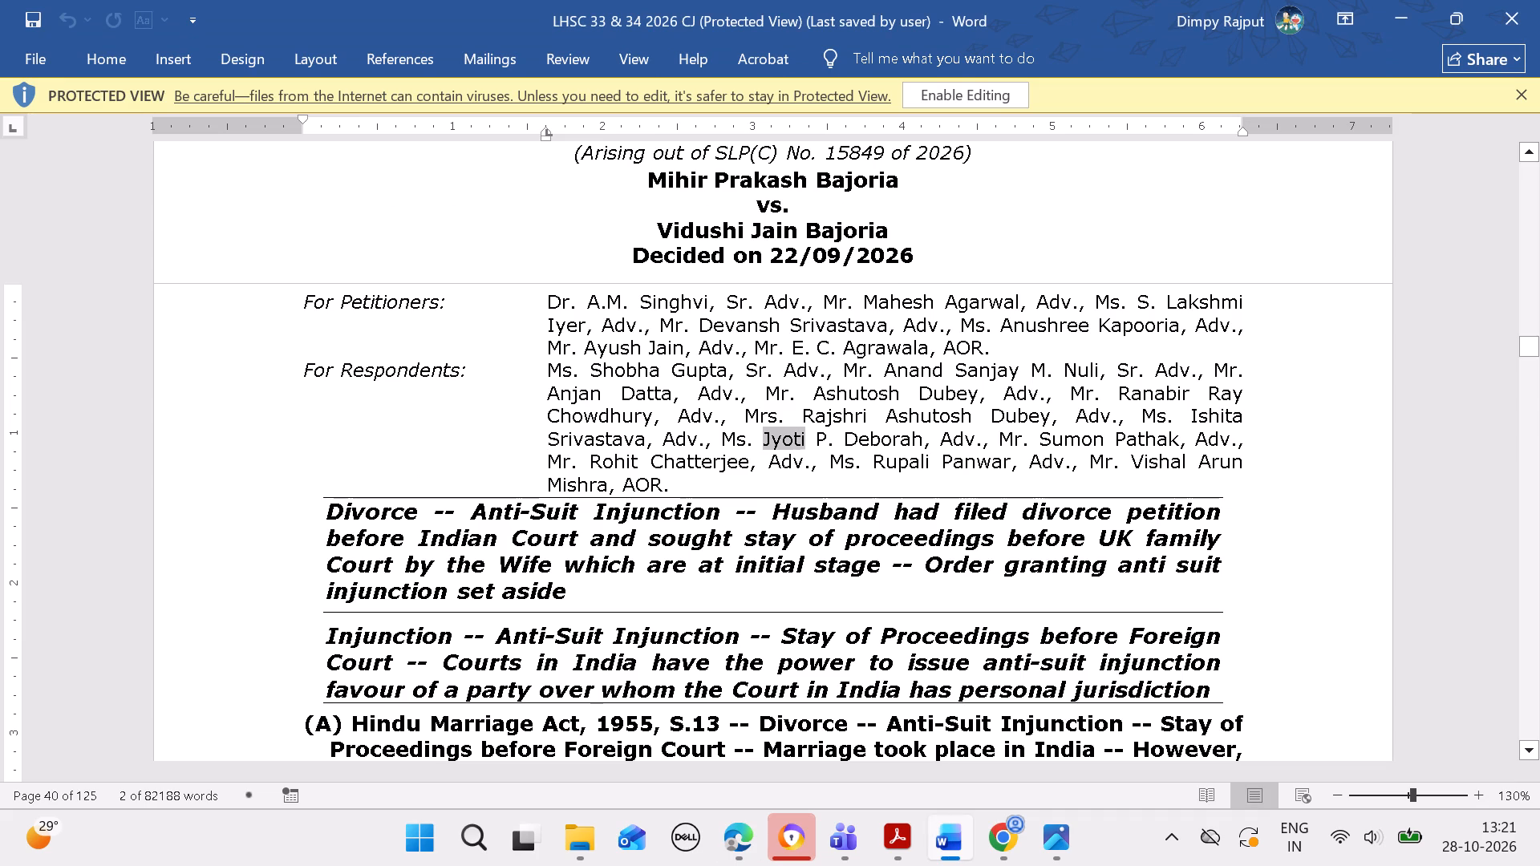
pyautogui.moveTo(813, 435); pyautogui.dragTo(867, 432)
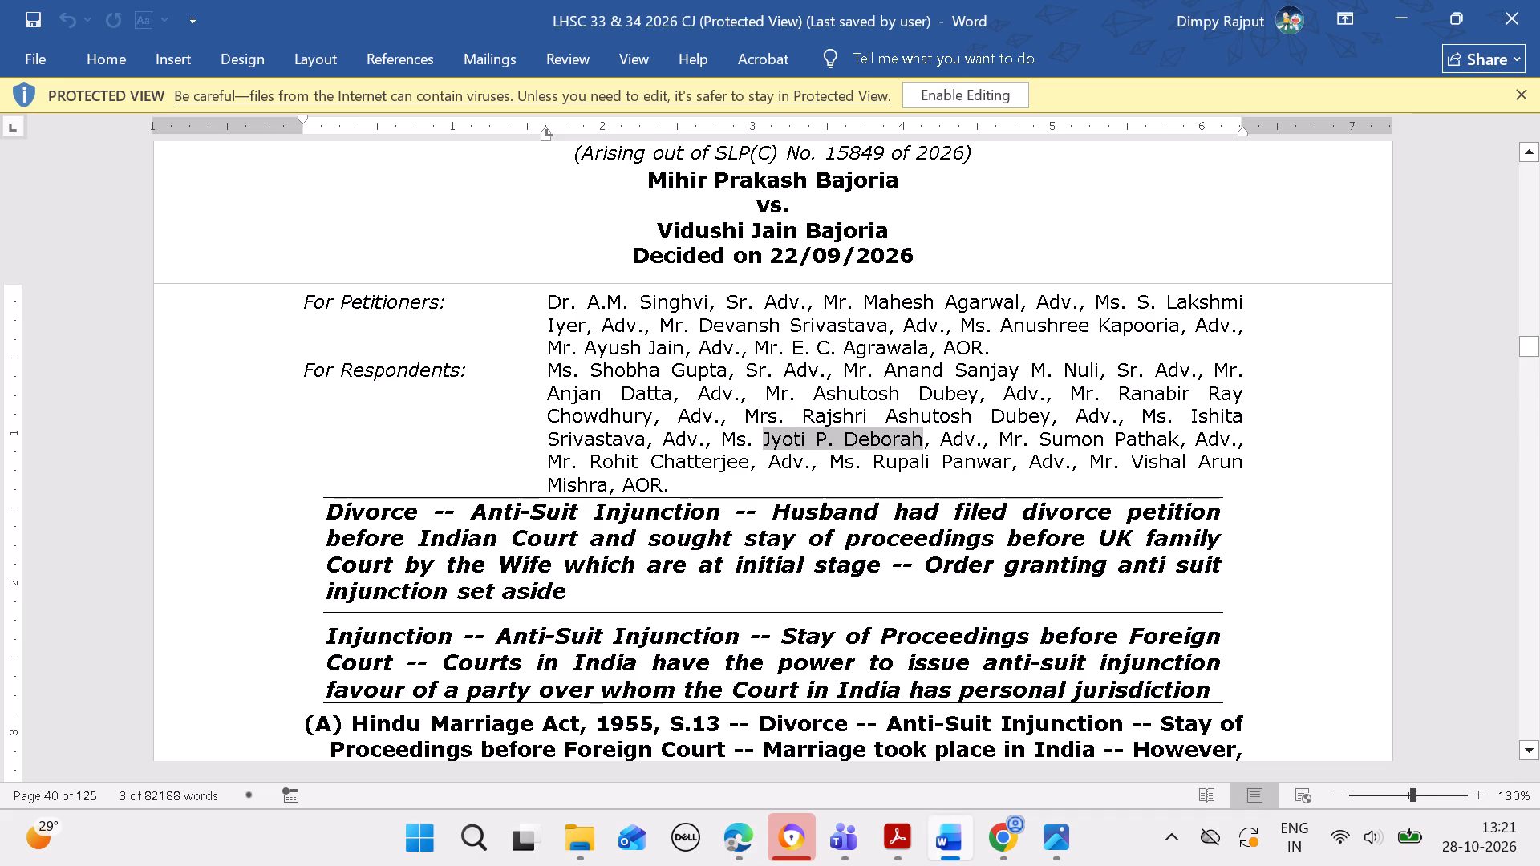
pyautogui.hotkey('ctrl', 'c')
pyautogui.click(746, 840)
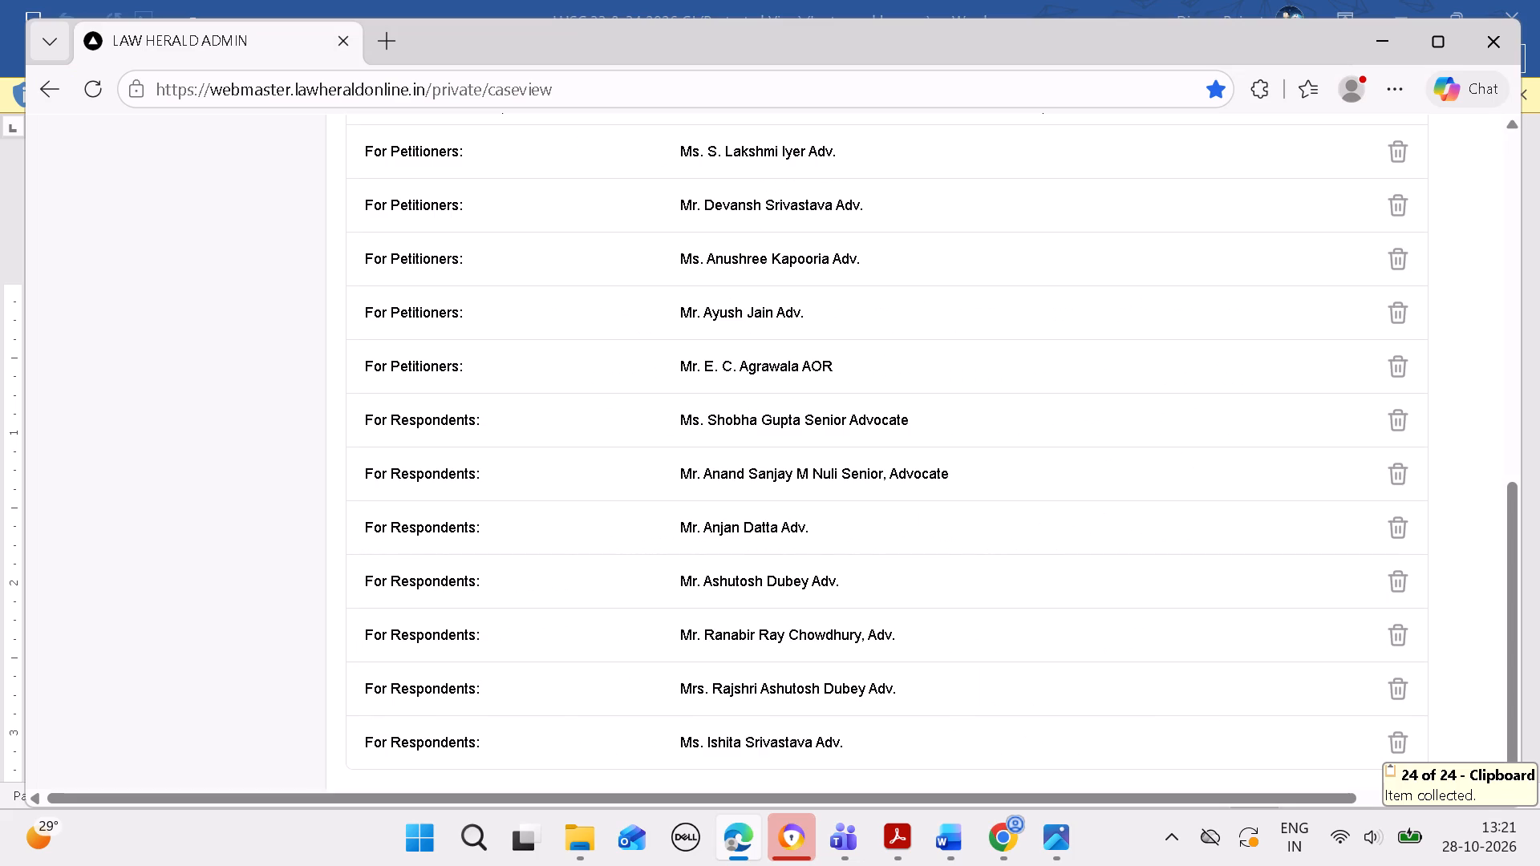
pyautogui.scroll(2, 1006, 549)
pyautogui.click(1172, 731)
pyautogui.hotkey('ctrl', 'v')
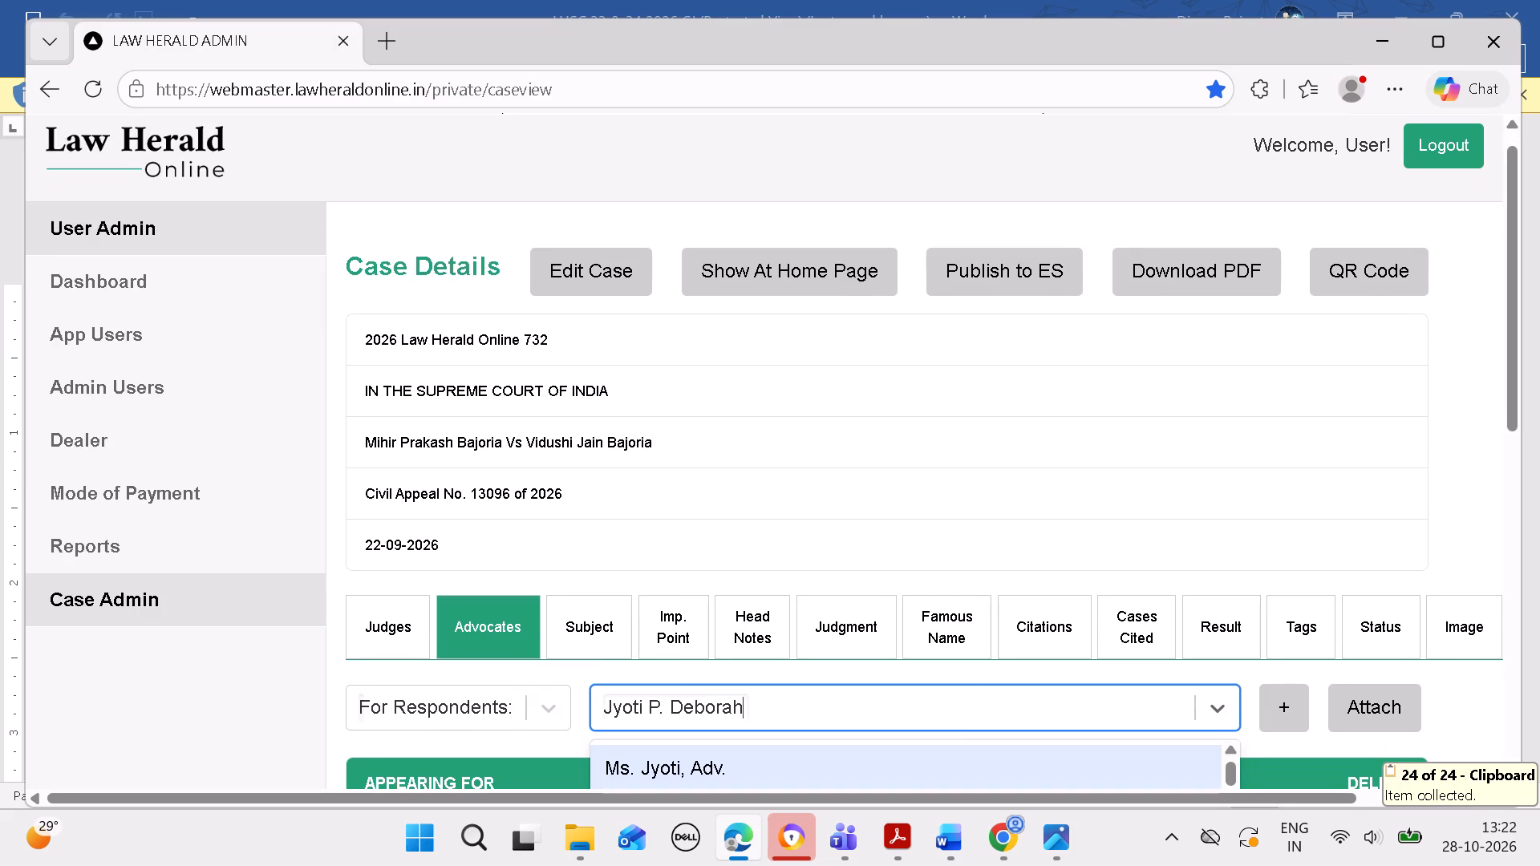
# Add the eighth respondents' advocate as a new advocate with prefix Ms. and designation ADV, and attach the entry to the case.
pyautogui.click(1279, 710)
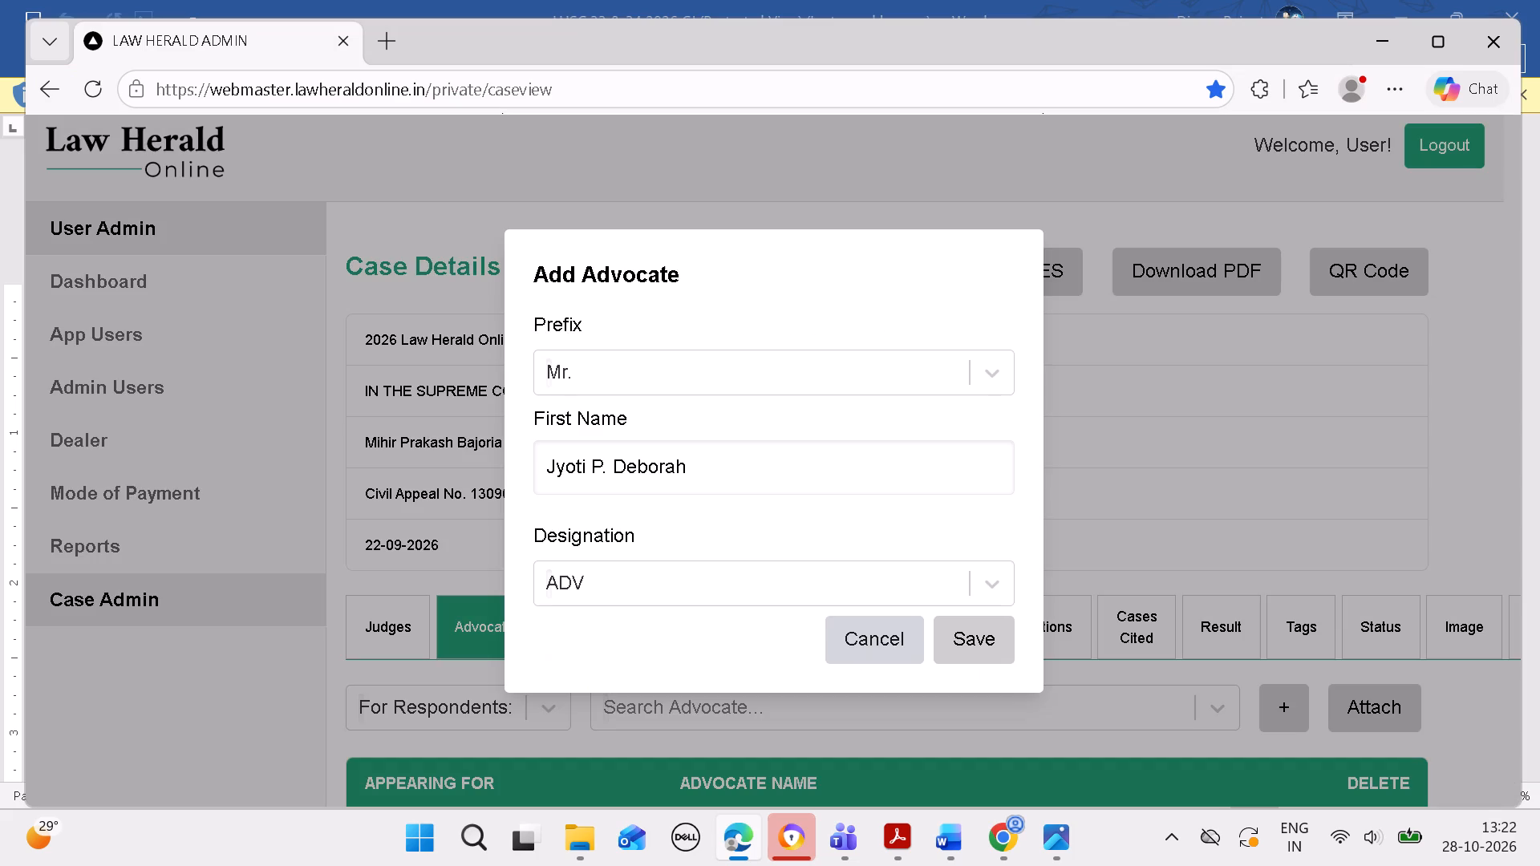
pyautogui.click(999, 373)
pyautogui.scroll(-3, 885, 551)
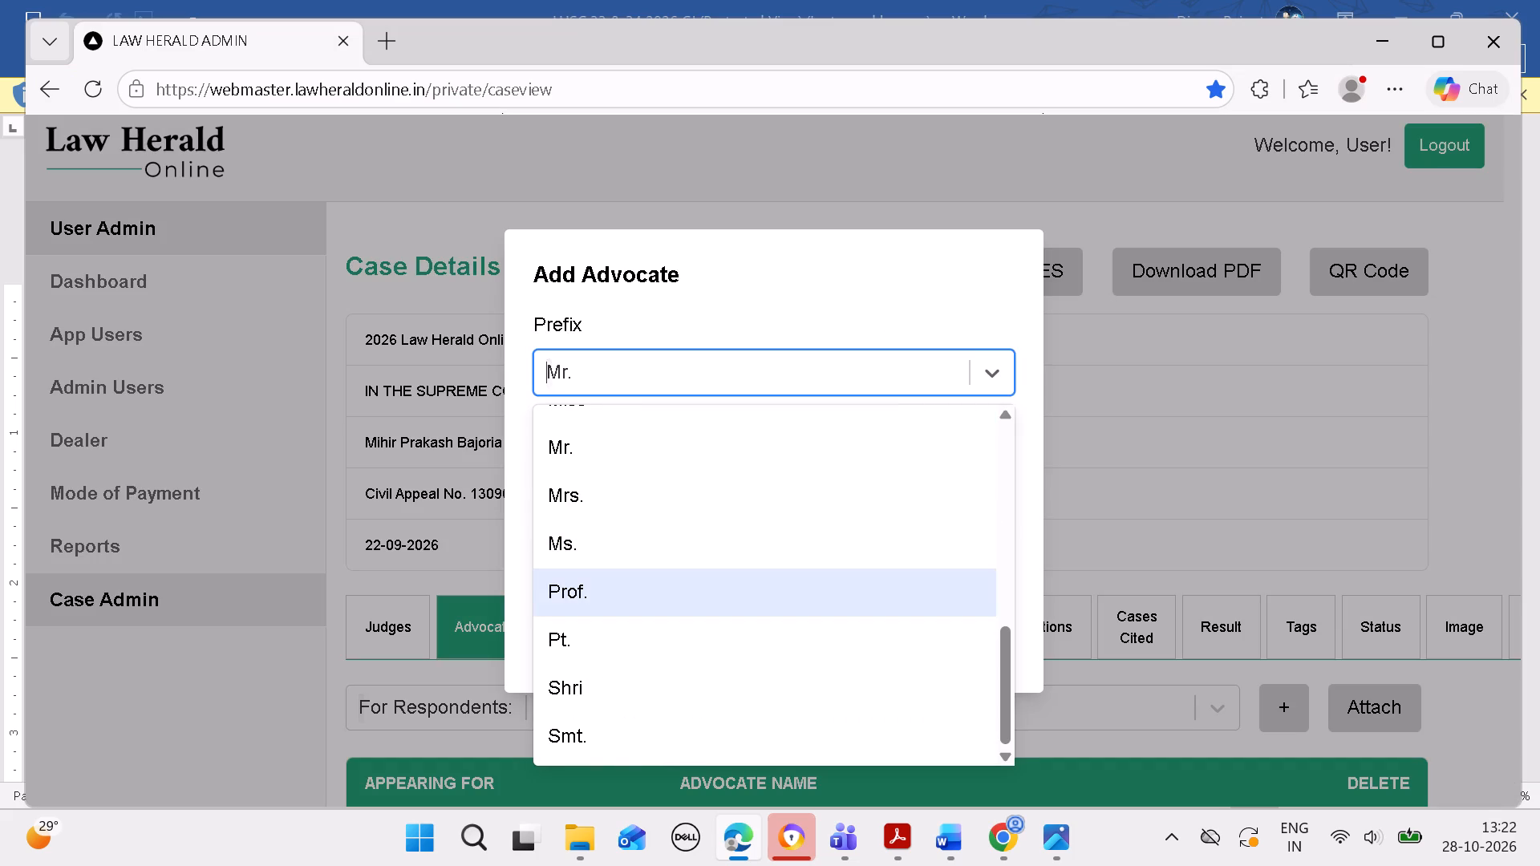
pyautogui.click(802, 548)
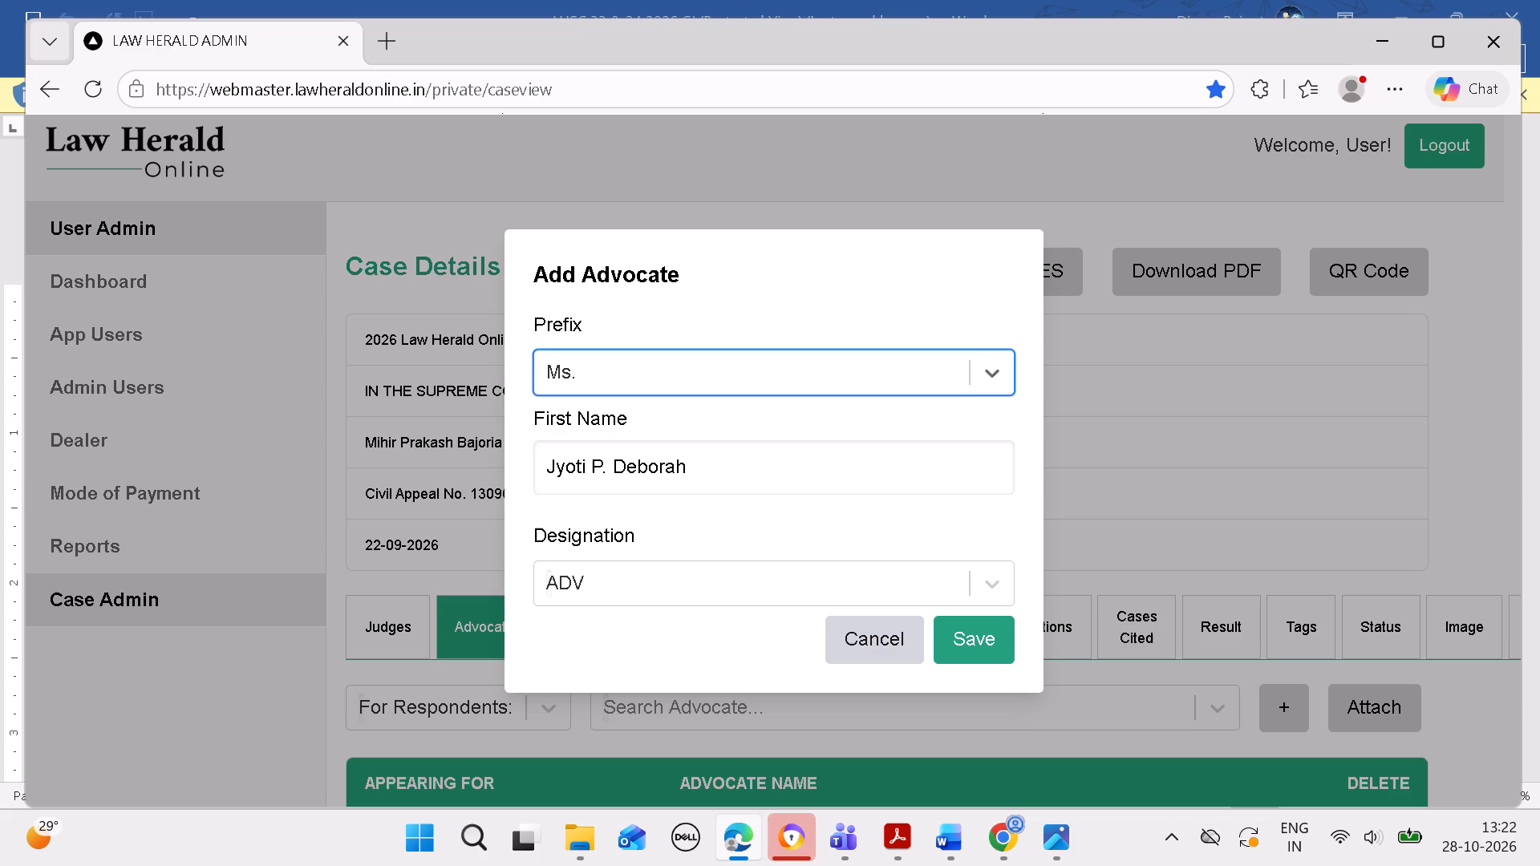
pyautogui.click(991, 649)
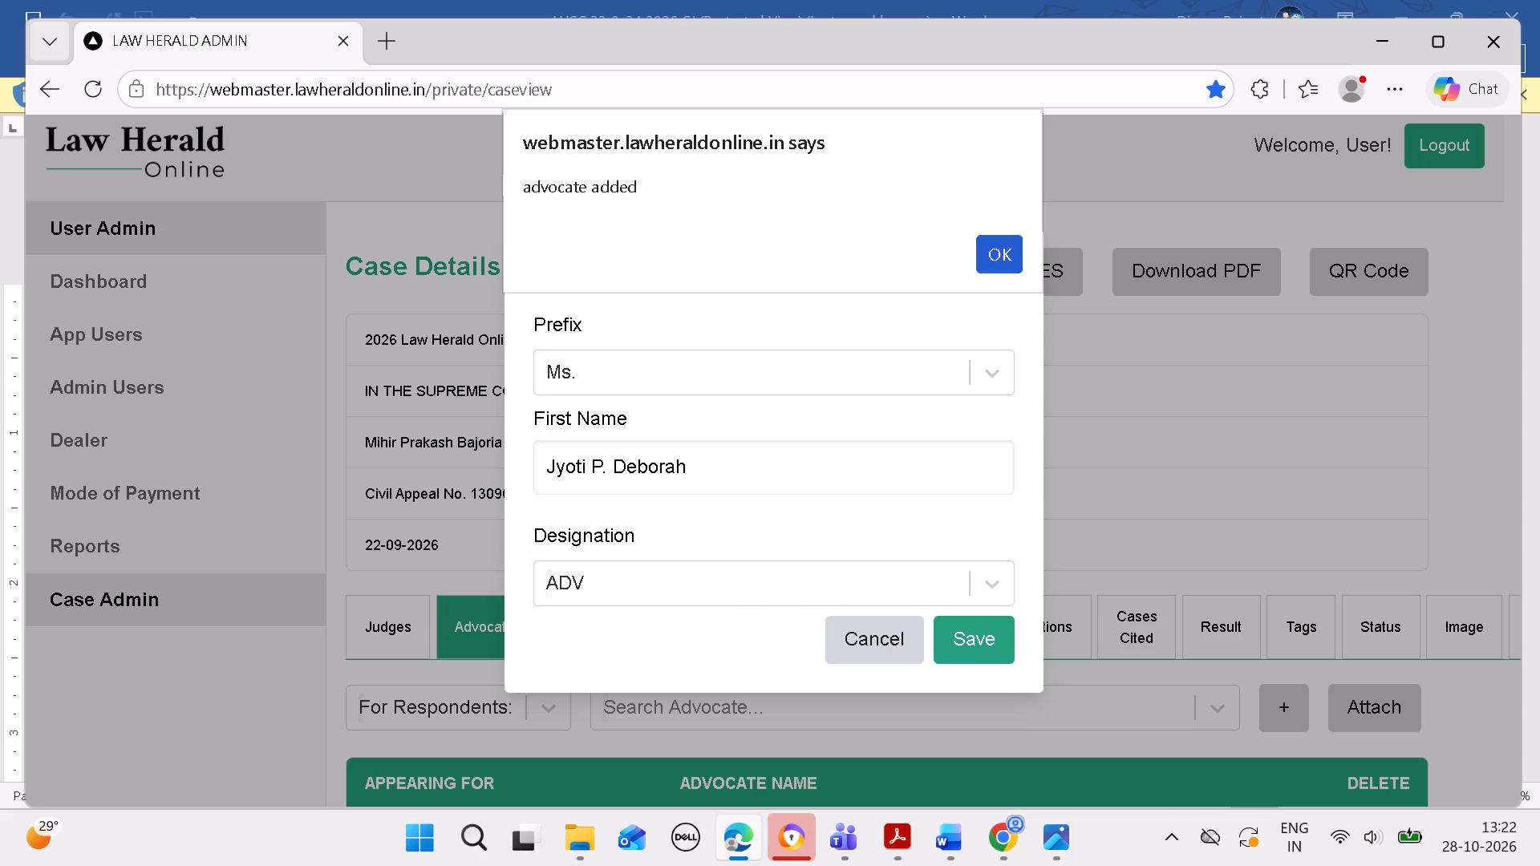
pyautogui.click(998, 257)
pyautogui.scroll(-9, 972, 532)
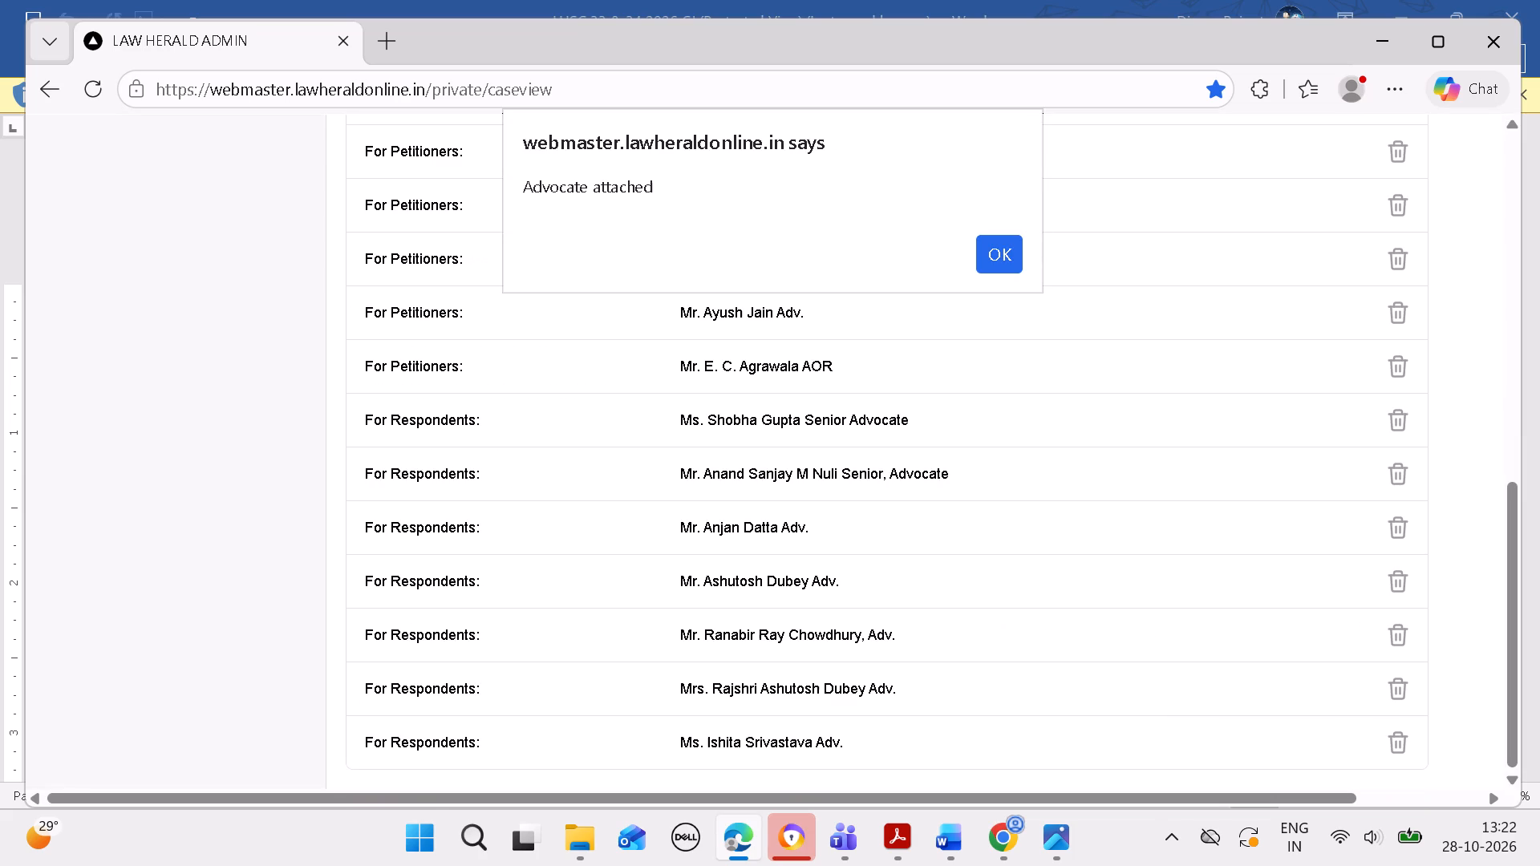
pyautogui.click(1006, 260)
pyautogui.scroll(-6, 988, 413)
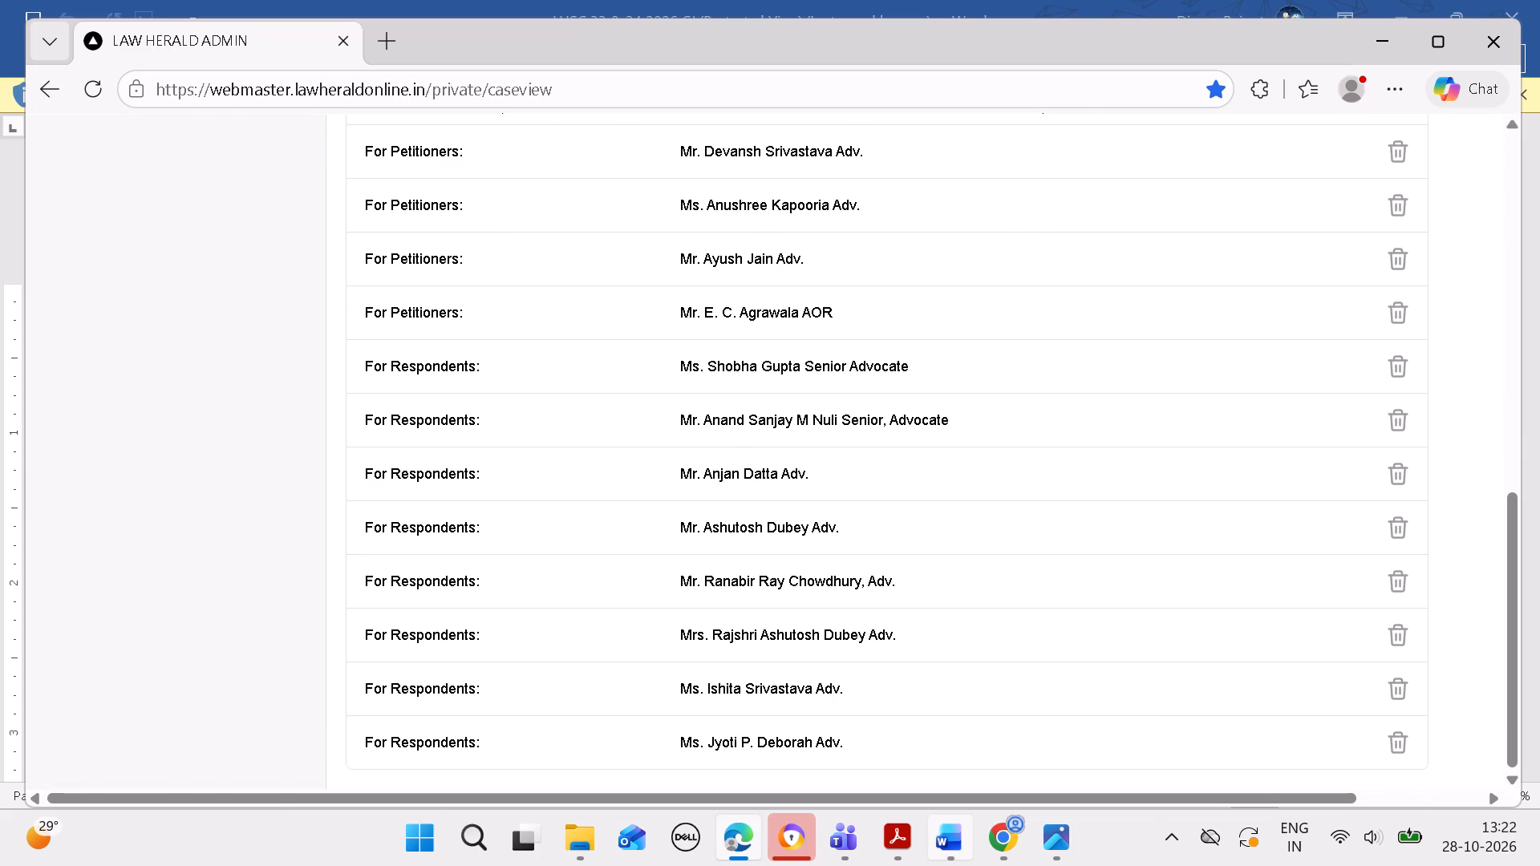
# Copy the ninth respondents' advocate's name from Word and attach the matching Mr. entry with designation Adv. to the case in Edge.
pyautogui.click(961, 838)
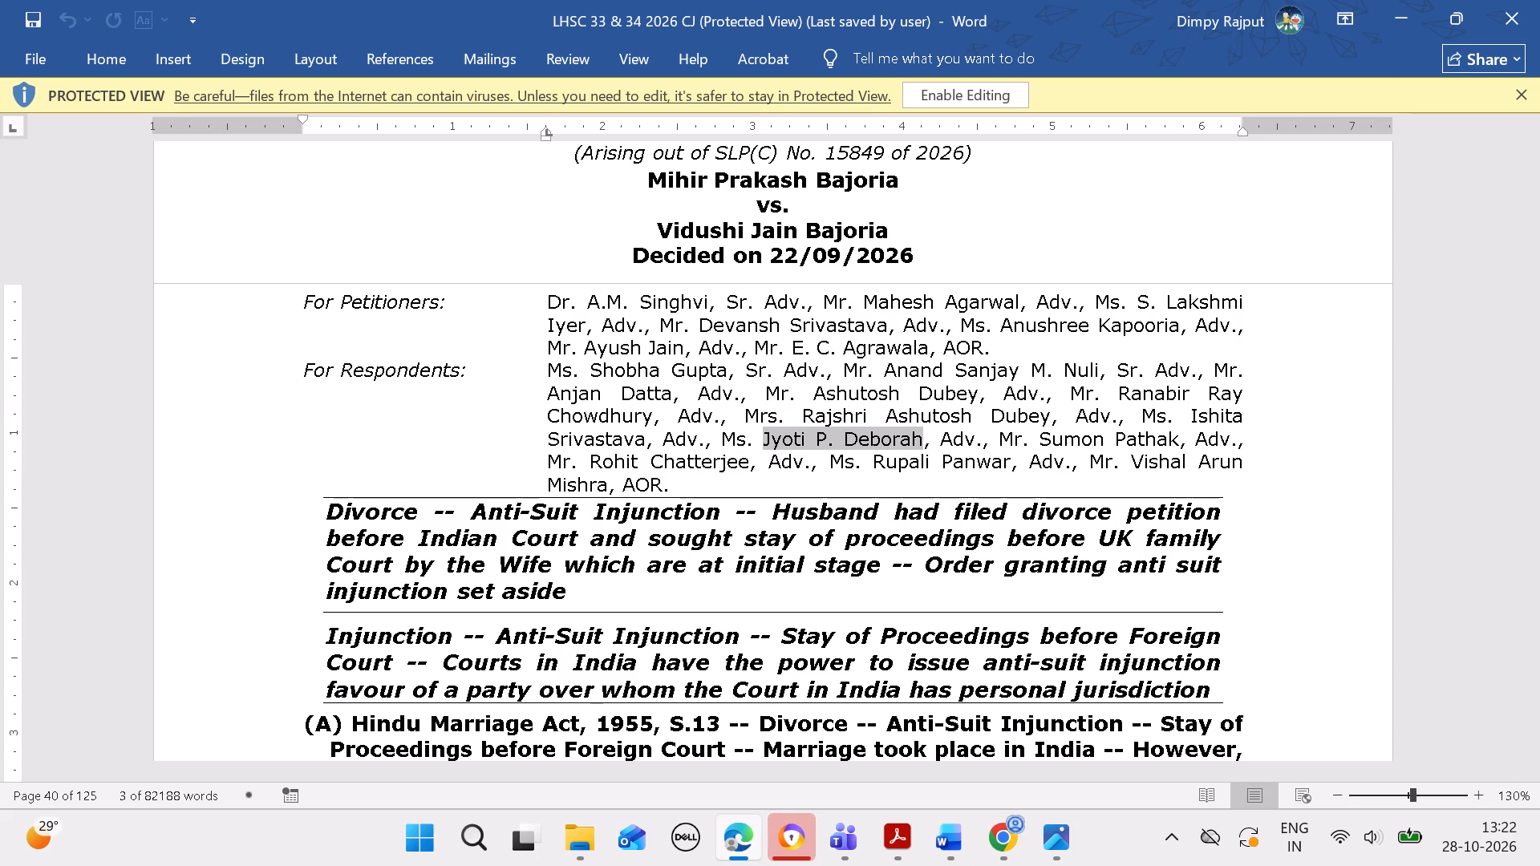
pyautogui.moveTo(1047, 435); pyautogui.dragTo(1144, 438)
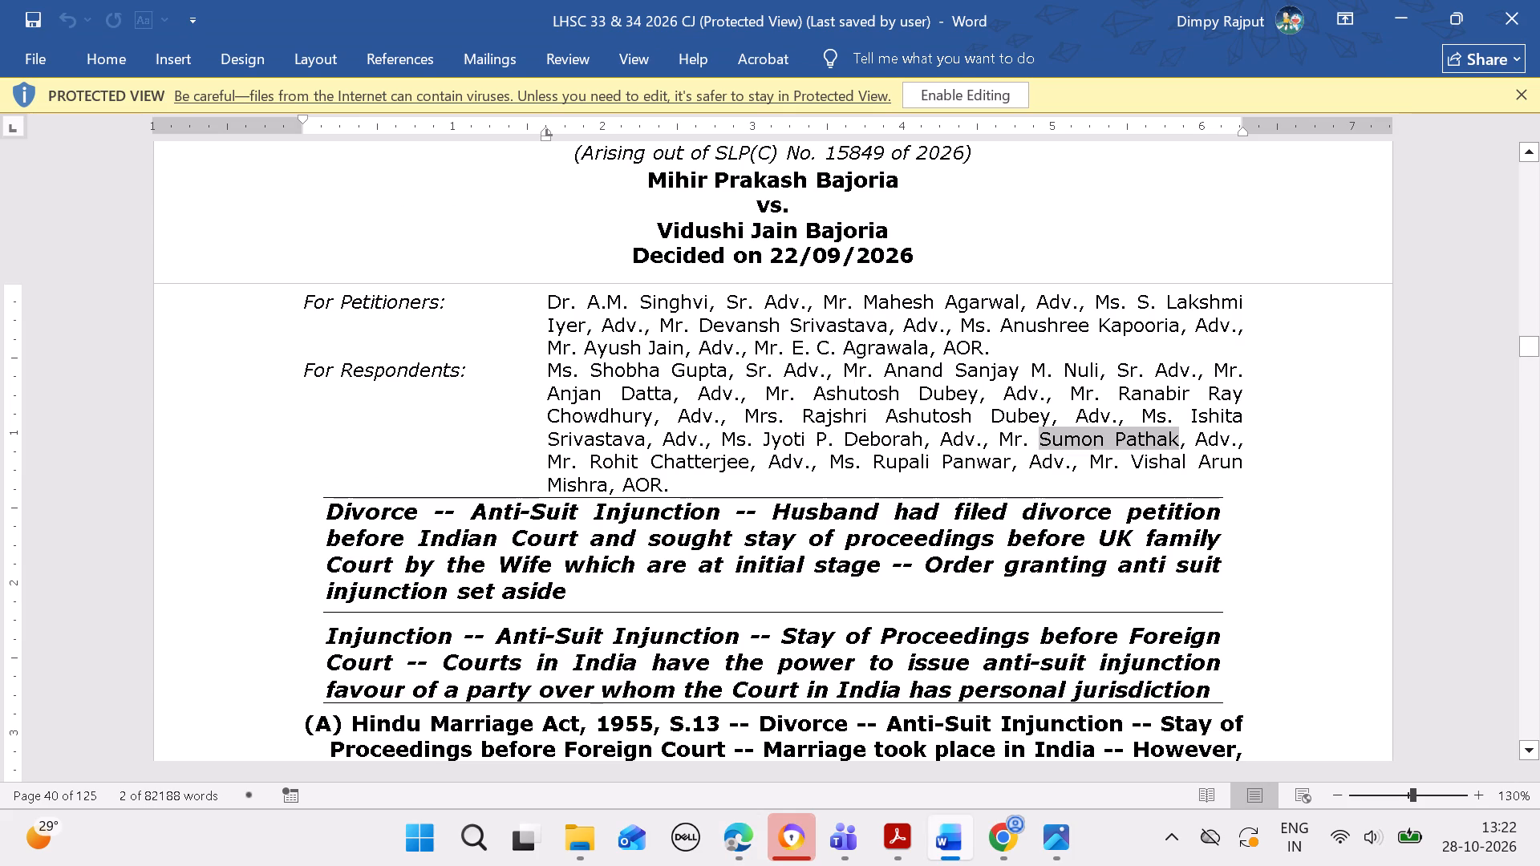
pyautogui.hotkey('ctrl', 'c')
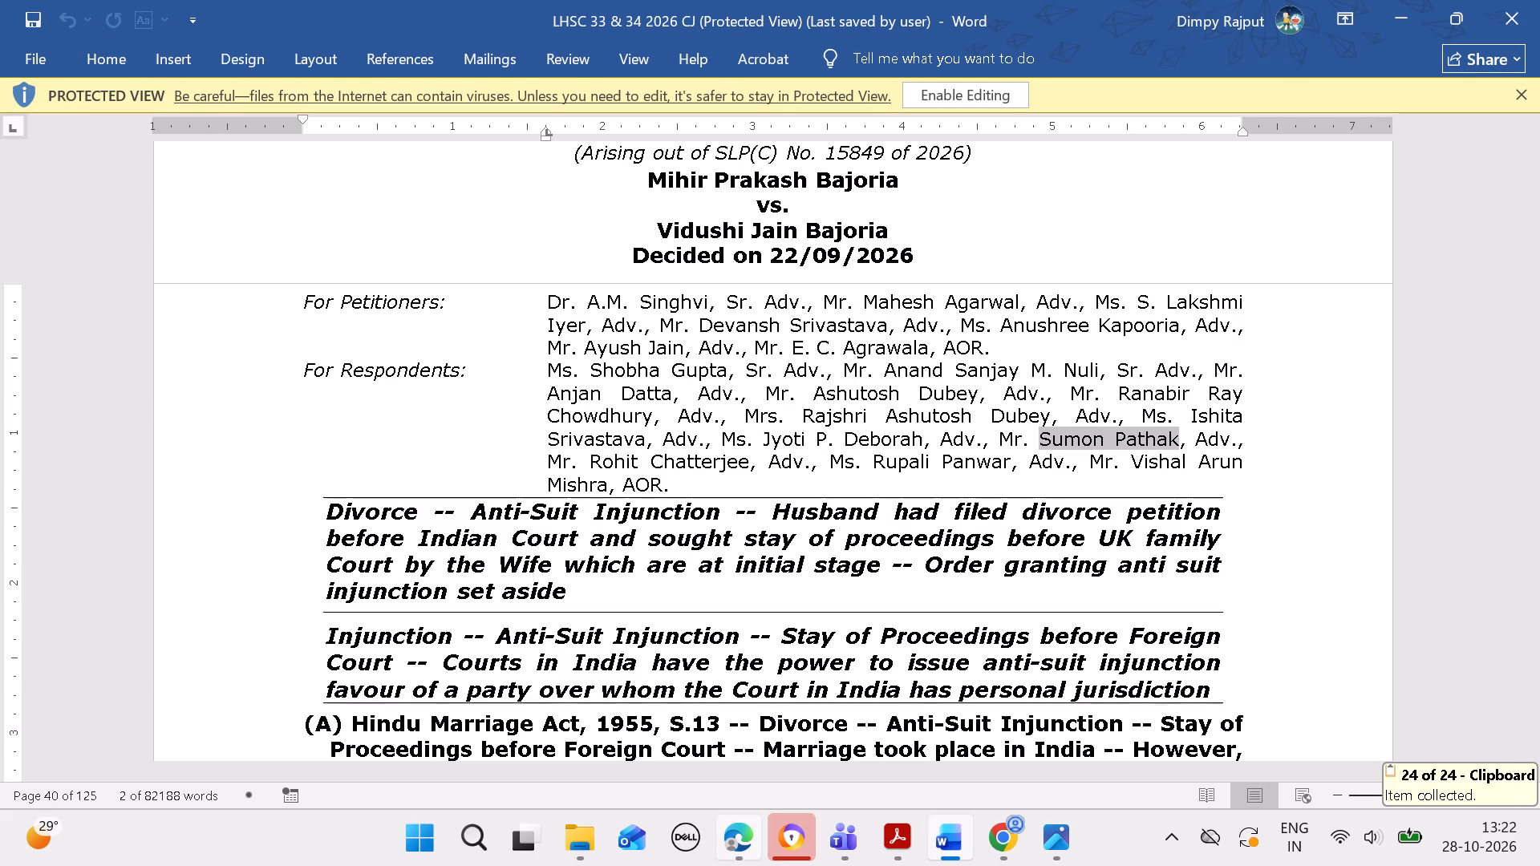
pyautogui.click(736, 832)
pyautogui.scroll(2, 843, 562)
pyautogui.scroll(-4, 851, 574)
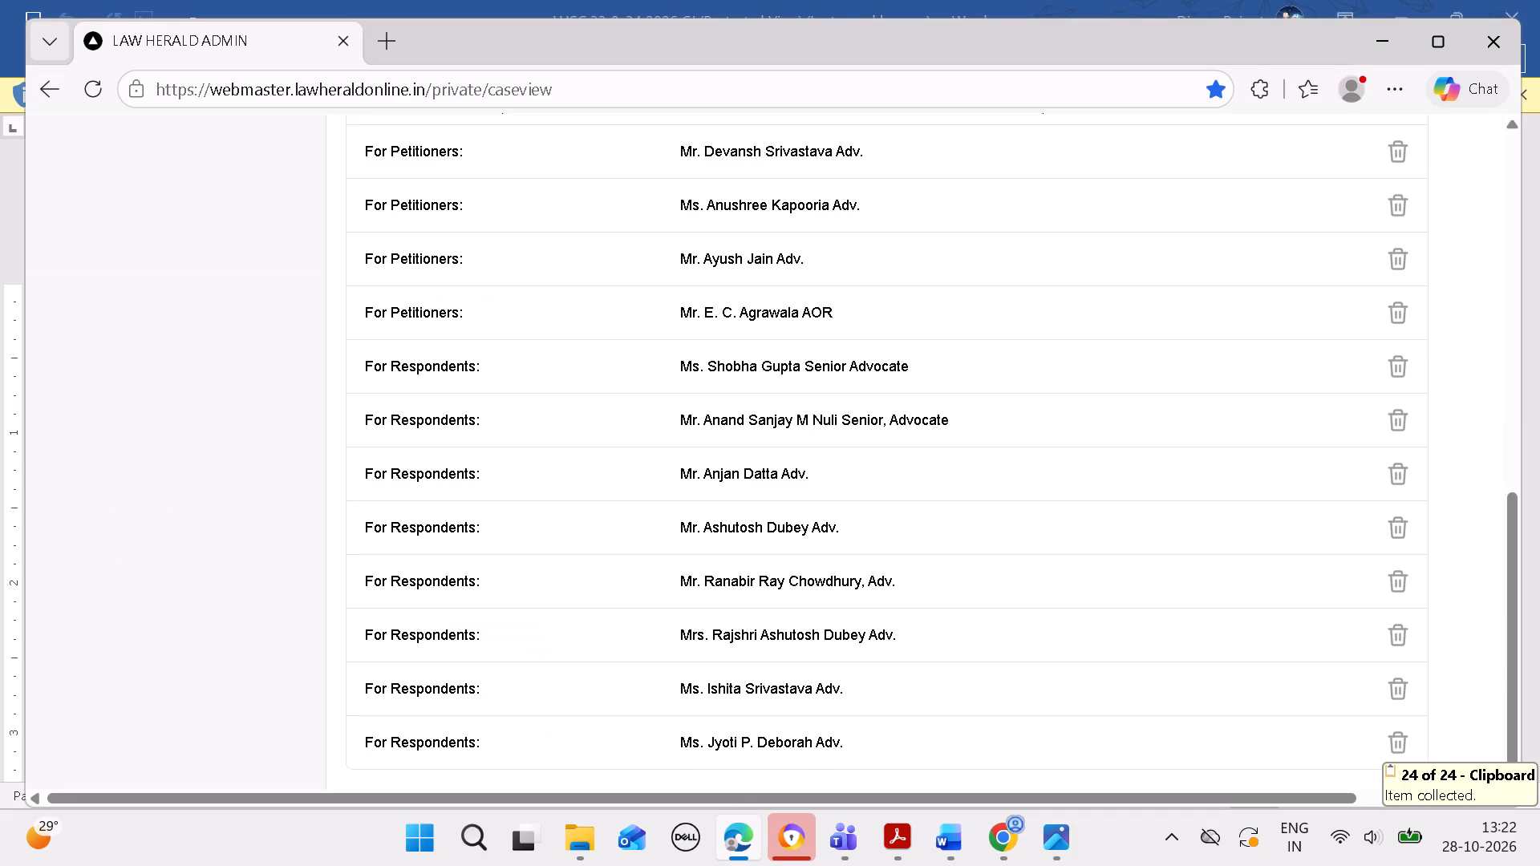
pyautogui.scroll(2, 853, 573)
pyautogui.click(1043, 724)
pyautogui.hotkey('ctrl', 'v')
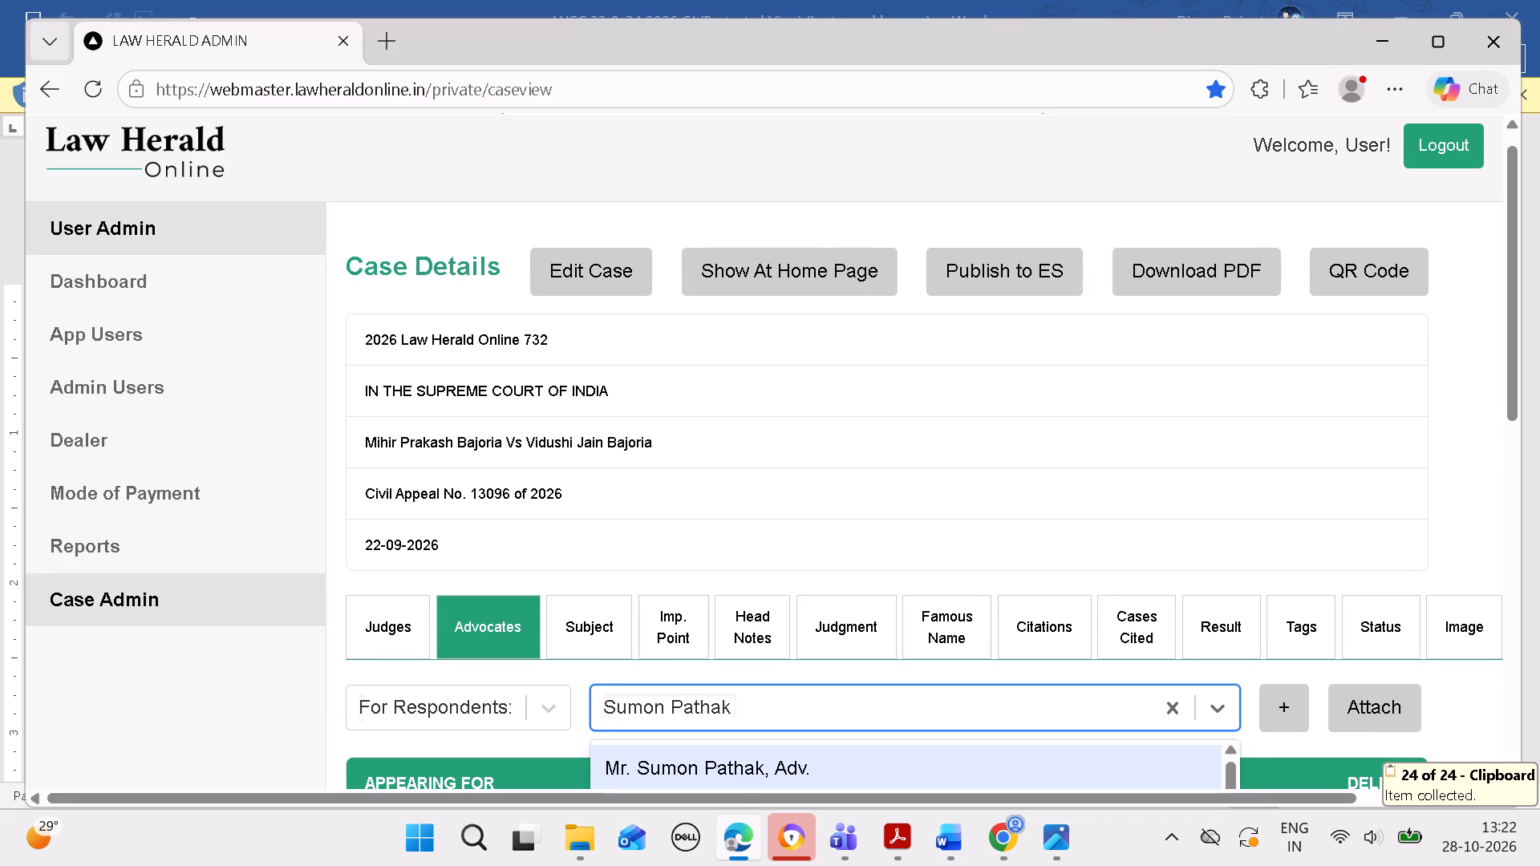
pyautogui.click(929, 759)
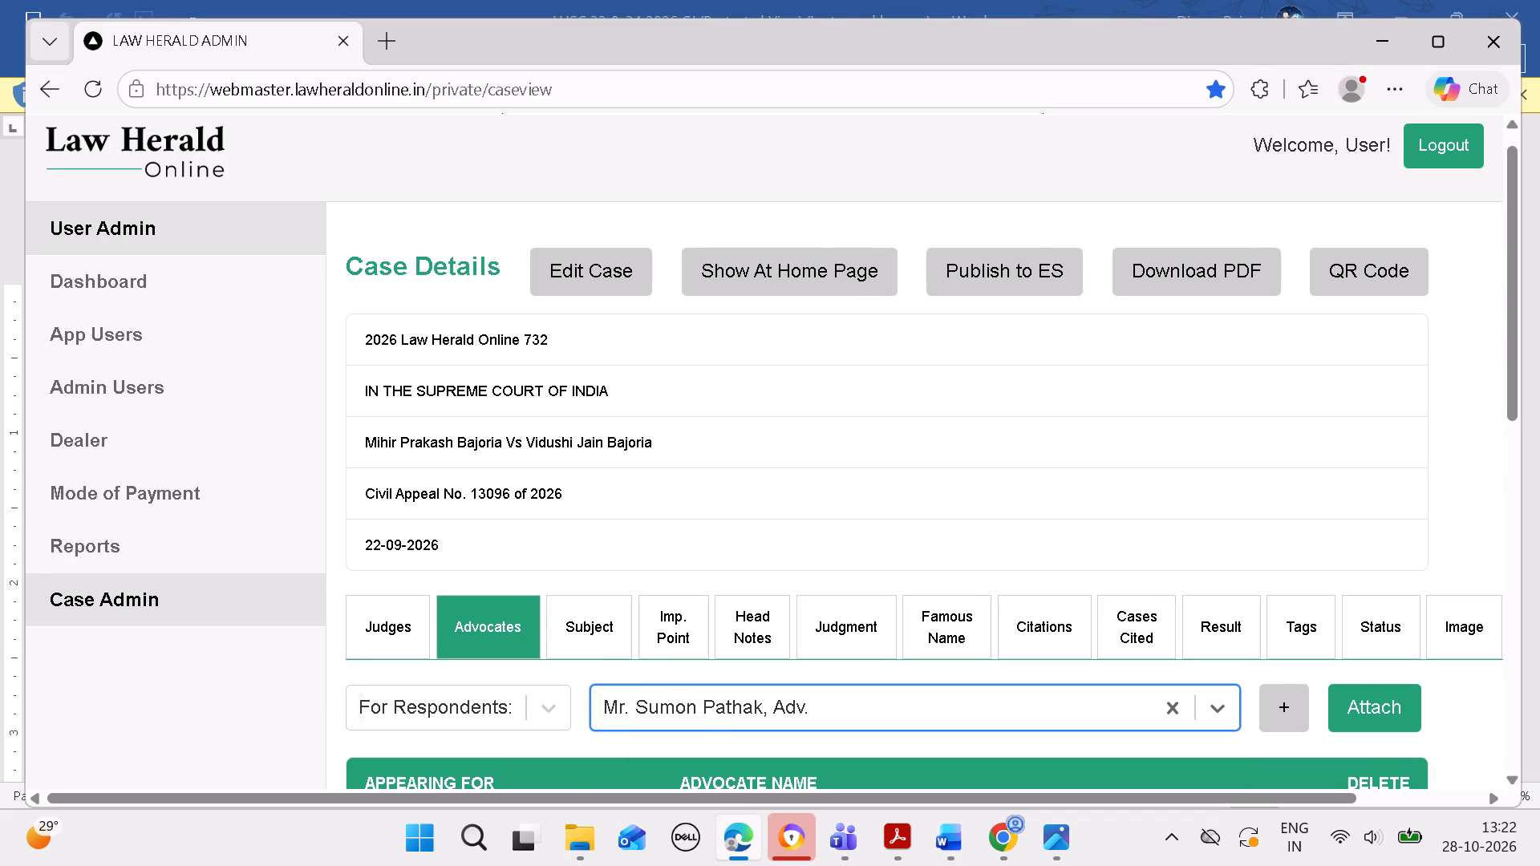
pyautogui.click(1341, 707)
pyautogui.click(1002, 261)
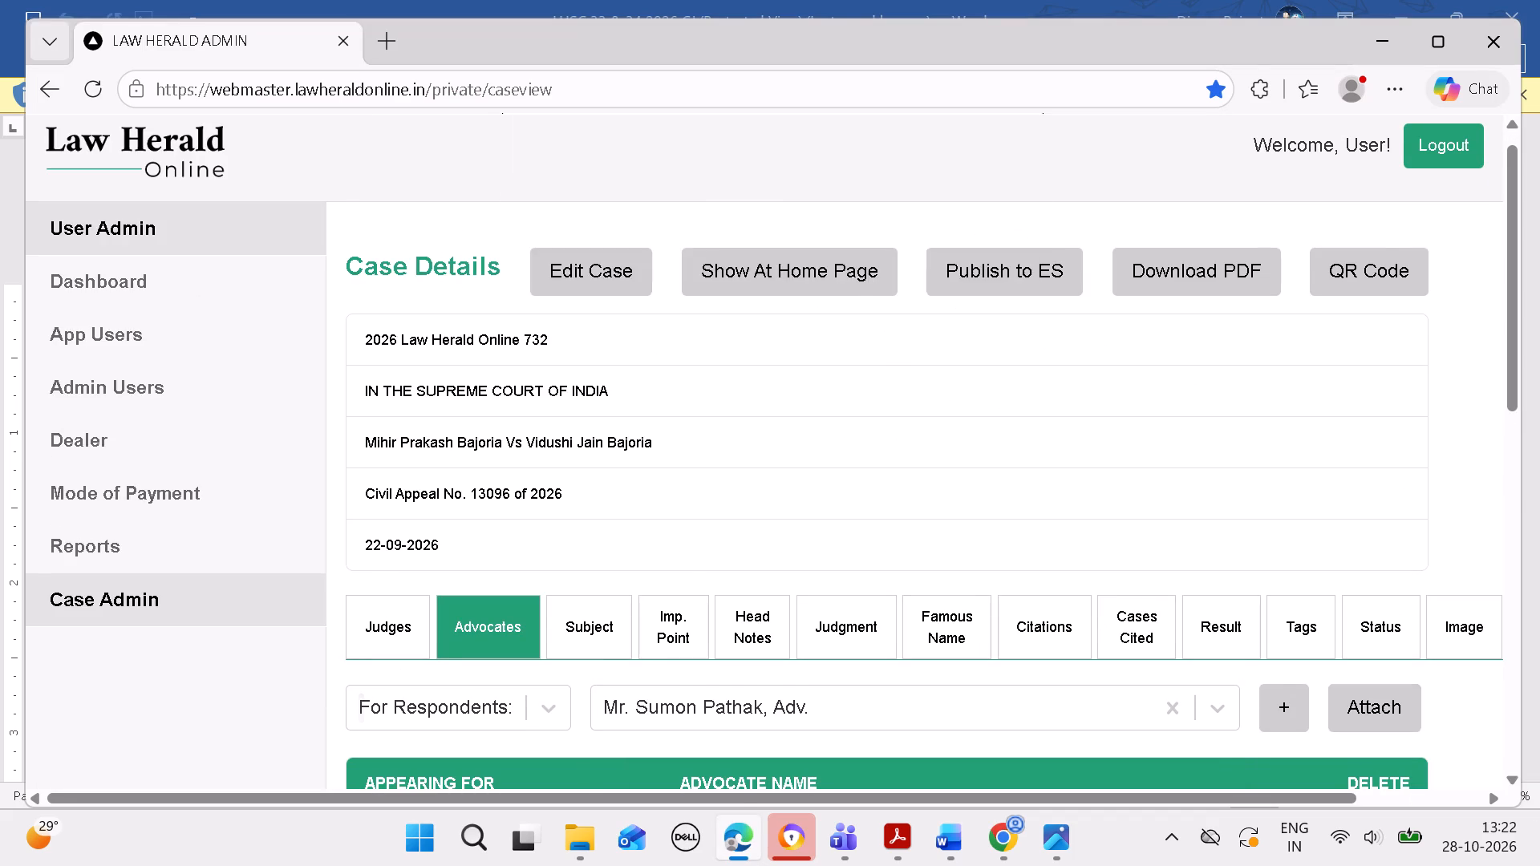
pyautogui.scroll(-10, 1012, 542)
# Copy the tenth respondents' advocate's name from Word, without prefix or designation, and search for it among the advocates in Edge.
pyautogui.click(951, 842)
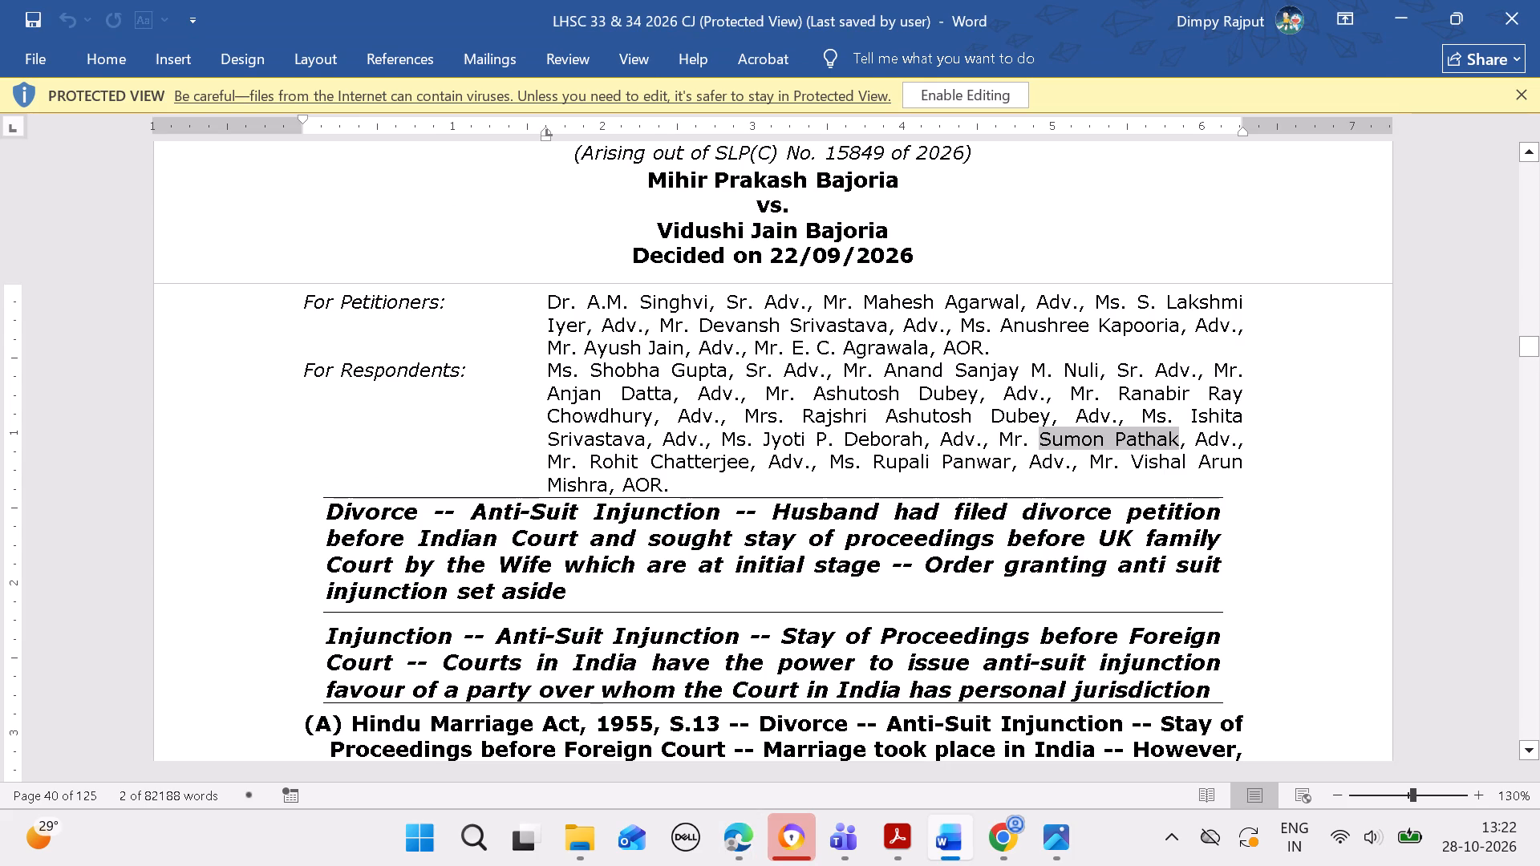
pyautogui.moveTo(590, 463); pyautogui.dragTo(705, 467)
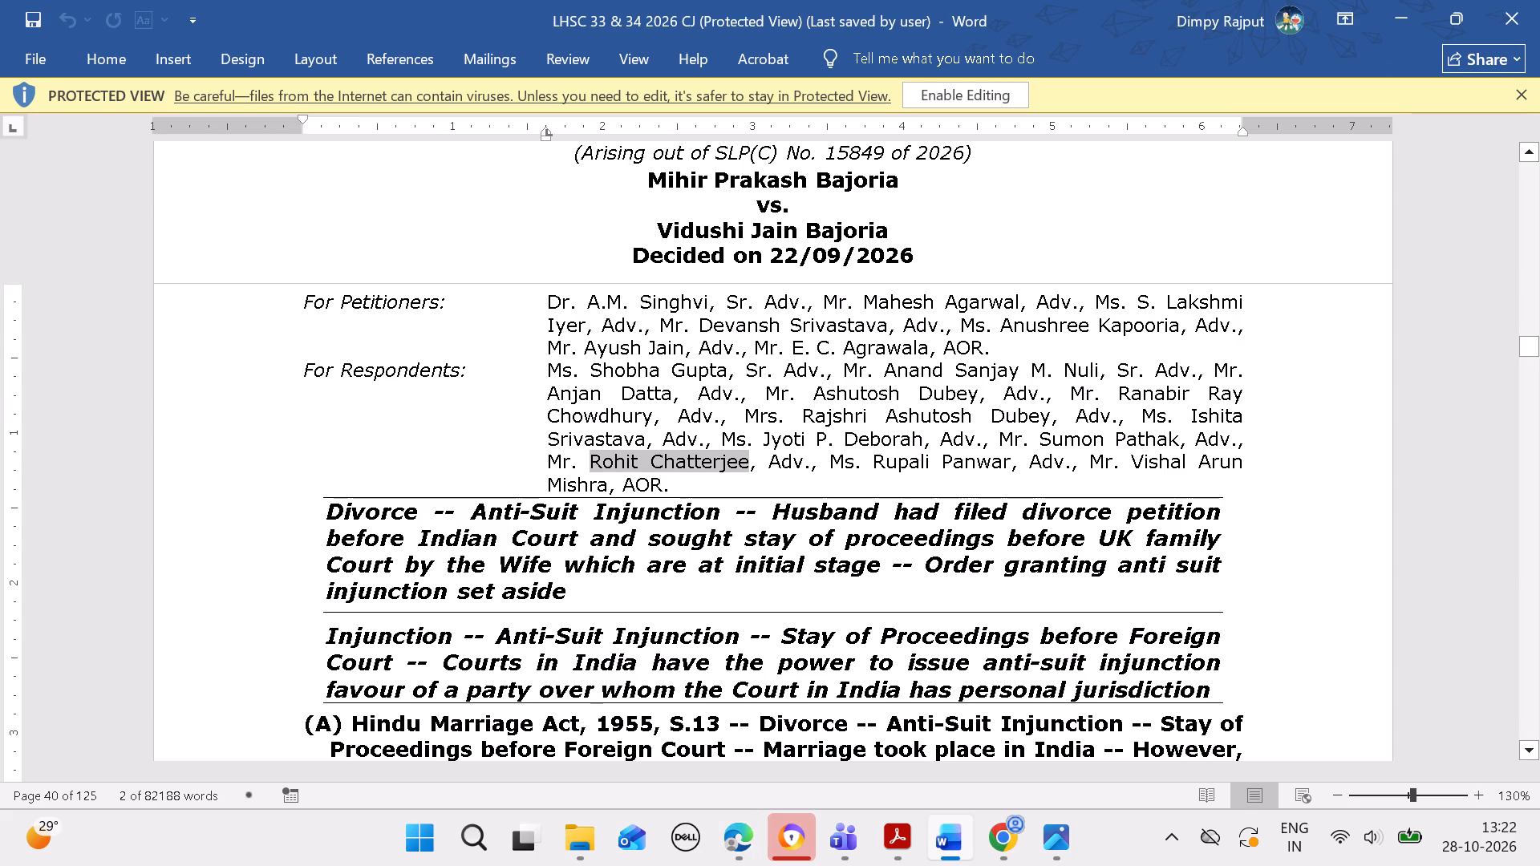
pyautogui.hotkey('ctrl', 'c')
pyautogui.click(738, 835)
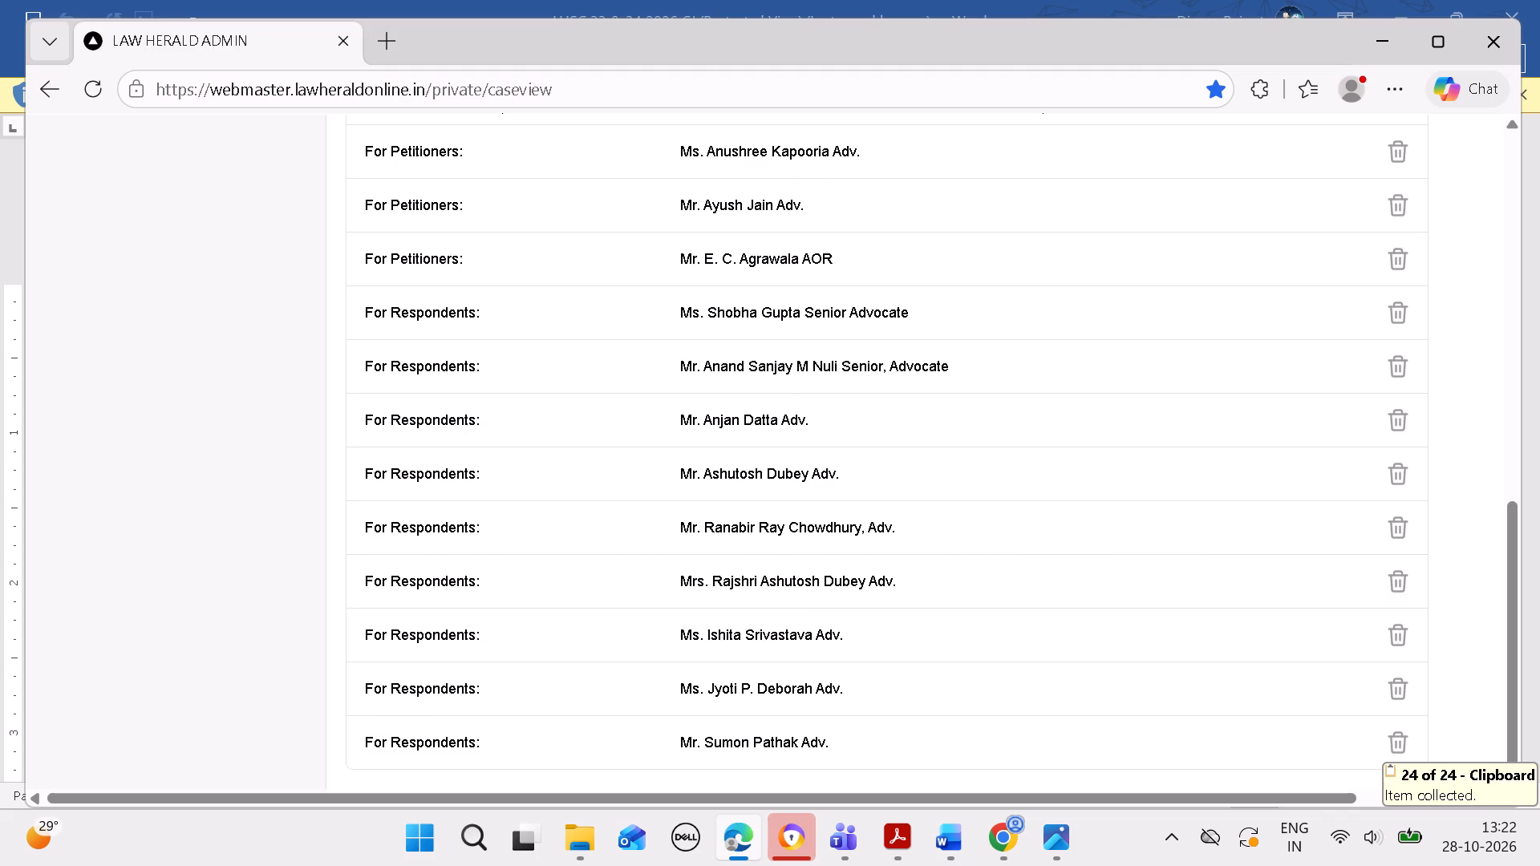
pyautogui.scroll(2, 958, 600)
pyautogui.click(1174, 730)
pyautogui.hotkey('ctrl', 'v')
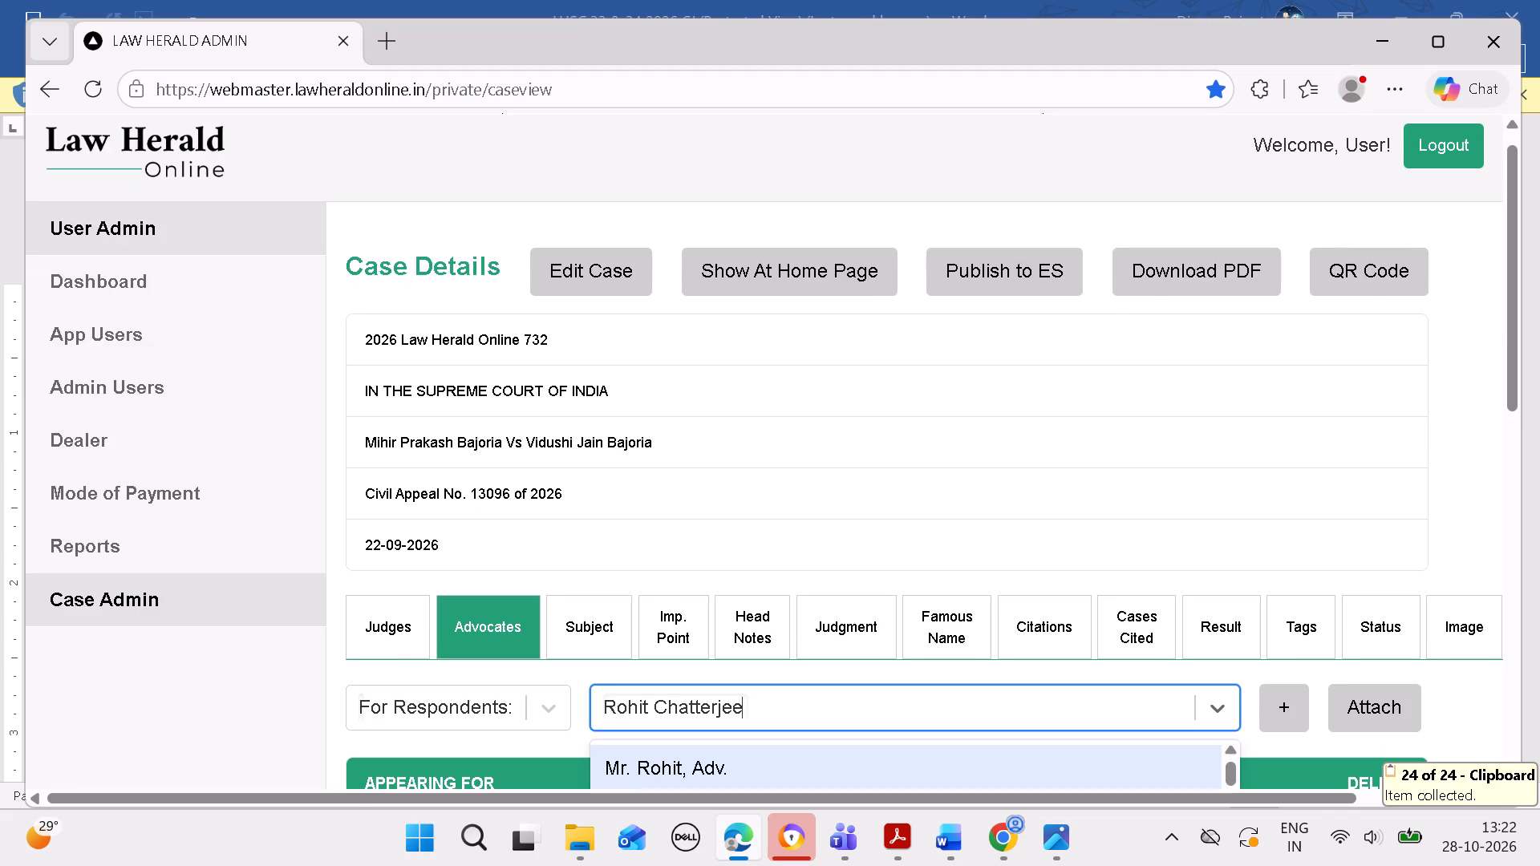
# Add the tenth respondents' advocate as a new advocate with prefix Mr. and designation ADV, and attach the entry to the case.
pyautogui.click(1284, 714)
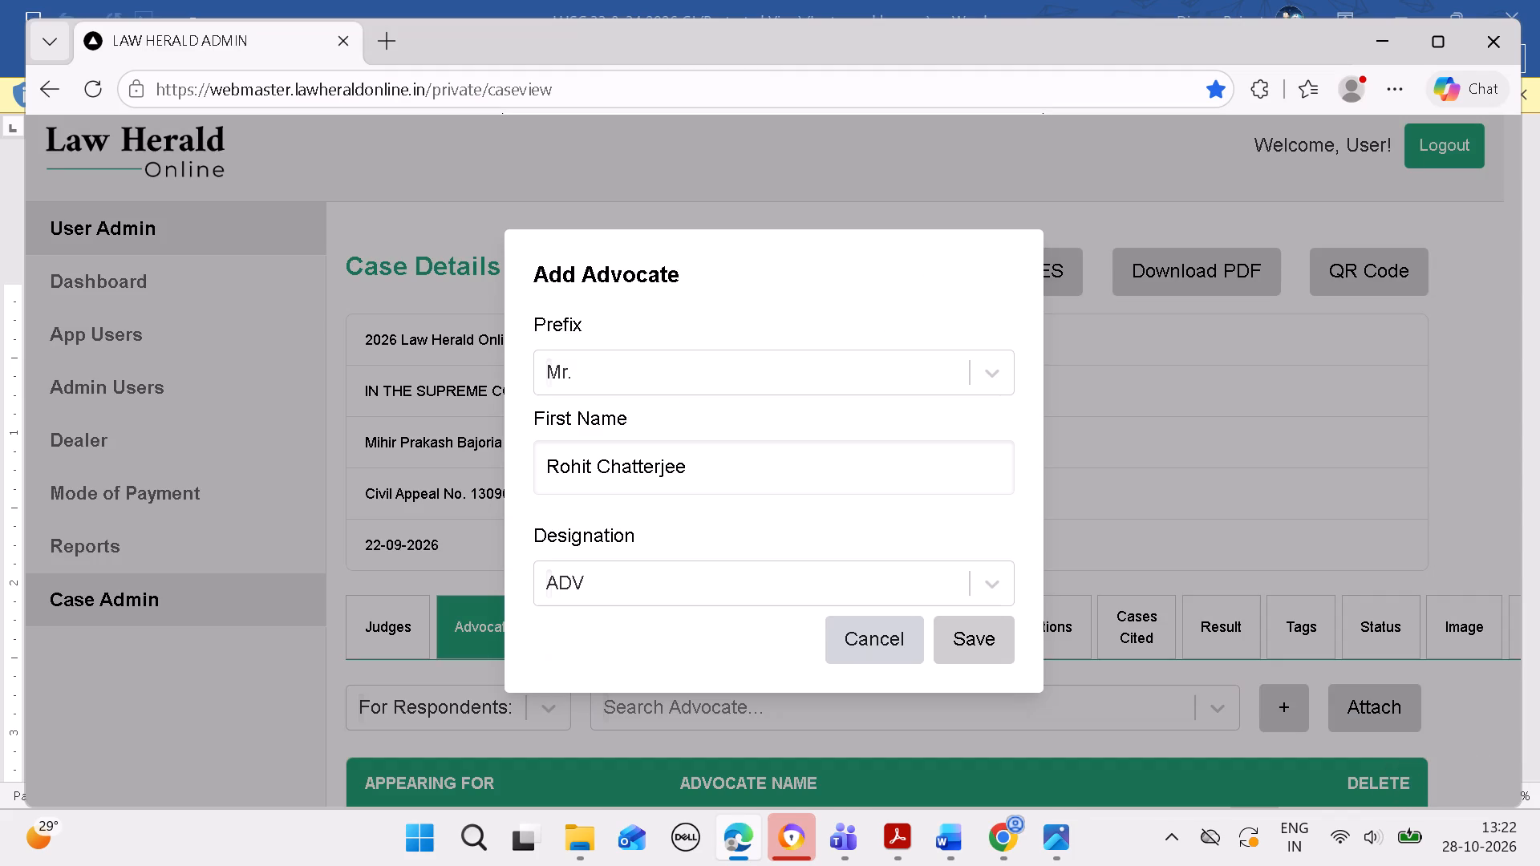
pyautogui.click(993, 641)
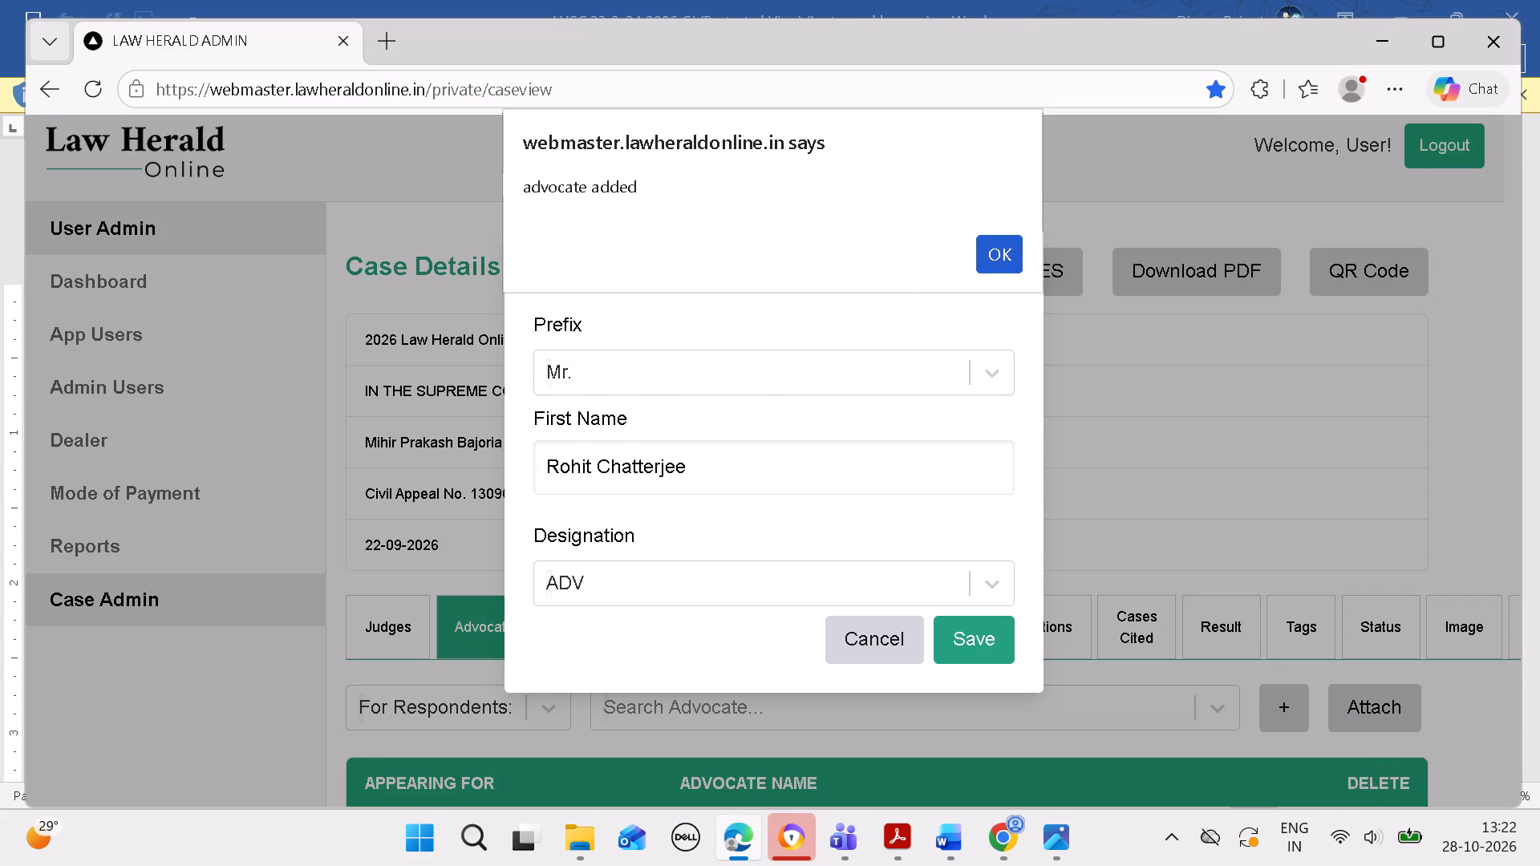
pyautogui.click(990, 254)
pyautogui.scroll(-5, 959, 405)
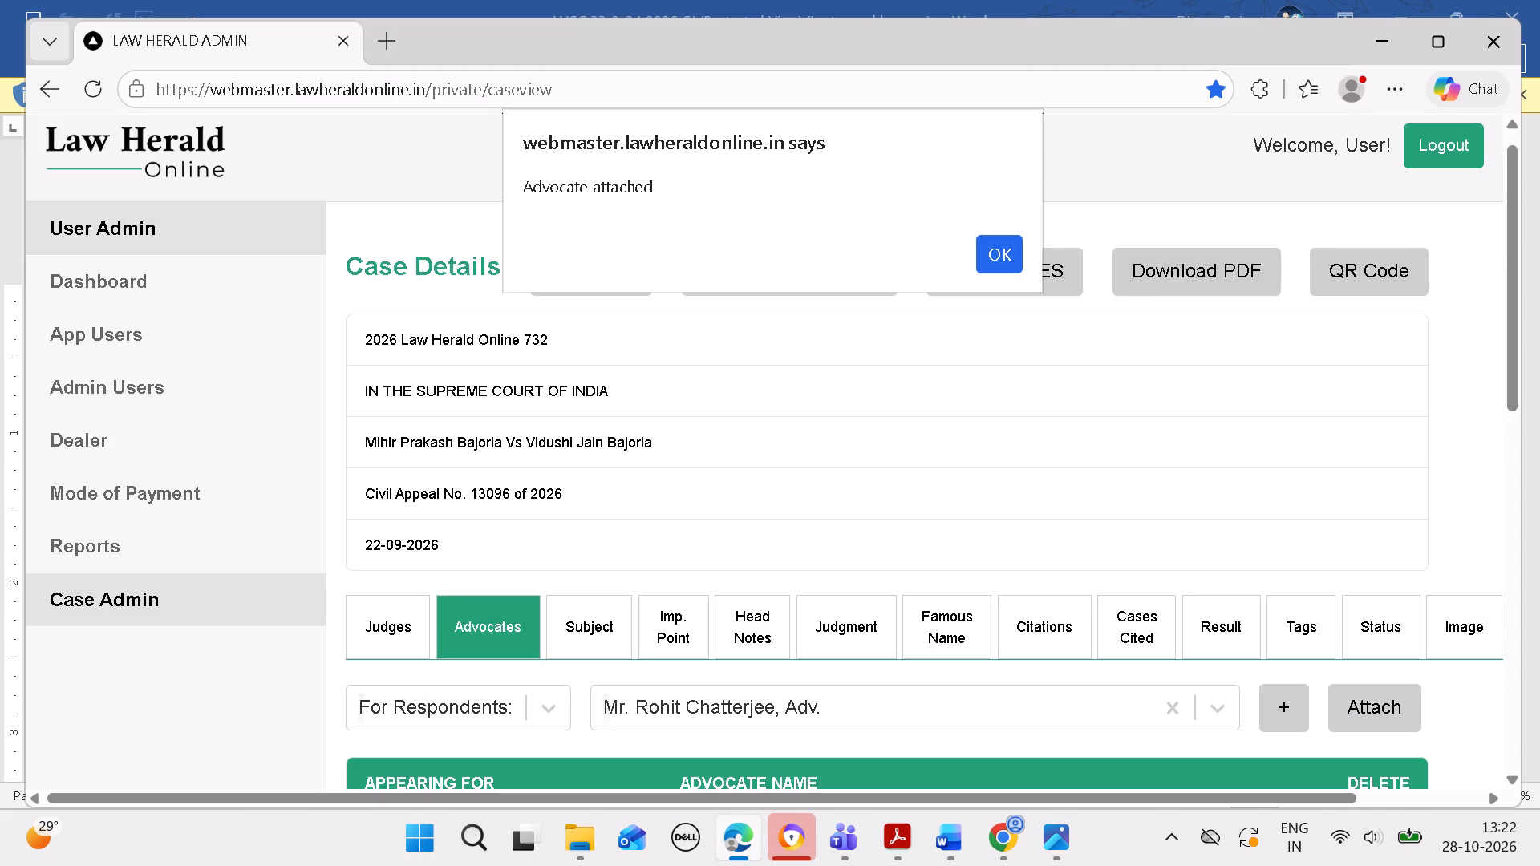
pyautogui.click(991, 250)
pyautogui.scroll(-9, 903, 476)
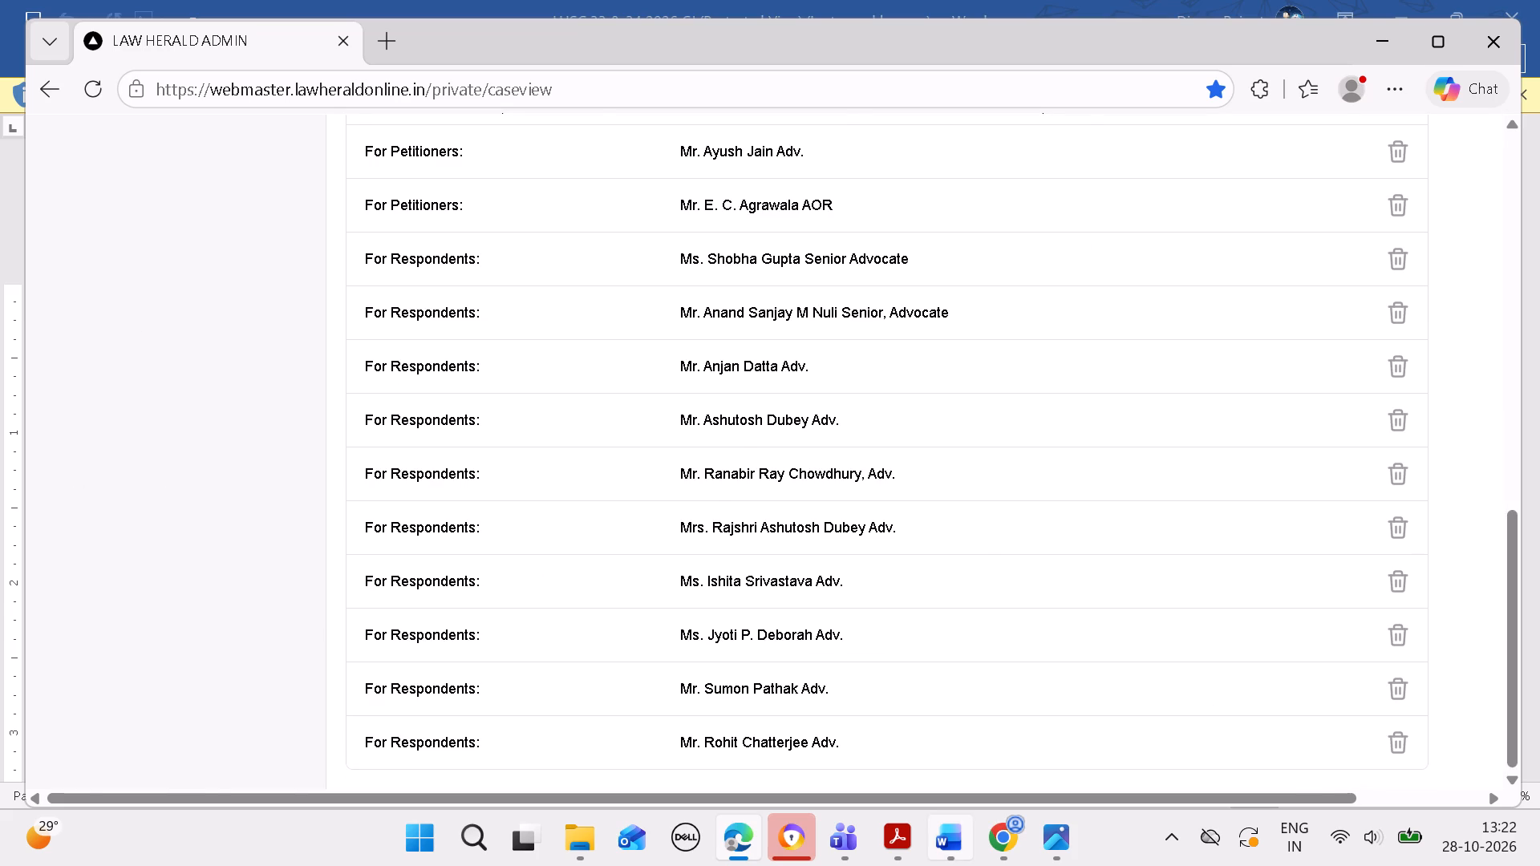
# Switch to Word and copy the eleventh respondents' advocate's name, without its prefix or designation.
pyautogui.click(962, 840)
pyautogui.moveTo(877, 462); pyautogui.dragTo(882, 462)
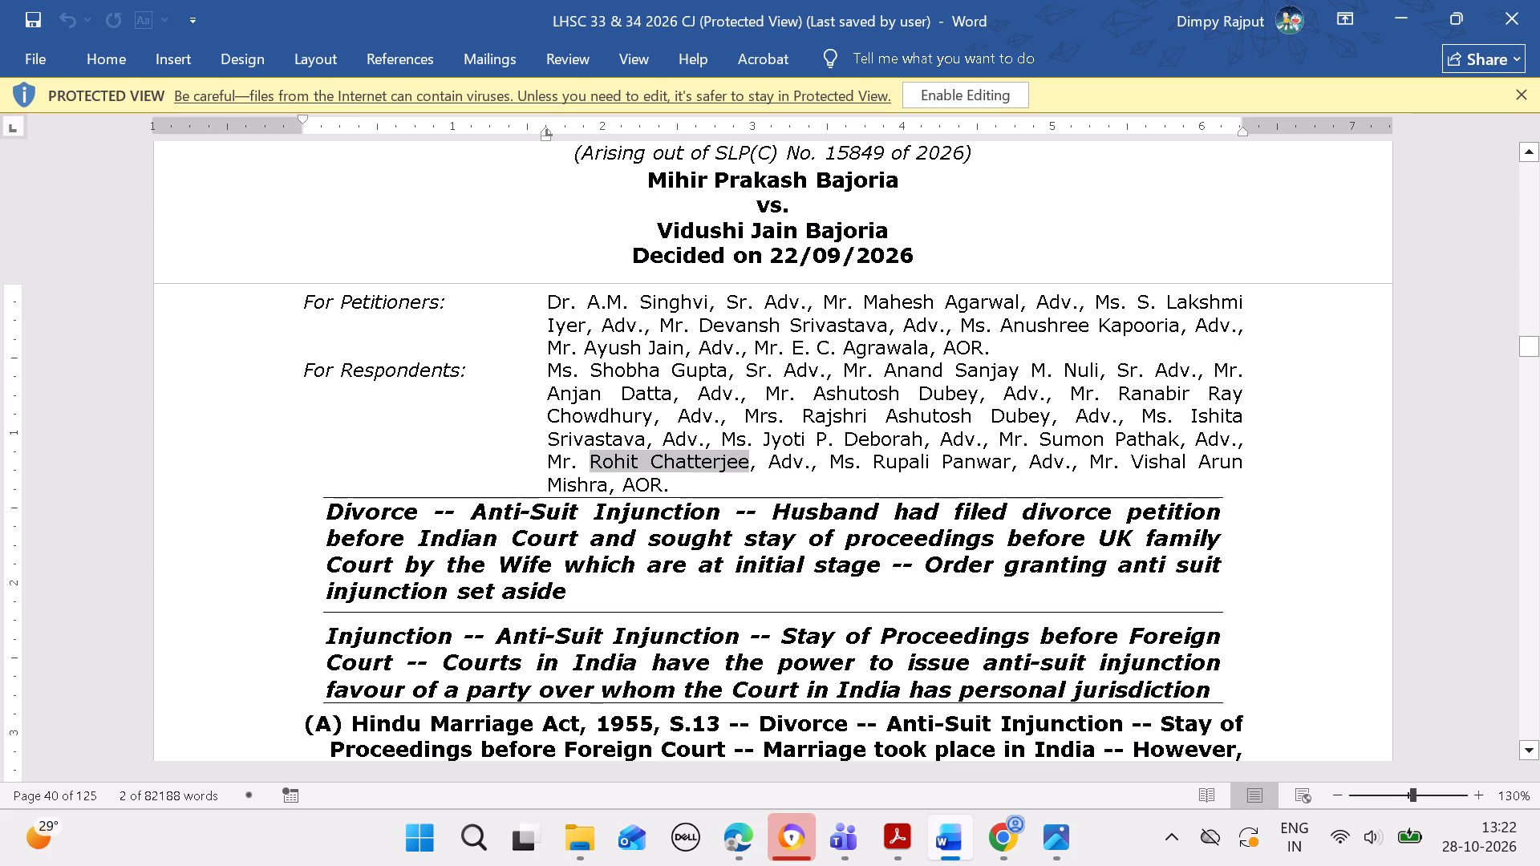
pyautogui.moveTo(882, 462); pyautogui.dragTo(983, 460)
pyautogui.hotkey('ctrl', 'c')
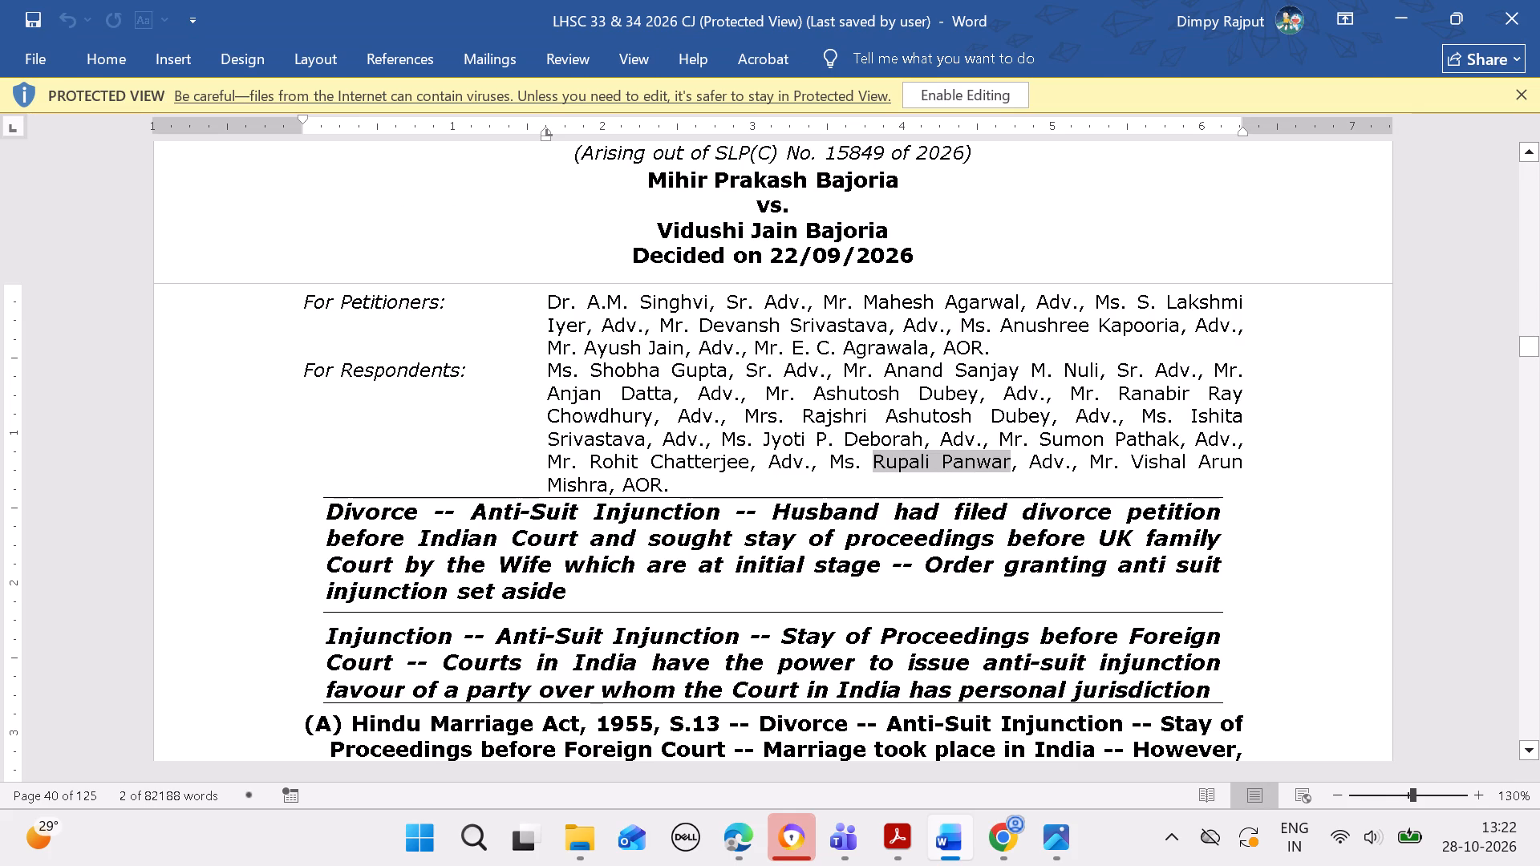
# In Edge, replace the selected advocate with the copied name and attach the matching entry with prefix Ms. and designation Adv. for the respondents.
pyautogui.click(750, 848)
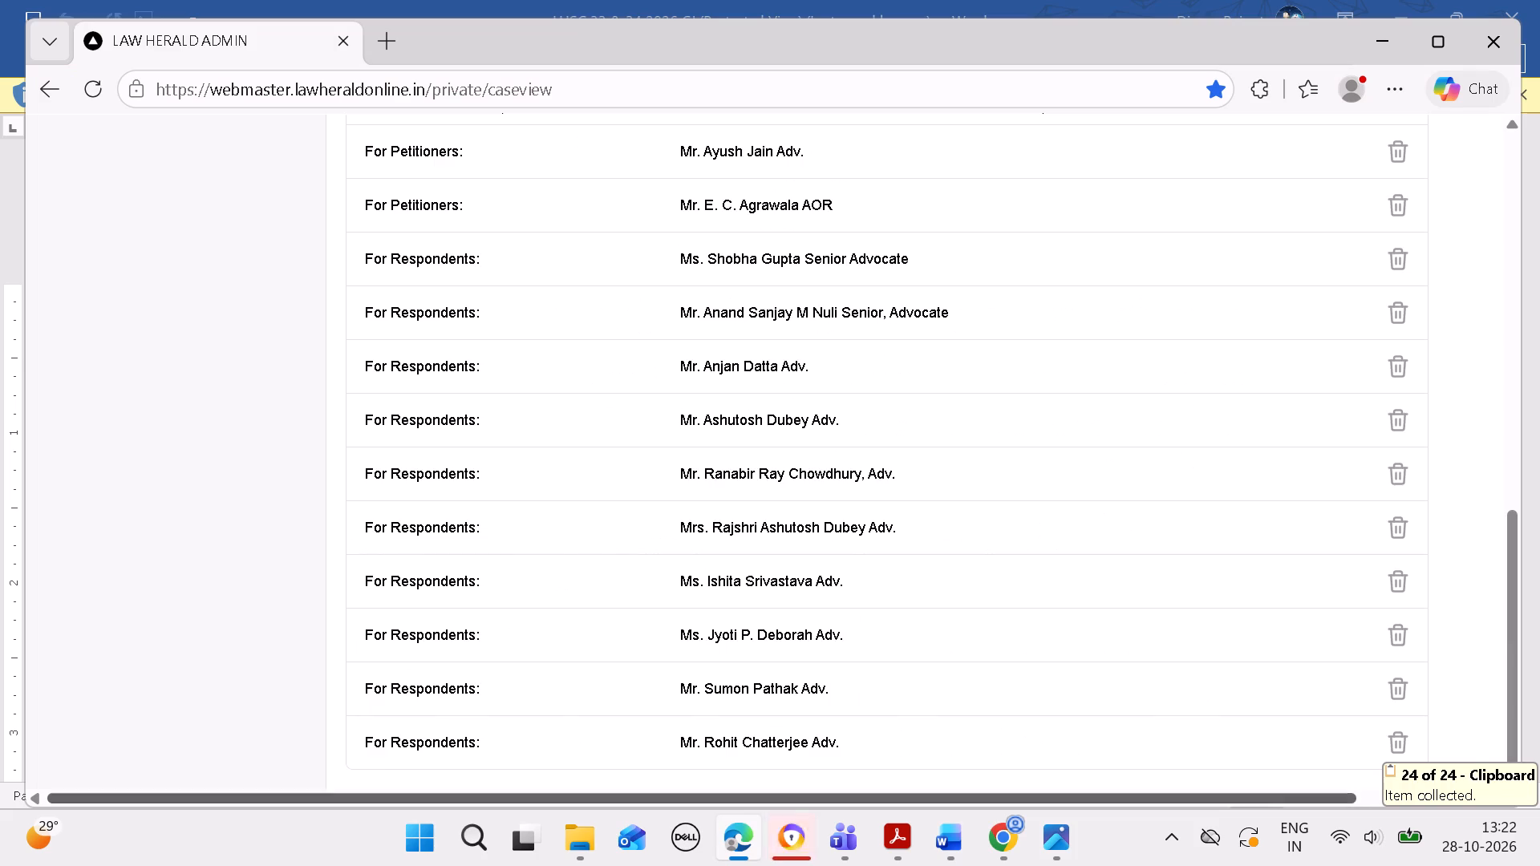
pyautogui.scroll(2, 885, 613)
pyautogui.scroll(-4, 982, 674)
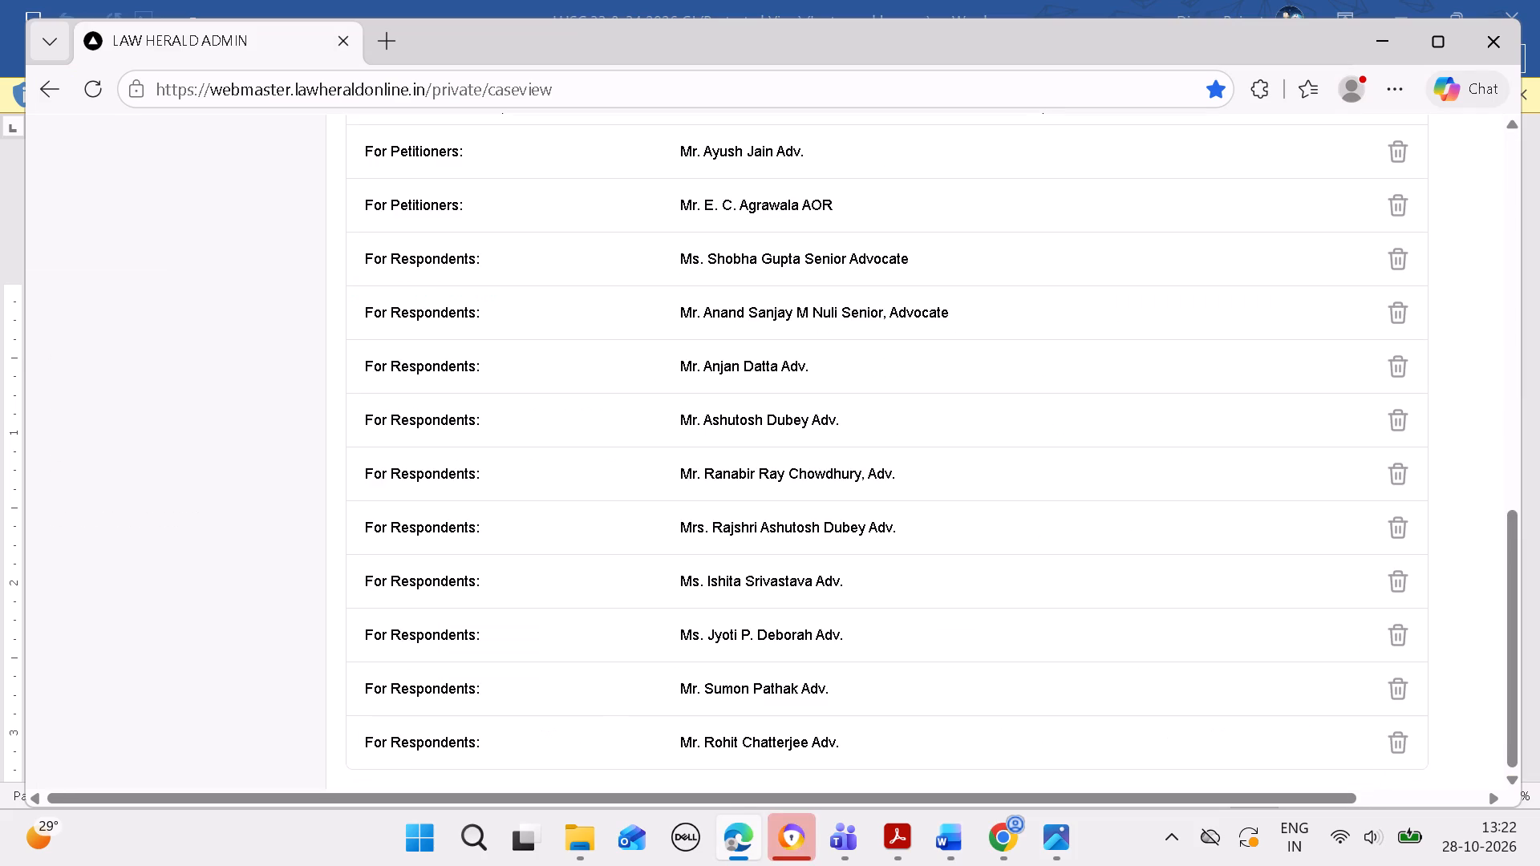
pyautogui.scroll(3, 930, 680)
pyautogui.click(1136, 730)
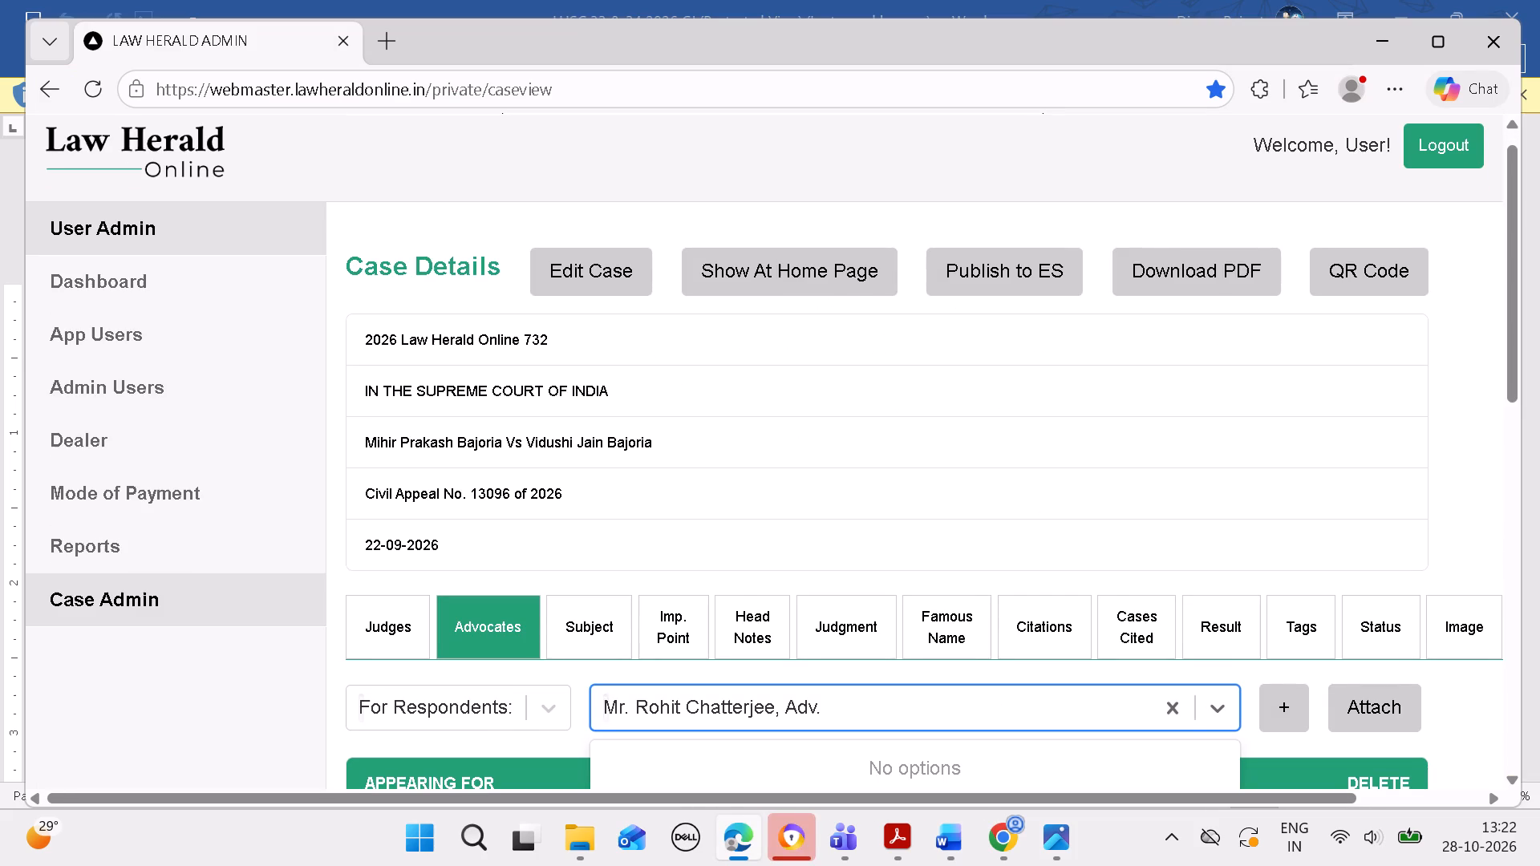
pyautogui.click(1163, 698)
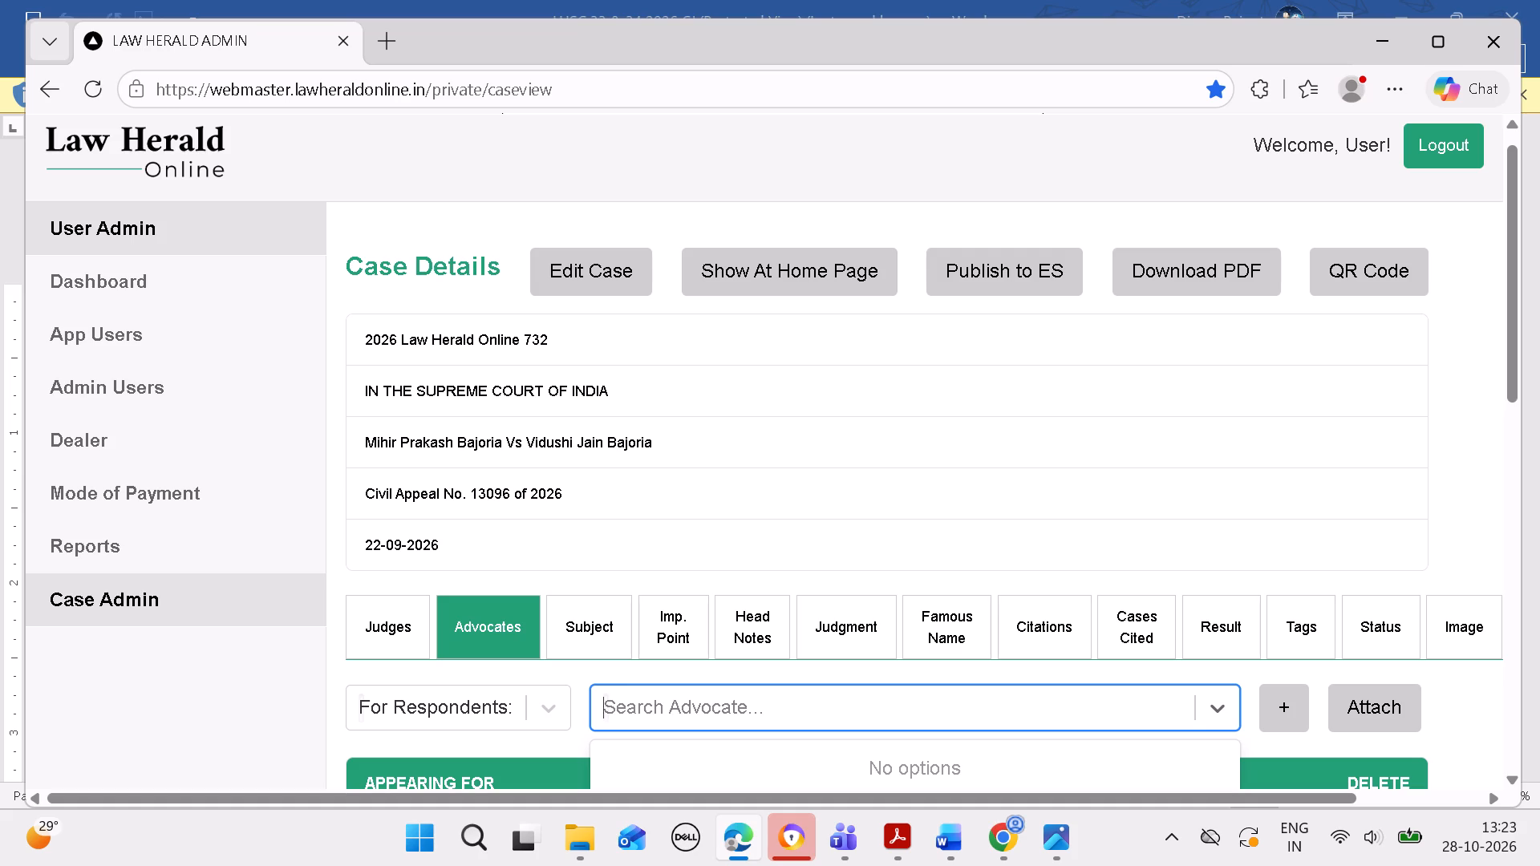
pyautogui.hotkey('ctrl', 'c')
pyautogui.hotkey('ctrl', 'v')
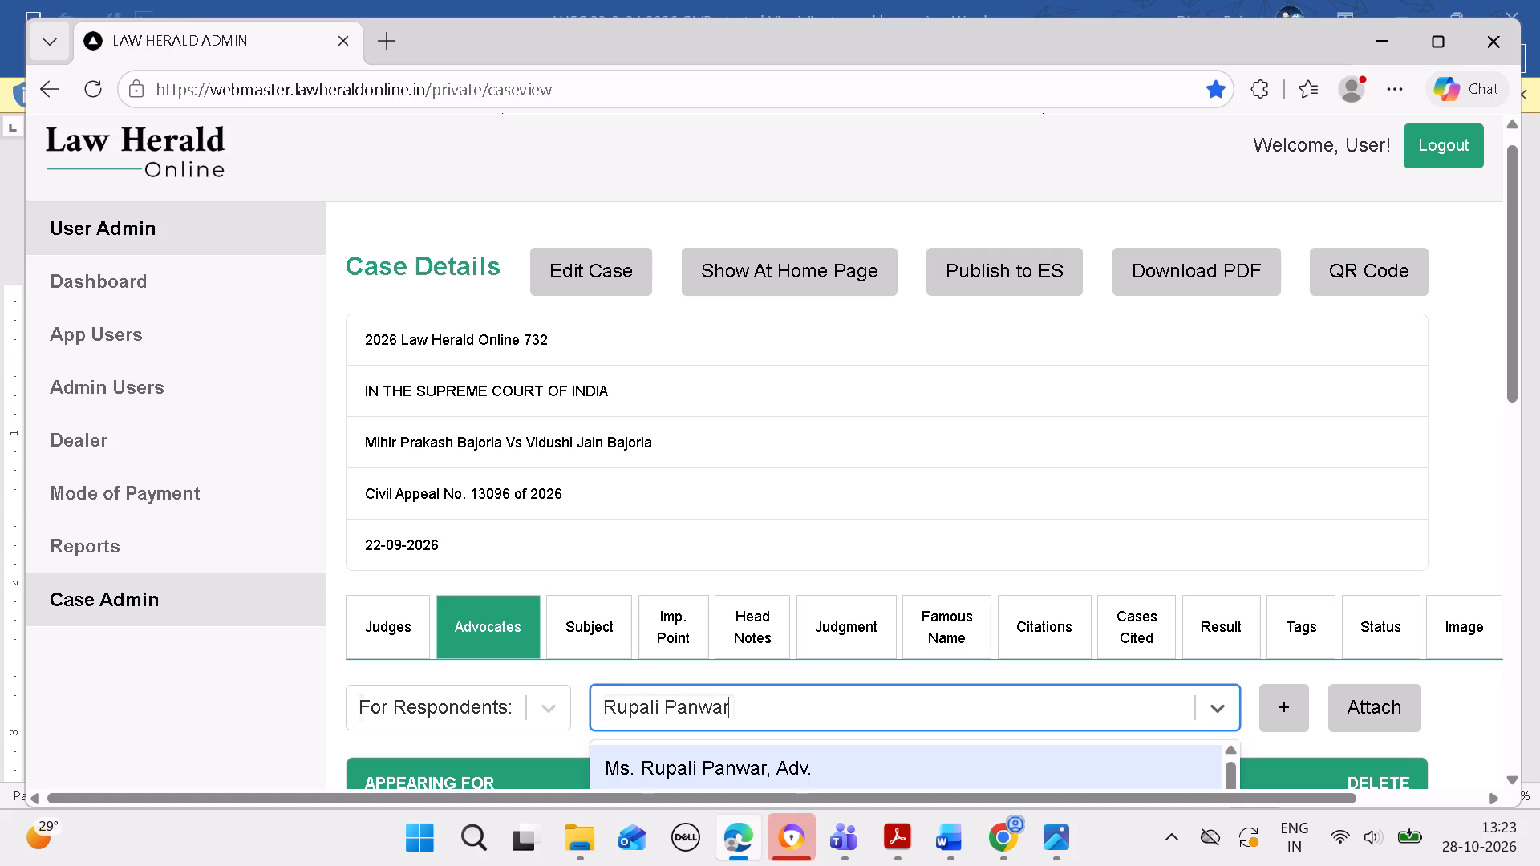
pyautogui.click(860, 751)
pyautogui.click(1358, 706)
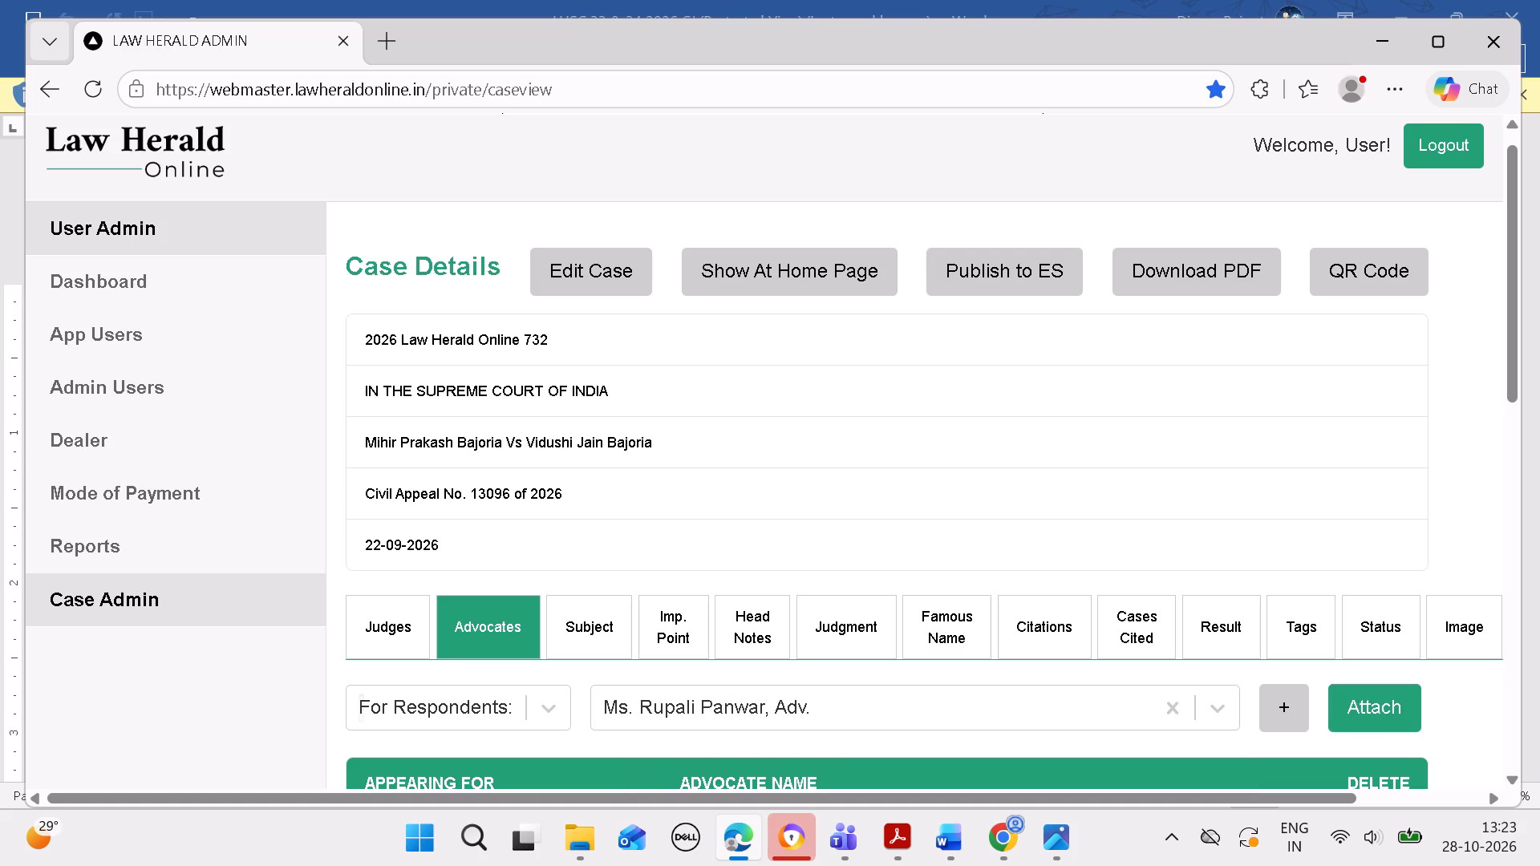
pyautogui.click(1003, 261)
pyautogui.scroll(-4, 983, 468)
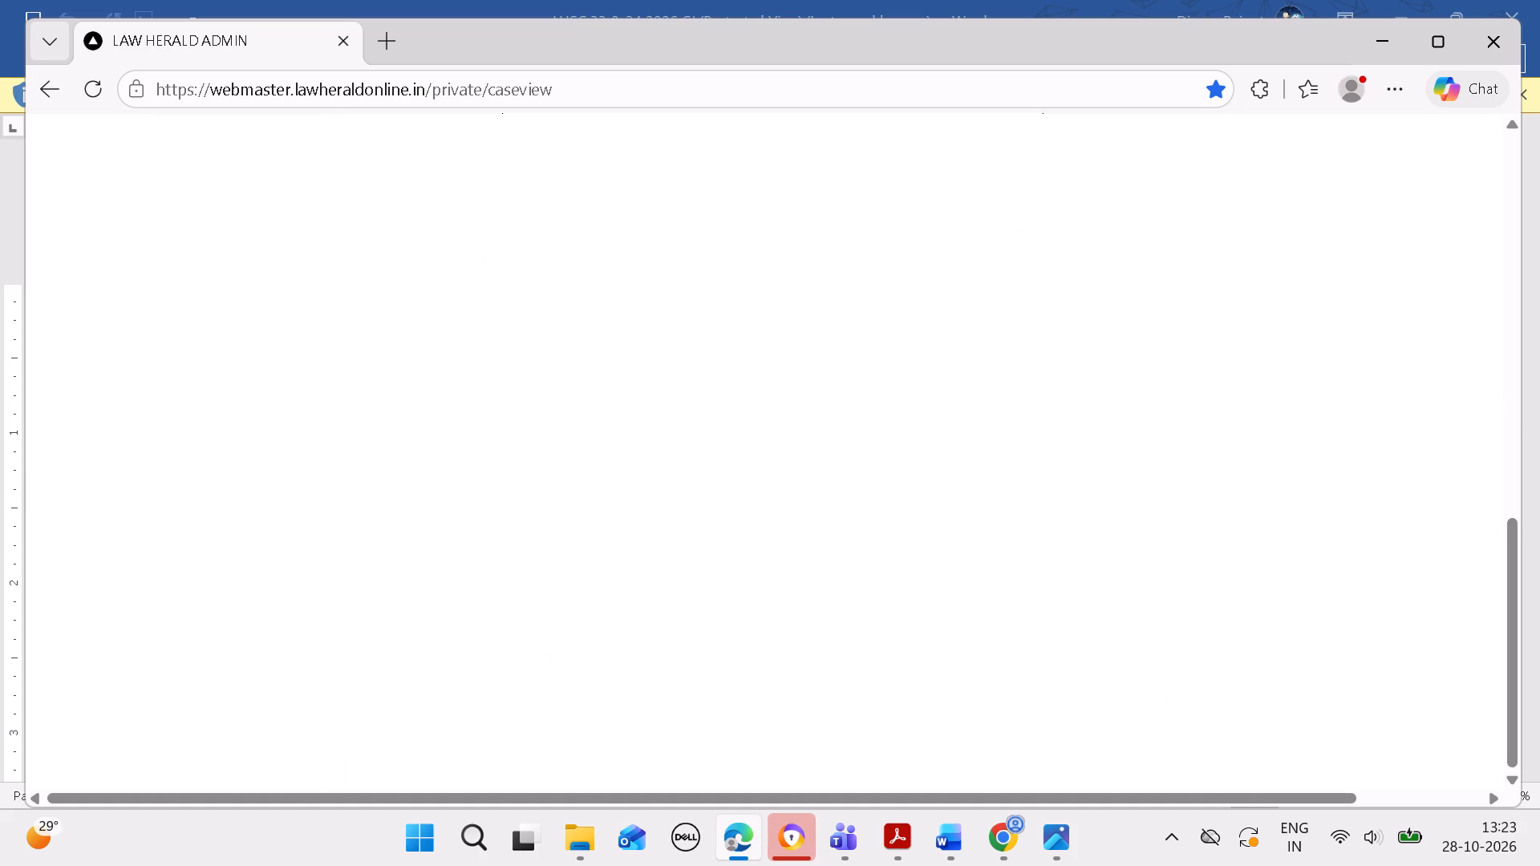
pyautogui.scroll(-5, 983, 479)
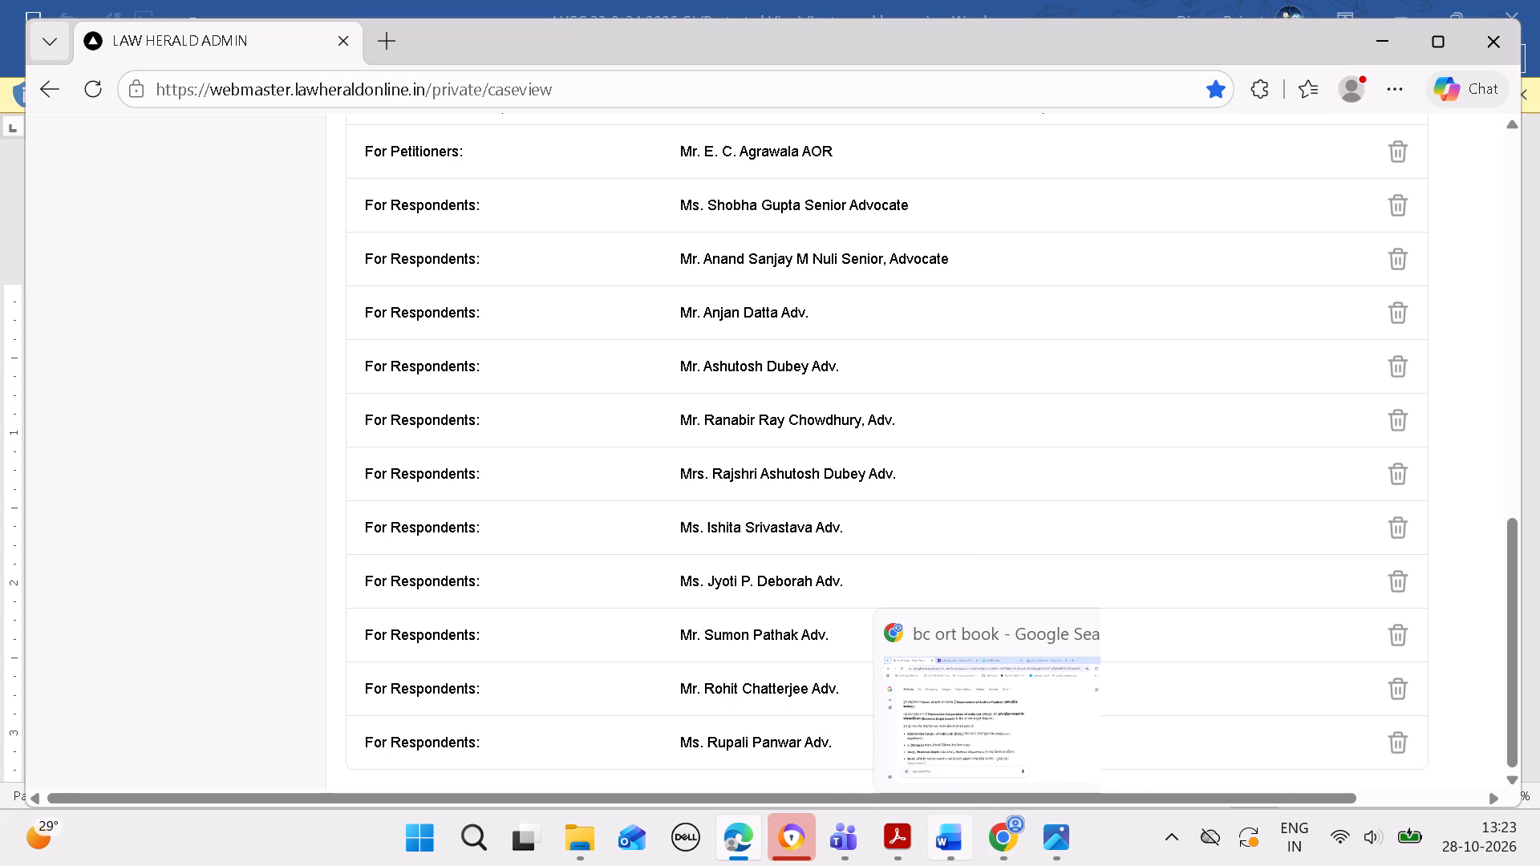
# Switch to Word and copy the full name of the last-listed respondents' advocate, the AOR, without its prefix or designation.
pyautogui.click(938, 840)
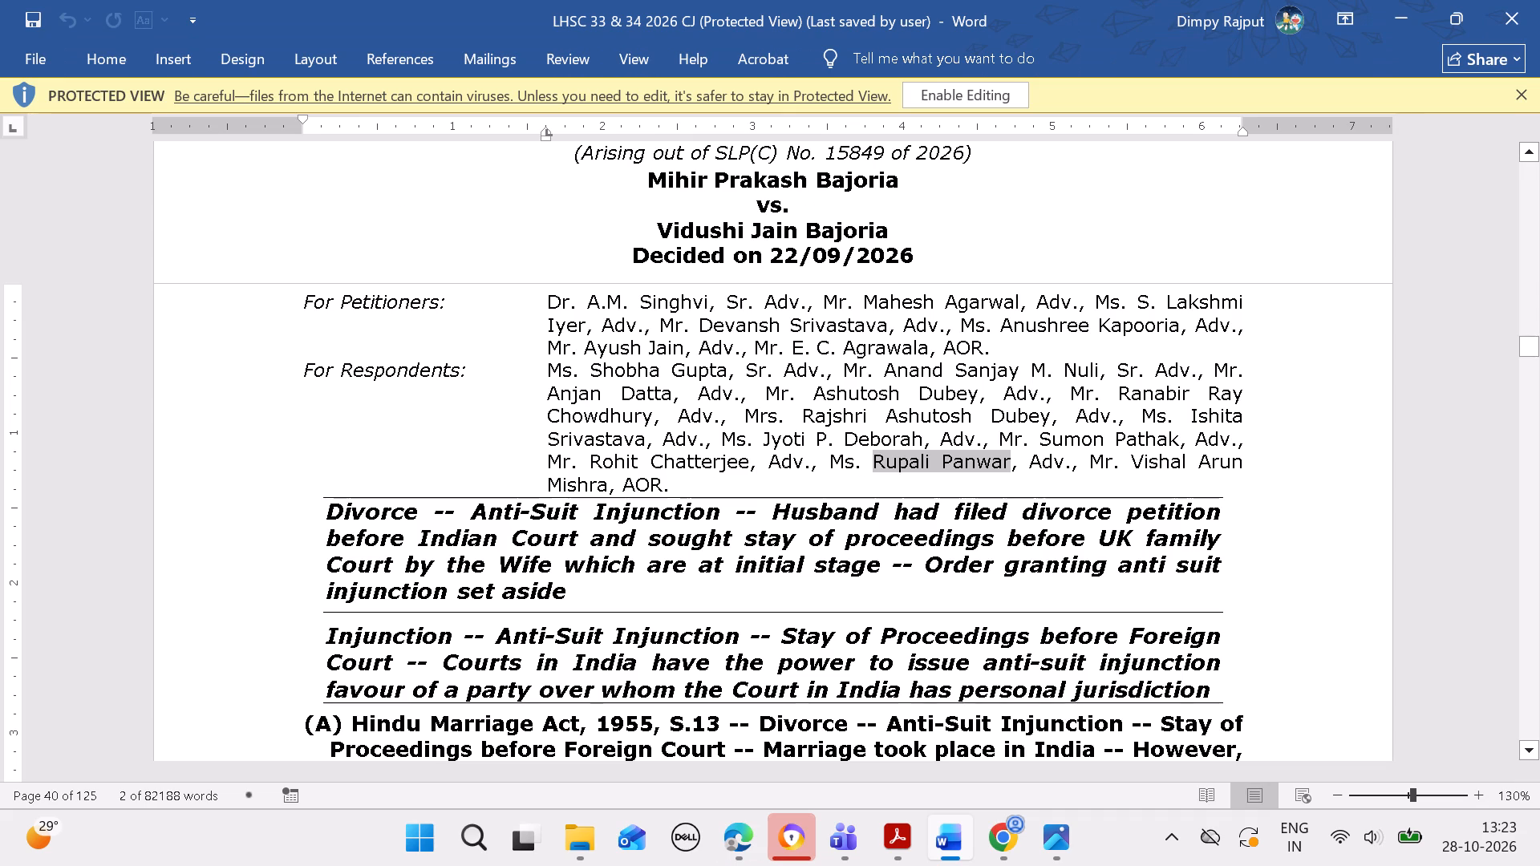
pyautogui.moveTo(1131, 463); pyautogui.dragTo(1231, 463)
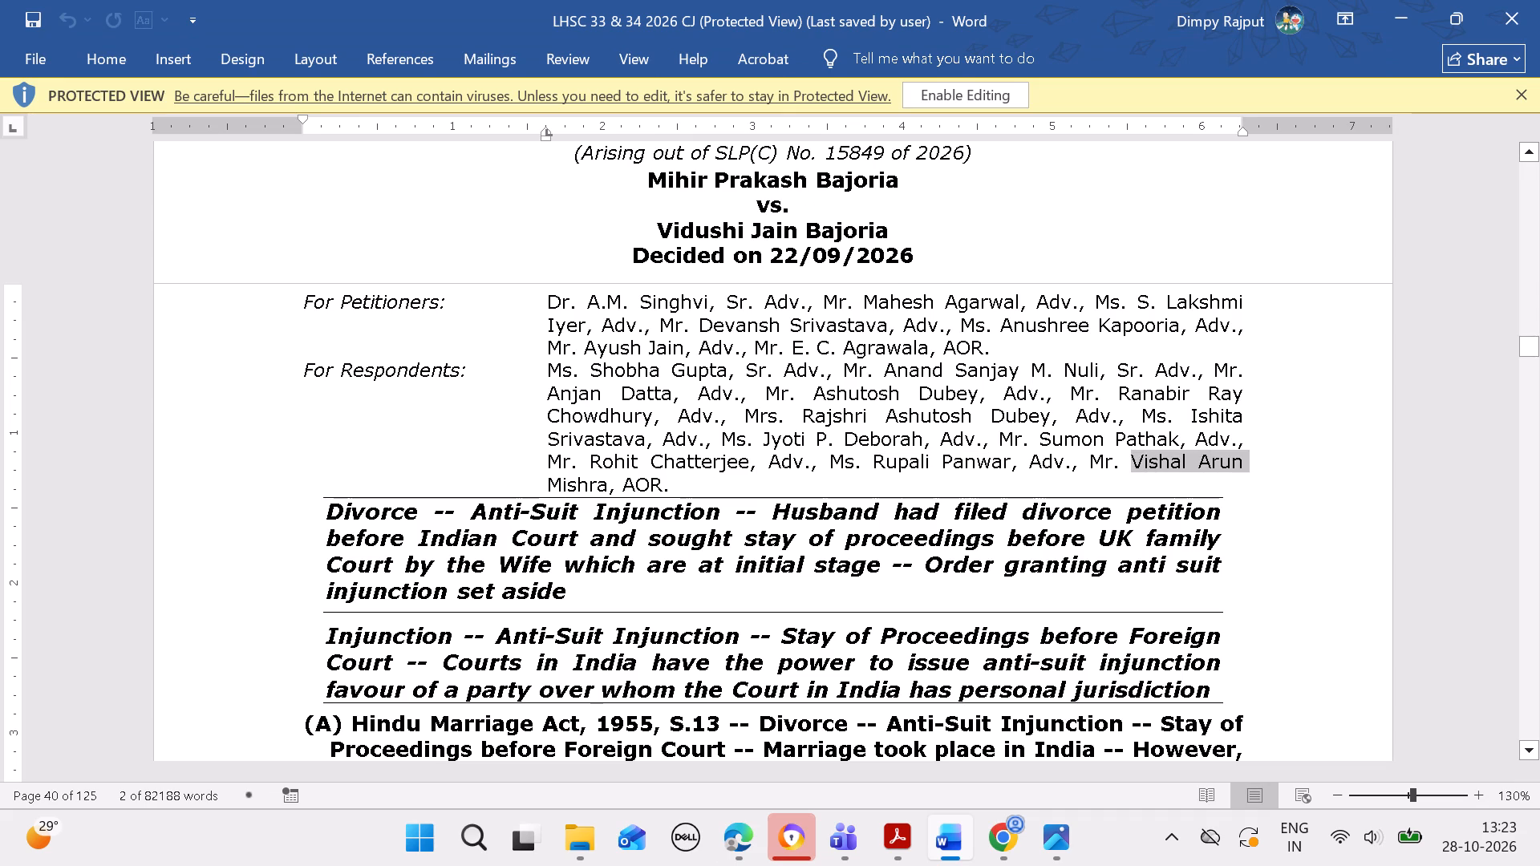
pyautogui.moveTo(1231, 463); pyautogui.dragTo(627, 467)
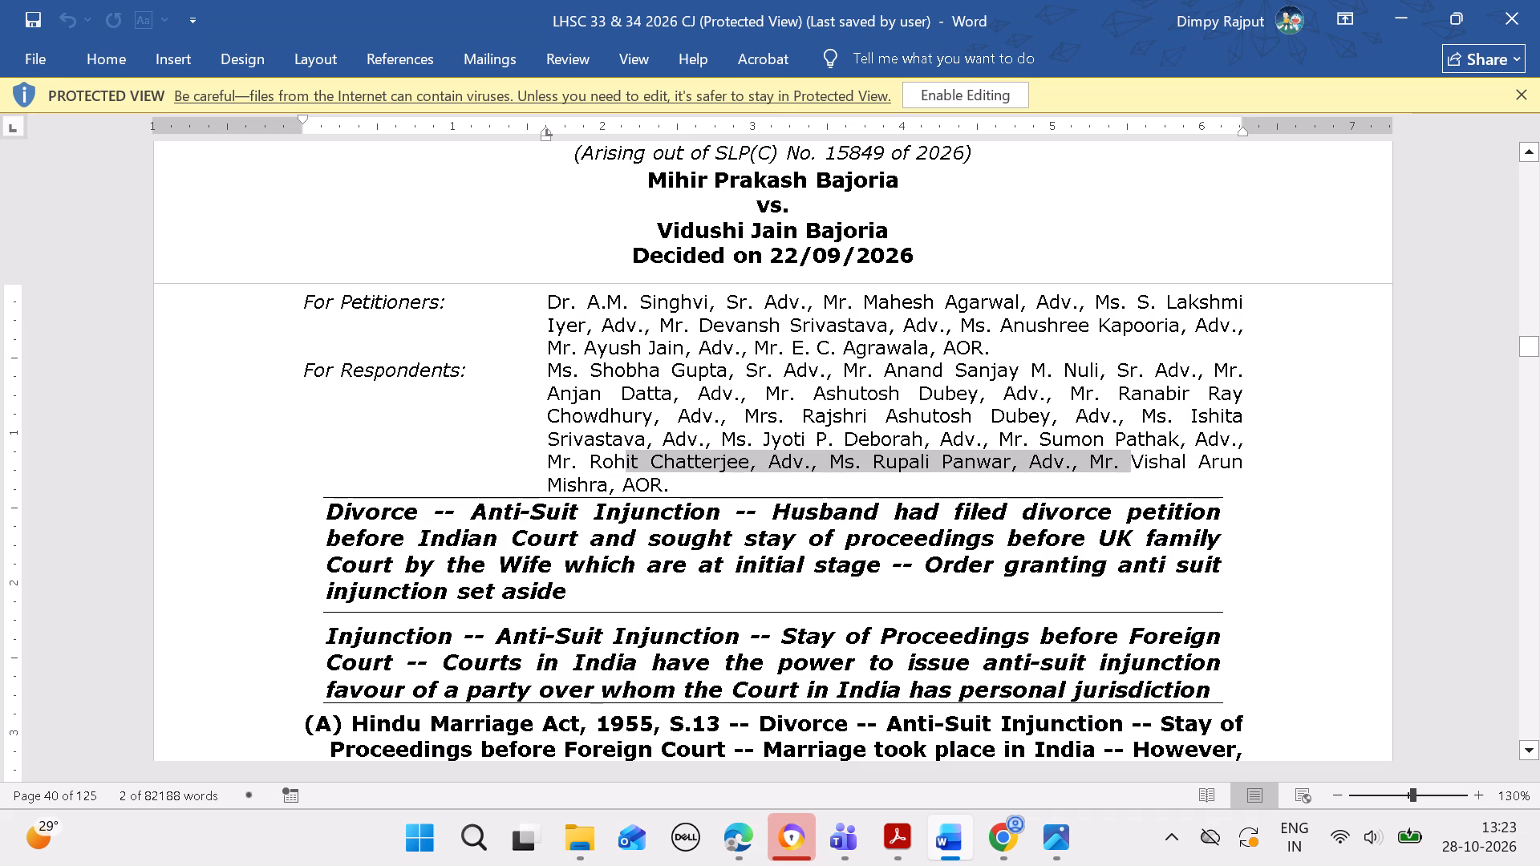
pyautogui.moveTo(627, 467); pyautogui.dragTo(607, 478)
pyautogui.hotkey('ctrl', 'c')
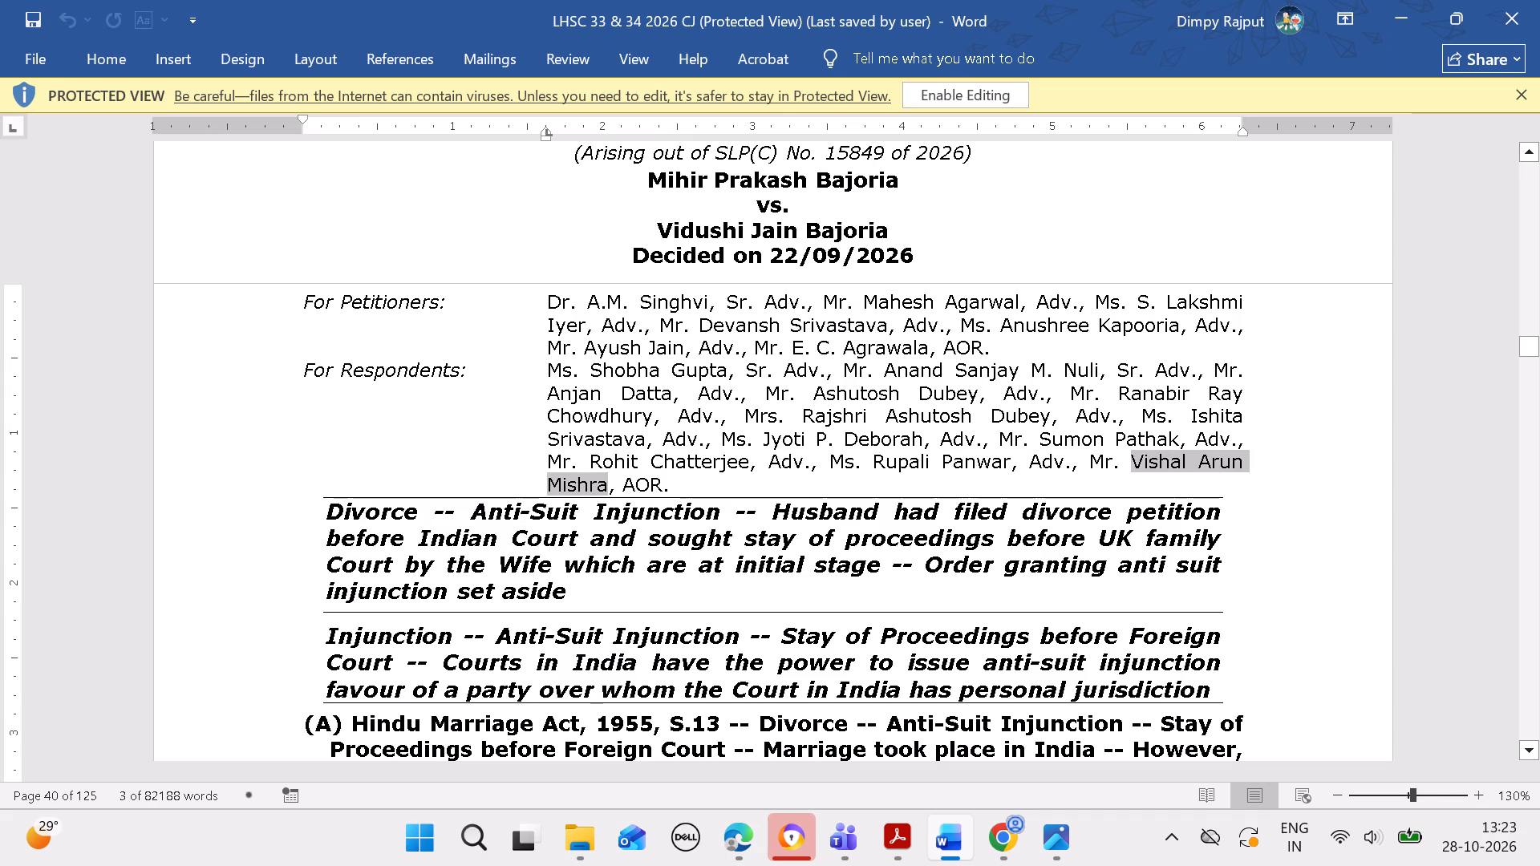
# In Edge, replace the selected advocate with the copied name and attach the matching entry with prefix Mr. and designation AOR for the respondents.
pyautogui.click(739, 833)
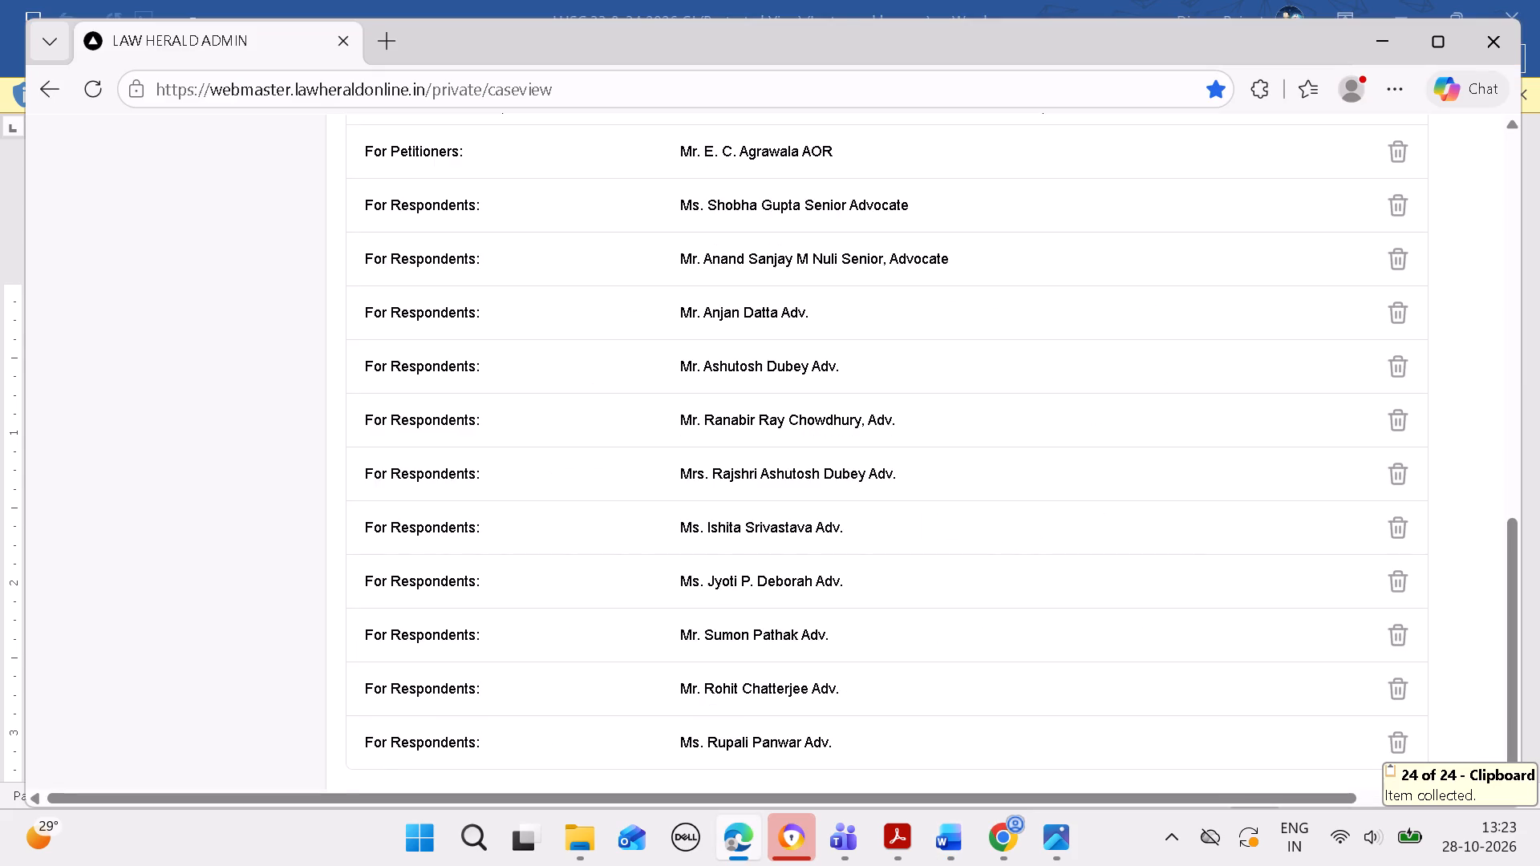
pyautogui.scroll(2, 736, 689)
pyautogui.click(1169, 724)
pyautogui.hotkey('ctrl', 'v')
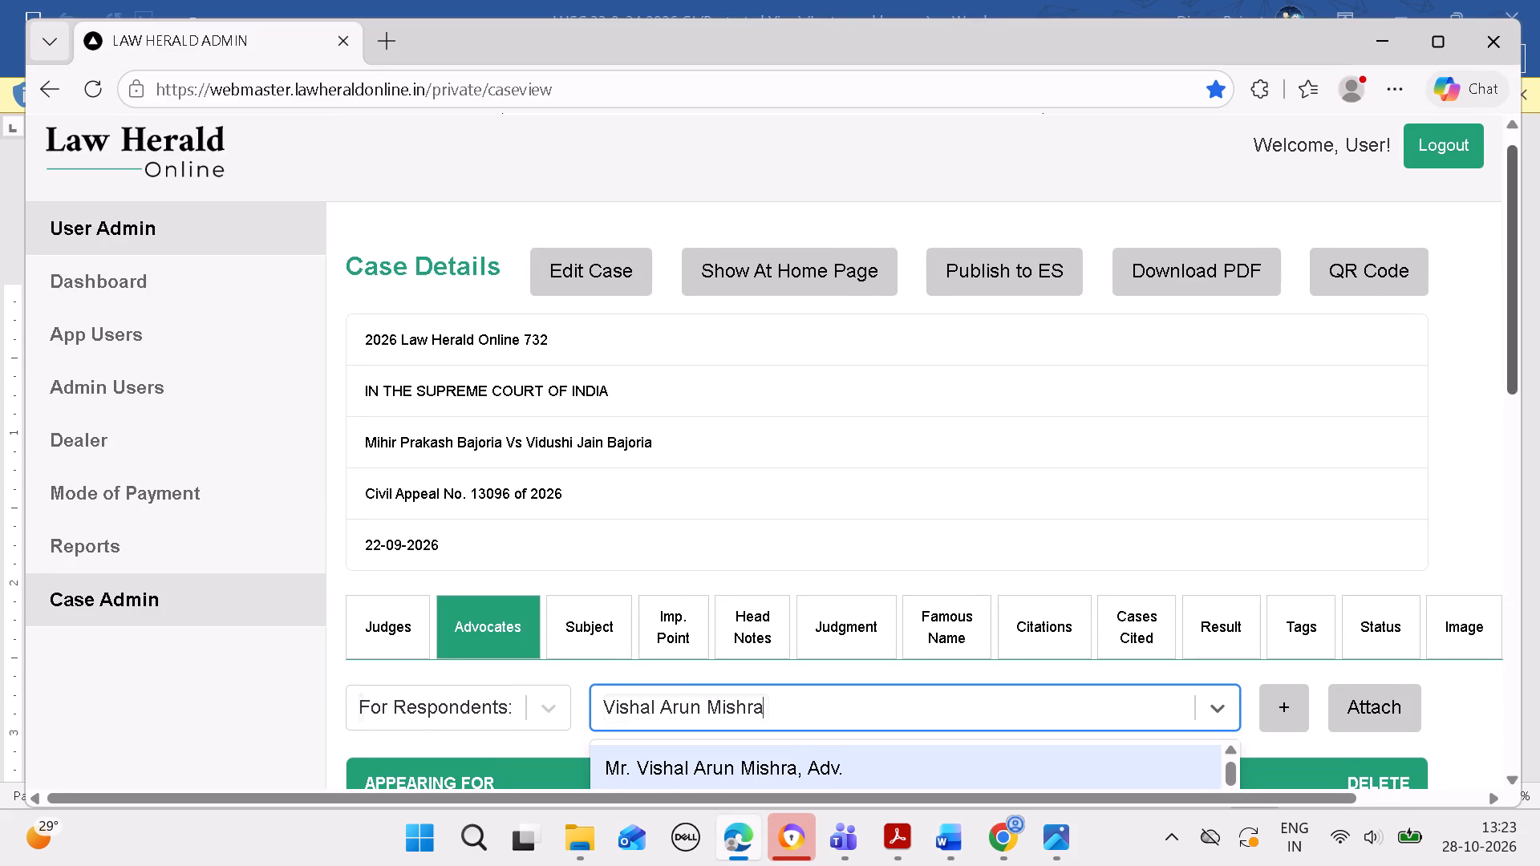
pyautogui.moveTo(1507, 366); pyautogui.dragTo(1538, 424)
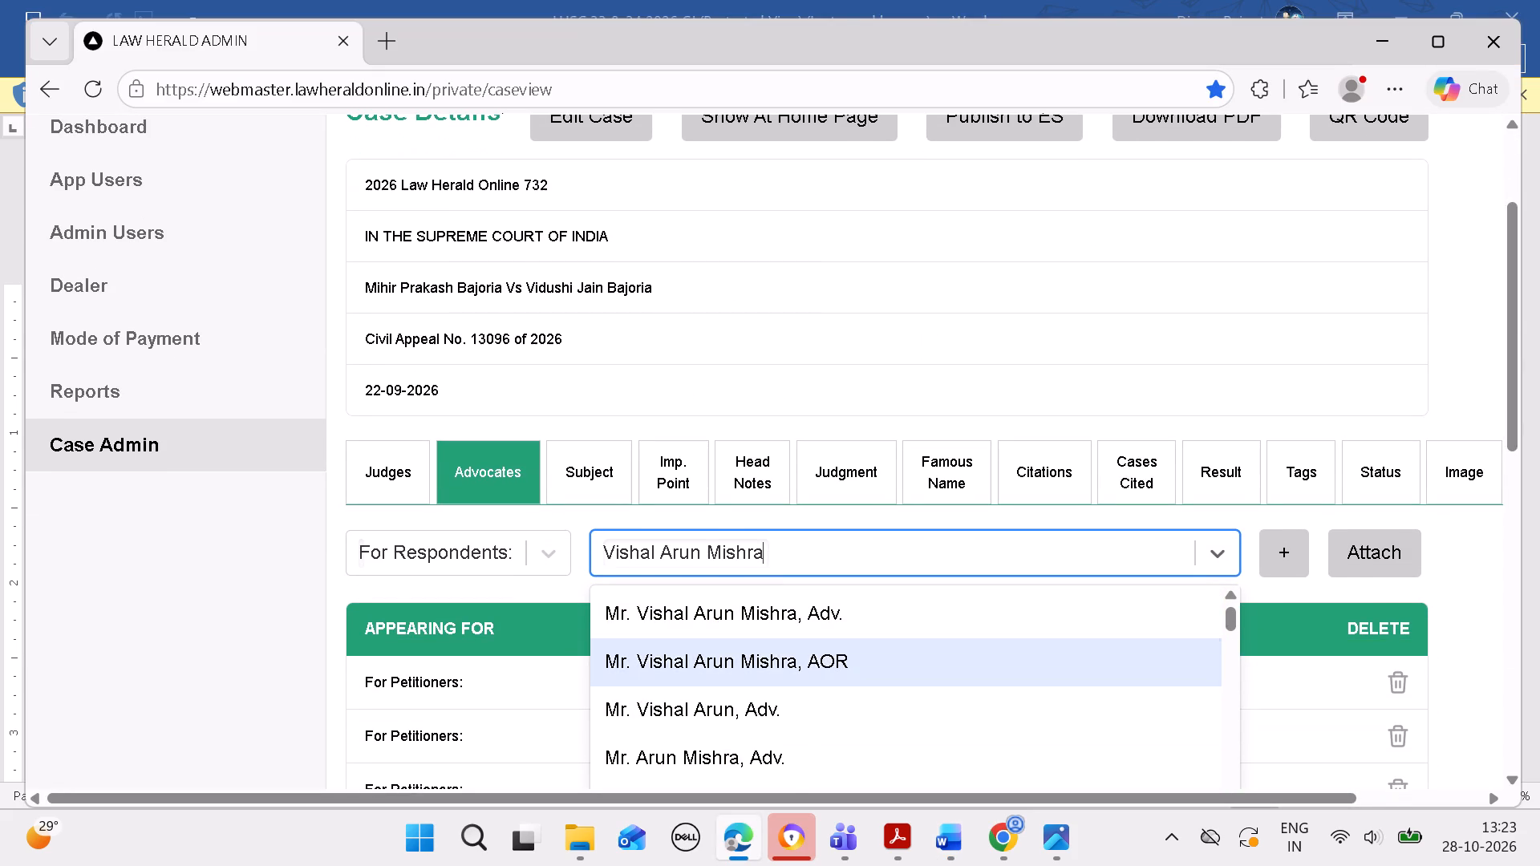
pyautogui.click(928, 655)
pyautogui.click(1374, 551)
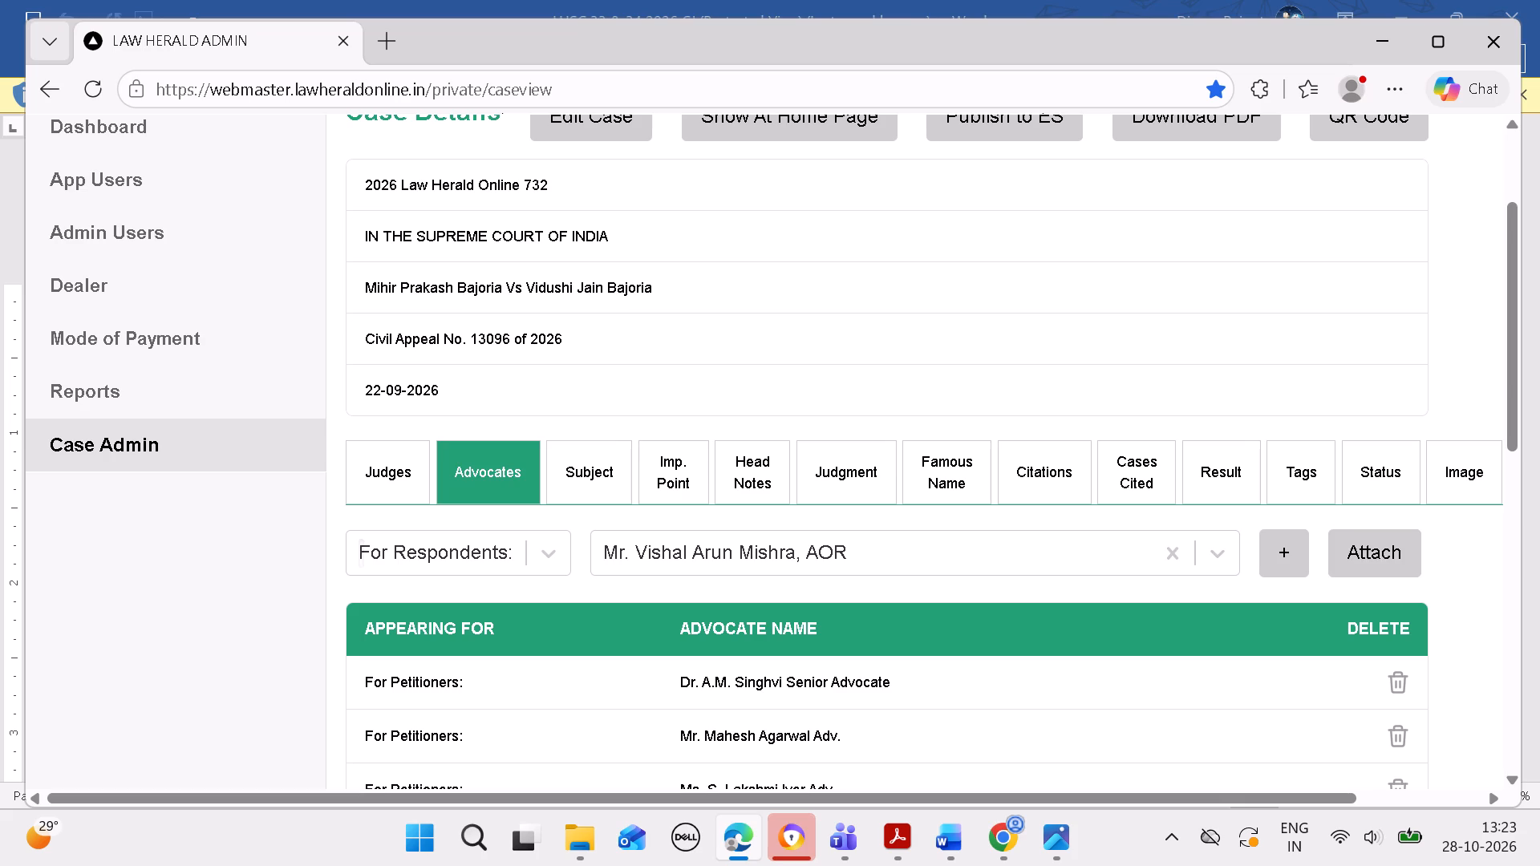
pyautogui.click(1011, 250)
pyautogui.scroll(-8, 1060, 327)
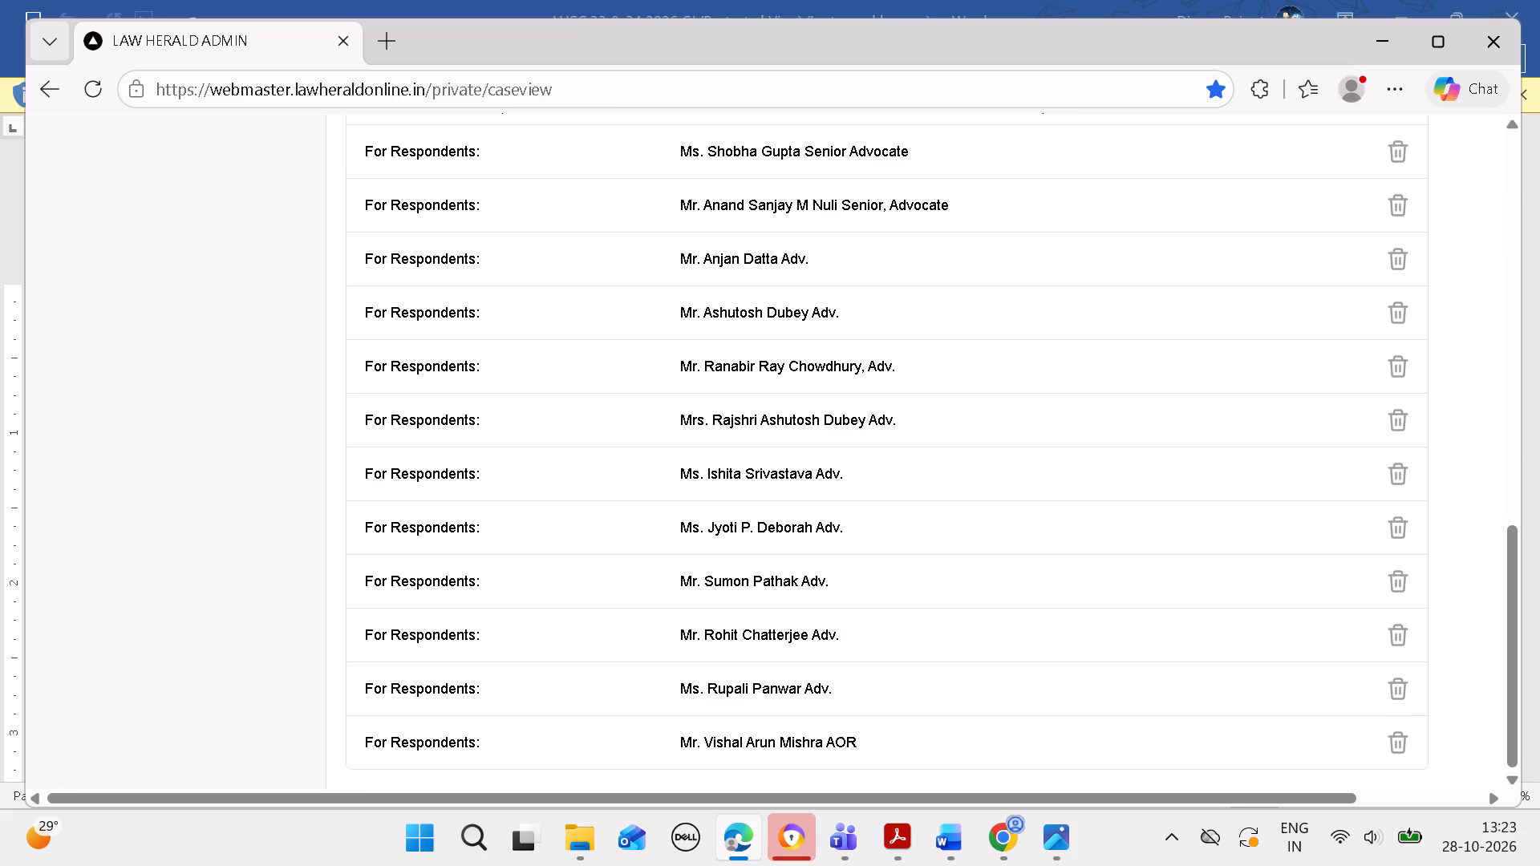
# Switch to Word and copy the words "Divorce -- Anti-Suit Injunction" that open the first important point below the respondents' advocates.
pyautogui.click(950, 844)
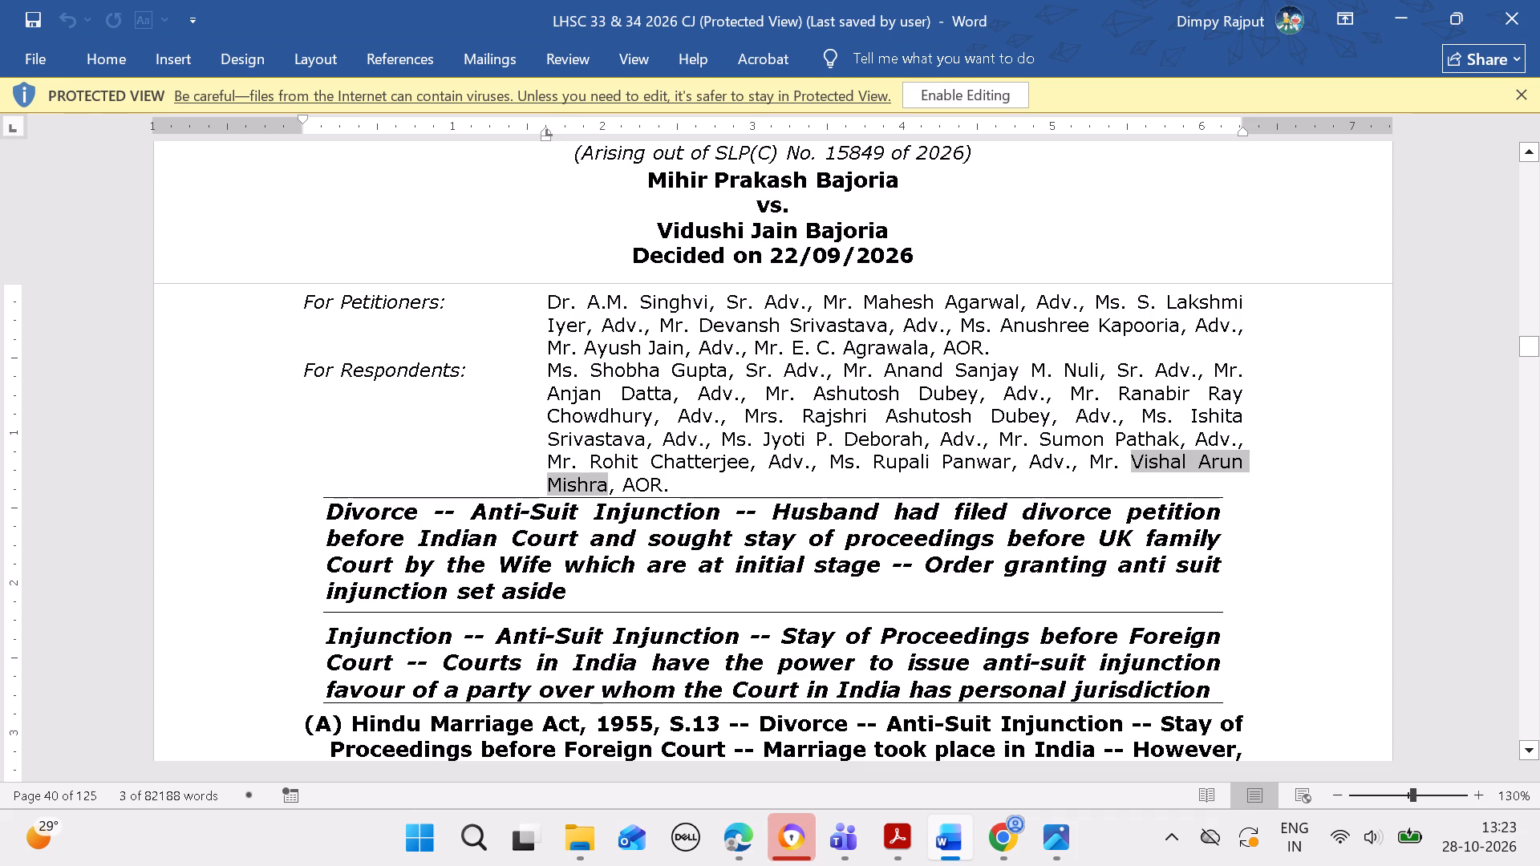
pyautogui.press('Up')
pyautogui.press('Up')
pyautogui.press('Up')
pyautogui.press('Up')
pyautogui.press('Up')
pyautogui.press('Up')
pyautogui.press('Up')
pyautogui.press('Up')
pyautogui.press('Up')
pyautogui.press('Up')
pyautogui.press('Up')
pyautogui.press('Up')
pyautogui.press('Up')
pyautogui.press('Up')
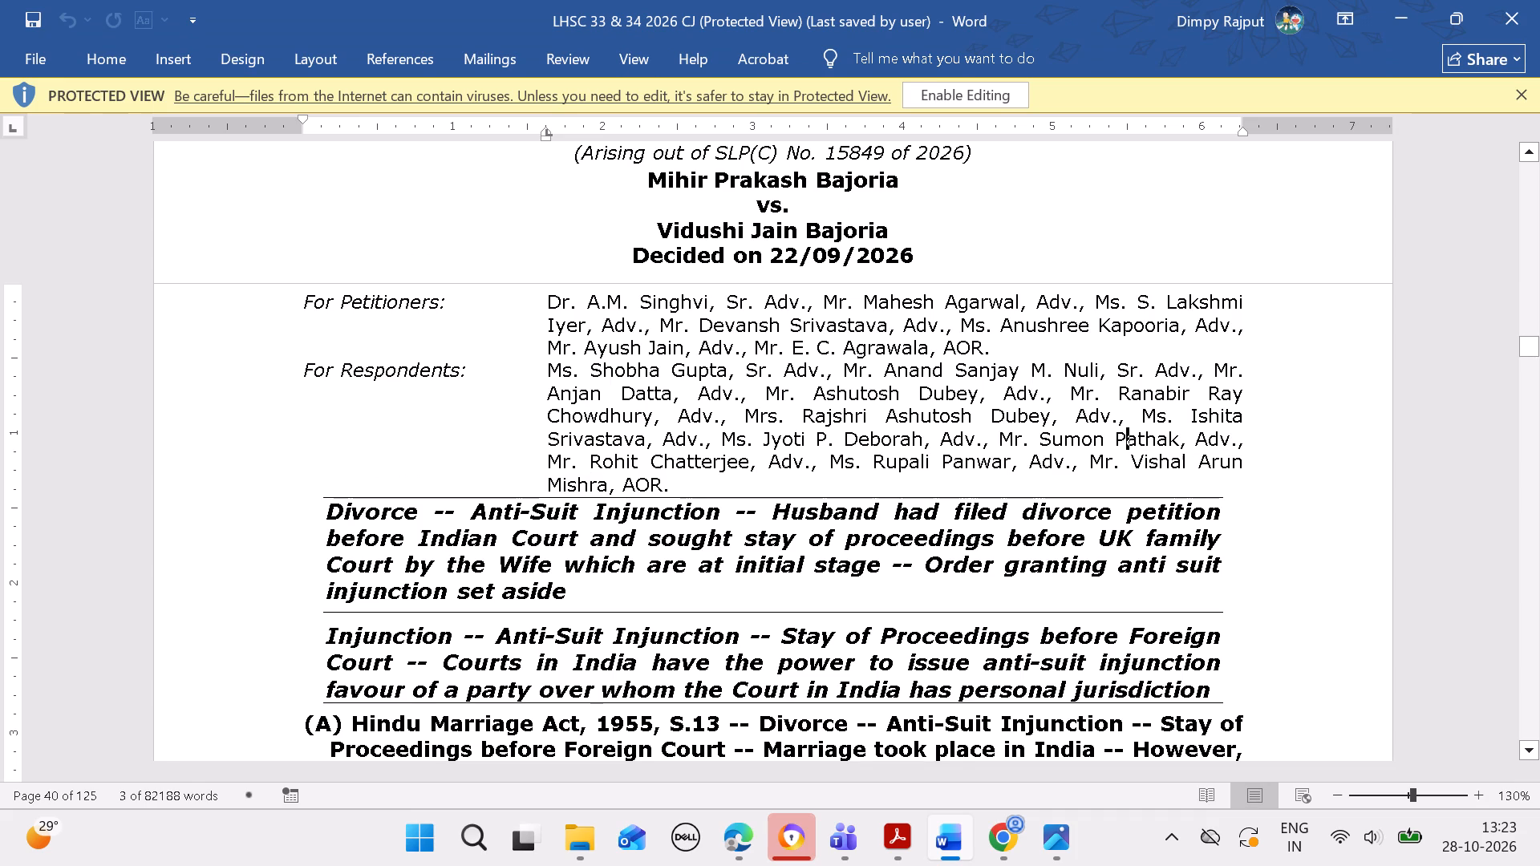
pyautogui.press('Down')
pyautogui.press('Down')
pyautogui.press('Down')
pyautogui.press('Down')
pyautogui.press('Down')
pyautogui.press('Down')
pyautogui.press('Down')
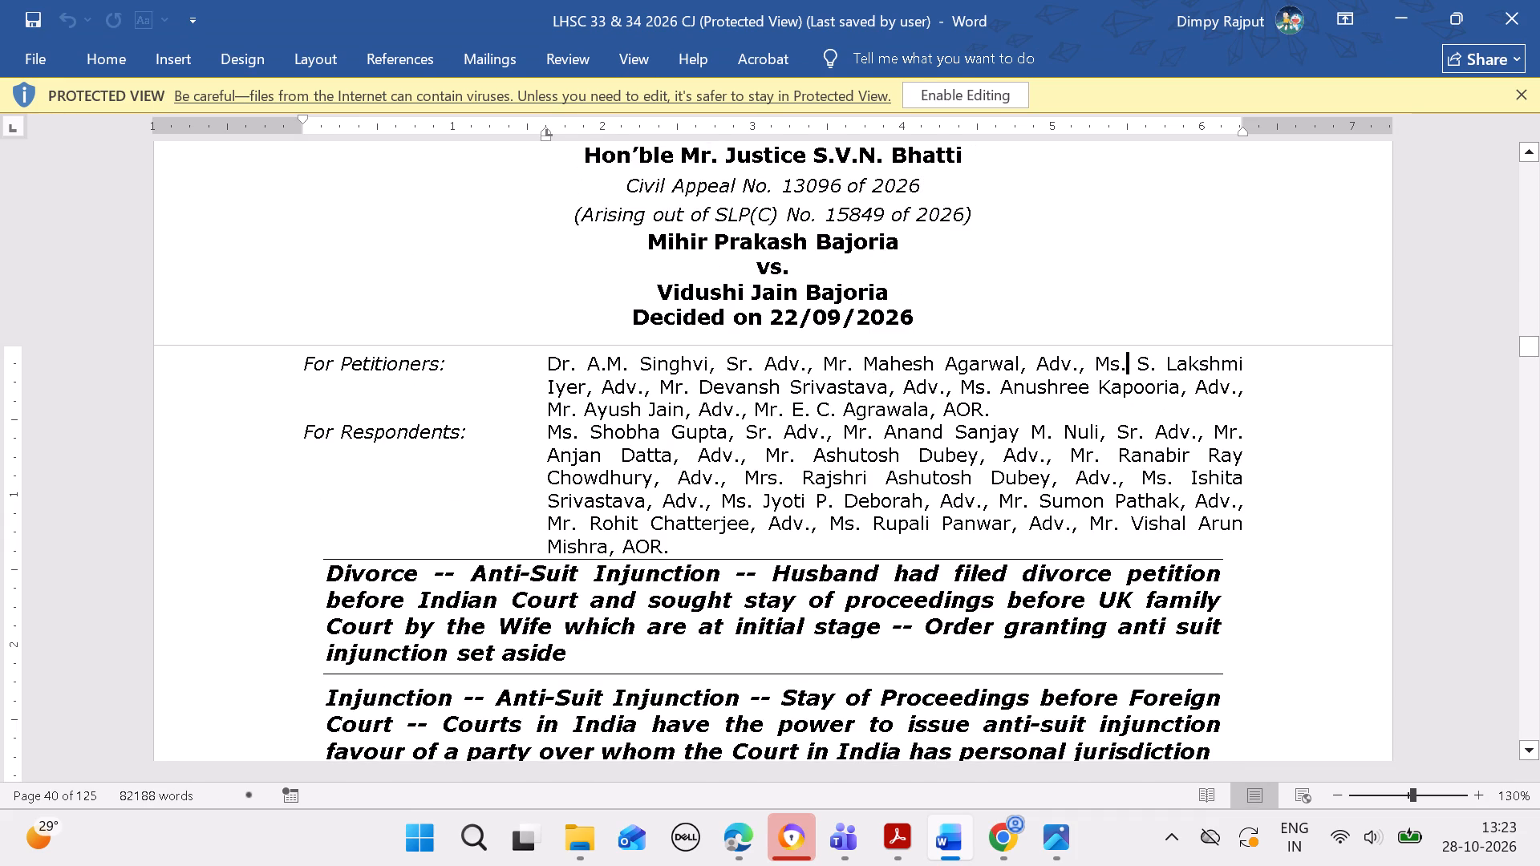
pyautogui.press('Down')
pyautogui.press('Down')
pyautogui.press('Down')
pyautogui.press('Down')
pyautogui.press('Down')
pyautogui.press('Down')
pyautogui.press('Down')
pyautogui.press('Down')
pyautogui.press('Down')
pyautogui.press('Down')
pyautogui.press('Down')
pyautogui.press('Down')
pyautogui.press('Down')
pyautogui.press('Down')
pyautogui.press('Down')
pyautogui.press('Down')
pyautogui.press('Down')
pyautogui.press('Down')
pyautogui.press('Down')
pyautogui.press('Down')
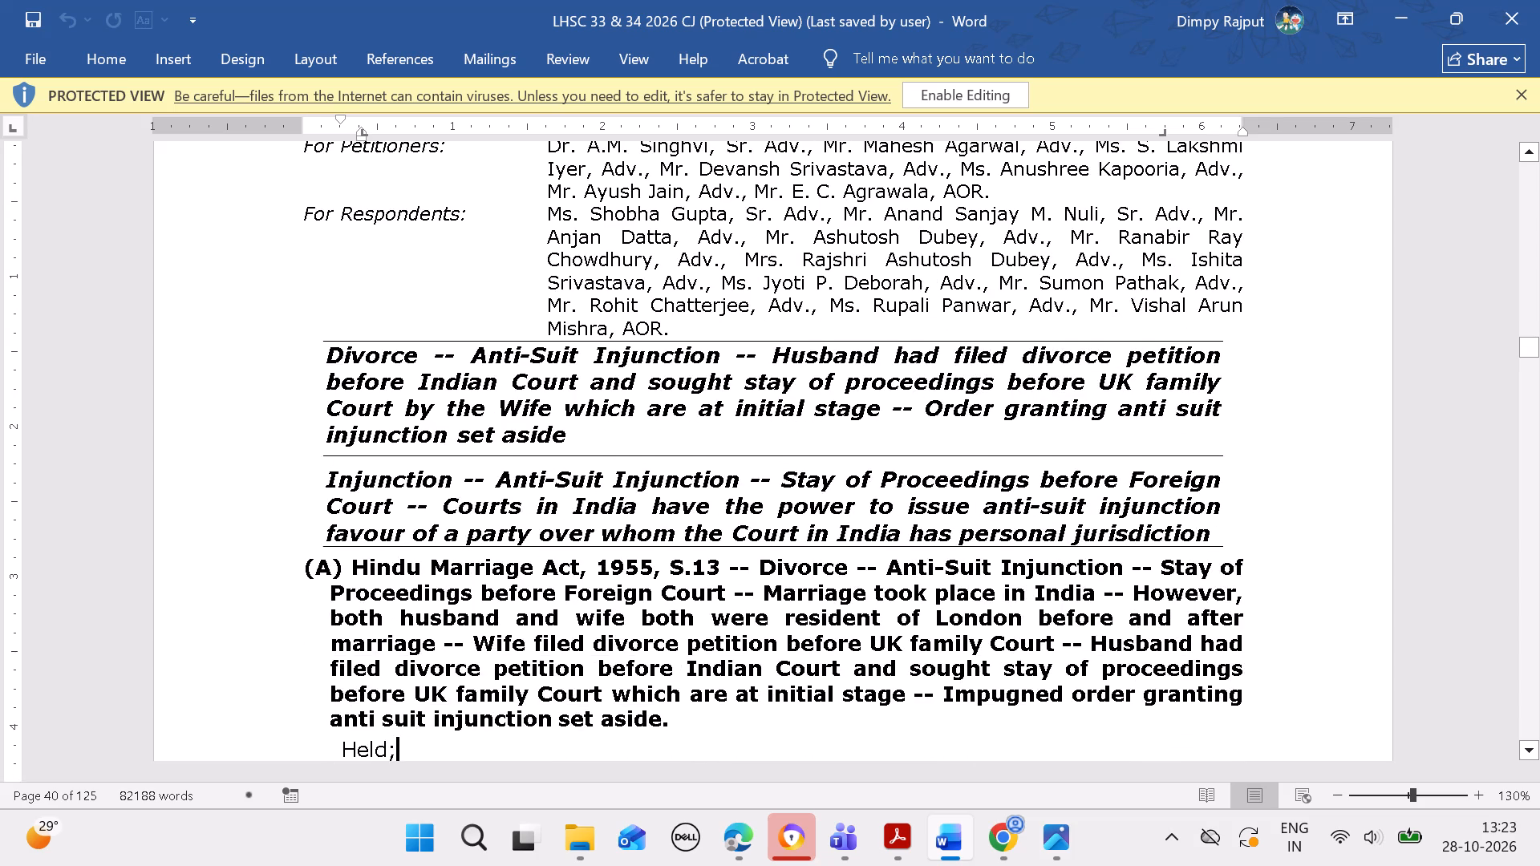
pyautogui.moveTo(330, 344); pyautogui.dragTo(614, 357)
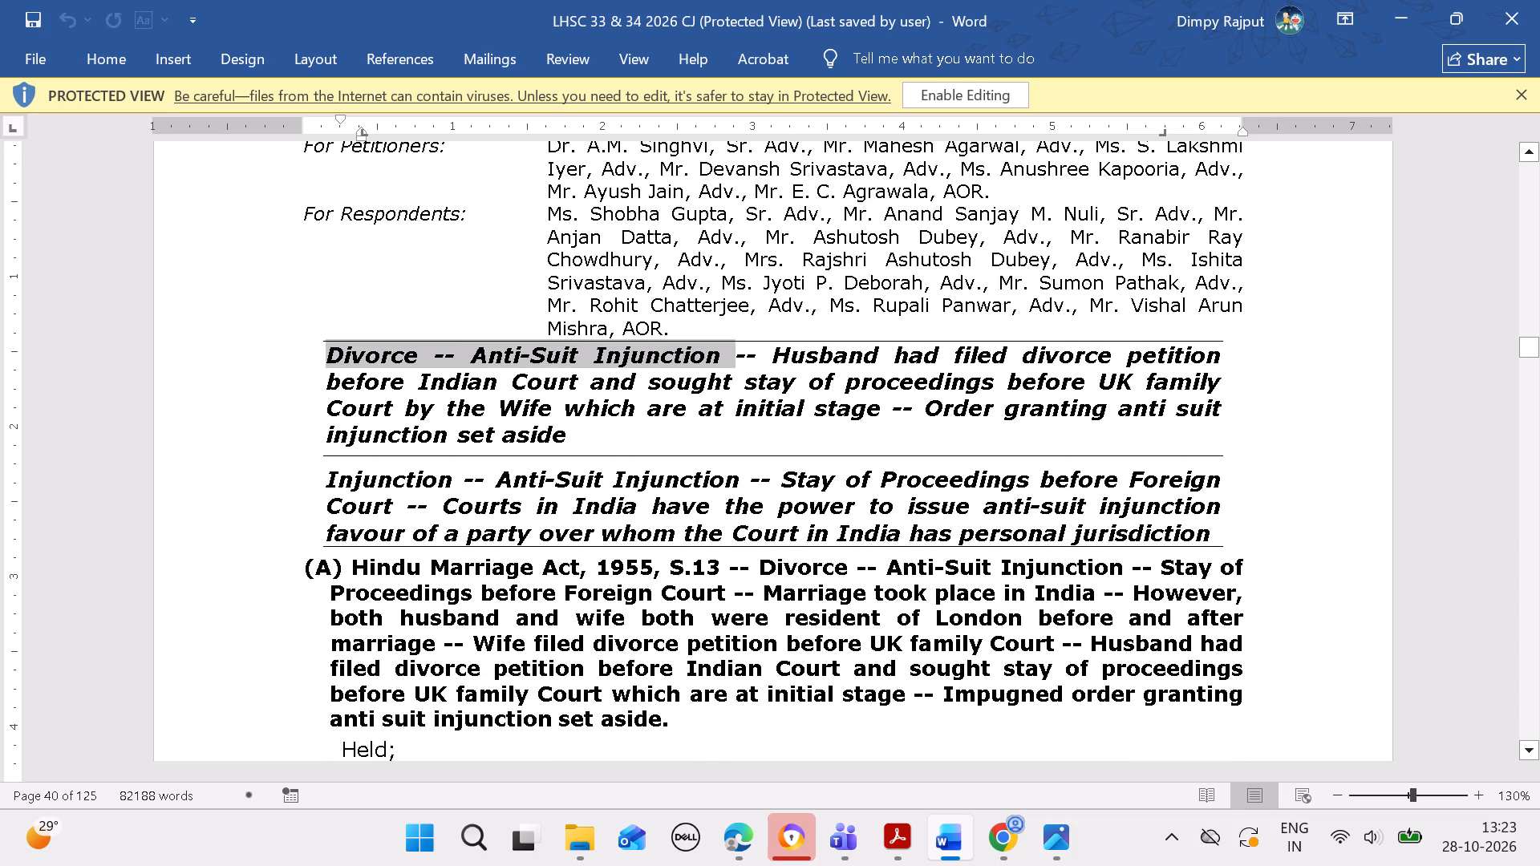
pyautogui.moveTo(614, 357); pyautogui.dragTo(653, 358)
pyautogui.hotkey('ctrl', 'c')
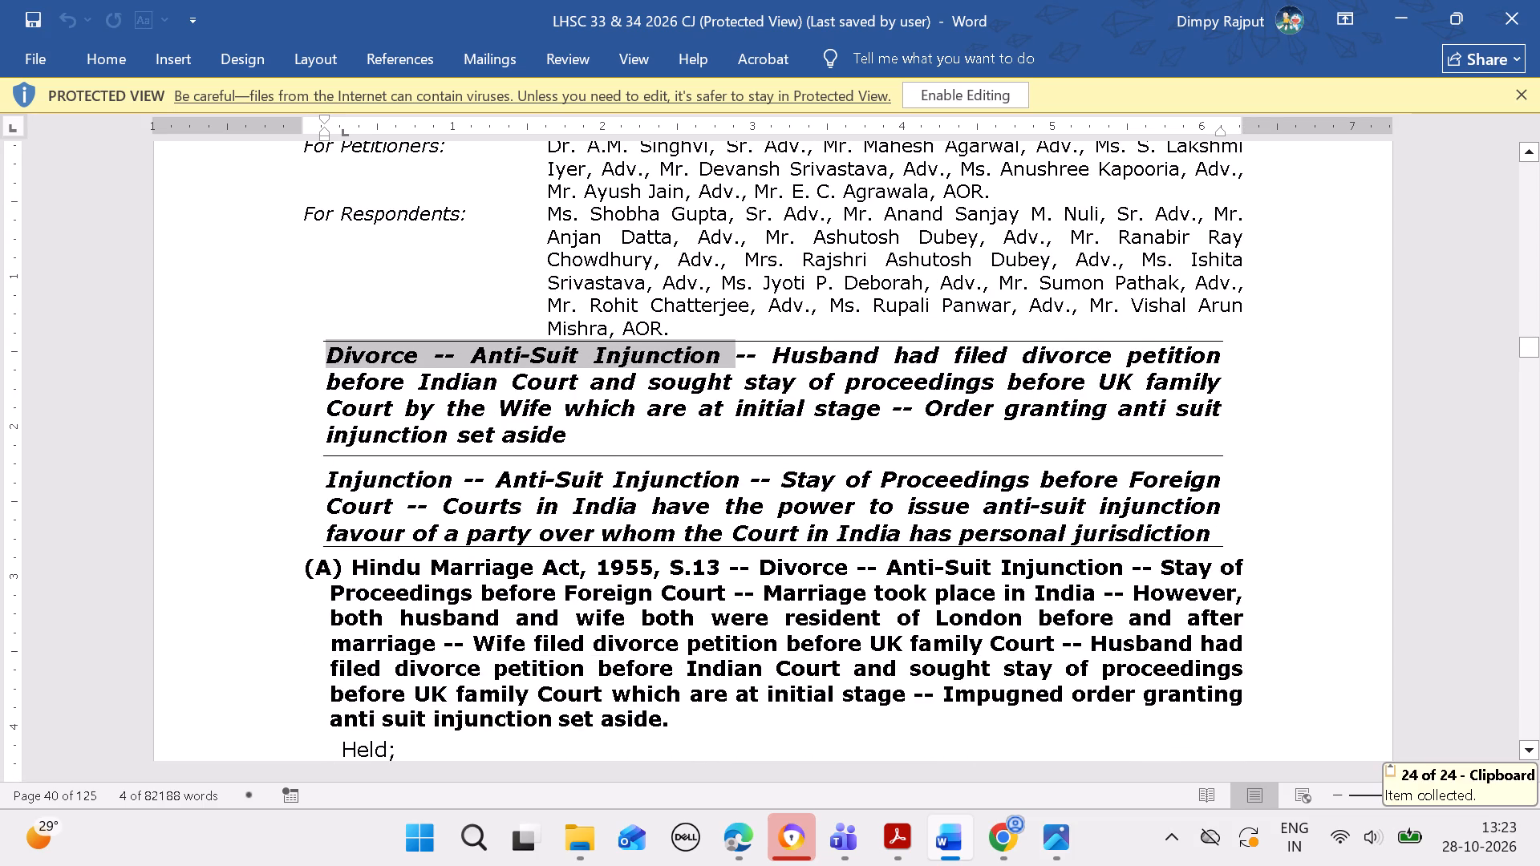
# Return to Edge and attach the subject Civil Law to the case.
pyautogui.click(732, 844)
pyautogui.scroll(2, 707, 773)
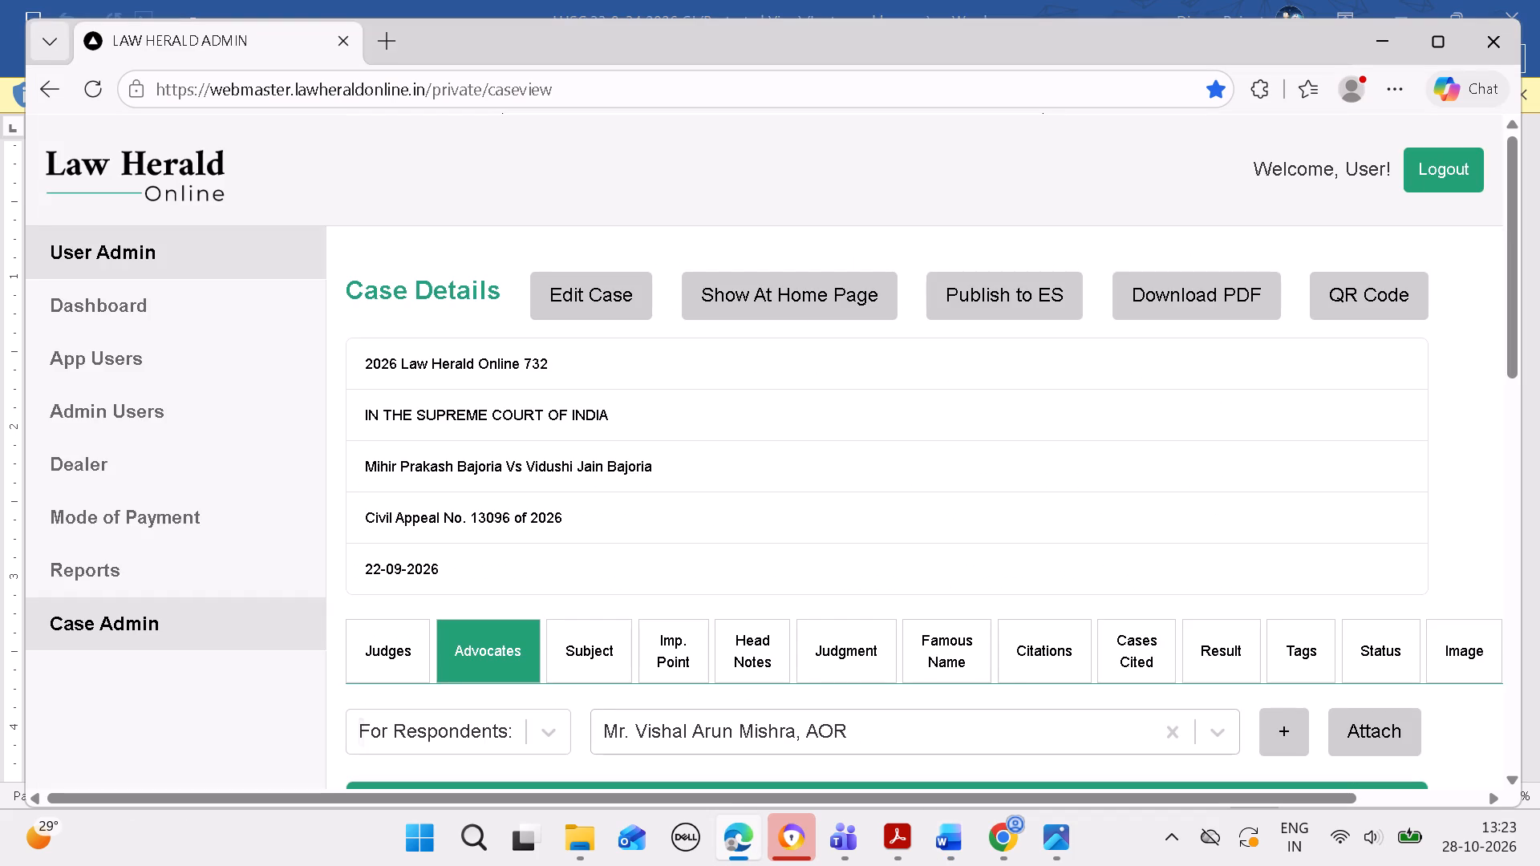
pyautogui.click(573, 641)
pyautogui.scroll(-4, 575, 639)
pyautogui.click(510, 625)
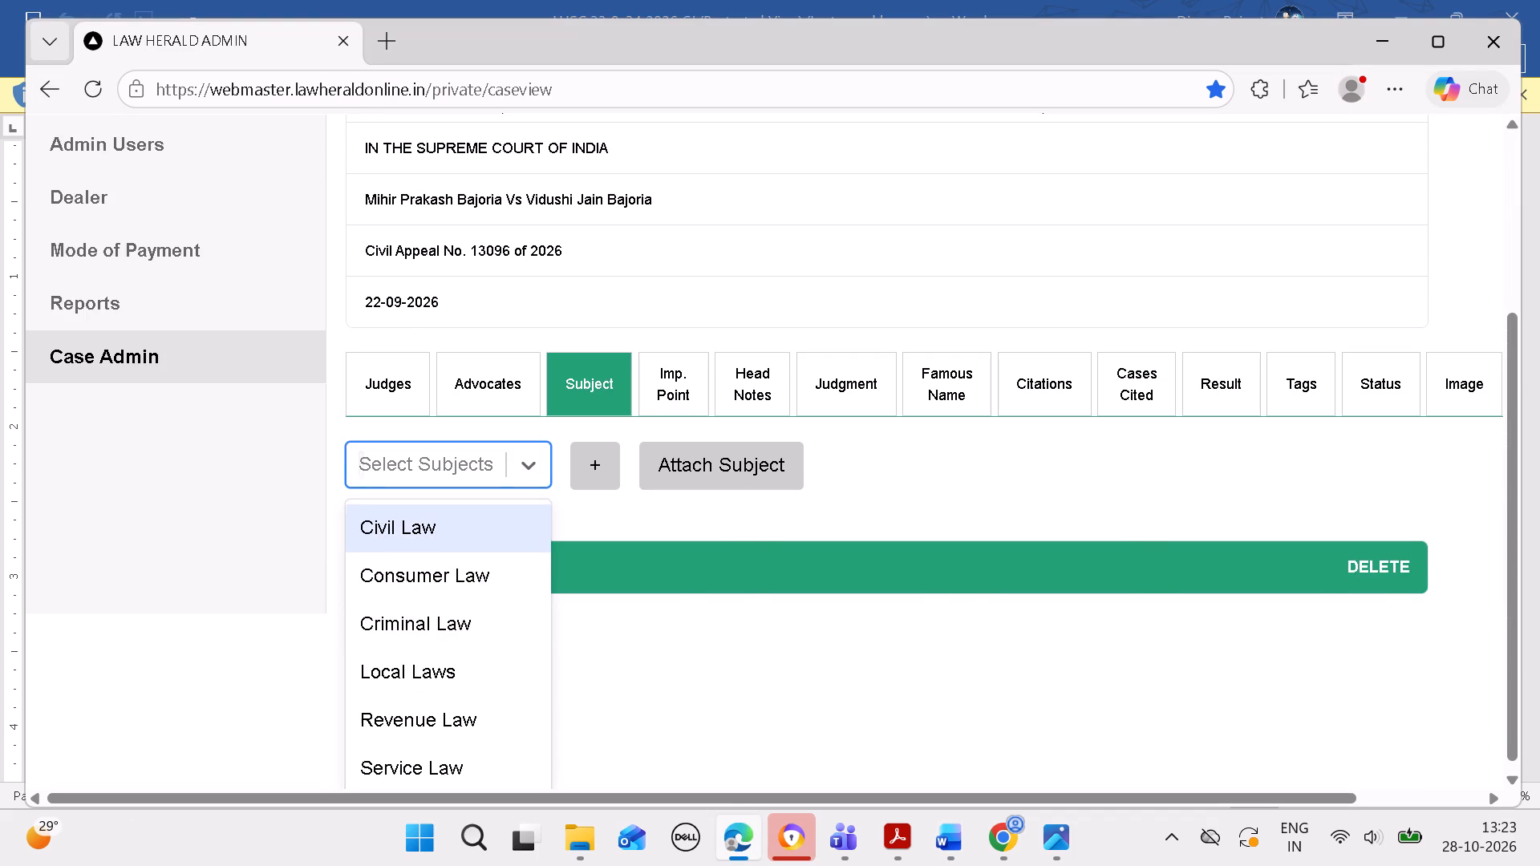
pyautogui.click(428, 532)
pyautogui.click(664, 648)
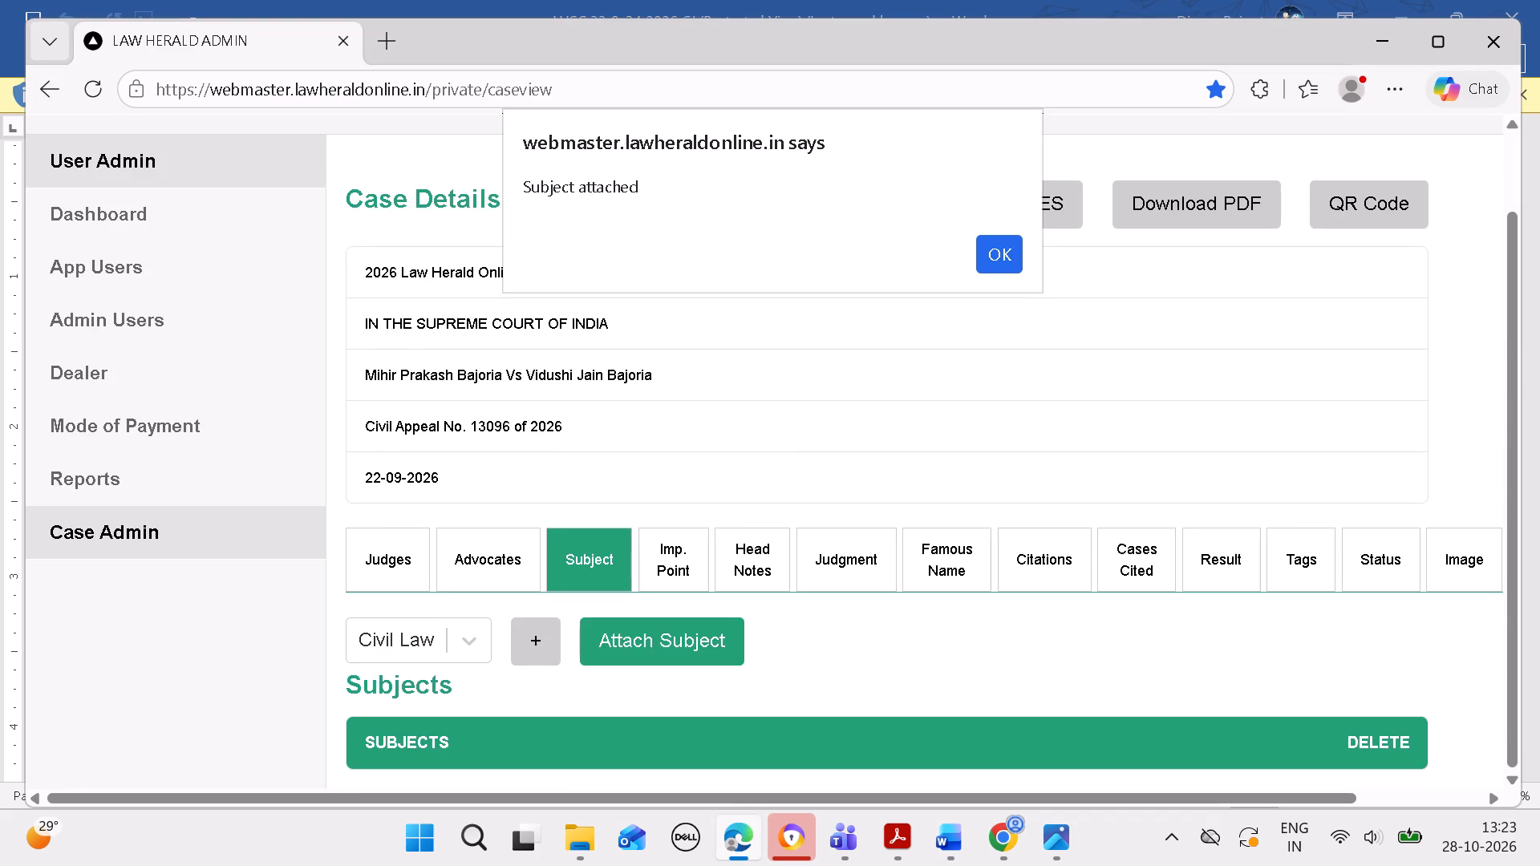
pyautogui.click(994, 256)
pyautogui.scroll(-9, 825, 372)
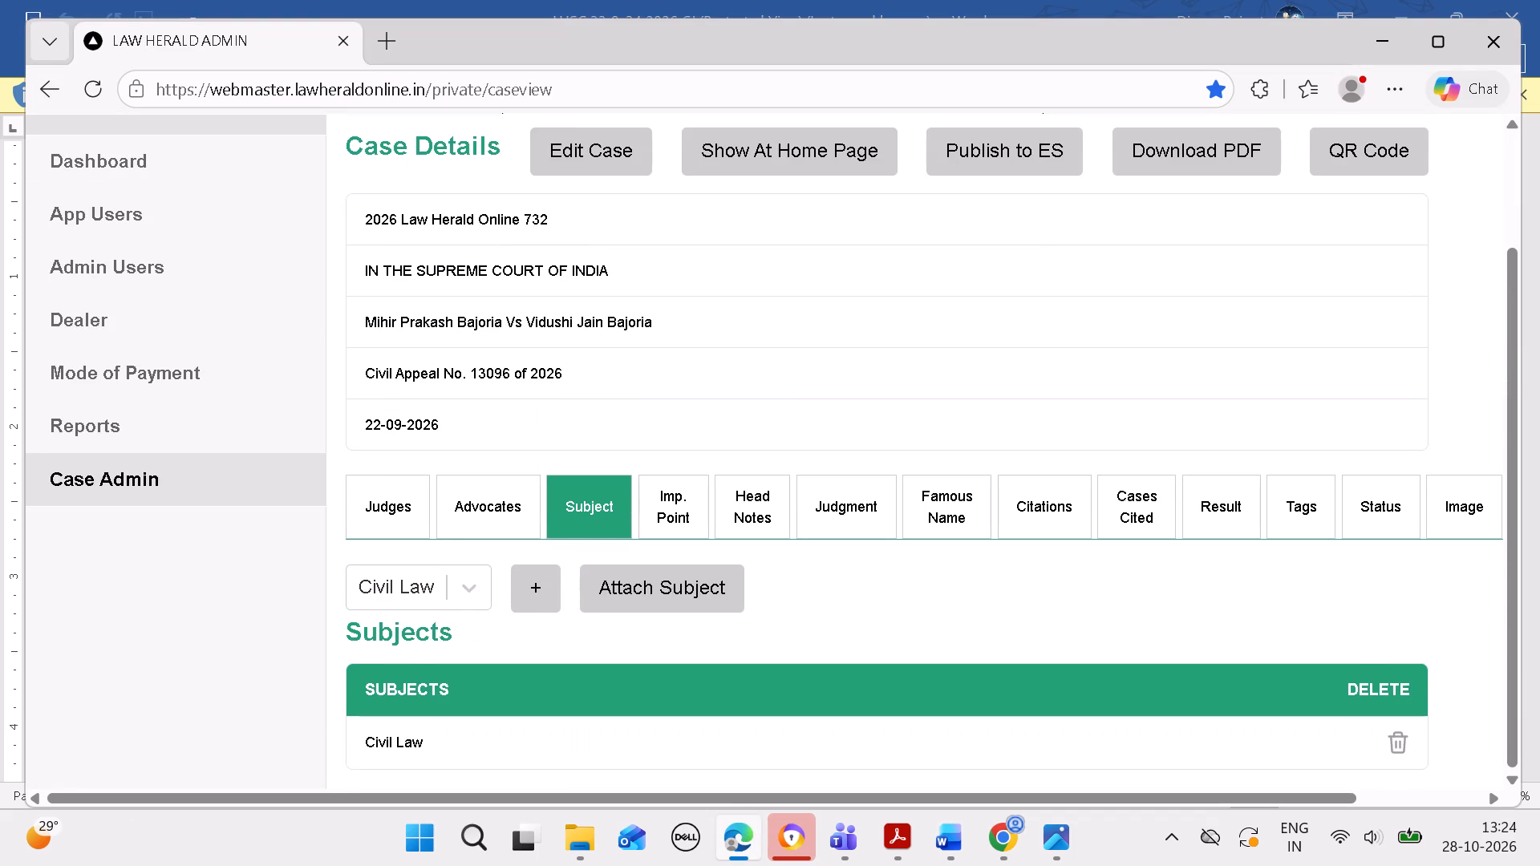
# Start a new important point for the case and create the topic "Divorce -- Anti-Suit Injunction" from the copied text, without a trailing space.
pyautogui.click(684, 497)
pyautogui.scroll(-4, 691, 490)
pyautogui.click(1308, 678)
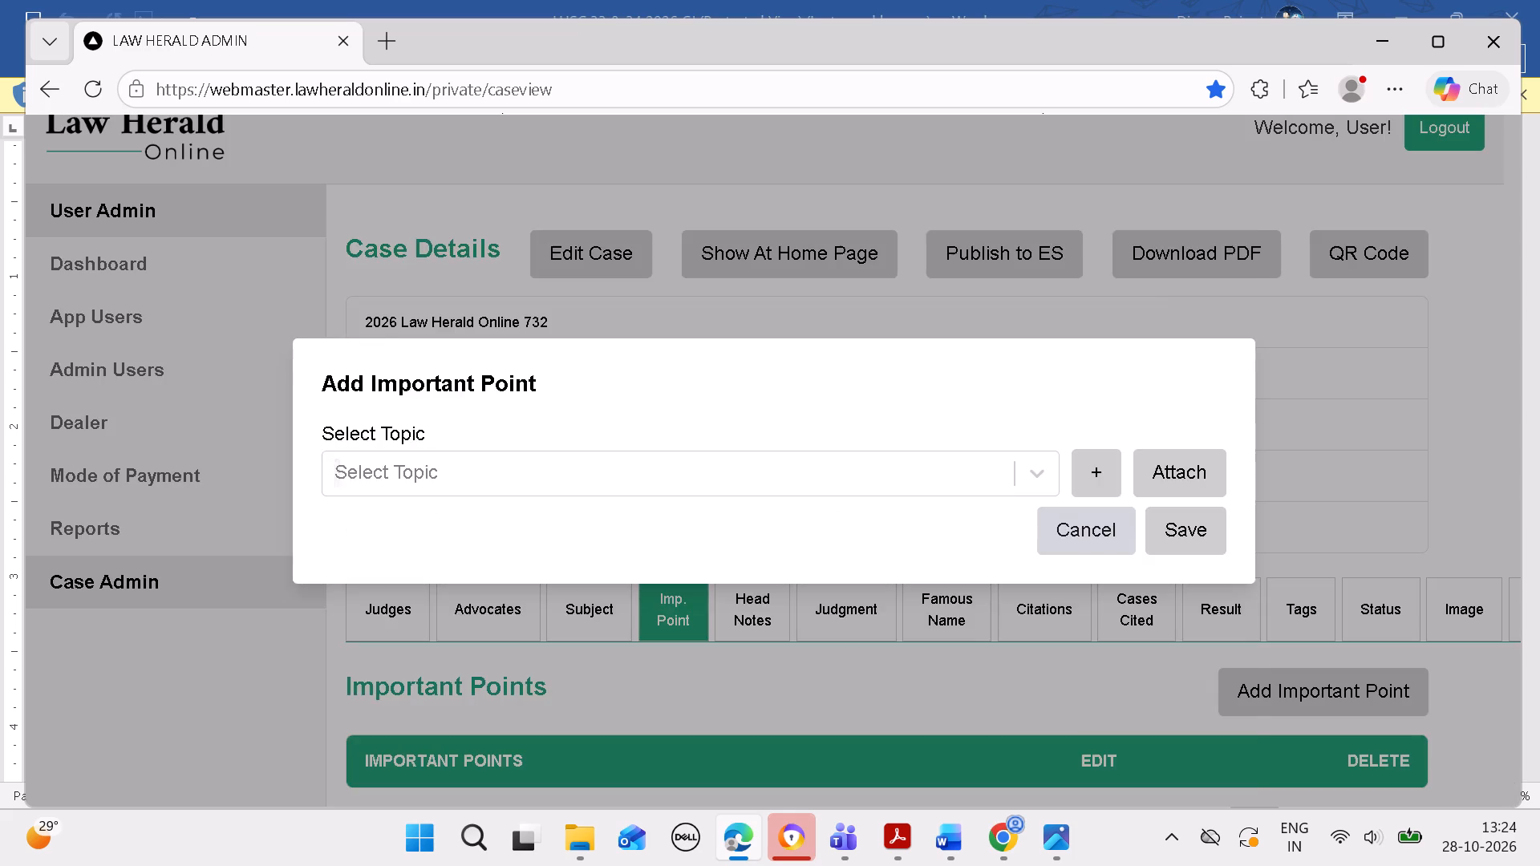
pyautogui.click(1096, 268)
pyautogui.click(795, 453)
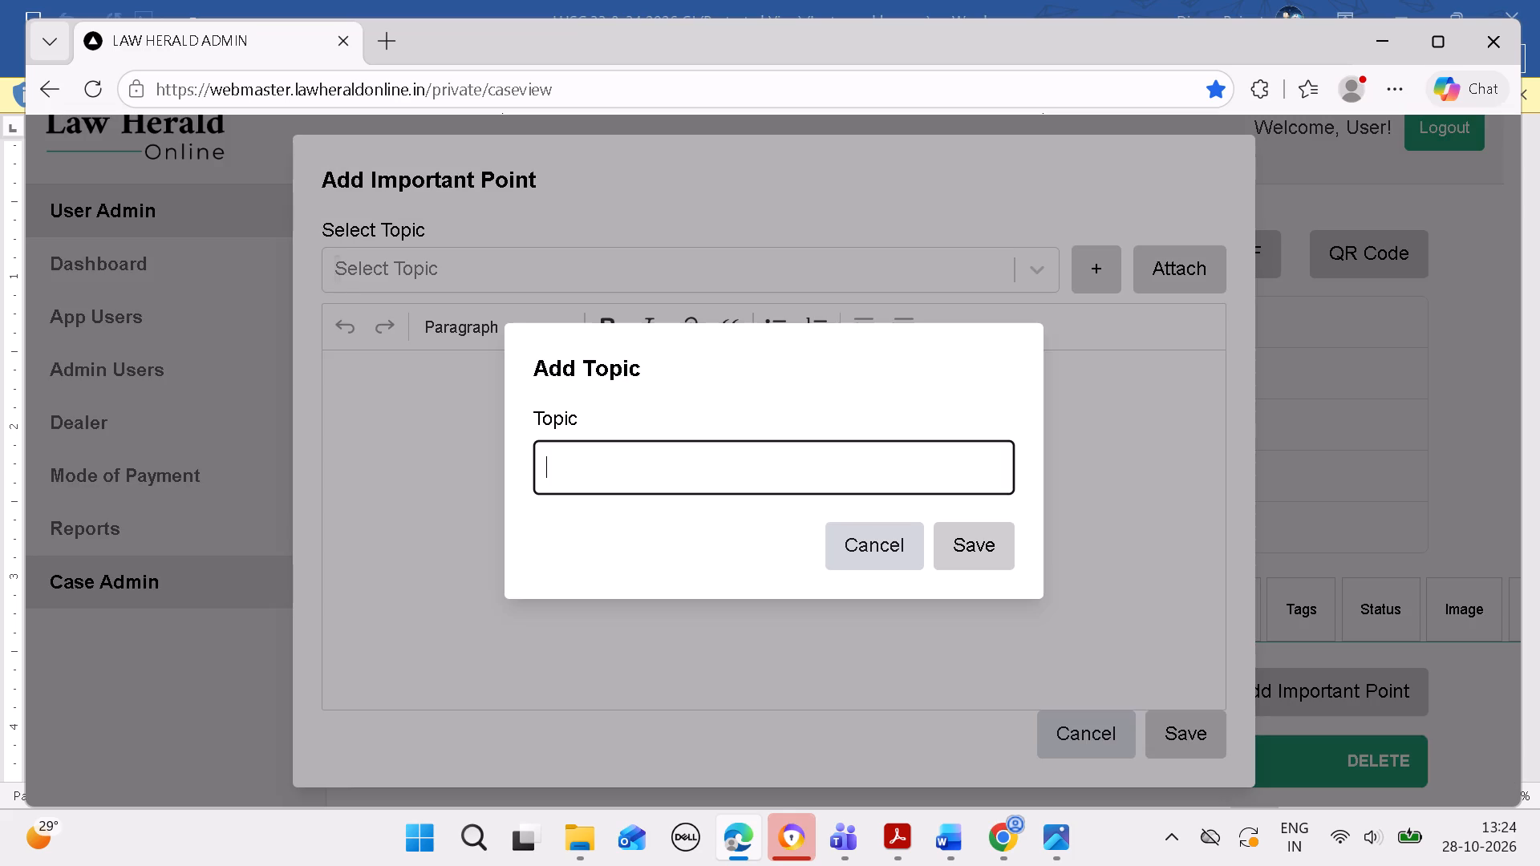
pyautogui.hotkey('ctrl', 'v')
pyautogui.press('BackSpace')
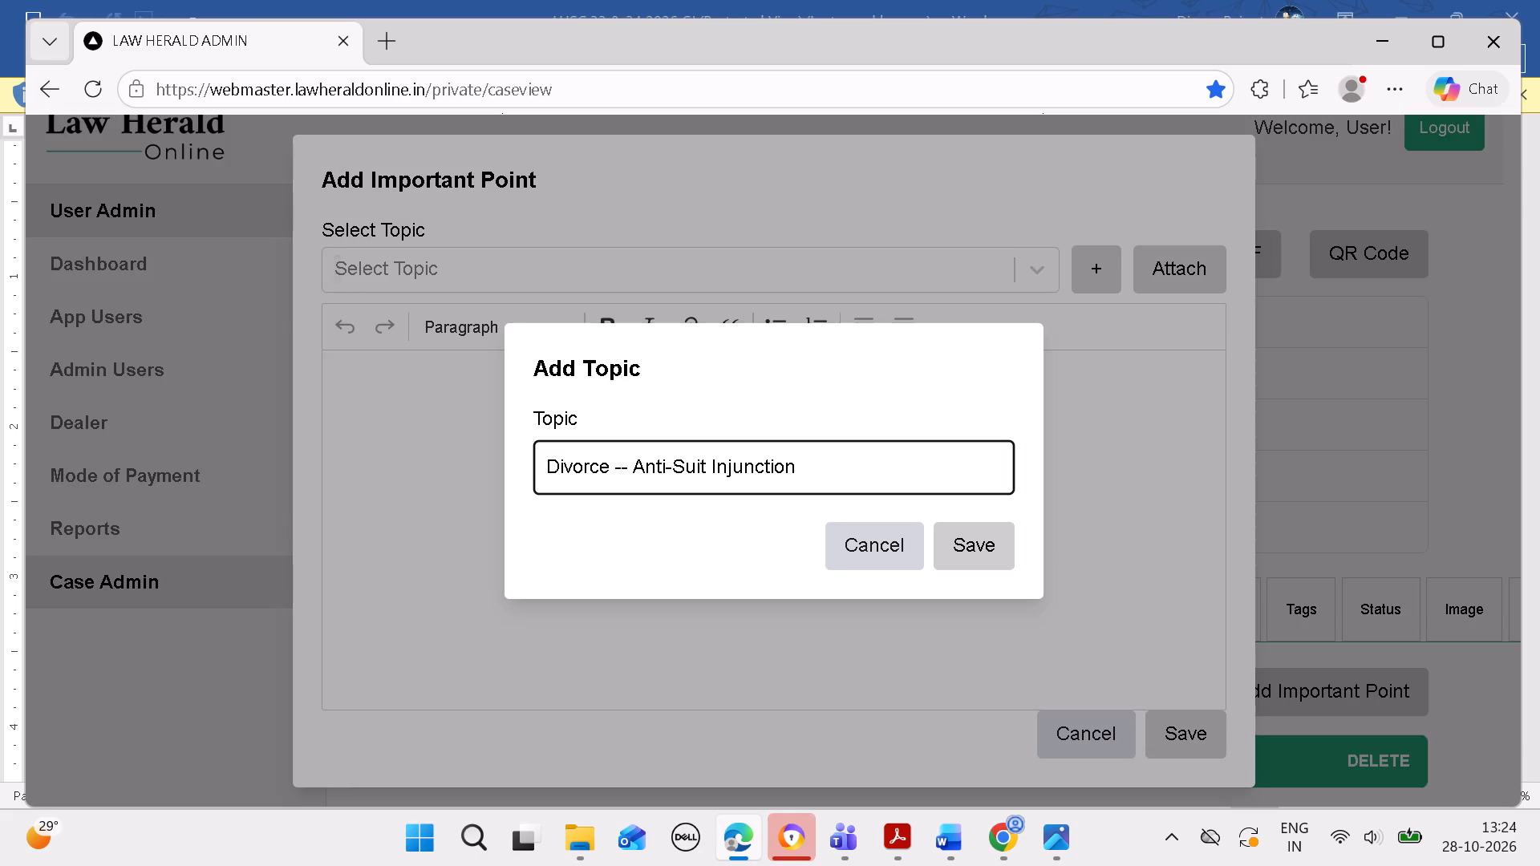
pyautogui.click(951, 539)
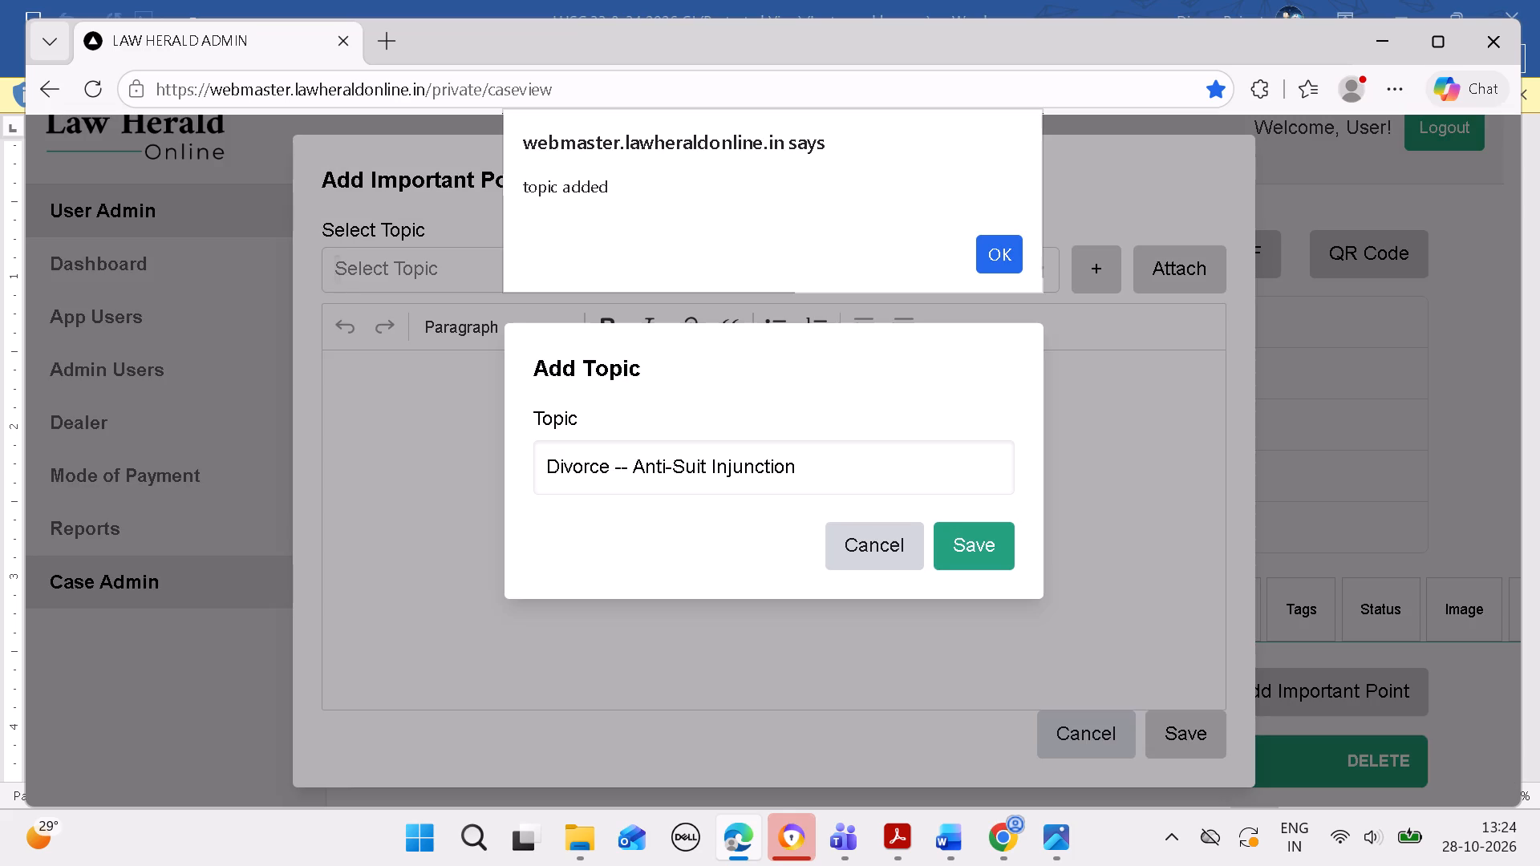
pyautogui.click(991, 249)
# Continue the important point's text after "Divorce -- Anti-Suit Injunction" with a double hyphen, keeping it as two separate hyphens.
pyautogui.click(860, 471)
pyautogui.press('space')
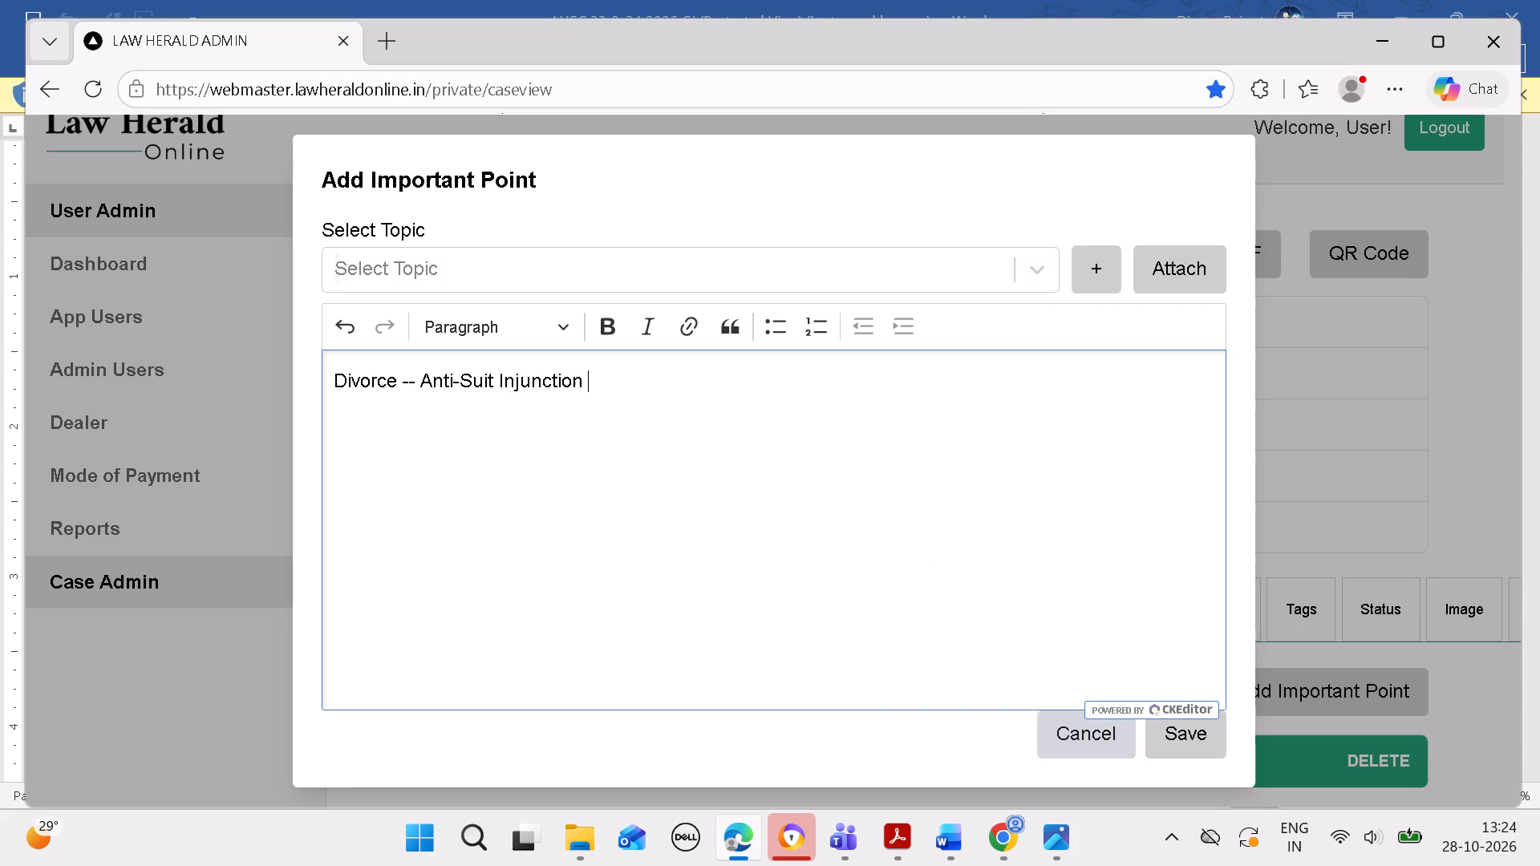
pyautogui.write('--')
pyautogui.press('space')
pyautogui.press('BackSpace')
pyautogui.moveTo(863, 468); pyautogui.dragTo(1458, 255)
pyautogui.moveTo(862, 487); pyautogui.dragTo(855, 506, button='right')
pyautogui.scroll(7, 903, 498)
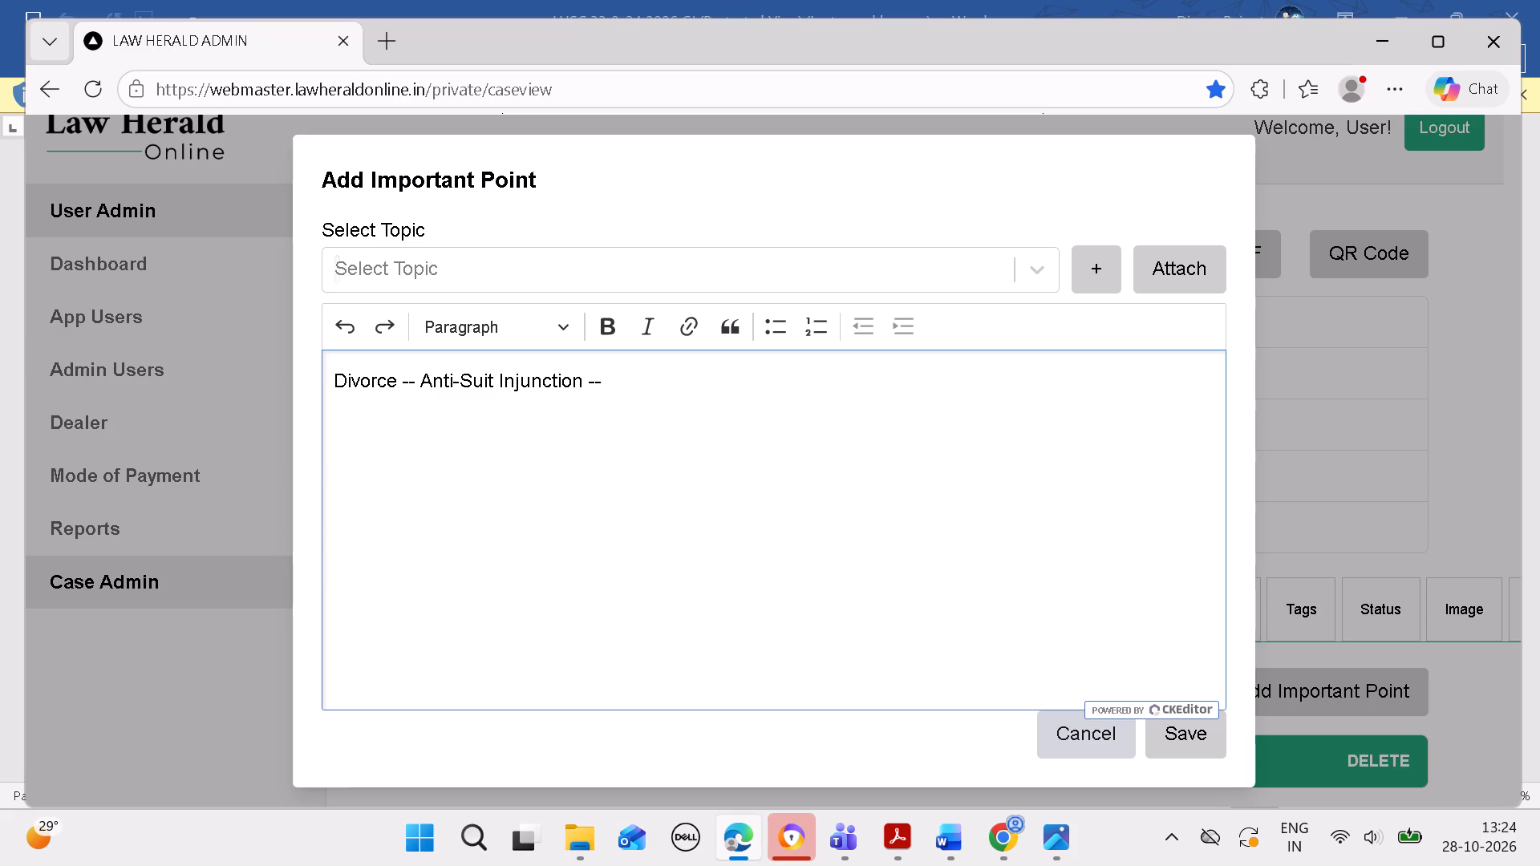
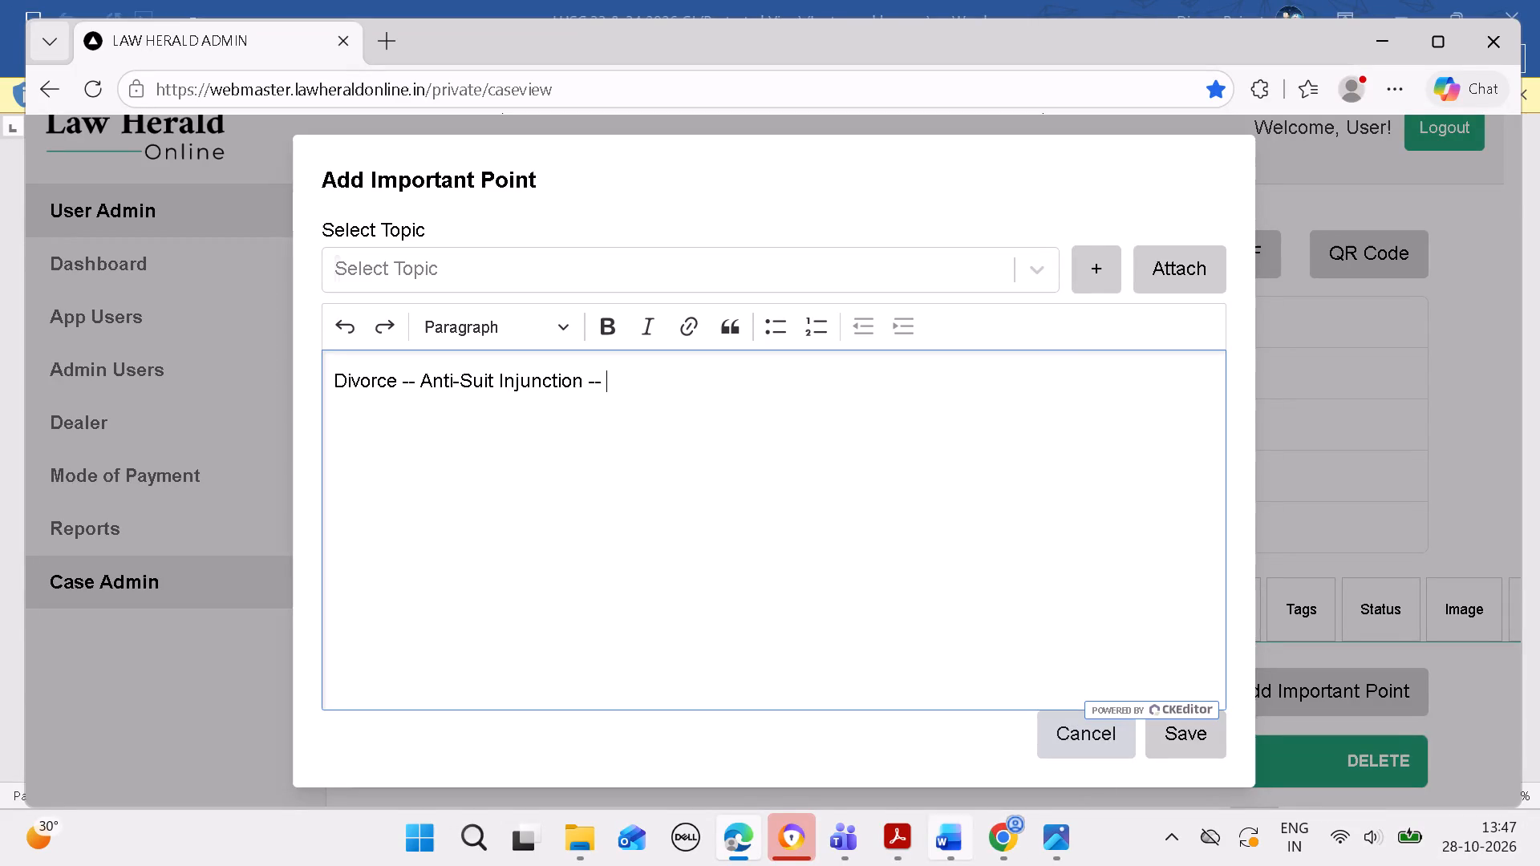
# Switch to Word and copy the rest of the first important point, from "Husband had filed divorce petition" to "injunction set aside".
pyautogui.click(953, 828)
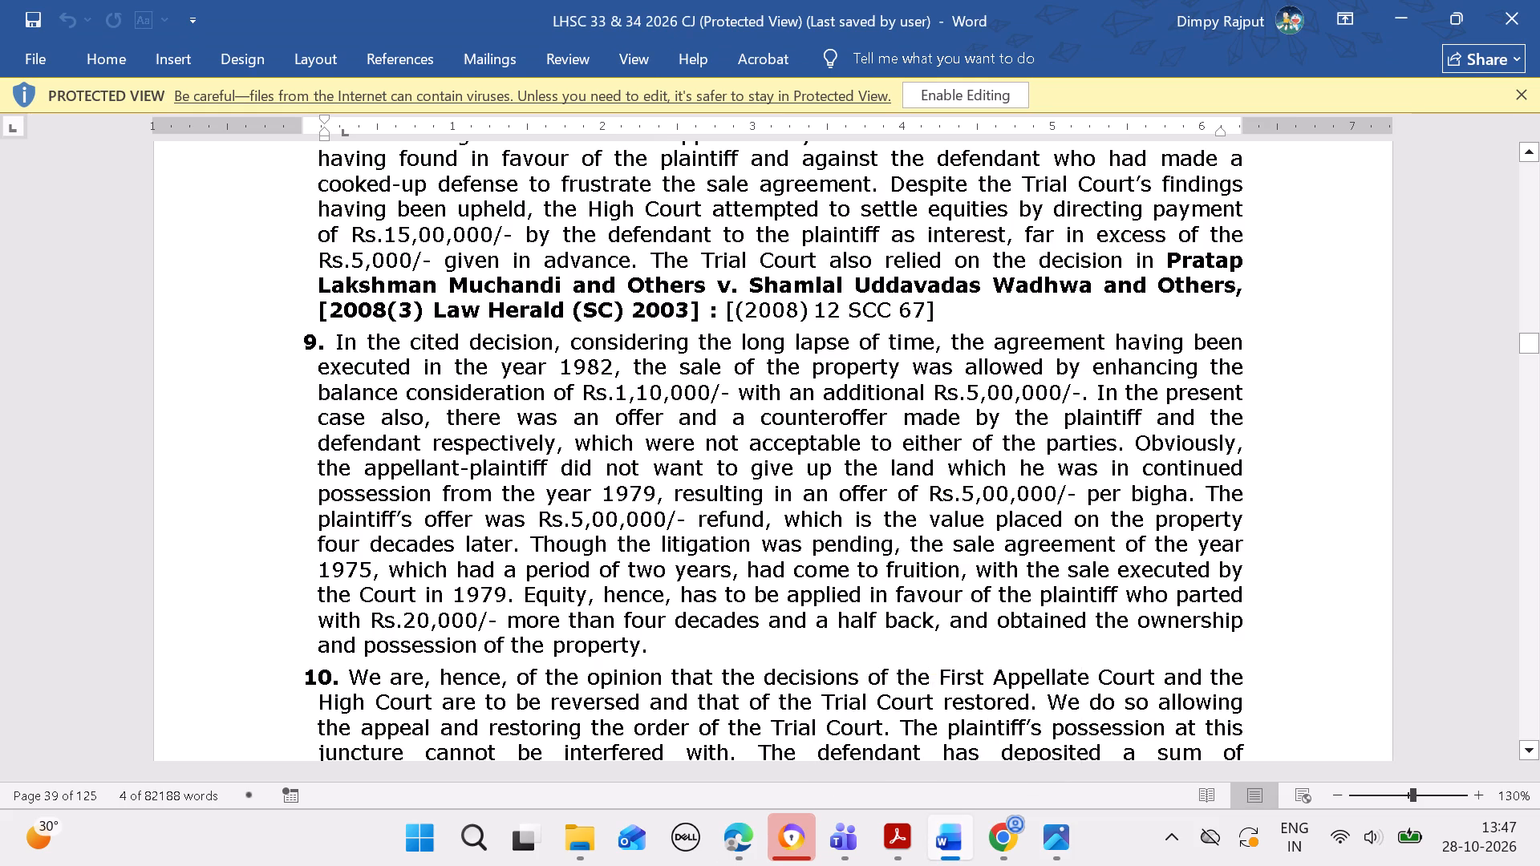
pyautogui.click(954, 835)
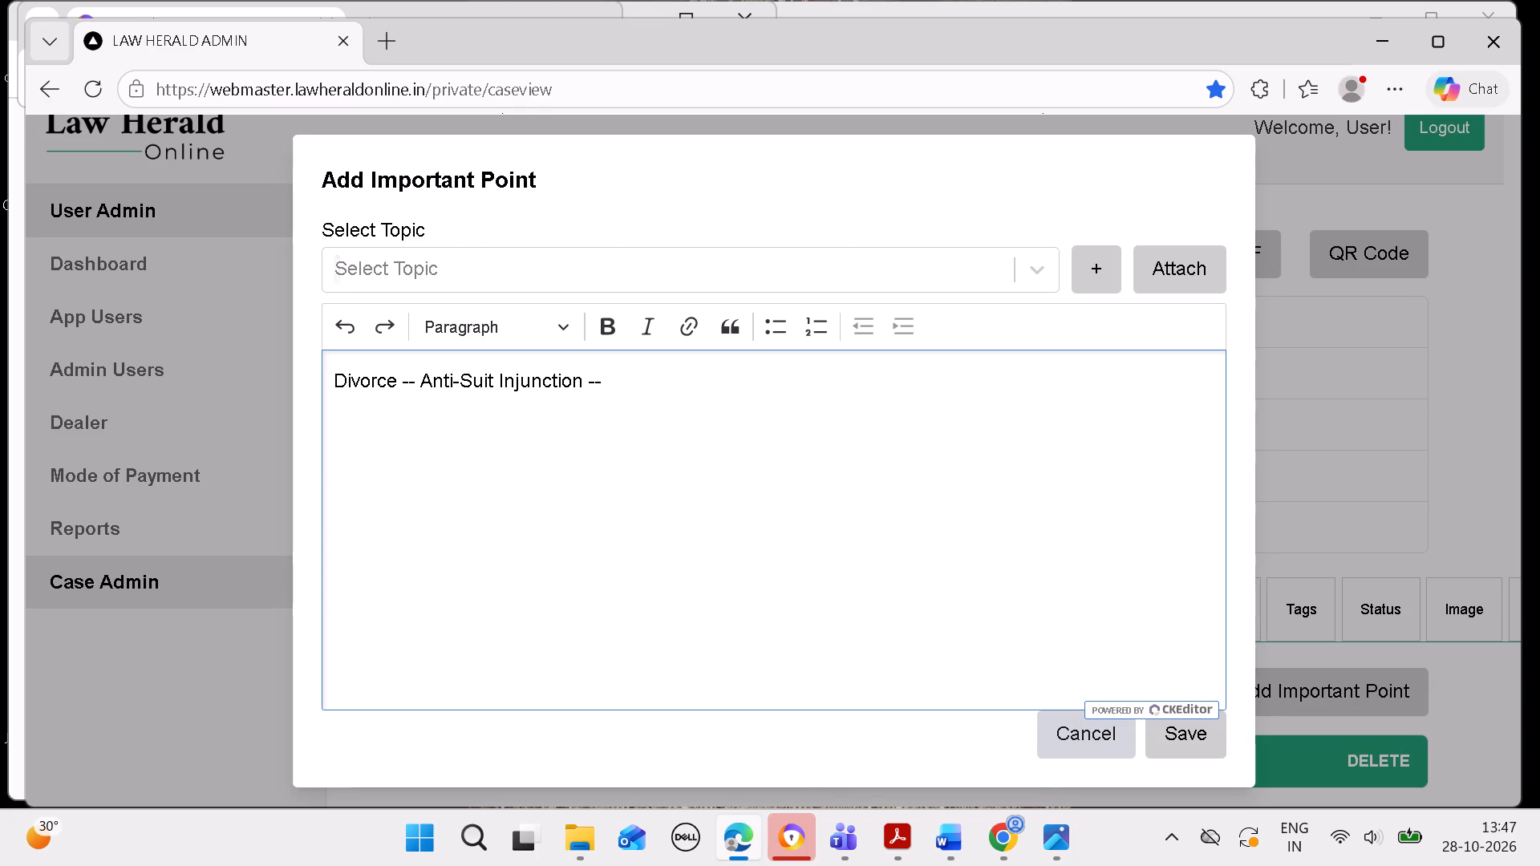
pyautogui.click(946, 844)
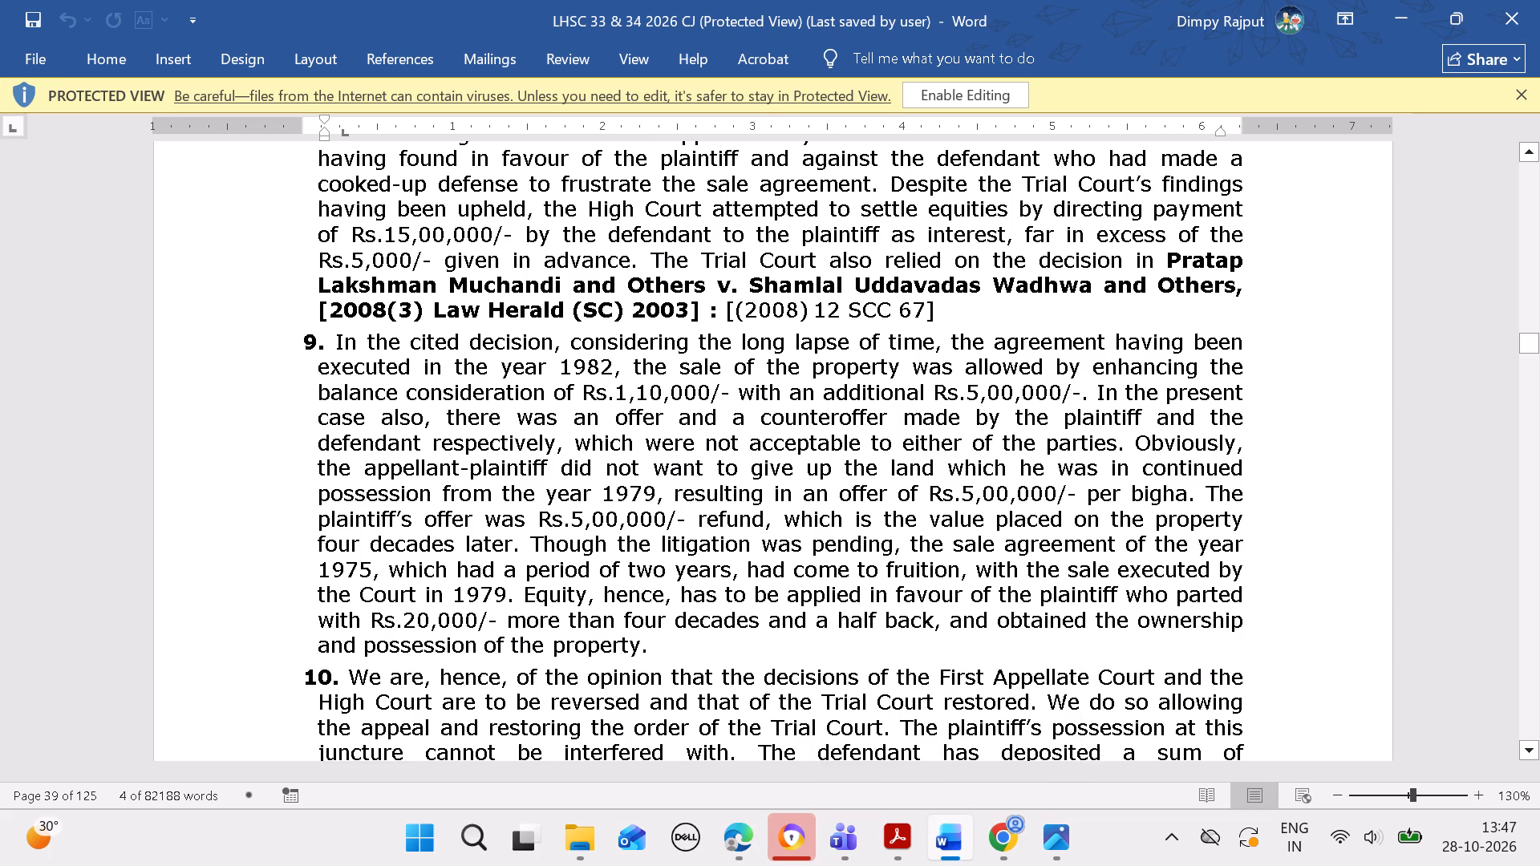
pyautogui.press('Up')
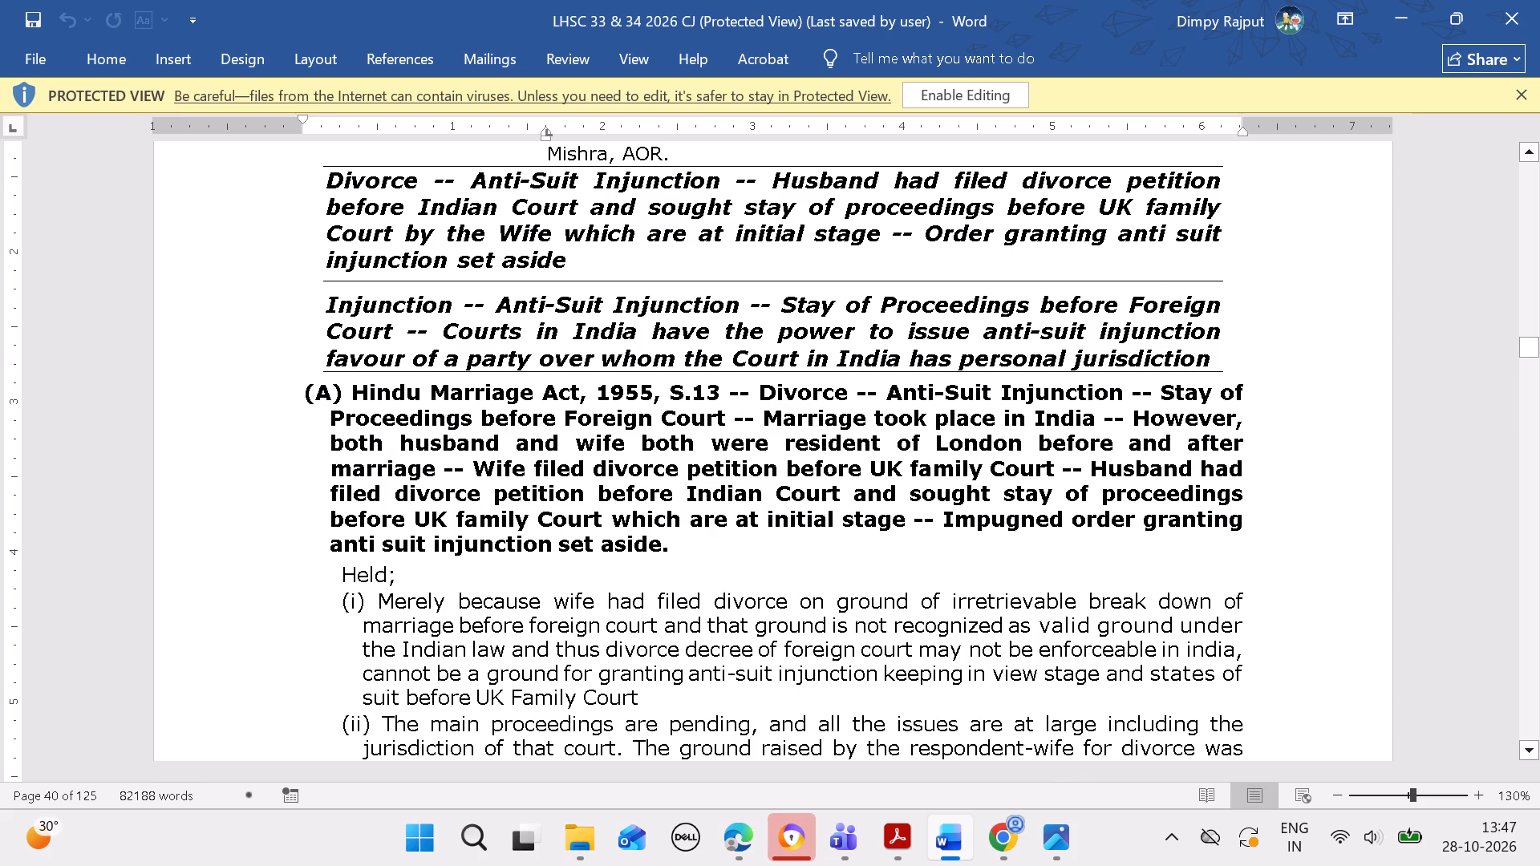
pyautogui.click(748, 836)
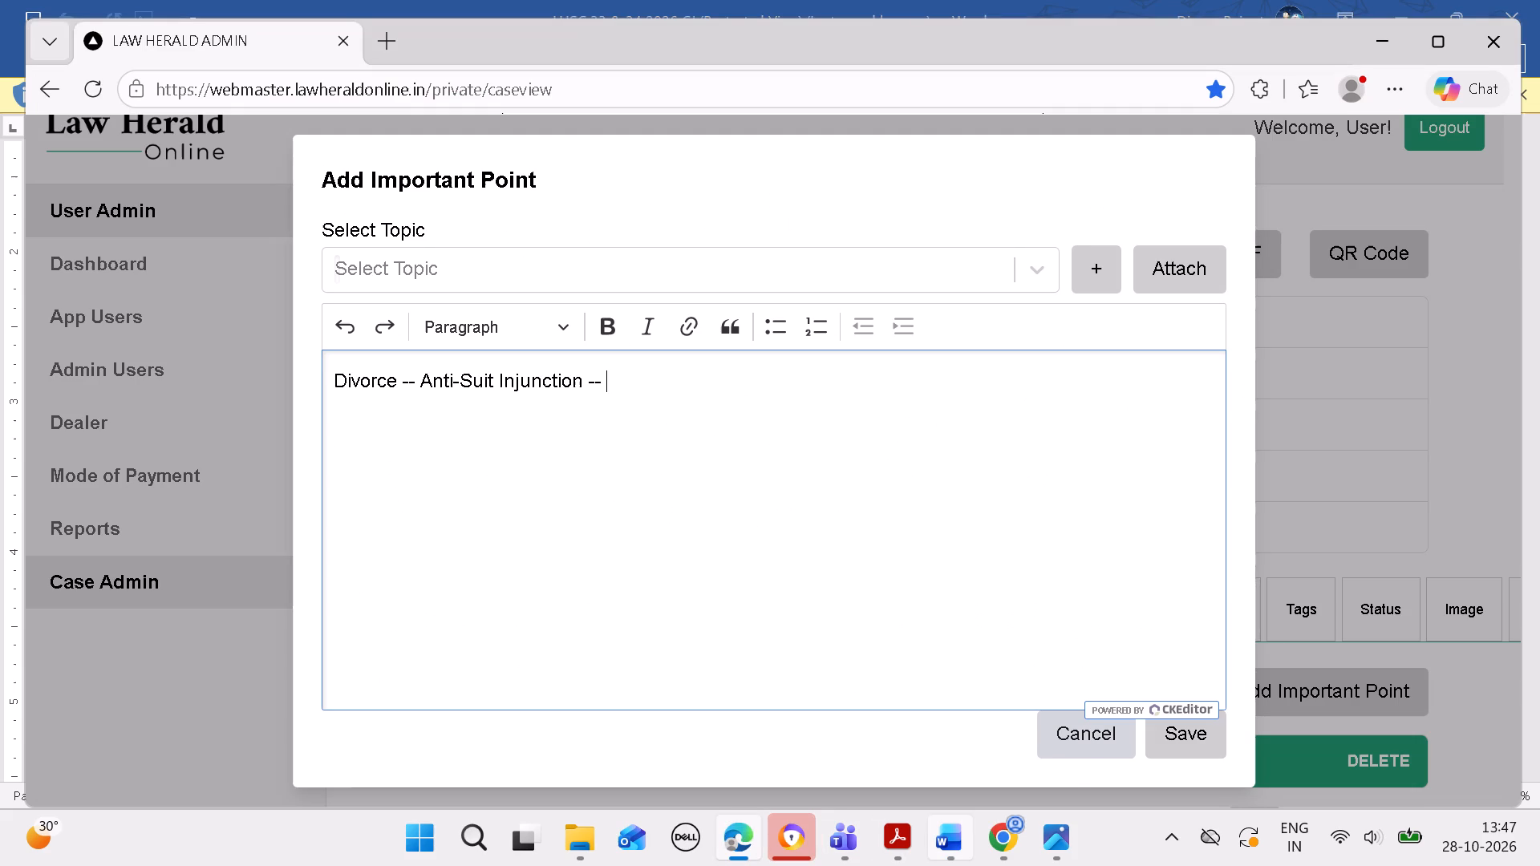
pyautogui.click(937, 838)
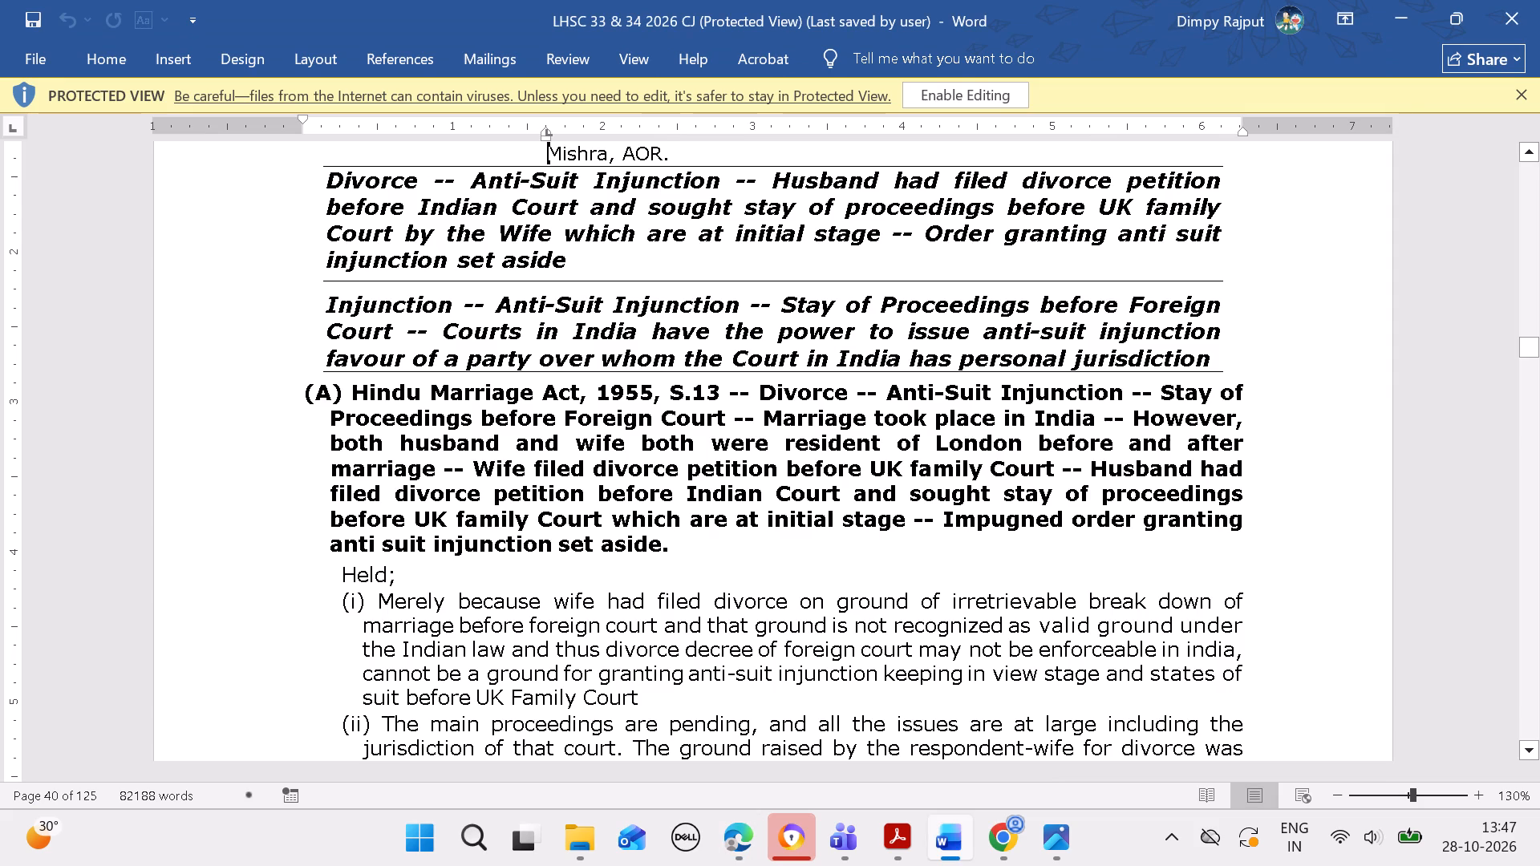
pyautogui.moveTo(771, 180); pyautogui.dragTo(810, 223)
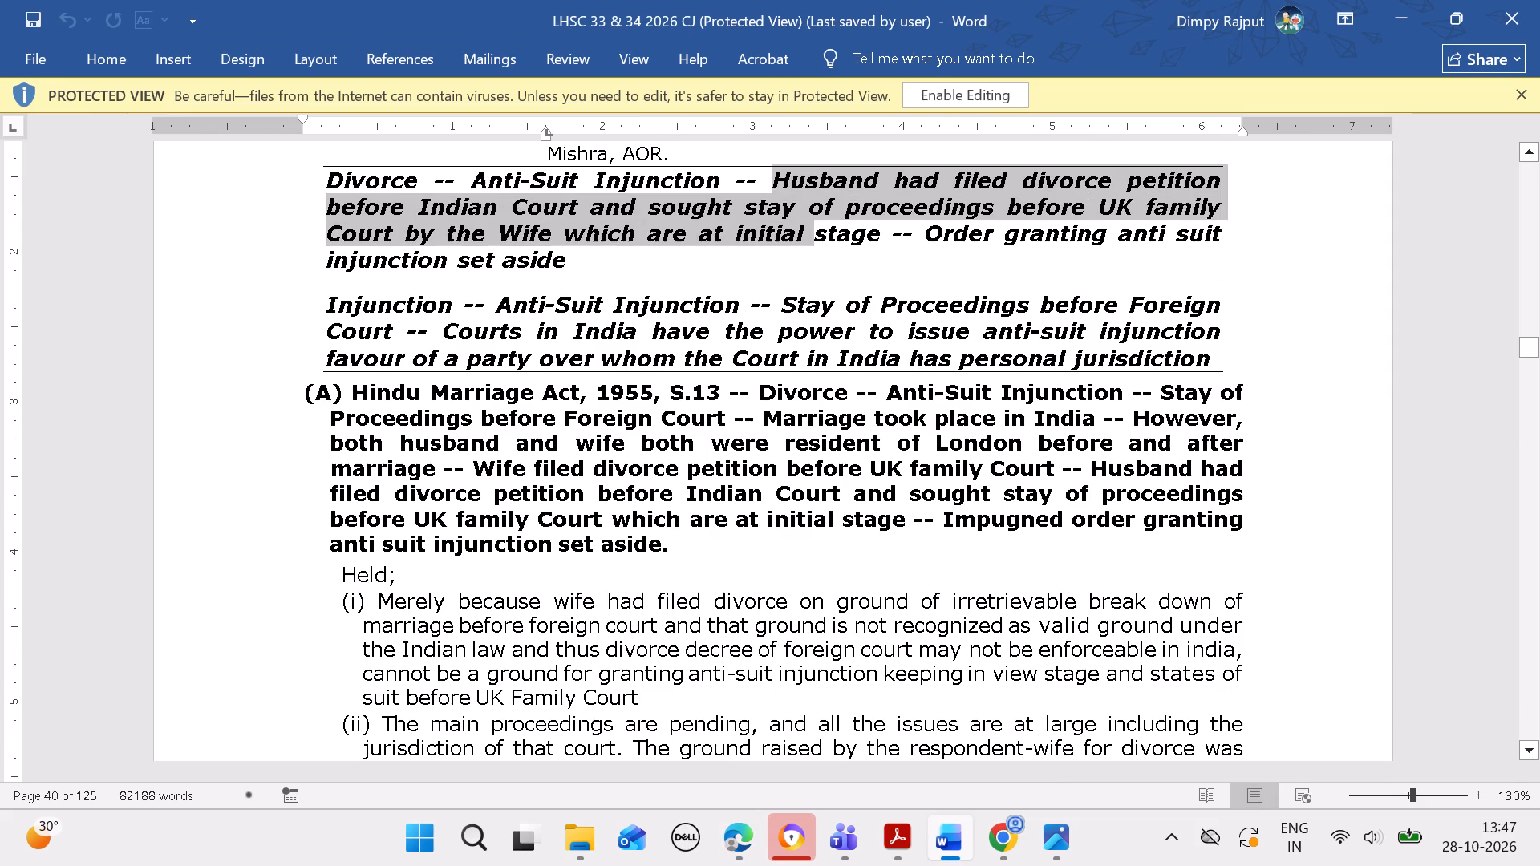
pyautogui.moveTo(810, 223); pyautogui.dragTo(818, 253)
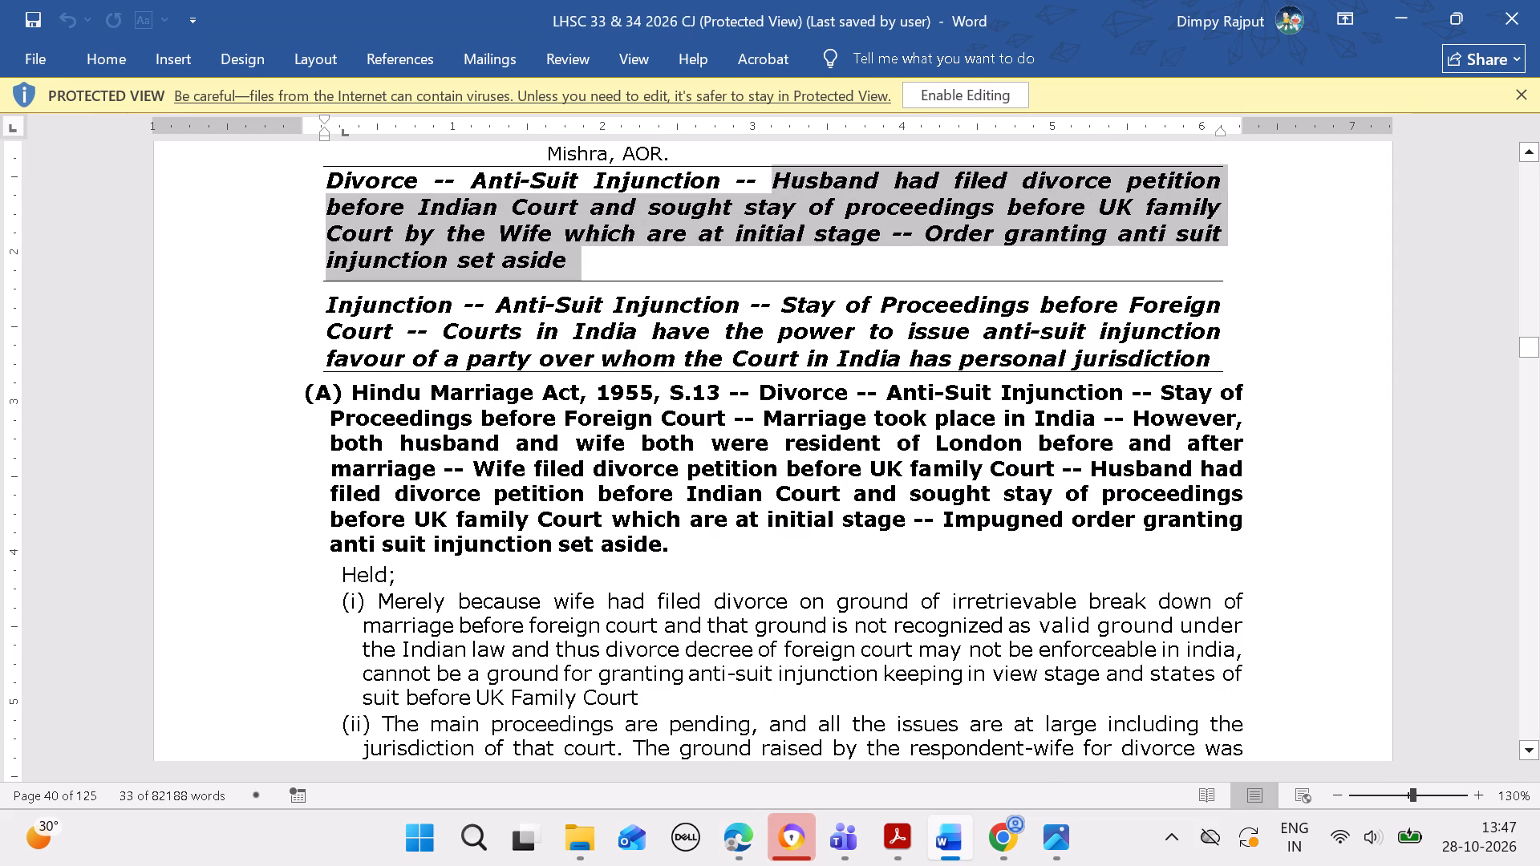
pyautogui.hotkey('ctrl', 'c')
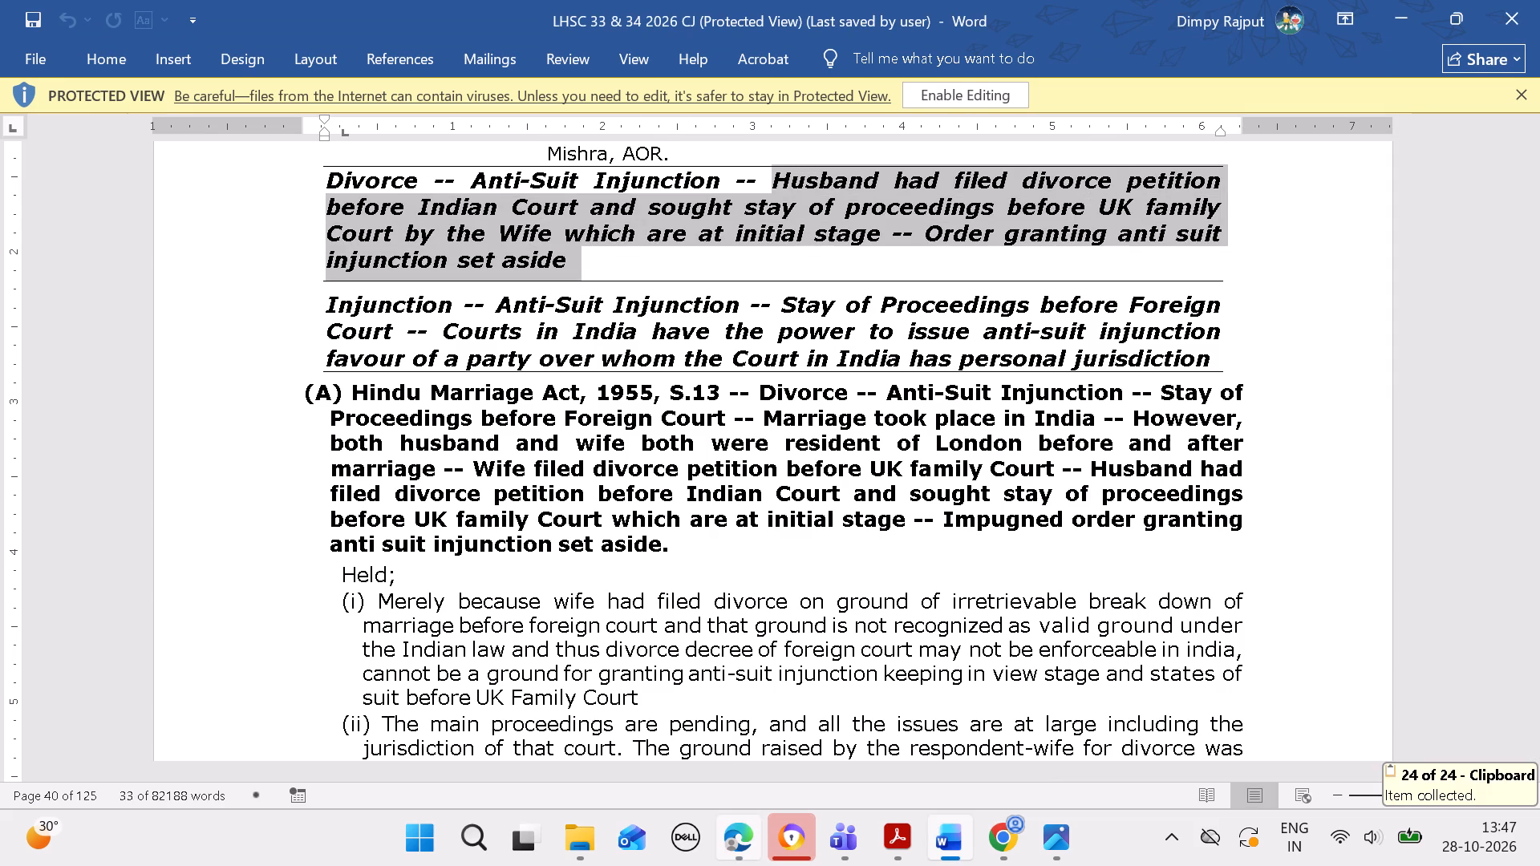
# Return to Edge, paste the copied text after "Divorce -- Anti-Suit Injunction --" and clear its bold and italic formatting.
pyautogui.click(740, 832)
pyautogui.click(746, 842)
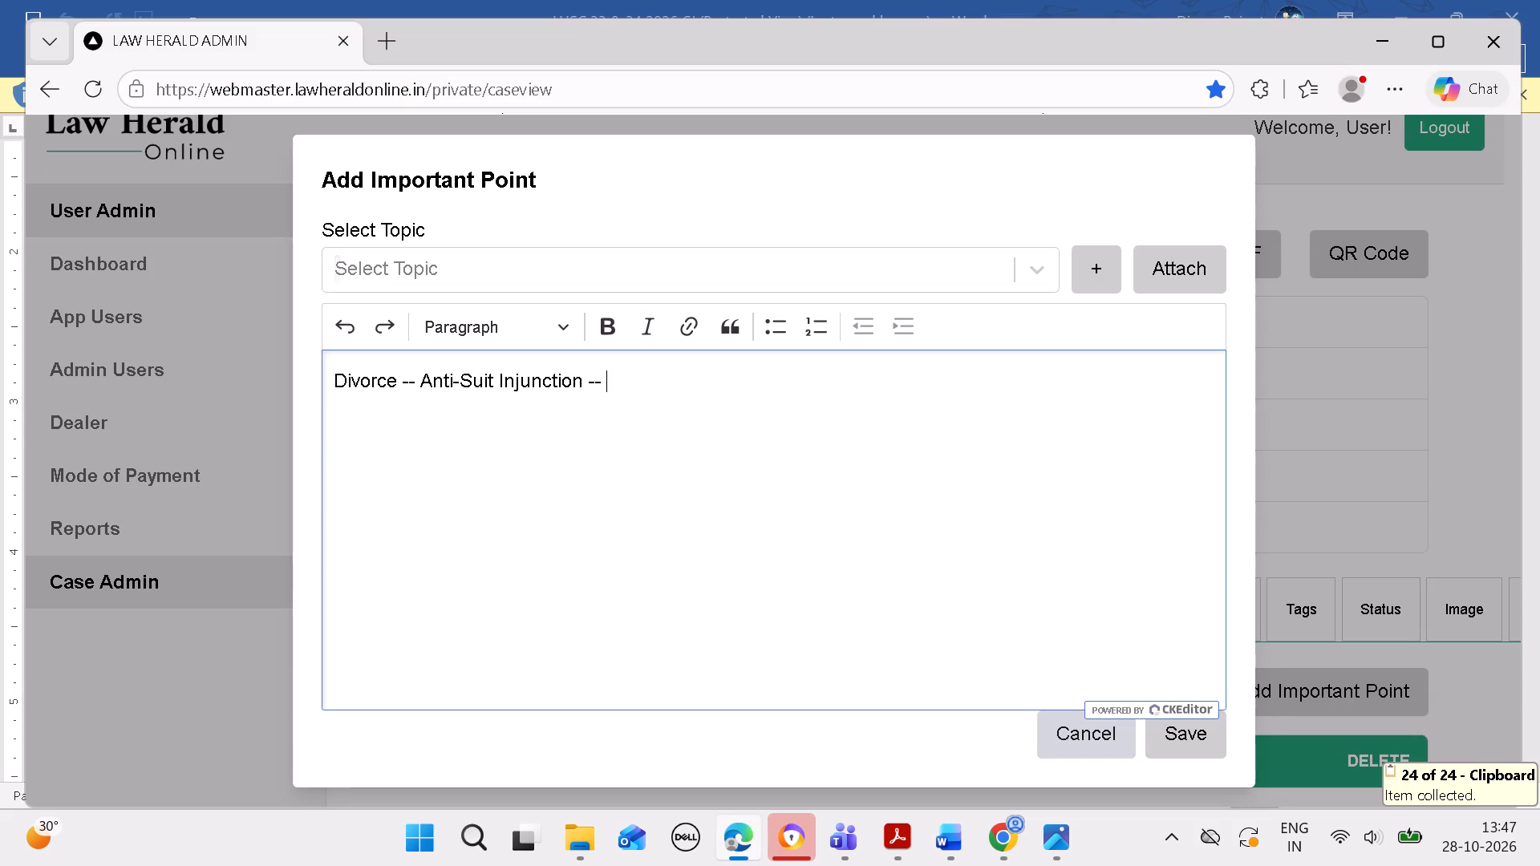
pyautogui.hotkey('ctrl', 'v')
pyautogui.moveTo(611, 378); pyautogui.dragTo(675, 447)
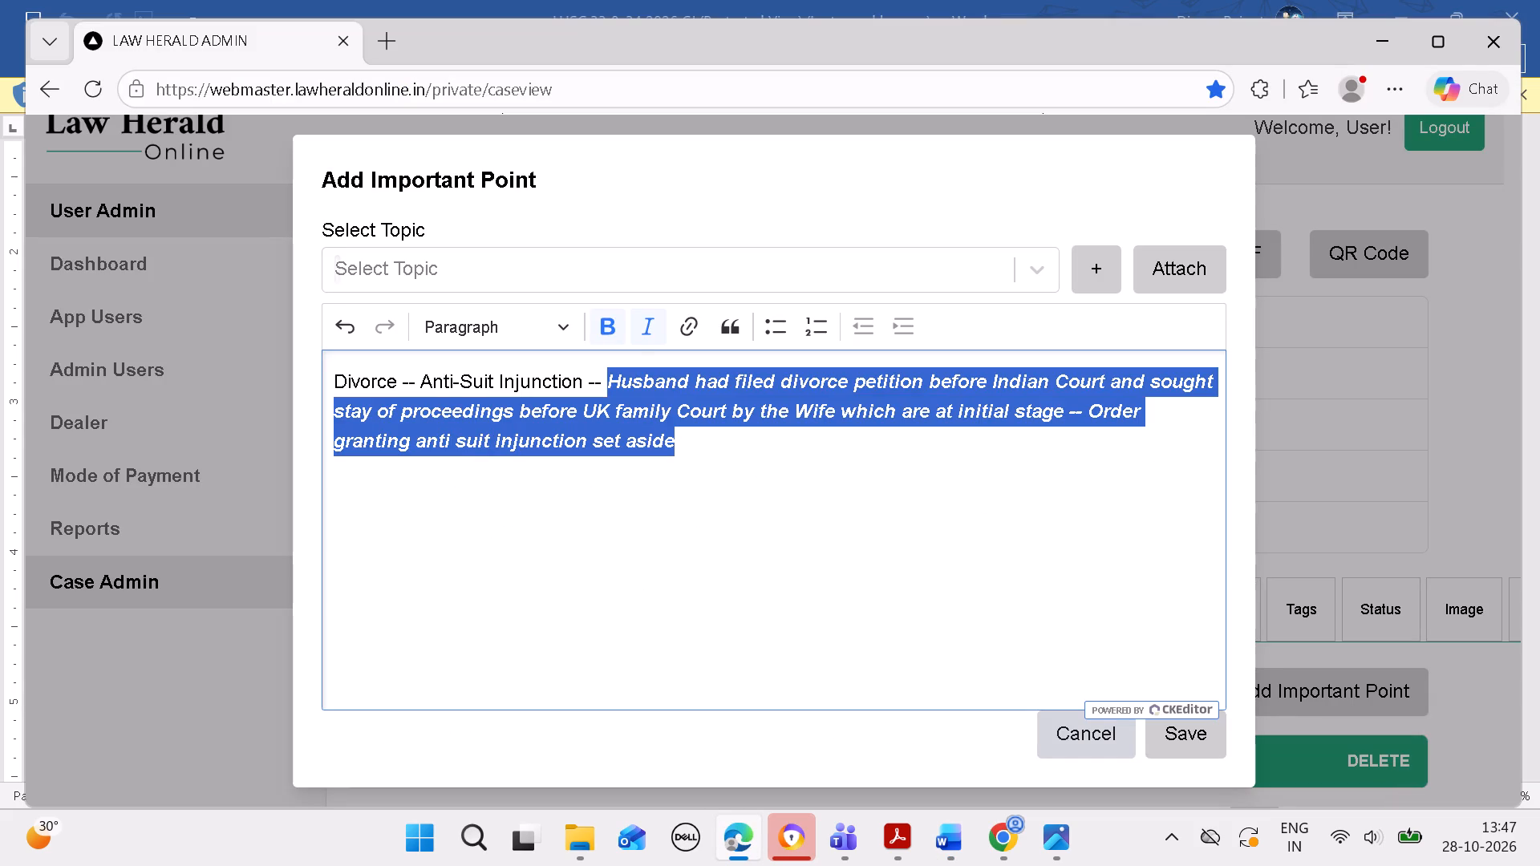
pyautogui.moveTo(675, 447); pyautogui.dragTo(698, 482)
pyautogui.click(649, 330)
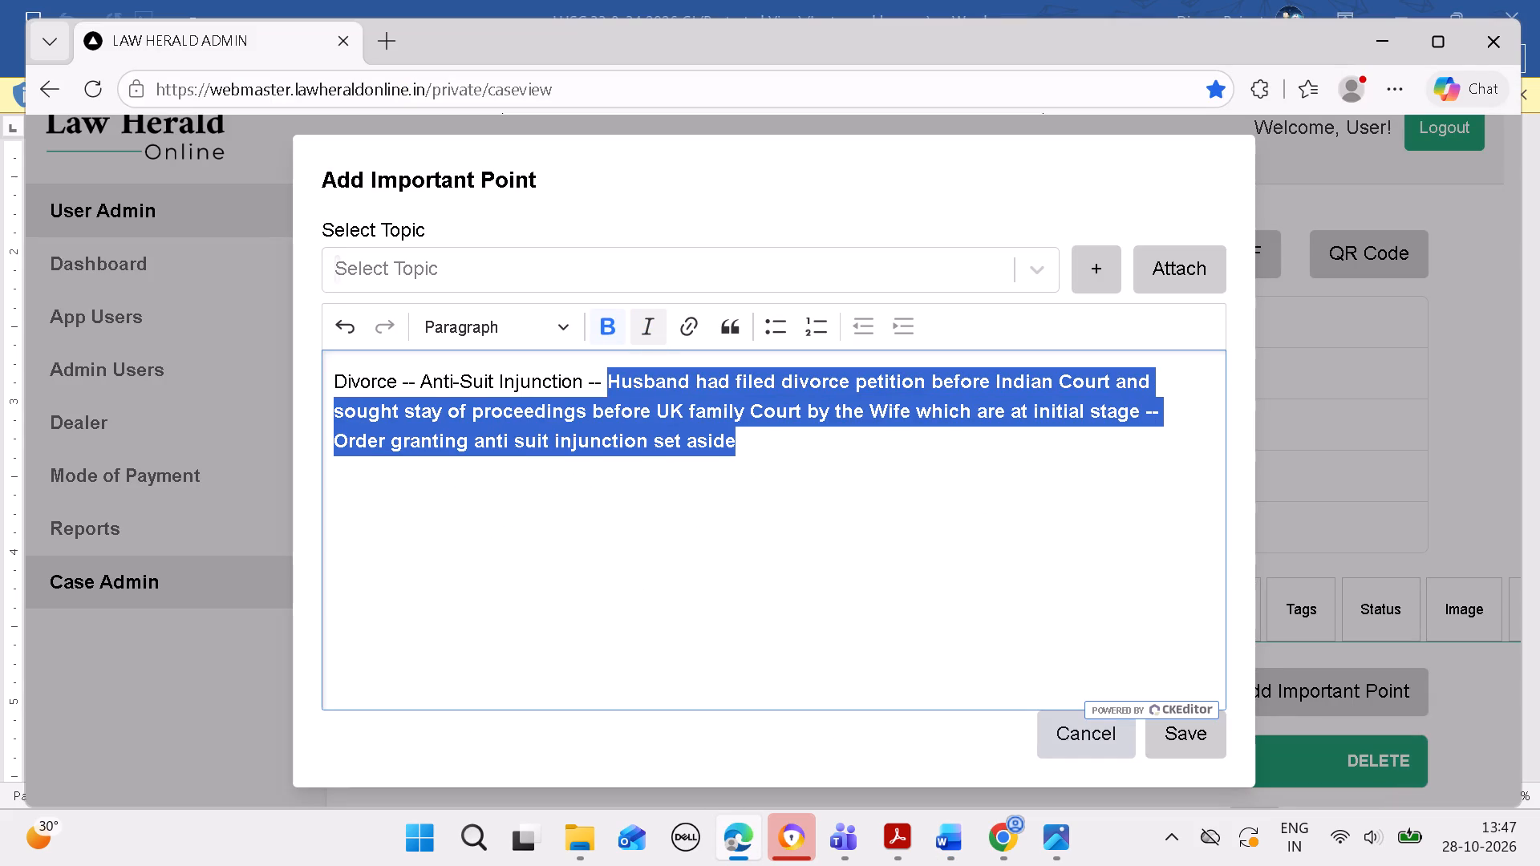
pyautogui.click(617, 326)
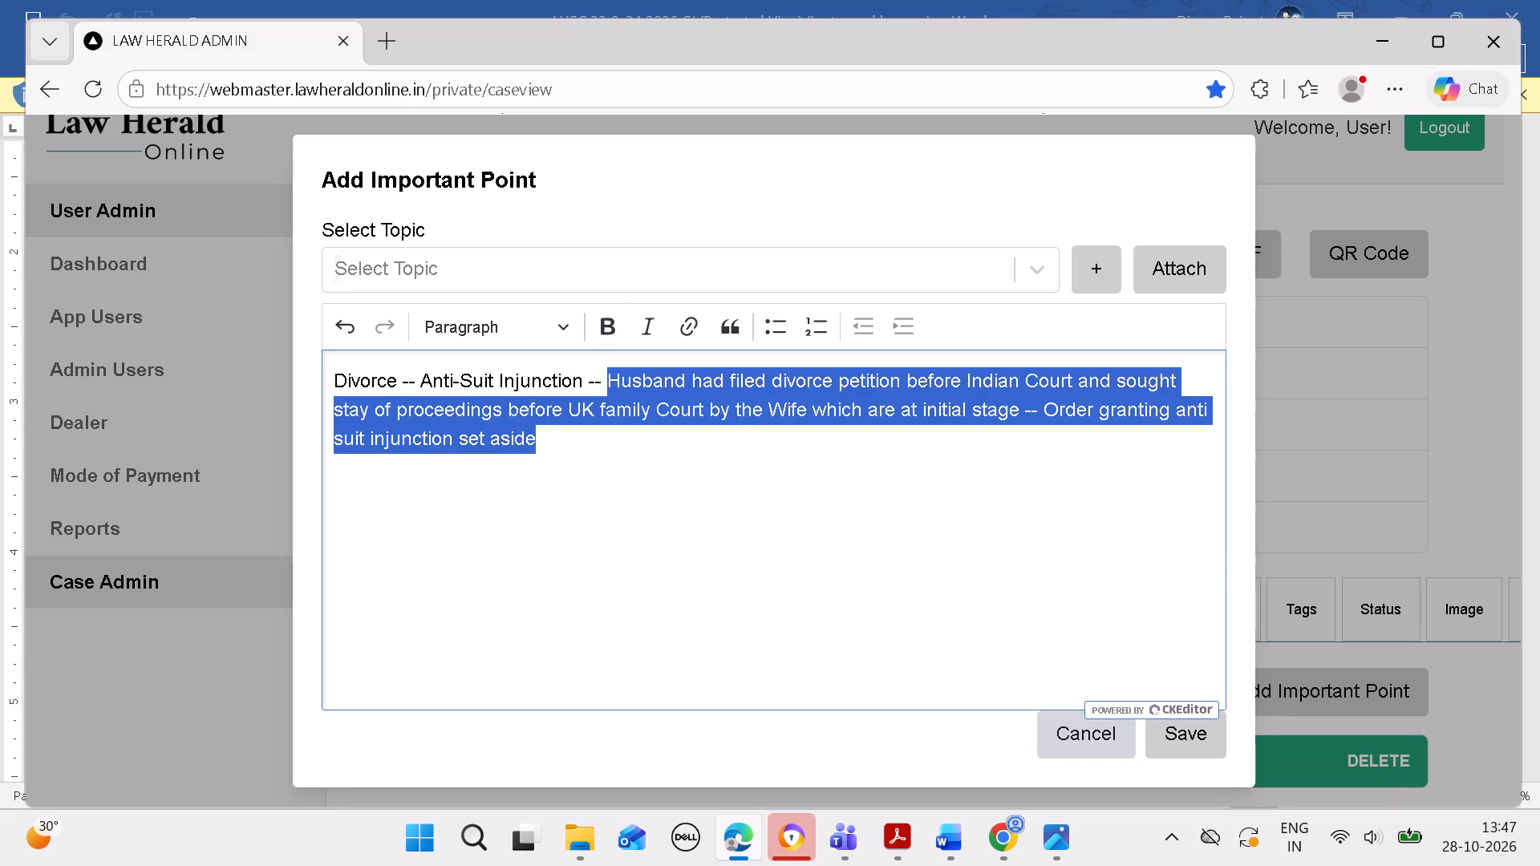
pyautogui.click(674, 490)
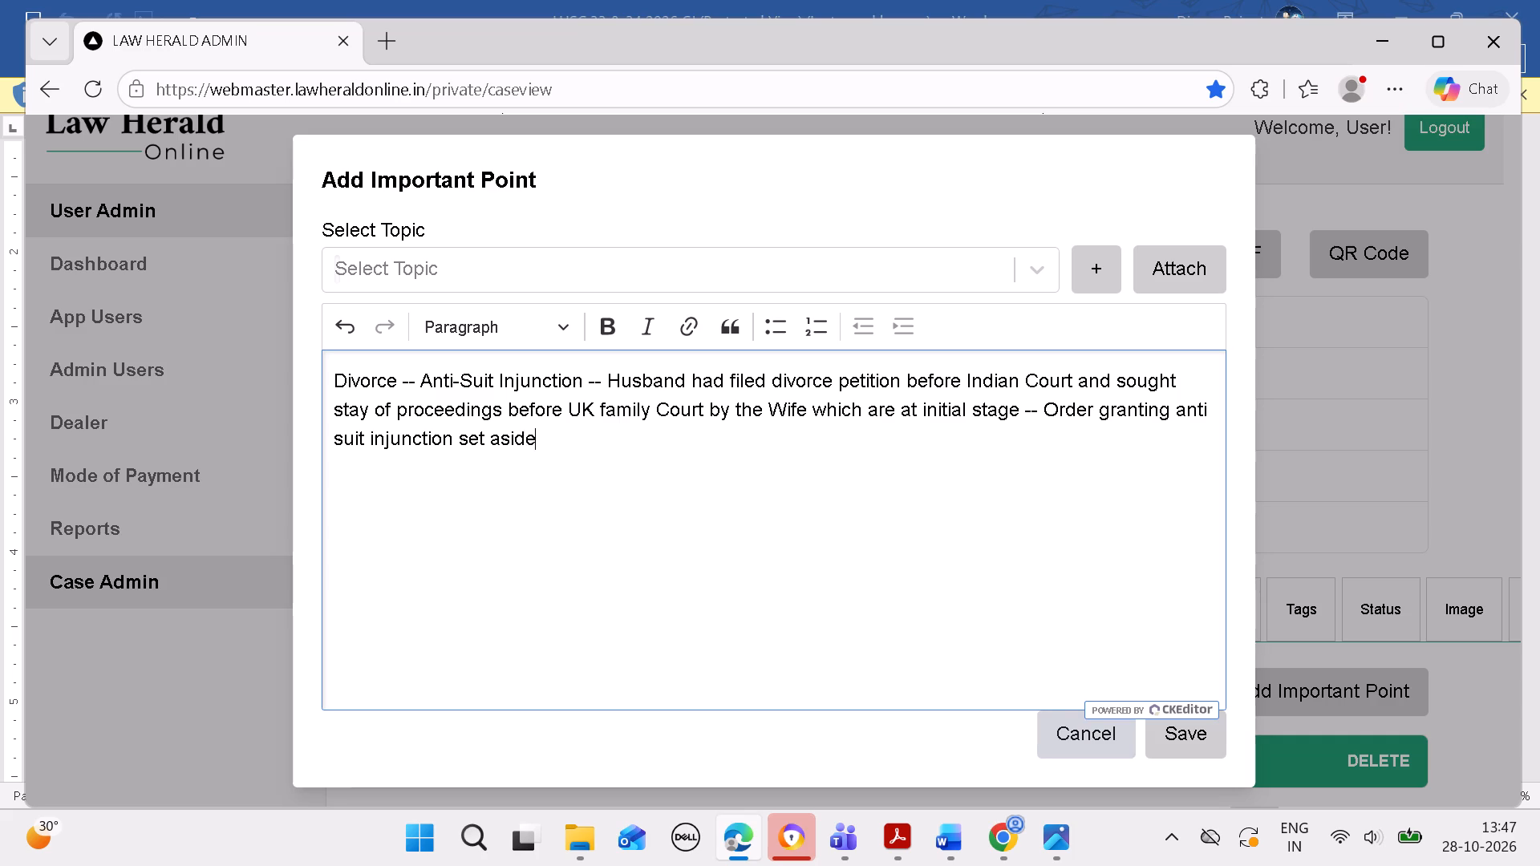
# Save the "Divorce -- Anti-Suit Injunction" important point to the case.
pyautogui.click(1185, 729)
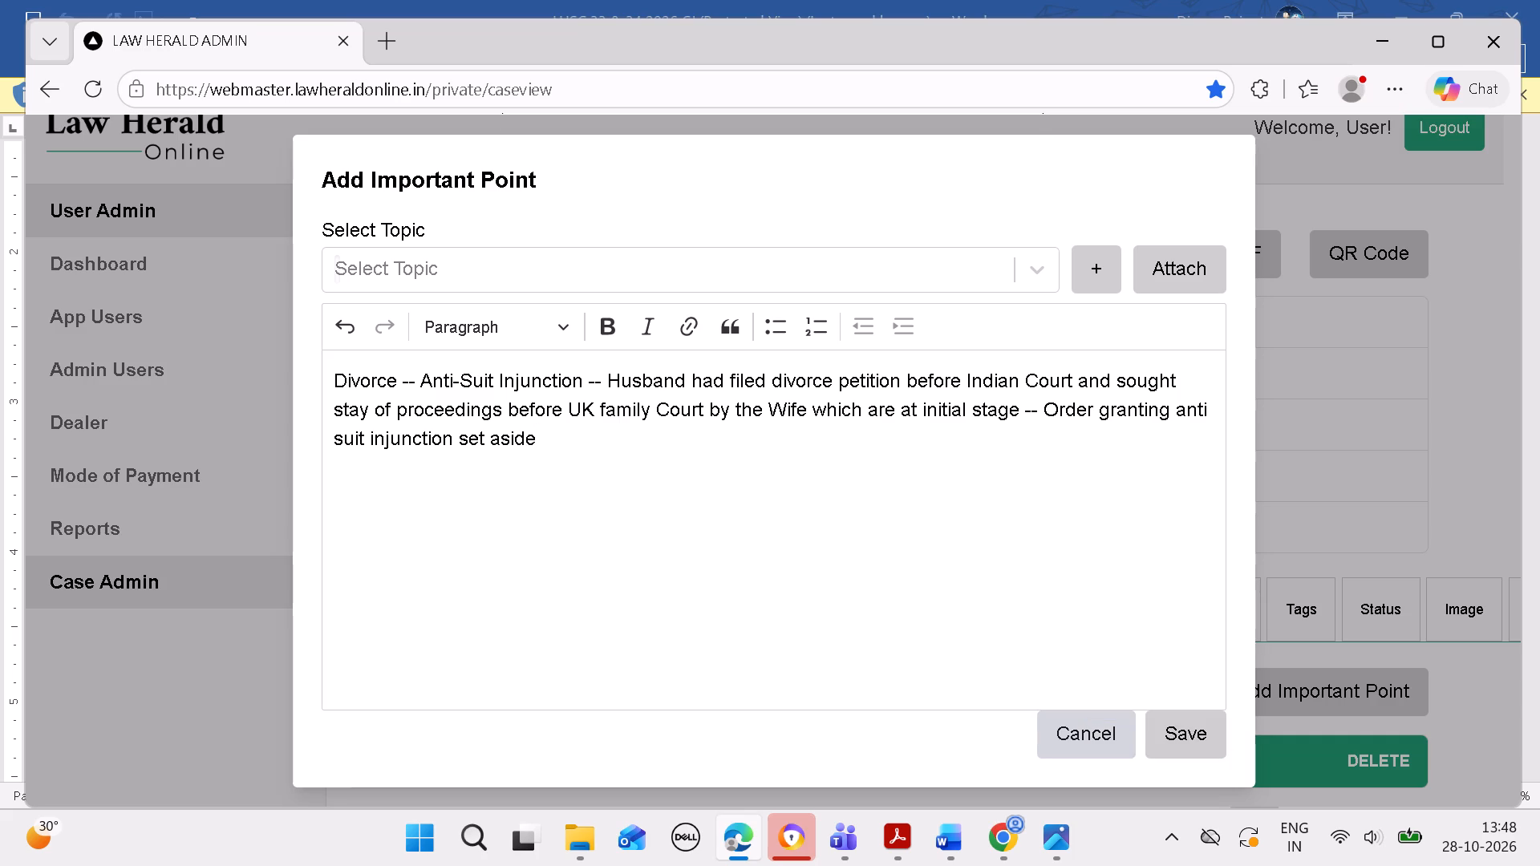
pyautogui.click(1005, 261)
# Switch to Word and copy the words "Injunction -- Anti-Suit Injunction" that open the second important point.
pyautogui.scroll(-8, 984, 504)
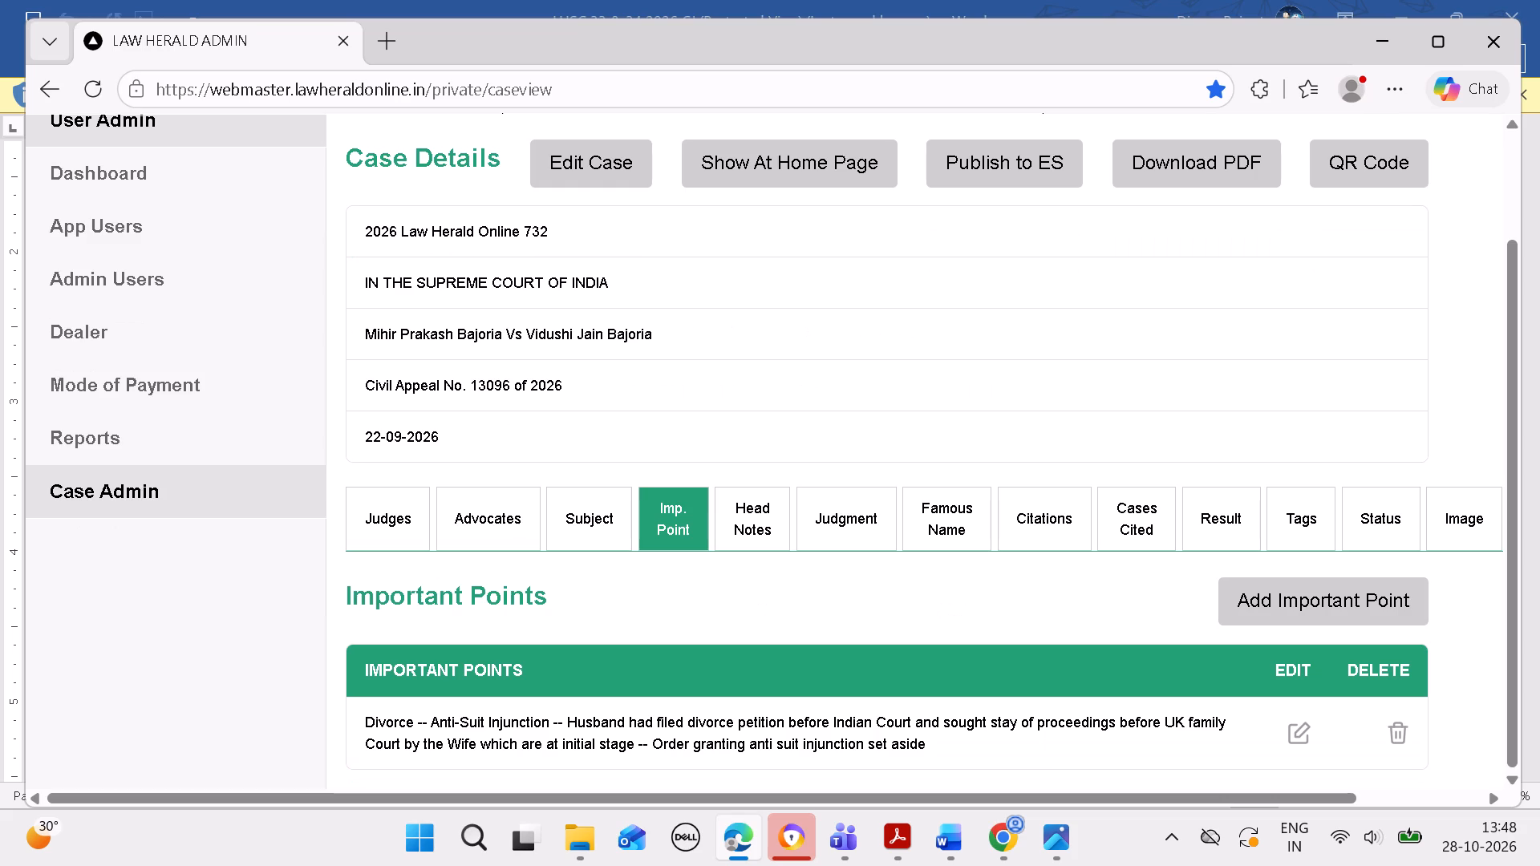
pyautogui.scroll(-1, 978, 518)
pyautogui.click(946, 829)
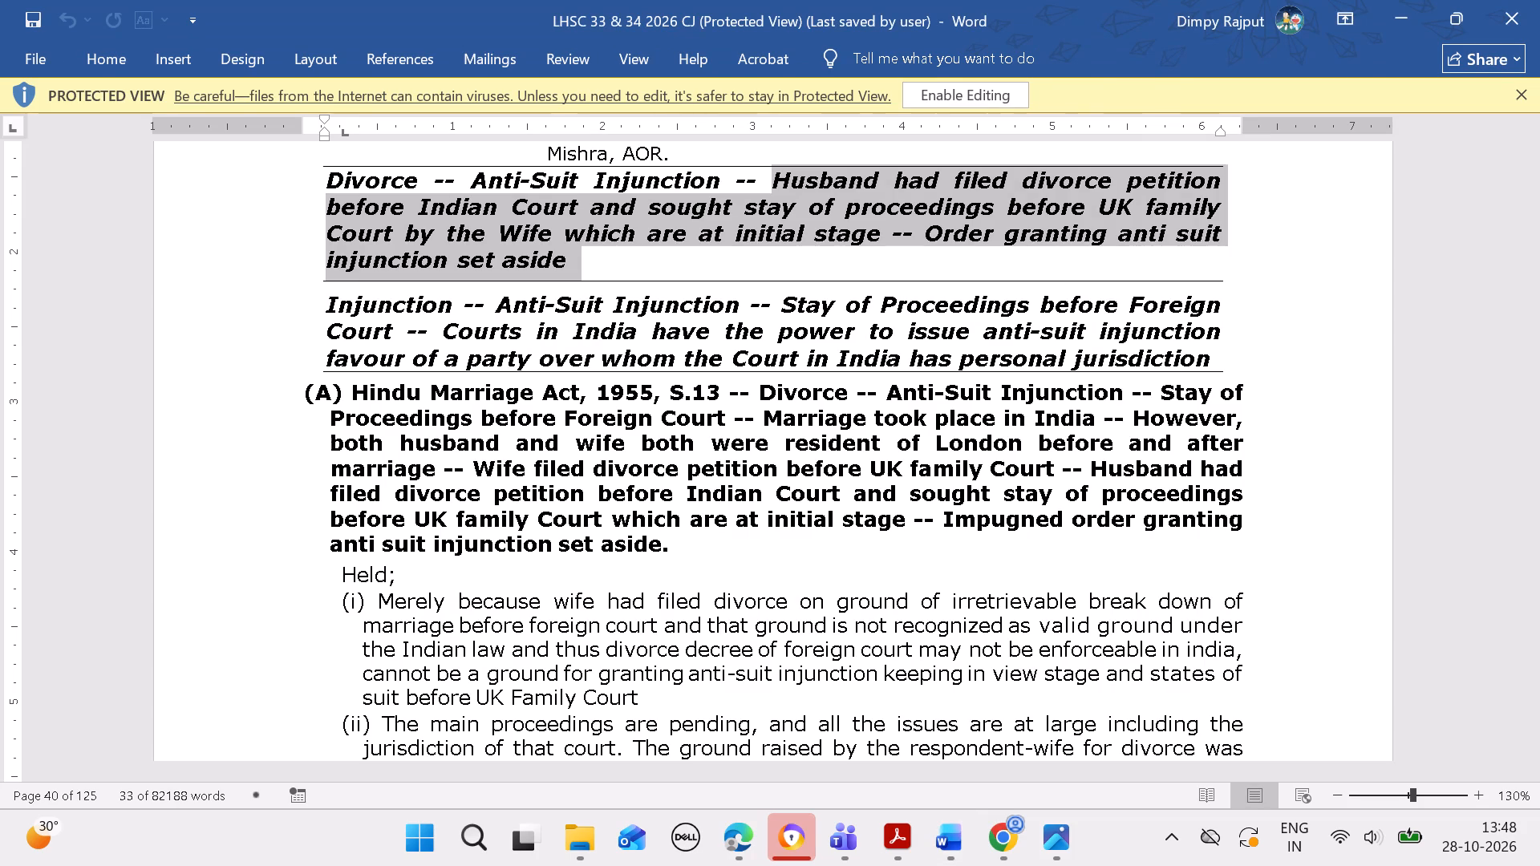
pyautogui.moveTo(331, 294); pyautogui.dragTo(694, 316)
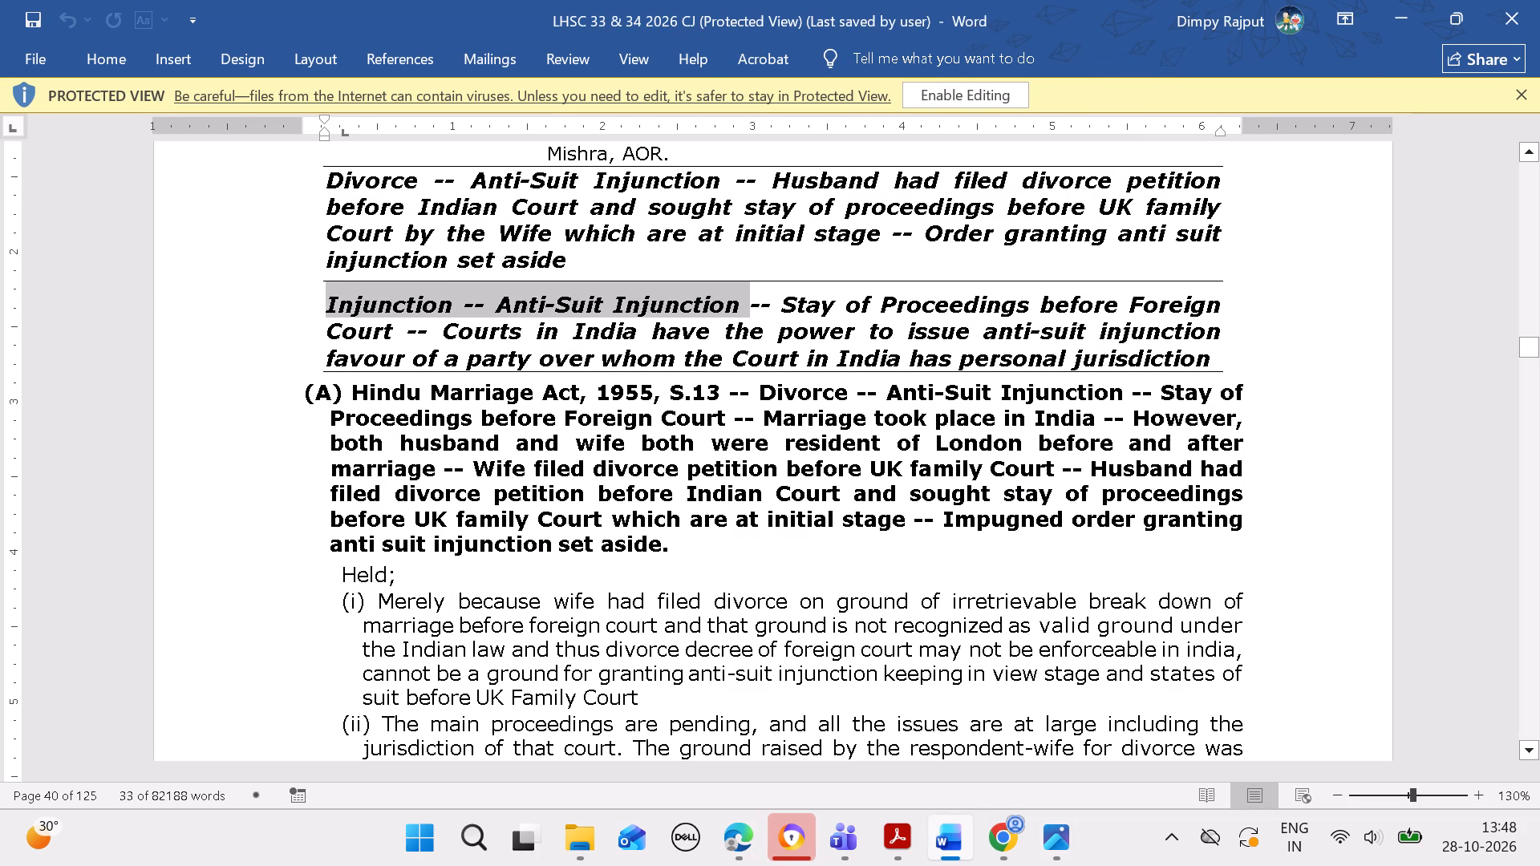
pyautogui.moveTo(694, 316); pyautogui.dragTo(693, 316)
pyautogui.hotkey('ctrl', 'c')
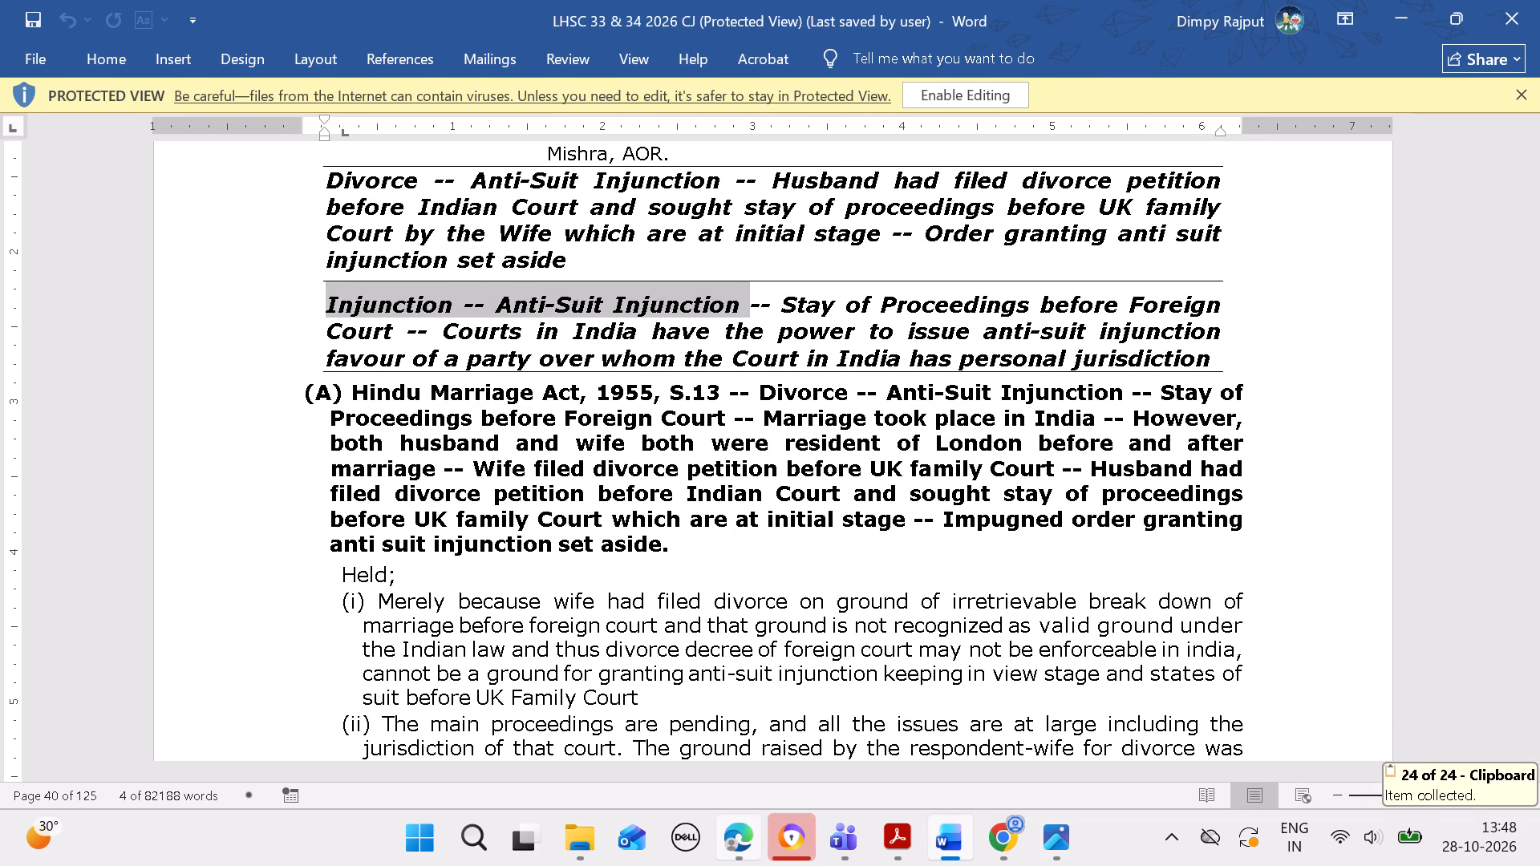
# Return to Edge, start another important point and create the topic "Injunction -- Anti-Suit Injunction" from the copied text, without a trailing space.
pyautogui.keyDown('ctrl'); pyautogui.click(744, 840); pyautogui.keyUp('ctrl')
pyautogui.keyDown('ctrl'); pyautogui.click(1273, 602); pyautogui.keyUp('ctrl')
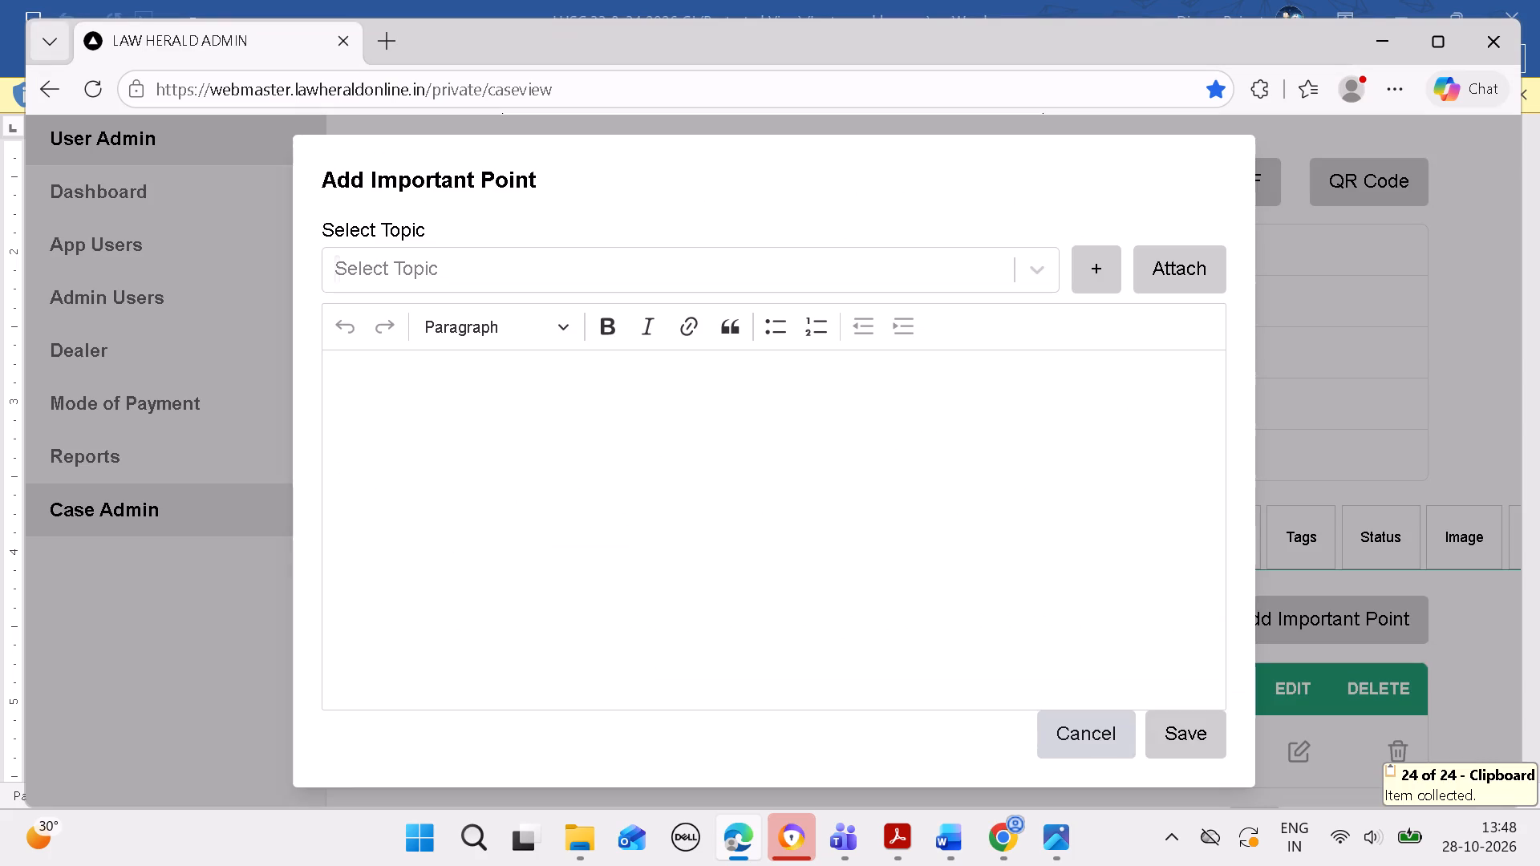
pyautogui.click(758, 258)
pyautogui.hotkey('ctrl', 'v')
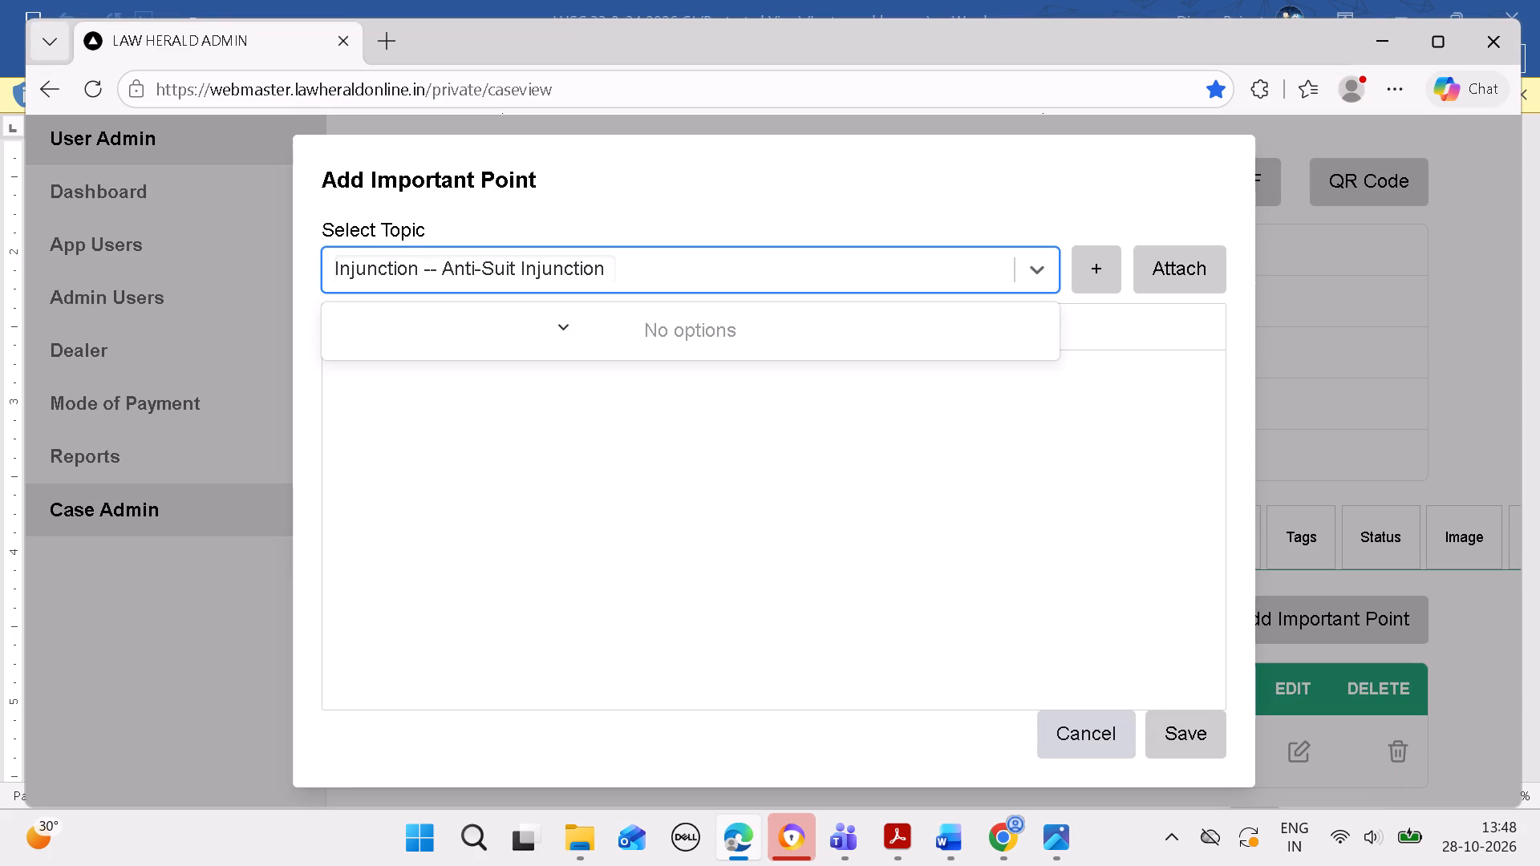
pyautogui.press('BackSpace')
pyautogui.click(1092, 273)
pyautogui.click(743, 447)
pyautogui.hotkey('ctrl', 'v')
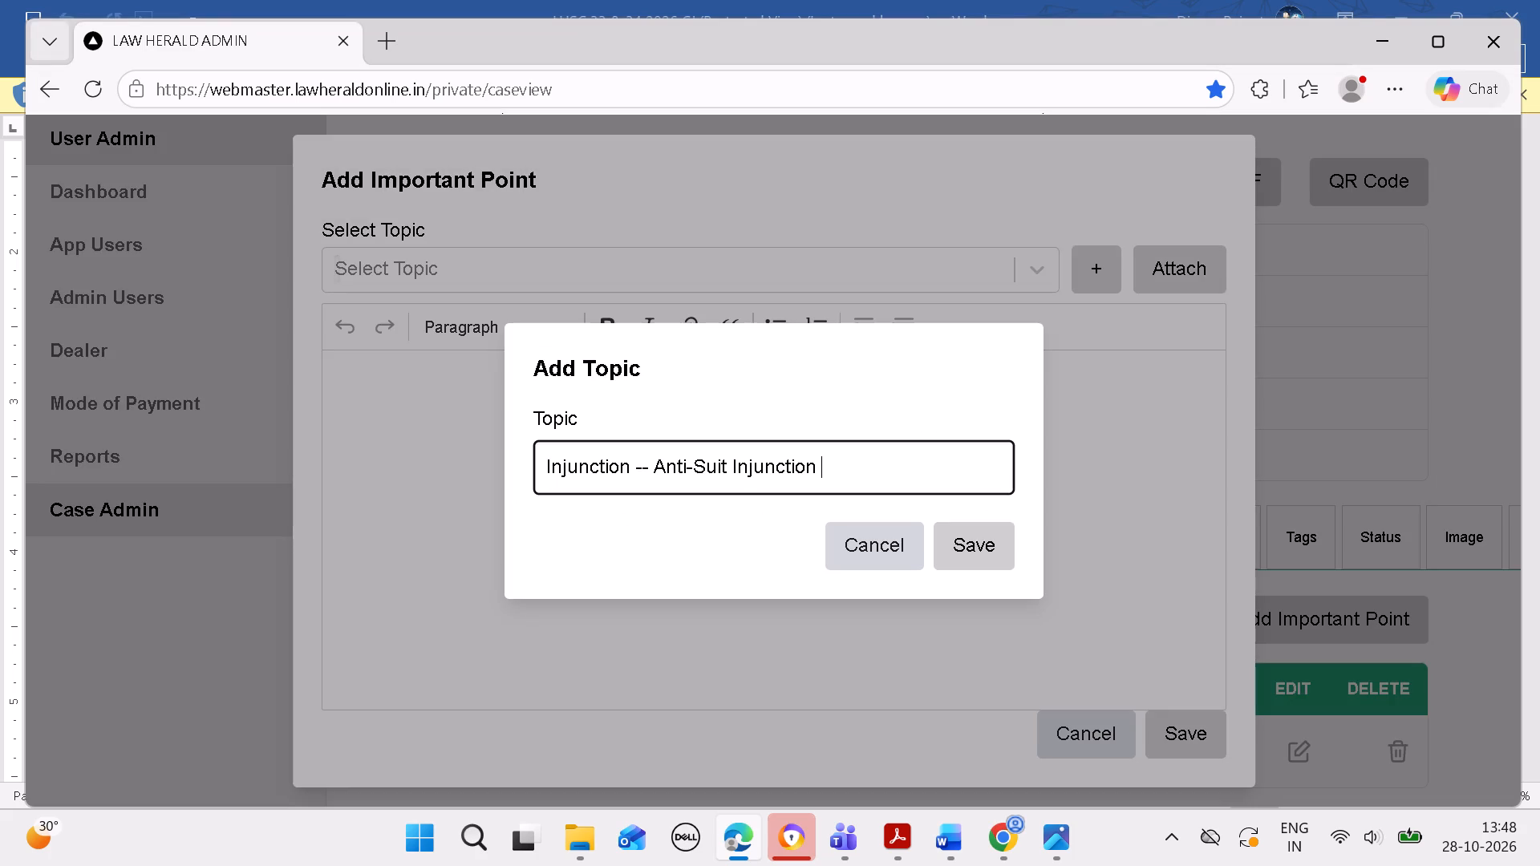
pyautogui.press('BackSpace')
pyautogui.click(975, 532)
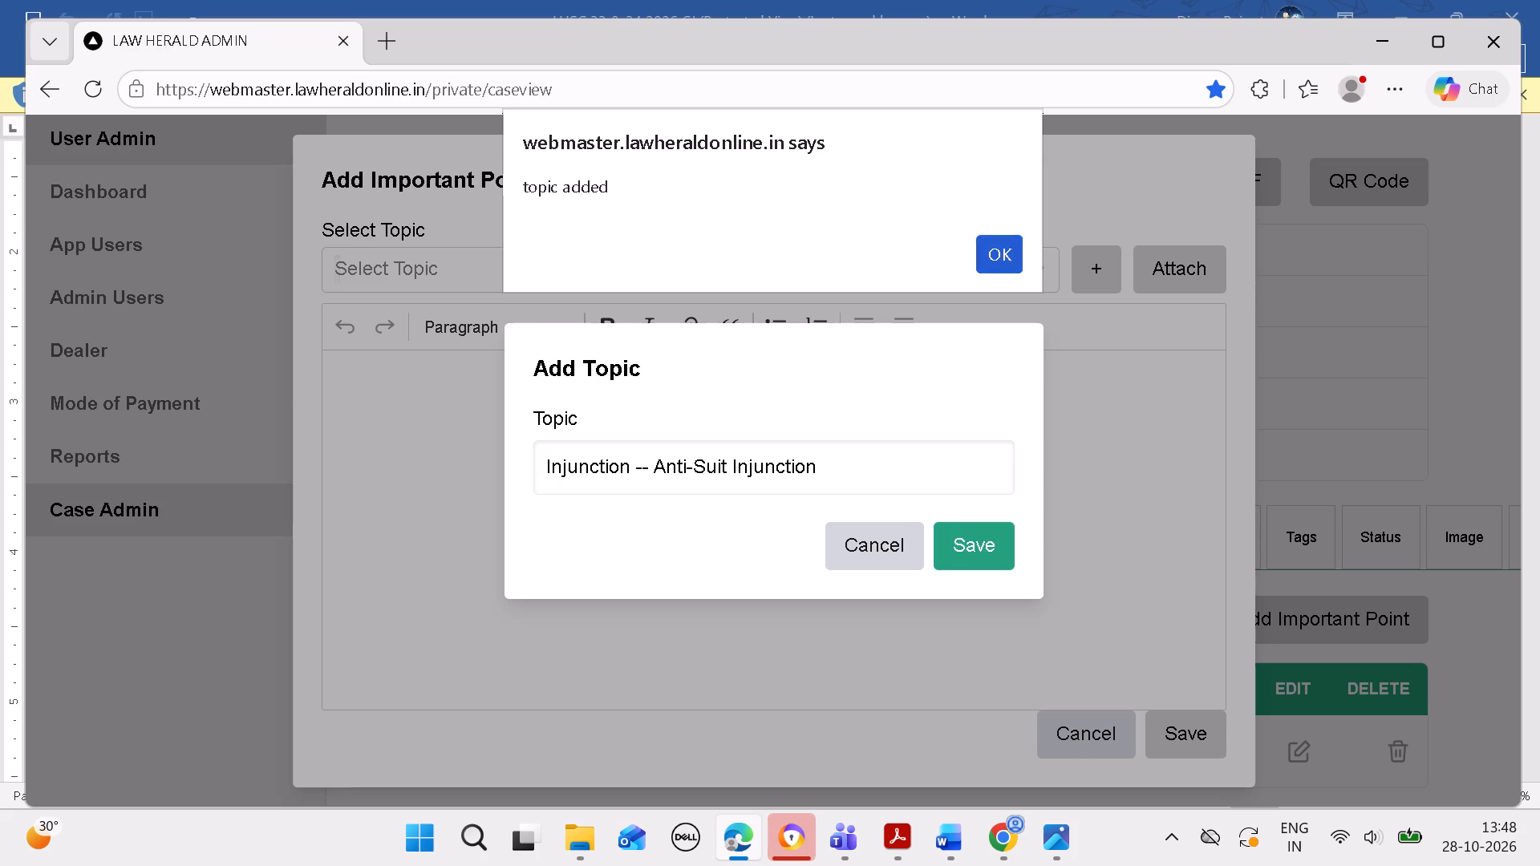
pyautogui.click(995, 248)
# Add a double hyphen after "Injunction -- Anti-Suit Injunction" in the point's text, keeping it as two separate hyphens.
pyautogui.click(851, 428)
pyautogui.press('space')
pyautogui.write('--')
pyautogui.press('space')
pyautogui.press('BackSpace')
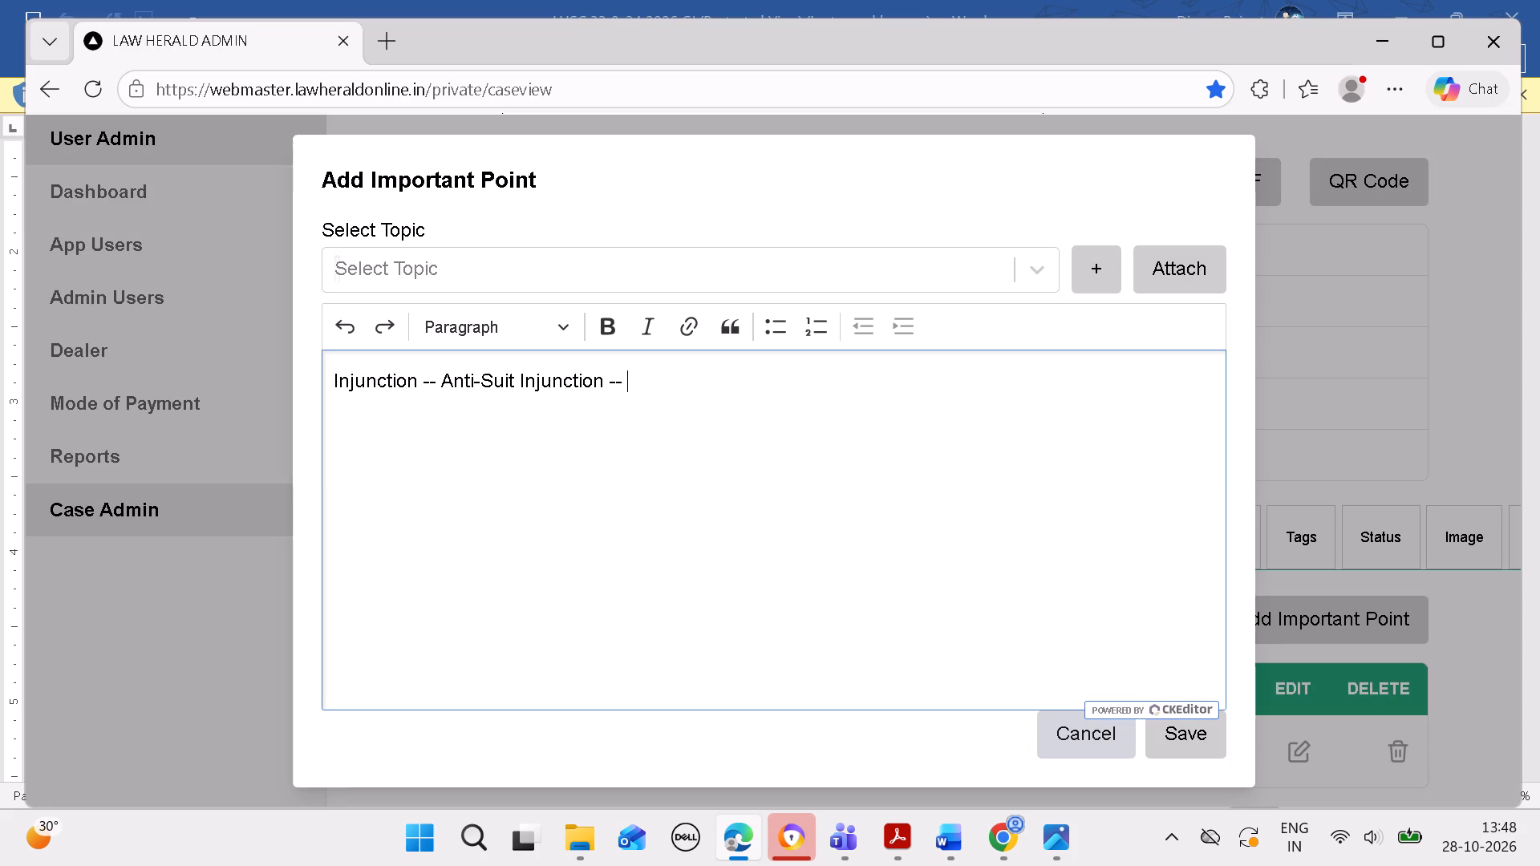
# Switch to Word and copy "Stay of Proceedings before Foreign Court" from the second important point.
pyautogui.click(967, 829)
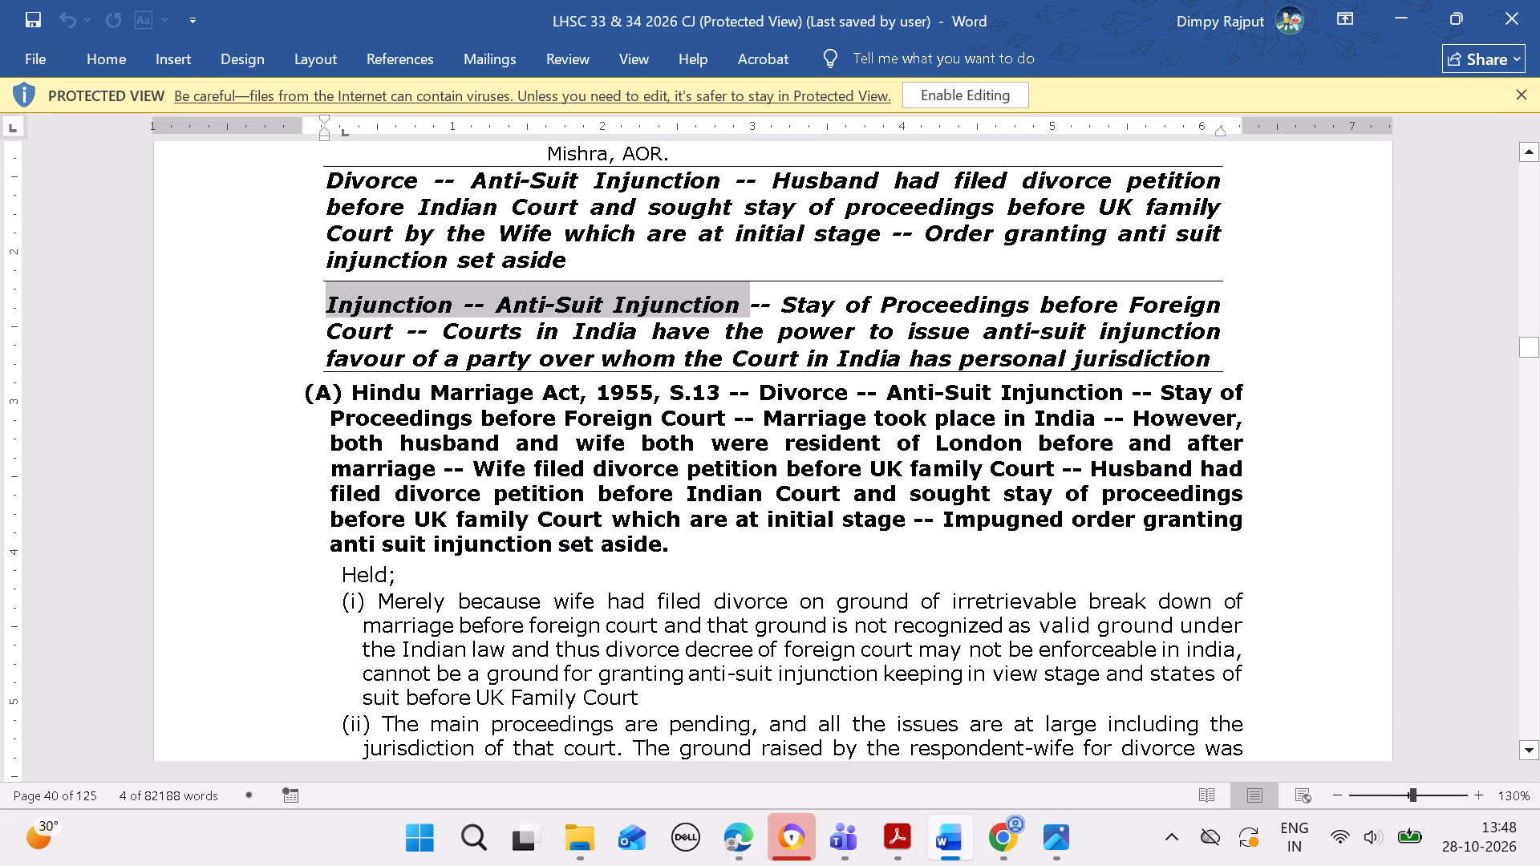
pyautogui.moveTo(797, 293); pyautogui.dragTo(1145, 319)
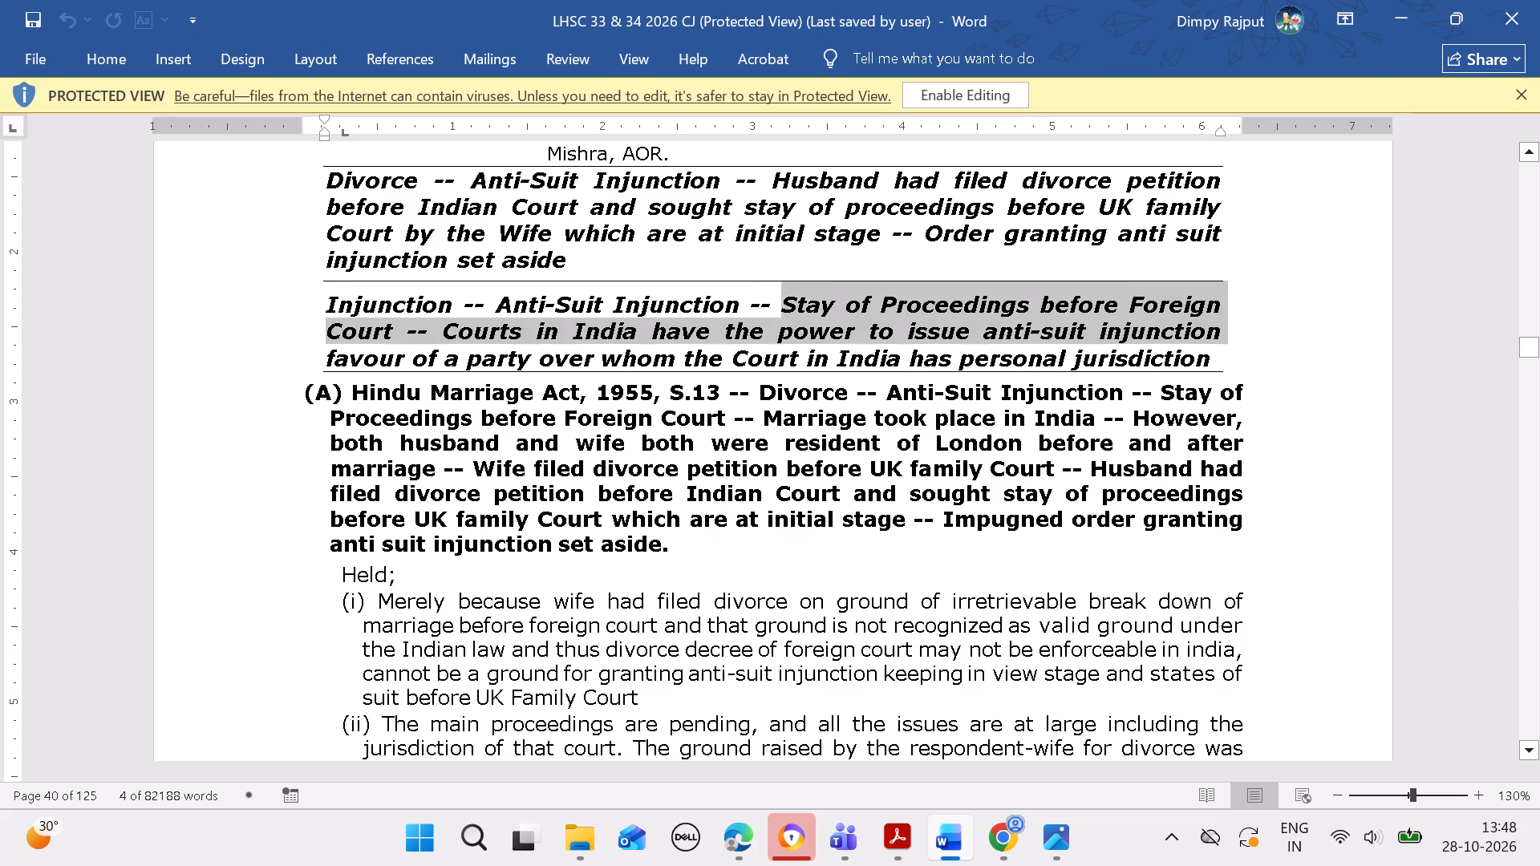
pyautogui.moveTo(1145, 319); pyautogui.dragTo(397, 326)
pyautogui.hotkey('ctrl', 'c')
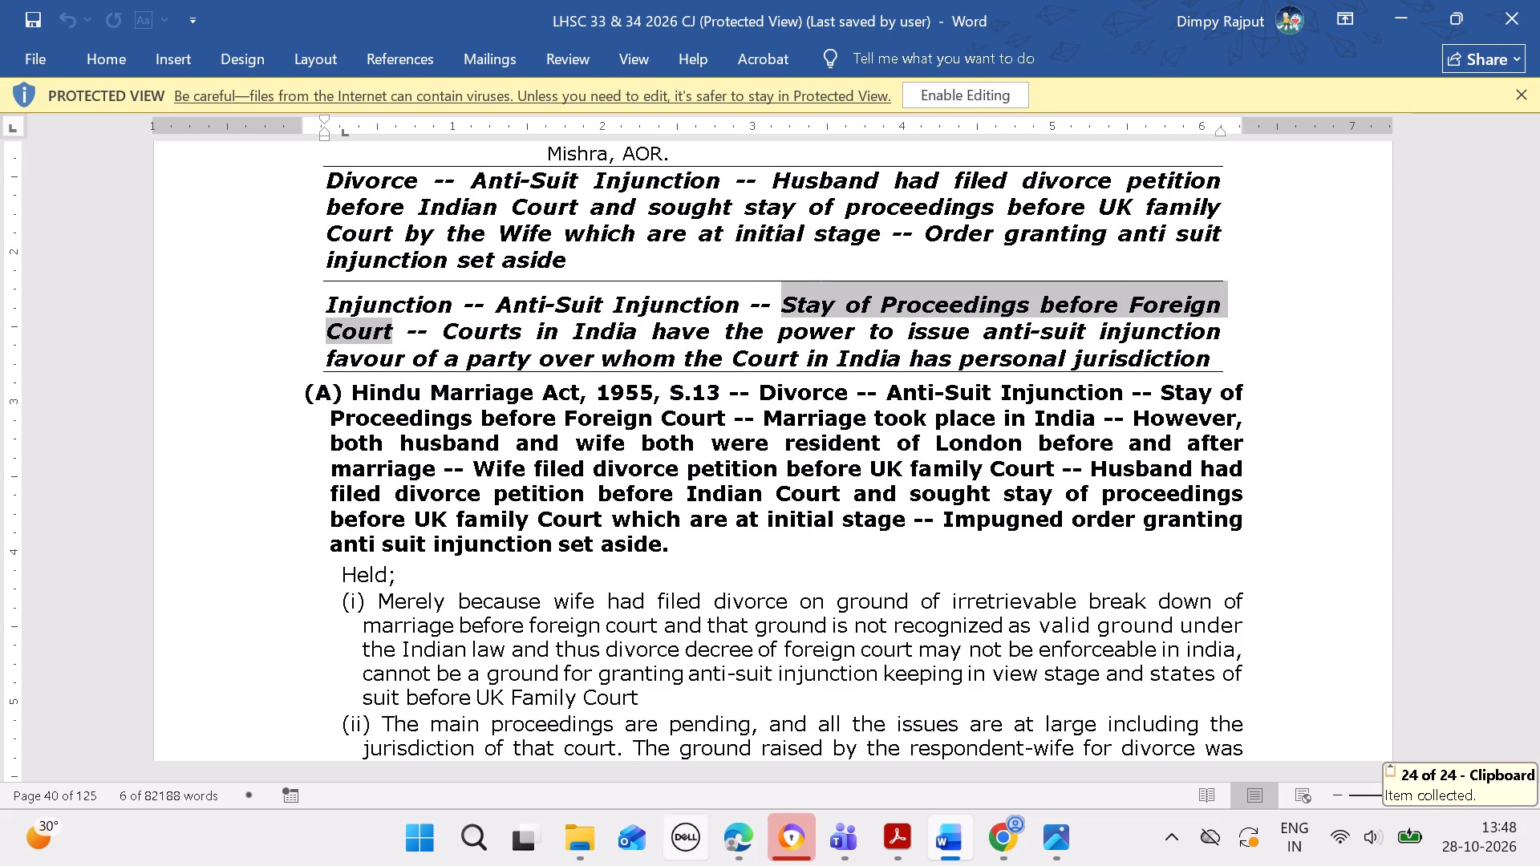
# Return to Edge and create the topic "Stay of Proceedings before Foreign Court" for this important point.
pyautogui.keyDown('ctrl'); pyautogui.click(734, 833); pyautogui.keyUp('ctrl')
pyautogui.click(1094, 271)
pyautogui.hotkey('ctrl', 'v')
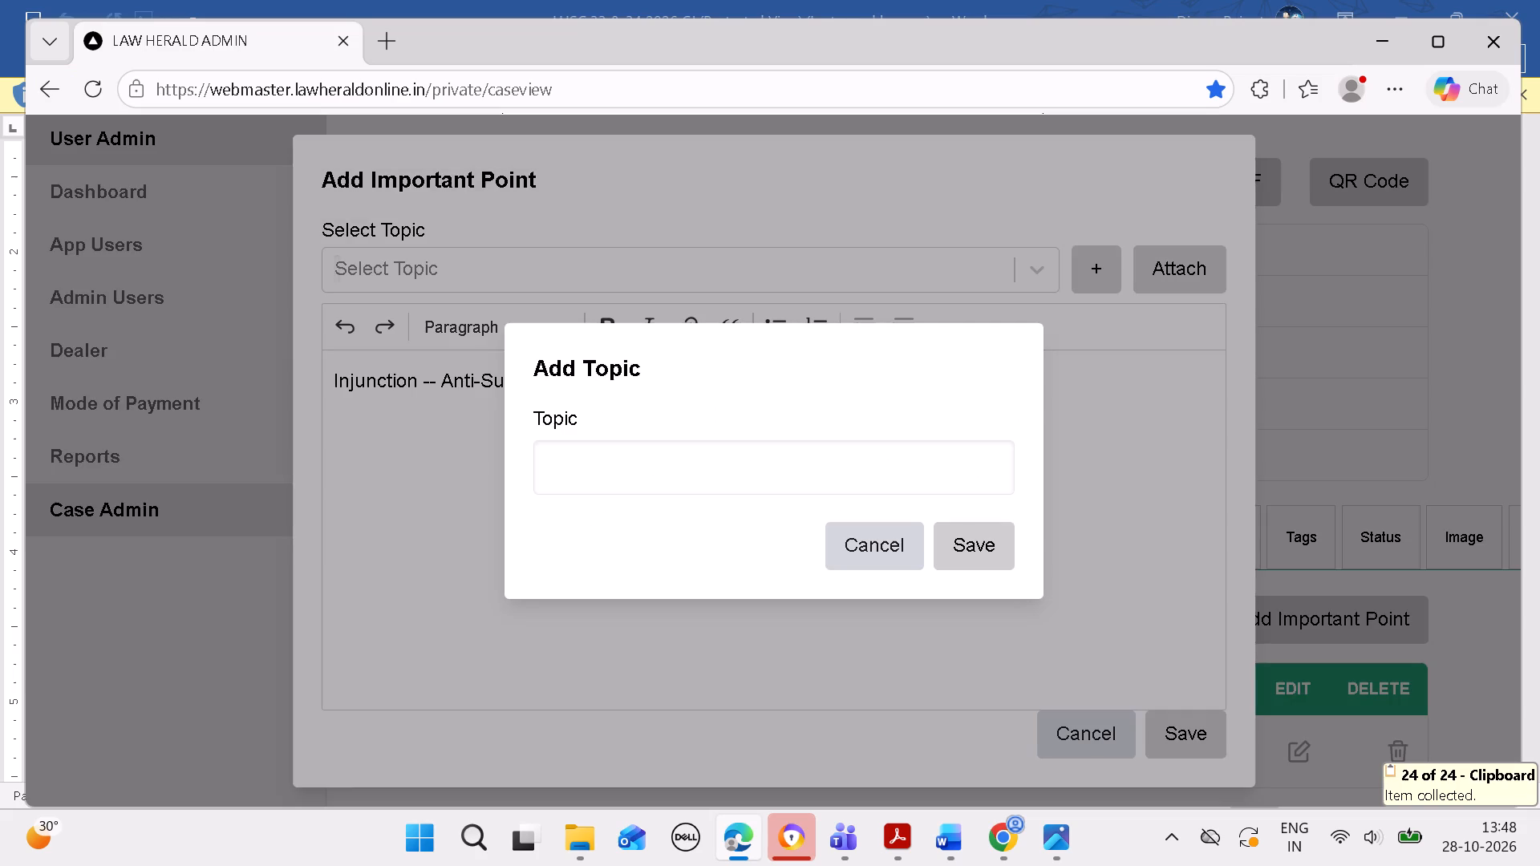
pyautogui.click(796, 455)
pyautogui.hotkey('ctrl', 'v')
pyautogui.click(954, 540)
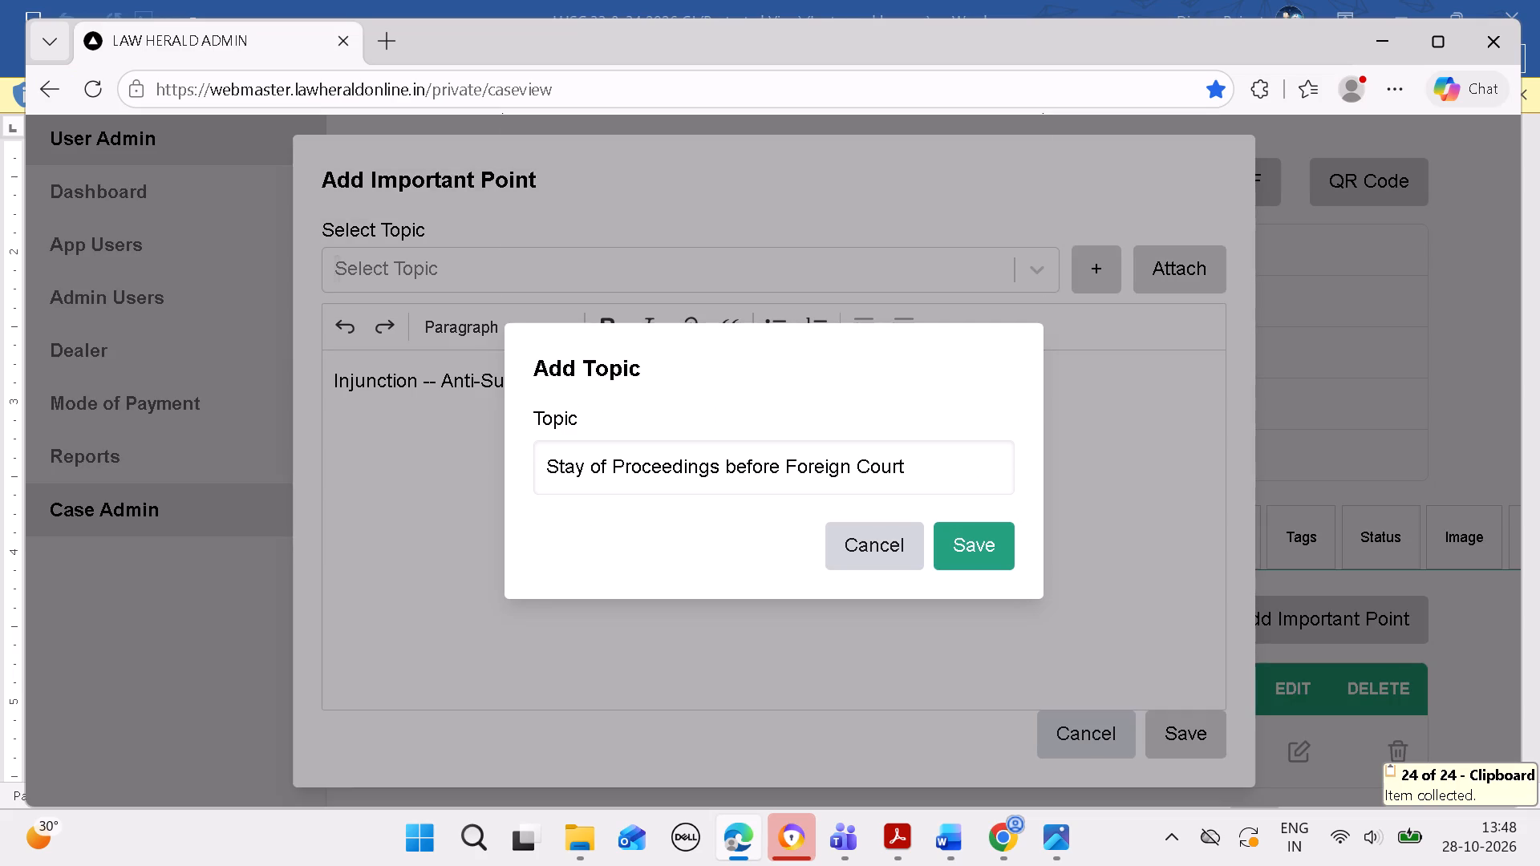
pyautogui.click(997, 247)
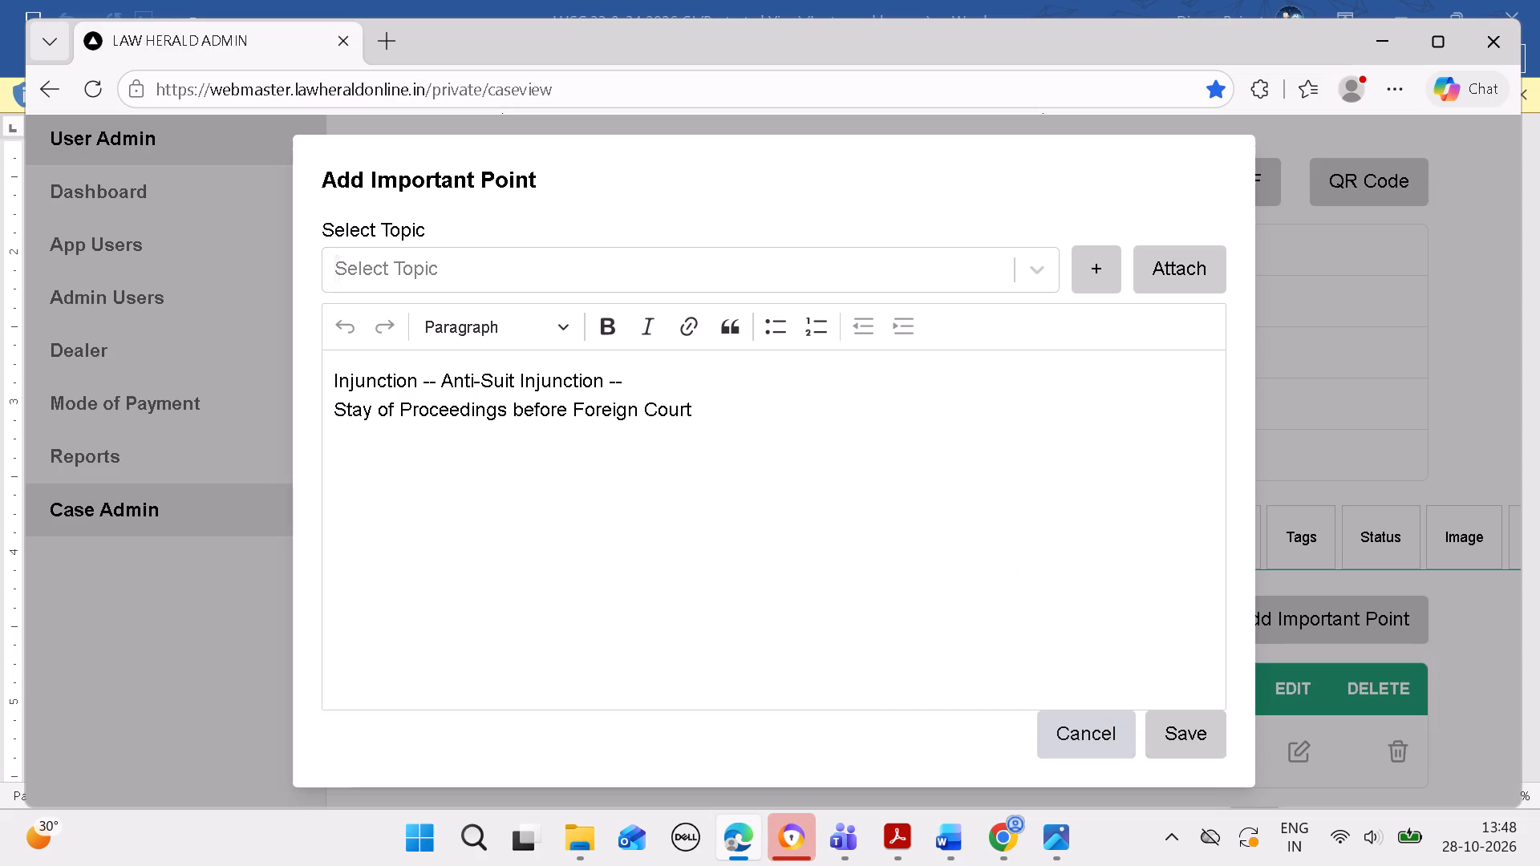
# Join "Stay of Proceedings before Foreign Court" onto the line above, keeping the double hyphen before it as two separate hyphens.
pyautogui.click(334, 431)
pyautogui.press('BackSpace')
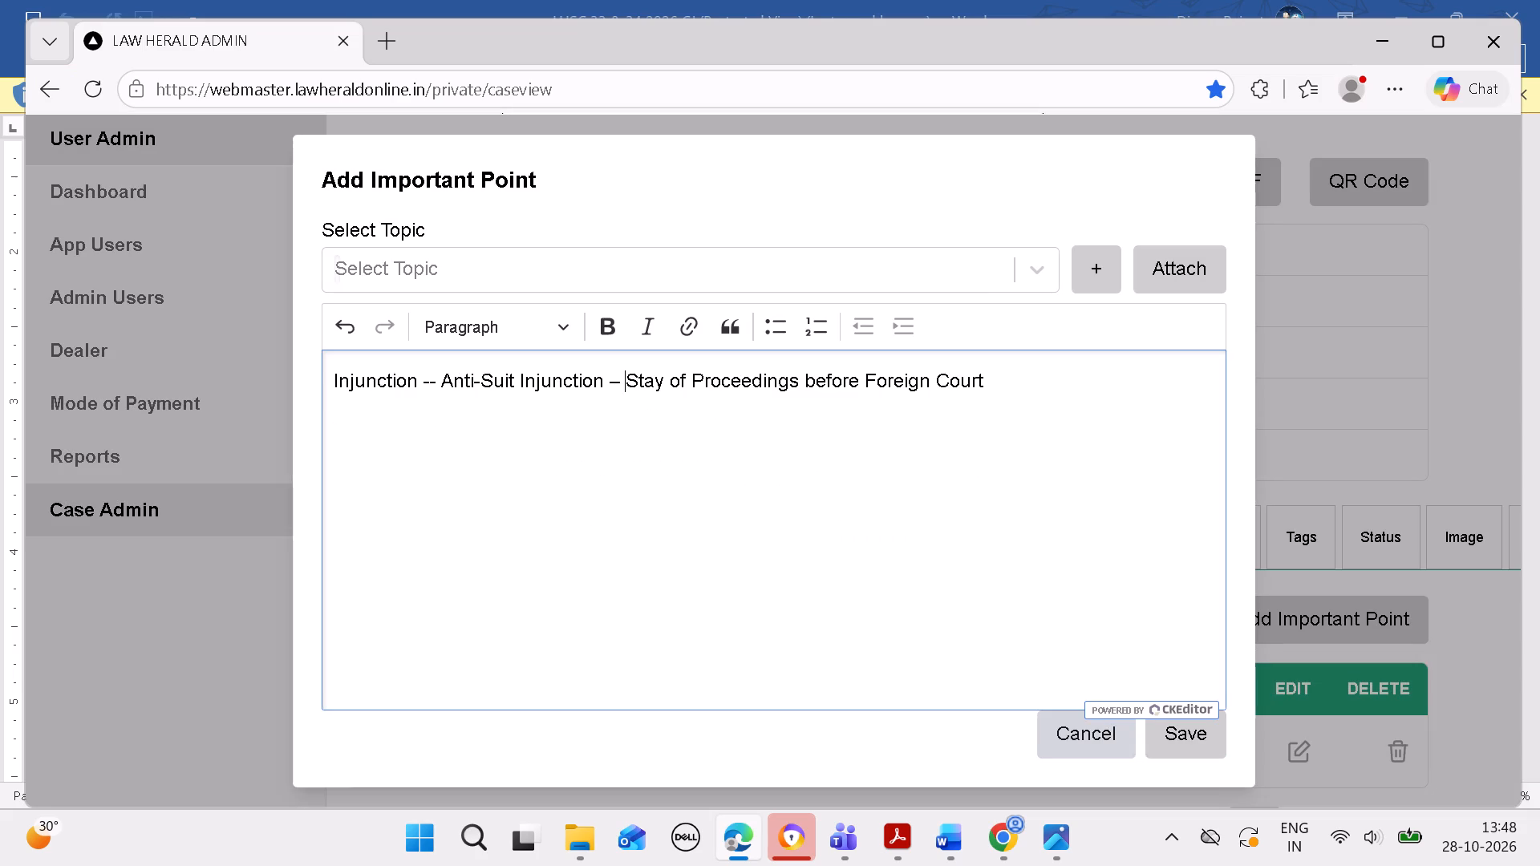
pyautogui.press('BackSpace')
# Add a double hyphen after "Stay of Proceedings before Foreign Court" in the point's text, keeping it as two separate hyphens.
pyautogui.click(1029, 389)
pyautogui.press('space')
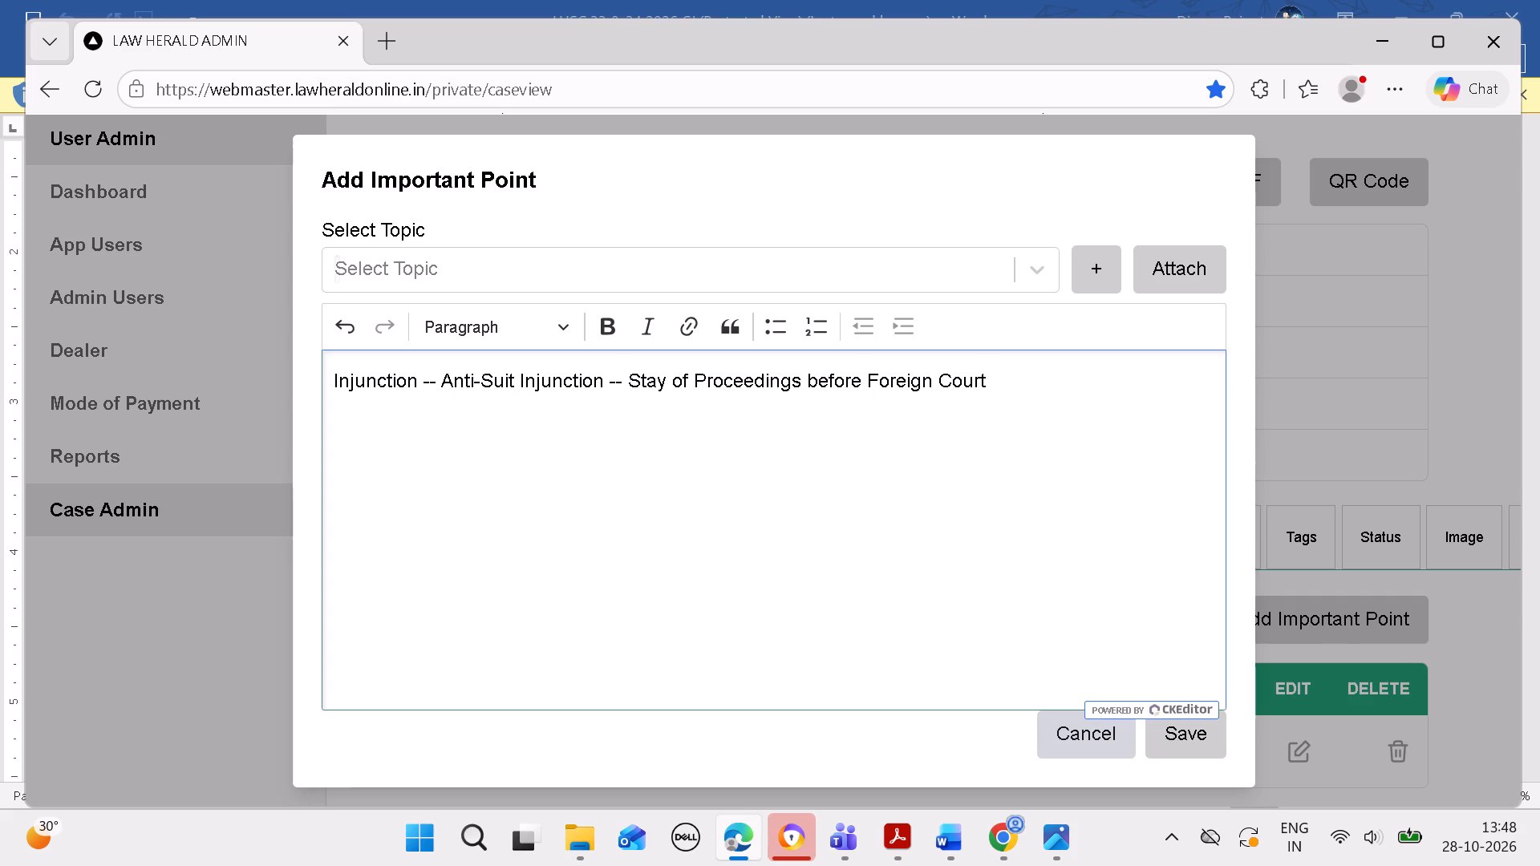
pyautogui.press('-')
pyautogui.press('-')
pyautogui.press('space')
pyautogui.press('BackSpace')
# Copy the second important point's closing text, "Courts in India have the power" through "personal jurisdiction", from Word to the end of the point in Edge.
pyautogui.click(956, 828)
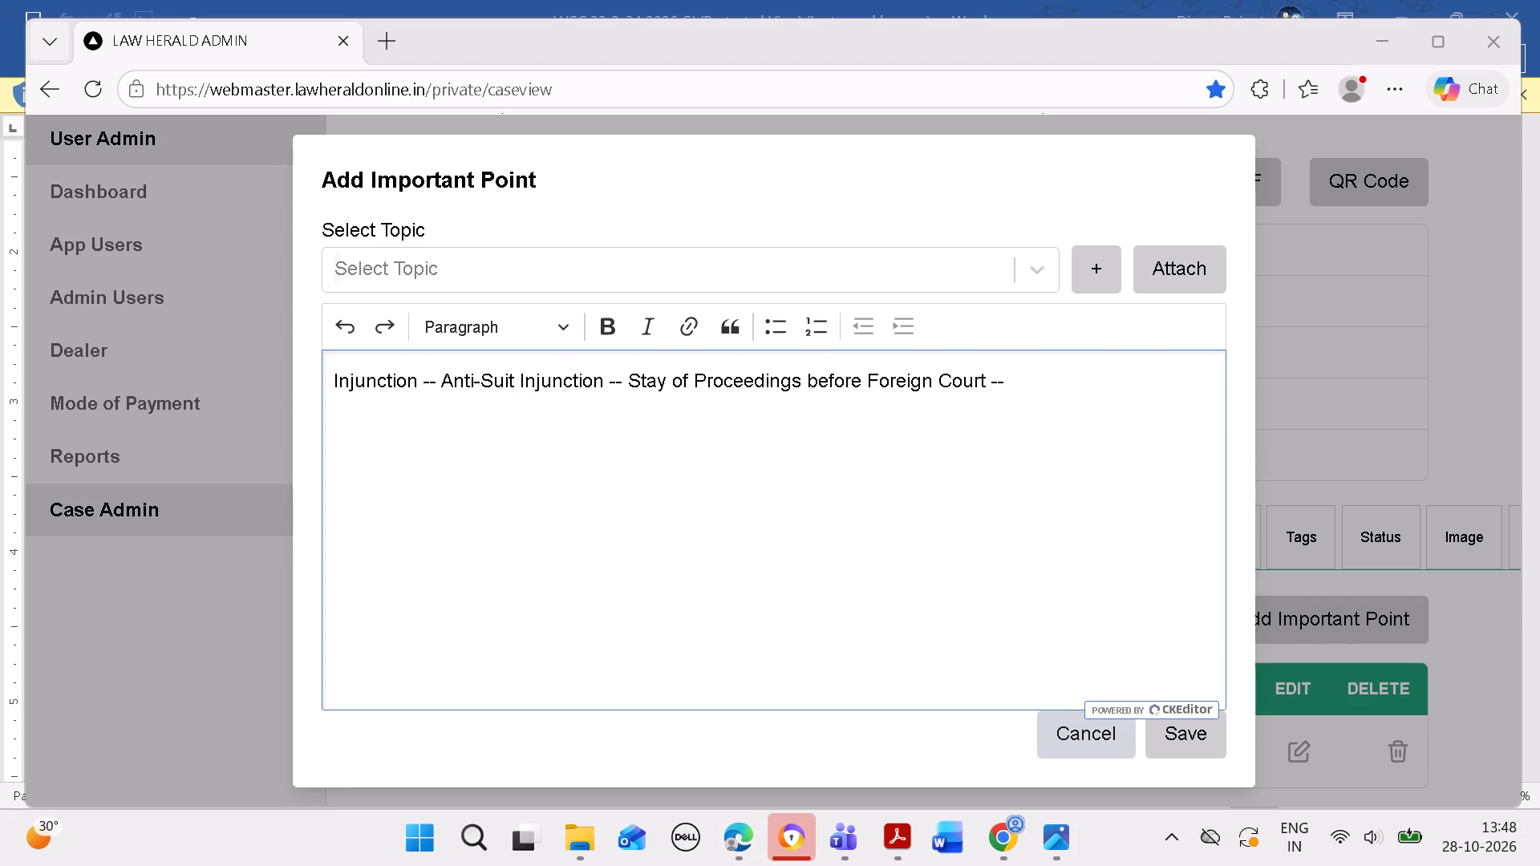
pyautogui.click(946, 842)
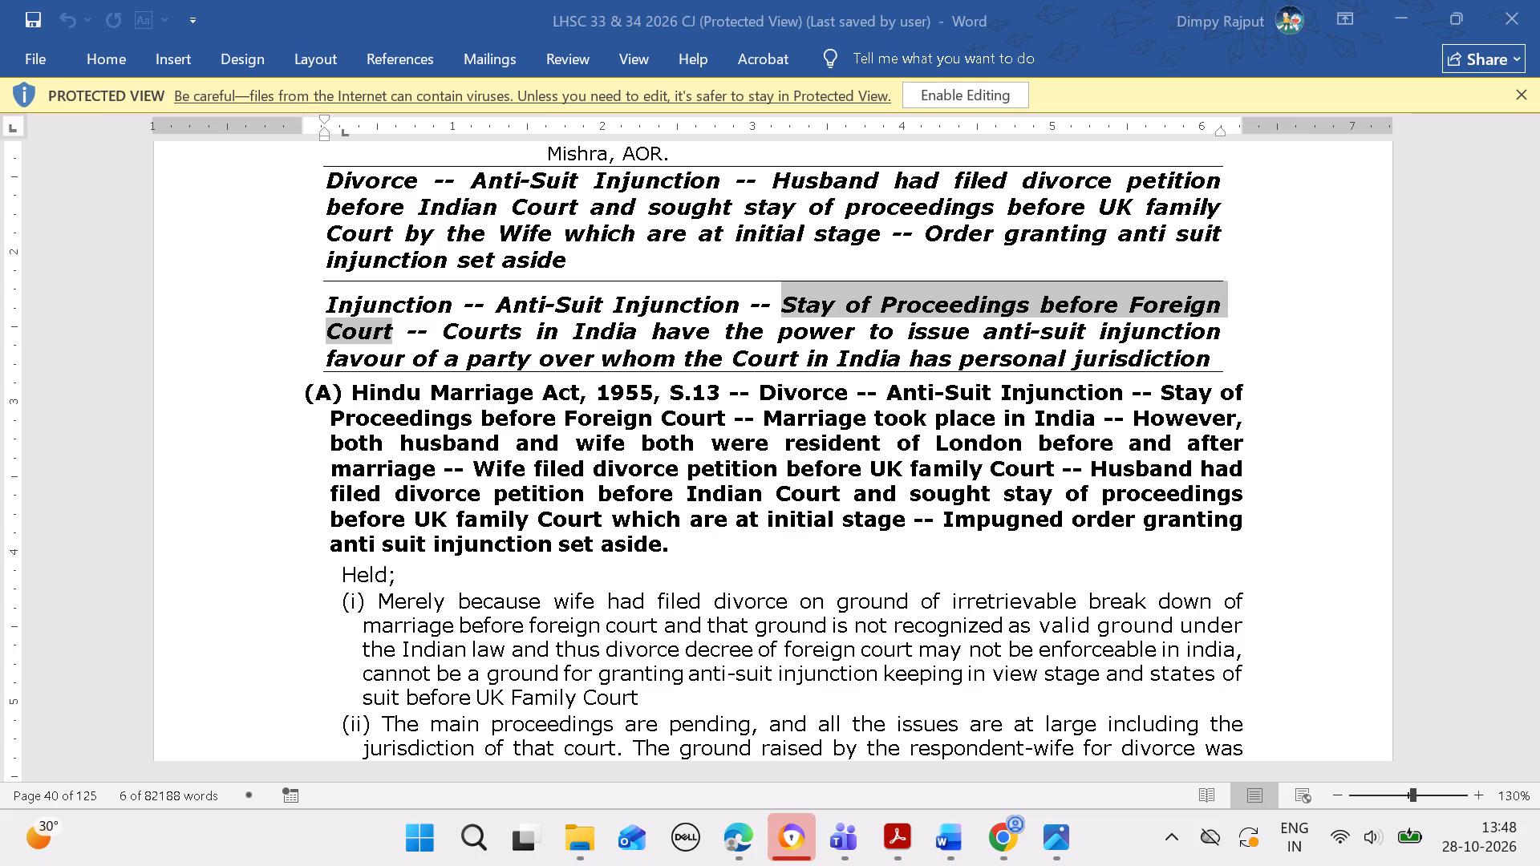
pyautogui.moveTo(448, 326); pyautogui.dragTo(1135, 346)
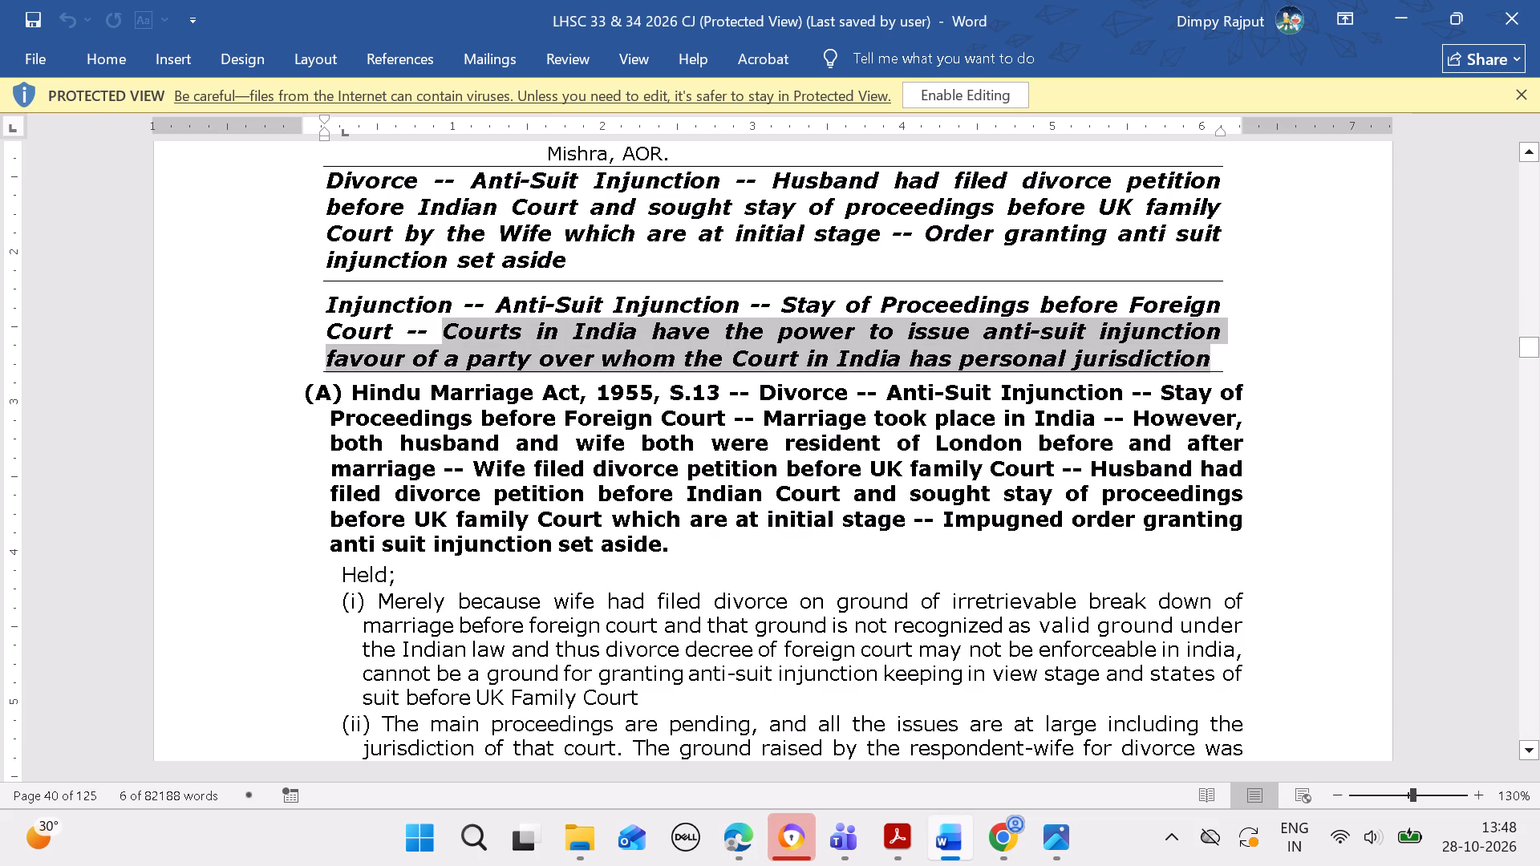
pyautogui.moveTo(1135, 346); pyautogui.dragTo(1163, 348)
pyautogui.hotkey('ctrl', 'c')
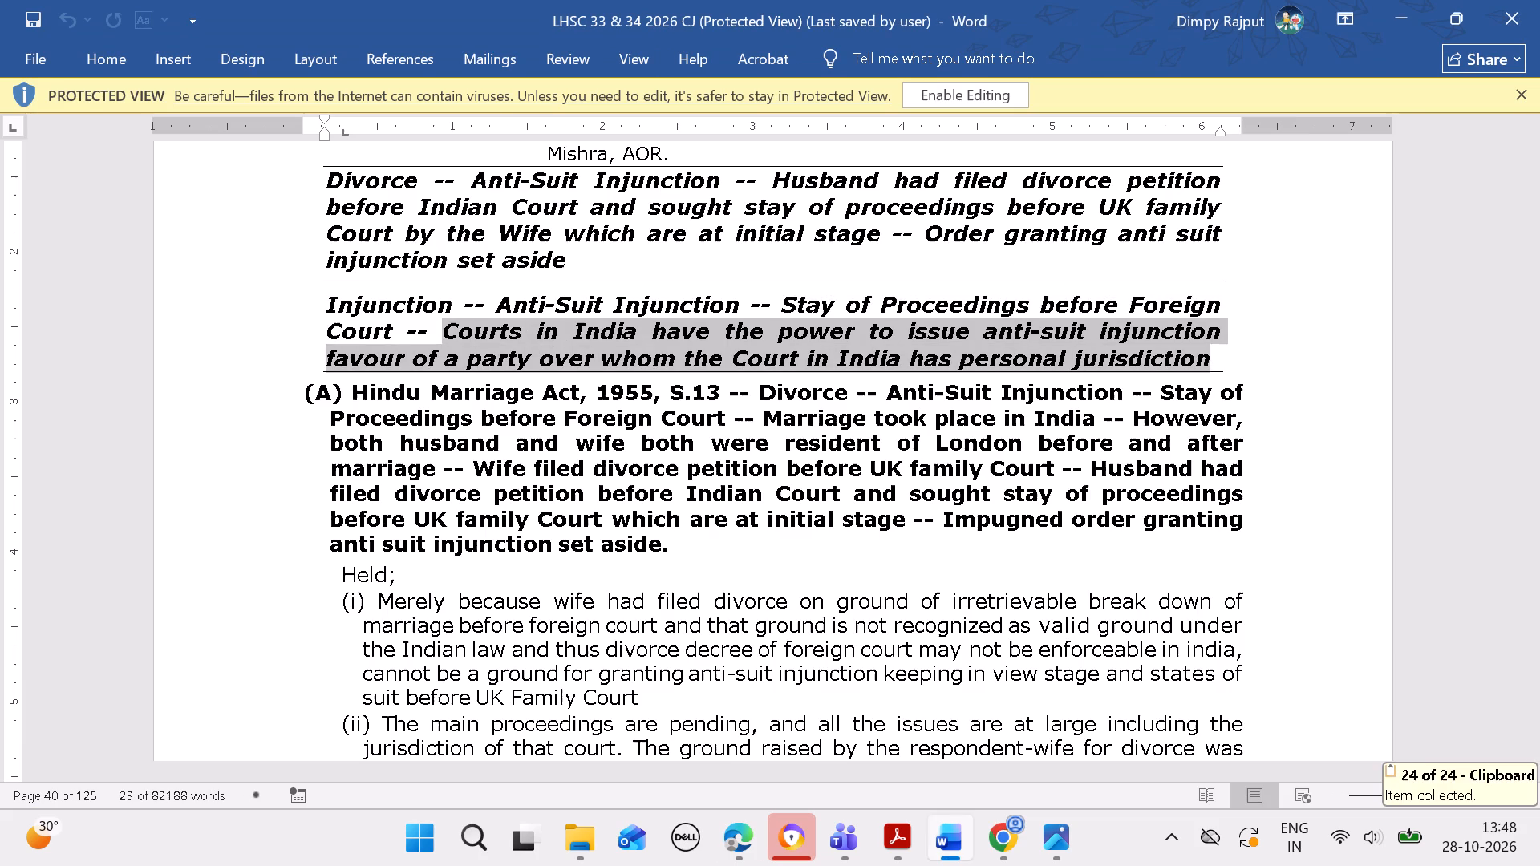
pyautogui.click(741, 845)
pyautogui.hotkey('ctrl', 'v')
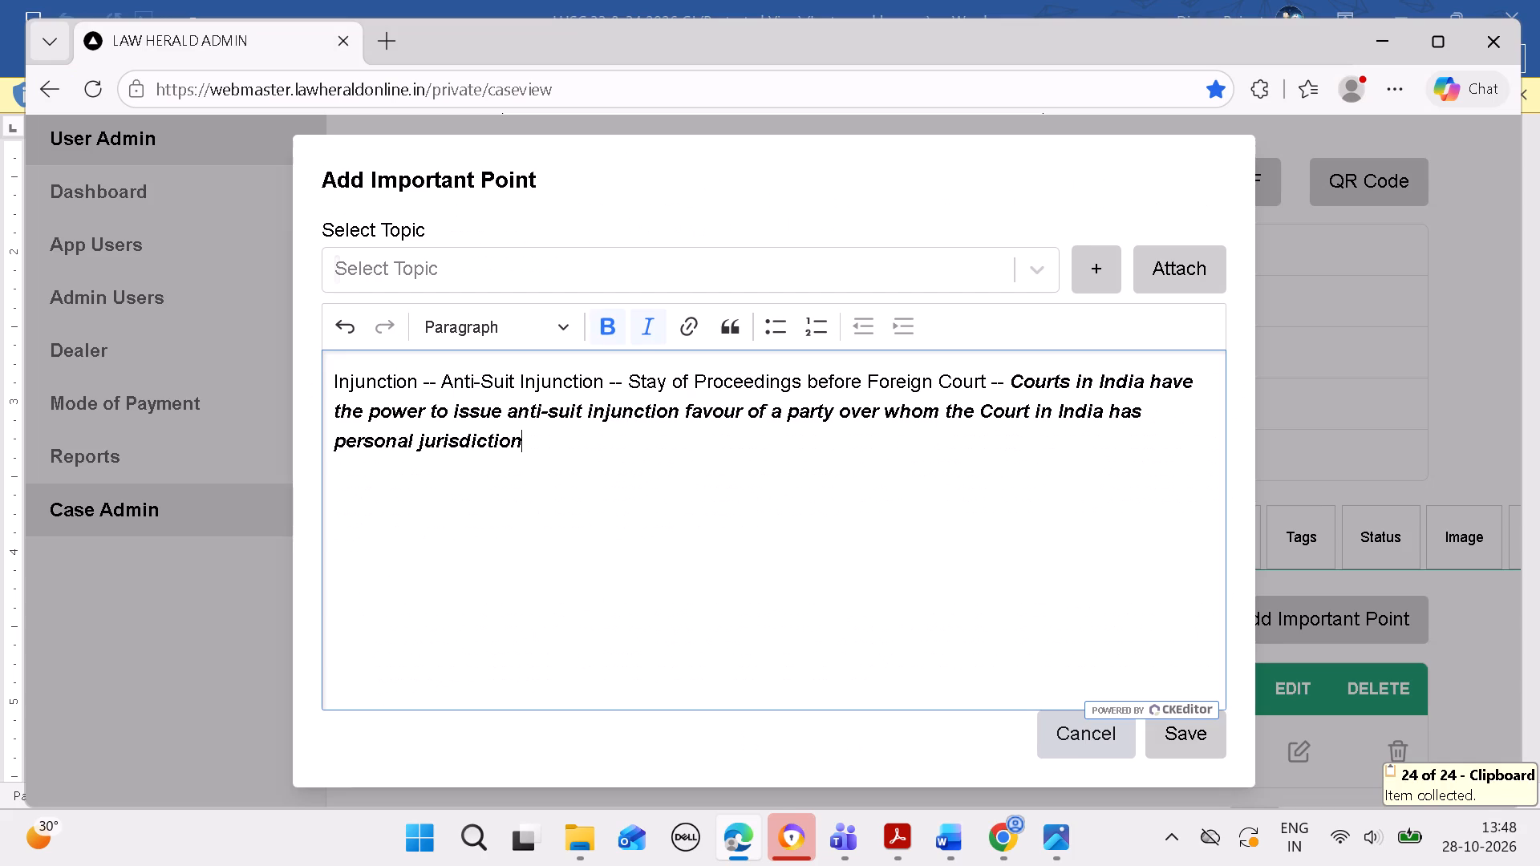
# Remove the bold and italic formatting from the pasted "Courts in India have the power" text.
pyautogui.moveTo(1011, 374); pyautogui.dragTo(1088, 463)
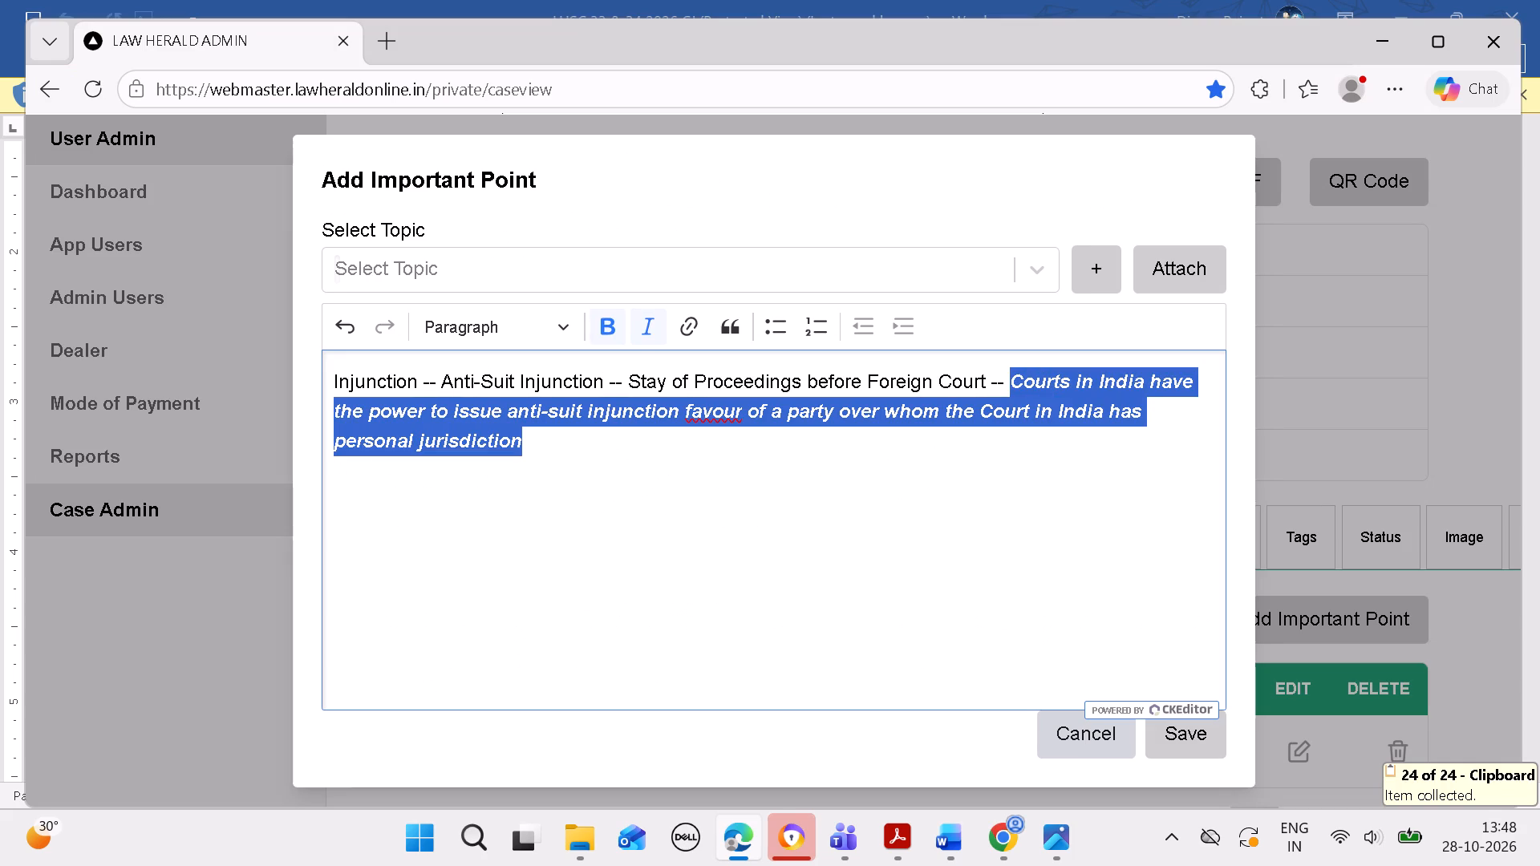
pyautogui.click(638, 338)
pyautogui.click(598, 330)
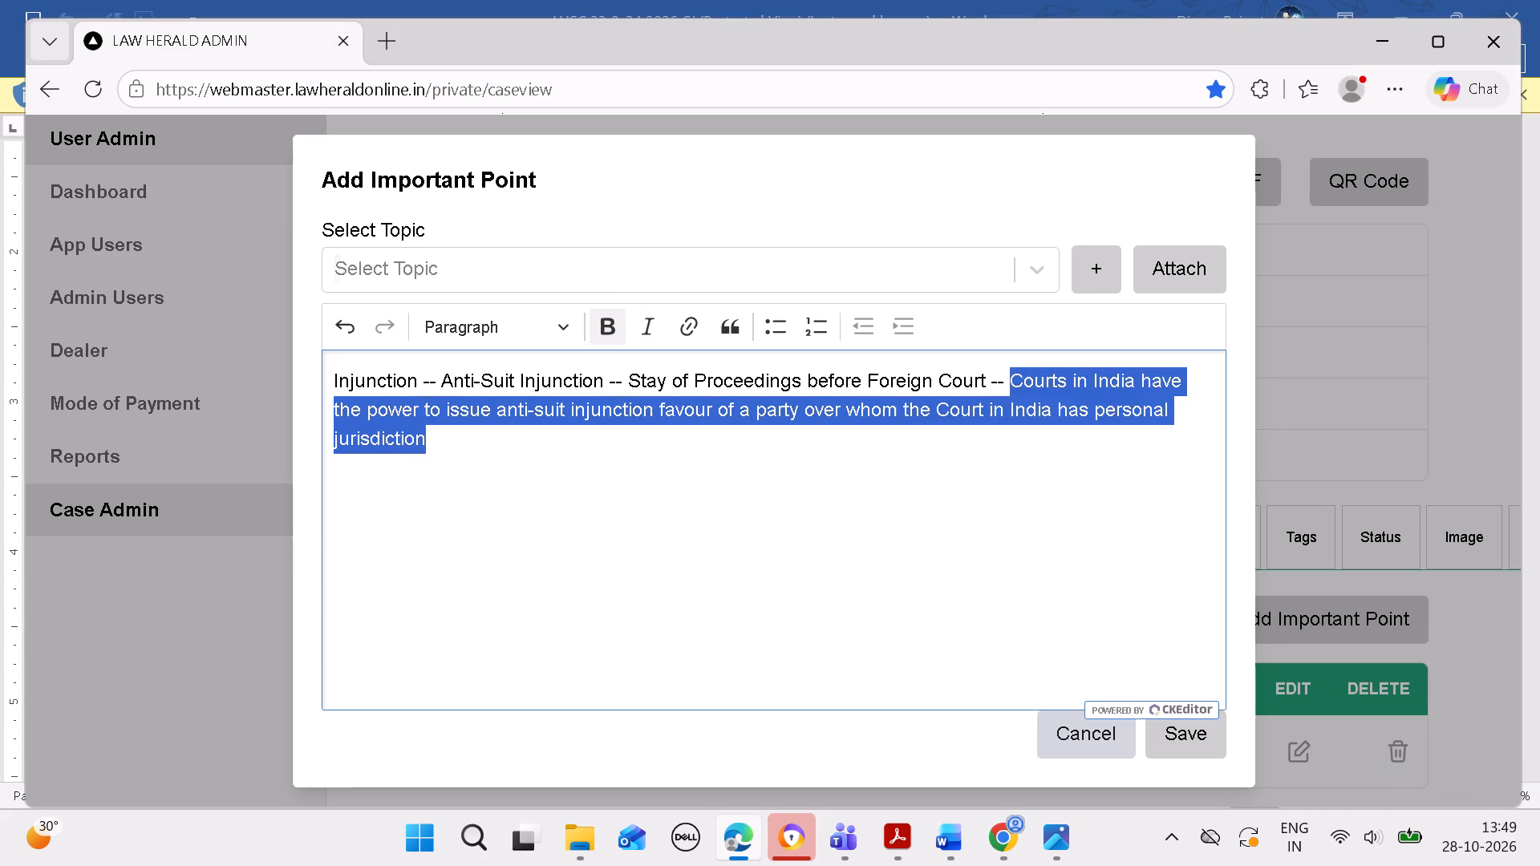
pyautogui.click(566, 508)
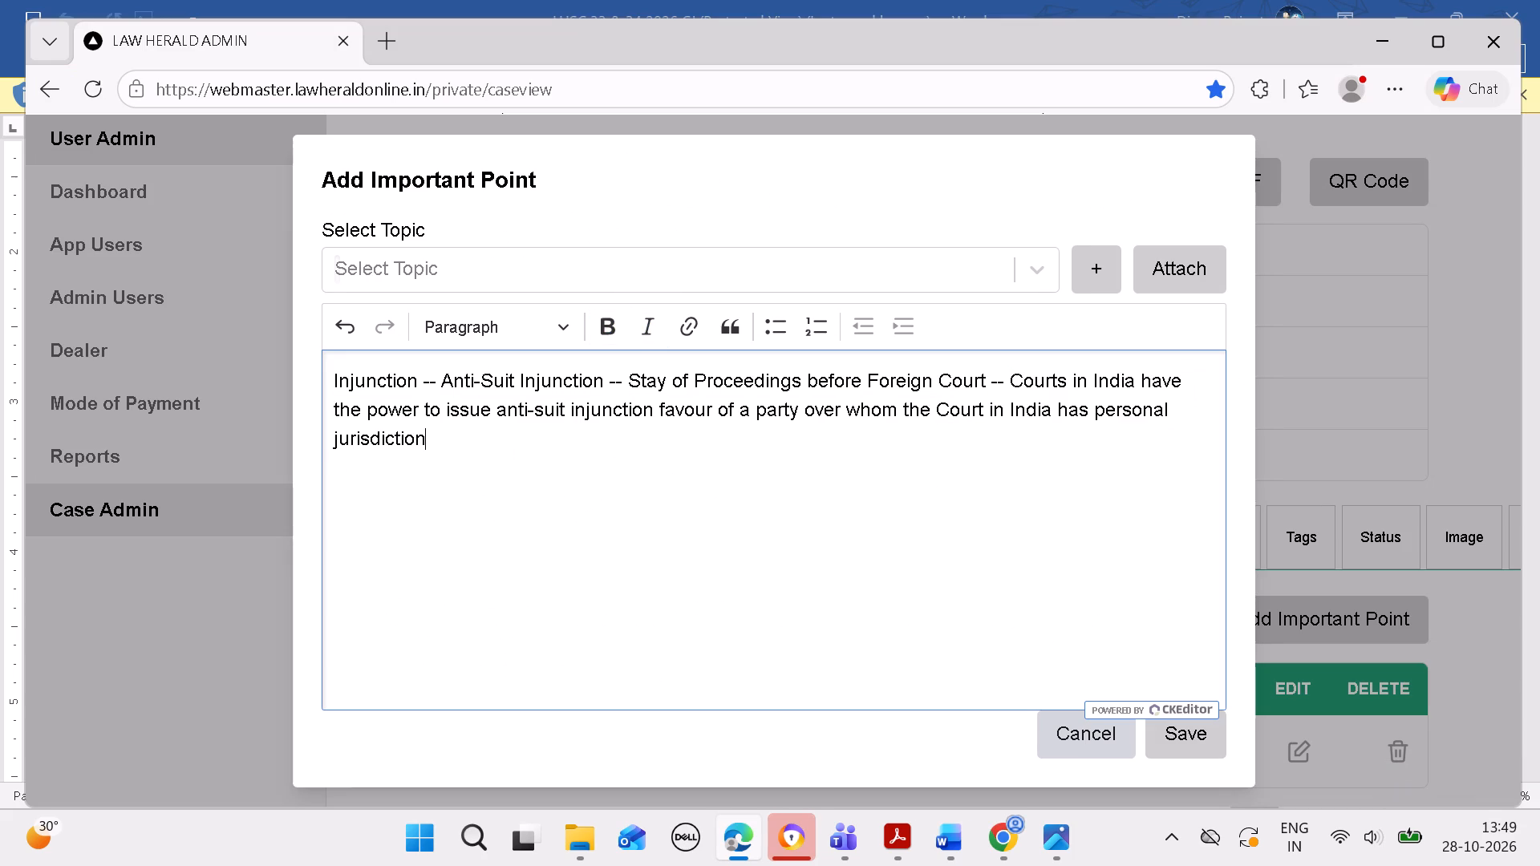
# Save the second important point to Civil Appeal No. 13096 of 2026.
pyautogui.click(1176, 742)
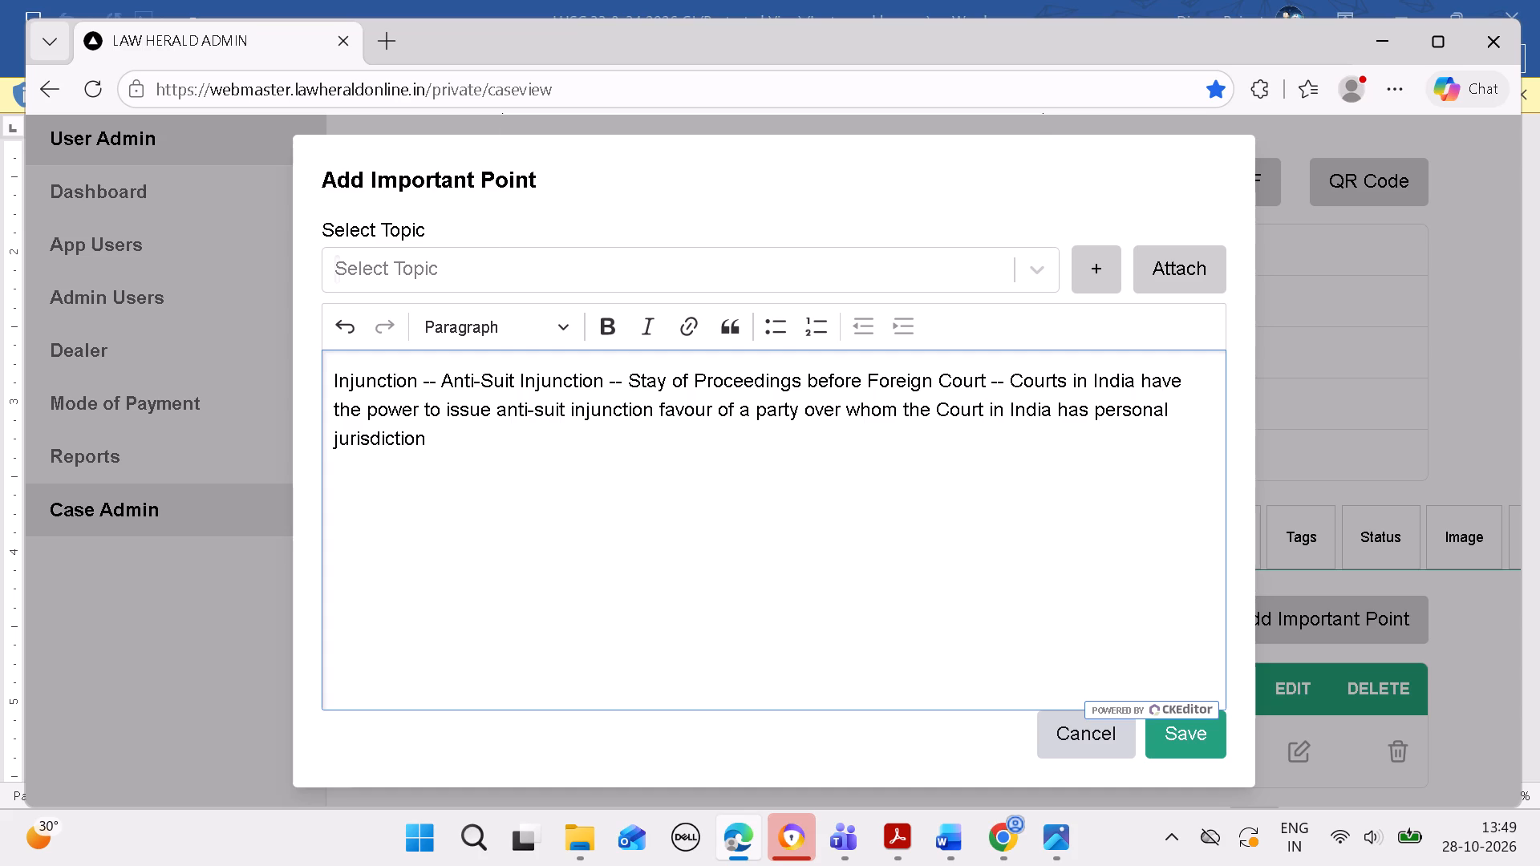
pyautogui.click(1004, 258)
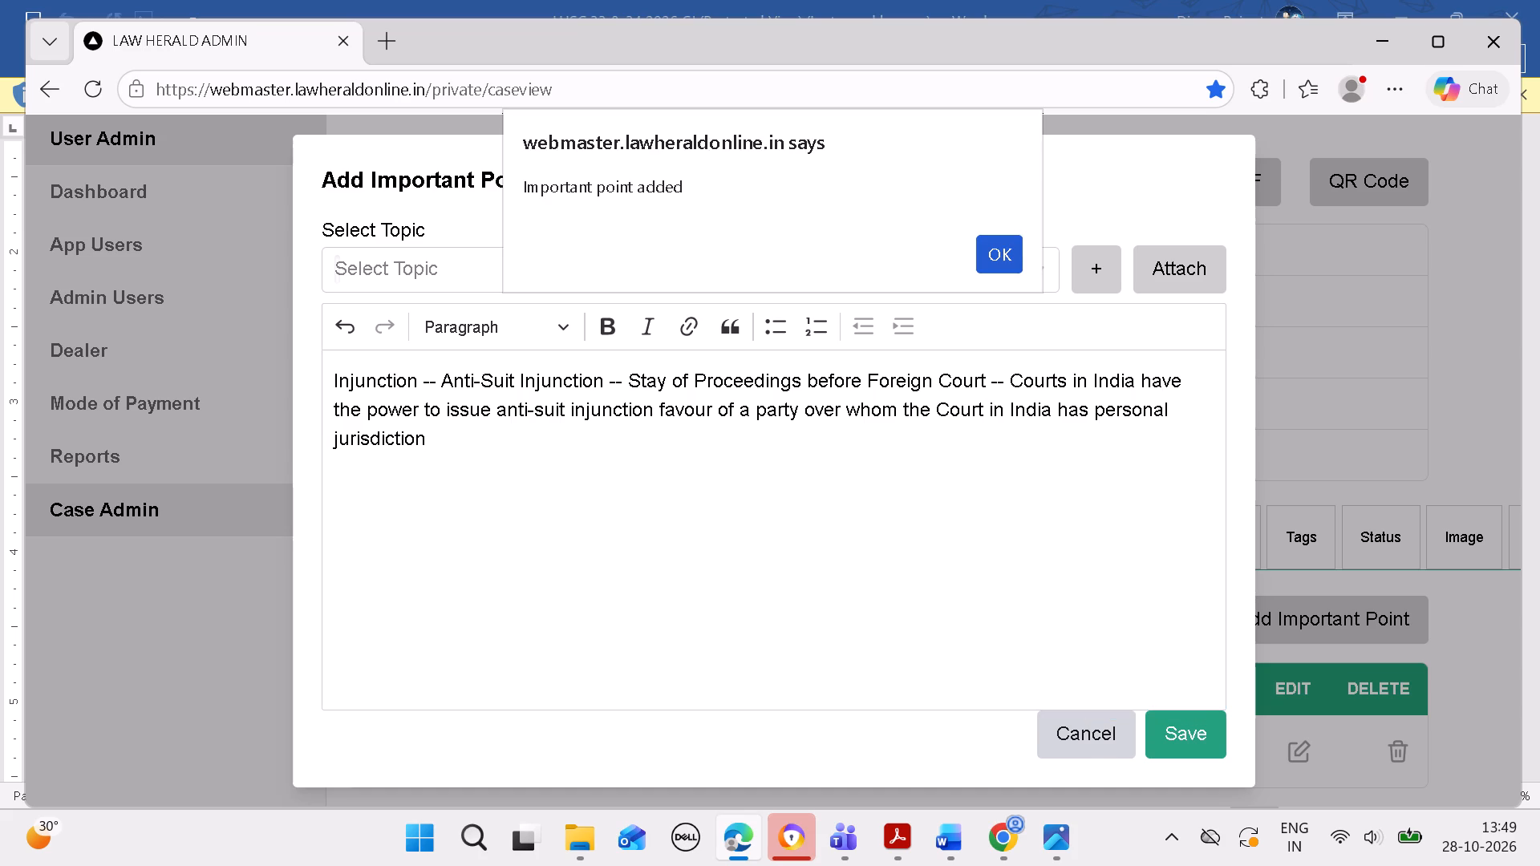
pyautogui.scroll(-4, 972, 375)
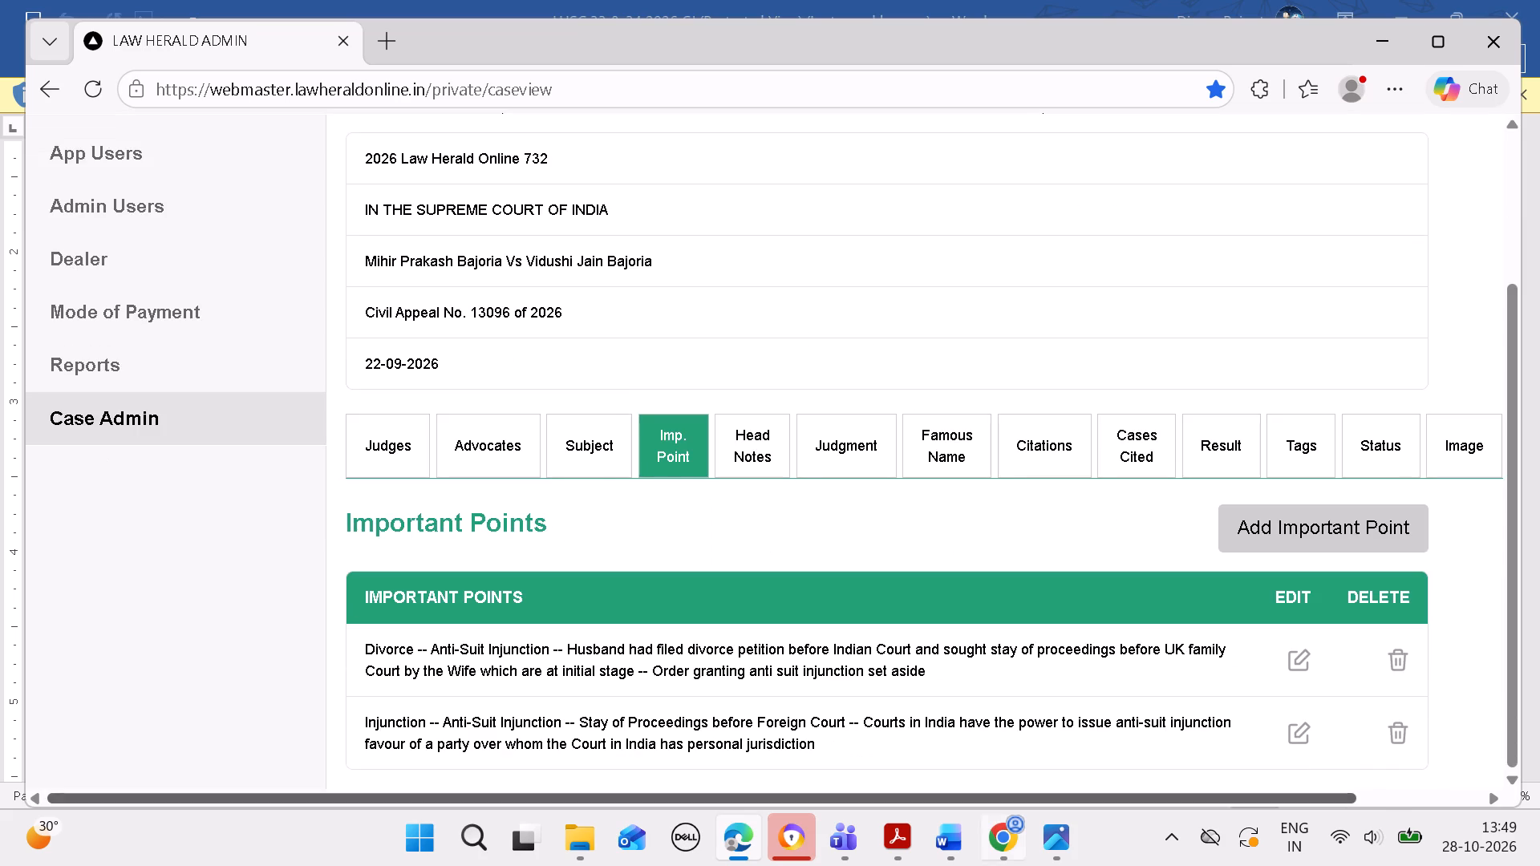
# Copy "Hindu Marriage Act, 1955" from paragraph (A) in Word and attach it as the act of a new headnote in Edge, followed by a space.
pyautogui.click(947, 831)
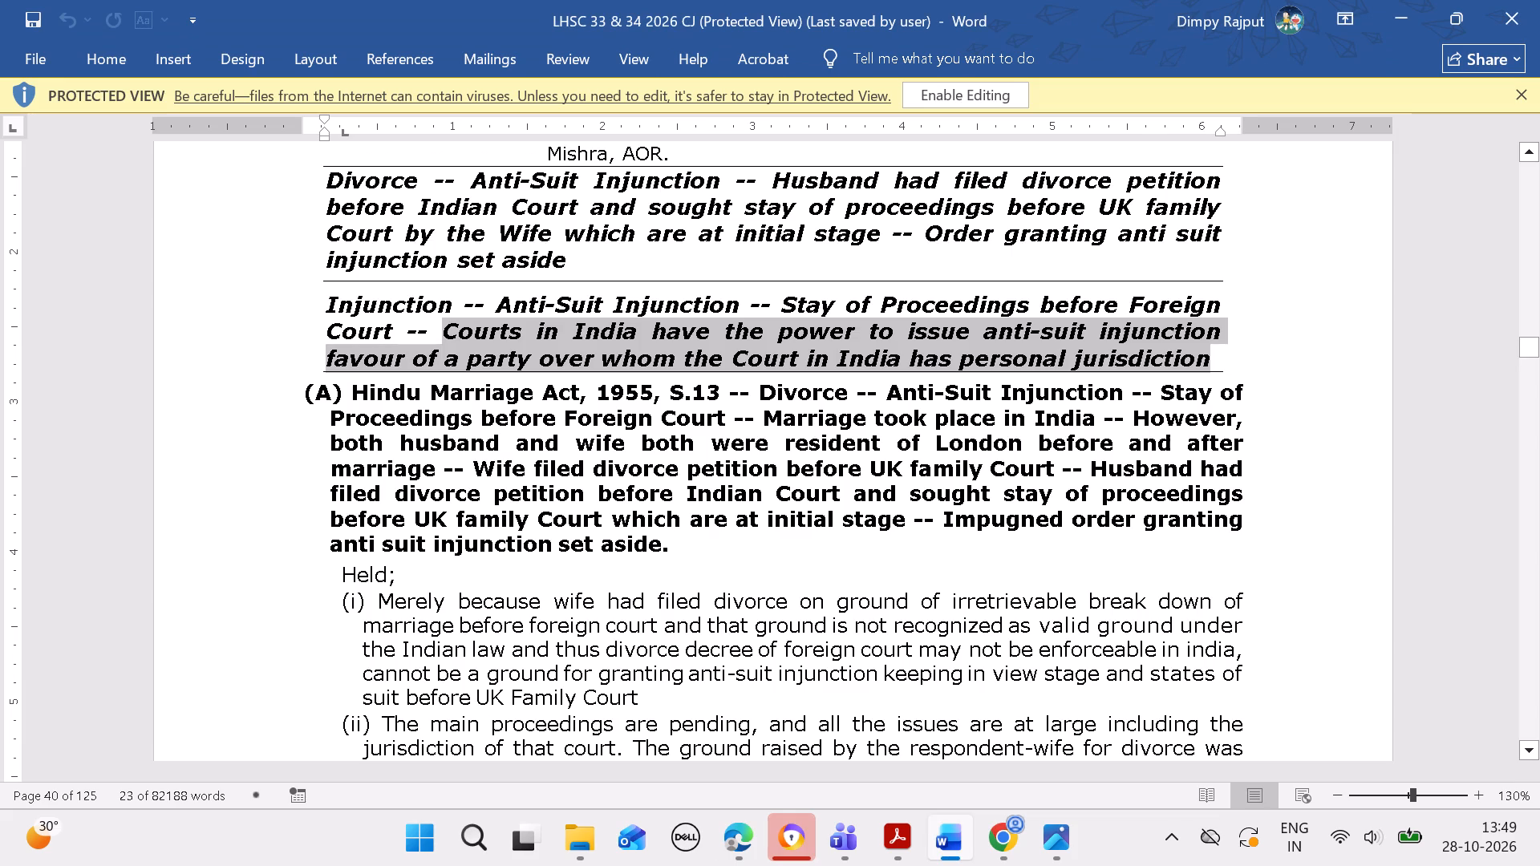
pyautogui.moveTo(350, 386); pyautogui.dragTo(646, 396)
pyautogui.hotkey('ctrl', 'c')
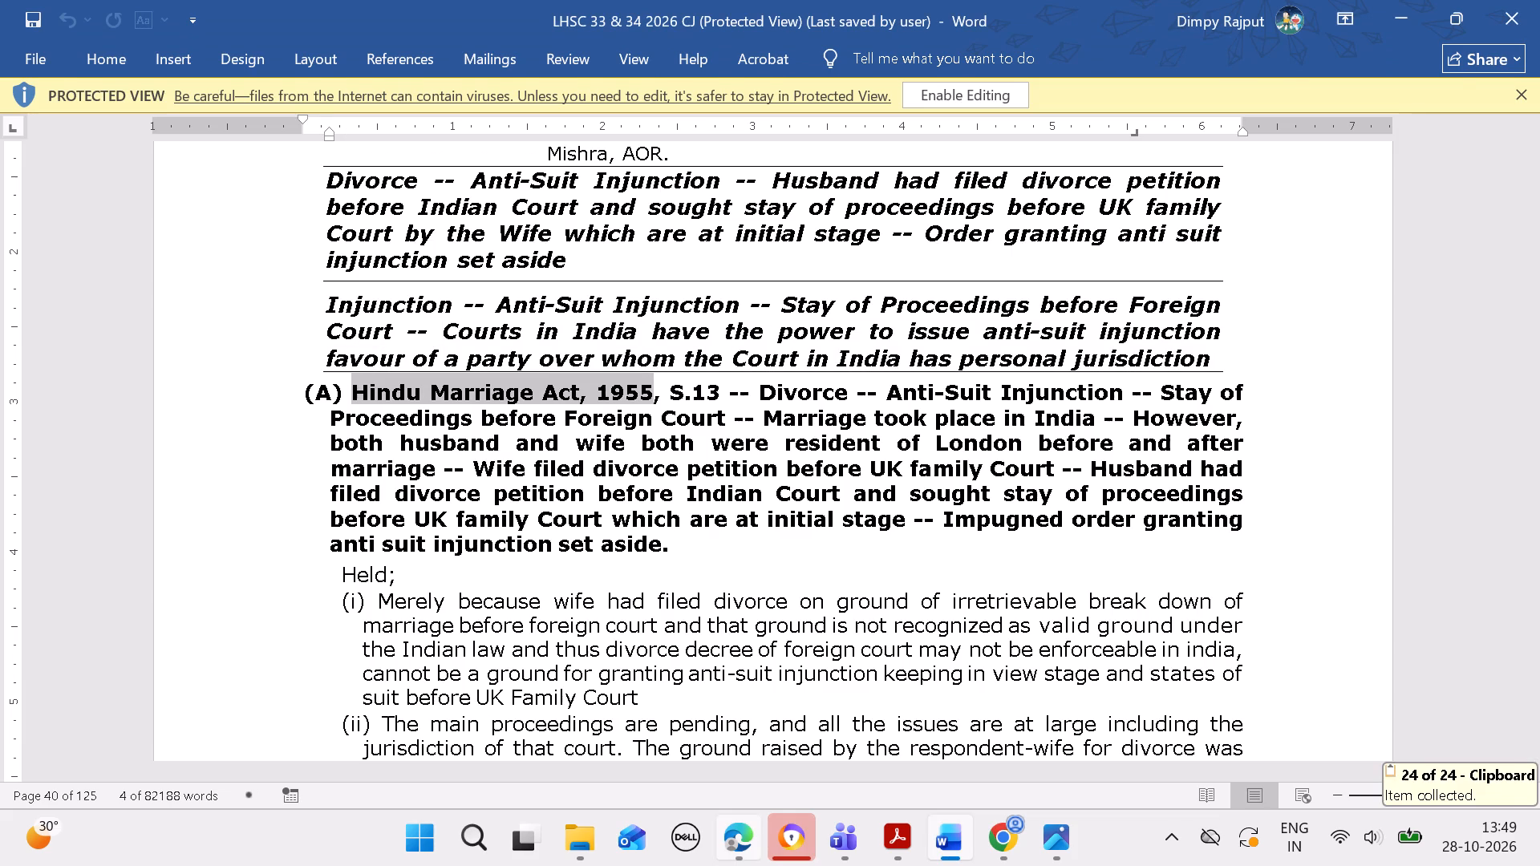
pyautogui.click(739, 850)
pyautogui.click(733, 455)
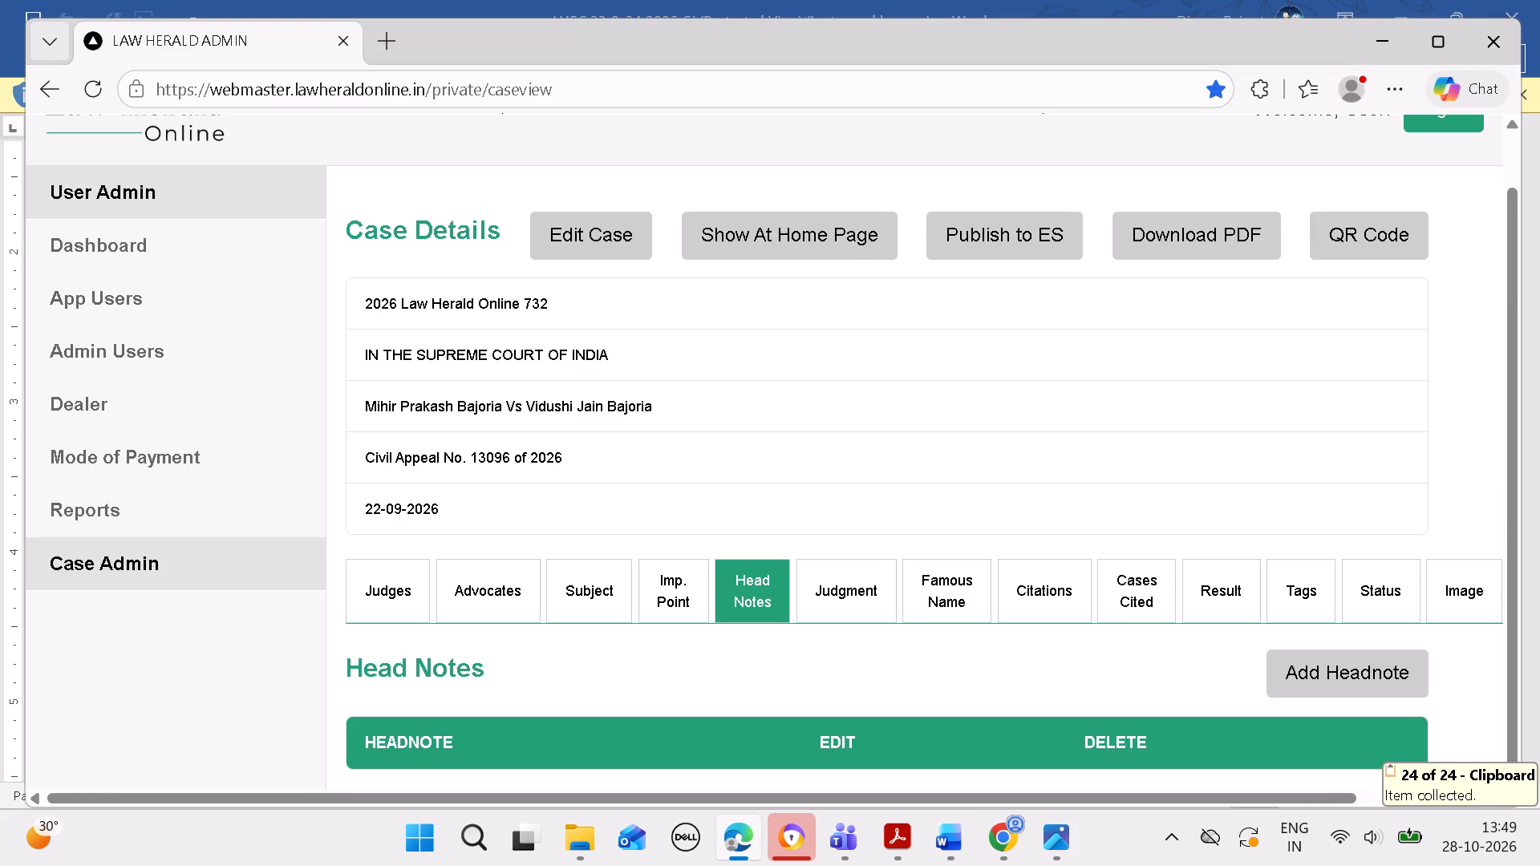
pyautogui.scroll(-6, 744, 459)
pyautogui.click(1291, 670)
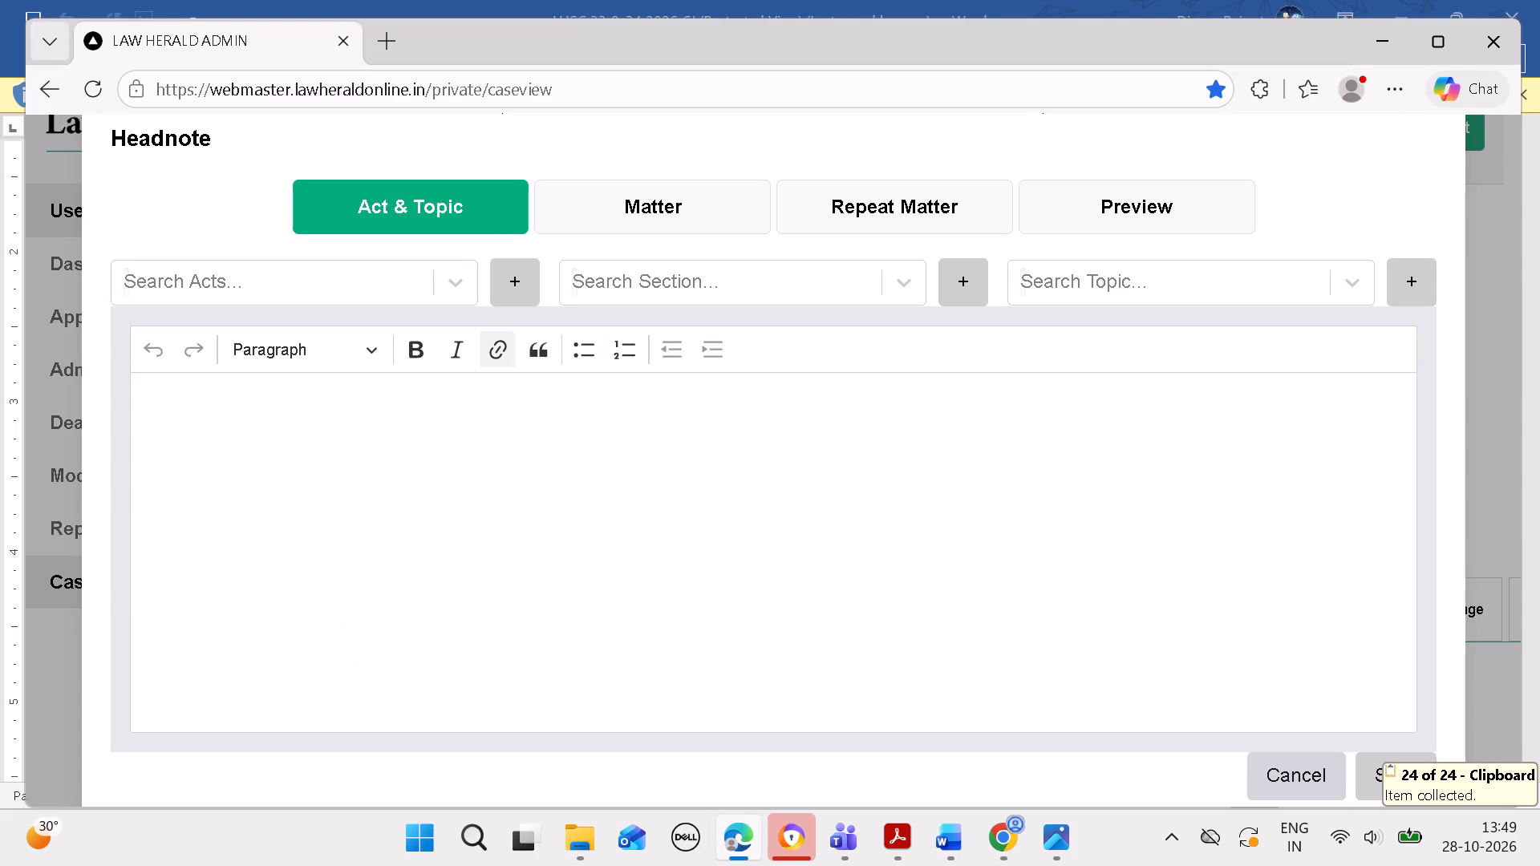
pyautogui.click(367, 274)
pyautogui.hotkey('ctrl', 'v')
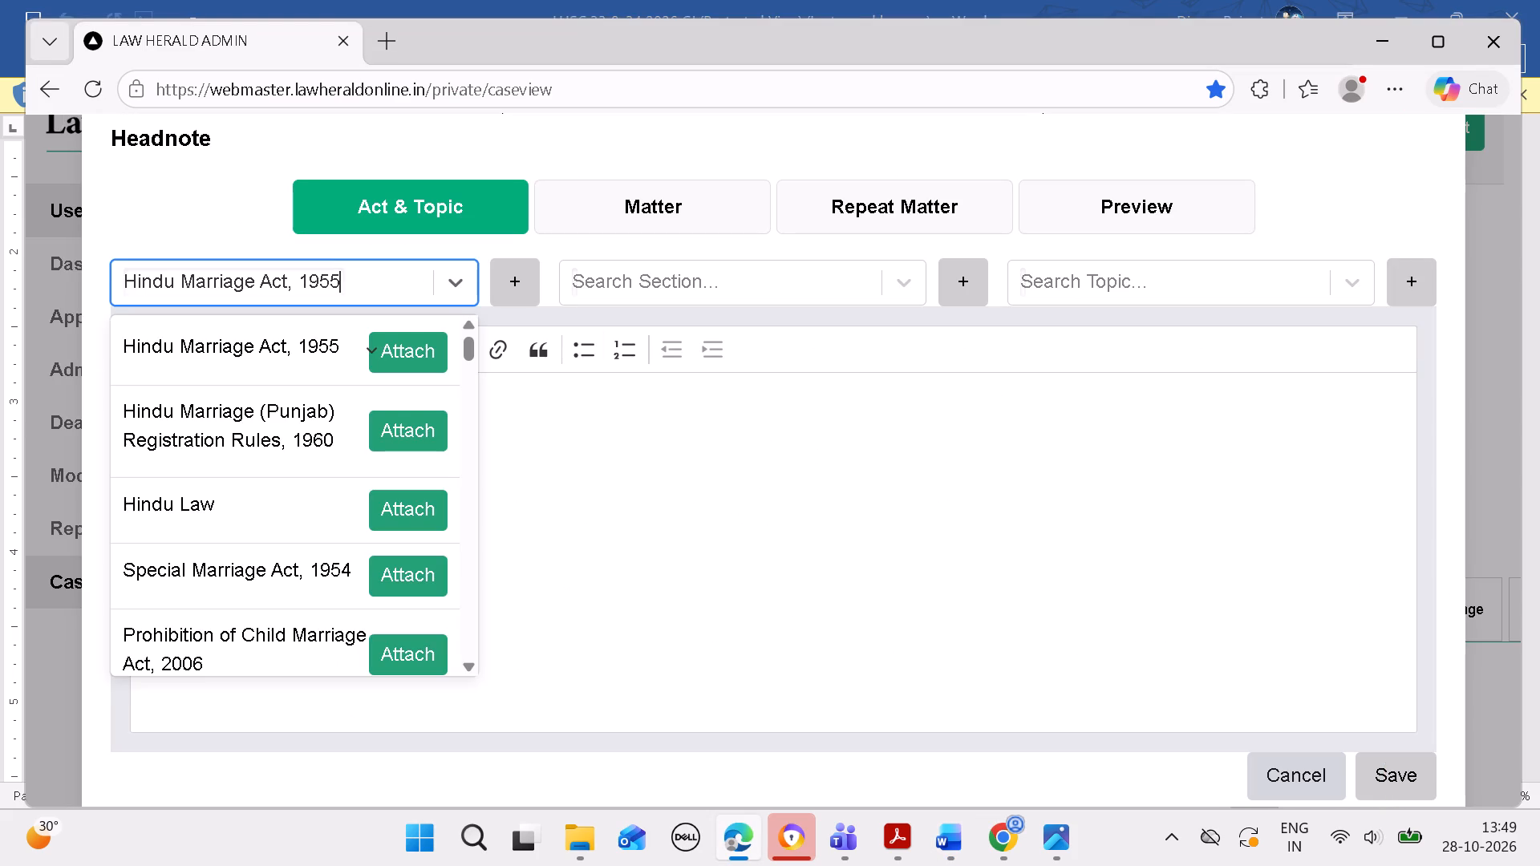
pyautogui.click(407, 340)
pyautogui.click(832, 477)
pyautogui.press('space')
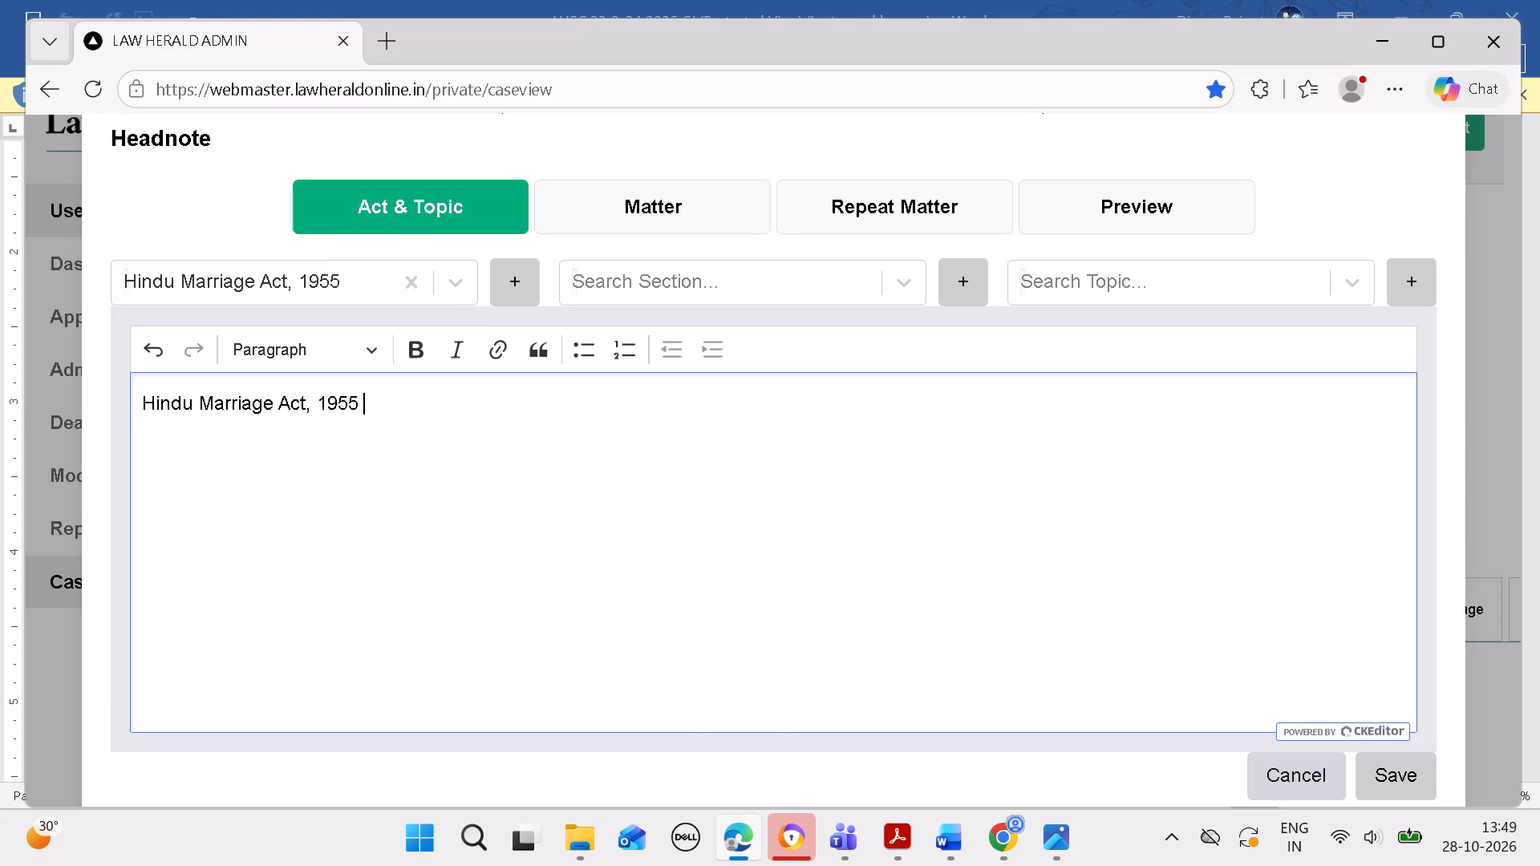
# Copy "S.13" from paragraph (A) in Word and attach it as the headnote's section in Edge, followed by a space.
pyautogui.click(951, 826)
pyautogui.moveTo(671, 388); pyautogui.dragTo(706, 391)
pyautogui.hotkey('ctrl', 'c')
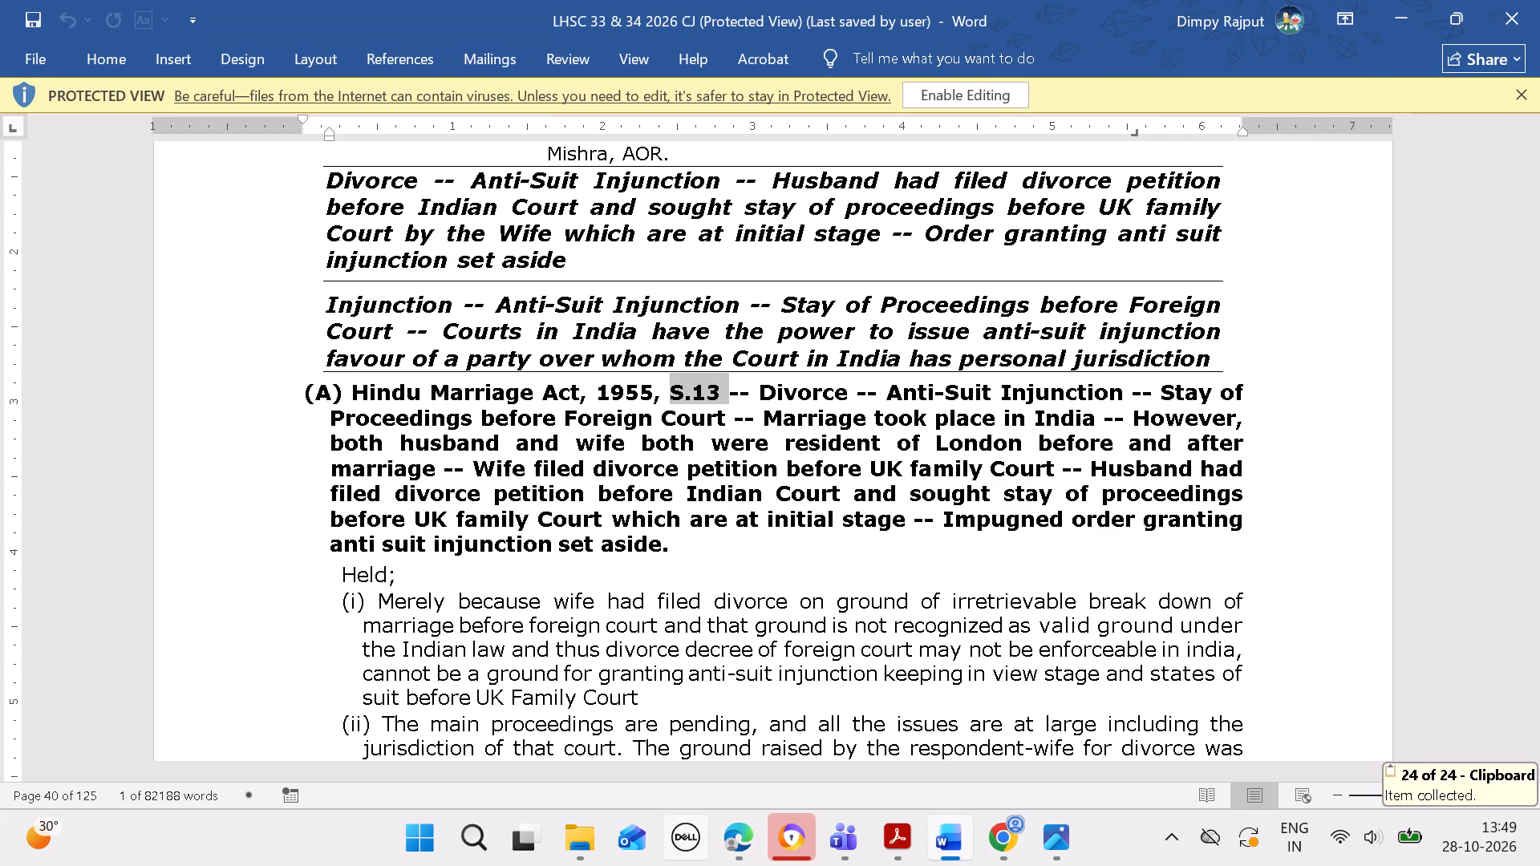
pyautogui.click(740, 847)
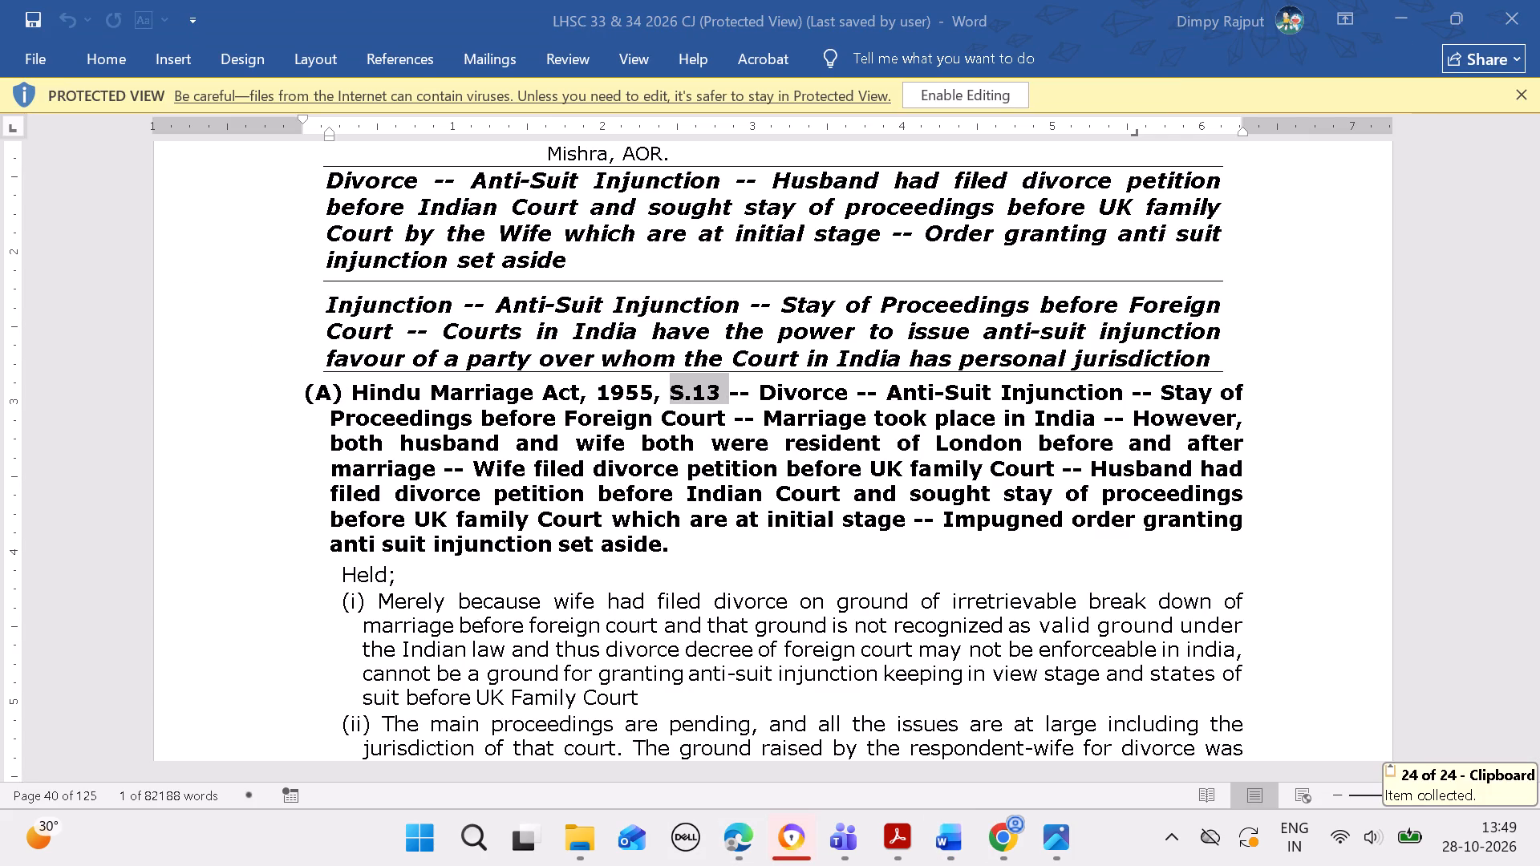
pyautogui.click(745, 839)
pyautogui.click(747, 829)
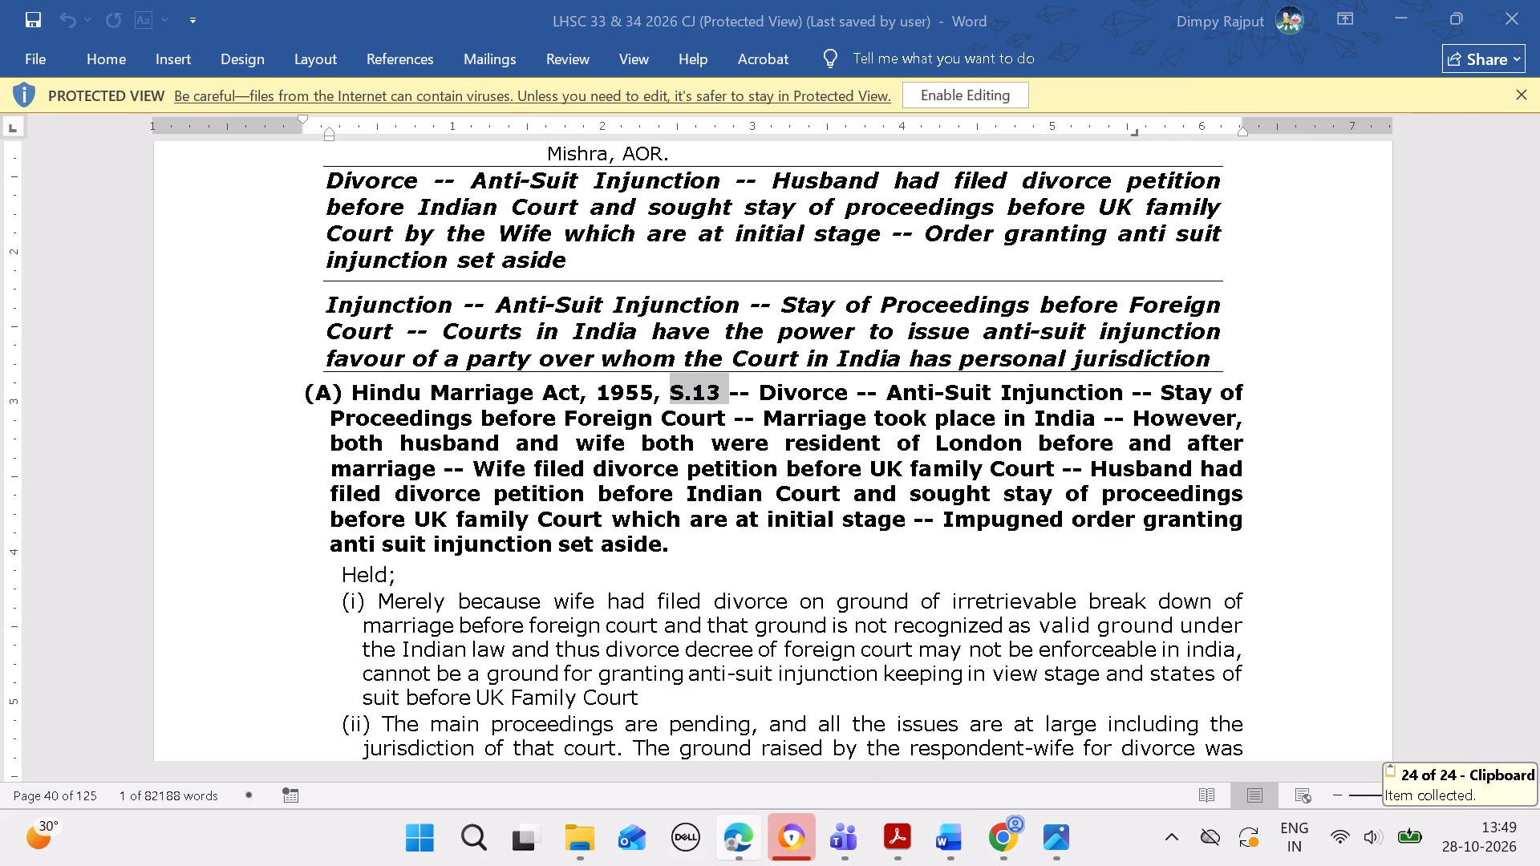
pyautogui.click(729, 844)
pyautogui.click(779, 279)
pyautogui.hotkey('ctrl', 'v')
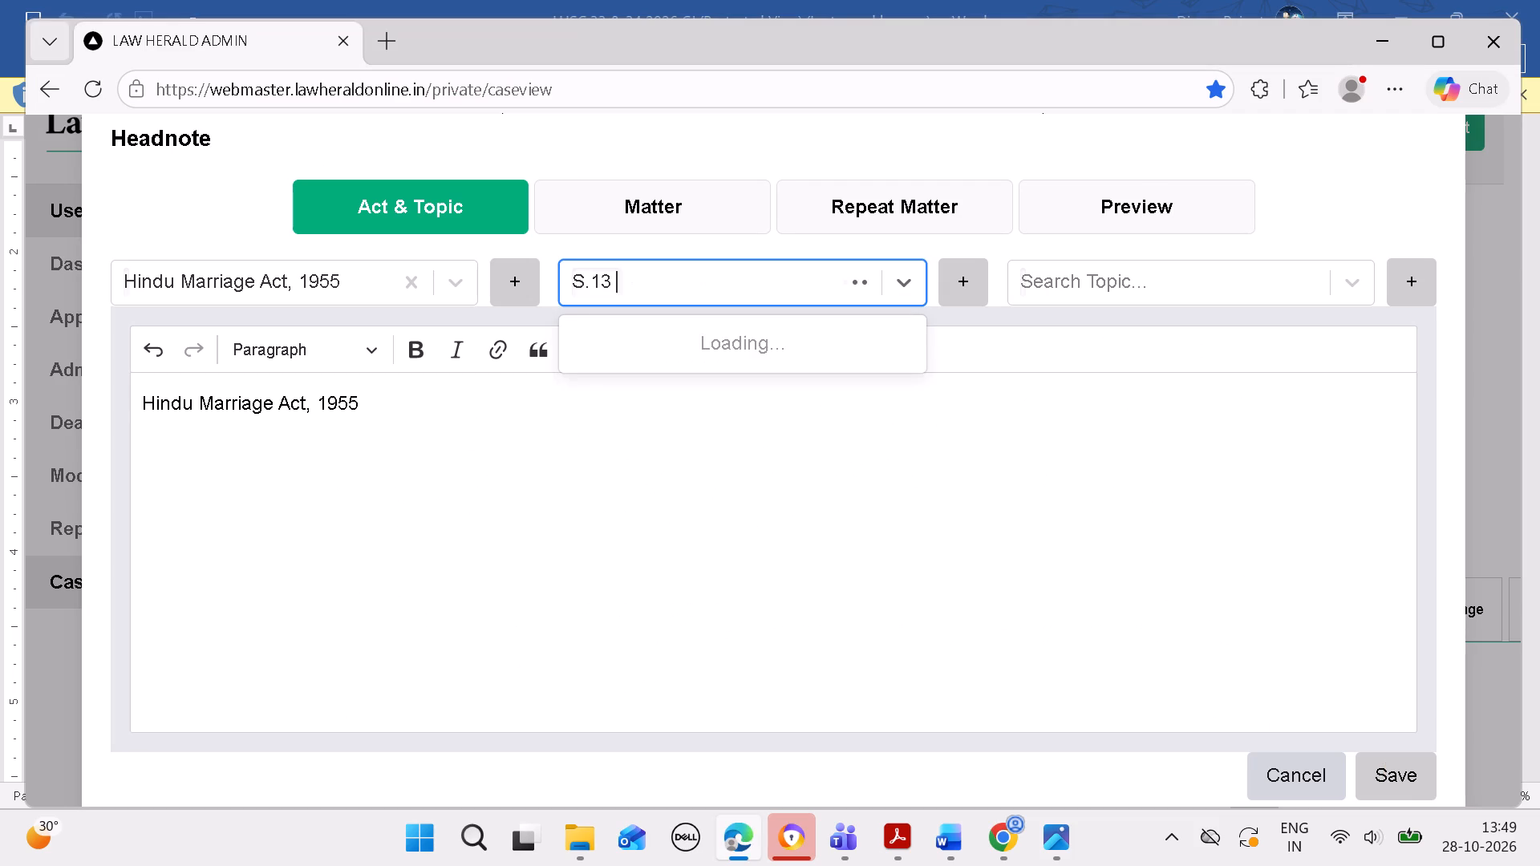
pyautogui.click(837, 360)
pyautogui.click(456, 492)
pyautogui.press('space')
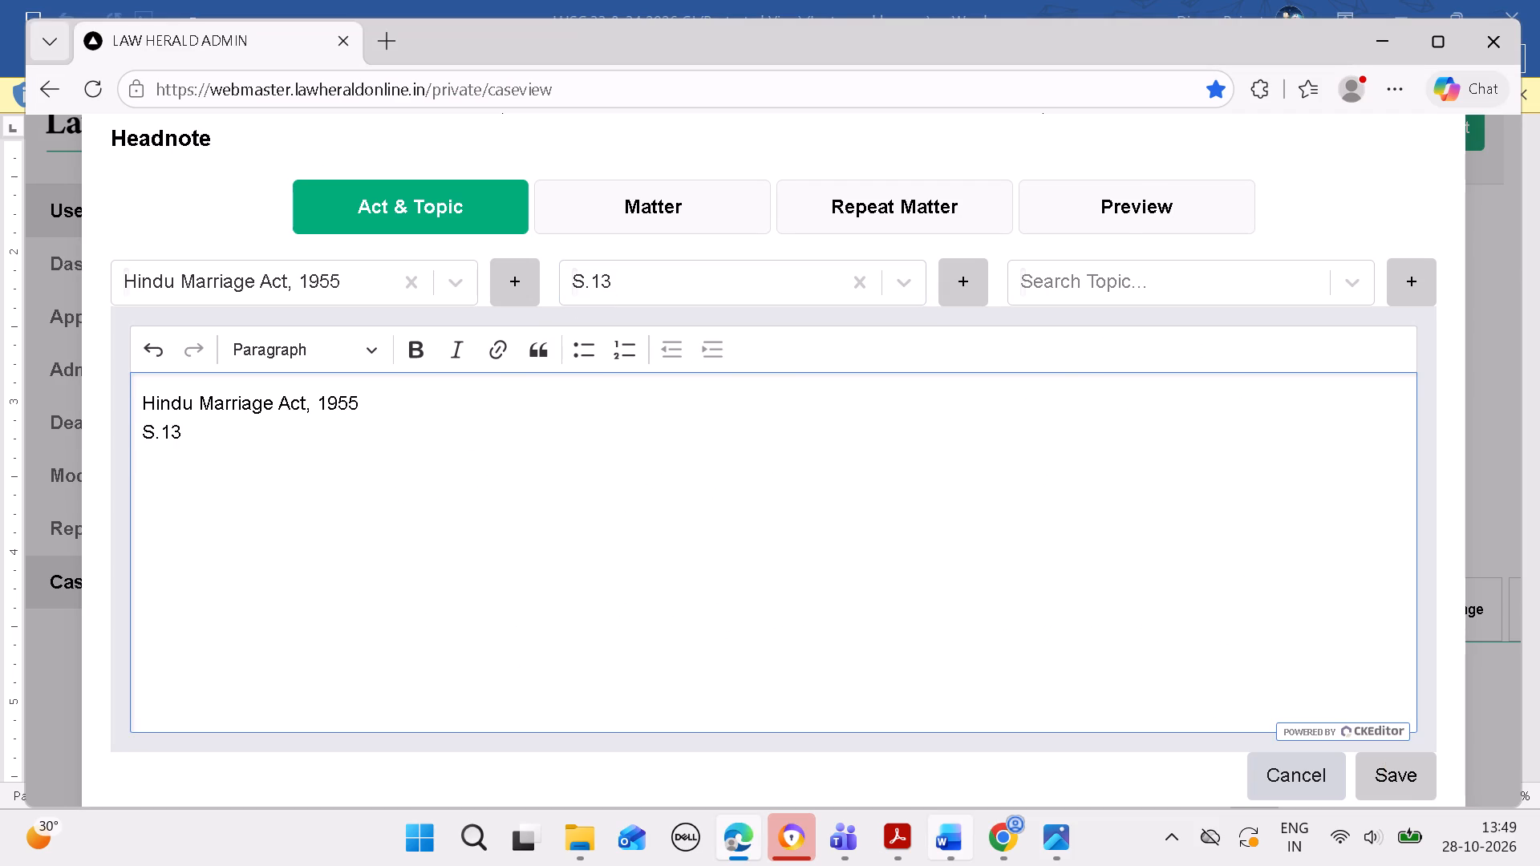
# Copy "Divorce -- Anti-Suit Injunction" from paragraph (A) in Word and attach it as the headnote's topic in Edge, followed by a space.
pyautogui.click(959, 837)
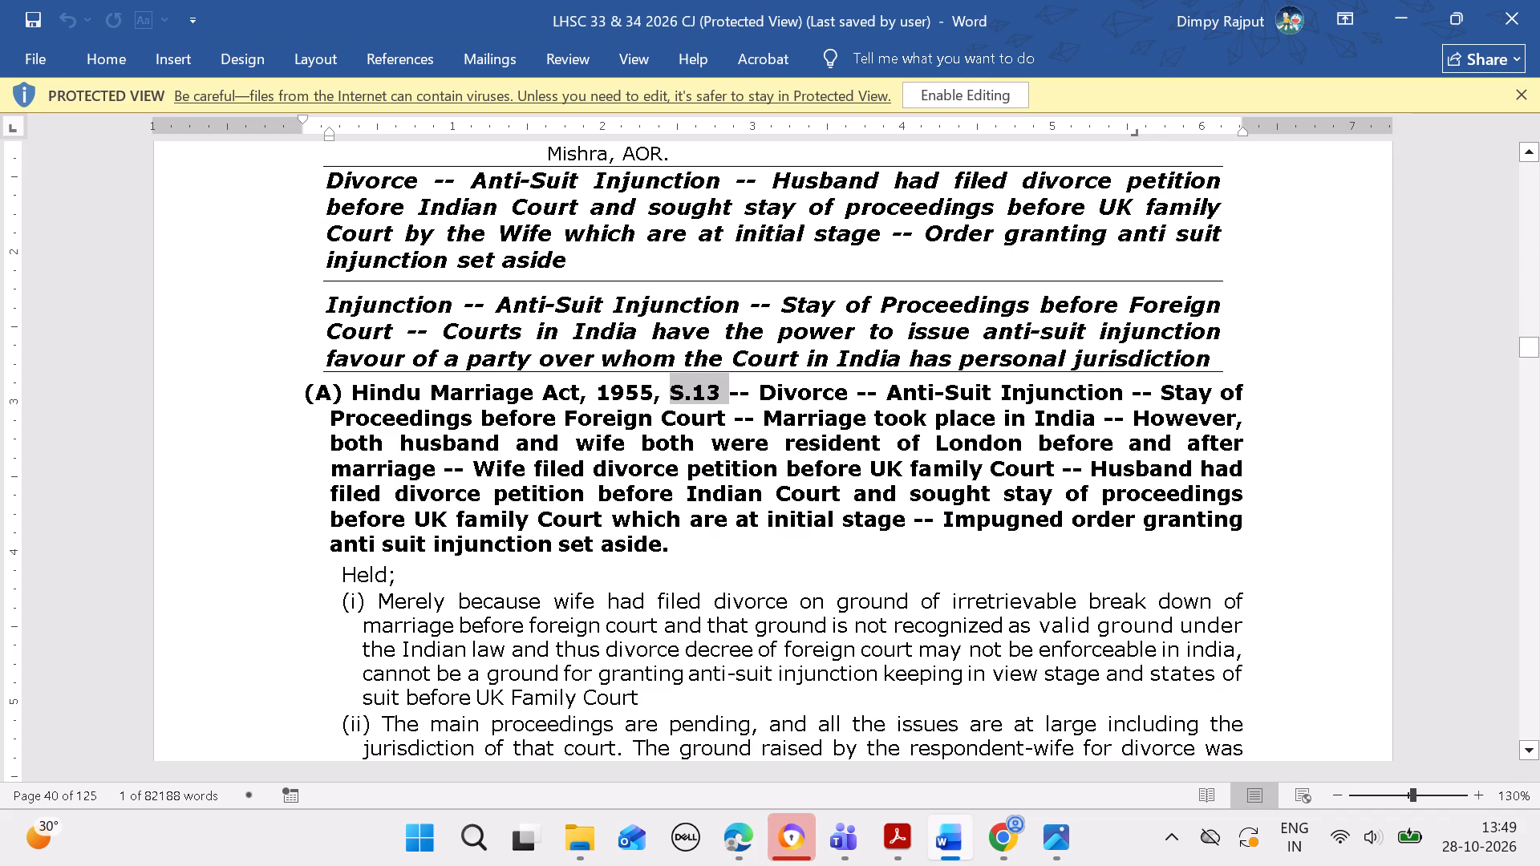
pyautogui.moveTo(762, 385); pyautogui.dragTo(1048, 392)
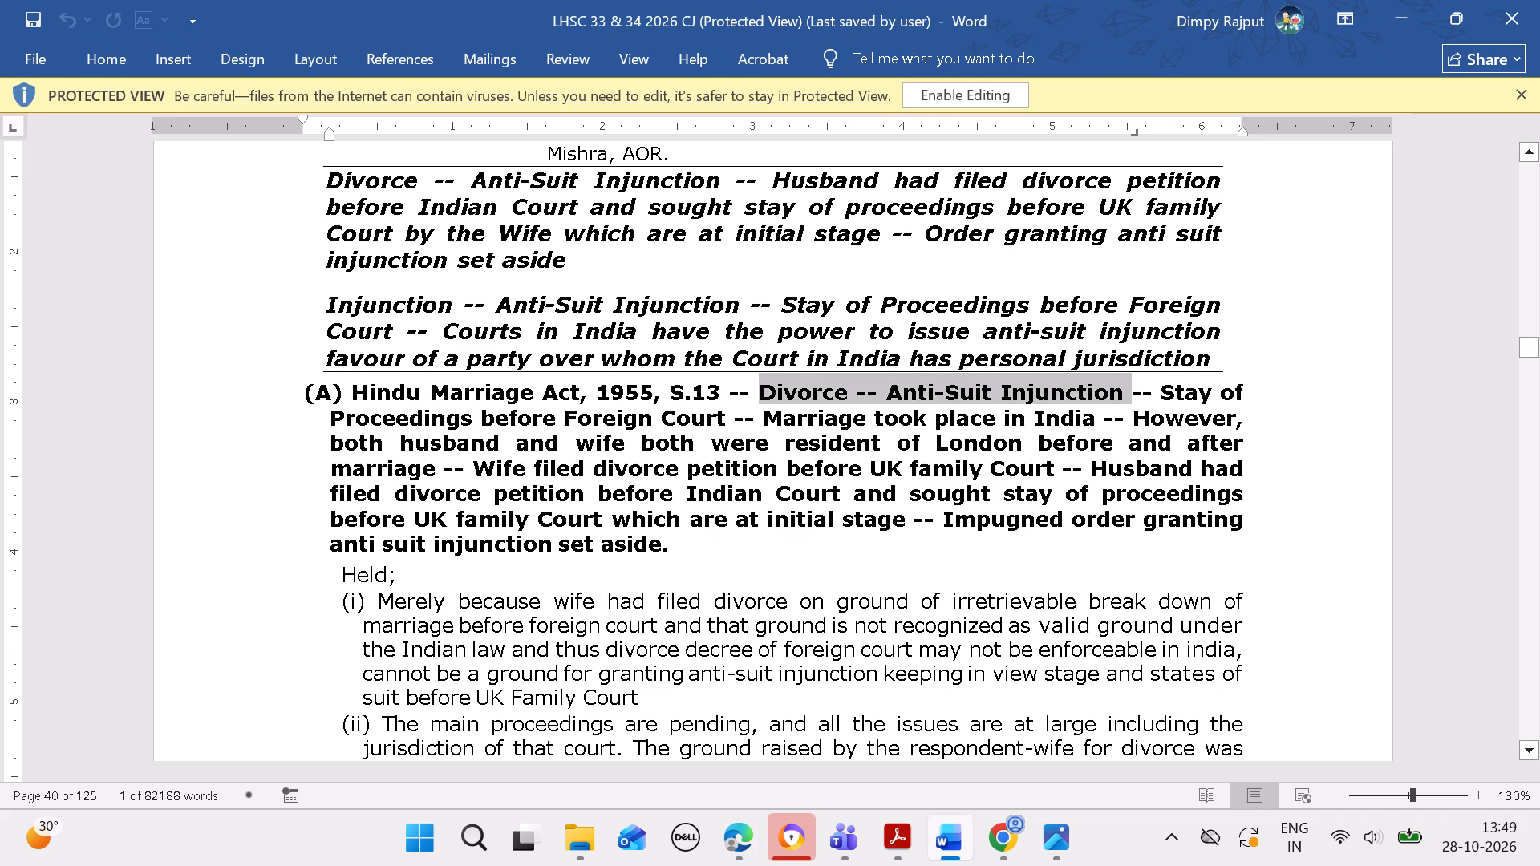
pyautogui.hotkey('ctrl', 'c')
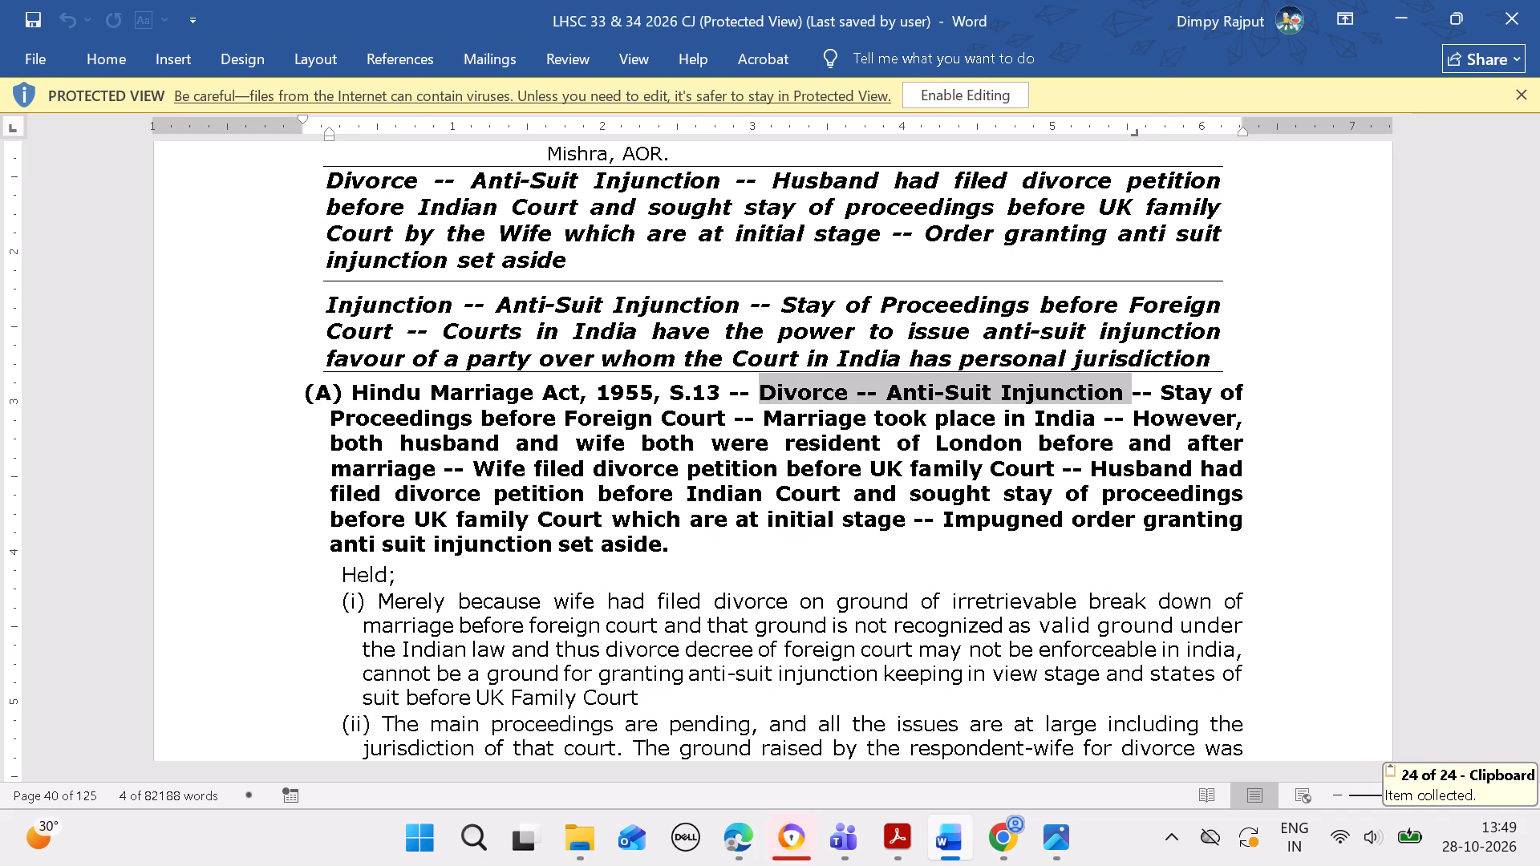
pyautogui.click(748, 827)
pyautogui.click(1146, 293)
pyautogui.hotkey('ctrl', 'v')
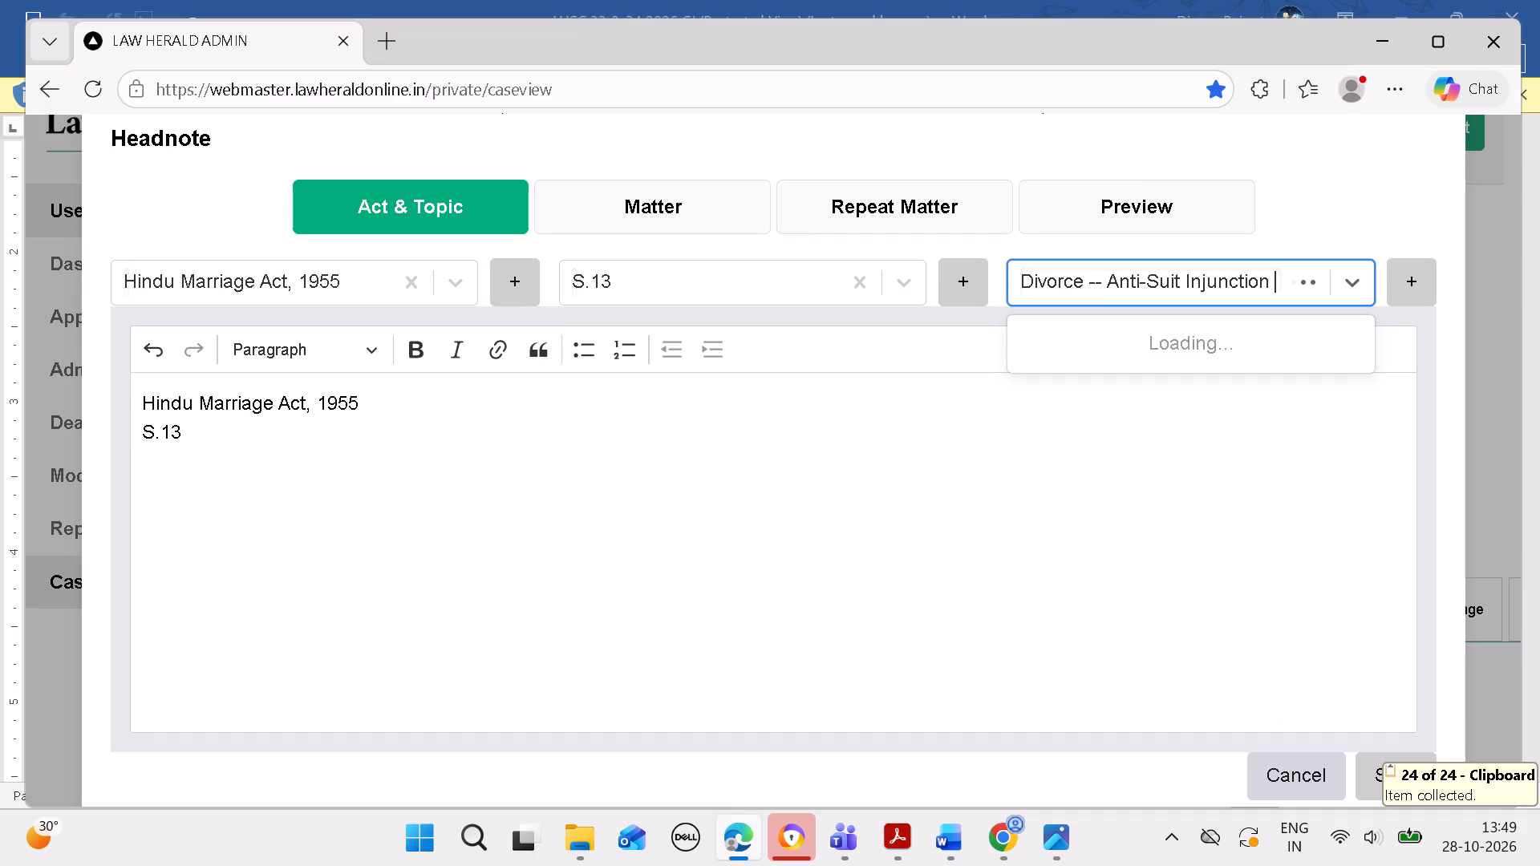
pyautogui.click(1335, 350)
pyautogui.click(967, 553)
pyautogui.press('space')
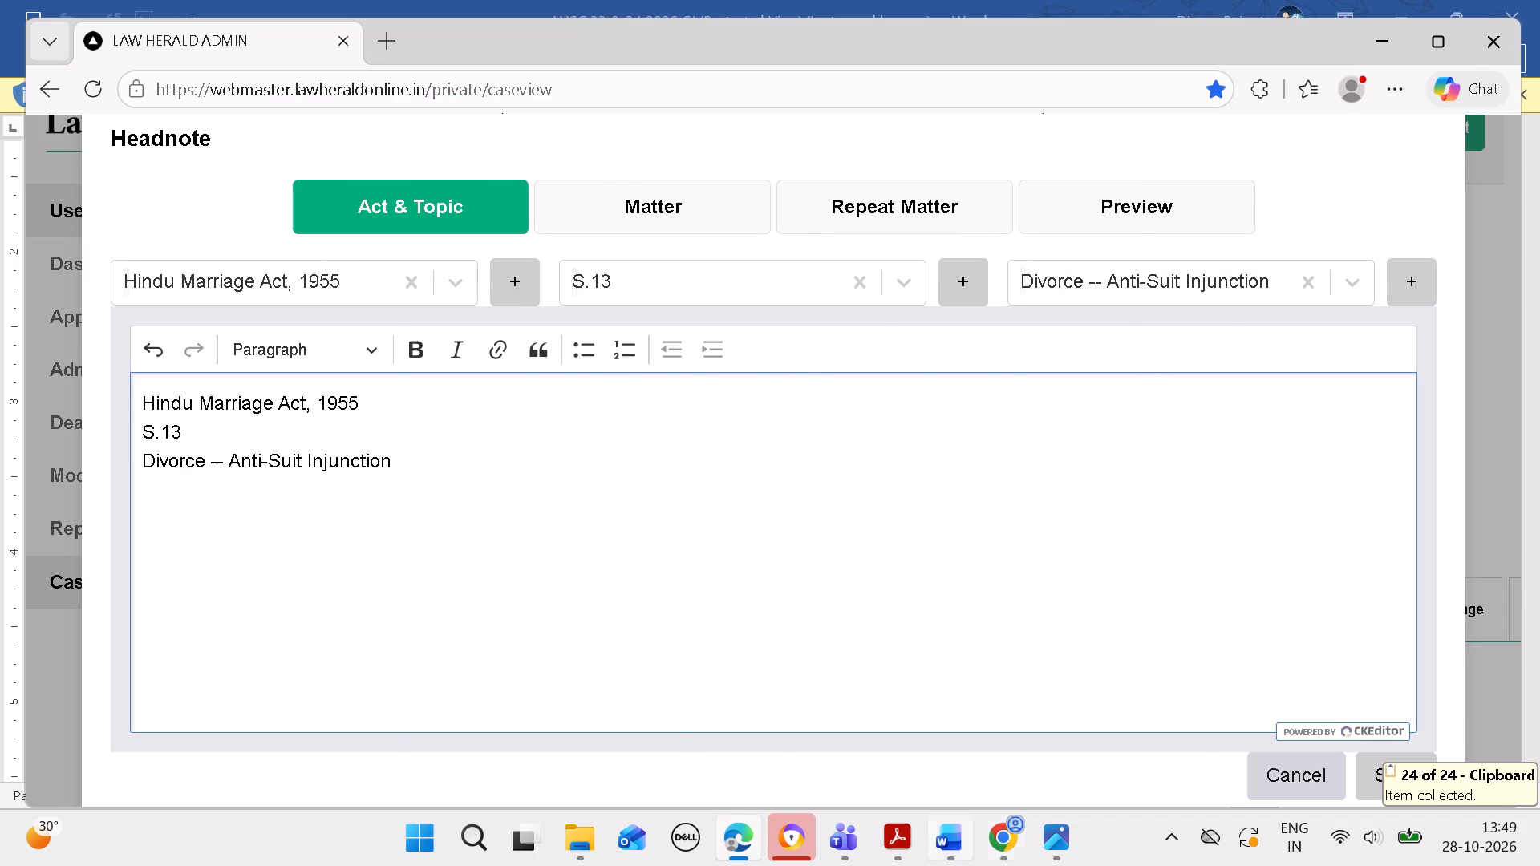
# Copy "Stay of Proceedings before Foreign Court -- Marriage took place in India" from paragraph (A) in Word and add it as a new topic in Edge.
pyautogui.click(946, 838)
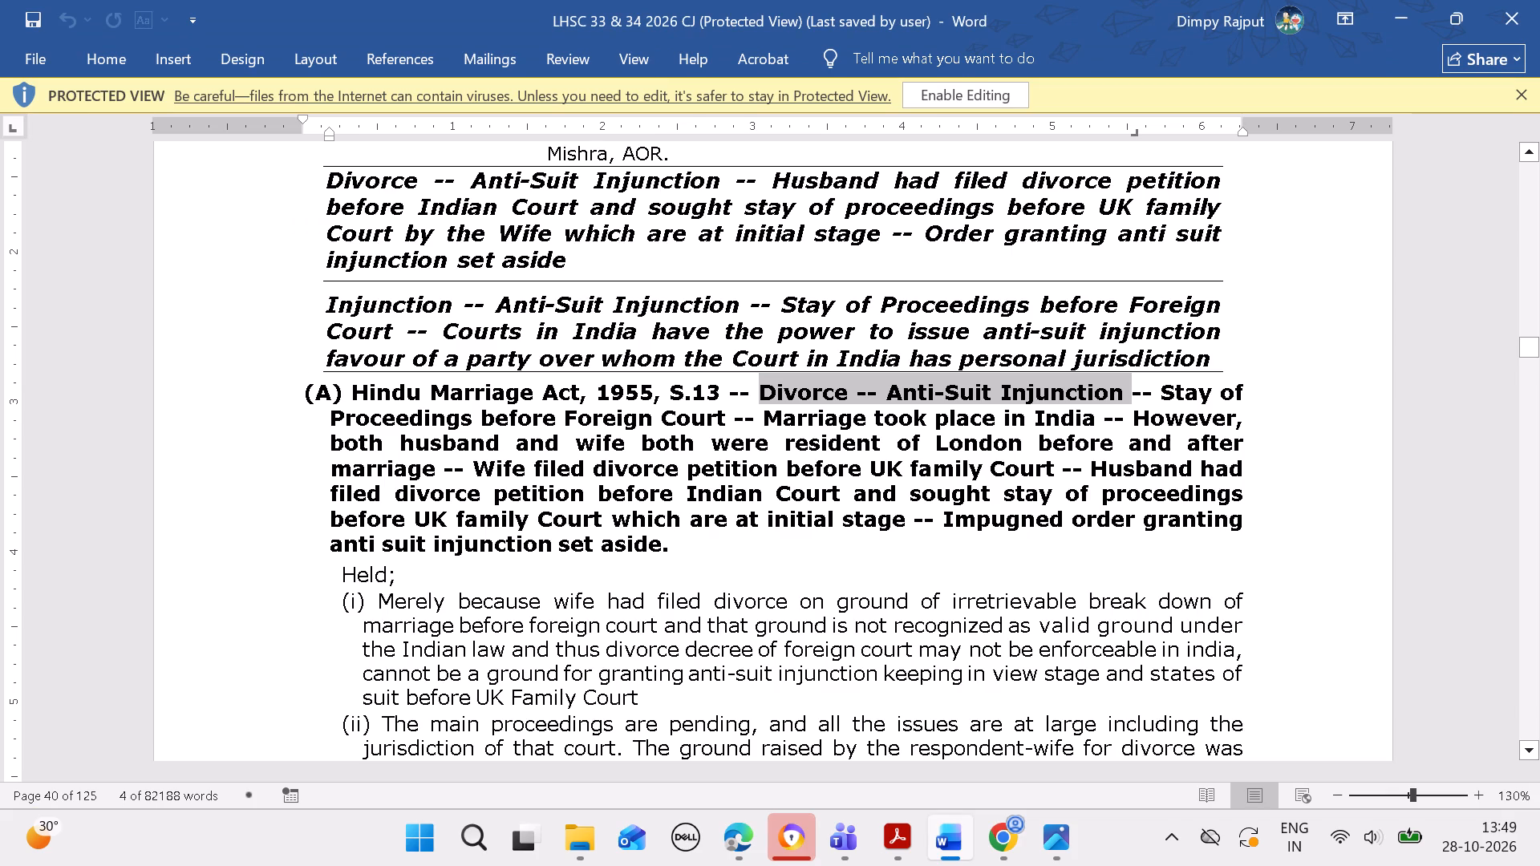
pyautogui.moveTo(1161, 385); pyautogui.dragTo(796, 393)
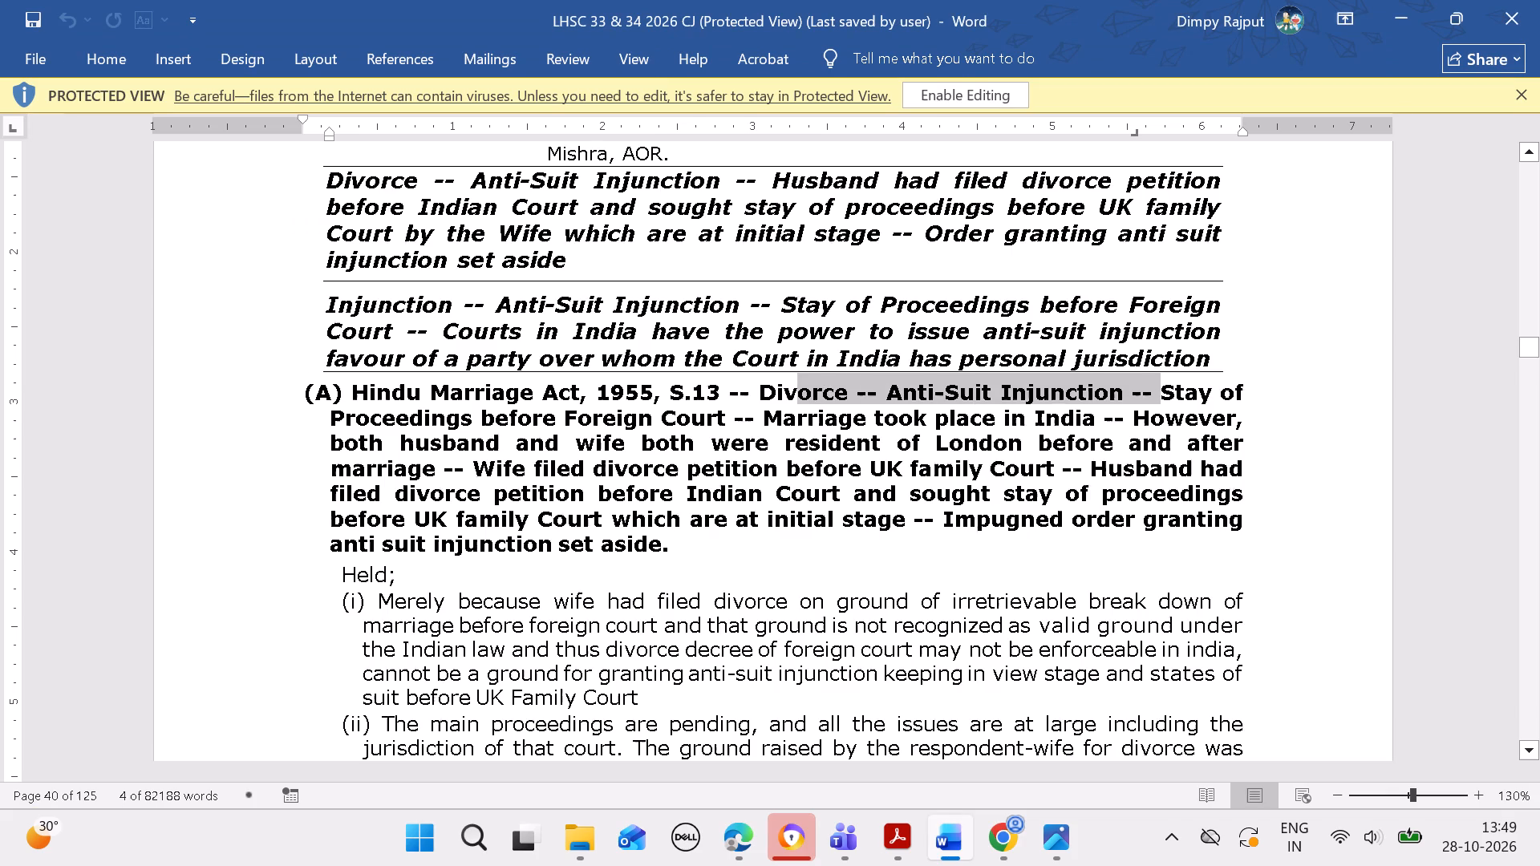
pyautogui.moveTo(796, 393); pyautogui.dragTo(1090, 414)
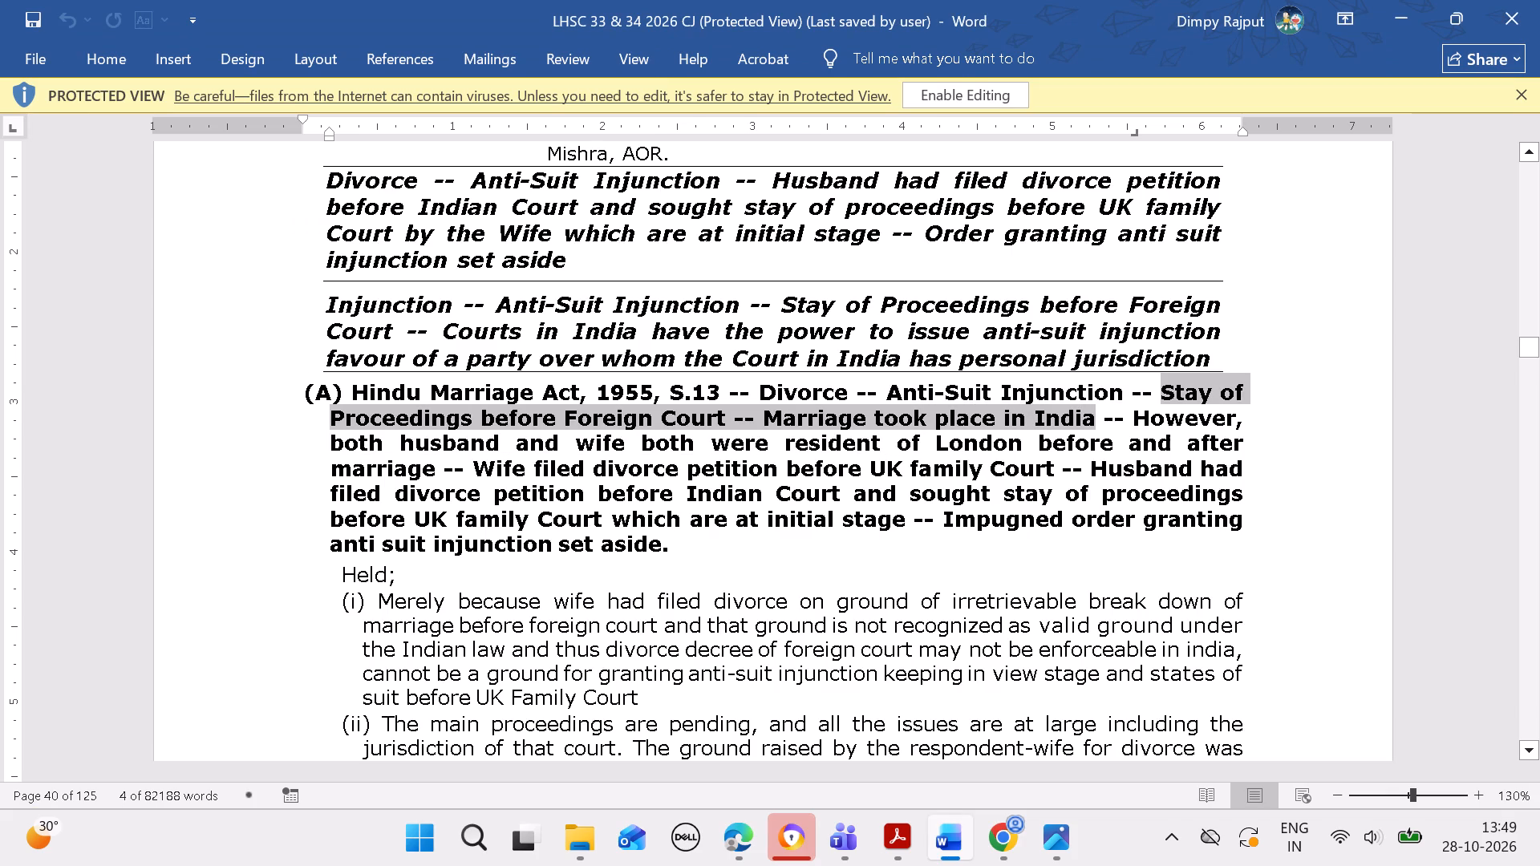
pyautogui.moveTo(1090, 414); pyautogui.dragTo(1097, 415)
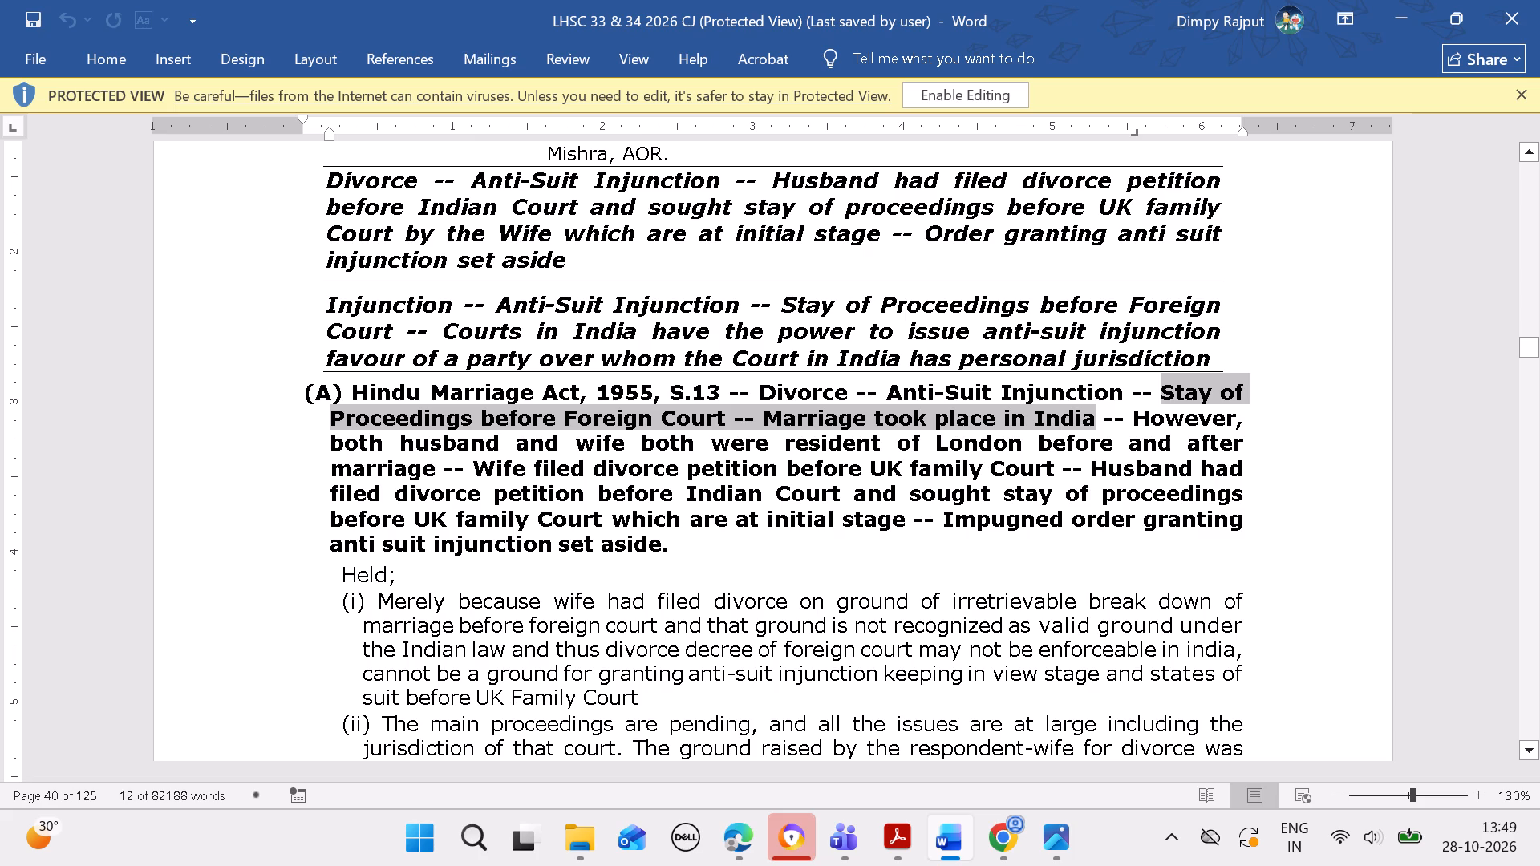
pyautogui.hotkey('ctrl', 'c')
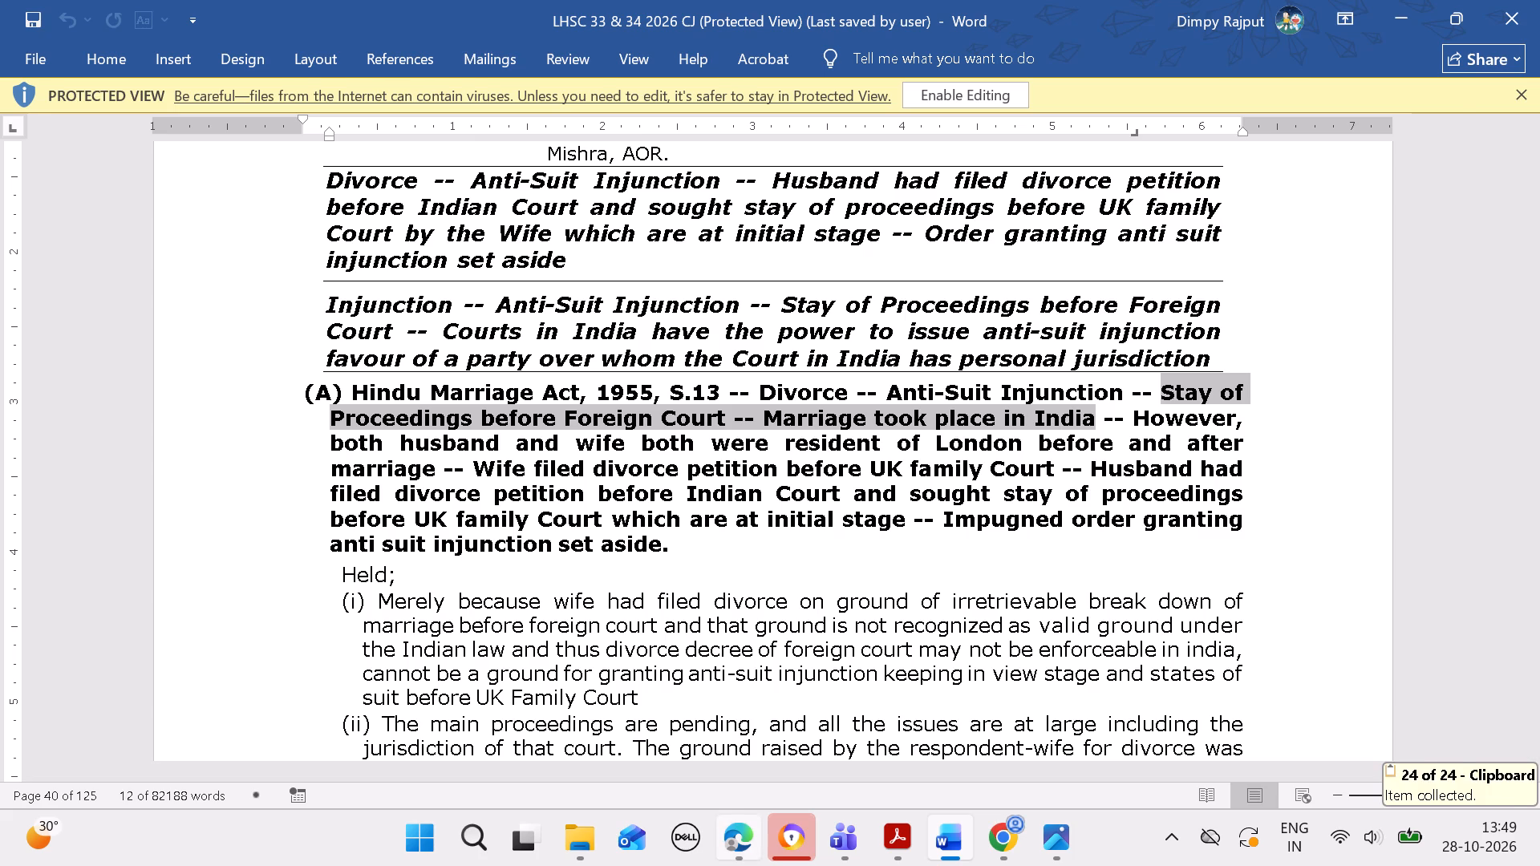
pyautogui.click(751, 828)
pyautogui.click(1415, 285)
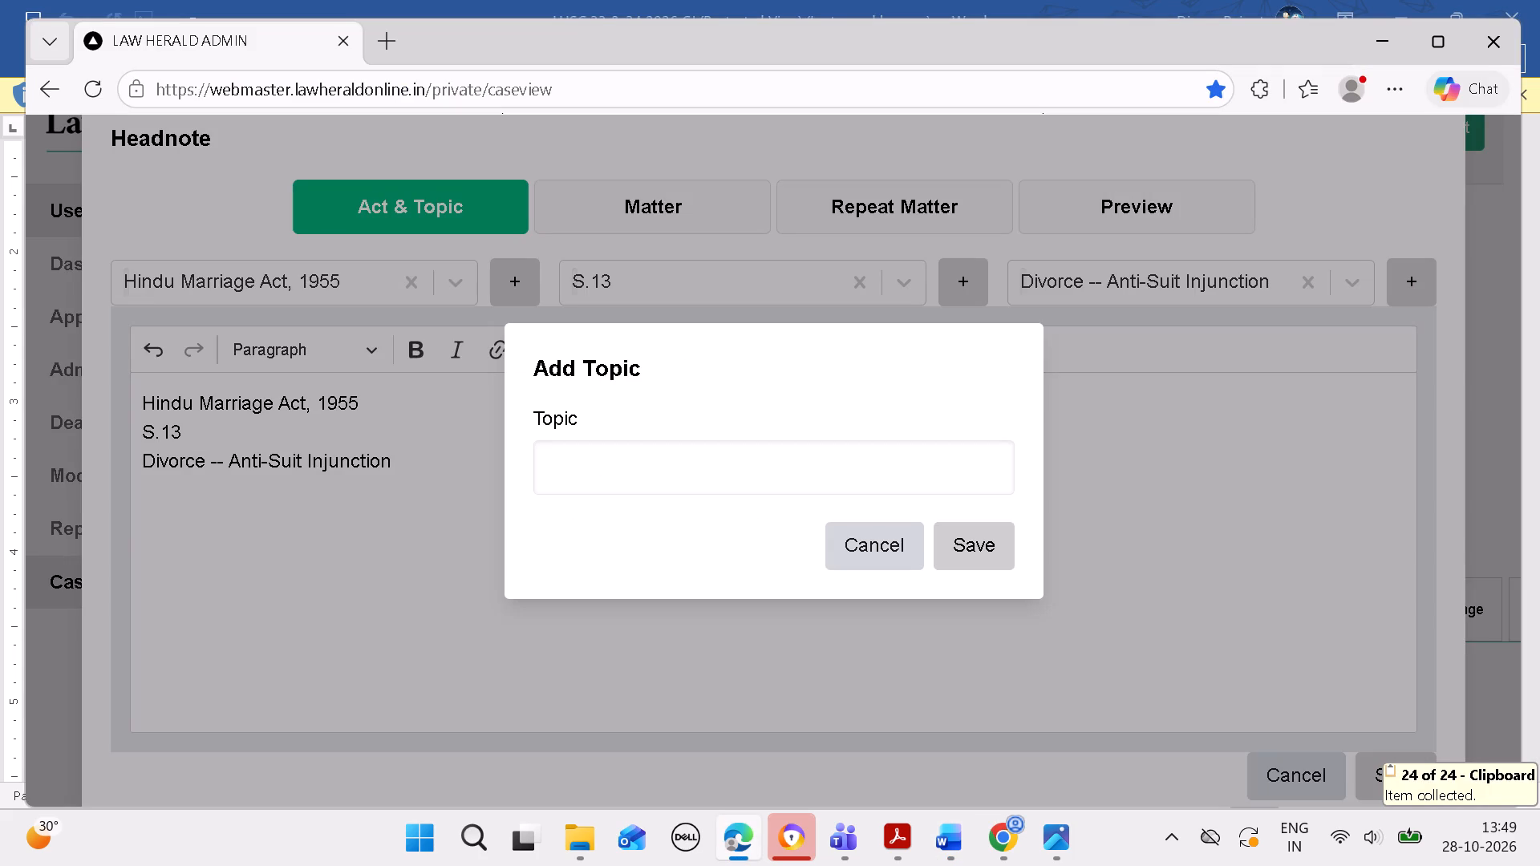
pyautogui.click(947, 466)
pyautogui.hotkey('ctrl', 'v')
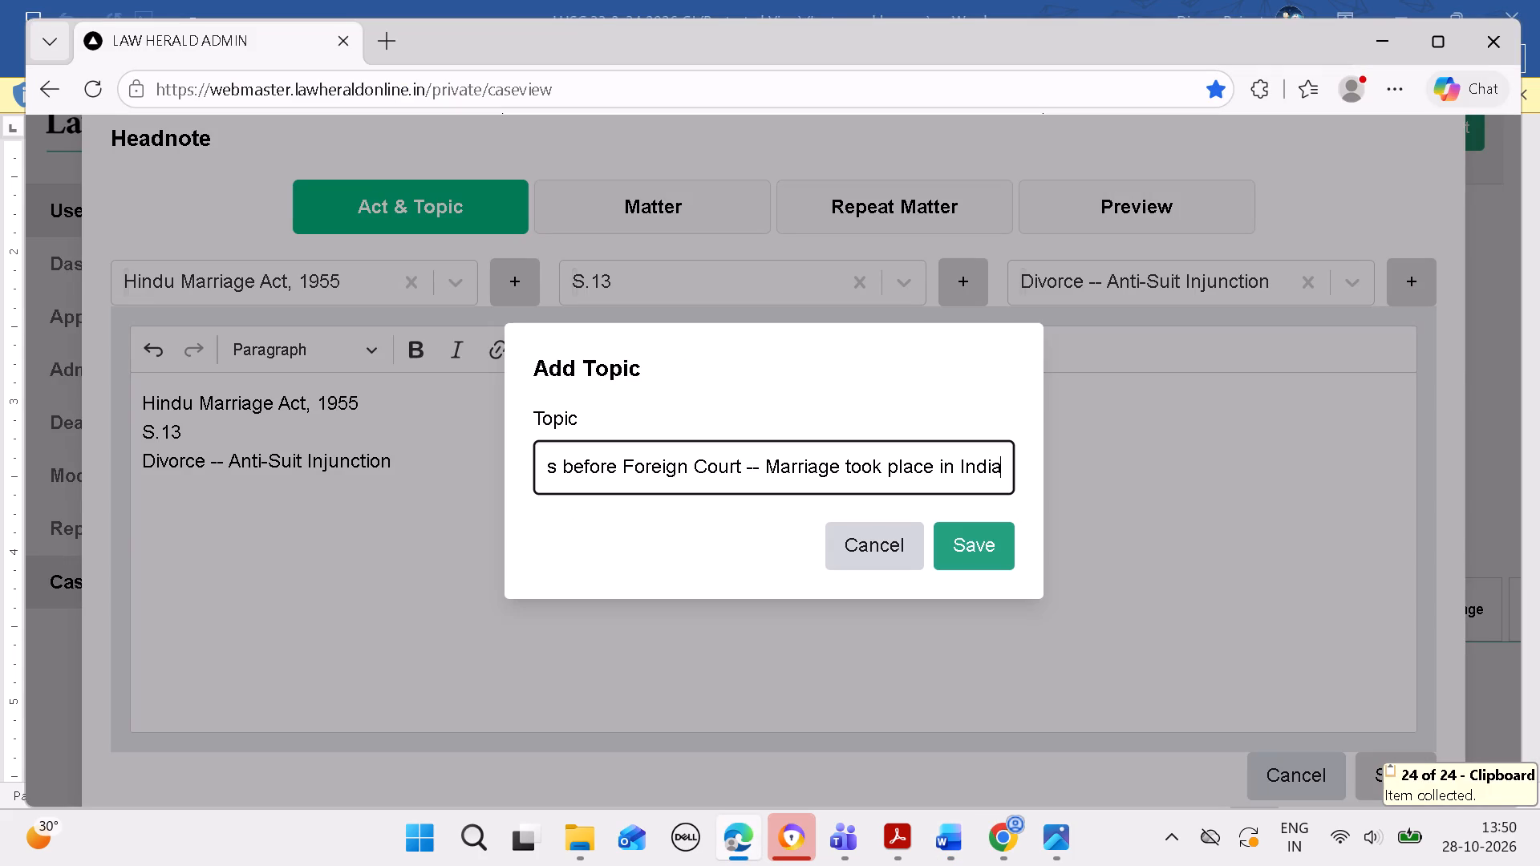
pyautogui.click(975, 545)
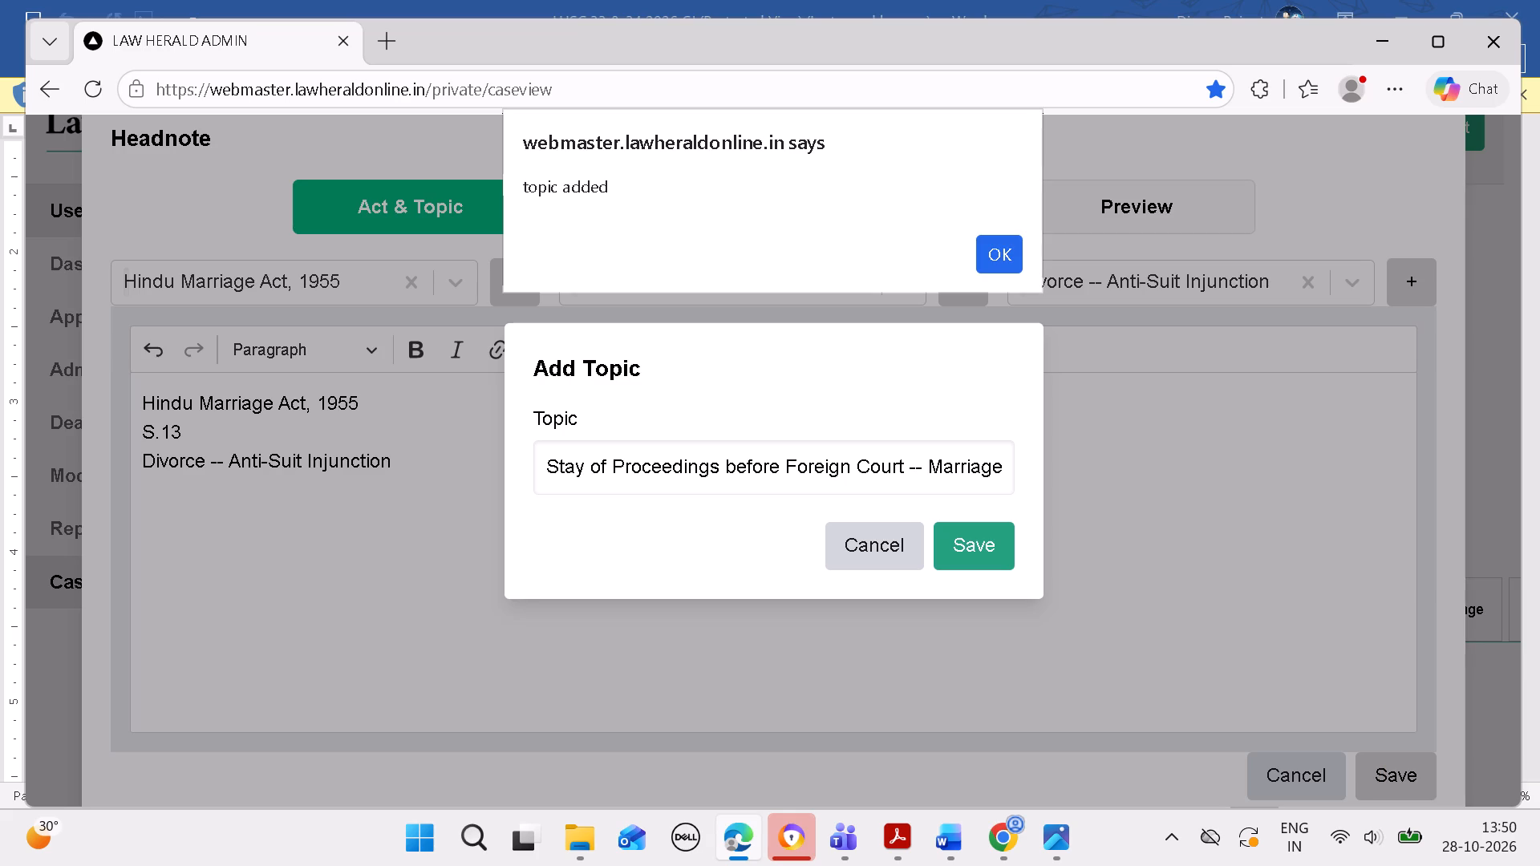
pyautogui.click(1006, 256)
# Attach the topic "Stay of Proceedings before Foreign Court -- Marriage took place in India" to the headnote.
pyautogui.click(1141, 278)
pyautogui.hotkey('ctrl', 'v')
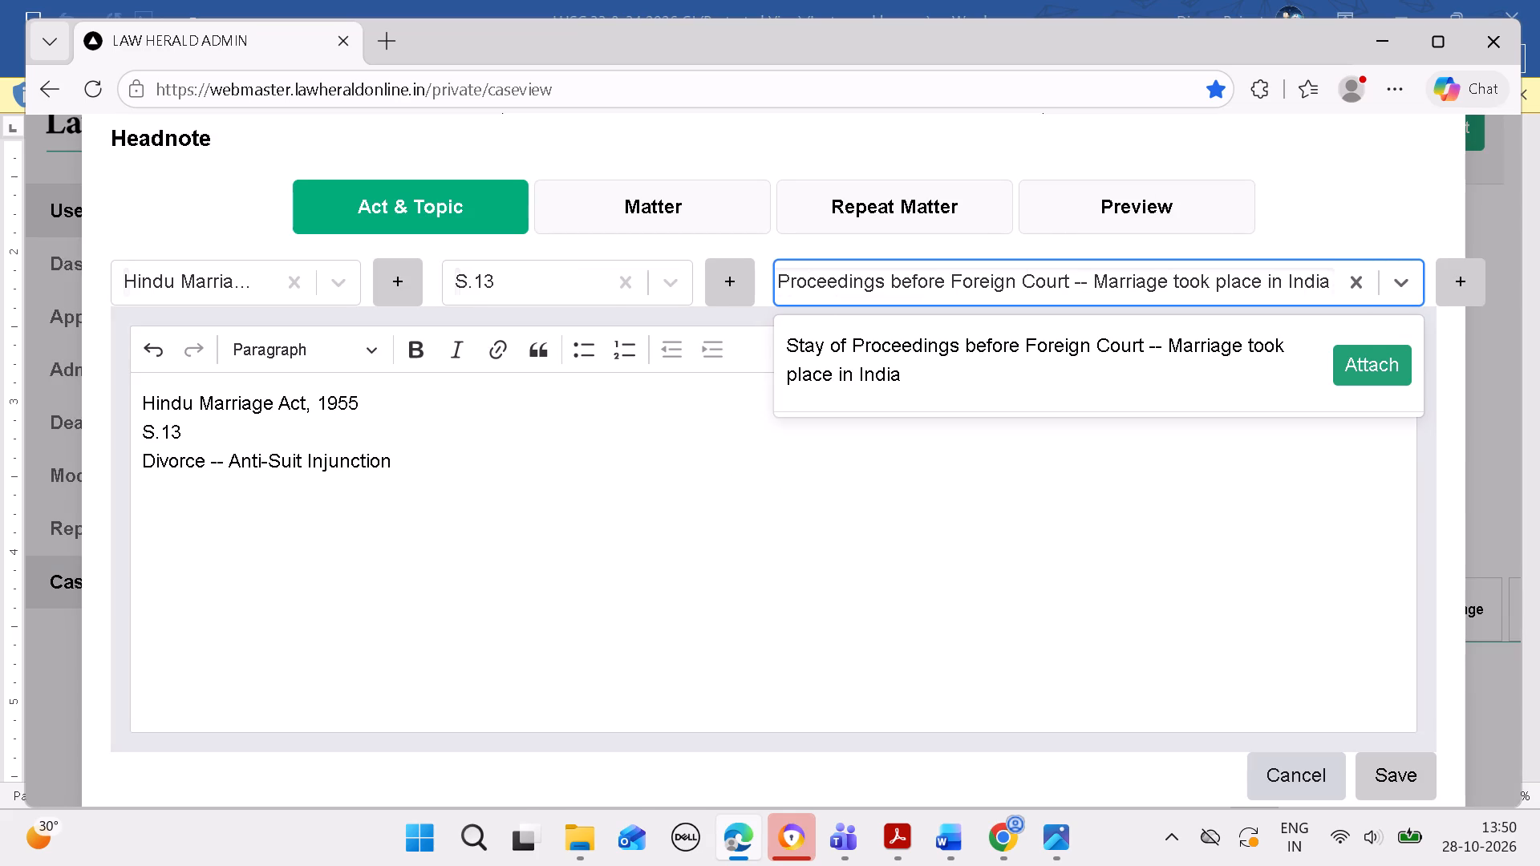
pyautogui.click(1375, 351)
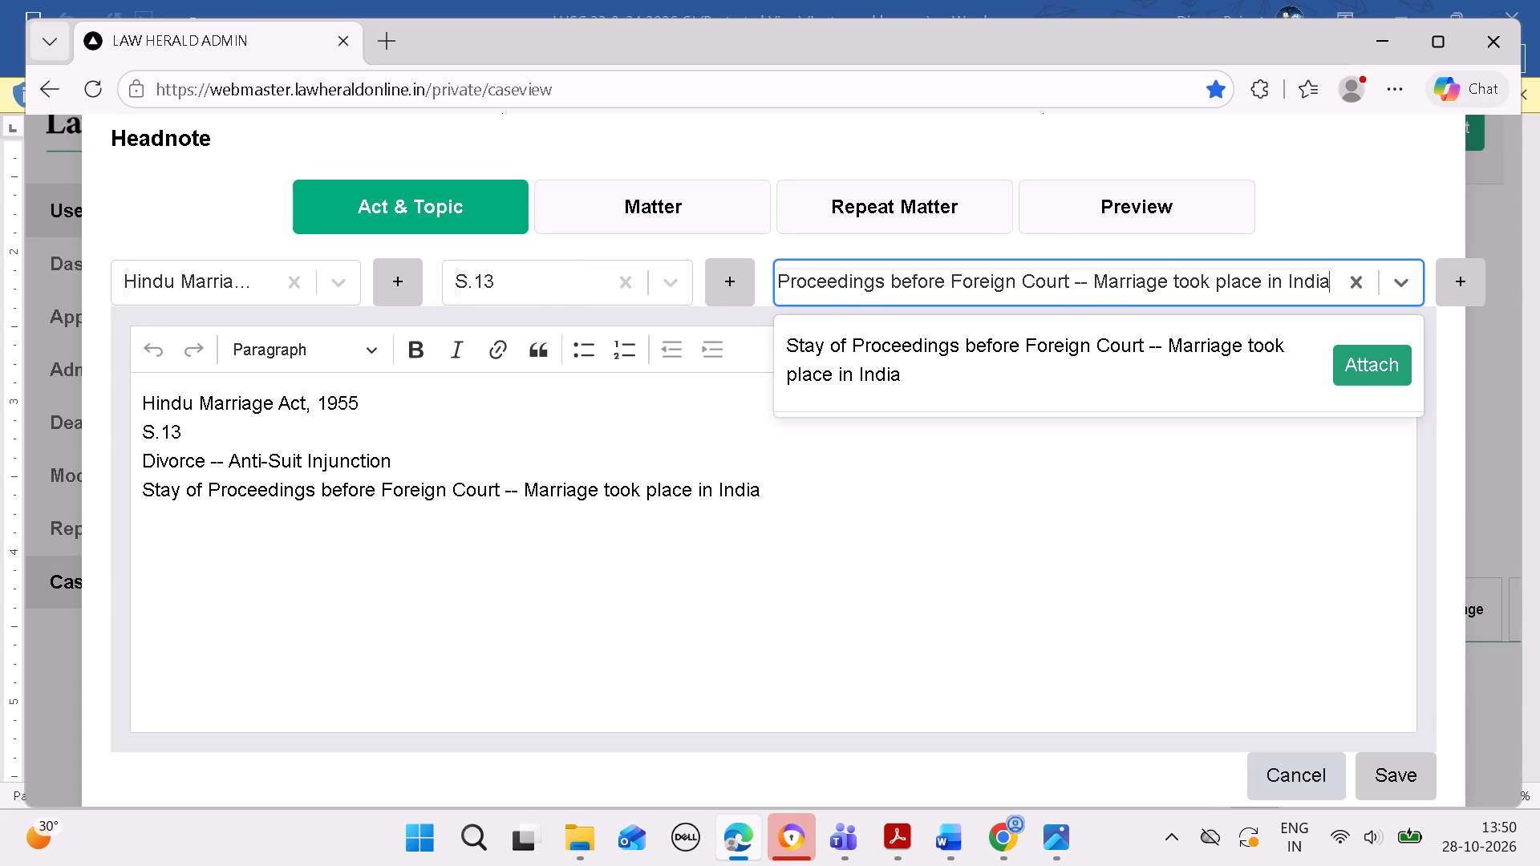
# Join the attached act, section and topics into a single line, separating the two topics with "--".
pyautogui.click(141, 439)
pyautogui.press('BackSpace')
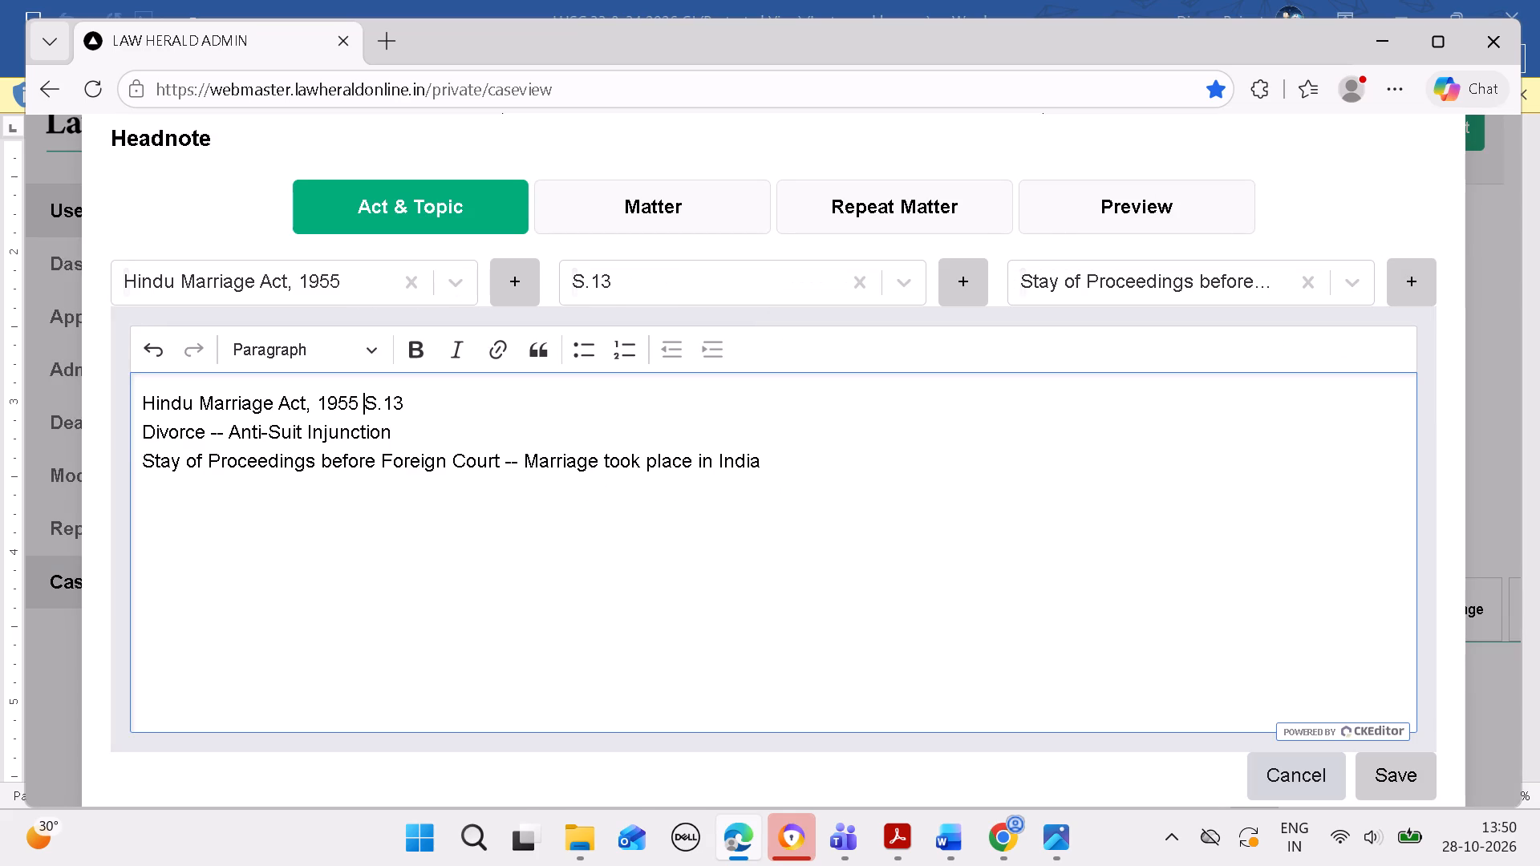
pyautogui.click(140, 442)
pyautogui.press('BackSpace')
pyautogui.click(140, 441)
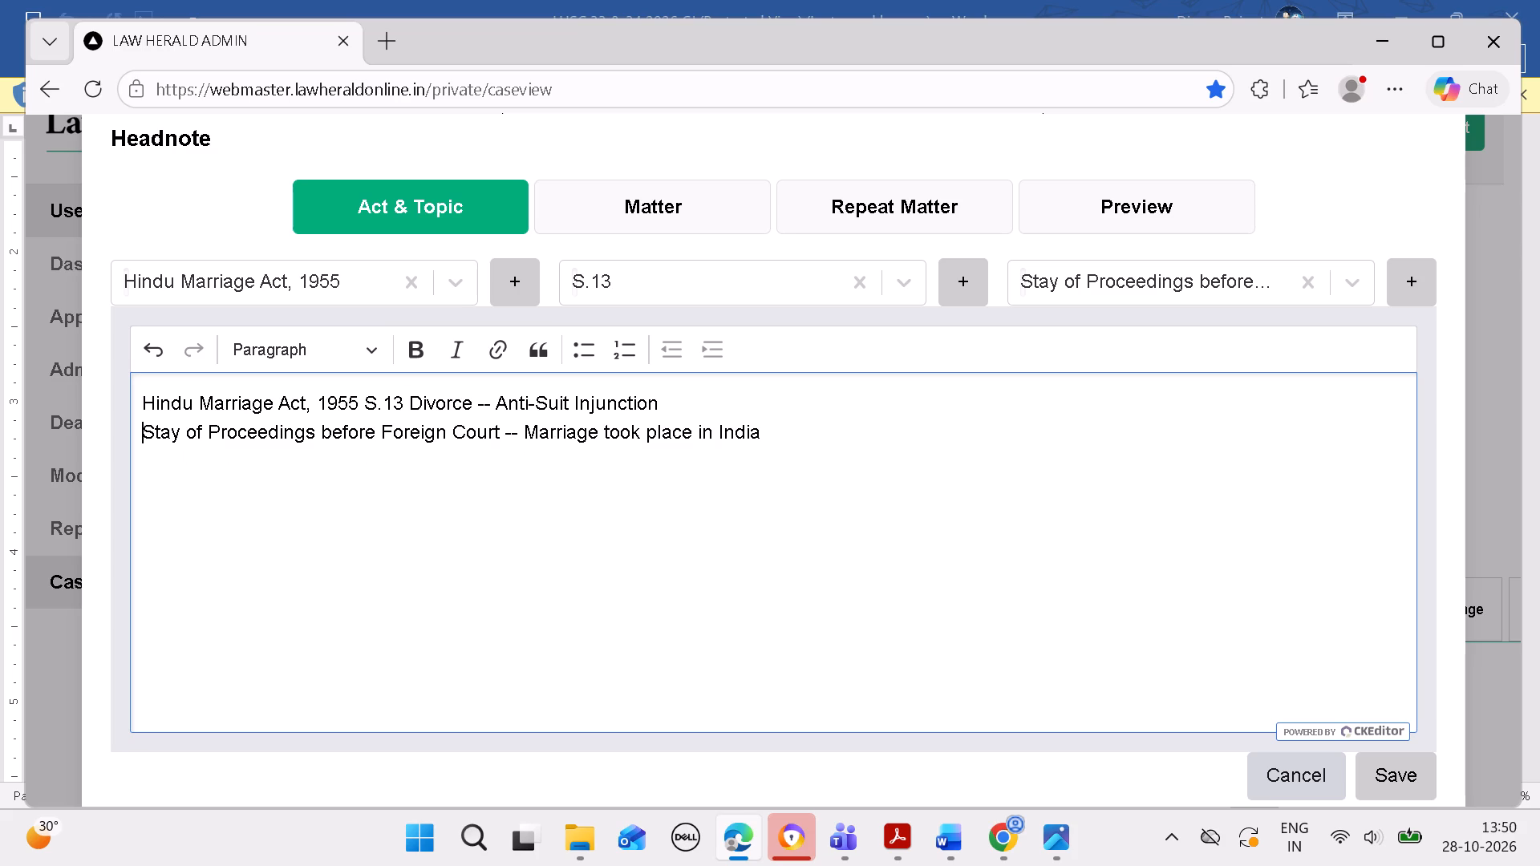
pyautogui.press('BackSpace')
pyautogui.write('--')
pyautogui.press('space')
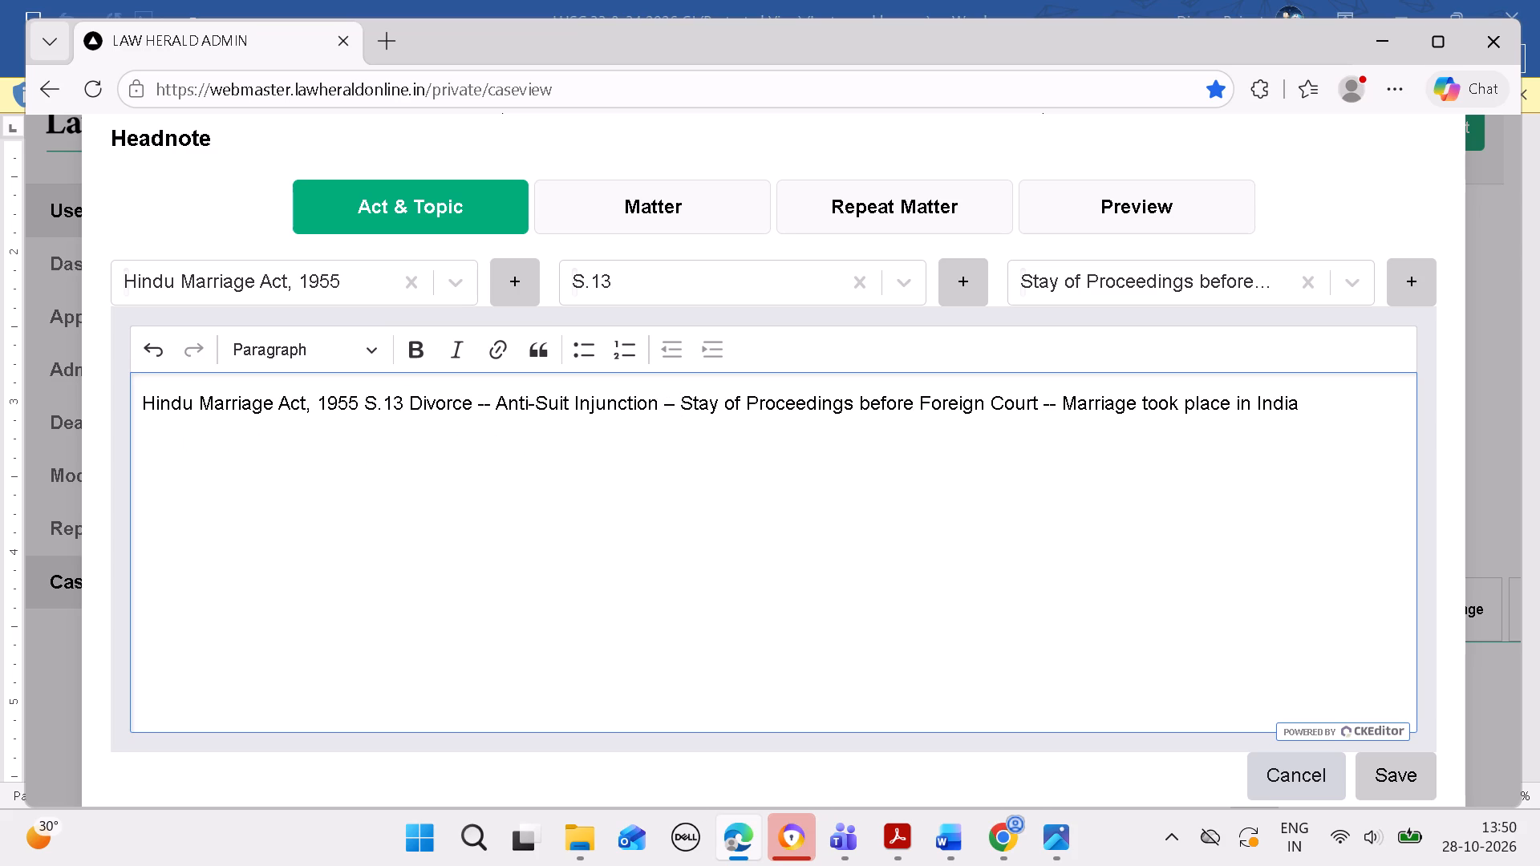
pyautogui.press('BackSpace')
pyautogui.click(1321, 409)
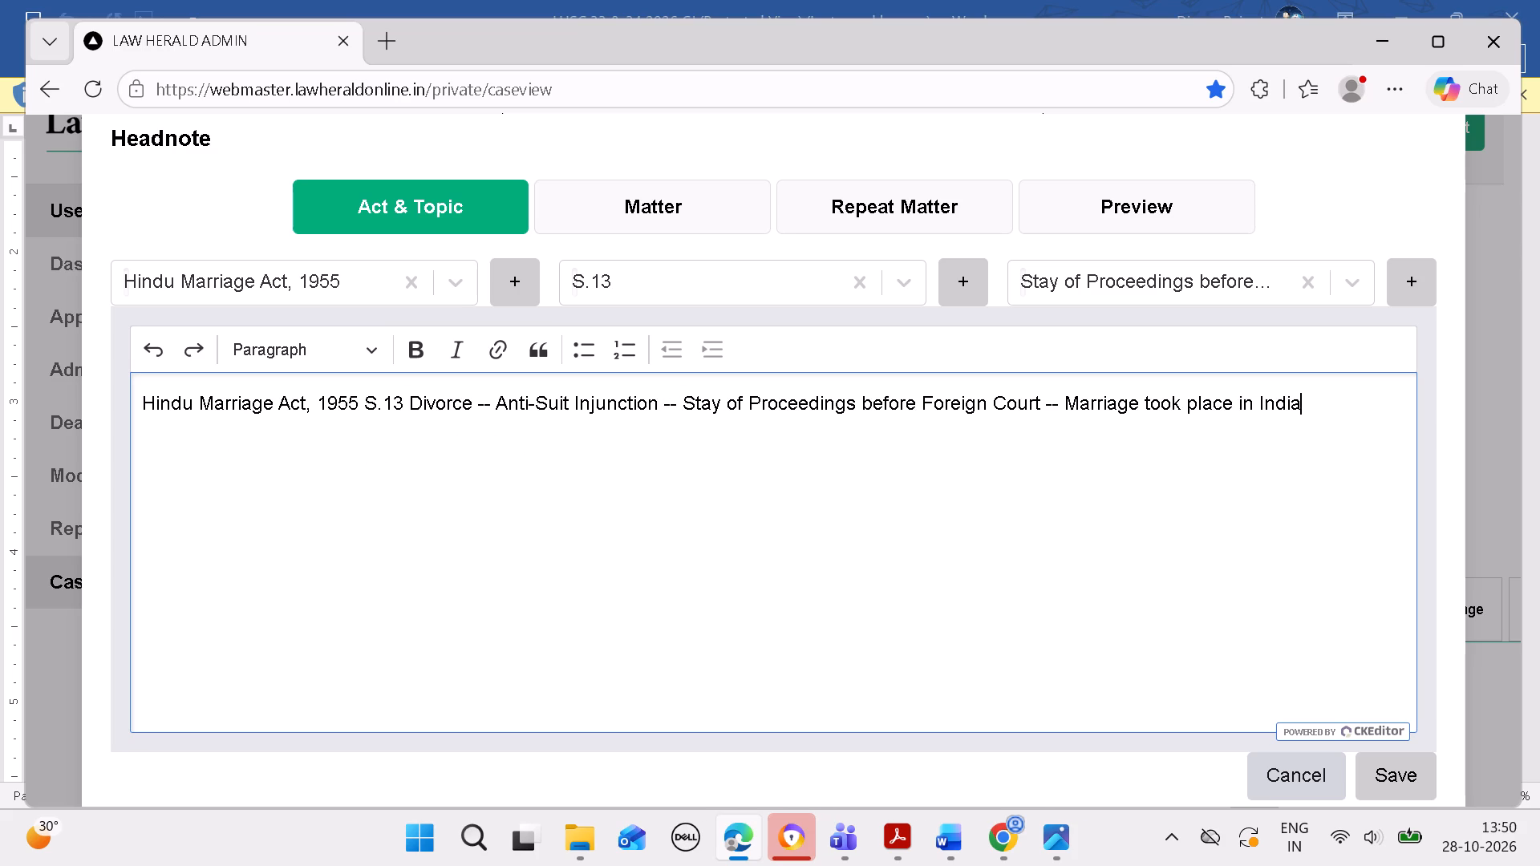
# Copy paragraph (A)'s remaining bold text, "However, both husband" to "set aside.", from Word into the headnote's Matter in Edge.
pyautogui.click(675, 213)
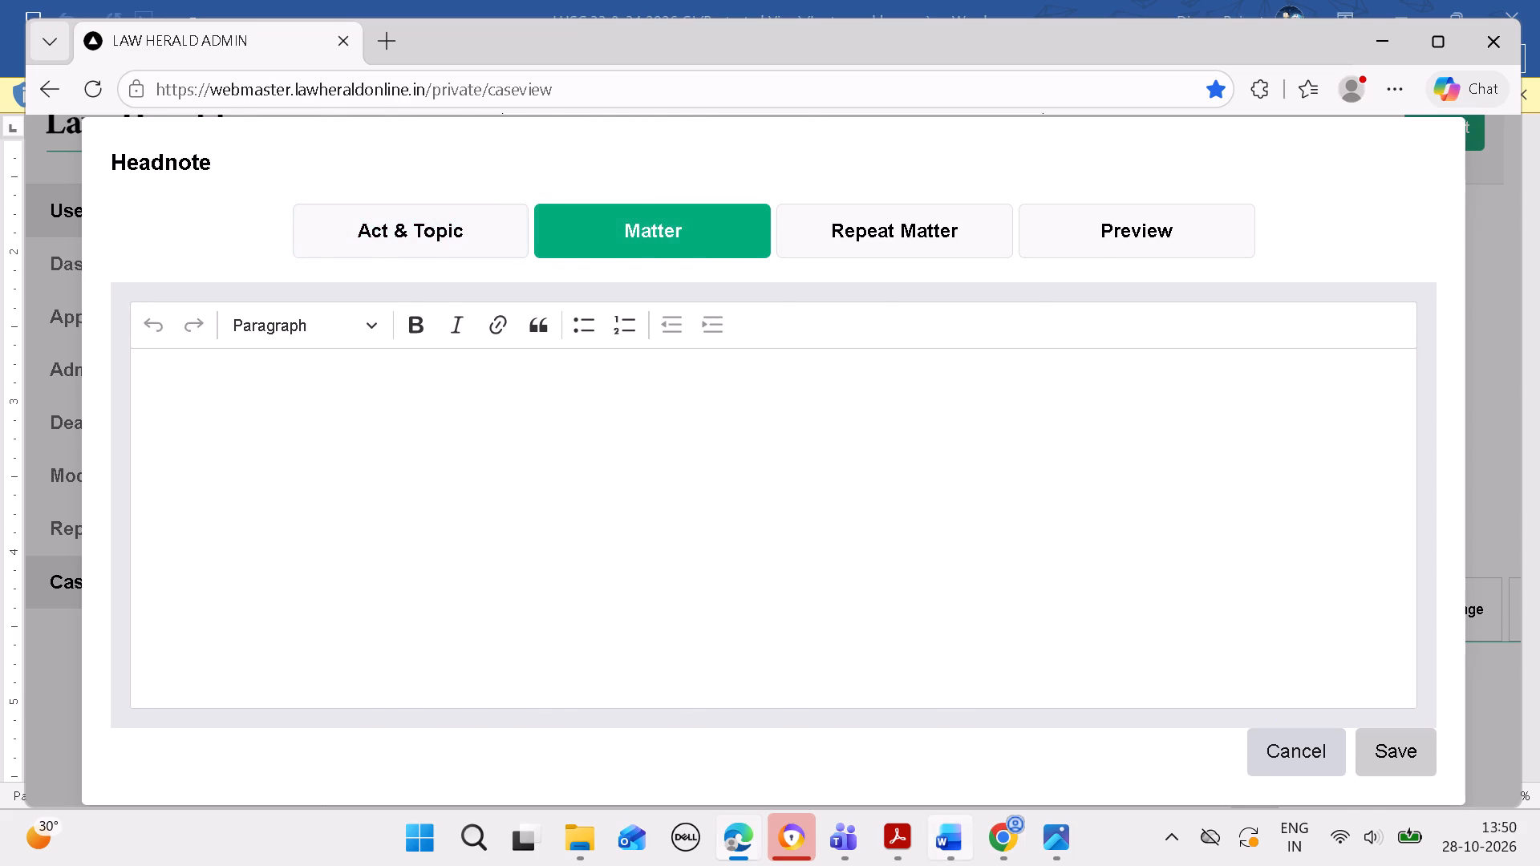
pyautogui.click(944, 836)
pyautogui.moveTo(1134, 419); pyautogui.dragTo(1191, 491)
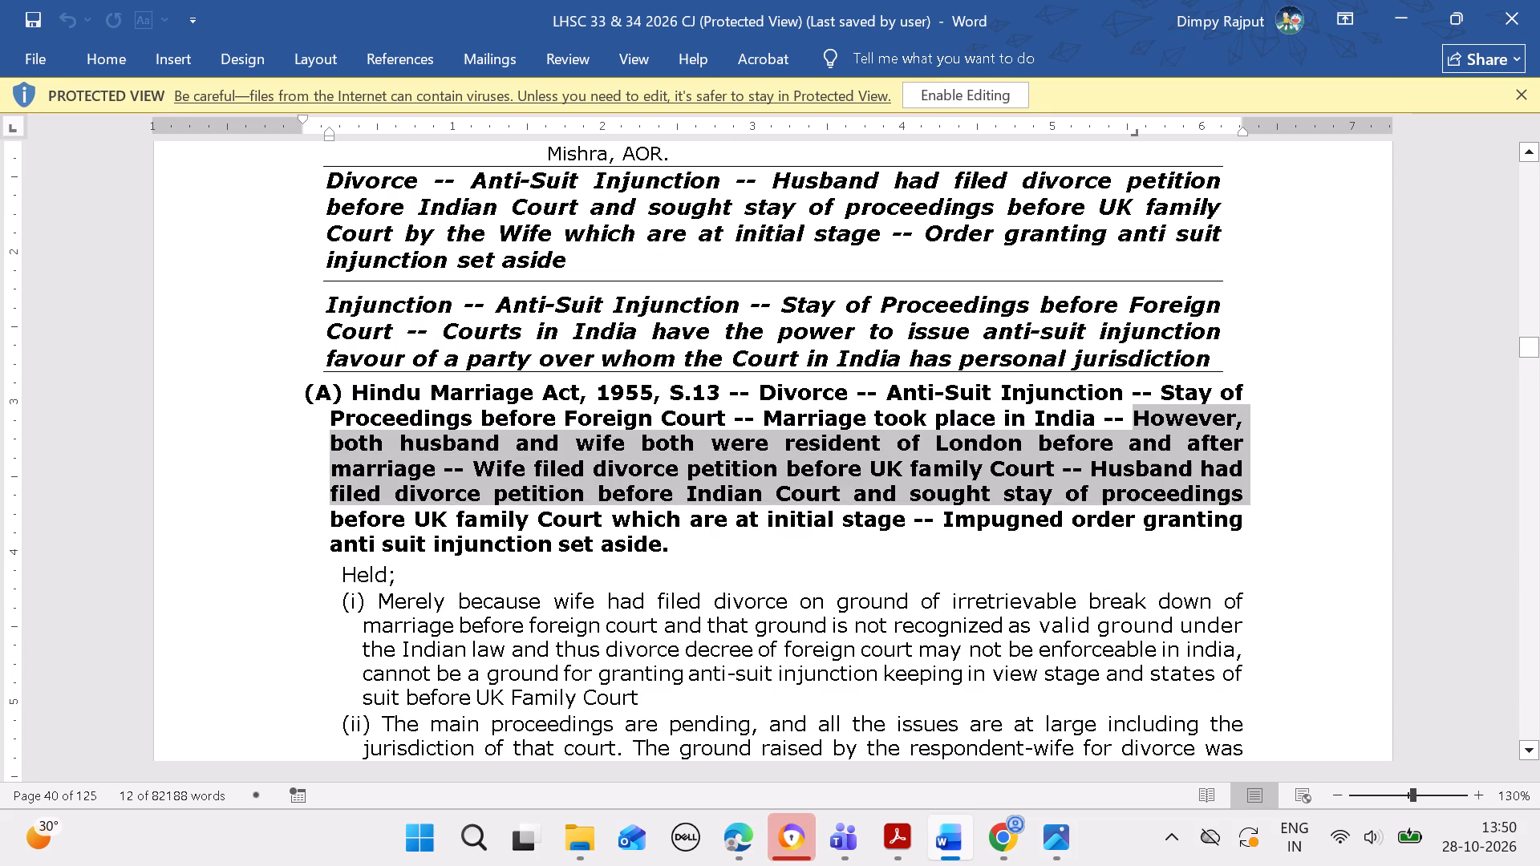
pyautogui.moveTo(1191, 491); pyautogui.dragTo(1207, 536)
pyautogui.hotkey('ctrl', 'c')
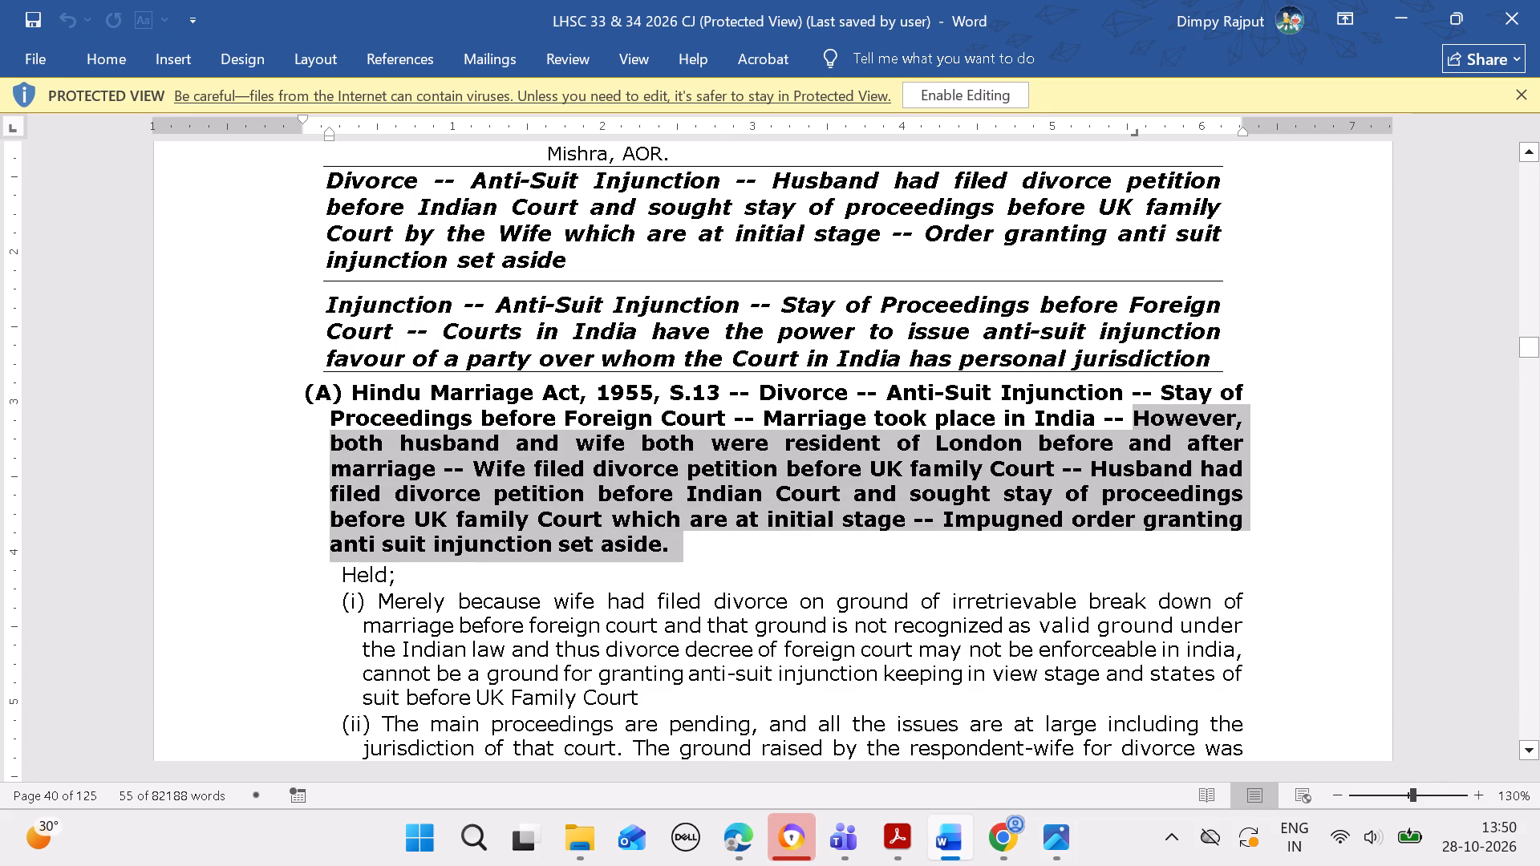
pyautogui.click(735, 835)
pyautogui.hotkey('ctrl', 'v')
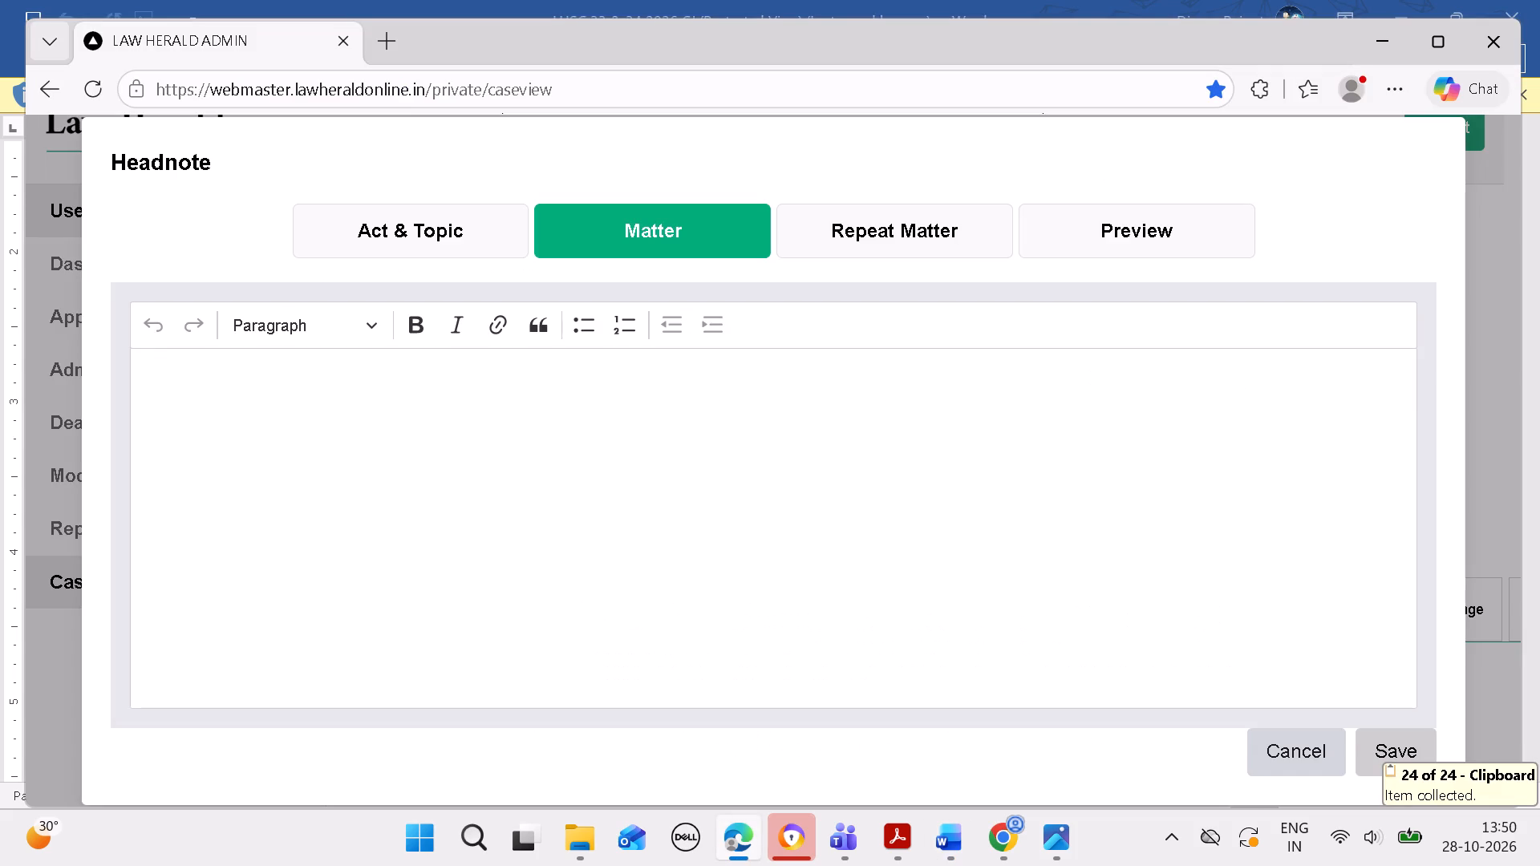
pyautogui.click(693, 480)
pyautogui.hotkey('ctrl', 'v')
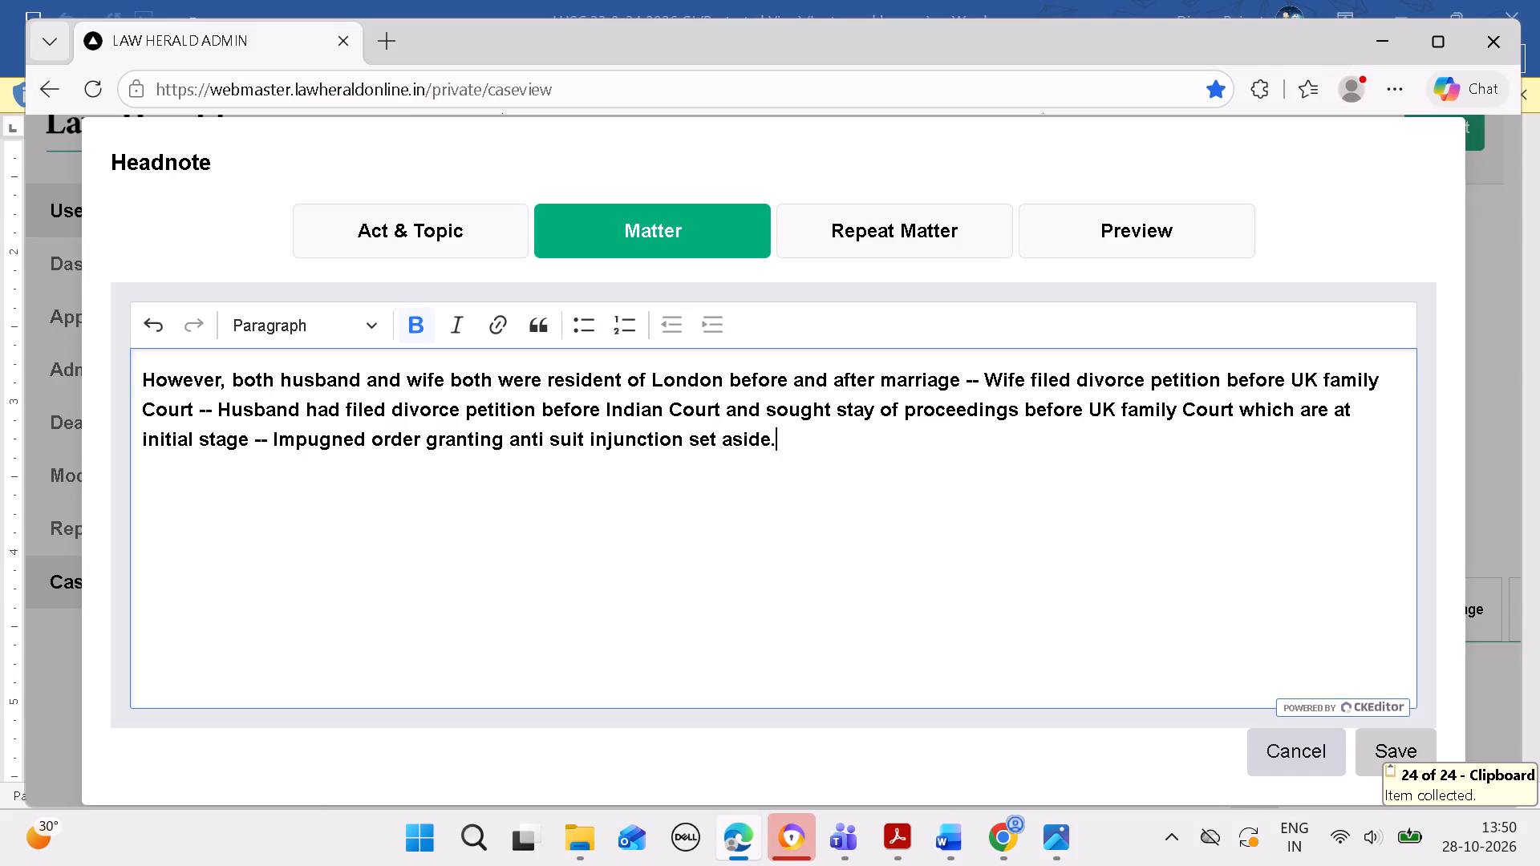
# Remove the bold formatting from the entire Matter text.
pyautogui.hotkey('ctrl', 'a')
pyautogui.hotkey('ctrl', 'b')
pyautogui.click(822, 554)
pyautogui.click(824, 551)
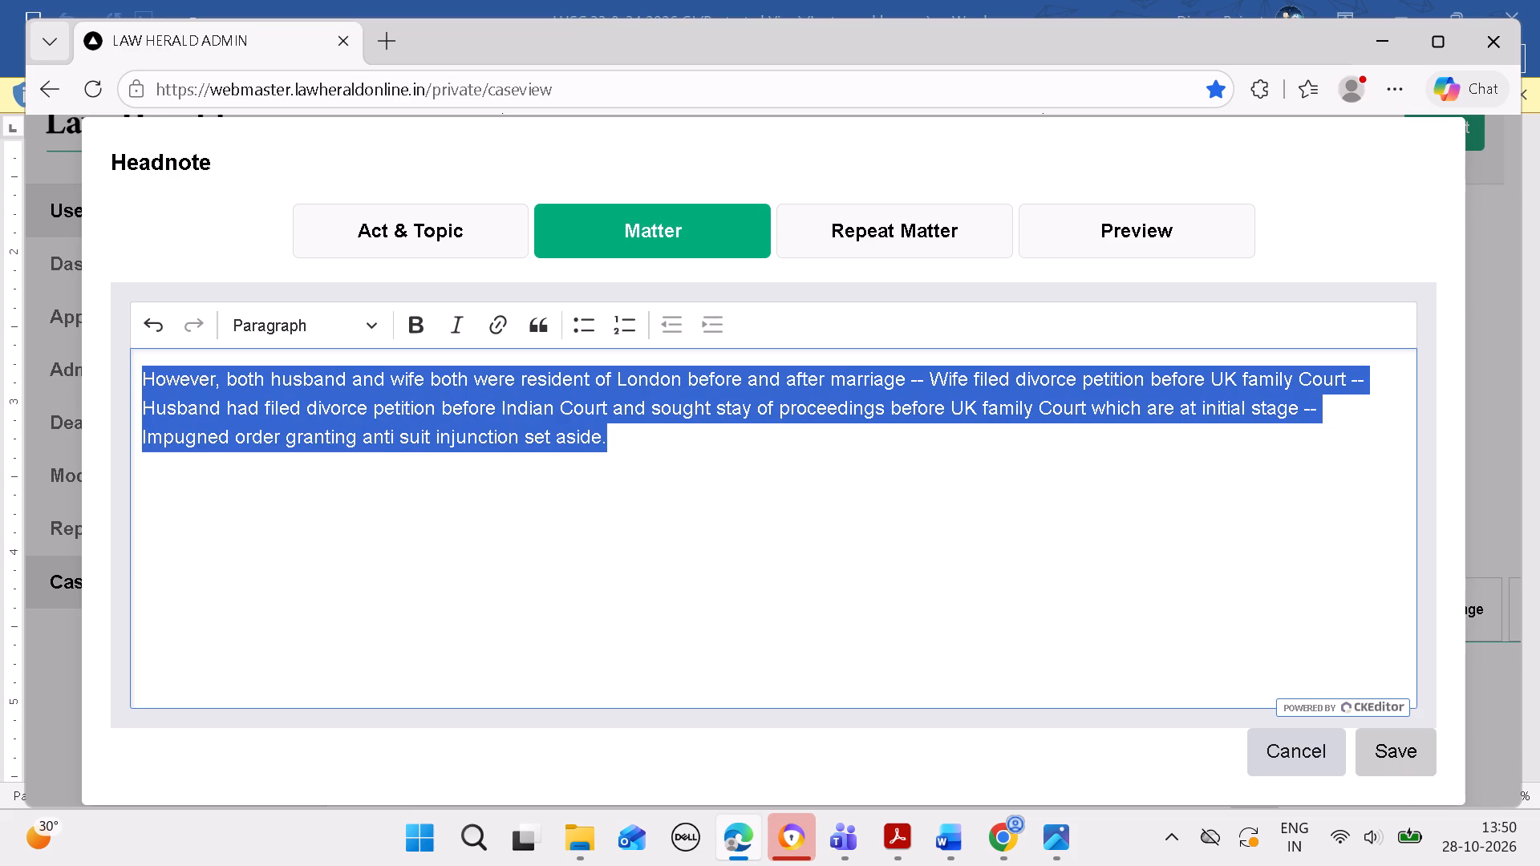
pyautogui.click(824, 550)
pyautogui.click(823, 550)
pyautogui.click(823, 532)
pyautogui.click(823, 522)
pyautogui.tripleClick(1069, 506)
pyautogui.click(1064, 501)
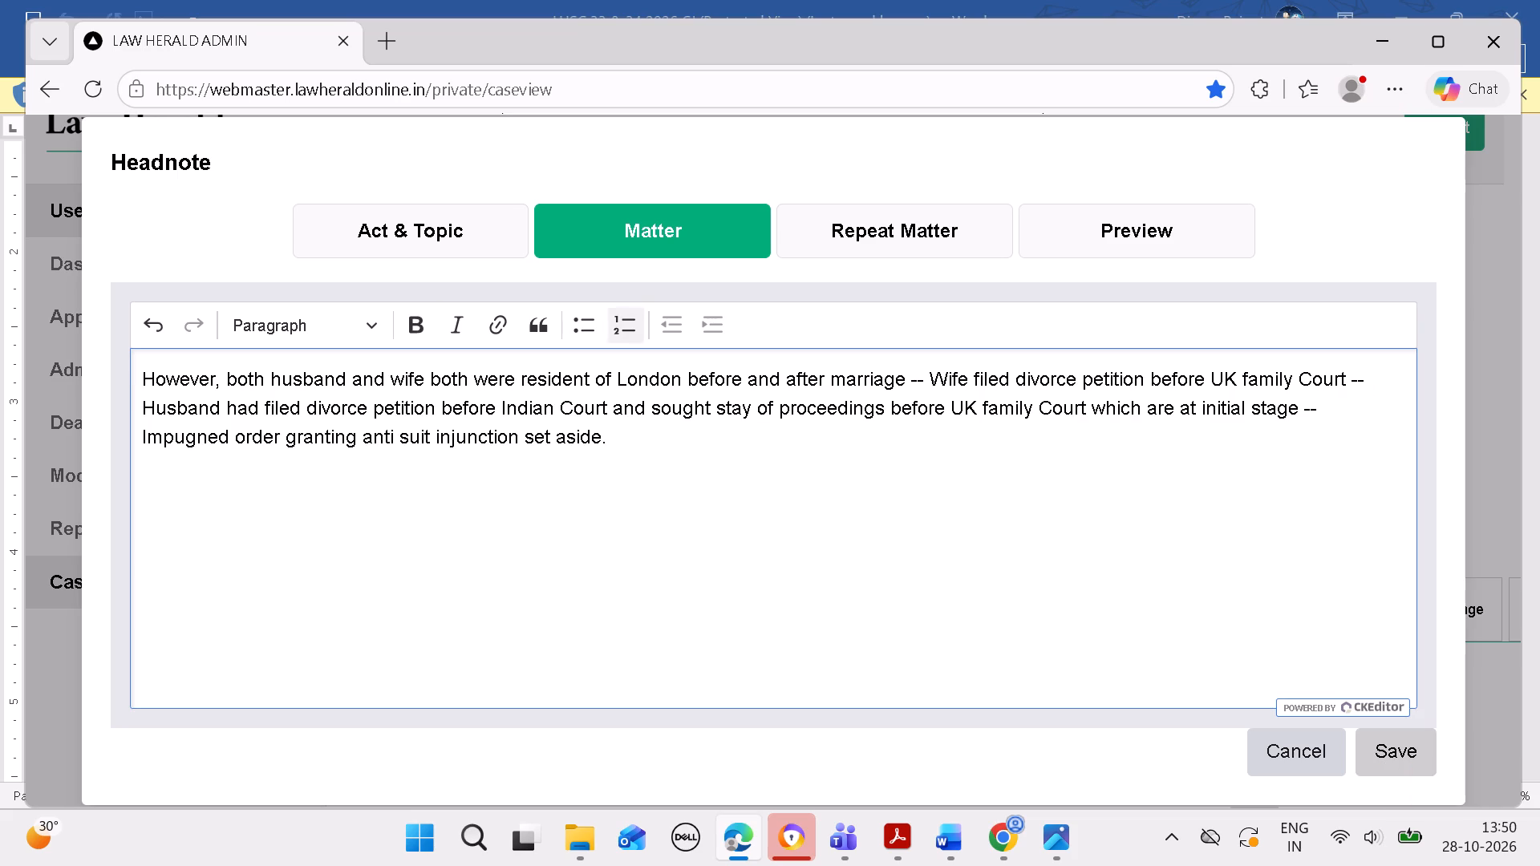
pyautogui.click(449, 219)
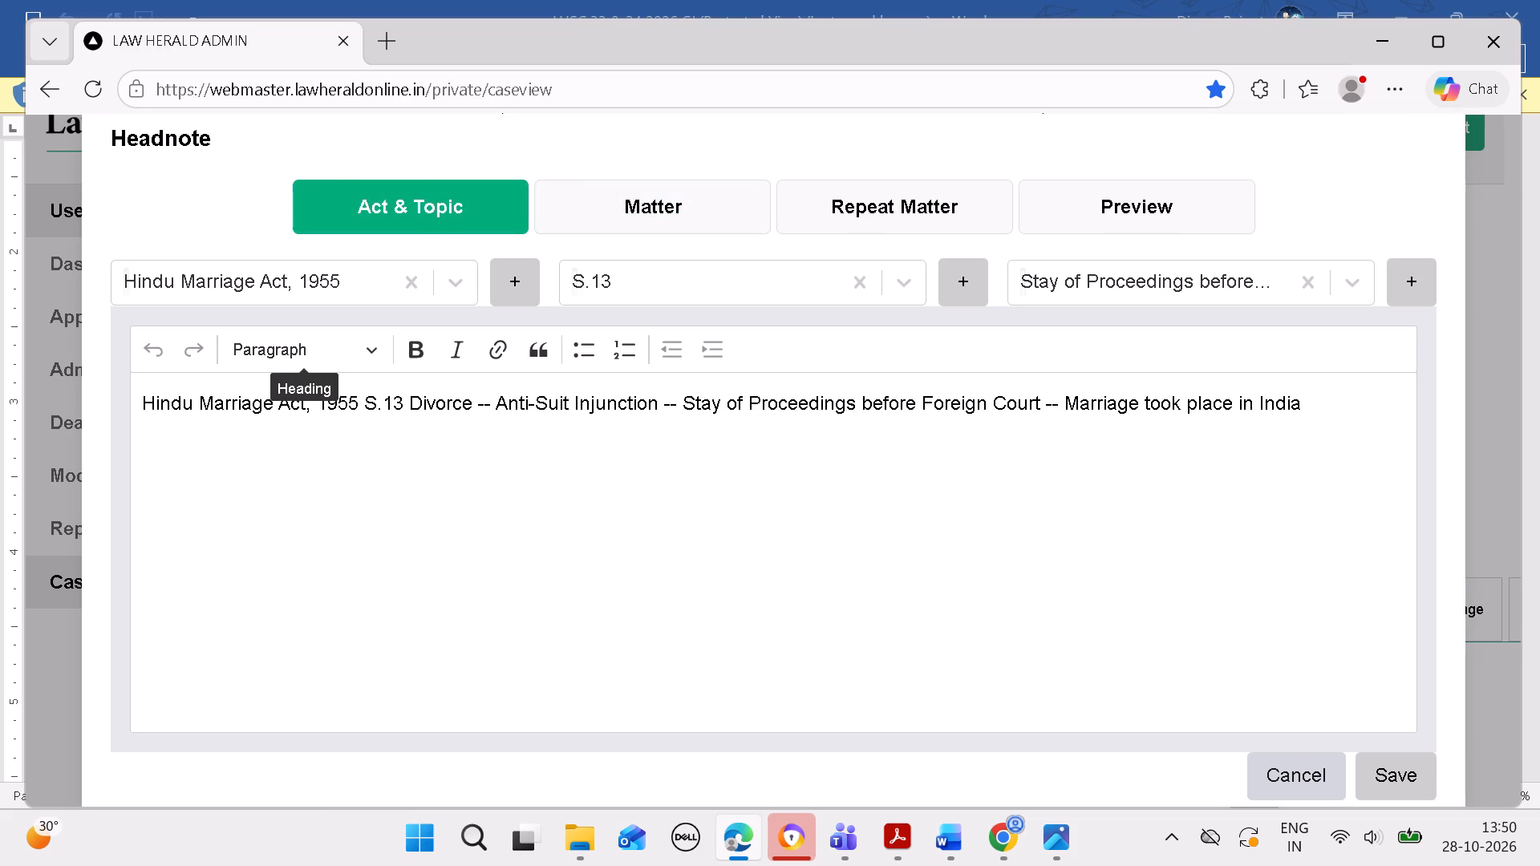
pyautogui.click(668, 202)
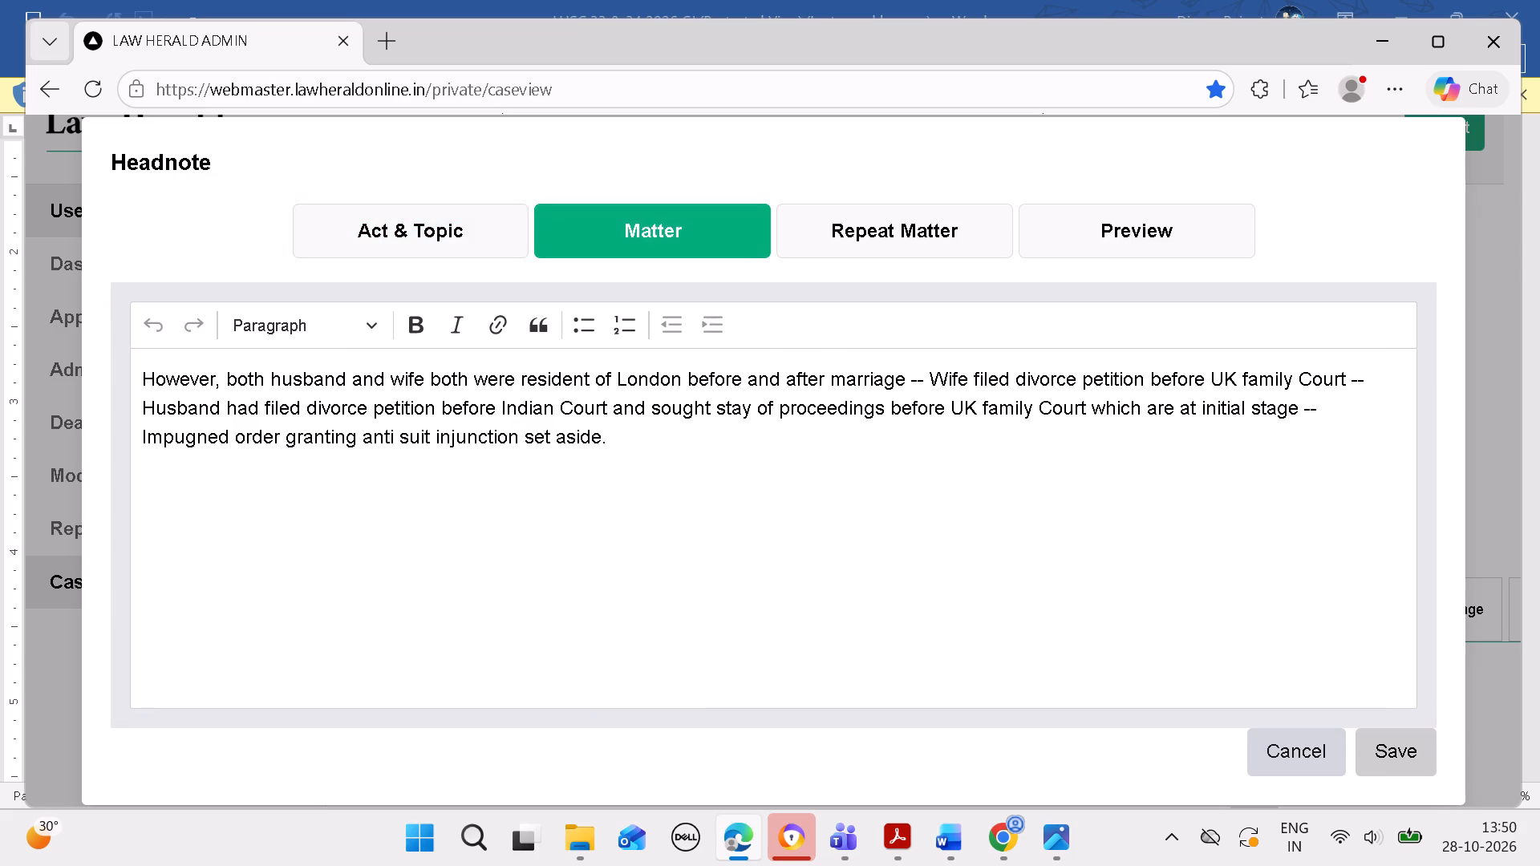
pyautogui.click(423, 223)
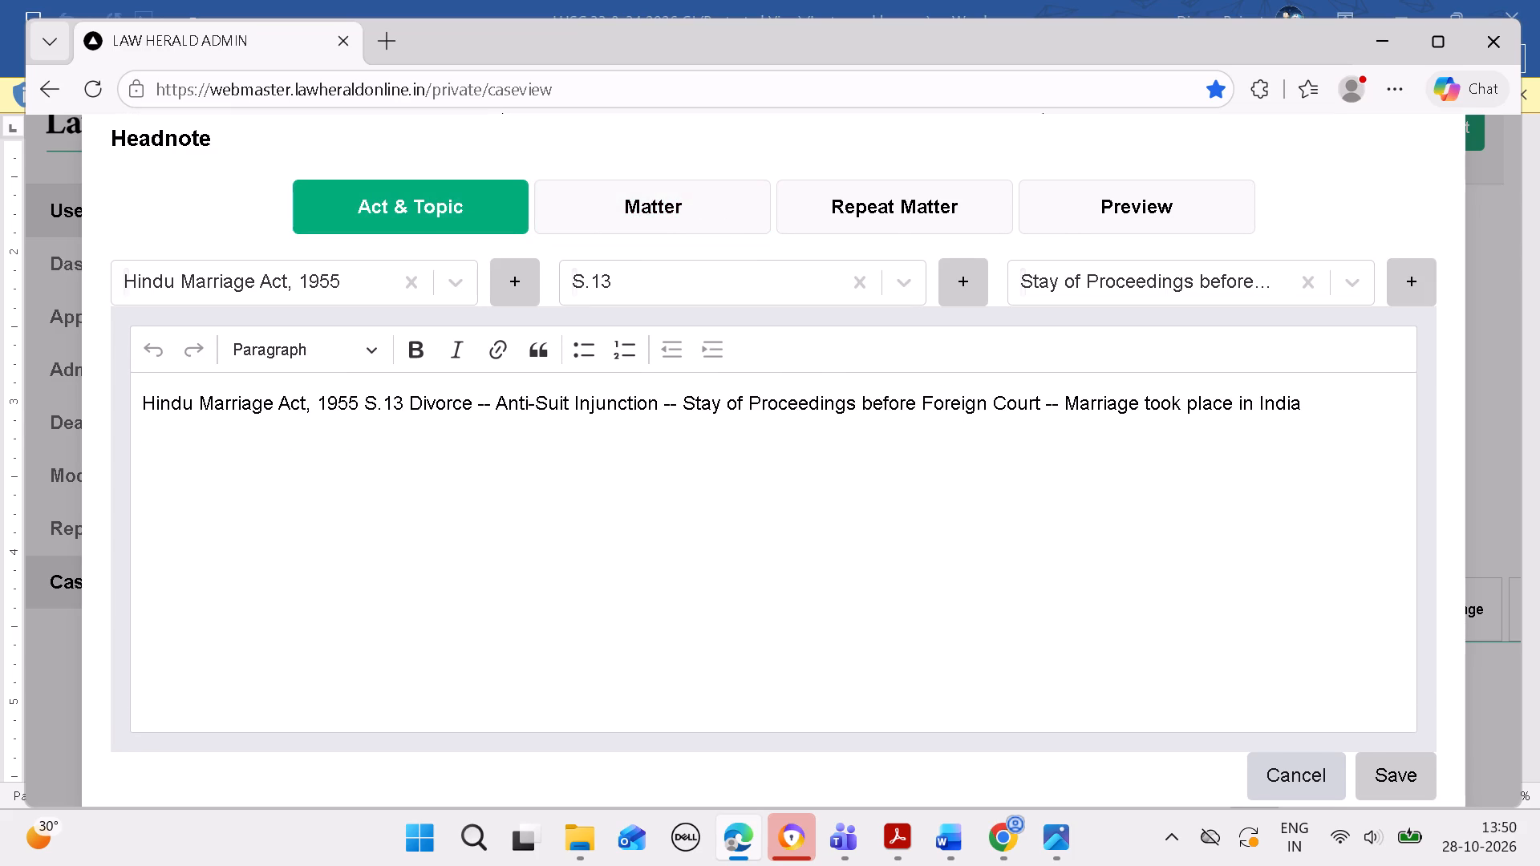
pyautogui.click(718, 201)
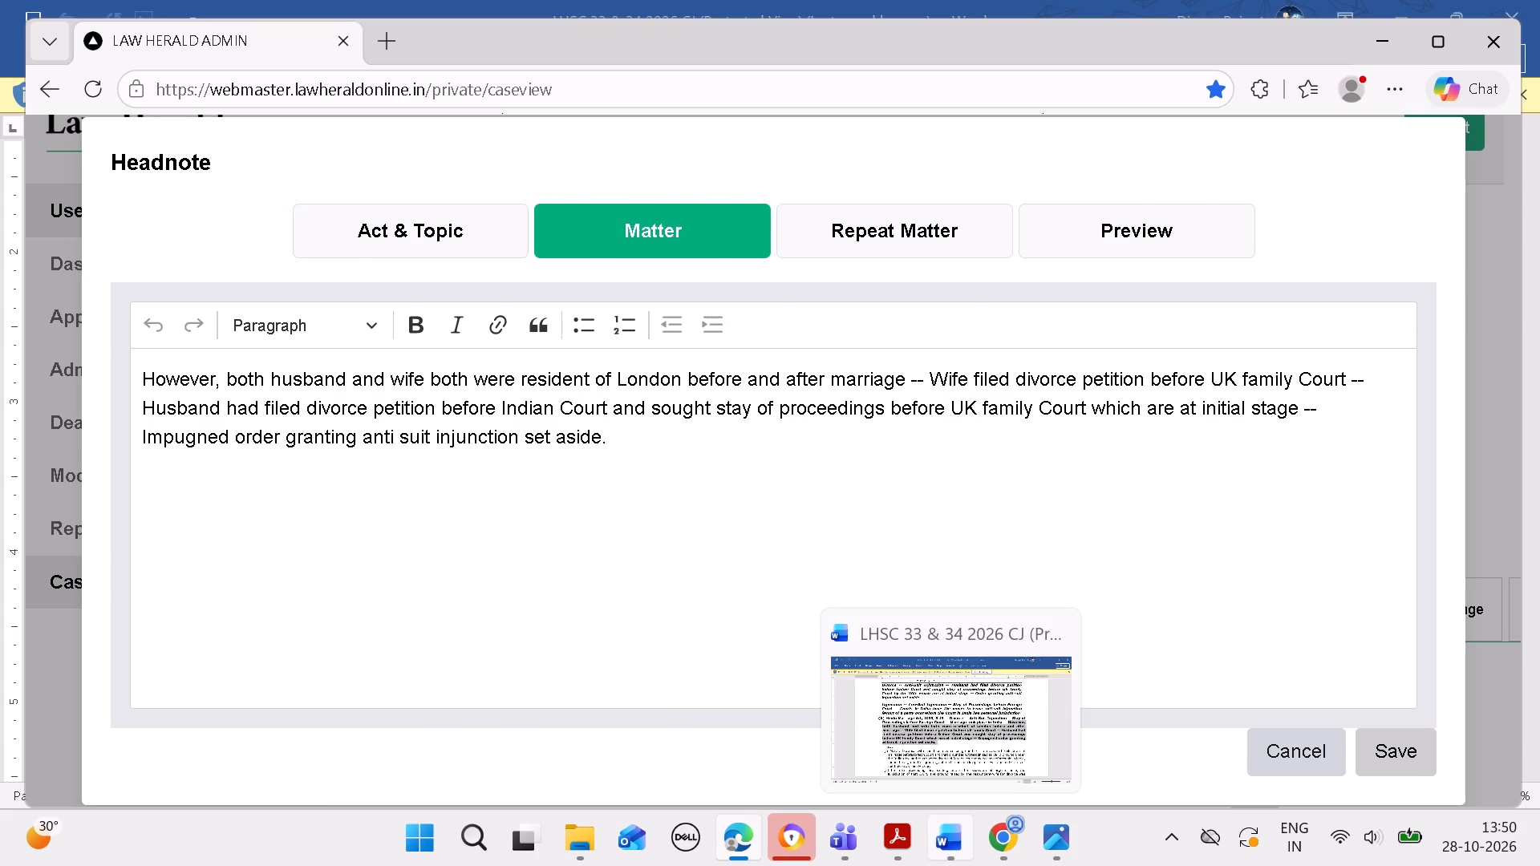
# Copy the "Held;" passage with points (i) to (iv), through (Para 5.7), from Word into the headnote's Repeat Matter in Edge.
pyautogui.click(959, 834)
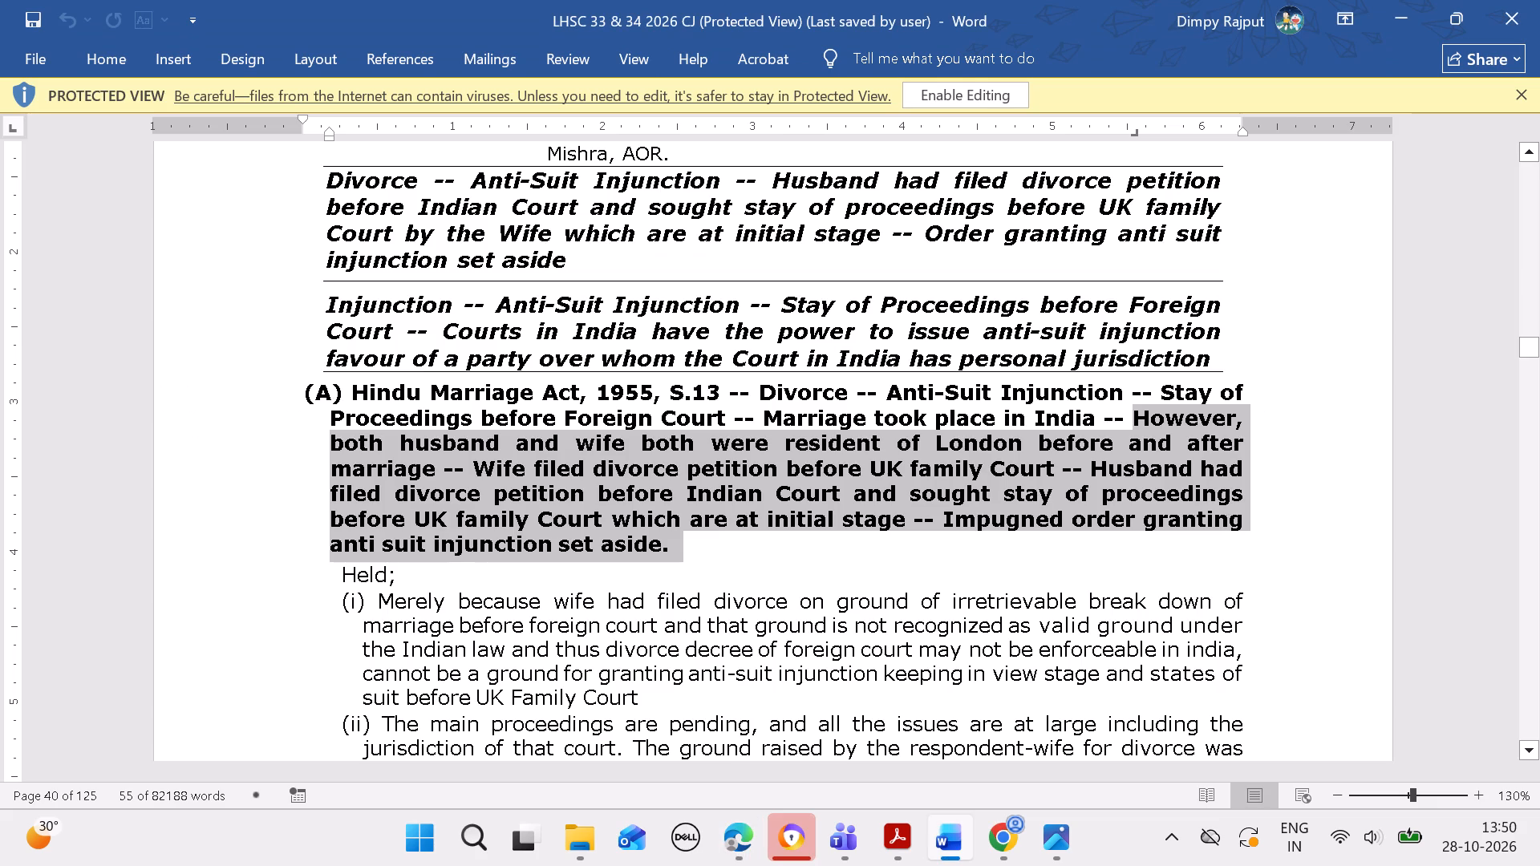
pyautogui.moveTo(338, 566); pyautogui.dragTo(707, 771)
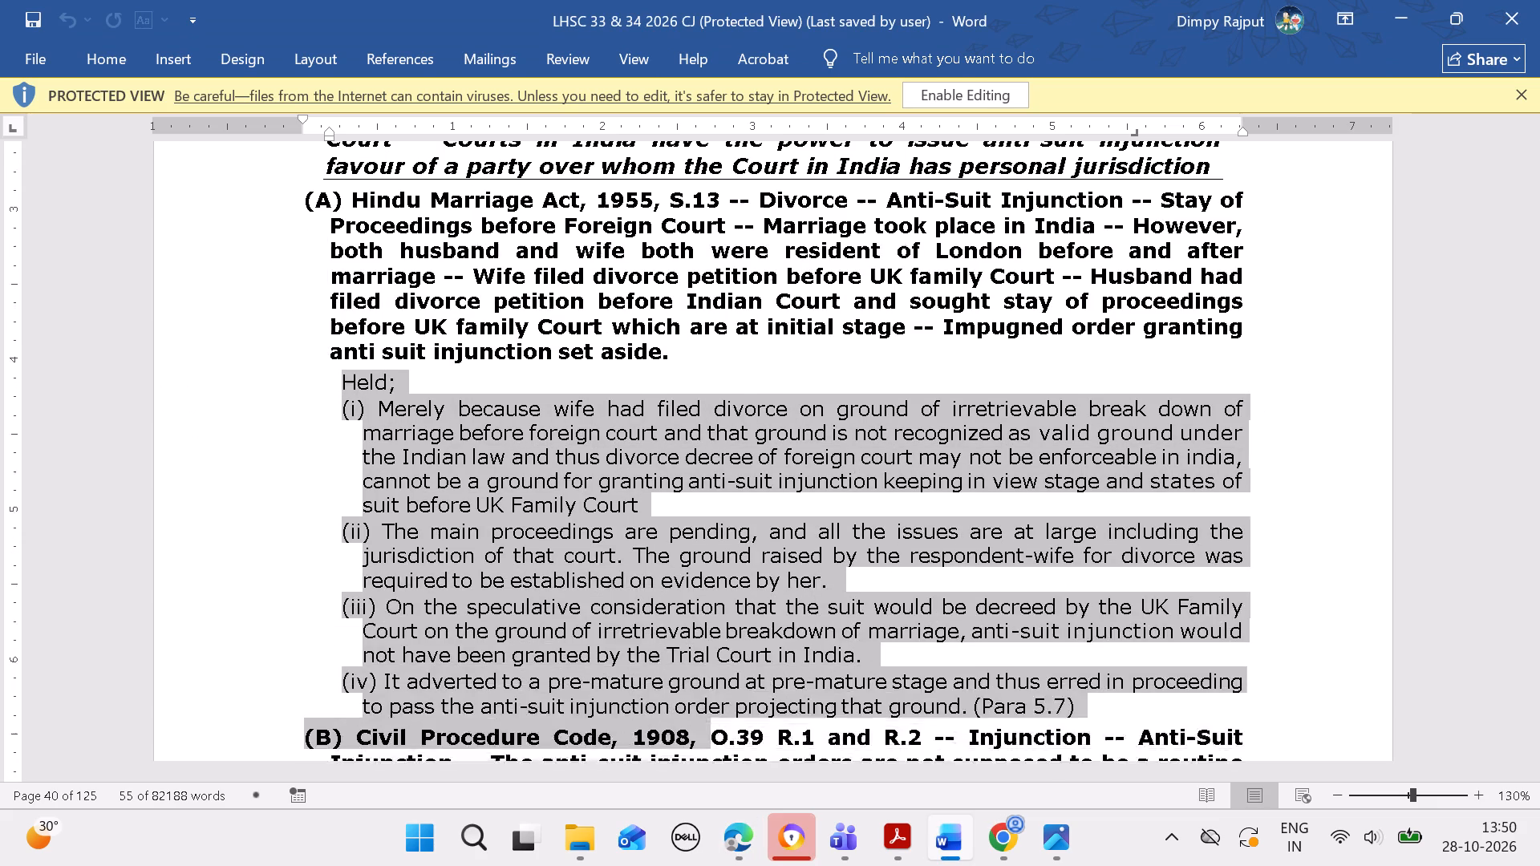
pyautogui.moveTo(707, 771); pyautogui.dragTo(1114, 643)
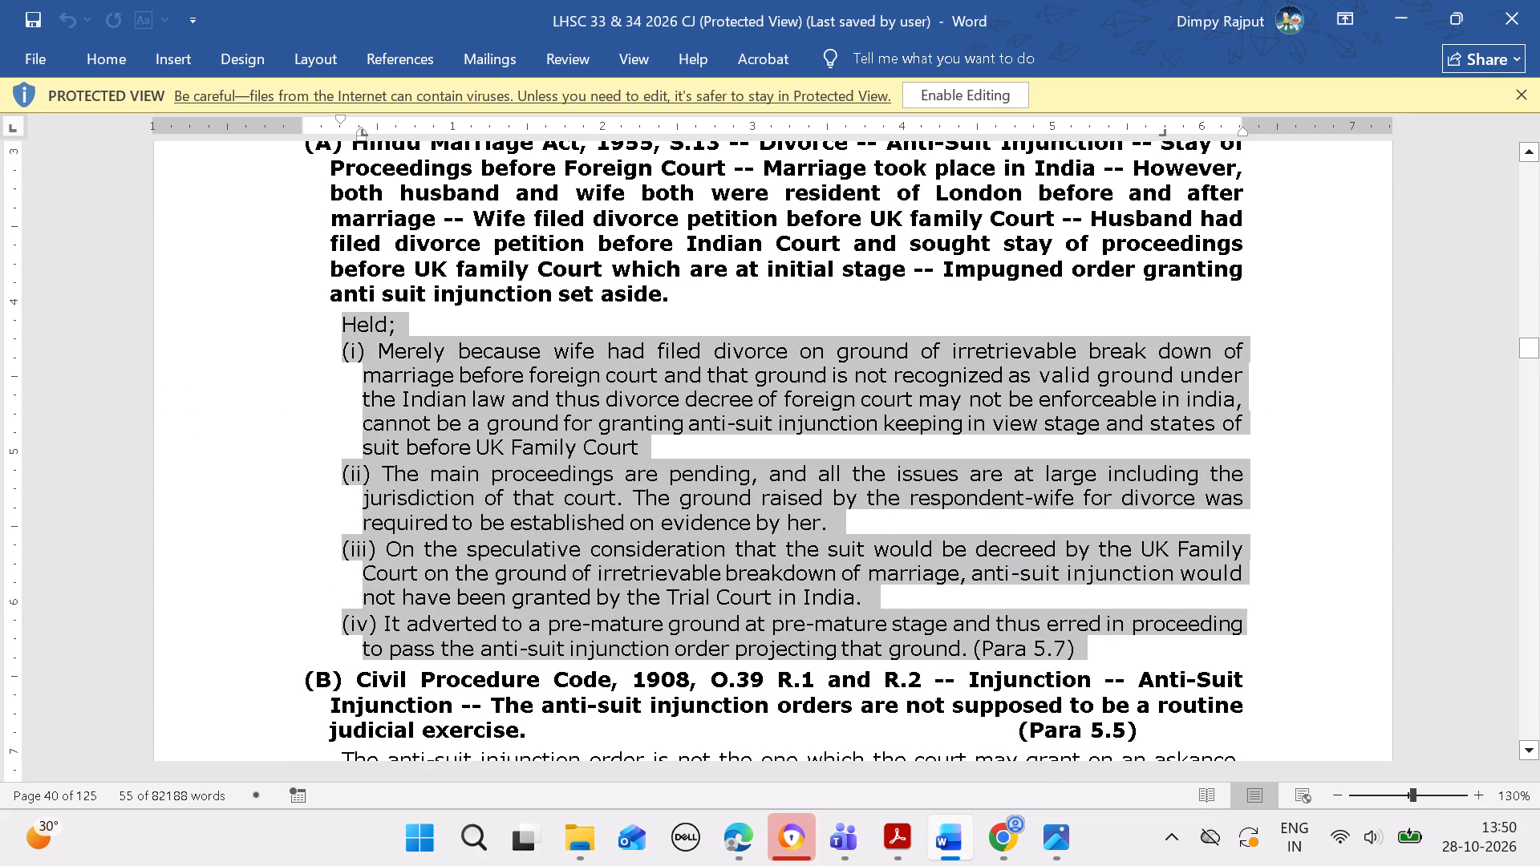
pyautogui.hotkey('ctrl', 'c')
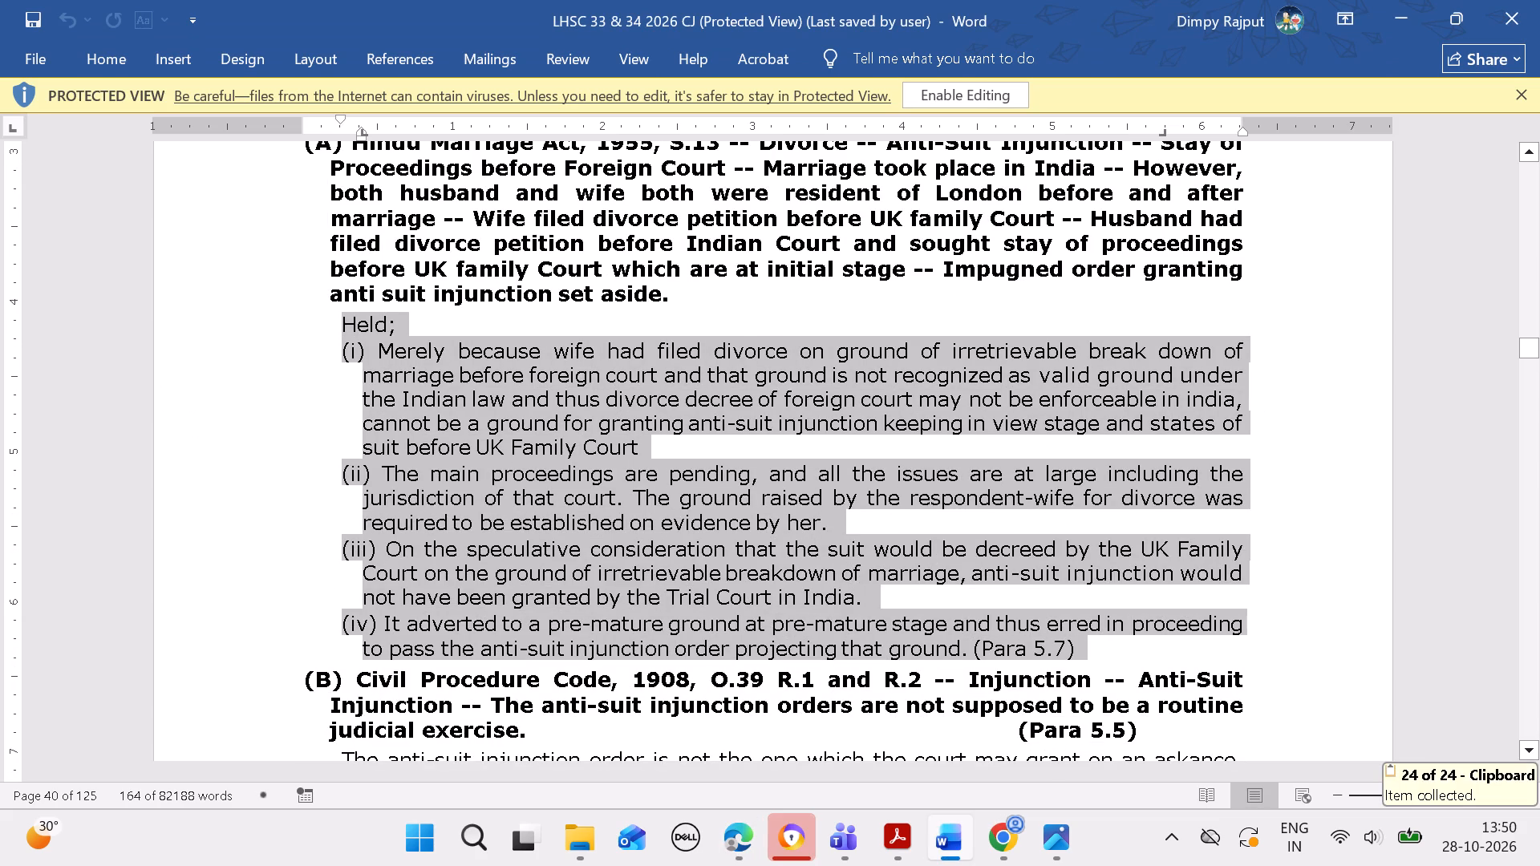
pyautogui.click(731, 842)
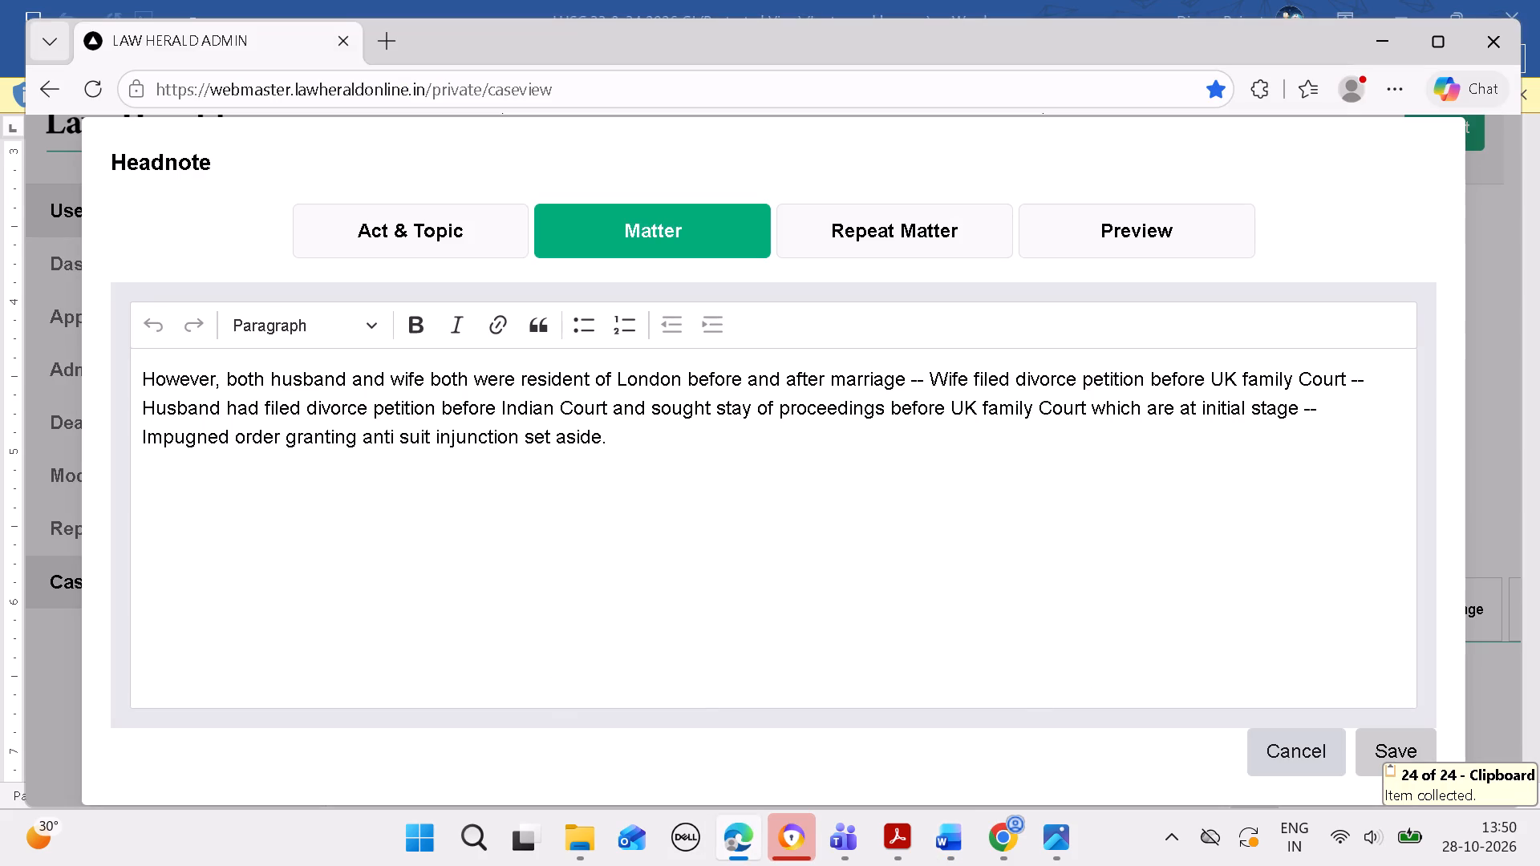
pyautogui.click(882, 216)
pyautogui.click(725, 484)
pyautogui.hotkey('ctrl', 'v')
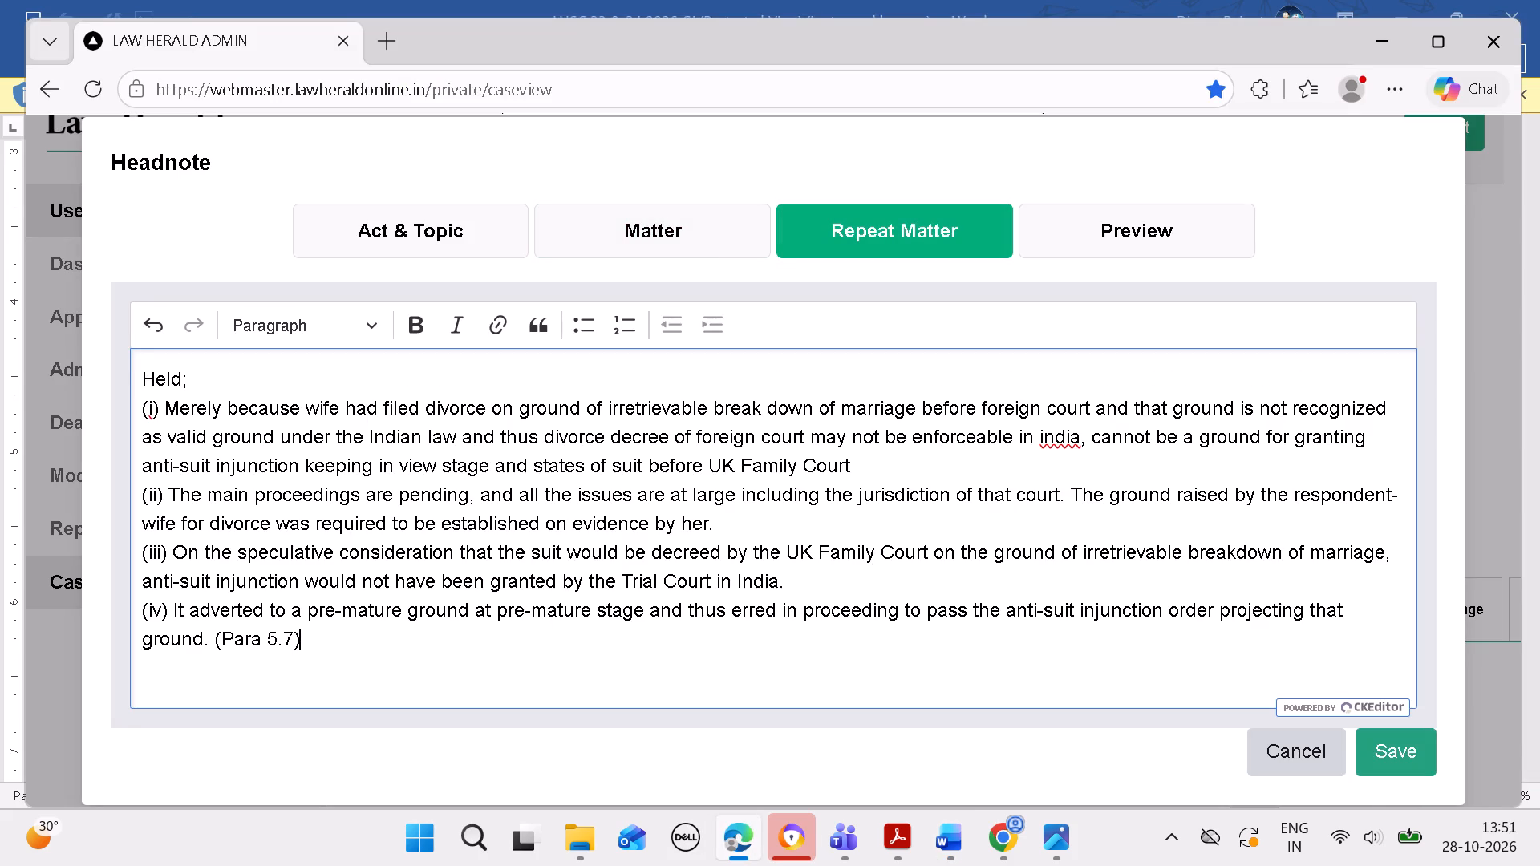
# Save headnote (A) to the case record.
pyautogui.click(1401, 745)
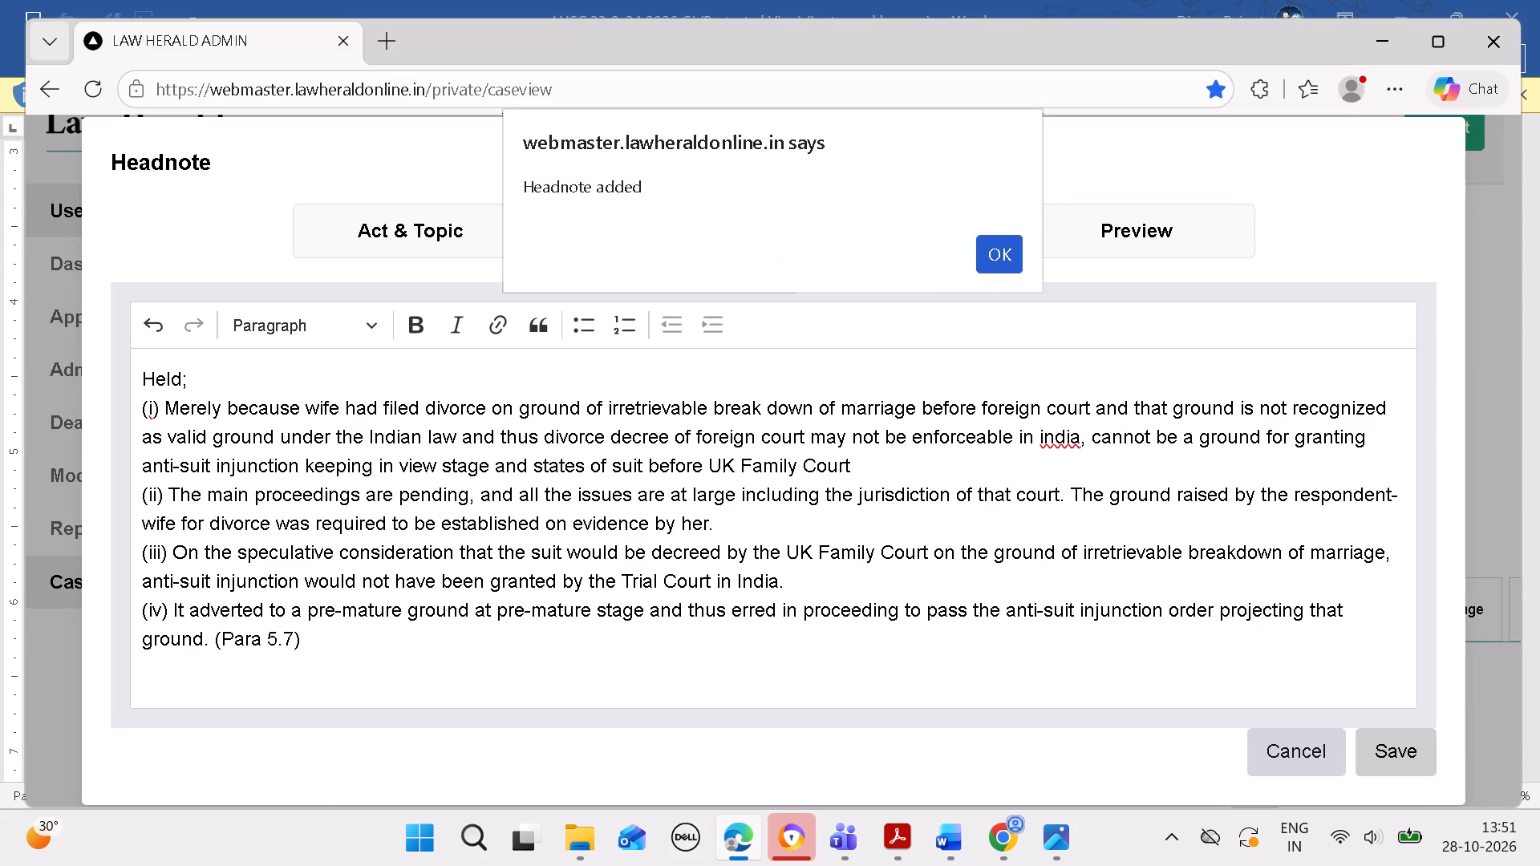
pyautogui.click(1009, 267)
pyautogui.scroll(-8, 1013, 509)
# Start a new headnote in Edge and attach the act "Civil Procedure Code, 1908", copied from paragraph (B) in Word.
pyautogui.click(967, 833)
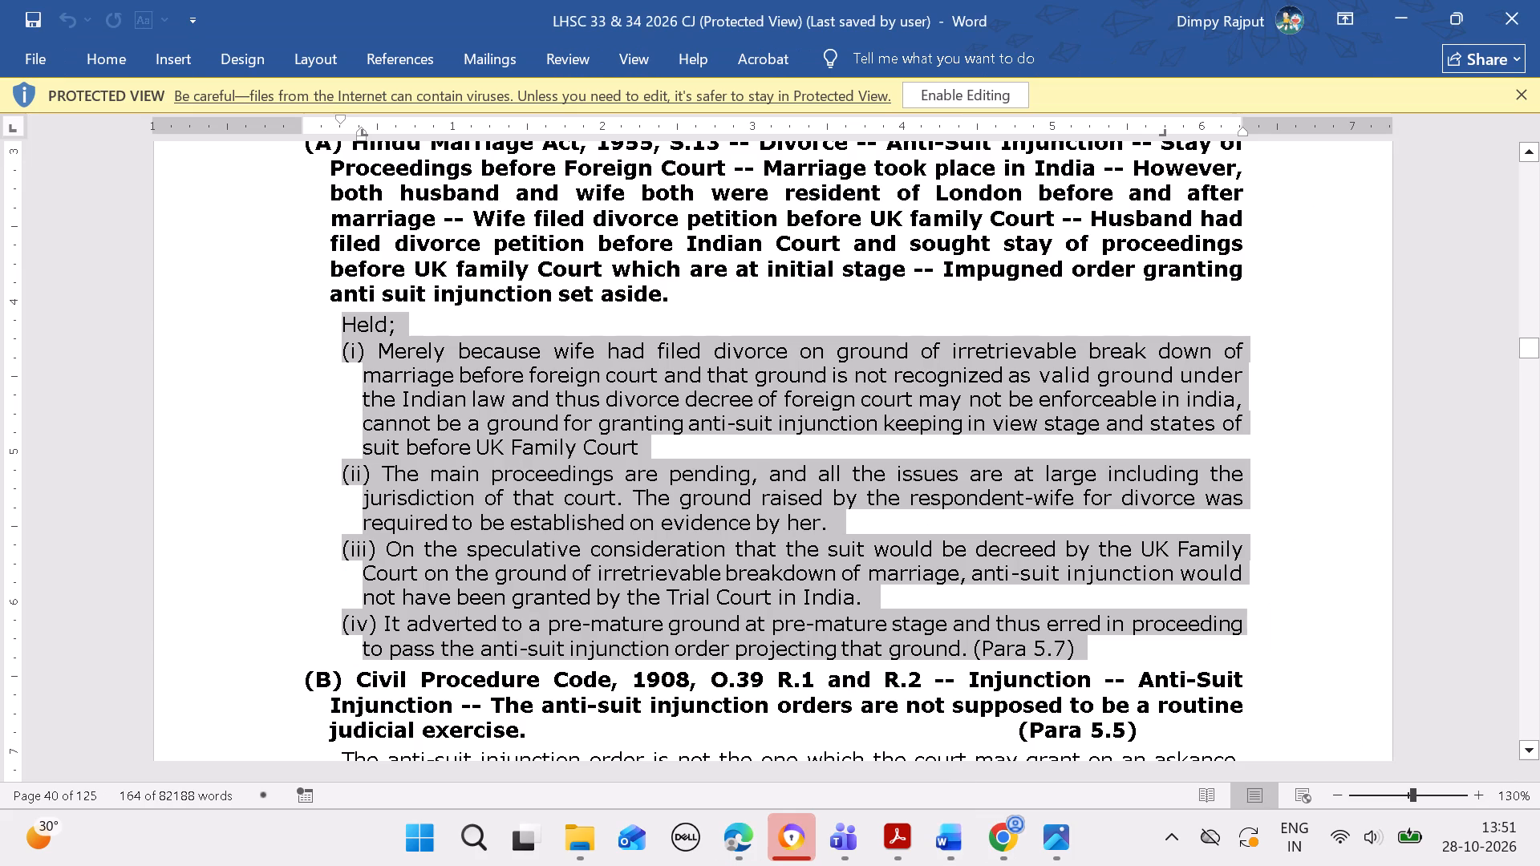
pyautogui.press('Down')
pyautogui.press('Down')
pyautogui.press('Down')
pyautogui.press('Down')
pyautogui.press('Down')
pyautogui.press('Down')
pyautogui.press('Down')
pyautogui.press('Down')
pyautogui.press('Down')
pyautogui.press('Down')
pyautogui.press('Down')
pyautogui.press('Down')
pyautogui.press('Down')
pyautogui.press('Down')
pyautogui.press('Down')
pyautogui.press('Down')
pyautogui.press('Down')
pyautogui.press('Down')
pyautogui.press('Down')
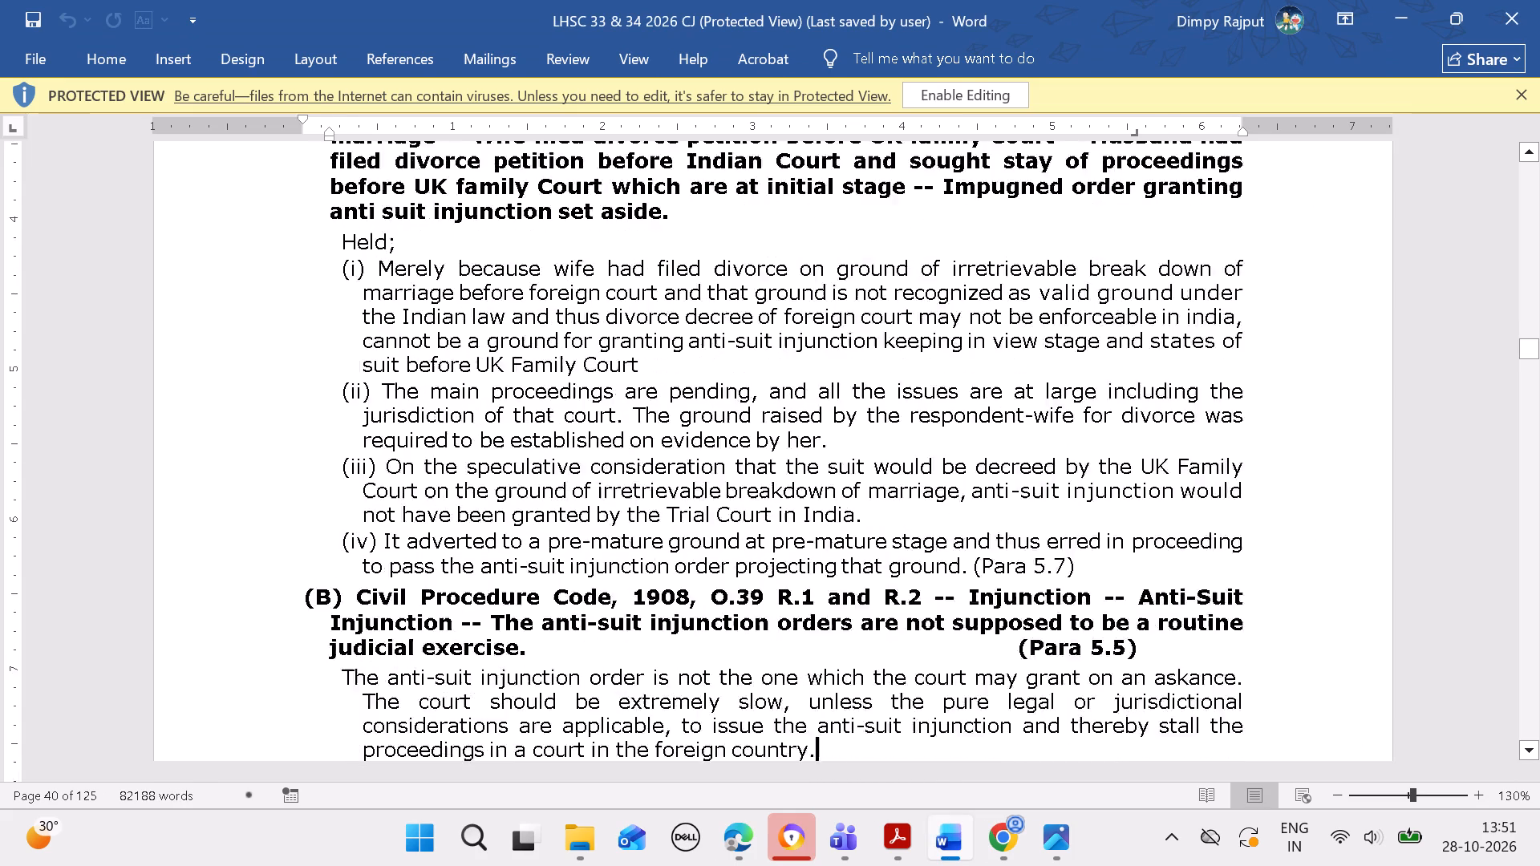
pyautogui.moveTo(362, 257); pyautogui.dragTo(381, 257)
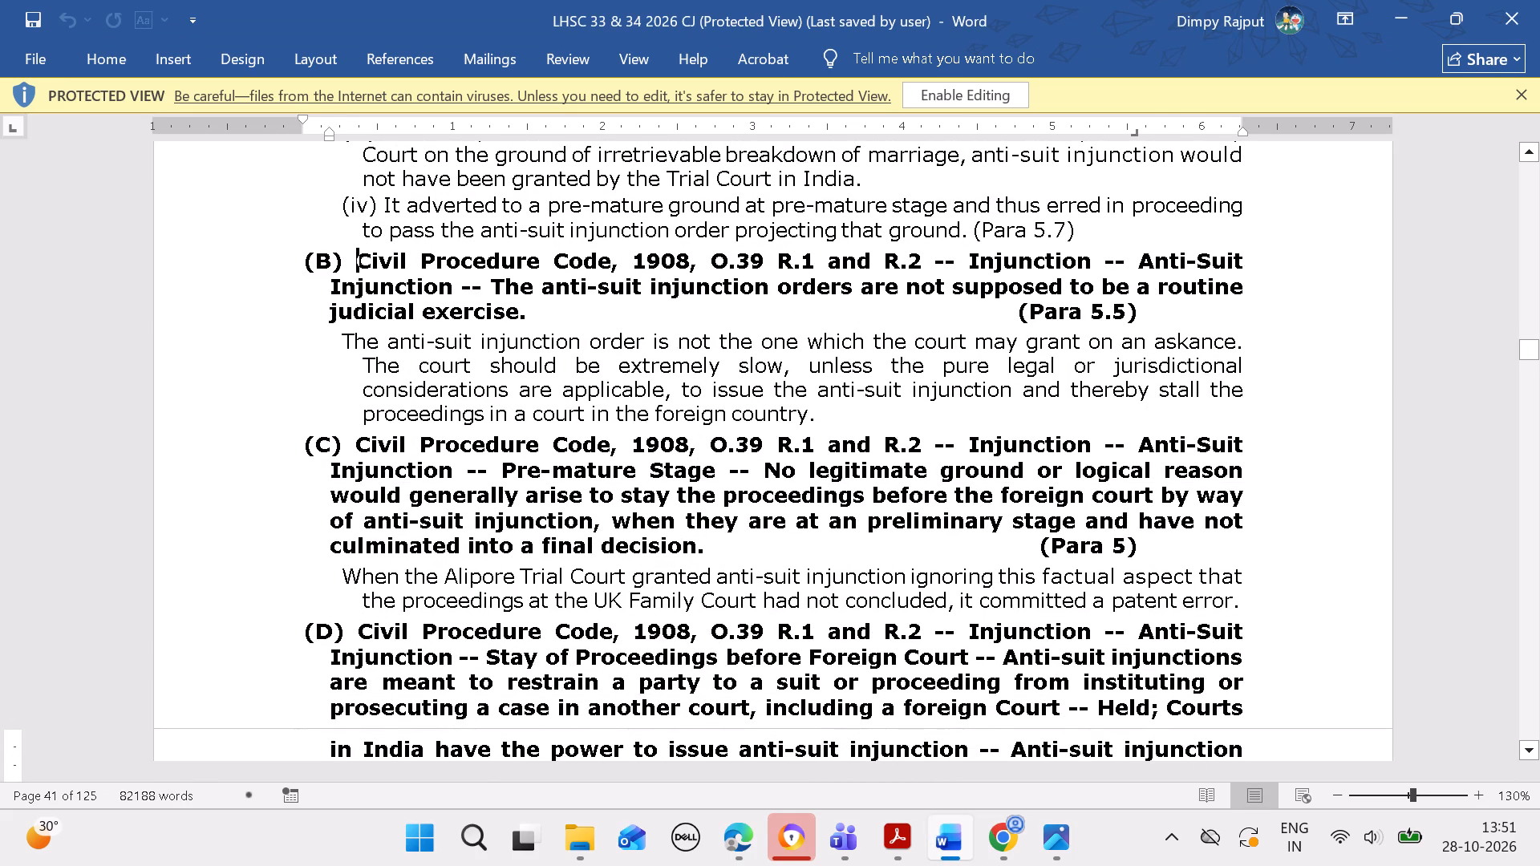
pyautogui.moveTo(381, 257); pyautogui.dragTo(654, 257)
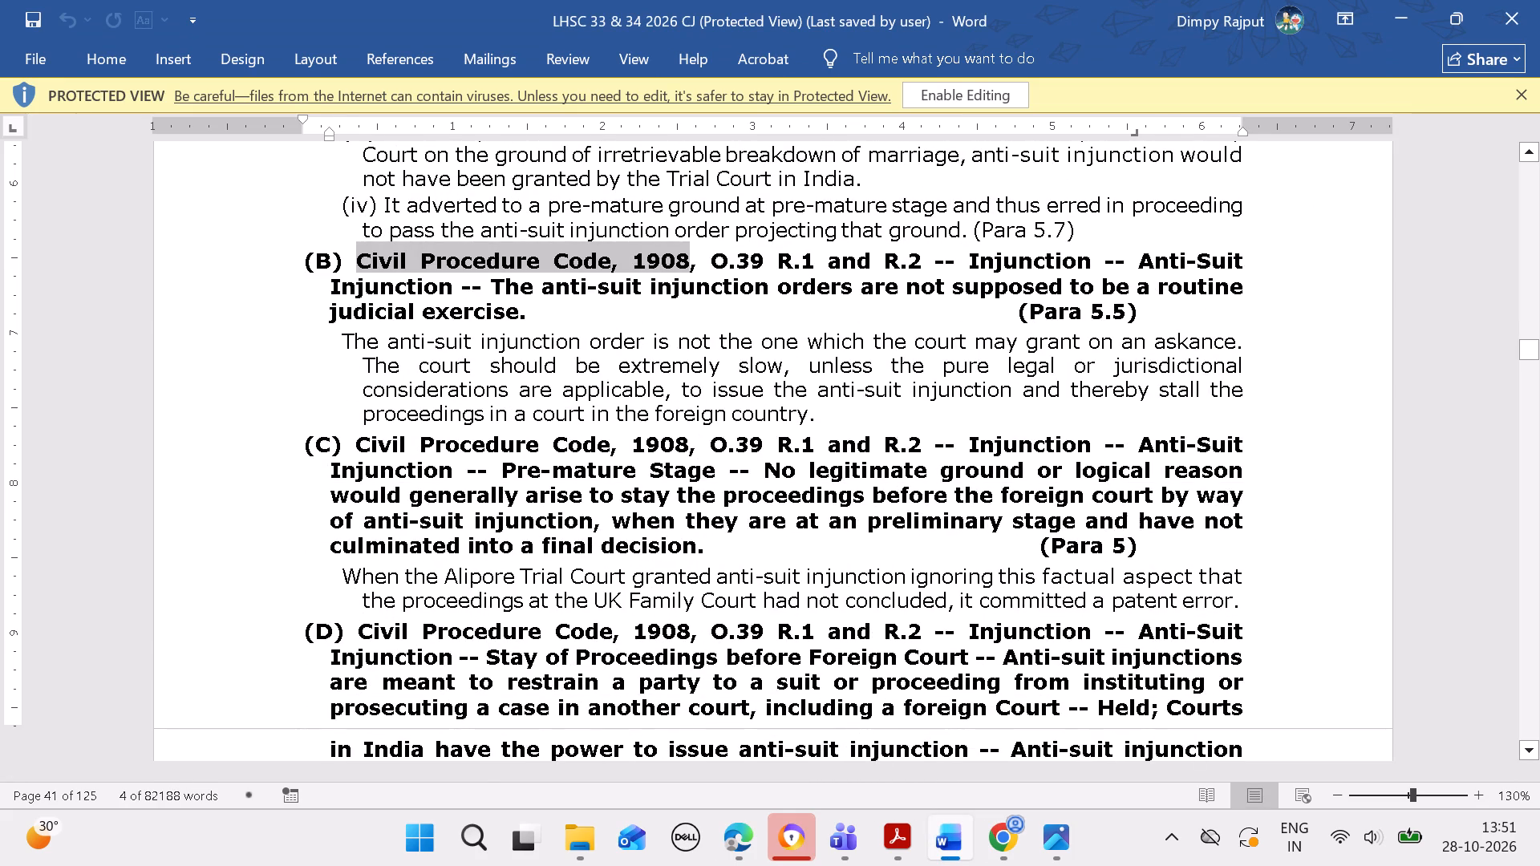
pyautogui.hotkey('ctrl', 'c')
pyautogui.click(741, 838)
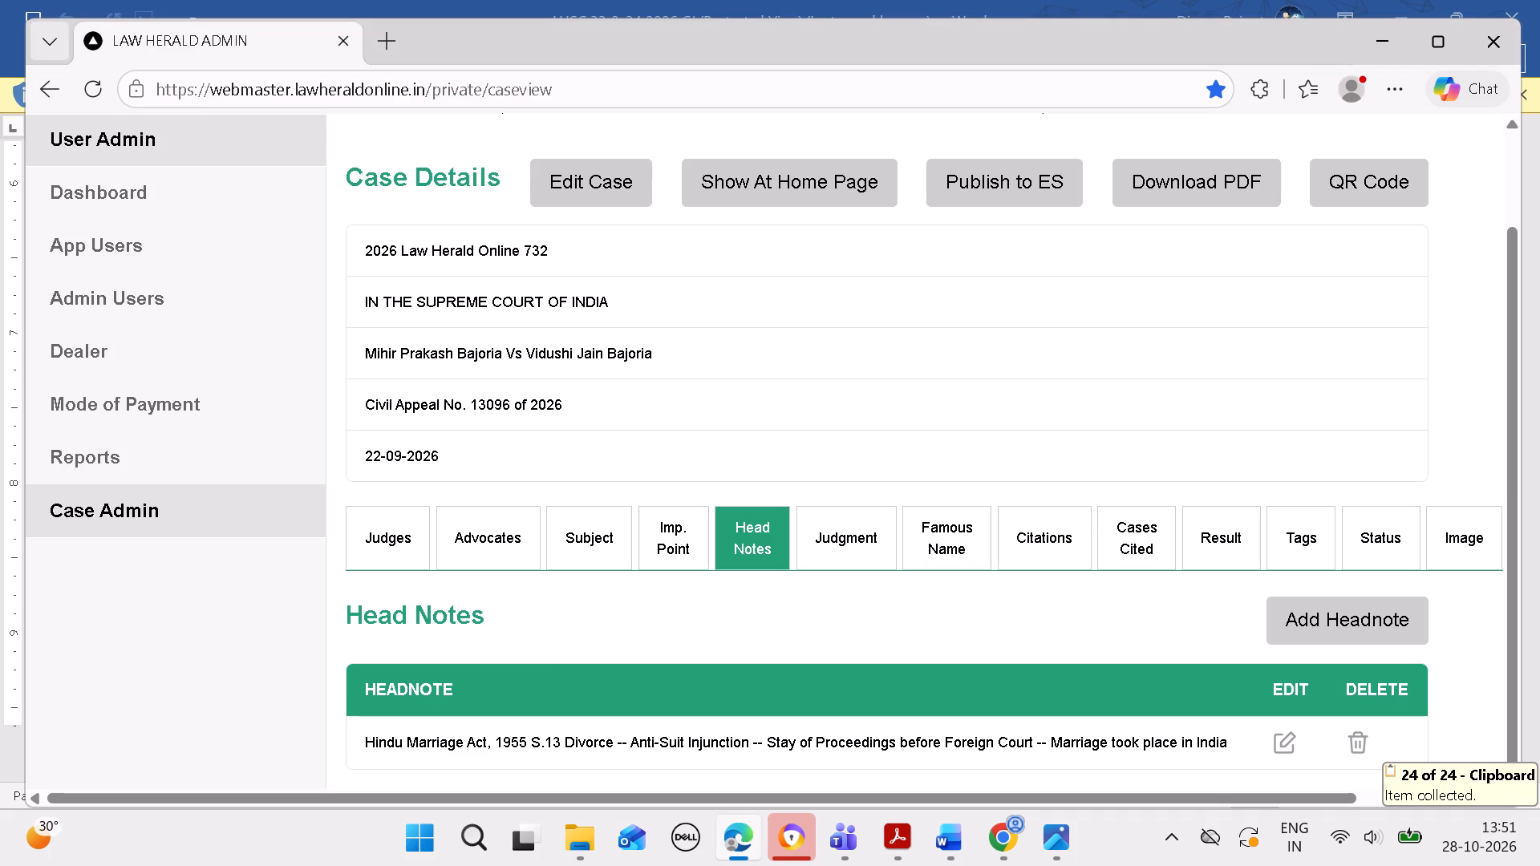
pyautogui.click(1305, 616)
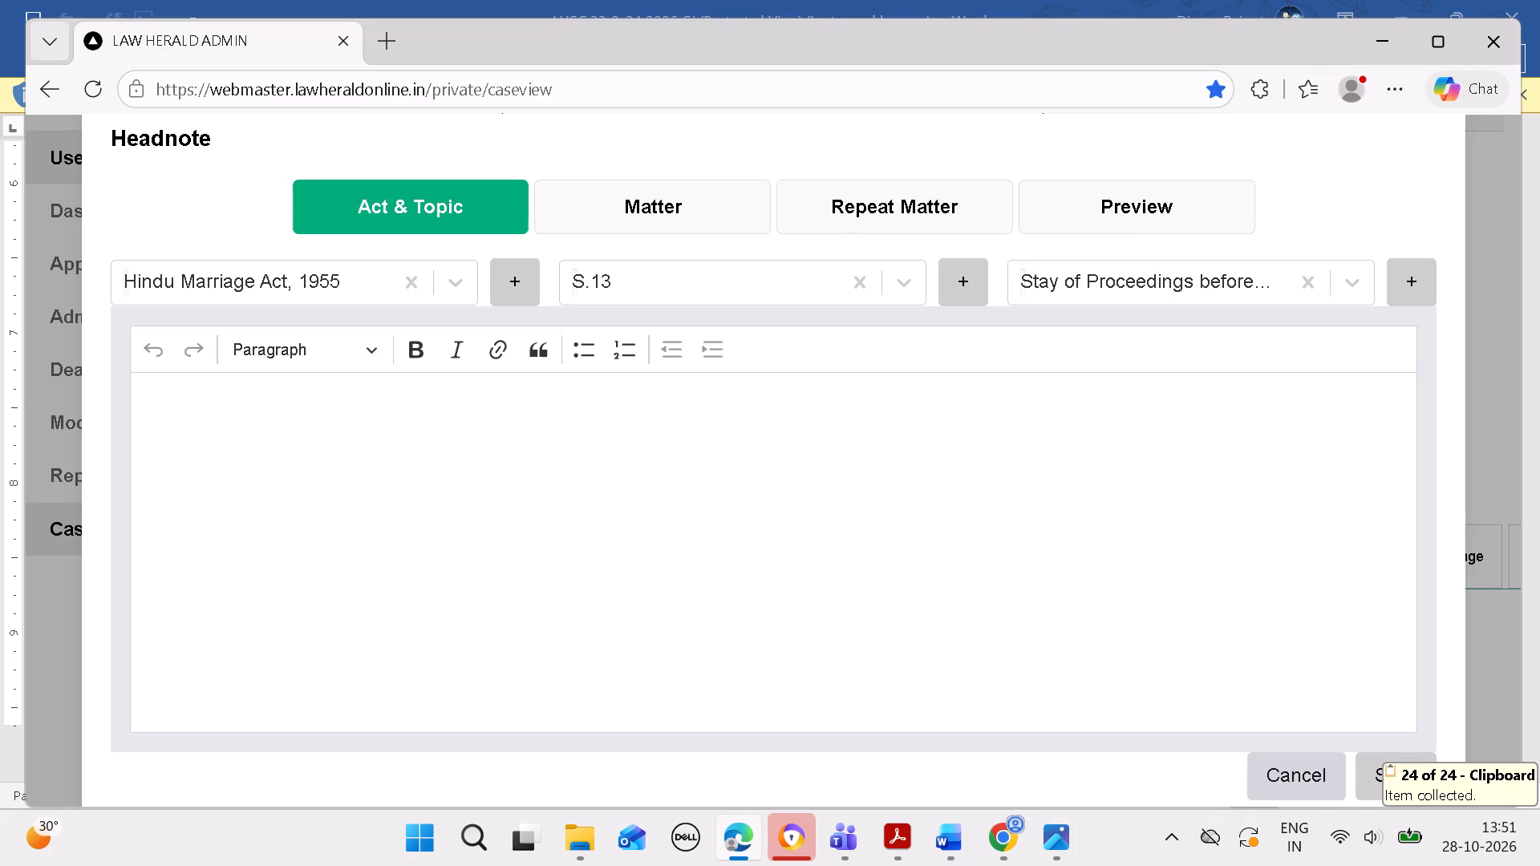
pyautogui.click(412, 292)
pyautogui.hotkey('ctrl', 'v')
pyautogui.click(431, 330)
pyautogui.moveTo(760, 457); pyautogui.dragTo(769, 457)
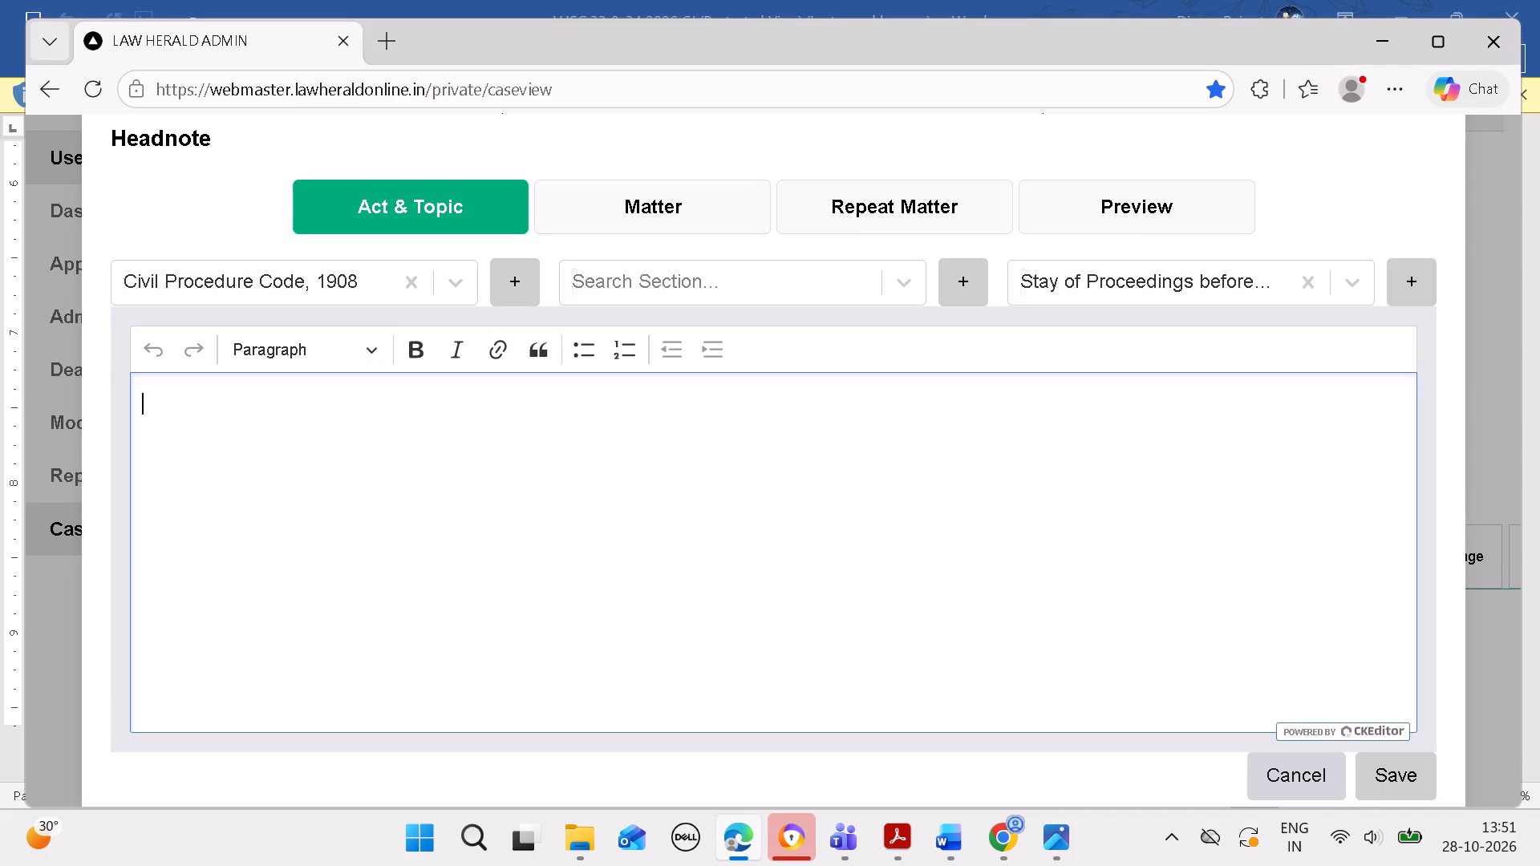
pyautogui.click(405, 277)
pyautogui.hotkey('ctrl', 'space')
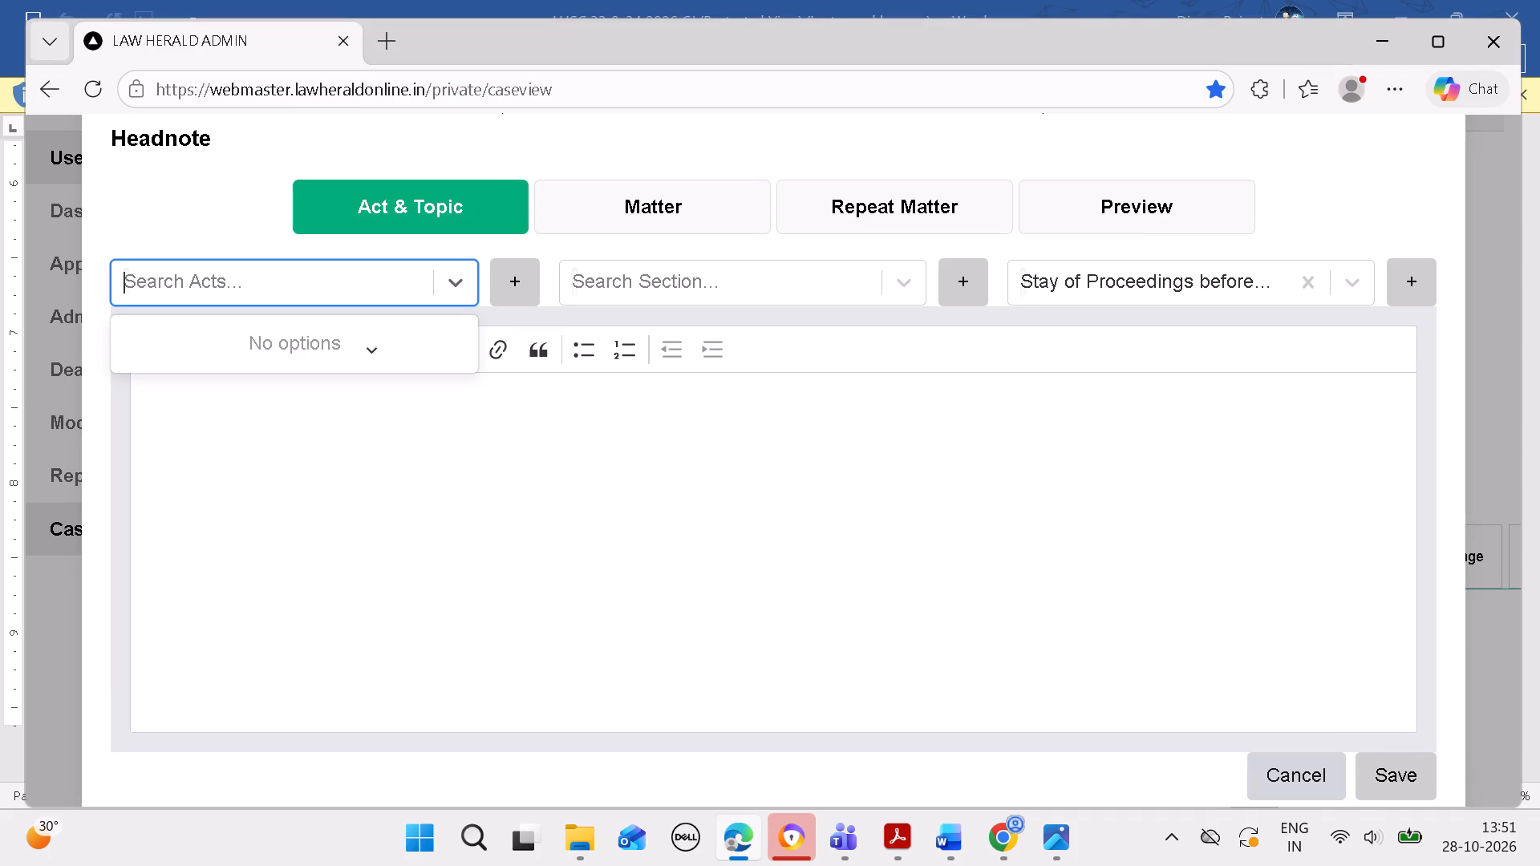
pyautogui.hotkey('ctrl', 'c')
pyautogui.hotkey('ctrl', 'v')
pyautogui.click(405, 353)
pyautogui.click(715, 496)
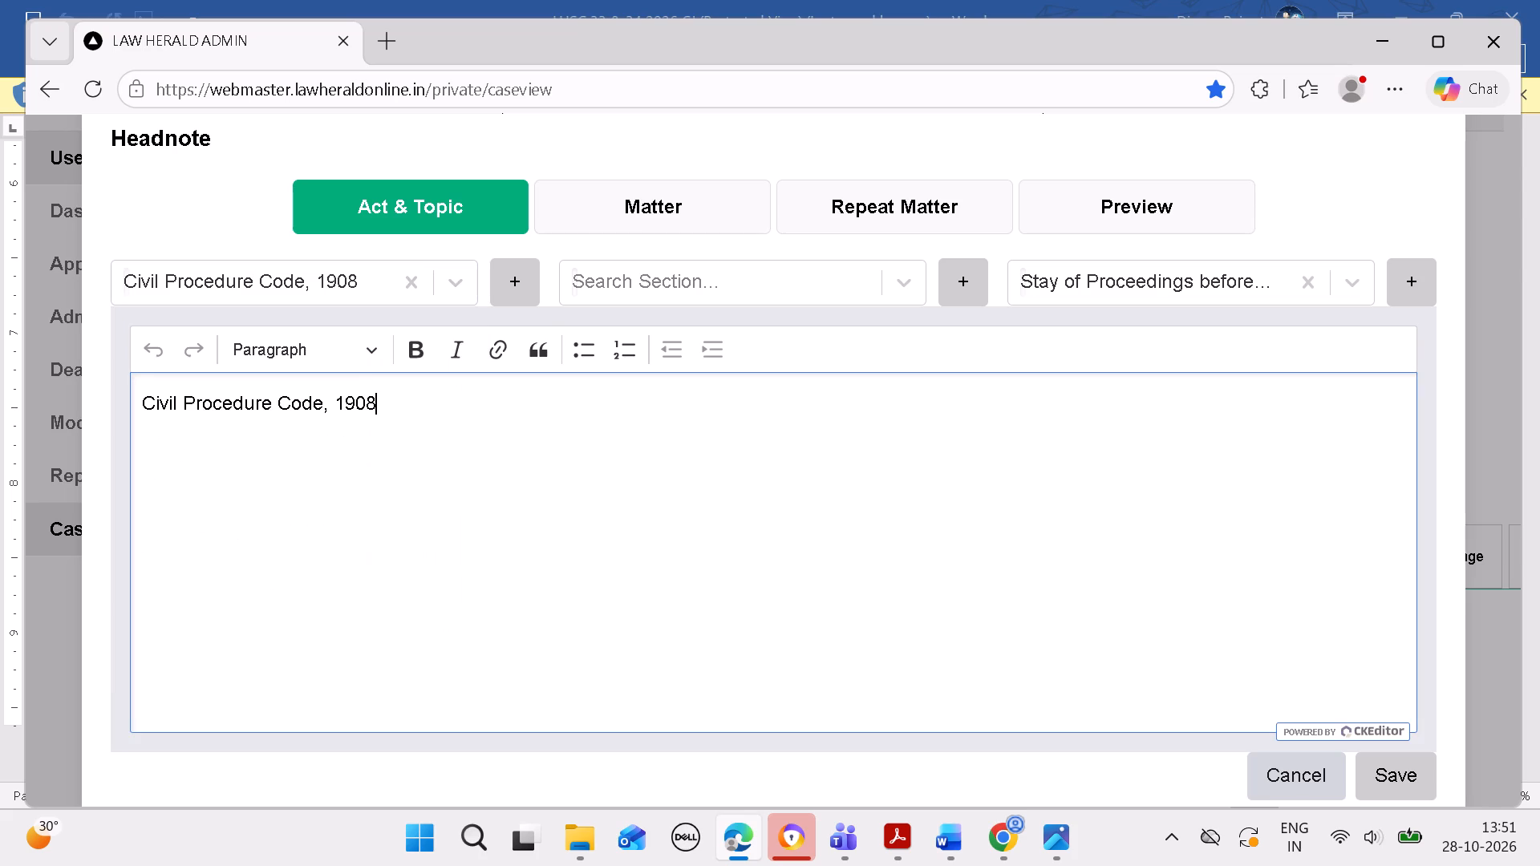
pyautogui.press('space')
# Copy "O.39" from paragraph (B) in Word and attach it as a section of the new headnote in Edge.
pyautogui.click(958, 842)
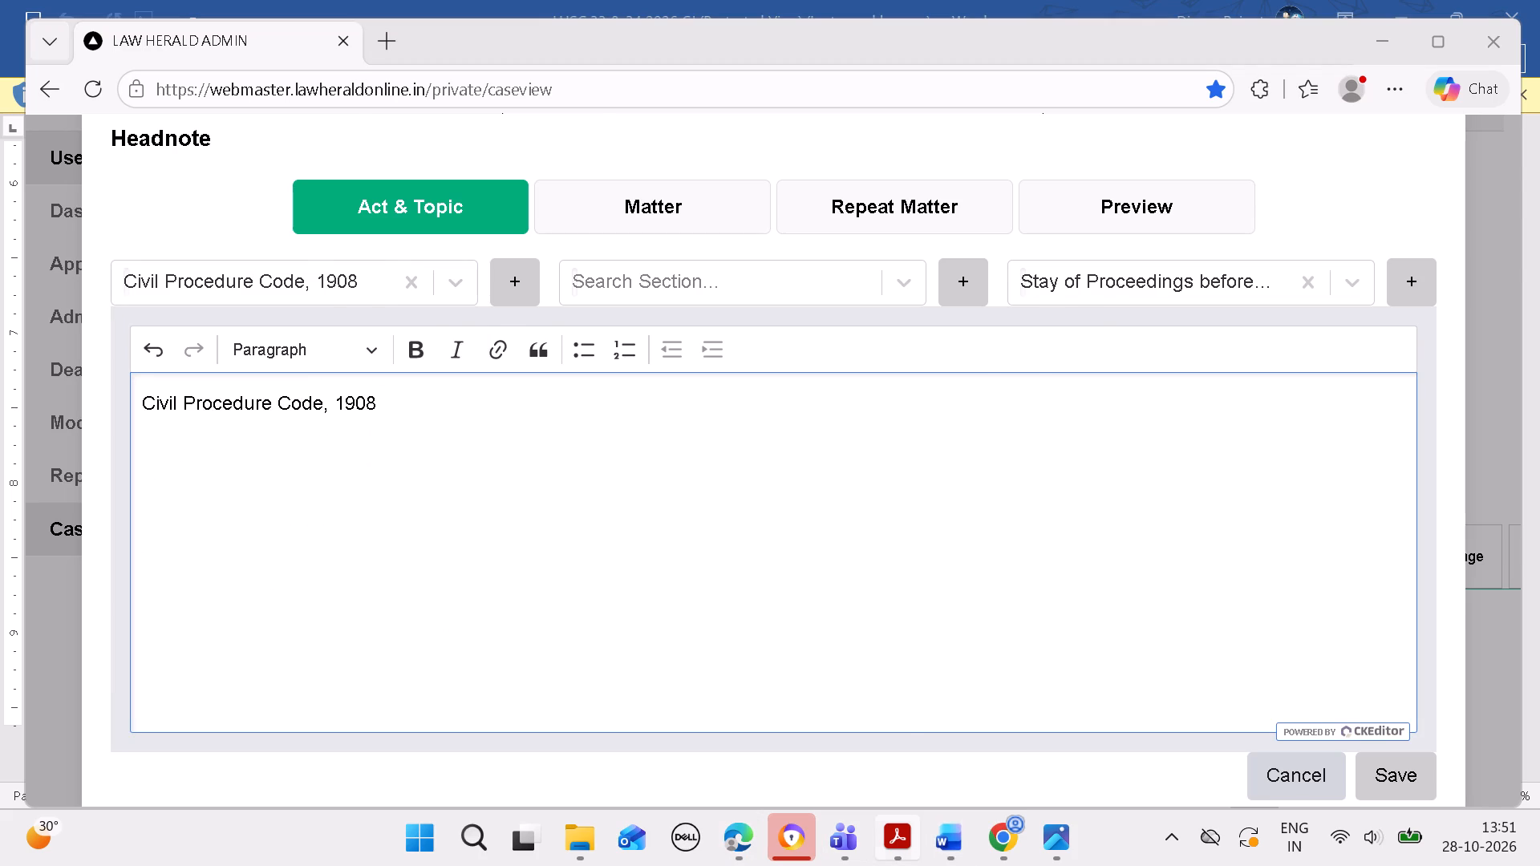
pyautogui.click(927, 833)
pyautogui.moveTo(712, 260); pyautogui.dragTo(736, 258)
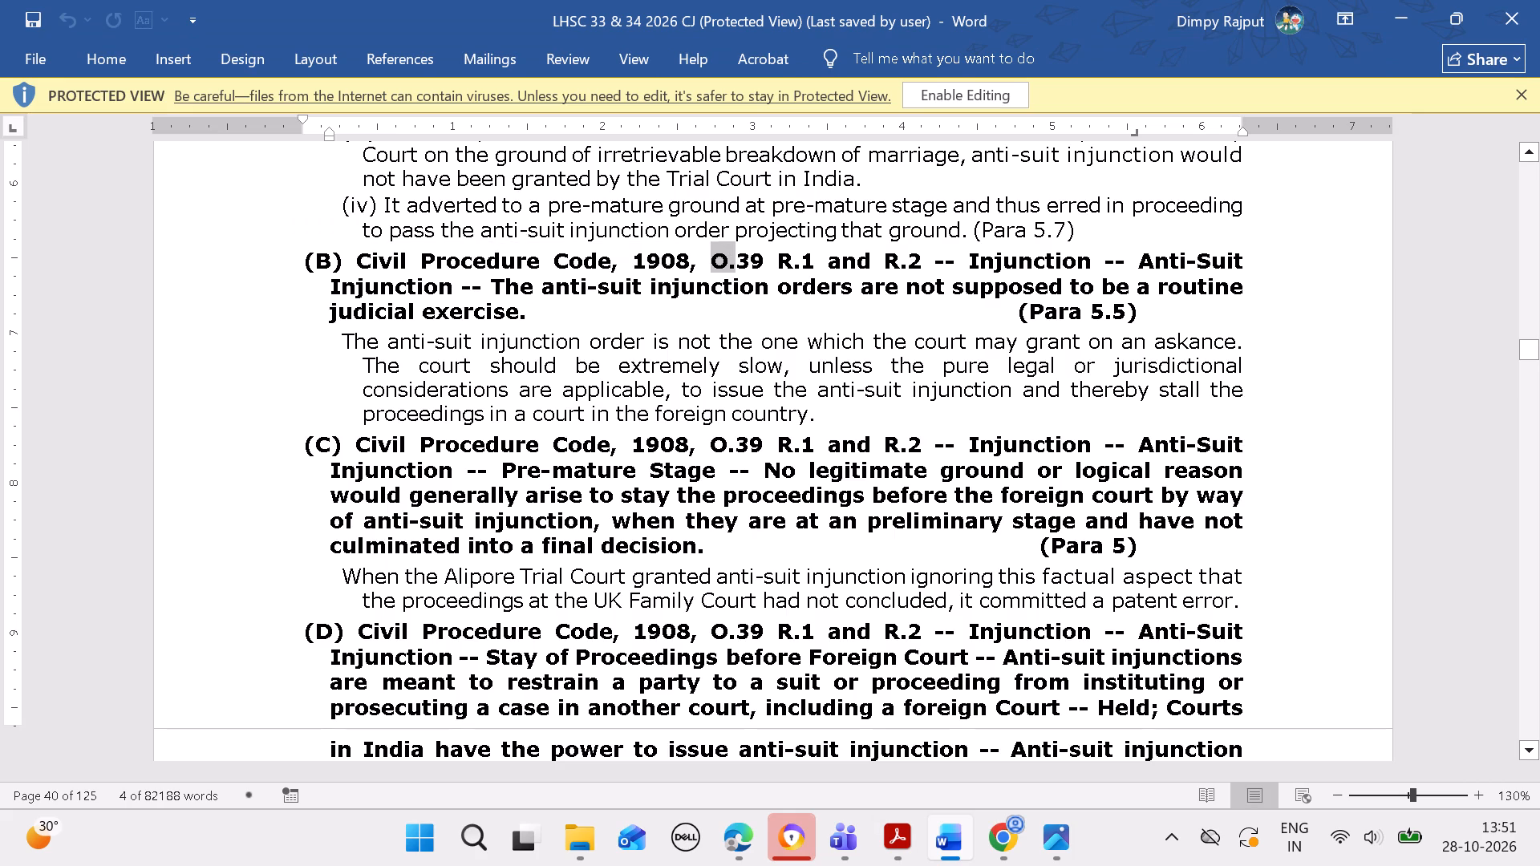
pyautogui.moveTo(736, 258); pyautogui.dragTo(752, 265)
pyautogui.hotkey('ctrl', 'c')
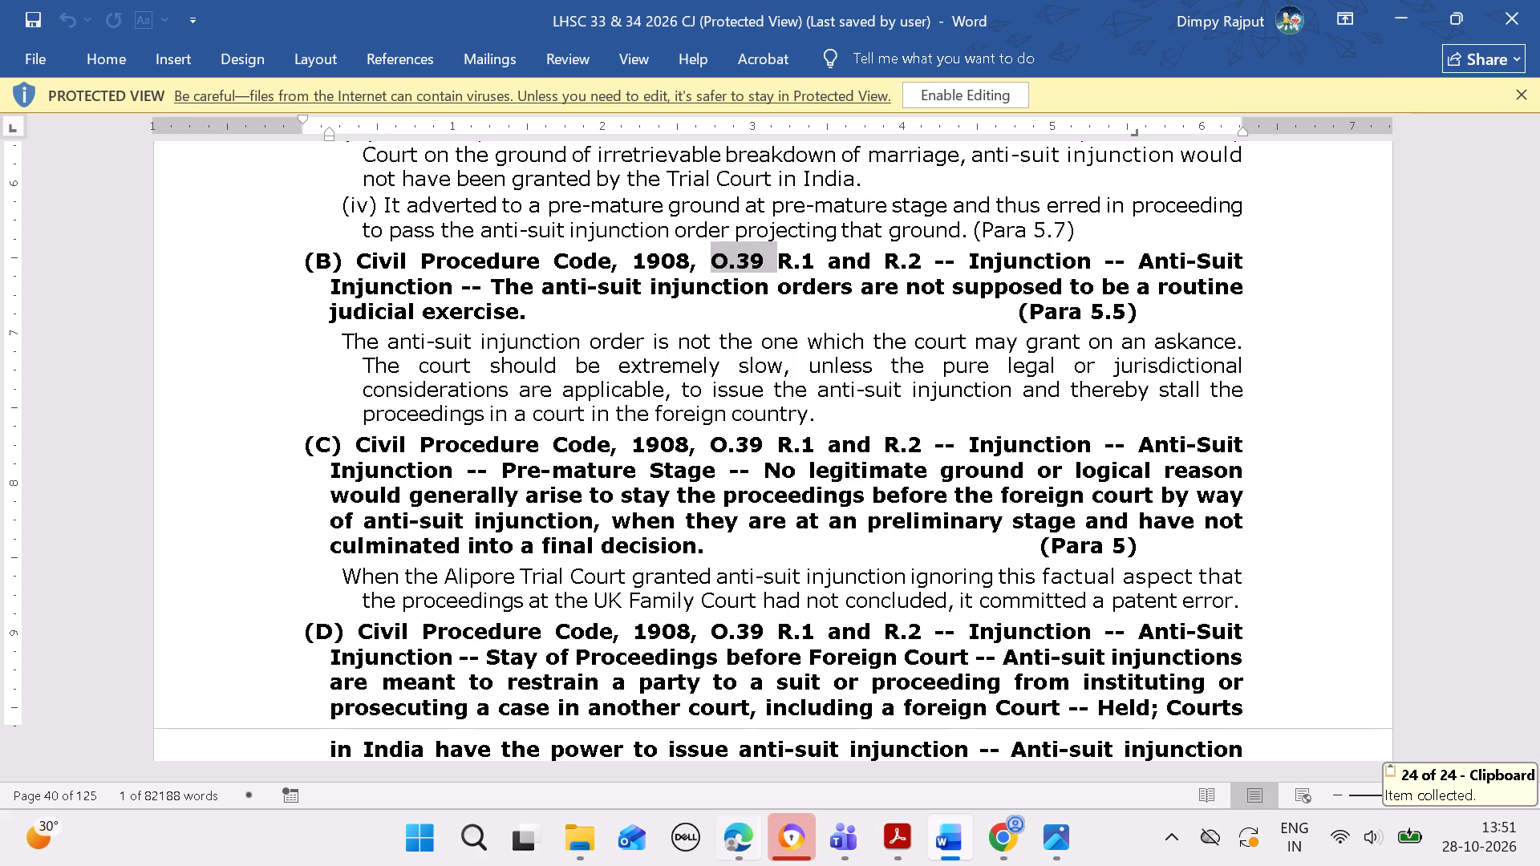
pyautogui.click(756, 834)
pyautogui.click(768, 276)
pyautogui.hotkey('ctrl', 'v')
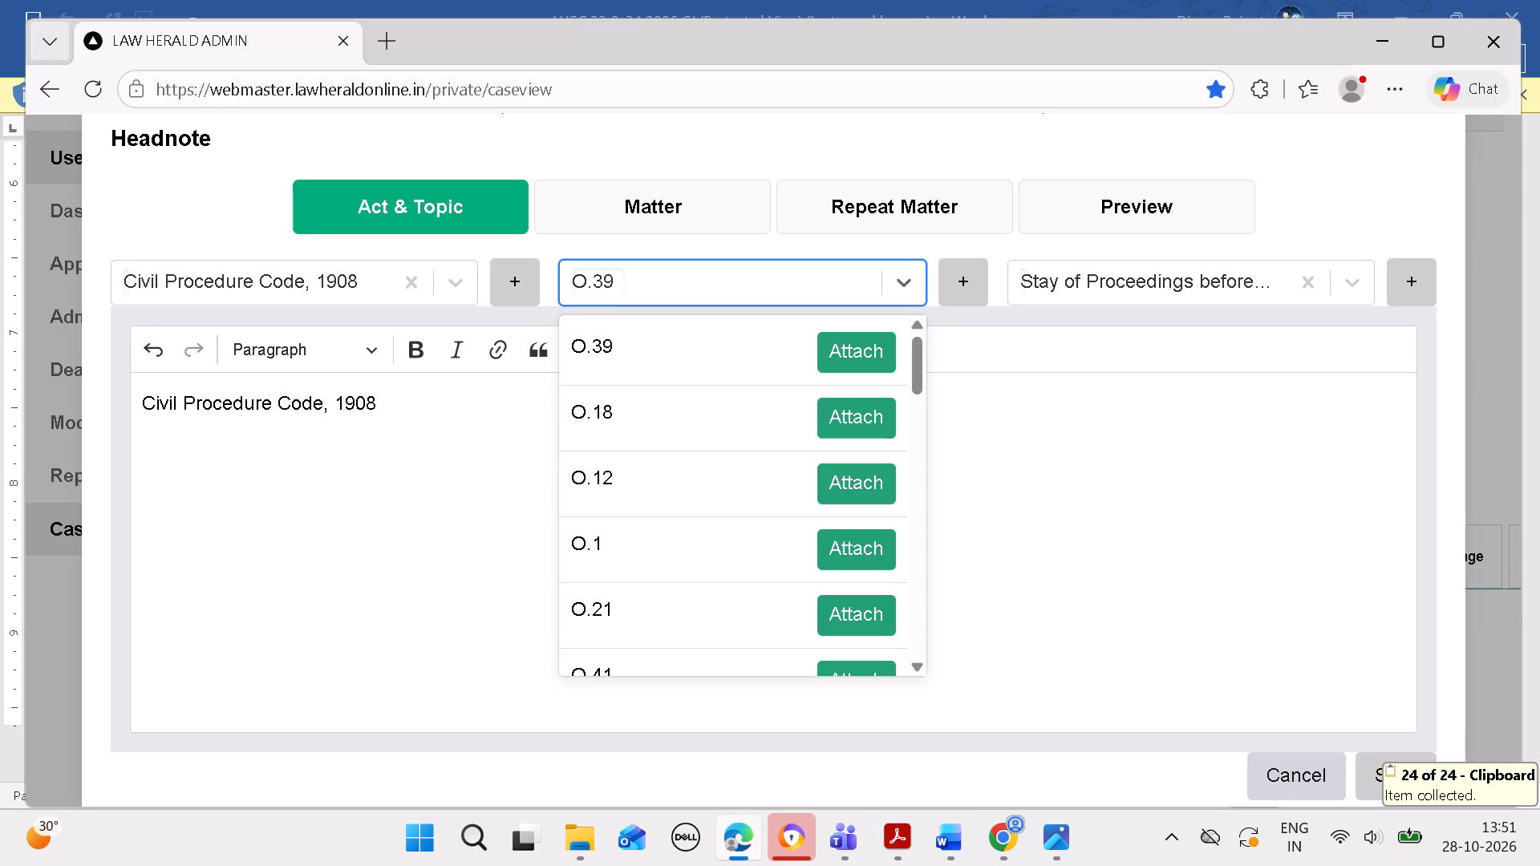
pyautogui.click(834, 344)
pyautogui.click(438, 454)
pyautogui.press('space')
# Copy "R.1" from paragraph (B) in Word and attach it as another section of the headnote in Edge.
pyautogui.click(934, 831)
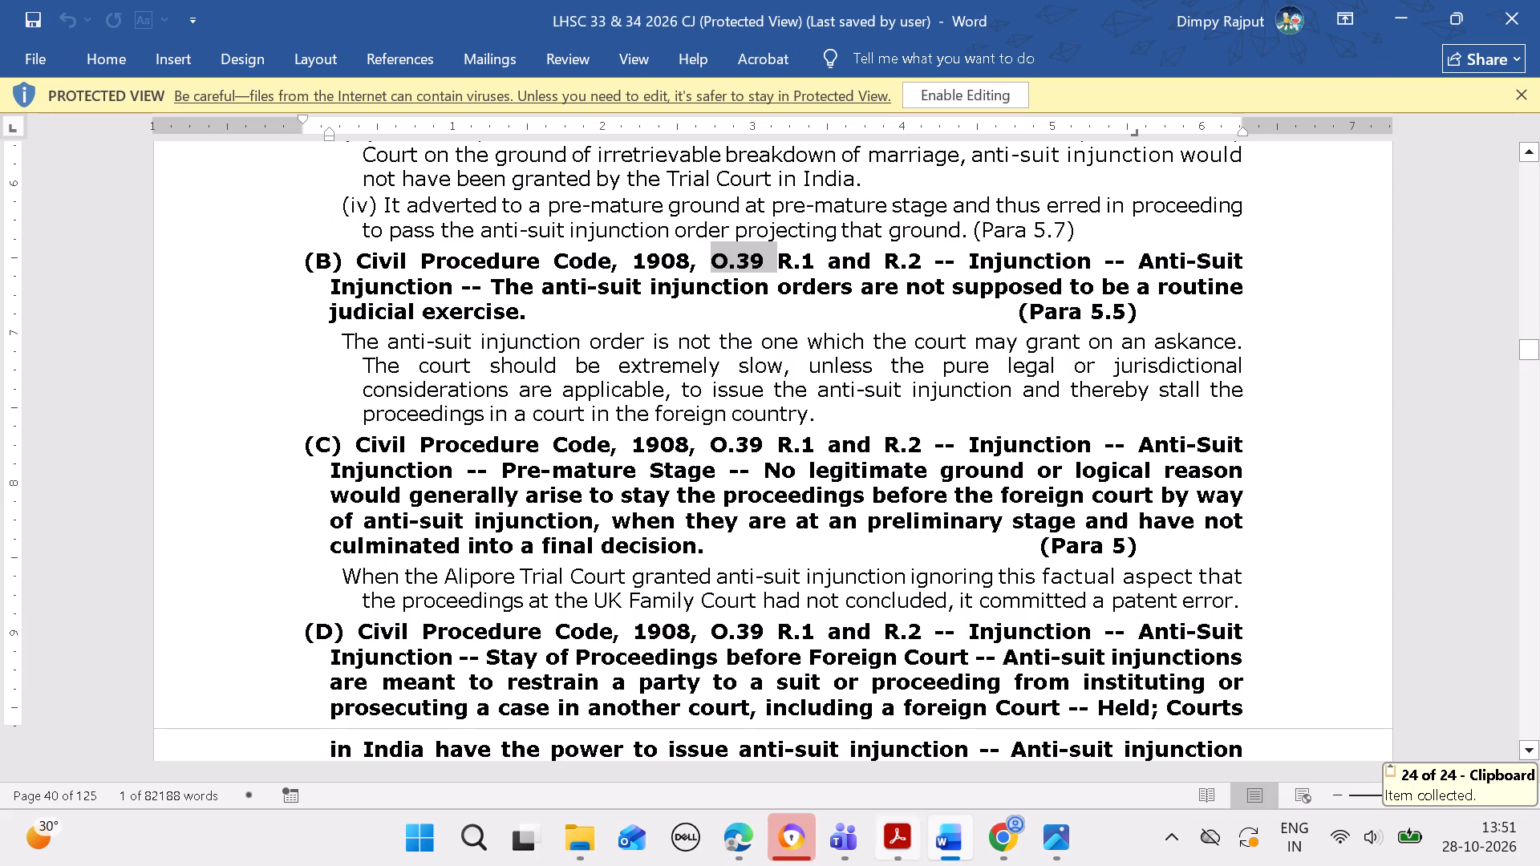
pyautogui.moveTo(780, 256); pyautogui.dragTo(814, 259)
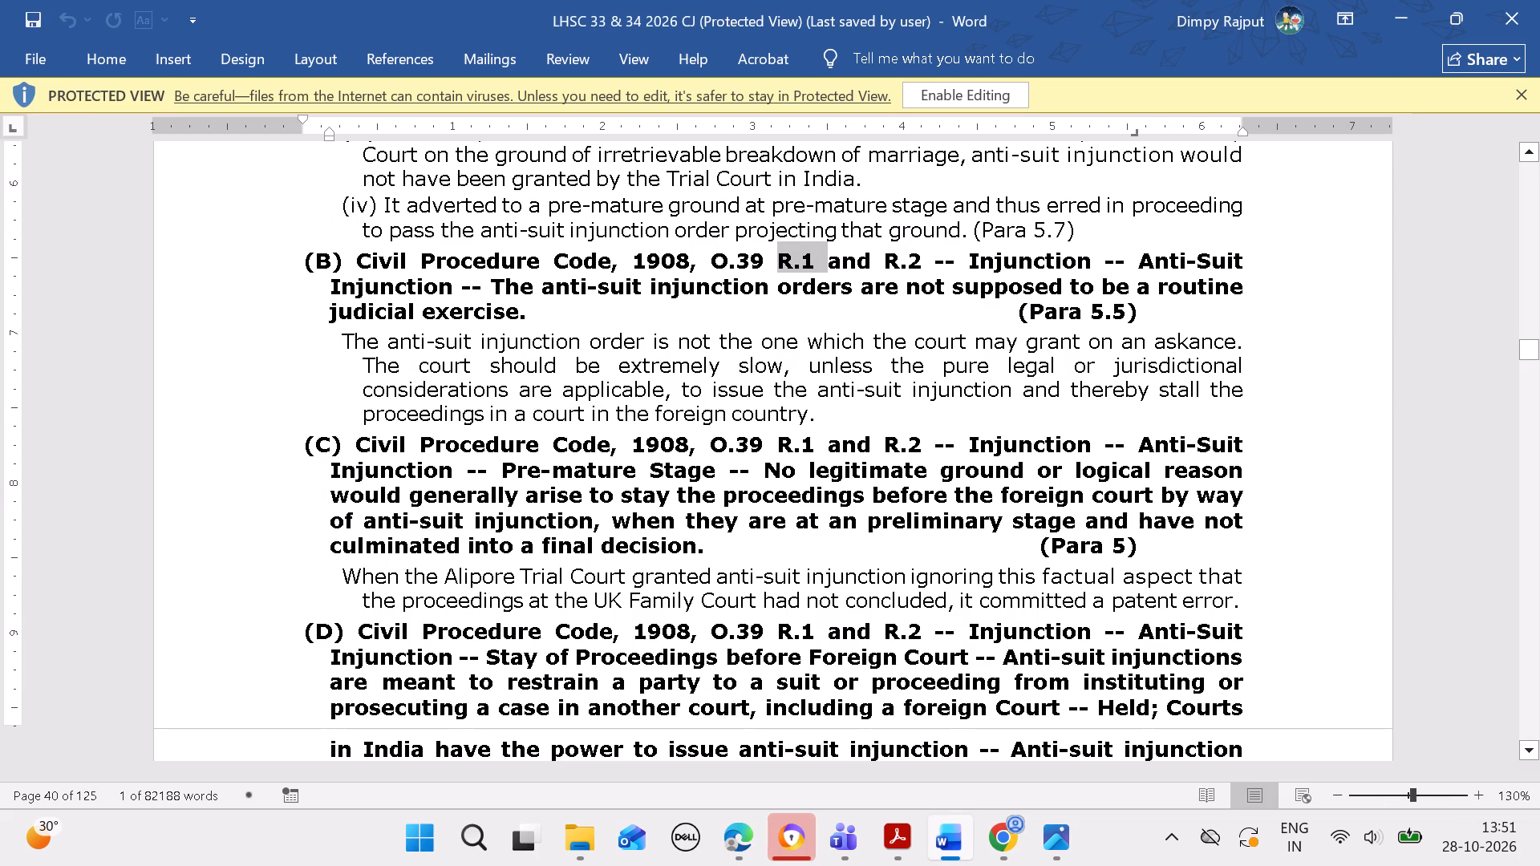
pyautogui.hotkey('ctrl', 'c')
pyautogui.click(739, 846)
pyautogui.click(737, 263)
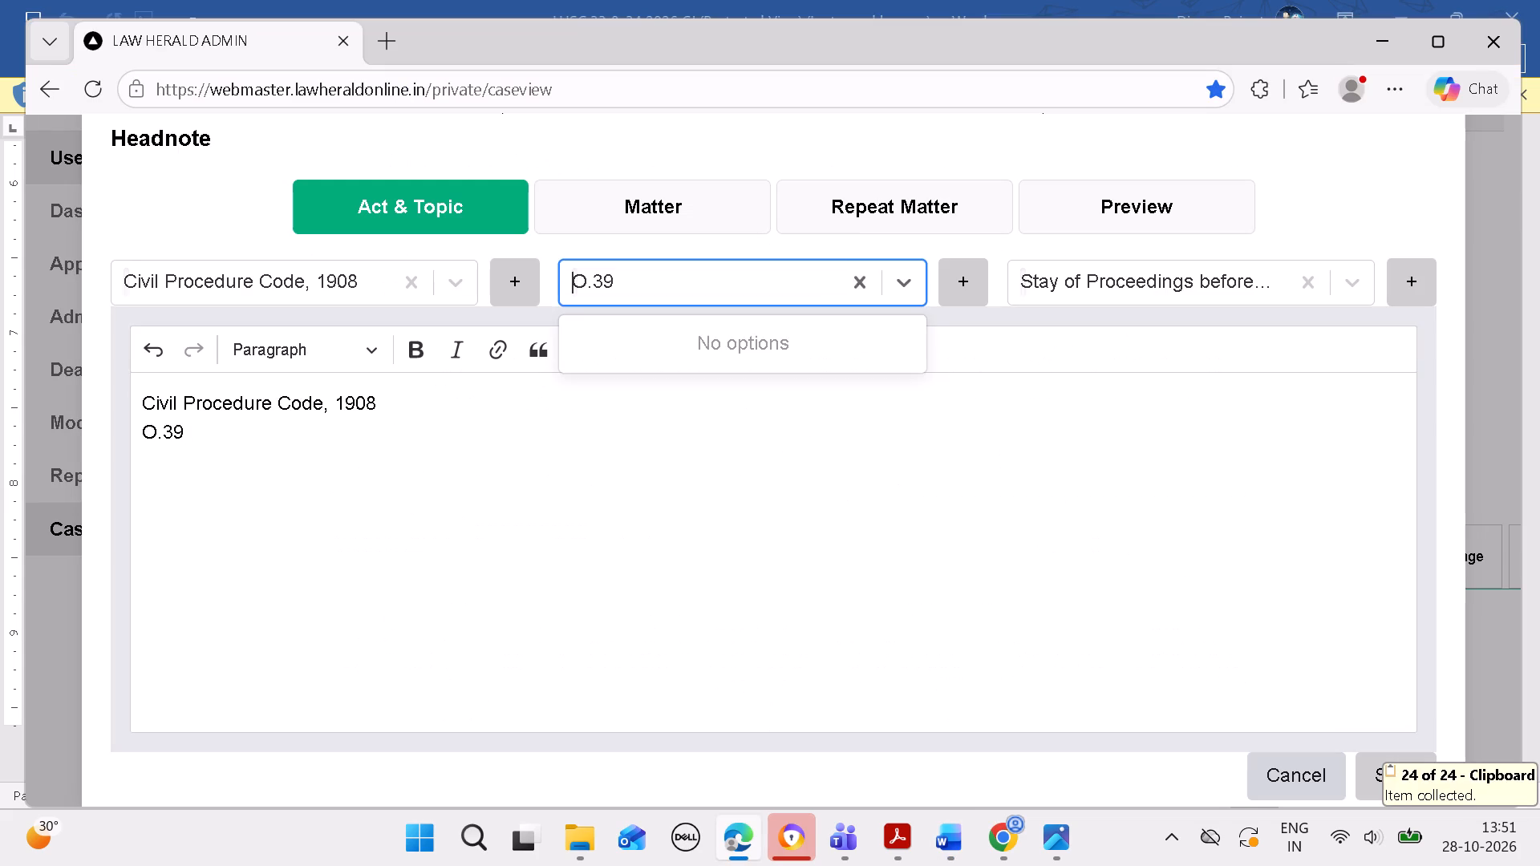
pyautogui.hotkey('ctrl', 'v')
pyautogui.click(841, 666)
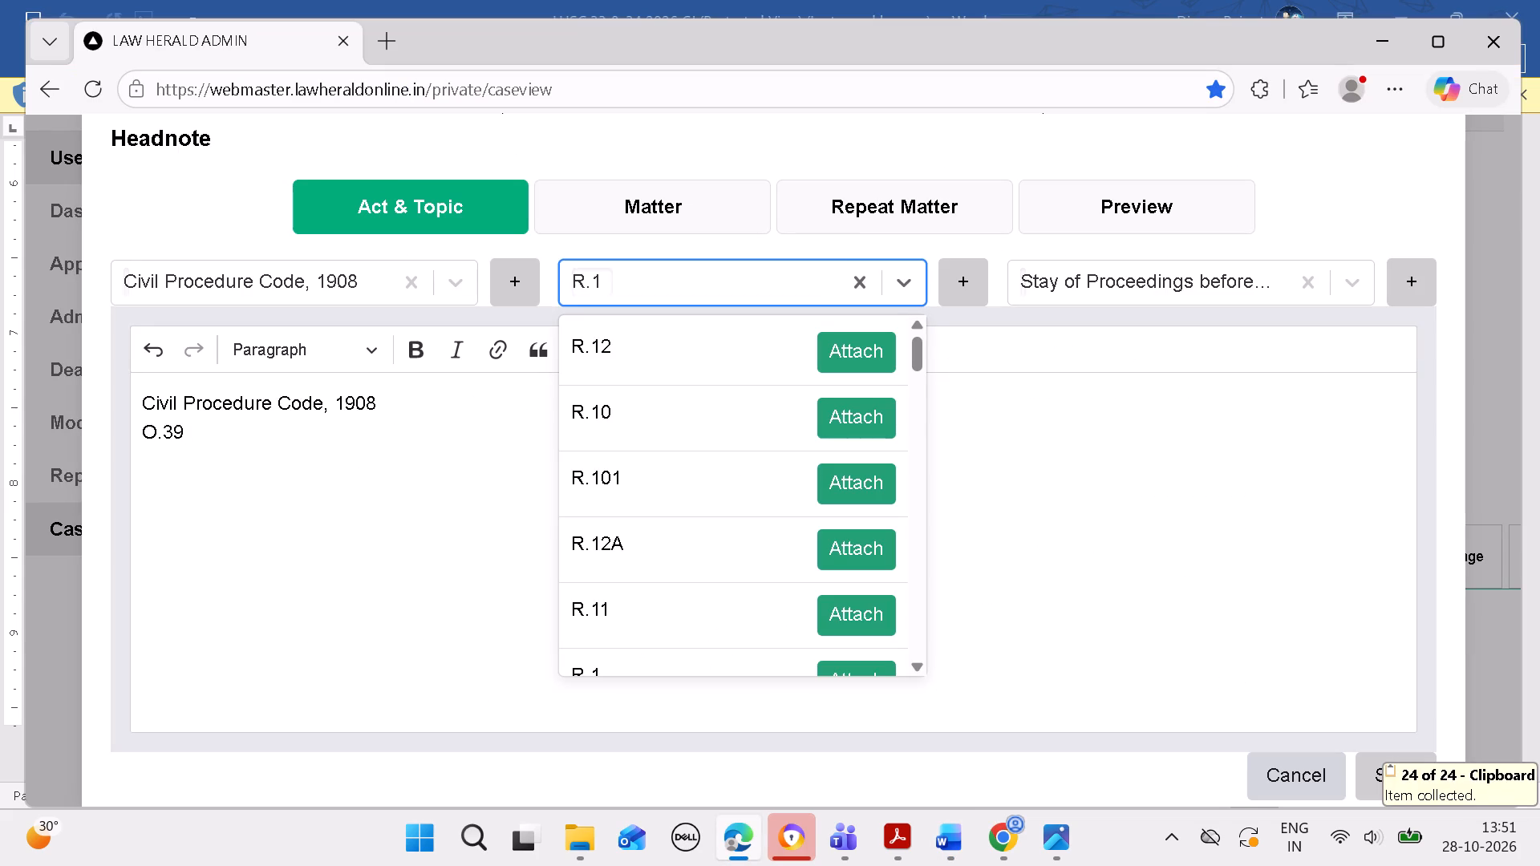
pyautogui.click(379, 520)
pyautogui.press('space')
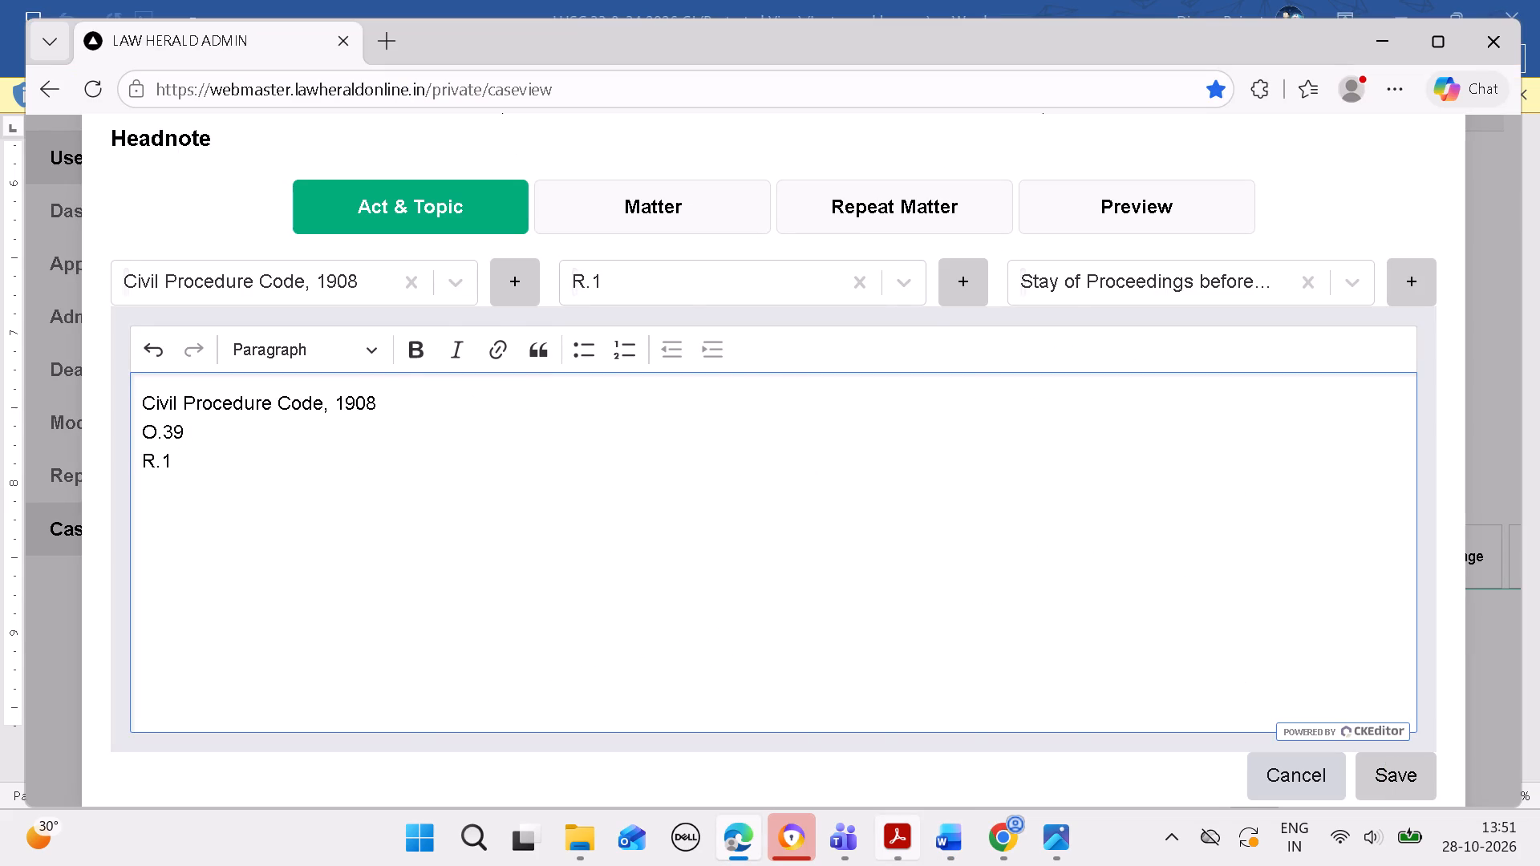
# Copy the word "and" from paragraph (B) in Word and paste it after R.1 in the headnote text in Edge.
pyautogui.click(942, 836)
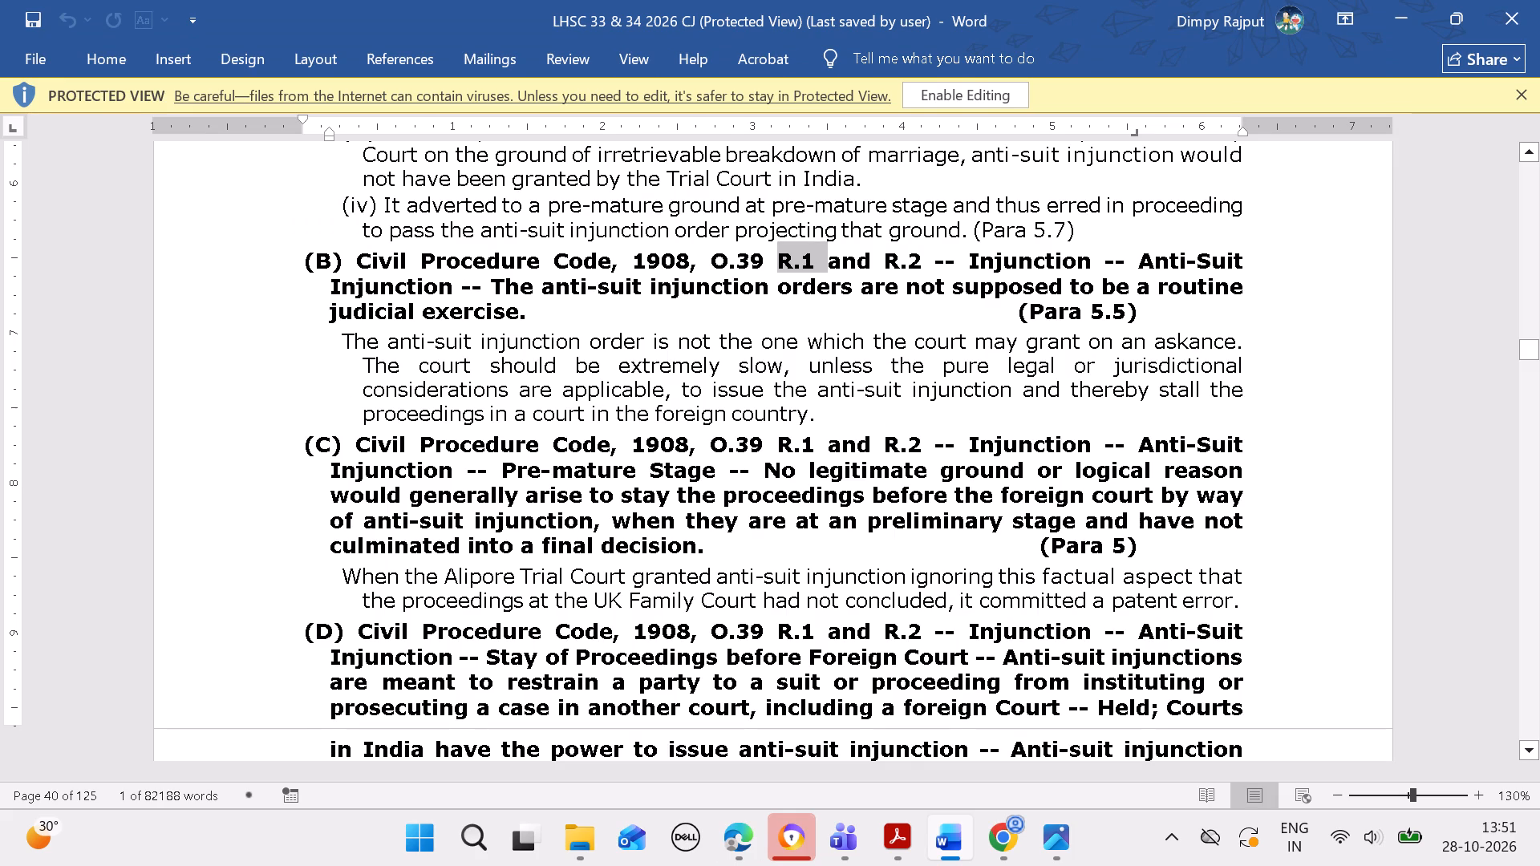
pyautogui.moveTo(827, 257); pyautogui.dragTo(859, 256)
pyautogui.click(861, 261)
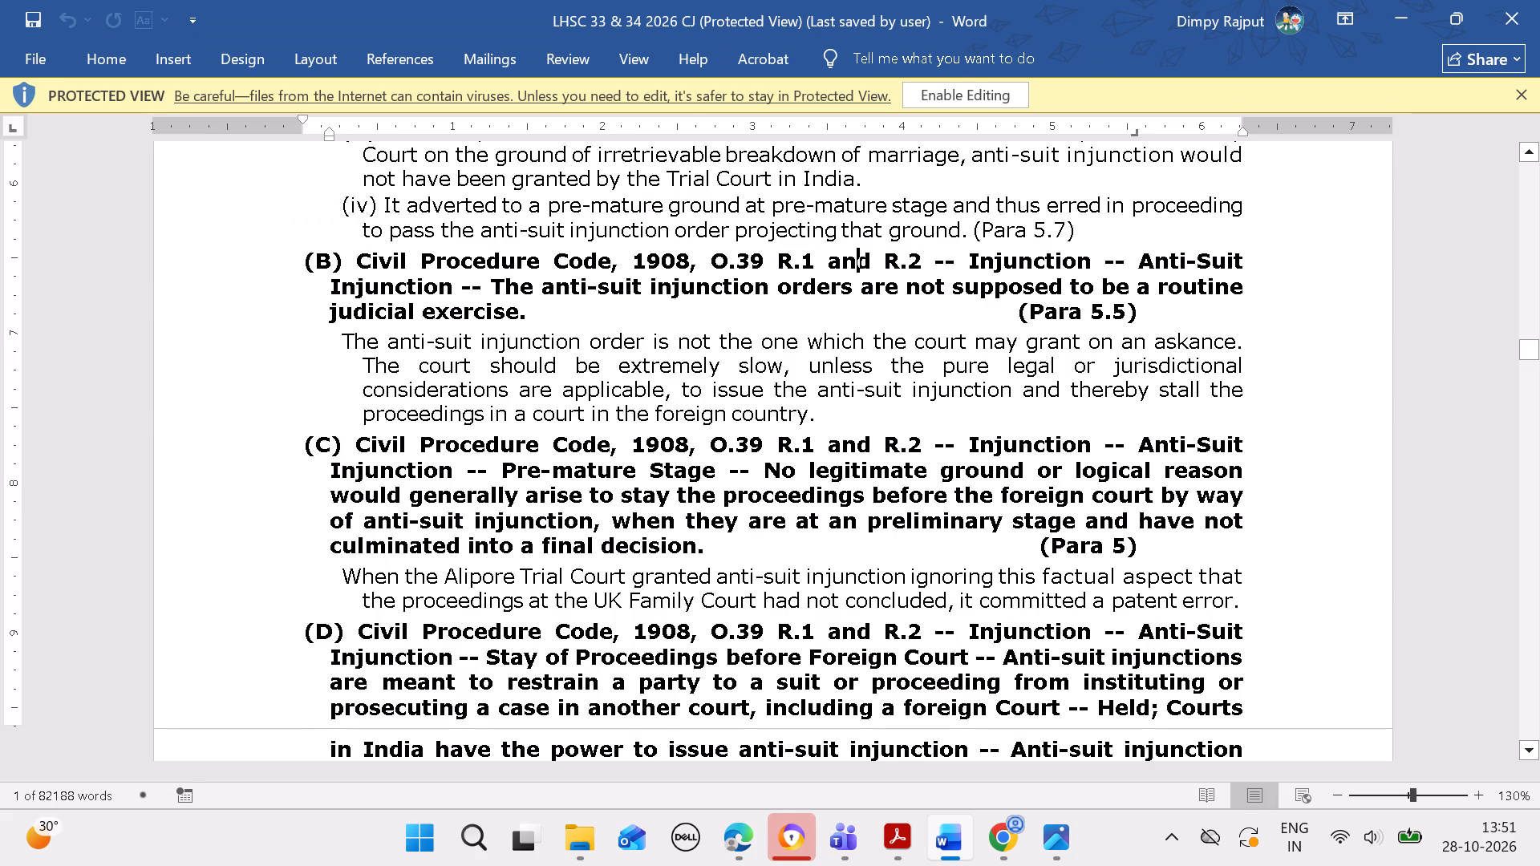
pyautogui.moveTo(827, 261); pyautogui.dragTo(868, 263)
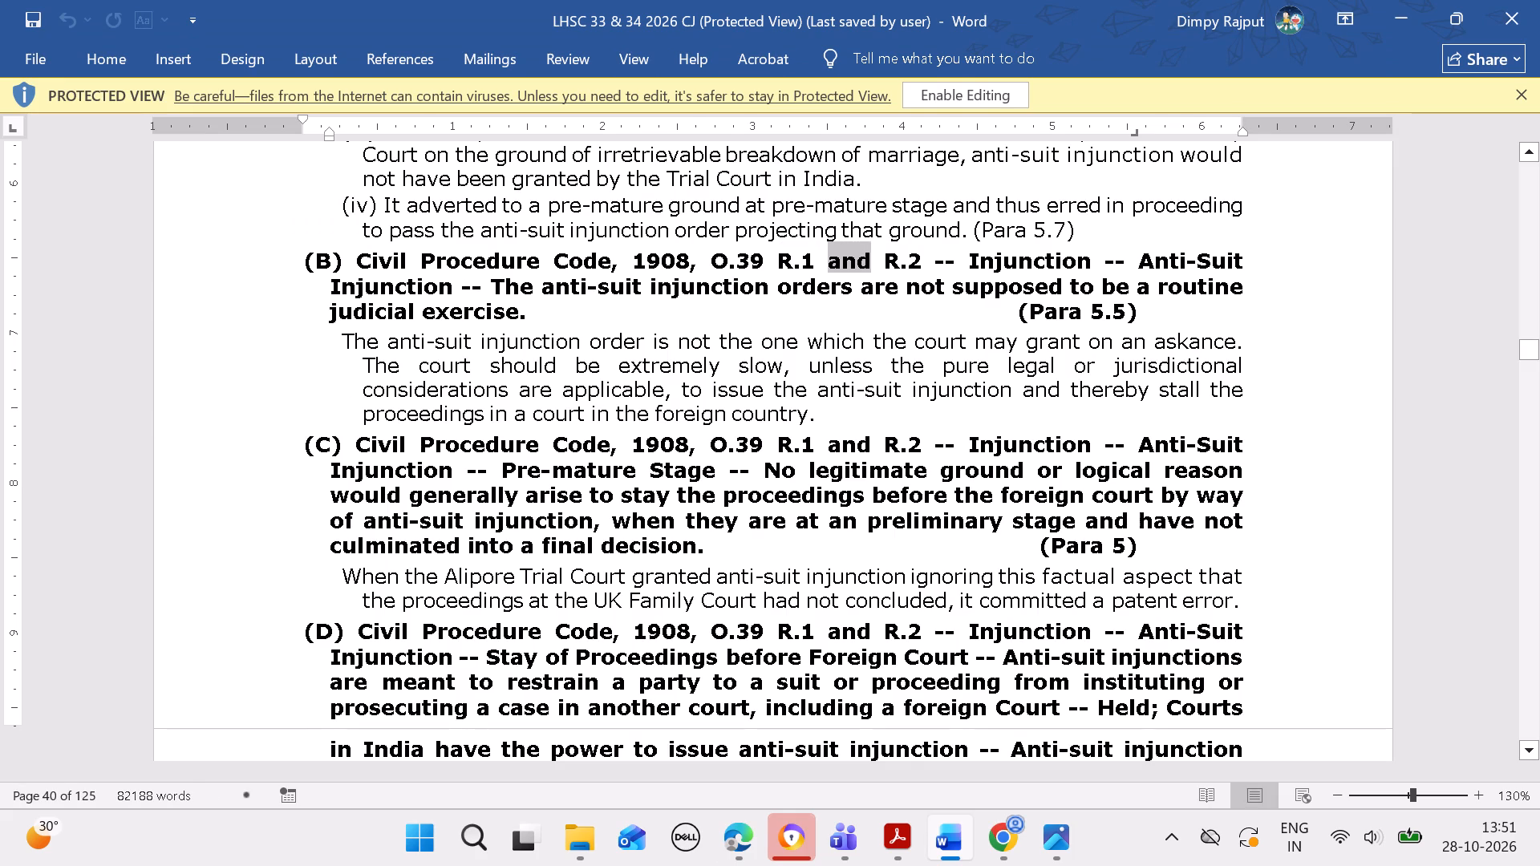
pyautogui.hotkey('ctrl', 'c')
pyautogui.click(752, 830)
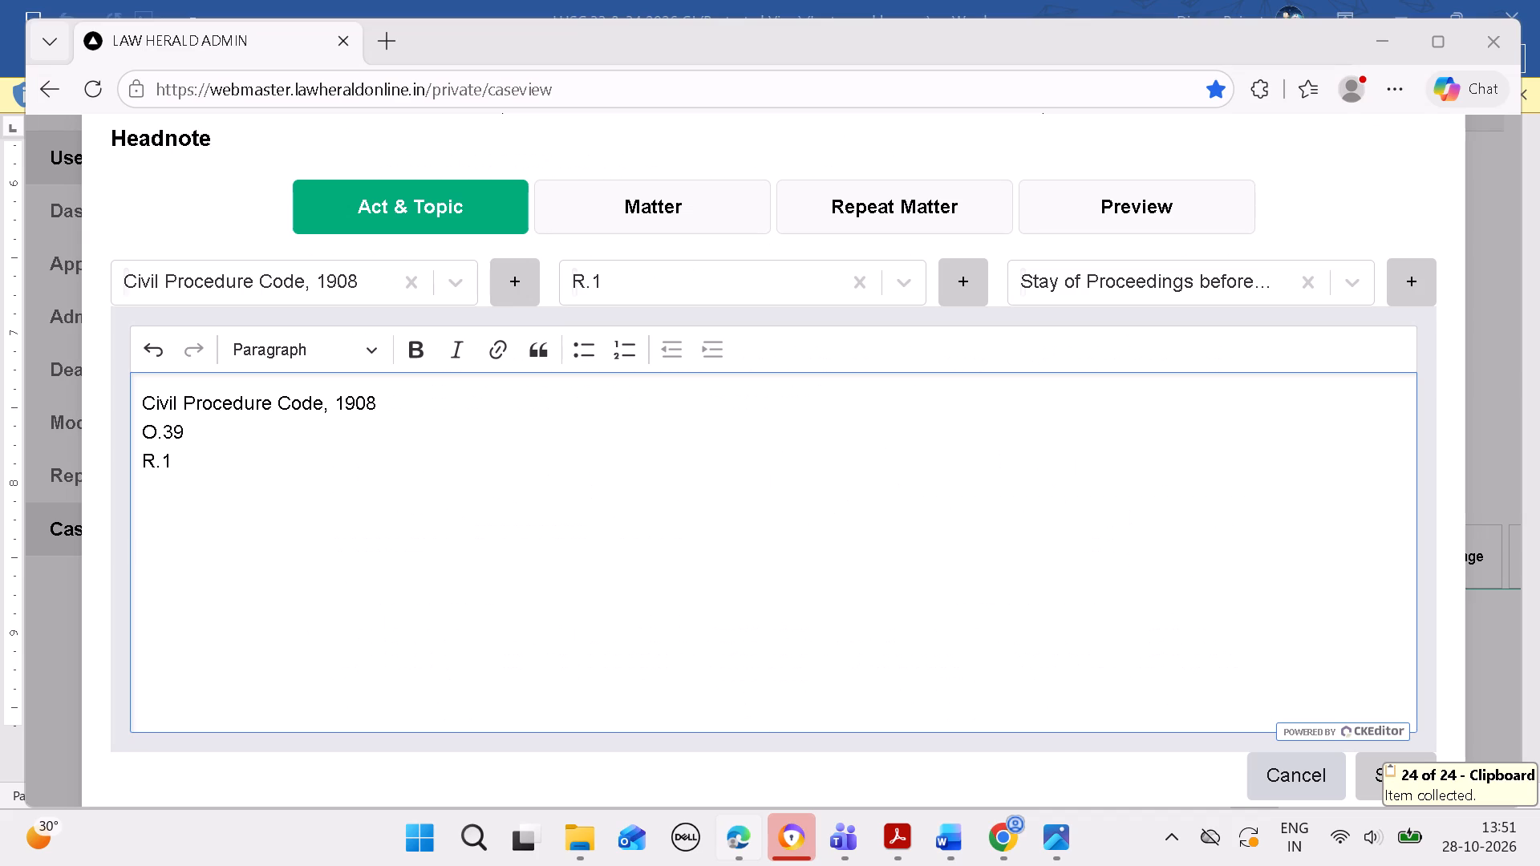
pyautogui.click(606, 506)
pyautogui.hotkey('ctrl', 'v')
pyautogui.moveTo(178, 460); pyautogui.dragTo(213, 460)
pyautogui.hotkey('ctrl', 'v')
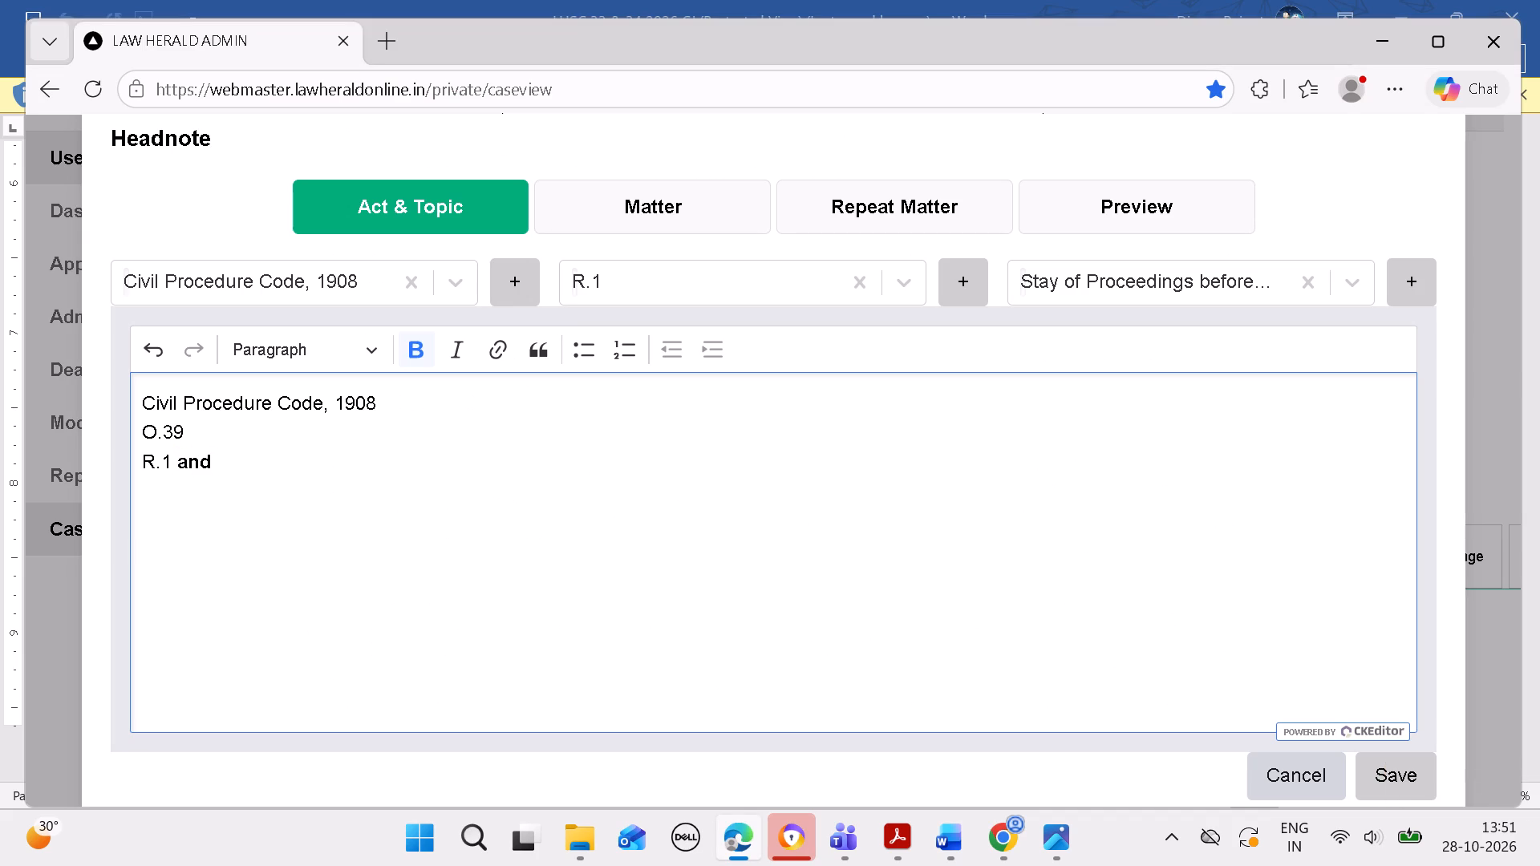
# Remove the bold formatting from "and" after R.1 and add a trailing space.
pyautogui.moveTo(180, 465); pyautogui.dragTo(205, 463)
pyautogui.moveTo(205, 463); pyautogui.dragTo(209, 463)
pyautogui.hotkey('ctrl', 'b')
pyautogui.click(381, 494)
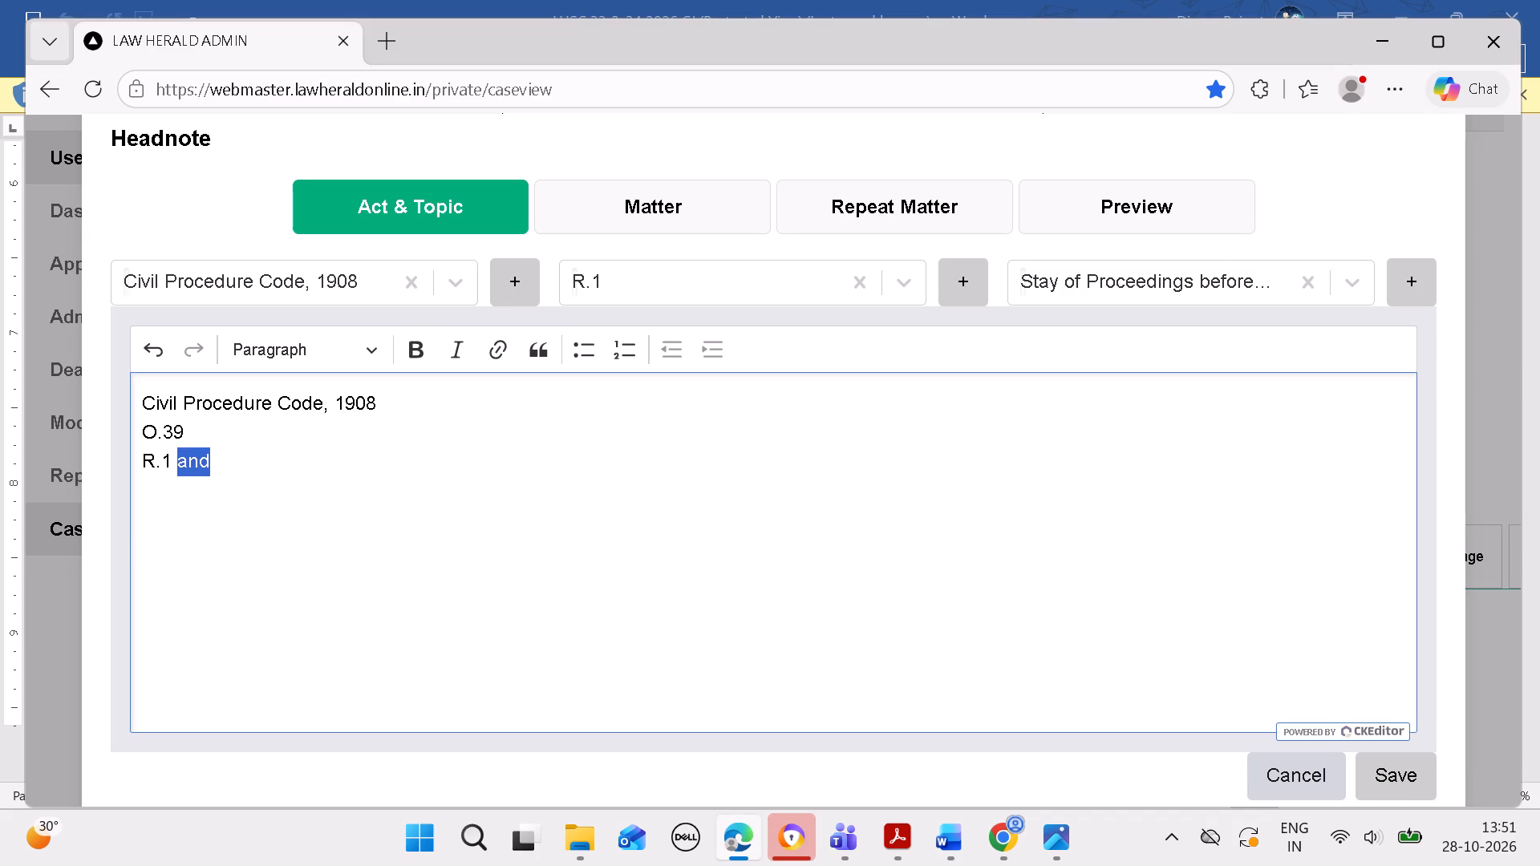
pyautogui.click(407, 503)
pyautogui.press('space')
# Copy "R.2" from paragraph (B) in Word and attach it as a further section of the headnote in Edge.
pyautogui.click(944, 831)
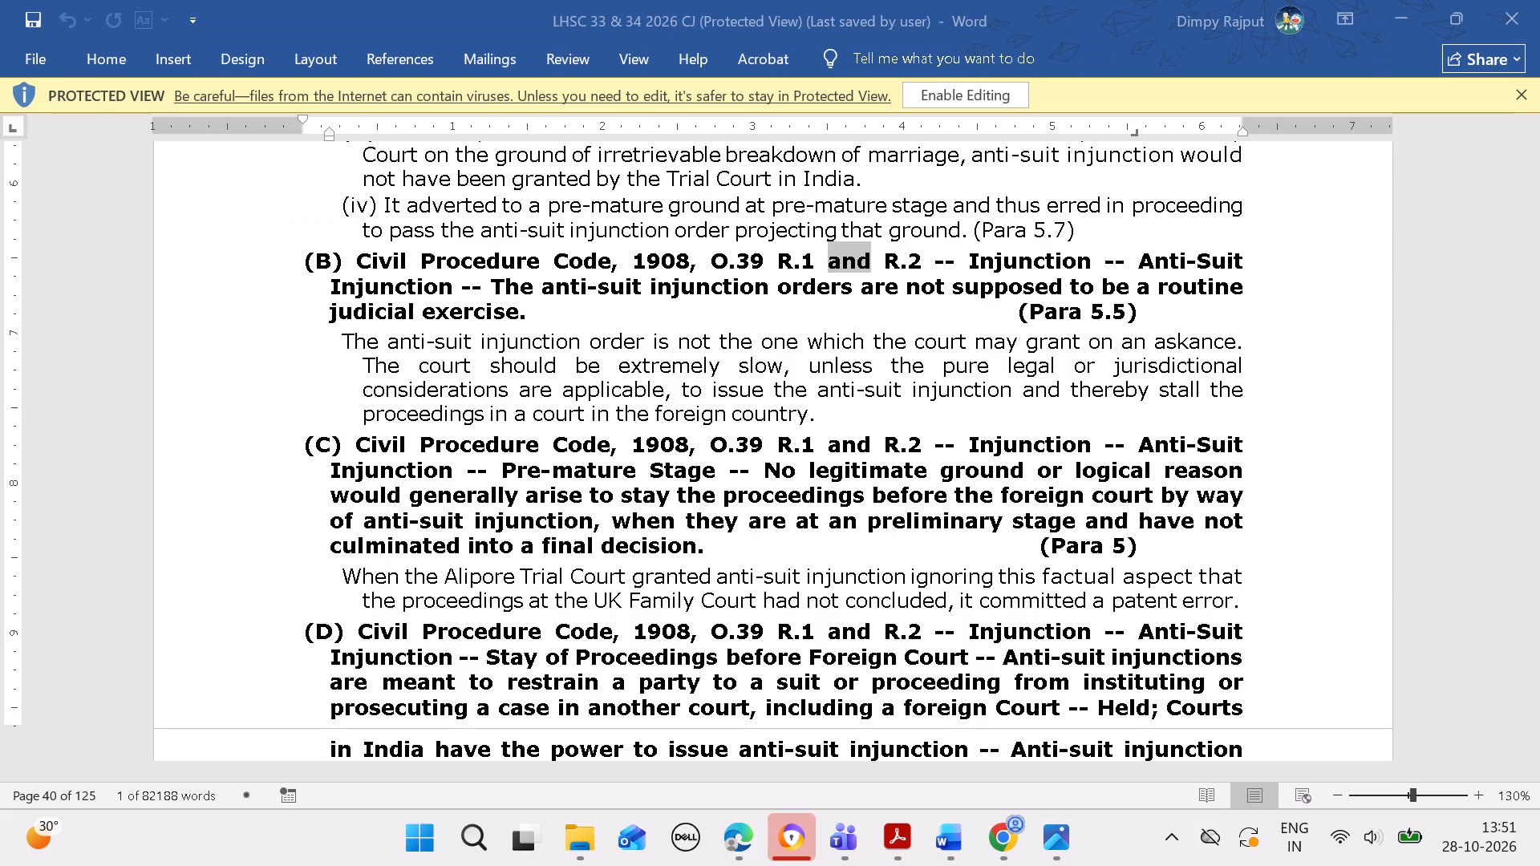
pyautogui.moveTo(883, 252); pyautogui.dragTo(915, 255)
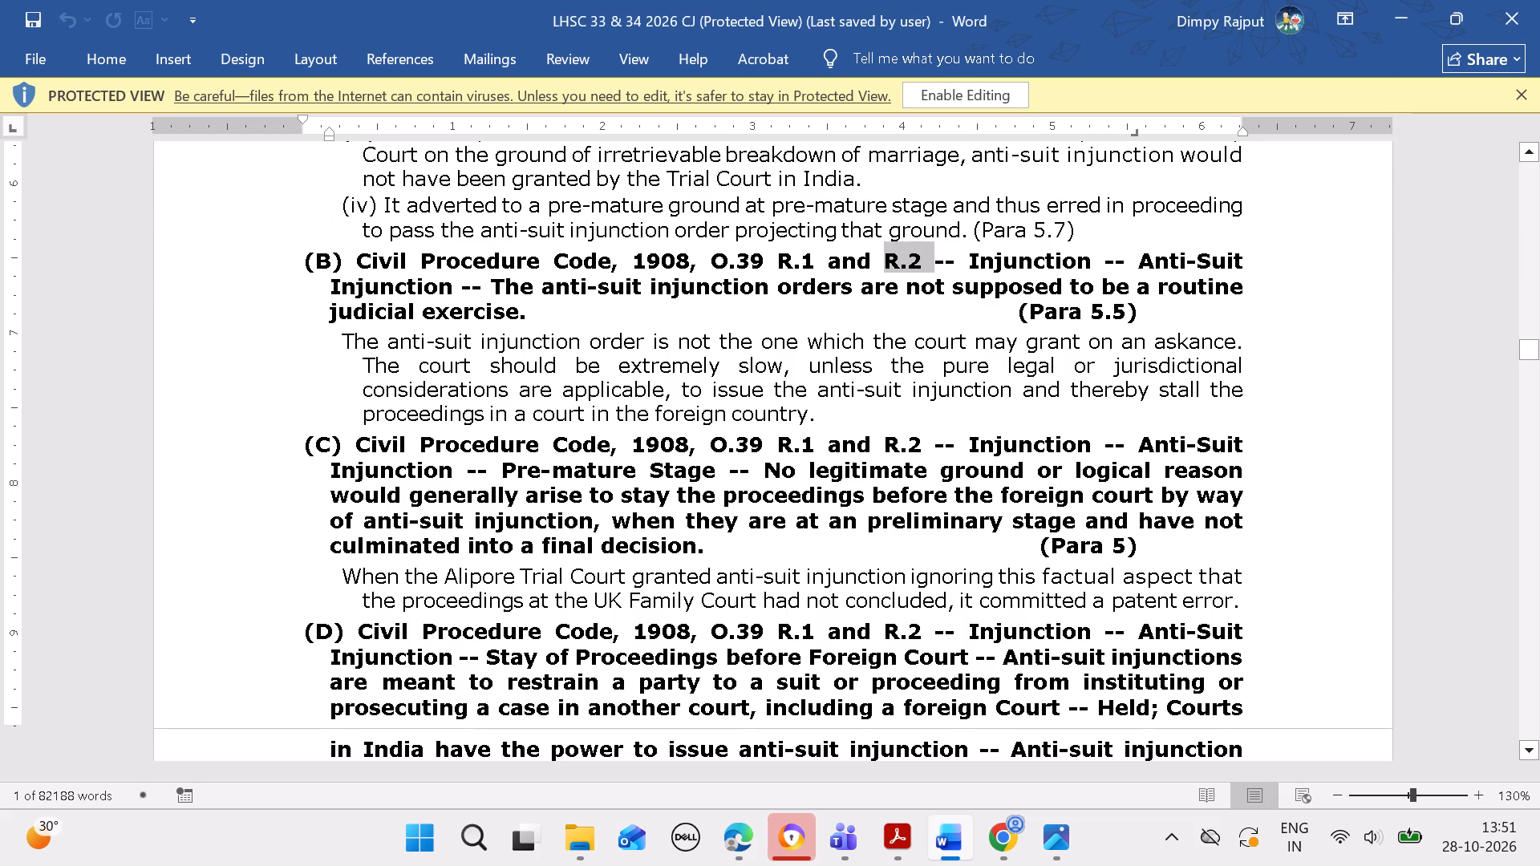
pyautogui.moveTo(915, 255); pyautogui.dragTo(915, 256)
pyautogui.hotkey('ctrl', 'c')
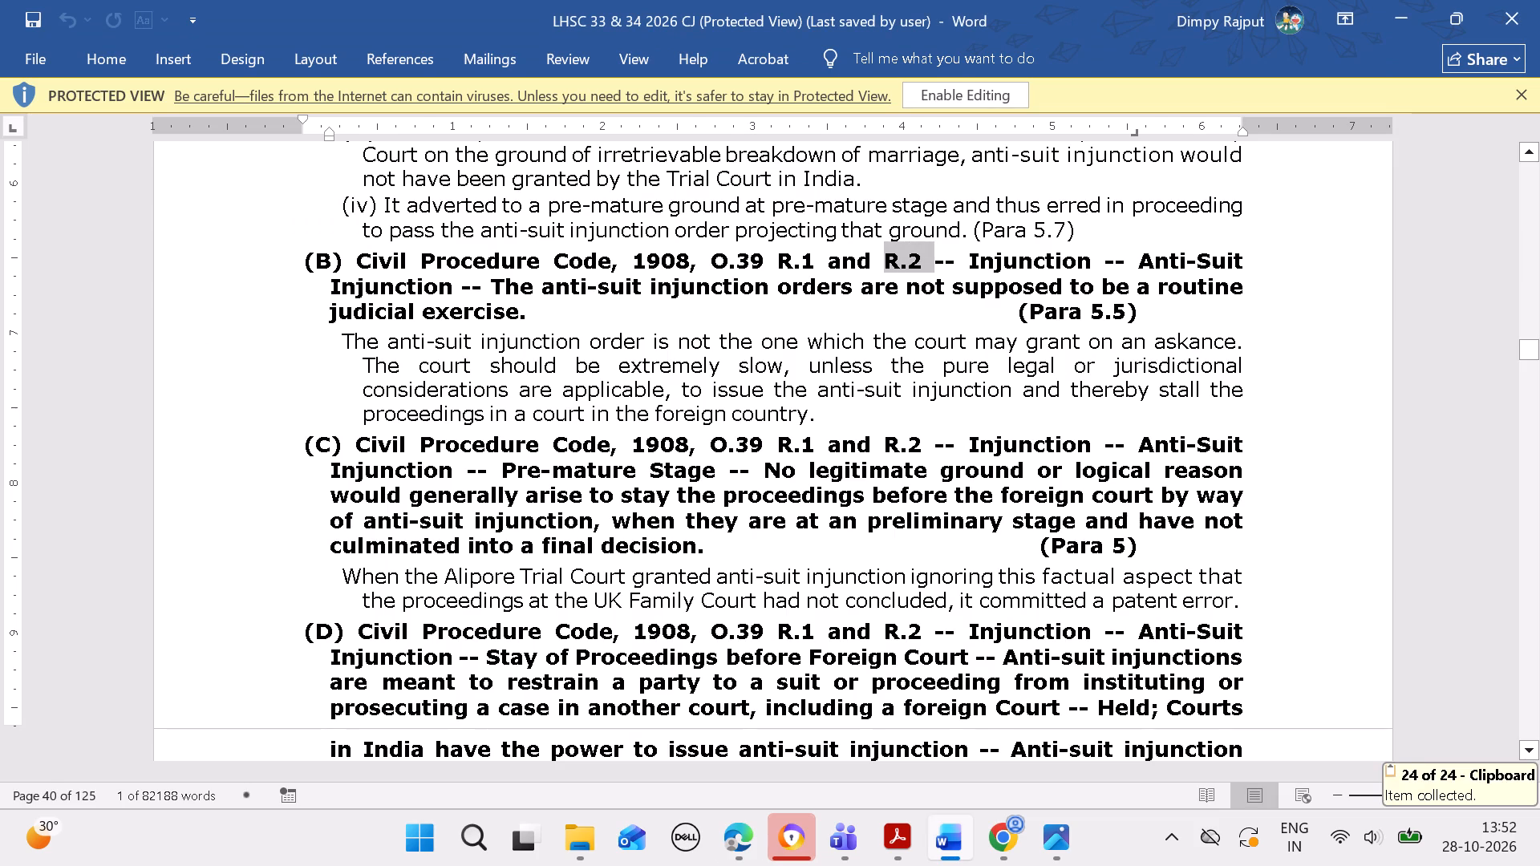
pyautogui.click(731, 824)
pyautogui.click(768, 281)
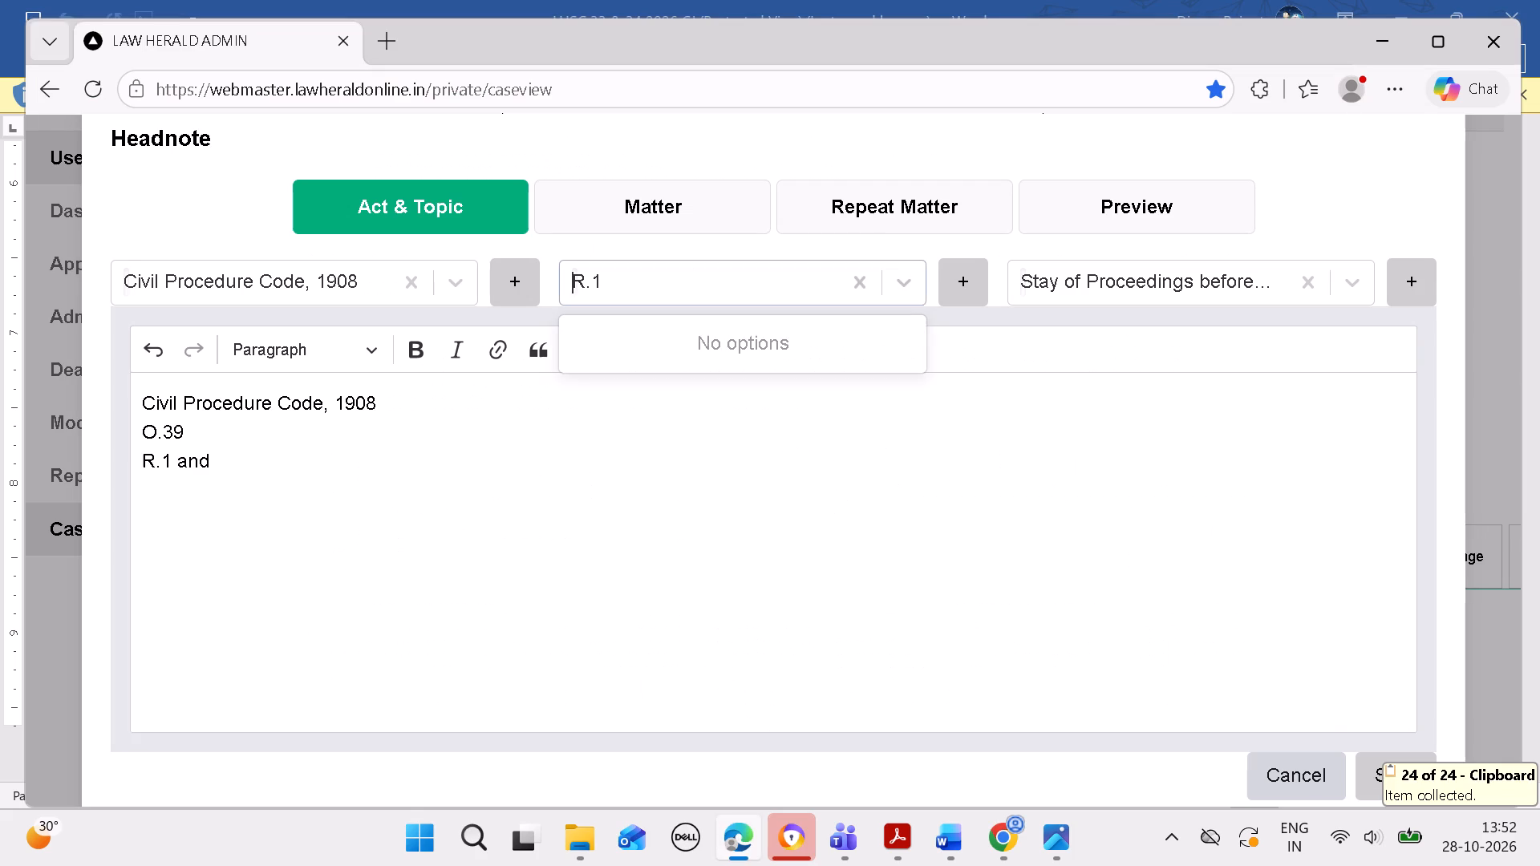
pyautogui.hotkey('ctrl', 'v')
pyautogui.click(845, 340)
pyautogui.click(452, 466)
pyautogui.press('space')
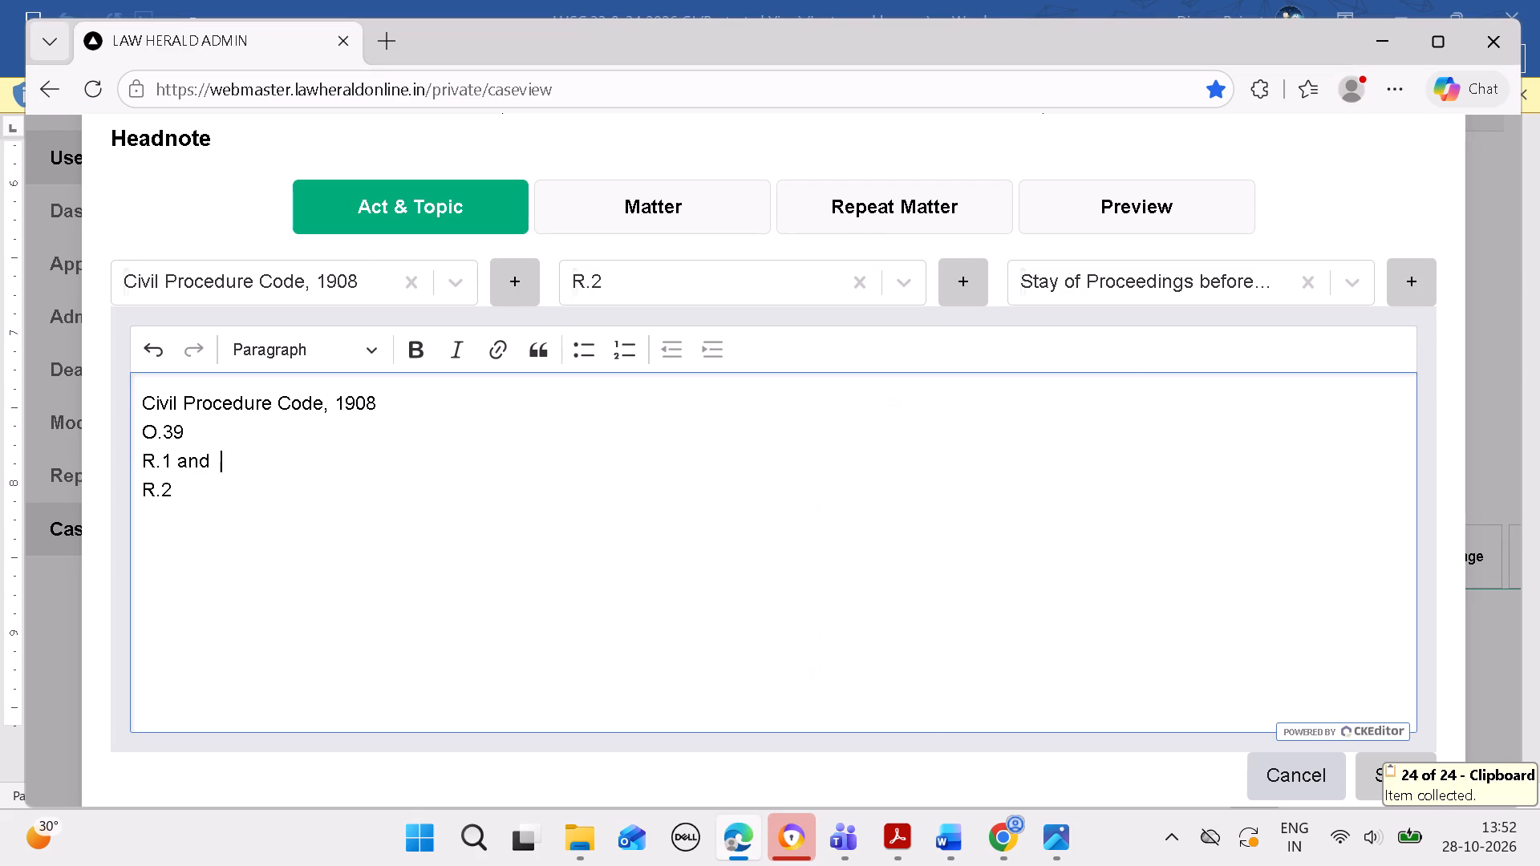
pyautogui.click(255, 524)
pyautogui.press('space')
# Copy "Injunction -- Anti-Suit Injunction" from paragraph (B) in Word and attach it as the headnote's topic in Edge.
pyautogui.click(950, 840)
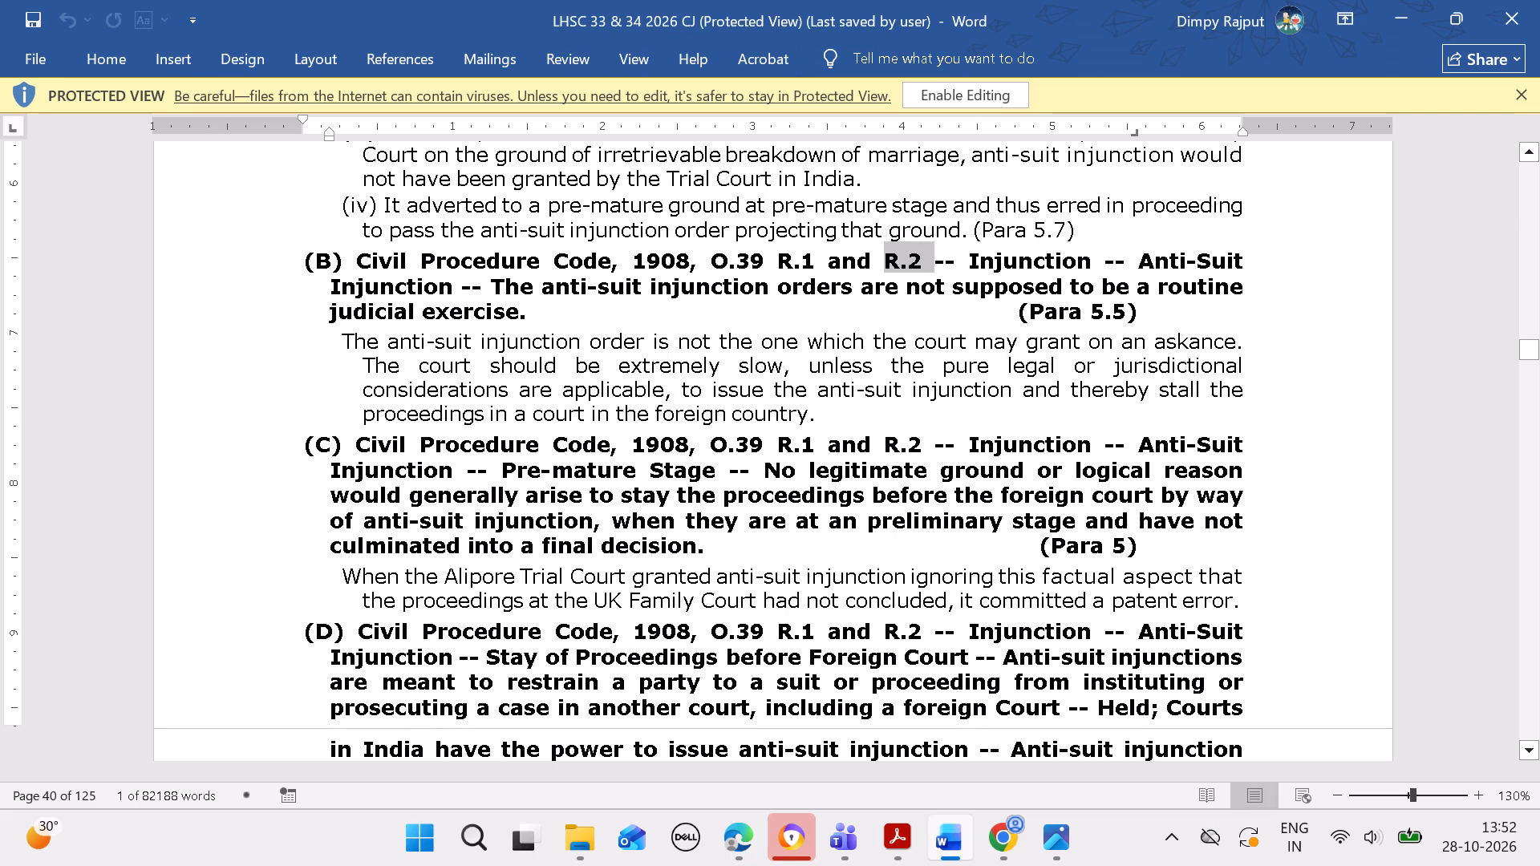
pyautogui.moveTo(969, 260); pyautogui.dragTo(1233, 244)
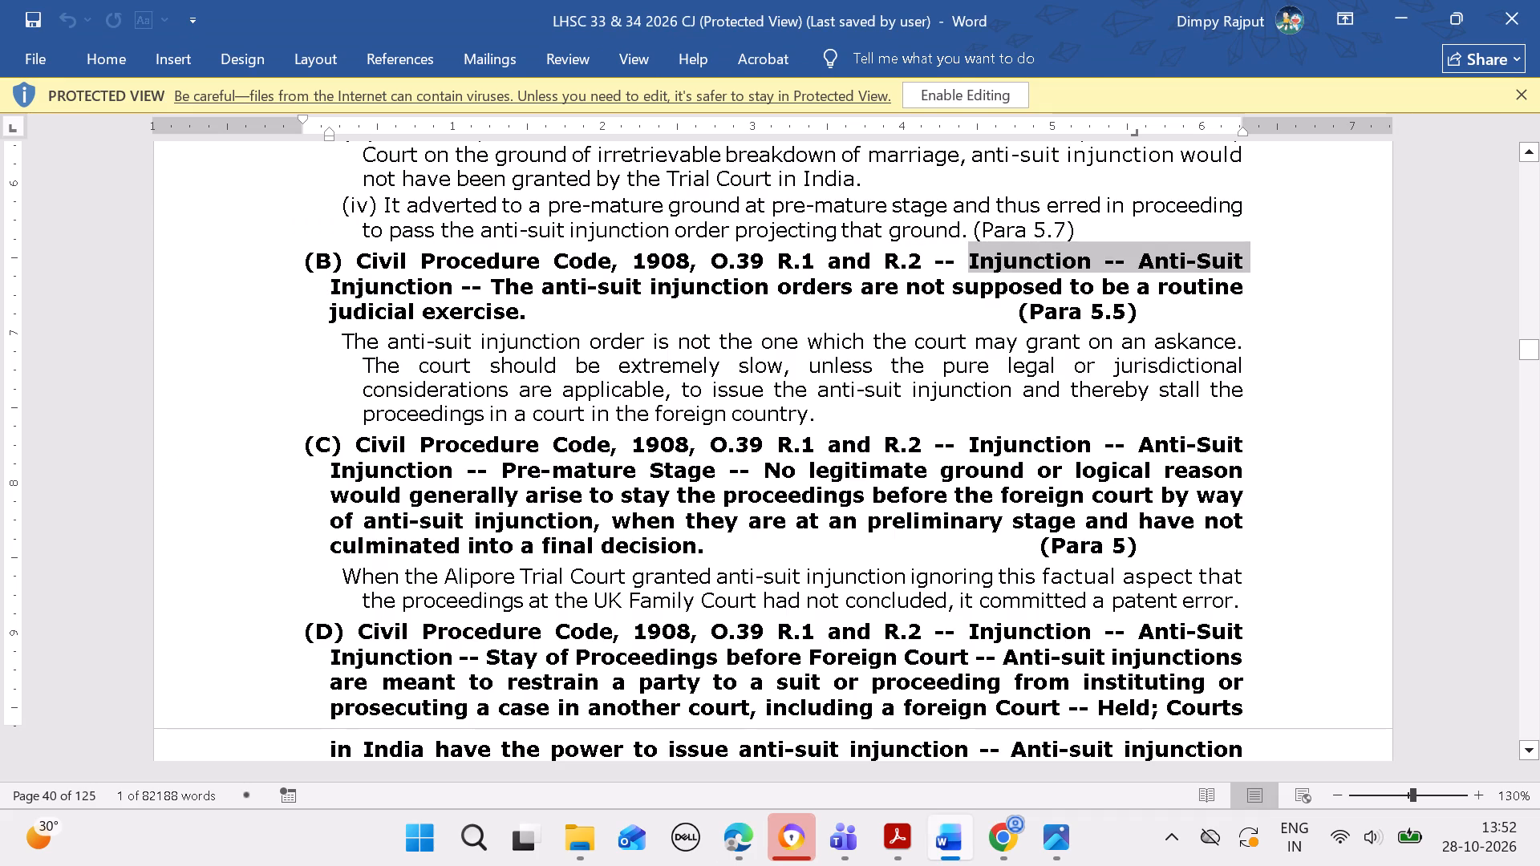
pyautogui.moveTo(1233, 244); pyautogui.dragTo(463, 273)
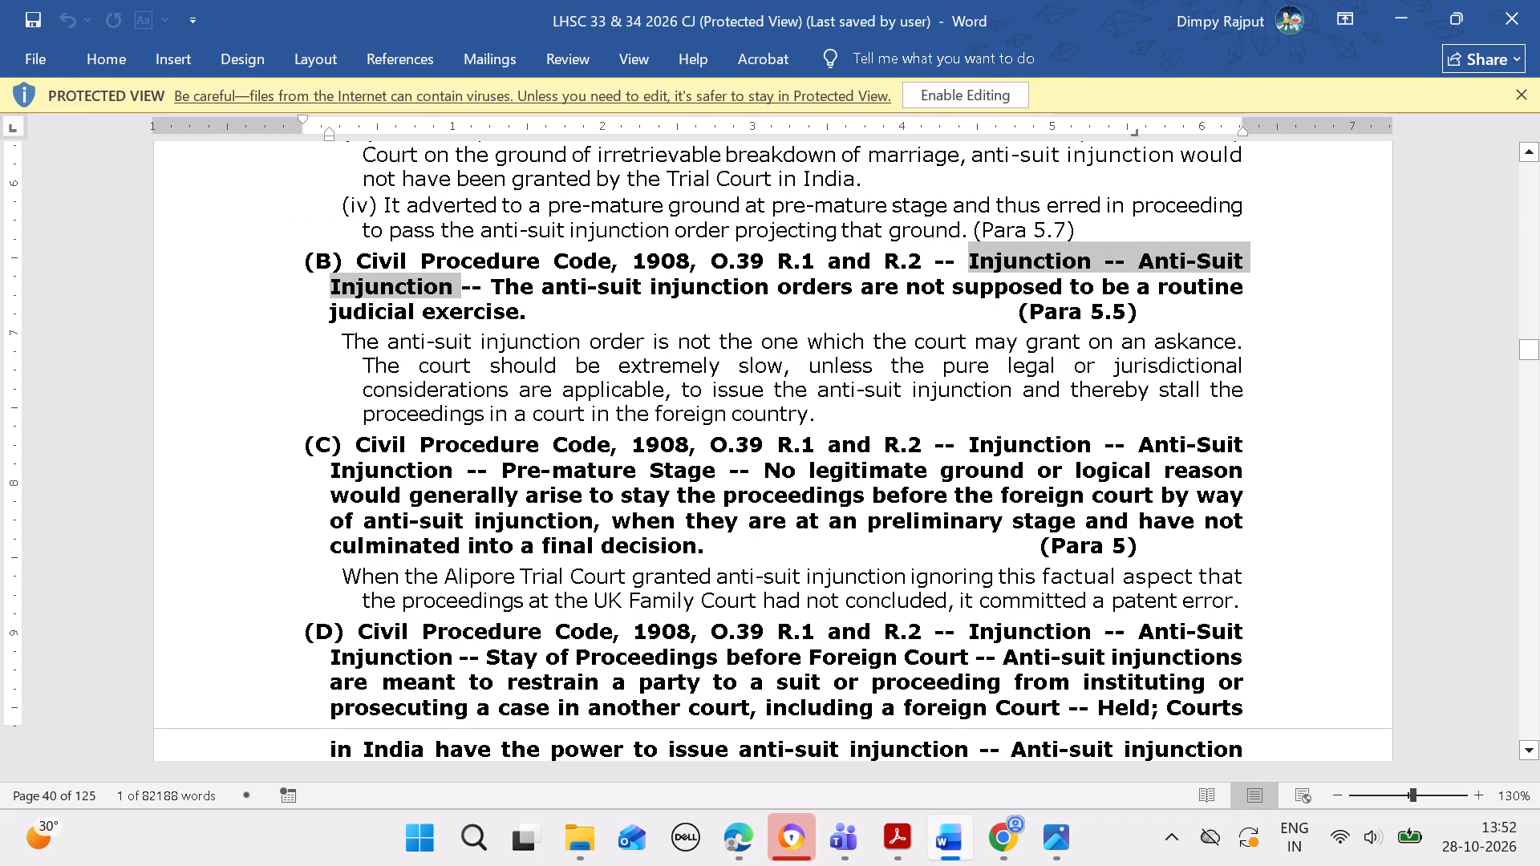
pyautogui.moveTo(463, 273); pyautogui.dragTo(466, 273)
pyautogui.hotkey('ctrl', 'c')
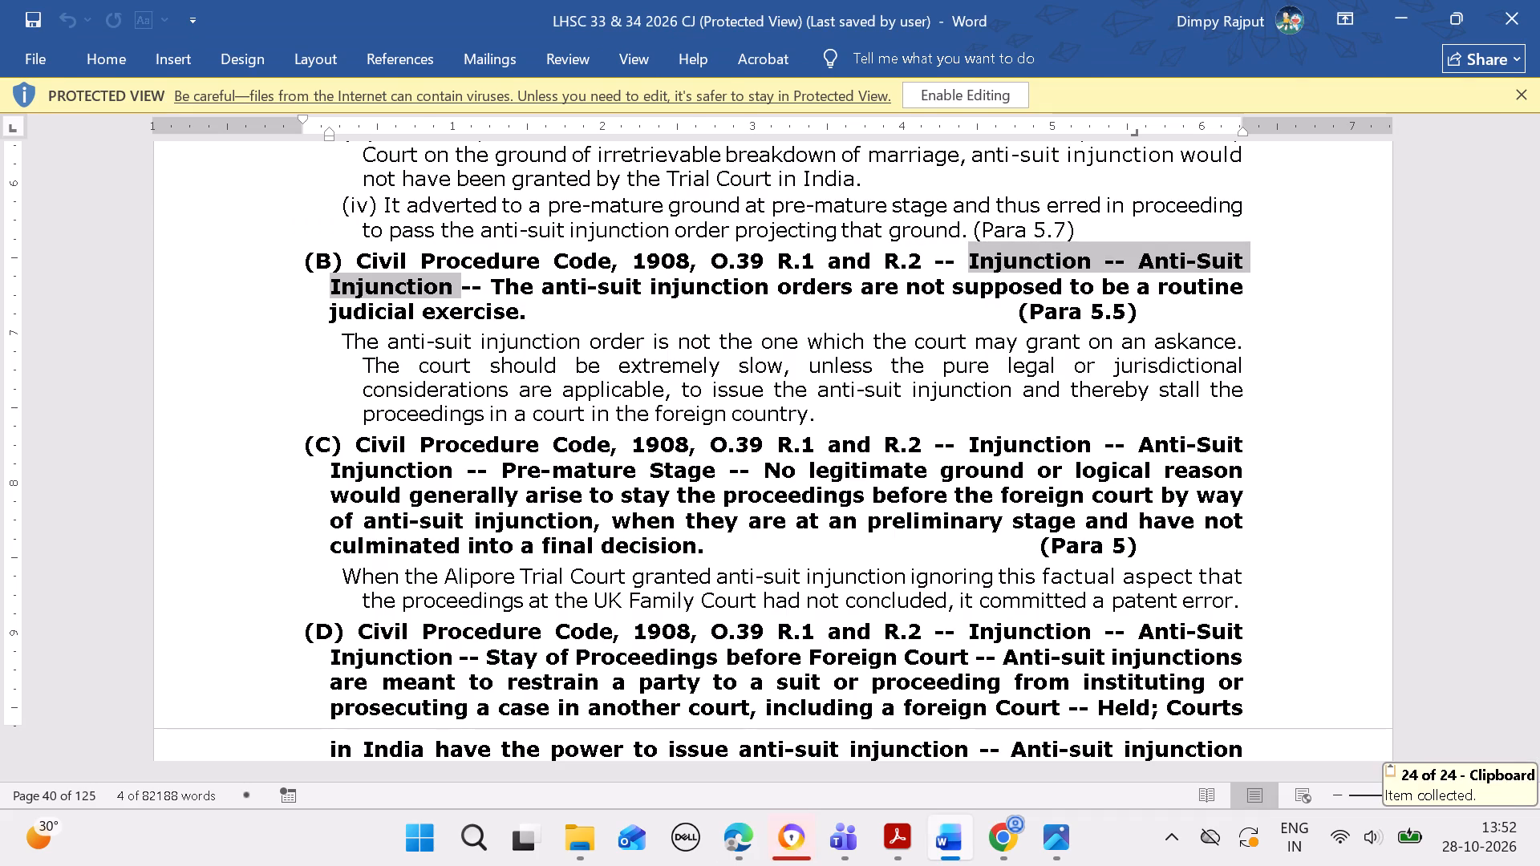
pyautogui.click(751, 841)
pyautogui.click(1249, 280)
pyautogui.hotkey('ctrl', 'v')
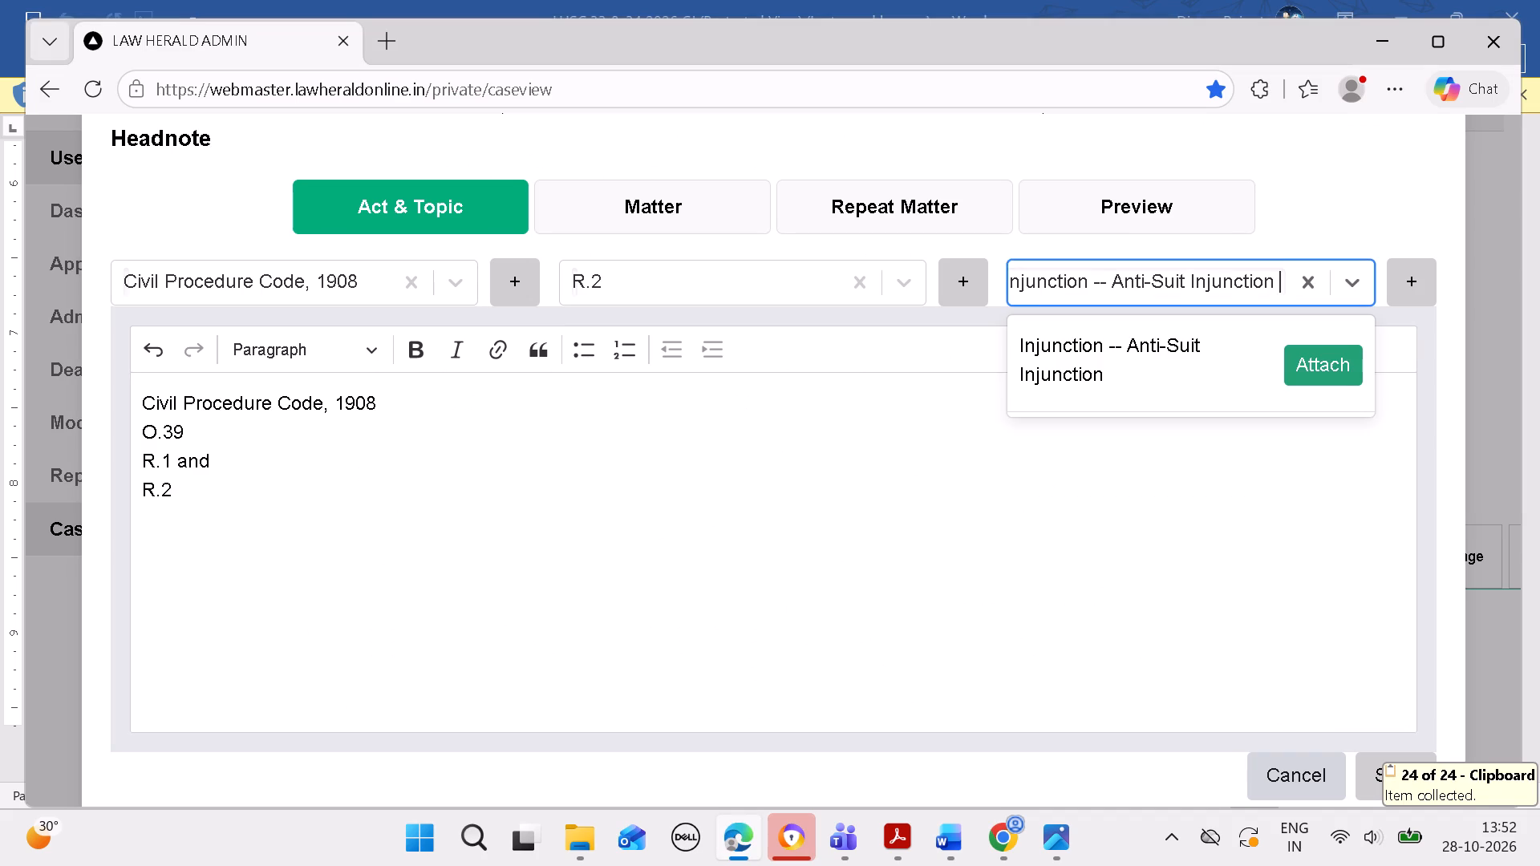
pyautogui.click(1329, 360)
pyautogui.click(943, 562)
pyautogui.press('space')
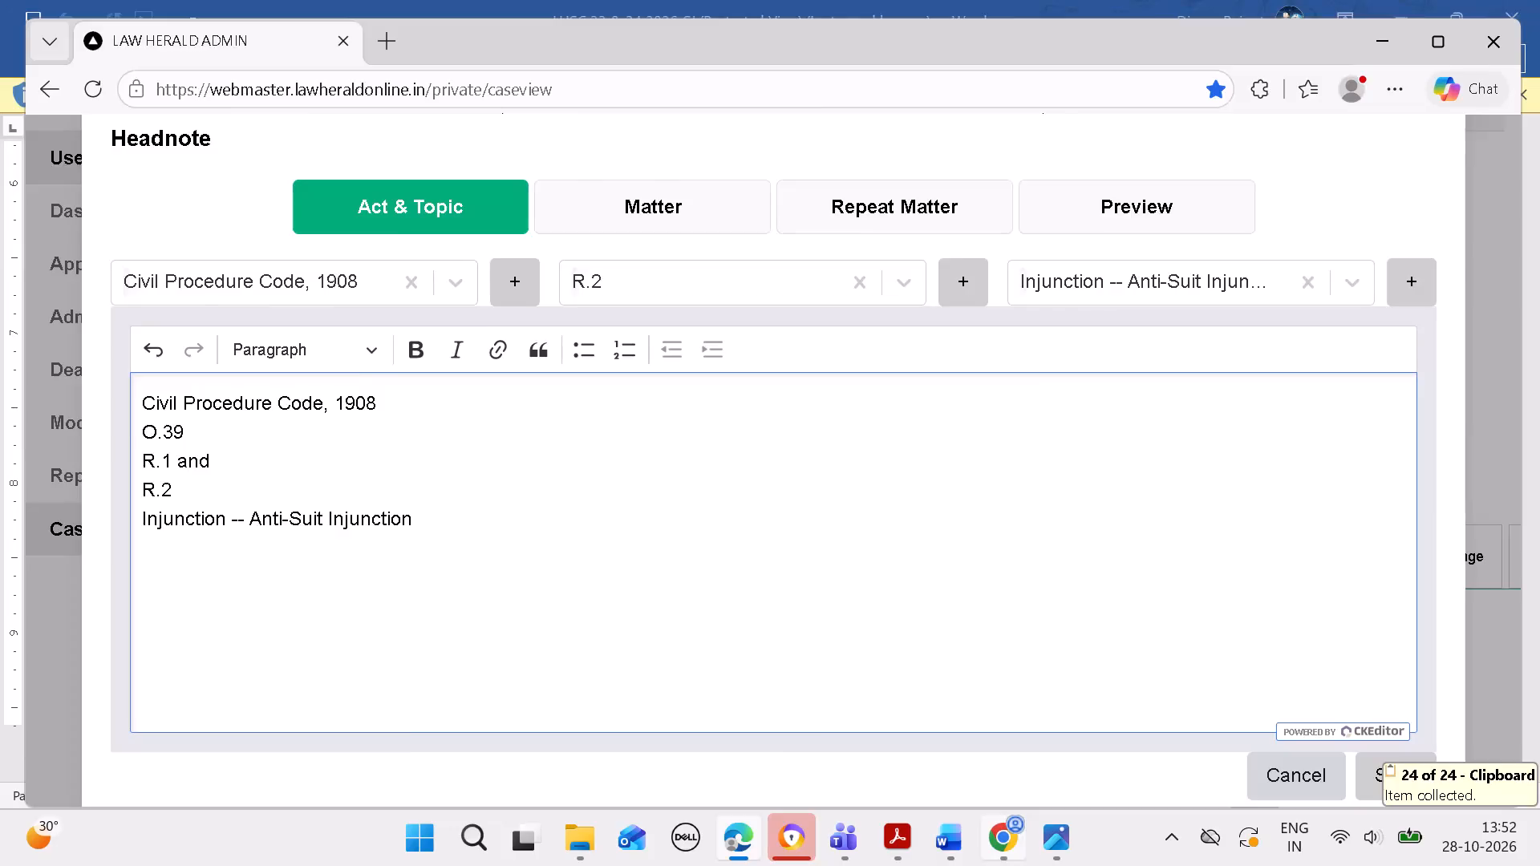
# Copy paragraph (B)'s text from "The anti-suit injunction orders" through "(Para 5.5)" in Word and paste it as the headnote's Matter in Edge.
pyautogui.click(962, 838)
pyautogui.moveTo(496, 281); pyautogui.dragTo(519, 285)
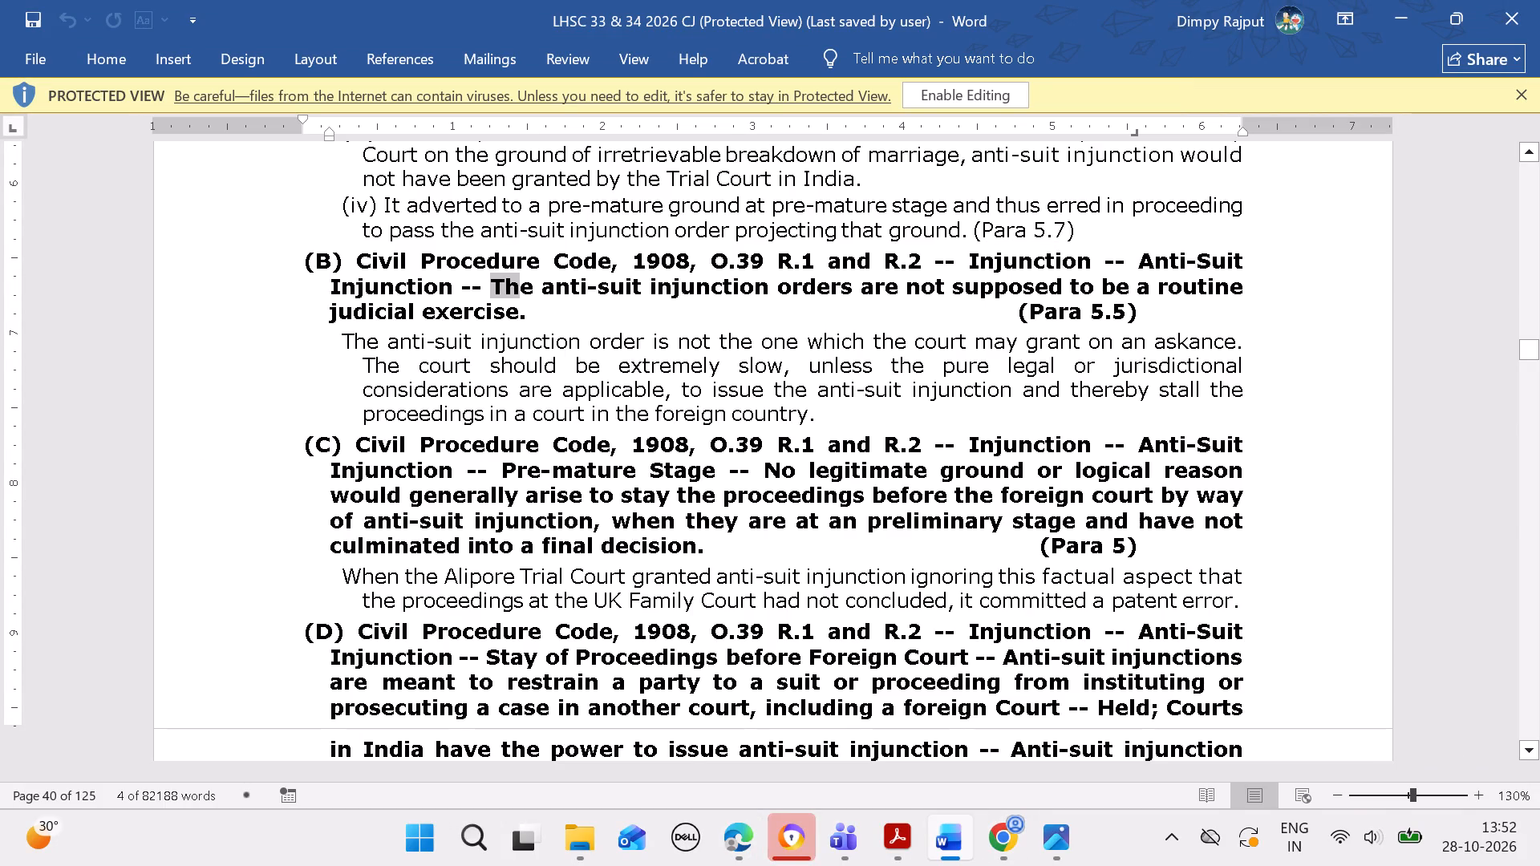
pyautogui.moveTo(519, 285); pyautogui.dragTo(1139, 319)
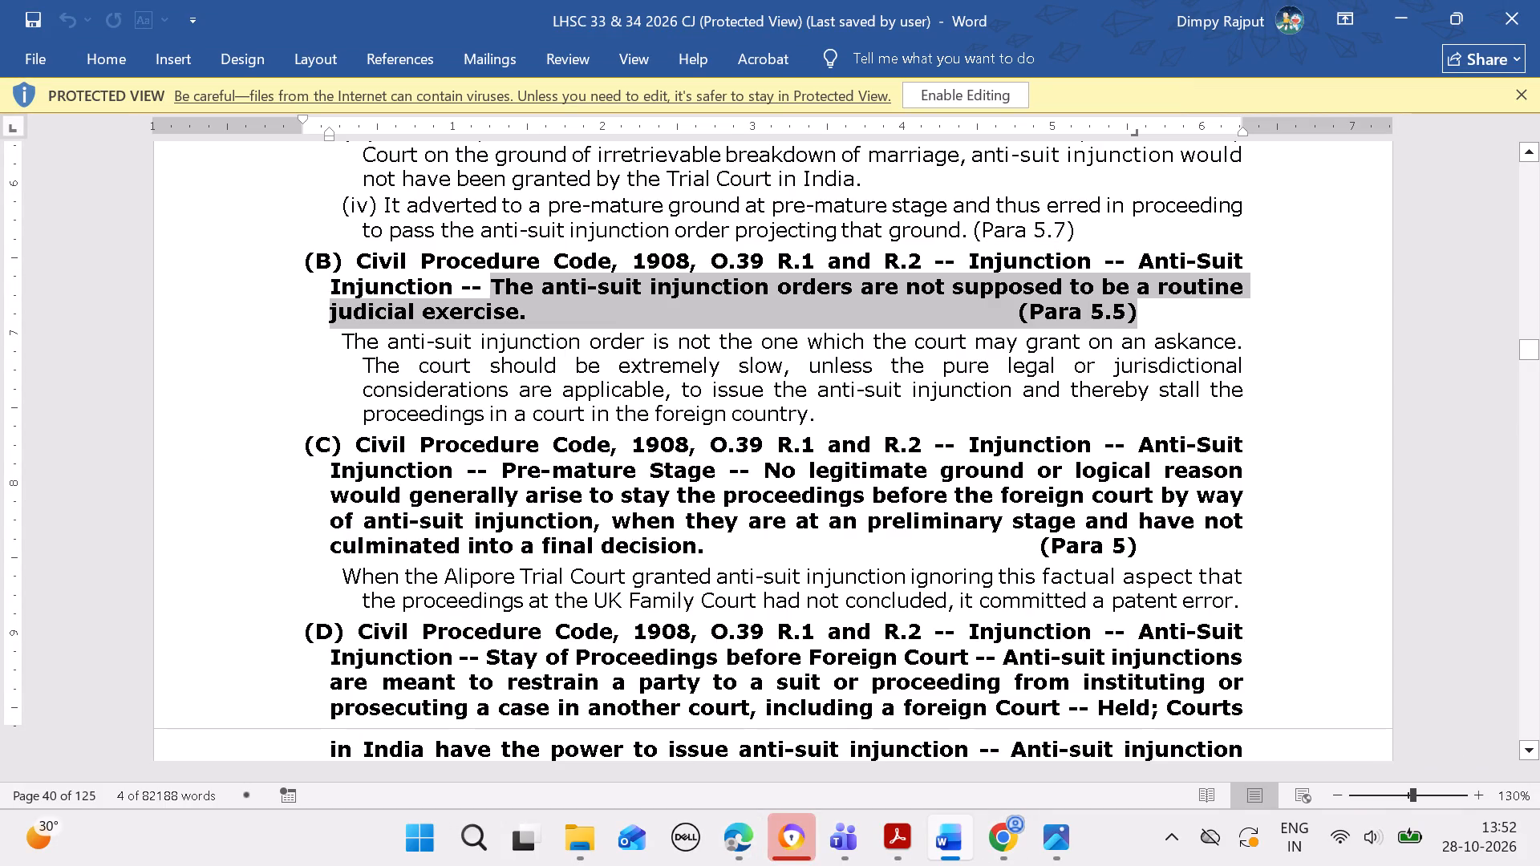
pyautogui.hotkey('ctrl', 'c')
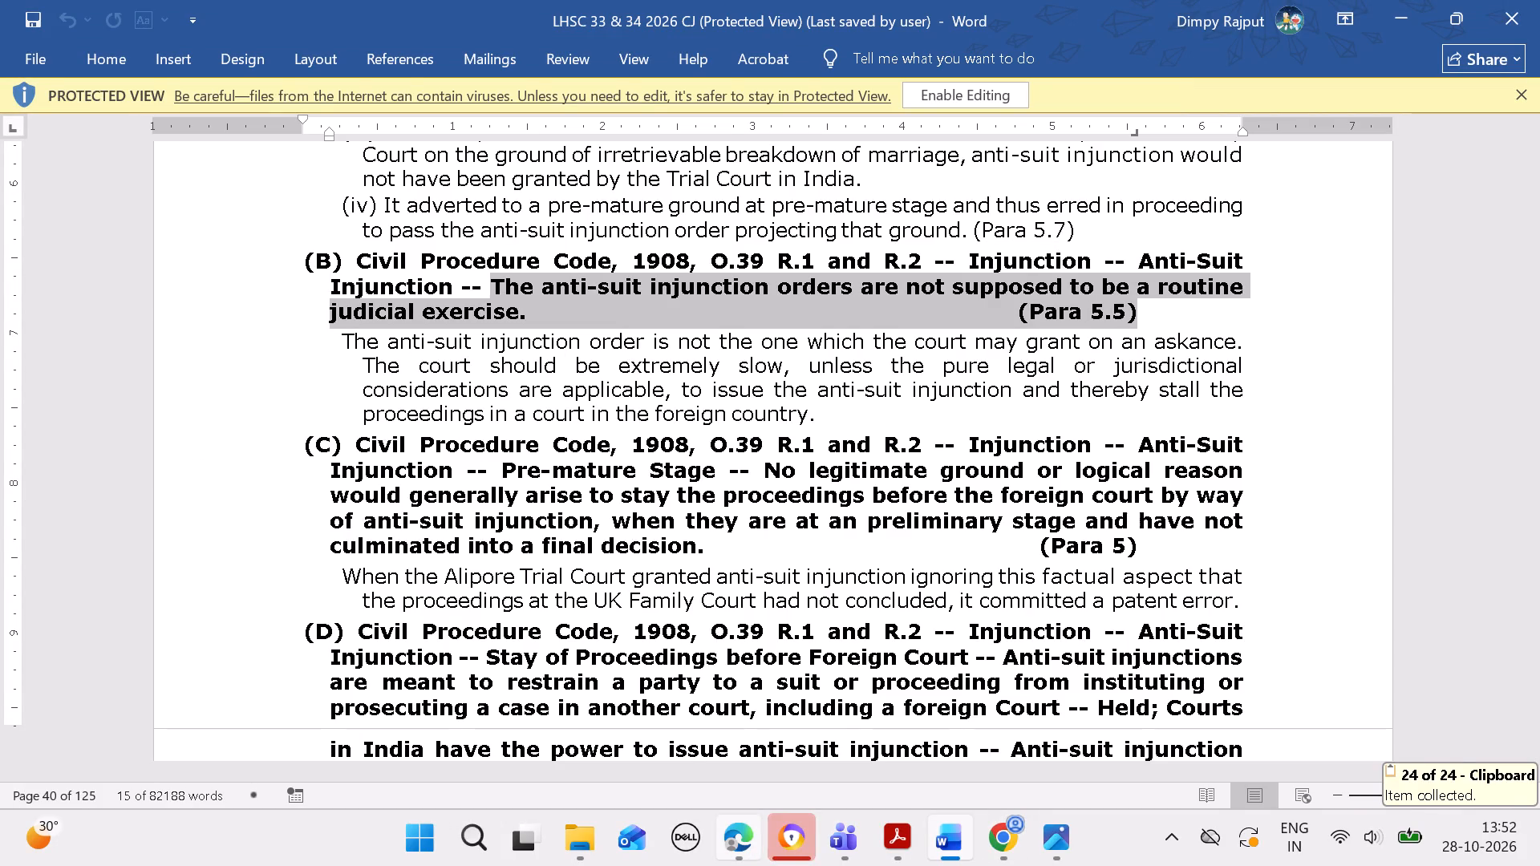
pyautogui.click(744, 837)
pyautogui.click(685, 199)
pyautogui.click(691, 428)
pyautogui.hotkey('ctrl', 'v')
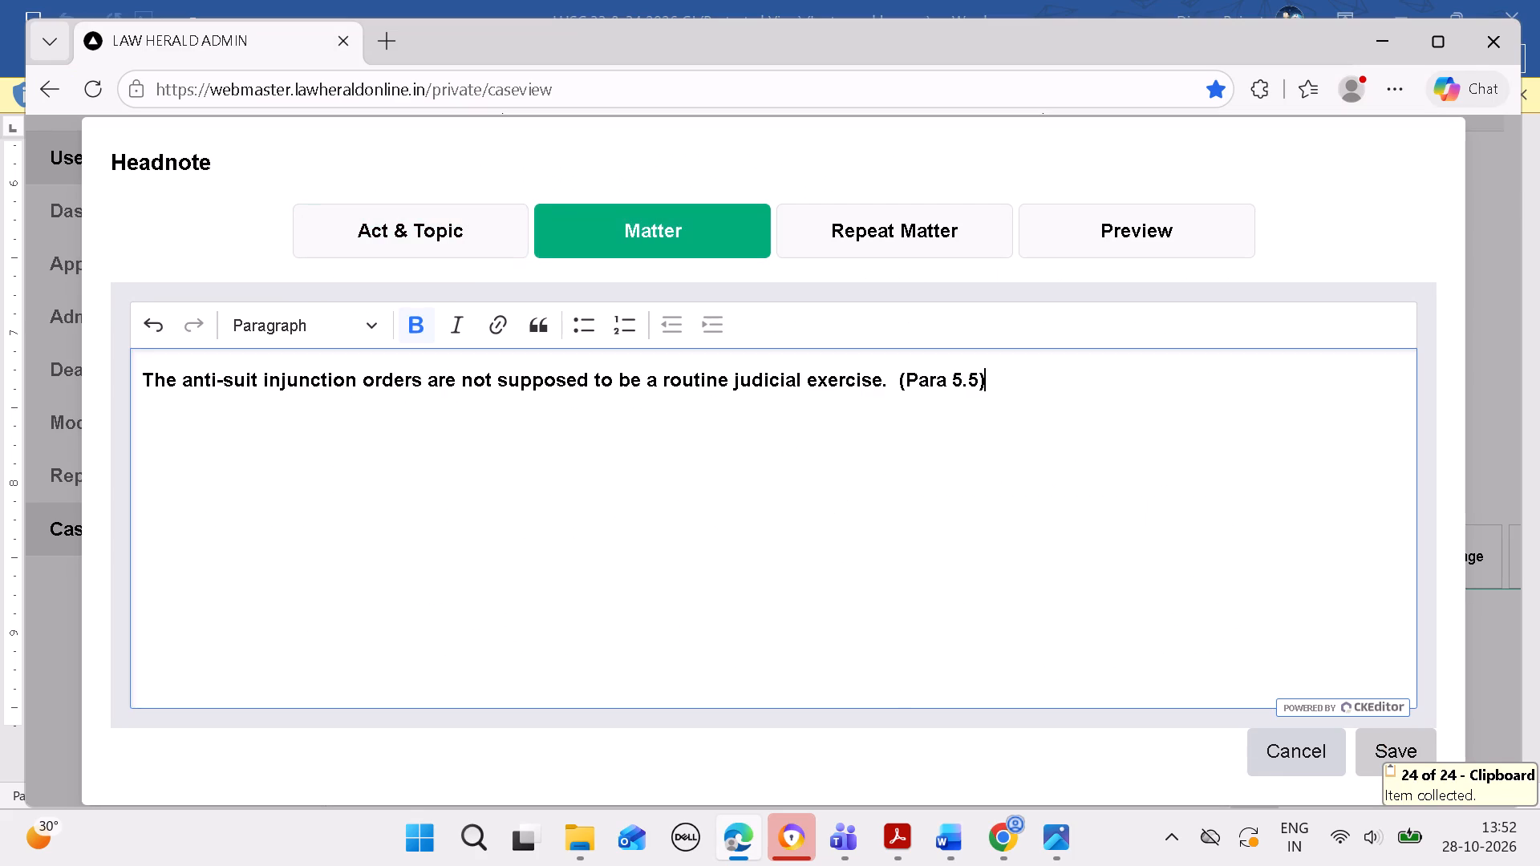
# Remove the bold formatting from the Matter text and delete the extra space before "(Para 5.5)".
pyautogui.hotkey('ctrl', 'a')
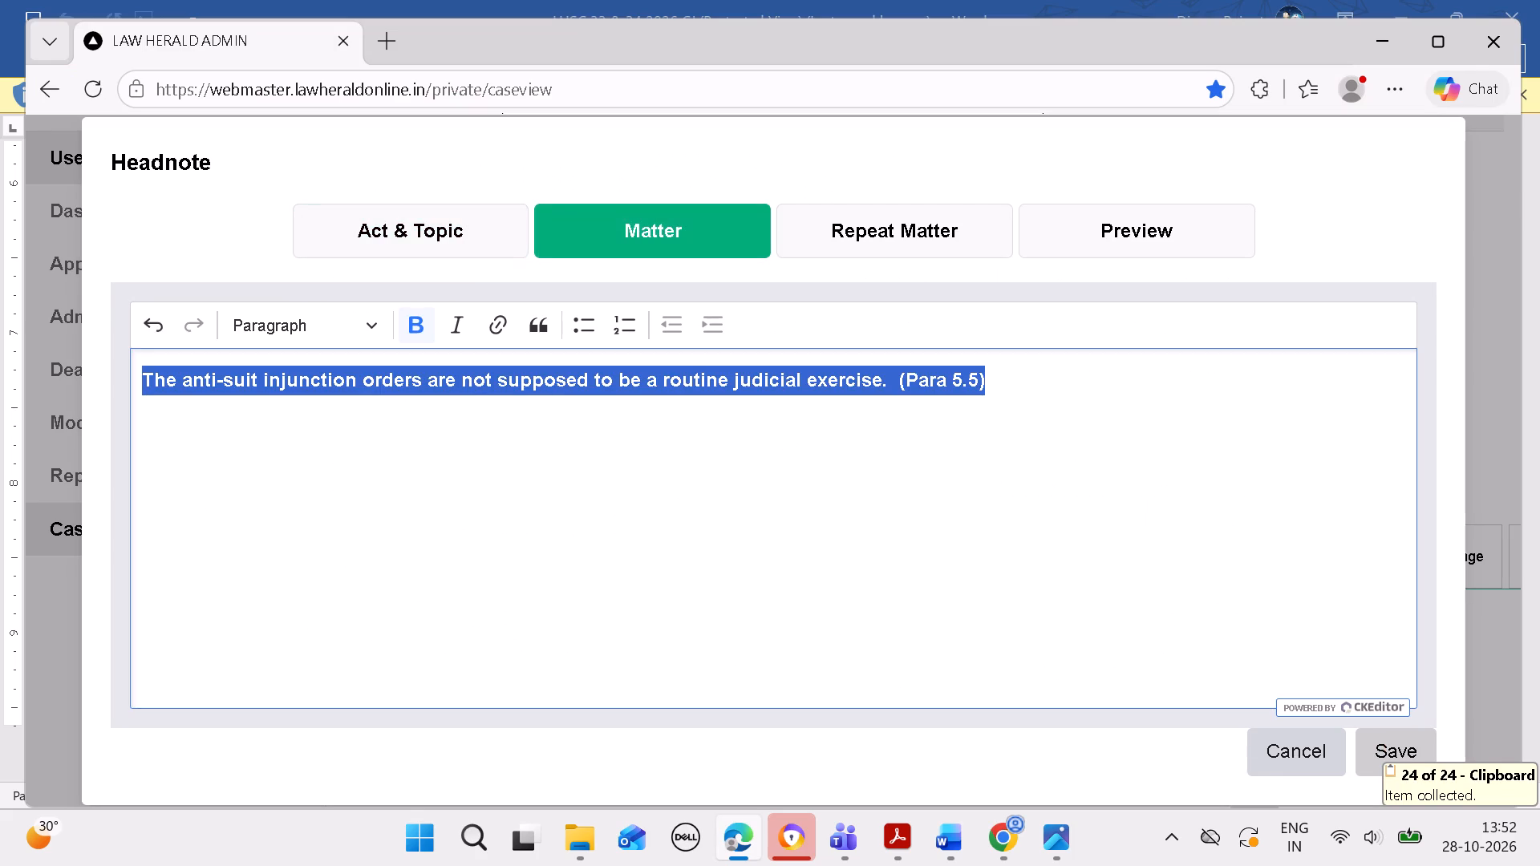
pyautogui.hotkey('ctrl', 'b')
pyautogui.click(873, 525)
pyautogui.click(867, 501)
pyautogui.click(861, 447)
pyautogui.click(841, 403)
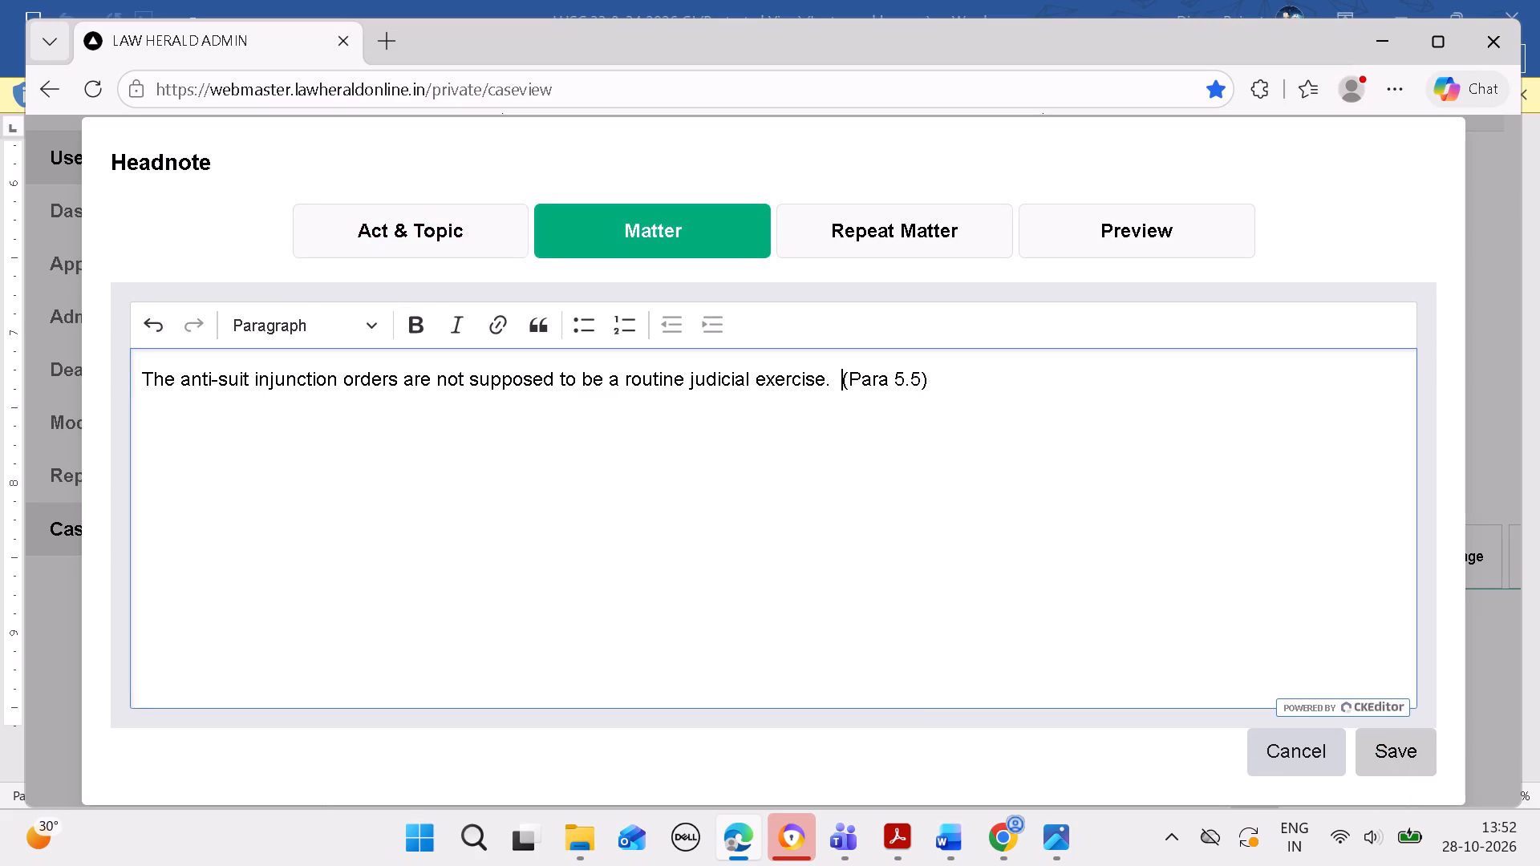
pyautogui.press('BackSpace')
# Join the Act & Topic lines into one line, with single spaces and "--" between R.2 and Injunction.
pyautogui.click(472, 224)
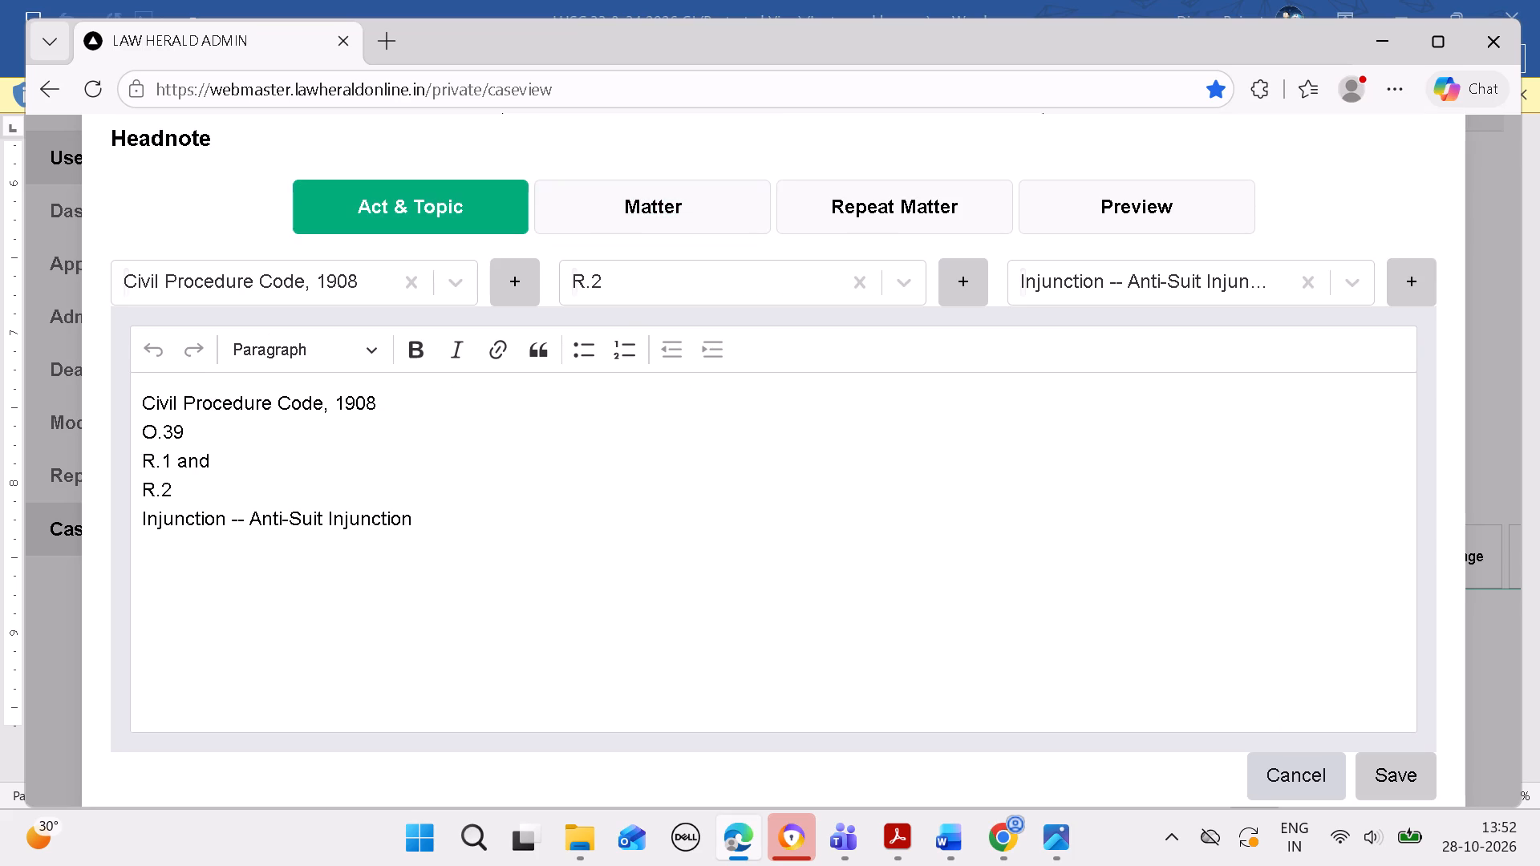
pyautogui.click(137, 431)
pyautogui.press('BackSpace')
pyautogui.click(141, 432)
pyautogui.press('BackSpace')
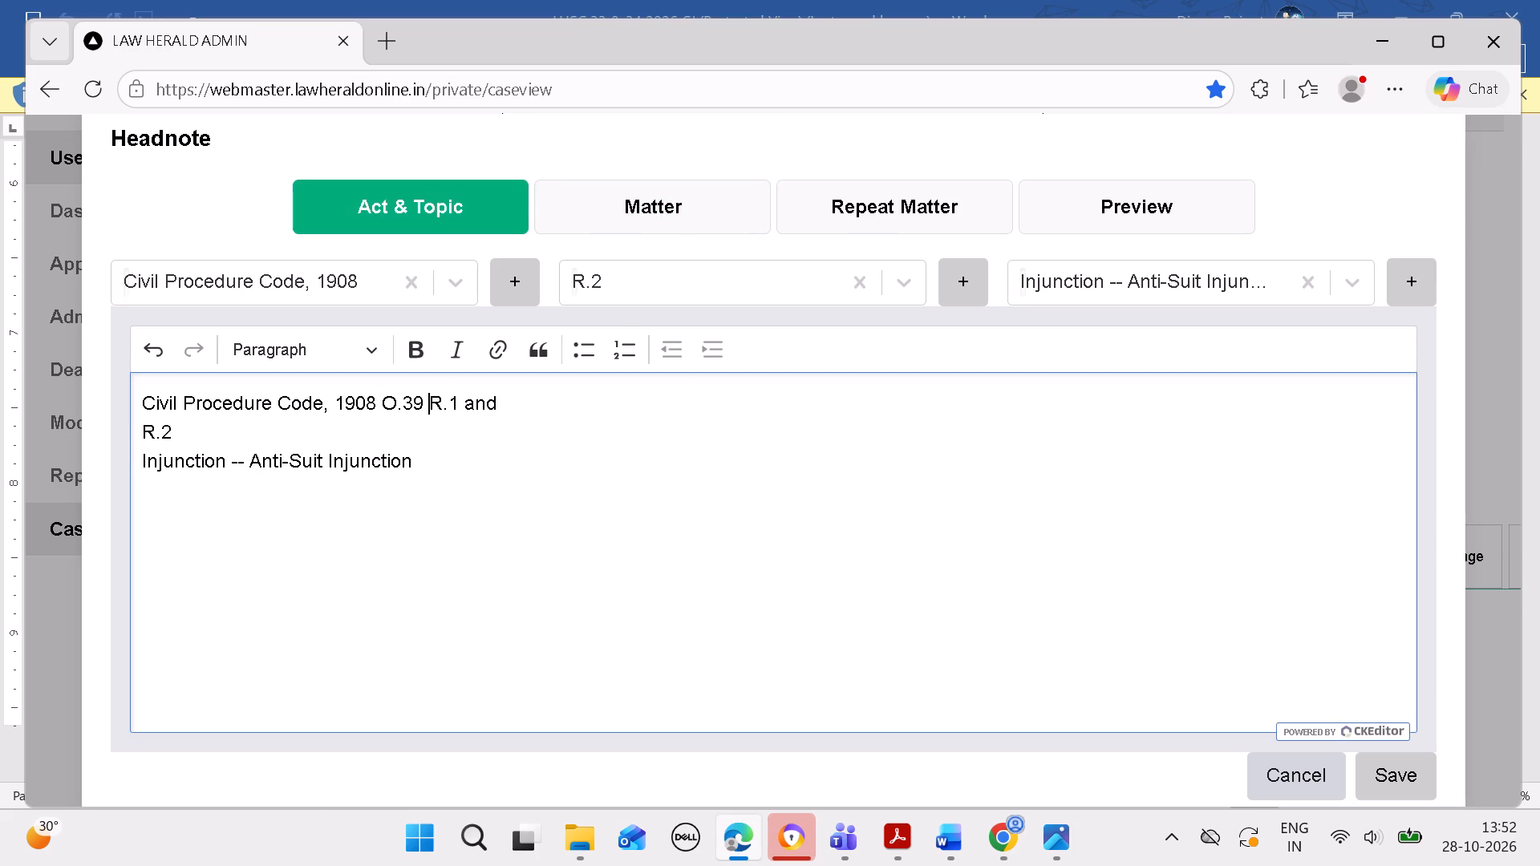
pyautogui.click(141, 440)
pyautogui.press('BackSpace')
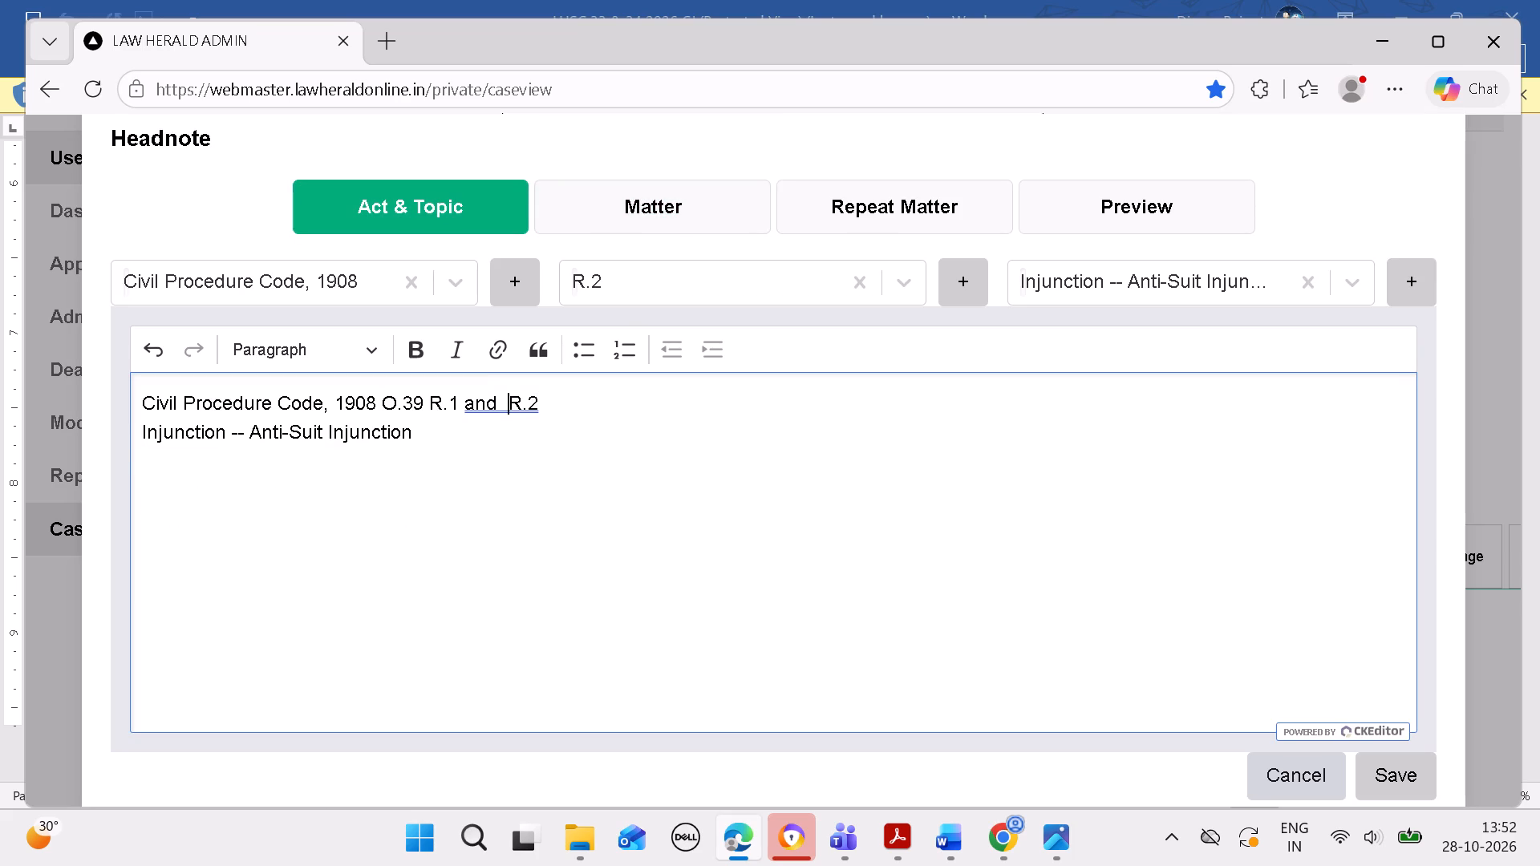
pyautogui.press('BackSpace')
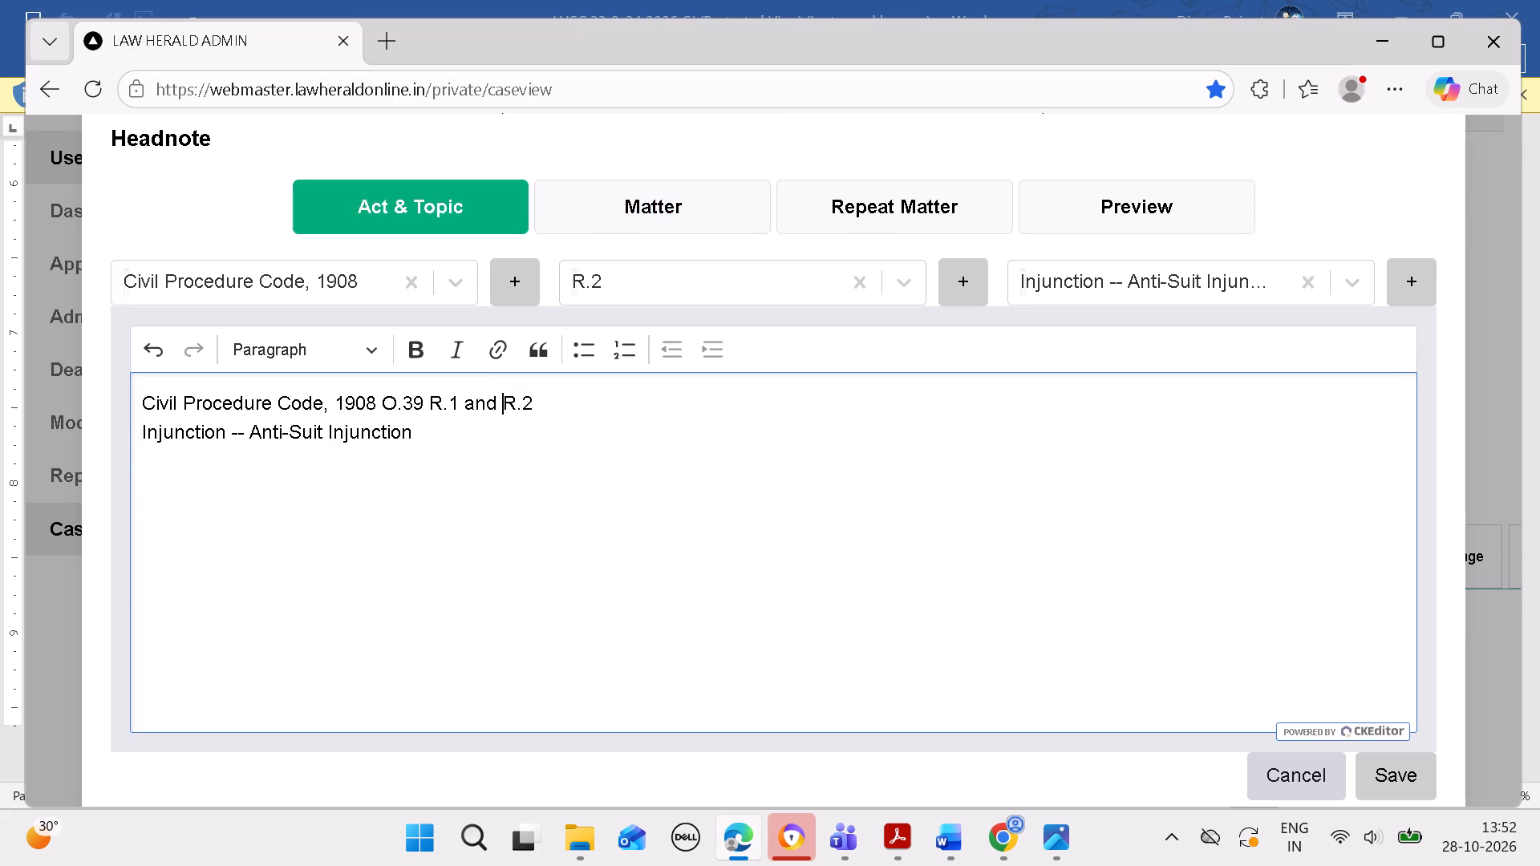
pyautogui.click(141, 456)
pyautogui.press('BackSpace')
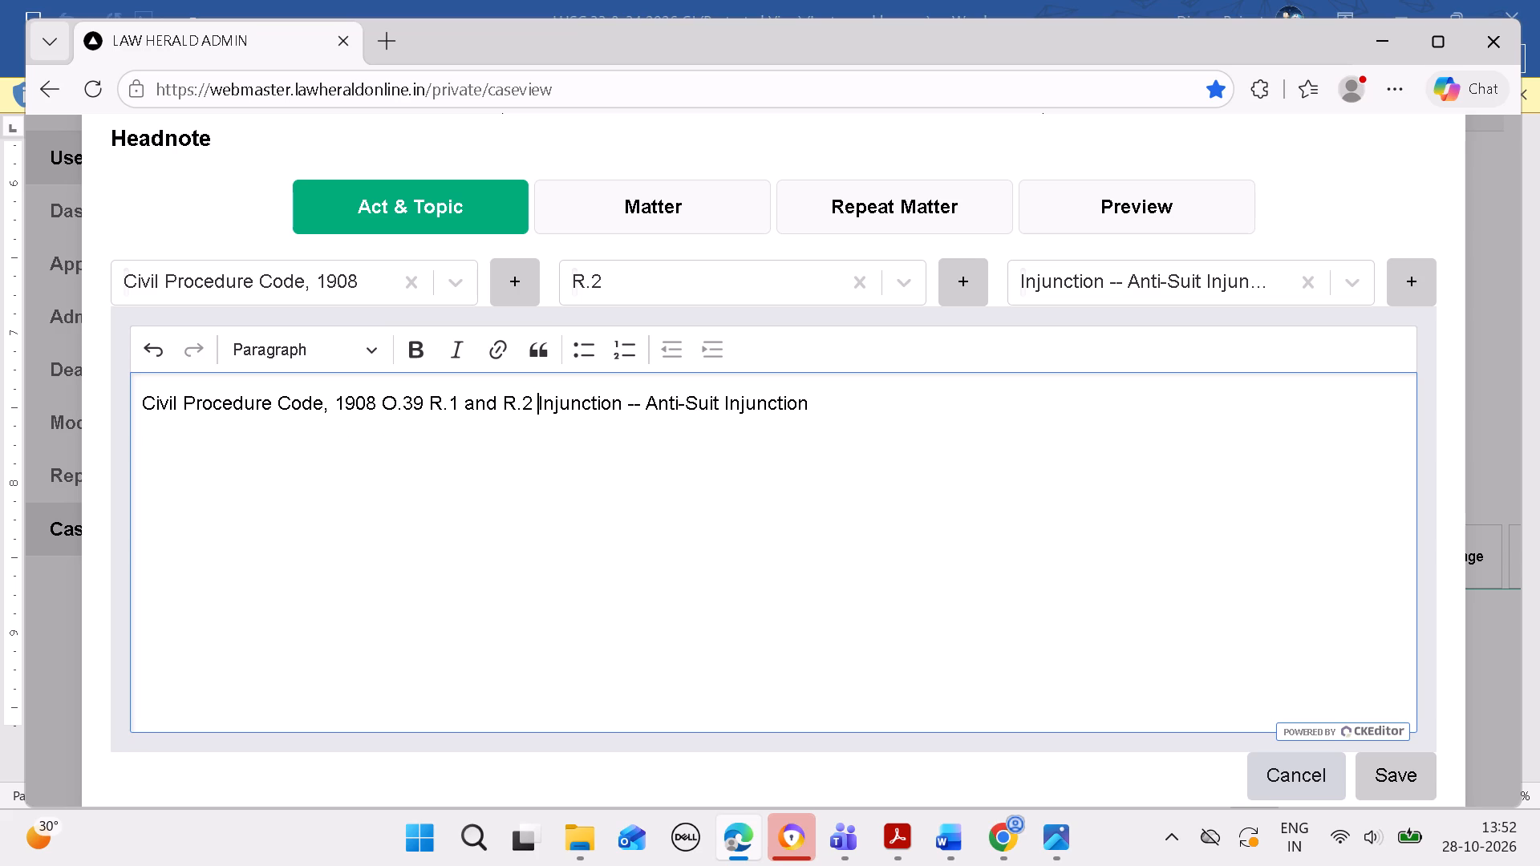
pyautogui.write('--')
pyautogui.press('space')
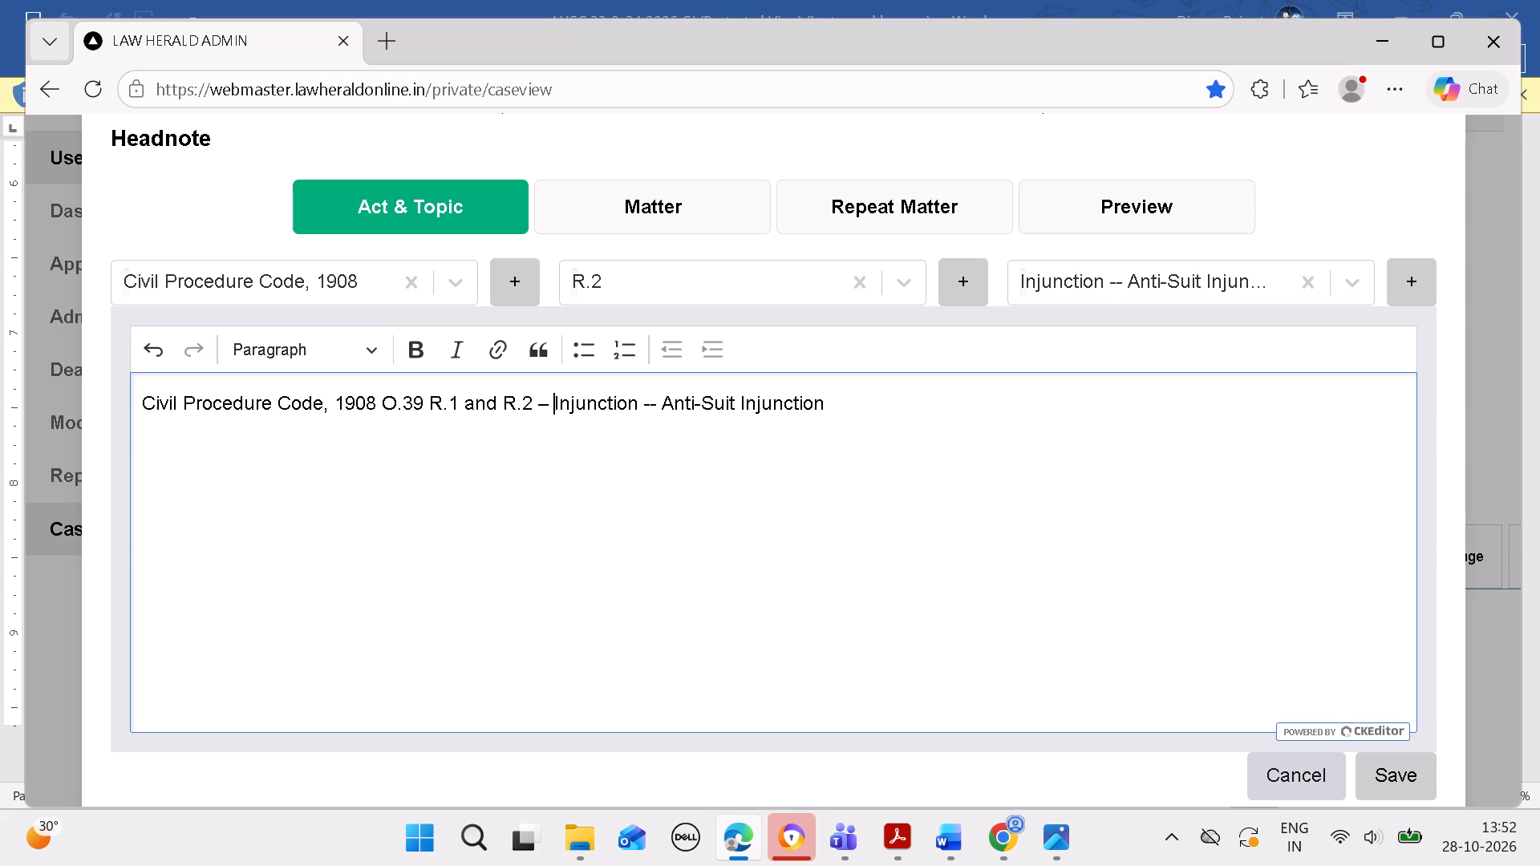
pyautogui.press('BackSpace')
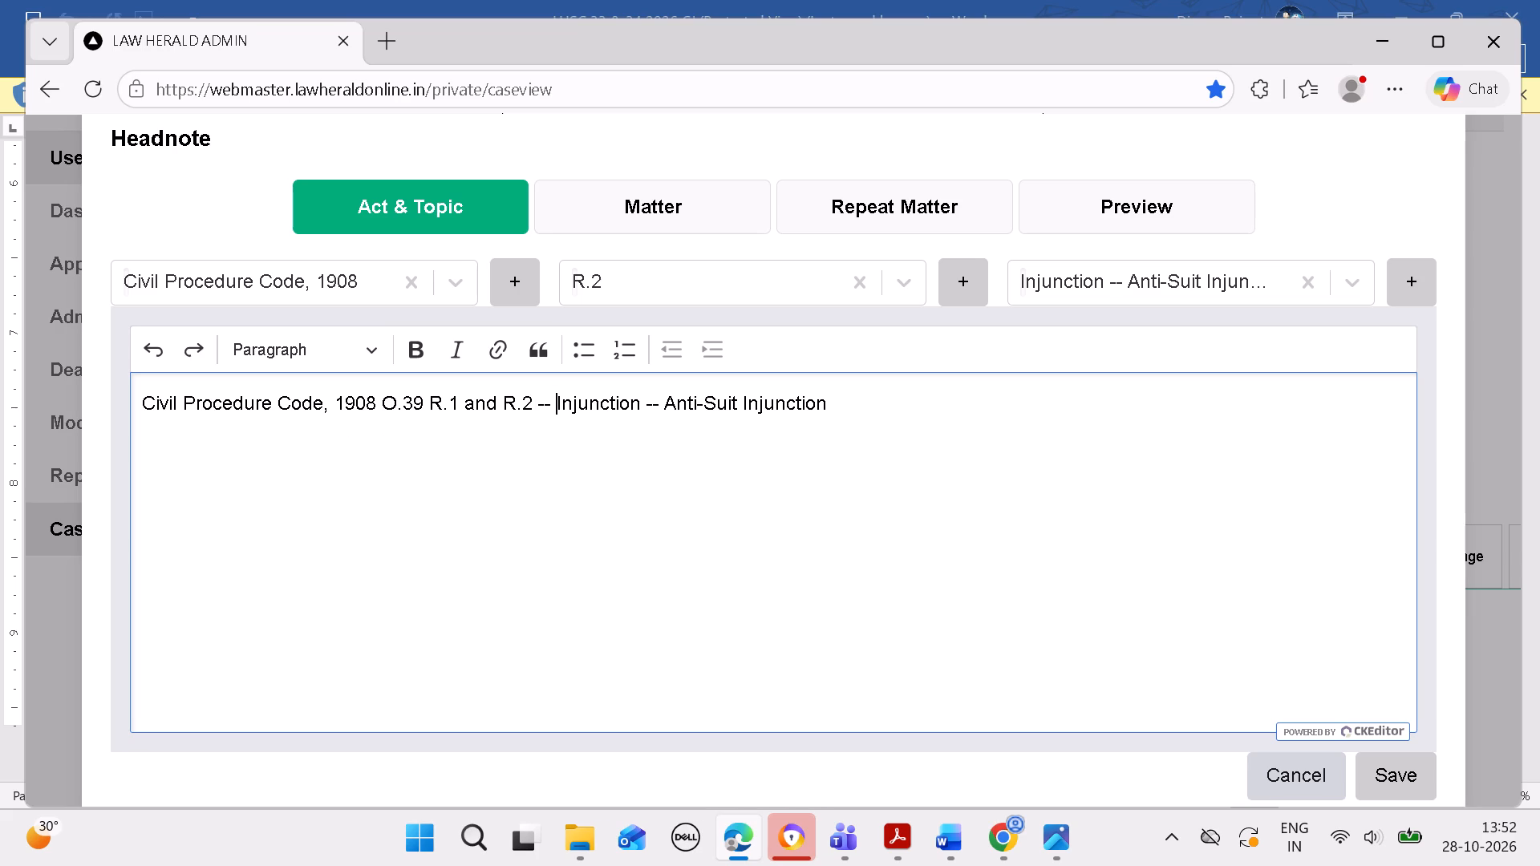
# Copy the unbolded explanatory paragraph under (B) in Word and paste it as the headnote's Repeat Matter in Edge.
pyautogui.click(947, 840)
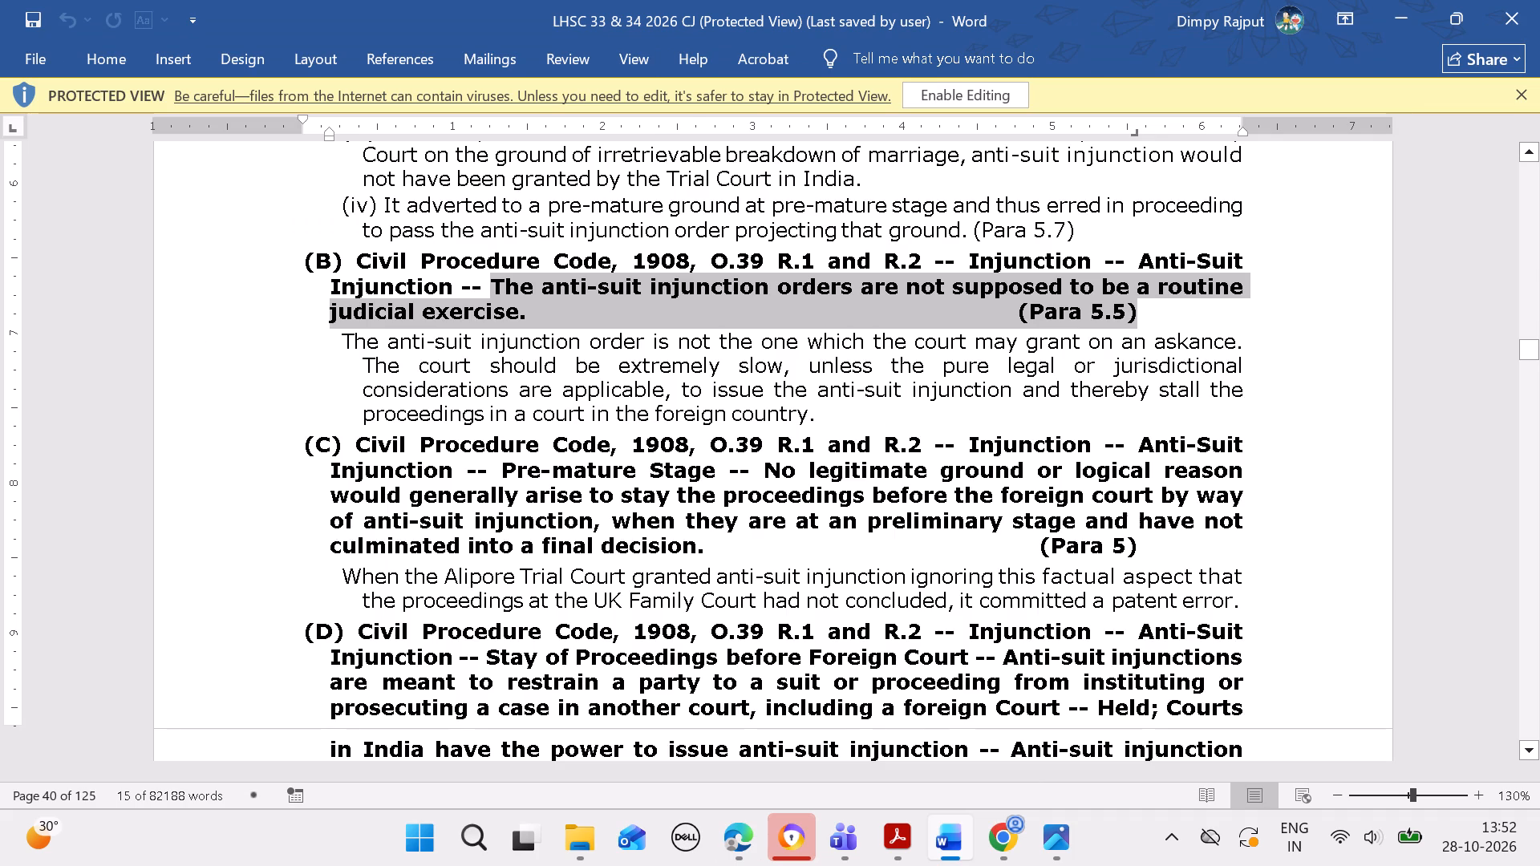
pyautogui.moveTo(346, 340); pyautogui.dragTo(732, 412)
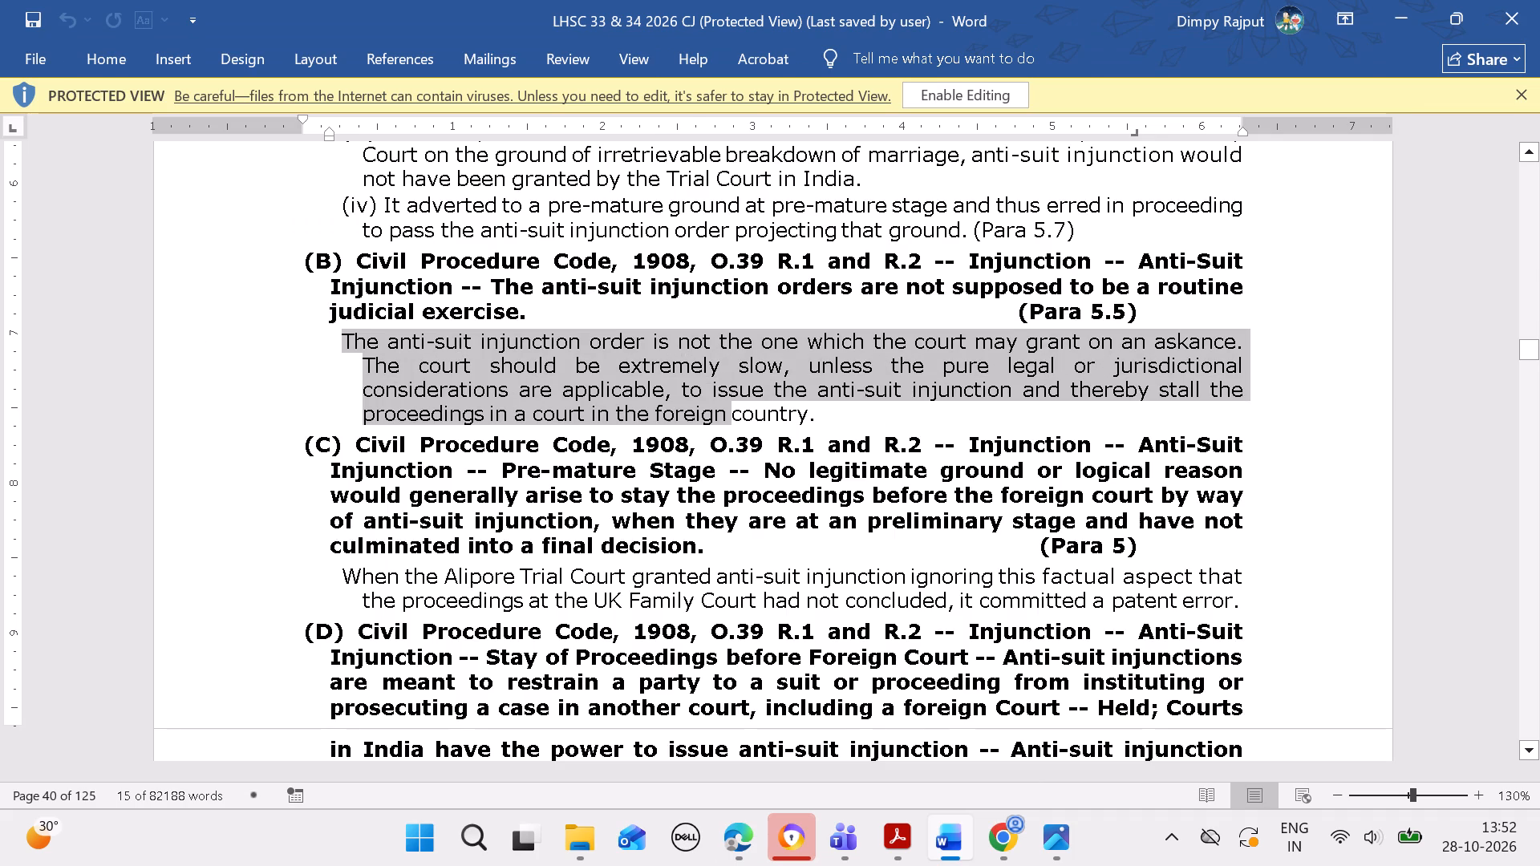
pyautogui.moveTo(732, 412); pyautogui.dragTo(827, 412)
pyautogui.hotkey('ctrl', 'c')
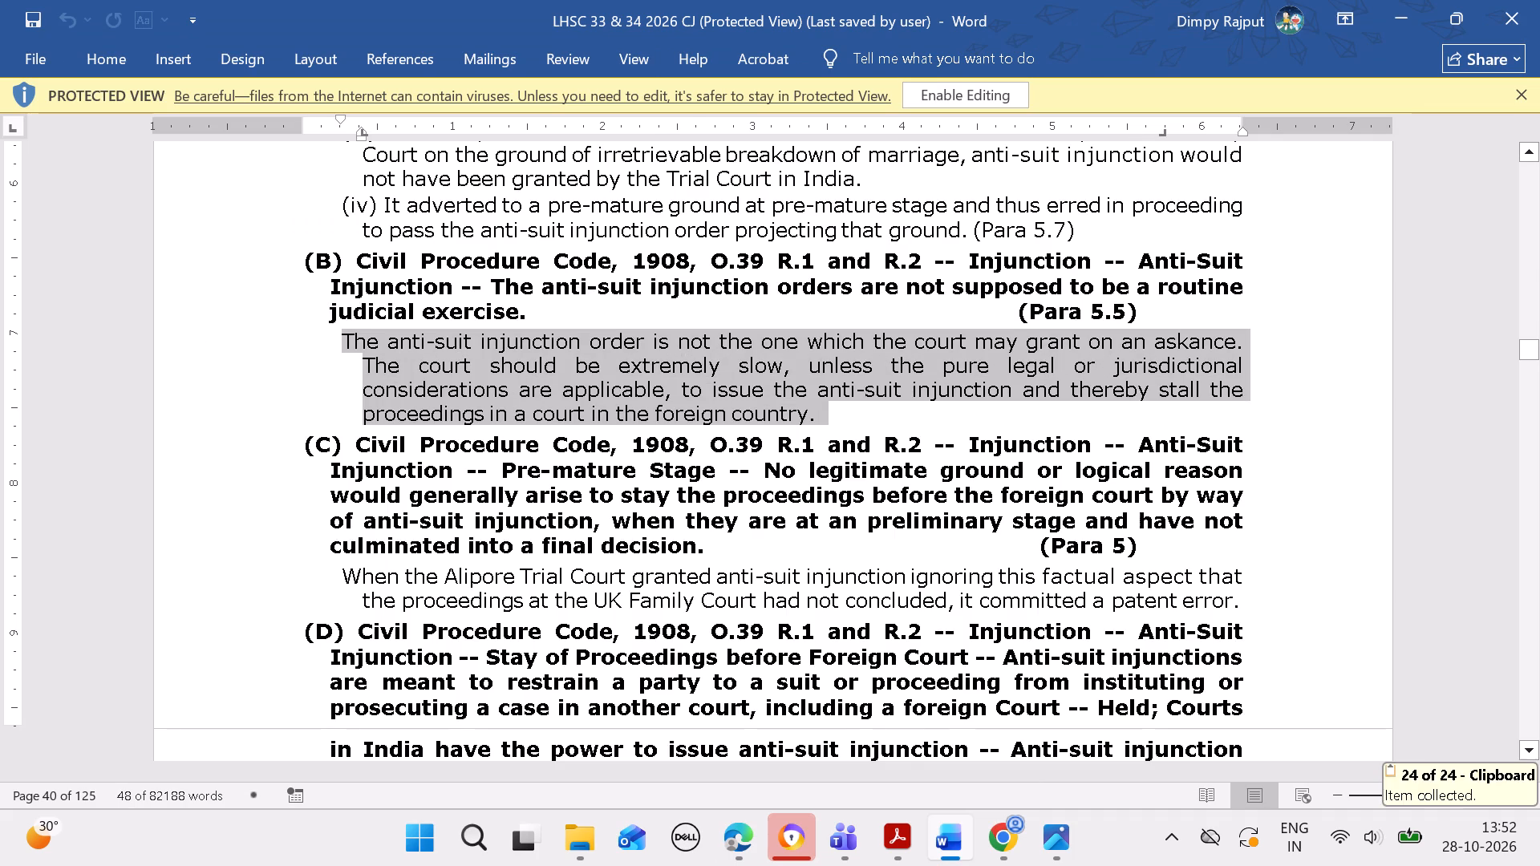
pyautogui.click(748, 828)
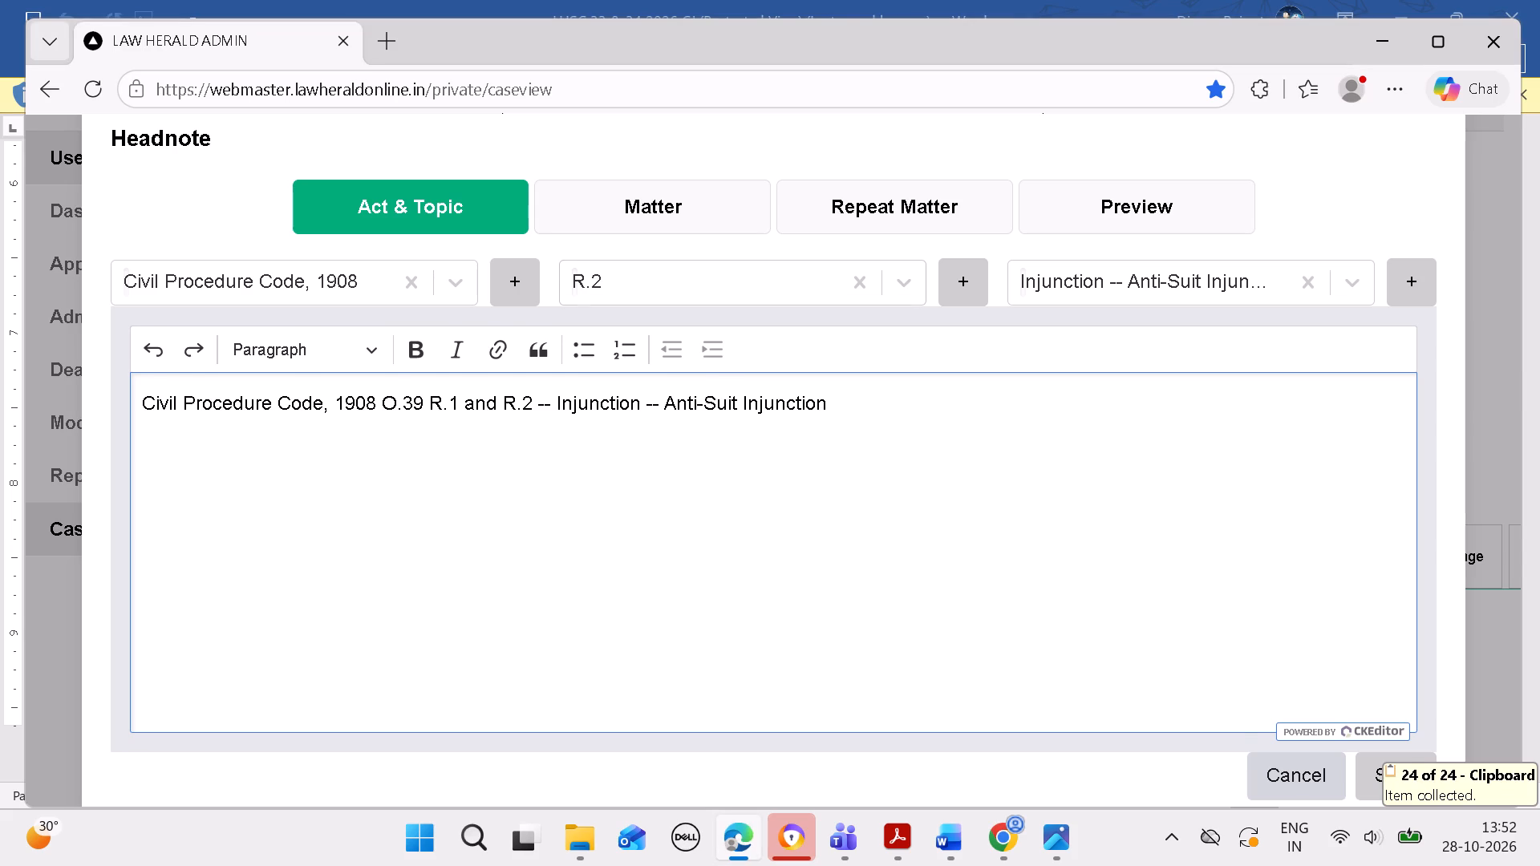
pyautogui.click(670, 206)
pyautogui.click(639, 448)
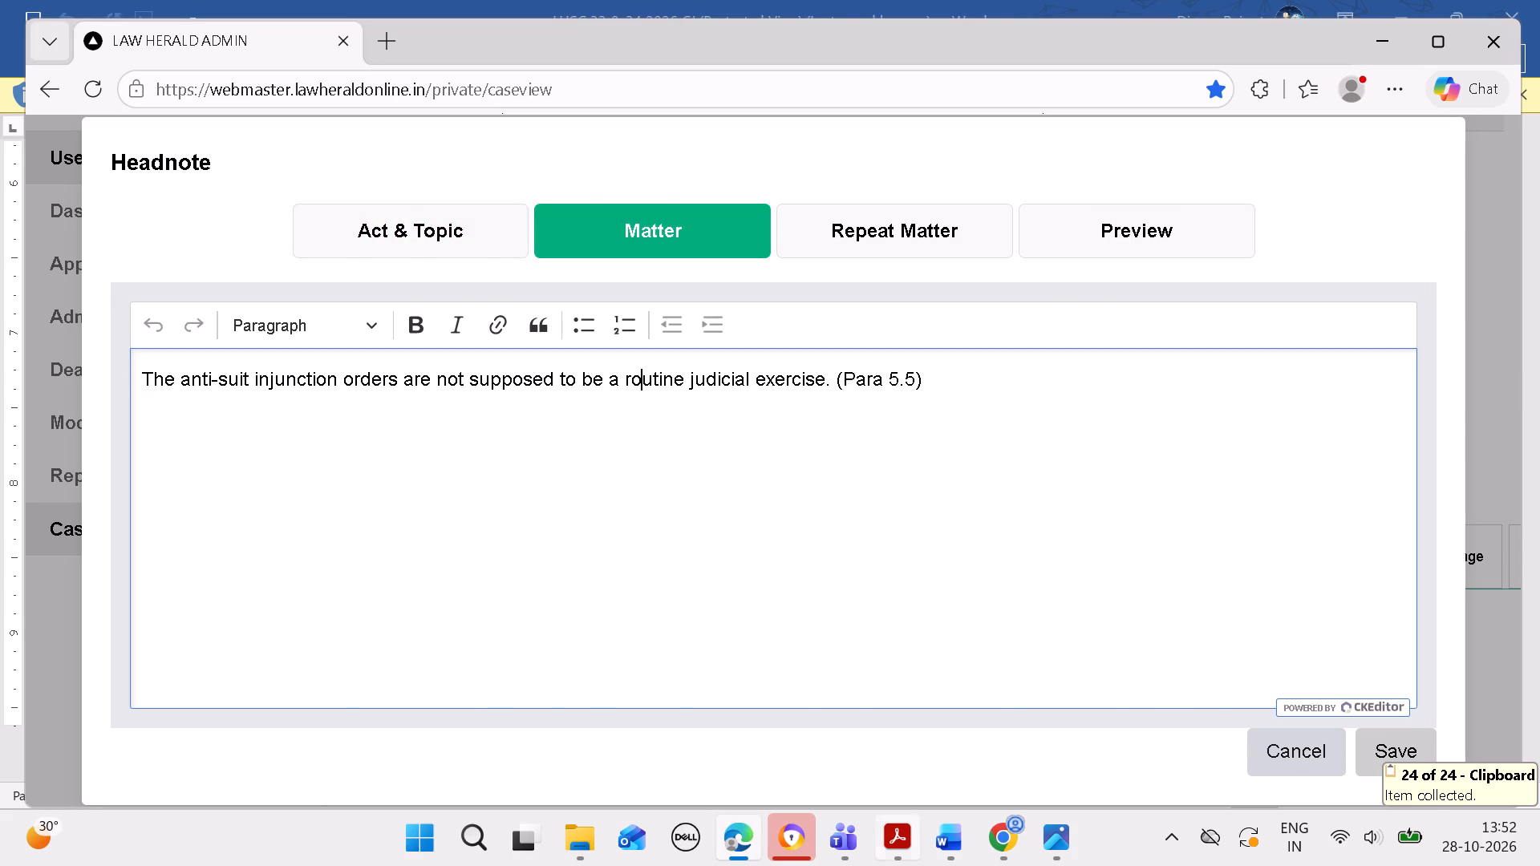
pyautogui.click(955, 837)
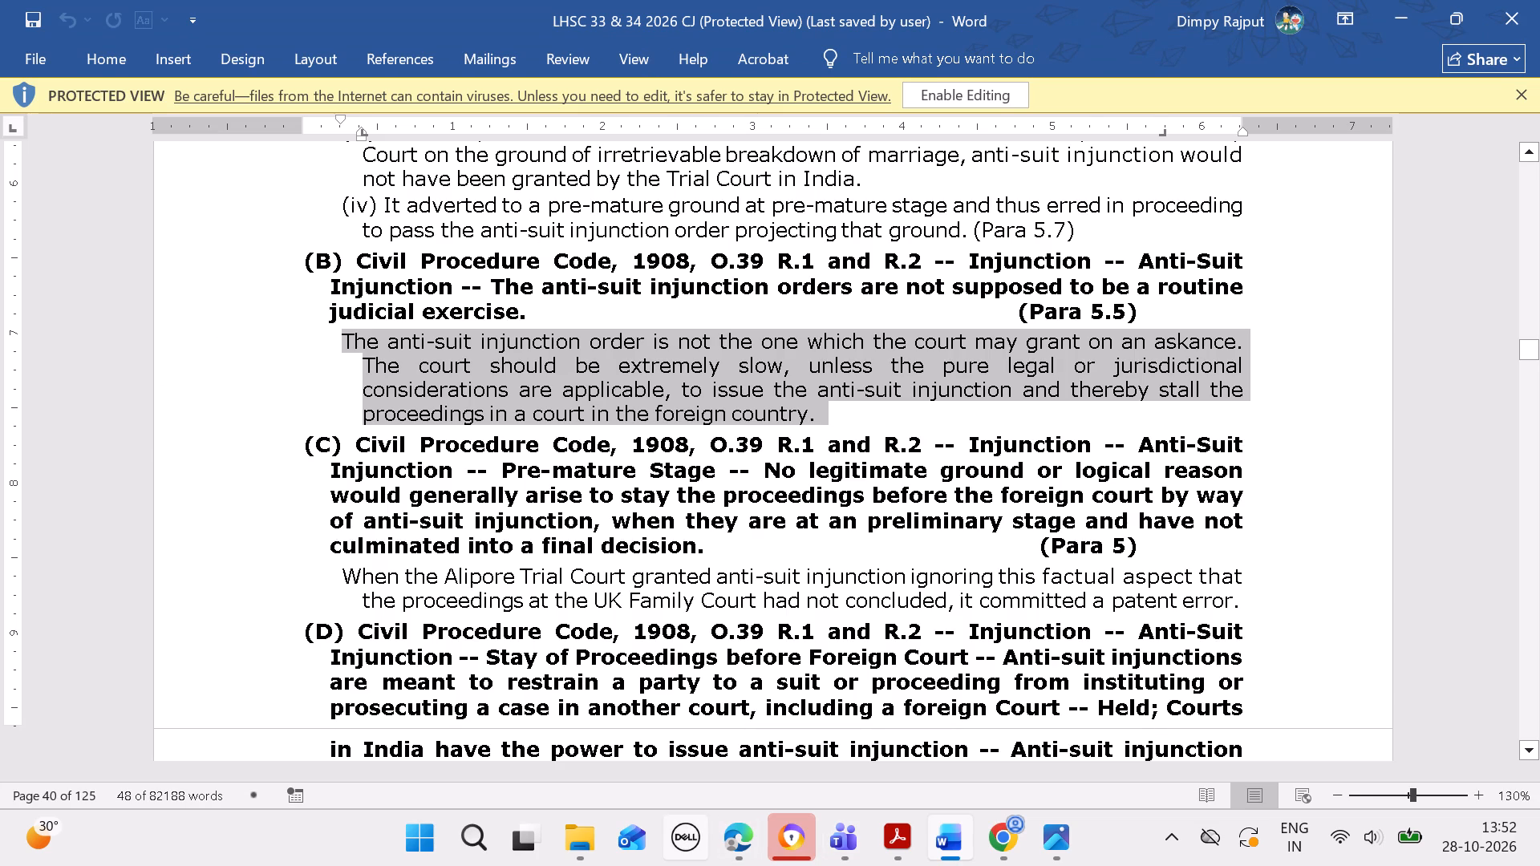
pyautogui.click(742, 852)
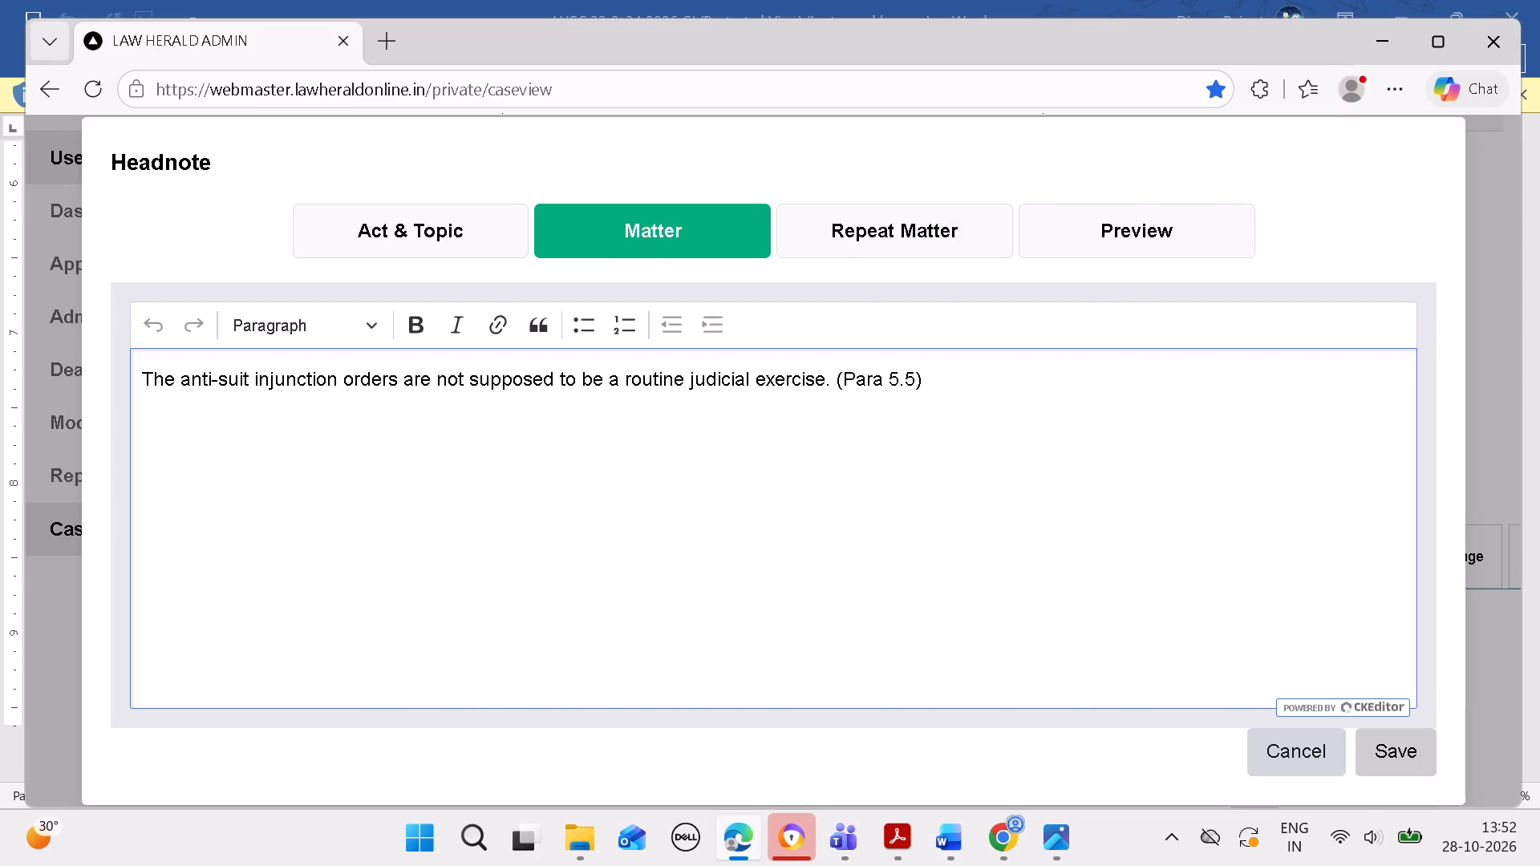
pyautogui.click(950, 848)
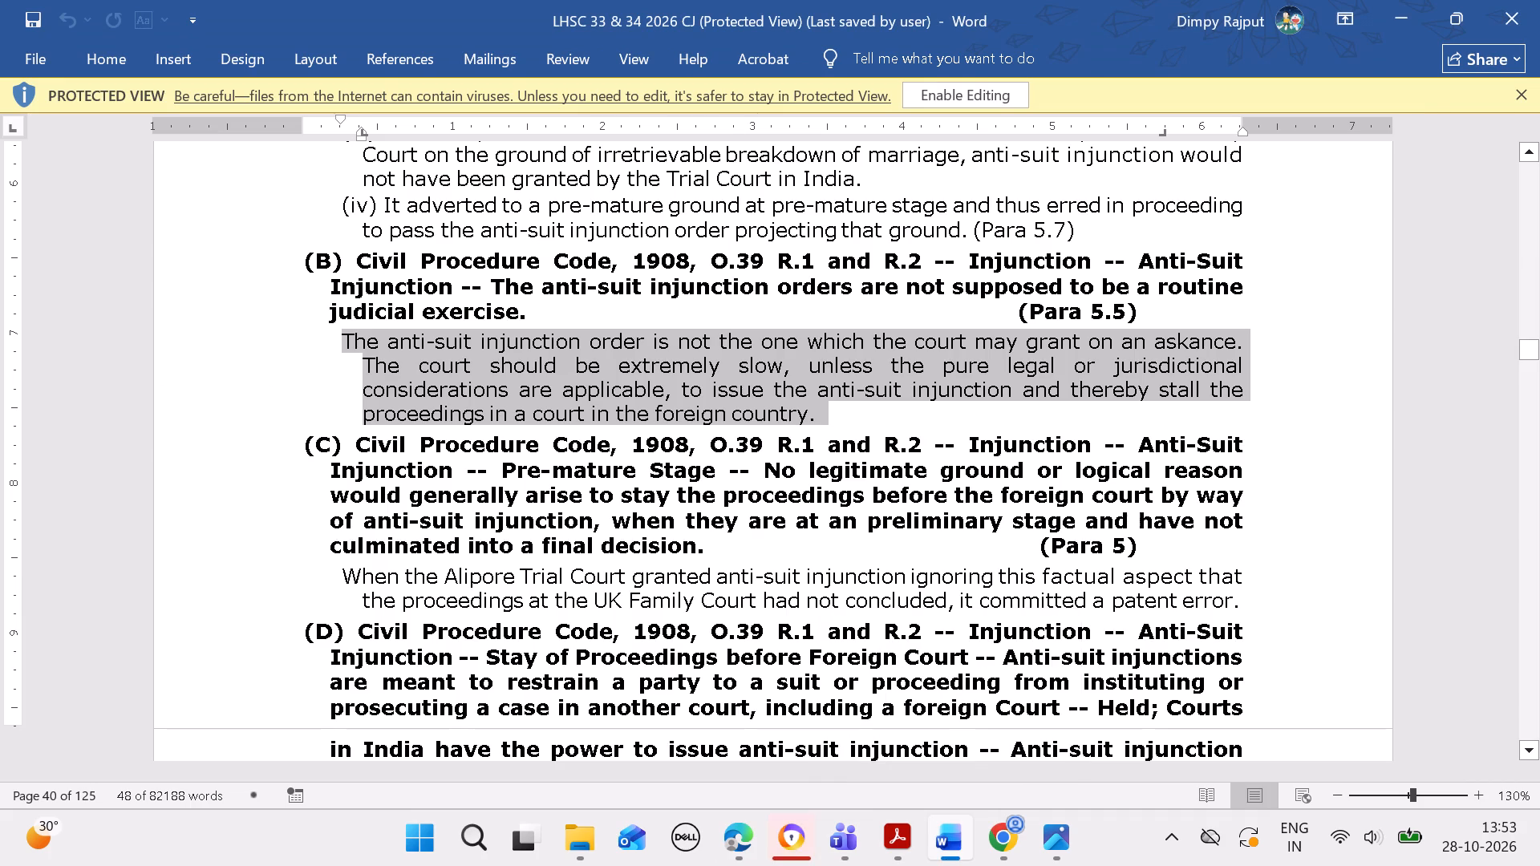
pyautogui.click(764, 843)
pyautogui.click(957, 225)
pyautogui.click(892, 404)
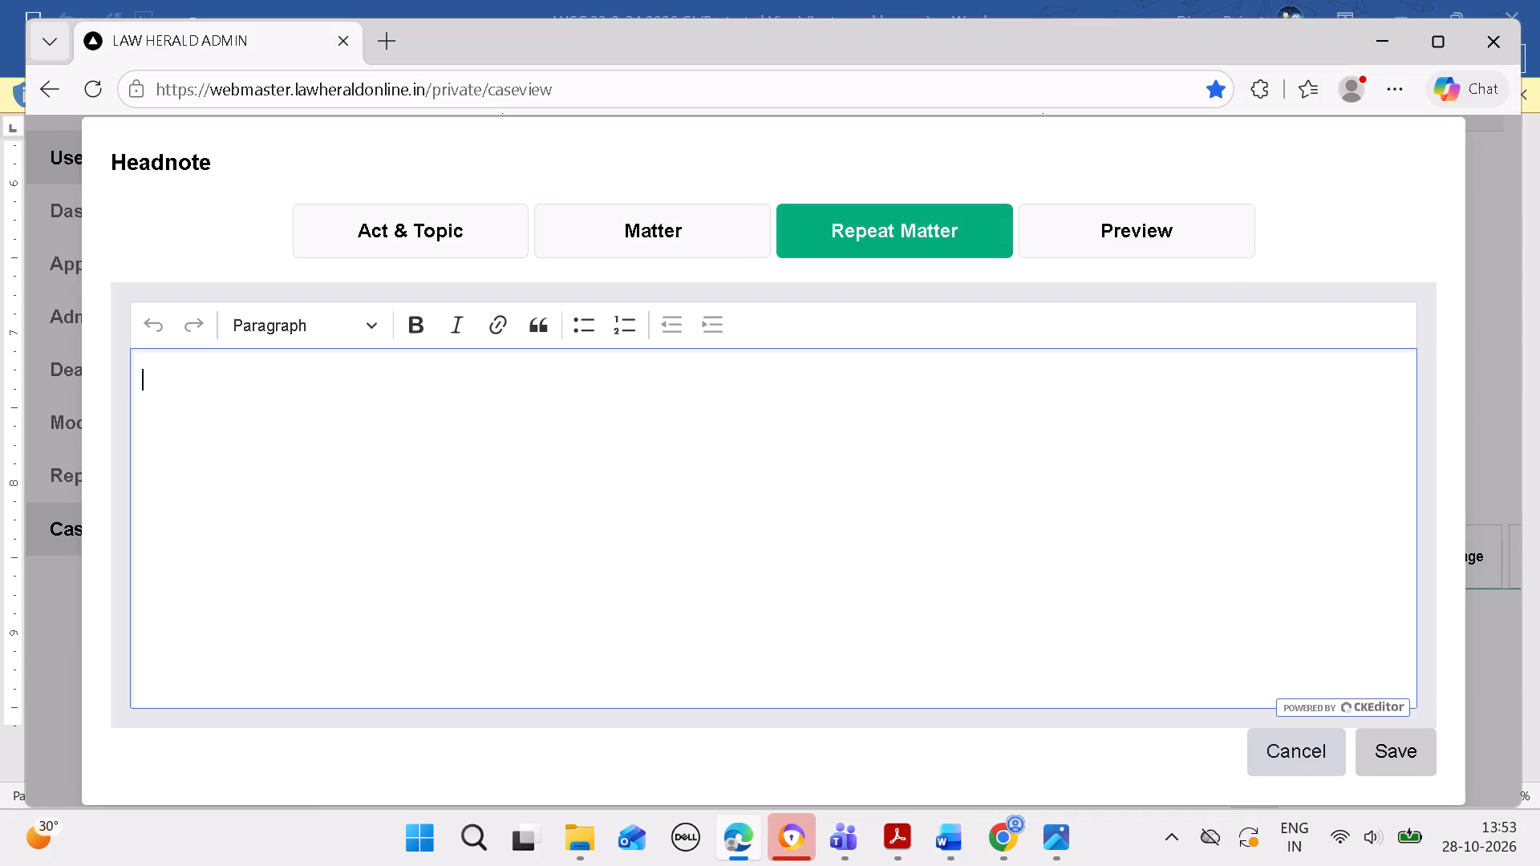
pyautogui.hotkey('ctrl', 'v')
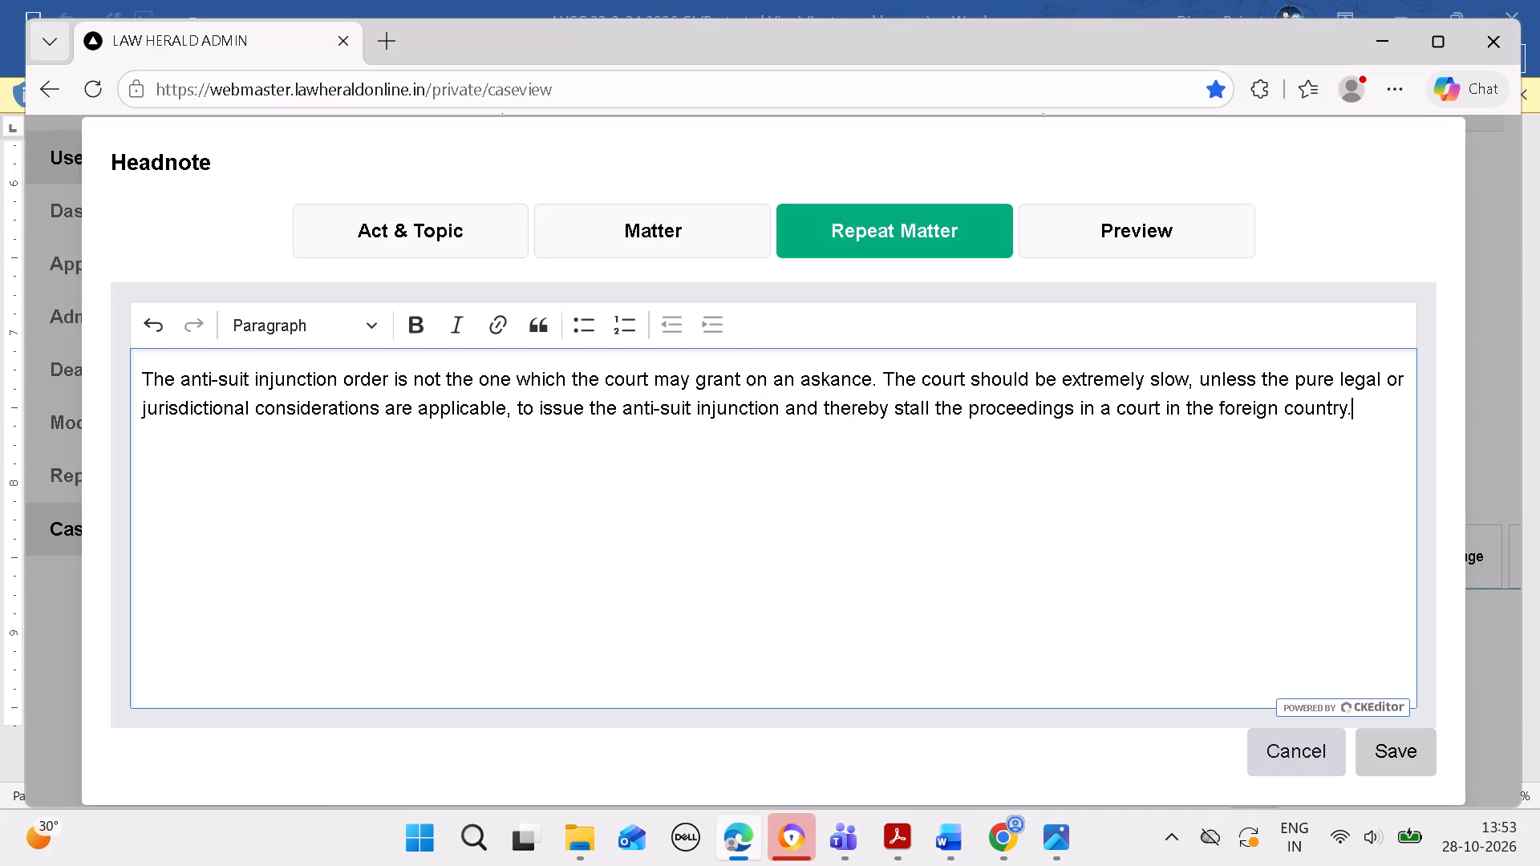
# Check the Act & Topic, Matter and Repeat Matter texts, and save the headnote to the case.
pyautogui.click(464, 216)
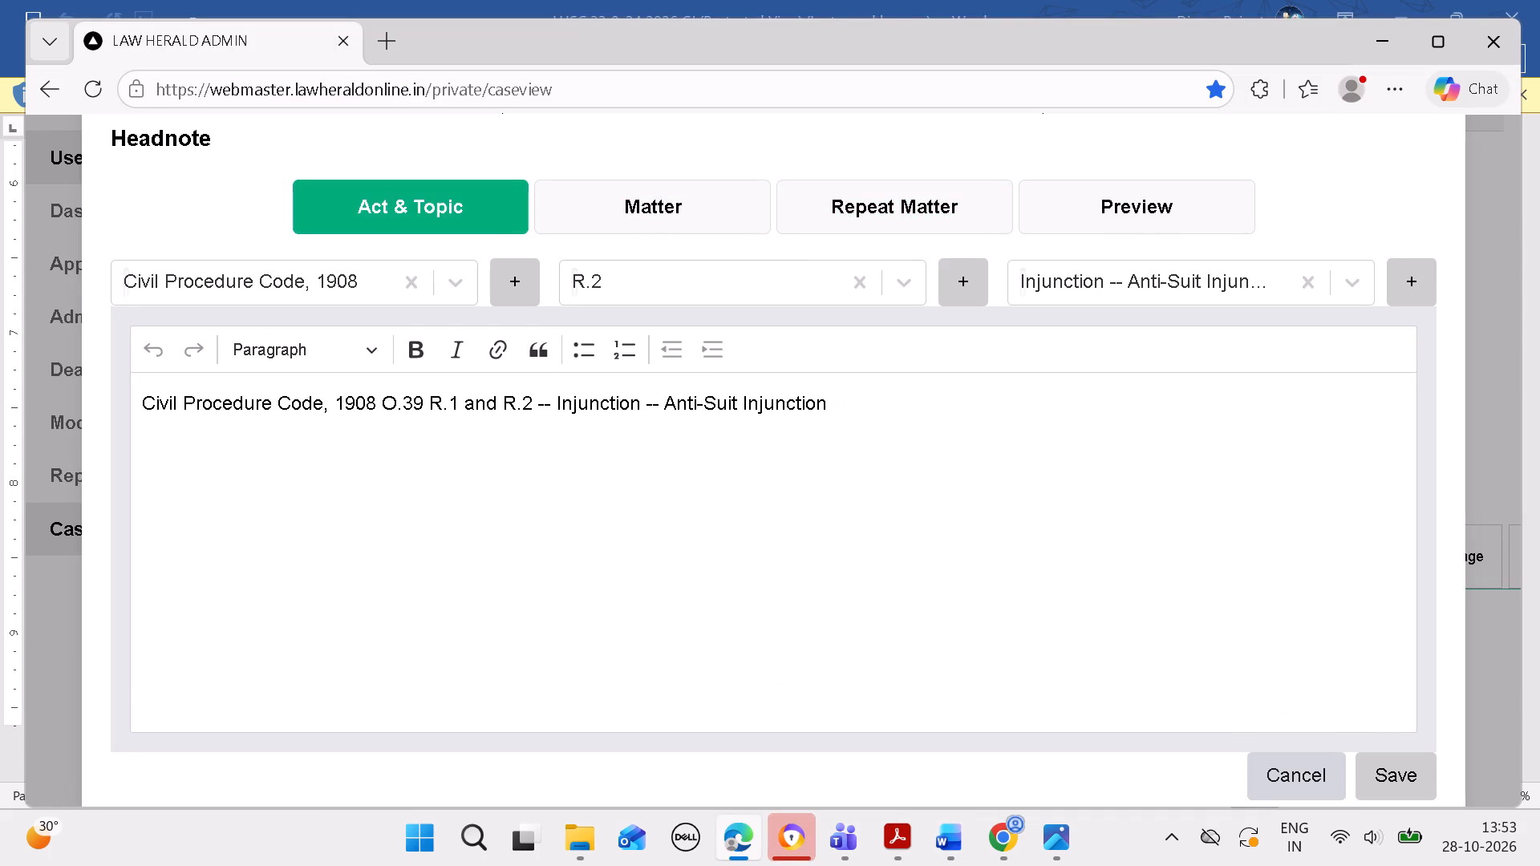
pyautogui.click(653, 196)
pyautogui.click(954, 216)
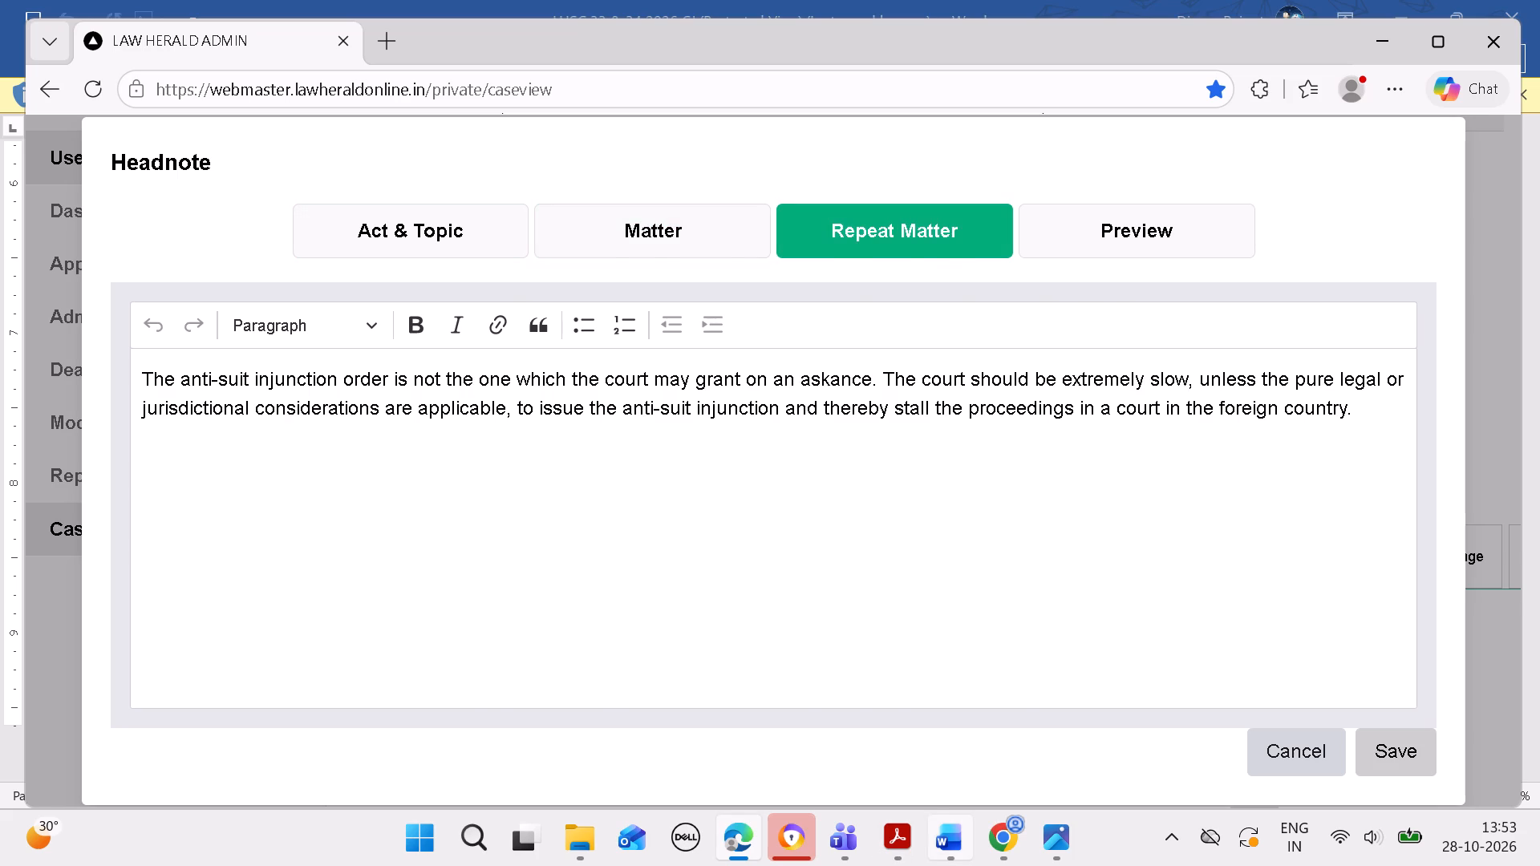
pyautogui.click(941, 848)
pyautogui.click(740, 848)
pyautogui.click(1412, 755)
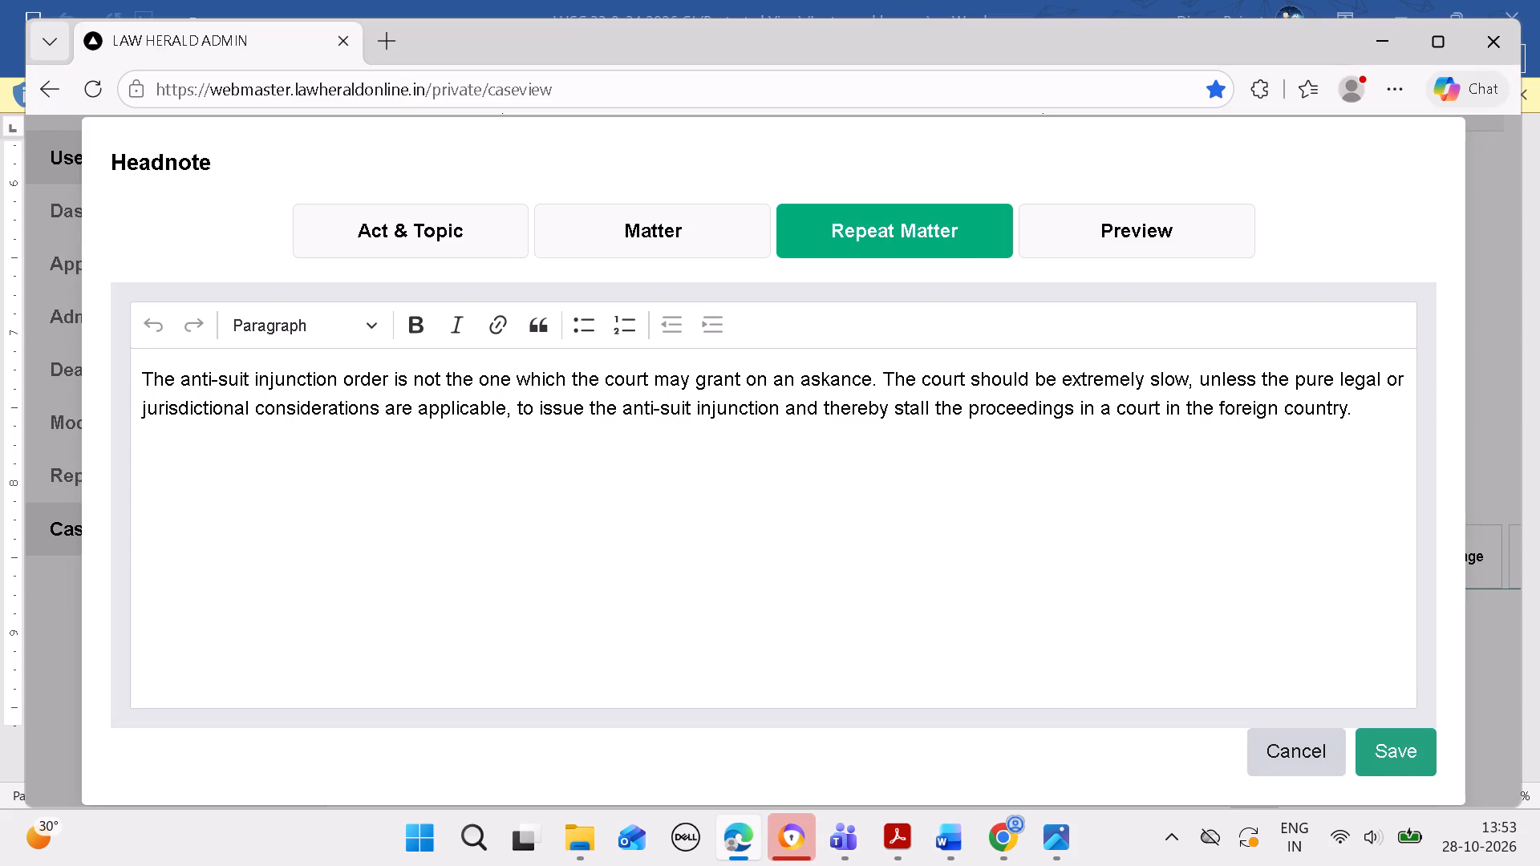
pyautogui.click(1002, 257)
pyautogui.scroll(-6, 1016, 484)
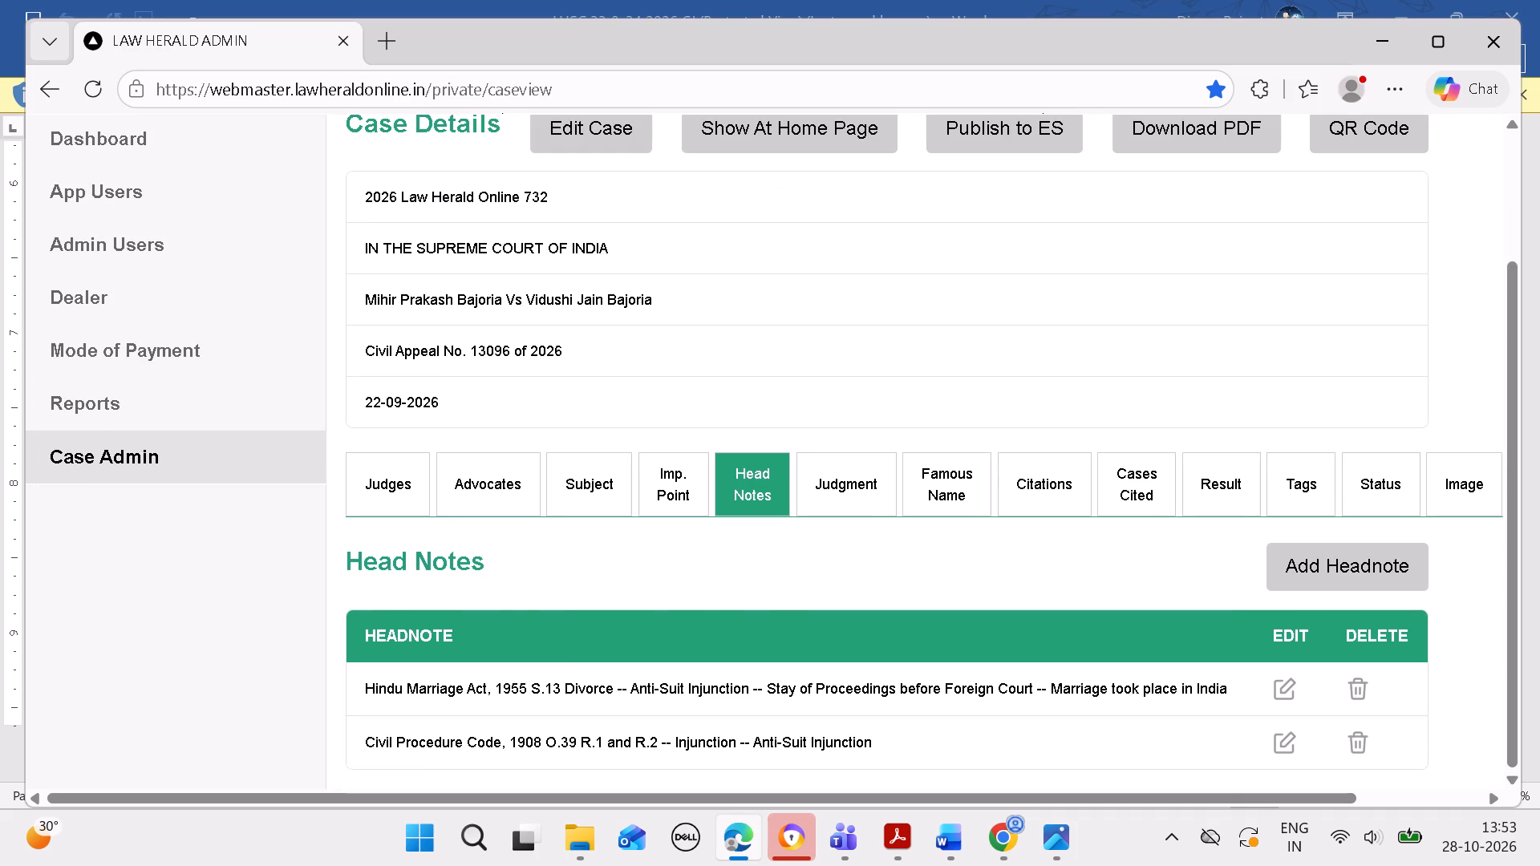
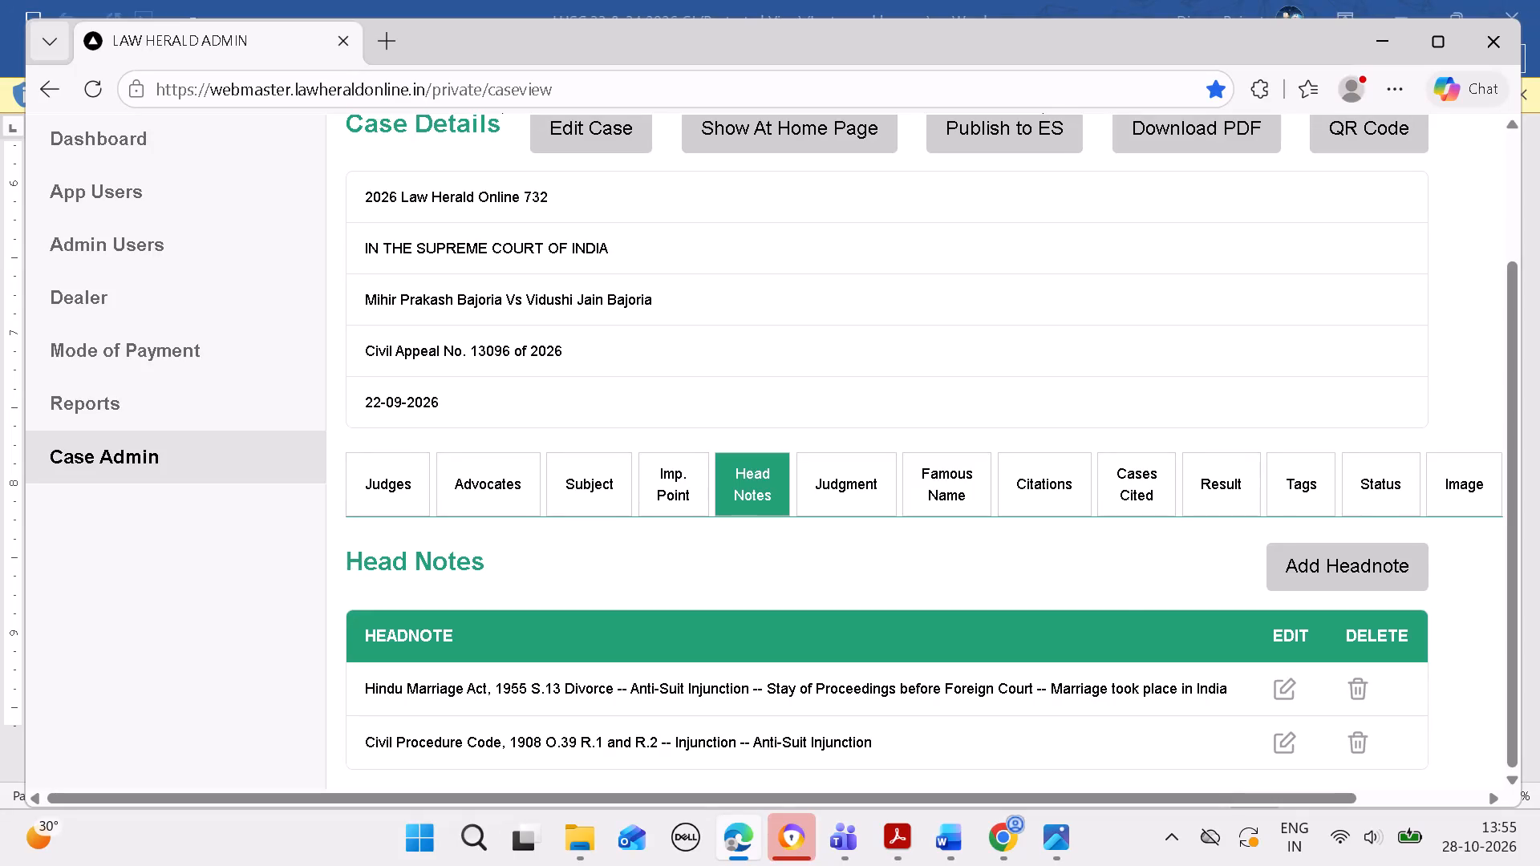
# Start a new headnote in Edge and attach the act Civil Procedure Code, 1908, copied from headnote (C) in Word.
pyautogui.click(958, 843)
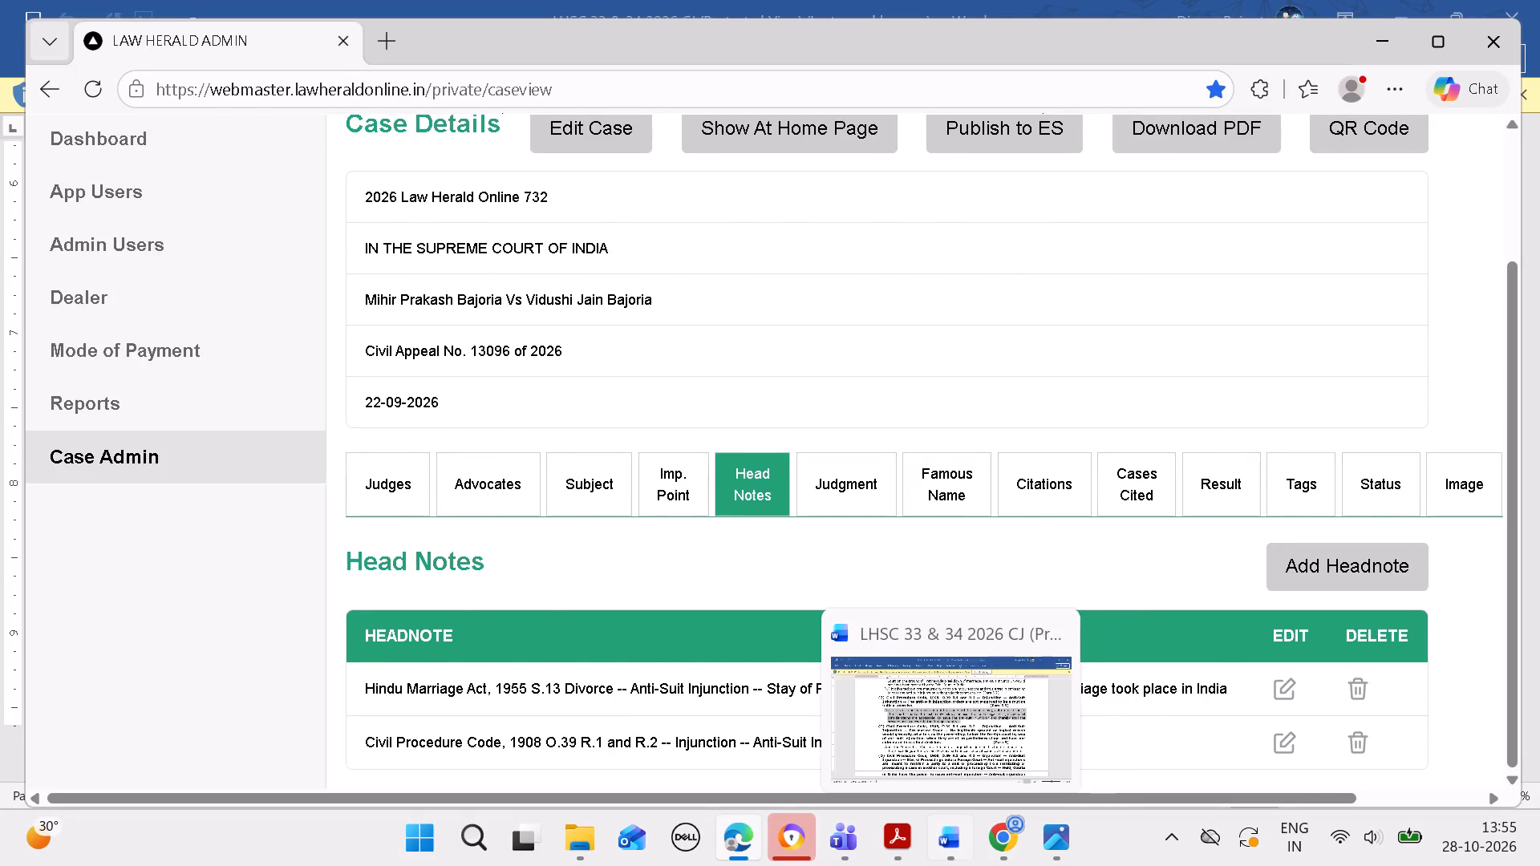
pyautogui.moveTo(357, 439); pyautogui.dragTo(473, 435)
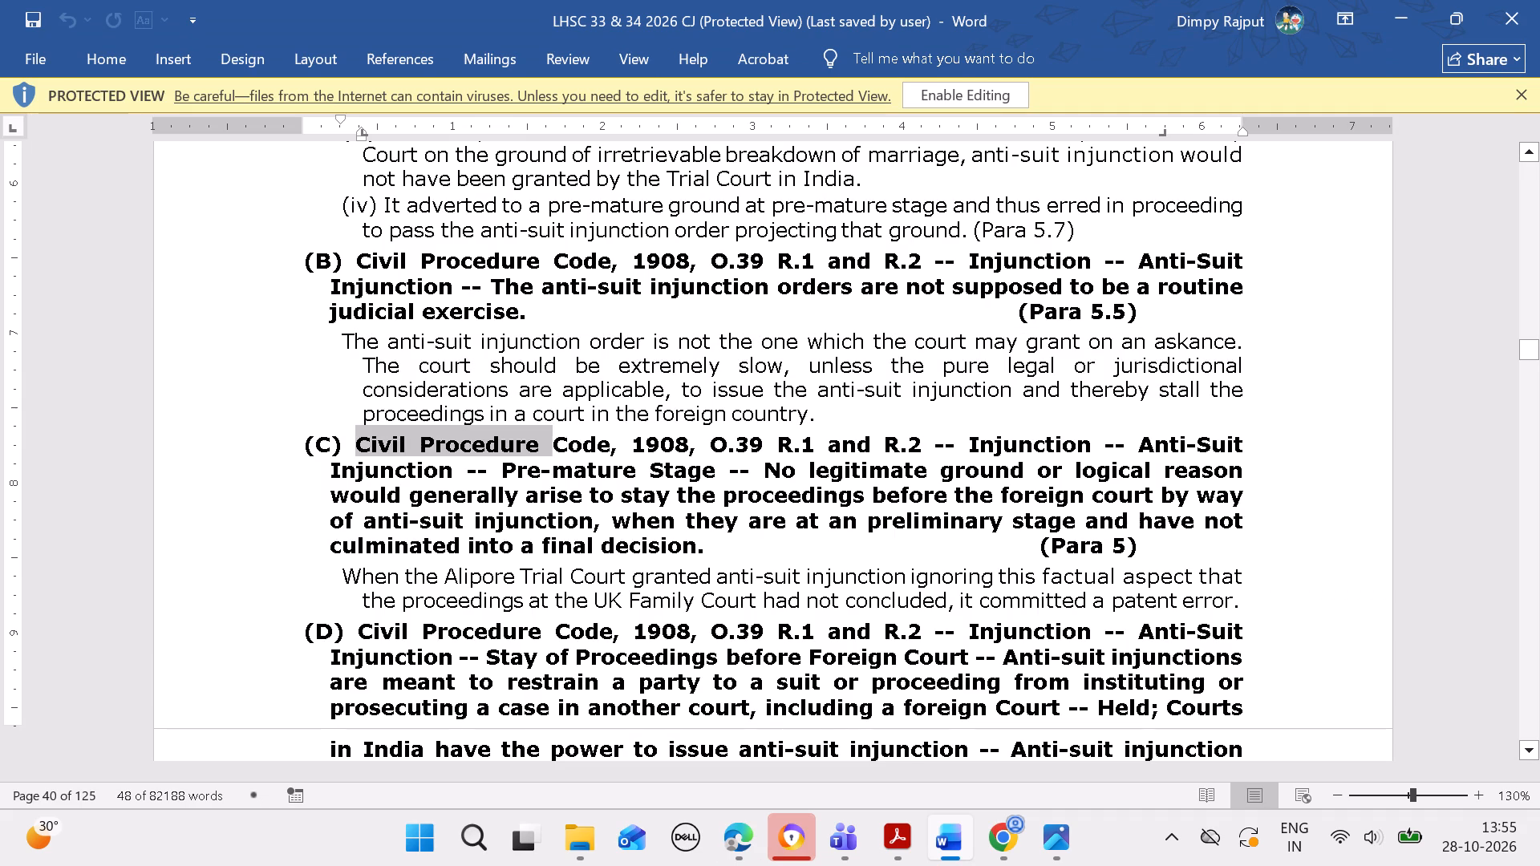
pyautogui.moveTo(473, 435); pyautogui.dragTo(650, 435)
pyautogui.hotkey('ctrl', 'c')
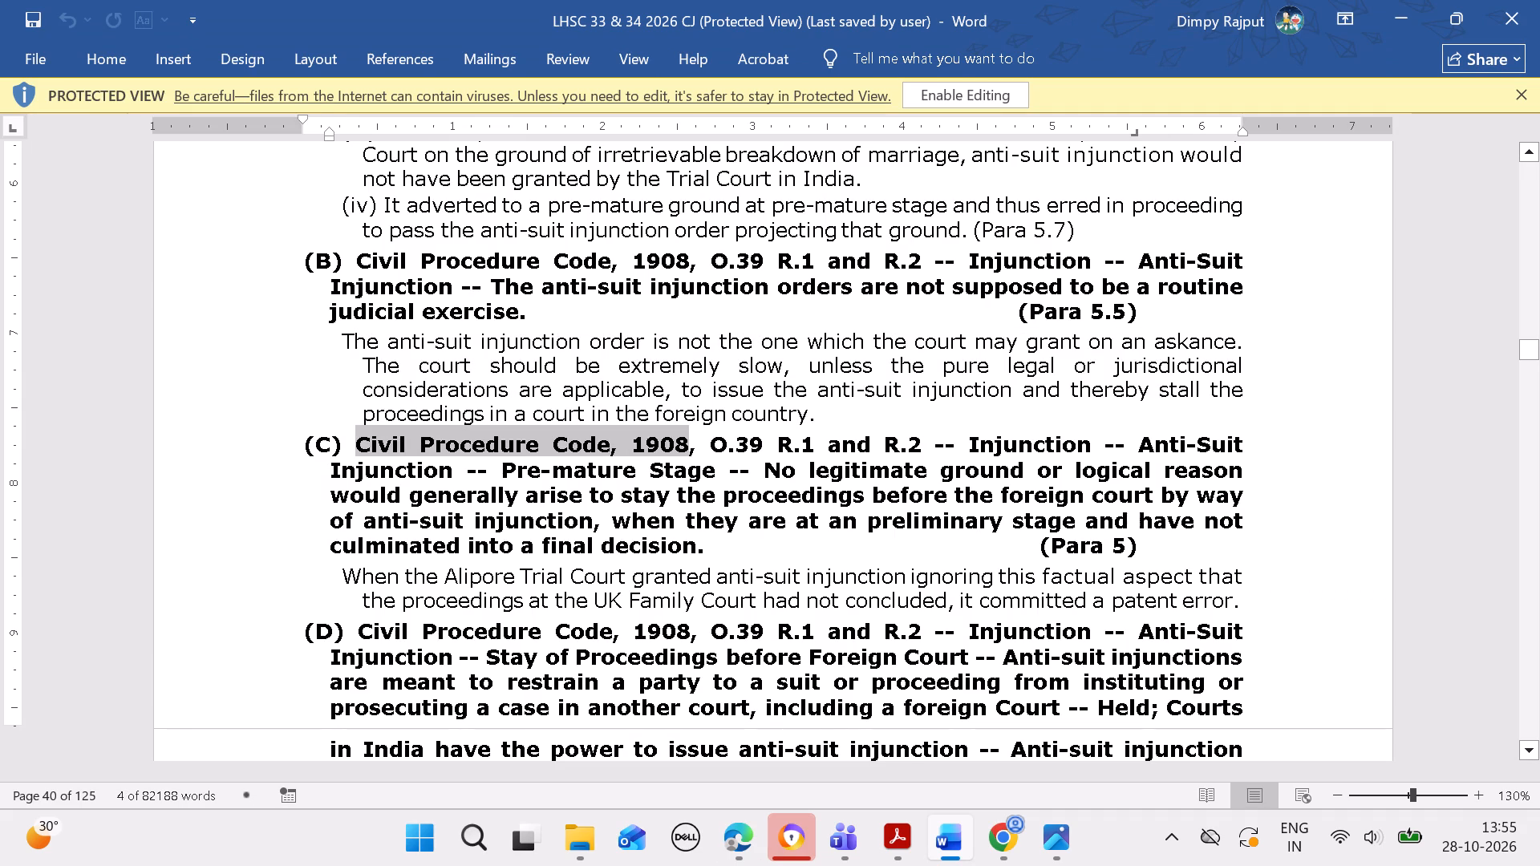
pyautogui.click(727, 856)
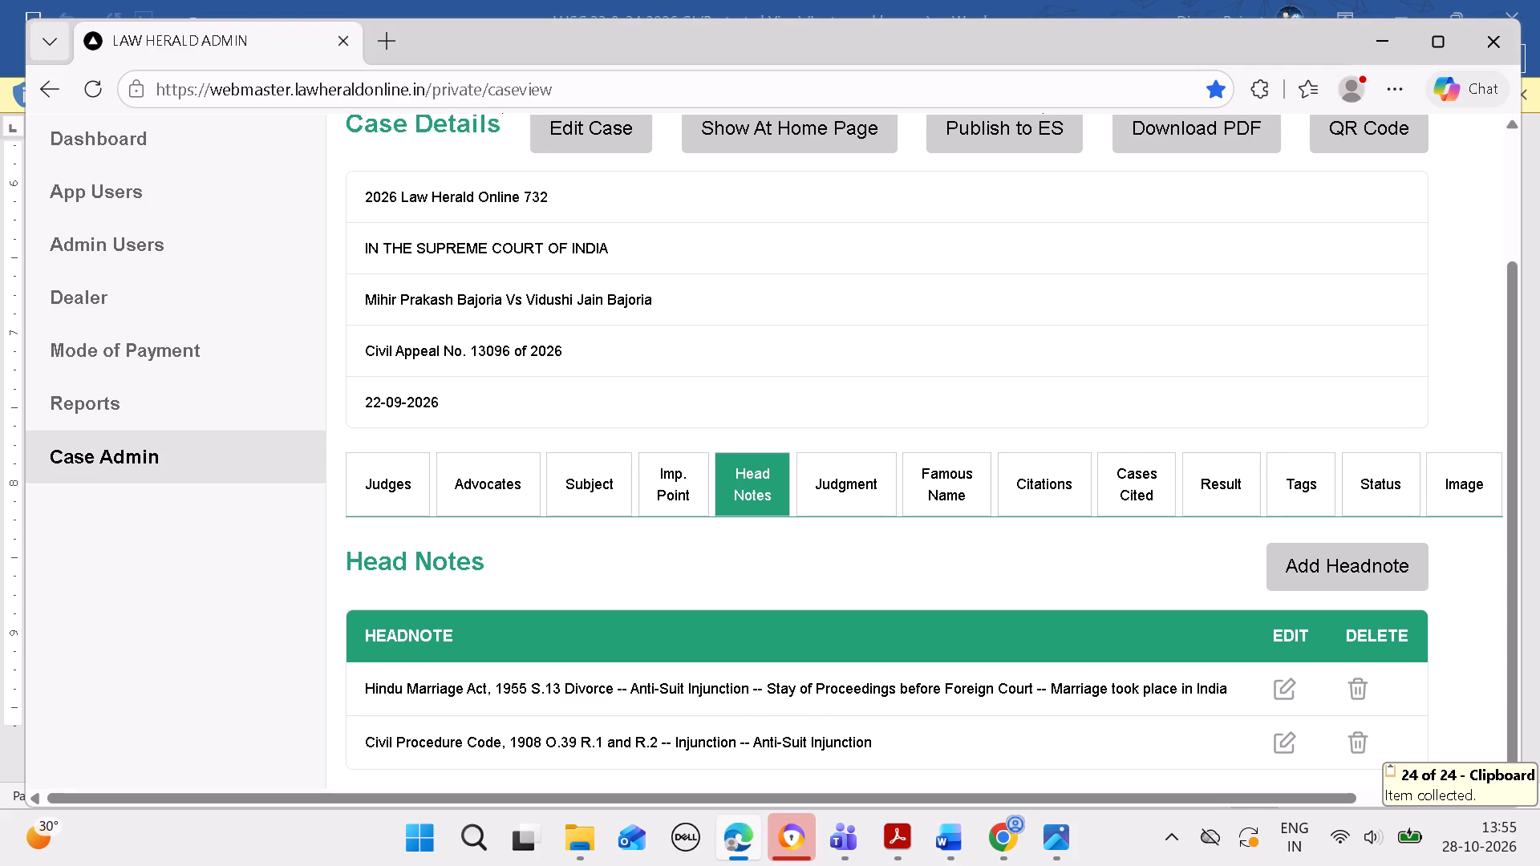
pyautogui.click(1263, 565)
pyautogui.click(1296, 568)
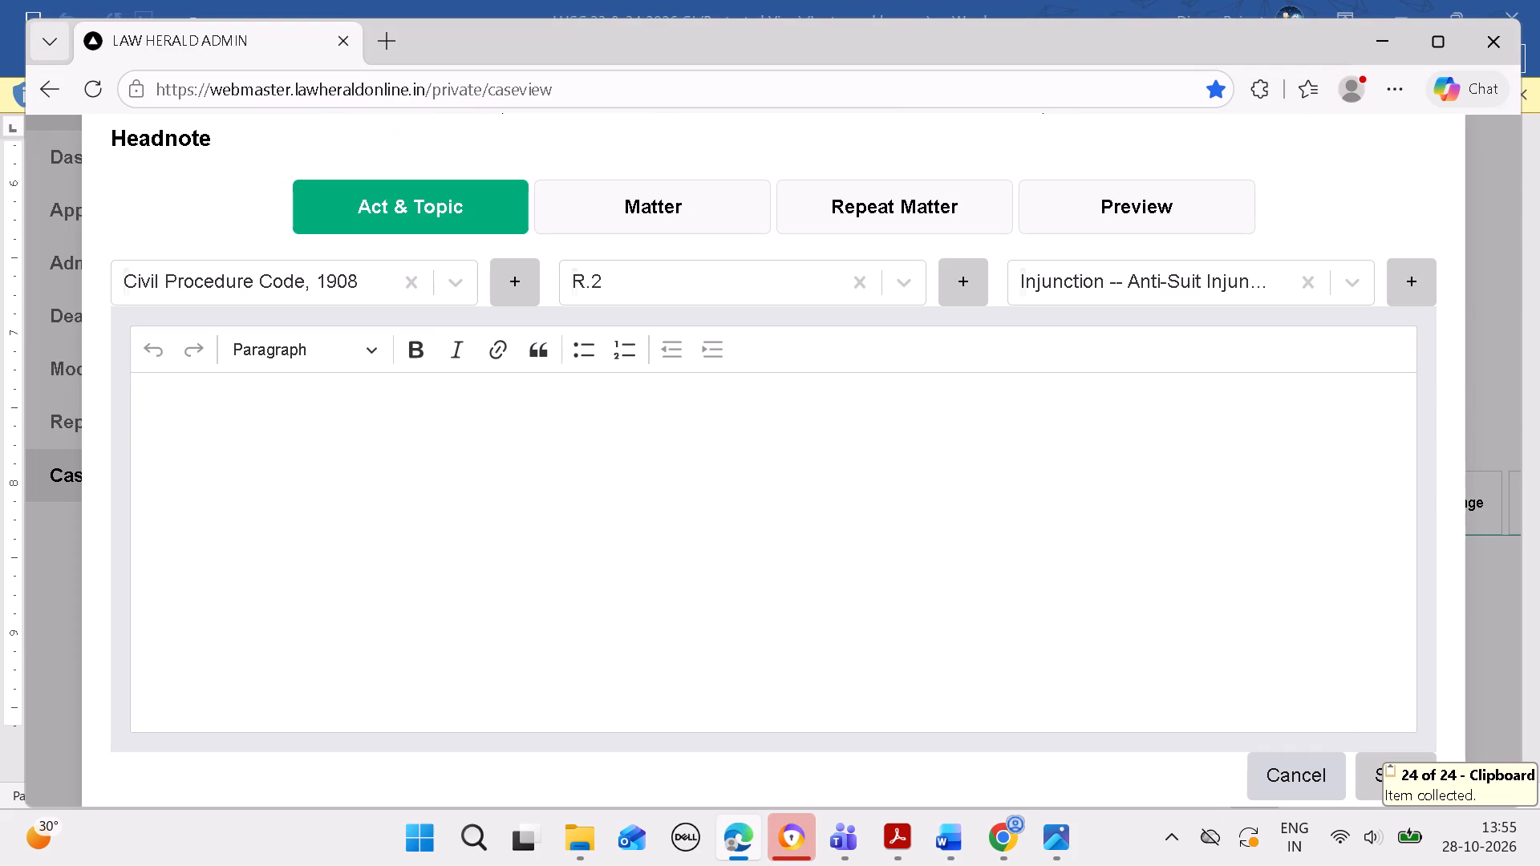
pyautogui.click(407, 282)
pyautogui.hotkey('ctrl', 'v')
pyautogui.click(437, 342)
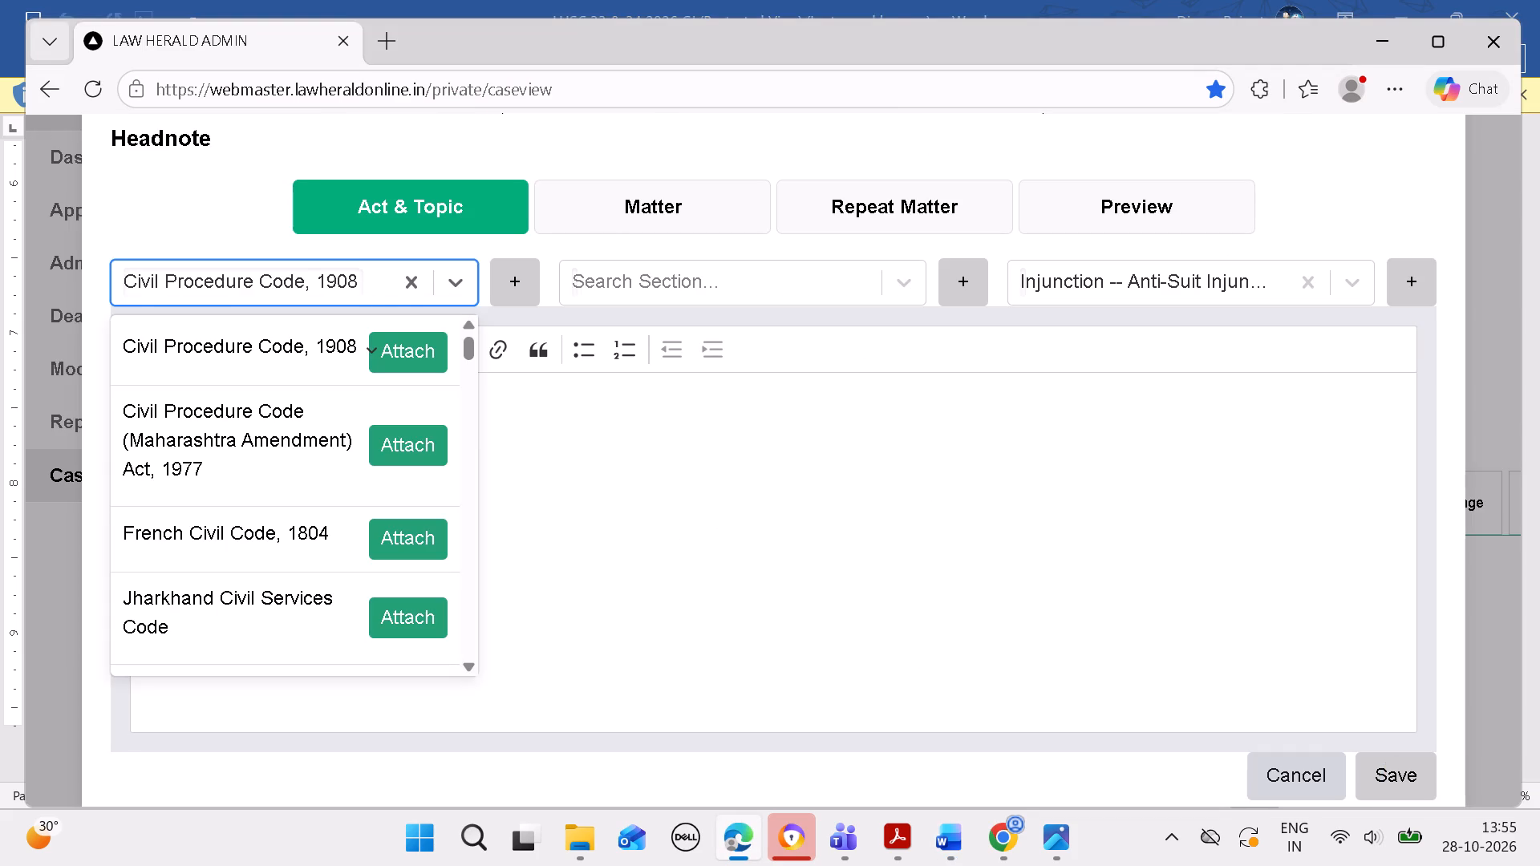
pyautogui.click(622, 426)
pyautogui.press('space')
# Copy O.39 from headnote (C) in Word and attach it as a section in the Edge headnote, followed by a space.
pyautogui.click(939, 840)
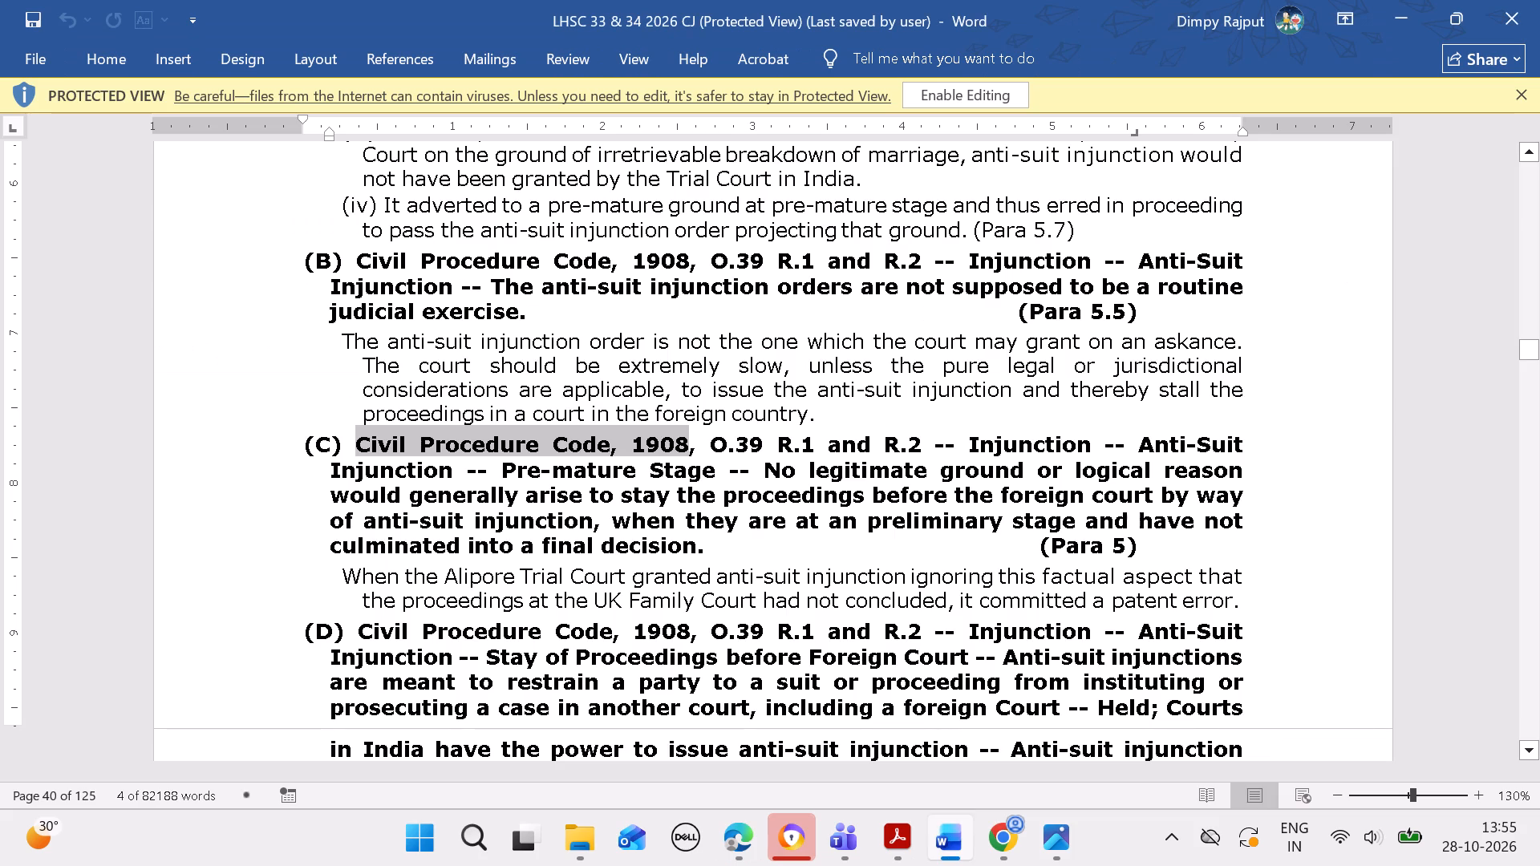
pyautogui.moveTo(713, 434); pyautogui.dragTo(756, 439)
pyautogui.hotkey('ctrl', 'c')
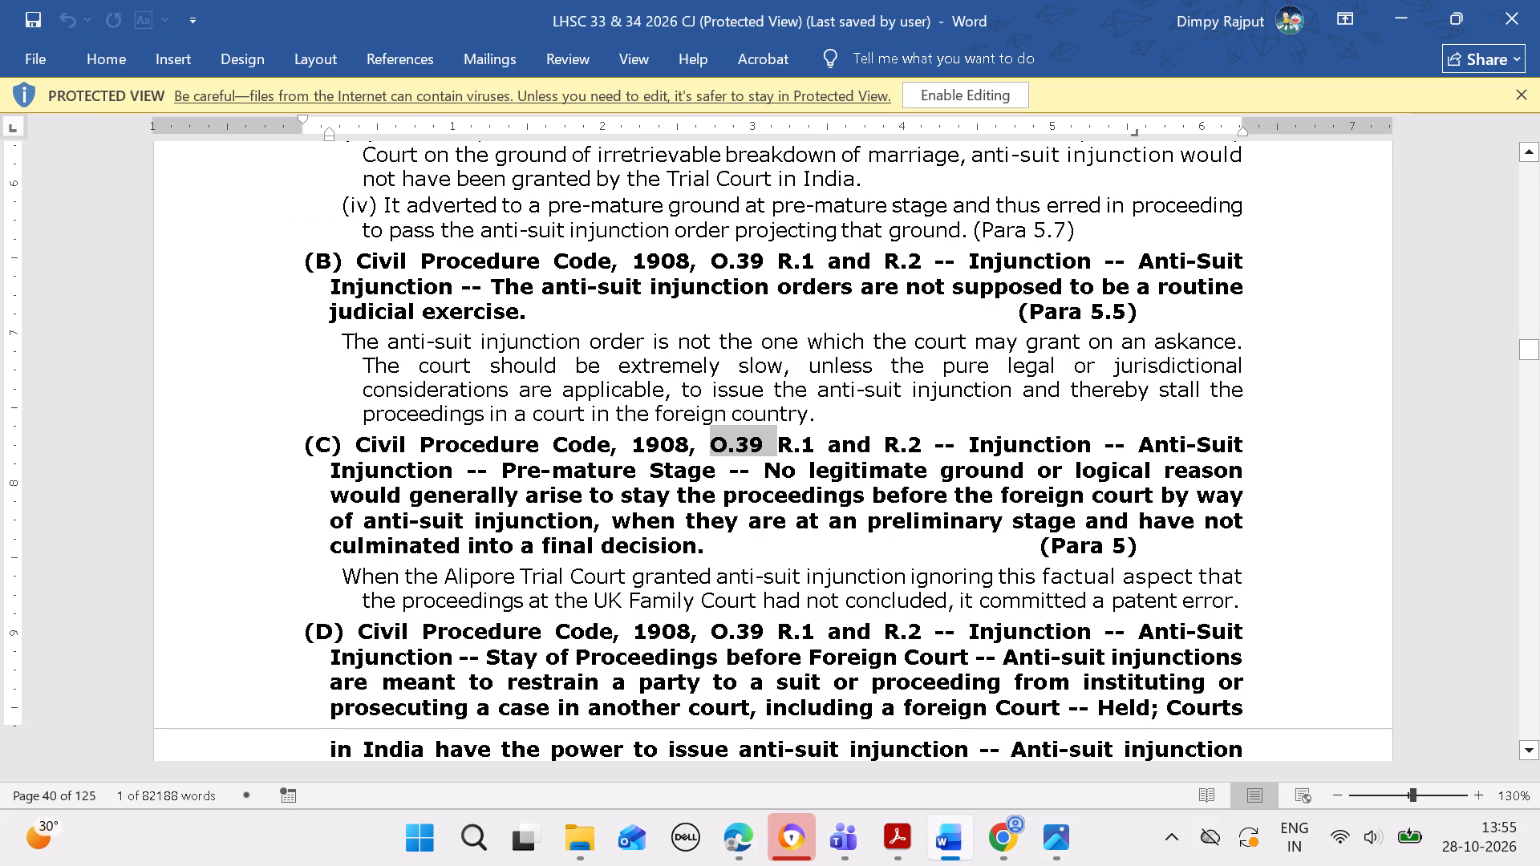
pyautogui.click(719, 836)
pyautogui.click(727, 278)
pyautogui.hotkey('ctrl', 'v')
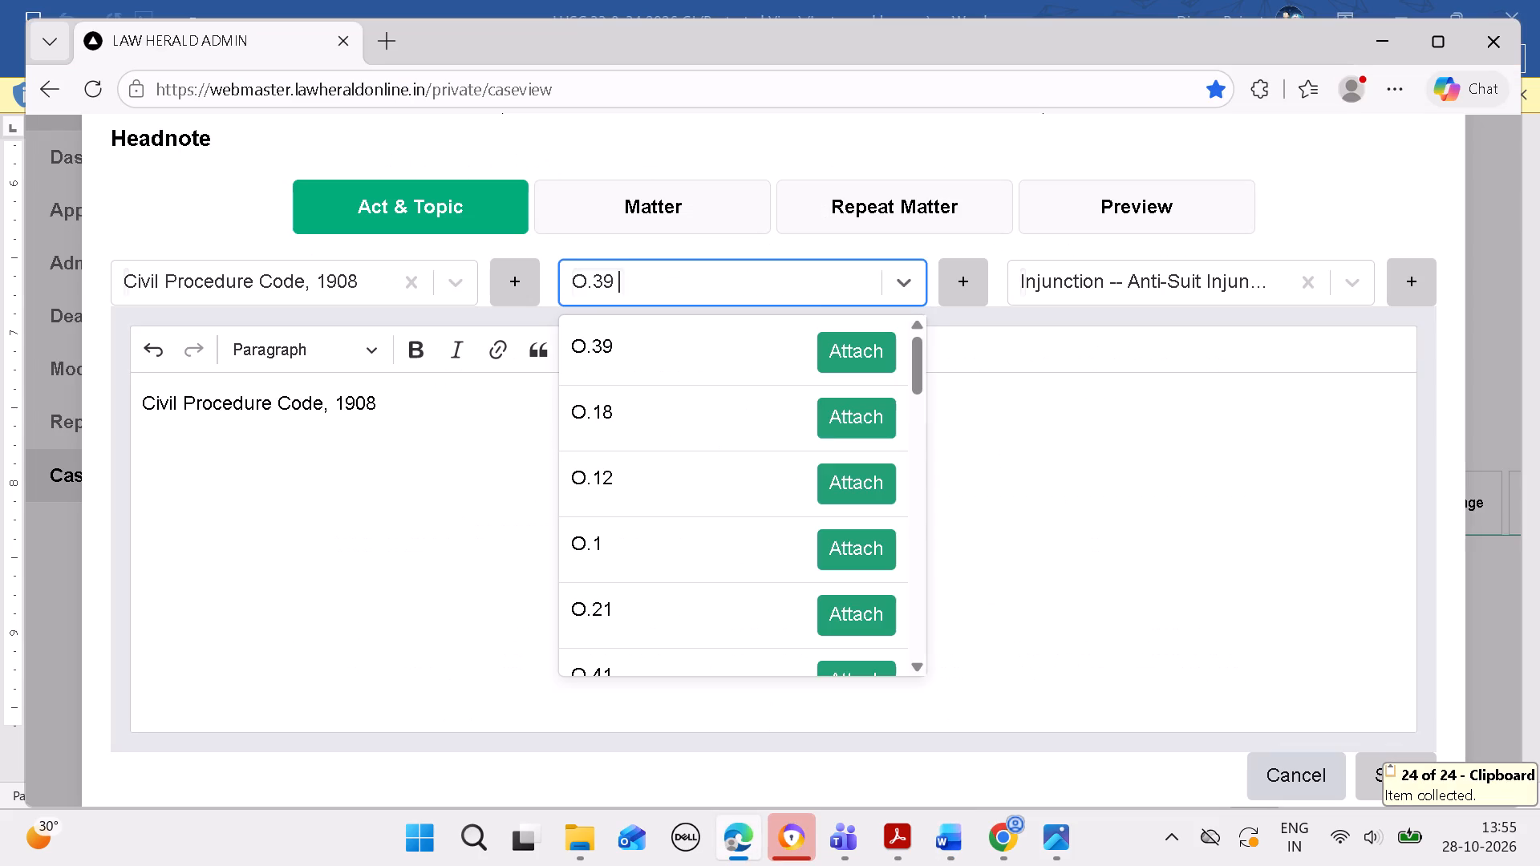
pyautogui.click(844, 349)
pyautogui.click(527, 484)
pyautogui.press('space')
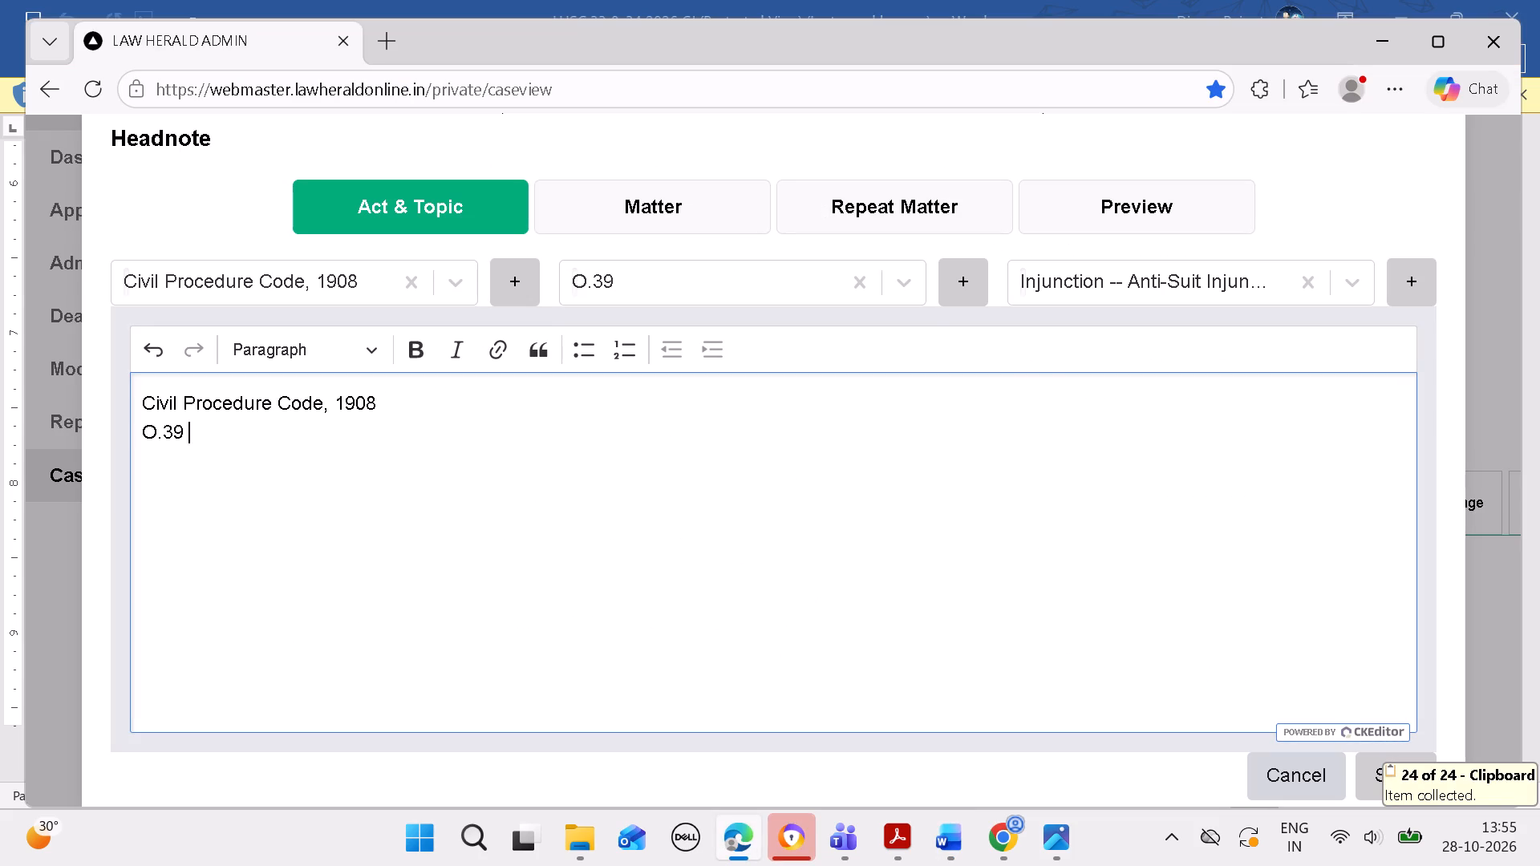
# Copy R.1 from headnote (C) in Word and attach that section below O.39 in Edge, followed by a space.
pyautogui.click(949, 835)
pyautogui.moveTo(776, 443); pyautogui.dragTo(790, 440)
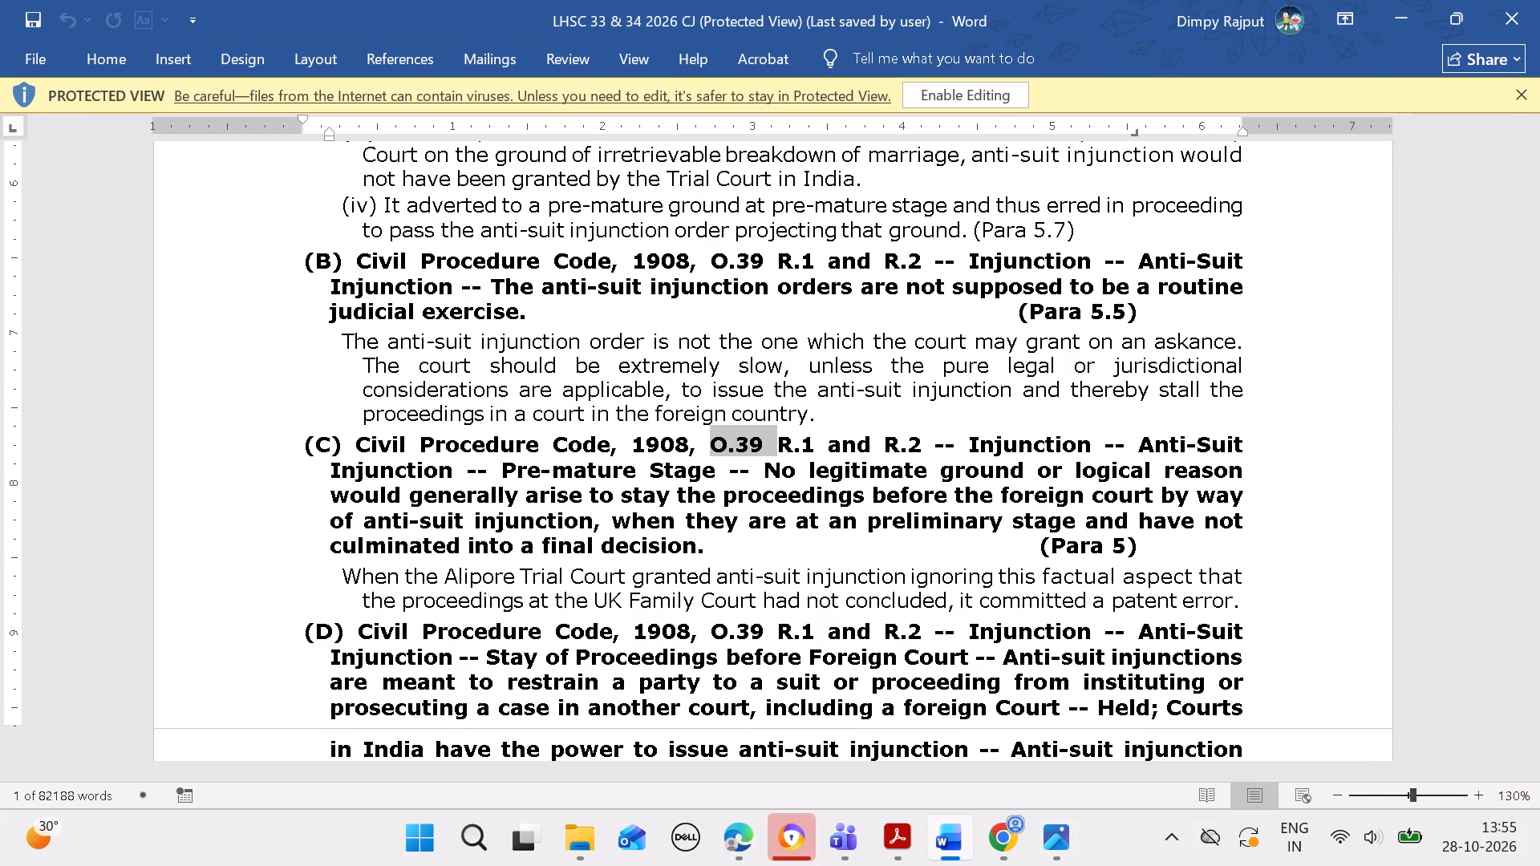
pyautogui.moveTo(790, 440); pyautogui.dragTo(794, 442)
pyautogui.click(794, 454)
pyautogui.moveTo(781, 440); pyautogui.dragTo(800, 440)
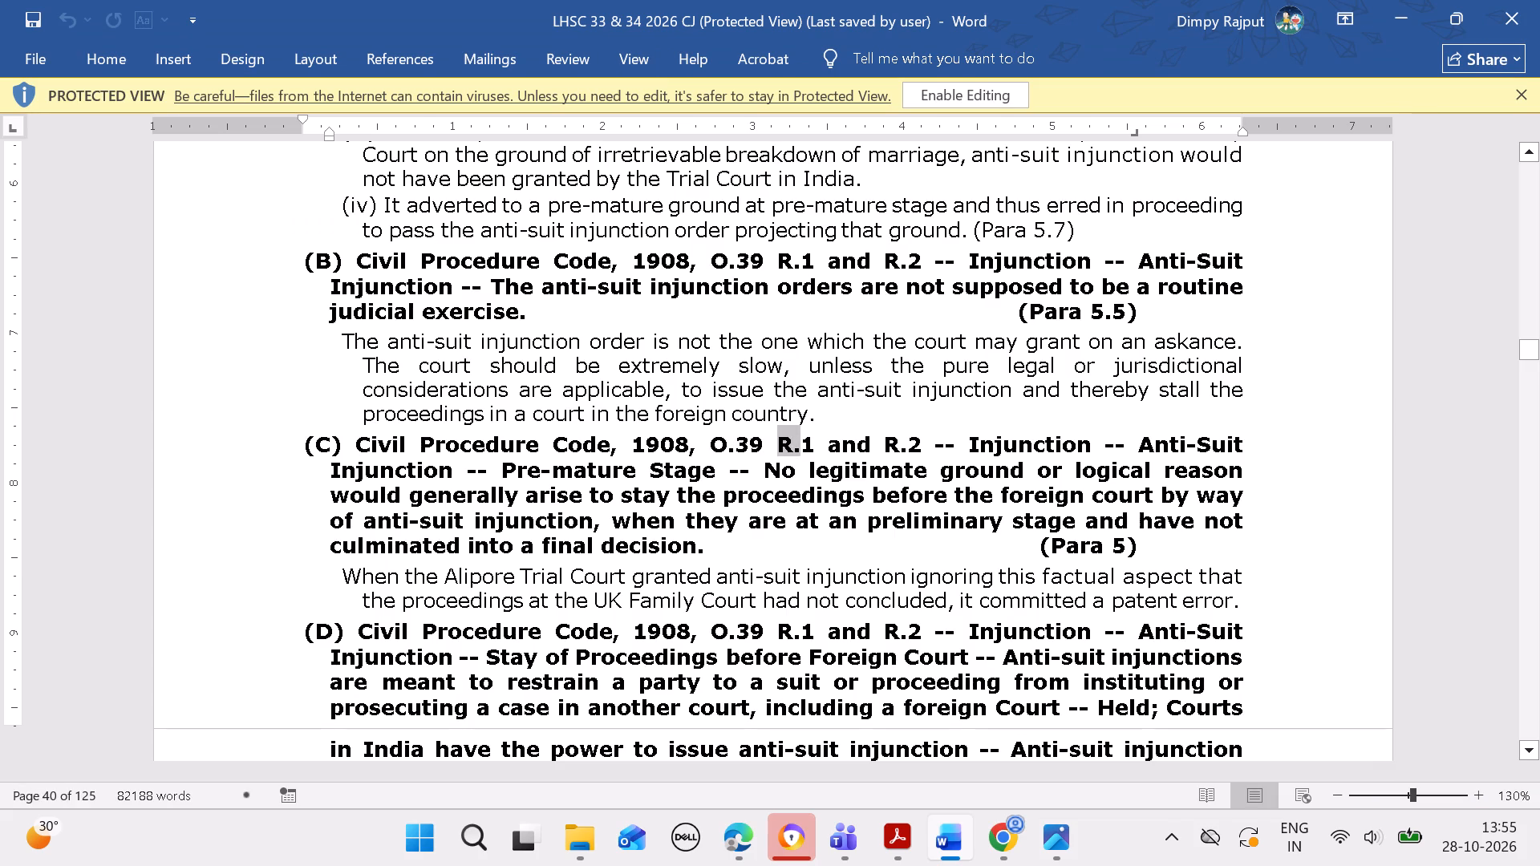
pyautogui.moveTo(800, 440); pyautogui.dragTo(815, 446)
pyautogui.hotkey('ctrl', 'c')
pyautogui.click(747, 828)
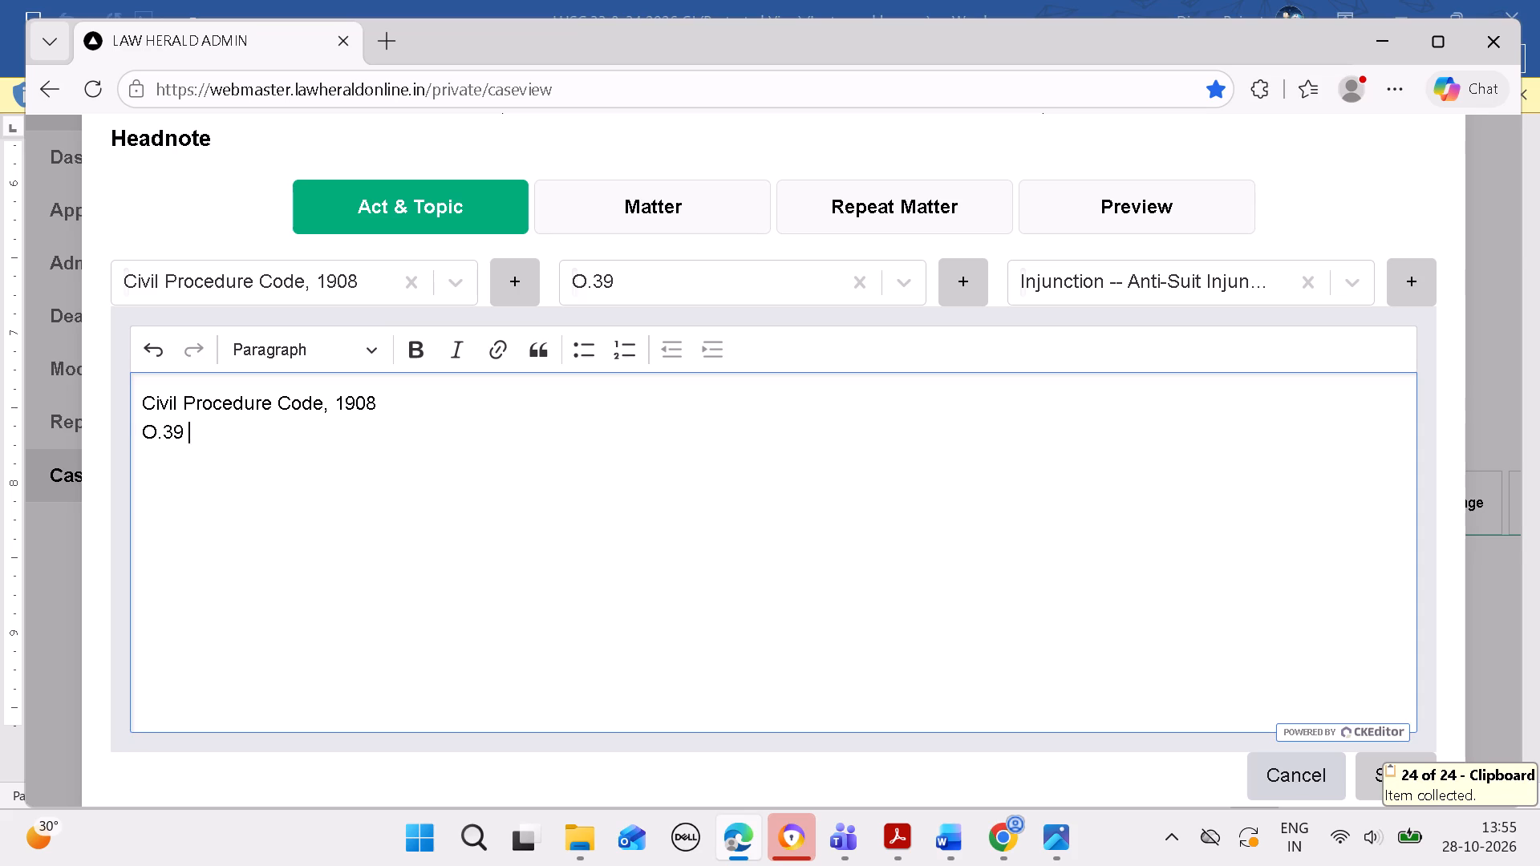
pyautogui.click(754, 283)
pyautogui.hotkey('ctrl', 'v')
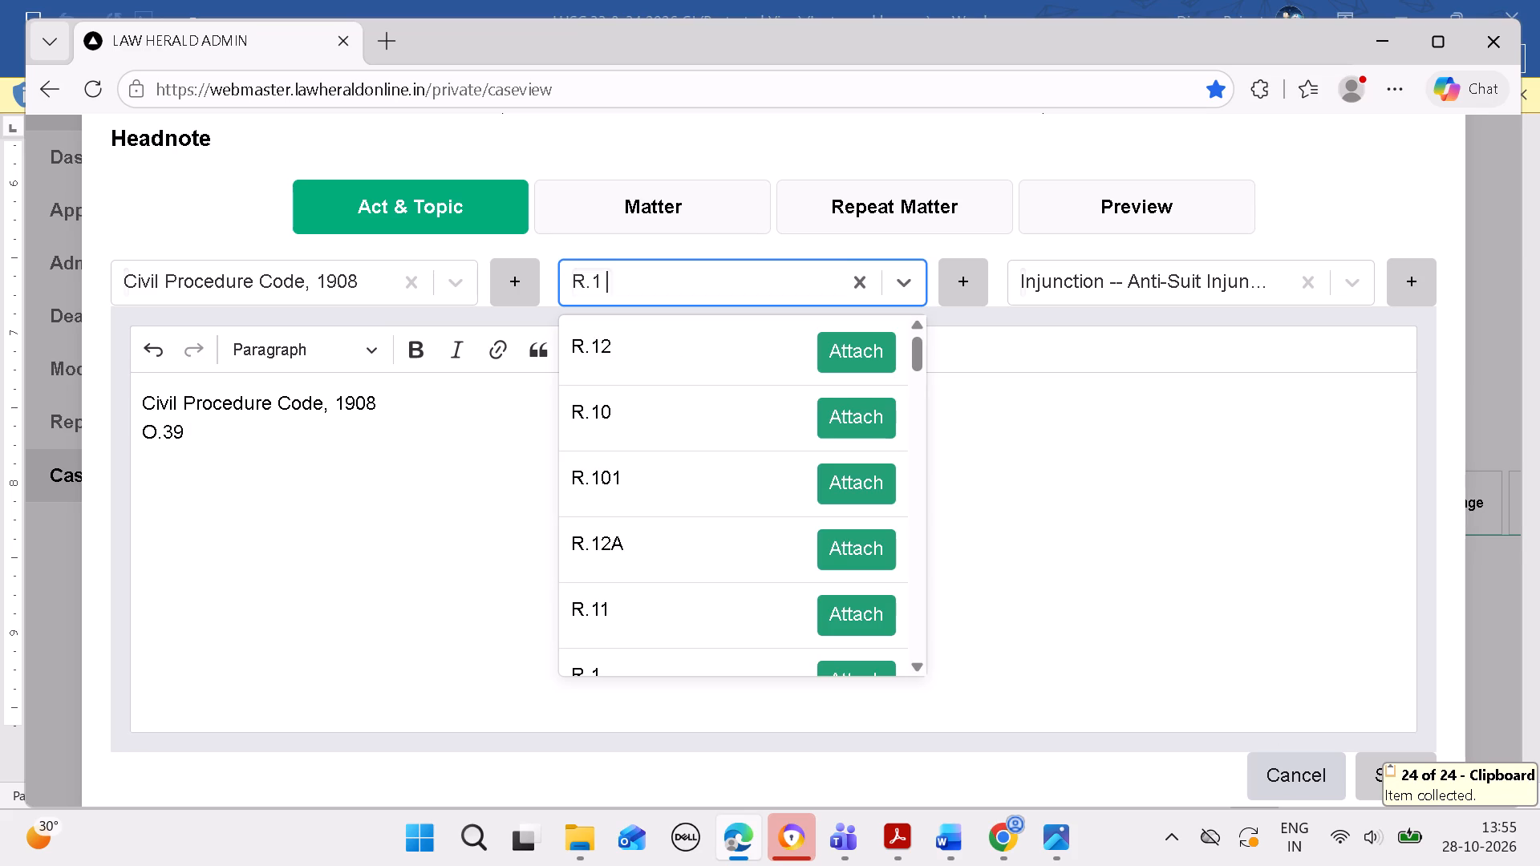
pyautogui.click(862, 664)
pyautogui.click(437, 518)
pyautogui.press('space')
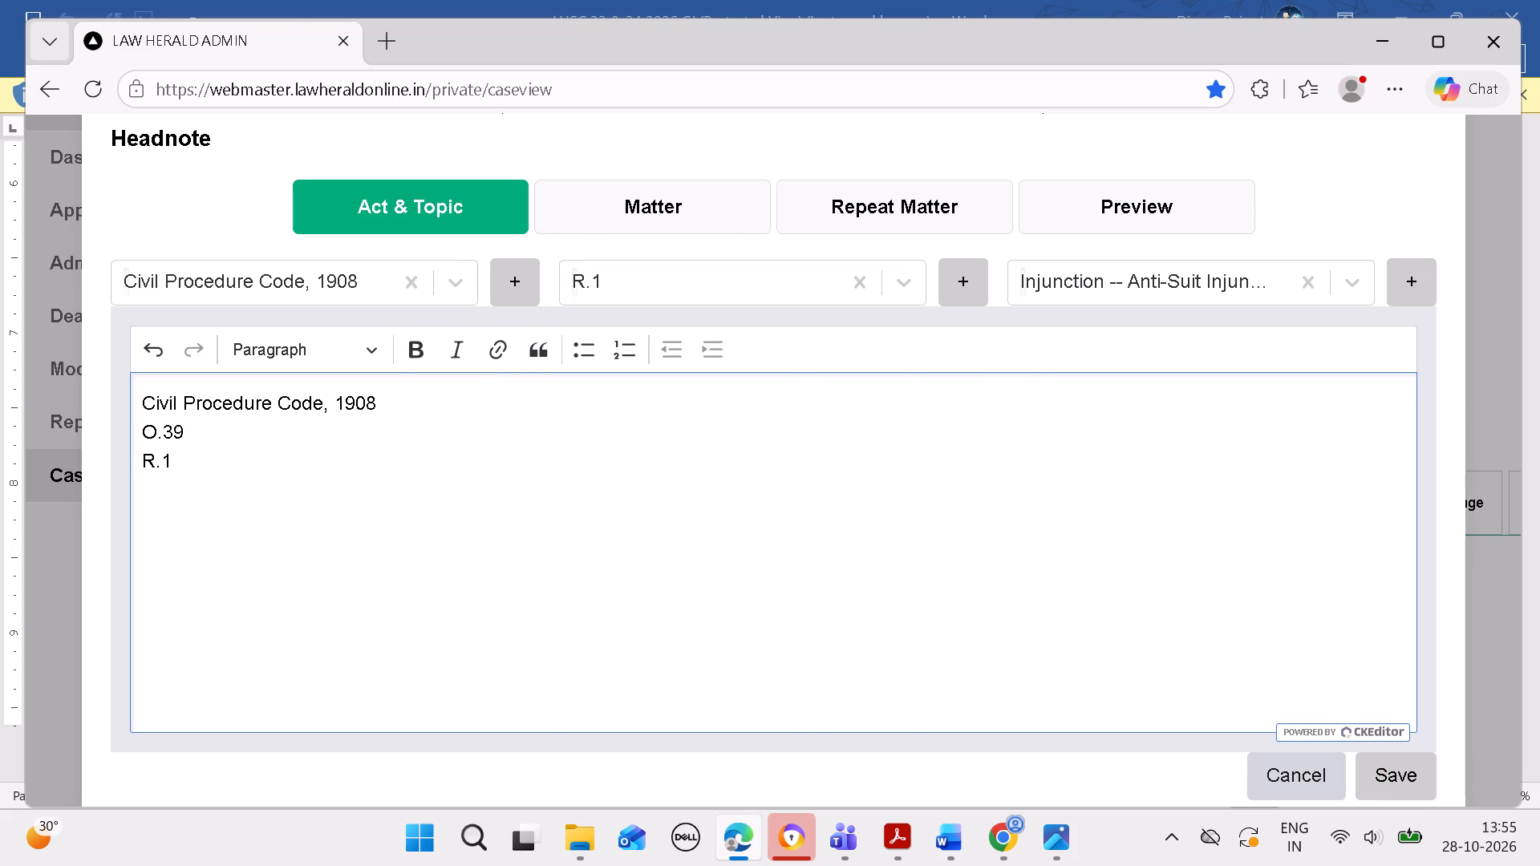
# Check the Word source and add "and" after R.1 in the Act & Topic text in Edge.
pyautogui.click(950, 819)
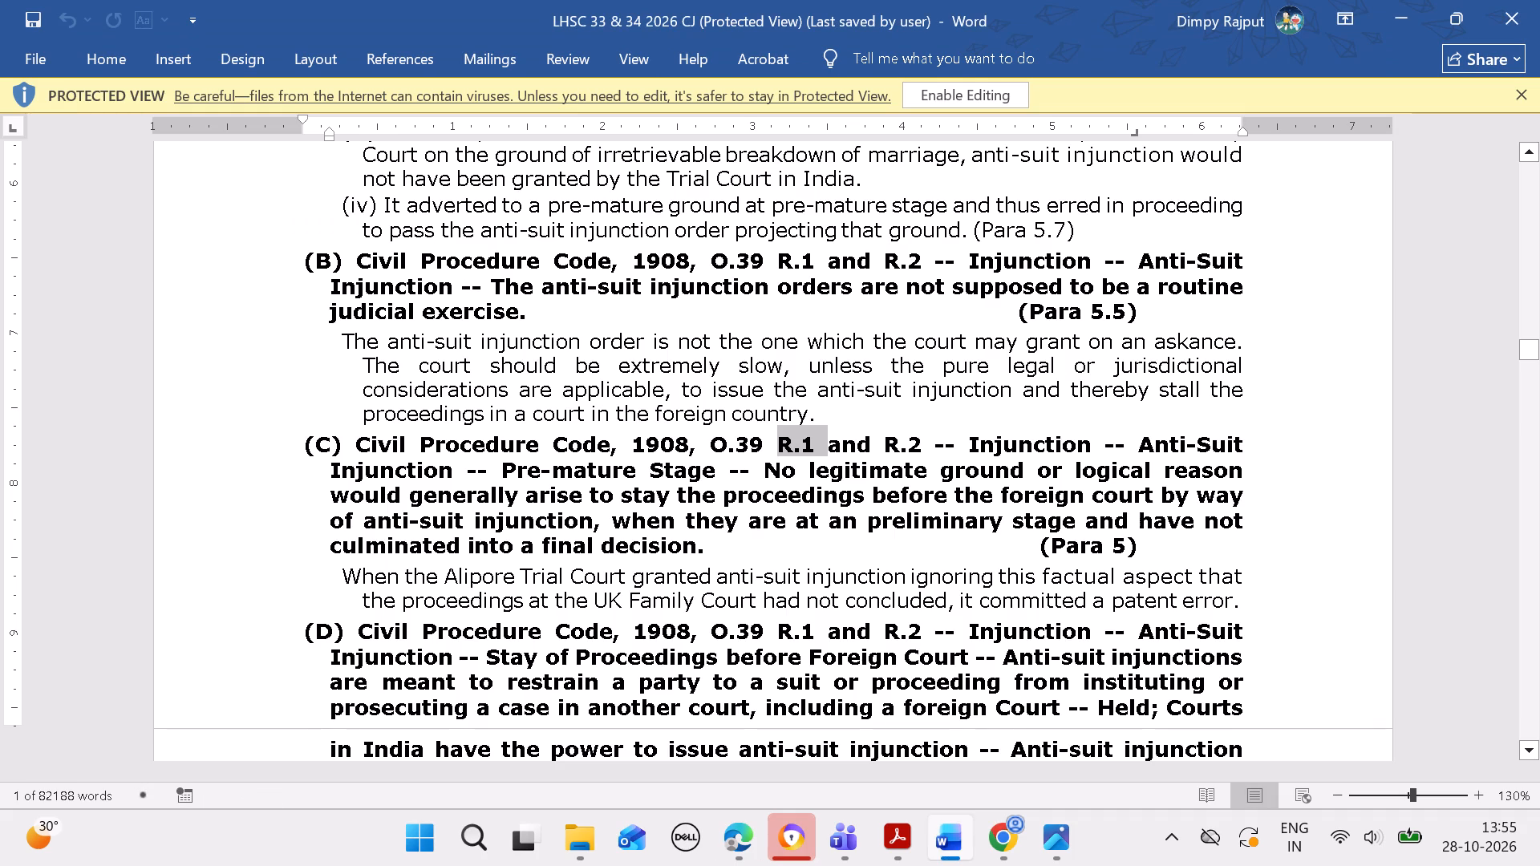
pyautogui.click(765, 837)
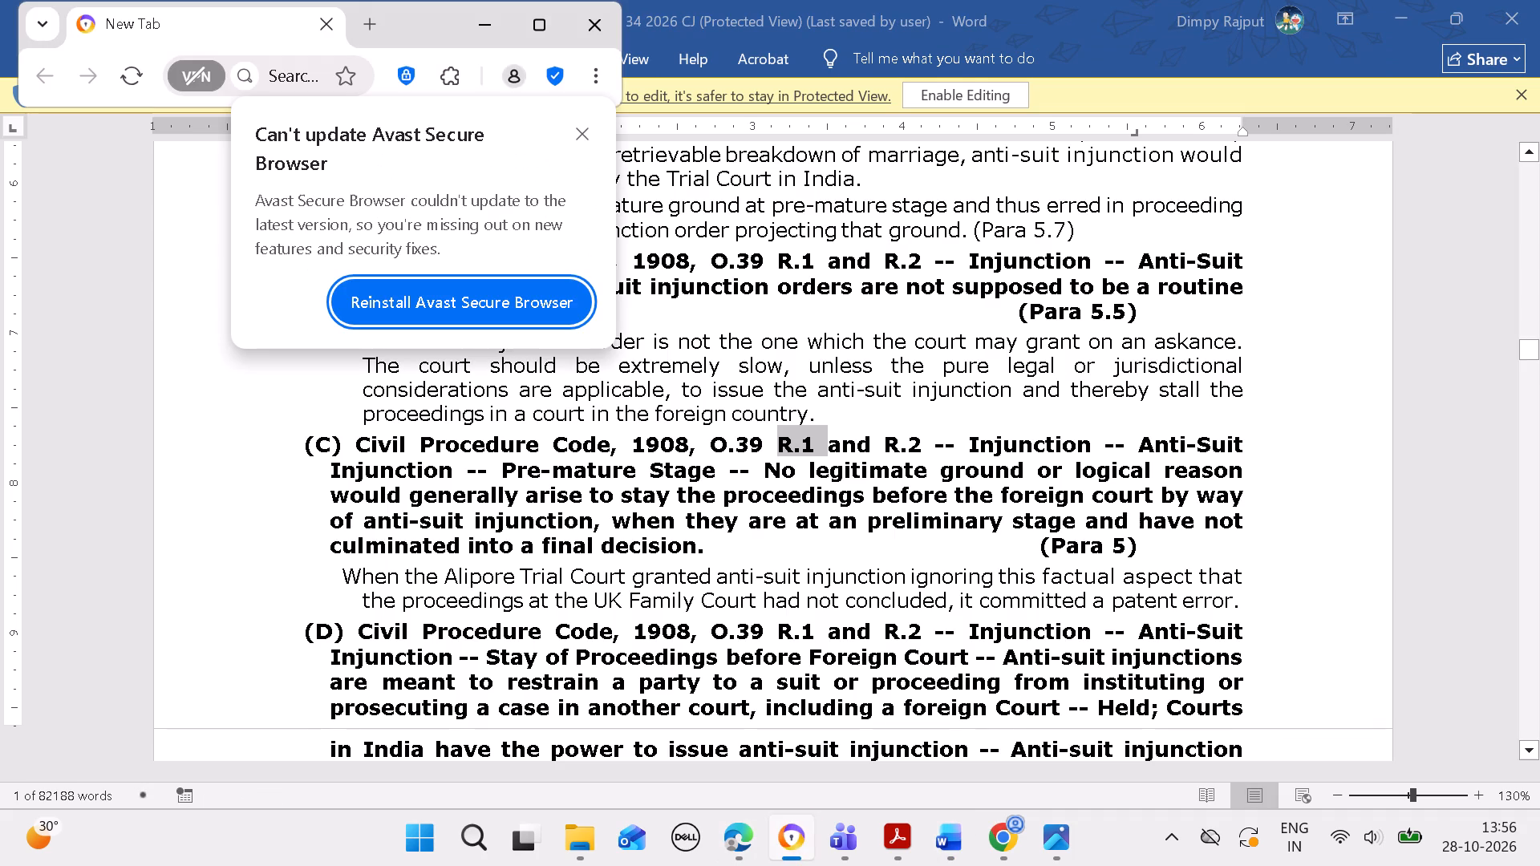
pyautogui.click(740, 845)
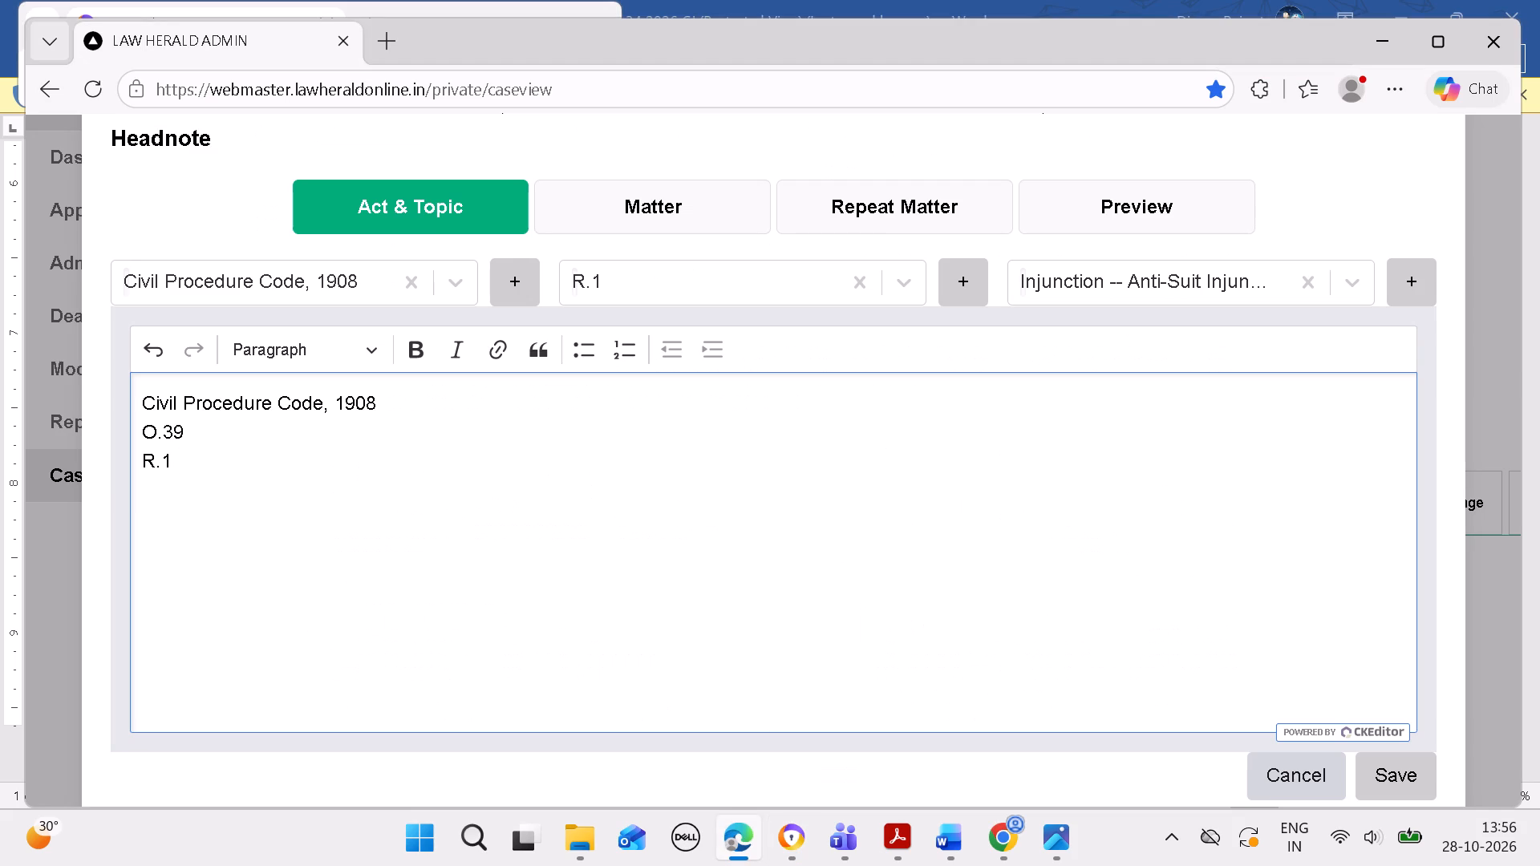
pyautogui.write('and')
pyautogui.press('space')
# Copy R.2 from headnote (C) in Word and attach it as the following section in Edge, with a trailing space.
pyautogui.click(942, 840)
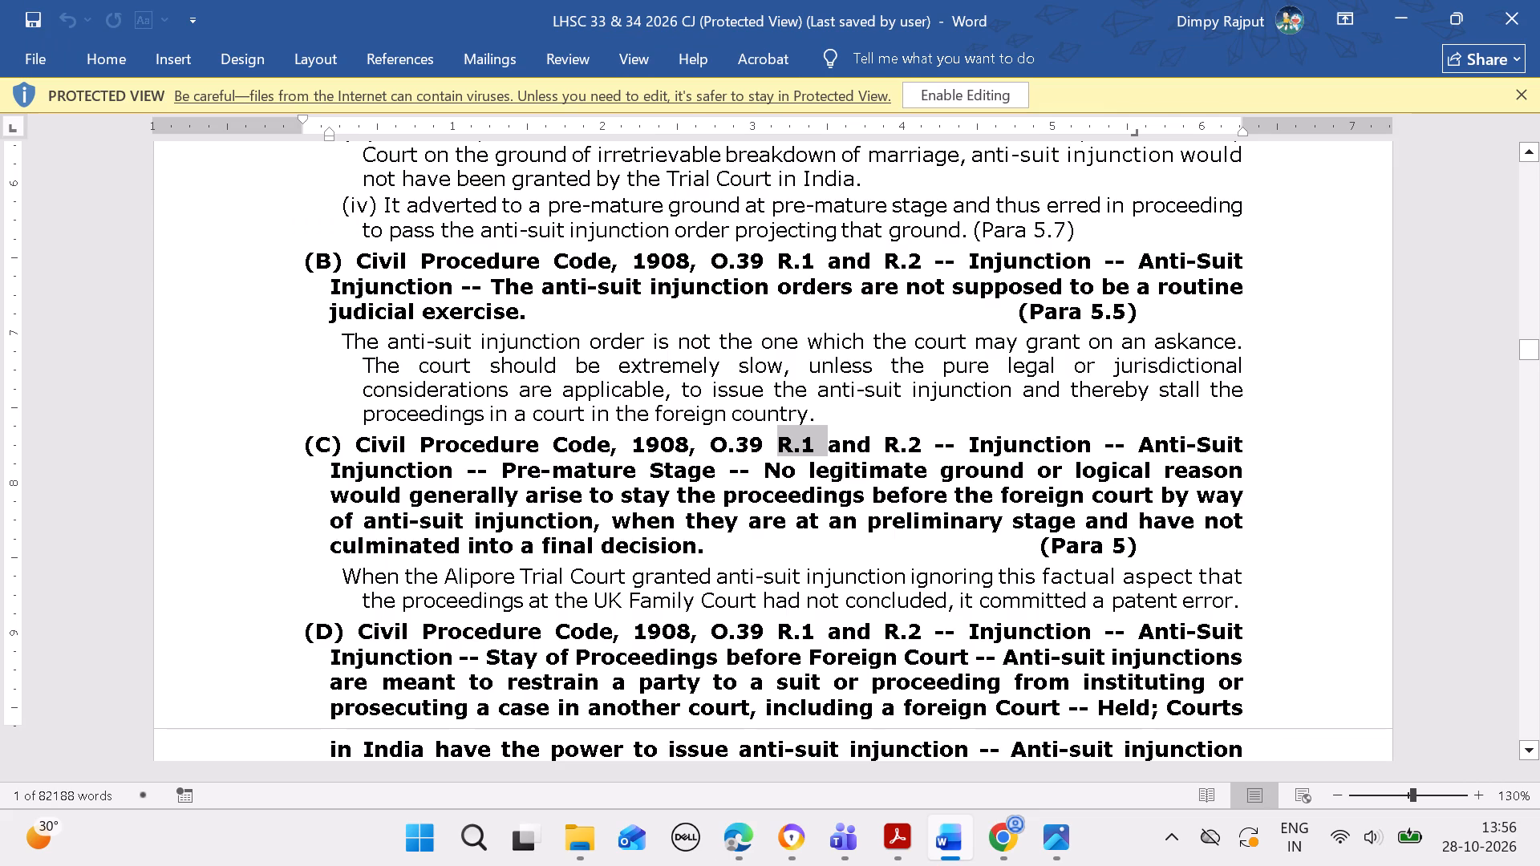
pyautogui.moveTo(886, 445); pyautogui.dragTo(916, 448)
pyautogui.hotkey('ctrl', 'c')
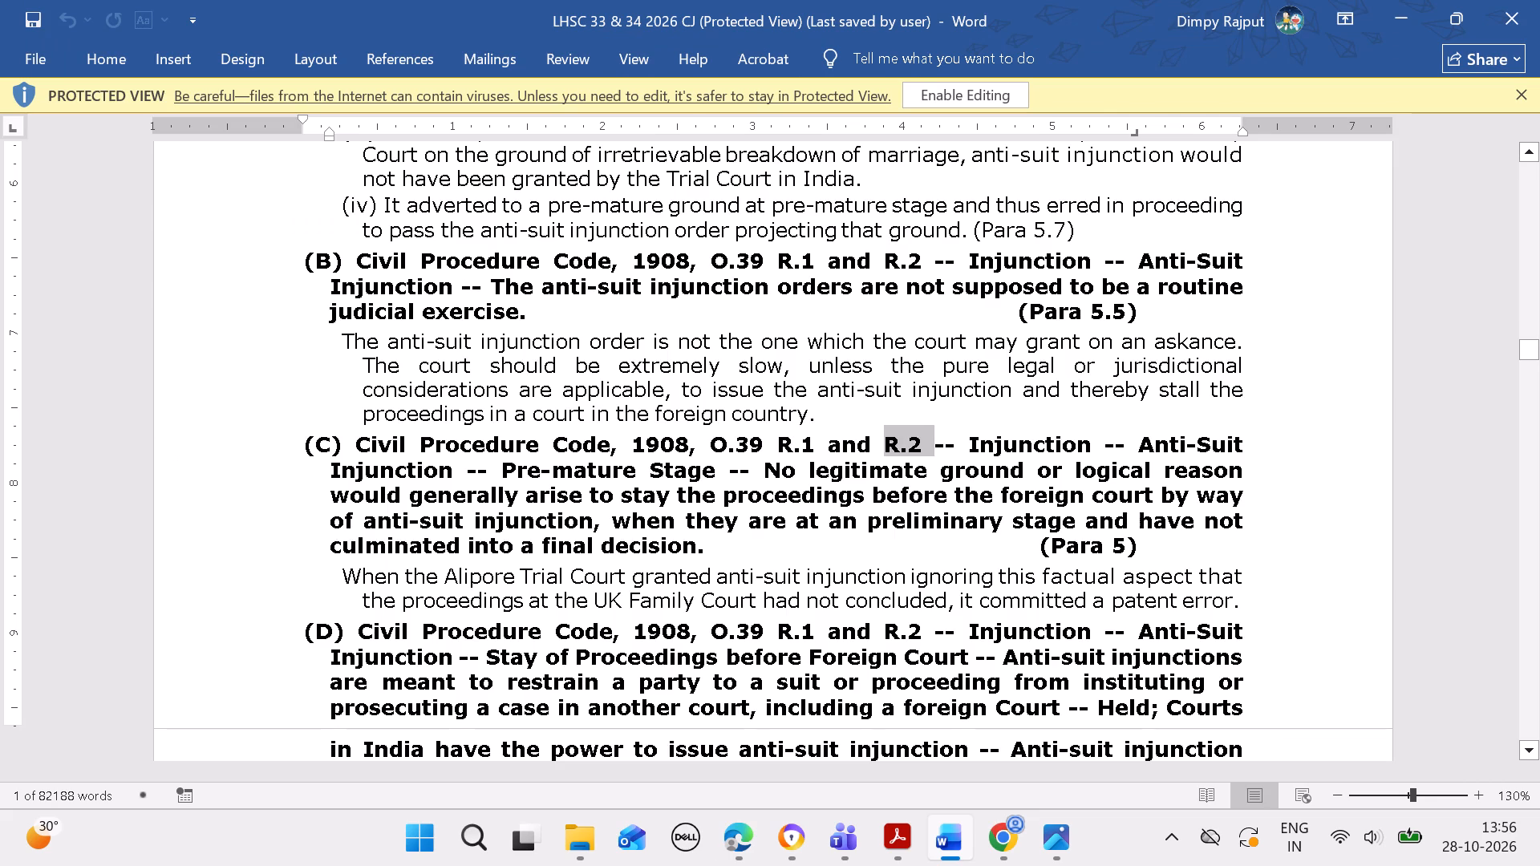
pyautogui.click(744, 845)
pyautogui.click(792, 286)
pyautogui.hotkey('ctrl', 'v')
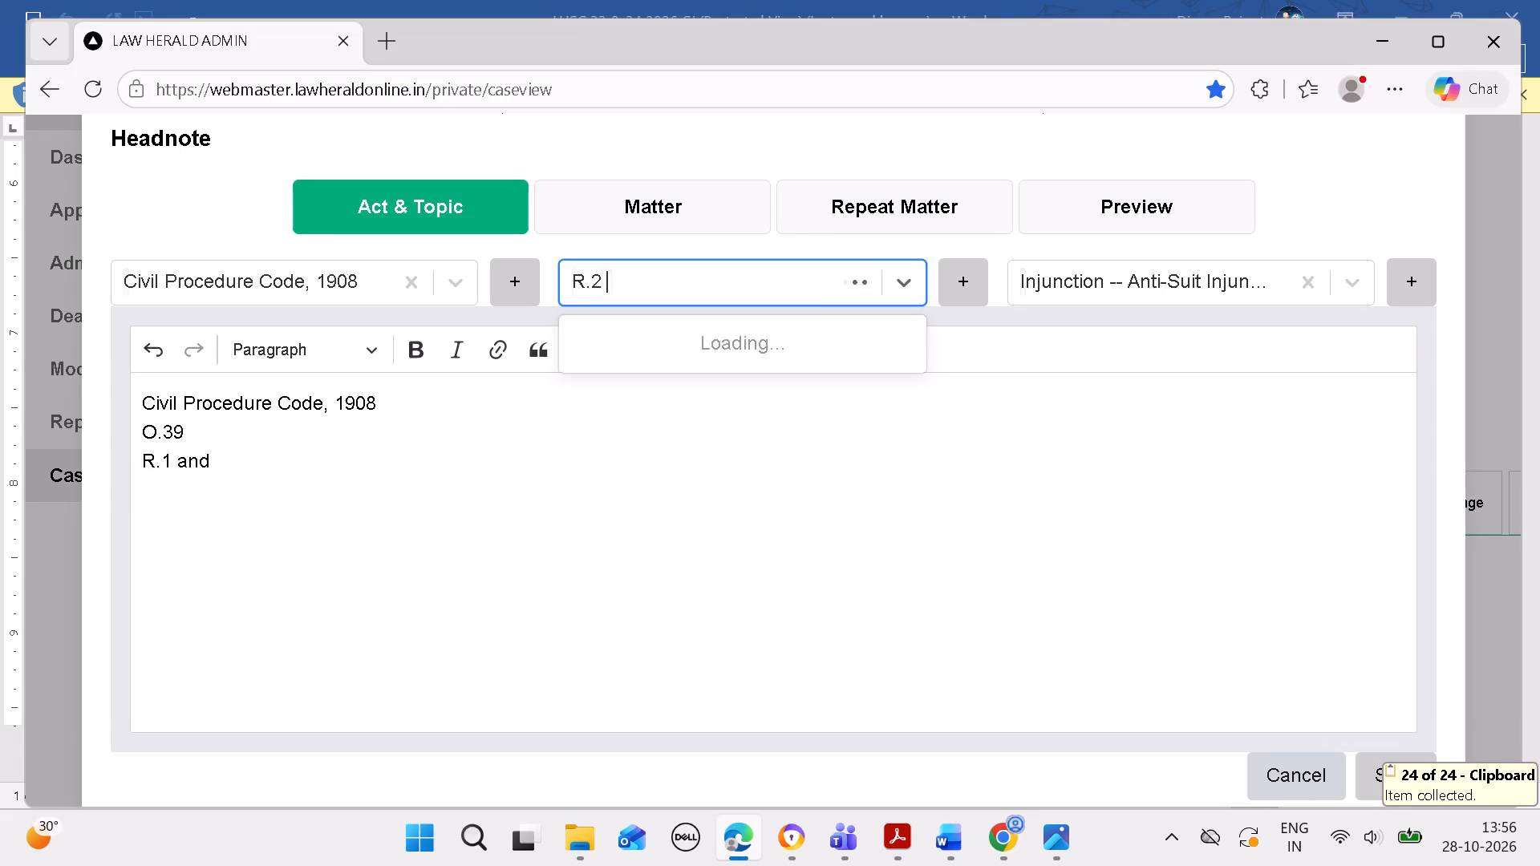
pyautogui.click(837, 335)
pyautogui.moveTo(500, 504); pyautogui.dragTo(485, 515)
pyautogui.press('space')
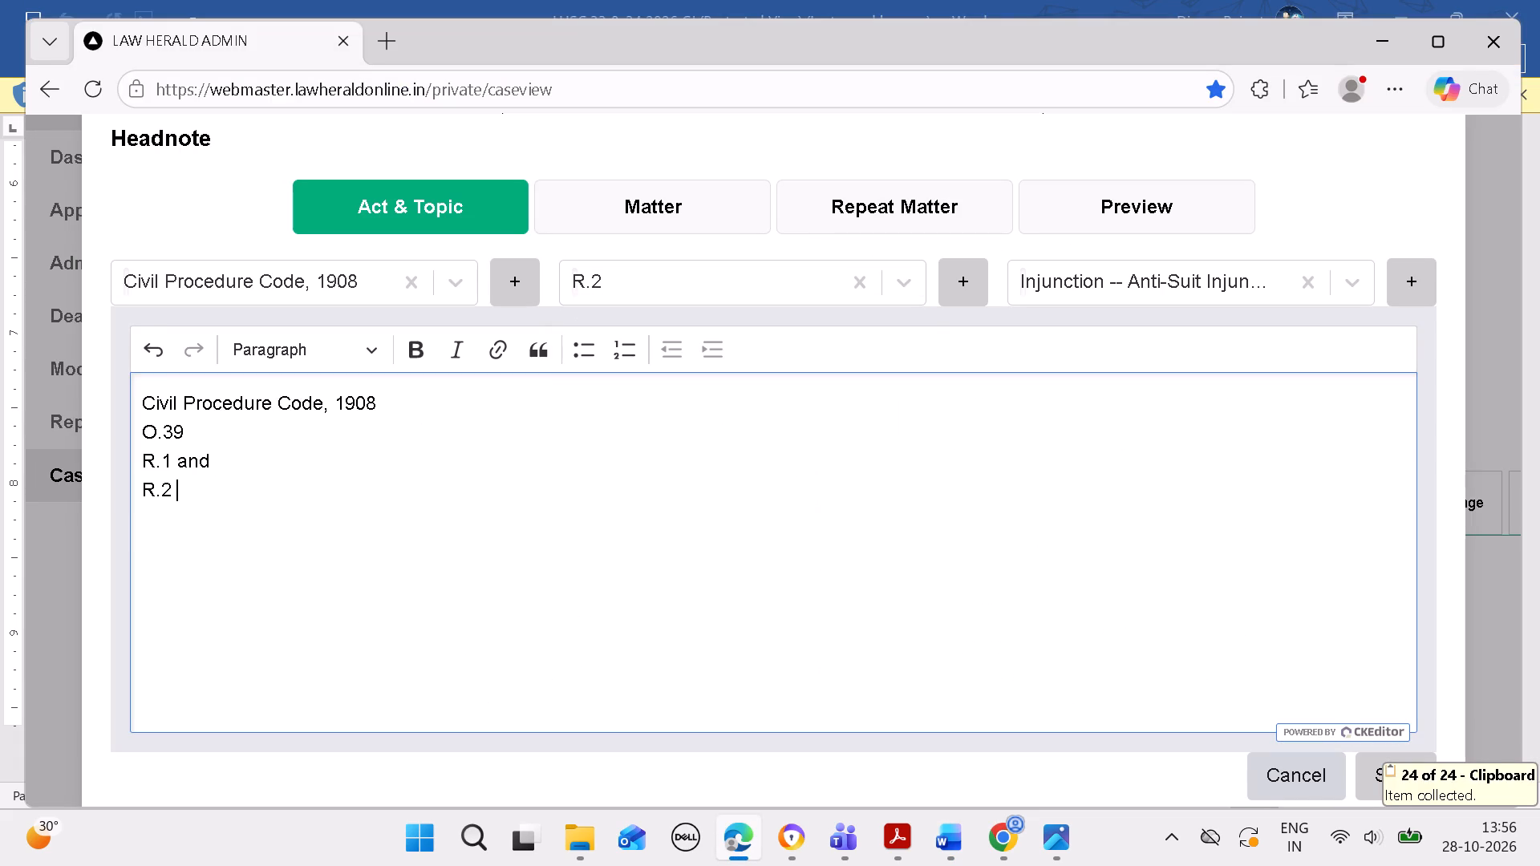
# Copy "Injunction -- Anti-Suit Injunction" from headnote (C) in Word and attach it as the topic in Edge, followed by a space.
pyautogui.click(938, 834)
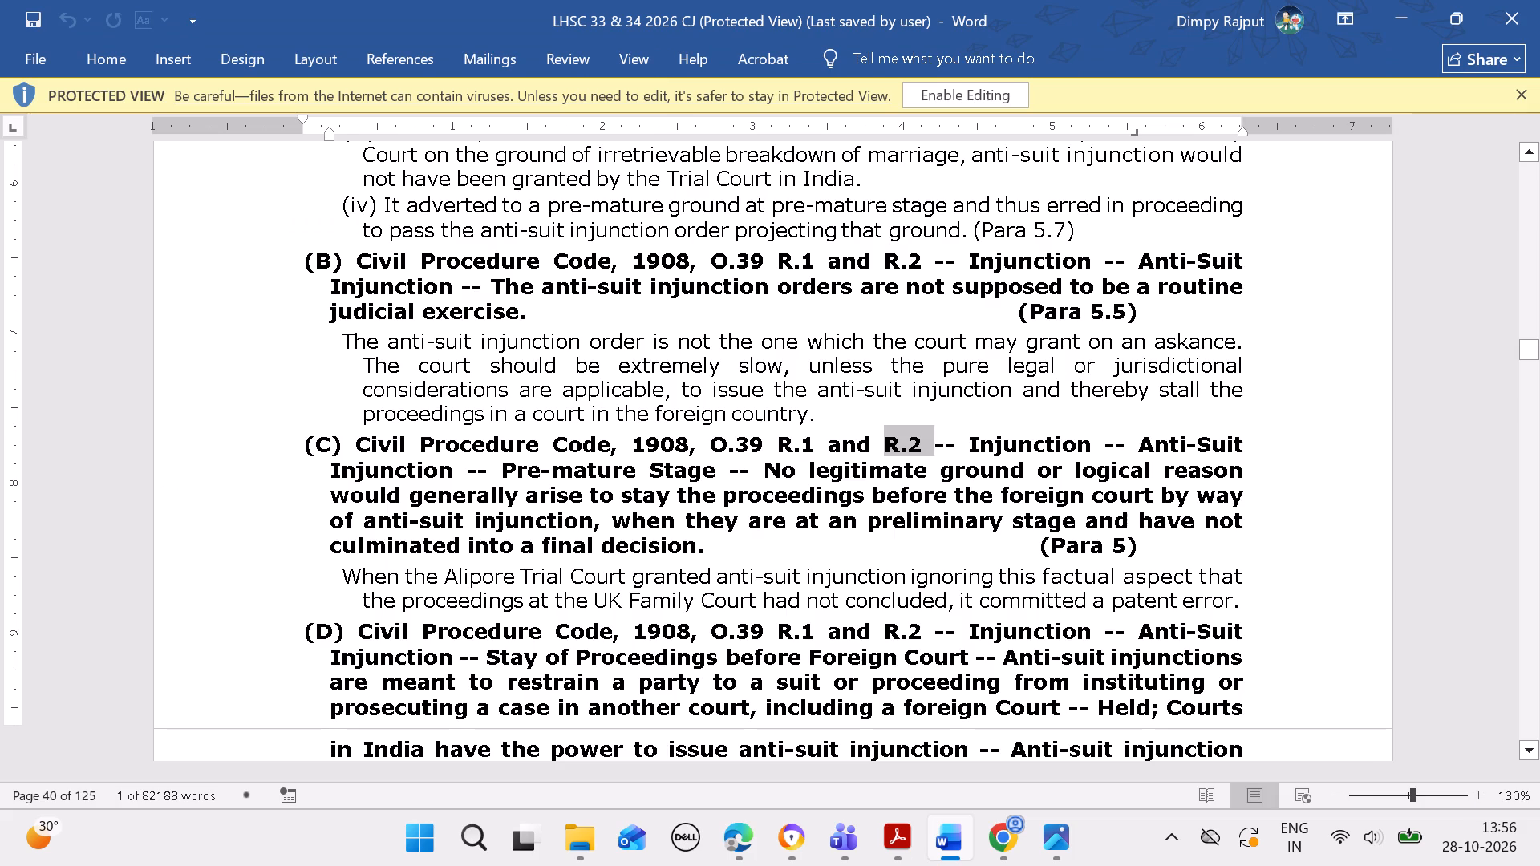
pyautogui.moveTo(970, 436); pyautogui.dragTo(779, 475)
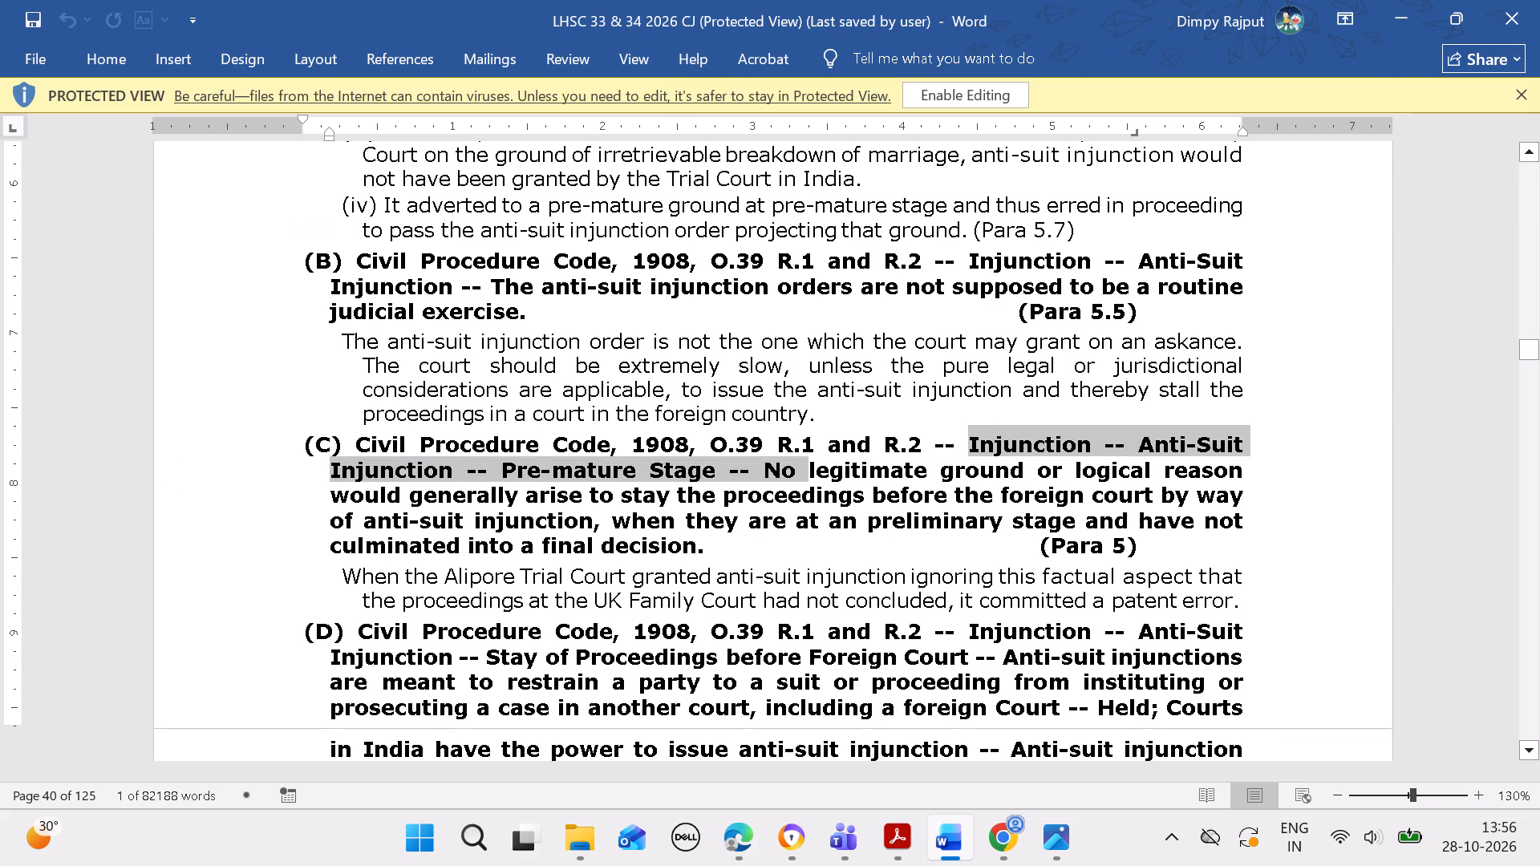
pyautogui.moveTo(779, 475); pyautogui.dragTo(470, 463)
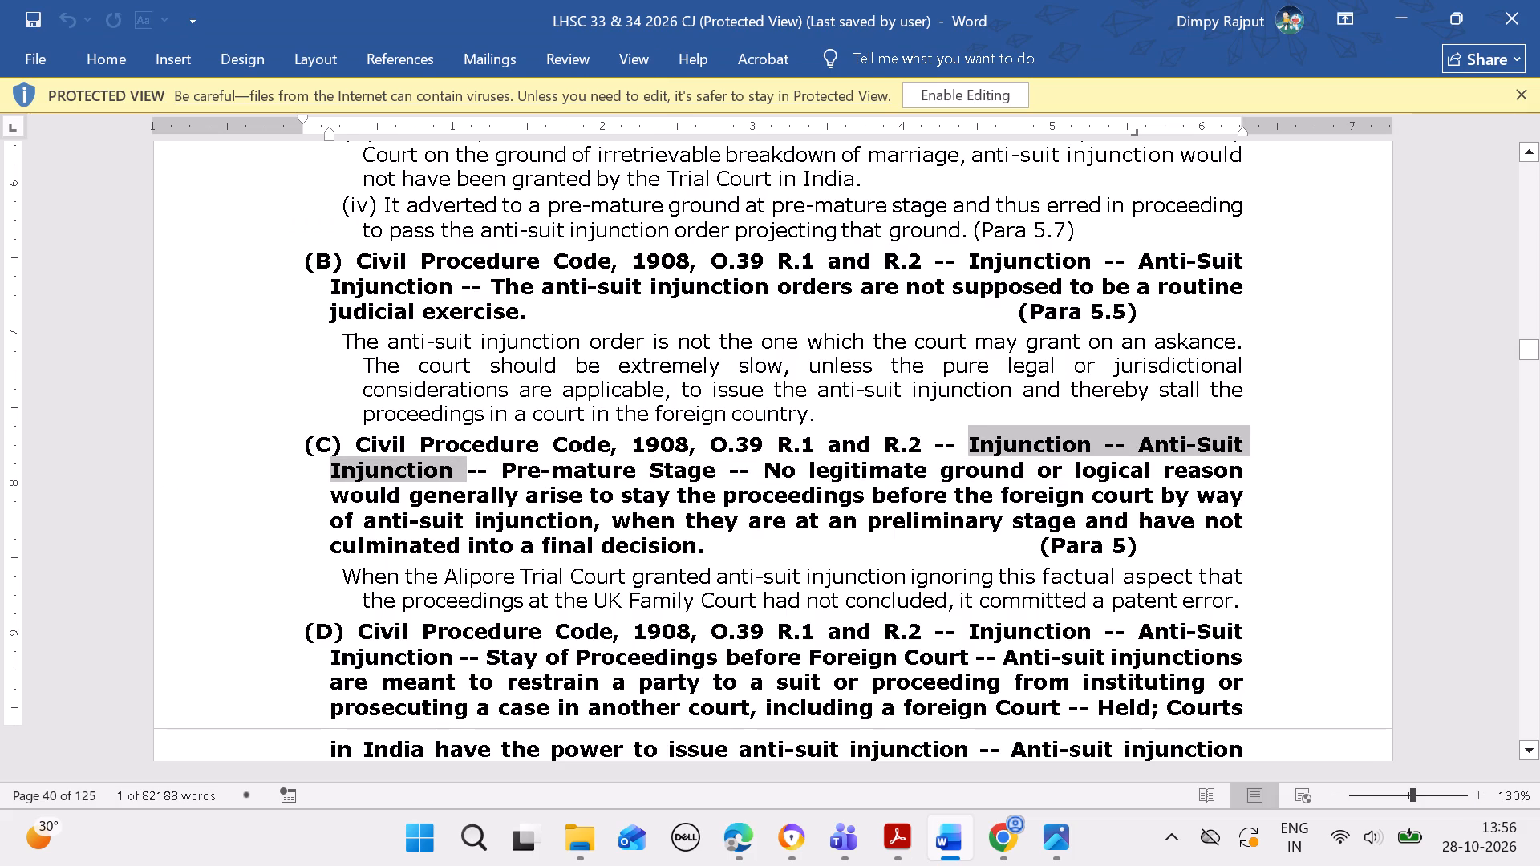
pyautogui.moveTo(470, 463); pyautogui.dragTo(465, 463)
pyautogui.hotkey('ctrl', 'c')
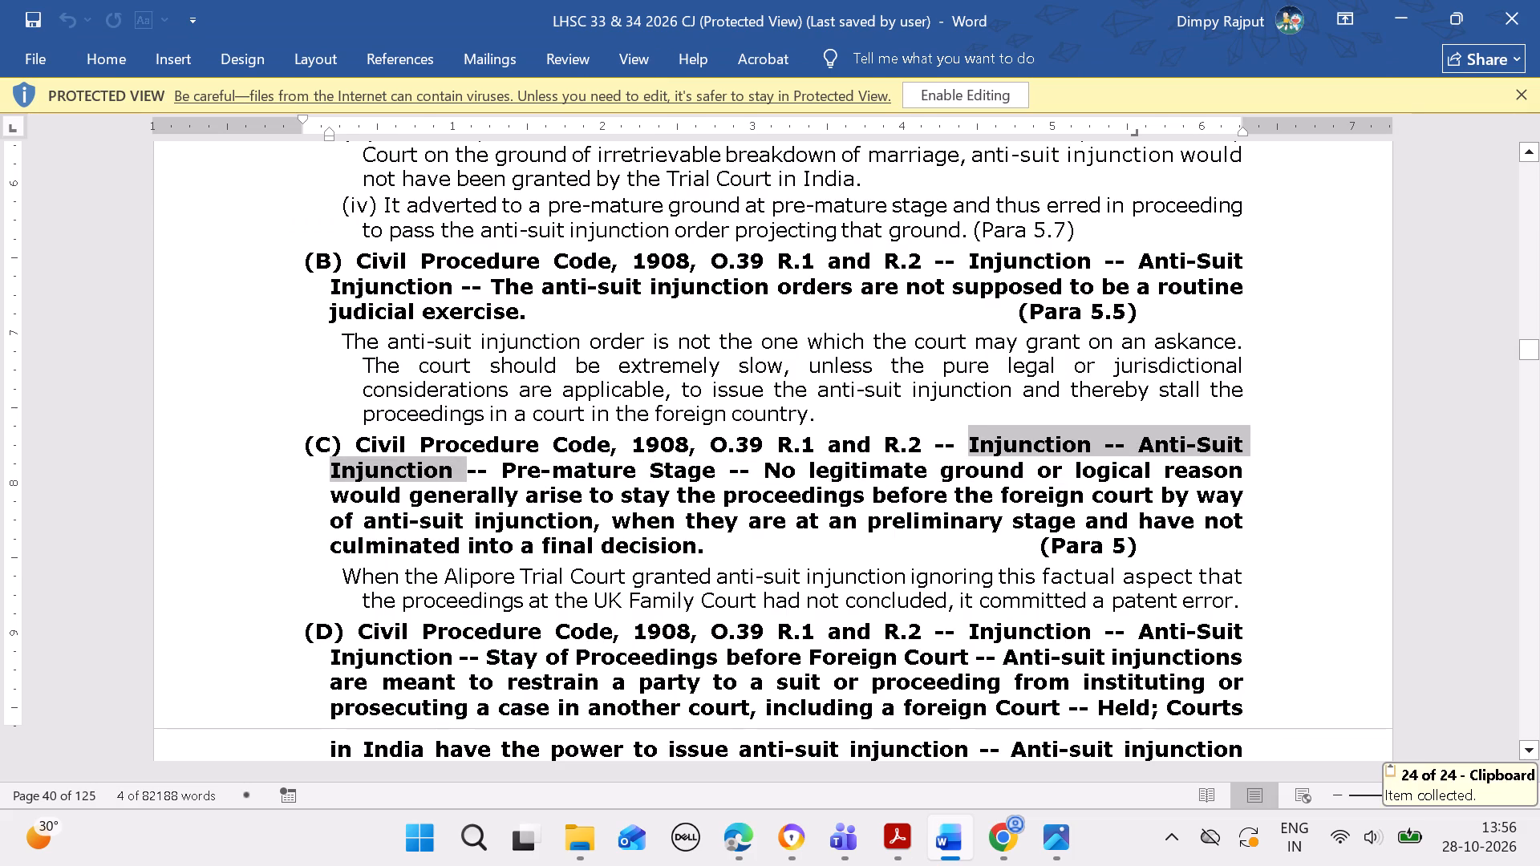
pyautogui.click(736, 823)
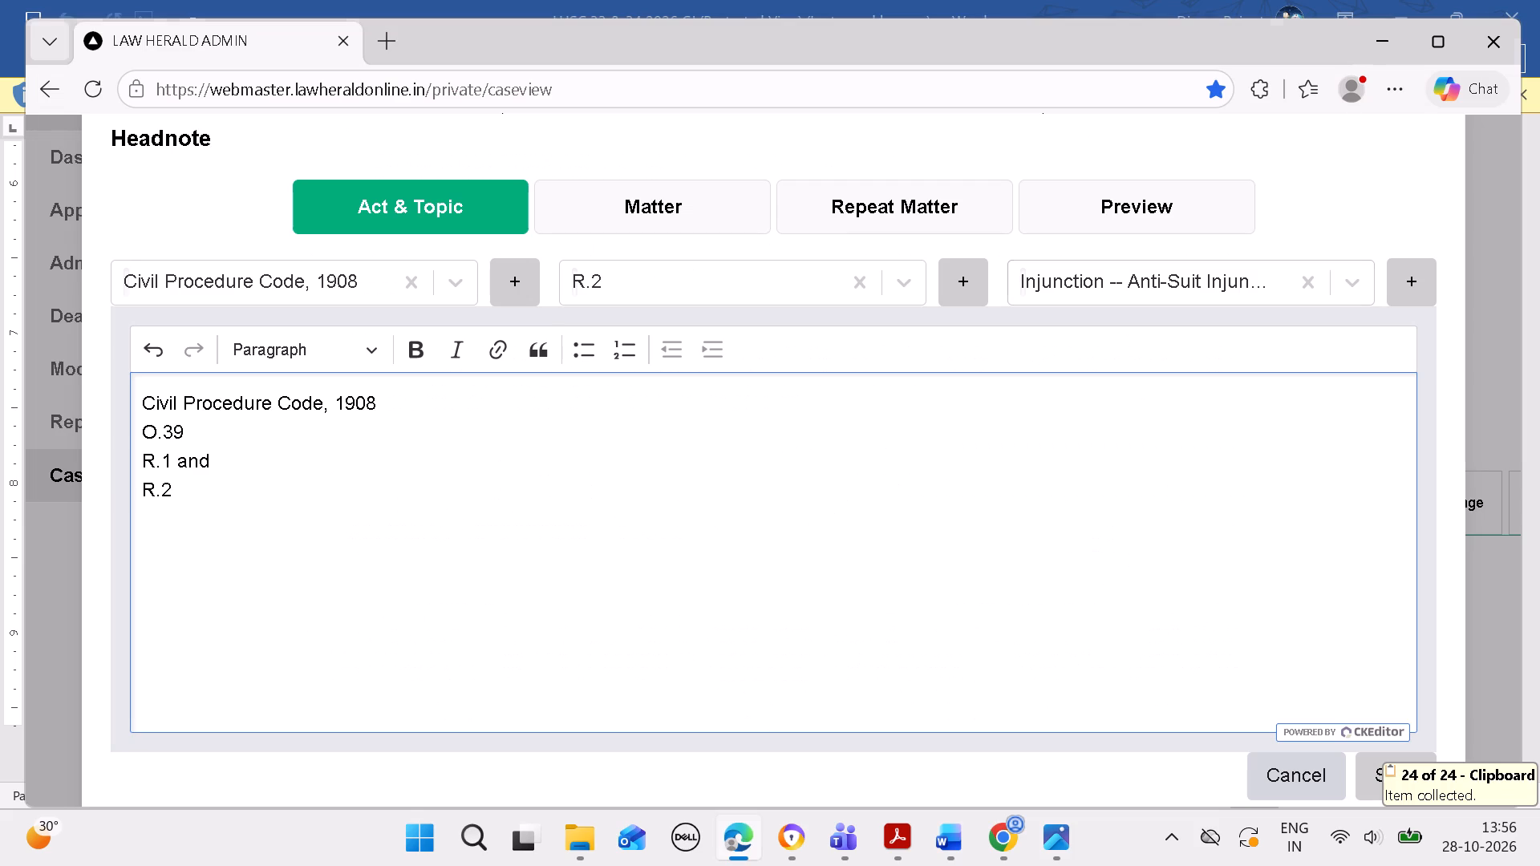
pyautogui.click(1189, 278)
pyautogui.hotkey('ctrl', 'v')
pyautogui.click(1306, 362)
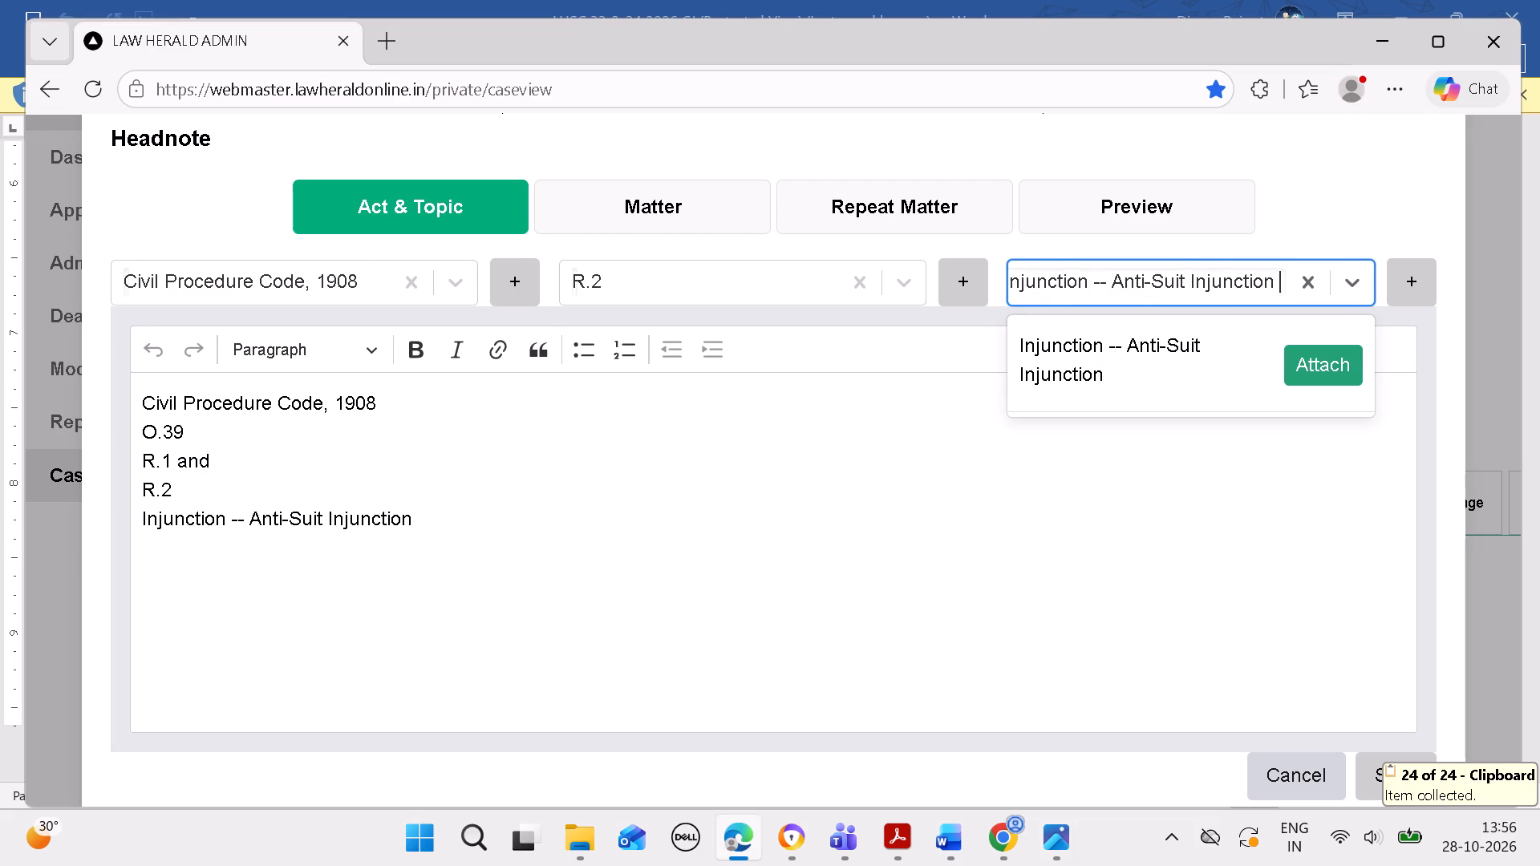
pyautogui.click(956, 495)
pyautogui.press('space')
pyautogui.click(592, 531)
pyautogui.press('space')
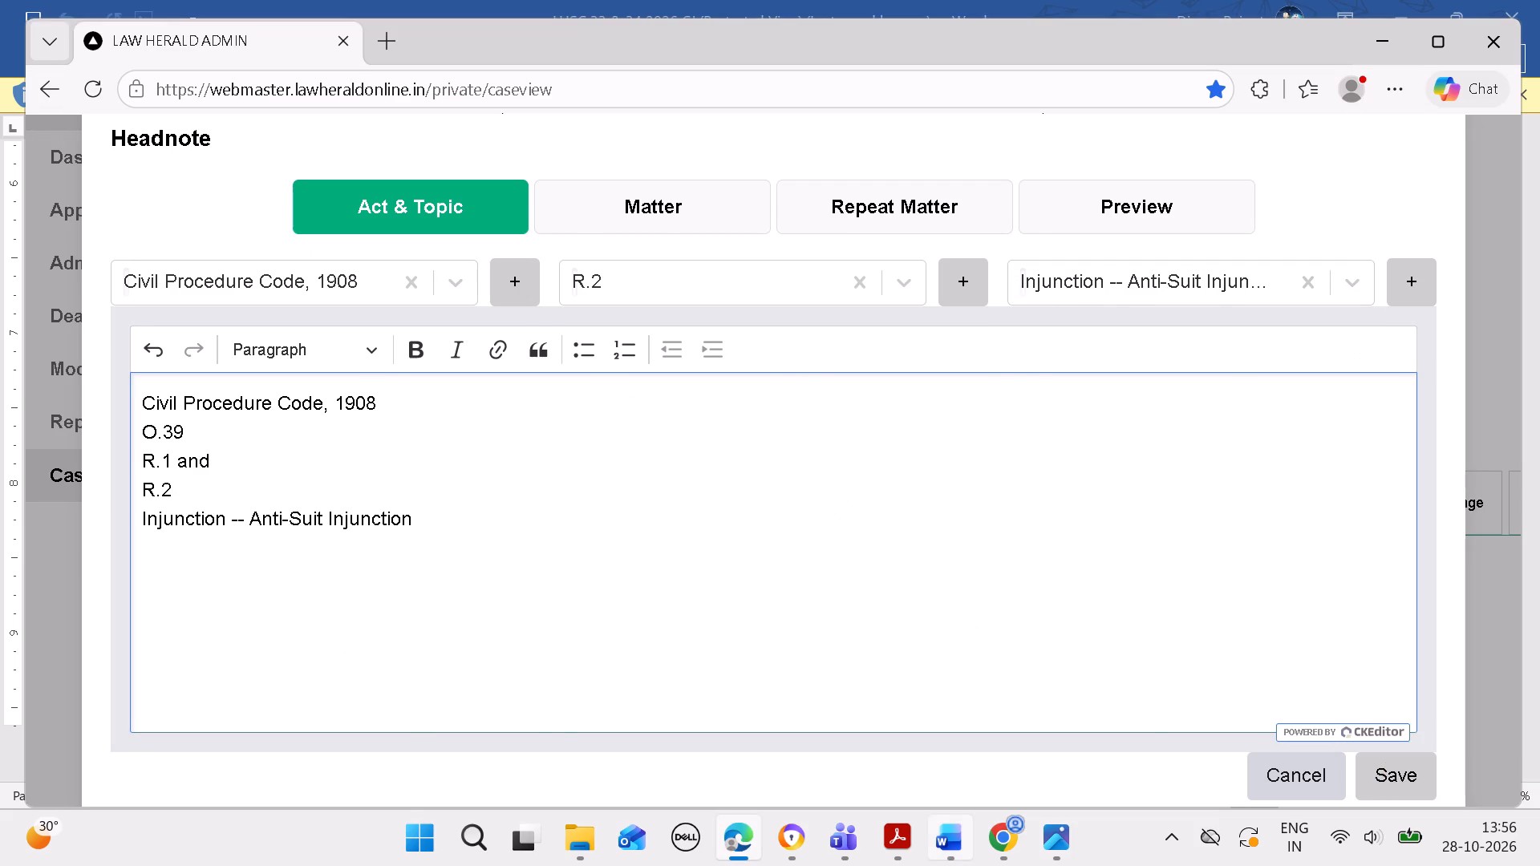
# Copy "Pre-mature Stage" from headnote (C) in Word and save it as a new topic in Edge, without the trailing space.
pyautogui.click(939, 818)
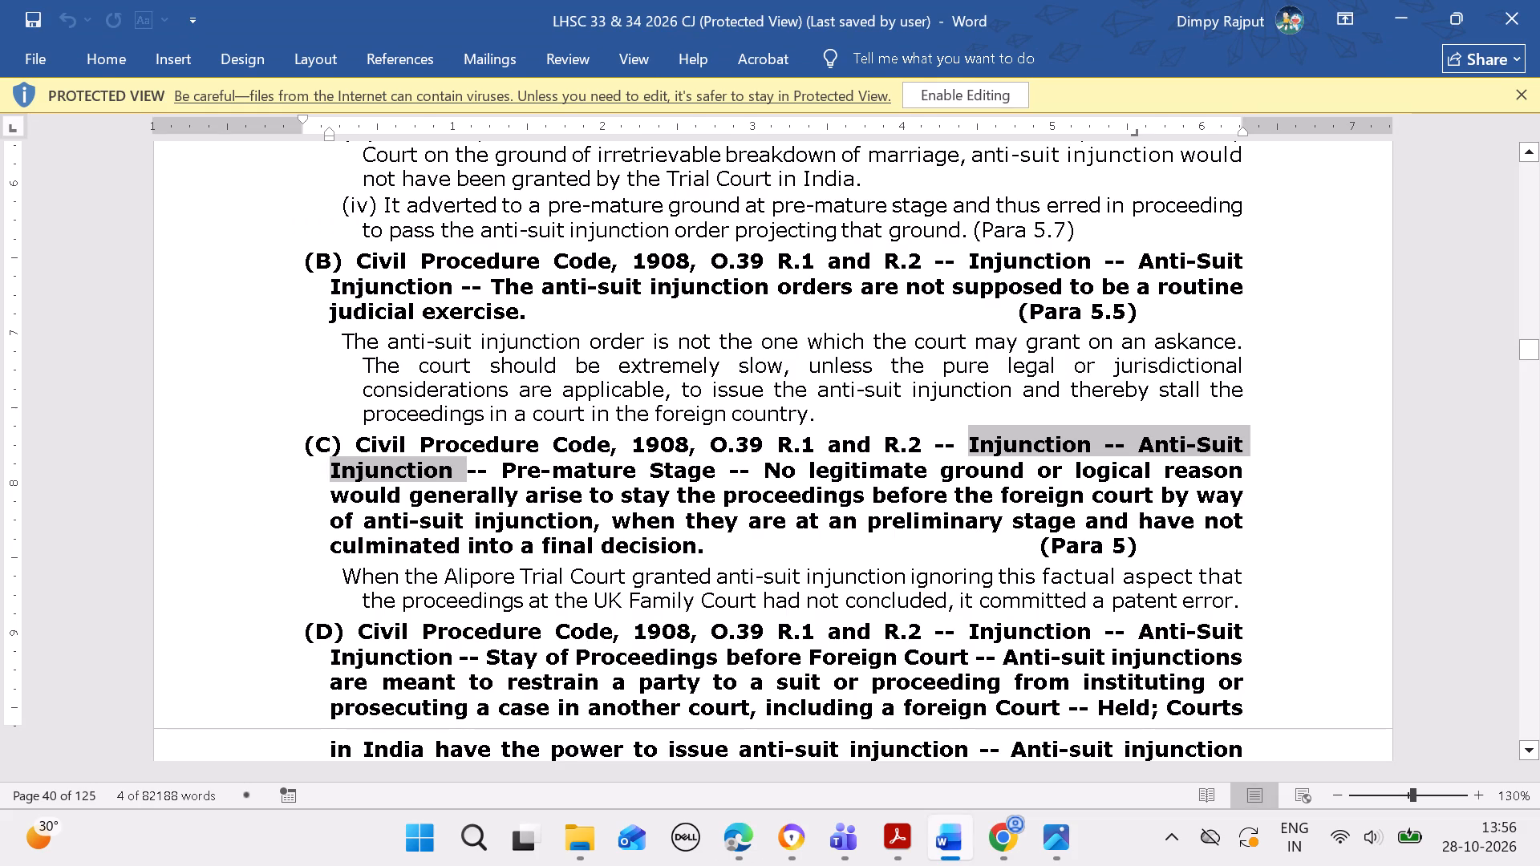
pyautogui.moveTo(505, 463); pyautogui.dragTo(681, 481)
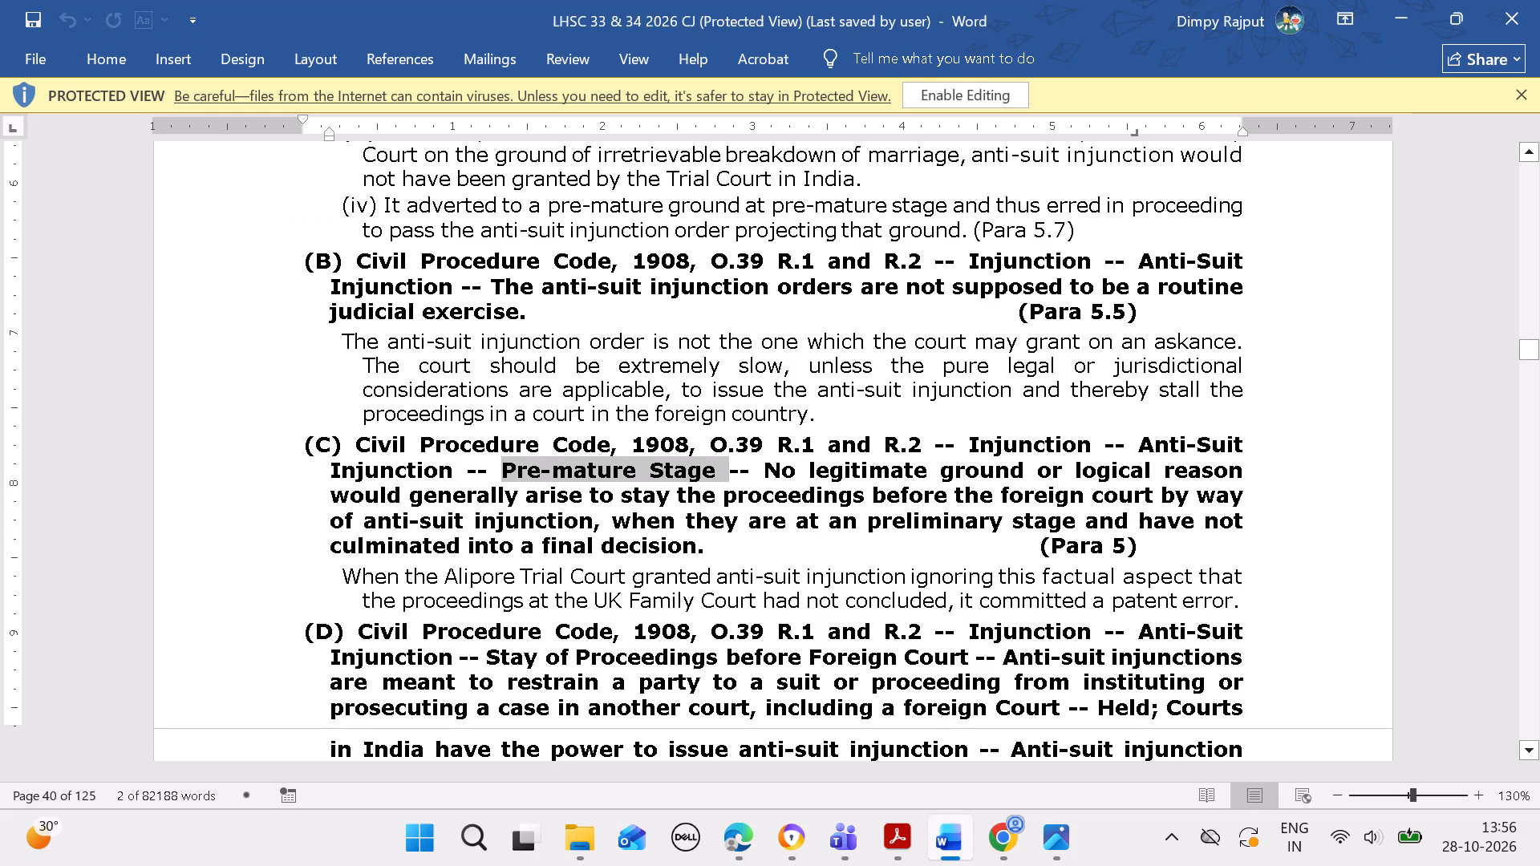
pyautogui.hotkey('ctrl', 'c')
pyautogui.click(727, 845)
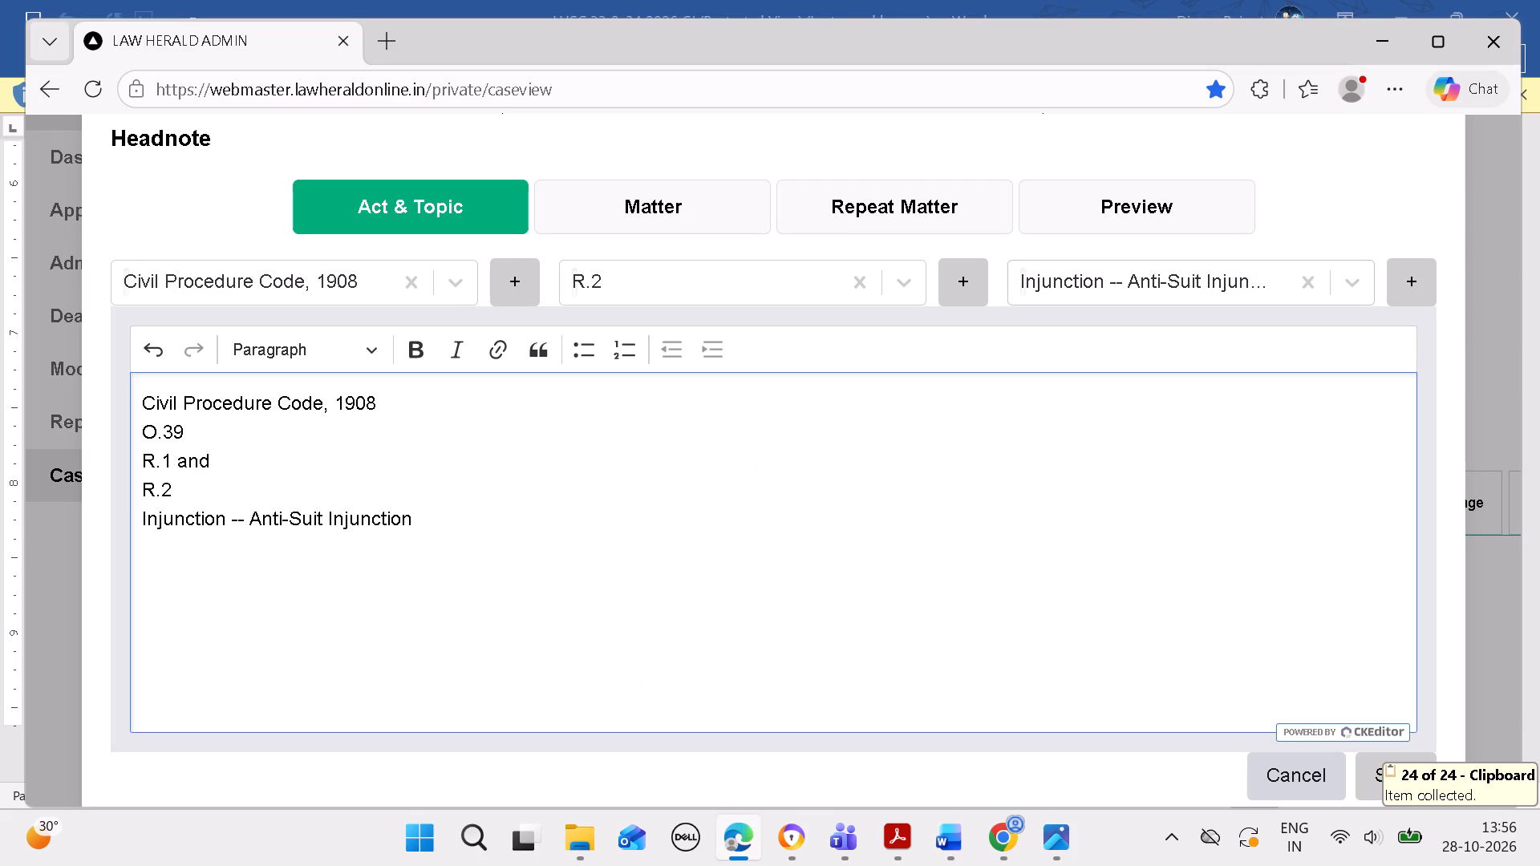
pyautogui.click(1128, 281)
pyautogui.hotkey('ctrl', 'v')
pyautogui.click(1416, 272)
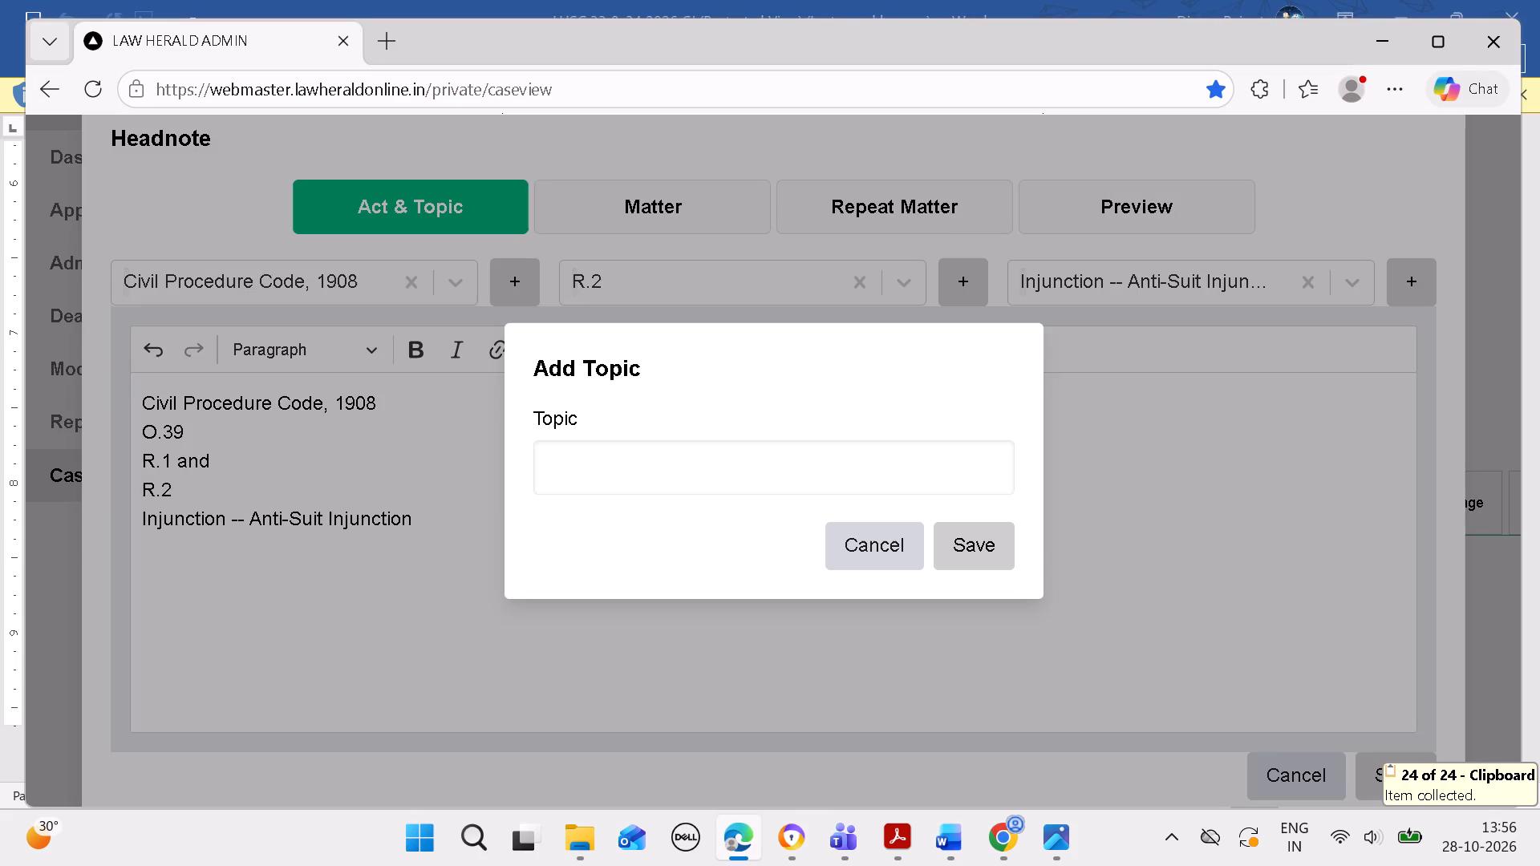
pyautogui.click(874, 451)
pyautogui.hotkey('ctrl', 'v')
pyautogui.press('BackSpace')
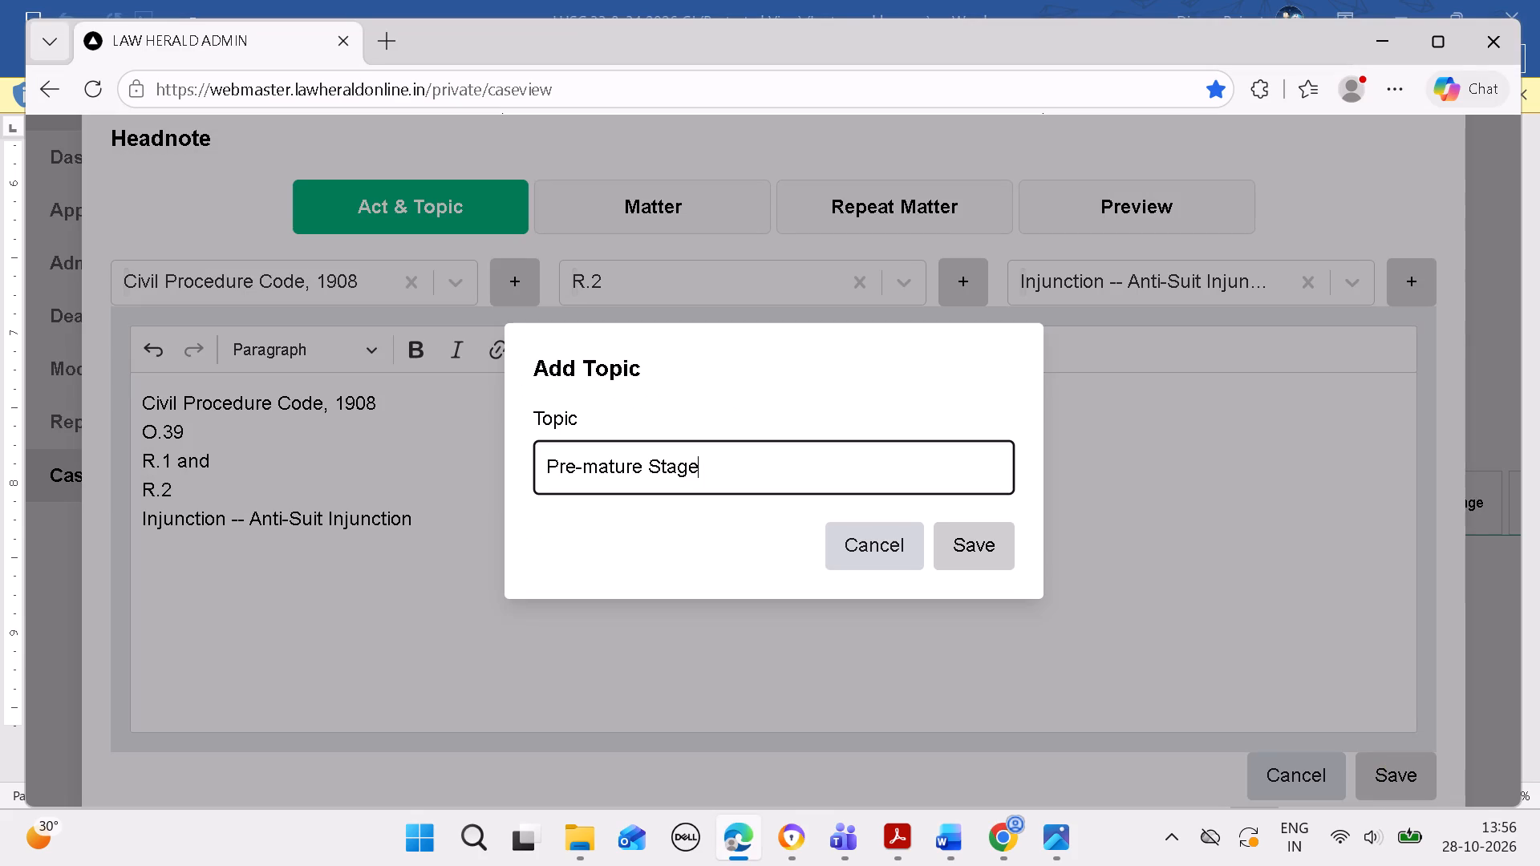
pyautogui.click(967, 536)
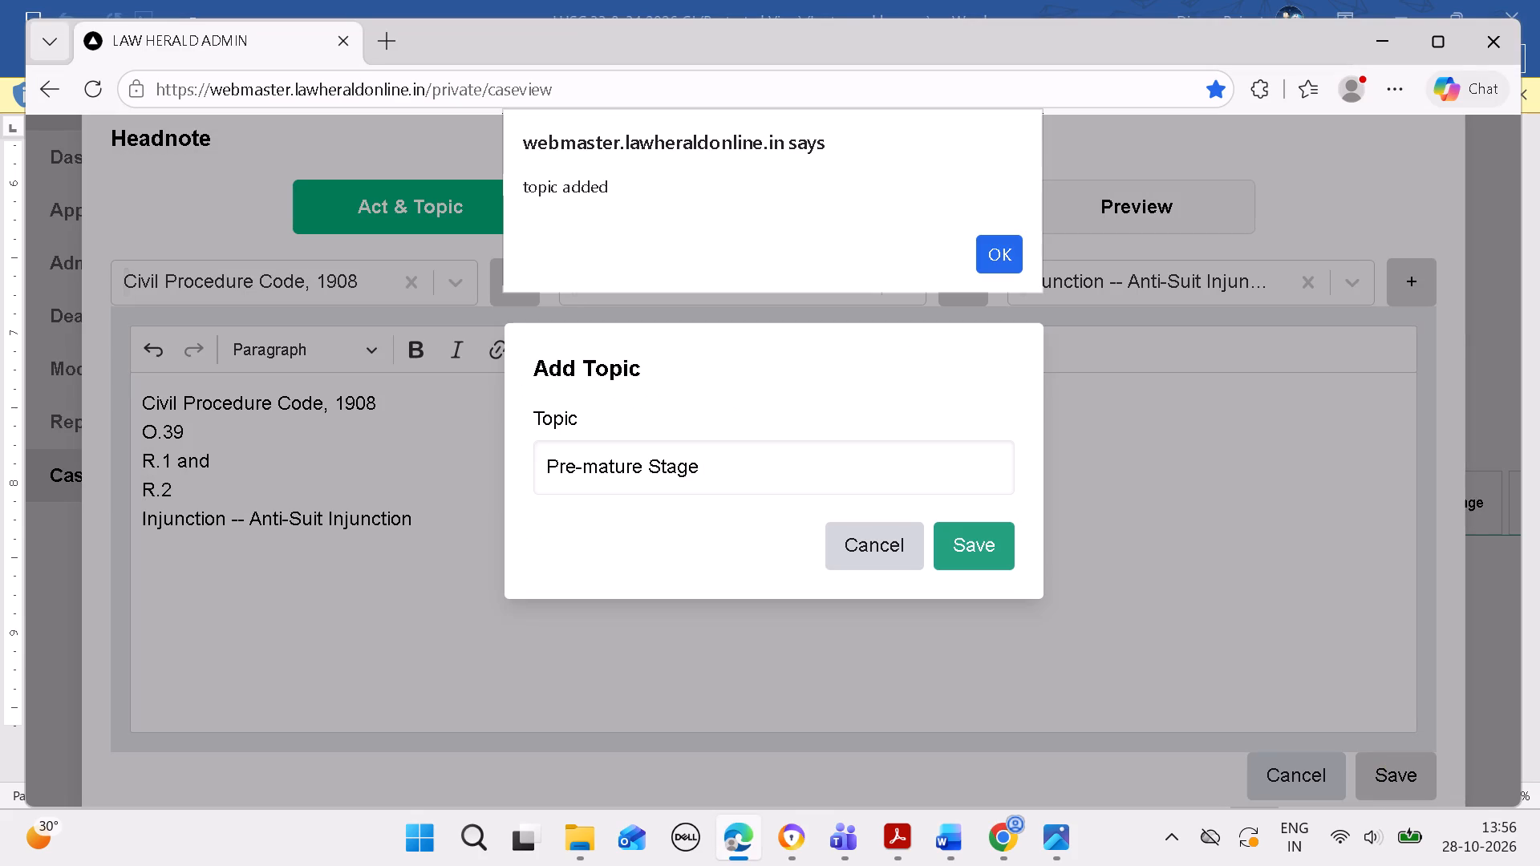
pyautogui.click(999, 248)
# Attach the Pre-mature Stage topic below the Injunction -- Anti-Suit Injunction line, followed by a space.
pyautogui.click(1146, 294)
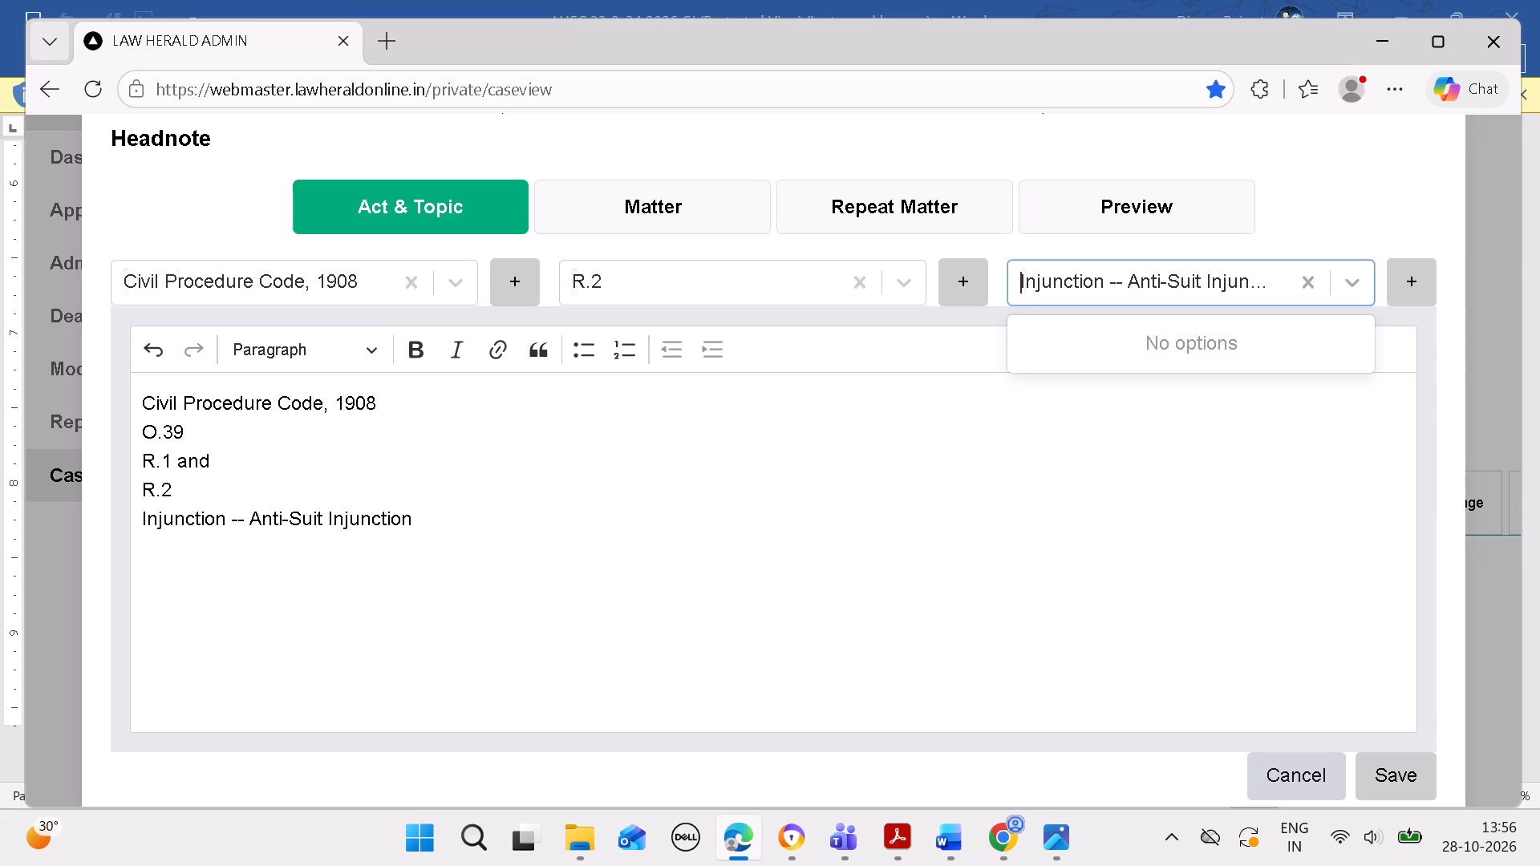
pyautogui.hotkey('ctrl', 'c')
pyautogui.hotkey('ctrl', 'v')
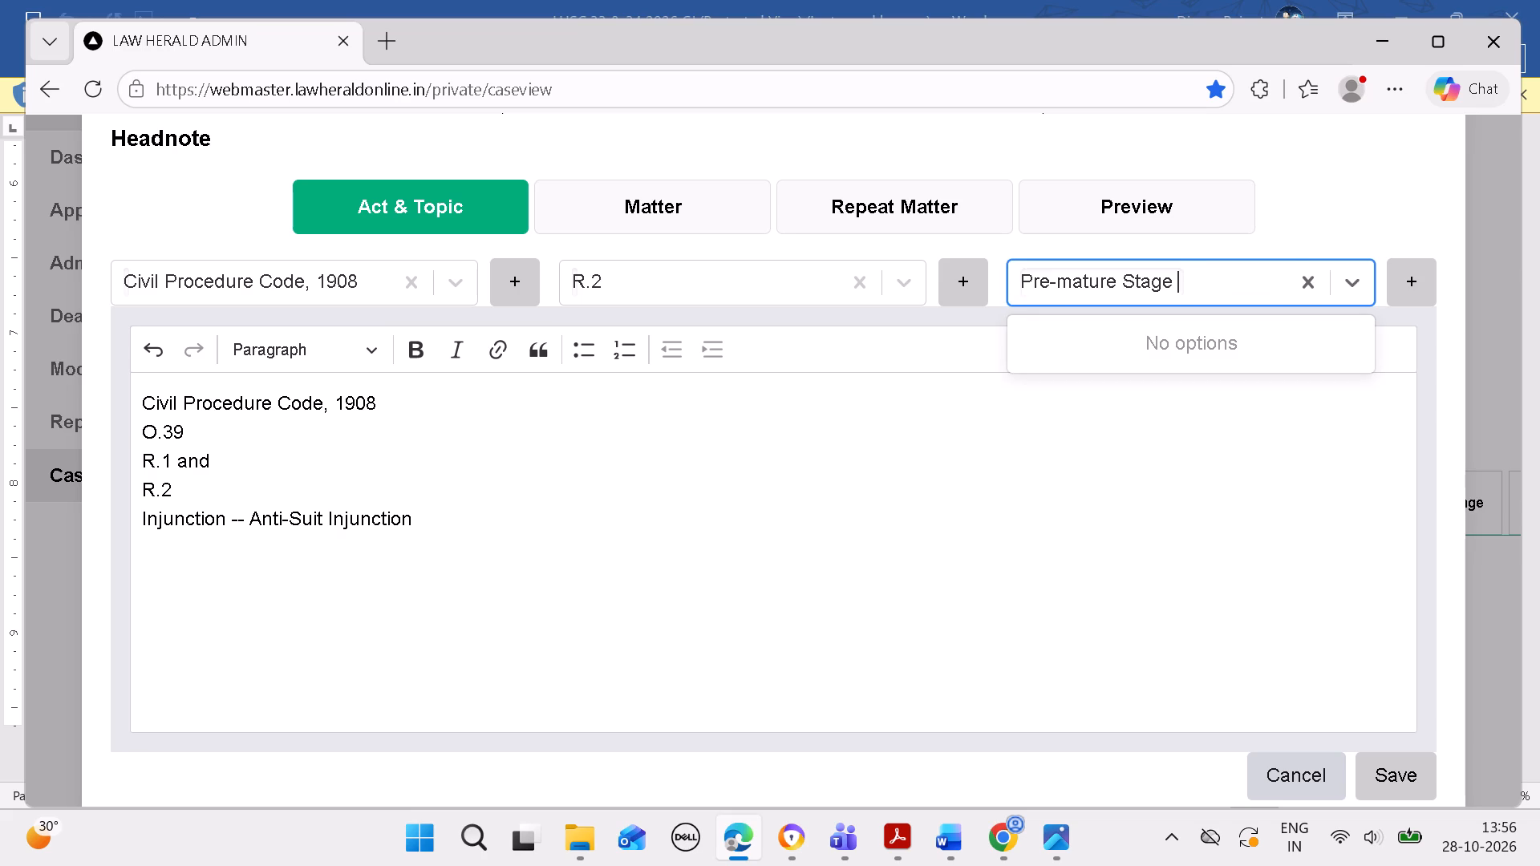
pyautogui.press('BackSpace')
pyautogui.press('BackSpace')
pyautogui.click(1327, 348)
pyautogui.moveTo(945, 512); pyautogui.dragTo(924, 527)
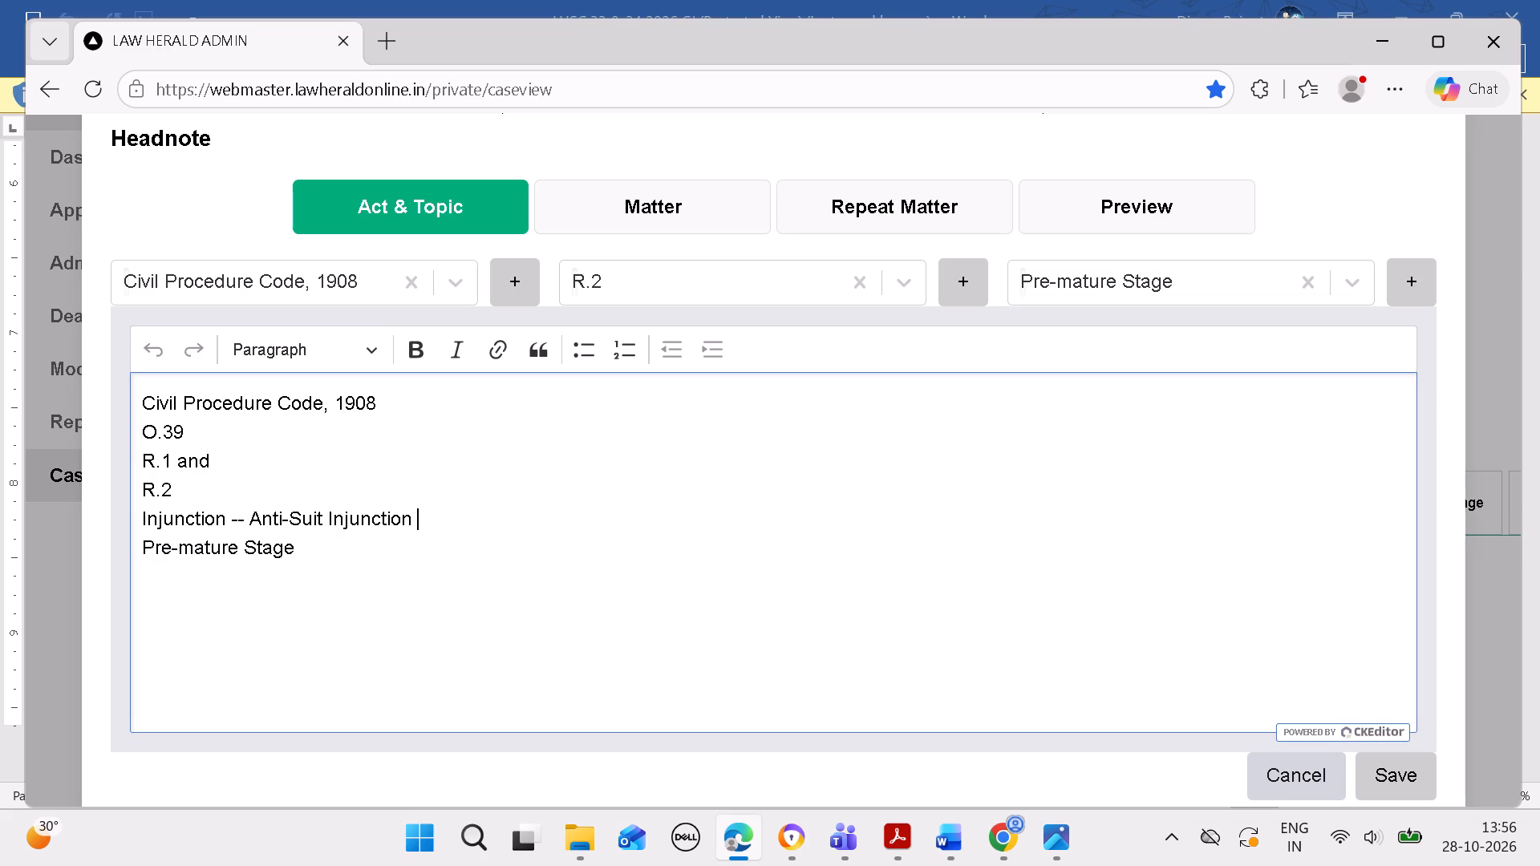
pyautogui.click(542, 617)
pyautogui.press('space')
# Copy headnote (C)'s text from "No legitimate ground" through "(Para 5)" in Word and paste it as the headnote's Matter in Edge.
pyautogui.click(953, 836)
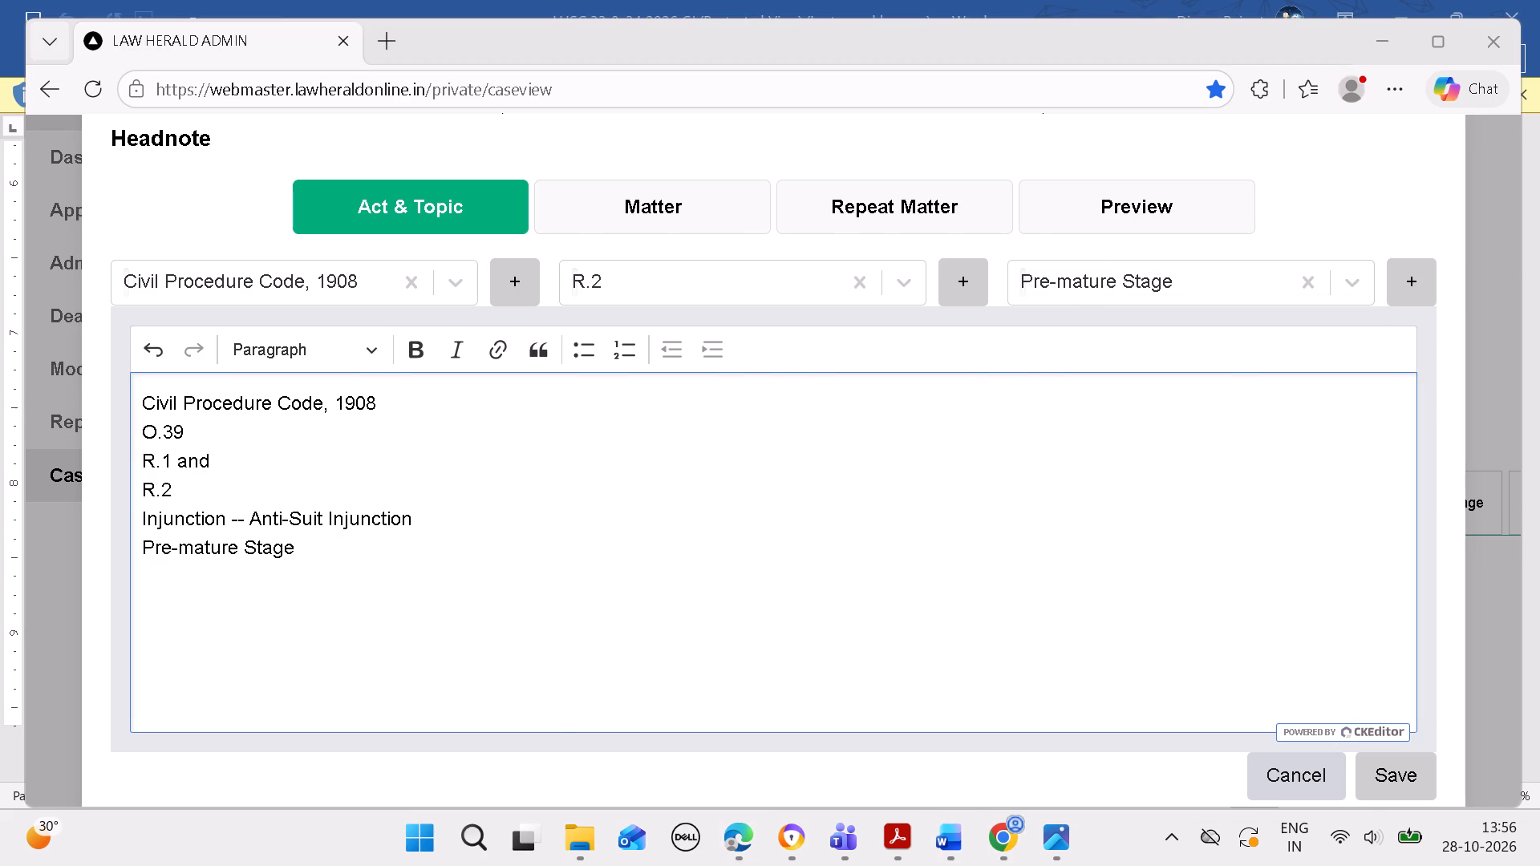
pyautogui.click(950, 816)
pyautogui.moveTo(760, 471); pyautogui.dragTo(772, 471)
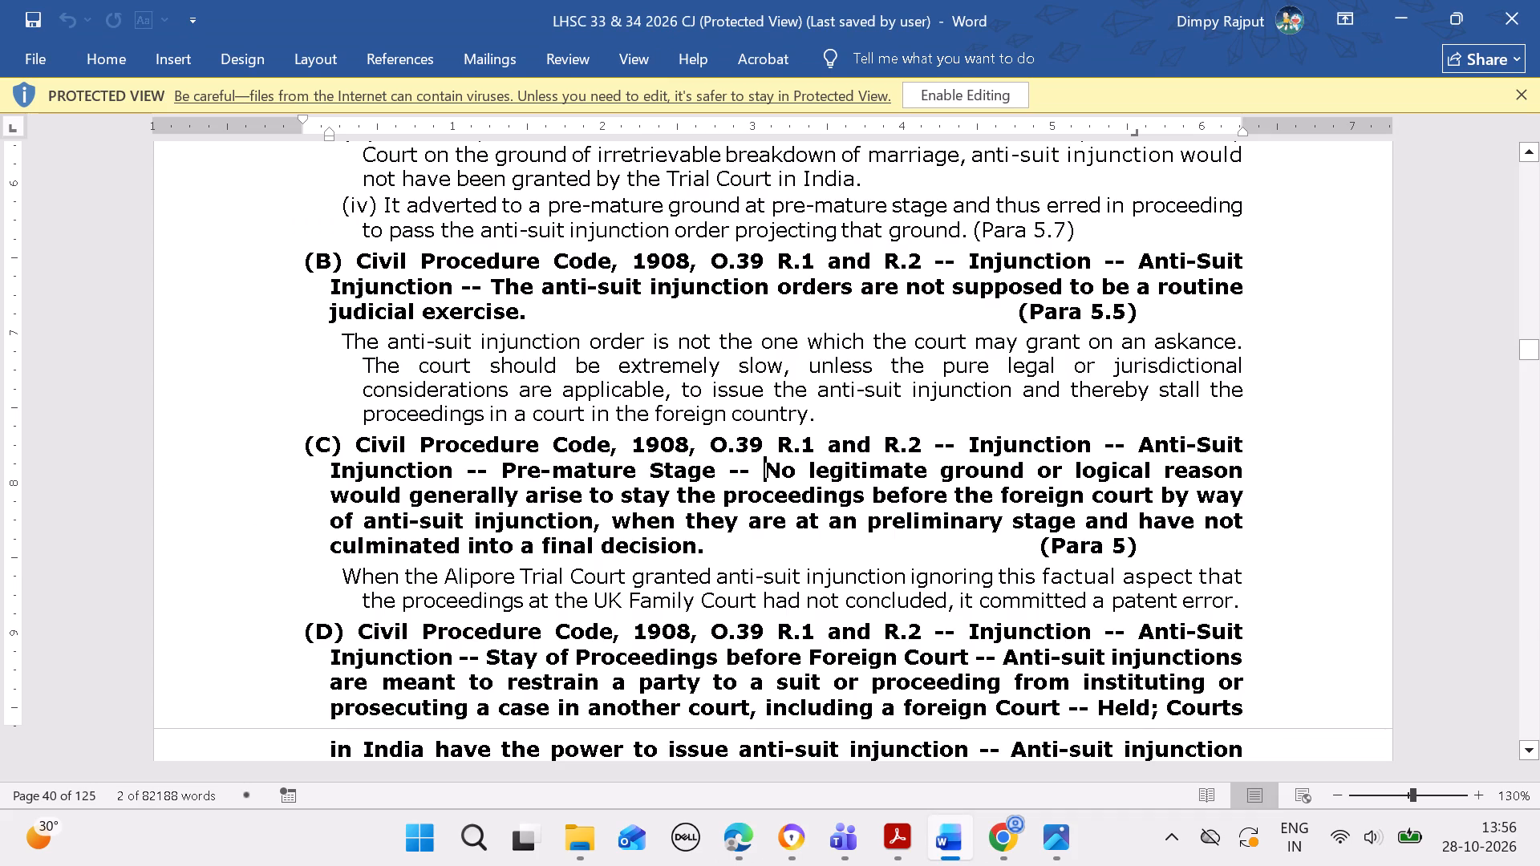
pyautogui.moveTo(772, 471); pyautogui.dragTo(1137, 548)
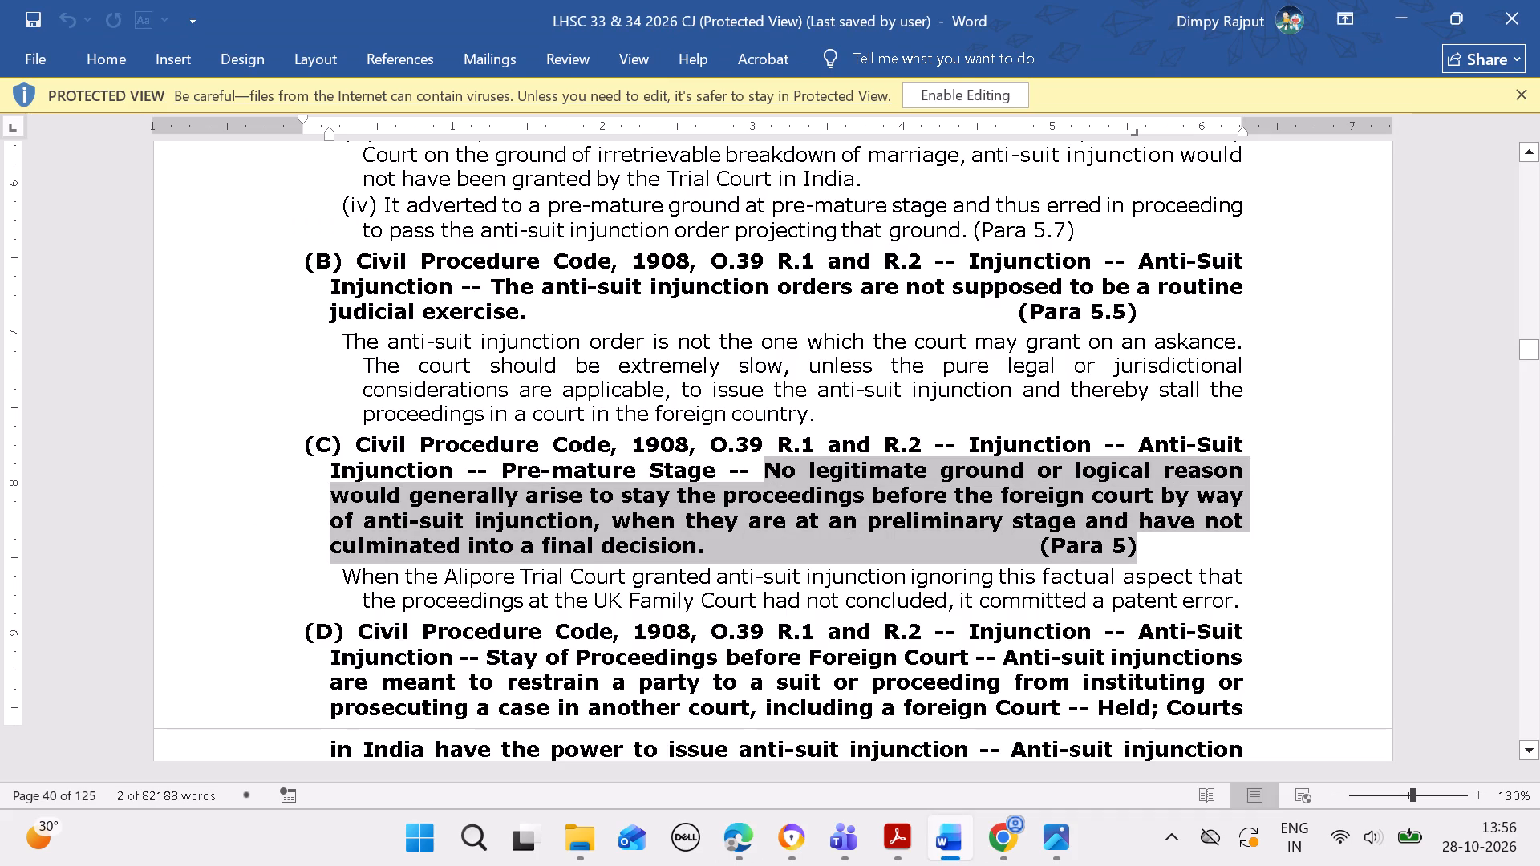
pyautogui.hotkey('ctrl', 'c')
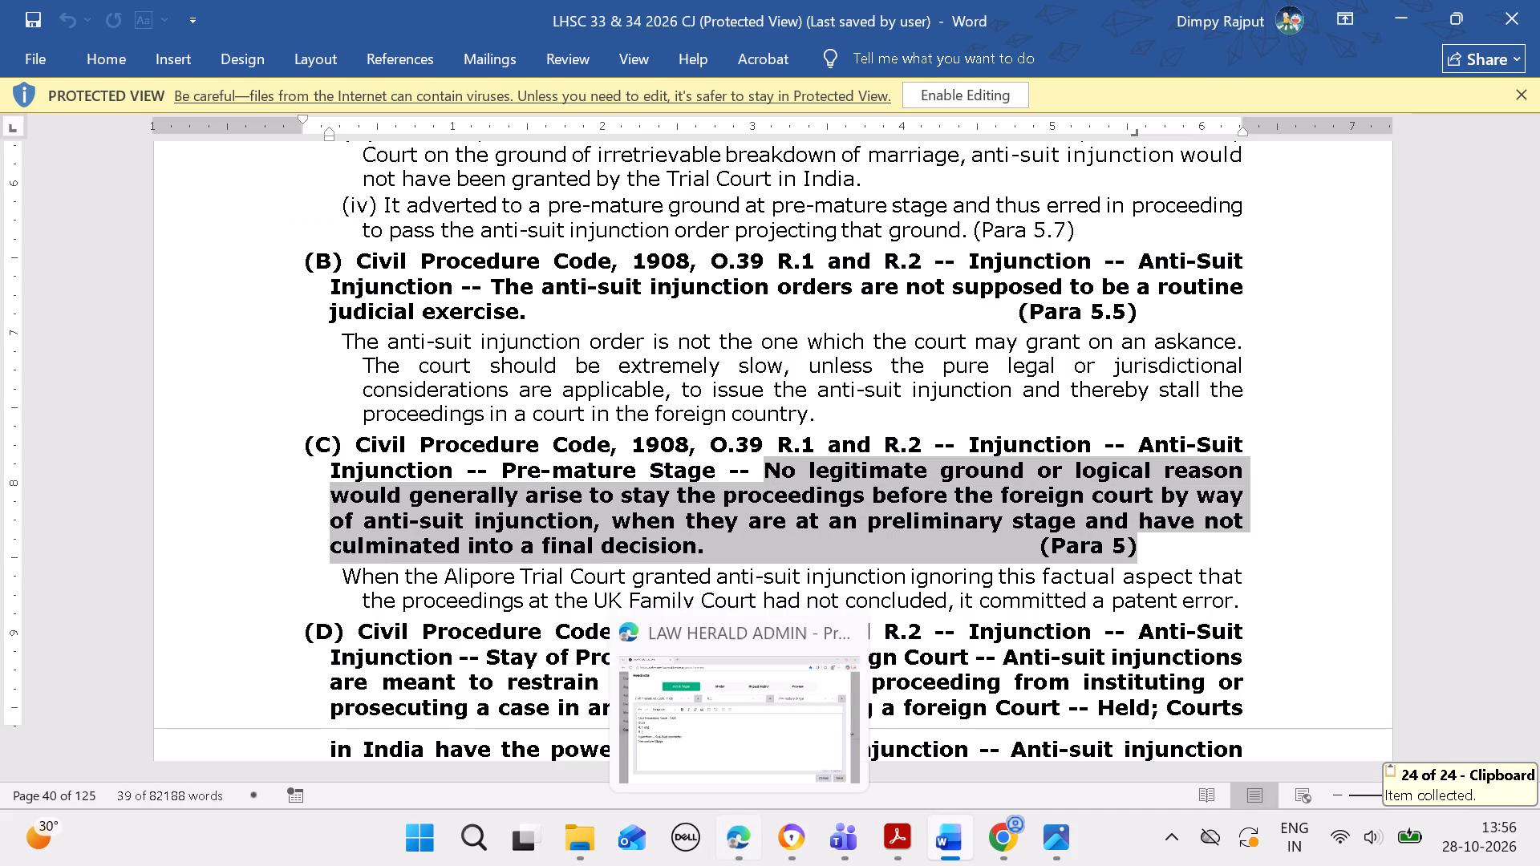
pyautogui.click(749, 835)
pyautogui.click(702, 203)
pyautogui.click(713, 462)
pyautogui.hotkey('ctrl', 'v')
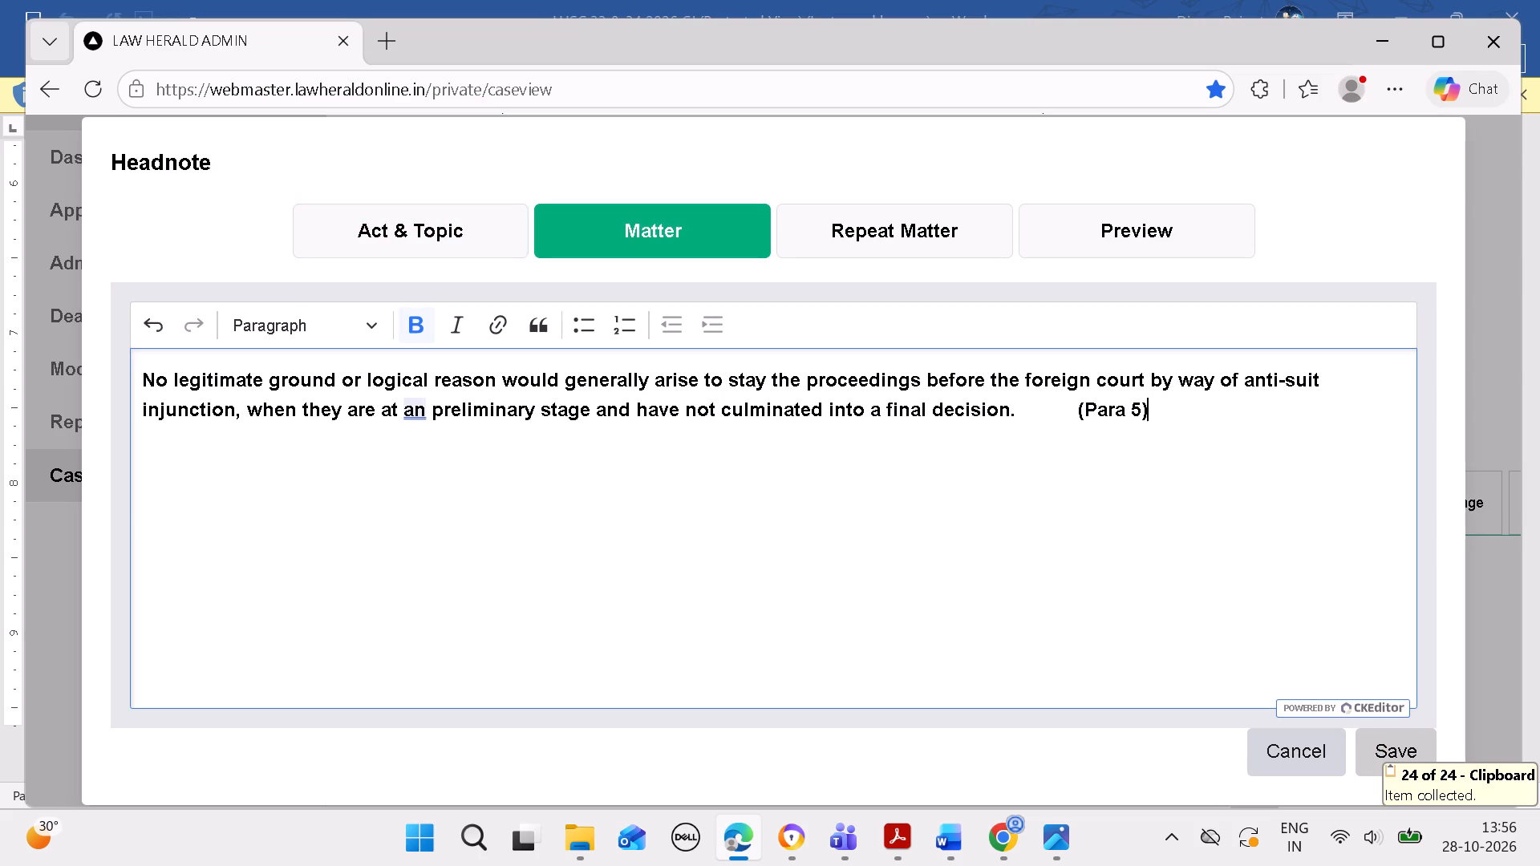
# Remove the bold formatting from the entire Matter text.
pyautogui.hotkey('ctrl', 'a')
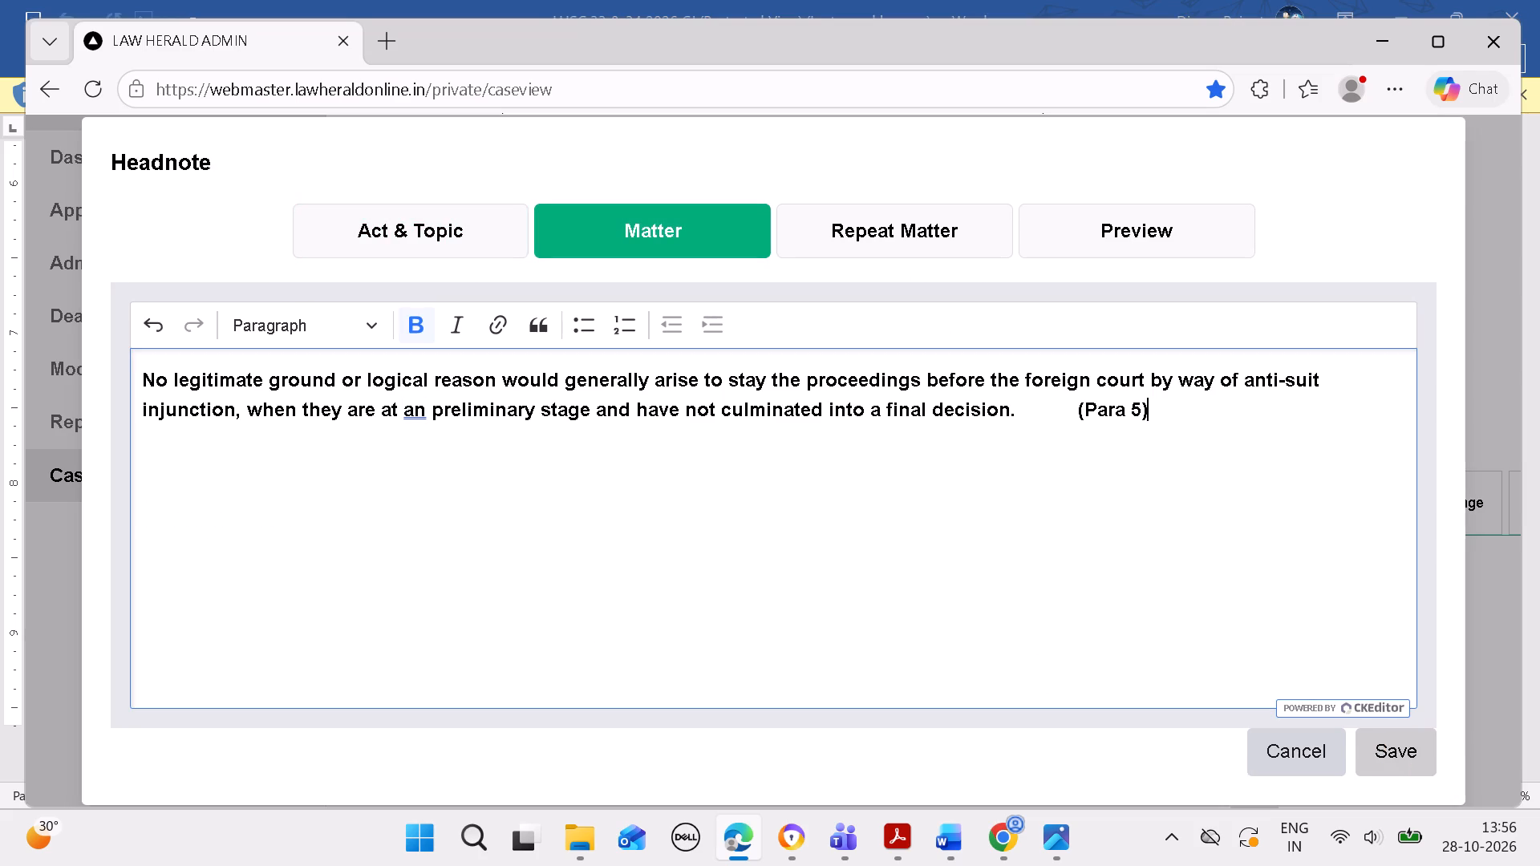
pyautogui.hotkey('ctrl', 'b')
pyautogui.click(1036, 492)
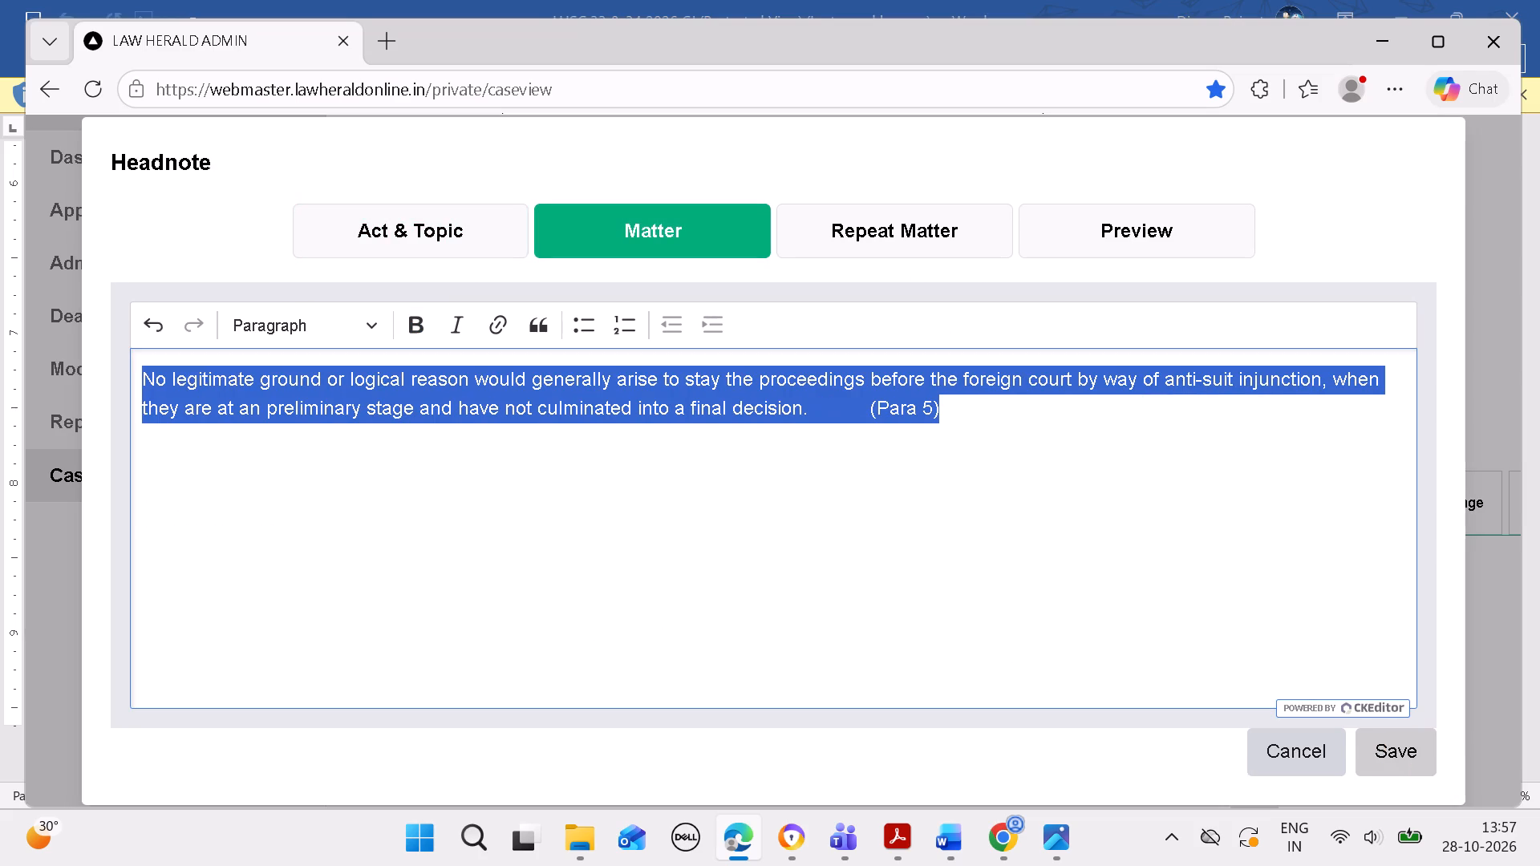
pyautogui.click(991, 459)
# Reduce the gap before "(Para 5)" in the Matter text to a single space.
pyautogui.click(866, 415)
pyautogui.click(873, 429)
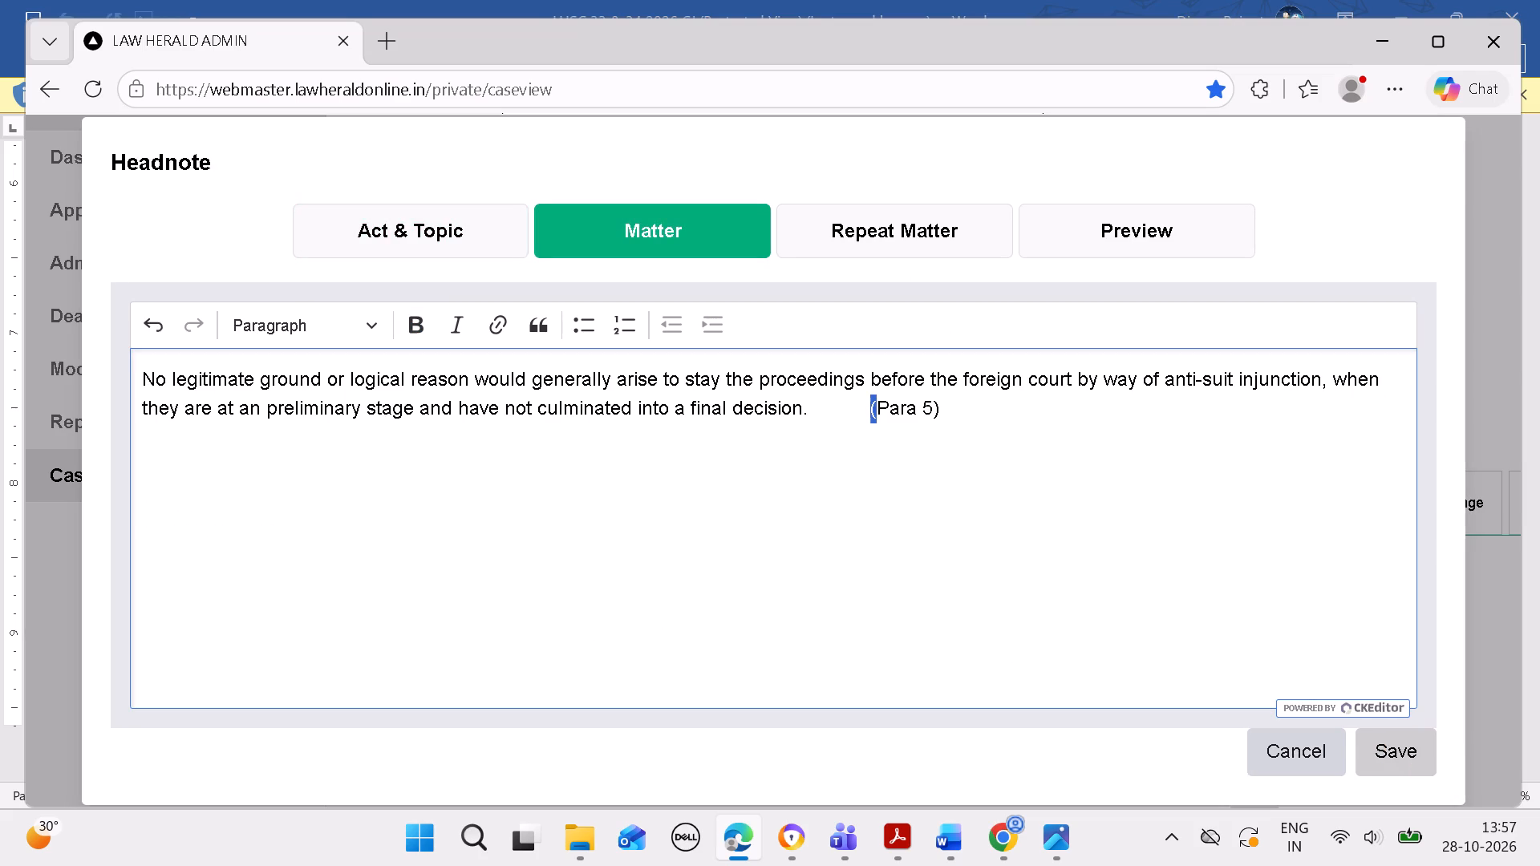
pyautogui.click(869, 427)
pyautogui.click(868, 424)
pyautogui.press('BackSpace')
pyautogui.press('BackSpace')
pyautogui.press('BackSpace')
pyautogui.press('BackSpace')
pyautogui.press('BackSpace')
pyautogui.press('BackSpace')
pyautogui.press('BackSpace')
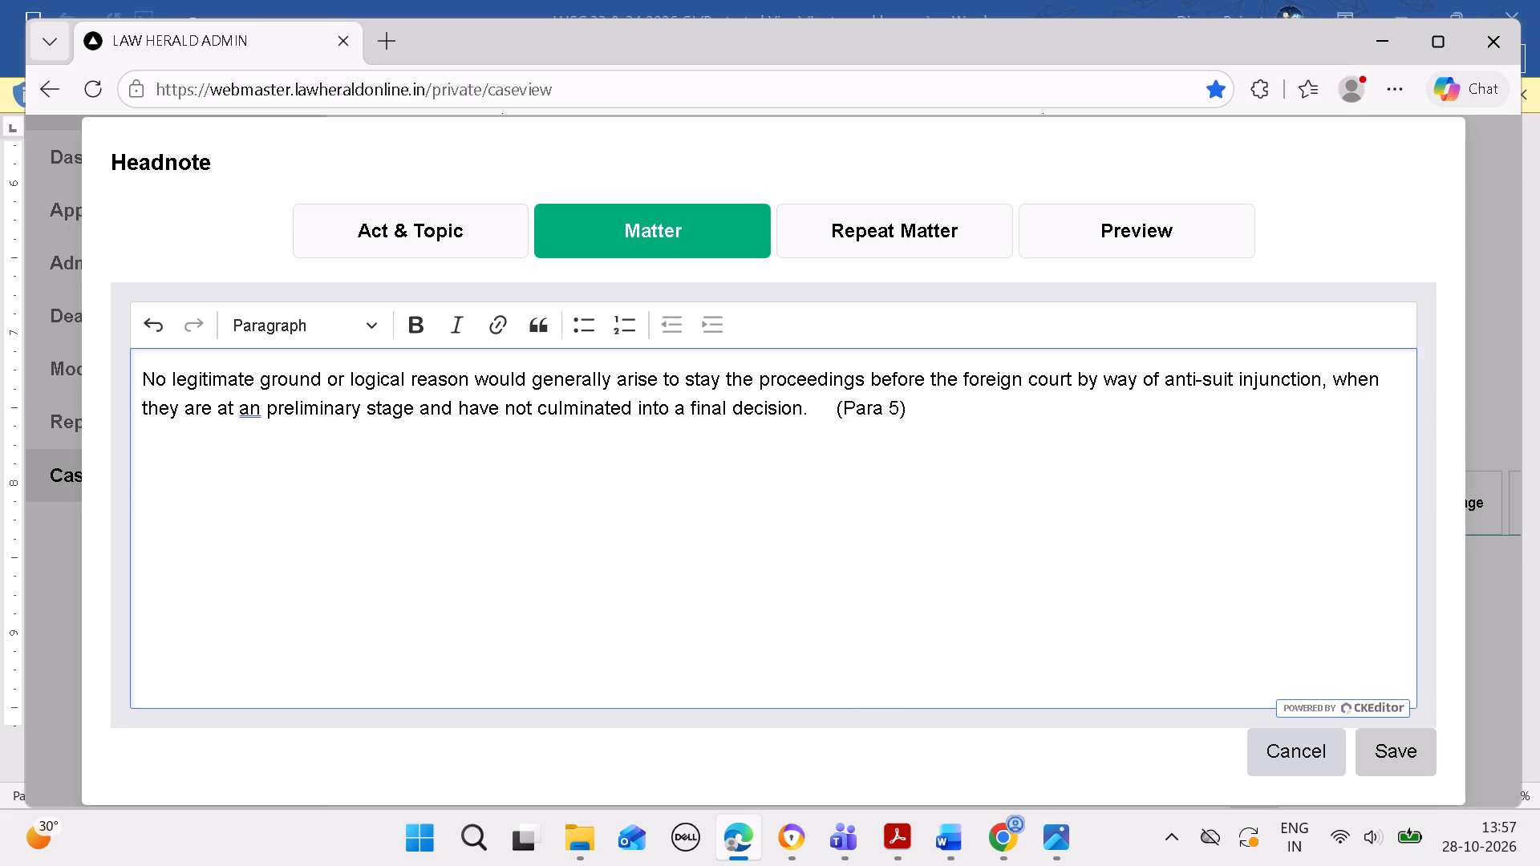
pyautogui.press('BackSpace')
pyautogui.press('BackSpace')
pyautogui.press('BackSpace')
# Join the O.39, R.1 and, and R.2 lines onto the Civil Procedure Code, 1908 line in the Act & Topic text.
pyautogui.click(469, 220)
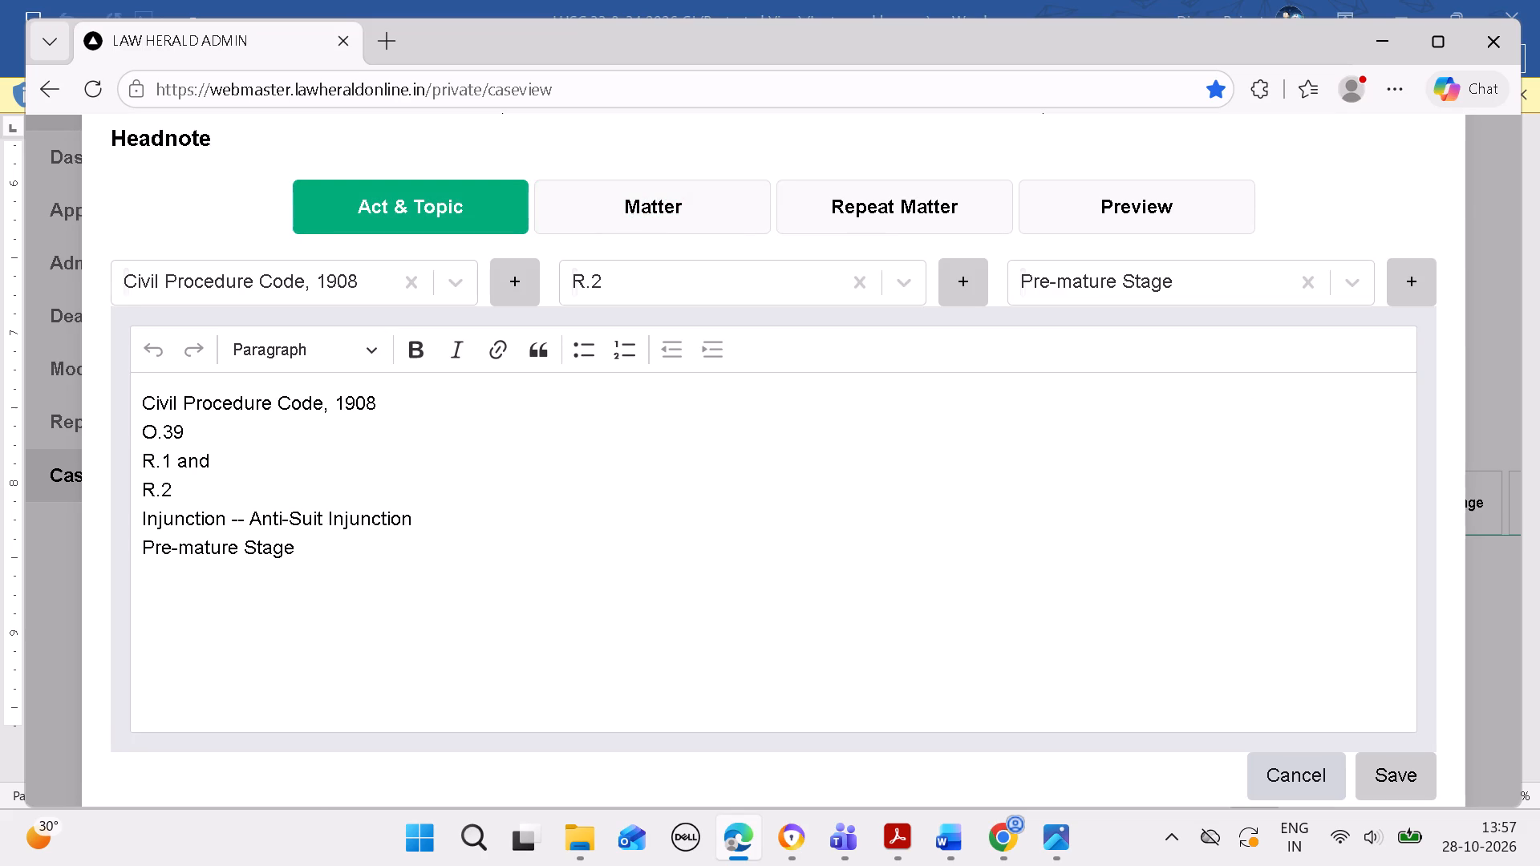
pyautogui.click(147, 431)
pyautogui.press('BackSpace')
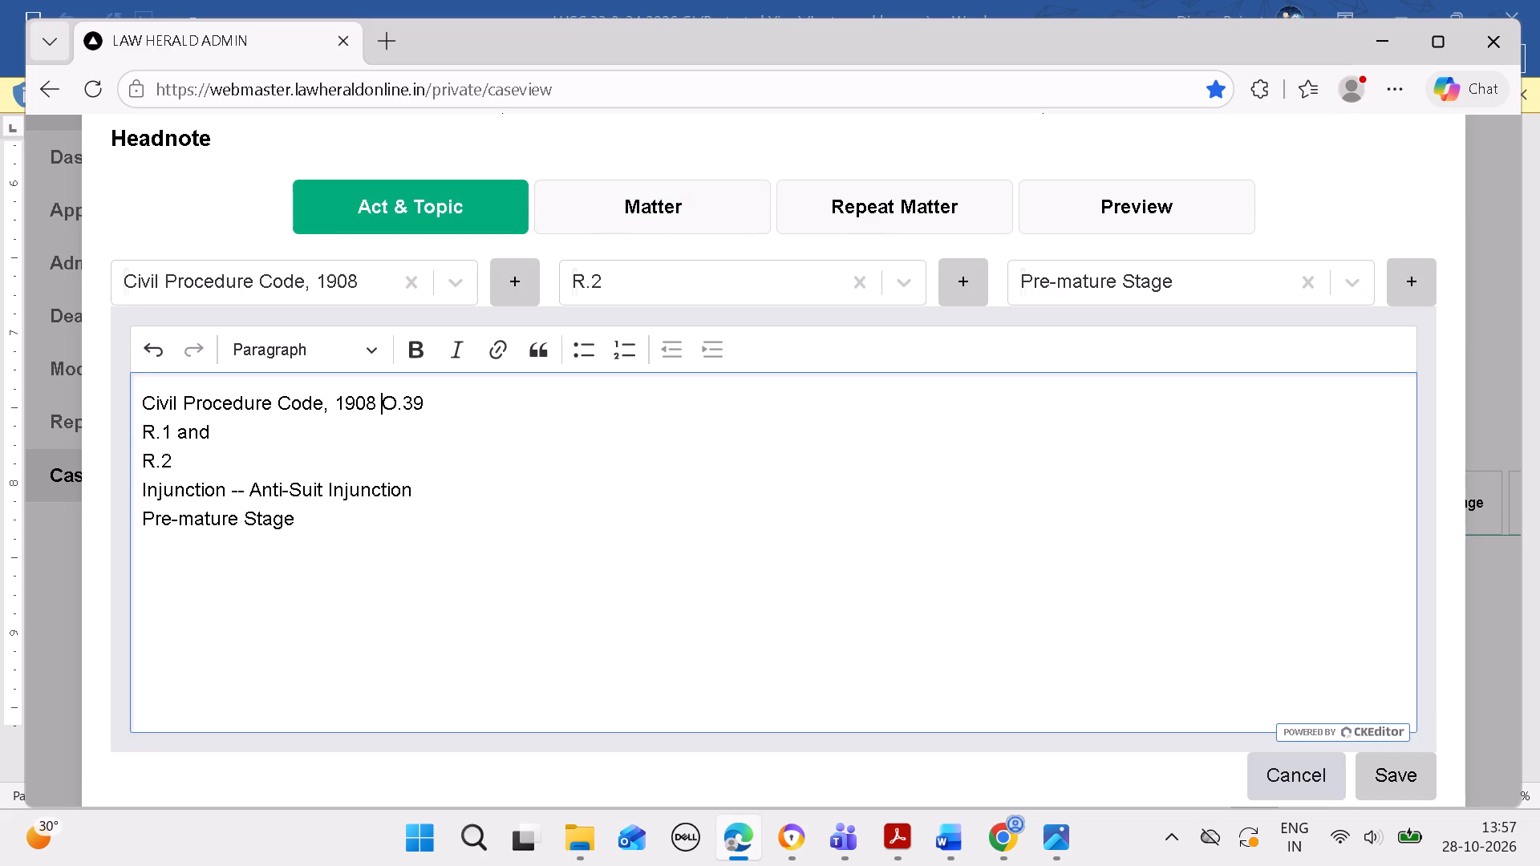
pyautogui.click(134, 439)
pyautogui.press('BackSpace')
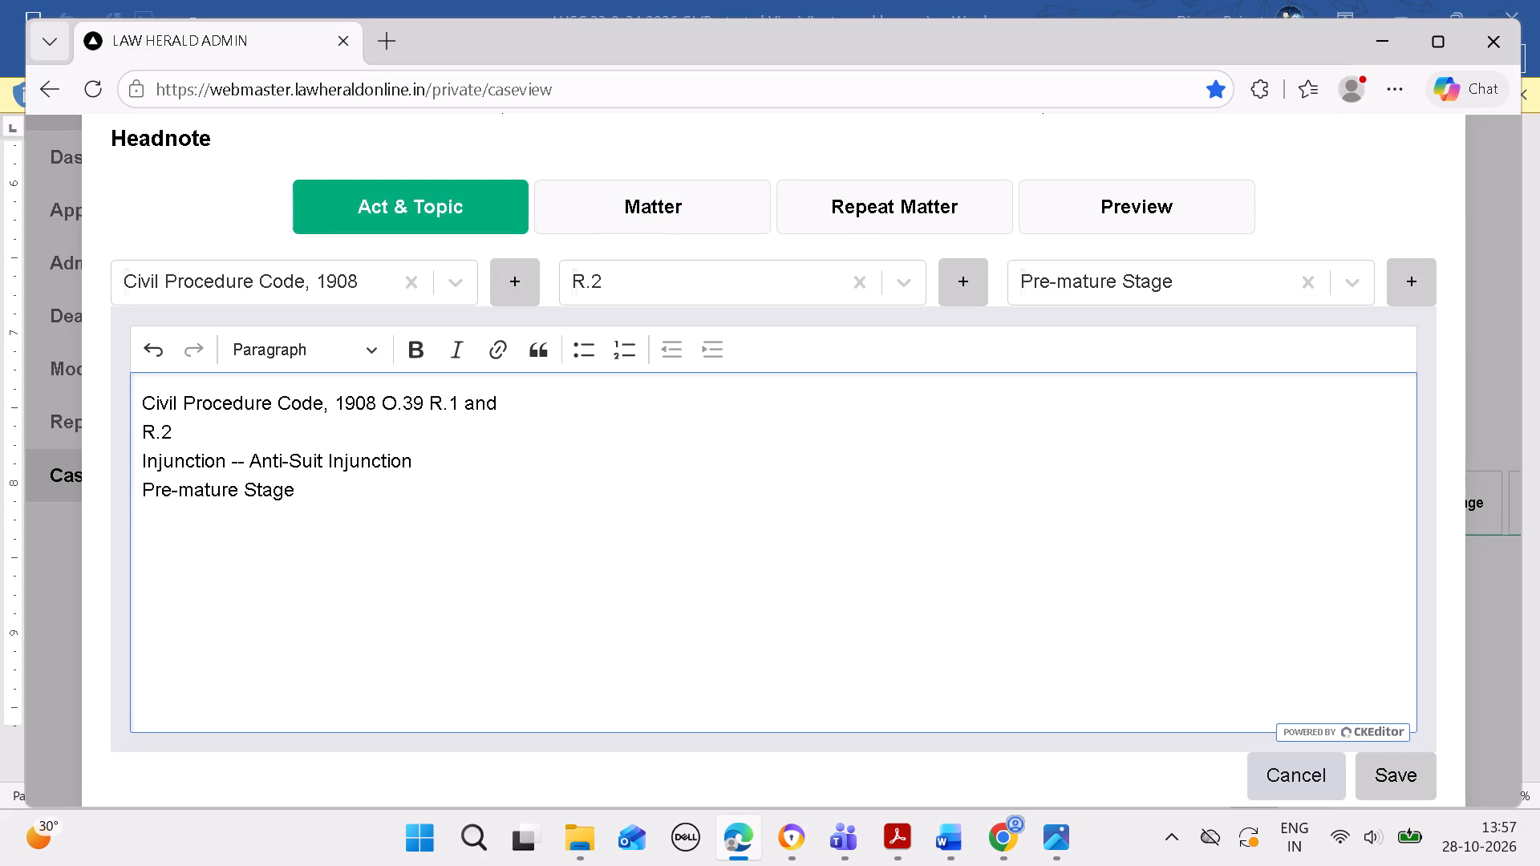
pyautogui.click(140, 435)
pyautogui.press('BackSpace')
# Join the Injunction -- Anti-Suit Injunction line after R.2 in the Act & Topic text, separated by " -- ".
pyautogui.click(145, 445)
pyautogui.press('BackSpace')
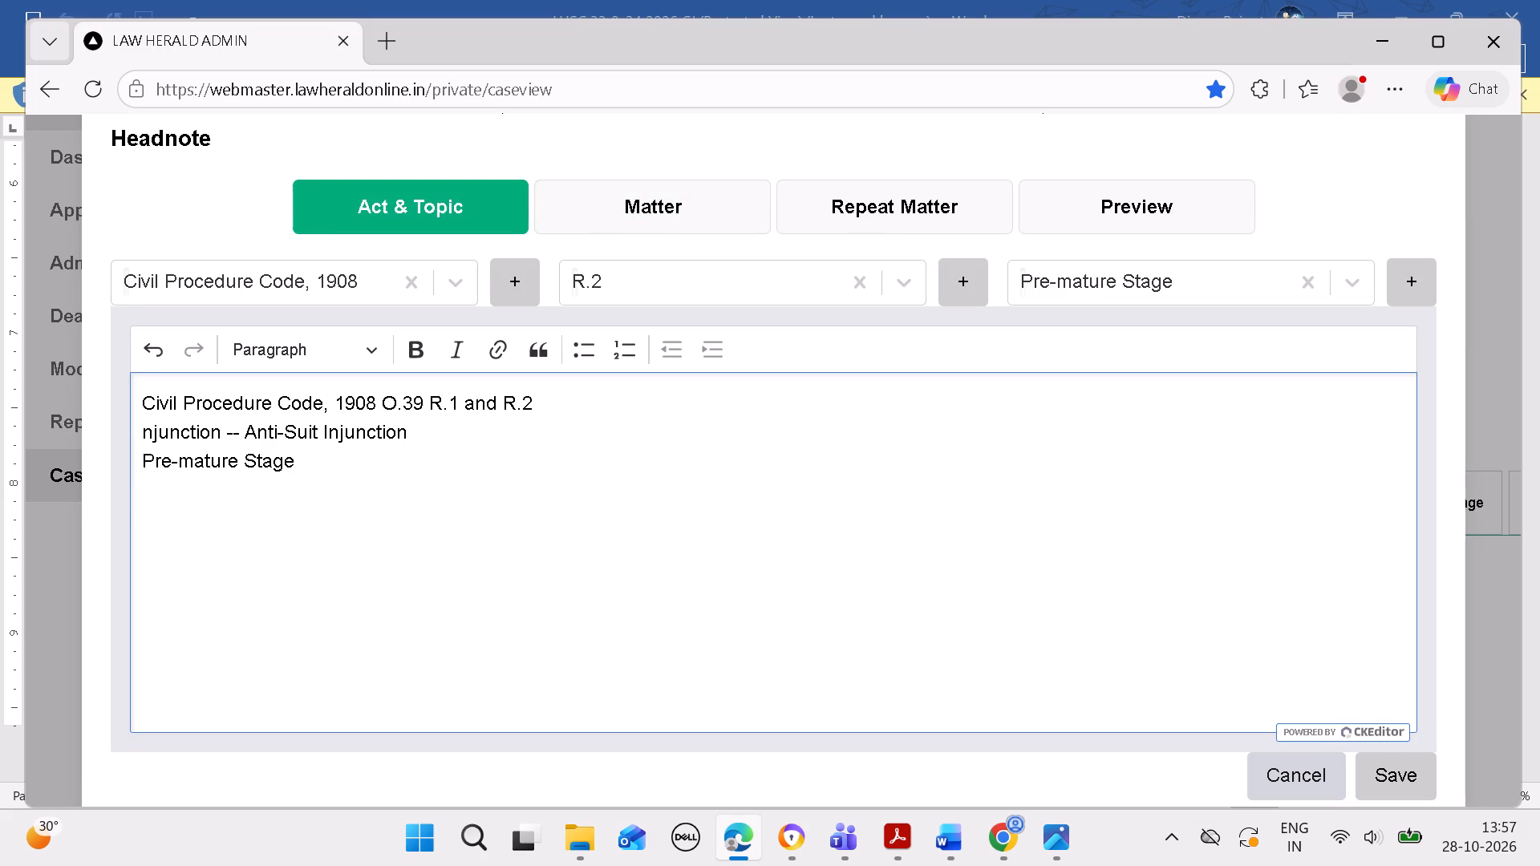
pyautogui.hotkey('ctrl', 'z')
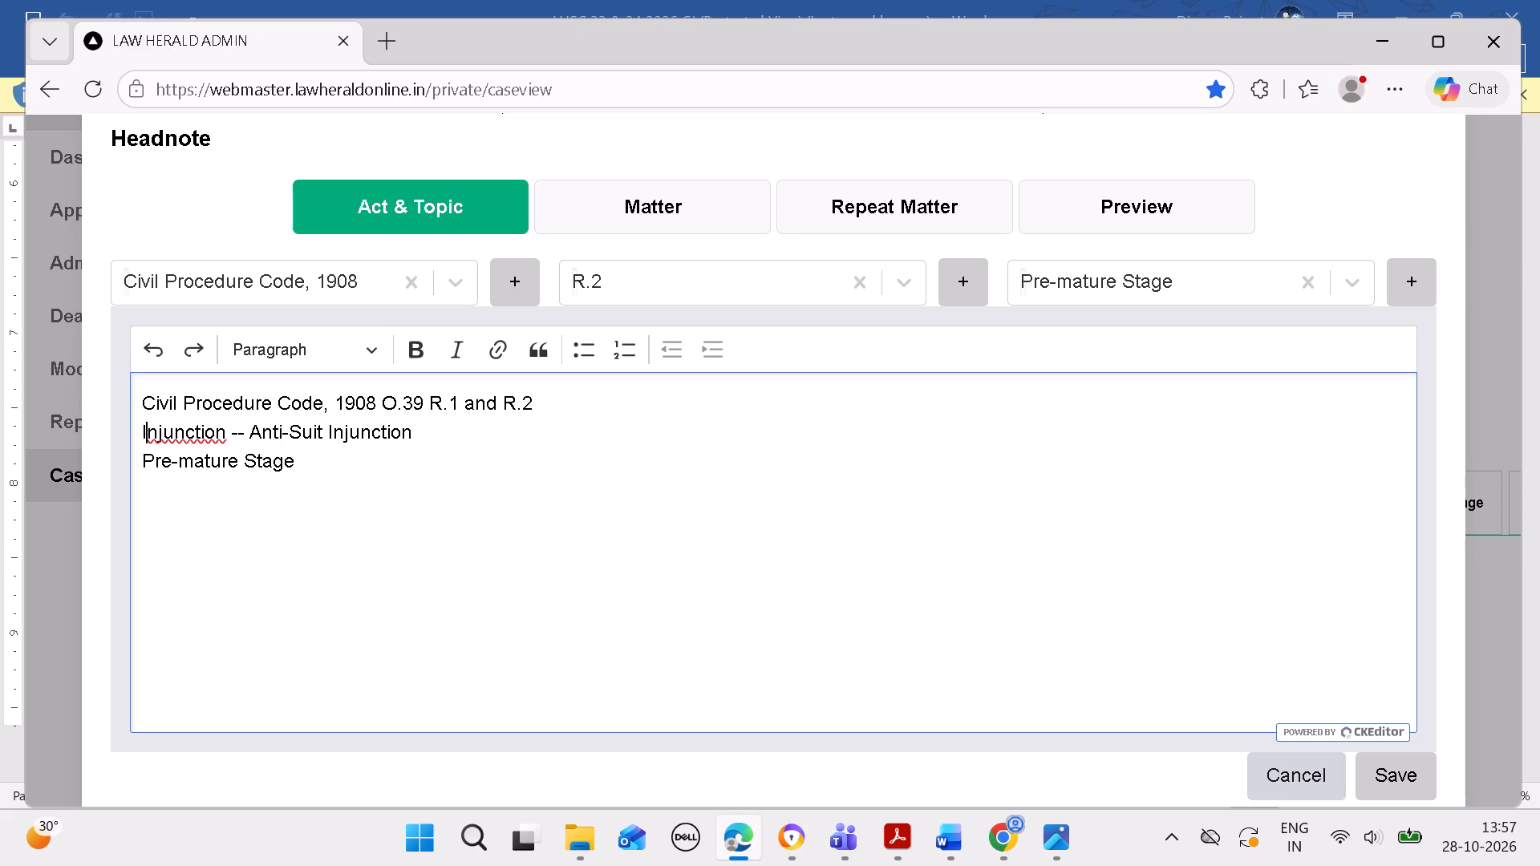
pyautogui.click(136, 443)
pyautogui.press('BackSpace')
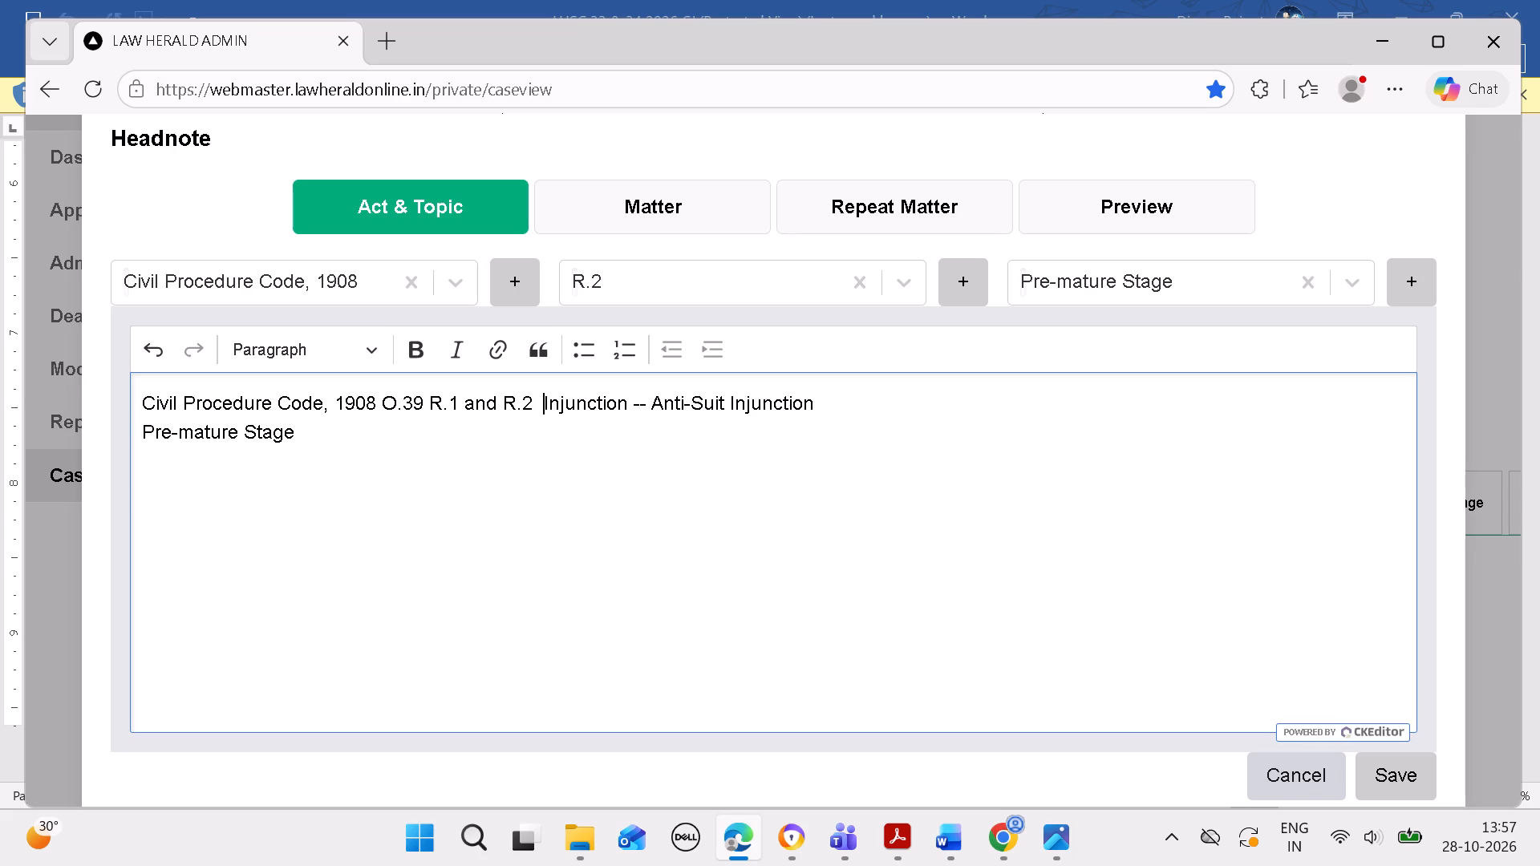
pyautogui.press('BackSpace')
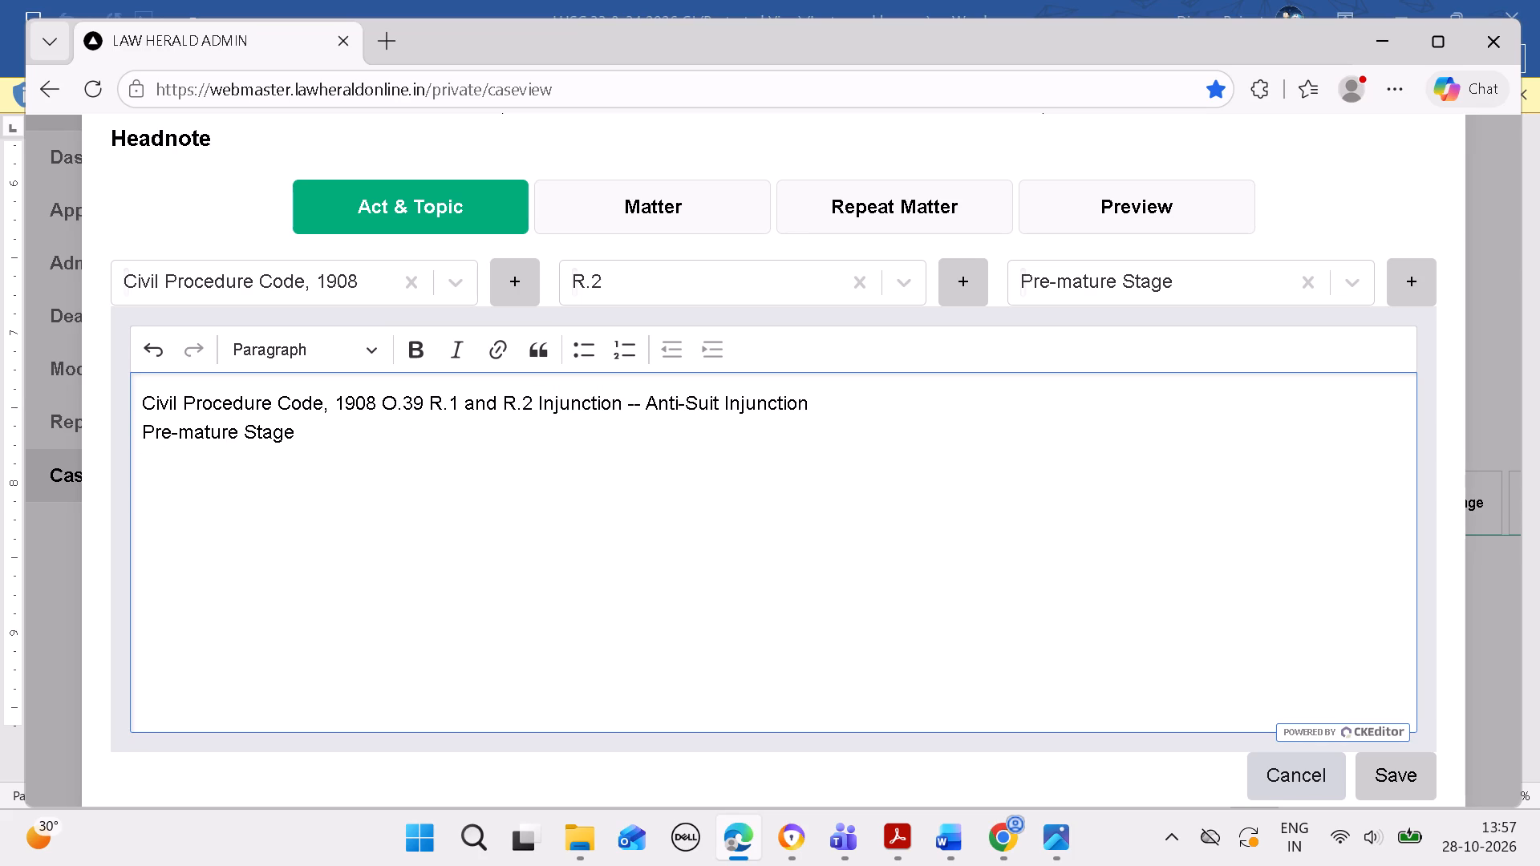
pyautogui.write('--')
pyautogui.press('BackSpace')
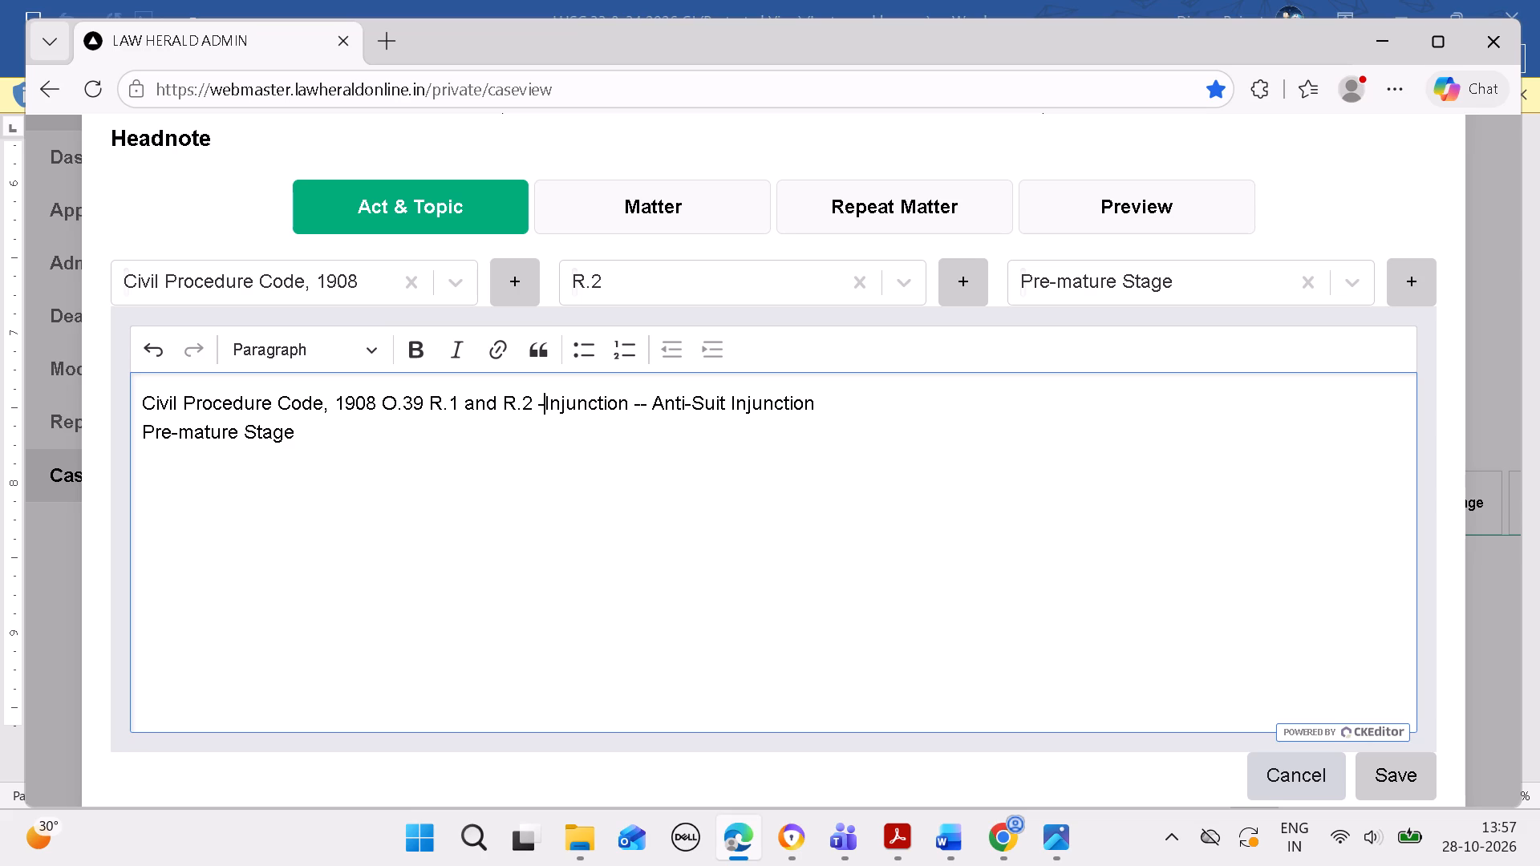
pyautogui.write('-')
pyautogui.press('space')
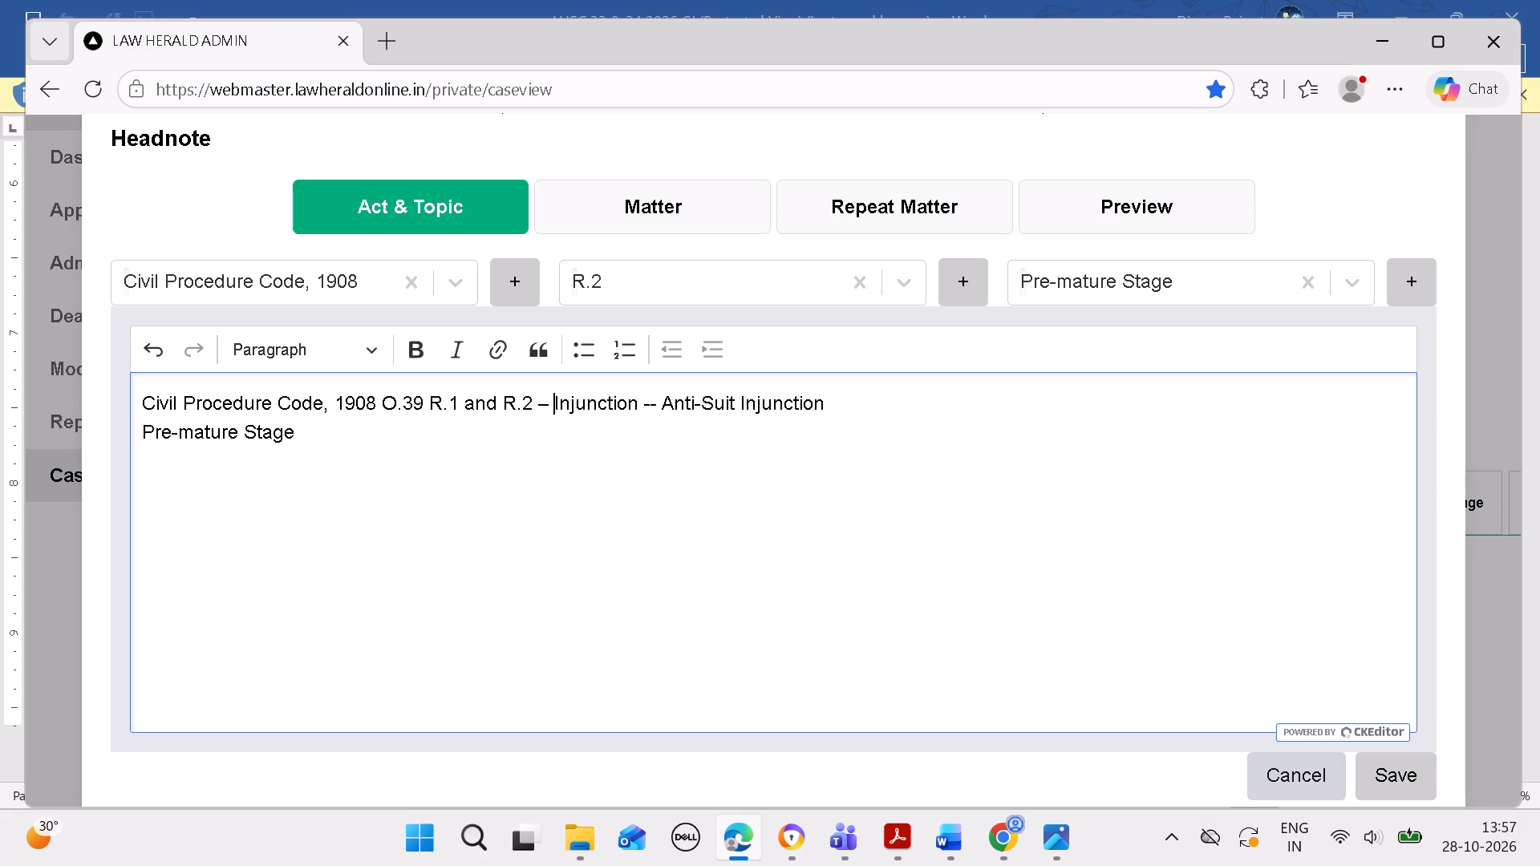
pyautogui.press('BackSpace')
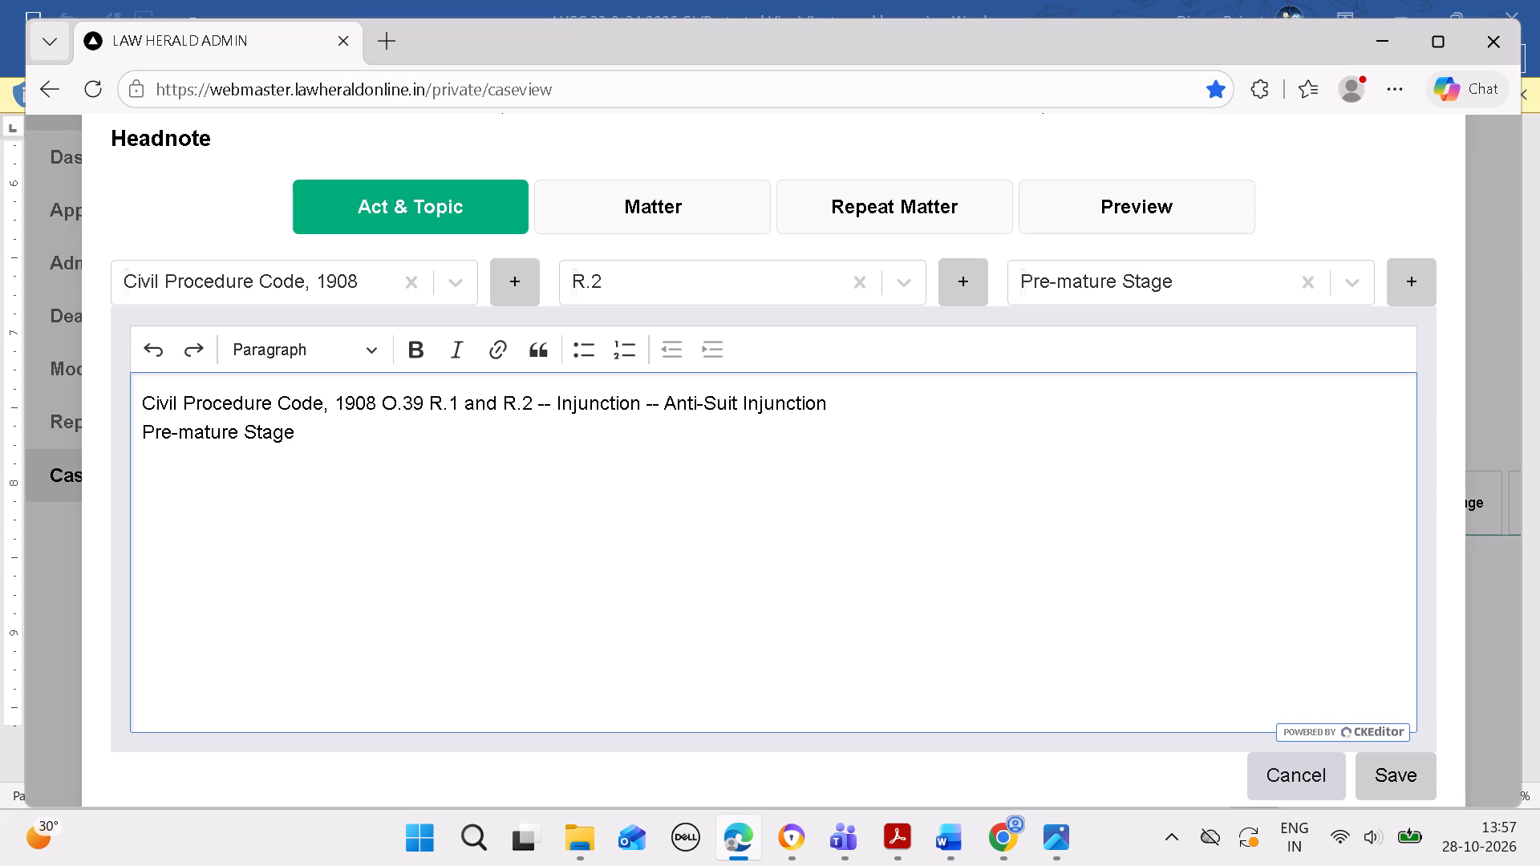
# Join the Pre-mature Stage line after Anti-Suit Injunction in the Act & Topic text, separated by " -- ".
pyautogui.click(128, 452)
pyautogui.click(144, 459)
pyautogui.press('BackSpace')
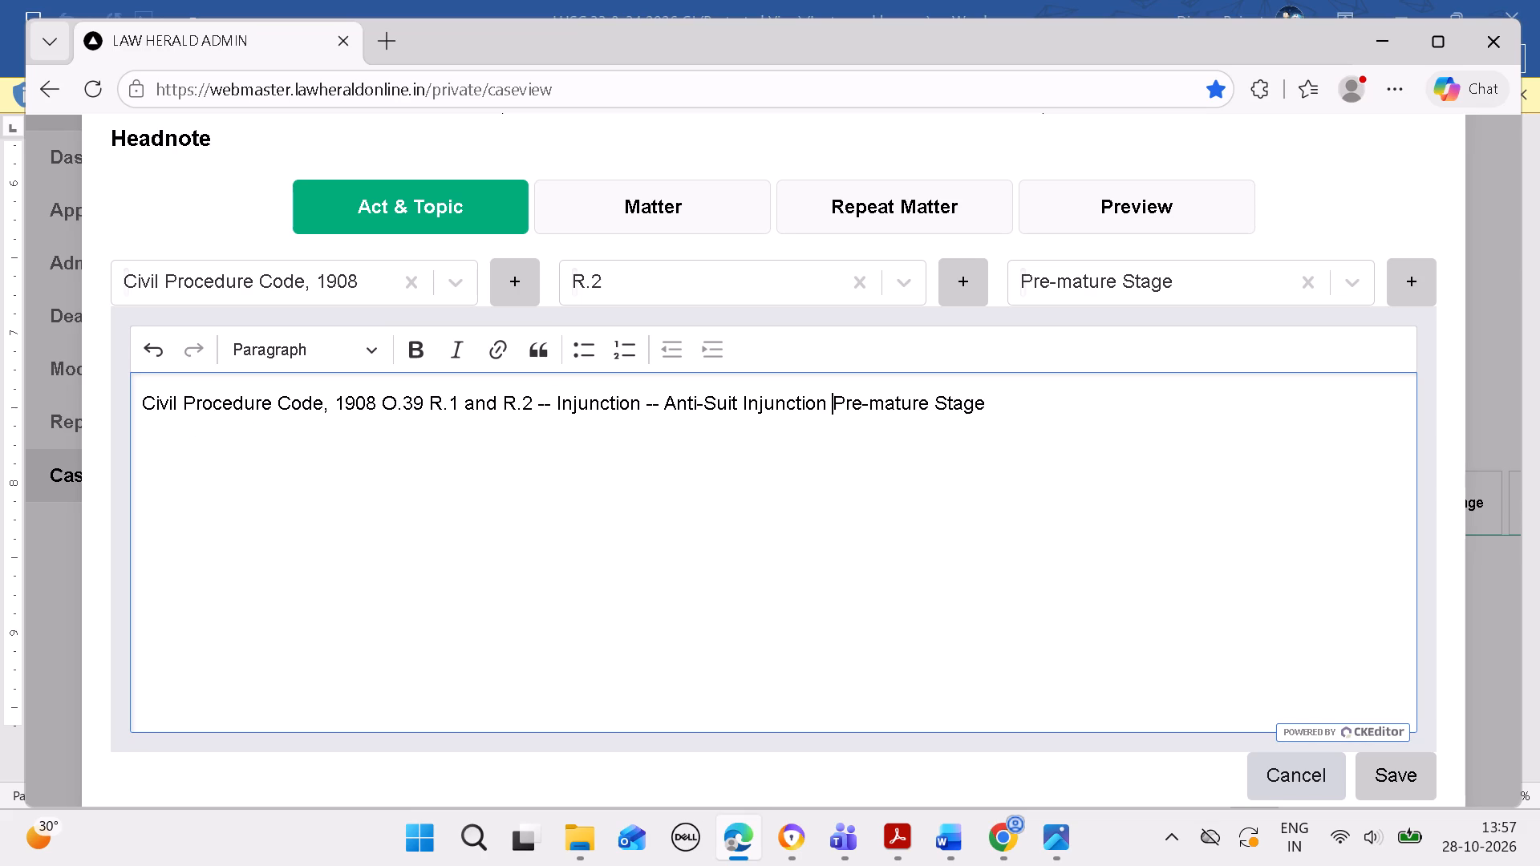
pyautogui.write('--')
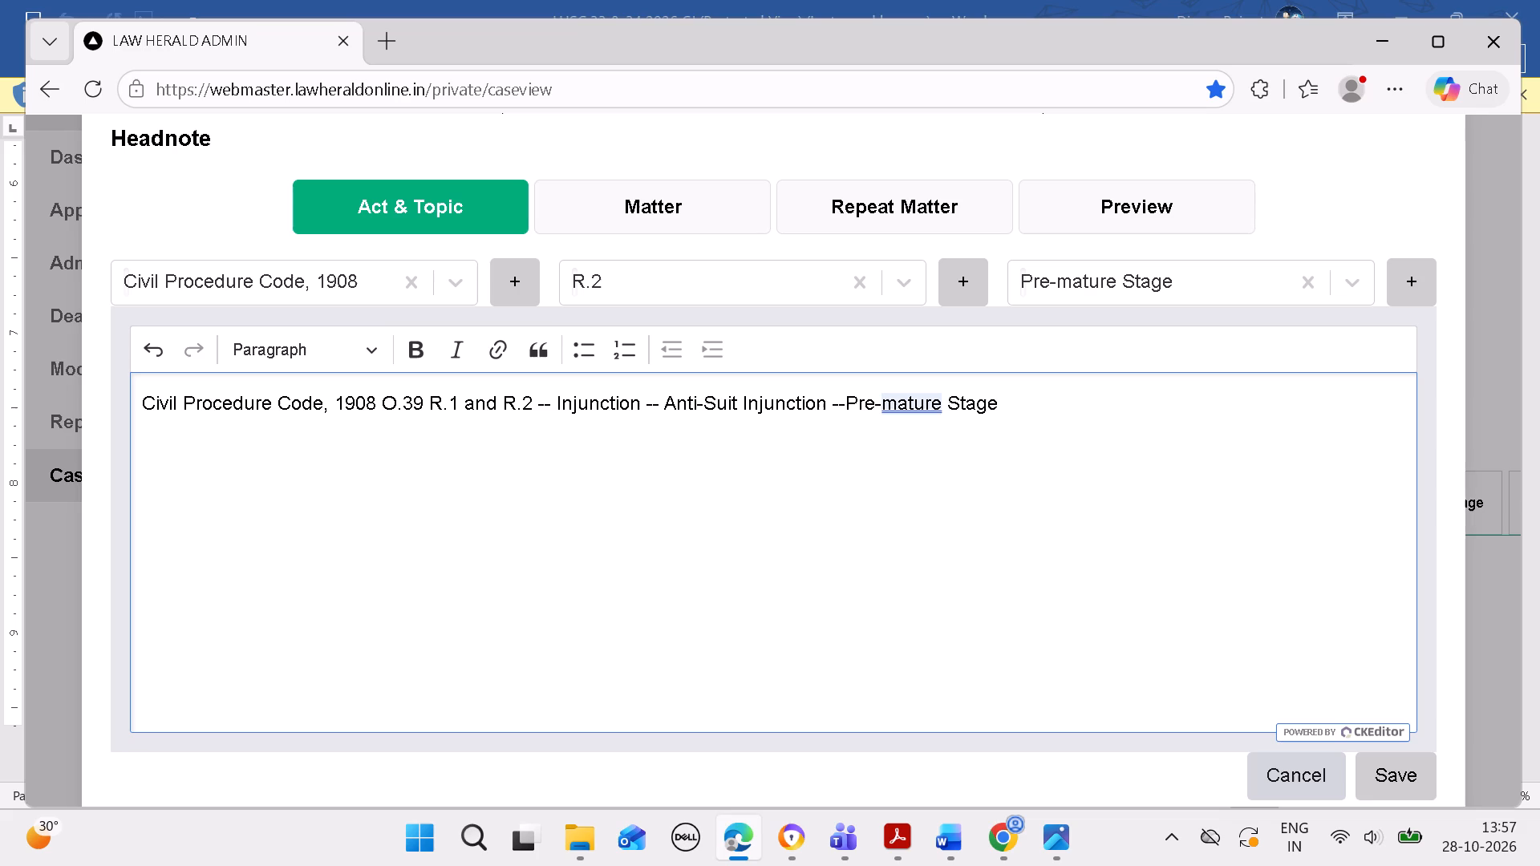
pyautogui.press('BackSpace')
pyautogui.press('-')
pyautogui.press('space')
pyautogui.press('BackSpace')
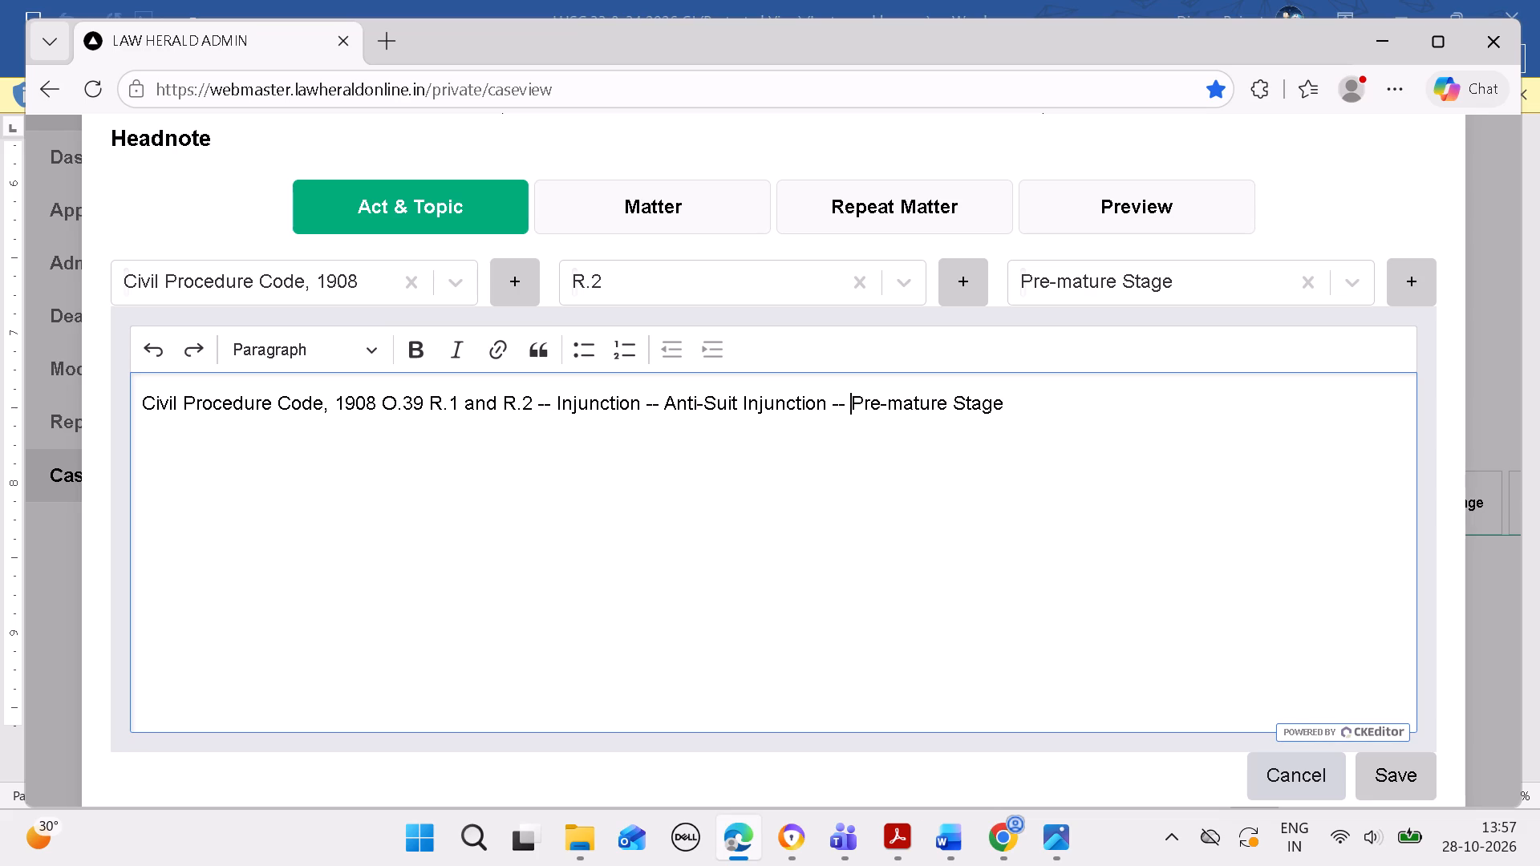
# Copy the paragraph beginning "When the Alipore Trial Court" under headnote (C) from the Word document into the headnote's Repeat Matter text.
pyautogui.click(1068, 400)
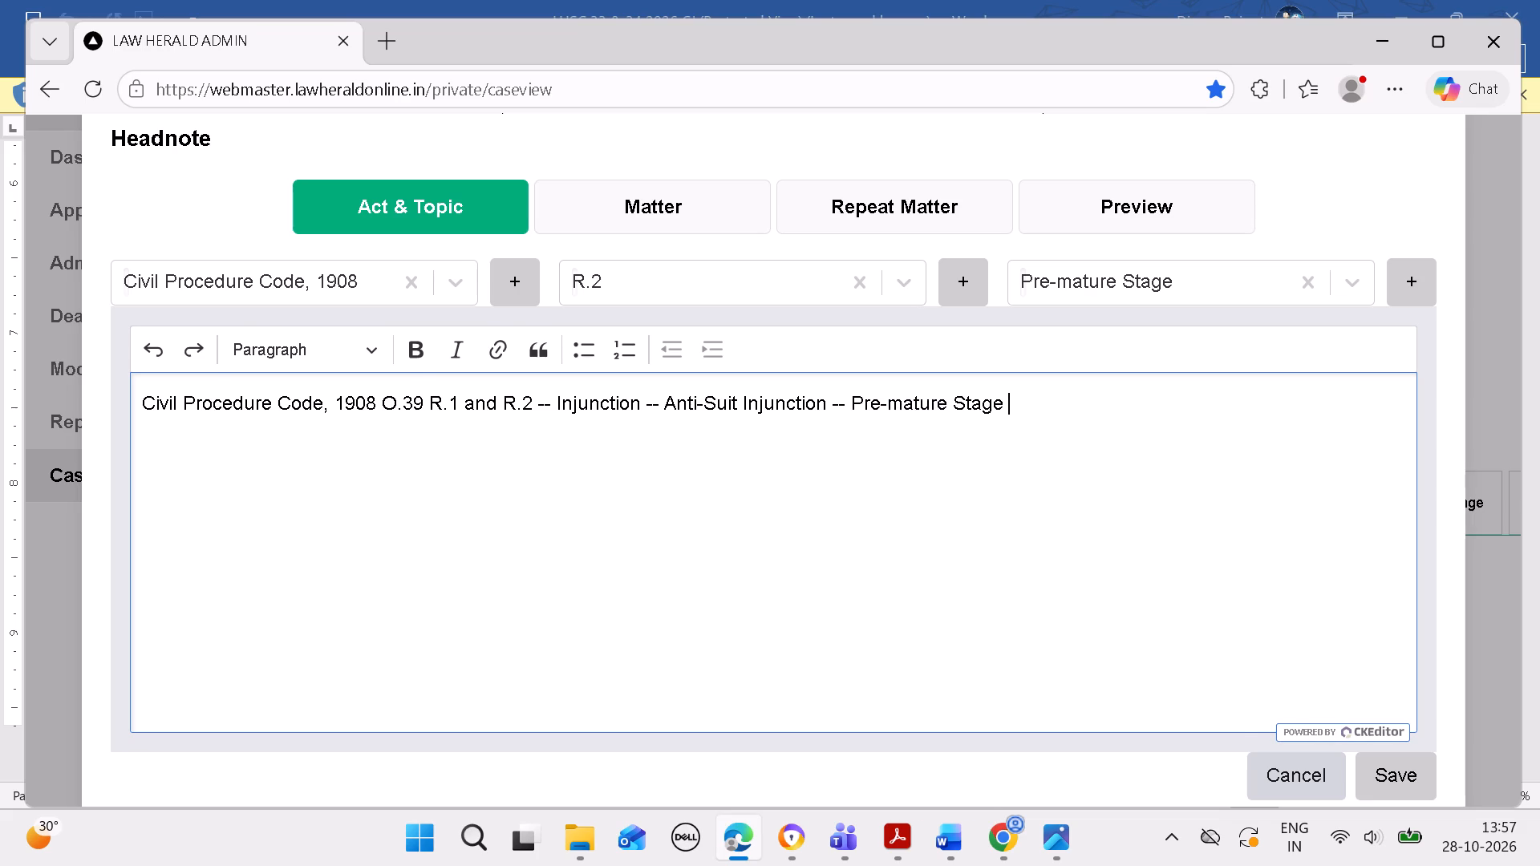
pyautogui.click(682, 215)
pyautogui.click(953, 825)
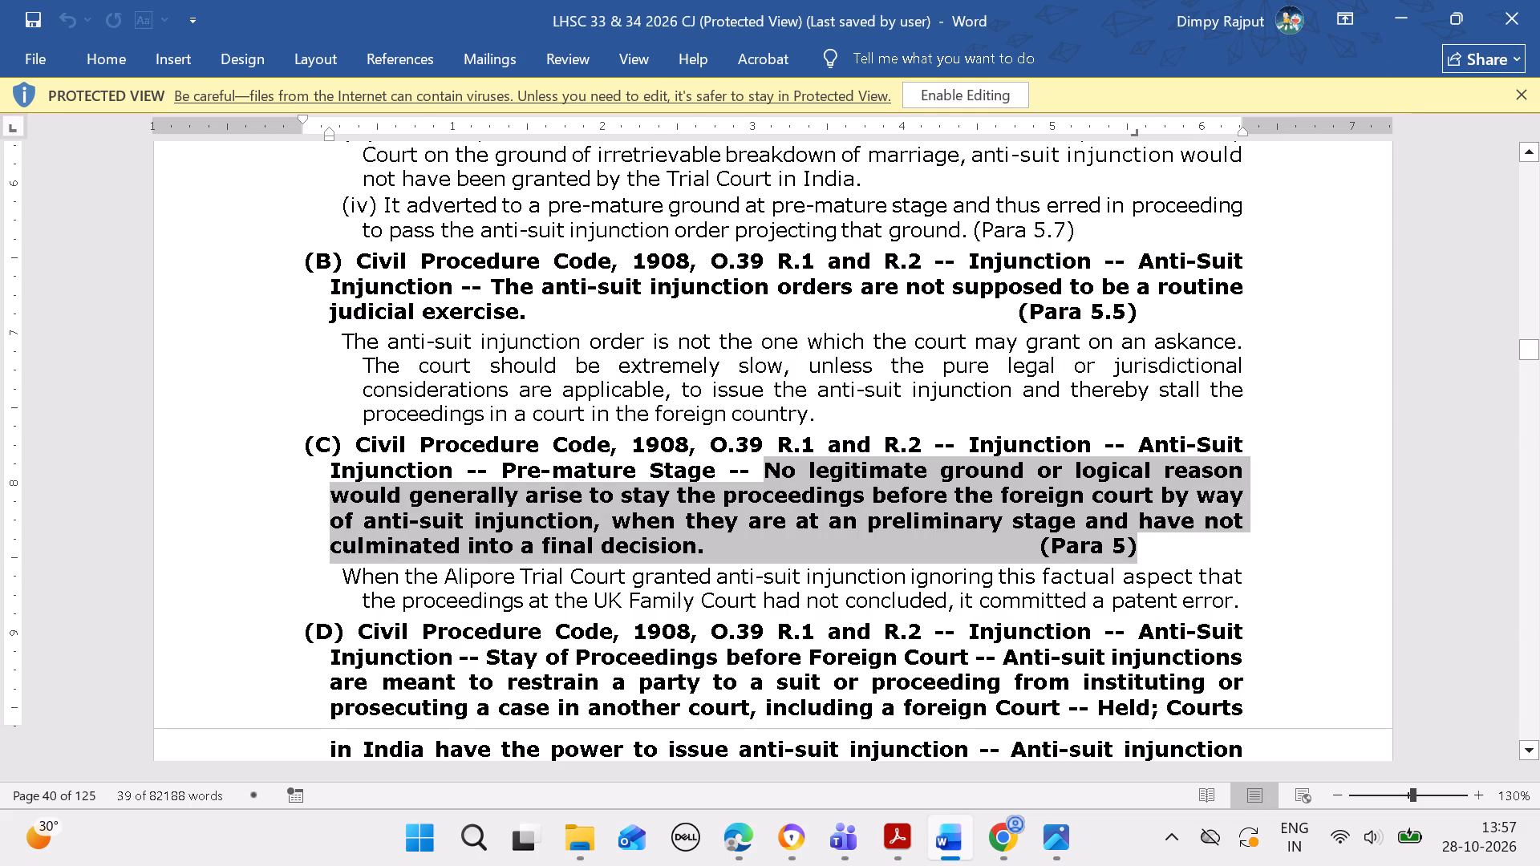
pyautogui.moveTo(346, 581); pyautogui.dragTo(1227, 614)
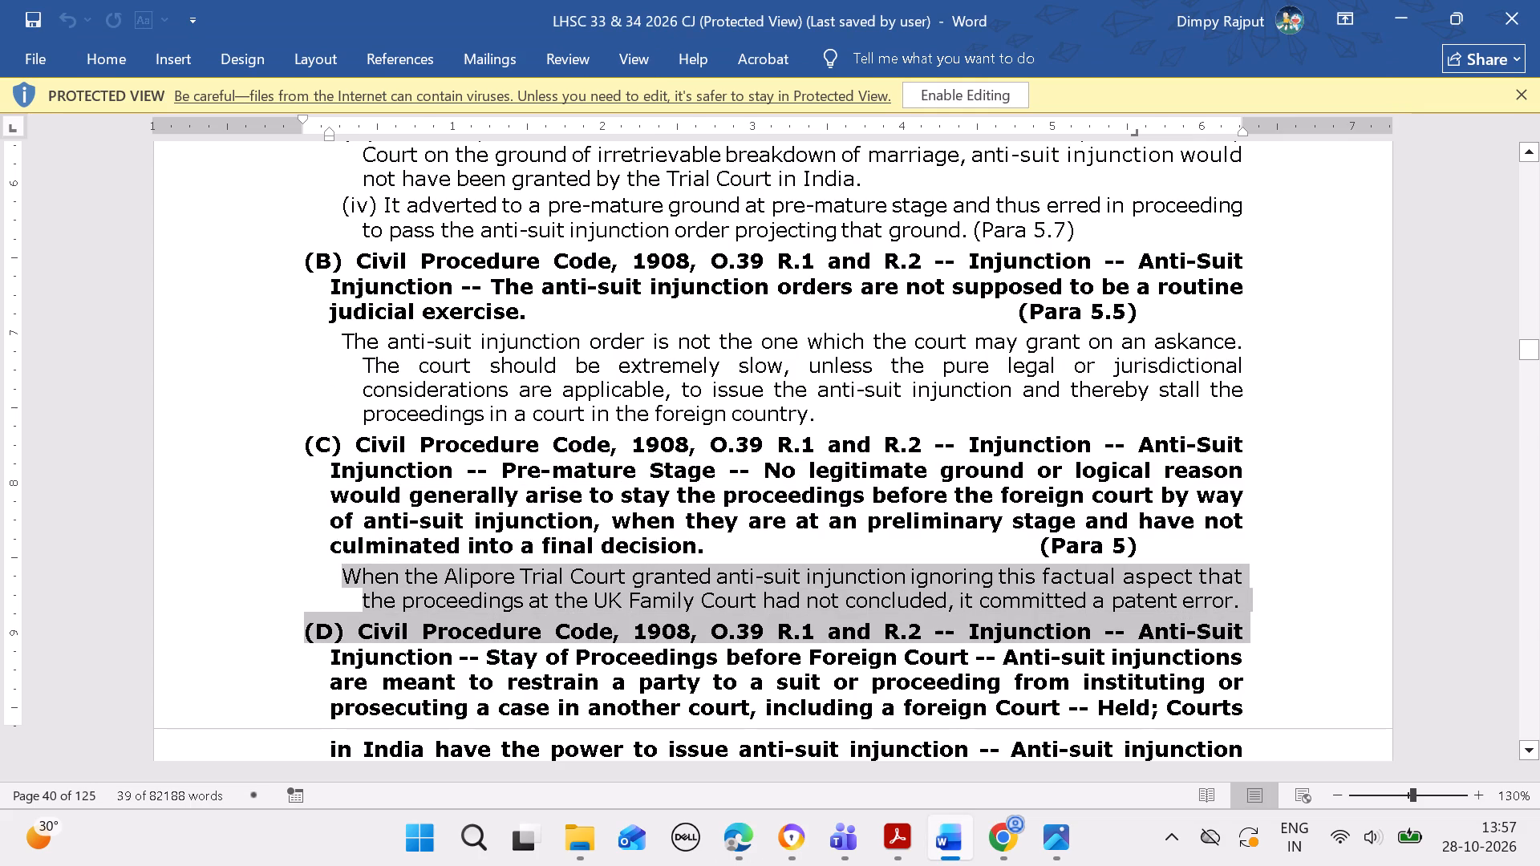
pyautogui.moveTo(1227, 614); pyautogui.dragTo(1254, 605)
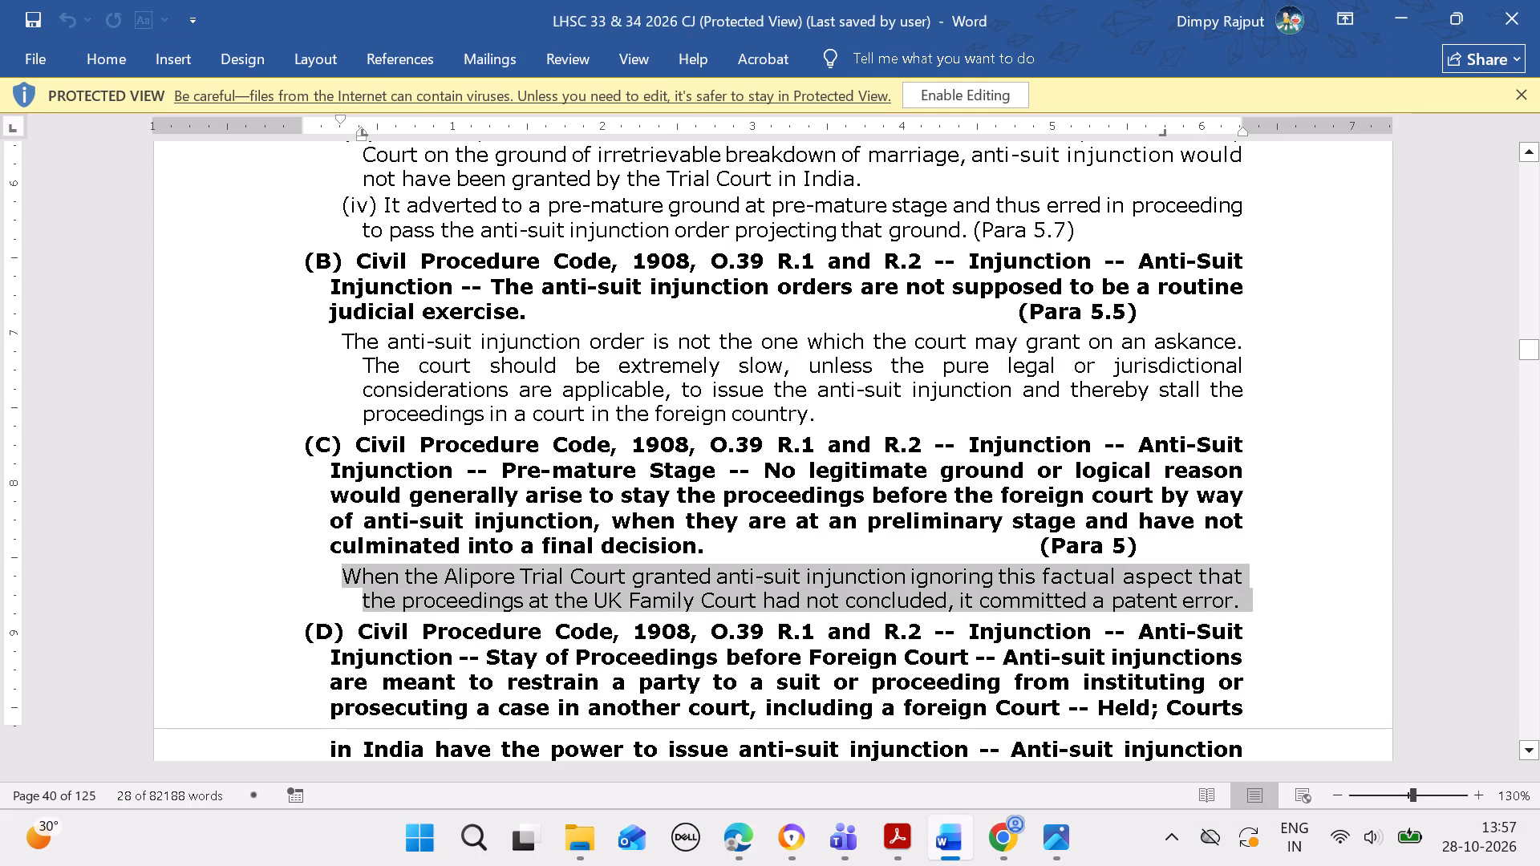
pyautogui.hotkey('ctrl', 'c')
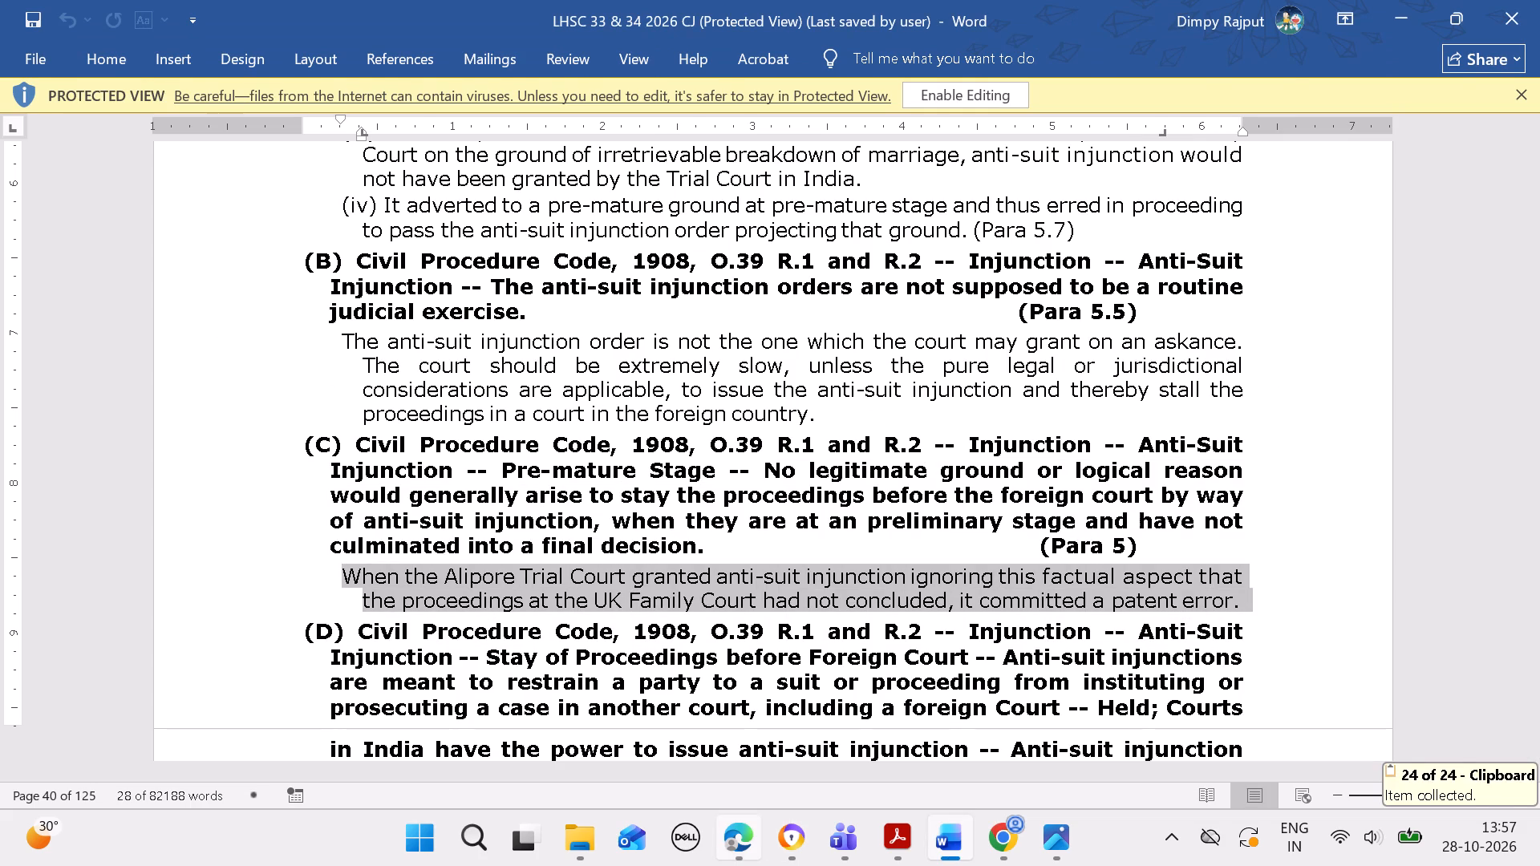
pyautogui.click(750, 844)
pyautogui.click(841, 229)
pyautogui.click(766, 451)
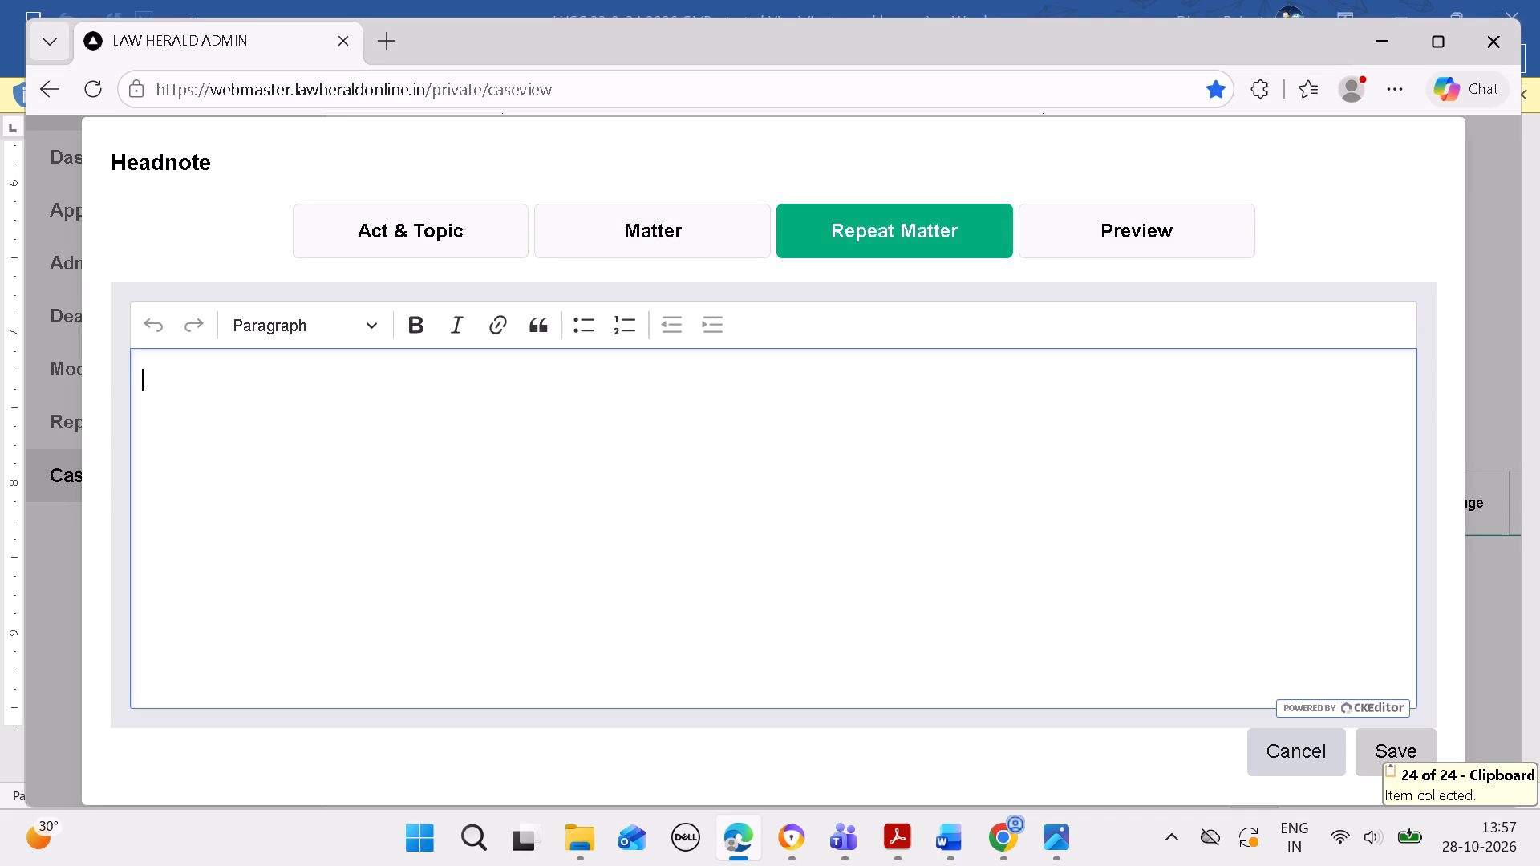
pyautogui.hotkey('ctrl', 'v')
# Check the Act & Topic, Matter and Repeat Matter texts of headnote (C) and save the headnote.
pyautogui.click(416, 241)
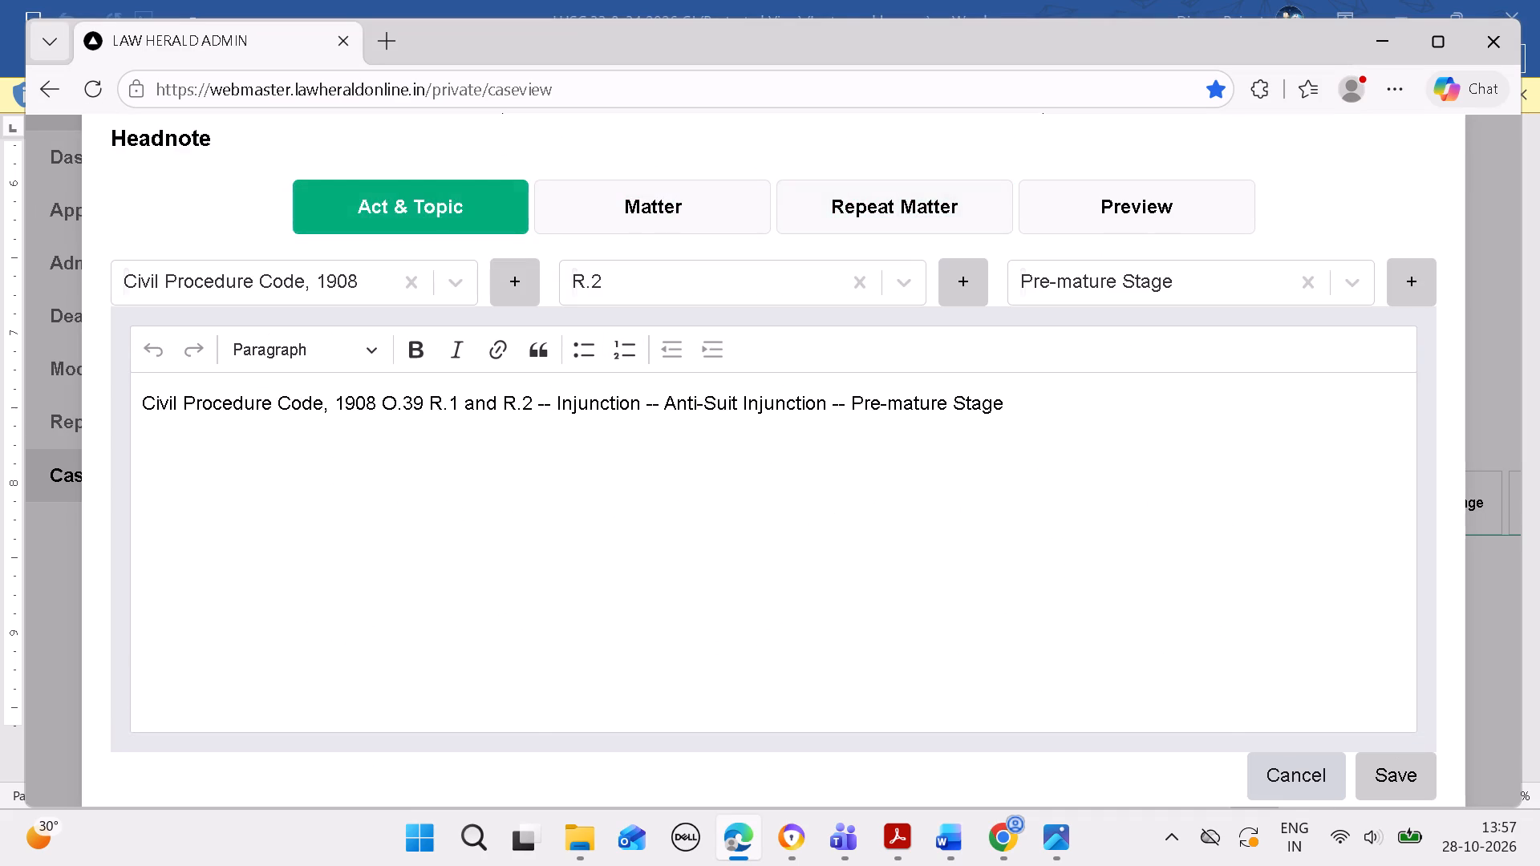
pyautogui.click(641, 228)
pyautogui.click(929, 213)
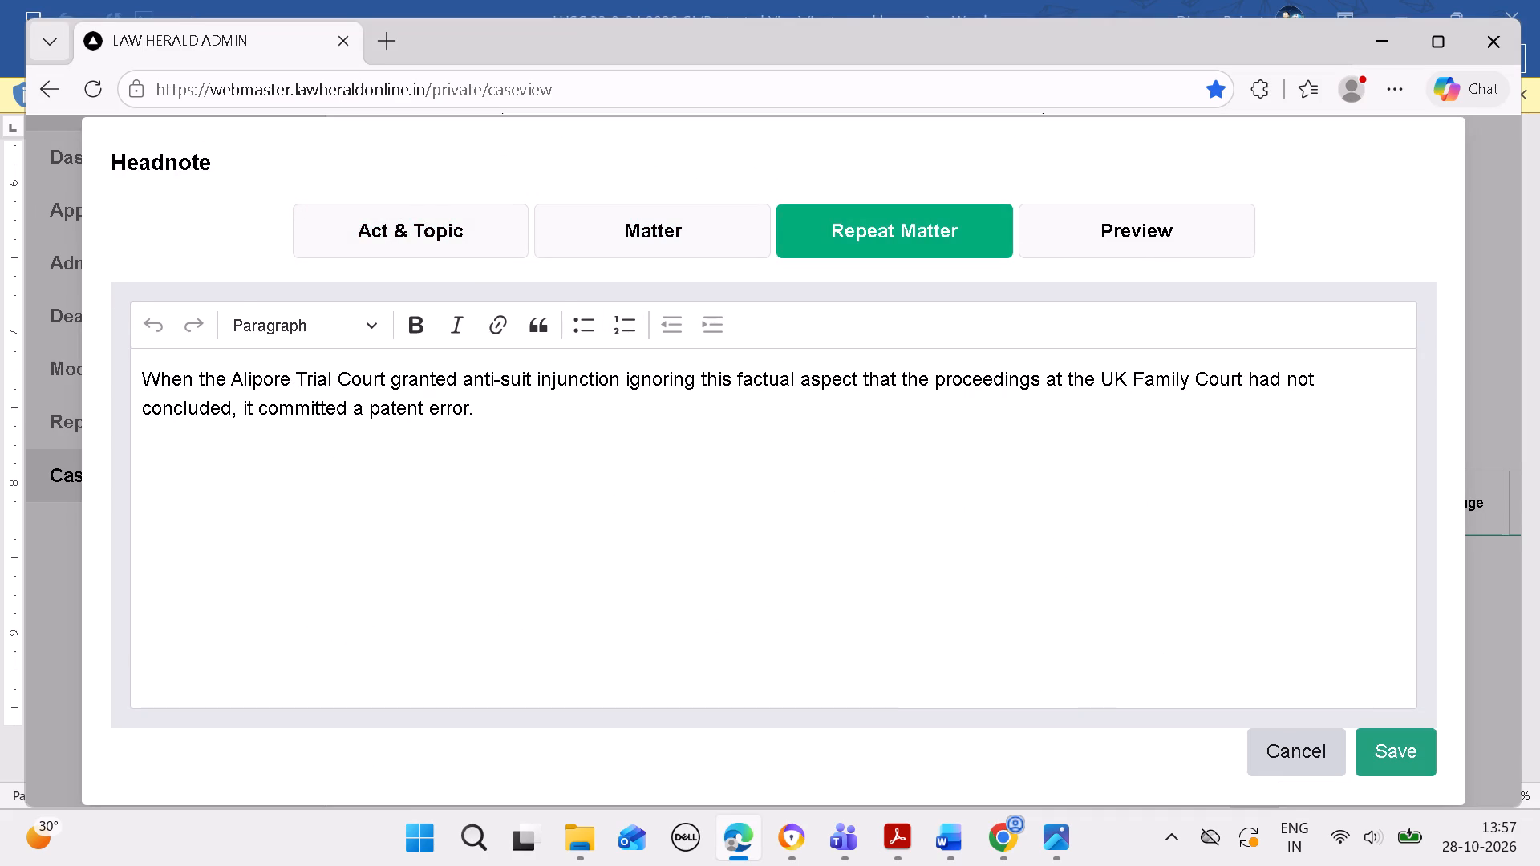
pyautogui.click(1388, 765)
pyautogui.click(1002, 269)
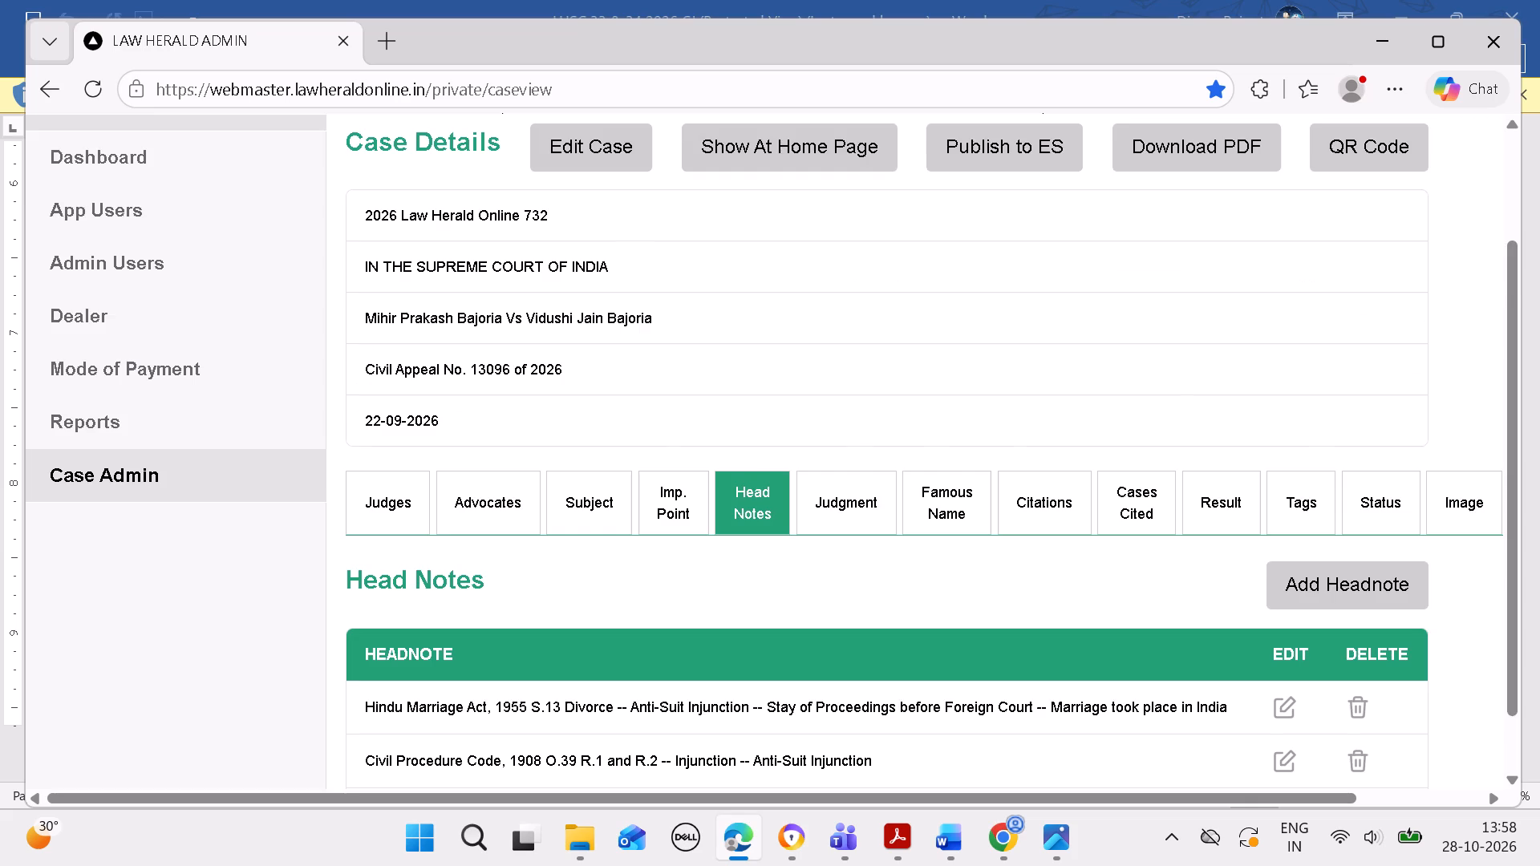
pyautogui.scroll(-8, 979, 539)
# Read through headnote (D) and its Held points in the Word document, as far as the start of headnote (E).
pyautogui.click(953, 841)
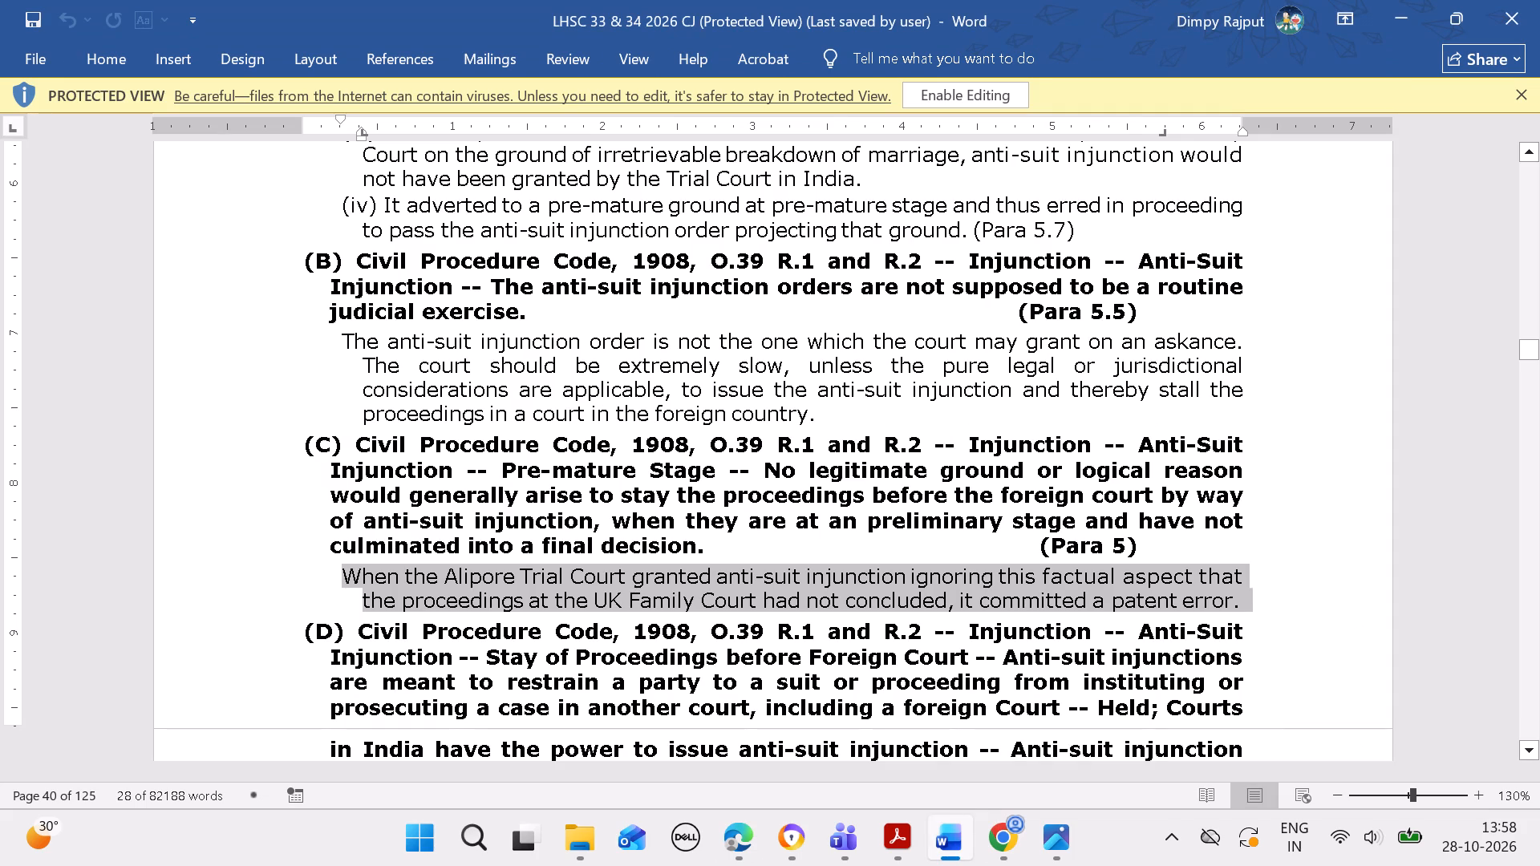
pyautogui.press('Down')
pyautogui.press('Down')
pyautogui.press('Down')
pyautogui.press('Down')
pyautogui.press('Down')
pyautogui.press('Down')
pyautogui.press('Down')
pyautogui.press('Down')
pyautogui.press('Down')
pyautogui.press('Down')
pyautogui.press('Down')
pyautogui.press('Down')
pyautogui.press('Down')
pyautogui.press('Down')
pyautogui.press('Down')
pyautogui.press('Down')
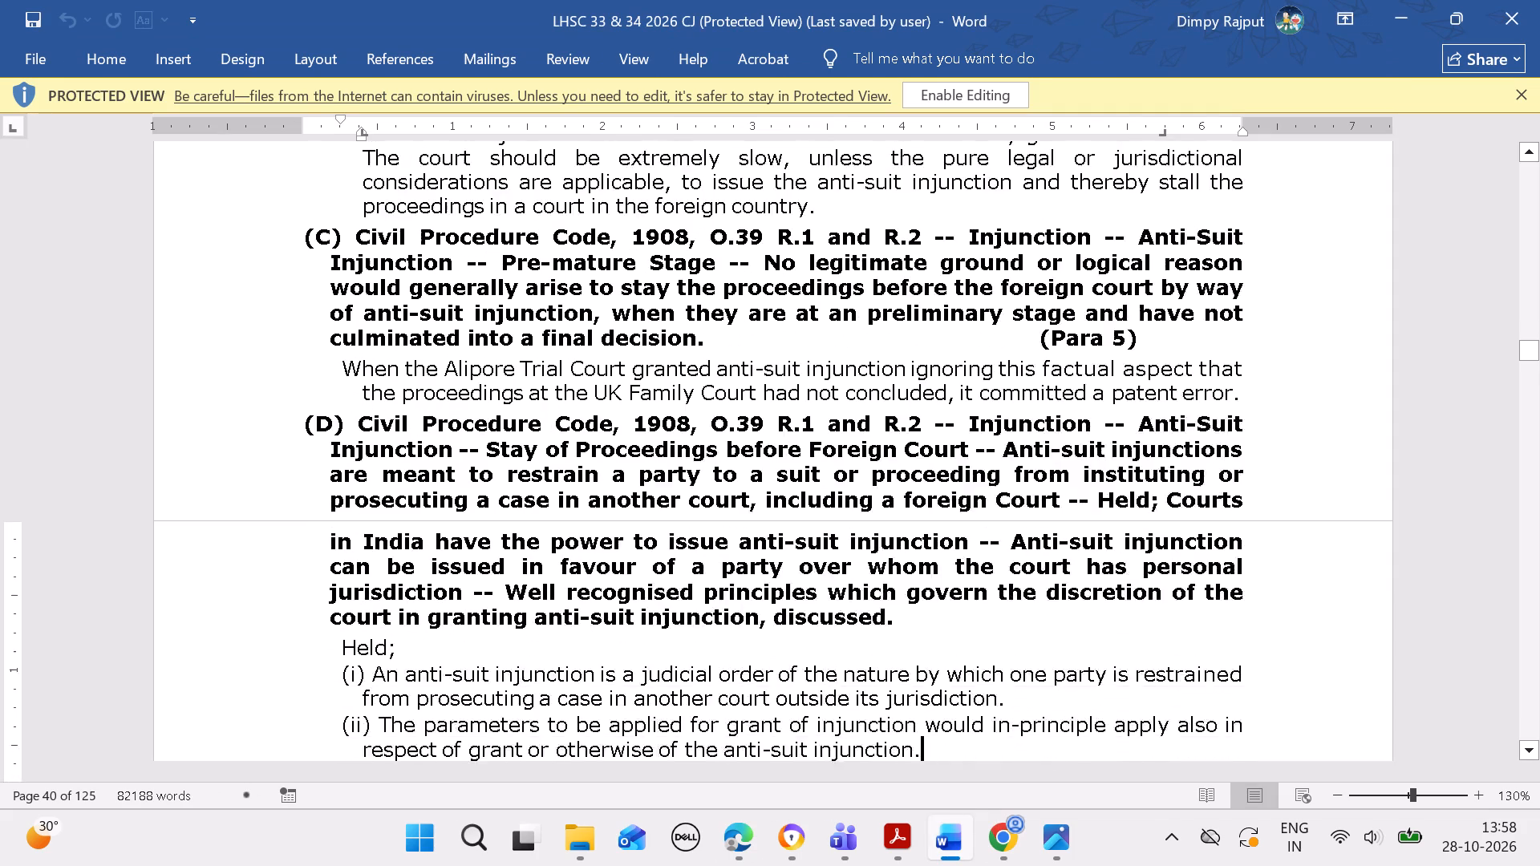
pyautogui.press('Down')
pyautogui.press('Down')
pyautogui.press('Down')
pyautogui.press('Down')
pyautogui.press('Down')
pyautogui.press('Down')
pyautogui.press('Down')
pyautogui.press('Down')
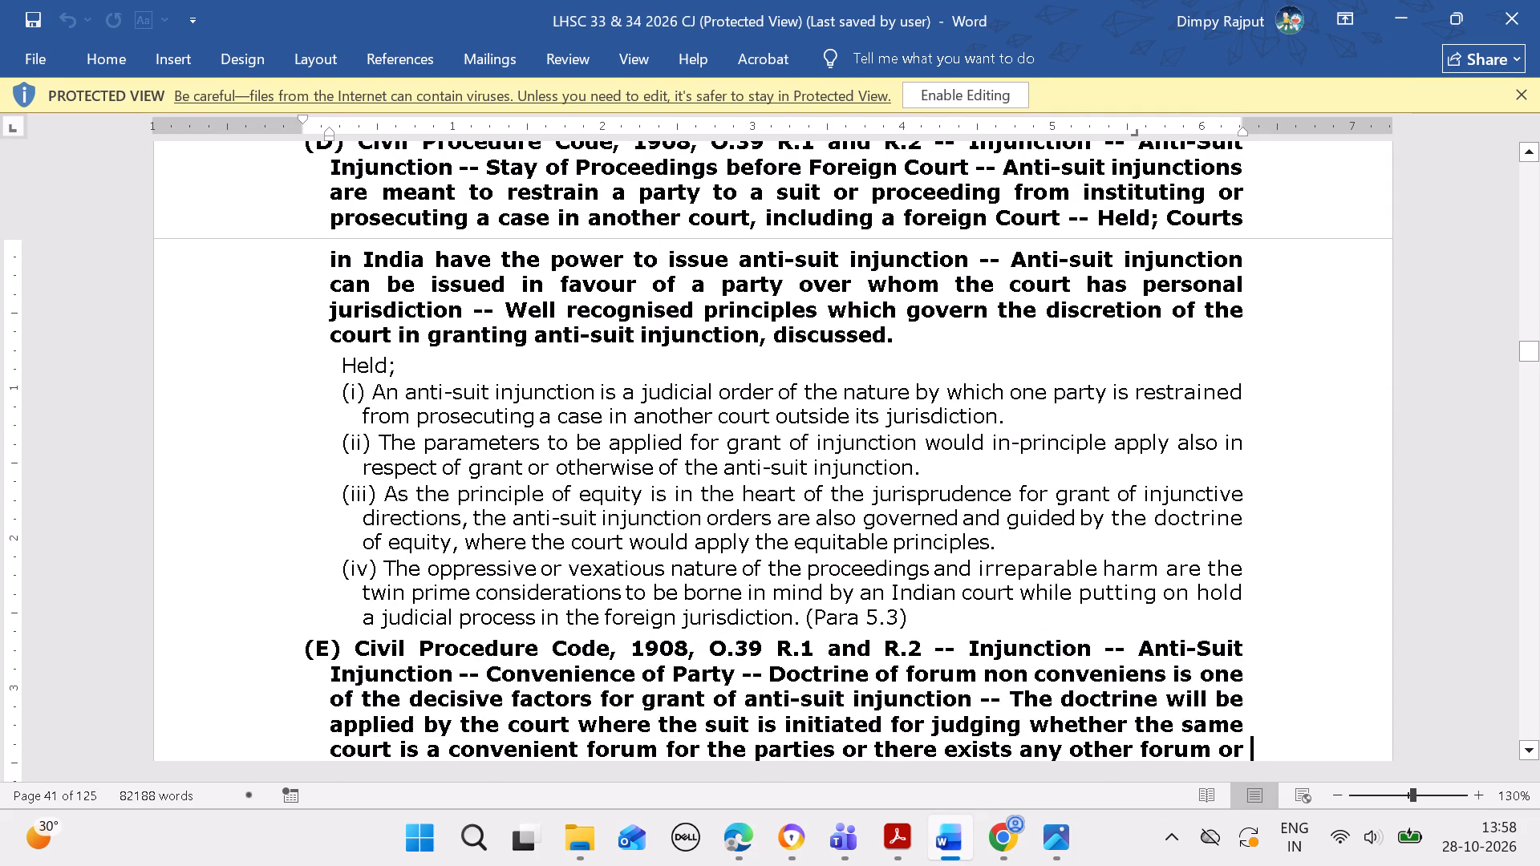
pyautogui.press('Up')
pyautogui.press('Up')
pyautogui.press('Up')
pyautogui.press('Up')
pyautogui.press('Up')
pyautogui.press('Up')
pyautogui.press('Up')
pyautogui.press('Up')
pyautogui.press('Up')
pyautogui.press('Up')
pyautogui.press('Up')
pyautogui.press('Up')
pyautogui.press('Up')
pyautogui.press('Up')
pyautogui.press('Up')
pyautogui.press('Up')
pyautogui.press('Up')
pyautogui.press('Up')
pyautogui.press('Up')
pyautogui.press('Up')
# Start a new headnote for (D) and attach the act Civil Procedure Code, 1908, copied from the Word document, followed by a space.
pyautogui.moveTo(366, 238); pyautogui.dragTo(415, 238)
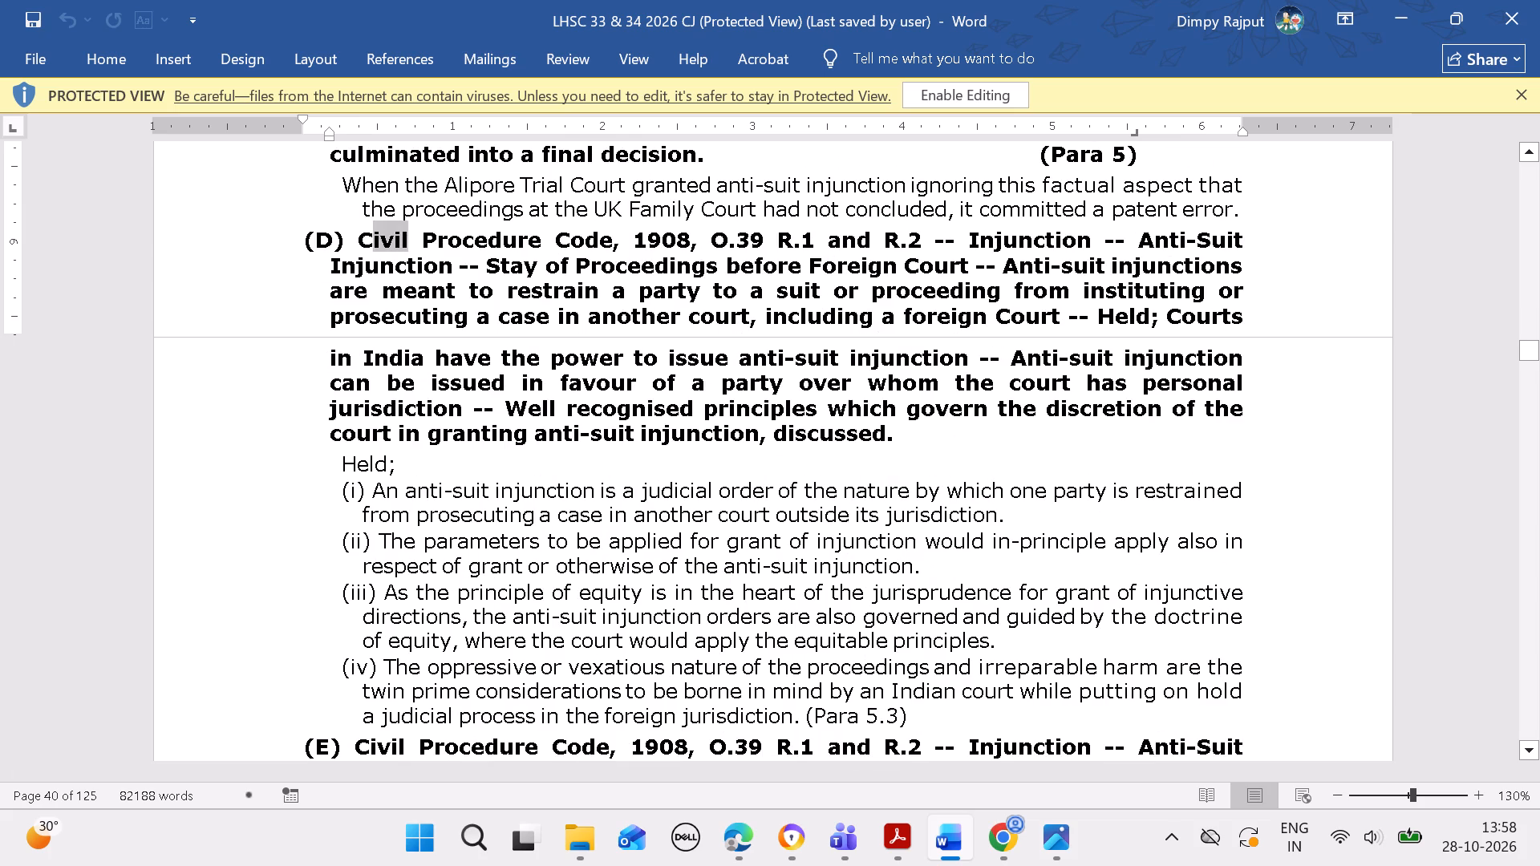
pyautogui.moveTo(415, 238); pyautogui.dragTo(656, 235)
pyautogui.hotkey('ctrl', 'c')
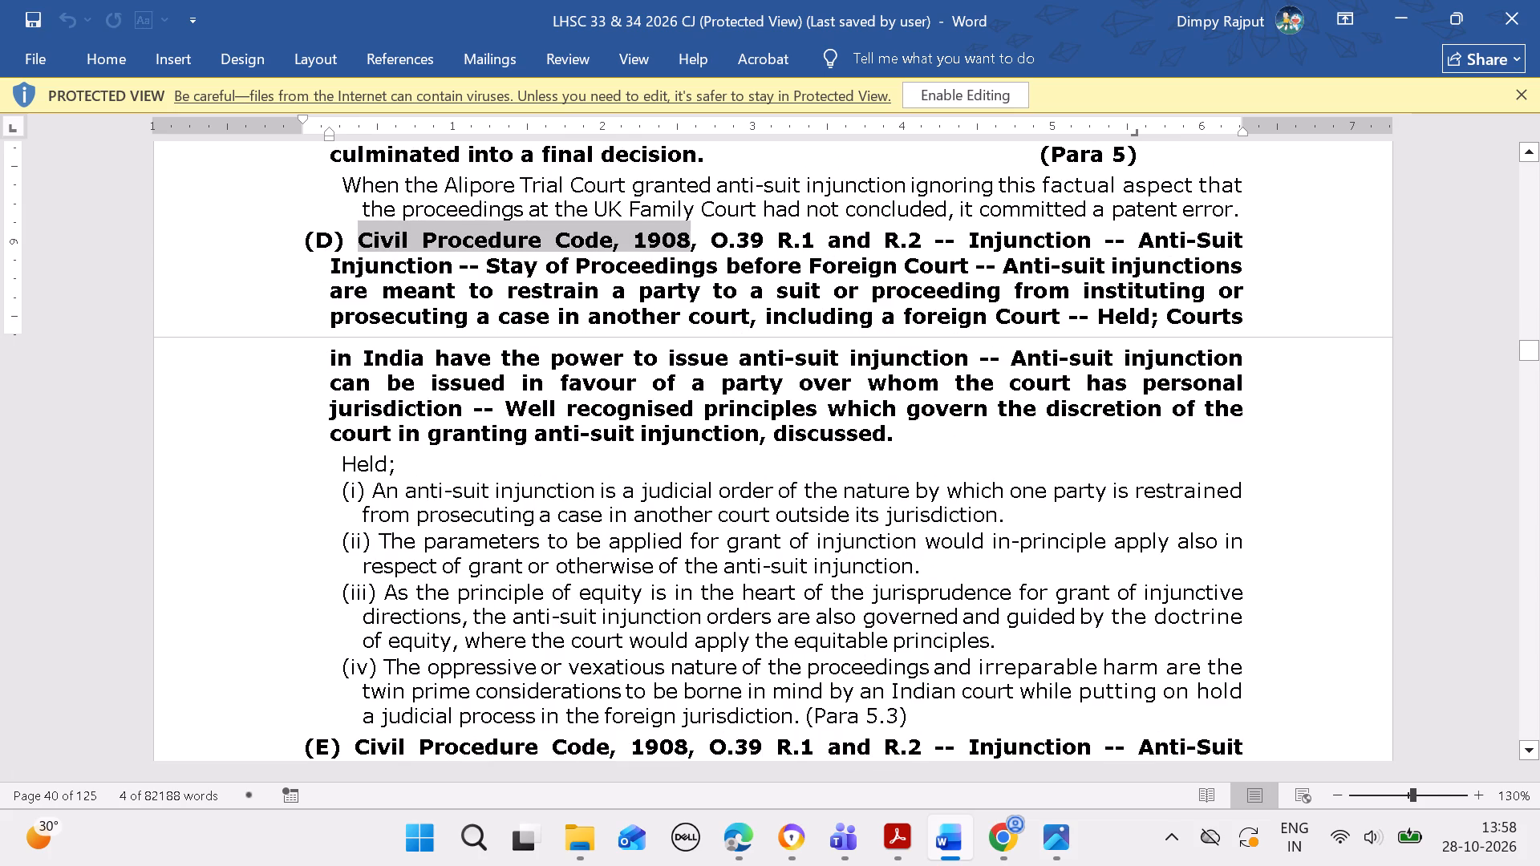
pyautogui.click(742, 829)
pyautogui.scroll(-1, 1056, 527)
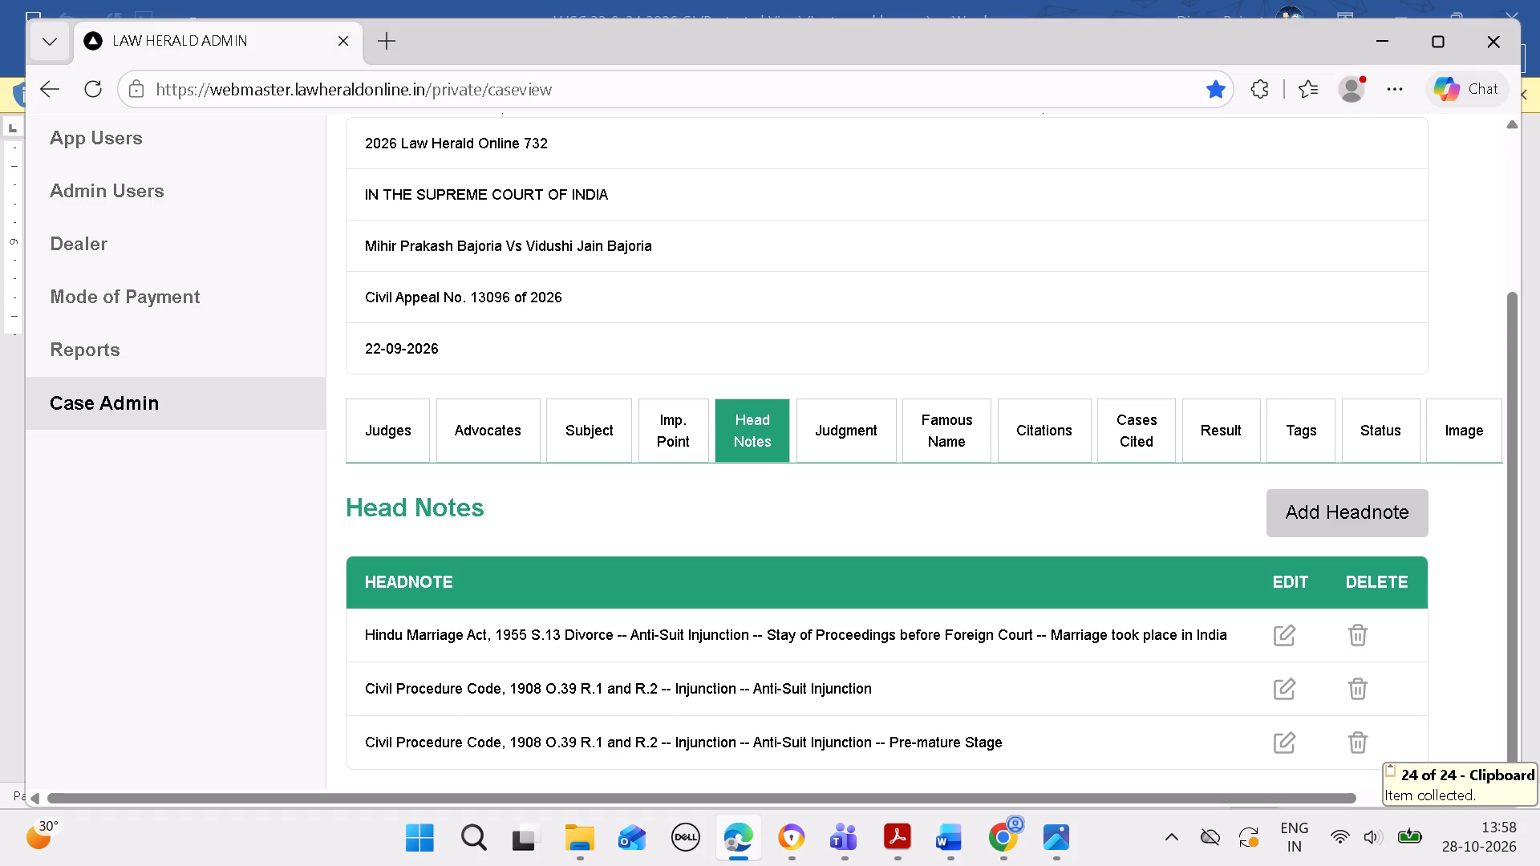
pyautogui.scroll(-1, 1056, 519)
pyautogui.click(1290, 517)
pyautogui.click(411, 273)
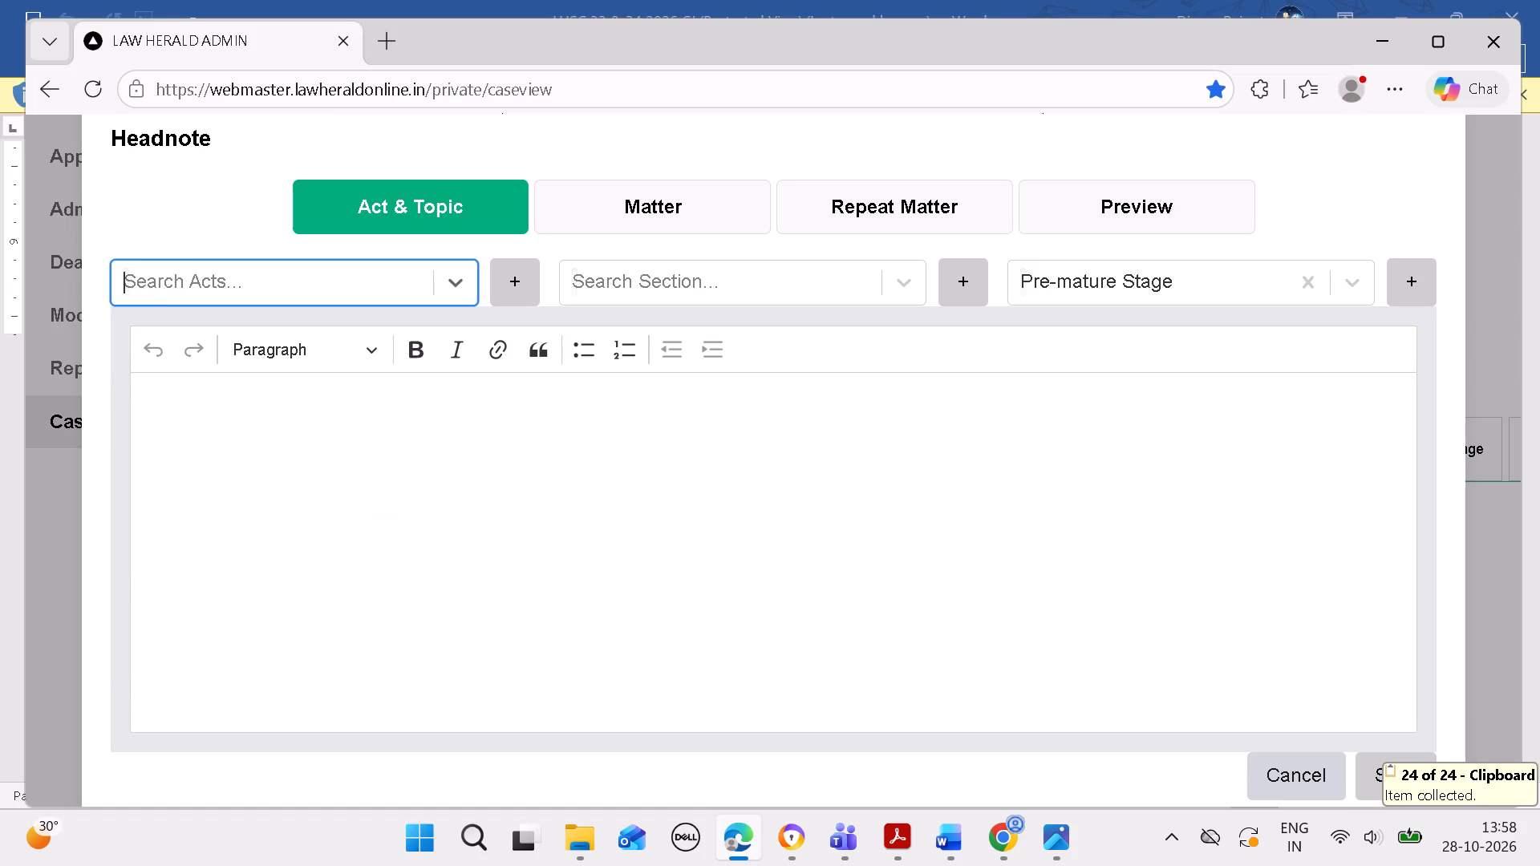
pyautogui.hotkey('ctrl', 'v')
pyautogui.click(436, 356)
pyautogui.click(752, 427)
pyautogui.press('space')
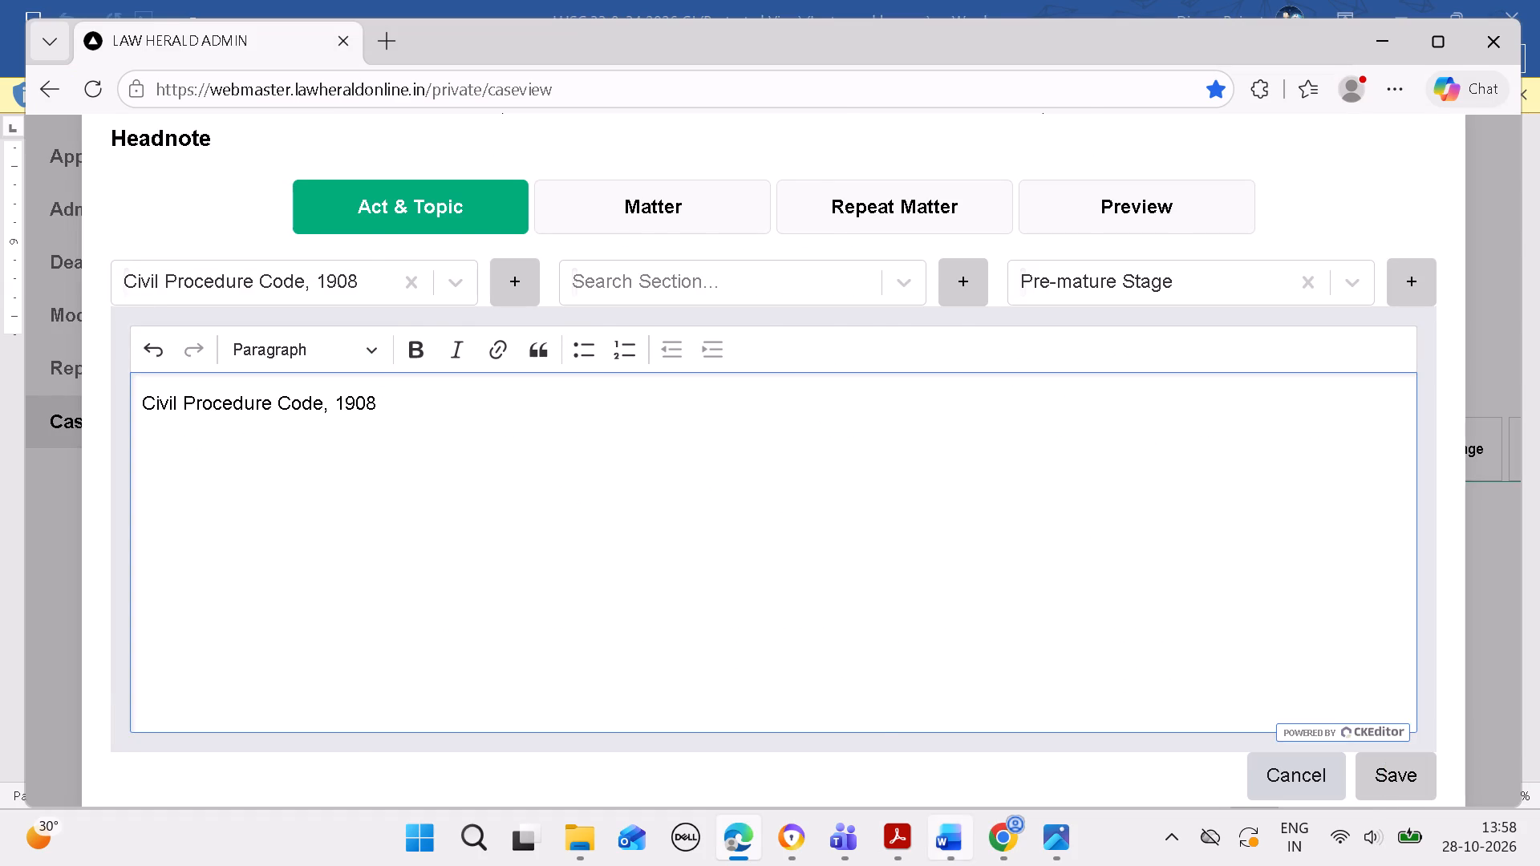
# Copy O.39 from headnote (D) in Word and attach it as a section in the Act & Topic text, followed by a space.
pyautogui.click(949, 848)
pyautogui.moveTo(713, 236); pyautogui.dragTo(752, 241)
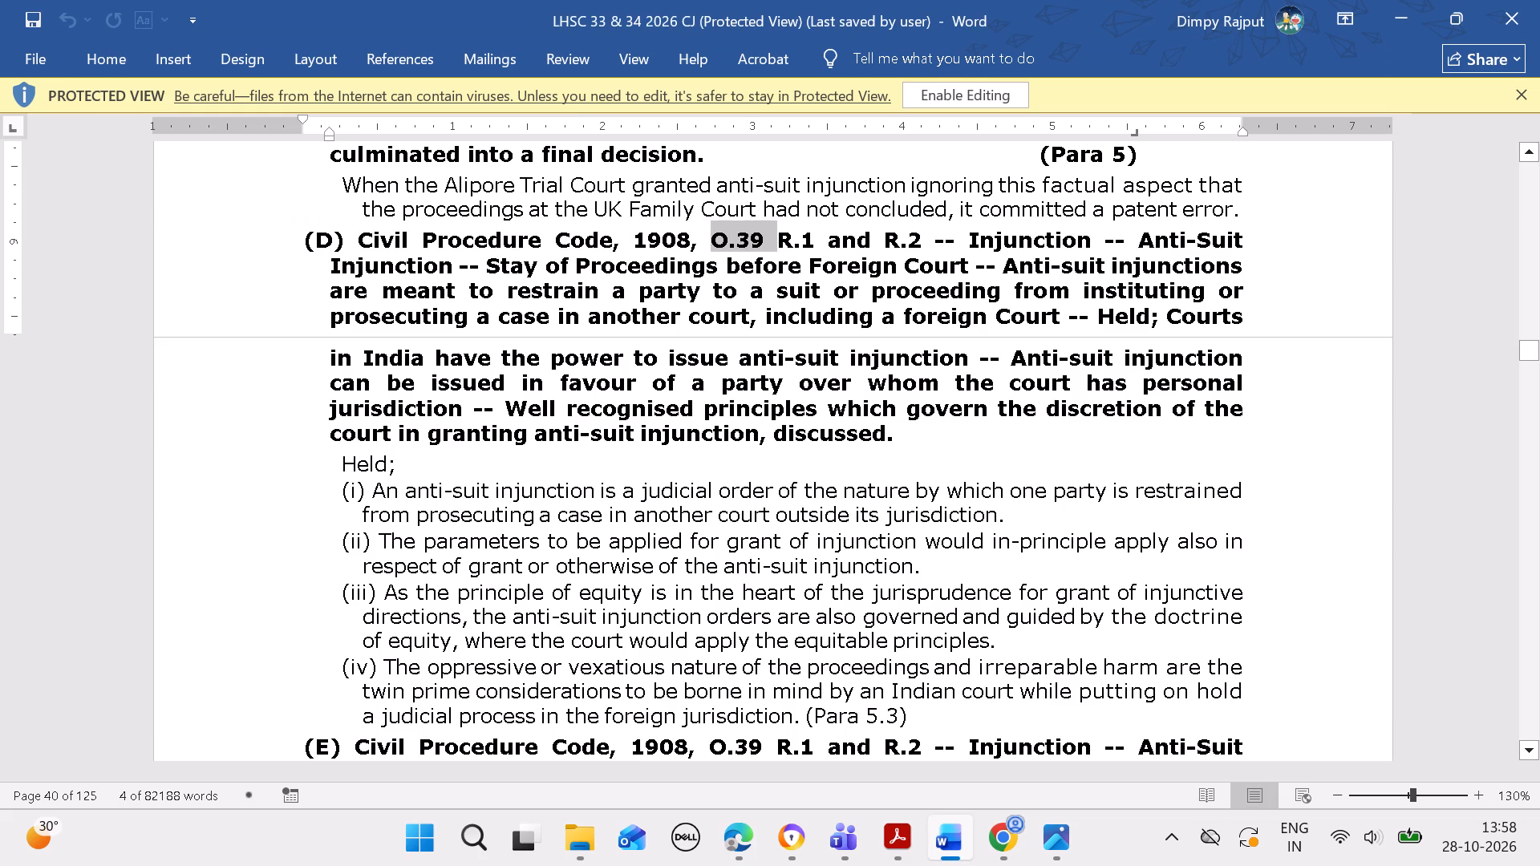
pyautogui.moveTo(752, 241); pyautogui.dragTo(752, 241)
pyautogui.hotkey('ctrl', 'v')
pyautogui.press('c')
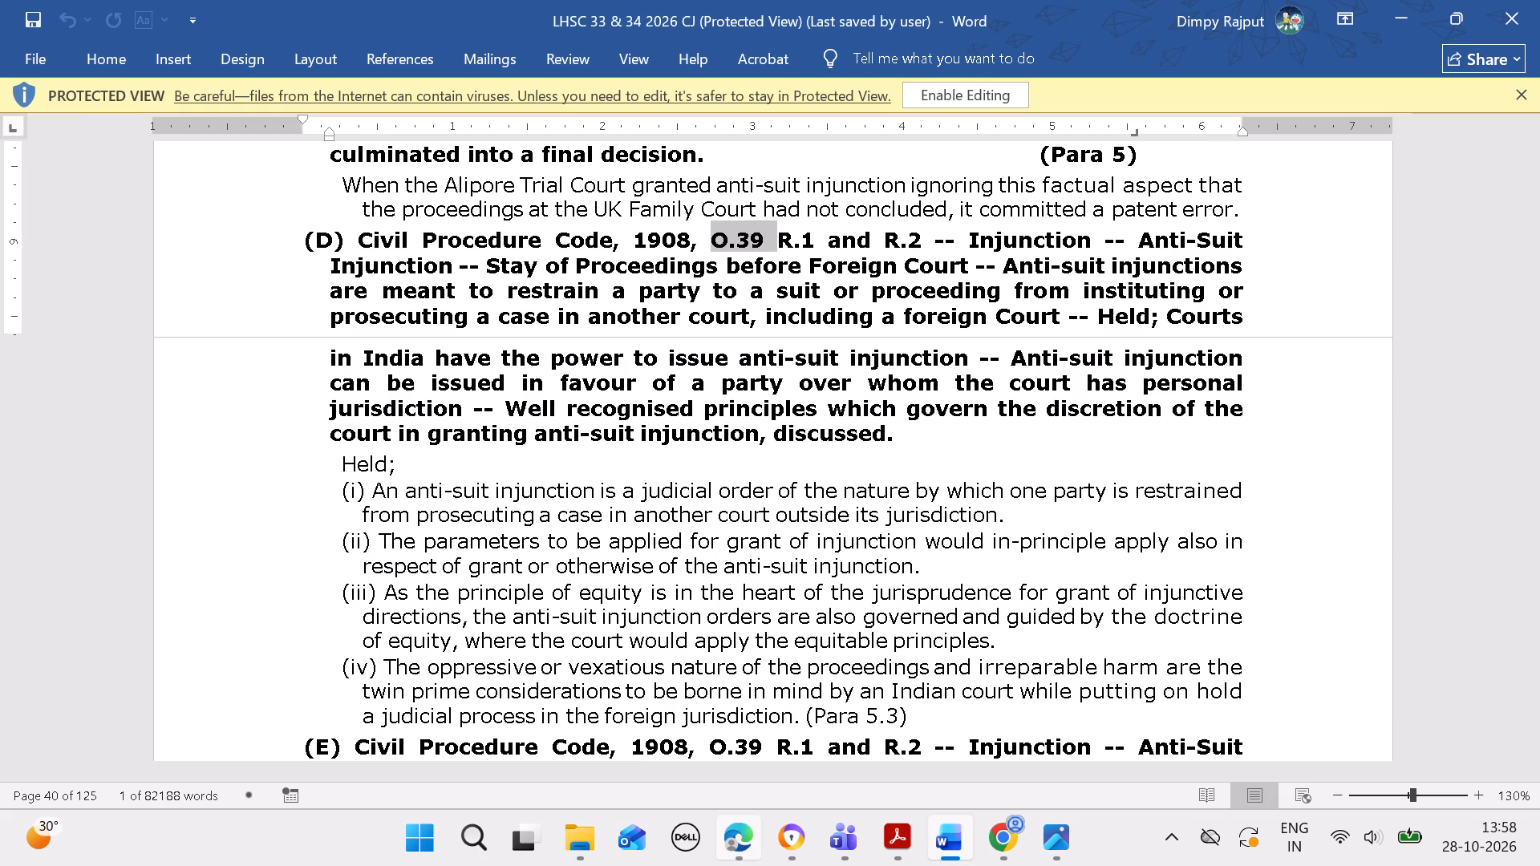
pyautogui.hotkey('ctrl', 'c')
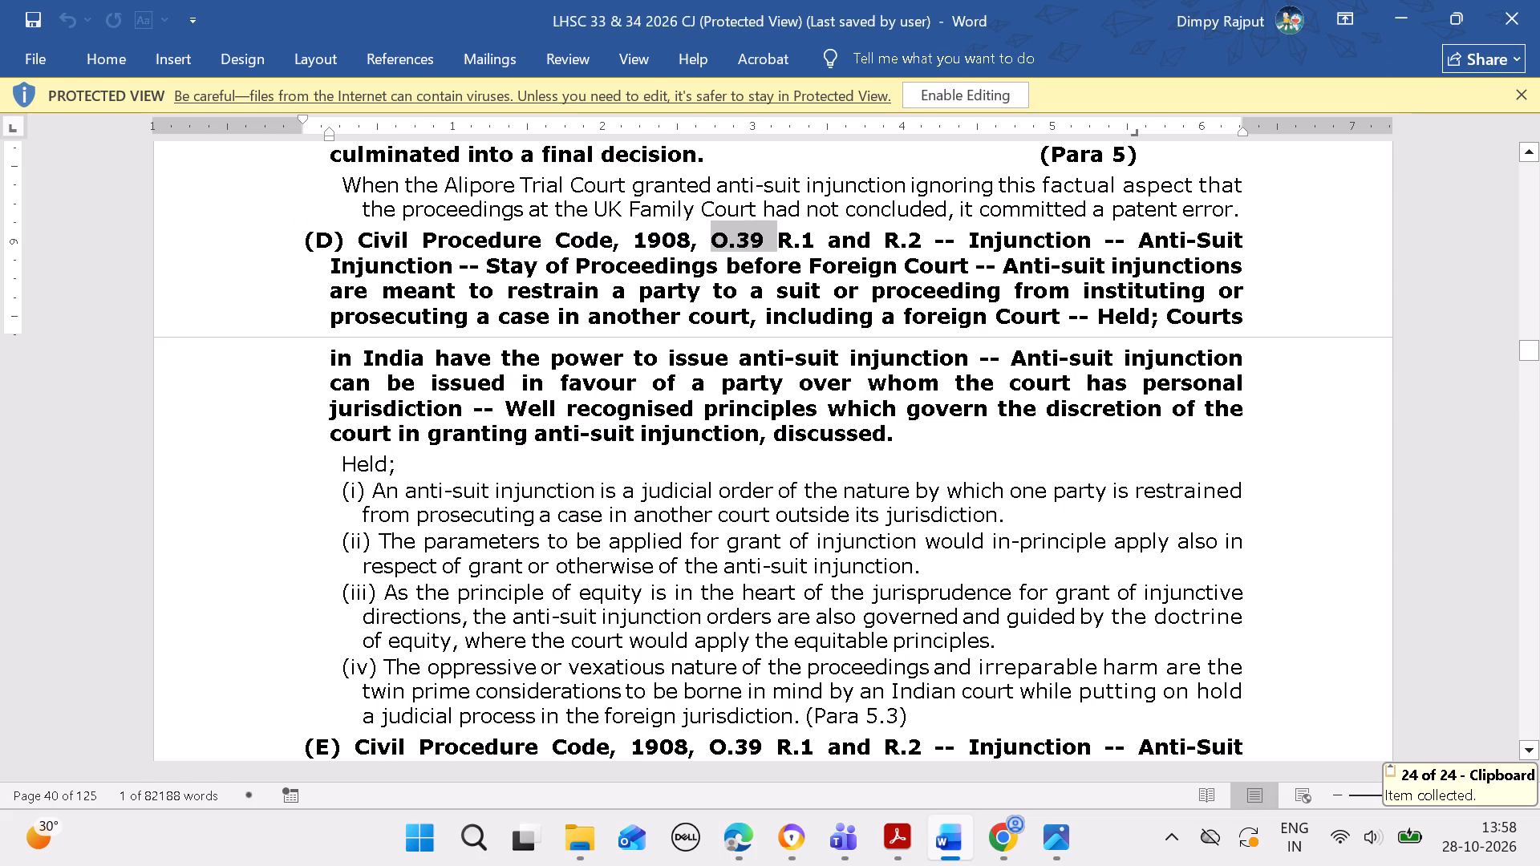
pyautogui.click(747, 836)
pyautogui.click(791, 297)
pyautogui.hotkey('ctrl', 'v')
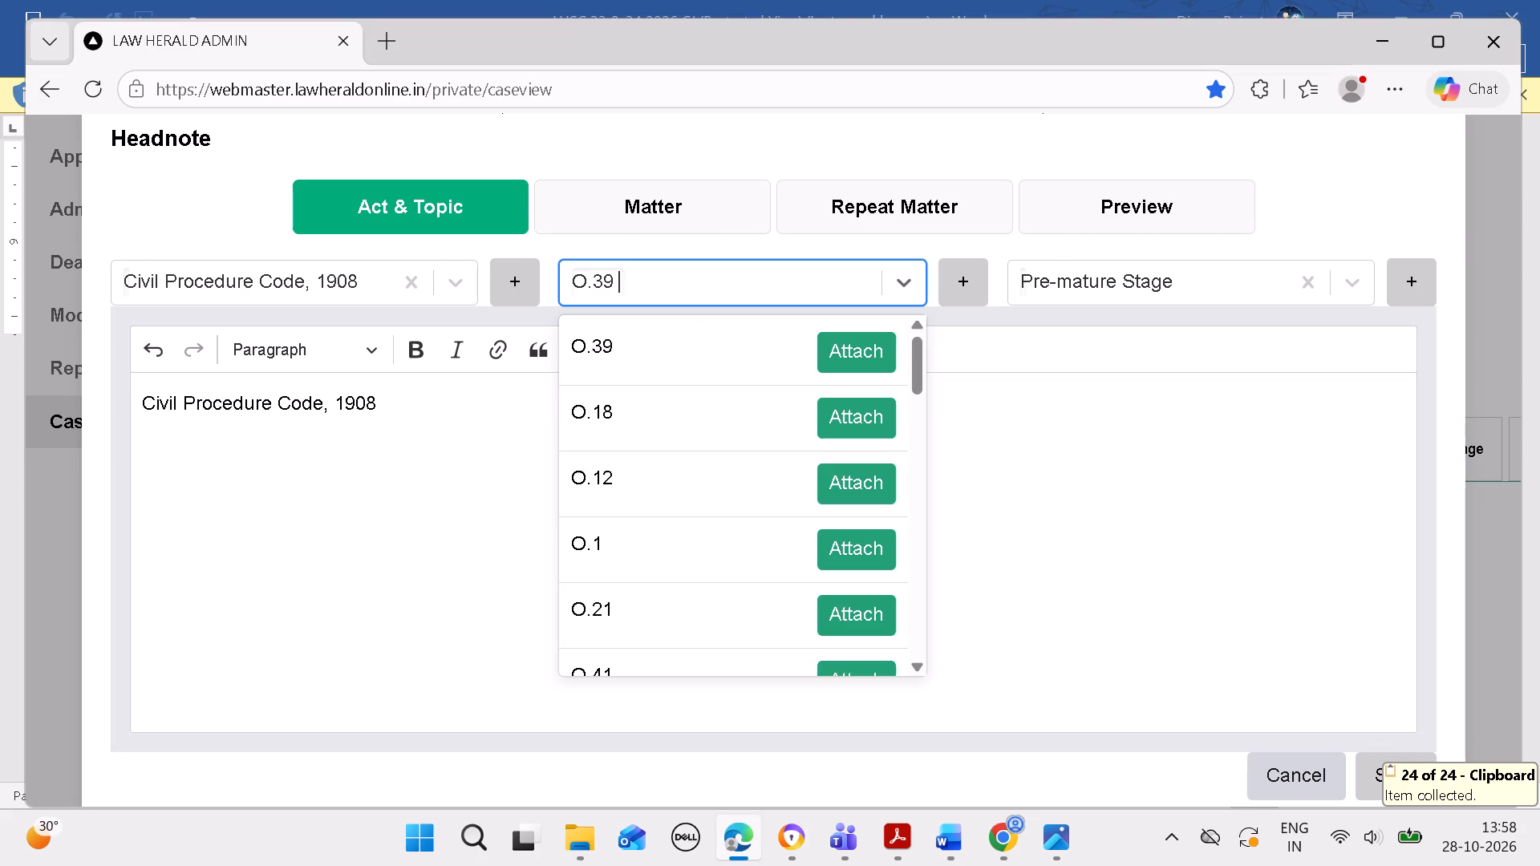
pyautogui.moveTo(856, 346); pyautogui.dragTo(854, 339)
pyautogui.click(392, 520)
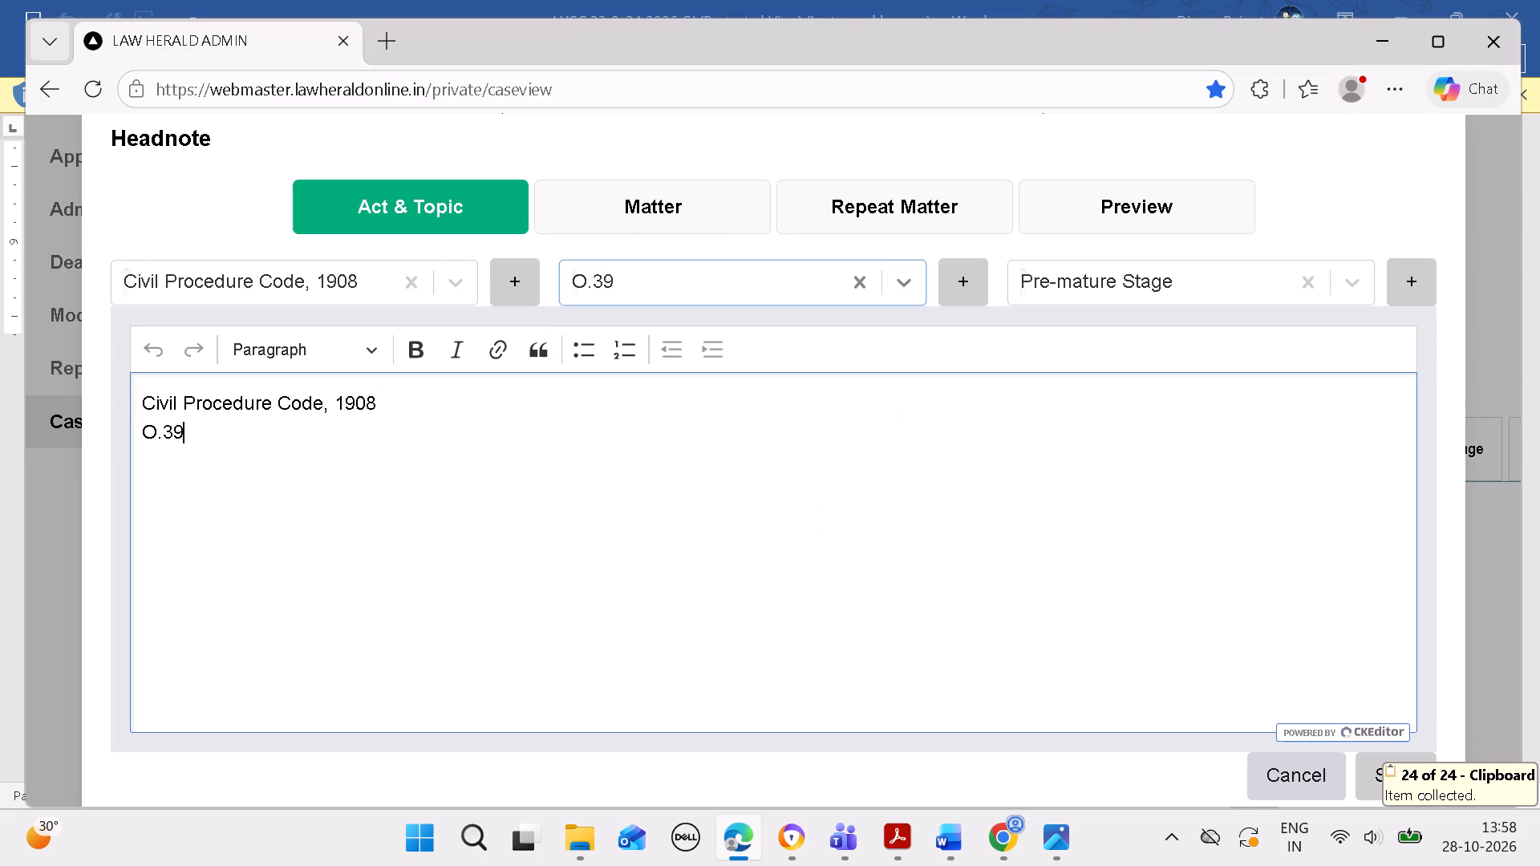
pyautogui.press('space')
# Copy R.1 from headnote (D) in Word, attach it as a section in the Act & Topic text, and add "and" after it.
pyautogui.click(948, 841)
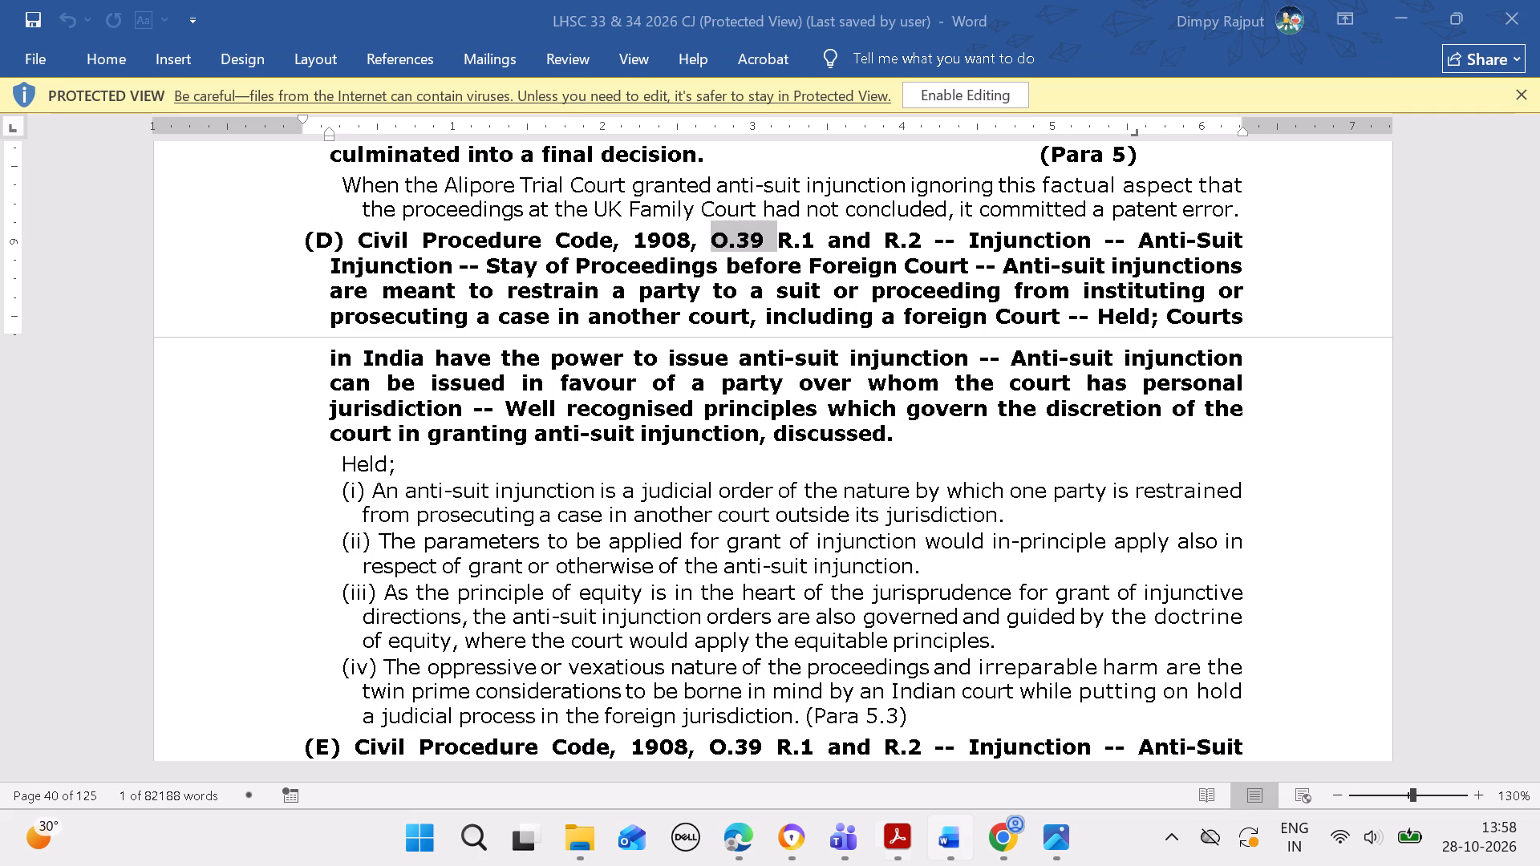
pyautogui.moveTo(779, 233); pyautogui.dragTo(804, 232)
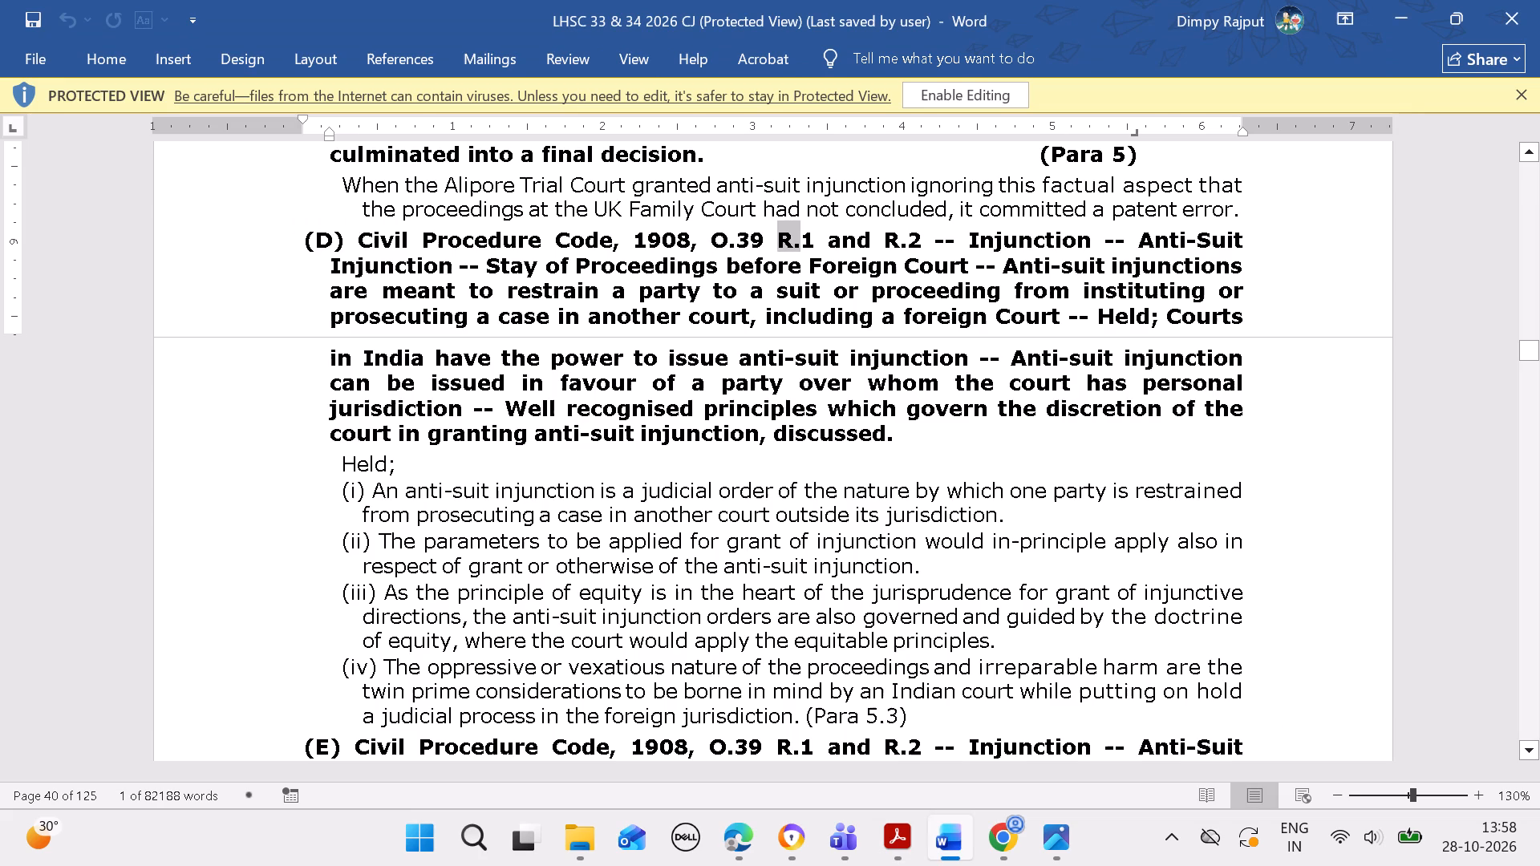
pyautogui.moveTo(804, 232); pyautogui.dragTo(812, 235)
pyautogui.hotkey('ctrl', 'c')
pyautogui.click(741, 824)
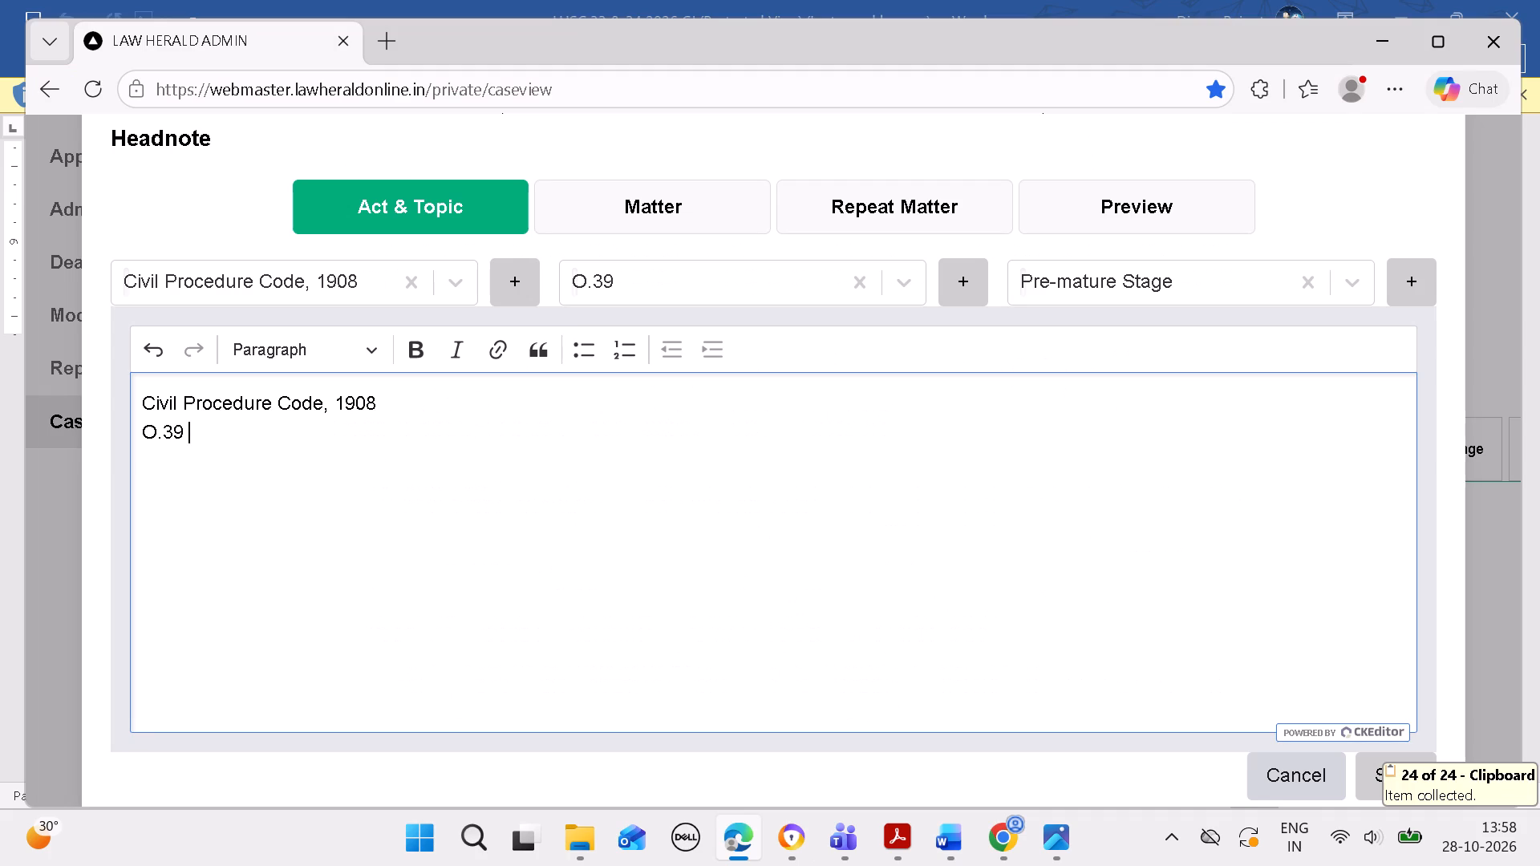
pyautogui.moveTo(819, 277); pyautogui.dragTo(823, 269)
pyautogui.hotkey('ctrl', 'v')
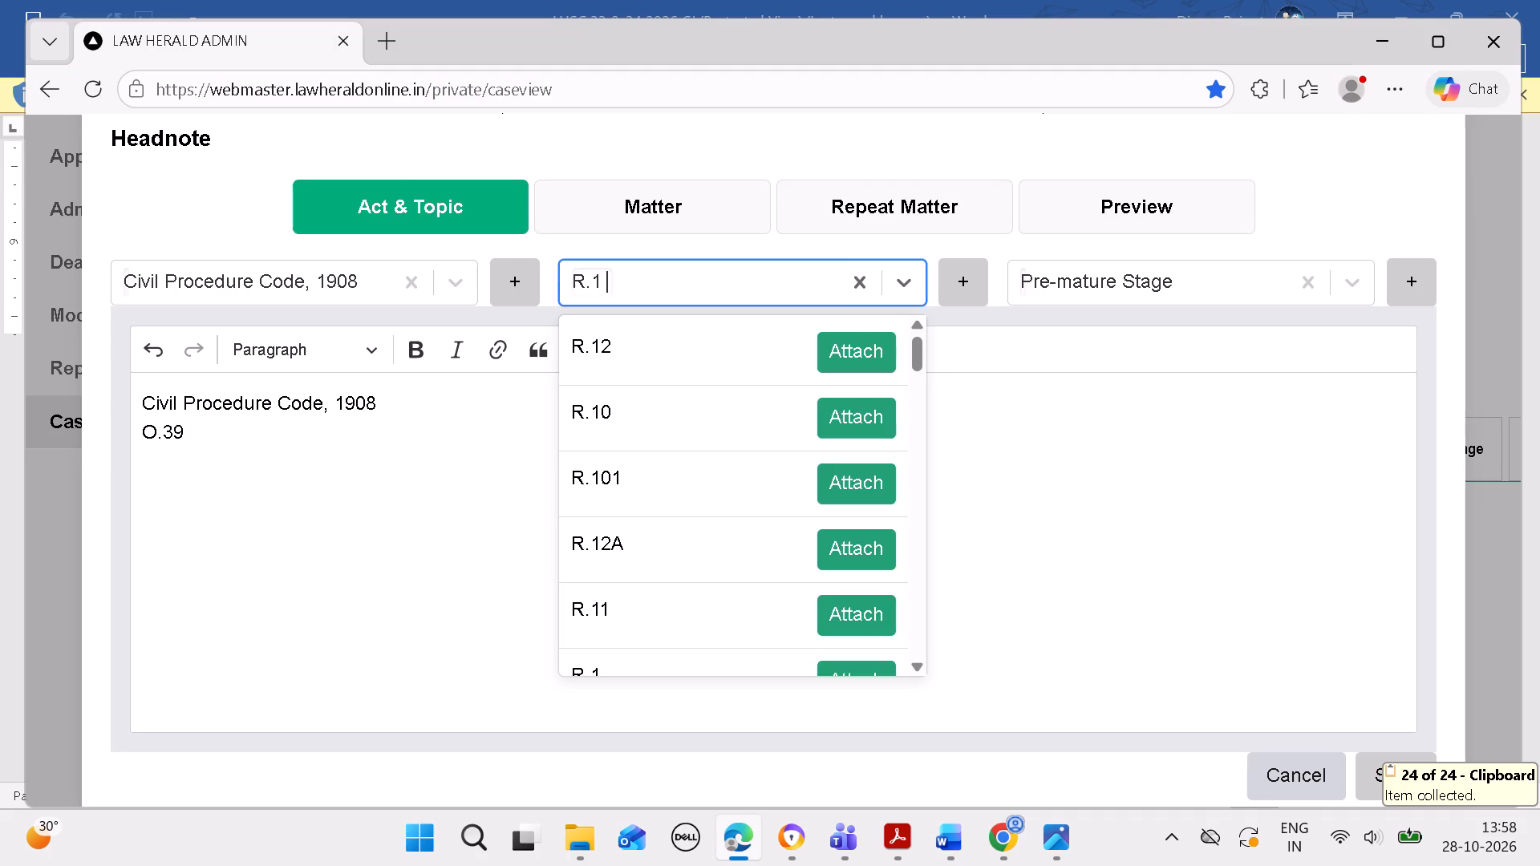
pyautogui.click(872, 669)
pyautogui.click(313, 524)
pyautogui.press('space')
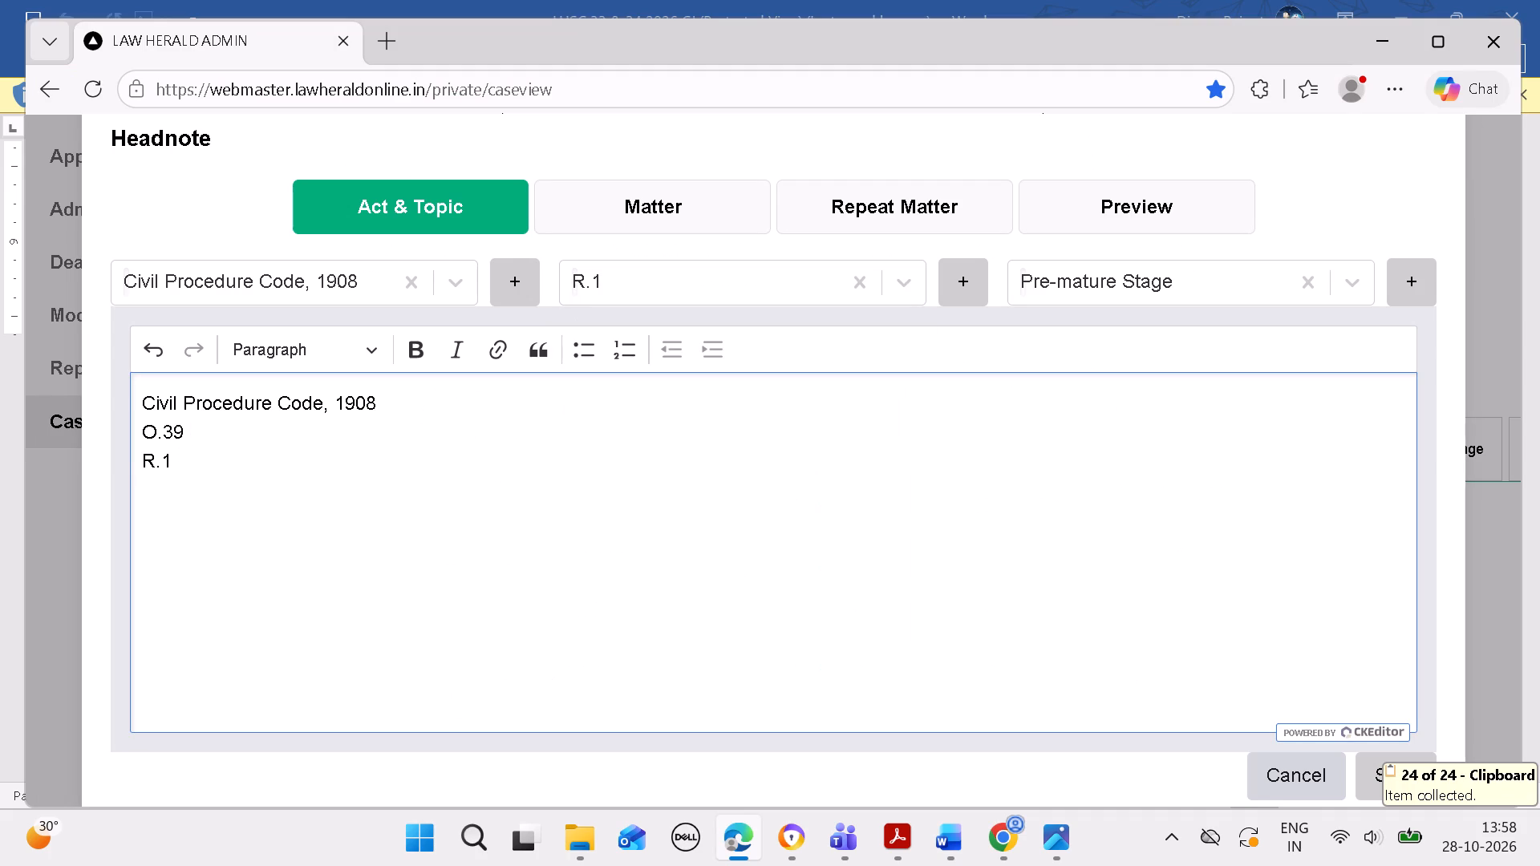
pyautogui.press('a')
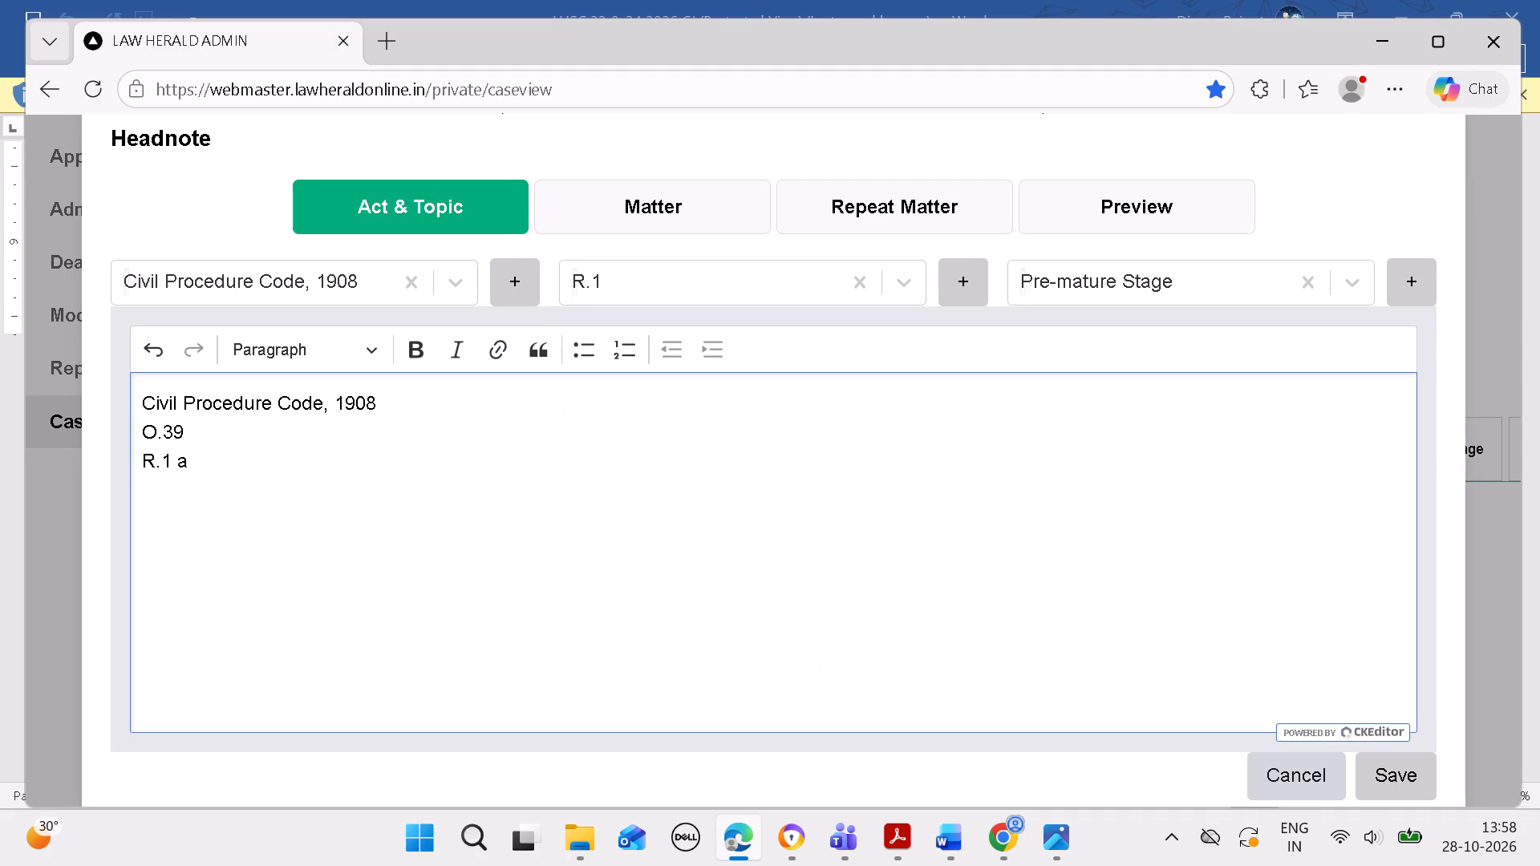
pyautogui.write('nd')
pyautogui.press('space')
# Copy R.2 from headnote (D) in Word and attach it as a section in the Act & Topic text, followed by a space.
pyautogui.click(942, 835)
pyautogui.moveTo(882, 233); pyautogui.dragTo(907, 233)
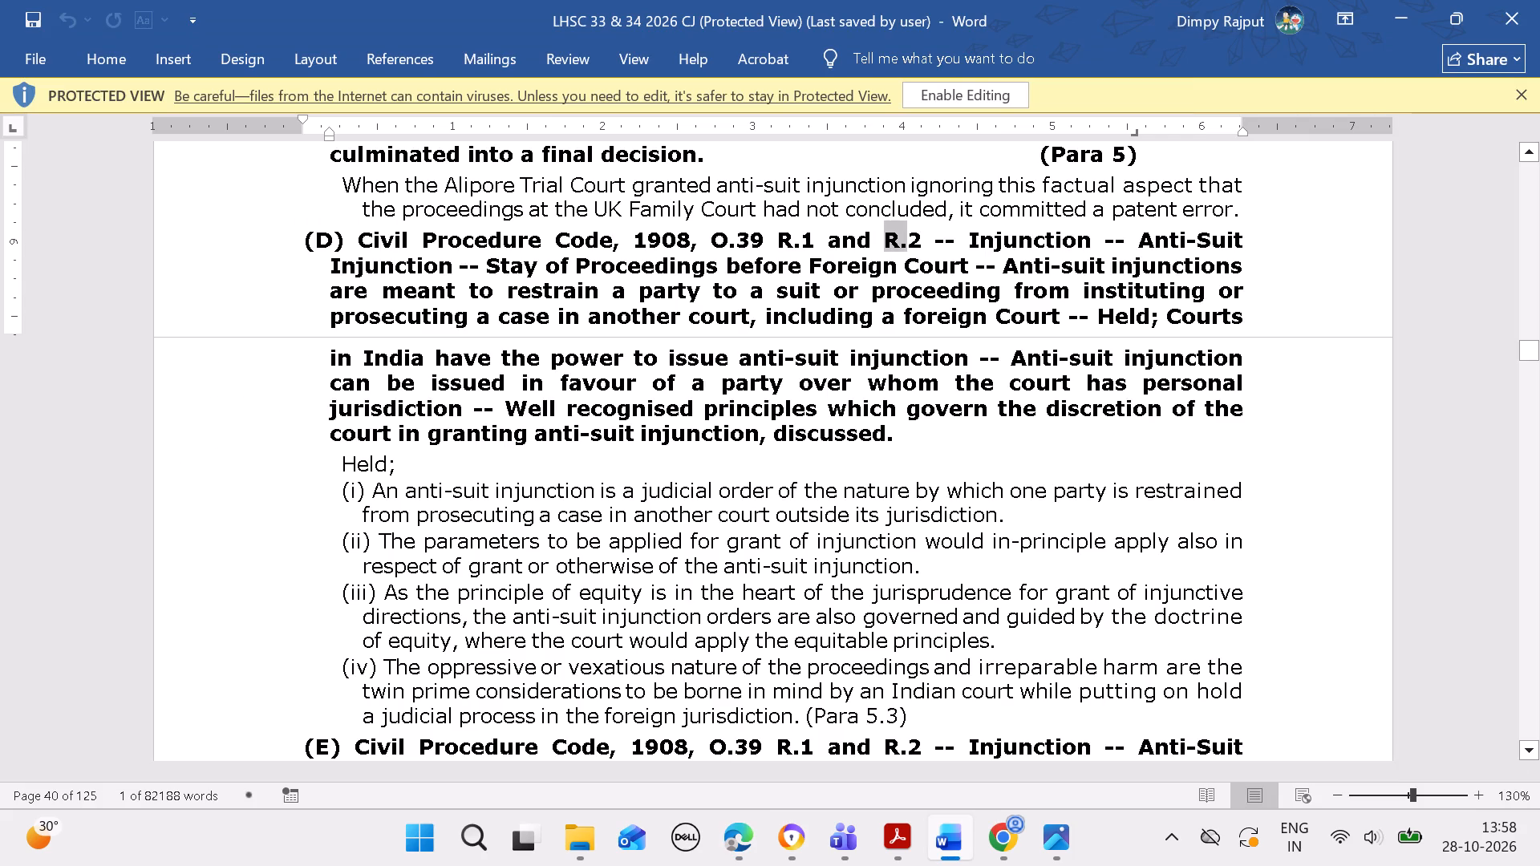
pyautogui.moveTo(907, 233); pyautogui.dragTo(919, 238)
pyautogui.hotkey('ctrl', 'c')
pyautogui.click(742, 830)
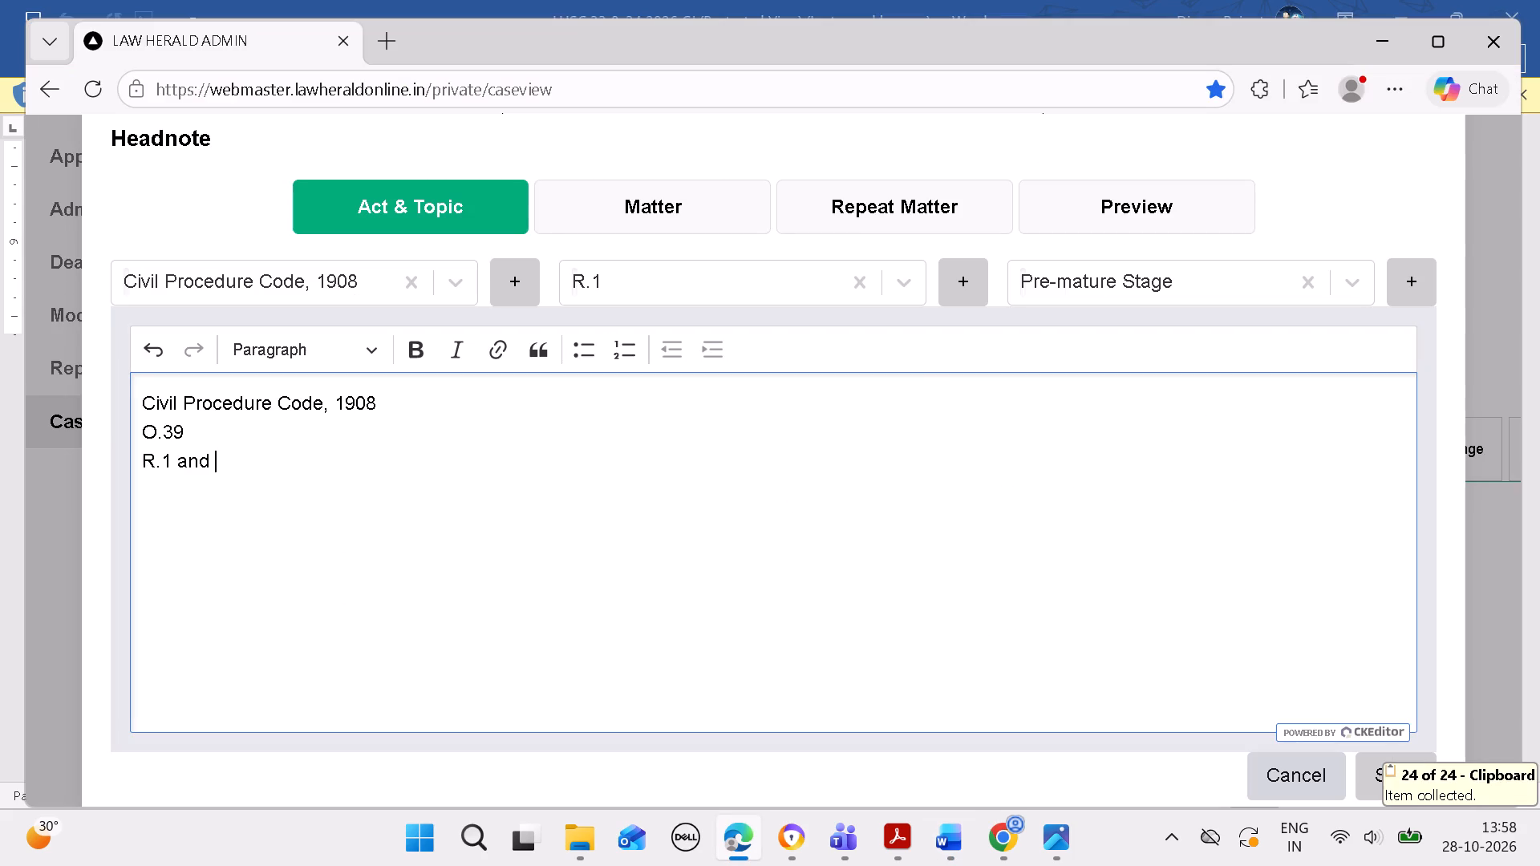
pyautogui.click(825, 265)
pyautogui.hotkey('ctrl', 'v')
pyautogui.click(849, 353)
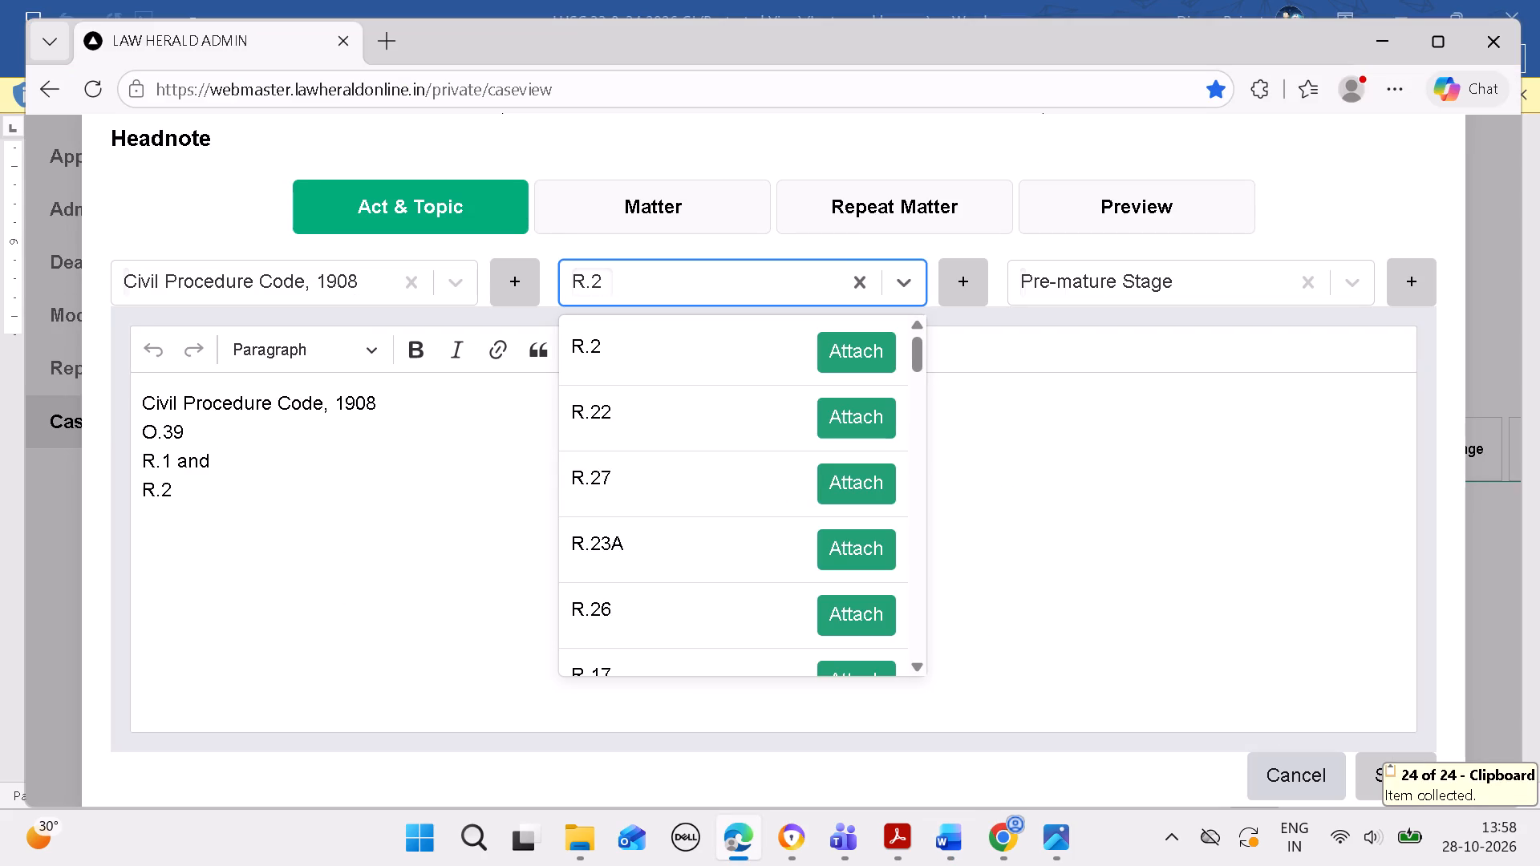
pyautogui.click(323, 512)
pyautogui.press('space')
# Copy "Injunction -- Anti-Suit Injunction" from headnote (D) in Word and attach it as a topic in the Act & Topic text, followed by a space.
pyautogui.click(947, 832)
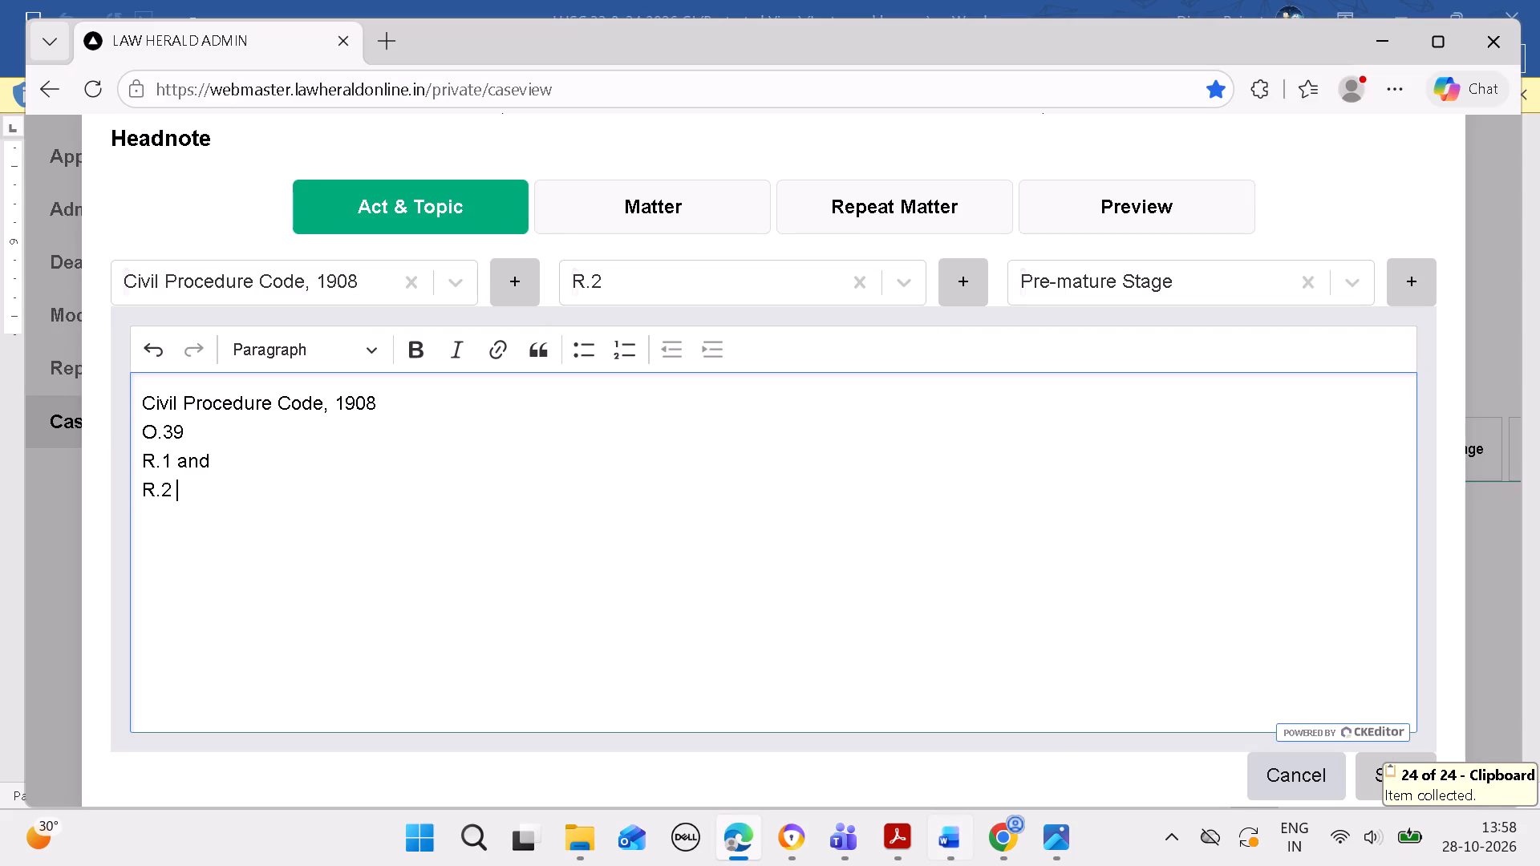
pyautogui.moveTo(962, 236); pyautogui.dragTo(971, 236)
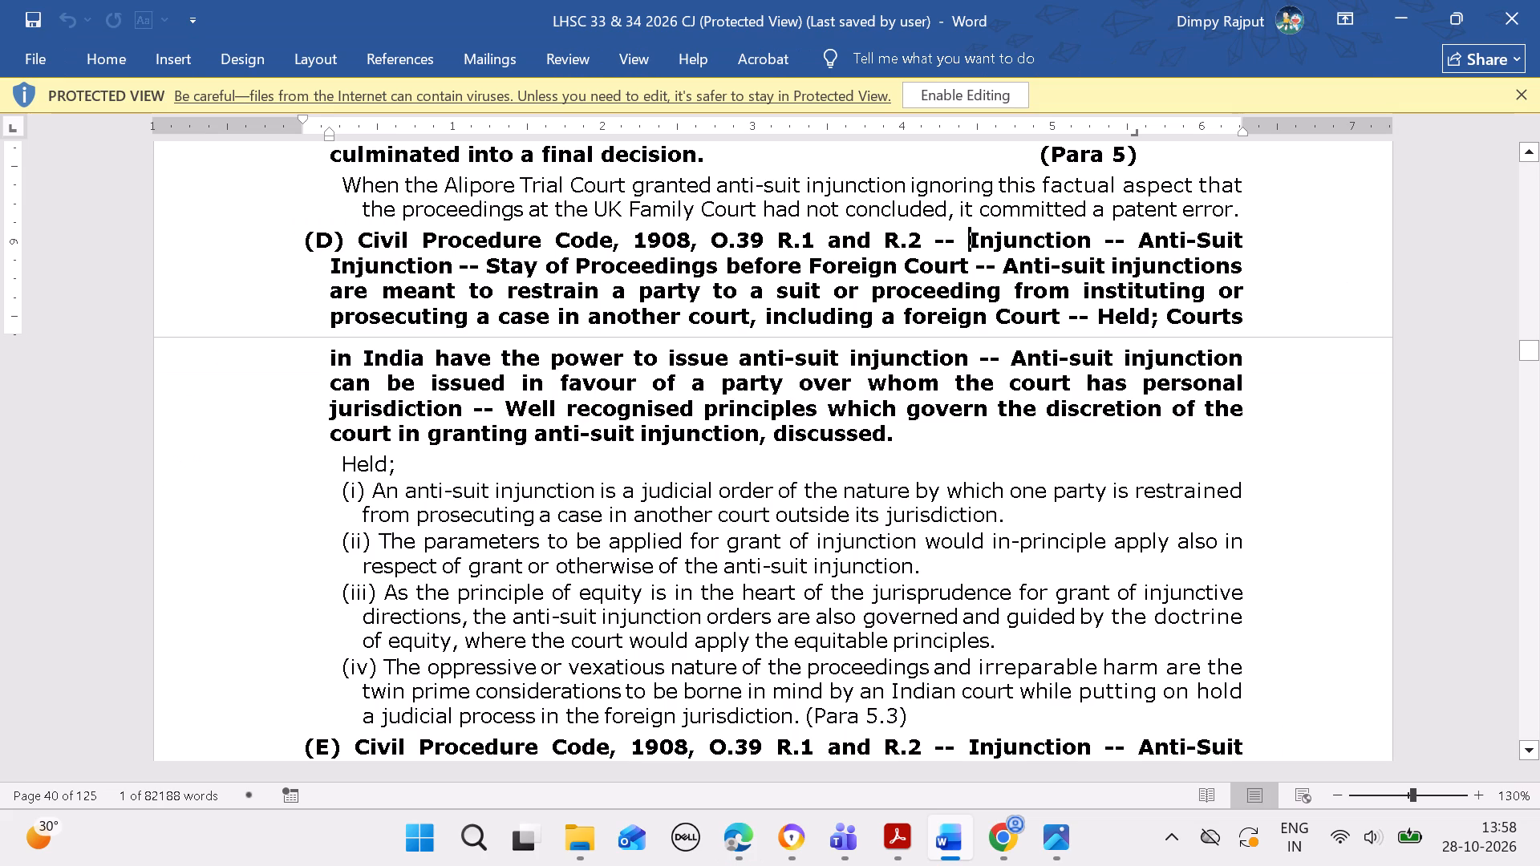
pyautogui.moveTo(971, 236); pyautogui.dragTo(1000, 241)
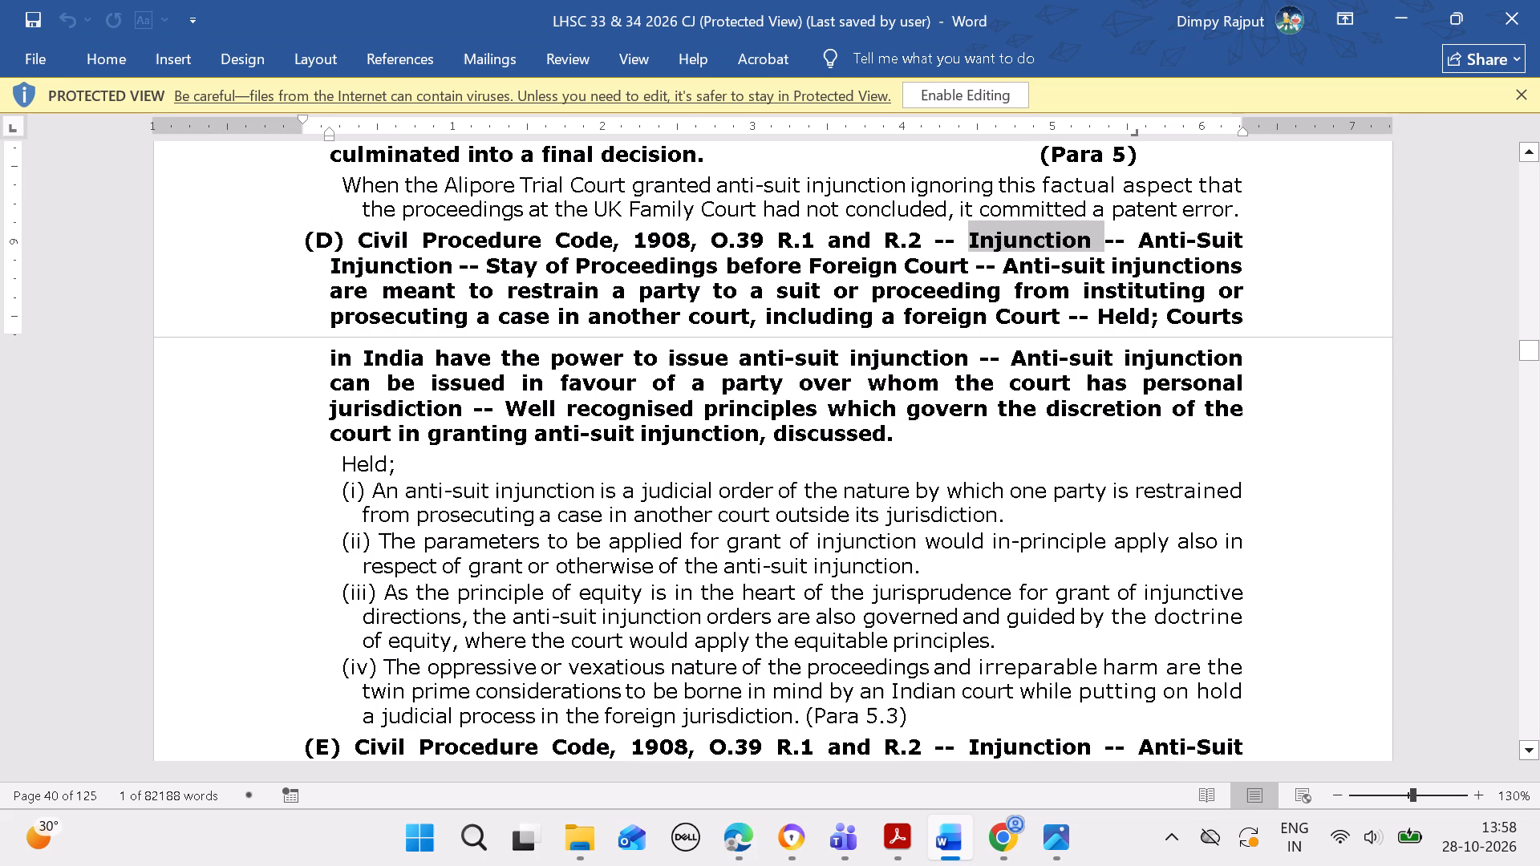
pyautogui.moveTo(1000, 241); pyautogui.dragTo(461, 269)
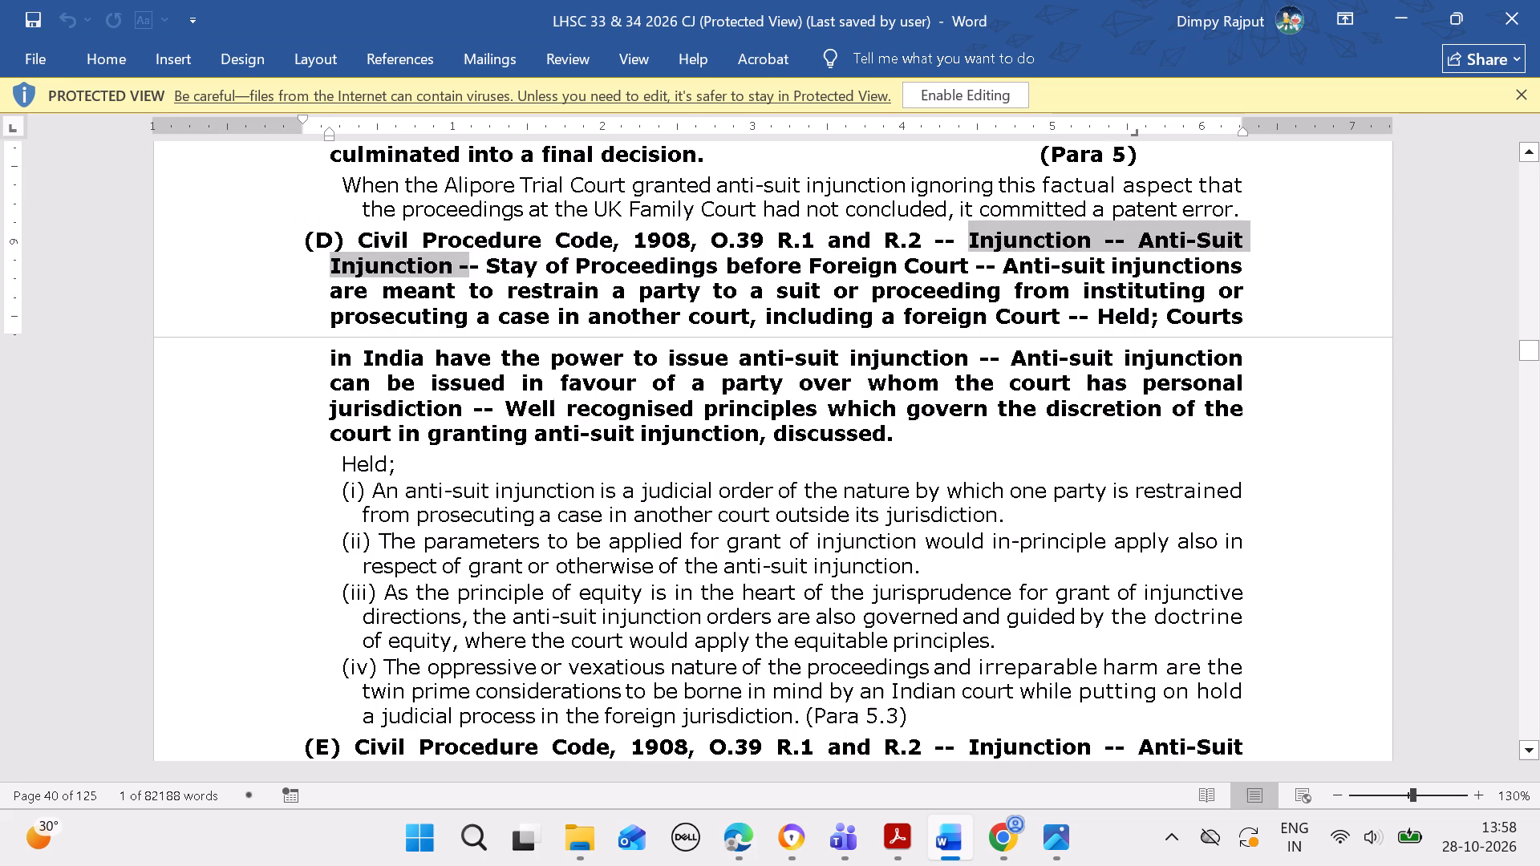
pyautogui.moveTo(461, 269); pyautogui.dragTo(460, 267)
pyautogui.hotkey('ctrl', 'c')
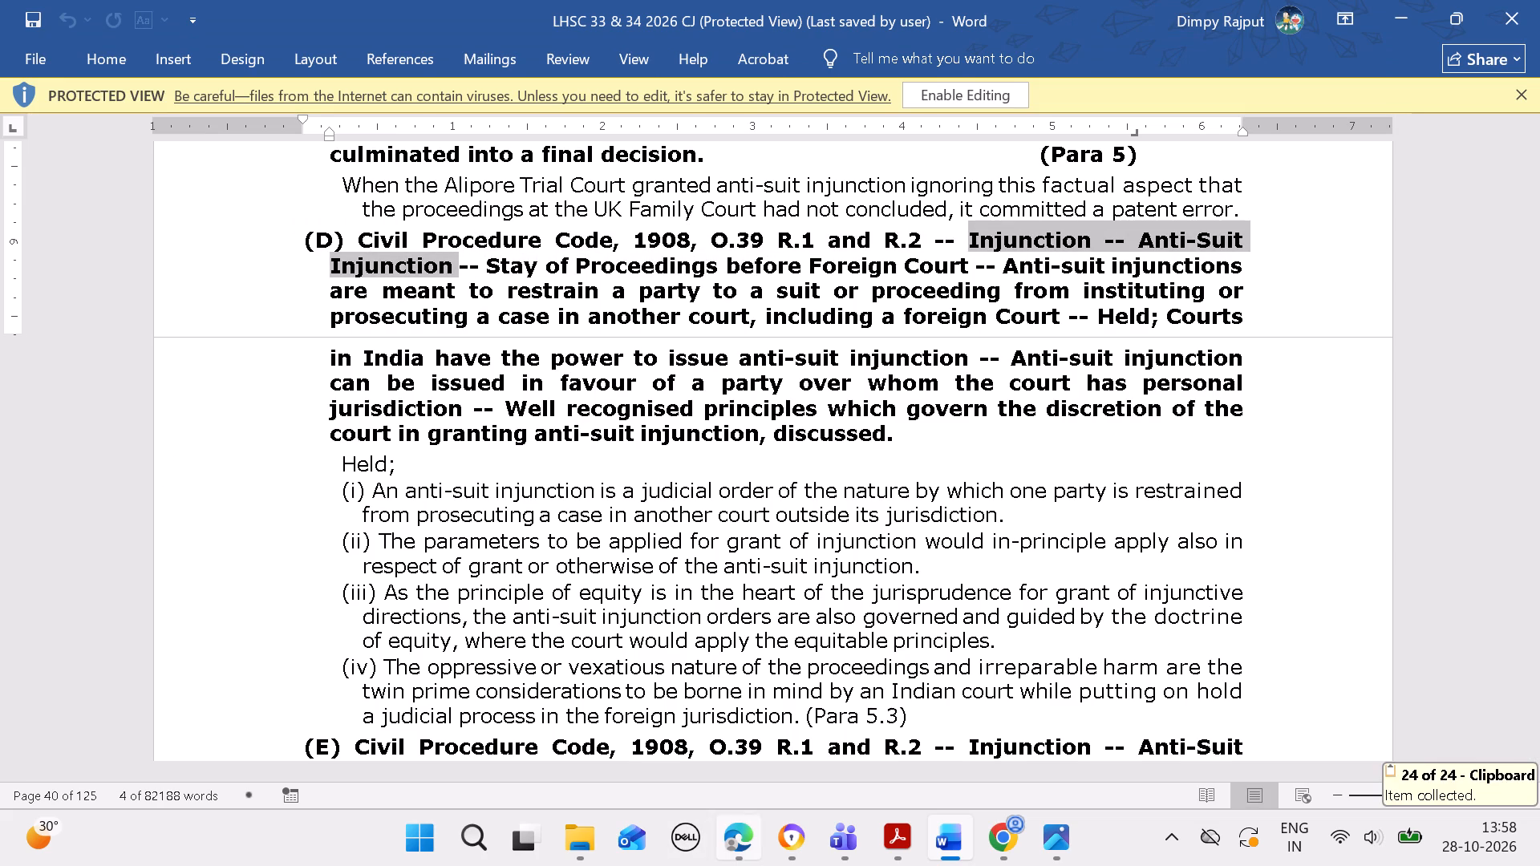
pyautogui.click(741, 840)
pyautogui.click(746, 840)
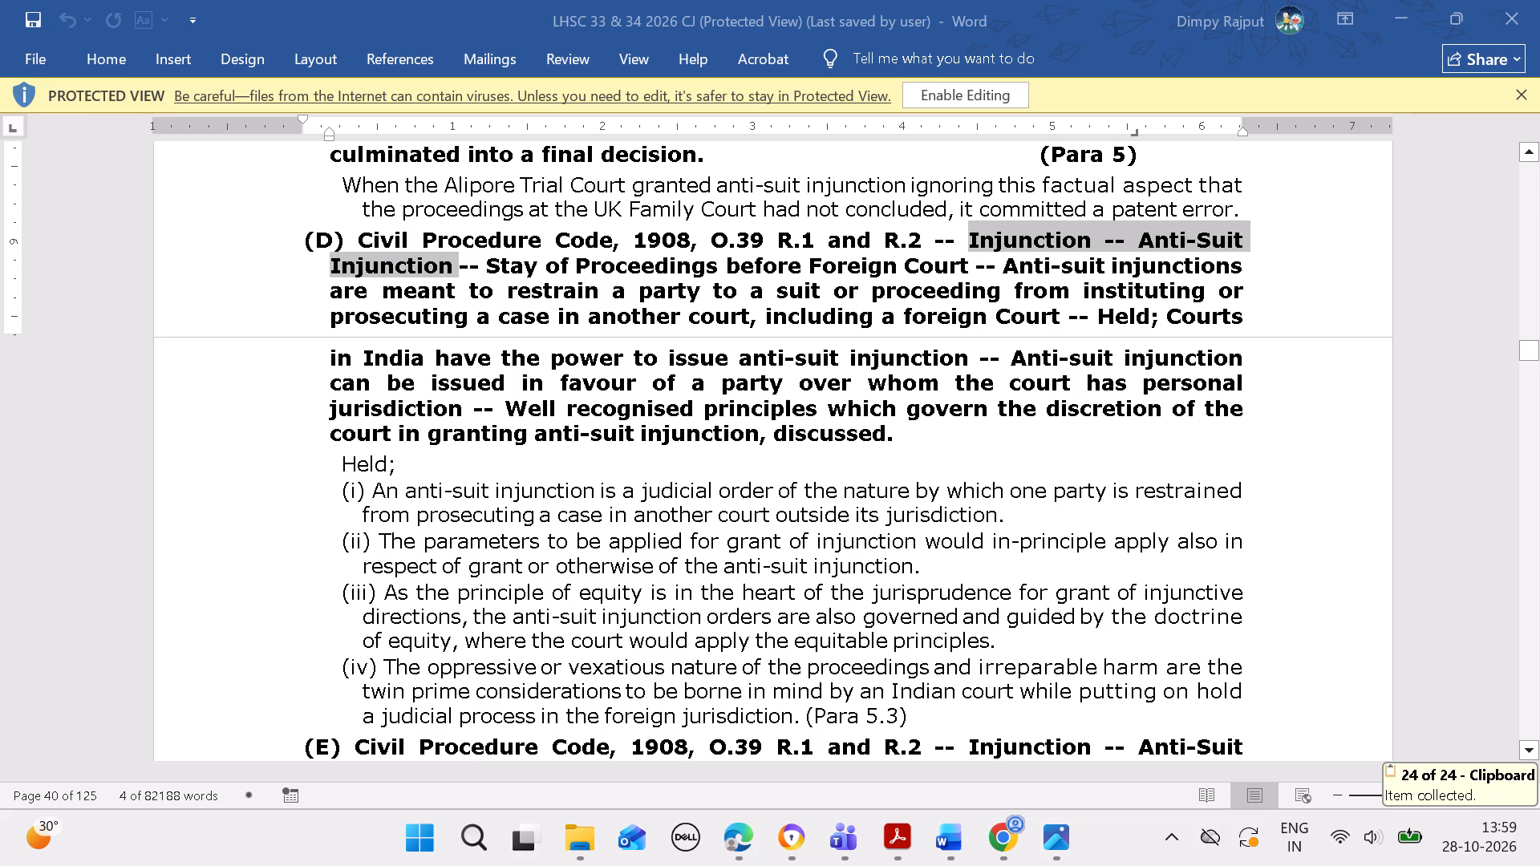
pyautogui.click(734, 838)
pyautogui.click(737, 833)
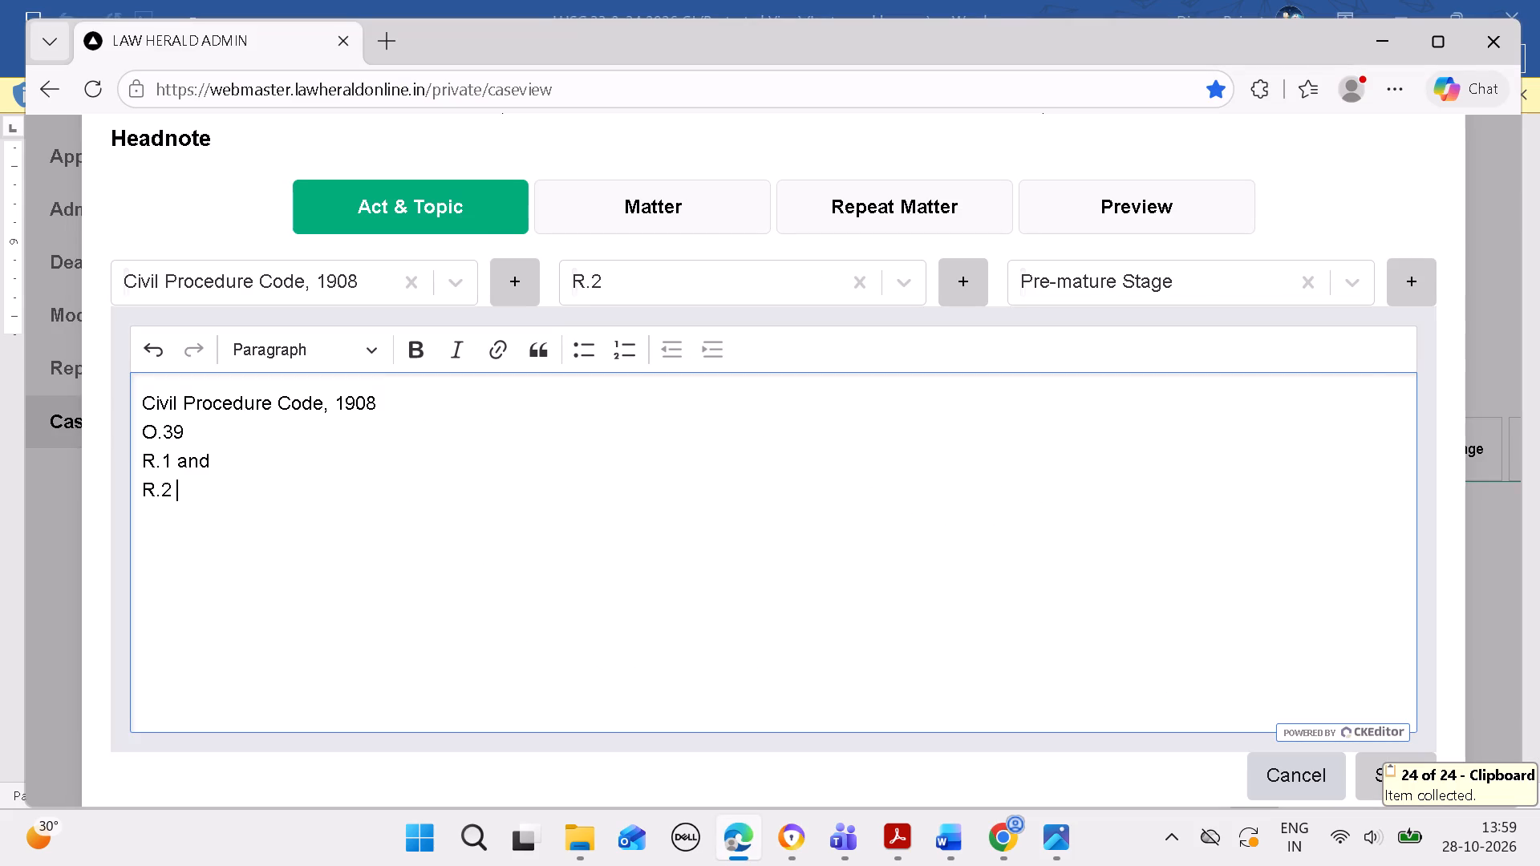
pyautogui.click(1123, 269)
pyautogui.hotkey('ctrl', 'v')
pyautogui.click(1311, 370)
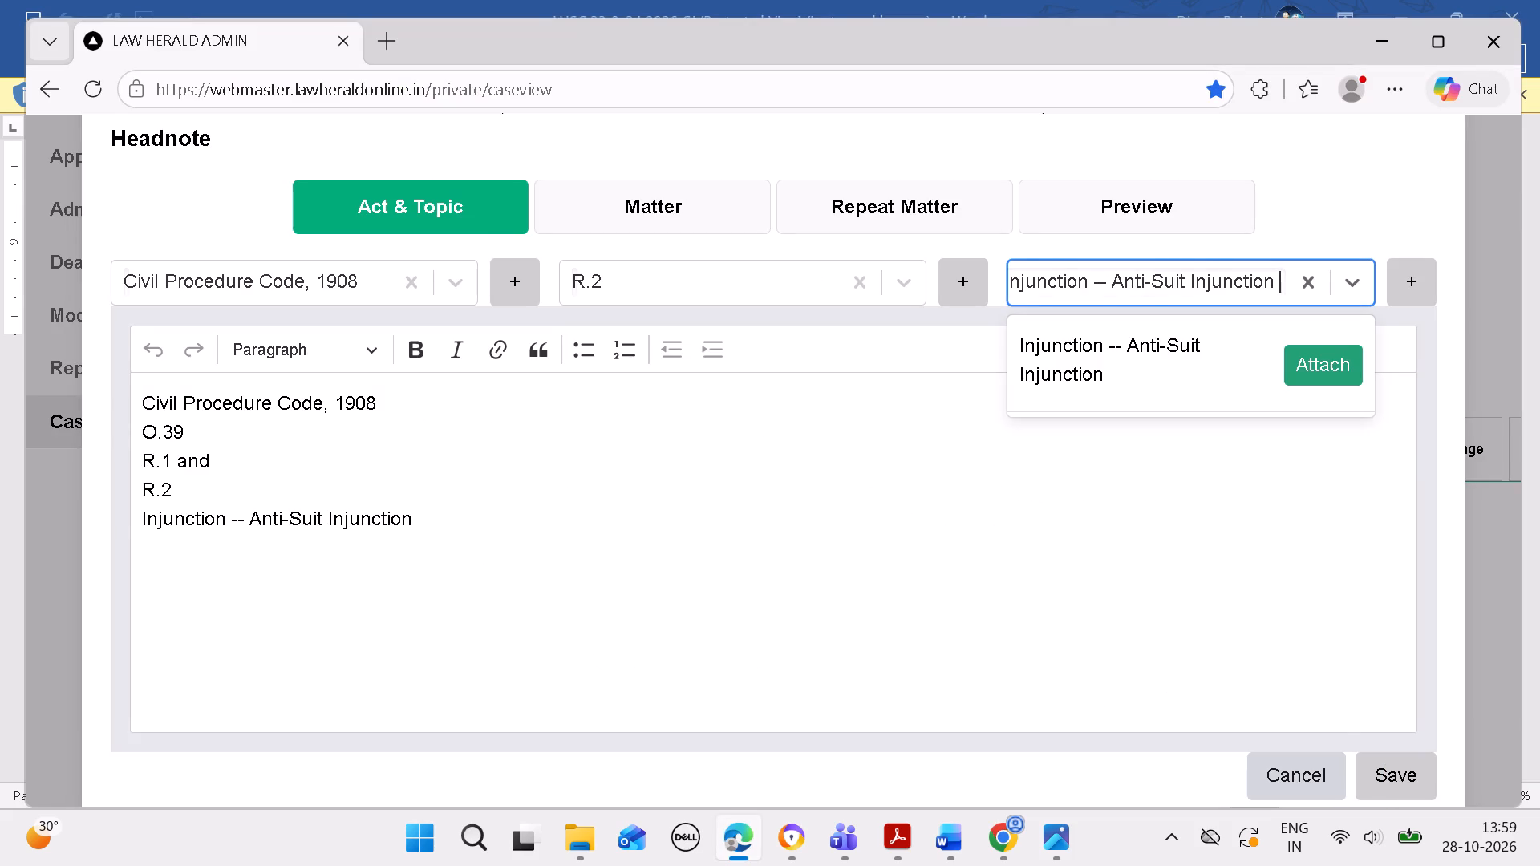
pyautogui.click(713, 603)
pyautogui.press('space')
# Copy "Stay of Proceedings before Foreign Court" from headnote (D) in Word and attach it as a topic, followed by a space.
pyautogui.click(949, 835)
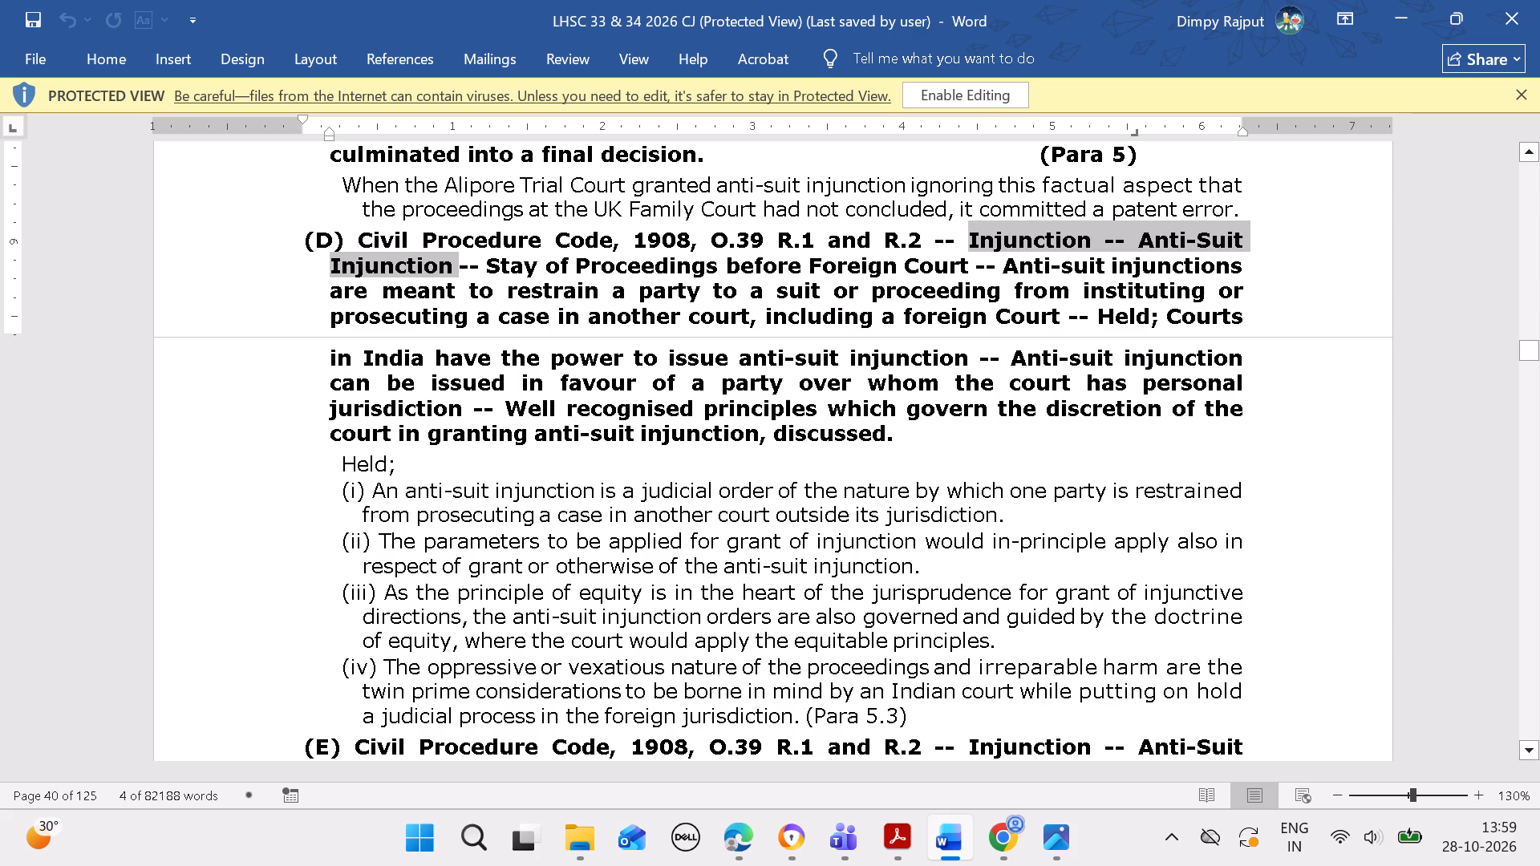
pyautogui.moveTo(492, 262); pyautogui.dragTo(830, 268)
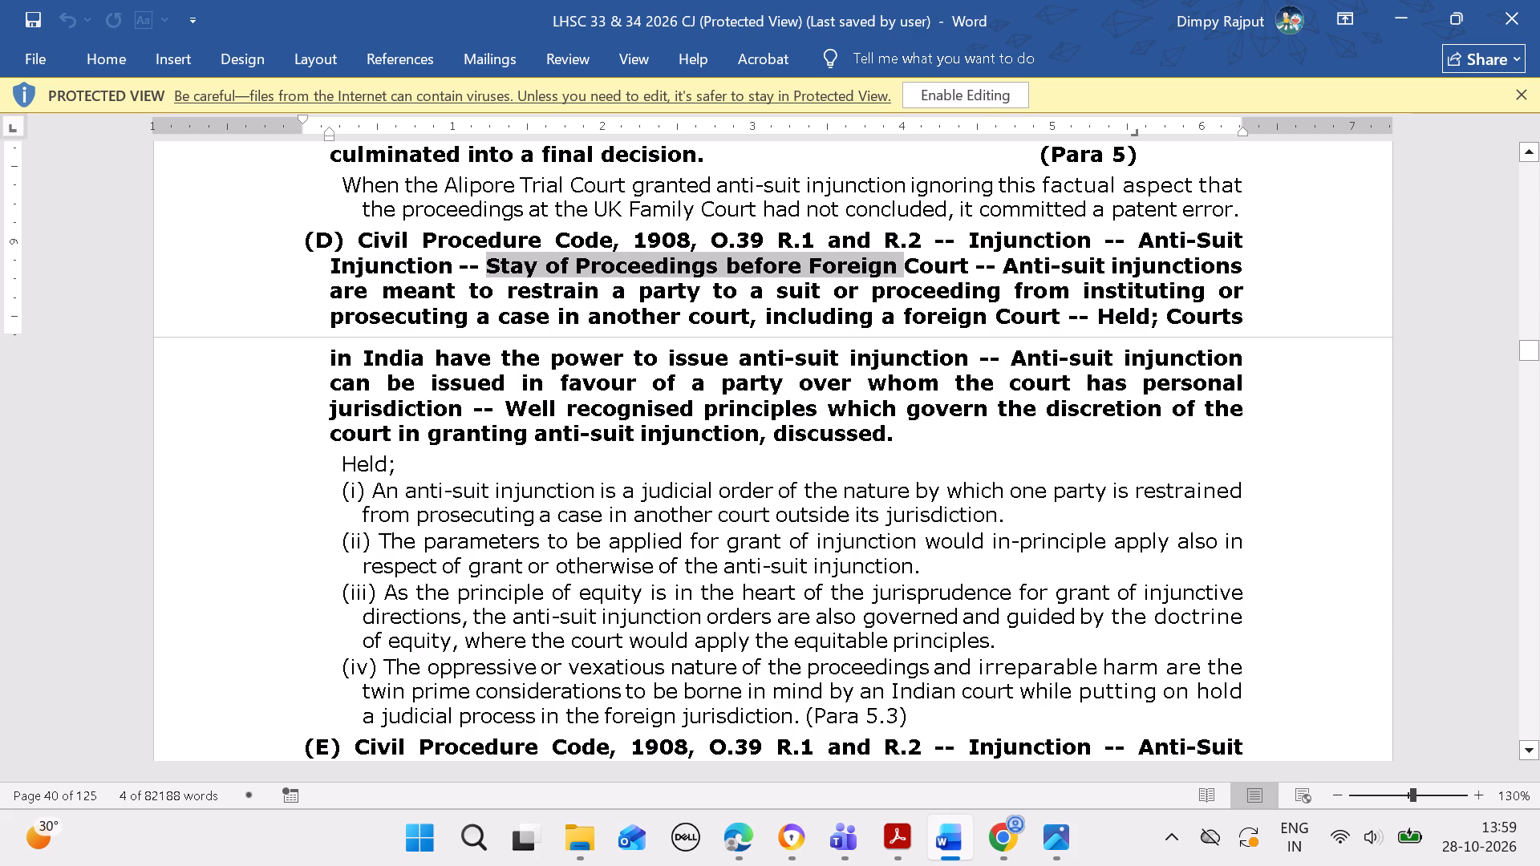
pyautogui.moveTo(830, 268); pyautogui.dragTo(930, 268)
pyautogui.hotkey('ctrl', 'c')
pyautogui.click(764, 841)
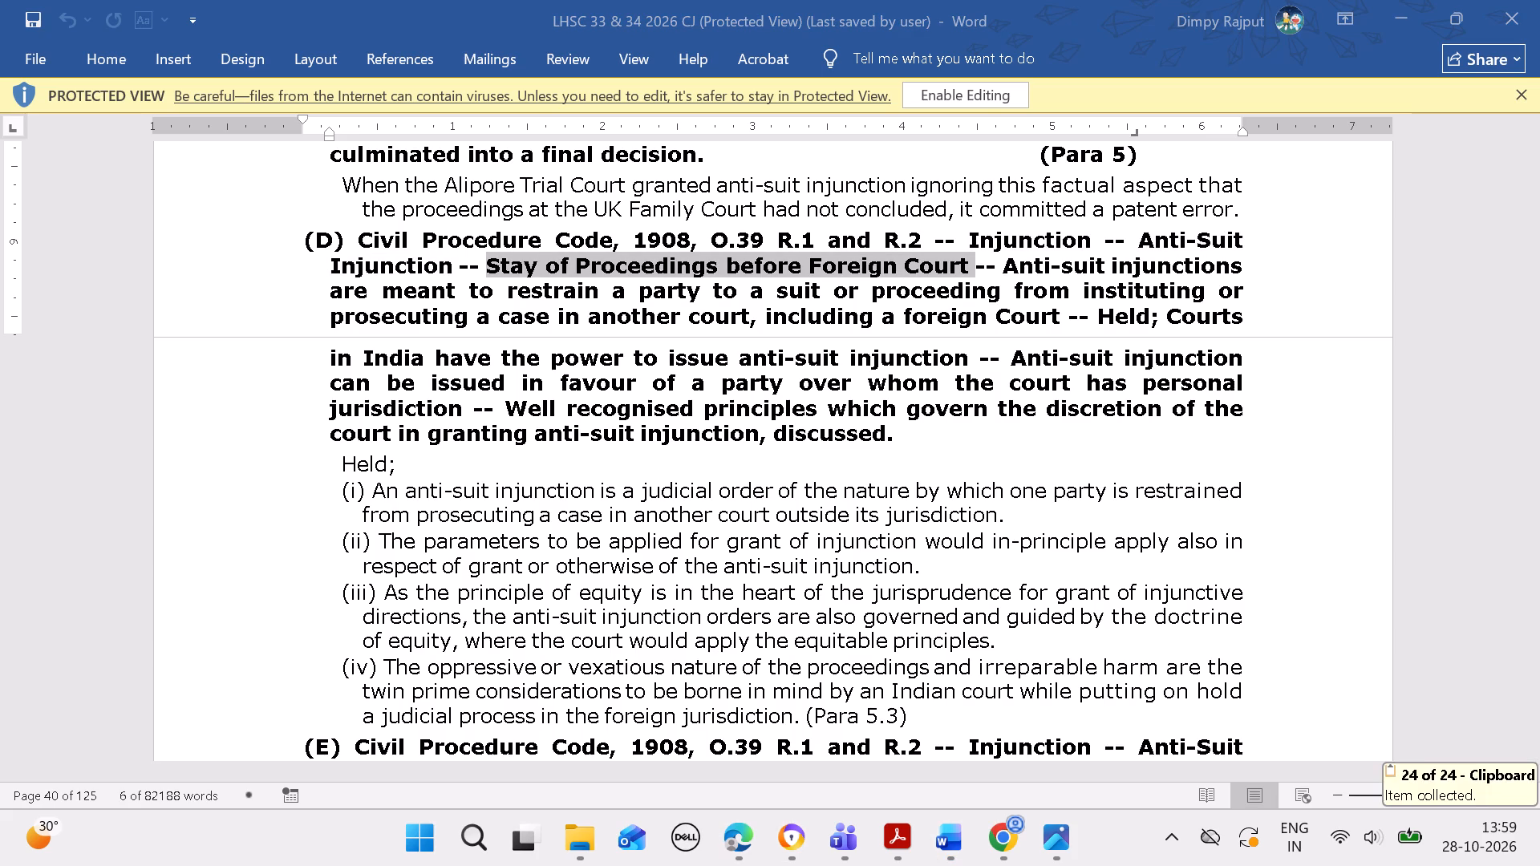
pyautogui.click(739, 840)
pyautogui.click(1118, 289)
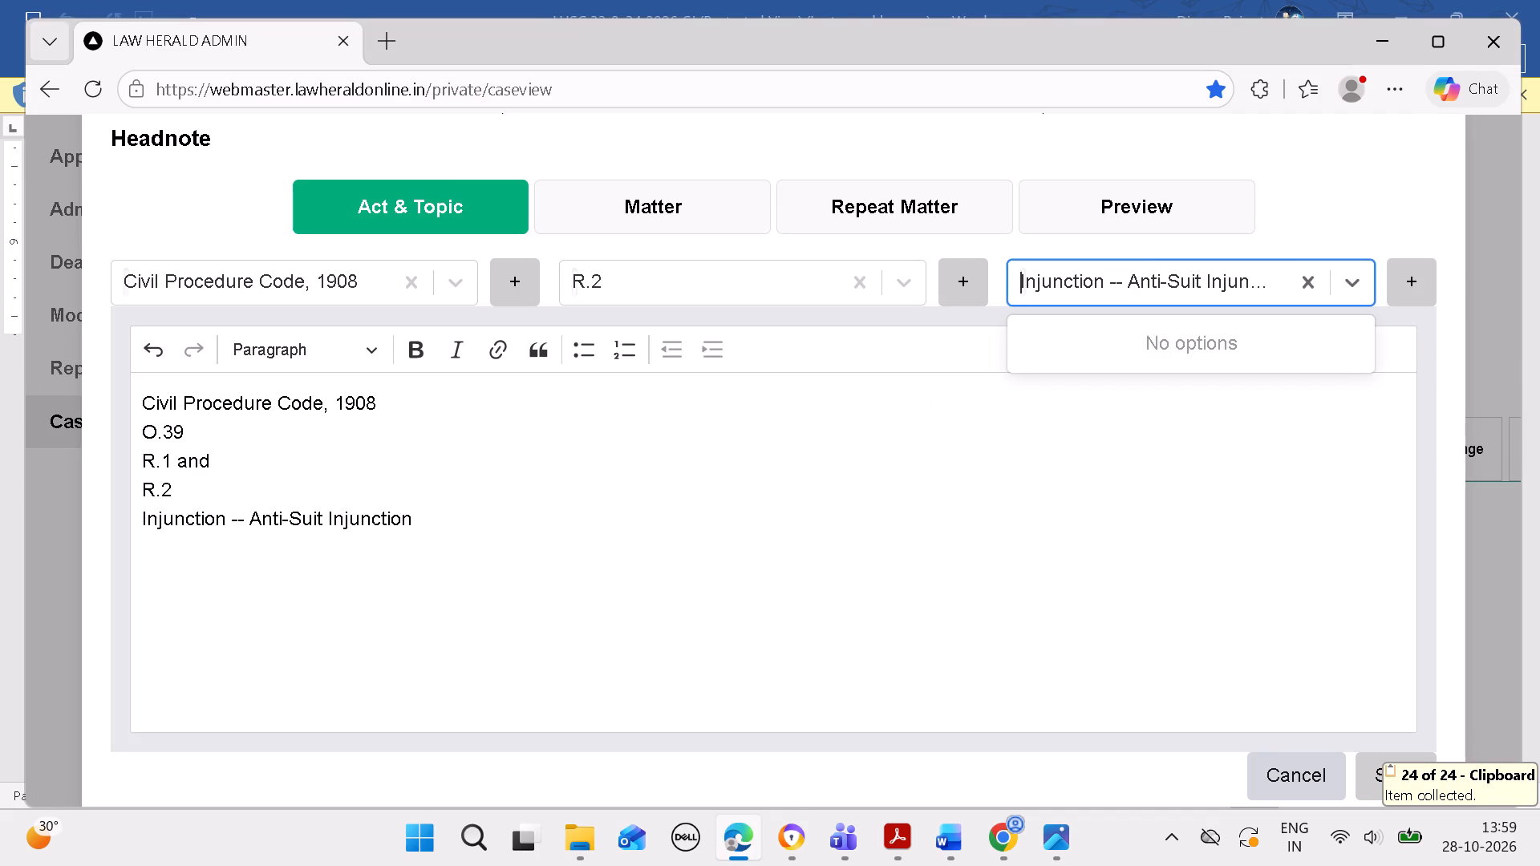
pyautogui.hotkey('ctrl', 'v')
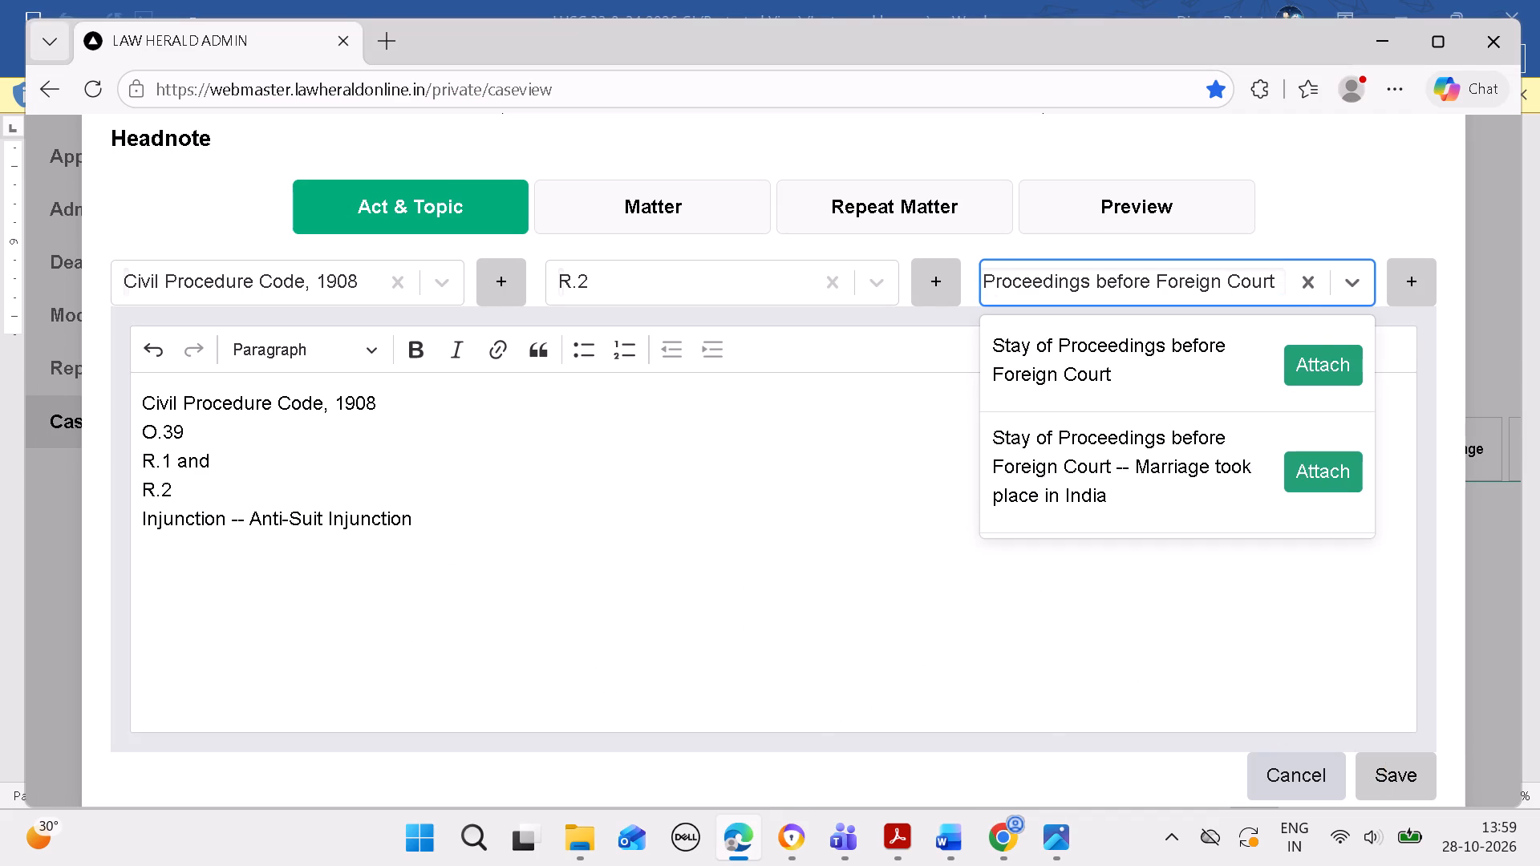
pyautogui.click(1308, 350)
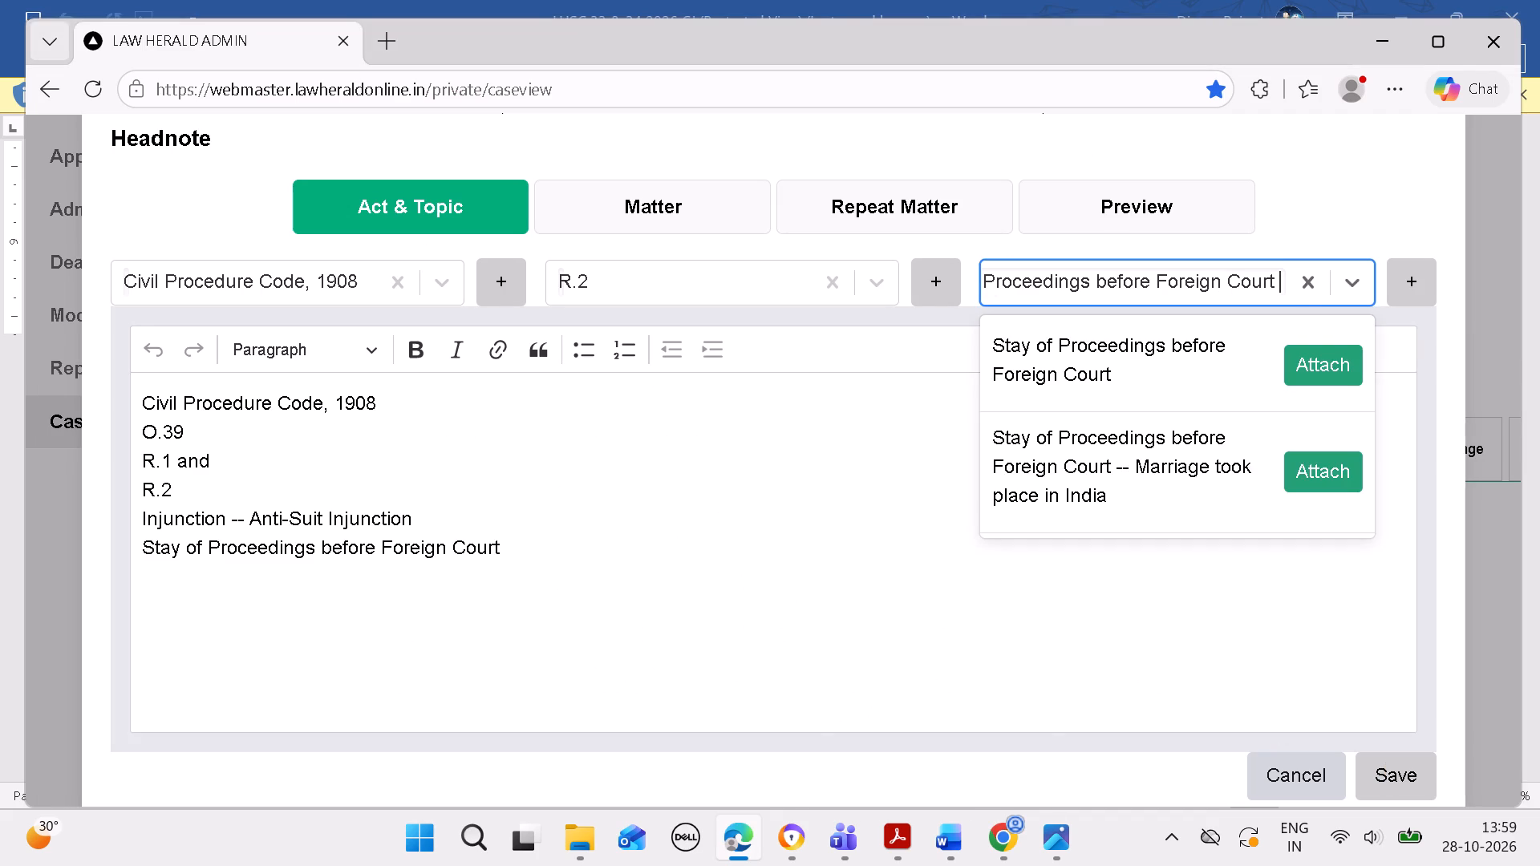
pyautogui.click(807, 451)
pyautogui.press('space')
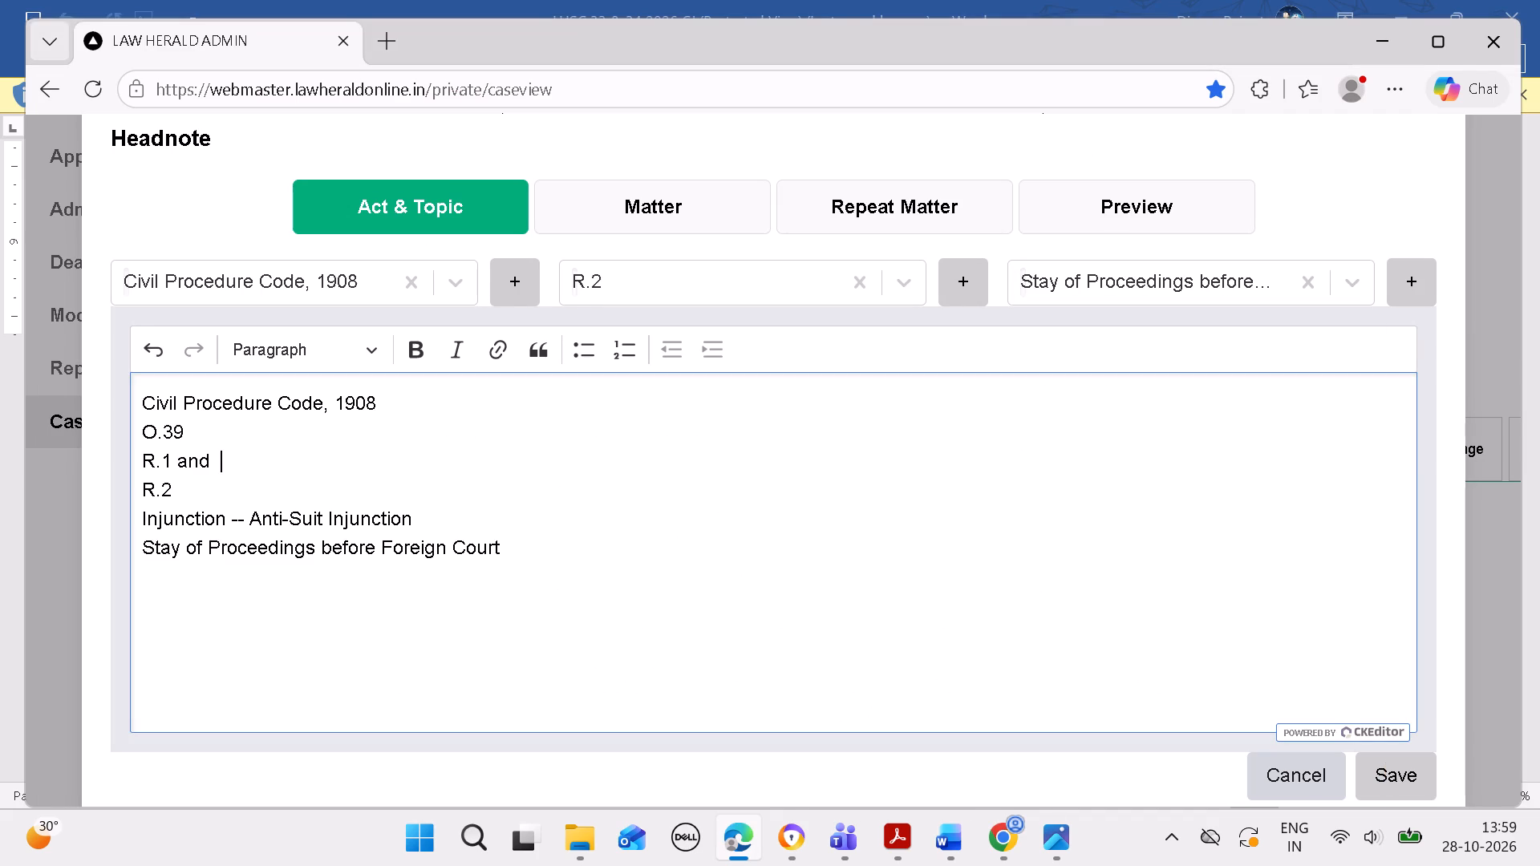
pyautogui.click(552, 539)
pyautogui.press('space')
# Copy headnote (D)'s bold text from "Anti-suit injunctions are meant" through "discussed." in Word into Matter and remove its bold formatting.
pyautogui.click(936, 825)
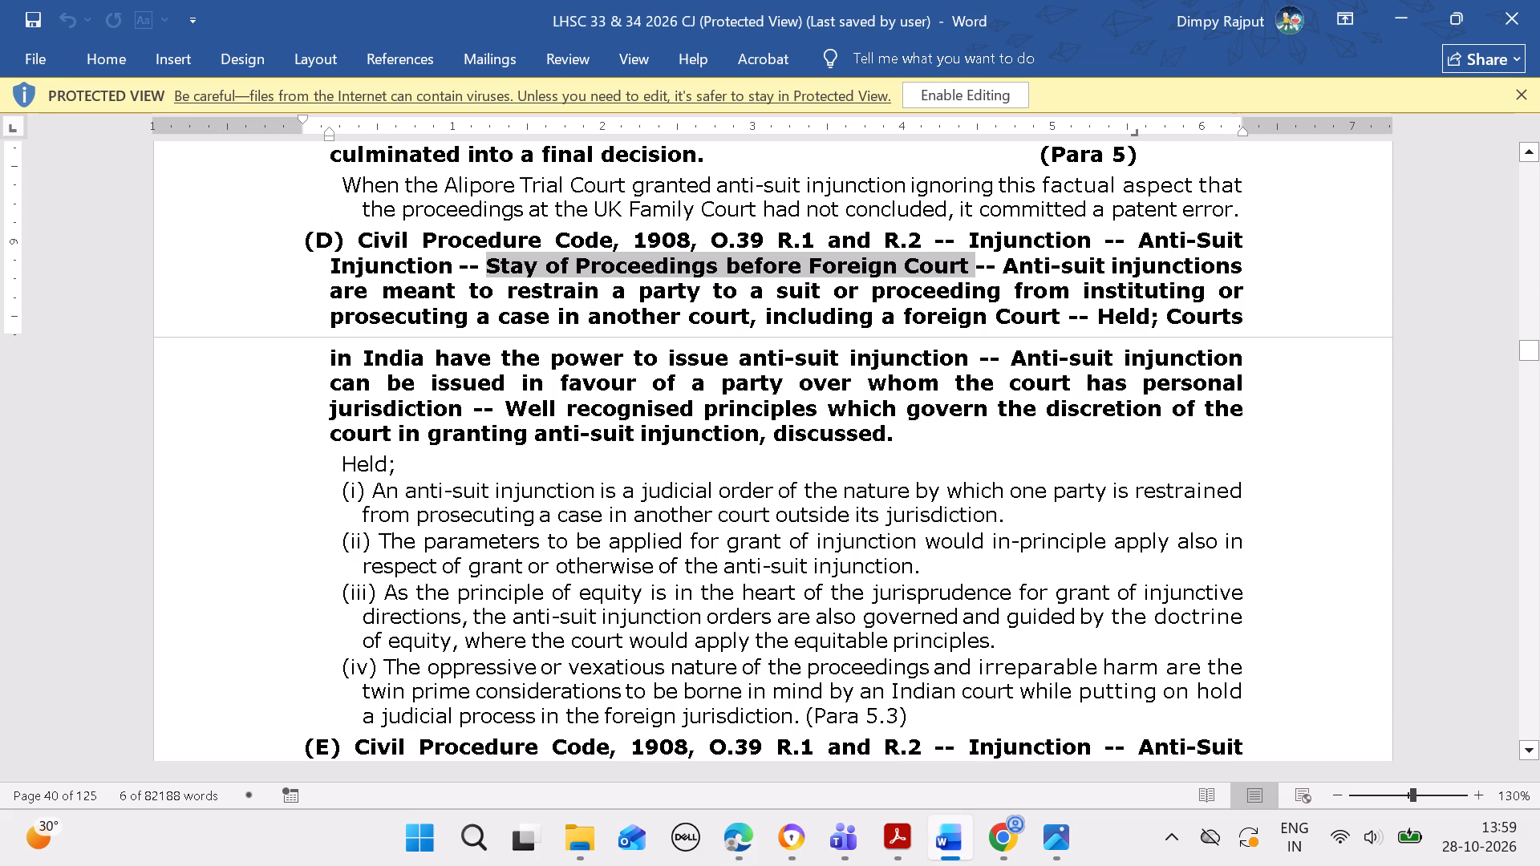
pyautogui.moveTo(1004, 260); pyautogui.dragTo(1081, 308)
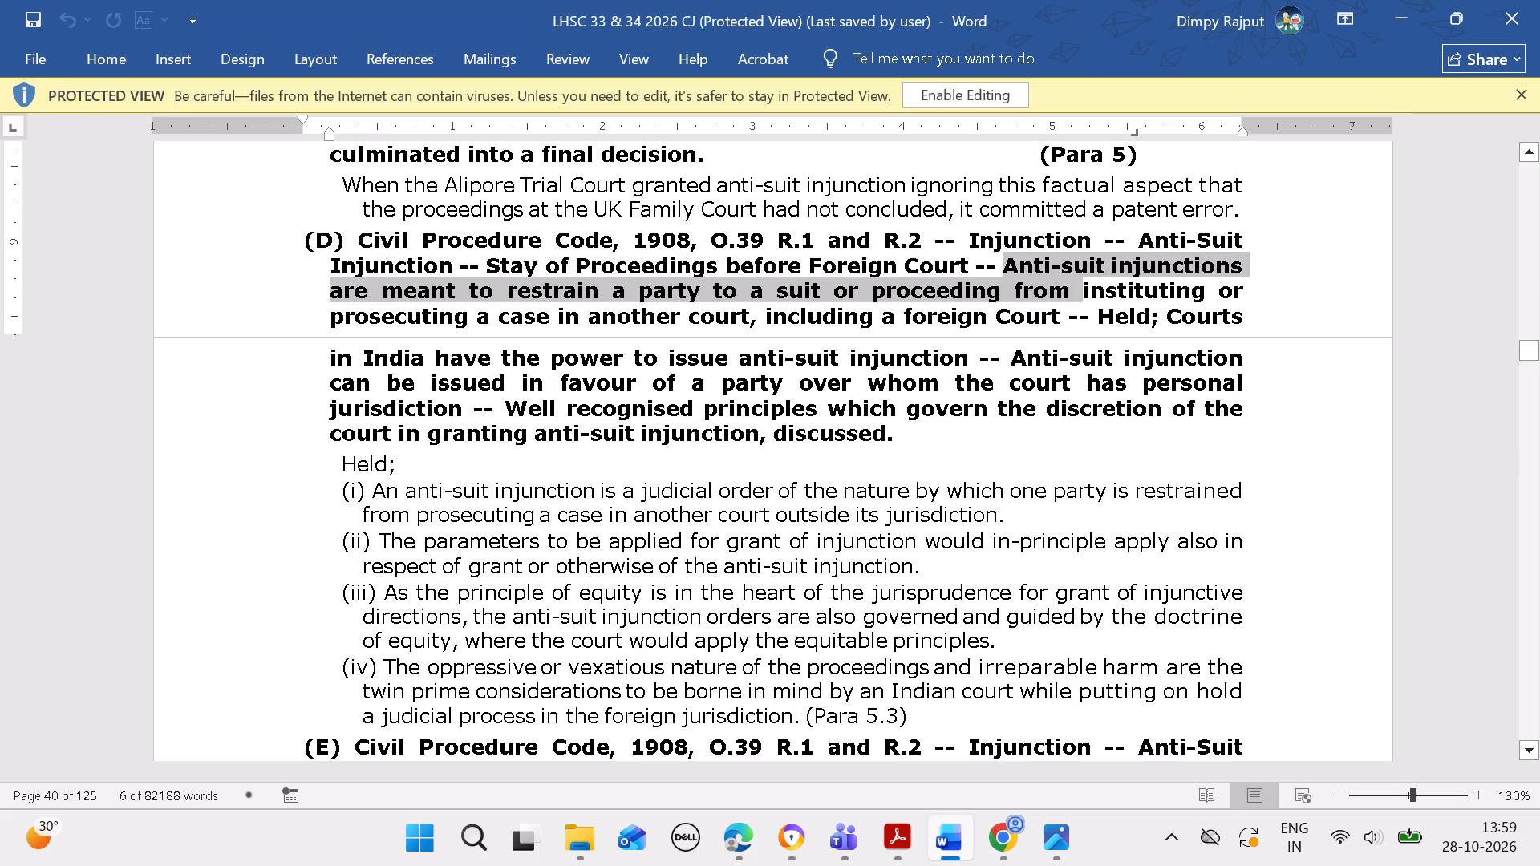
pyautogui.moveTo(1081, 308); pyautogui.dragTo(1231, 442)
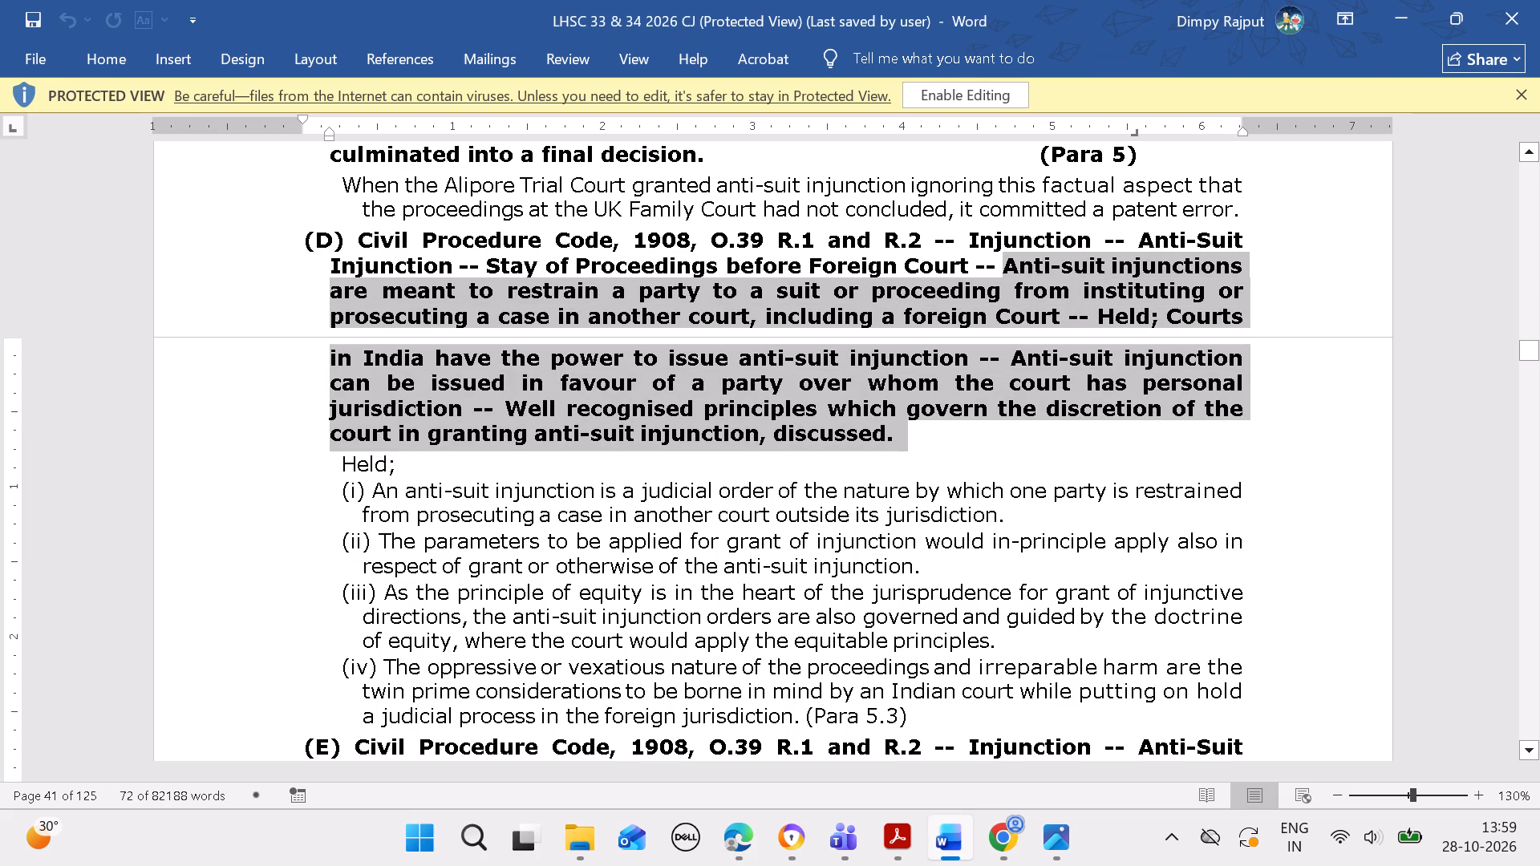
pyautogui.hotkey('ctrl', 'c')
pyautogui.moveTo(755, 820); pyautogui.dragTo(762, 820)
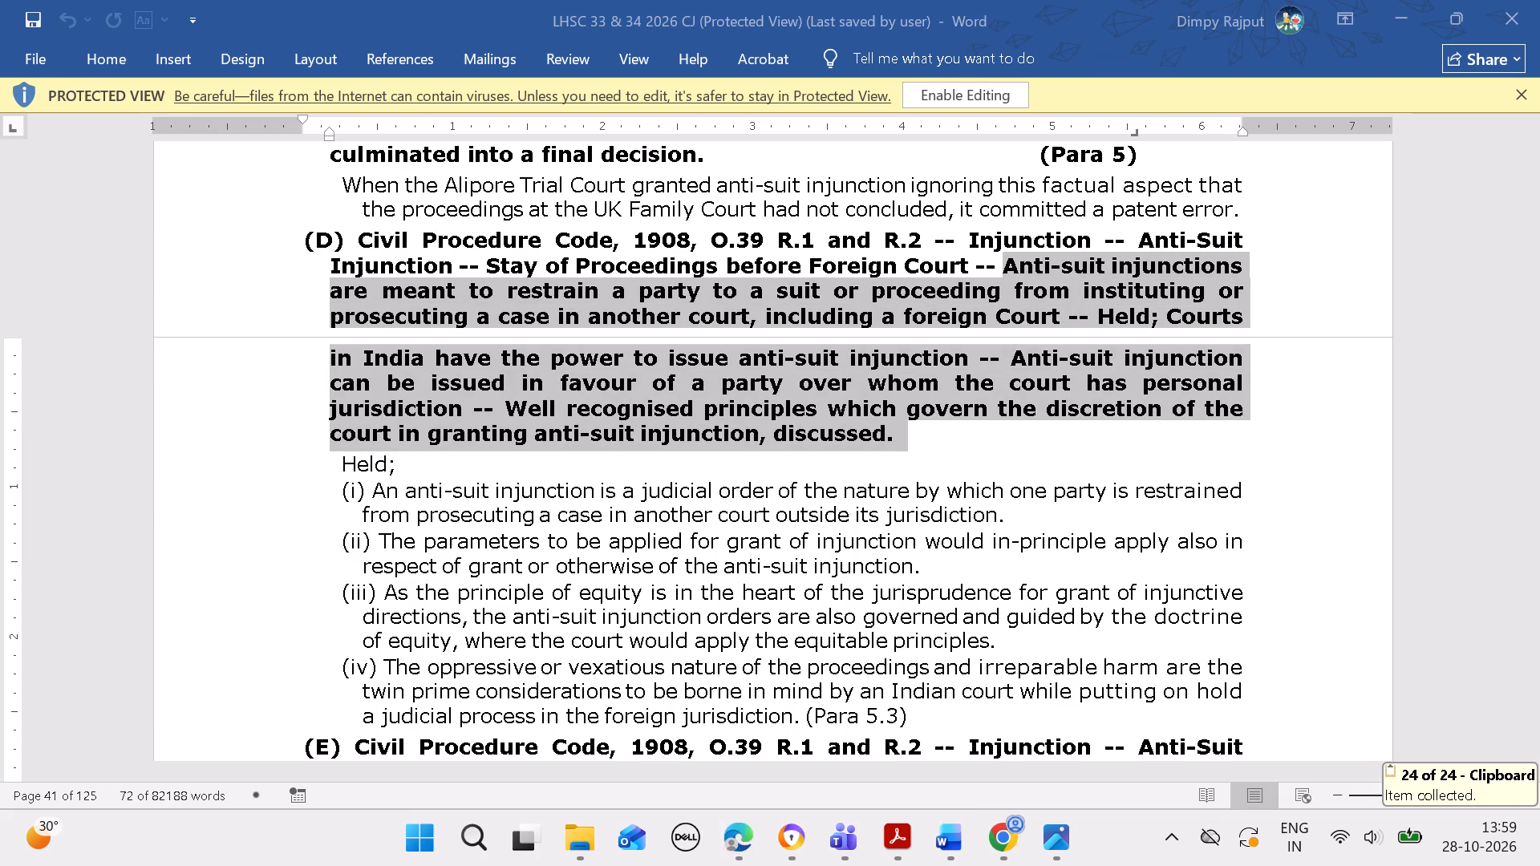
pyautogui.click(744, 862)
pyautogui.click(681, 194)
pyautogui.keyDown('ctrl'); pyautogui.moveTo(753, 497); pyautogui.dragTo(756, 490); pyautogui.keyUp('ctrl')
pyautogui.hotkey('ctrl', 'v')
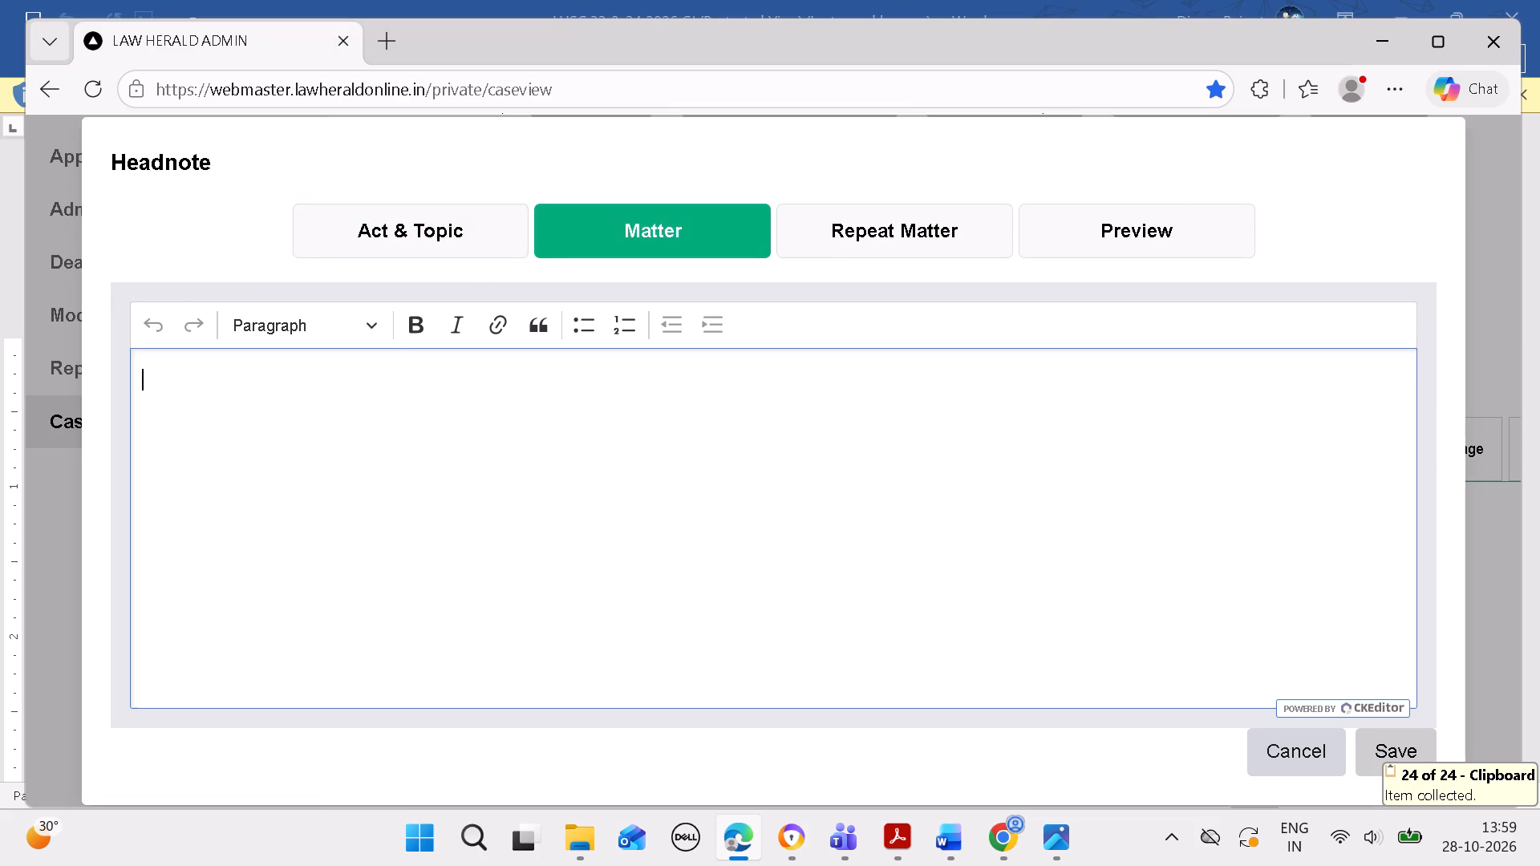
pyautogui.hotkey('ctrl', 'a')
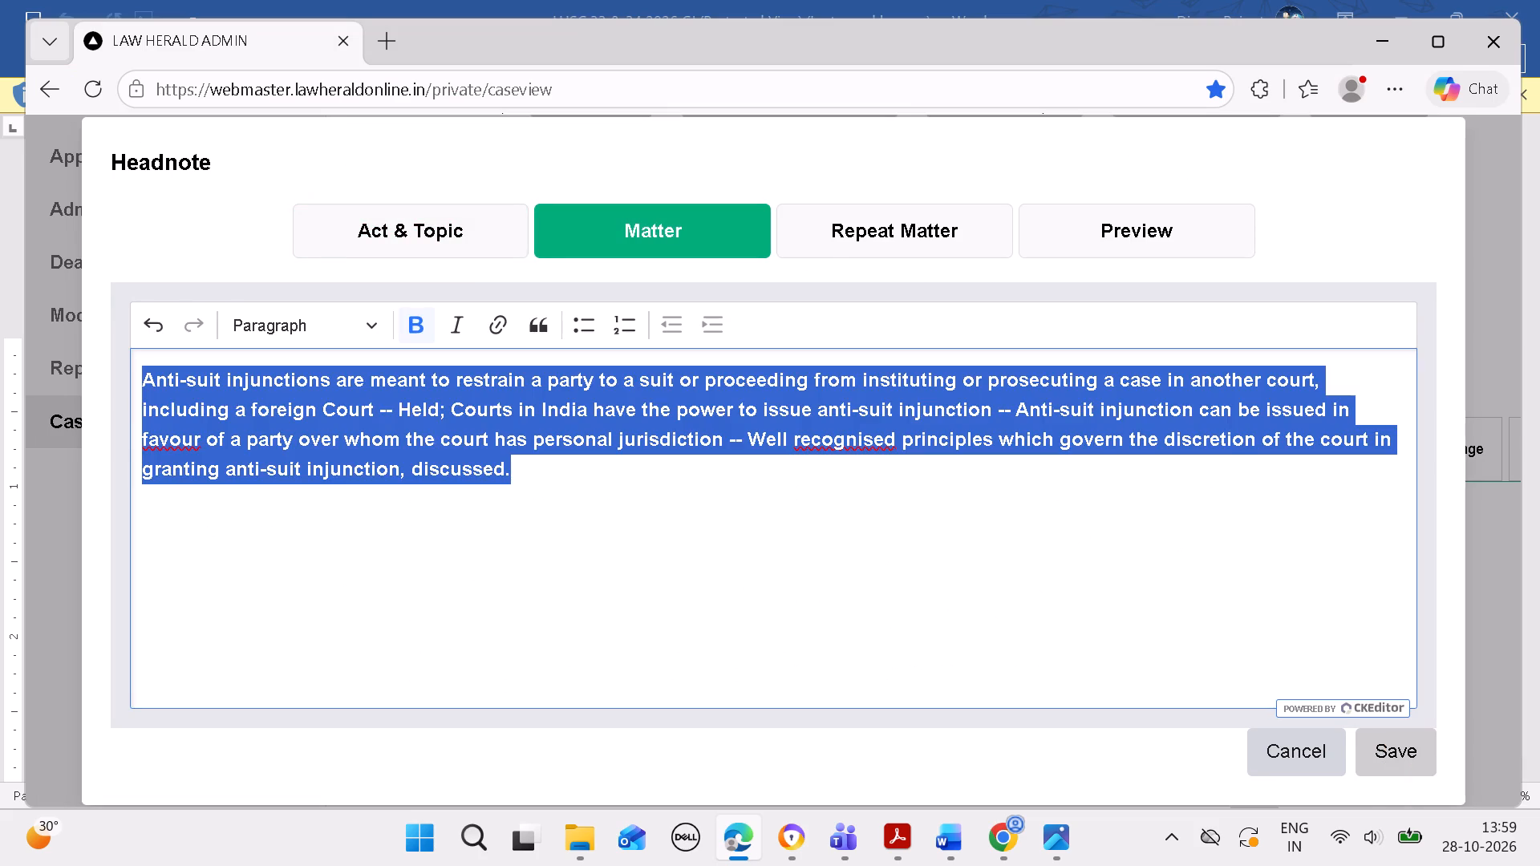
pyautogui.hotkey('ctrl', 'b')
pyautogui.click(719, 511)
# In the Act & Topic text, join O.39, R.1 and R.2 onto the Civil Procedure Code, 1908 line.
pyautogui.click(463, 229)
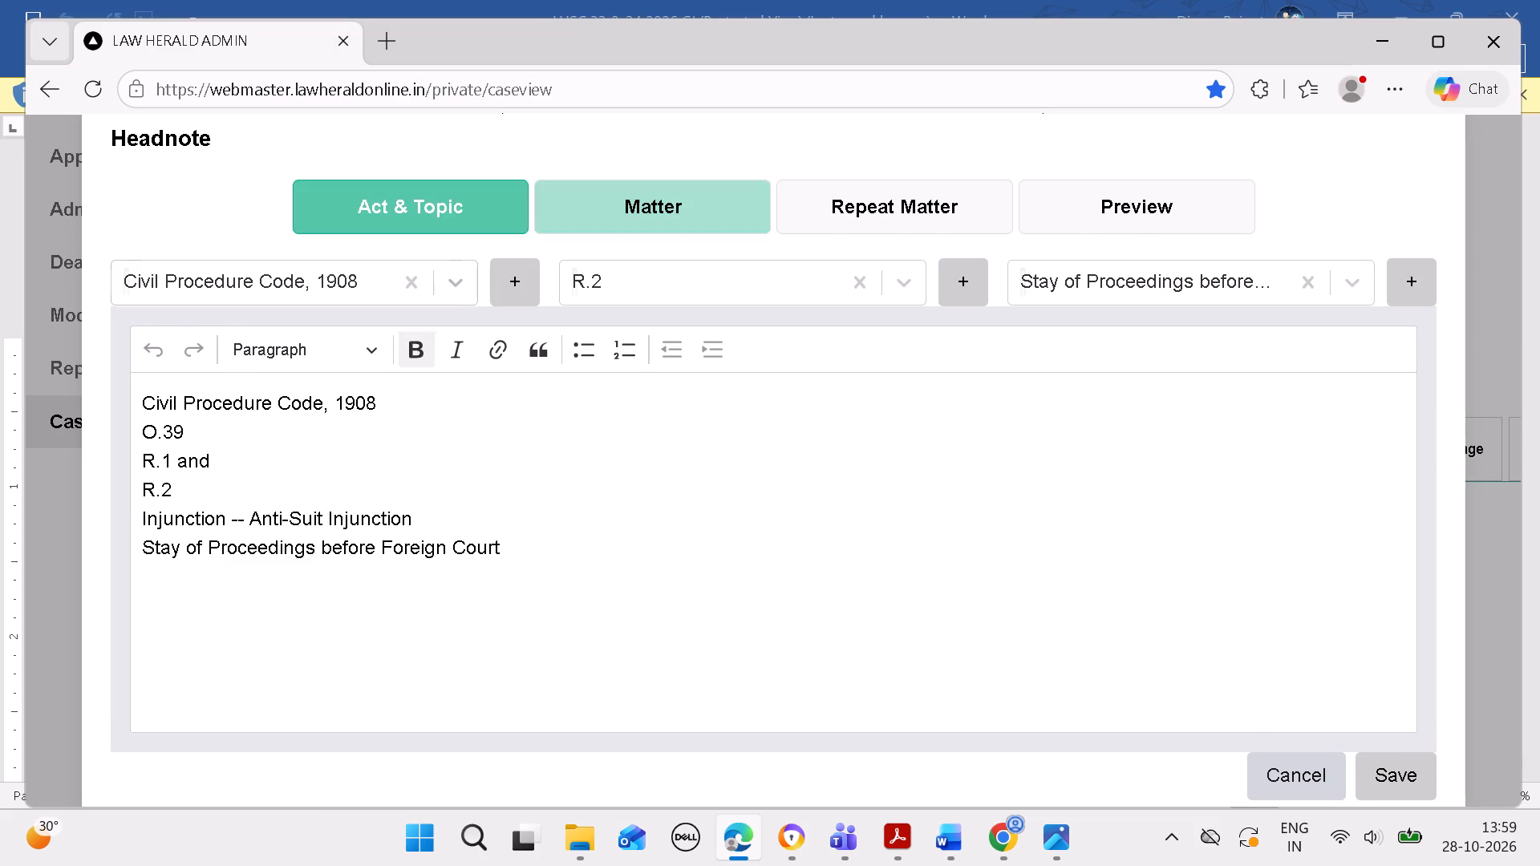
pyautogui.click(139, 431)
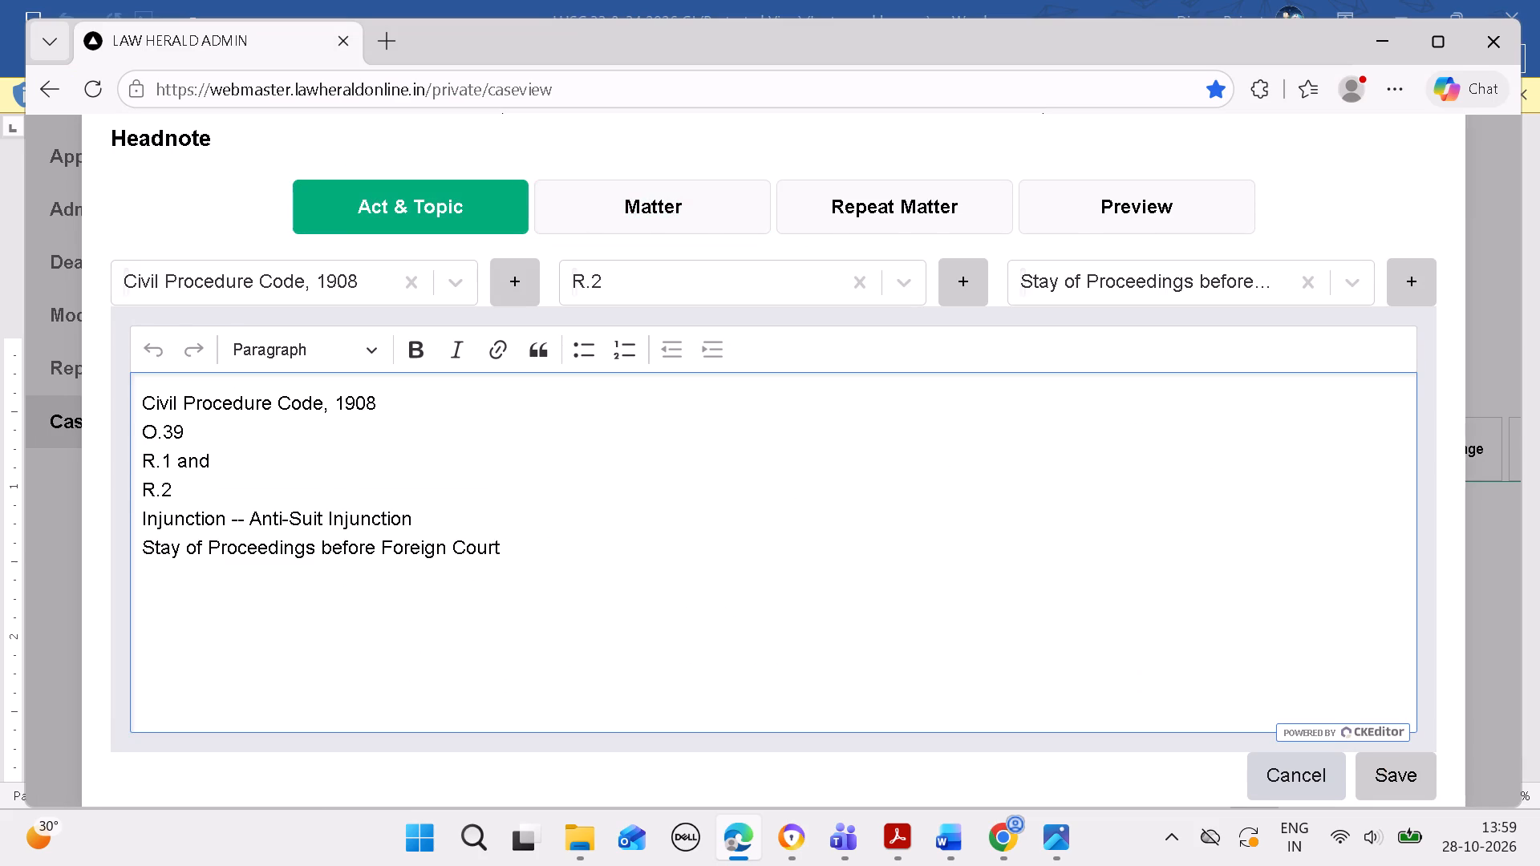
pyautogui.press('BackSpace')
pyautogui.click(132, 438)
pyautogui.press('BackSpace')
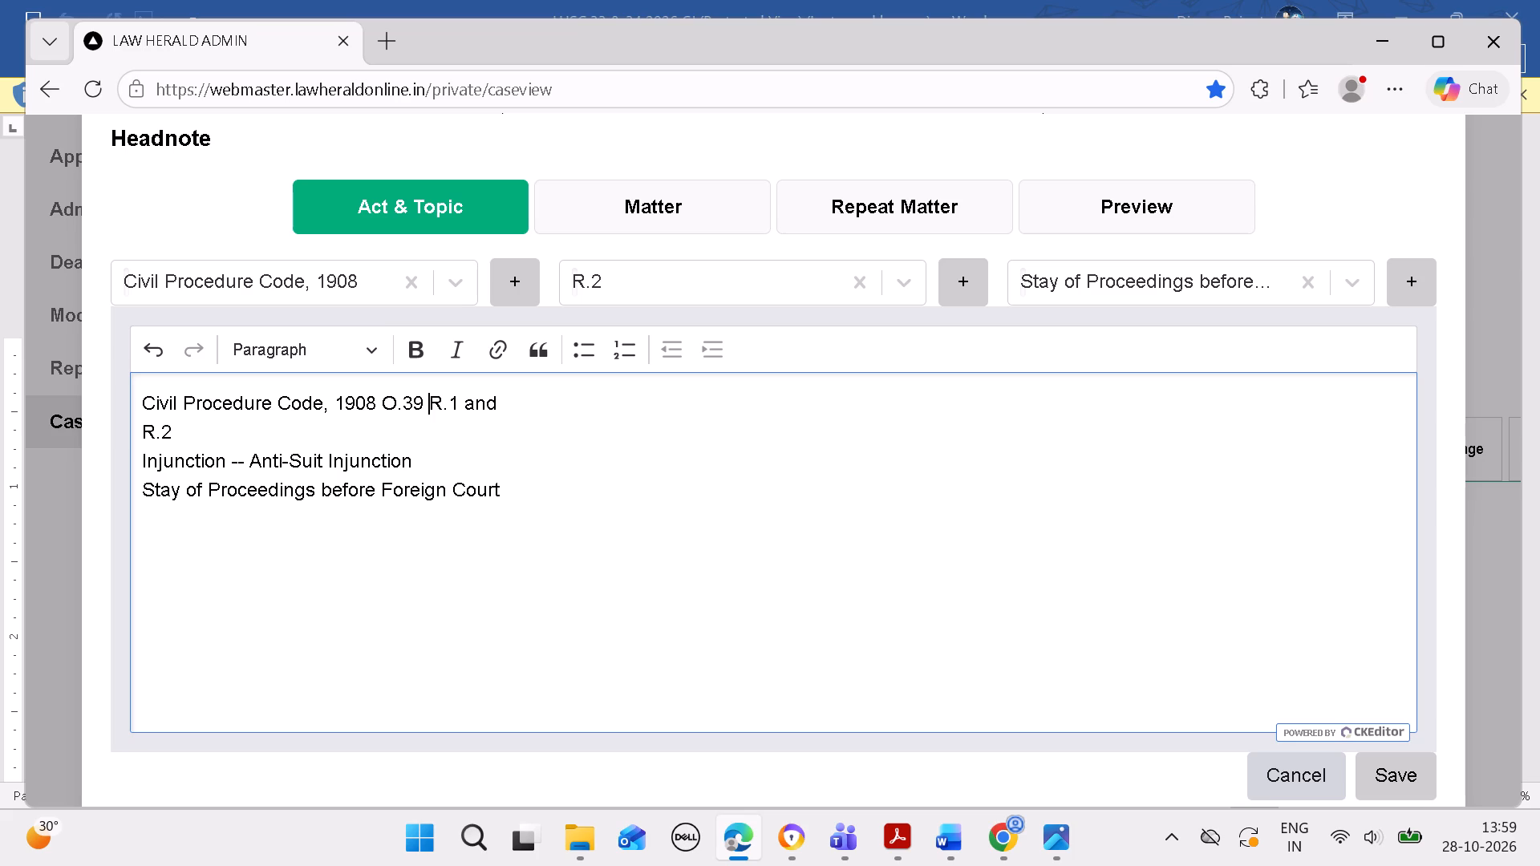
pyautogui.click(140, 443)
pyautogui.press('BackSpace')
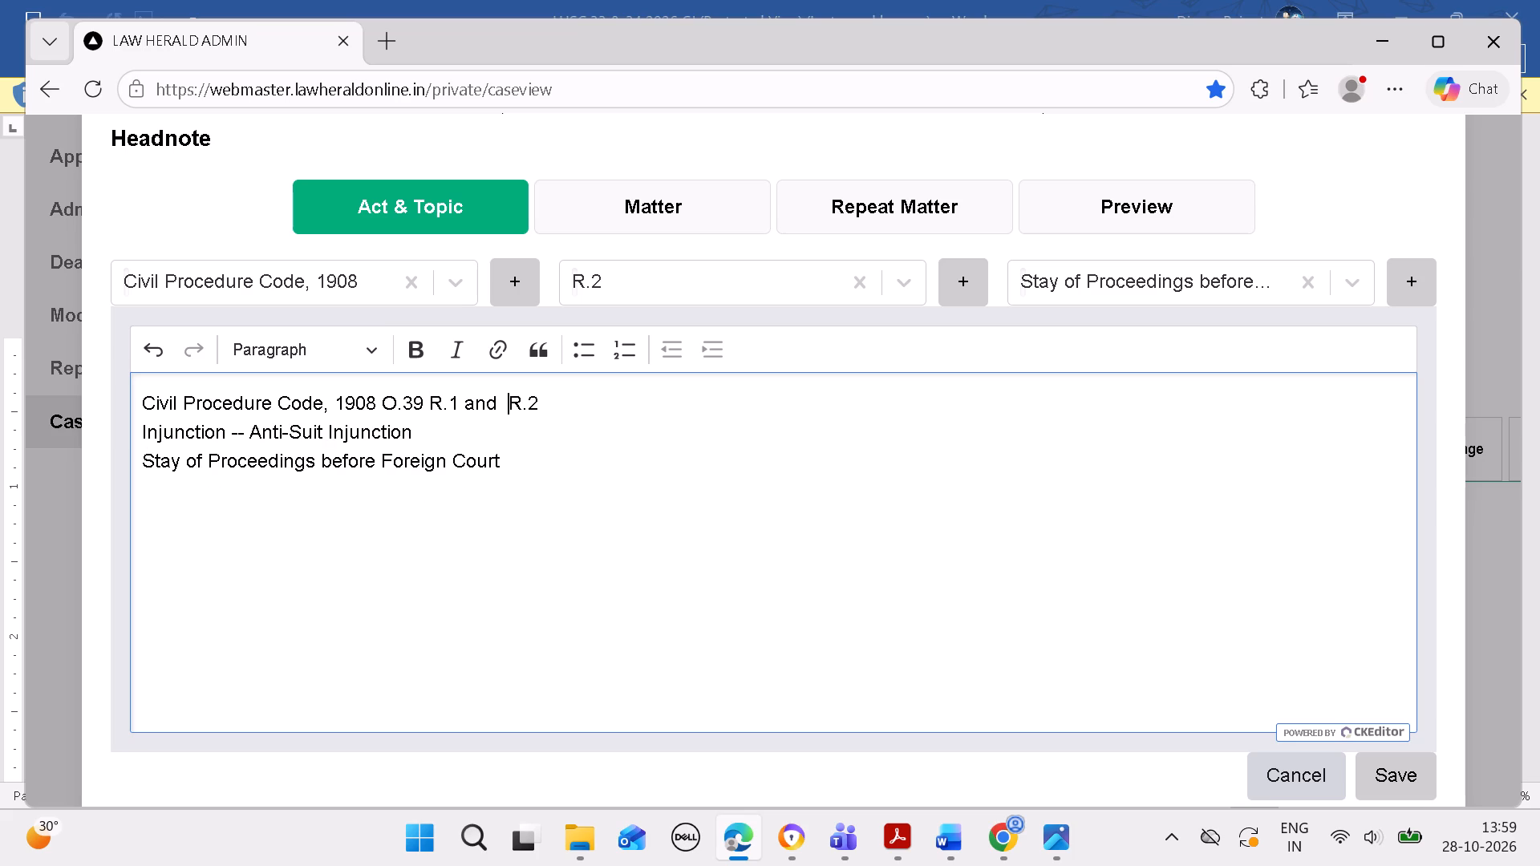
# Join the Injunction and Stay of Proceedings topics onto the act line, putting "-- " before each topic.
pyautogui.click(142, 443)
pyautogui.press('BackSpace')
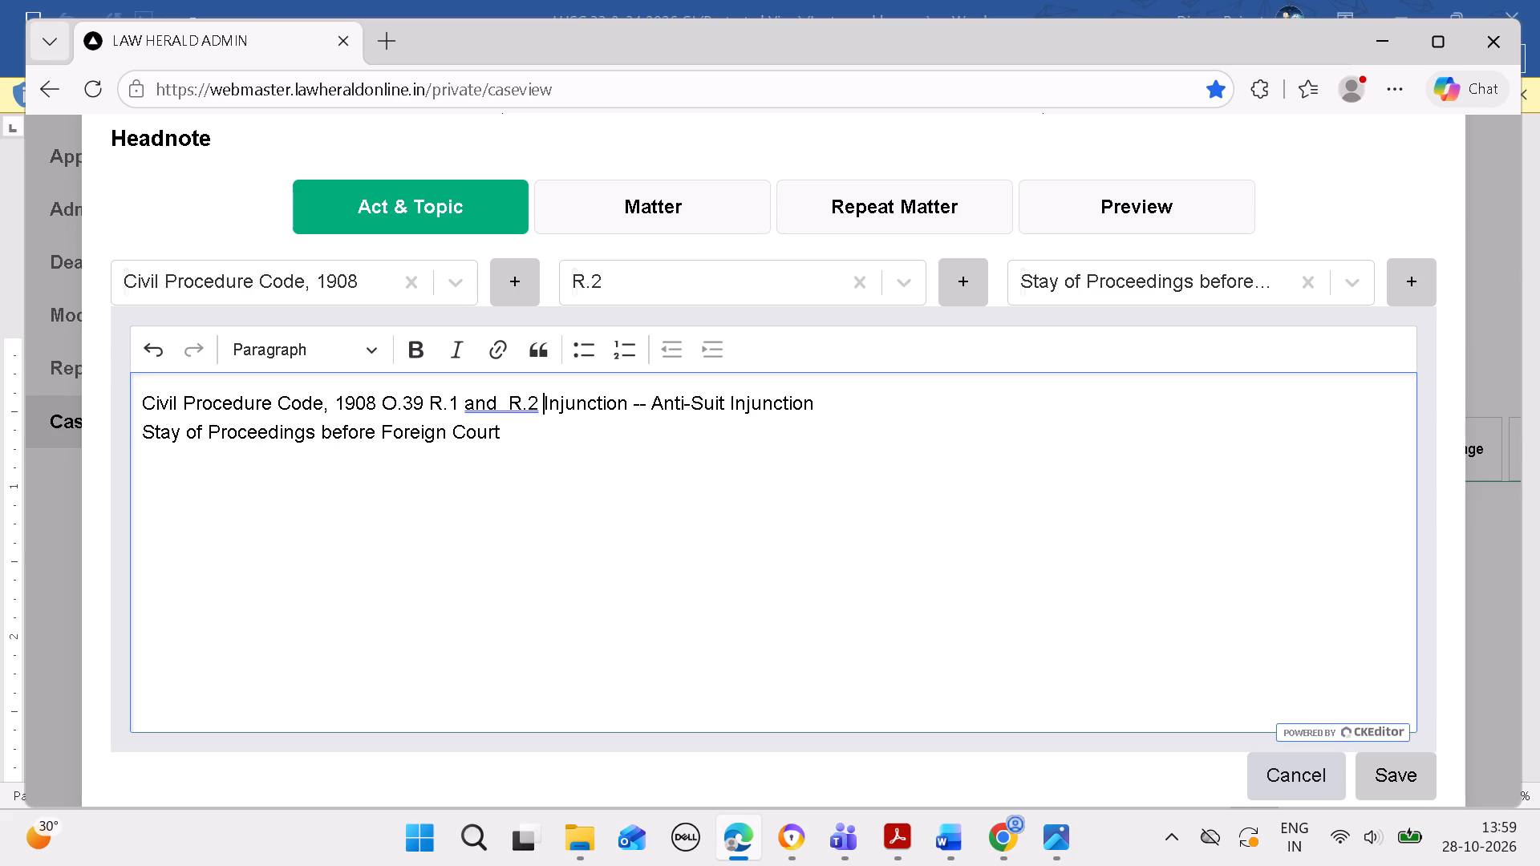
pyautogui.write('--')
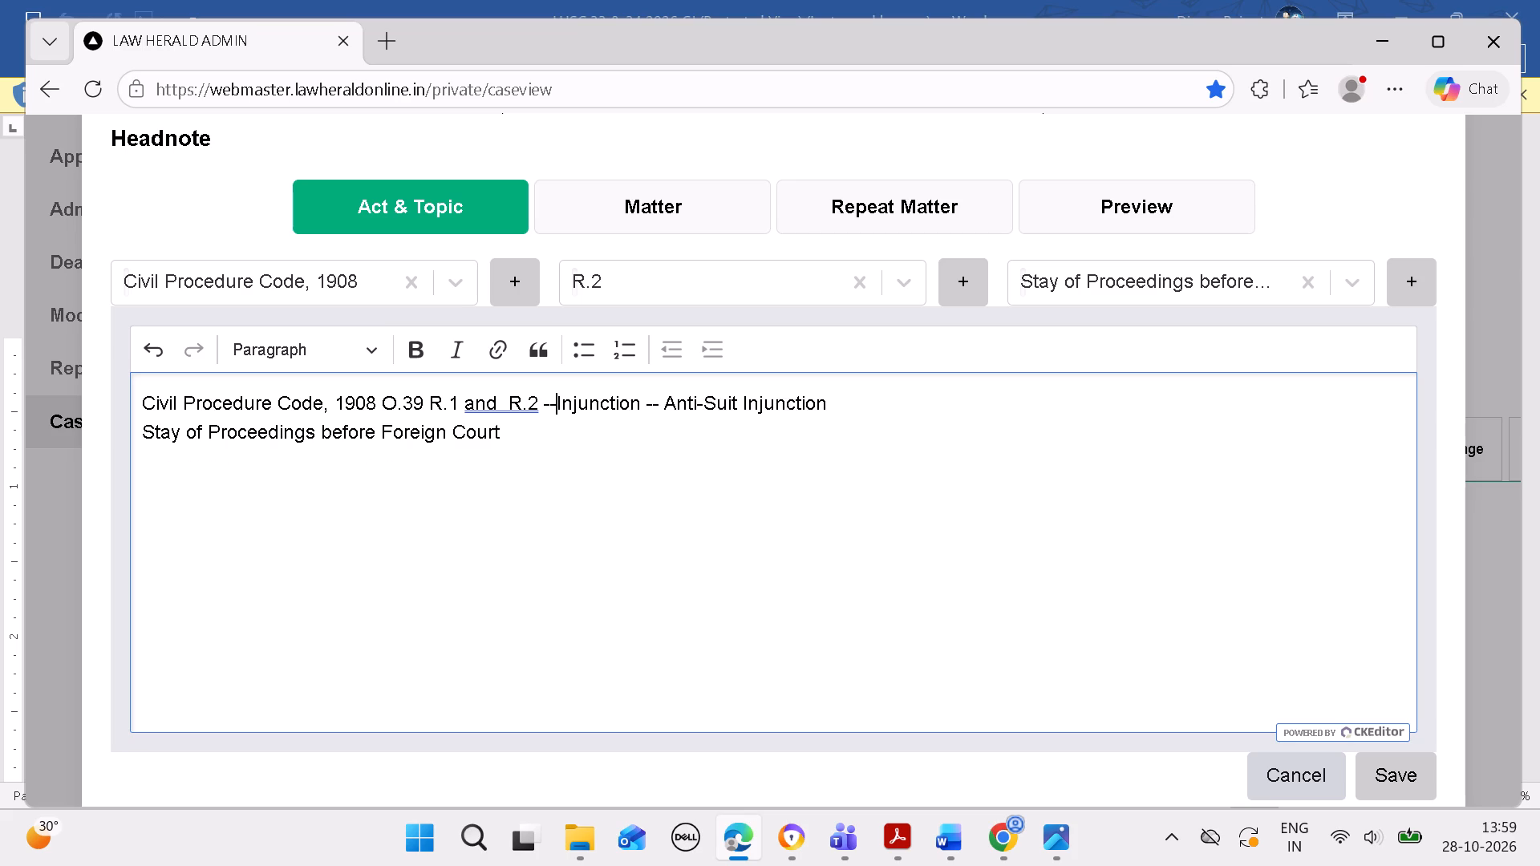
pyautogui.press('space')
pyautogui.press('BackSpace')
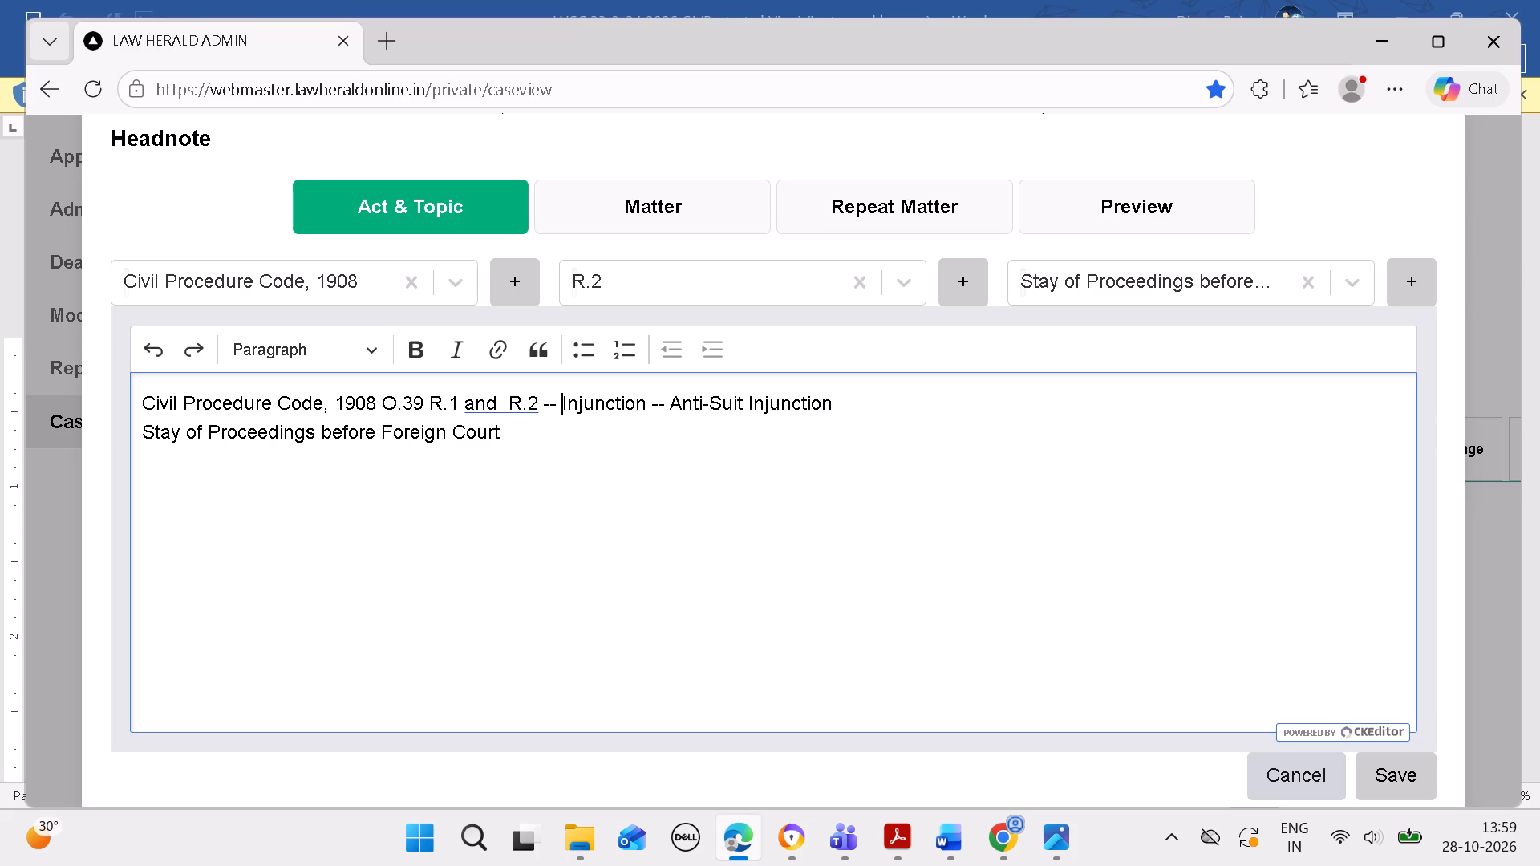
pyautogui.click(138, 447)
pyautogui.press('BackSpace')
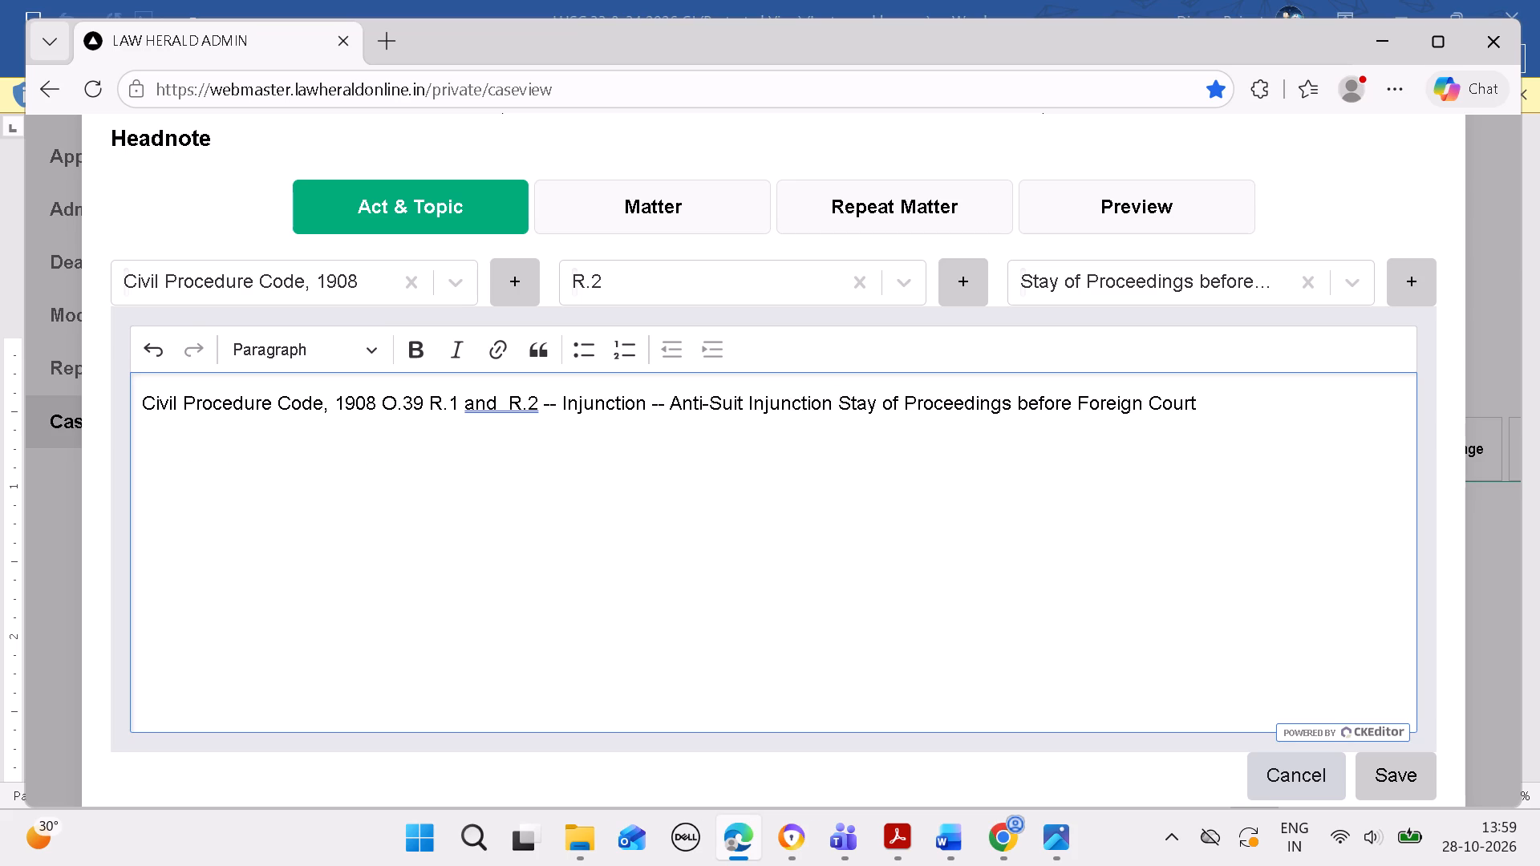
pyautogui.press('-')
pyautogui.press('-')
pyautogui.press('space')
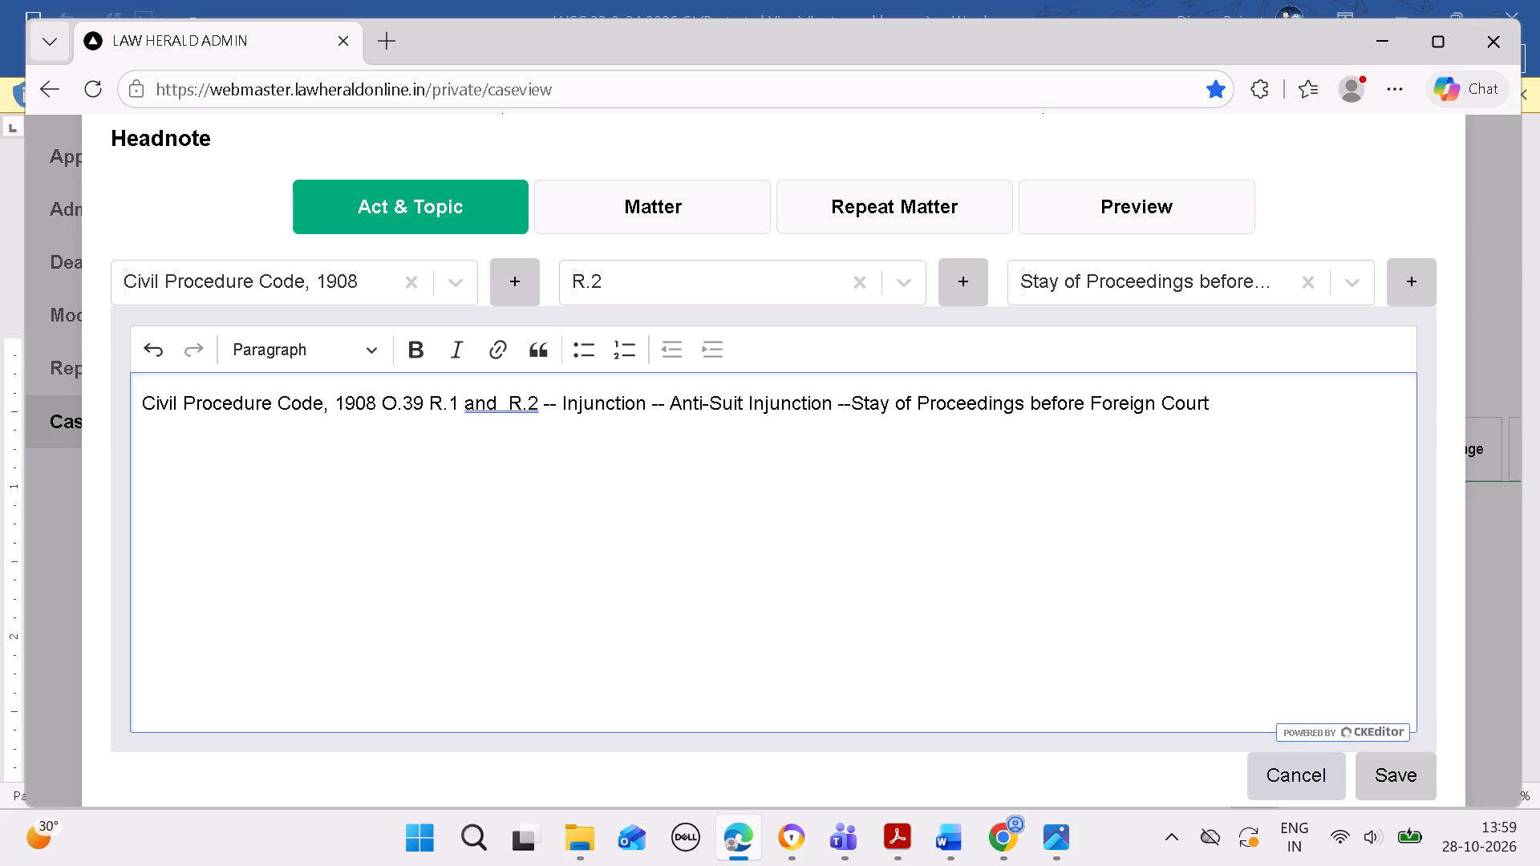
pyautogui.press('BackSpace')
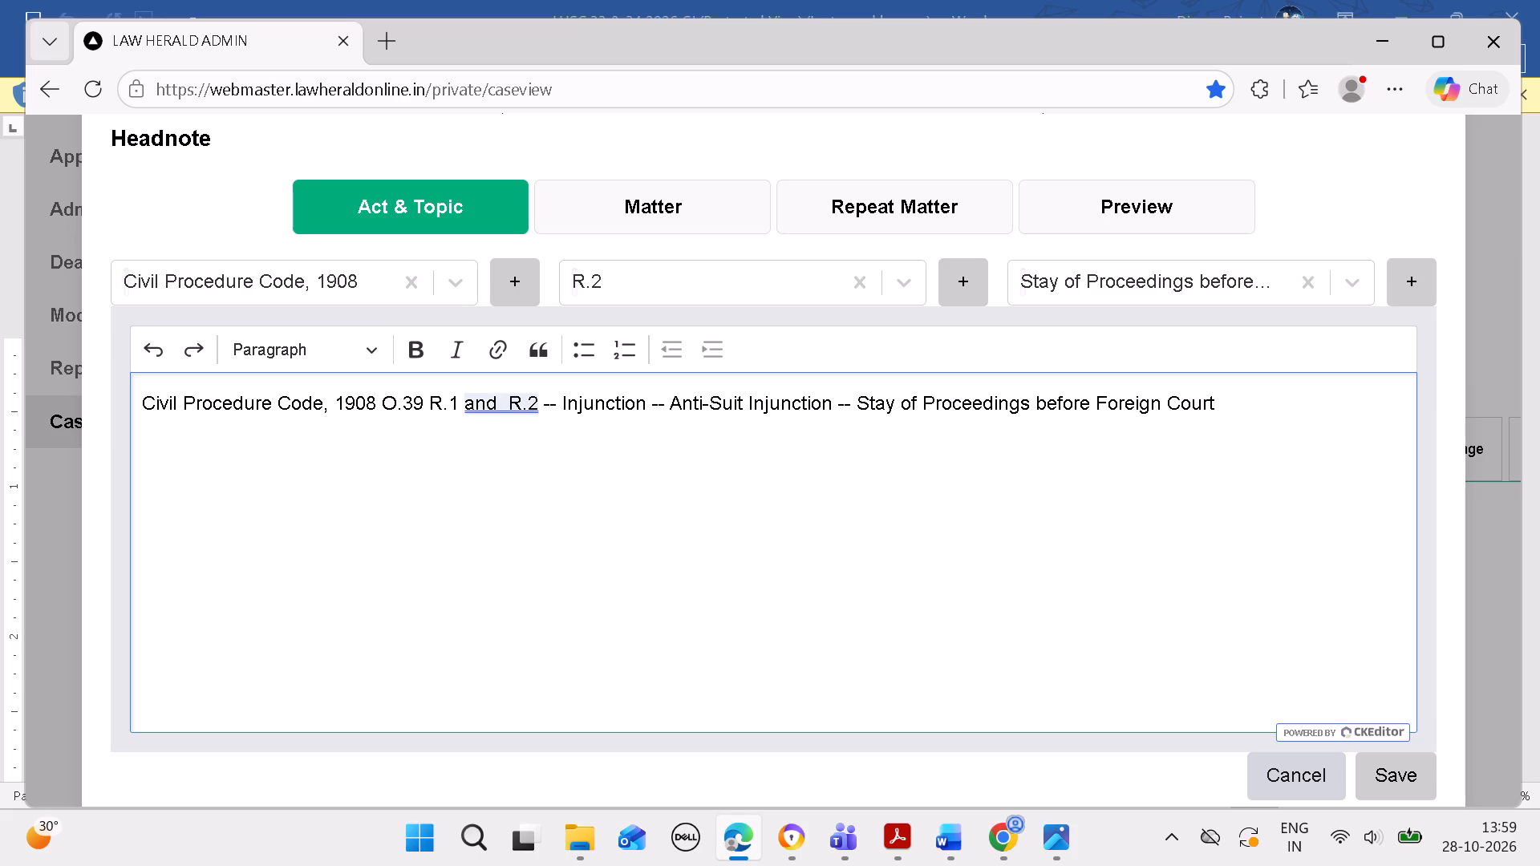
# Remove the extra space between "and" and R.2 in the Act & Topic line.
pyautogui.click(507, 413)
pyautogui.press('BackSpace')
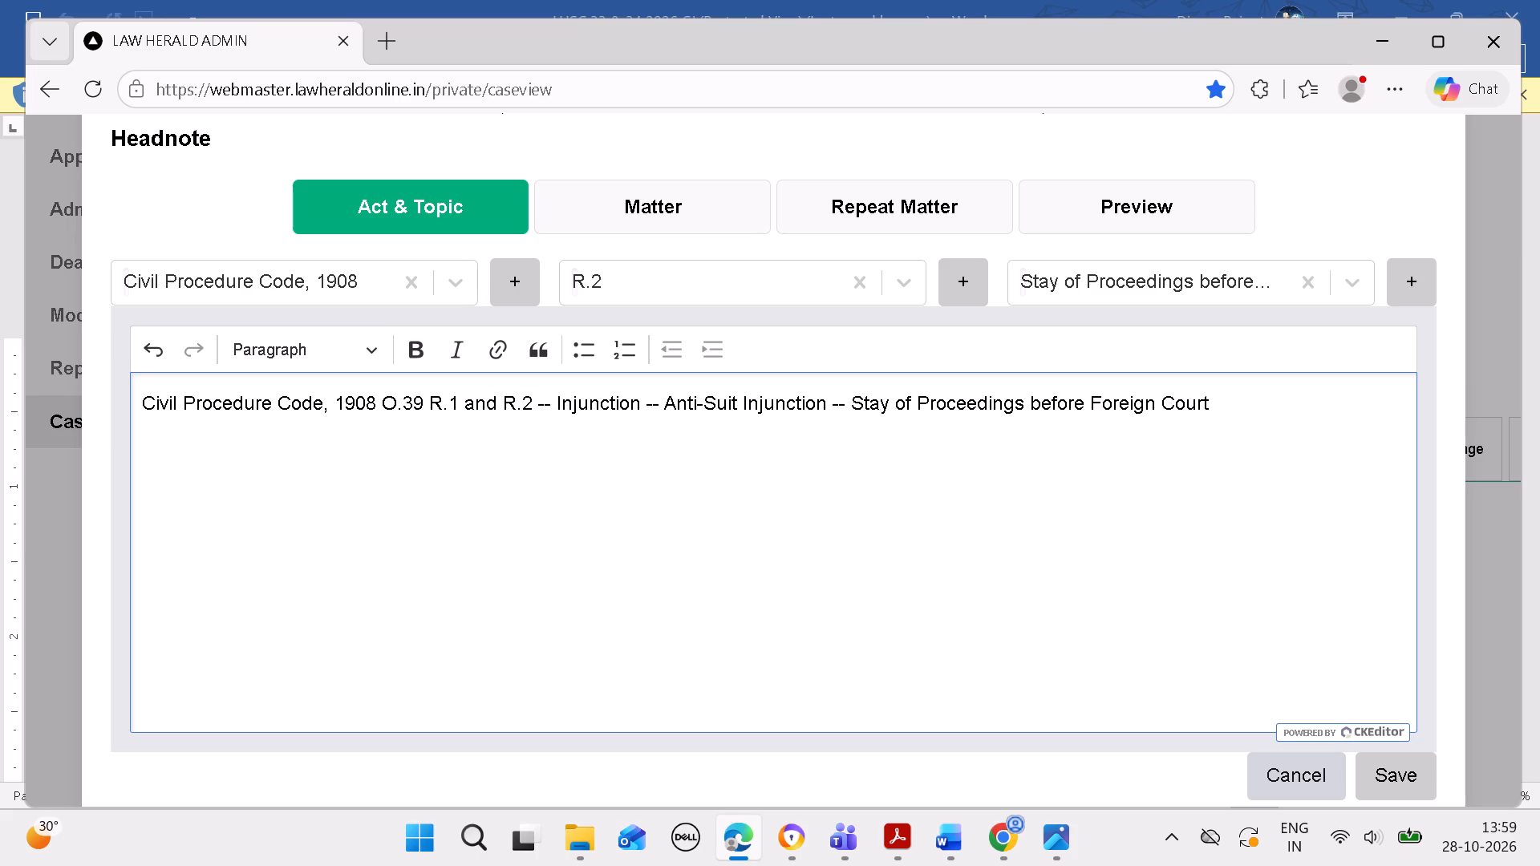
pyautogui.click(1270, 427)
# Copy headnote (D)'s text from "Held;" through "(Para 5.3)" in Word into Repeat Matter and save the headnote.
pyautogui.click(716, 211)
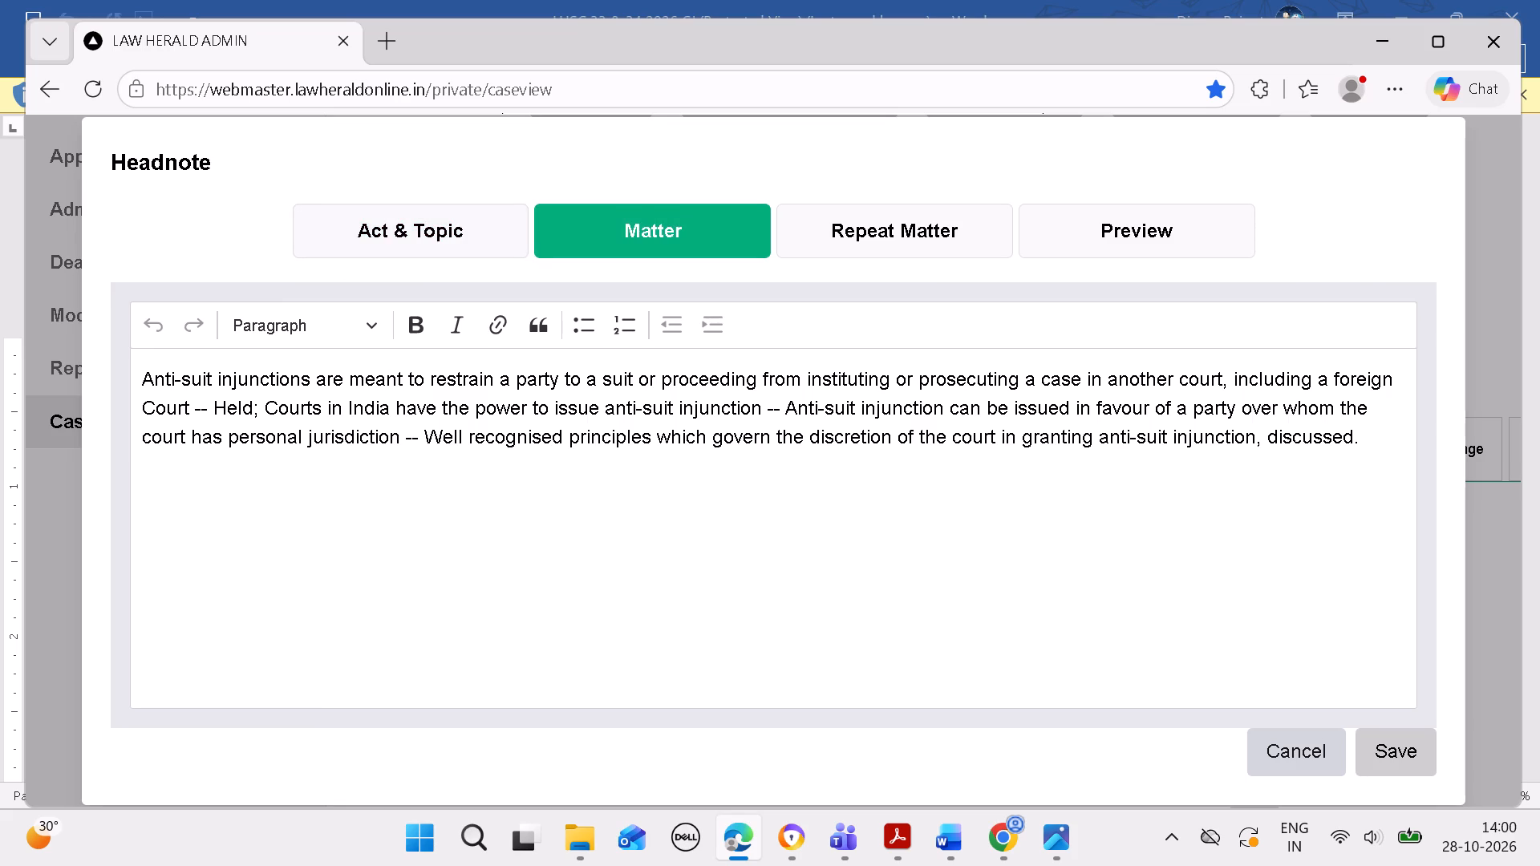
pyautogui.click(926, 231)
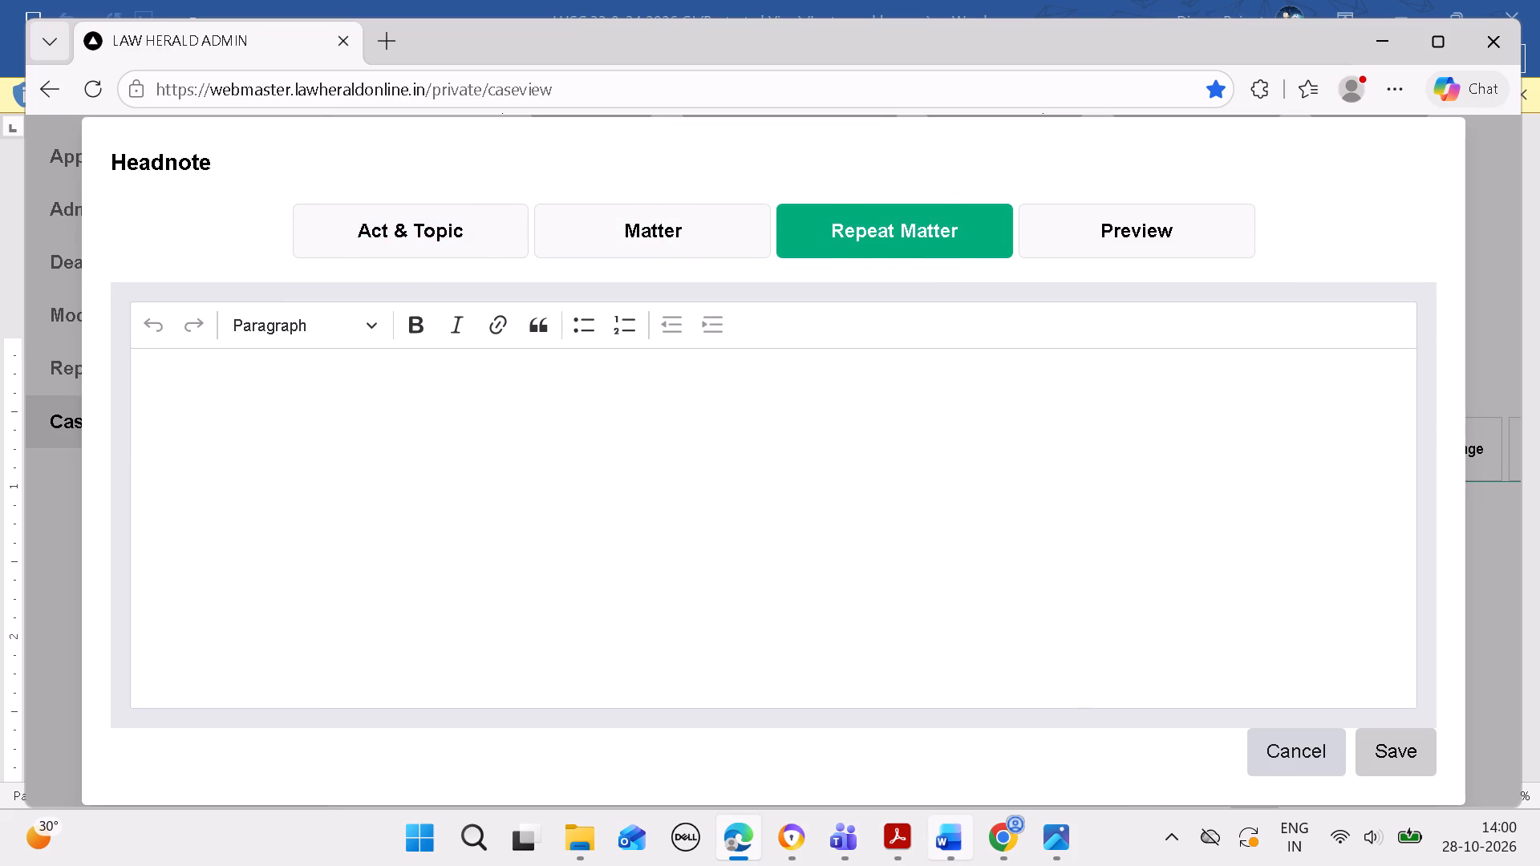
pyautogui.click(959, 841)
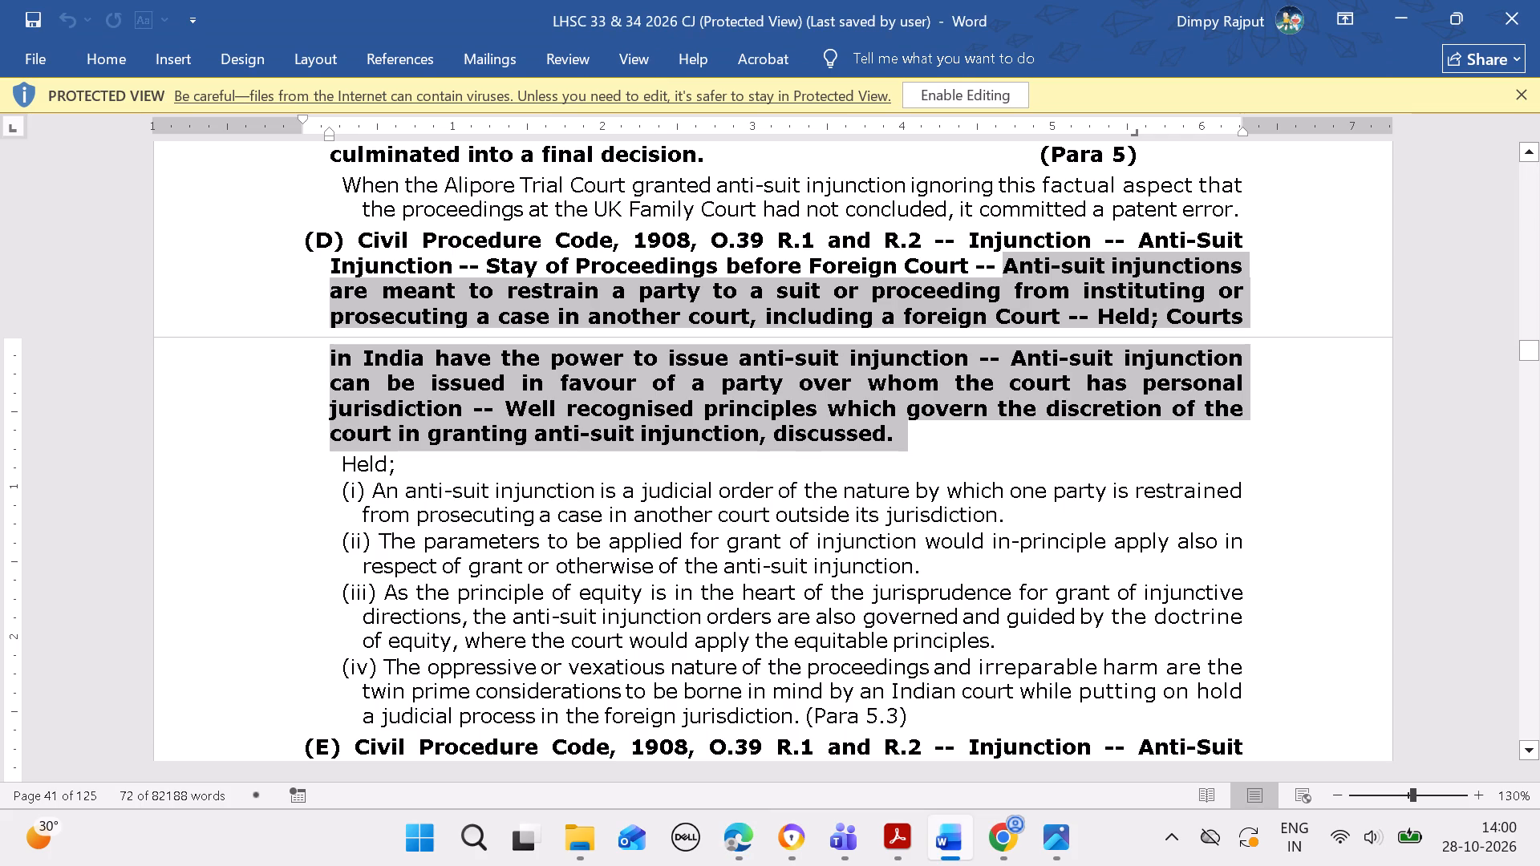
pyautogui.moveTo(346, 460); pyautogui.dragTo(926, 718)
pyautogui.hotkey('ctrl', 'c')
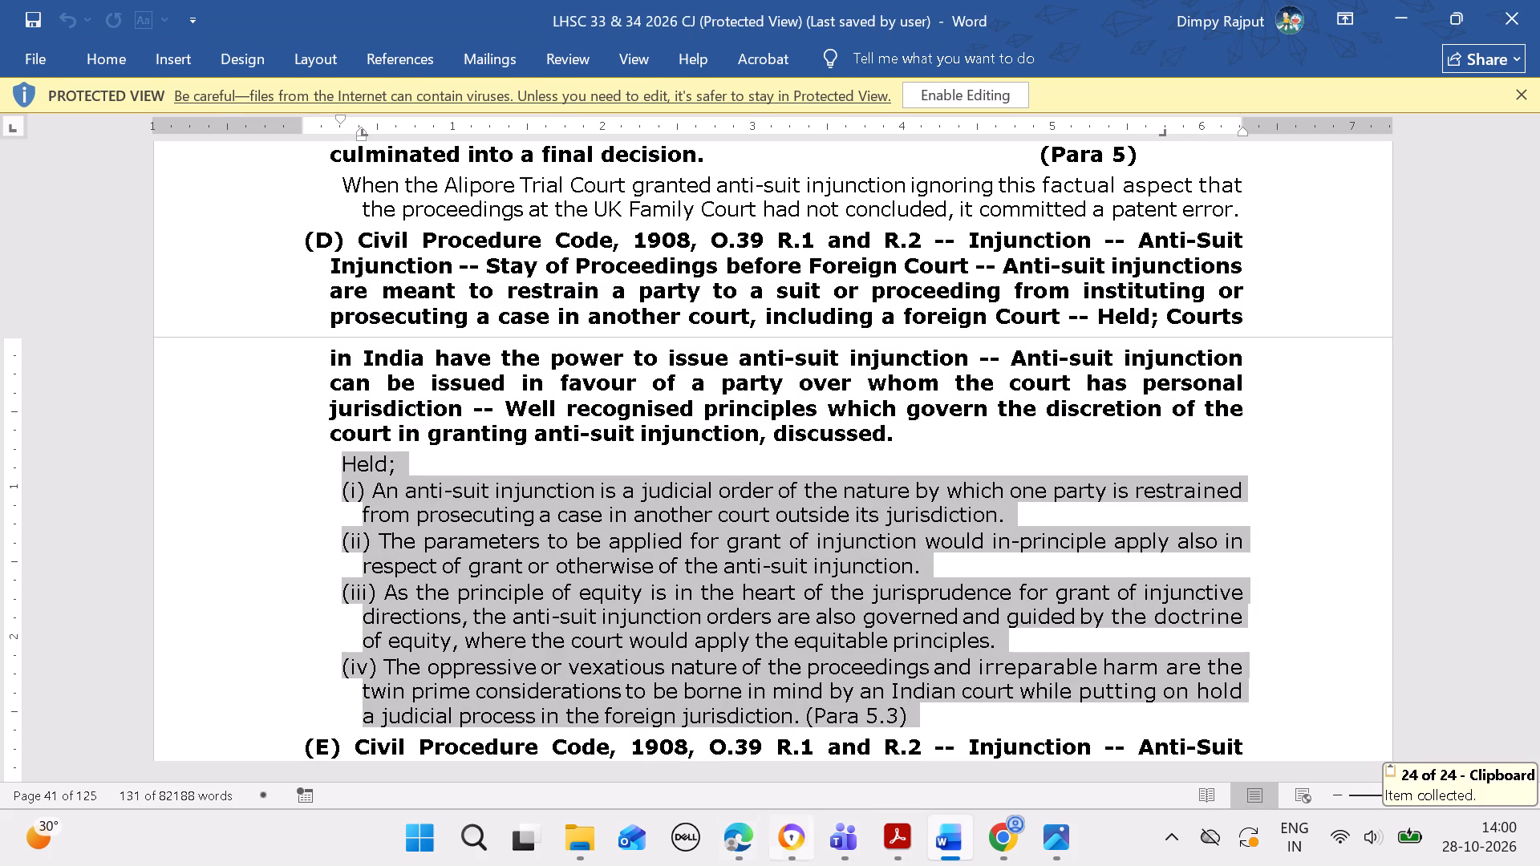
pyautogui.click(739, 832)
pyautogui.click(807, 528)
pyautogui.hotkey('ctrl', 'v')
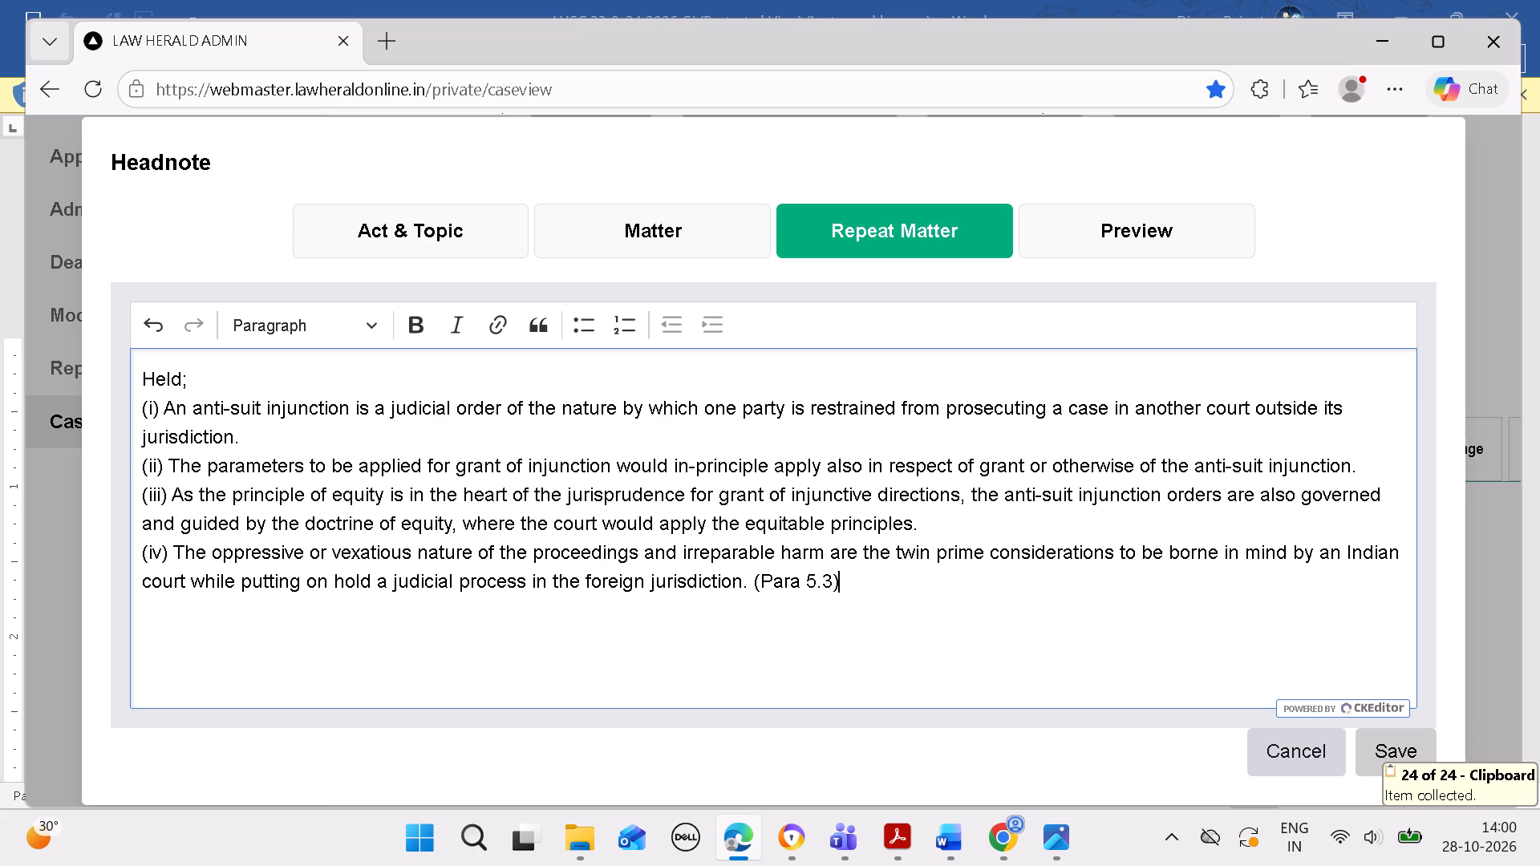
pyautogui.click(1388, 755)
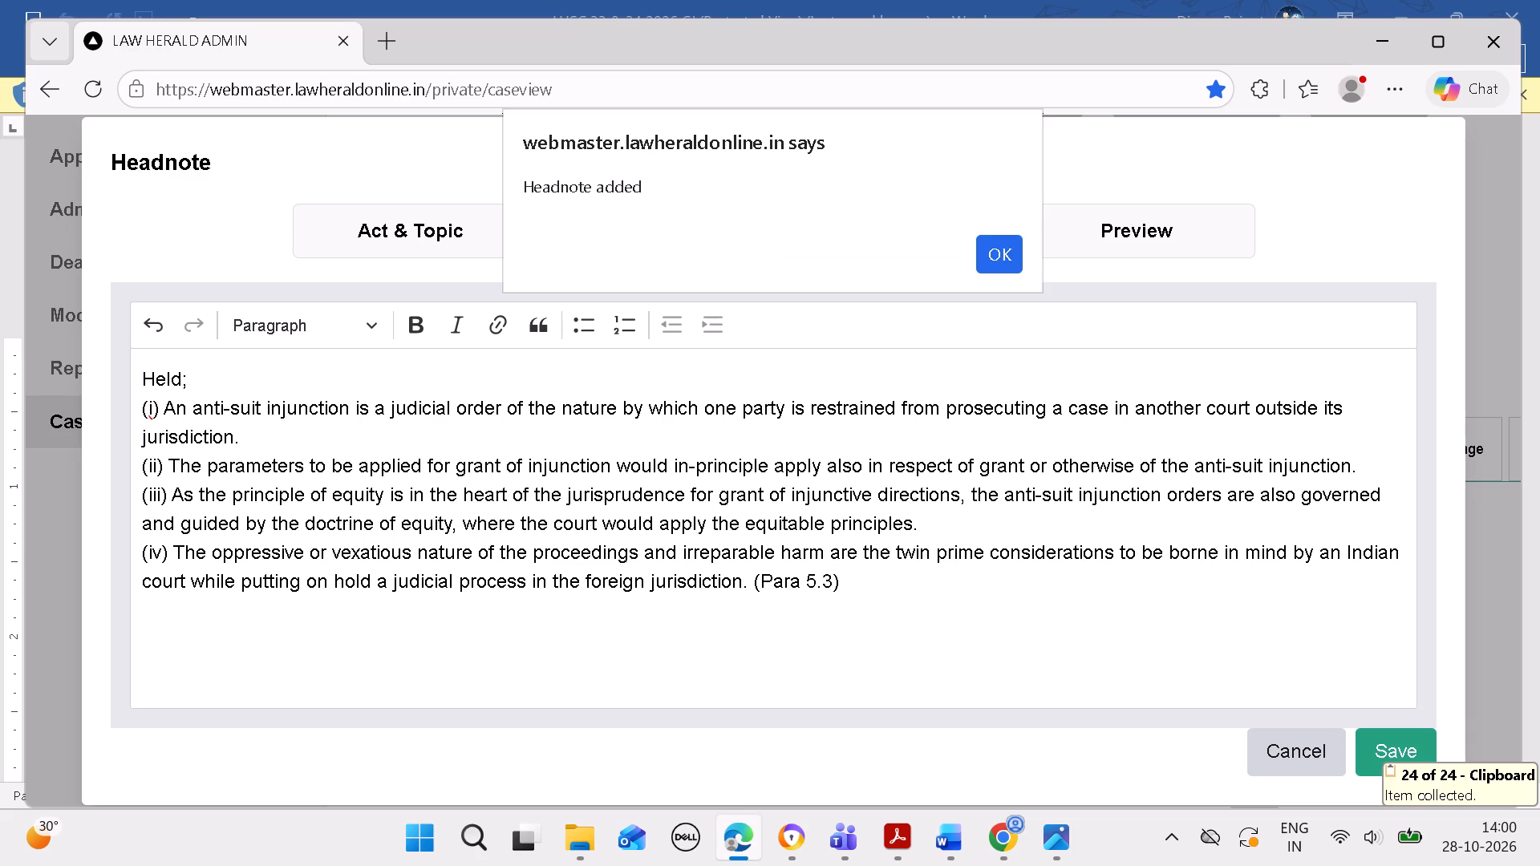
pyautogui.click(1003, 262)
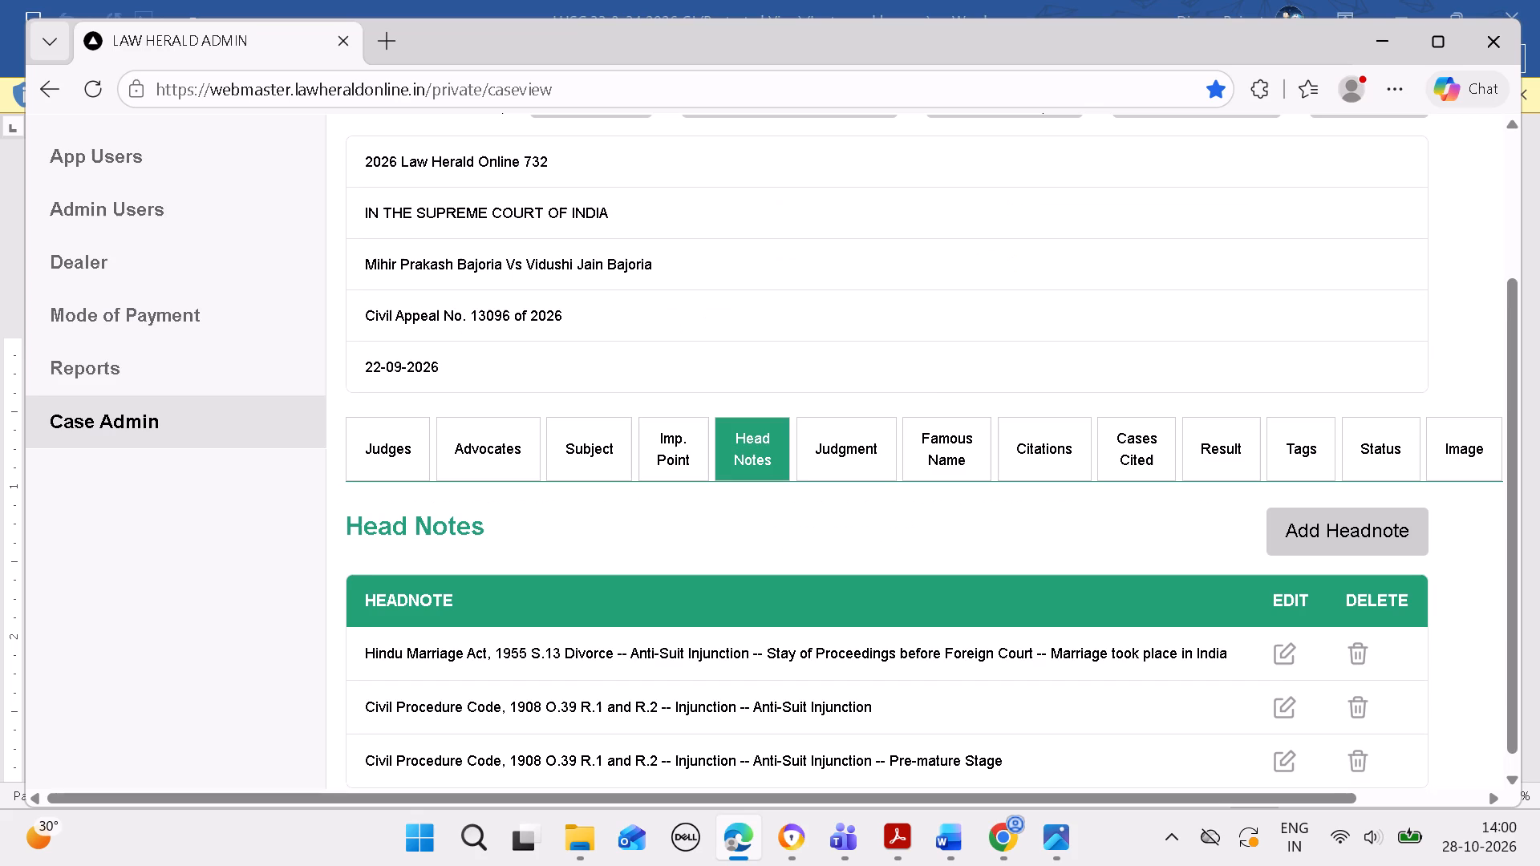
# Add a new headnote for headnote (E), attaching the act Civil Procedure Code, 1908 copied from Word.
pyautogui.scroll(-8, 950, 531)
pyautogui.click(951, 853)
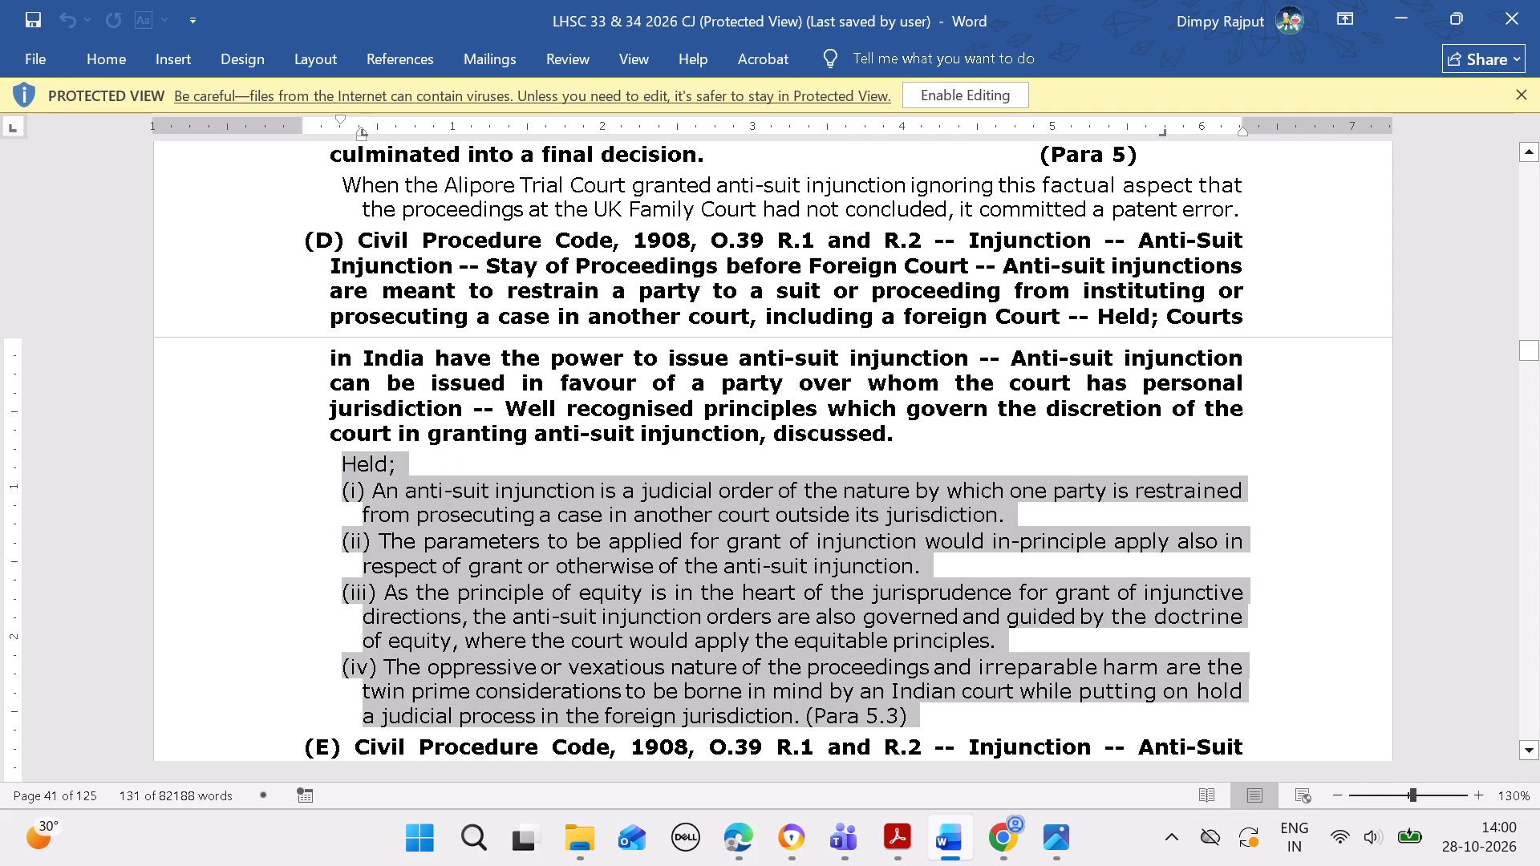
pyautogui.press('Down')
pyautogui.press('Down')
pyautogui.press('Down')
pyautogui.press('Down')
pyautogui.press('Down')
pyautogui.press('Down')
pyautogui.press('Down')
pyautogui.press('Down')
pyautogui.press('Down')
pyautogui.press('Down')
pyautogui.press('Down')
pyautogui.press('Down')
pyautogui.press('Down')
pyautogui.press('Down')
pyautogui.press('Down')
pyautogui.press('Down')
pyautogui.press('Down')
pyautogui.press('Down')
pyautogui.press('Down')
pyautogui.press('Down')
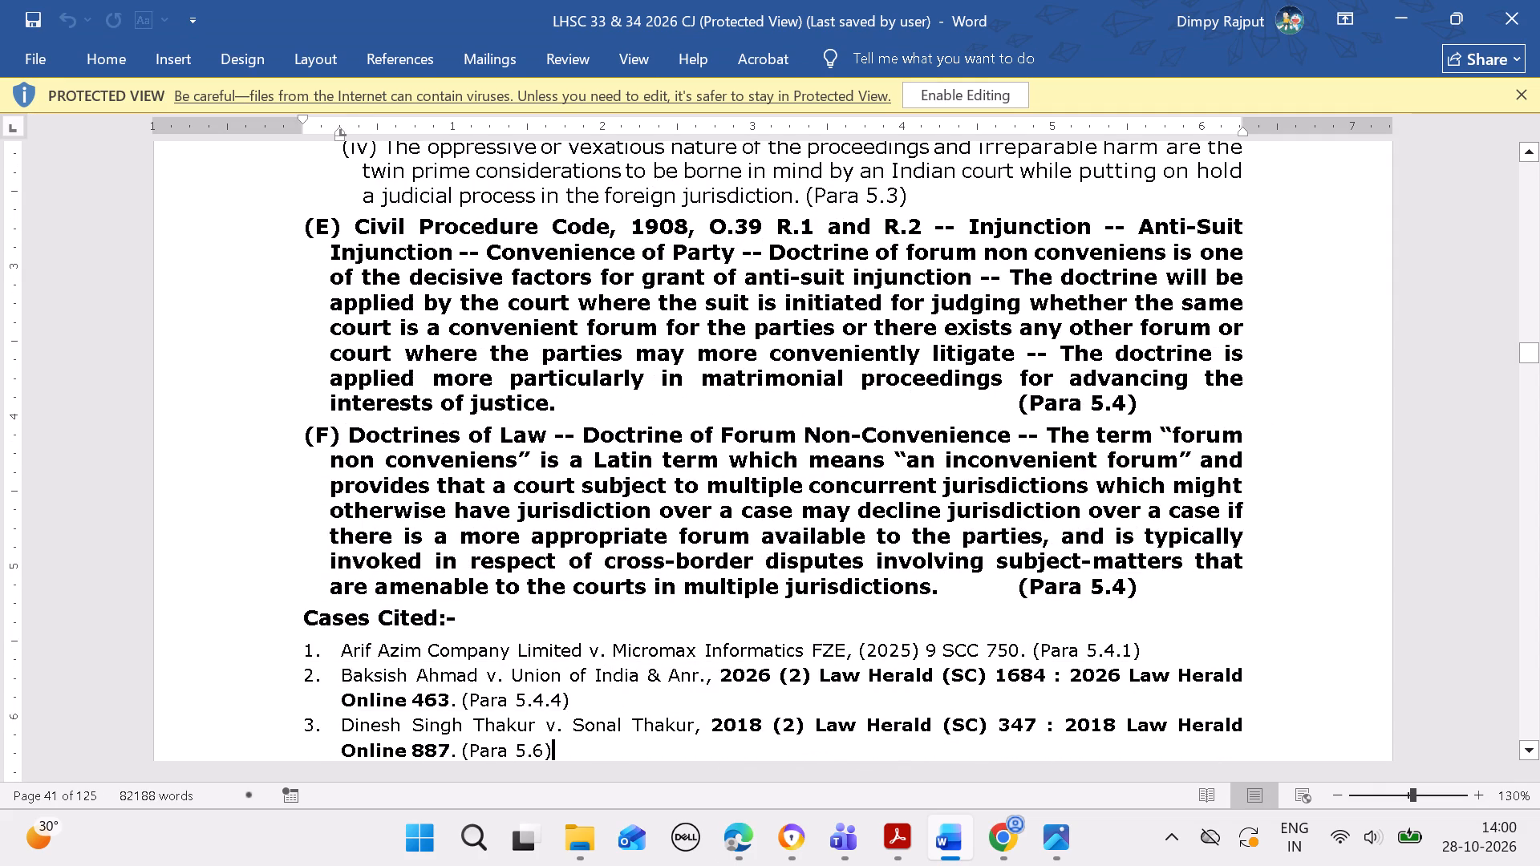
pyautogui.moveTo(364, 221); pyautogui.dragTo(643, 220)
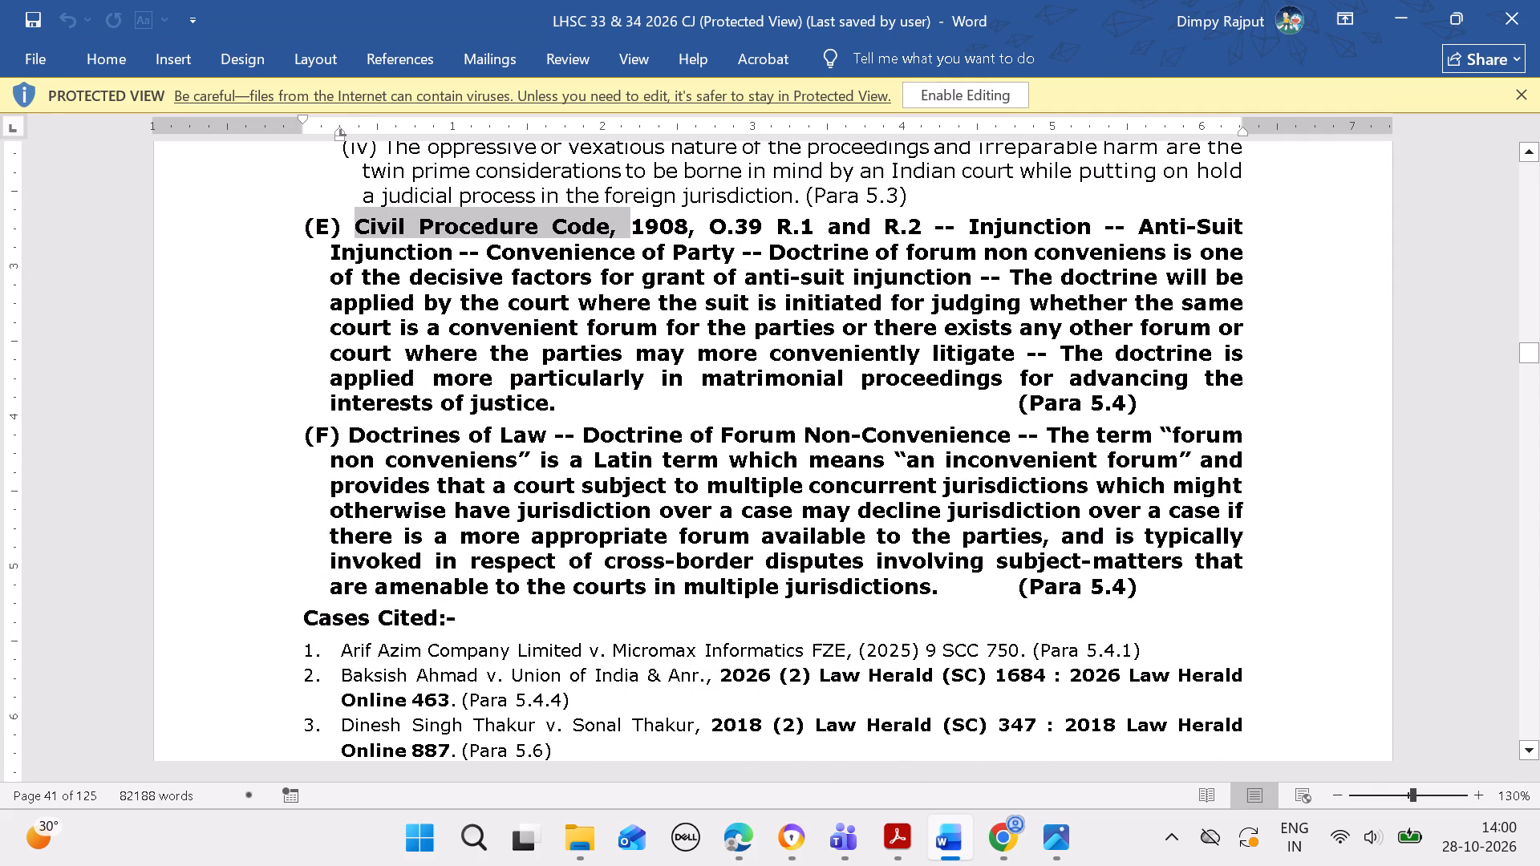
pyautogui.moveTo(643, 220); pyautogui.dragTo(653, 223)
pyautogui.hotkey('ctrl', 'c')
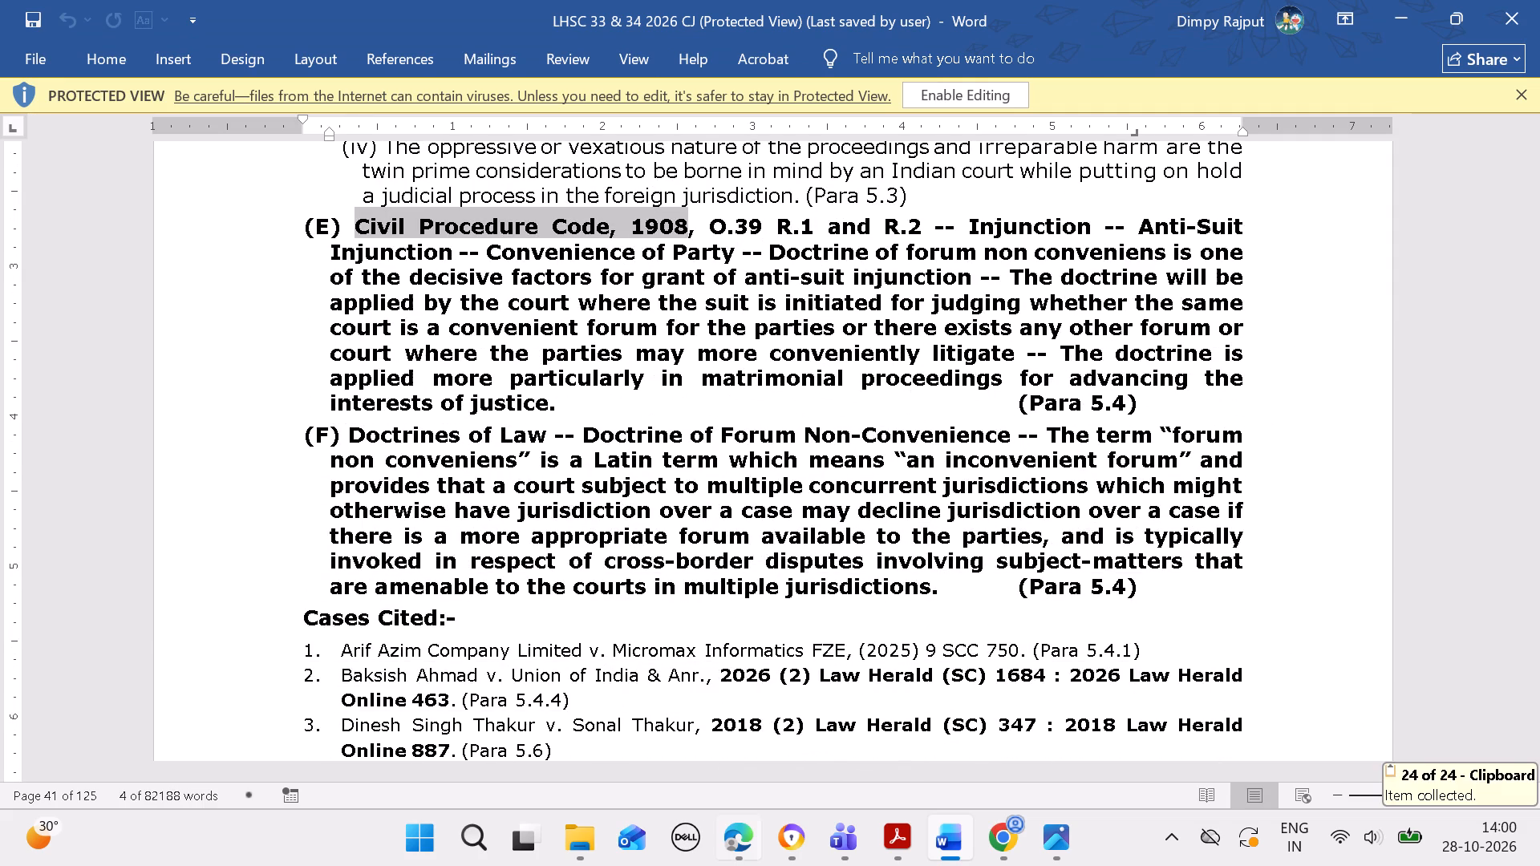
pyautogui.click(741, 854)
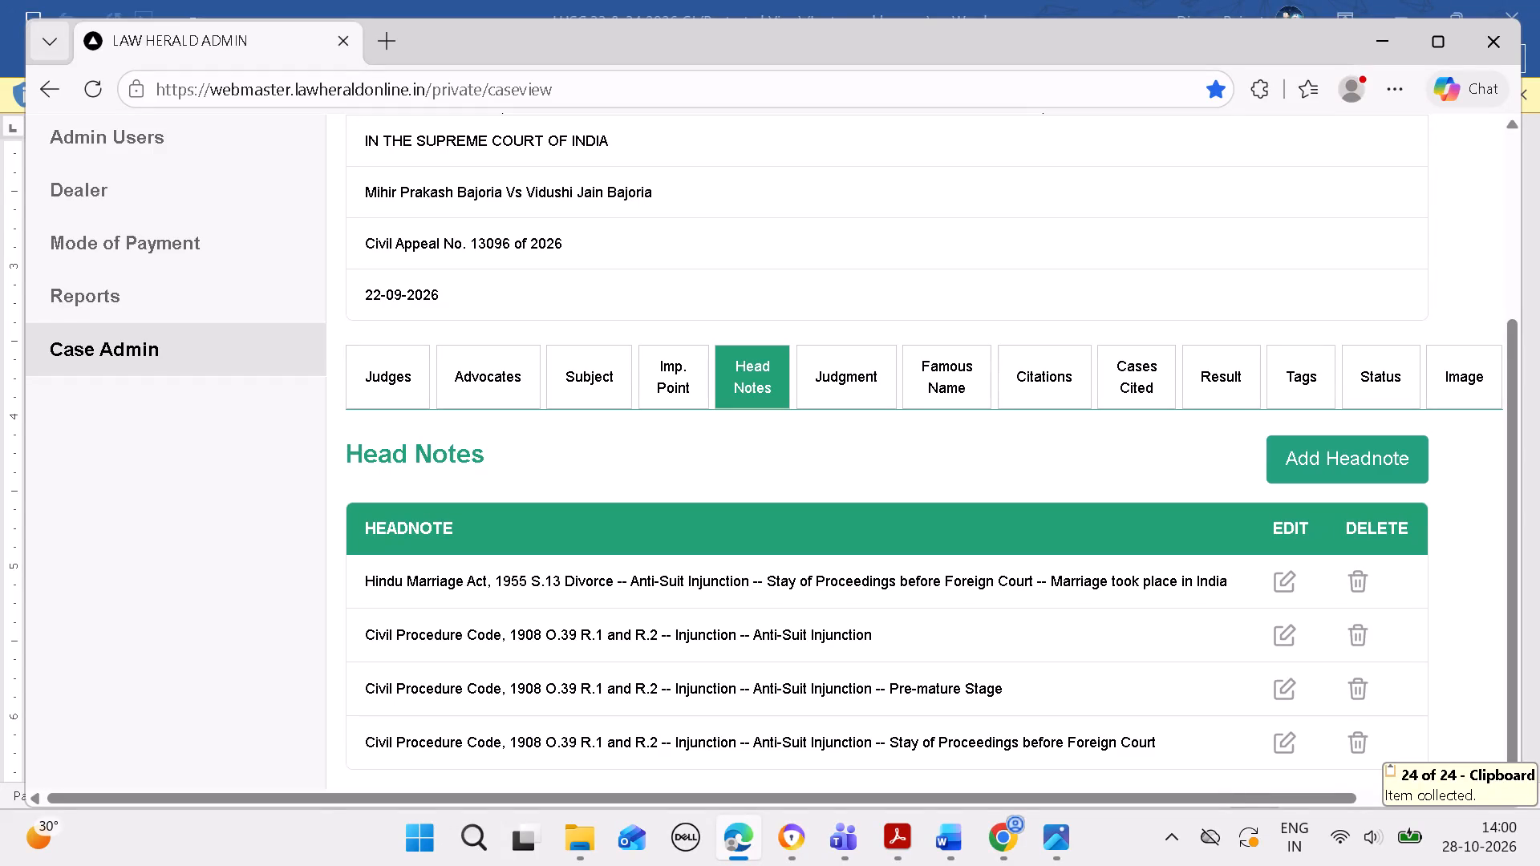
pyautogui.click(1293, 465)
pyautogui.click(419, 276)
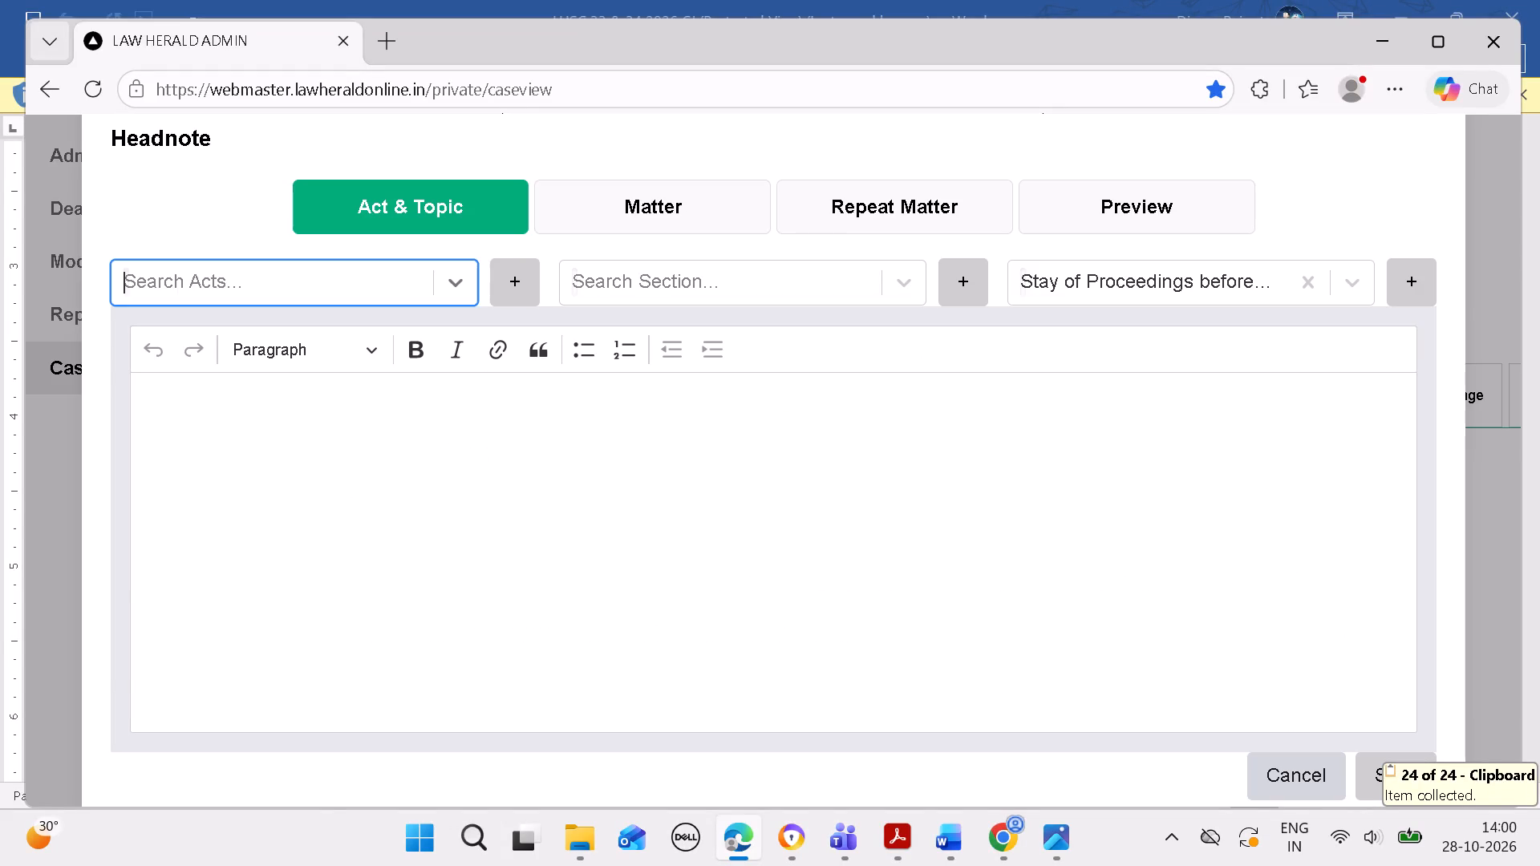
pyautogui.hotkey('ctrl', 'v')
pyautogui.click(432, 358)
pyautogui.click(681, 462)
pyautogui.press('space')
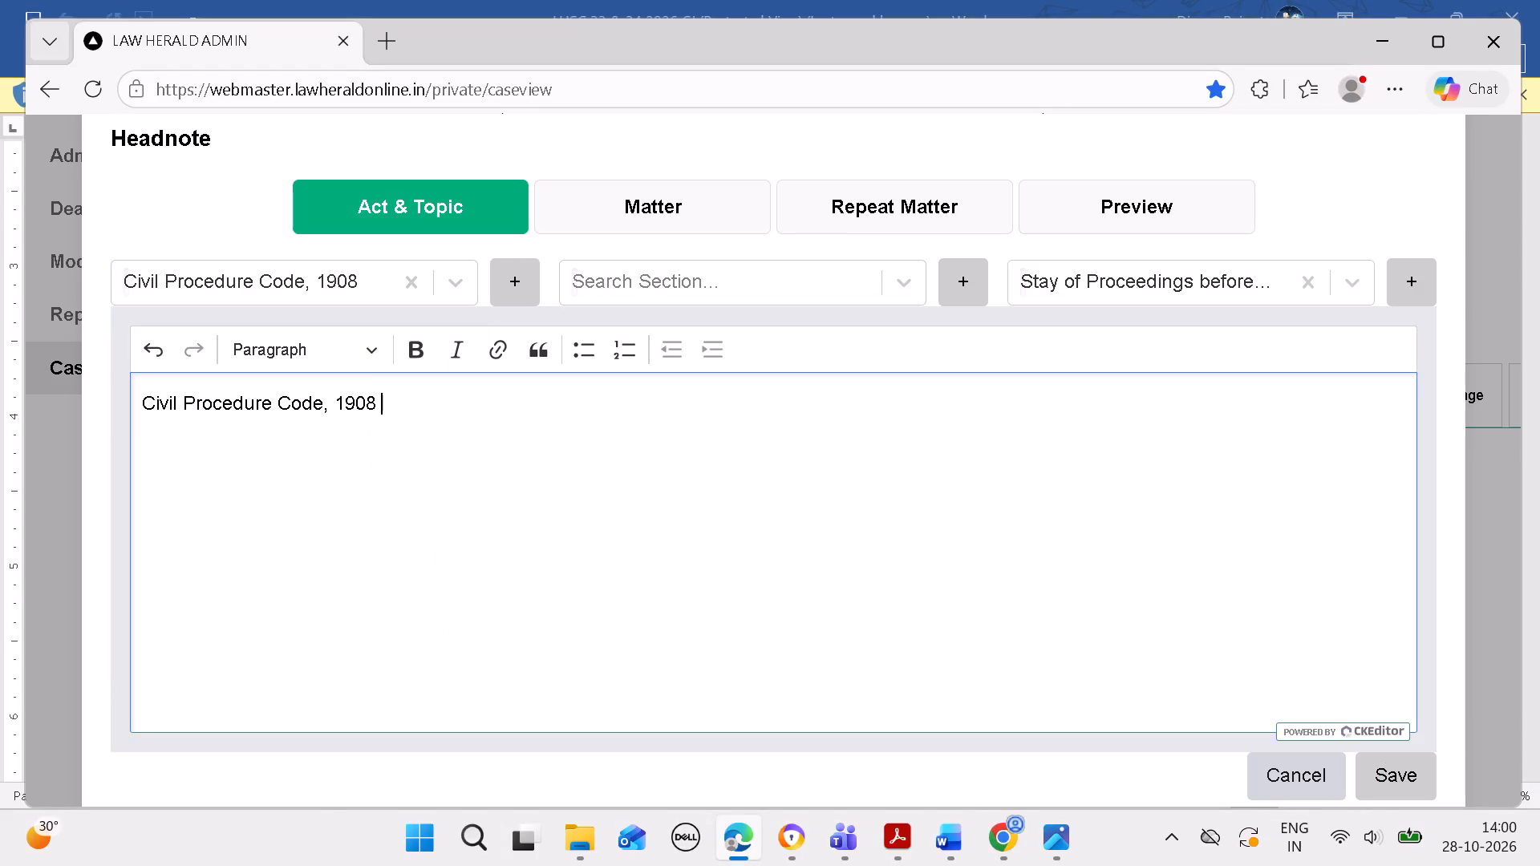
# Copy O.39 from headnote (E) in Word and attach it as a section in Act & Topic.
pyautogui.click(947, 825)
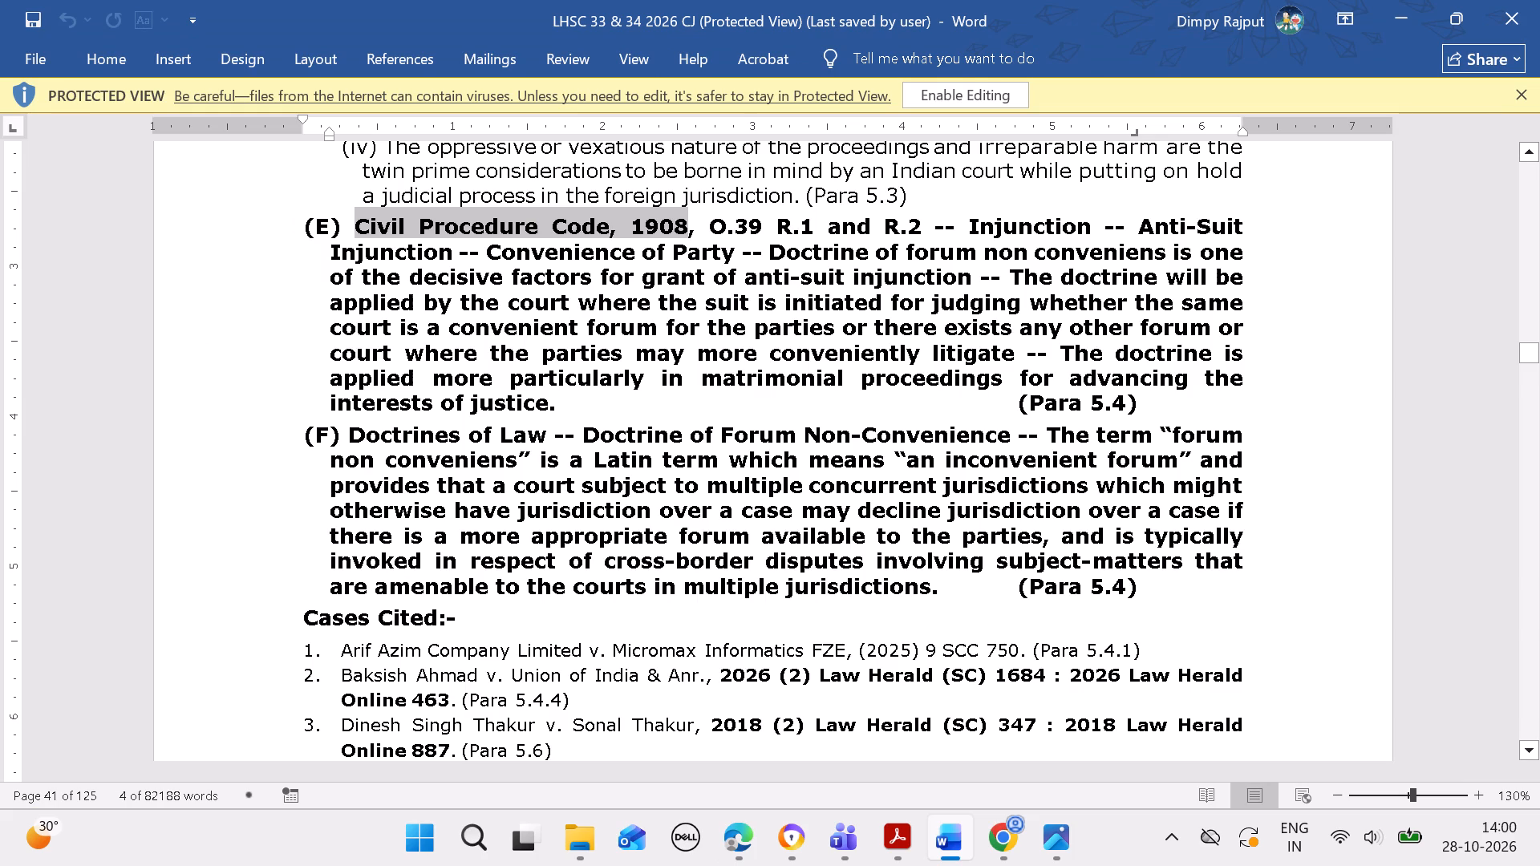
pyautogui.moveTo(712, 226); pyautogui.dragTo(761, 221)
pyautogui.hotkey('ctrl', 'c')
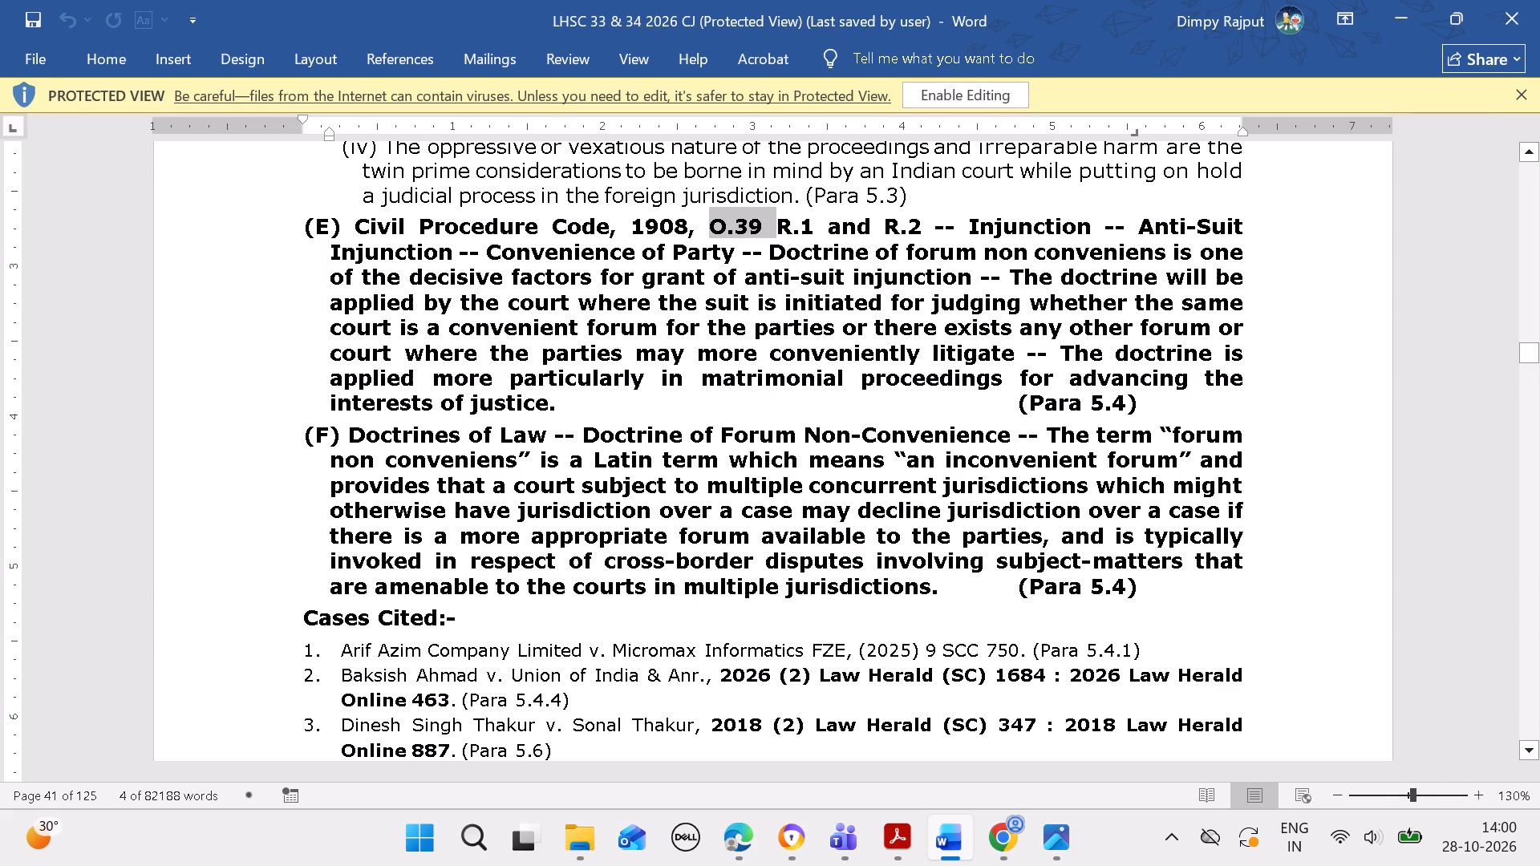
pyautogui.click(729, 847)
pyautogui.click(753, 277)
pyautogui.hotkey('ctrl', 'v')
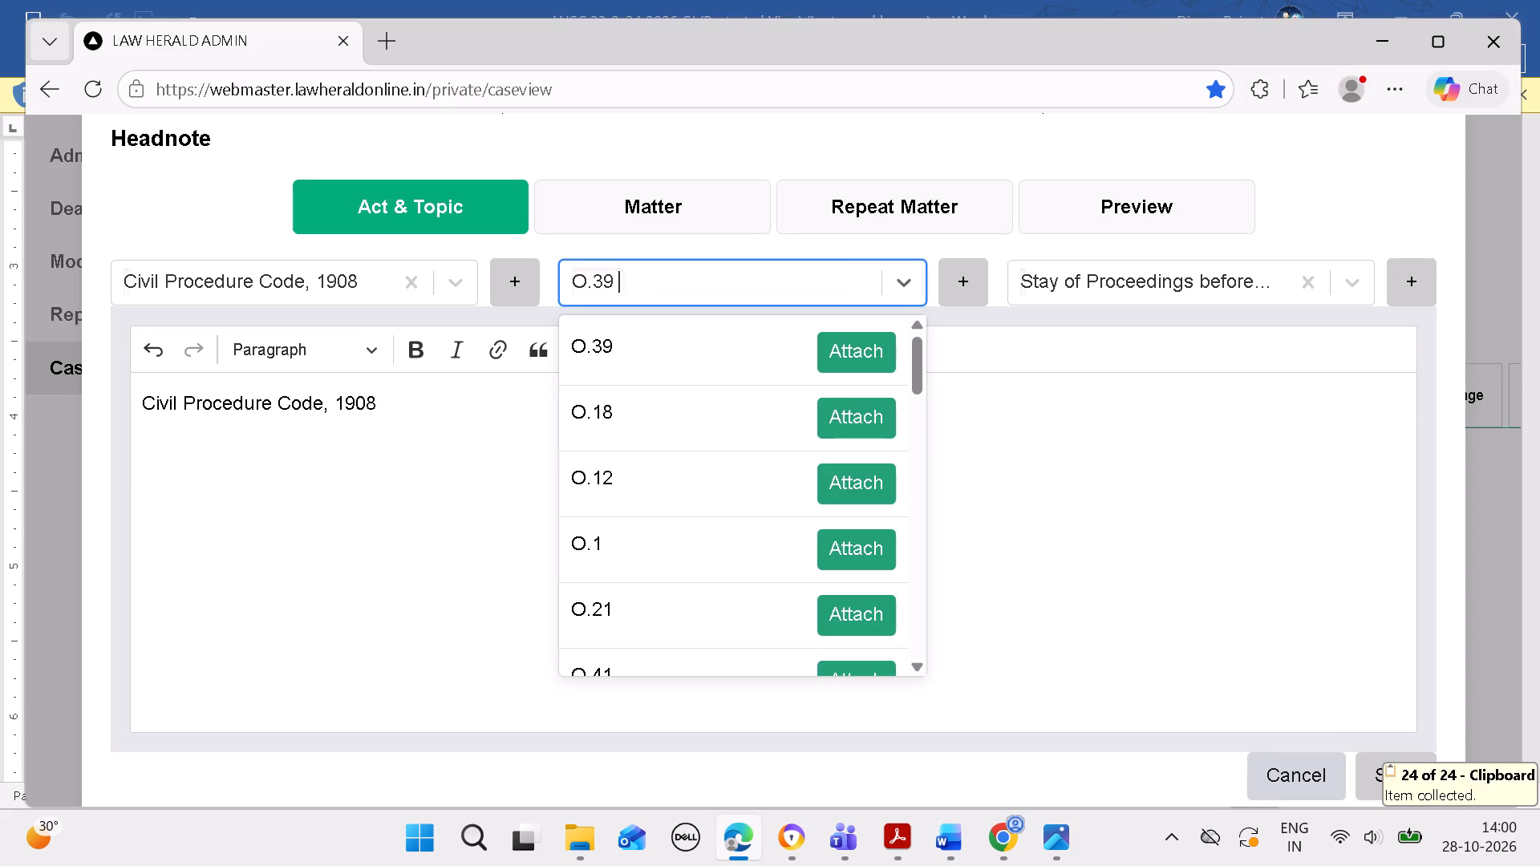
pyautogui.click(840, 350)
pyautogui.click(306, 500)
pyautogui.press('space')
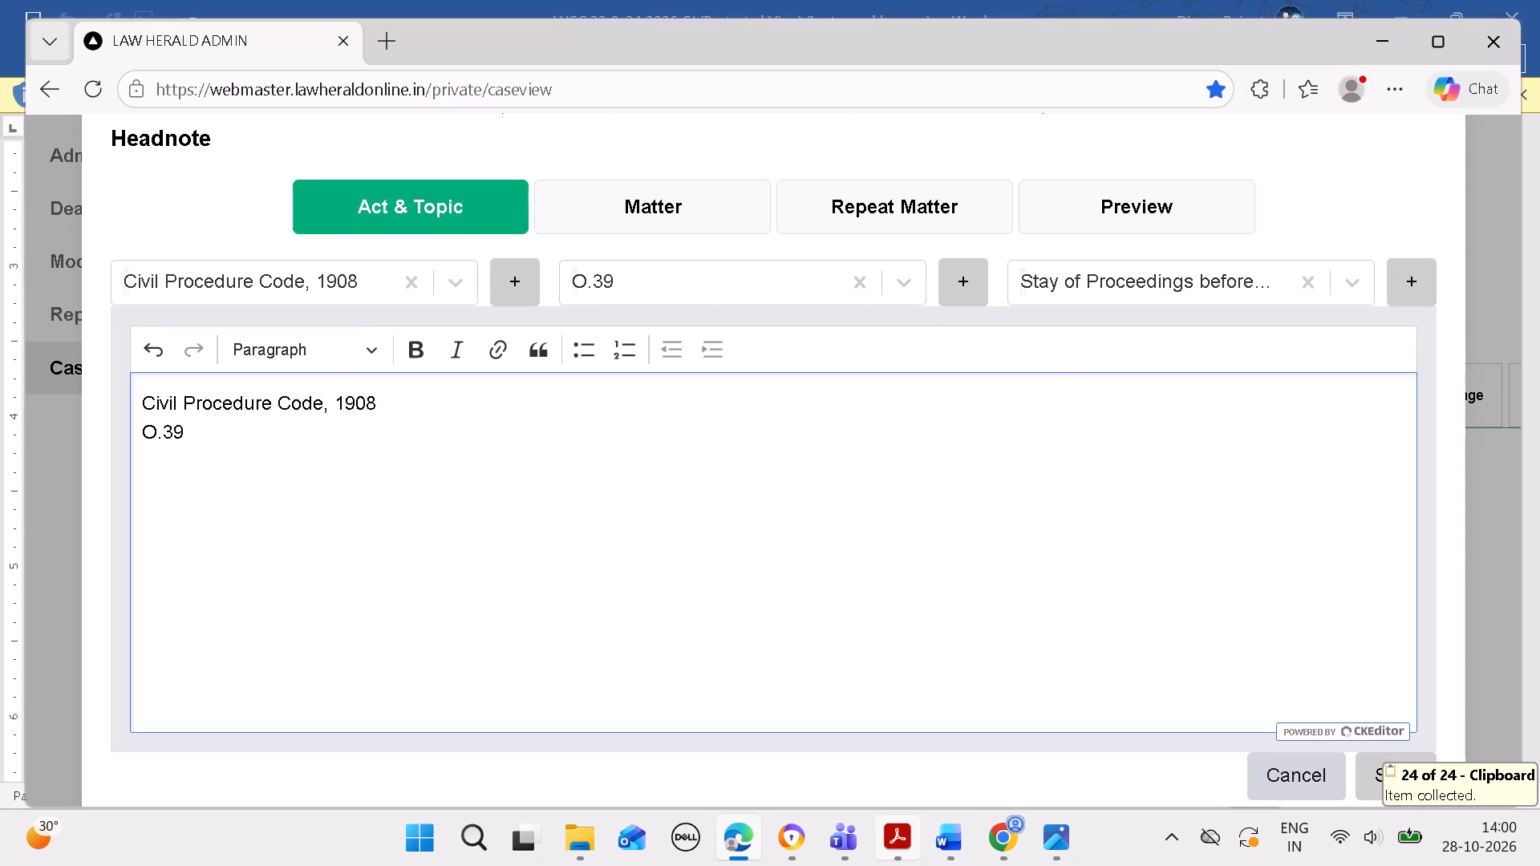
# Copy R.1 from headnote (E) in Word and attach it as a section in Act & Topic.
pyautogui.click(940, 843)
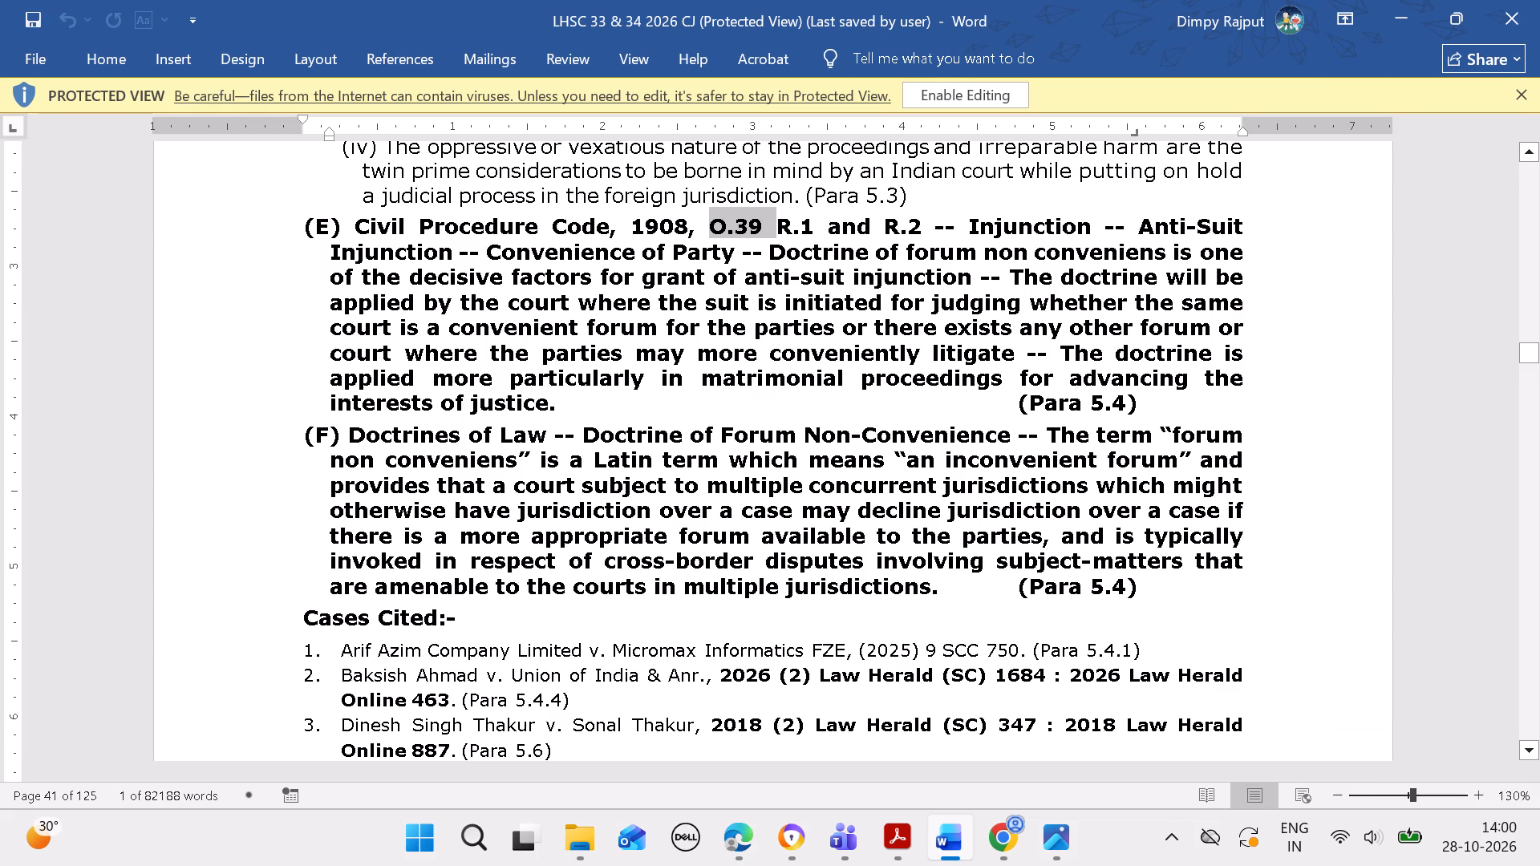
pyautogui.moveTo(783, 229); pyautogui.dragTo(812, 232)
pyautogui.hotkey('ctrl', 'c')
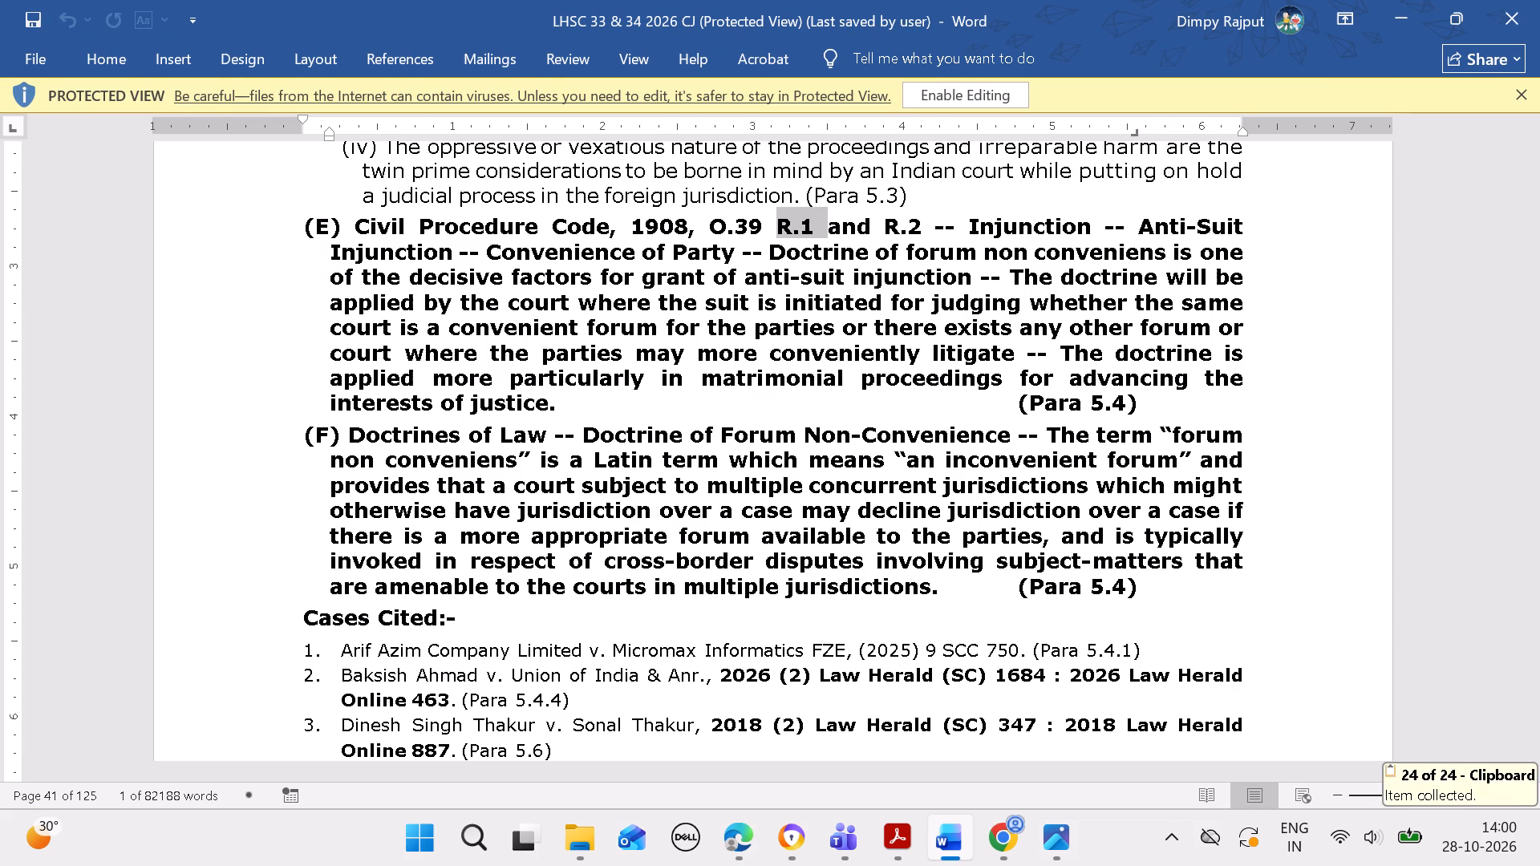
pyautogui.click(752, 832)
pyautogui.click(835, 281)
pyautogui.hotkey('ctrl', 'v')
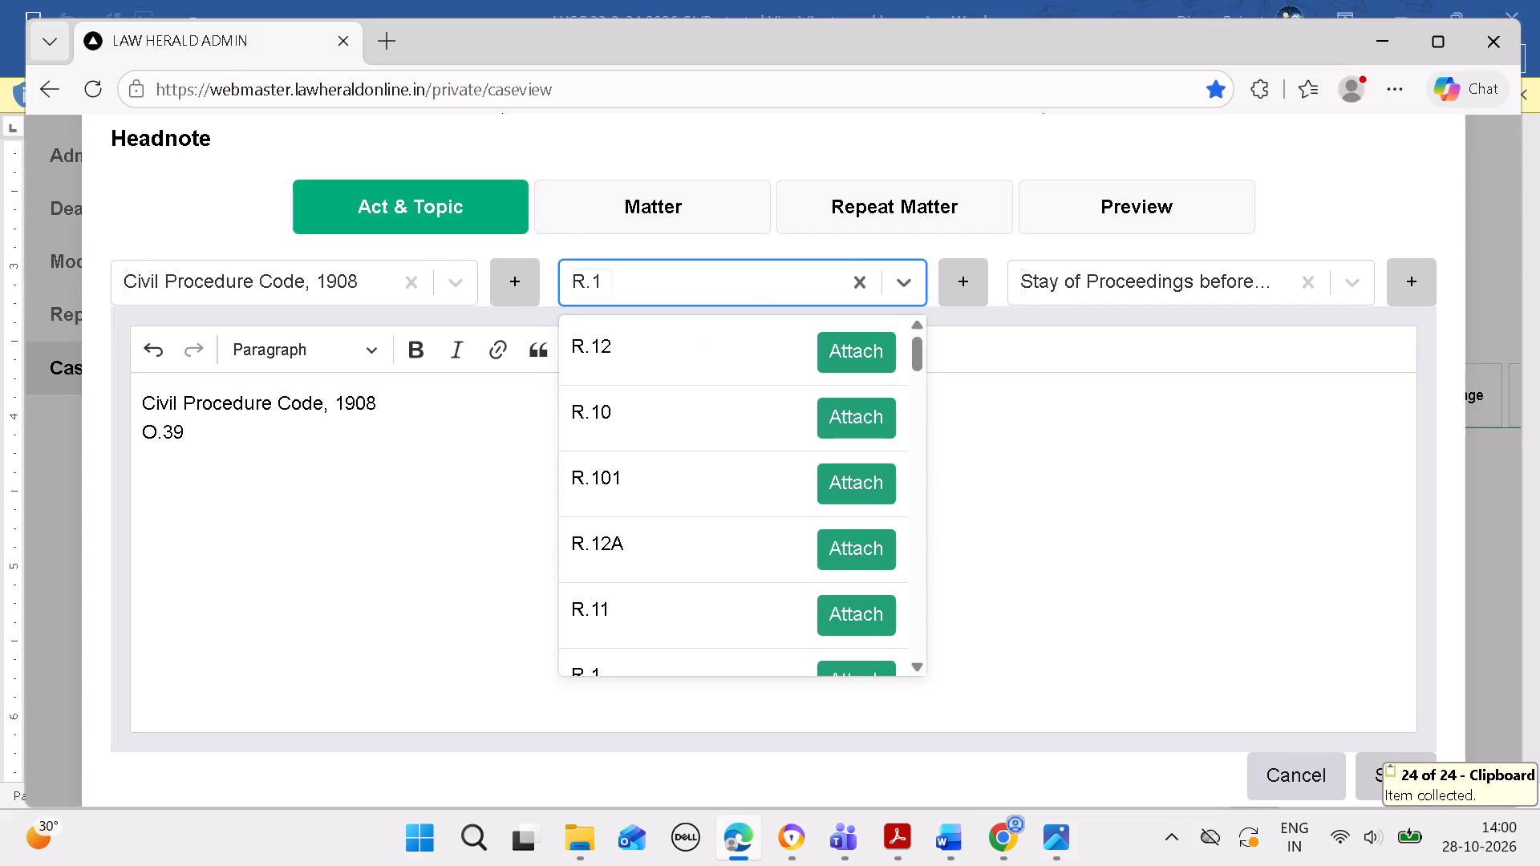
pyautogui.click(881, 666)
pyautogui.click(399, 582)
pyautogui.press('space')
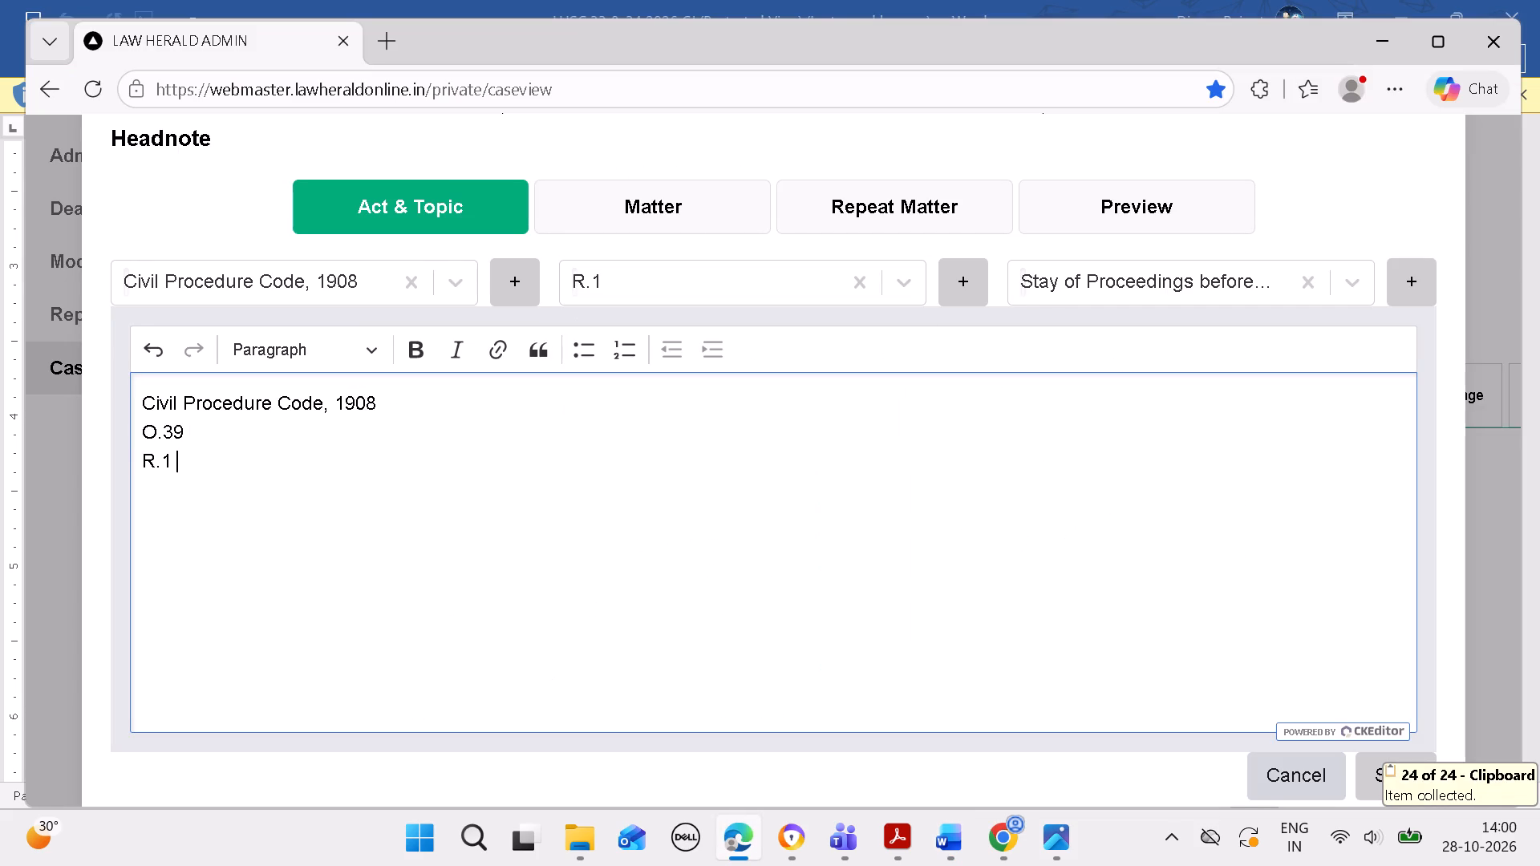
# Add "and" after R.1 in the Act & Topic text, following headnote (E) in Word.
pyautogui.click(943, 837)
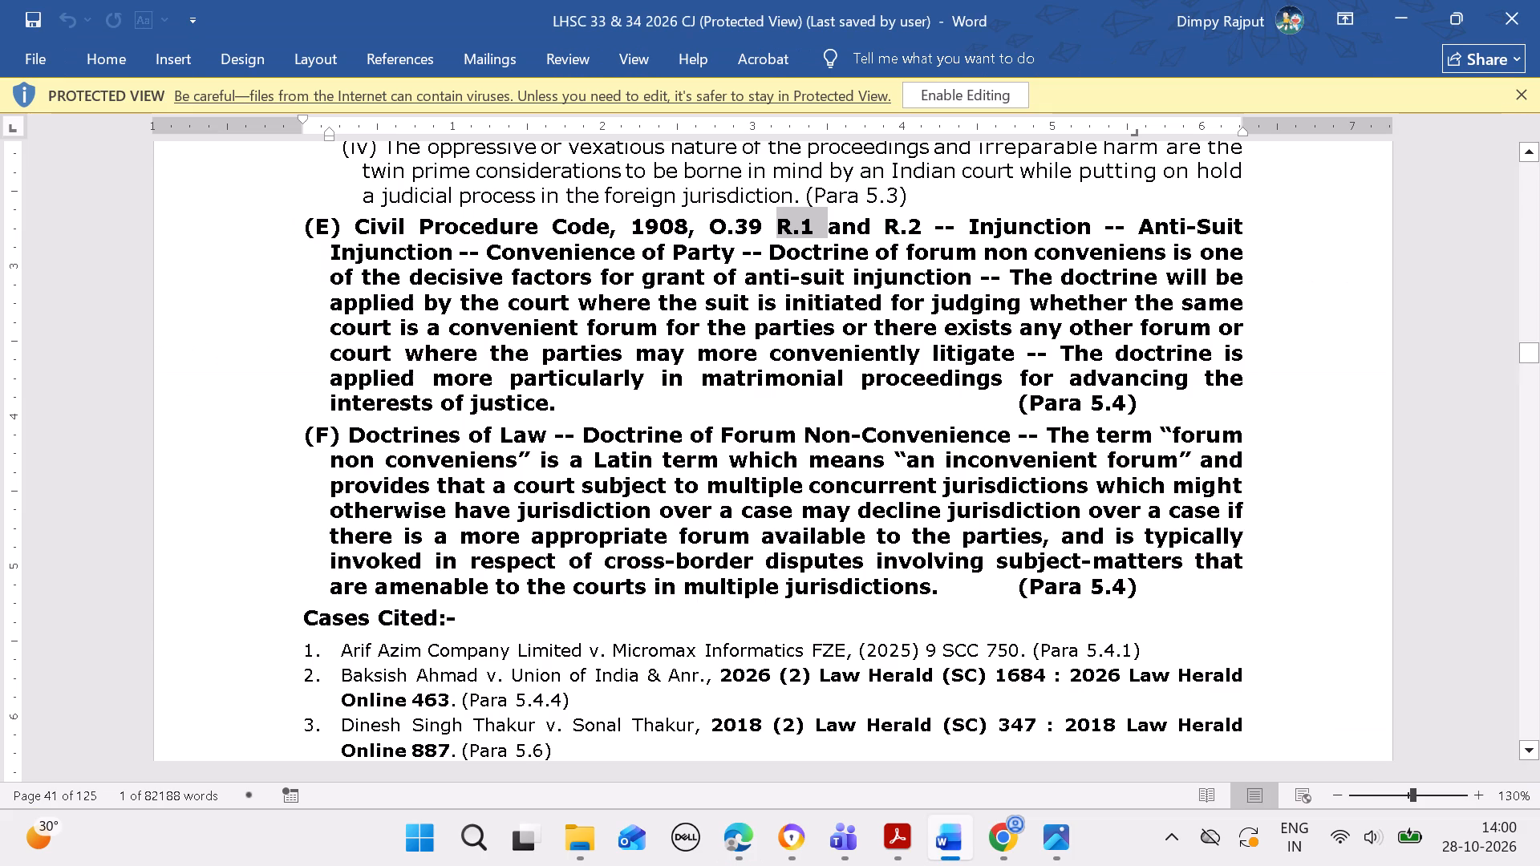
pyautogui.click(731, 848)
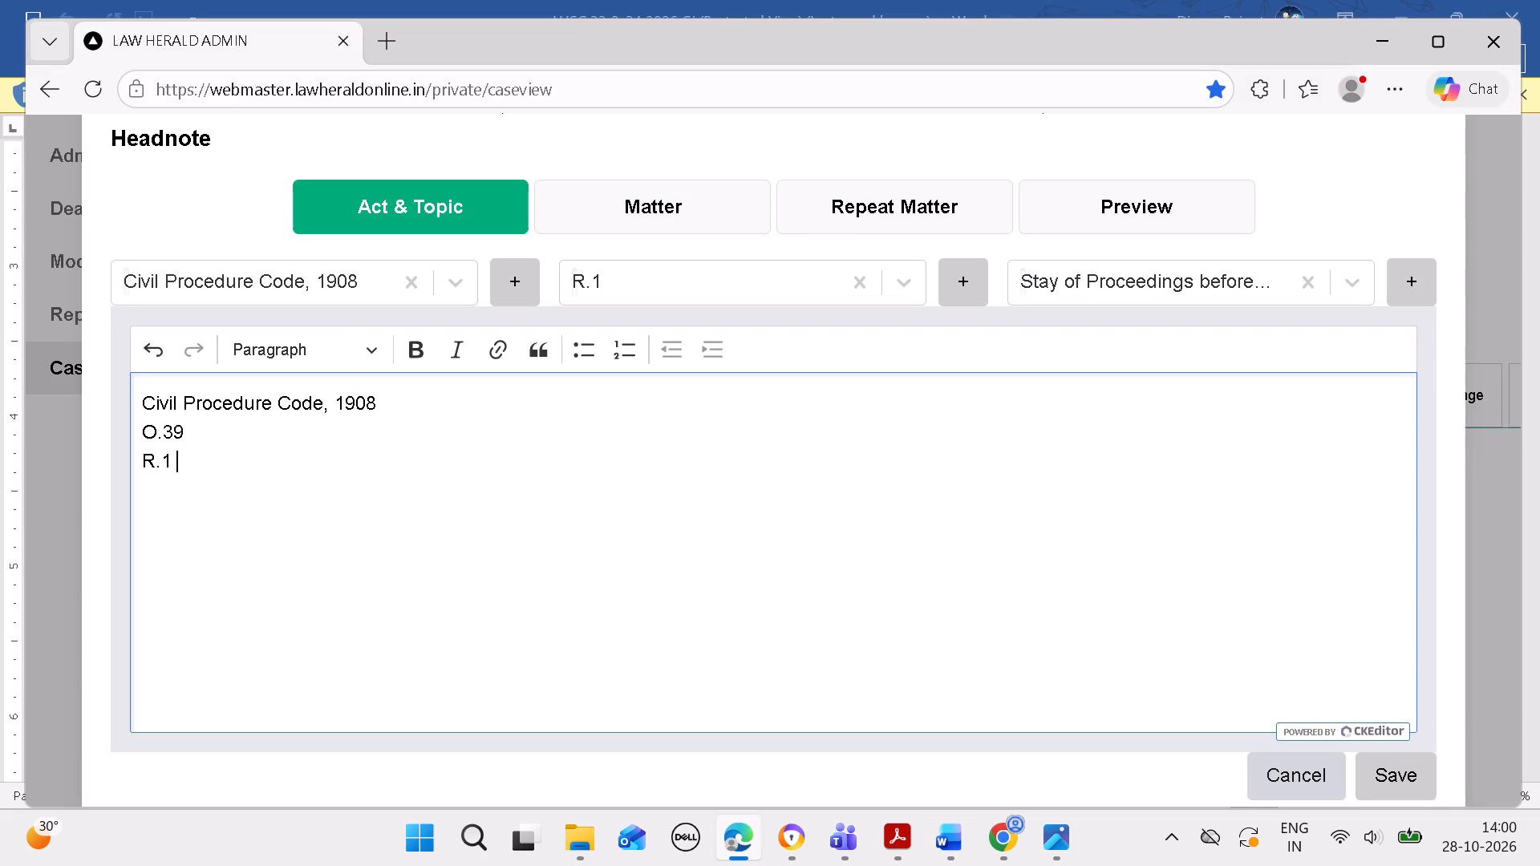
pyautogui.write('an')
pyautogui.press('d')
pyautogui.press('space')
# Copy R.2 from headnote (E) in Word and attach it as a section in Act & Topic.
pyautogui.click(939, 844)
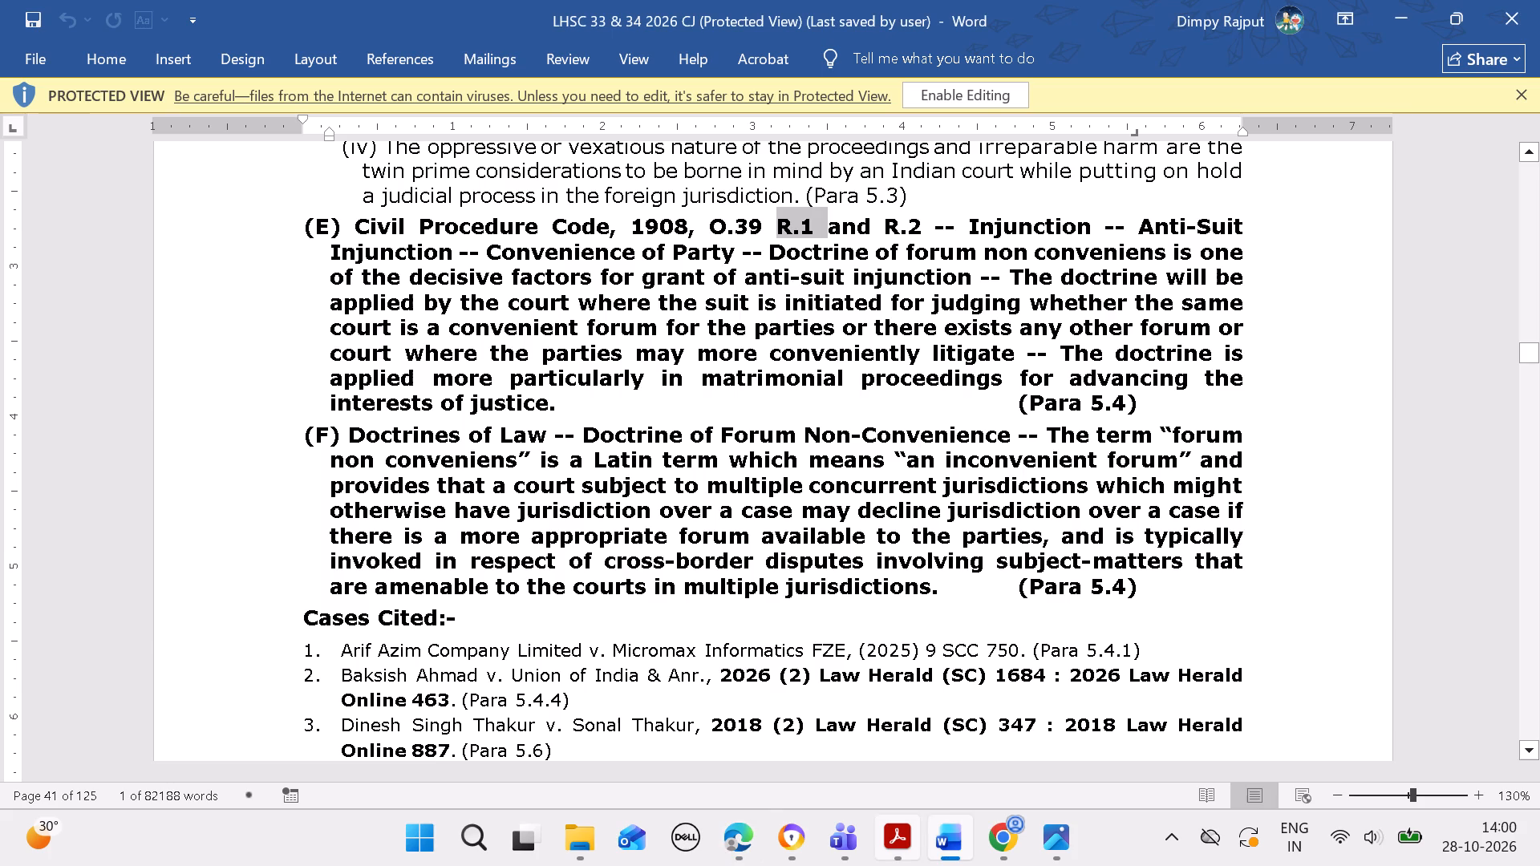
pyautogui.moveTo(886, 225); pyautogui.dragTo(918, 234)
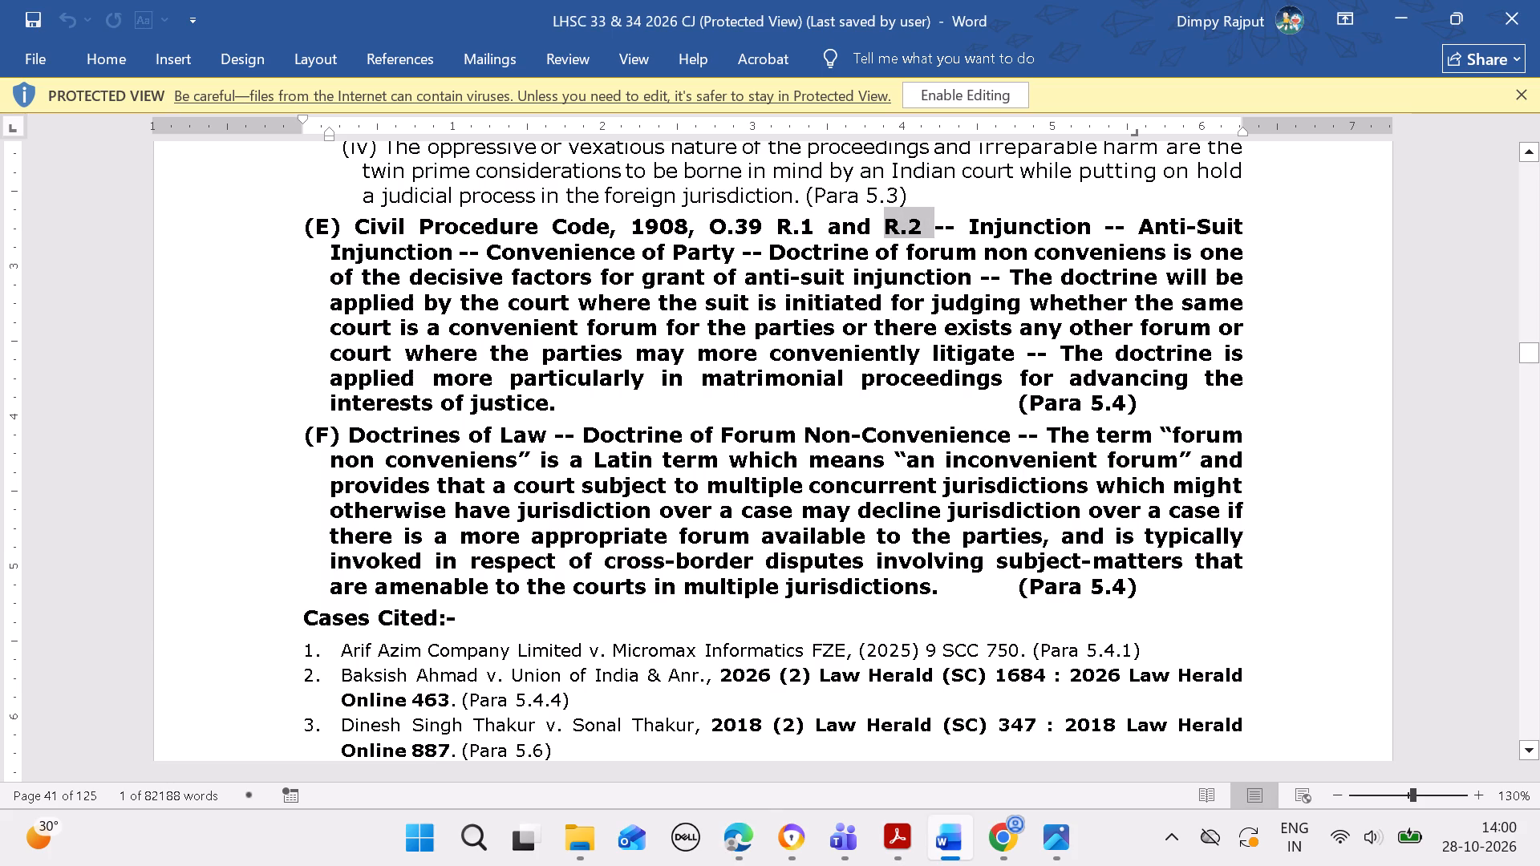
pyautogui.hotkey('ctrl', 'c')
pyautogui.click(740, 825)
pyautogui.click(881, 271)
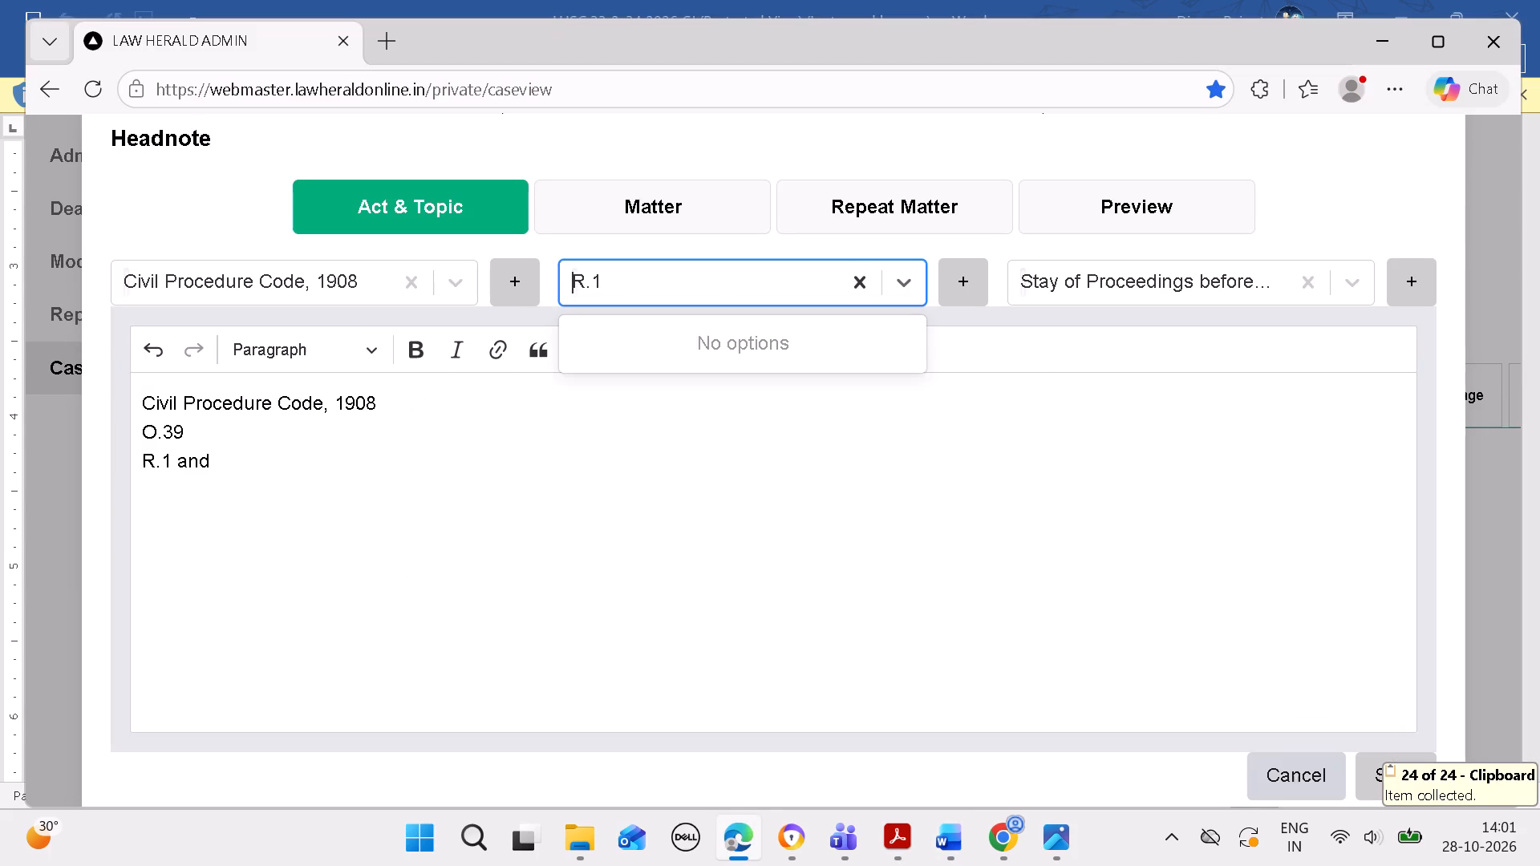
pyautogui.hotkey('ctrl', 'v')
pyautogui.click(866, 340)
pyautogui.click(512, 520)
pyautogui.press('space')
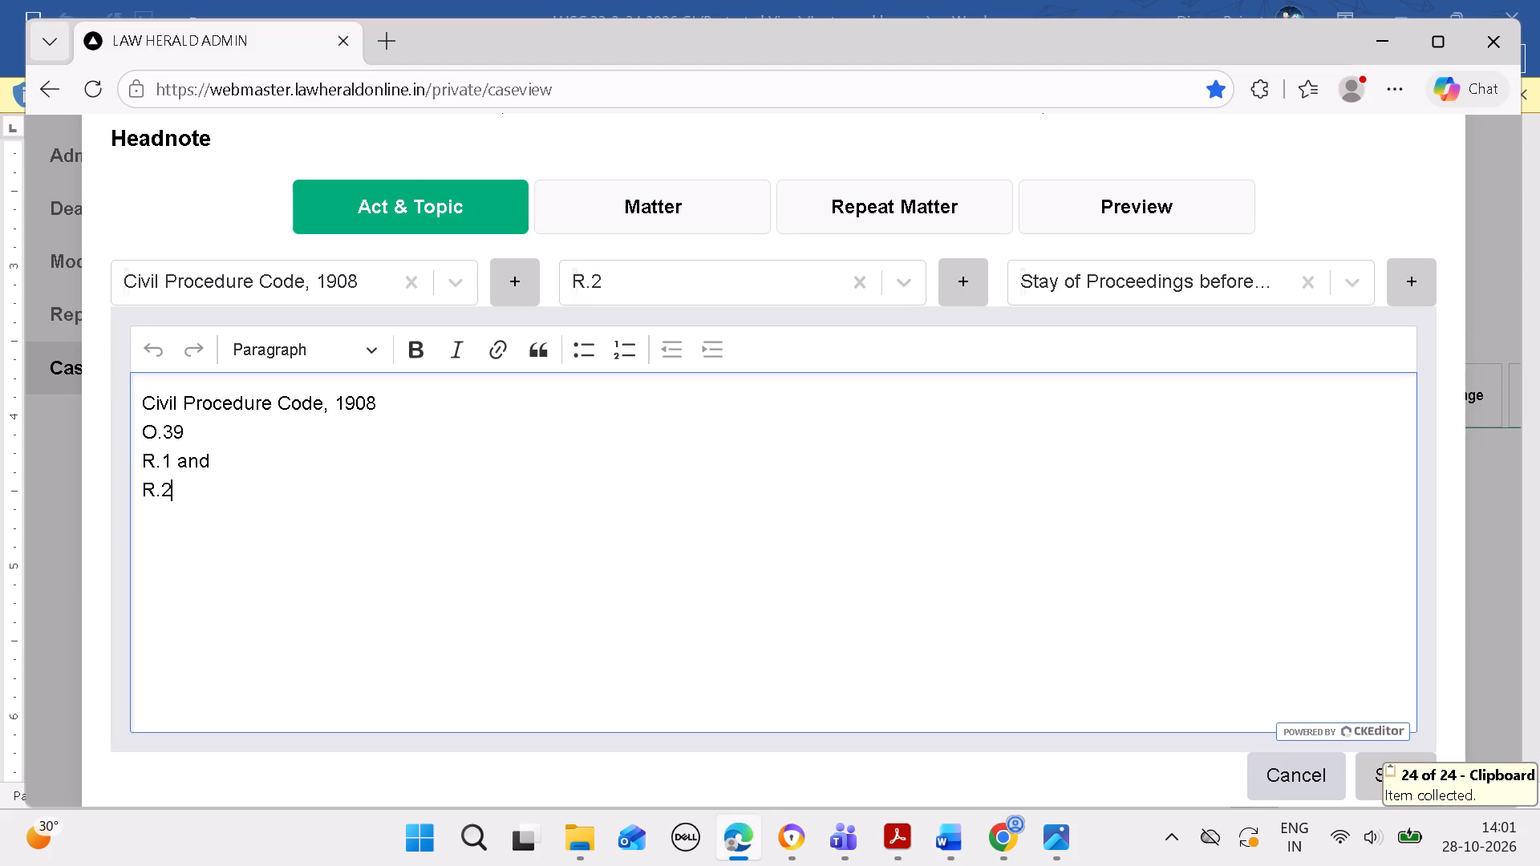
# Copy "Injunction -- Anti-Suit Injunction" from headnote (E) in Word and attach it as a topic.
pyautogui.click(954, 822)
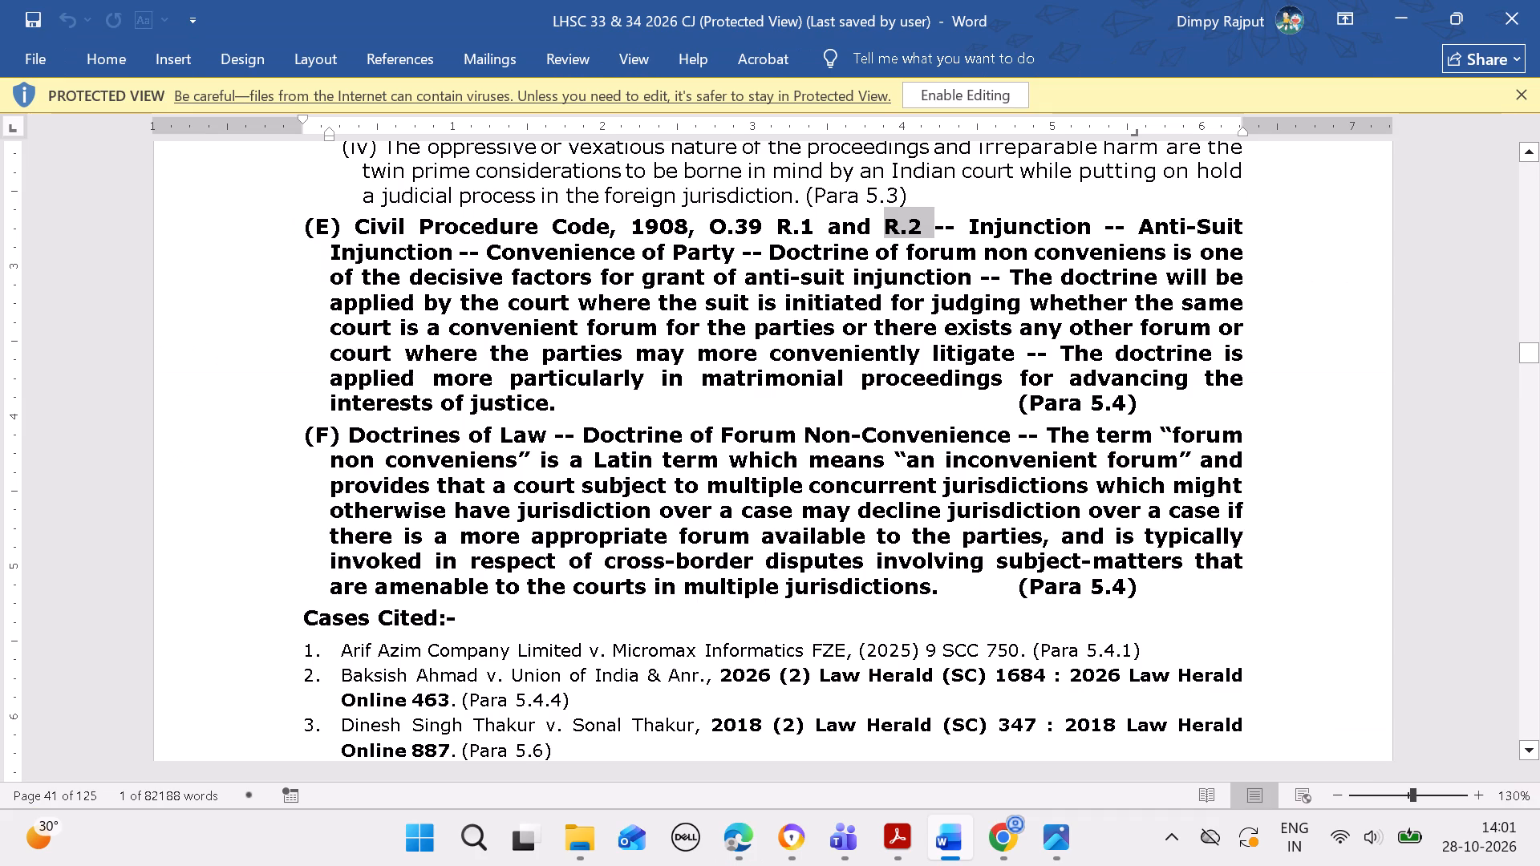
pyautogui.moveTo(968, 227); pyautogui.dragTo(567, 242)
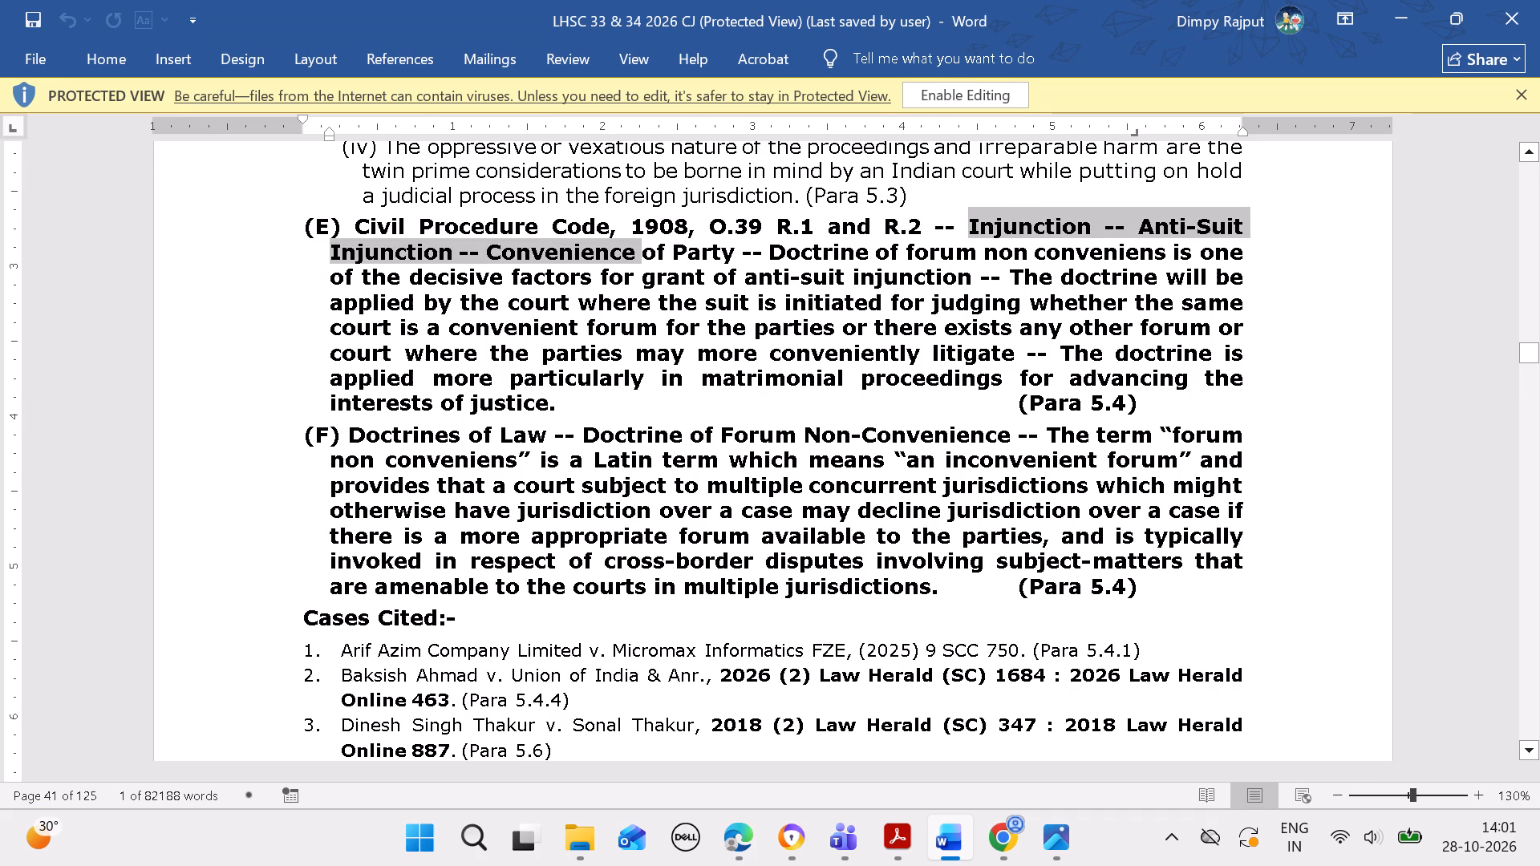
pyautogui.moveTo(567, 242); pyautogui.dragTo(450, 247)
pyautogui.hotkey('ctrl', 'c')
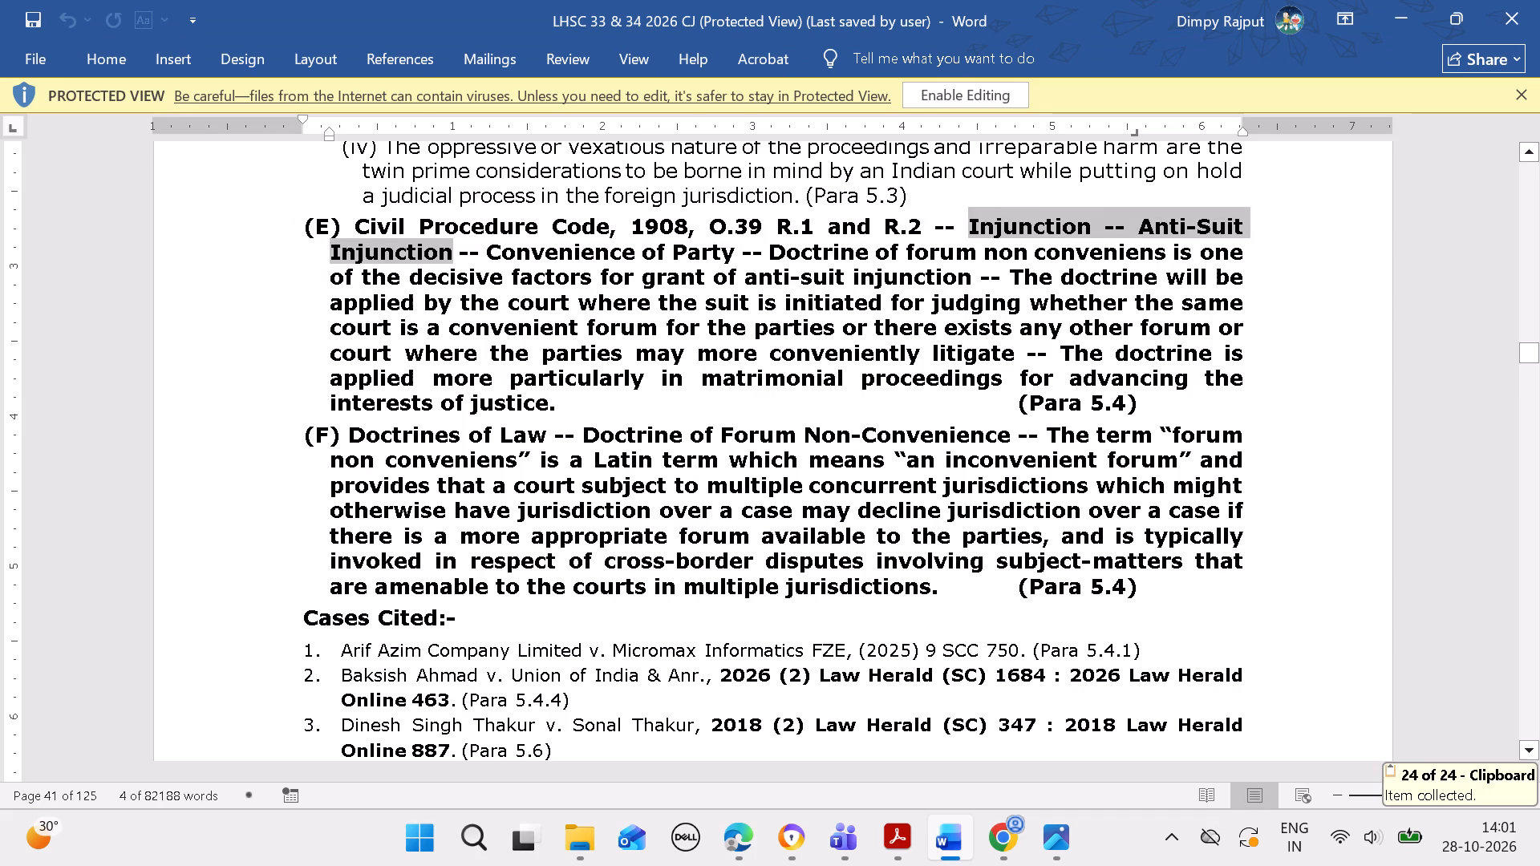
pyautogui.click(734, 833)
pyautogui.click(1088, 278)
pyautogui.hotkey('ctrl', 'v')
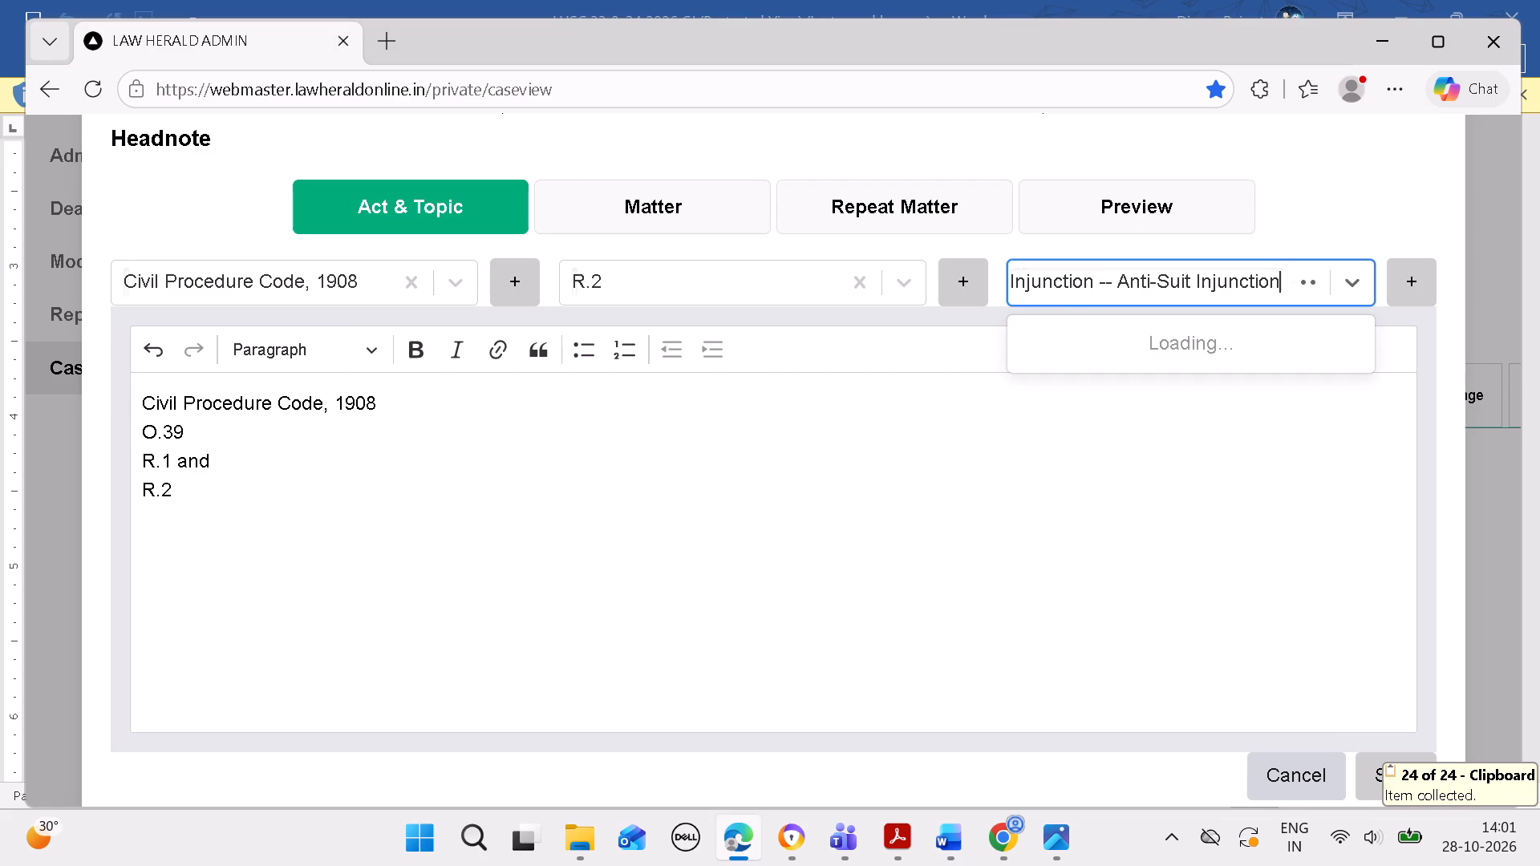
pyautogui.click(1335, 369)
pyautogui.click(697, 572)
pyautogui.press('space')
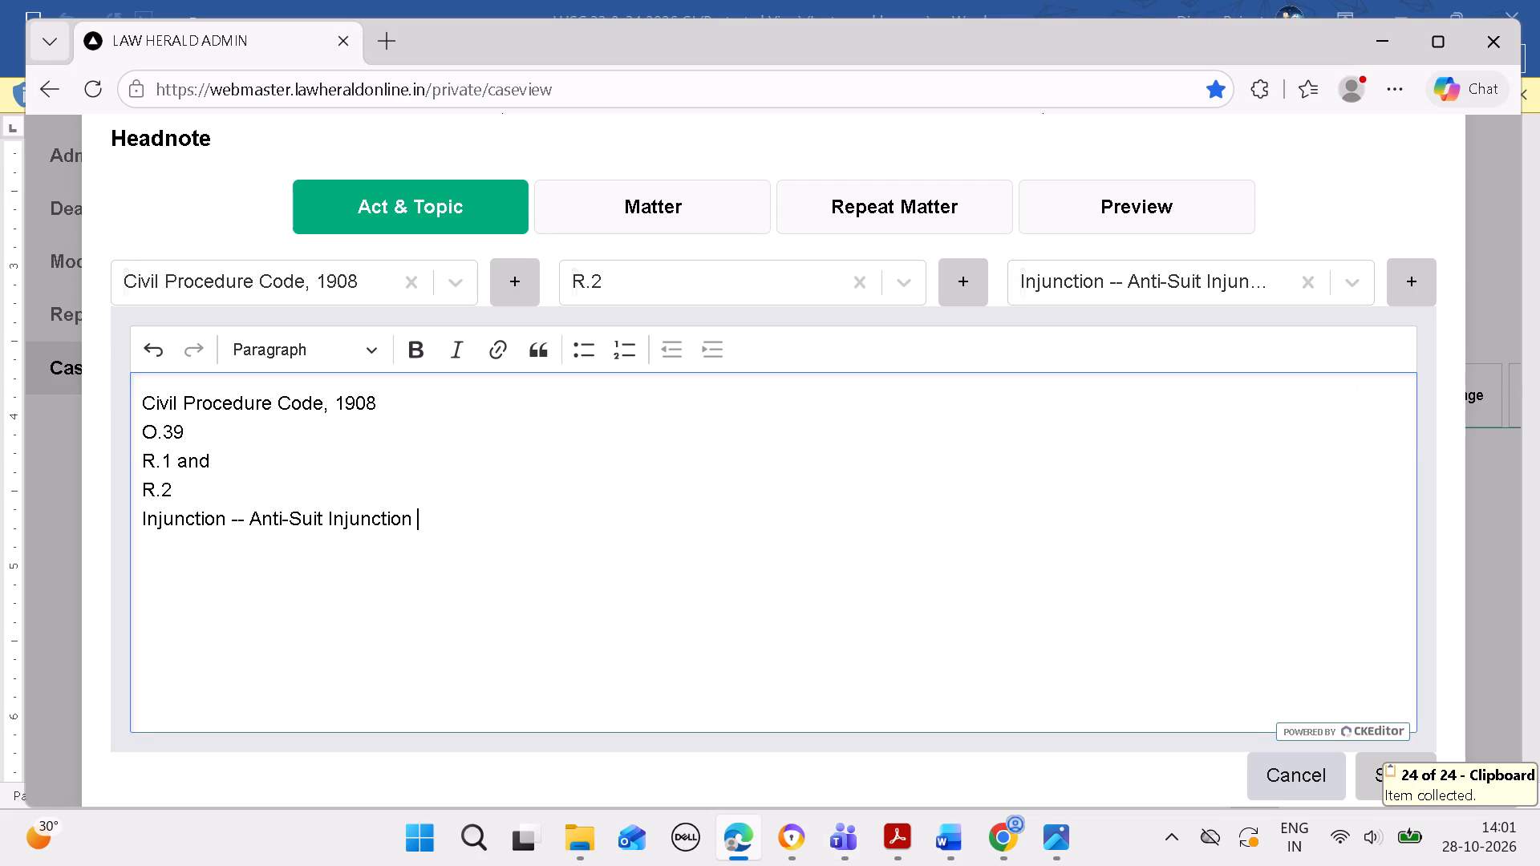
# Copy "Convenience of Party" from headnote (E) in Word and save it as a new topic in the Law Herald Admin headnote.
pyautogui.click(952, 839)
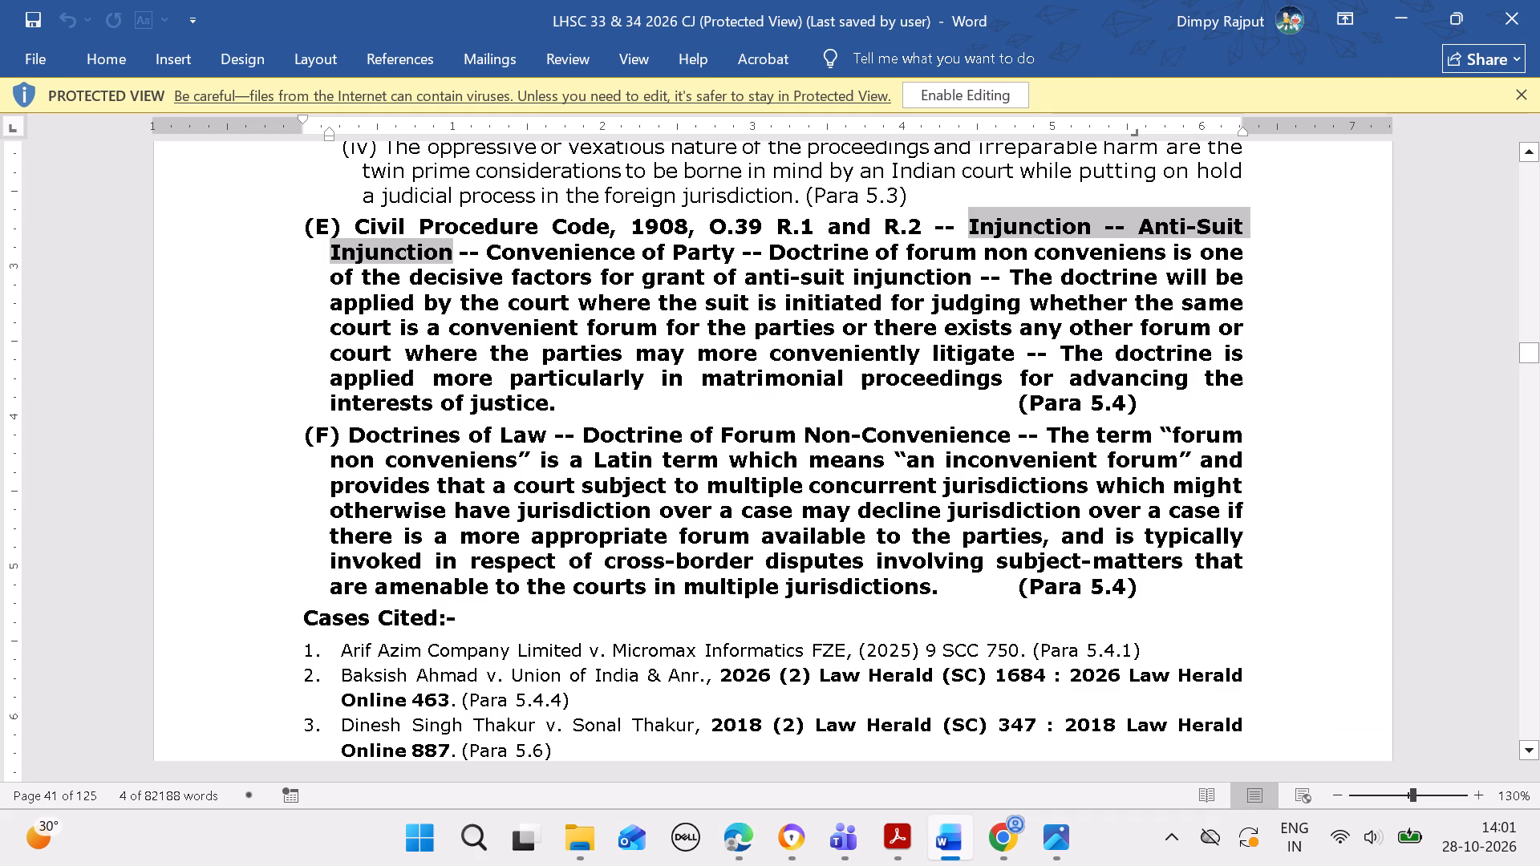
pyautogui.moveTo(496, 245); pyautogui.dragTo(504, 245)
pyautogui.moveTo(504, 245); pyautogui.dragTo(719, 254)
pyautogui.hotkey('ctrl', 'c')
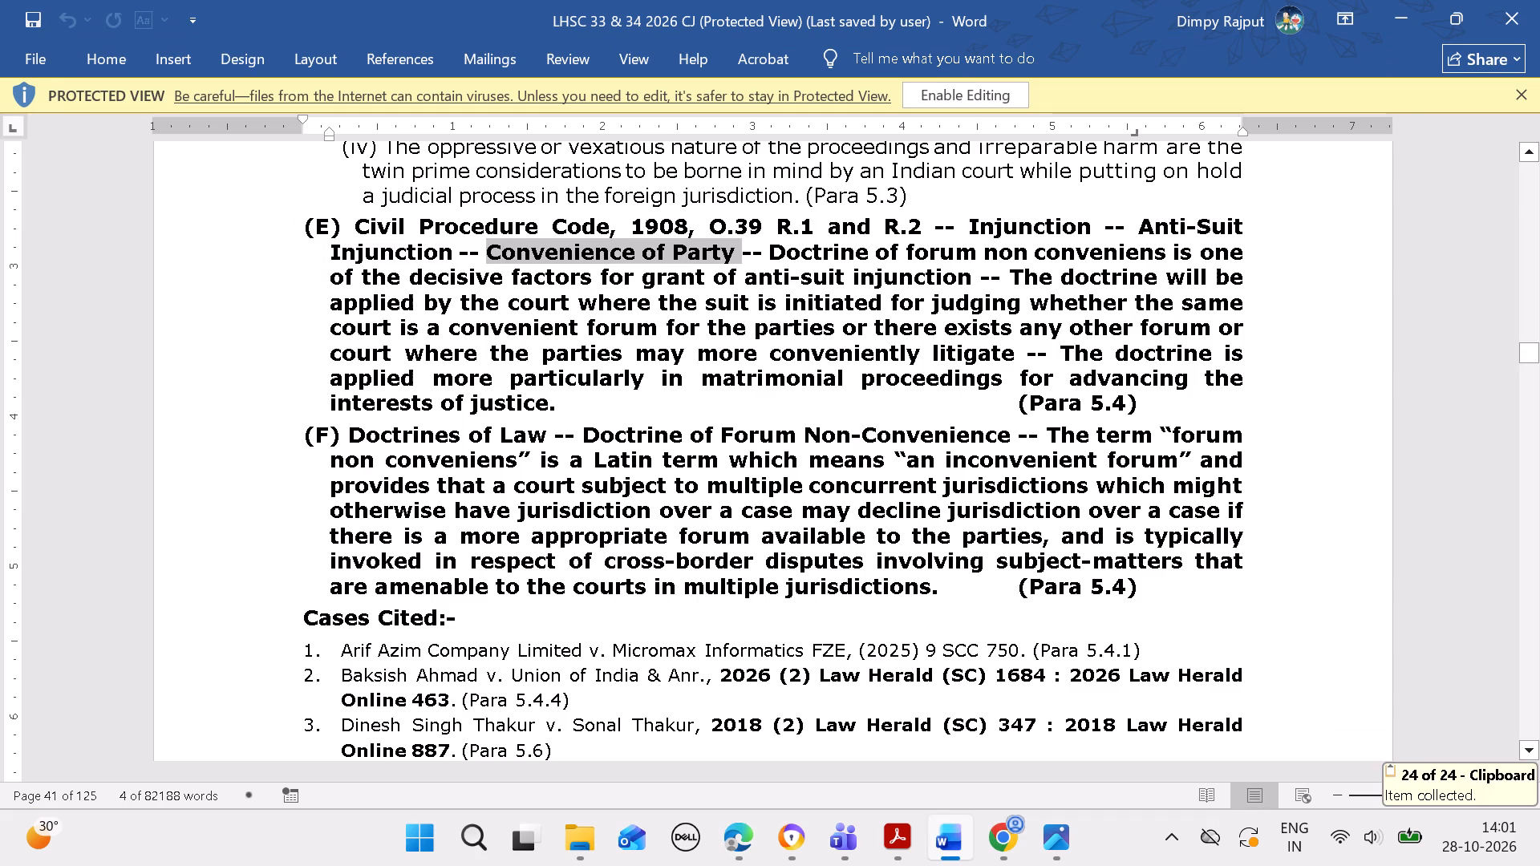
pyautogui.click(732, 836)
pyautogui.click(1093, 271)
pyautogui.hotkey('ctrl', 'c')
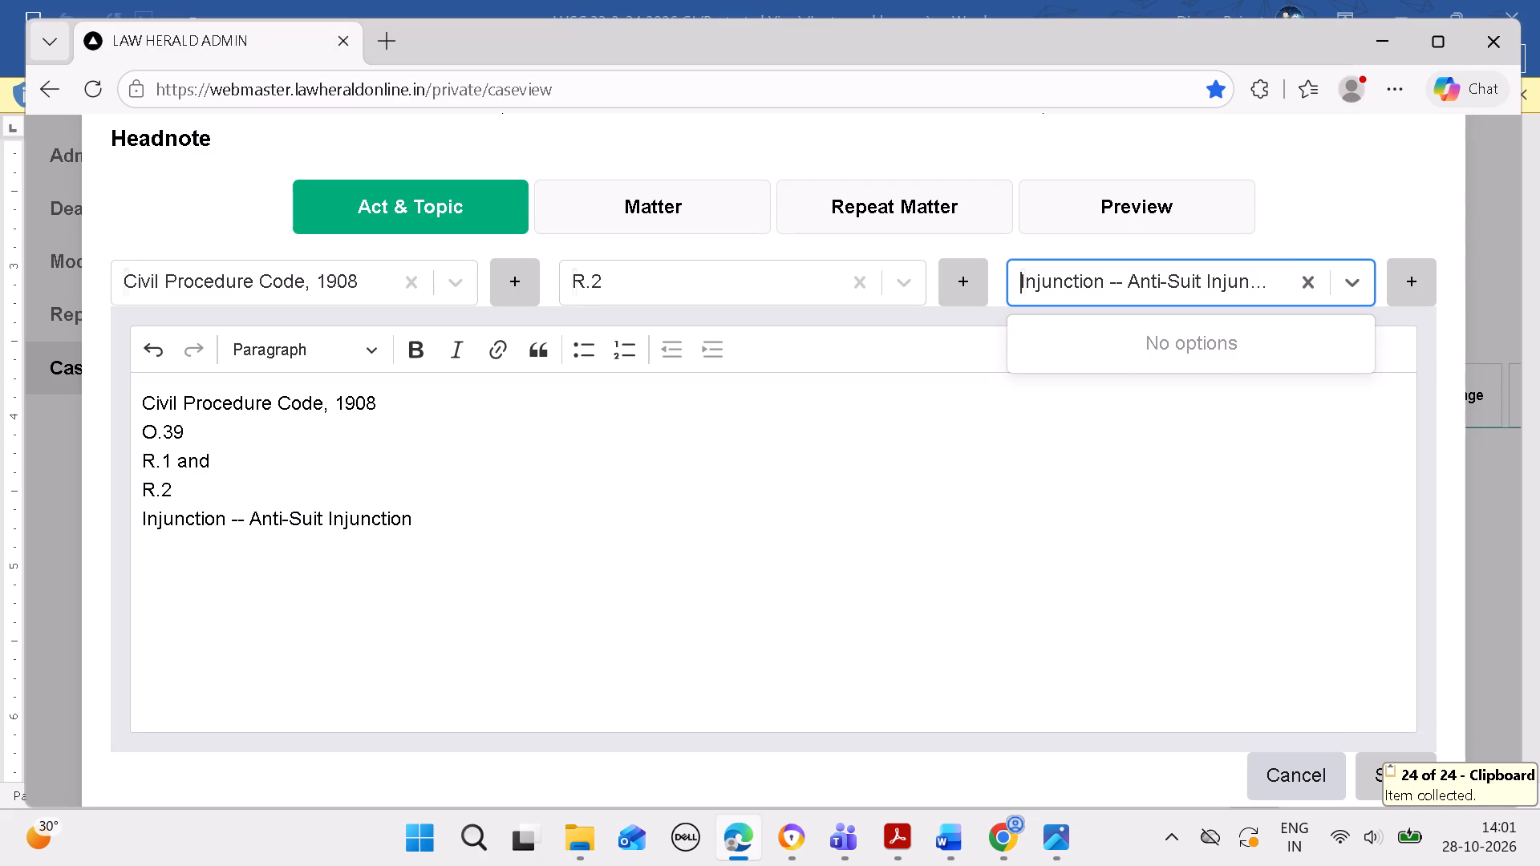
pyautogui.hotkey('ctrl', 'v')
pyautogui.click(1424, 272)
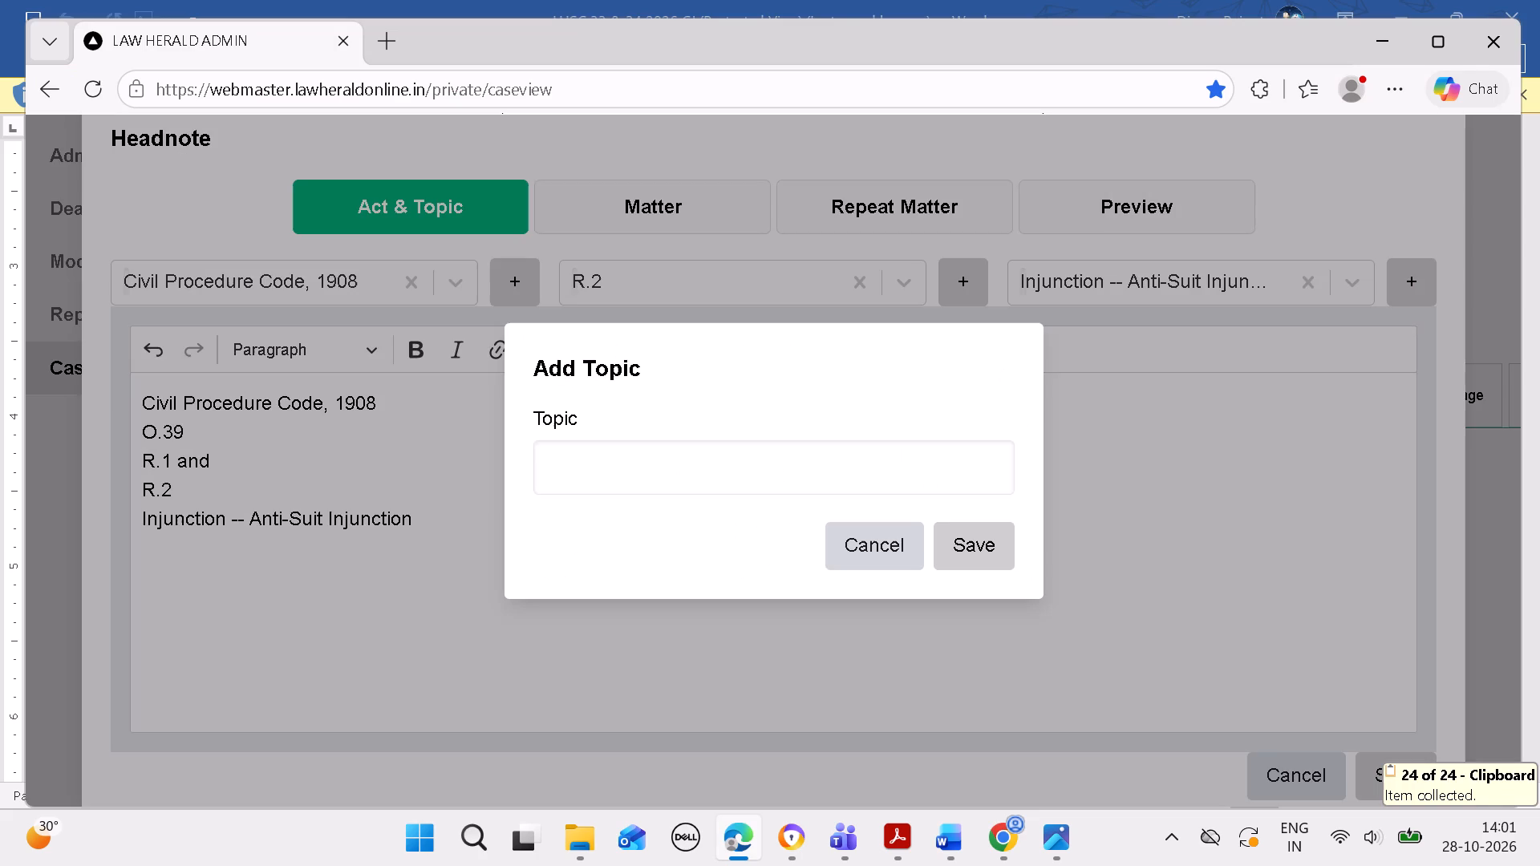
pyautogui.click(835, 467)
pyautogui.hotkey('ctrl', 'v')
pyautogui.press('BackSpace')
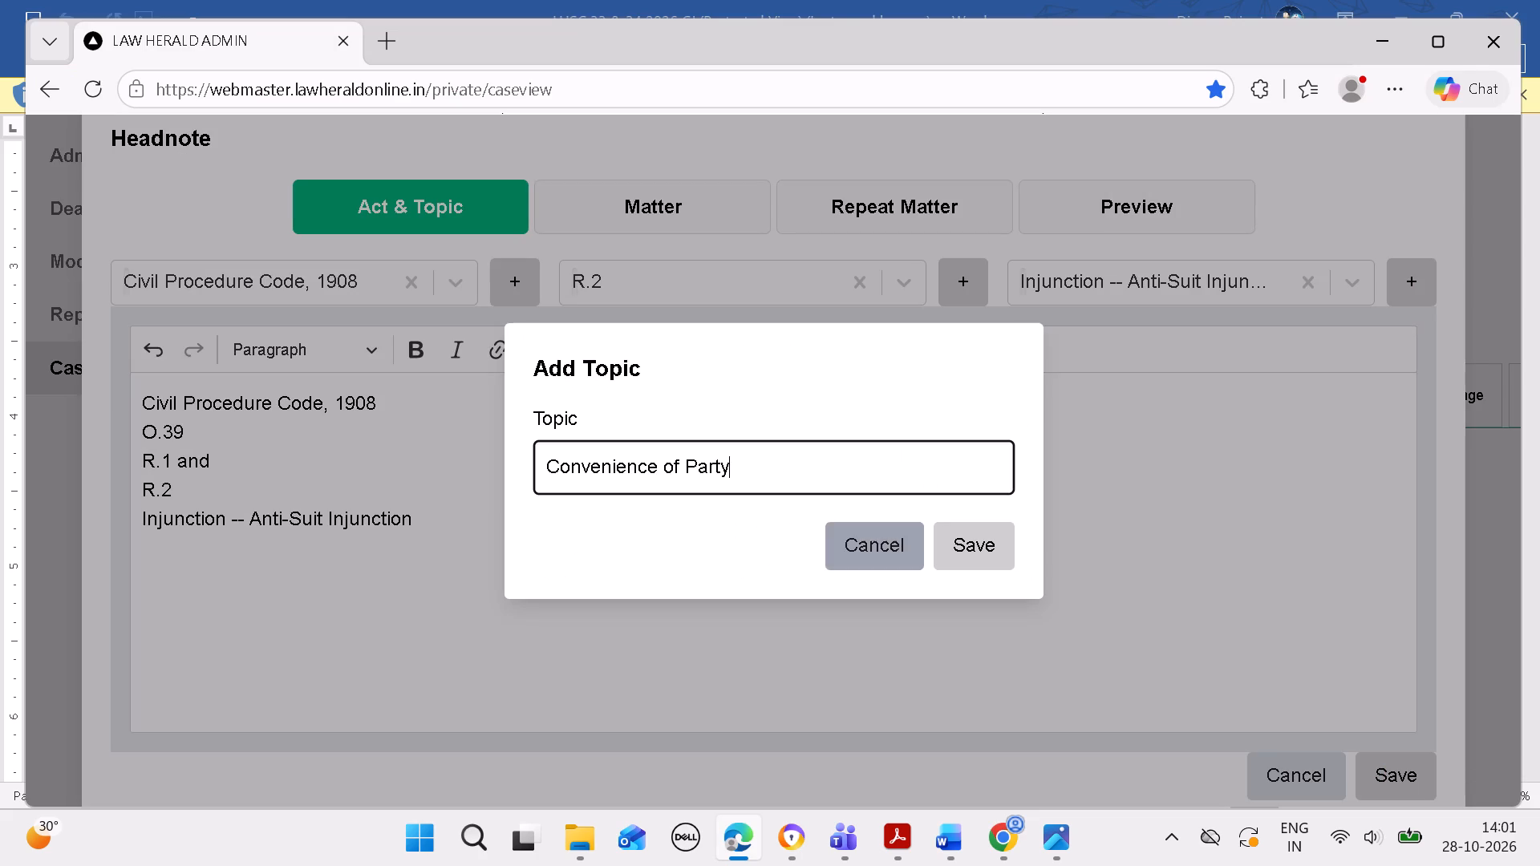
pyautogui.click(983, 537)
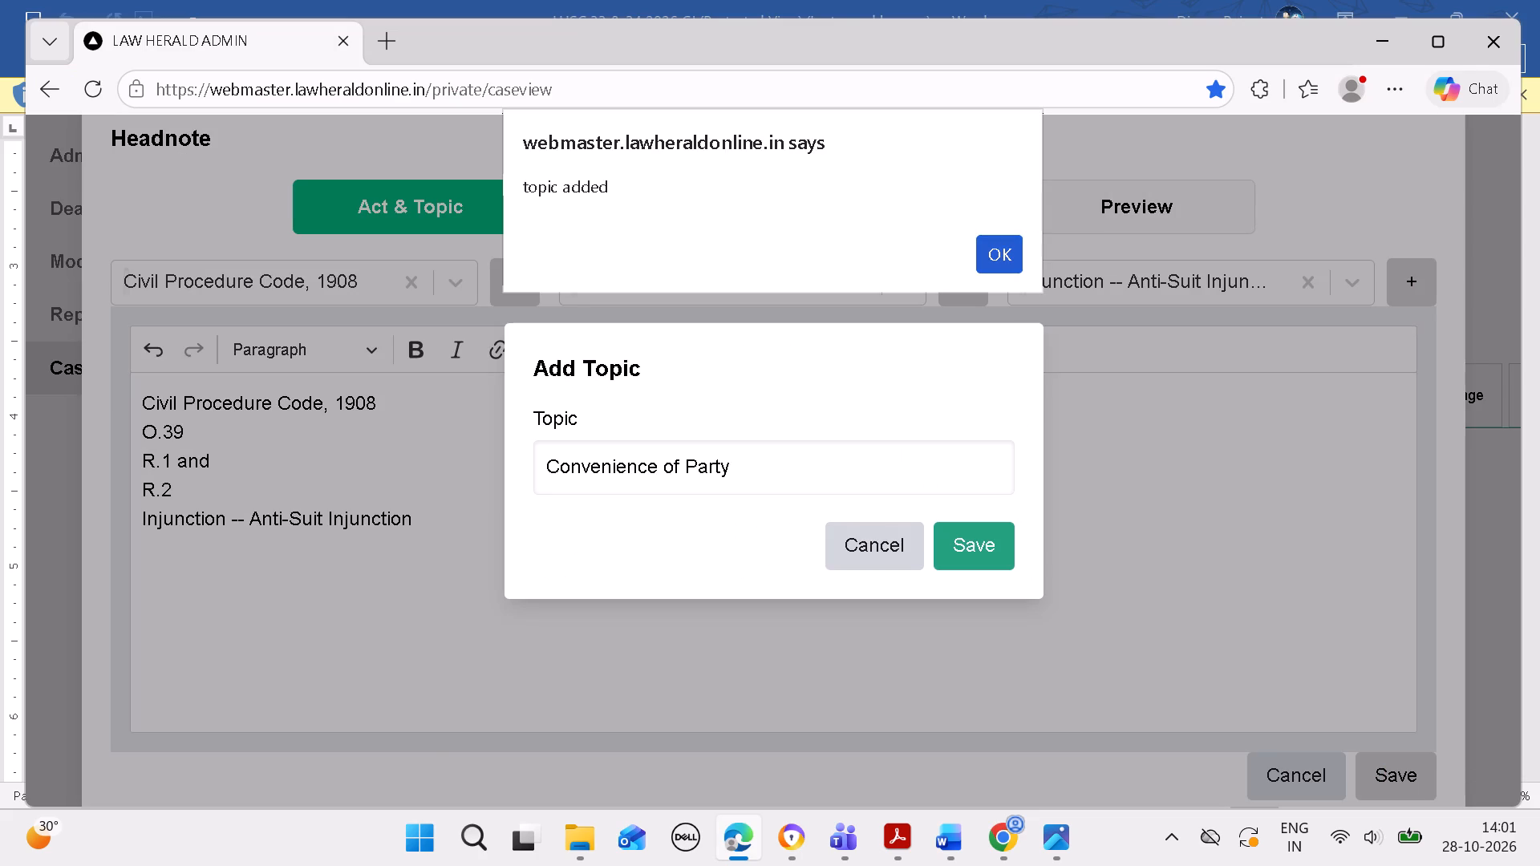
pyautogui.click(1006, 255)
# Find the "Convenience of Party" topic and attach it below the Injunction line in the Act & Topic text.
pyautogui.click(1082, 298)
pyautogui.hotkey('ctrl', 'c')
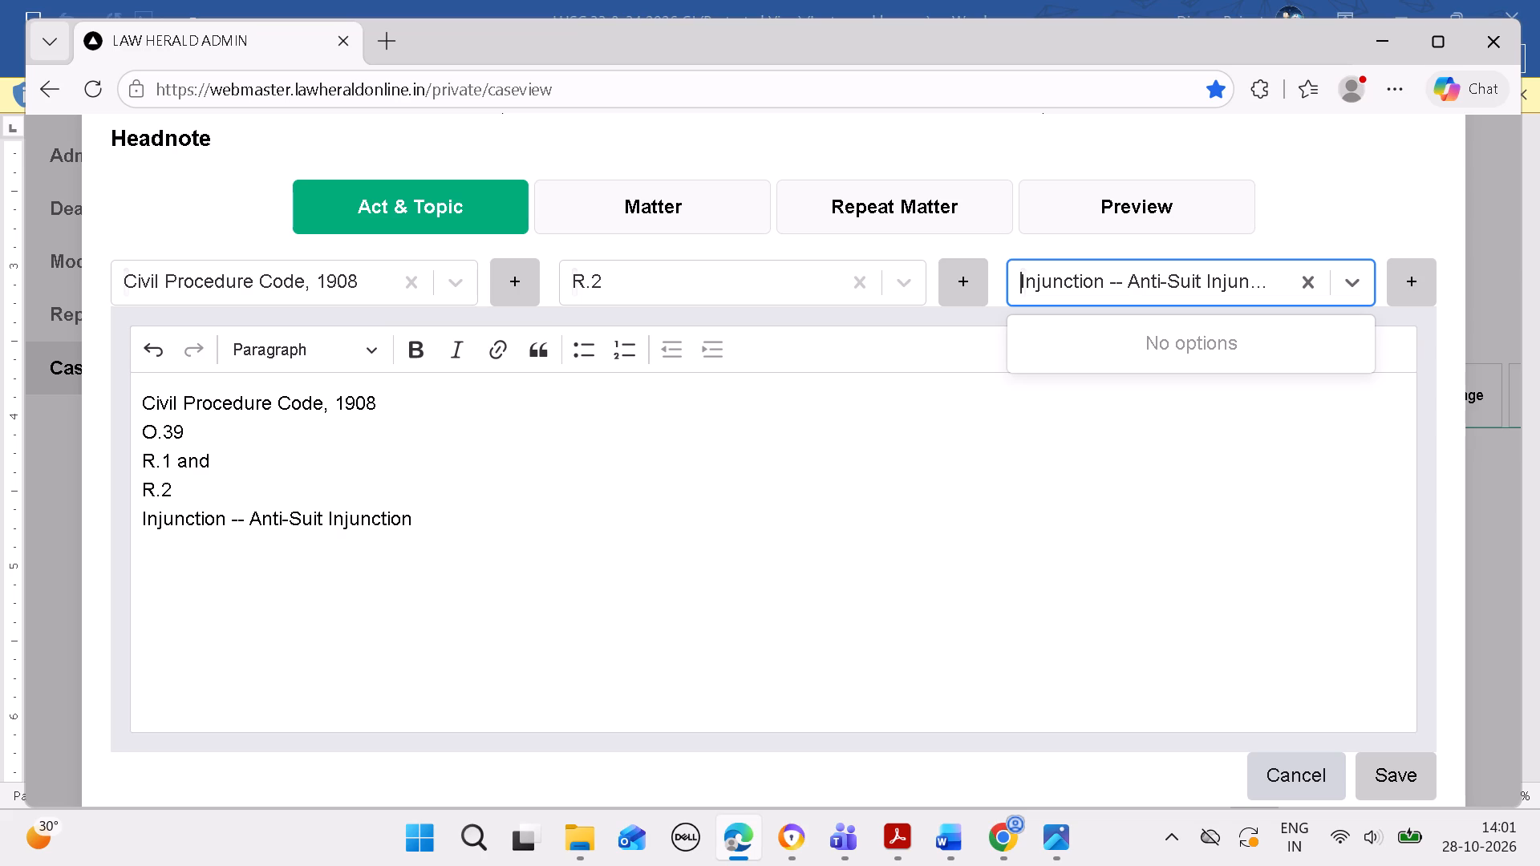
pyautogui.hotkey('ctrl', 'v')
pyautogui.press('BackSpace')
pyautogui.press('BackSpace')
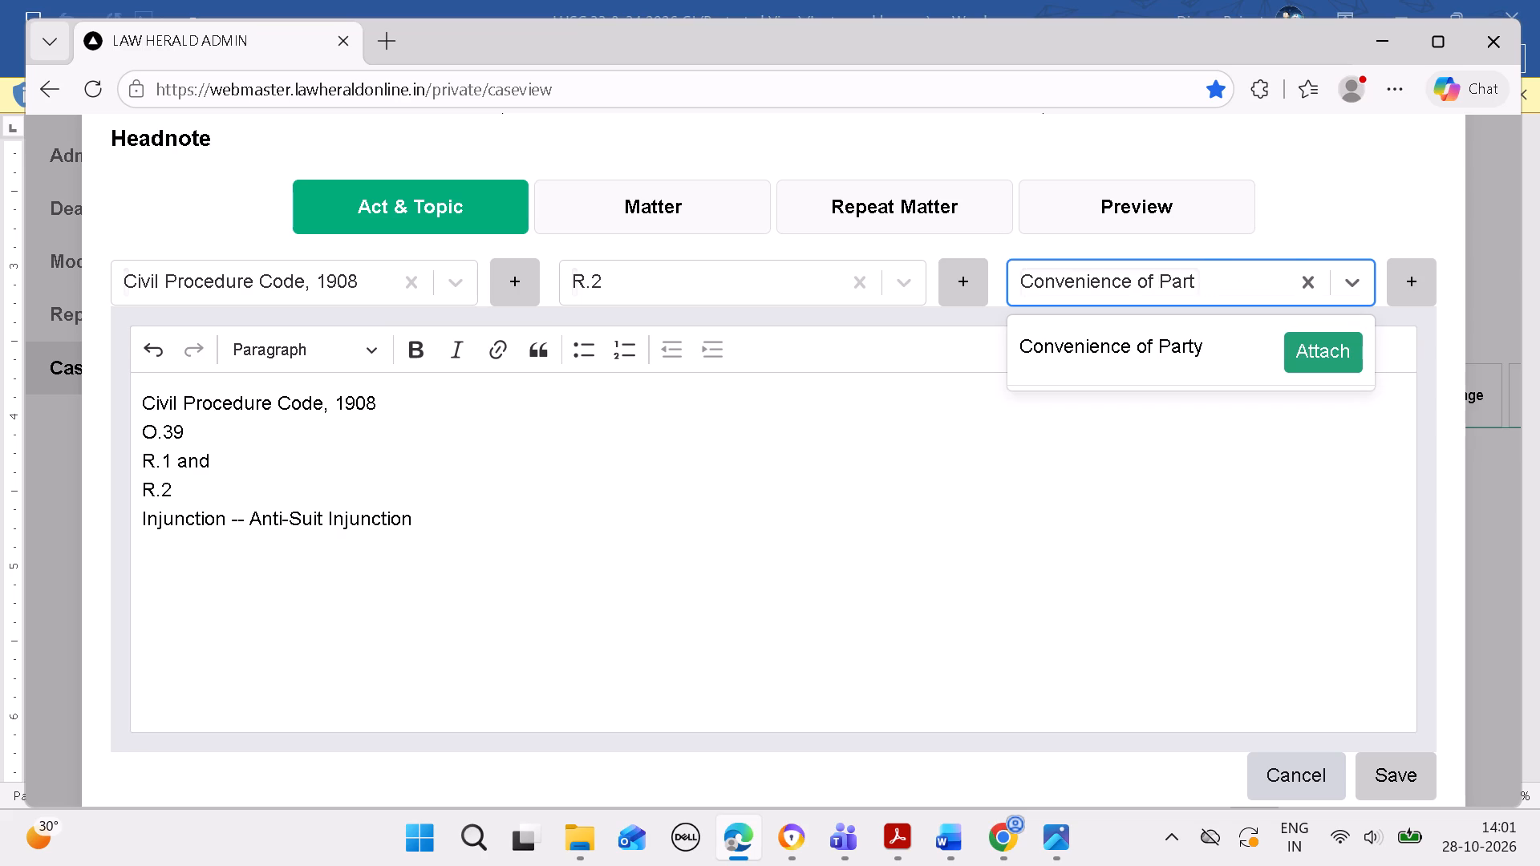
pyautogui.click(1305, 353)
pyautogui.click(938, 510)
pyautogui.press('space')
pyautogui.click(487, 571)
pyautogui.press('space')
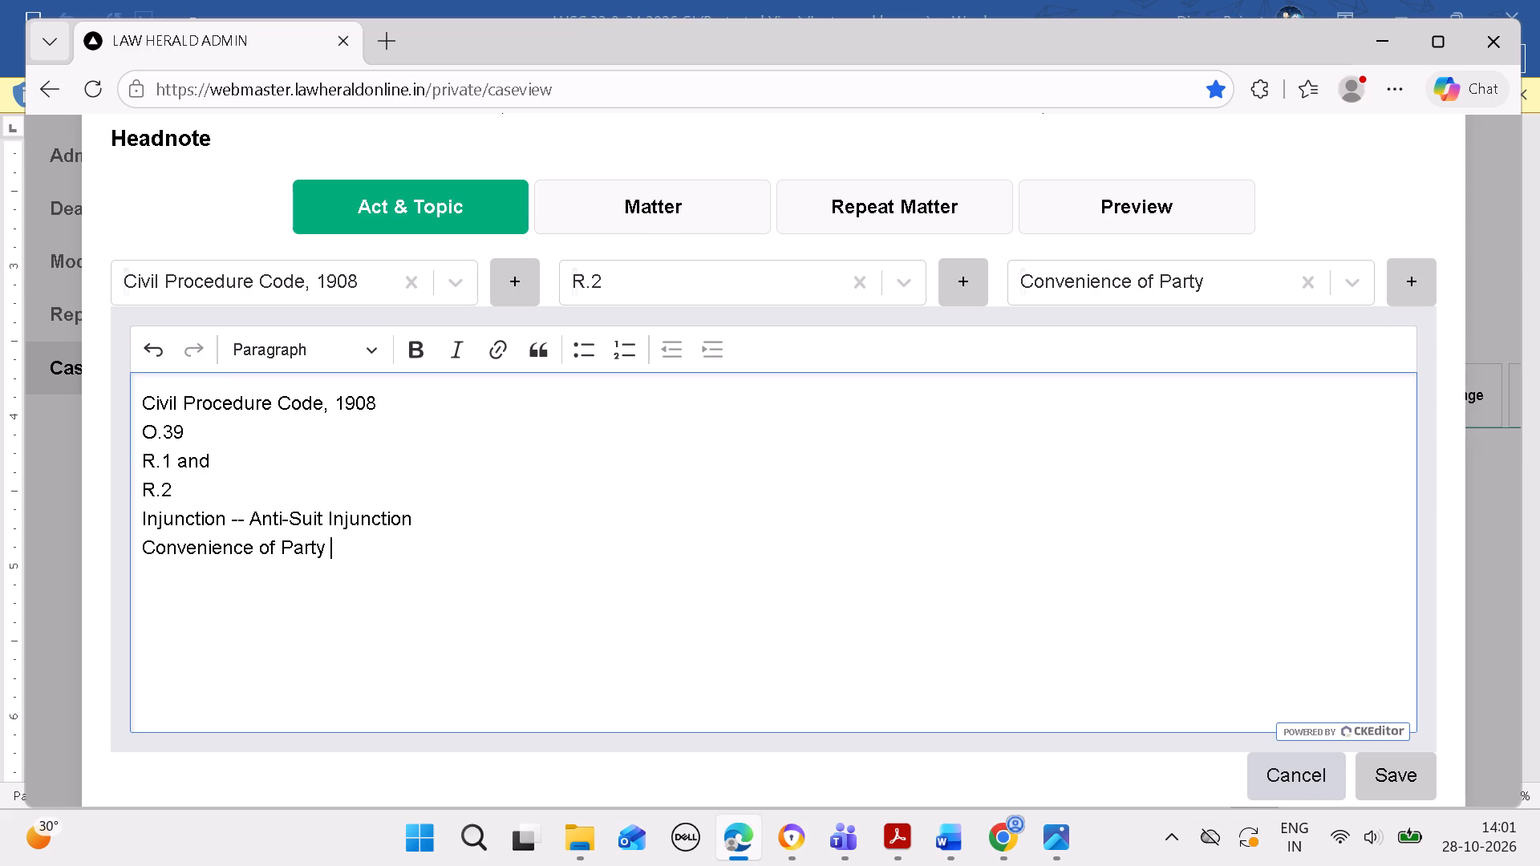
# Copy headnote (E) in Word from "Doctrine of forum non conveniens" through "(Para 5.4)" into Matter, and remove its bold formatting.
pyautogui.click(956, 826)
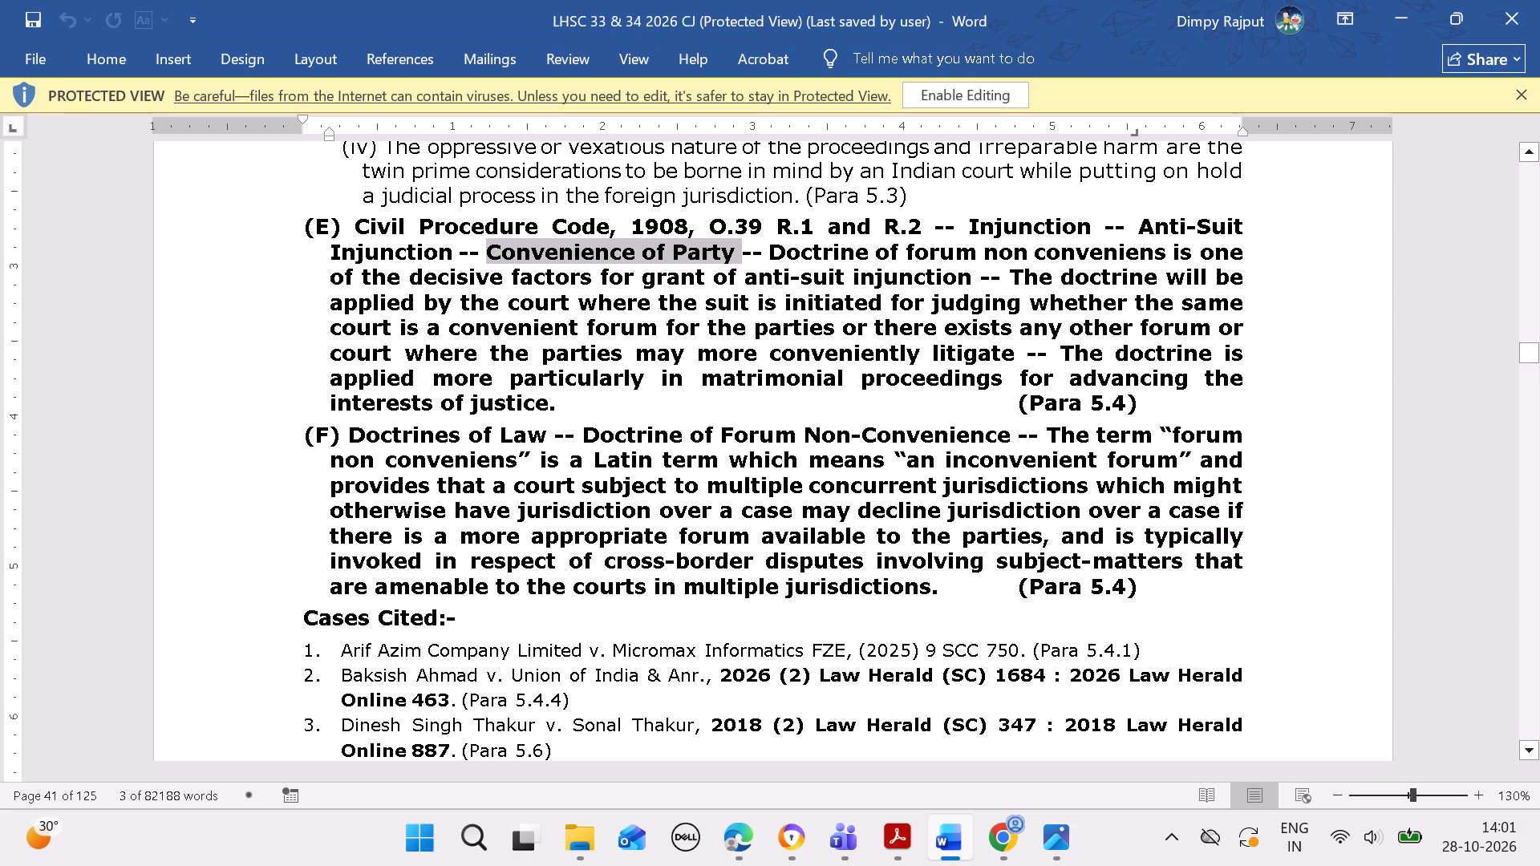
pyautogui.moveTo(783, 247); pyautogui.dragTo(1140, 410)
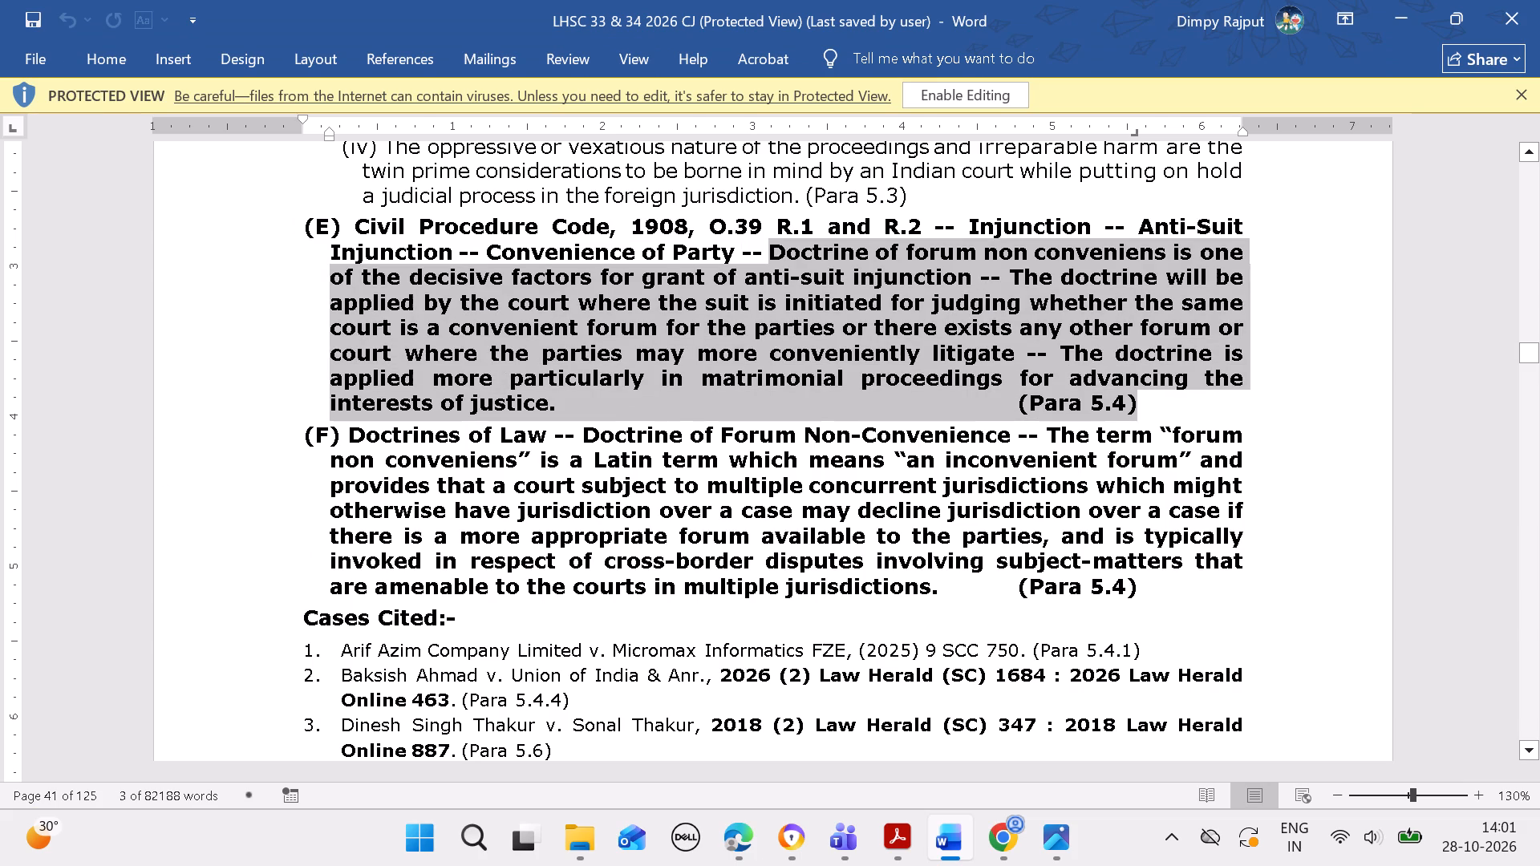
pyautogui.hotkey('ctrl', 'c')
pyautogui.click(741, 828)
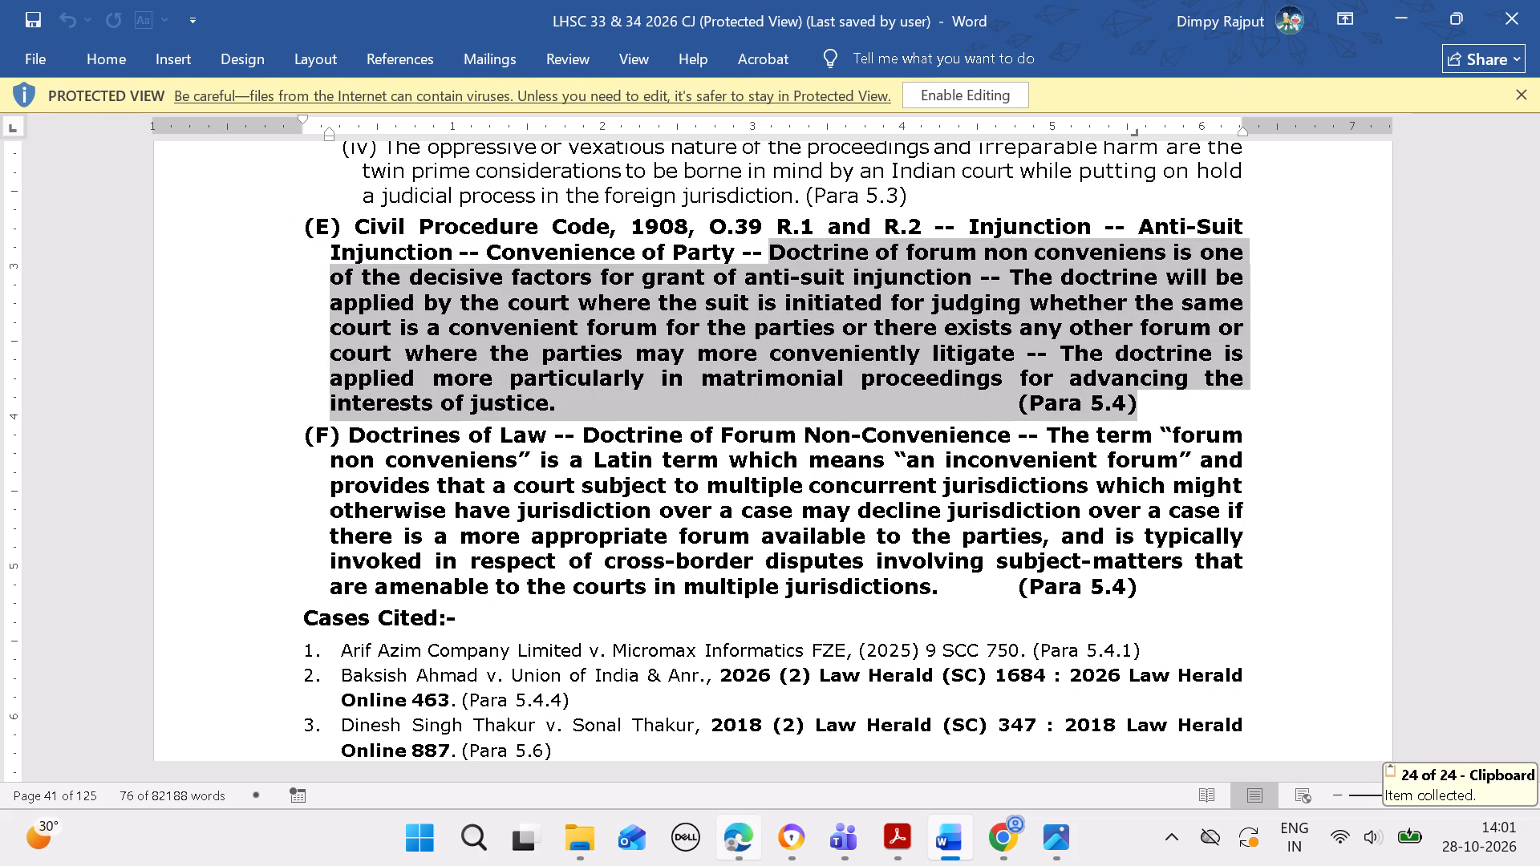
pyautogui.click(655, 208)
pyautogui.click(611, 448)
pyautogui.hotkey('ctrl', 'v')
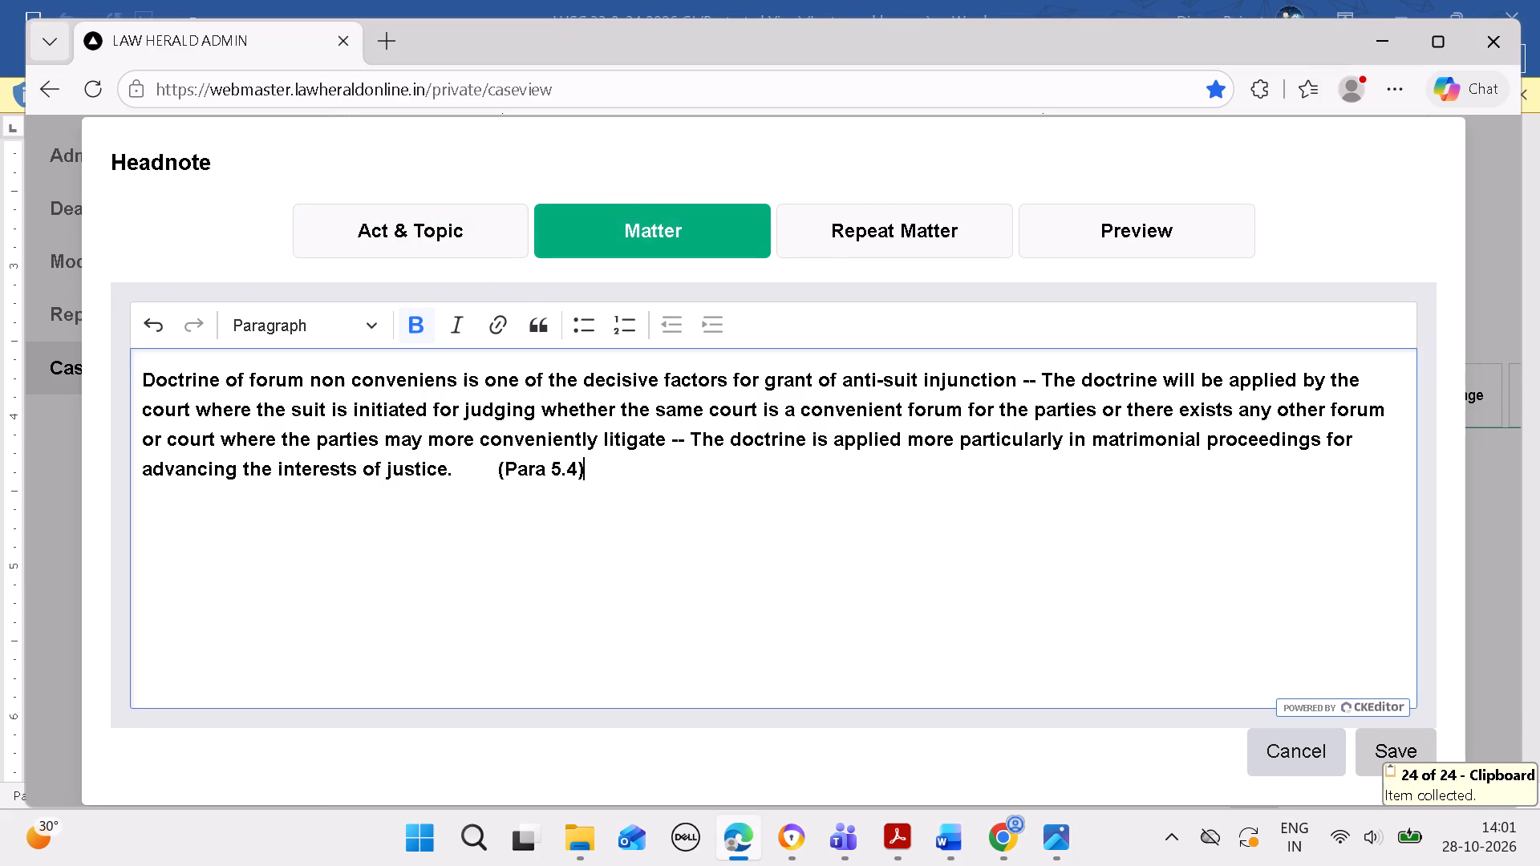
pyautogui.hotkey('ctrl', 'a')
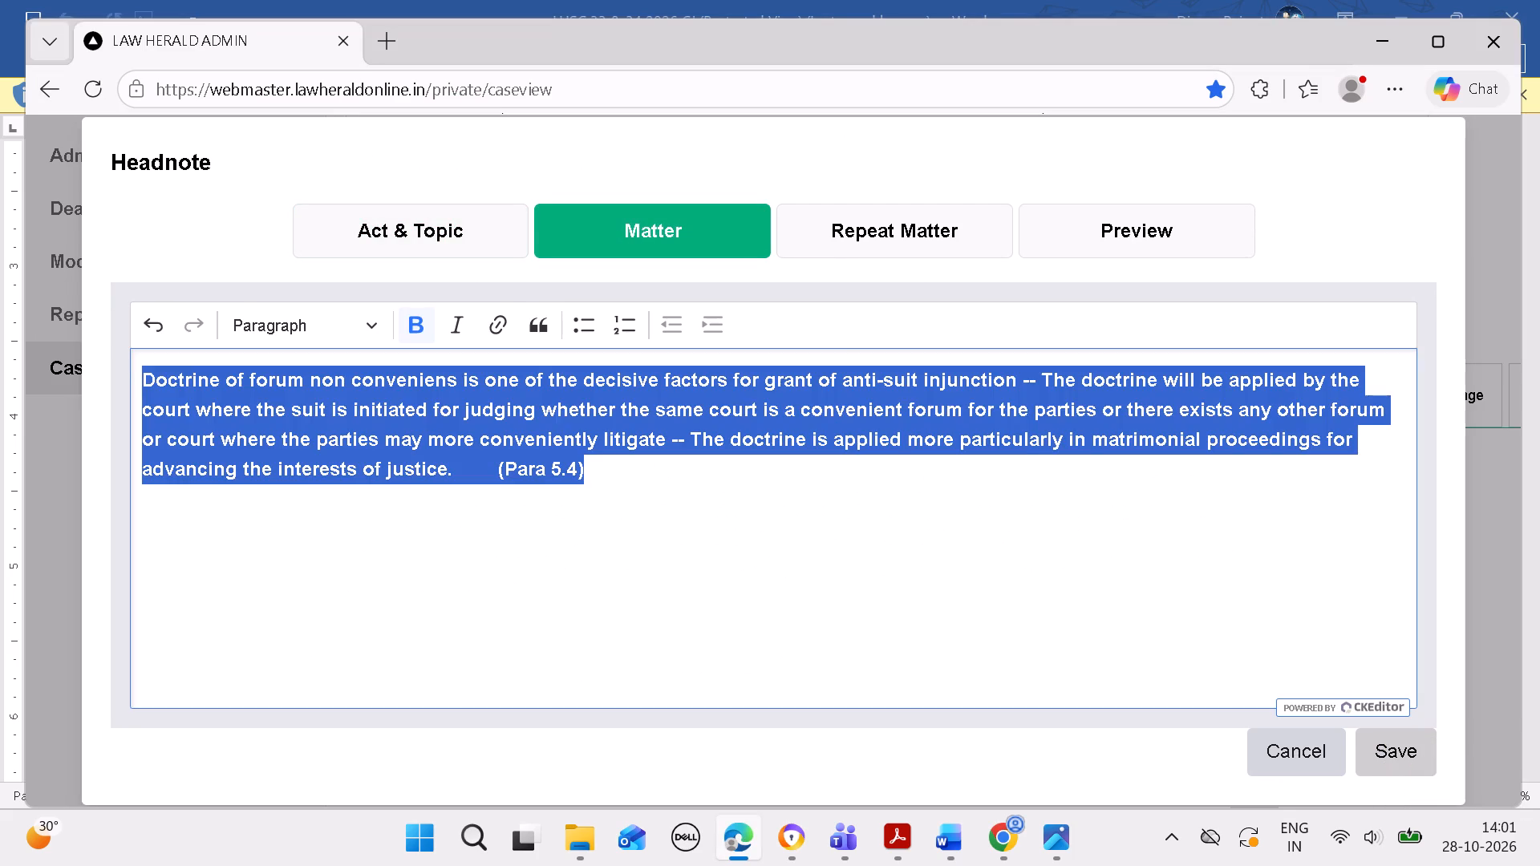
pyautogui.hotkey('ctrl', 'b')
pyautogui.click(579, 506)
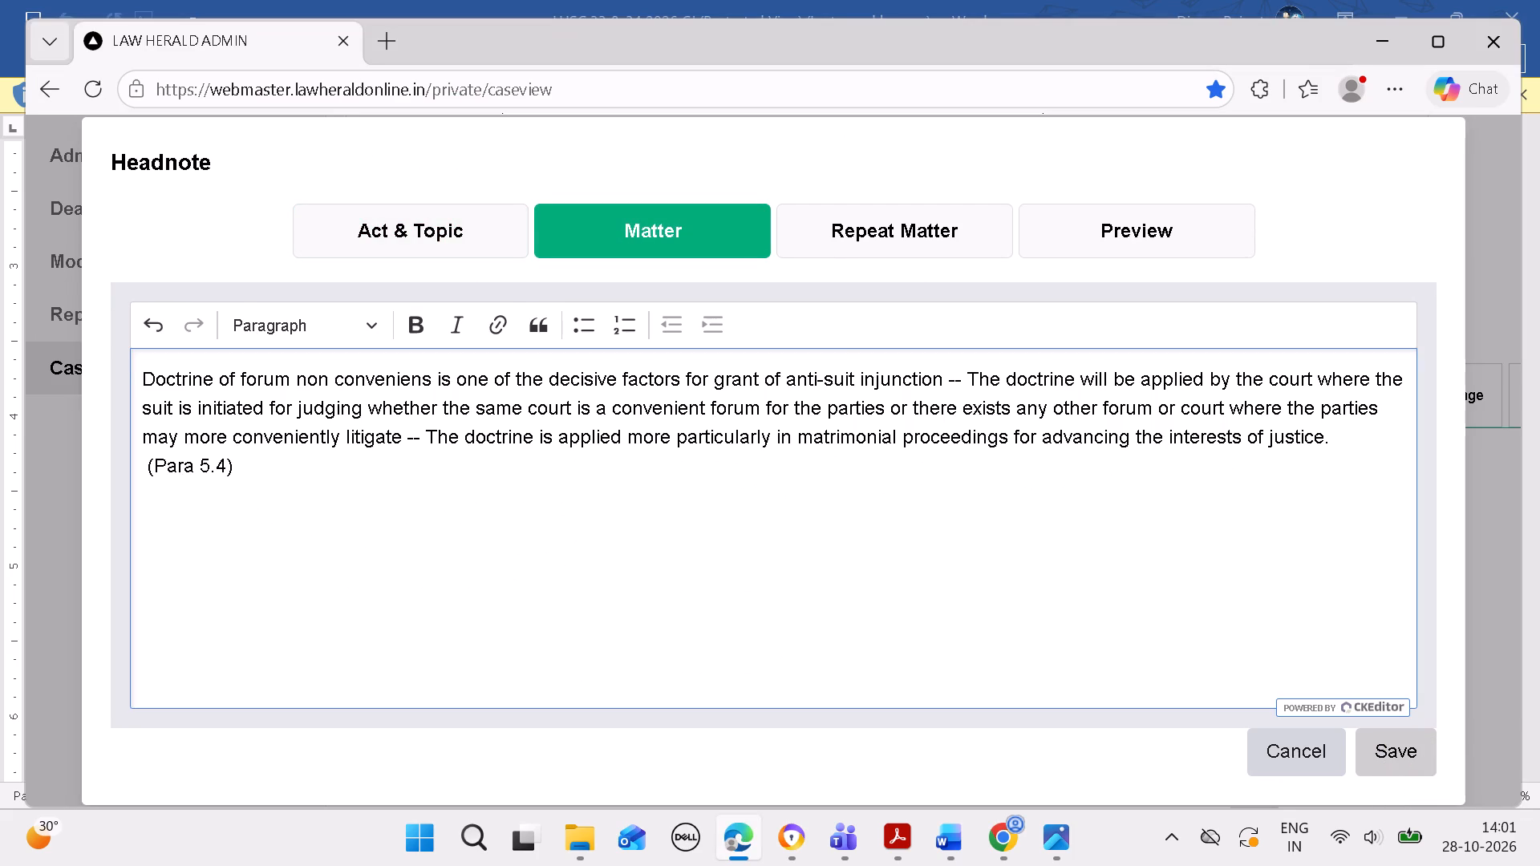
# Delete the extra spaces before "(Para 5.4)" in the Matter text, leaving one space after "justice.".
pyautogui.click(160, 482)
pyautogui.click(152, 488)
pyautogui.click(140, 480)
pyautogui.click(163, 492)
pyautogui.click(148, 470)
pyautogui.press('BackSpace')
pyautogui.press('BackSpace')
pyautogui.press('BackSpace')
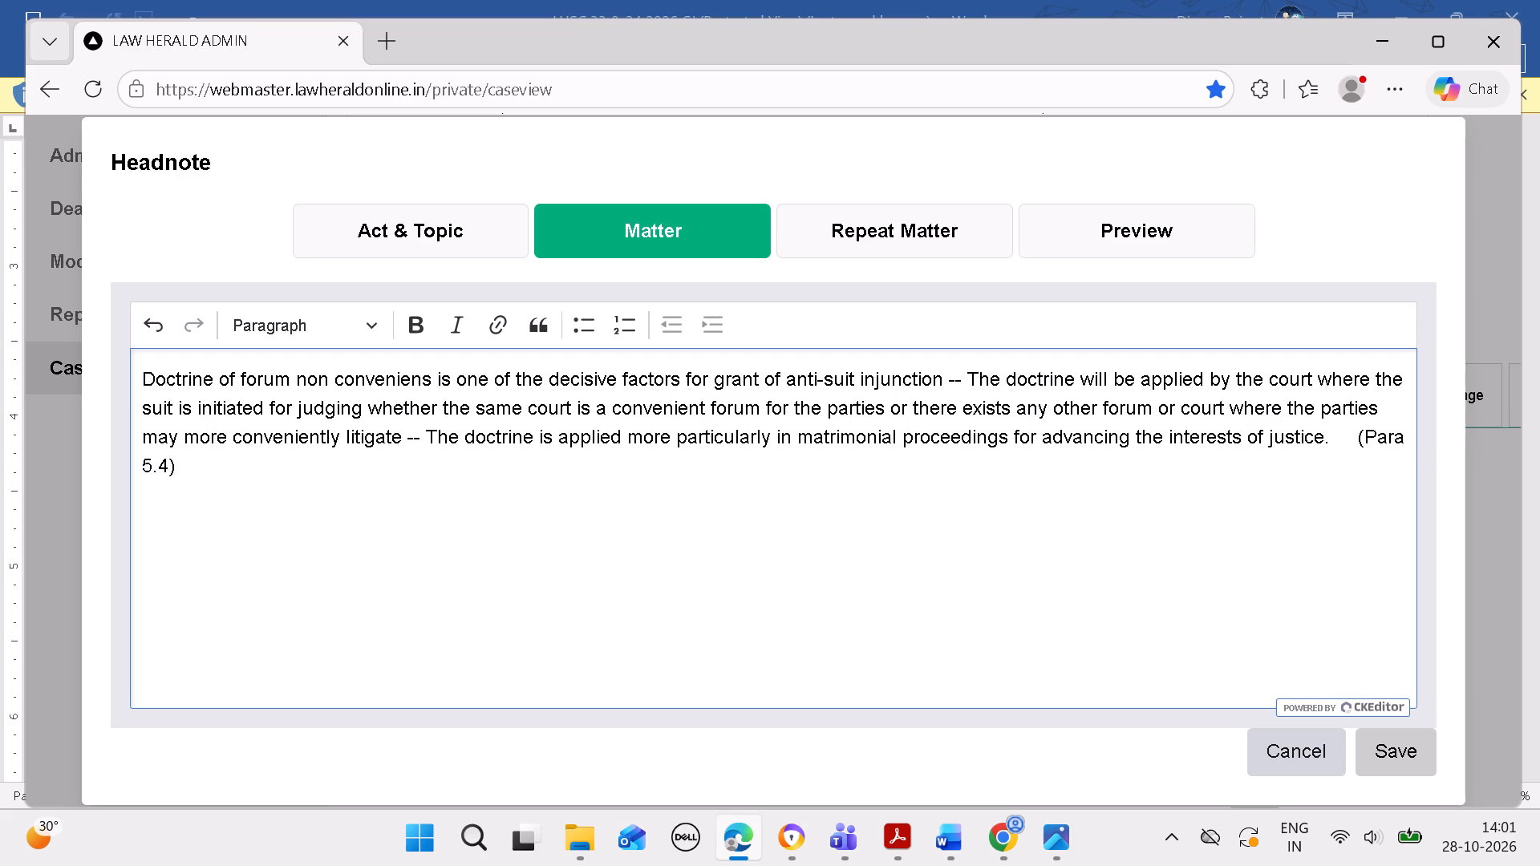
pyautogui.press('BackSpace')
pyautogui.press('BackSpace')
pyautogui.press('BackSpace')
pyautogui.press('BackSpace')
# Join the O.39, R.1 and R.2 lines in Act & Topic onto the "Civil Procedure Code, 1908" line.
pyautogui.click(450, 237)
pyautogui.click(140, 438)
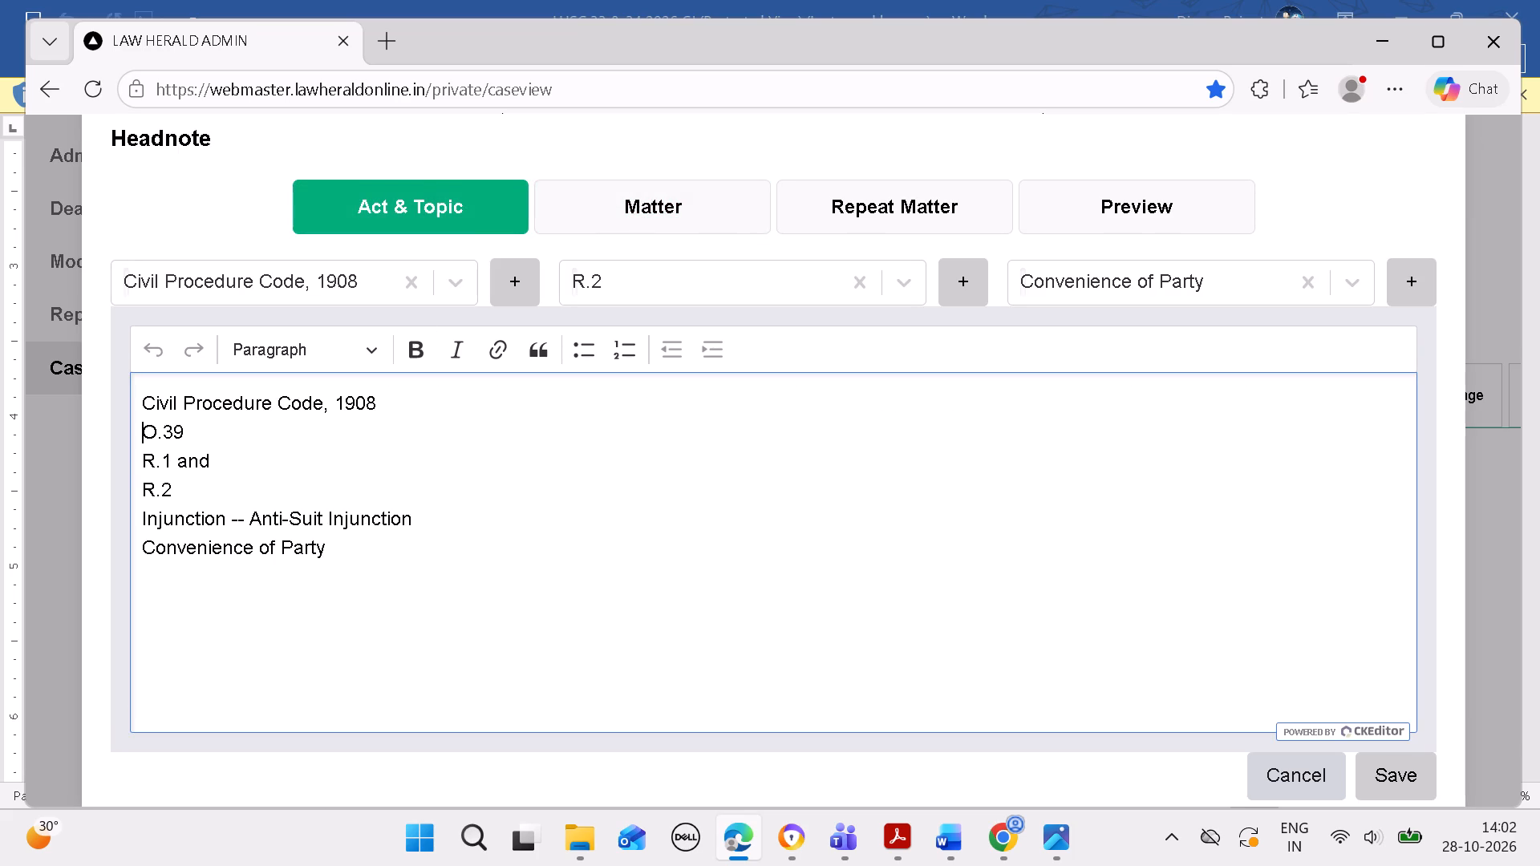
pyautogui.press('BackSpace')
pyautogui.click(141, 434)
pyautogui.press('BackSpace')
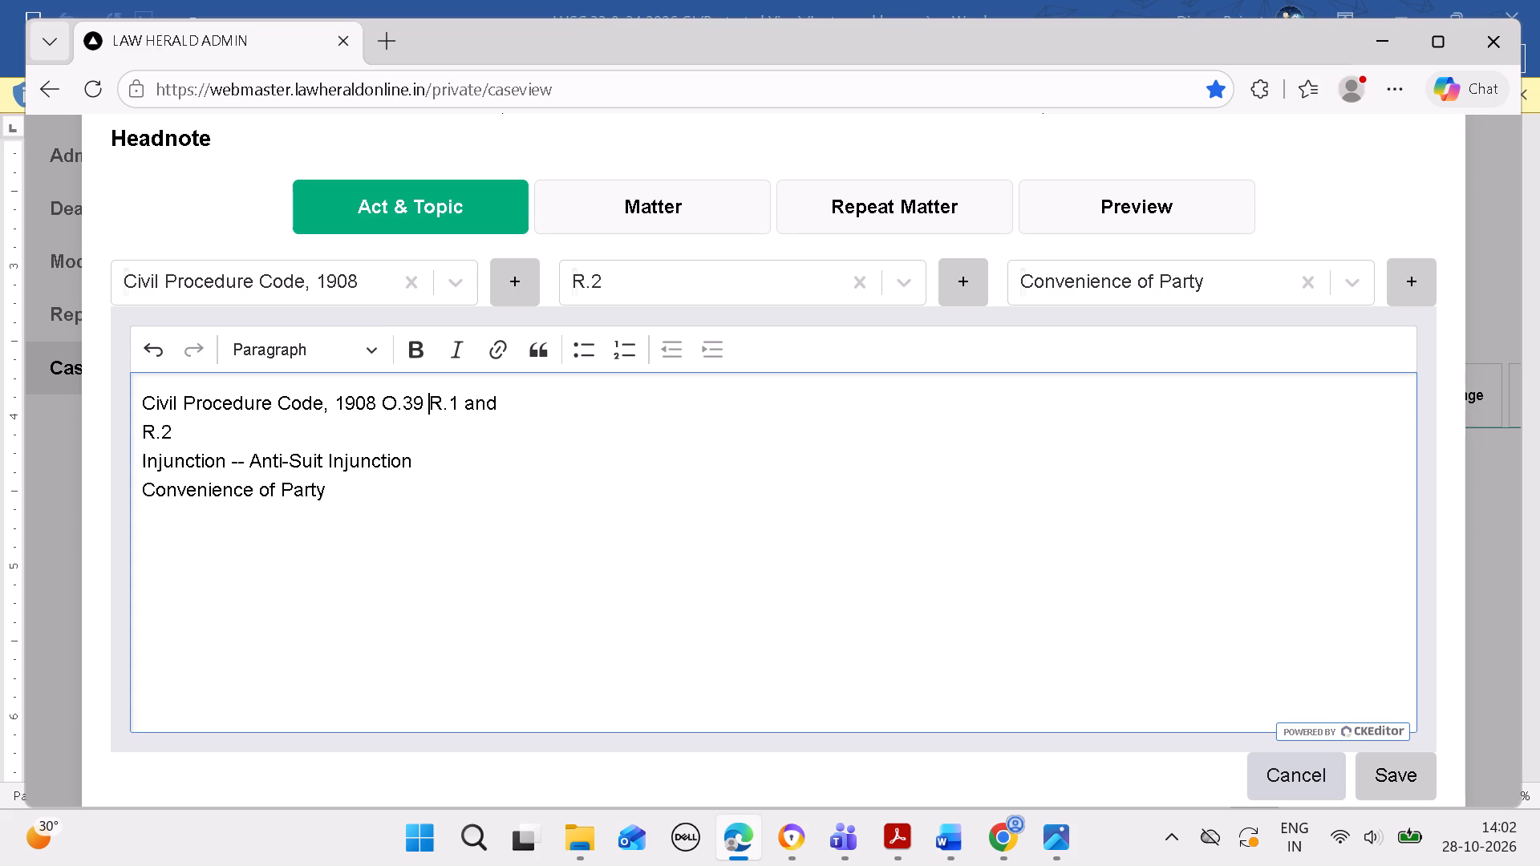
pyautogui.click(141, 439)
pyautogui.press('BackSpace')
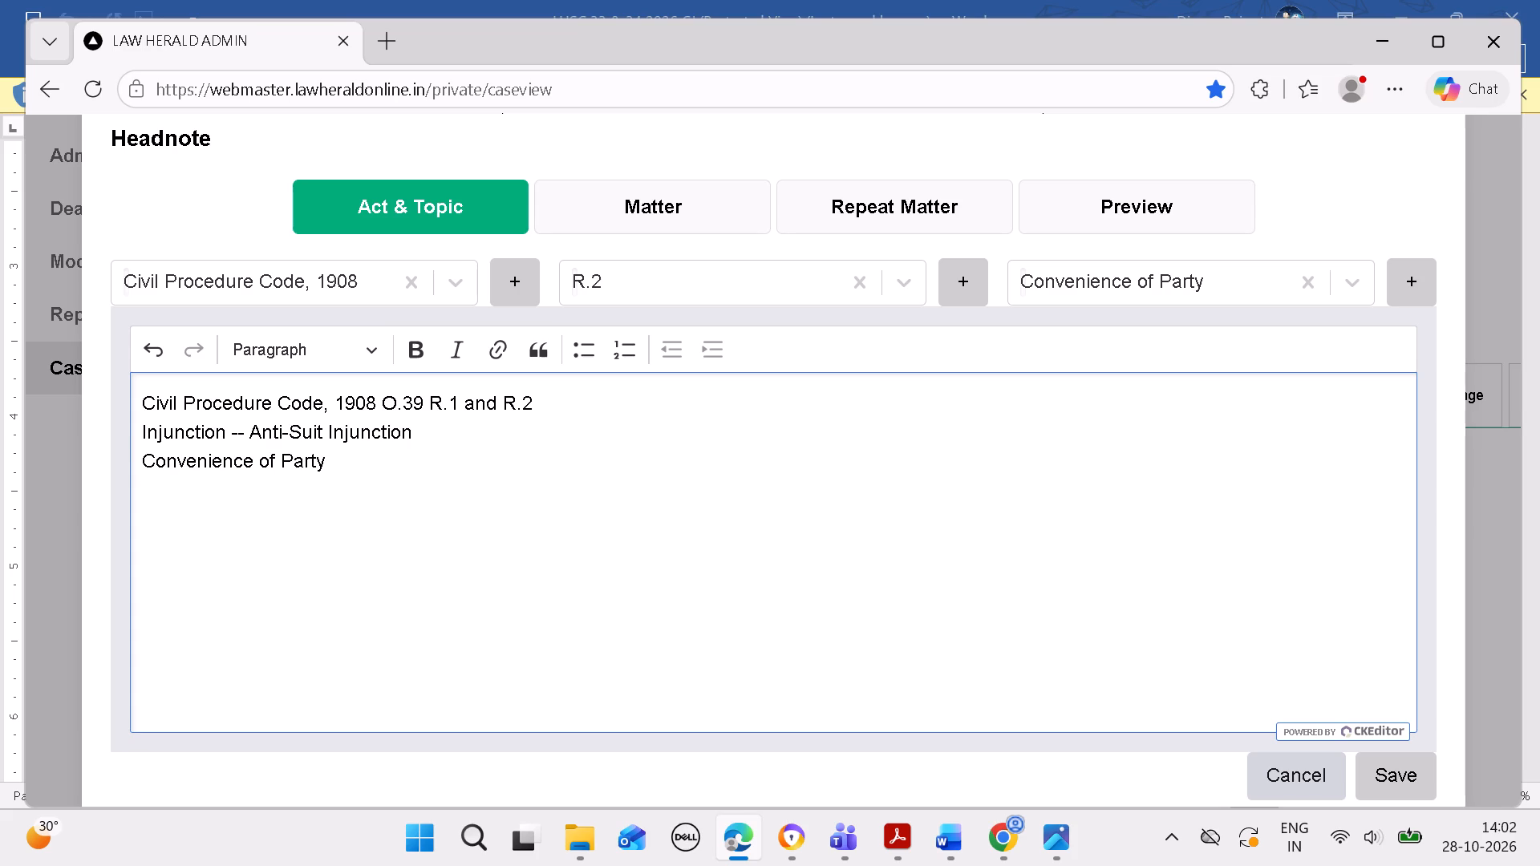
# Join "Injunction -- Anti-Suit Injunction" onto the Act & Topic line after R.2, separated by a double hyphen.
pyautogui.click(144, 431)
pyautogui.press('BackSpace')
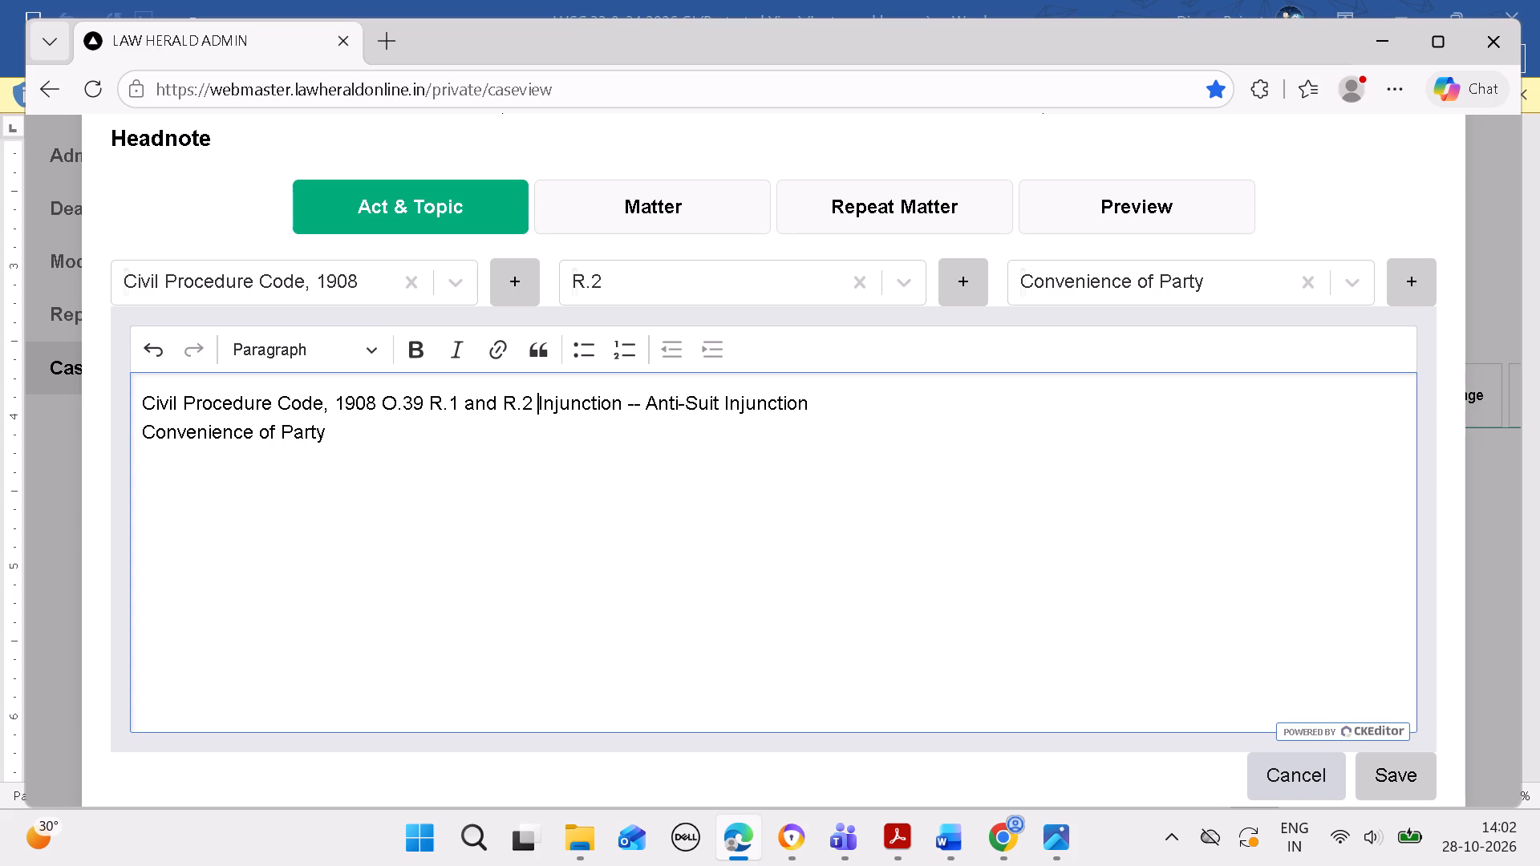
pyautogui.press('-')
pyautogui.press('-')
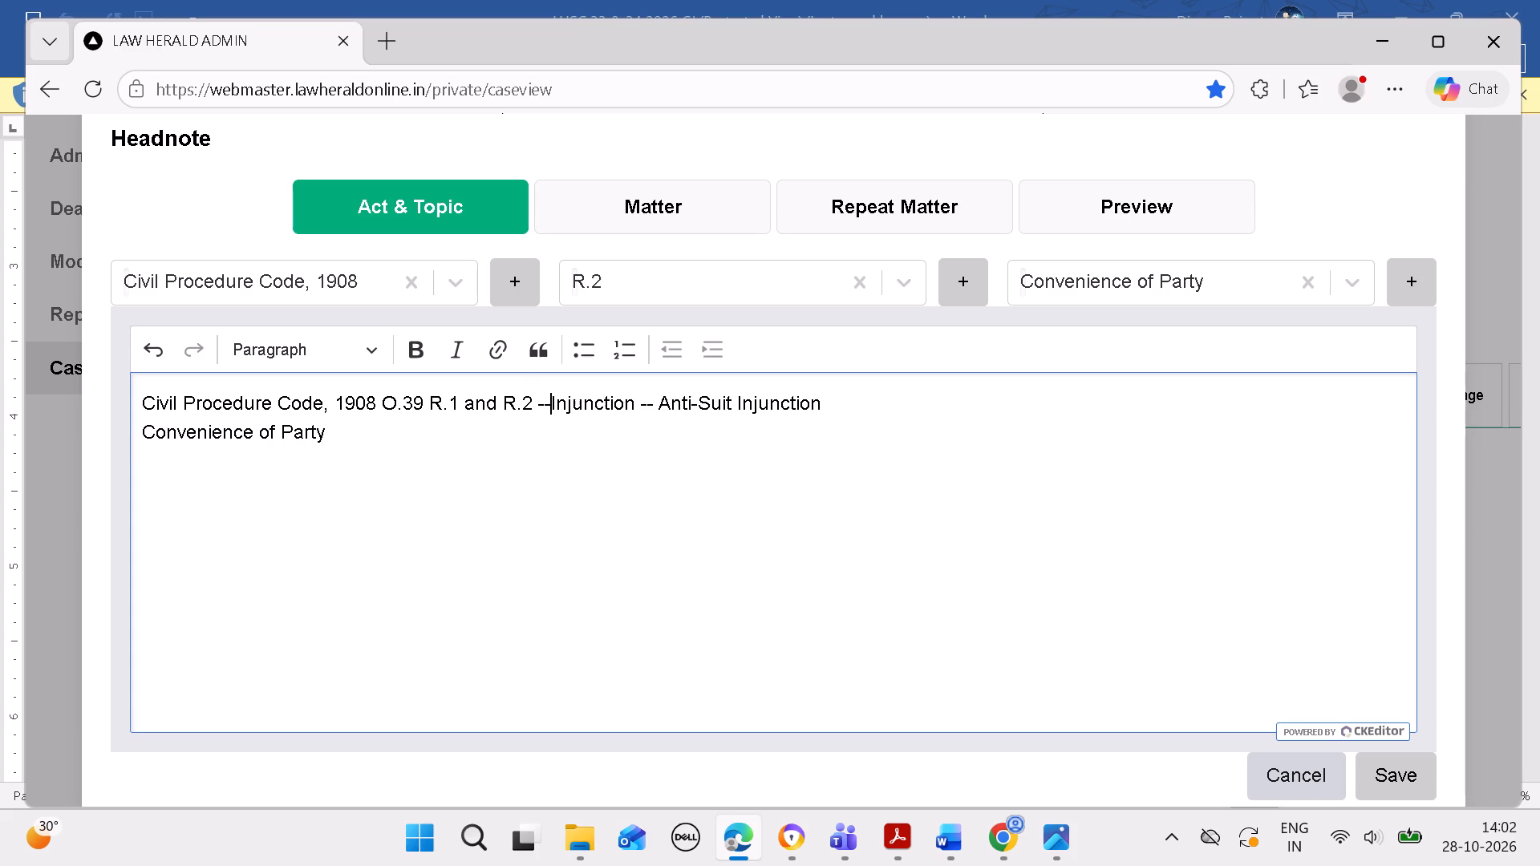
pyautogui.press('space')
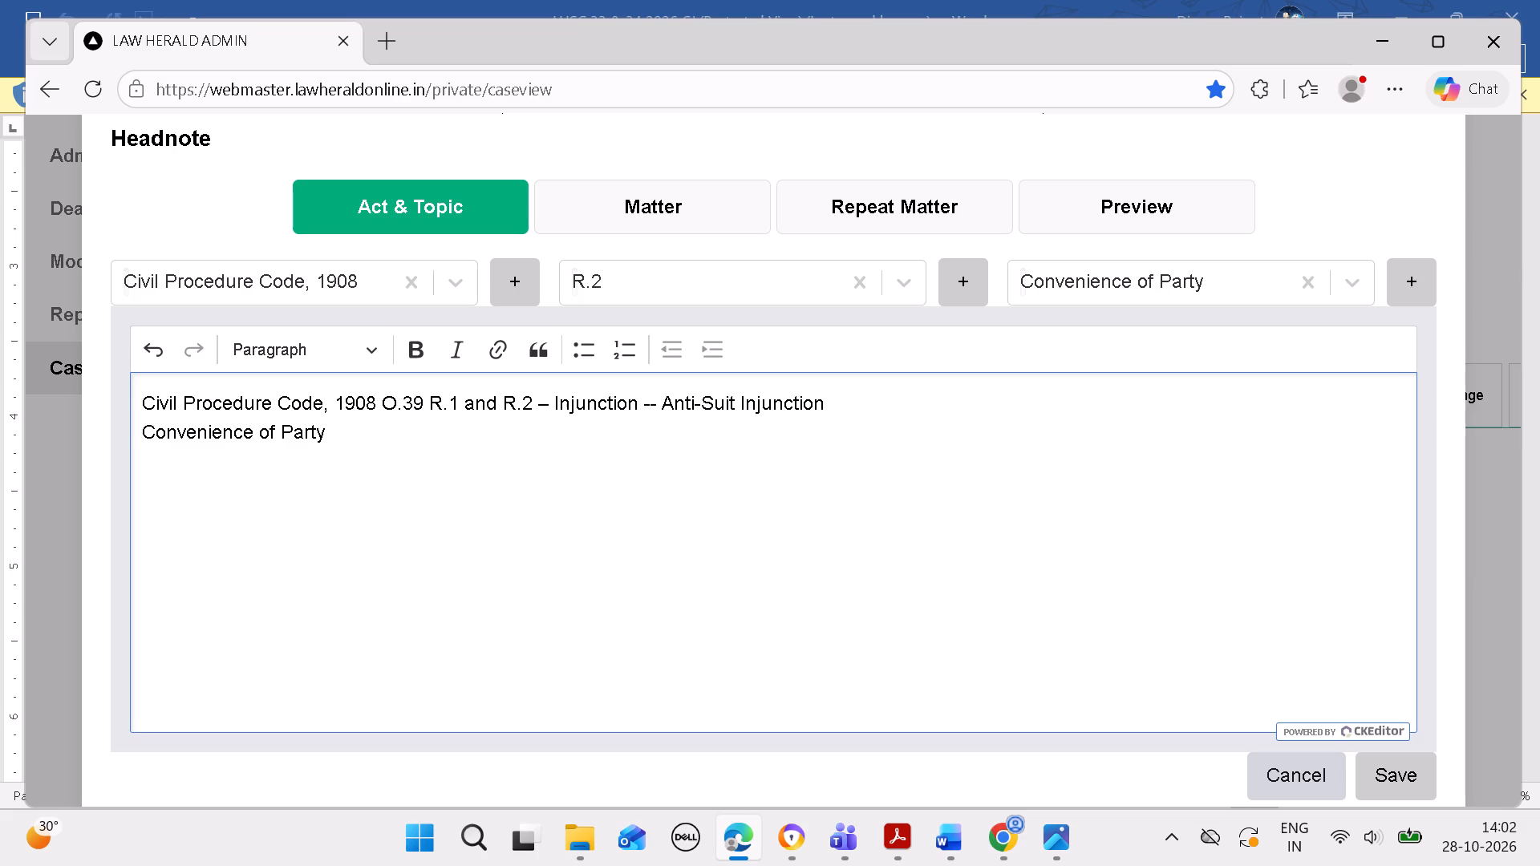
pyautogui.press('BackSpace')
# Join "Convenience of Party" onto the same Act & Topic line with a double hyphen before it and single spaces around the hyphens.
pyautogui.click(144, 443)
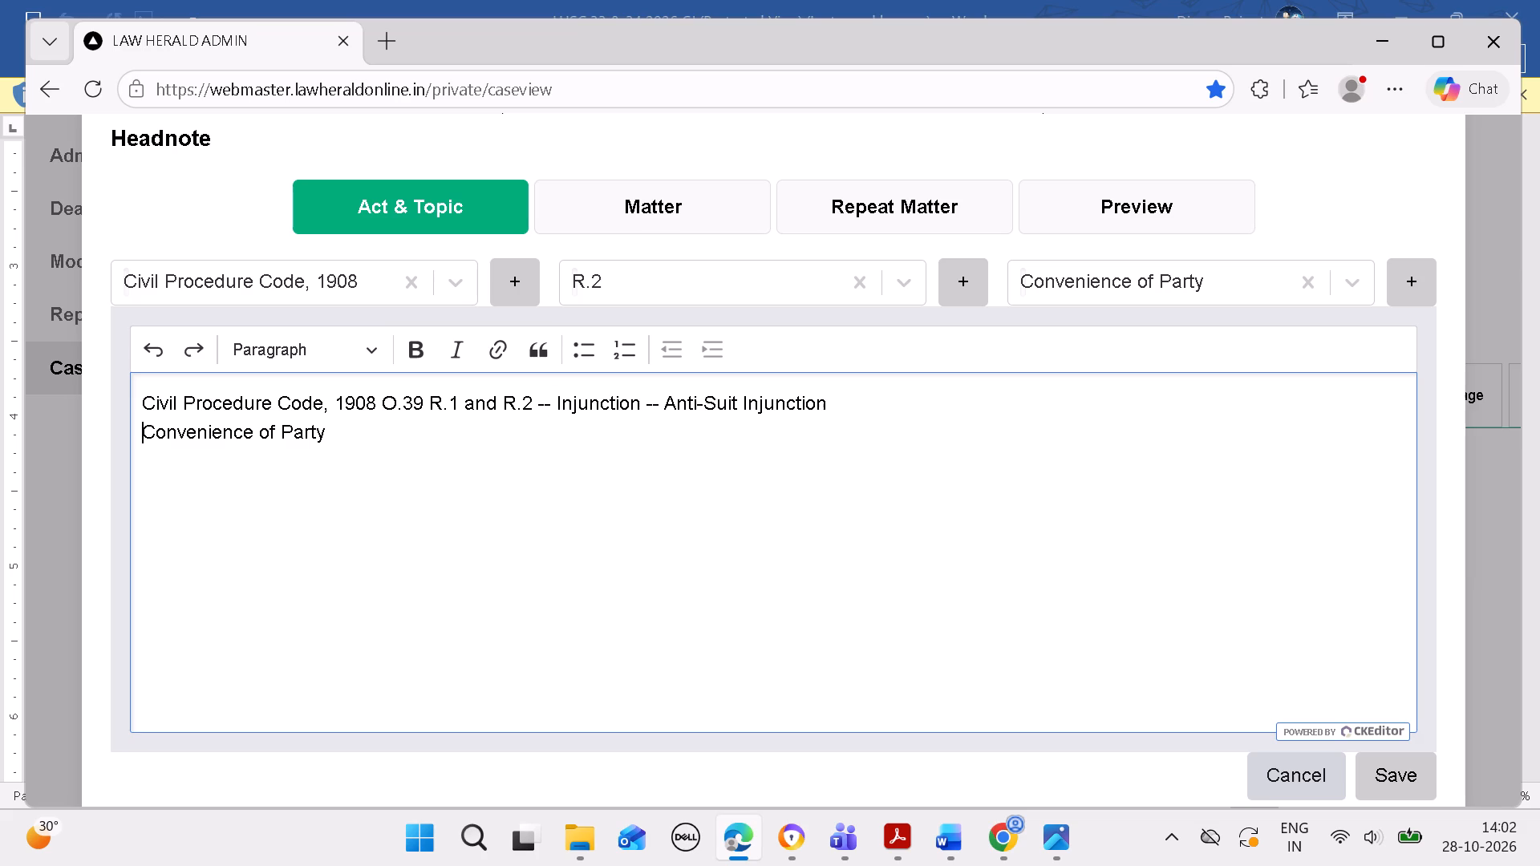
pyautogui.press('BackSpace')
pyautogui.press('-')
pyautogui.press('-')
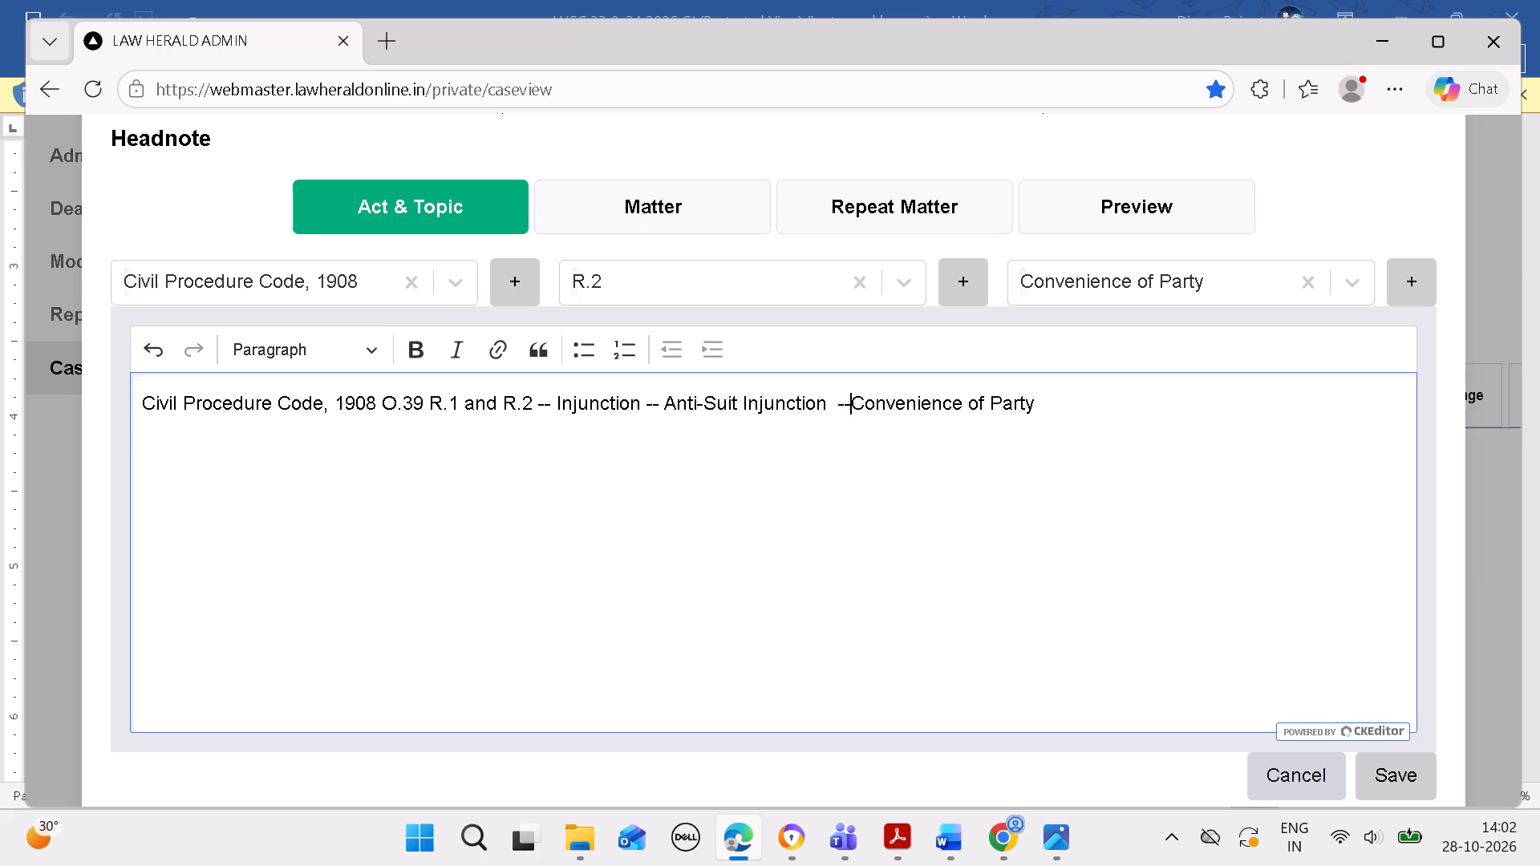
pyautogui.press('space')
pyautogui.press('BackSpace')
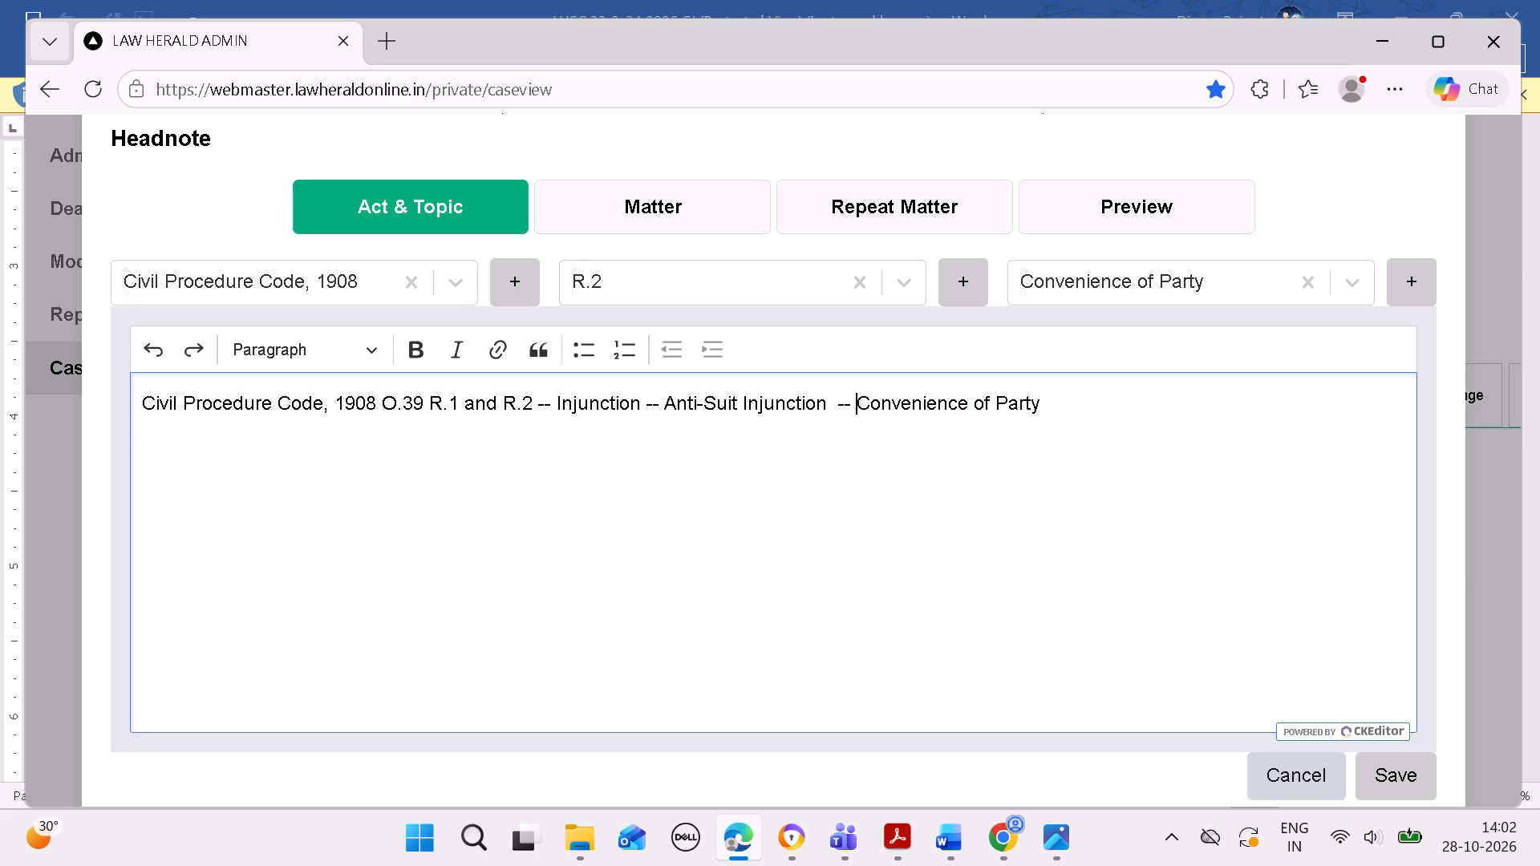
pyautogui.click(837, 425)
pyautogui.press('BackSpace')
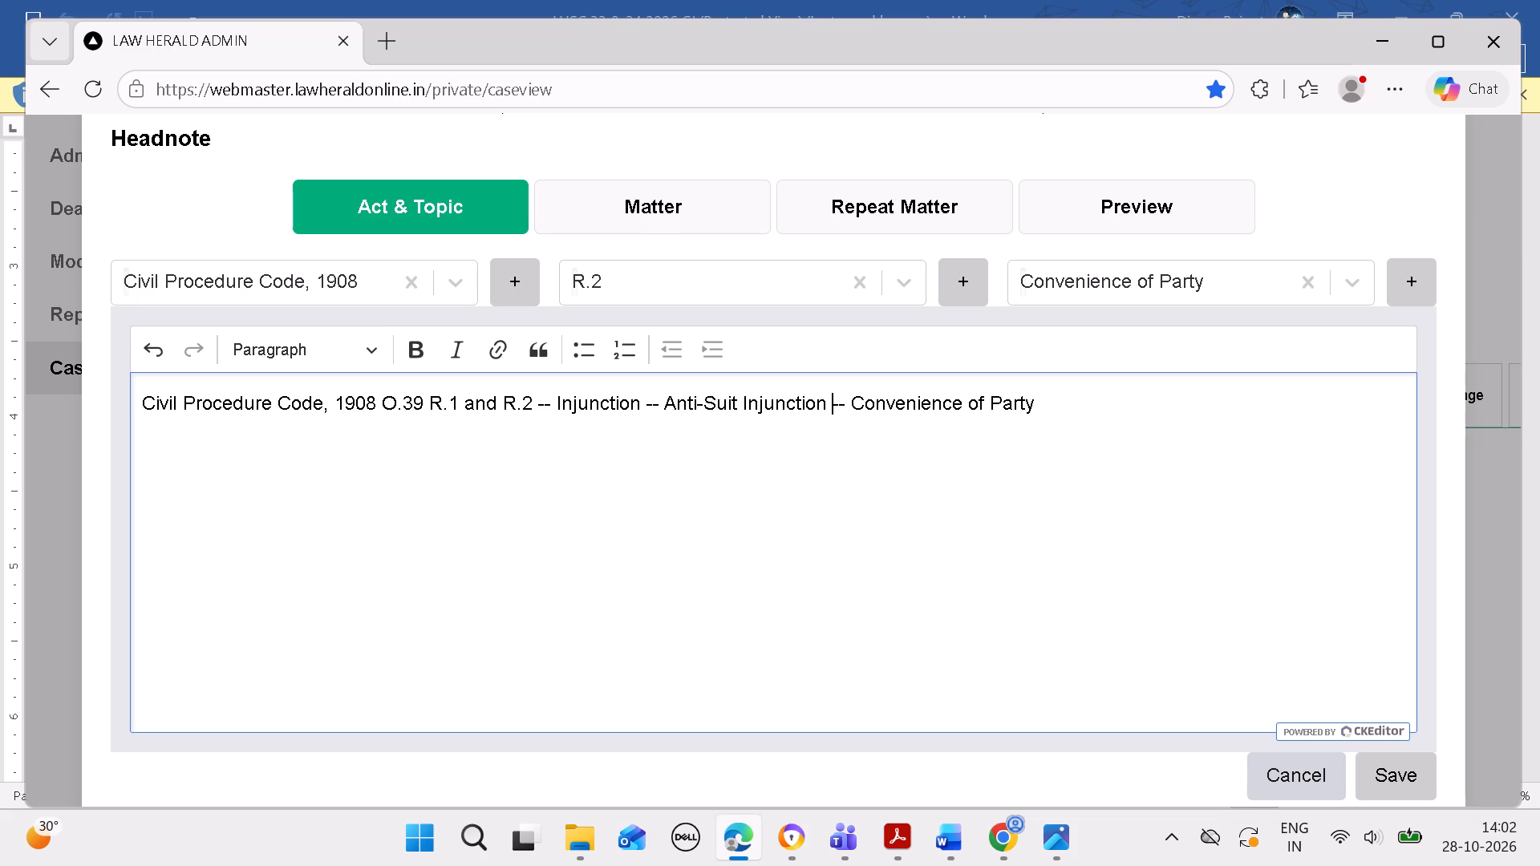
pyautogui.click(1054, 400)
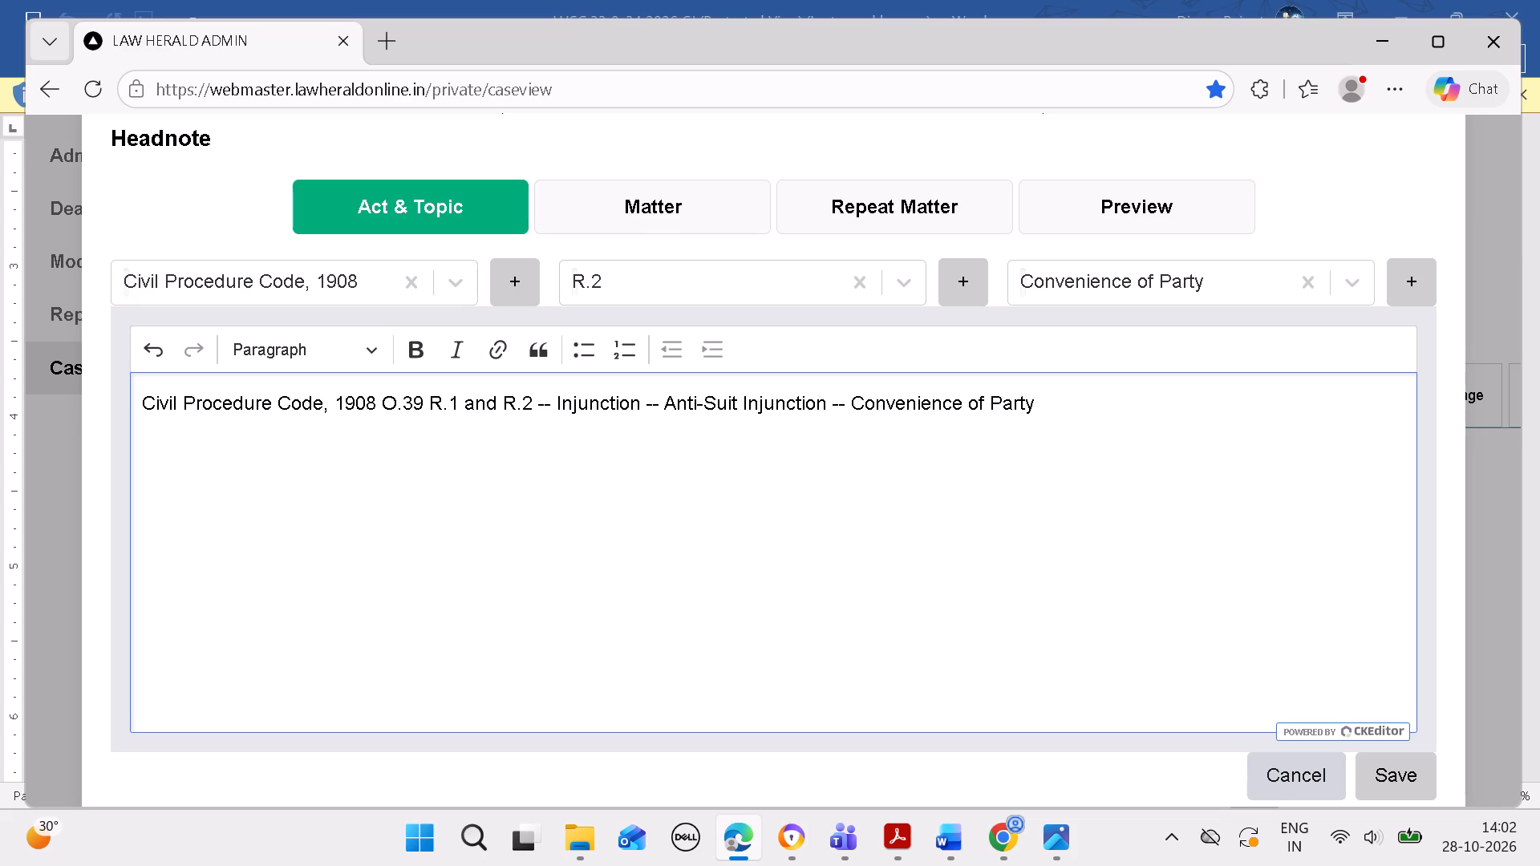
# Check the Matter text against headnote (E) in the Word document.
pyautogui.click(699, 208)
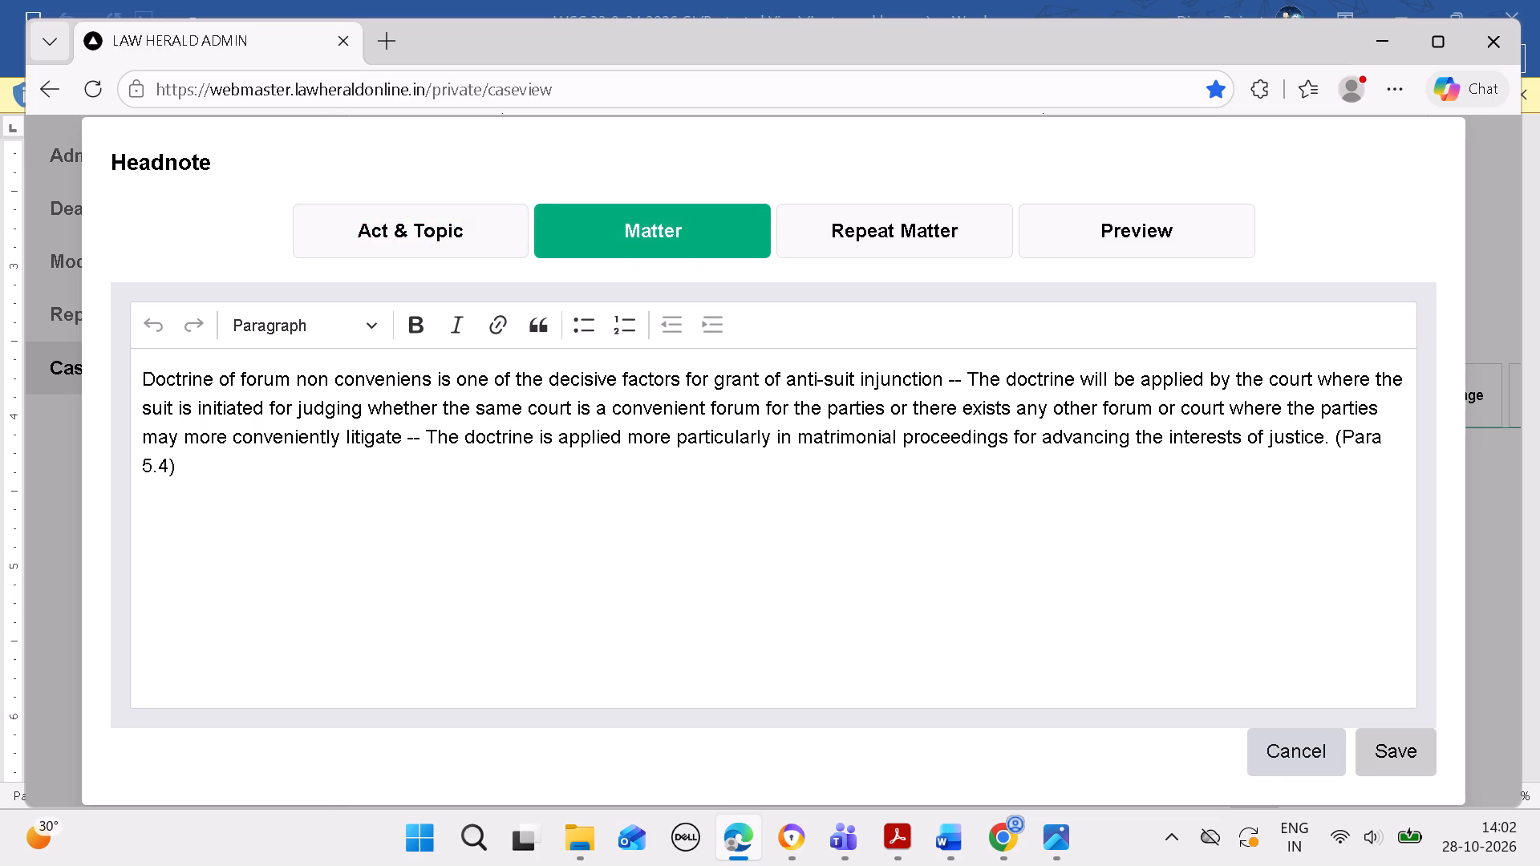
pyautogui.click(958, 839)
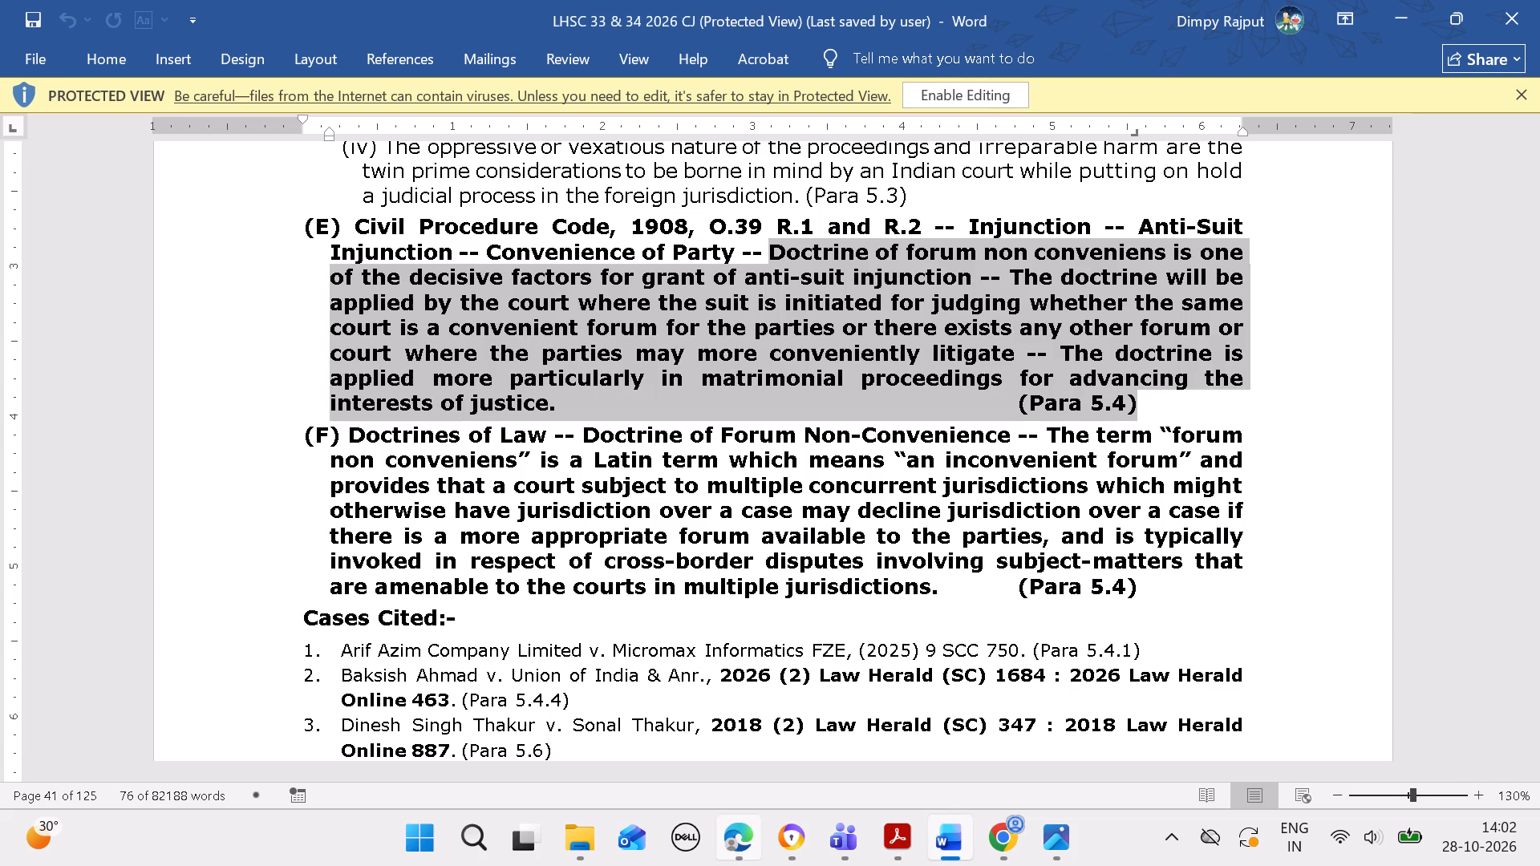
pyautogui.click(744, 836)
pyautogui.click(746, 829)
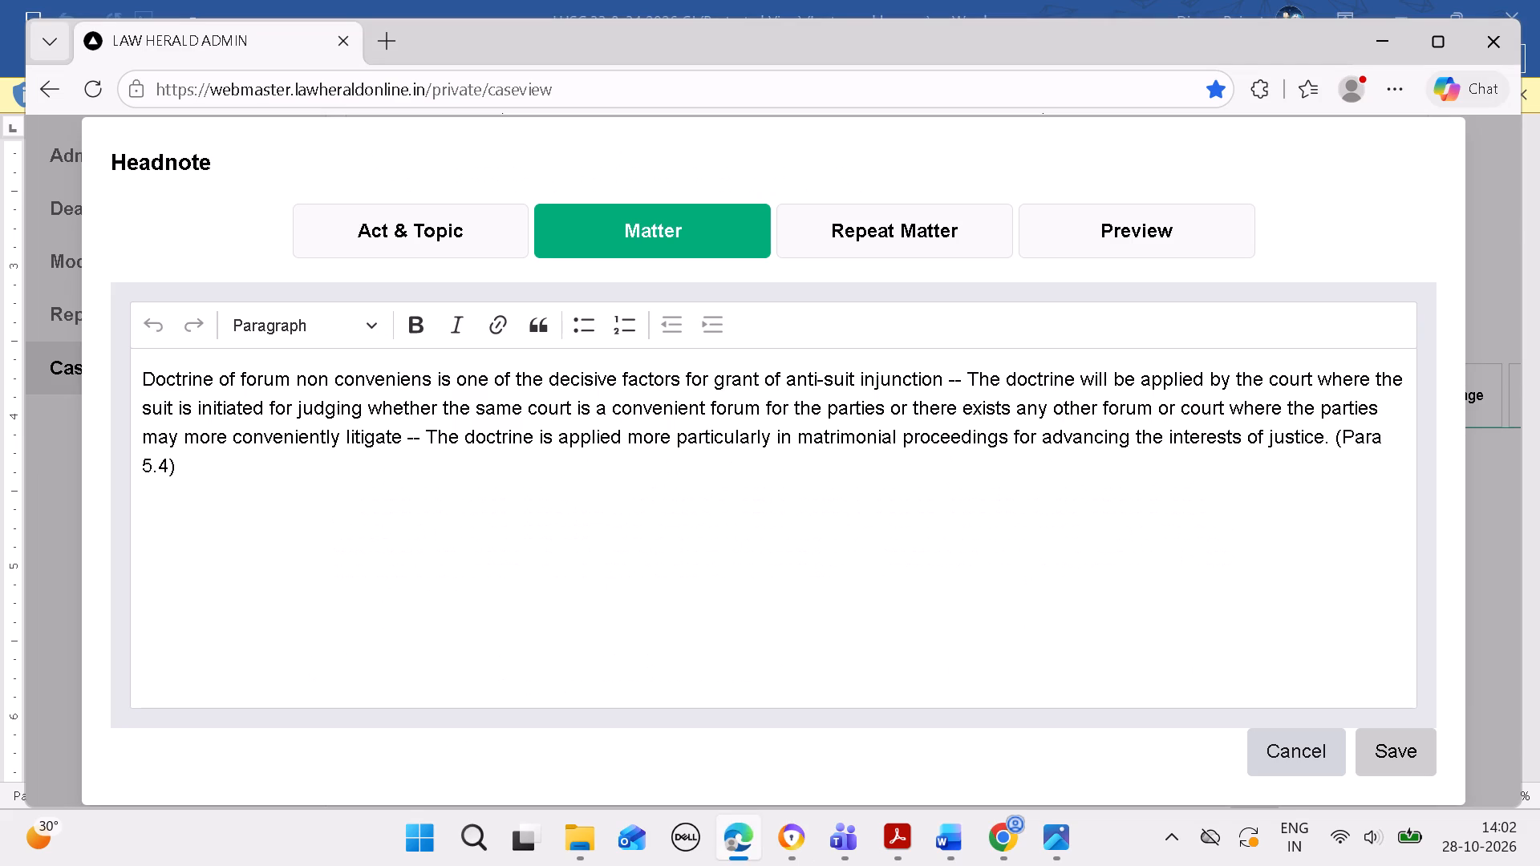
# Enter a single hyphen as the Repeat Matter of headnote (E) and save the headnote.
pyautogui.click(894, 233)
pyautogui.click(676, 486)
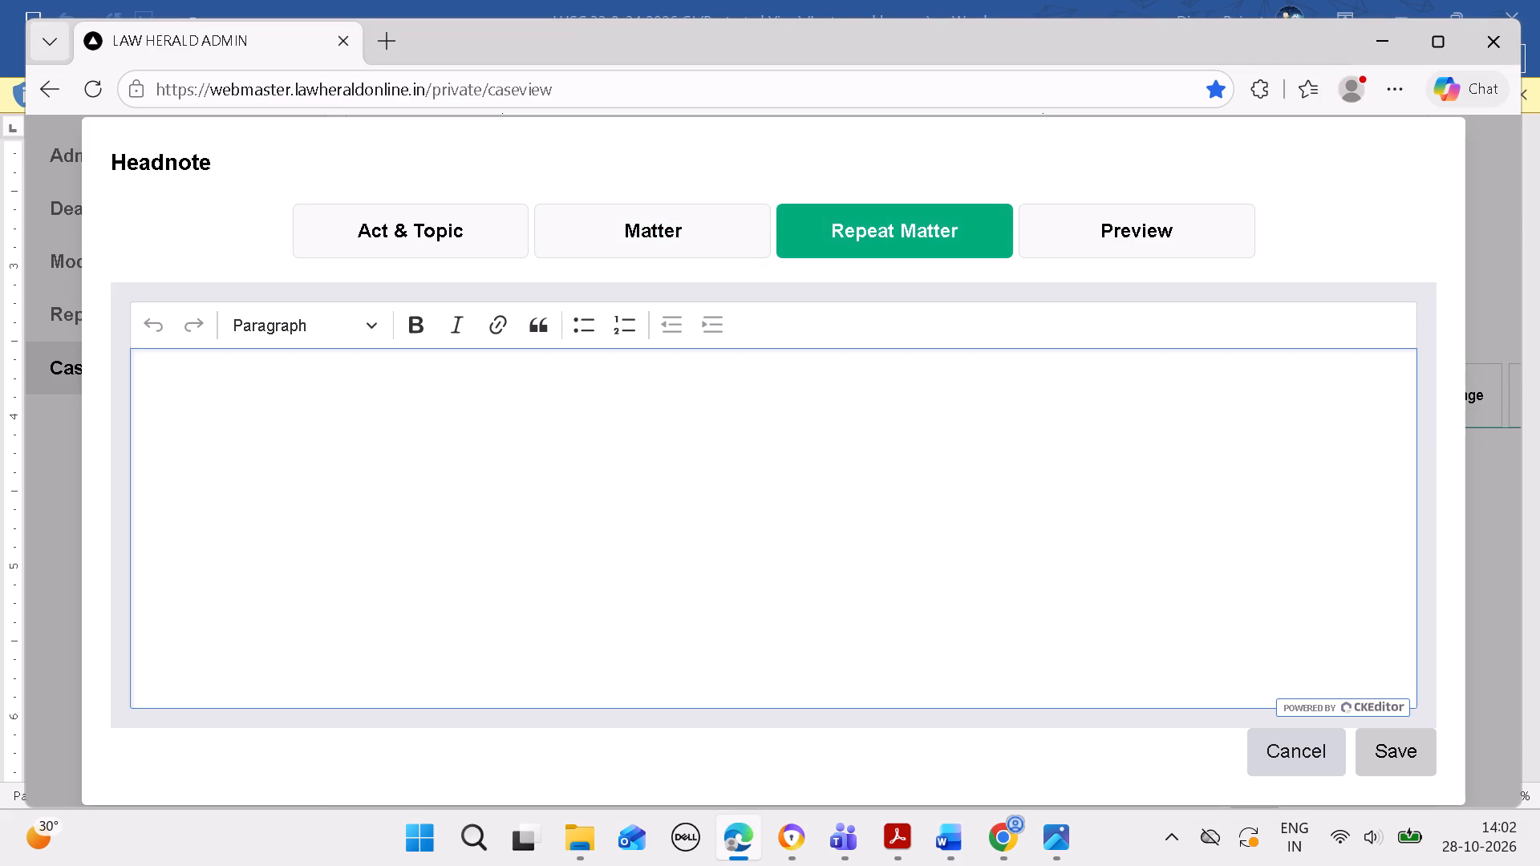
pyautogui.press('-')
pyautogui.click(1395, 766)
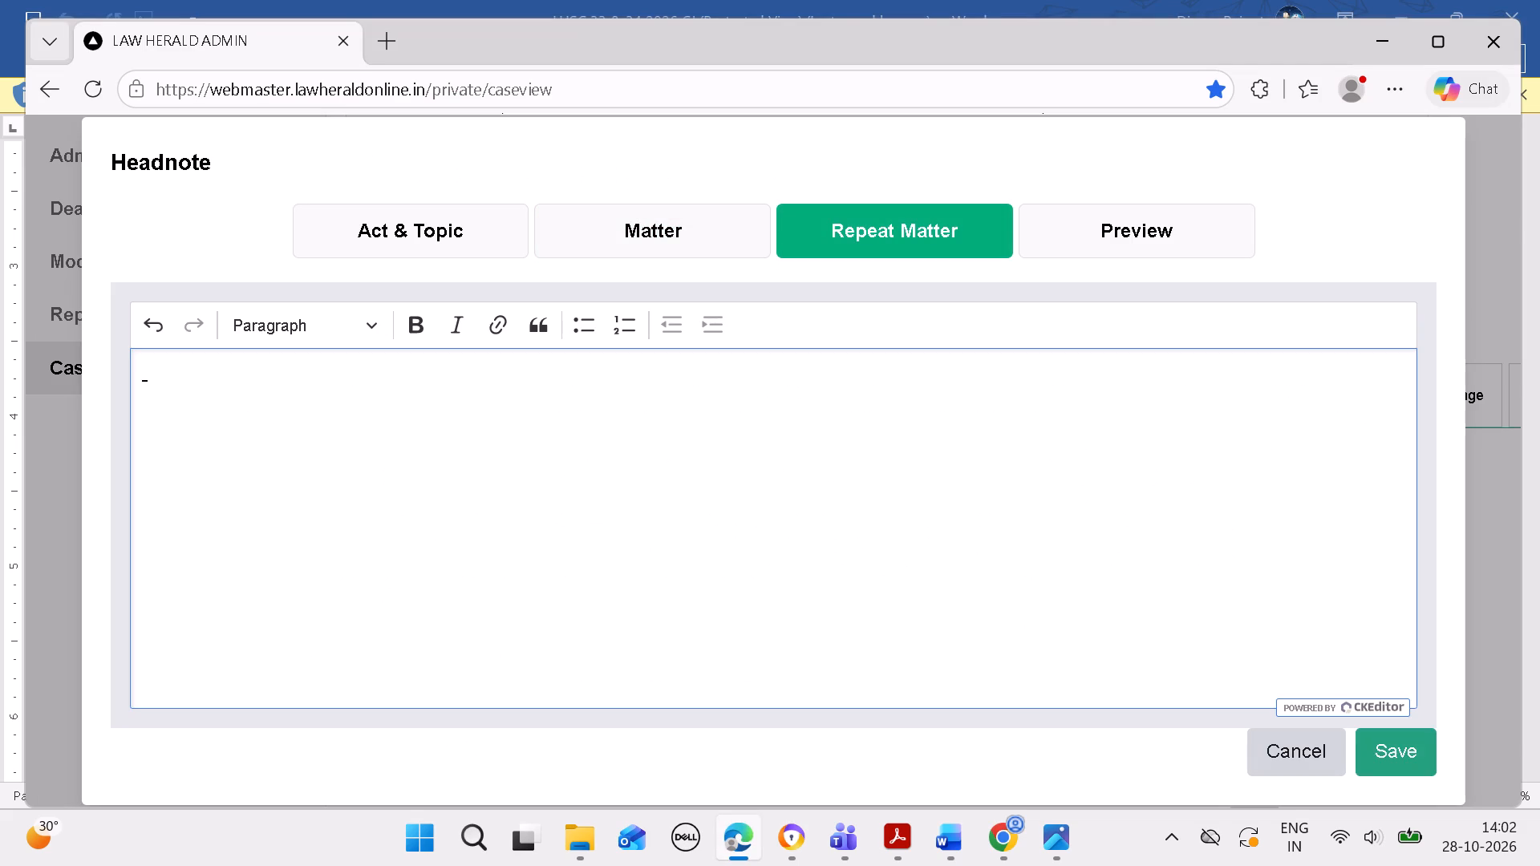
pyautogui.click(1001, 256)
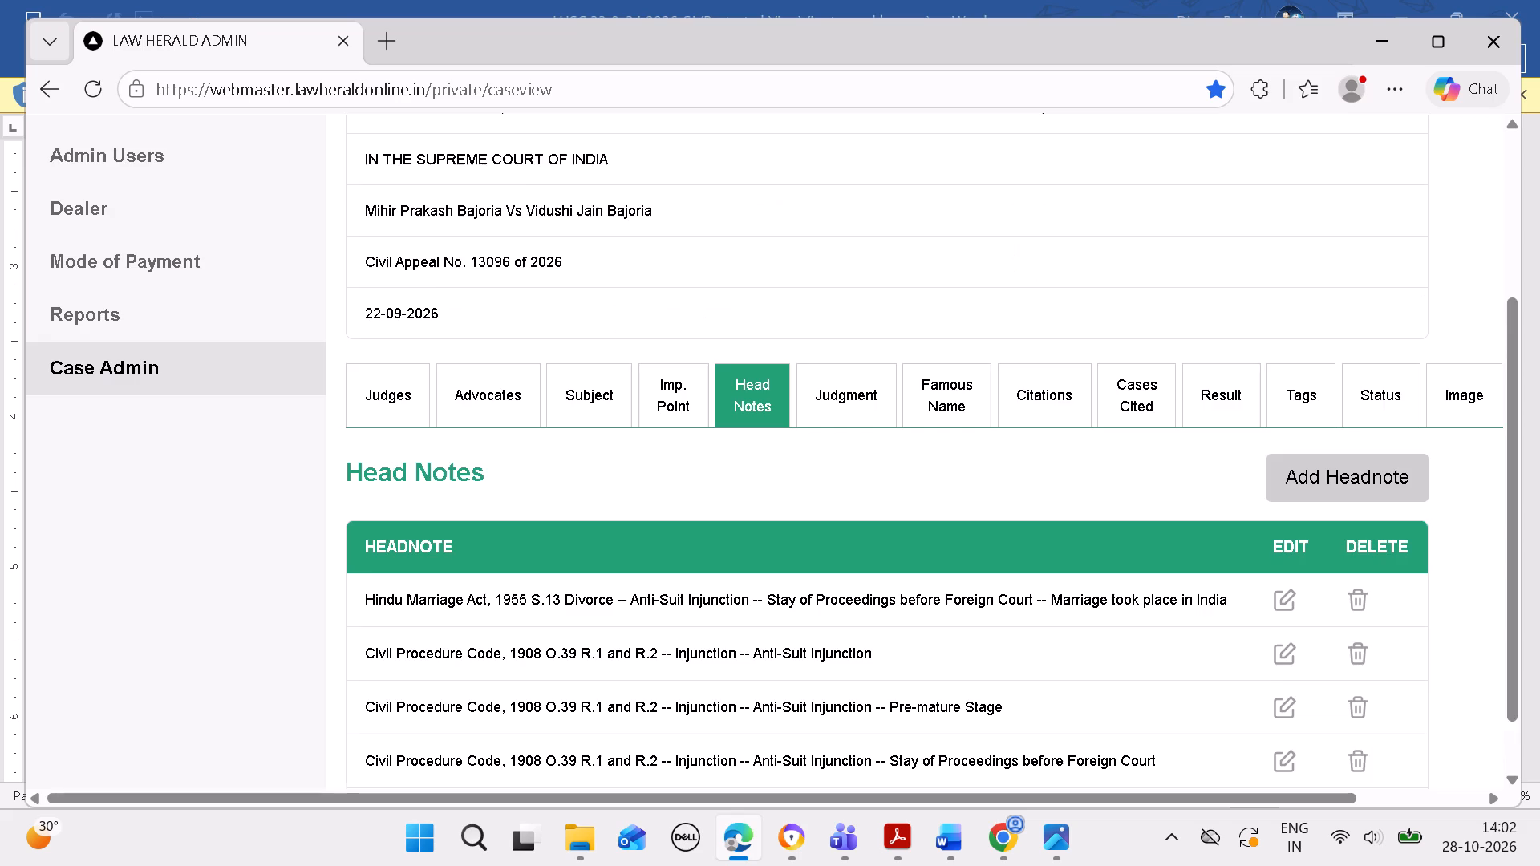
# Start a new headnote and attach the act "Doctrines of Law", copied from headnote (F) in the Word document.
pyautogui.scroll(-5, 869, 455)
pyautogui.click(954, 843)
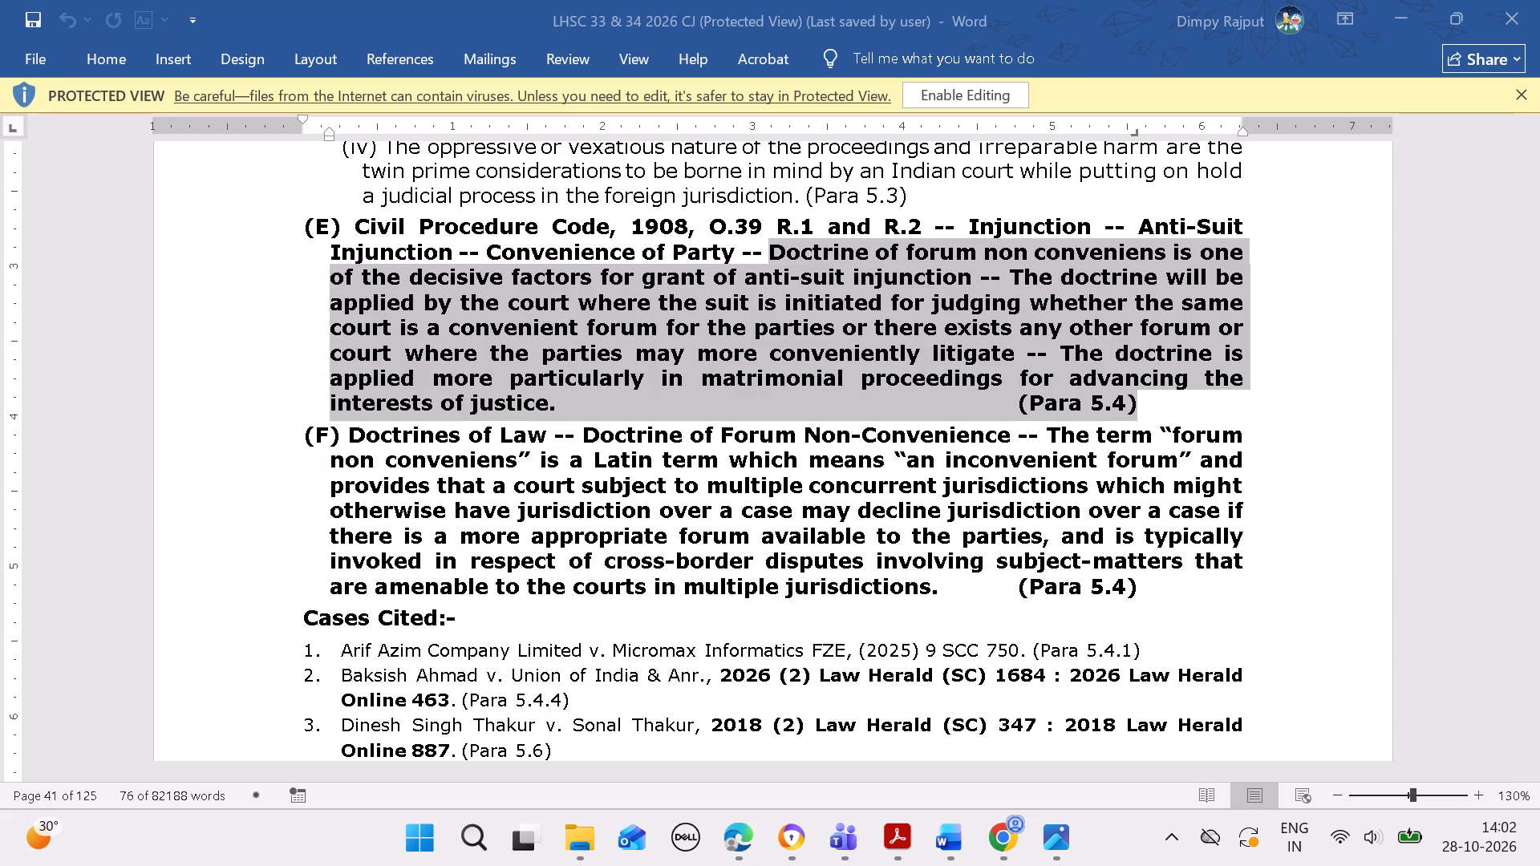
pyautogui.moveTo(353, 431); pyautogui.dragTo(512, 431)
pyautogui.hotkey('ctrl', 'c')
pyautogui.click(747, 837)
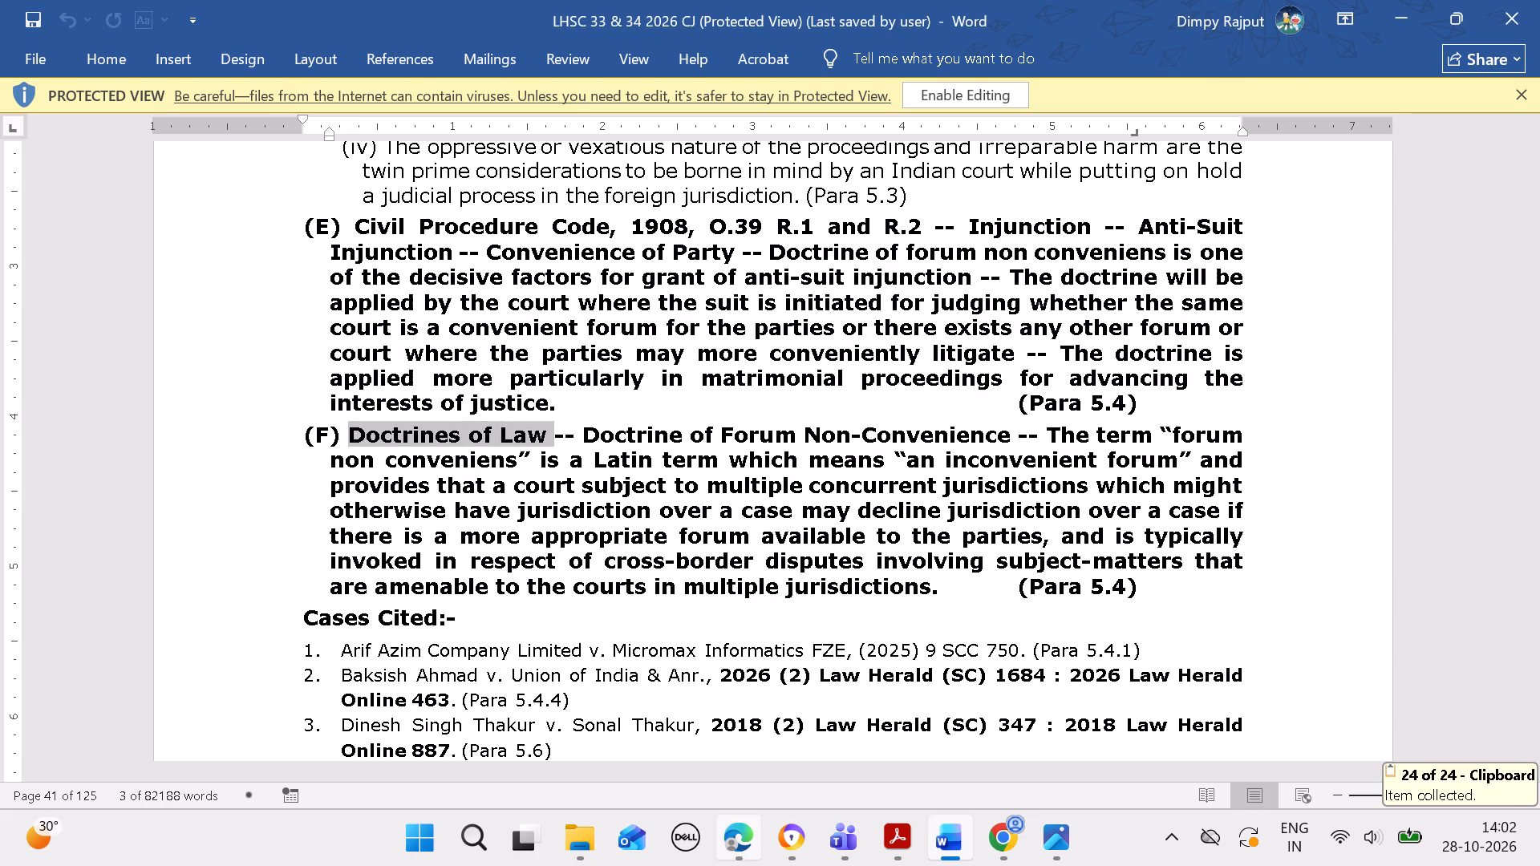
pyautogui.click(1368, 411)
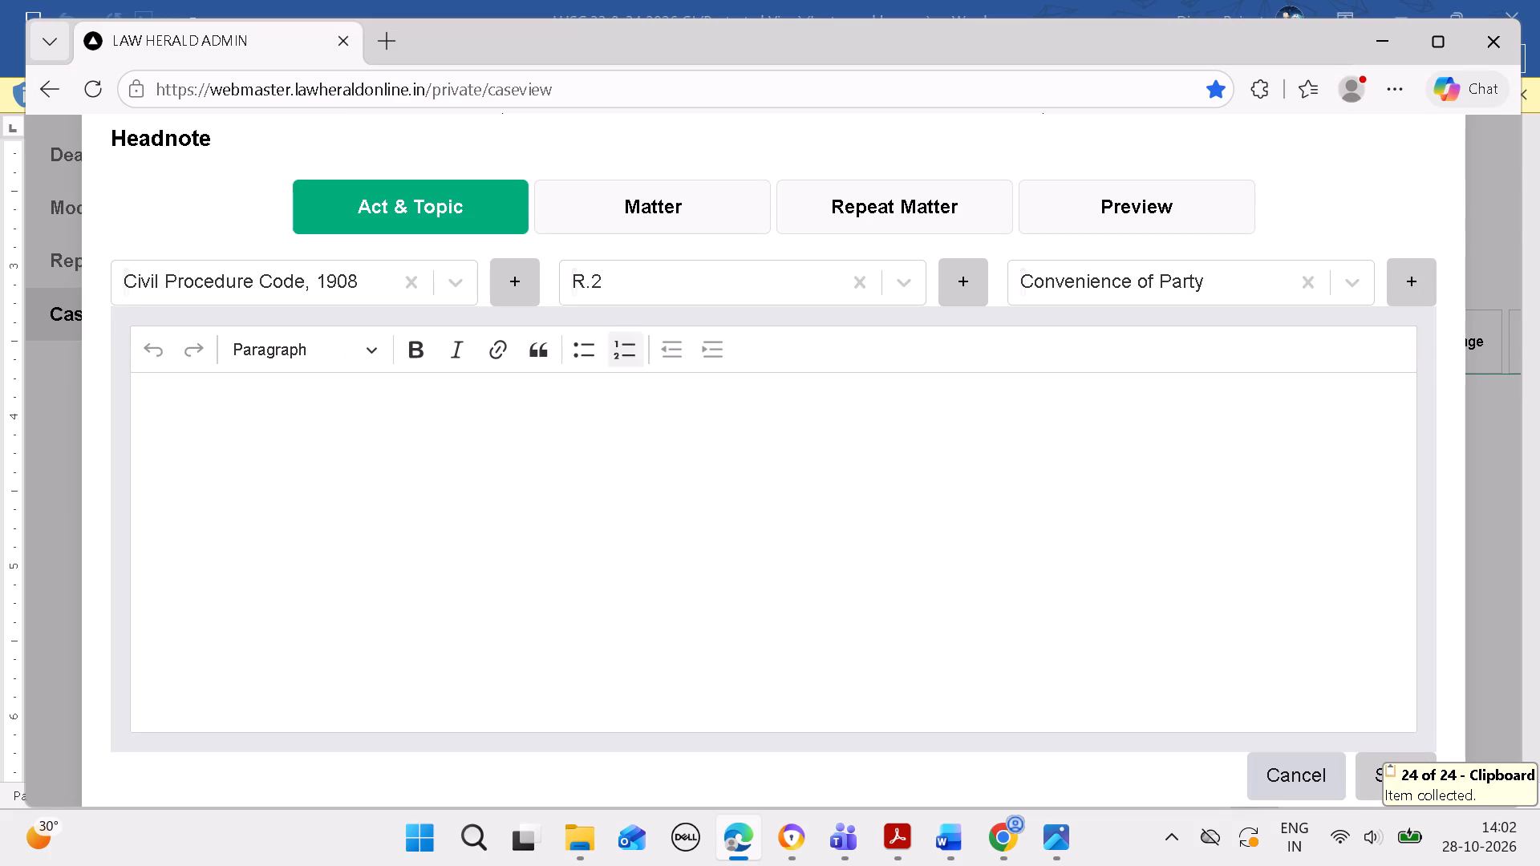
pyautogui.click(413, 278)
pyautogui.hotkey('ctrl', 'v')
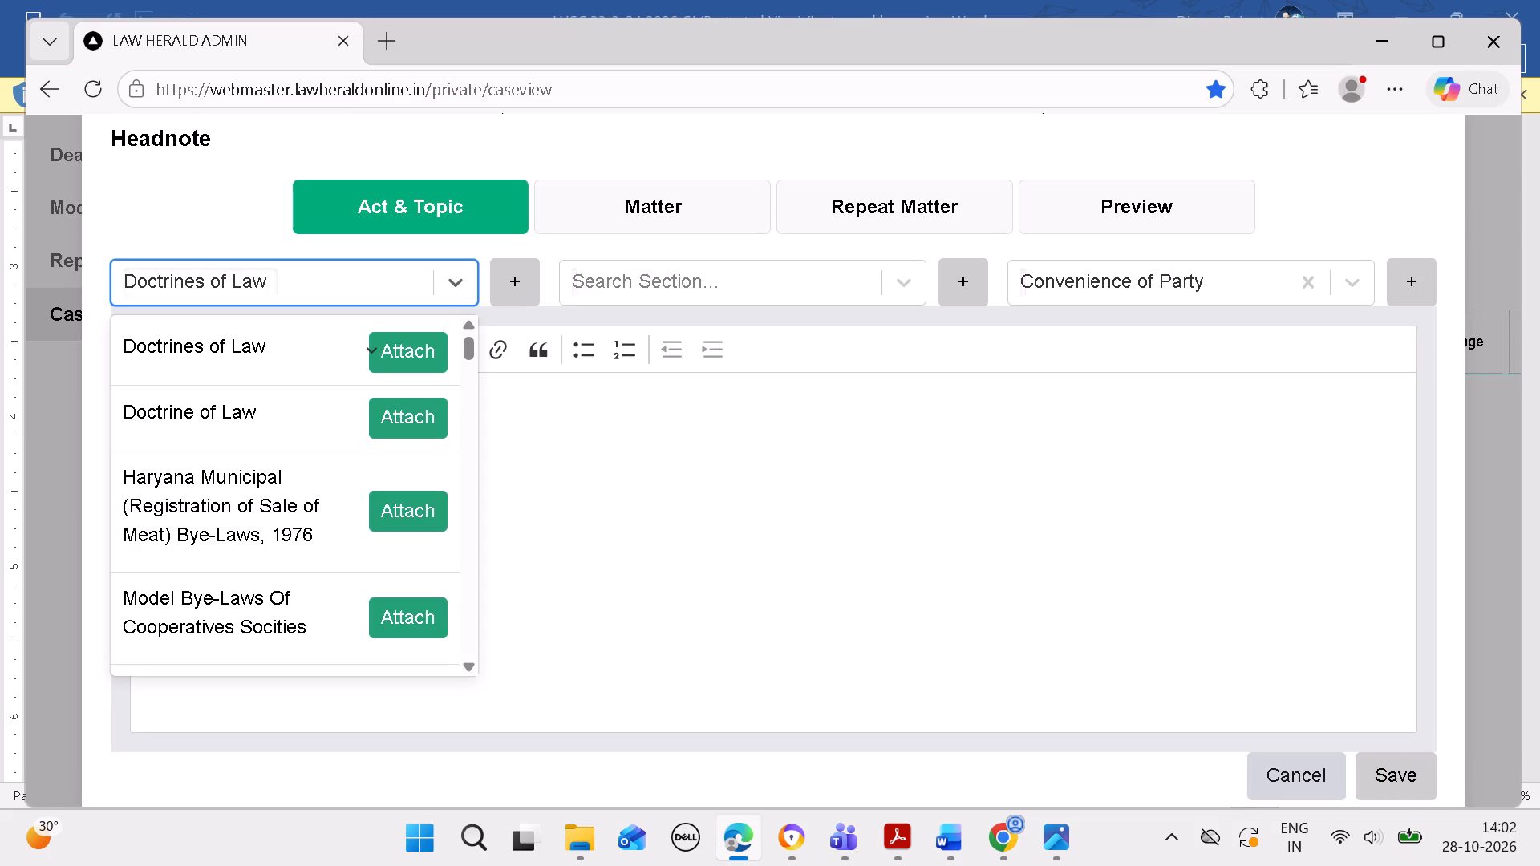
pyautogui.click(403, 337)
# Add a double hyphen with a space on each side after "Doctrines of Law" in the Act & Topic text.
pyautogui.click(668, 458)
pyautogui.press('space')
pyautogui.press('-')
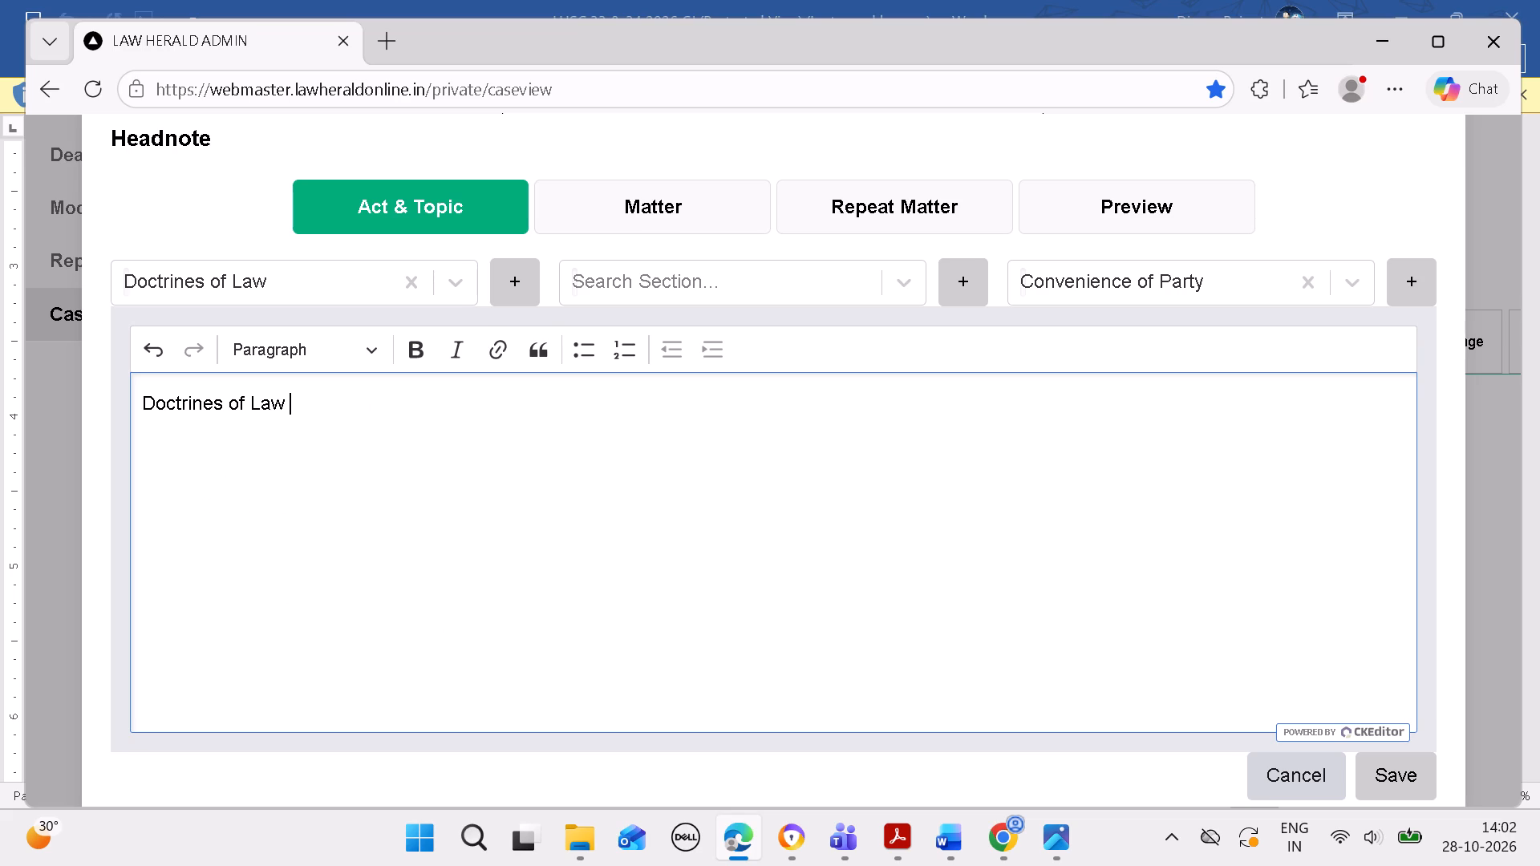
pyautogui.press('-')
pyautogui.press('space')
pyautogui.press('BackSpace')
# Attach the topic "Doctrine of Forum Non-Convenience", copied from headnote (F) in the Word document, to the new headnote.
pyautogui.click(945, 827)
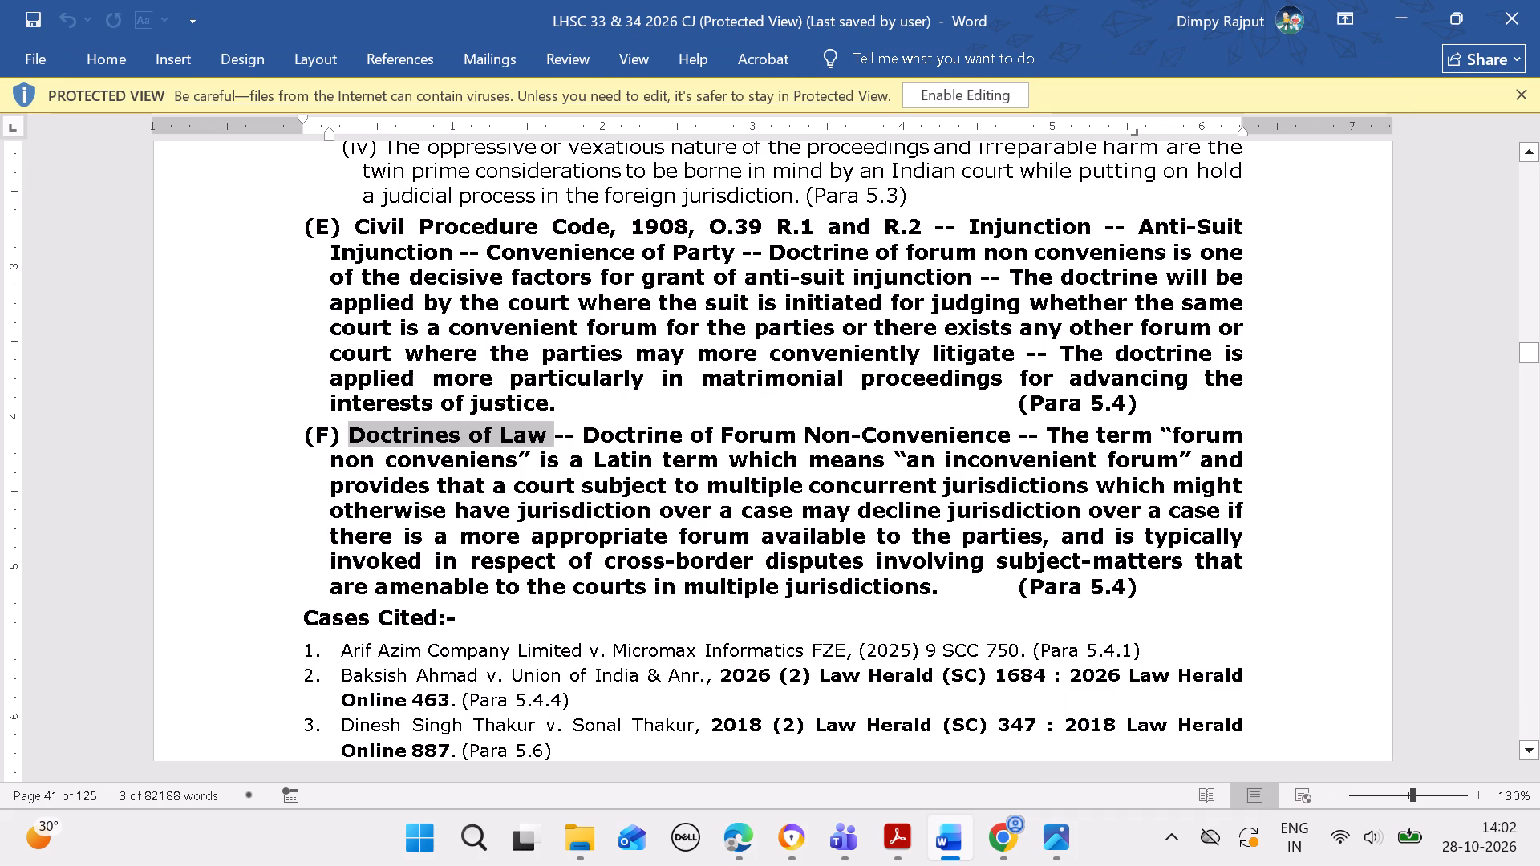
pyautogui.moveTo(584, 428); pyautogui.dragTo(833, 427)
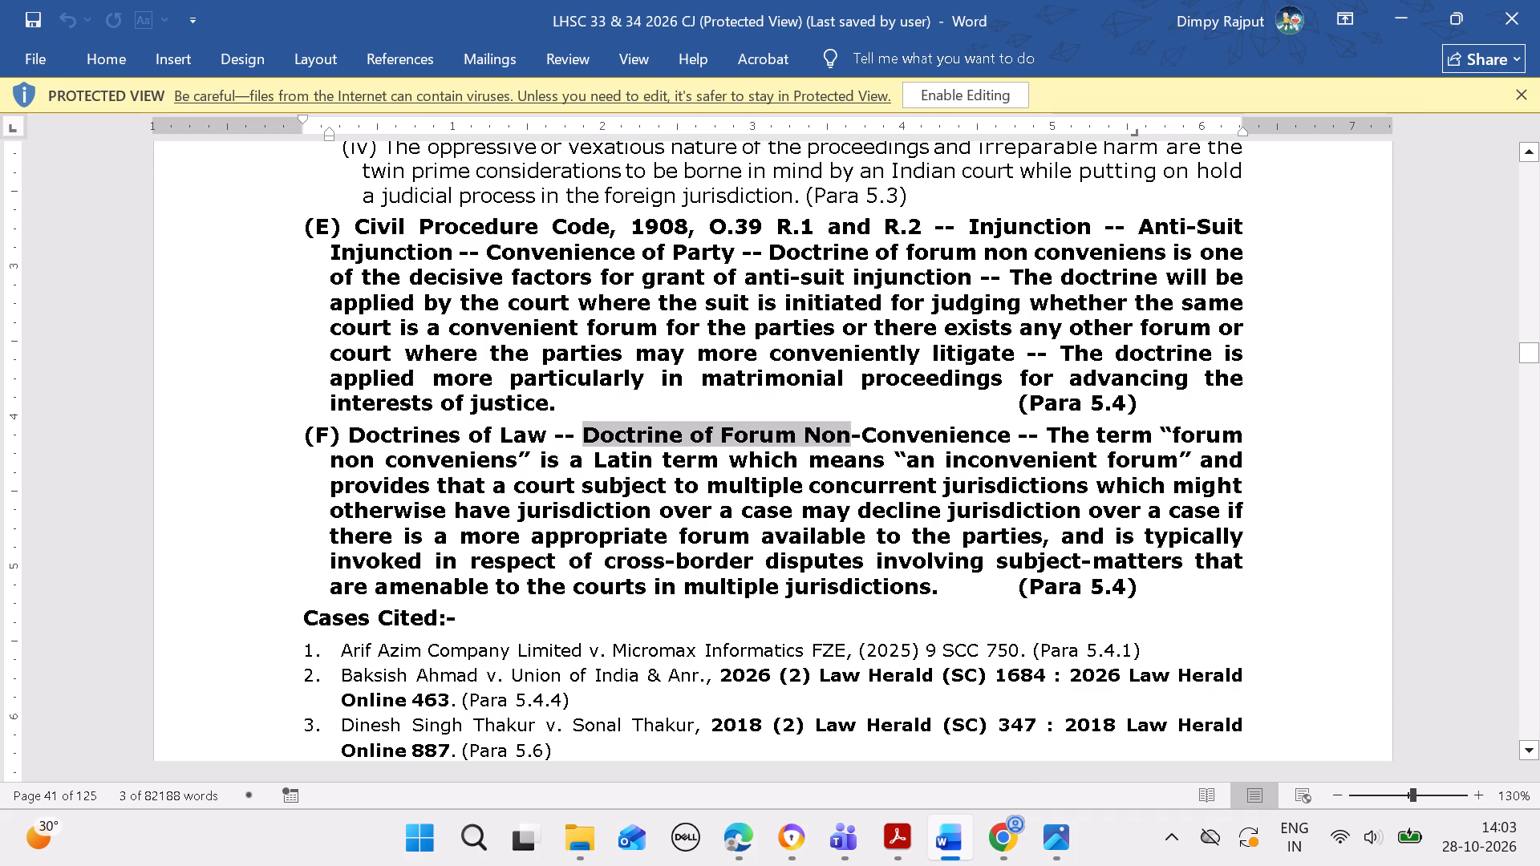
pyautogui.moveTo(833, 427); pyautogui.dragTo(1114, 430)
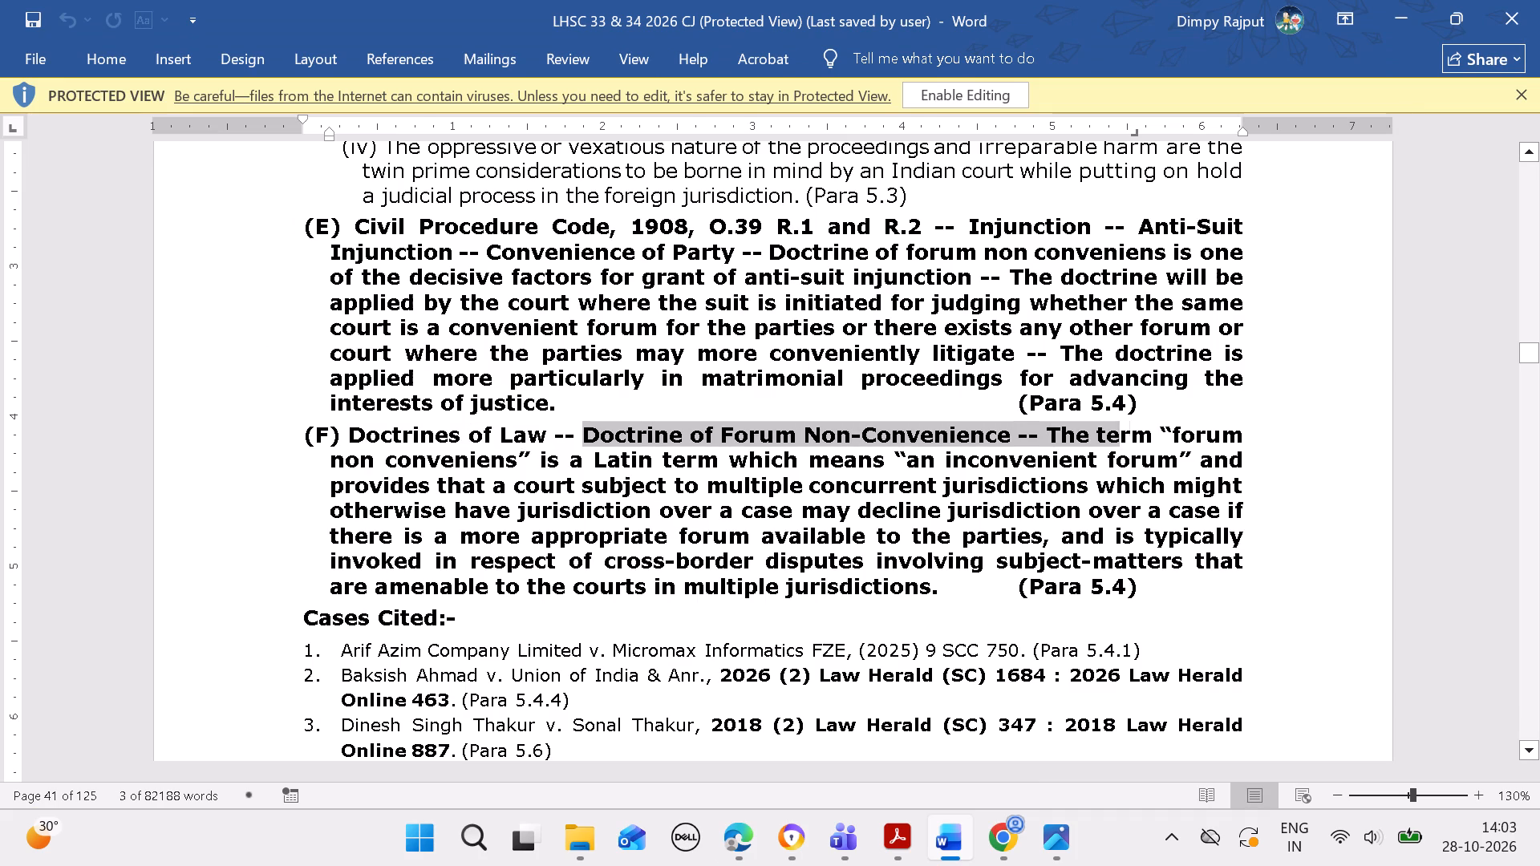
pyautogui.moveTo(1114, 430); pyautogui.dragTo(1018, 428)
pyautogui.hotkey('ctrl', 'c')
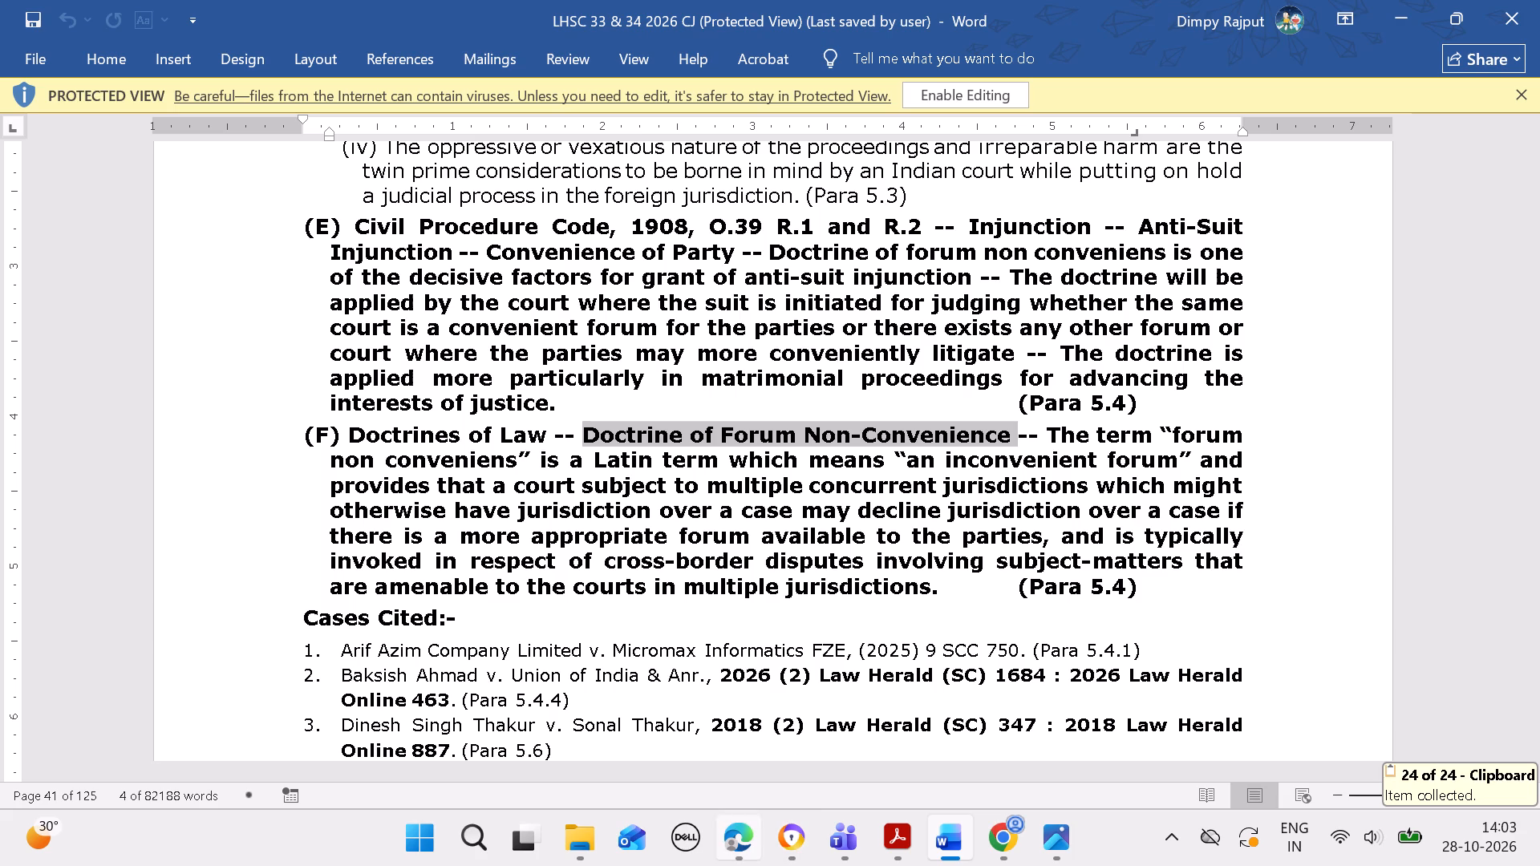
pyautogui.click(739, 839)
pyautogui.click(731, 838)
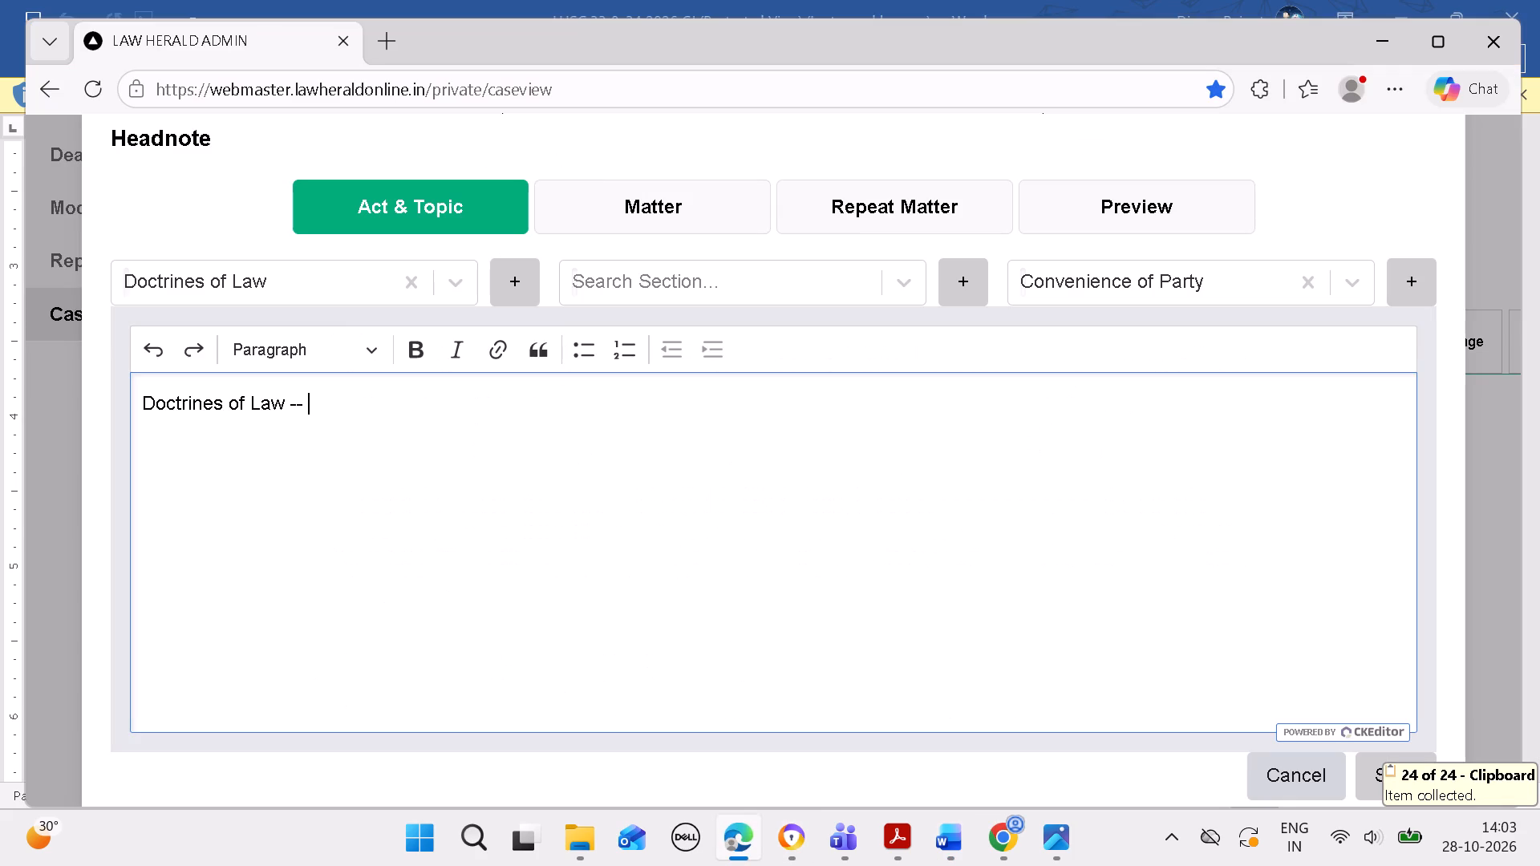
pyautogui.click(1202, 277)
pyautogui.hotkey('ctrl', 'c')
pyautogui.hotkey('ctrl', 'v')
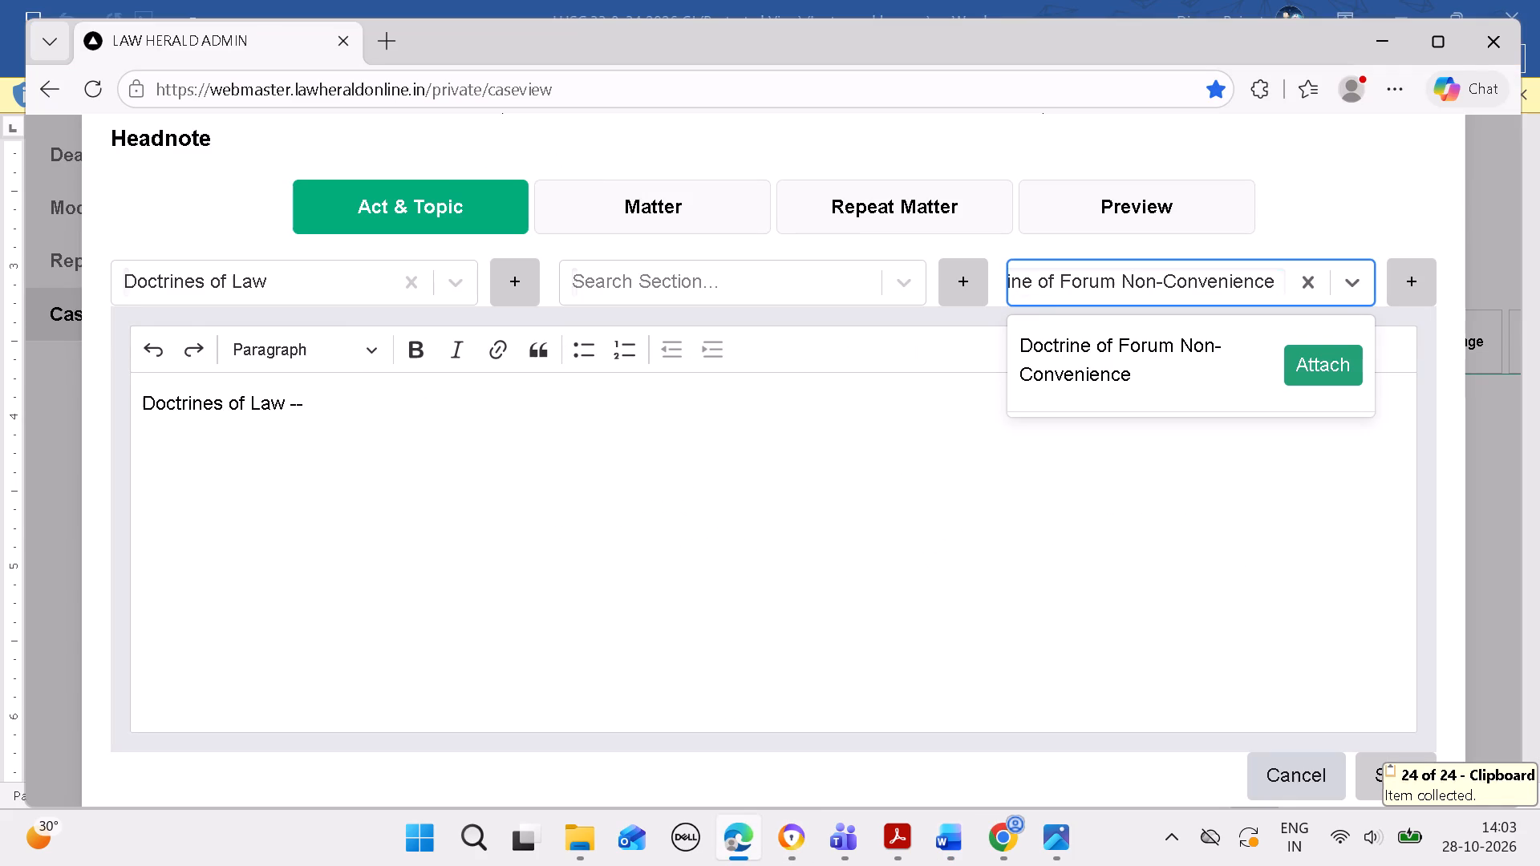
pyautogui.click(1316, 368)
pyautogui.click(930, 533)
pyautogui.press('space')
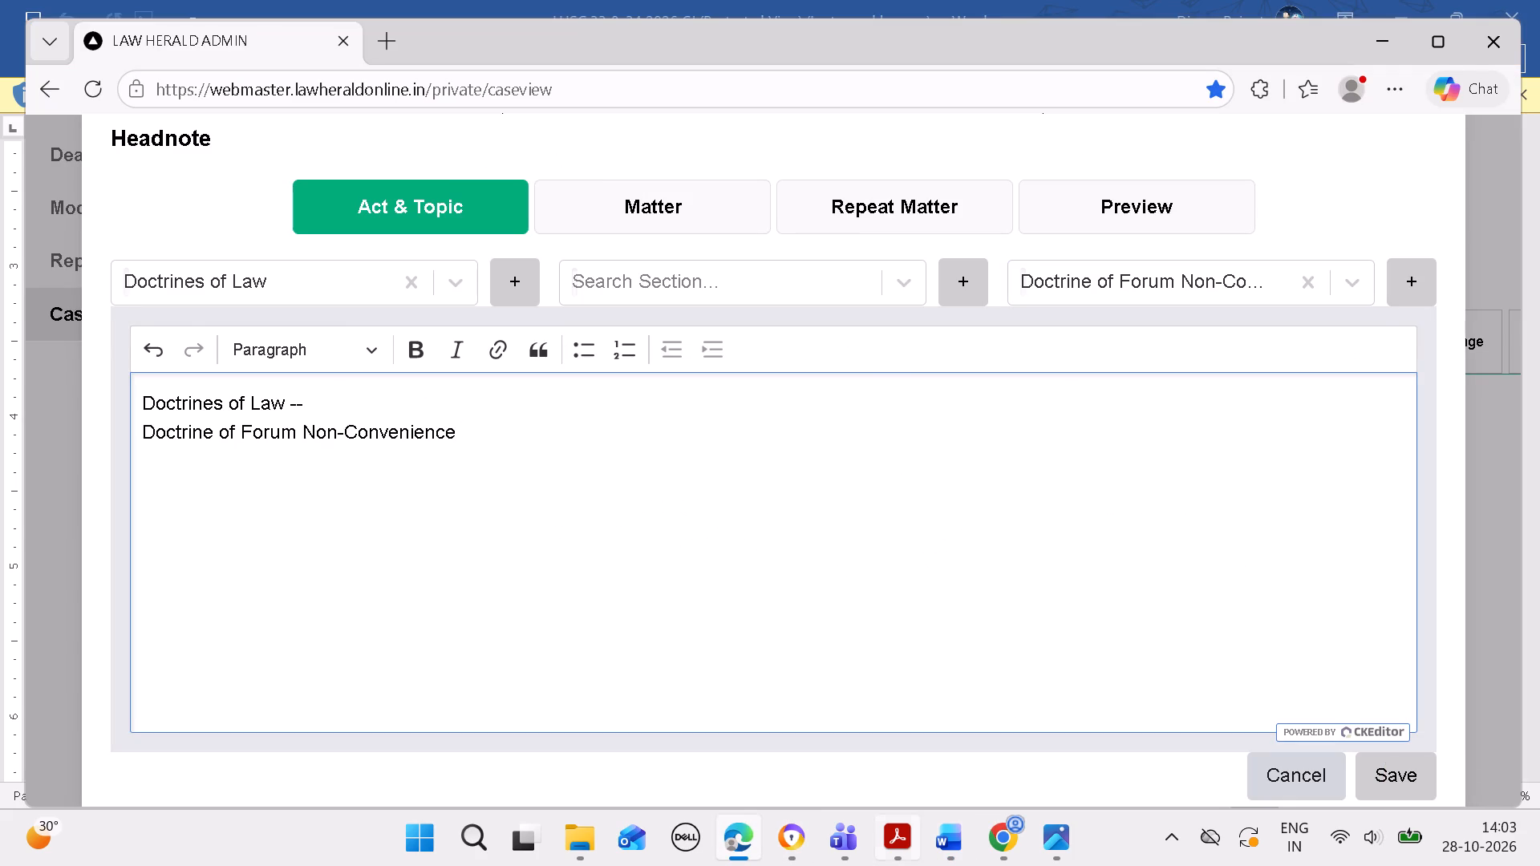
# Copy headnote (F)'s text from "The term" through "(Para 5.4)" from Word into Matter and remove its bold formatting.
pyautogui.click(943, 828)
pyautogui.click(946, 820)
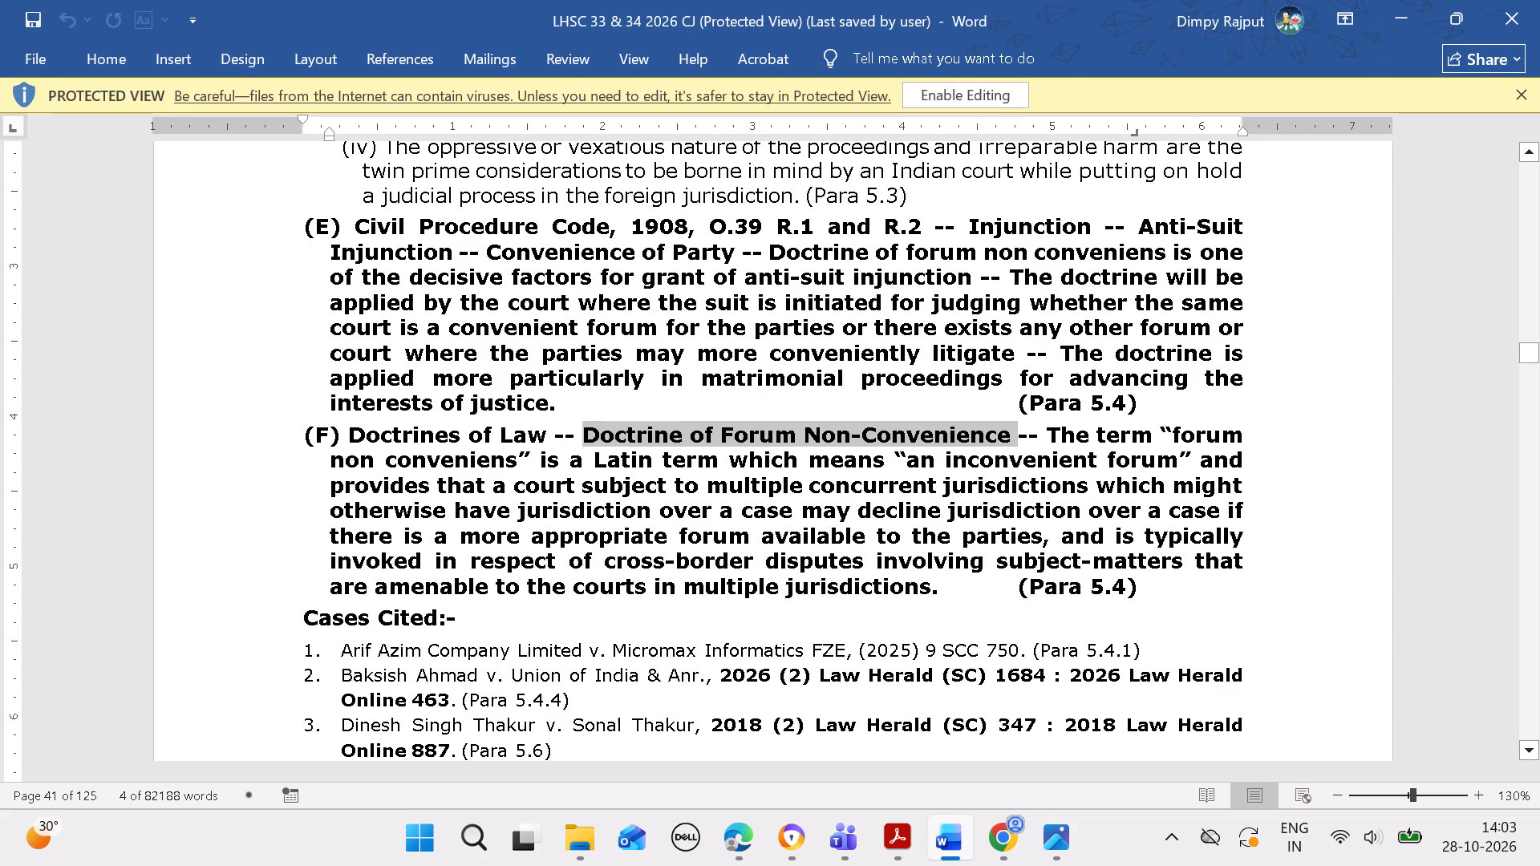
pyautogui.moveTo(1048, 425); pyautogui.dragTo(1157, 586)
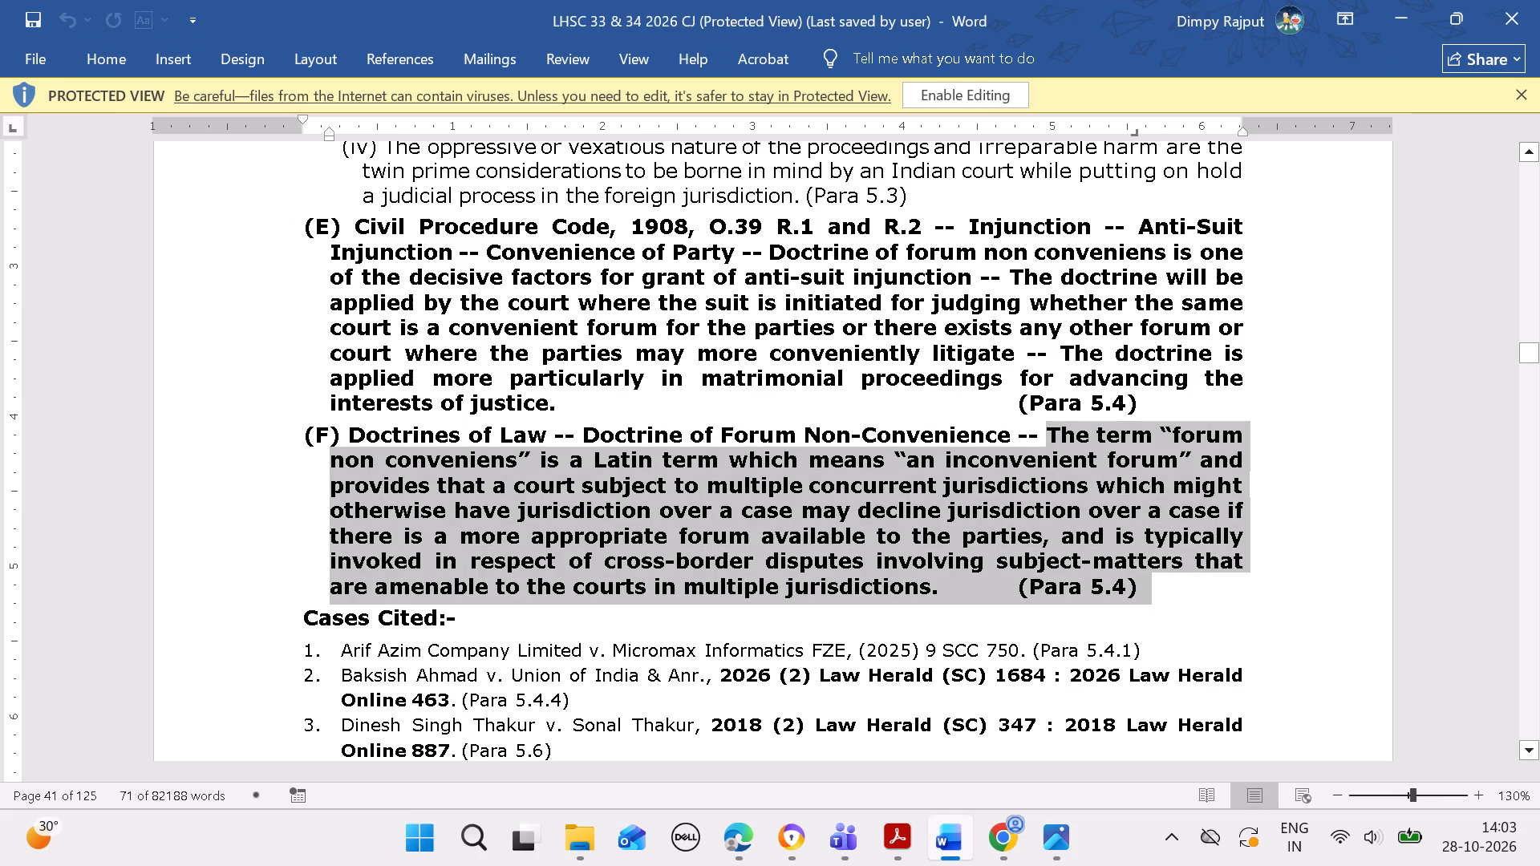
pyautogui.hotkey('ctrl', 'c')
pyautogui.click(756, 840)
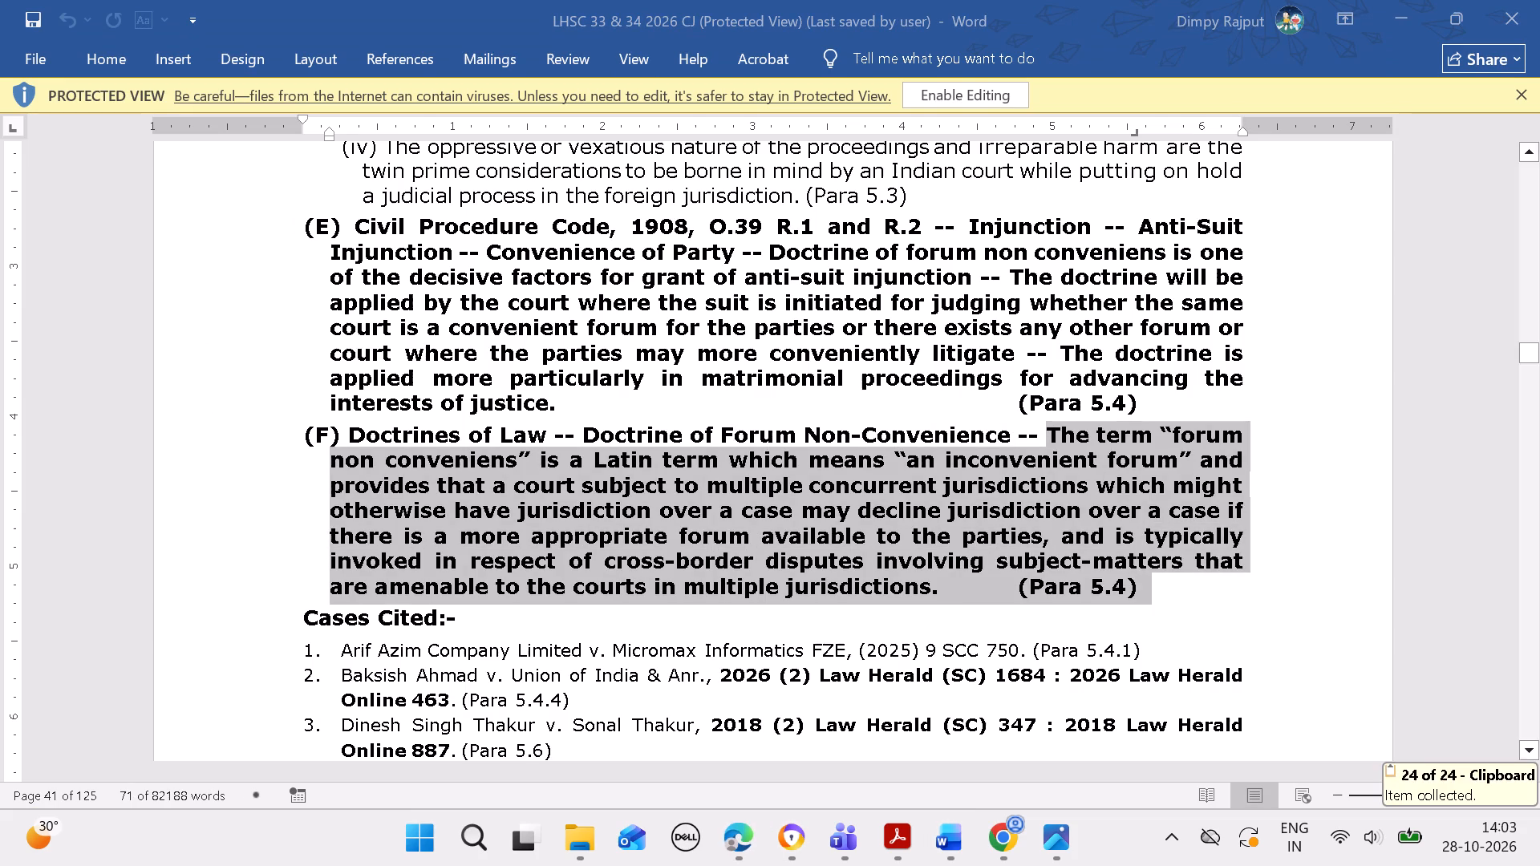
pyautogui.click(750, 838)
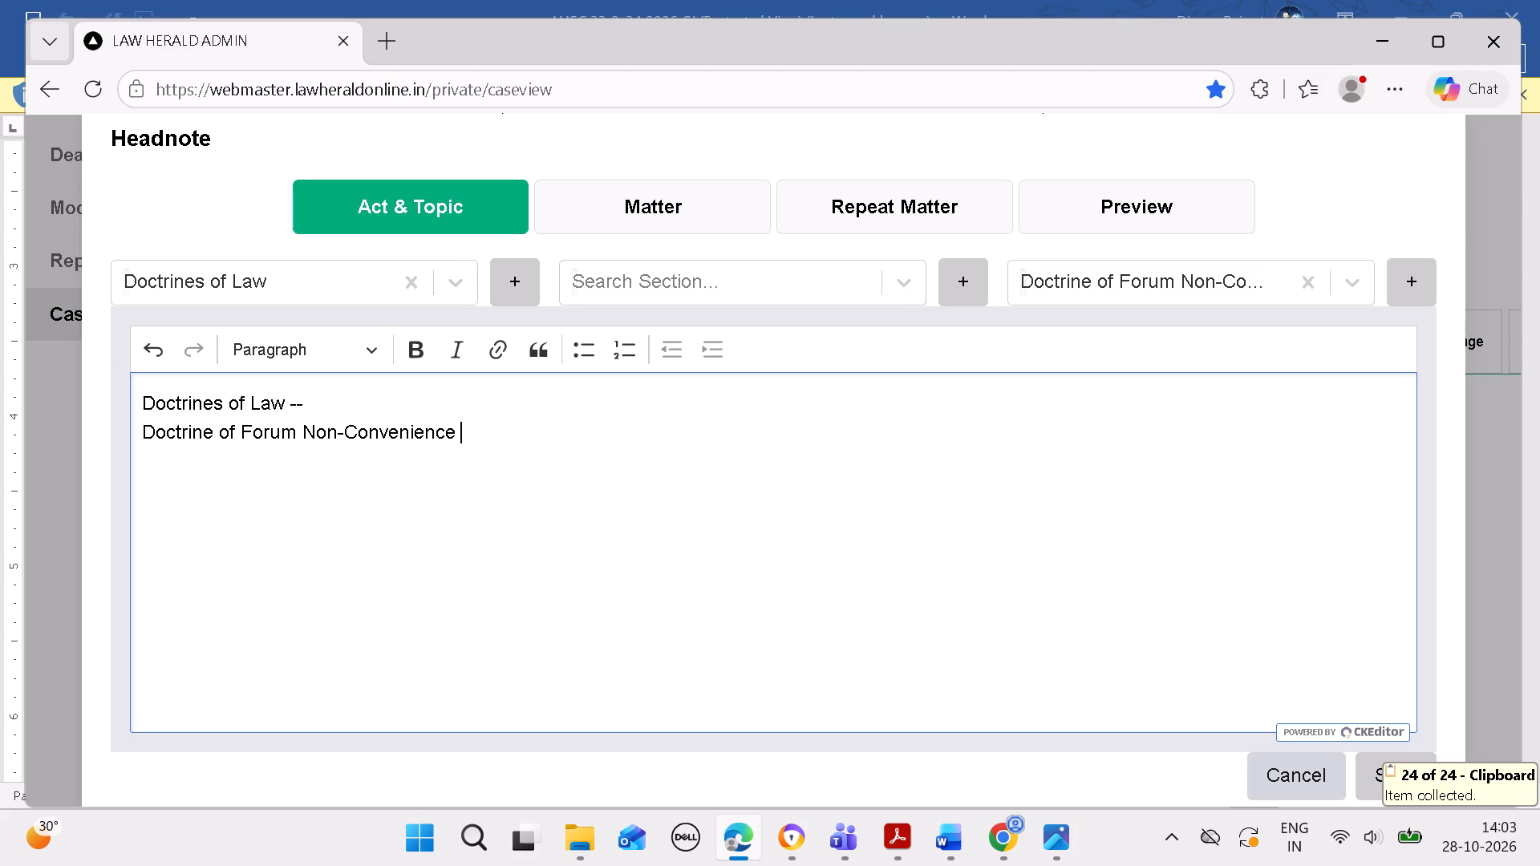
pyautogui.click(656, 187)
pyautogui.click(729, 407)
pyautogui.hotkey('ctrl', 'v')
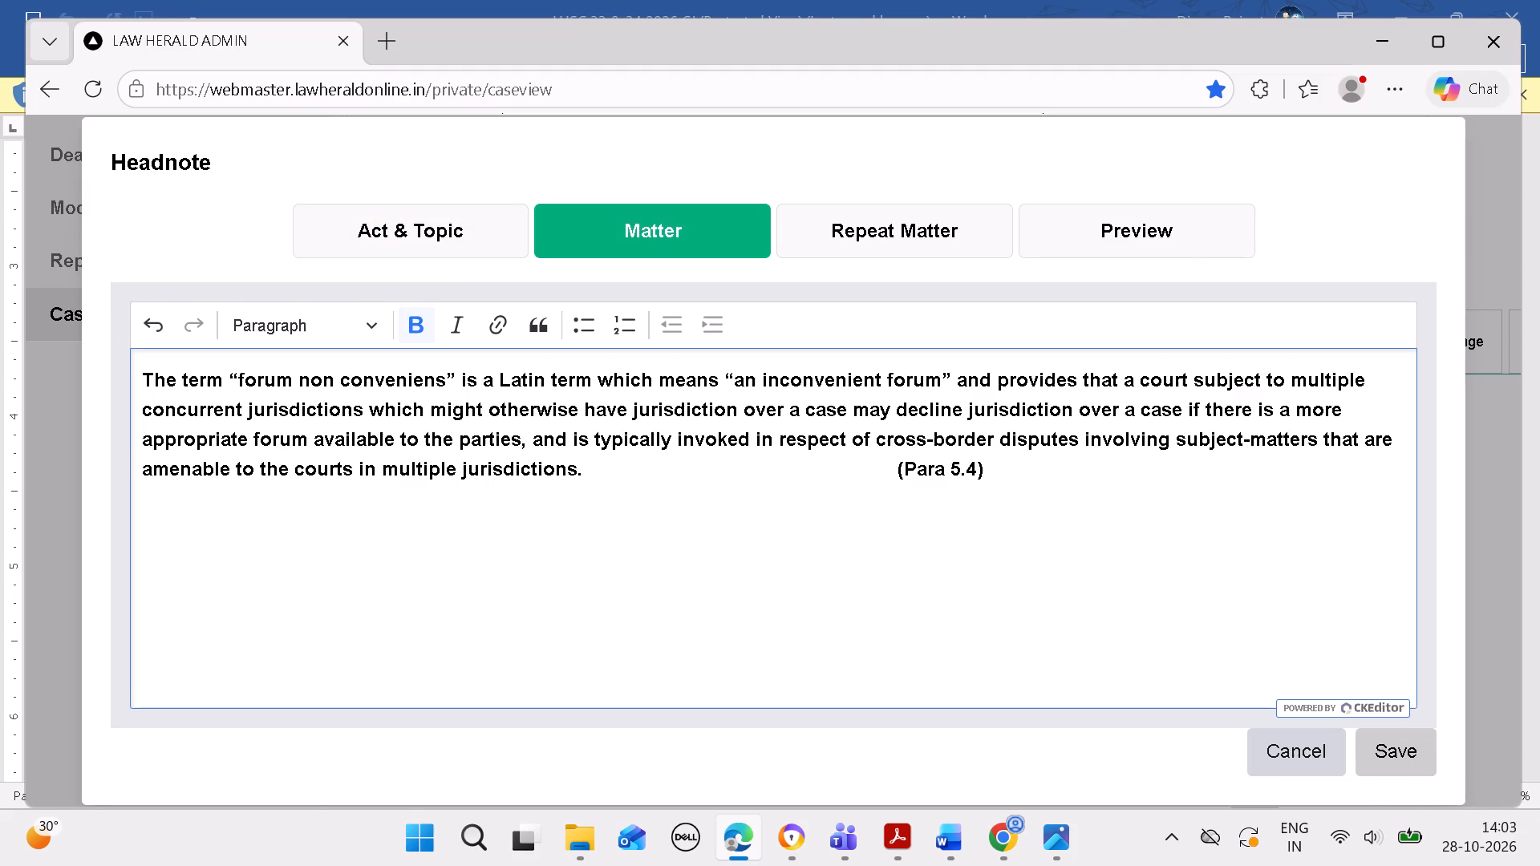
pyautogui.hotkey('ctrl', 'a')
pyautogui.hotkey('ctrl', 'b')
# Reduce the gap before "(Para 5.4)" in the Matter text to a single space.
pyautogui.click(918, 560)
pyautogui.click(851, 533)
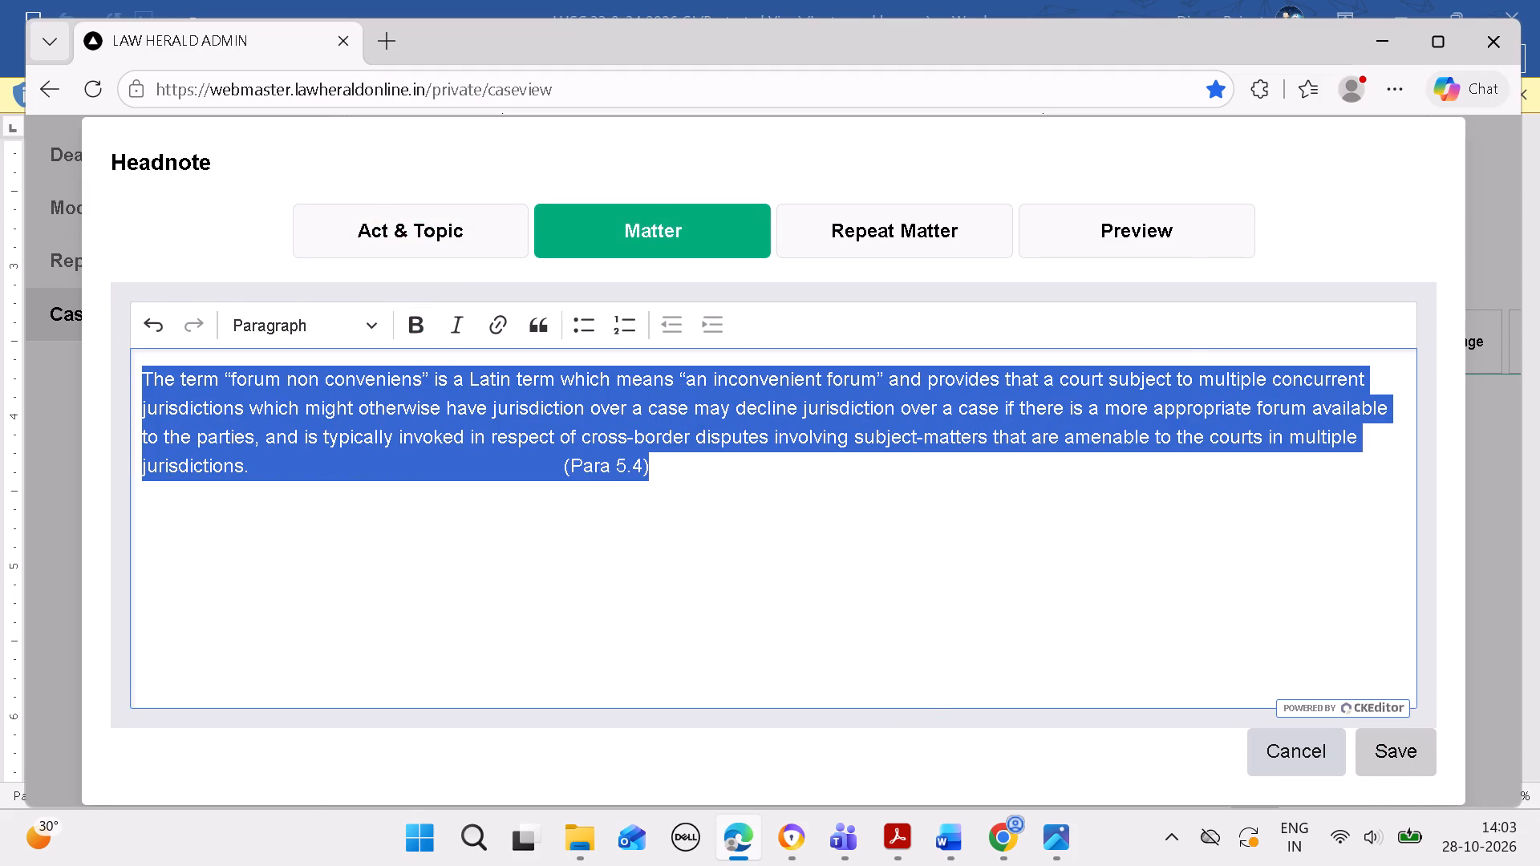
pyautogui.click(812, 497)
pyautogui.click(776, 481)
pyautogui.click(758, 479)
pyautogui.click(560, 478)
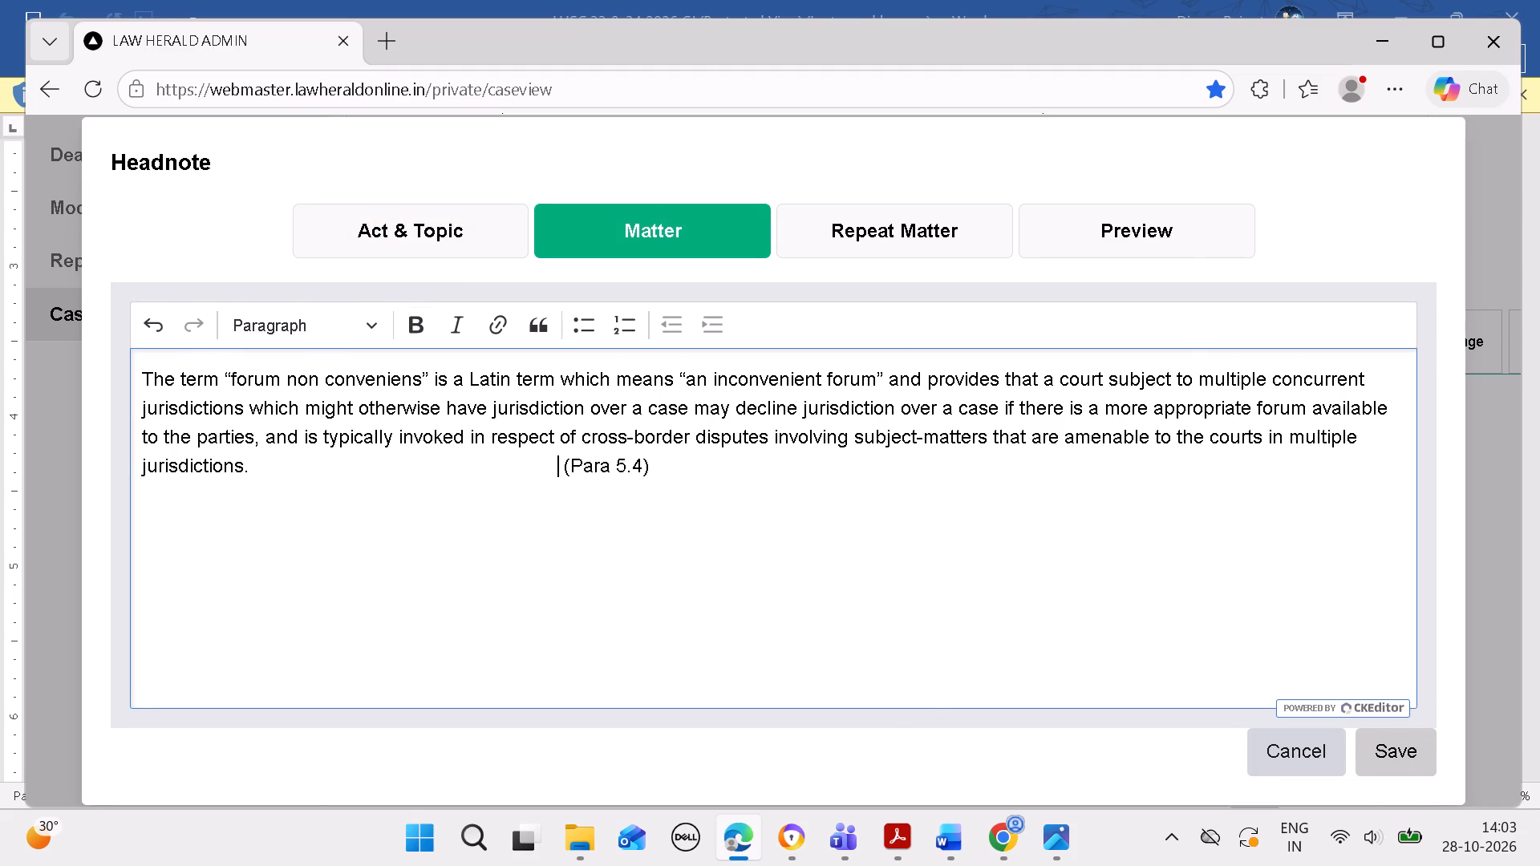
pyautogui.click(568, 484)
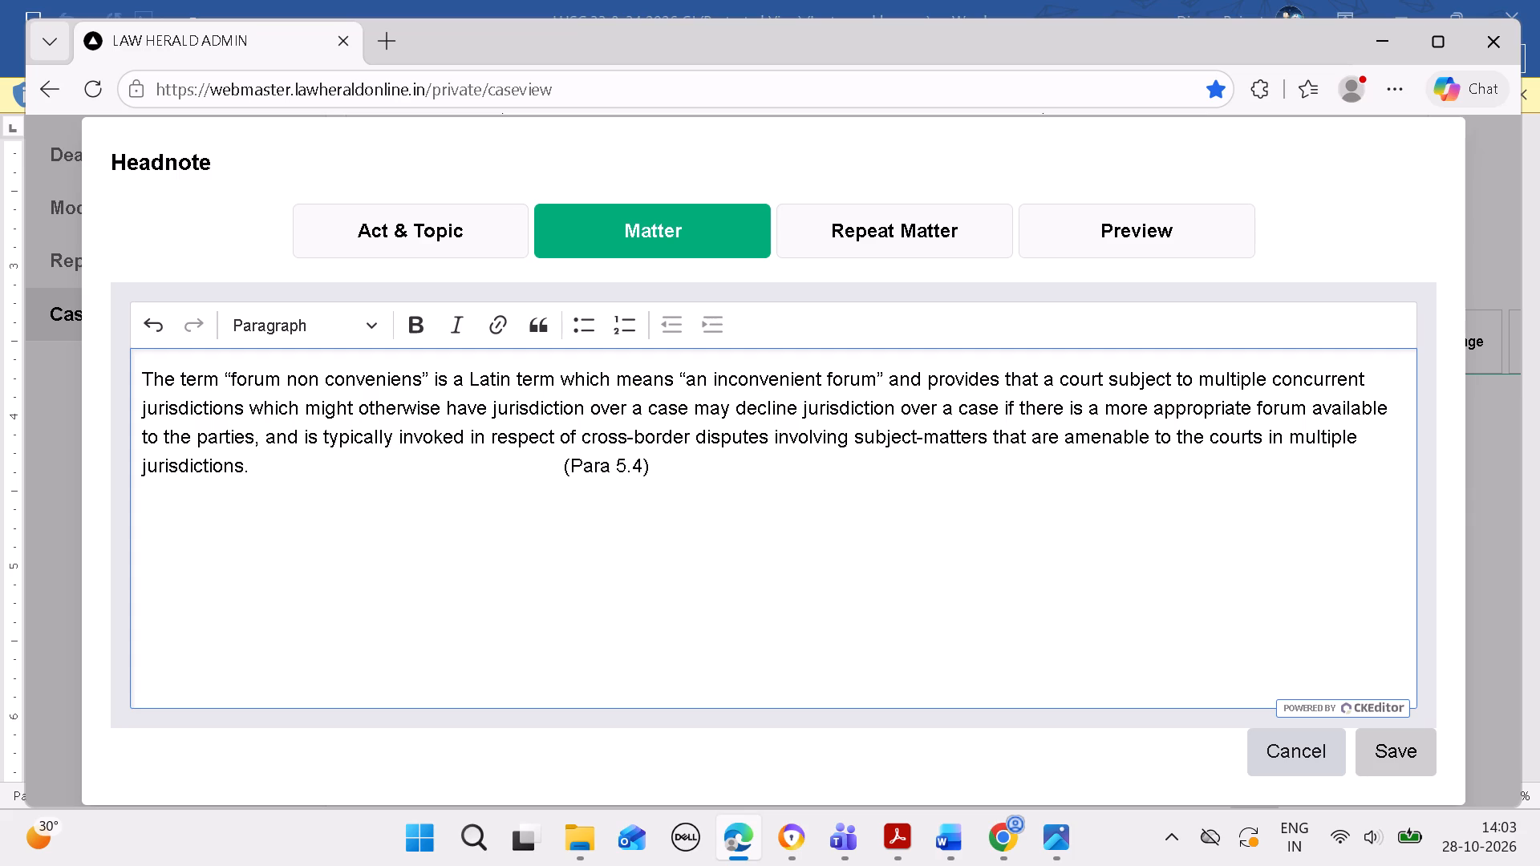
pyautogui.click(565, 484)
pyautogui.press('BackSpace')
pyautogui.press('BackSpace')
pyautogui.press('BackSpace')
pyautogui.press('BackSpace')
pyautogui.press('BackSpace')
pyautogui.press('BackSpace')
pyautogui.press('BackSpace')
pyautogui.press('BackSpace')
pyautogui.press('BackSpace')
pyautogui.press('BackSpace')
pyautogui.press('BackSpace')
pyautogui.press('BackSpace')
pyautogui.press('BackSpace')
pyautogui.press('BackSpace')
pyautogui.press('BackSpace')
pyautogui.press('BackSpace')
pyautogui.press('BackSpace')
pyautogui.press('BackSpace')
pyautogui.press('BackSpace')
pyautogui.press('BackSpace')
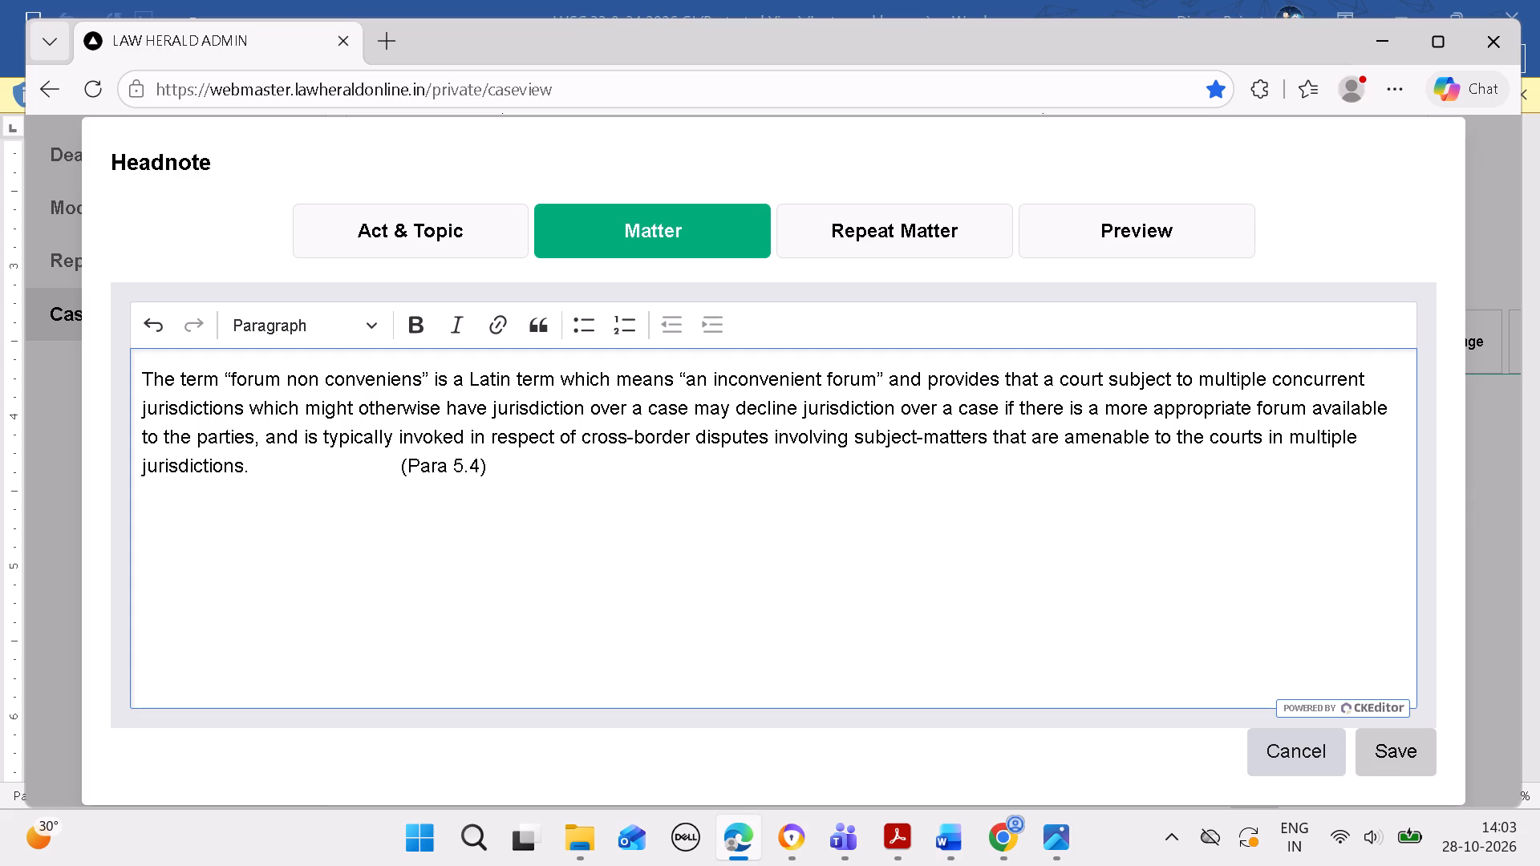
pyautogui.press('BackSpace')
pyautogui.press('BackSpace')
pyautogui.press('BackSpace')
pyautogui.press('BackSpace')
pyautogui.press('BackSpace')
pyautogui.press('BackSpace')
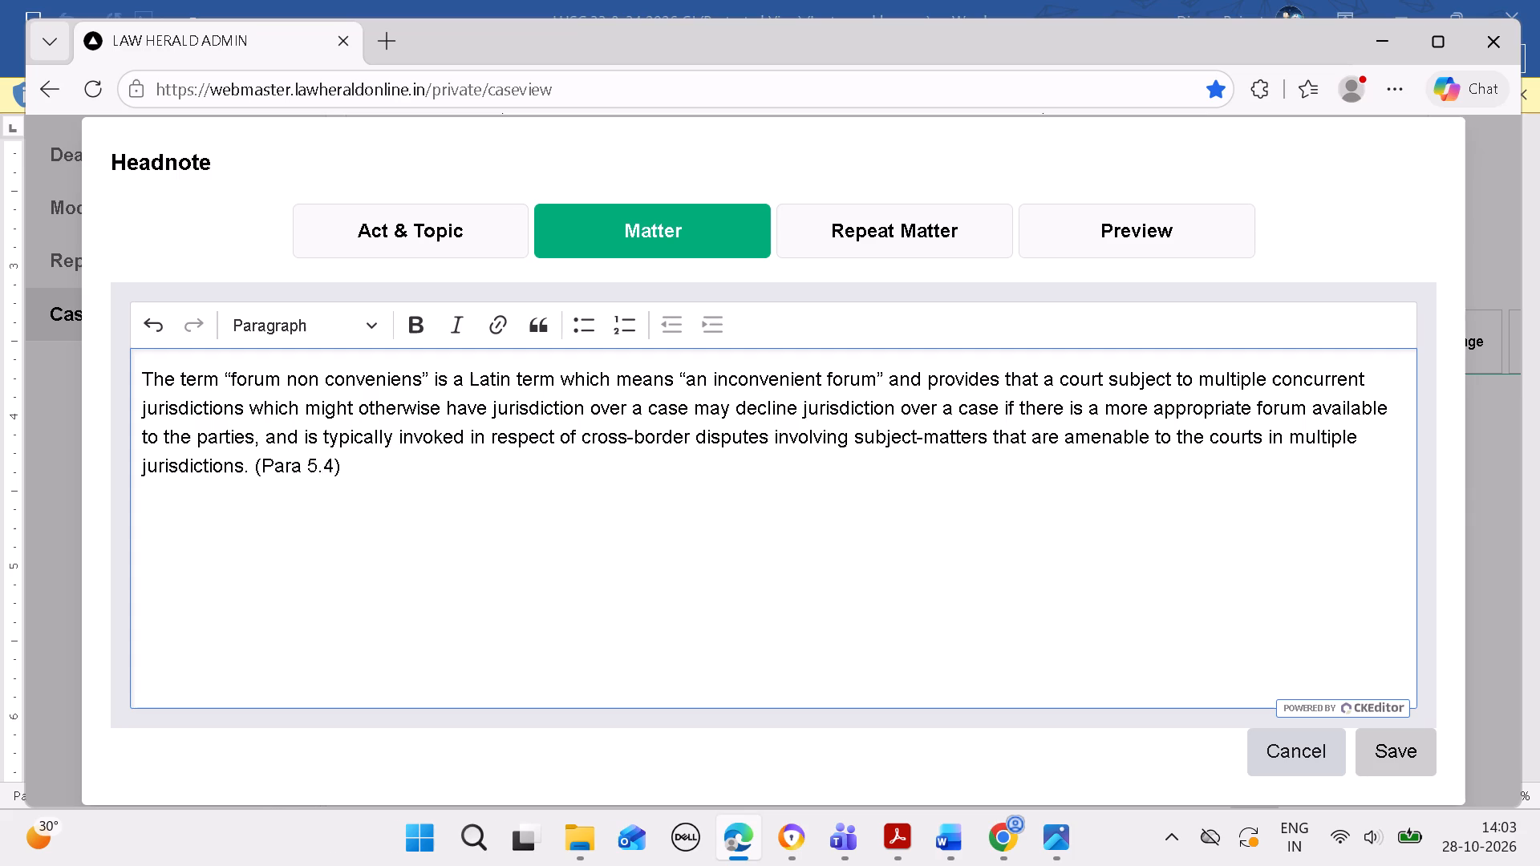
pyautogui.press('BackSpace')
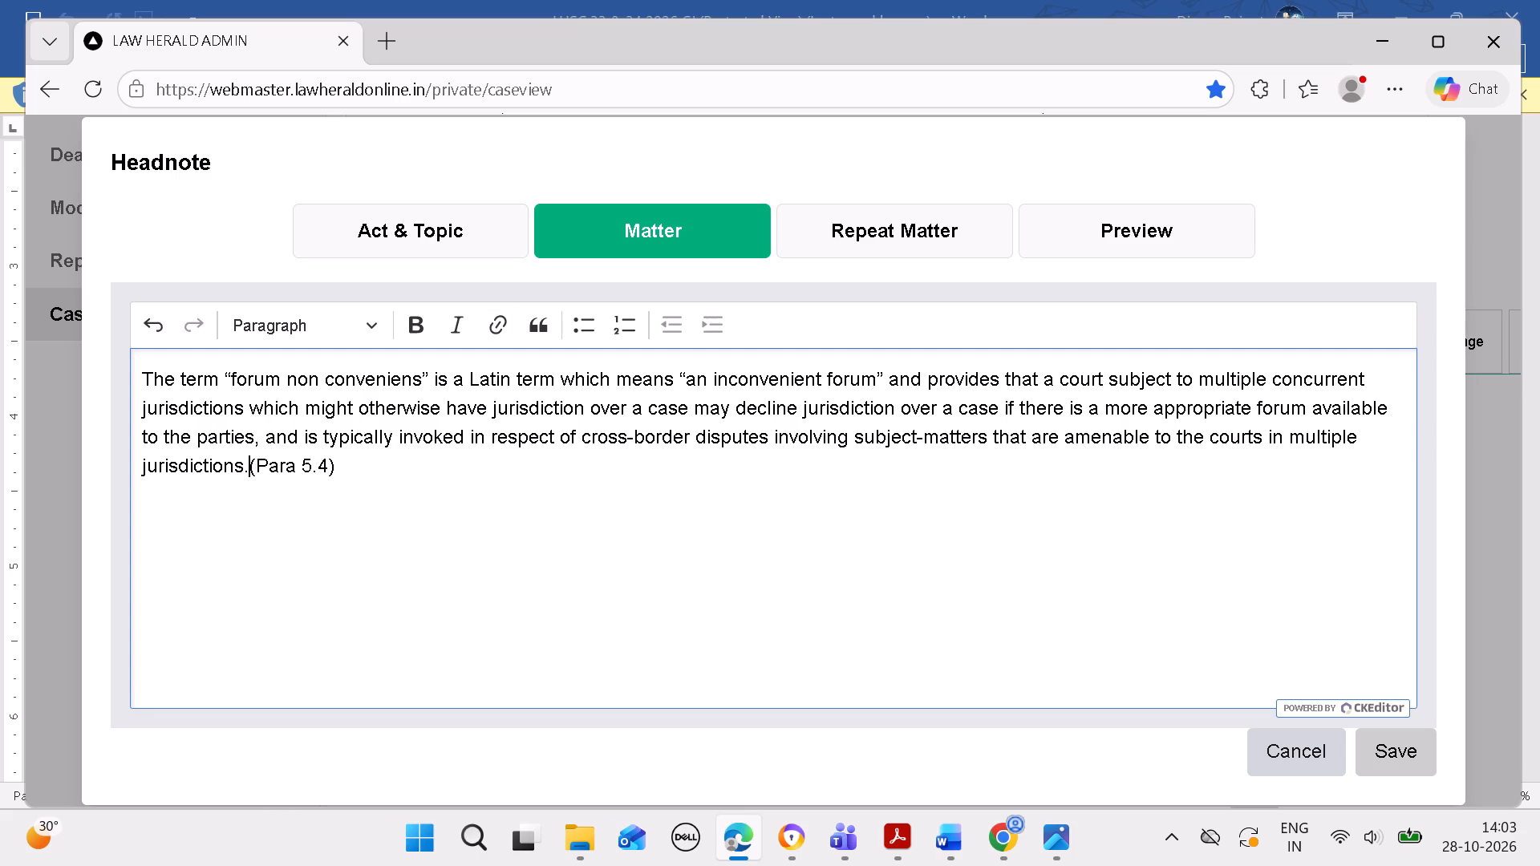
pyautogui.press('space')
# Join "Doctrine of Forum Non-Convenience" onto the "Doctrines of Law --" line in Act & Topic.
pyautogui.click(404, 221)
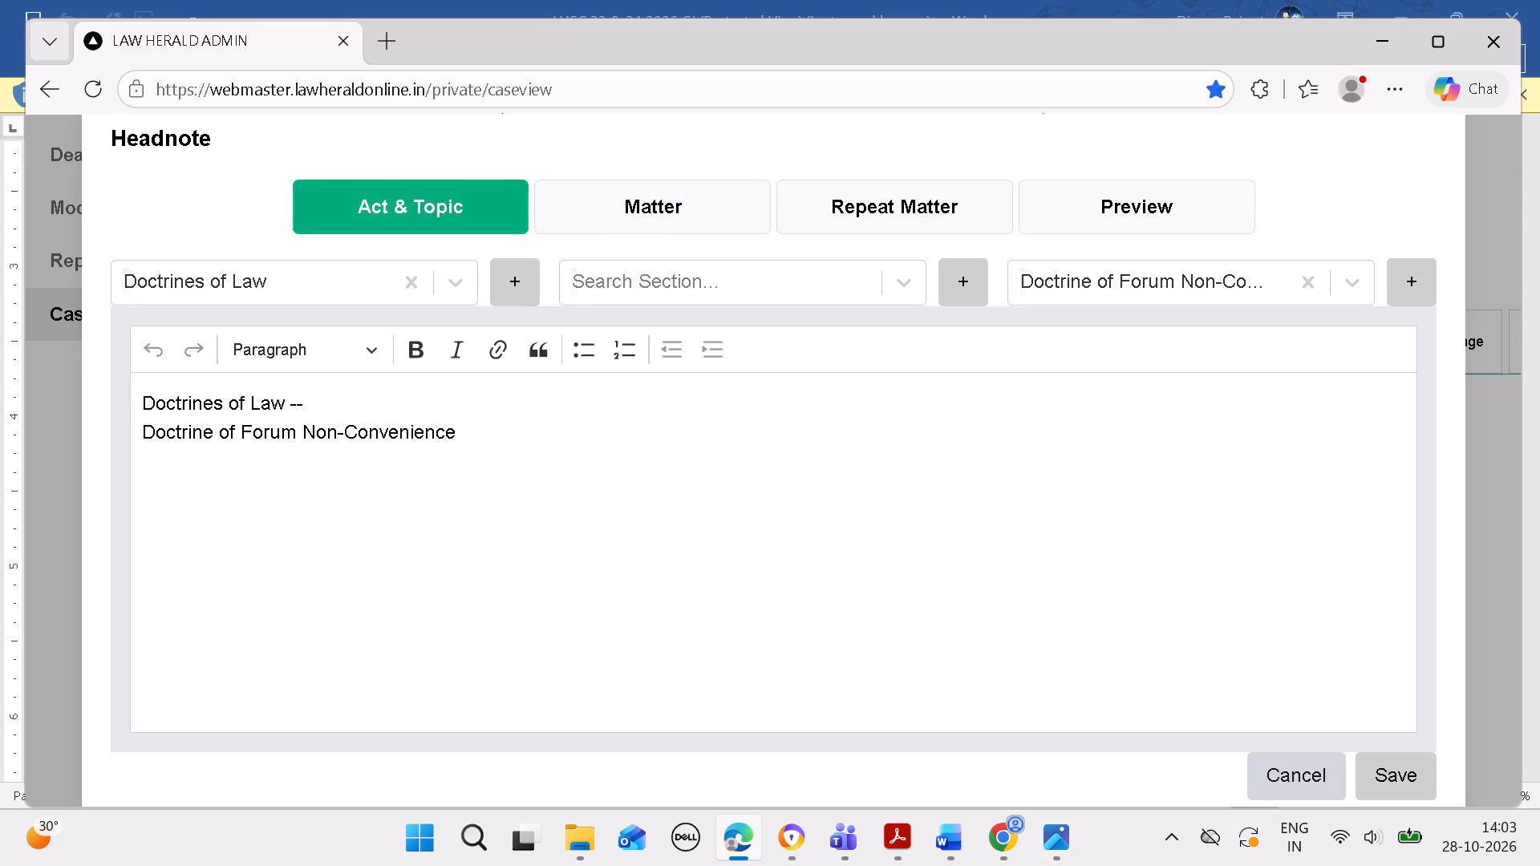
pyautogui.click(140, 440)
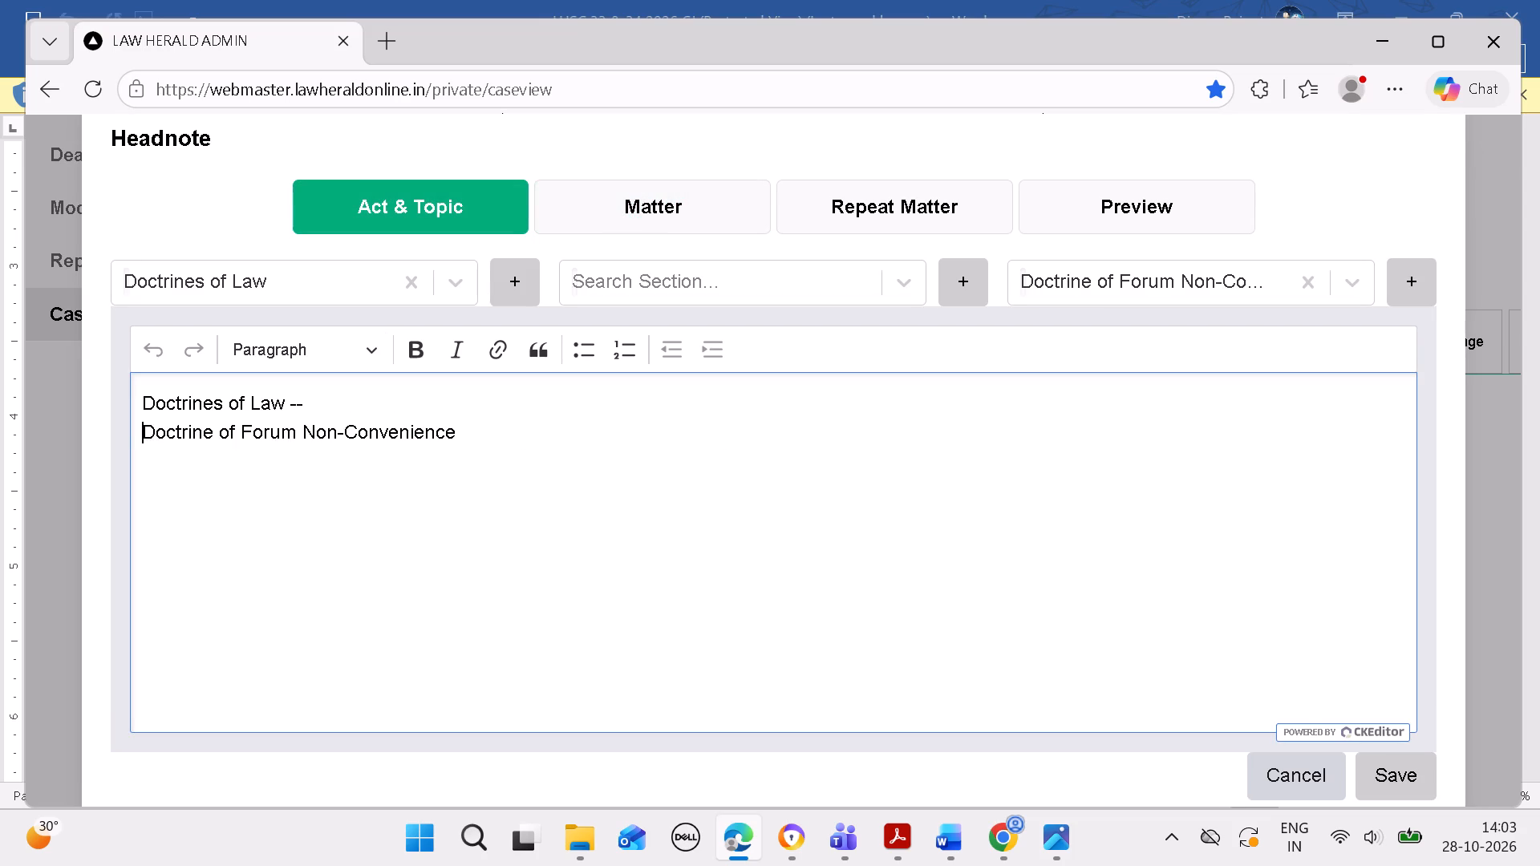
pyautogui.press('BackSpace')
pyautogui.press('BackSpace')
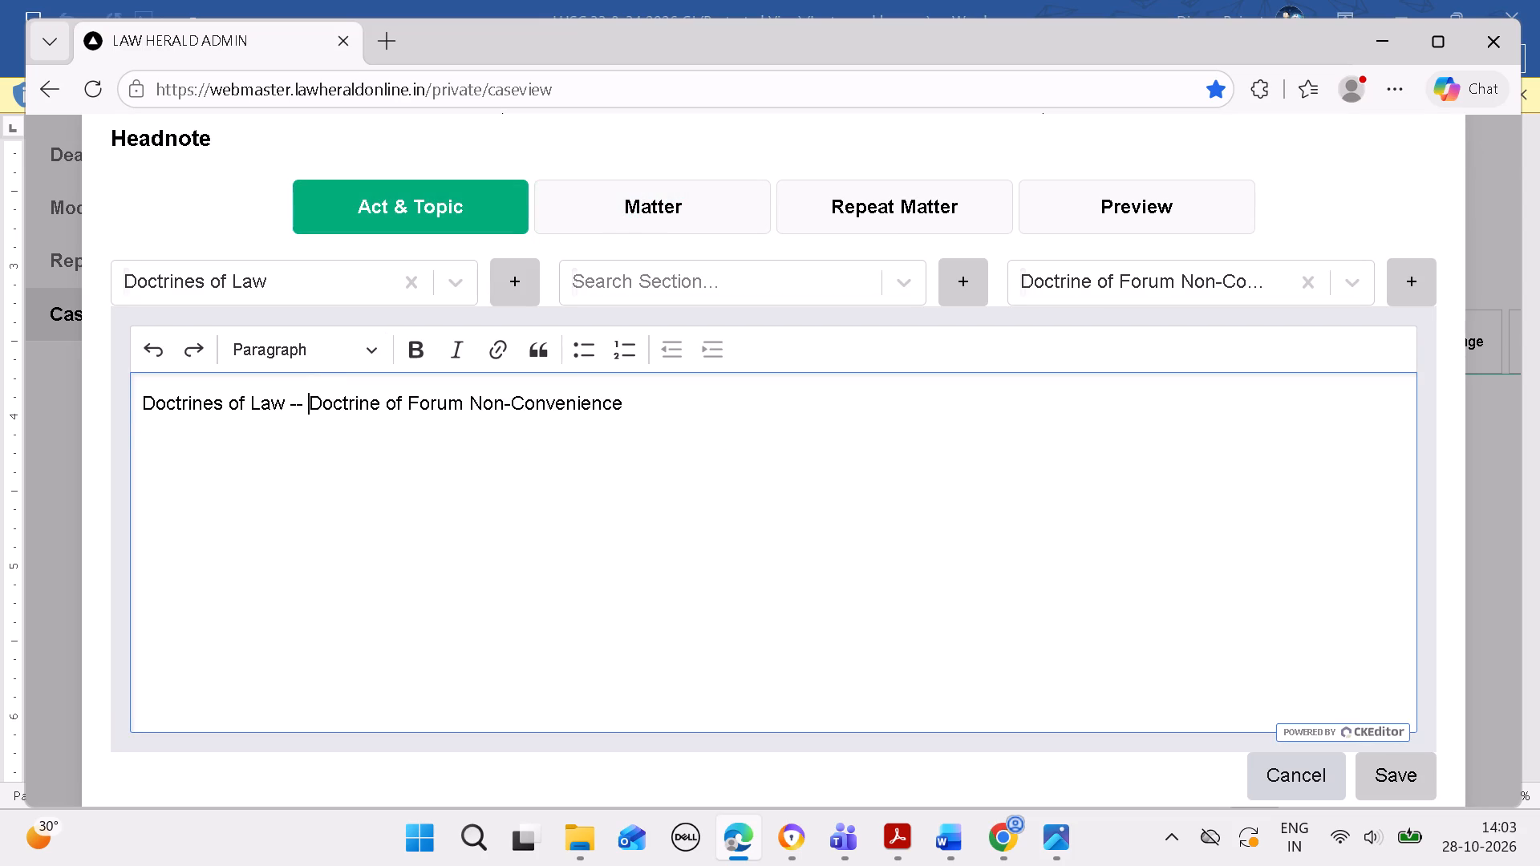
# Enter a single hyphen as the Repeat Matter of headnote (F) and save the headnote.
pyautogui.click(709, 205)
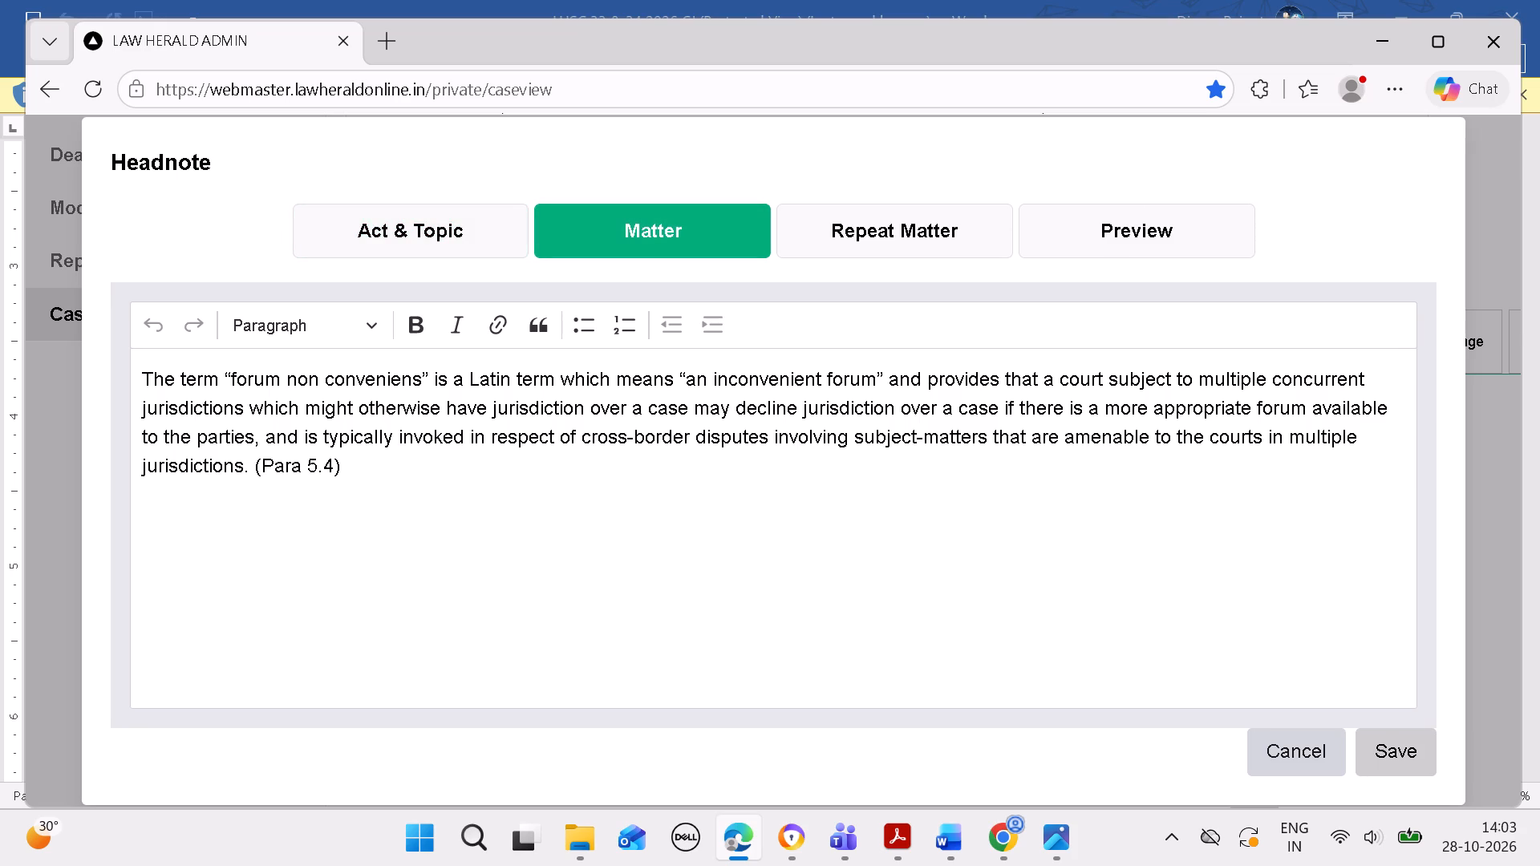
pyautogui.click(883, 225)
pyautogui.click(757, 406)
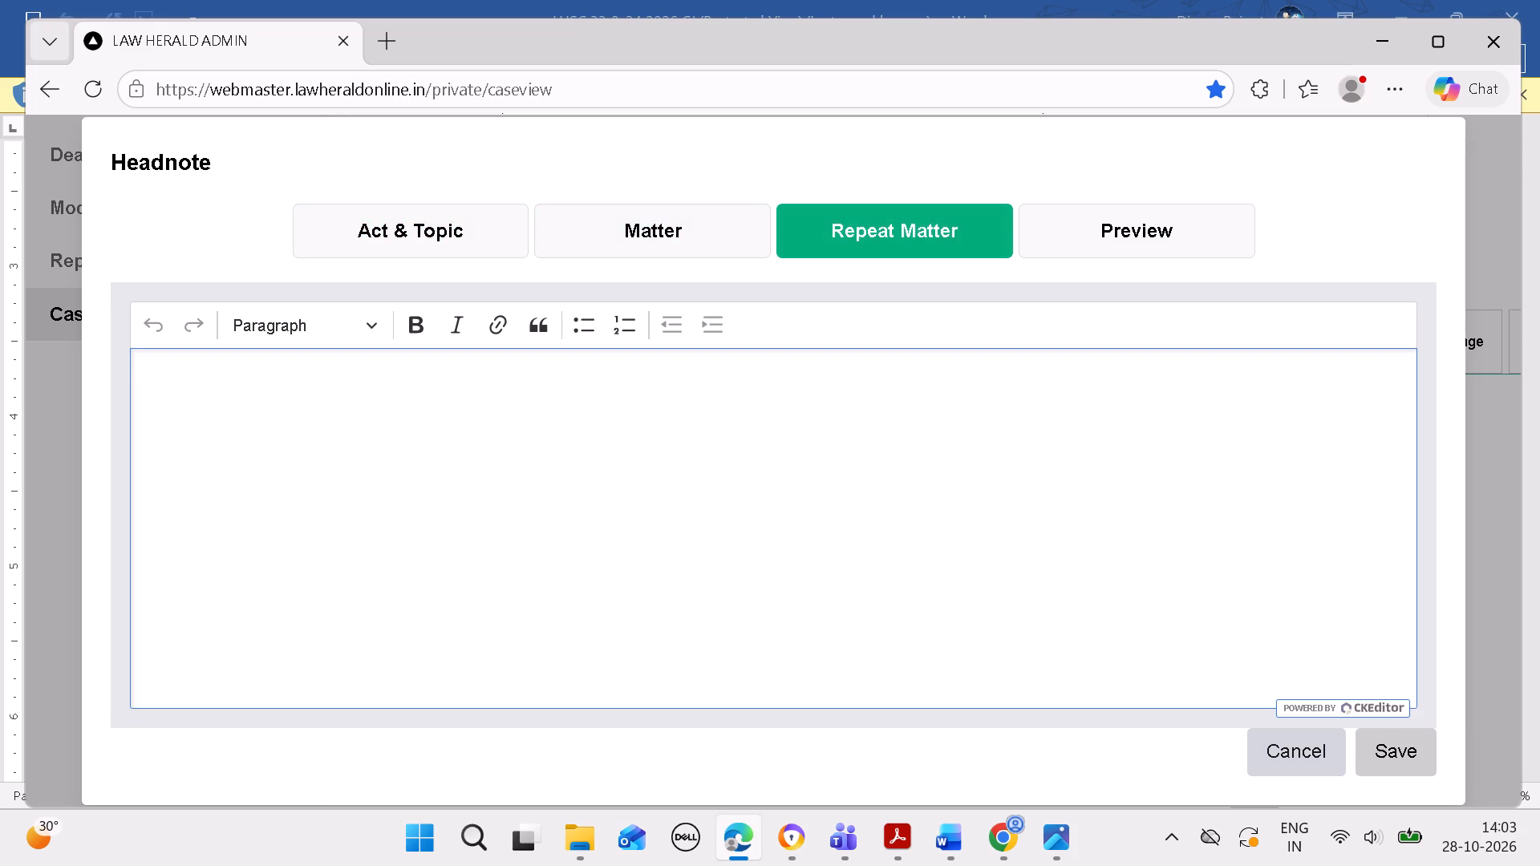
pyautogui.press('-')
pyautogui.click(1396, 751)
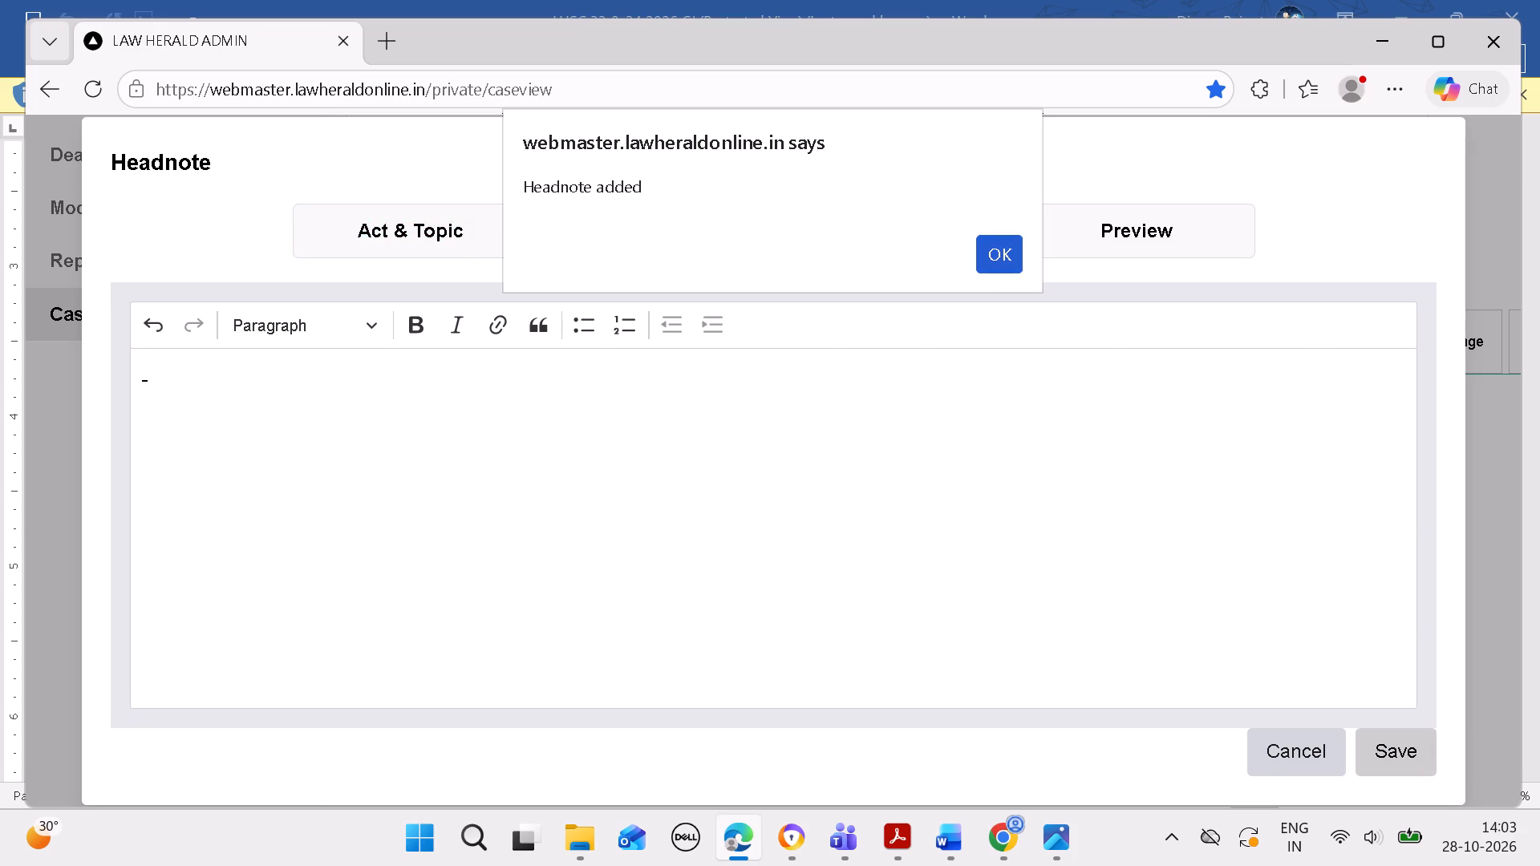
pyautogui.click(1006, 257)
# Open case attachment under Cases Cited and search by petitioner for "Arif Azim Company Limited", copied from the first cited case in Word.
pyautogui.scroll(-5, 875, 532)
pyautogui.click(941, 839)
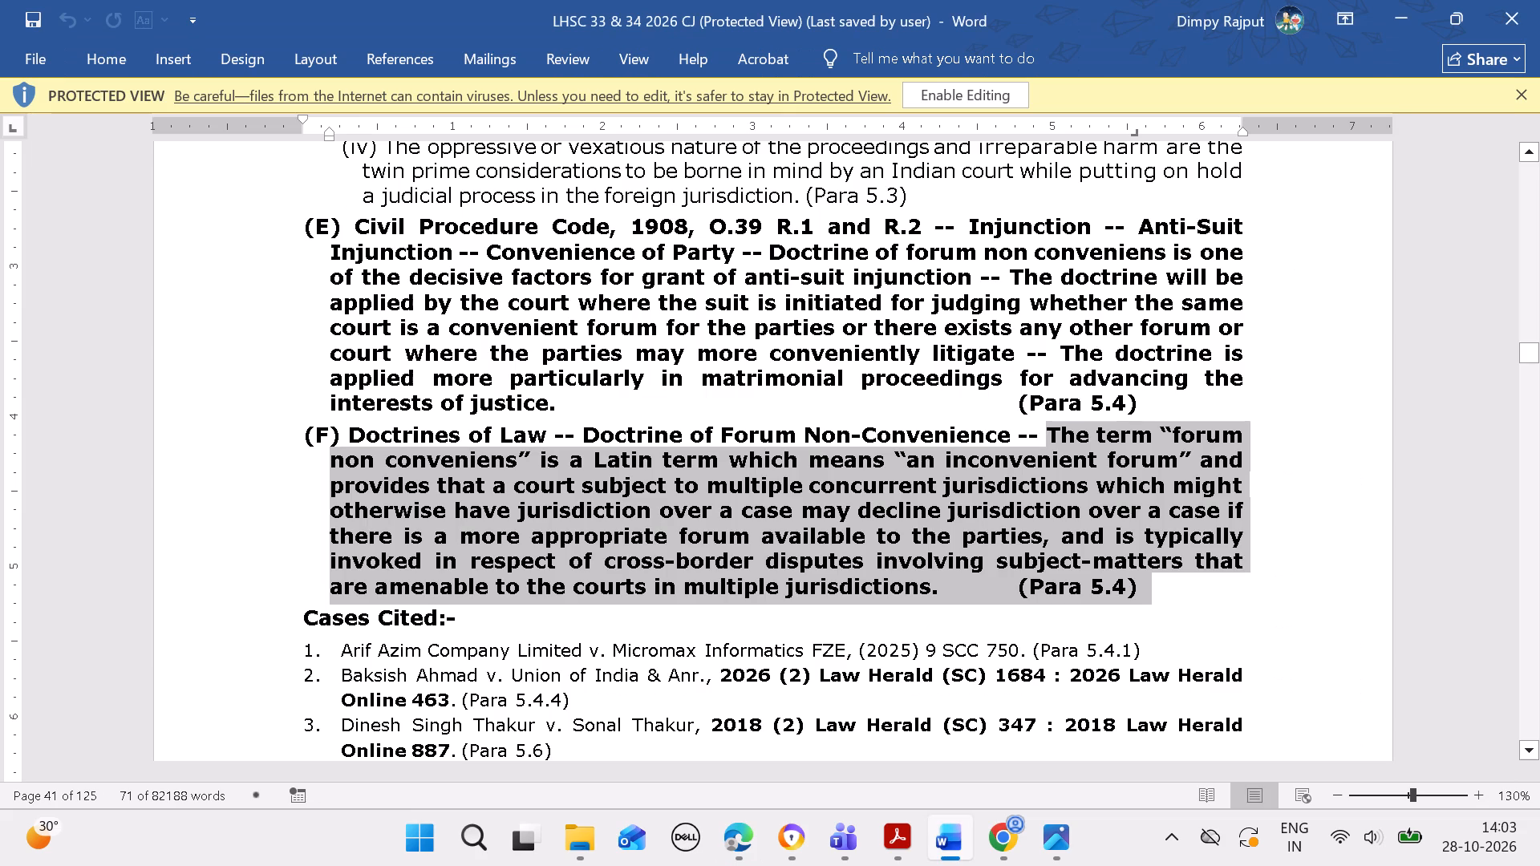
pyautogui.press('Down')
pyautogui.press('Down')
pyautogui.press('Down')
pyautogui.press('Down')
pyautogui.press('Down')
pyautogui.press('Down')
pyautogui.press('Down')
pyautogui.press('Down')
pyautogui.press('Down')
pyautogui.press('Down')
pyautogui.press('Down')
pyautogui.press('Down')
pyautogui.press('Down')
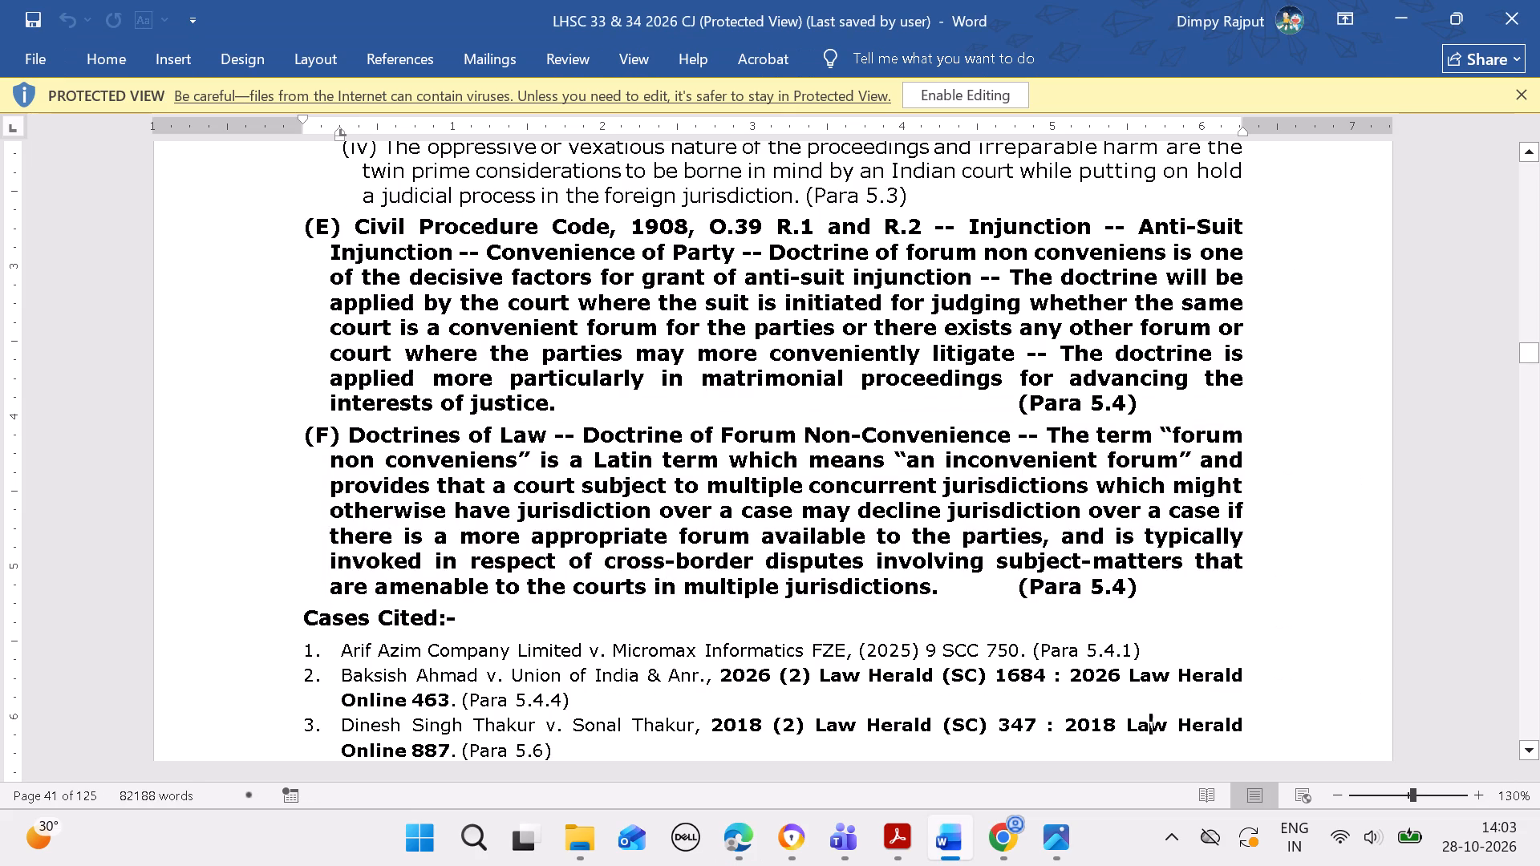
pyautogui.press('Down')
pyautogui.press('Down')
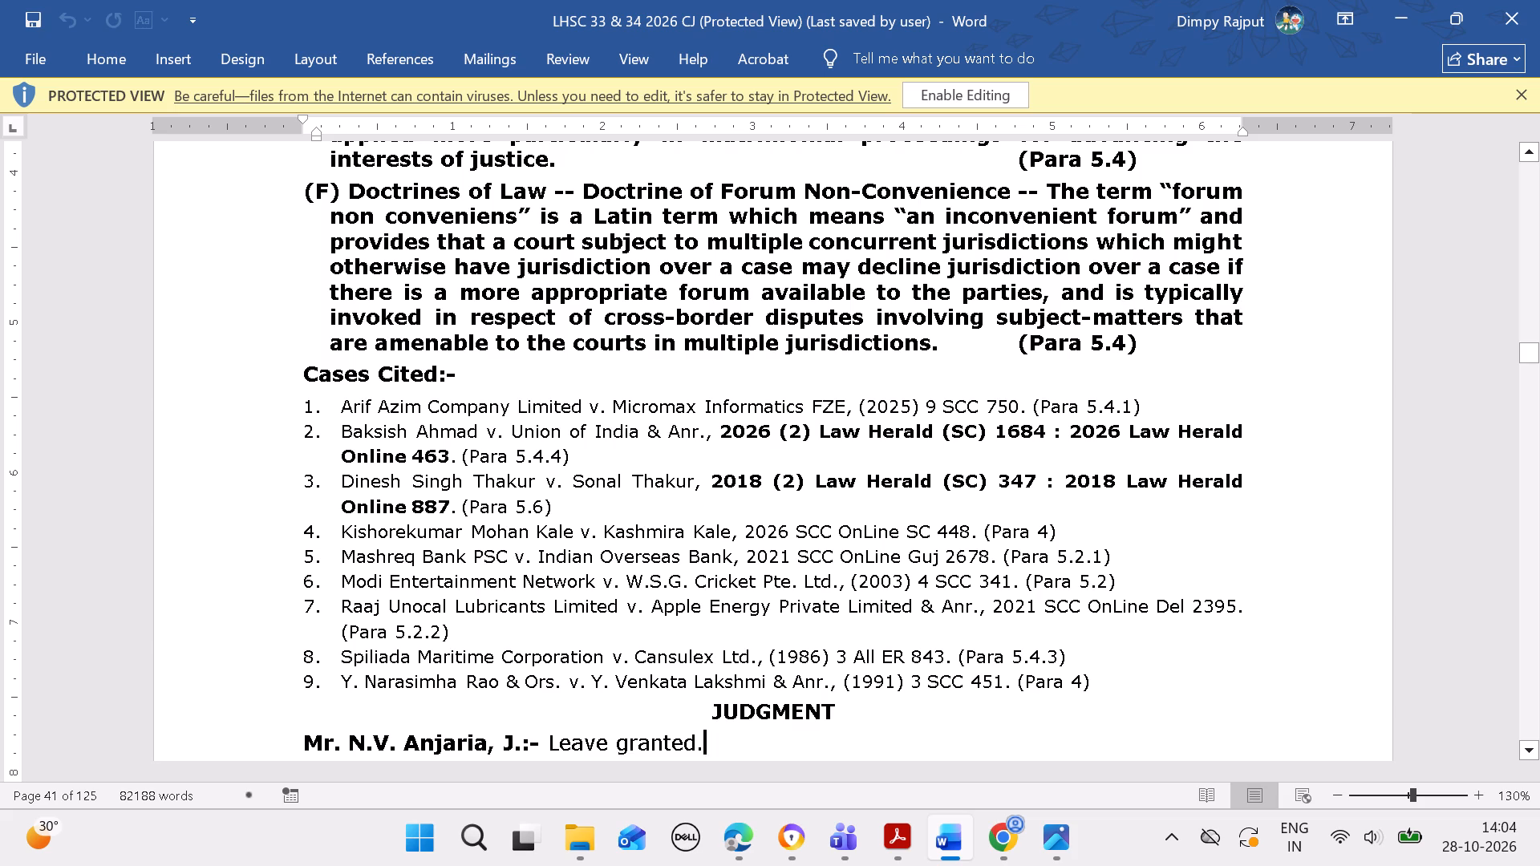
pyautogui.moveTo(345, 400); pyautogui.dragTo(569, 399)
pyautogui.hotkey('ctrl', 'c')
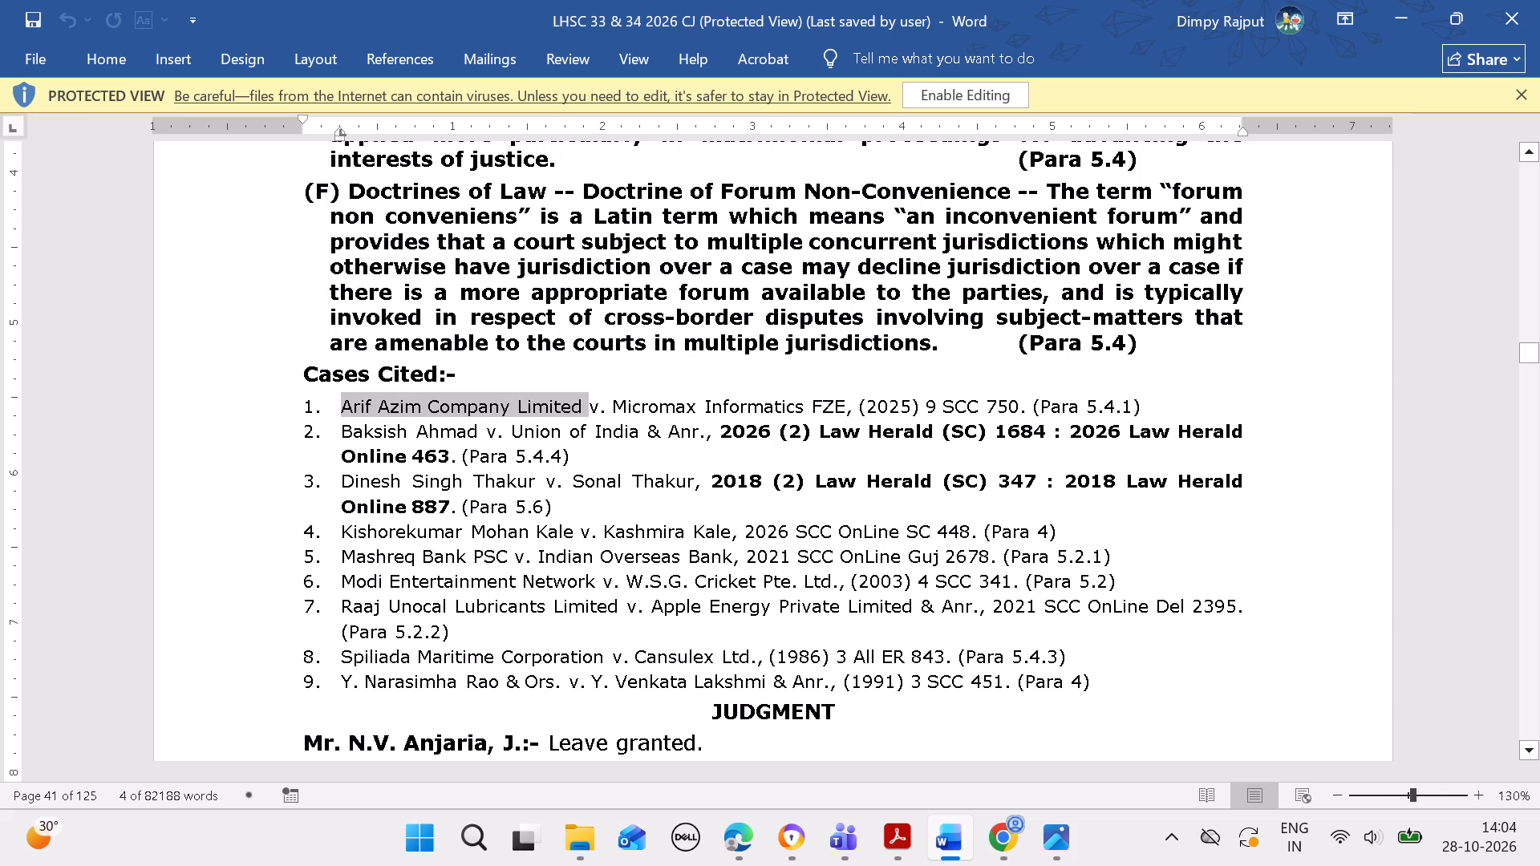
pyautogui.click(731, 838)
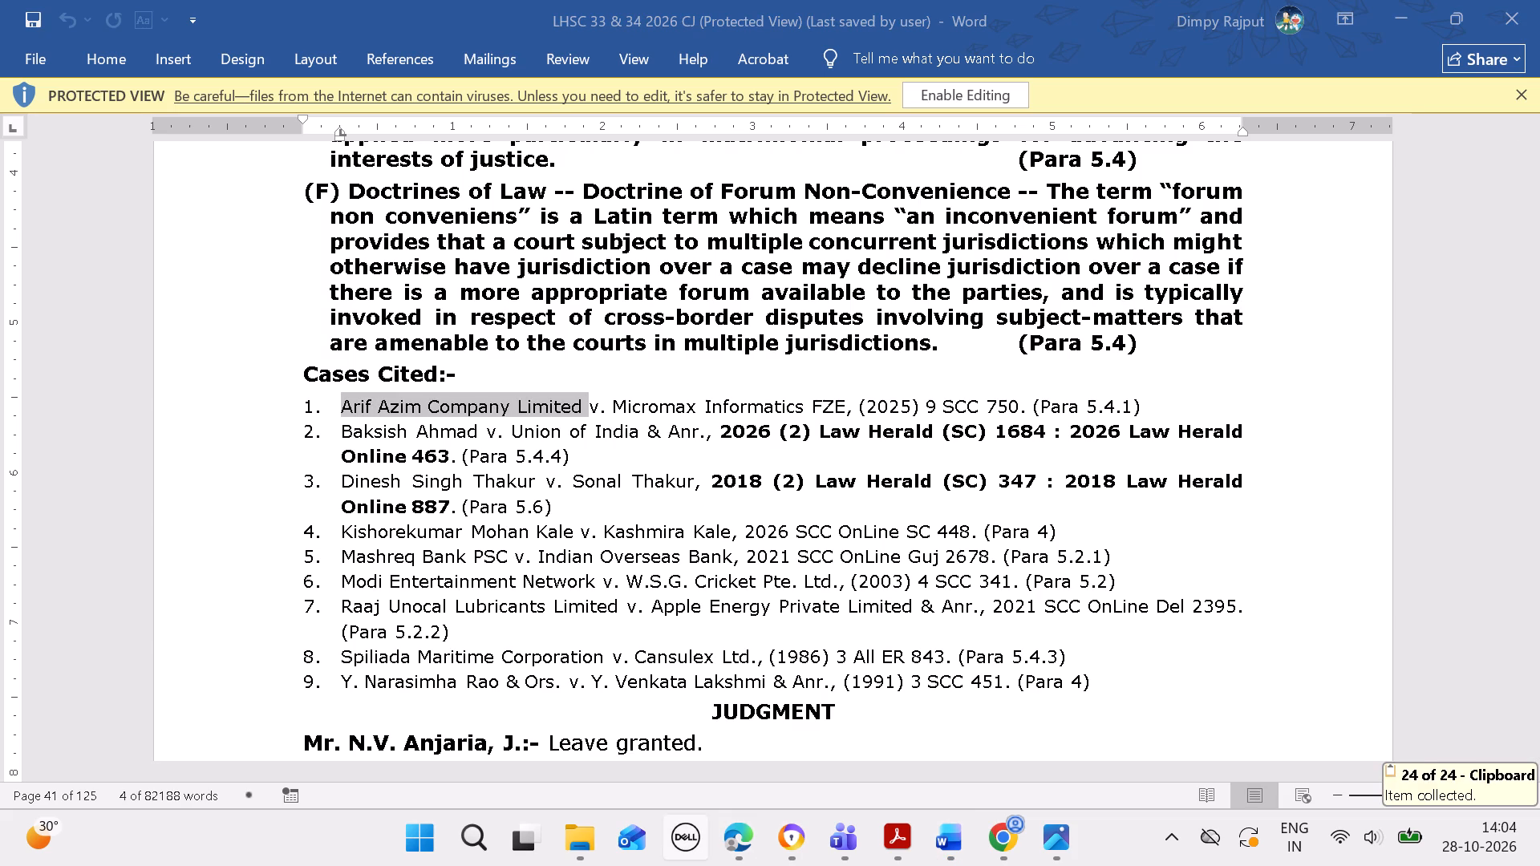
pyautogui.click(740, 828)
pyautogui.click(1039, 271)
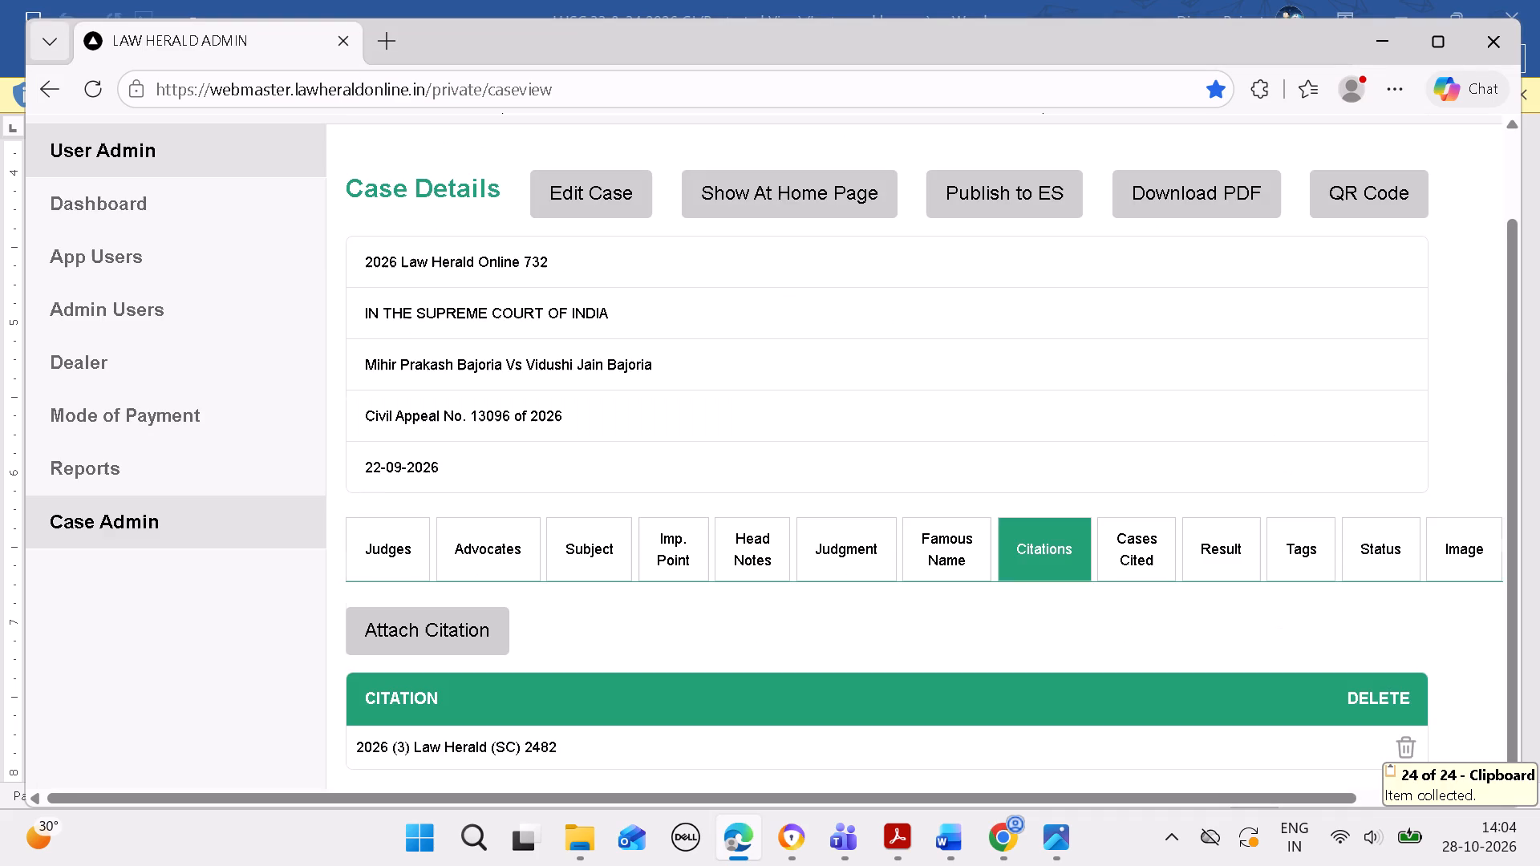
pyautogui.scroll(-5, 1039, 338)
pyautogui.click(1171, 545)
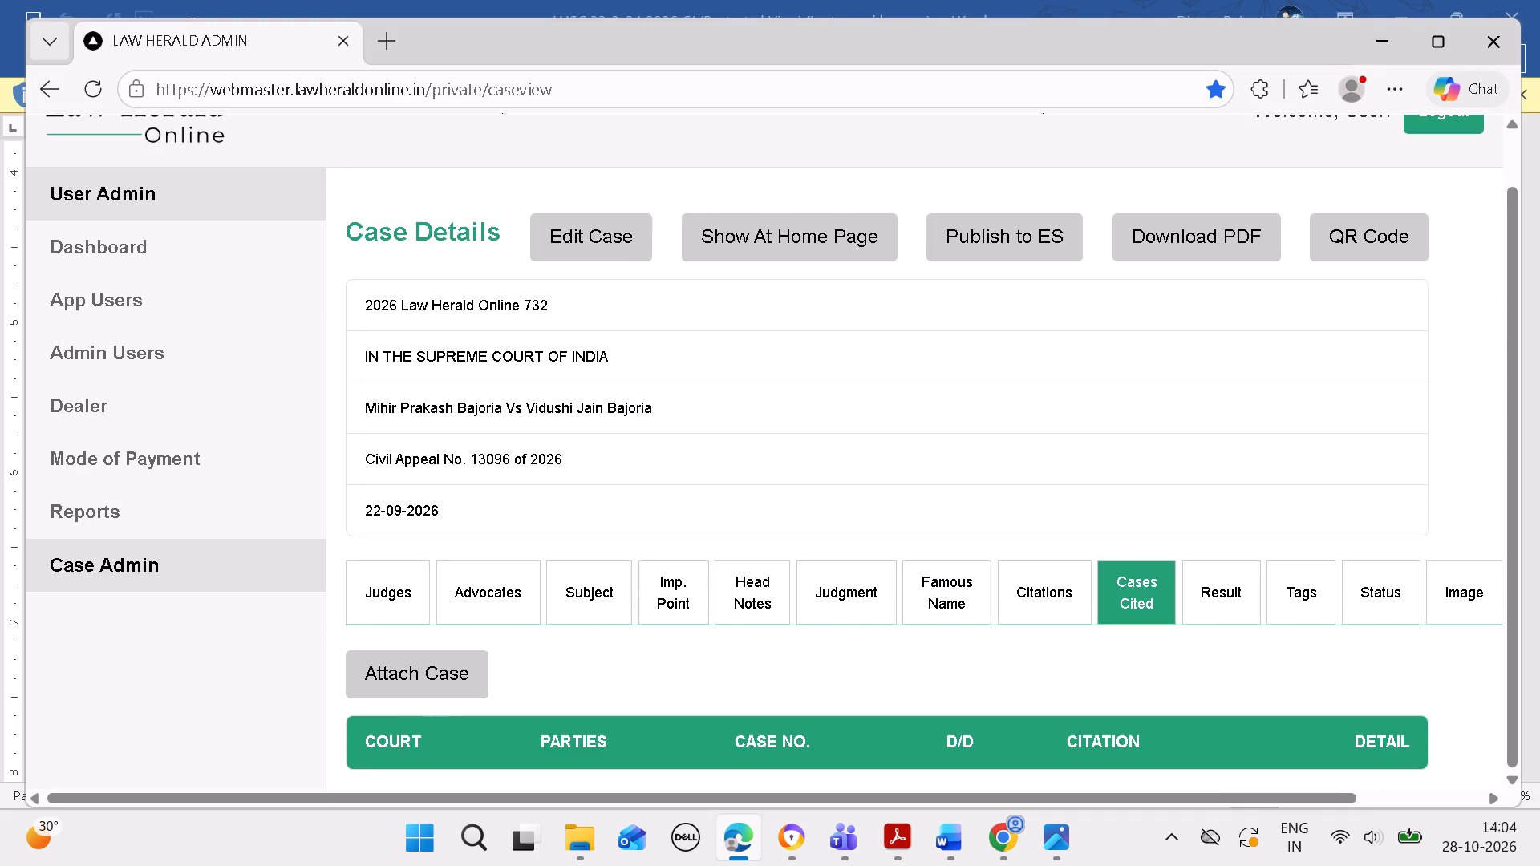
pyautogui.click(458, 695)
pyautogui.click(662, 245)
pyautogui.hotkey('ctrl', 'v')
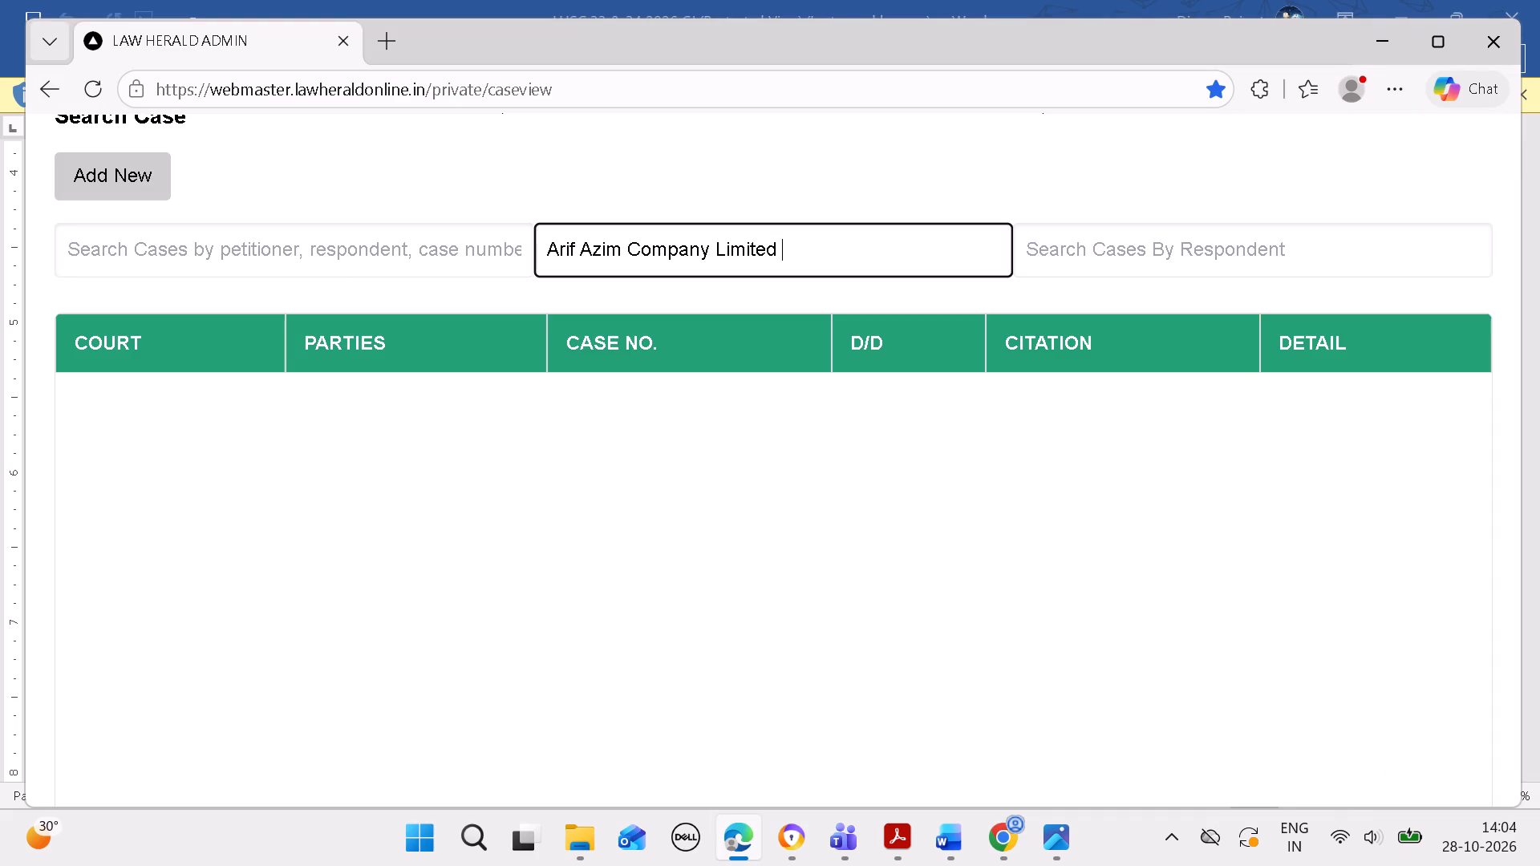
pyautogui.press('BackSpace')
# Narrow the case search by respondent to "Micromax Informatics FZE", copied from the Word list of cited cases.
pyautogui.click(945, 832)
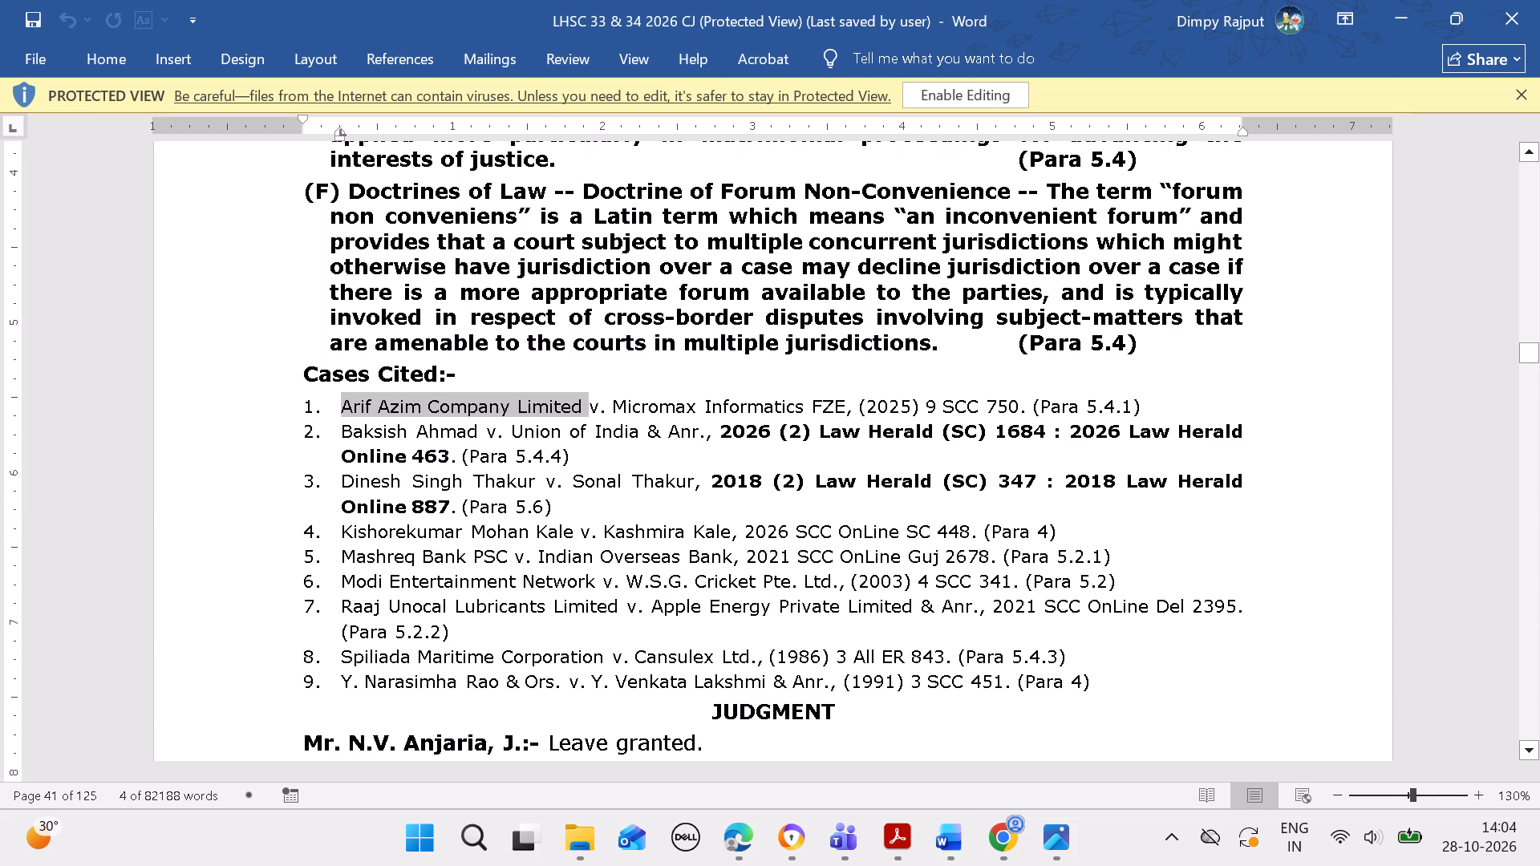
pyautogui.moveTo(613, 403); pyautogui.dragTo(822, 408)
pyautogui.hotkey('ctrl', 'c')
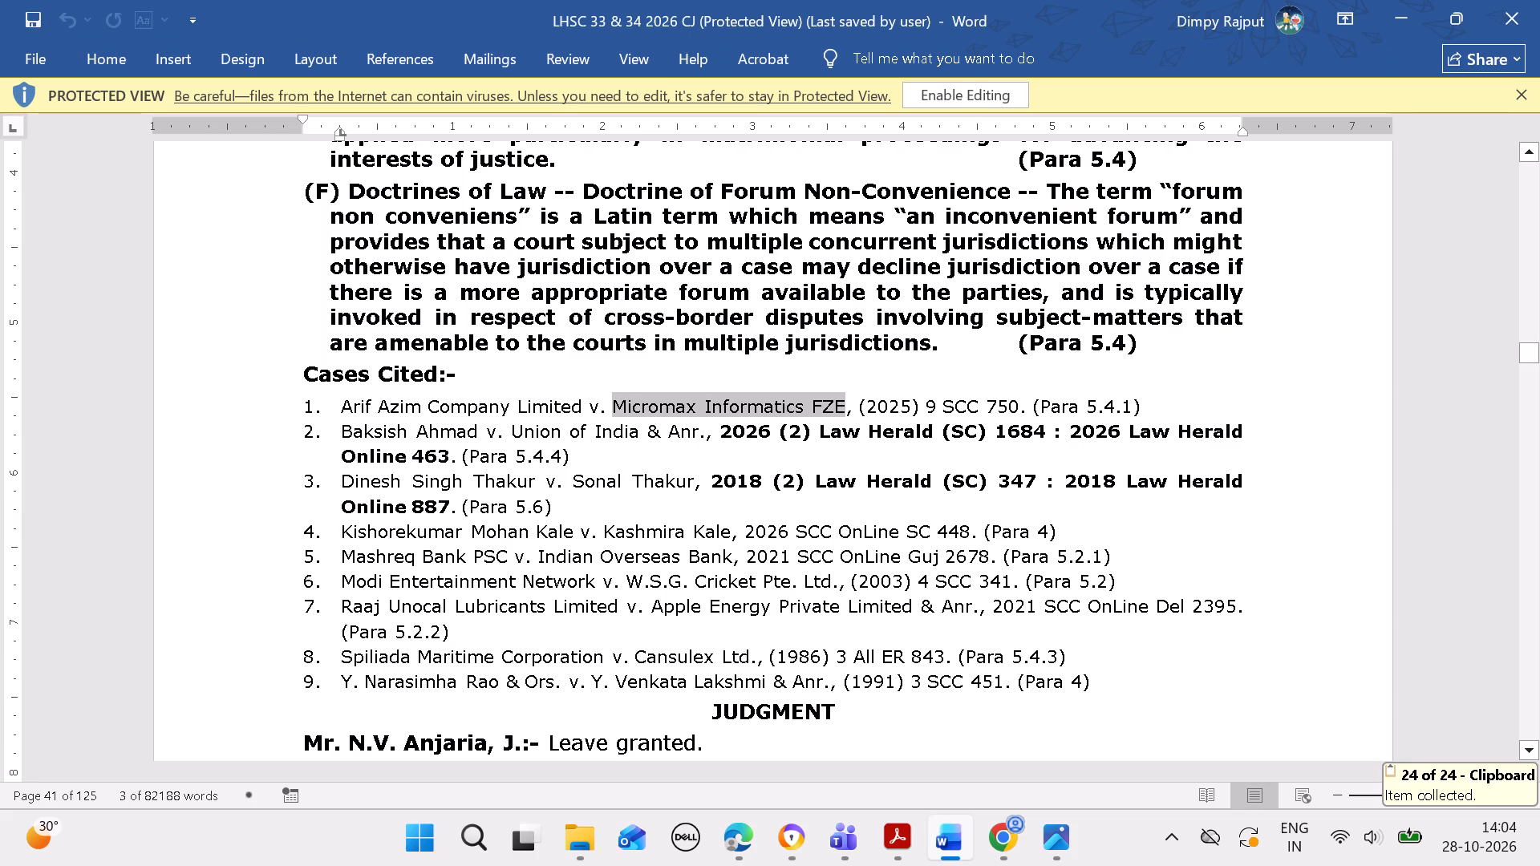
pyautogui.click(748, 835)
pyautogui.click(1123, 238)
pyautogui.hotkey('ctrl', 'v')
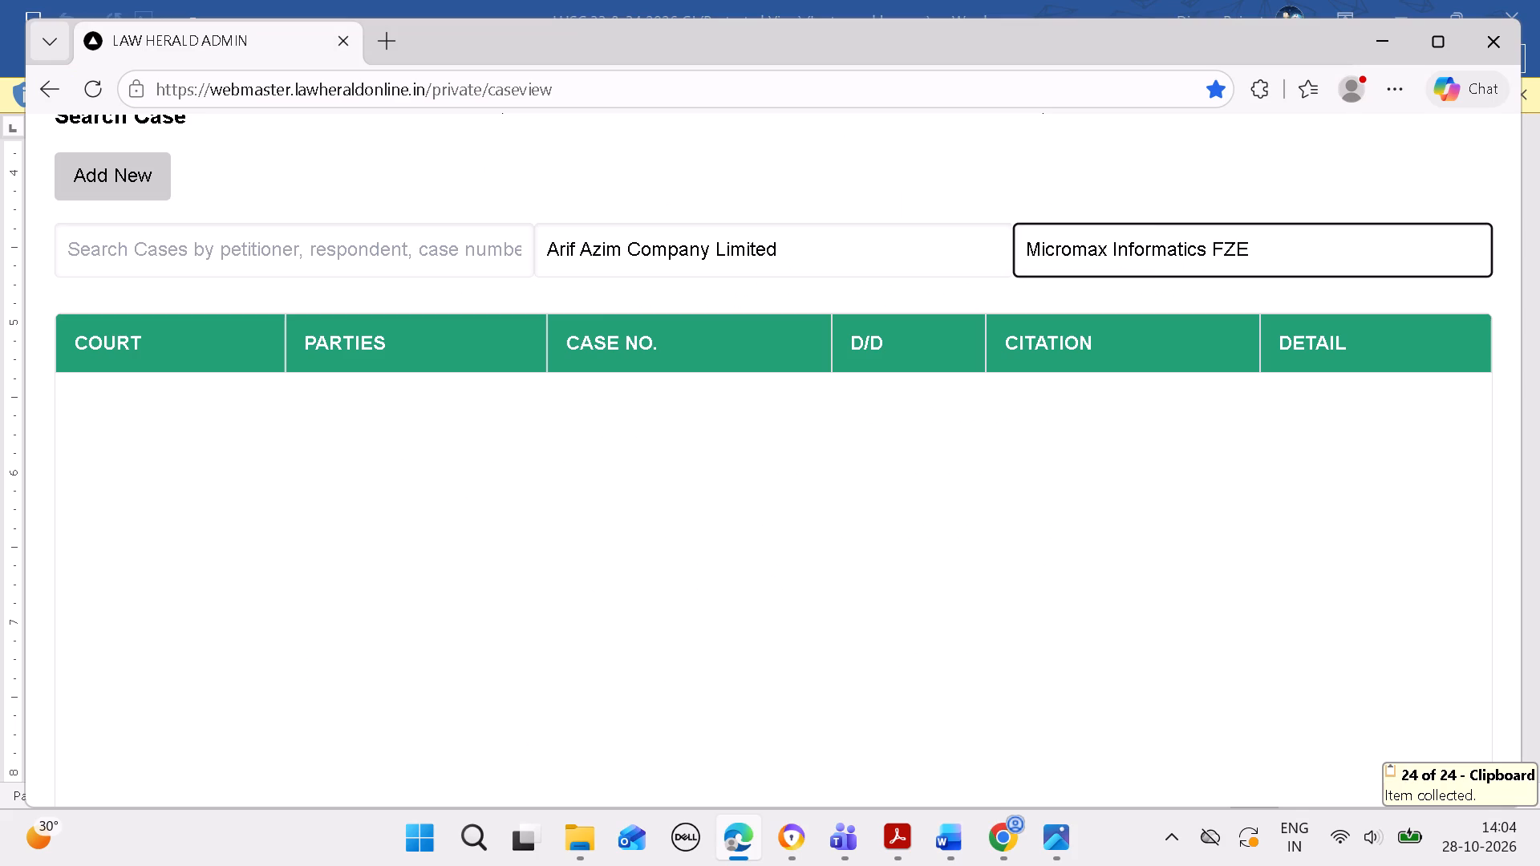
# Start a new cited case with respondent "Micromax Informatics FZE" and petitioner "Arif Azim Company Limited", copying the petitioner from Word.
pyautogui.click(137, 177)
pyautogui.click(900, 268)
pyautogui.hotkey('ctrl', 'v')
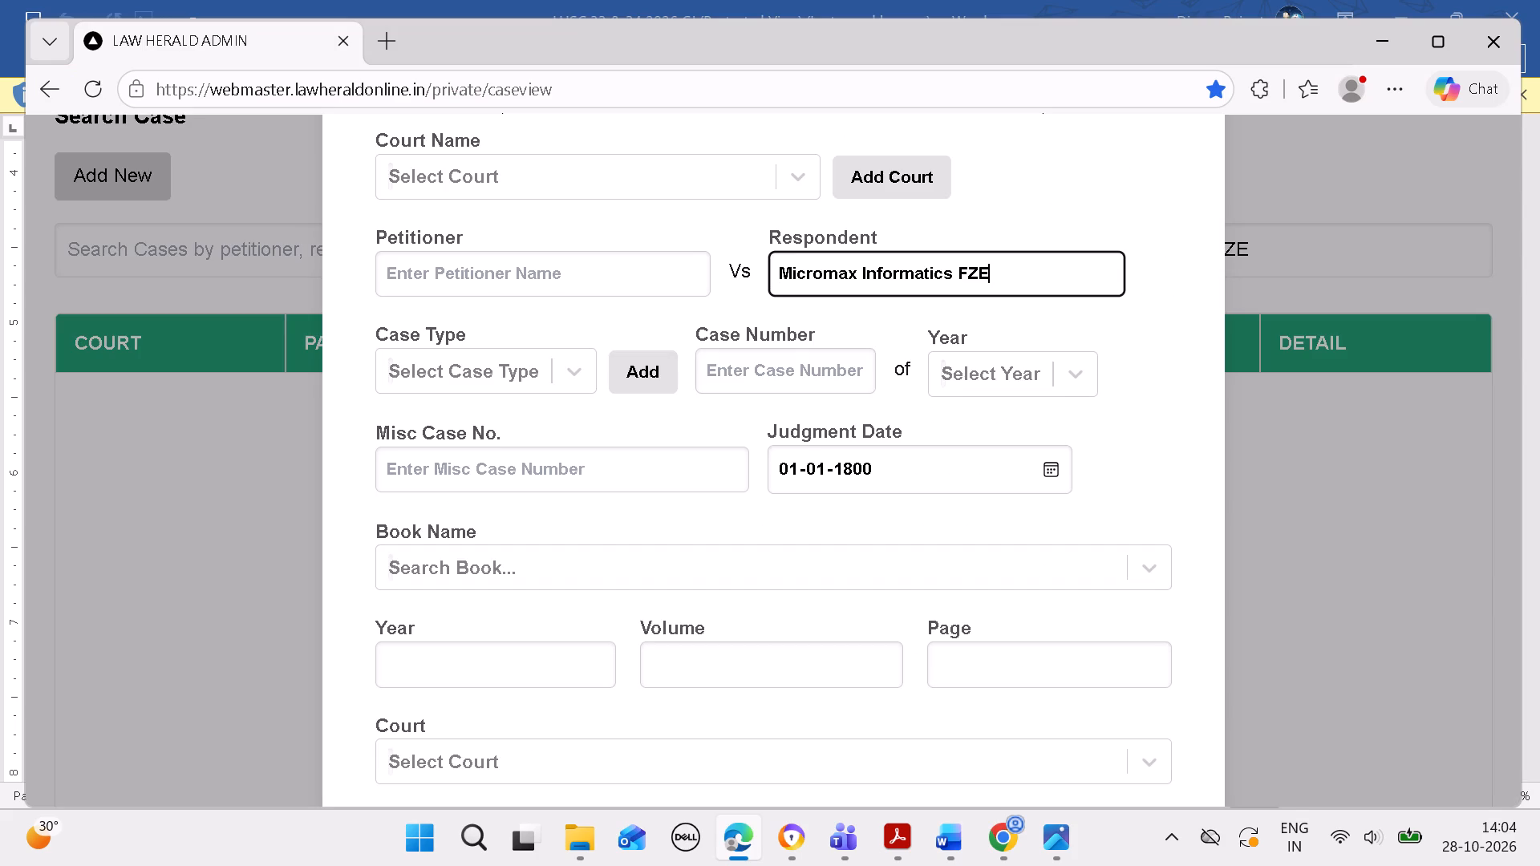
pyautogui.click(950, 832)
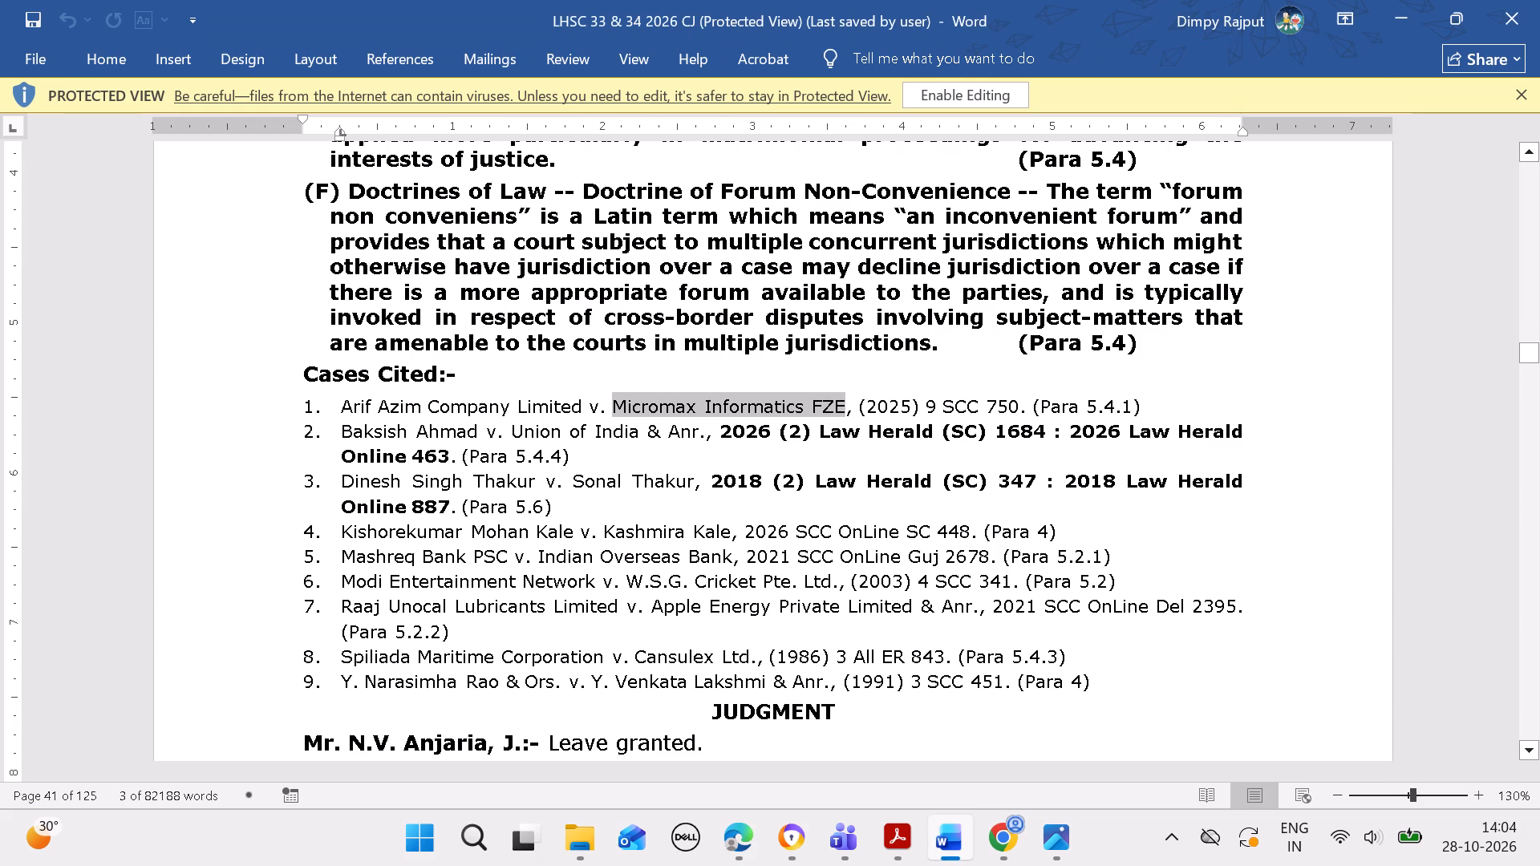
pyautogui.moveTo(342, 404); pyautogui.dragTo(545, 415)
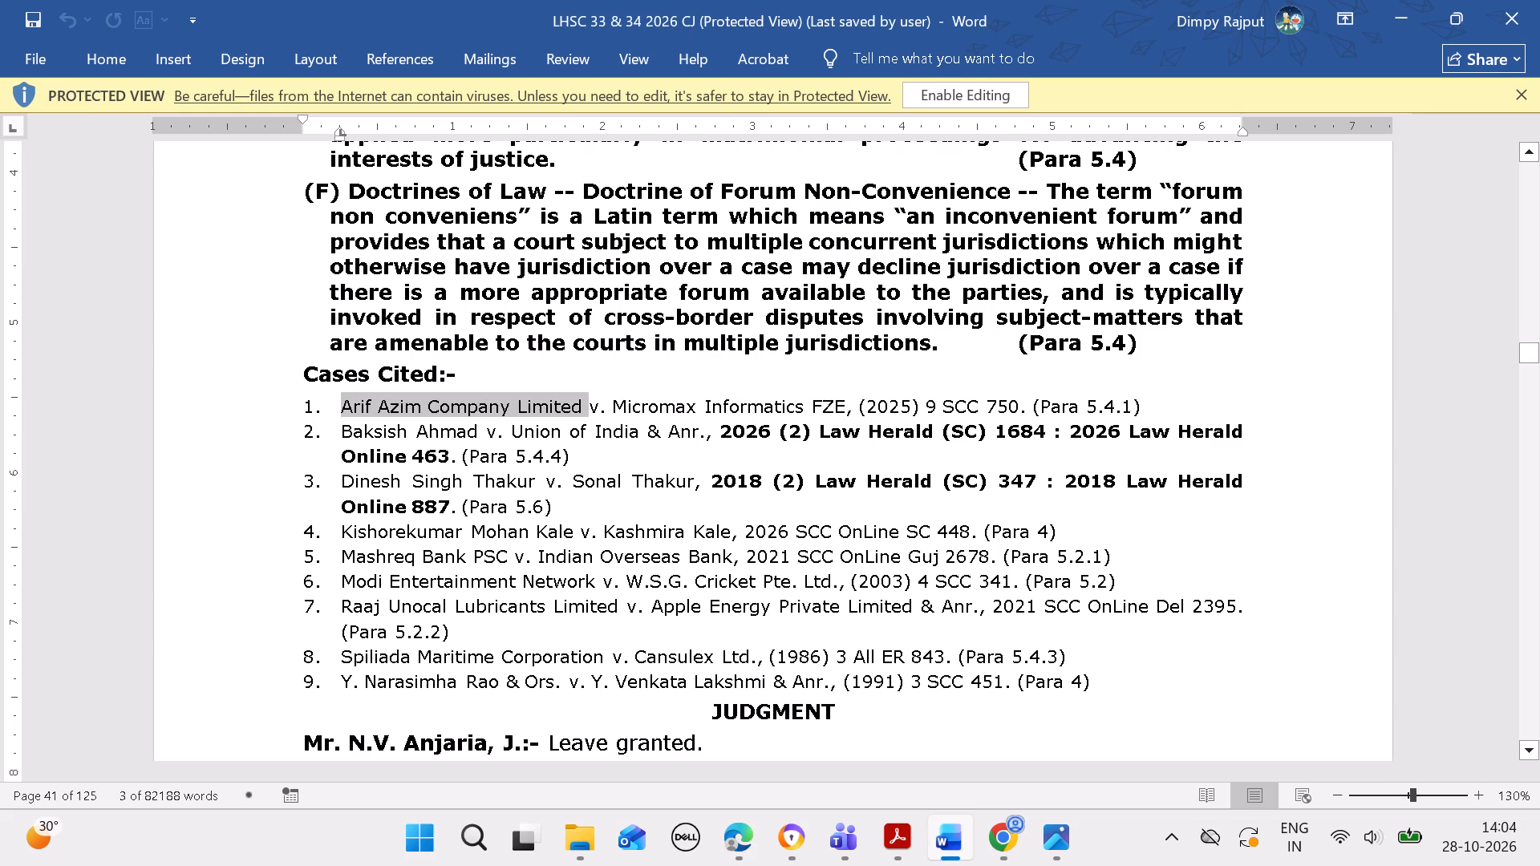
pyautogui.hotkey('ctrl', 'c')
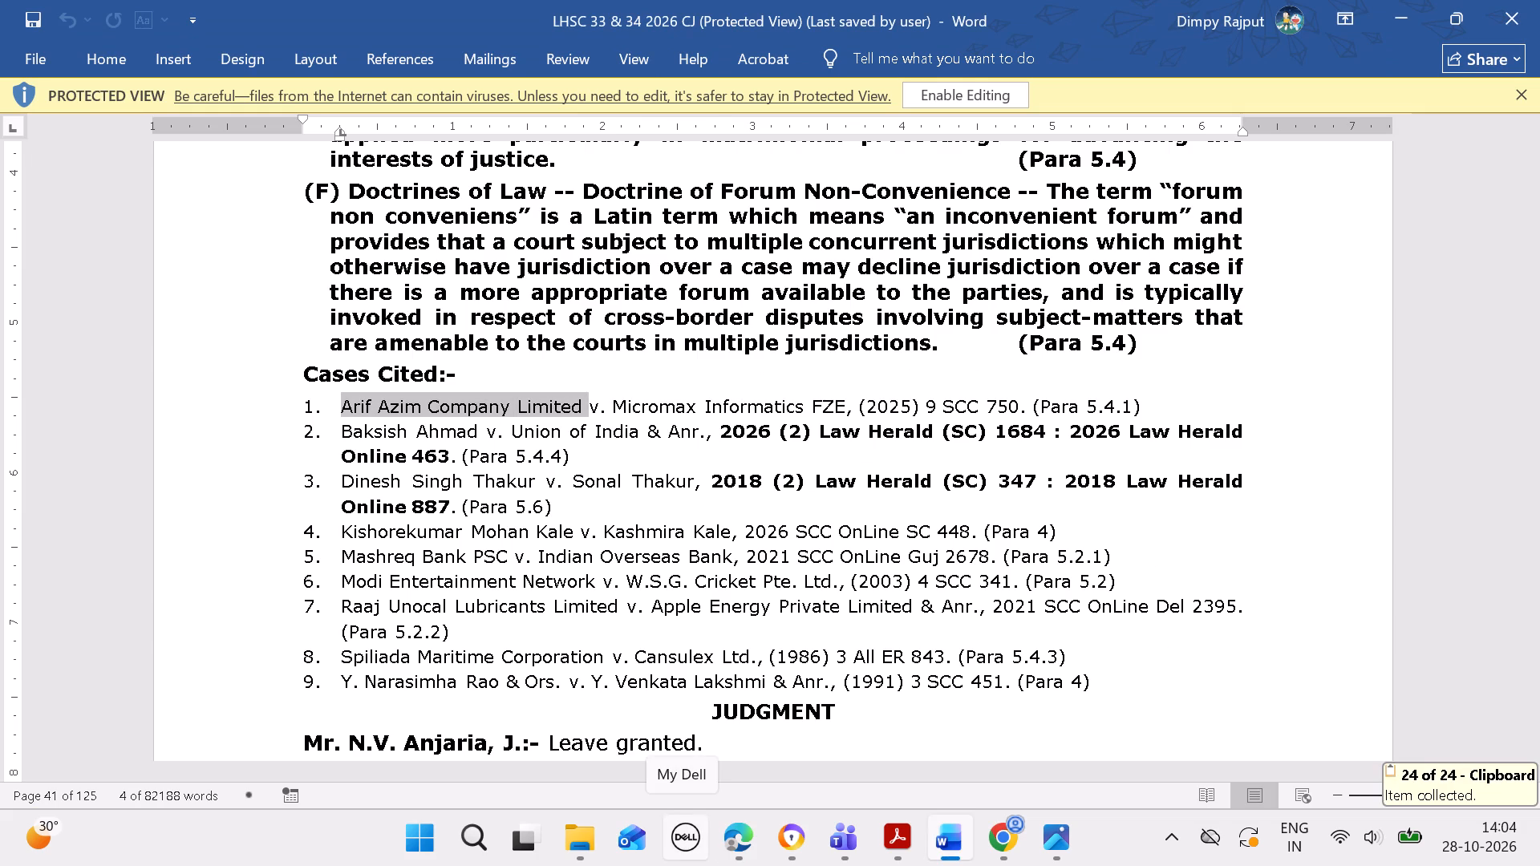
pyautogui.click(737, 832)
pyautogui.click(535, 273)
pyautogui.hotkey('ctrl', 'v')
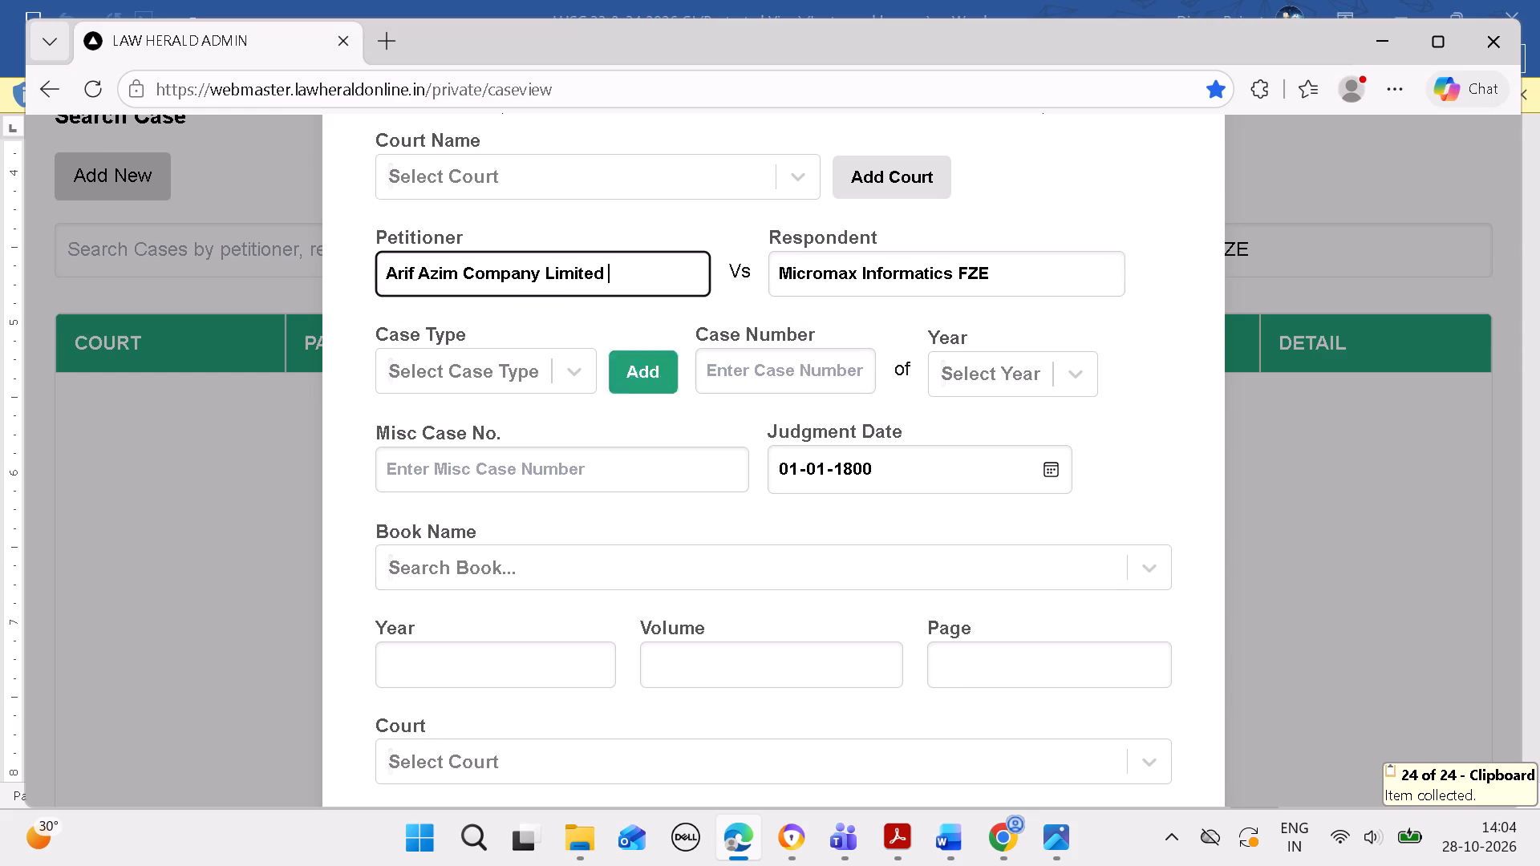
# Copy 2025 from the first cited case in Word into the new case's citation Year.
pyautogui.click(955, 833)
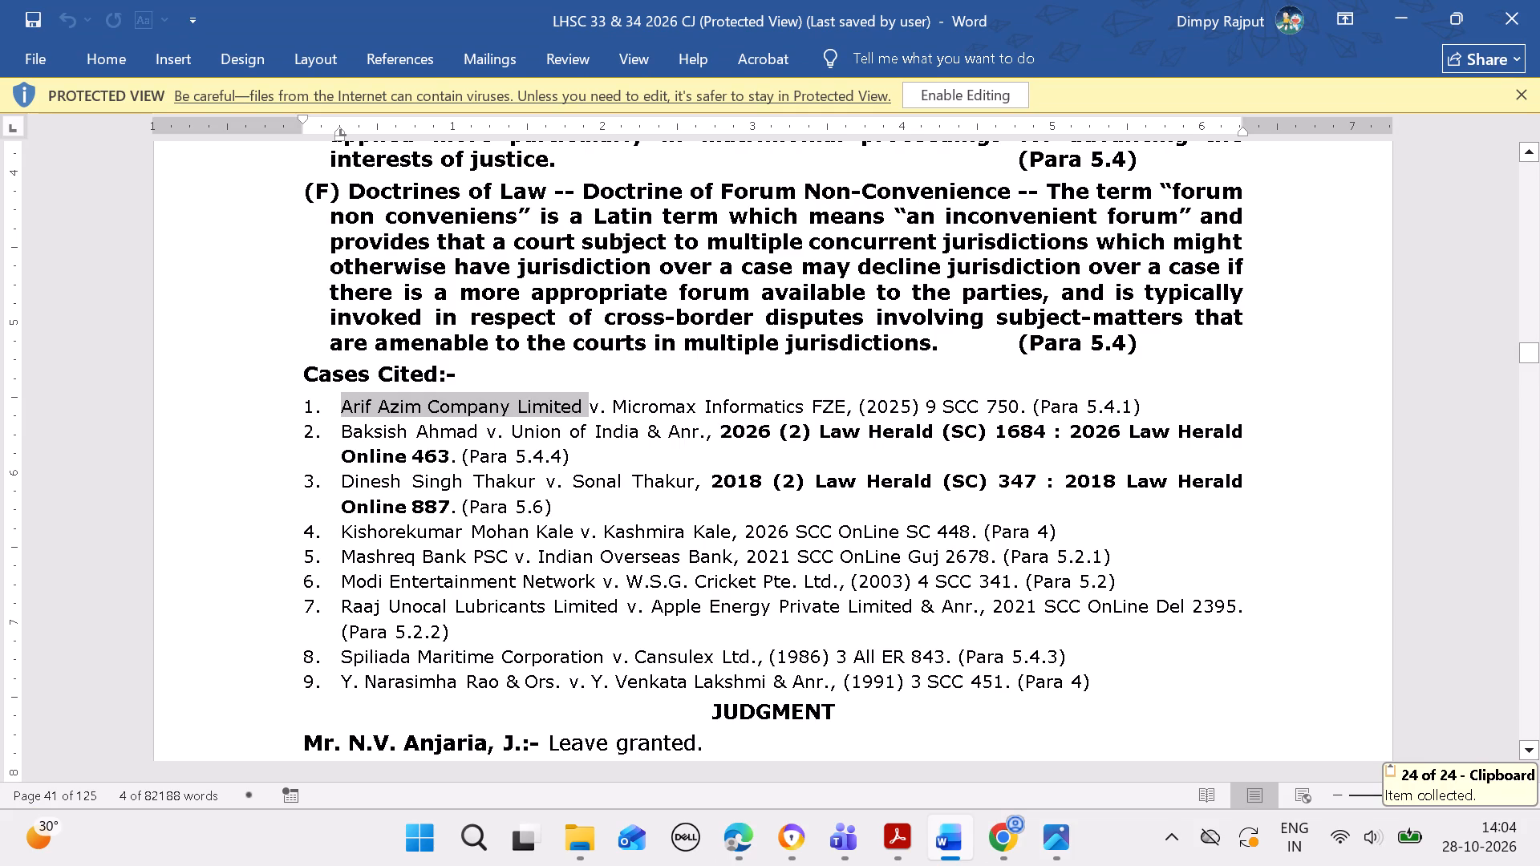
pyautogui.moveTo(871, 399); pyautogui.dragTo(904, 399)
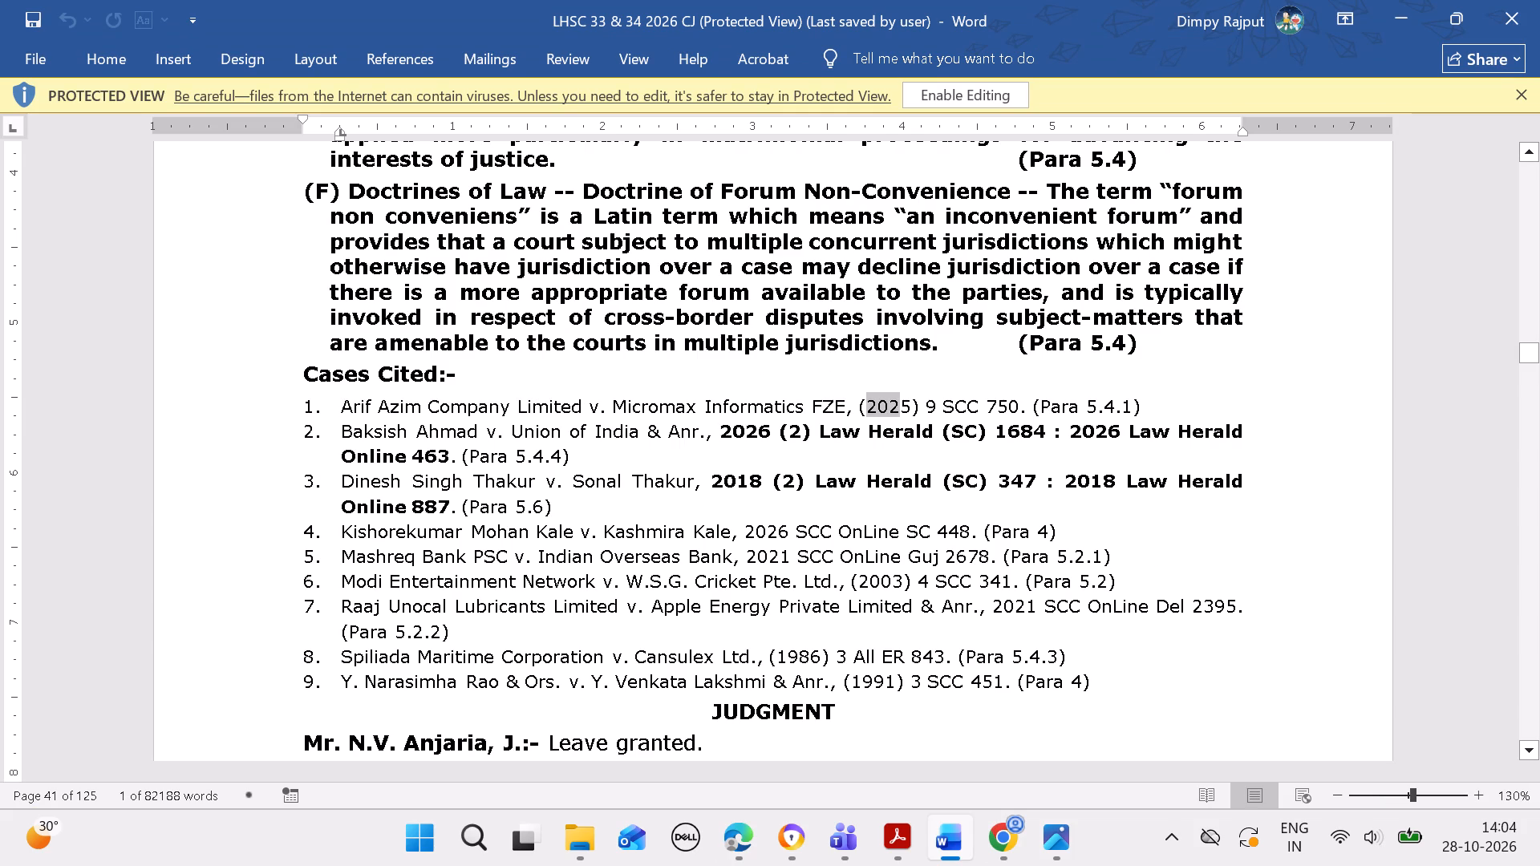
pyautogui.click(881, 407)
pyautogui.moveTo(869, 400); pyautogui.dragTo(898, 401)
pyautogui.moveTo(898, 401); pyautogui.dragTo(910, 407)
pyautogui.hotkey('ctrl', 'c')
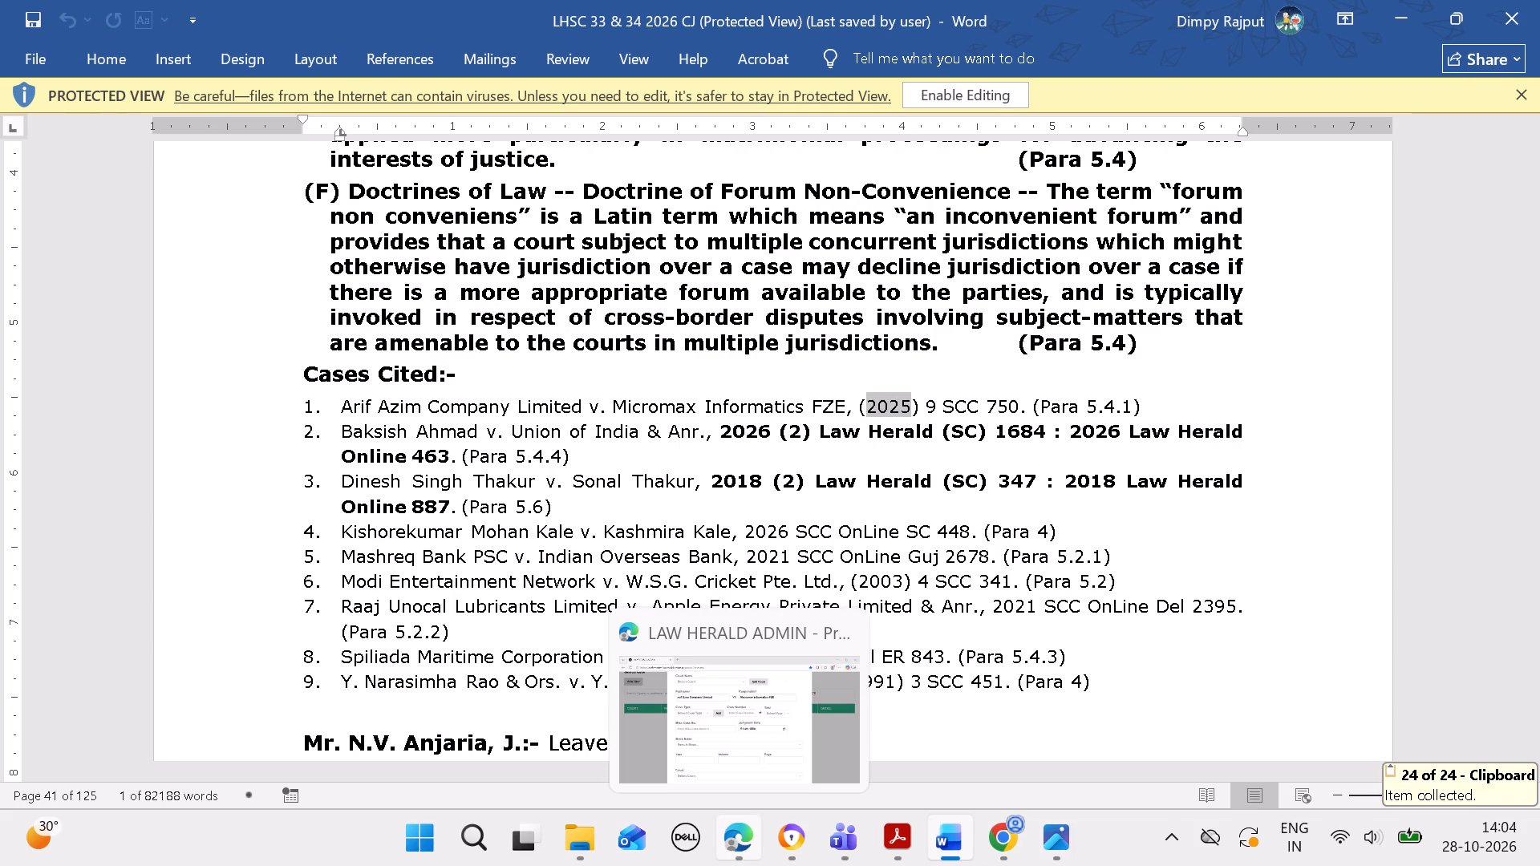
pyautogui.click(740, 834)
pyautogui.click(559, 672)
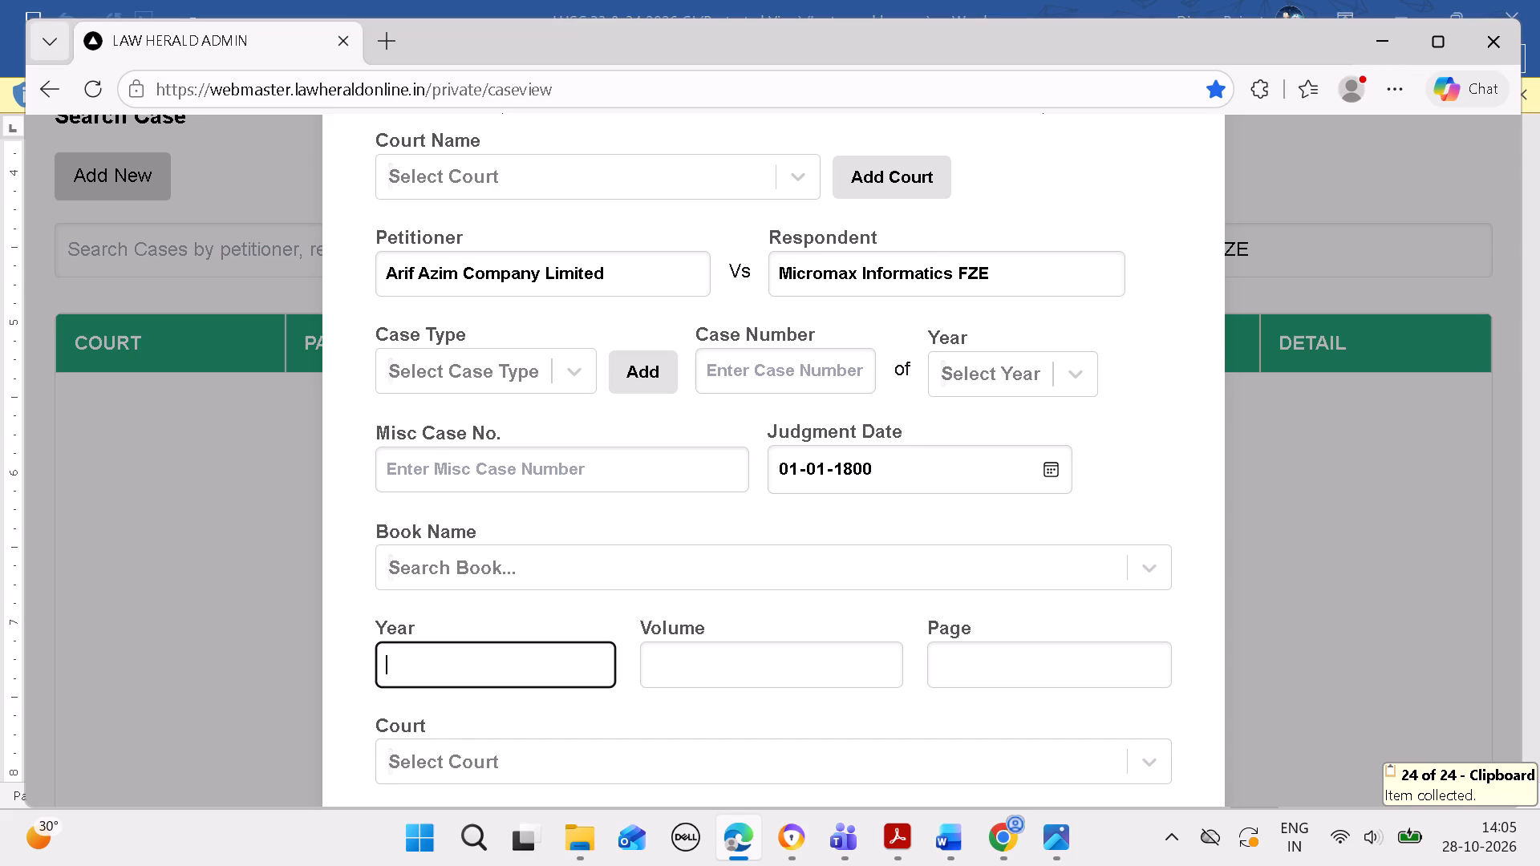
pyautogui.hotkey('ctrl', 'v')
# Copy 9 from the same Word citation into the new case's Volume.
pyautogui.click(967, 831)
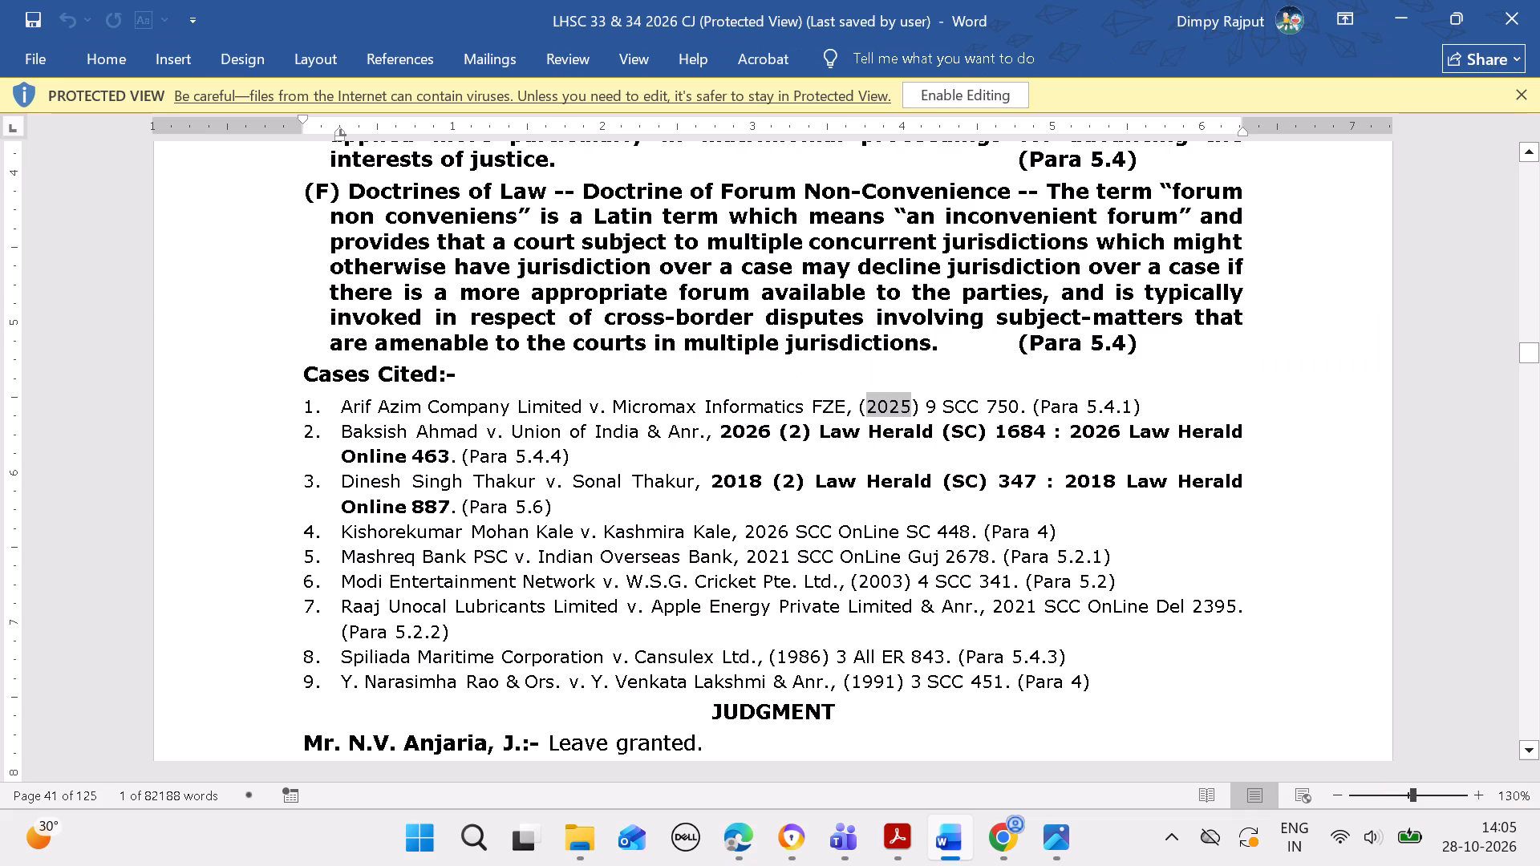
pyautogui.moveTo(926, 404); pyautogui.dragTo(942, 412)
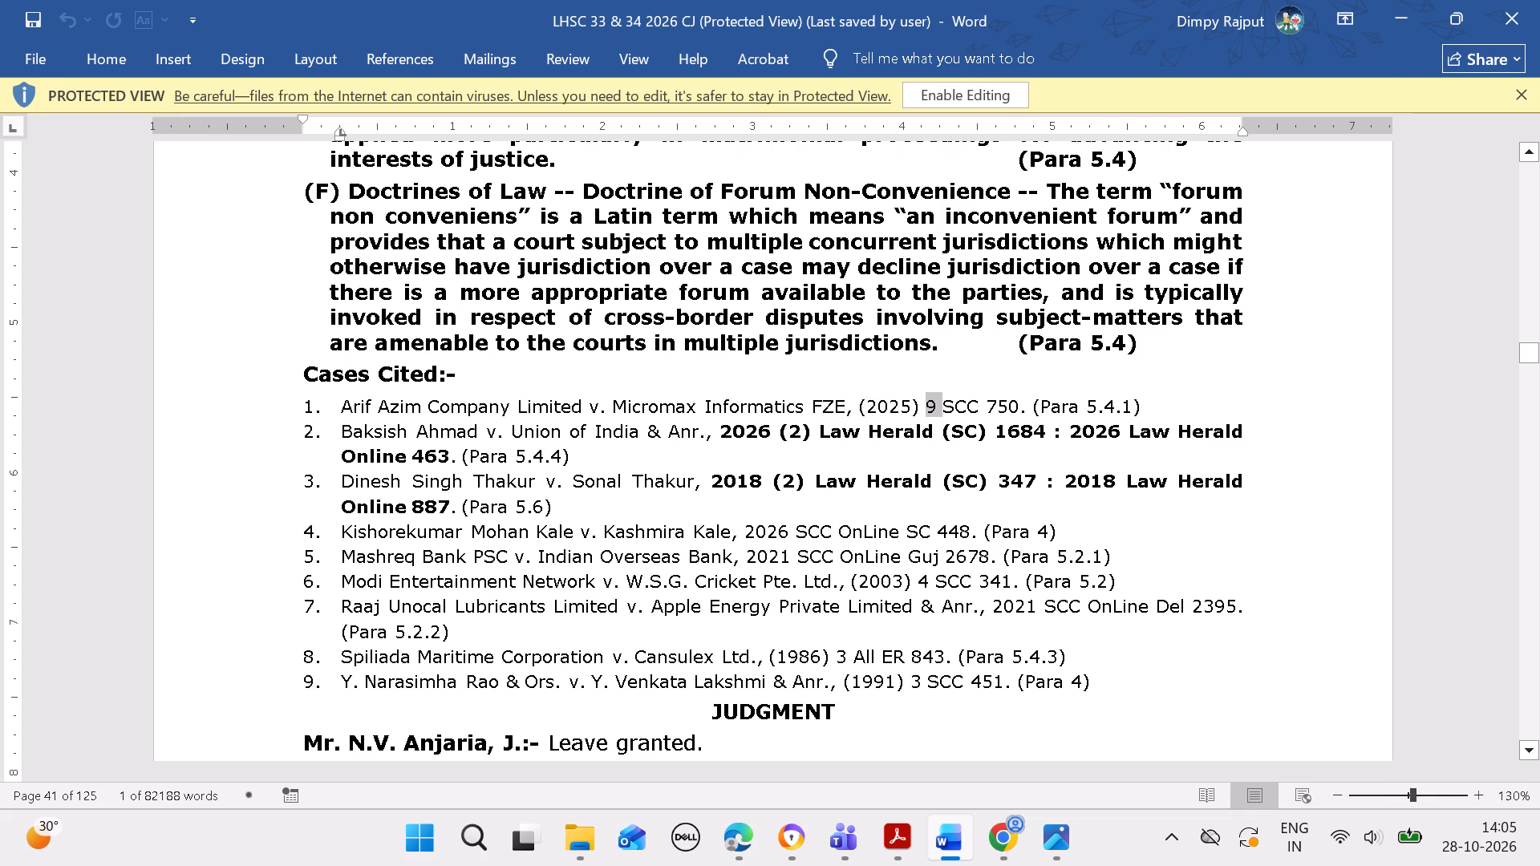
pyautogui.hotkey('ctrl', 'c')
pyautogui.click(736, 832)
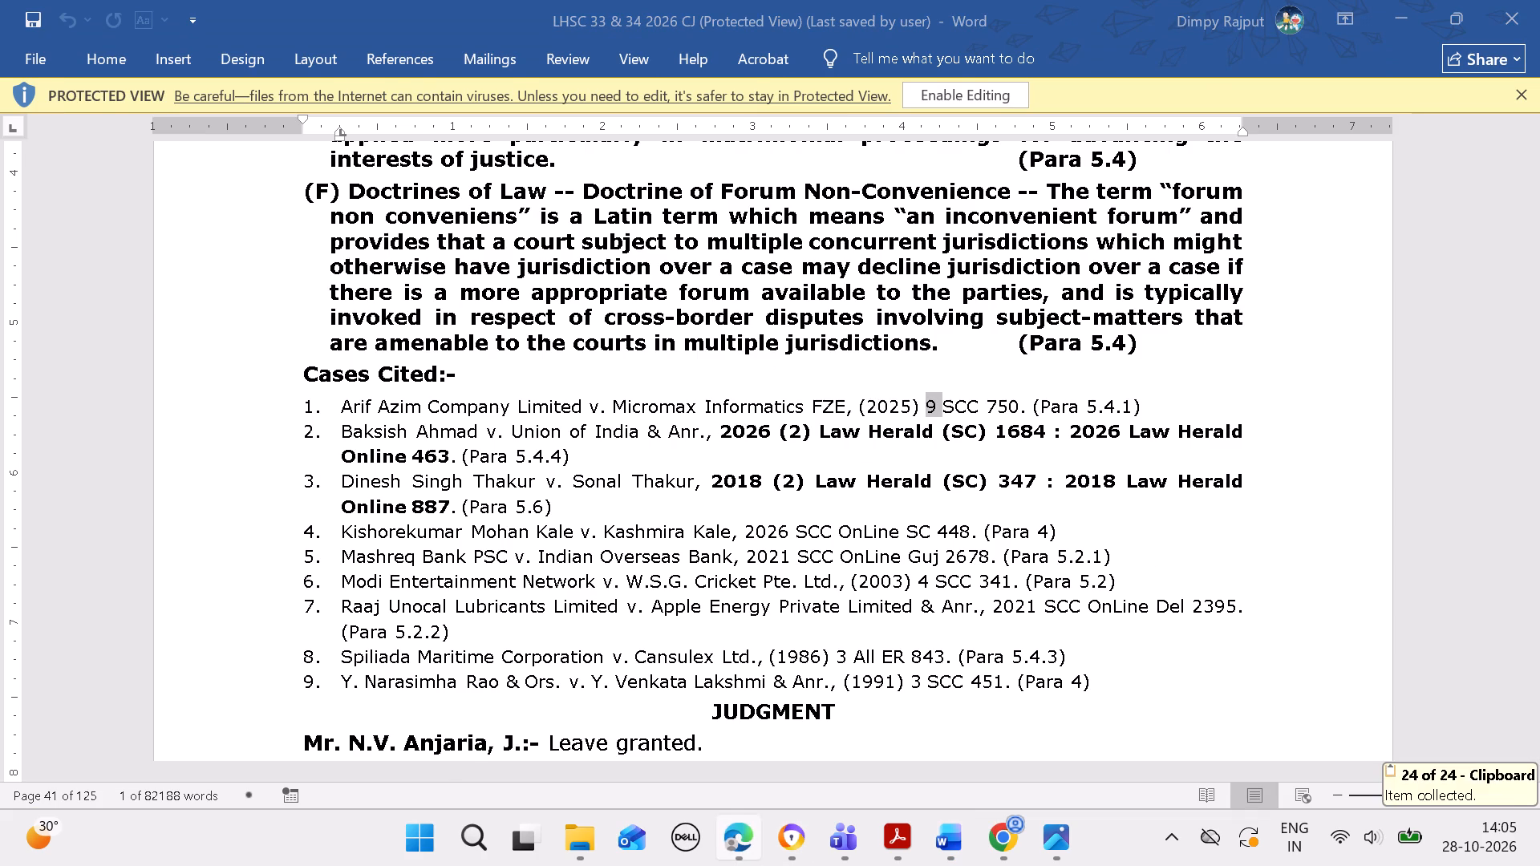
pyautogui.click(745, 837)
pyautogui.click(713, 665)
pyautogui.hotkey('ctrl', 'v')
# Copy 750 from the same Word citation into the new case's Page.
pyautogui.click(945, 835)
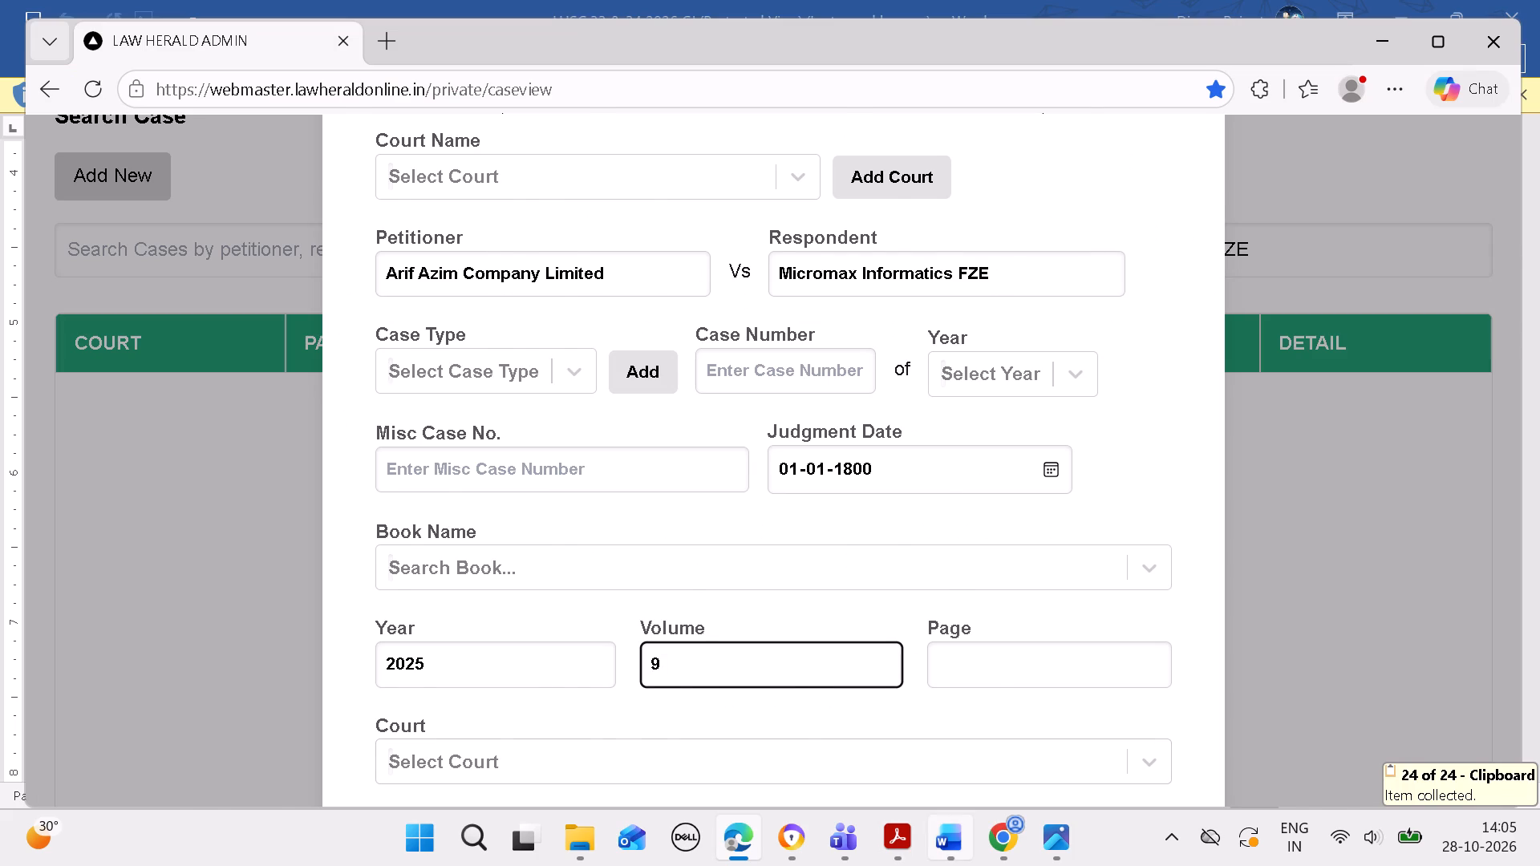
pyautogui.moveTo(989, 396); pyautogui.dragTo(1013, 402)
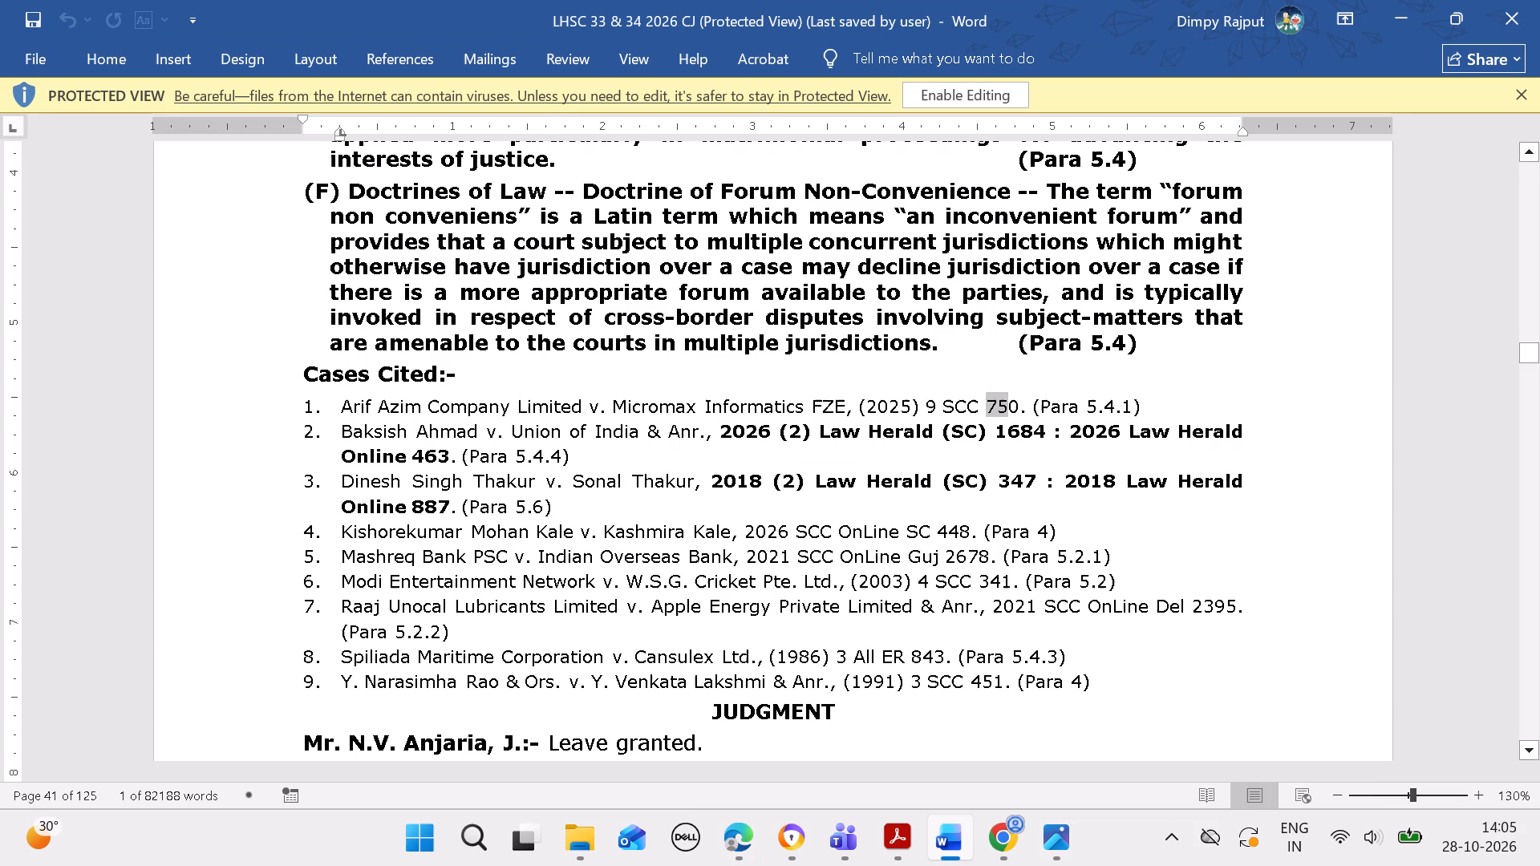
pyautogui.moveTo(1013, 402); pyautogui.dragTo(1017, 406)
pyautogui.hotkey('ctrl', 'c')
pyautogui.click(743, 828)
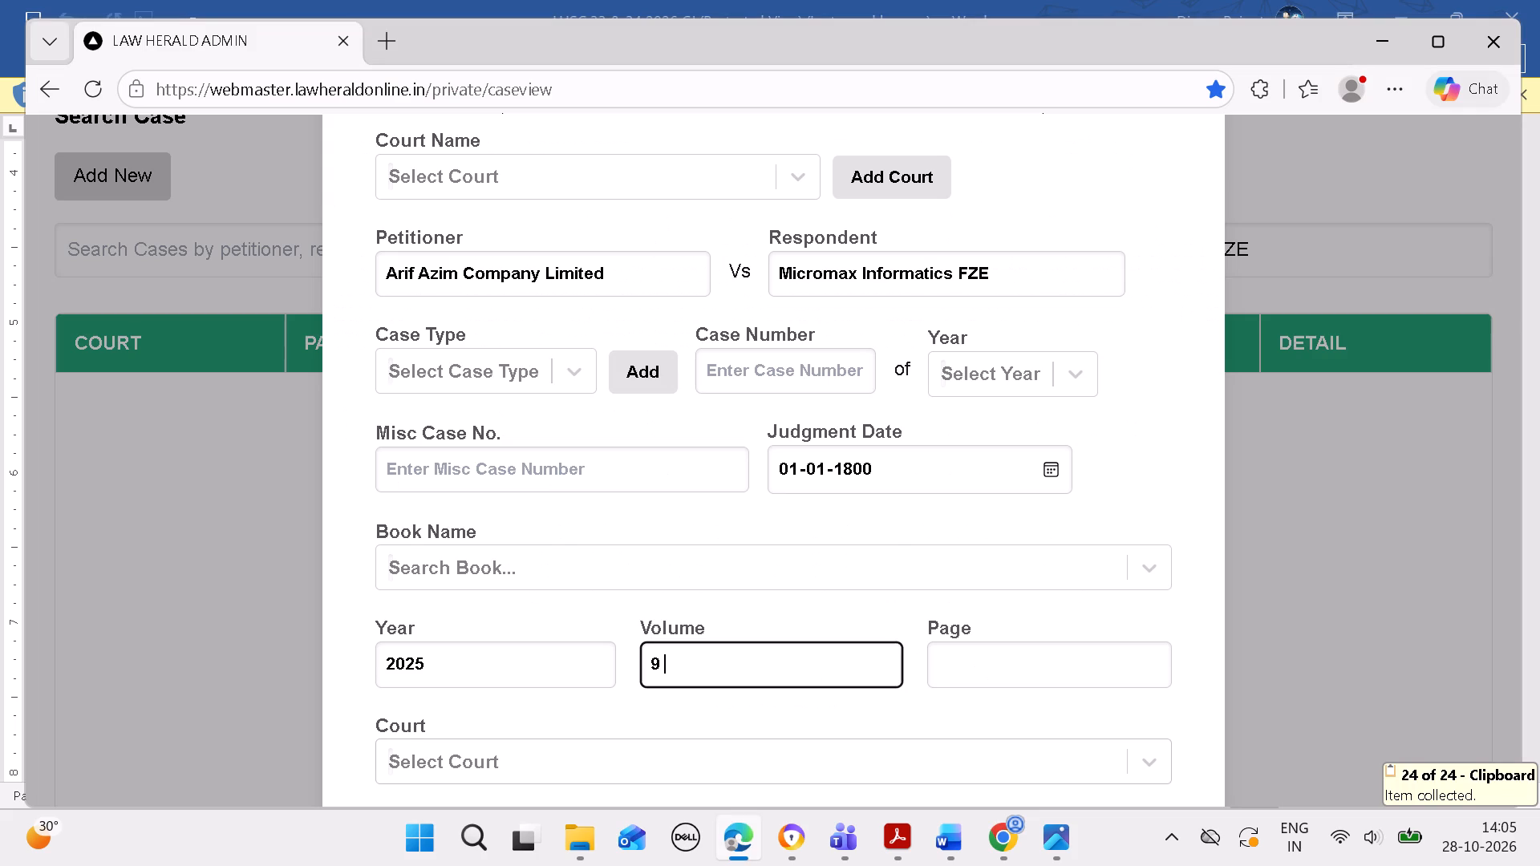
pyautogui.click(997, 654)
pyautogui.hotkey('ctrl', 'v')
# Set the citation's Court to the blank "( )" option.
pyautogui.click(797, 761)
pyautogui.click(783, 799)
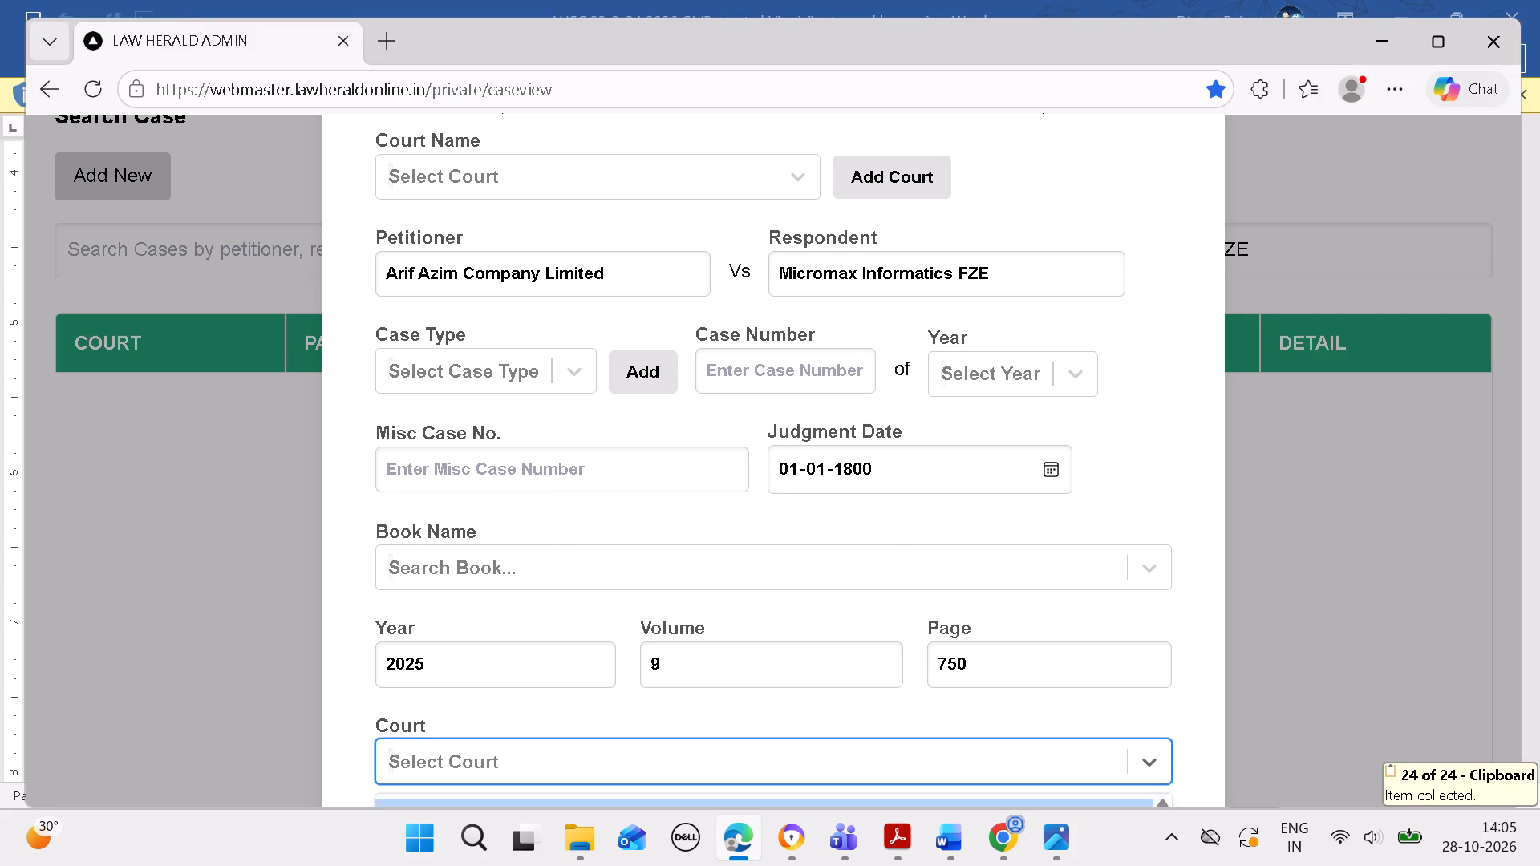
pyautogui.click(790, 799)
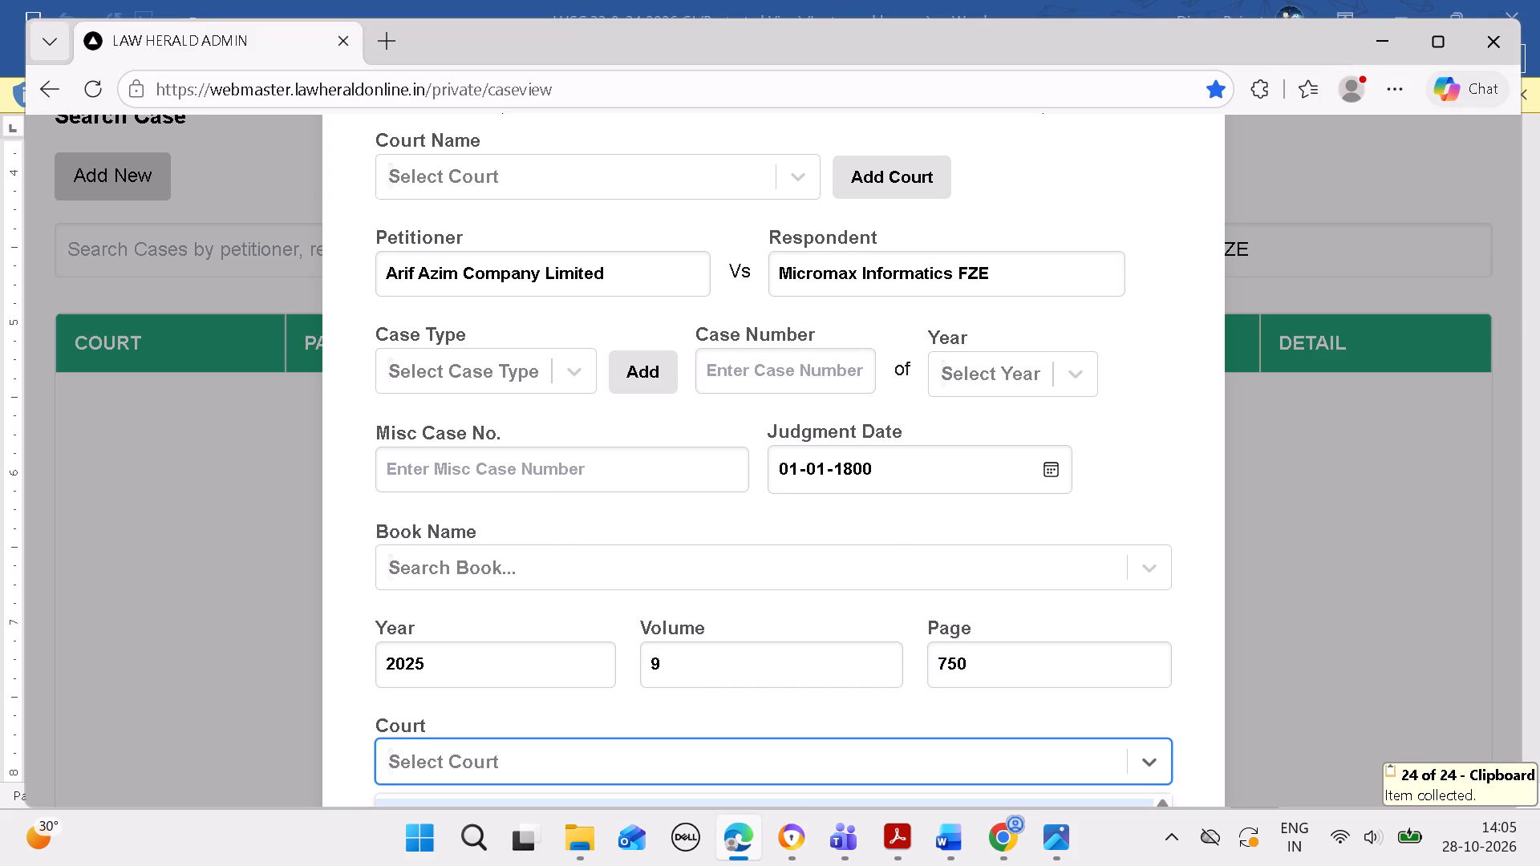
pyautogui.click(827, 795)
pyautogui.click(887, 799)
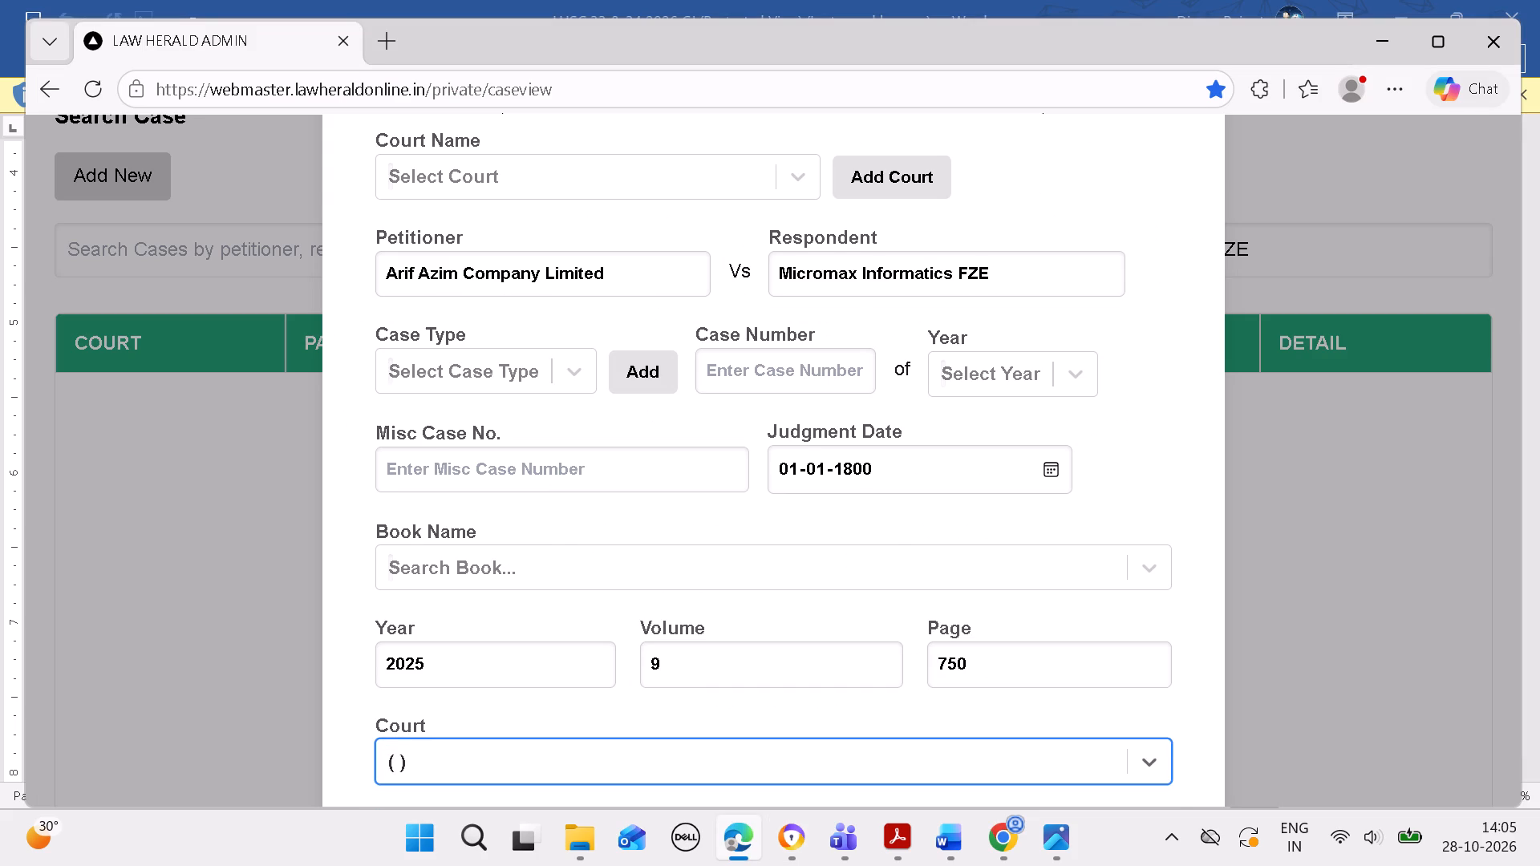
# Copy SCC from the first cited case's citation in Word and select the exact SCC book as the new case's Book Name.
pyautogui.click(941, 832)
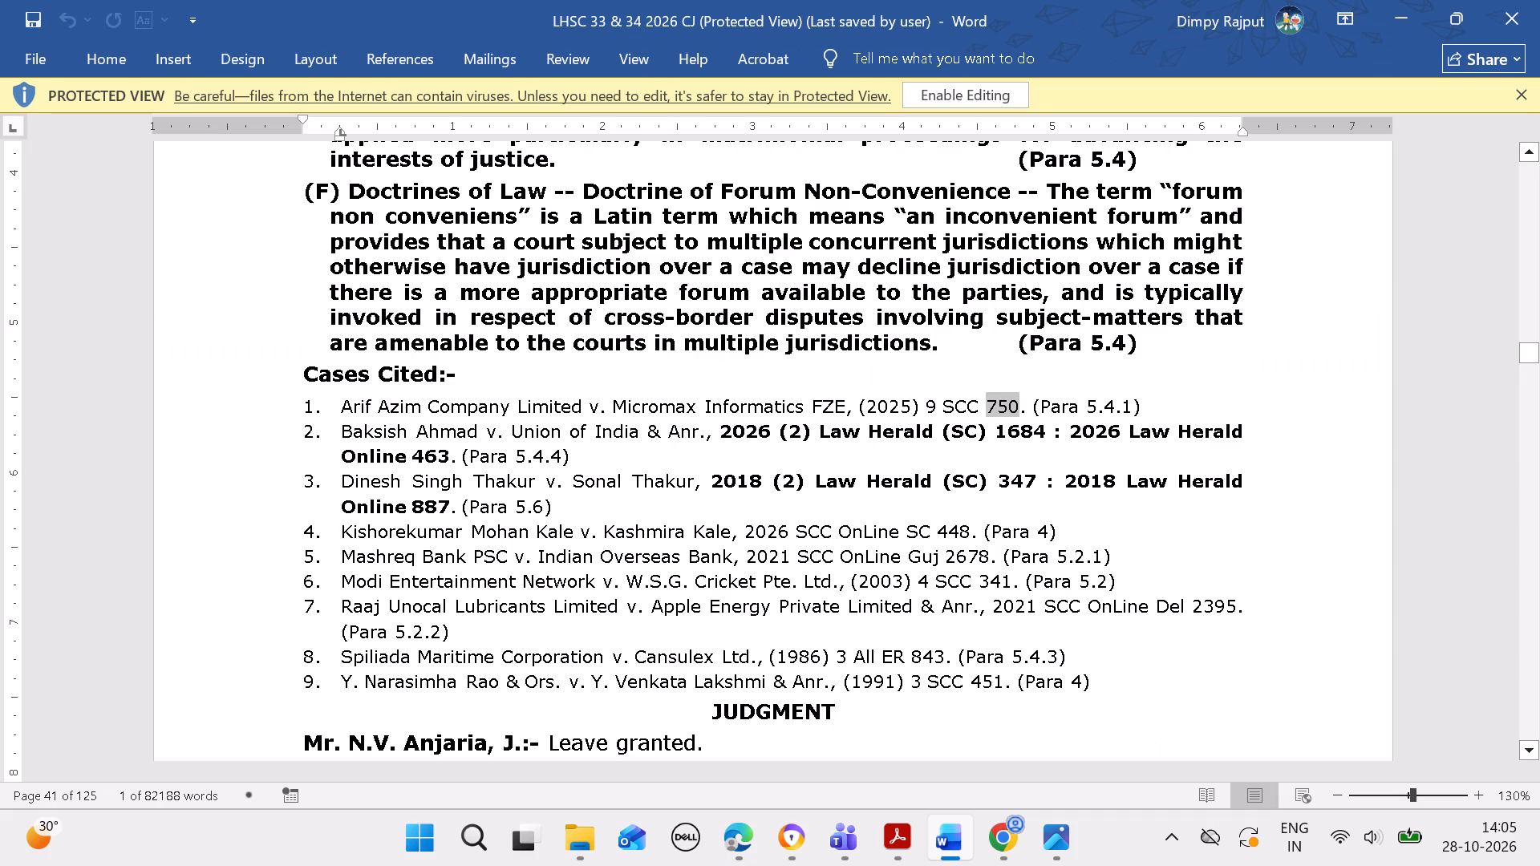
pyautogui.moveTo(946, 397); pyautogui.dragTo(978, 402)
pyautogui.hotkey('ctrl', 'c')
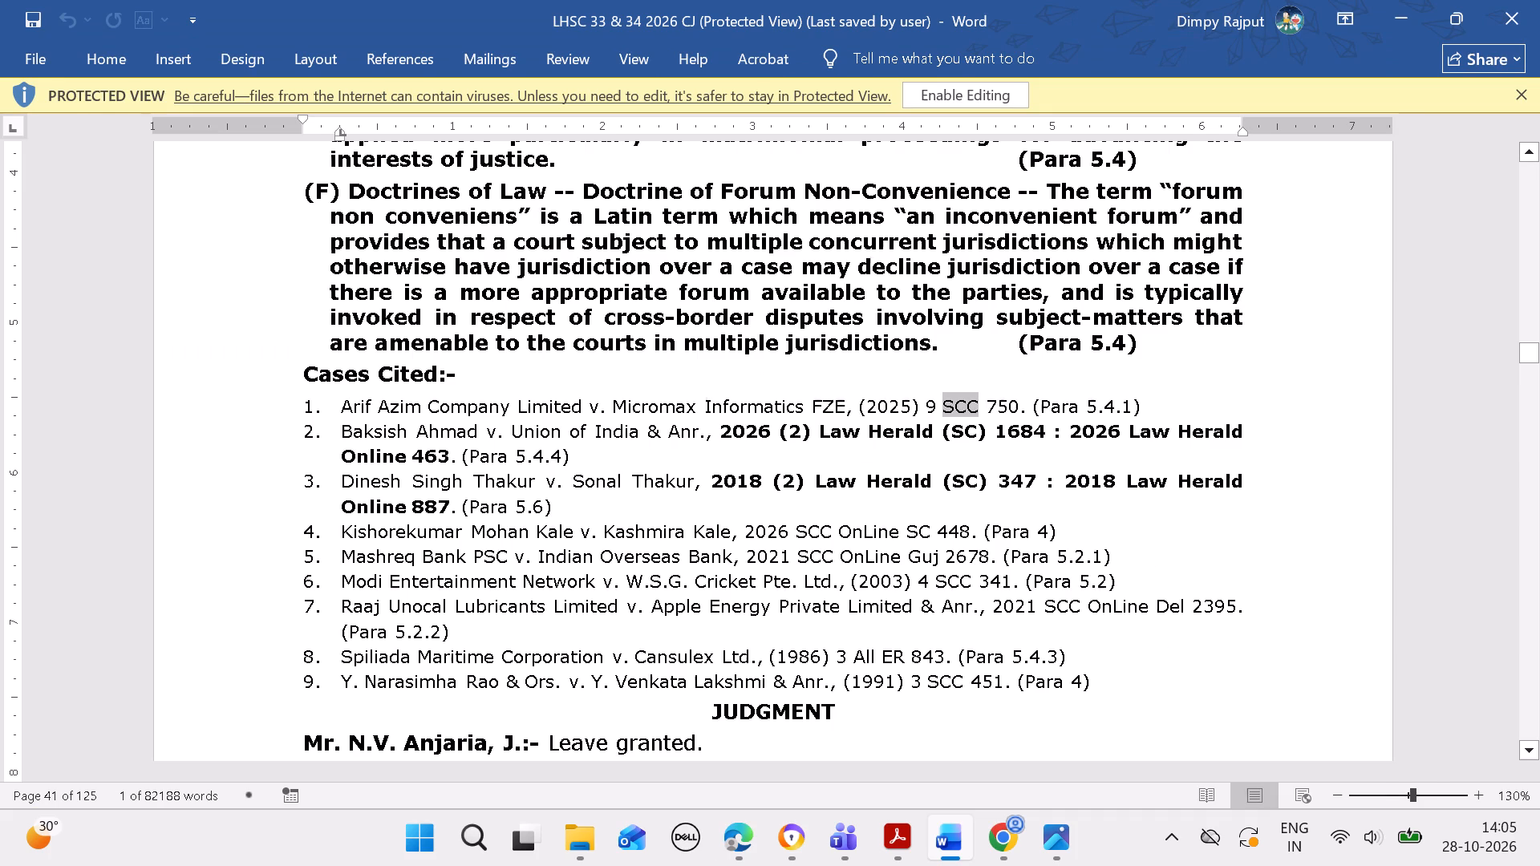
pyautogui.click(756, 835)
pyautogui.click(724, 571)
pyautogui.hotkey('ctrl', 'v')
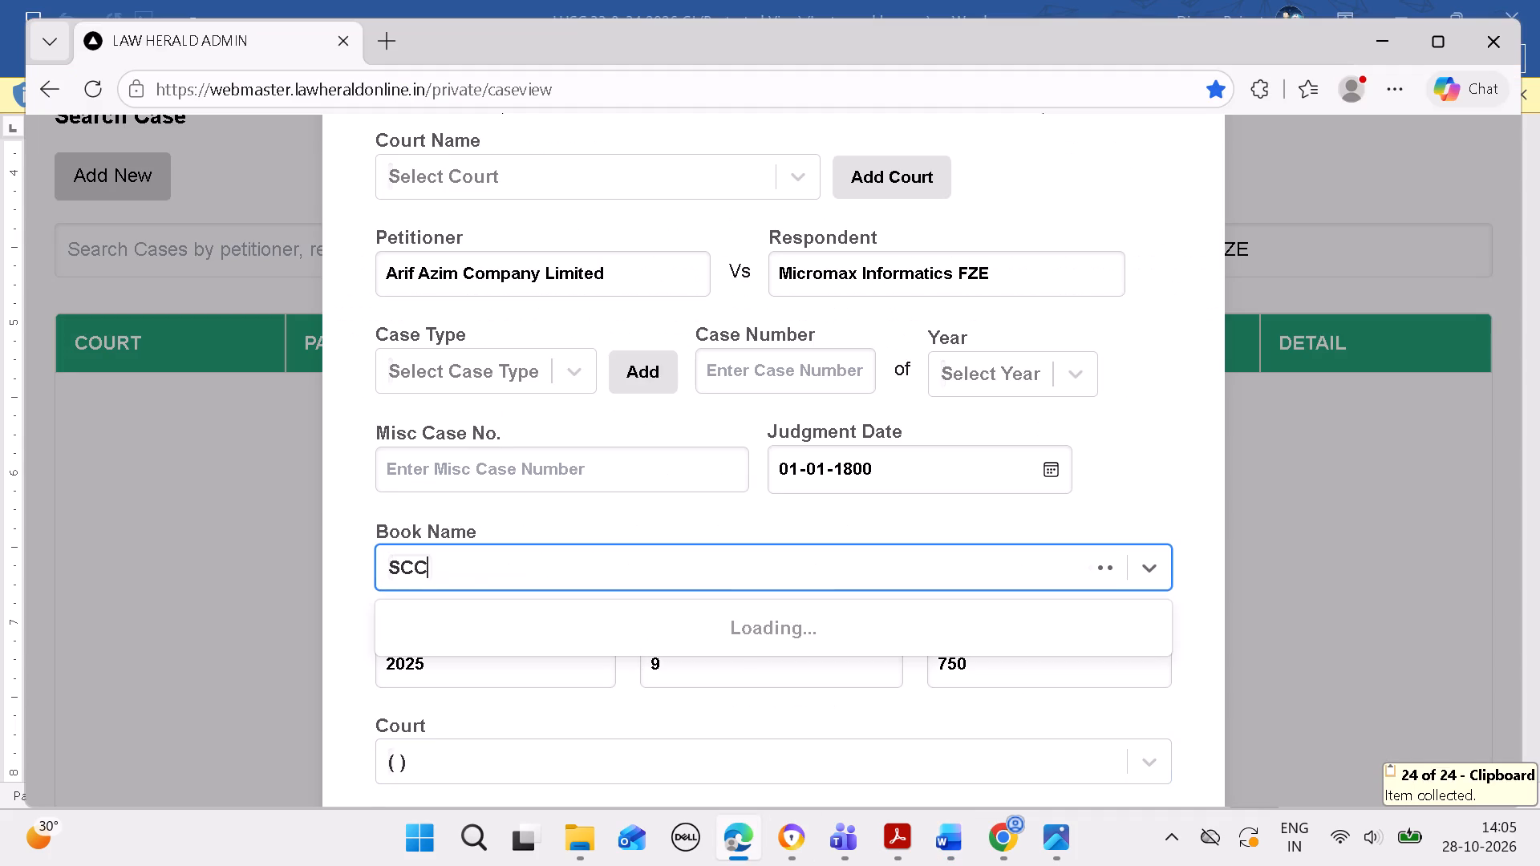
pyautogui.press('Down')
pyautogui.press('Down')
pyautogui.press('Down')
pyautogui.press('Down')
pyautogui.press('Down')
pyautogui.press('Down')
pyautogui.press('Down')
pyautogui.press('Down')
pyautogui.press('Down')
pyautogui.press('Down')
pyautogui.press('Down')
pyautogui.press('Down')
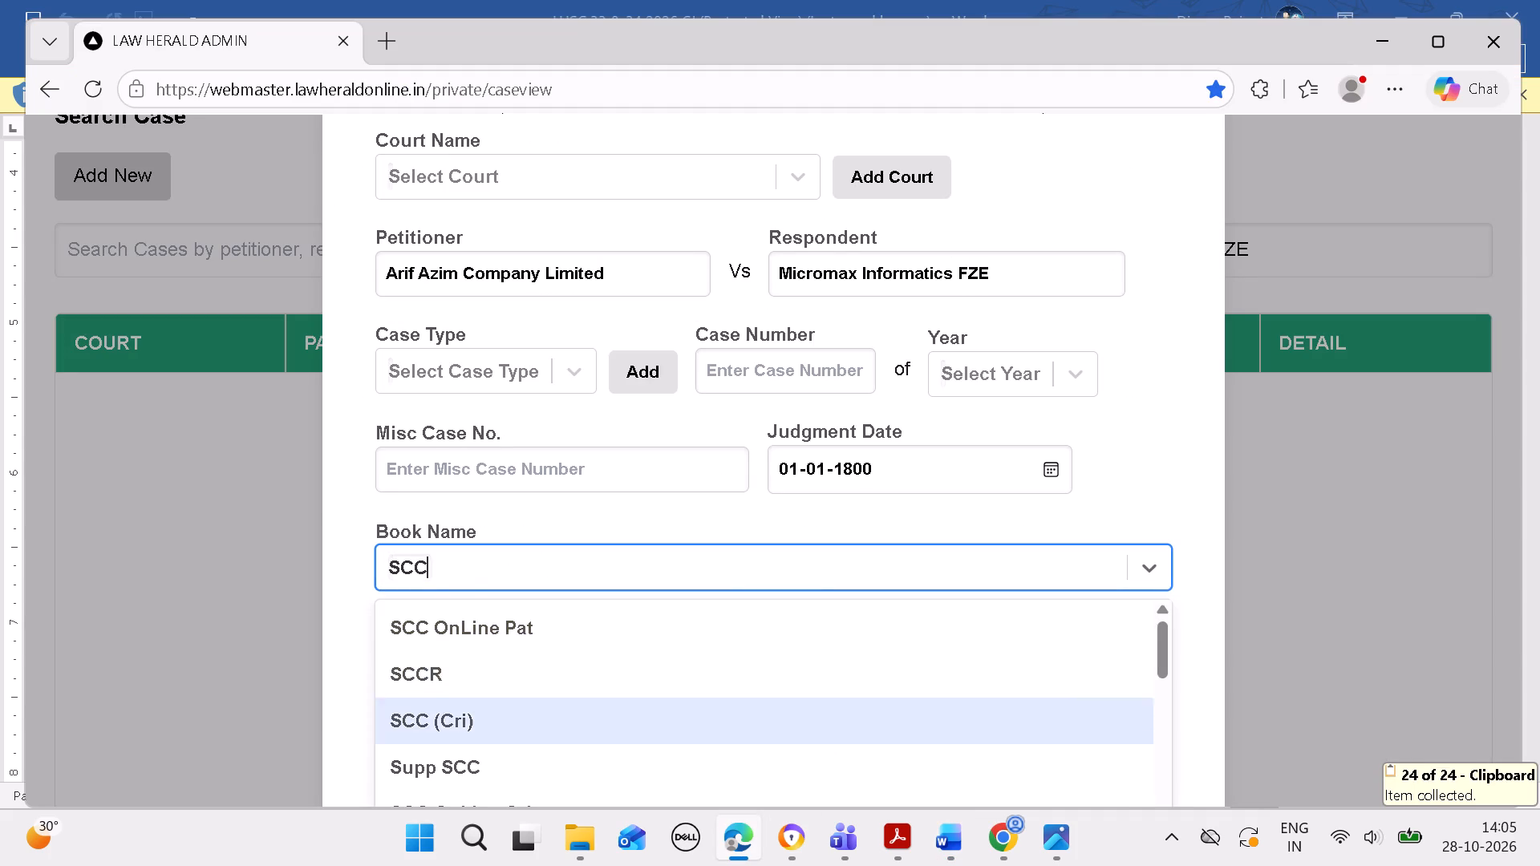
pyautogui.press('Down')
pyautogui.press('Down')
pyautogui.press('Down')
pyautogui.press('Down')
pyautogui.press('Down')
pyautogui.press('Down')
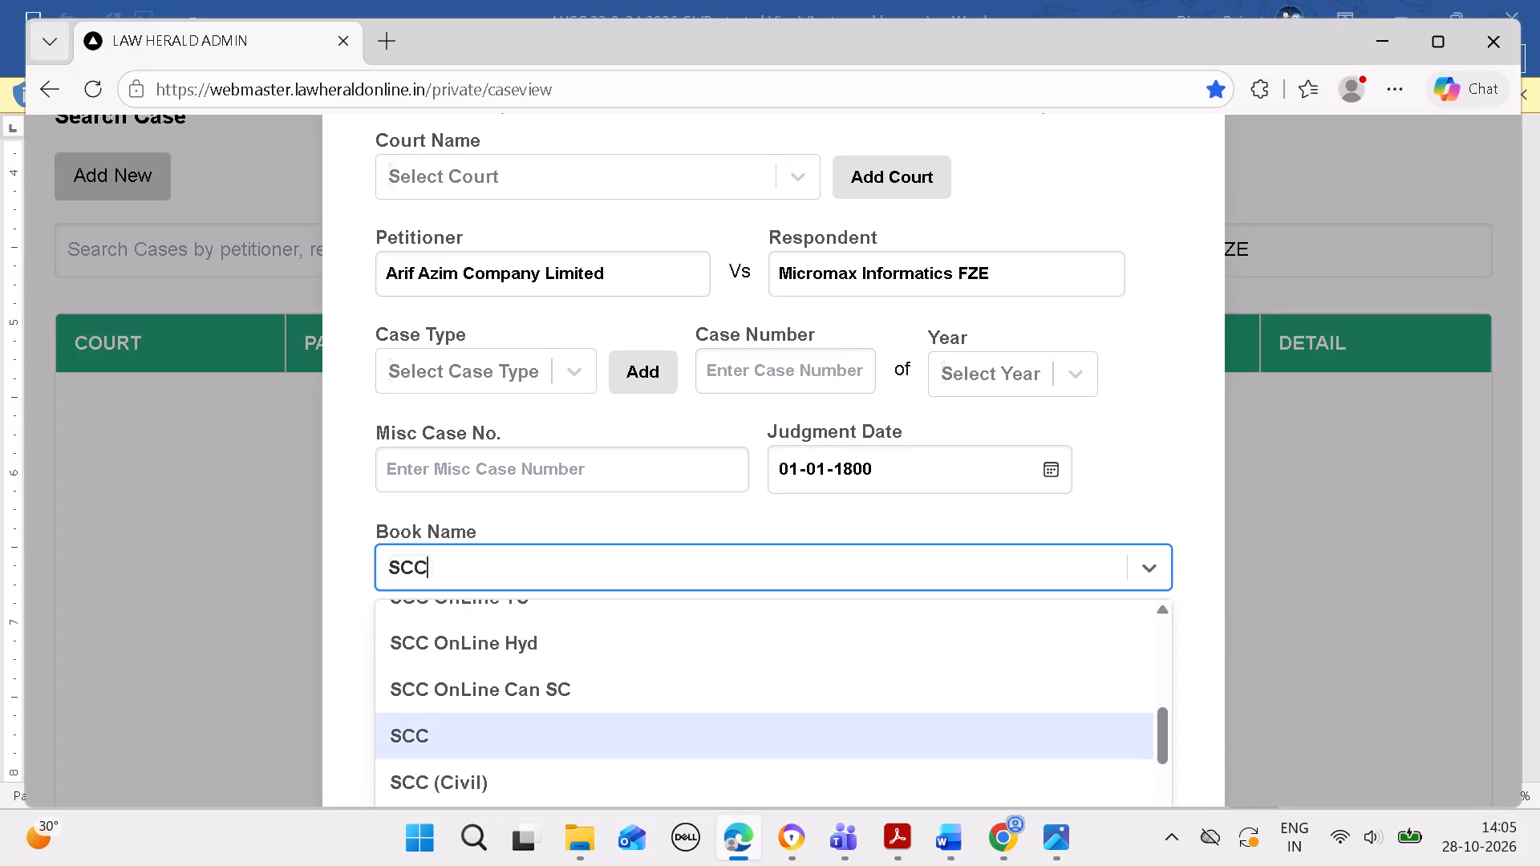
pyautogui.click(644, 735)
# Set the new case's Court Name to IN THE SUPREME COURT OF INDIA (SC).
pyautogui.click(644, 181)
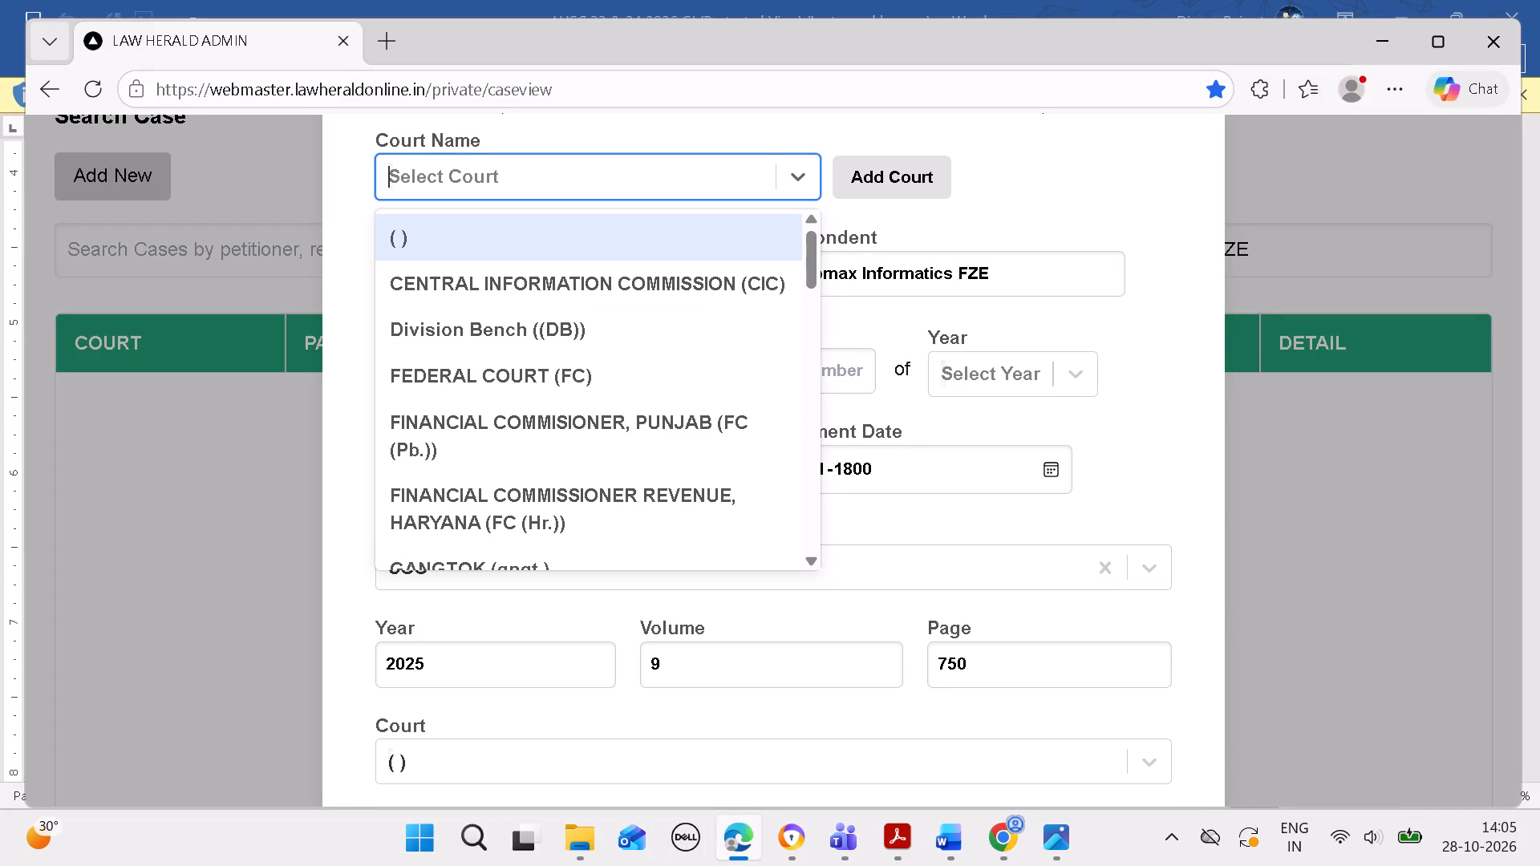
pyautogui.press('i')
pyautogui.write('n the')
pyautogui.press('space')
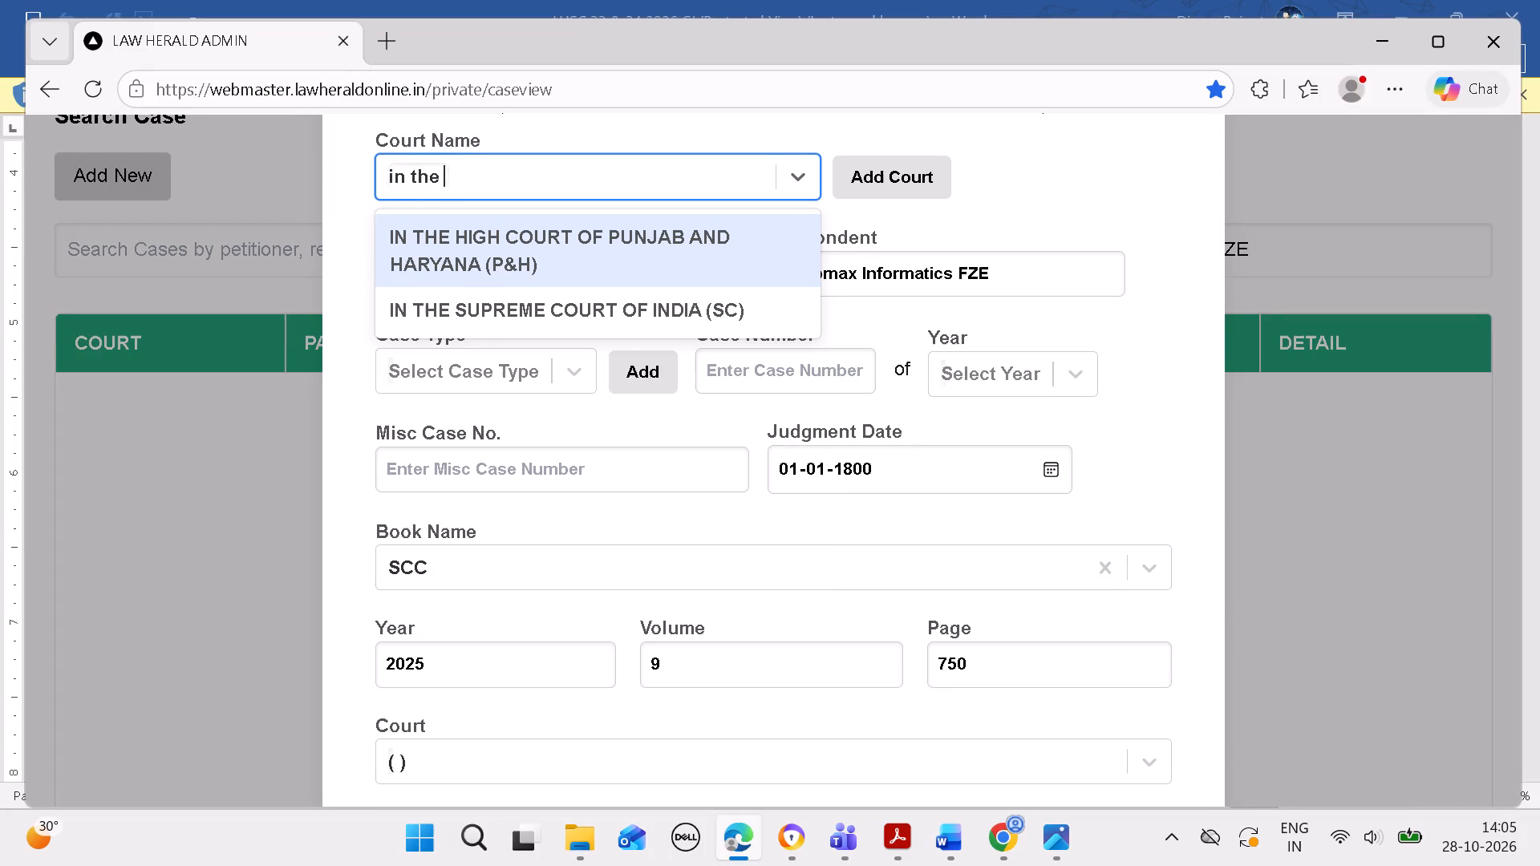
pyautogui.click(651, 308)
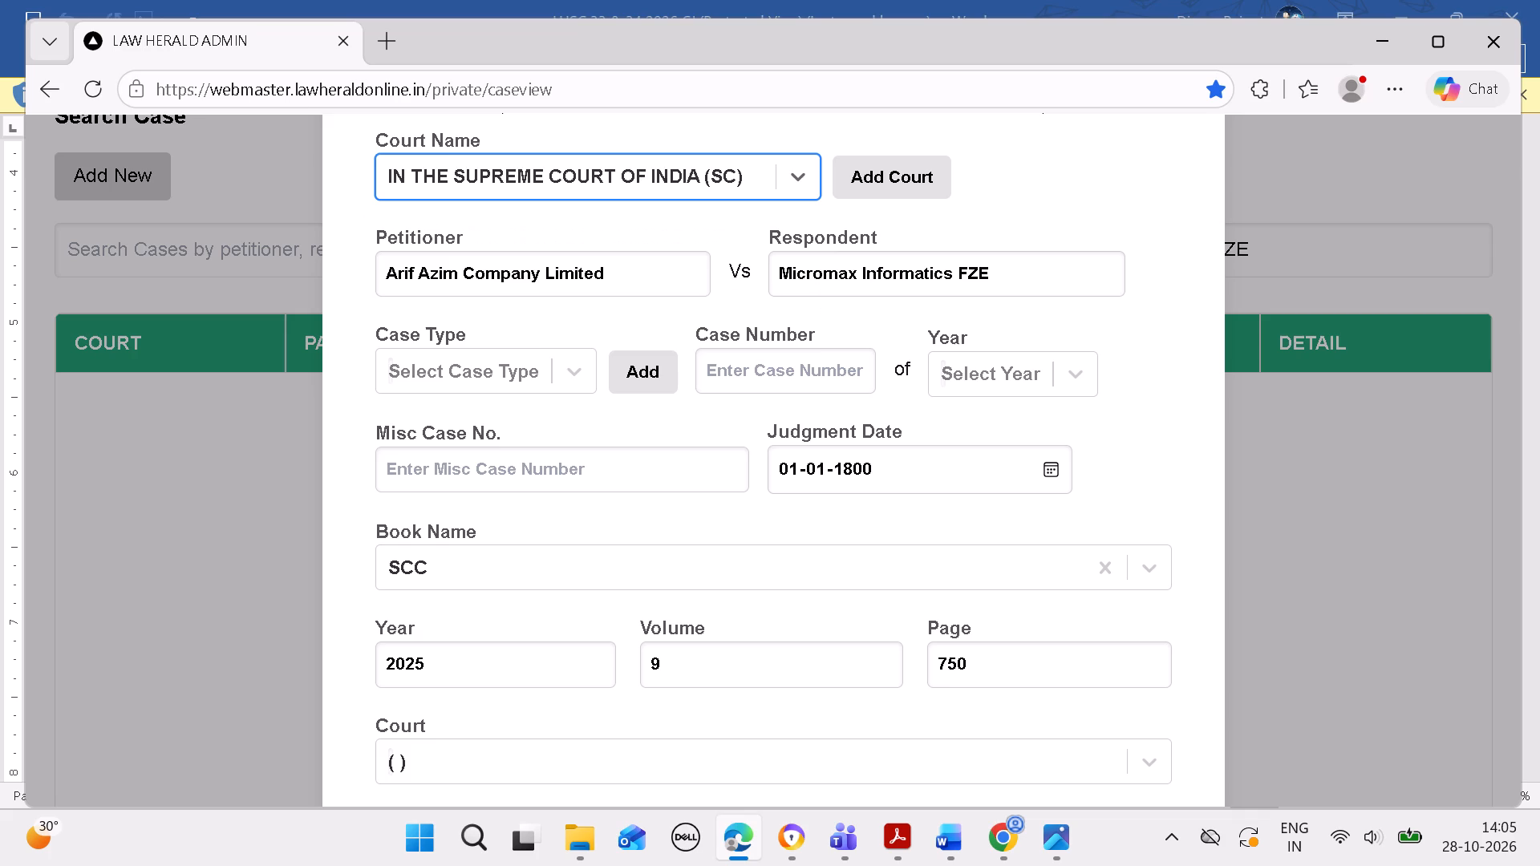
# Save the new Arif Azim Company Limited v. Micromax Informatics FZE case and return to the Cases Cited list.
pyautogui.press('Return')
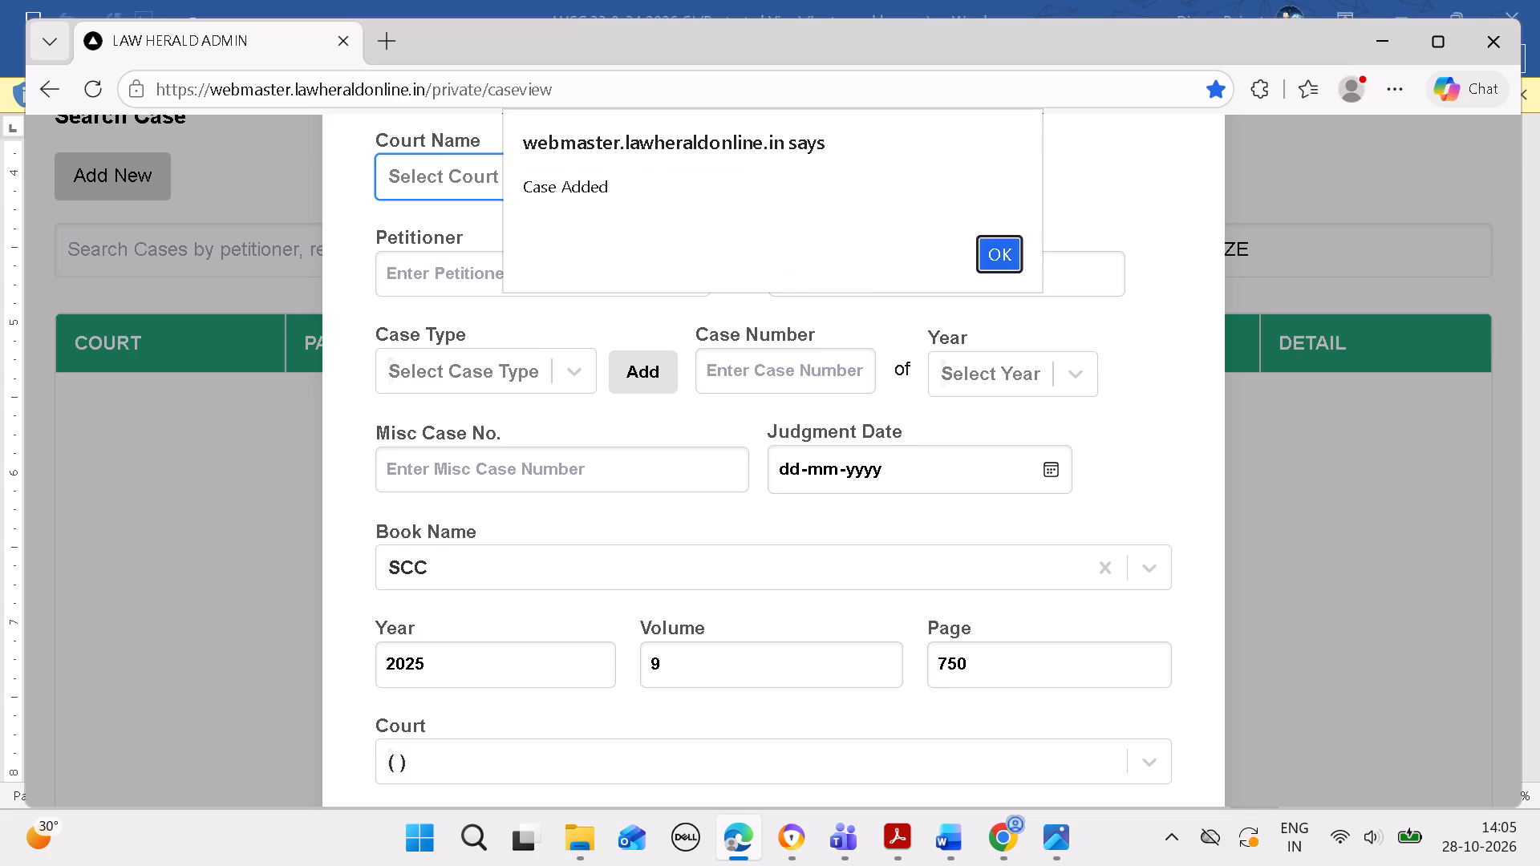
pyautogui.click(987, 256)
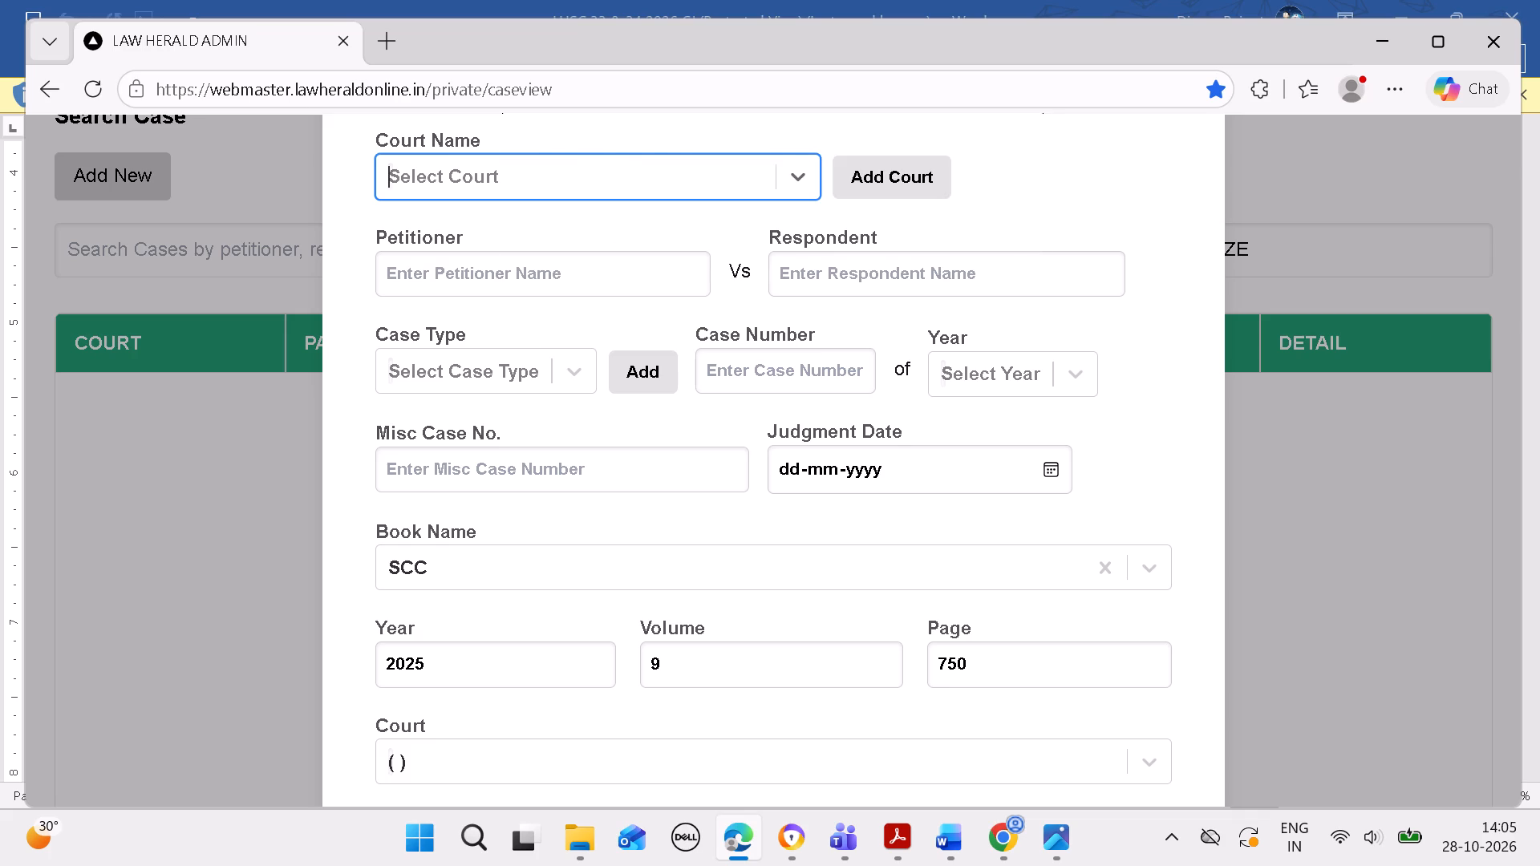
pyautogui.click(1005, 251)
pyautogui.scroll(-9, 804, 479)
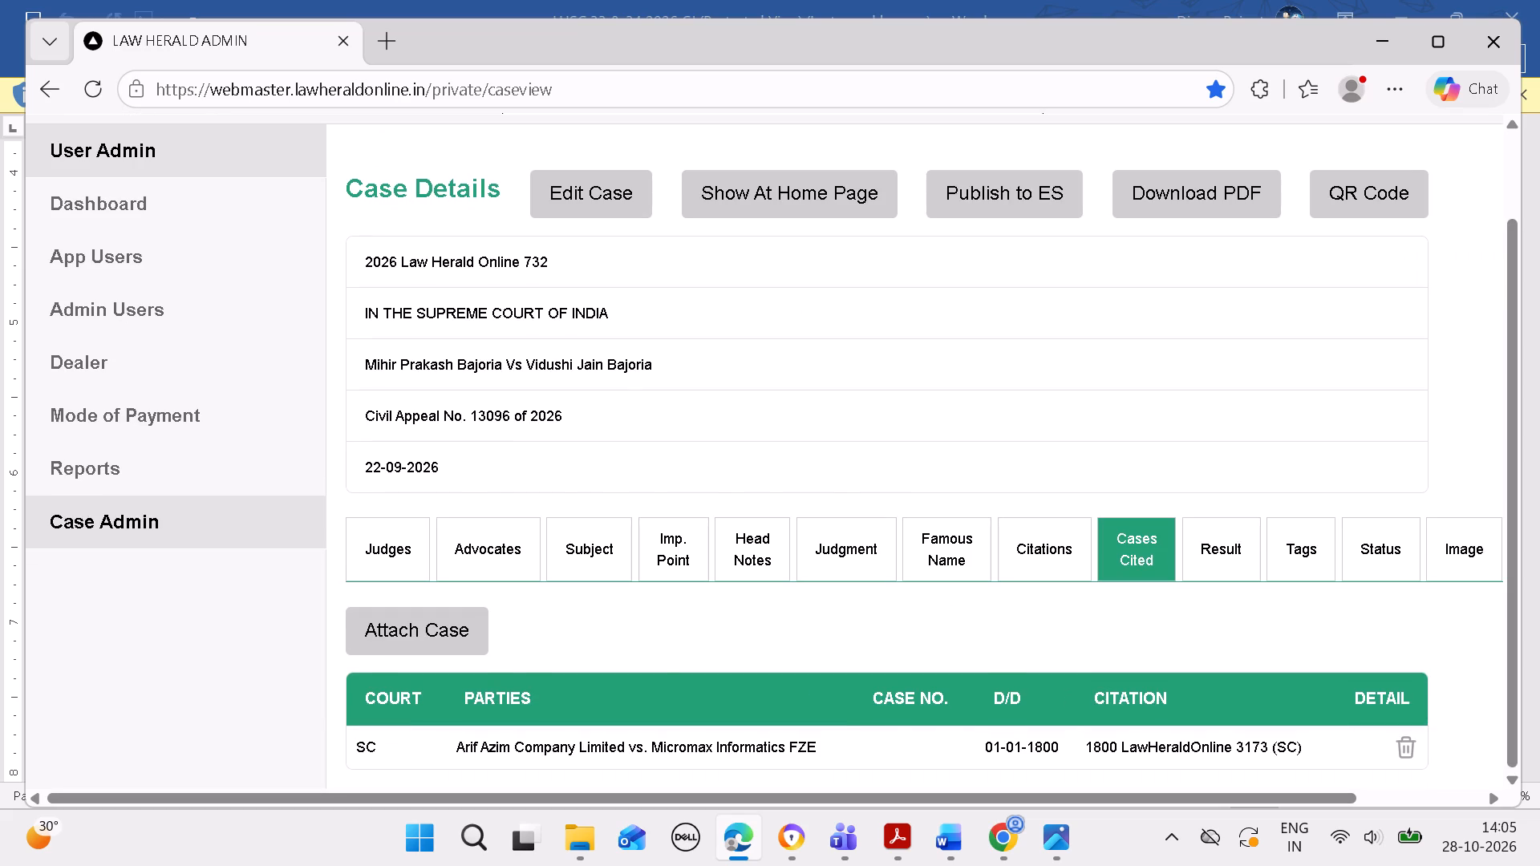
# Replace the previous party search in Attach Case with the second cited case's petitioner name copied from Word.
pyautogui.click(944, 819)
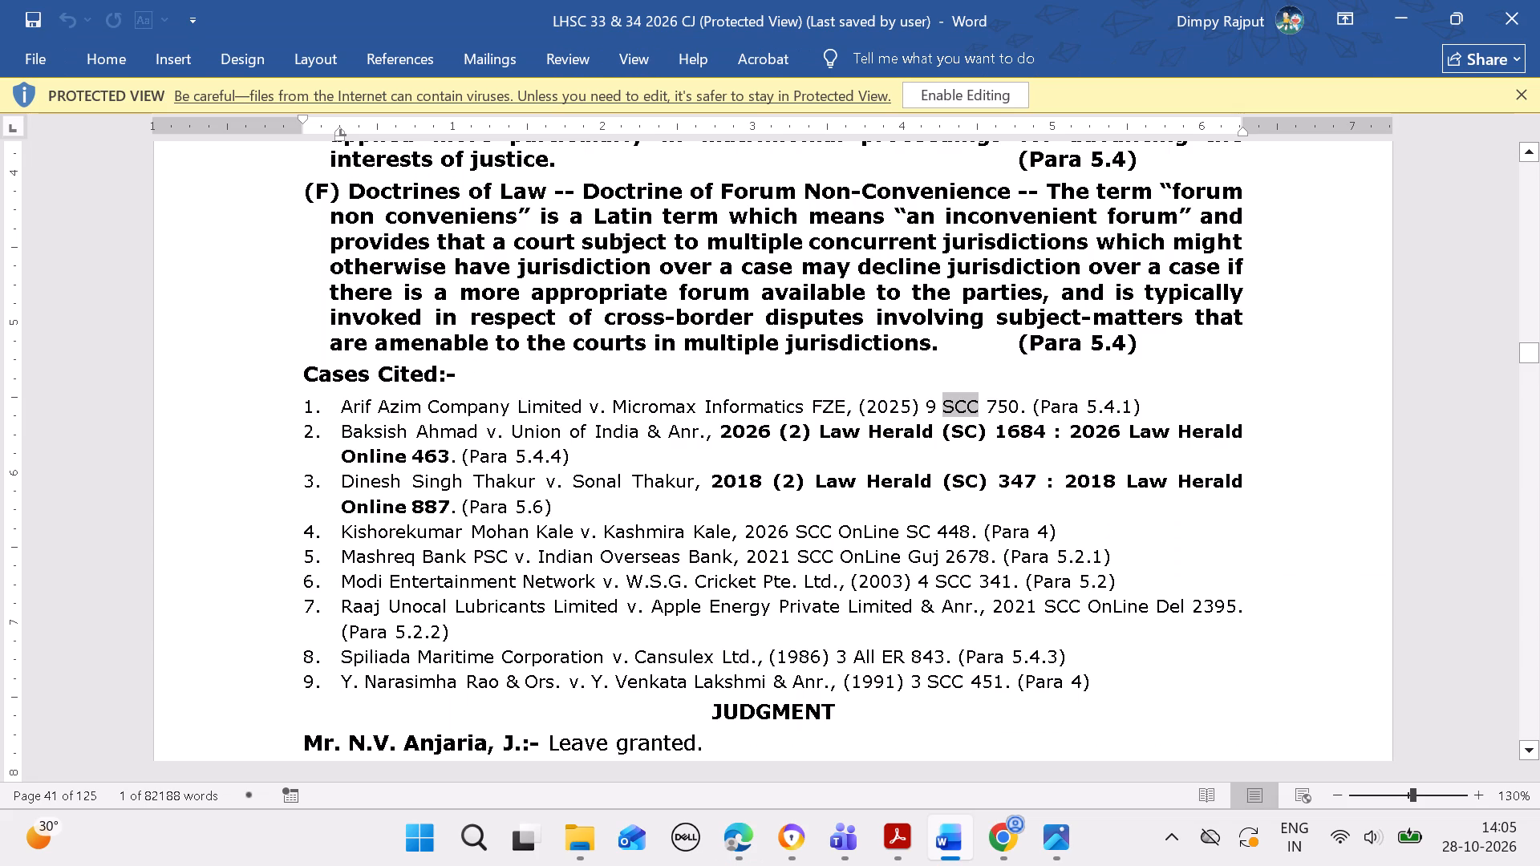
pyautogui.moveTo(342, 424); pyautogui.dragTo(350, 424)
pyautogui.moveTo(350, 424); pyautogui.dragTo(456, 438)
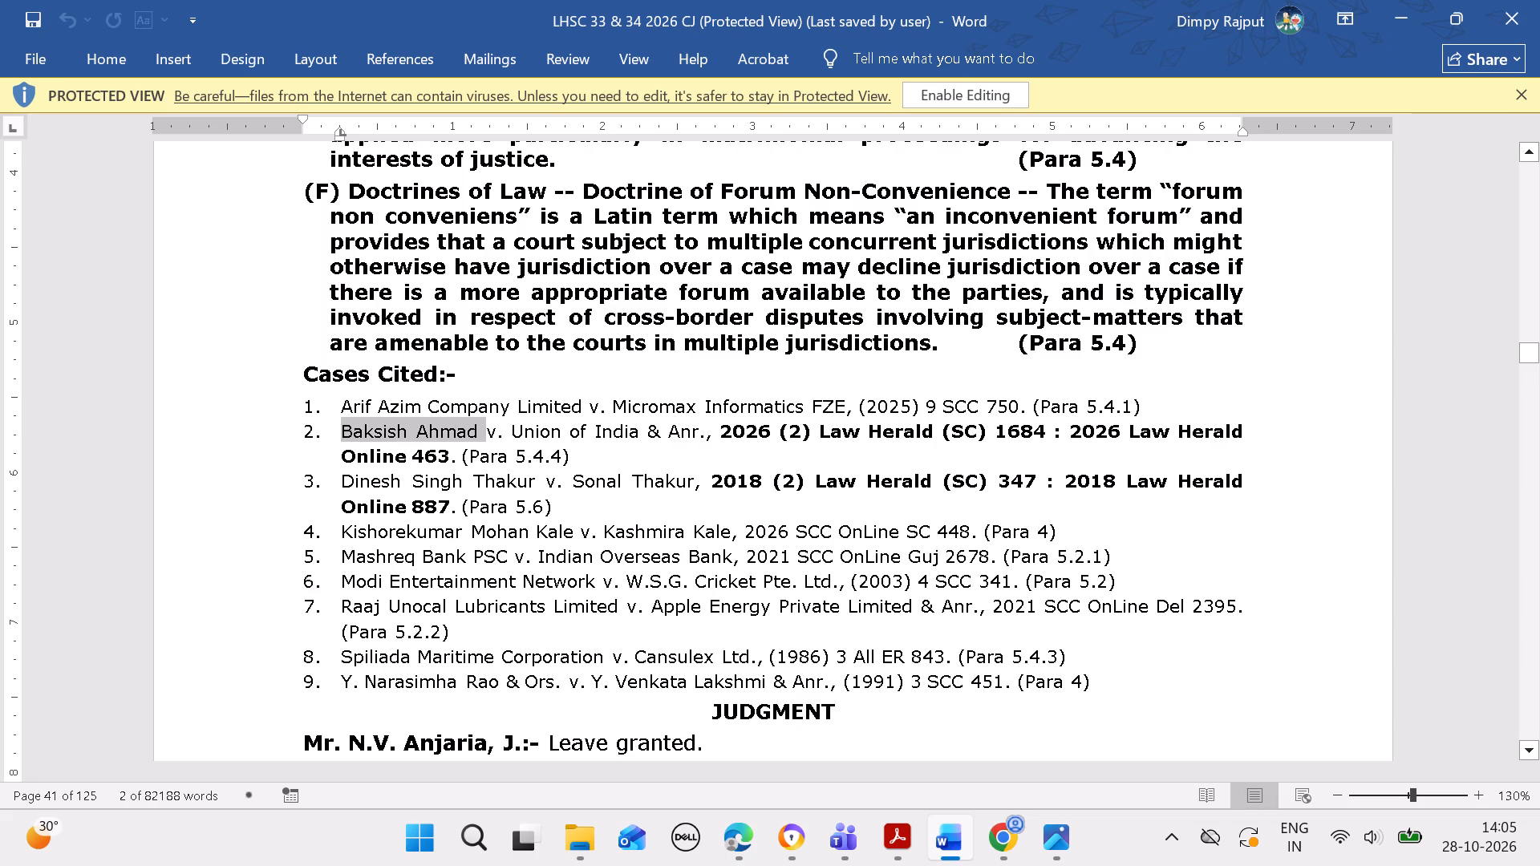
pyautogui.hotkey('ctrl', 'c')
pyautogui.click(738, 829)
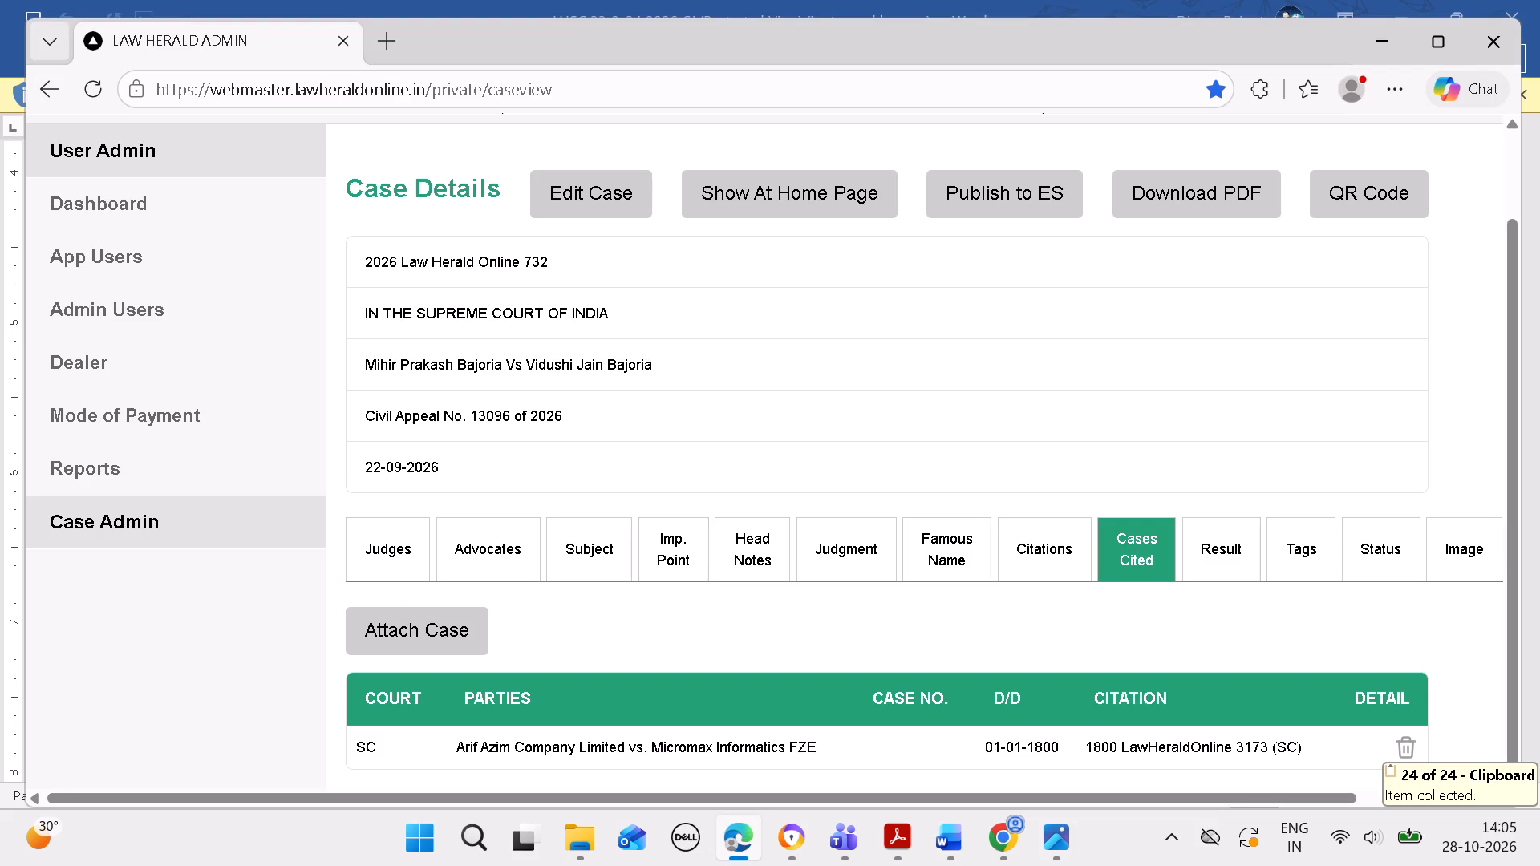
pyautogui.click(465, 618)
pyautogui.moveTo(811, 252); pyautogui.dragTo(502, 249)
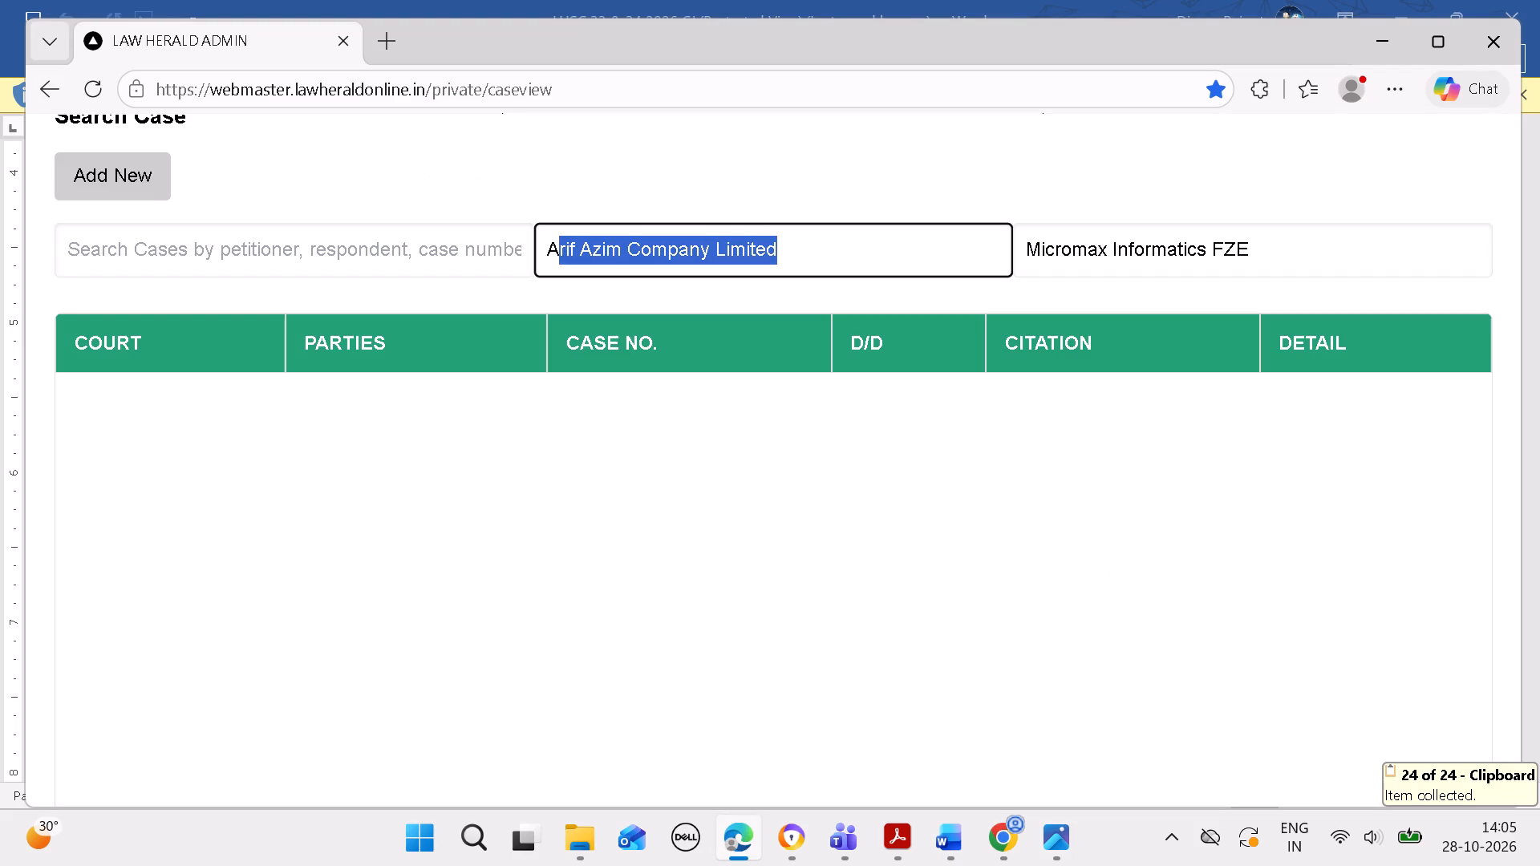
pyautogui.press('BackSpace')
pyautogui.moveTo(1272, 237); pyautogui.dragTo(675, 243)
pyautogui.press('BackSpace')
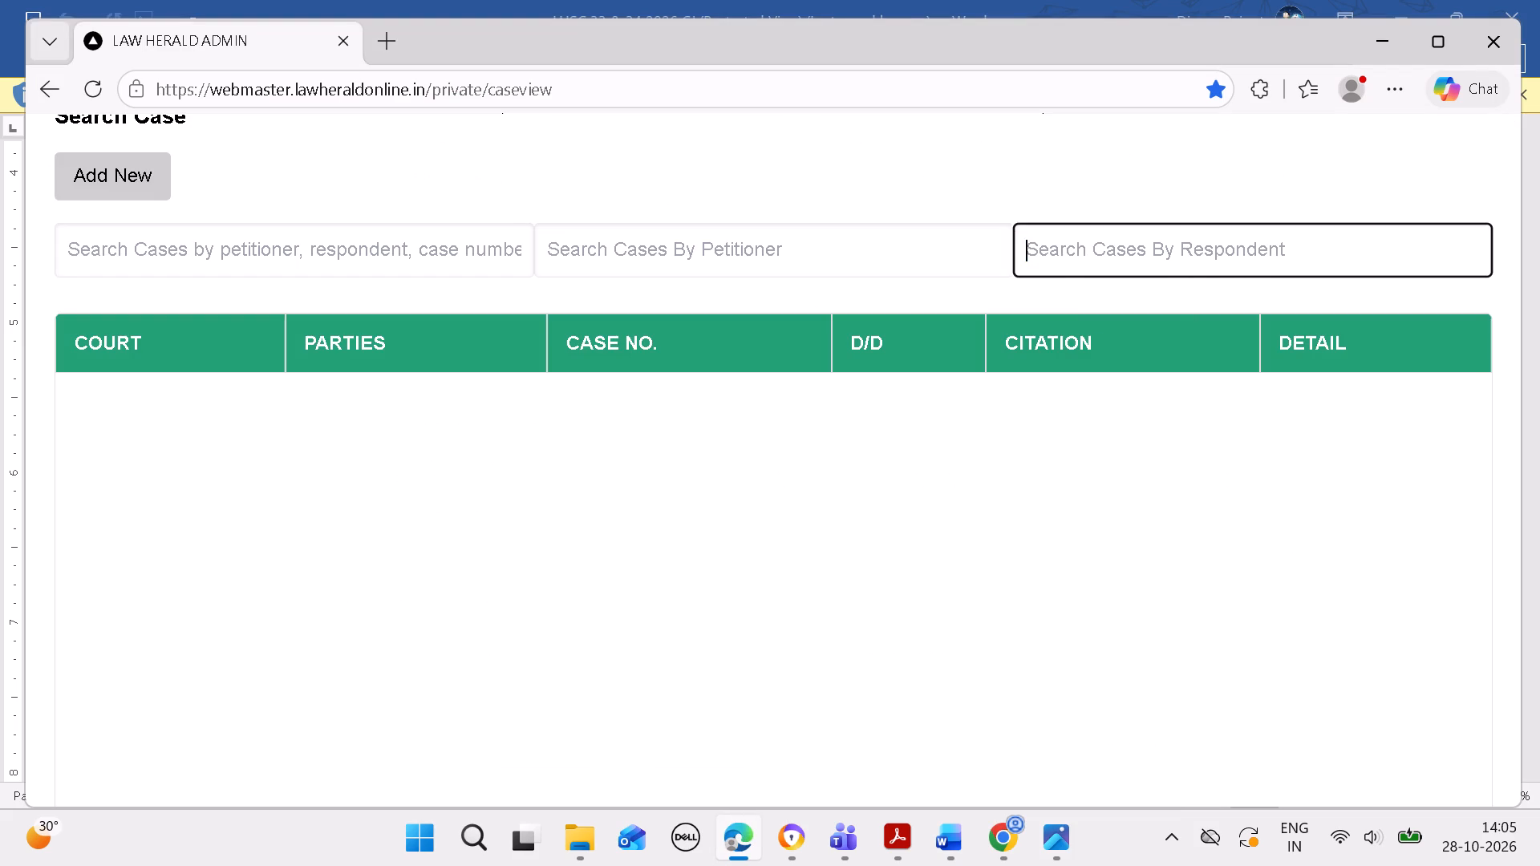
pyautogui.click(695, 250)
pyautogui.hotkey('ctrl', 'v')
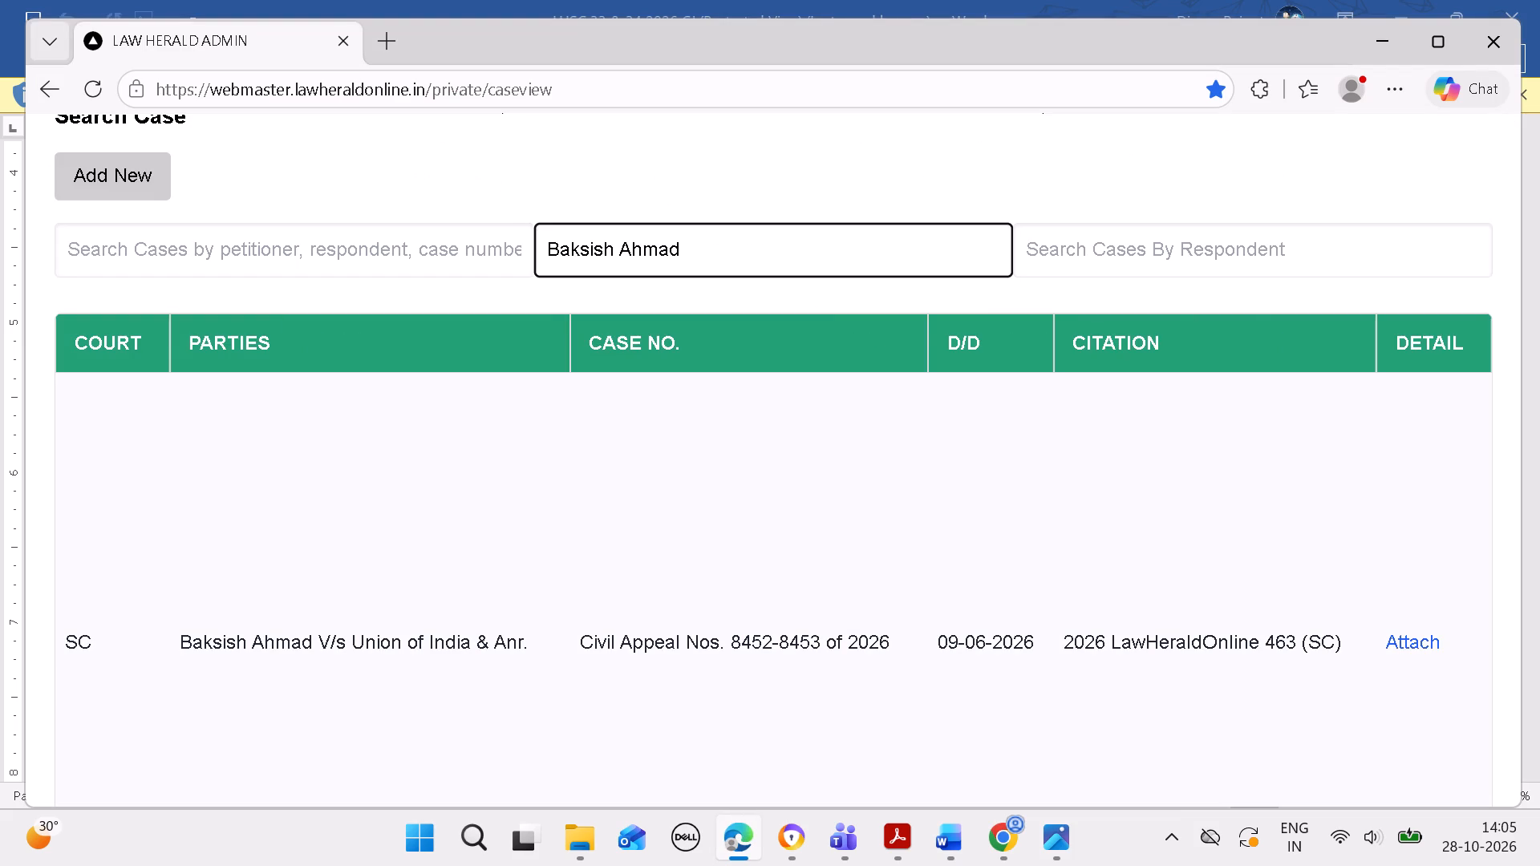
# Check the second cited case against Word and attach Civil Appeal Nos. 8452-8453 of 2026, 2026 LawHeraldOnline 463 (SC), as a cited case.
pyautogui.click(959, 835)
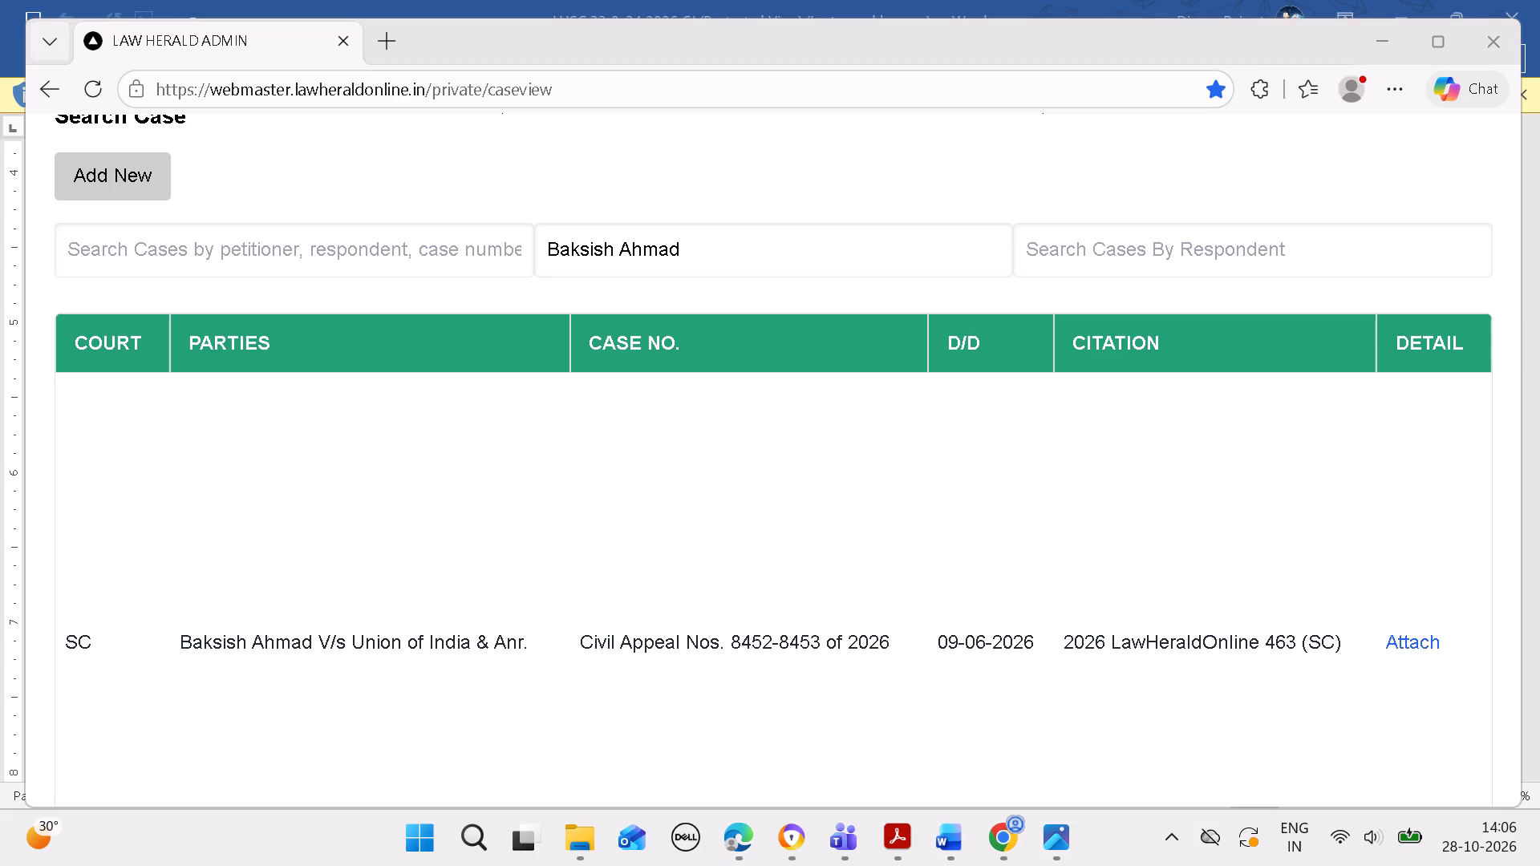
pyautogui.click(736, 831)
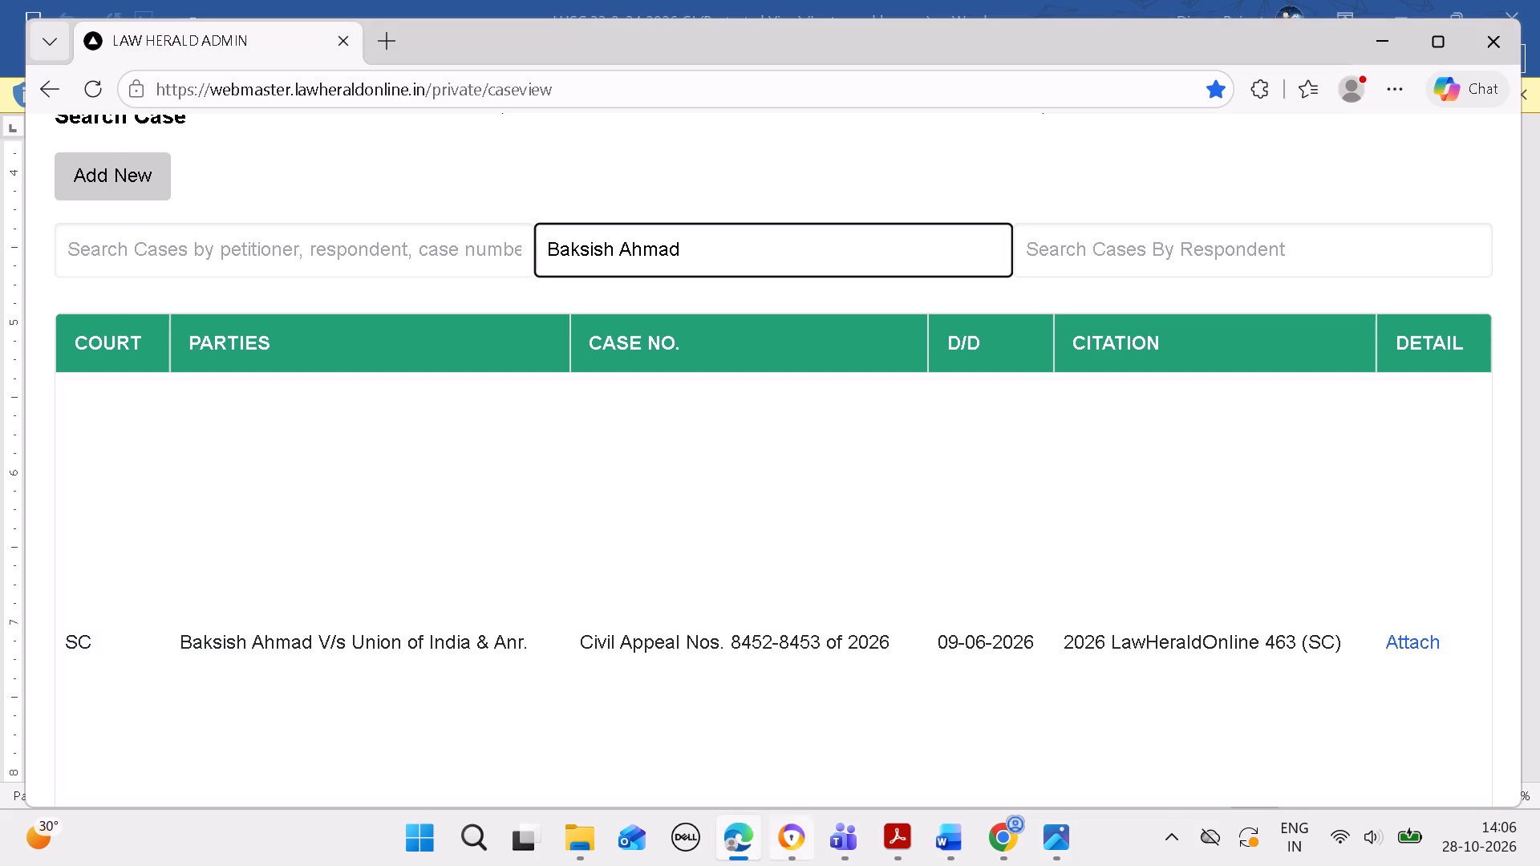
pyautogui.click(961, 824)
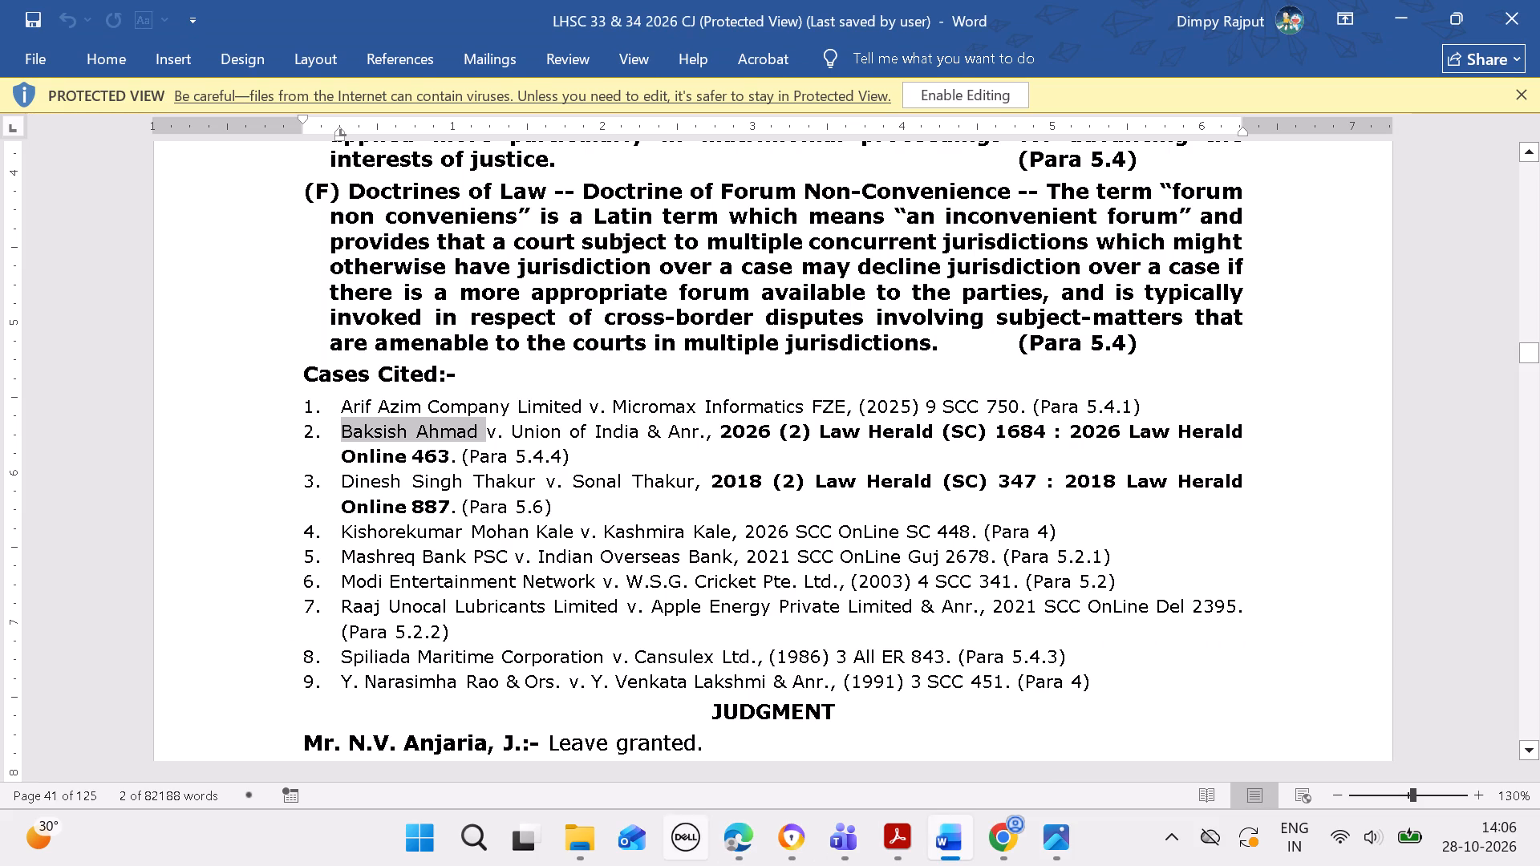
pyautogui.click(738, 842)
pyautogui.click(1392, 642)
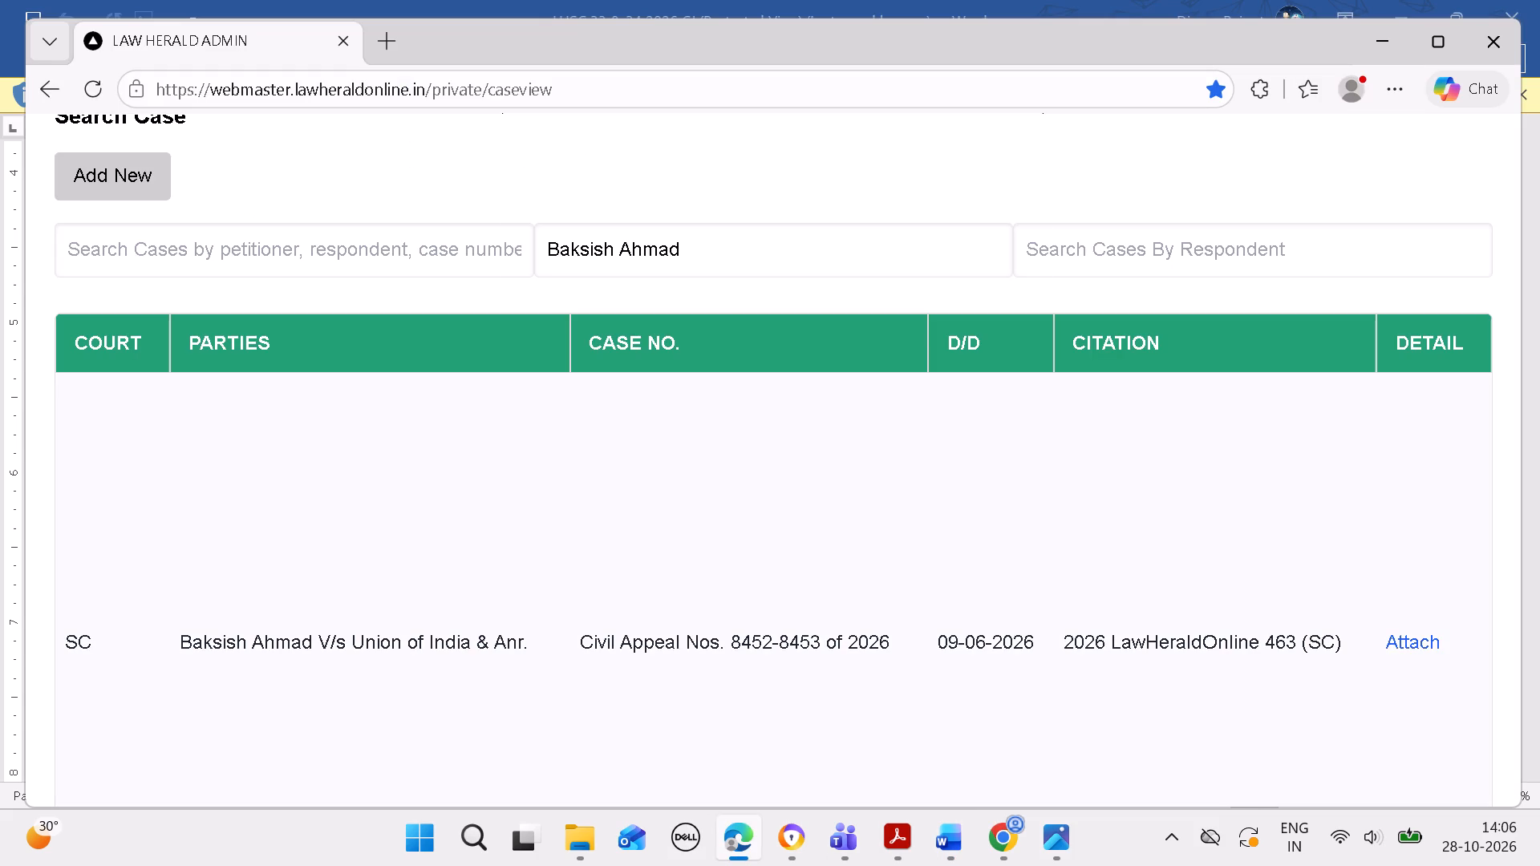
pyautogui.click(1009, 265)
pyautogui.scroll(-6, 942, 451)
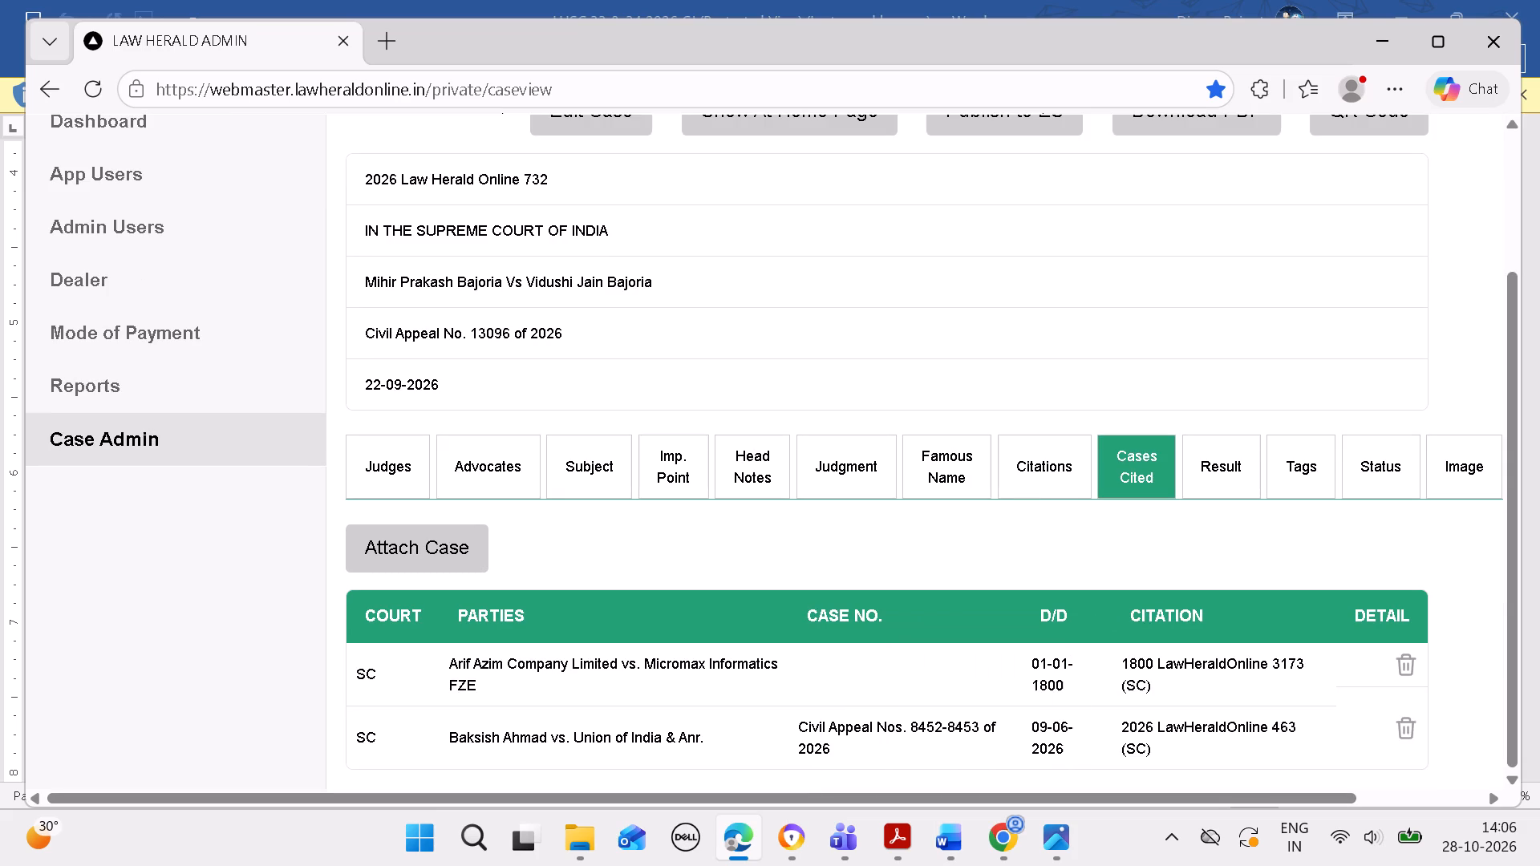
# Search by the third cited case's petitioner name copied from Word and attach Civil Appeal No. 3878 of 2018, 2018 LawHeraldOnline 887 (SC).
pyautogui.click(957, 842)
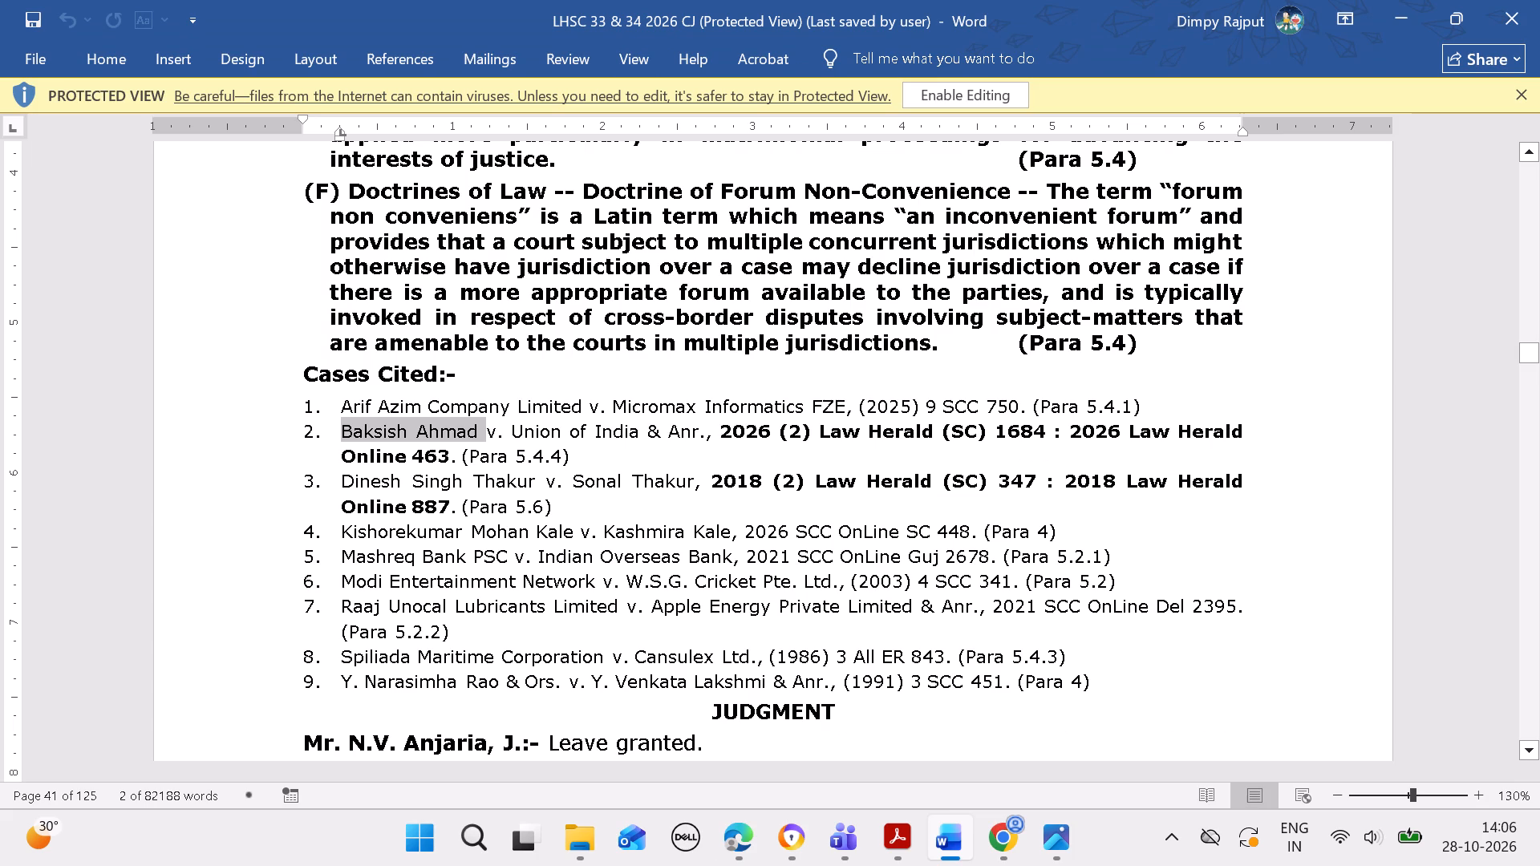
pyautogui.moveTo(340, 478); pyautogui.dragTo(503, 480)
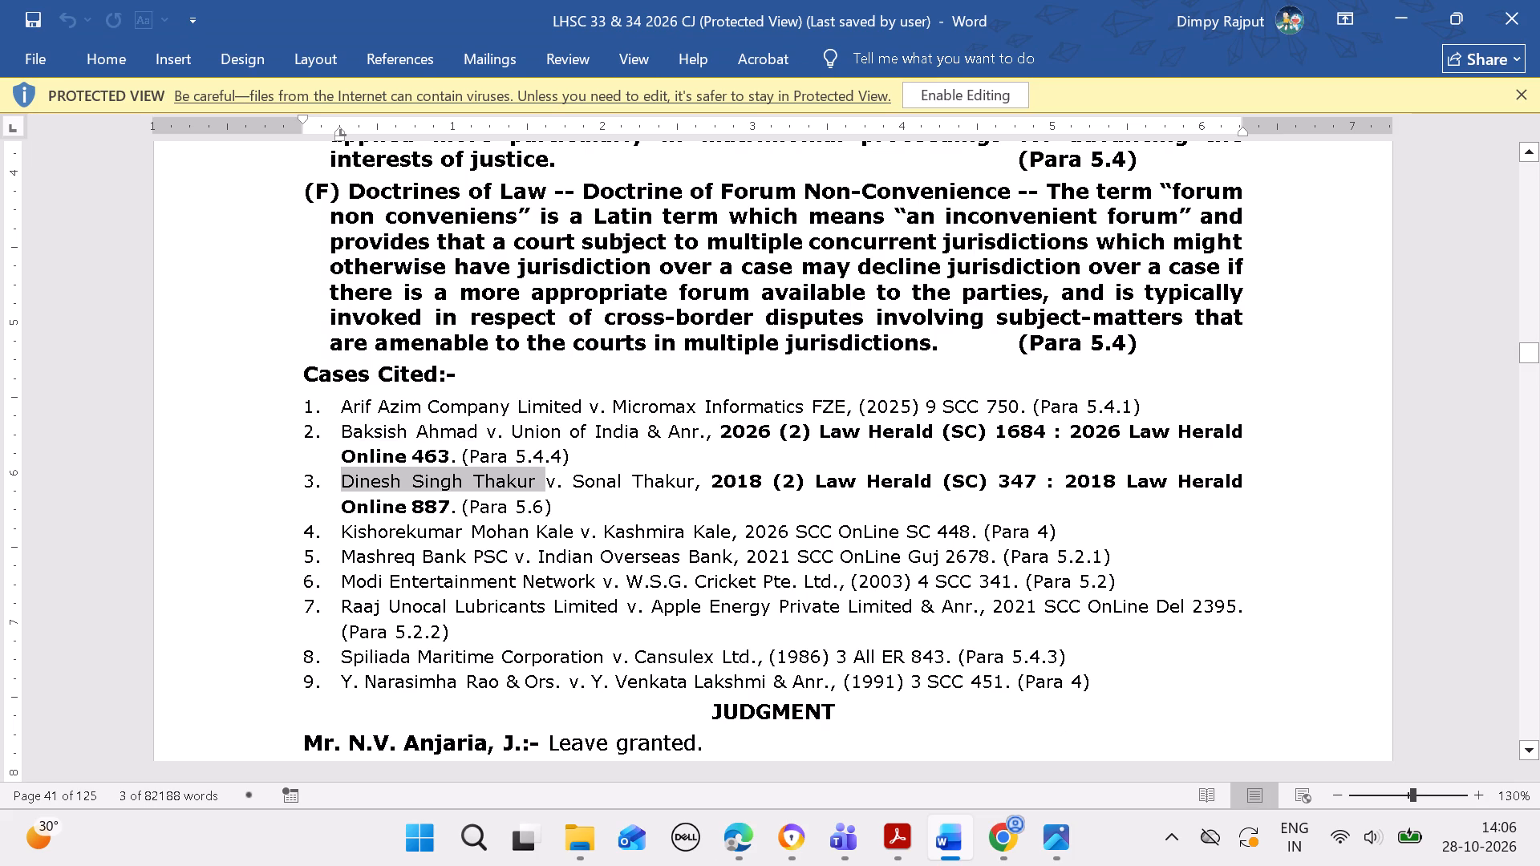
pyautogui.hotkey('ctrl', 'c')
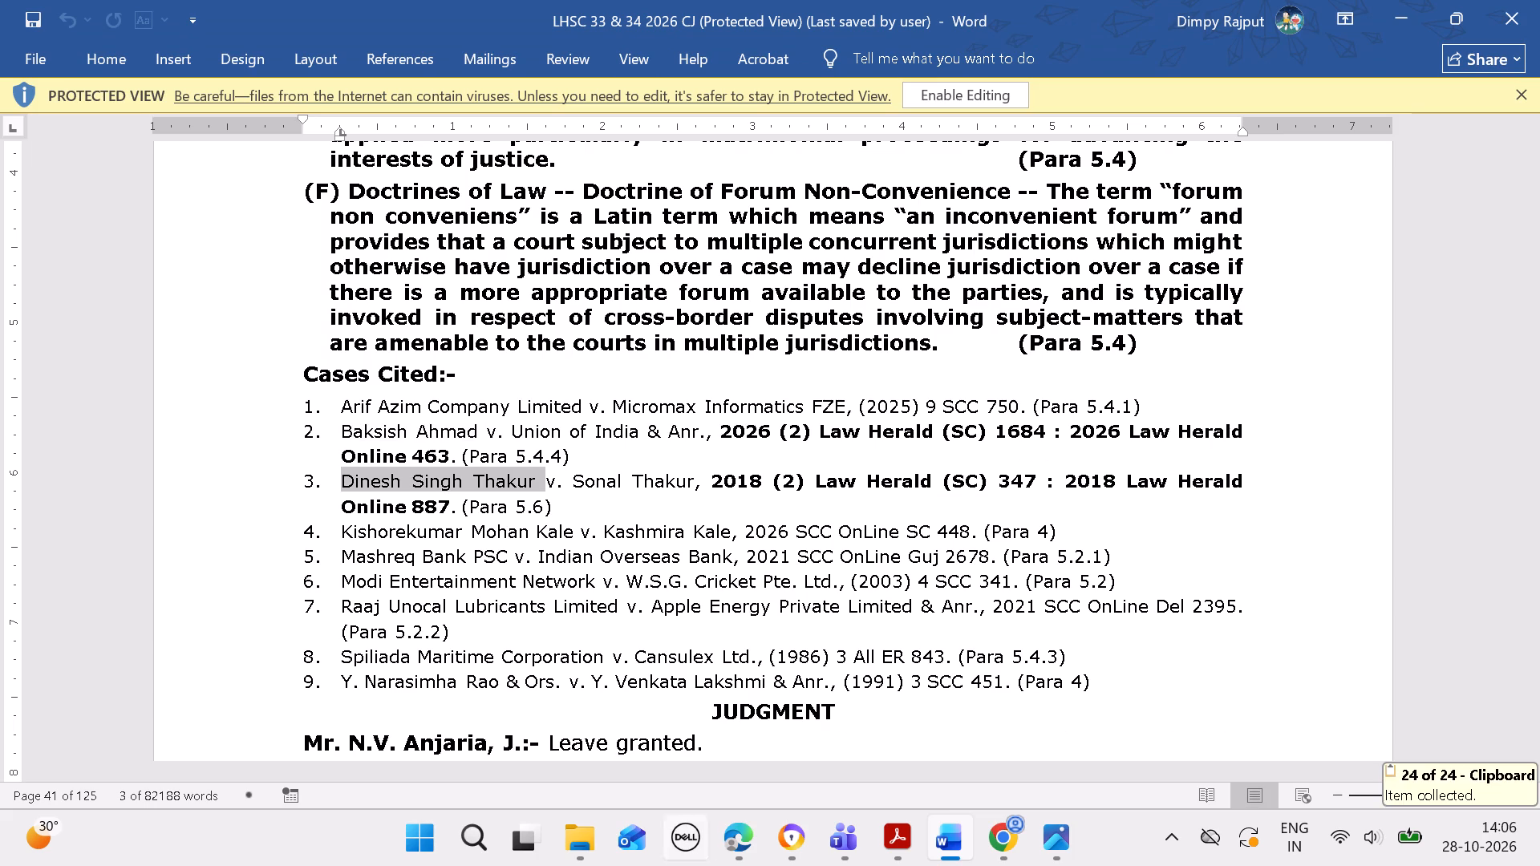
pyautogui.click(744, 830)
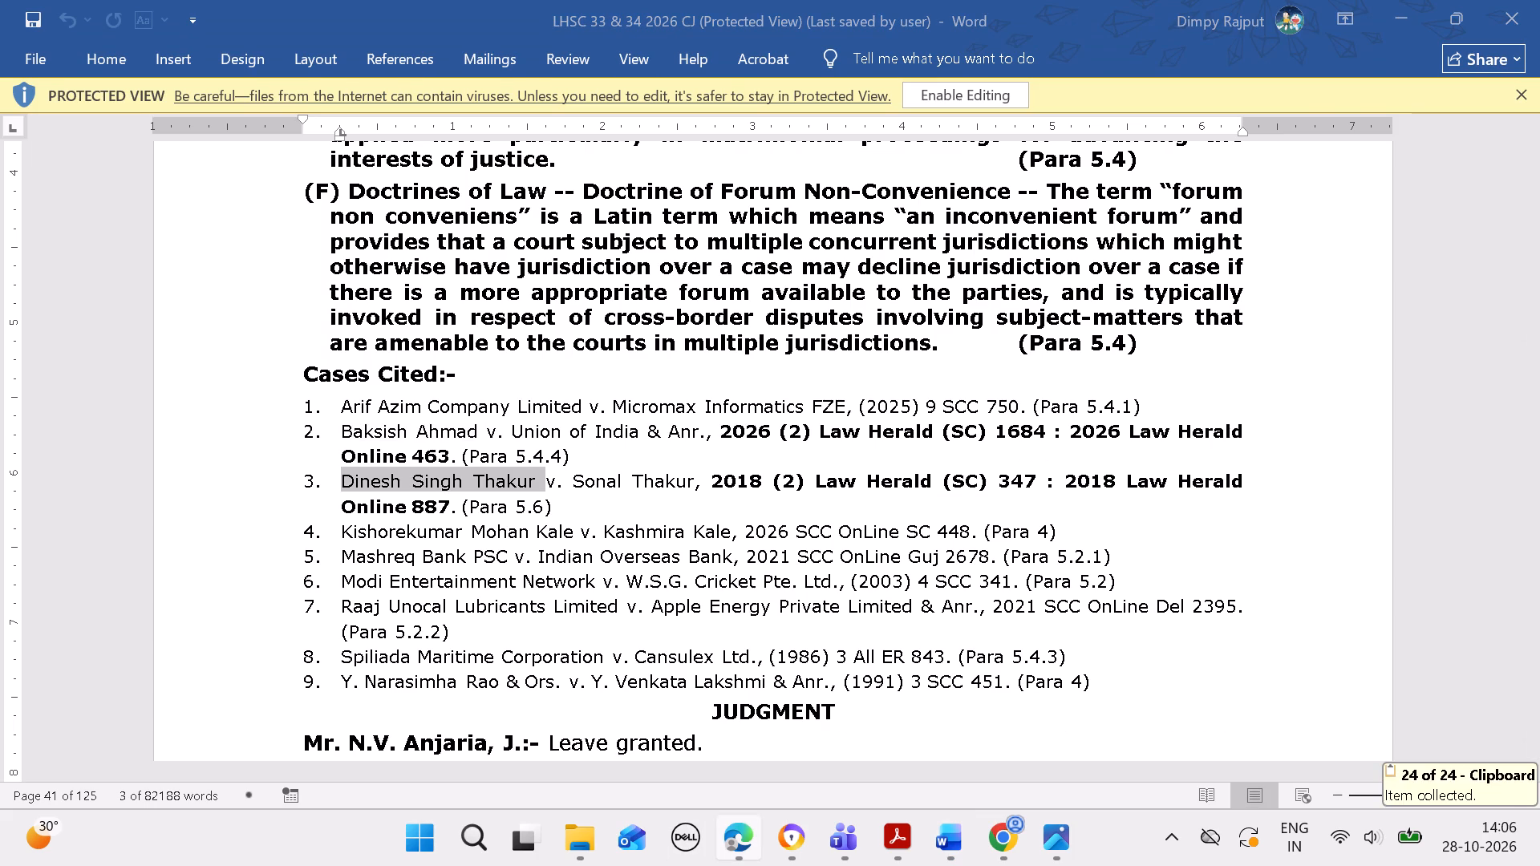
pyautogui.click(736, 839)
pyautogui.click(438, 552)
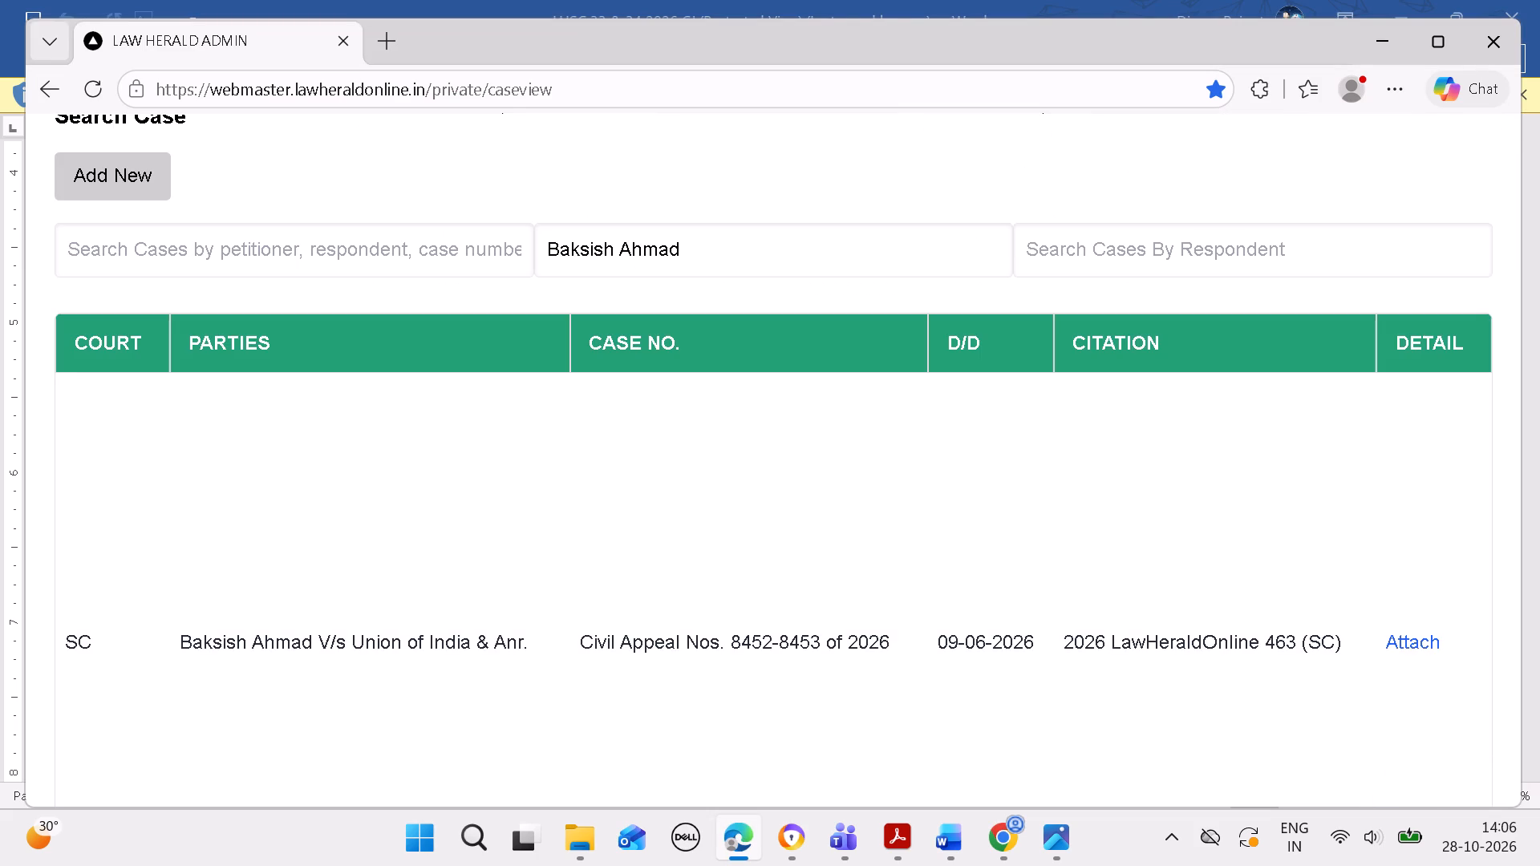
pyautogui.moveTo(805, 263); pyautogui.dragTo(452, 261)
pyautogui.press('BackSpace')
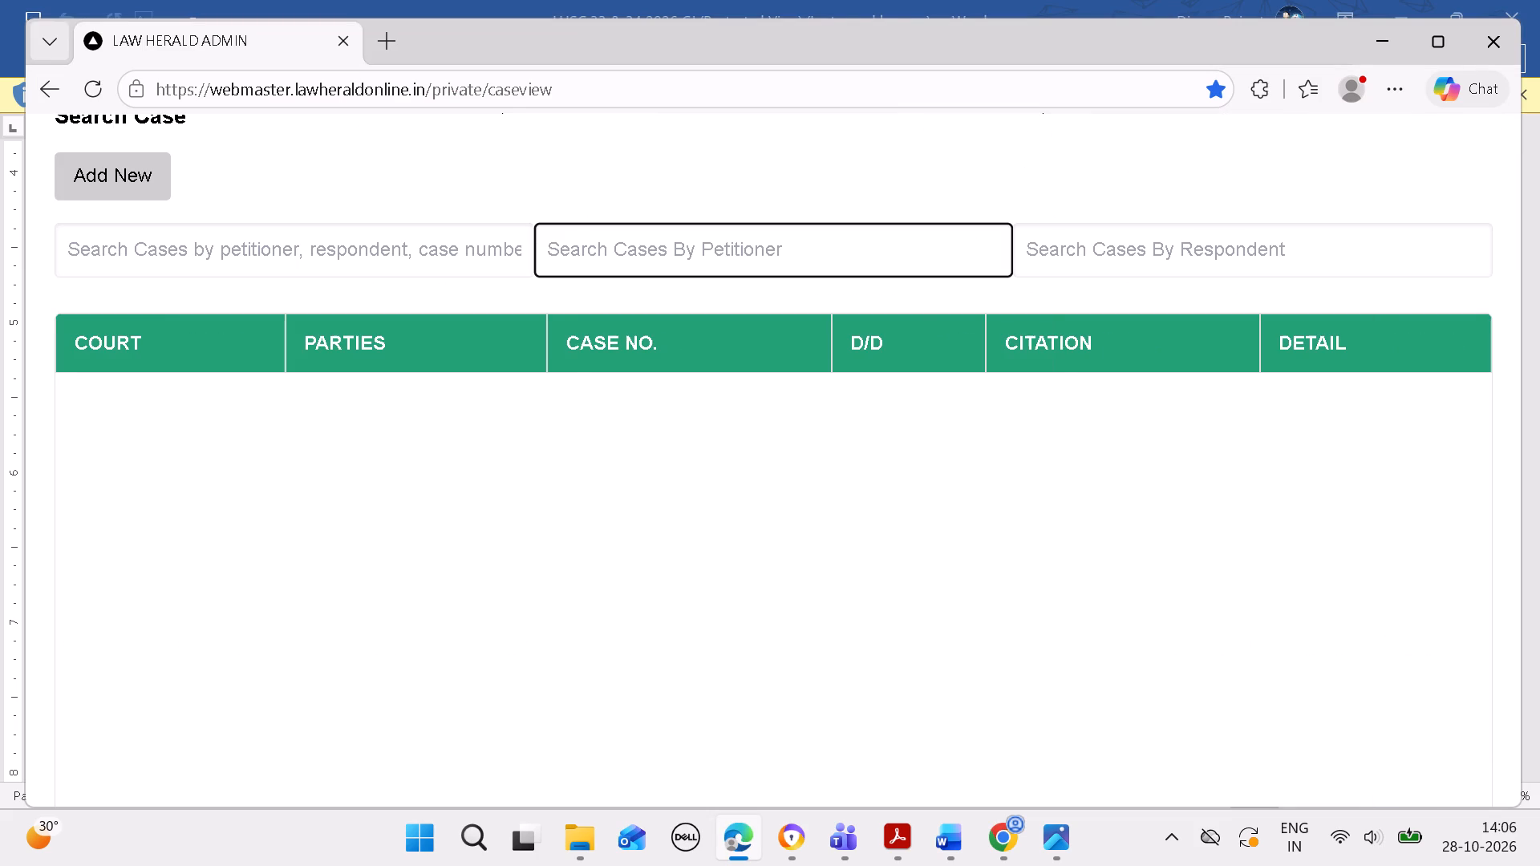
pyautogui.hotkey('ctrl', 'v')
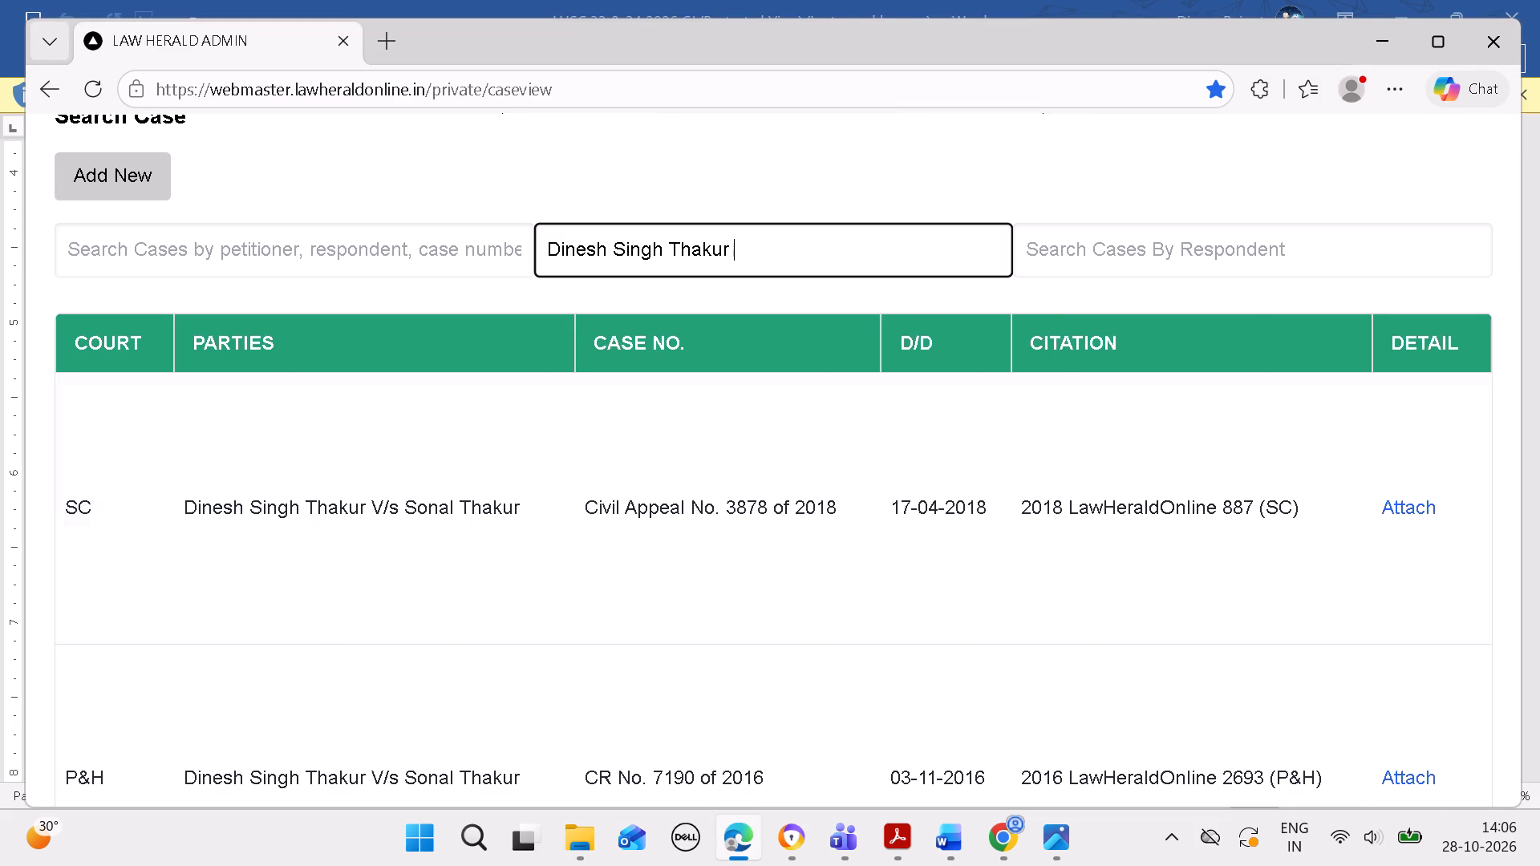
pyautogui.click(1404, 499)
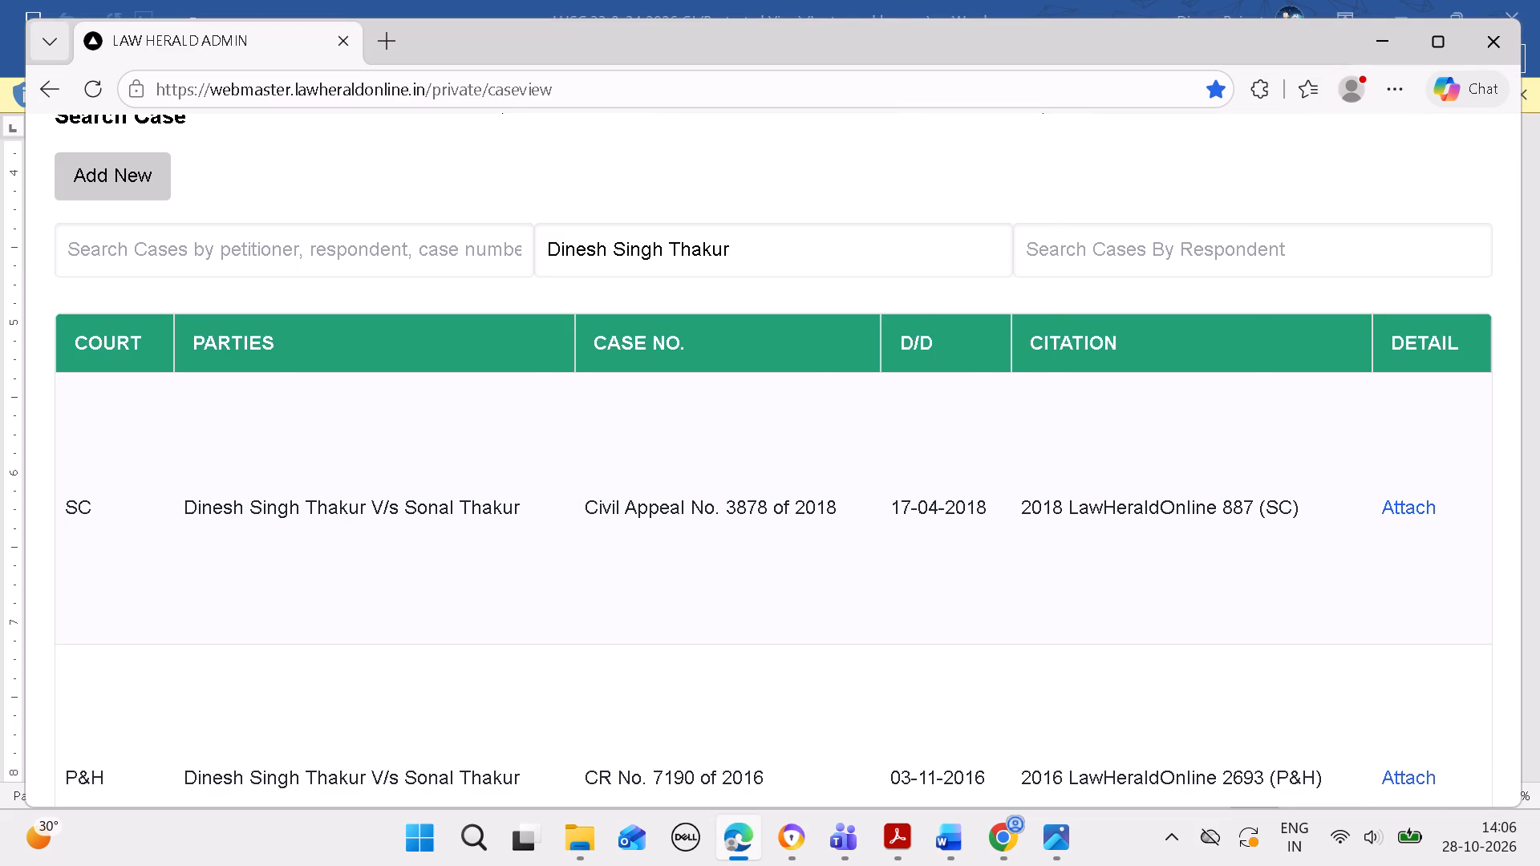
pyautogui.click(1009, 257)
pyautogui.scroll(-6, 1023, 368)
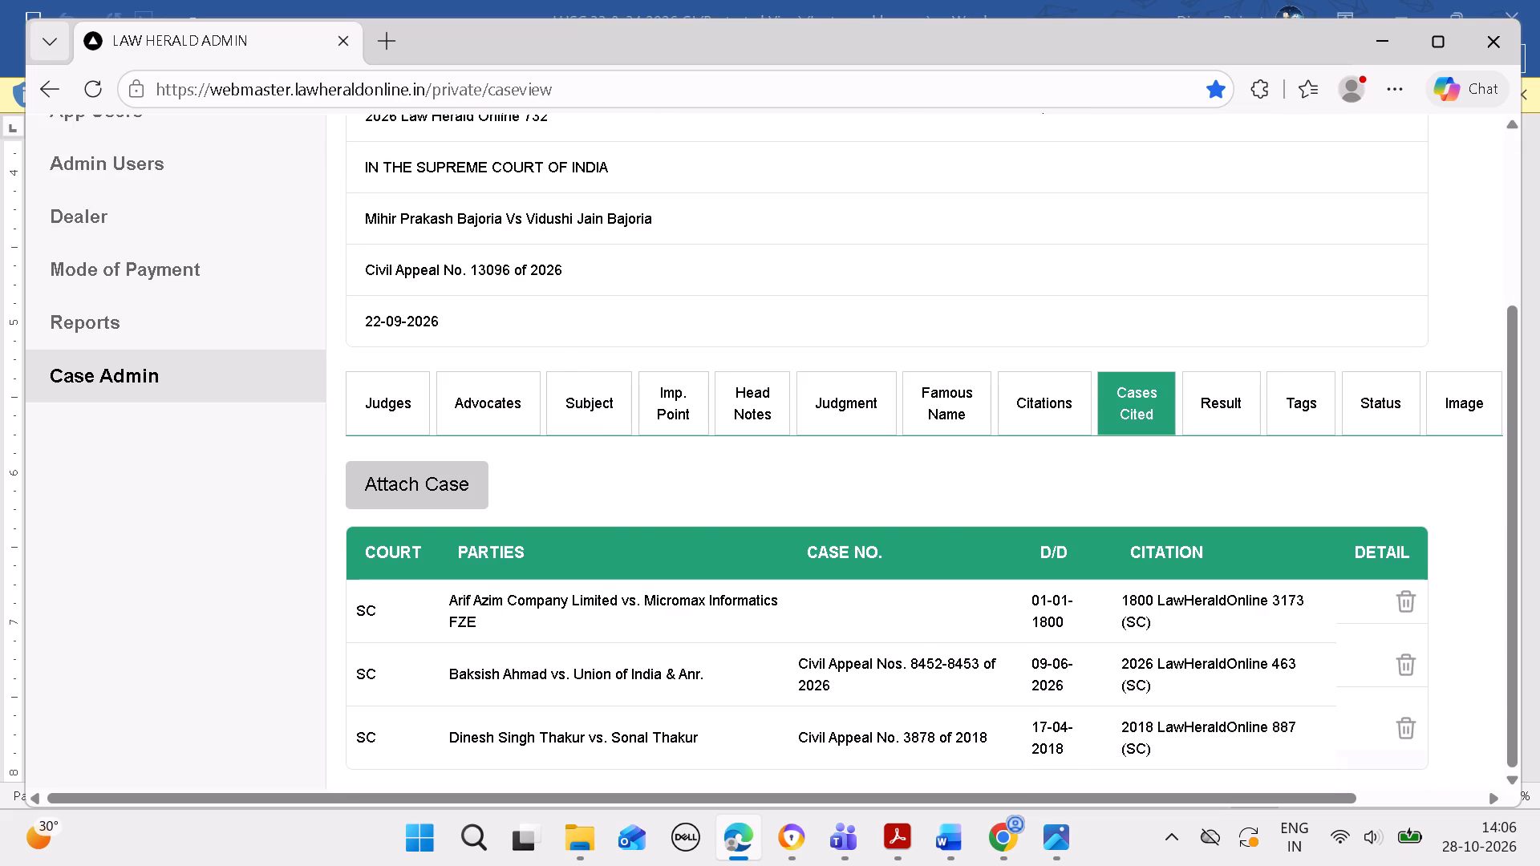
# Search Attach Case by the fourth cited case's petitioner name copied from Word, replacing the previous party search.
pyautogui.click(949, 840)
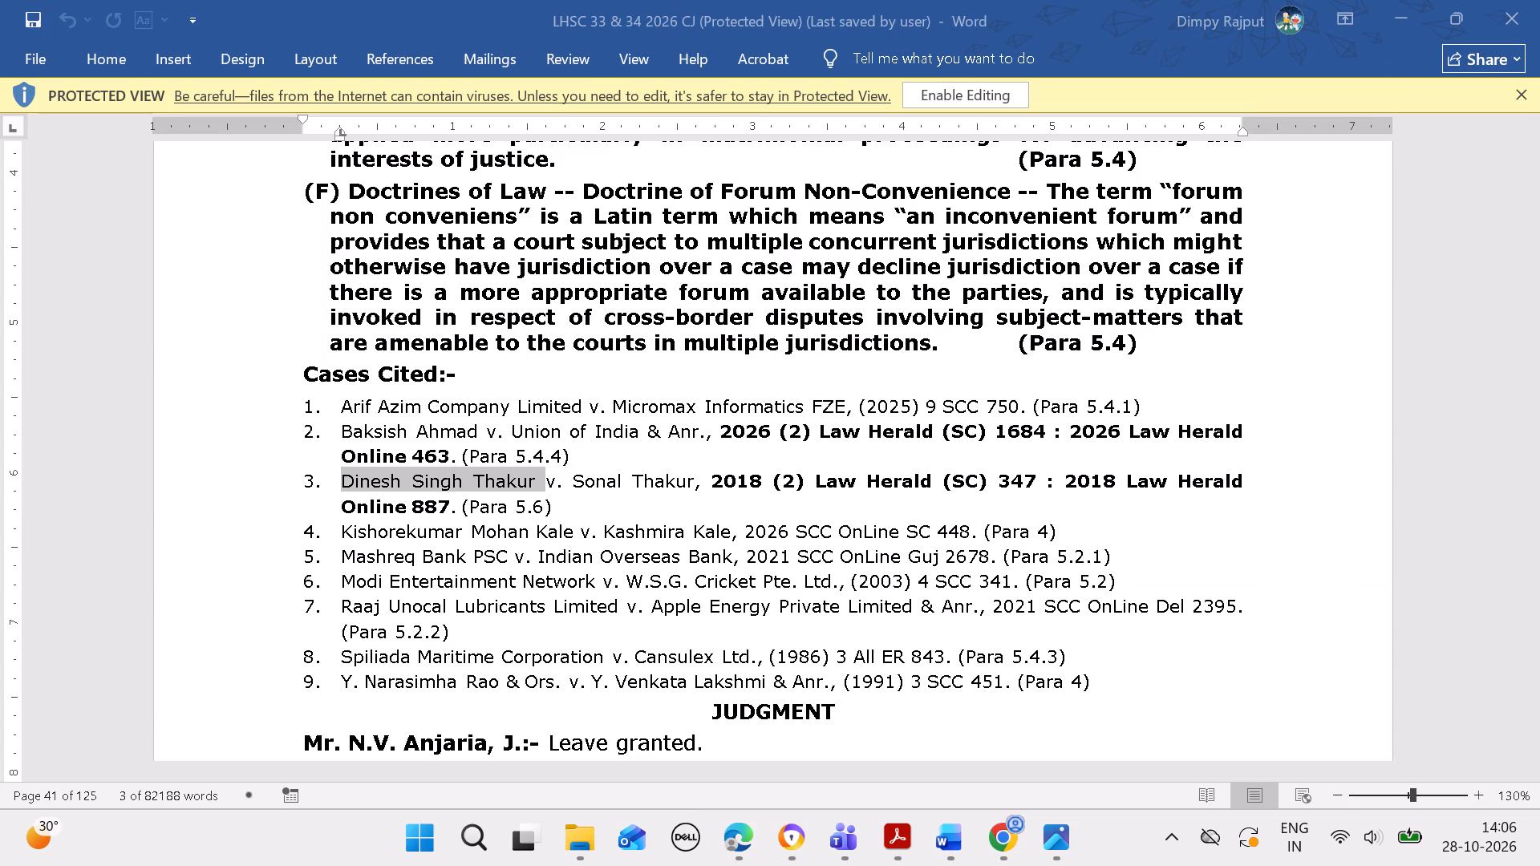
pyautogui.moveTo(344, 524); pyautogui.dragTo(550, 535)
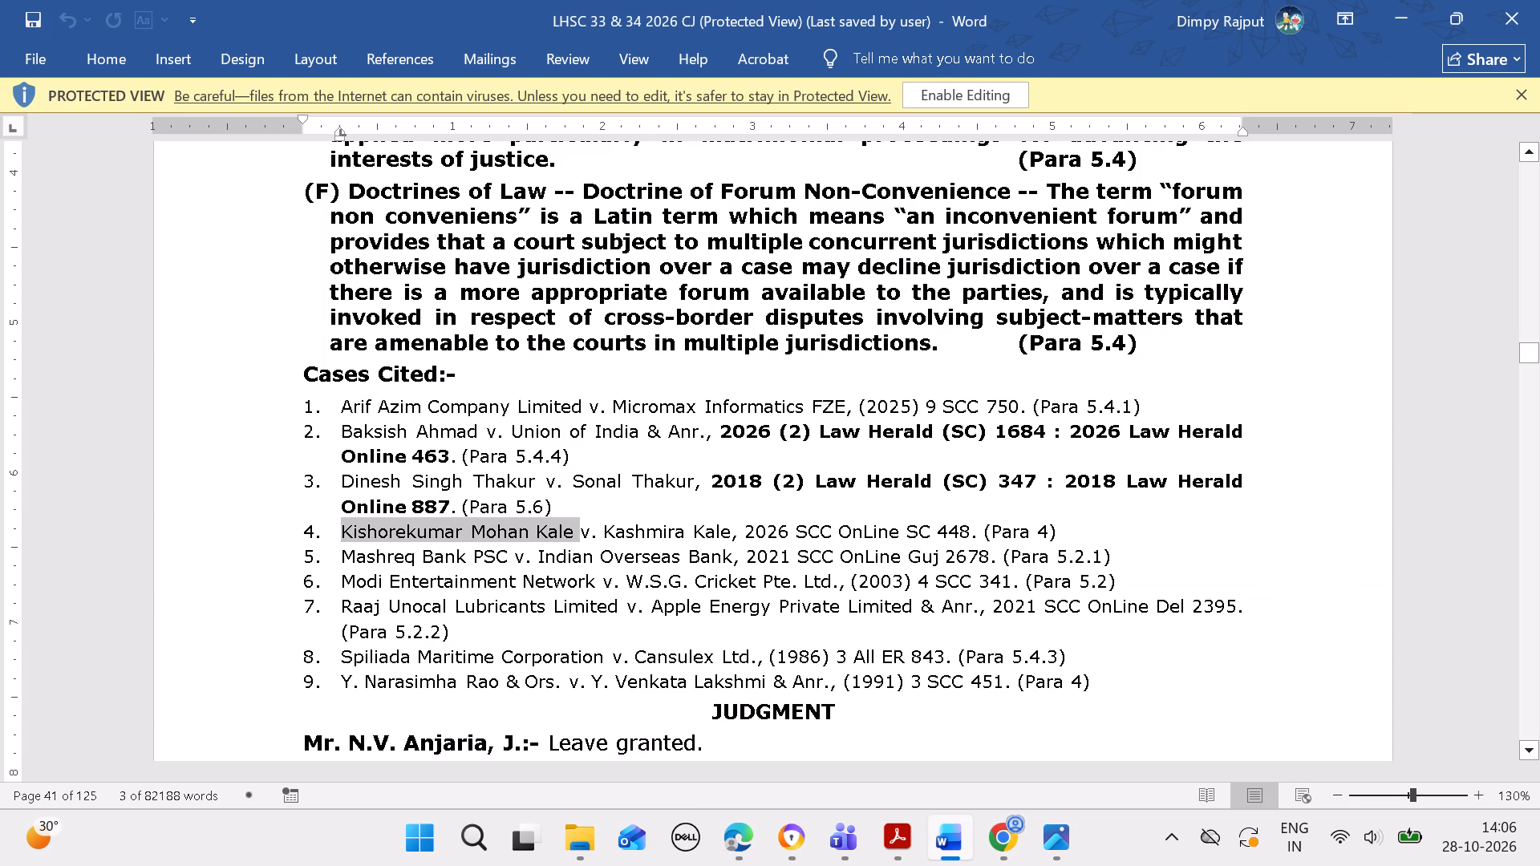
pyautogui.hotkey('ctrl', 'c')
pyautogui.click(738, 848)
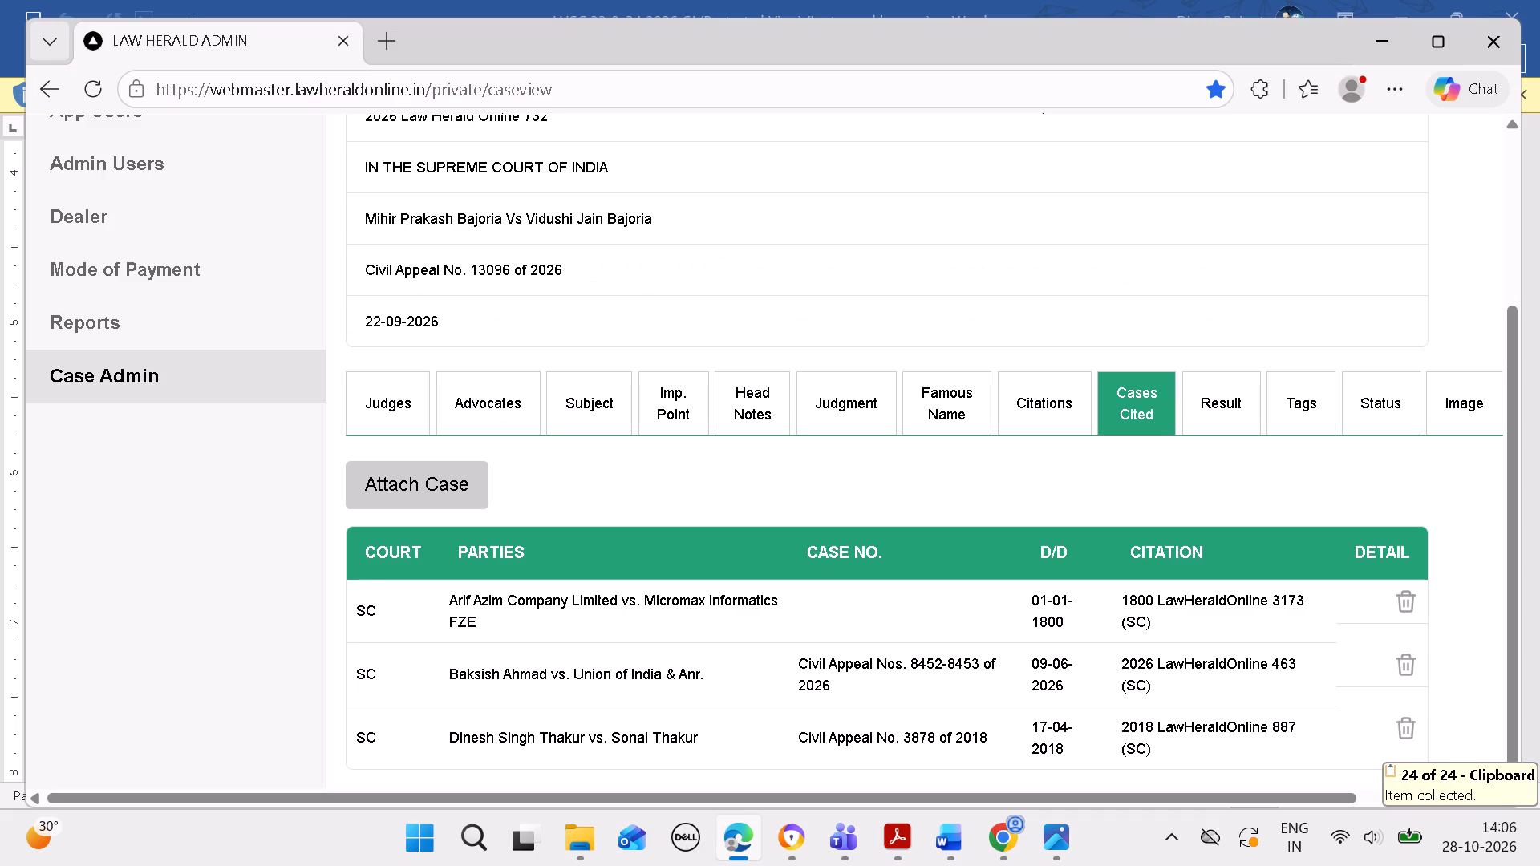
pyautogui.click(476, 496)
pyautogui.moveTo(799, 248); pyautogui.dragTo(549, 267)
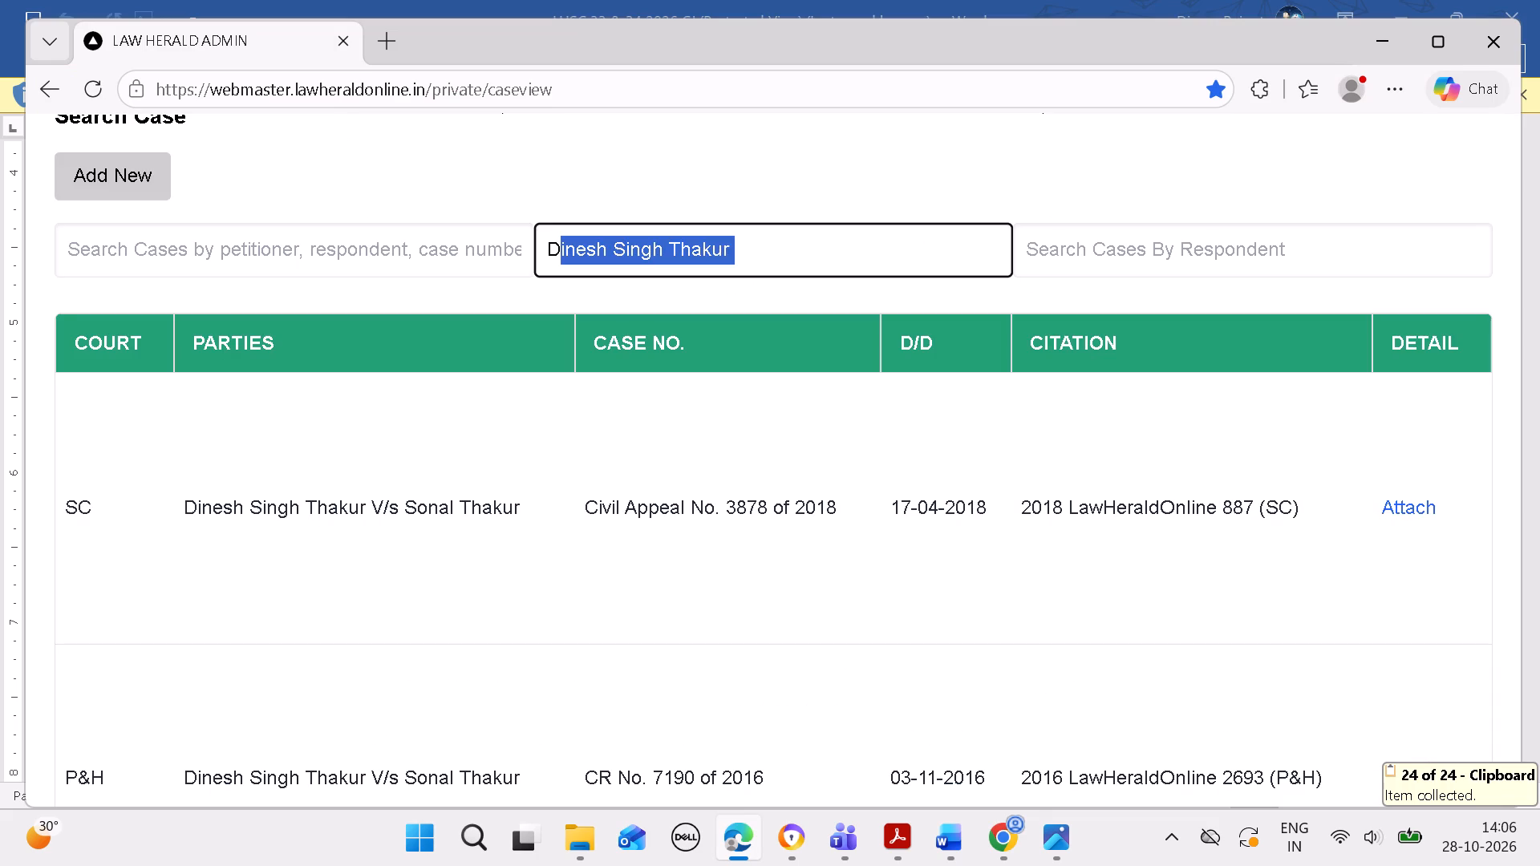
pyautogui.moveTo(549, 267); pyautogui.dragTo(531, 271)
pyautogui.press('BackSpace')
pyautogui.hotkey('ctrl', 'v')
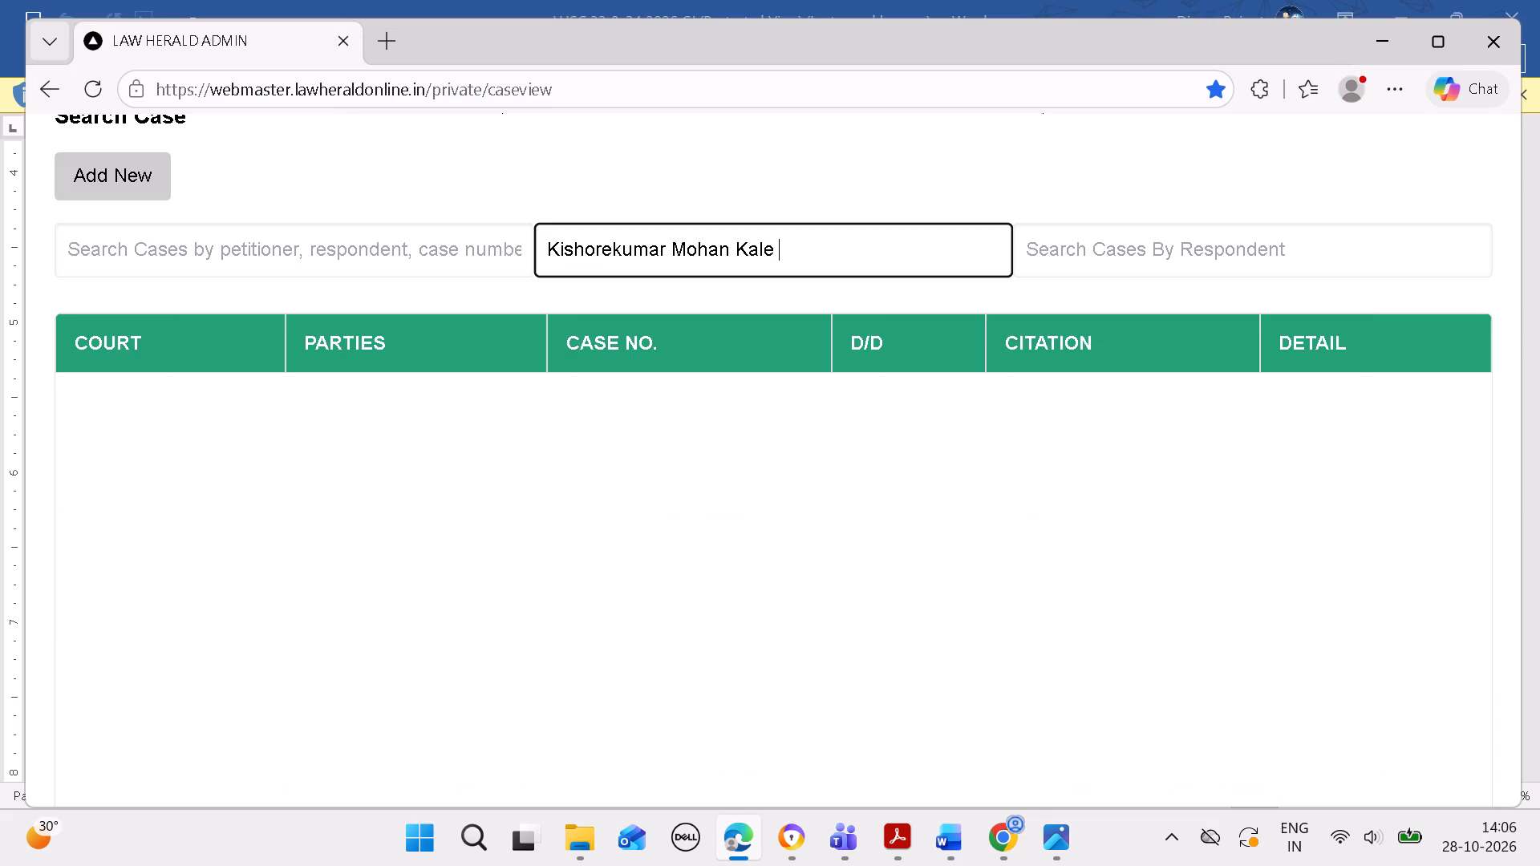
# Broaden the petitioner search by shortening the fourth cited case's name to "Kishore".
pyautogui.press('BackSpace')
pyautogui.press('BackSpace')
pyautogui.press('BackSpace')
pyautogui.press('BackSpace')
pyautogui.press('BackSpace')
pyautogui.press('BackSpace')
pyautogui.press('BackSpace')
pyautogui.press('BackSpace')
pyautogui.press('BackSpace')
pyautogui.press('BackSpace')
pyautogui.press('BackSpace')
pyautogui.press('BackSpace')
pyautogui.press('BackSpace')
pyautogui.press('BackSpace')
pyautogui.press('BackSpace')
pyautogui.press('BackSpace')
pyautogui.press('BackSpace')
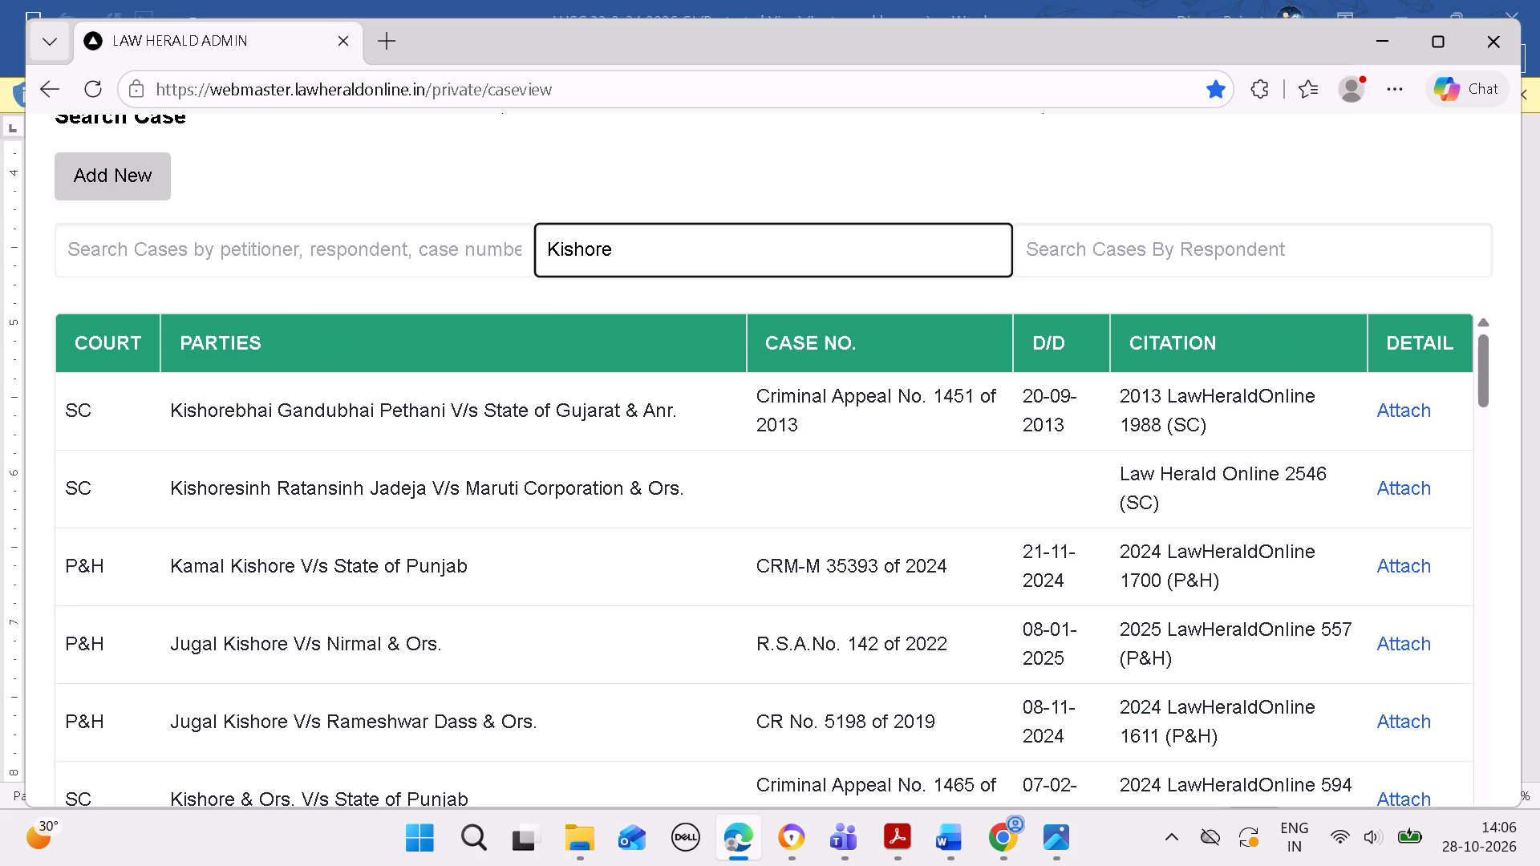
# Start a new case record and fill in the petitioner and respondent names of the fourth cited case from Word.
pyautogui.click(123, 178)
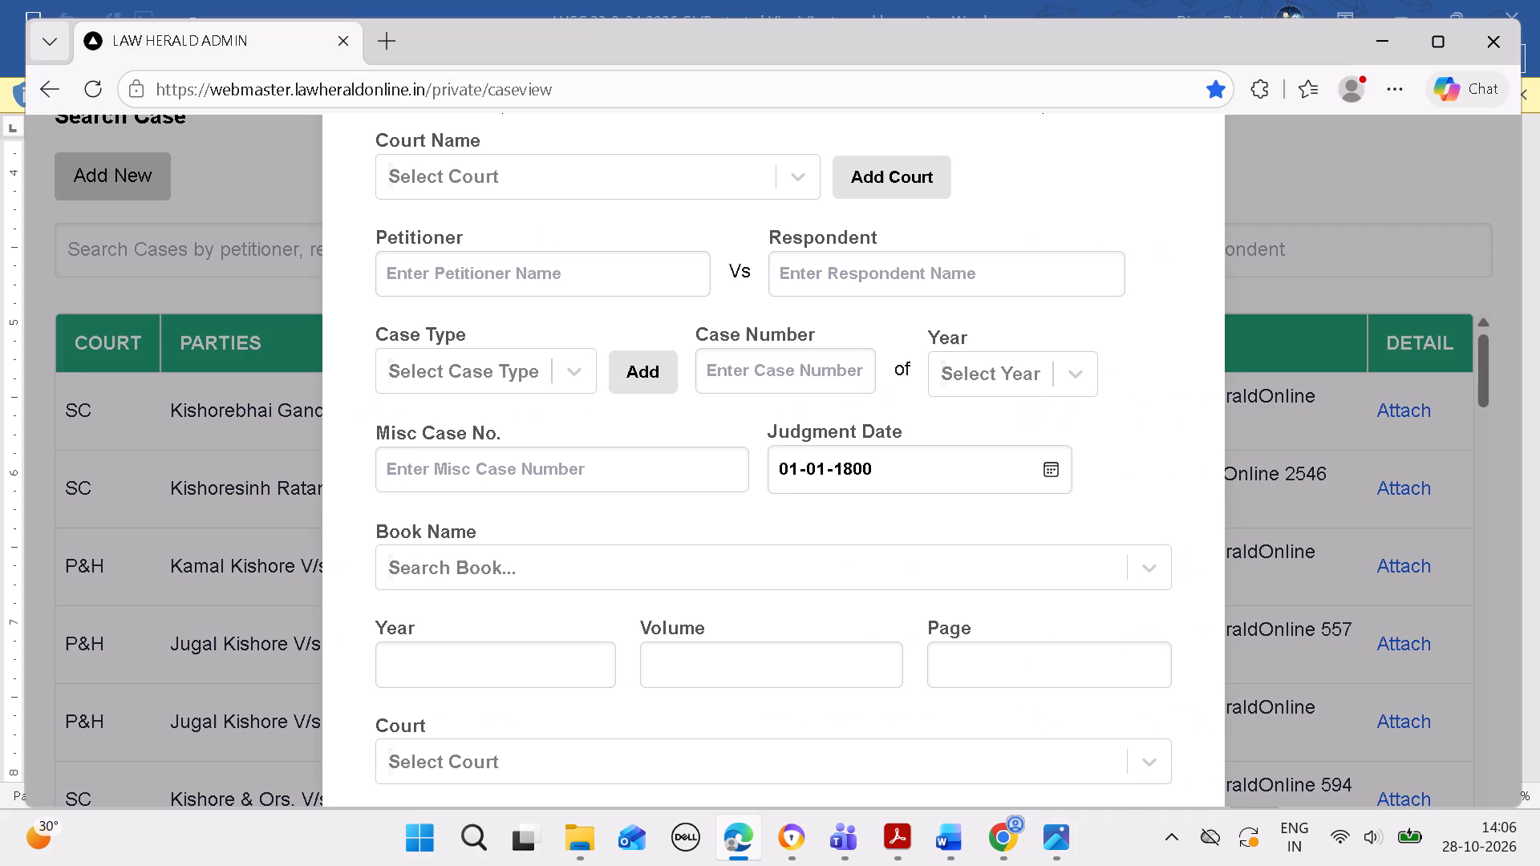
pyautogui.click(581, 271)
pyautogui.hotkey('ctrl', 'v')
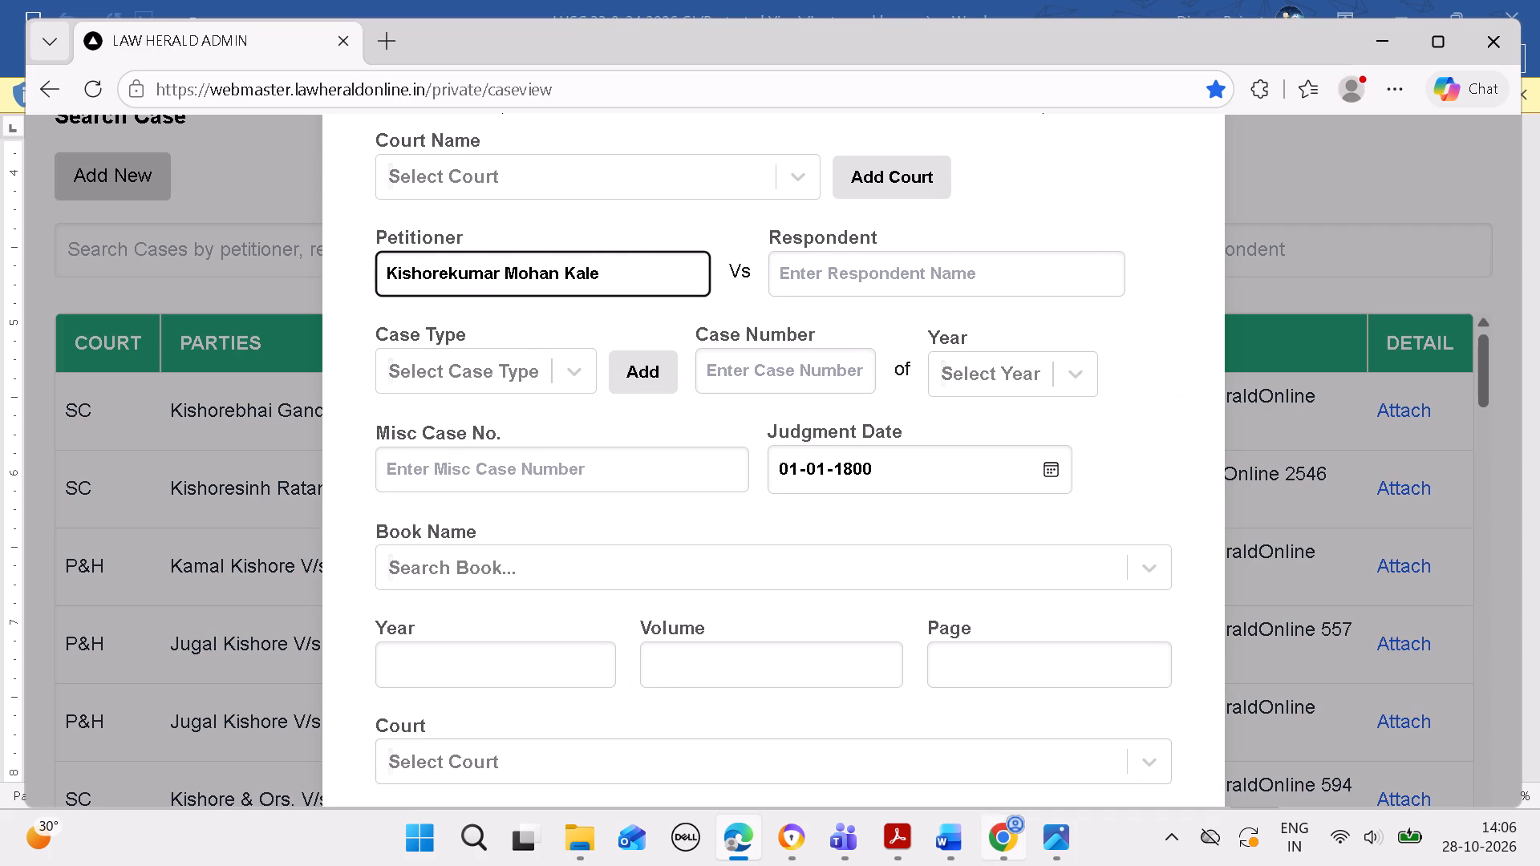
pyautogui.click(949, 840)
pyautogui.moveTo(601, 524); pyautogui.dragTo(667, 524)
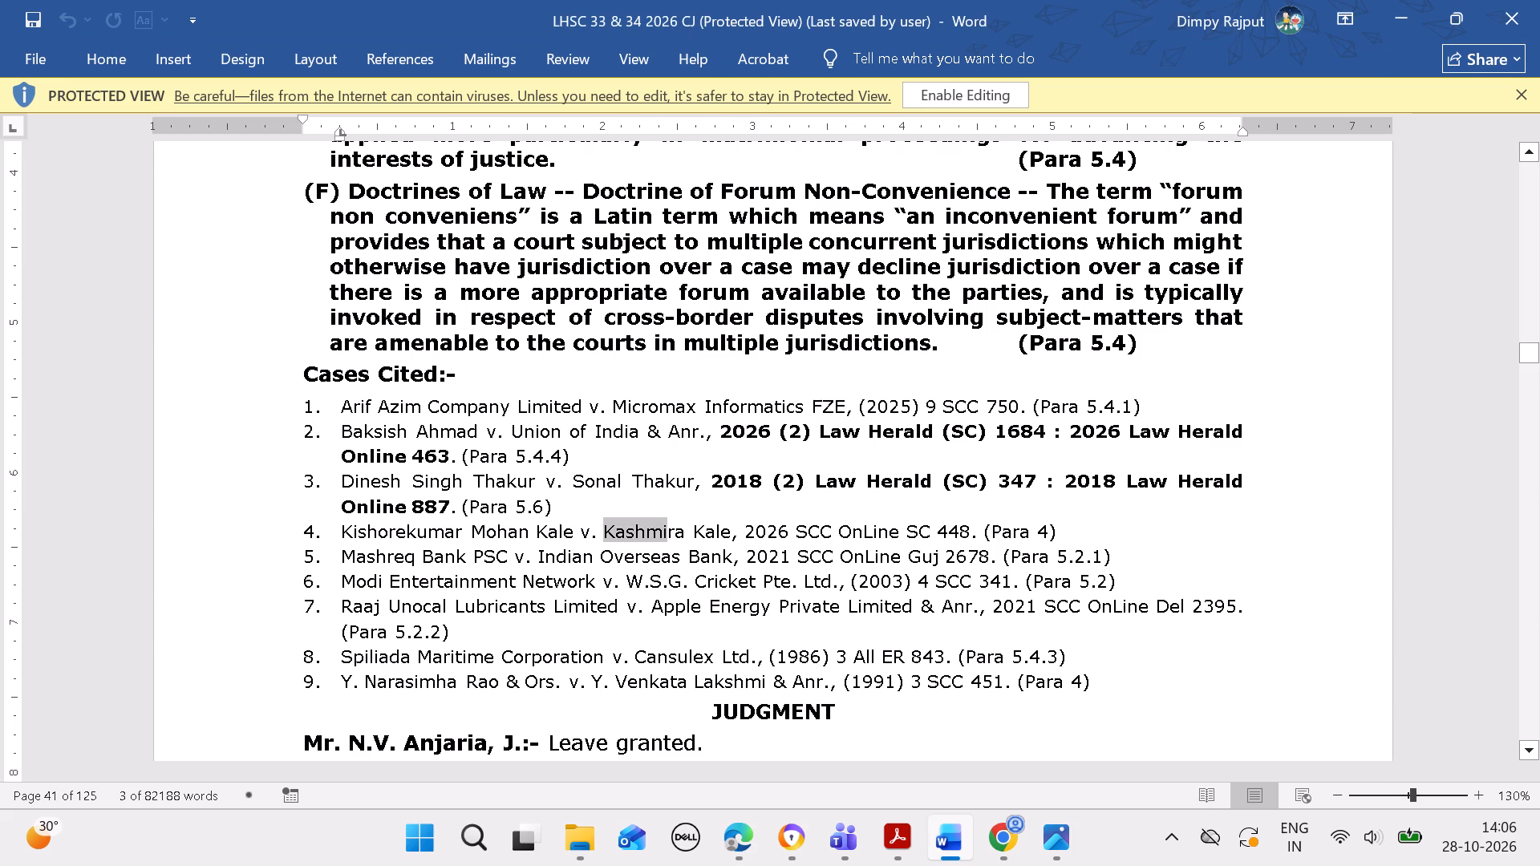
pyautogui.moveTo(667, 524); pyautogui.dragTo(716, 536)
pyautogui.hotkey('ctrl', 'c')
pyautogui.click(756, 828)
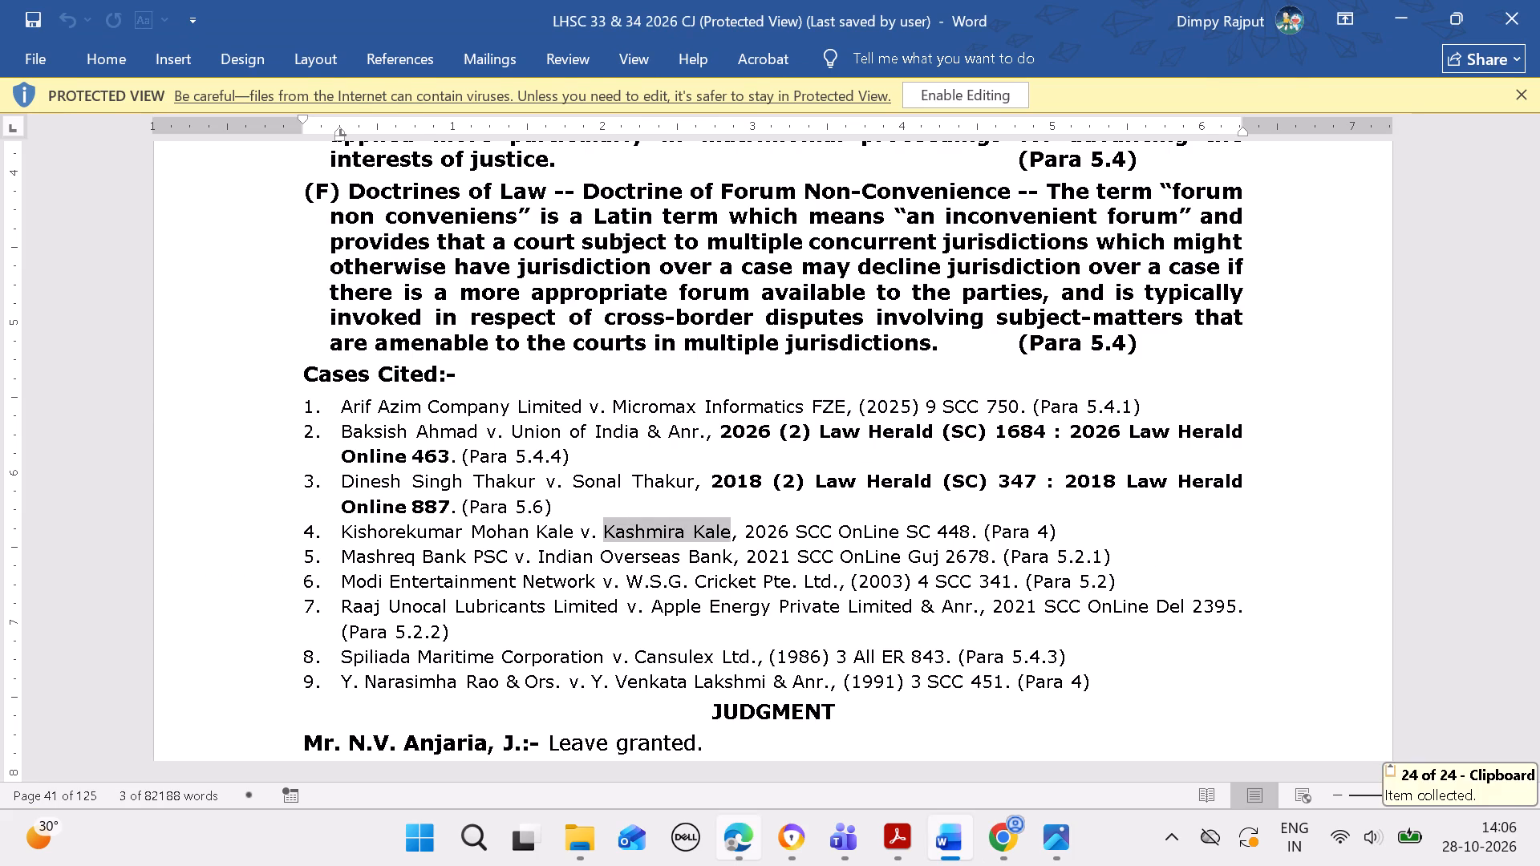
pyautogui.click(845, 271)
pyautogui.hotkey('ctrl', 'v')
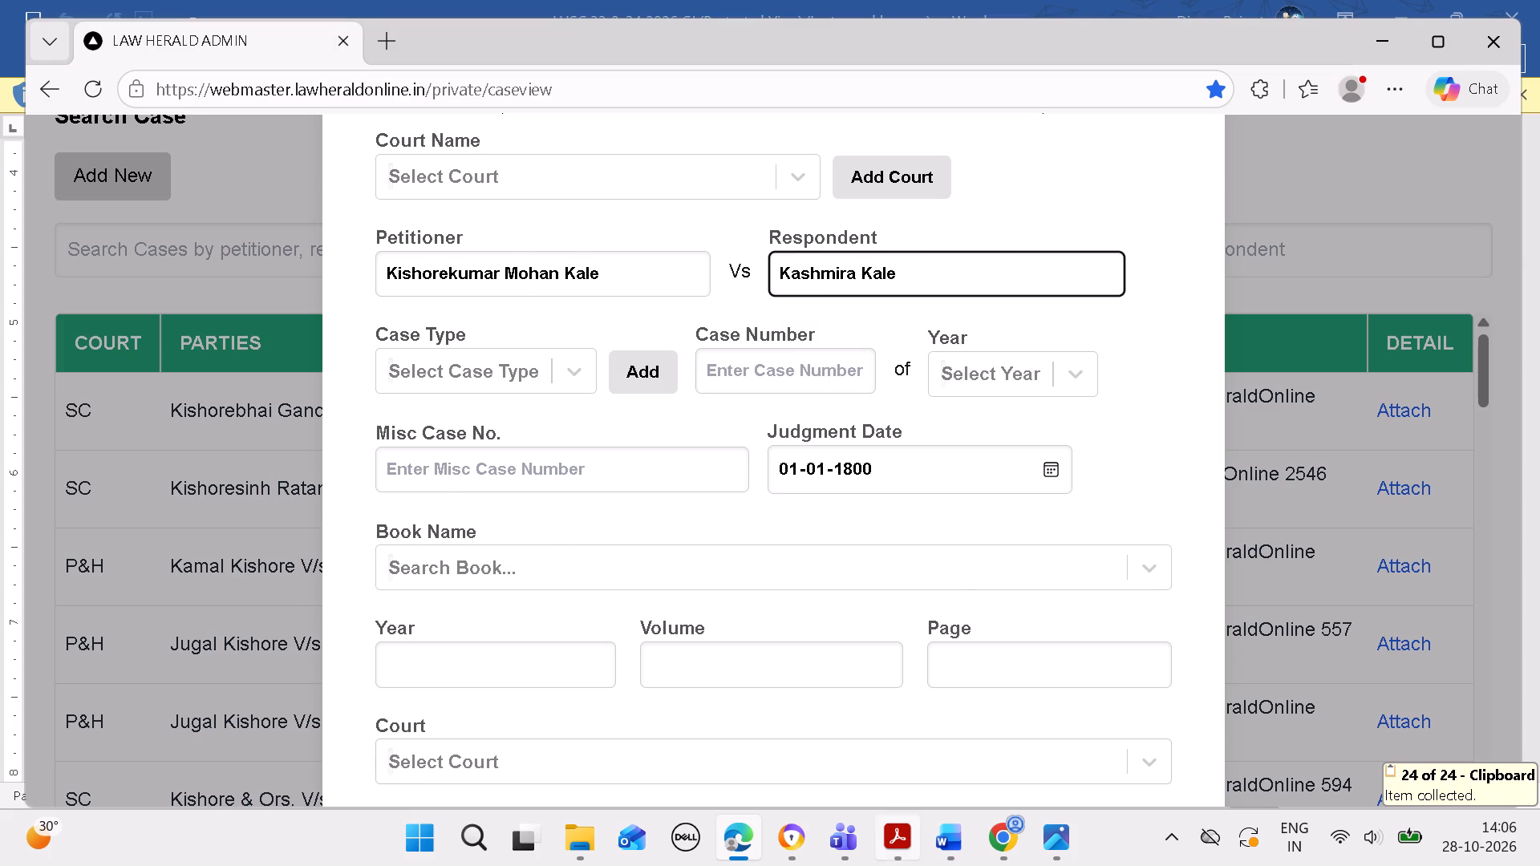
# Copy the year 2026 from the fourth citation in Word into the new case's book citation year.
pyautogui.click(955, 834)
pyautogui.moveTo(748, 524); pyautogui.dragTo(764, 524)
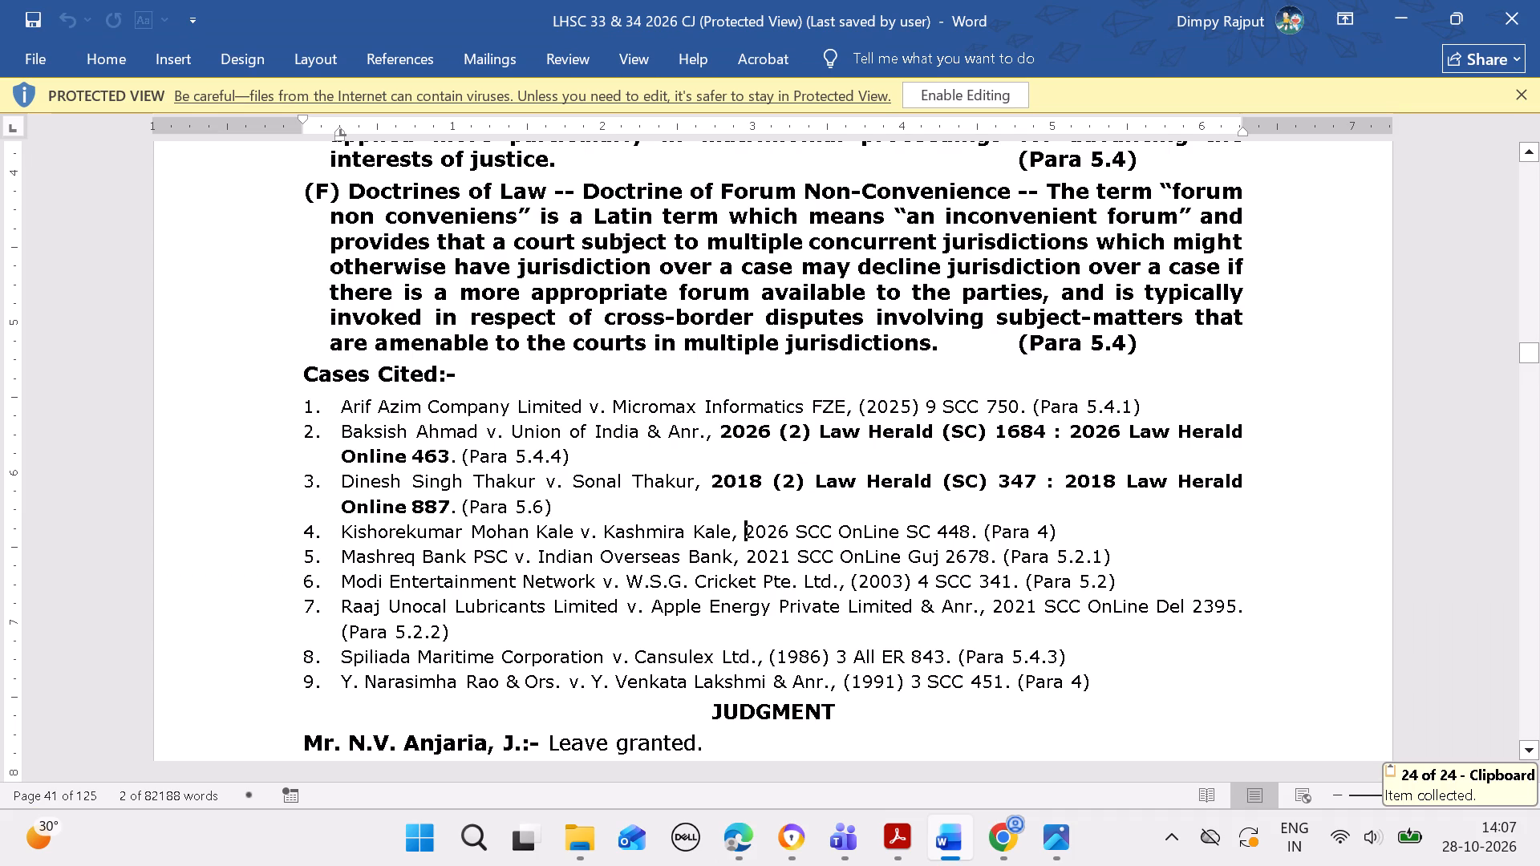
pyautogui.moveTo(764, 524); pyautogui.dragTo(795, 528)
pyautogui.hotkey('ctrl', 'c')
pyautogui.hotkey('ctrl', 'c')
pyautogui.click(736, 839)
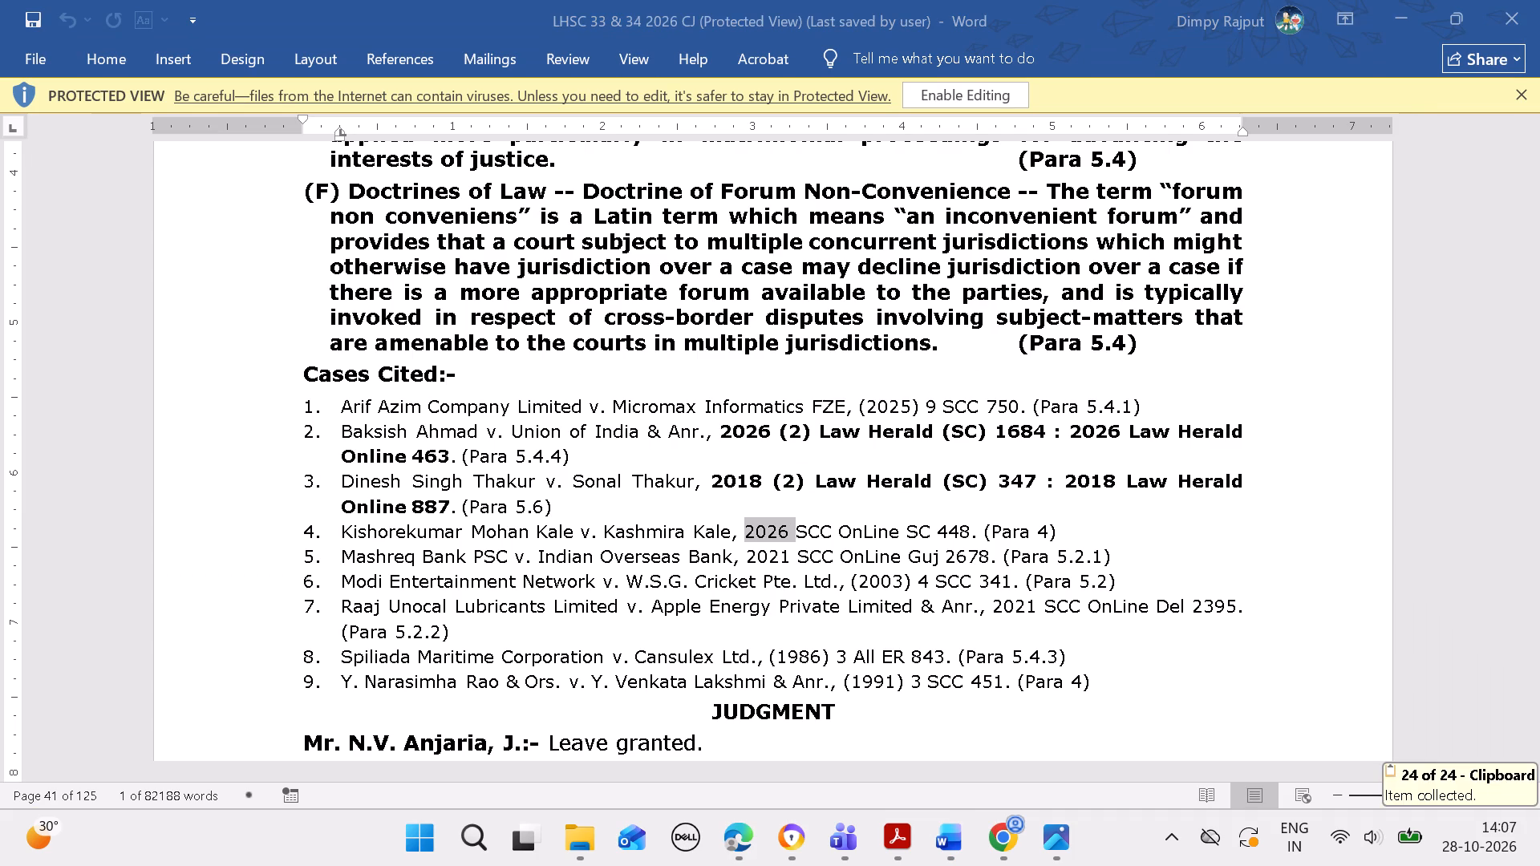
pyautogui.click(758, 839)
pyautogui.click(593, 682)
pyautogui.hotkey('ctrl', 'v')
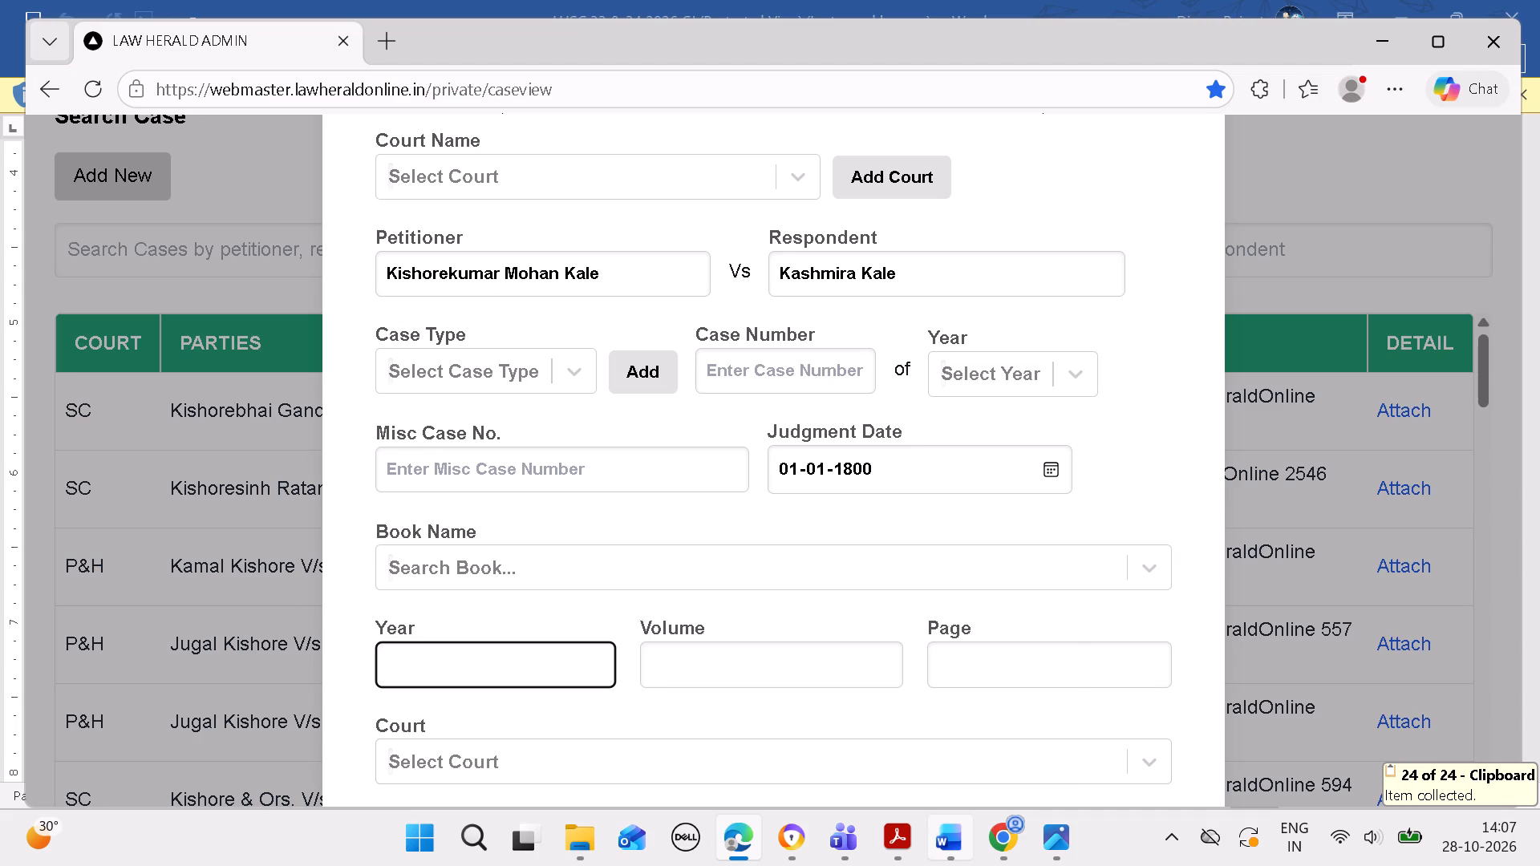
pyautogui.click(498, 648)
pyautogui.hotkey('ctrl', 'v')
pyautogui.hotkey('ctrl', 'v')
pyautogui.click(507, 658)
pyautogui.hotkey('ctrl', 'v')
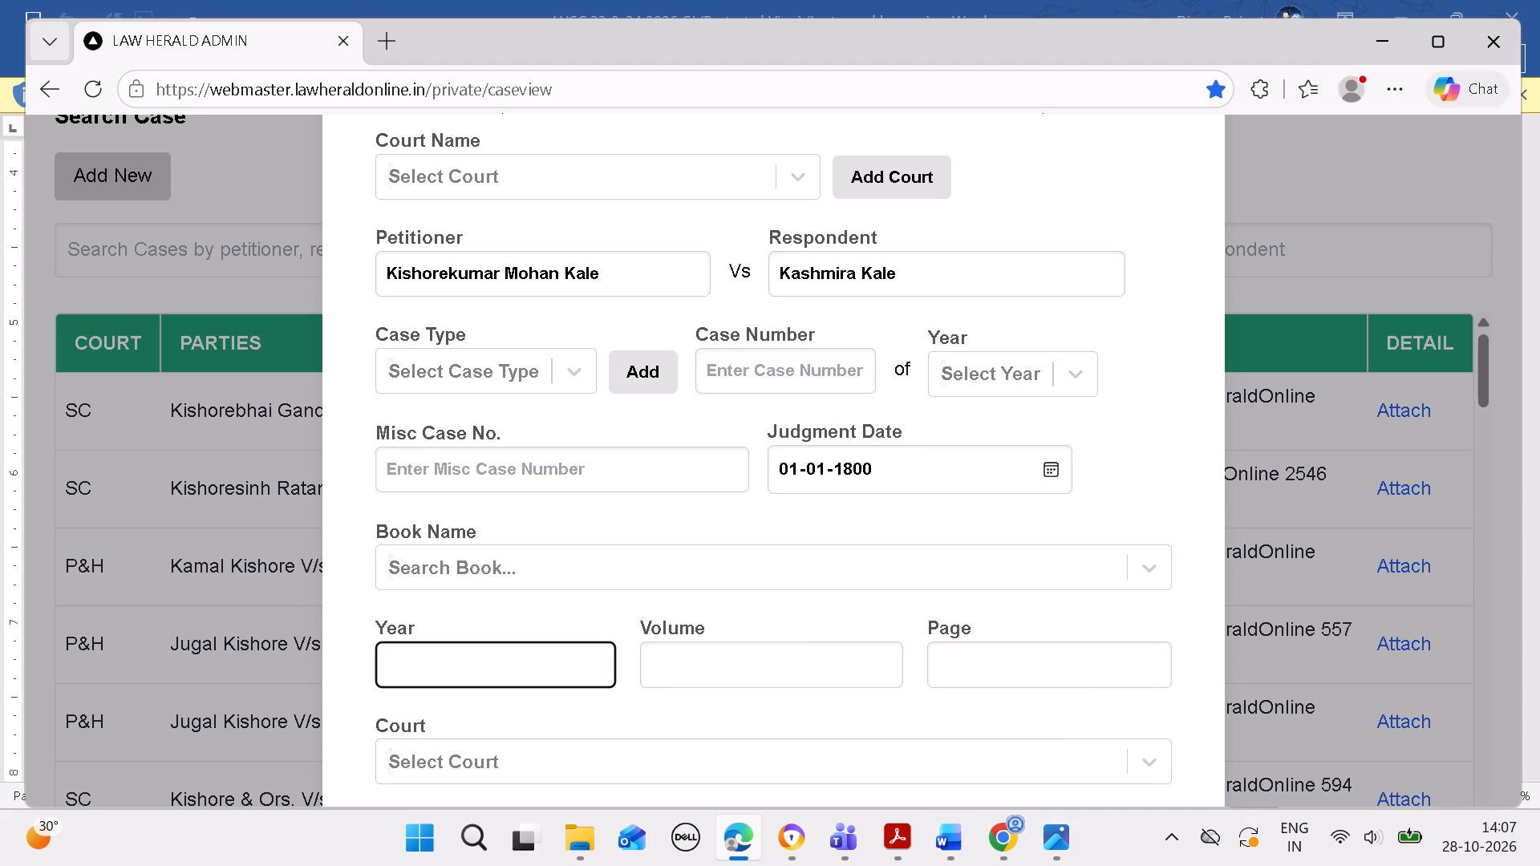
pyautogui.click(947, 844)
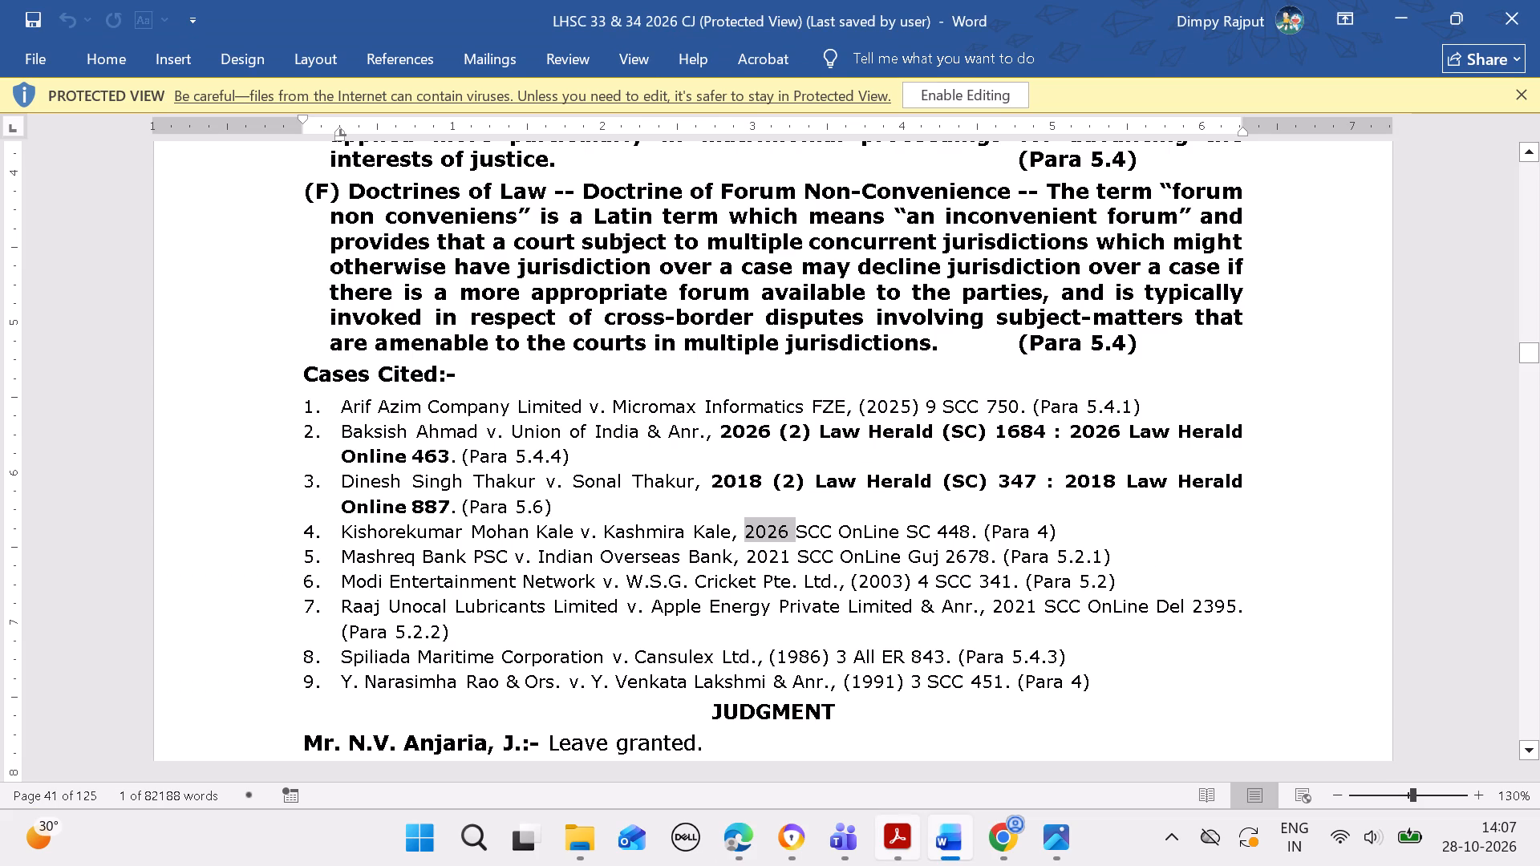
pyautogui.hotkey('ctrl', 'c')
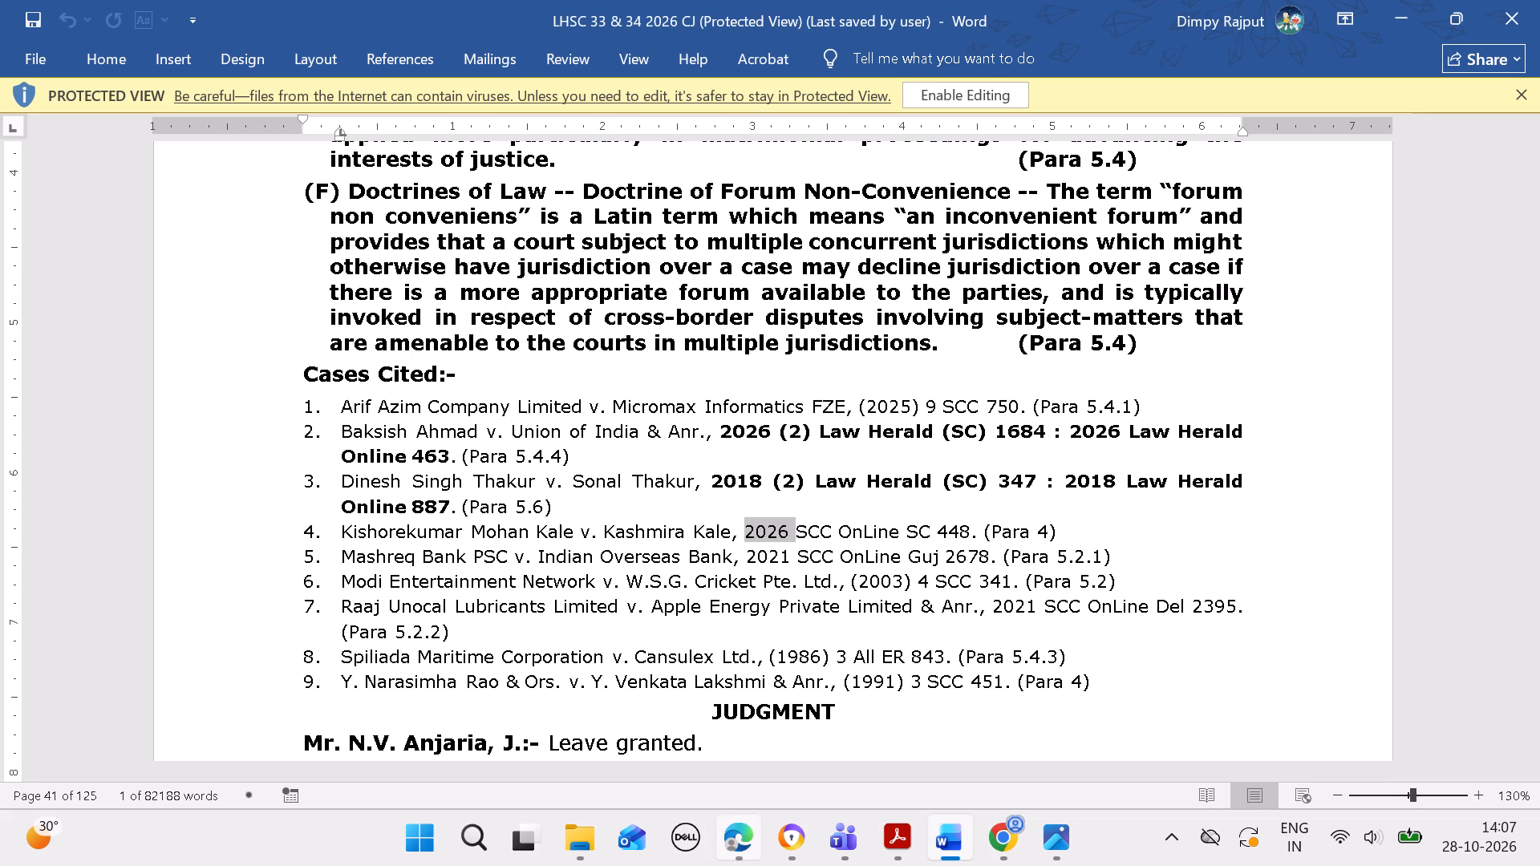
pyautogui.click(757, 828)
pyautogui.click(733, 848)
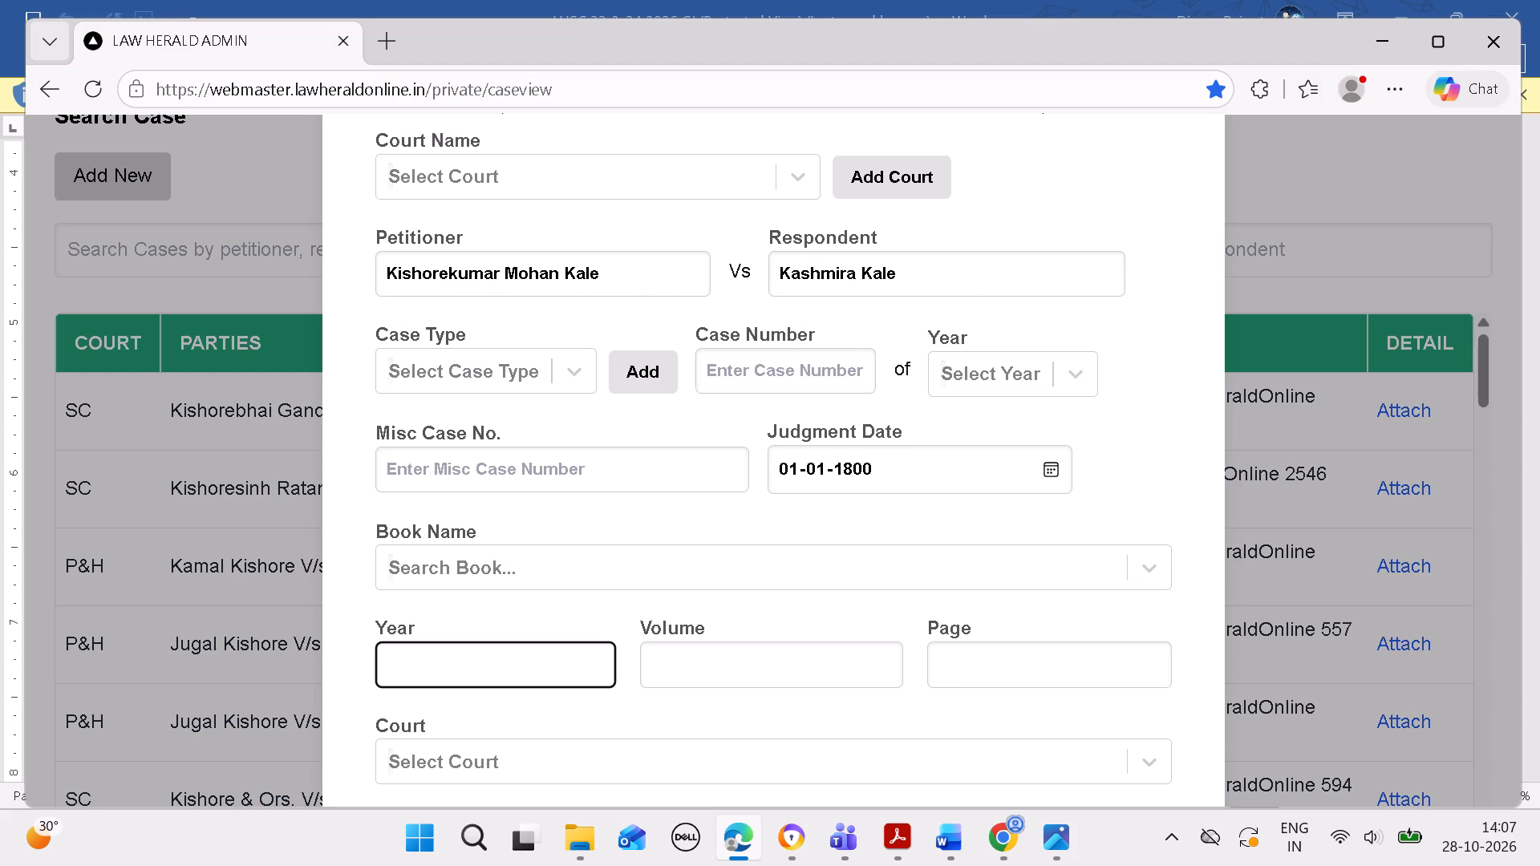
pyautogui.click(561, 664)
pyautogui.hotkey('ctrl', 'c')
pyautogui.hotkey('ctrl', 'v')
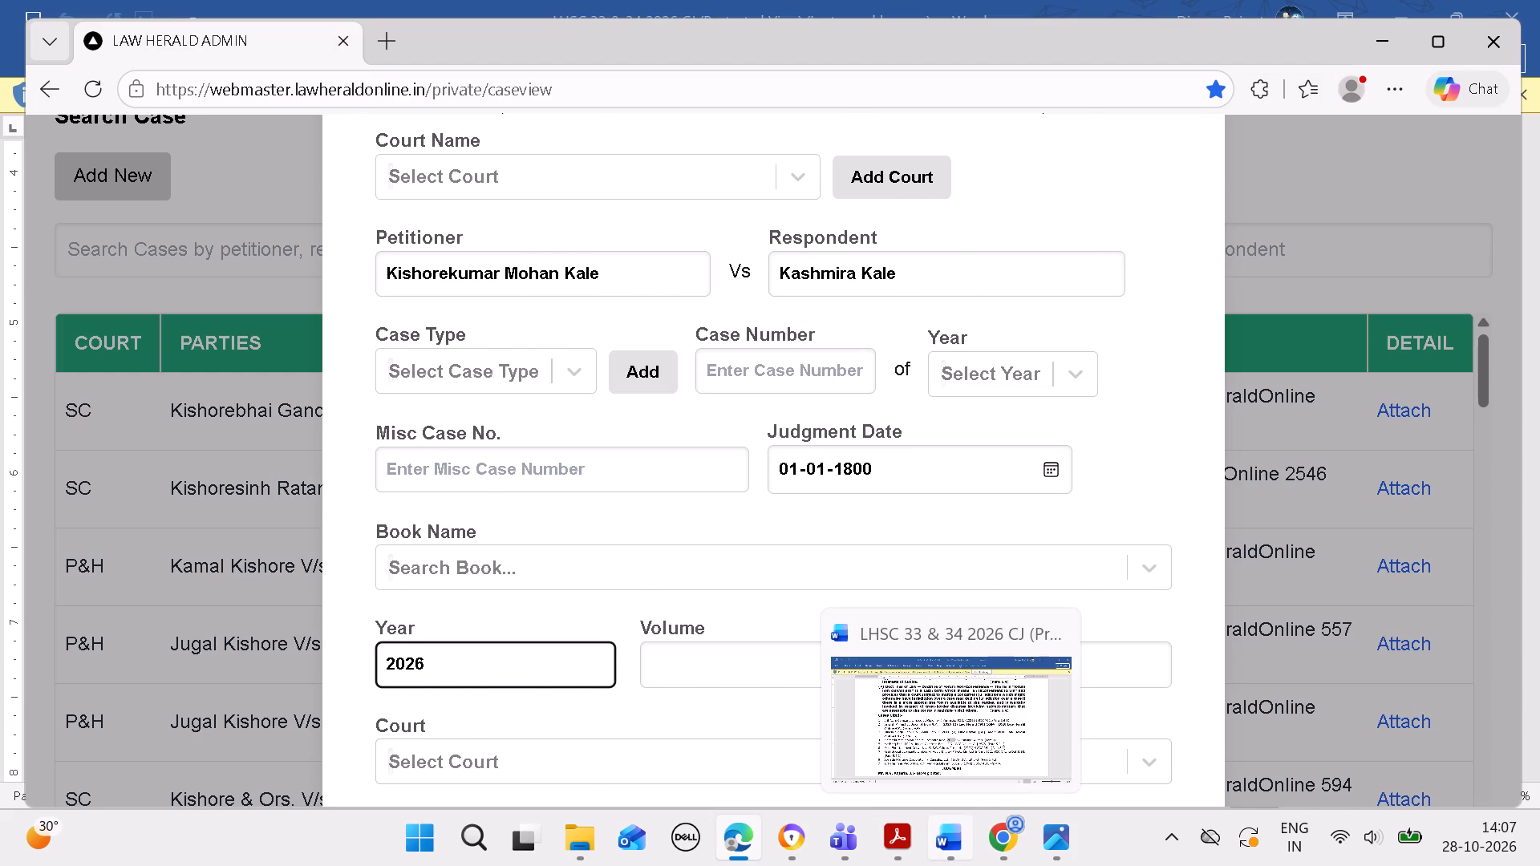
# Copy the reporter name from the fourth citation in Word and choose SCC OnLine SC as the book name.
pyautogui.click(929, 840)
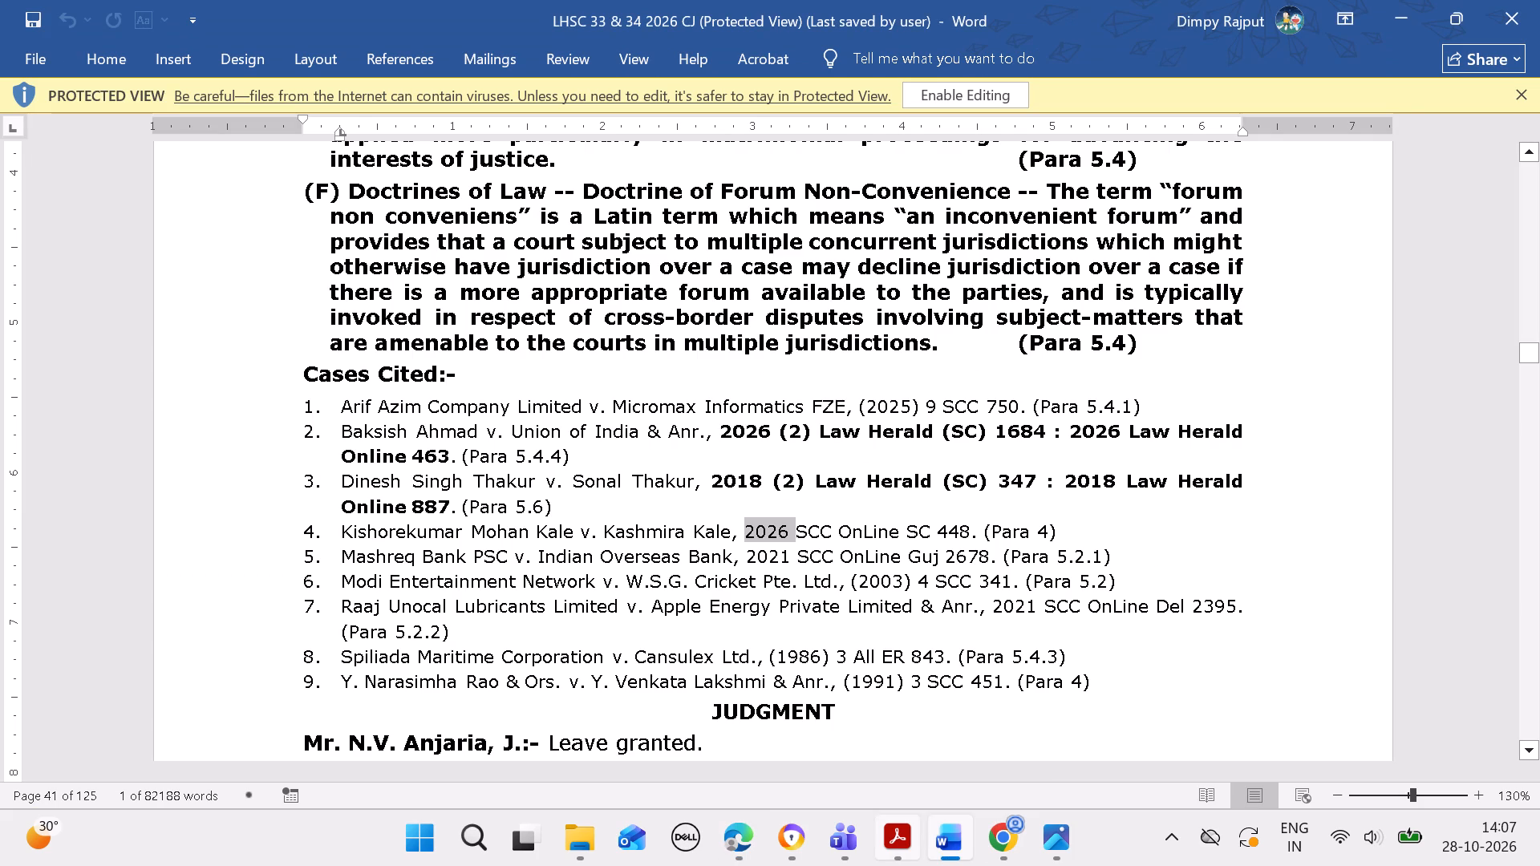
pyautogui.click(795, 524)
pyautogui.moveTo(799, 527); pyautogui.dragTo(910, 539)
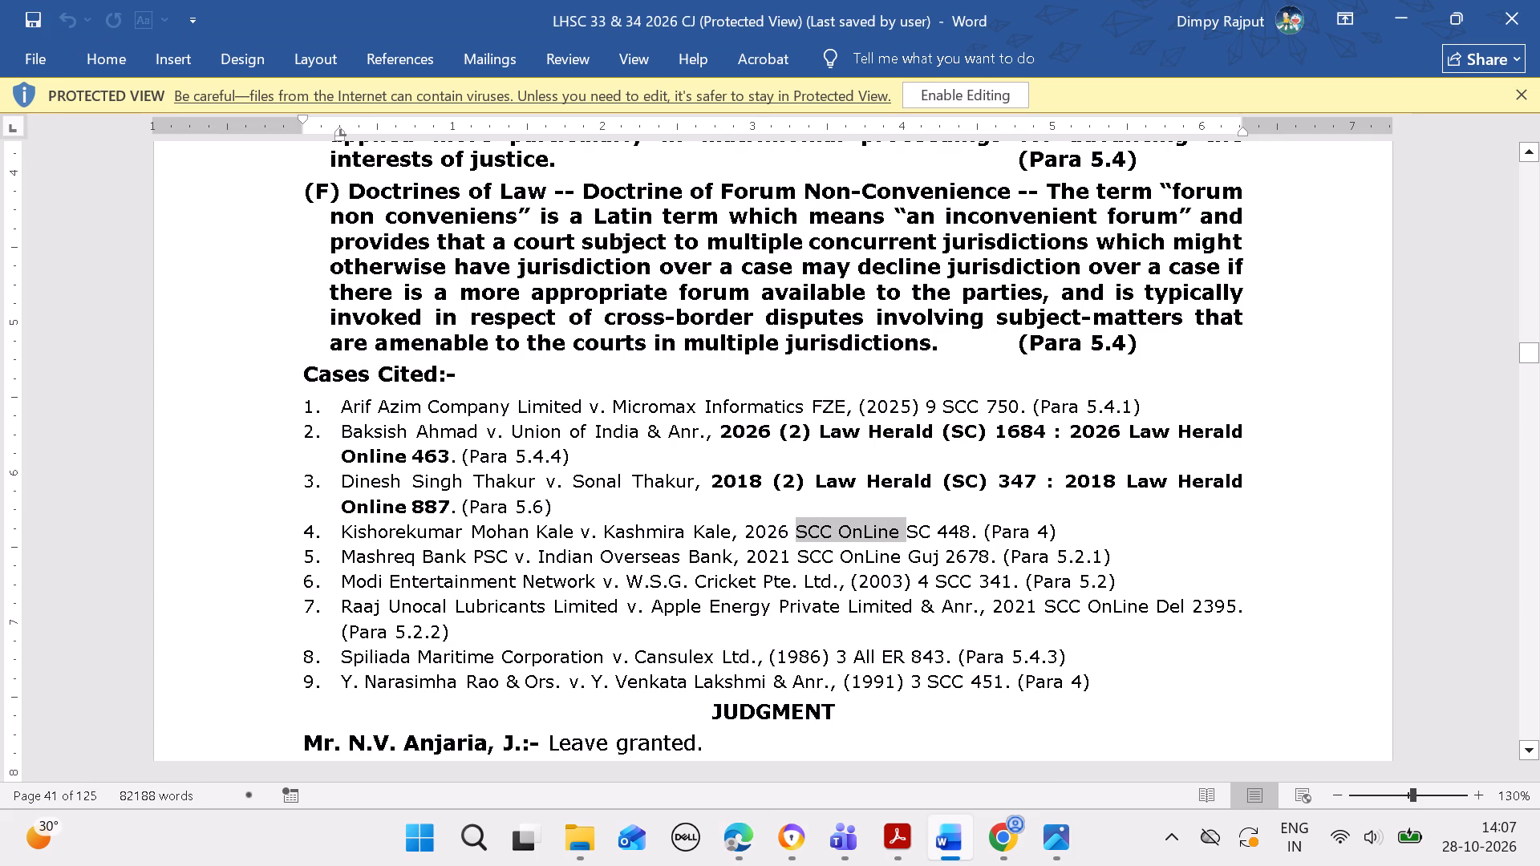
pyautogui.moveTo(910, 539); pyautogui.dragTo(922, 544)
pyautogui.moveTo(922, 543); pyautogui.dragTo(922, 534)
pyautogui.click(929, 534)
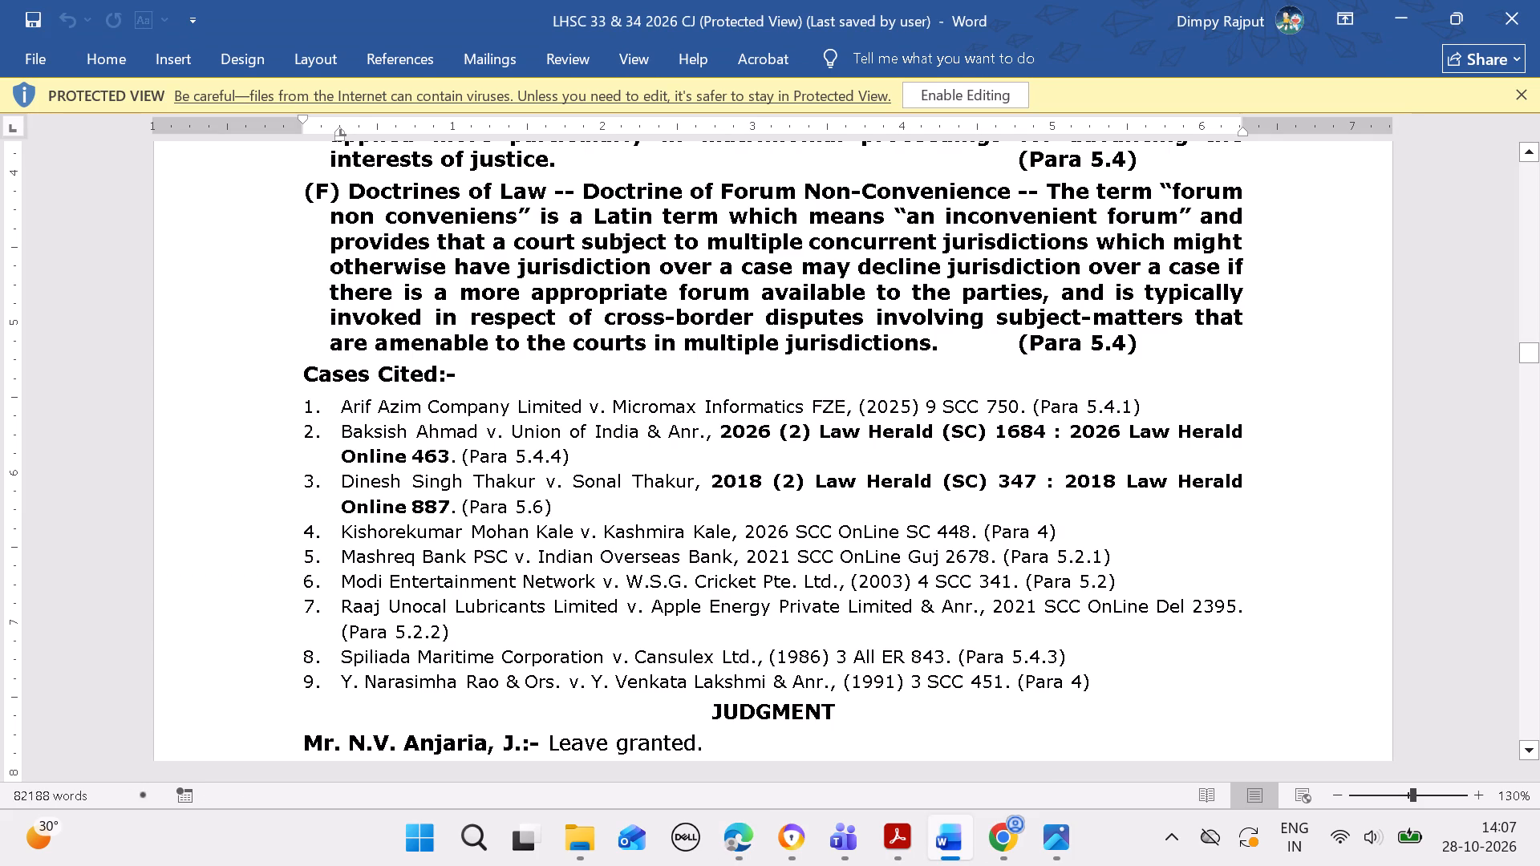
pyautogui.moveTo(794, 531); pyautogui.dragTo(929, 528)
pyautogui.hotkey('ctrl', 'c')
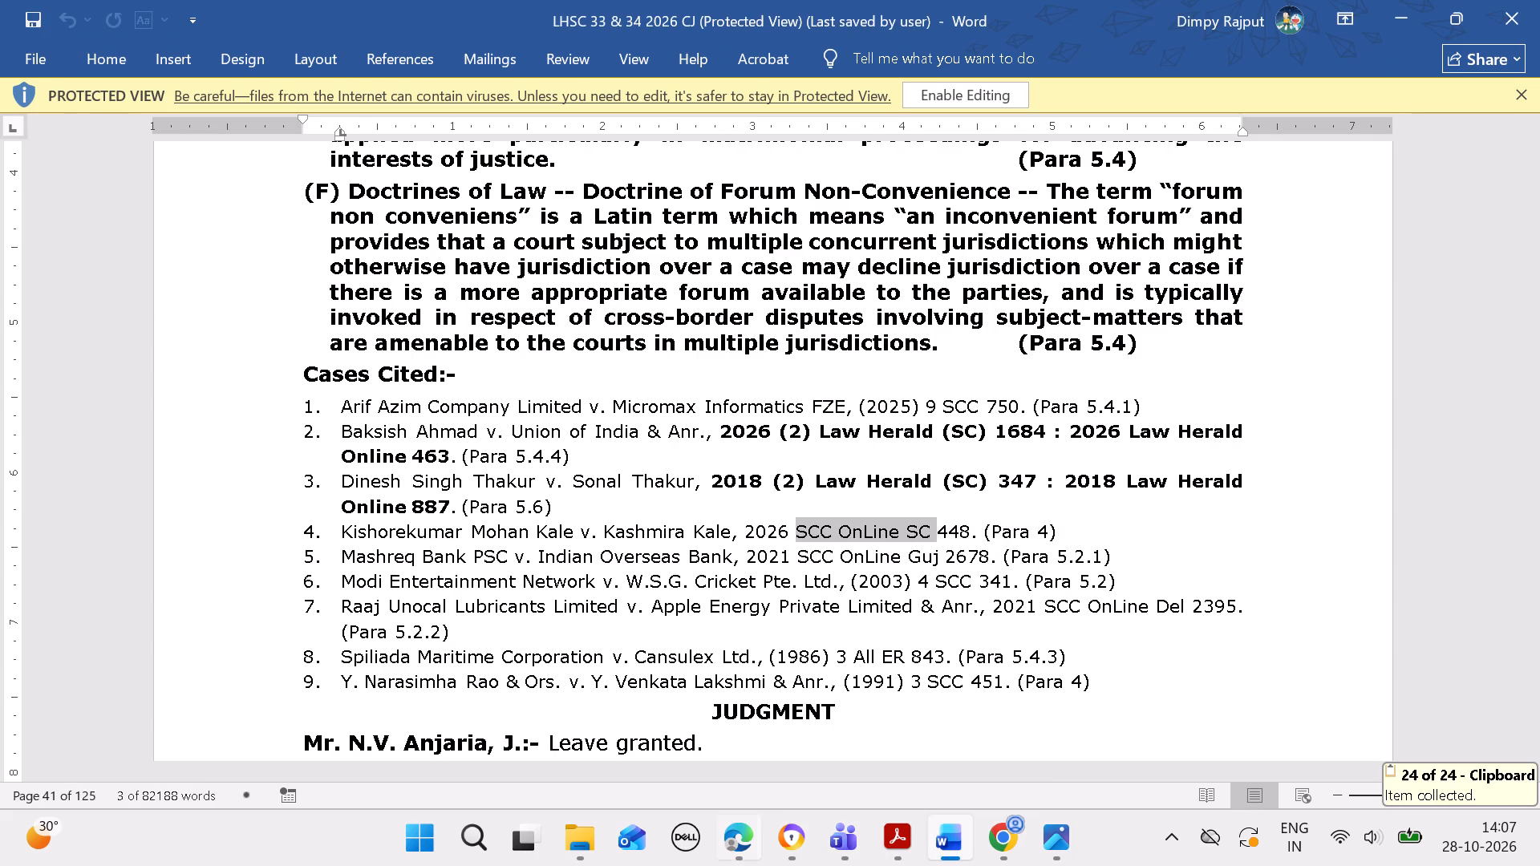
pyautogui.click(753, 828)
pyautogui.click(762, 559)
pyautogui.hotkey('ctrl', 'v')
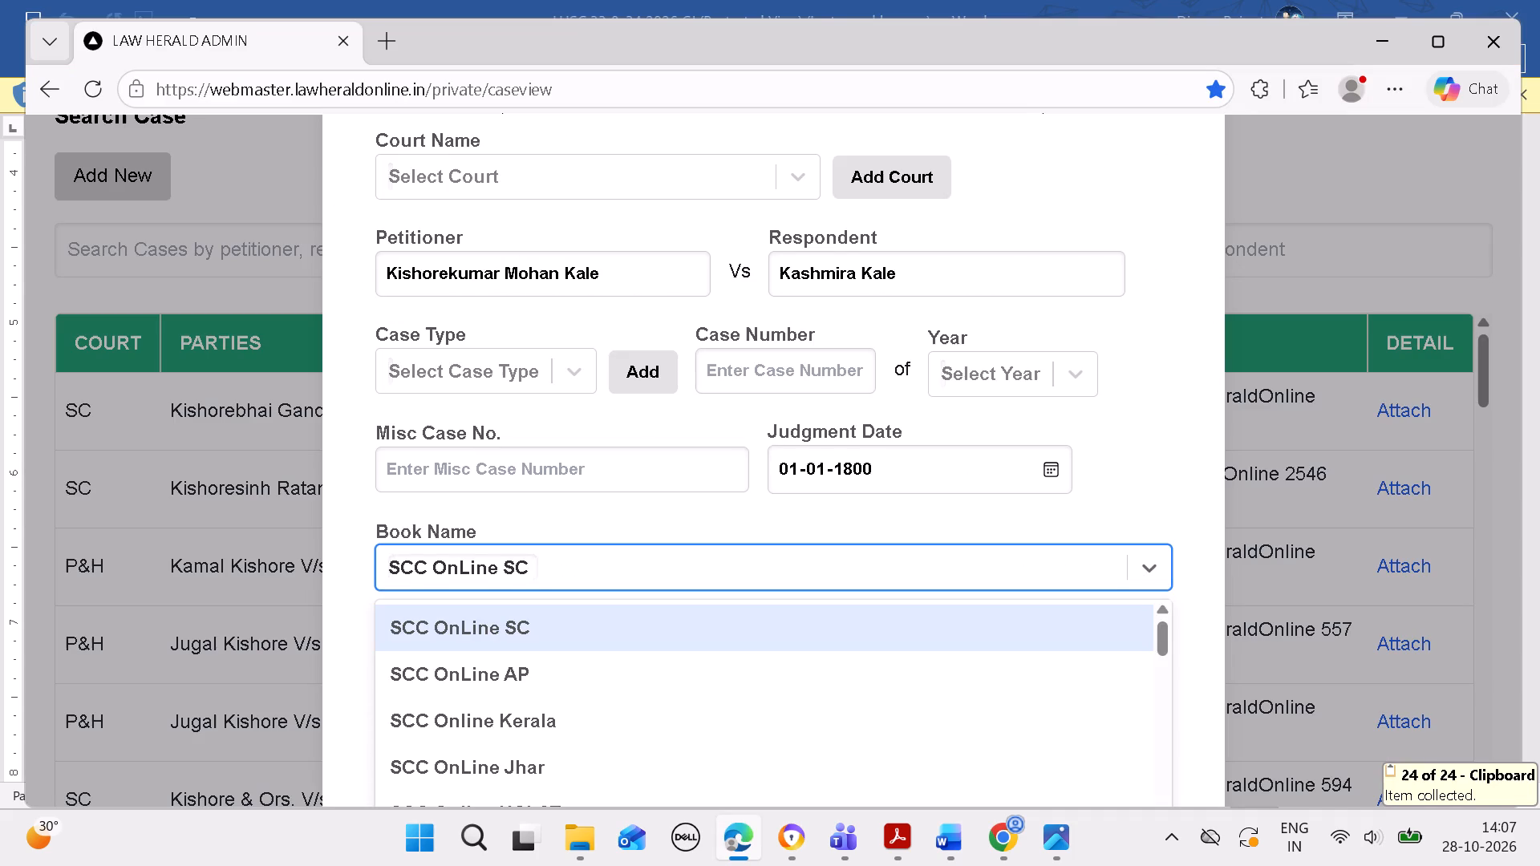
pyautogui.click(724, 607)
# Copy page number 448 from the fourth citation in Word into the new case's Page value.
pyautogui.click(951, 832)
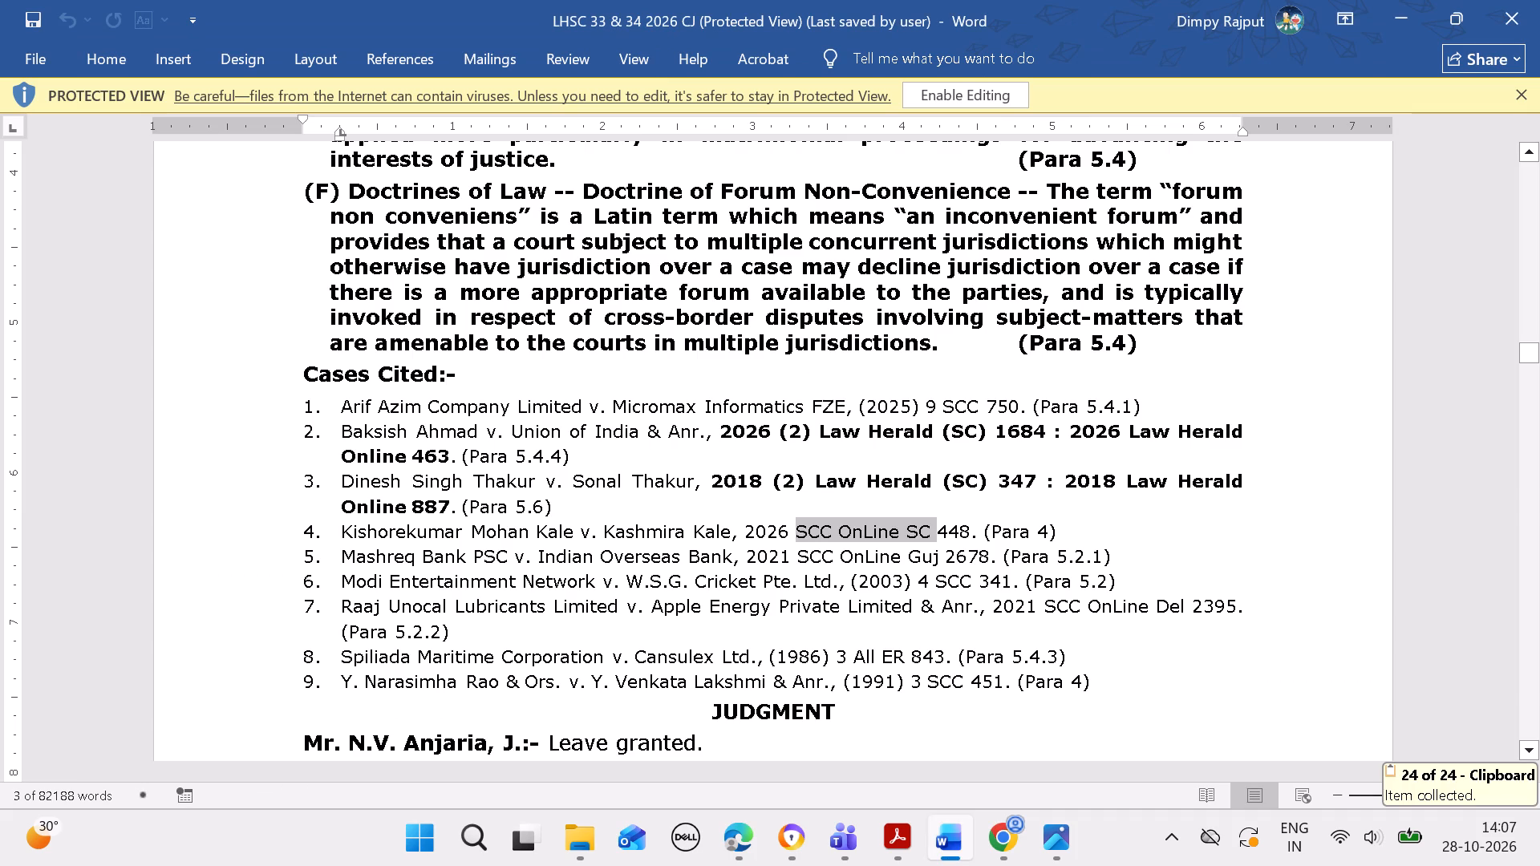
pyautogui.moveTo(936, 528); pyautogui.dragTo(958, 529)
pyautogui.click(967, 532)
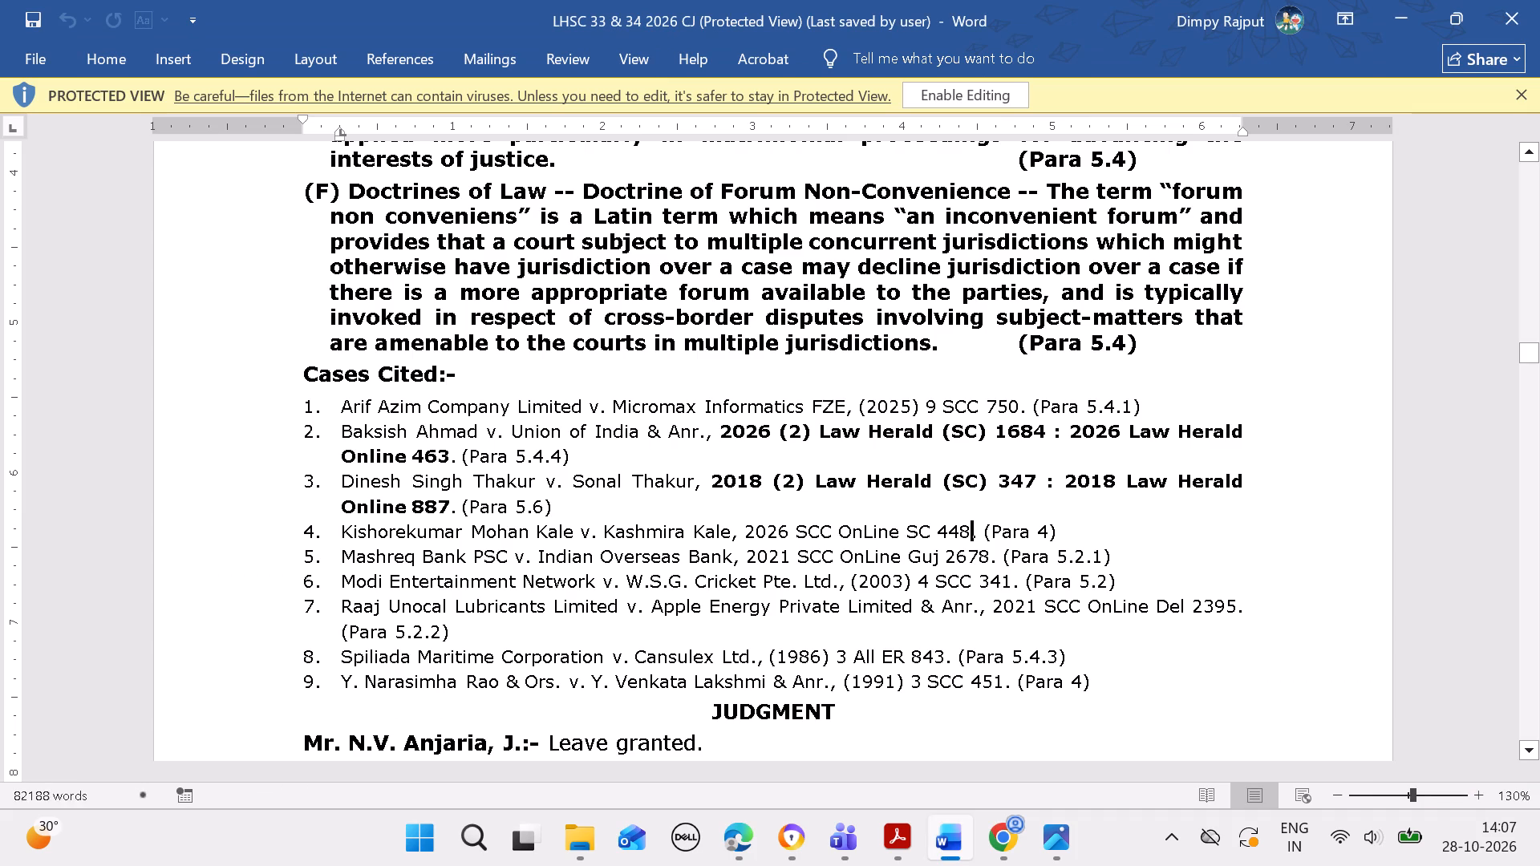
pyautogui.moveTo(934, 535); pyautogui.dragTo(964, 532)
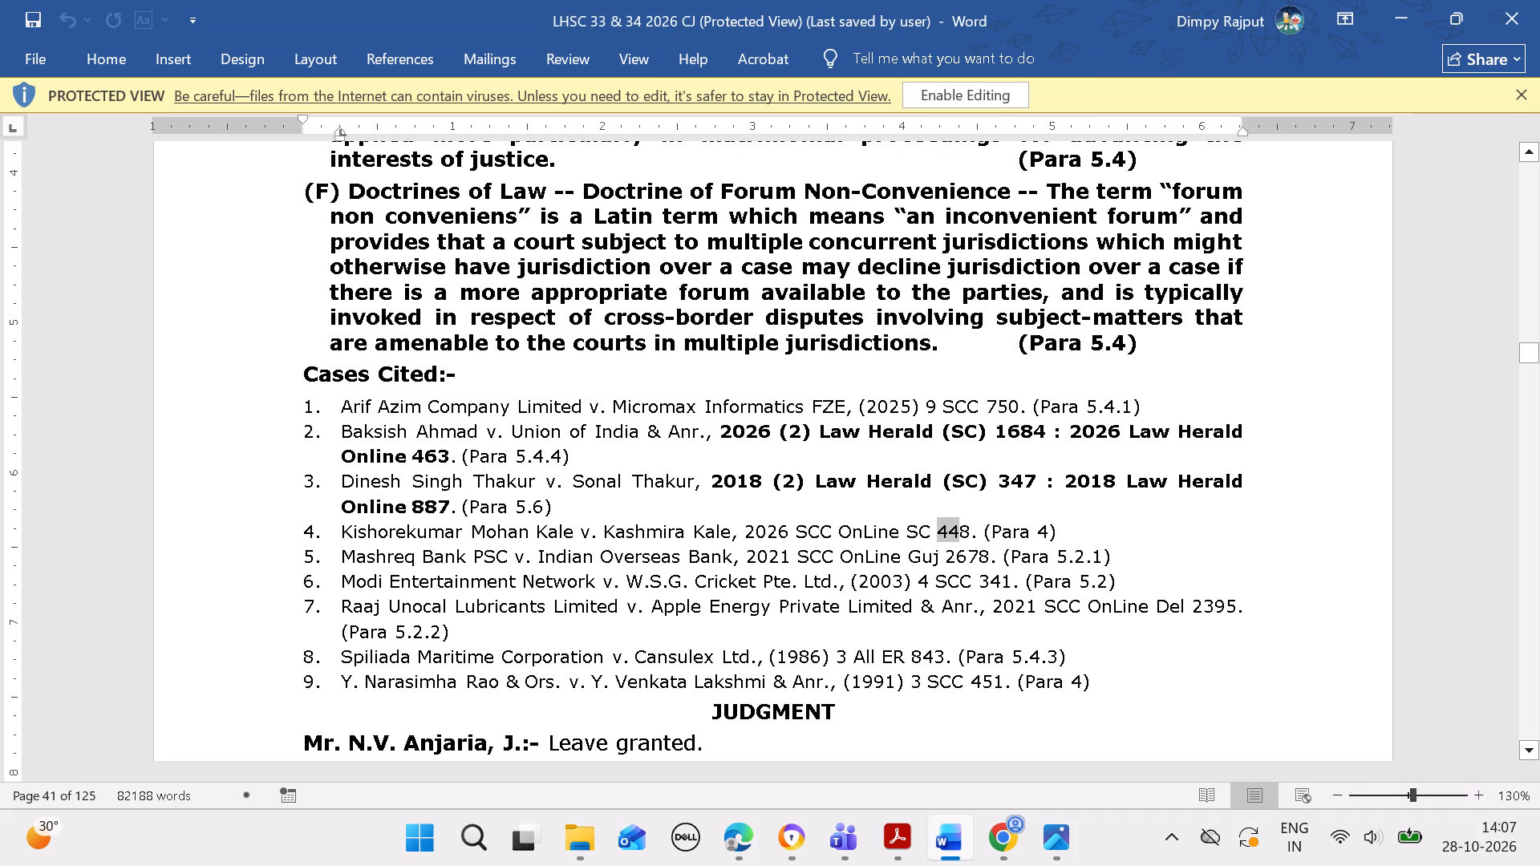
pyautogui.moveTo(964, 532); pyautogui.dragTo(967, 532)
pyautogui.hotkey('ctrl', 'c')
pyautogui.click(750, 833)
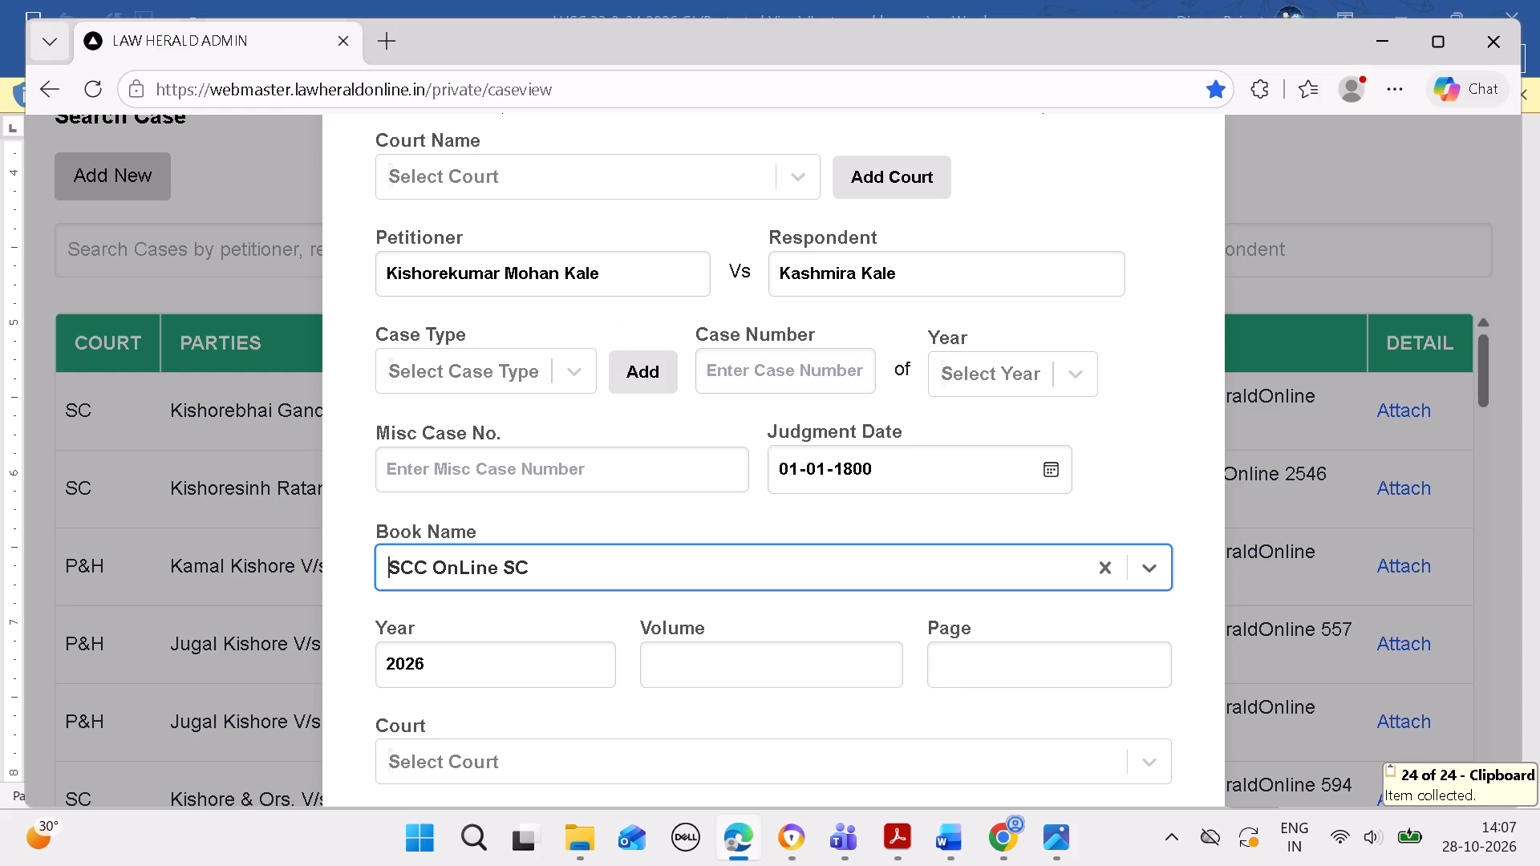
pyautogui.click(995, 669)
pyautogui.hotkey('ctrl', 'v')
# Enter "-" as the volume and choose the blank "( )" option as the citation's court.
pyautogui.click(866, 658)
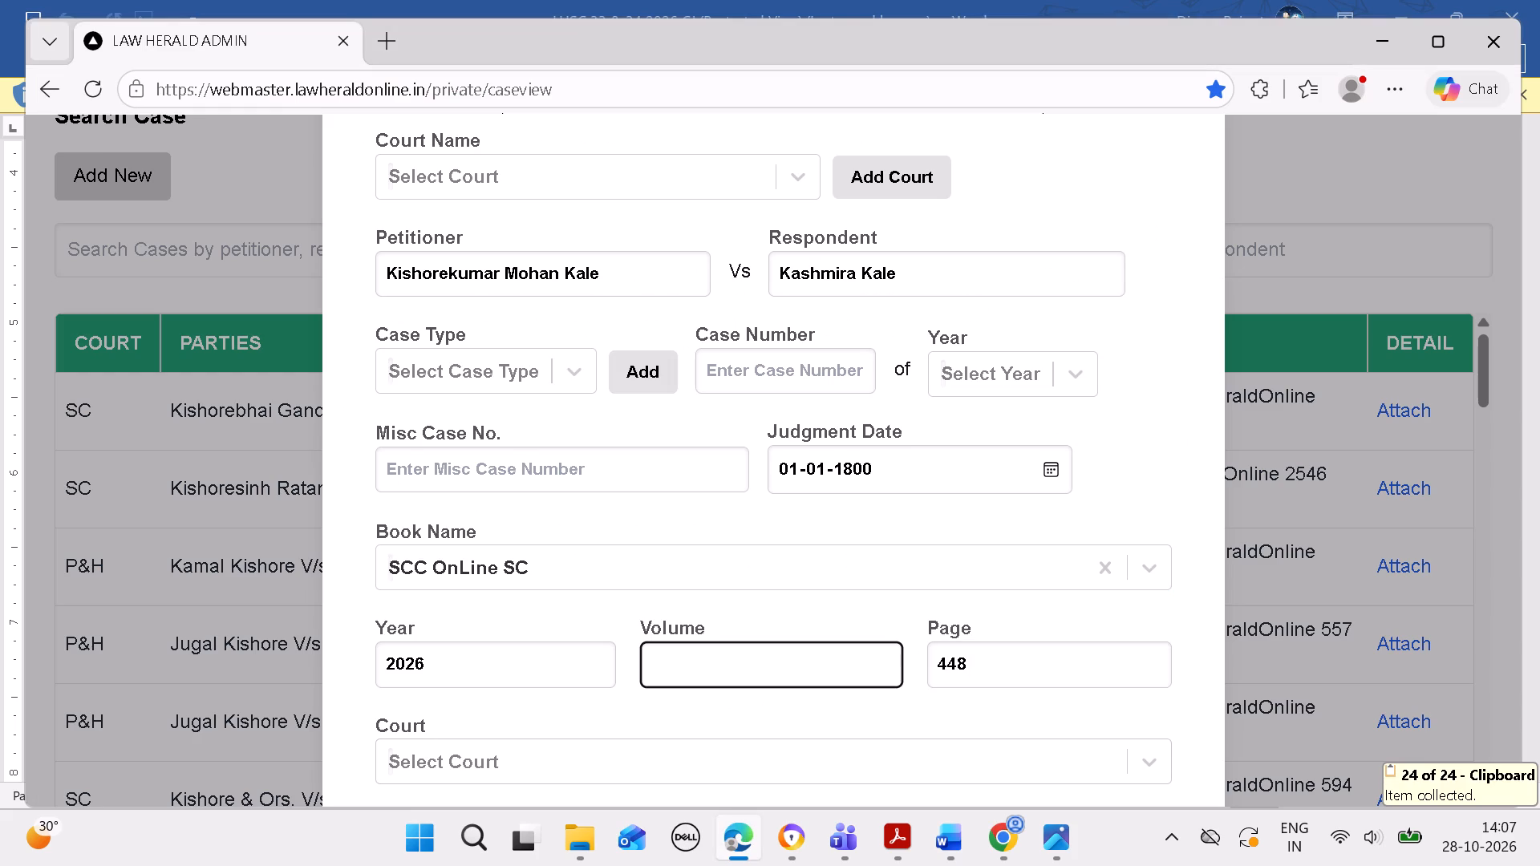
pyautogui.press('-')
pyautogui.click(806, 763)
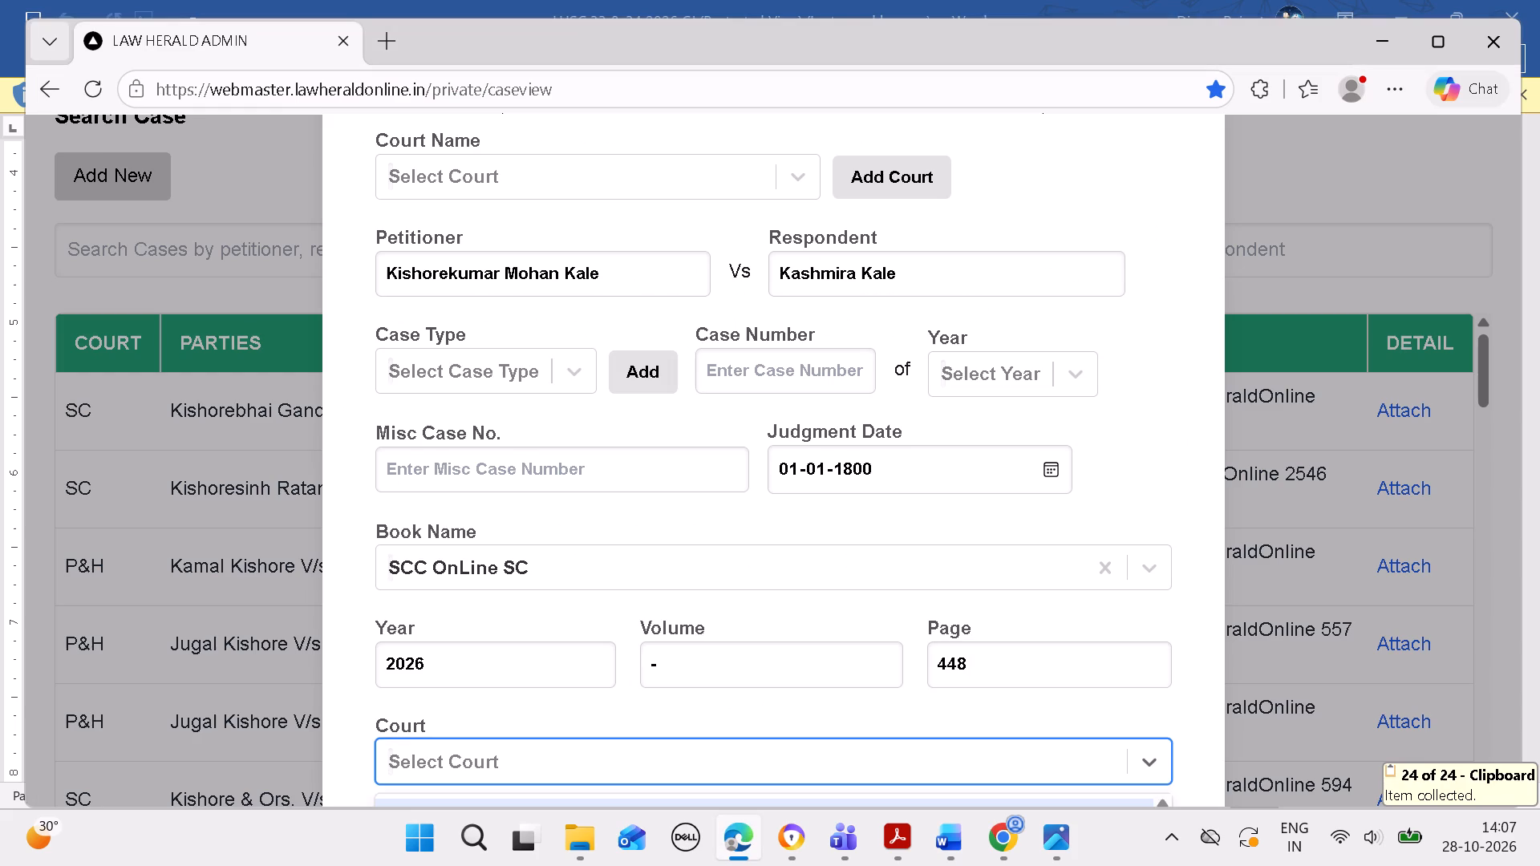
pyautogui.click(812, 802)
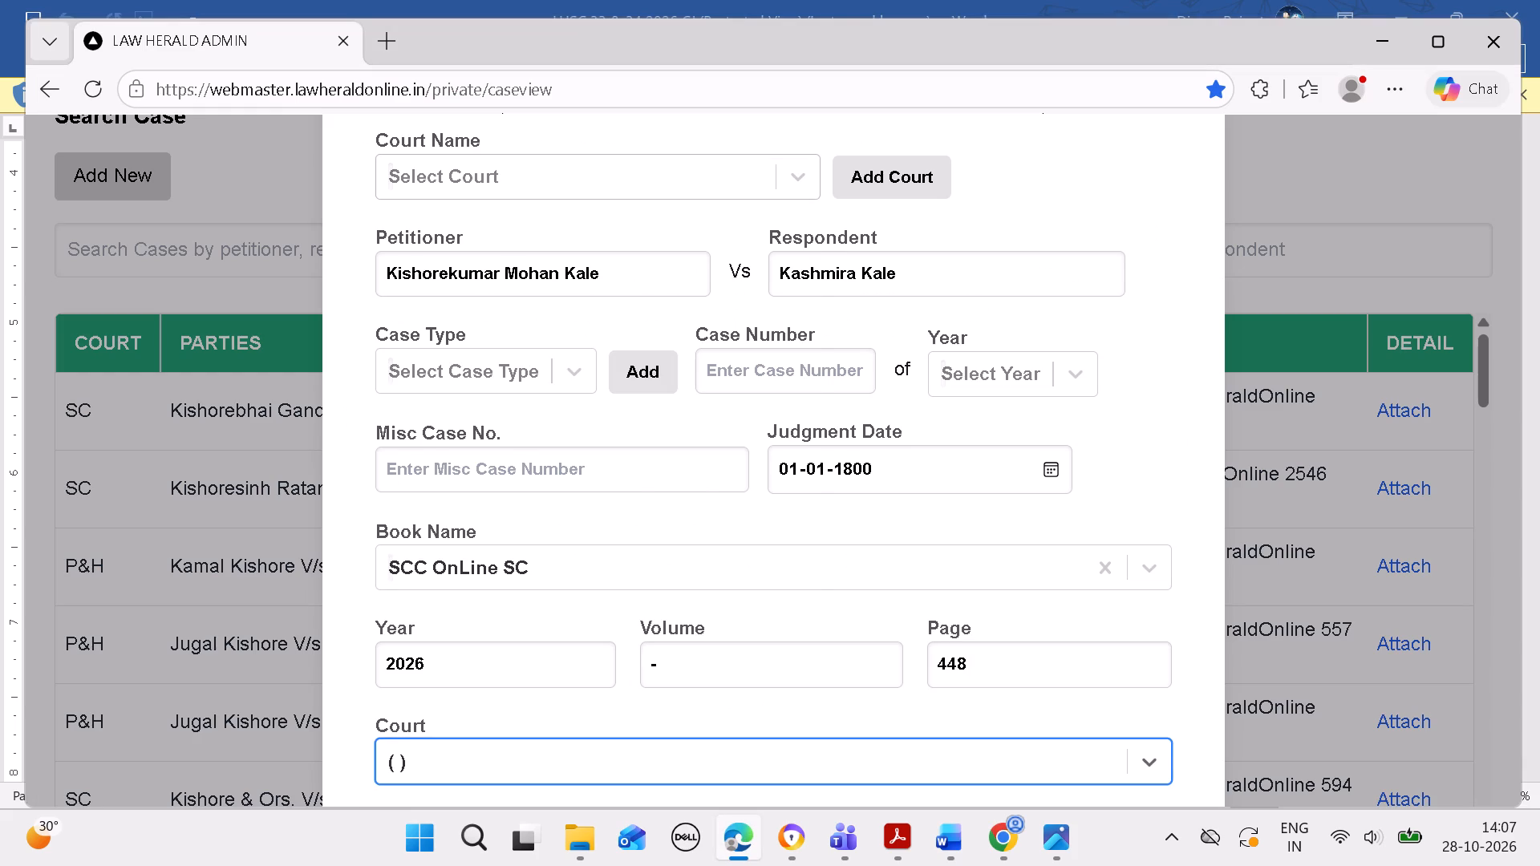
# Choose IN THE SUPREME COURT OF INDIA (SC) as the fourth cited case's court name and save the new case.
pyautogui.click(679, 180)
pyautogui.press('i')
pyautogui.write('n t')
pyautogui.press('h')
pyautogui.press('e')
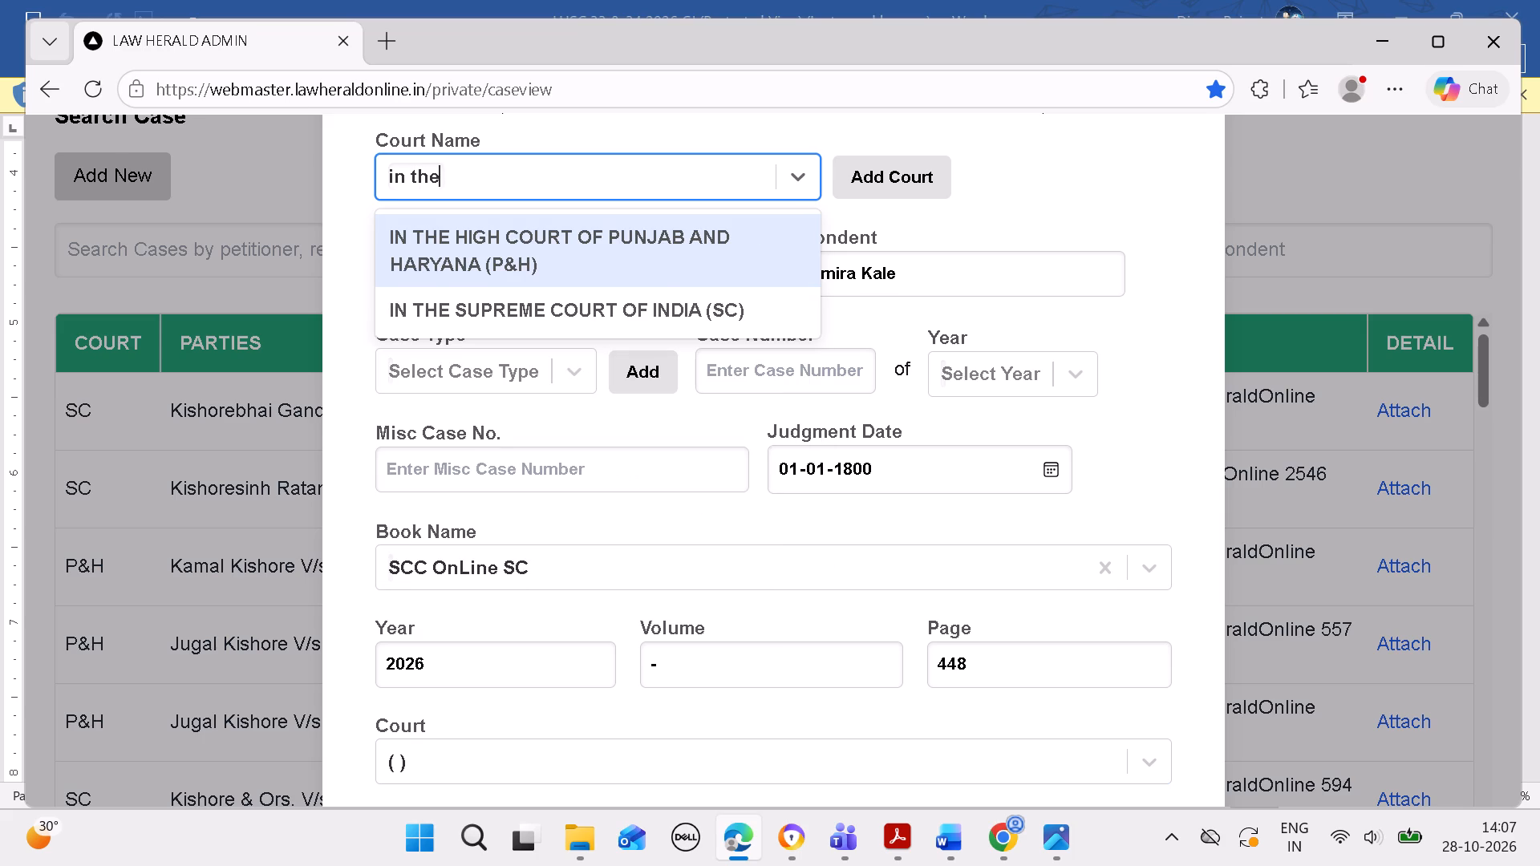
pyautogui.click(676, 309)
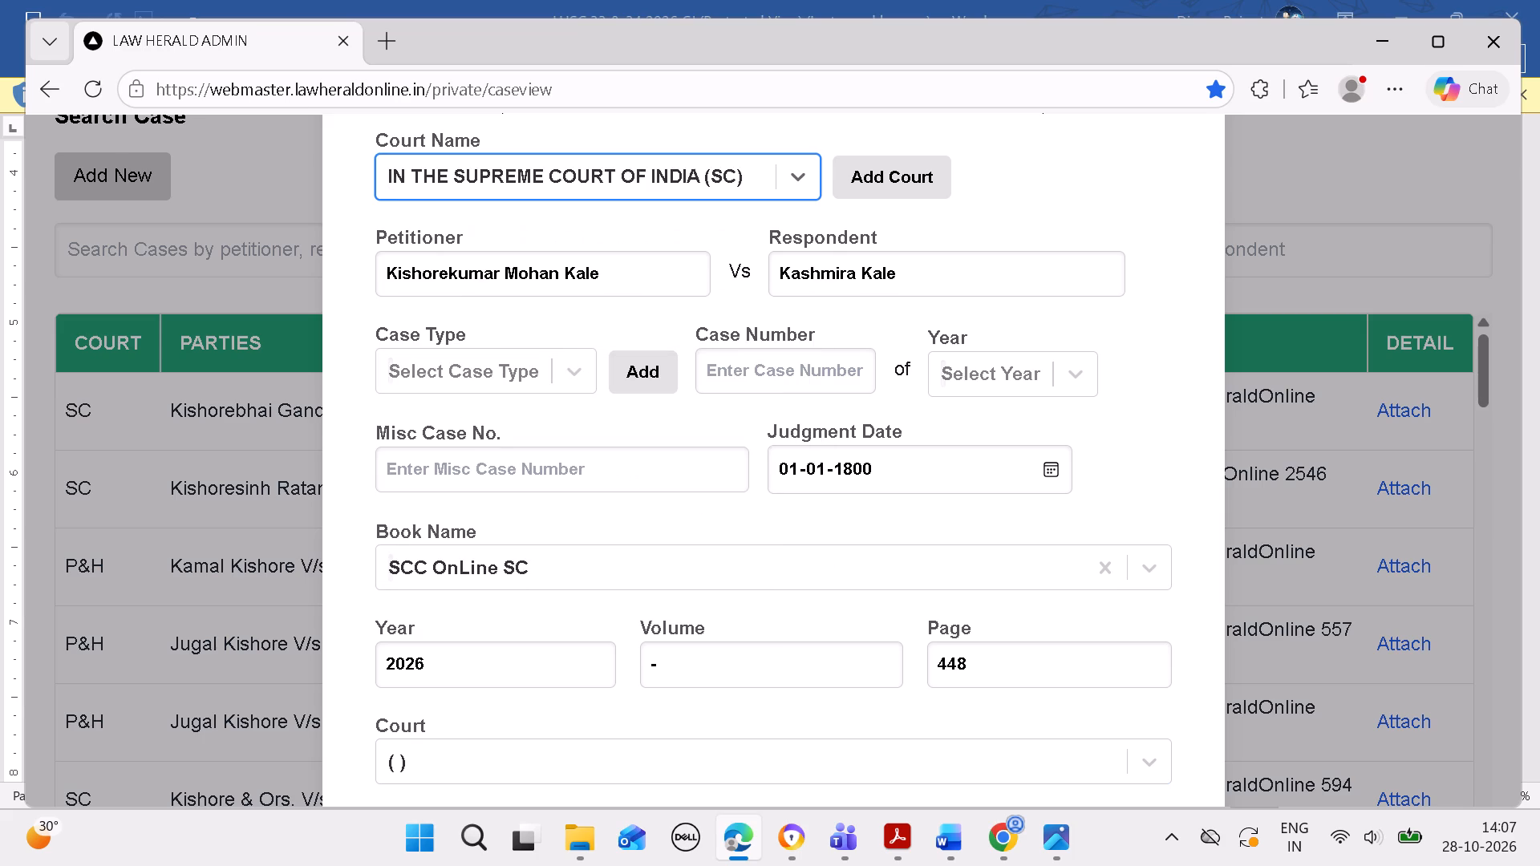
pyautogui.press('Return')
pyautogui.click(990, 257)
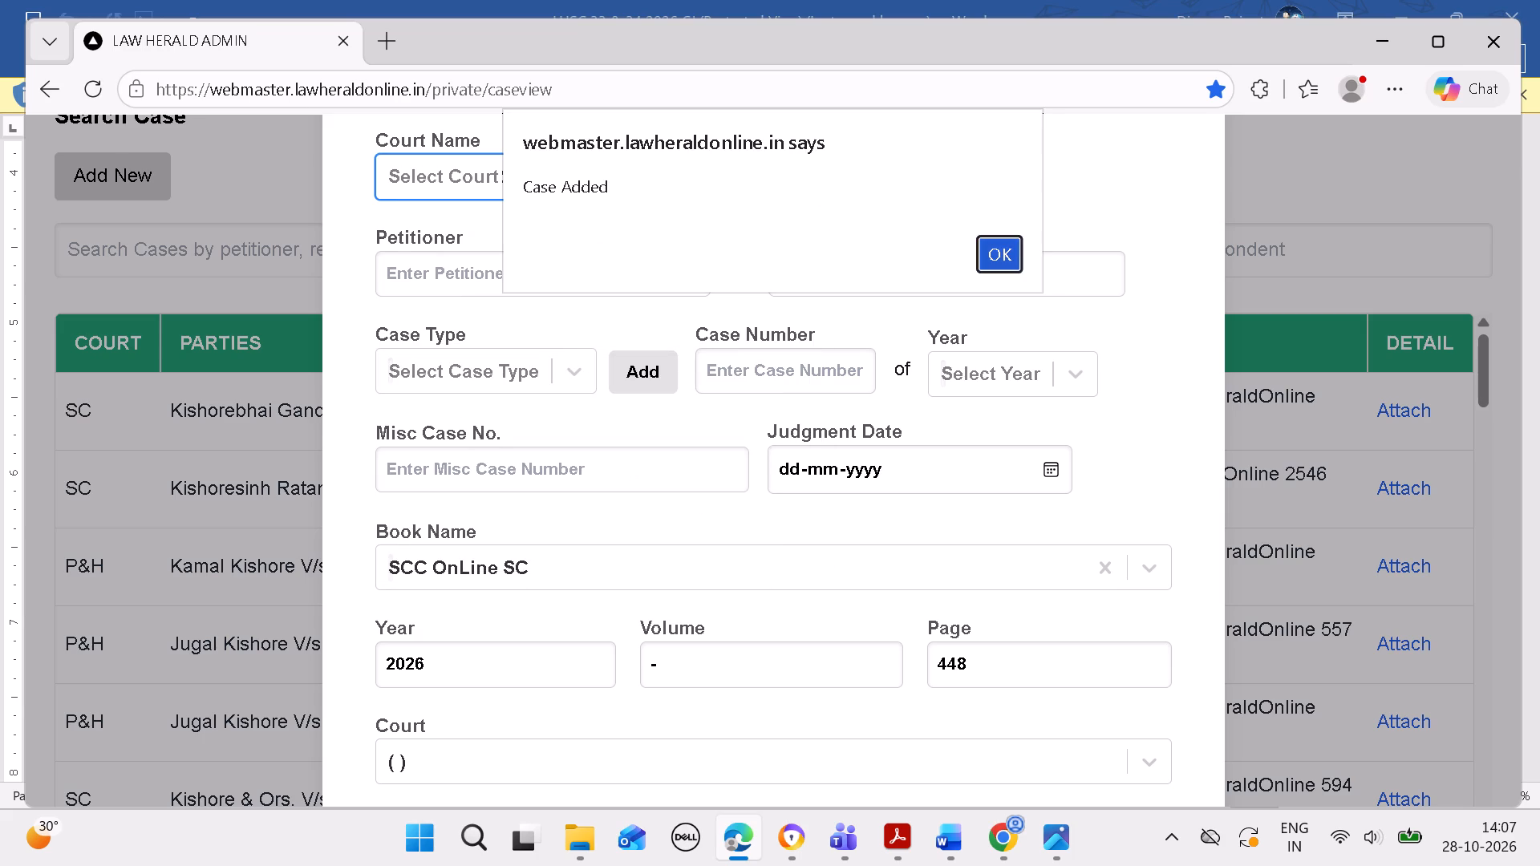
pyautogui.click(996, 257)
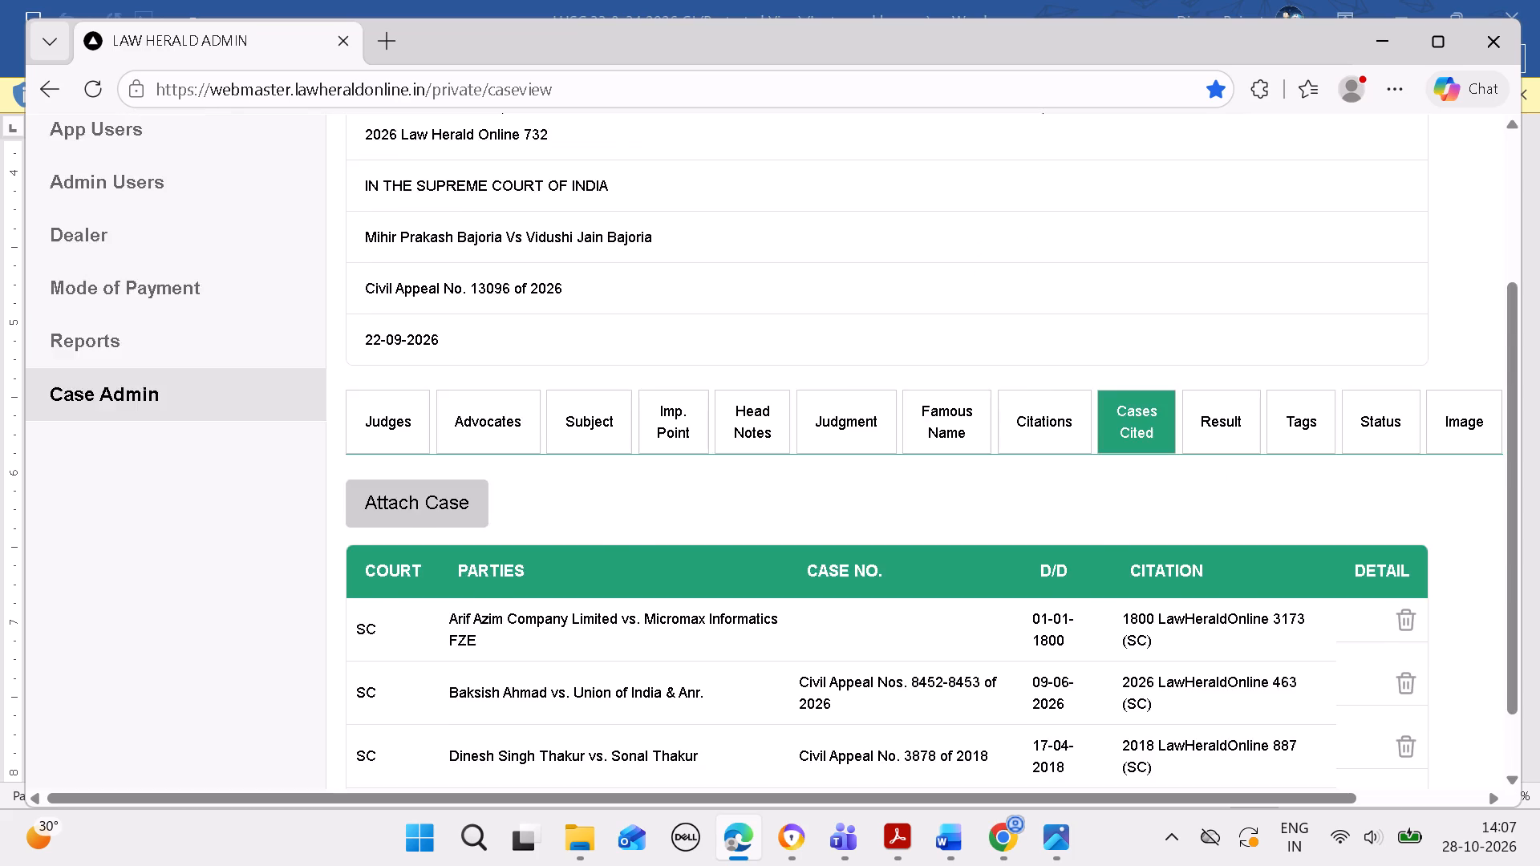
# Start another new cited case and copy the fifth citation's petitioner, Mashreq Bank PSC, from Word into Petitioner.
pyautogui.scroll(-5, 907, 431)
pyautogui.click(957, 825)
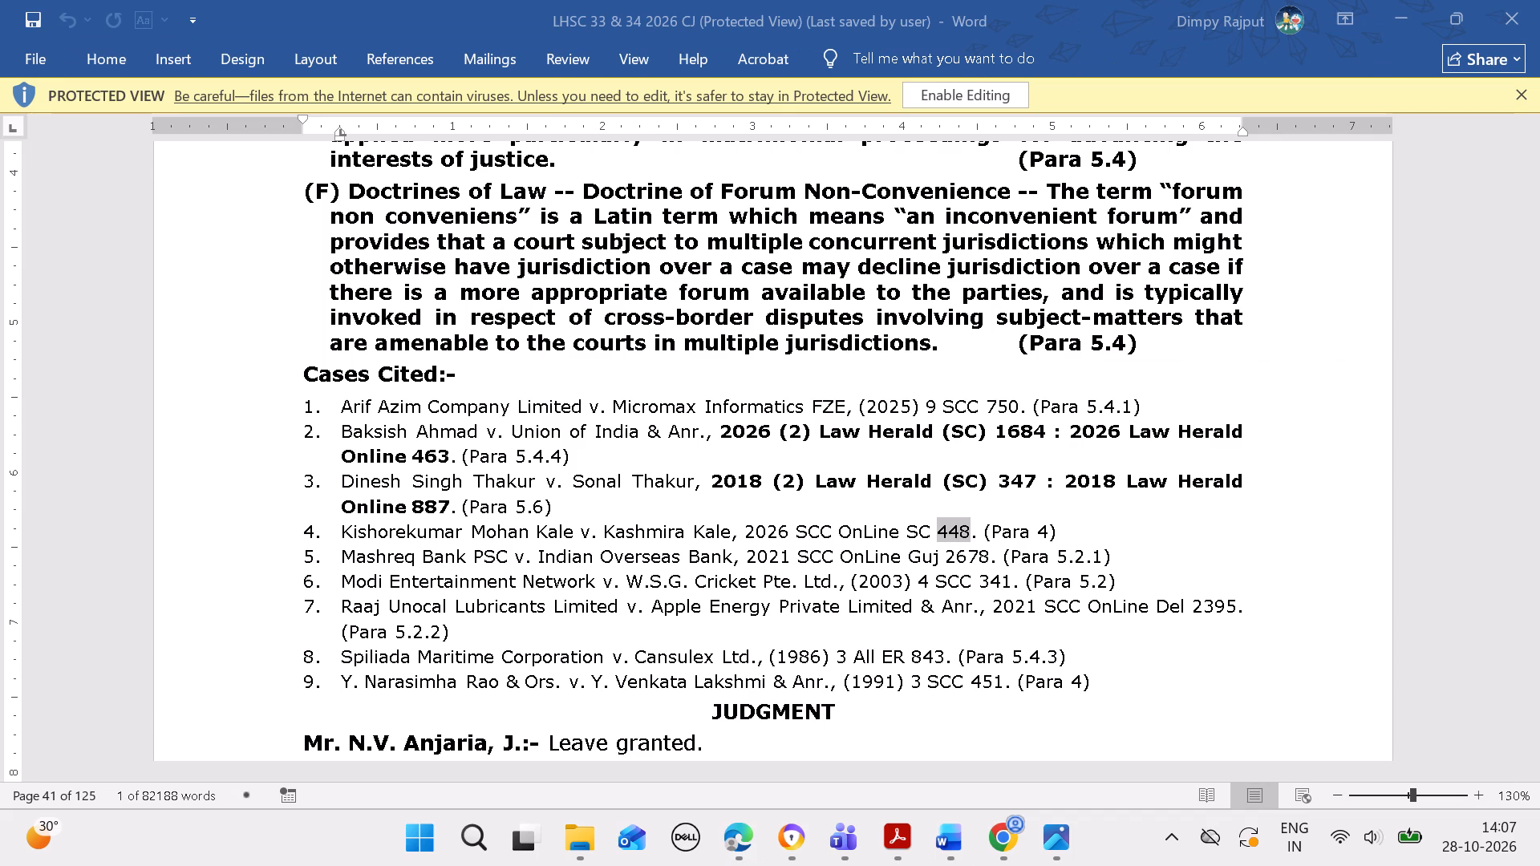
pyautogui.moveTo(347, 550); pyautogui.dragTo(482, 552)
pyautogui.hotkey('ctrl', 'c')
pyautogui.keyDown('ctrl'); pyautogui.click(734, 825); pyautogui.keyUp('ctrl')
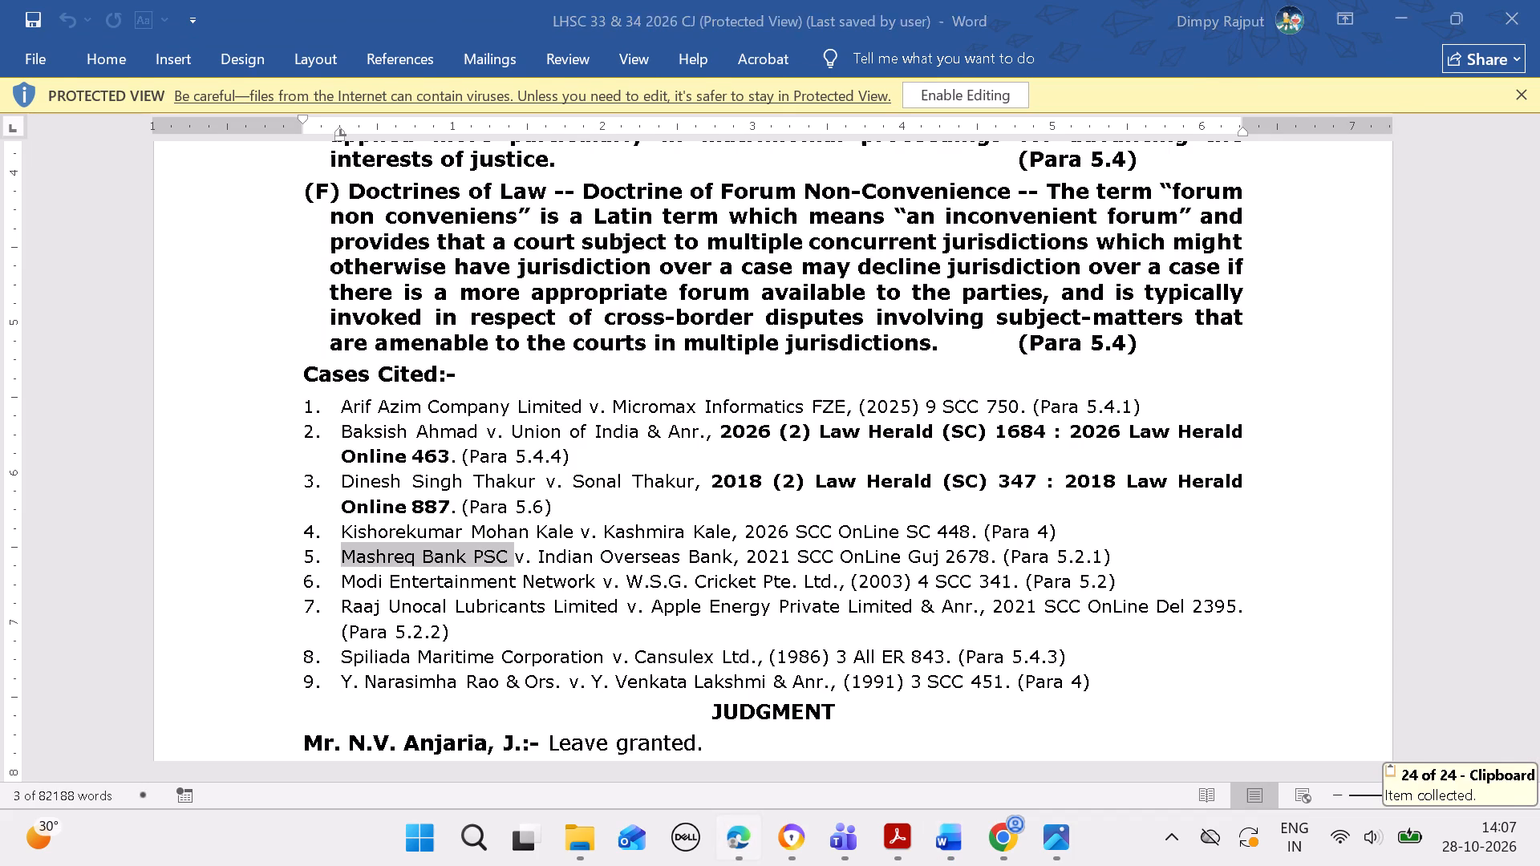
pyautogui.click(430, 416)
pyautogui.click(144, 173)
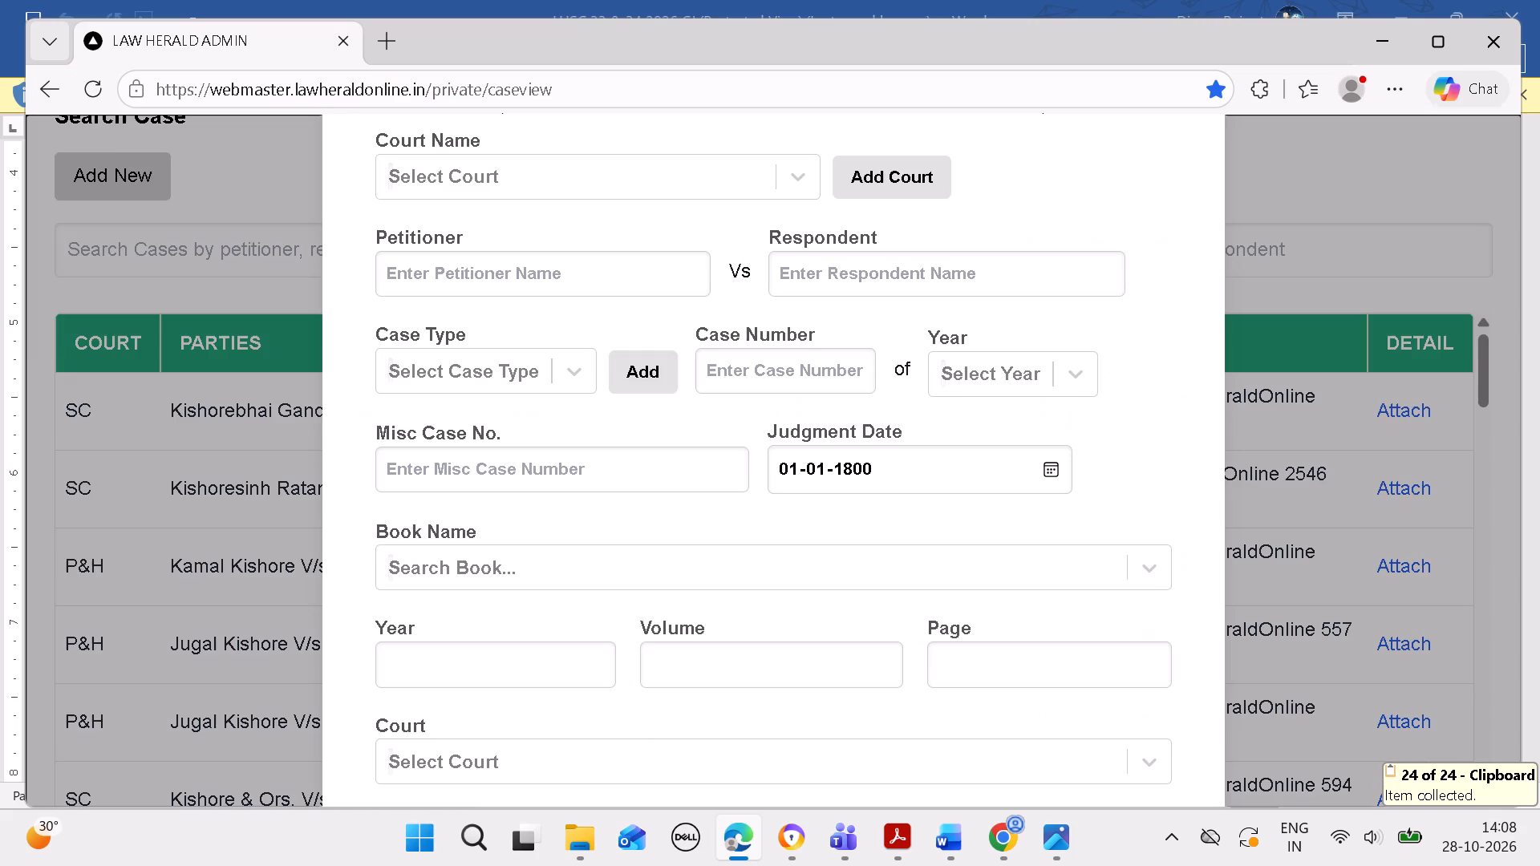
pyautogui.click(519, 272)
pyautogui.hotkey('ctrl', 'v')
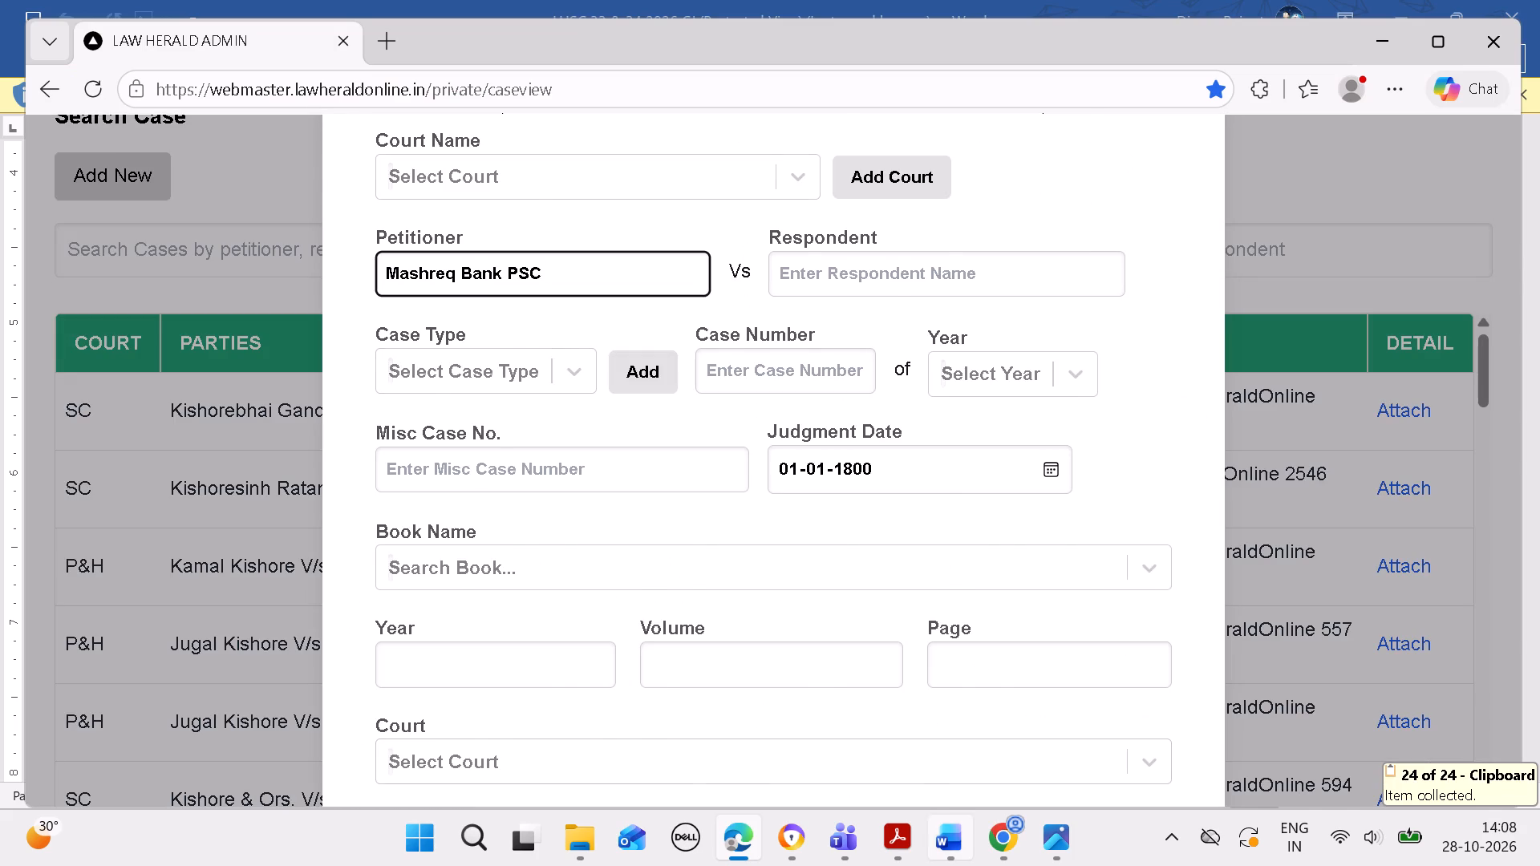
# Copy Indian Overseas Bank from the fifth citation in Word into the new case's Respondent.
pyautogui.click(954, 836)
pyautogui.moveTo(542, 552); pyautogui.dragTo(629, 555)
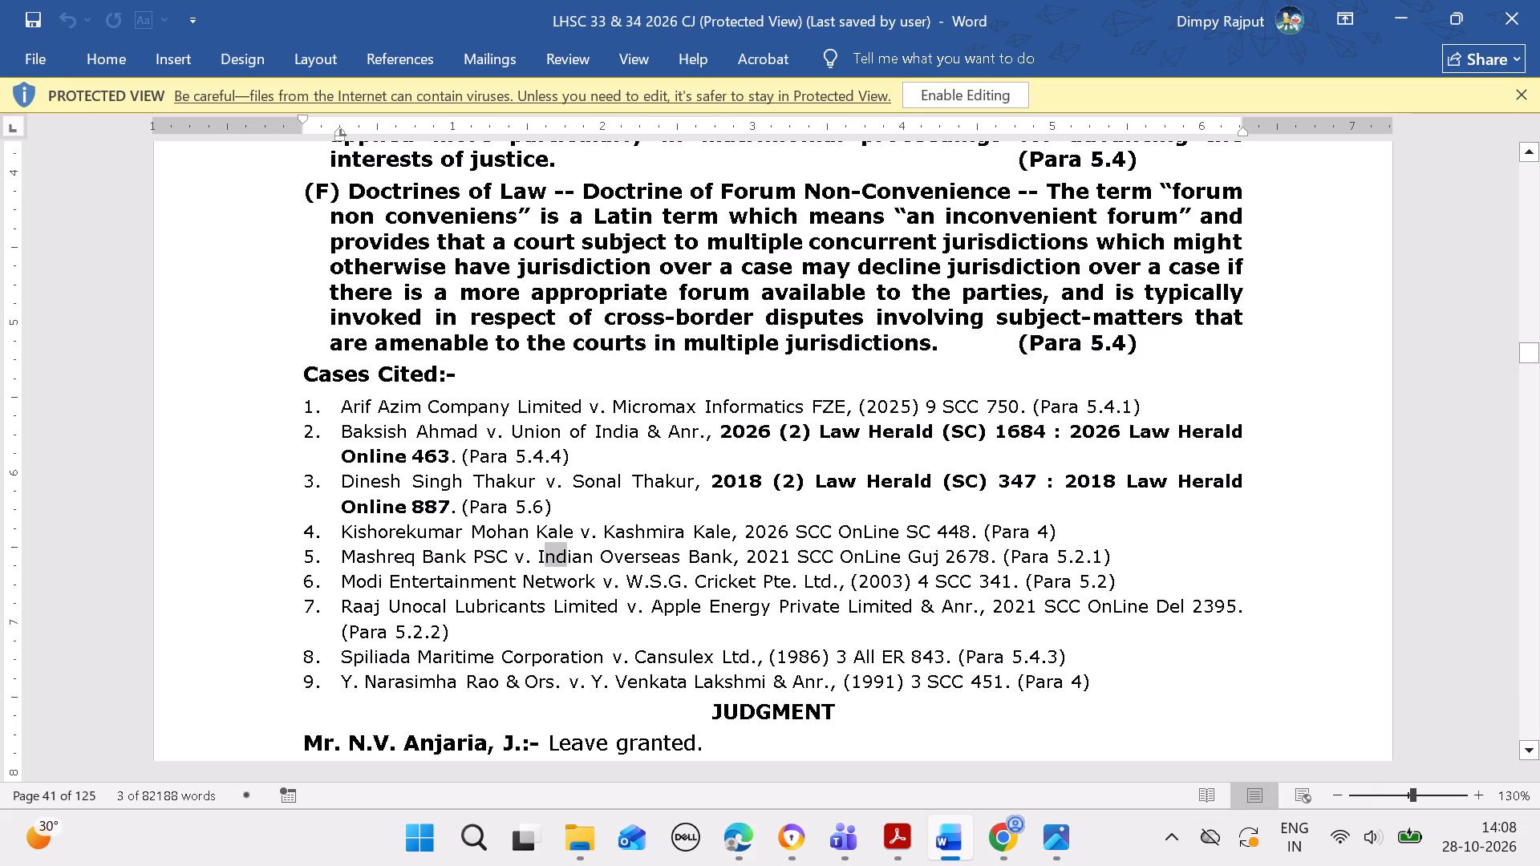
pyautogui.moveTo(629, 555); pyautogui.dragTo(707, 557)
pyautogui.hotkey('ctrl', 'c')
pyautogui.click(739, 836)
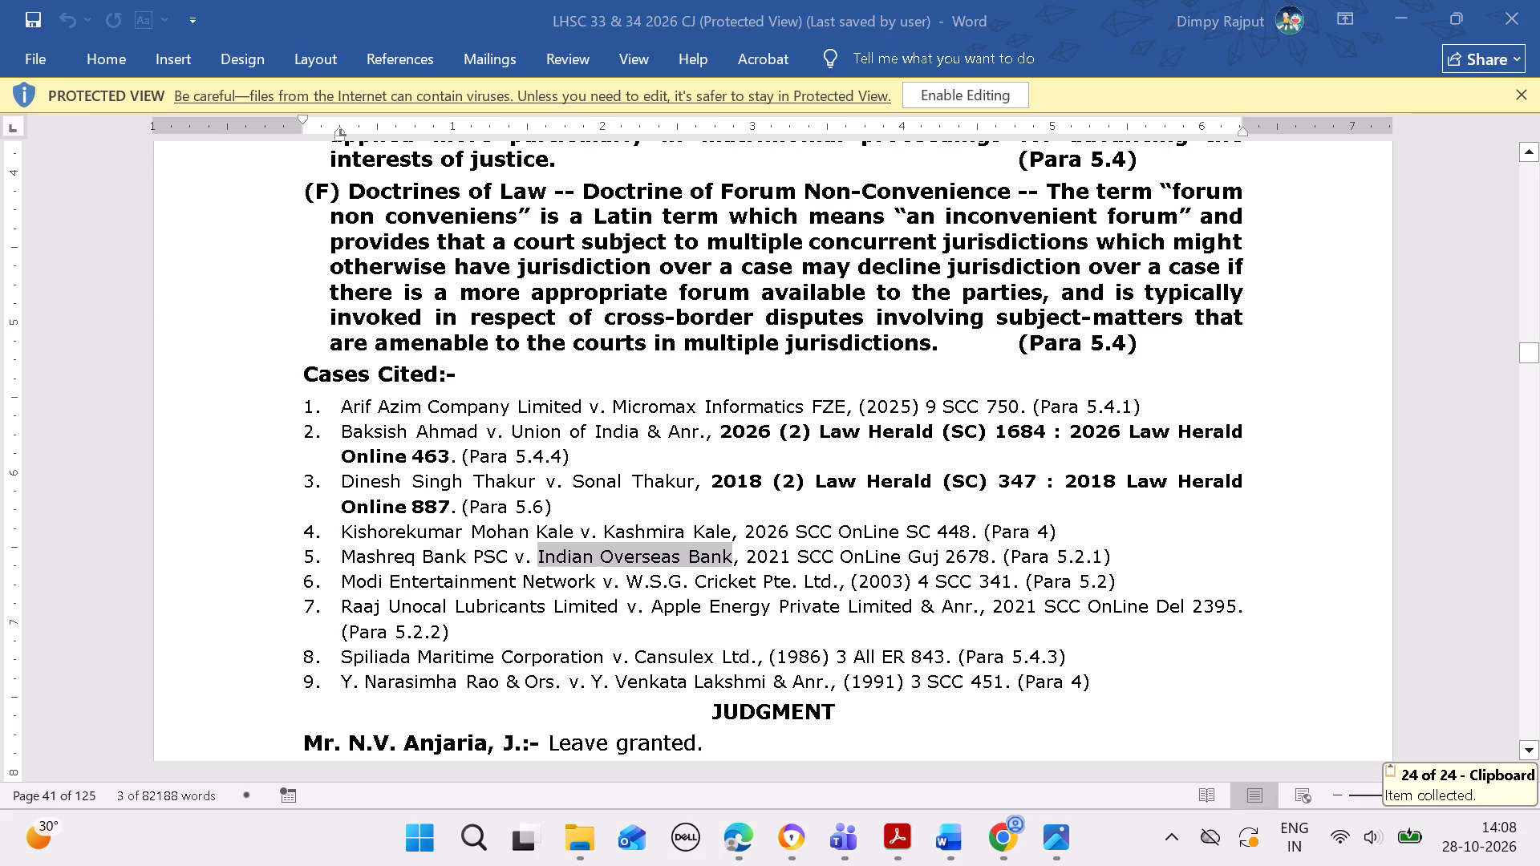
pyautogui.click(745, 832)
pyautogui.click(951, 257)
pyautogui.hotkey('ctrl', 'v')
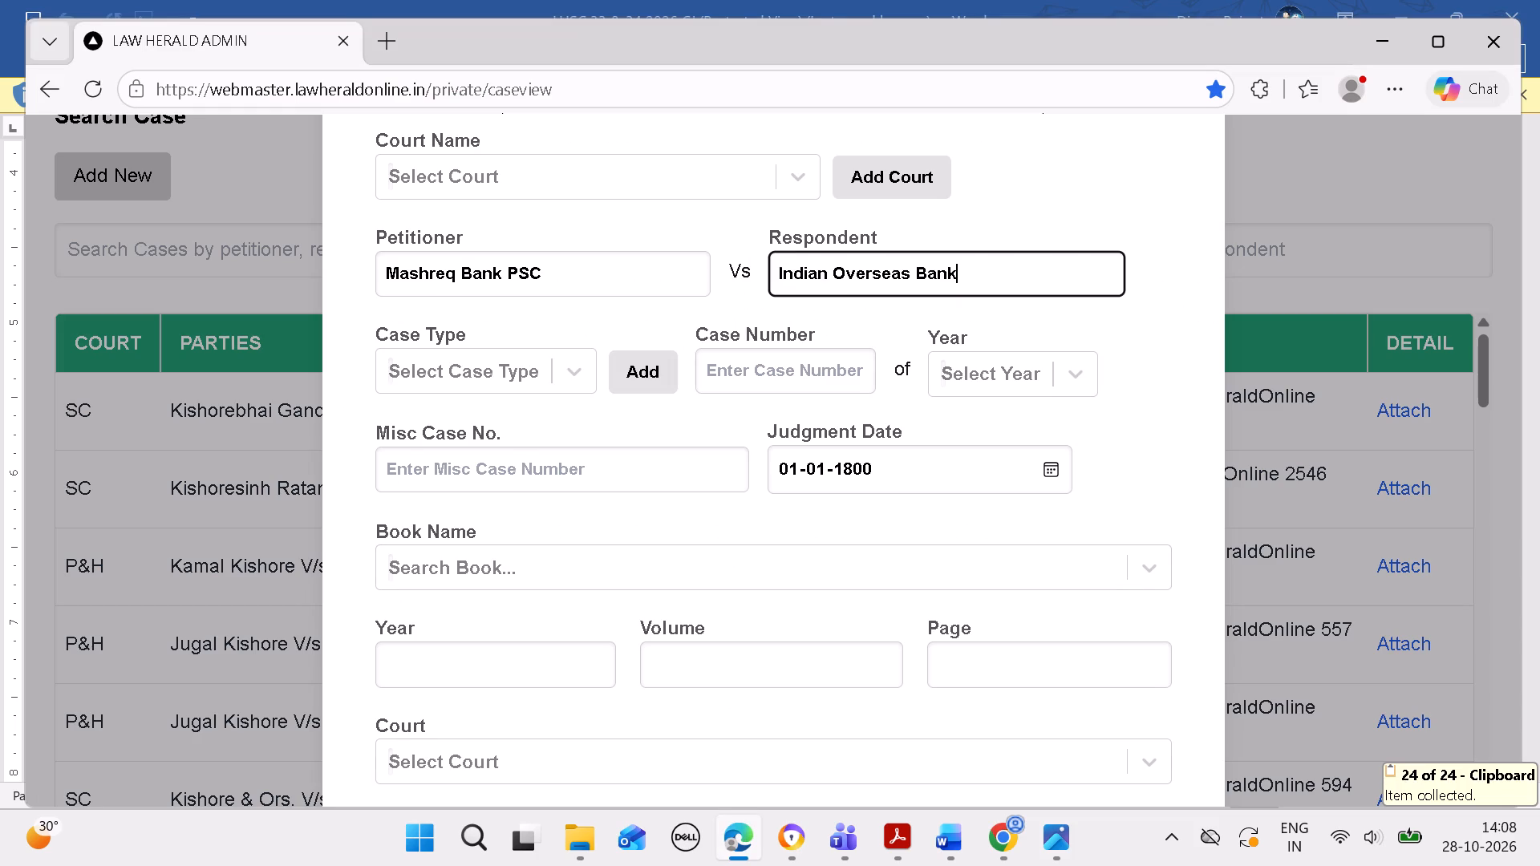
# Copy the year 2021 from the fifth citation in Word into the new case's book citation year.
pyautogui.click(945, 820)
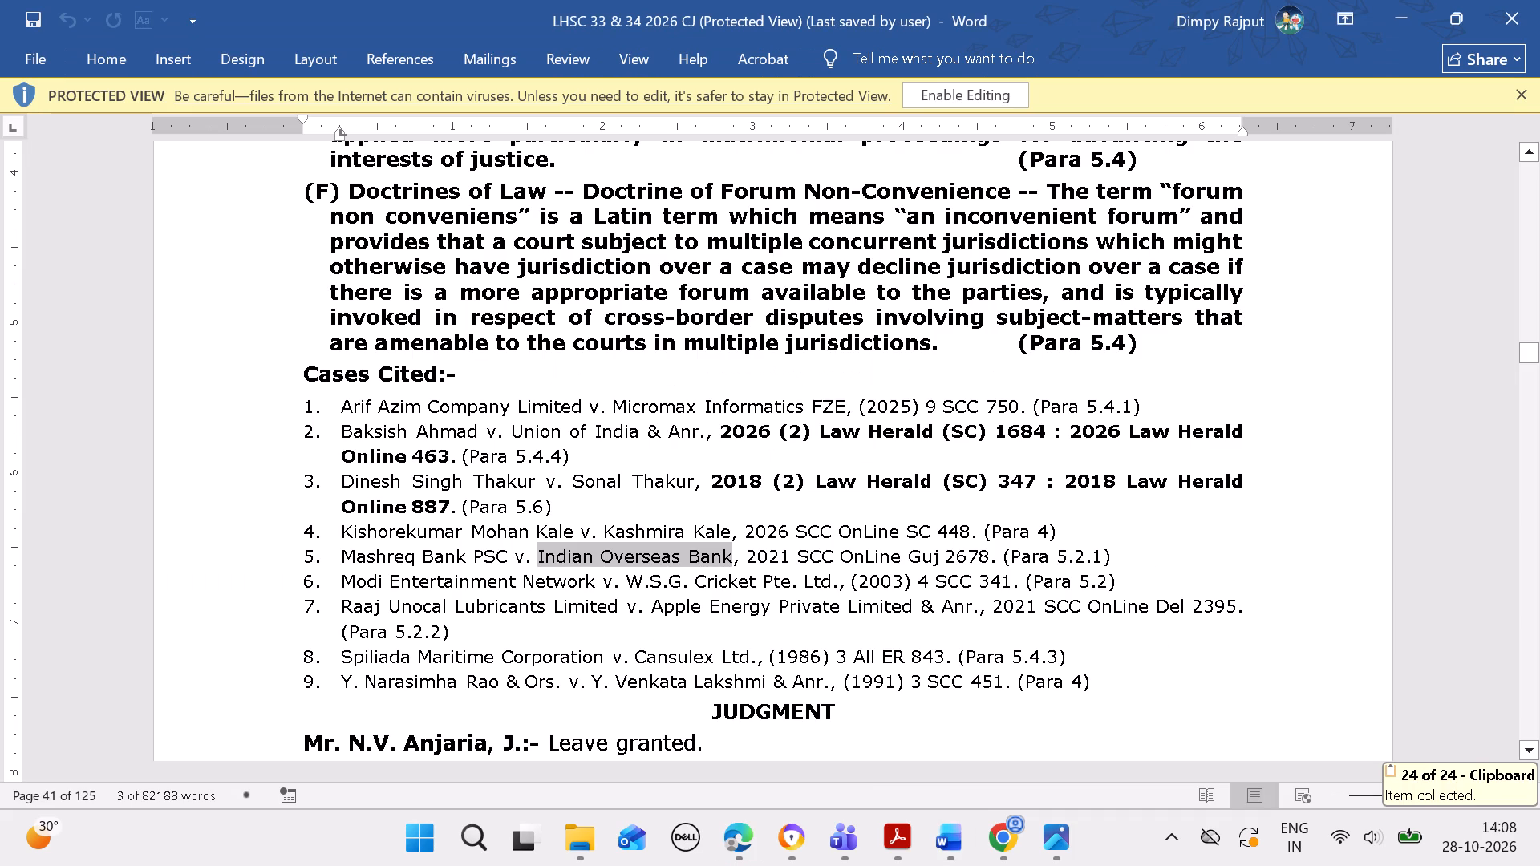
pyautogui.moveTo(748, 554); pyautogui.dragTo(790, 559)
pyautogui.hotkey('ctrl', 'c')
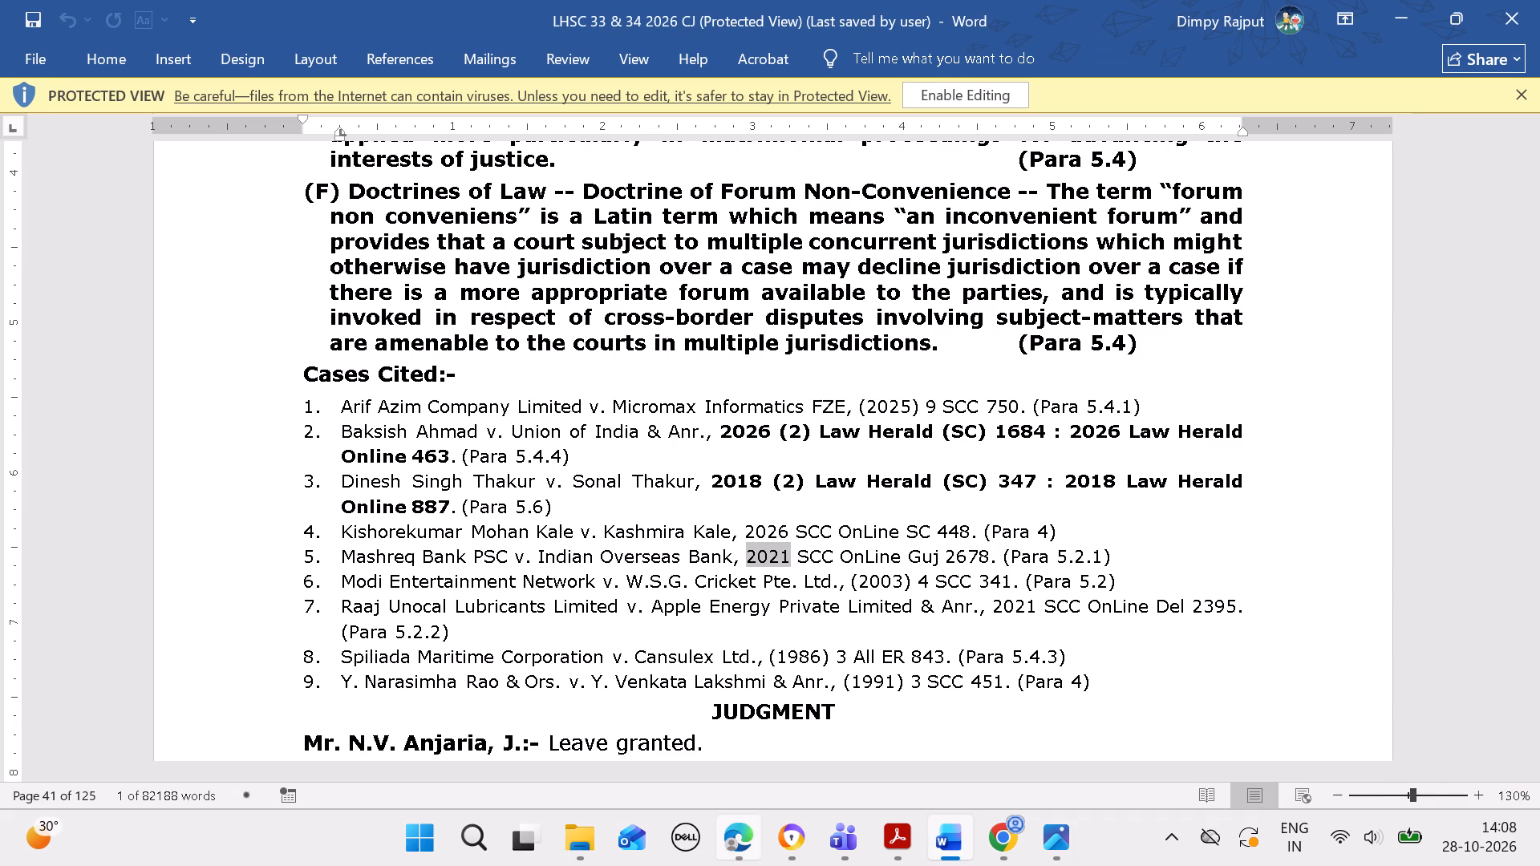
pyautogui.click(740, 841)
pyautogui.click(539, 683)
pyautogui.hotkey('ctrl', 'v')
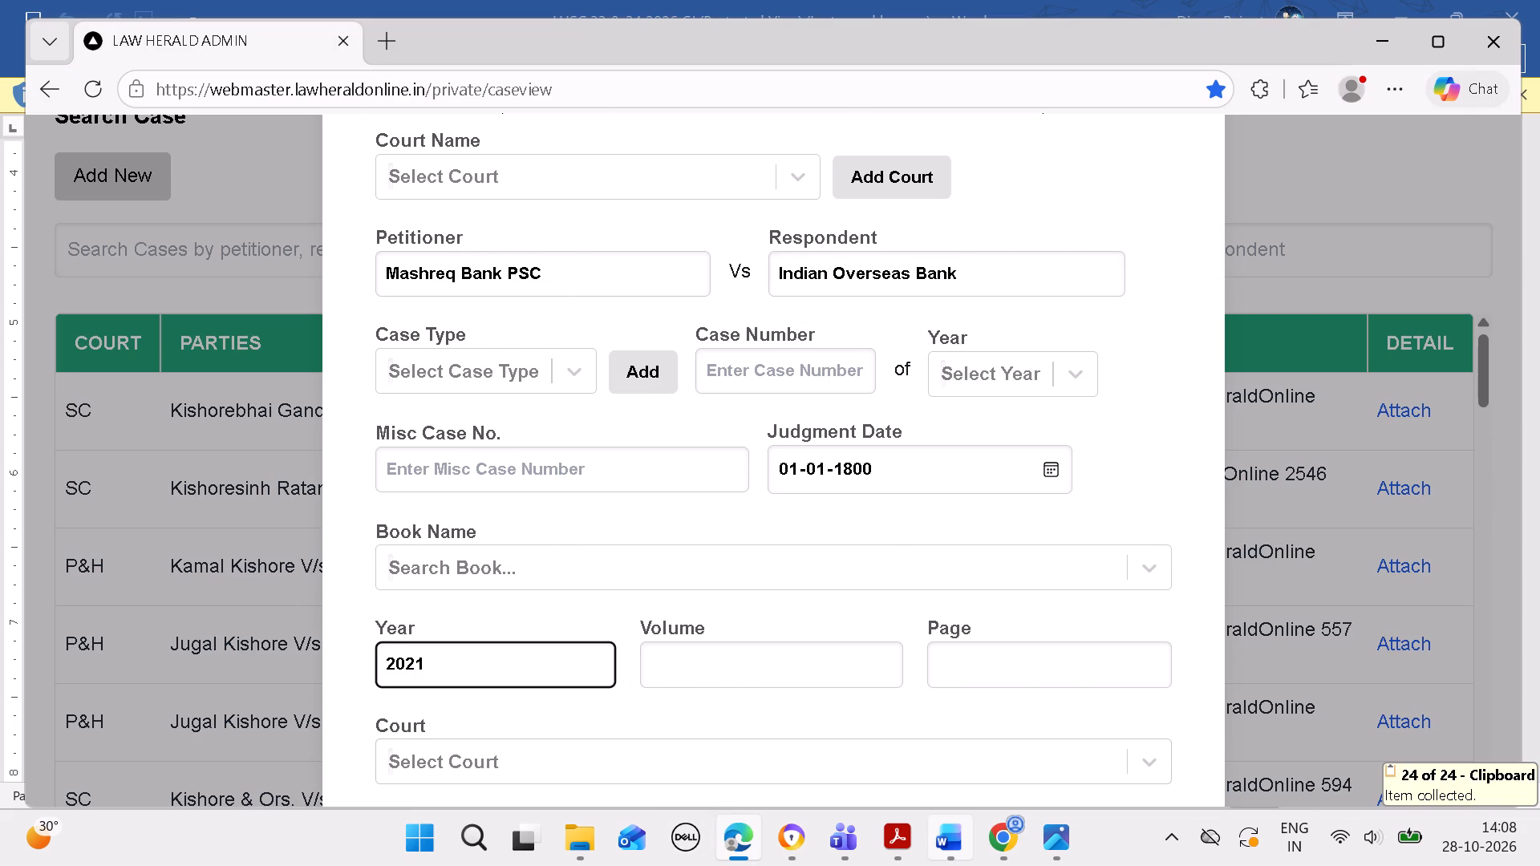
# Copy the reporter name from the fifth citation in Word and choose SCC Online Guj as the book name.
pyautogui.click(942, 851)
pyautogui.moveTo(801, 551); pyautogui.dragTo(866, 551)
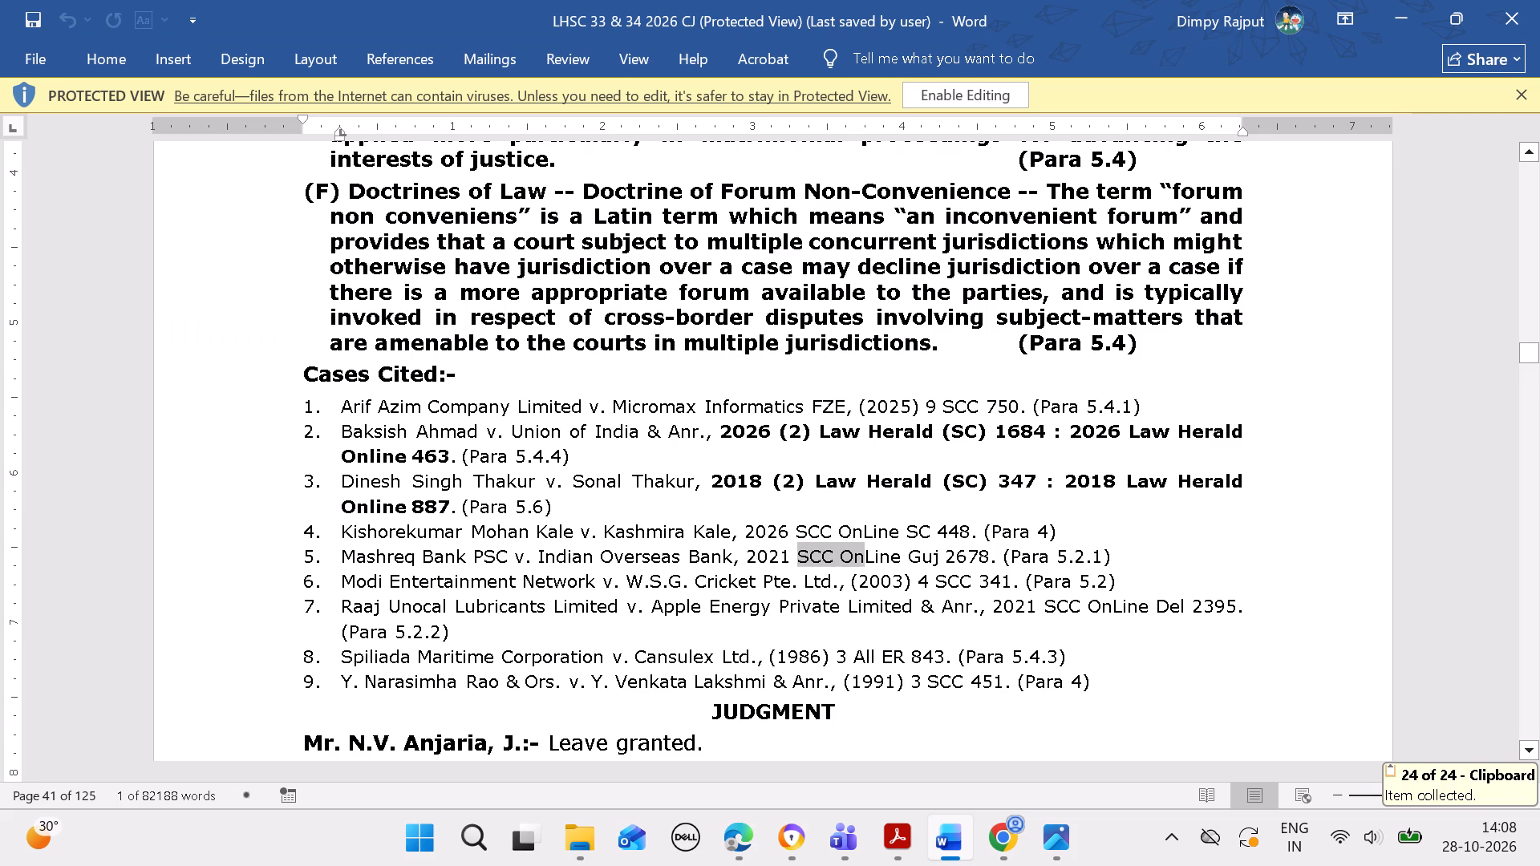
pyautogui.moveTo(866, 551); pyautogui.dragTo(926, 556)
pyautogui.hotkey('ctrl', 'c')
pyautogui.click(744, 830)
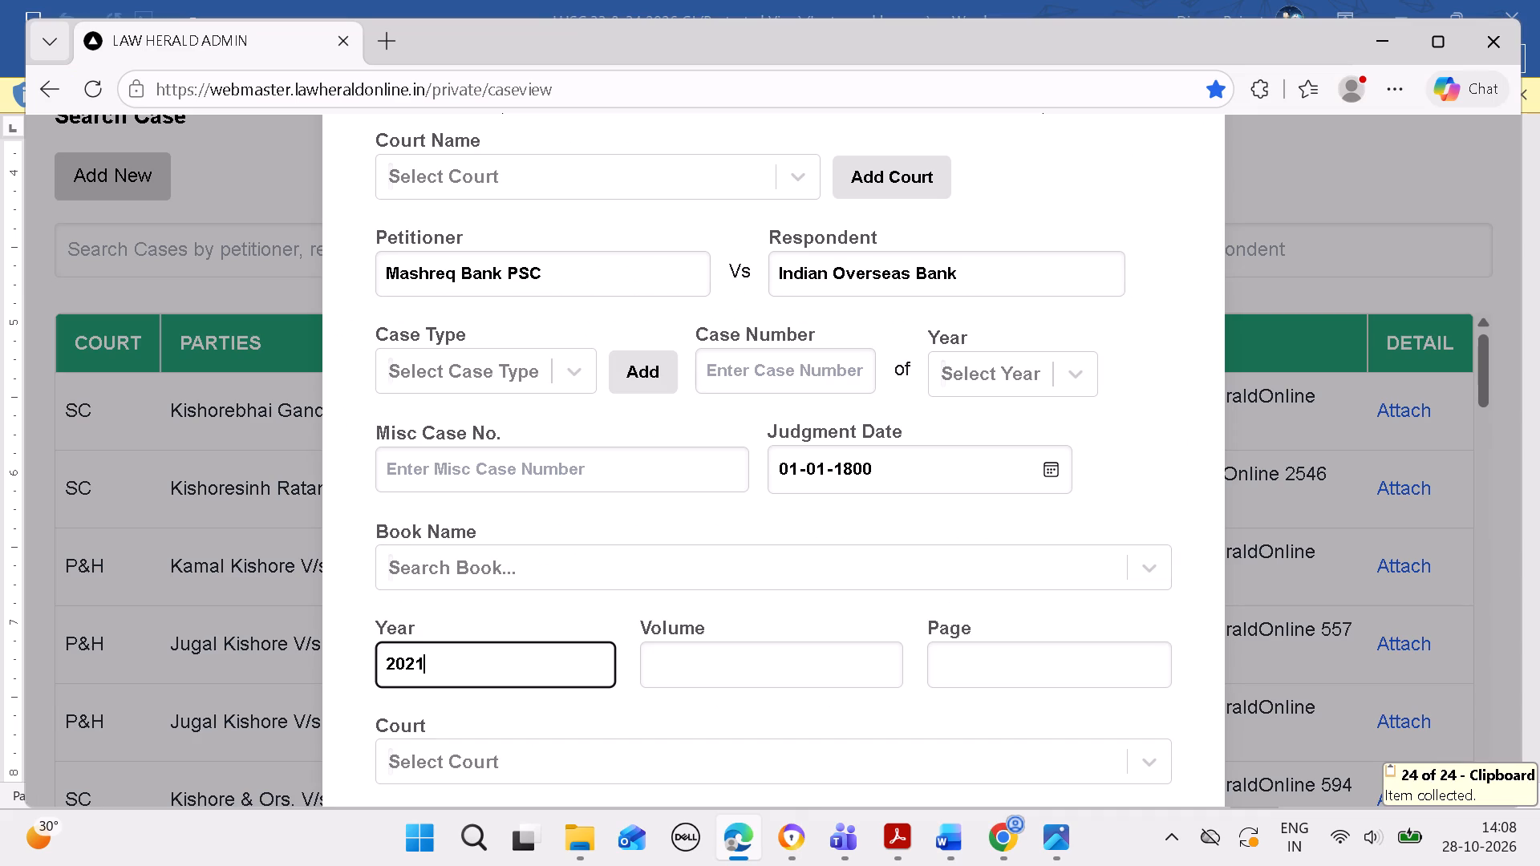
pyautogui.click(776, 548)
pyautogui.hotkey('ctrl', 'v')
pyautogui.click(751, 613)
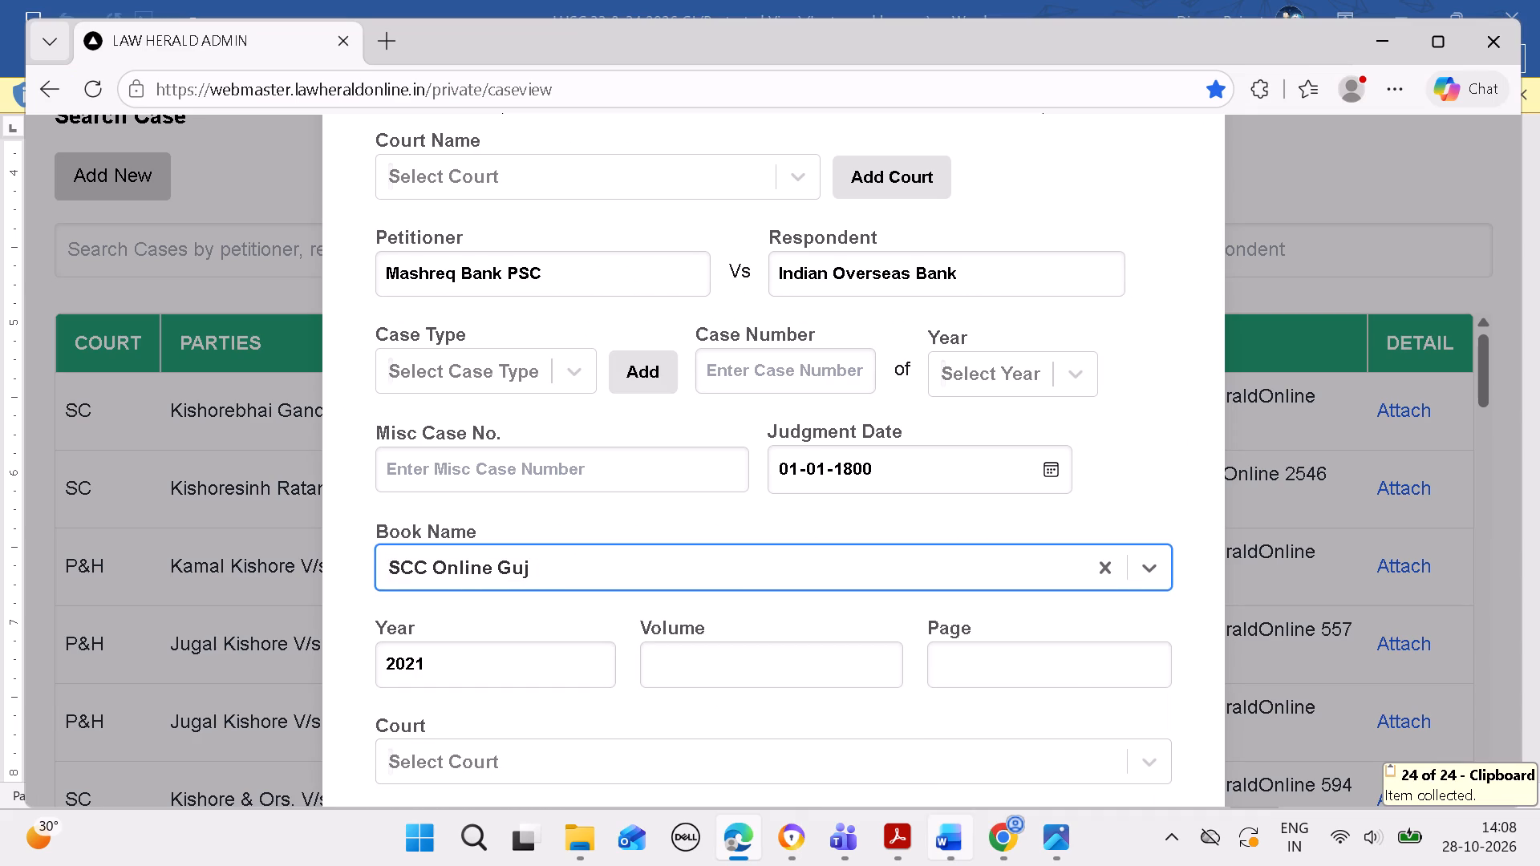
# Copy page number 2678 from the fifth citation in Word into the new case's Page value.
pyautogui.click(958, 831)
pyautogui.click(947, 837)
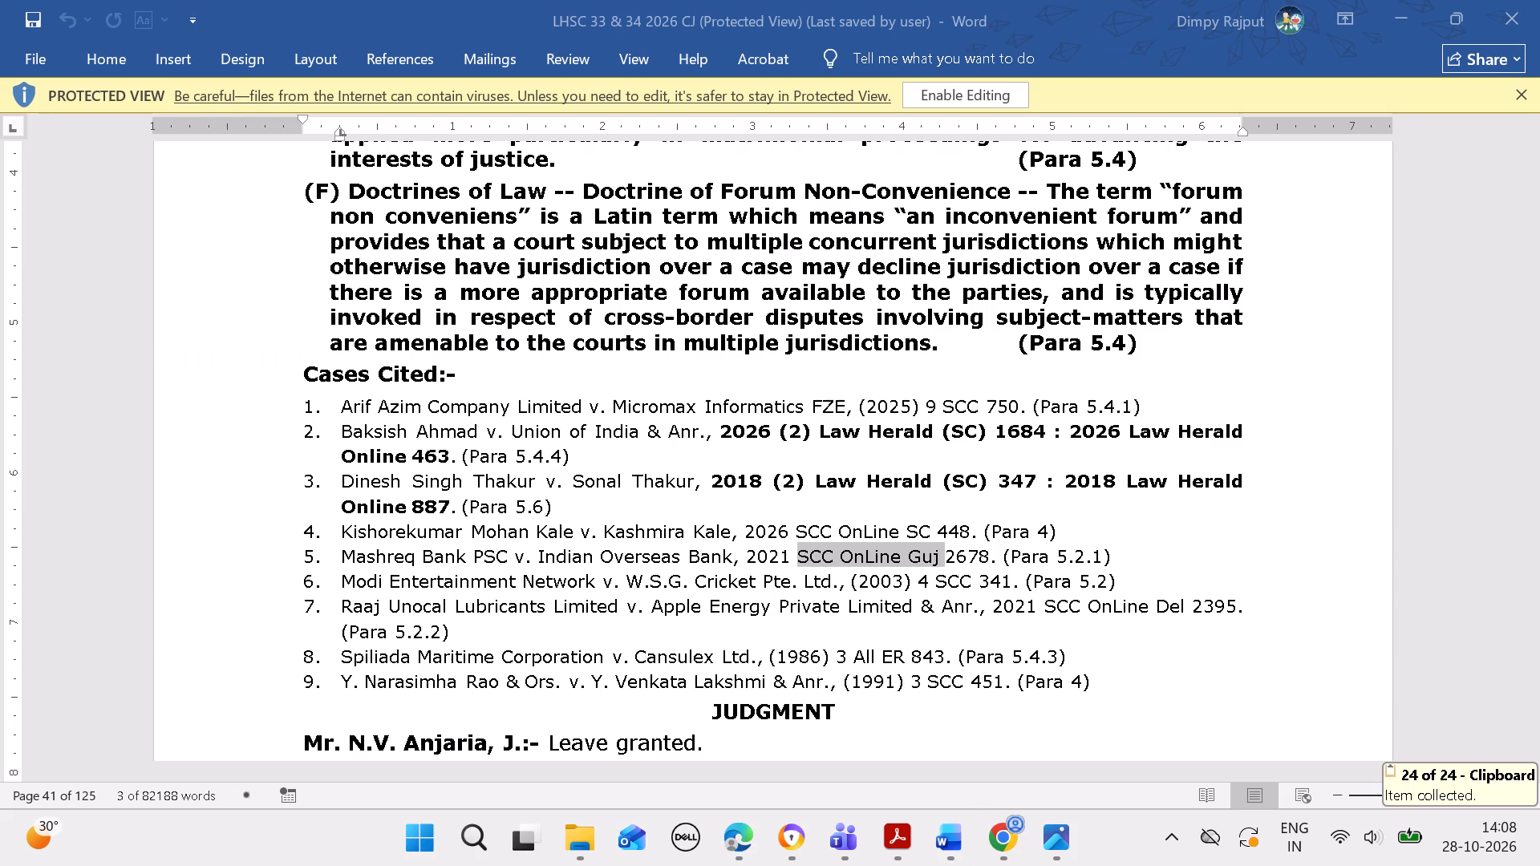
pyautogui.moveTo(949, 552); pyautogui.dragTo(983, 558)
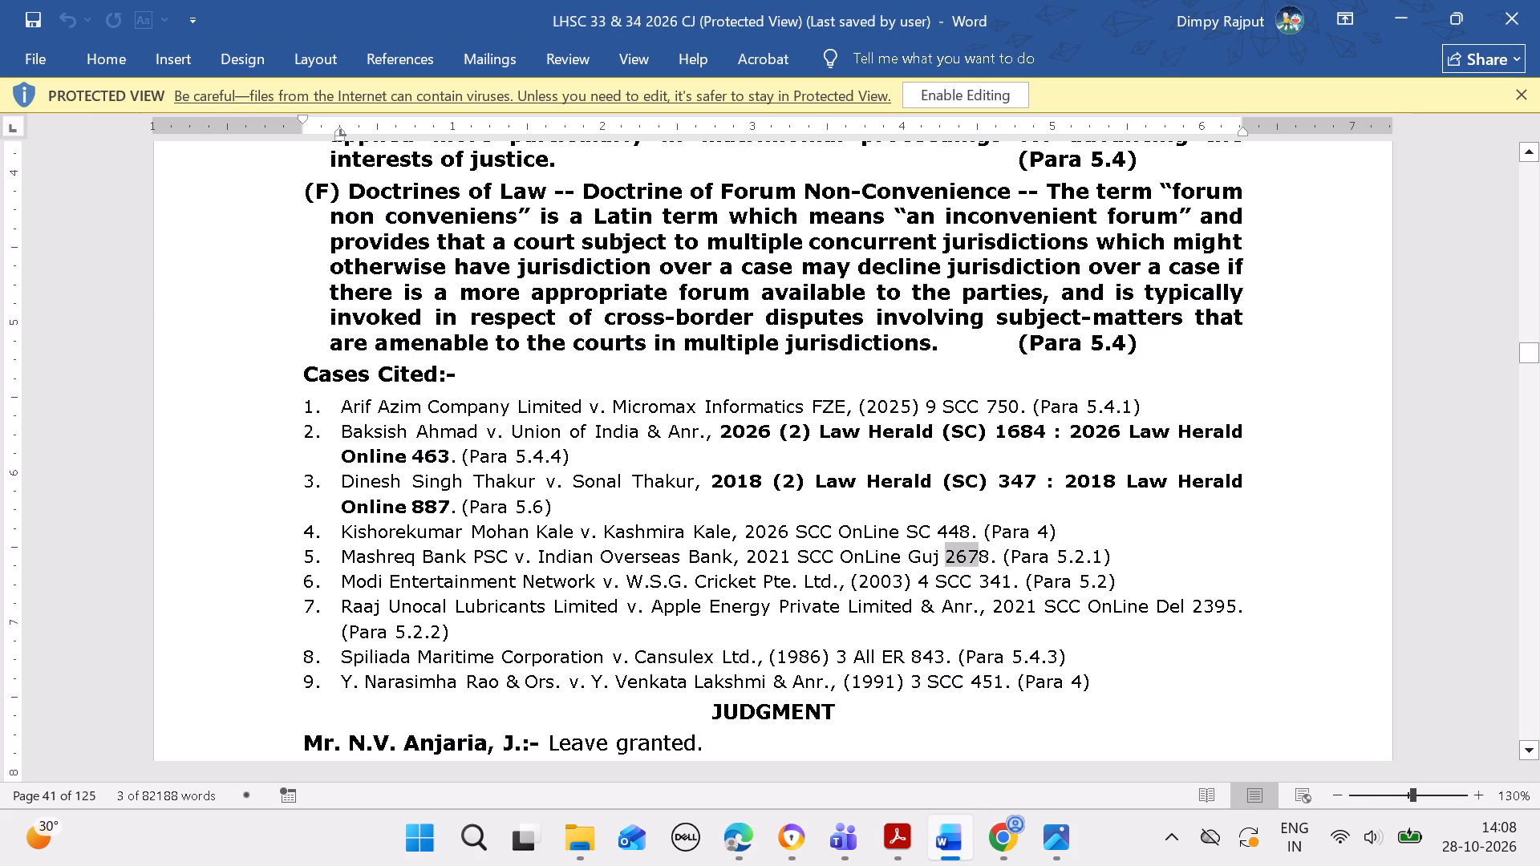
pyautogui.moveTo(983, 558); pyautogui.dragTo(986, 560)
pyautogui.hotkey('ctrl', 'c')
pyautogui.click(740, 841)
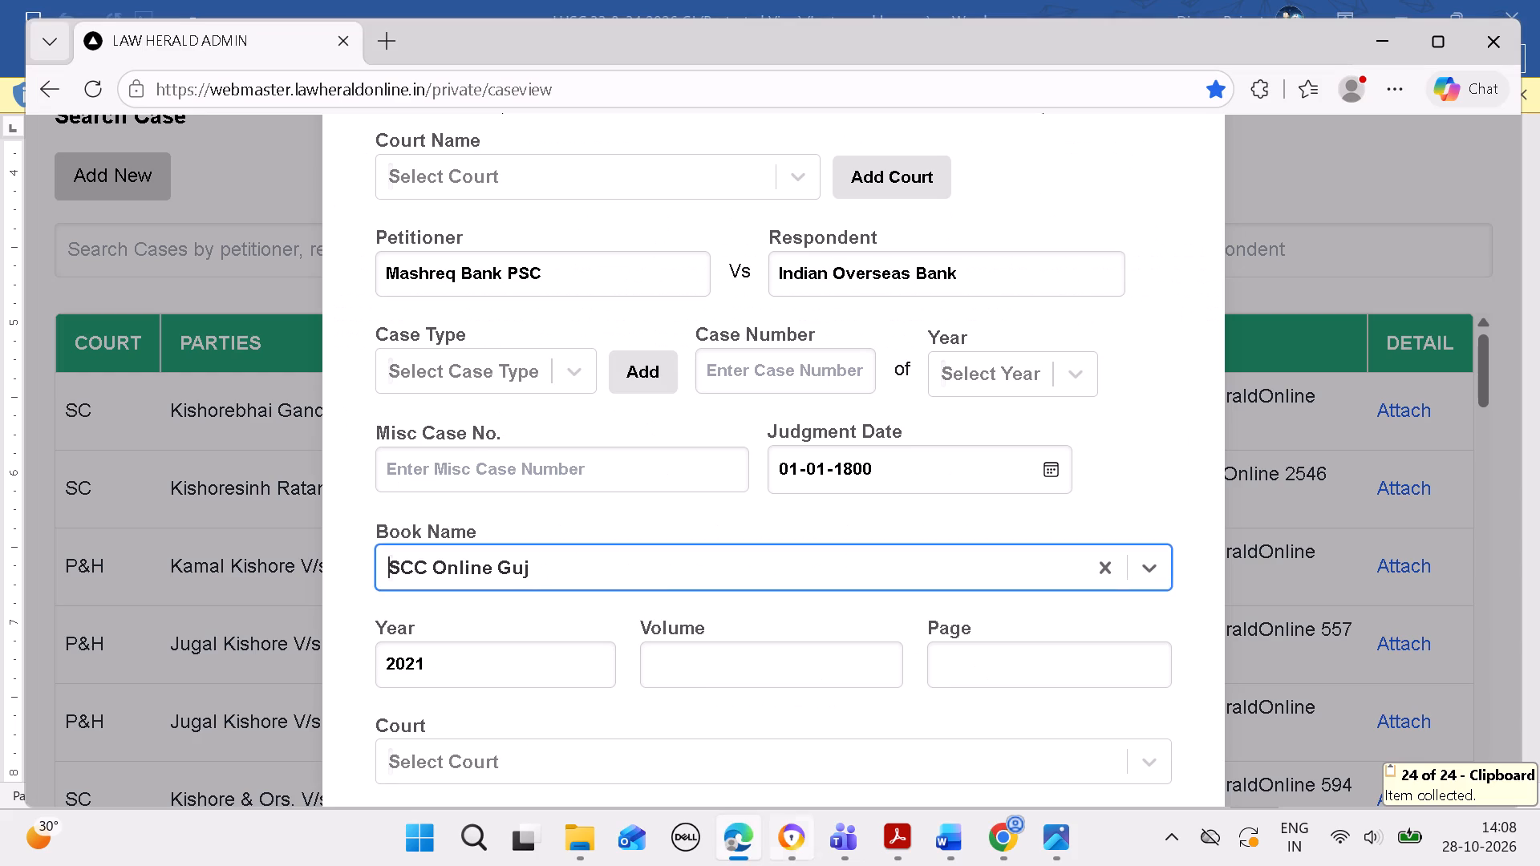
pyautogui.click(1022, 661)
pyautogui.hotkey('ctrl', 'v')
# Enter "-" as the volume and choose the blank "( )" option as the citation's court.
pyautogui.click(822, 677)
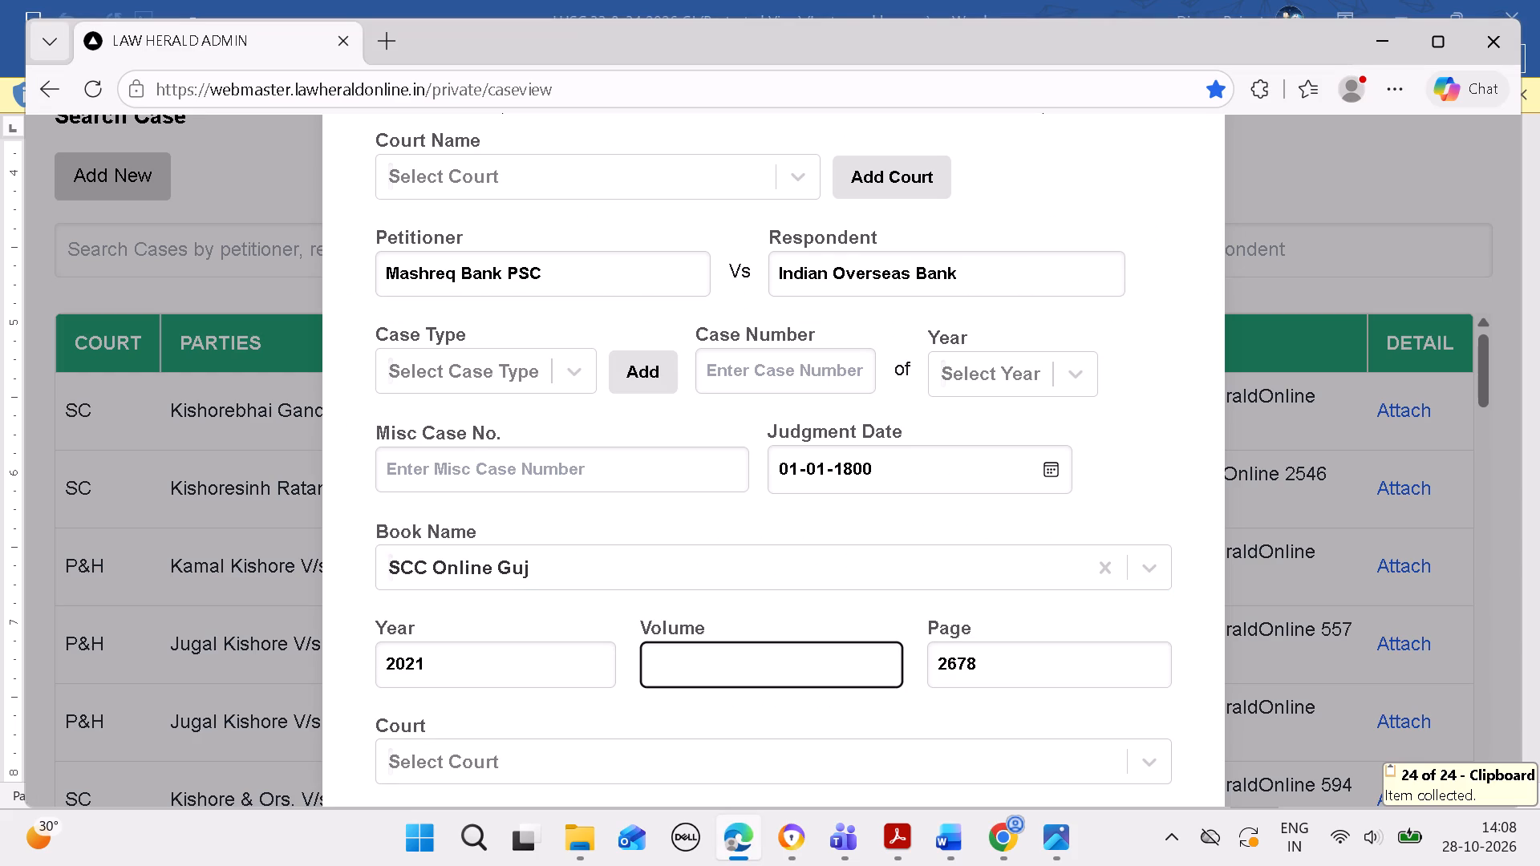
pyautogui.press('-')
pyautogui.click(760, 759)
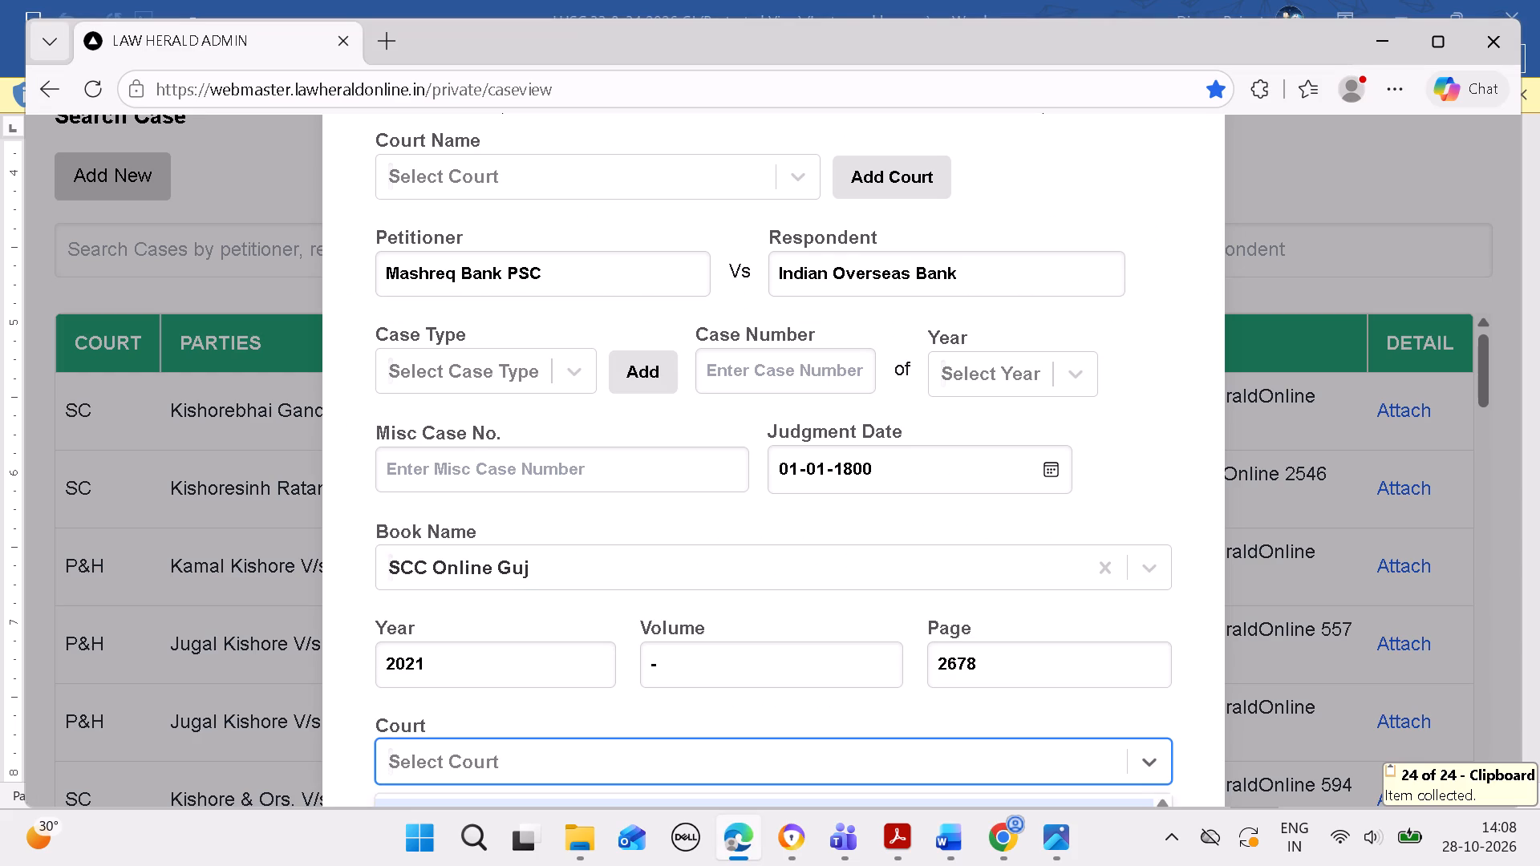
pyautogui.click(778, 799)
pyautogui.click(814, 735)
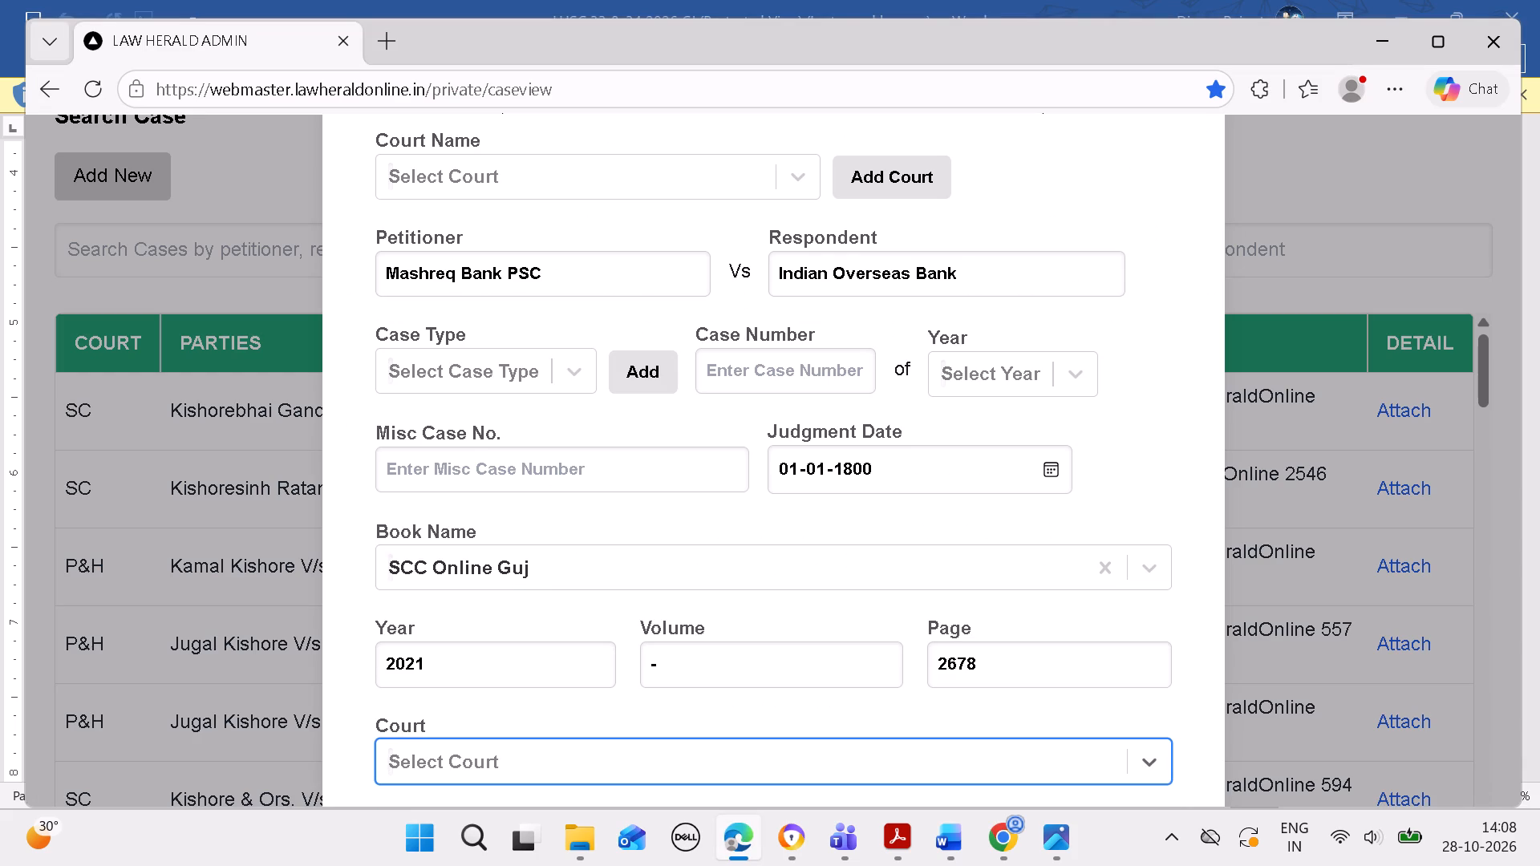
pyautogui.click(800, 741)
pyautogui.click(802, 804)
# Choose IN THE SUPREME COURT OF INDIA (SC) as the fifth cited case's court name and save the new case.
pyautogui.click(664, 181)
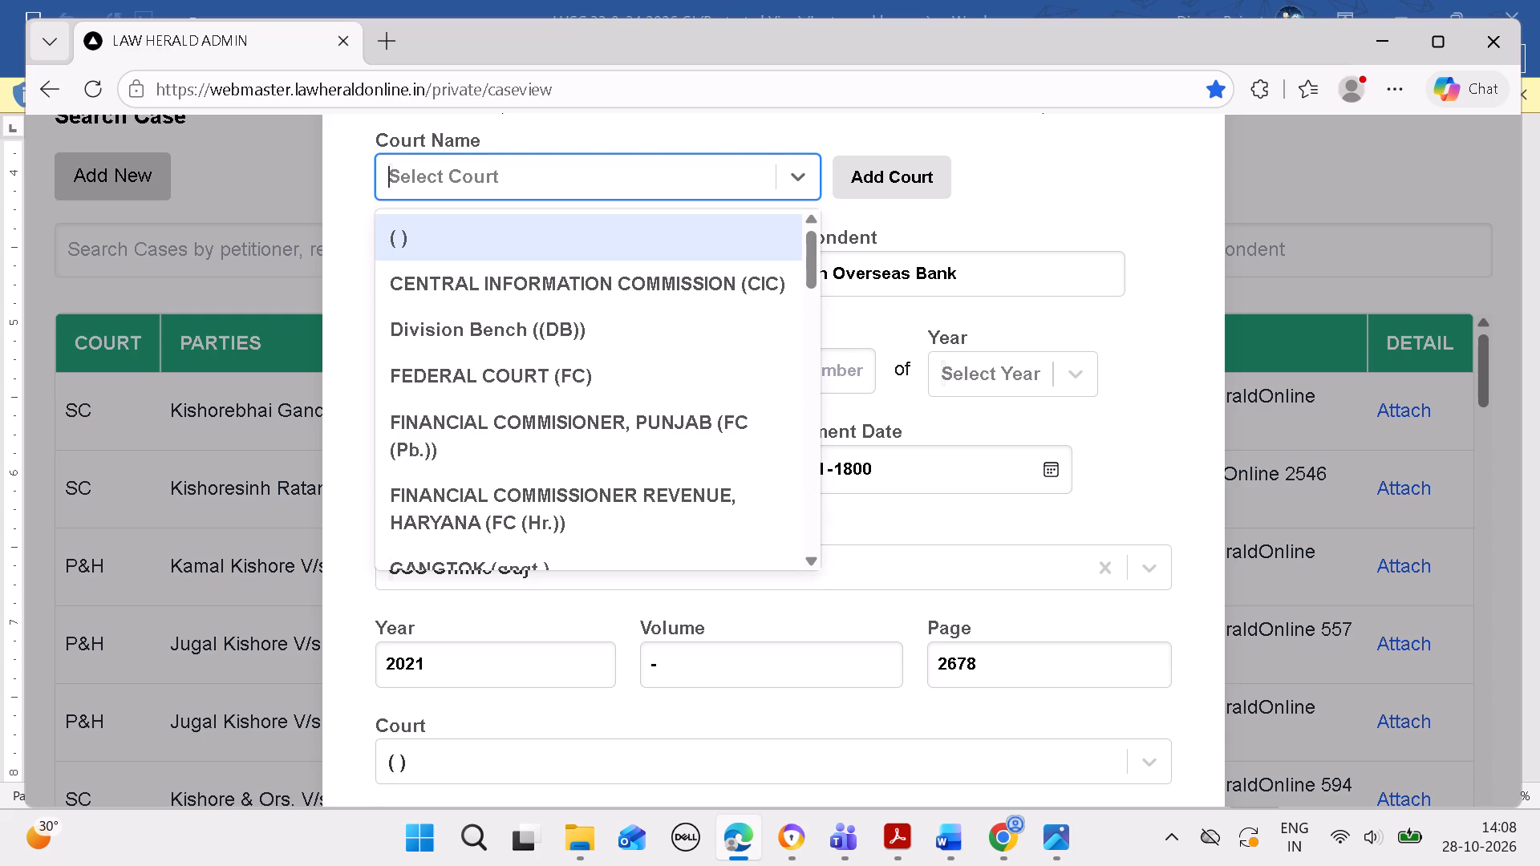
pyautogui.write('in th')
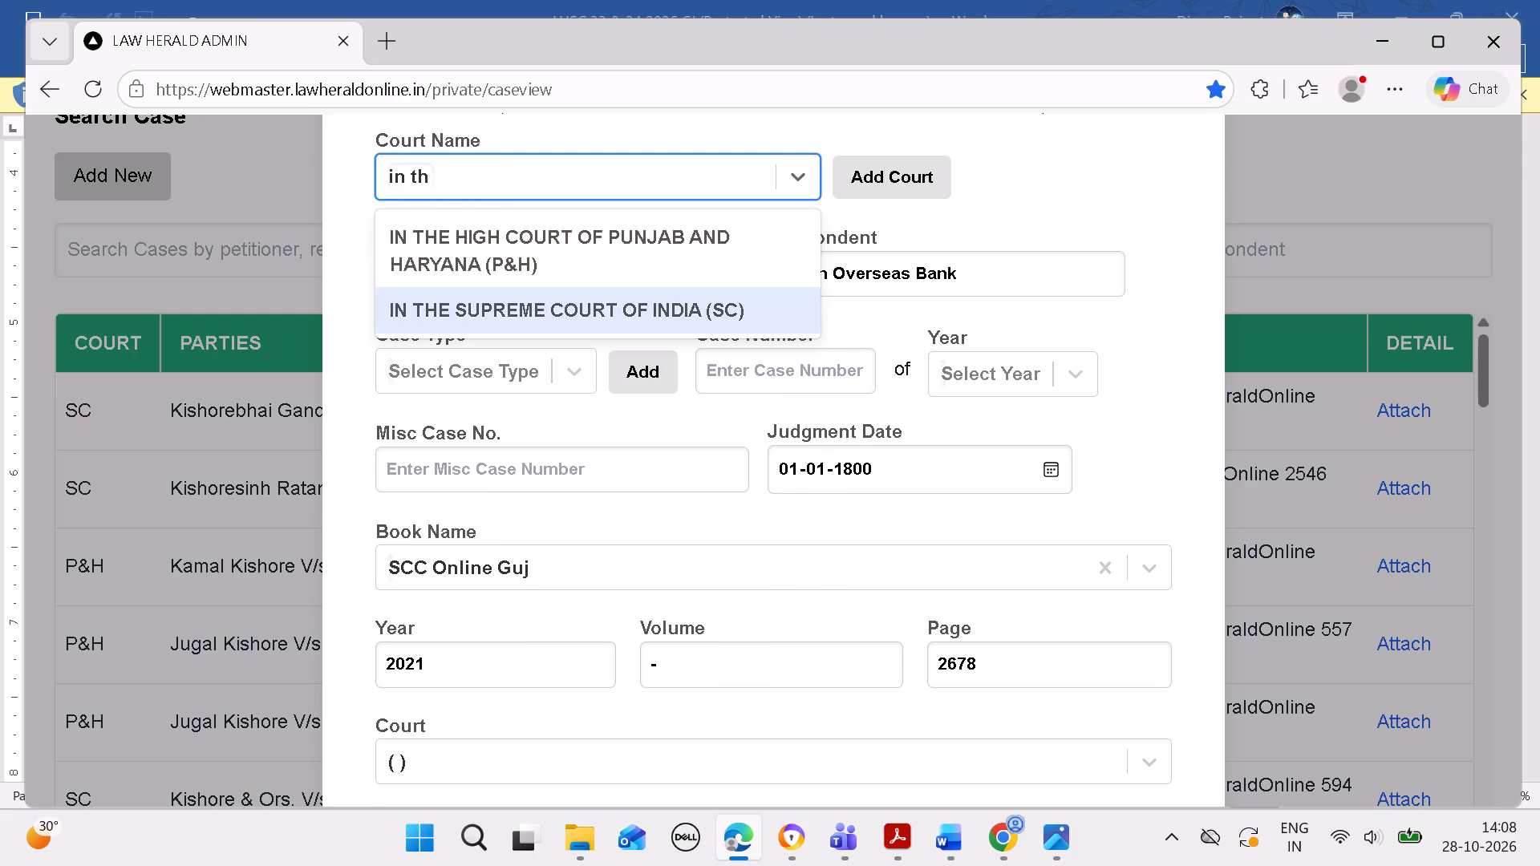
pyautogui.click(687, 297)
pyautogui.press('Return')
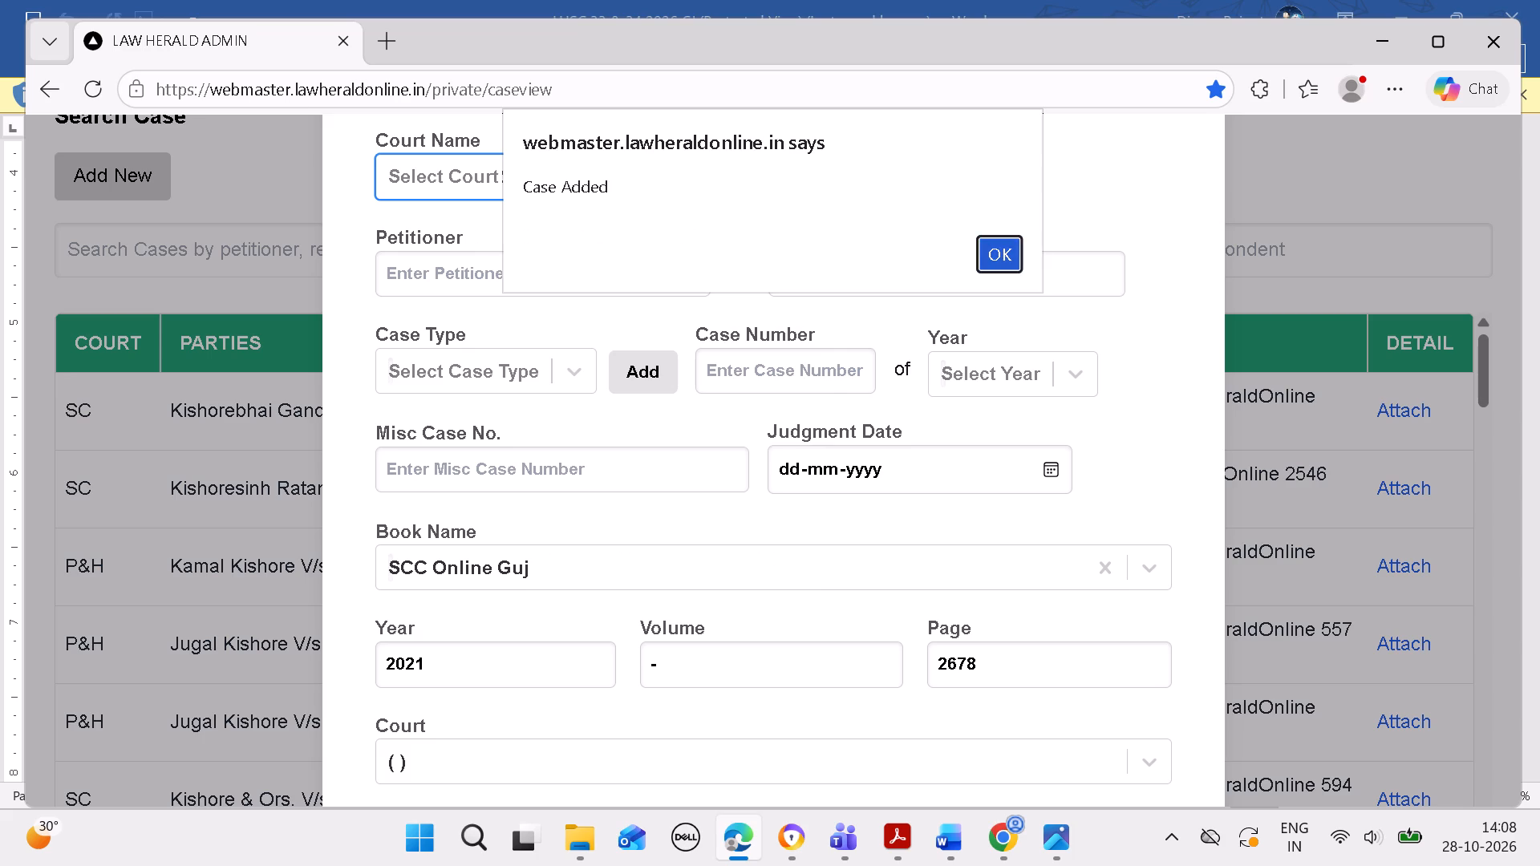
pyautogui.click(995, 251)
pyautogui.click(1007, 255)
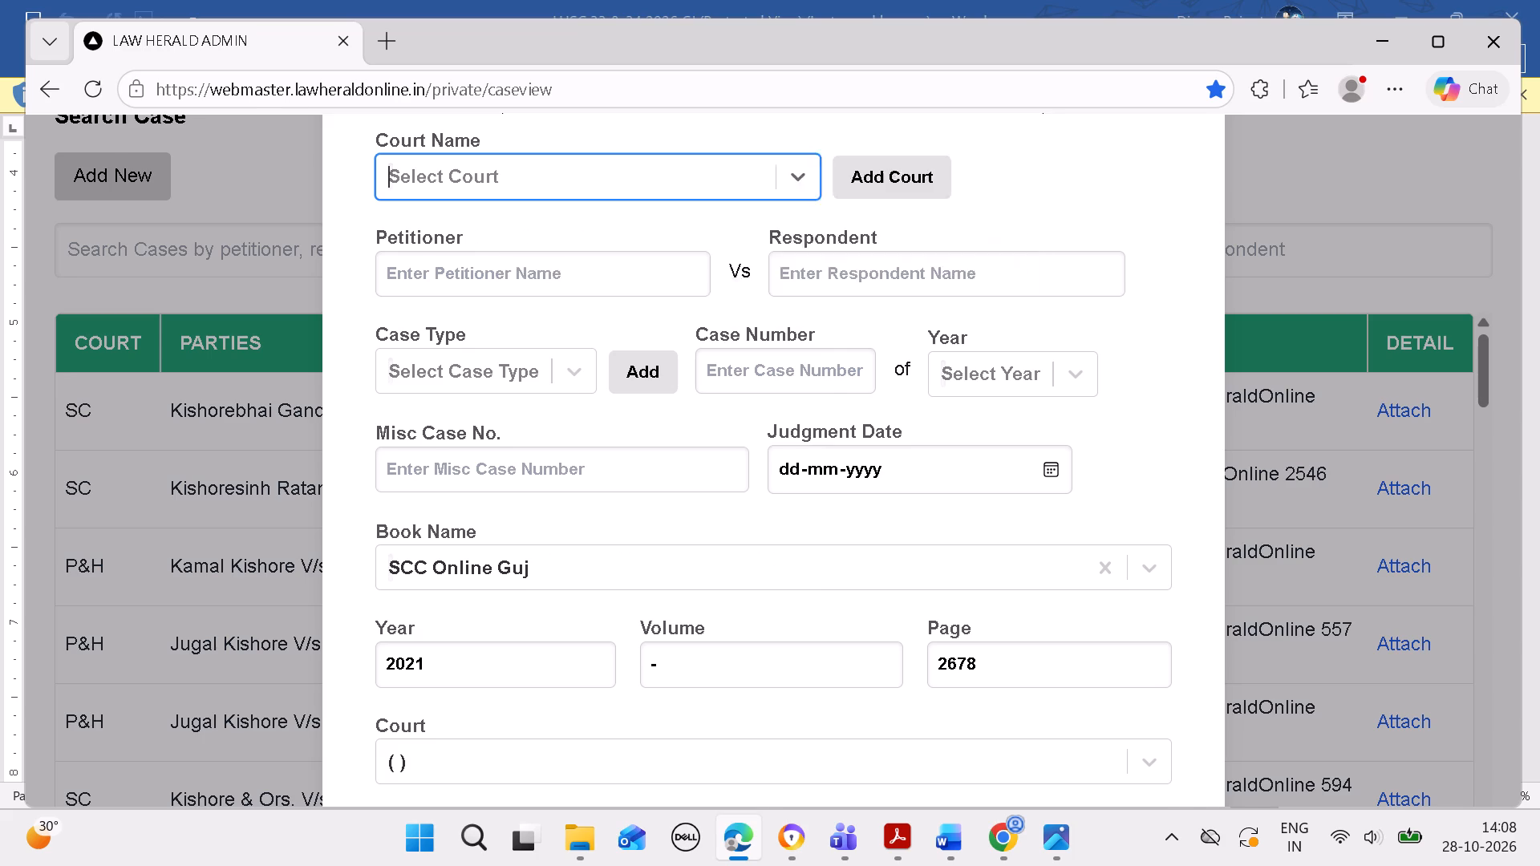
# Copy Modi Entertainment Network from the sixth citation in Word and search the attachable cases for it by petitioner.
pyautogui.scroll(-5, 956, 372)
pyautogui.click(950, 838)
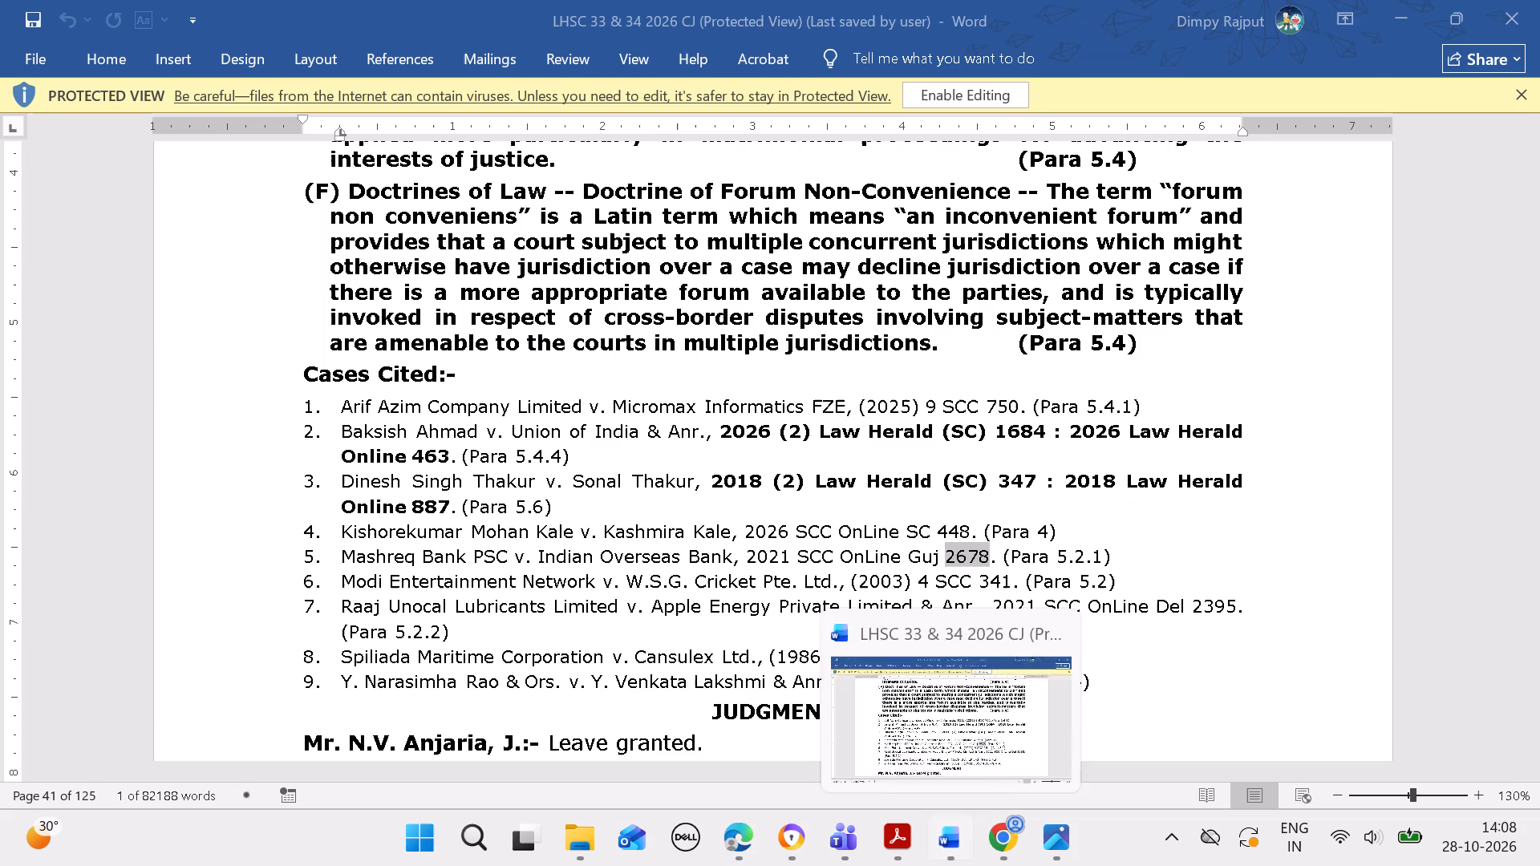
pyautogui.moveTo(344, 578); pyautogui.dragTo(379, 576)
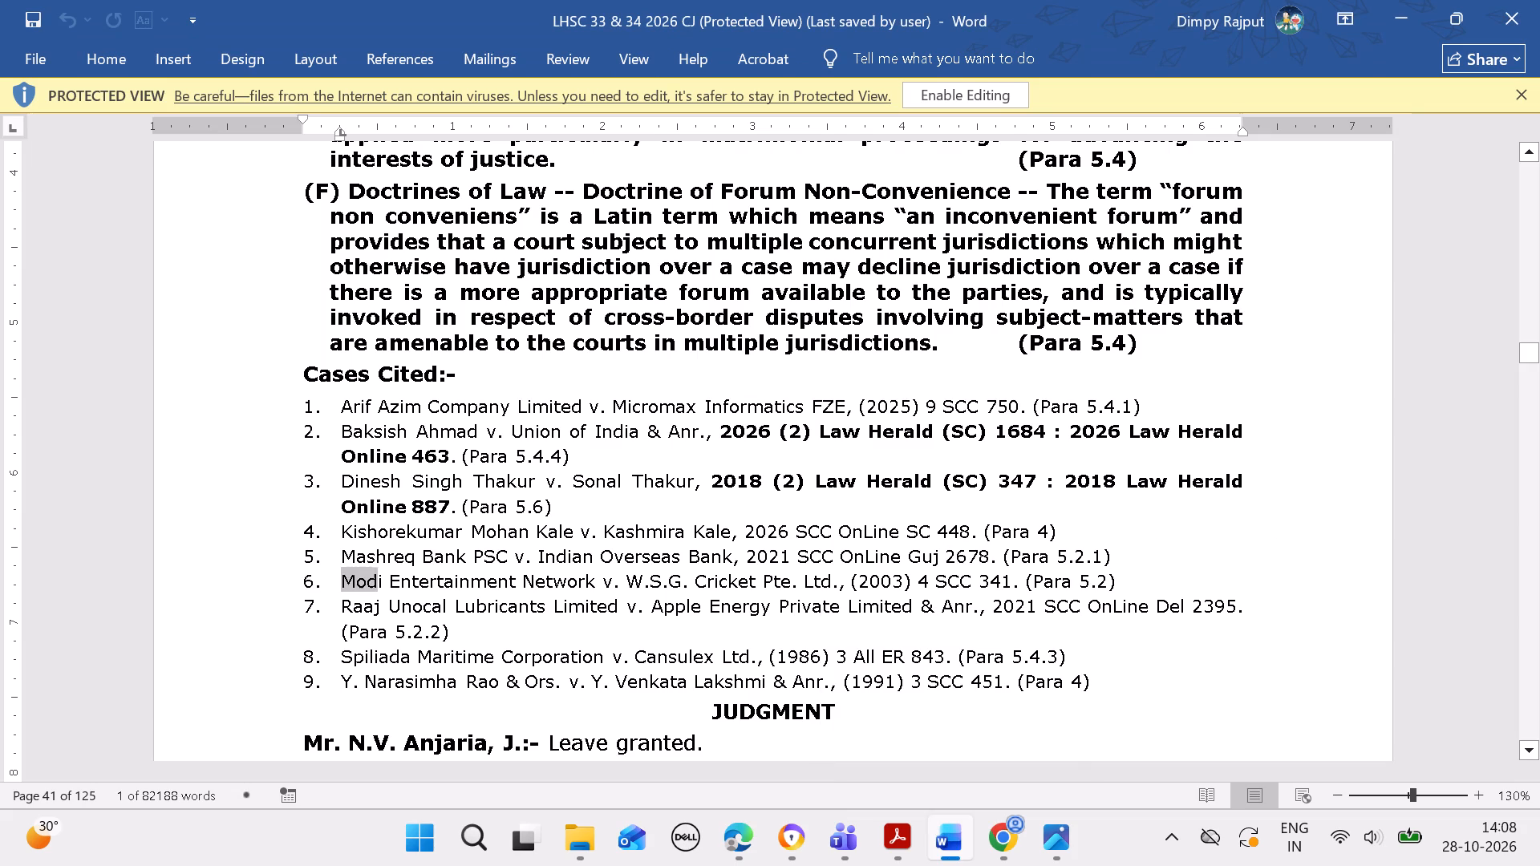
pyautogui.moveTo(379, 576); pyautogui.dragTo(546, 576)
pyautogui.hotkey('ctrl', 'c')
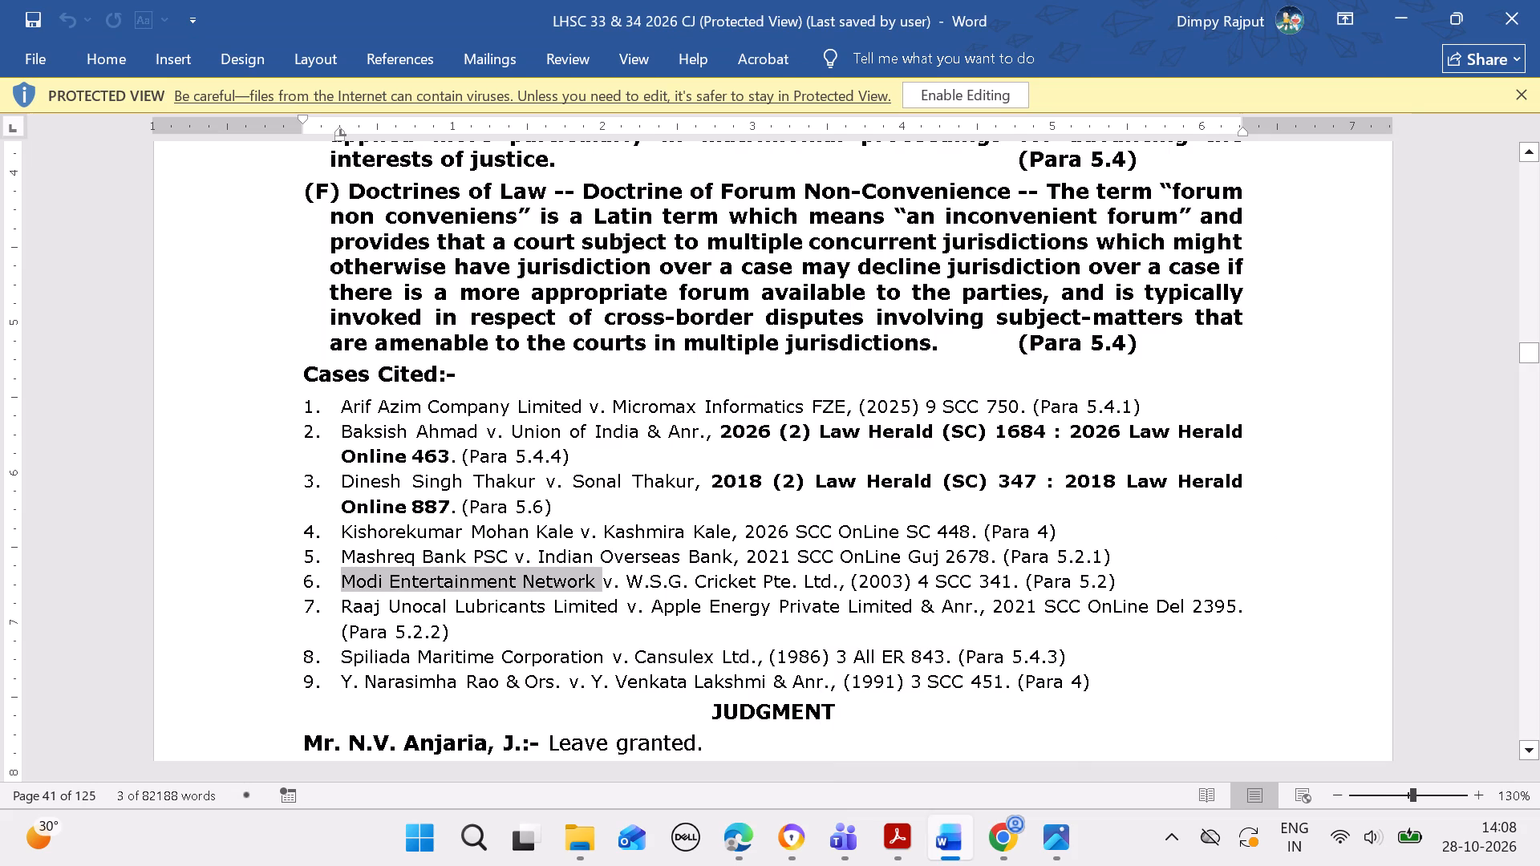
pyautogui.click(739, 824)
pyautogui.click(425, 365)
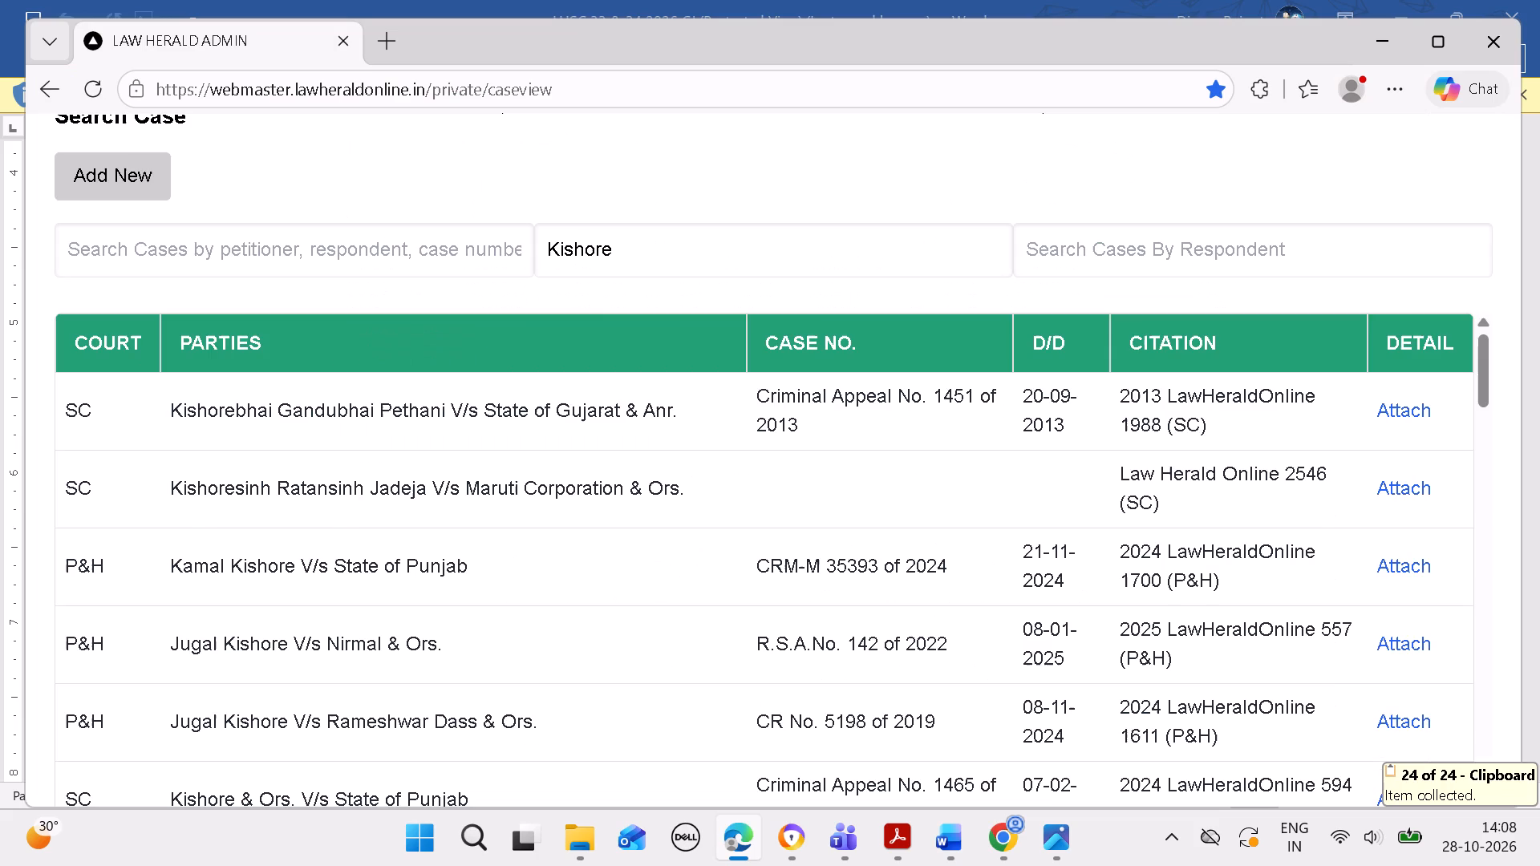
pyautogui.moveTo(738, 228); pyautogui.dragTo(530, 249)
pyautogui.press('BackSpace')
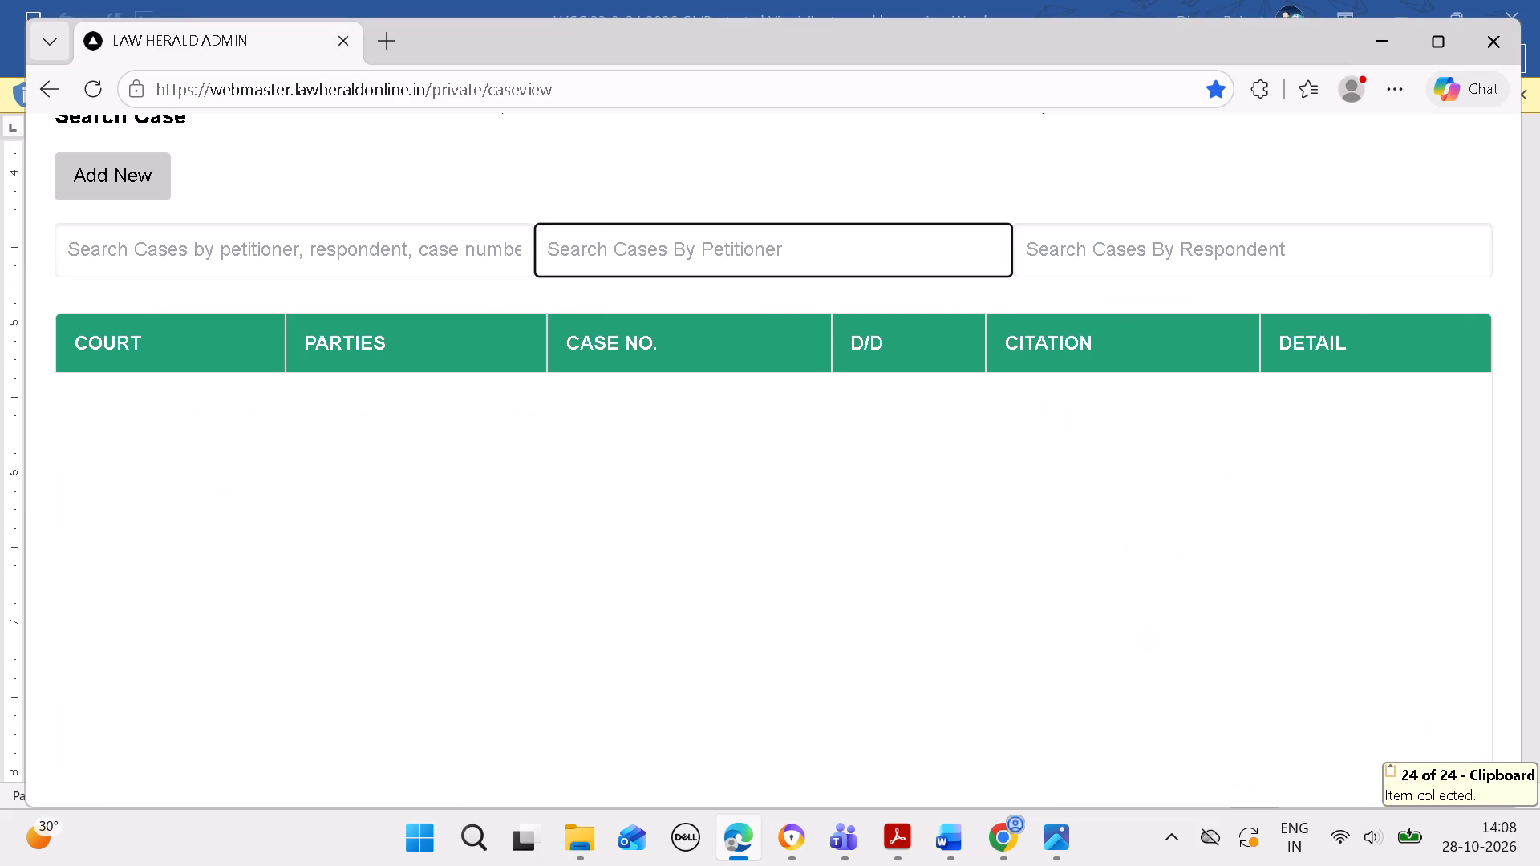
pyautogui.hotkey('ctrl', 'v')
pyautogui.press('BackSpace')
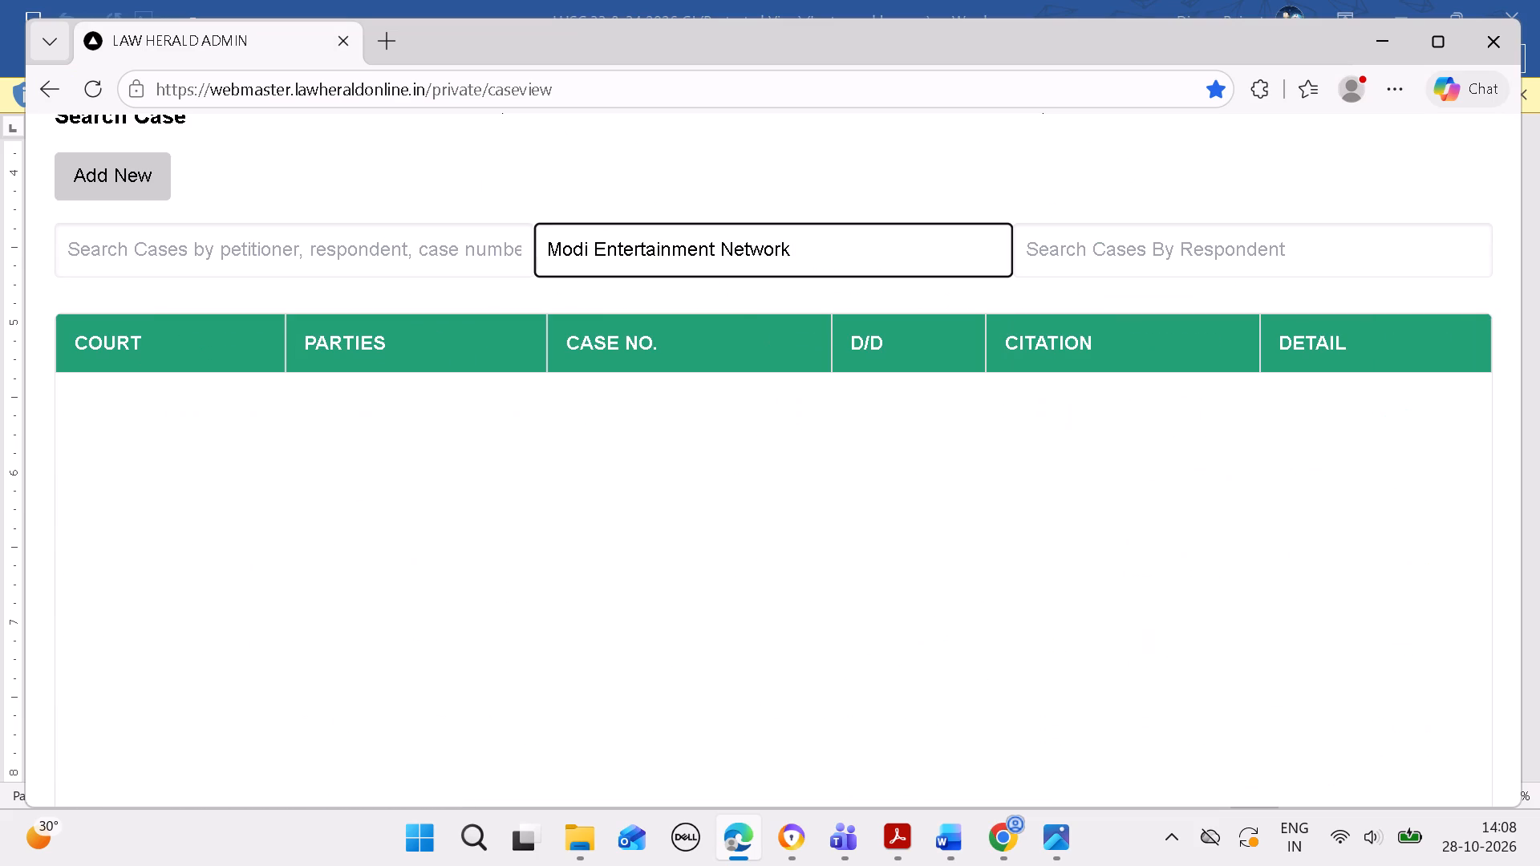
# Shorten the petitioner search among the attachable cases to Modi Entertainment.
pyautogui.press('BackSpace')
pyautogui.press('BackSpace')
pyautogui.press('BackSpace')
pyautogui.press('BackSpace')
pyautogui.press('BackSpace')
pyautogui.press('BackSpace')
pyautogui.press('BackSpace')
pyautogui.press('BackSpace')
# Start a new case record with Modi Entertainment Network as the petitioner.
pyautogui.click(144, 190)
pyautogui.click(492, 277)
pyautogui.hotkey('ctrl', 'v')
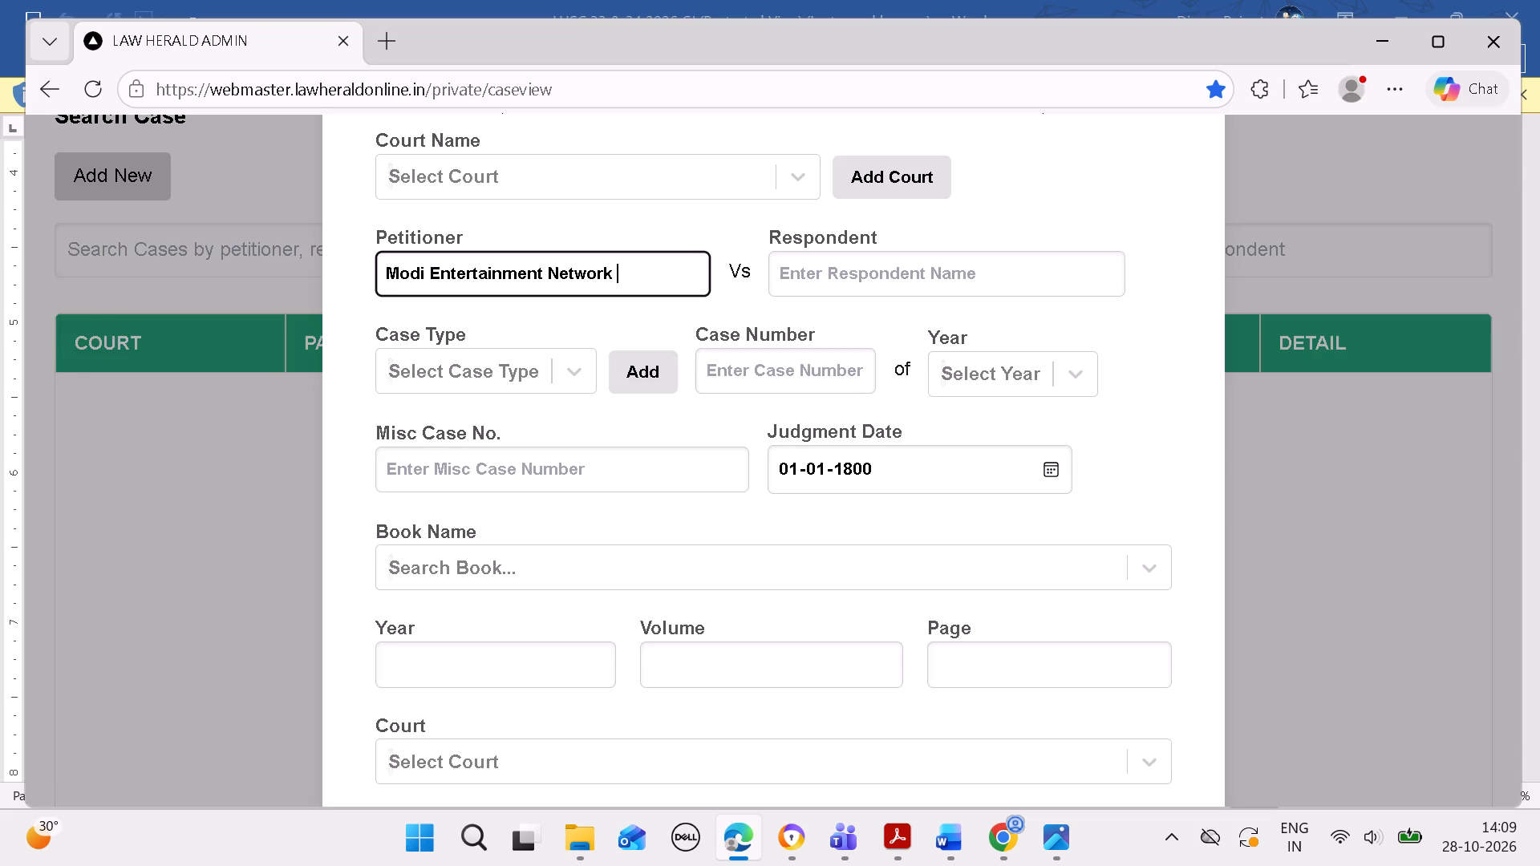
# Copy W.S.G. Cricket Pte. Ltd. from the sixth citation in Word into the new case's Respondent value.
pyautogui.click(942, 844)
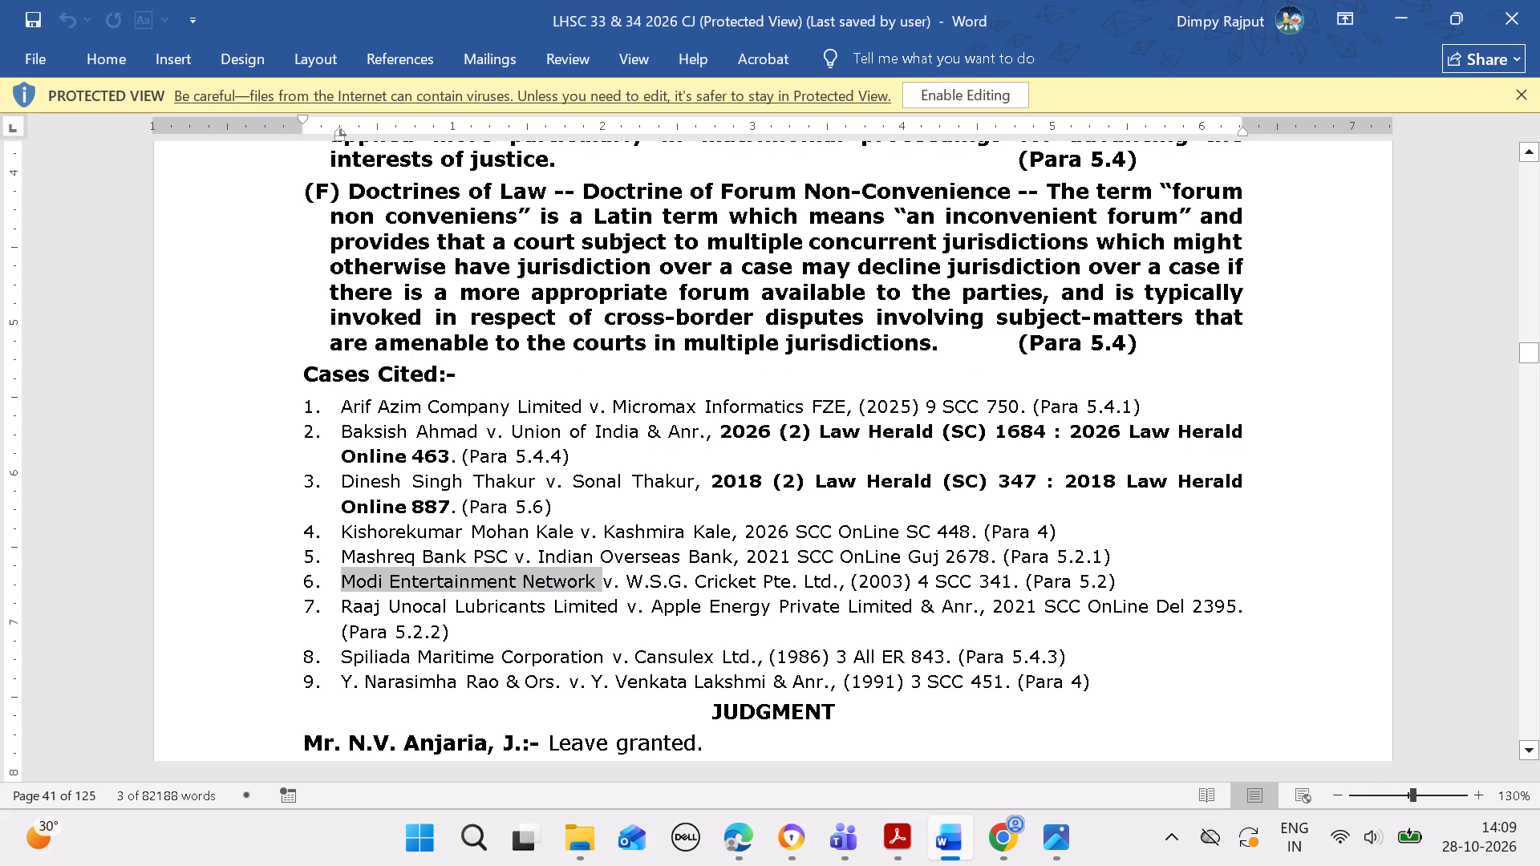
pyautogui.moveTo(626, 578); pyautogui.dragTo(766, 578)
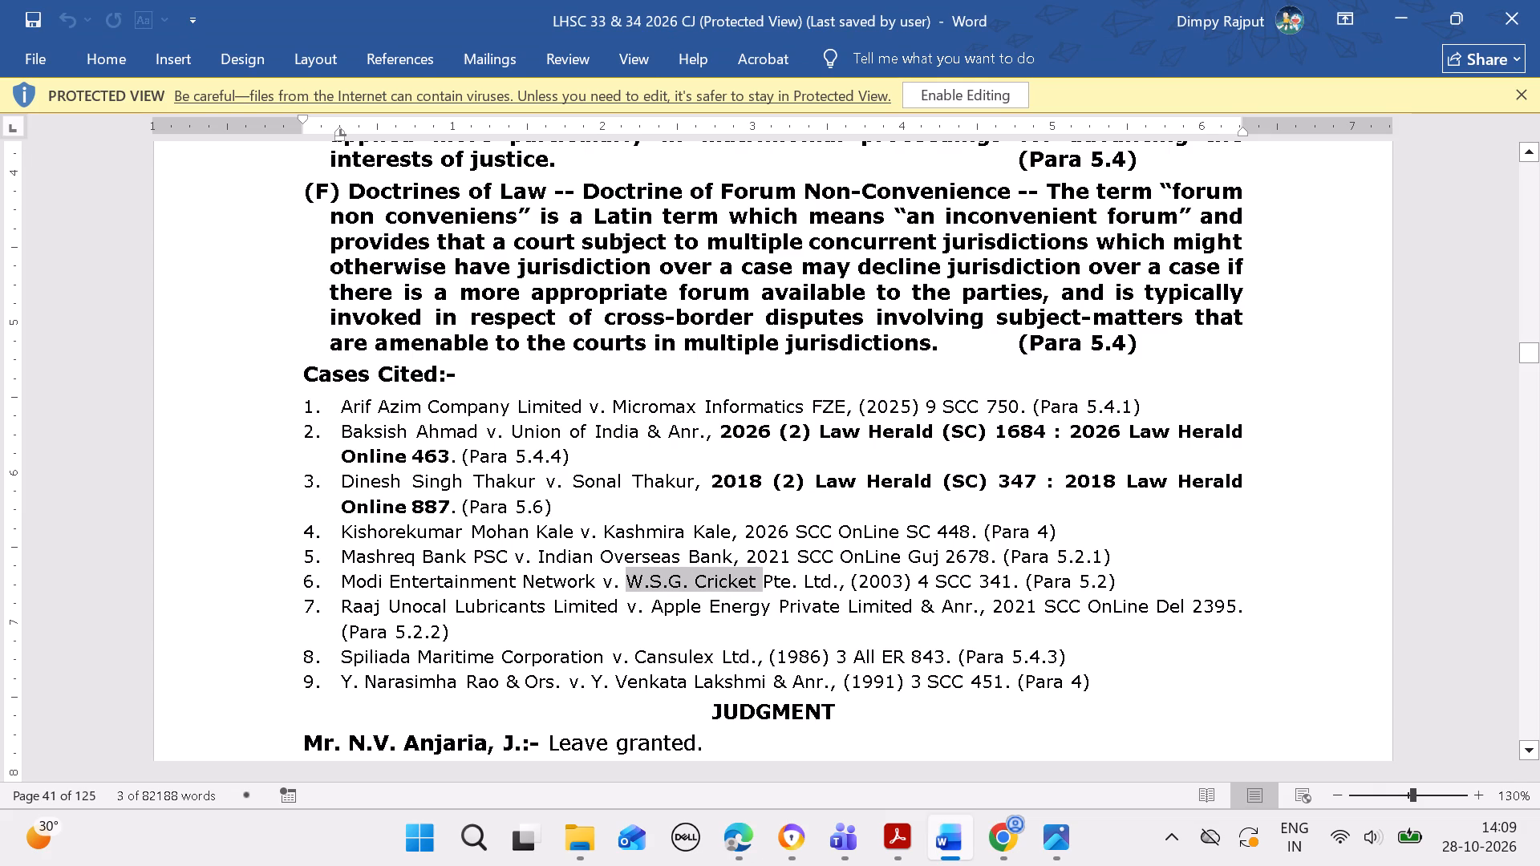
pyautogui.moveTo(766, 578); pyautogui.dragTo(837, 580)
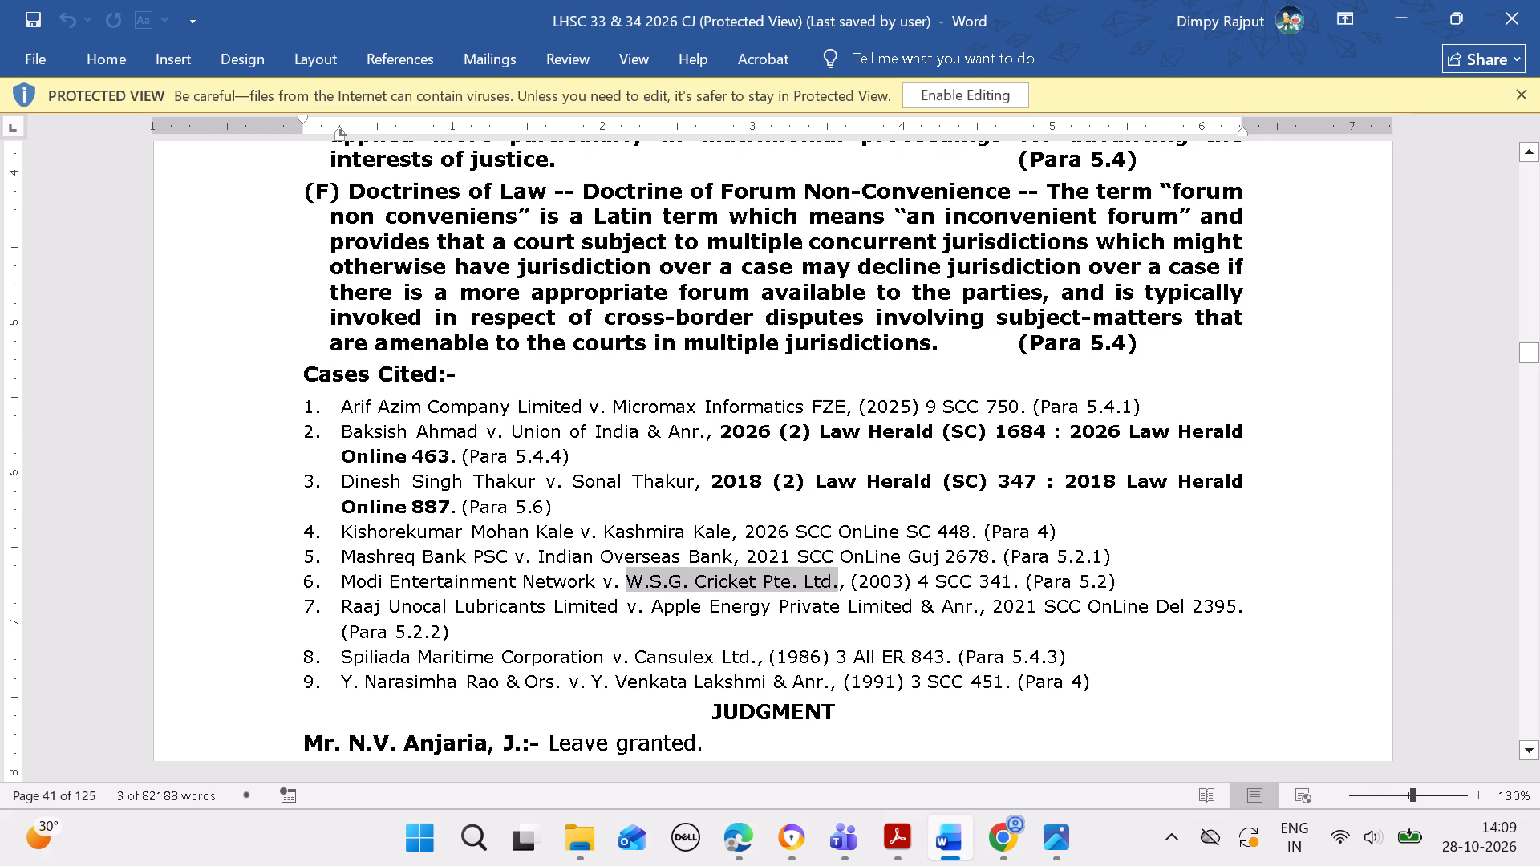
pyautogui.hotkey('ctrl', 'c')
pyautogui.click(752, 835)
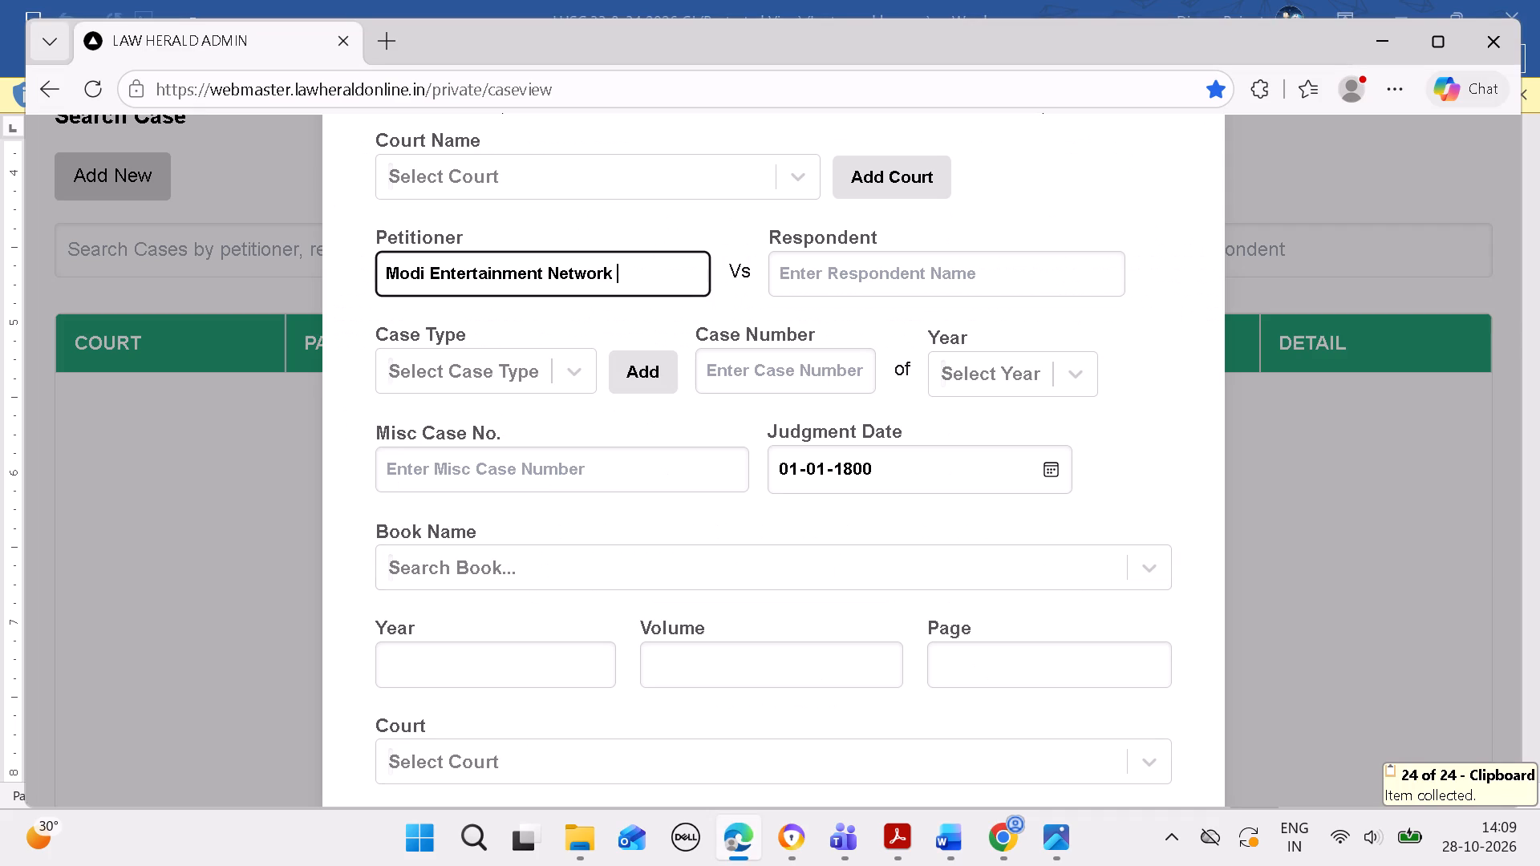
pyautogui.click(870, 277)
pyautogui.hotkey('ctrl', 'v')
# Copy the year 2003 from the sixth citation in Word into the new case's citation Year.
pyautogui.click(949, 837)
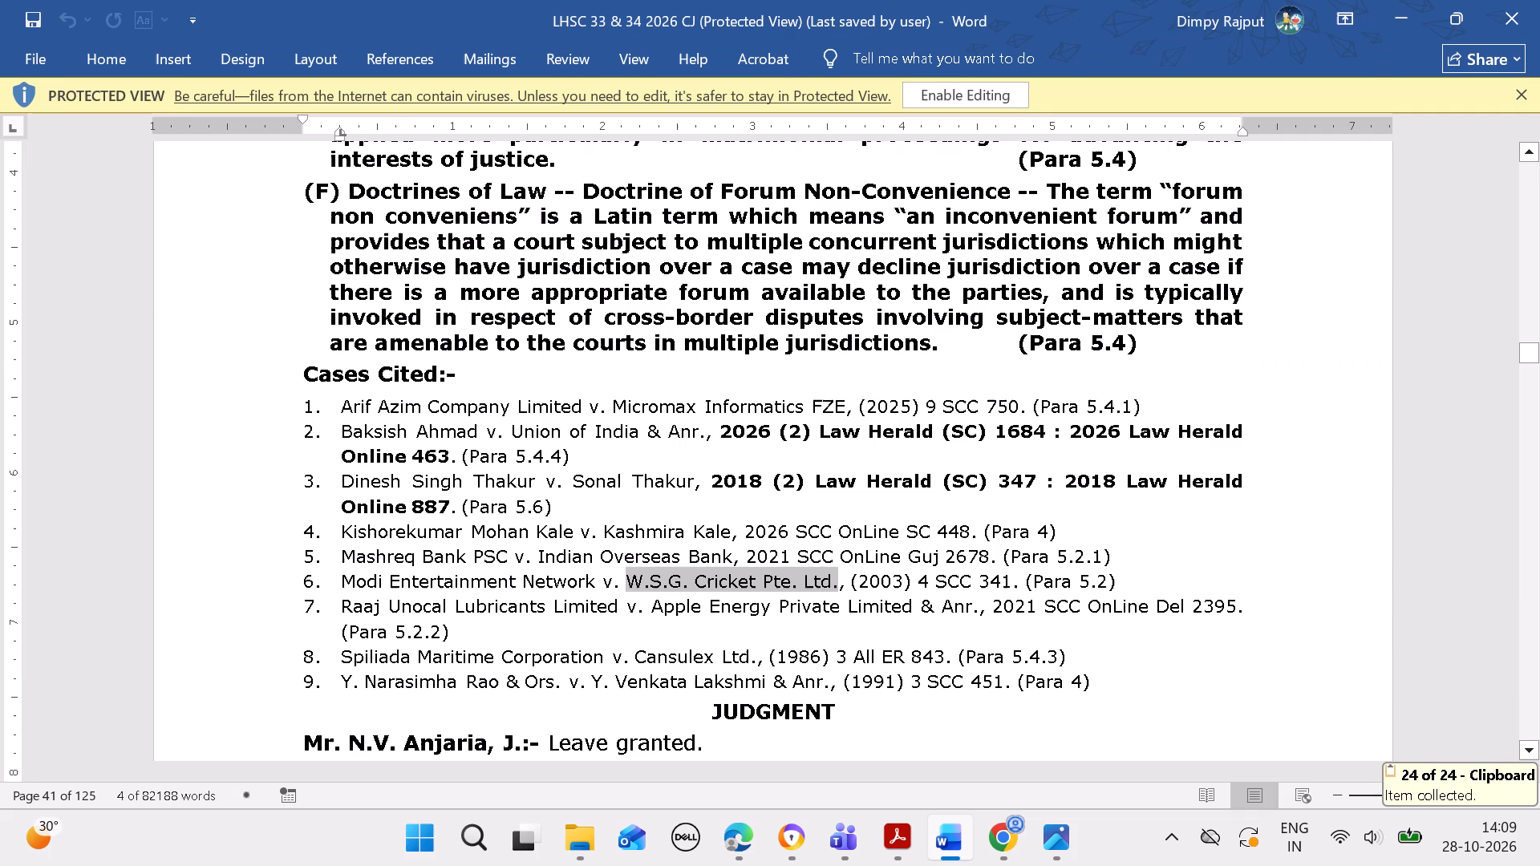
pyautogui.moveTo(858, 577); pyautogui.dragTo(903, 580)
pyautogui.hotkey('ctrl', 'c')
pyautogui.click(739, 838)
pyautogui.click(752, 833)
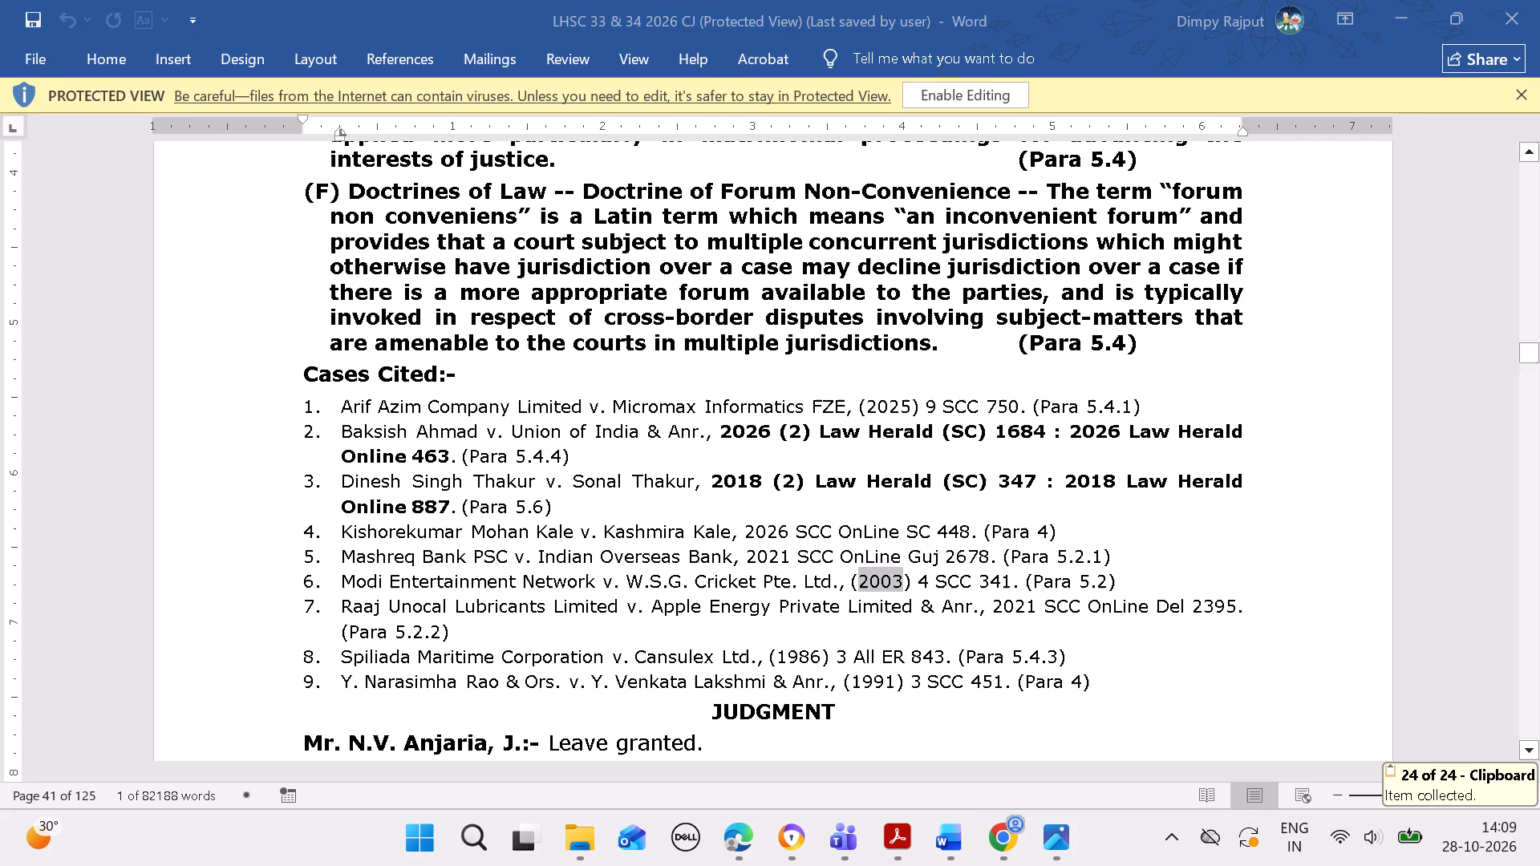
pyautogui.click(740, 832)
pyautogui.click(569, 669)
pyautogui.hotkey('ctrl', 'v')
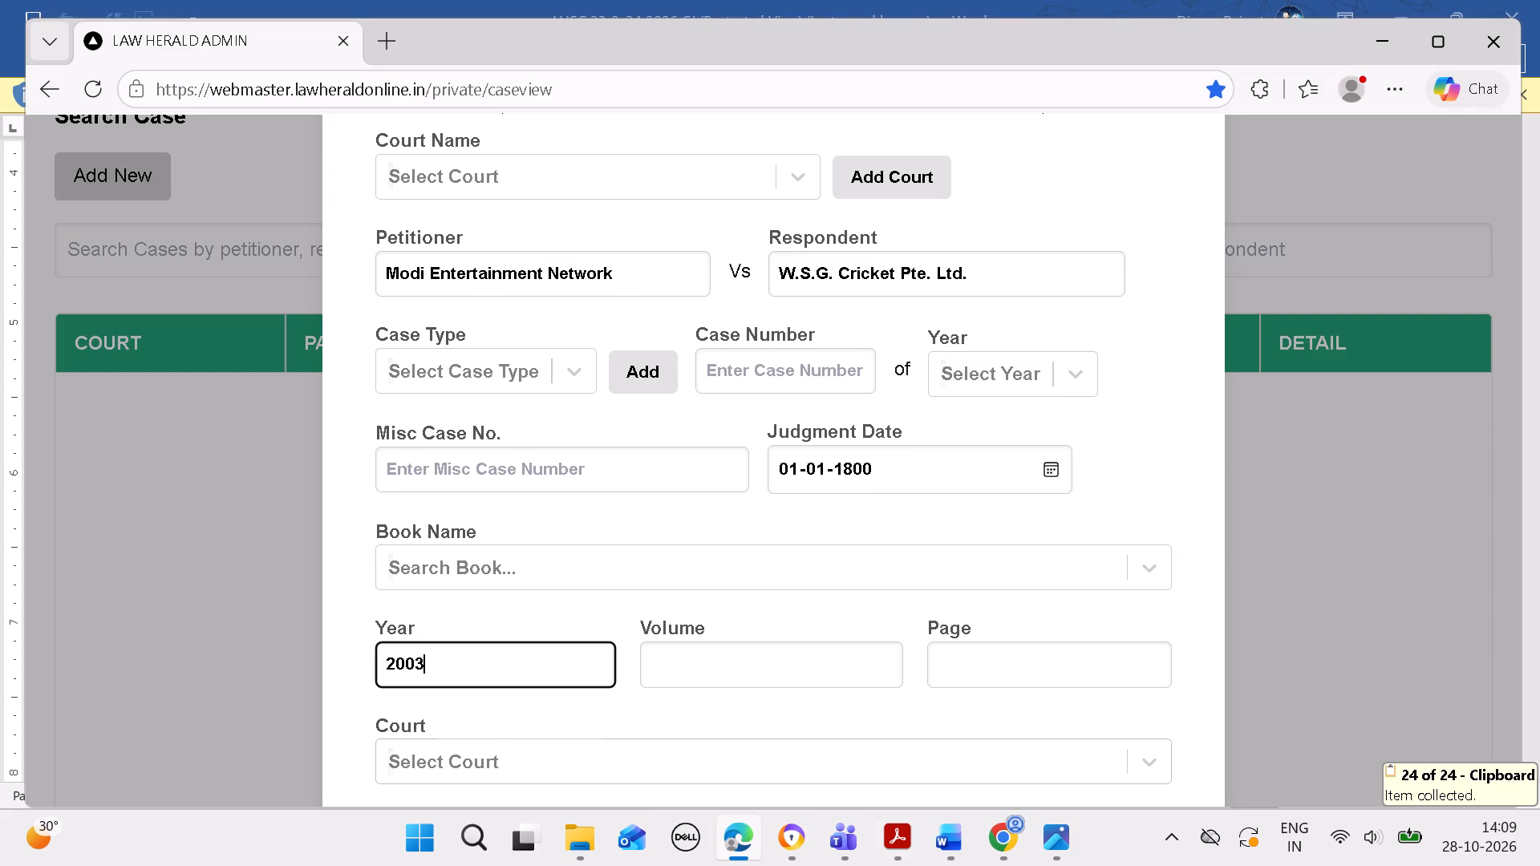
# Copy volume number 4 from the sixth citation in Word into the new case's Volume value.
pyautogui.click(939, 840)
pyautogui.click(924, 577)
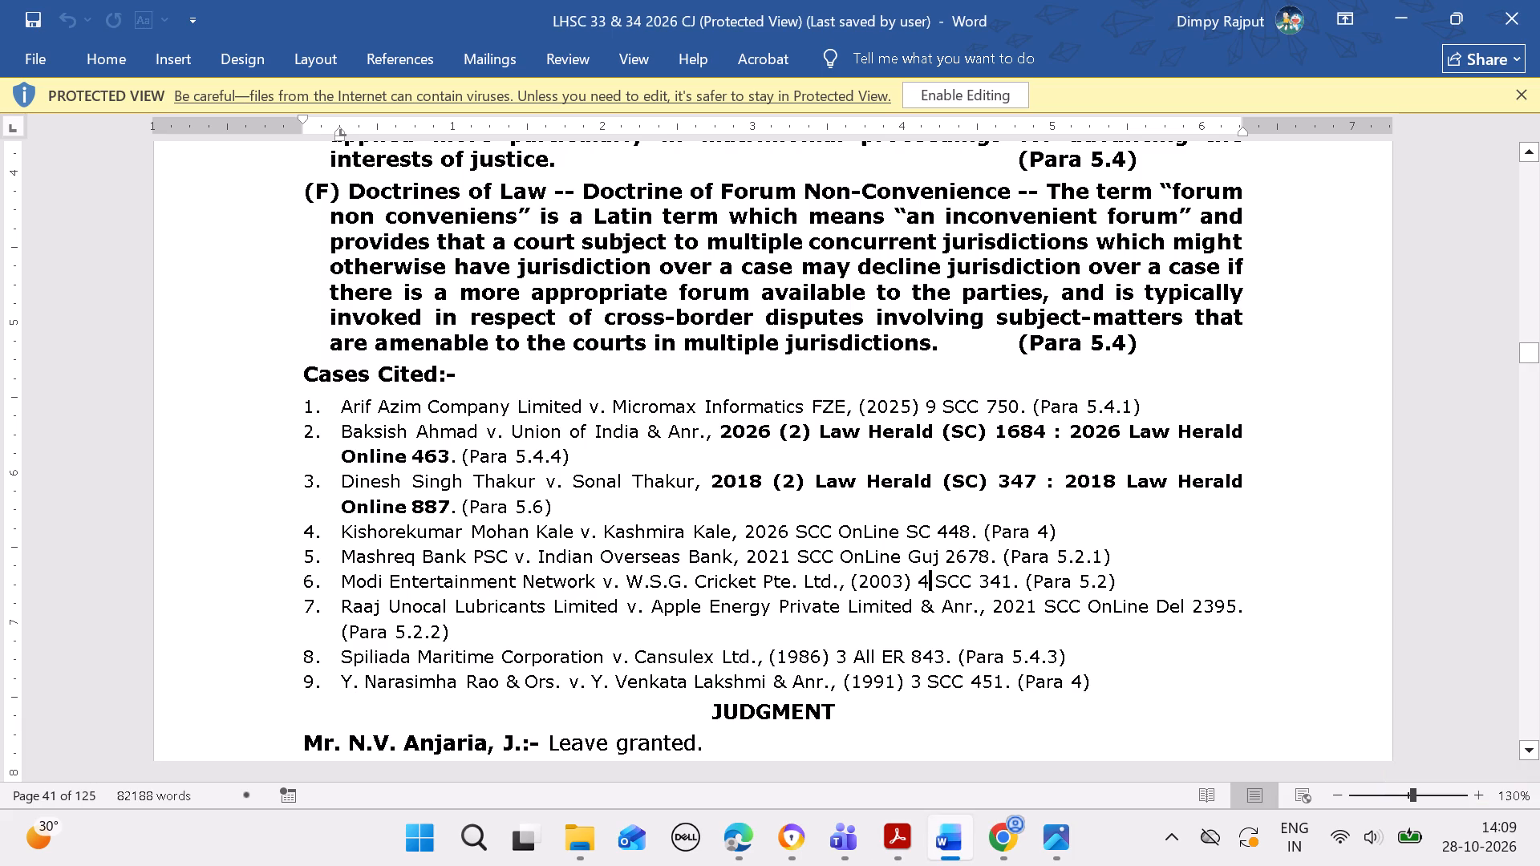
pyautogui.moveTo(918, 581); pyautogui.dragTo(934, 581)
pyautogui.hotkey('ctrl', 'c')
pyautogui.click(734, 836)
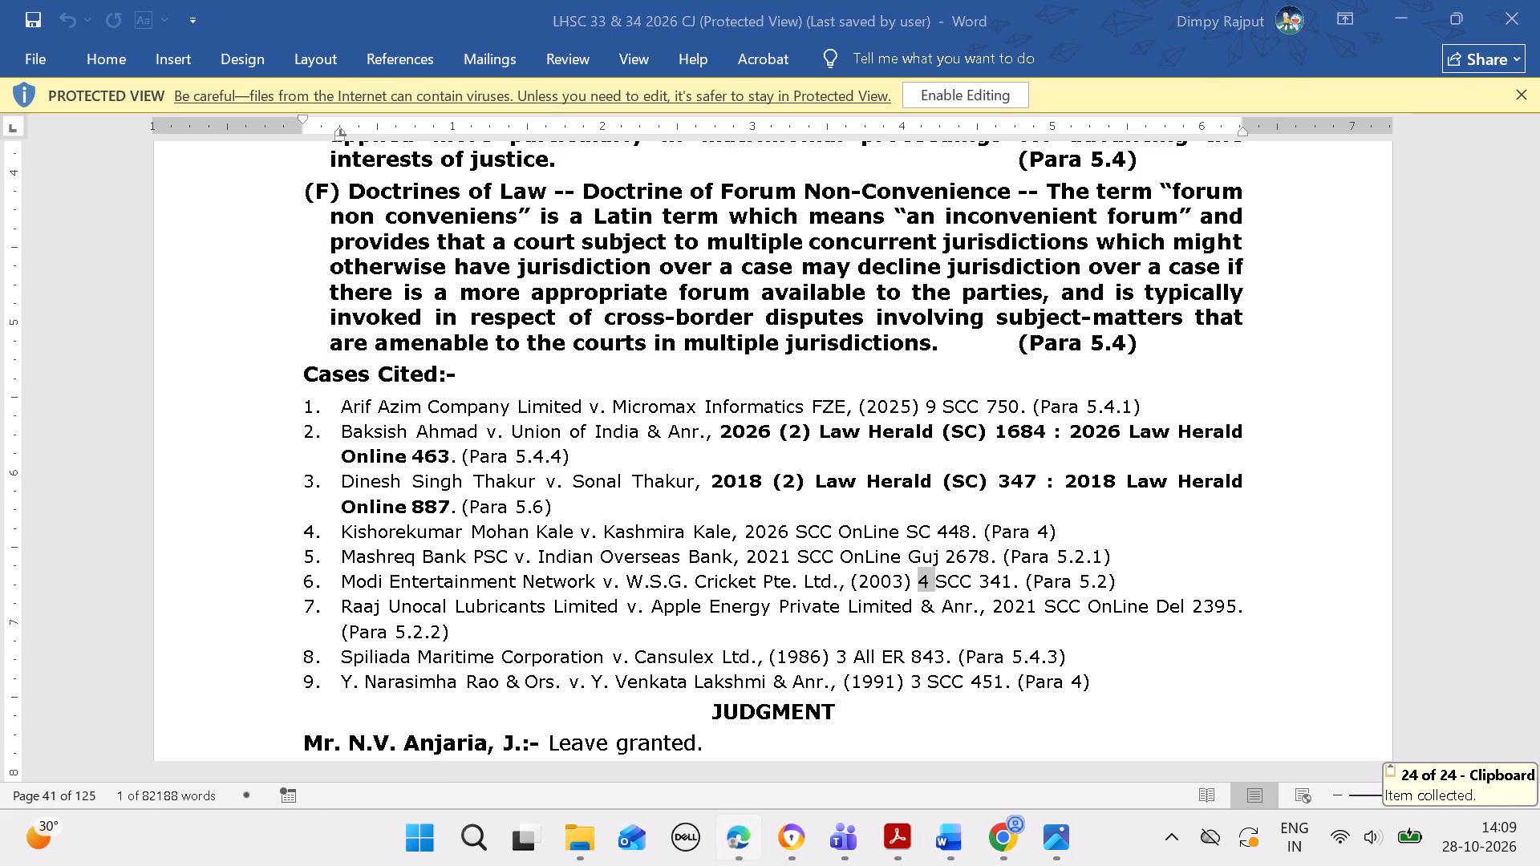
pyautogui.click(719, 688)
pyautogui.hotkey('ctrl', 'v')
pyautogui.click(814, 678)
pyautogui.hotkey('ctrl', 'v')
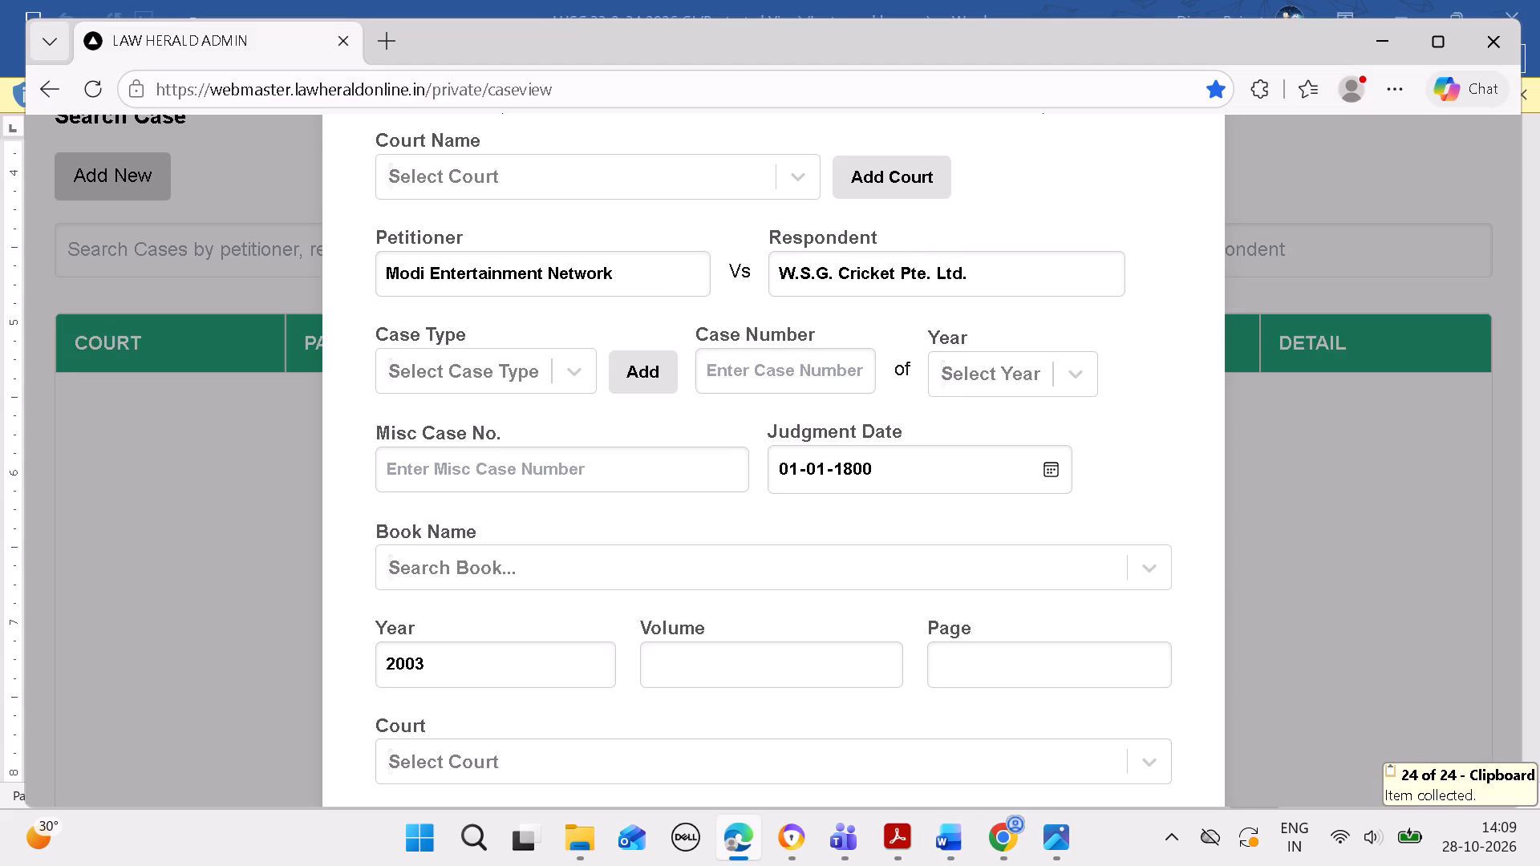
pyautogui.click(792, 657)
pyautogui.click(795, 653)
pyautogui.click(800, 653)
pyautogui.tripleClick(780, 680)
pyautogui.click(764, 669)
pyautogui.click(756, 666)
pyautogui.press('v')
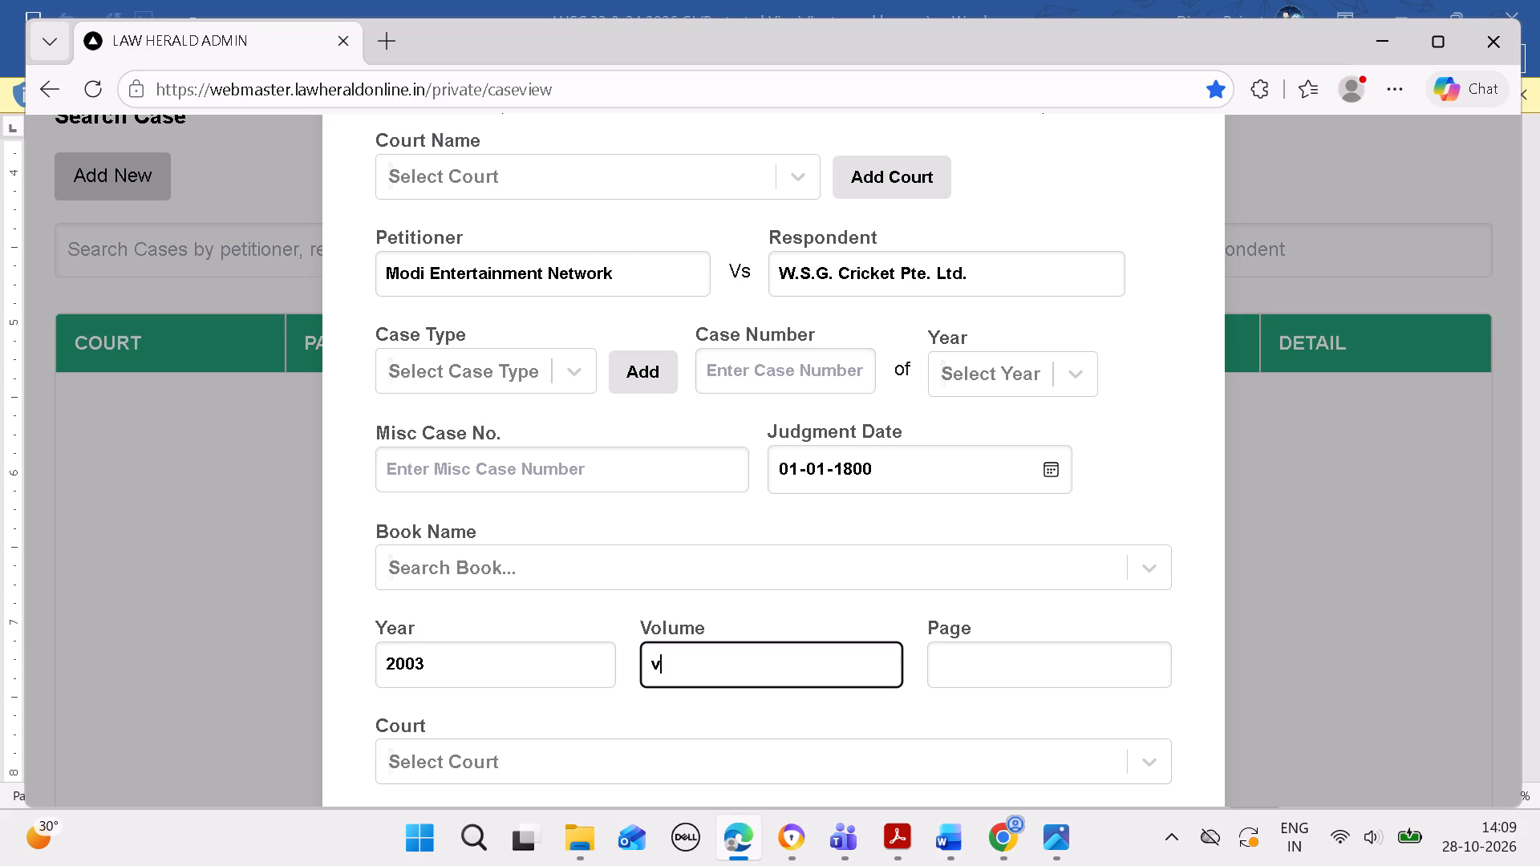
pyautogui.press('BackSpace')
pyautogui.hotkey('ctrl', 'v')
# Copy page number 341 from the sixth citation in Word into the new case's Page value.
pyautogui.click(946, 844)
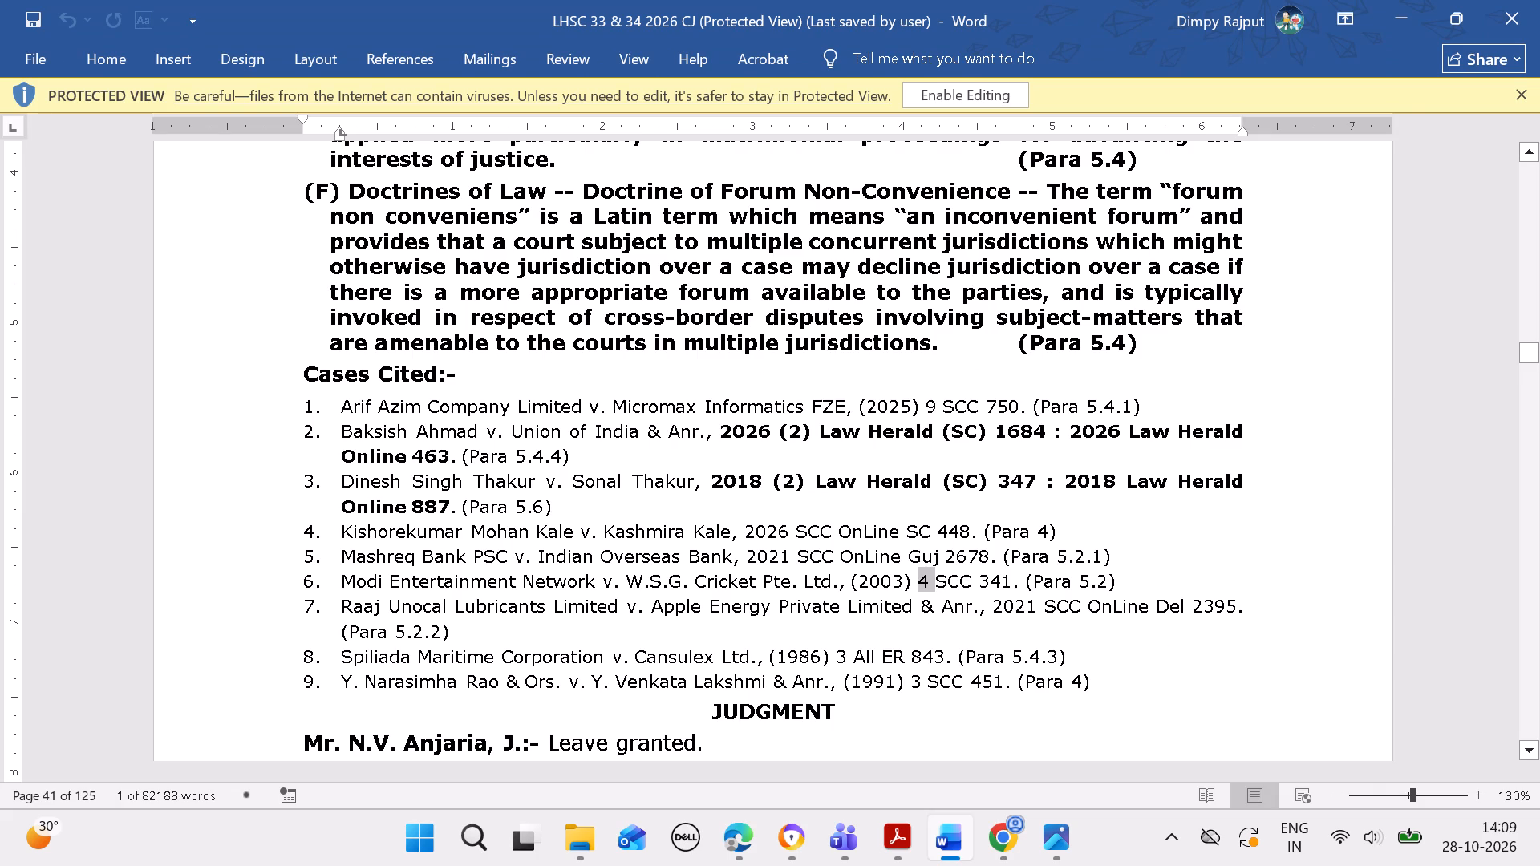
pyautogui.moveTo(980, 580); pyautogui.dragTo(1007, 580)
pyautogui.hotkey('ctrl', 'c')
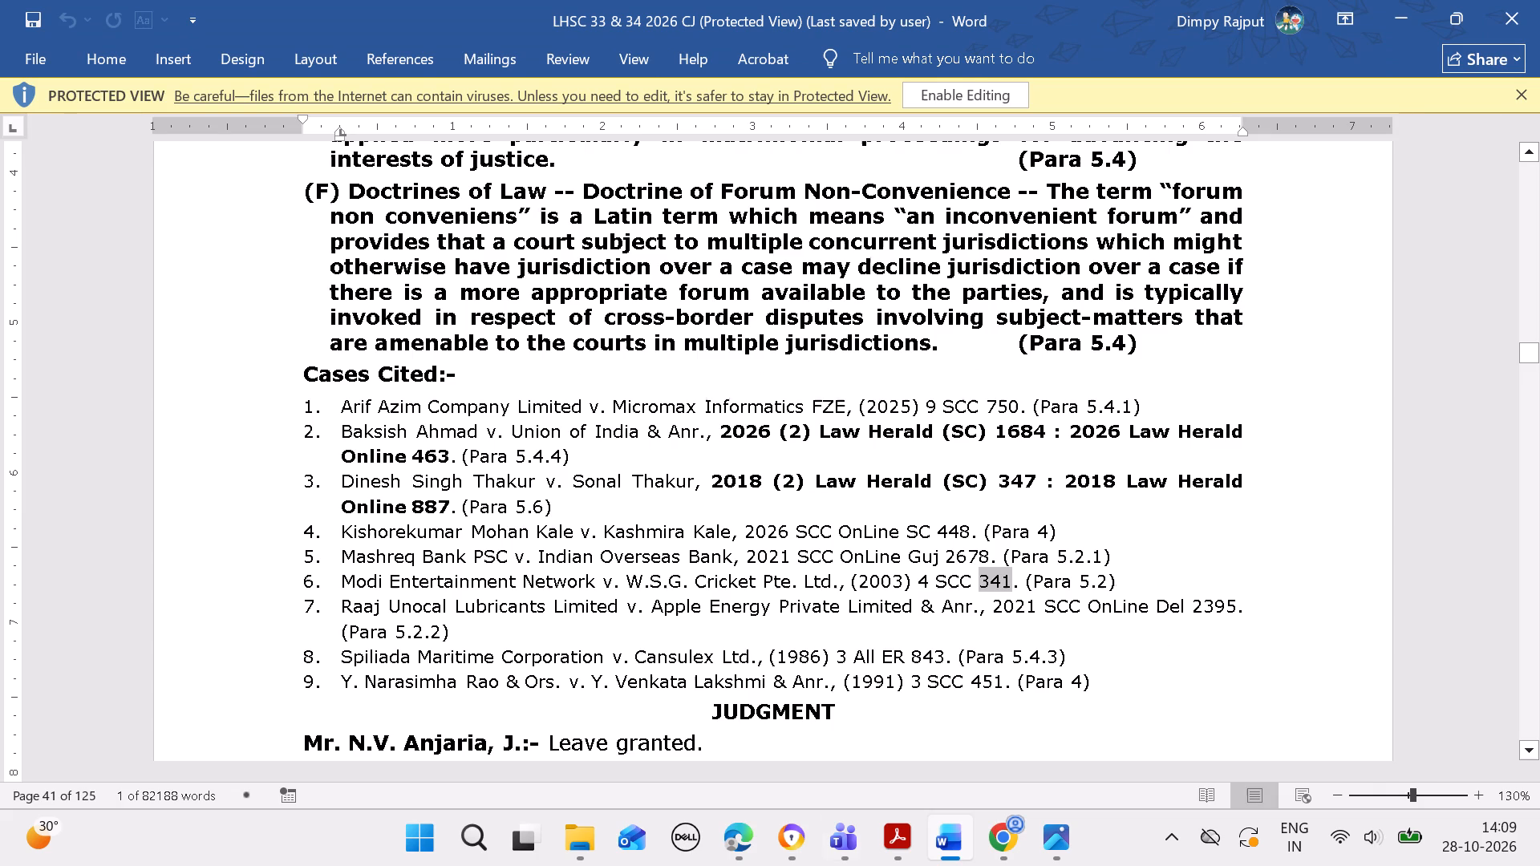
pyautogui.click(748, 830)
pyautogui.click(1009, 655)
pyautogui.hotkey('ctrl', 'v')
# Choose the blank "( )" option as the sixth cited case's citation court.
pyautogui.click(836, 762)
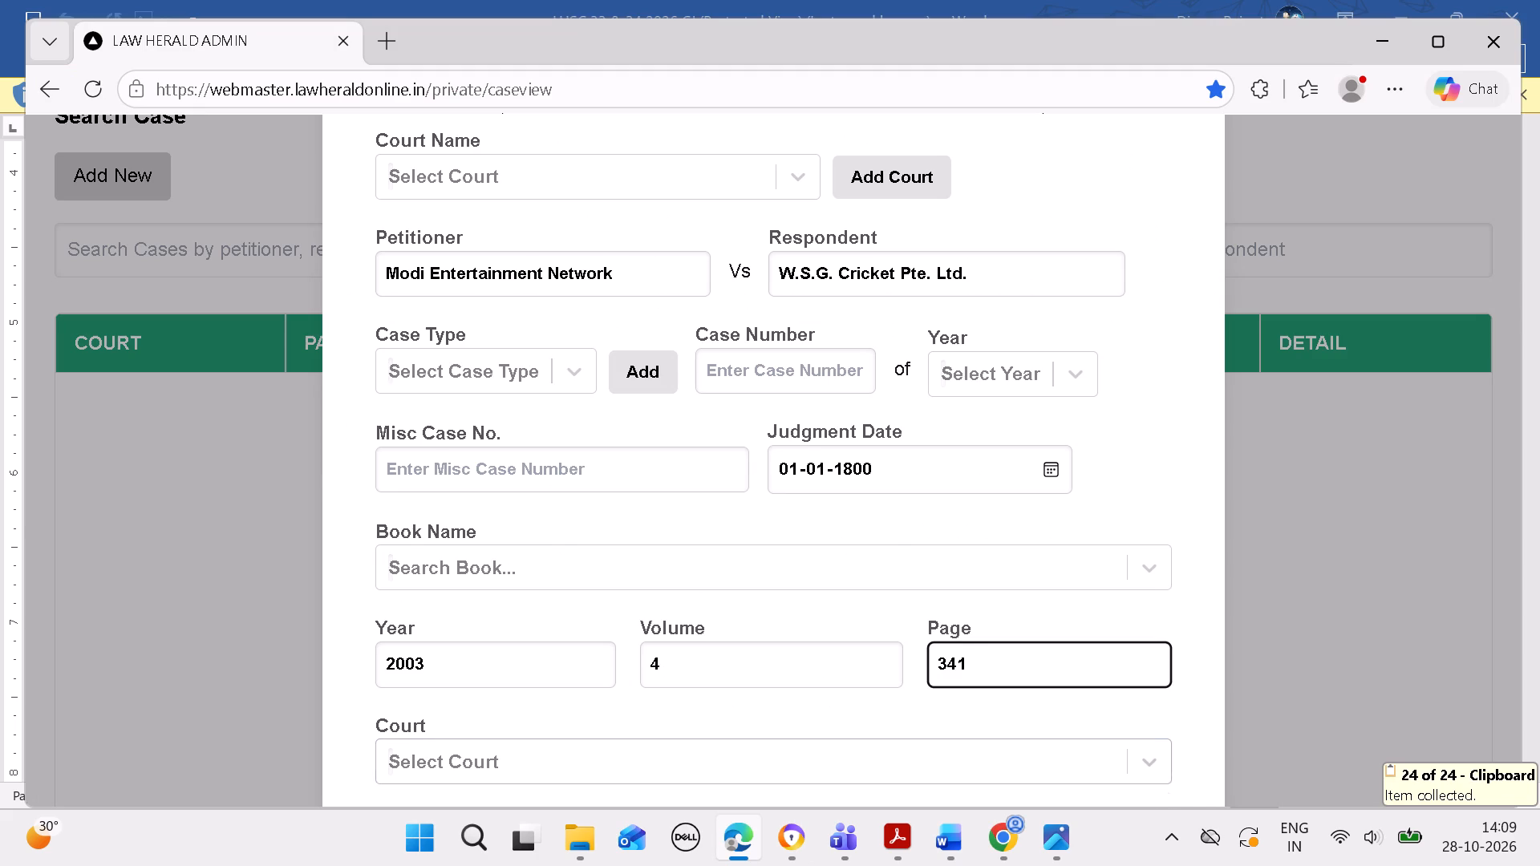
pyautogui.click(833, 803)
# Search the book names for scc and choose SCC as the sixth cited case's book.
pyautogui.click(766, 559)
pyautogui.press('s')
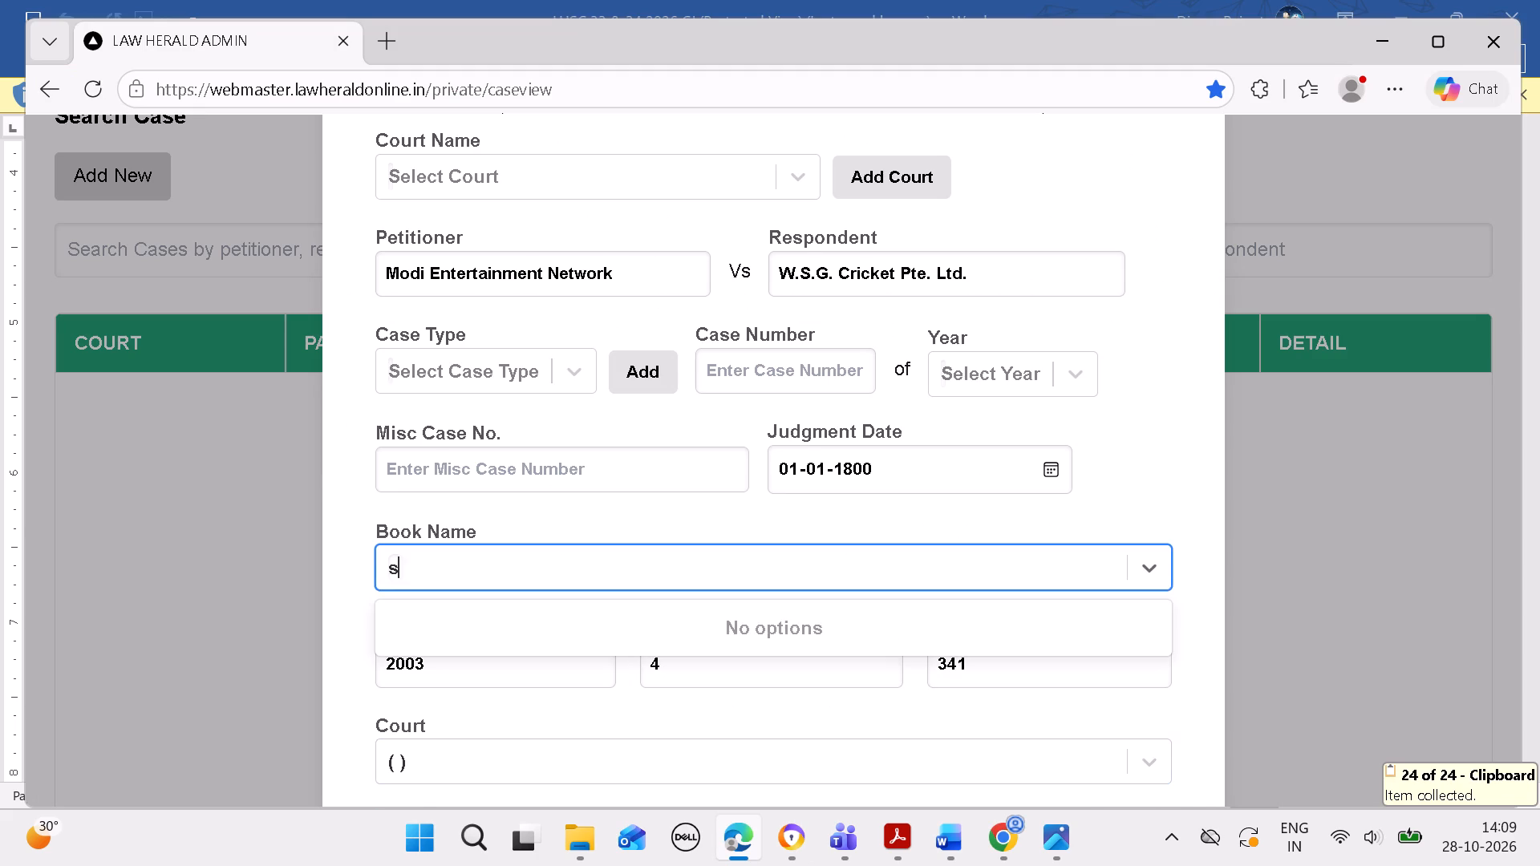
pyautogui.press('c')
pyautogui.press('c')
pyautogui.press('Down')
pyautogui.press('Down')
pyautogui.press('Down')
pyautogui.press('Down')
pyautogui.press('Down')
pyautogui.press('Down')
pyautogui.press('Down')
pyautogui.press('Down')
pyautogui.press('Down')
pyautogui.press('Down')
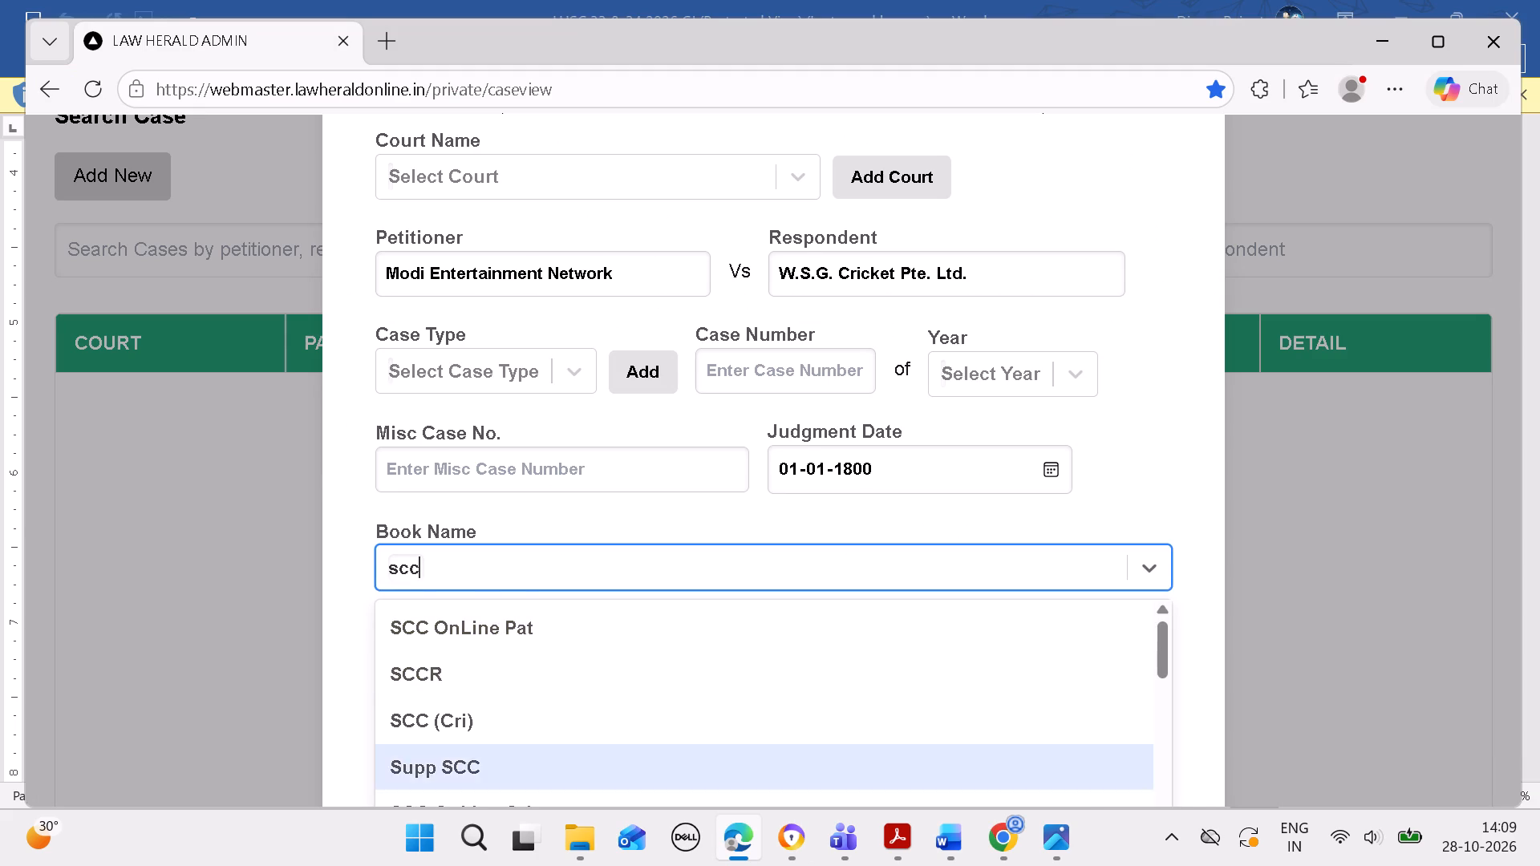
pyautogui.press('Down')
pyautogui.press('Down')
pyautogui.press('Down')
pyautogui.press('Down')
pyautogui.press('Down')
pyautogui.press('Down')
pyautogui.press('Down')
pyautogui.press('Down')
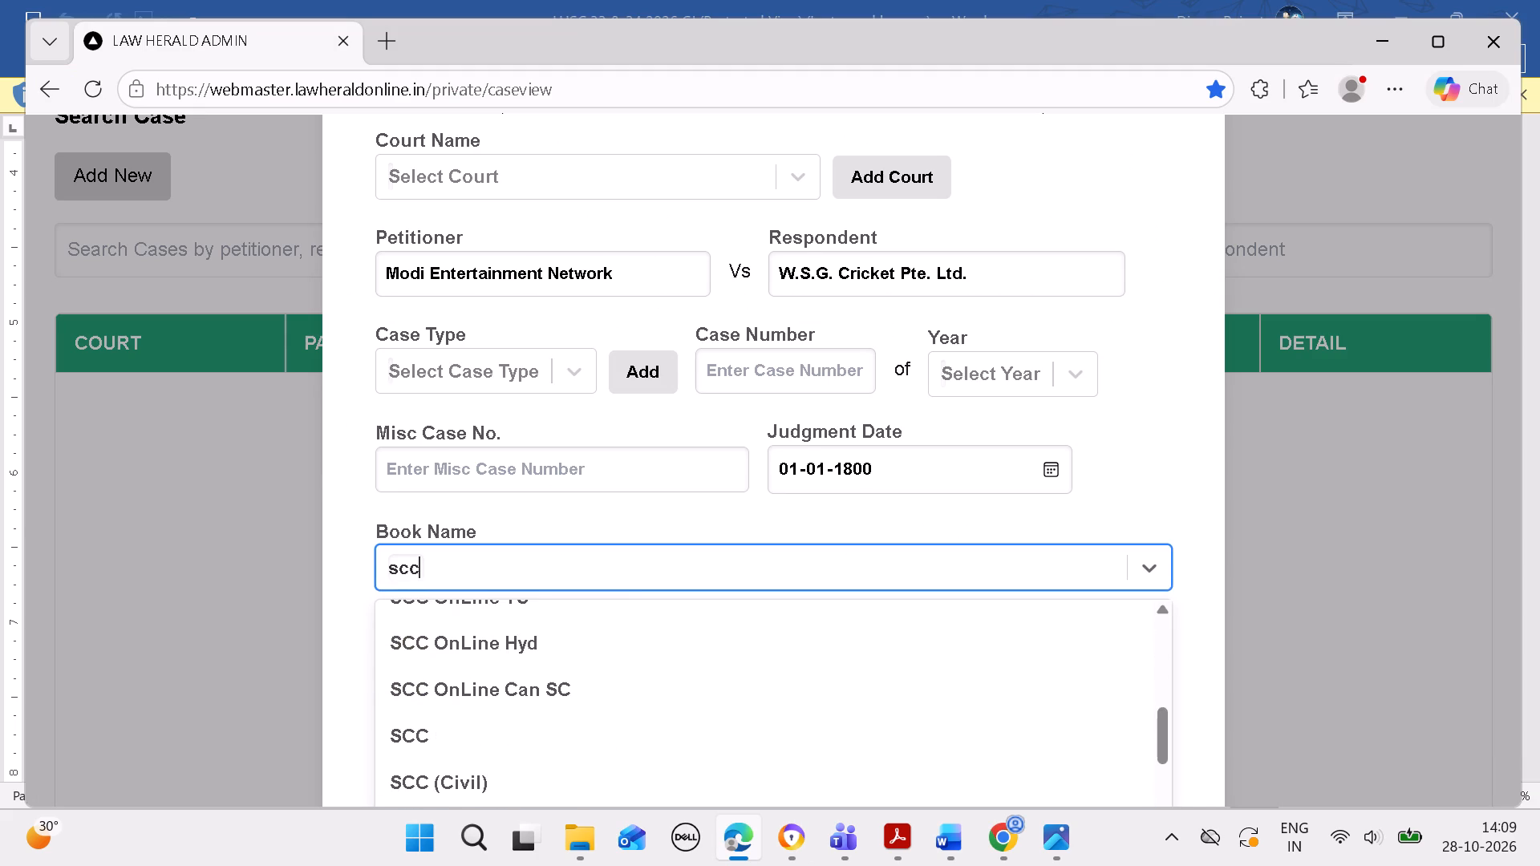
pyautogui.click(672, 722)
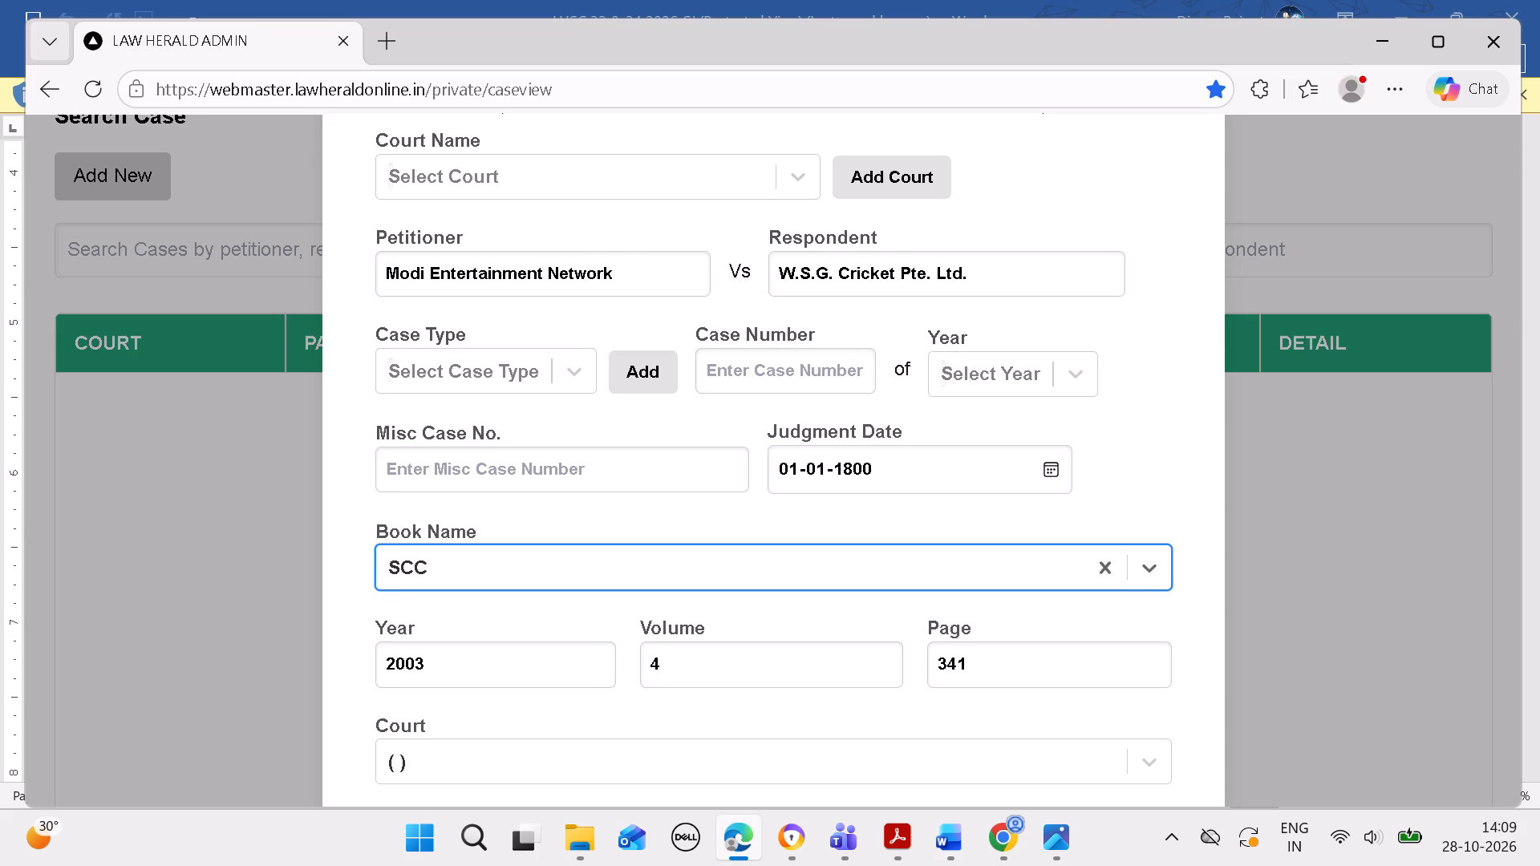
# Choose IN THE SUPREME COURT OF INDIA (SC) as the sixth cited case's court name and save the new case.
pyautogui.click(681, 166)
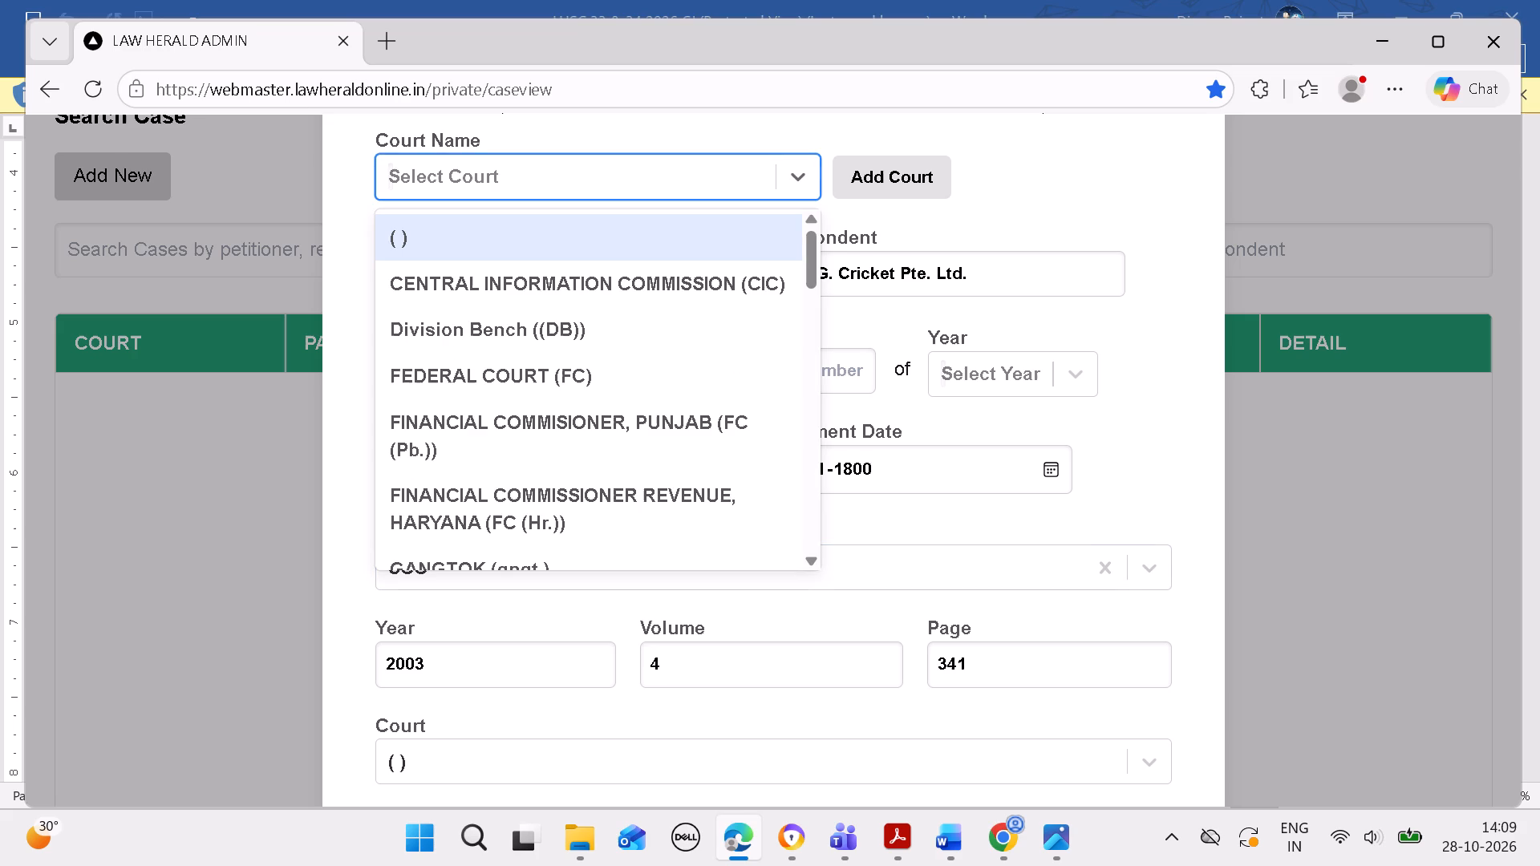
pyautogui.write('in the')
pyautogui.click(675, 306)
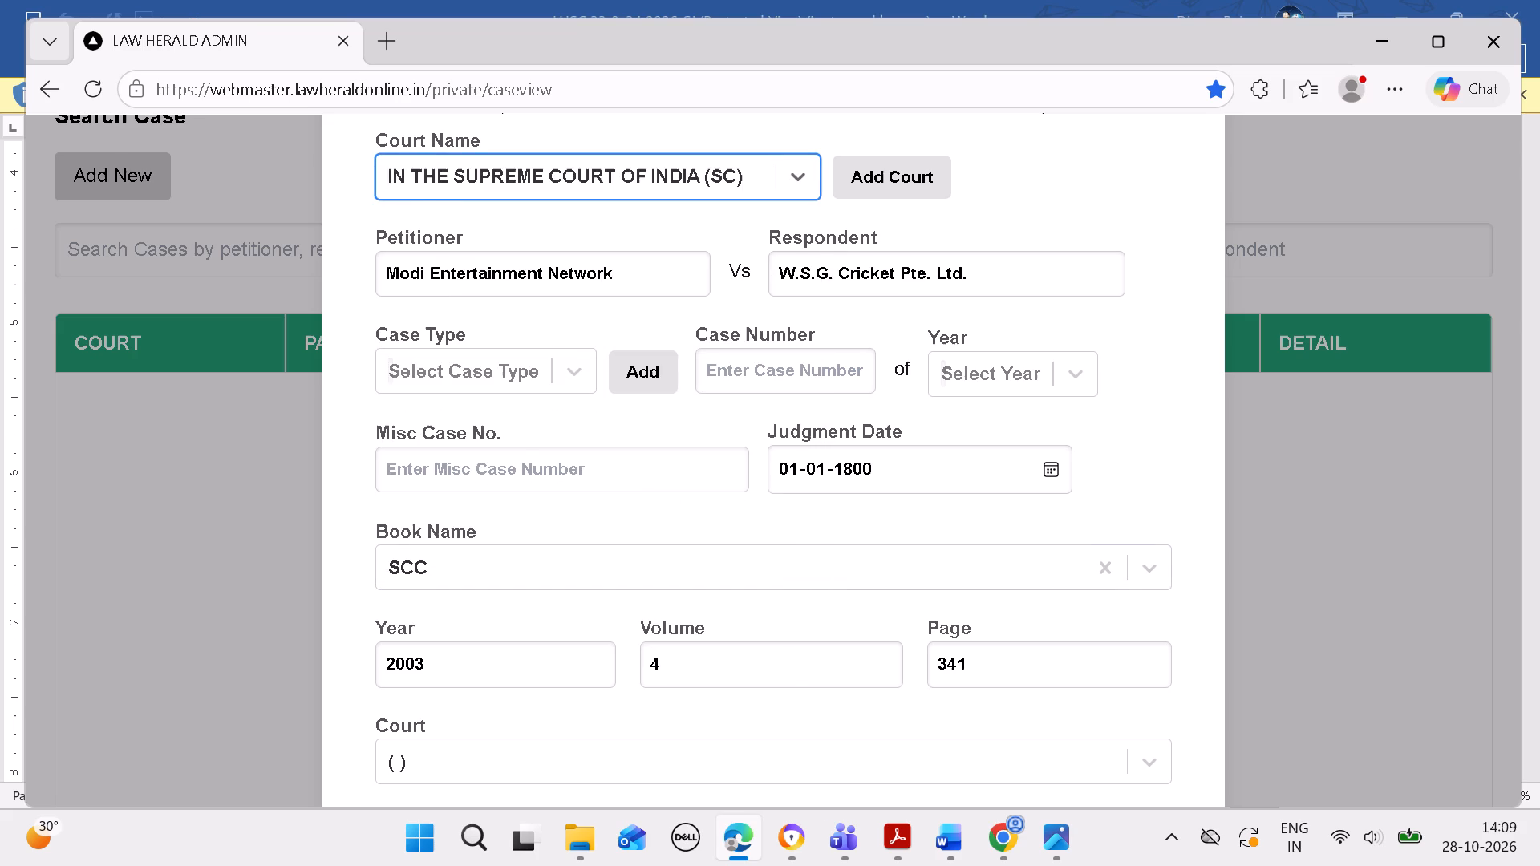
pyautogui.press('Return')
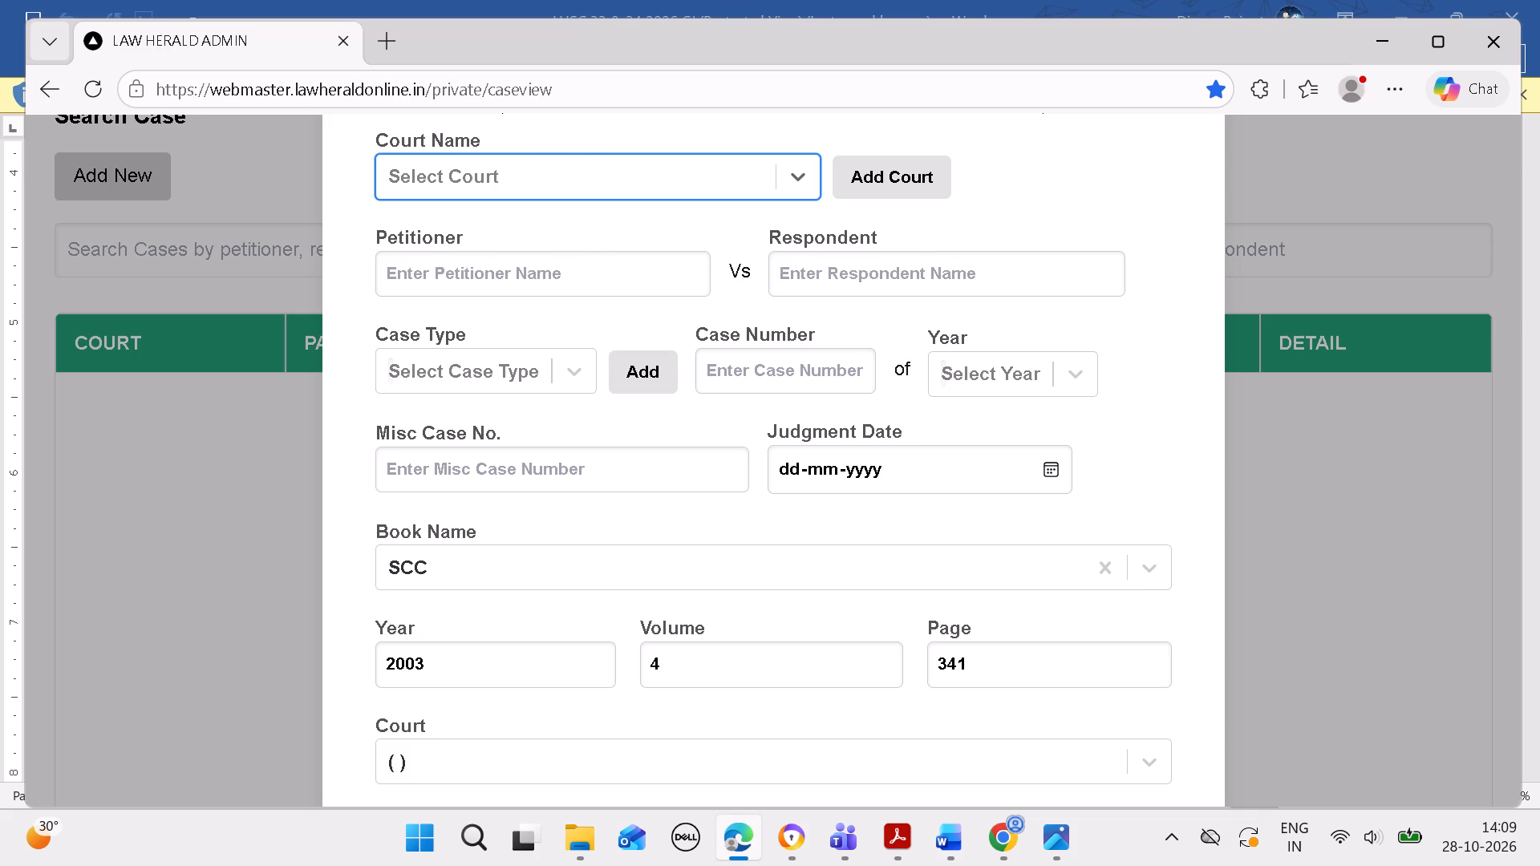
pyautogui.click(988, 265)
pyautogui.click(1000, 263)
# Copy Raaj Unocal Lubricants Limited from the seventh citation in Word and enter it as the petitioner of a new case to attach.
pyautogui.scroll(-8, 919, 438)
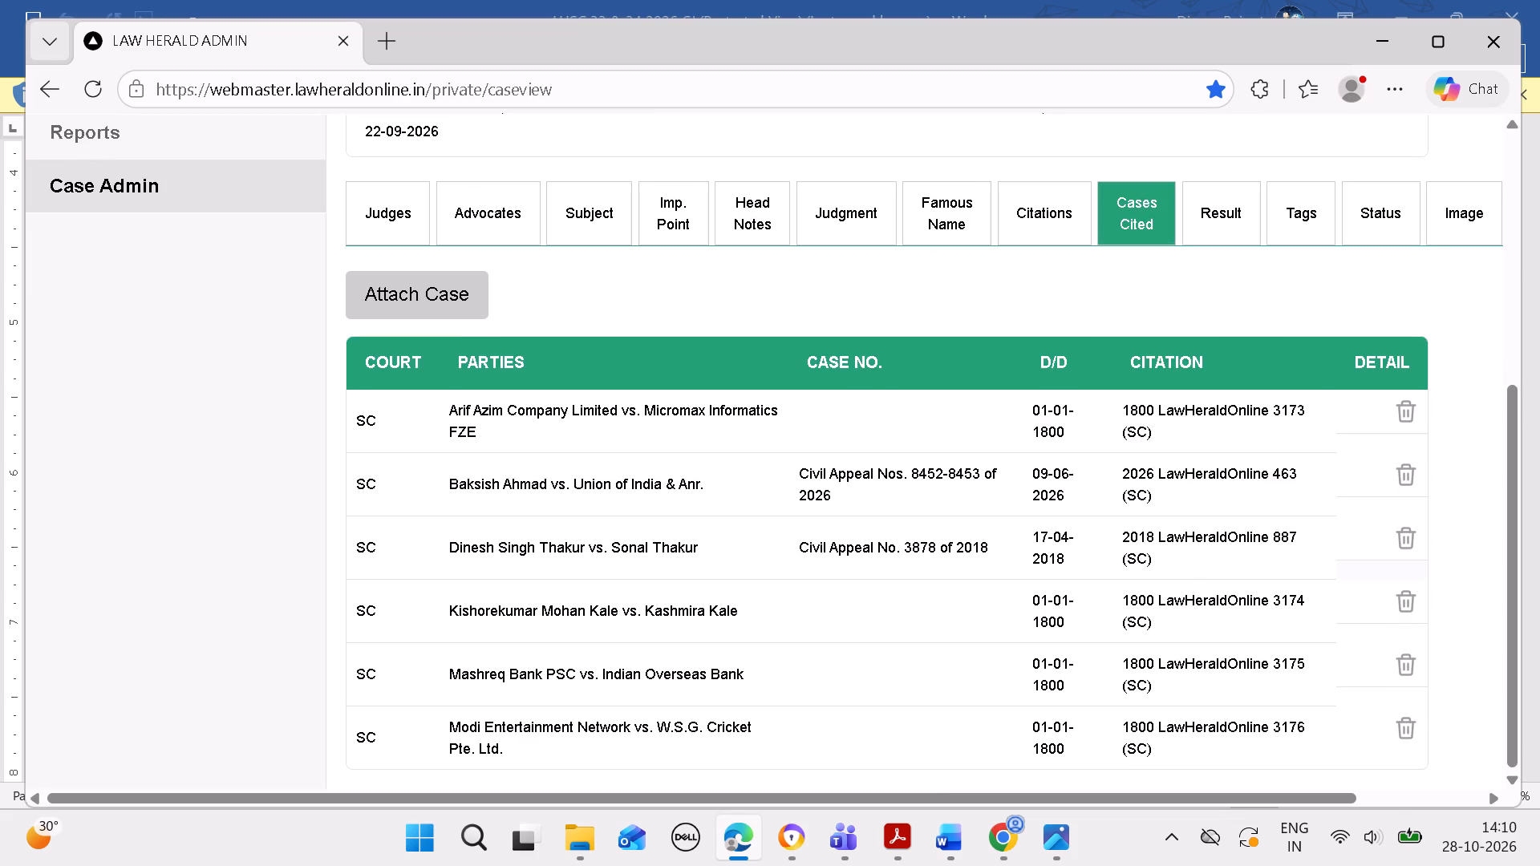
pyautogui.click(956, 822)
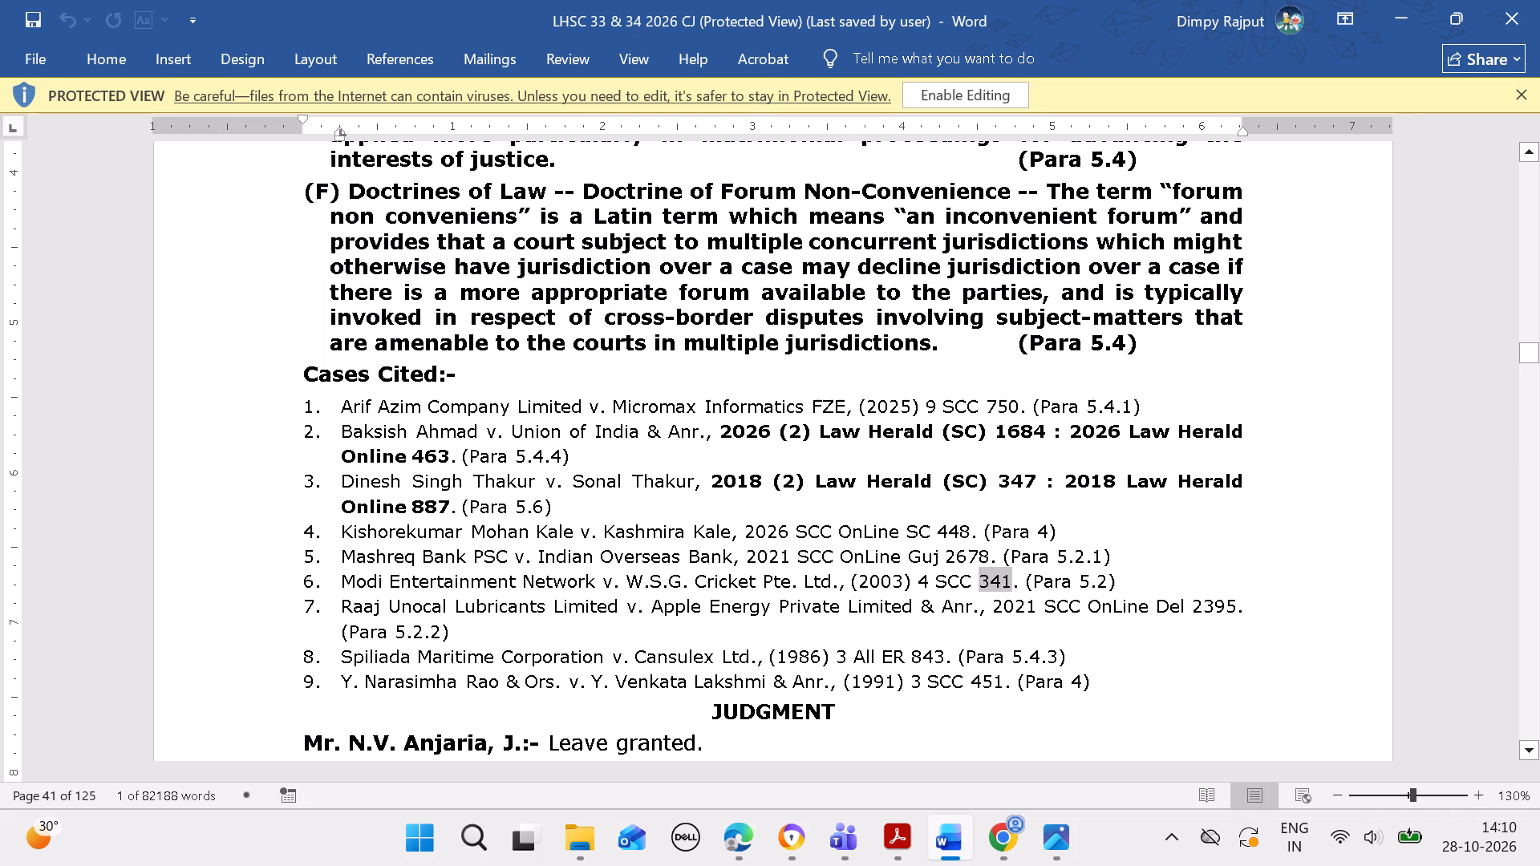
pyautogui.moveTo(338, 603); pyautogui.dragTo(399, 603)
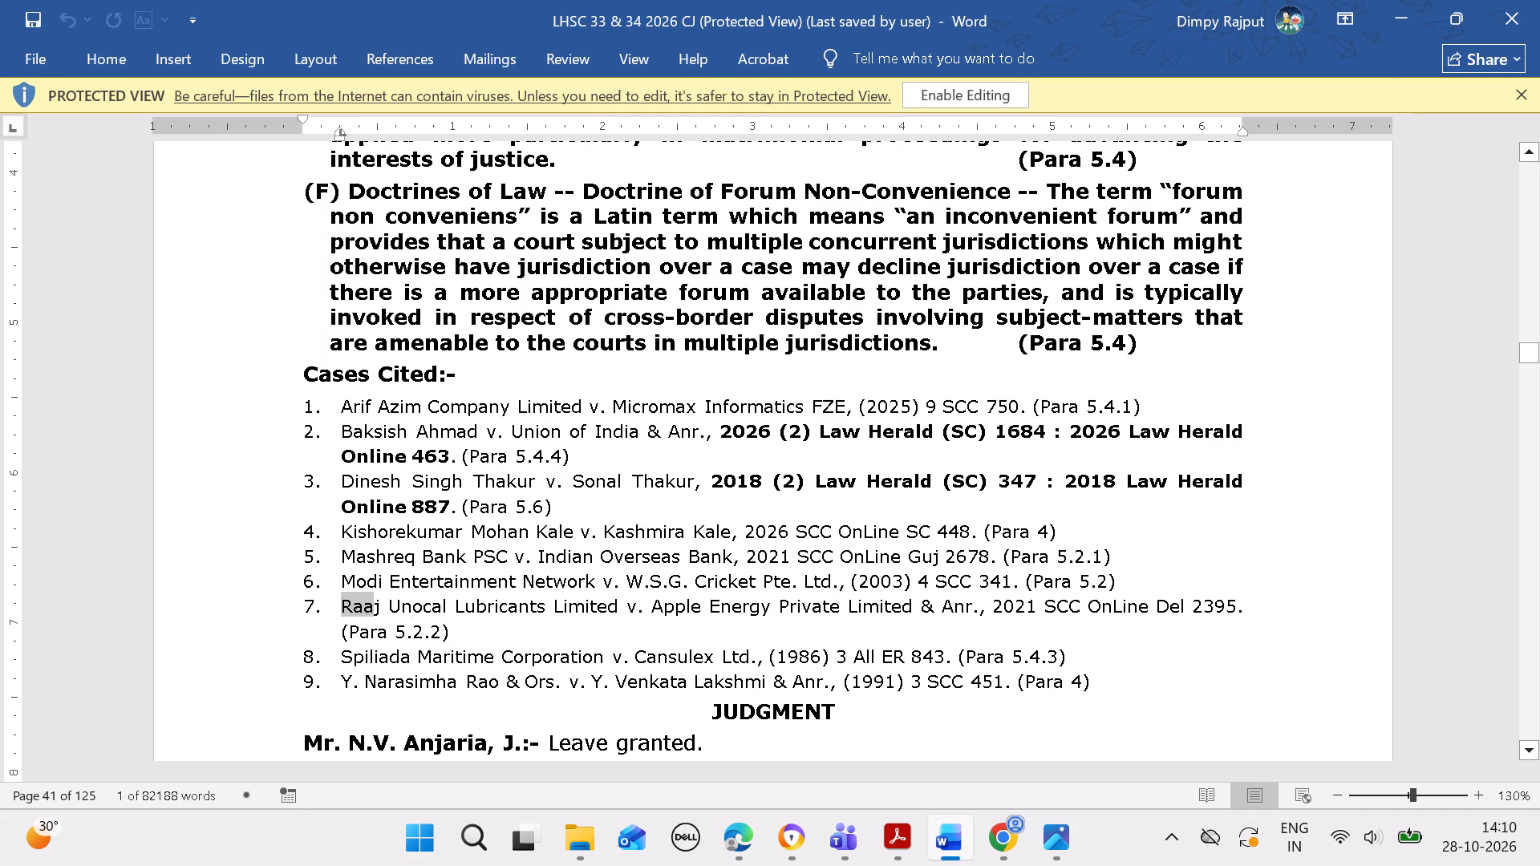
pyautogui.moveTo(399, 603); pyautogui.dragTo(602, 606)
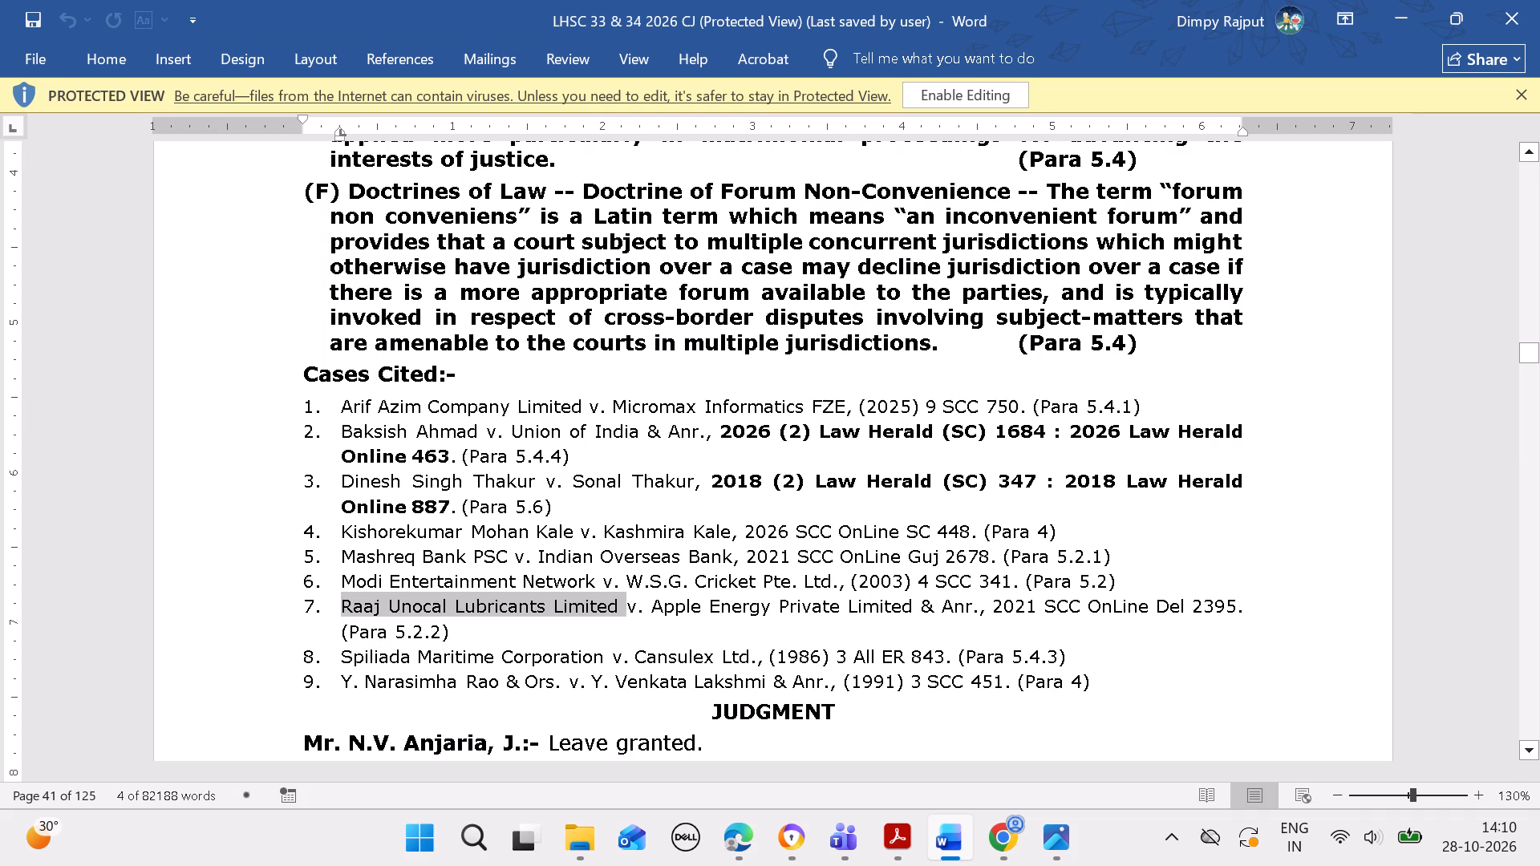
pyautogui.hotkey('ctrl', 'c')
pyautogui.click(756, 835)
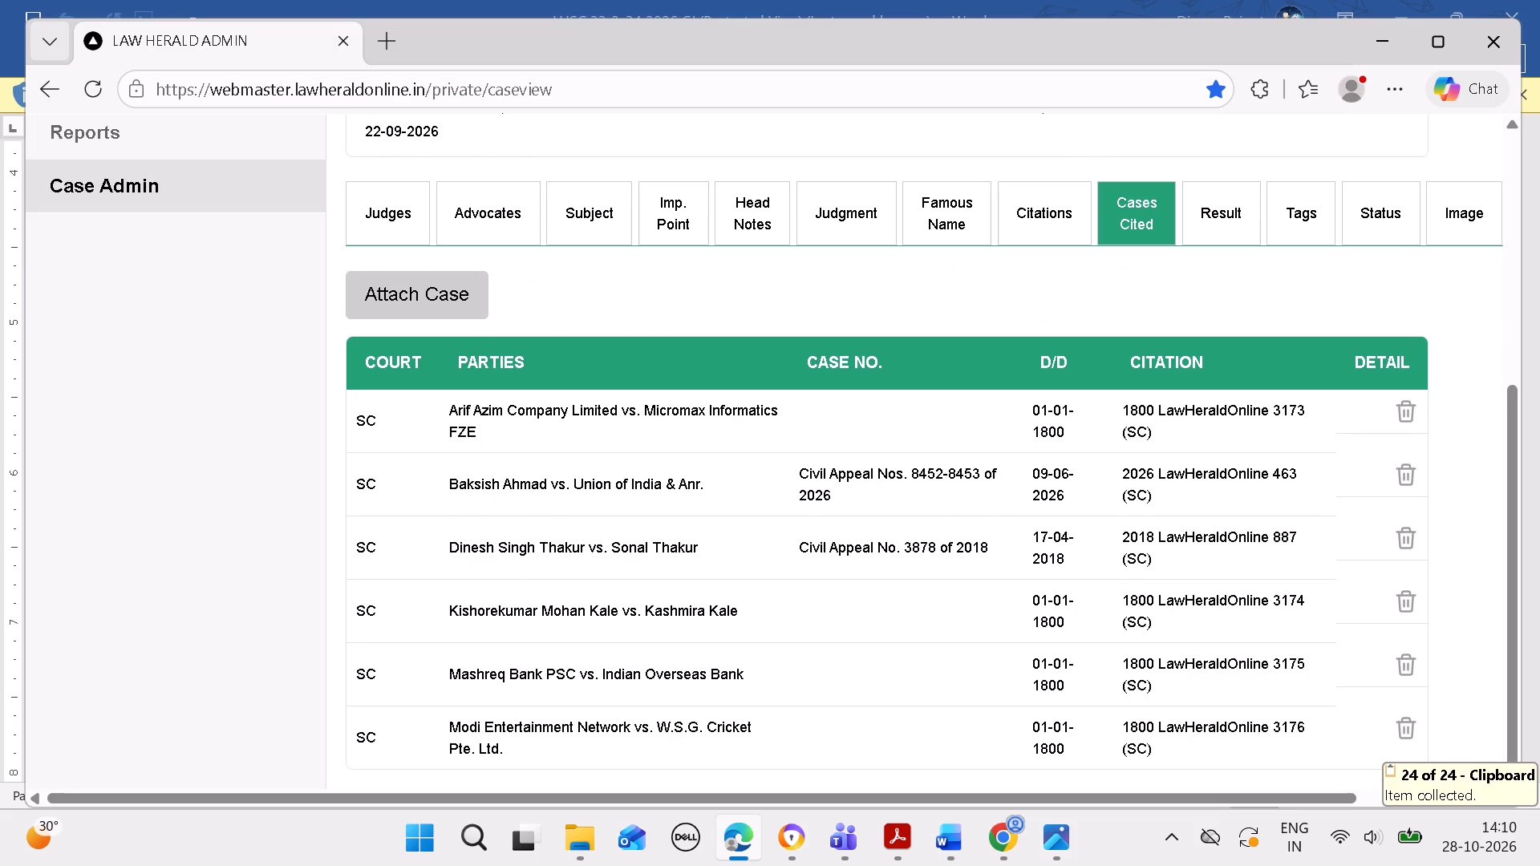
pyautogui.click(467, 305)
pyautogui.click(146, 187)
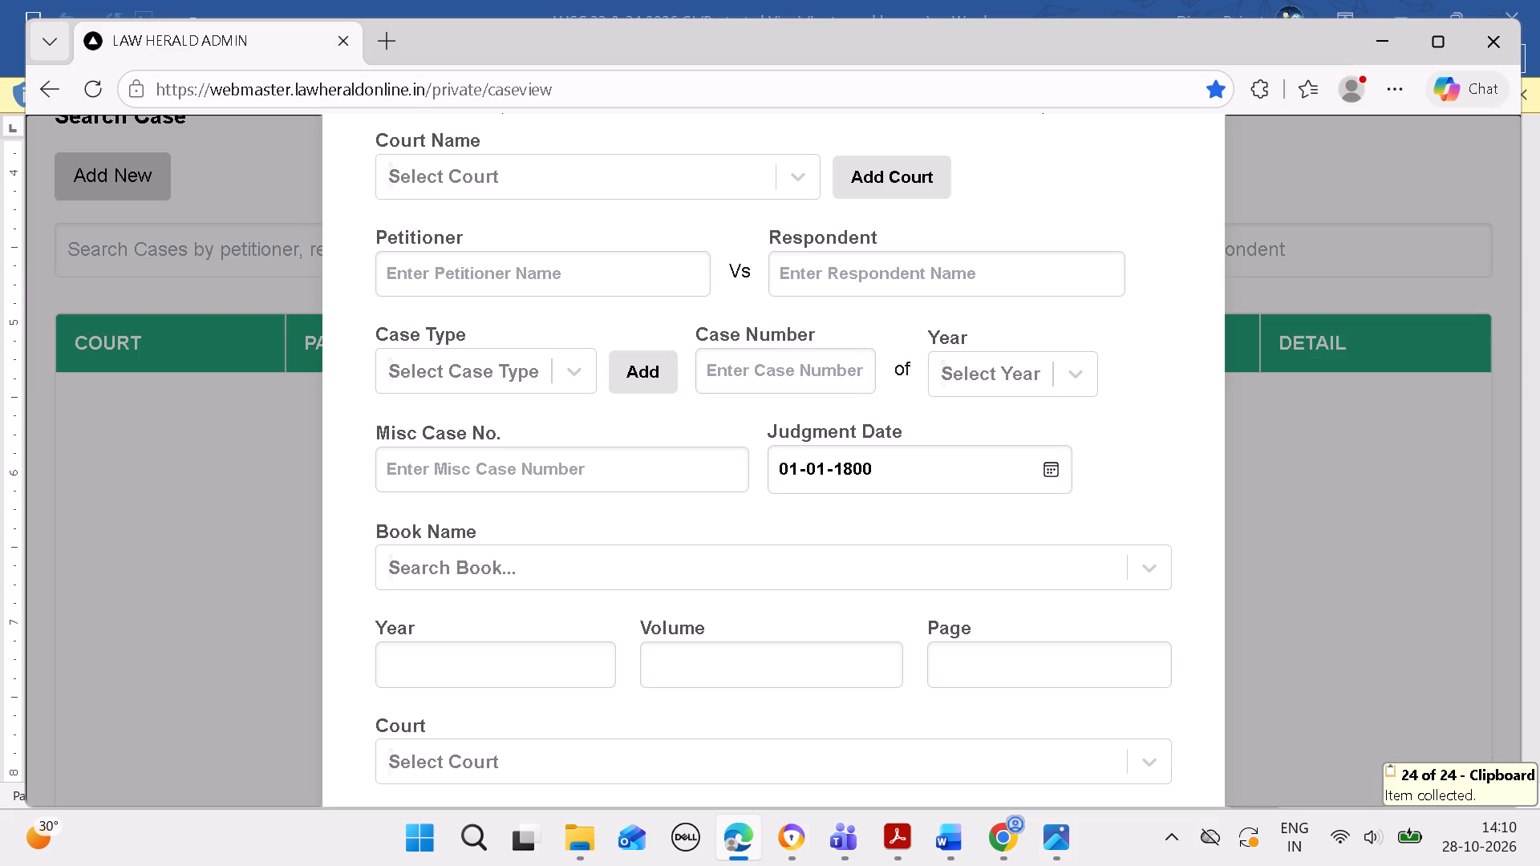
pyautogui.moveTo(515, 278); pyautogui.dragTo(517, 271)
pyautogui.hotkey('ctrl', 'v')
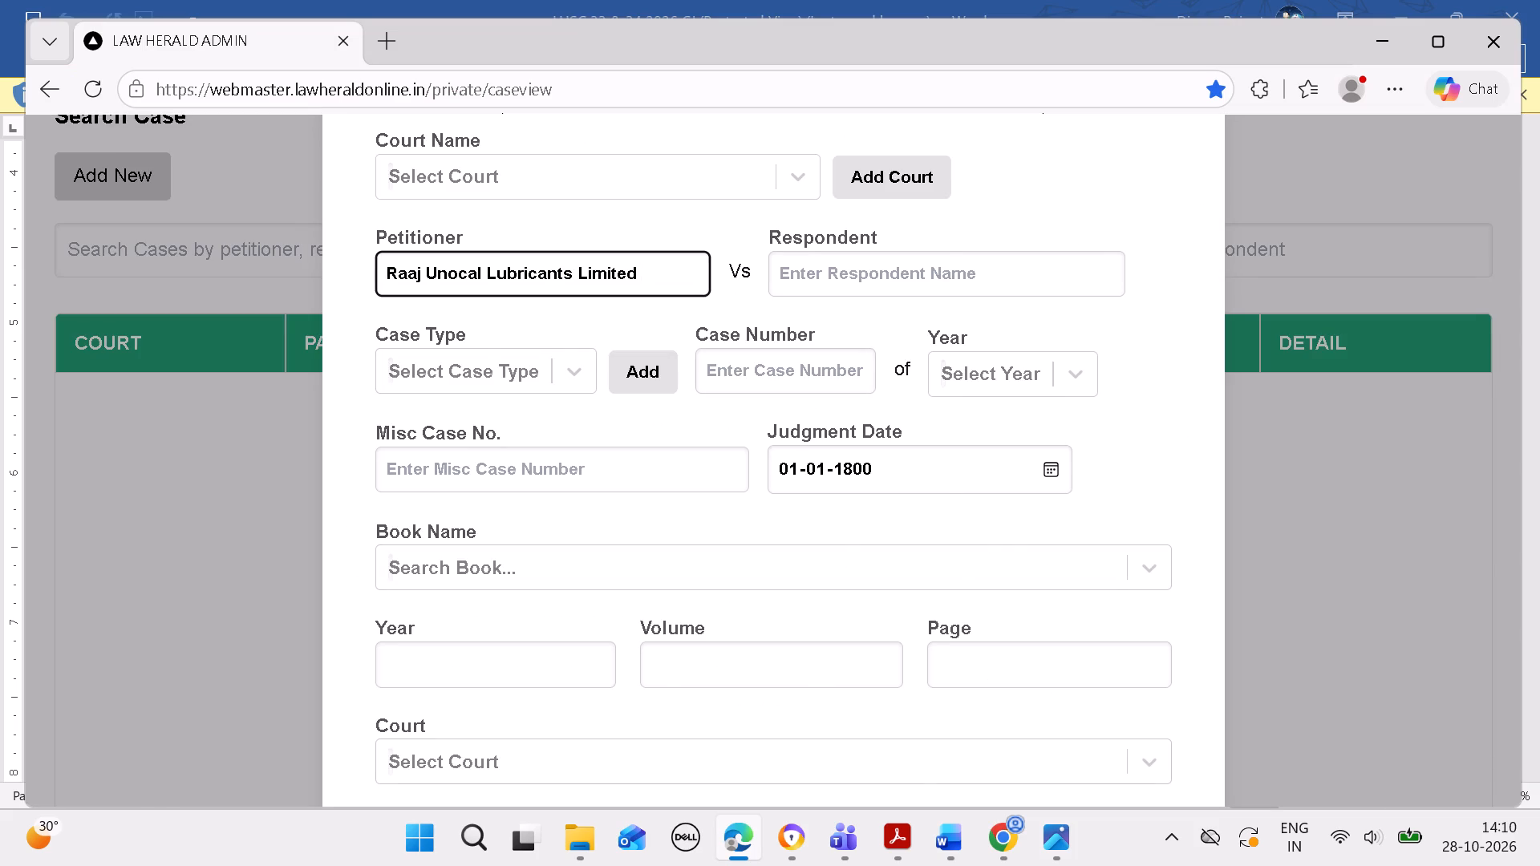
# Copy Apple Energy Private Limited & Anr. from the seventh citation in Word and enter it as the new case's respondent.
pyautogui.click(962, 851)
pyautogui.moveTo(653, 601); pyautogui.dragTo(674, 601)
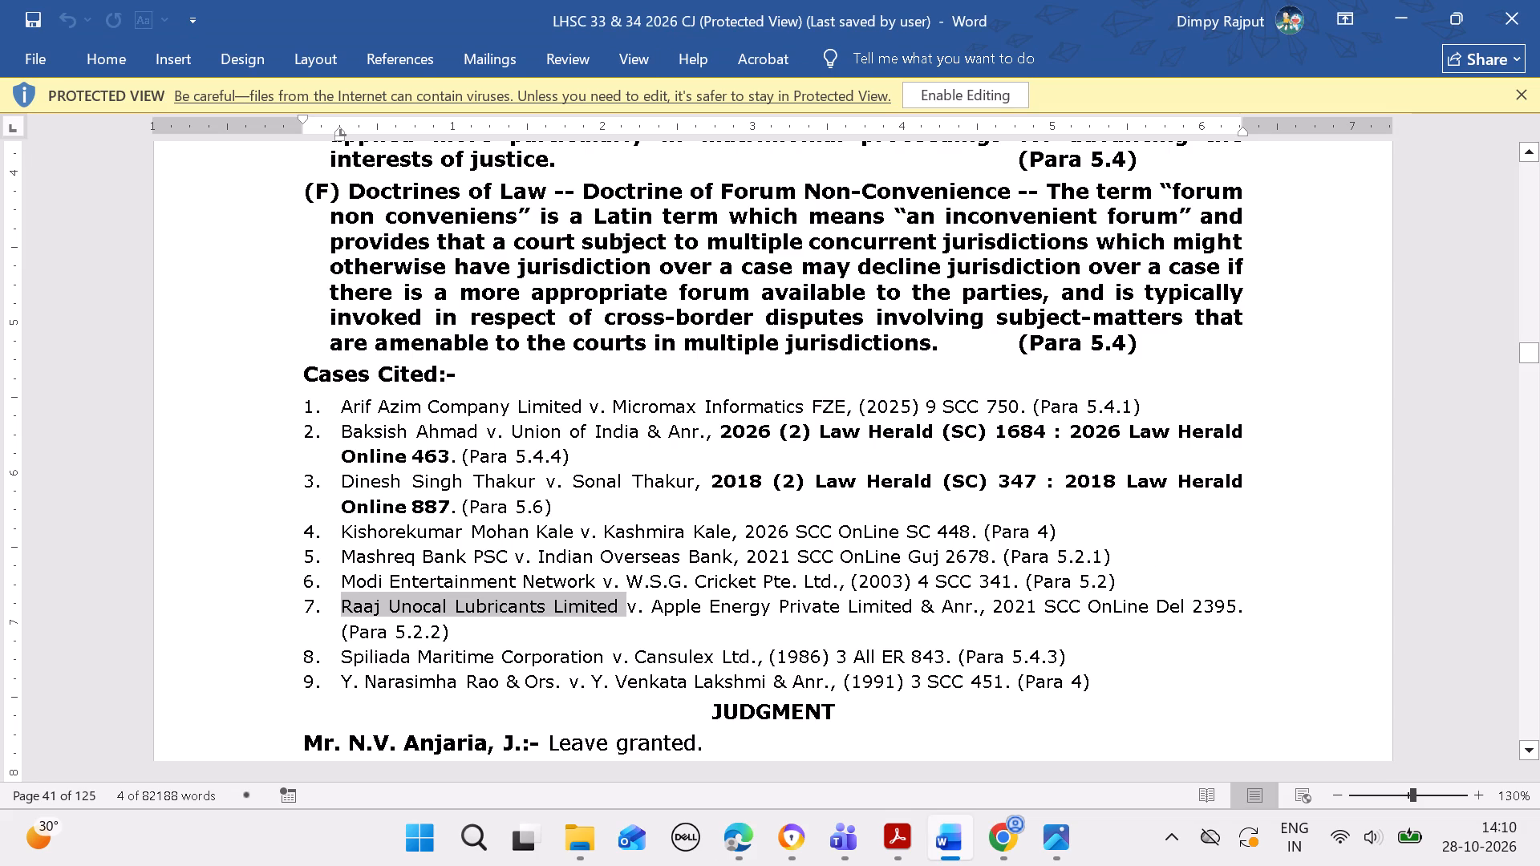
pyautogui.moveTo(674, 601); pyautogui.dragTo(975, 606)
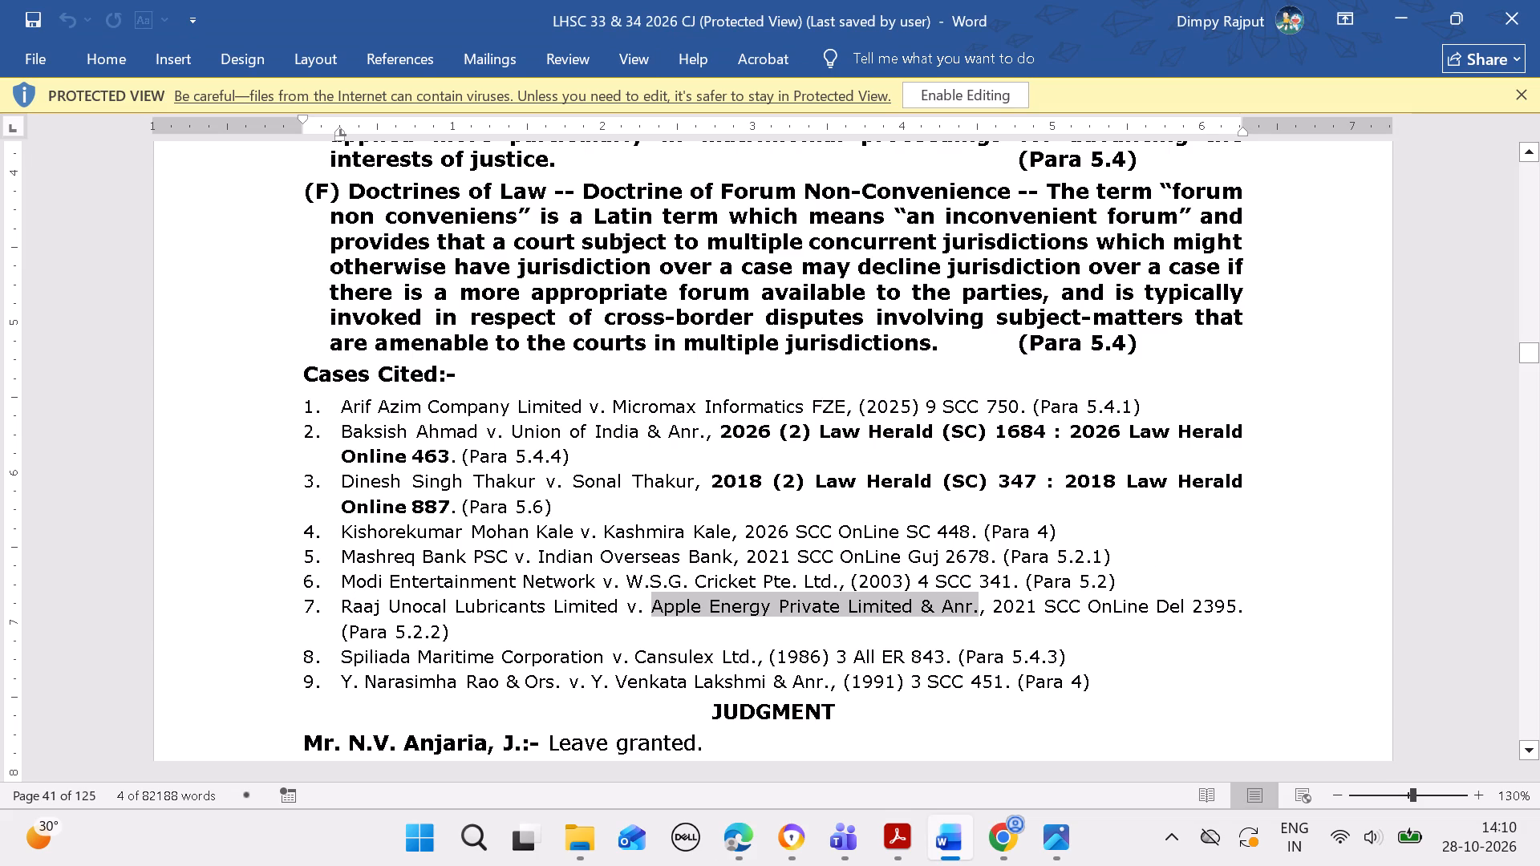
pyautogui.moveTo(975, 606); pyautogui.dragTo(968, 607)
pyautogui.hotkey('ctrl', 'c')
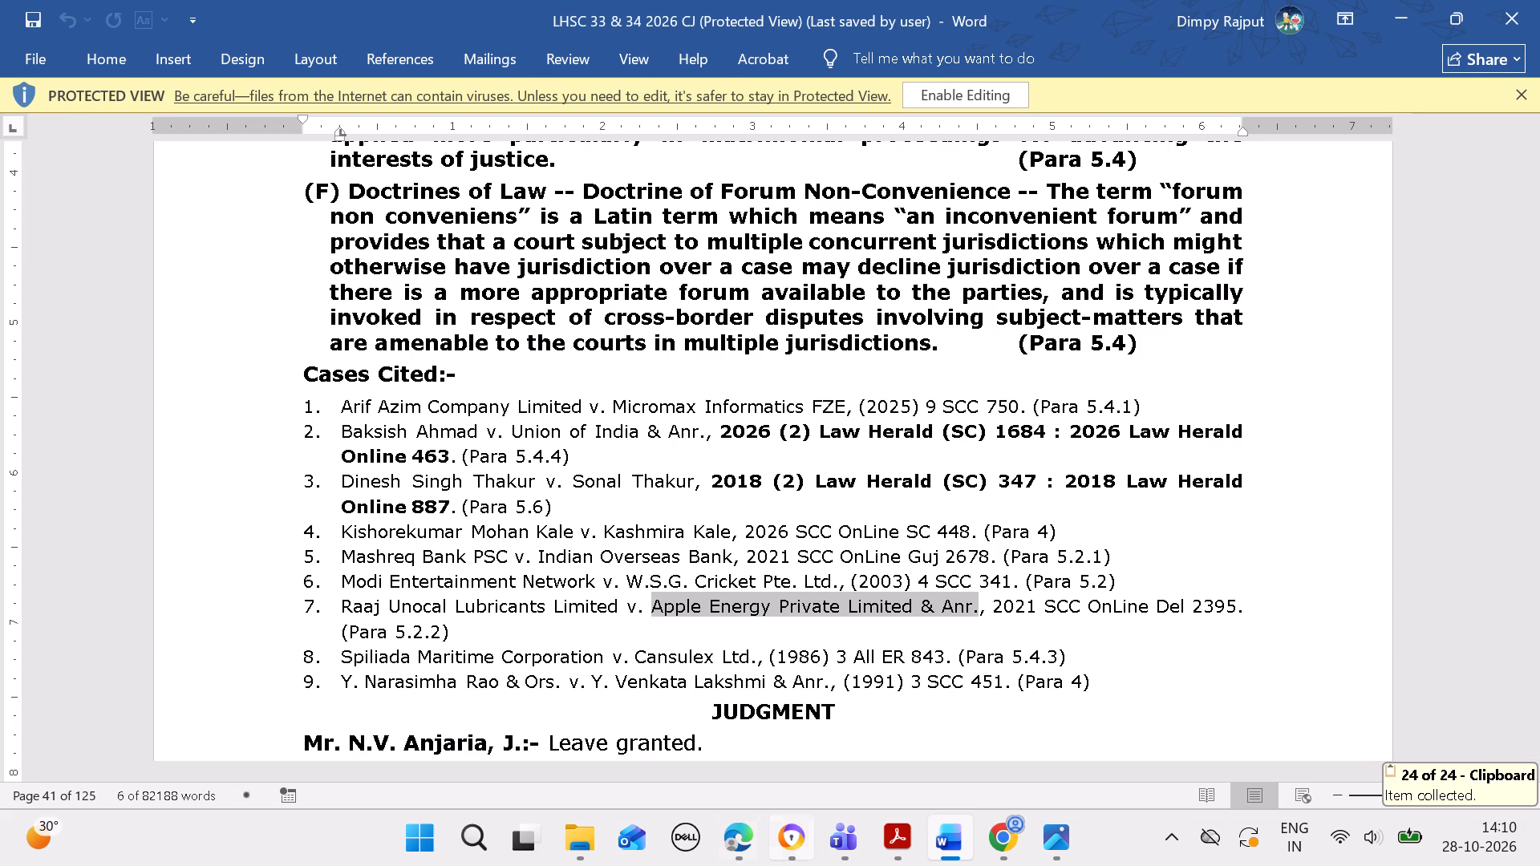
pyautogui.click(754, 824)
pyautogui.click(954, 280)
pyautogui.hotkey('ctrl', 'v')
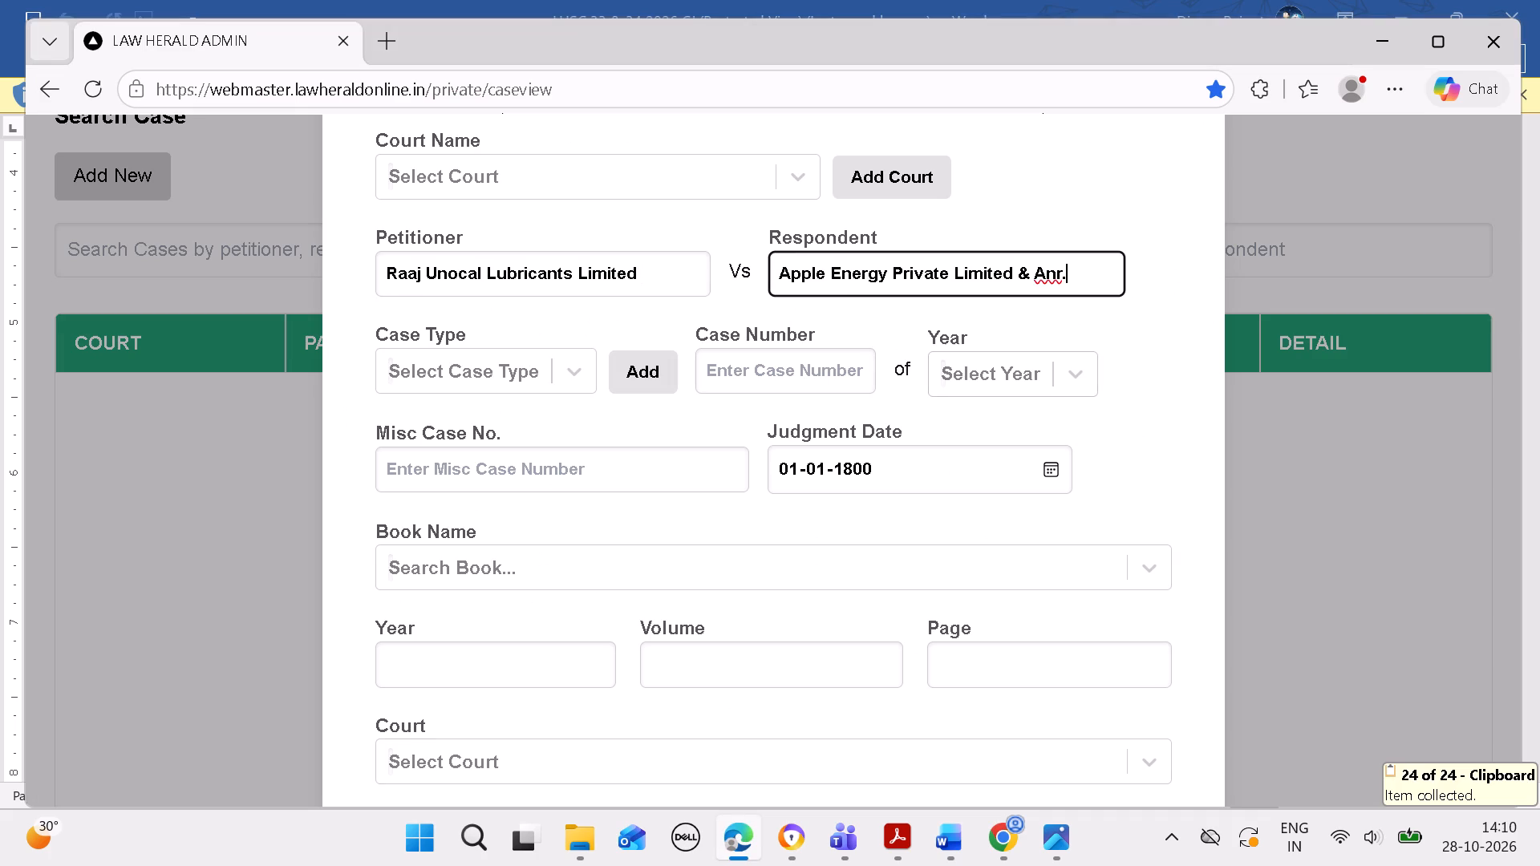
# Copy the year 2021 from the seventh citation in Word into the new case's citation year.
pyautogui.click(950, 841)
pyautogui.click(957, 840)
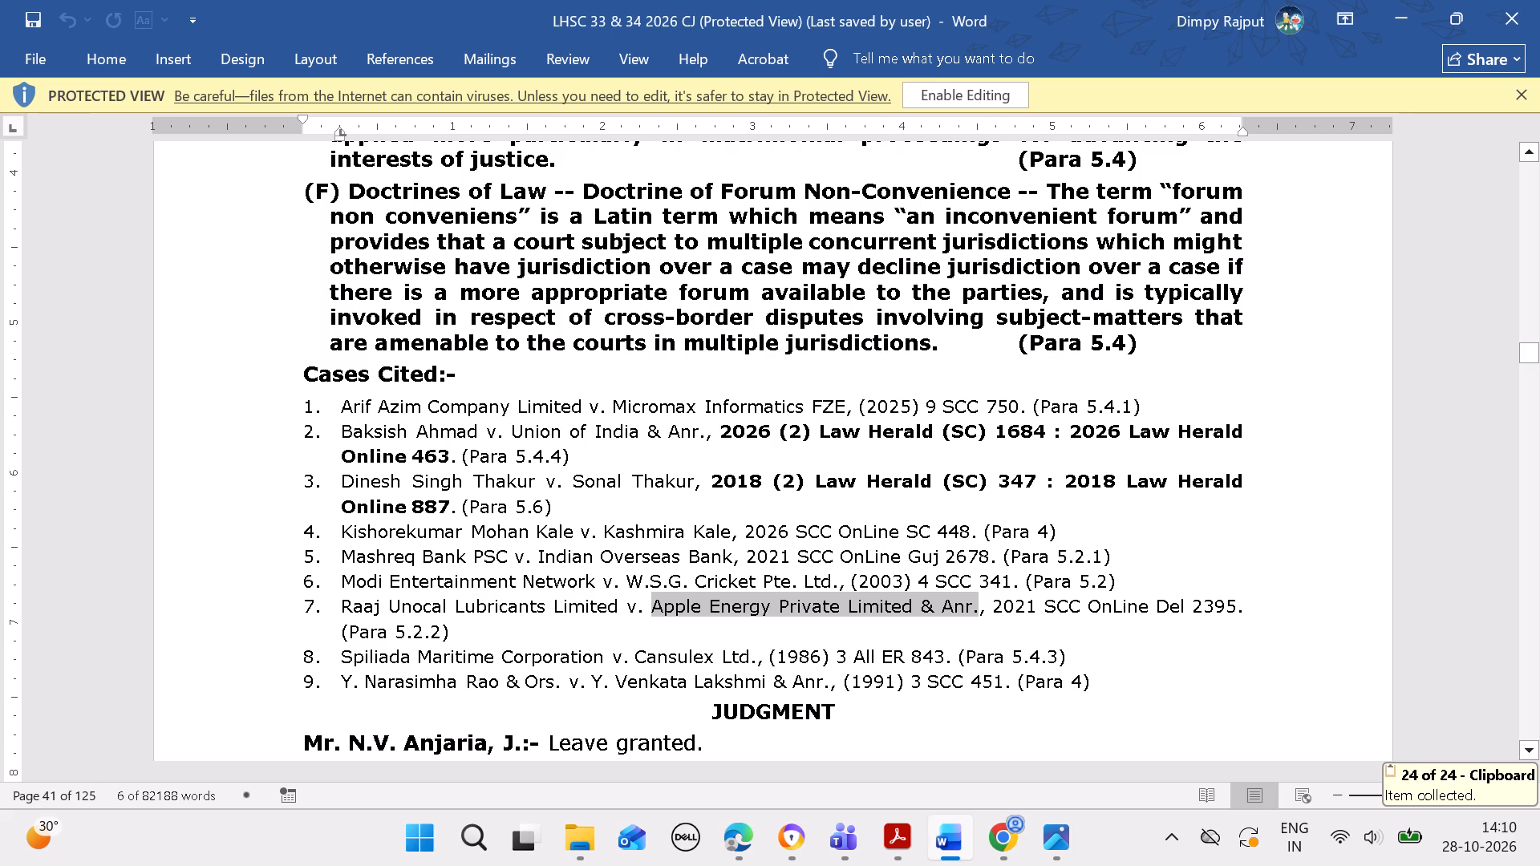
pyautogui.moveTo(993, 603); pyautogui.dragTo(1033, 607)
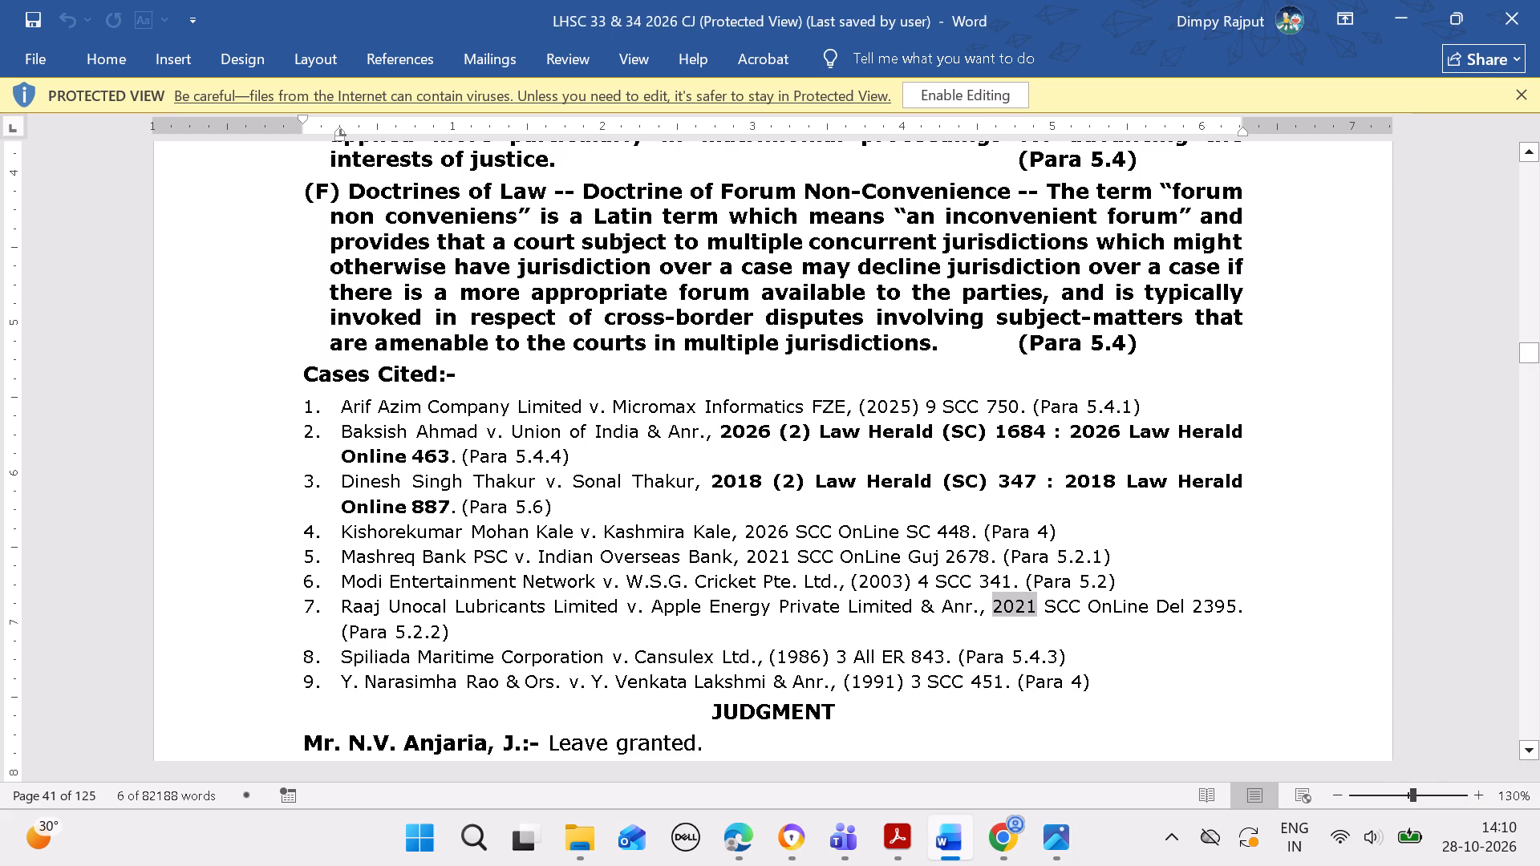
pyautogui.hotkey('ctrl', 'c')
pyautogui.click(743, 836)
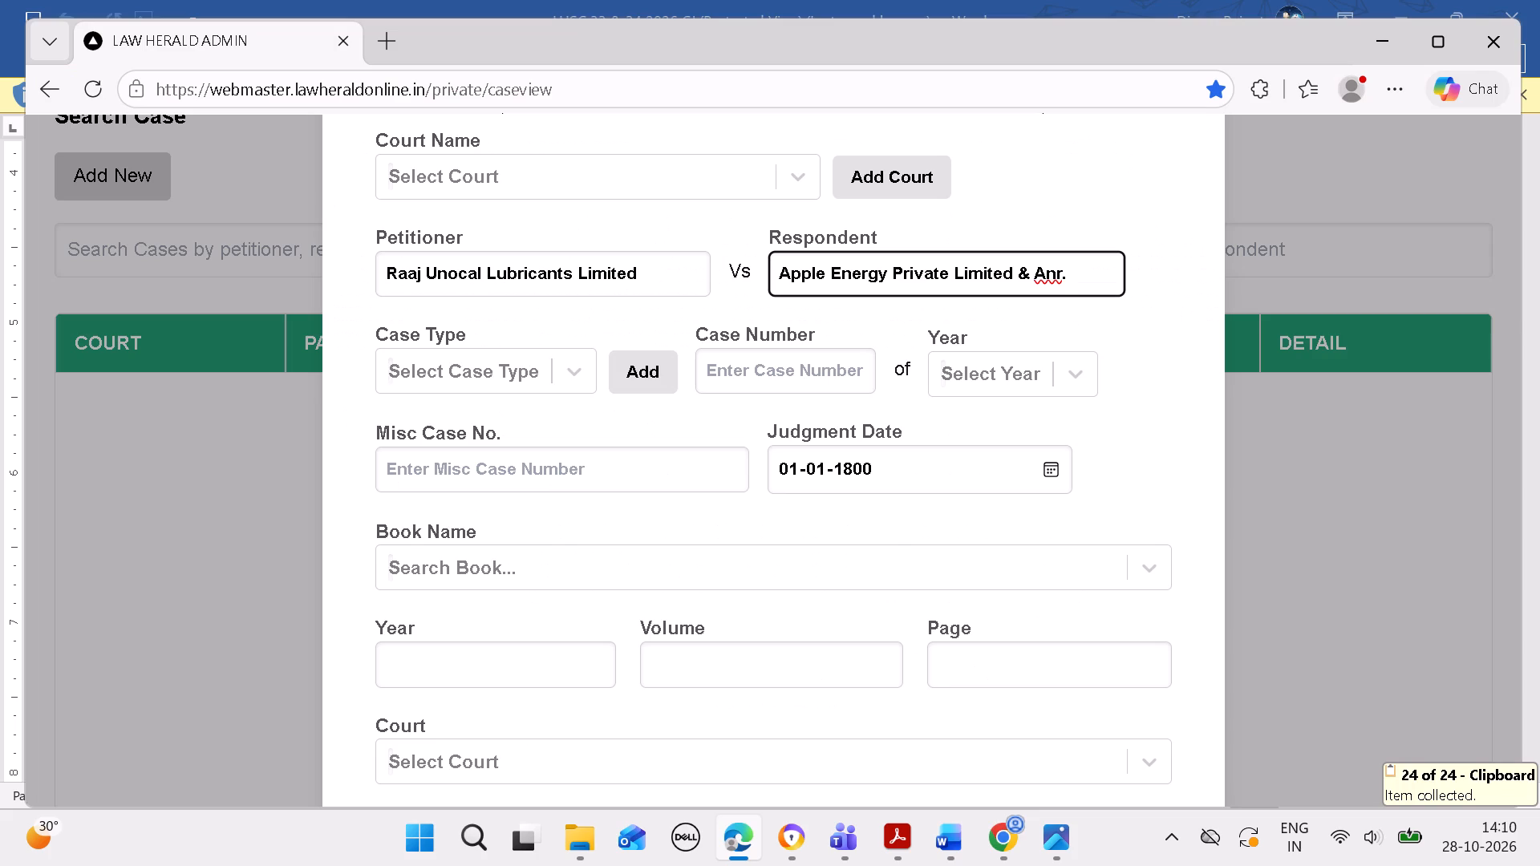
pyautogui.click(533, 686)
pyautogui.hotkey('ctrl', 'c')
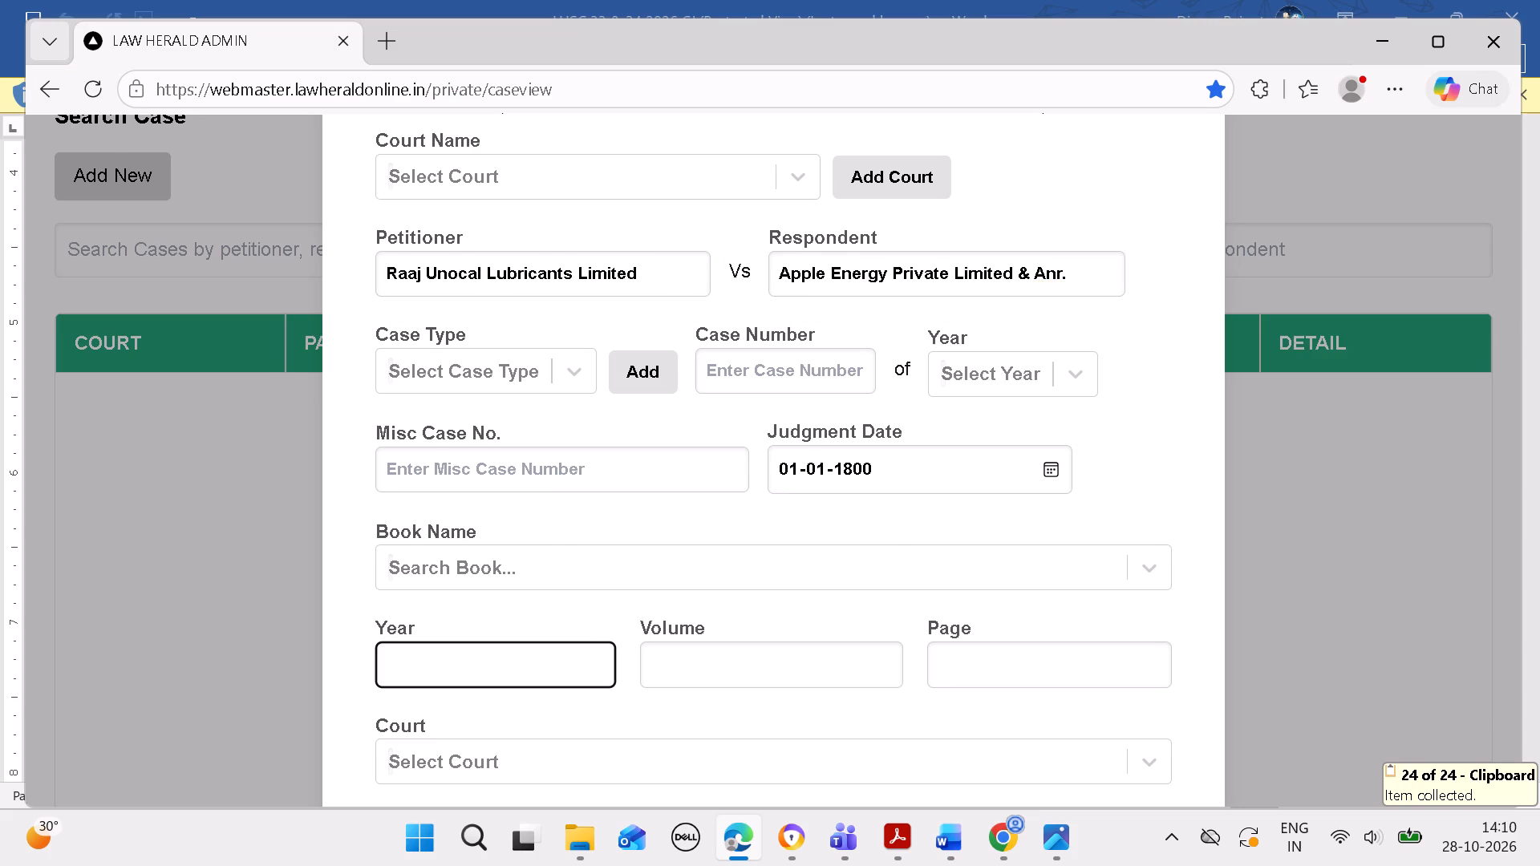
pyautogui.hotkey('ctrl', 'v')
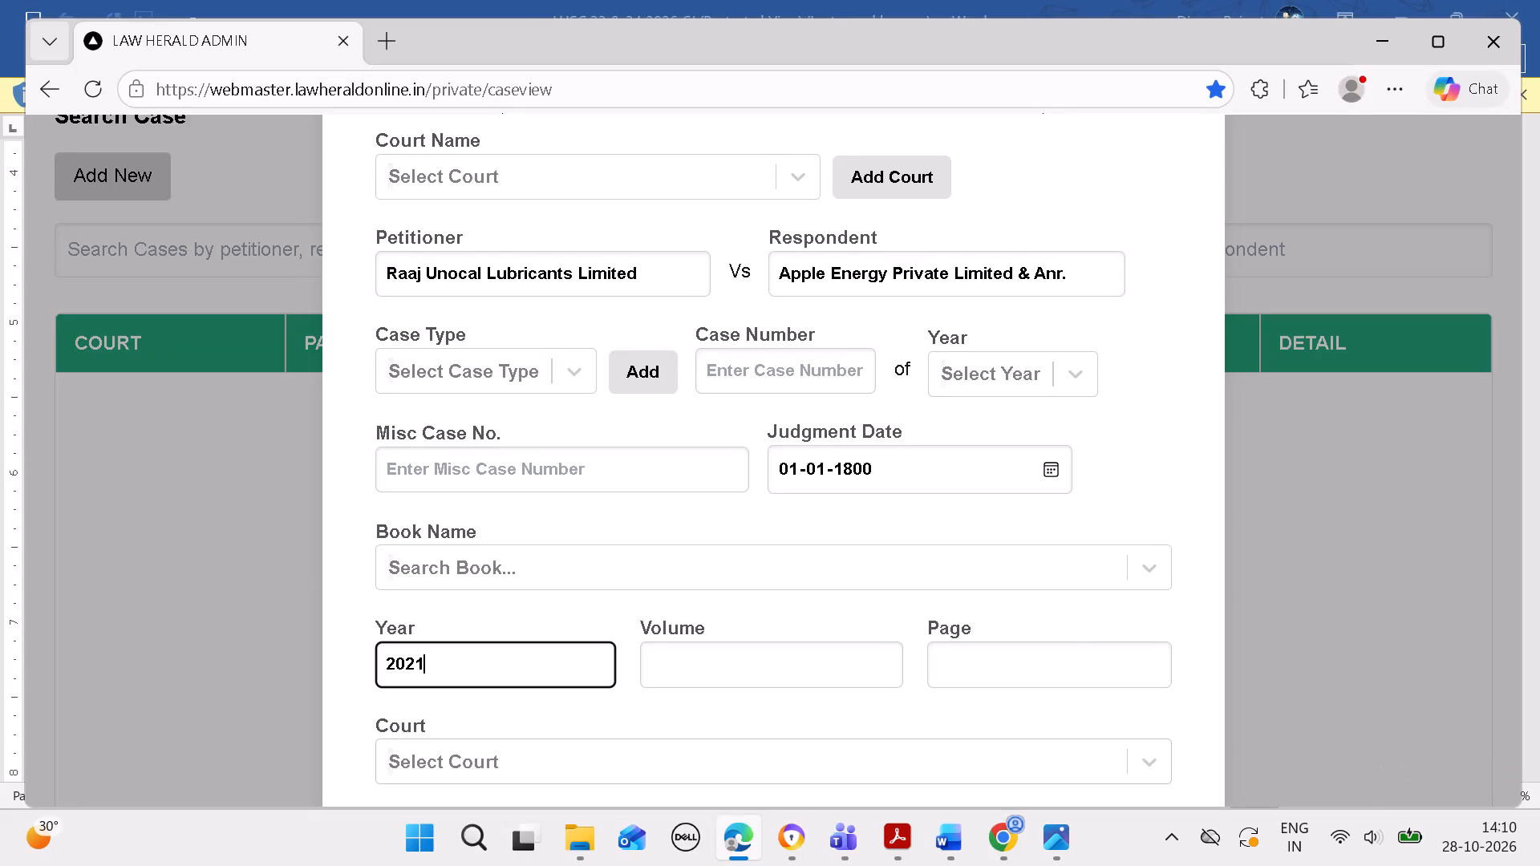
# Copy SCC OnLine Del from the seventh citation in Word and choose it as the new case's book name.
pyautogui.click(942, 838)
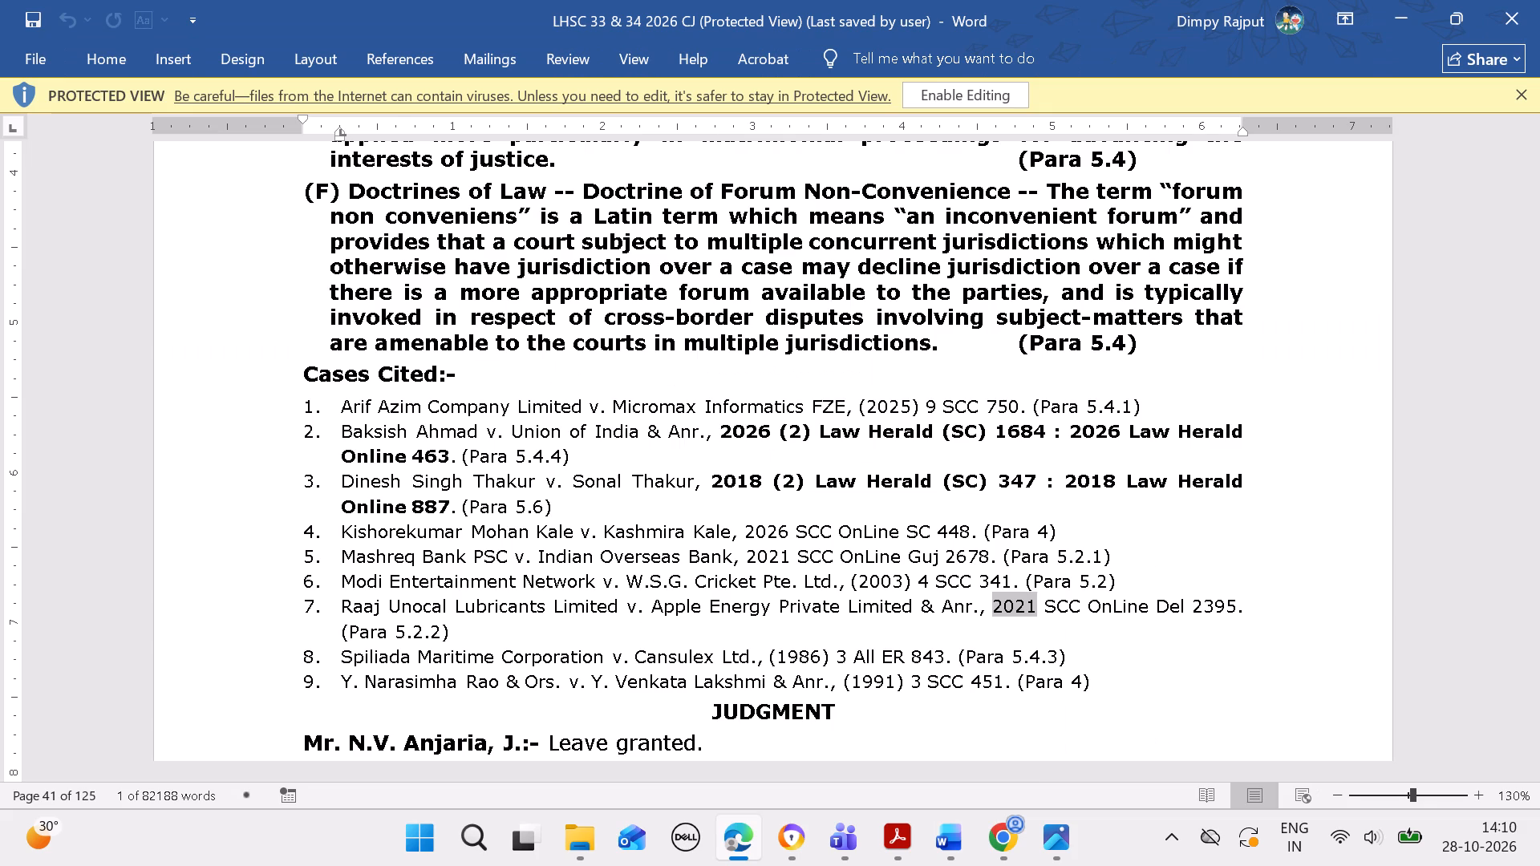
pyautogui.moveTo(1044, 605); pyautogui.dragTo(1176, 609)
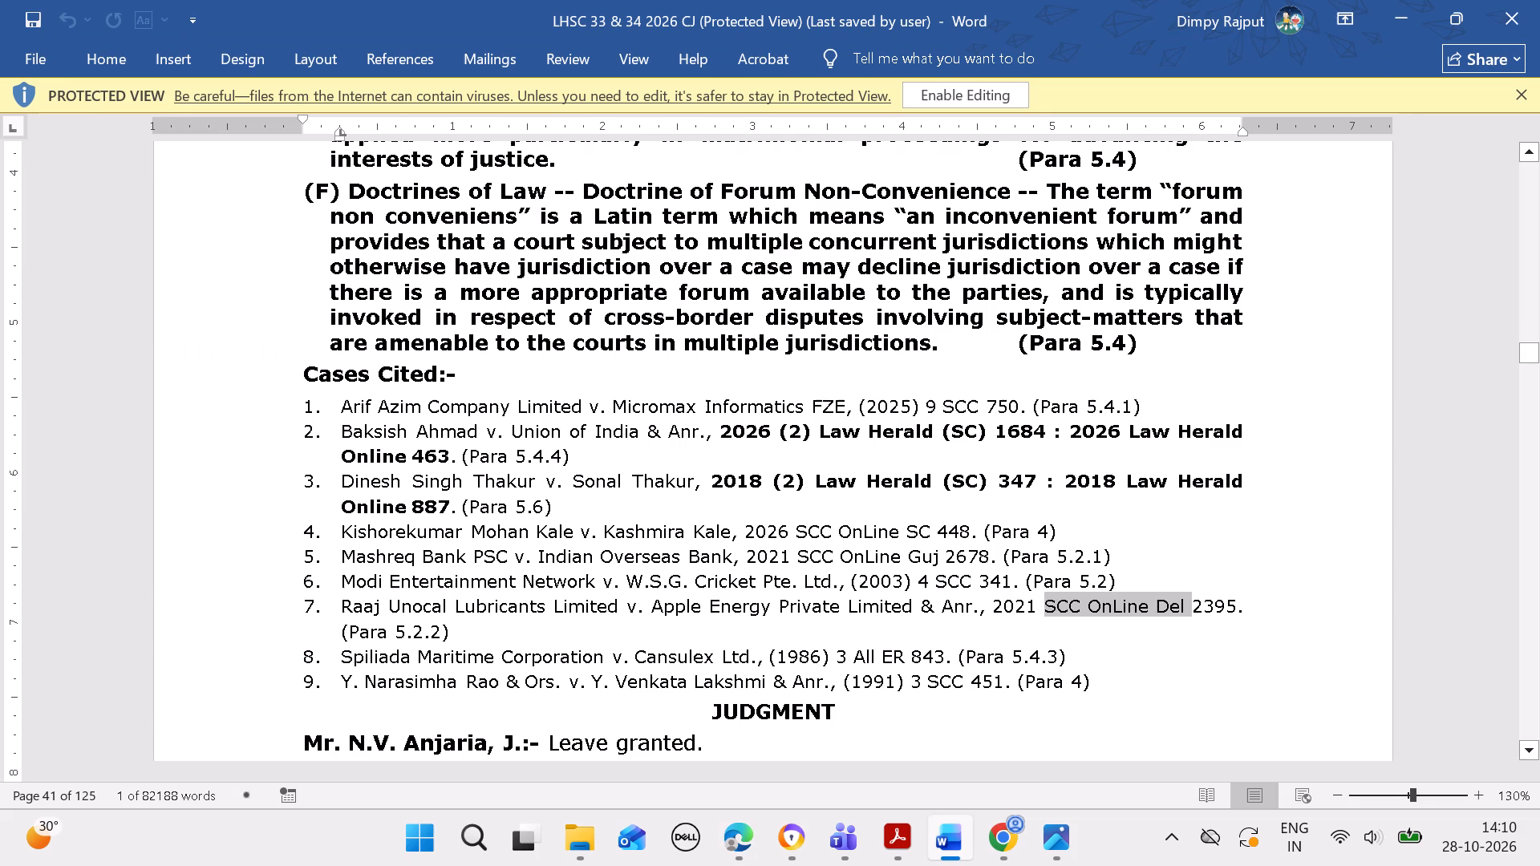
pyautogui.hotkey('ctrl', 'c')
pyautogui.click(736, 844)
pyautogui.click(756, 556)
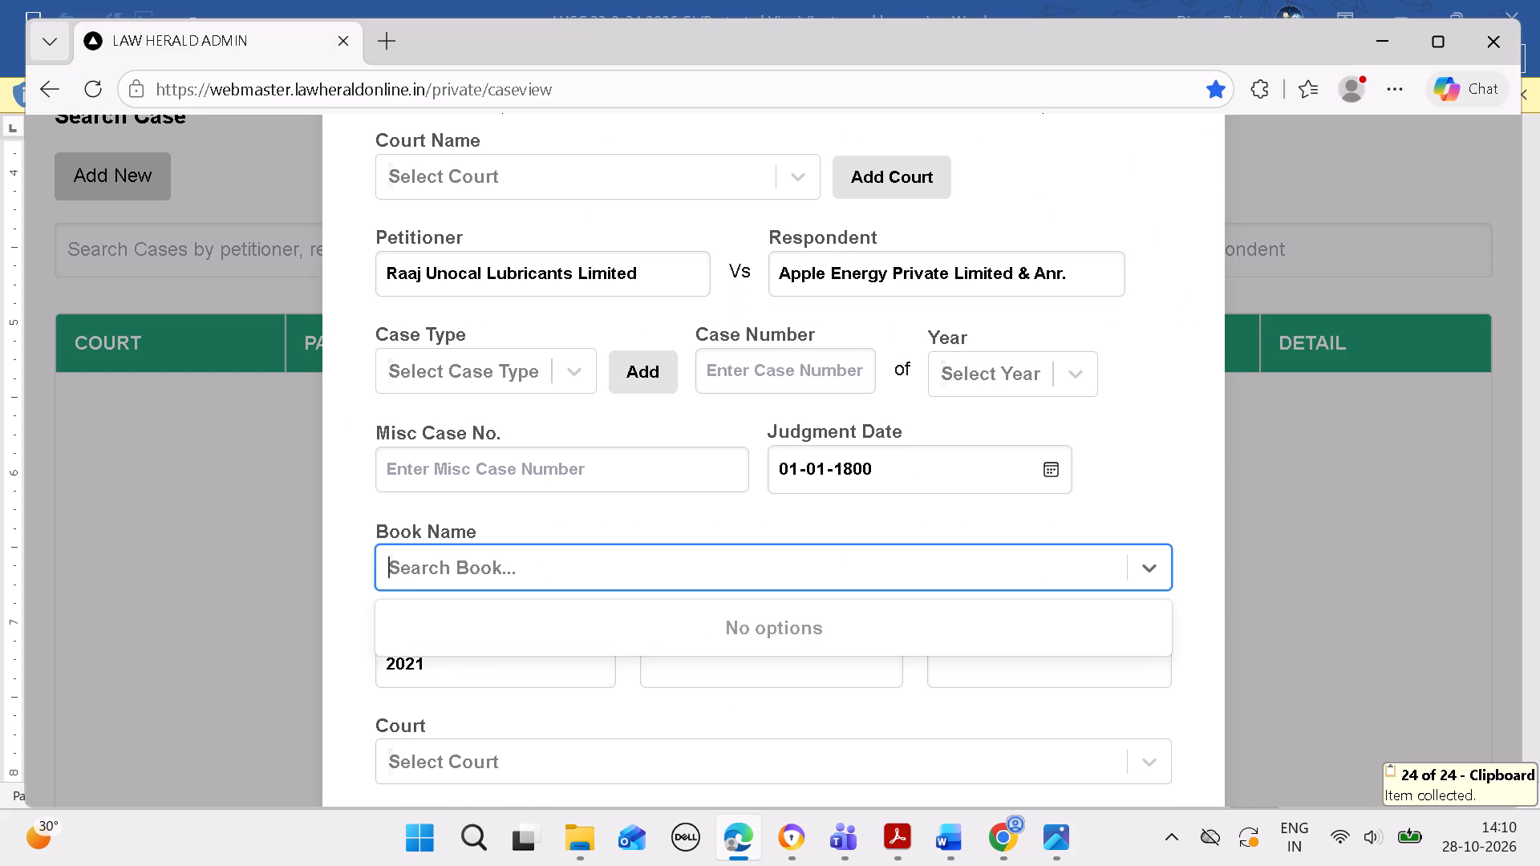
pyautogui.hotkey('ctrl', 'v')
pyautogui.click(736, 615)
# Copy page 2395 from the seventh citation in Word into the new case's citation page and set the volume to "-".
pyautogui.click(954, 825)
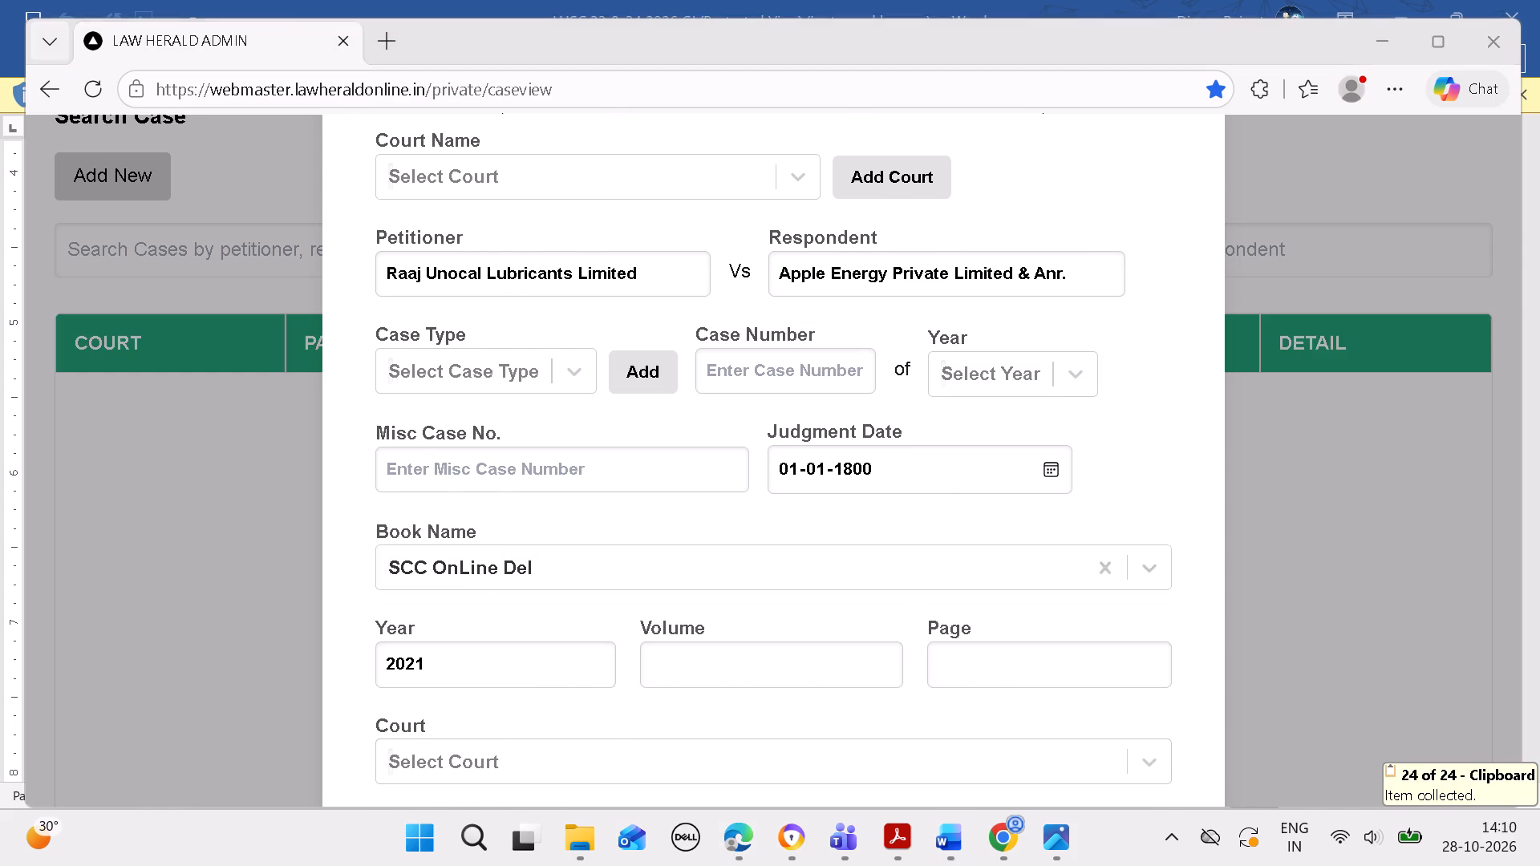
pyautogui.moveTo(1198, 604); pyautogui.dragTo(1233, 607)
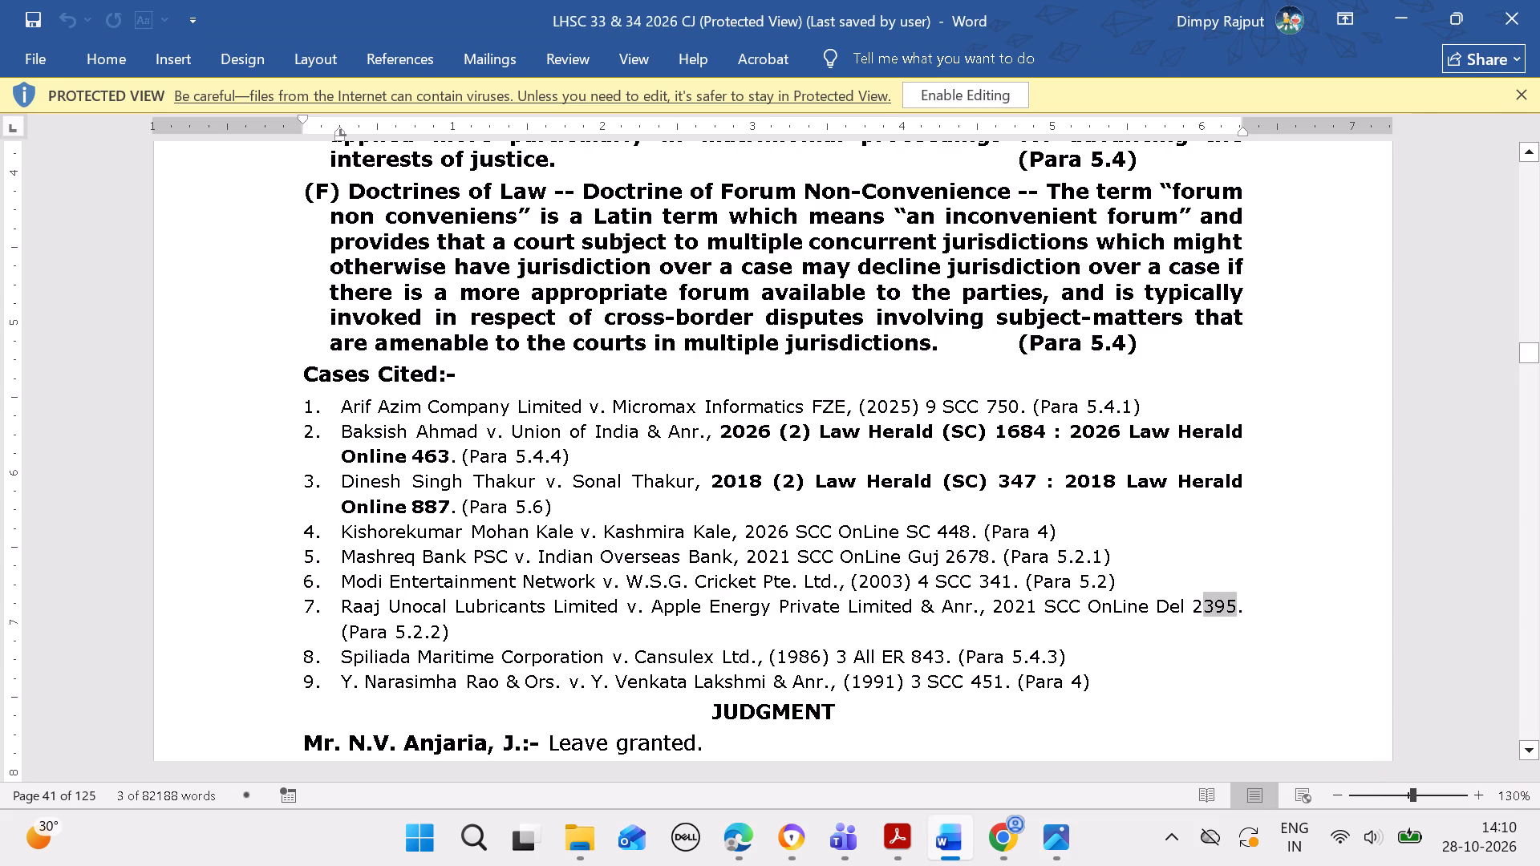
pyautogui.moveTo(1233, 607); pyautogui.dragTo(1232, 607)
pyautogui.moveTo(1198, 605); pyautogui.dragTo(1224, 605)
pyautogui.moveTo(1198, 601); pyautogui.dragTo(1220, 605)
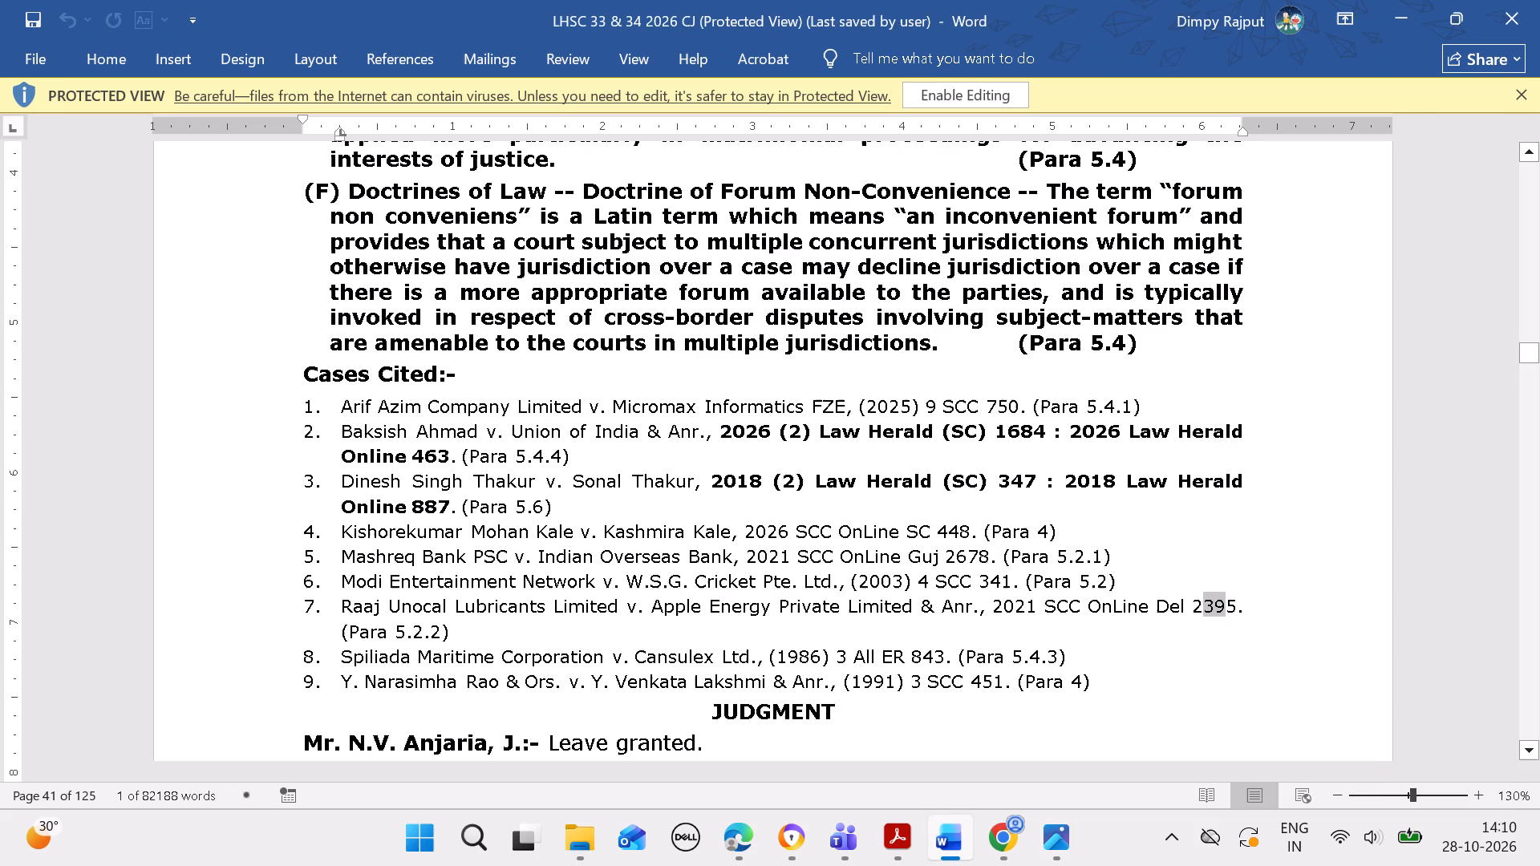
pyautogui.moveTo(1189, 605); pyautogui.dragTo(1235, 606)
pyautogui.hotkey('ctrl', 'c')
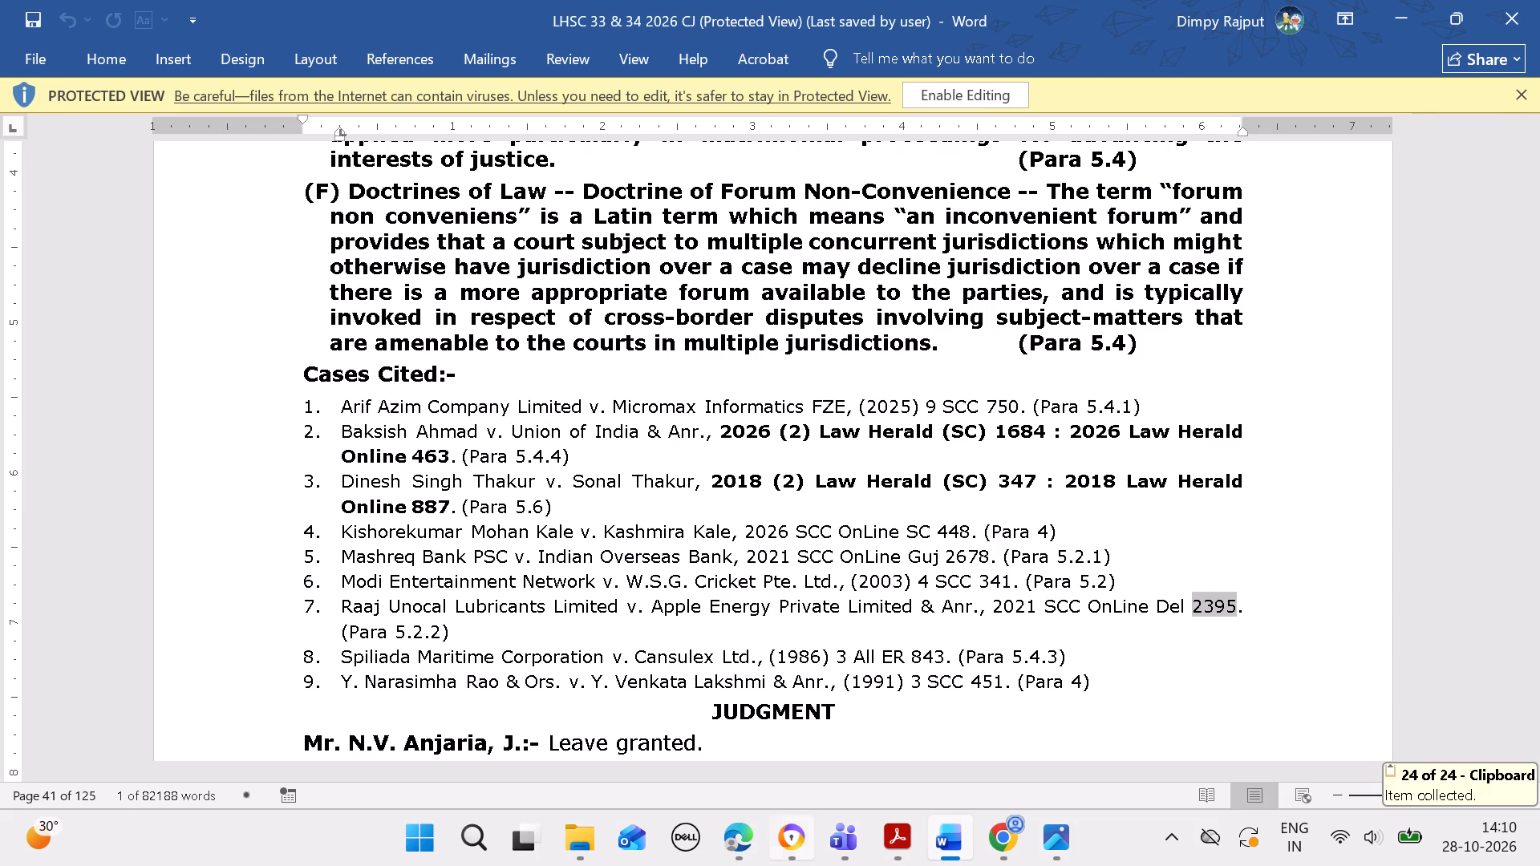
pyautogui.click(750, 832)
pyautogui.click(747, 831)
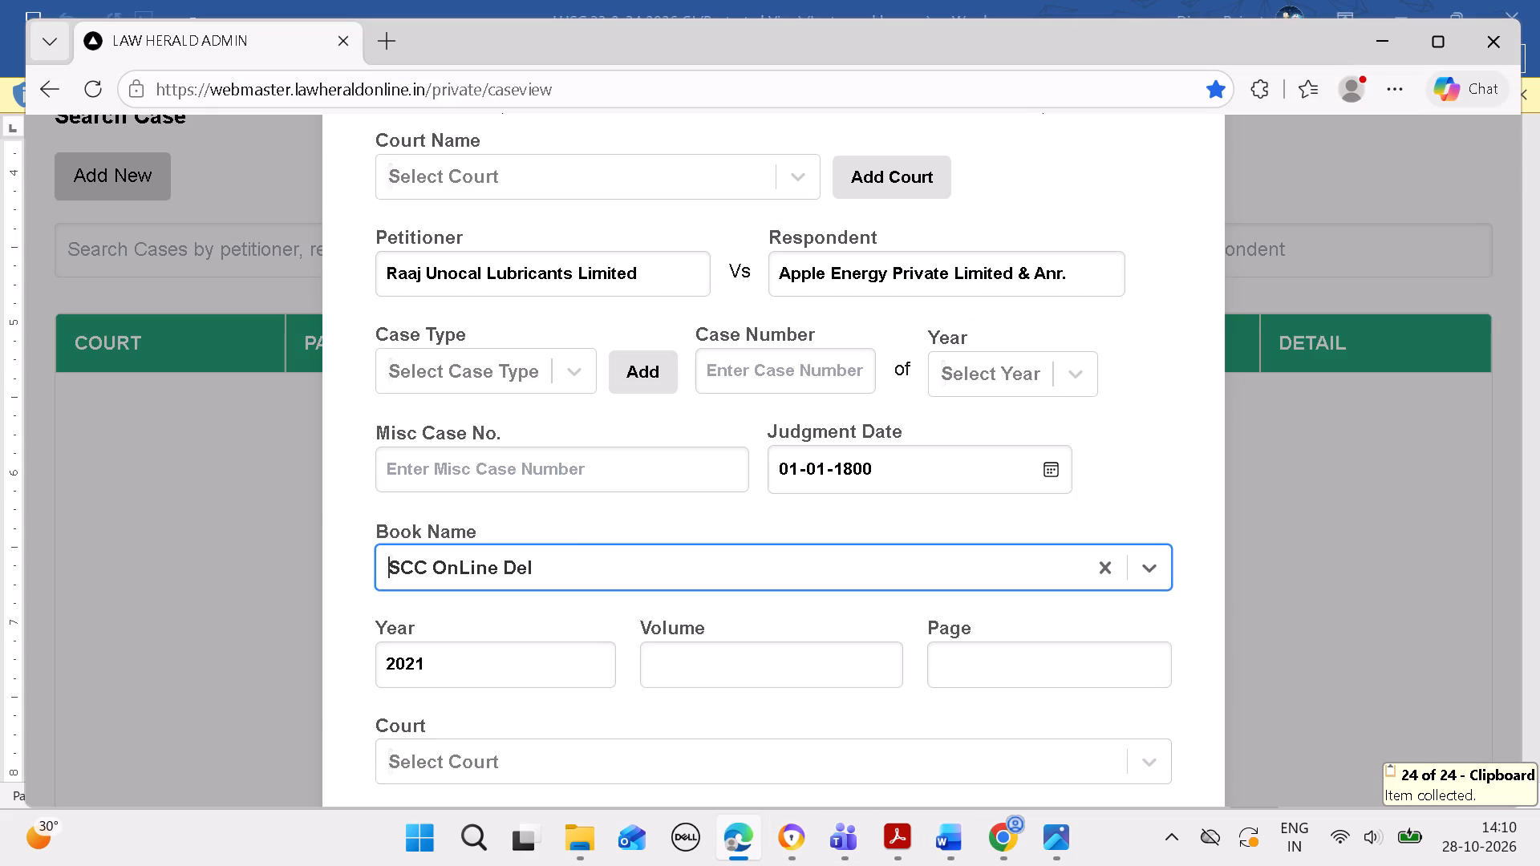
pyautogui.click(1043, 672)
pyautogui.hotkey('ctrl', 'v')
pyautogui.click(874, 660)
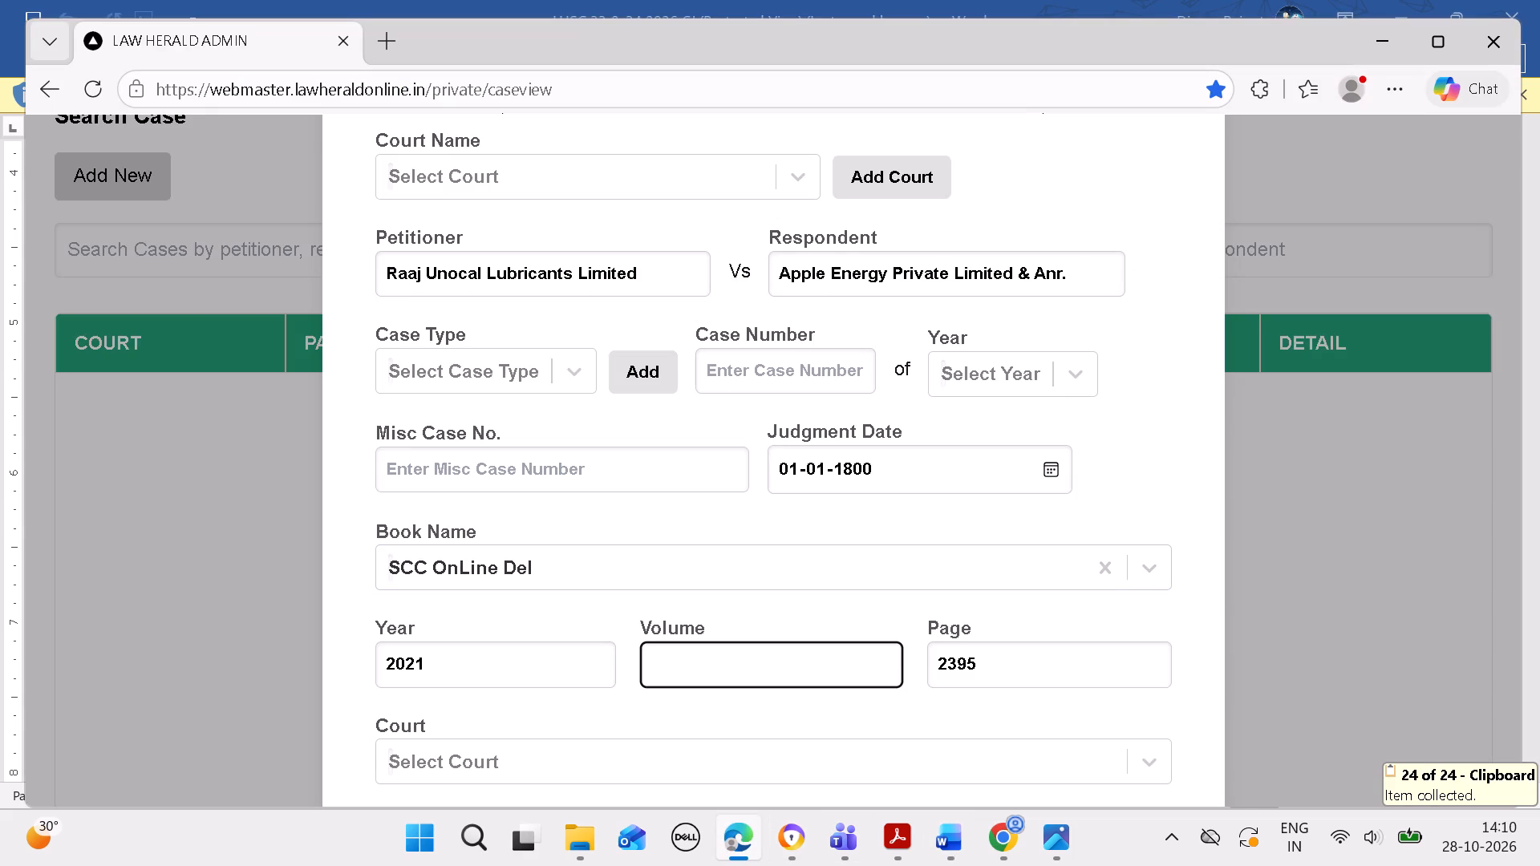
pyautogui.press('-')
# Choose the blank "( )" option as the seventh cited case's citation court.
pyautogui.click(826, 756)
pyautogui.click(828, 803)
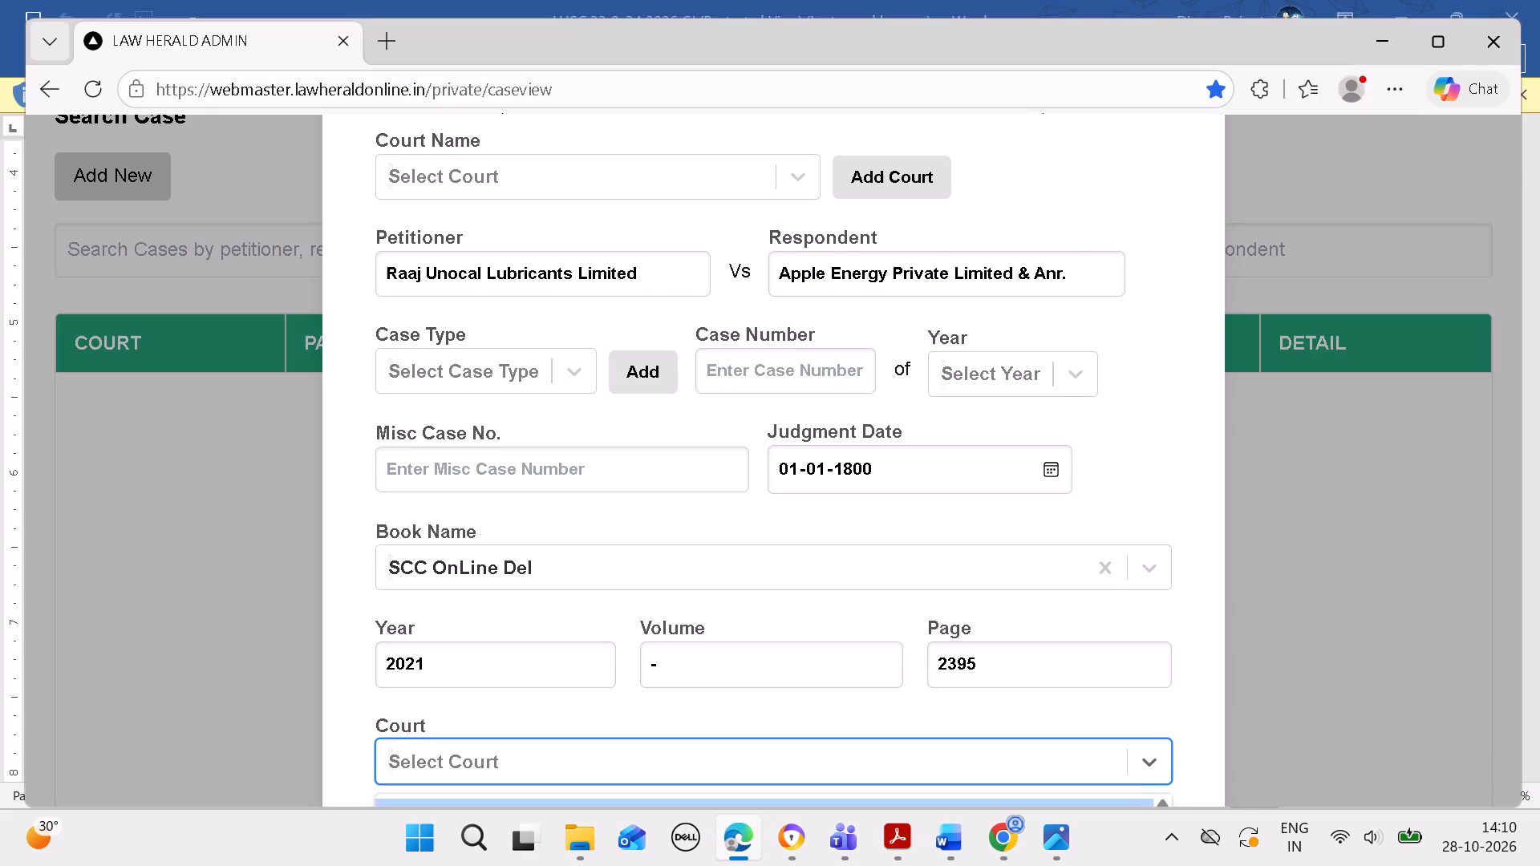
# Choose IN THE SUPREME COURT OF INDIA (SC) as the seventh cited case's court name and save the new case.
pyautogui.click(675, 170)
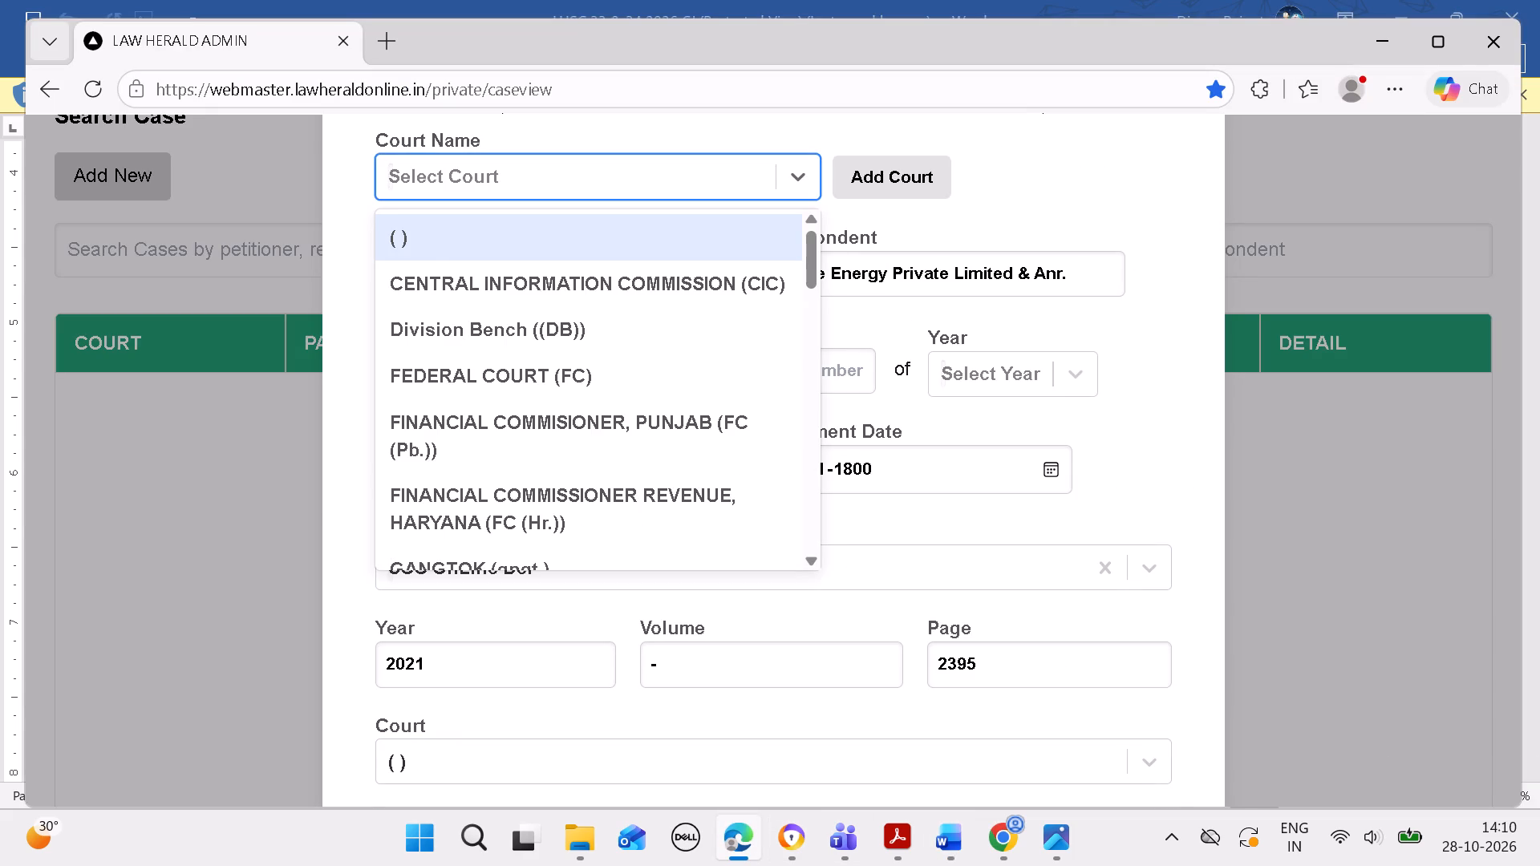
pyautogui.write('in th')
pyautogui.press('e')
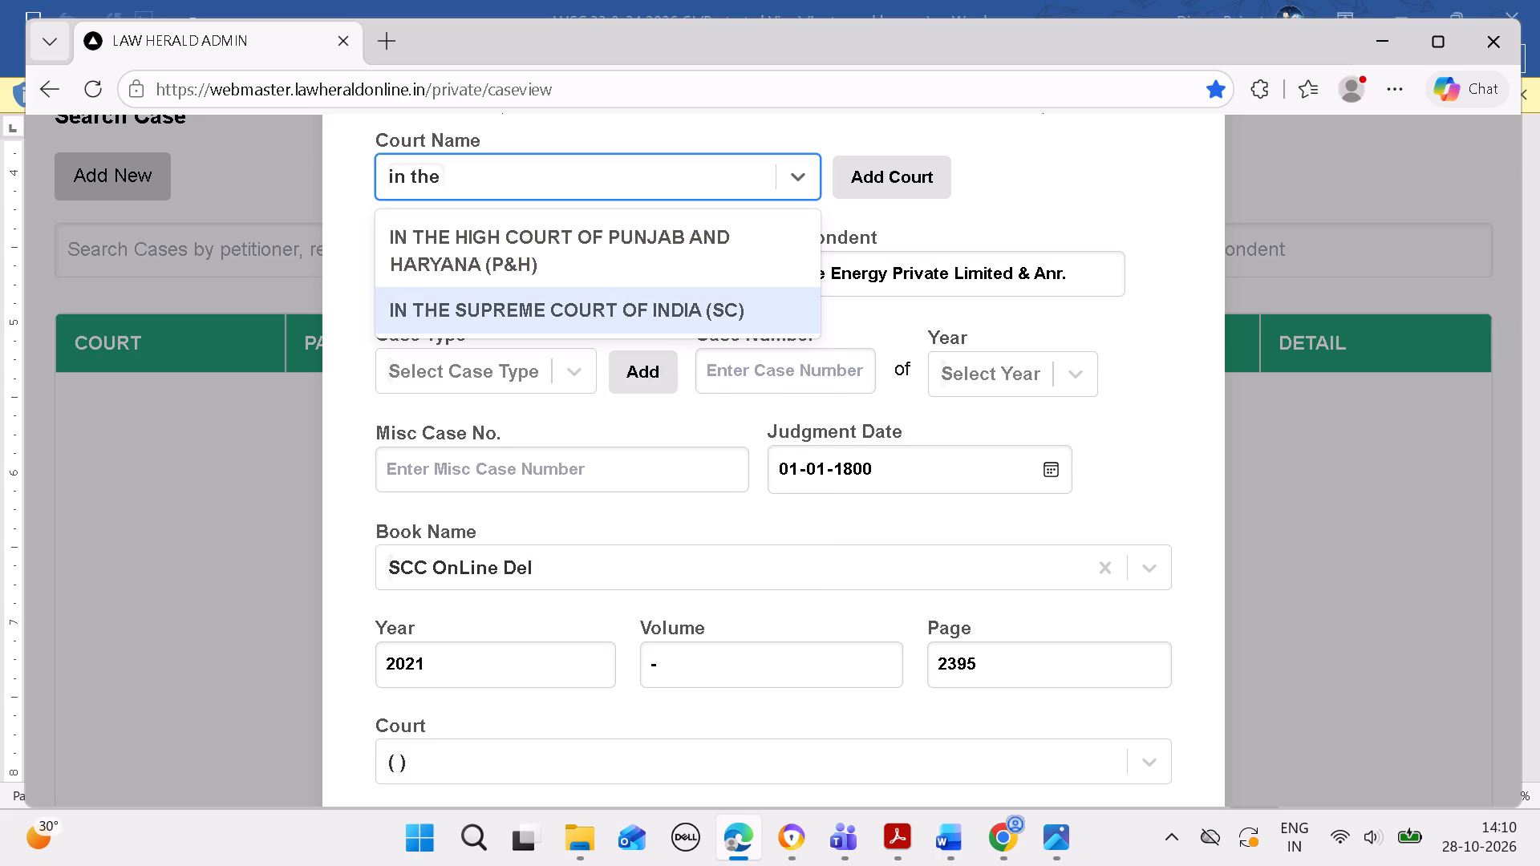
pyautogui.click(652, 305)
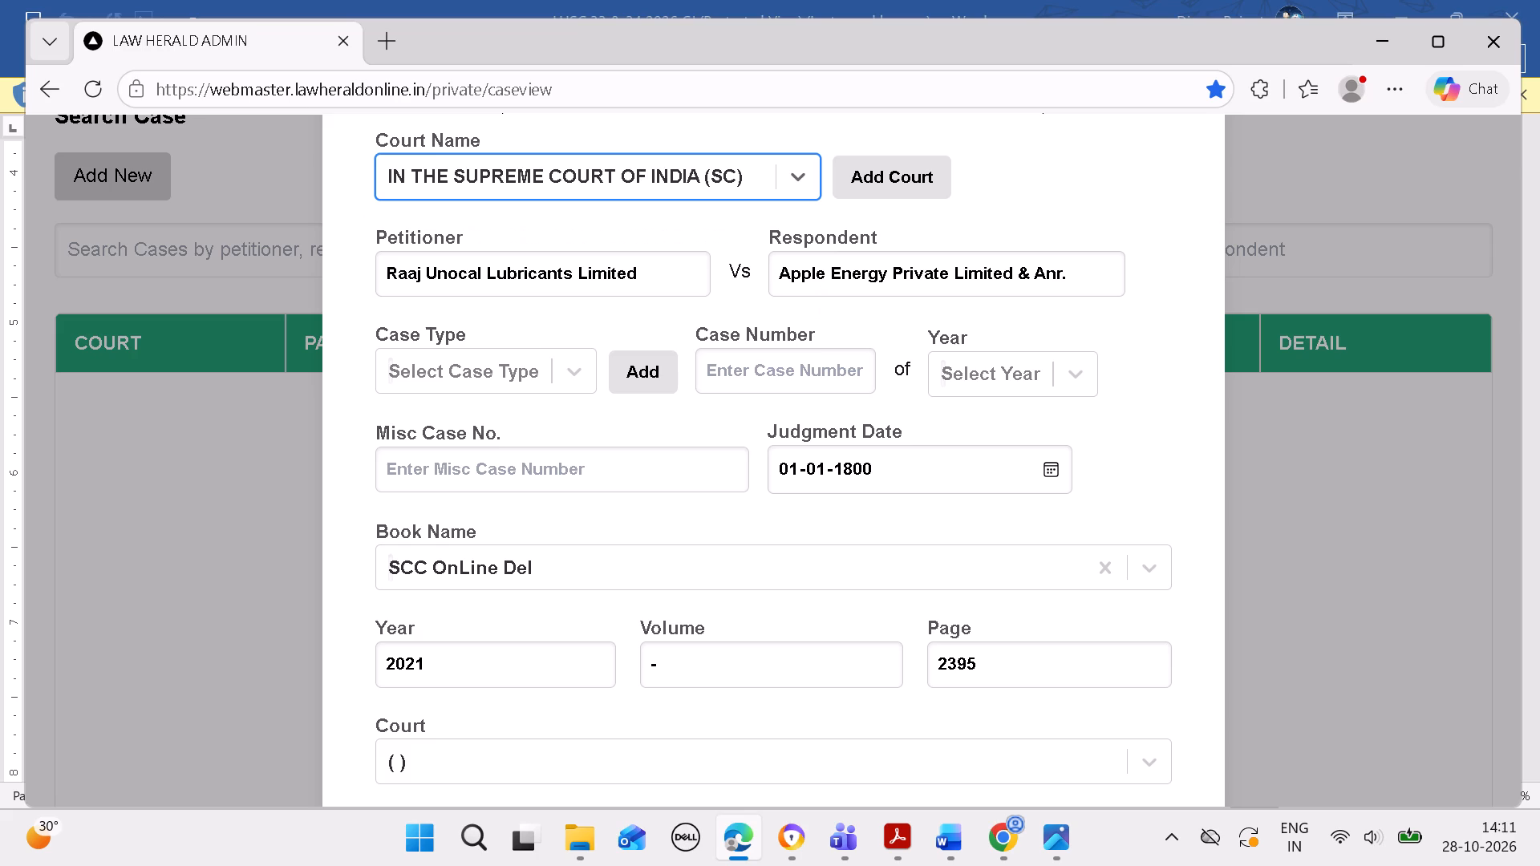
pyautogui.press('Return')
pyautogui.moveTo(653, 305); pyautogui.dragTo(742, 381)
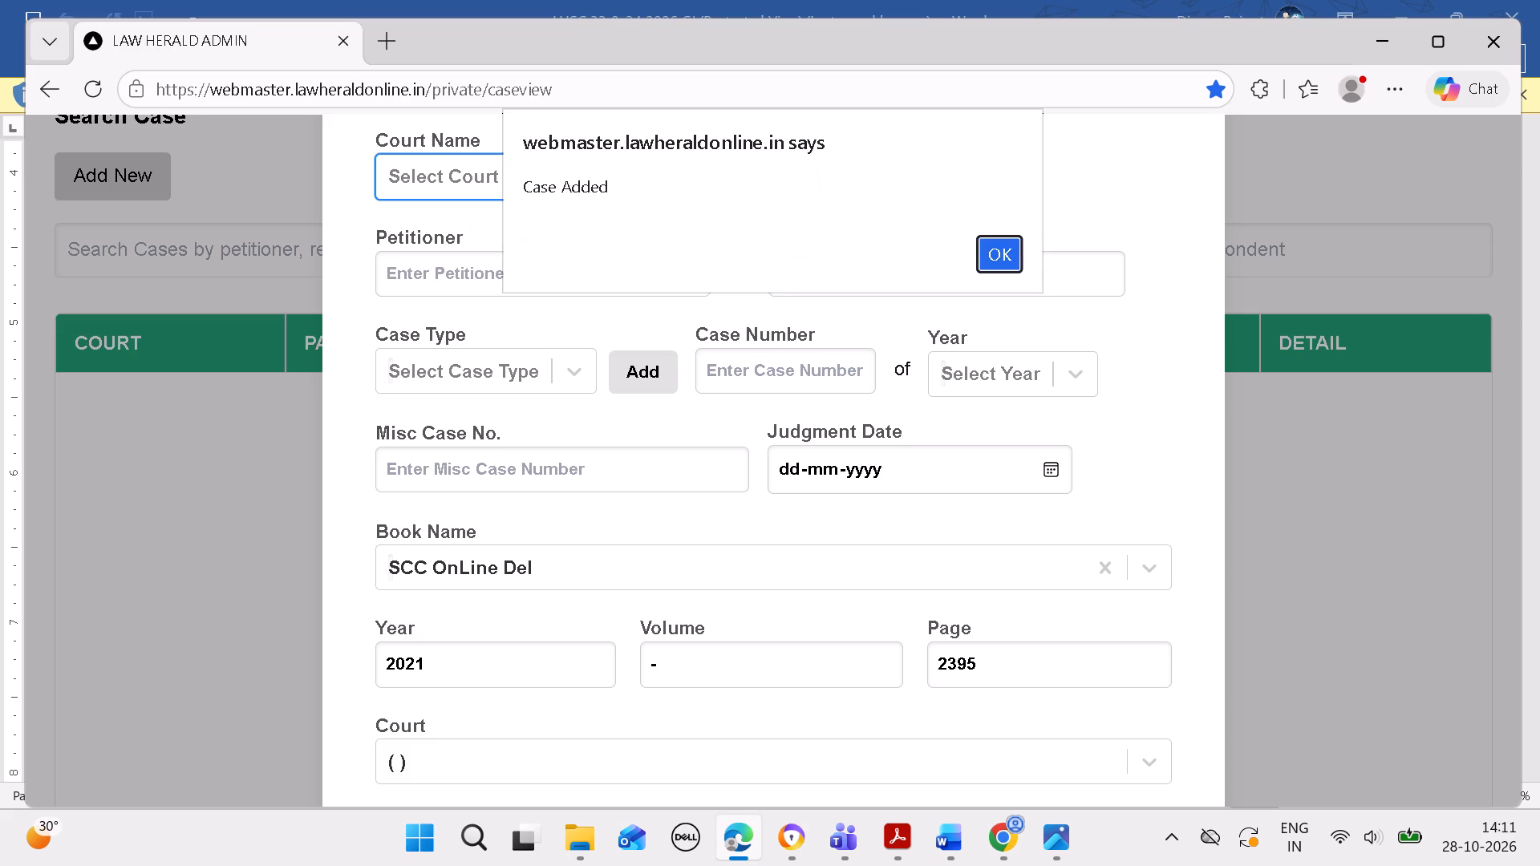
pyautogui.moveTo(742, 381); pyautogui.dragTo(858, 532)
pyautogui.click(1001, 251)
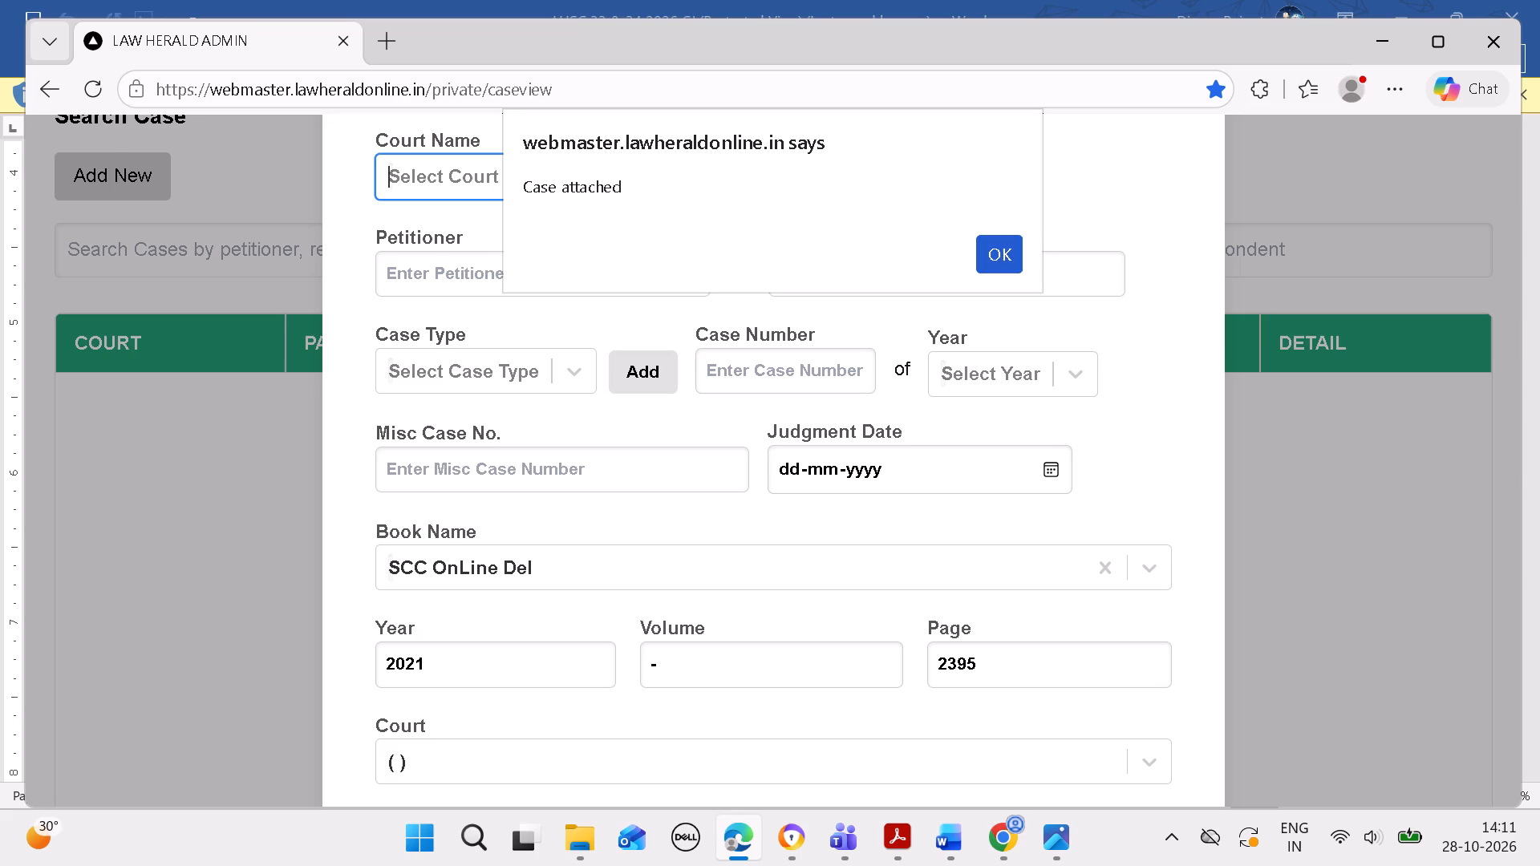
pyautogui.click(1012, 224)
pyautogui.click(1012, 249)
pyautogui.scroll(-5, 938, 465)
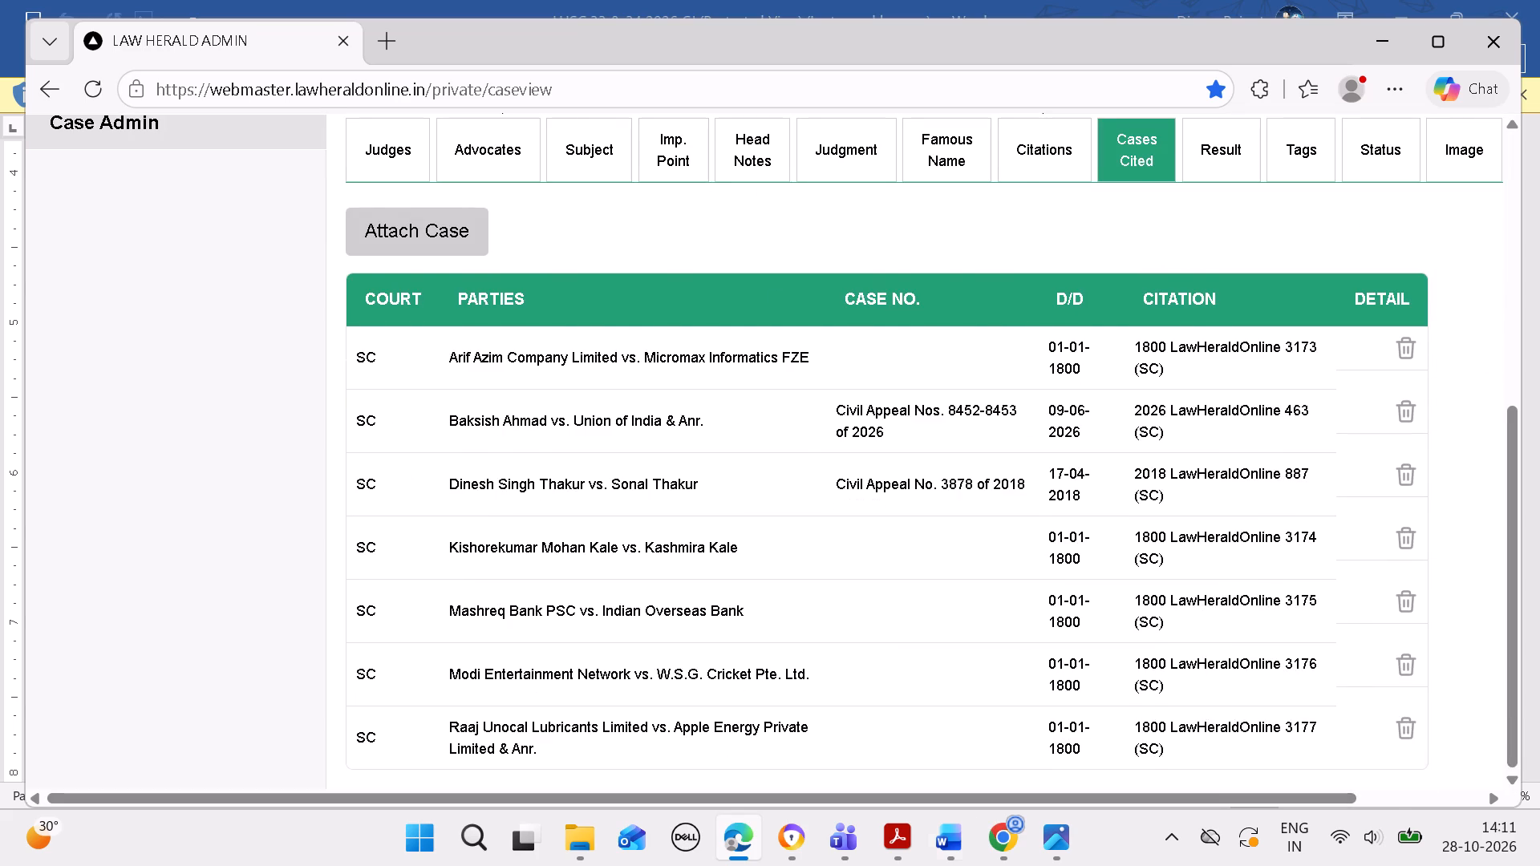
# Select petitioner Spiliada Maritime Corporation in the eighth citation in Word and open a new case form from Attach Case in Law Herald Admin.
pyautogui.click(945, 839)
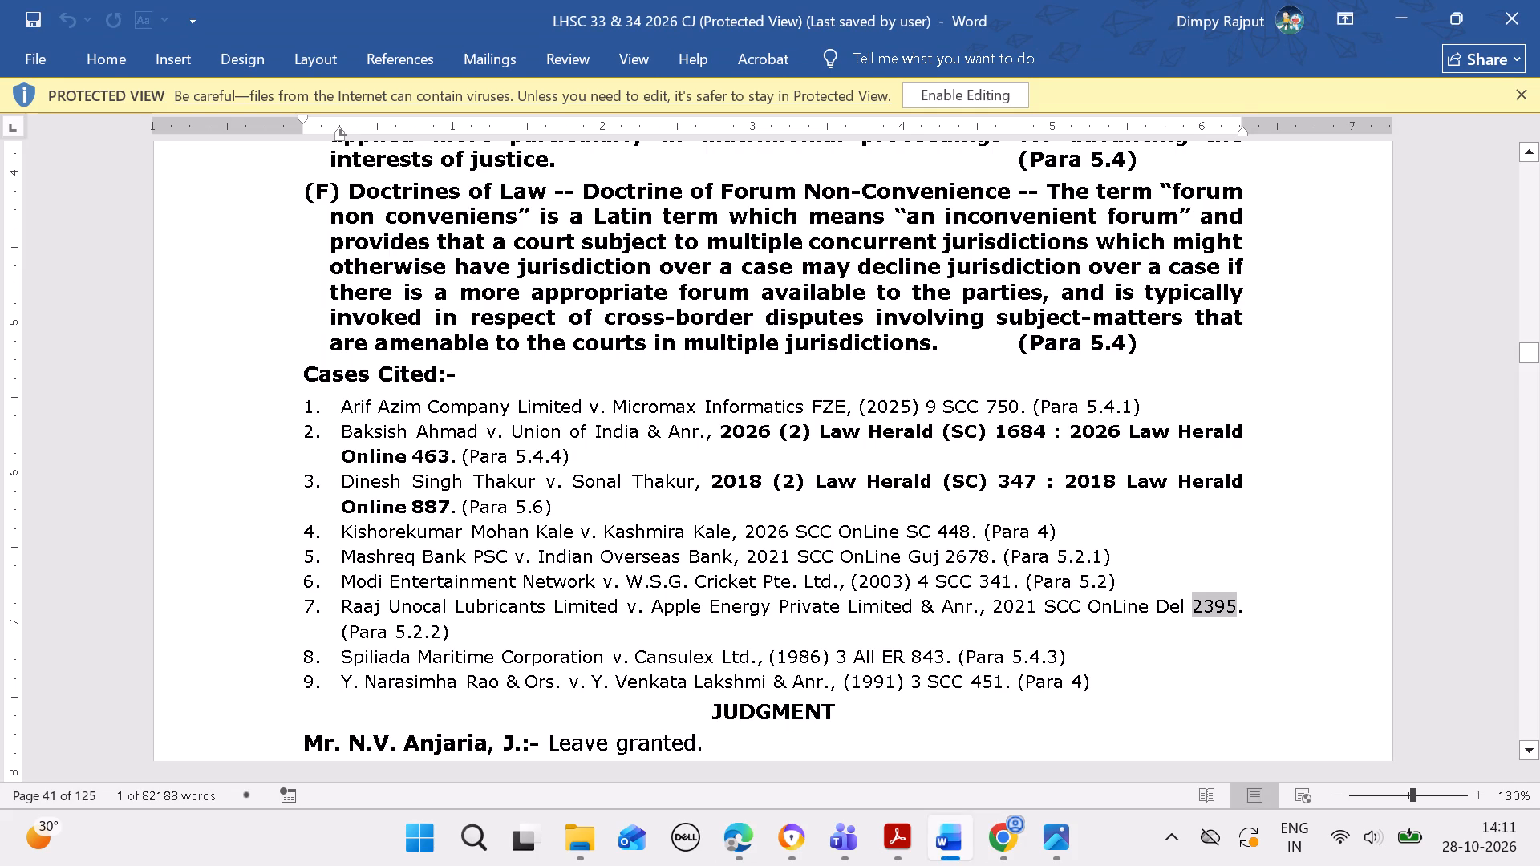
pyautogui.moveTo(342, 656); pyautogui.dragTo(556, 638)
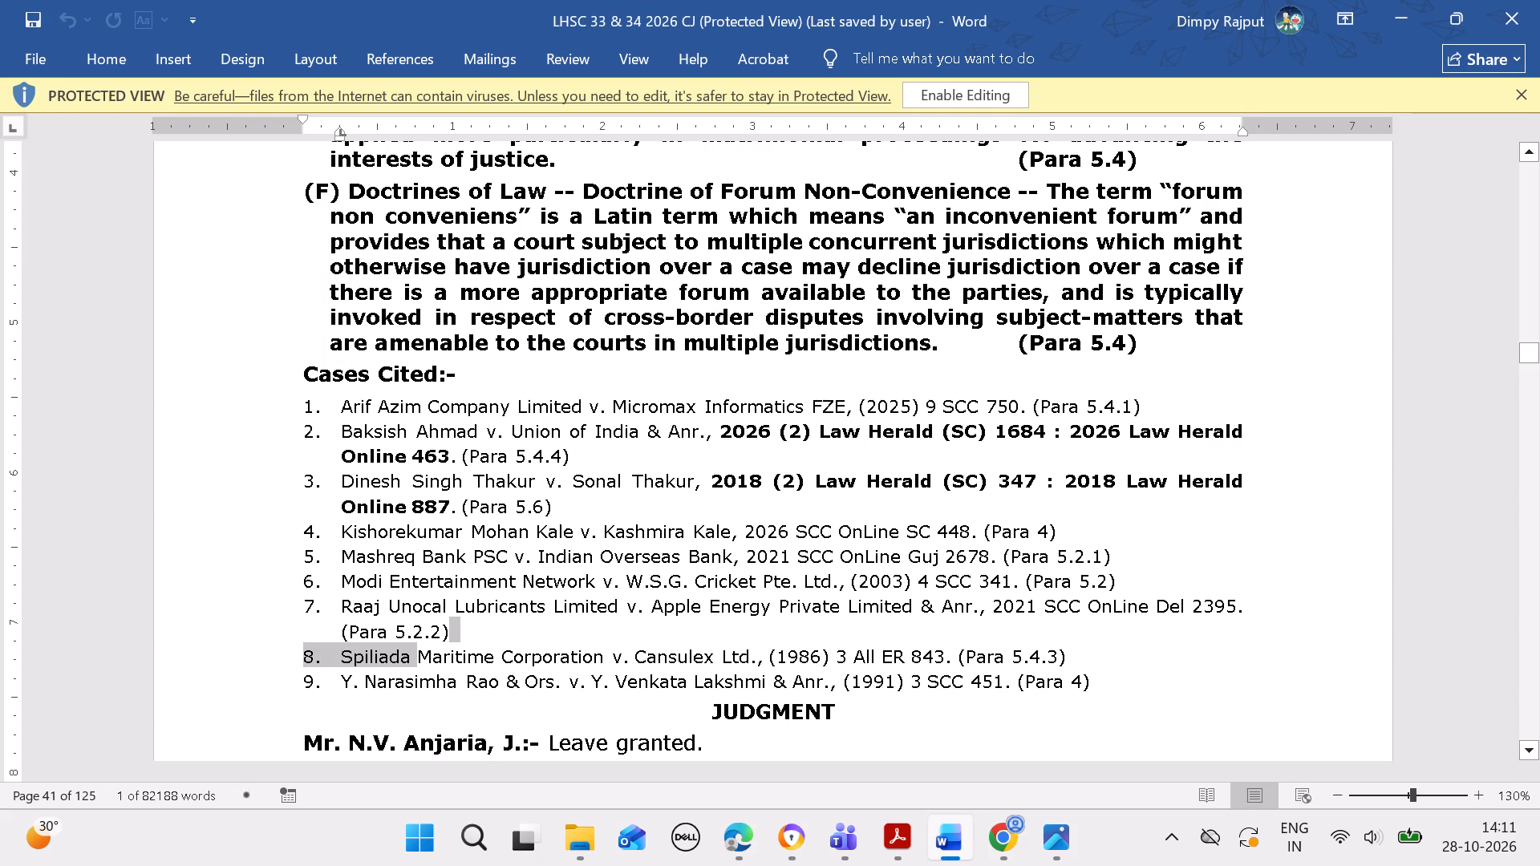
pyautogui.moveTo(556, 638); pyautogui.dragTo(589, 649)
pyautogui.hotkey('ctrl', 'v')
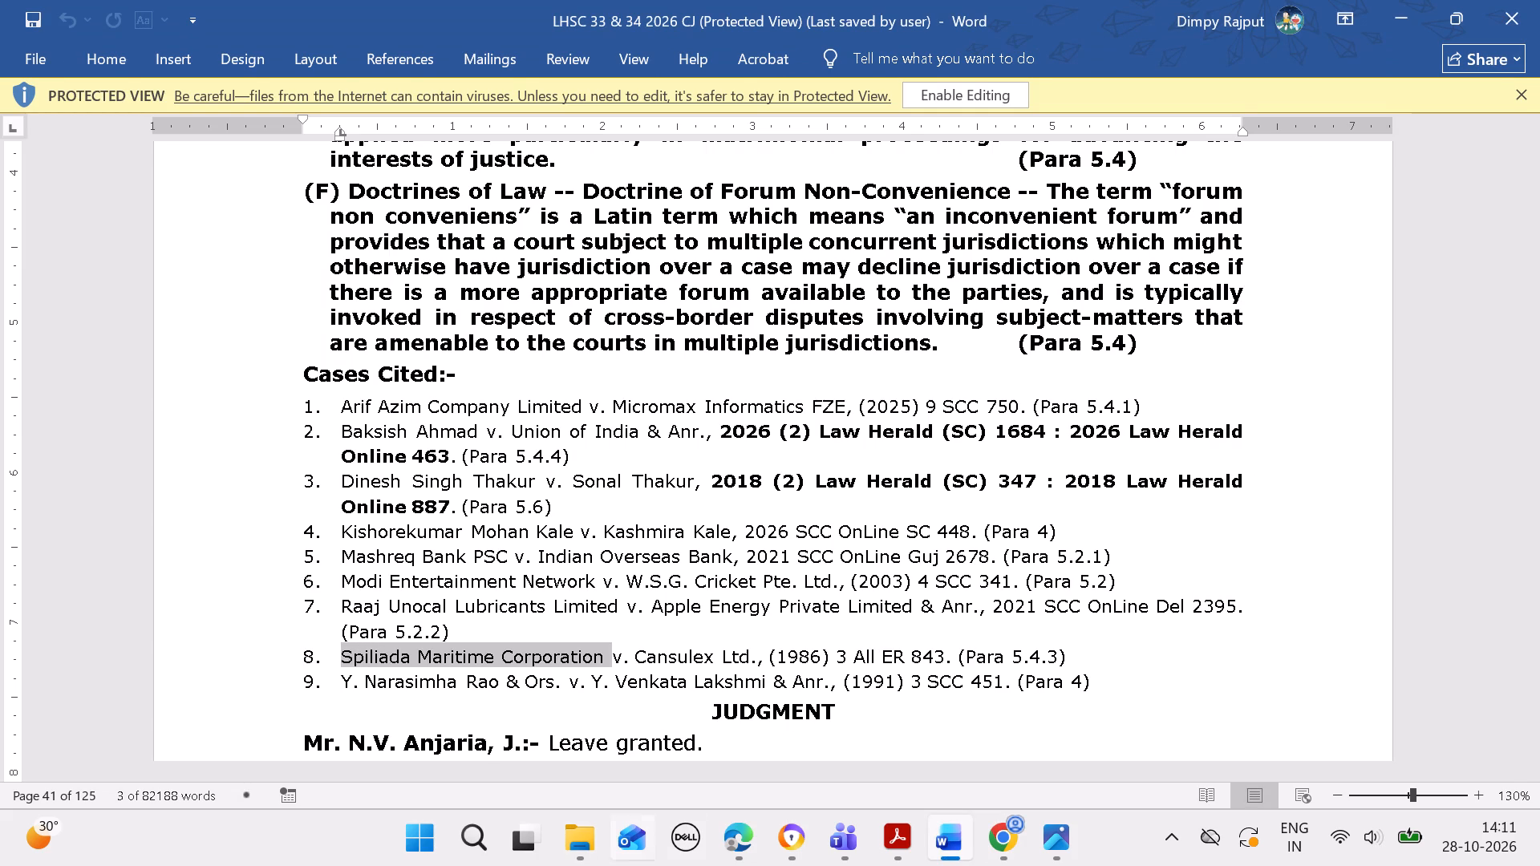
pyautogui.click(738, 840)
pyautogui.click(447, 226)
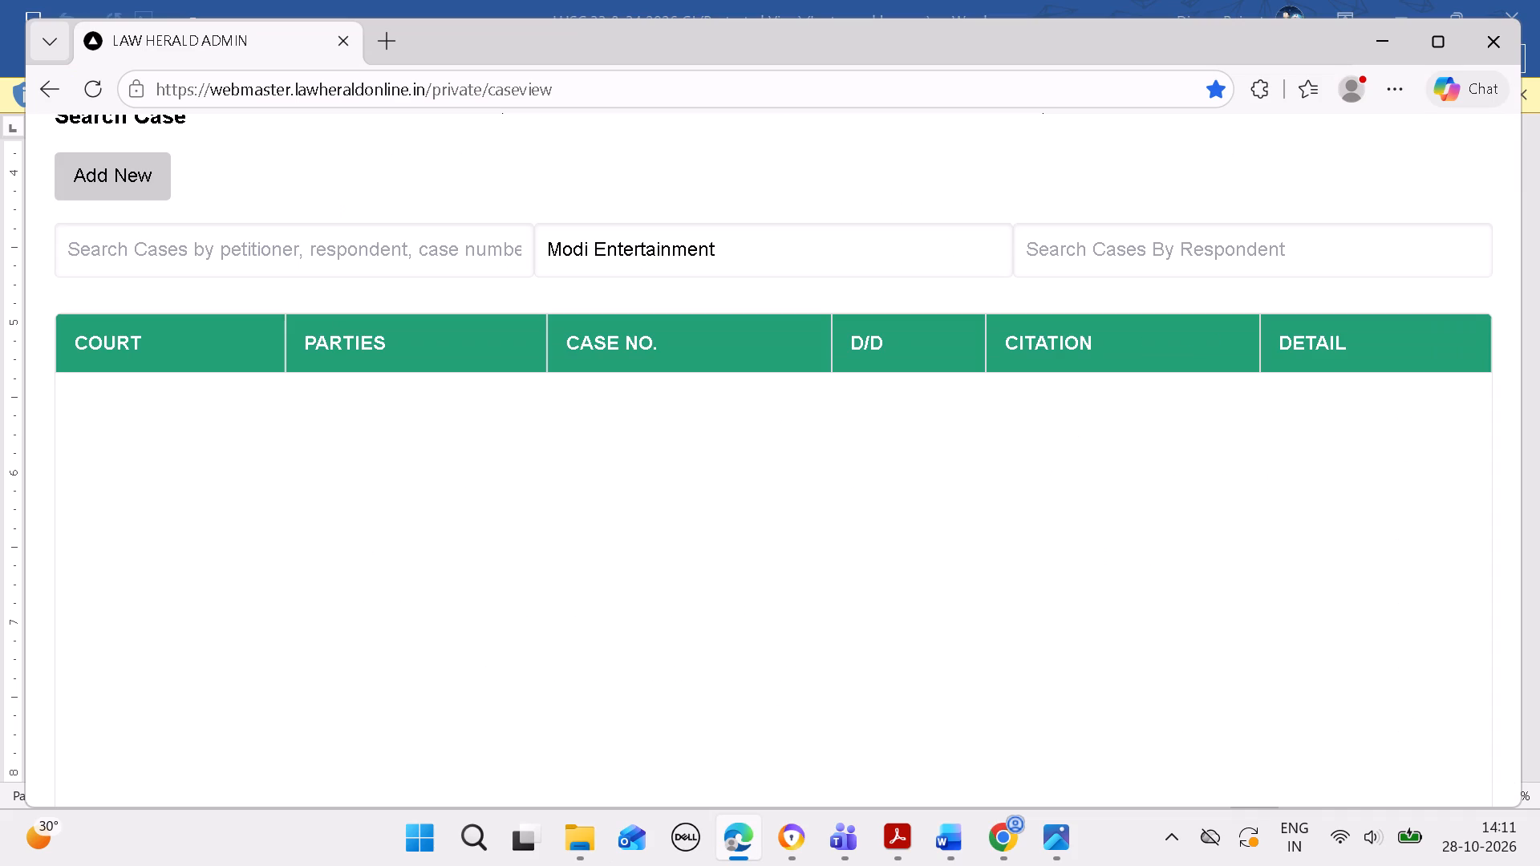
pyautogui.click(123, 164)
pyautogui.click(492, 289)
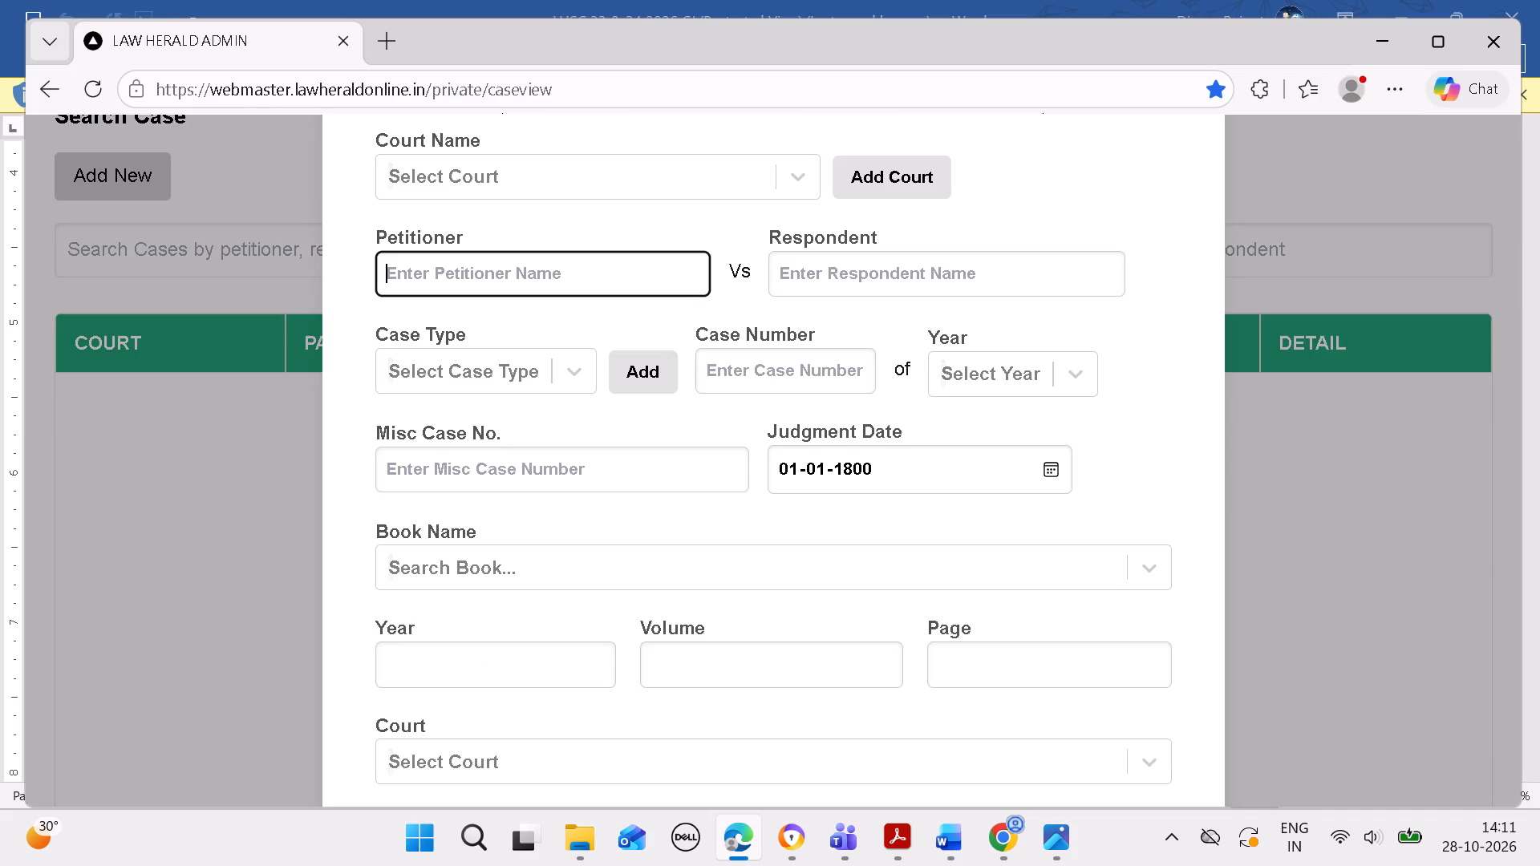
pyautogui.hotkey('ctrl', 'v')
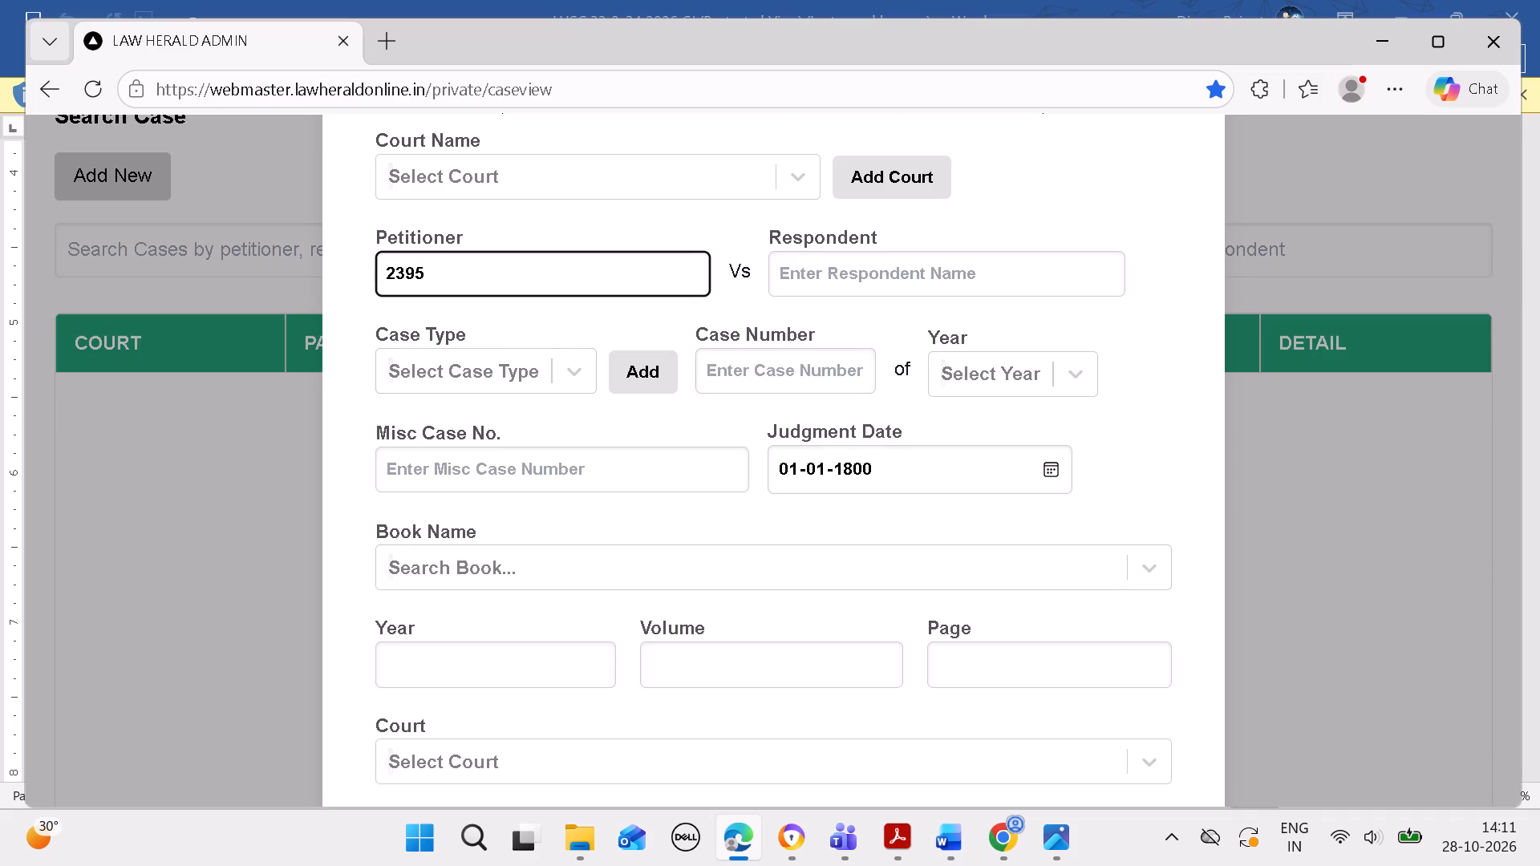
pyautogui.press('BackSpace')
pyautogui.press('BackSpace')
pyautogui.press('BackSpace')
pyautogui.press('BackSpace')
# Copy Spiliada Maritime Corporation from the eighth citation in Word into the new case's petitioner.
pyautogui.click(948, 828)
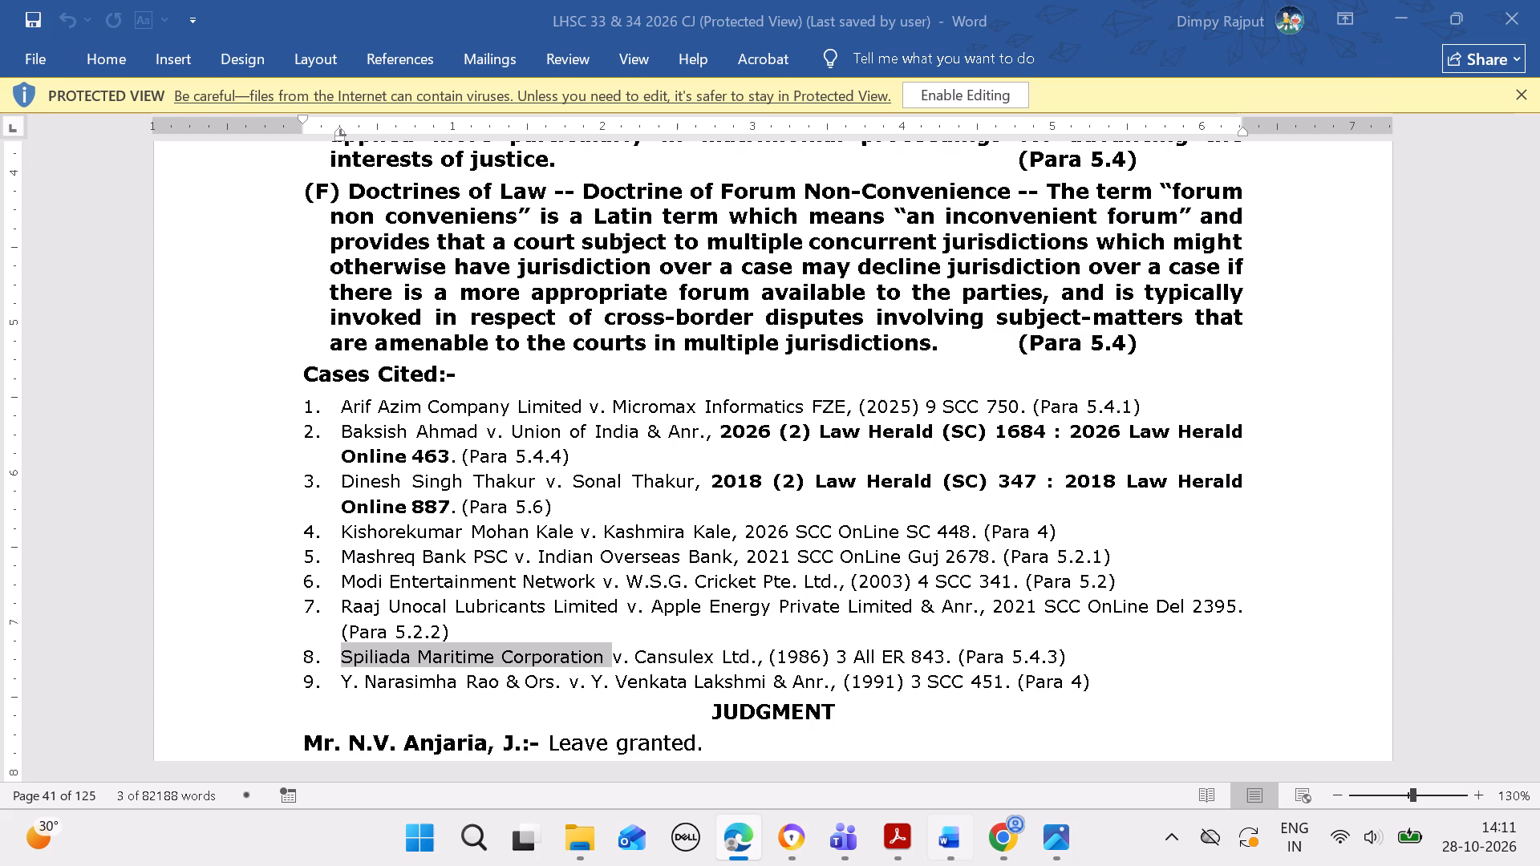
pyautogui.hotkey('ctrl', 'c')
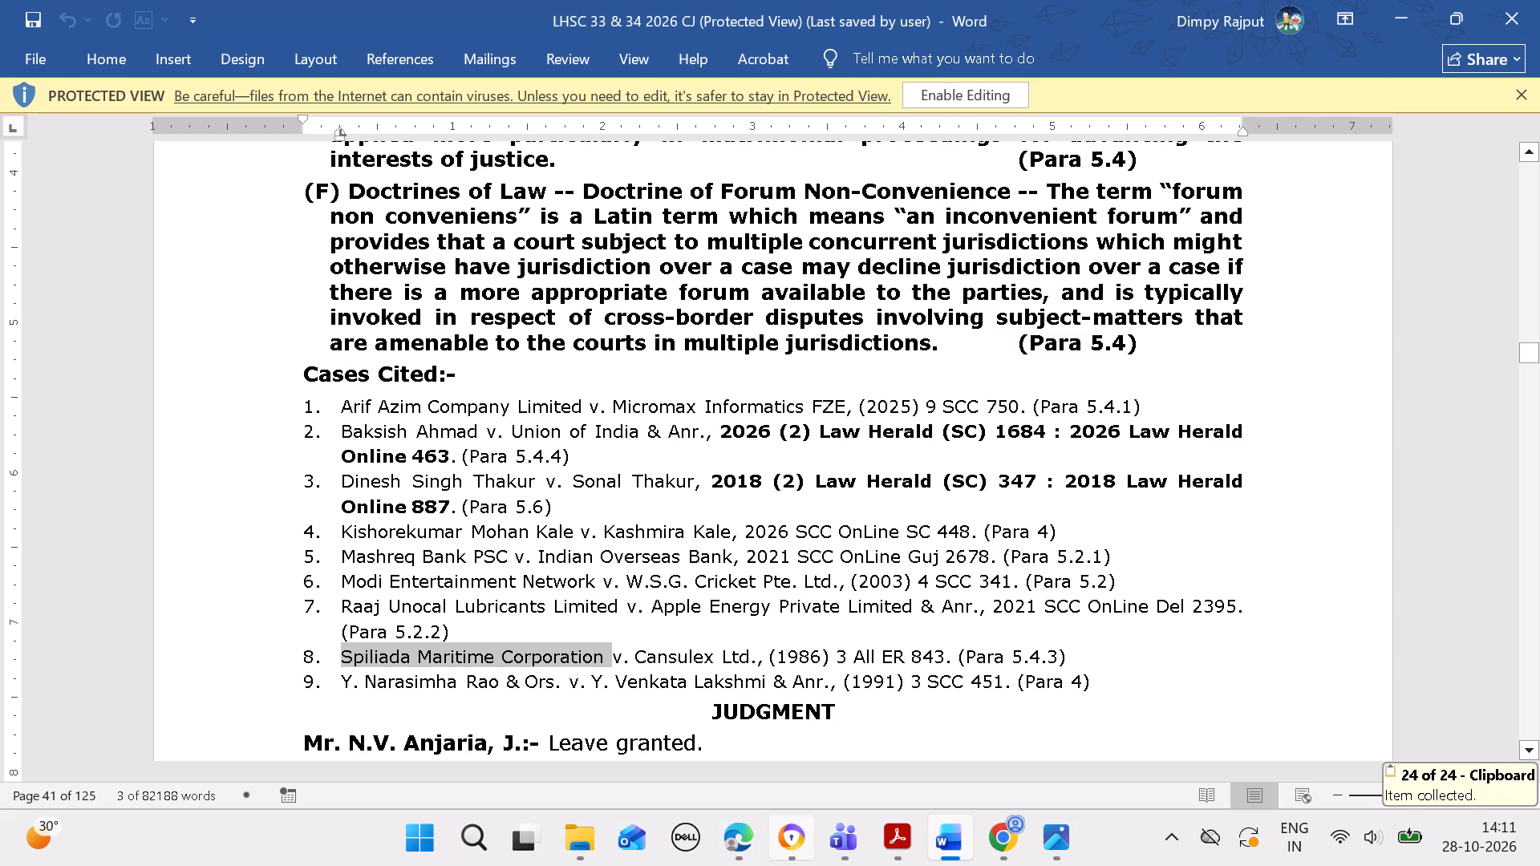
pyautogui.click(720, 829)
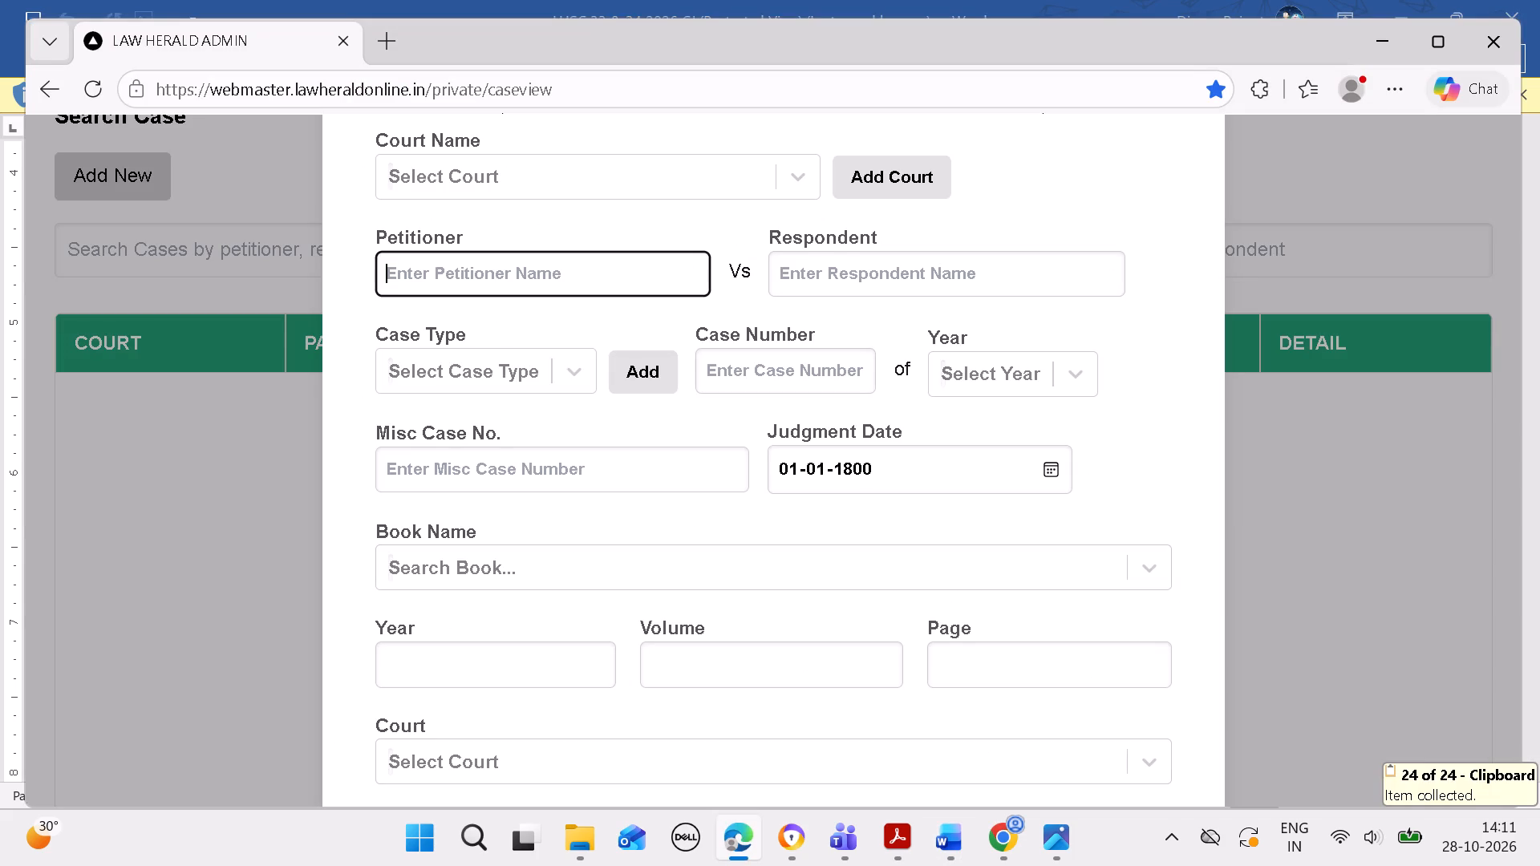
pyautogui.click(592, 277)
pyautogui.hotkey('ctrl', 'v')
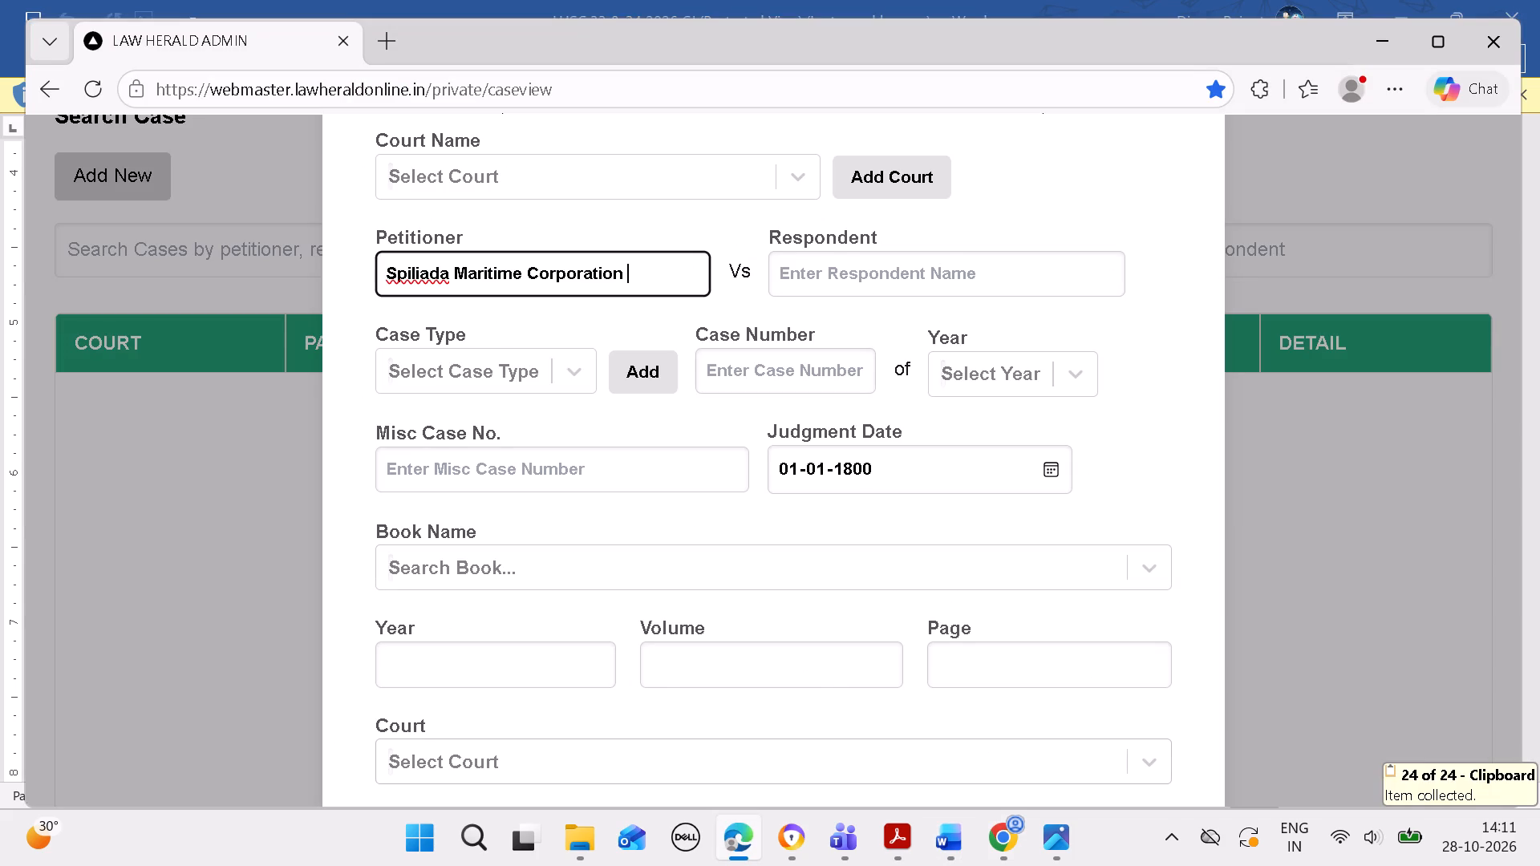
# Copy Cansulex Ltd. from the eighth citation in Word into the new case's respondent.
pyautogui.click(954, 840)
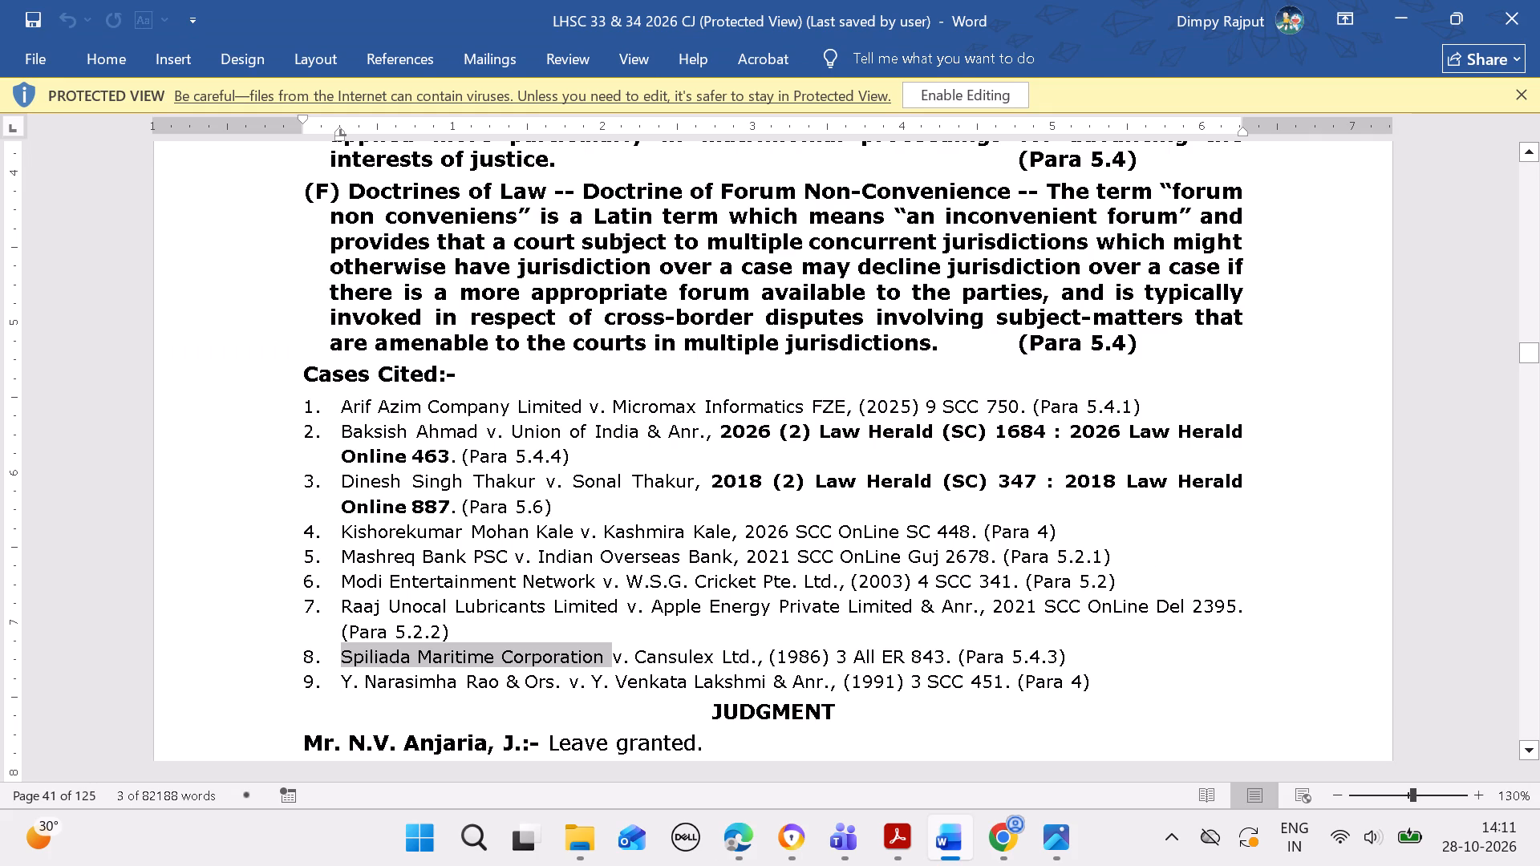
pyautogui.moveTo(636, 654); pyautogui.dragTo(754, 652)
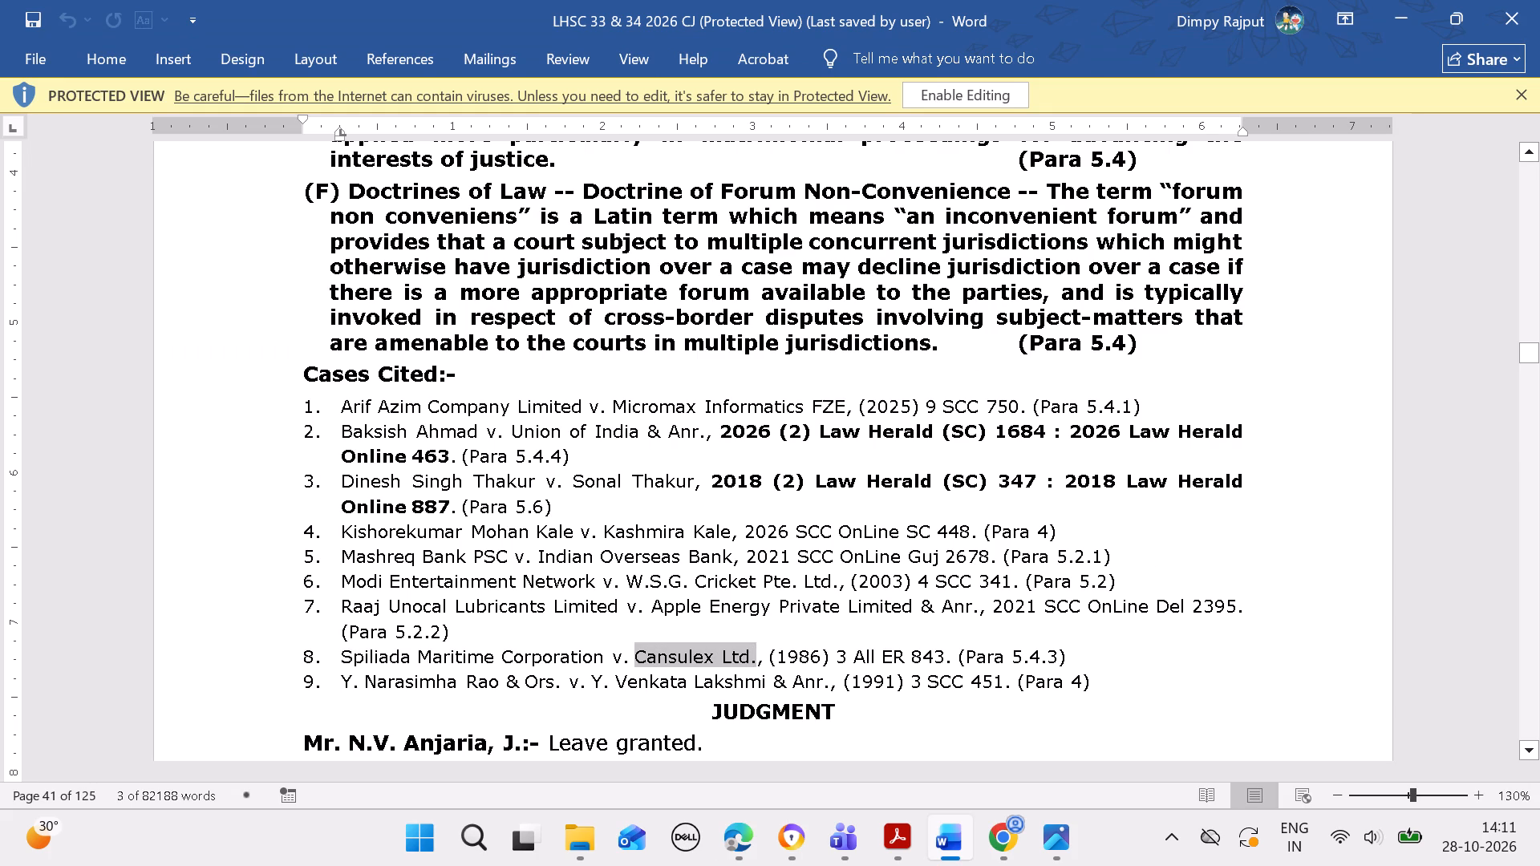
pyautogui.moveTo(754, 652); pyautogui.dragTo(756, 653)
pyautogui.hotkey('ctrl', 'c')
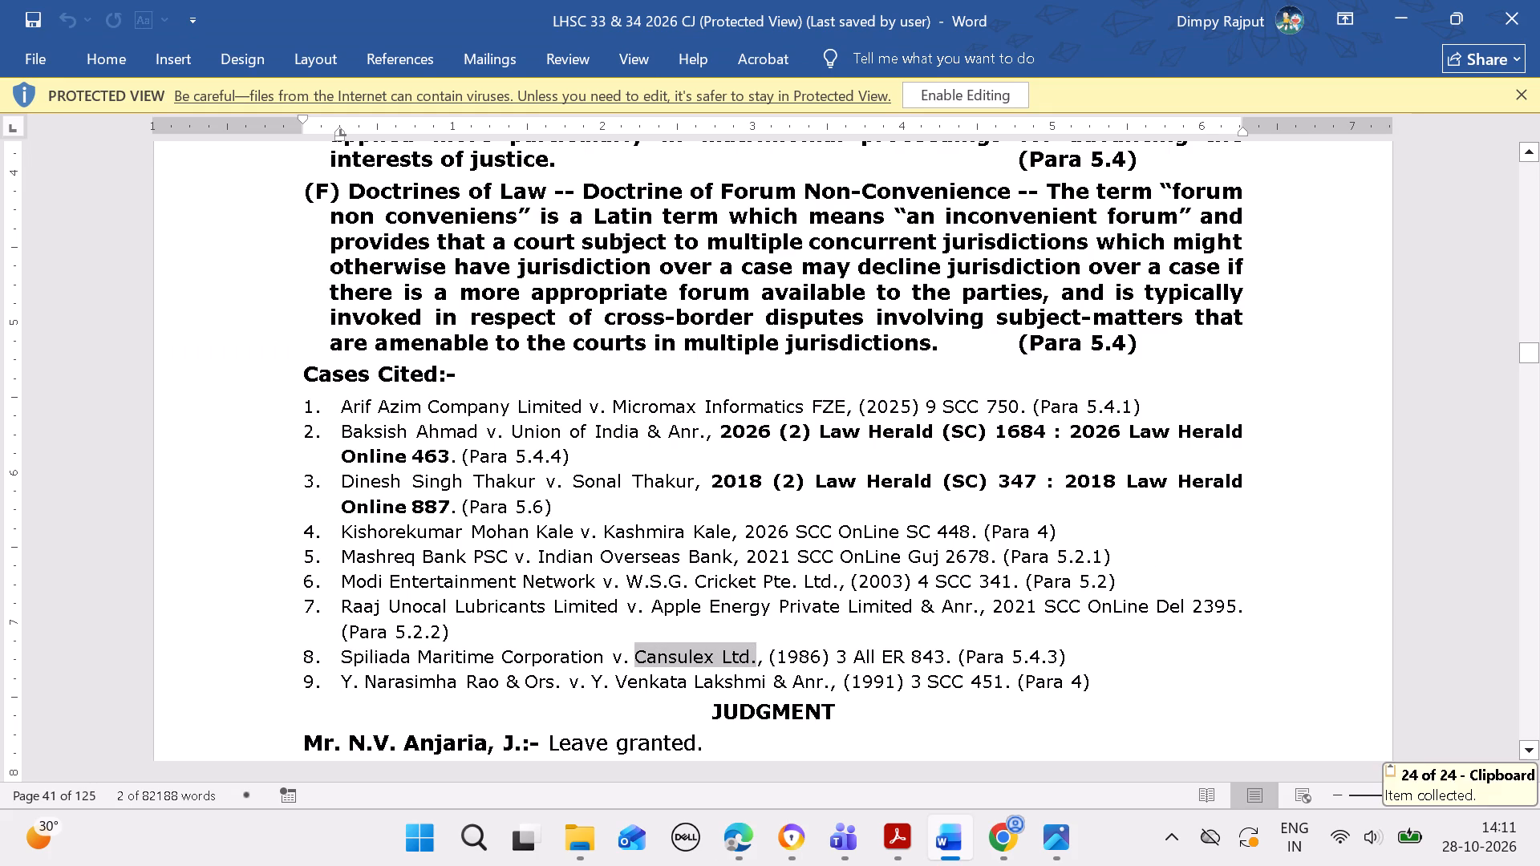
pyautogui.click(740, 824)
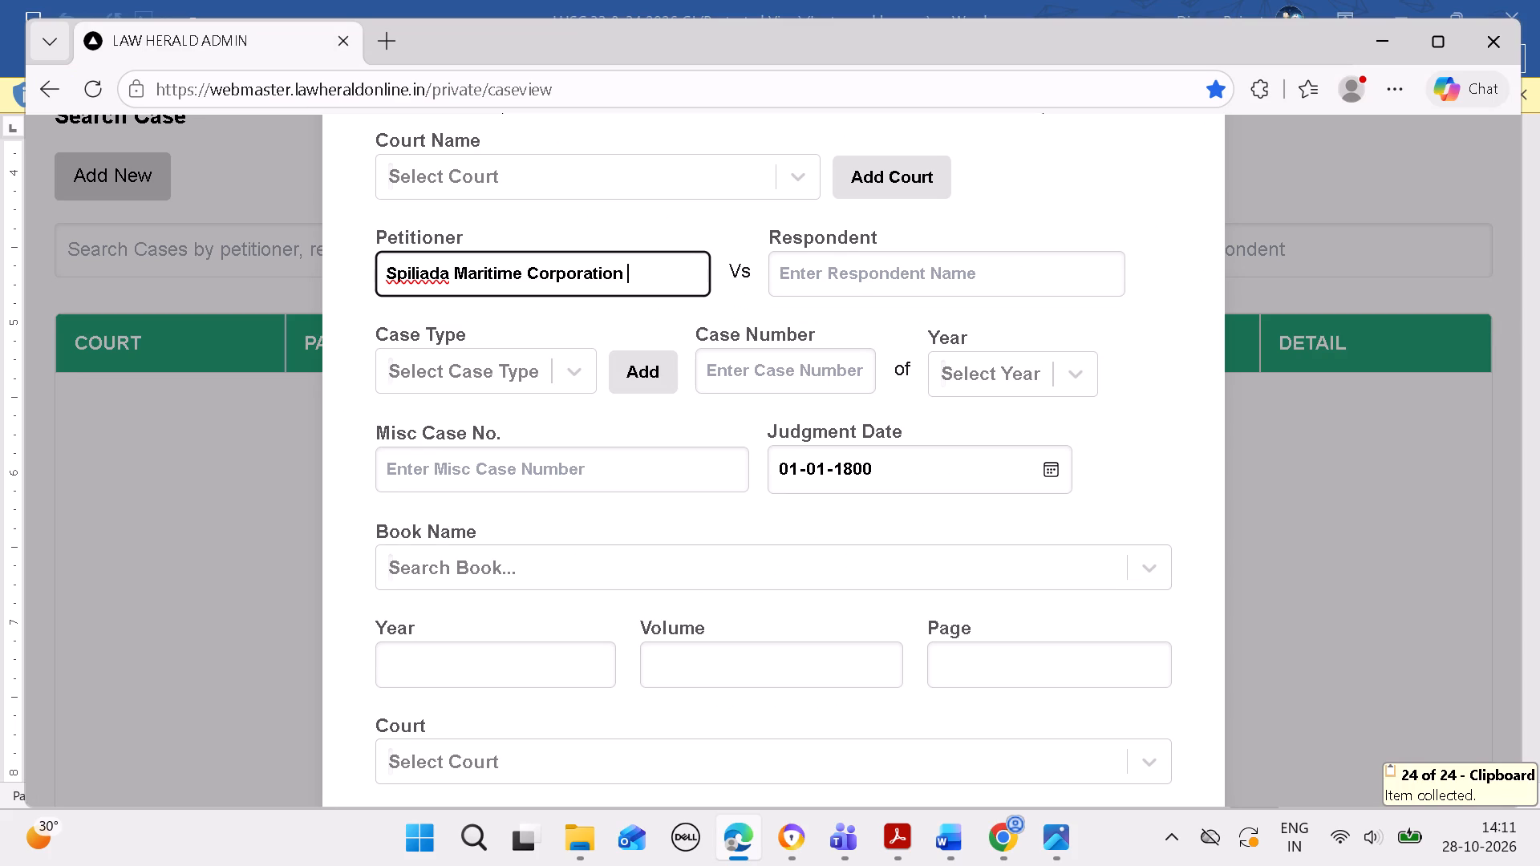
pyautogui.click(934, 263)
pyautogui.hotkey('ctrl', 'v')
# Copy the year 1986 from the eighth citation in Word into the new case's citation year.
pyautogui.click(958, 819)
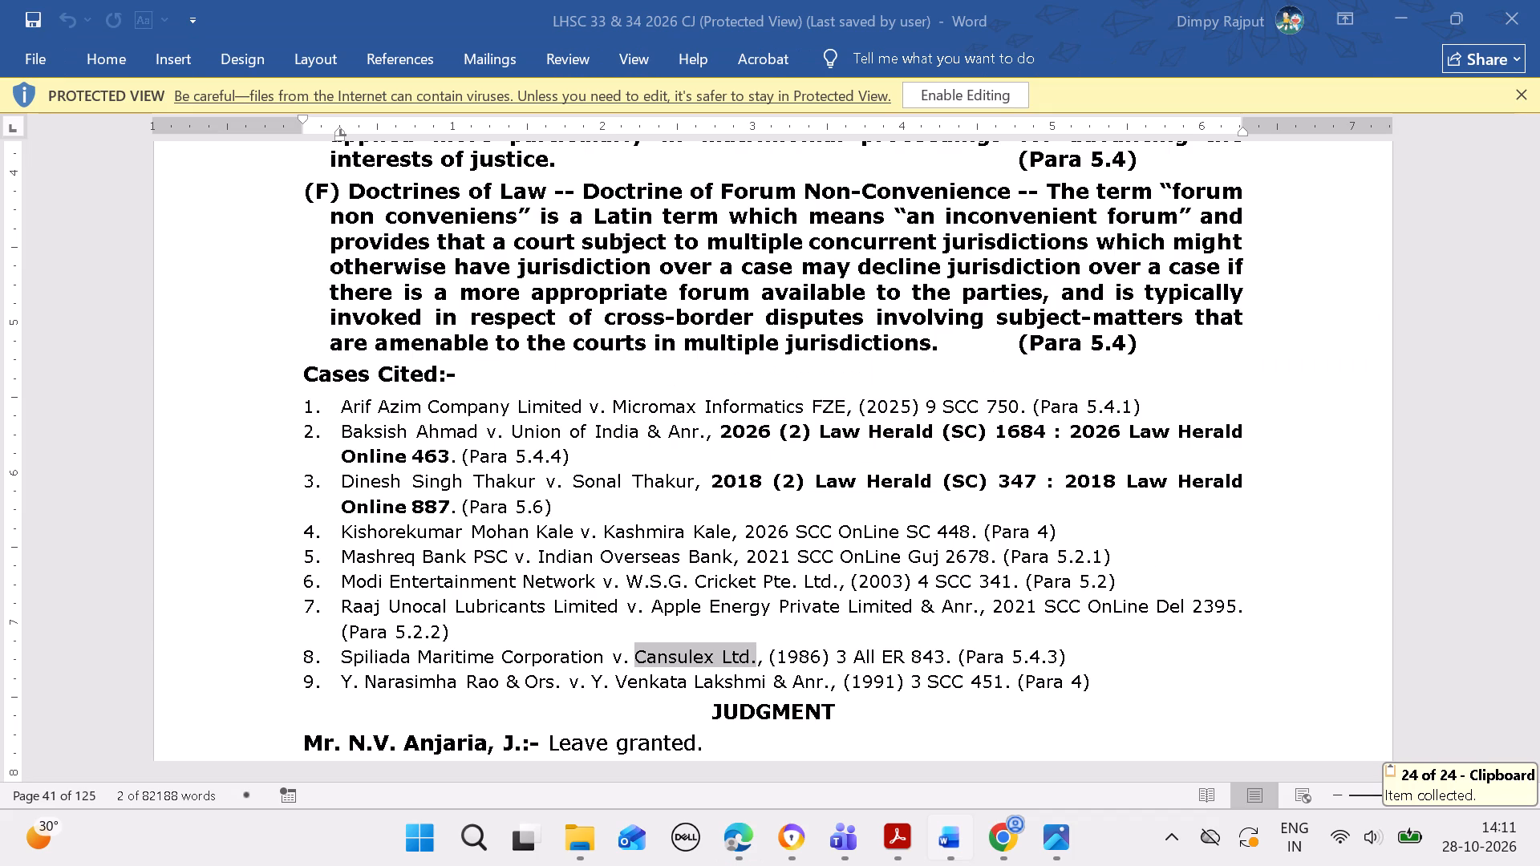
pyautogui.moveTo(778, 651); pyautogui.dragTo(788, 651)
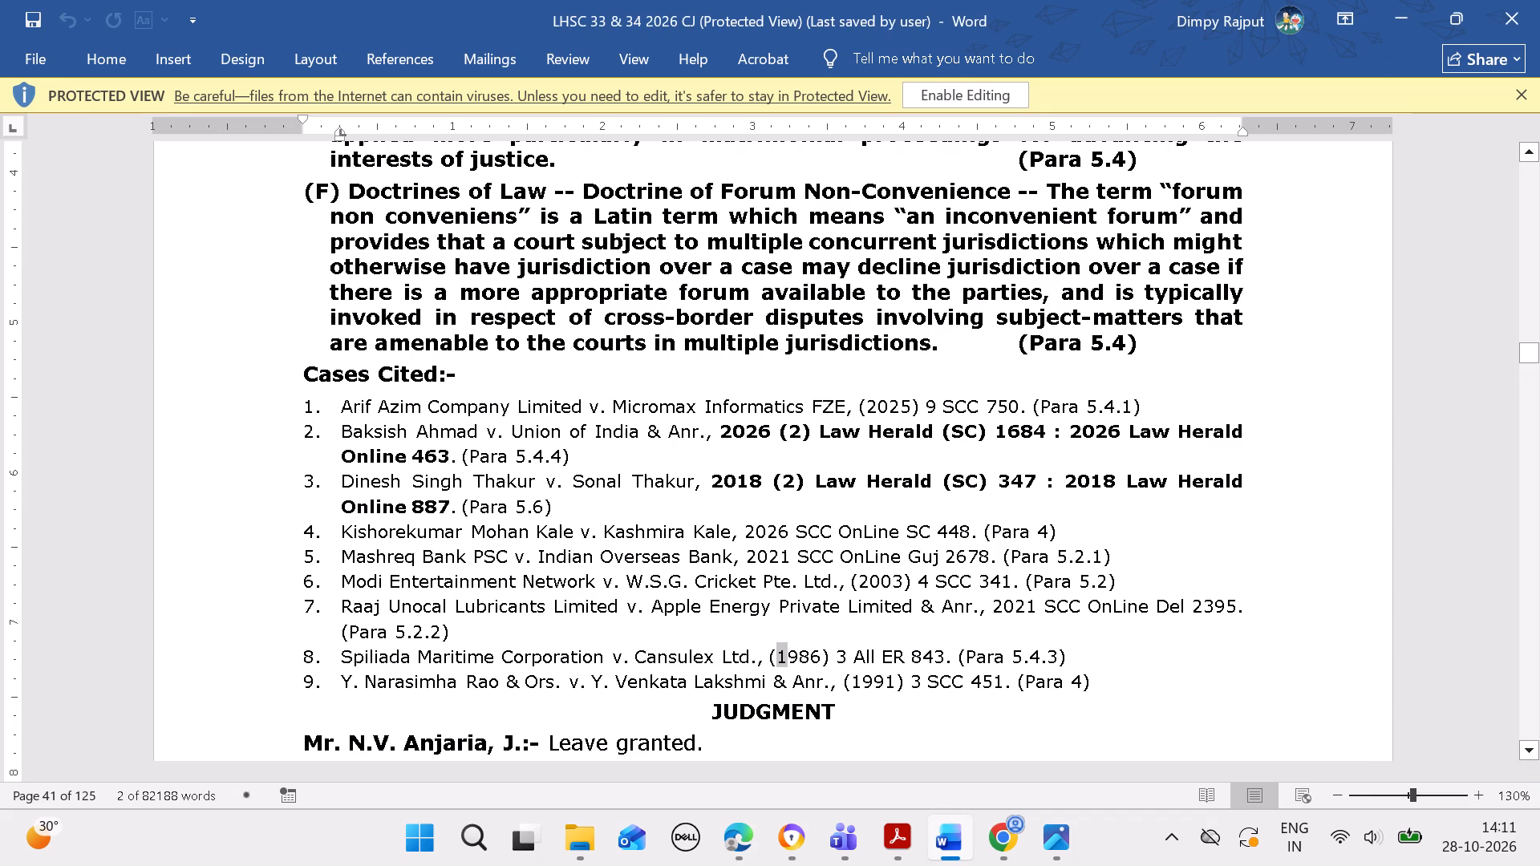
pyautogui.moveTo(788, 651); pyautogui.dragTo(819, 656)
pyautogui.hotkey('ctrl', 'c')
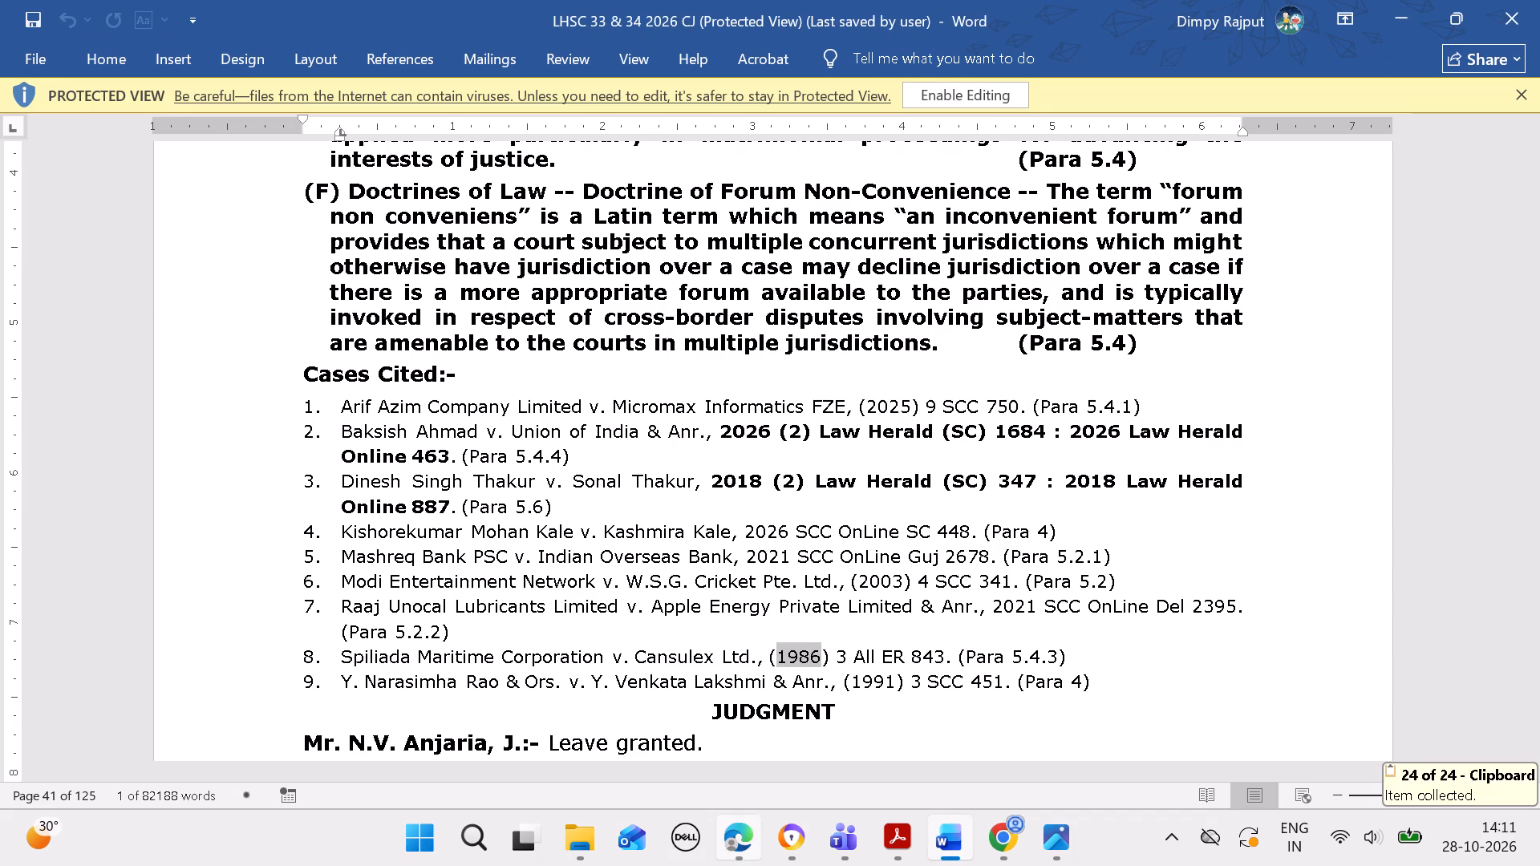
pyautogui.click(731, 843)
pyautogui.click(739, 832)
pyautogui.click(561, 663)
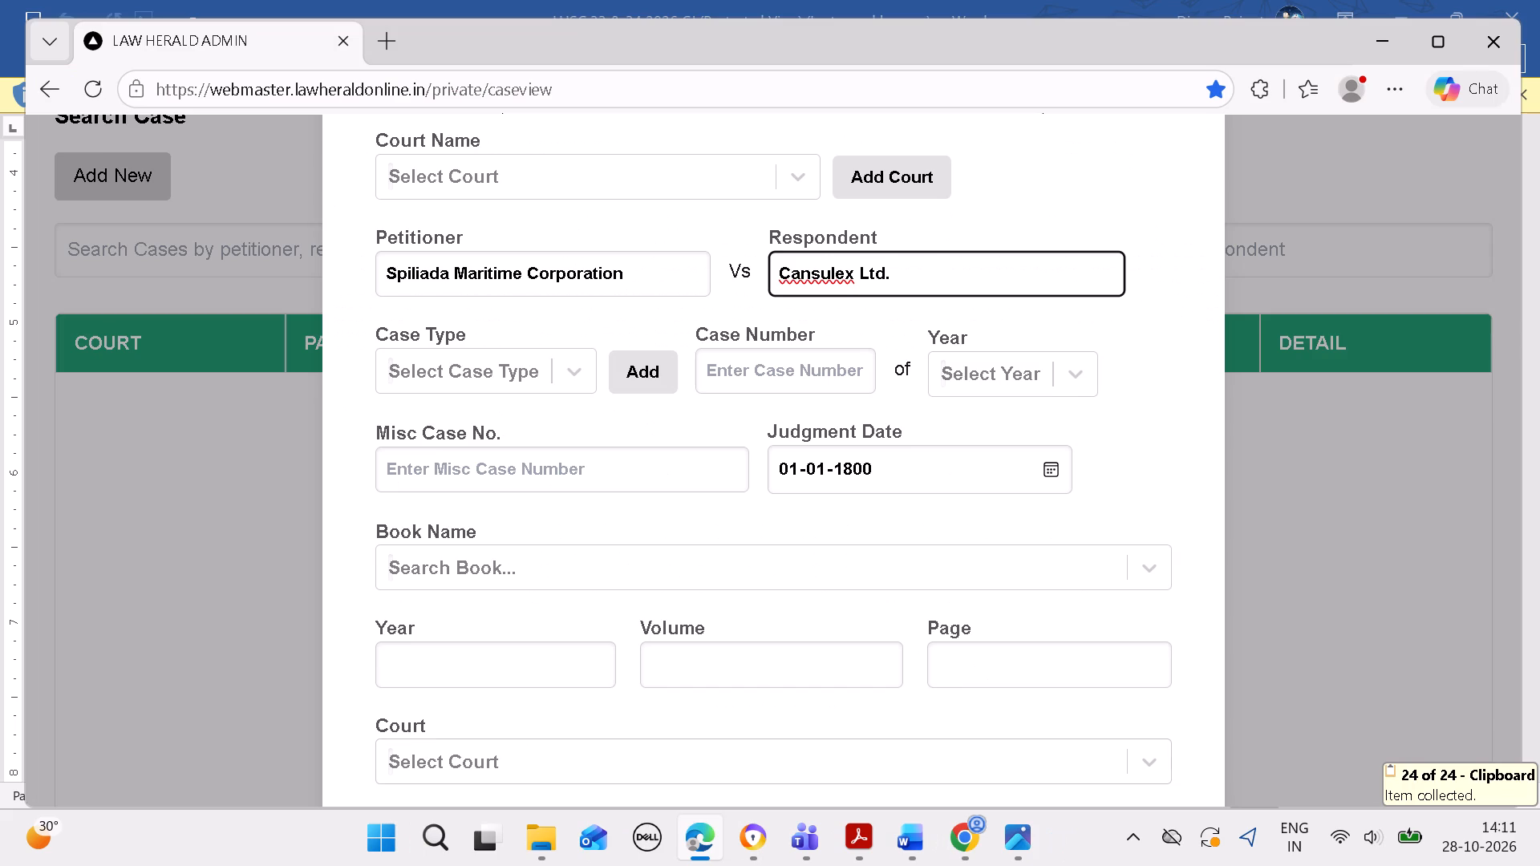
pyautogui.hotkey('ctrl', 'v')
# Copy volume 3 from the eighth citation in Word into the new case's citation volume.
pyautogui.click(914, 833)
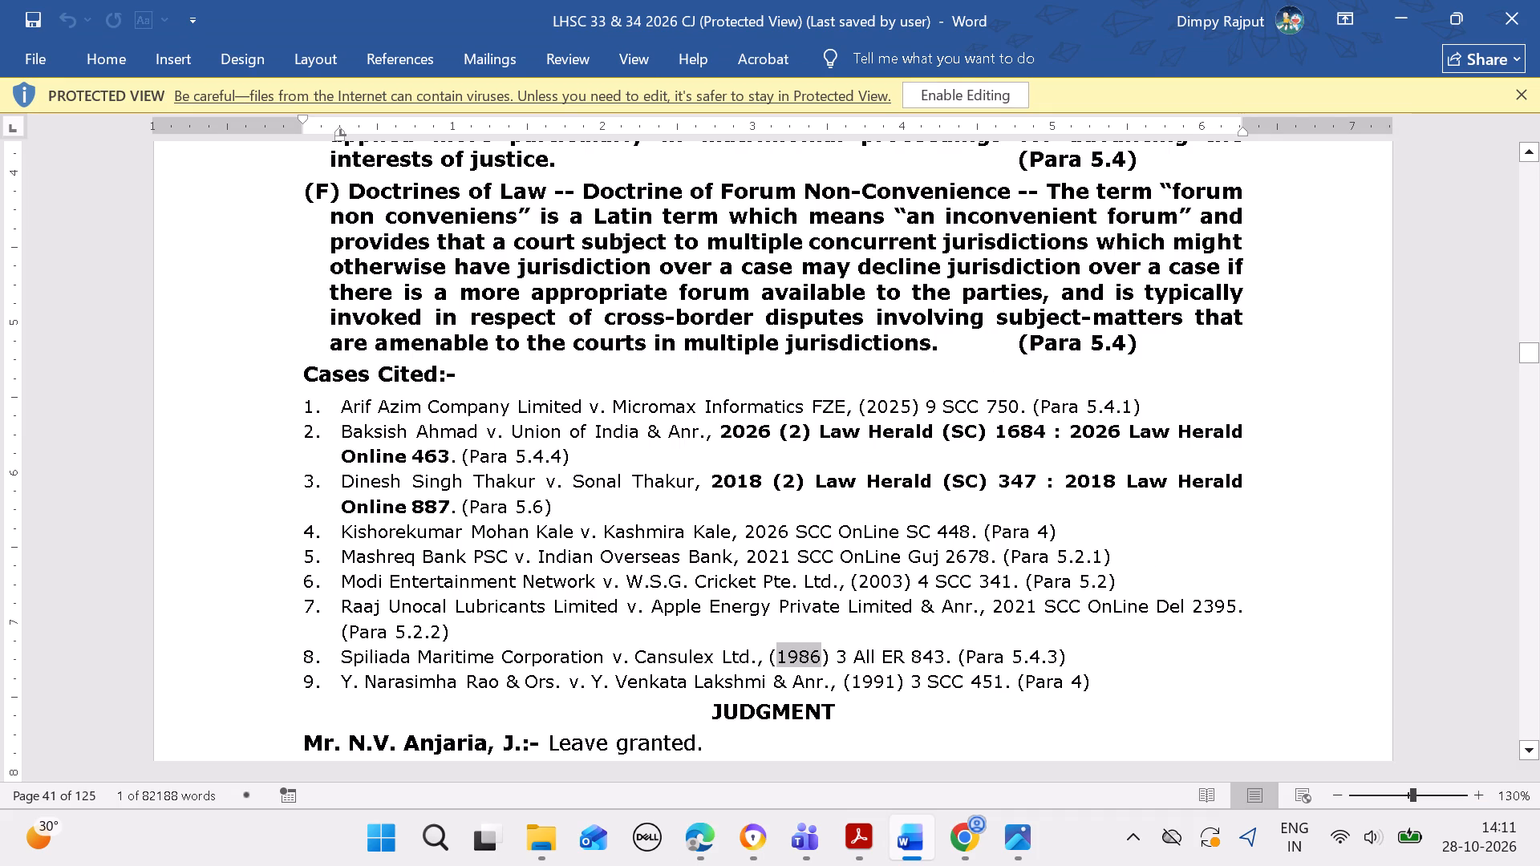
pyautogui.moveTo(837, 654); pyautogui.dragTo(849, 654)
pyautogui.hotkey('ctrl', 'c')
pyautogui.click(738, 829)
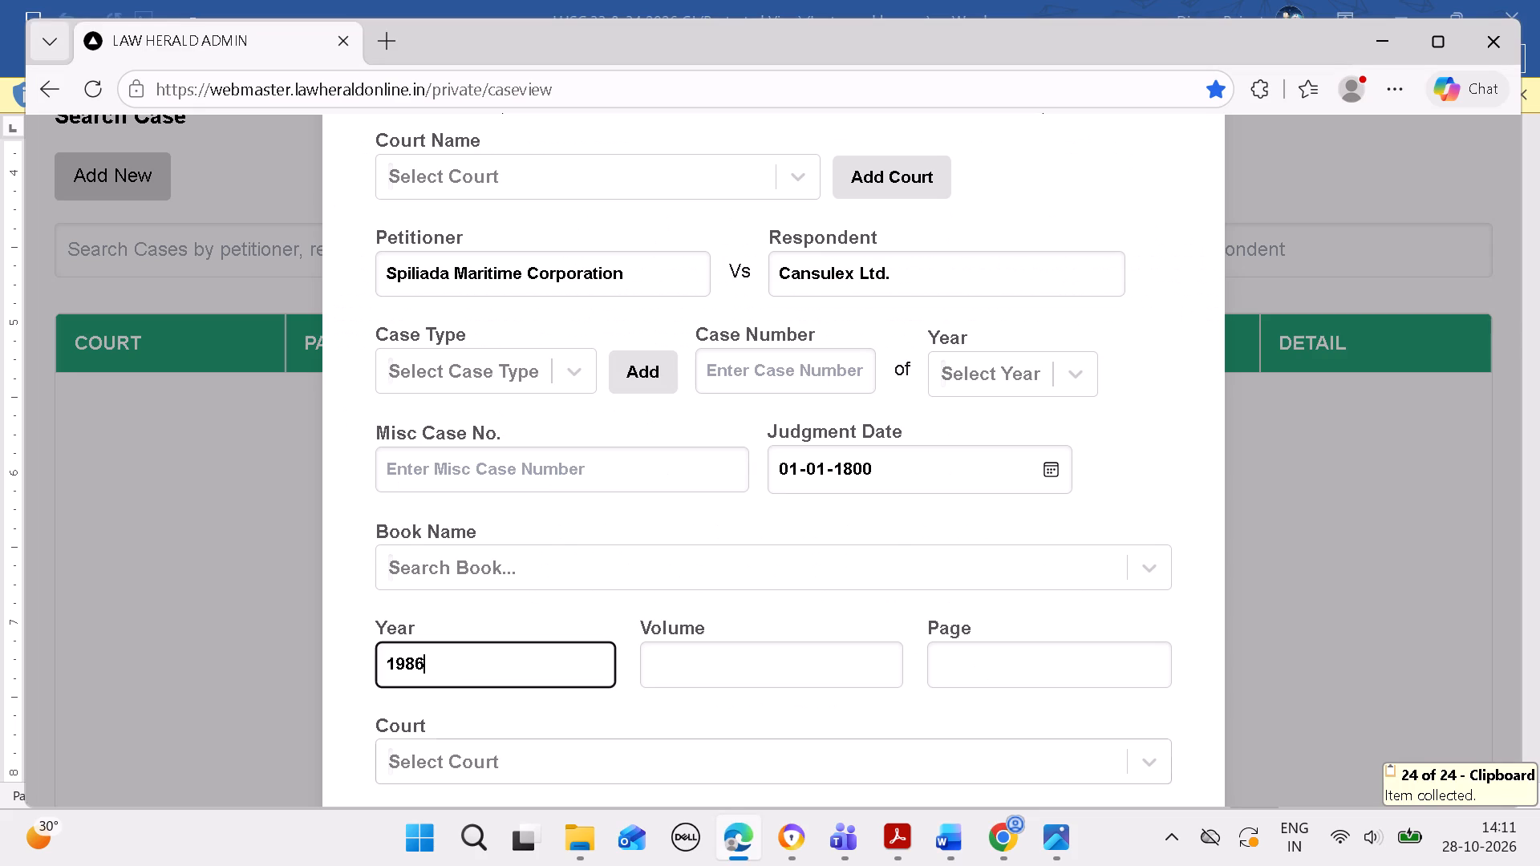
pyautogui.click(736, 686)
pyautogui.hotkey('ctrl', 'v')
# Copy All ER from the eighth citation in Word and choose it as the new case's book name.
pyautogui.click(950, 834)
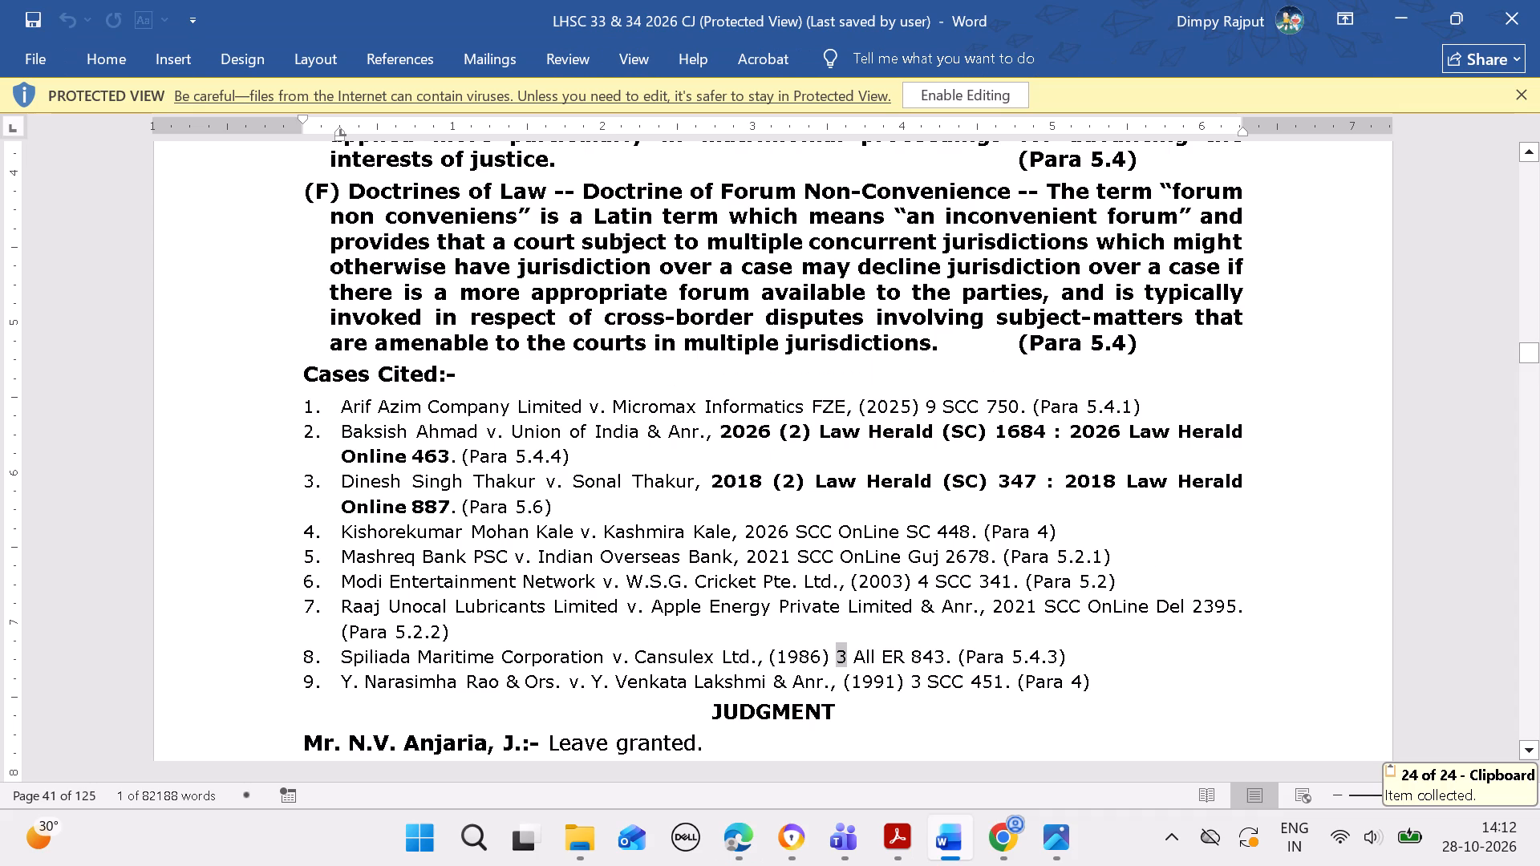
pyautogui.moveTo(857, 652); pyautogui.dragTo(871, 652)
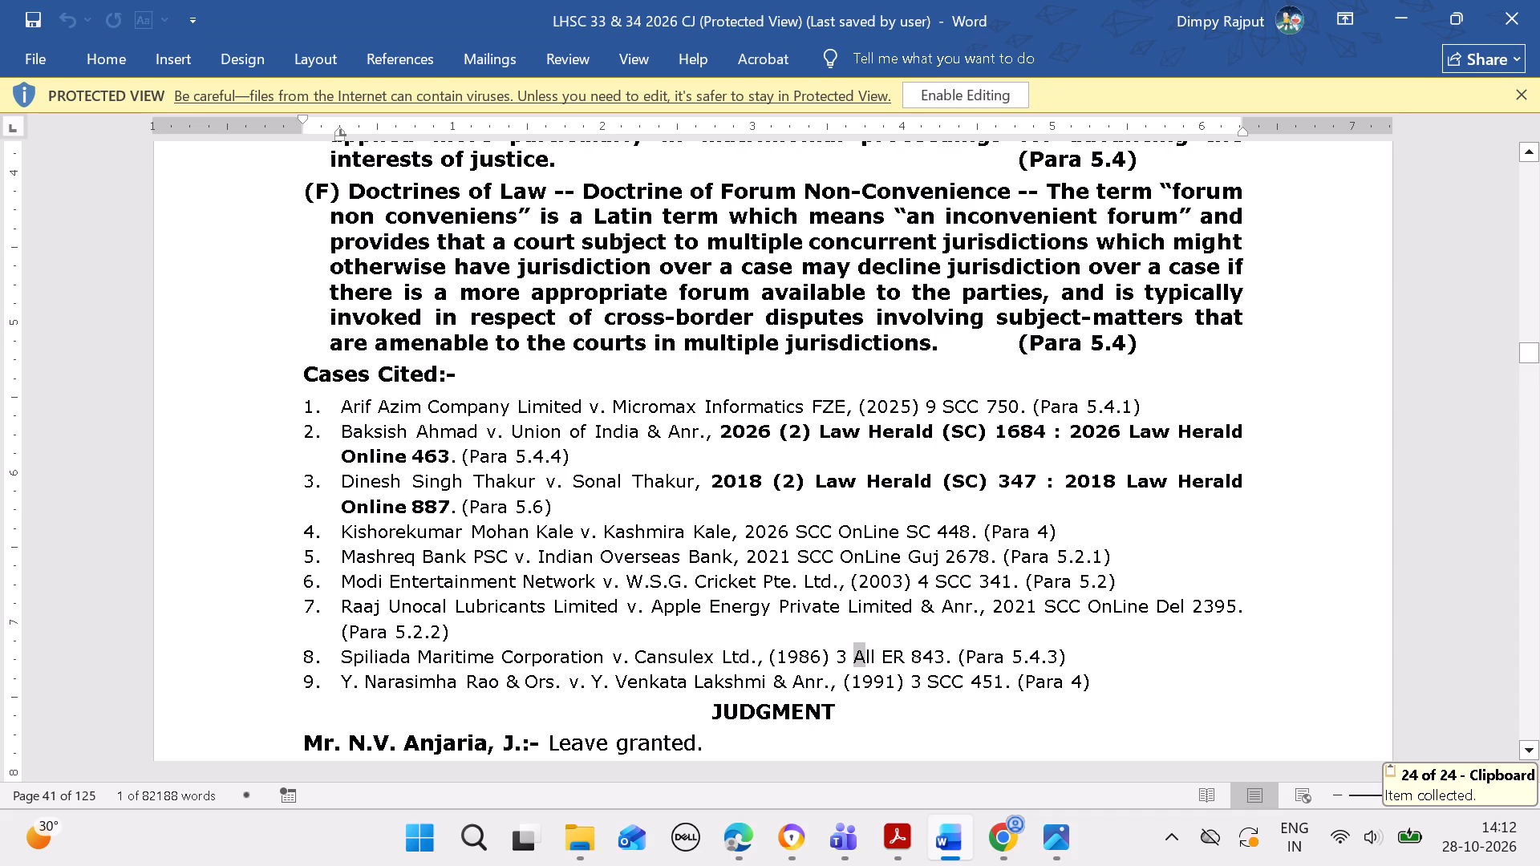
pyautogui.moveTo(871, 652); pyautogui.dragTo(902, 657)
pyautogui.hotkey('ctrl', 'c')
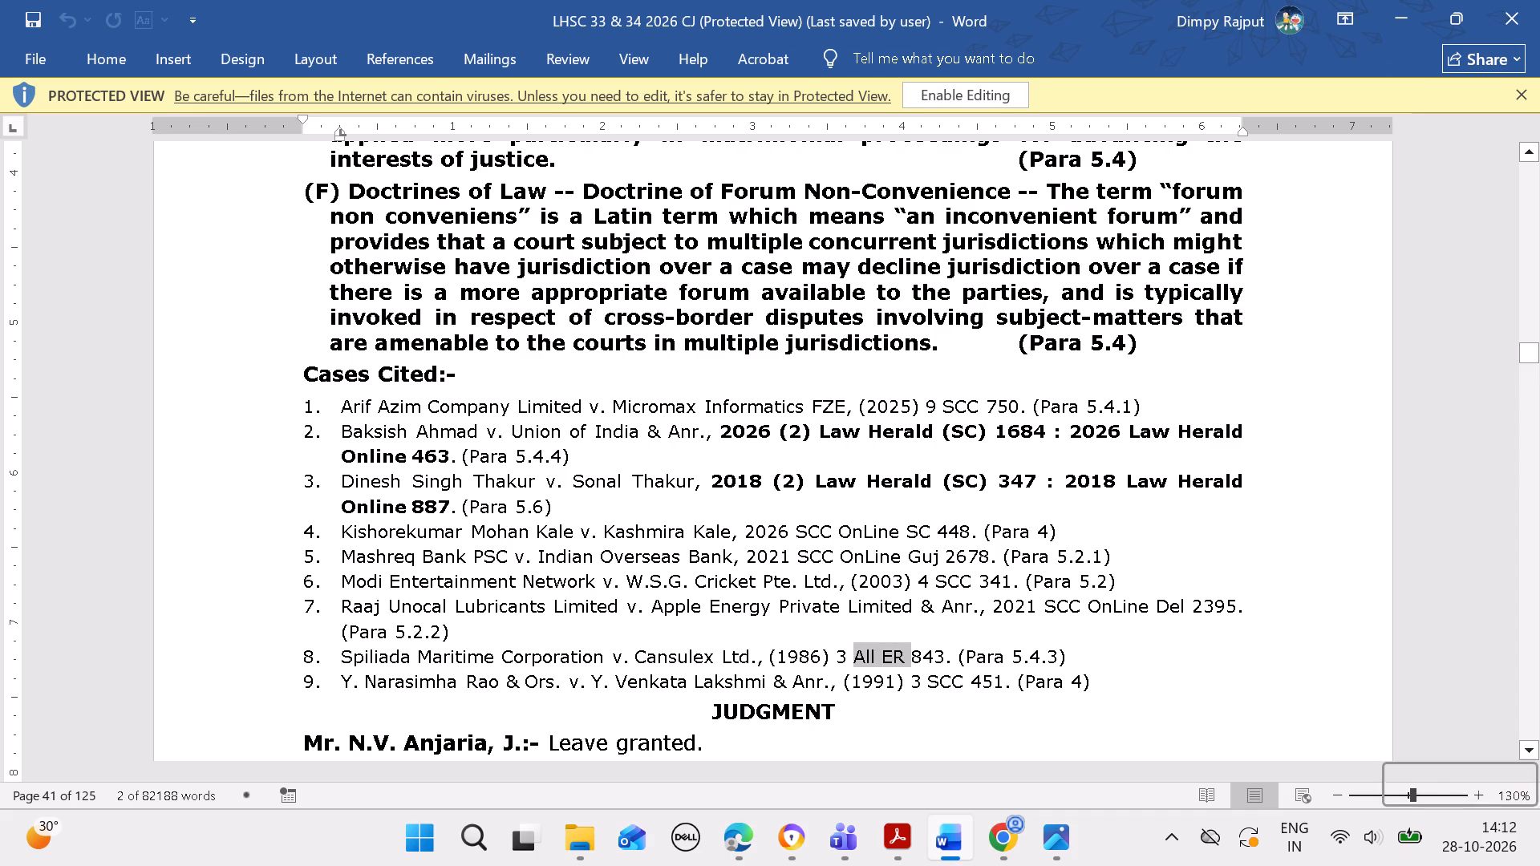
pyautogui.click(741, 836)
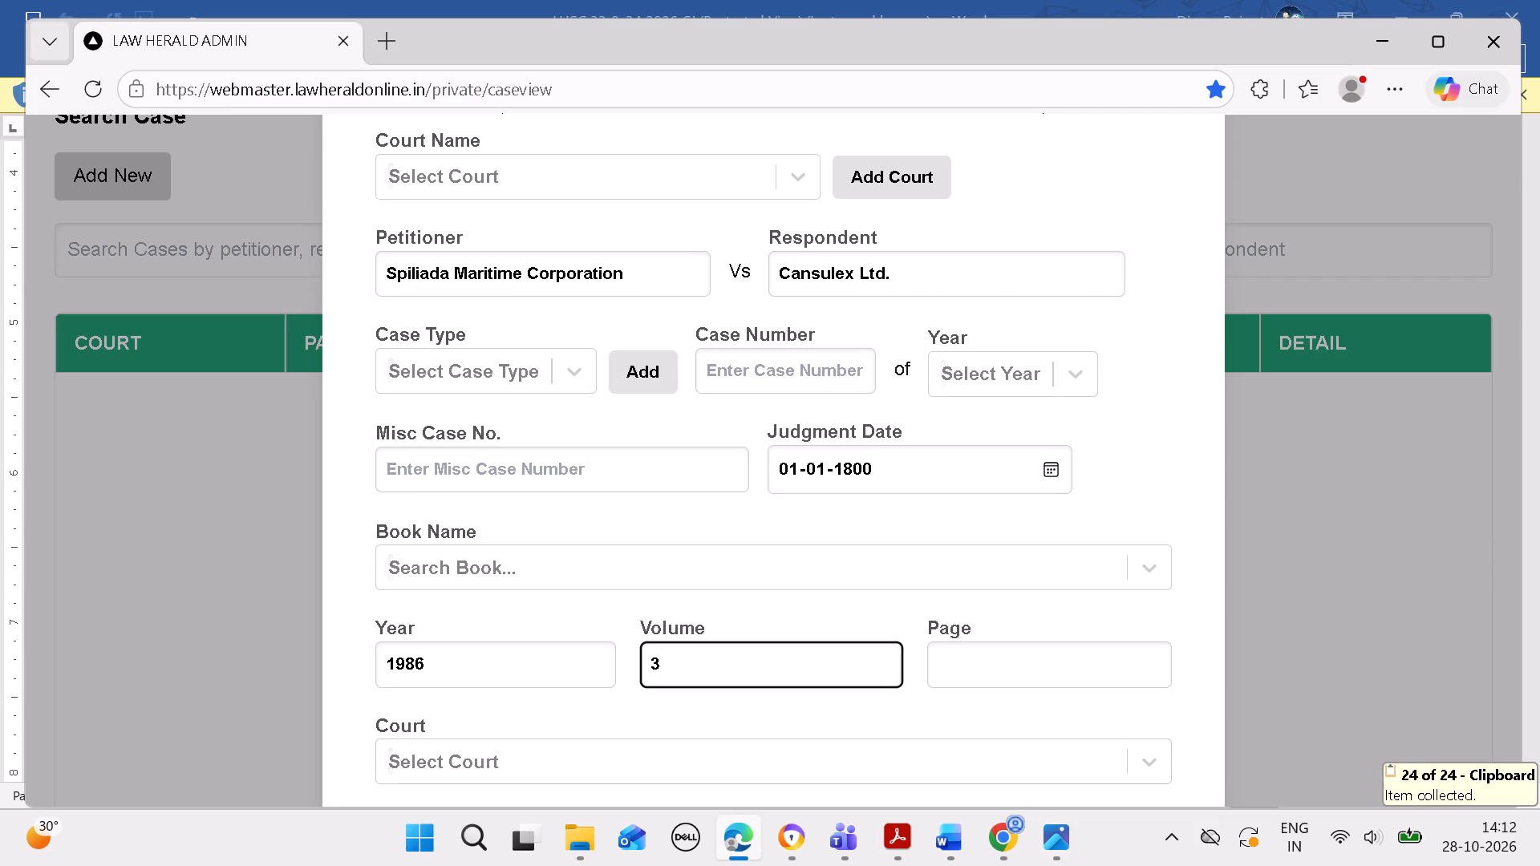
pyautogui.click(946, 556)
pyautogui.hotkey('ctrl', 'v')
pyautogui.click(789, 662)
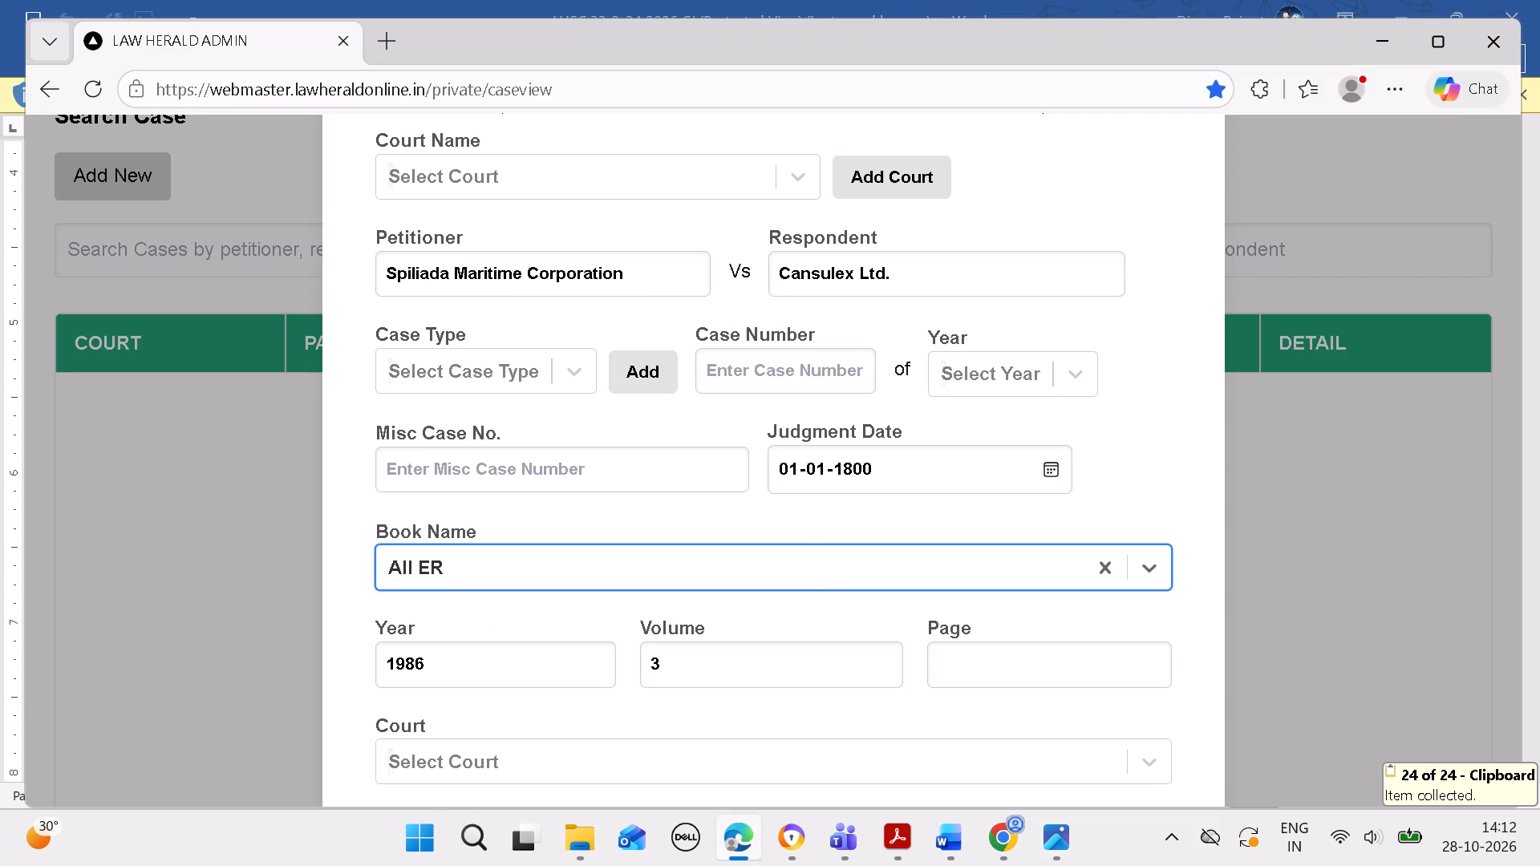
# Copy page 843 from the eighth citation in Word into the new case's citation page.
pyautogui.click(946, 836)
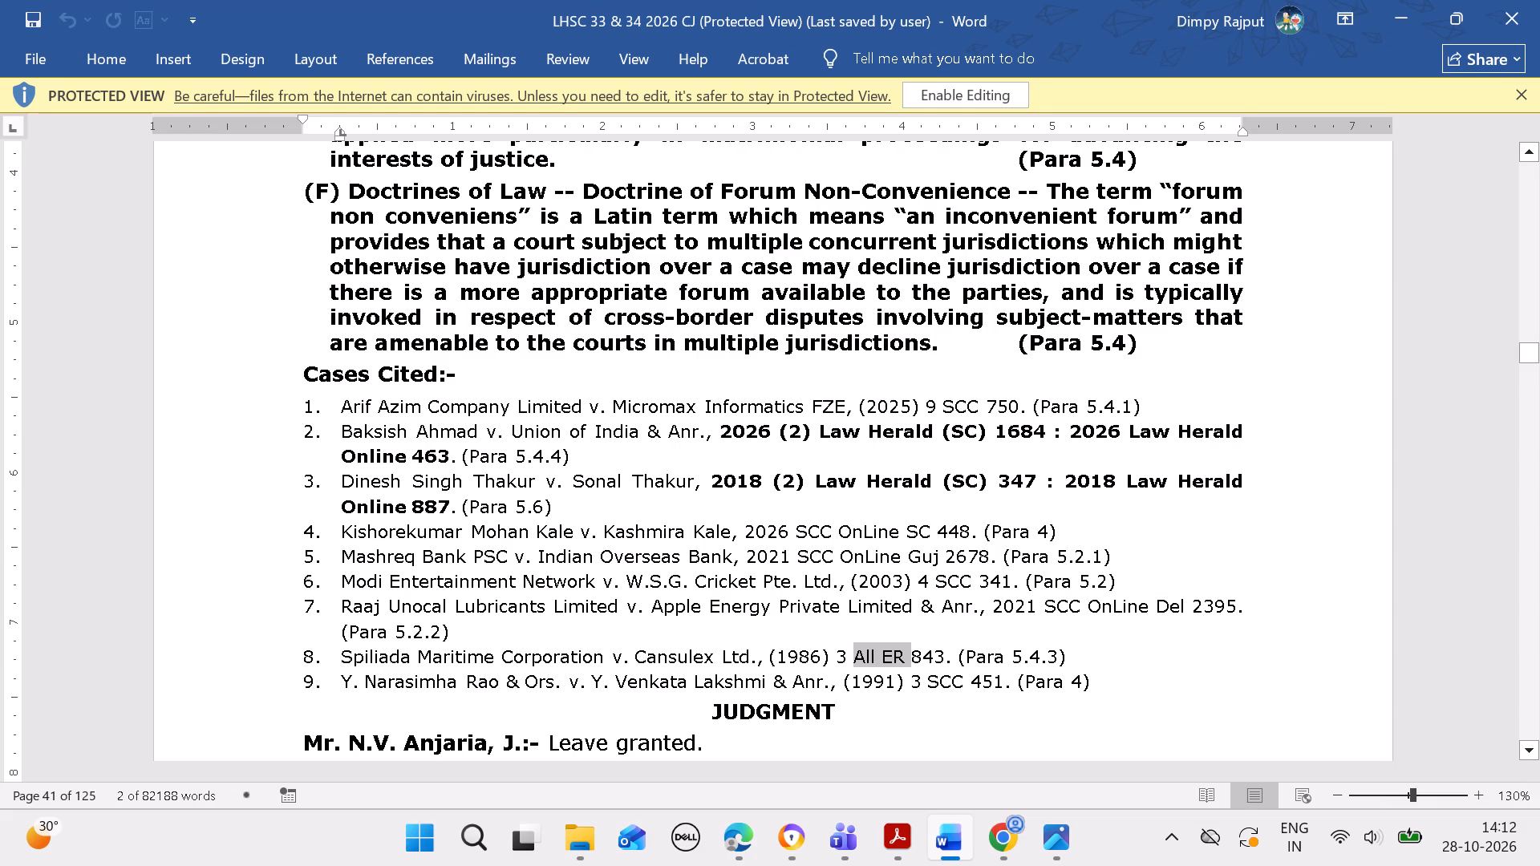
pyautogui.moveTo(914, 653); pyautogui.dragTo(939, 654)
pyautogui.hotkey('ctrl', 'c')
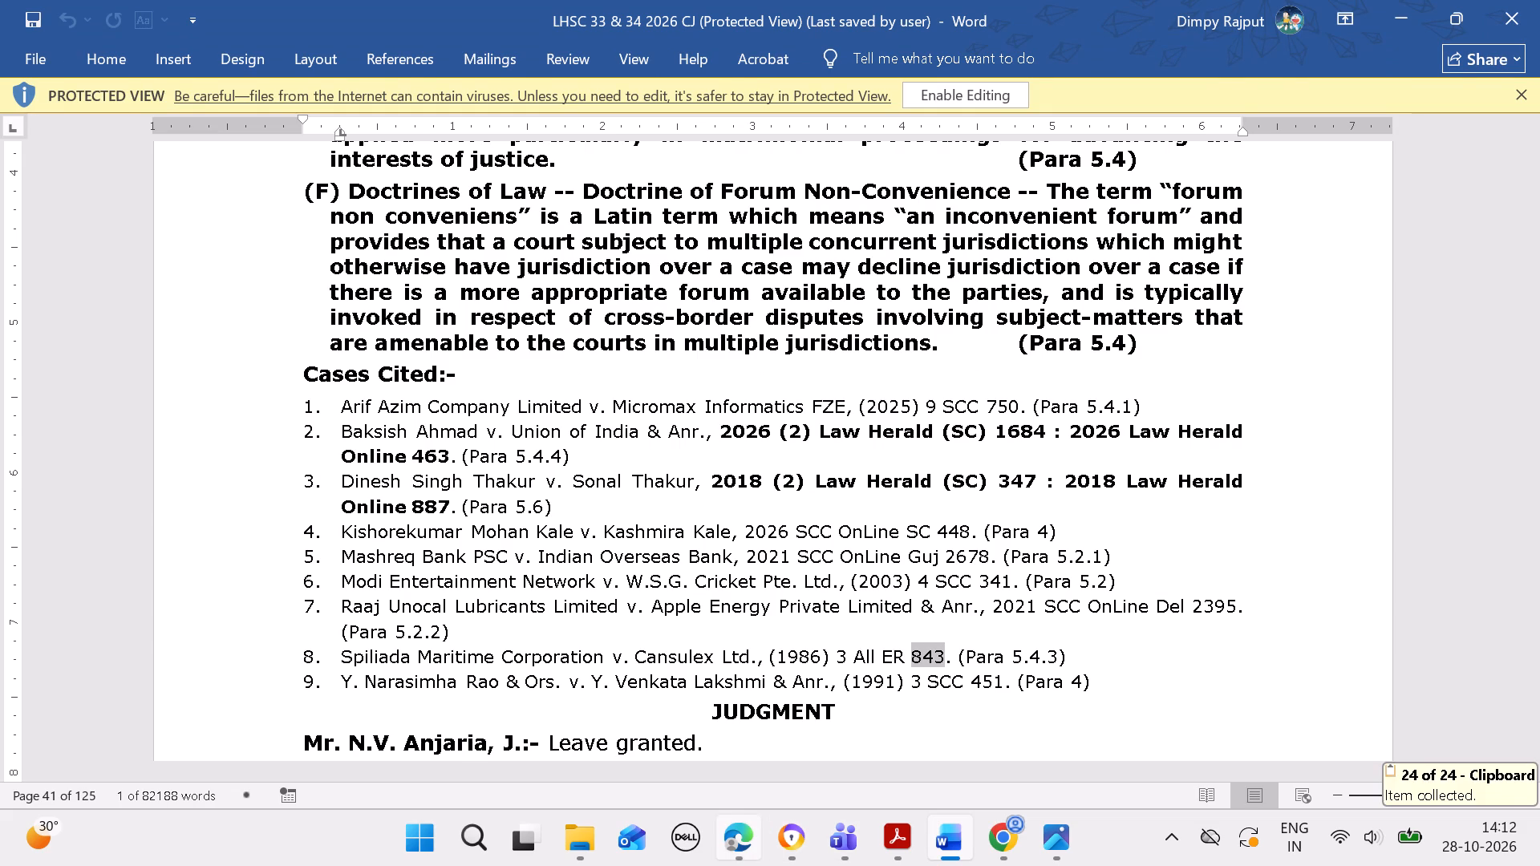
pyautogui.click(731, 840)
pyautogui.click(960, 669)
pyautogui.hotkey('ctrl', 'v')
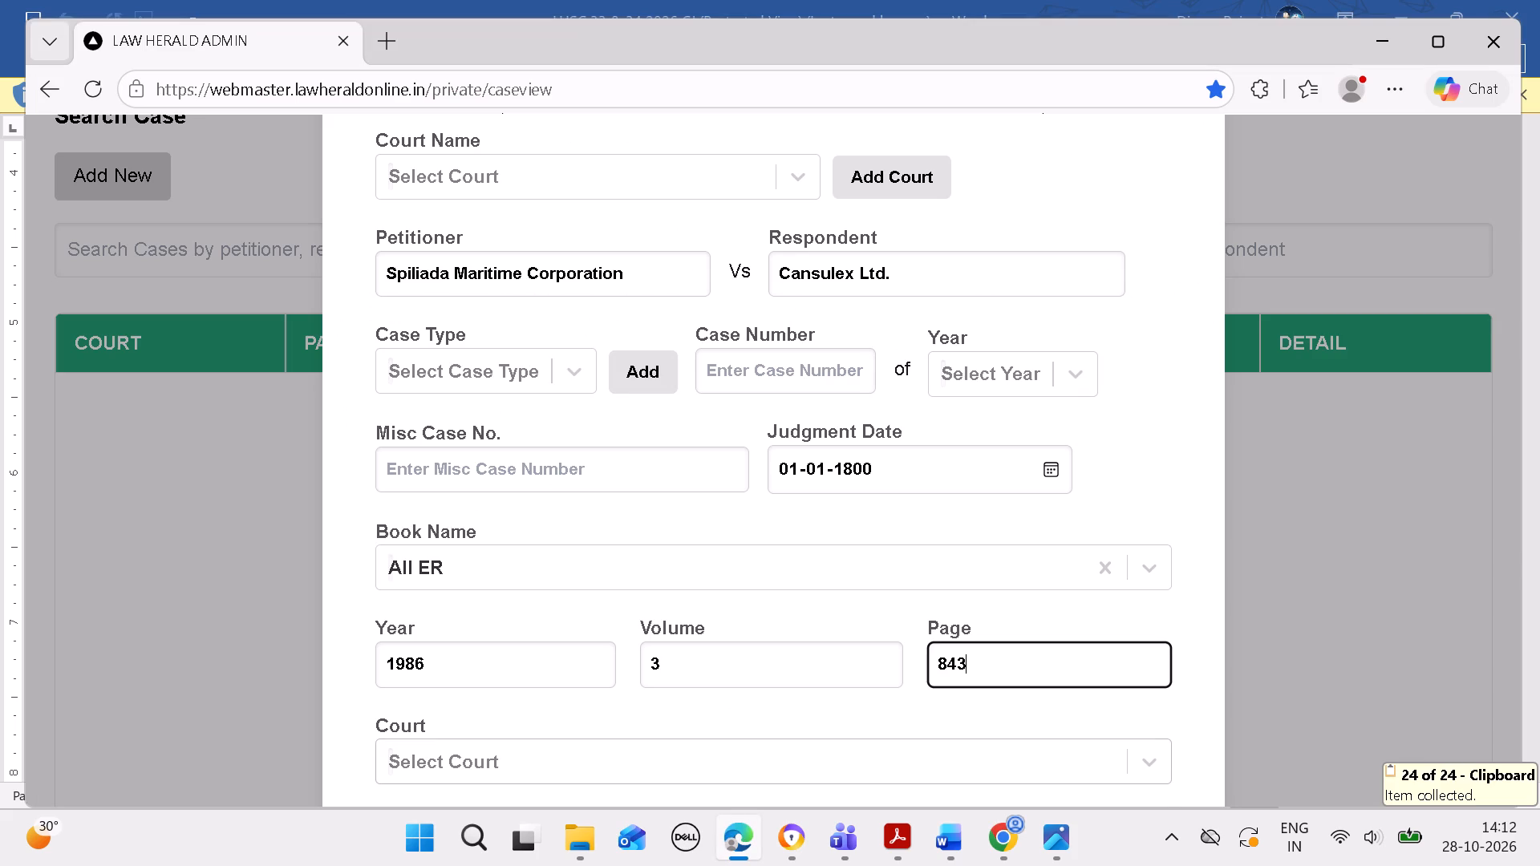
# Choose the blank "( )" option as the eighth cited case's citation court and save the new case without a court name.
pyautogui.click(827, 759)
pyautogui.click(845, 803)
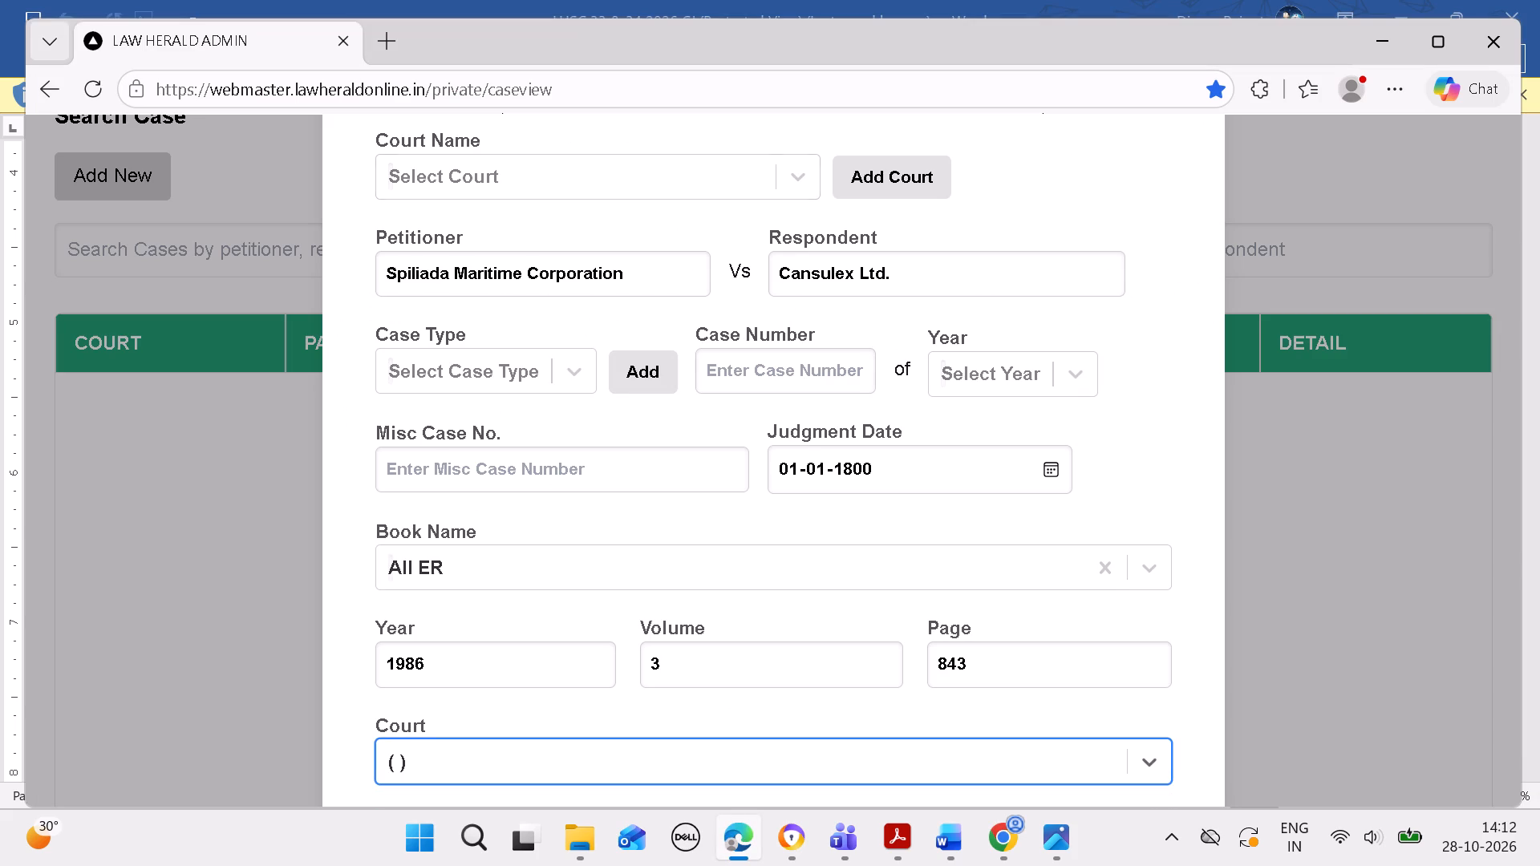
pyautogui.press('Return')
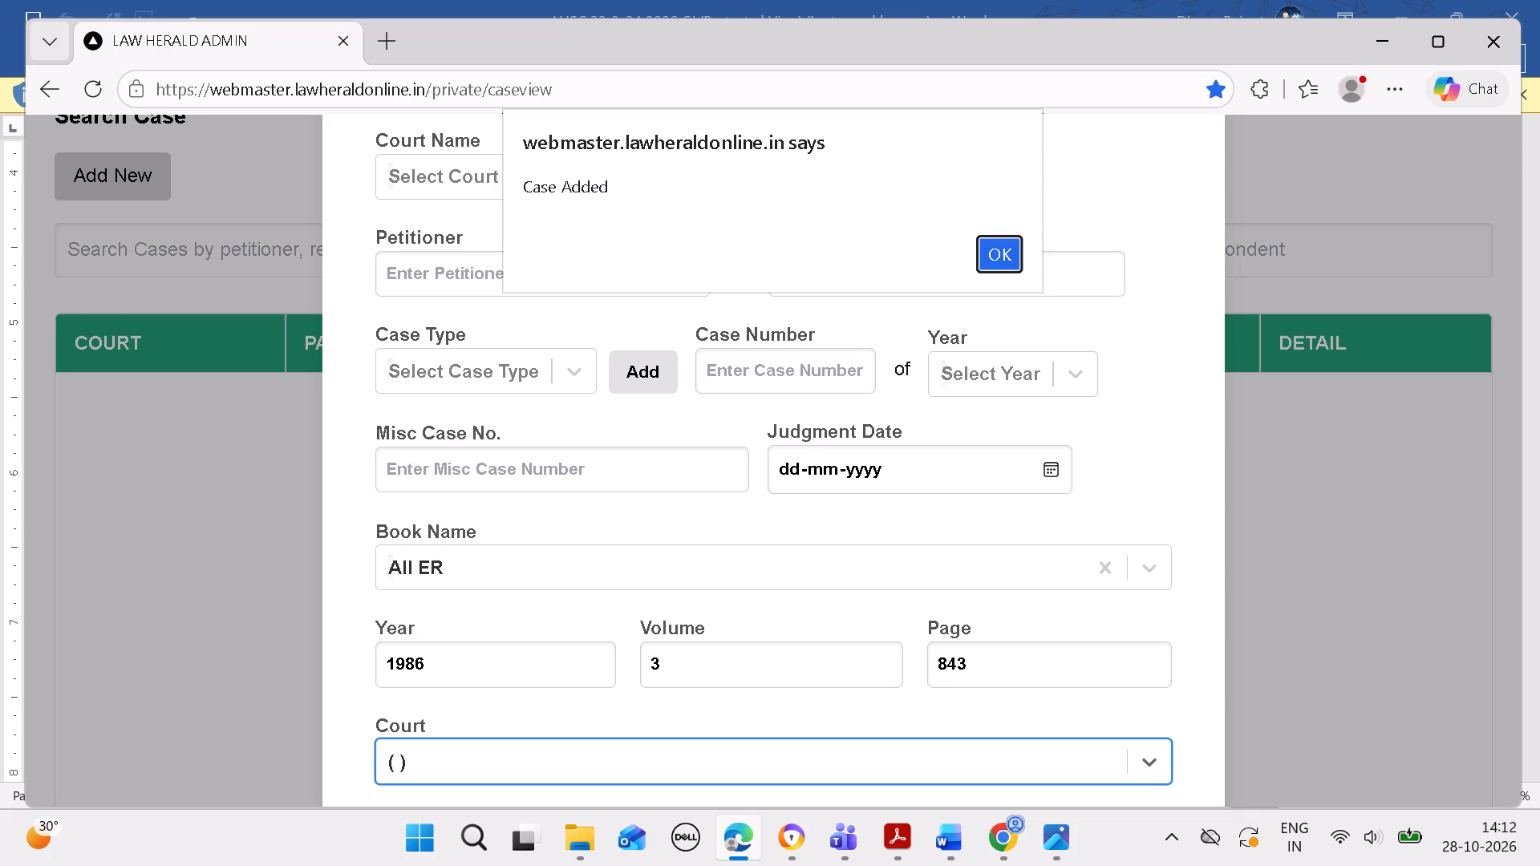
pyautogui.click(1015, 261)
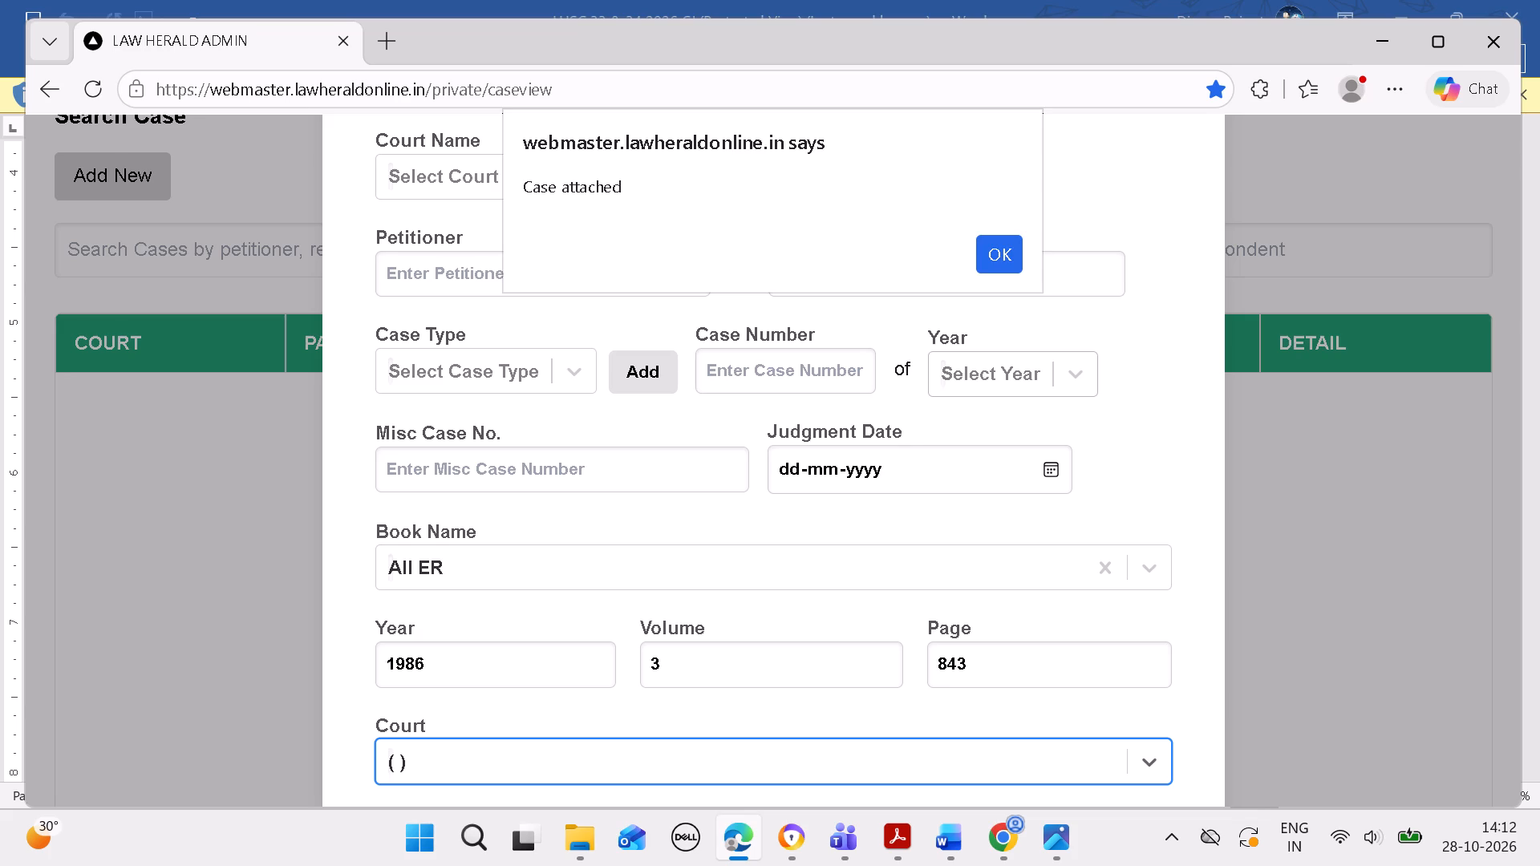
pyautogui.click(995, 262)
pyautogui.scroll(-8, 940, 482)
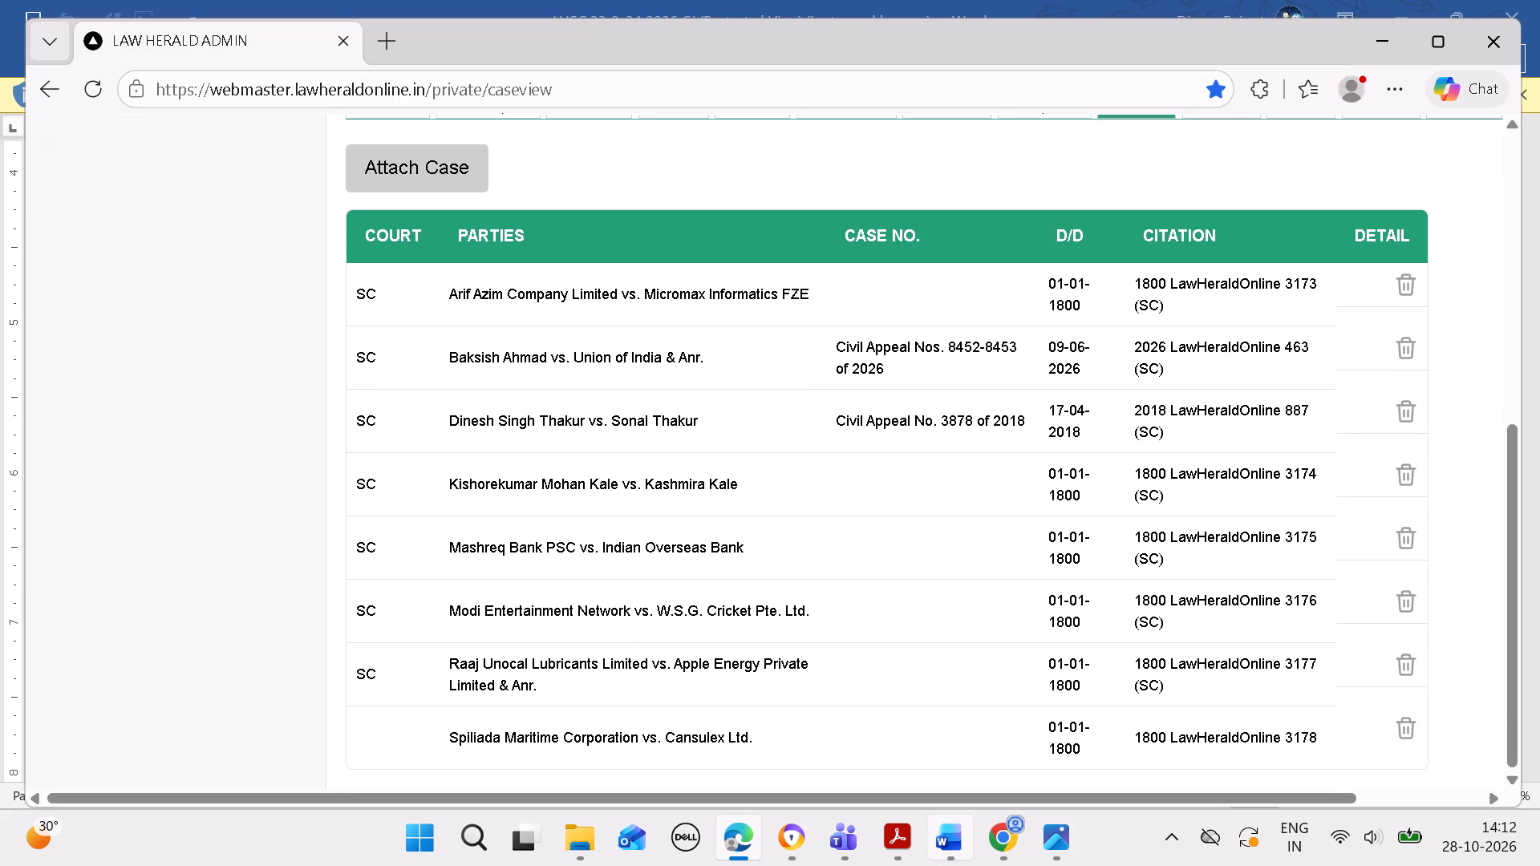
# Copy the petitioner's name from the ninth citation in Word into the petitioner field of a new attached case.
pyautogui.click(956, 842)
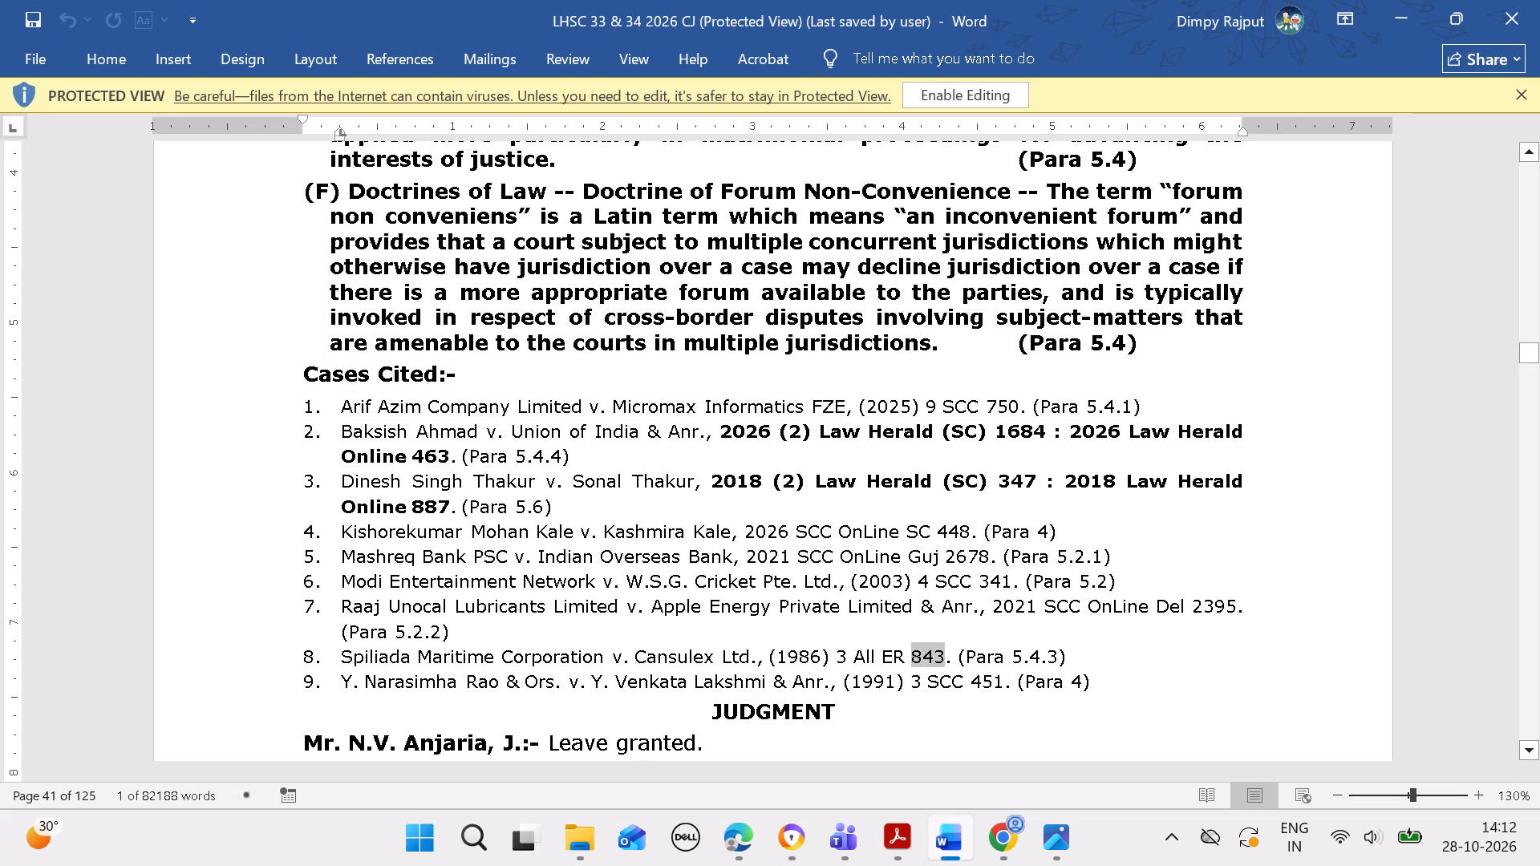
pyautogui.moveTo(346, 679); pyautogui.dragTo(464, 668)
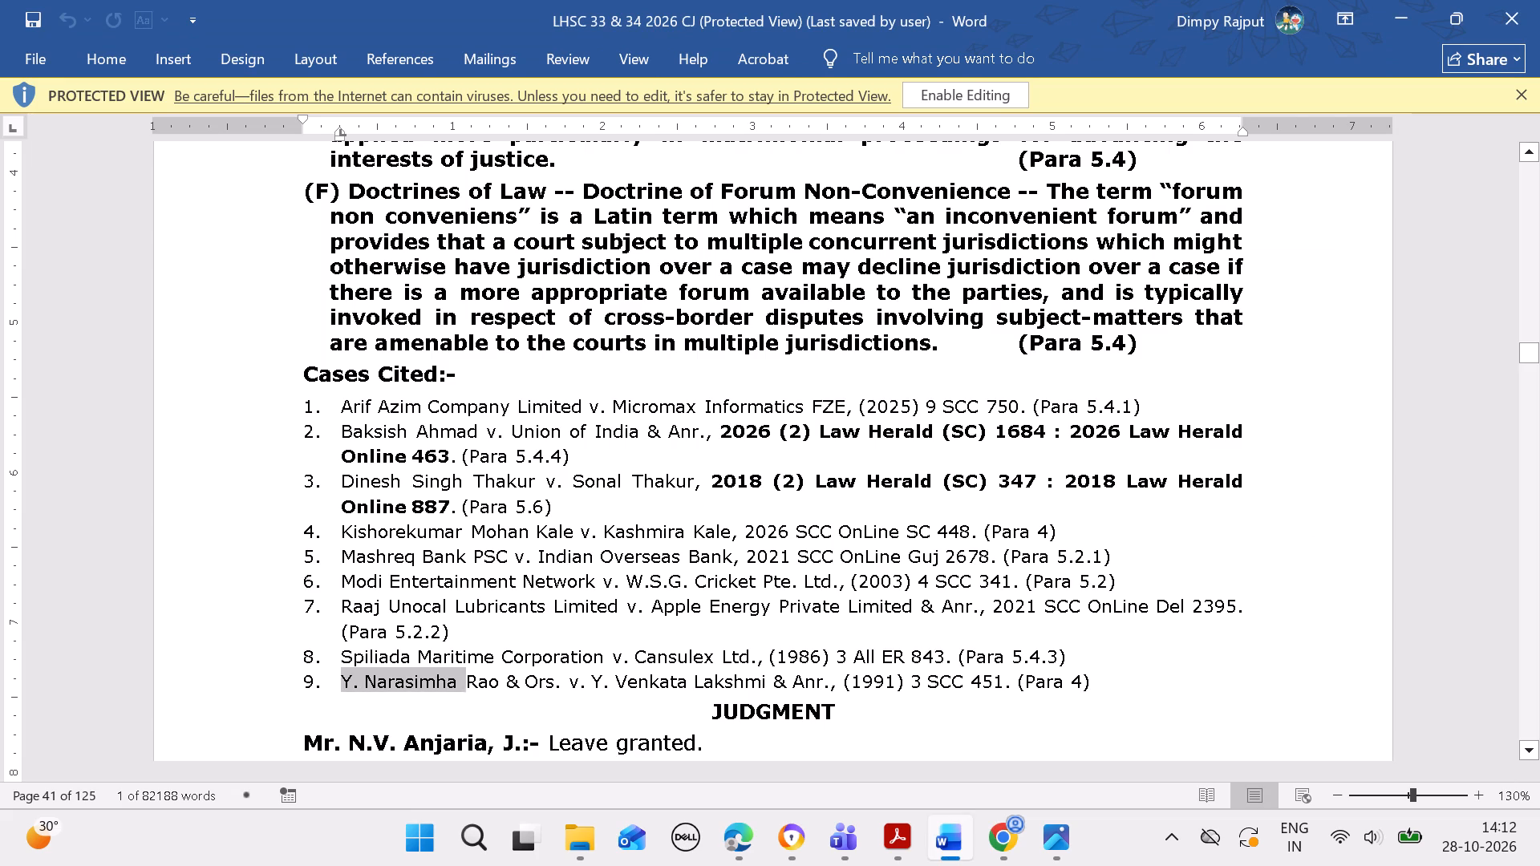
pyautogui.moveTo(464, 668); pyautogui.dragTo(562, 686)
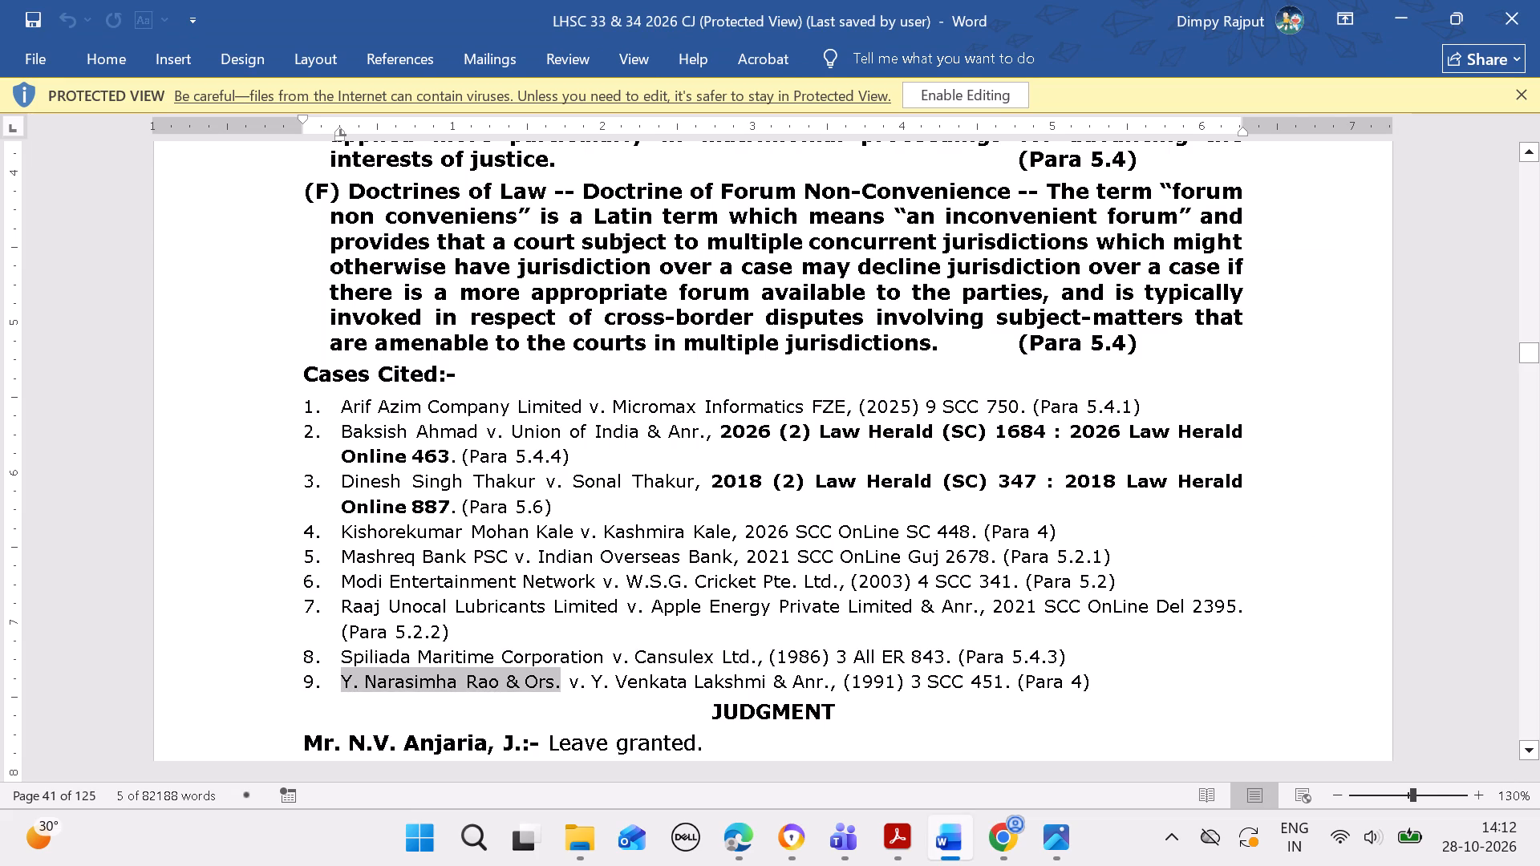
pyautogui.hotkey('ctrl', 'c')
pyautogui.click(734, 840)
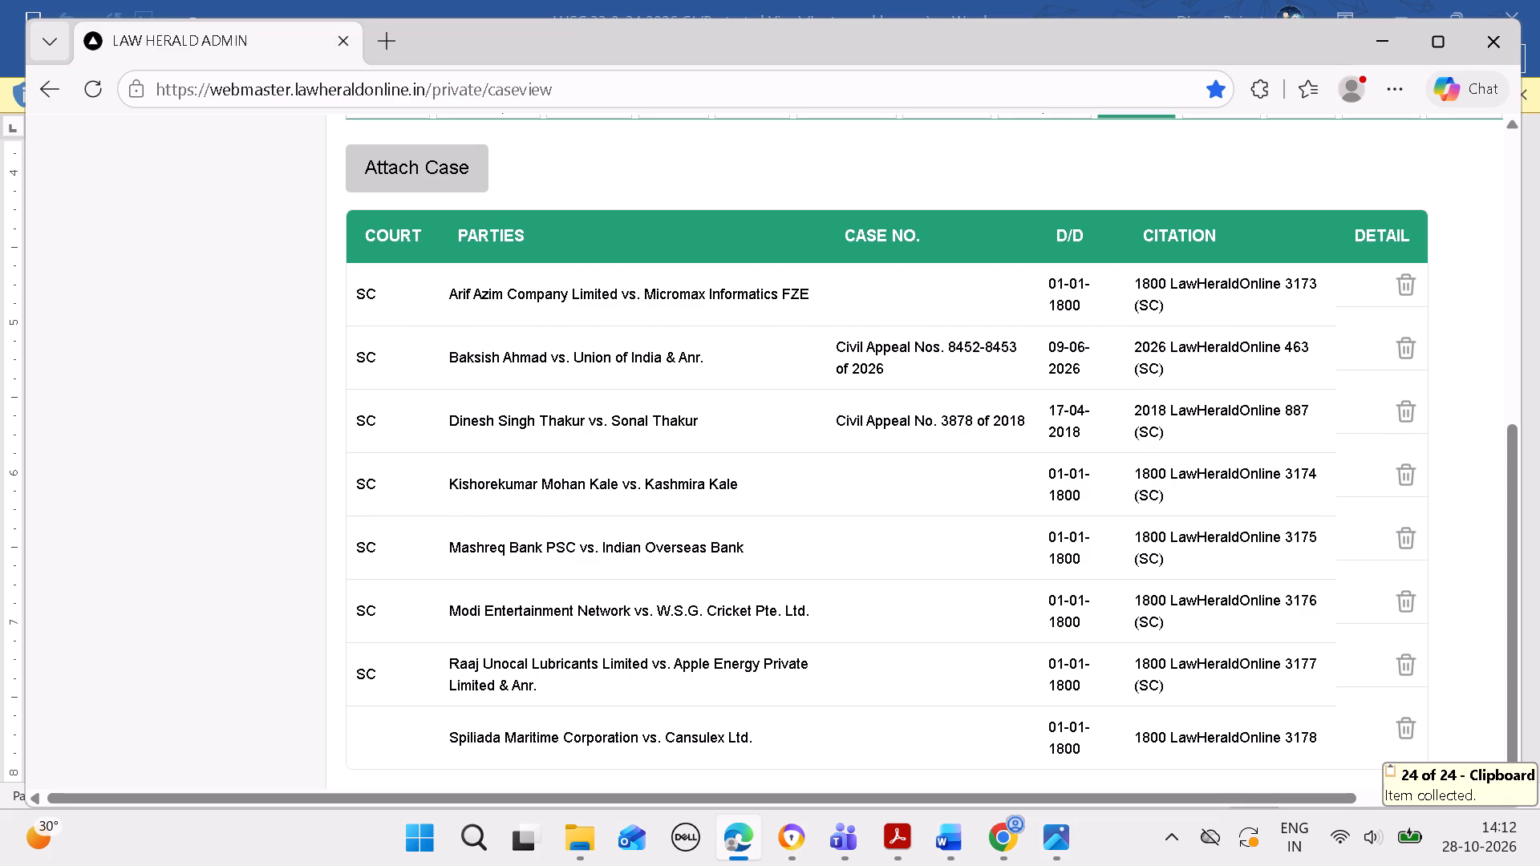
pyautogui.click(395, 154)
pyautogui.click(158, 178)
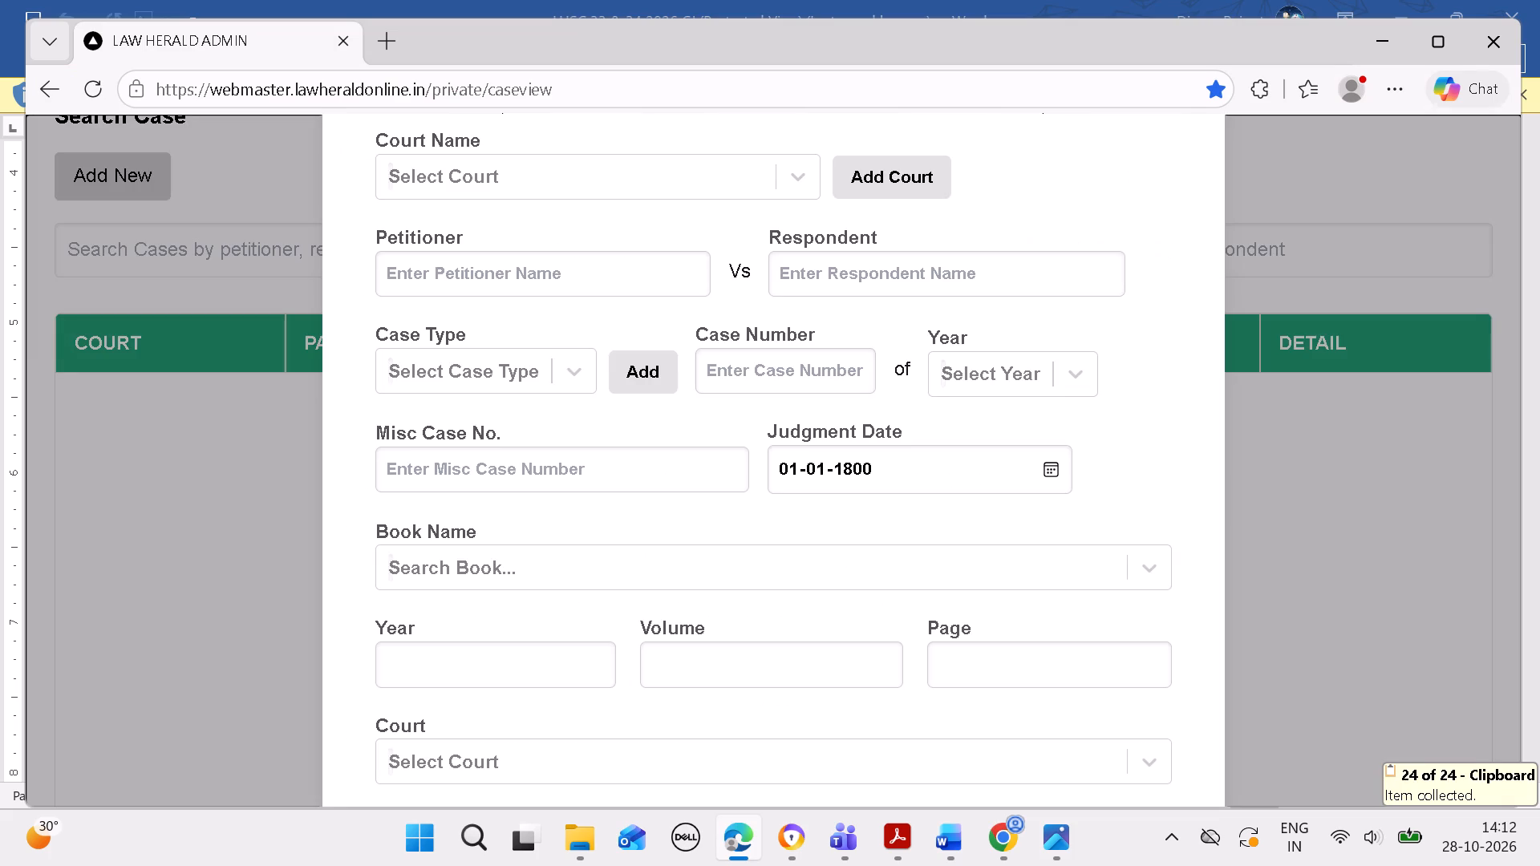
pyautogui.click(492, 249)
pyautogui.hotkey('ctrl', 'v')
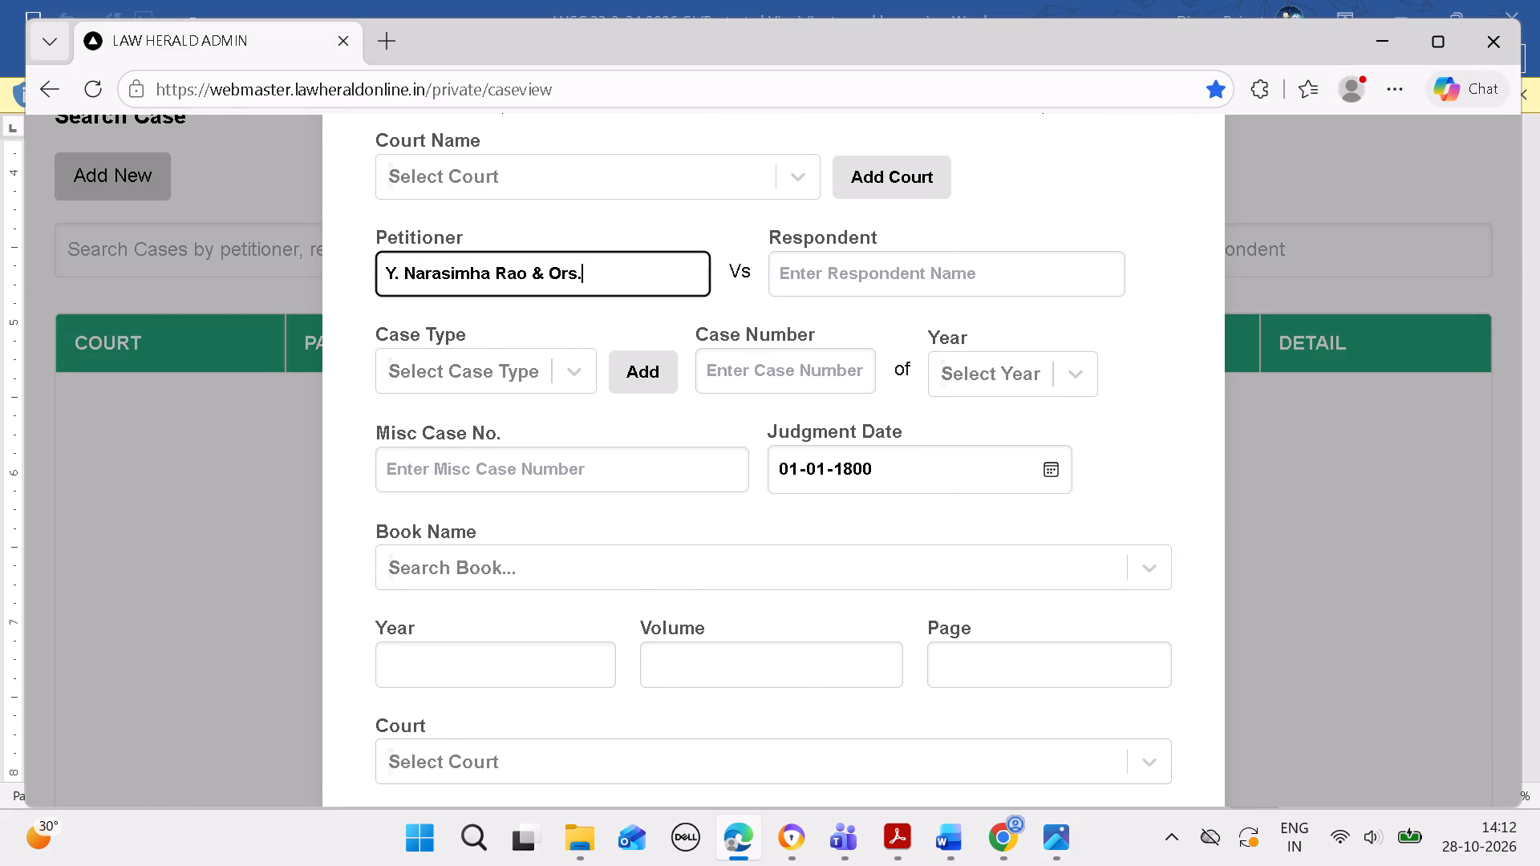
# Copy the respondent's name from the ninth citation in Word into the new case's respondent field.
pyautogui.click(962, 832)
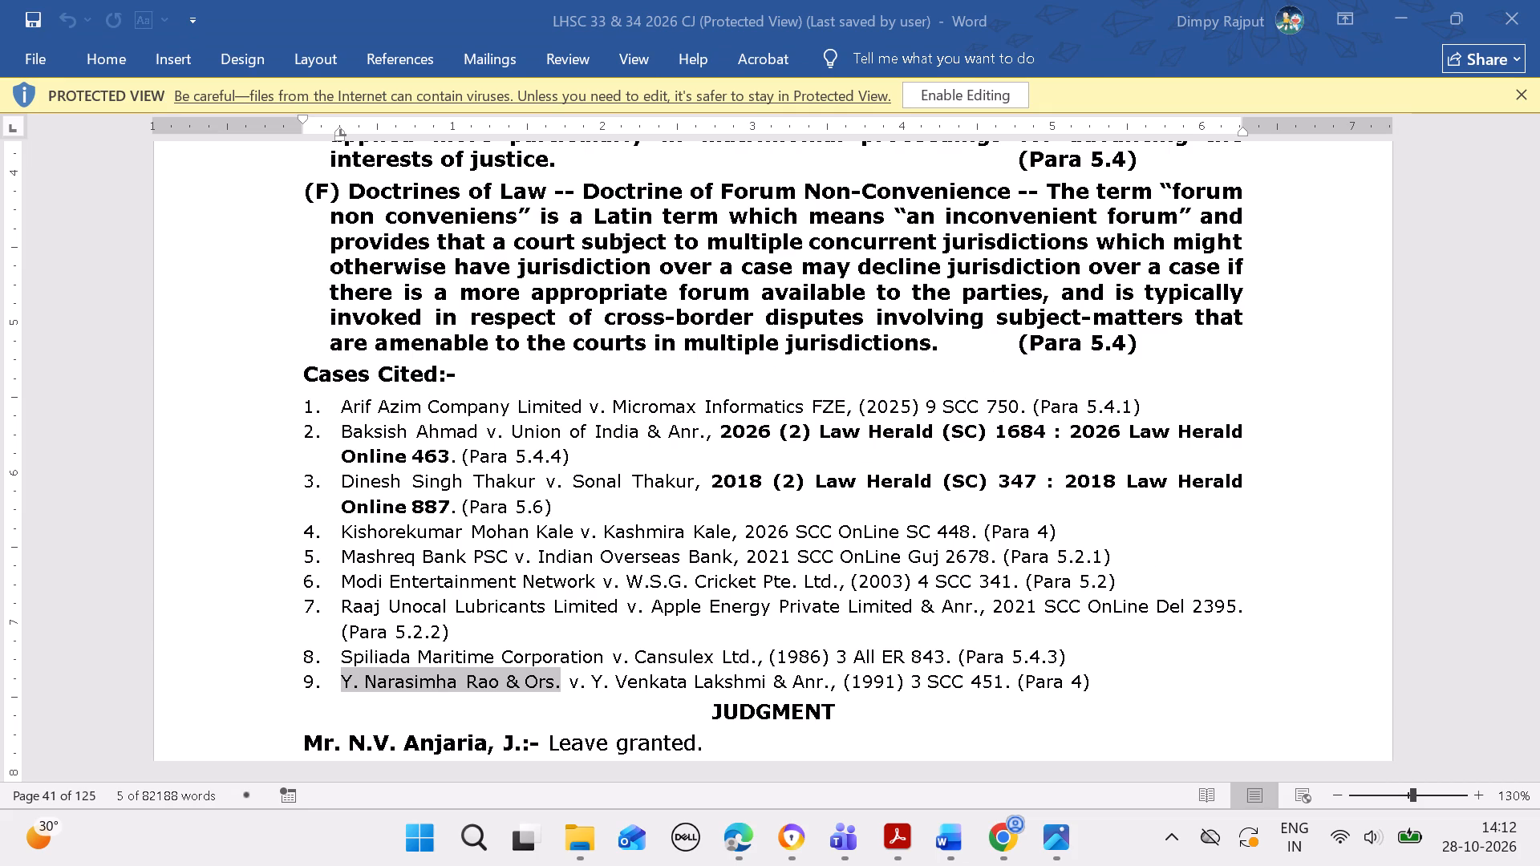
pyautogui.moveTo(596, 678); pyautogui.dragTo(826, 684)
pyautogui.hotkey('ctrl', 'c')
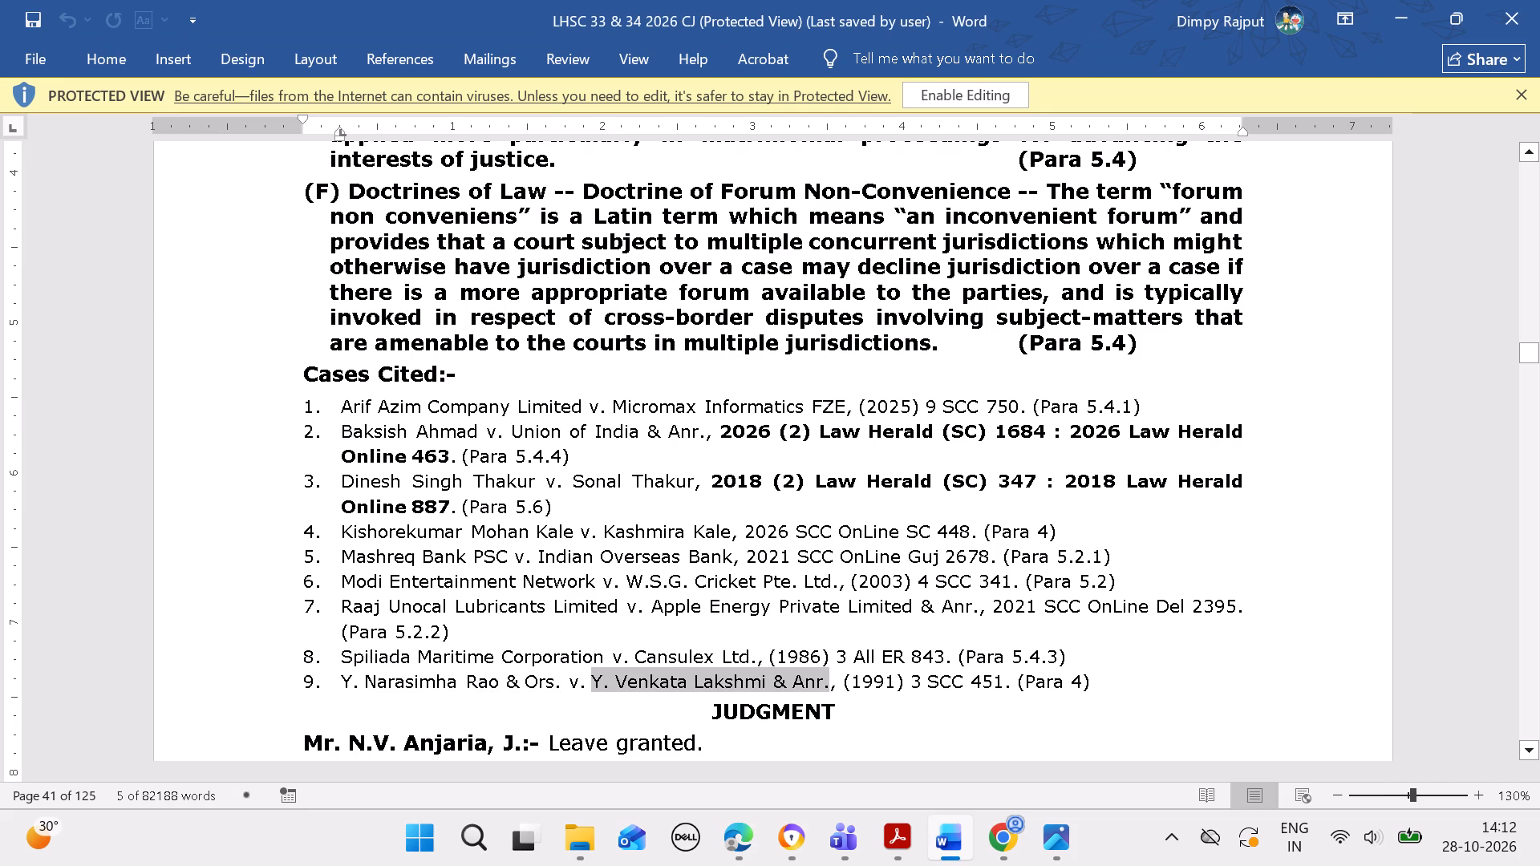
pyautogui.click(743, 842)
pyautogui.click(748, 834)
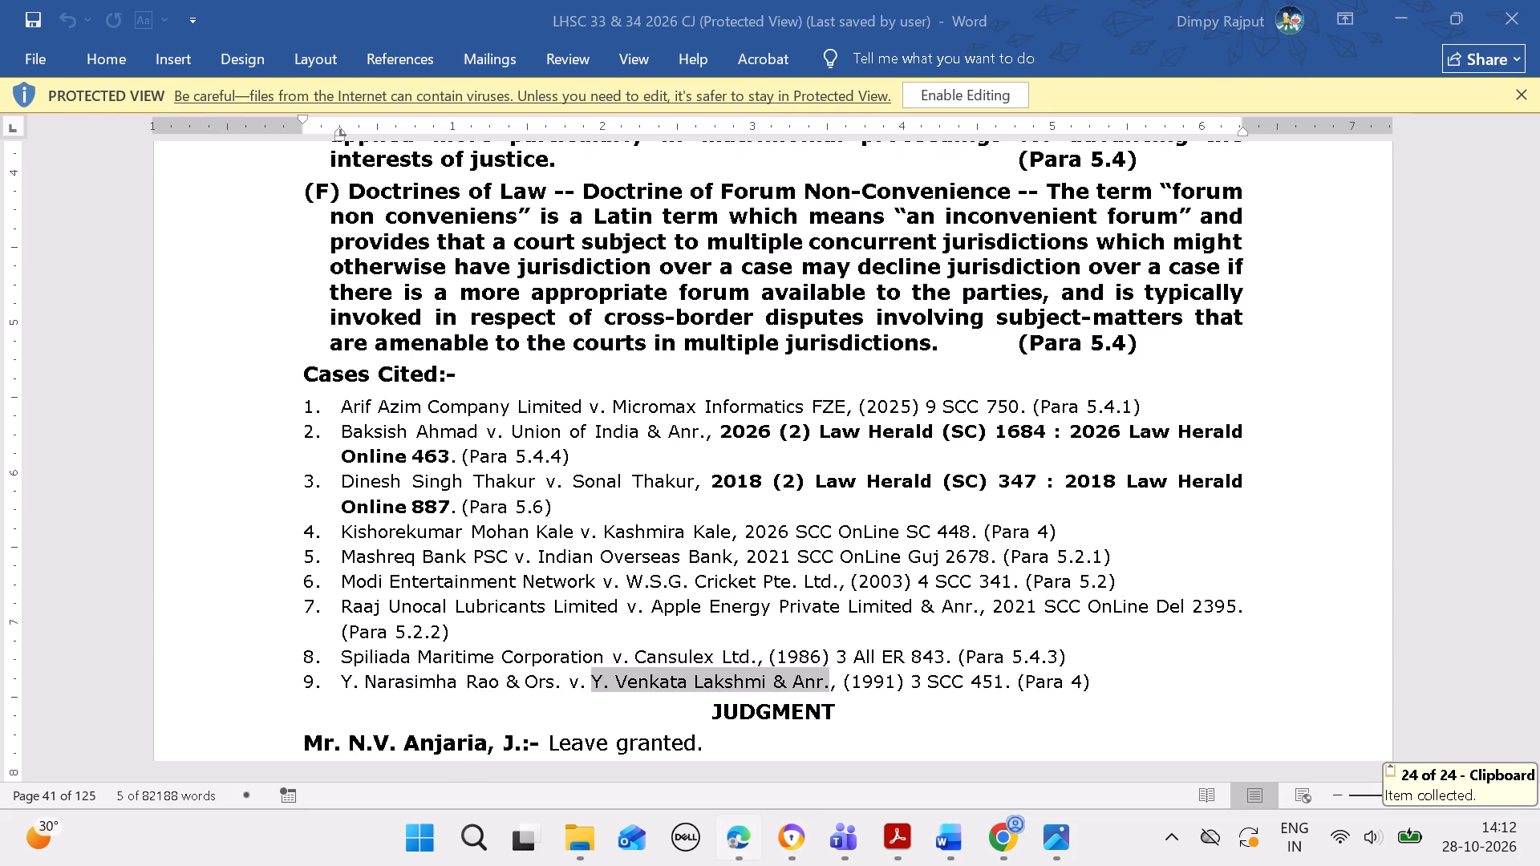
pyautogui.click(898, 273)
pyautogui.hotkey('ctrl', 'v')
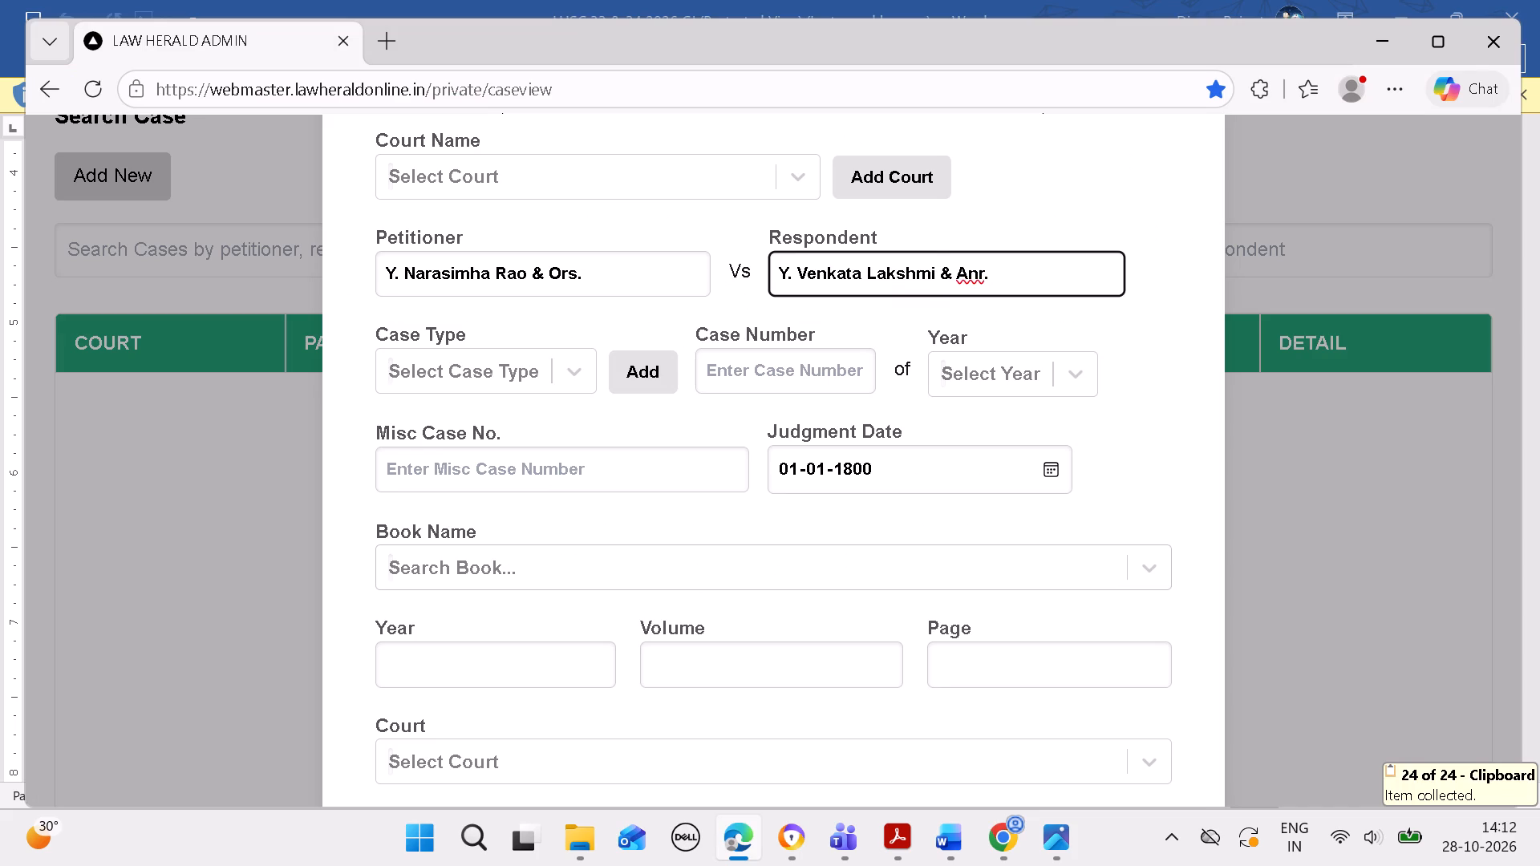
# Copy the year 1991 from the ninth citation in Word into the new case's citation year.
pyautogui.click(956, 830)
pyautogui.moveTo(855, 678); pyautogui.dragTo(861, 674)
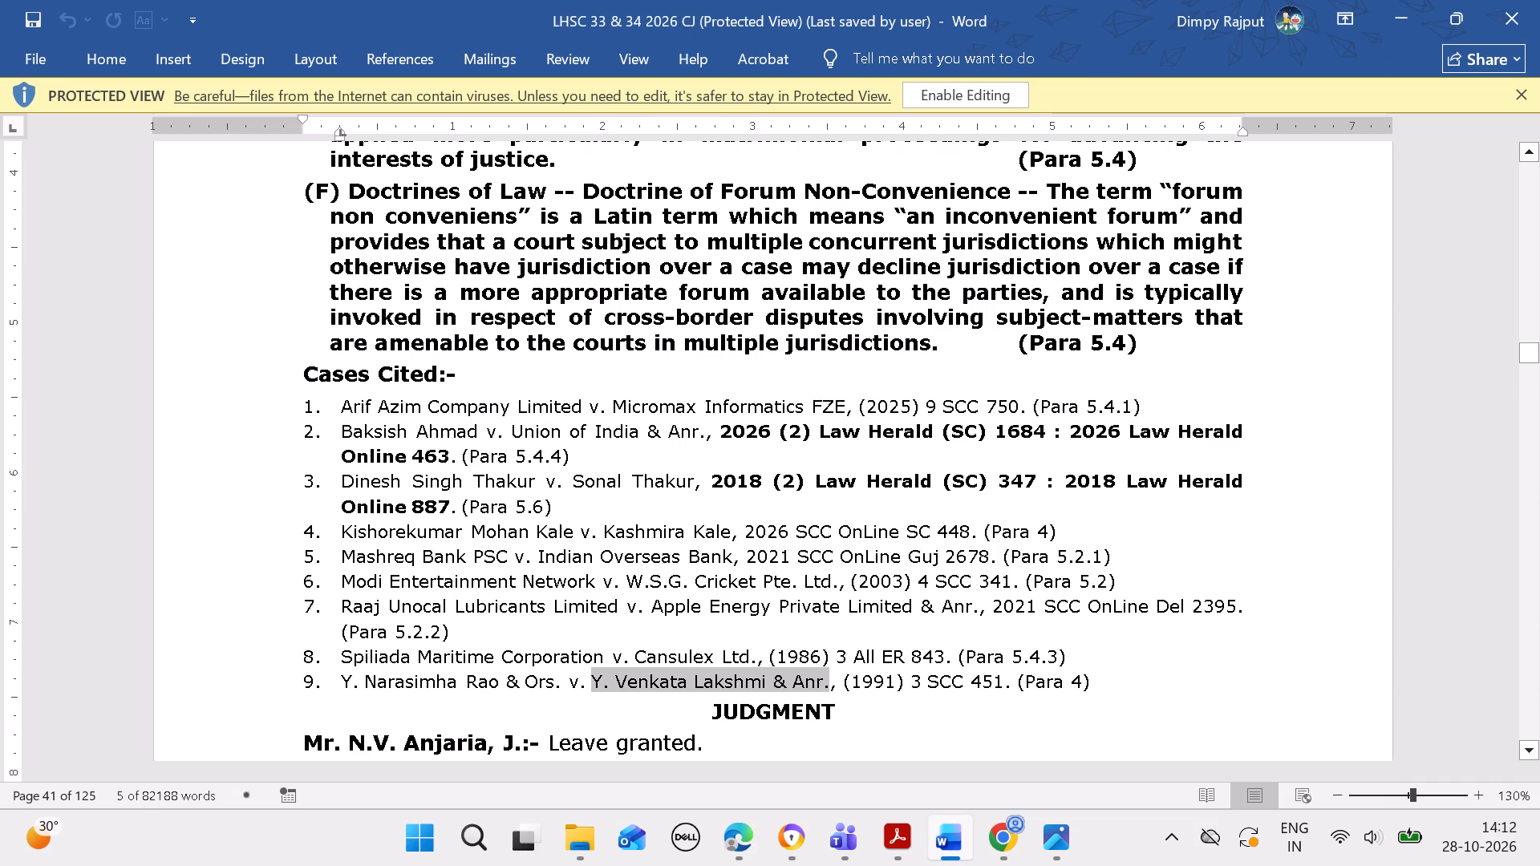
pyautogui.moveTo(861, 674); pyautogui.dragTo(895, 680)
pyautogui.hotkey('ctrl', 'c')
pyautogui.click(760, 832)
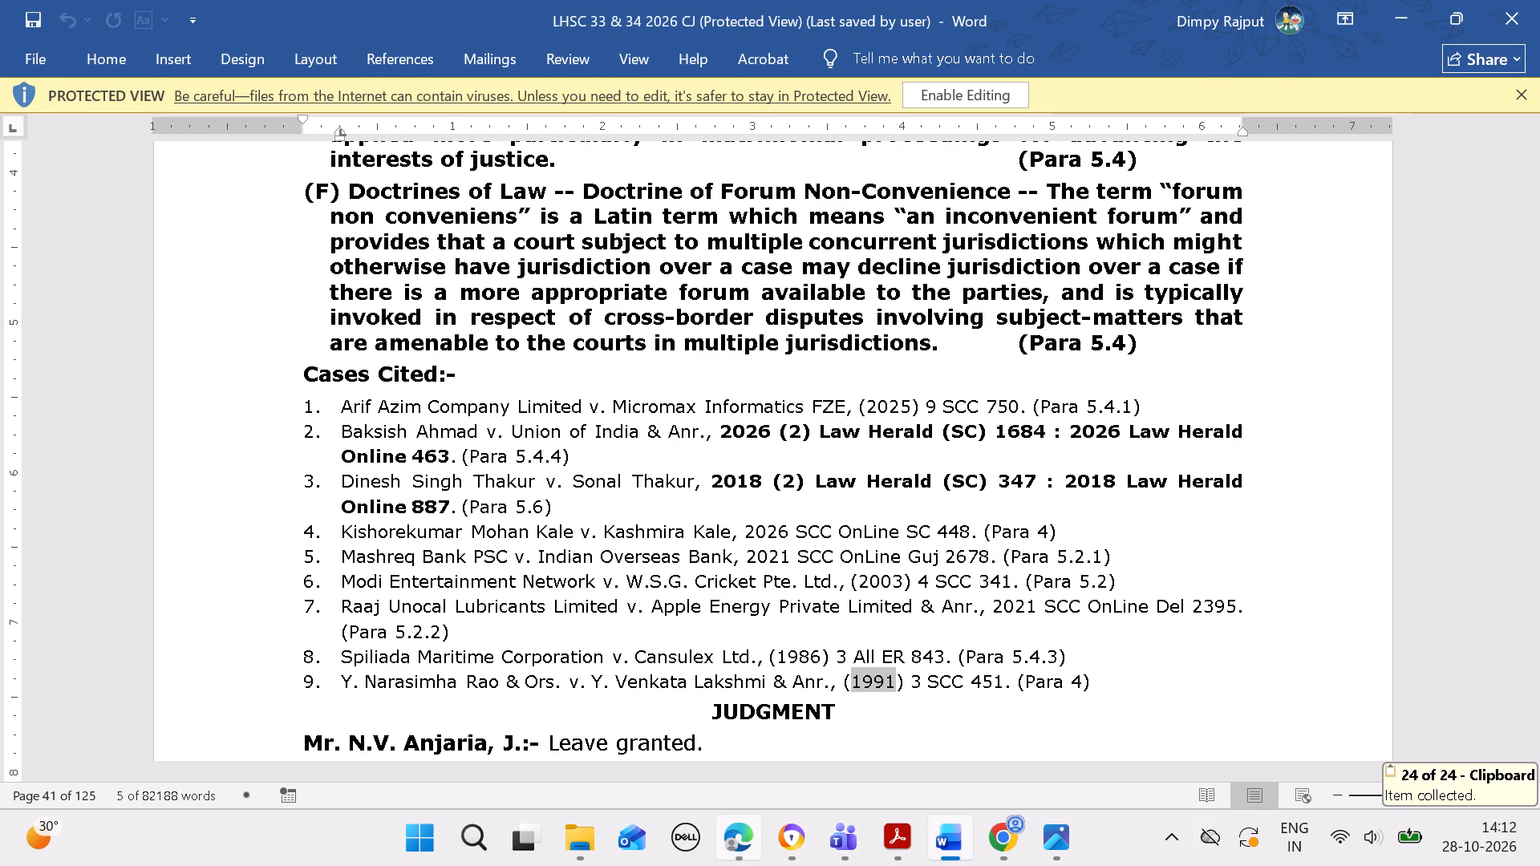
pyautogui.click(562, 662)
pyautogui.hotkey('ctrl', 'v')
# Copy volume 3 from the ninth citation in Word into the new case's citation volume.
pyautogui.click(957, 835)
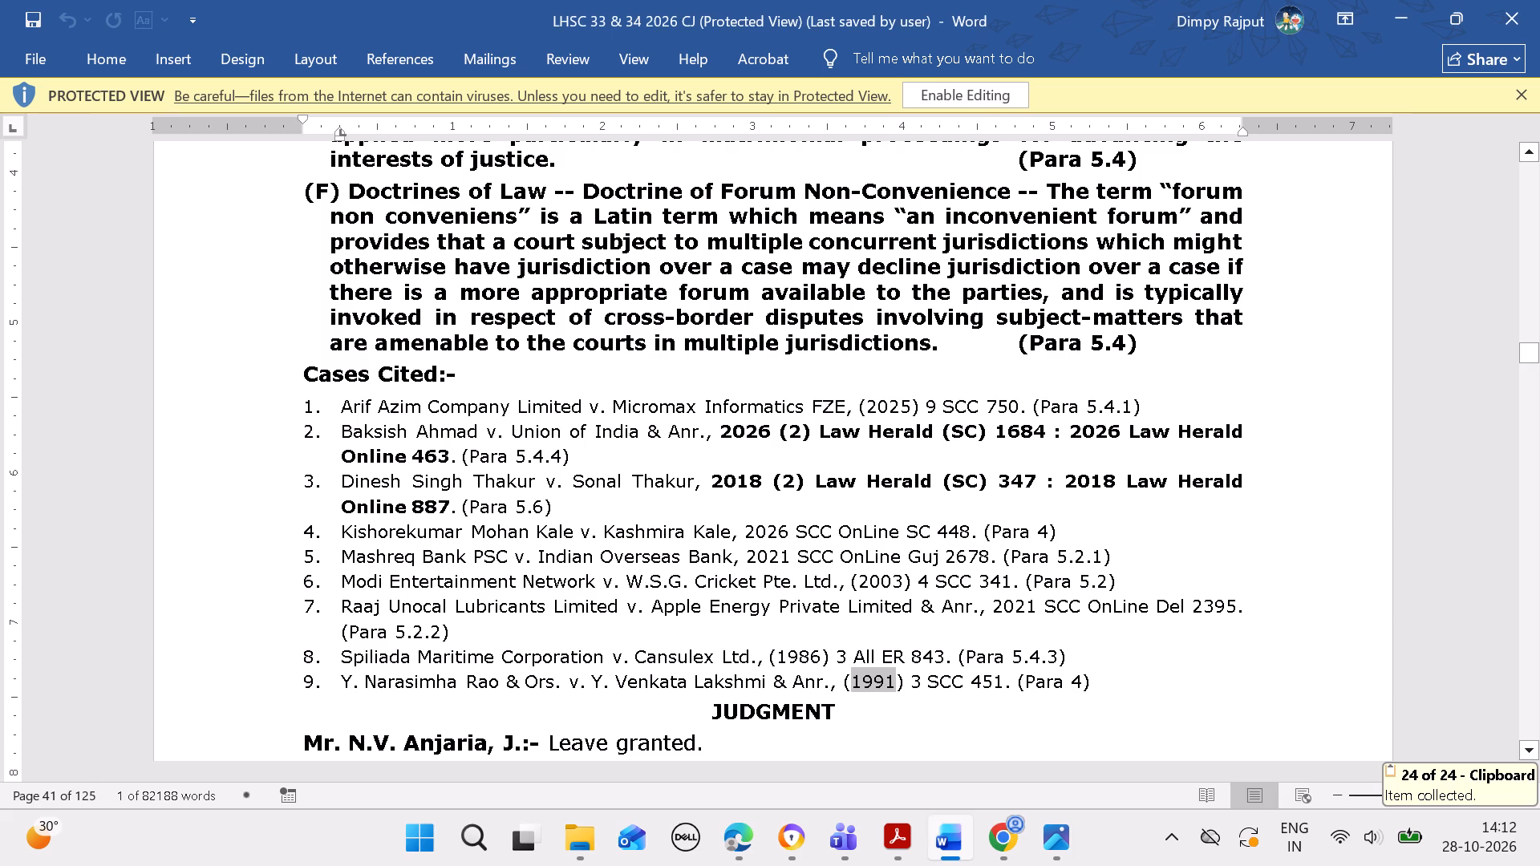
pyautogui.moveTo(911, 680); pyautogui.dragTo(929, 683)
pyautogui.hotkey('ctrl', 'c')
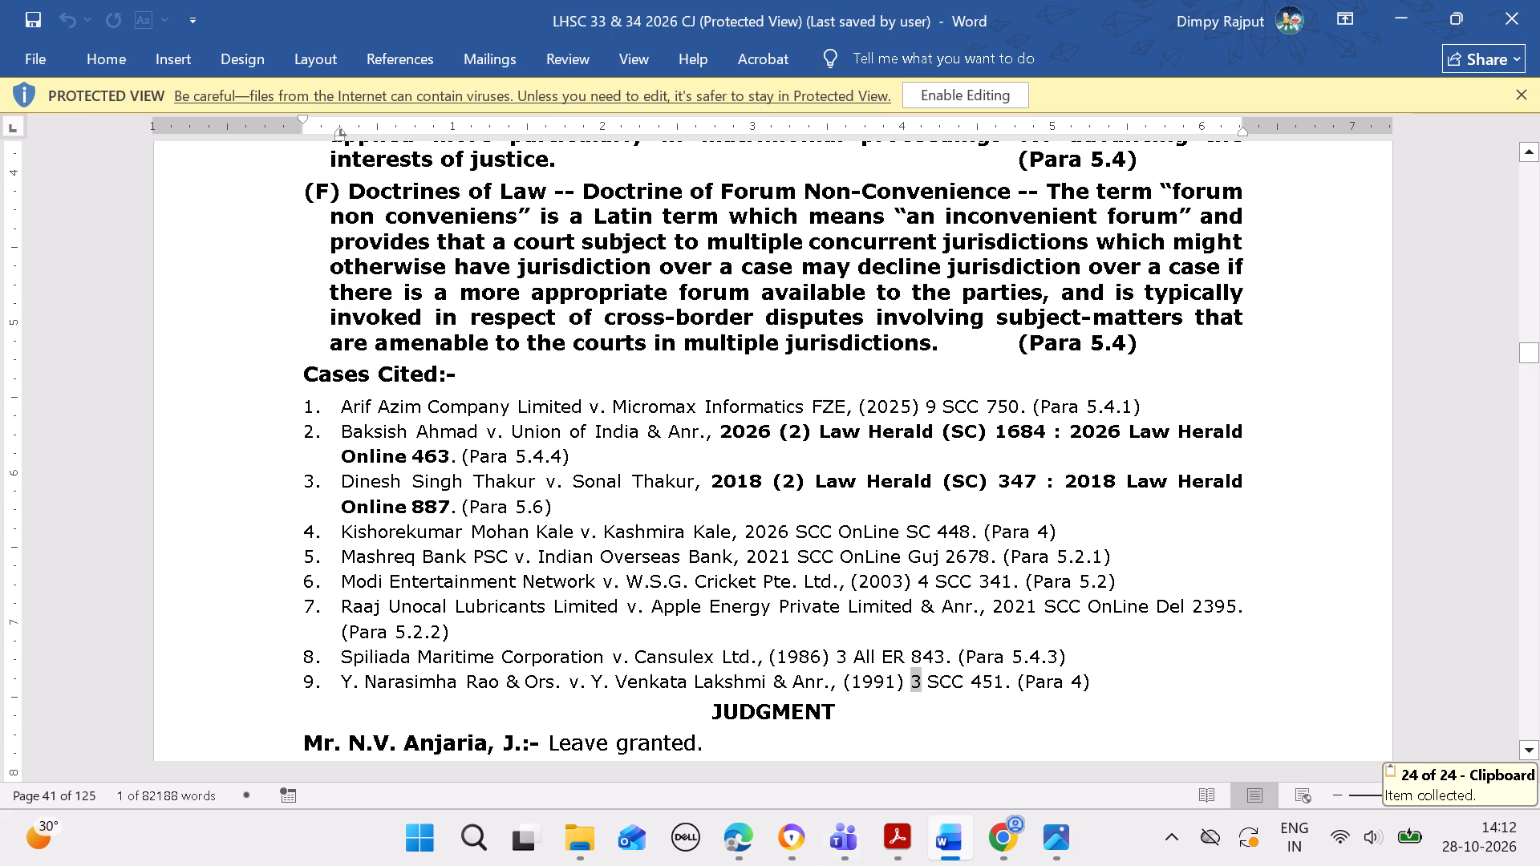
pyautogui.click(746, 840)
pyautogui.click(740, 666)
pyautogui.hotkey('ctrl', 'v')
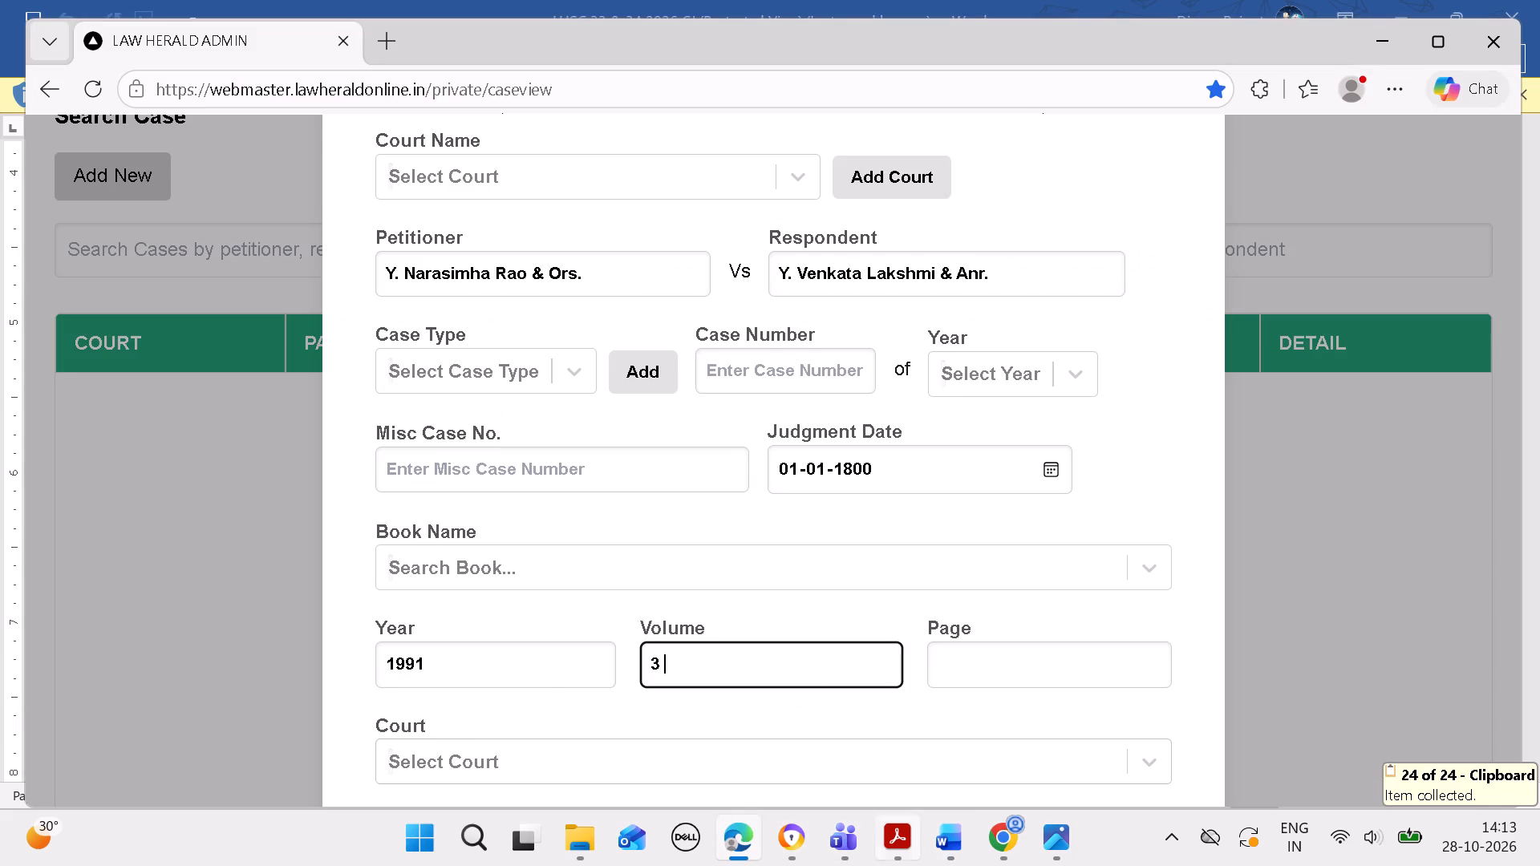
# Copy page 451 from the ninth citation in Word into the new case's citation page.
pyautogui.click(938, 830)
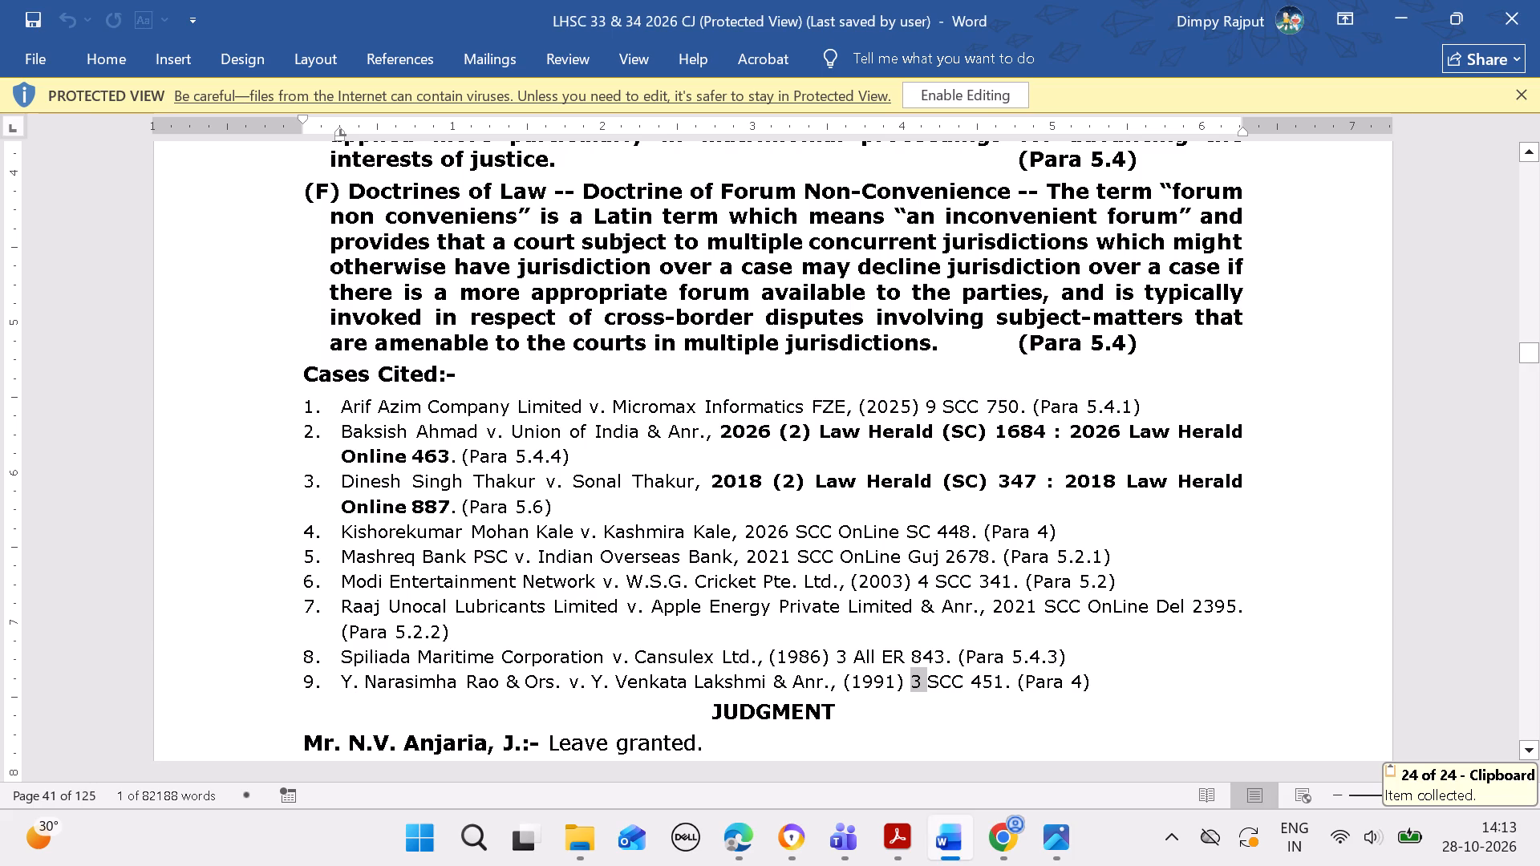
pyautogui.moveTo(971, 682); pyautogui.dragTo(1002, 689)
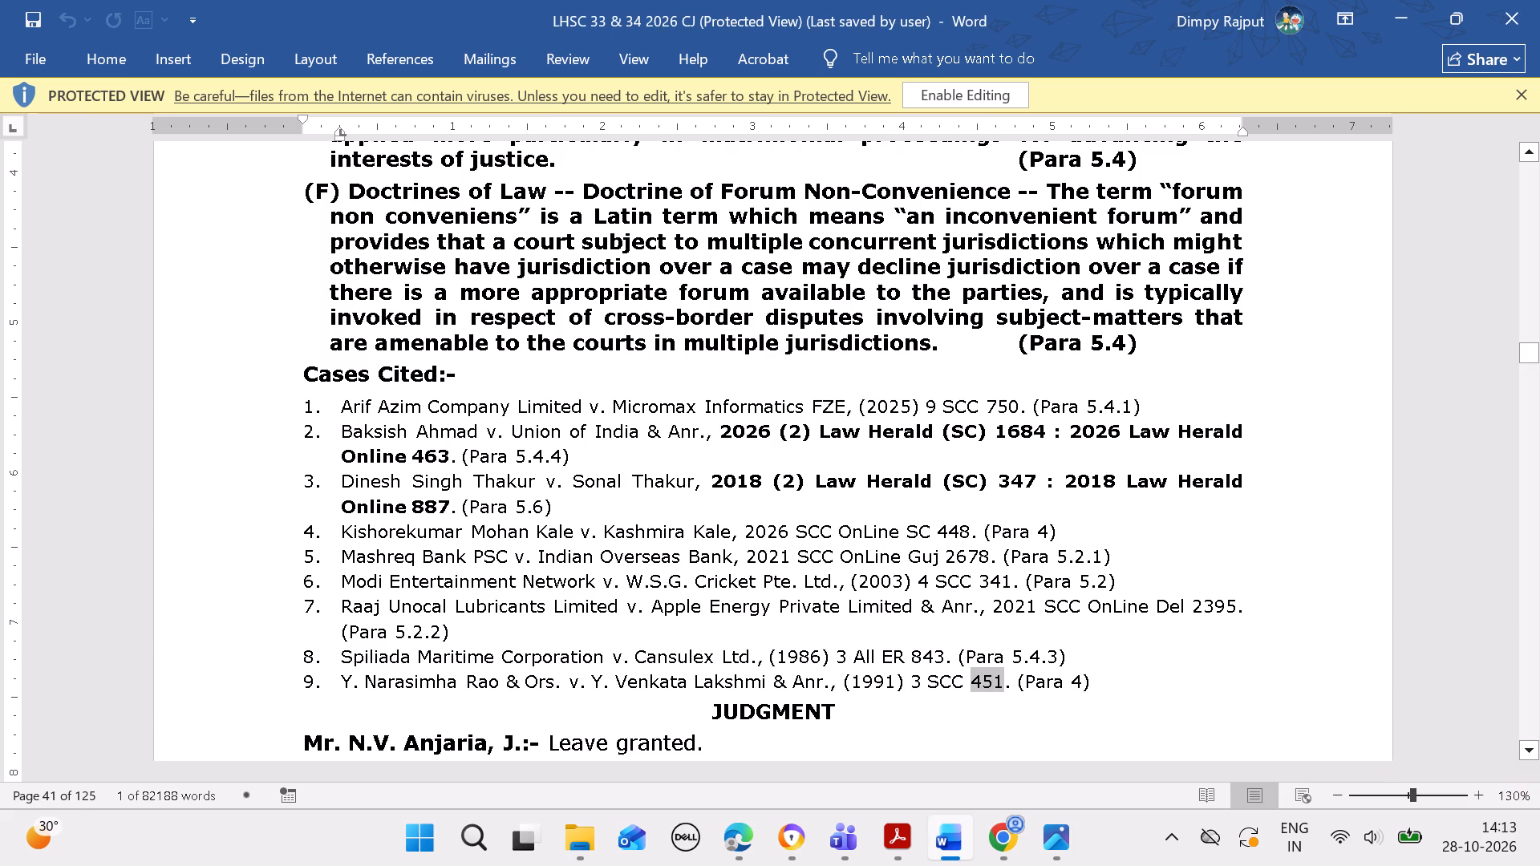
pyautogui.hotkey('ctrl', 'c')
pyautogui.click(735, 843)
pyautogui.click(984, 670)
pyautogui.hotkey('ctrl', 'v')
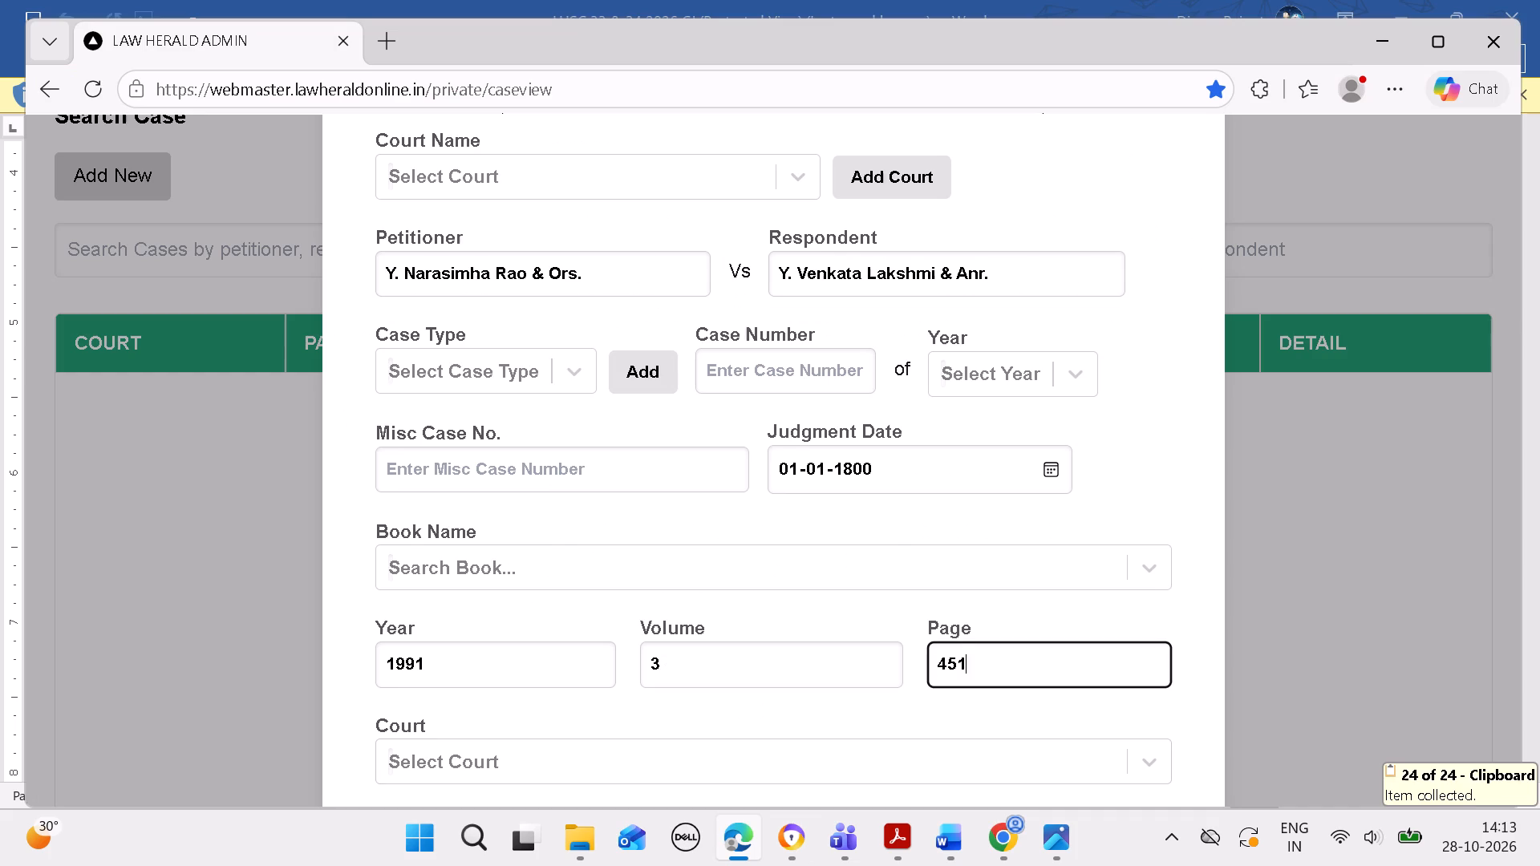
# Choose the blank "( )" option as the ninth cited case's citation court.
pyautogui.click(879, 744)
pyautogui.click(875, 800)
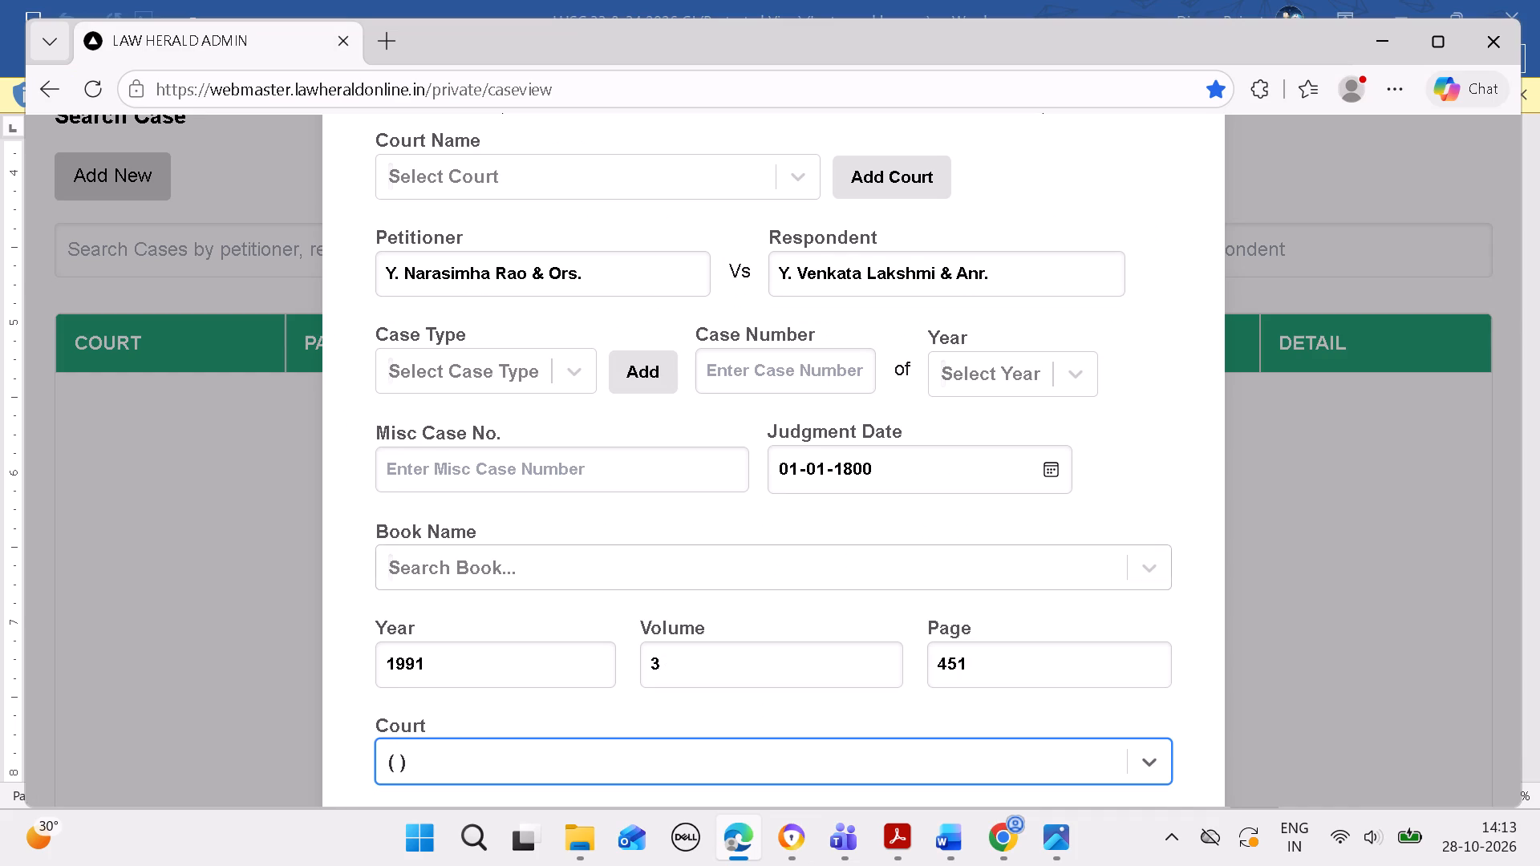
# Check the ninth citation's reporter in Word, search the book names for "scc" and choose SCC for the new case.
pyautogui.click(953, 836)
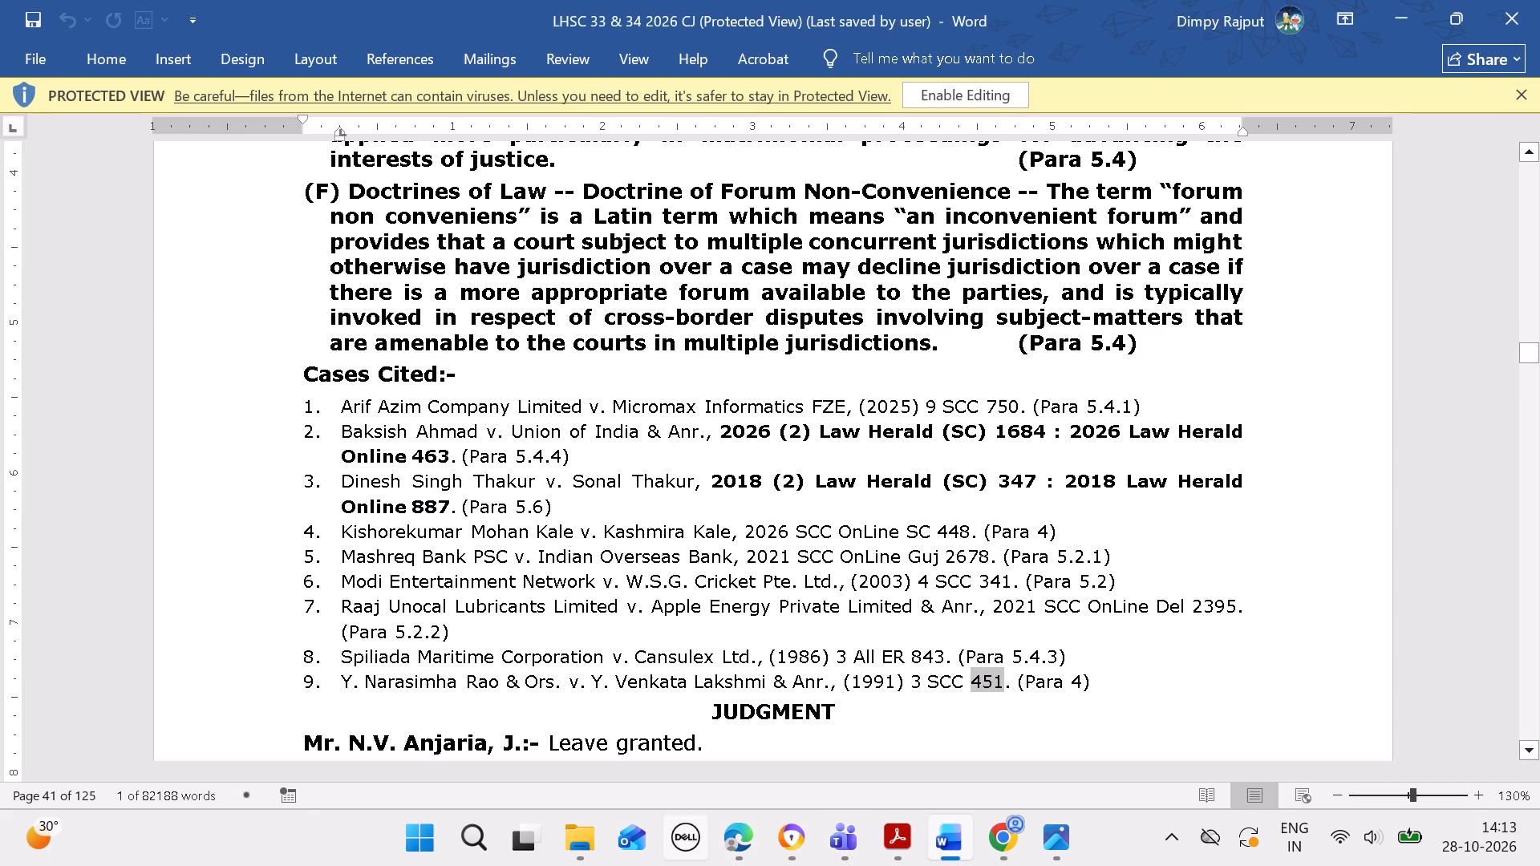
pyautogui.click(744, 850)
pyautogui.click(661, 568)
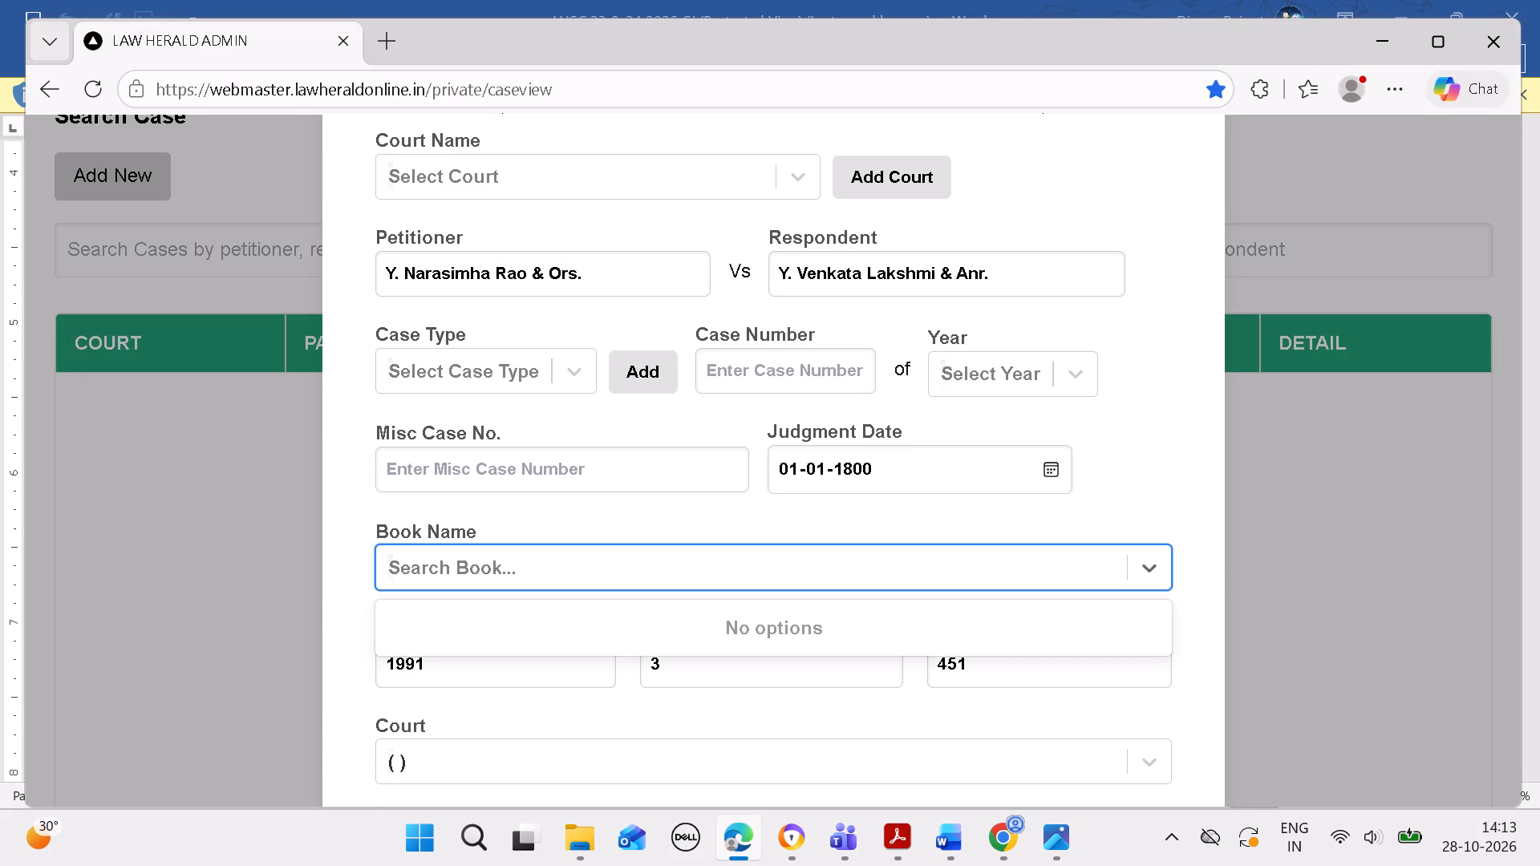
pyautogui.press('s')
pyautogui.write('cc')
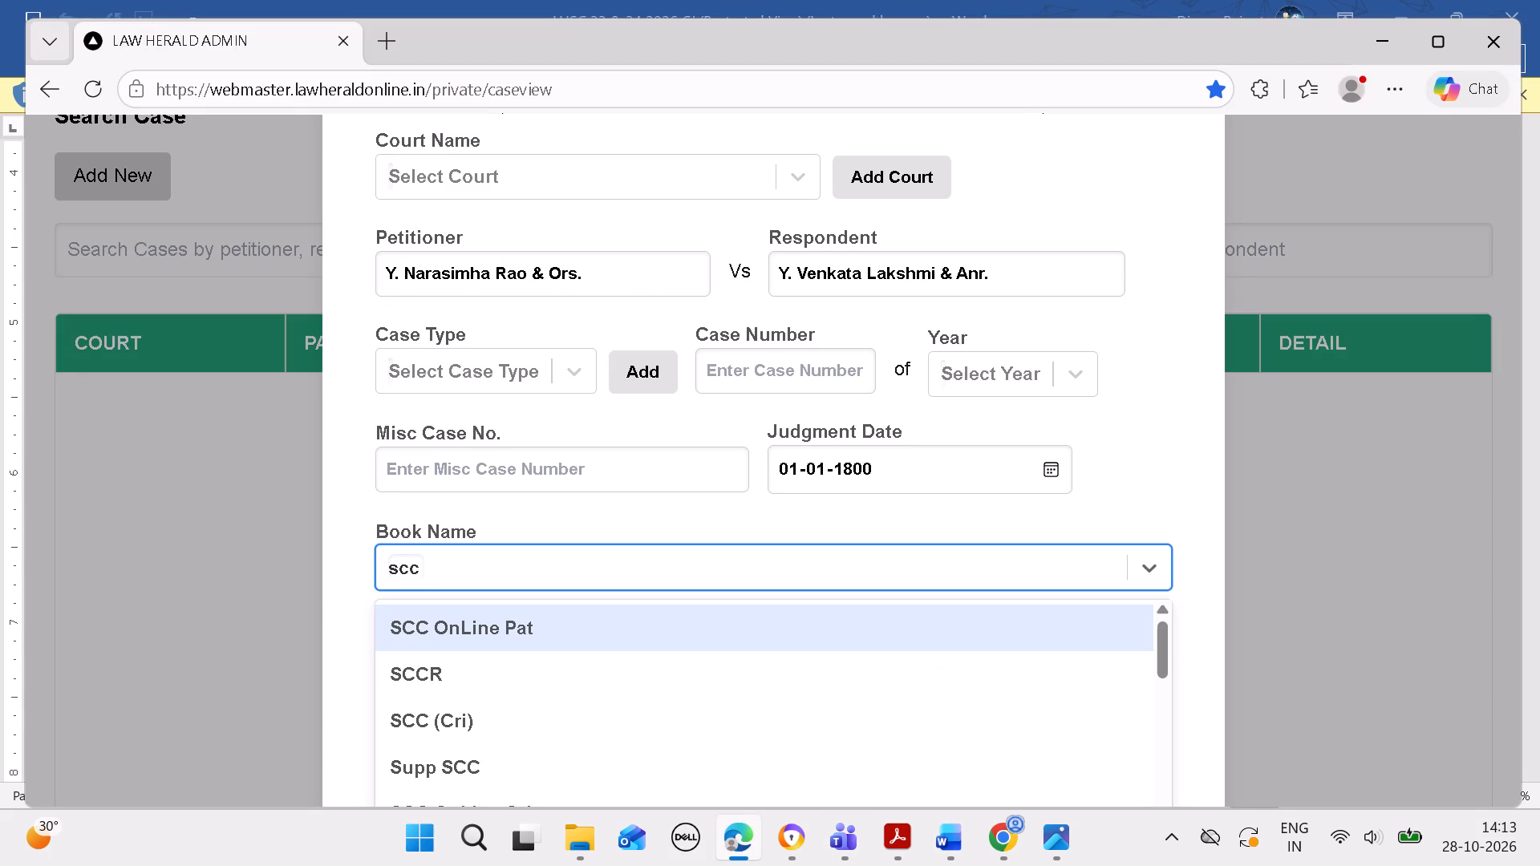
pyautogui.press('Down')
pyautogui.press('Down')
pyautogui.press('Down')
pyautogui.press('Down')
pyautogui.press('Down')
pyautogui.press('Down')
pyautogui.press('Down')
pyautogui.press('Down')
pyautogui.press('Down')
pyautogui.press('Down')
pyautogui.press('Down')
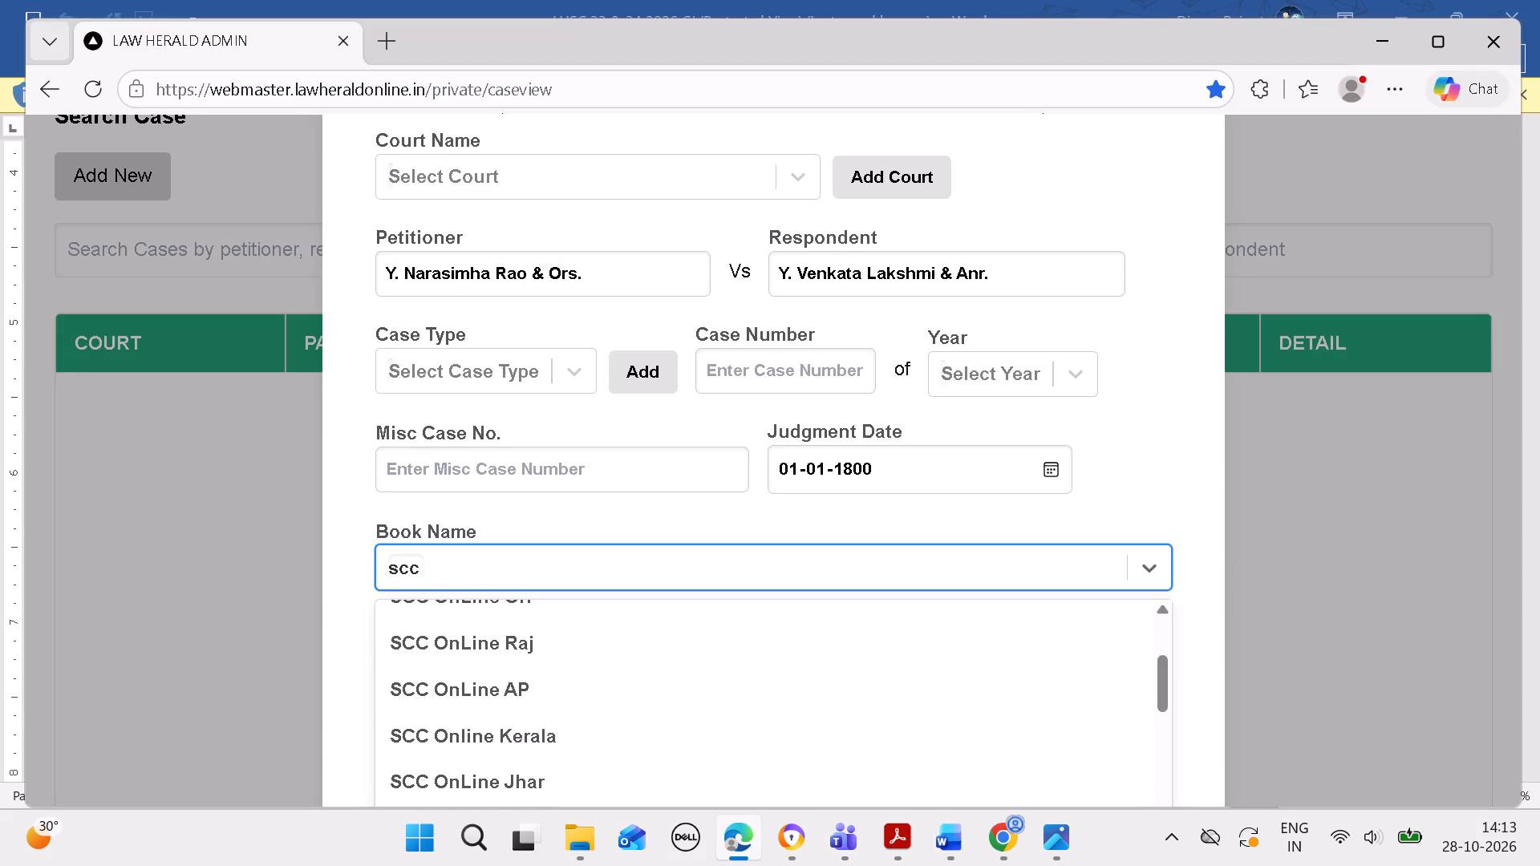
pyautogui.press('Down')
pyautogui.press('Down')
pyautogui.press('Down')
pyautogui.press('Down')
pyautogui.press('Down')
pyautogui.press('Down')
pyautogui.press('Down')
pyautogui.press('Down')
pyautogui.click(603, 669)
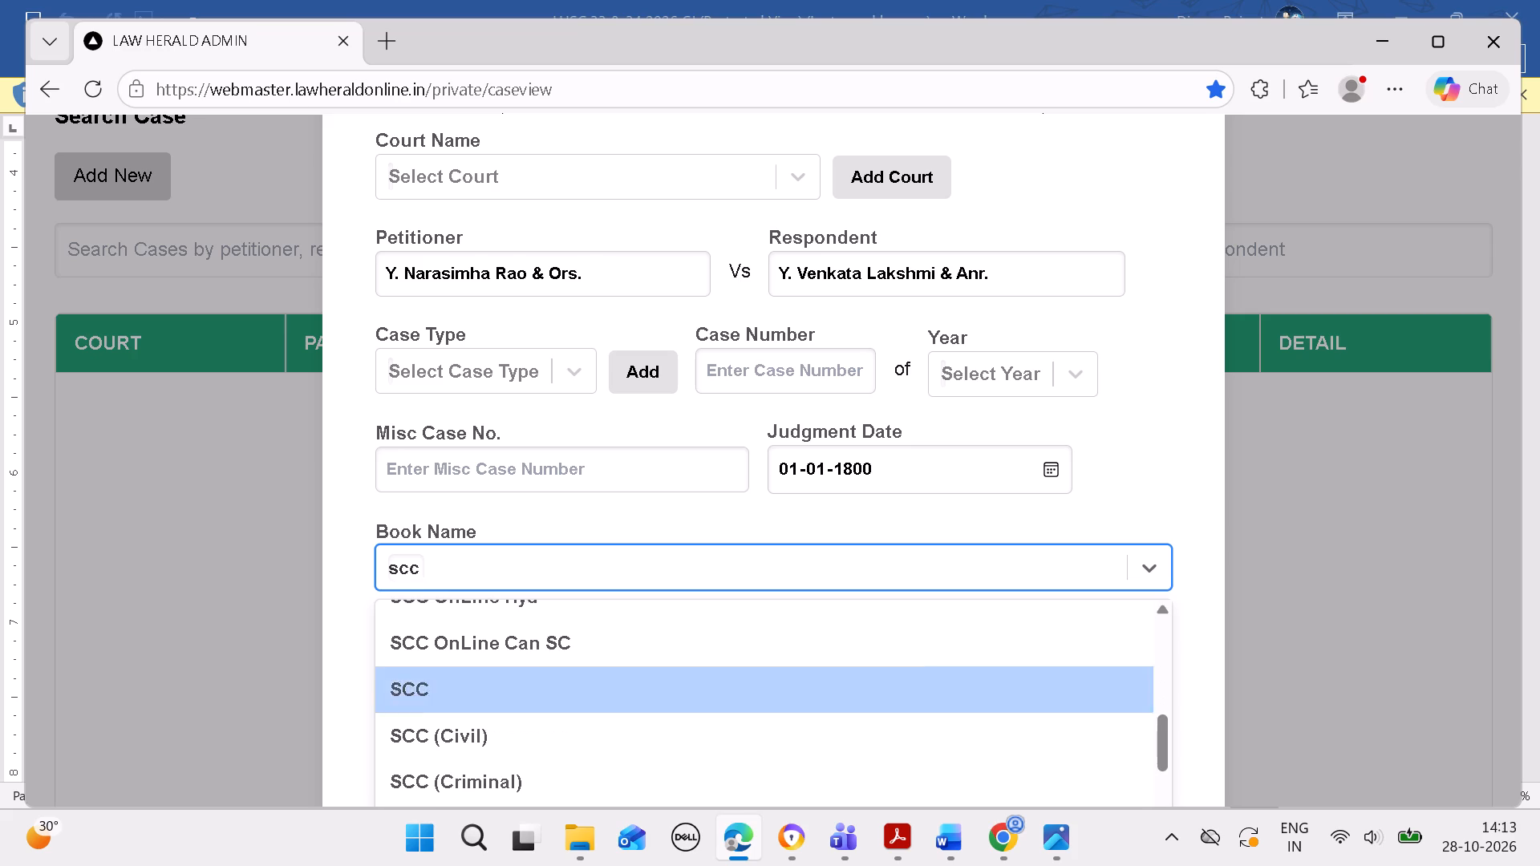
# Set the ninth cited case's court name to IN THE SUPREME COURT OF INDIA (SC) and save the new case.
pyautogui.click(673, 181)
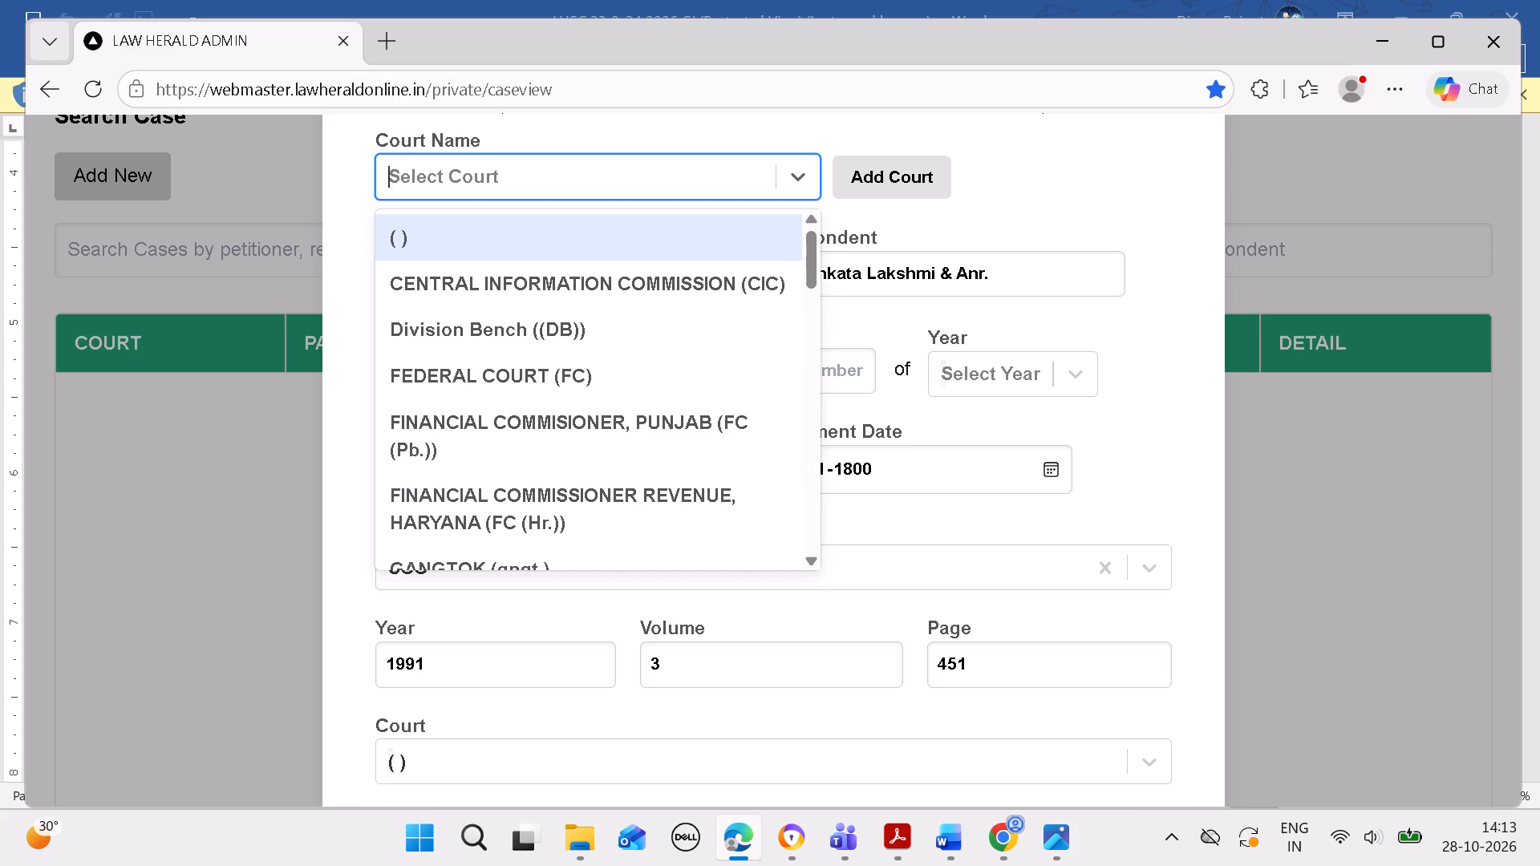
pyautogui.press('i')
pyautogui.press('n')
pyautogui.press('space')
pyautogui.write('t')
pyautogui.press('h')
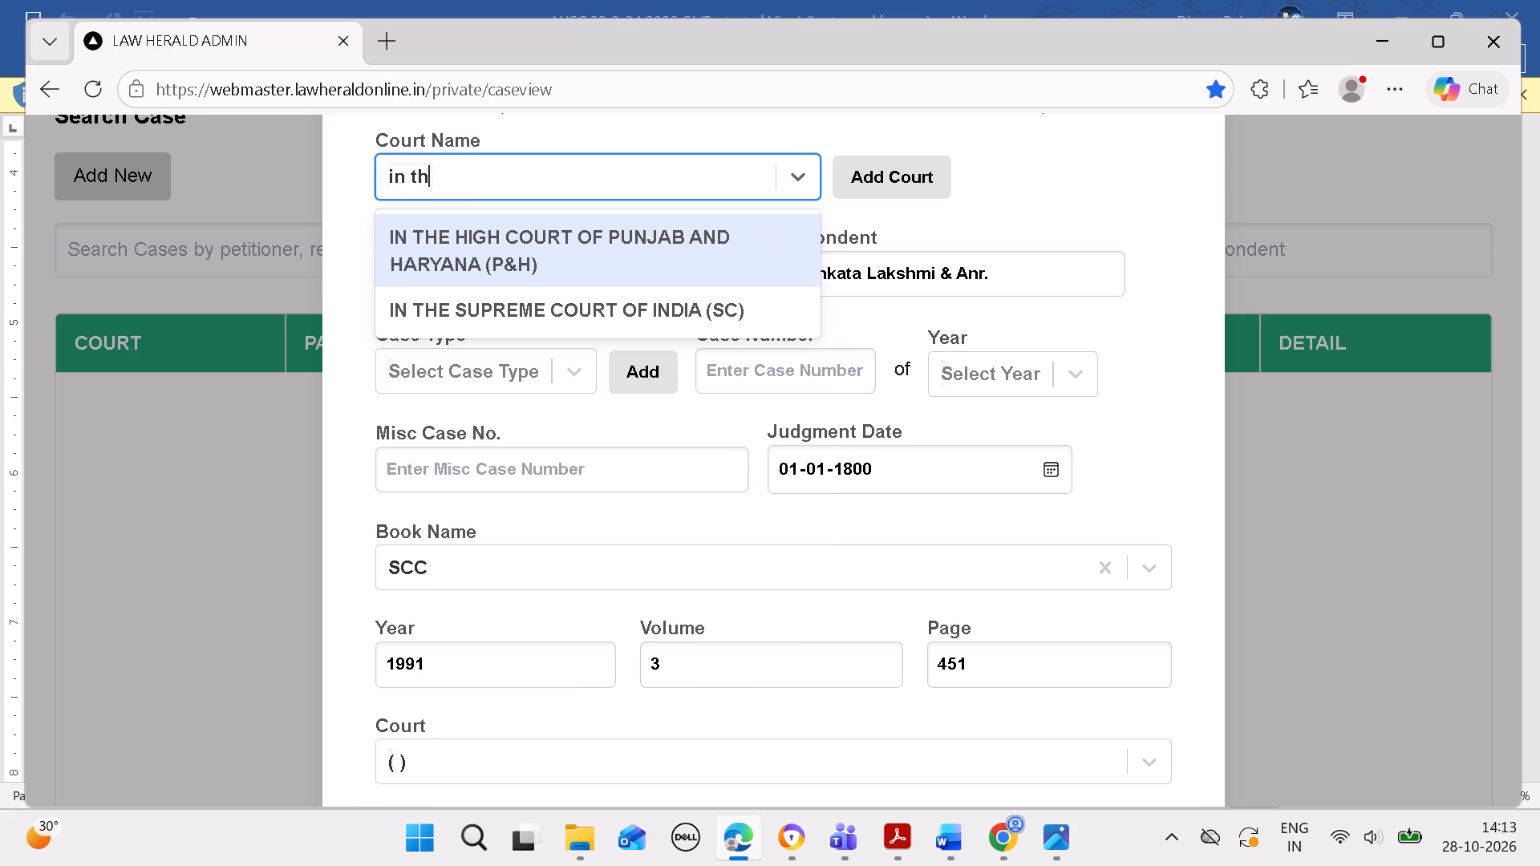
pyautogui.press('e')
pyautogui.click(669, 314)
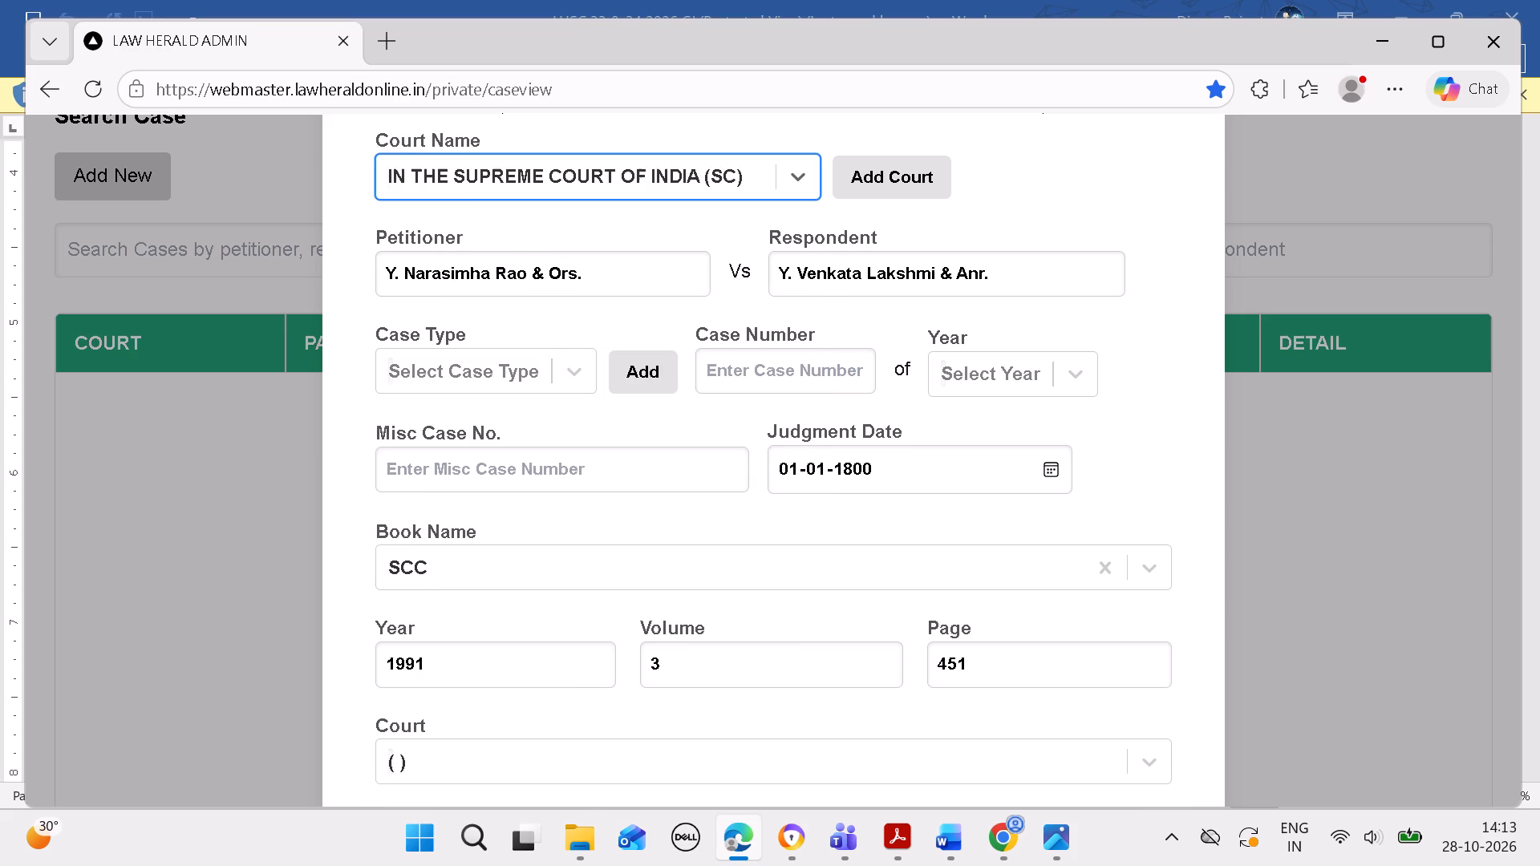
pyautogui.press('Return')
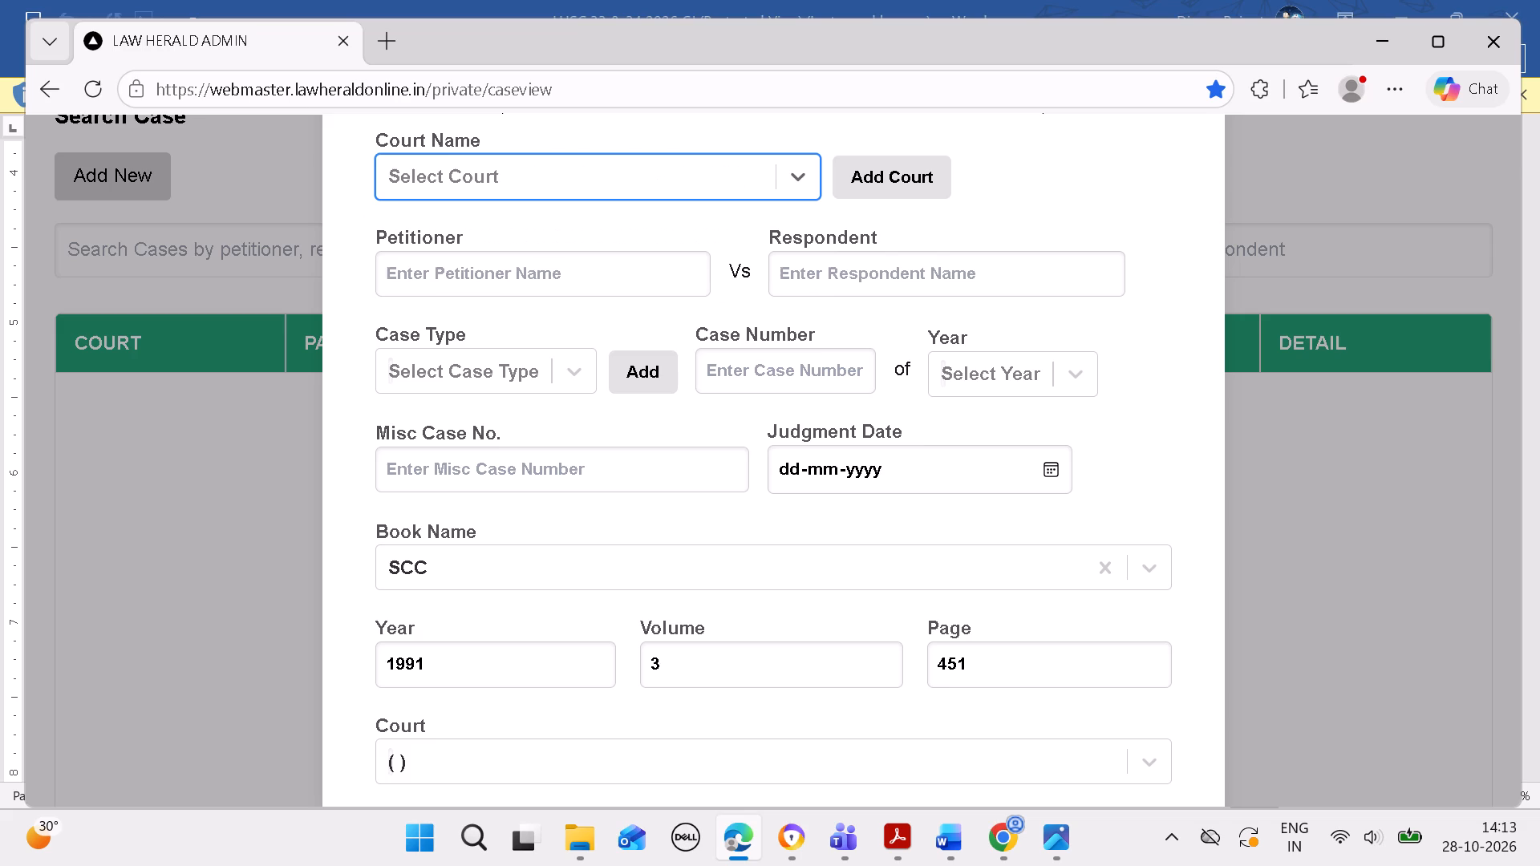
pyautogui.click(1010, 256)
pyautogui.click(1008, 259)
pyautogui.scroll(-5, 935, 547)
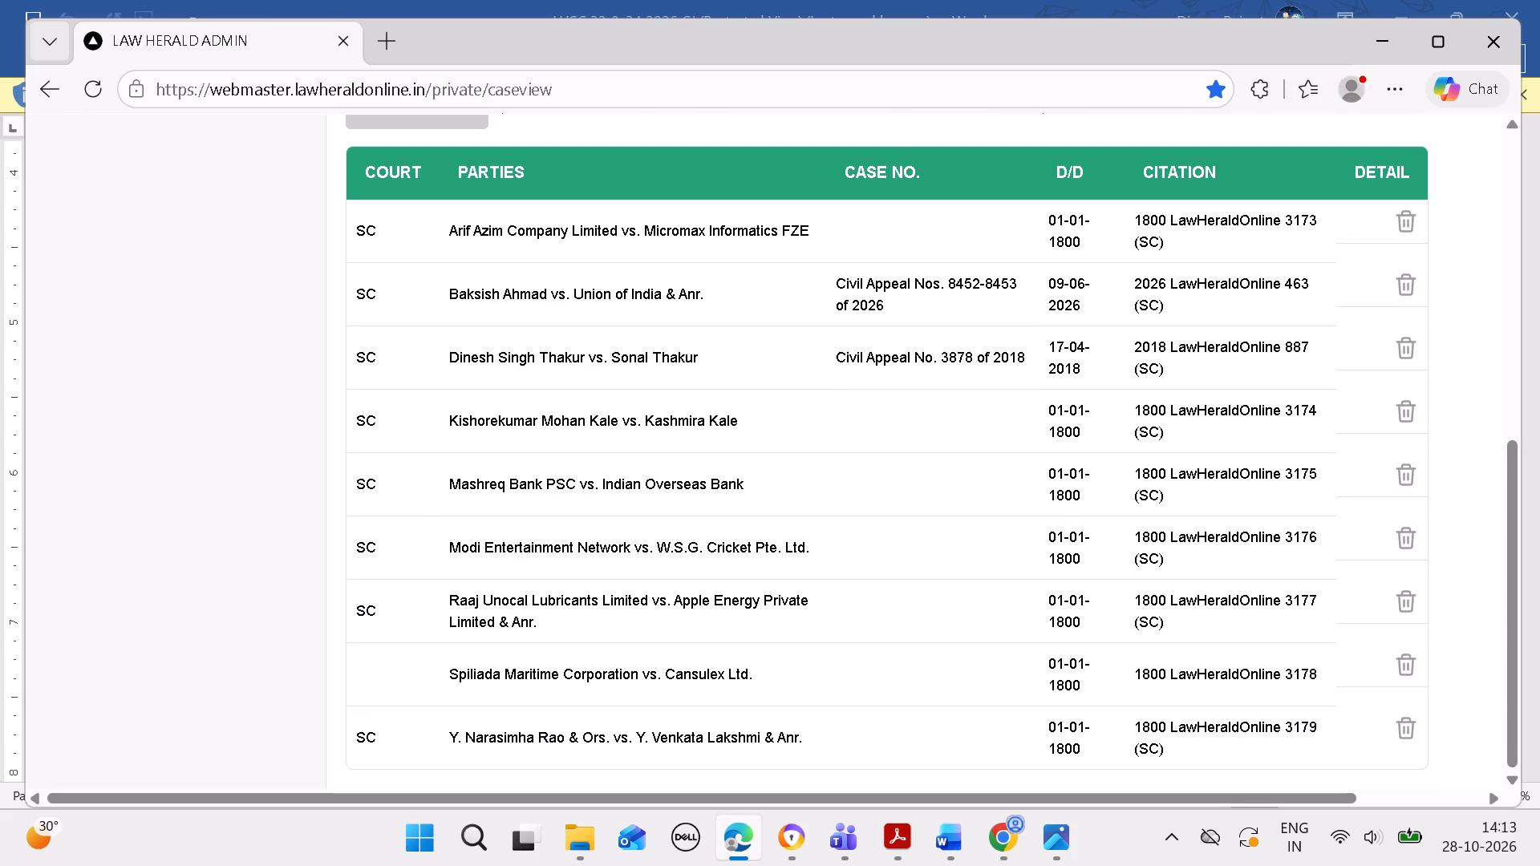
pyautogui.scroll(-4, 931, 548)
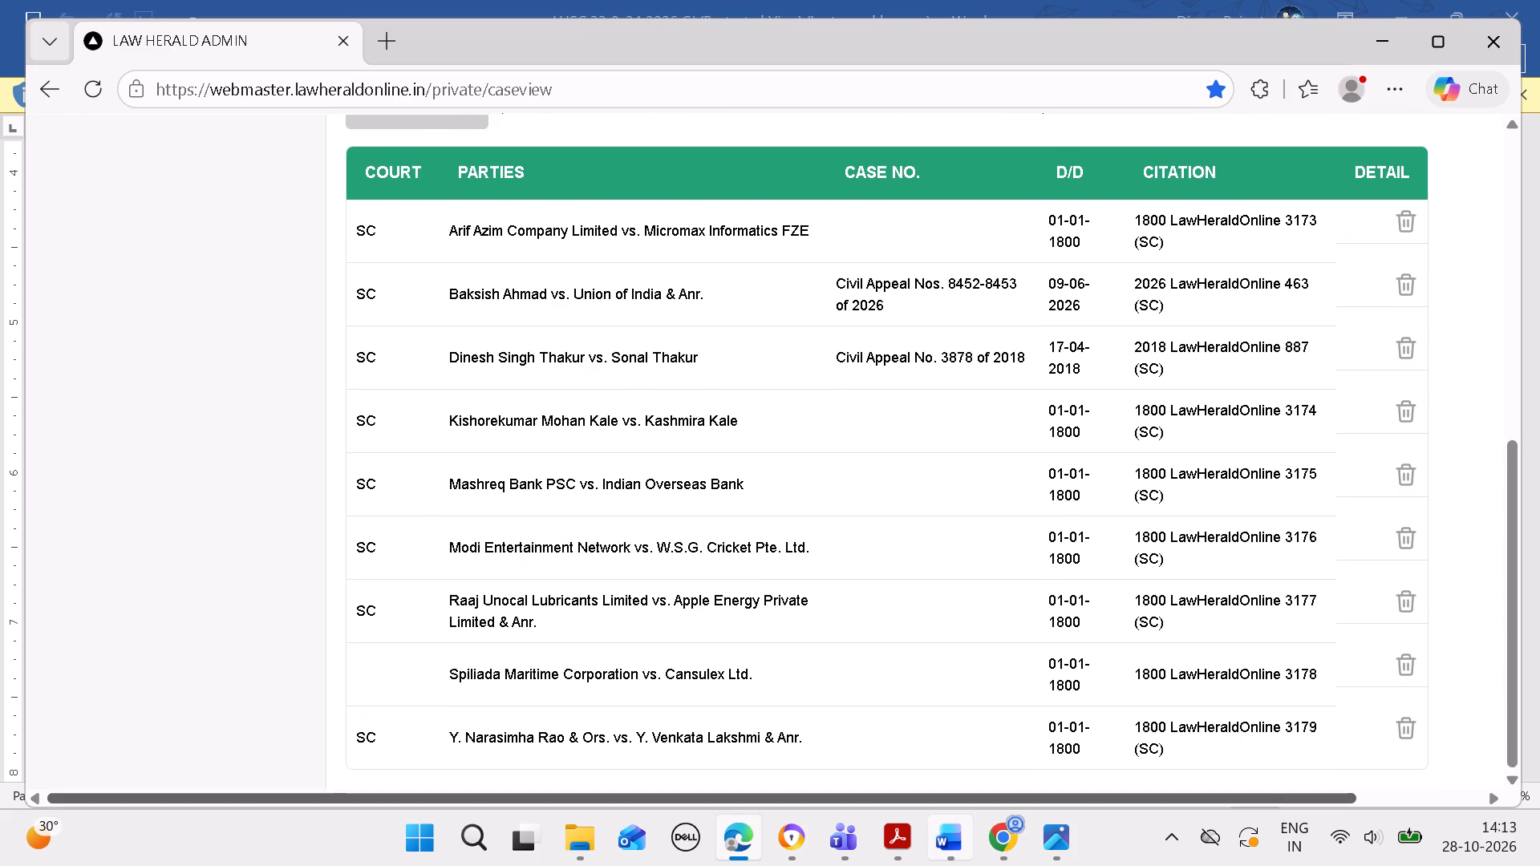
# Copy the full judgment text in Word, from the JUDGMENT heading through the dashed line above 2026(3) Law Herald (SC) 2495.
pyautogui.click(965, 824)
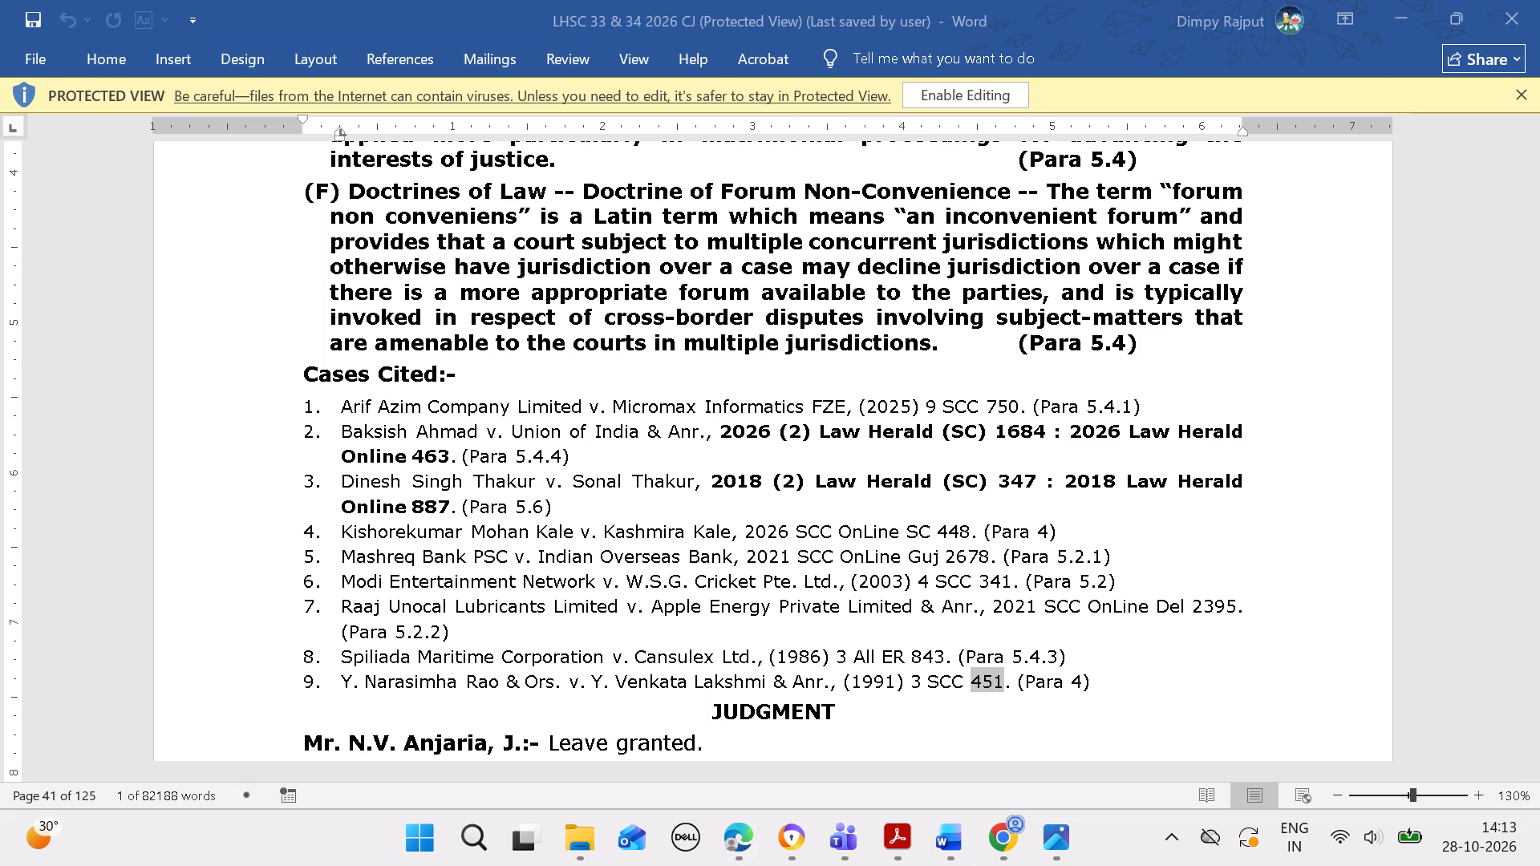
pyautogui.moveTo(718, 703); pyautogui.dragTo(927, 787)
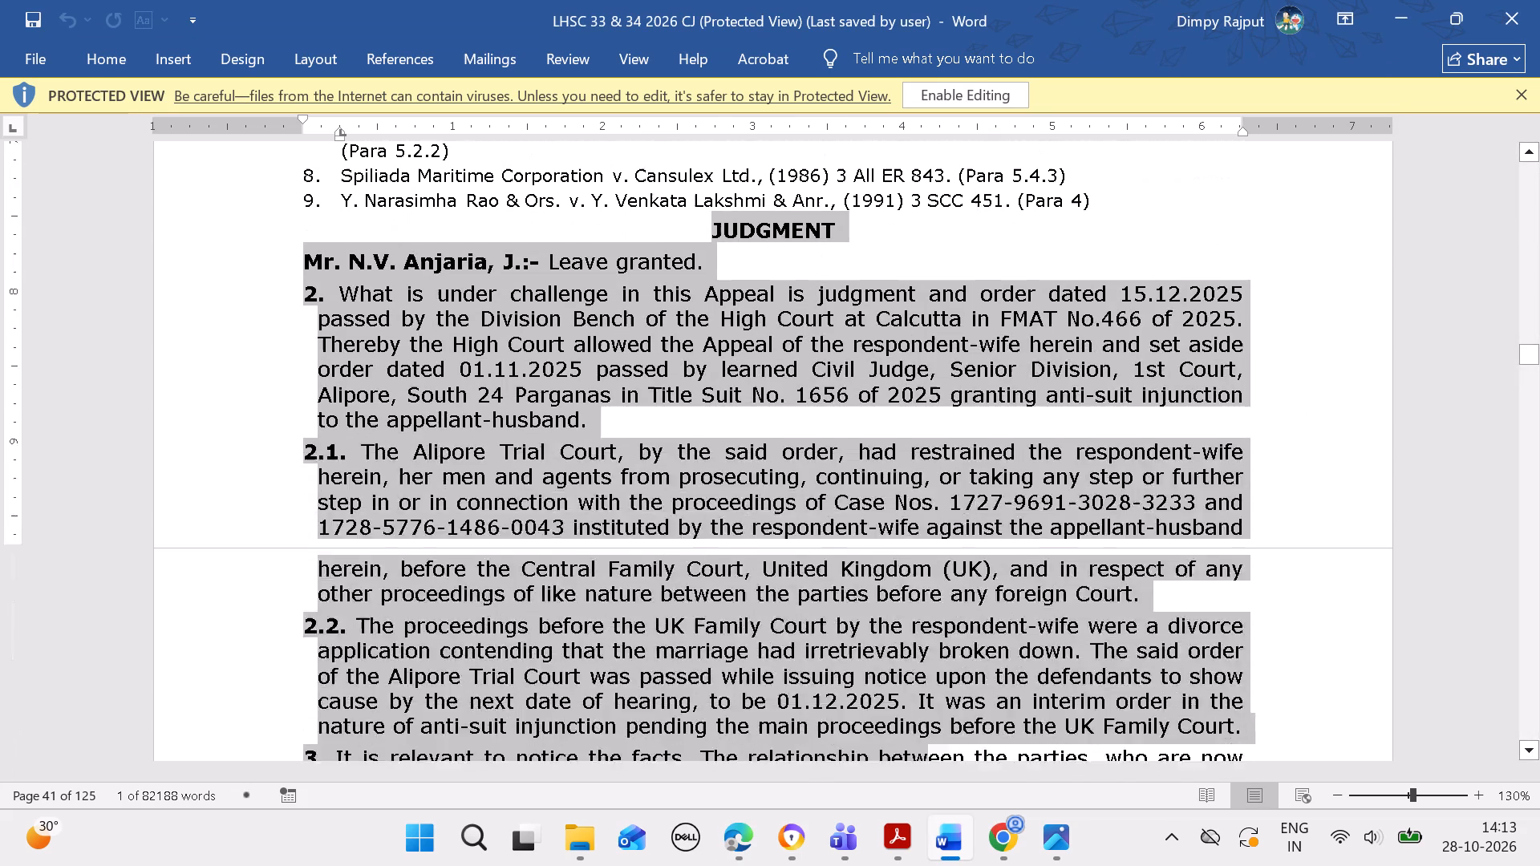
pyautogui.moveTo(927, 787); pyautogui.dragTo(927, 781)
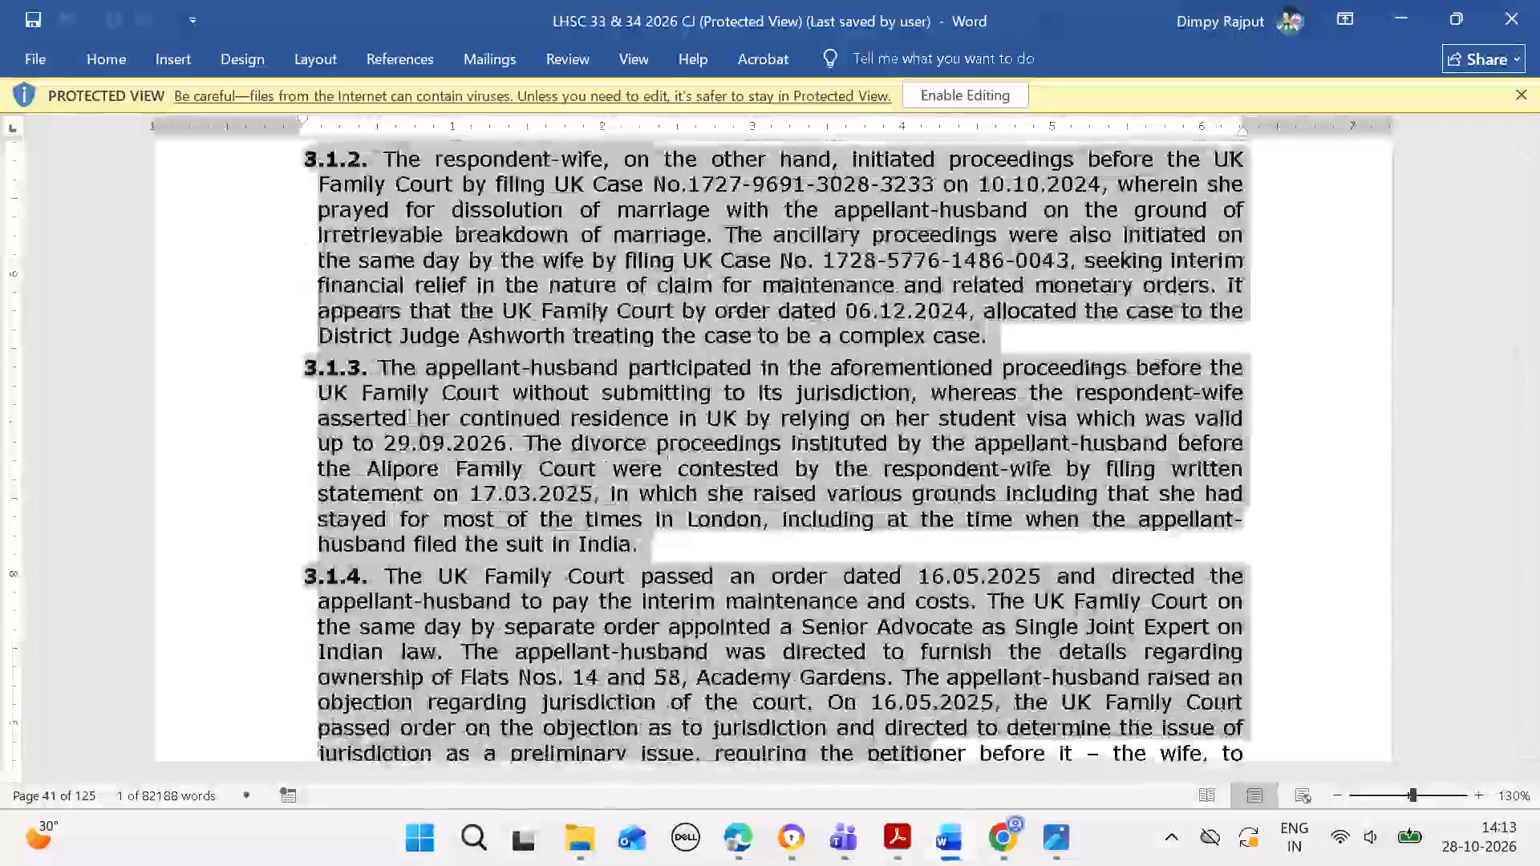
pyautogui.moveTo(927, 781); pyautogui.dragTo(934, 781)
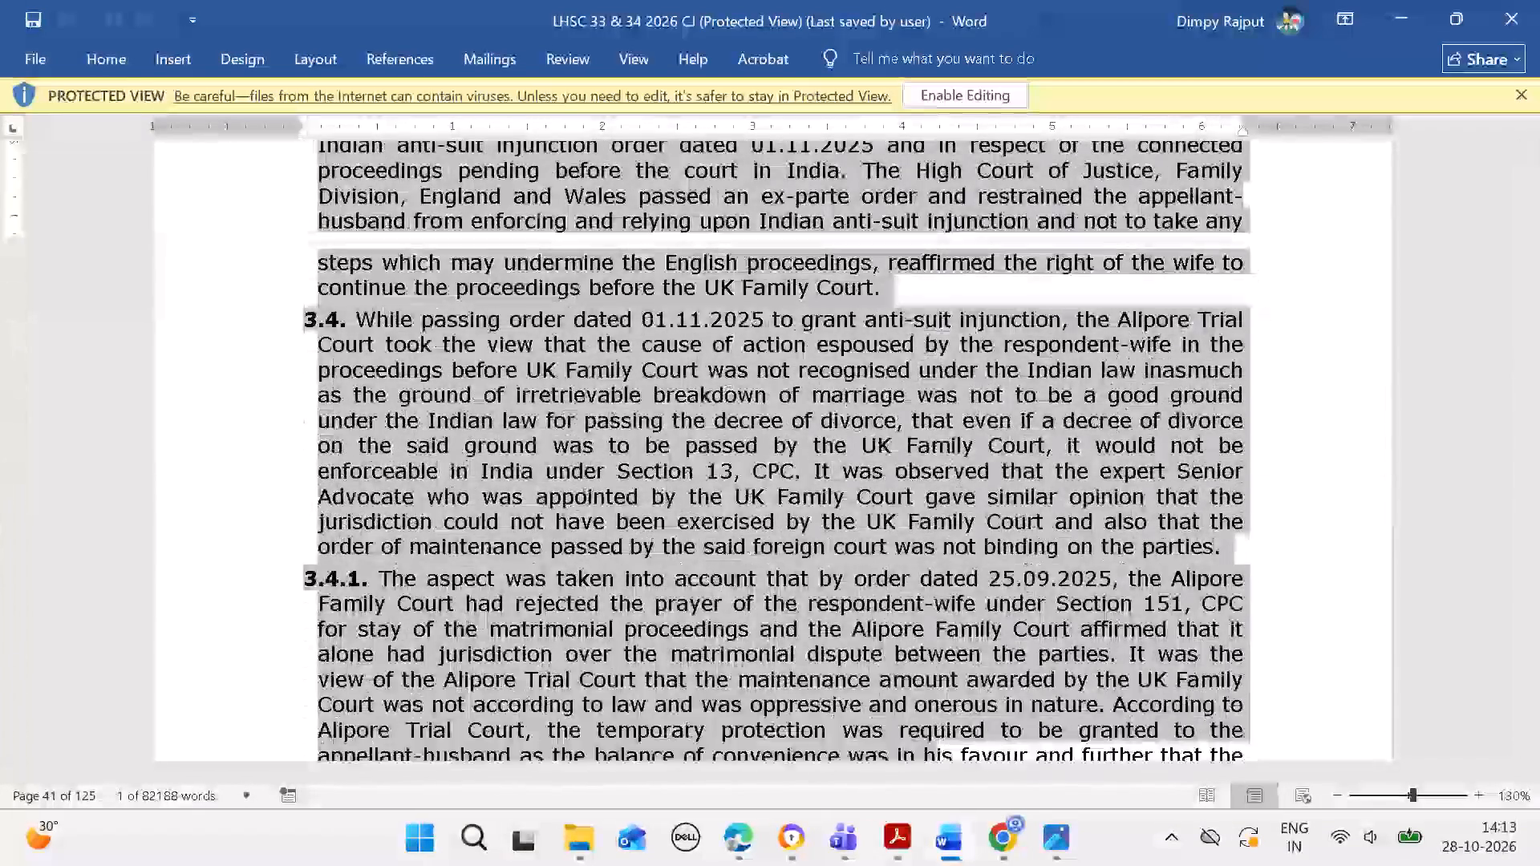
pyautogui.moveTo(934, 781); pyautogui.dragTo(935, 781)
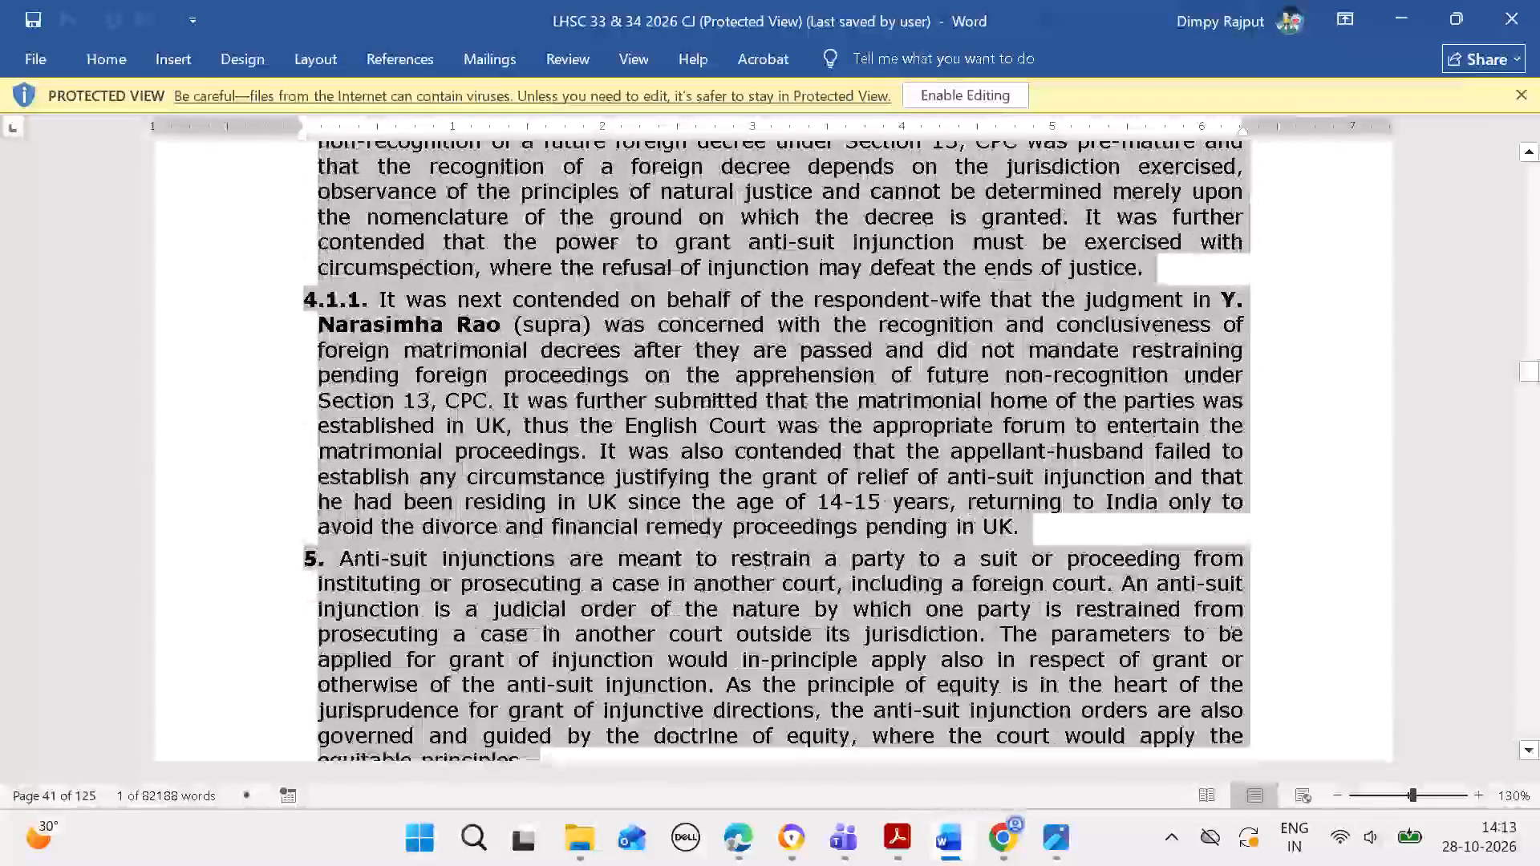
pyautogui.moveTo(935, 781); pyautogui.dragTo(938, 781)
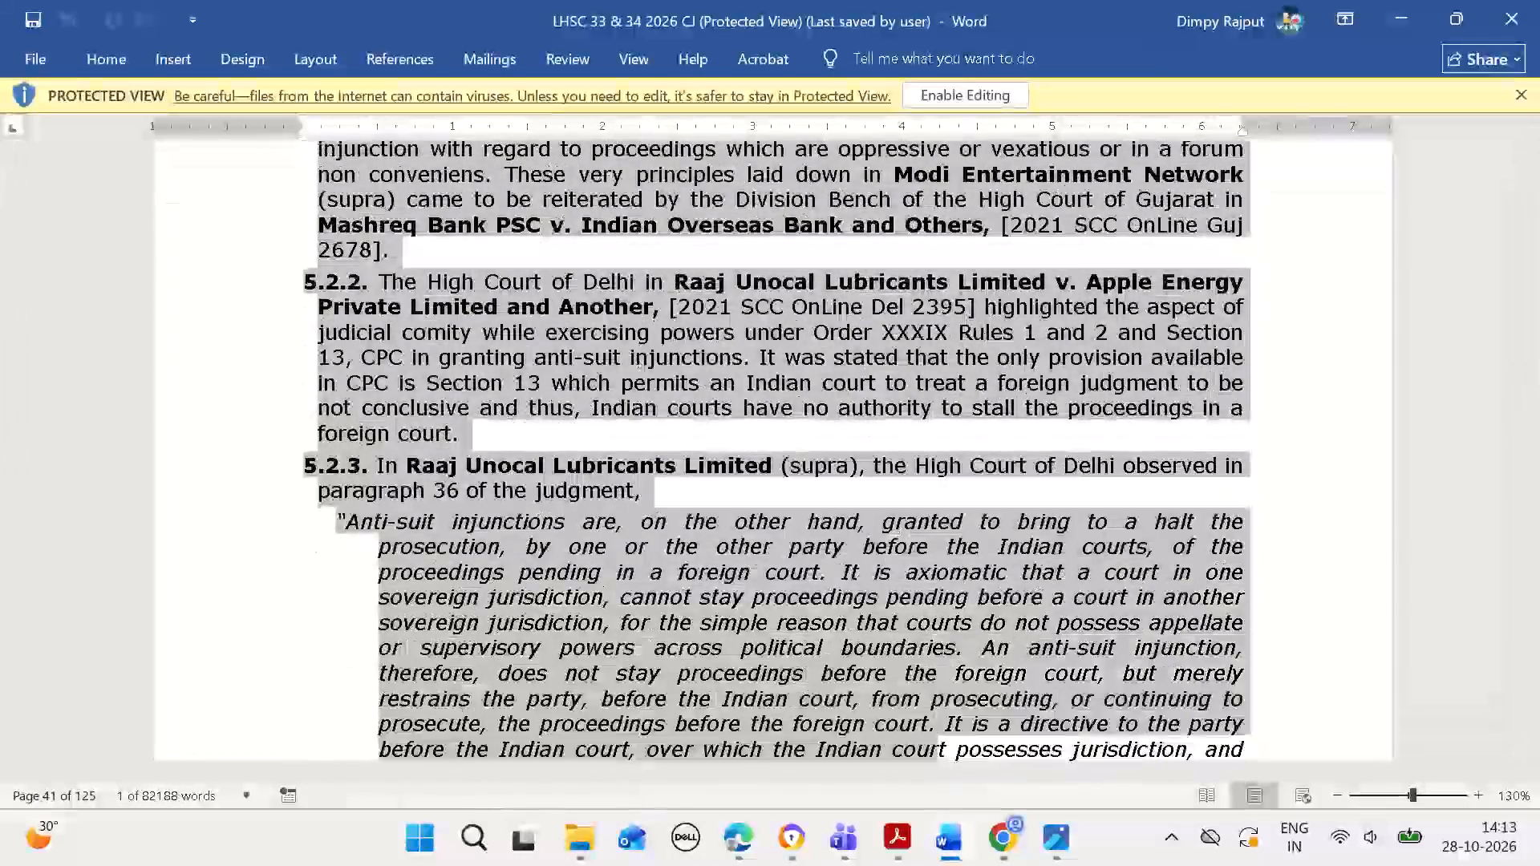
pyautogui.moveTo(938, 781); pyautogui.dragTo(943, 773)
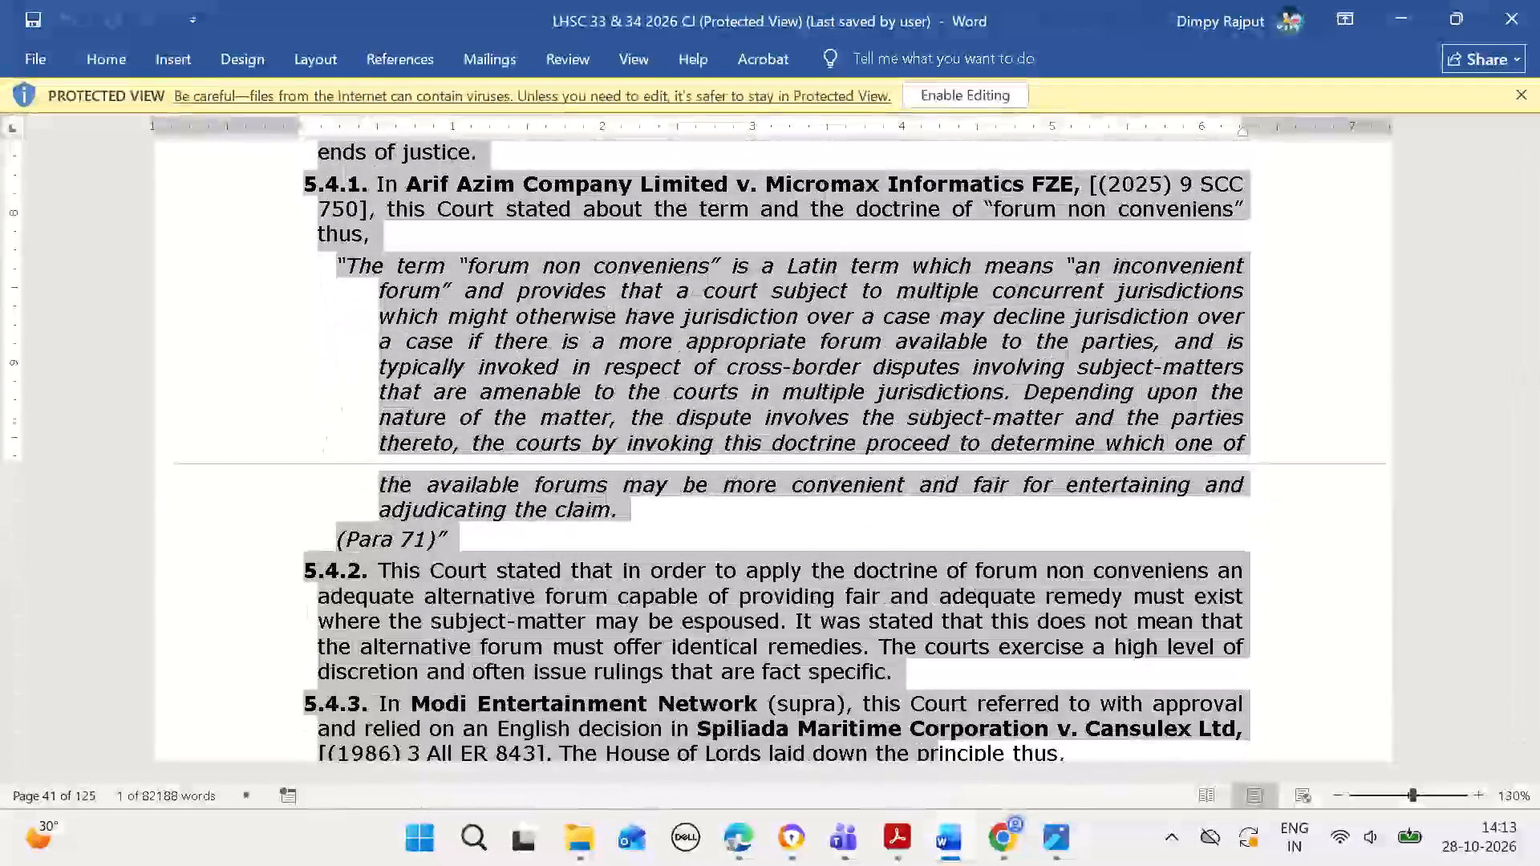
pyautogui.moveTo(943, 773); pyautogui.dragTo(1026, 772)
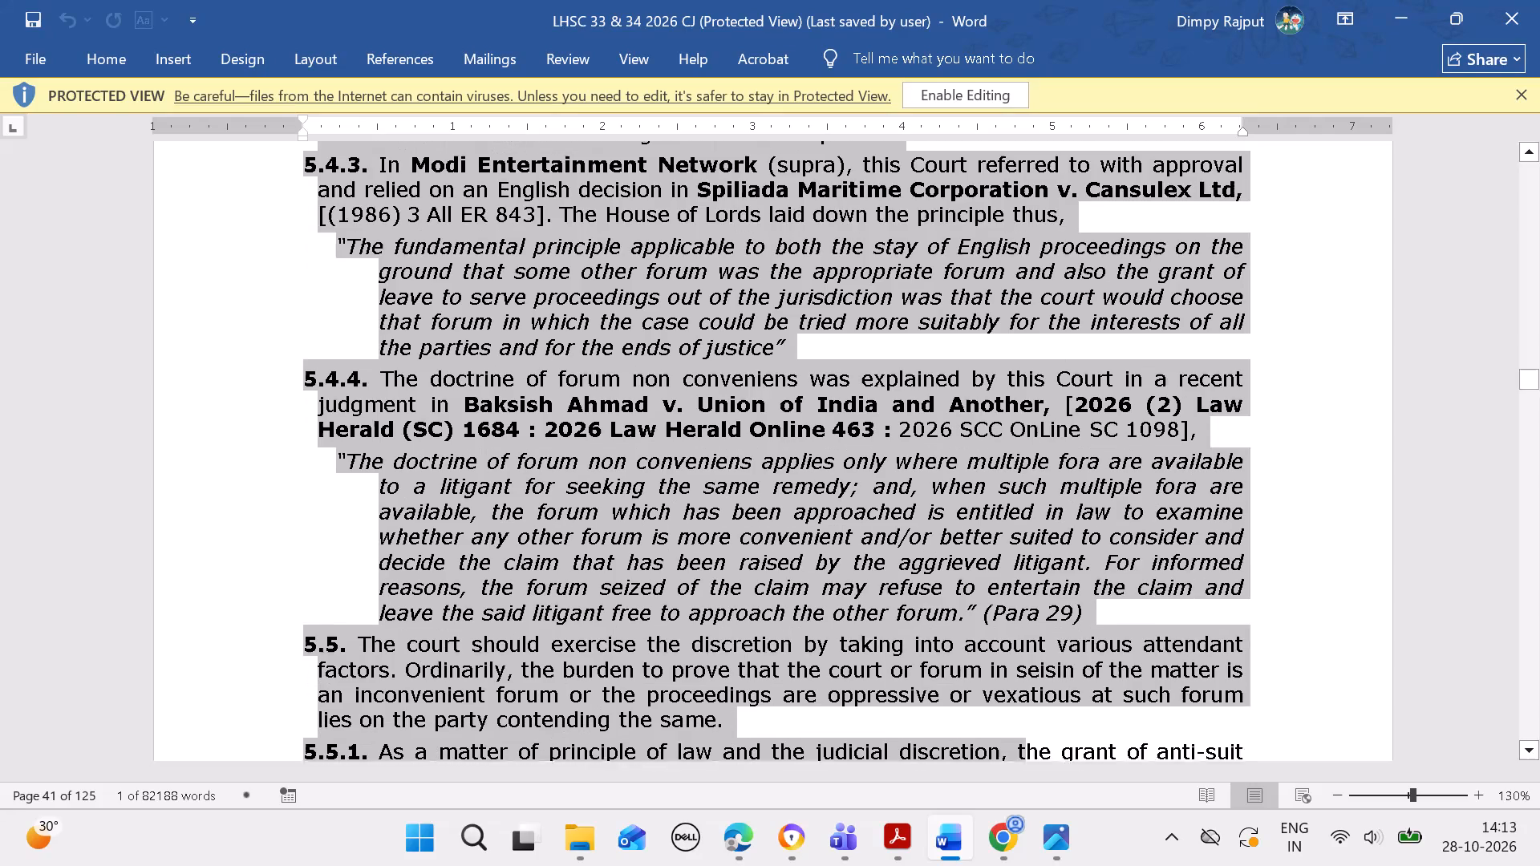
pyautogui.moveTo(1026, 772); pyautogui.dragTo(1125, 796)
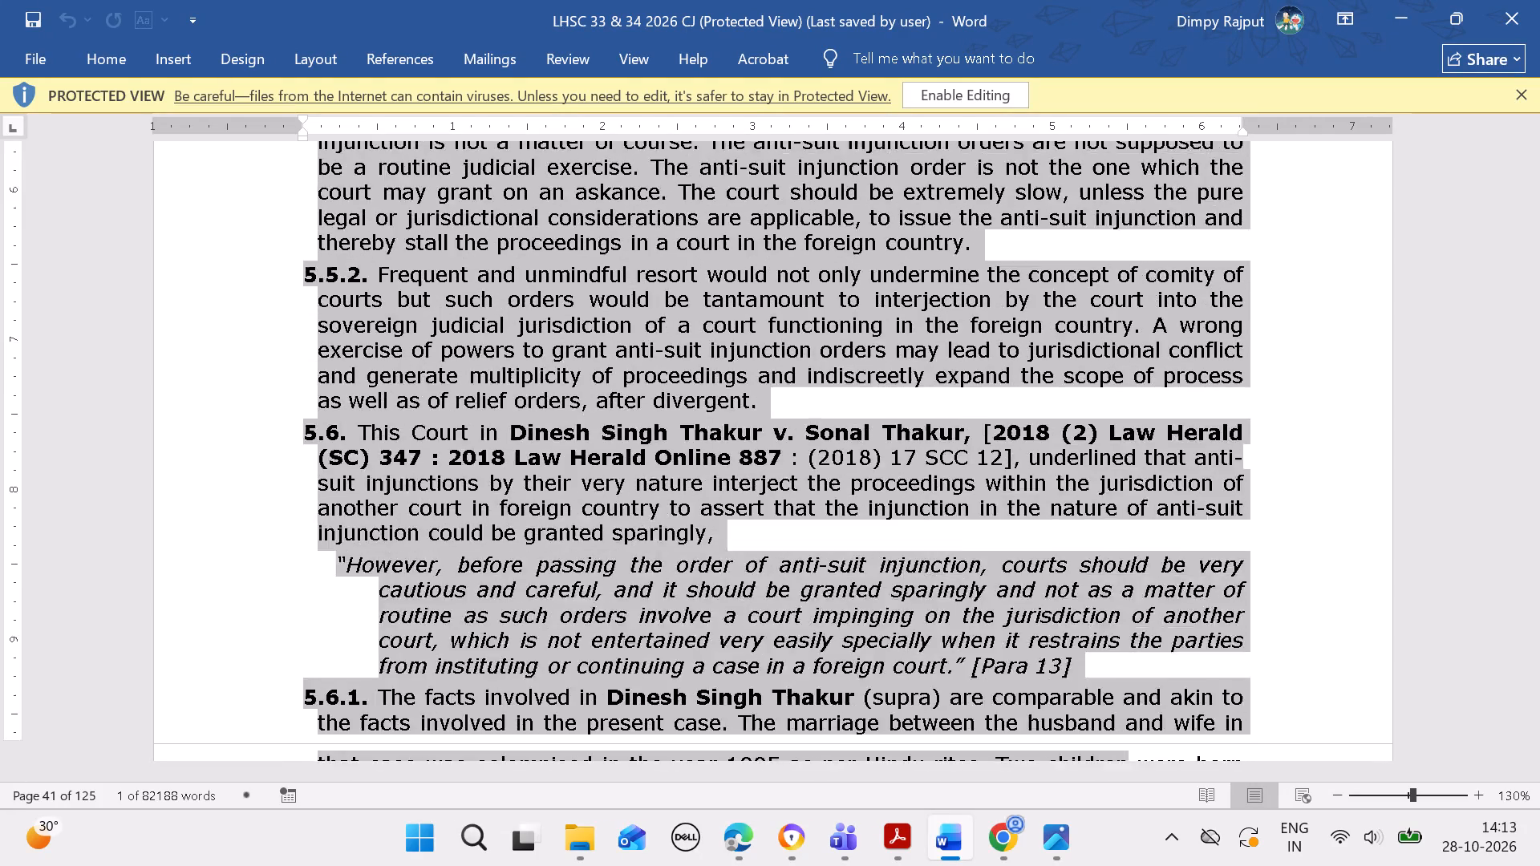
pyautogui.moveTo(1125, 796); pyautogui.dragTo(1174, 791)
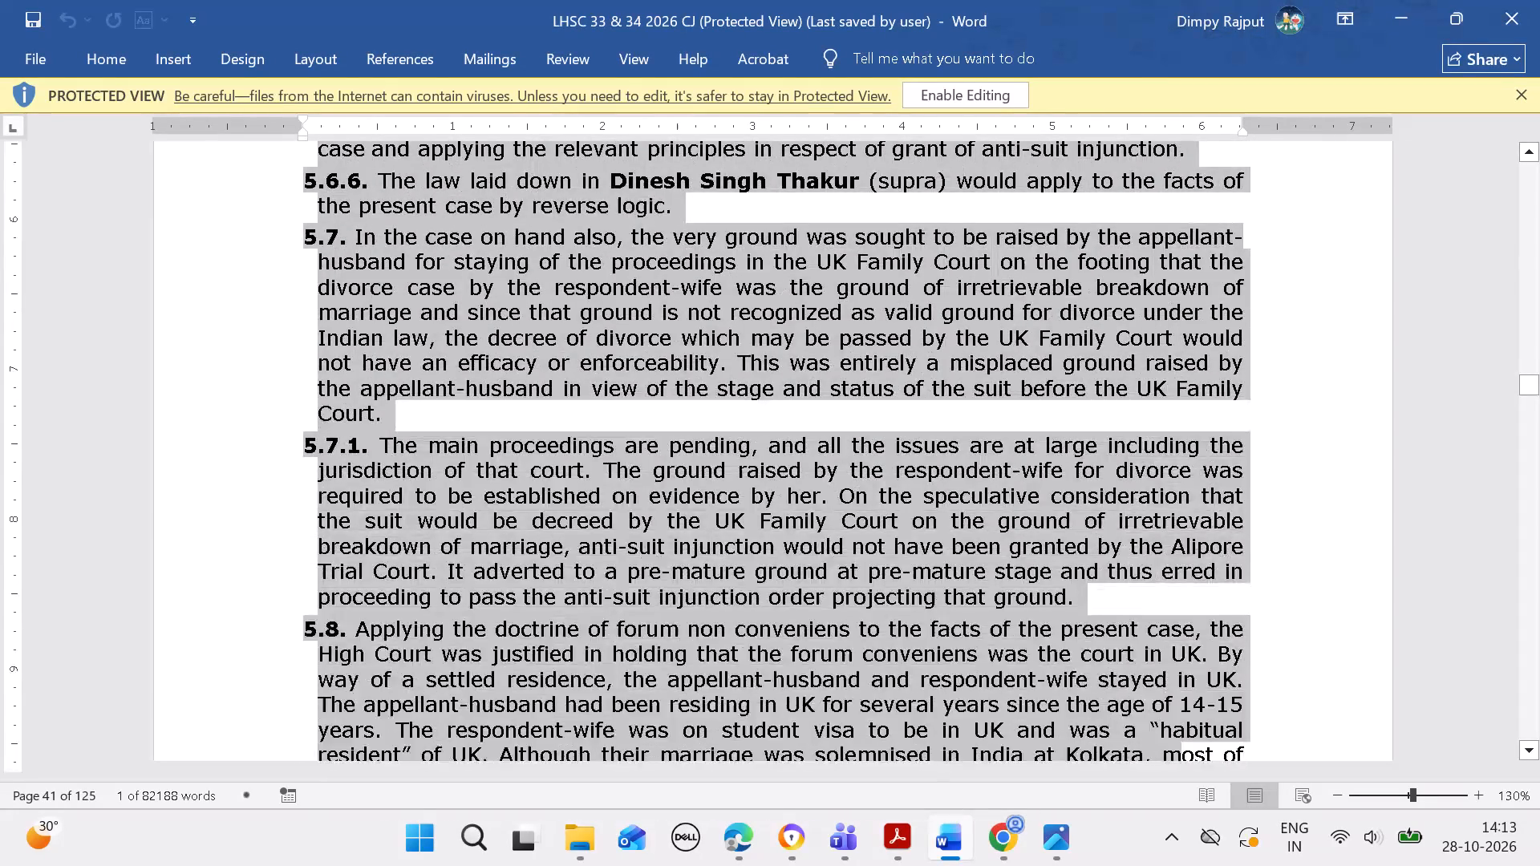
pyautogui.moveTo(1174, 791); pyautogui.dragTo(1198, 768)
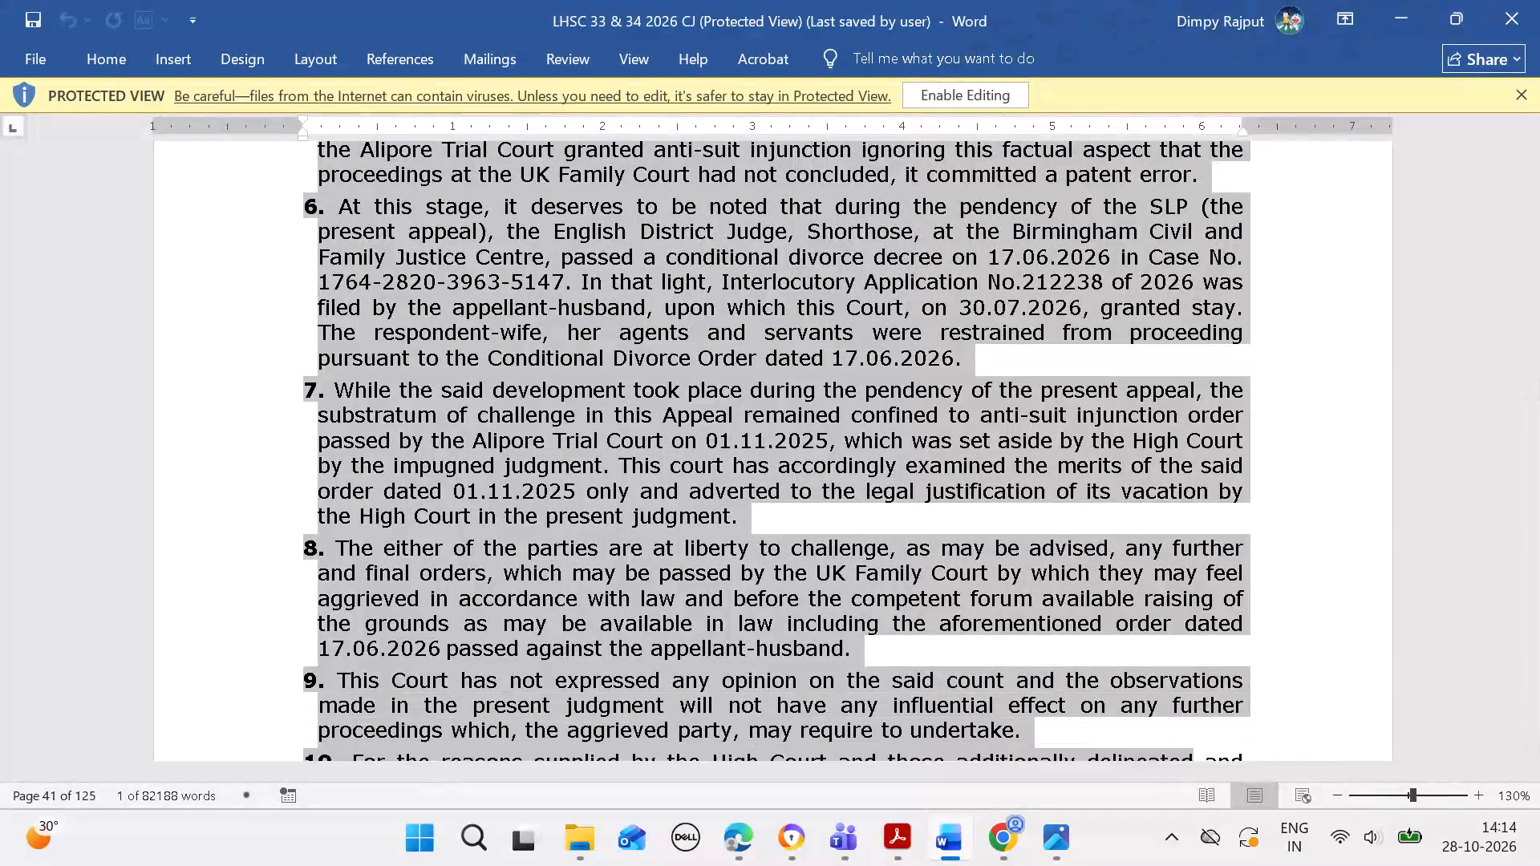
pyautogui.moveTo(1198, 768); pyautogui.dragTo(1144, 648)
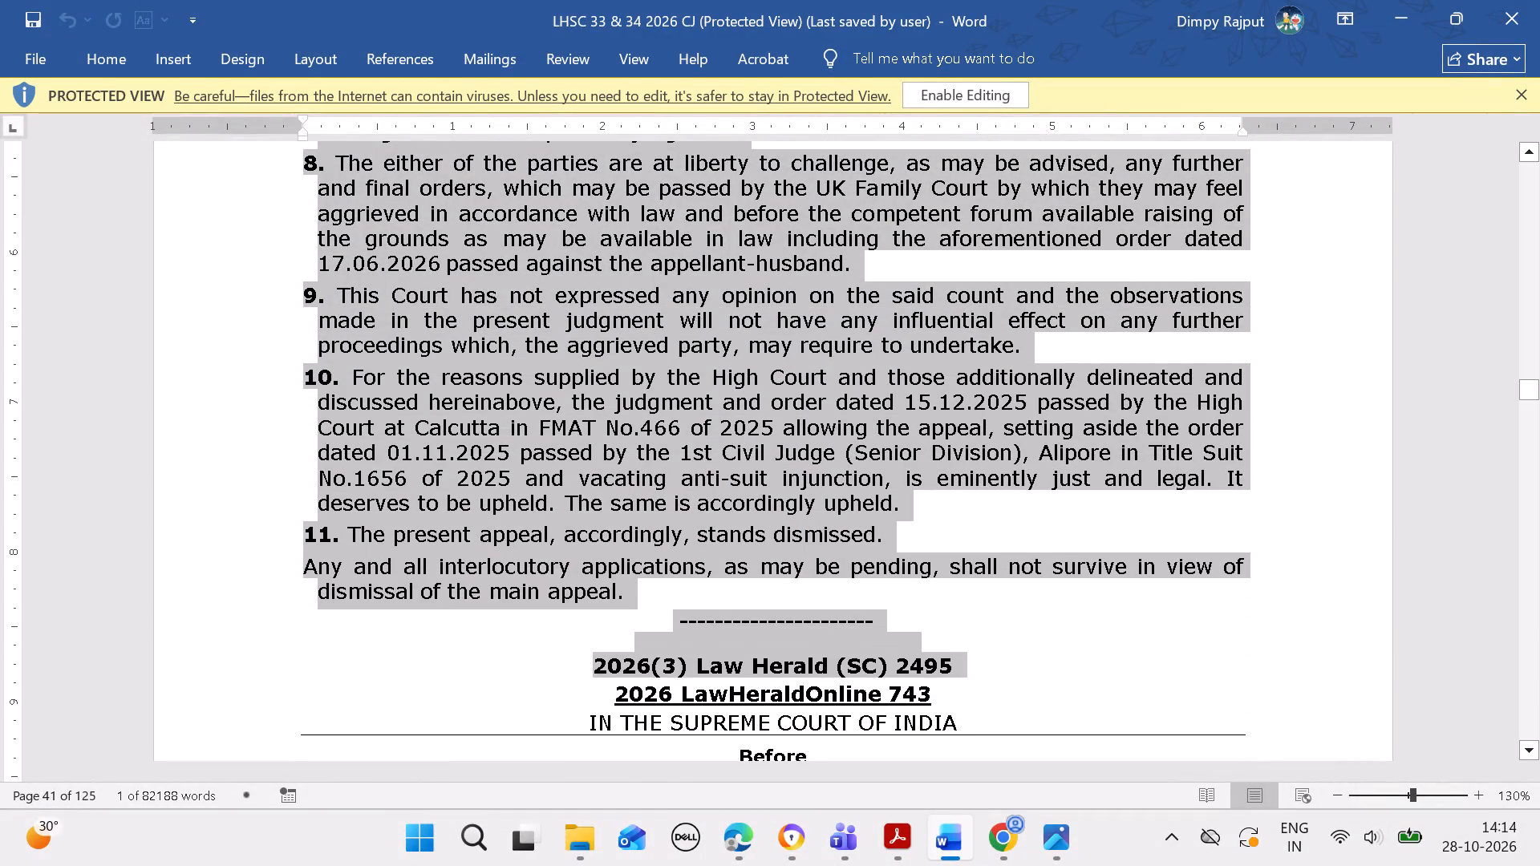
pyautogui.moveTo(1144, 648); pyautogui.dragTo(1137, 626)
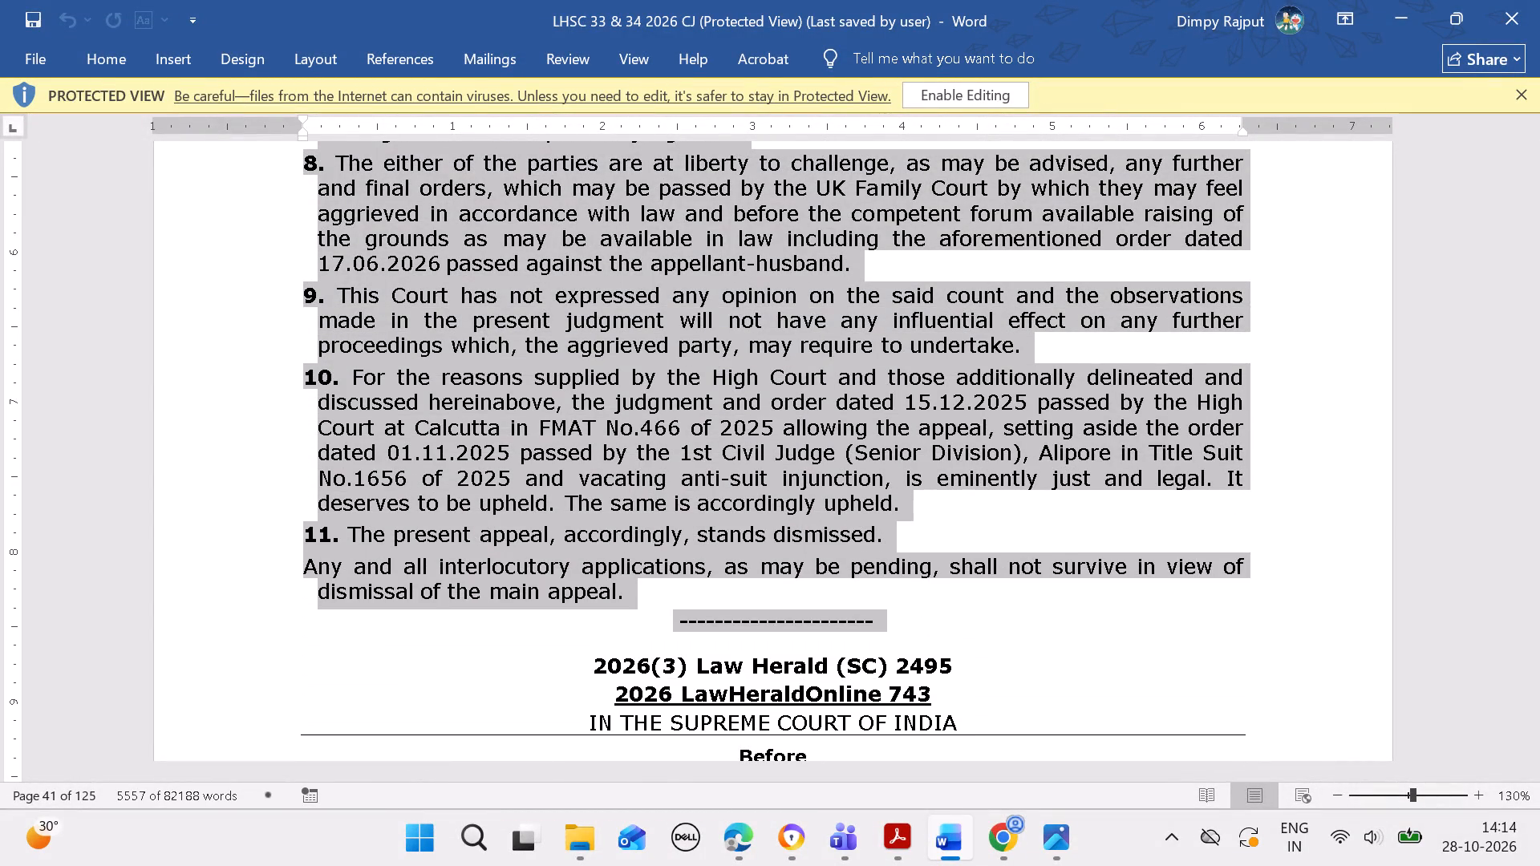
pyautogui.hotkey('ctrl', 'c')
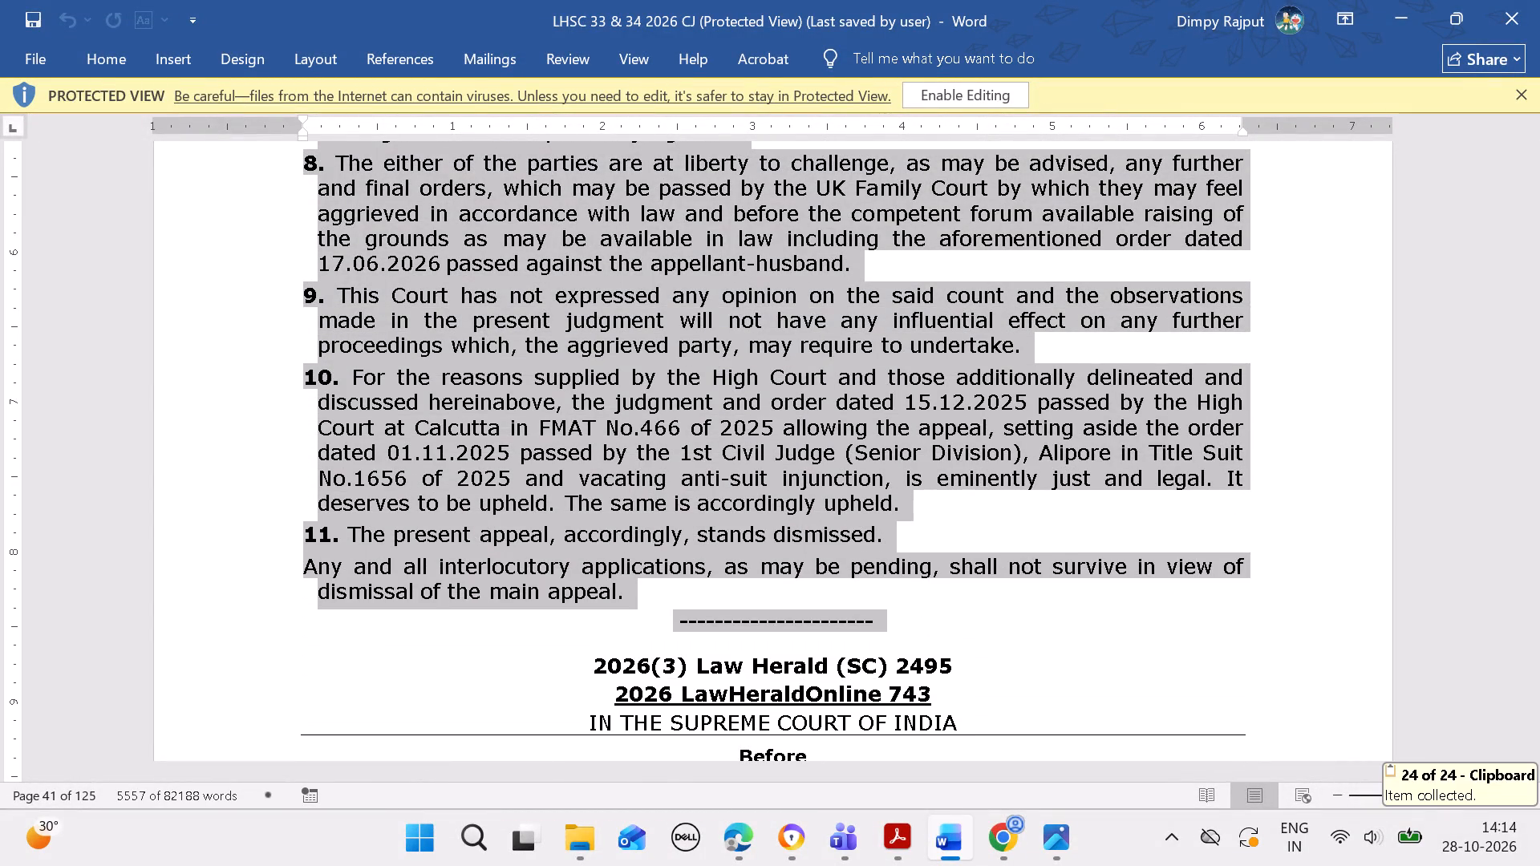
pyautogui.hotkey('ctrl', 'c')
# Paste the copied text into the Judgment section of Civil Appeal No. 13096 of 2026 in Law Herald Admin.
pyautogui.click(754, 828)
pyautogui.scroll(1, 817, 512)
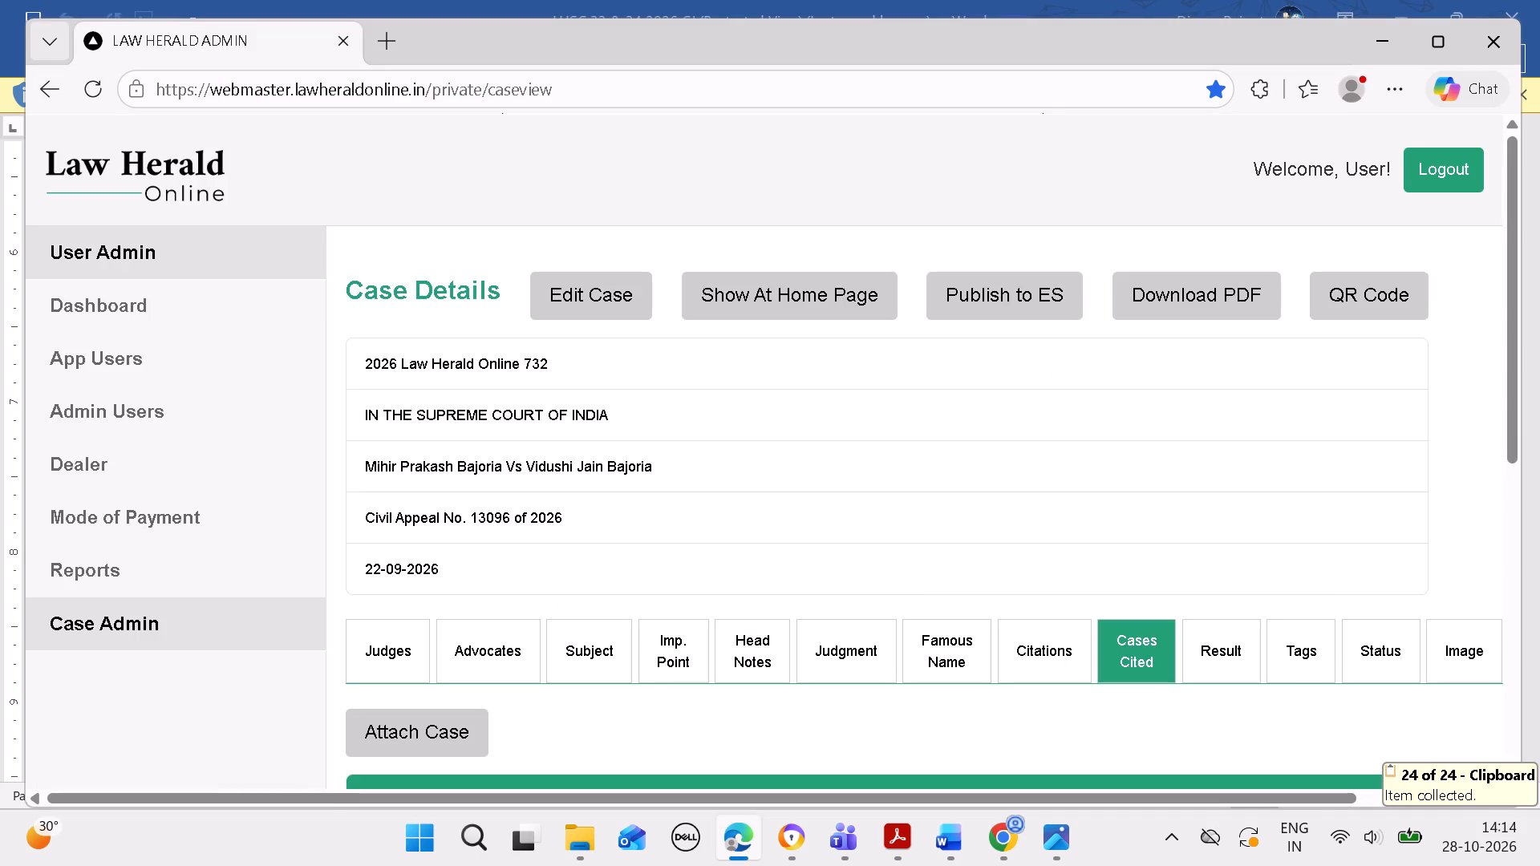
pyautogui.click(849, 641)
pyautogui.scroll(-2, 848, 636)
pyautogui.click(781, 501)
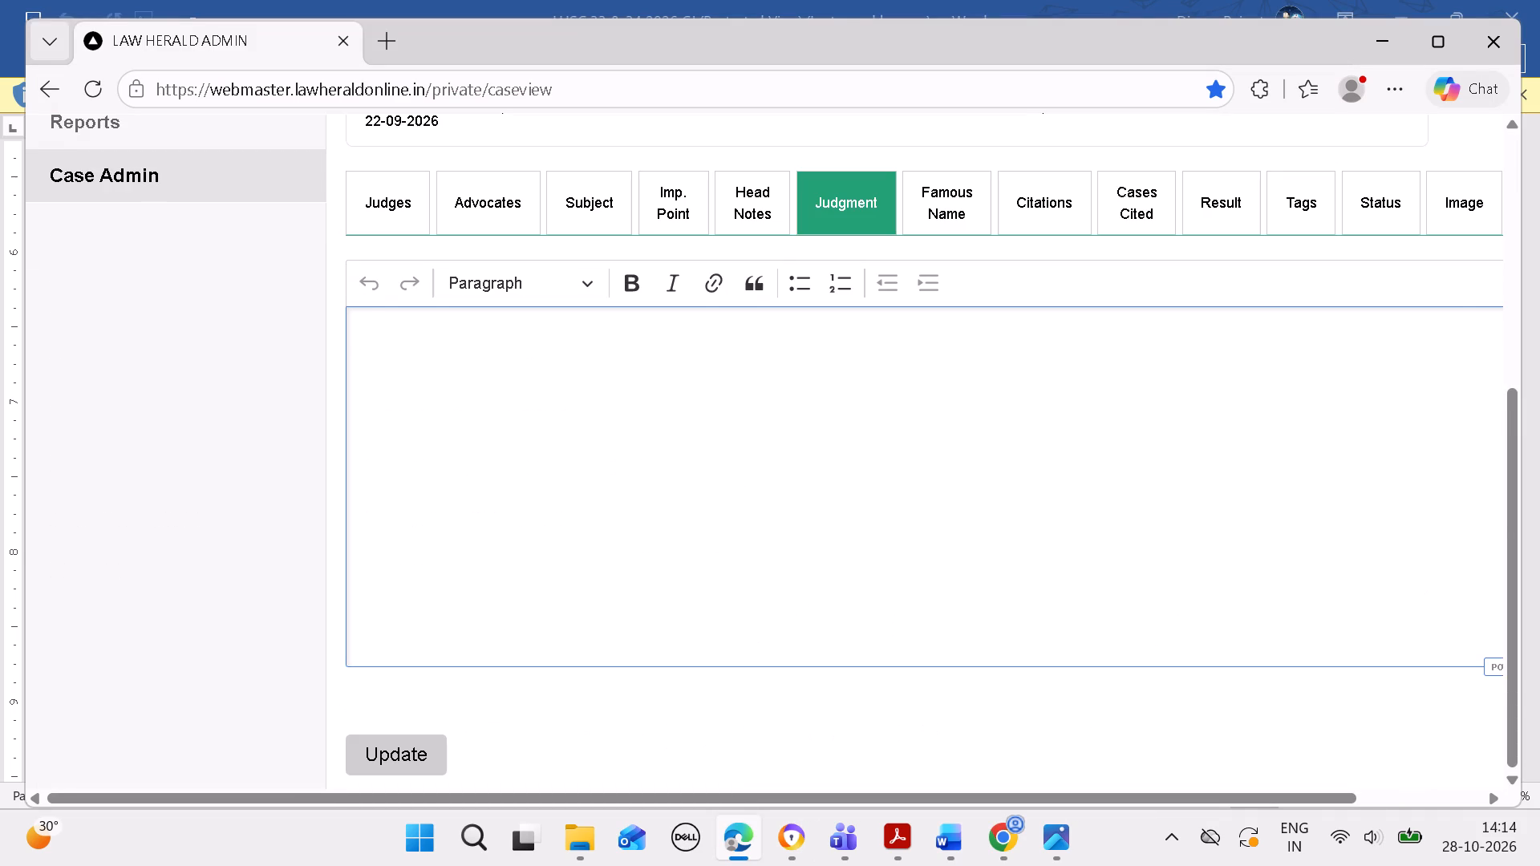
pyautogui.hotkey('ctrl', 'v')
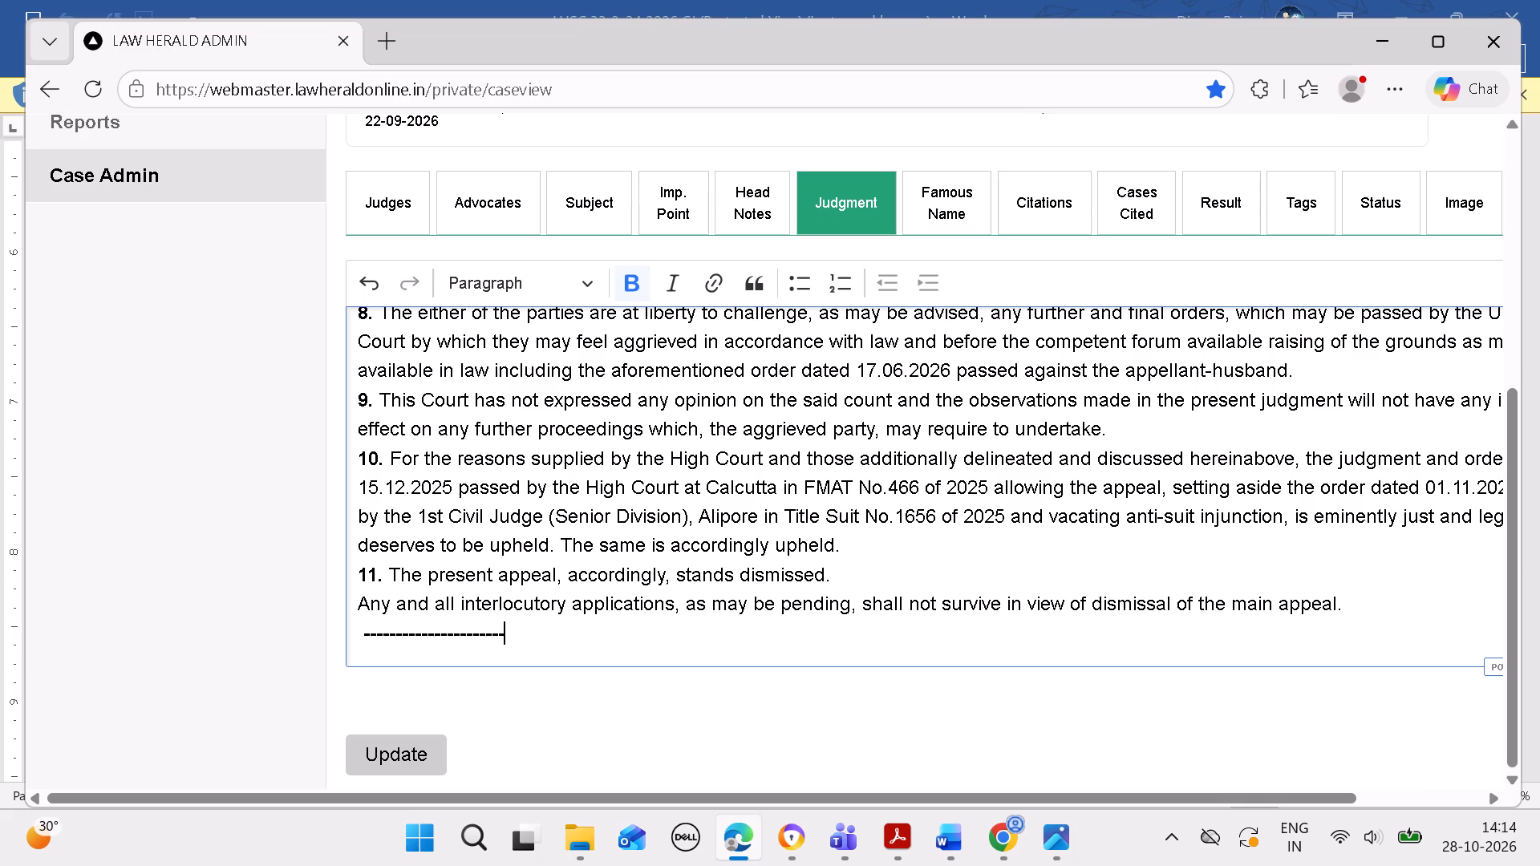
# Extend the dashed line at the end of the judgment by four hyphens and remove its bold formatting.
pyautogui.write('--')
pyautogui.press('-')
pyautogui.press('-')
pyautogui.moveTo(557, 623); pyautogui.dragTo(322, 660)
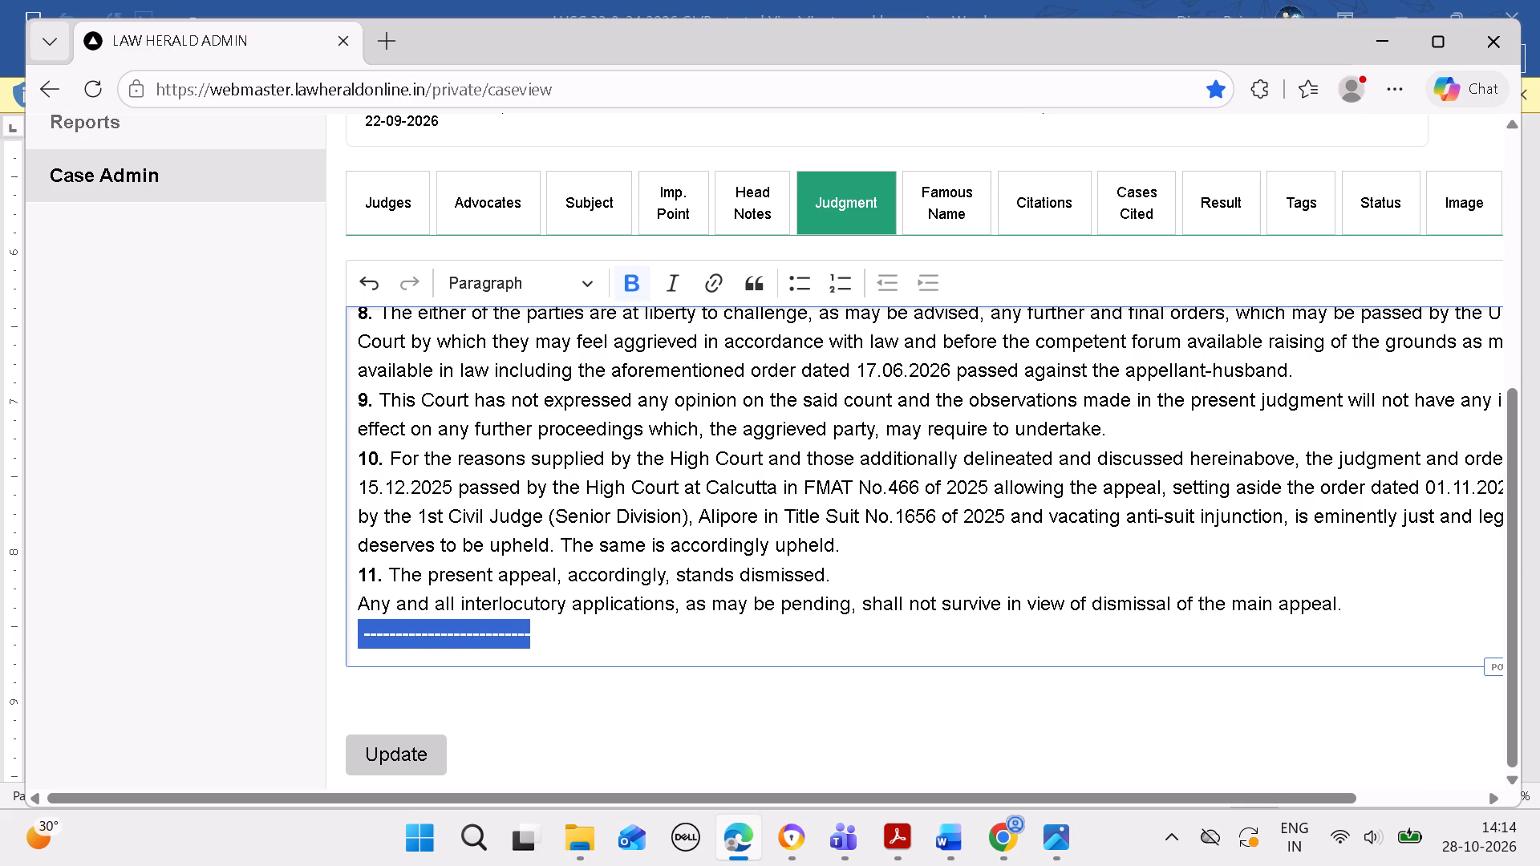
pyautogui.hotkey('ctrl', 'b')
pyautogui.doubleClick(617, 636)
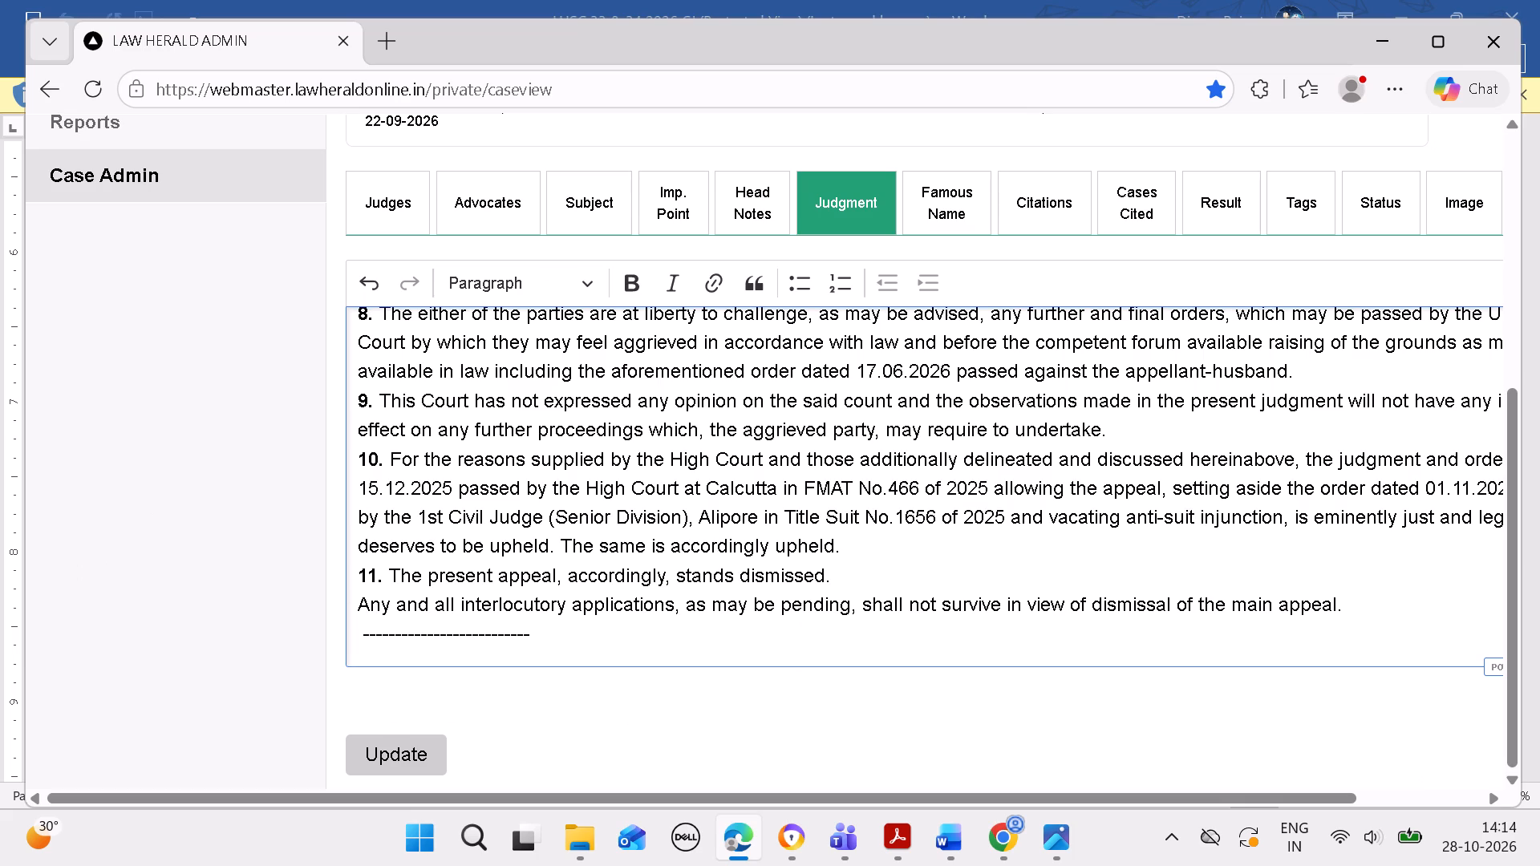
# Review the pasted judgment from its closing line back up to the JUDGMENT heading.
pyautogui.press('Up')
pyautogui.press('Up')
pyautogui.press('Up')
pyautogui.press('Up')
pyautogui.press('Up')
pyautogui.press('Up')
pyautogui.press('Up')
pyautogui.press('Up')
pyautogui.press('Up')
pyautogui.press('Up')
pyautogui.press('Up')
pyautogui.press('Up')
pyautogui.press('Up')
pyautogui.press('Up')
pyautogui.press('Up')
pyautogui.press('Up')
pyautogui.press('Up')
pyautogui.press('Up')
pyautogui.press('Up')
pyautogui.press('Up')
pyautogui.press('Up')
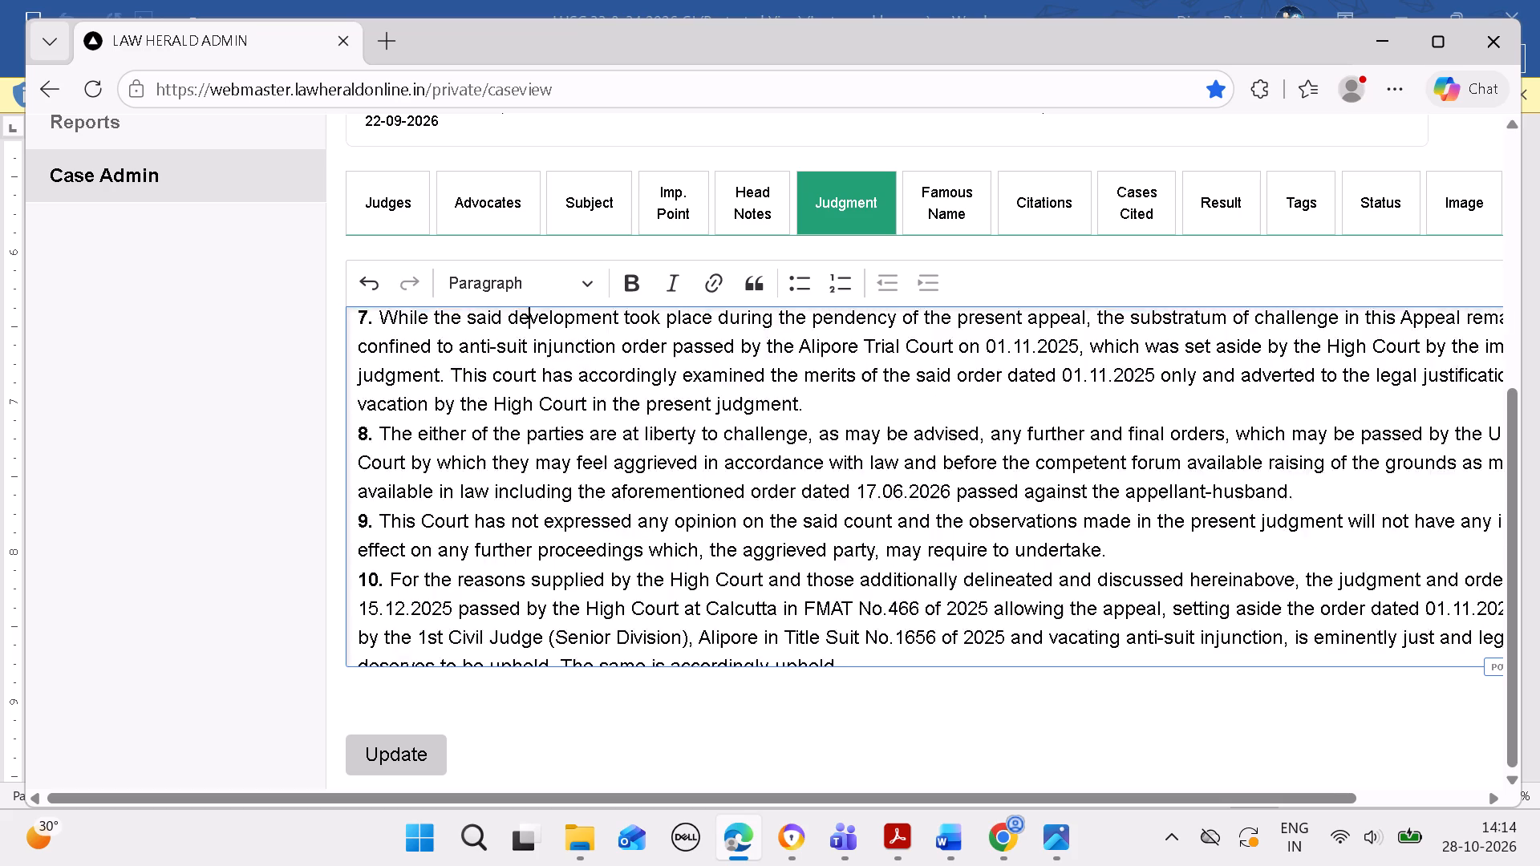
pyautogui.press('Up')
pyautogui.press('Up')
pyautogui.press('Up')
pyautogui.press('Up')
pyautogui.press('Up')
pyautogui.press('Up')
pyautogui.press('Up')
pyautogui.press('Up')
pyautogui.press('Up')
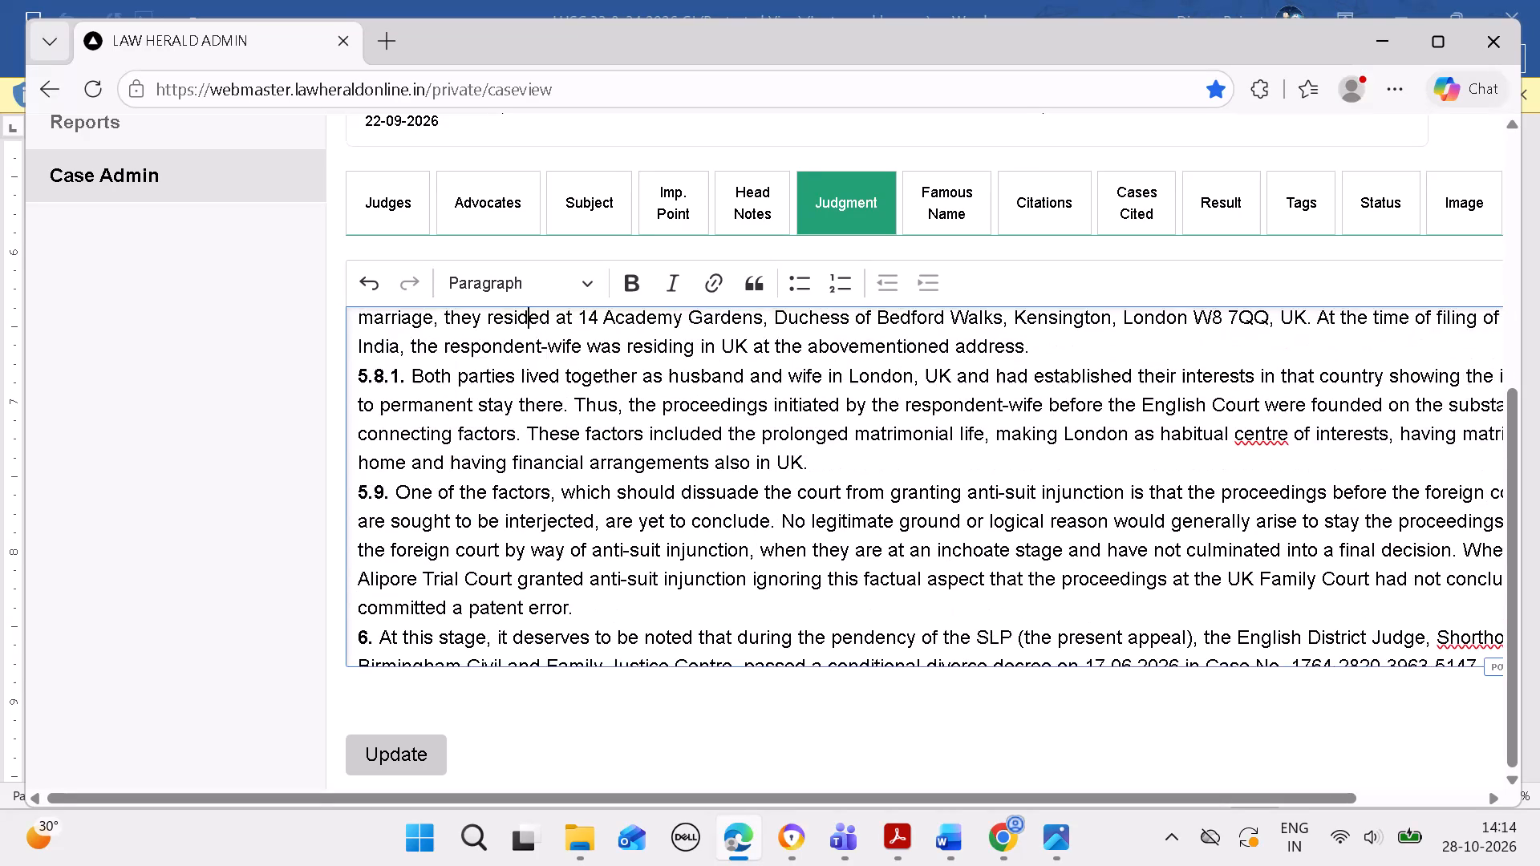
pyautogui.press('Up')
pyautogui.press('Up')
pyautogui.press('Up')
pyautogui.press('Up')
pyautogui.press('Up')
pyautogui.press('Up')
pyautogui.press('Up')
pyautogui.press('Up')
pyautogui.press('Up')
pyautogui.press('Up')
pyautogui.press('Up')
pyautogui.press('Up')
pyautogui.press('Up')
pyautogui.press('Up')
pyautogui.press('Up')
pyautogui.press('Up')
pyautogui.press('Up')
pyautogui.press('Up')
pyautogui.press('Up')
pyautogui.press('Up')
pyautogui.press('Up')
pyautogui.press('Up')
pyautogui.press('Up')
pyautogui.press('Up')
pyautogui.press('Up')
pyautogui.press('Up')
pyautogui.press('Up')
pyautogui.press('Up')
pyautogui.press('Up')
pyautogui.press('Up')
pyautogui.press('Up')
pyautogui.press('Up')
pyautogui.press('Up')
pyautogui.press('Up')
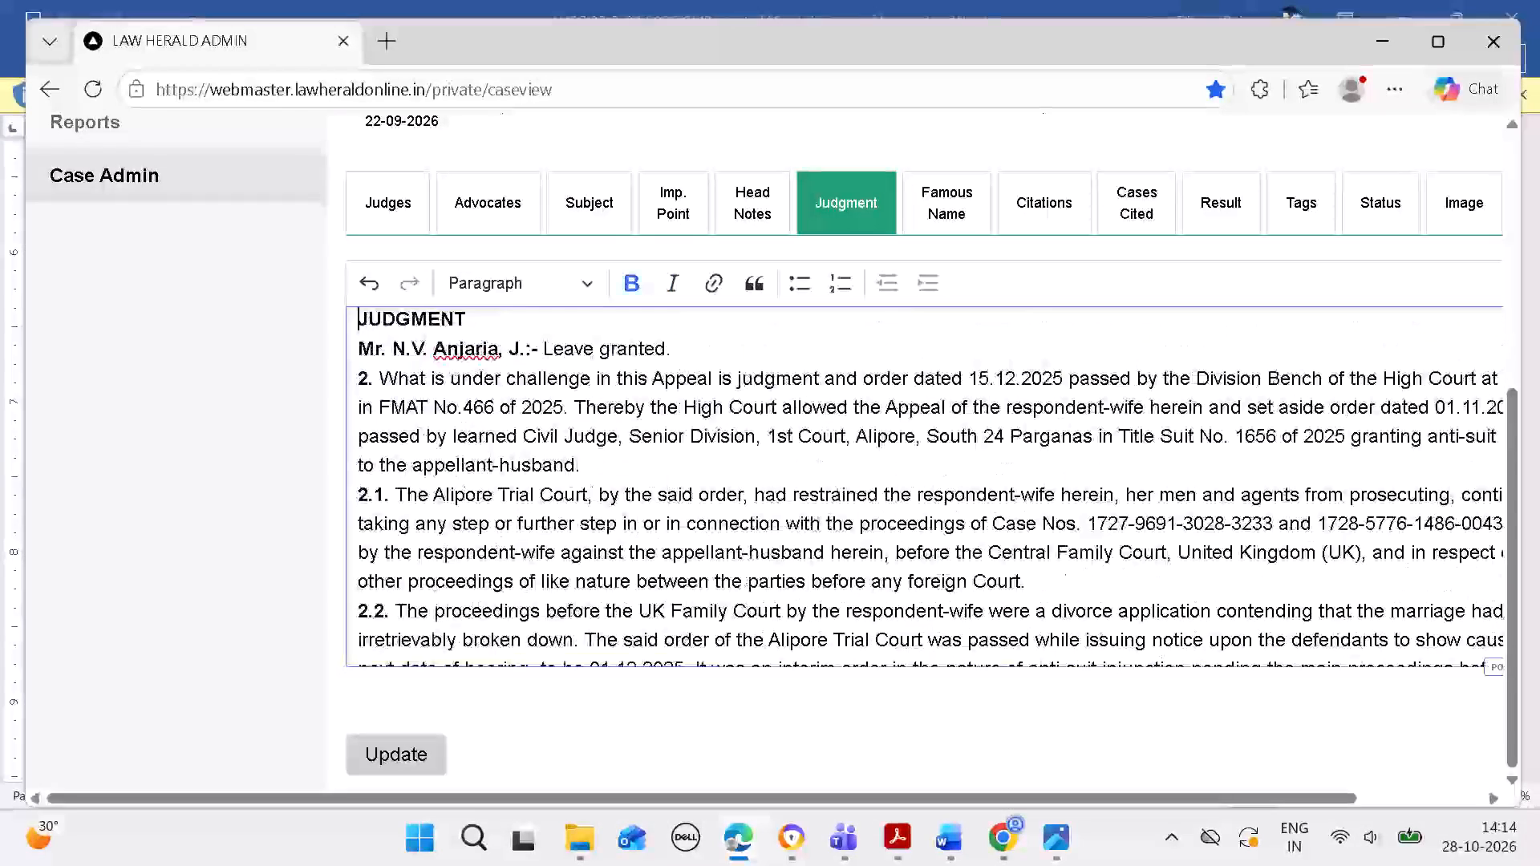
# Save the judgment text of Civil Appeal No. 13096 of 2026.
pyautogui.scroll(-11, 620, 631)
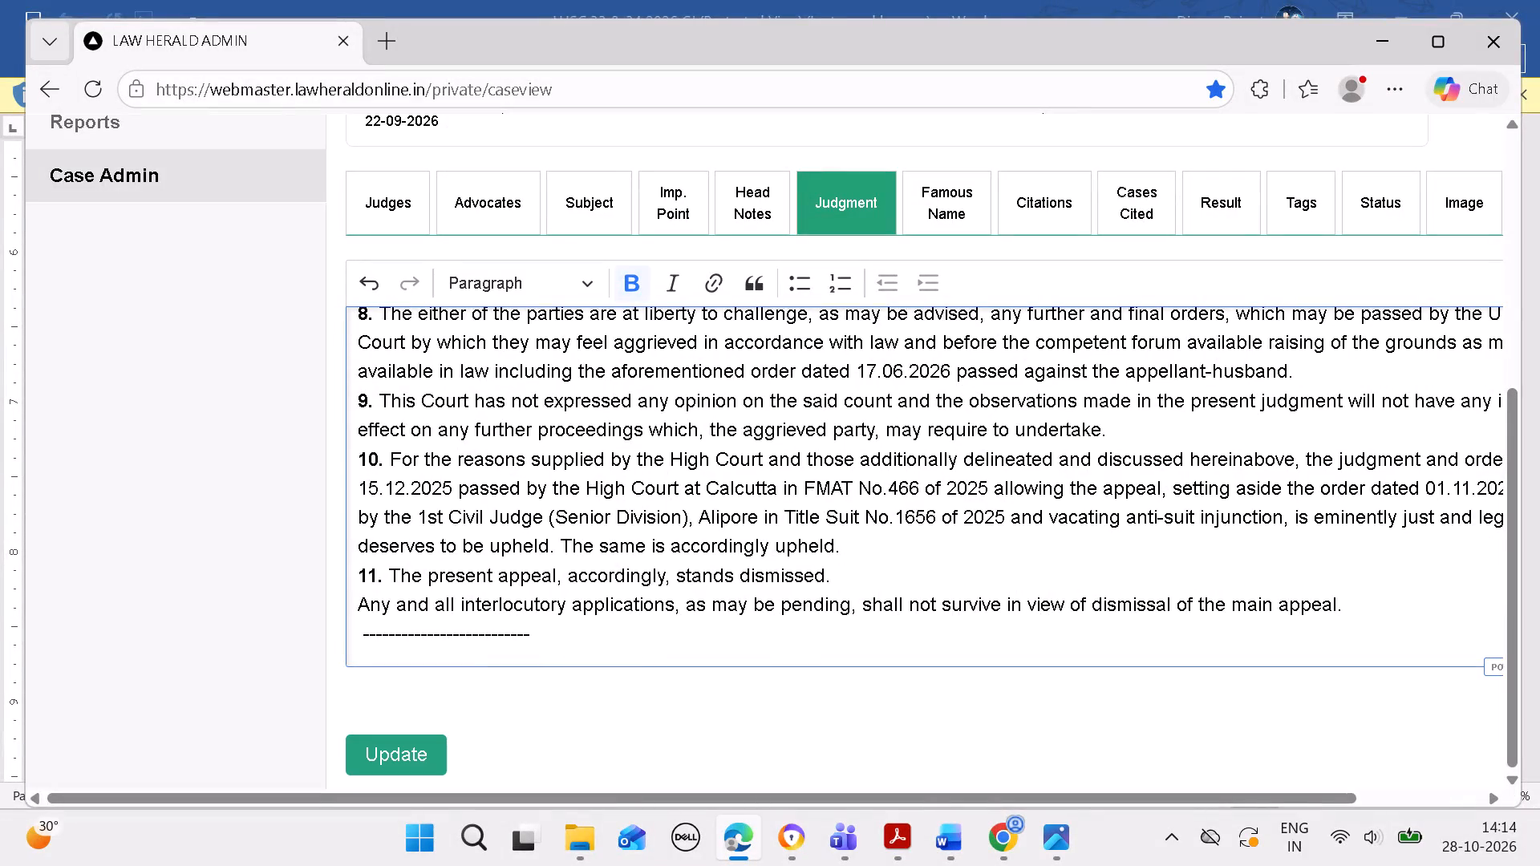
pyautogui.click(418, 753)
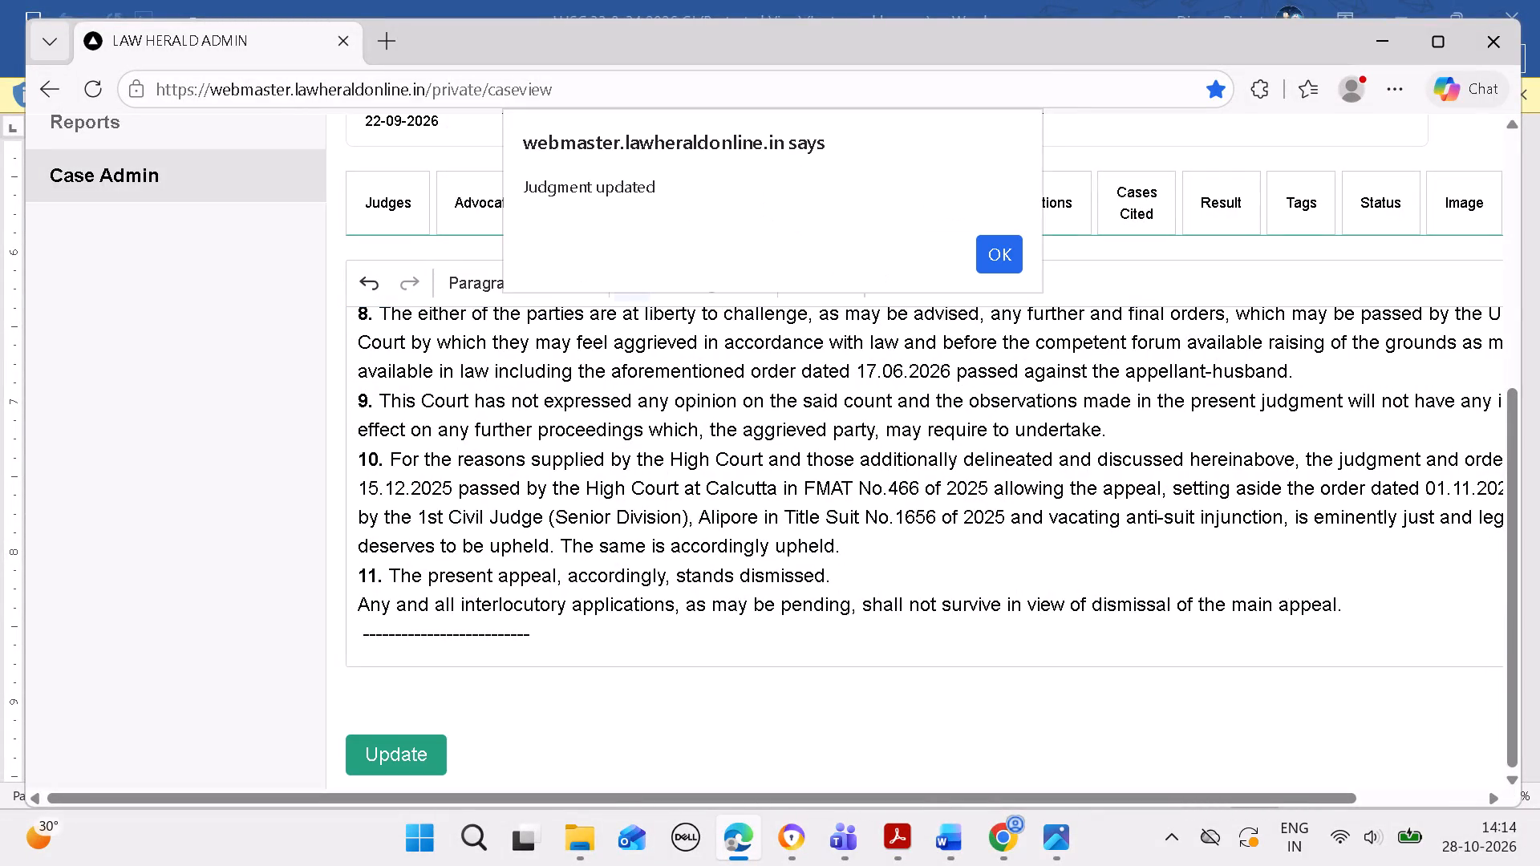
pyautogui.click(999, 253)
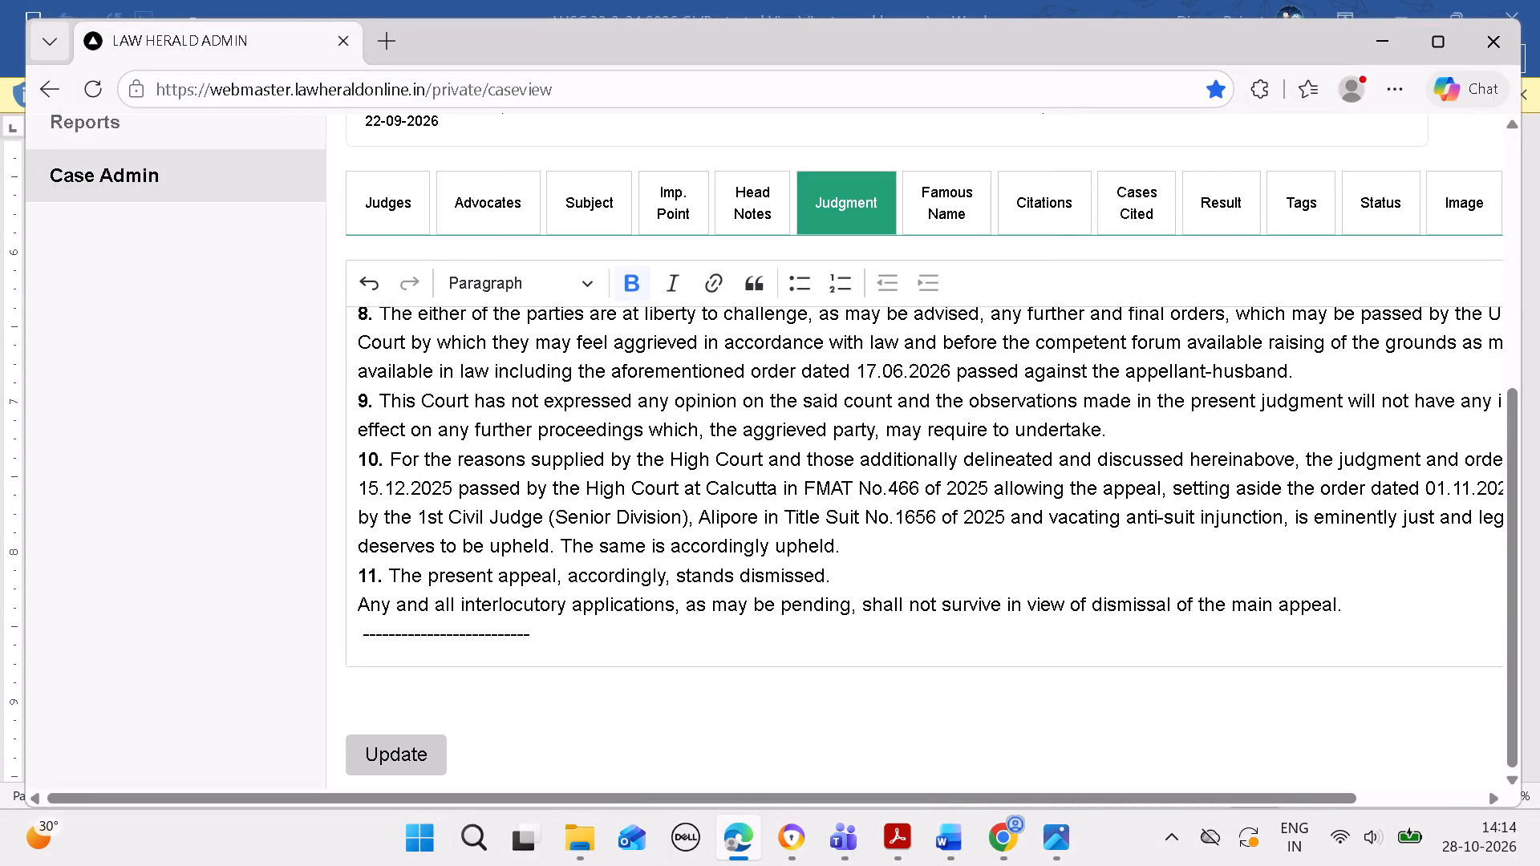
# Check the case's Subject section, return to the judgment text and save the judgment again.
pyautogui.click(600, 211)
pyautogui.scroll(-4, 720, 374)
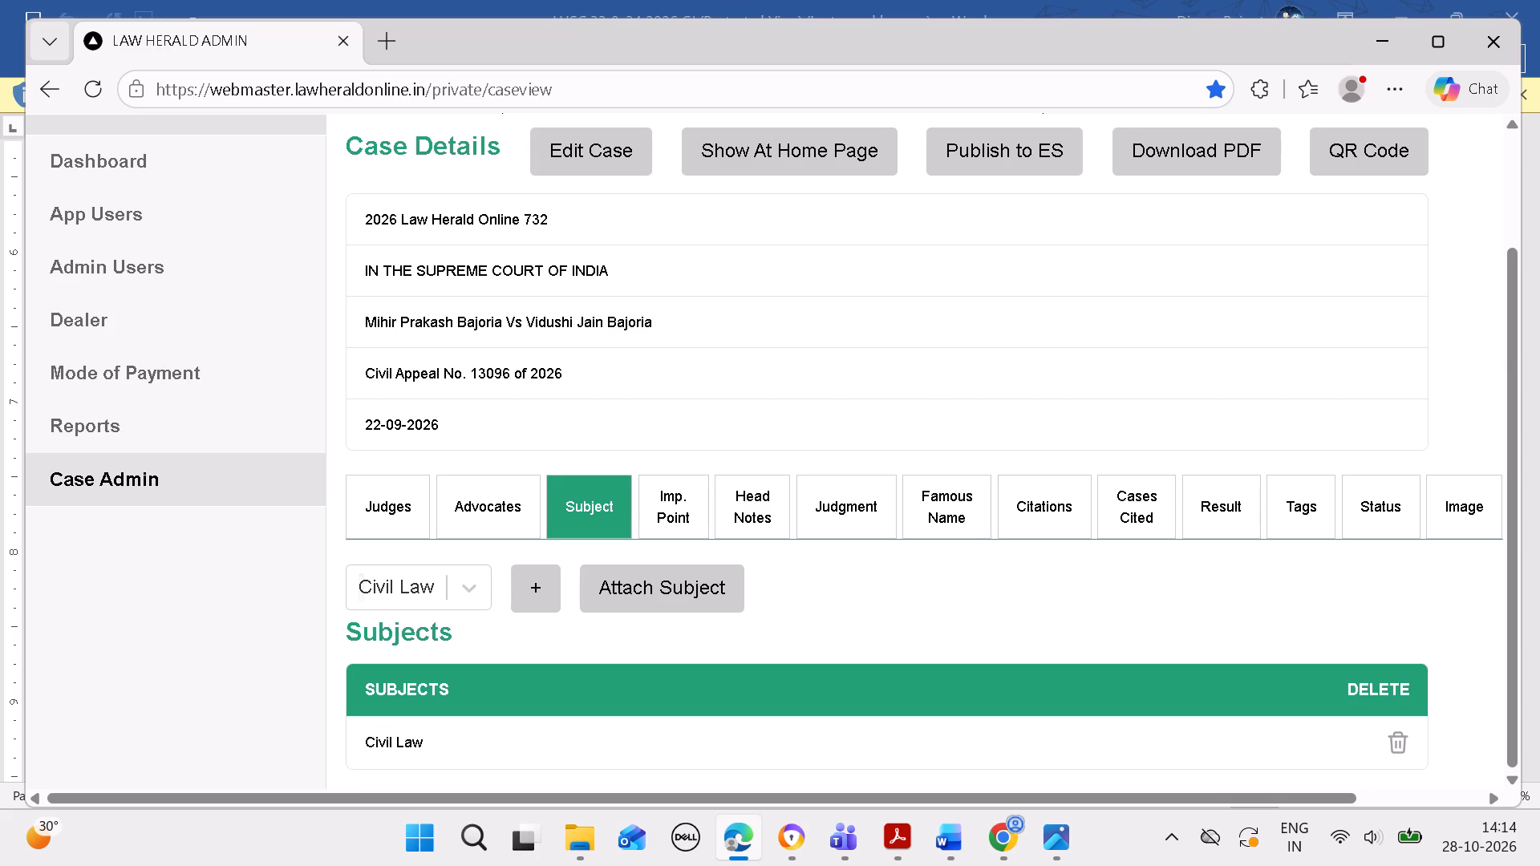
pyautogui.click(840, 492)
pyautogui.scroll(-5, 877, 386)
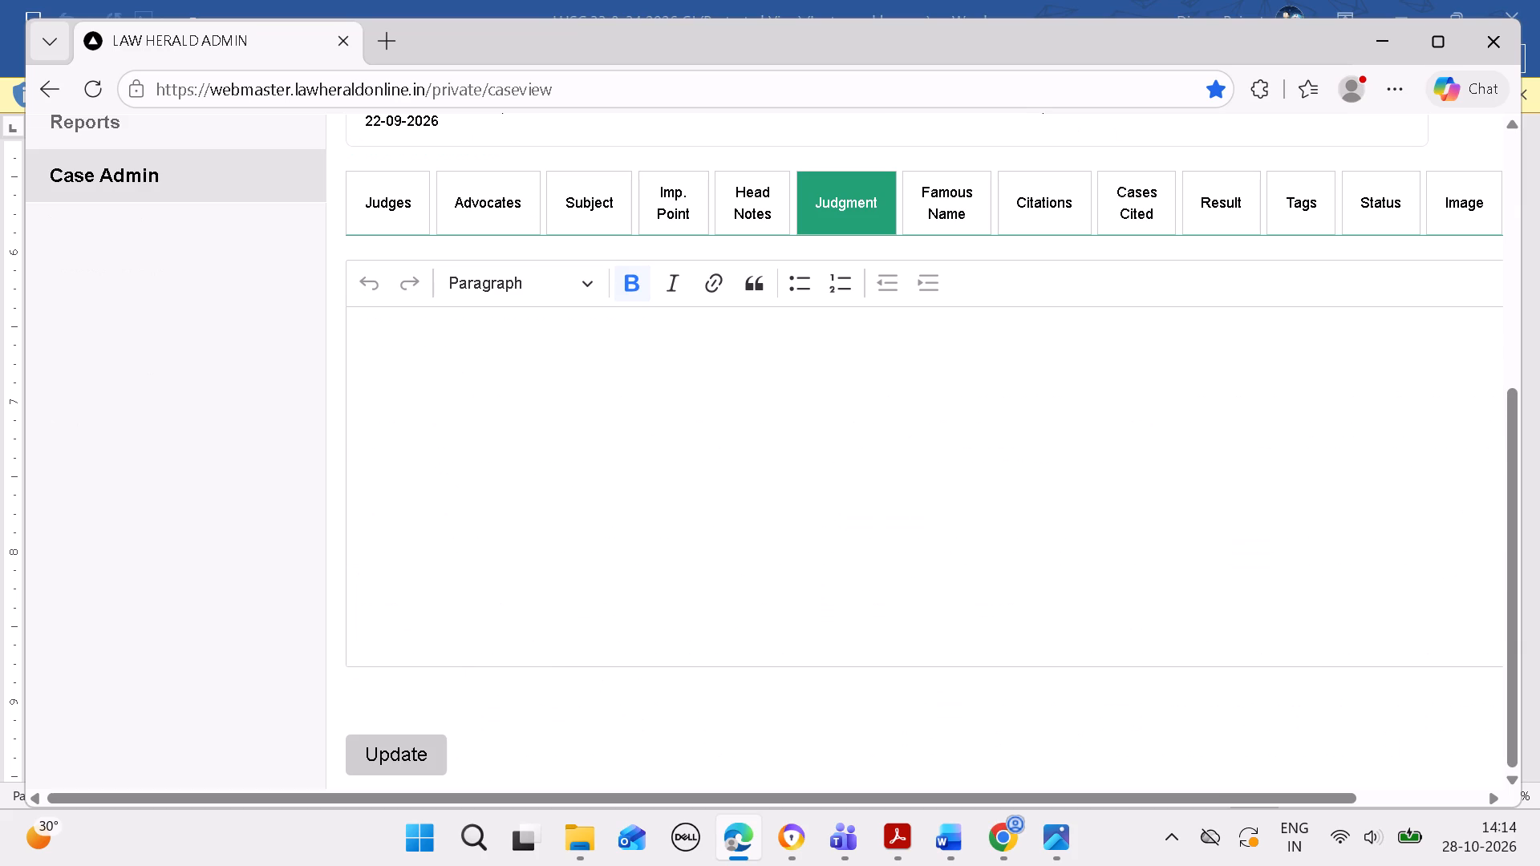
pyautogui.scroll(-5, 577, 520)
pyautogui.click(406, 740)
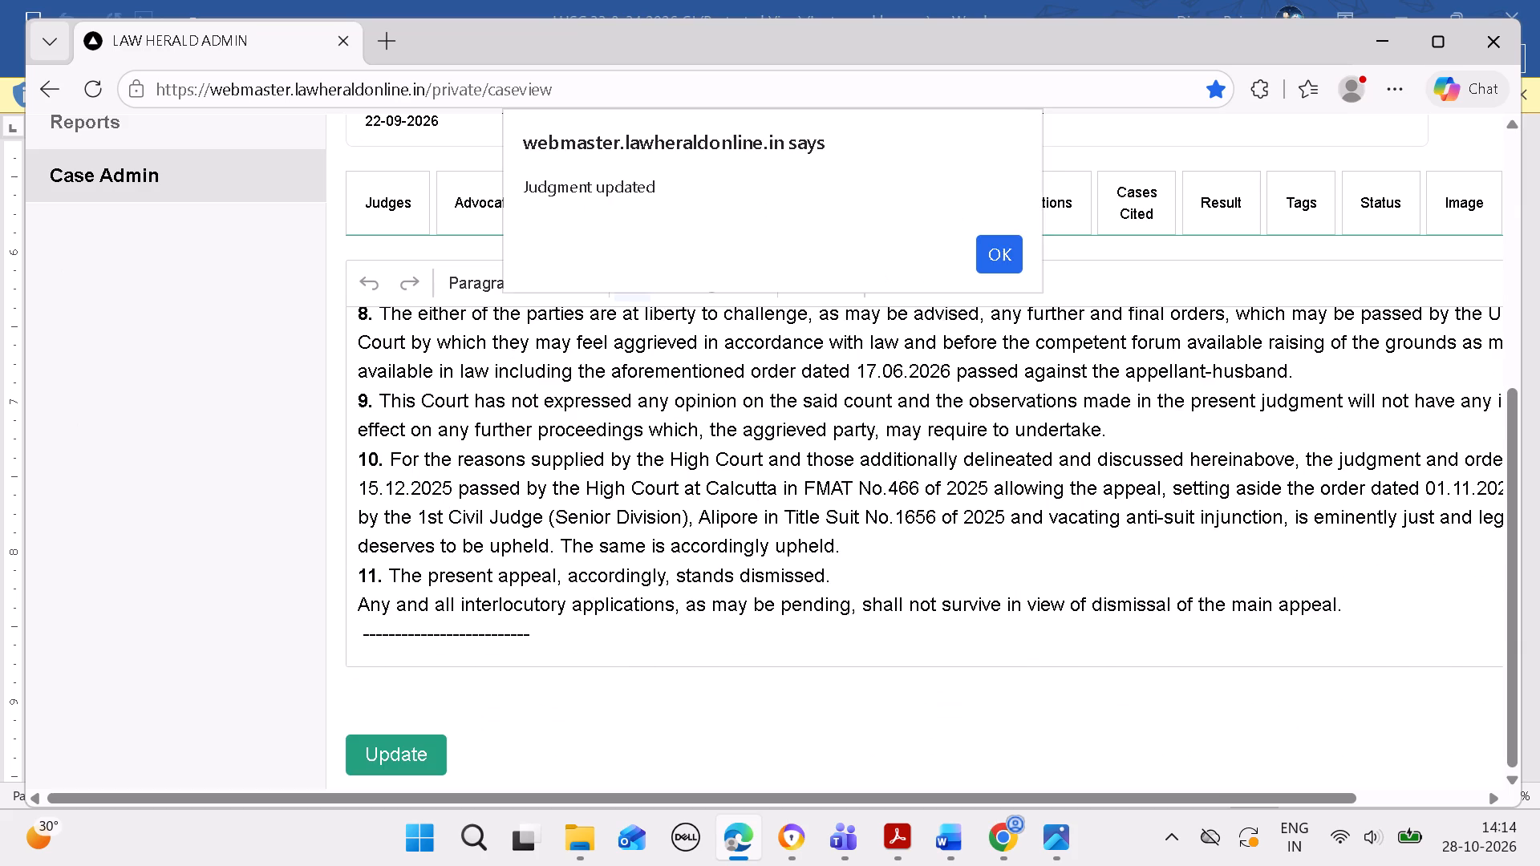
pyautogui.click(1012, 245)
# Publish the case 2026 Law Herald Online 732 to ES.
pyautogui.scroll(6, 1010, 361)
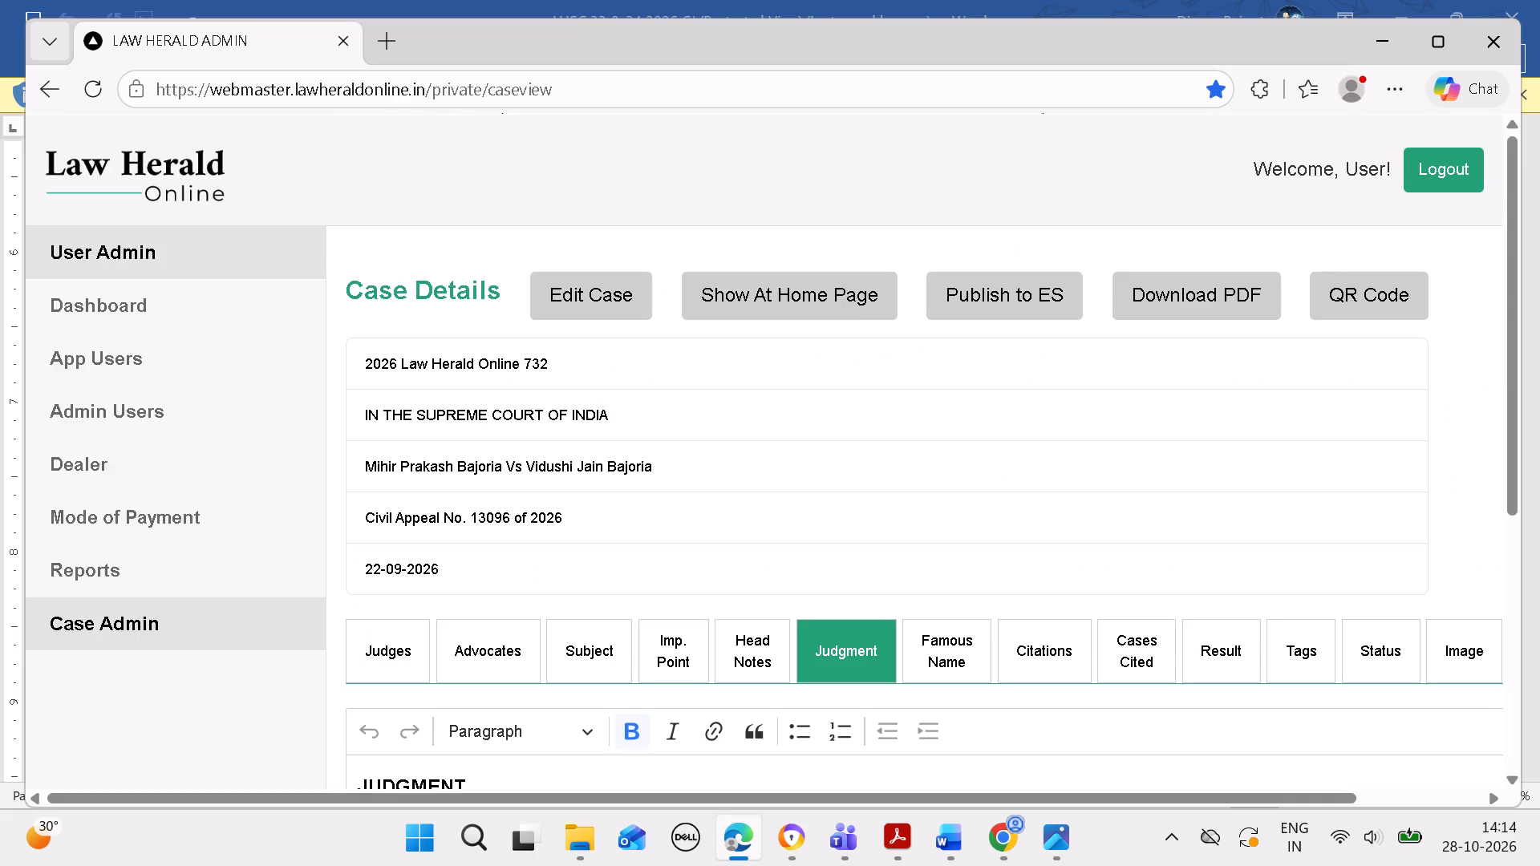
pyautogui.scroll(2, 1011, 370)
pyautogui.click(1014, 301)
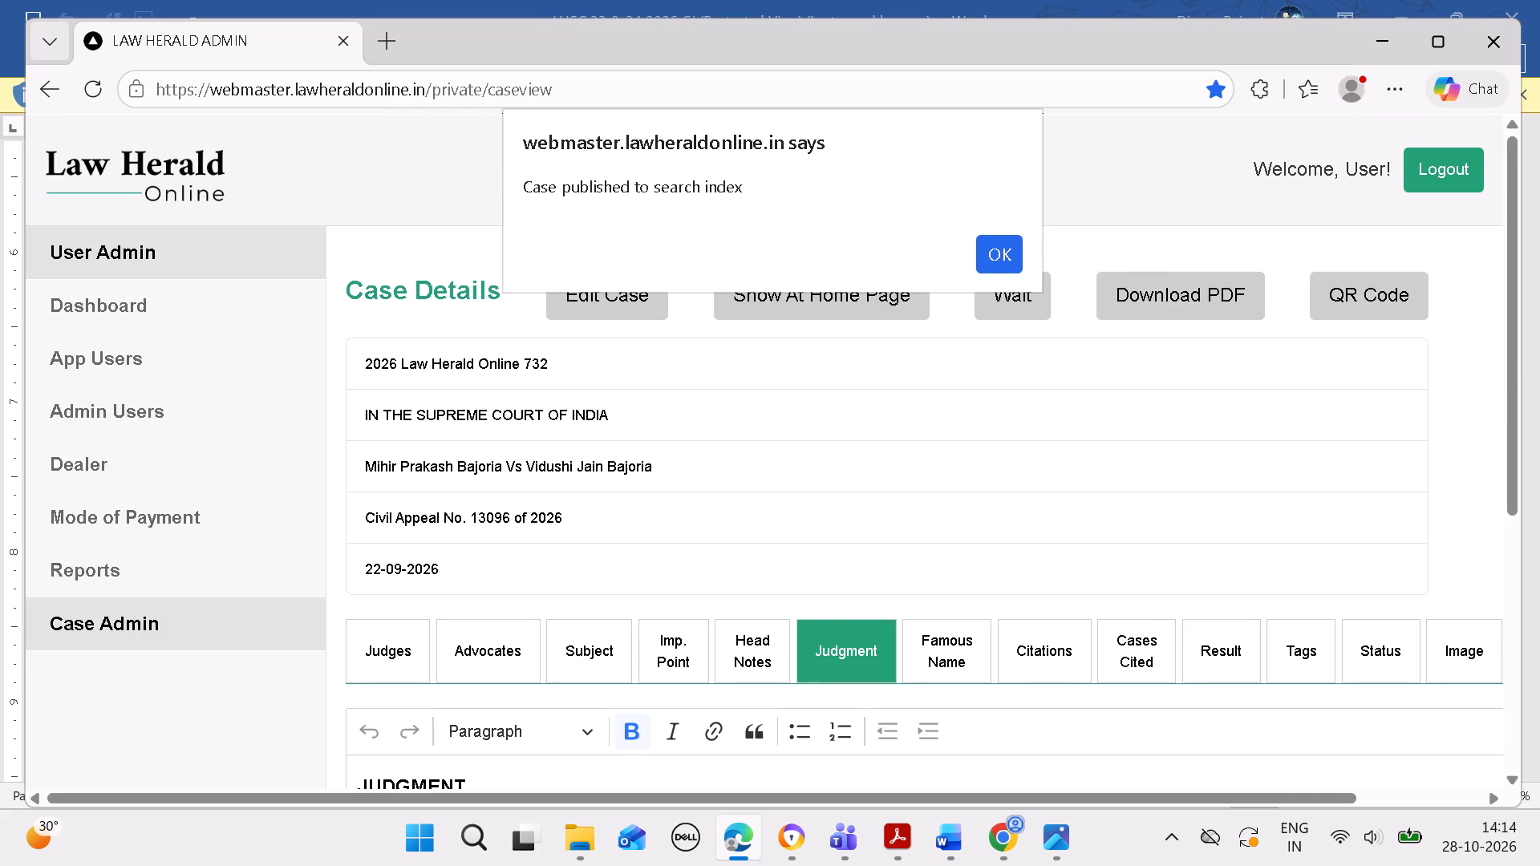
pyautogui.click(1002, 248)
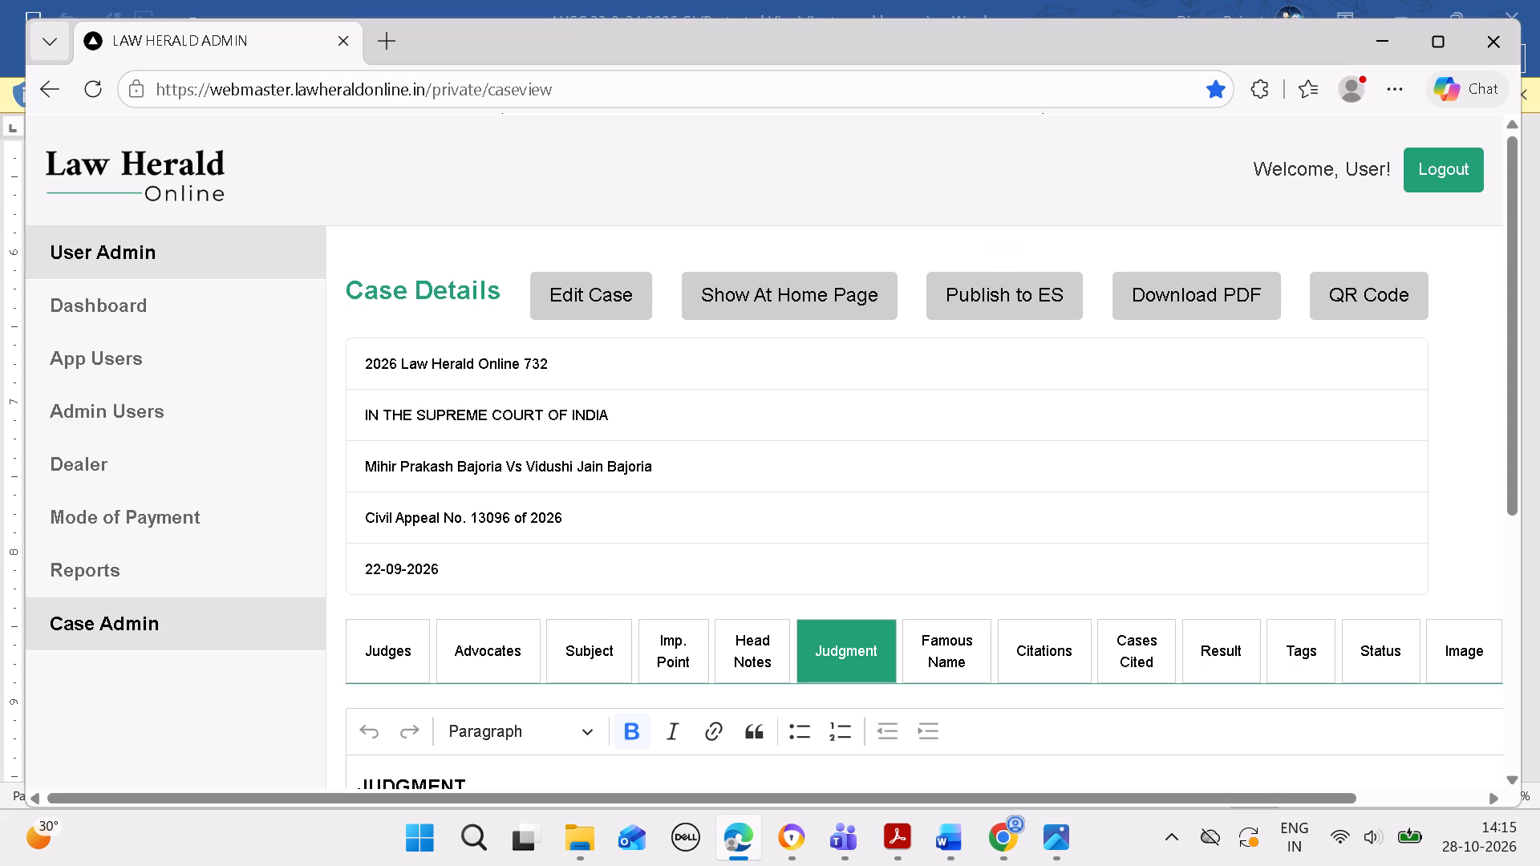
# Examine the citations attached to 2026 Law Herald Online 732.
pyautogui.click(1052, 644)
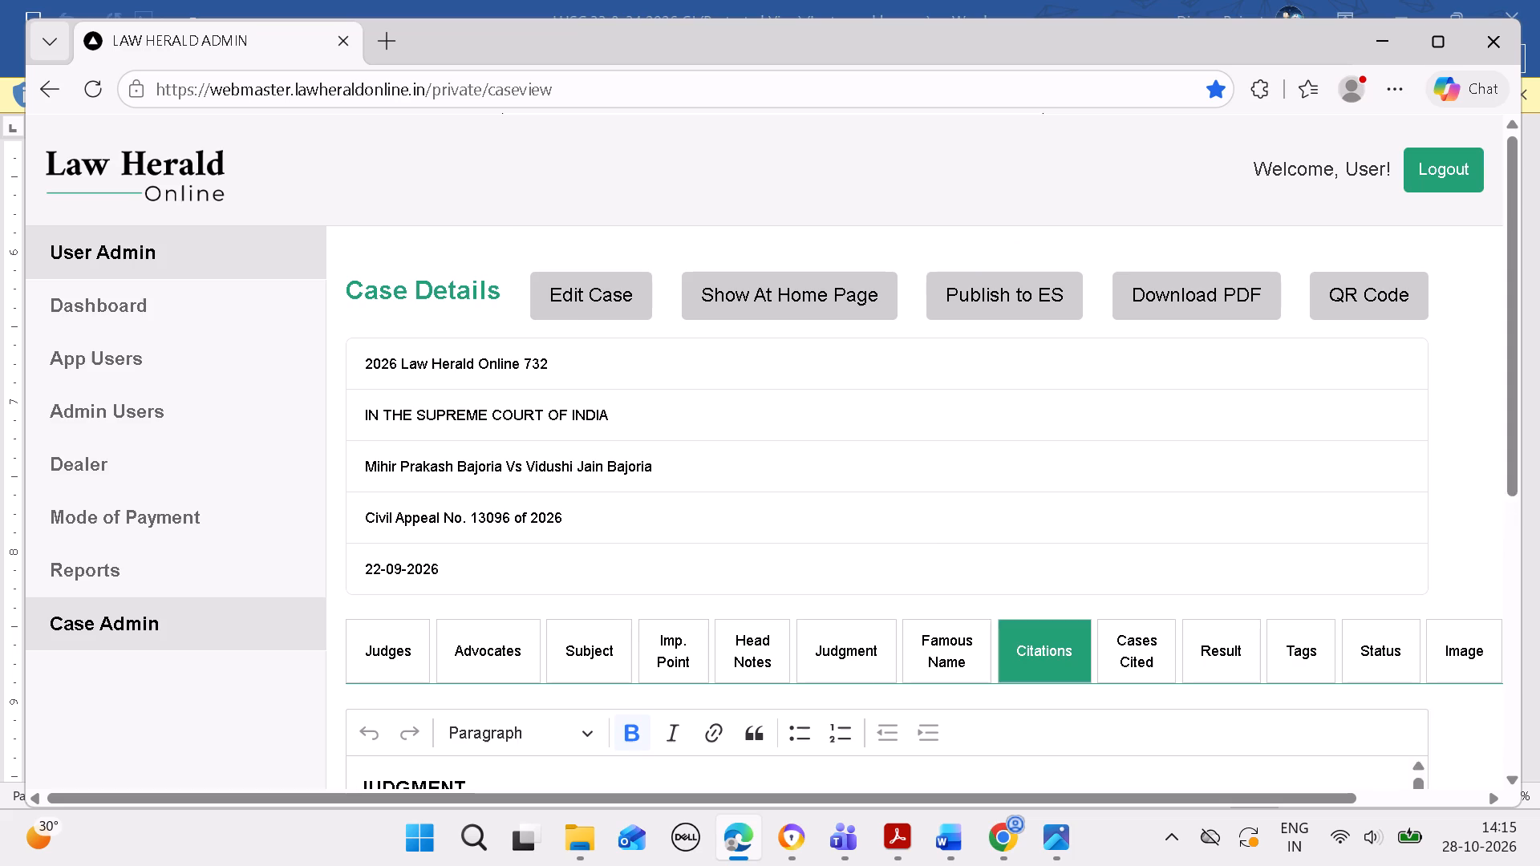
pyautogui.scroll(-4, 1074, 558)
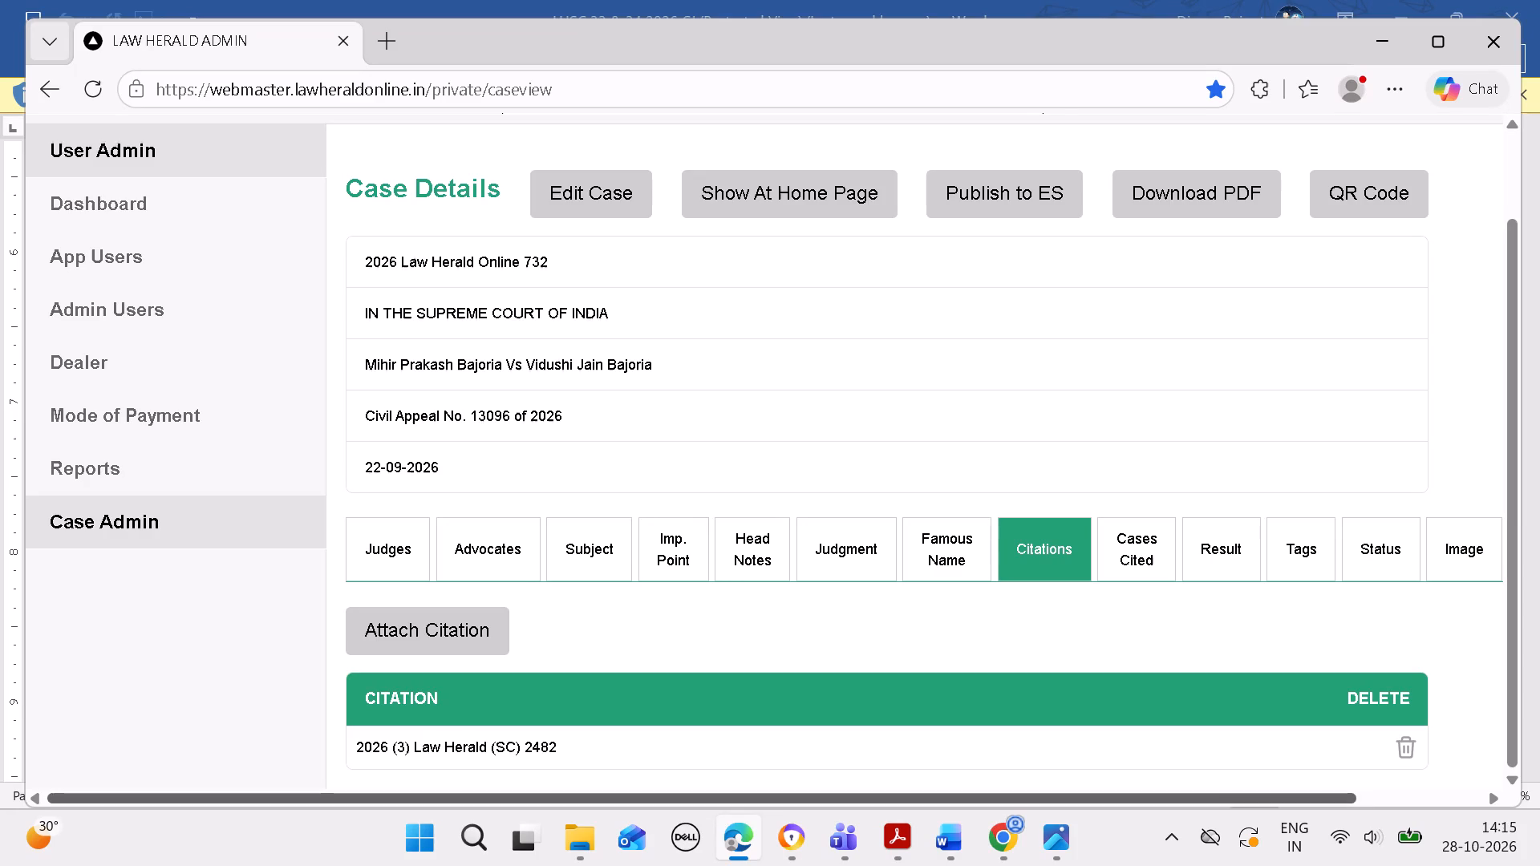
# Switch to the Word document, find the heading of 2026 LawHeraldOnline 743 and copy its appeal number and year, 10706 of 2026.
pyautogui.click(940, 844)
pyautogui.click(950, 839)
pyautogui.click(1031, 612)
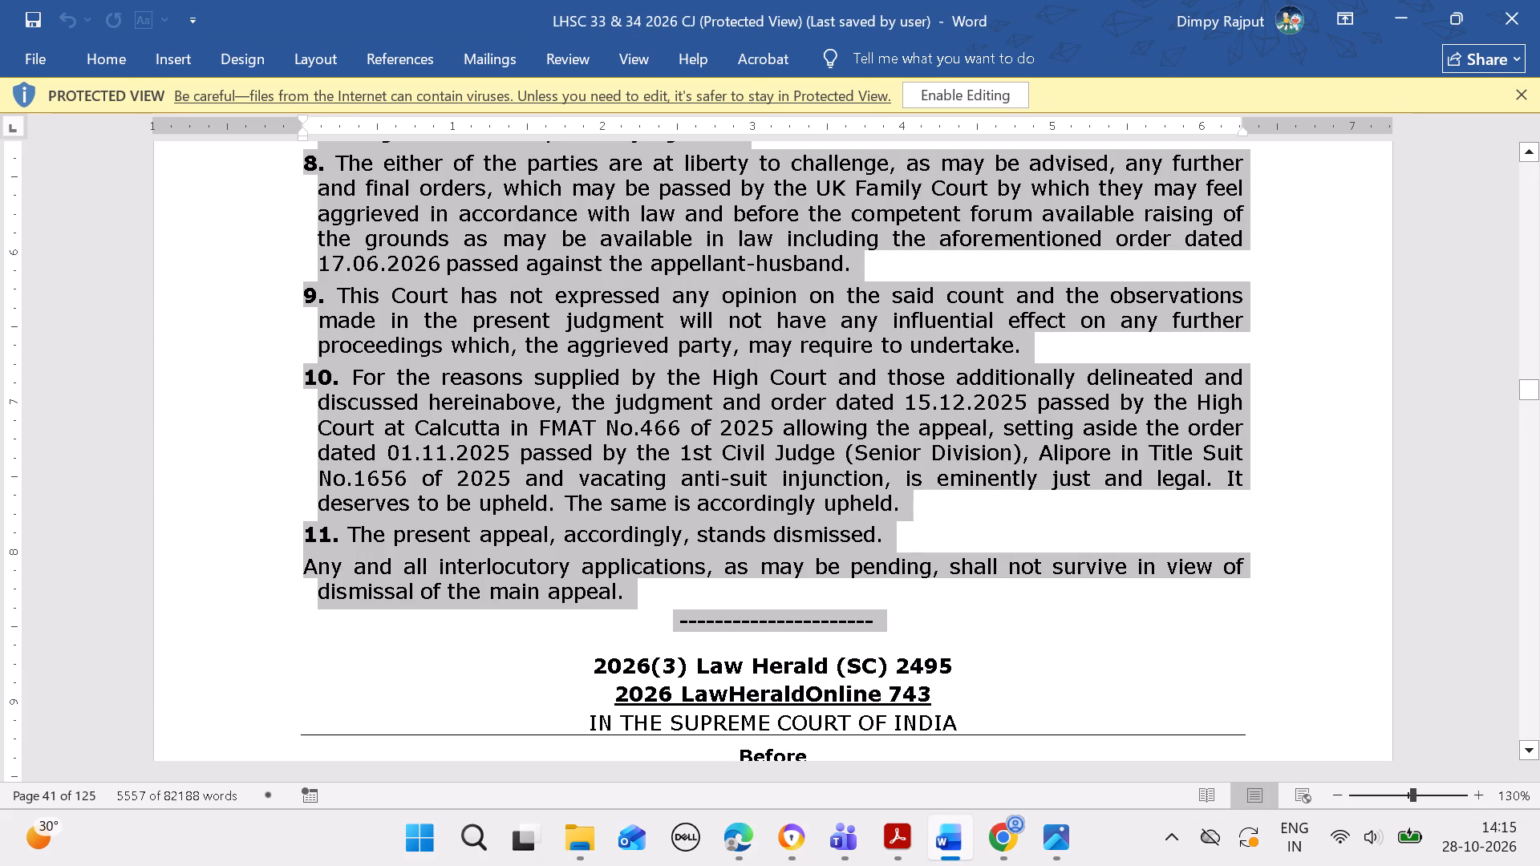
pyautogui.press('Down')
pyautogui.press('Down')
pyautogui.press('Down')
pyautogui.press('Down')
pyautogui.press('Down')
pyautogui.press('Down')
pyautogui.press('Down')
pyautogui.press('Down')
pyautogui.press('Down')
pyautogui.press('Down')
pyautogui.press('Down')
pyautogui.press('Down')
pyautogui.press('Down')
pyautogui.press('Down')
pyautogui.press('Down')
pyautogui.press('Down')
pyautogui.press('Down')
pyautogui.press('Down')
pyautogui.press('Down')
pyautogui.press('Down')
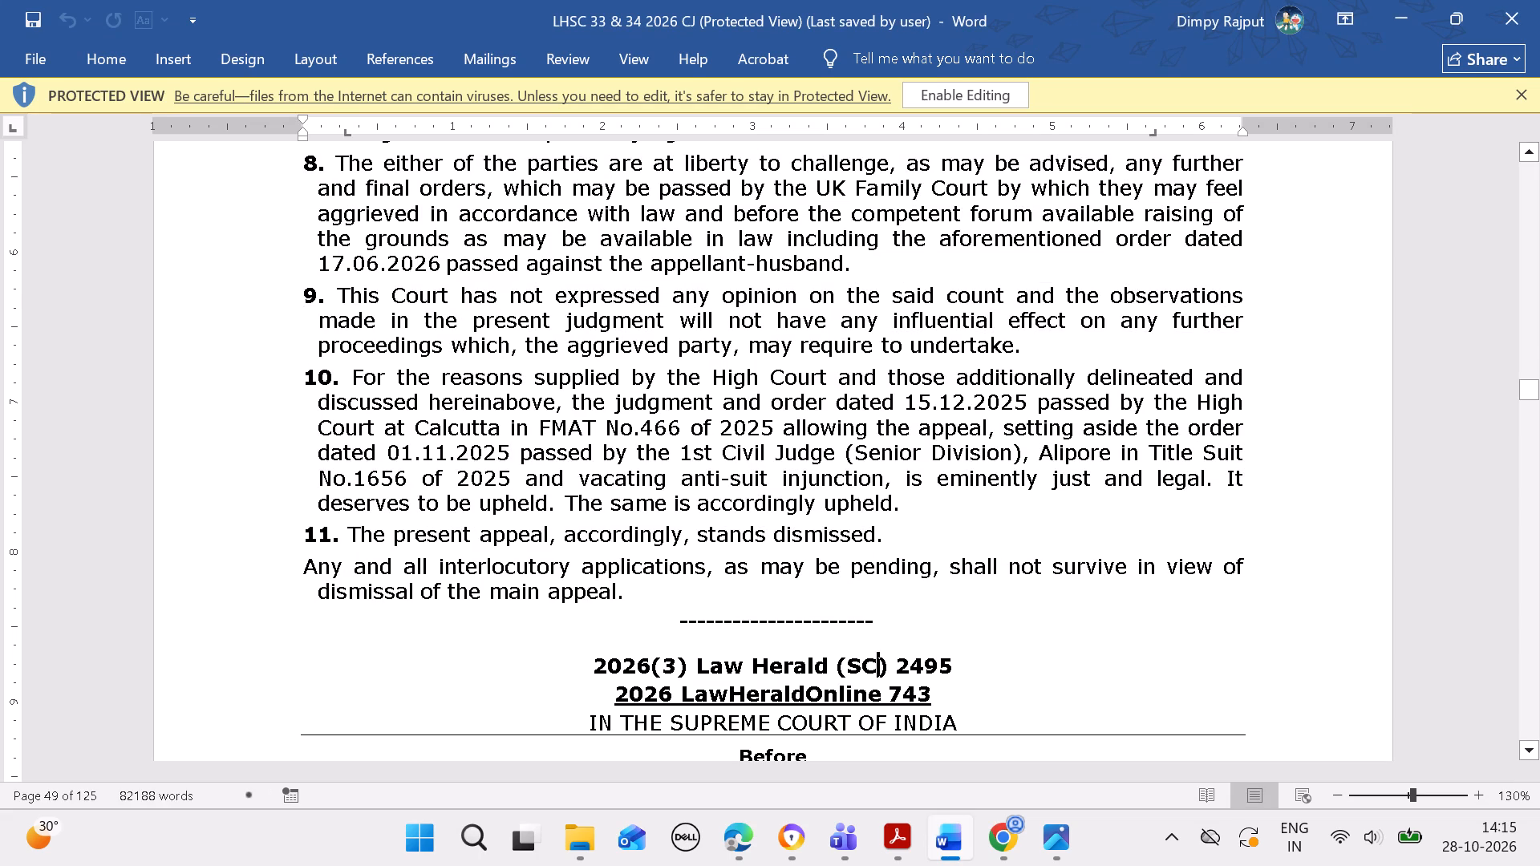
pyautogui.press('Up')
pyautogui.press('Up')
pyautogui.press('Up')
pyautogui.press('Up')
pyautogui.press('Up')
pyautogui.press('Up')
pyautogui.press('Up')
pyautogui.press('Up')
pyautogui.press('Up')
pyautogui.press('Up')
pyautogui.press('Up')
pyautogui.press('Up')
pyautogui.press('Up')
pyautogui.press('Up')
pyautogui.press('Up')
pyautogui.press('Up')
pyautogui.press('Up')
pyautogui.press('Up')
pyautogui.press('Up')
pyautogui.press('Up')
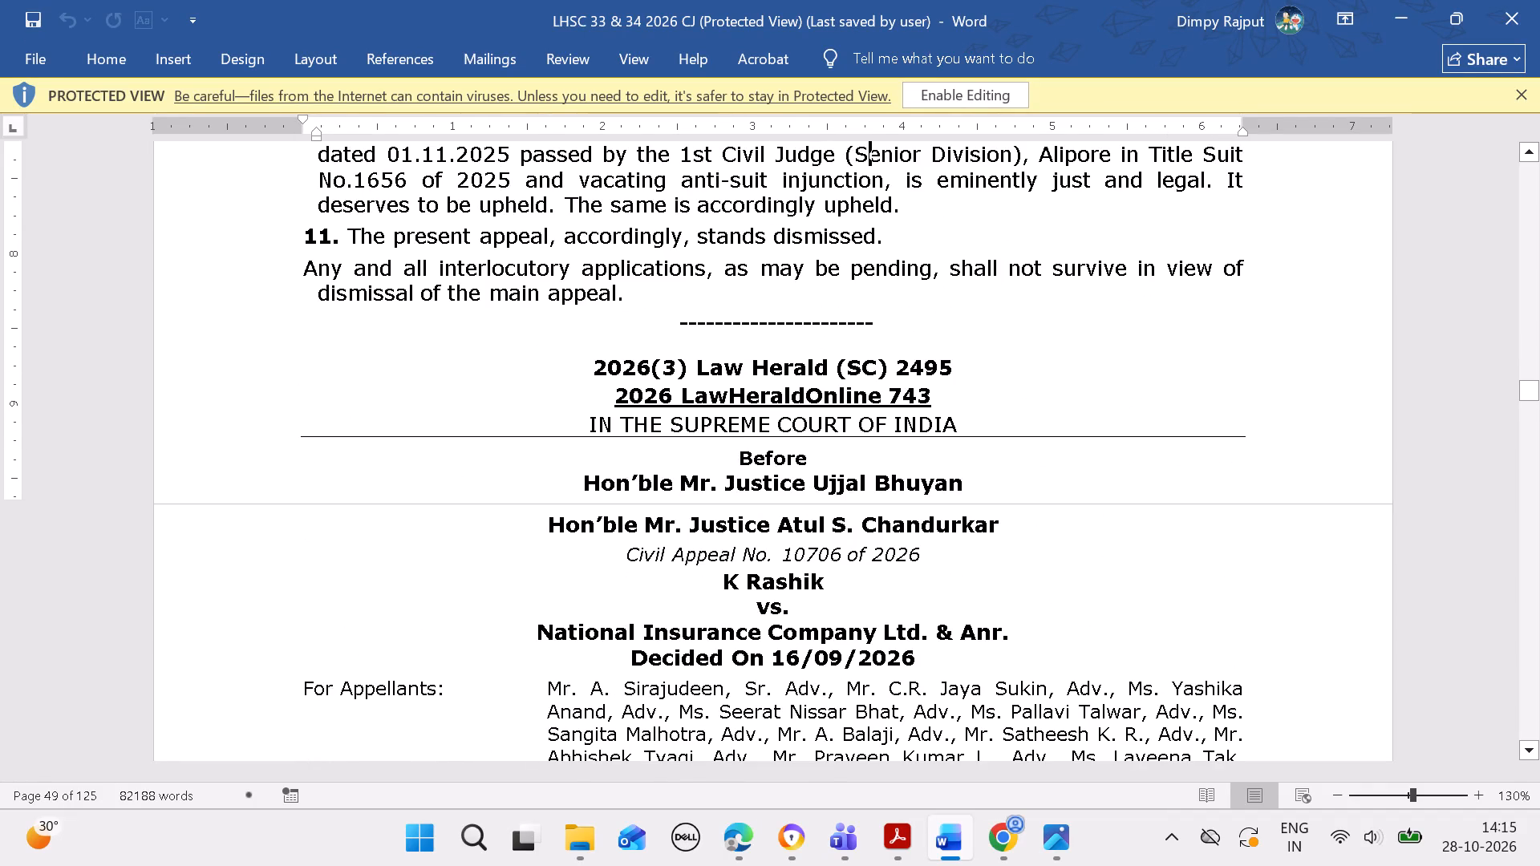
pyautogui.moveTo(784, 554); pyautogui.dragTo(921, 552)
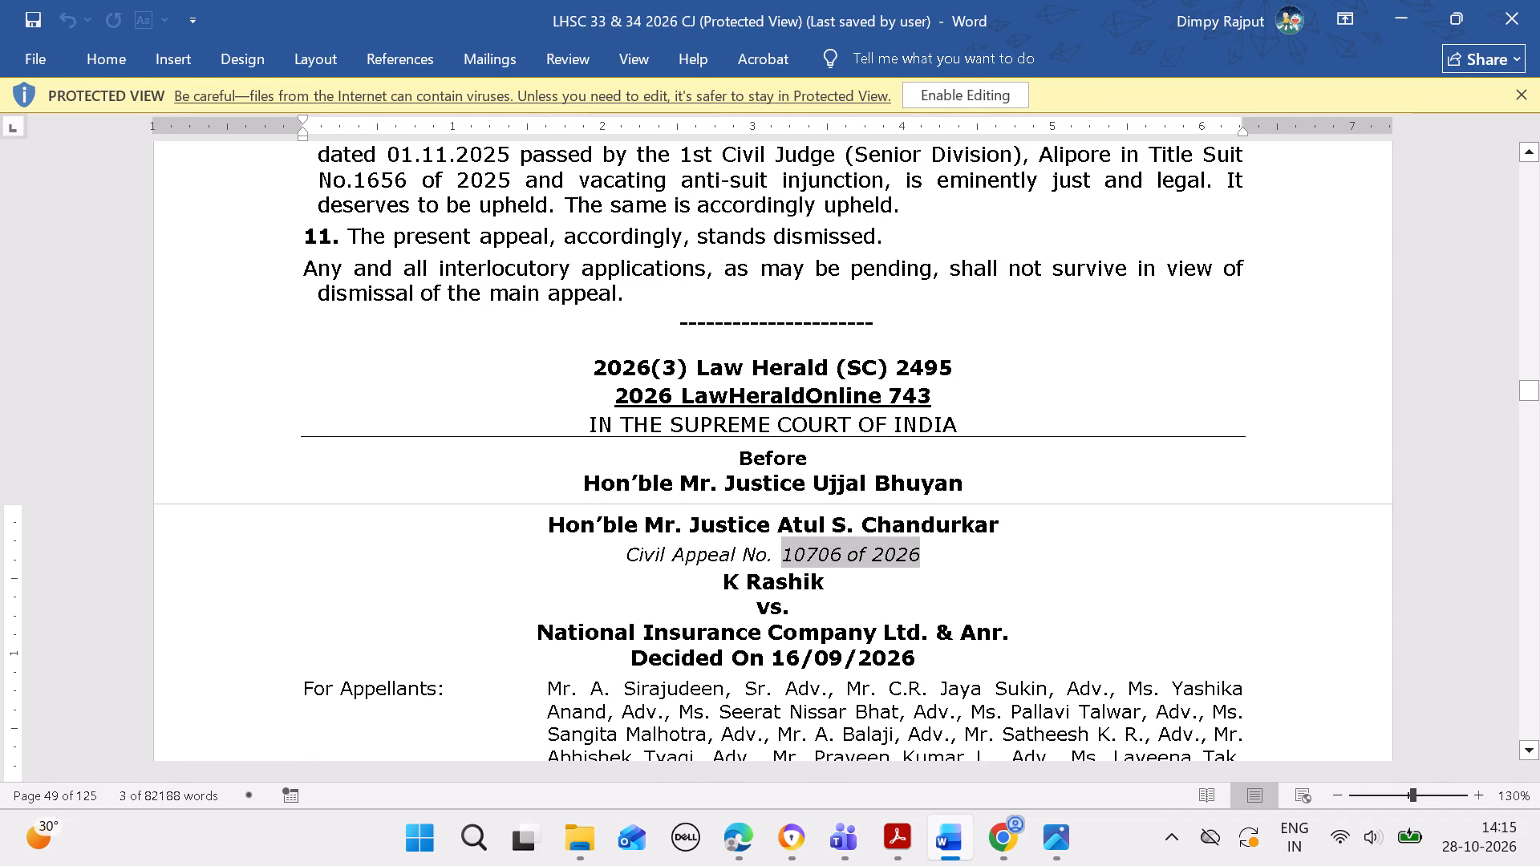
pyautogui.hotkey('ctrl', 'c')
# In Law Herald Admin in Edge, search cases for number 10706 and year 2026, and open the matching case's details.
pyautogui.click(742, 834)
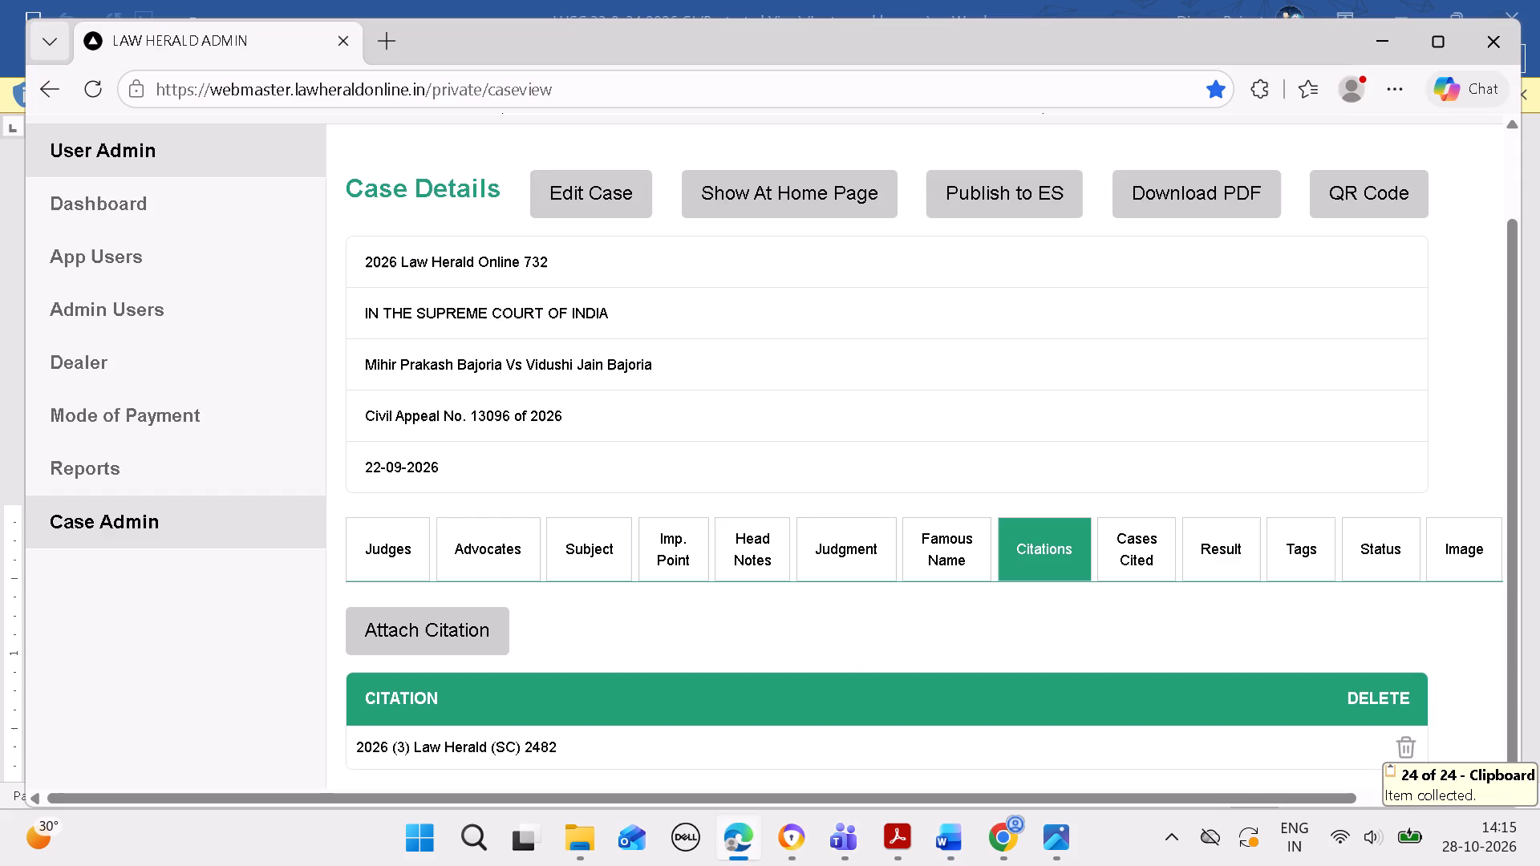
pyautogui.click(157, 535)
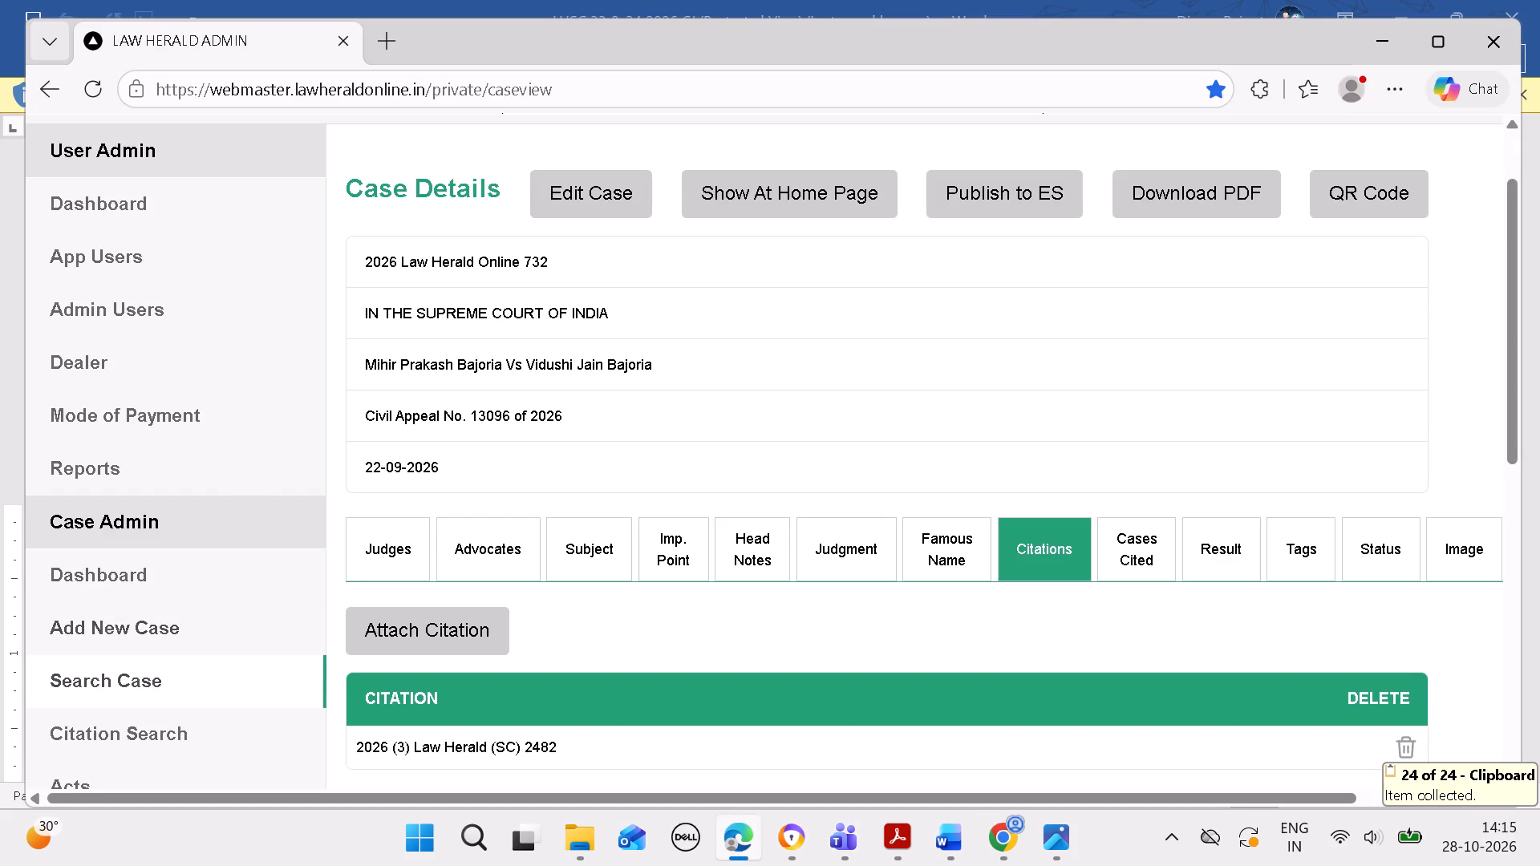
pyautogui.click(139, 683)
pyautogui.click(515, 322)
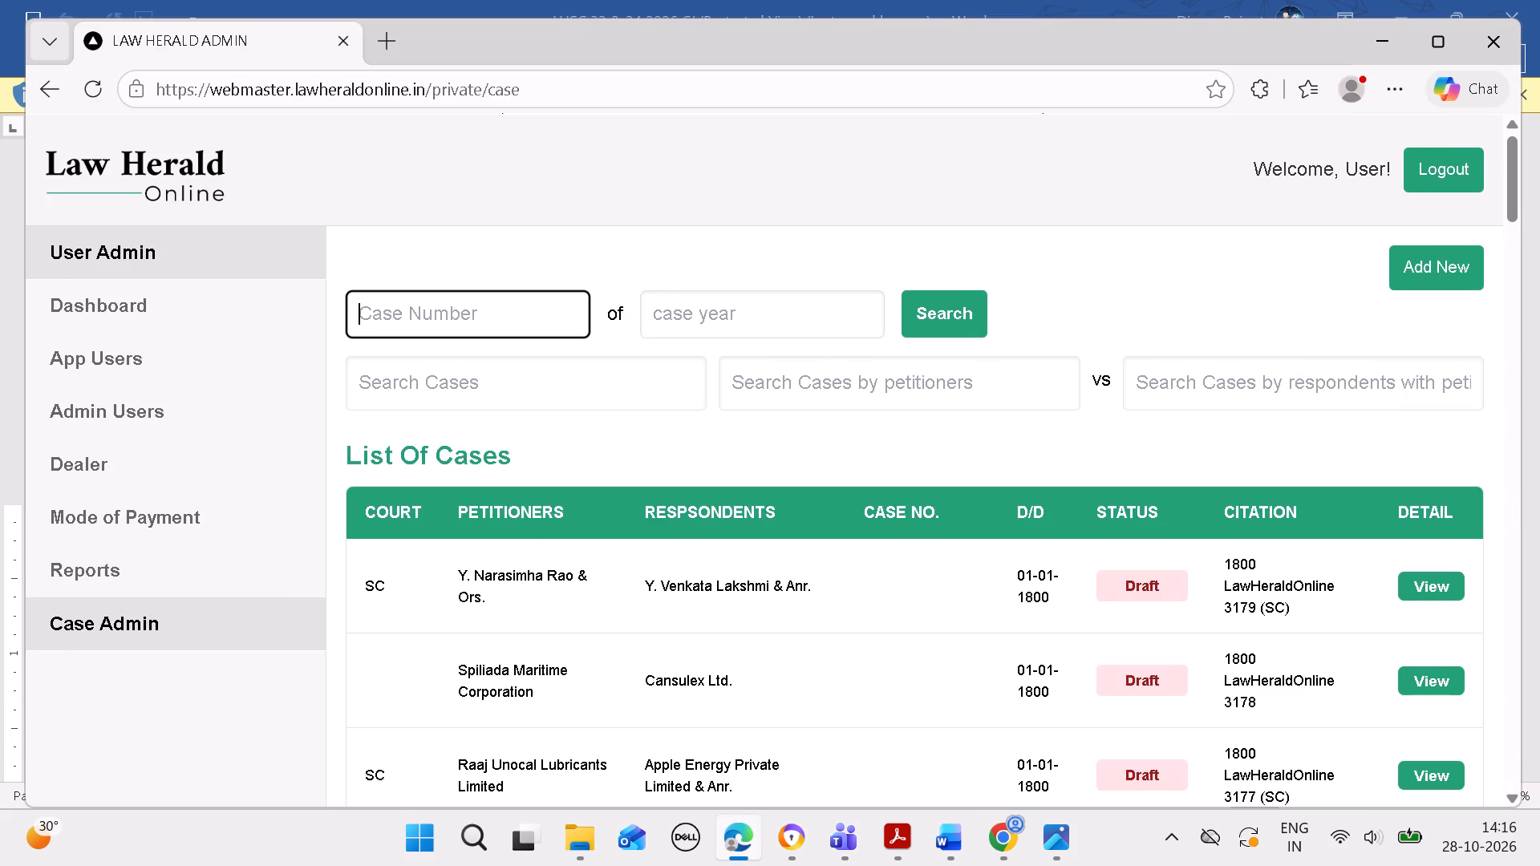
pyautogui.hotkey('ctrl', 'c')
pyautogui.hotkey('ctrl', 'v')
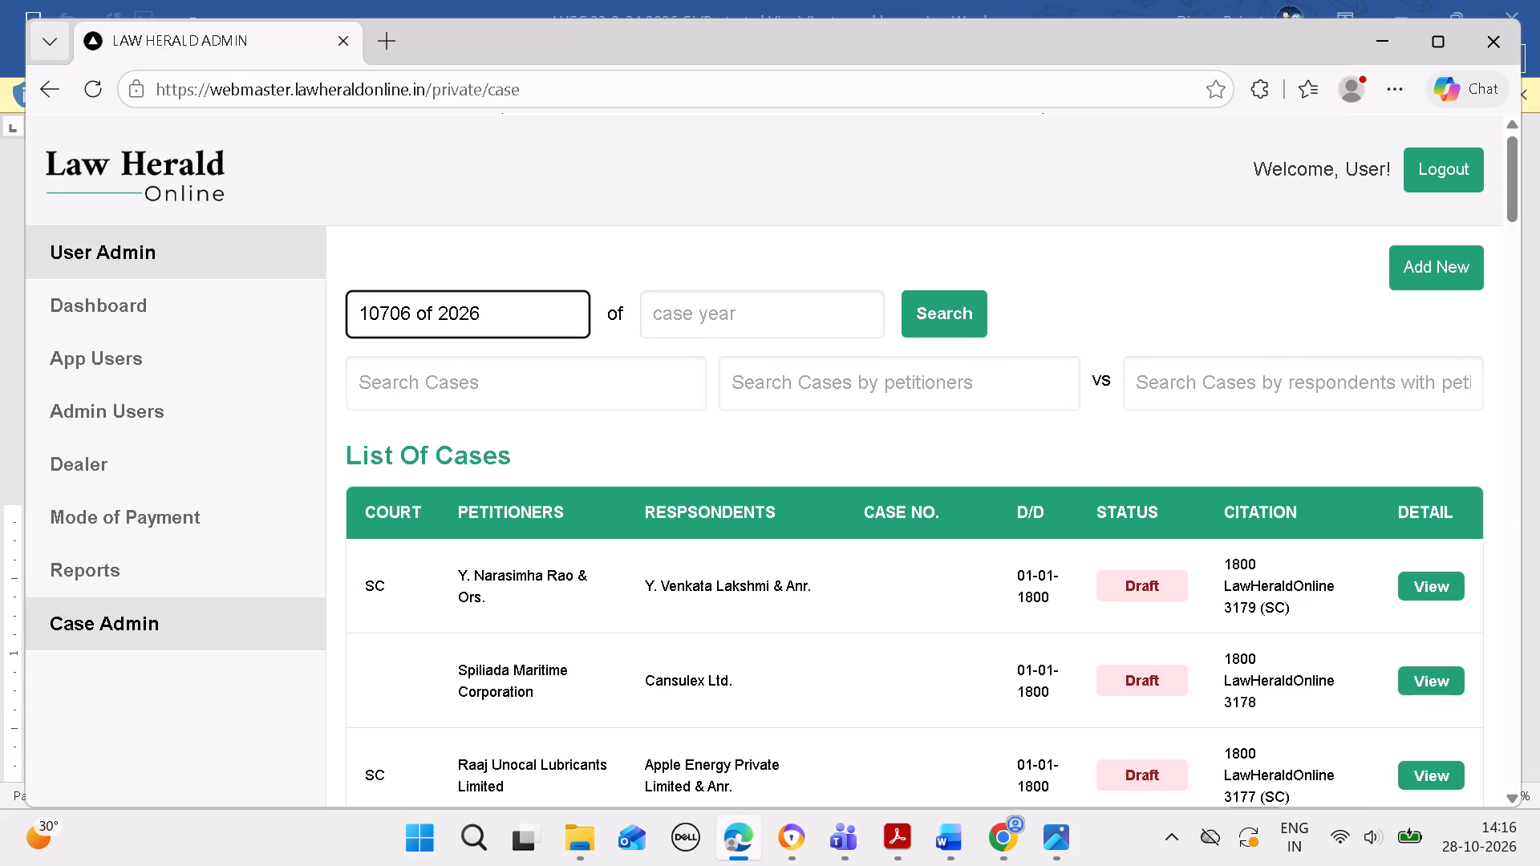
pyautogui.click(713, 321)
pyautogui.hotkey('ctrl', 'v')
pyautogui.click(719, 331)
pyautogui.click(731, 331)
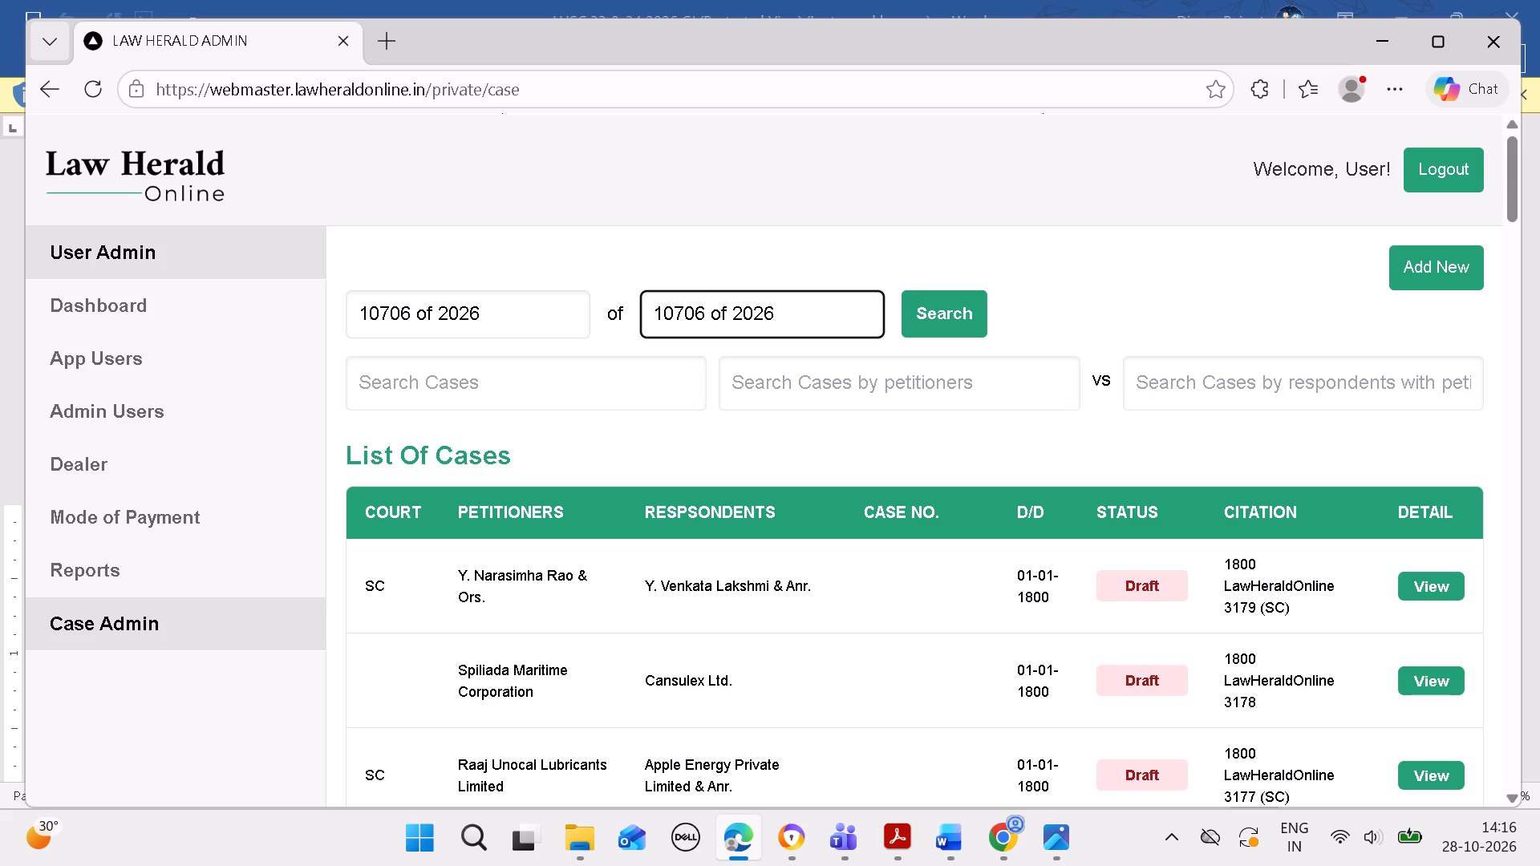
pyautogui.press('BackSpace')
pyautogui.press('BackSpace')
pyautogui.press('BackSpace')
pyautogui.press('BackSpace')
pyautogui.press('BackSpace')
pyautogui.press('BackSpace')
pyautogui.press('BackSpace')
pyautogui.press('BackSpace')
pyautogui.press('BackSpace')
pyautogui.press('BackSpace')
pyautogui.press('BackSpace')
pyautogui.press('BackSpace')
pyautogui.press('BackSpace')
pyautogui.press('BackSpace')
pyautogui.press('BackSpace')
pyautogui.press('BackSpace')
pyautogui.click(538, 314)
pyautogui.press('BackSpace')
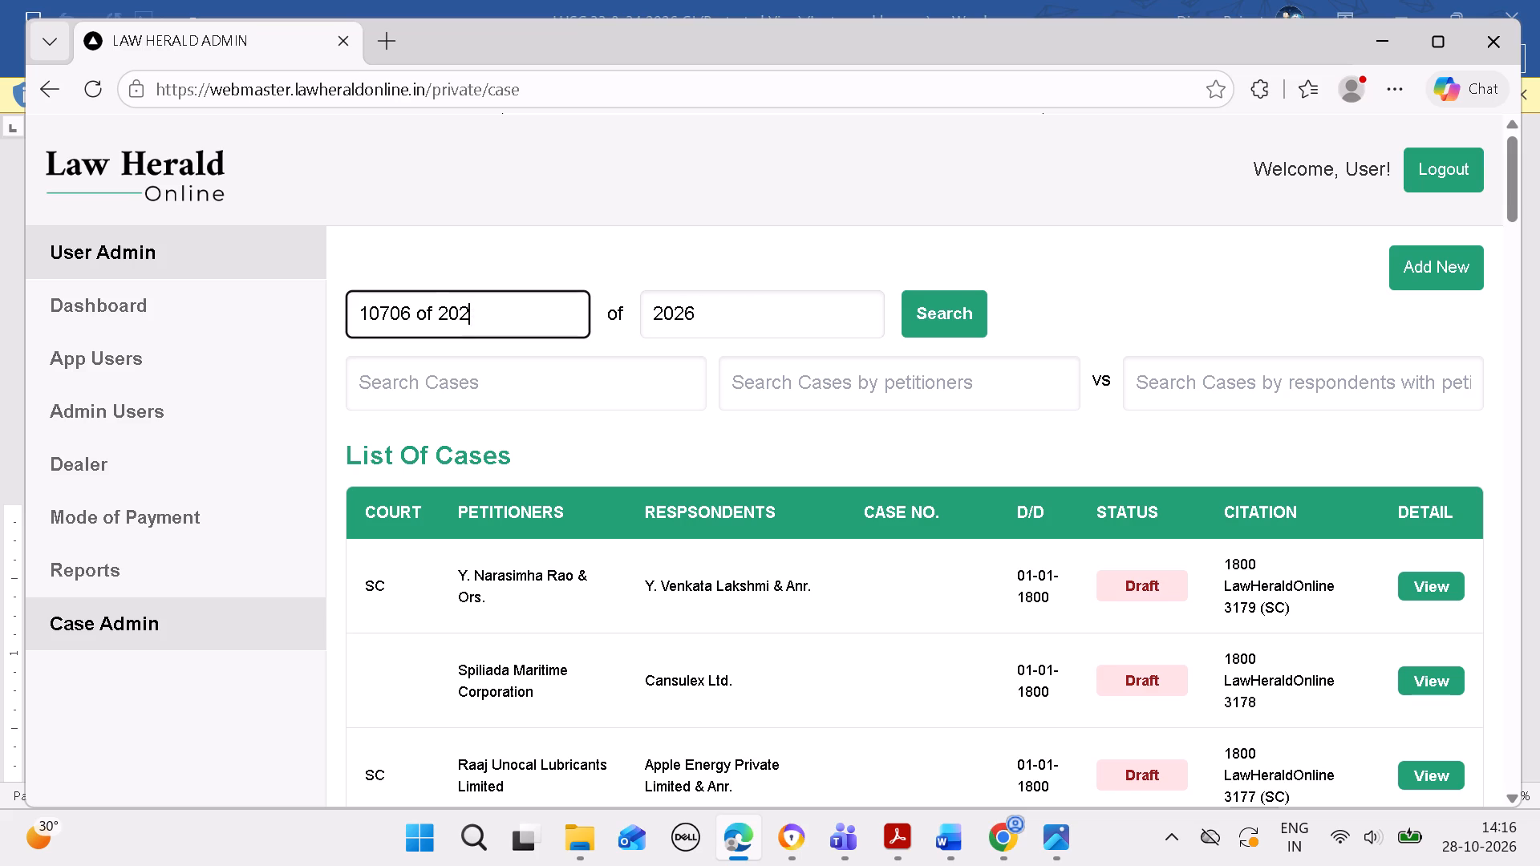
pyautogui.press('BackSpace')
pyautogui.press('BackSpace')
pyautogui.press('BackSpace')
pyautogui.press('BackSpace')
pyautogui.press('BackSpace')
pyautogui.press('BackSpace')
pyautogui.press('BackSpace')
pyautogui.click(946, 318)
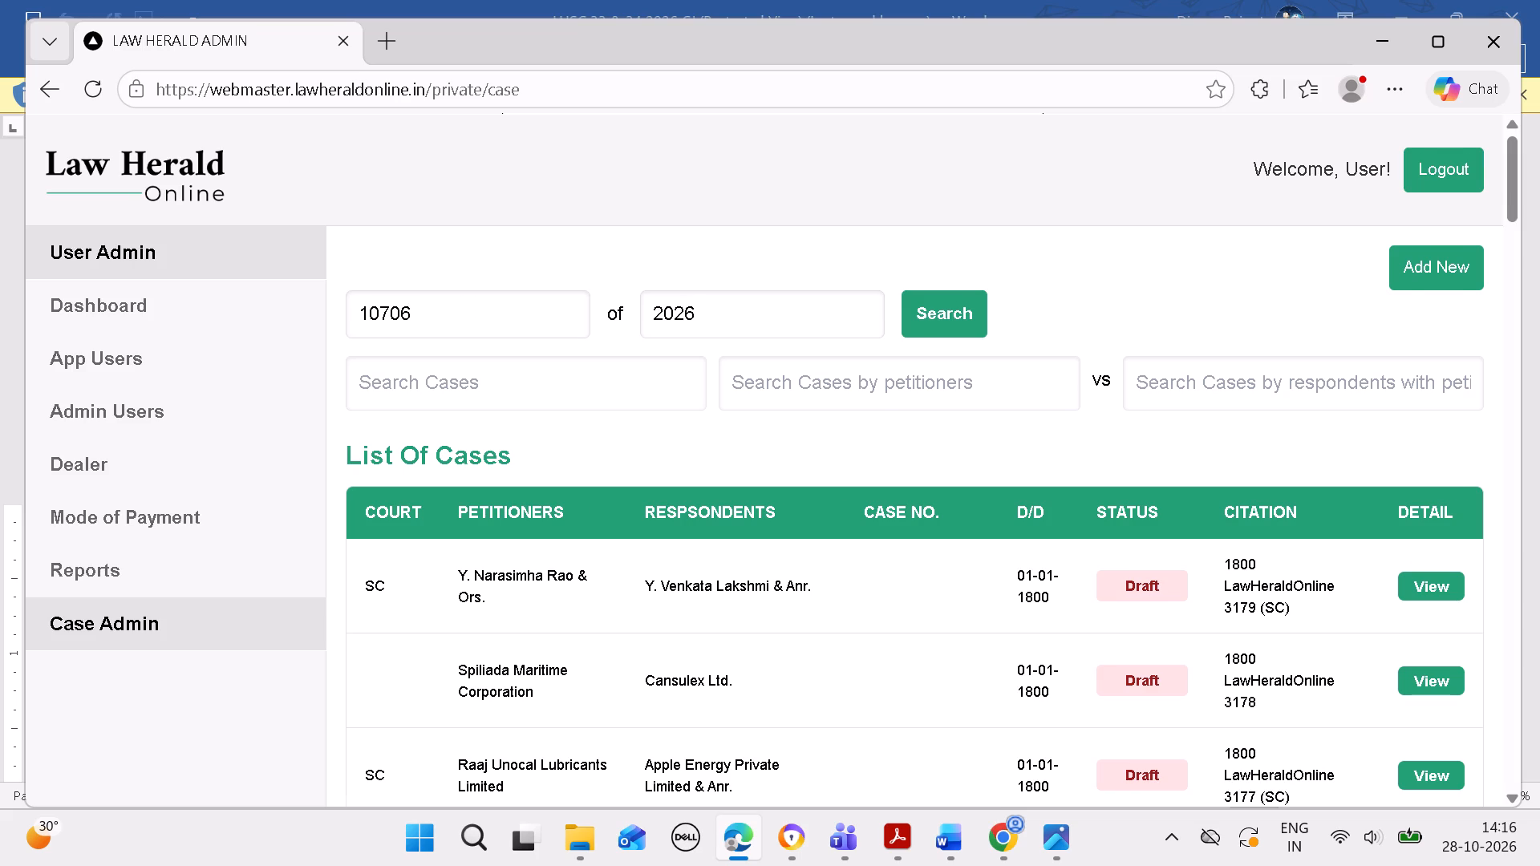
pyautogui.click(1427, 584)
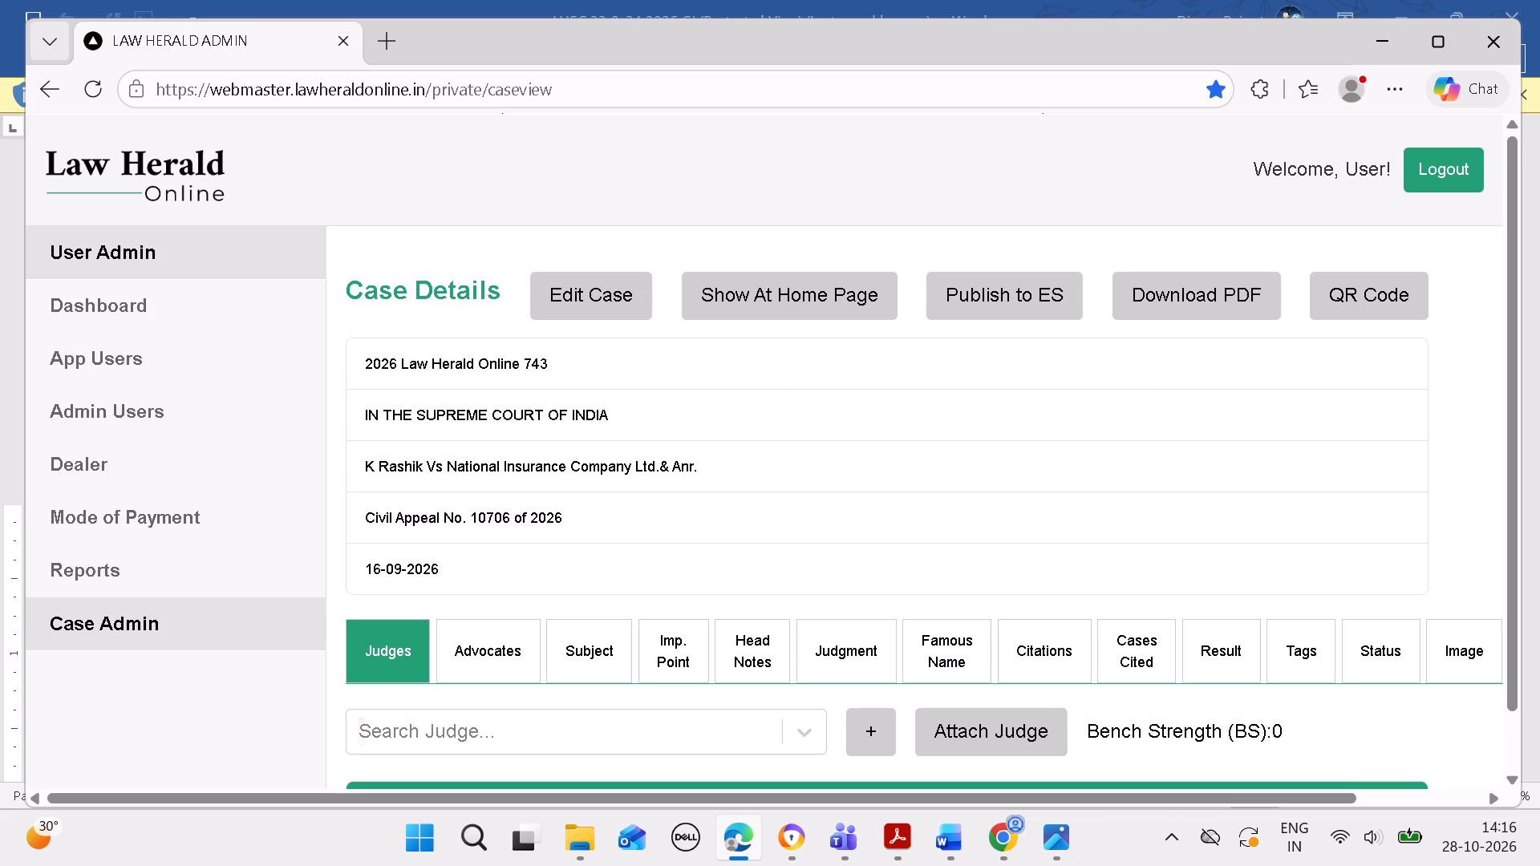
# Copy the first judge's name, Ujjal Bhuyan, from the Word heading and attach that judge to the case.
pyautogui.click(958, 840)
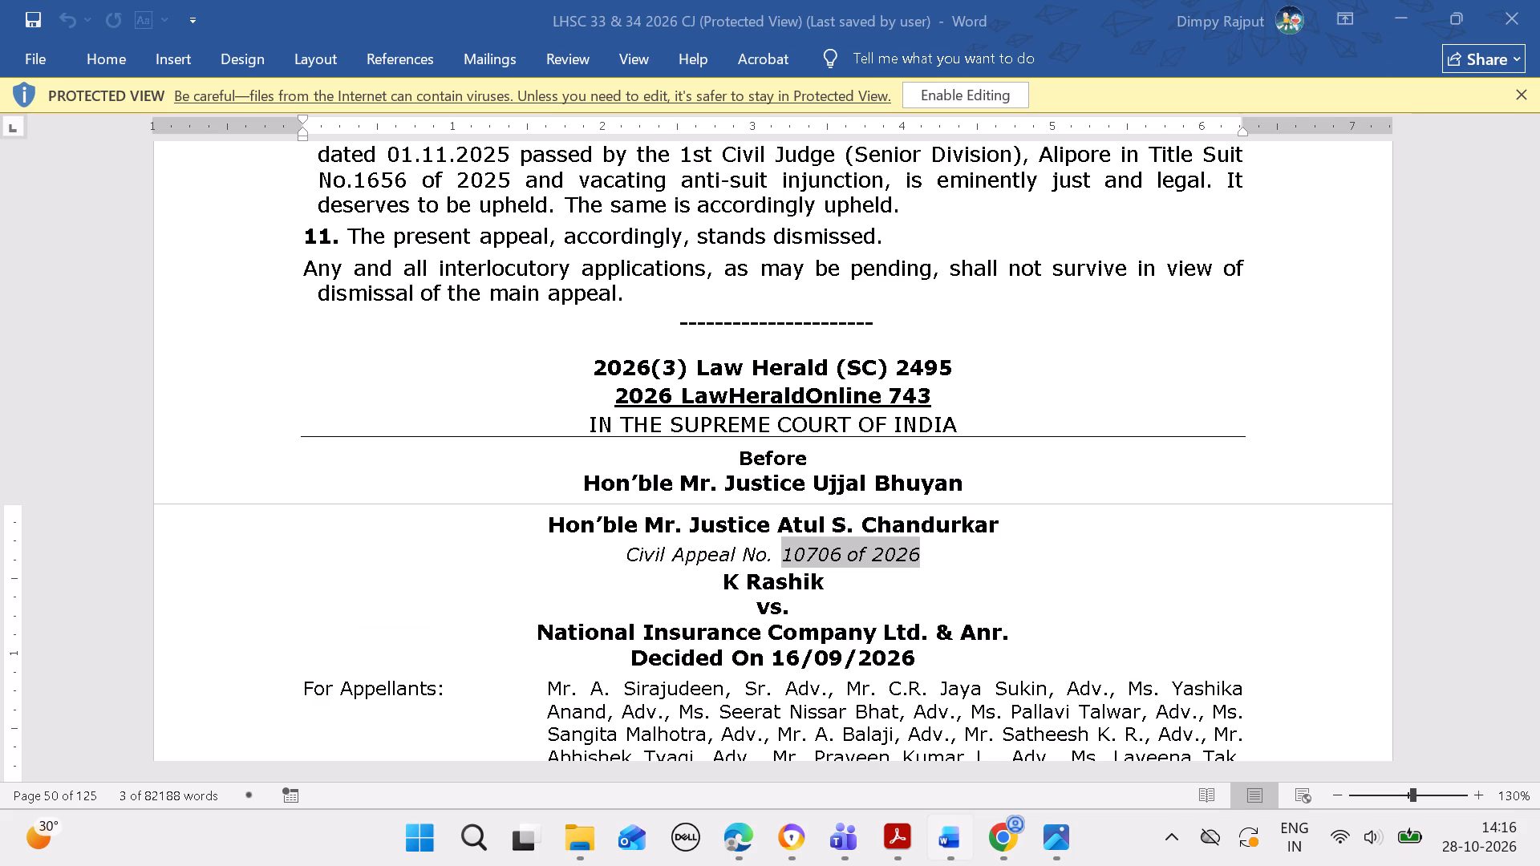
pyautogui.moveTo(812, 477); pyautogui.dragTo(951, 473)
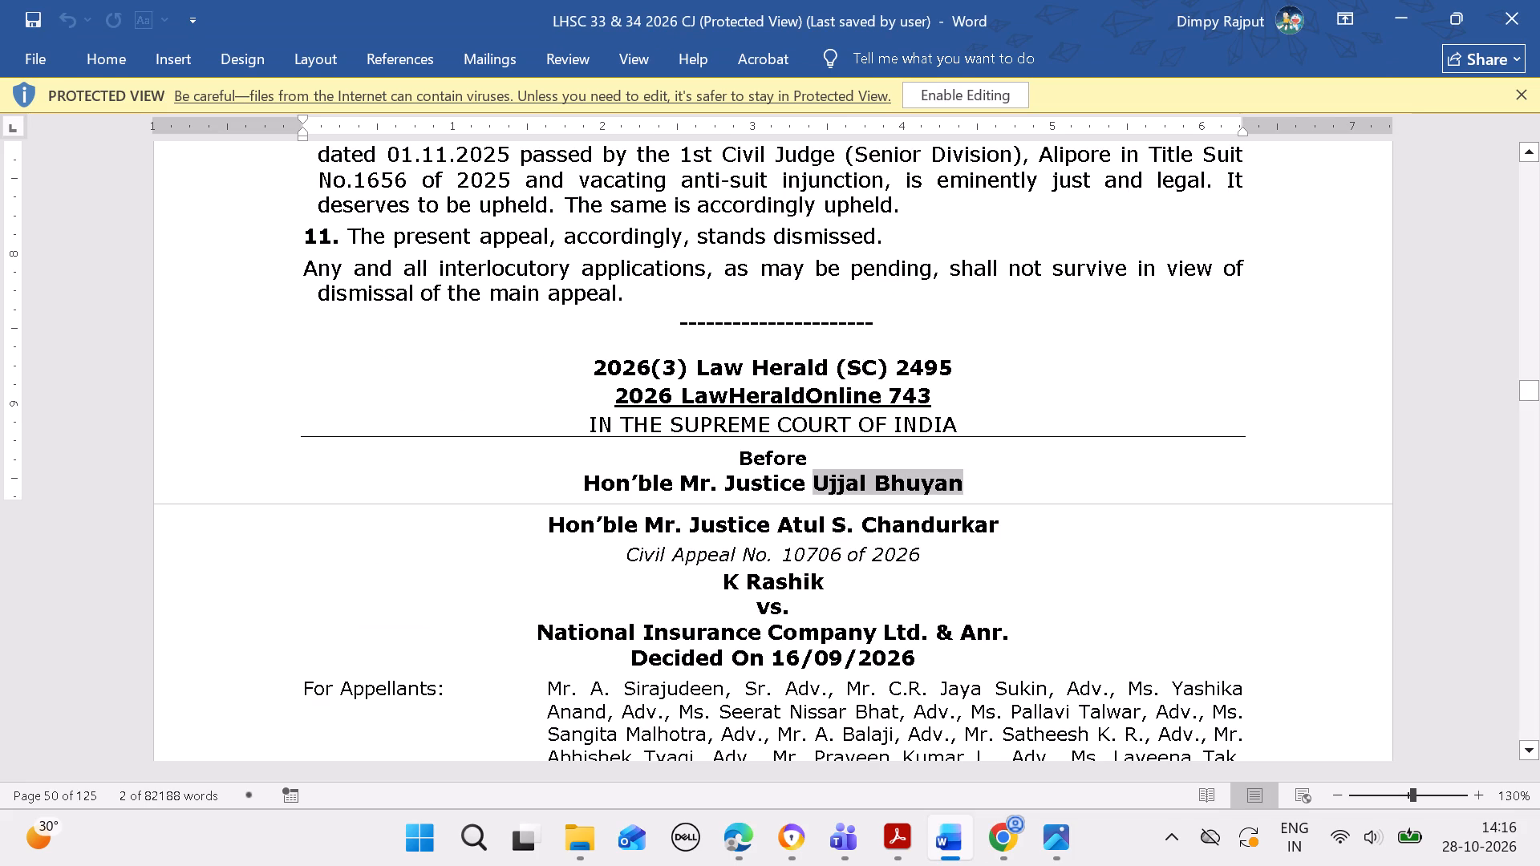
pyautogui.hotkey('ctrl', 'c')
pyautogui.click(745, 824)
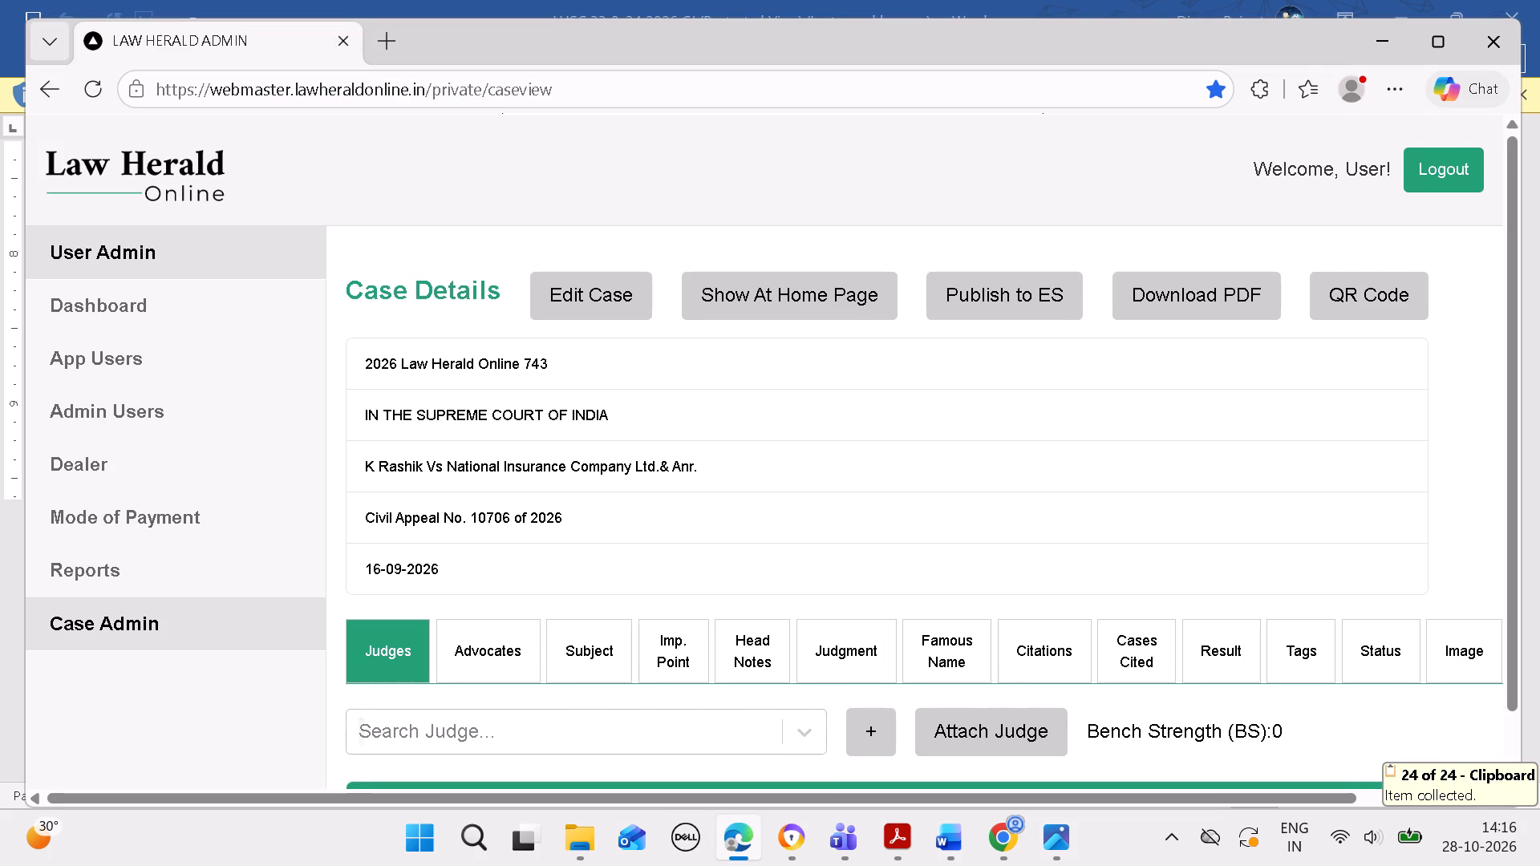
pyautogui.click(516, 718)
pyautogui.hotkey('ctrl', 'v')
pyautogui.click(528, 751)
pyautogui.click(949, 710)
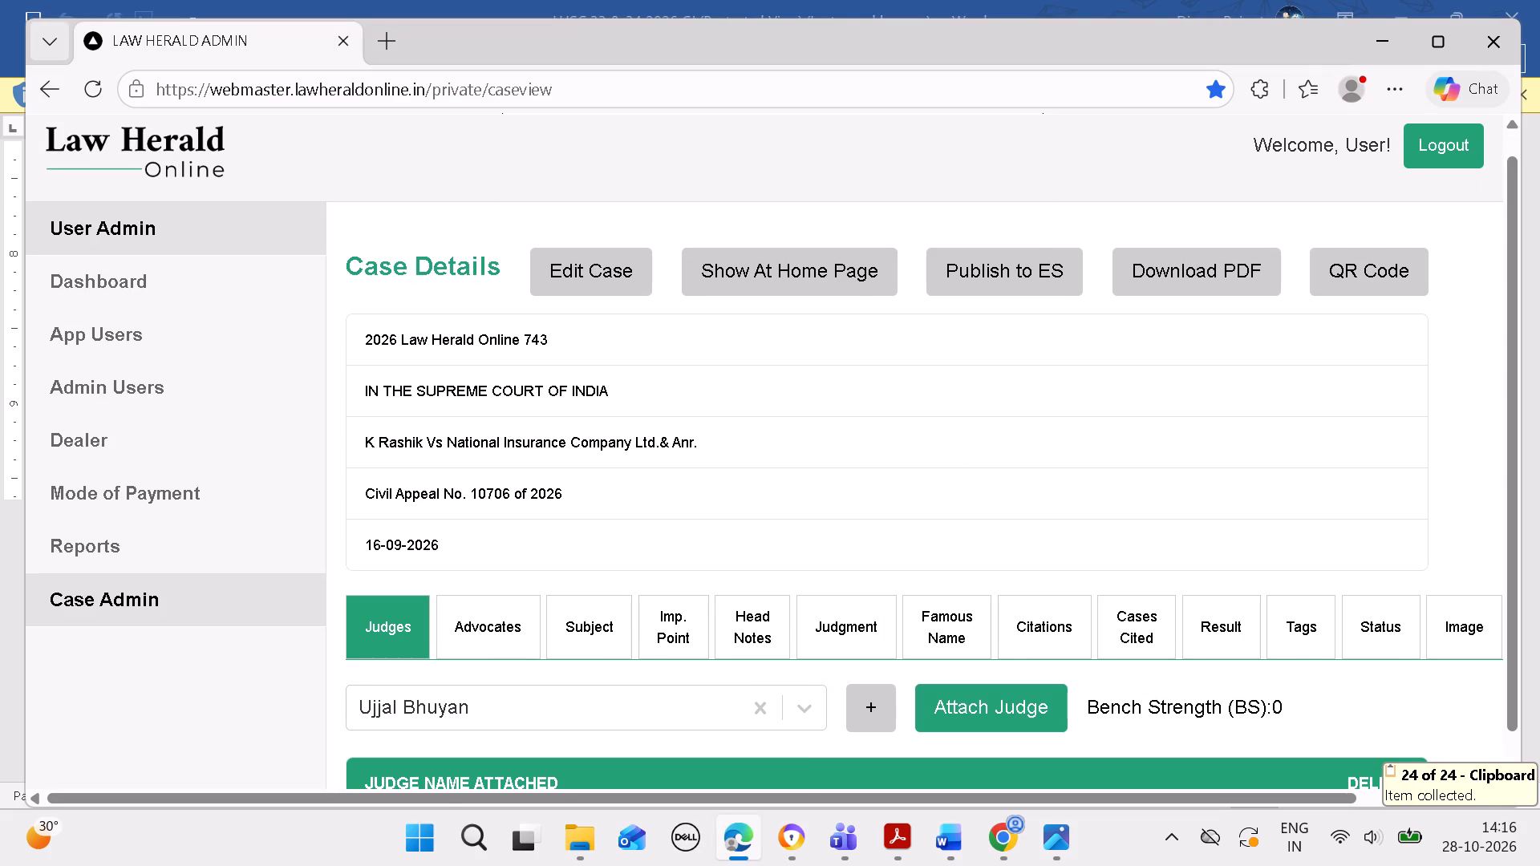
pyautogui.click(1011, 251)
pyautogui.scroll(-5, 1002, 521)
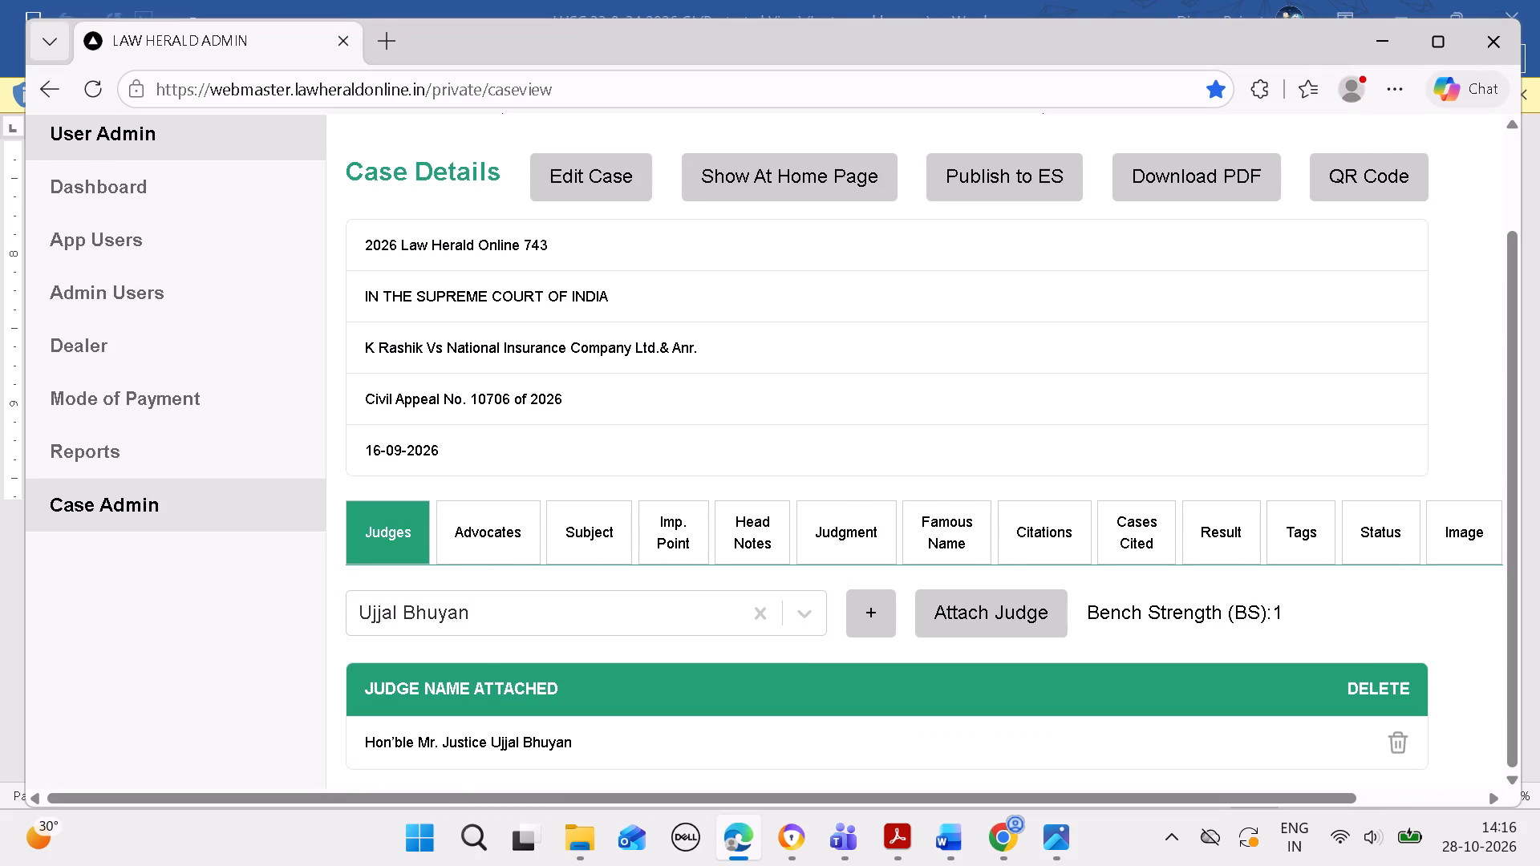
# Copy the second judge's name, Atul S. Chandurkar, from the Word heading and attach that judge to the case.
pyautogui.click(954, 828)
pyautogui.click(948, 833)
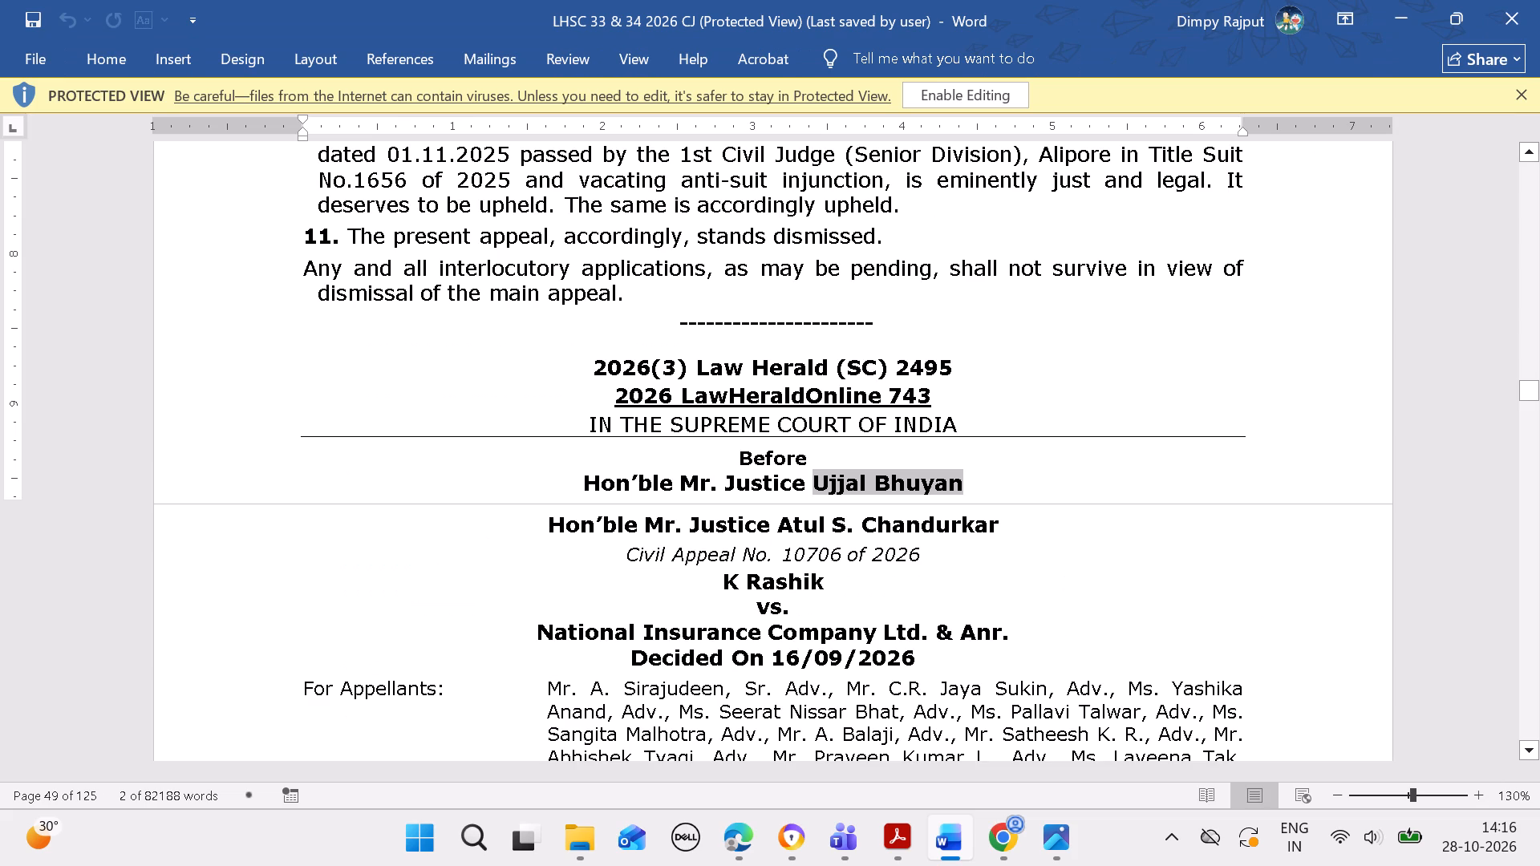
pyautogui.moveTo(783, 521); pyautogui.dragTo(962, 509)
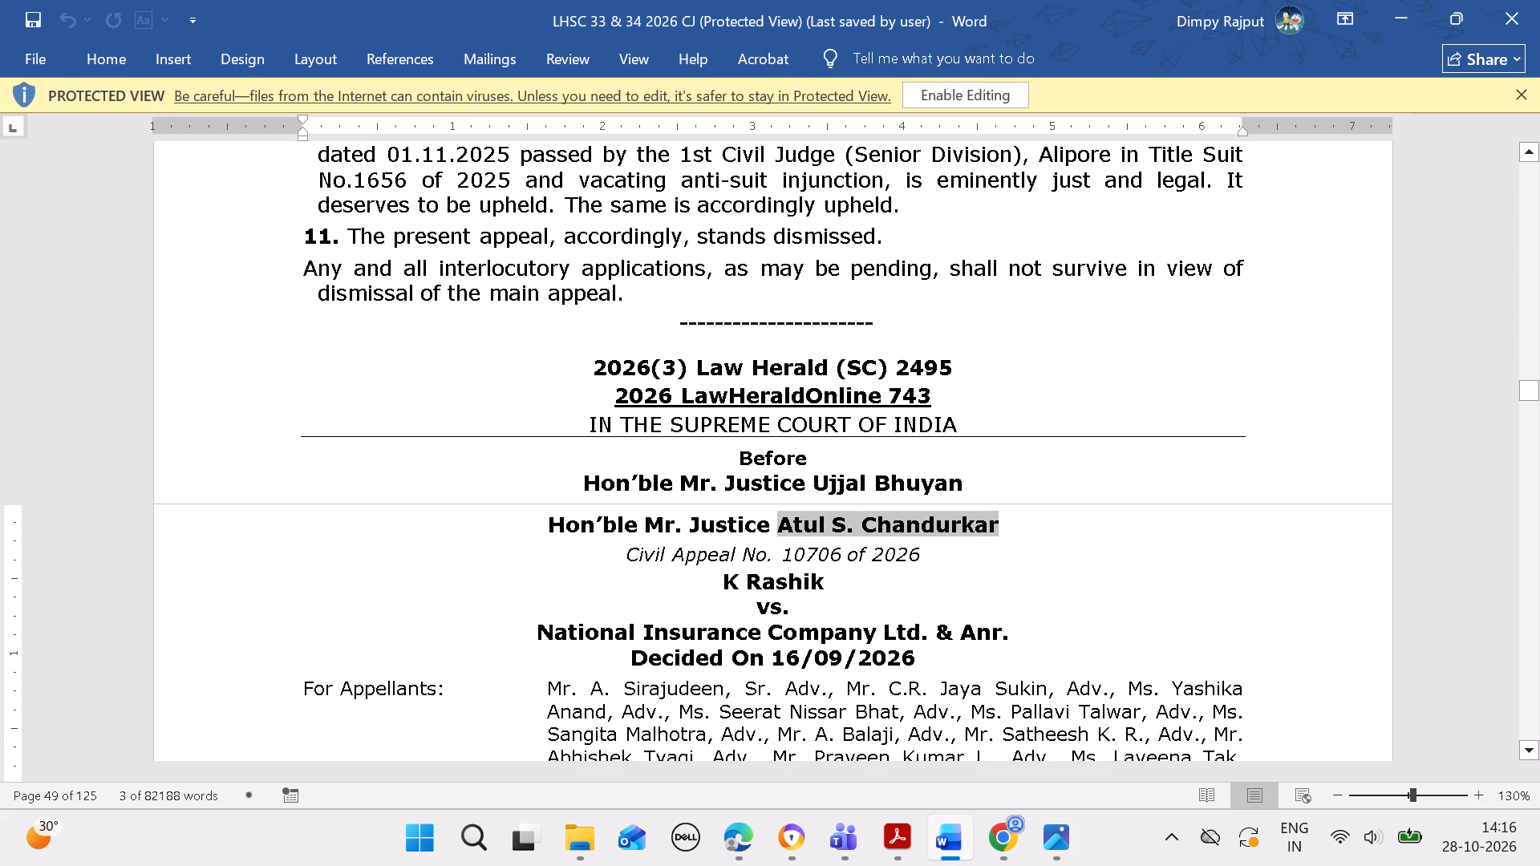
pyautogui.hotkey('ctrl', 'c')
pyautogui.click(736, 837)
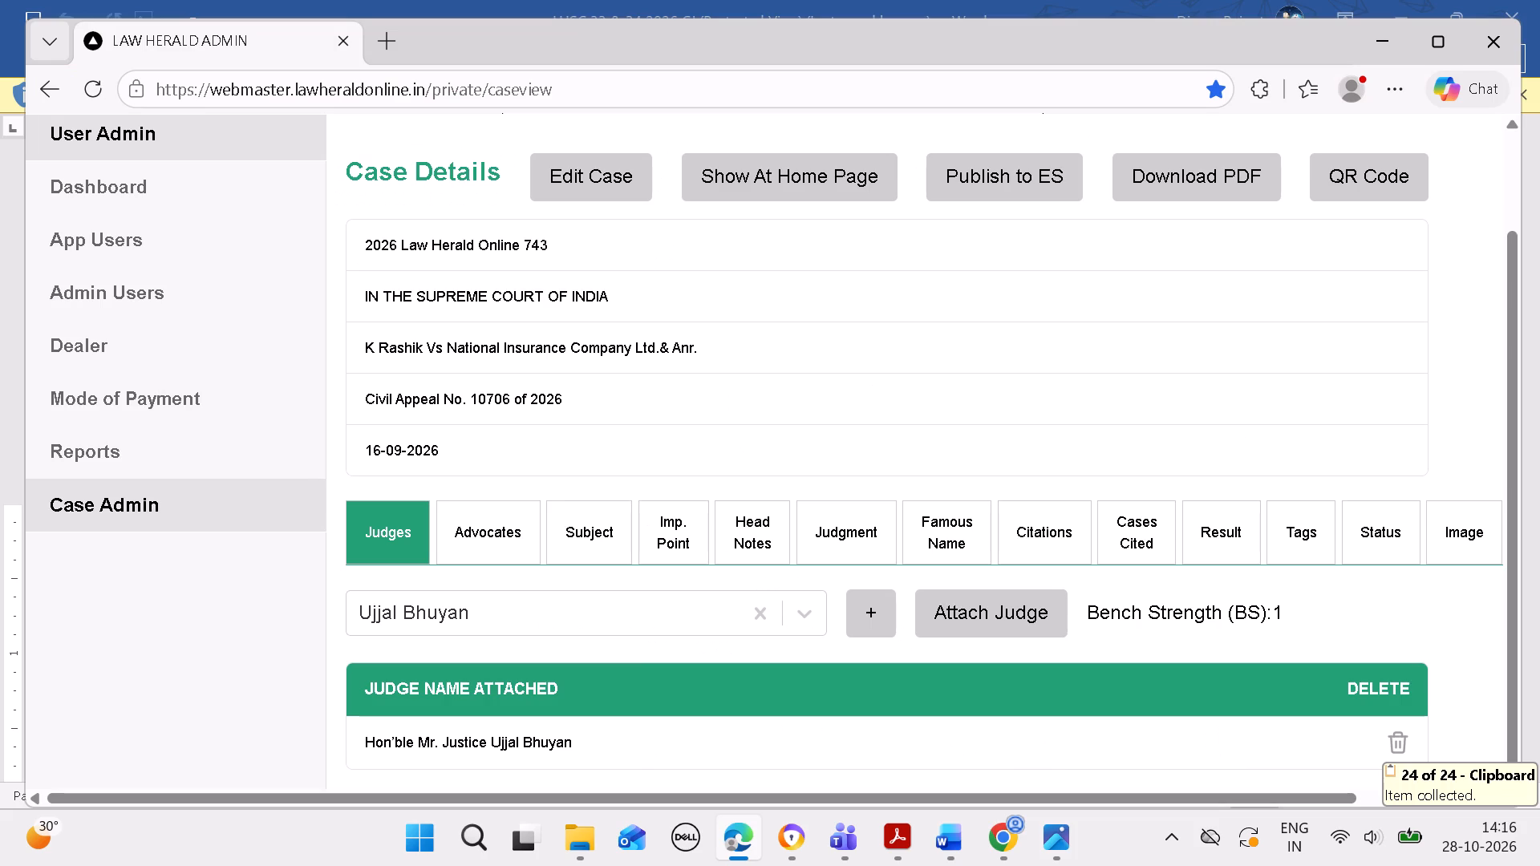
pyautogui.click(723, 606)
pyautogui.hotkey('ctrl', 'v')
pyautogui.click(679, 662)
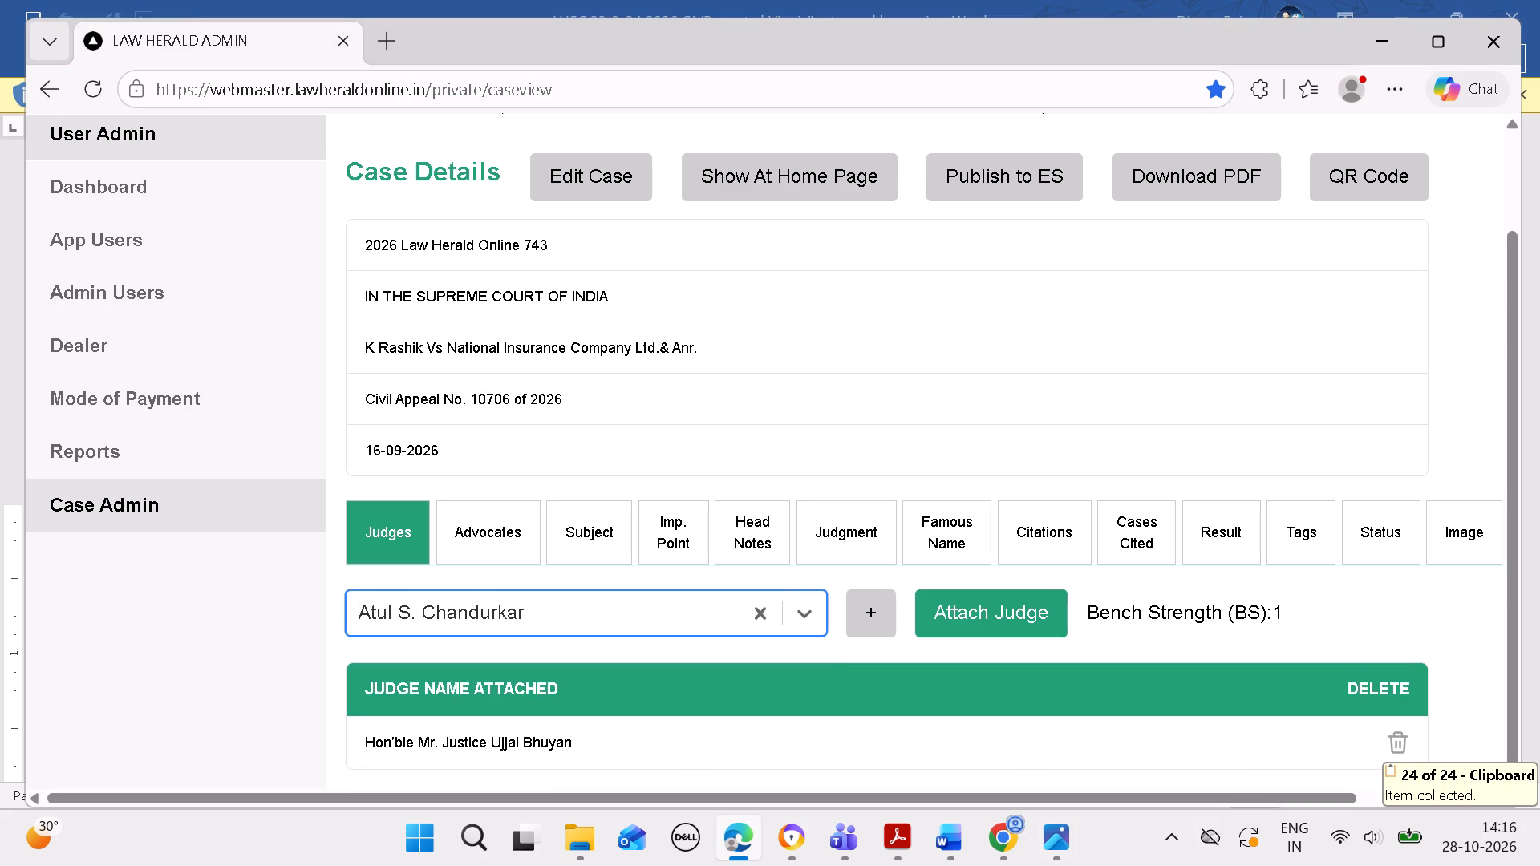
pyautogui.click(1000, 611)
pyautogui.click(1006, 249)
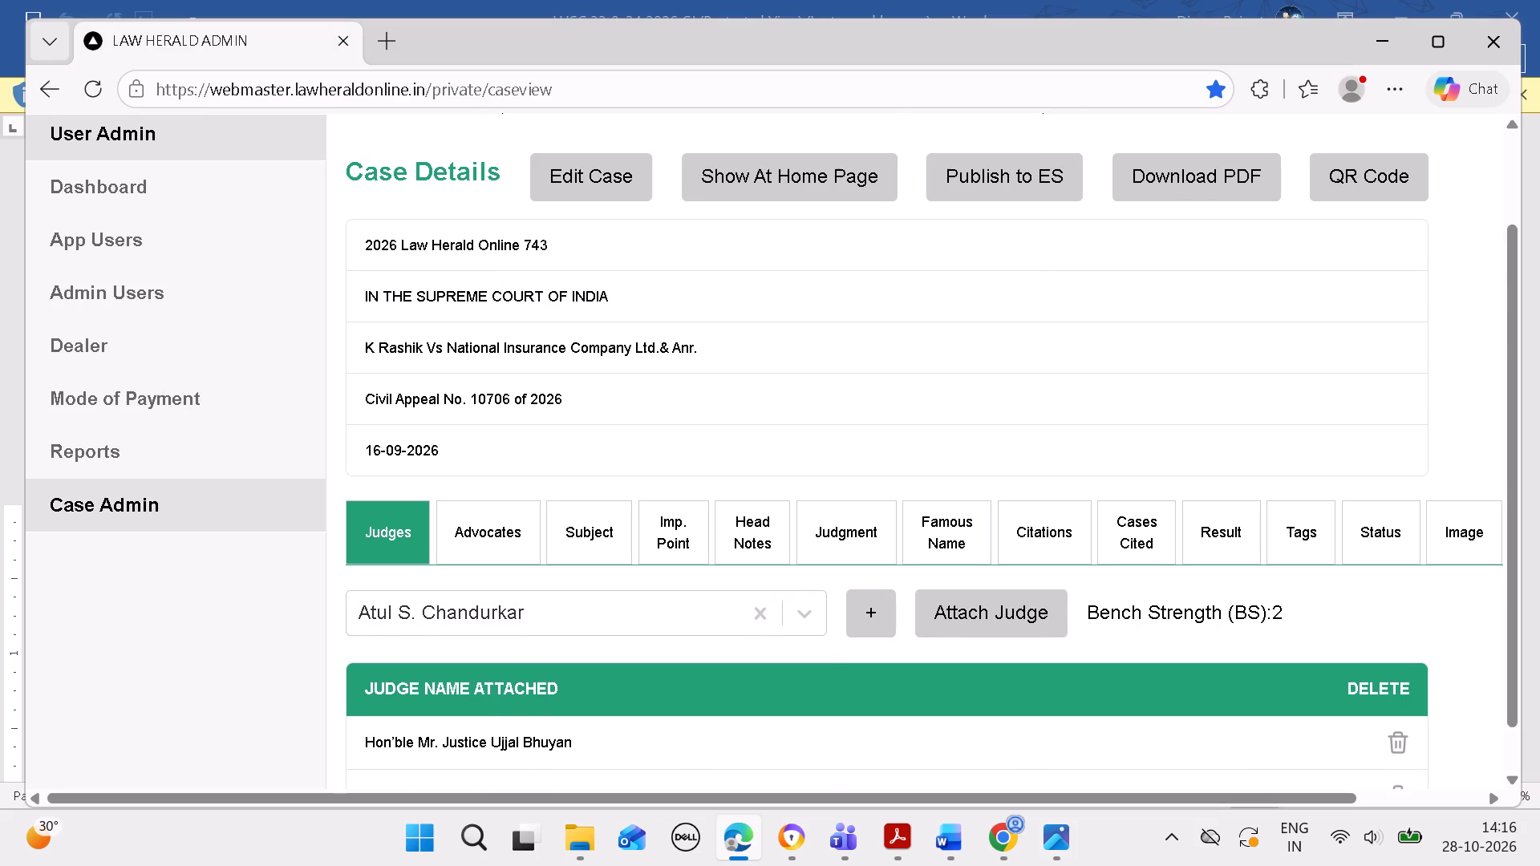
pyautogui.scroll(-7, 1037, 405)
# Start a new citation for the case with page 2495 copied from the Word heading, volume 3 and year 2026.
pyautogui.click(951, 837)
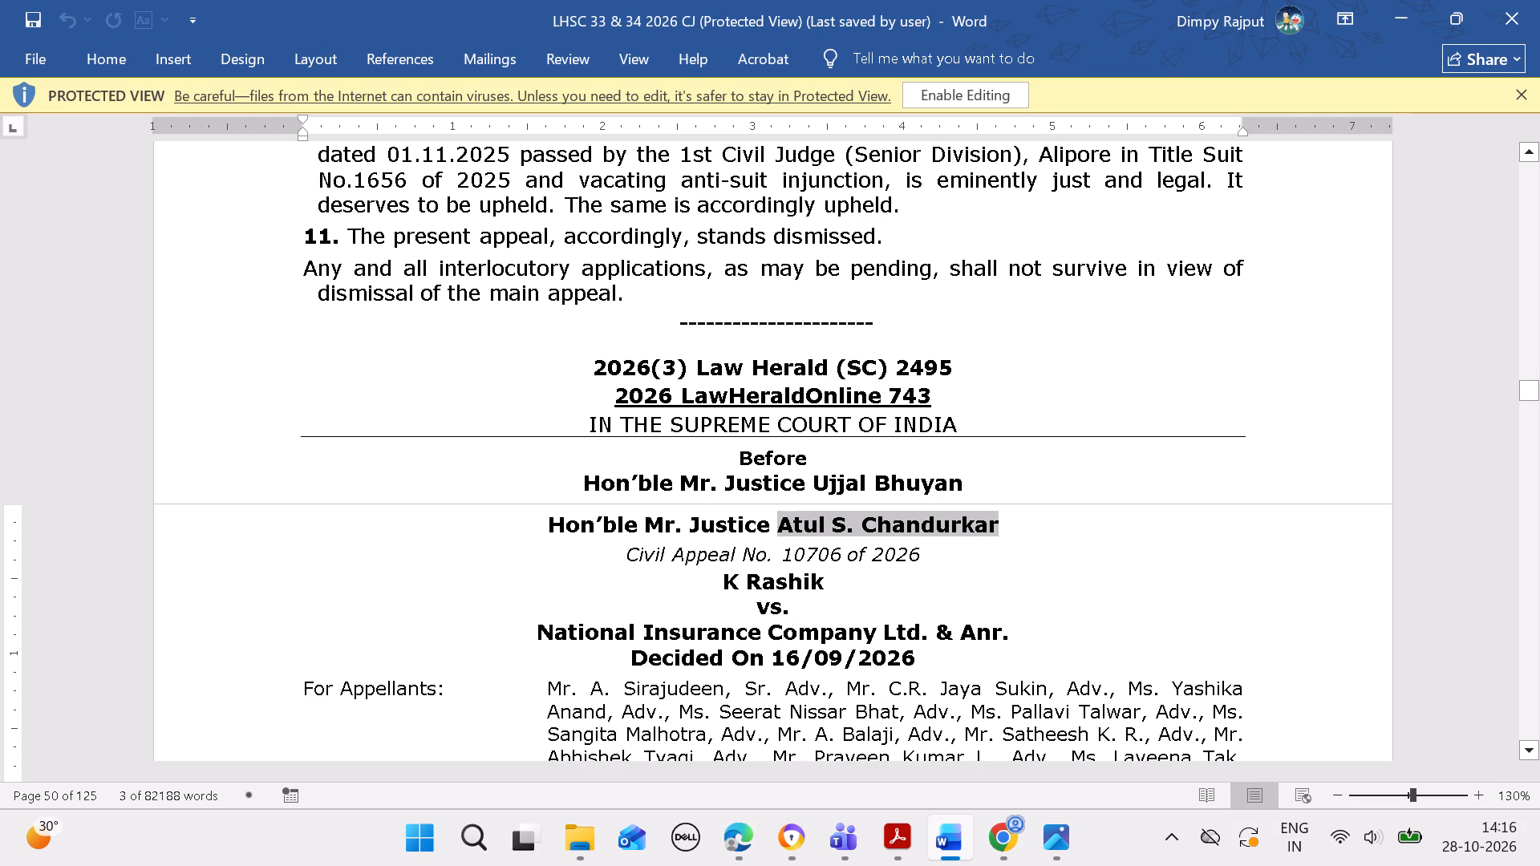
pyautogui.moveTo(896, 358); pyautogui.dragTo(956, 362)
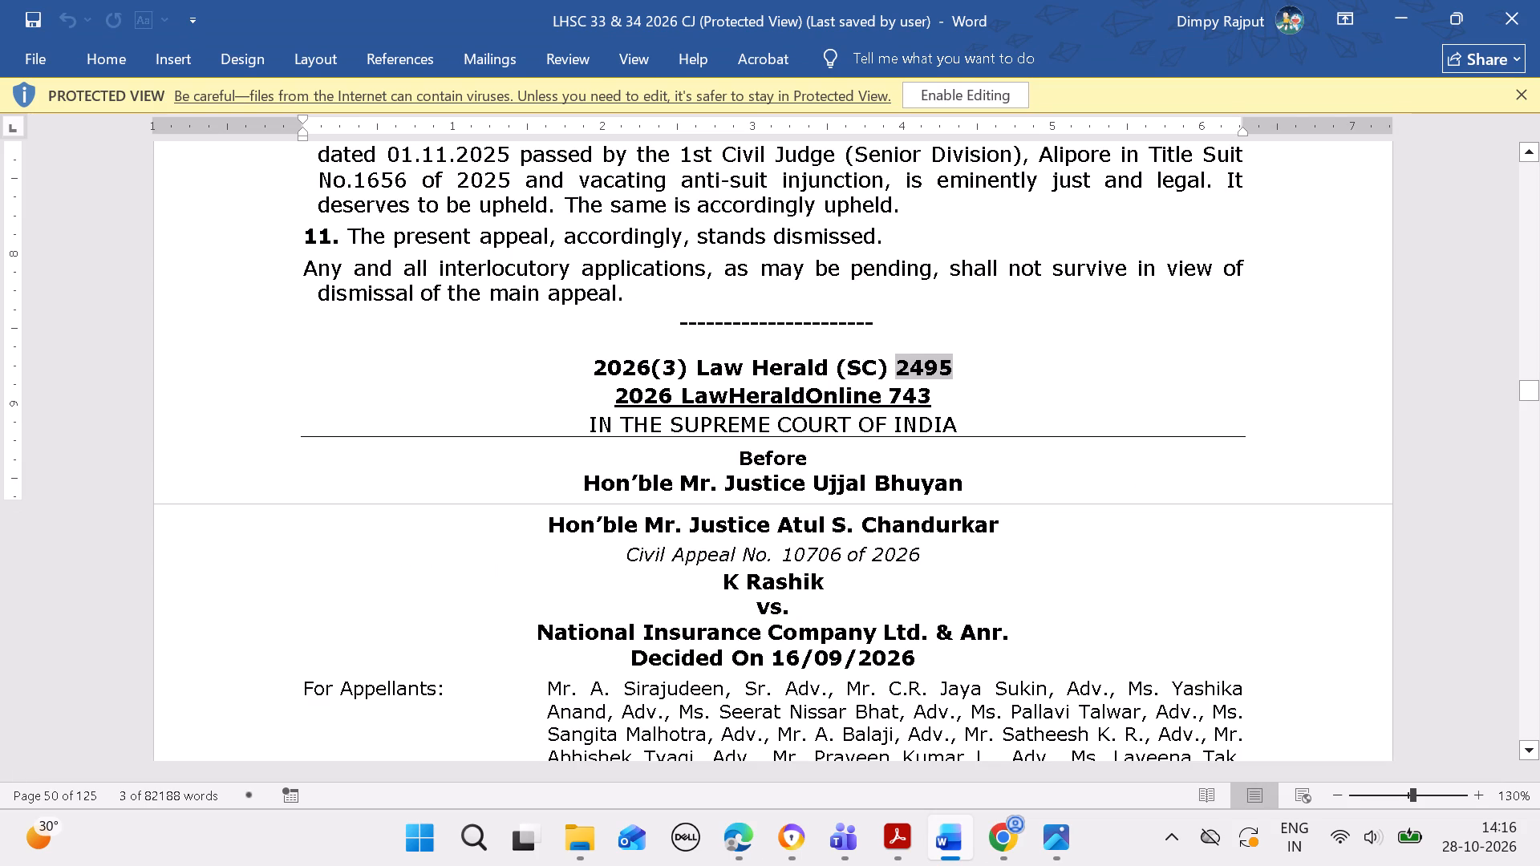
pyautogui.hotkey('ctrl', 'c')
pyautogui.click(742, 830)
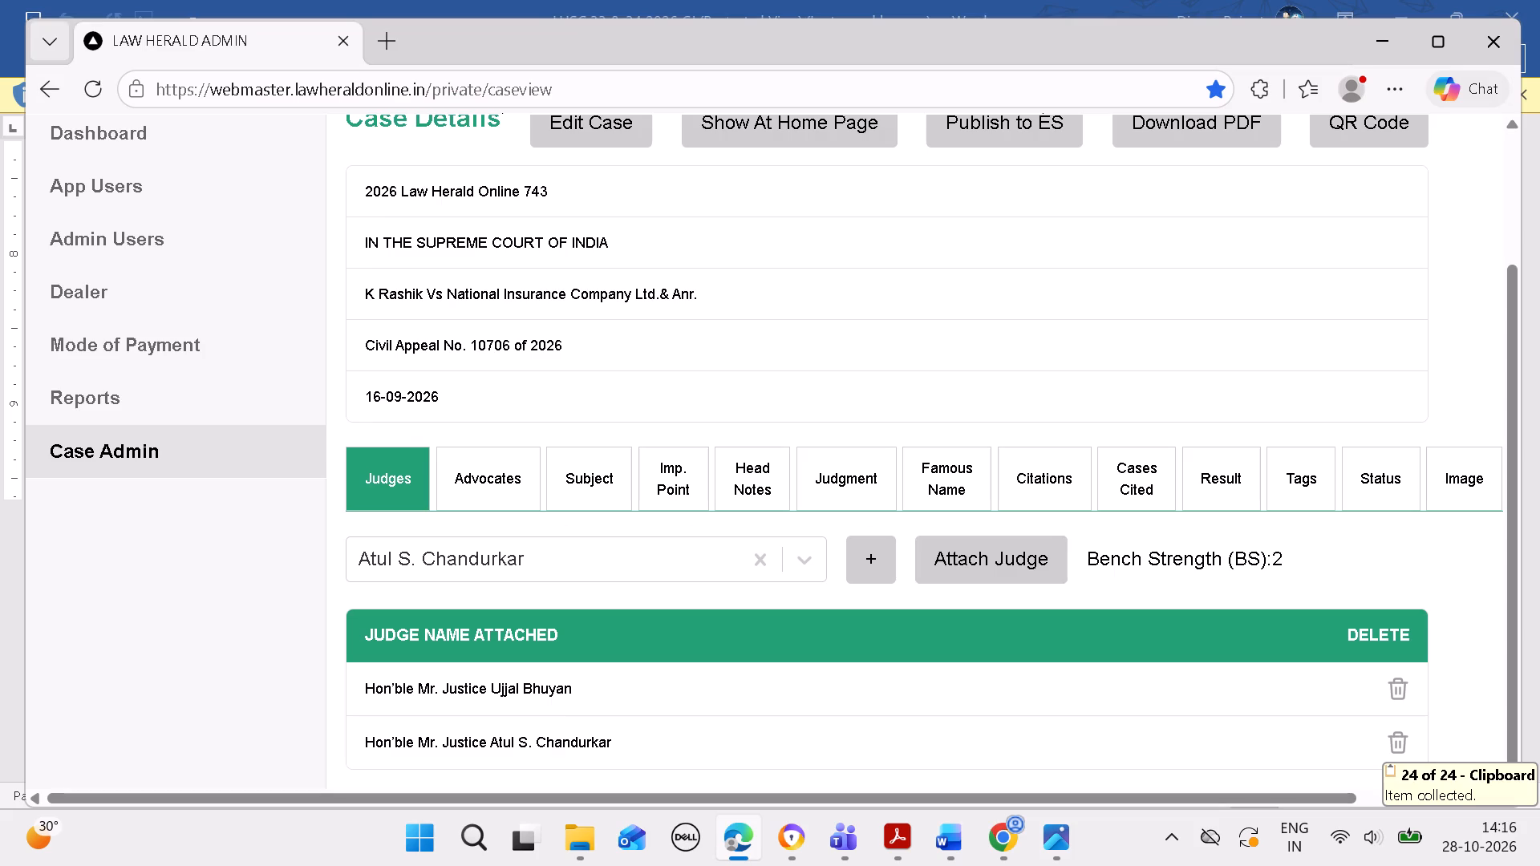
pyautogui.click(1029, 463)
pyautogui.click(405, 700)
pyautogui.click(480, 668)
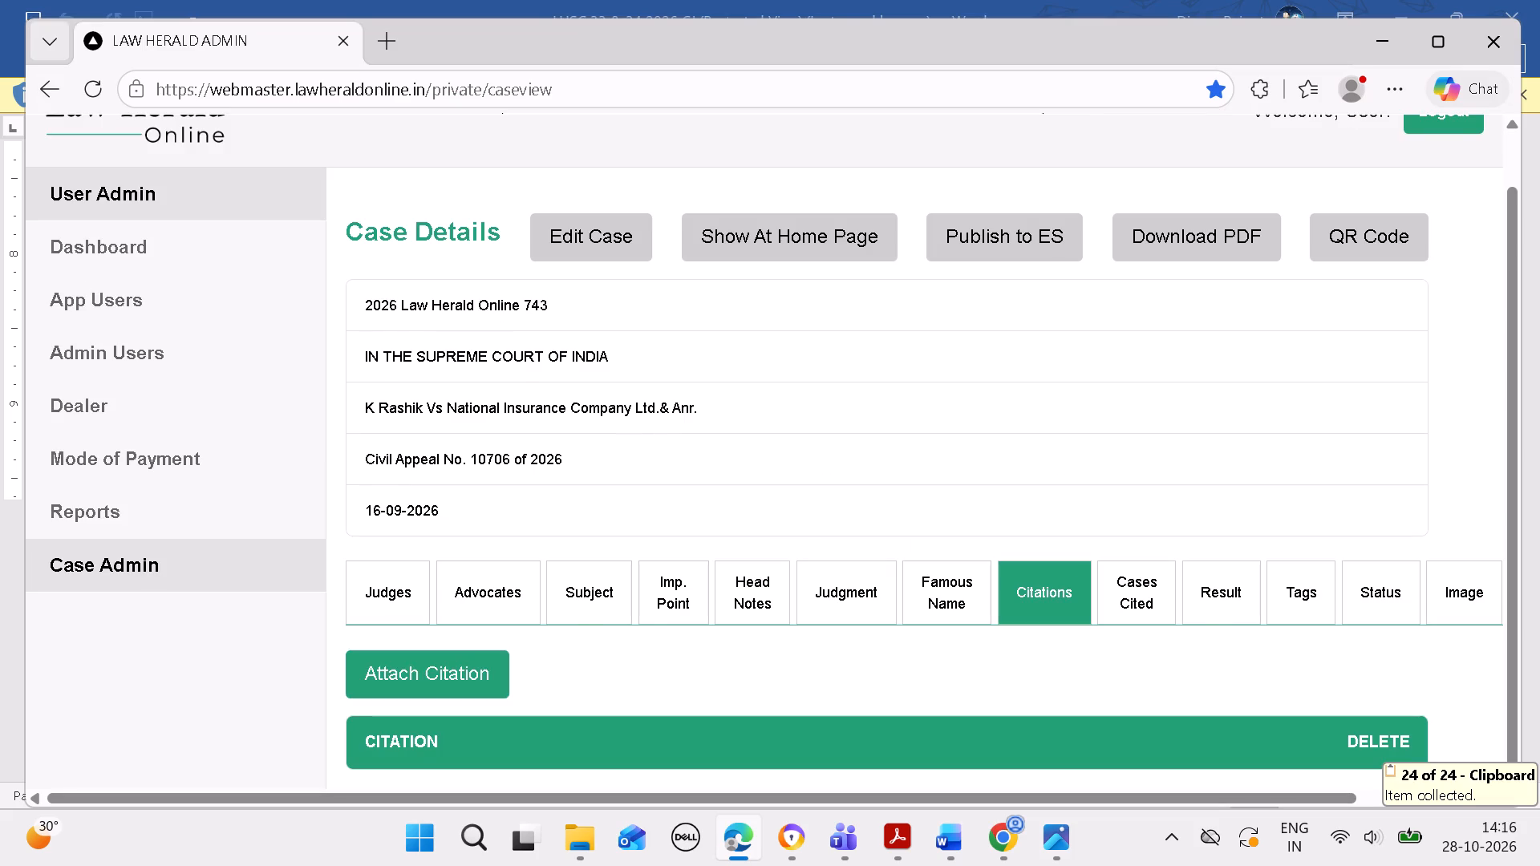
pyautogui.click(1001, 441)
pyautogui.hotkey('ctrl', 'v')
pyautogui.click(776, 487)
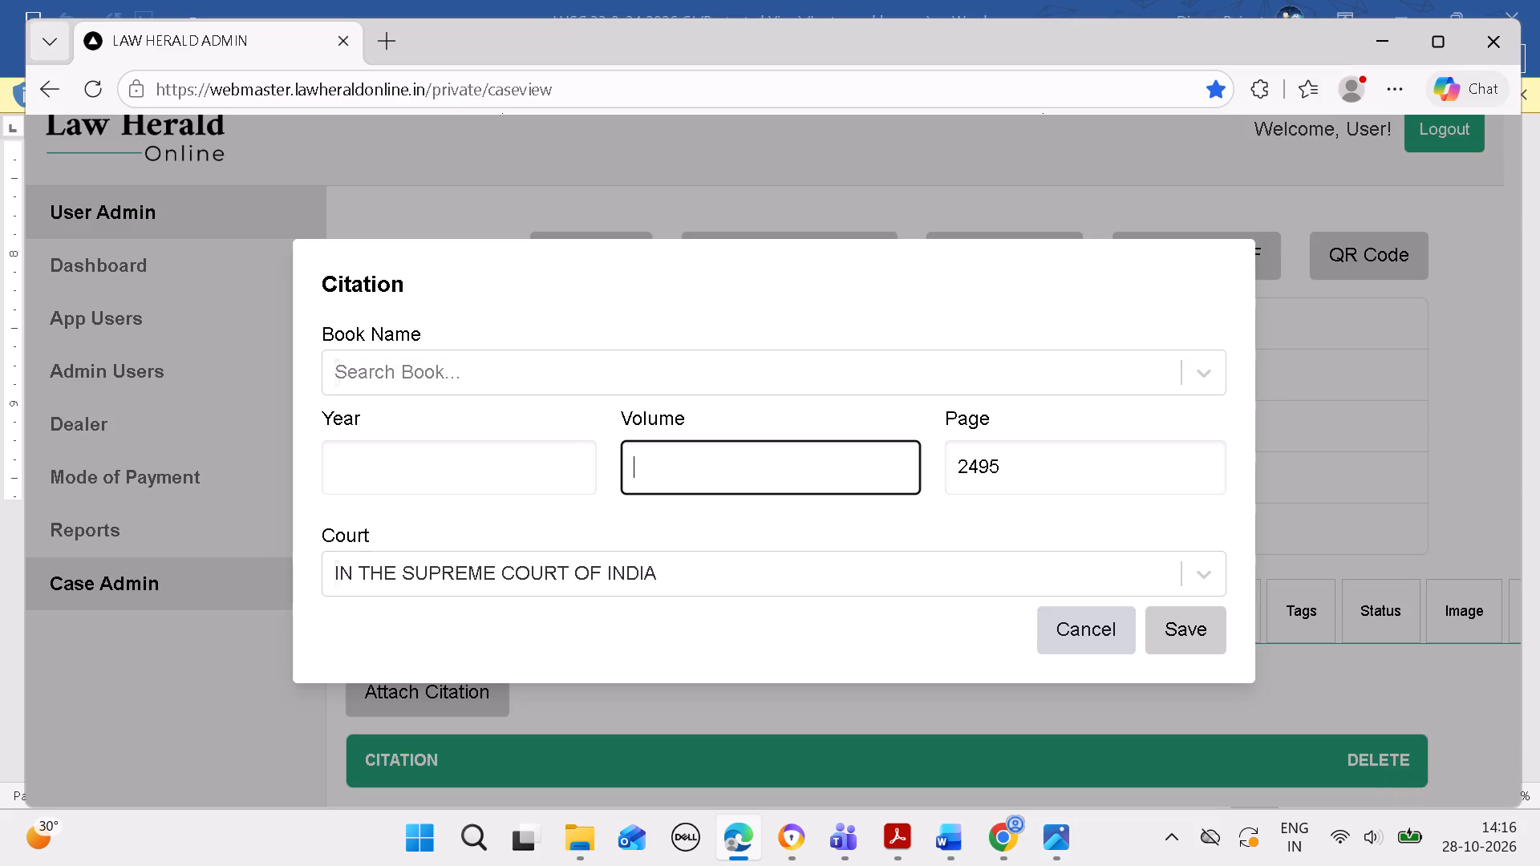
pyautogui.press('3')
pyautogui.click(456, 497)
pyautogui.press('2')
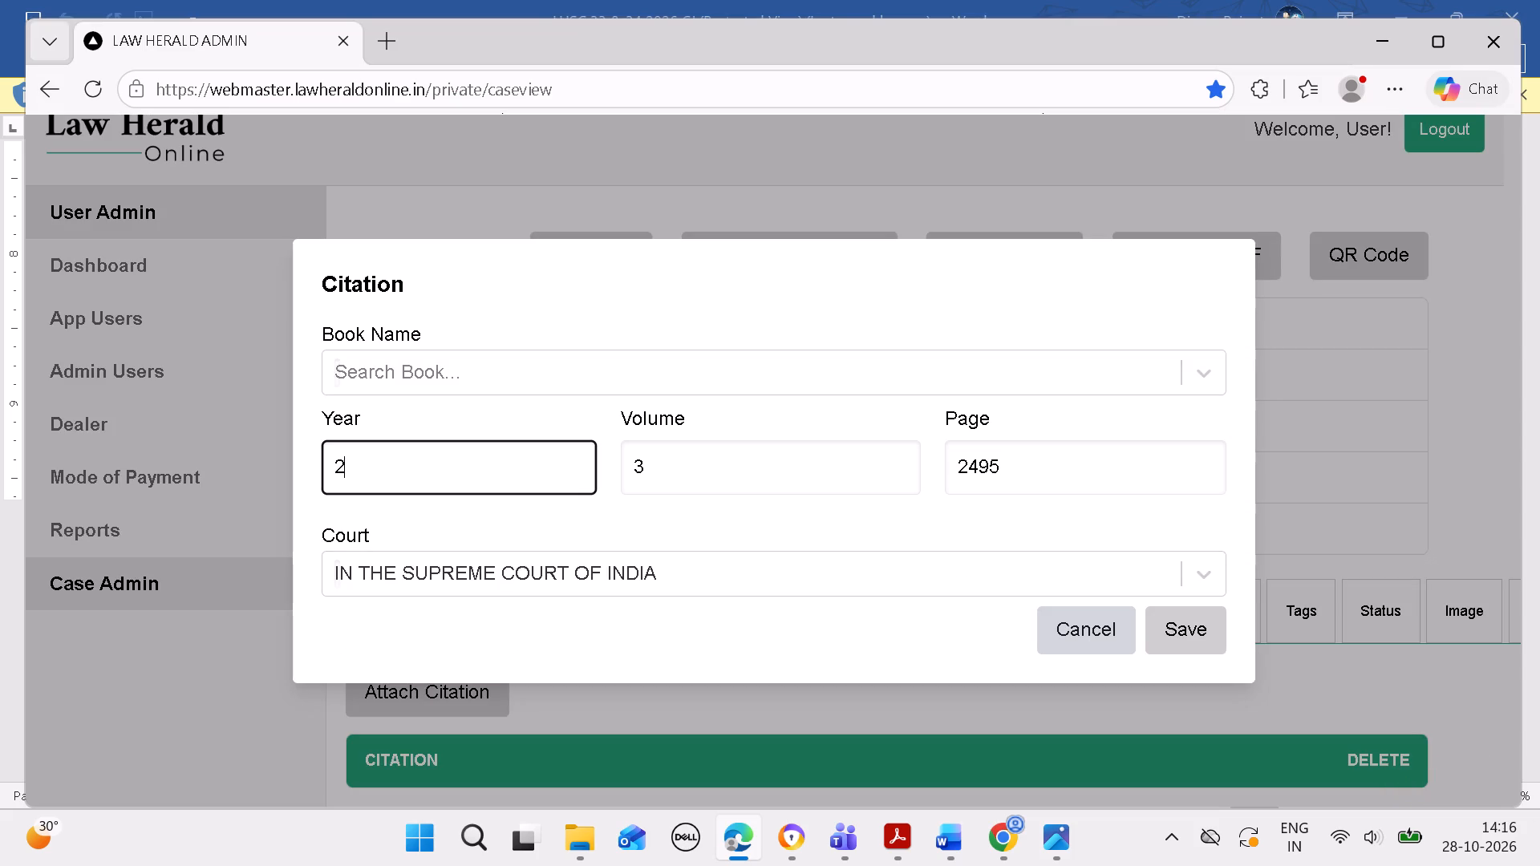
pyautogui.press('0')
pyautogui.write('26')
# Choose Law Herald (SC) as the citation's book, set its court to the blank "( )" option and save the citation.
pyautogui.moveTo(695, 387); pyautogui.dragTo(702, 387)
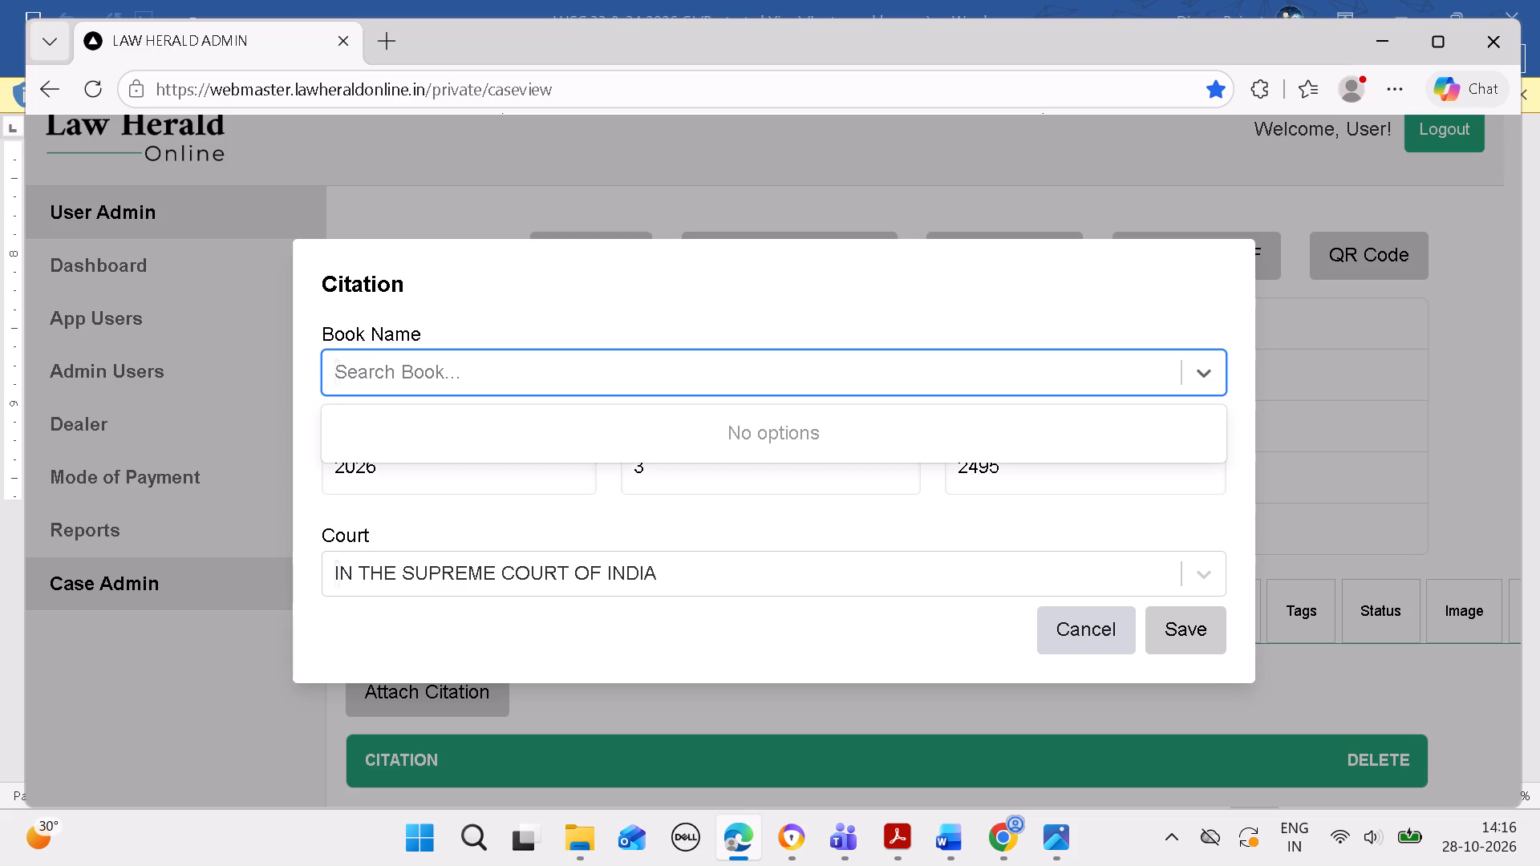
pyautogui.press('l')
pyautogui.press('a')
pyautogui.press('w')
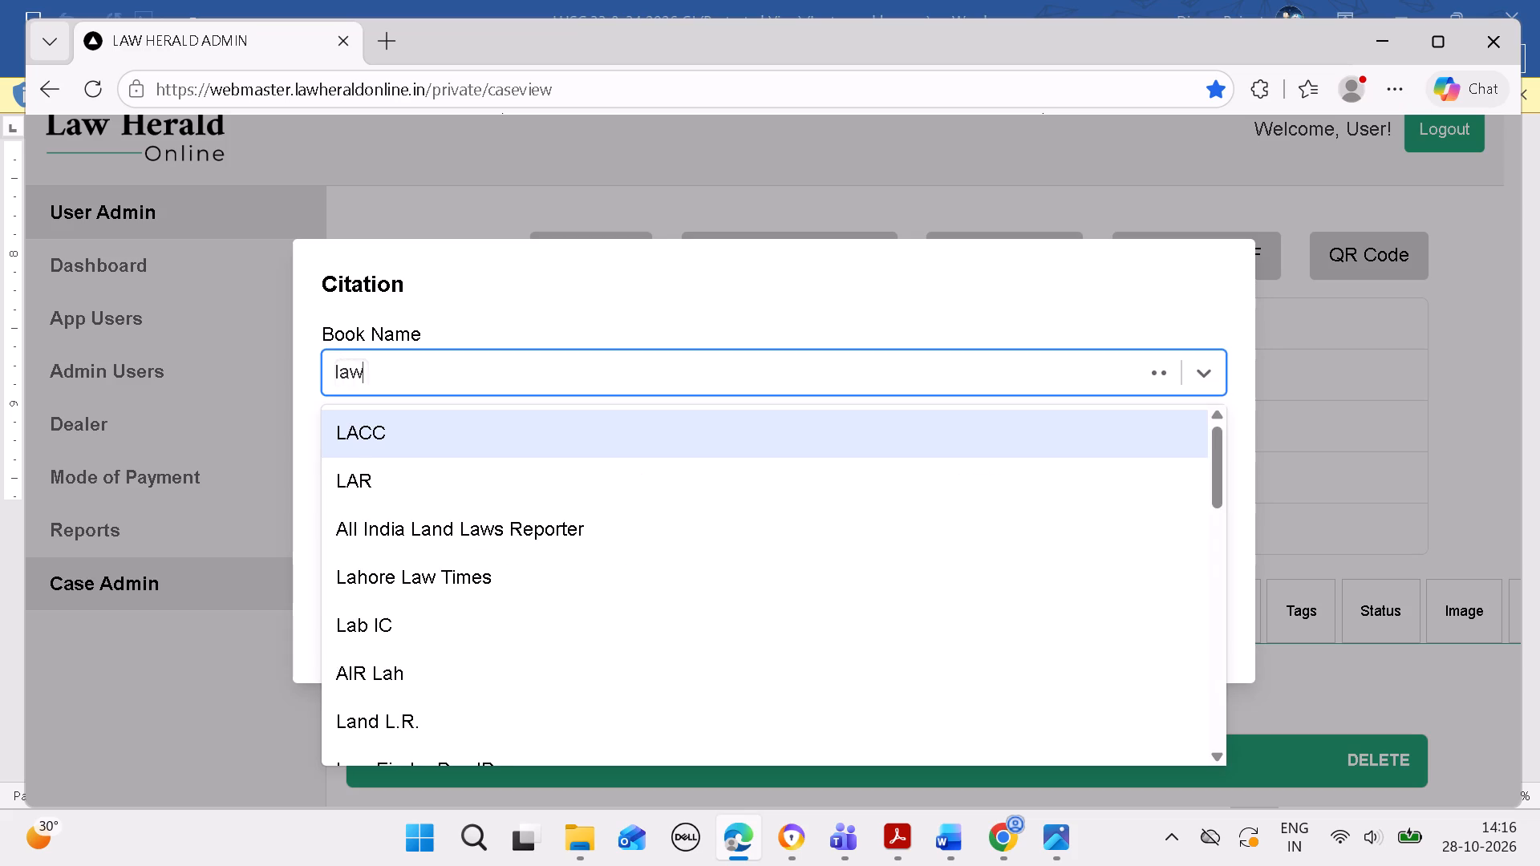
pyautogui.press('space')
pyautogui.write('her')
pyautogui.click(638, 561)
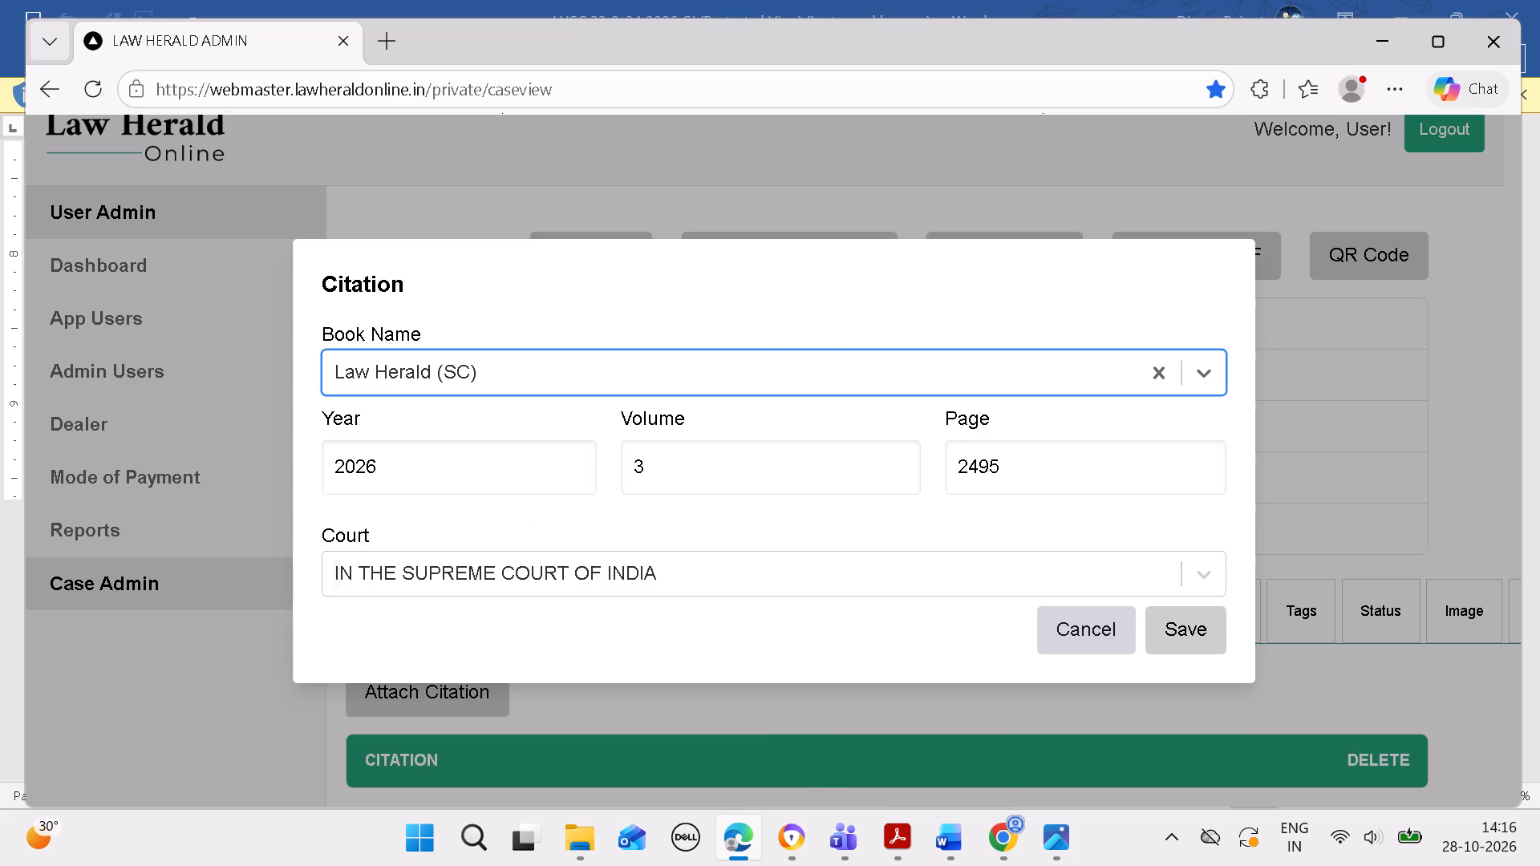
pyautogui.click(715, 546)
pyautogui.click(696, 556)
pyautogui.click(691, 614)
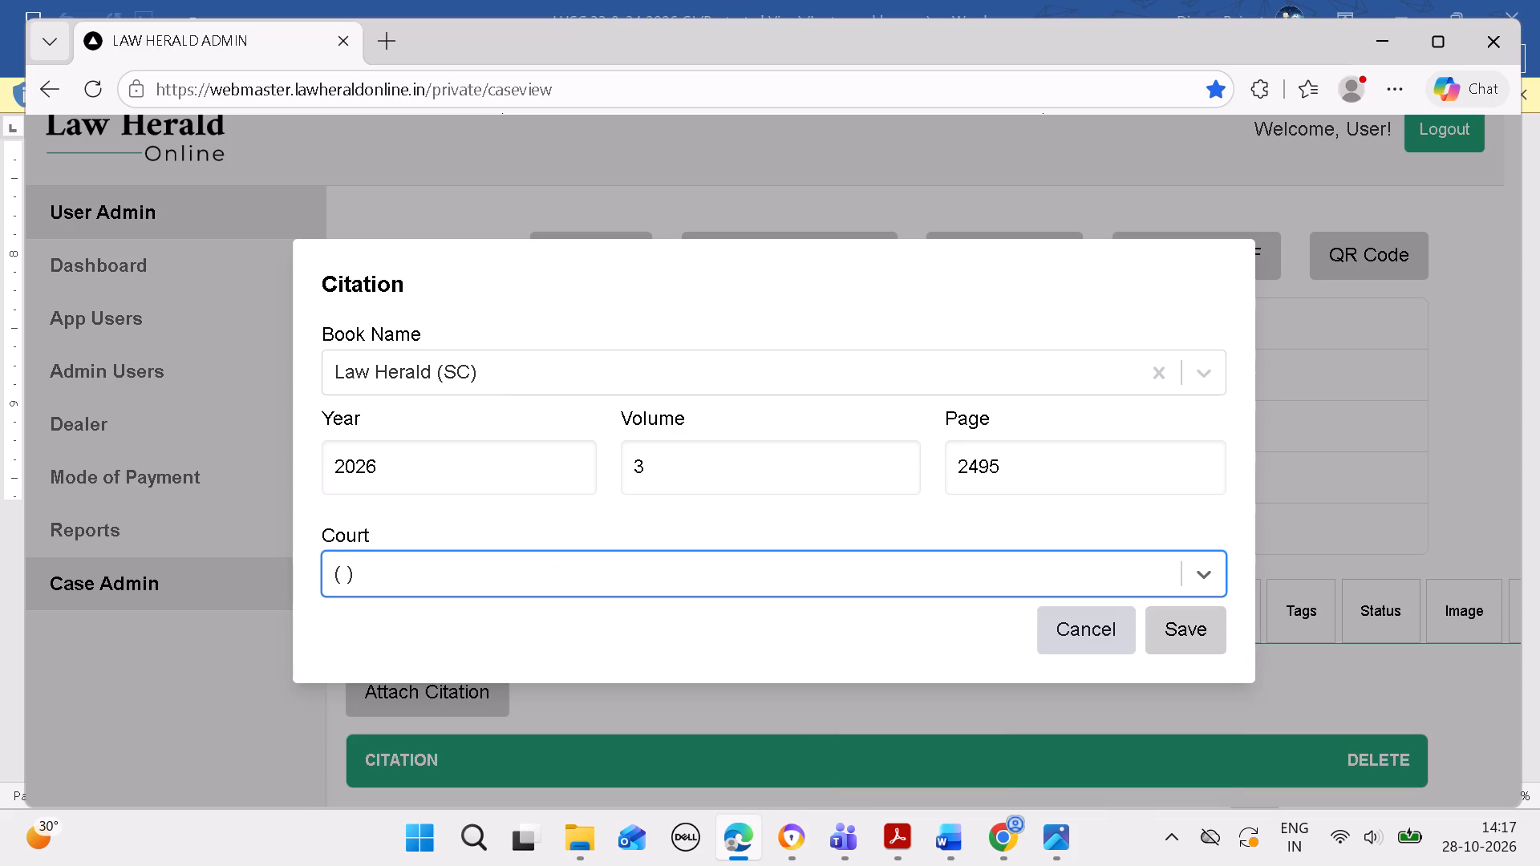
pyautogui.click(1203, 625)
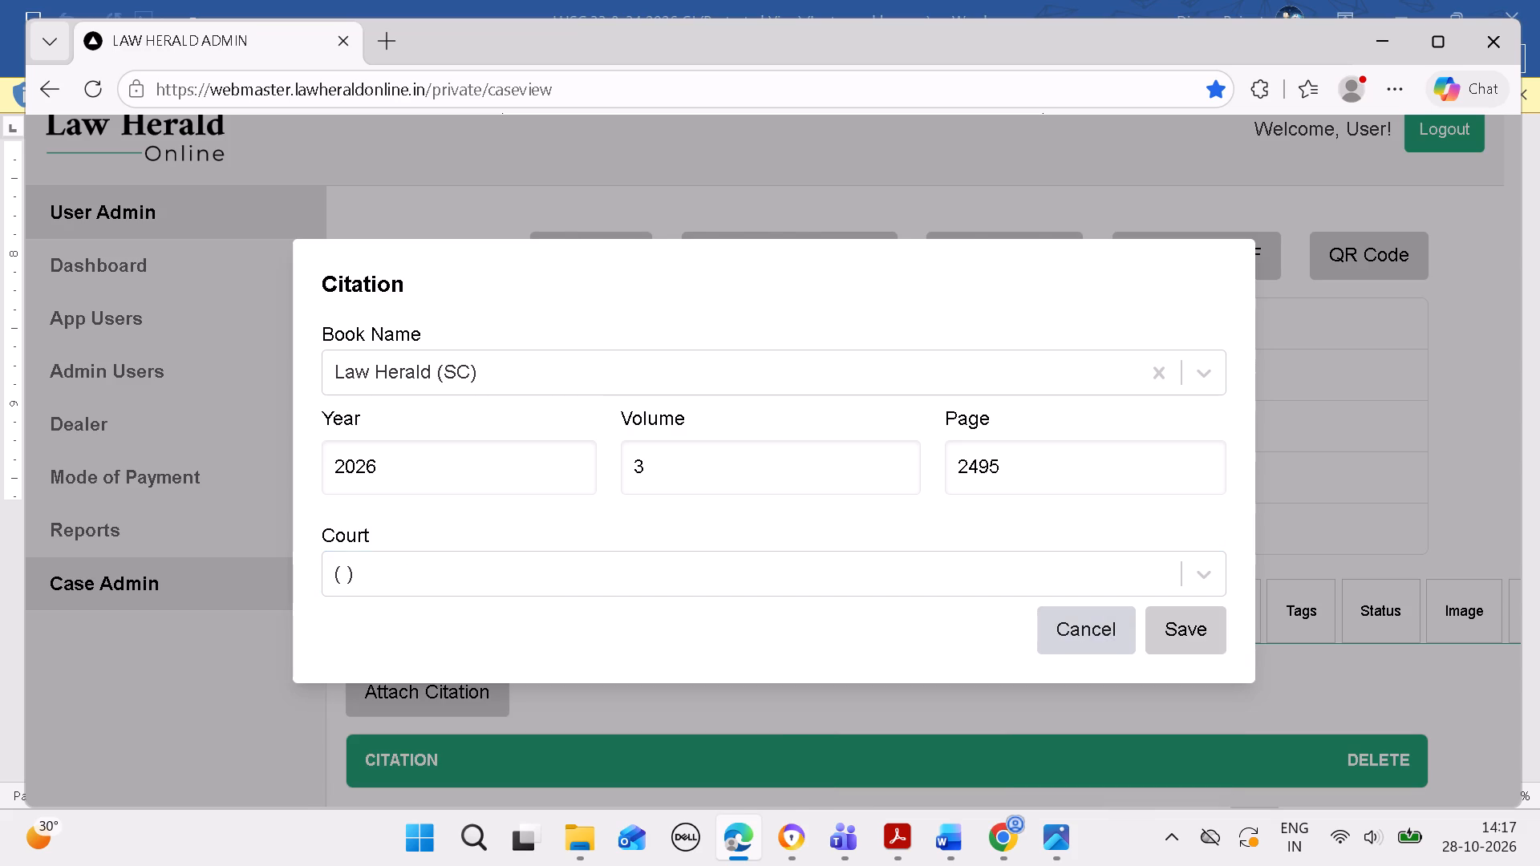
pyautogui.click(1005, 253)
pyautogui.scroll(-5, 1016, 524)
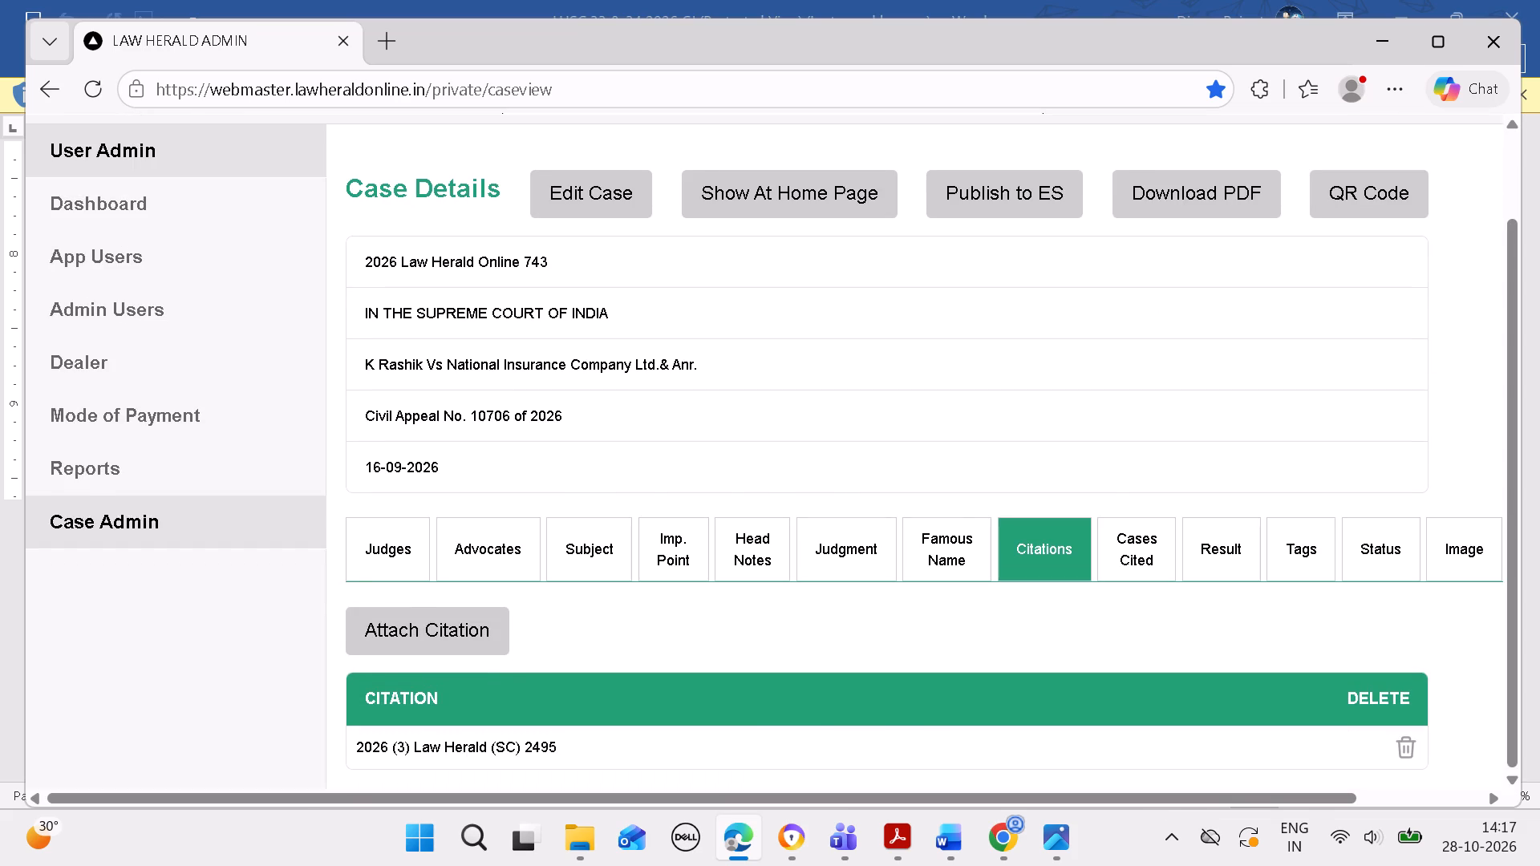
# Go to the case's advocates section and set the appearing party to For Appellants.
pyautogui.click(408, 563)
pyautogui.click(492, 564)
pyautogui.scroll(-5, 533, 585)
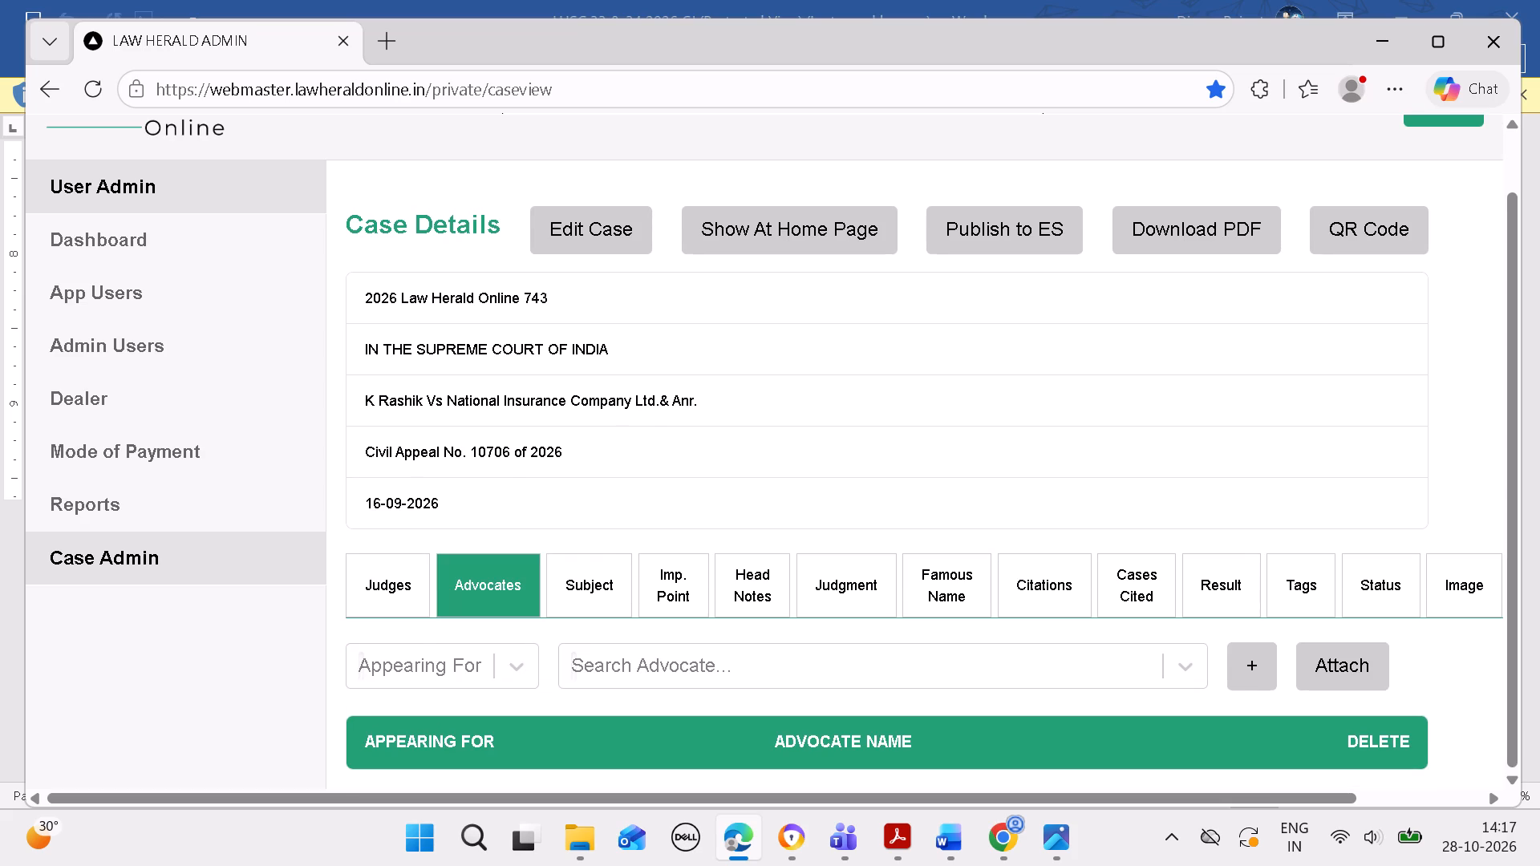
pyautogui.click(956, 838)
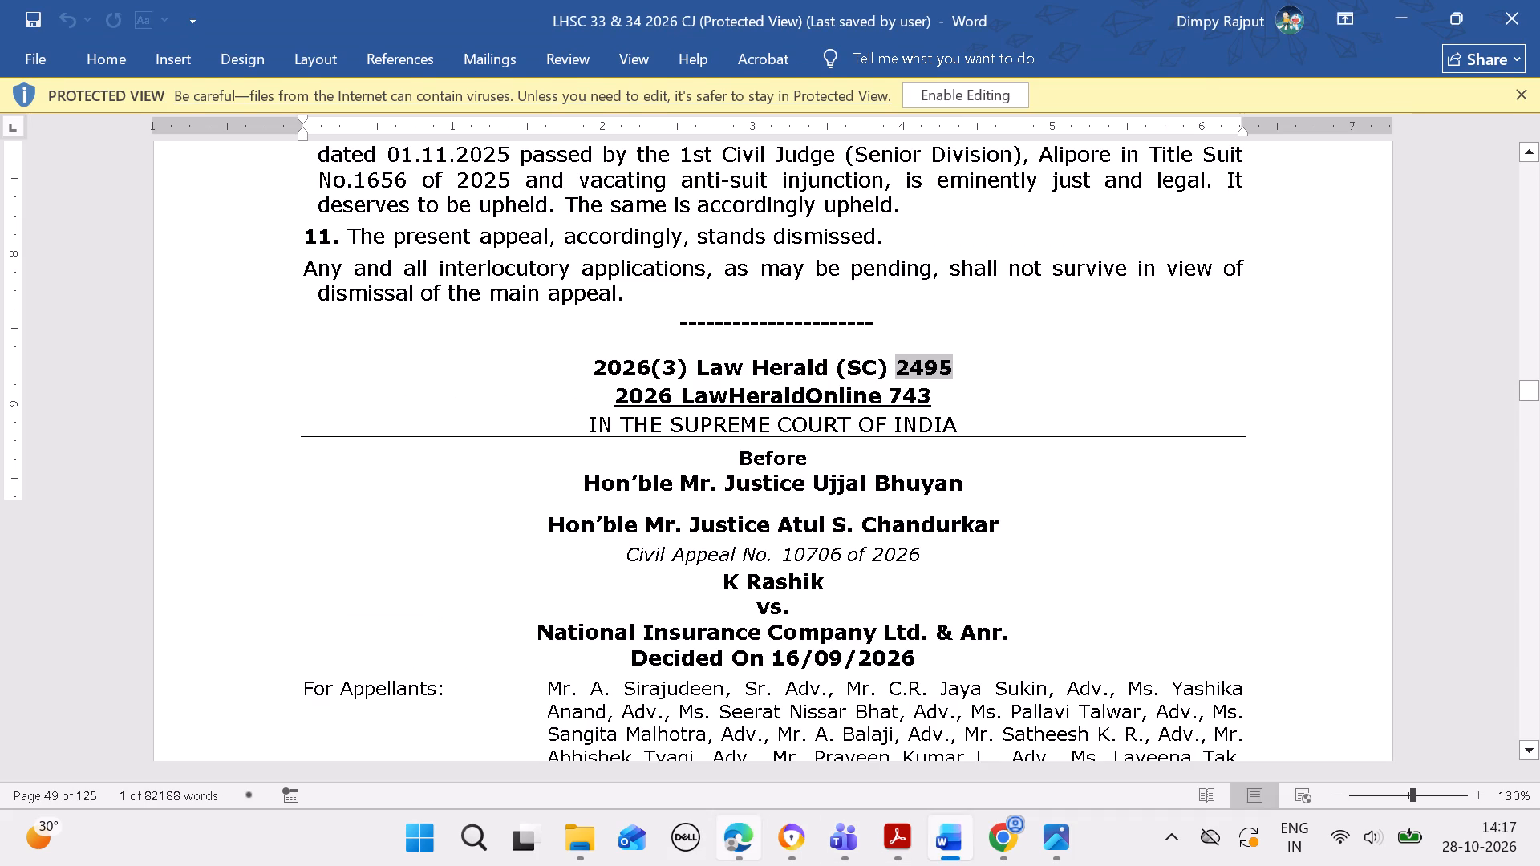
pyautogui.click(749, 848)
pyautogui.click(517, 662)
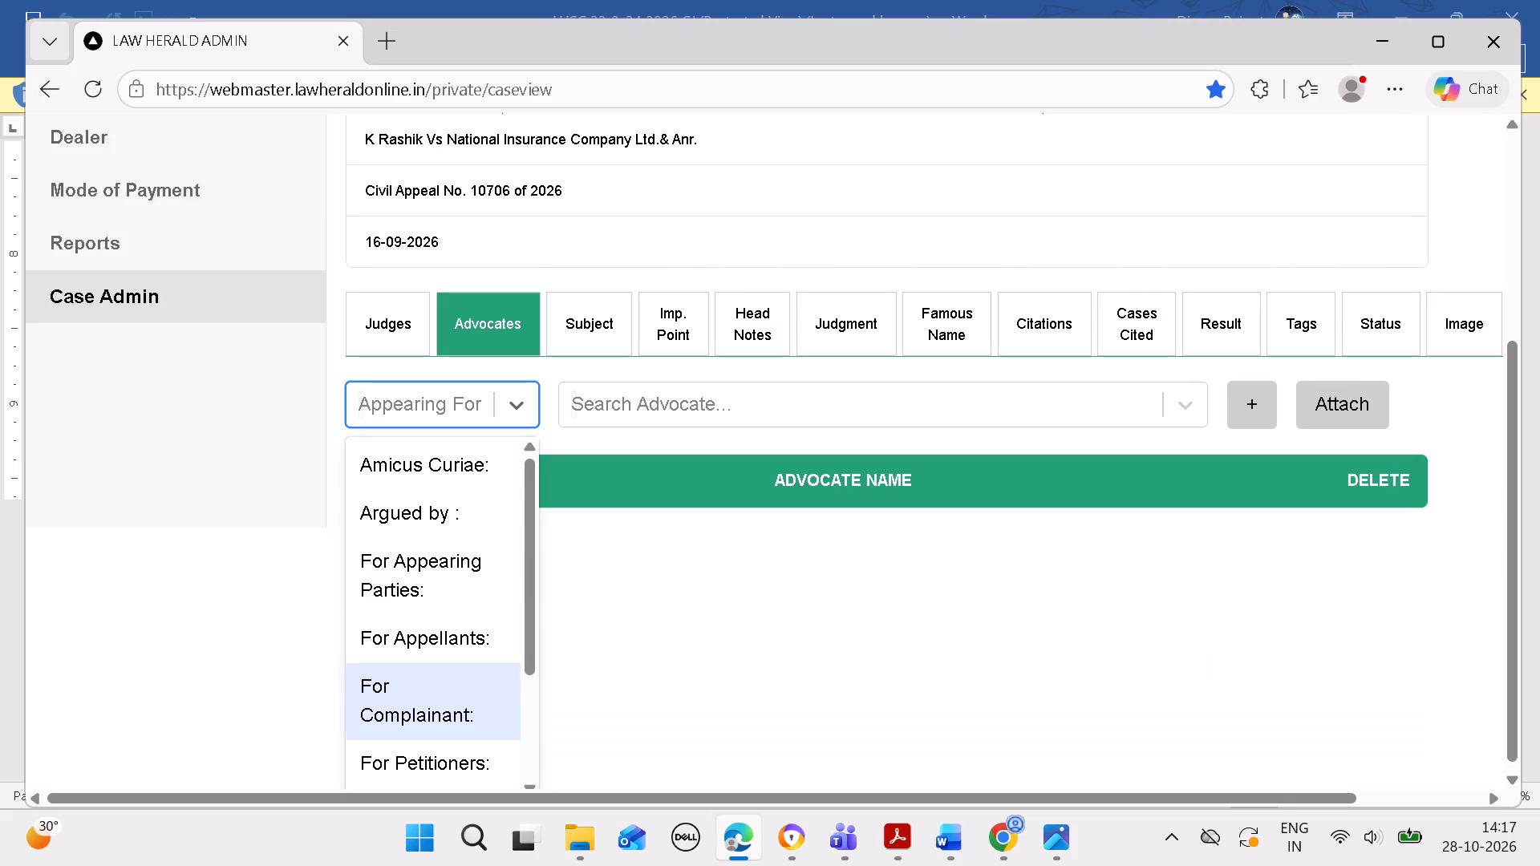
pyautogui.click(468, 633)
pyautogui.scroll(-4, 577, 658)
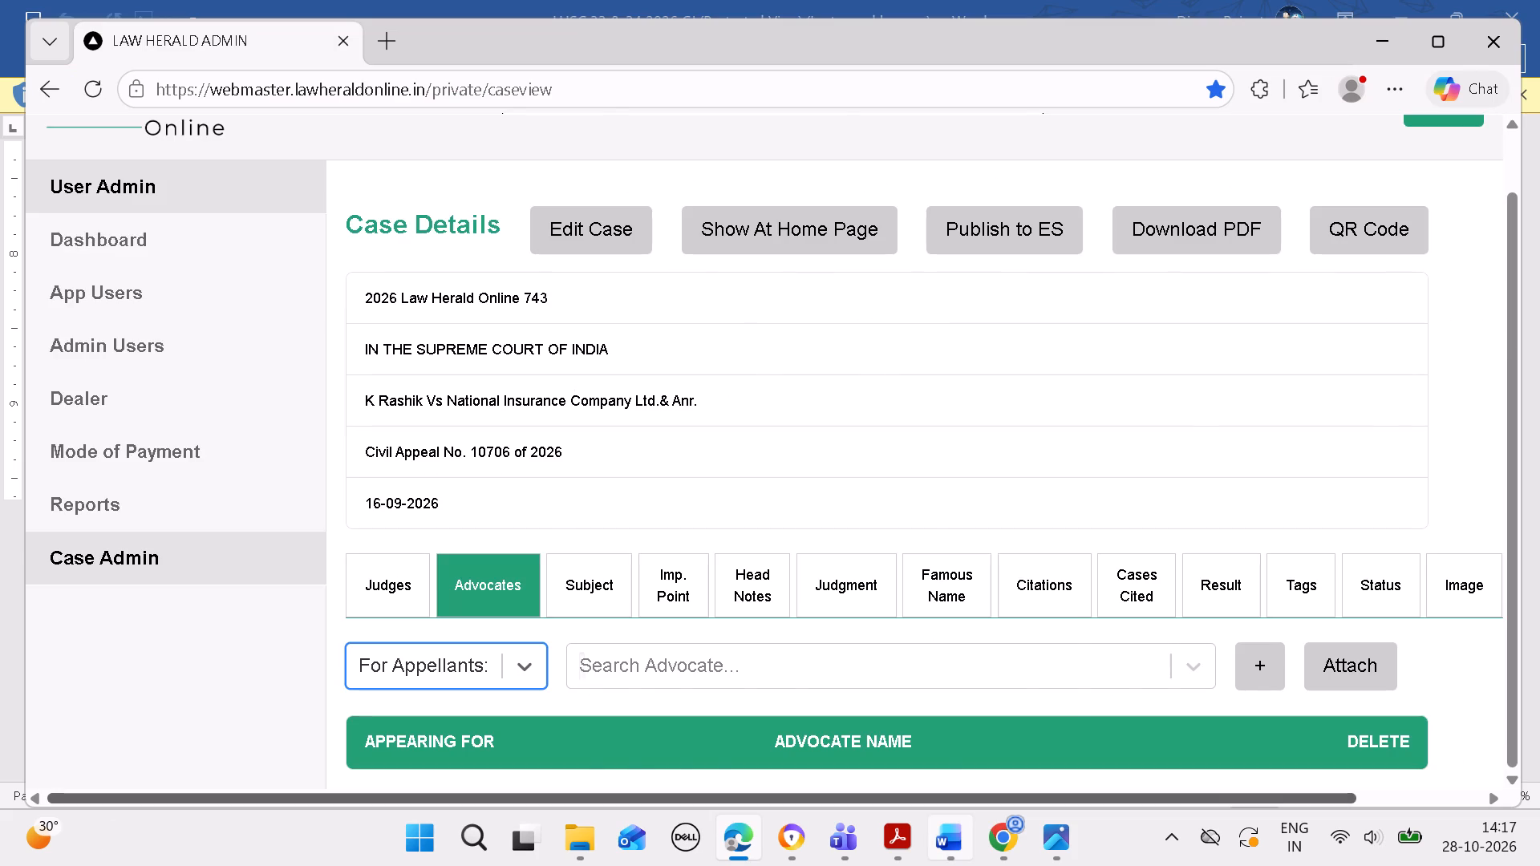
# Copy the first appellants' advocate's name from Word and attach the matching Senior Advocate entry to the case.
pyautogui.click(950, 840)
pyautogui.moveTo(592, 682); pyautogui.dragTo(599, 682)
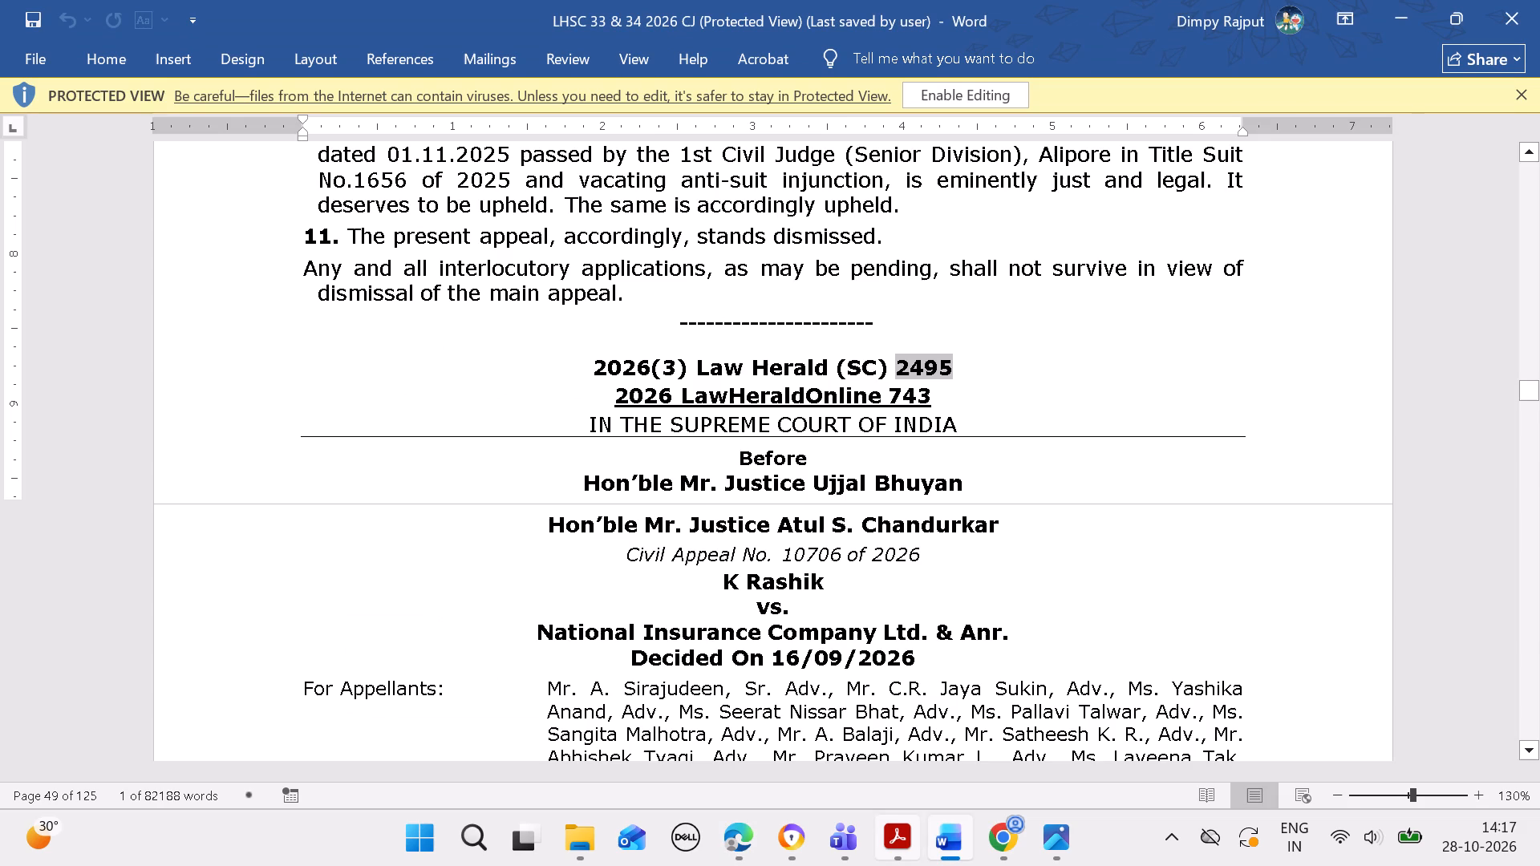
pyautogui.moveTo(599, 682); pyautogui.dragTo(675, 682)
pyautogui.hotkey('ctrl', 'c')
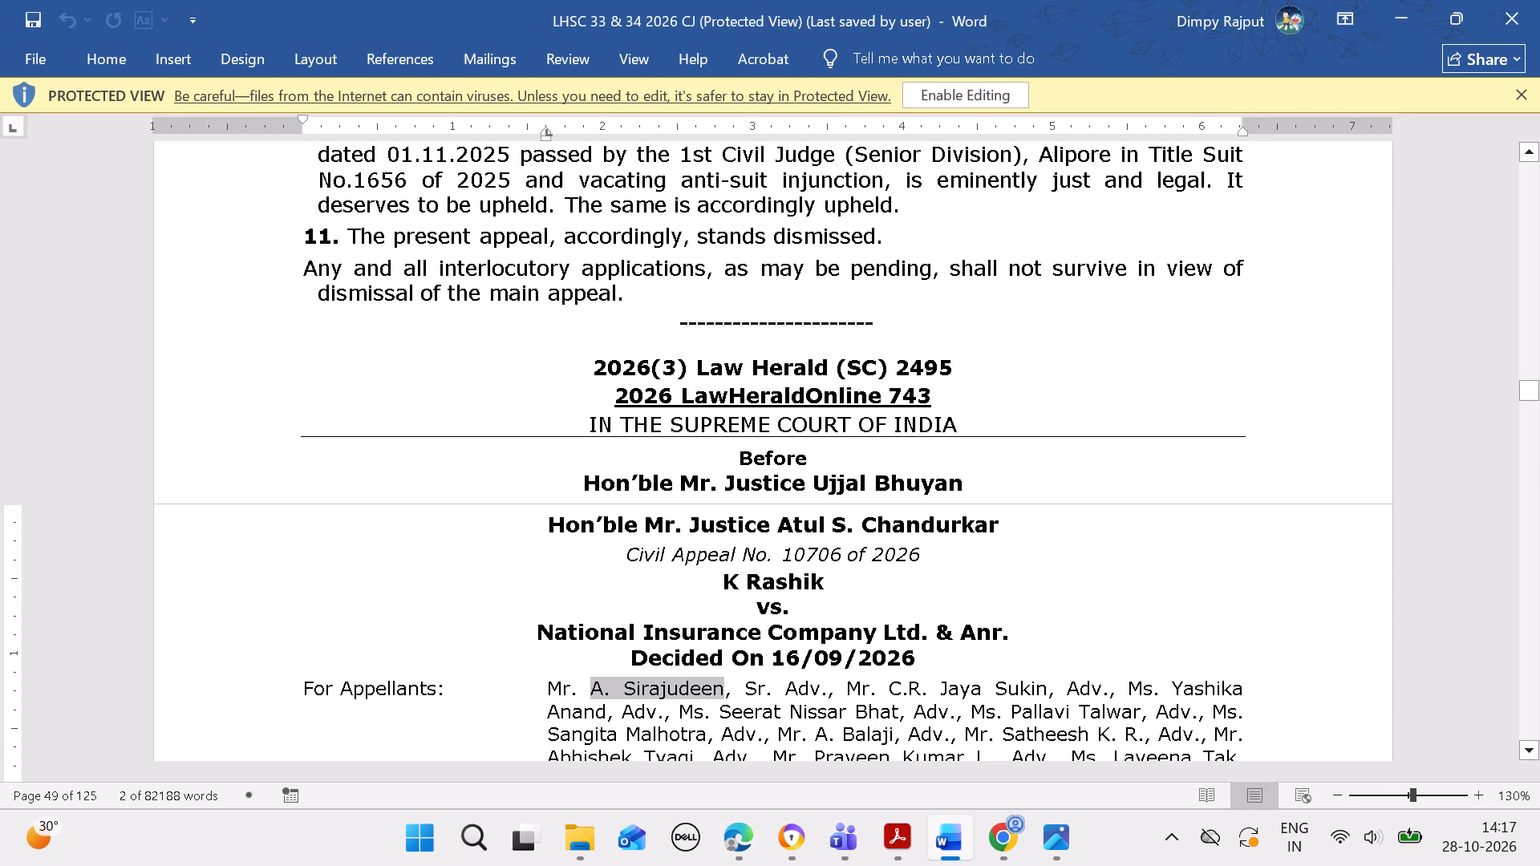
pyautogui.click(735, 849)
pyautogui.click(783, 666)
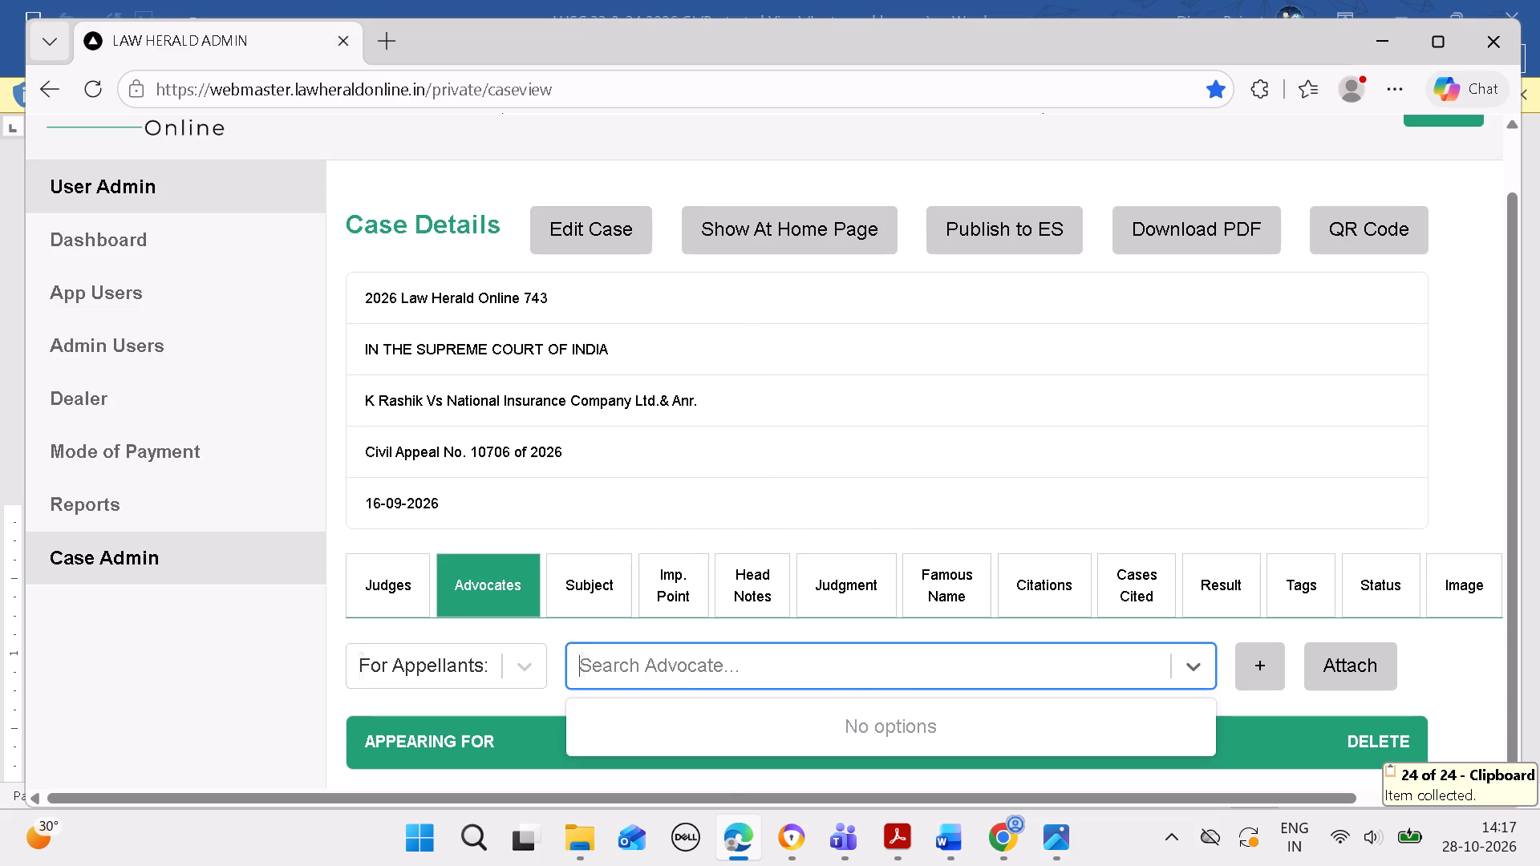
pyautogui.hotkey('ctrl', 'v')
pyautogui.click(962, 843)
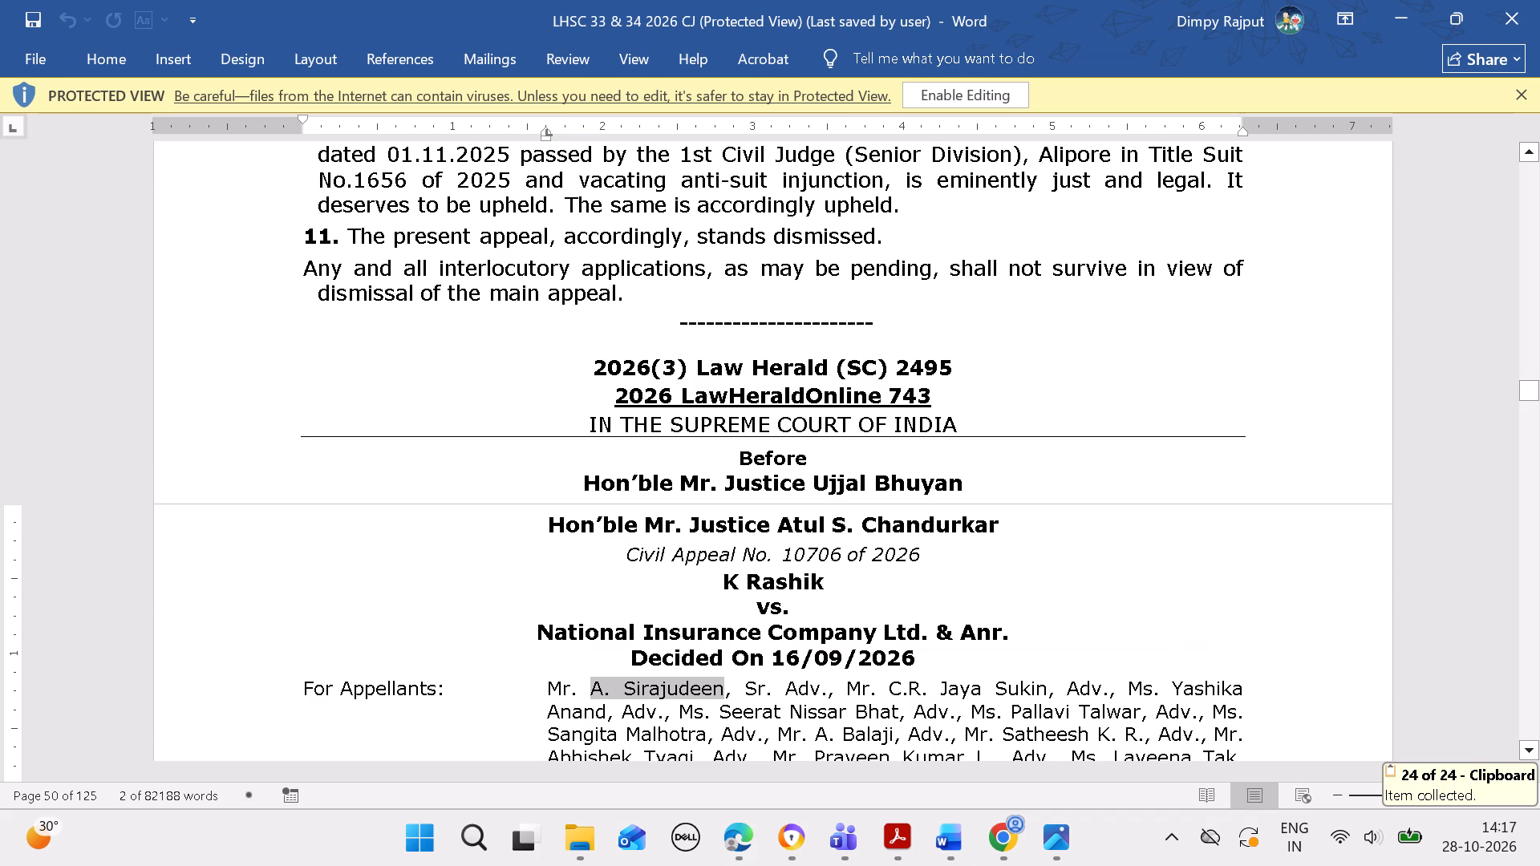
pyautogui.click(744, 838)
pyautogui.click(891, 659)
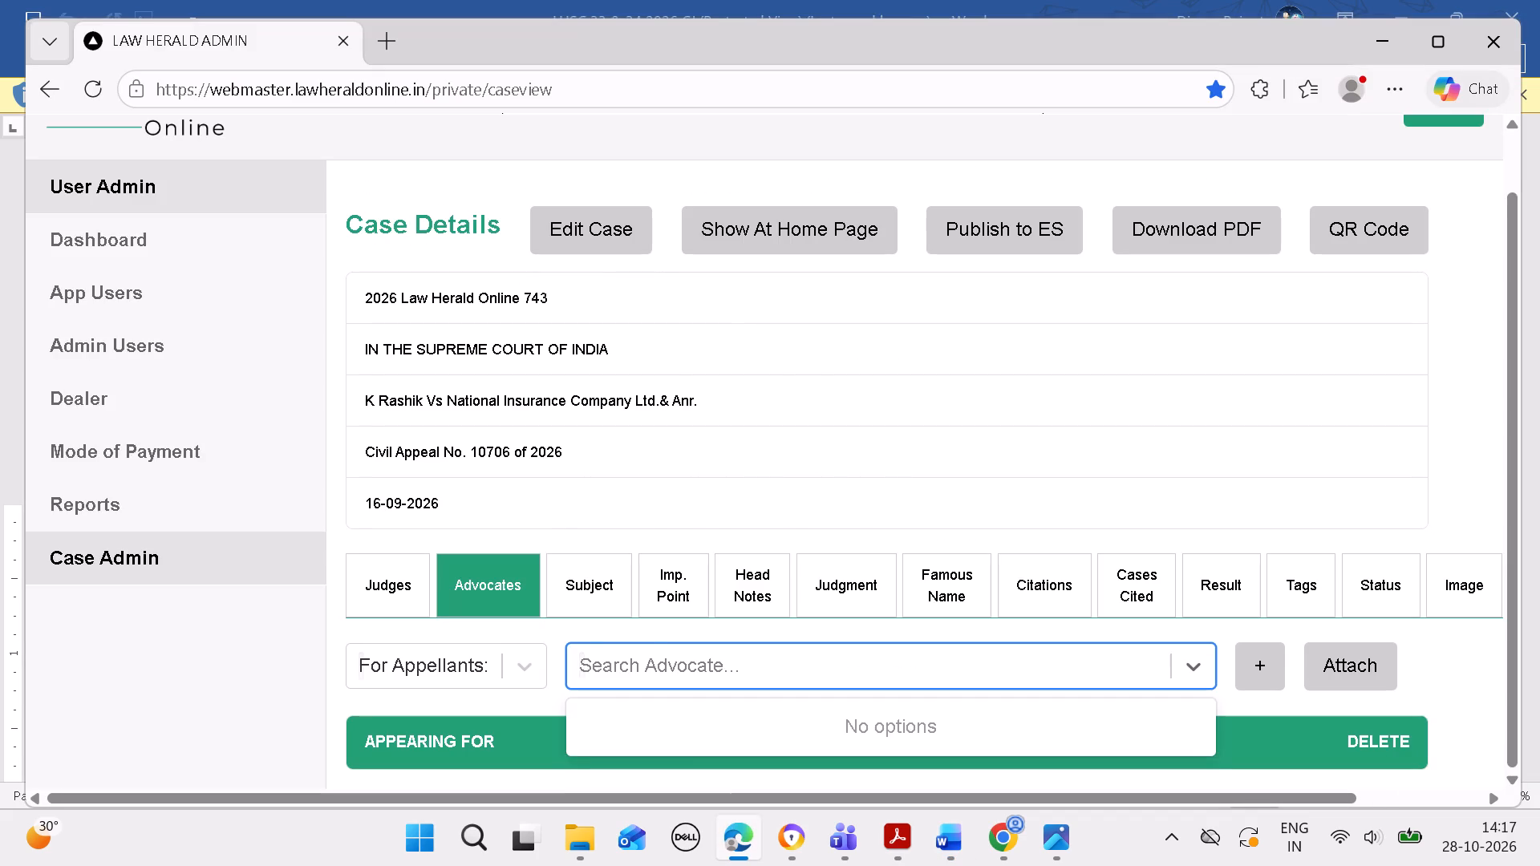
pyautogui.hotkey('ctrl', 'v')
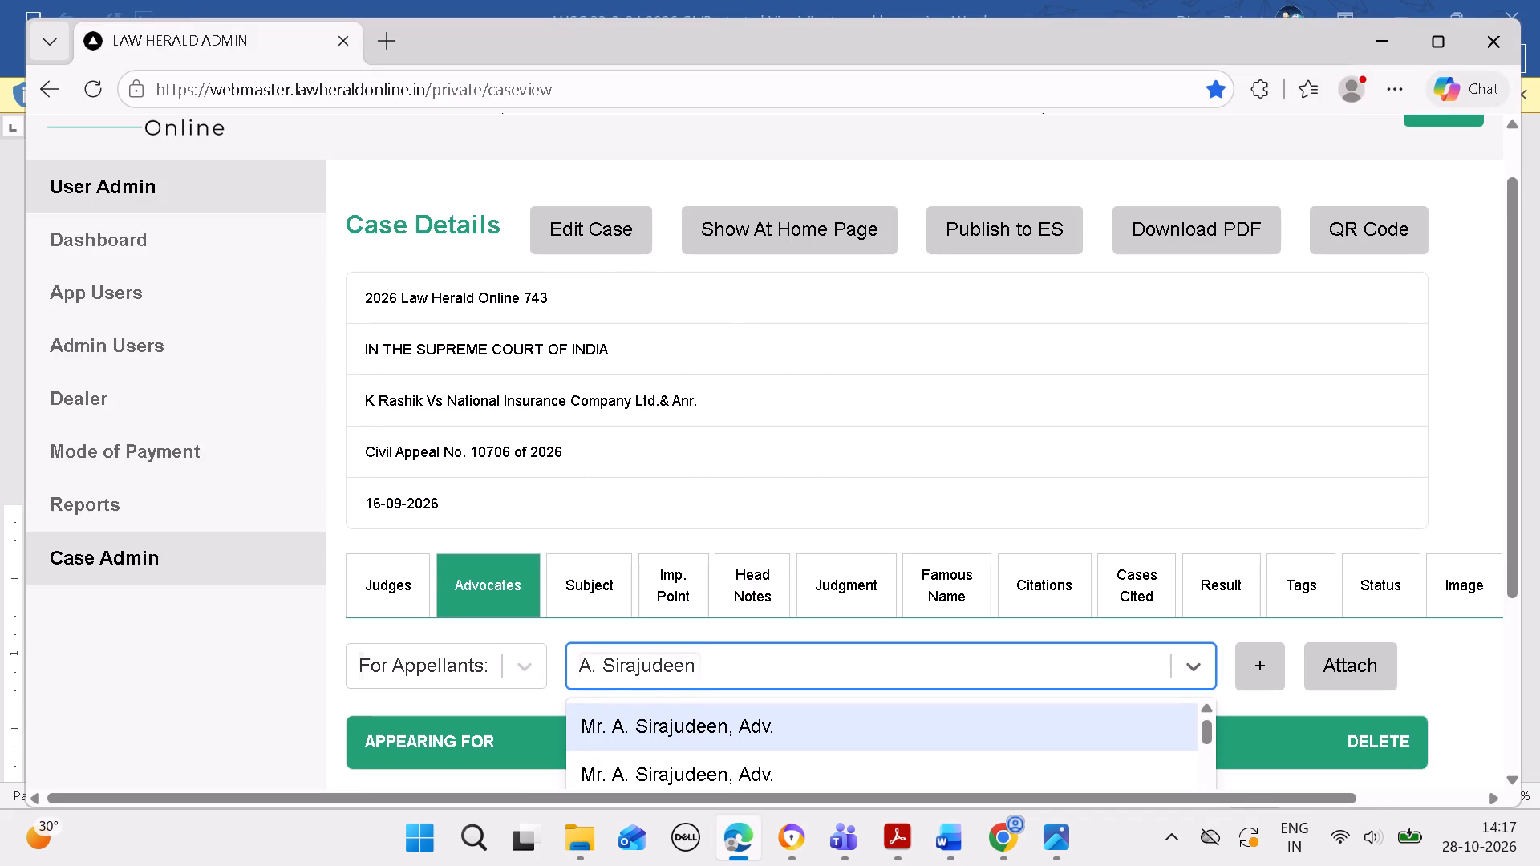
pyautogui.moveTo(1510, 471); pyautogui.dragTo(1538, 573)
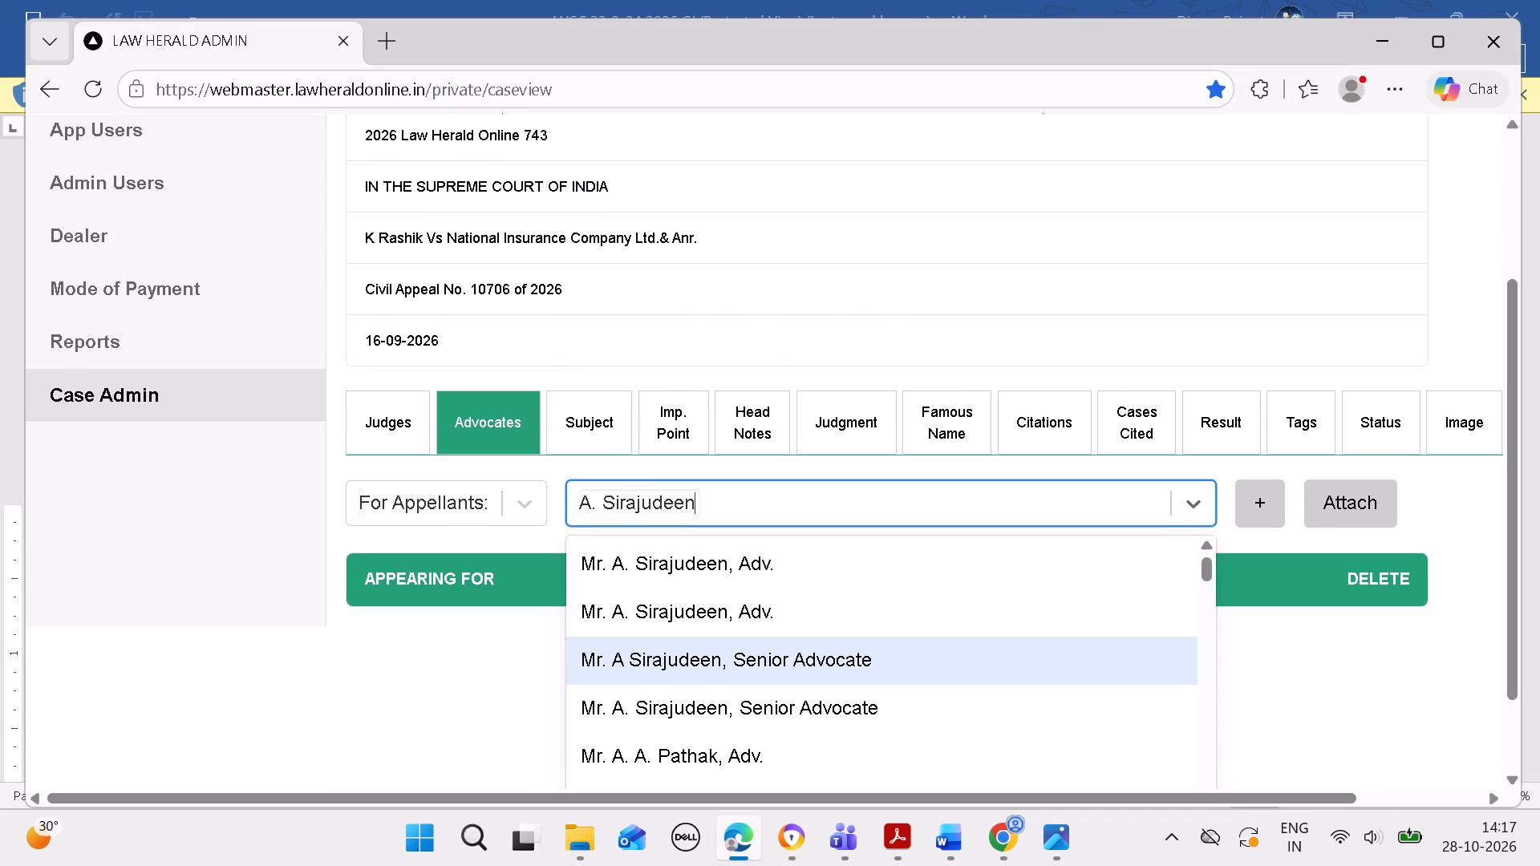
pyautogui.click(952, 650)
pyautogui.click(1331, 654)
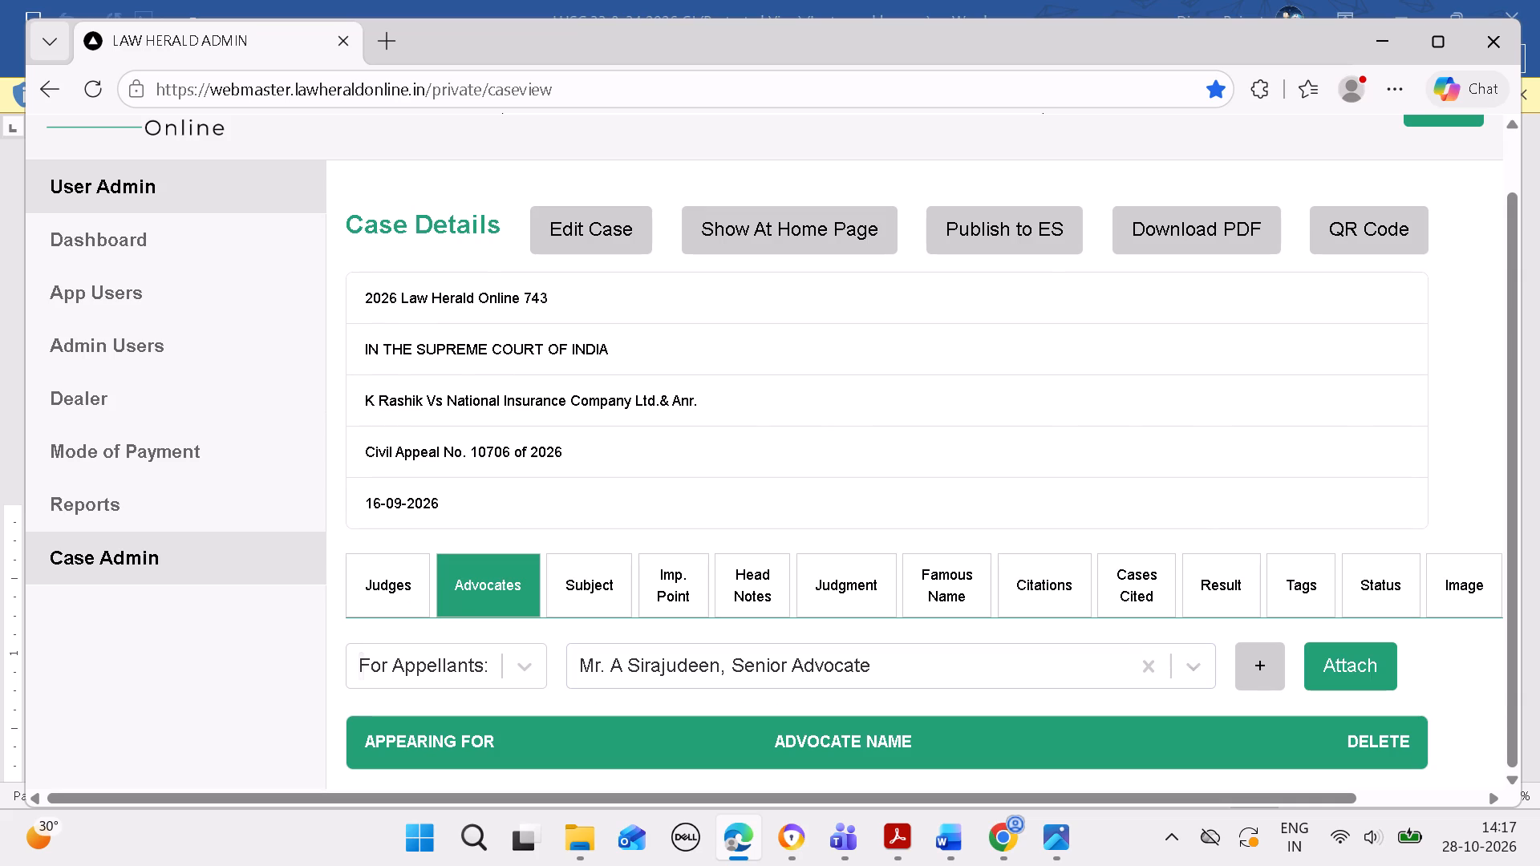
pyautogui.click(1010, 261)
pyautogui.scroll(-7, 995, 480)
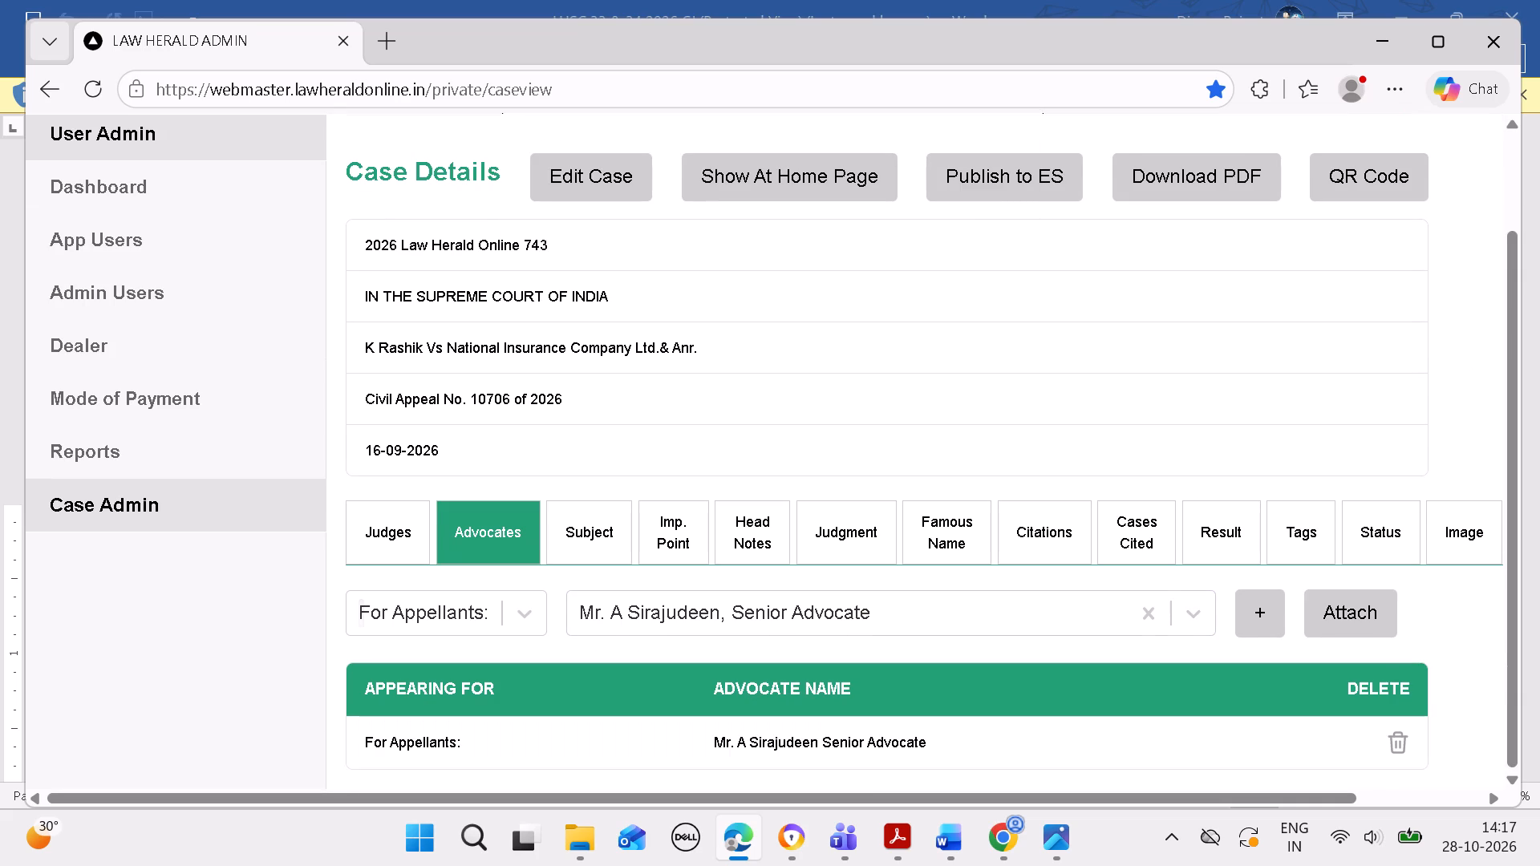
pyautogui.scroll(-2, 991, 488)
# Copy the second appellants' advocate's name from Word and add that person as a new advocate with prefix Mr. and designation ADV.
pyautogui.click(961, 834)
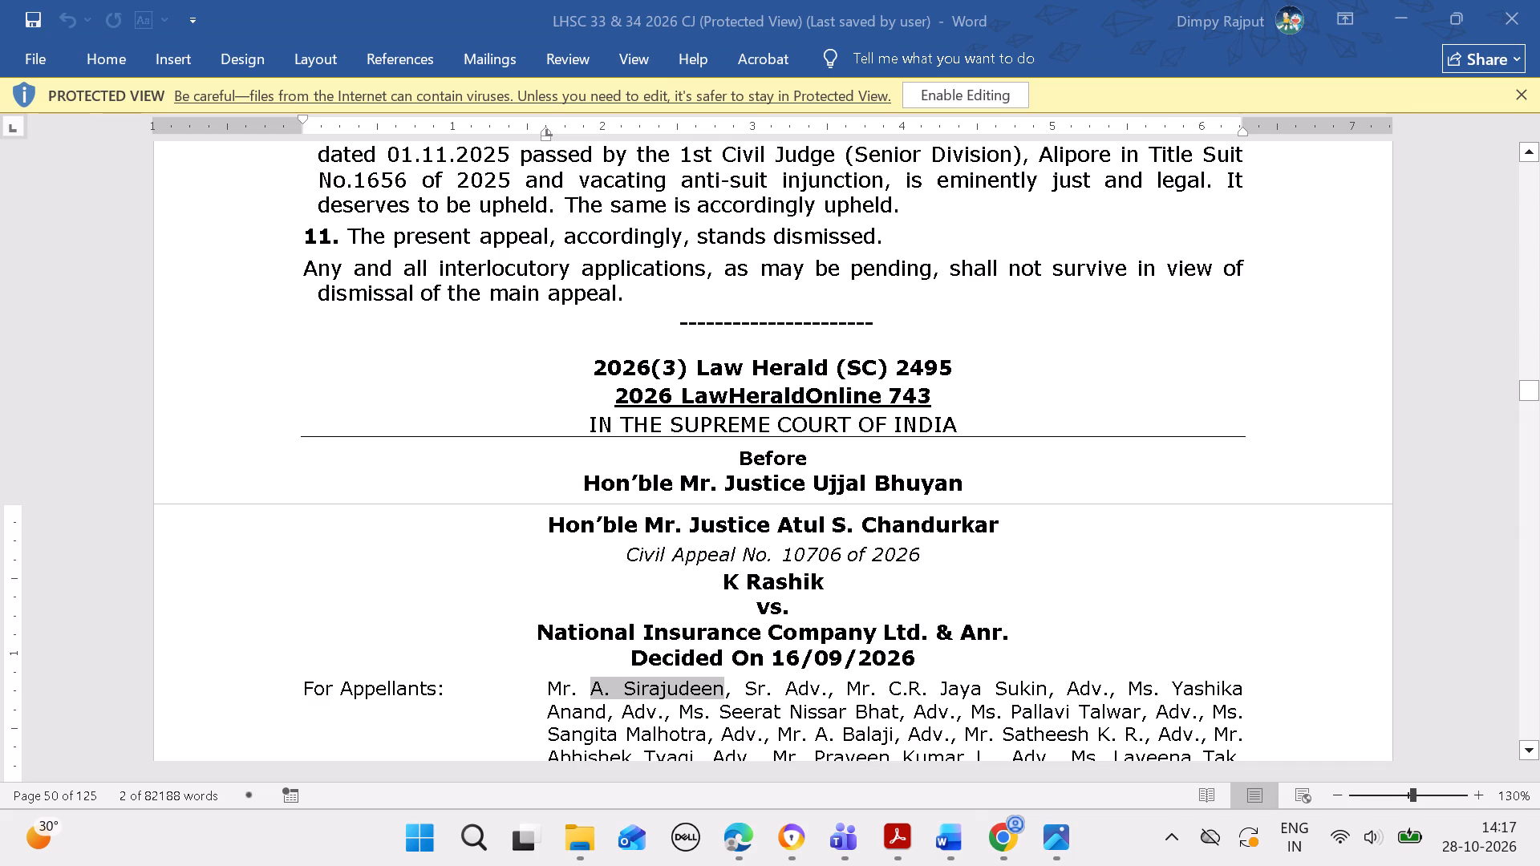
pyautogui.moveTo(887, 690); pyautogui.dragTo(1017, 690)
pyautogui.hotkey('ctrl', 'c')
pyautogui.click(753, 838)
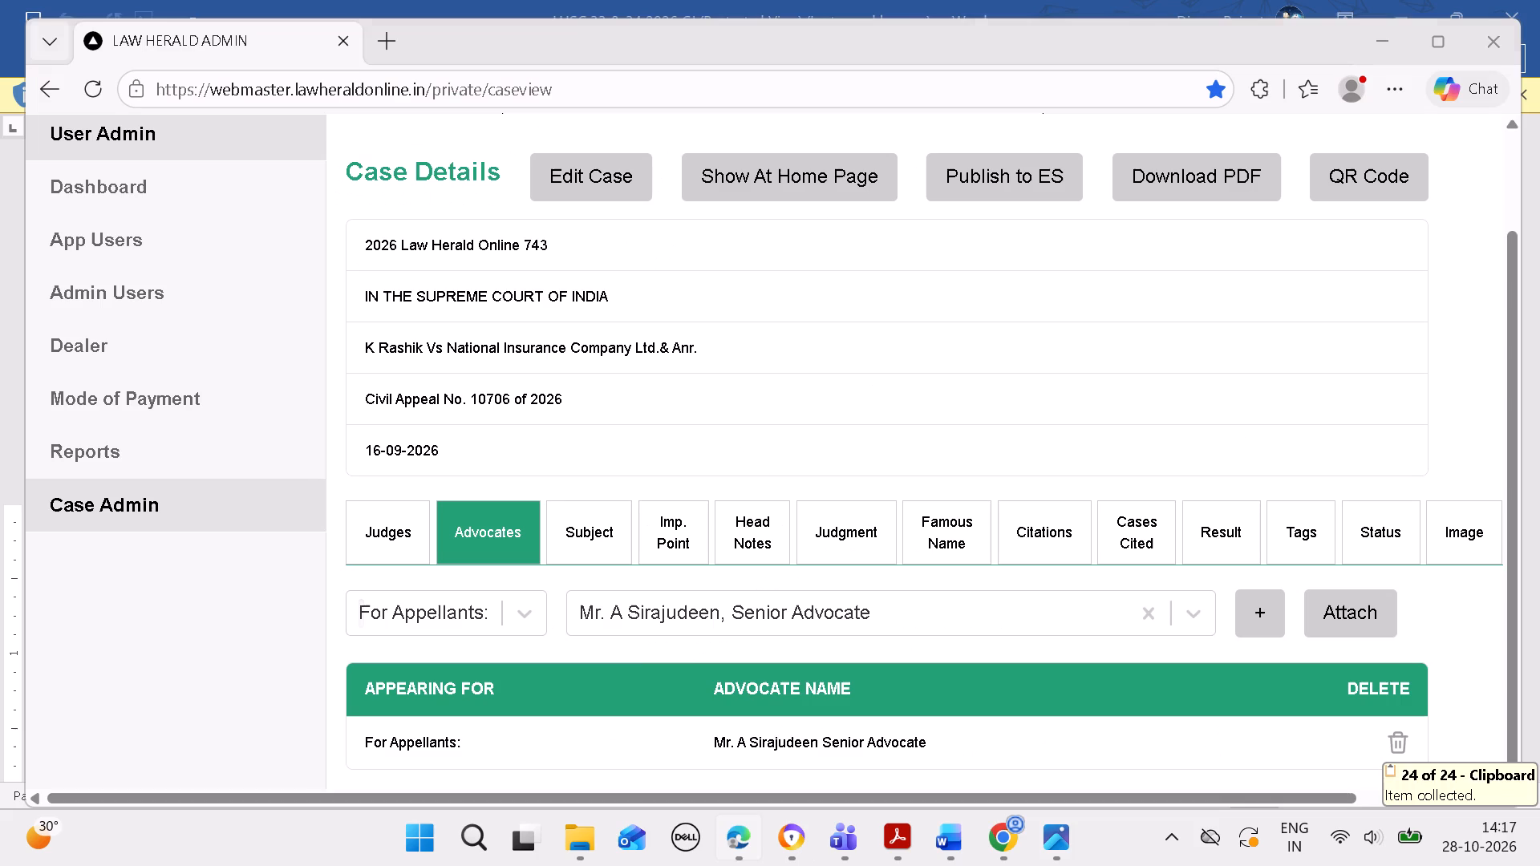
pyautogui.click(984, 615)
pyautogui.hotkey('ctrl', 'v')
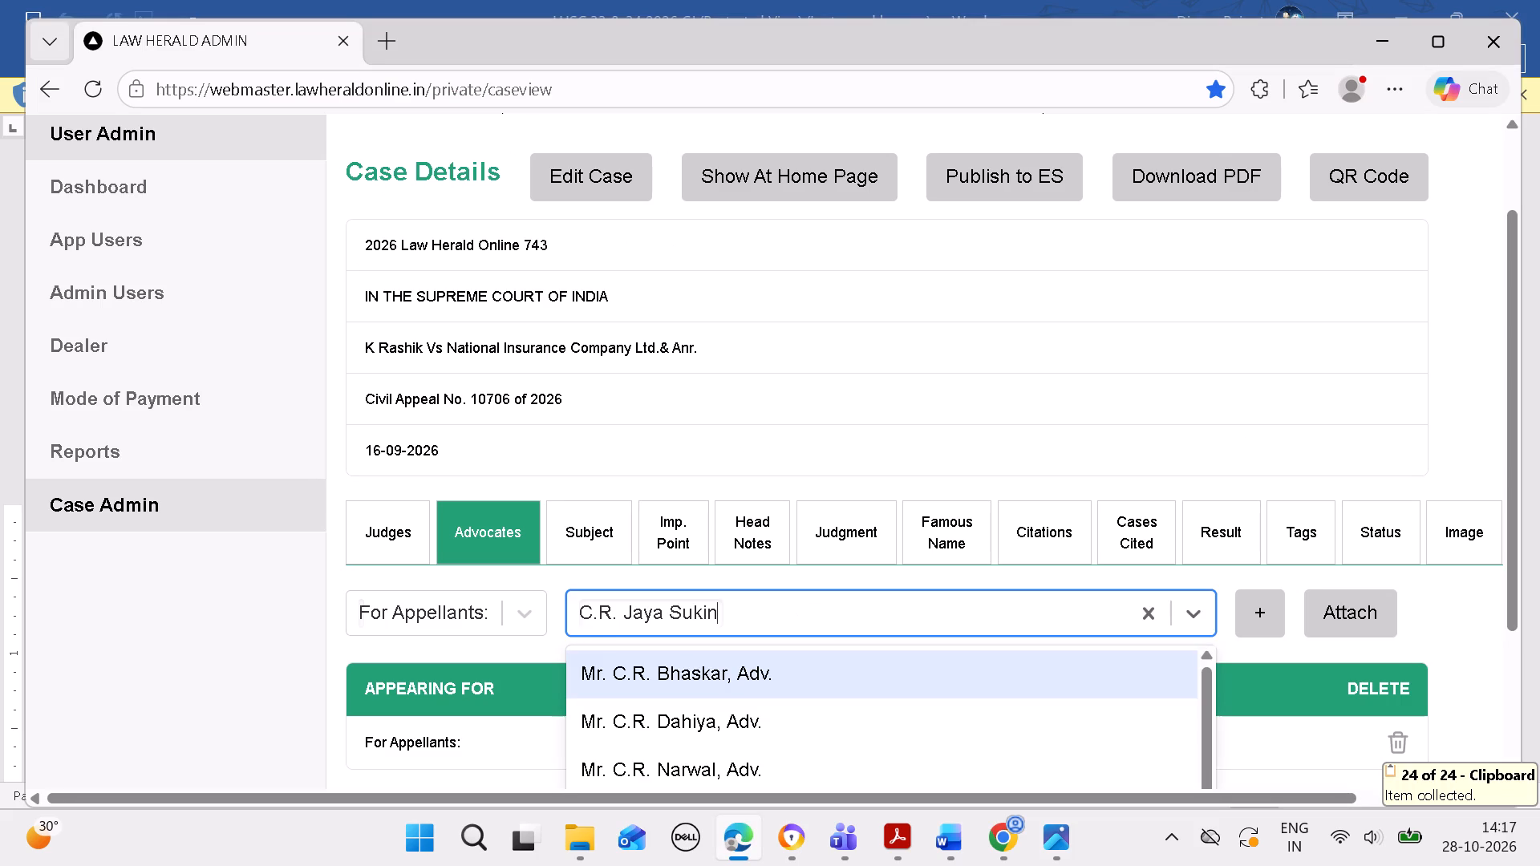
pyautogui.click(1262, 606)
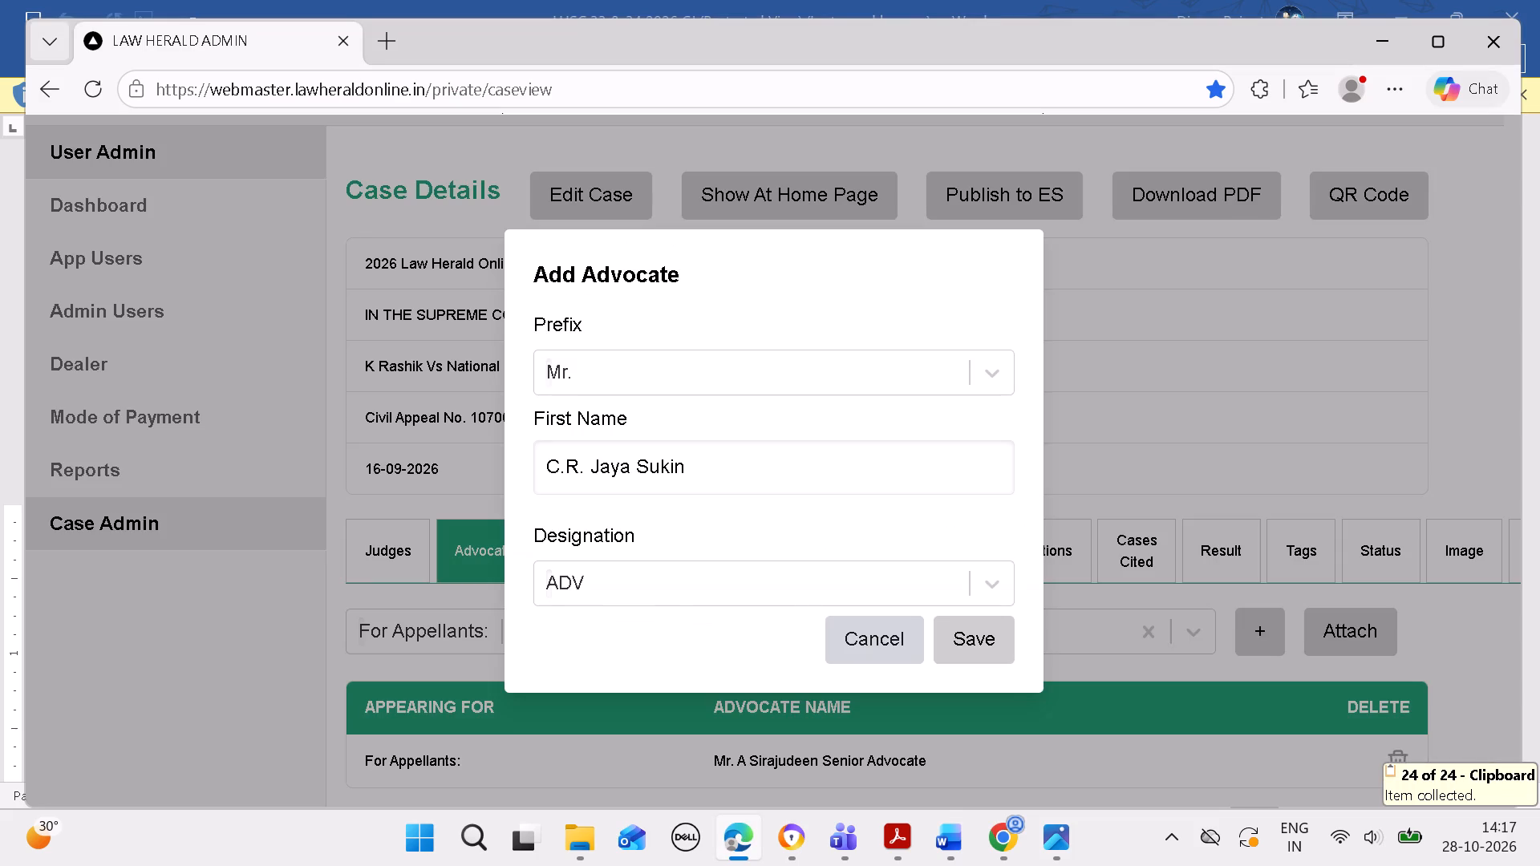
pyautogui.click(956, 832)
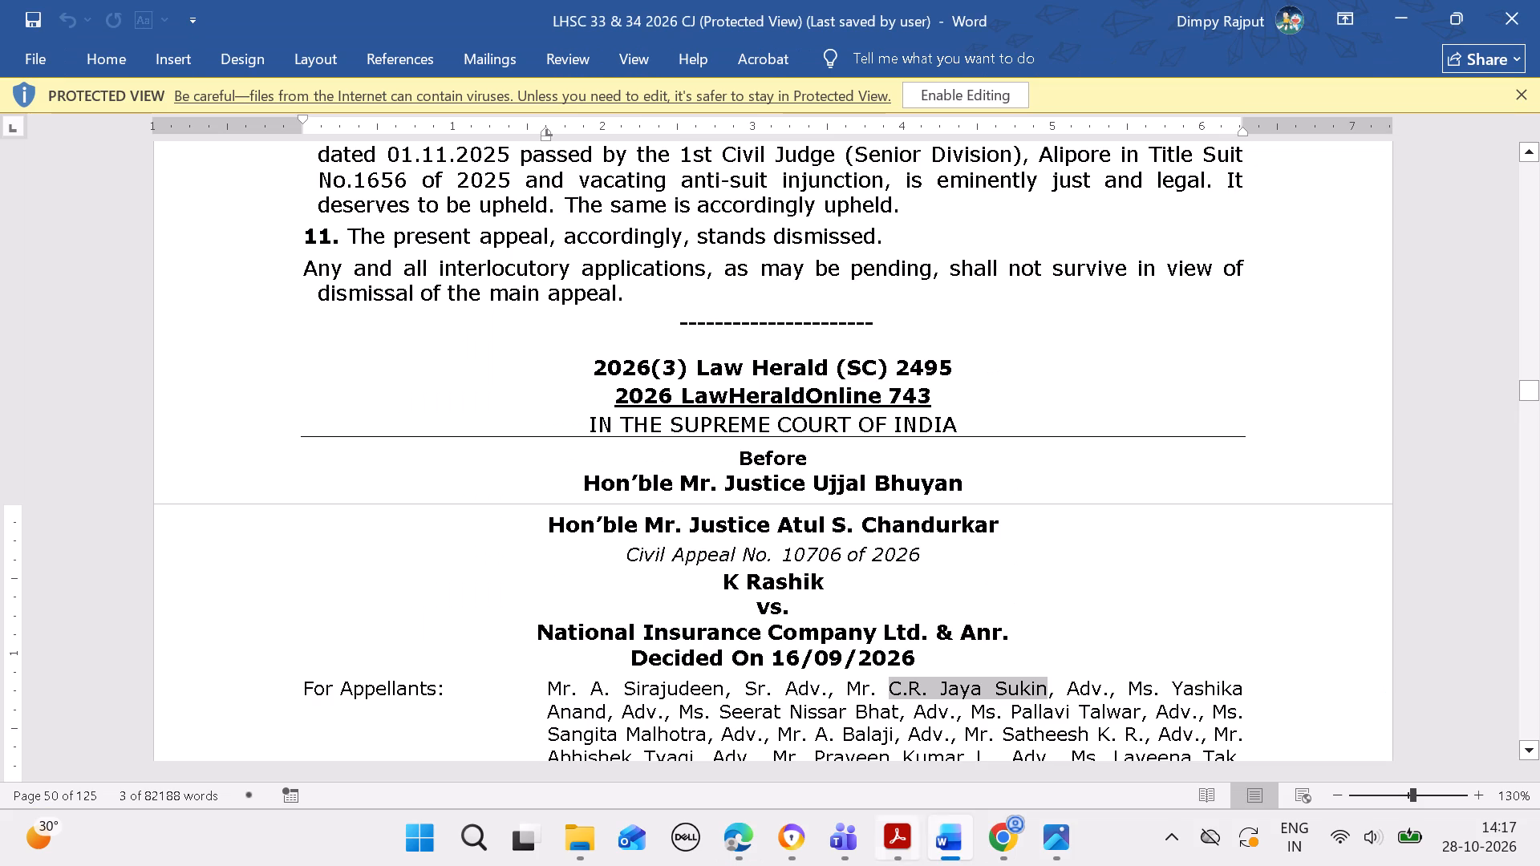
pyautogui.click(727, 843)
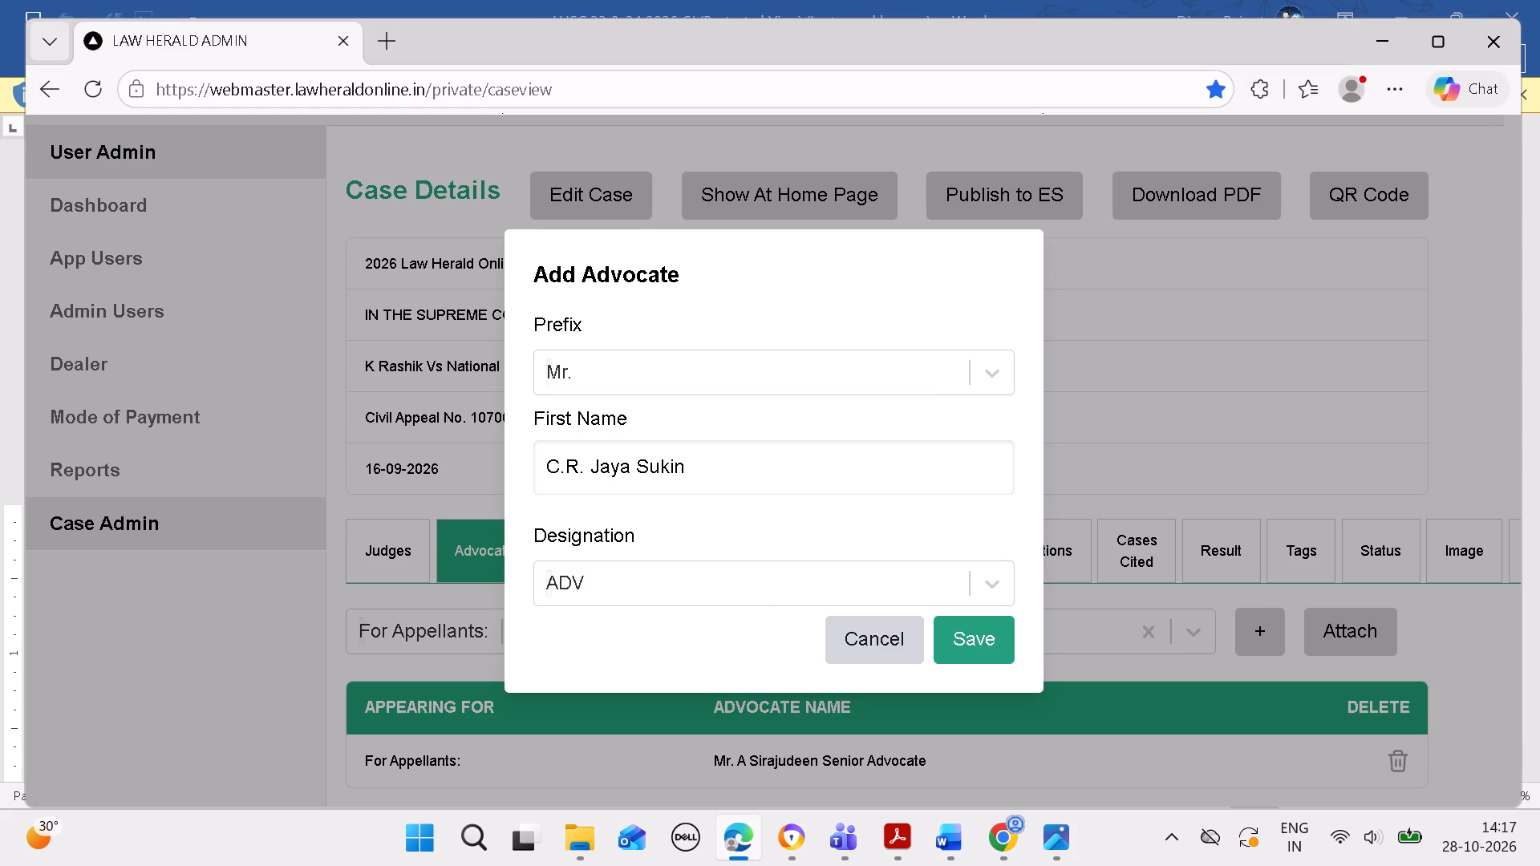
pyautogui.click(995, 637)
pyautogui.click(1000, 246)
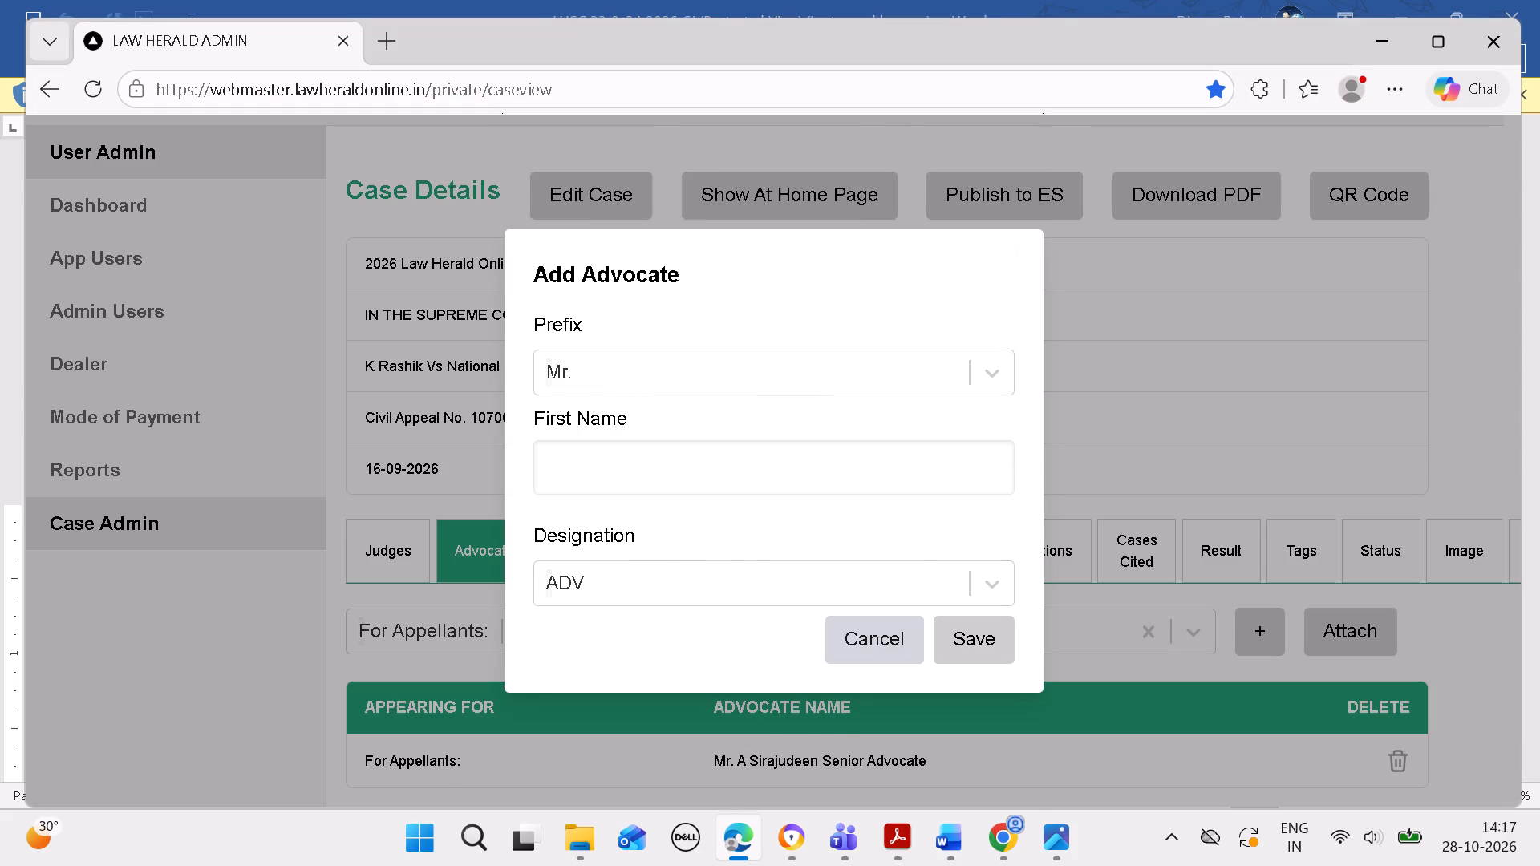
pyautogui.click(1000, 253)
pyautogui.scroll(-6, 999, 419)
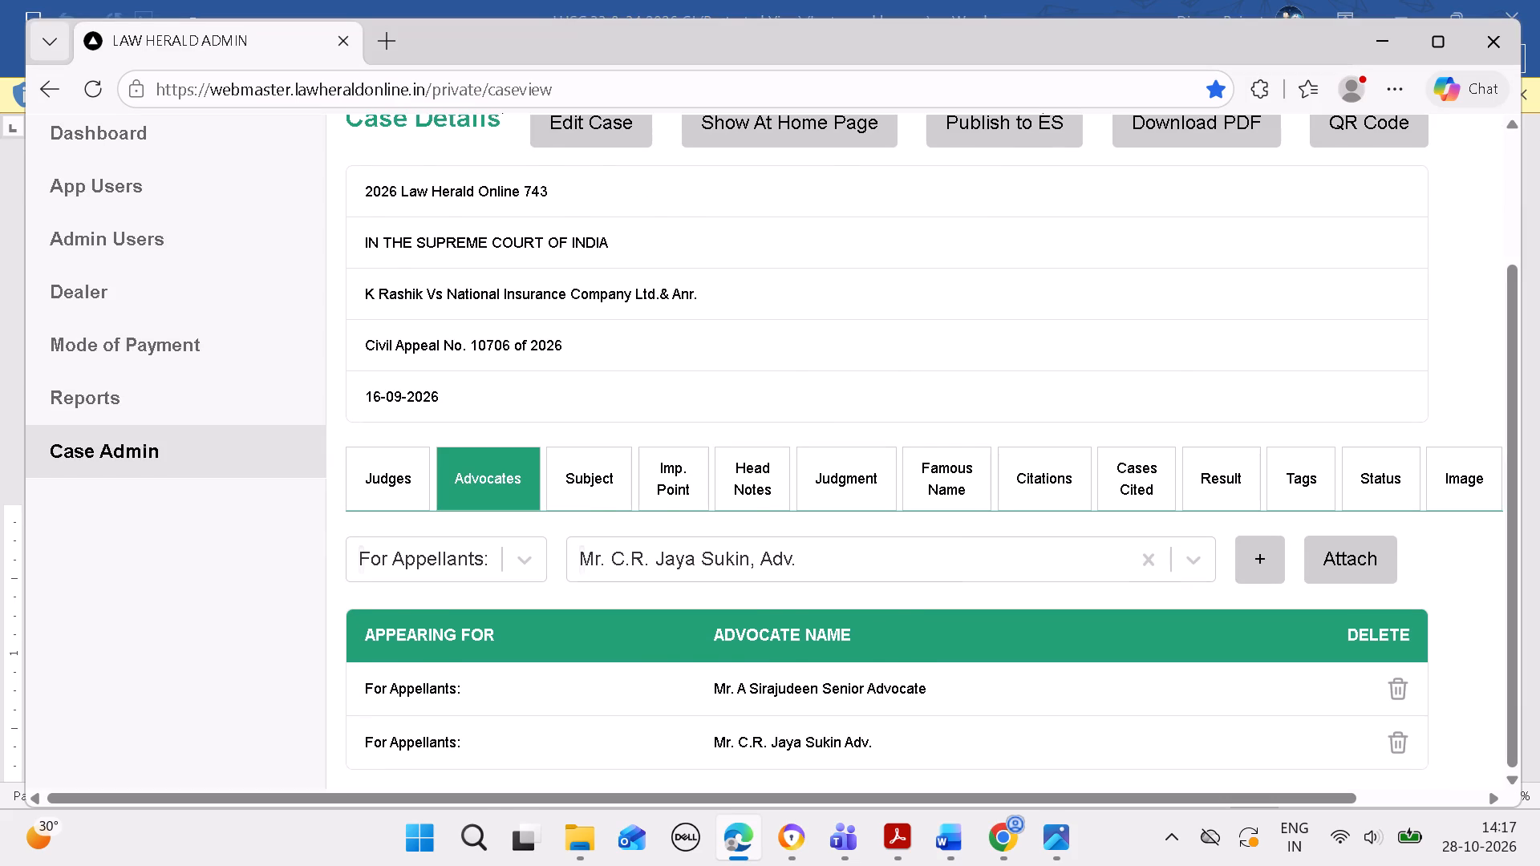
# Copy the third appellants' advocate's name from Word and search the existing advocates for it.
pyautogui.click(950, 828)
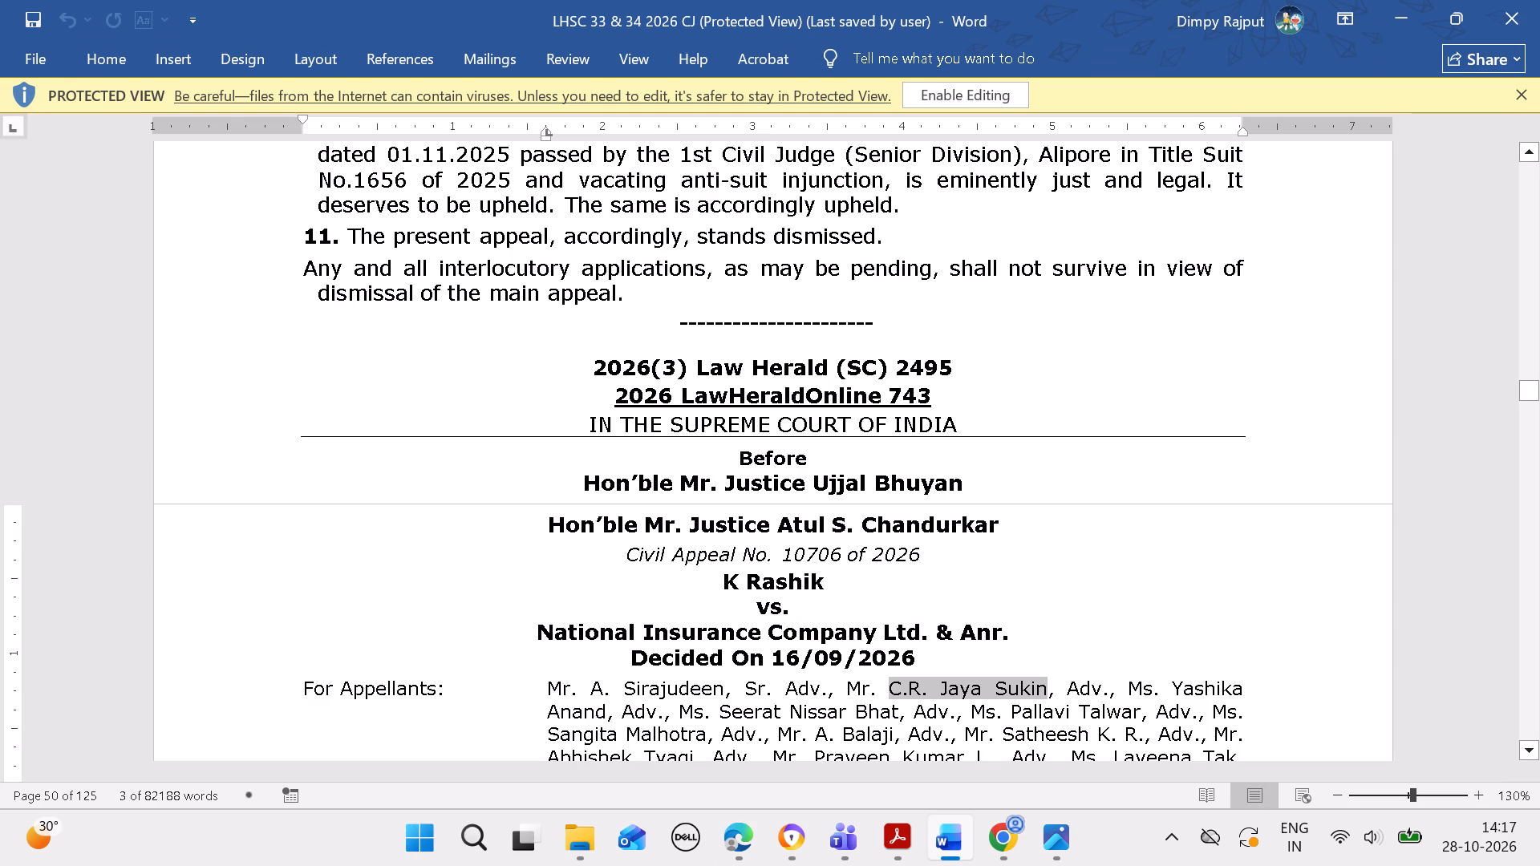
pyautogui.moveTo(1174, 686); pyautogui.dragTo(614, 709)
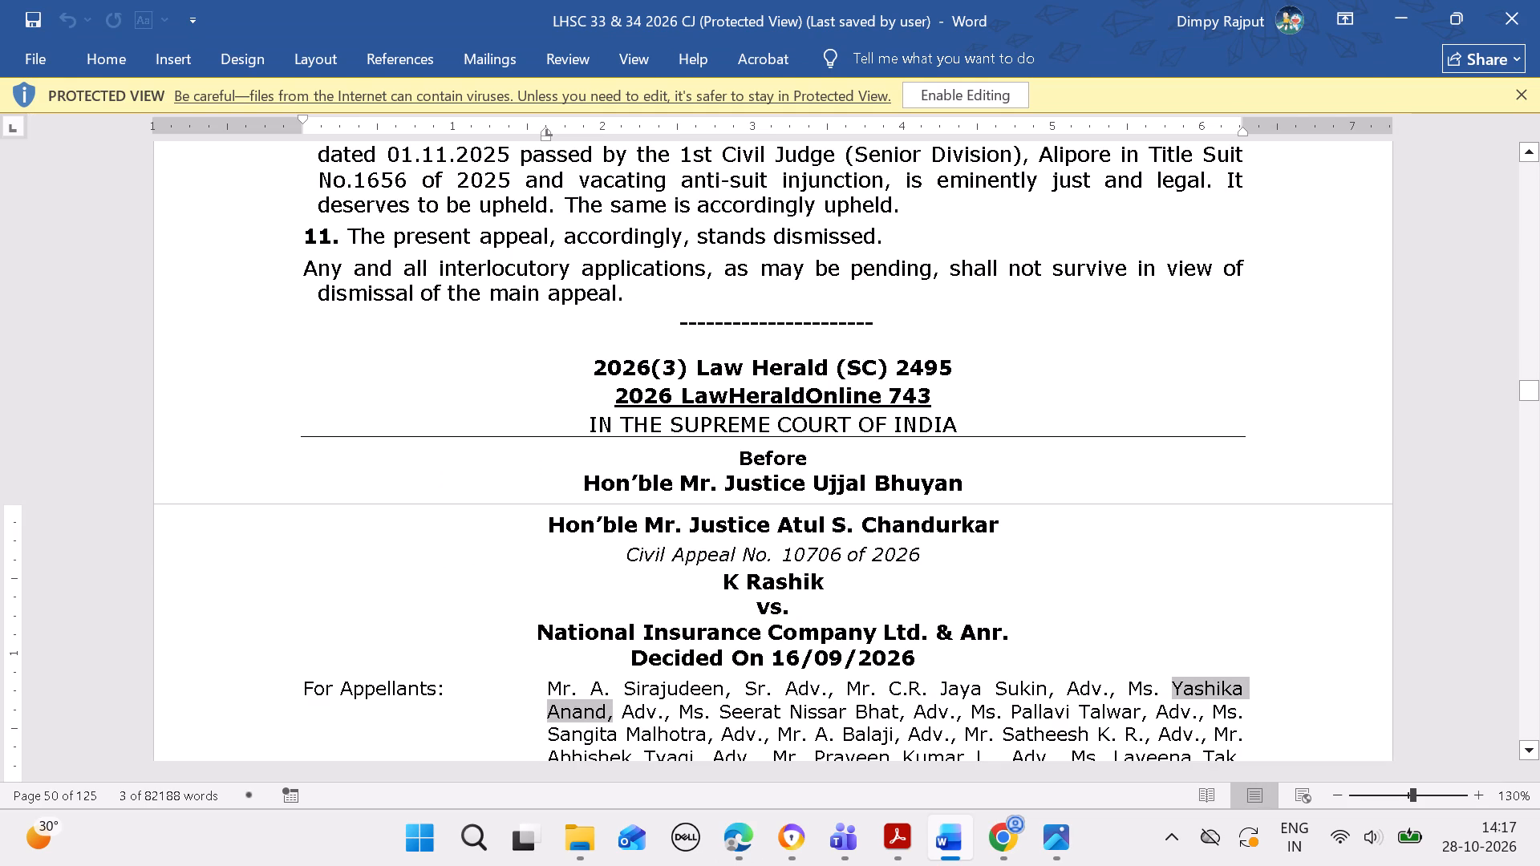
pyautogui.moveTo(614, 709); pyautogui.dragTo(602, 706)
pyautogui.hotkey('ctrl', 'c')
pyautogui.click(745, 832)
pyautogui.click(1133, 551)
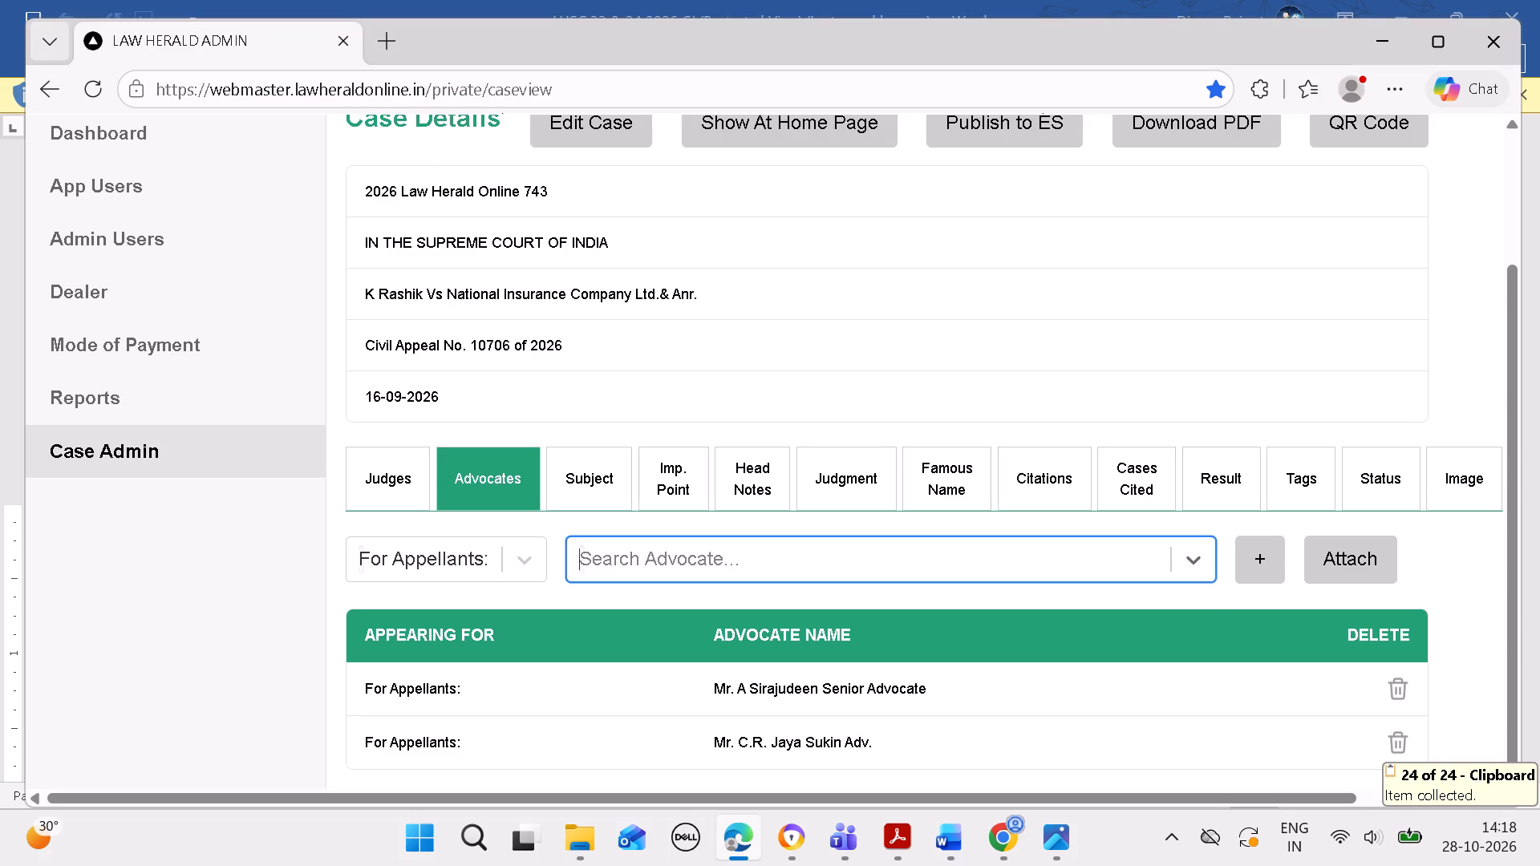
pyautogui.hotkey('ctrl', 'v')
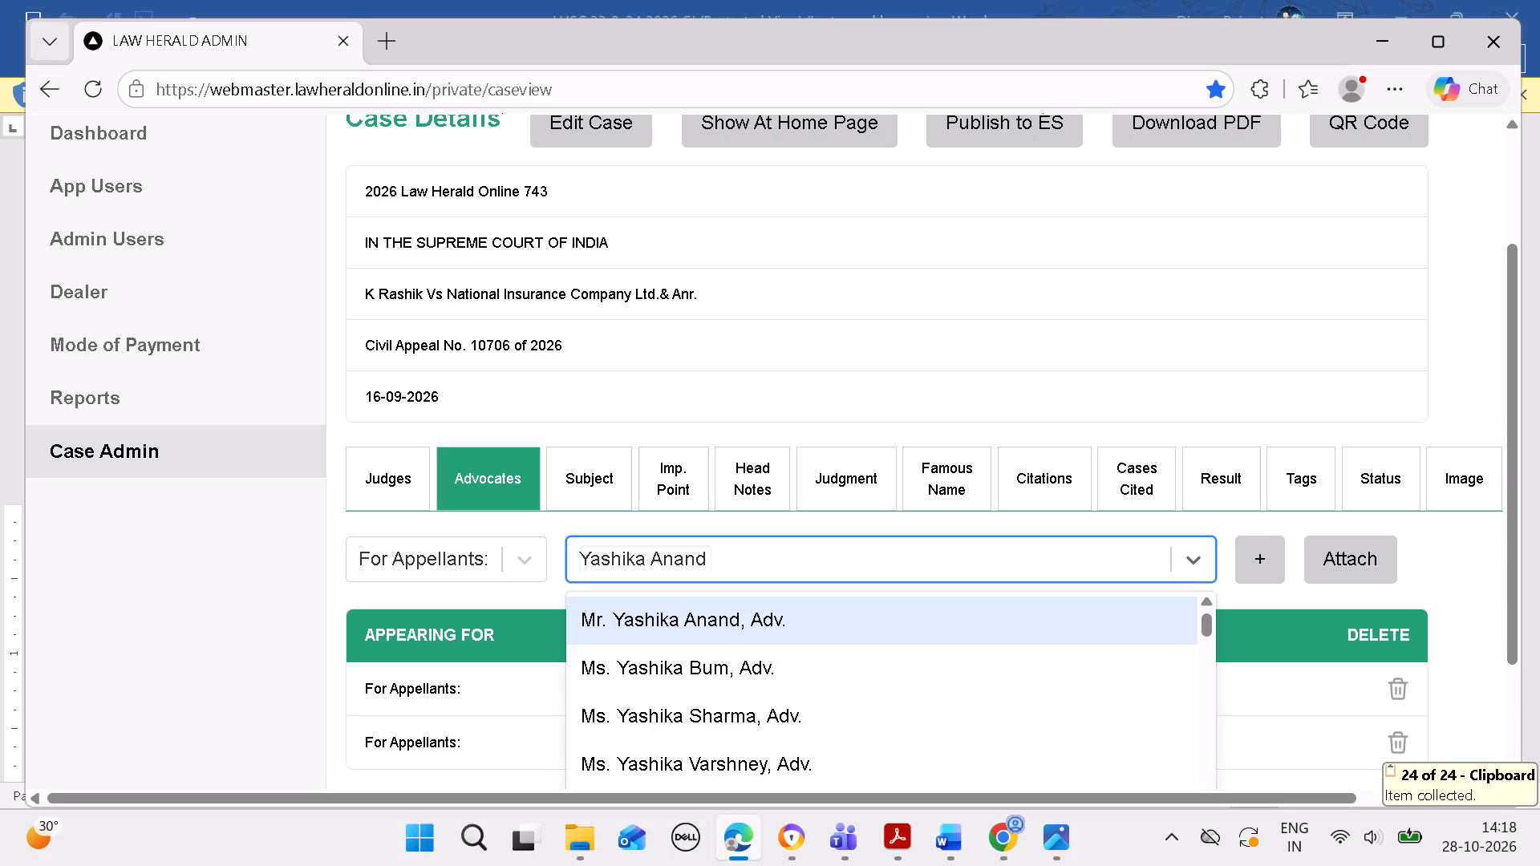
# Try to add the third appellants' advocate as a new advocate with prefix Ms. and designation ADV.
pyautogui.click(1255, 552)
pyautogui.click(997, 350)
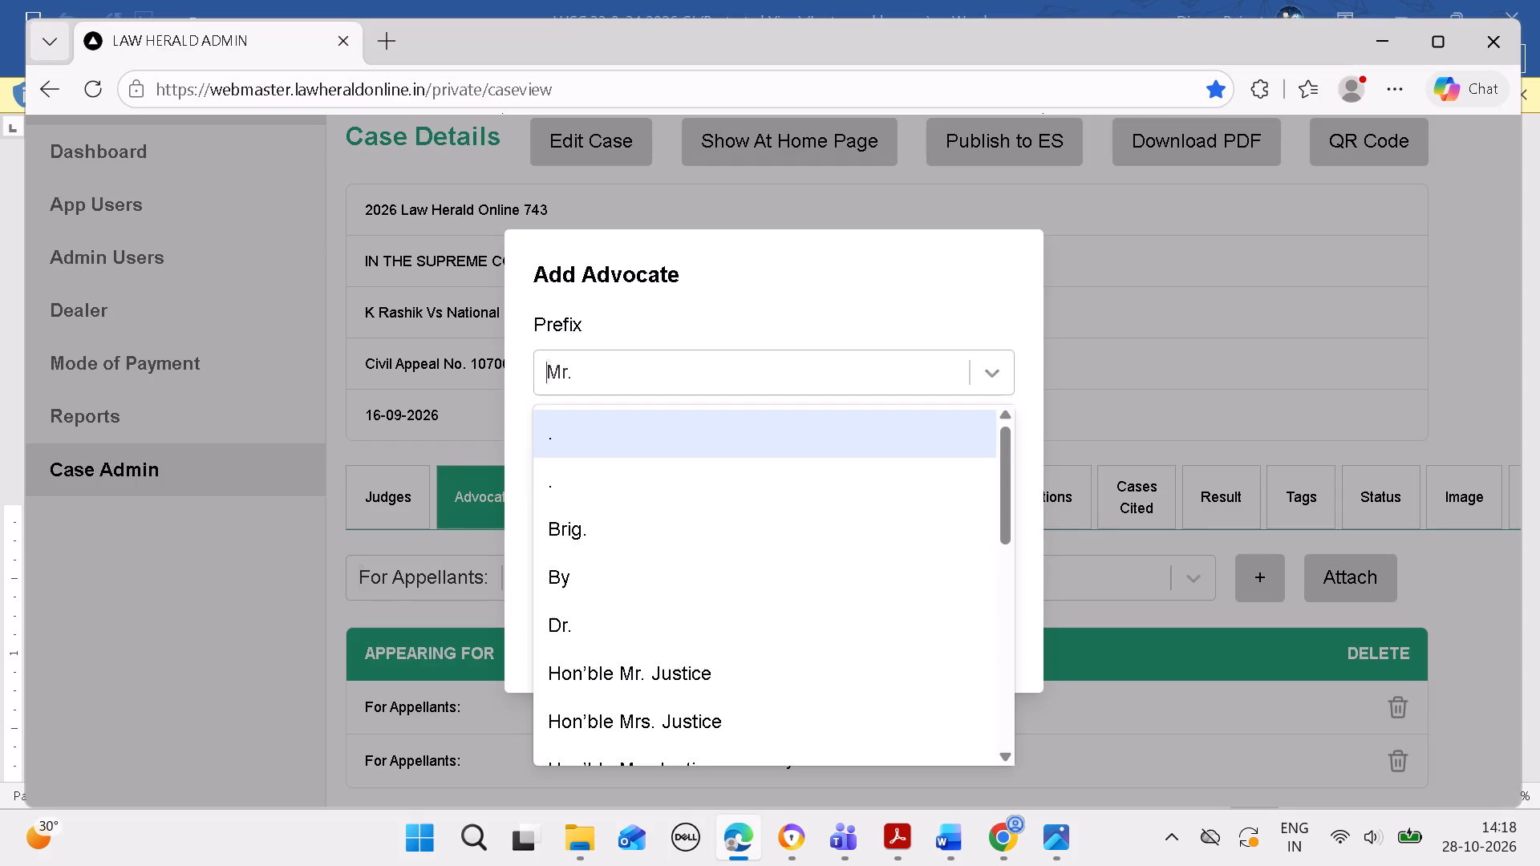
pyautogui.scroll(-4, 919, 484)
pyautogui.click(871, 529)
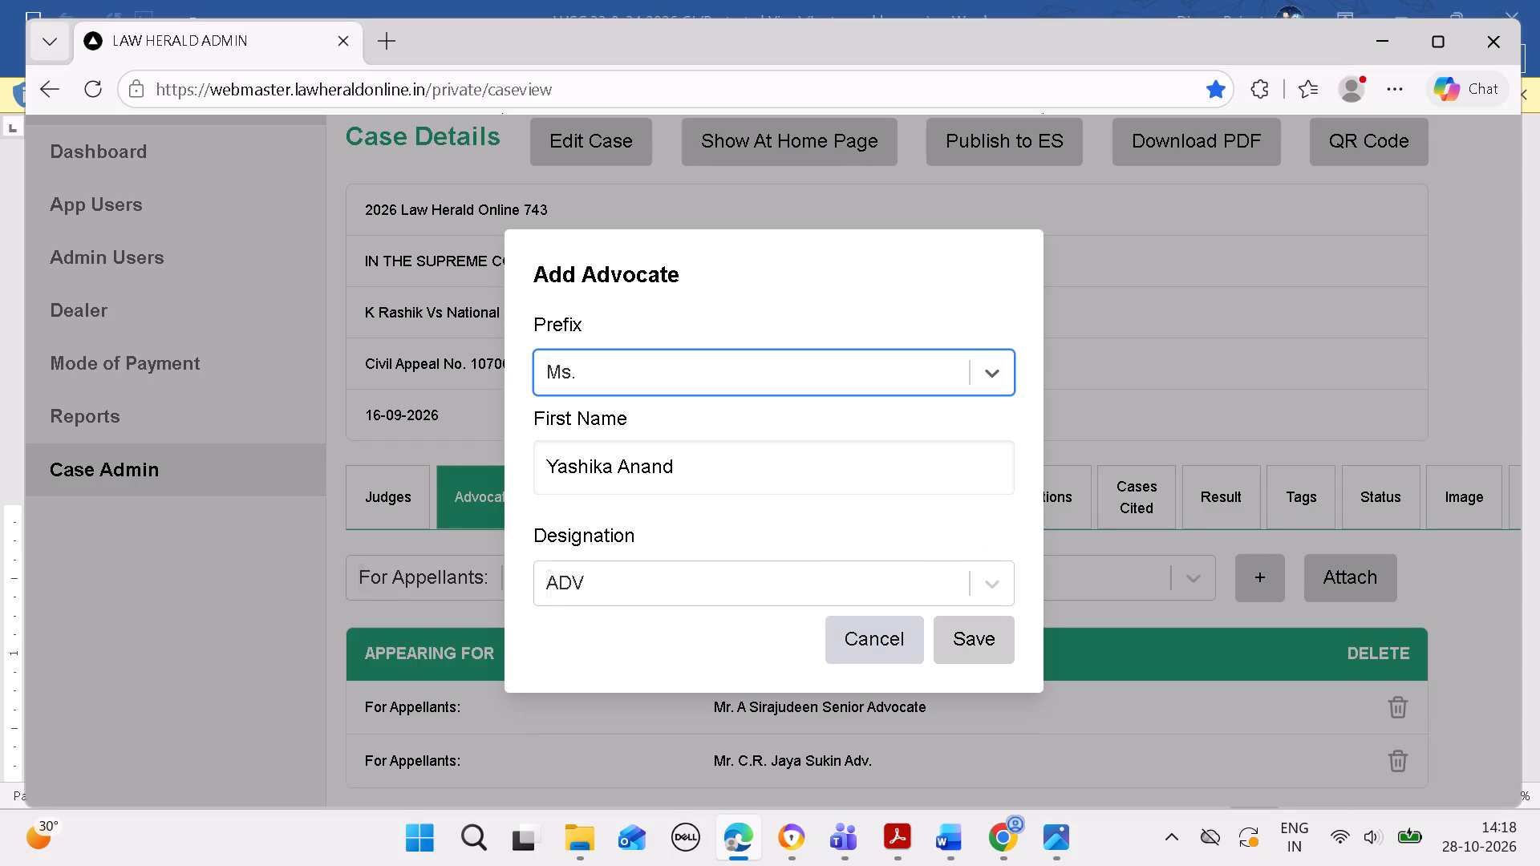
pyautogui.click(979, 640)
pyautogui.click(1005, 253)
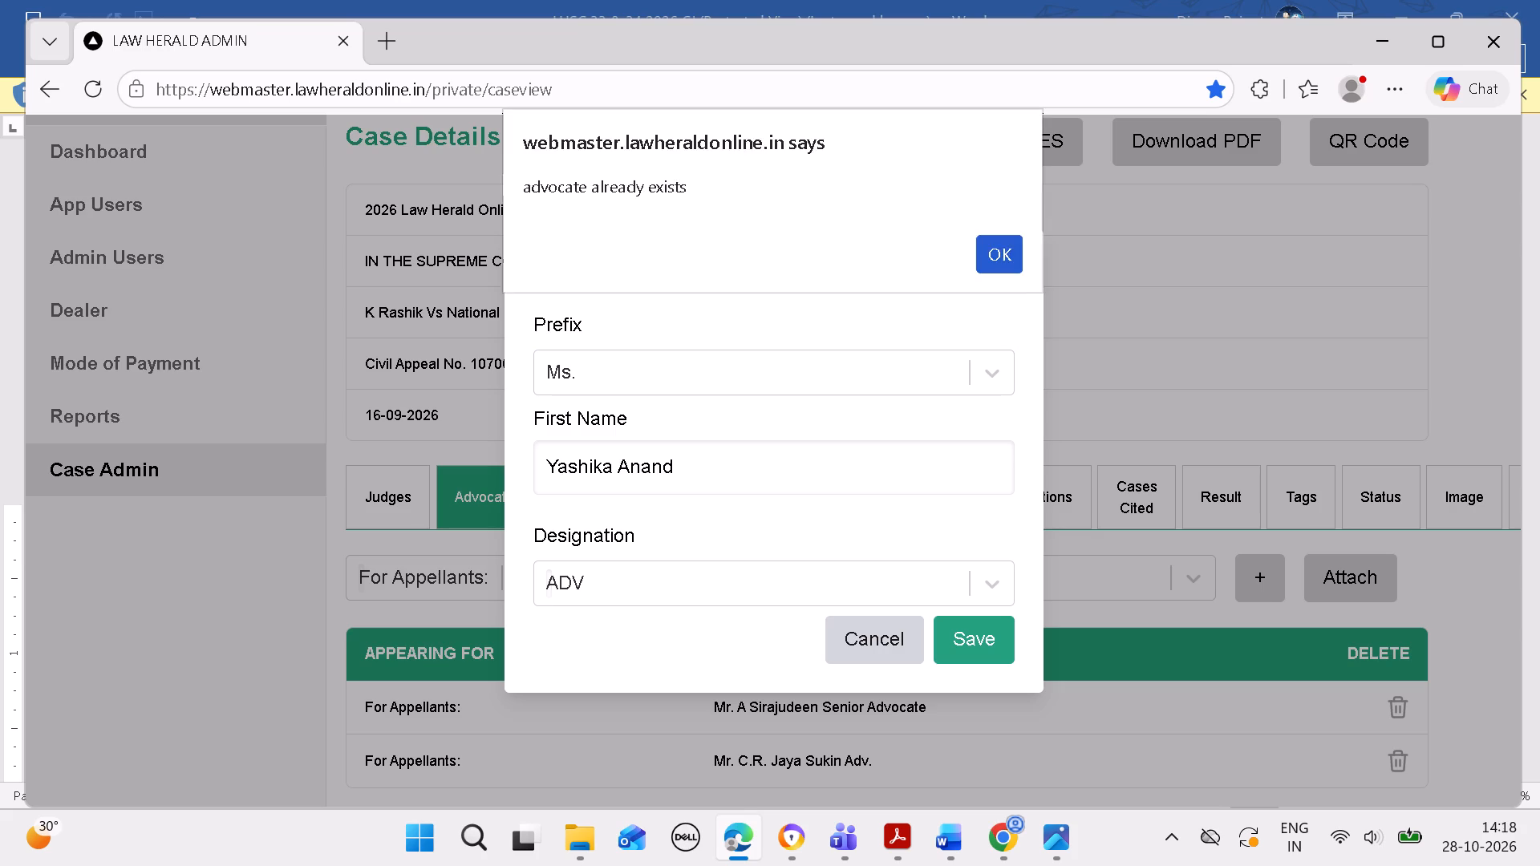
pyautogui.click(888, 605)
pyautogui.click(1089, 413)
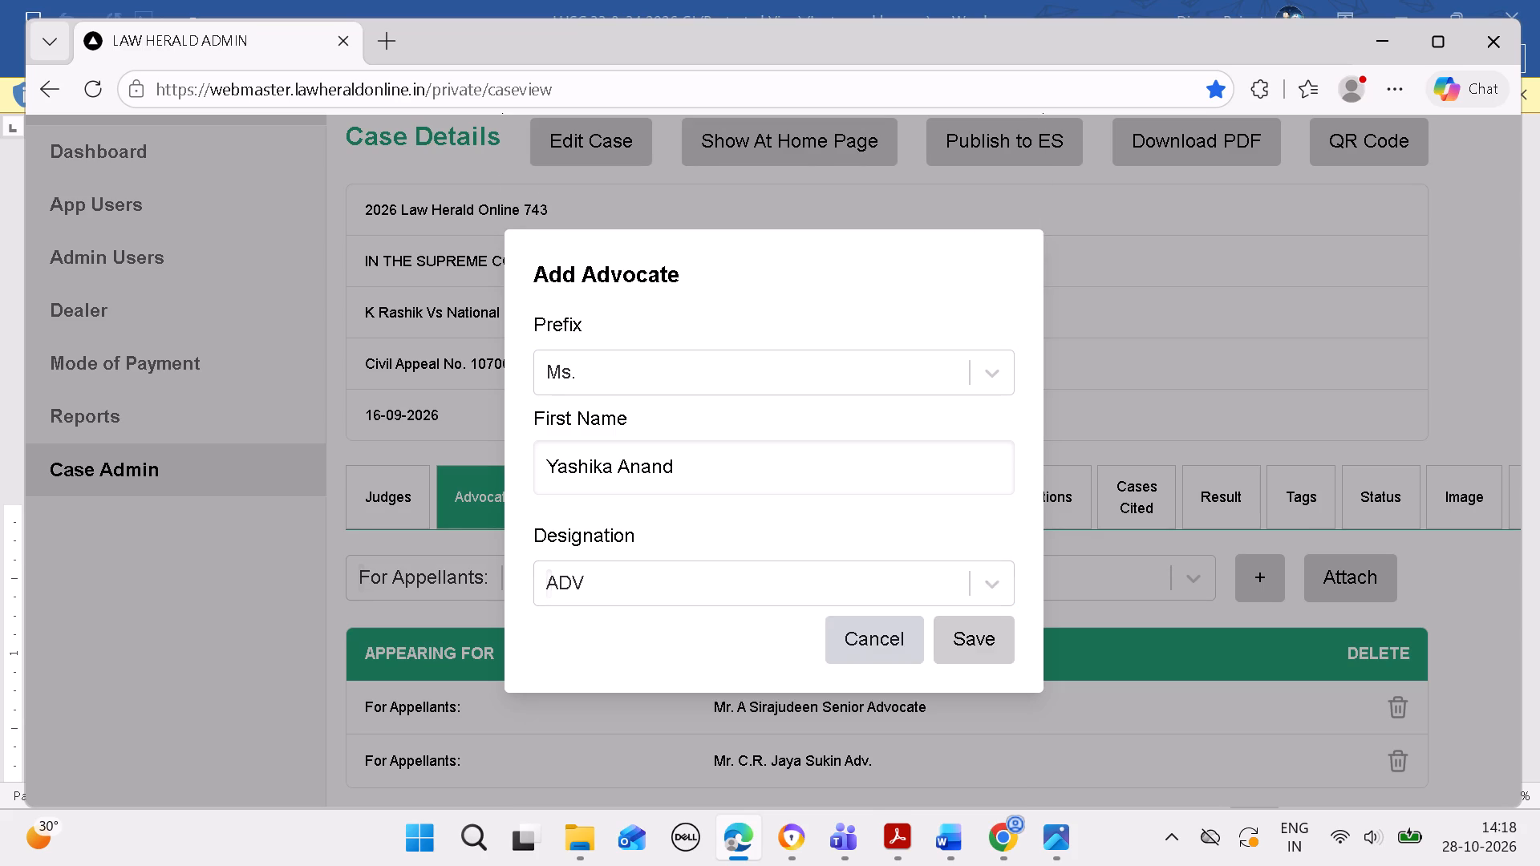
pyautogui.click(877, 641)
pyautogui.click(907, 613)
# Search the existing advocates again for the third appellants' advocate's name and examine the matching entries.
pyautogui.click(957, 575)
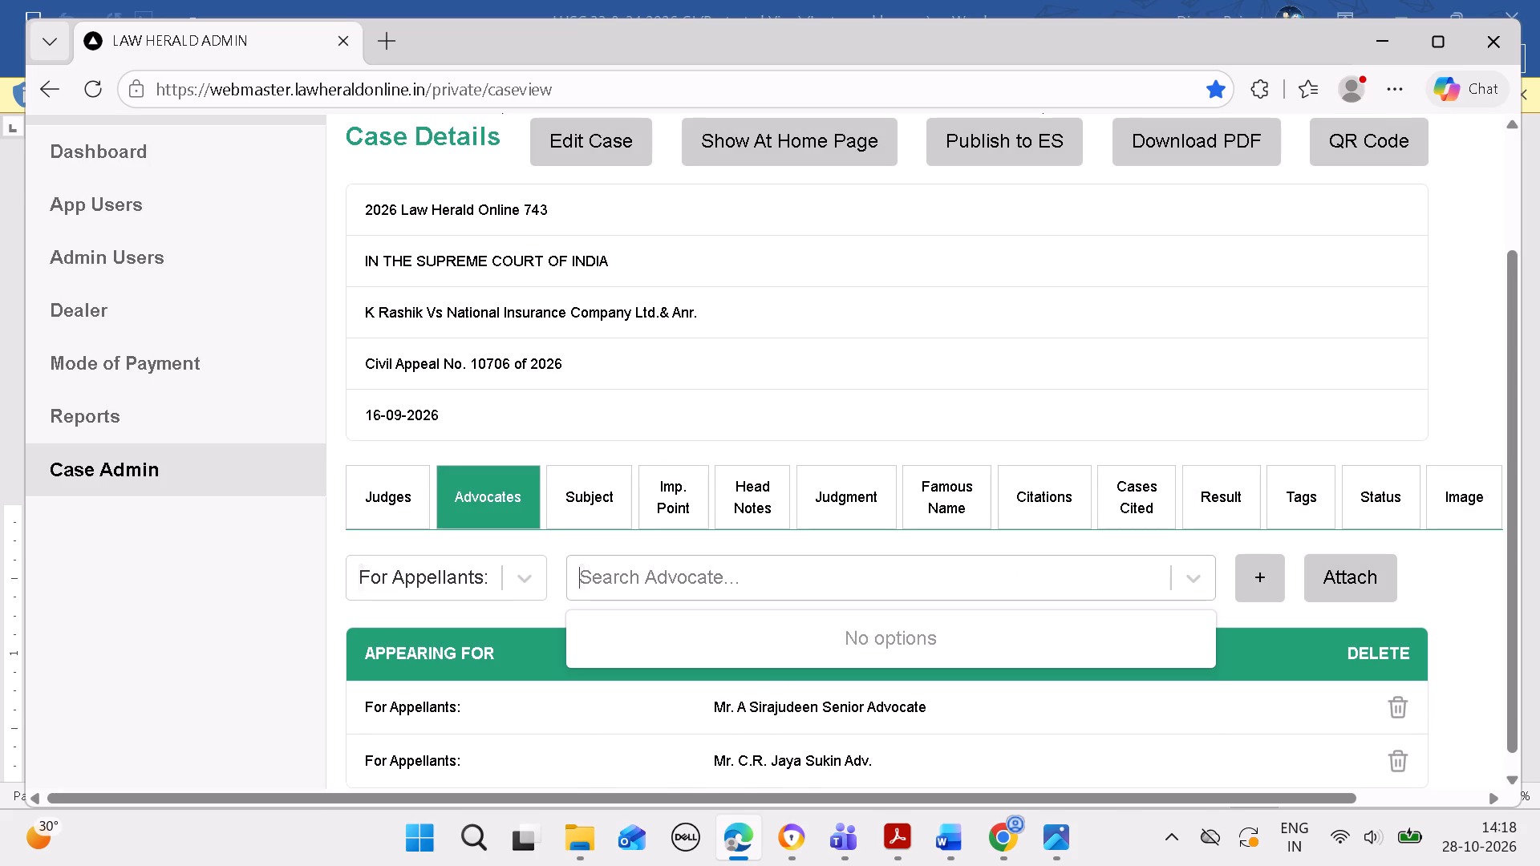
pyautogui.hotkey('ctrl', 'v')
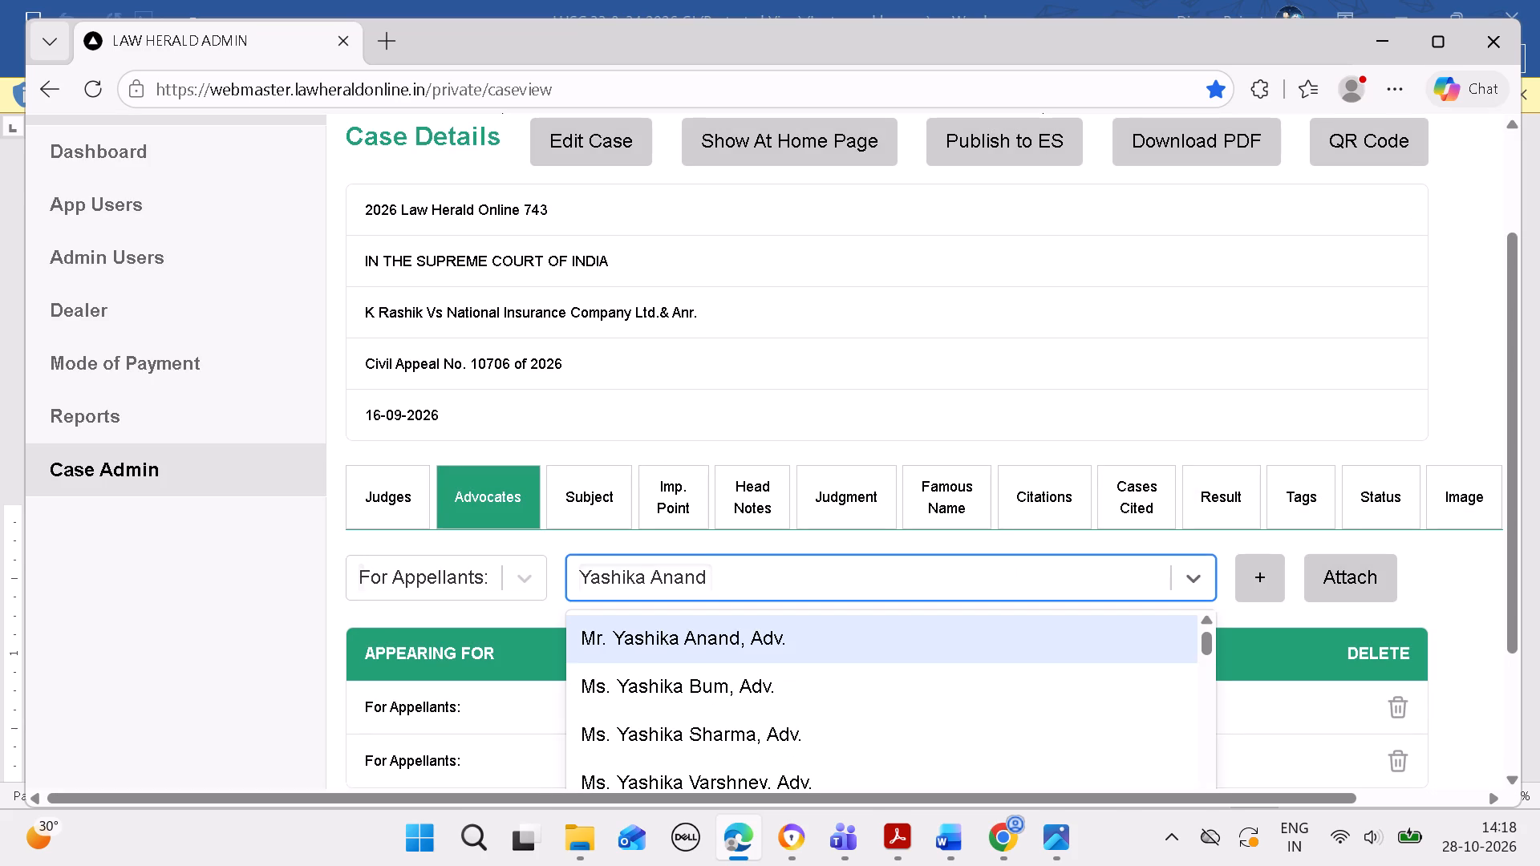
pyautogui.moveTo(1518, 496); pyautogui.dragTo(1539, 621)
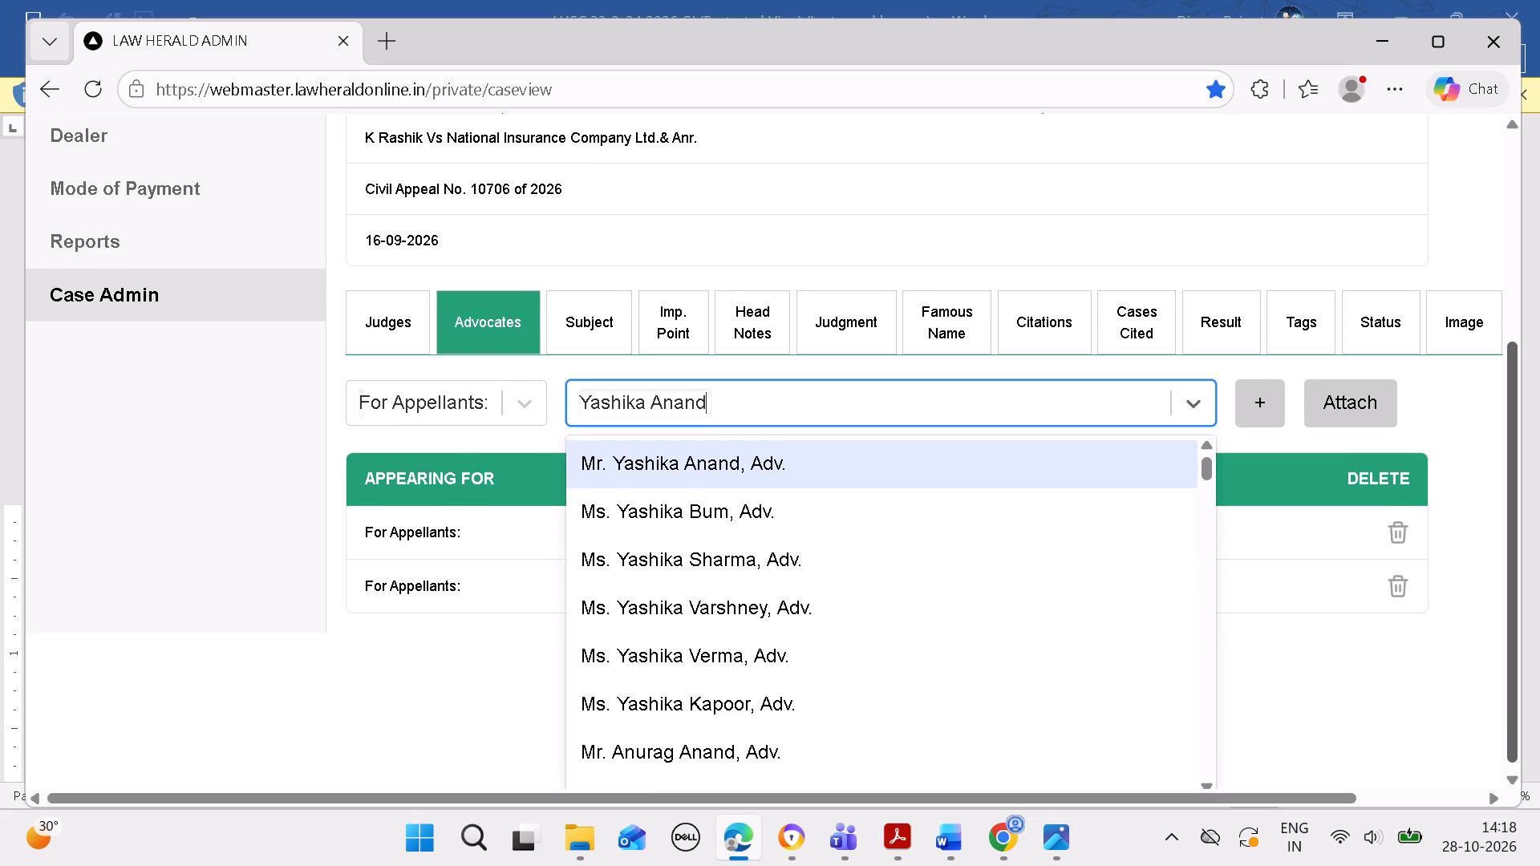
pyautogui.moveTo(1539, 621); pyautogui.dragTo(1536, 621)
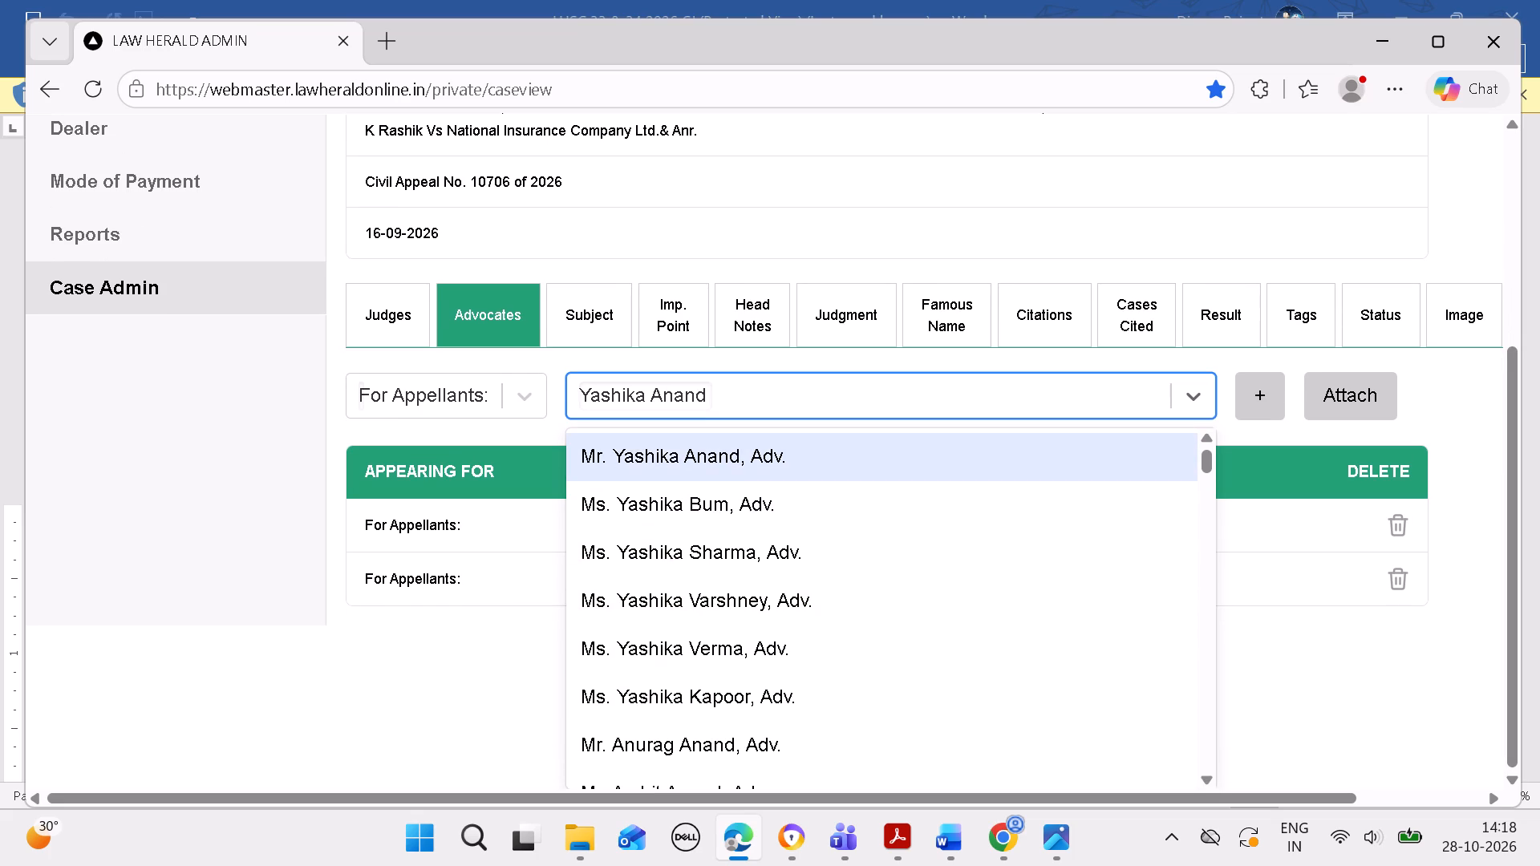
# Add the third appellants' advocate as a new advocate with prefix Ms. and designation Advocate, attached for the appellants.
pyautogui.click(1246, 395)
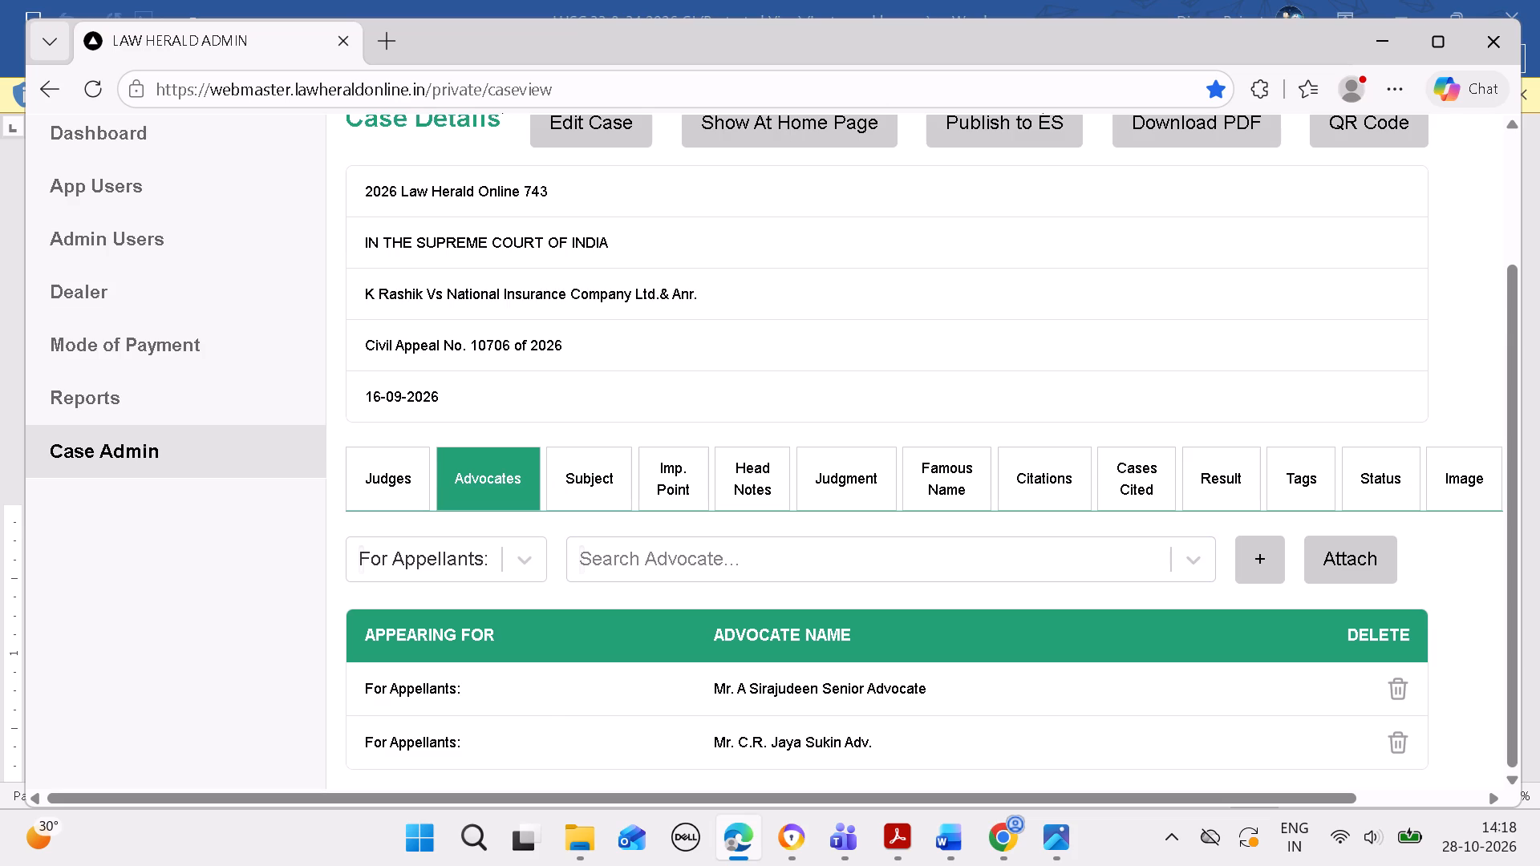
pyautogui.click(1242, 556)
pyautogui.click(786, 571)
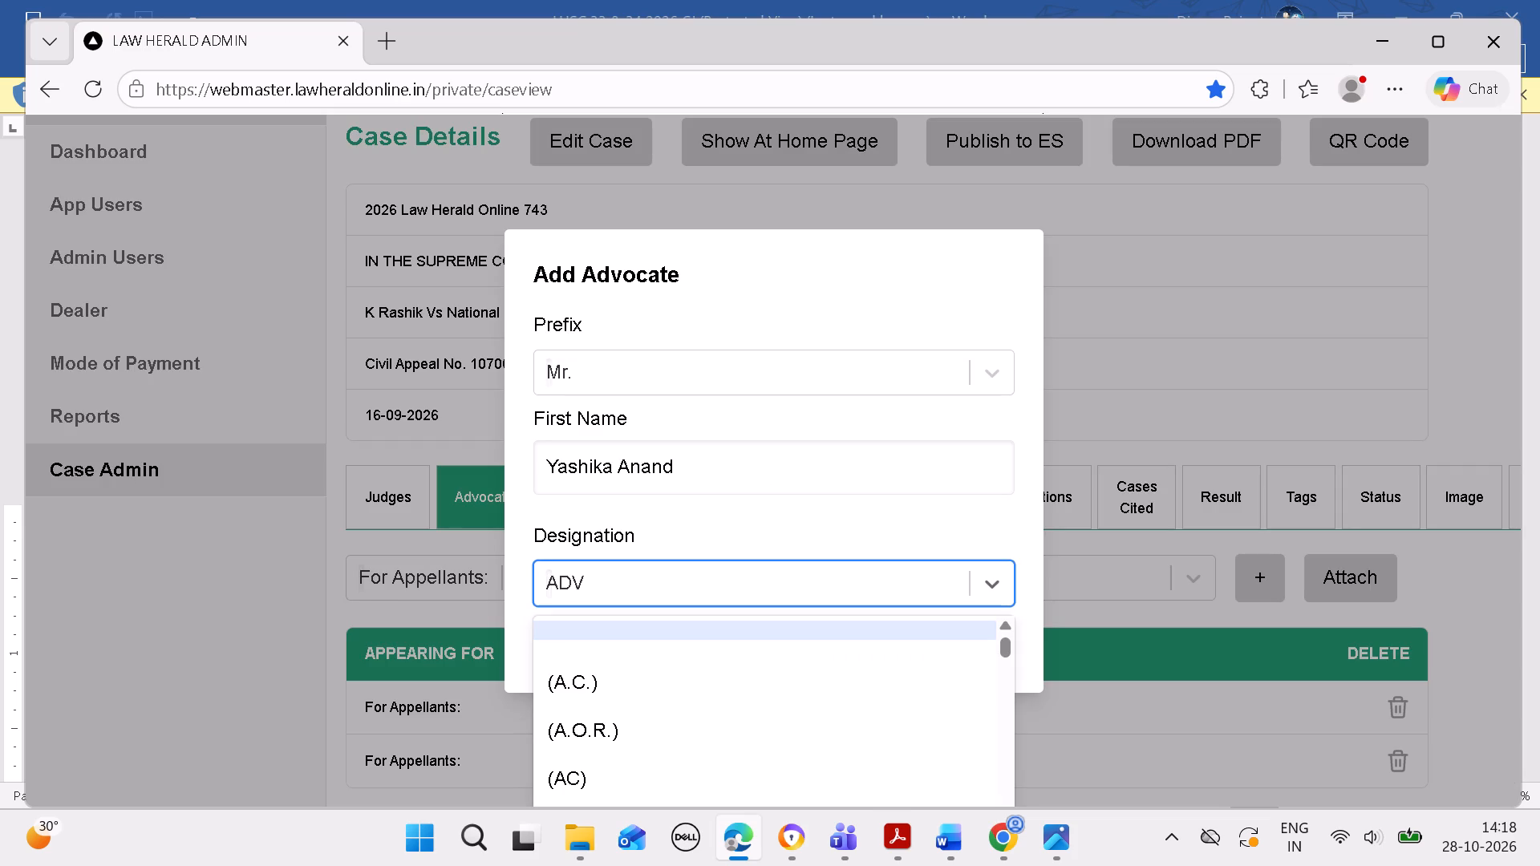
pyautogui.click(995, 376)
pyautogui.scroll(-3, 961, 484)
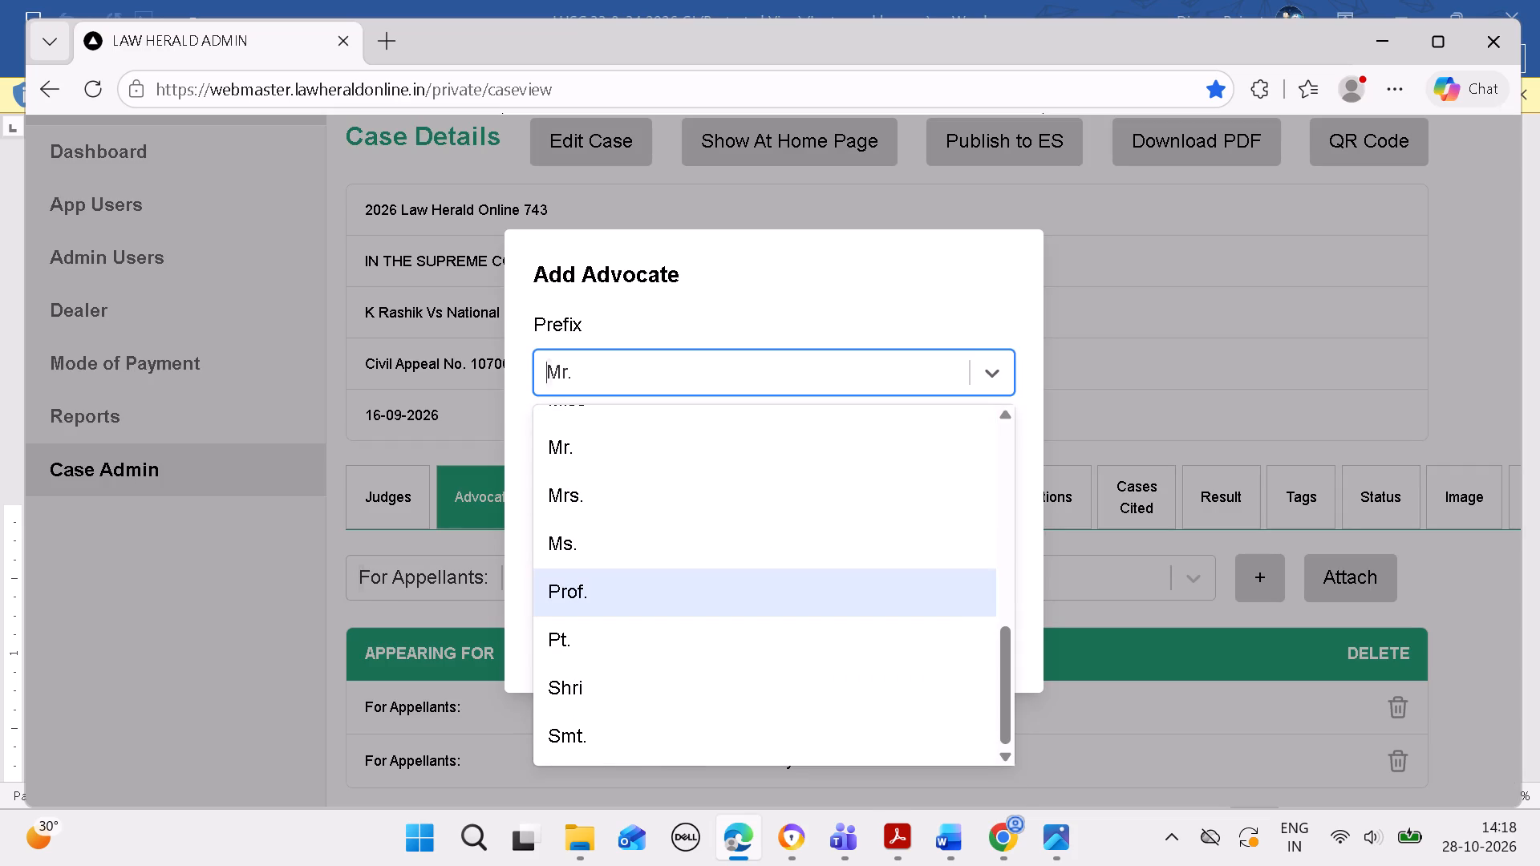
pyautogui.click(831, 543)
pyautogui.click(812, 595)
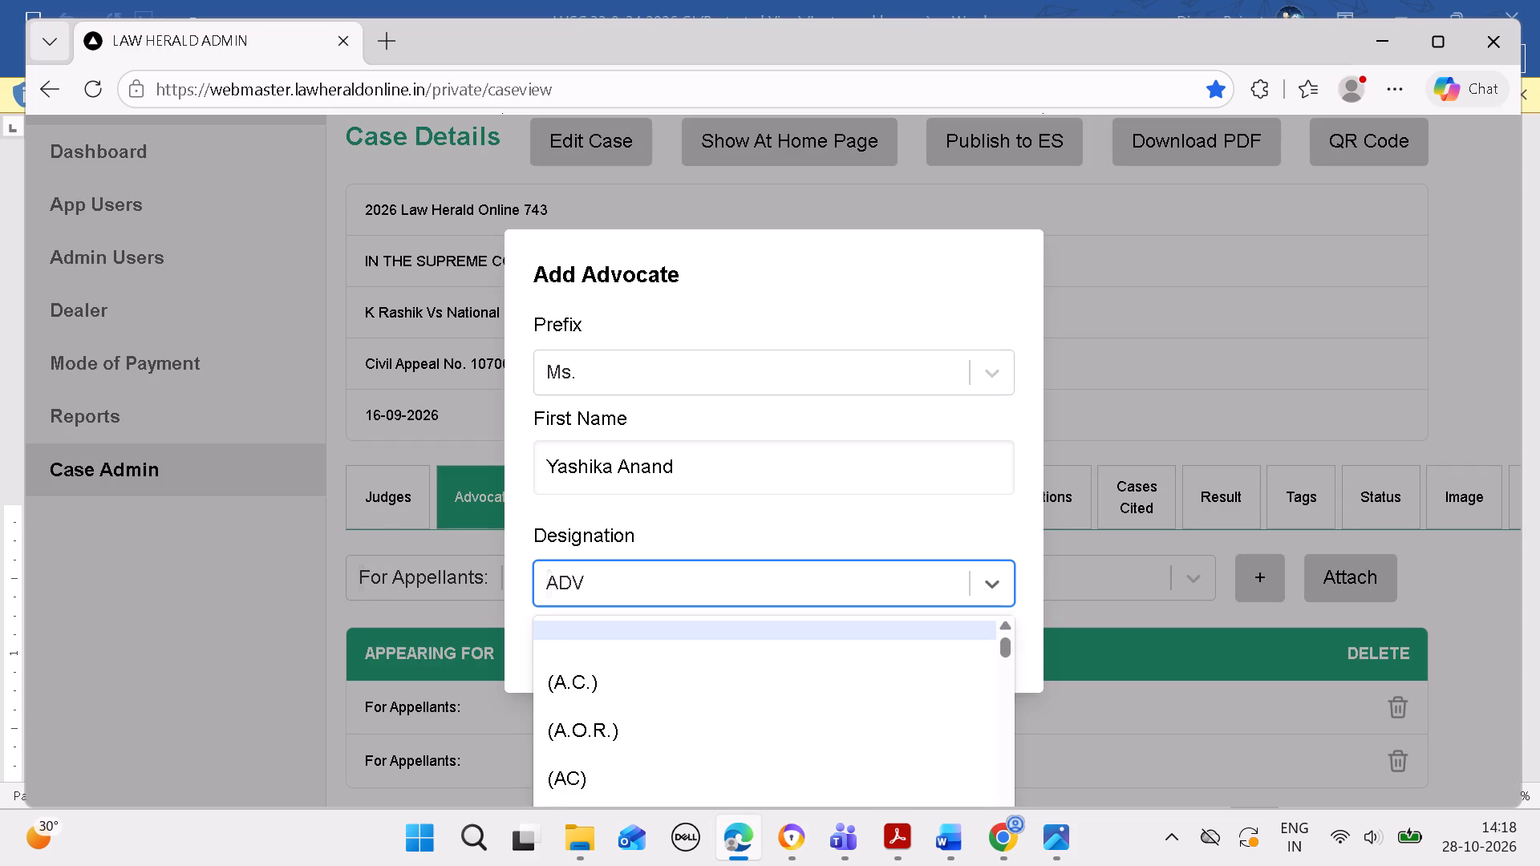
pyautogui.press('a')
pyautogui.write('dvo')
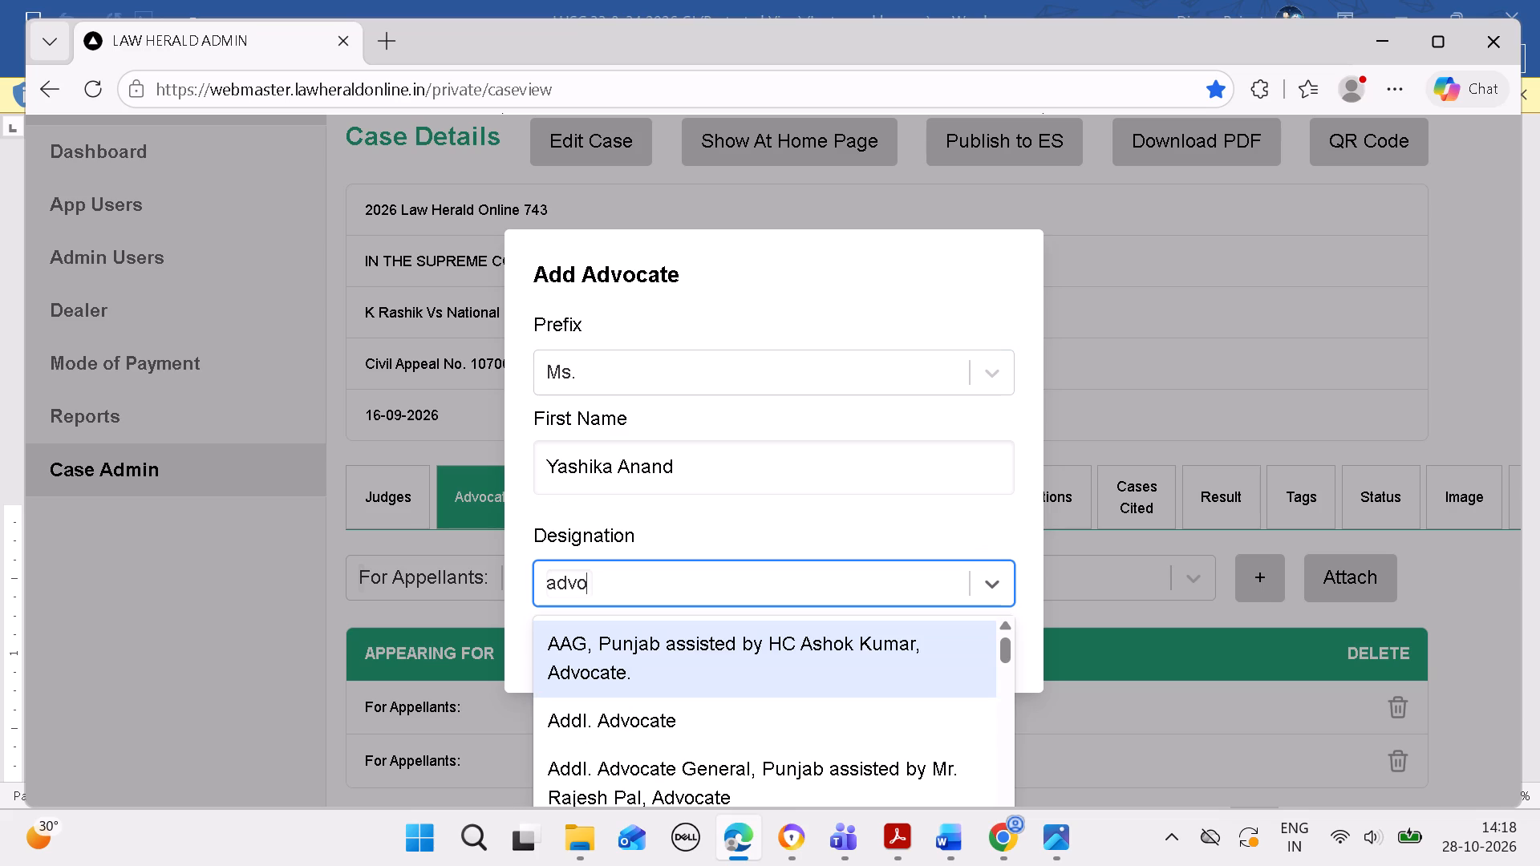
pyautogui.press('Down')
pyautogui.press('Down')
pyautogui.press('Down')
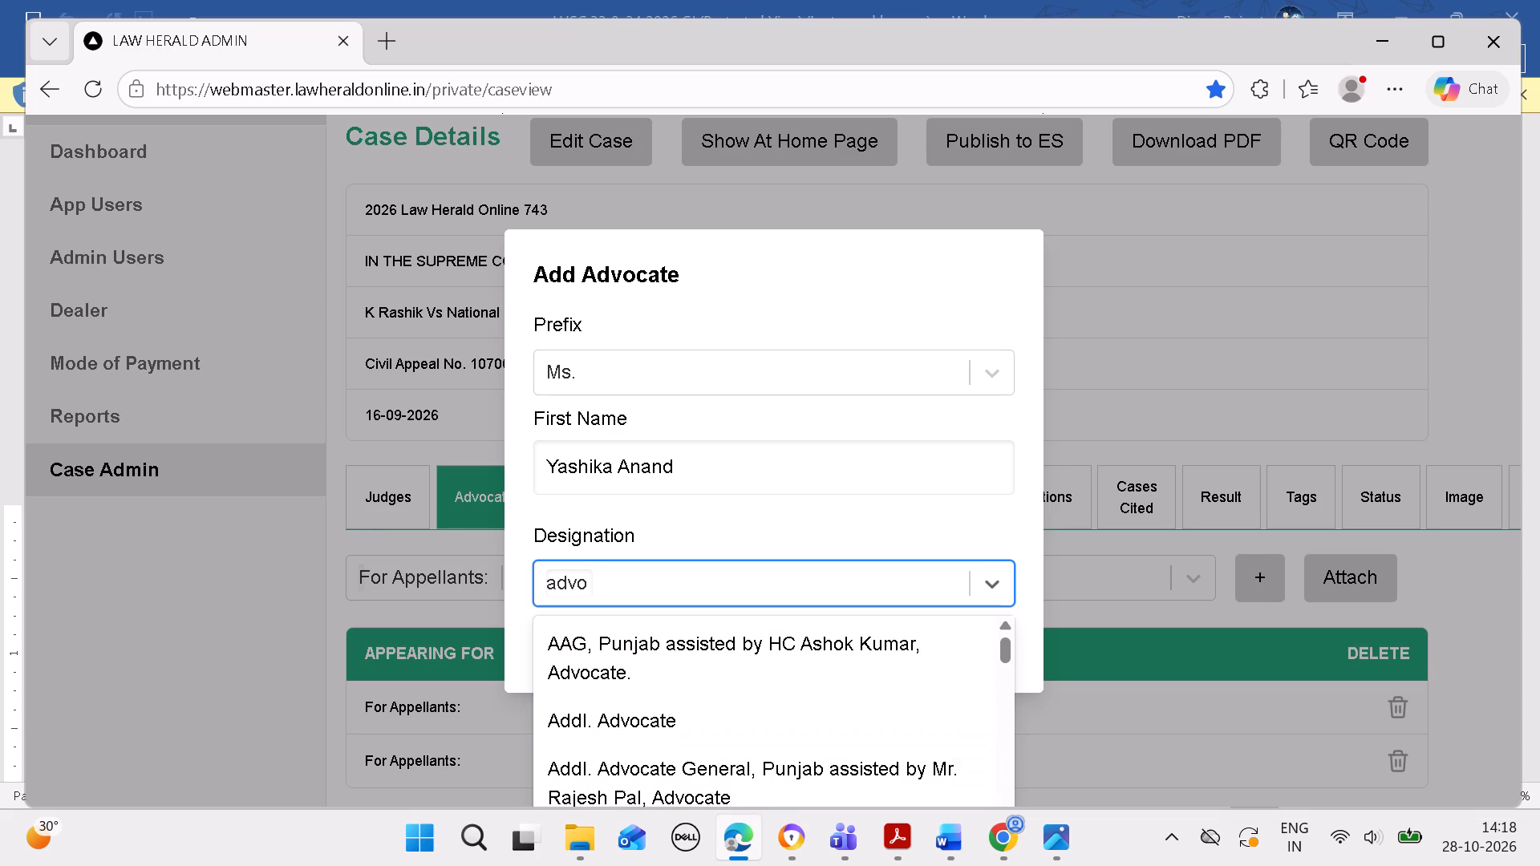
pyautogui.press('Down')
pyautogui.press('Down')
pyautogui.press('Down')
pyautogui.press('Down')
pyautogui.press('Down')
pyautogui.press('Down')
pyautogui.click(754, 688)
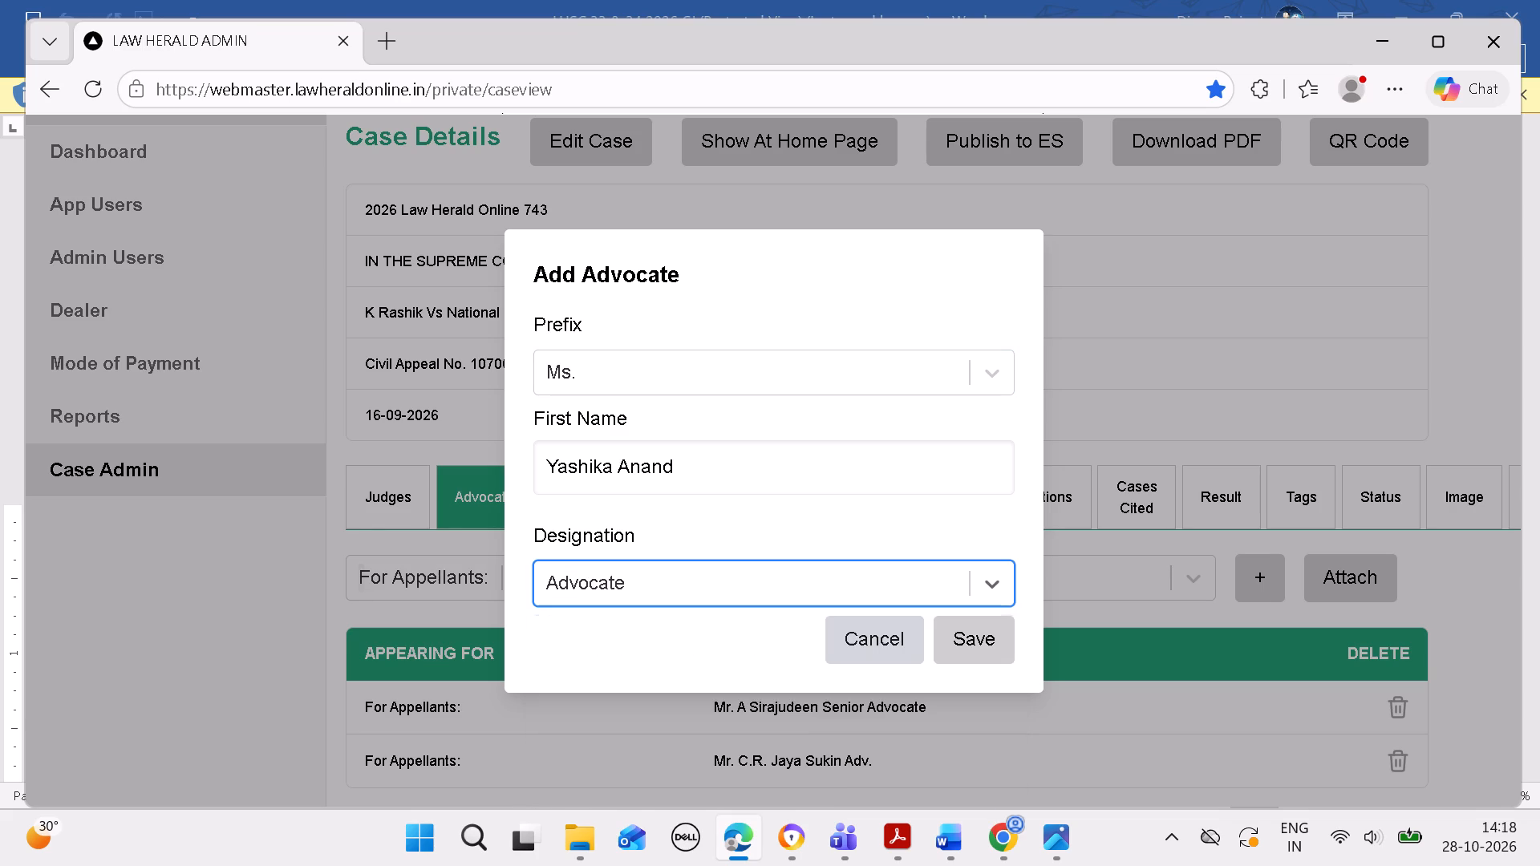
pyautogui.click(971, 641)
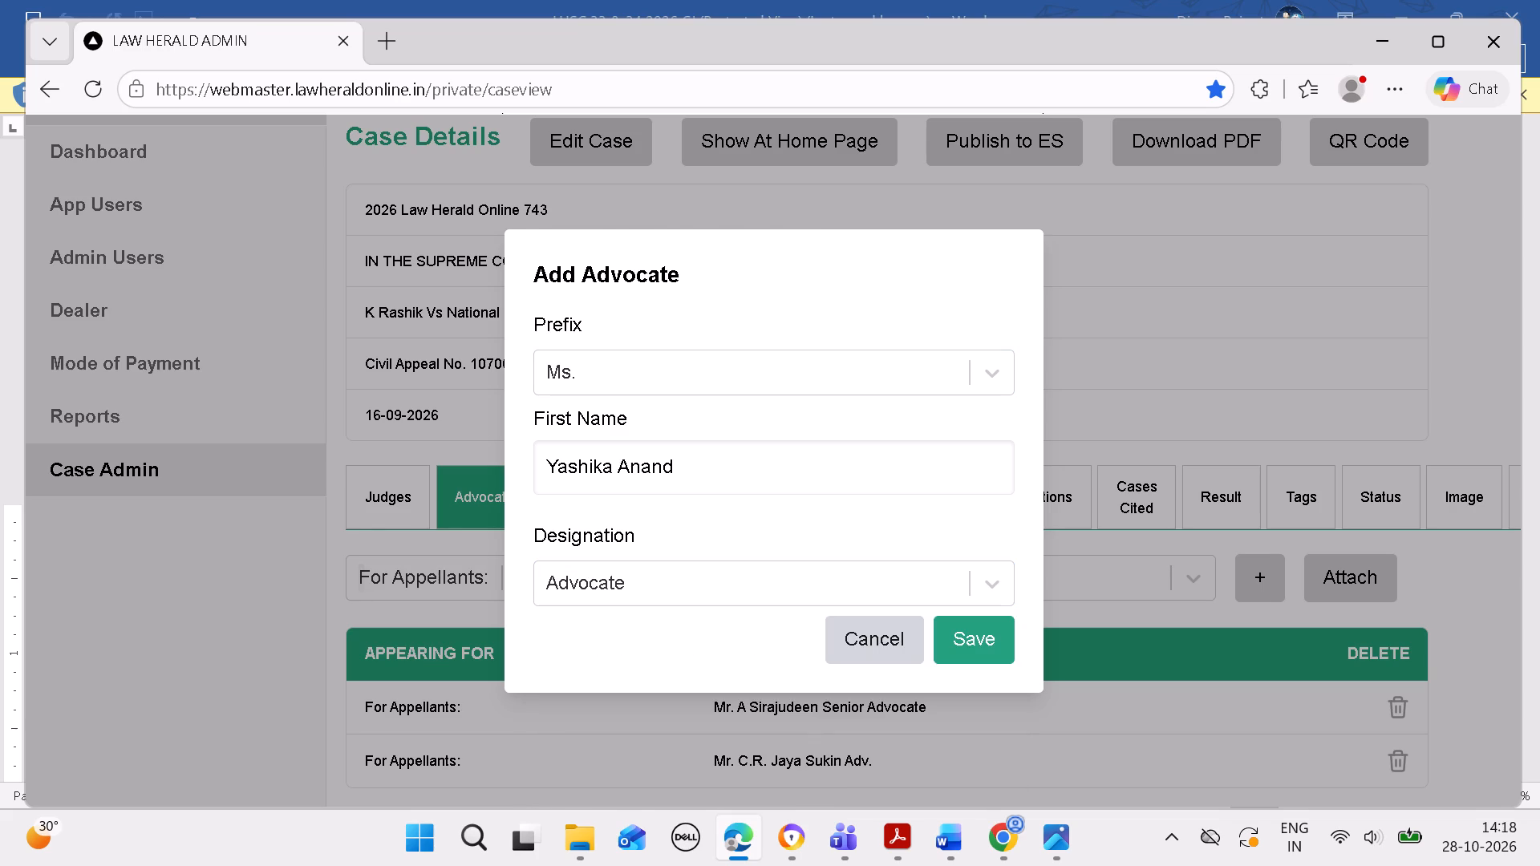
pyautogui.click(1004, 260)
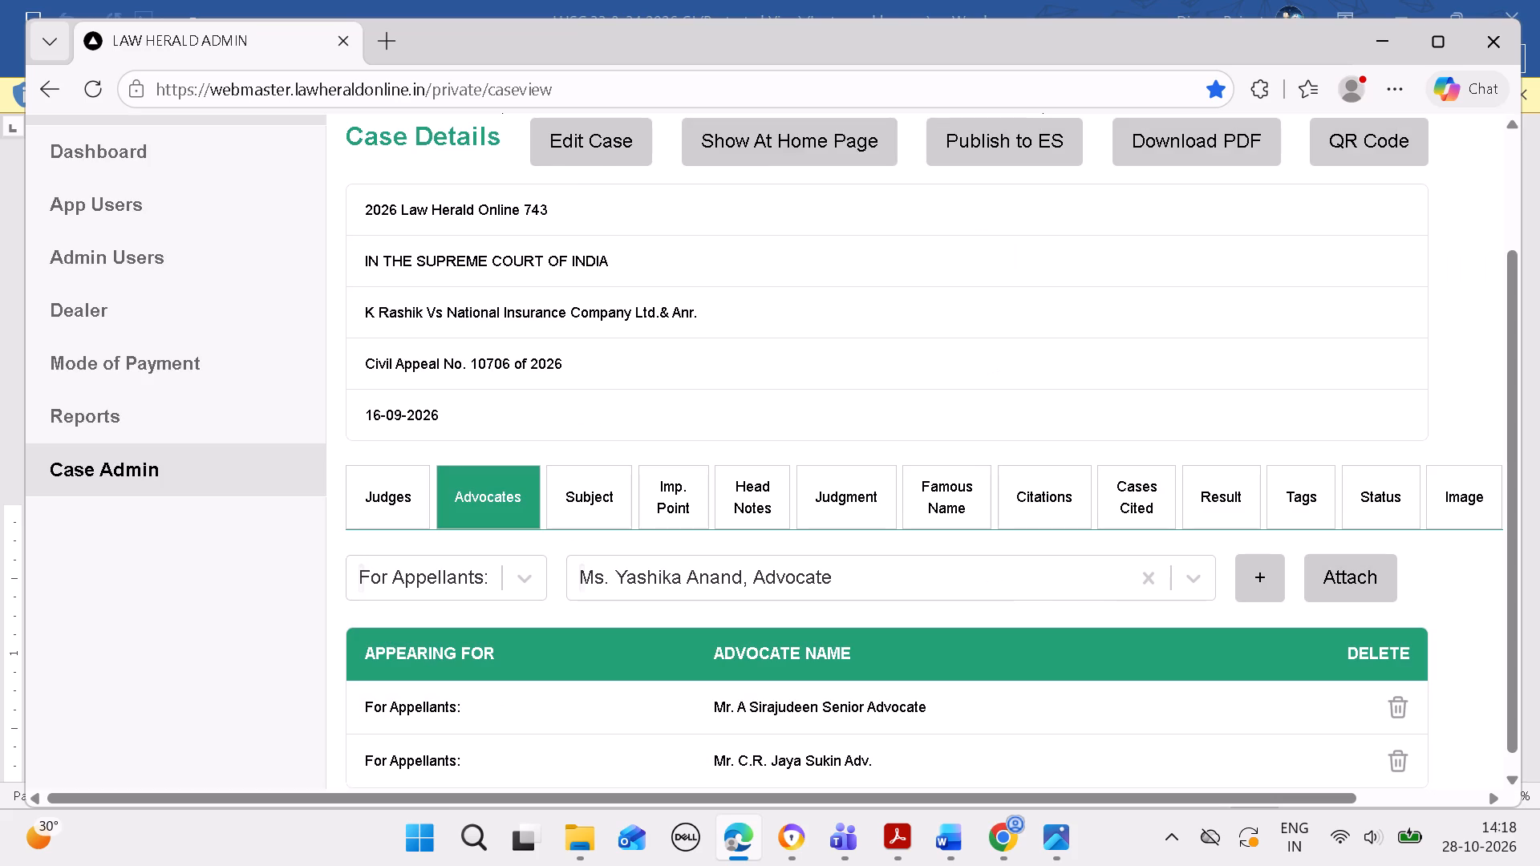
pyautogui.click(997, 253)
pyautogui.scroll(-6, 1006, 358)
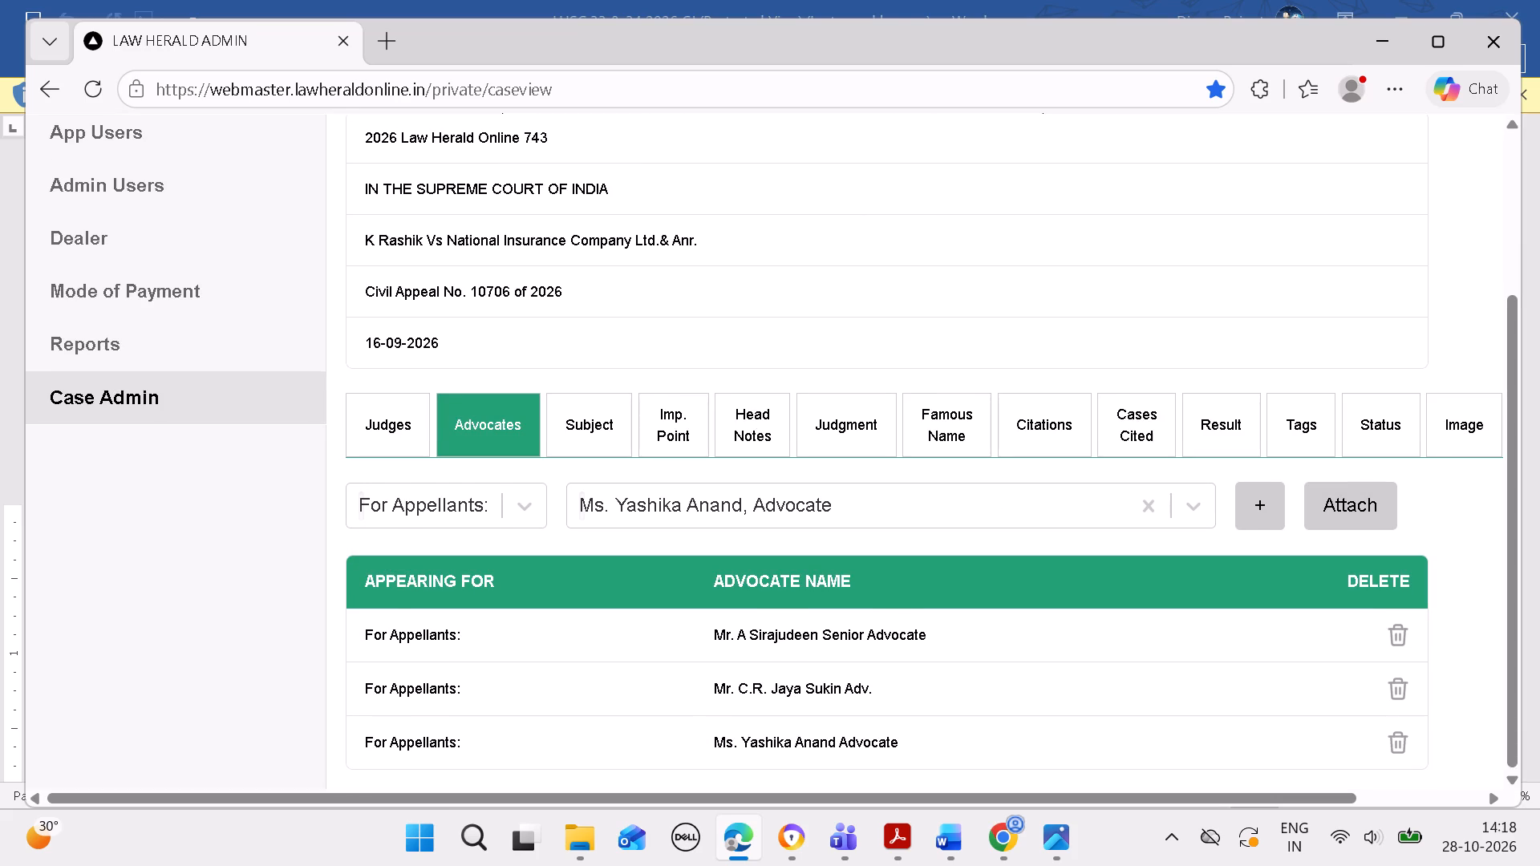
# Copy the fourth appellants' advocate's name from the Word judgment and search the existing advocates for it.
pyautogui.click(941, 829)
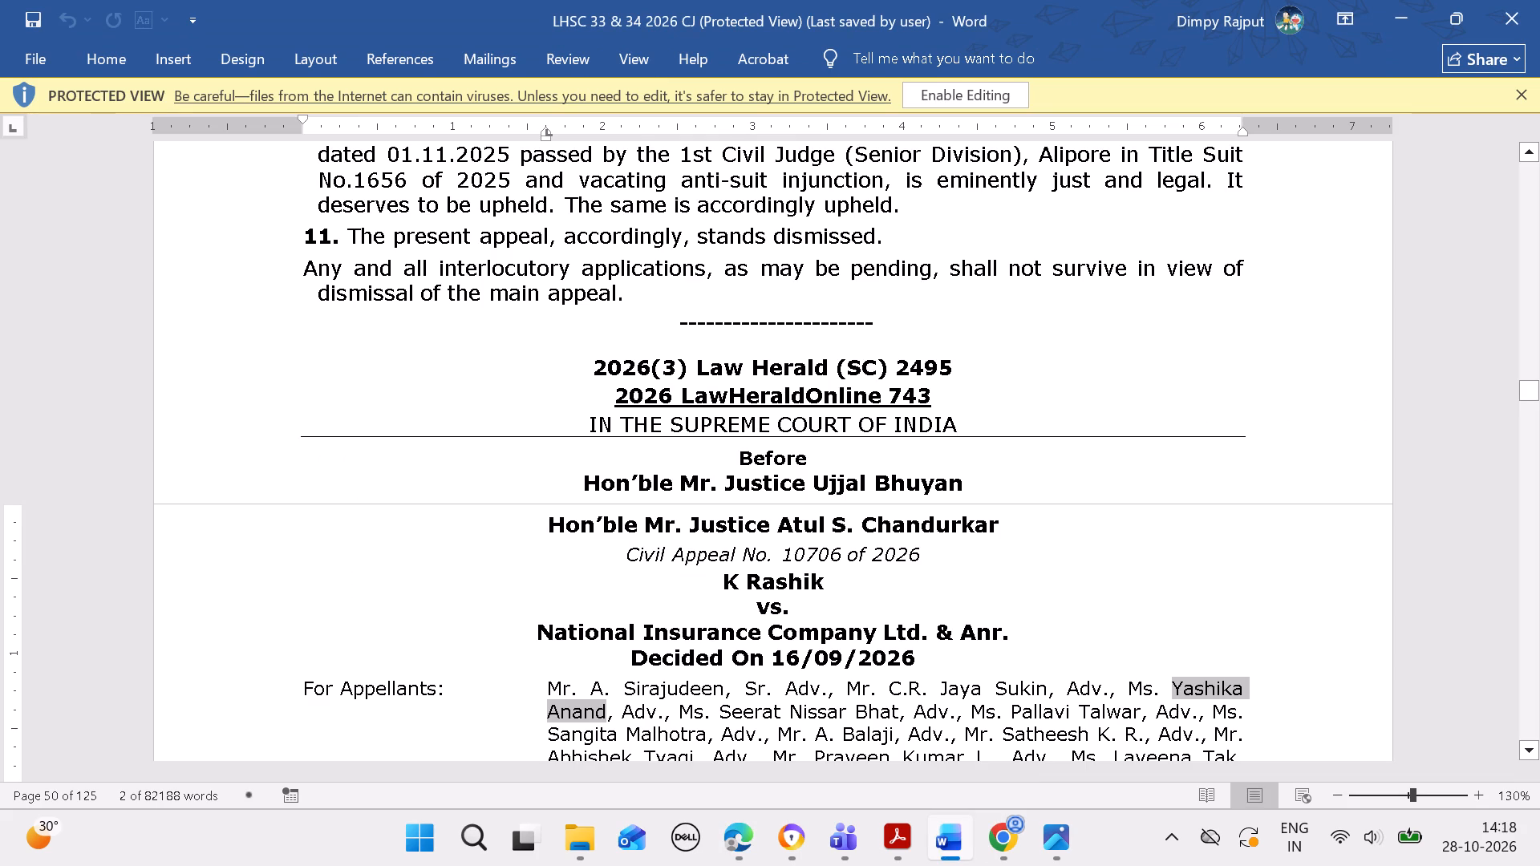
pyautogui.press('Down')
pyautogui.press('Down')
pyautogui.press('Down')
pyautogui.press('Down')
pyautogui.press('Down')
pyautogui.press('Down')
pyautogui.press('Down')
pyautogui.press('Down')
pyautogui.press('Down')
pyautogui.press('Down')
pyautogui.press('Down')
pyautogui.press('Down')
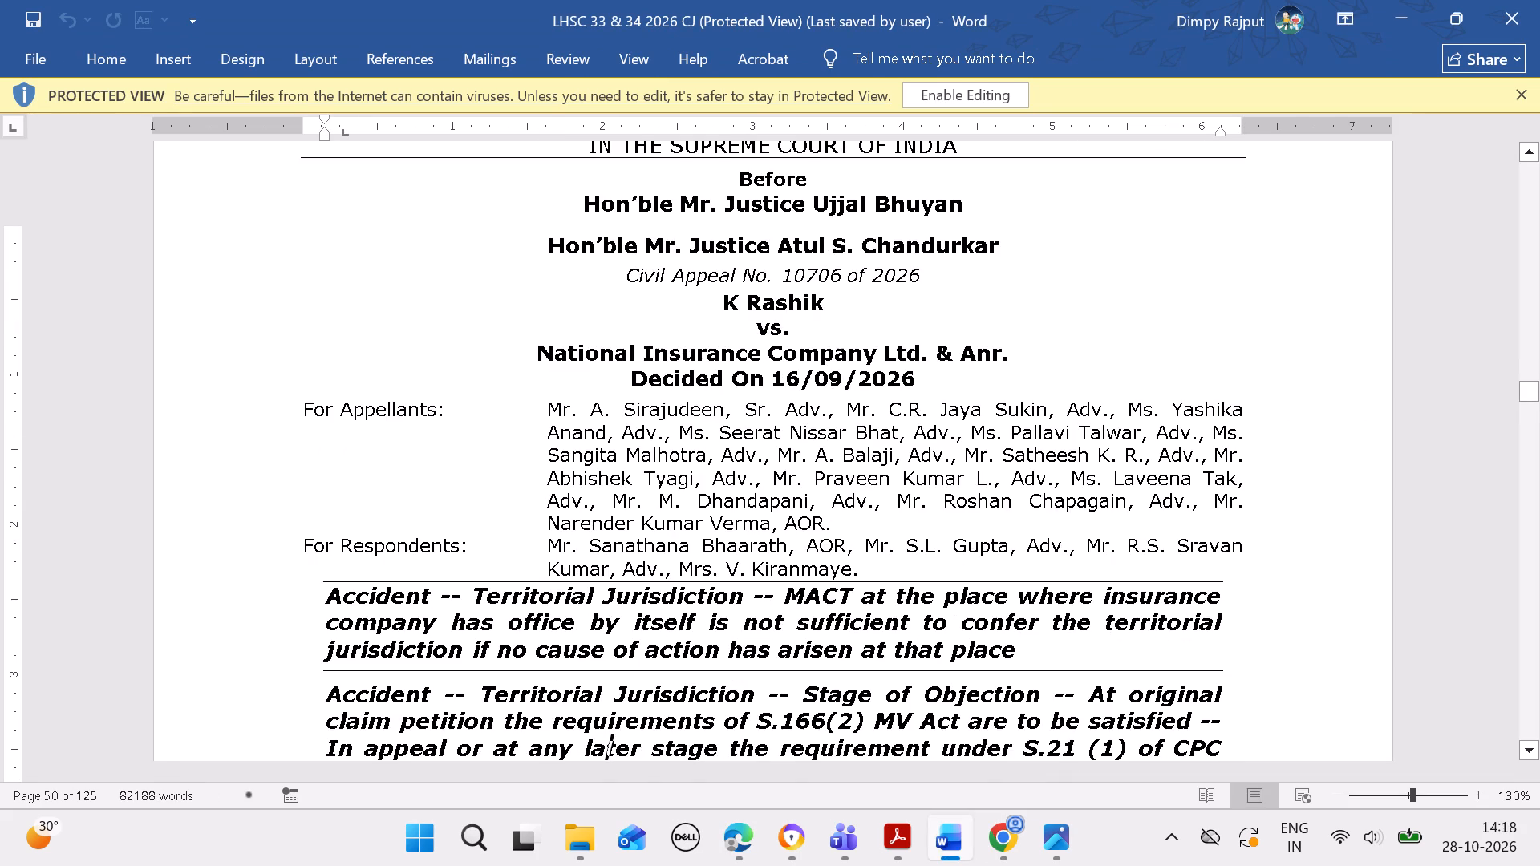
pyautogui.moveTo(723, 430); pyautogui.dragTo(750, 427)
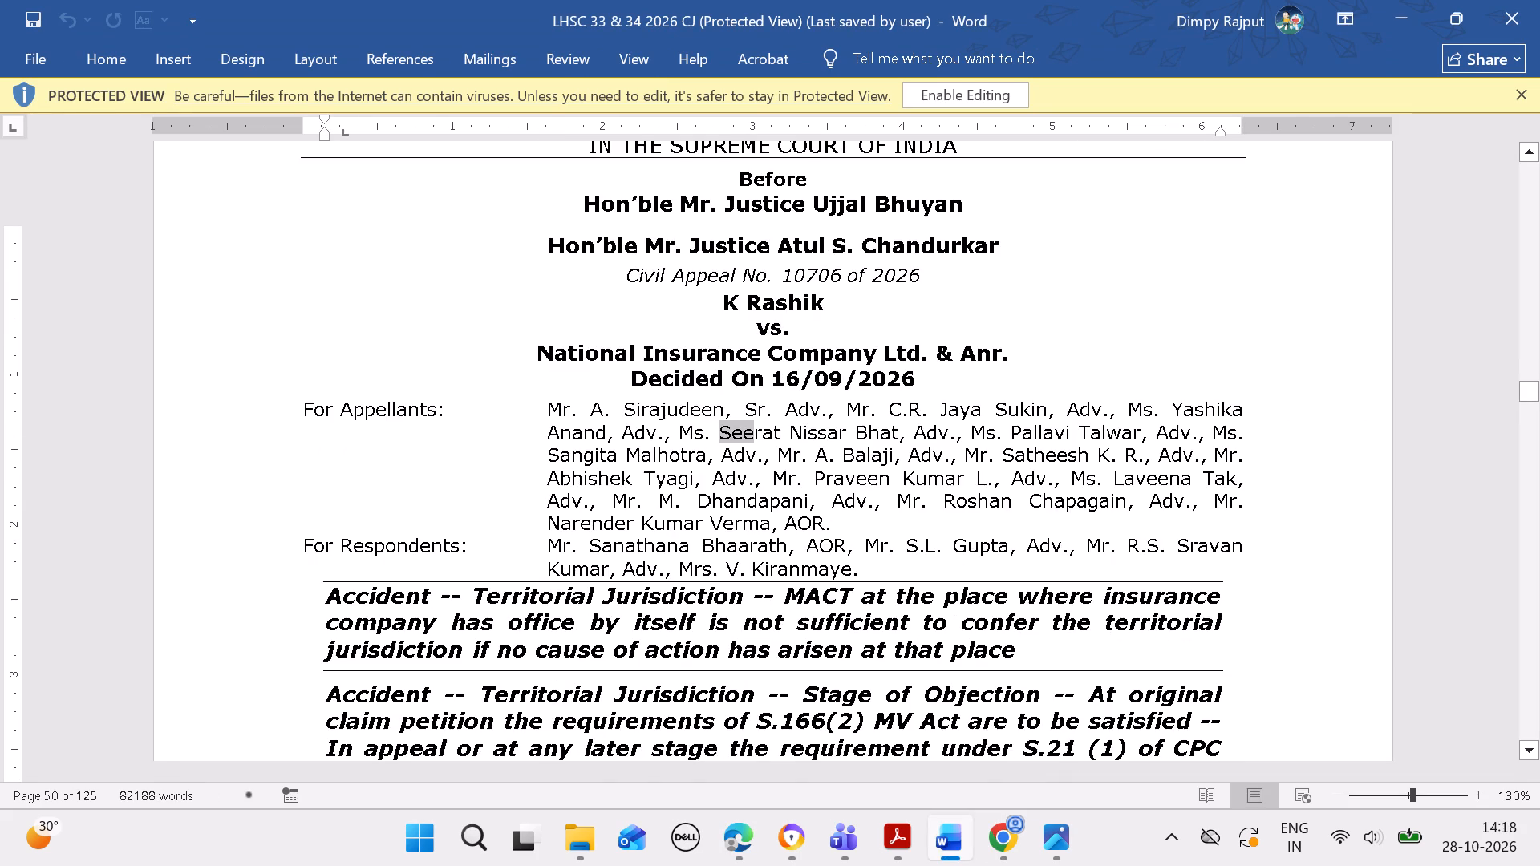
pyautogui.moveTo(750, 427); pyautogui.dragTo(869, 430)
pyautogui.hotkey('ctrl', 'c')
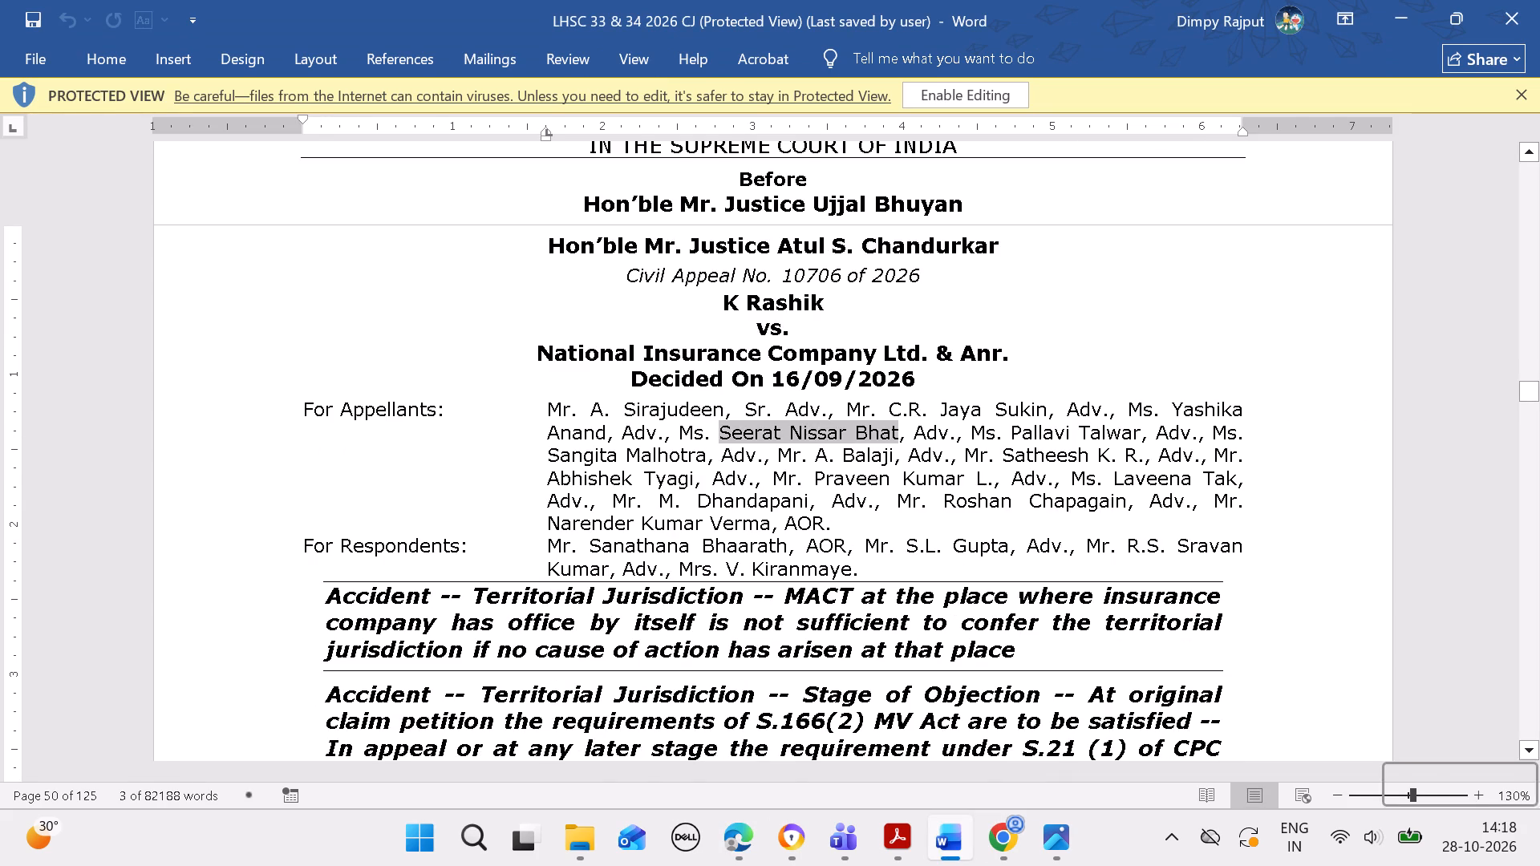
pyautogui.click(758, 828)
pyautogui.click(1145, 500)
pyautogui.hotkey('ctrl', 'v')
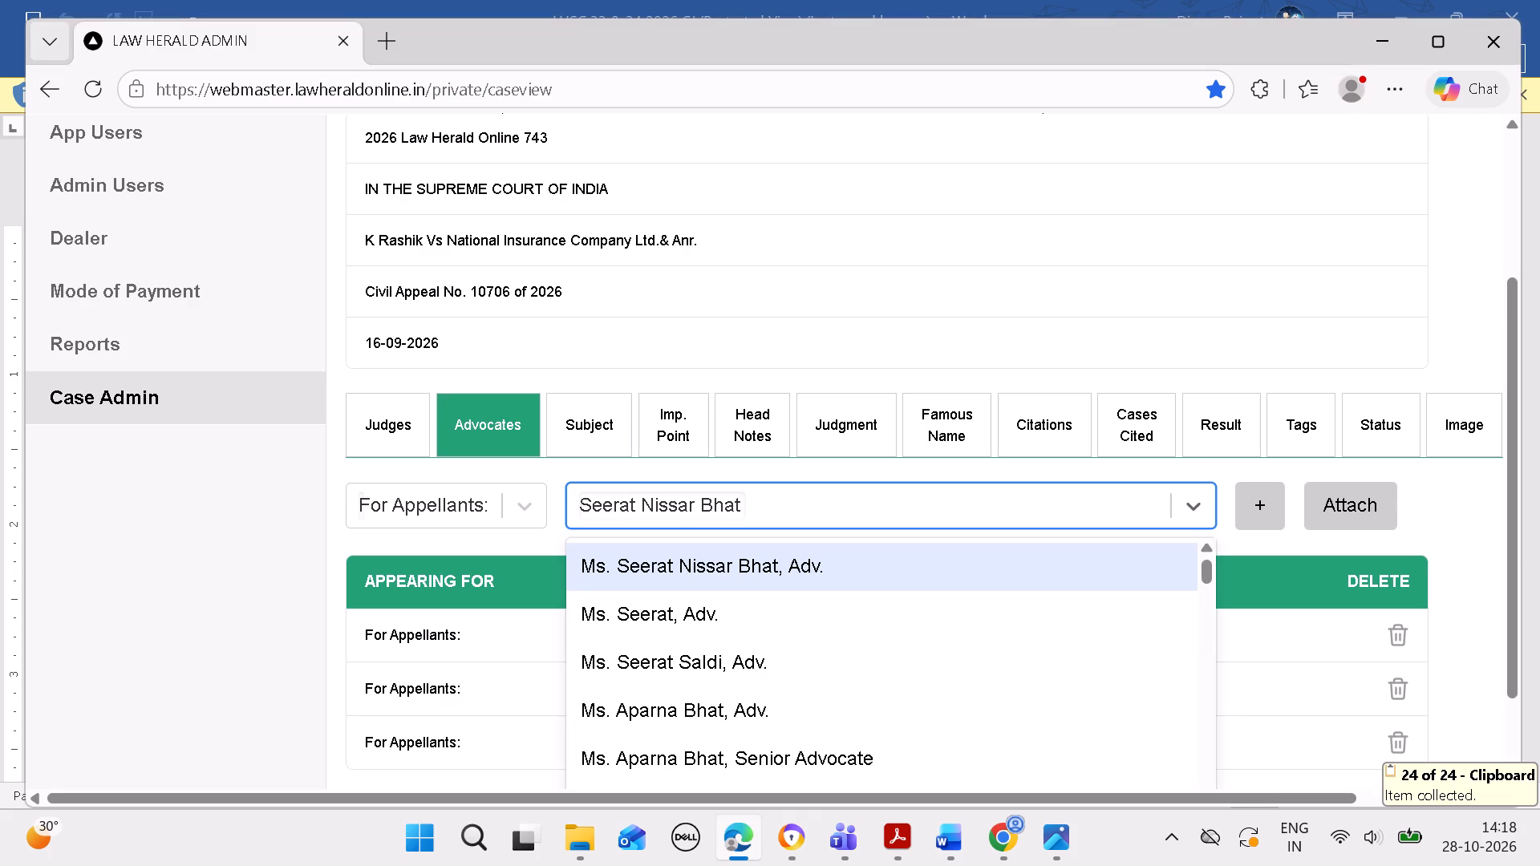
# Attach the existing Ms./Adv. entry that matches the fourth advocate's full name to the case for the appellants.
pyautogui.click(916, 567)
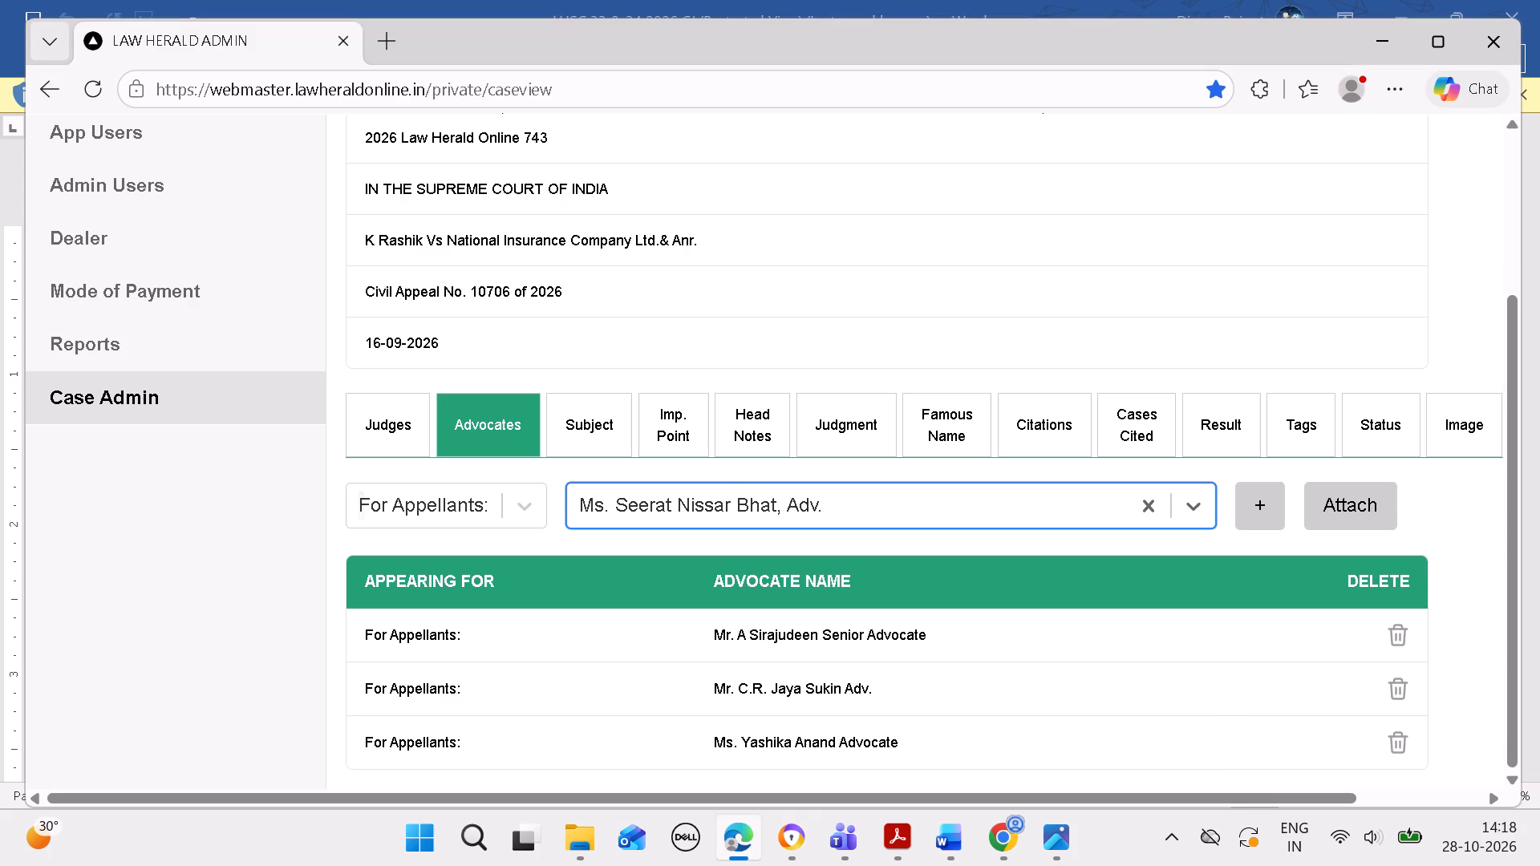
pyautogui.click(967, 832)
pyautogui.click(952, 832)
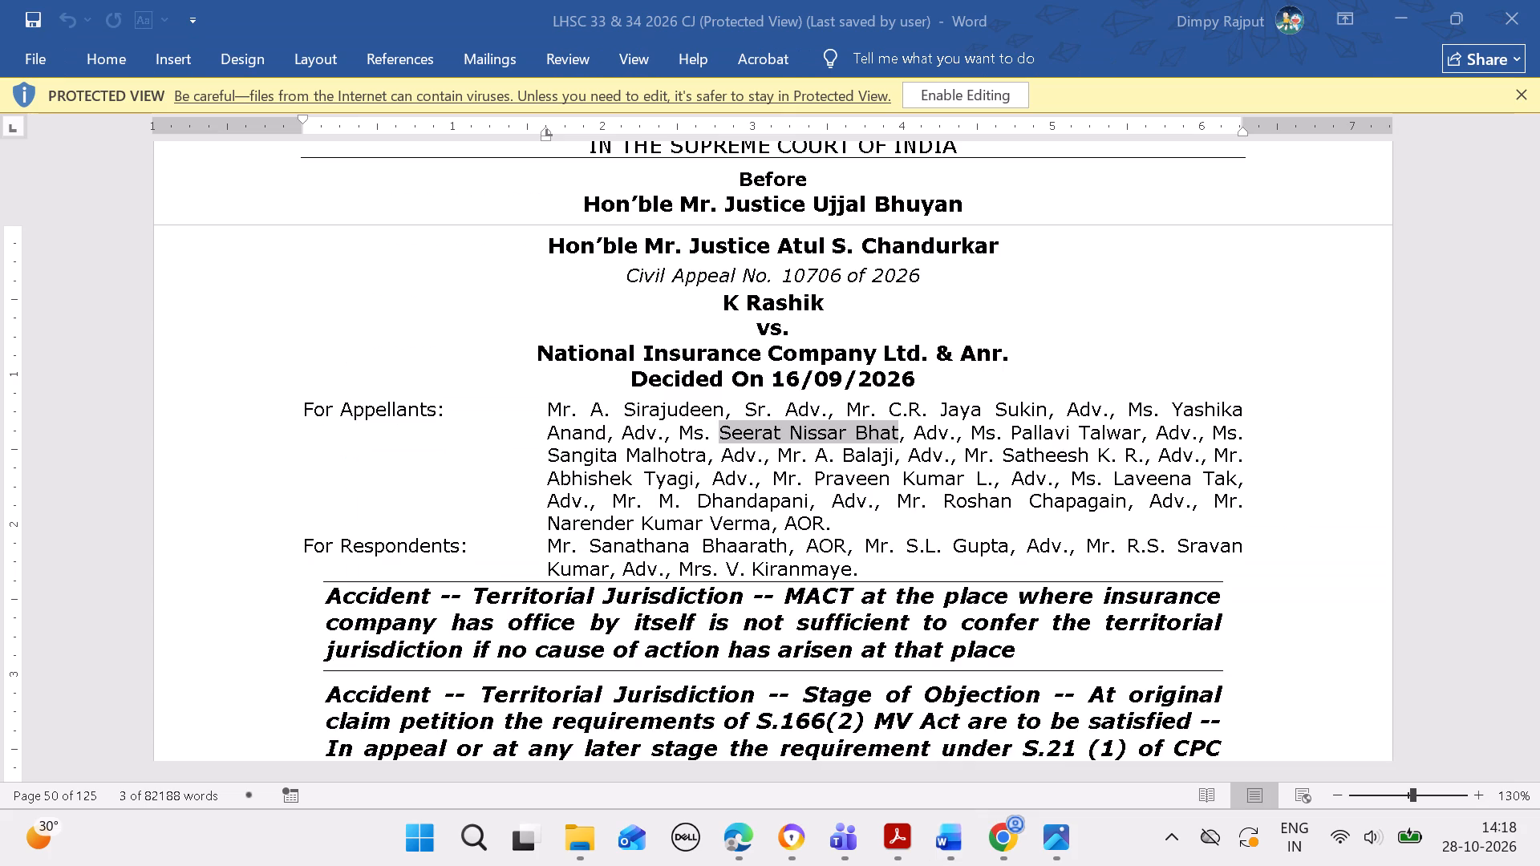
pyautogui.click(748, 840)
pyautogui.click(1336, 512)
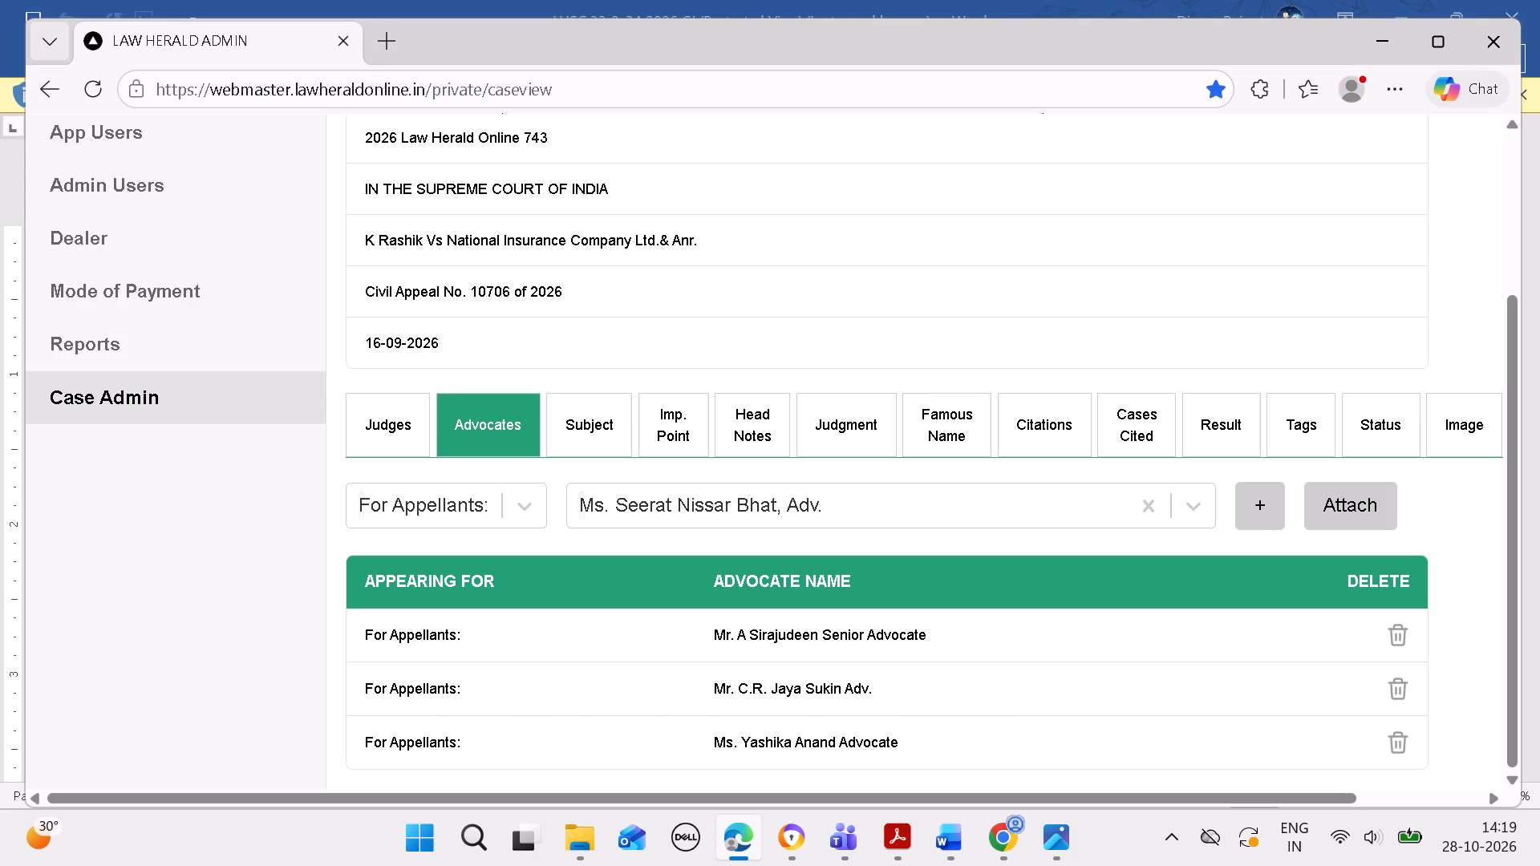
pyautogui.click(1015, 251)
pyautogui.scroll(-5, 1104, 402)
# Copy the fifth appellants' advocate's name from Word and add that person as a new advocate with prefix Ms. and designation ADV.
pyautogui.click(942, 851)
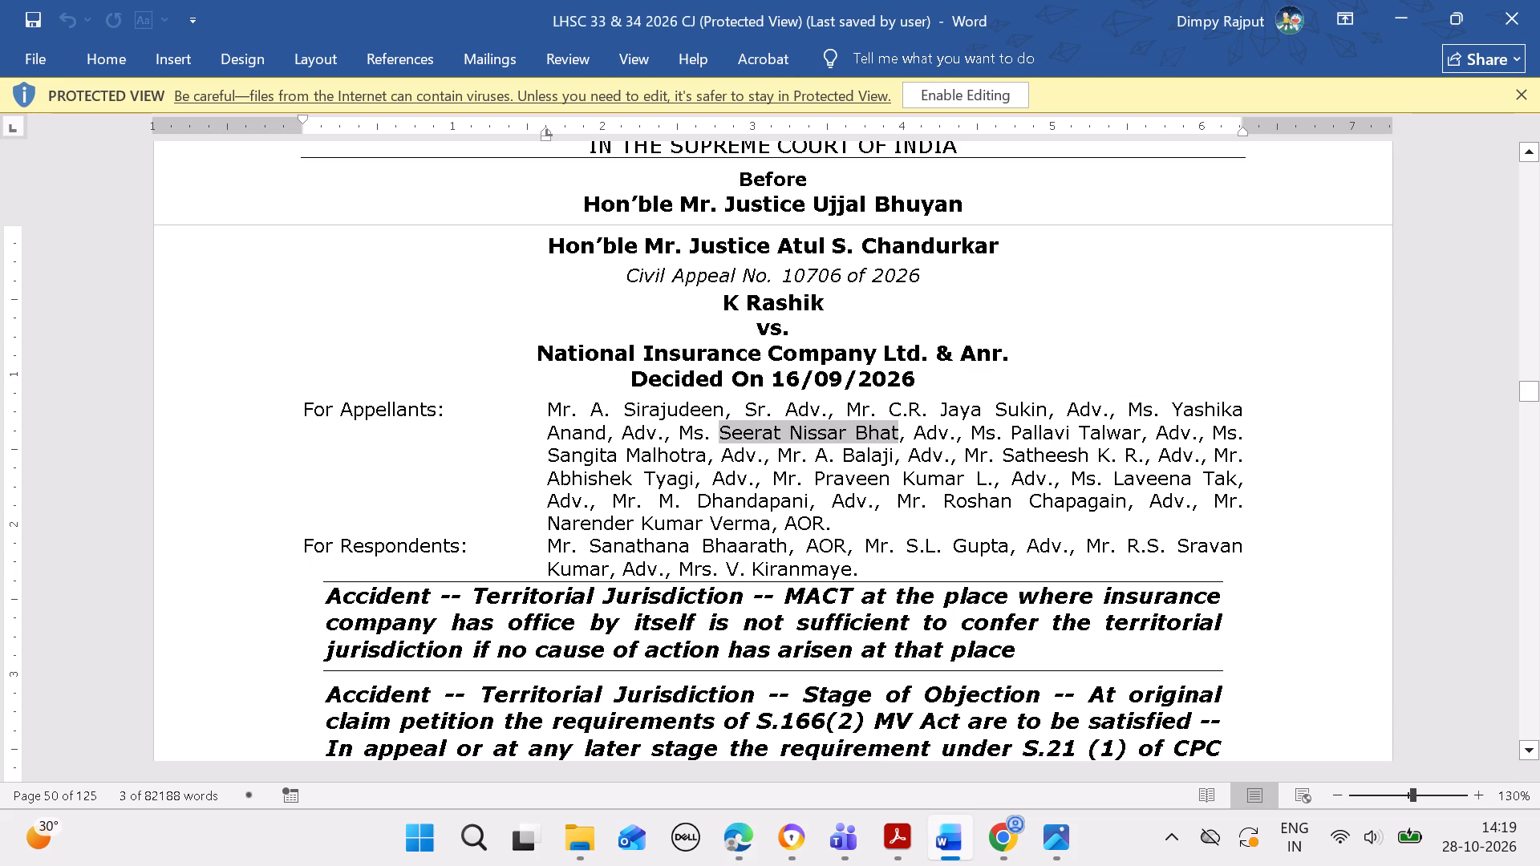
pyautogui.moveTo(1015, 429); pyautogui.dragTo(1099, 428)
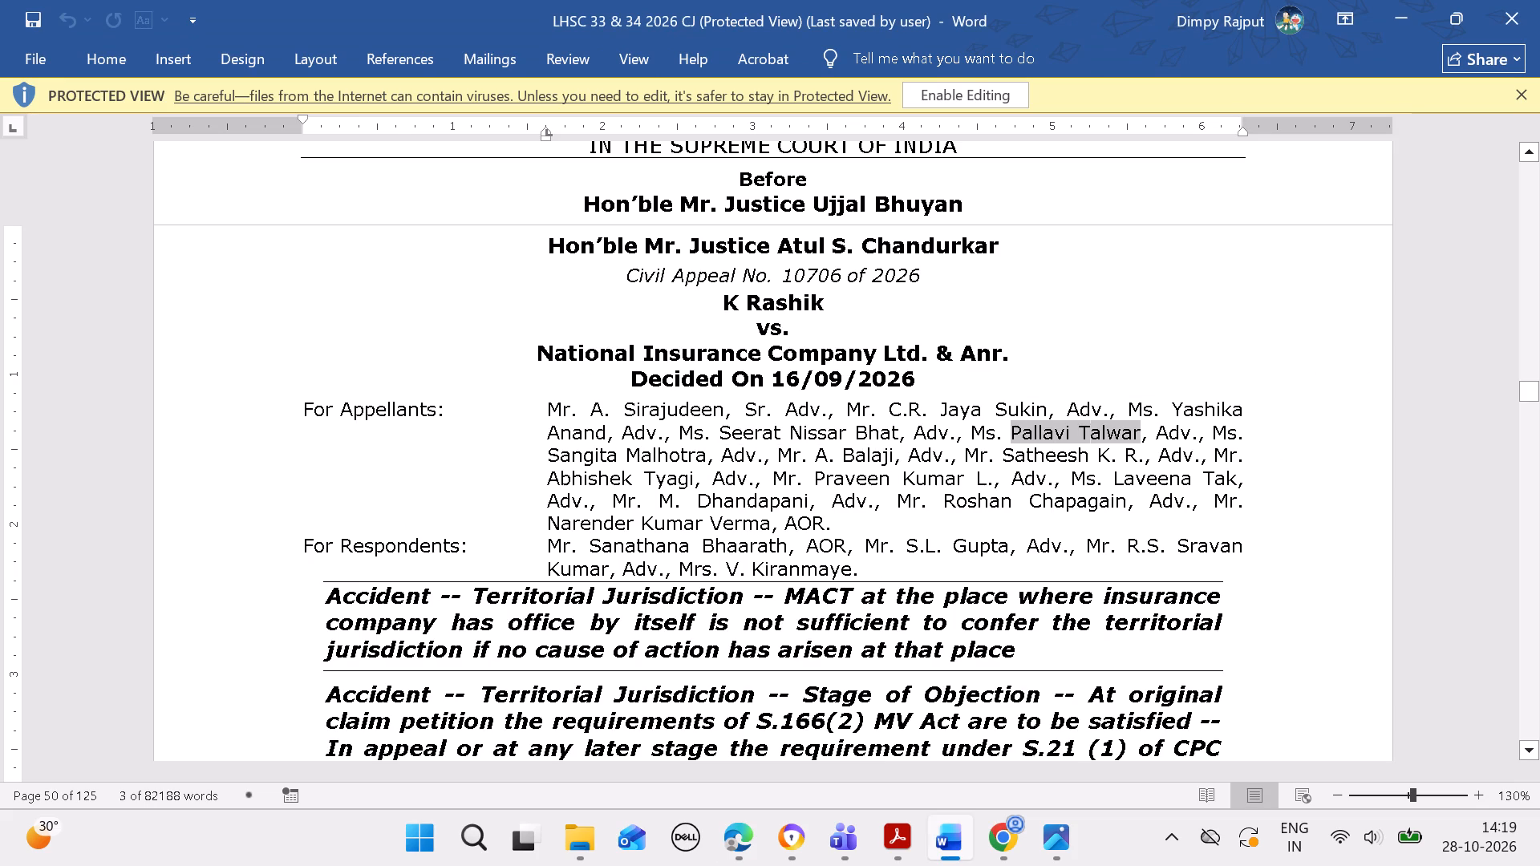
pyautogui.moveTo(1099, 428); pyautogui.dragTo(1101, 428)
pyautogui.hotkey('ctrl', 'c')
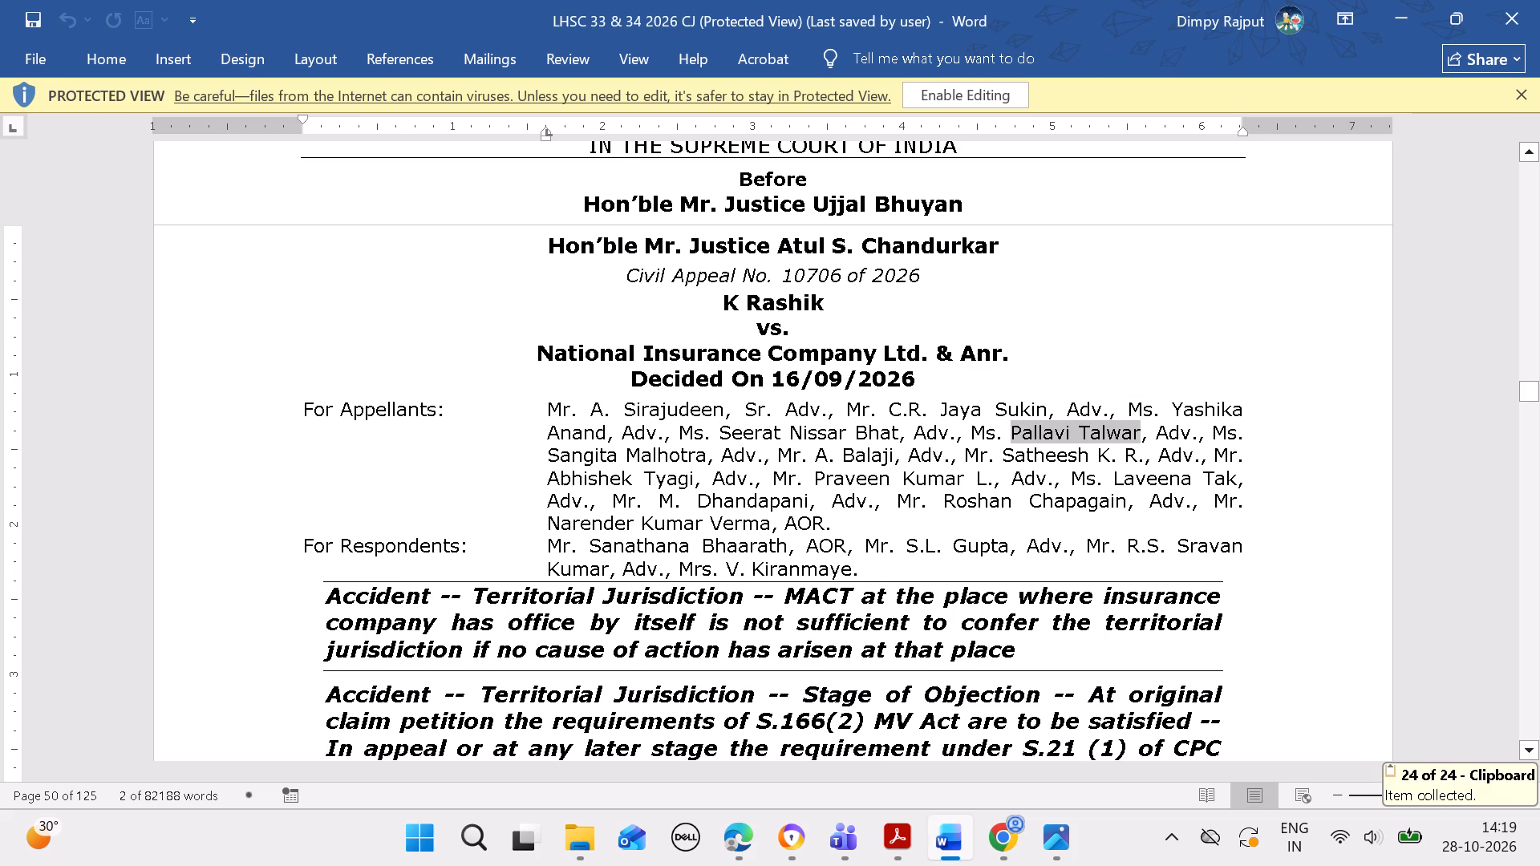
pyautogui.click(763, 839)
pyautogui.click(1138, 447)
pyautogui.hotkey('ctrl', 'v')
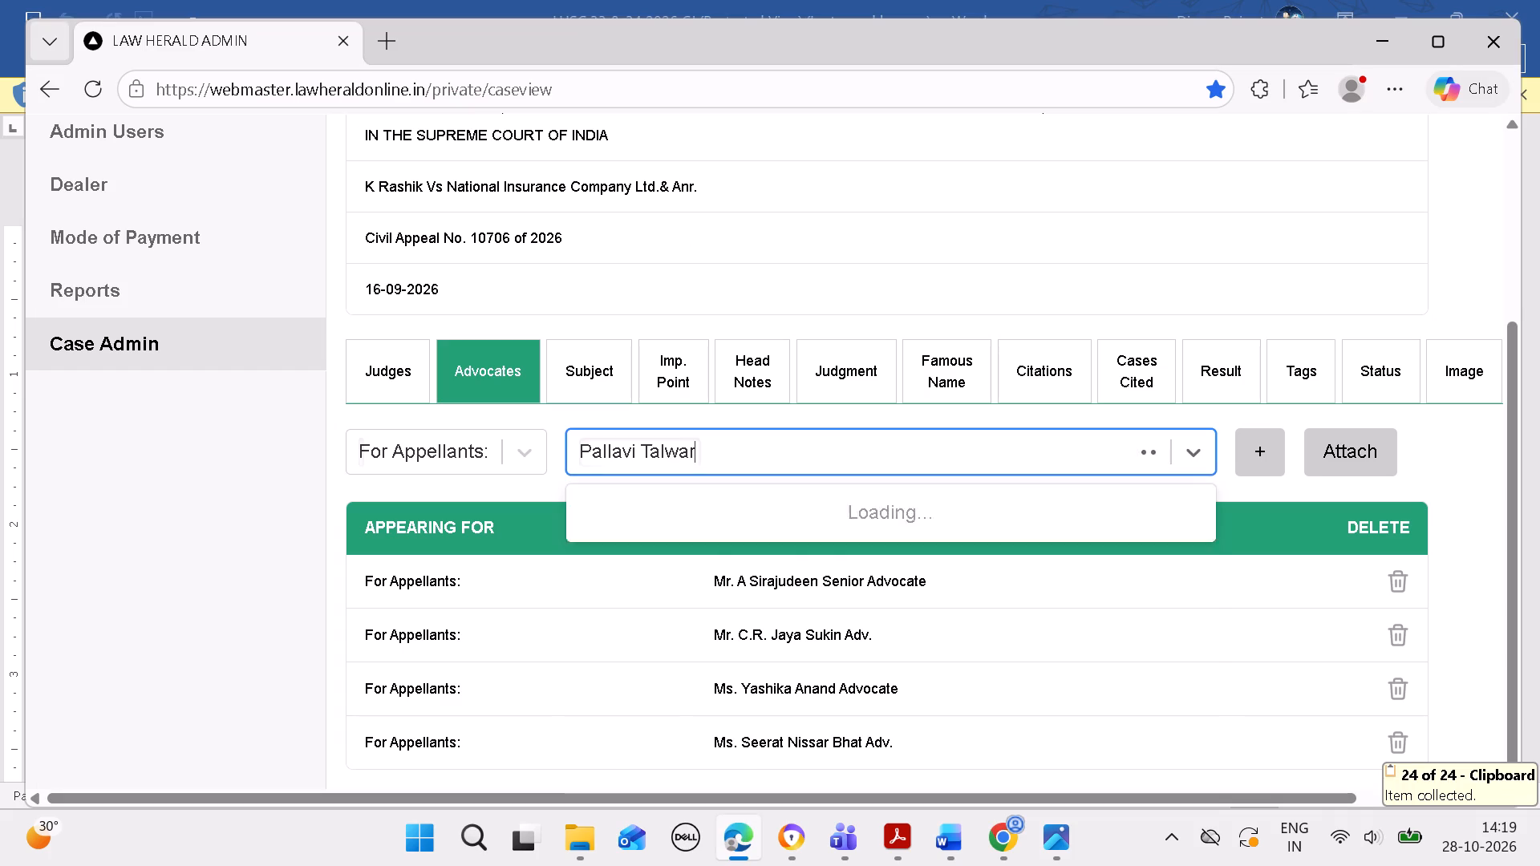
pyautogui.click(1250, 451)
pyautogui.click(986, 363)
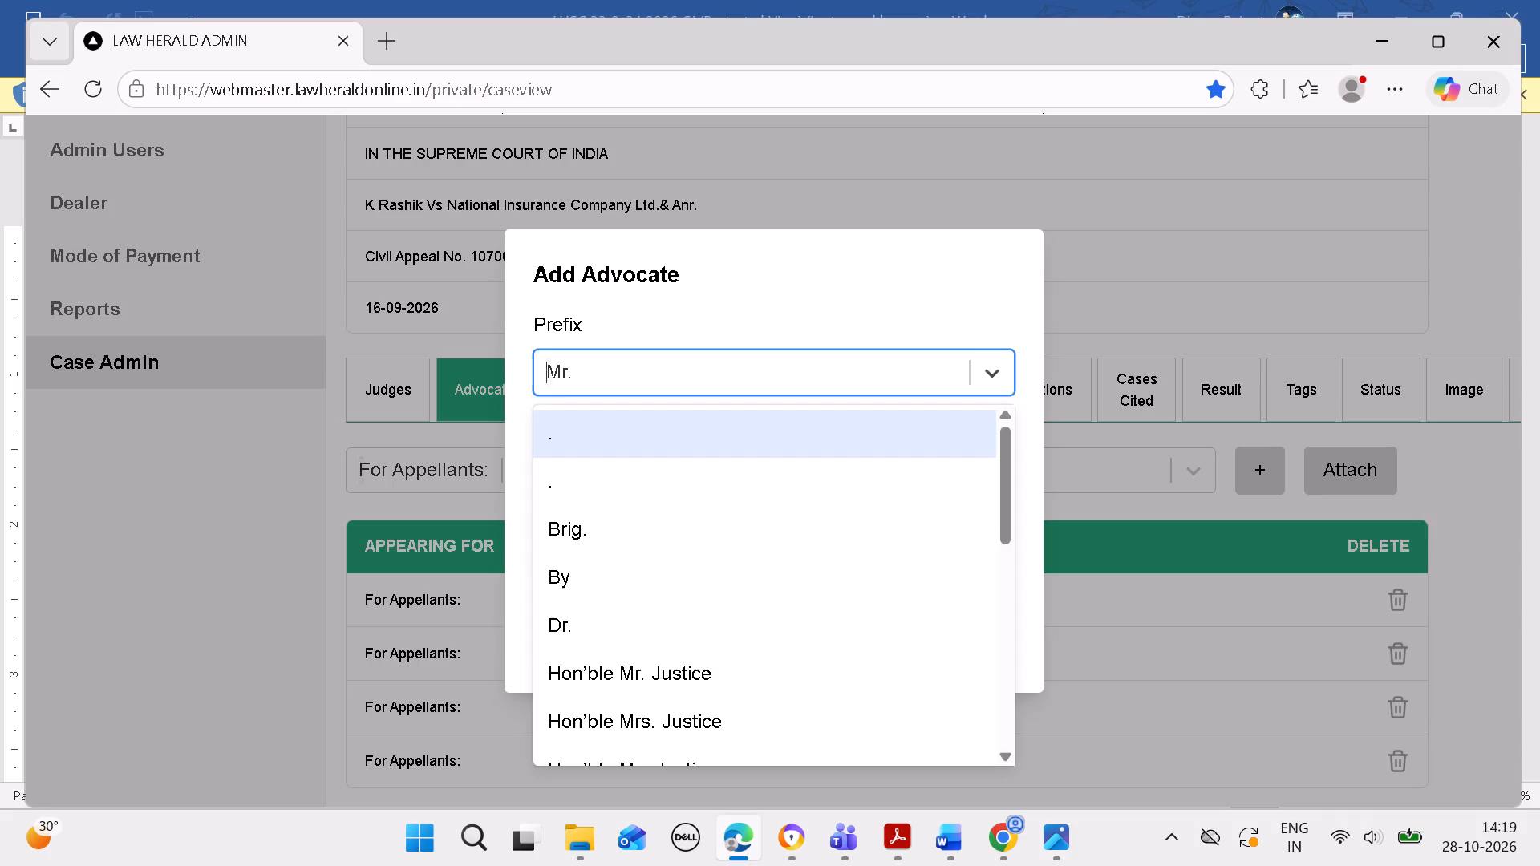
pyautogui.scroll(-3, 950, 459)
pyautogui.click(894, 545)
pyautogui.click(982, 637)
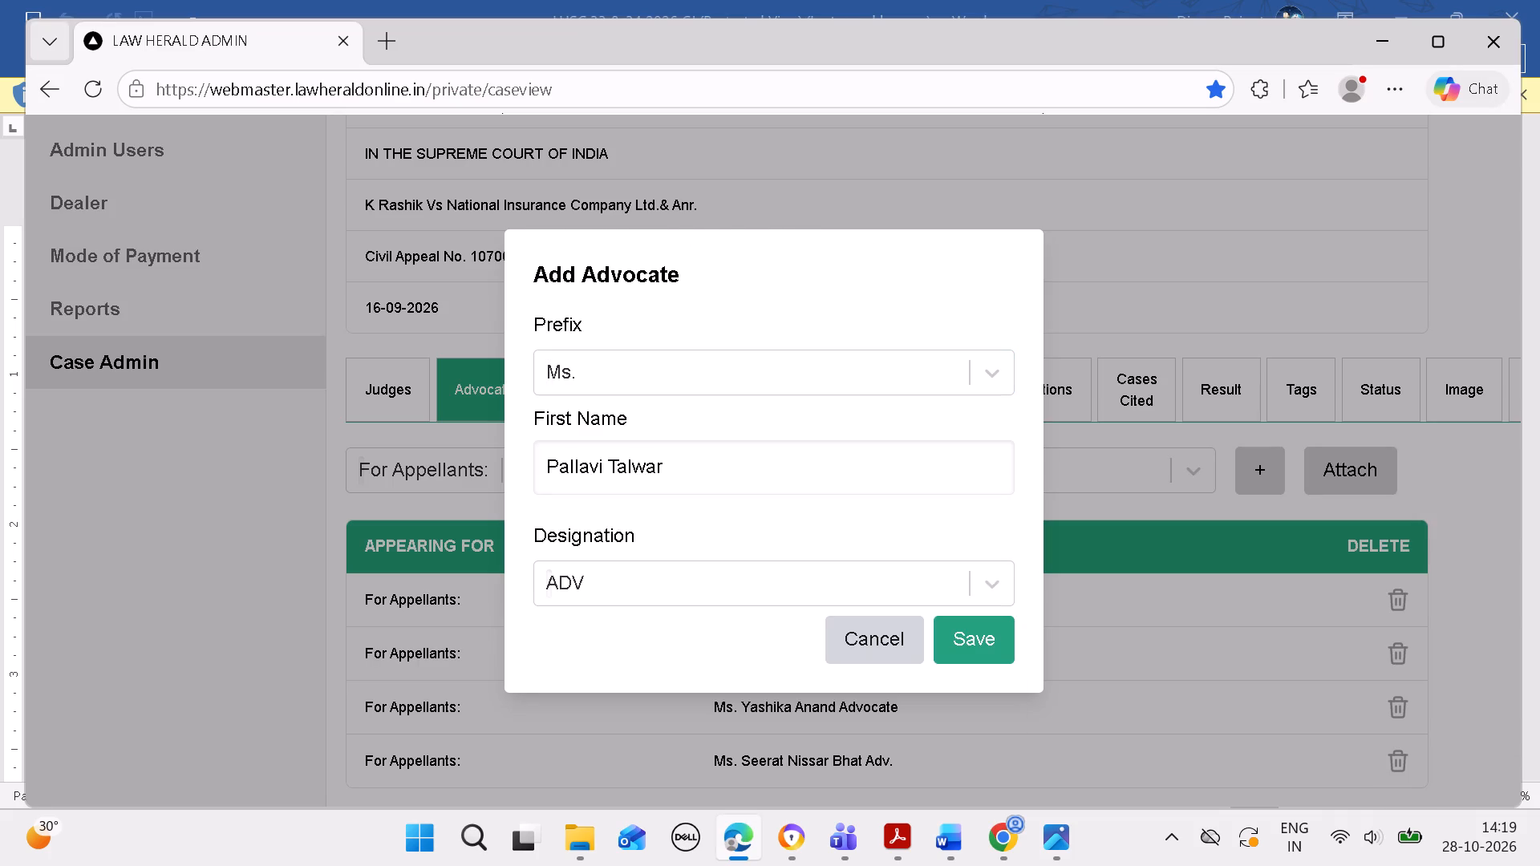
pyautogui.click(984, 253)
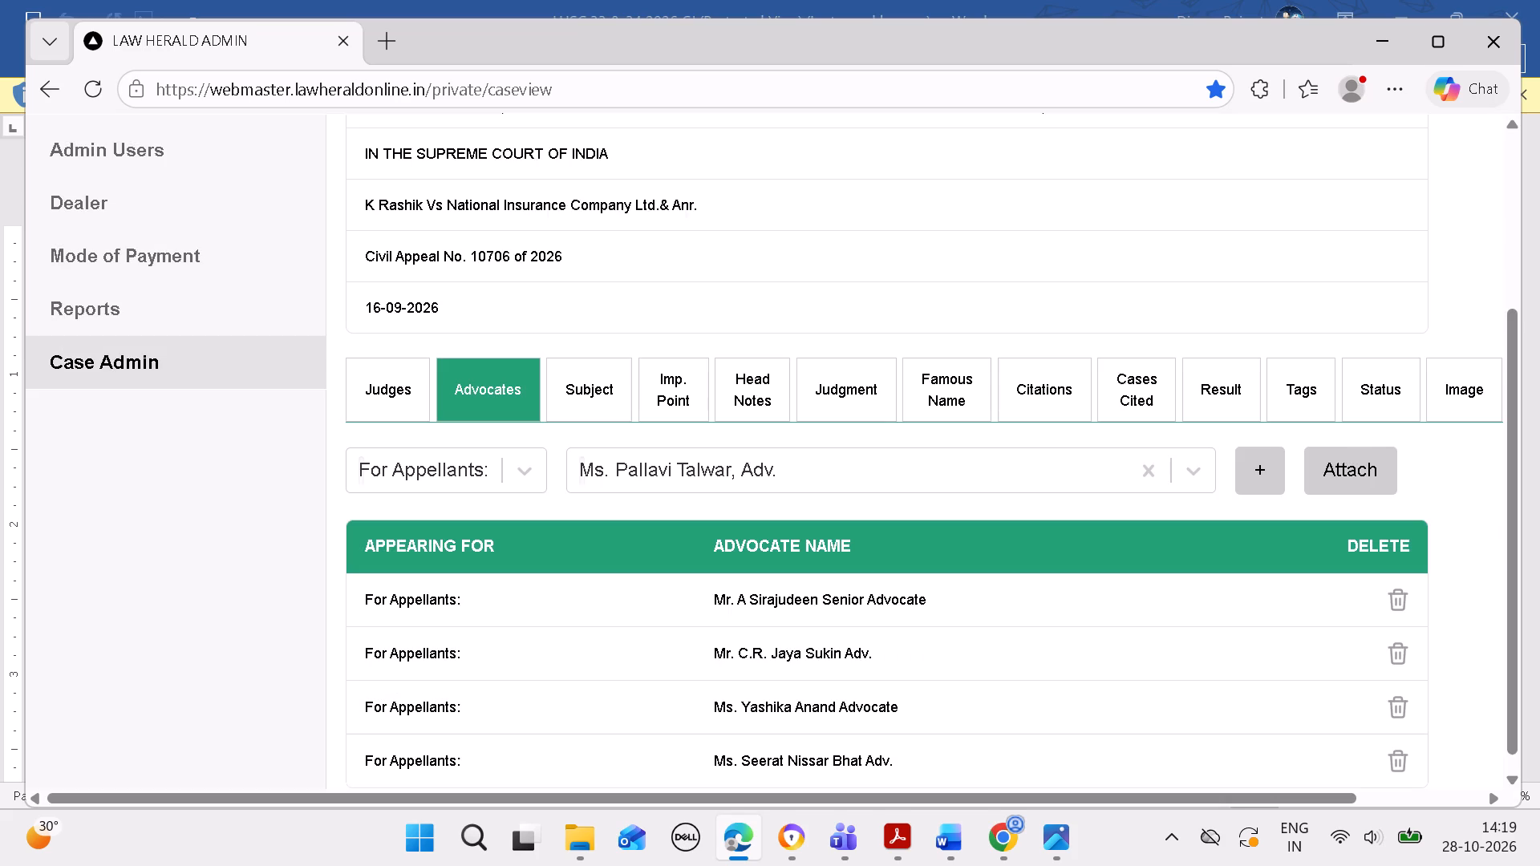
pyautogui.click(995, 254)
pyautogui.scroll(-4, 1010, 407)
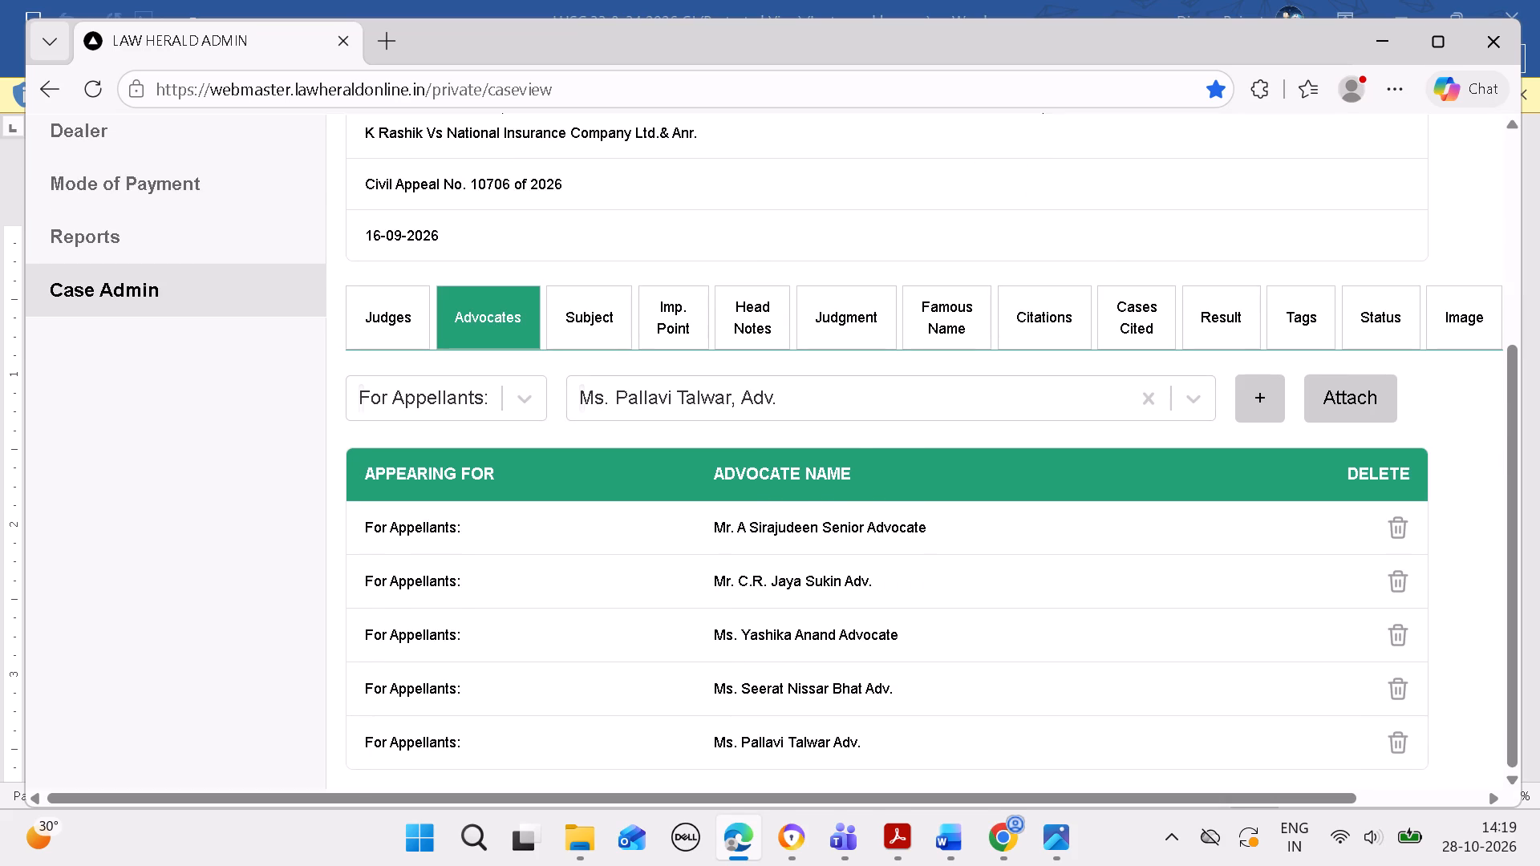
# Copy the sixth appellants' advocate's name from Word and add that person as a new advocate with prefix Ms. and designation ADV.
pyautogui.click(949, 844)
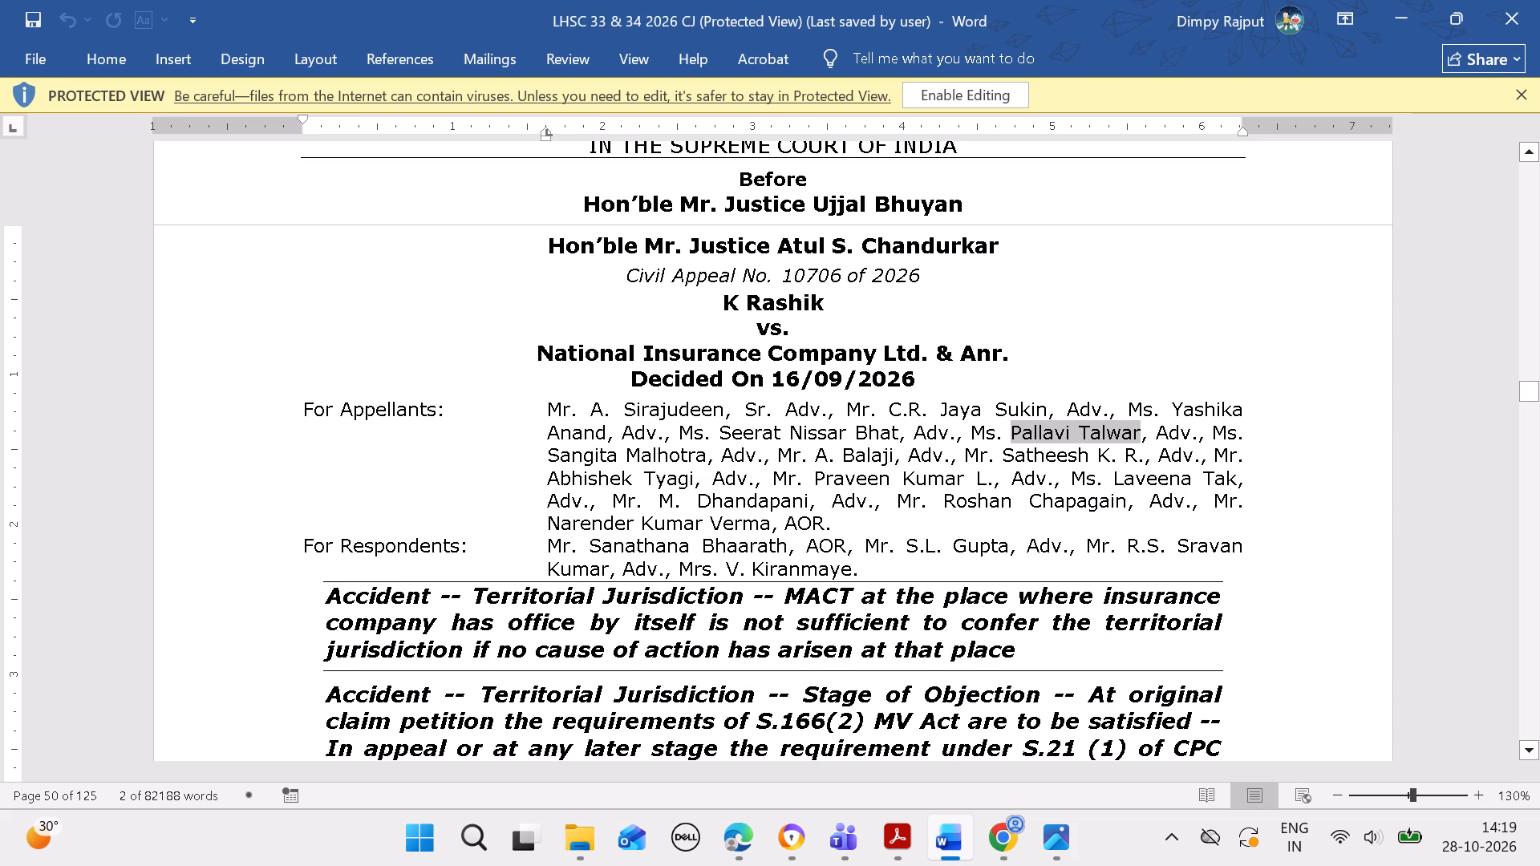
pyautogui.moveTo(559, 448); pyautogui.dragTo(631, 451)
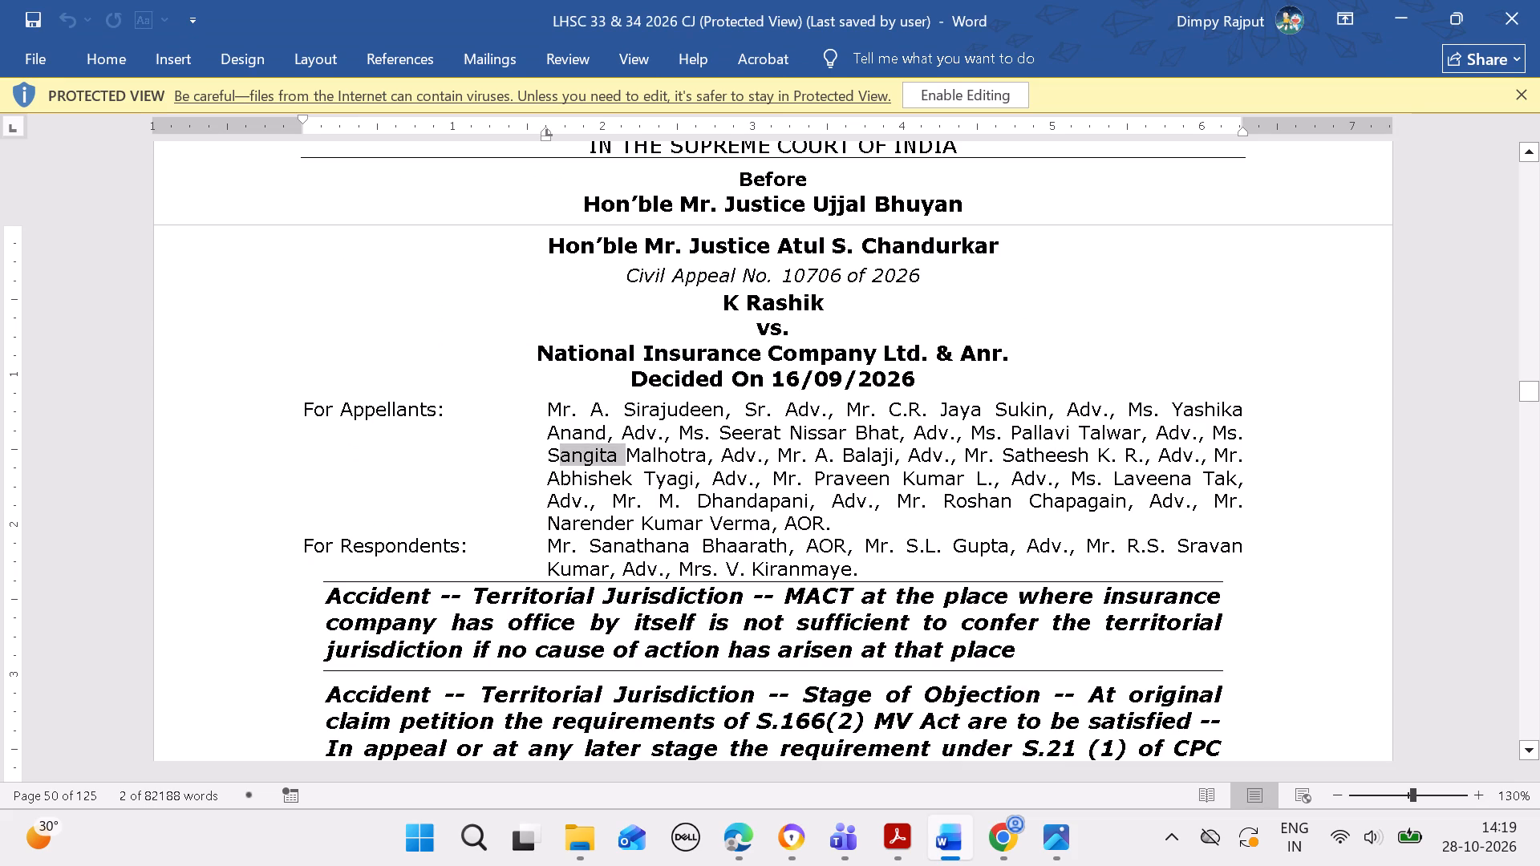
pyautogui.moveTo(631, 451); pyautogui.dragTo(685, 454)
pyautogui.hotkey('ctrl', 'c')
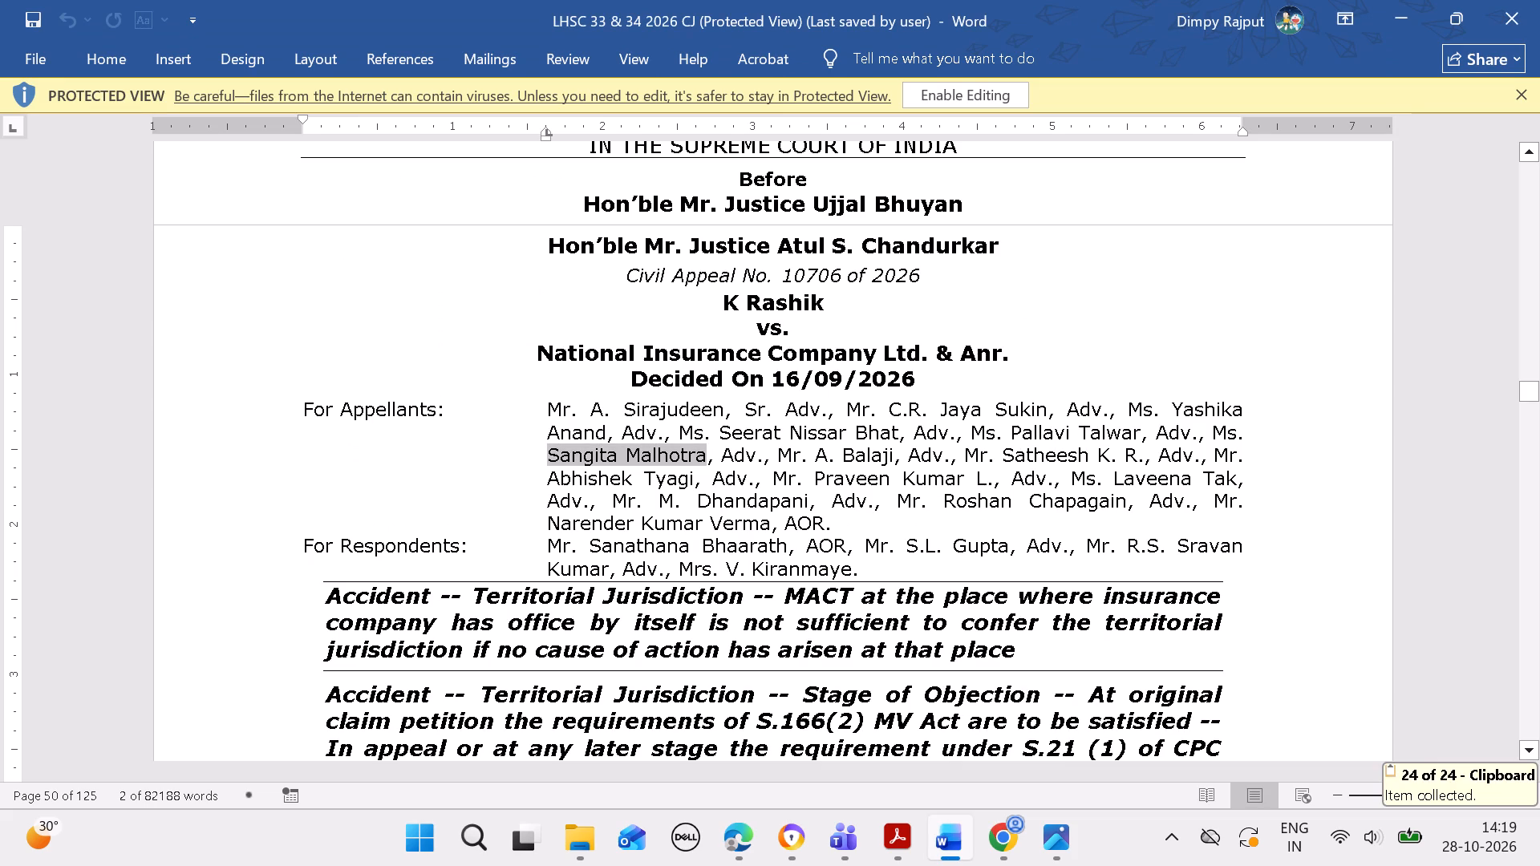
pyautogui.click(753, 828)
pyautogui.click(1129, 387)
pyautogui.hotkey('ctrl', 'v')
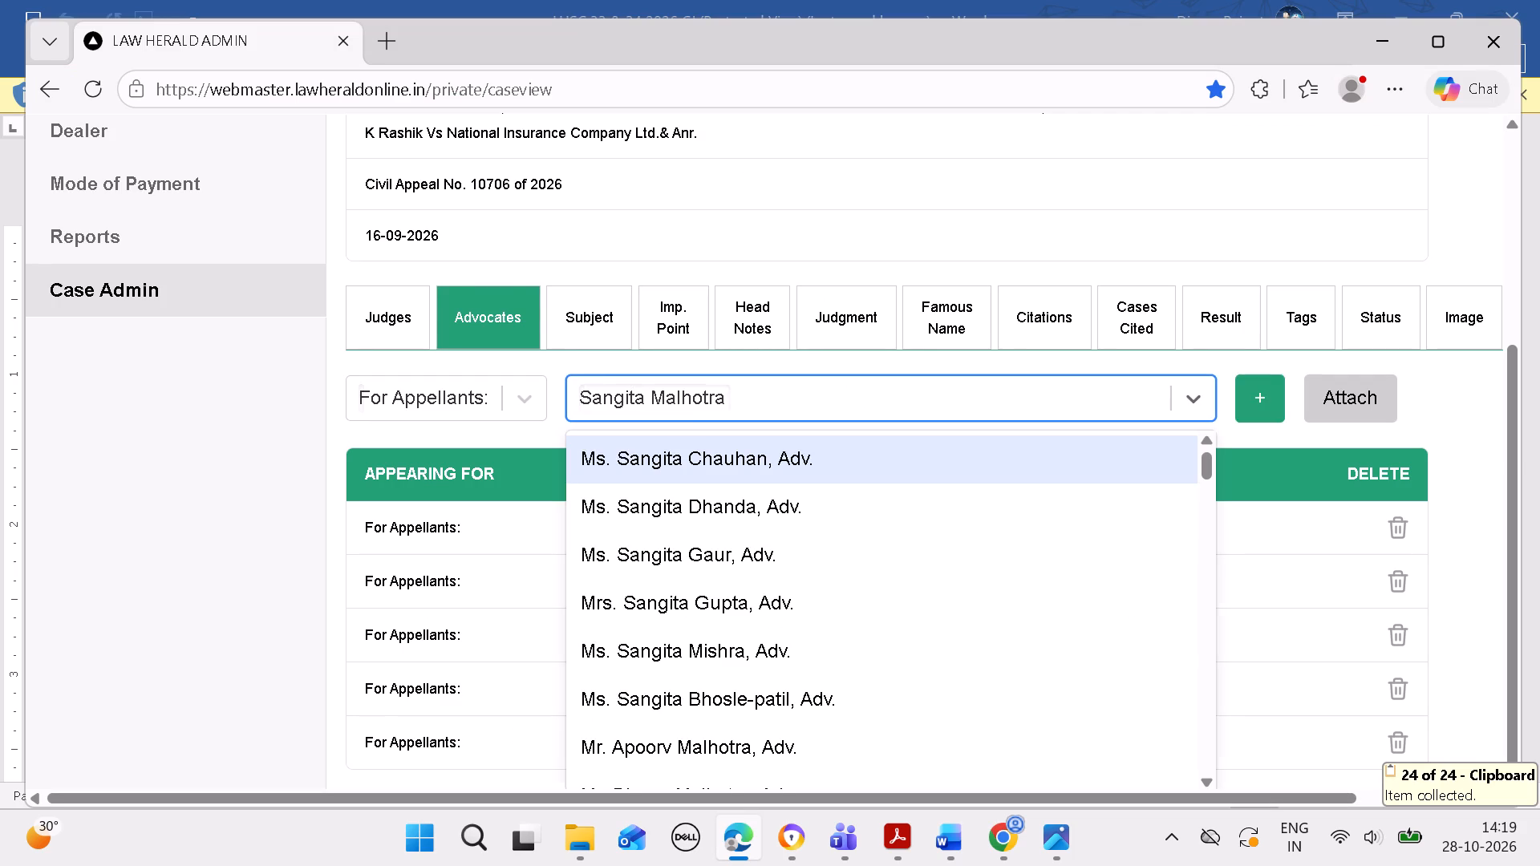
pyautogui.click(1264, 397)
pyautogui.click(989, 363)
pyautogui.scroll(-2, 914, 477)
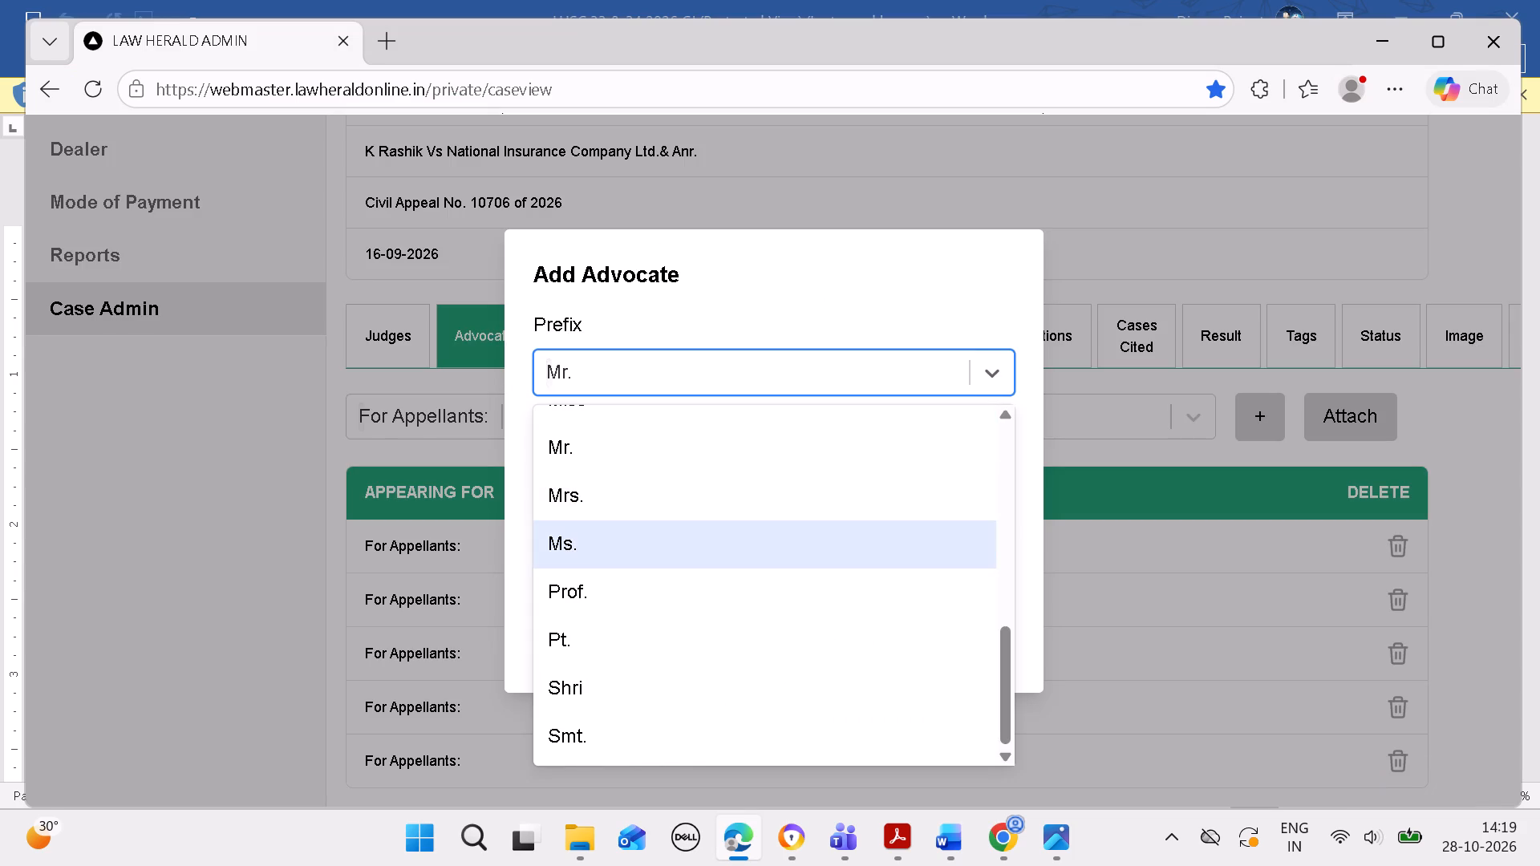
pyautogui.click(865, 540)
pyautogui.click(981, 637)
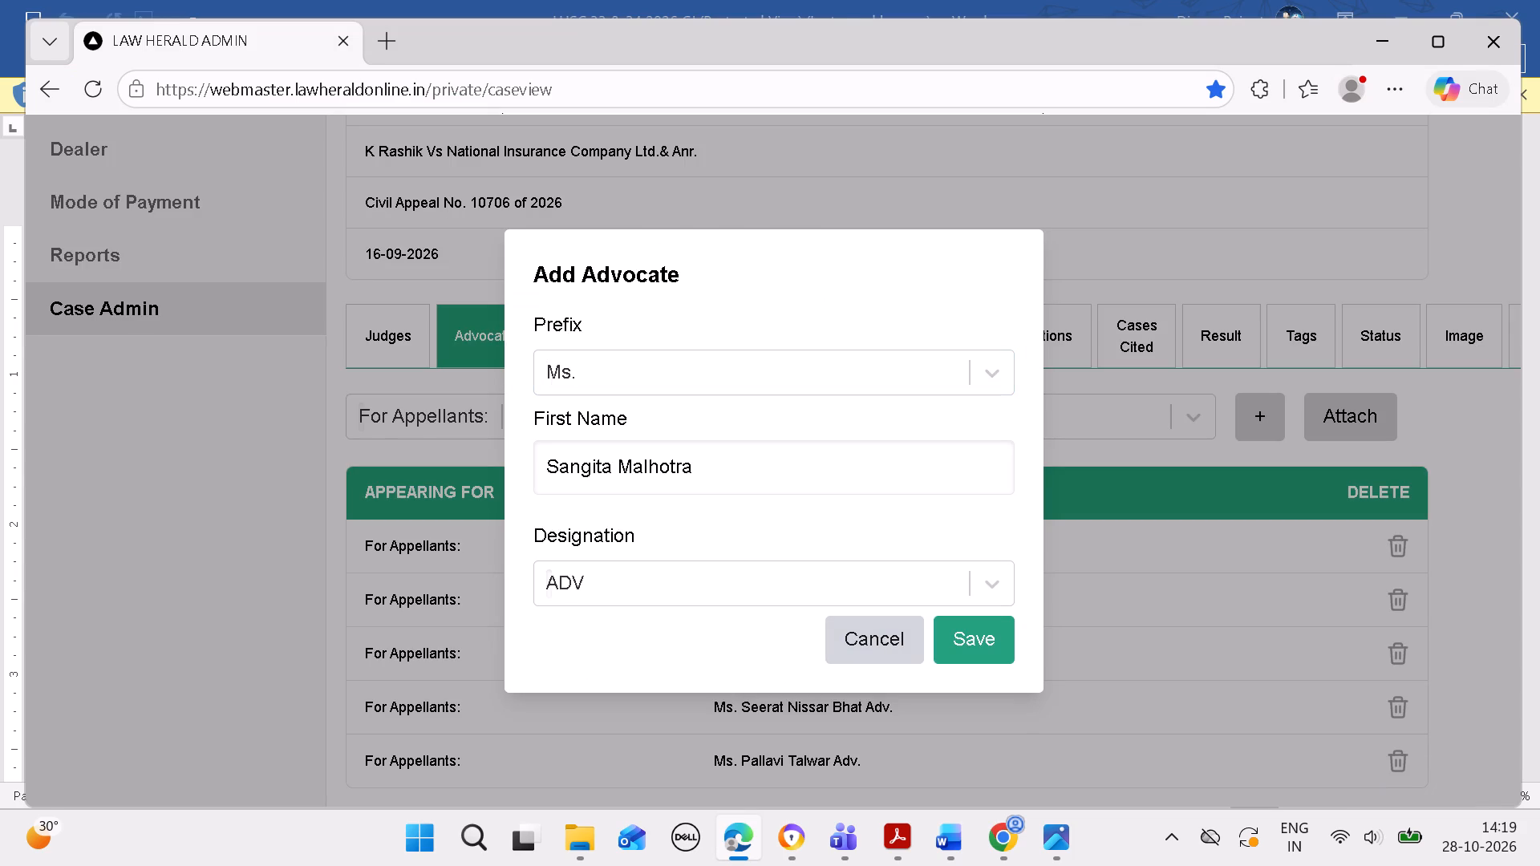
pyautogui.click(1003, 256)
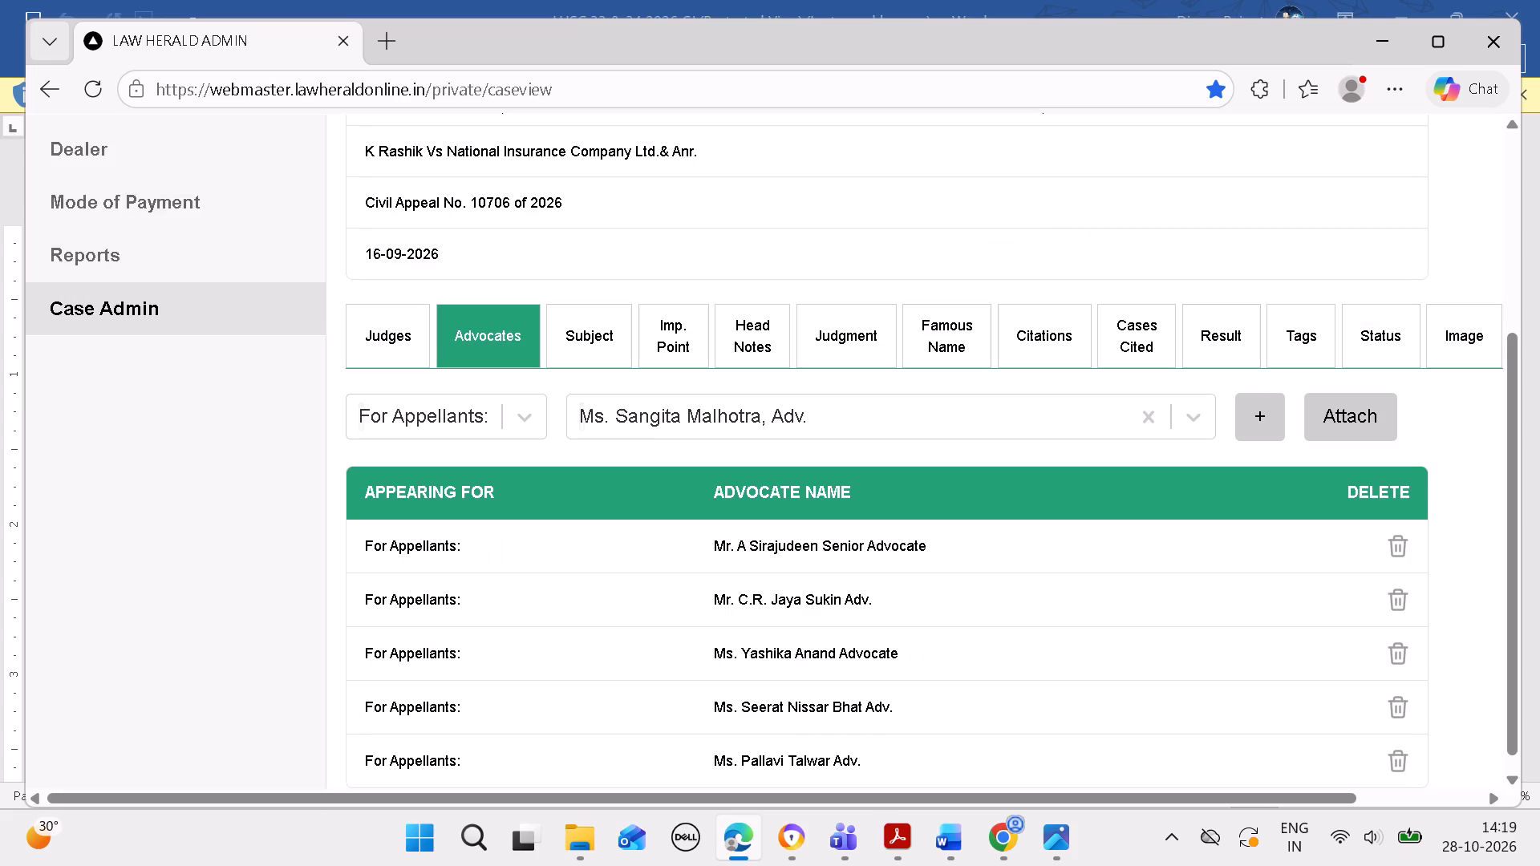
pyautogui.click(1011, 241)
pyautogui.click(1005, 249)
pyautogui.scroll(-3, 1007, 268)
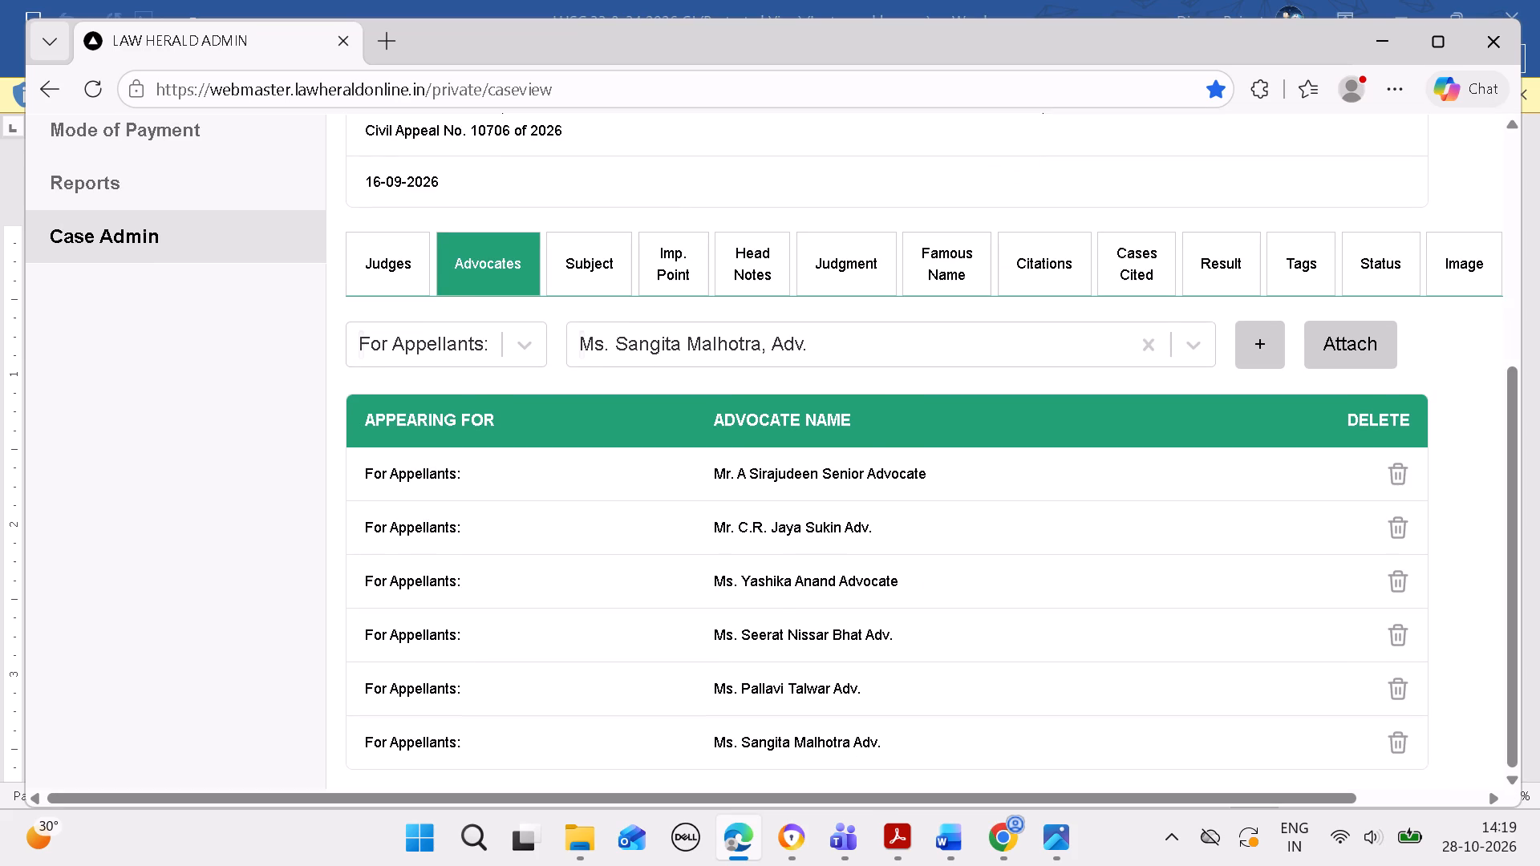
pyautogui.scroll(-5, 1007, 301)
# Copy the seventh appellants' advocate's name from Word and add that person as a new advocate with prefix Mr. and designation ADV.
pyautogui.click(956, 830)
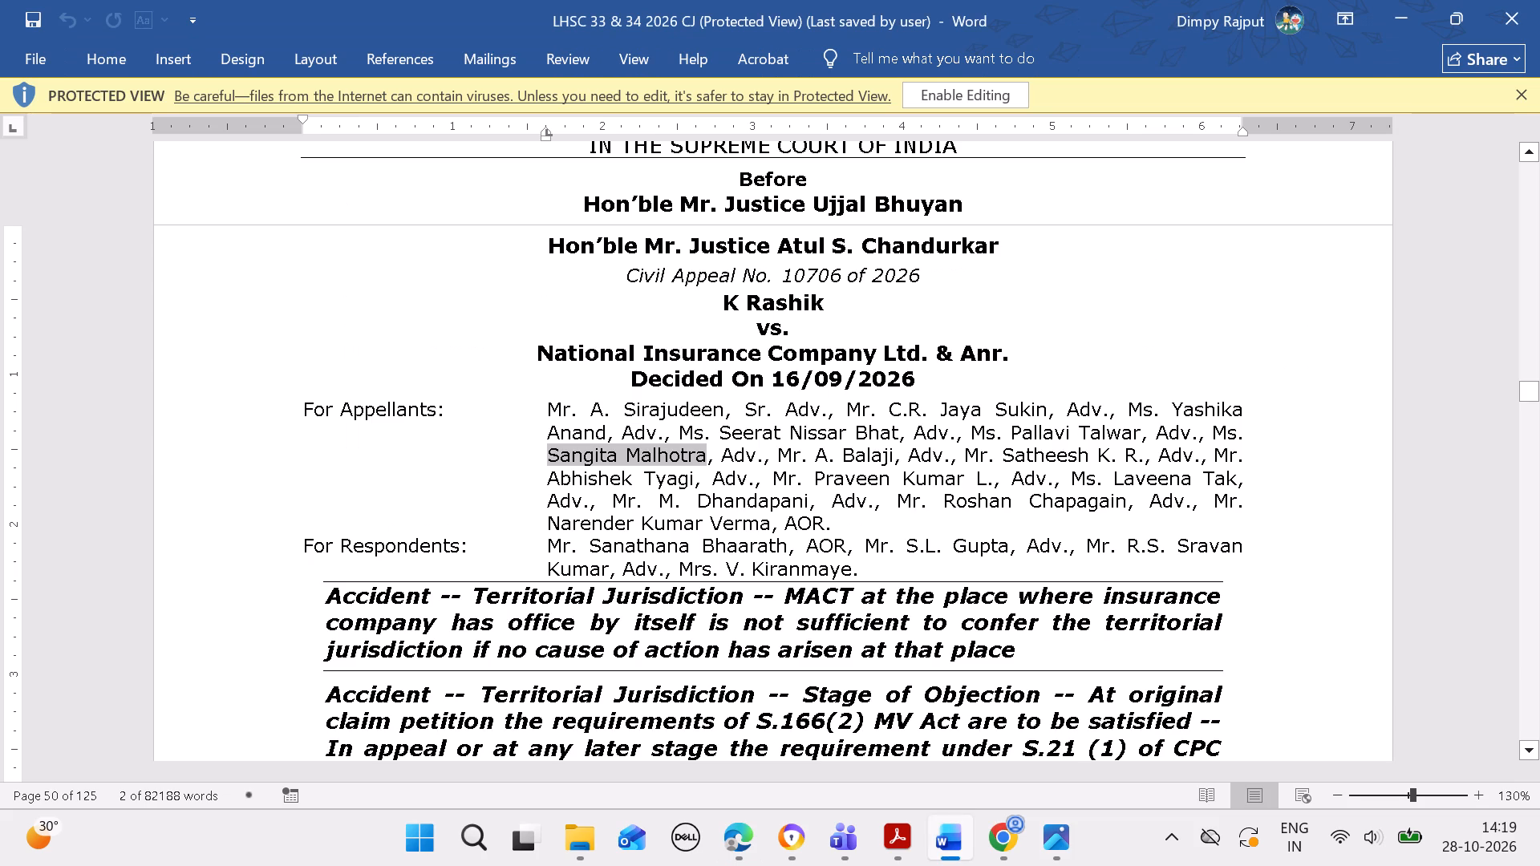
pyautogui.moveTo(819, 452); pyautogui.dragTo(882, 453)
pyautogui.hotkey('ctrl', 'c')
pyautogui.click(743, 832)
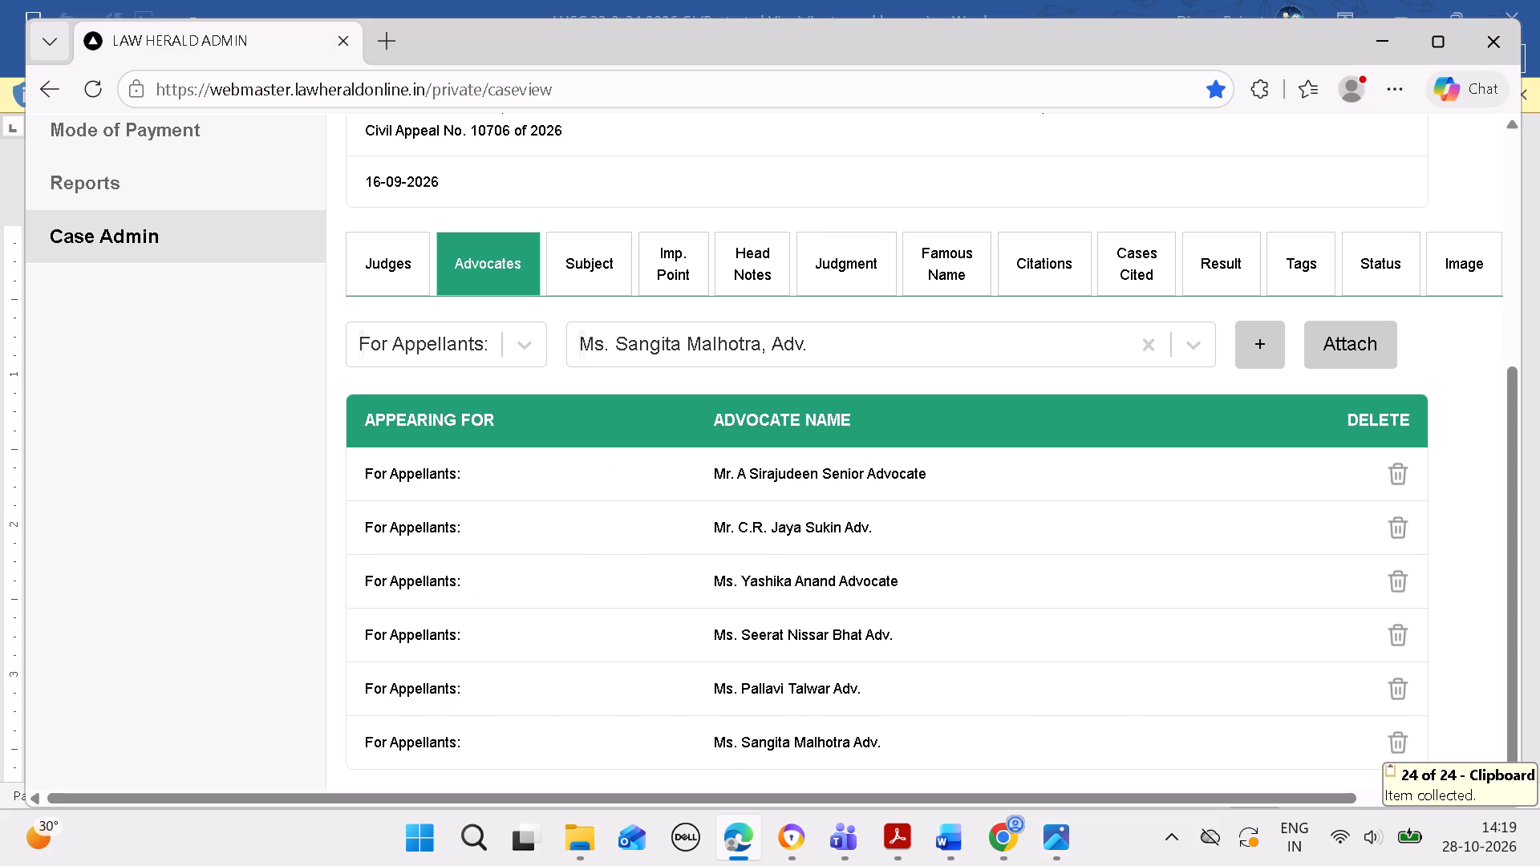
pyautogui.click(1124, 342)
pyautogui.hotkey('ctrl', 'v')
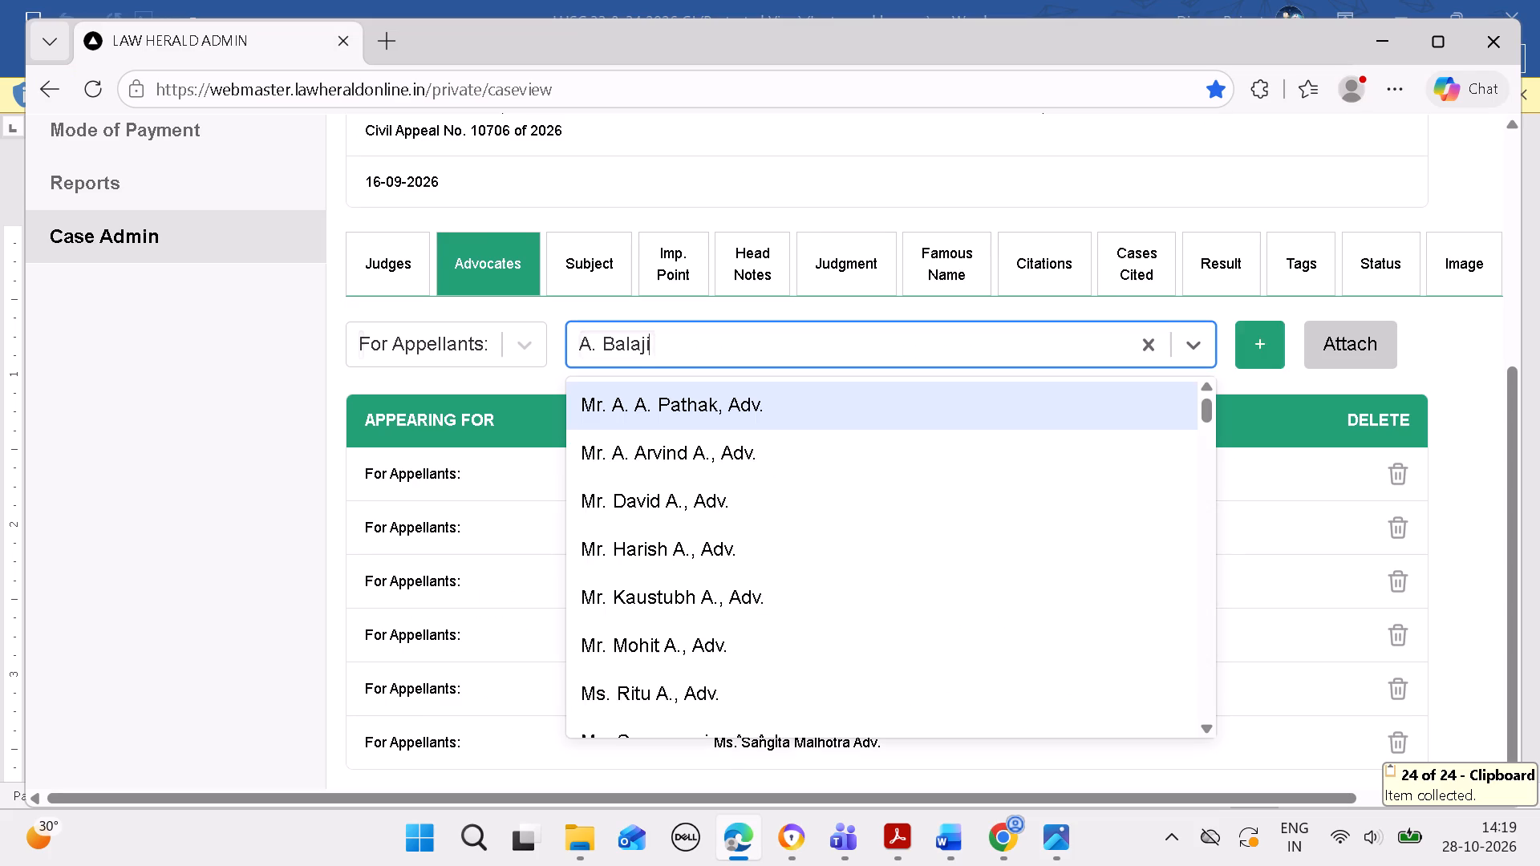
pyautogui.click(1251, 342)
pyautogui.click(970, 634)
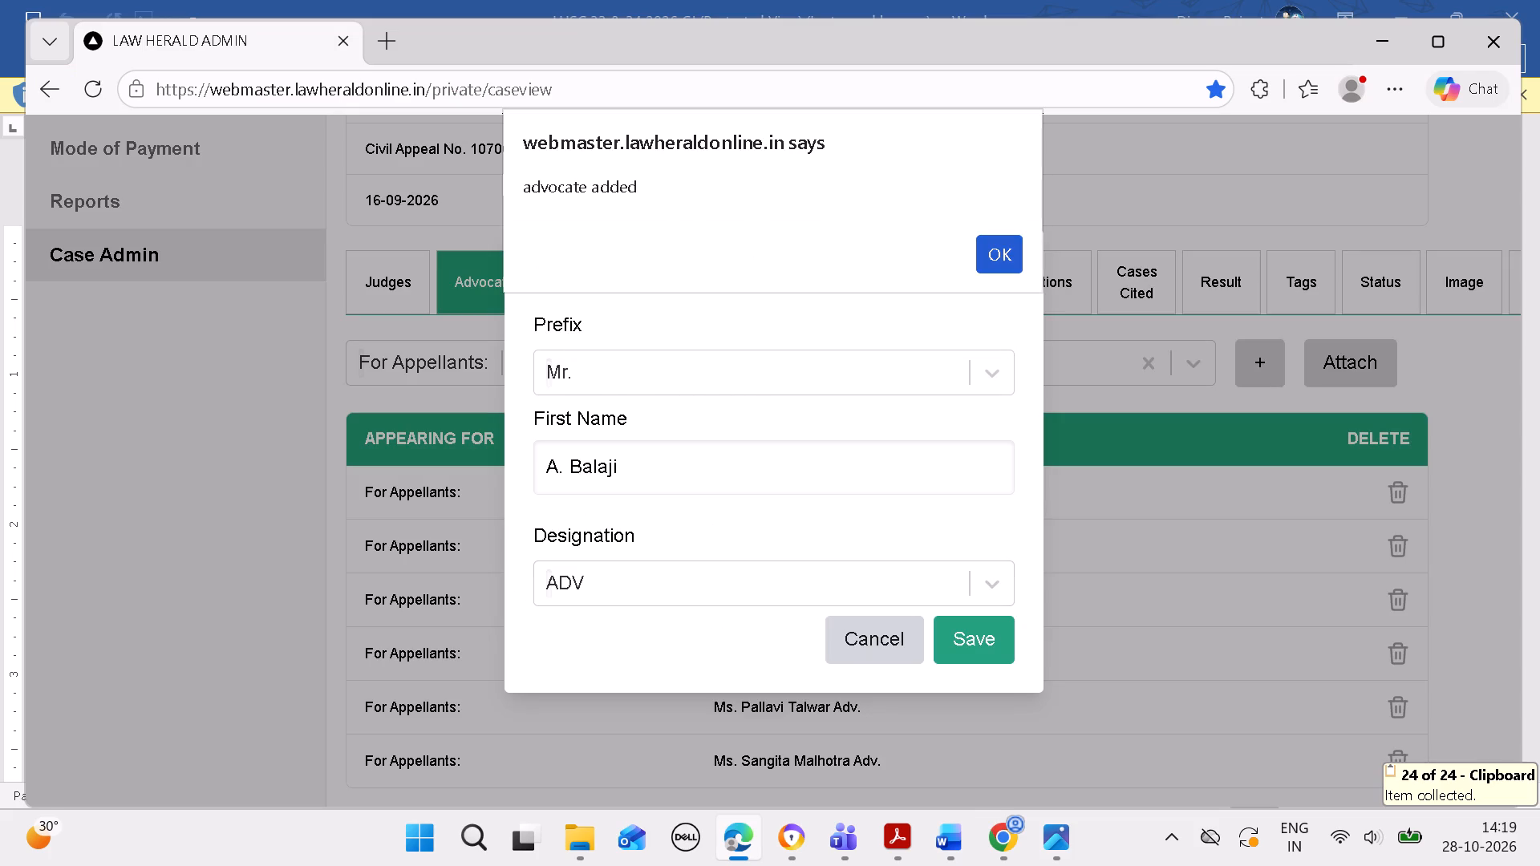
pyautogui.click(1001, 247)
pyautogui.click(998, 241)
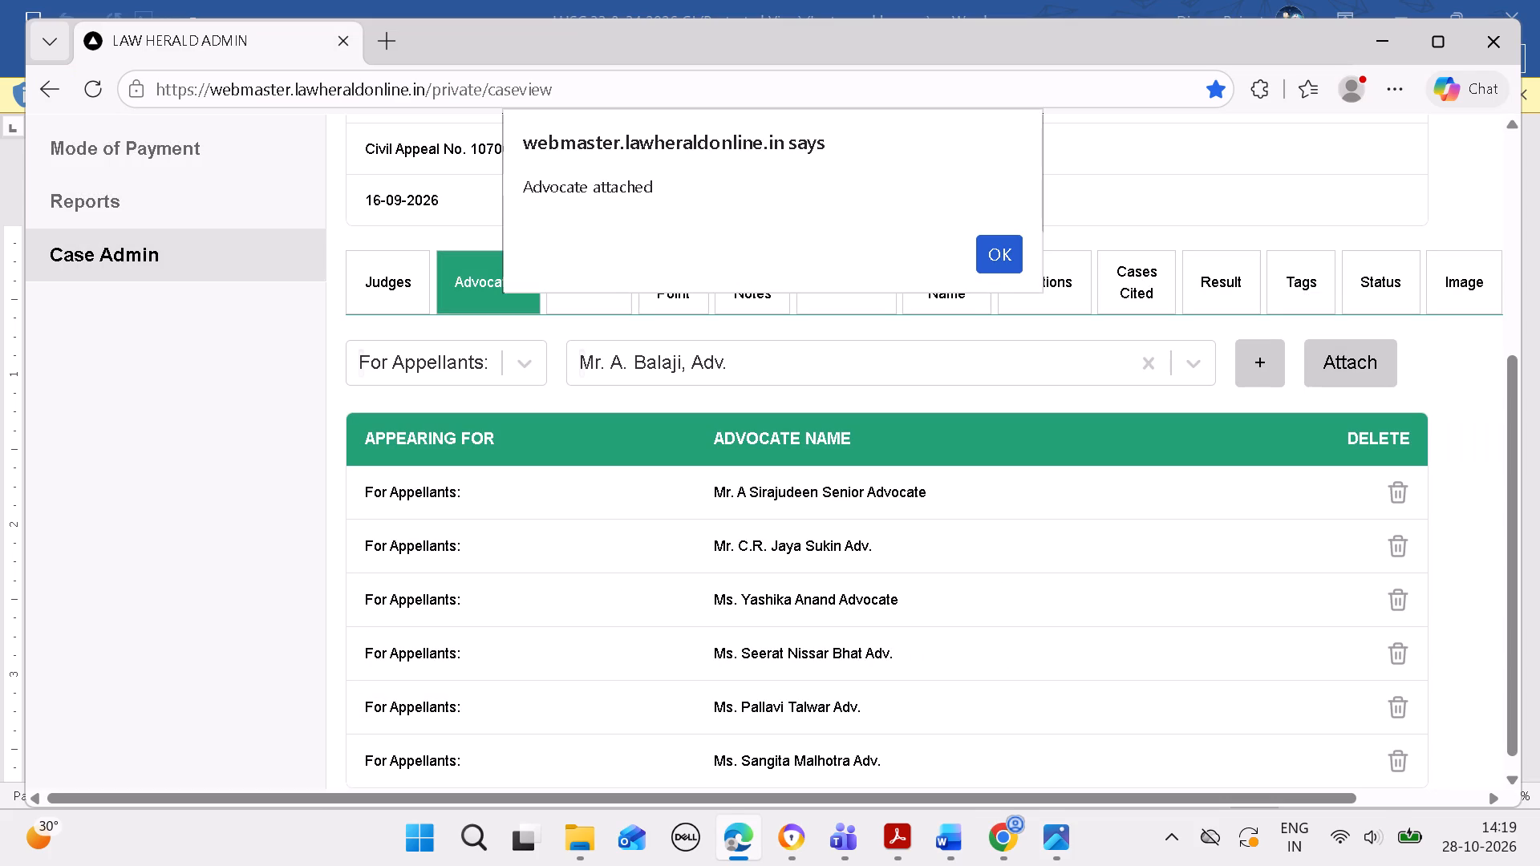
pyautogui.click(1005, 259)
pyautogui.scroll(-6, 1010, 295)
# Switch to the Word judgment at the appellants' advocates list to get the eighth advocate's name.
pyautogui.click(942, 828)
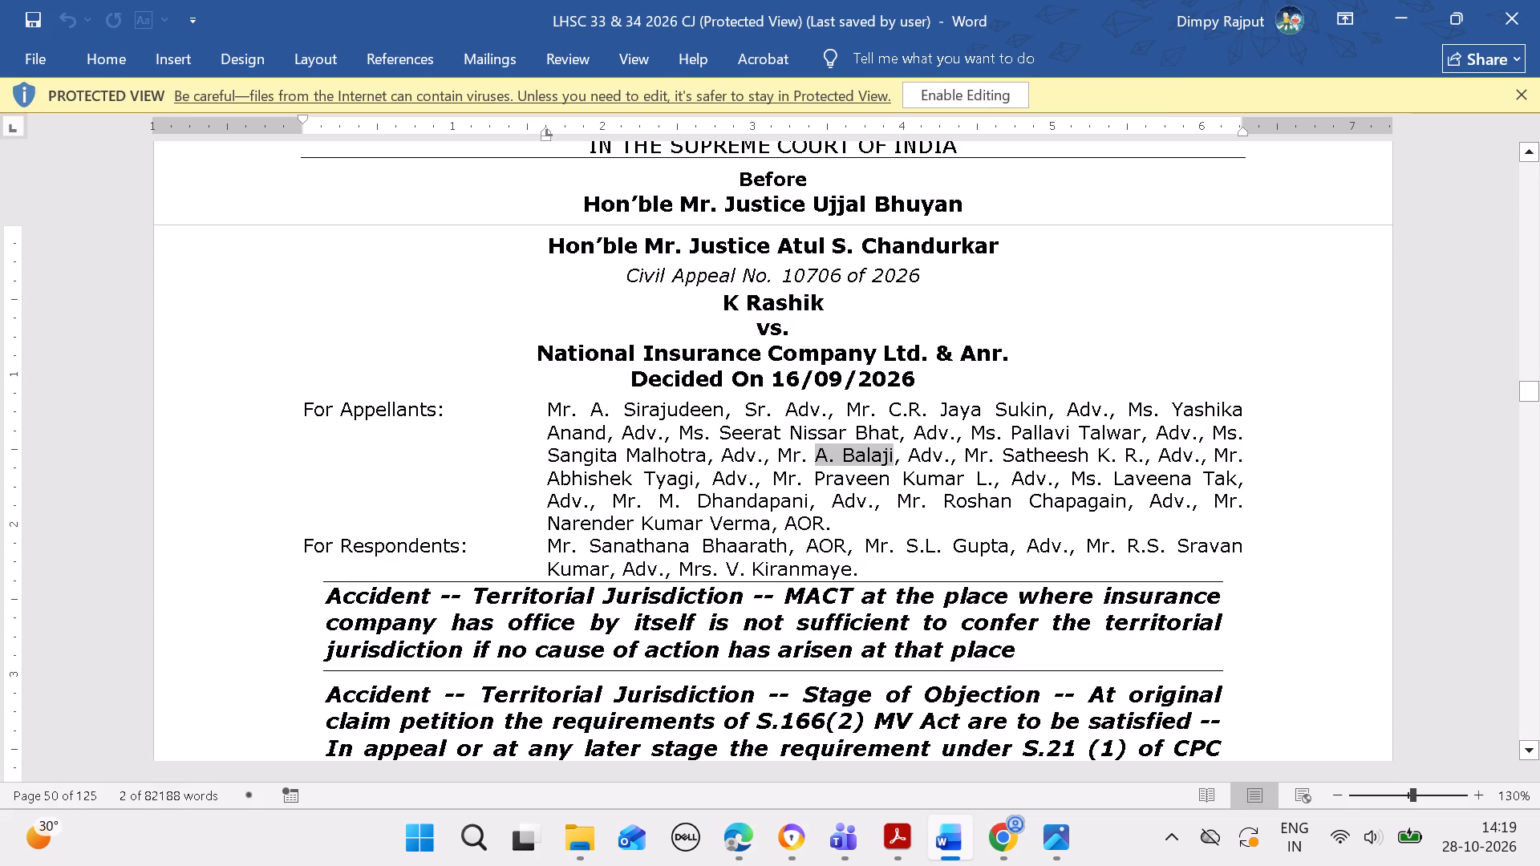
# Copy the eighth appellants' advocate's name from Word and add that person to the case as a new advocate with prefix Mr. and designation ADV.
pyautogui.moveTo(1006, 455); pyautogui.dragTo(1141, 451)
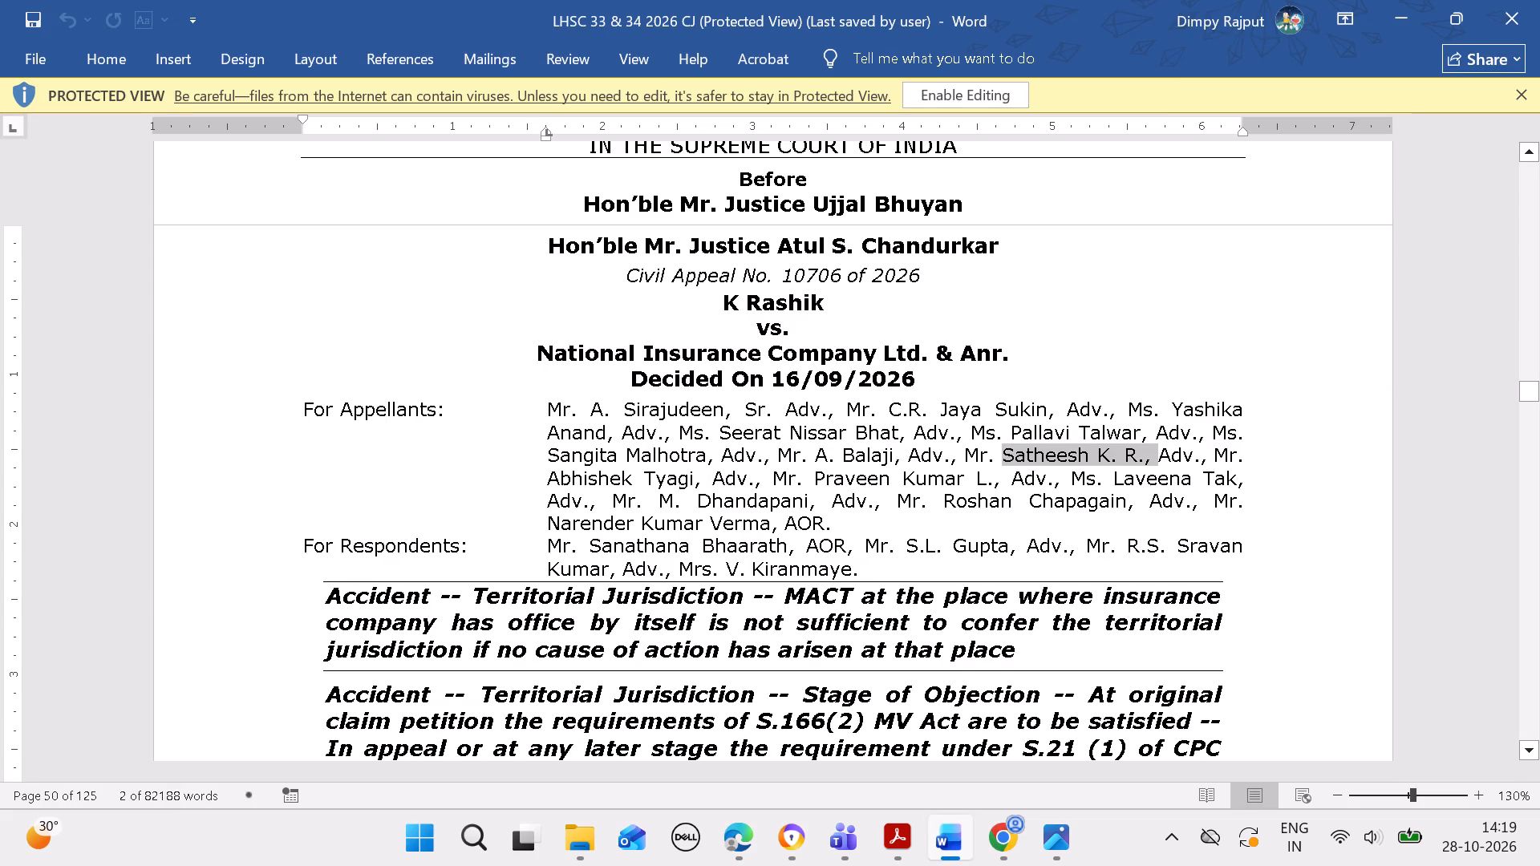
pyautogui.moveTo(1141, 451); pyautogui.dragTo(1140, 457)
pyautogui.hotkey('ctrl', 'c')
pyautogui.click(748, 833)
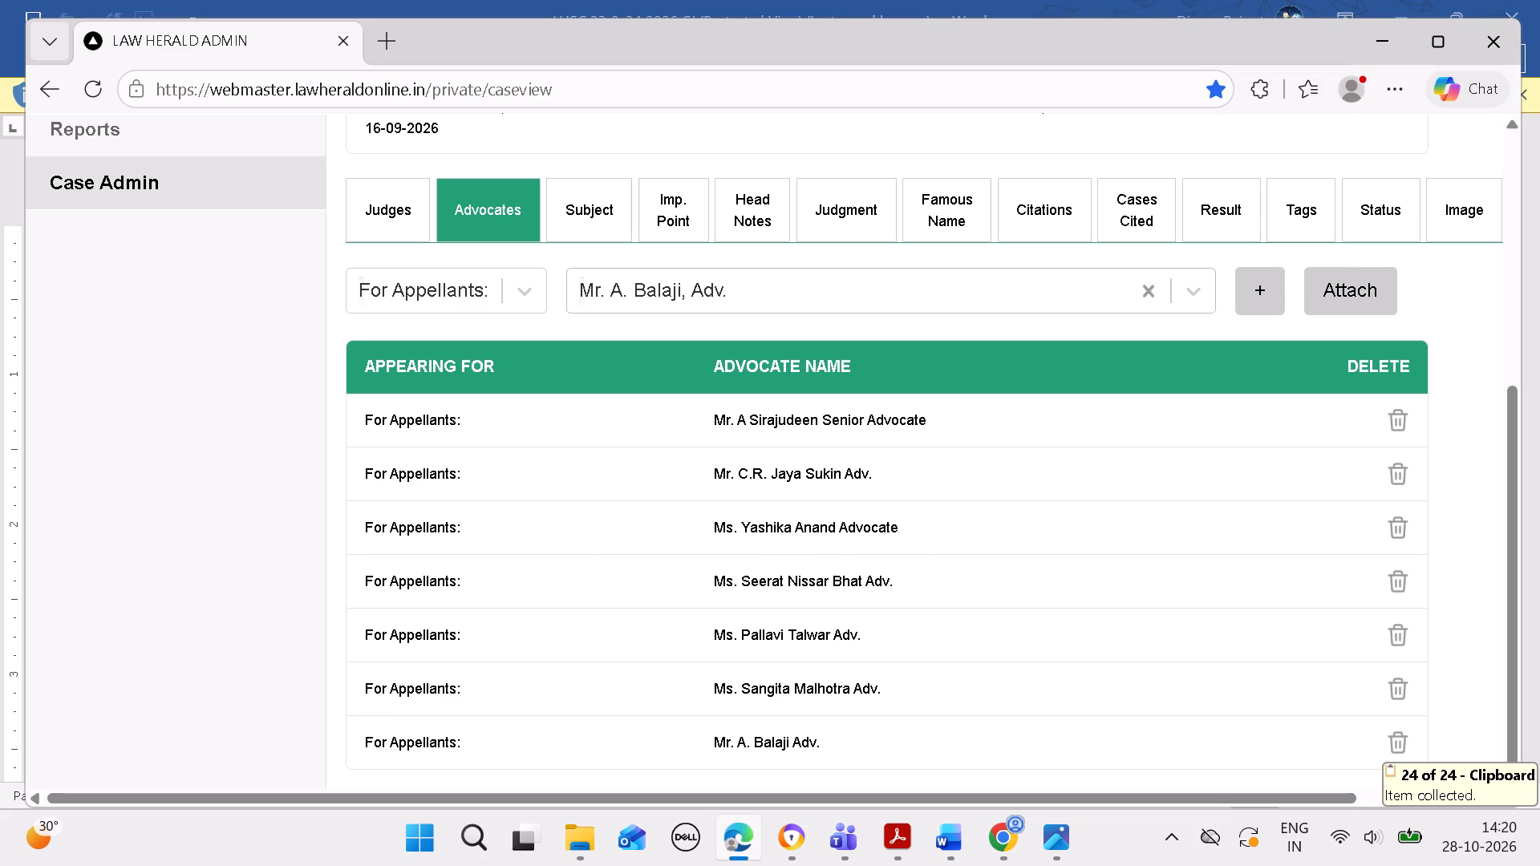
pyautogui.click(1147, 284)
pyautogui.hotkey('ctrl', 'v')
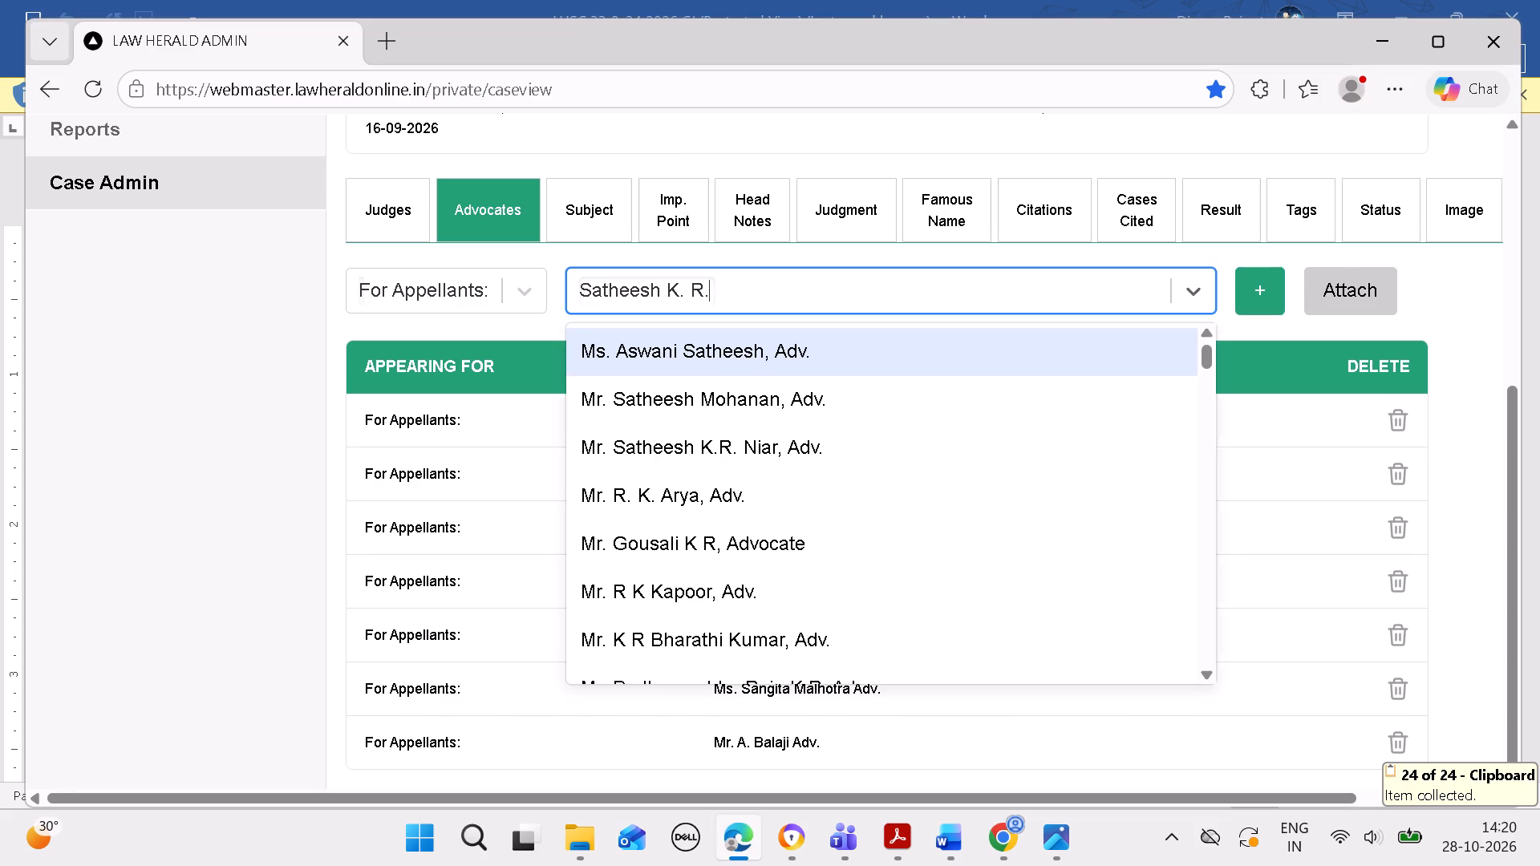
pyautogui.click(1251, 294)
pyautogui.click(979, 641)
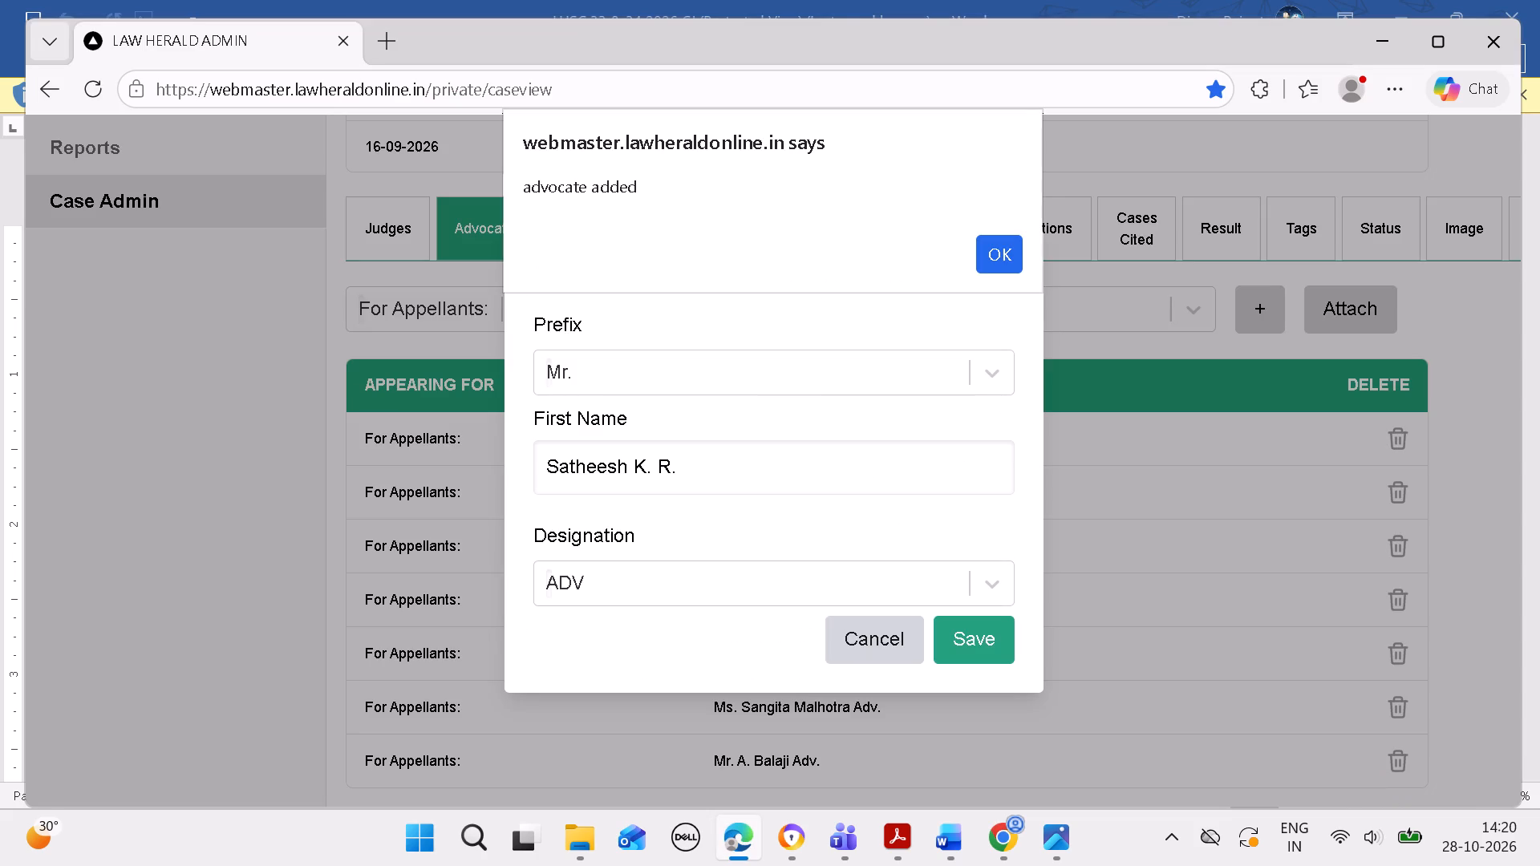
pyautogui.click(1010, 257)
pyautogui.click(995, 259)
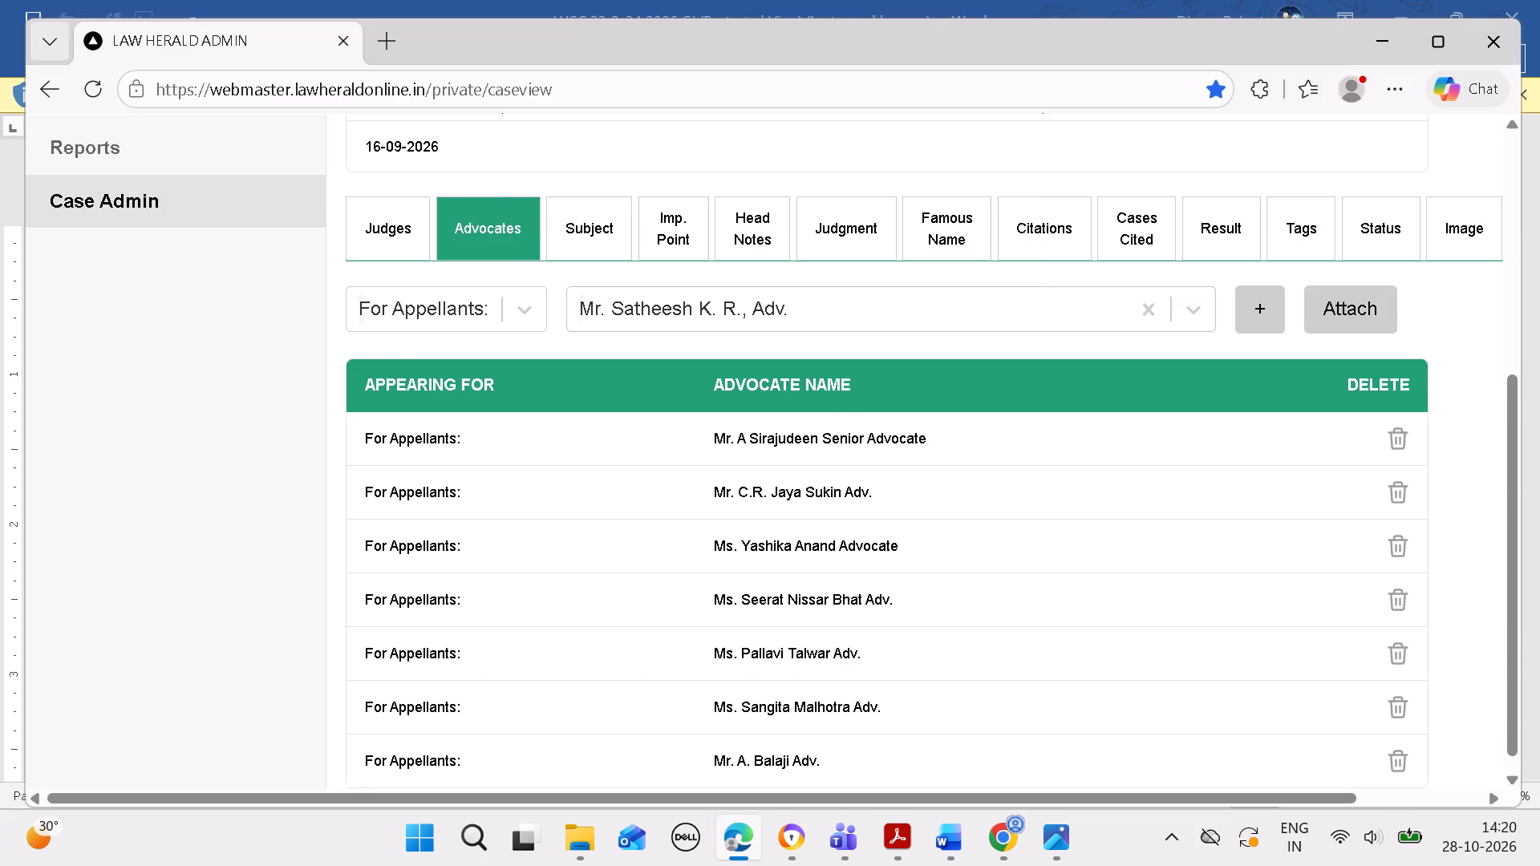
pyautogui.scroll(-5, 996, 372)
# Copy the ninth appellants' advocate's name from Word and add that person to the case as a new advocate with prefix Mr. and designation ADV.
pyautogui.click(948, 839)
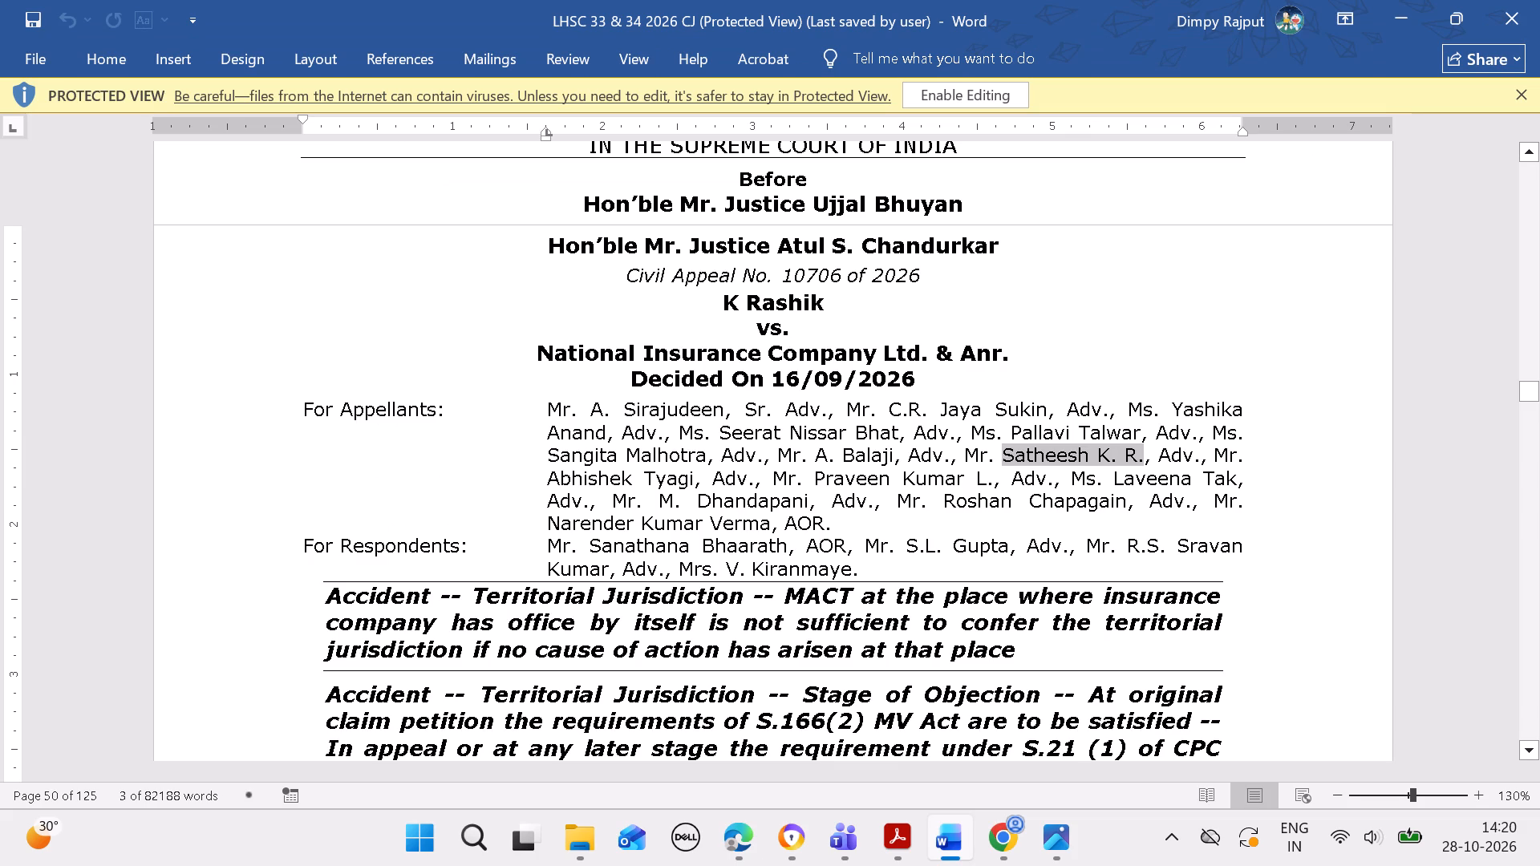
pyautogui.moveTo(549, 471); pyautogui.dragTo(554, 471)
pyautogui.moveTo(554, 471); pyautogui.dragTo(675, 480)
pyautogui.hotkey('ctrl', 'c')
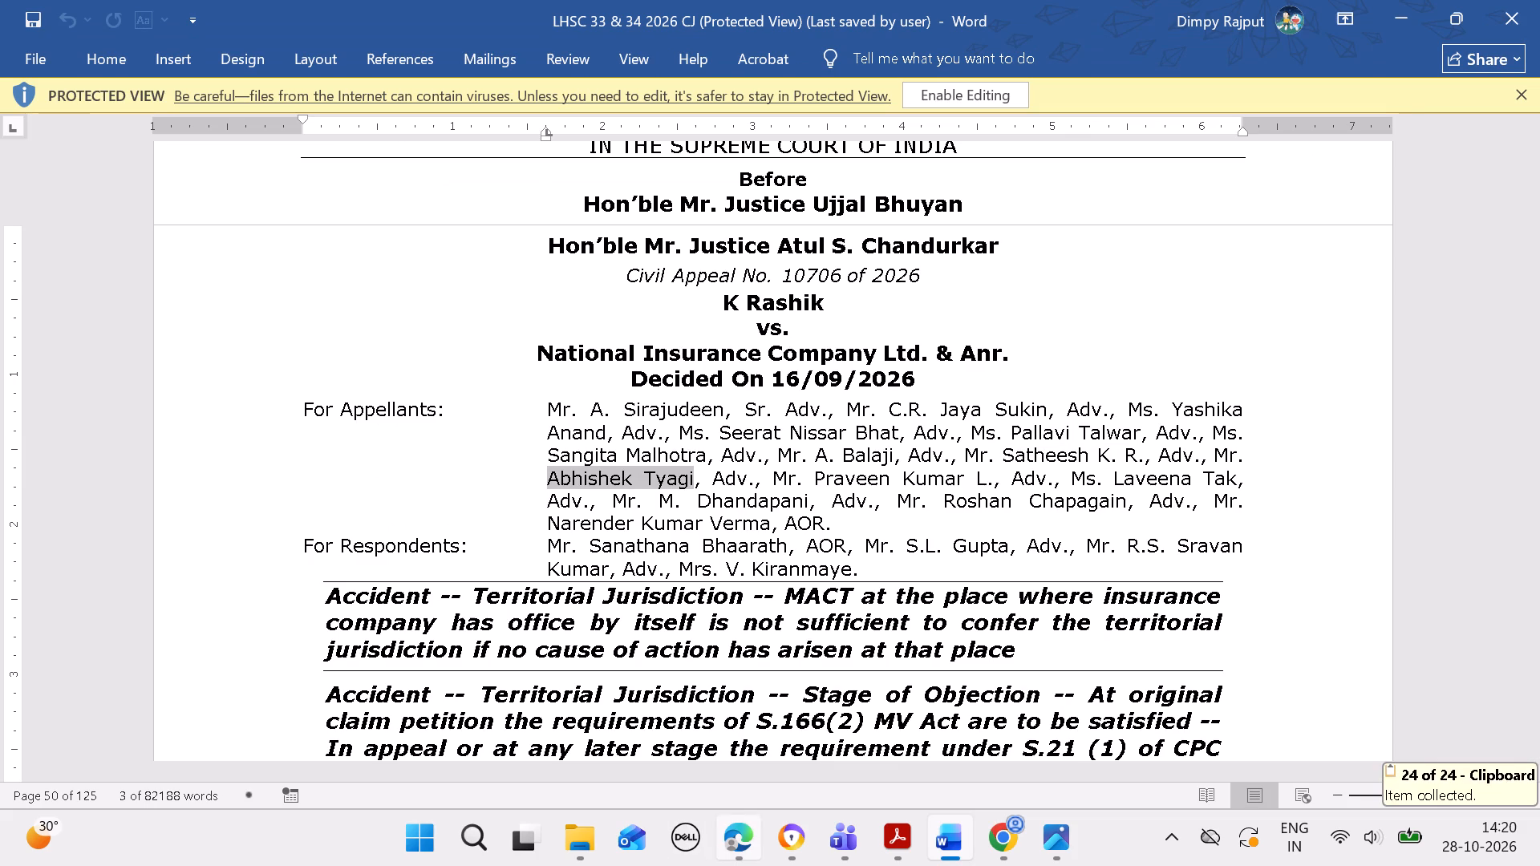
pyautogui.click(744, 840)
pyautogui.click(741, 833)
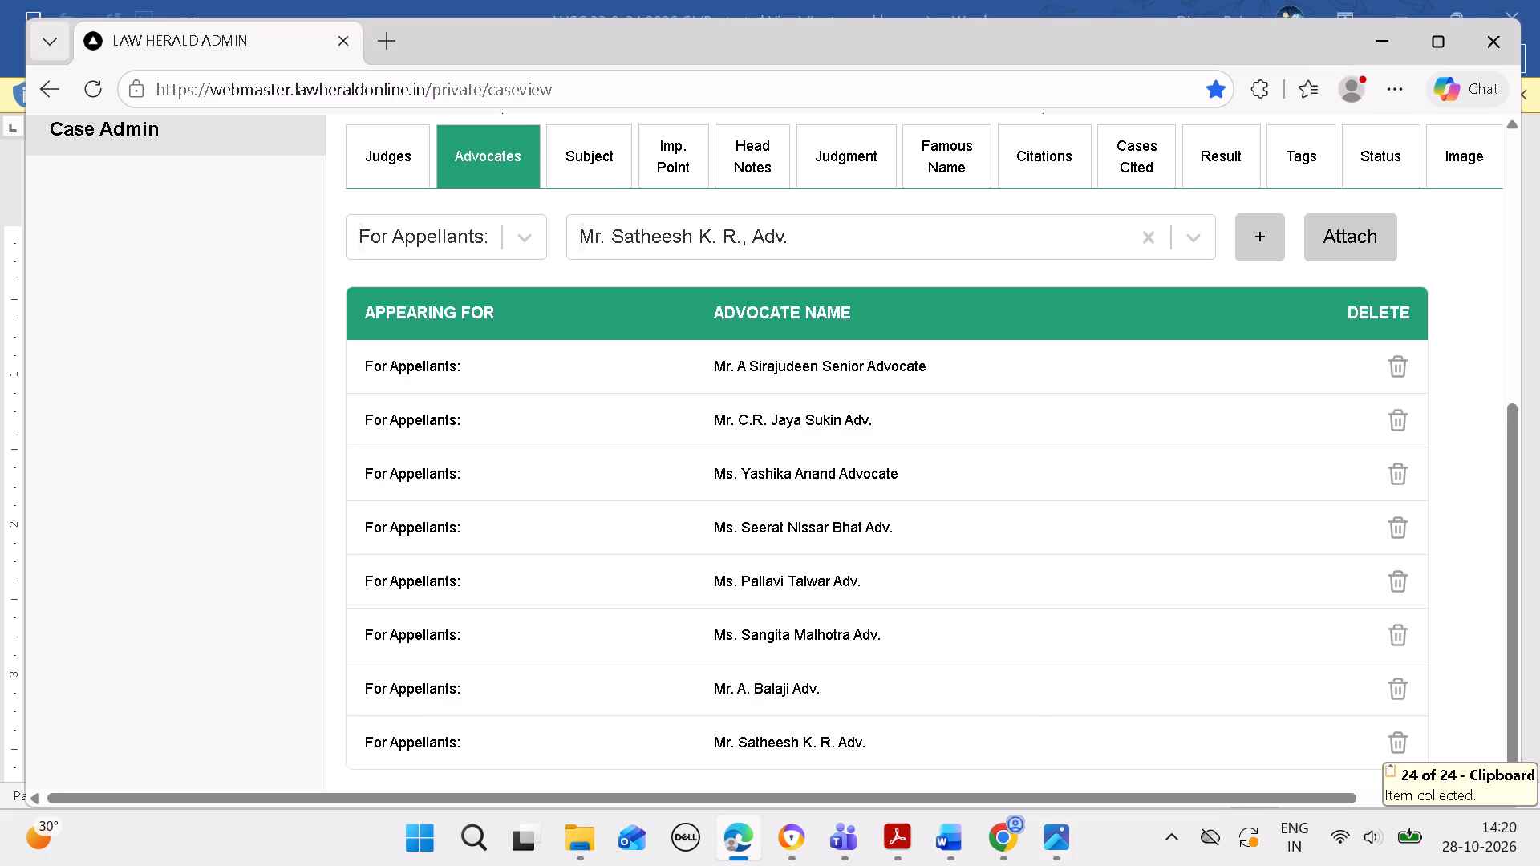
pyautogui.click(1143, 230)
pyautogui.hotkey('ctrl', 'v')
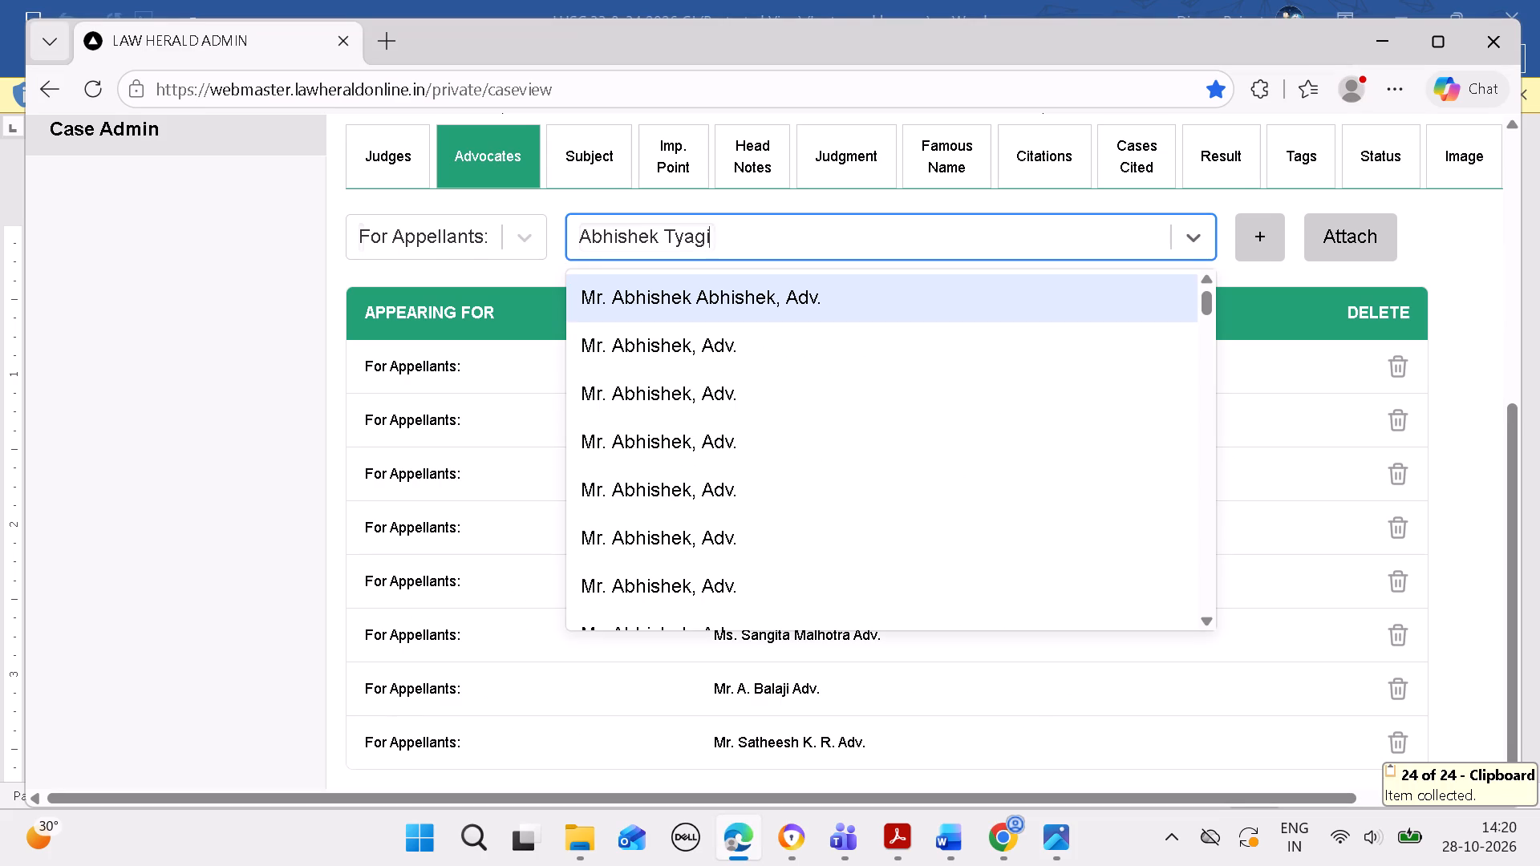
pyautogui.click(1263, 247)
pyautogui.click(972, 629)
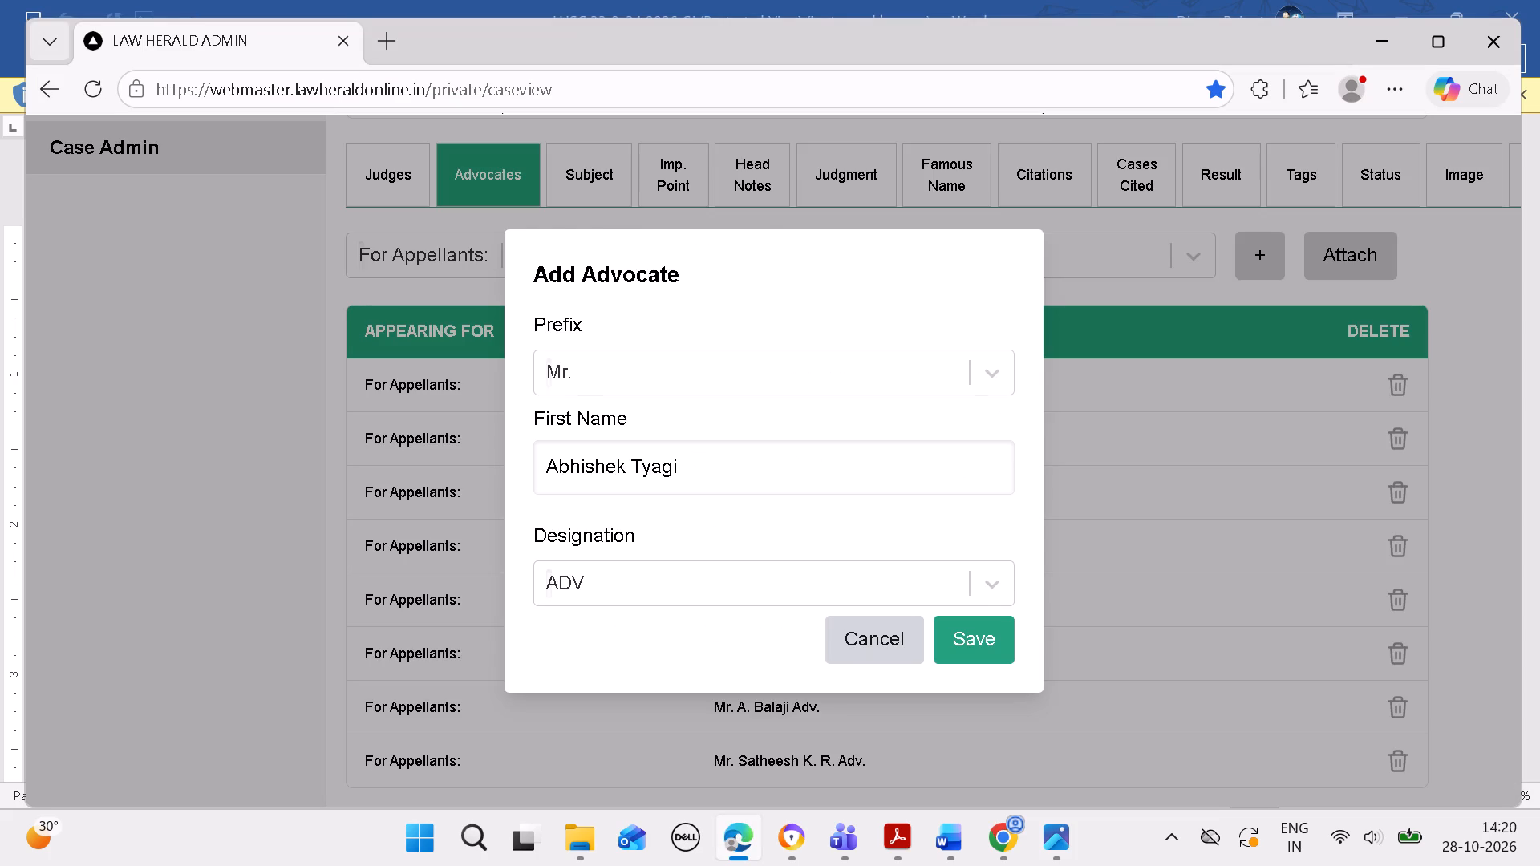
pyautogui.click(1007, 257)
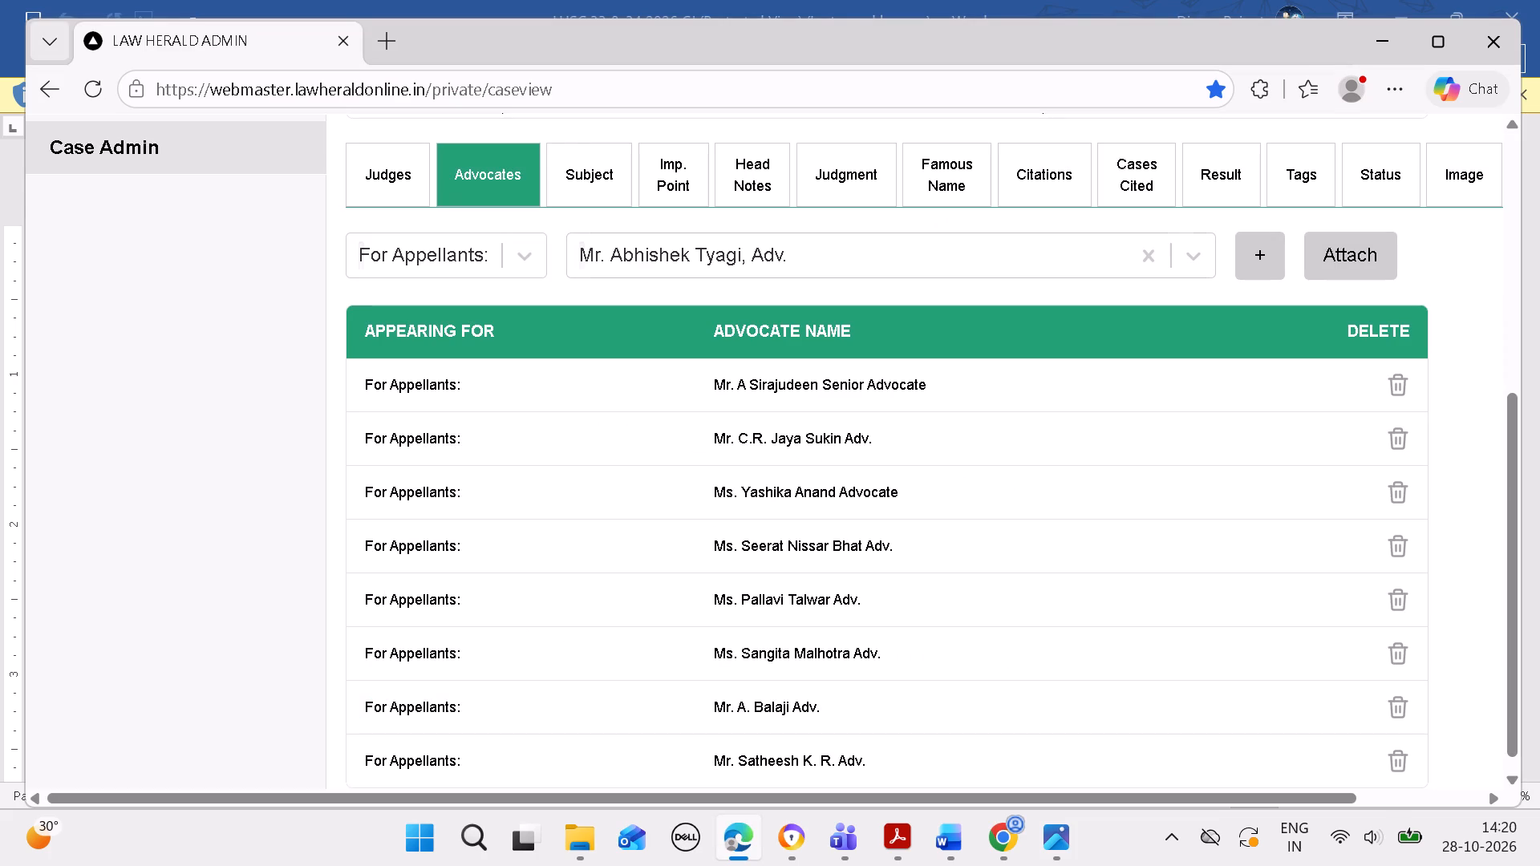
pyautogui.click(1014, 253)
pyautogui.scroll(-4, 1005, 362)
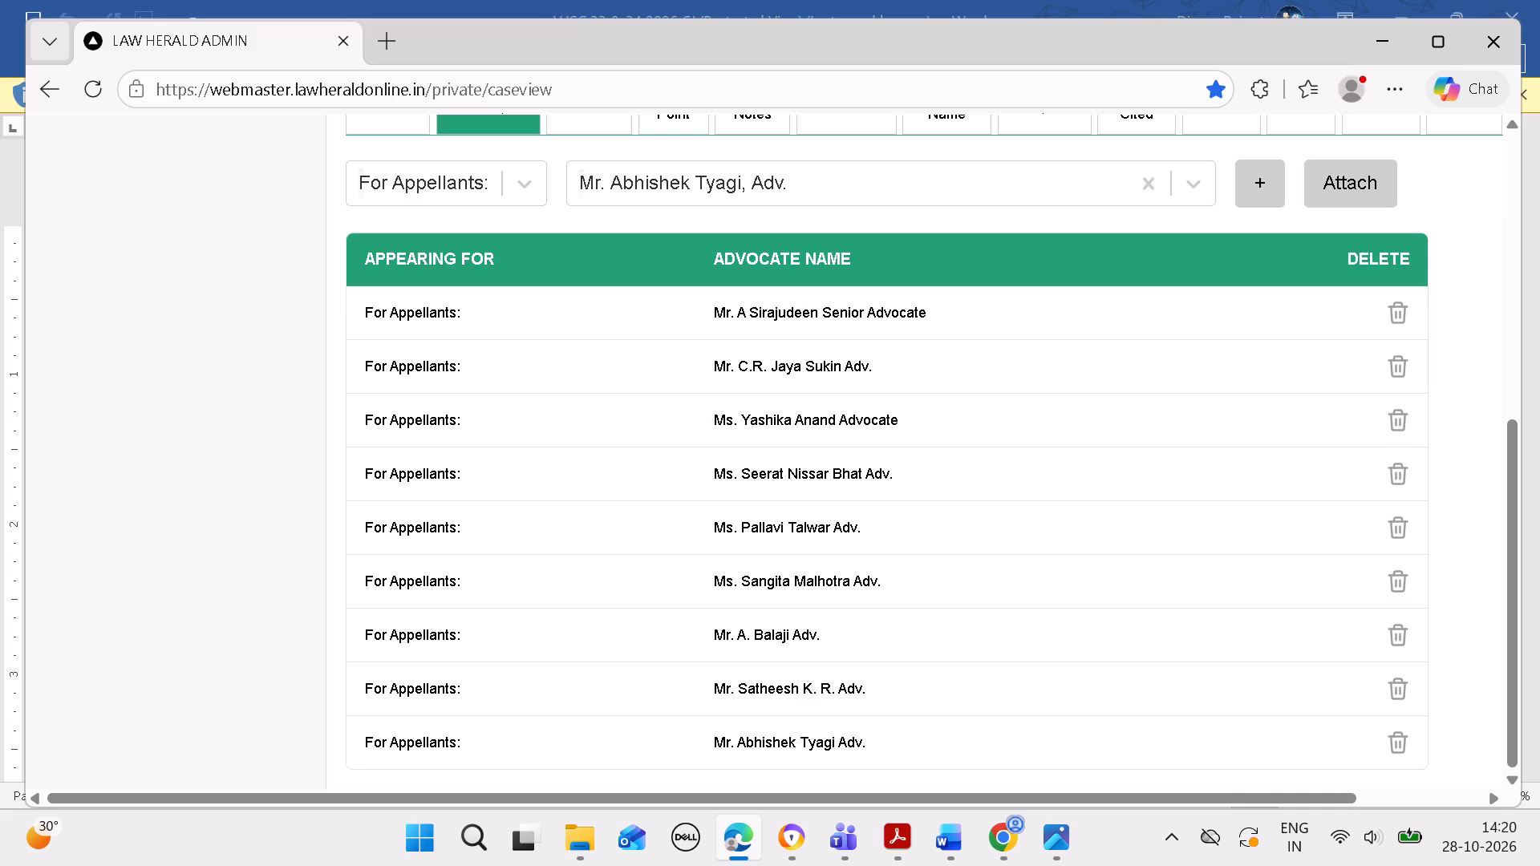
# Copy the tenth appellants' advocate's name from Word and add that person to the case as a new advocate with prefix Mr. and designation ADV.
pyautogui.click(947, 826)
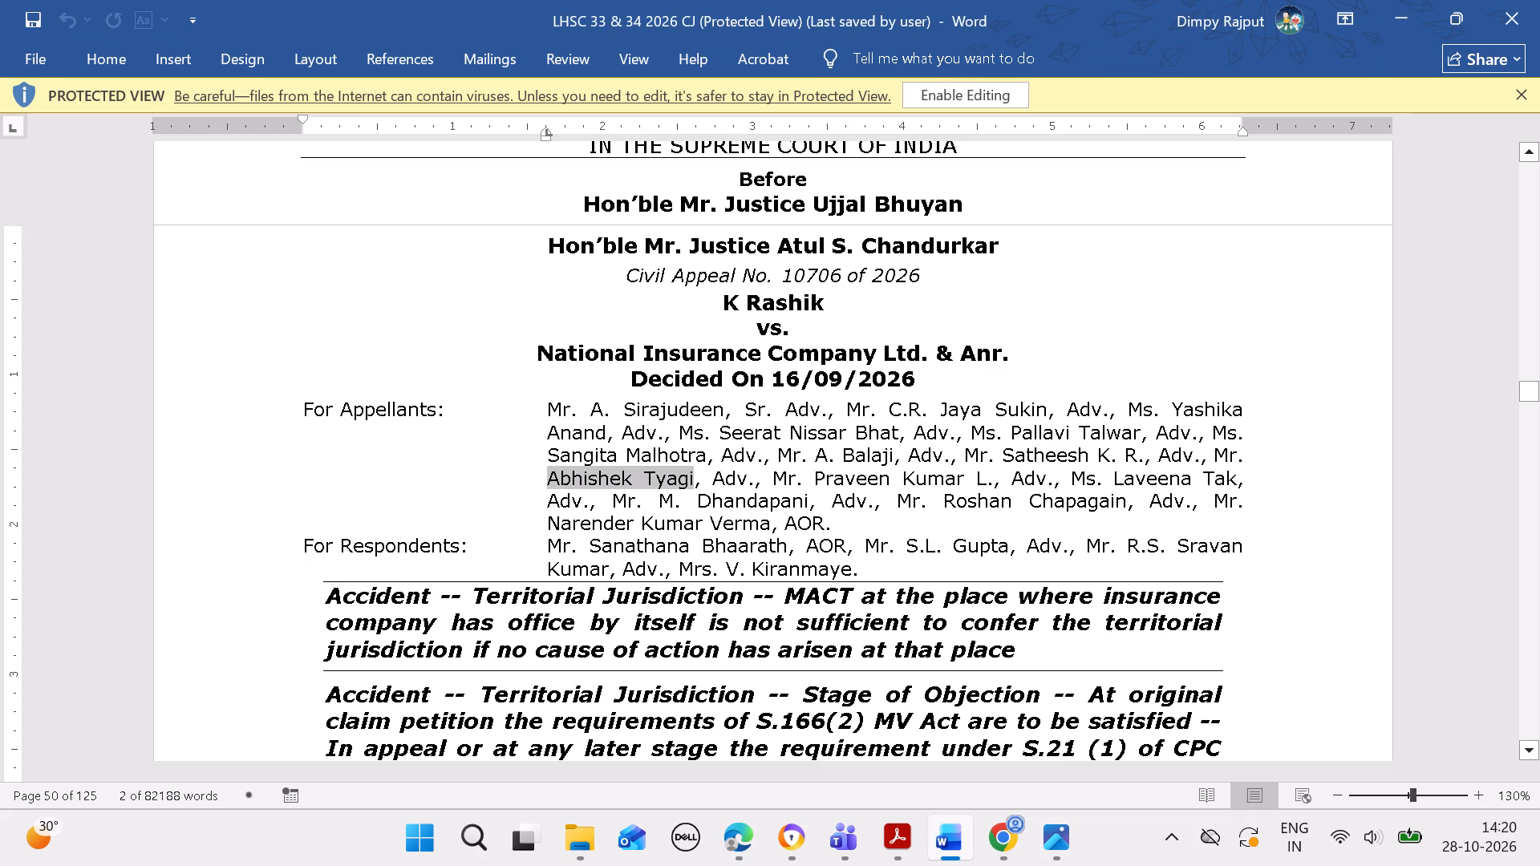
pyautogui.moveTo(815, 477); pyautogui.dragTo(985, 466)
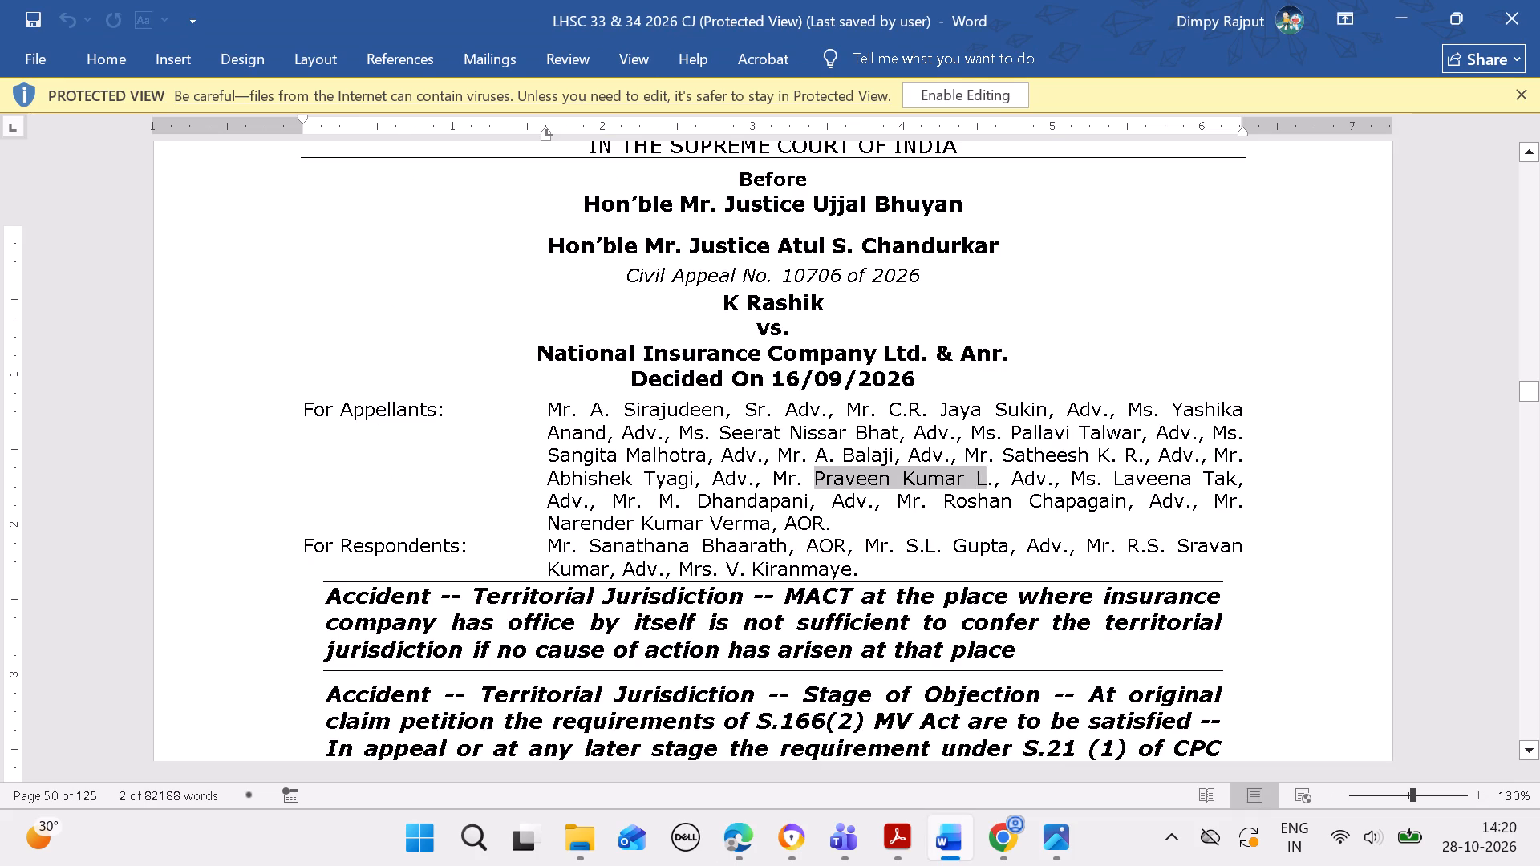
pyautogui.moveTo(985, 466); pyautogui.dragTo(990, 469)
pyautogui.hotkey('ctrl', 'c')
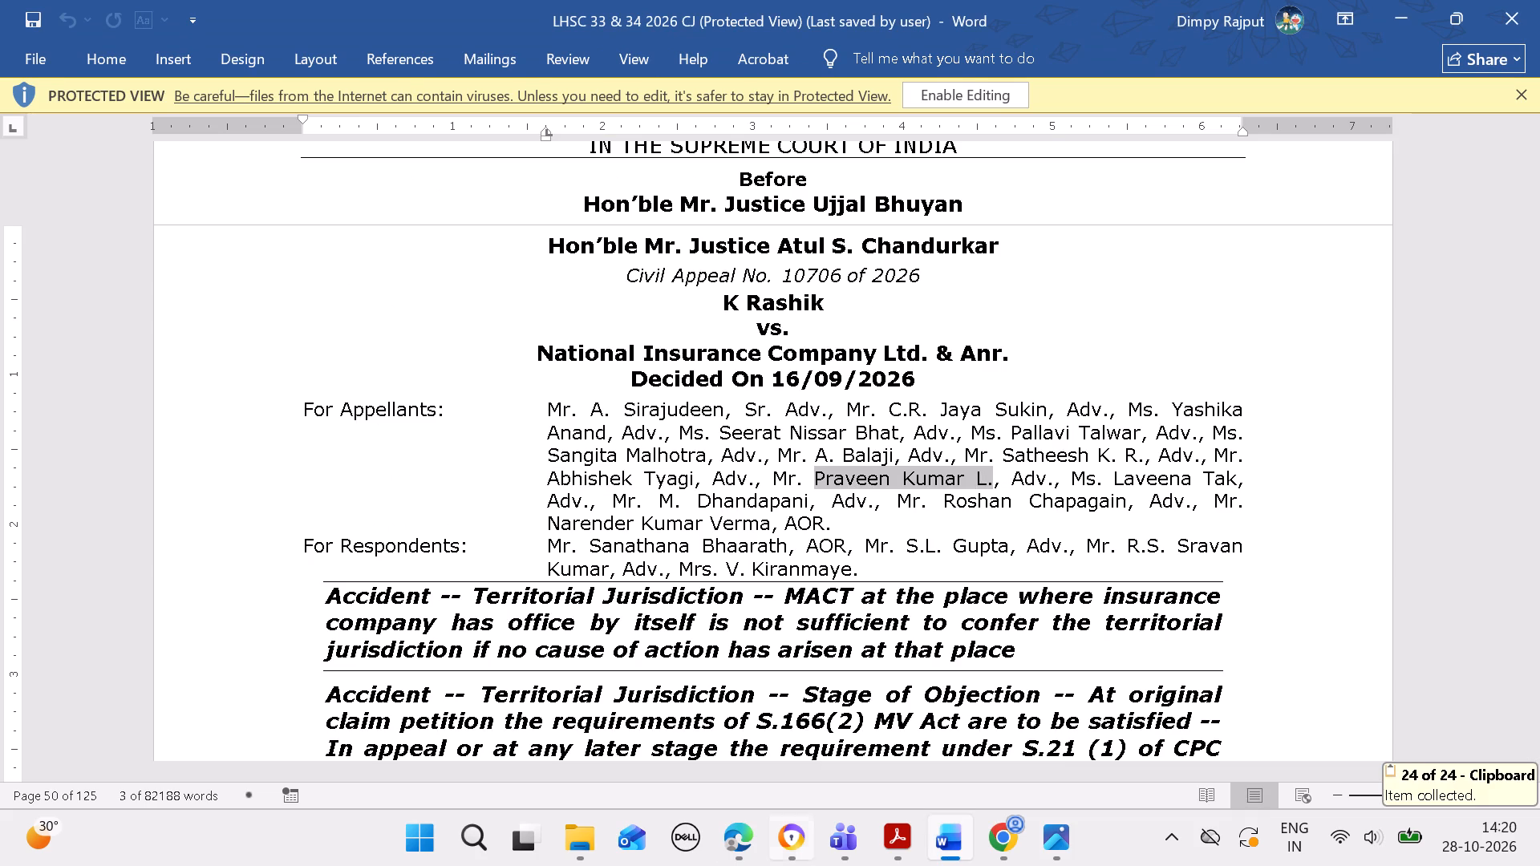
pyautogui.click(754, 838)
pyautogui.click(1140, 188)
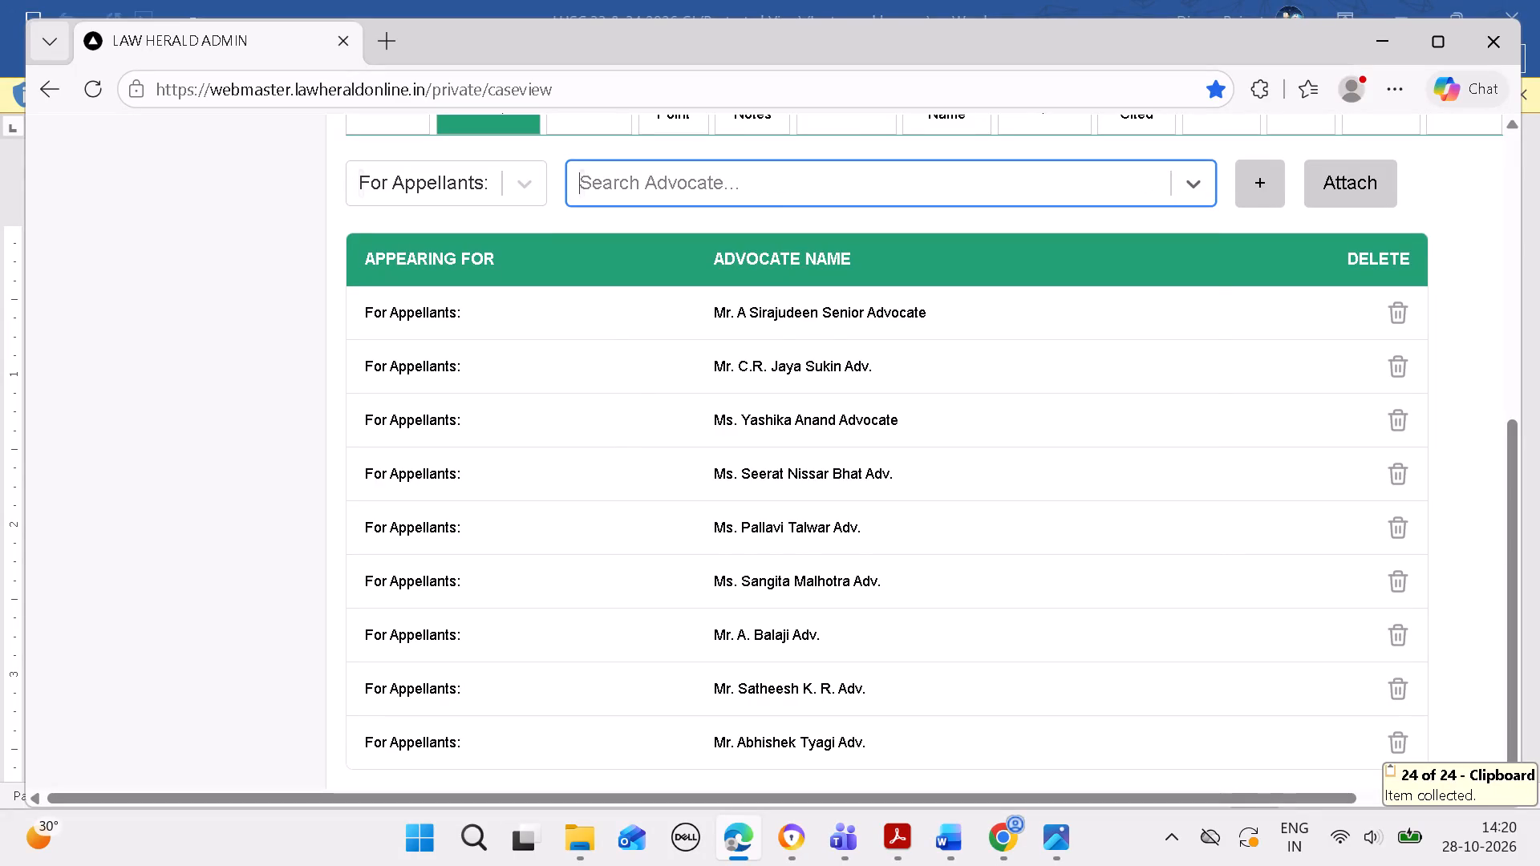
pyautogui.hotkey('ctrl', 'v')
pyautogui.click(1260, 184)
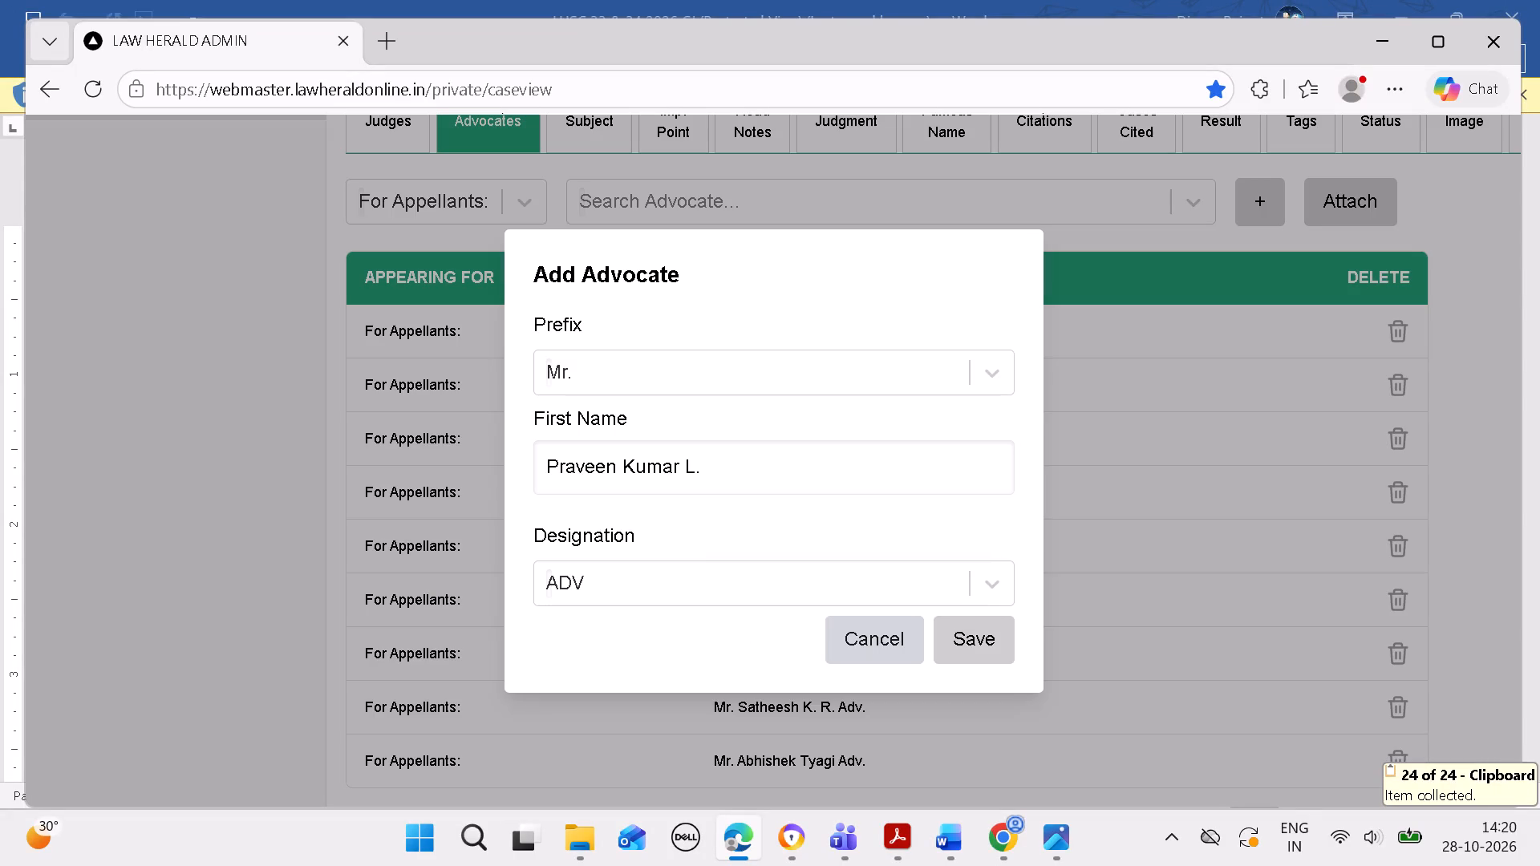
pyautogui.click(984, 607)
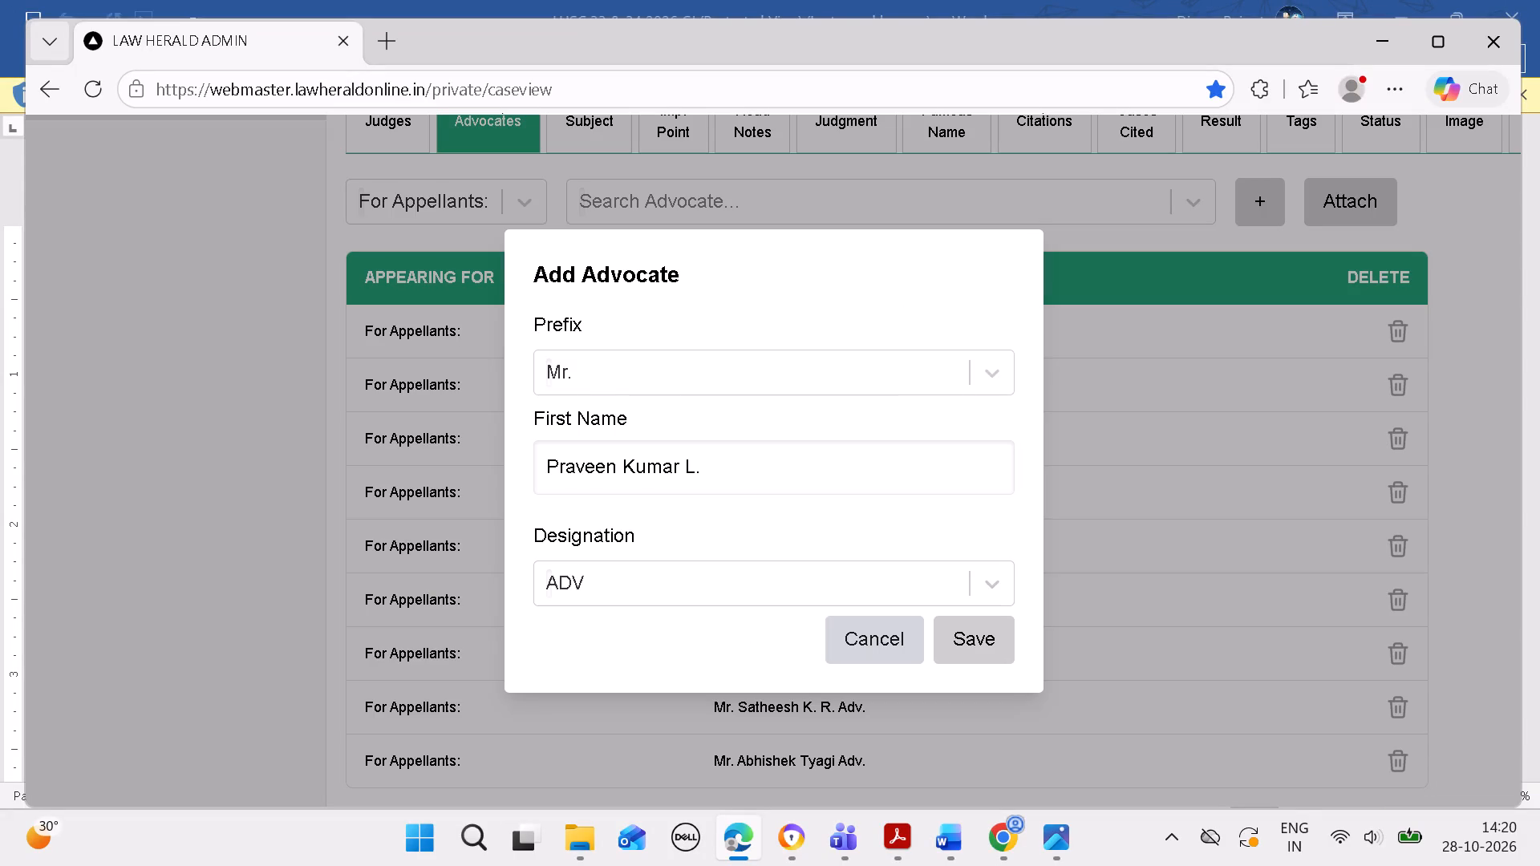
pyautogui.click(984, 637)
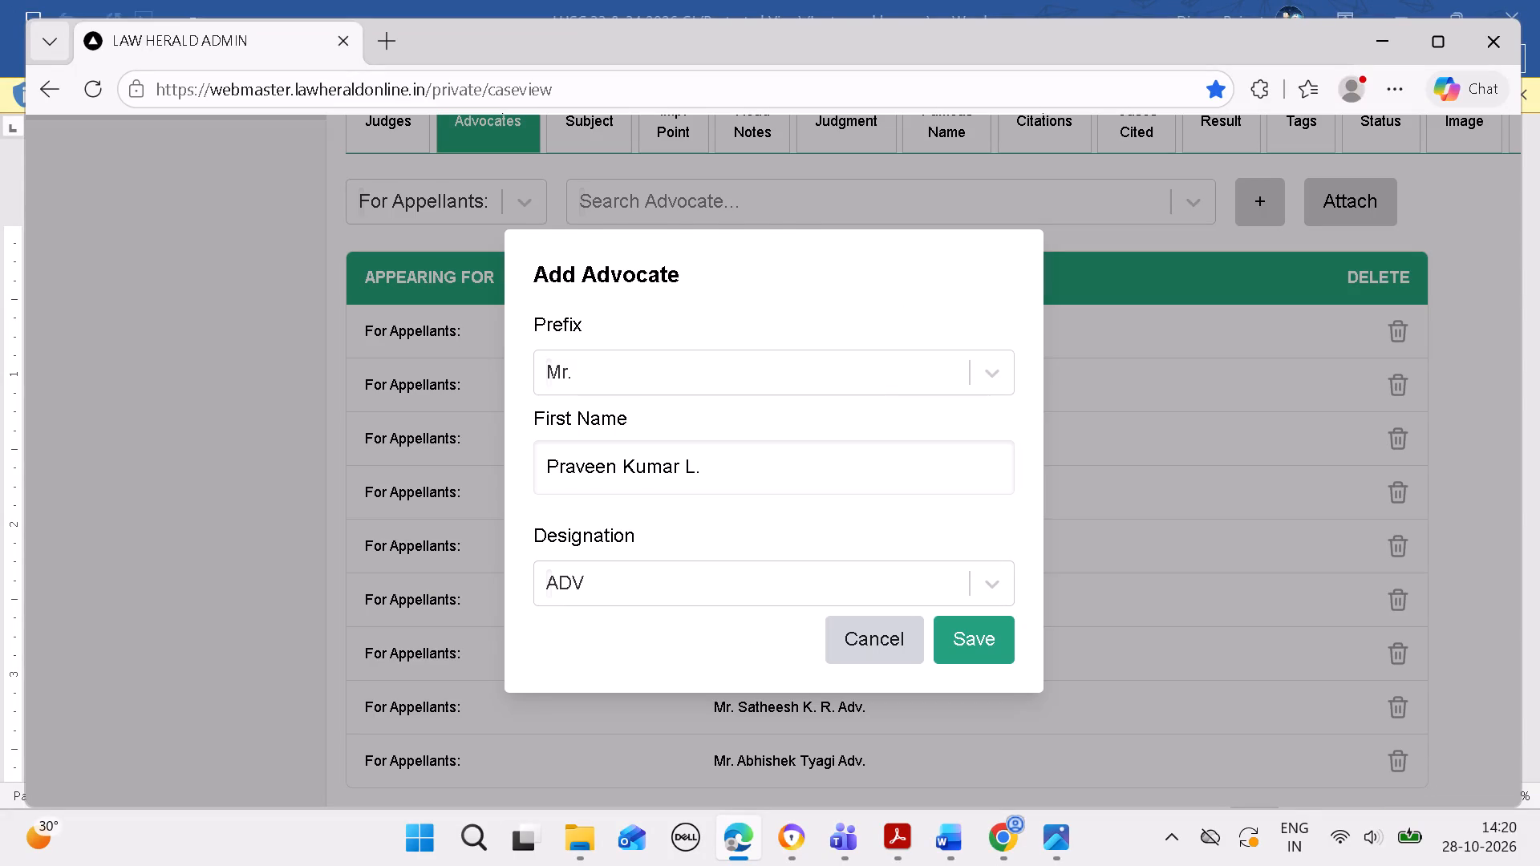
pyautogui.click(1008, 265)
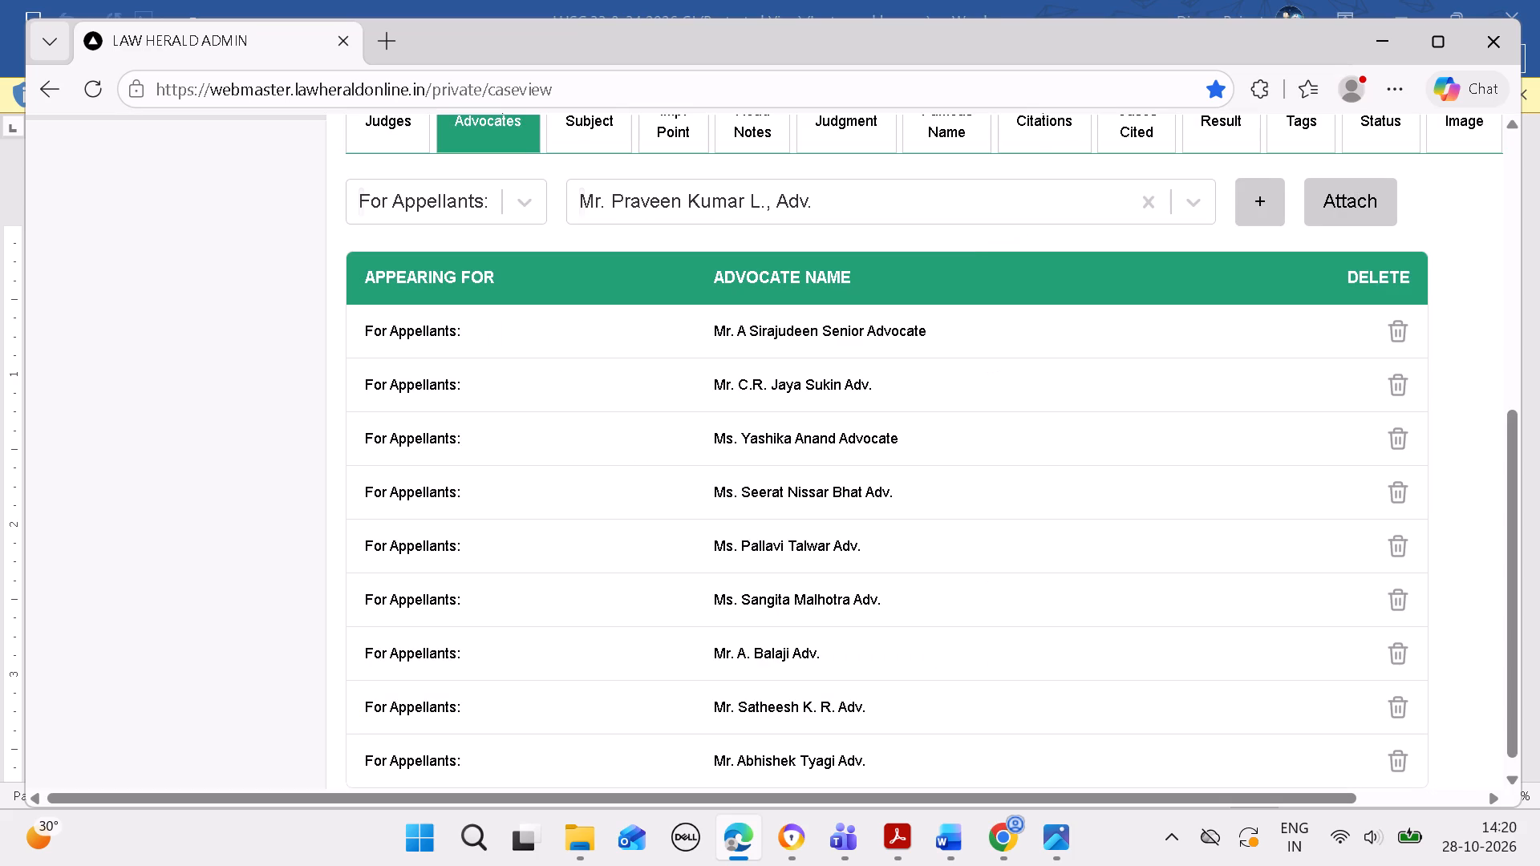
pyautogui.scroll(-1, 1022, 315)
pyautogui.click(1006, 267)
pyautogui.scroll(-5, 1009, 359)
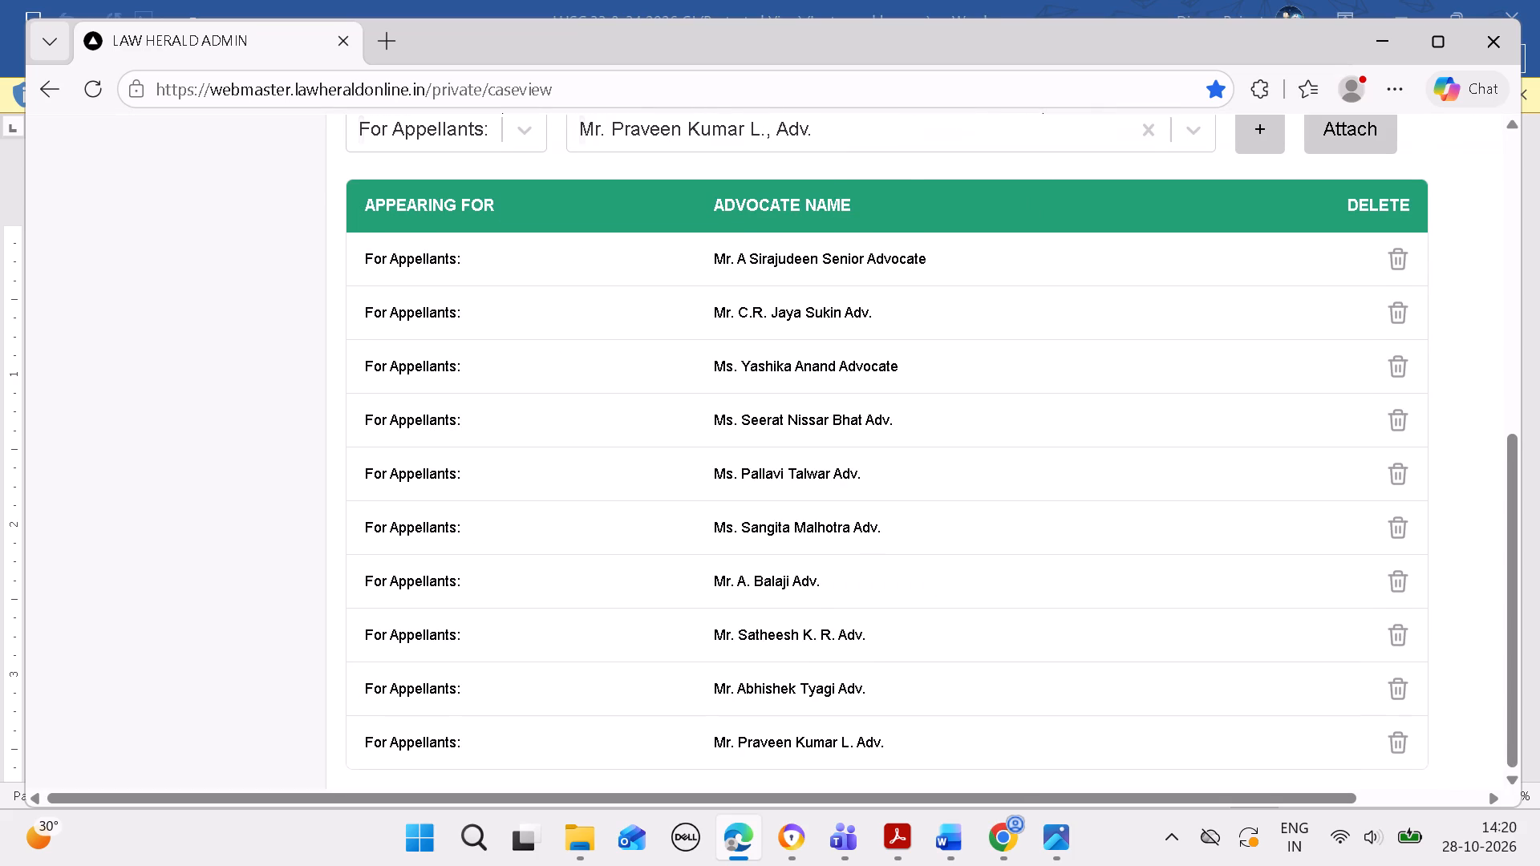
# Copy the eleventh appellants' advocate's name from Word and add that person to the case as a new advocate with prefix Ms. and designation ADV.
pyautogui.click(975, 828)
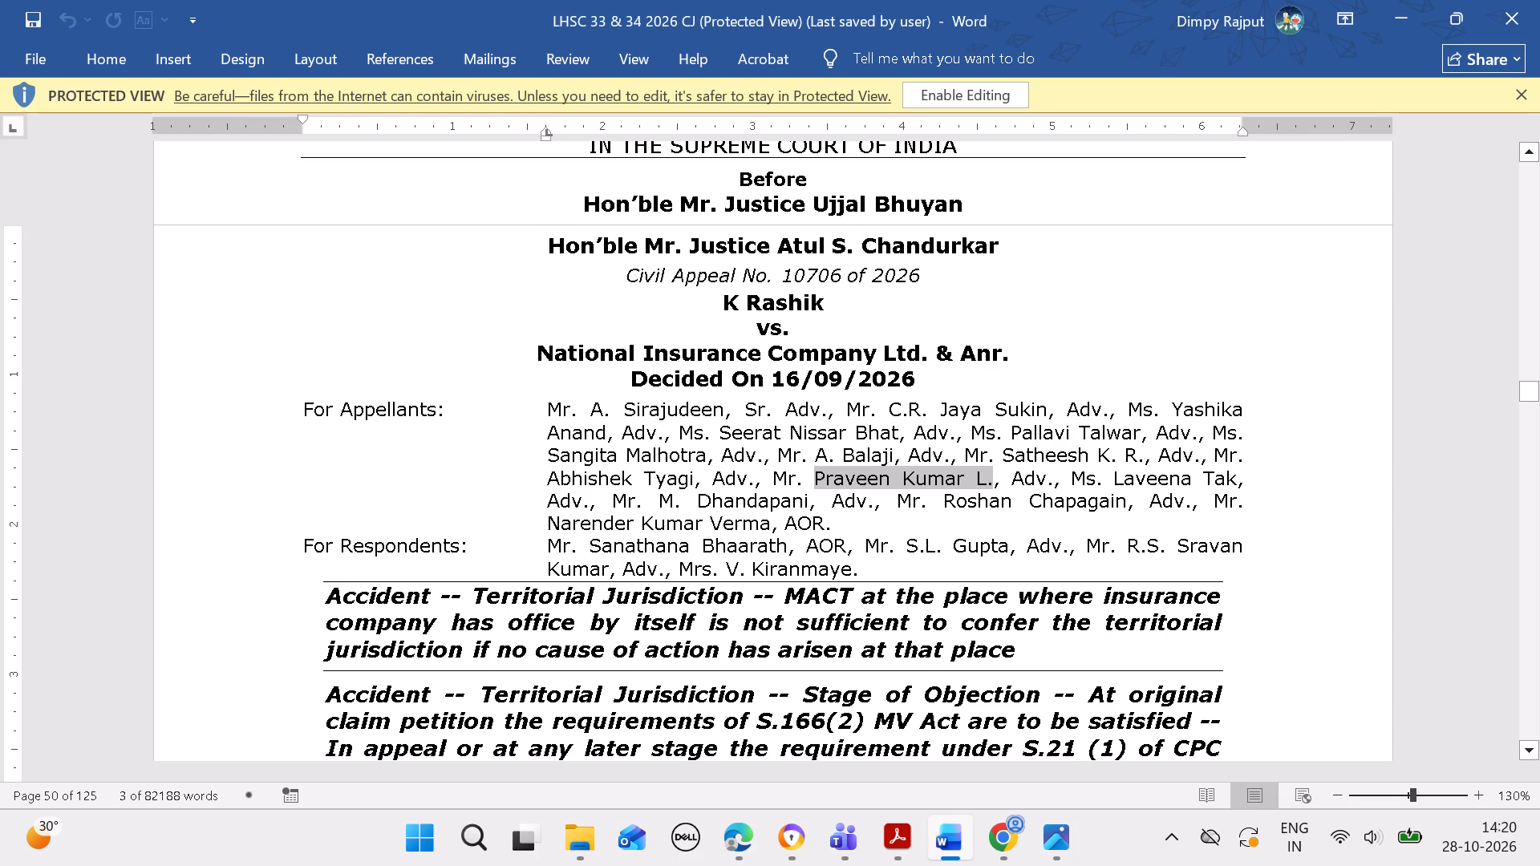
pyautogui.click(958, 835)
pyautogui.click(957, 834)
pyautogui.moveTo(1115, 478); pyautogui.dragTo(1229, 477)
pyautogui.hotkey('ctrl', 'c')
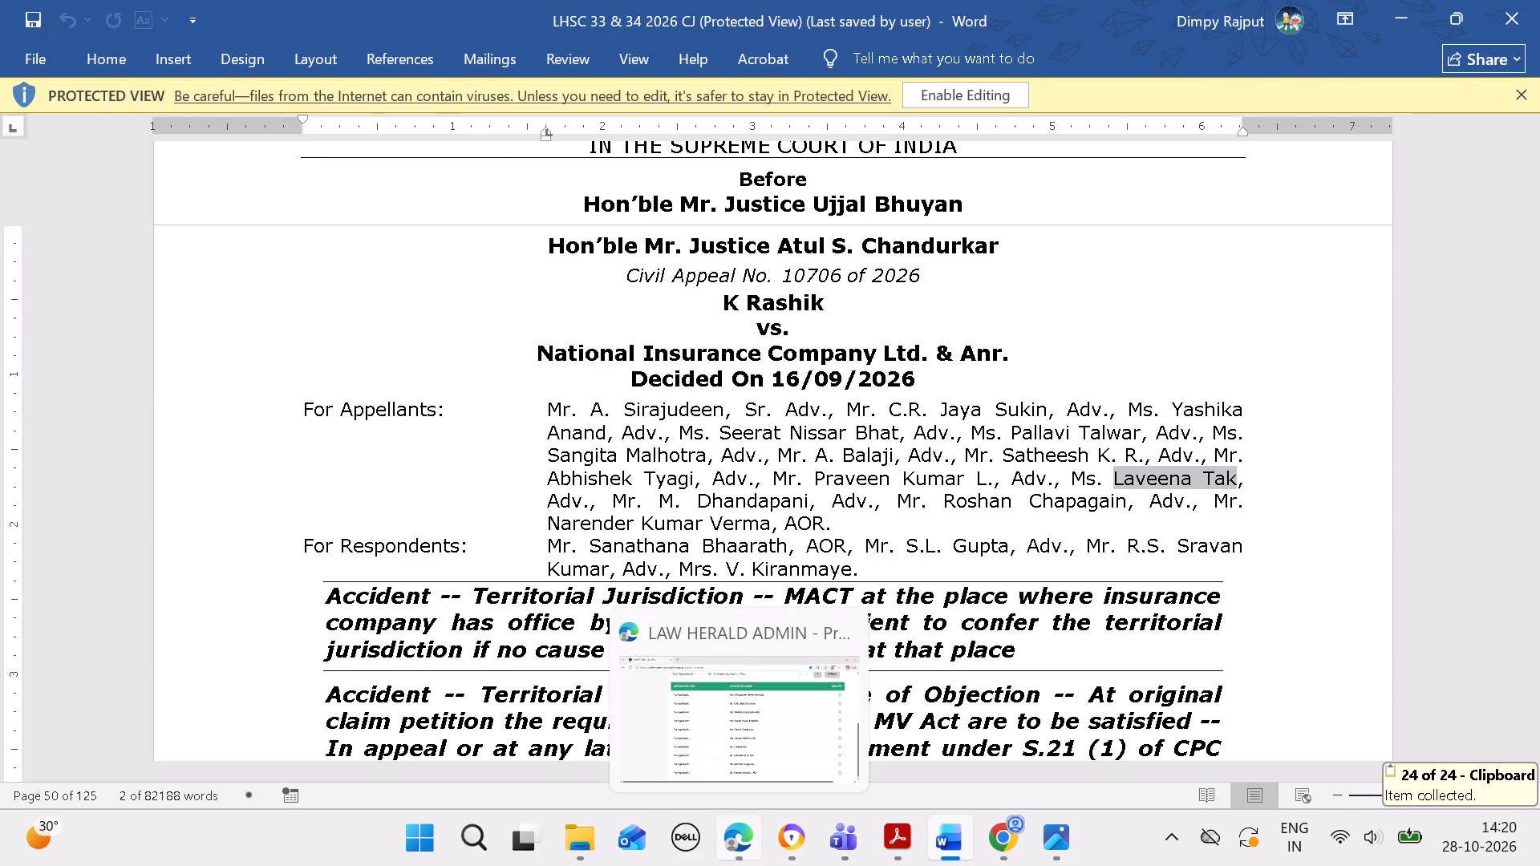
pyautogui.click(745, 824)
pyautogui.click(1141, 132)
pyautogui.hotkey('ctrl', 'v')
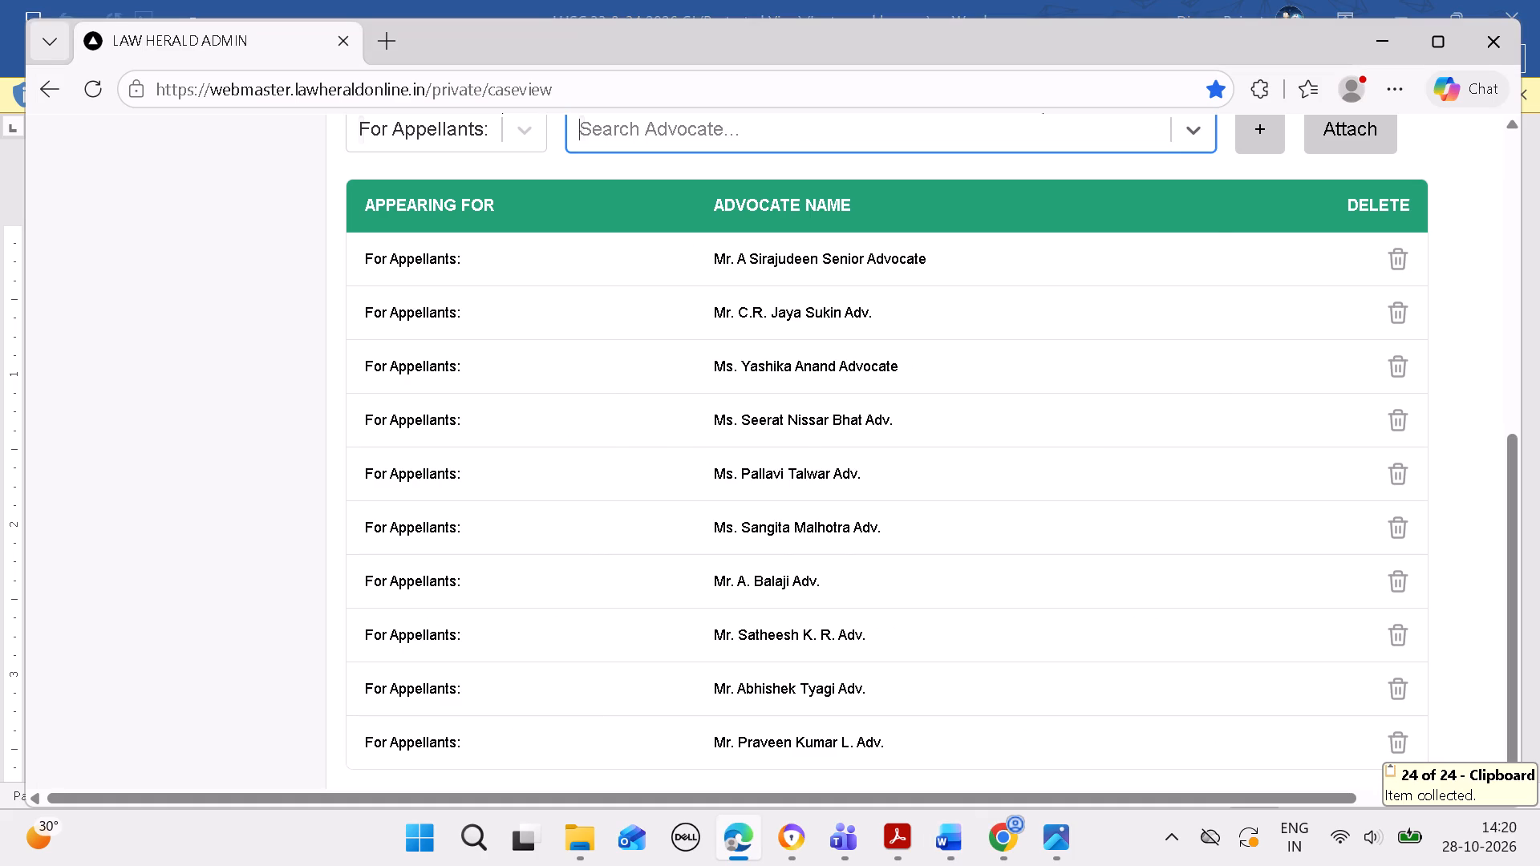
pyautogui.click(1262, 136)
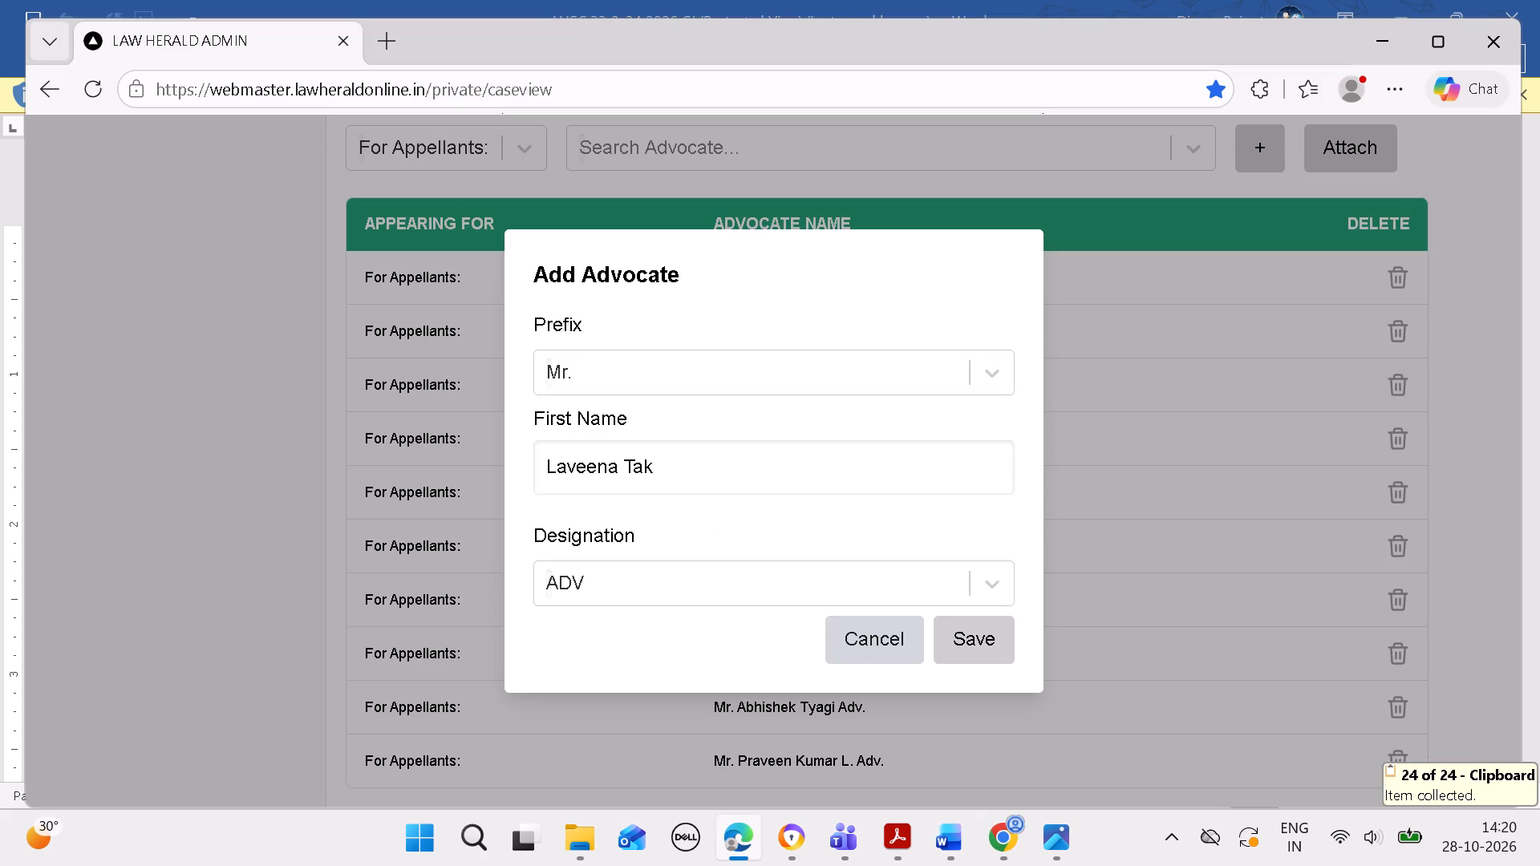
pyautogui.click(1007, 351)
pyautogui.scroll(-3, 934, 444)
pyautogui.click(886, 550)
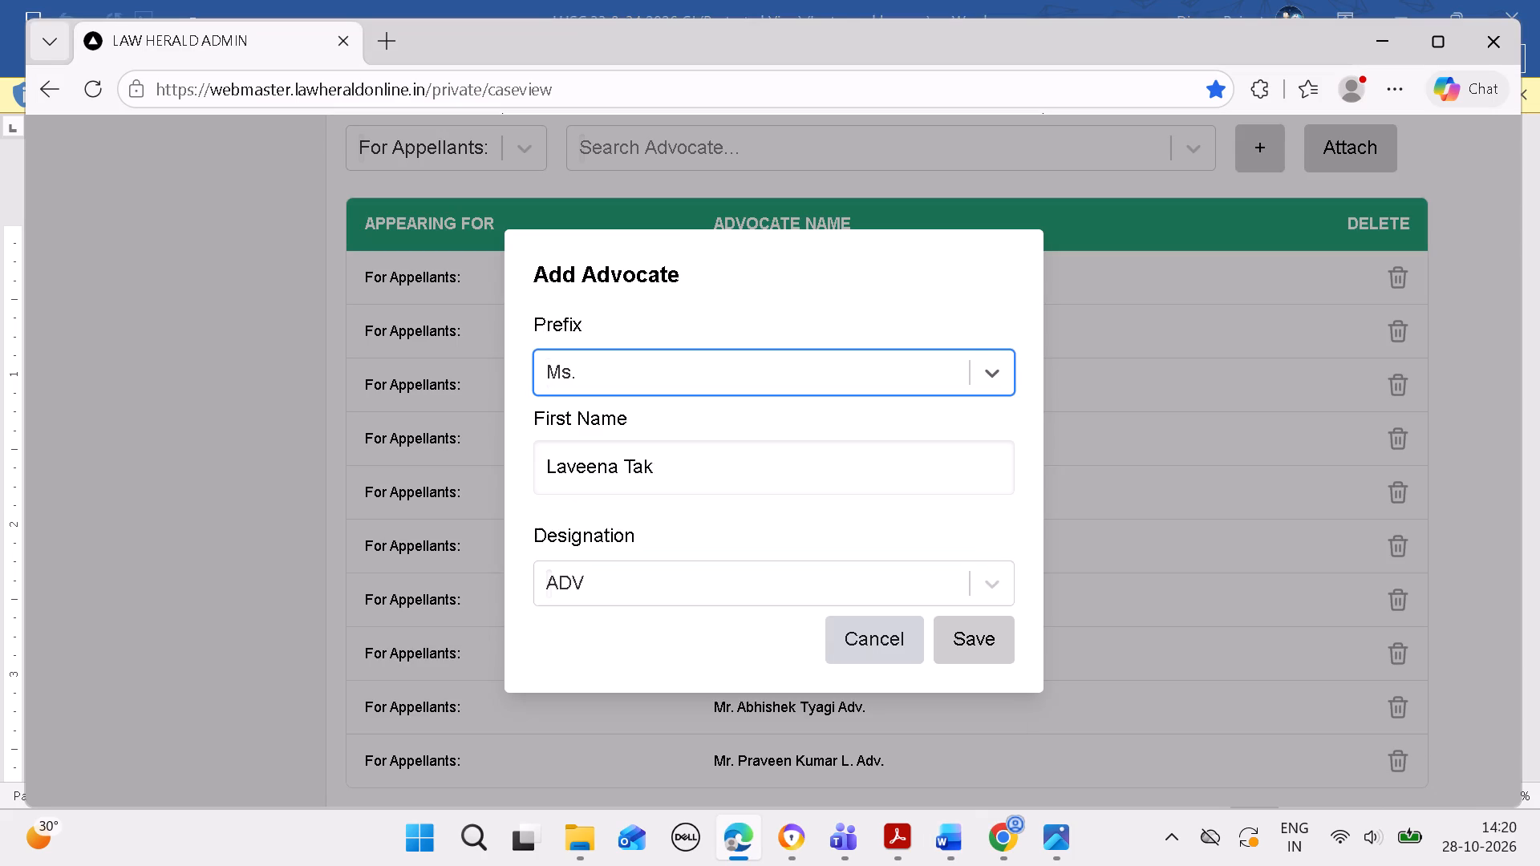
pyautogui.click(977, 629)
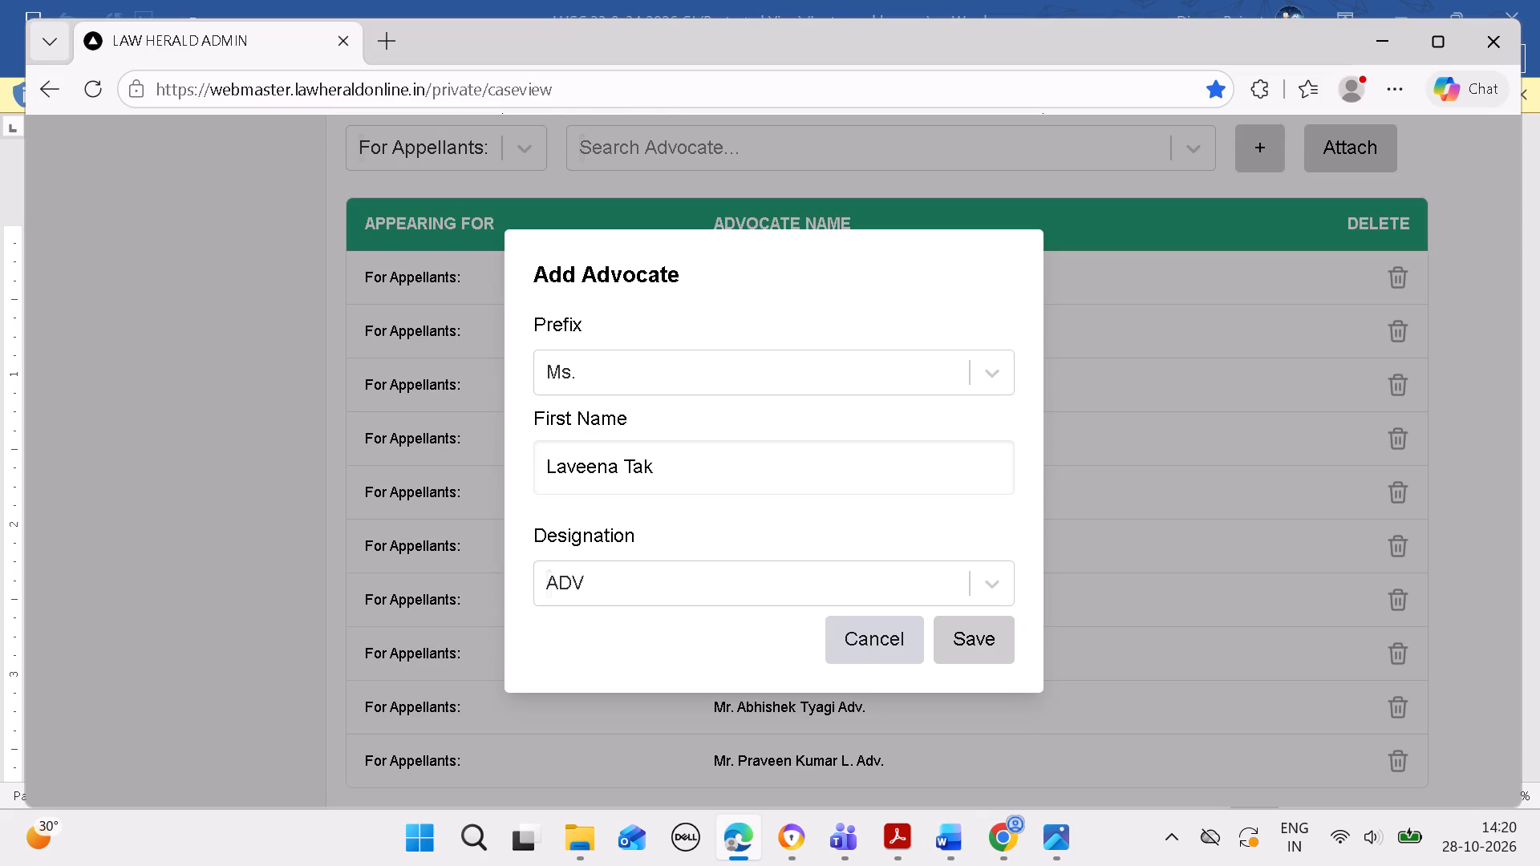
pyautogui.click(1015, 248)
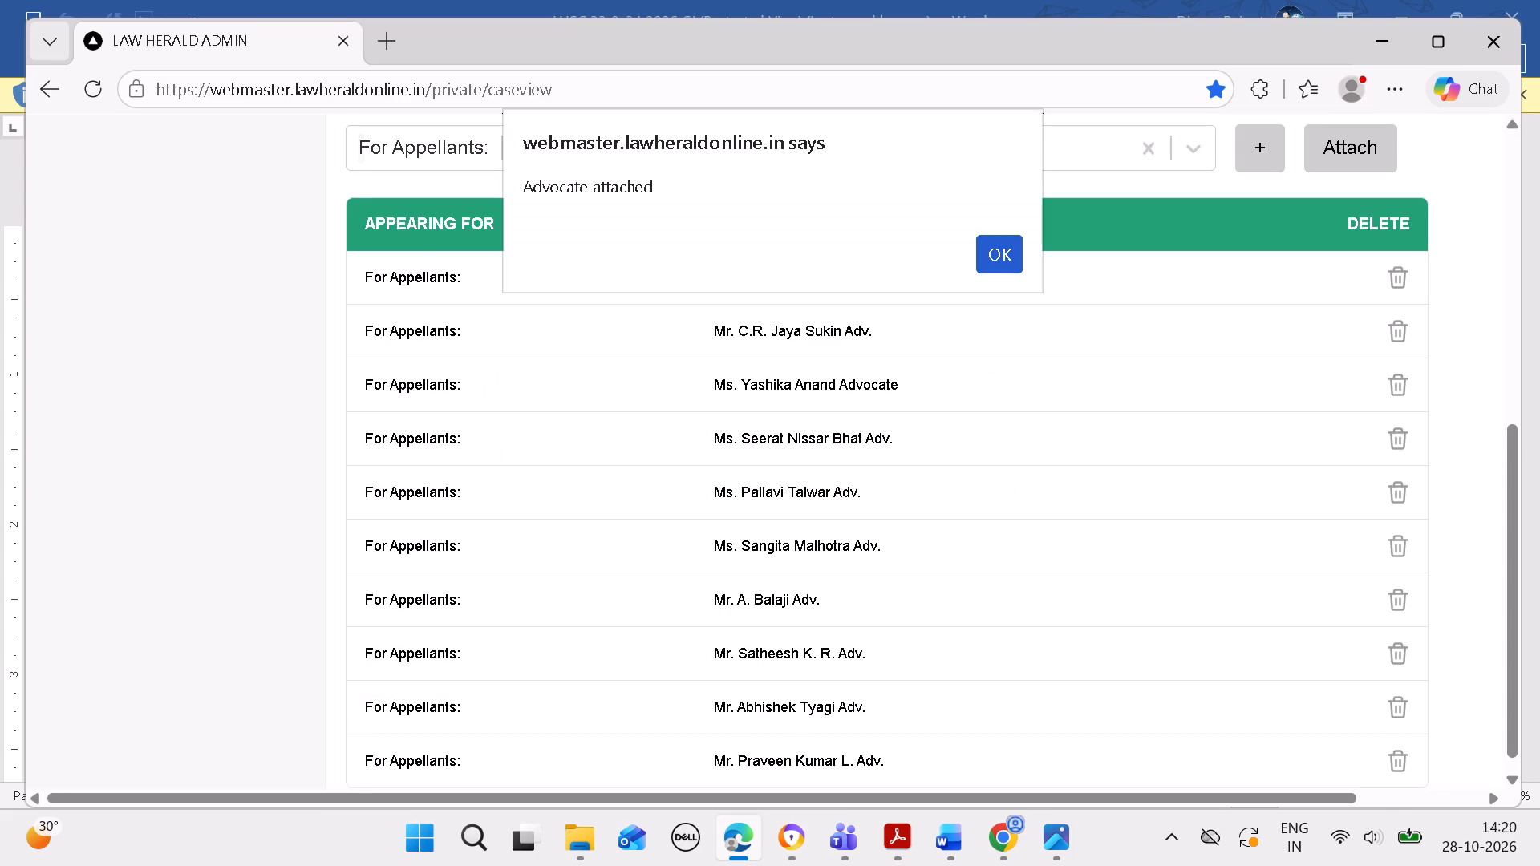
pyautogui.click(1014, 258)
pyautogui.scroll(-5, 1028, 330)
# Copy the twelfth appellants' advocate's name from Word and add that person to the case as a new advocate with prefix Mr. and designation ADV.
pyautogui.click(949, 832)
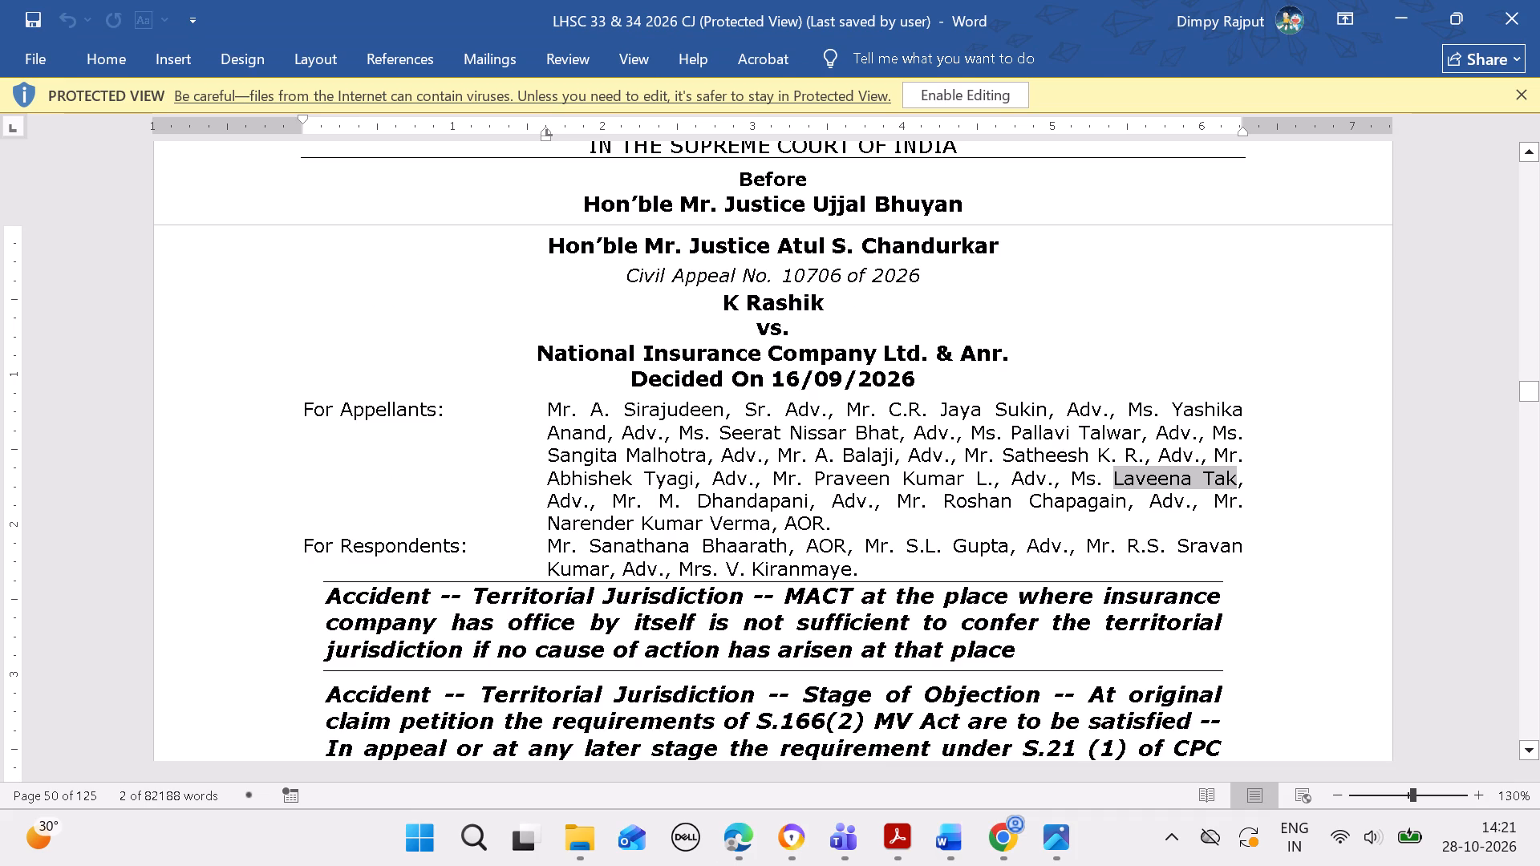
pyautogui.moveTo(659, 498); pyautogui.dragTo(759, 496)
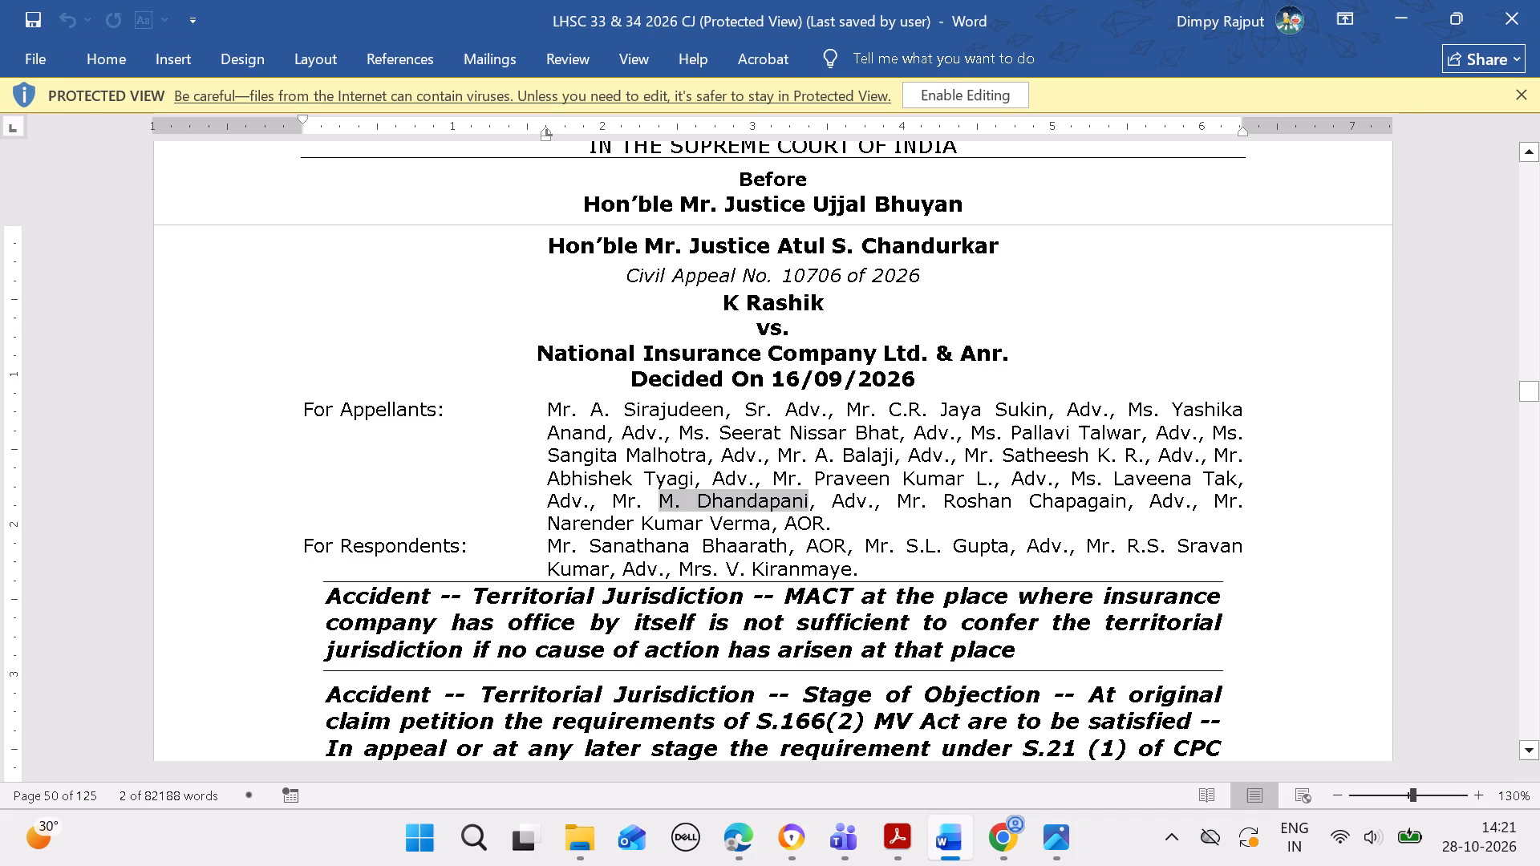
pyautogui.hotkey('ctrl', 'c')
pyautogui.click(736, 837)
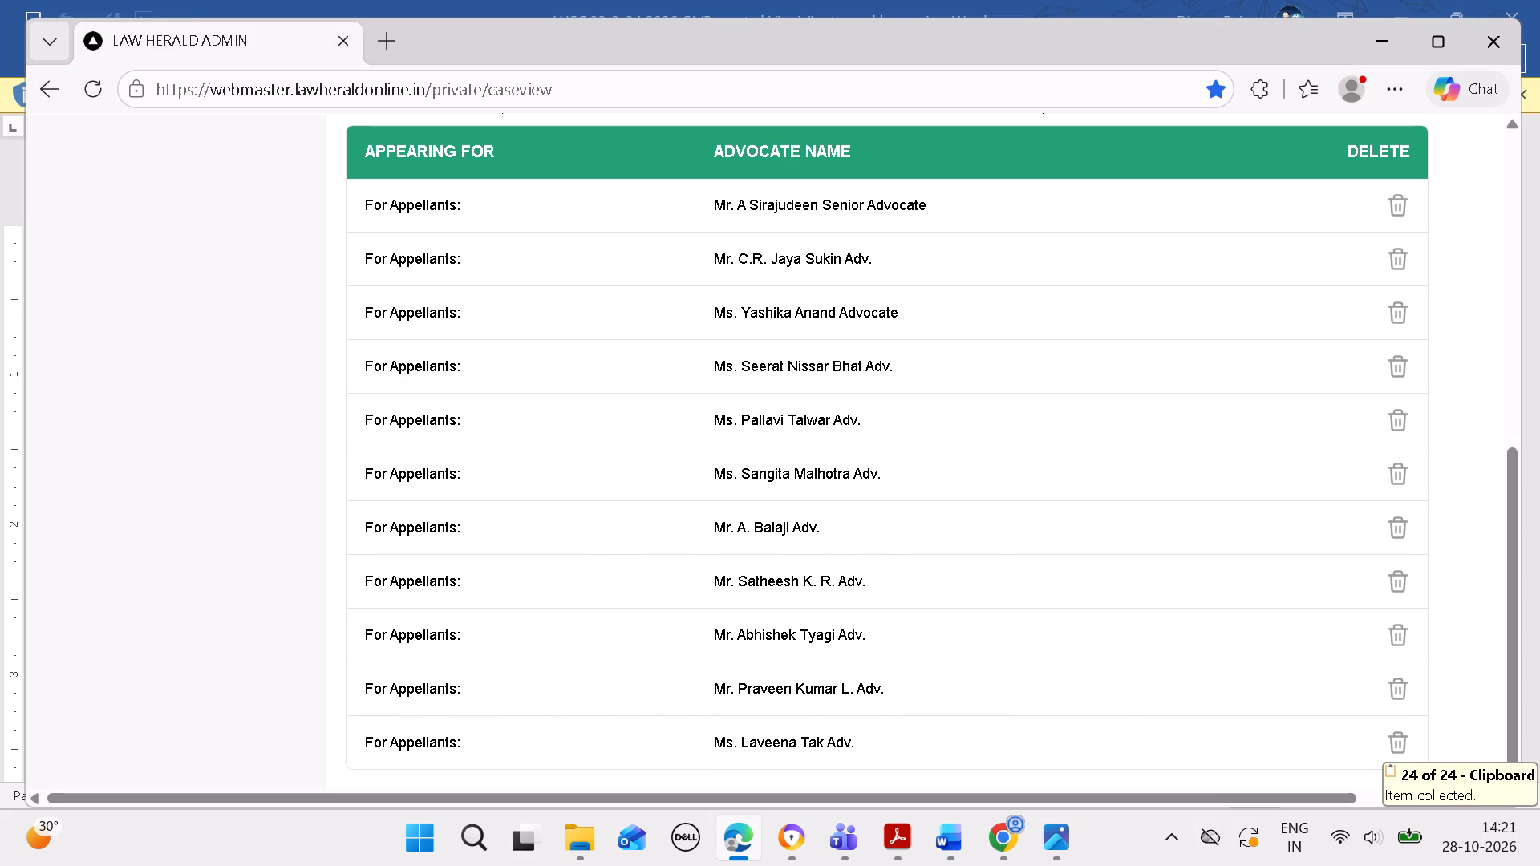
pyautogui.moveTo(1526, 520); pyautogui.dragTo(1522, 459)
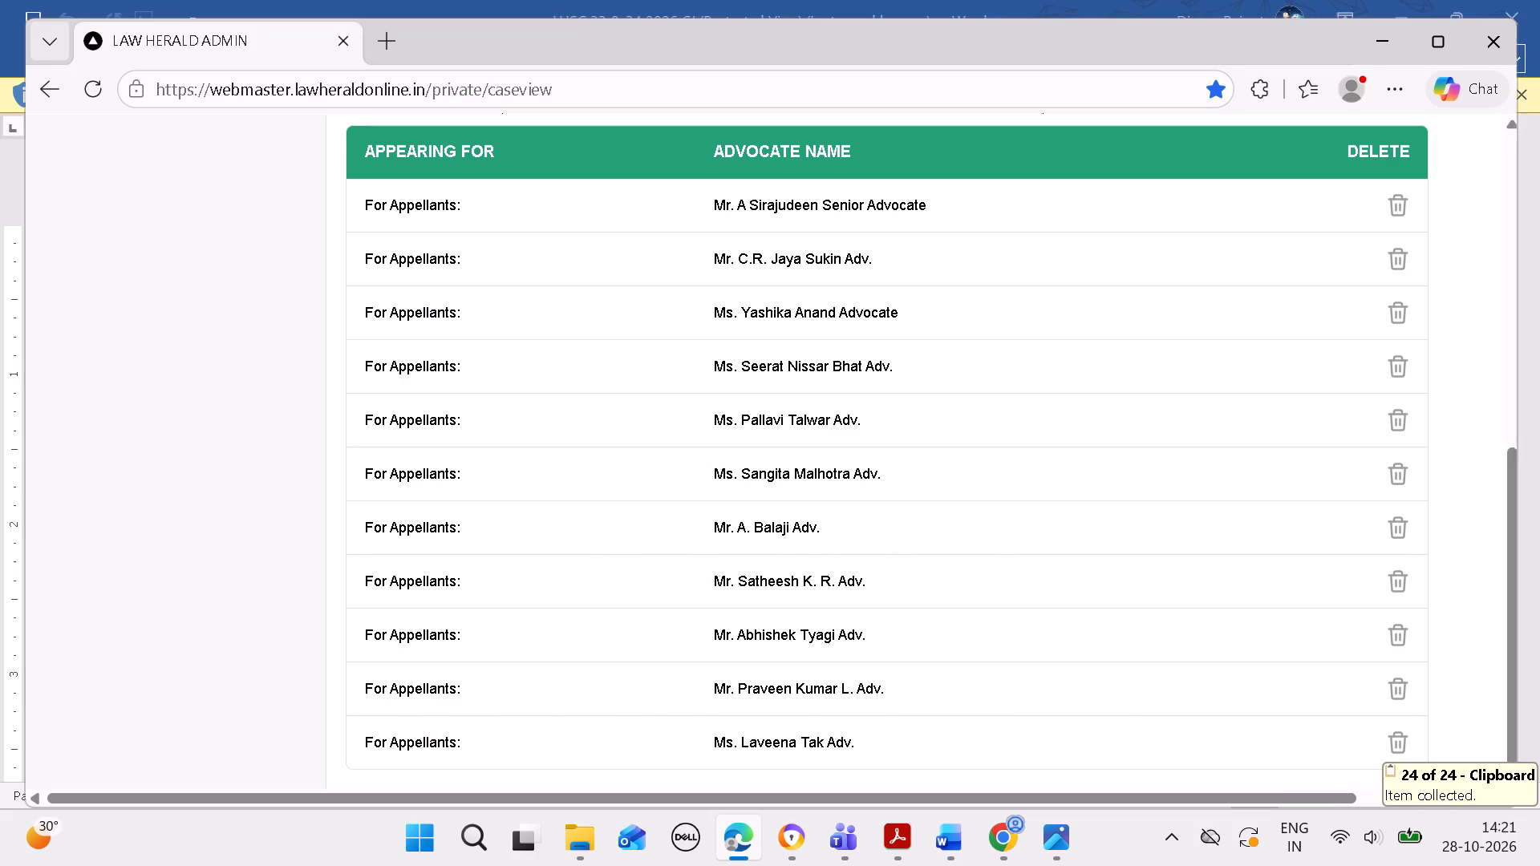
pyautogui.moveTo(1512, 535); pyautogui.dragTo(1496, 451)
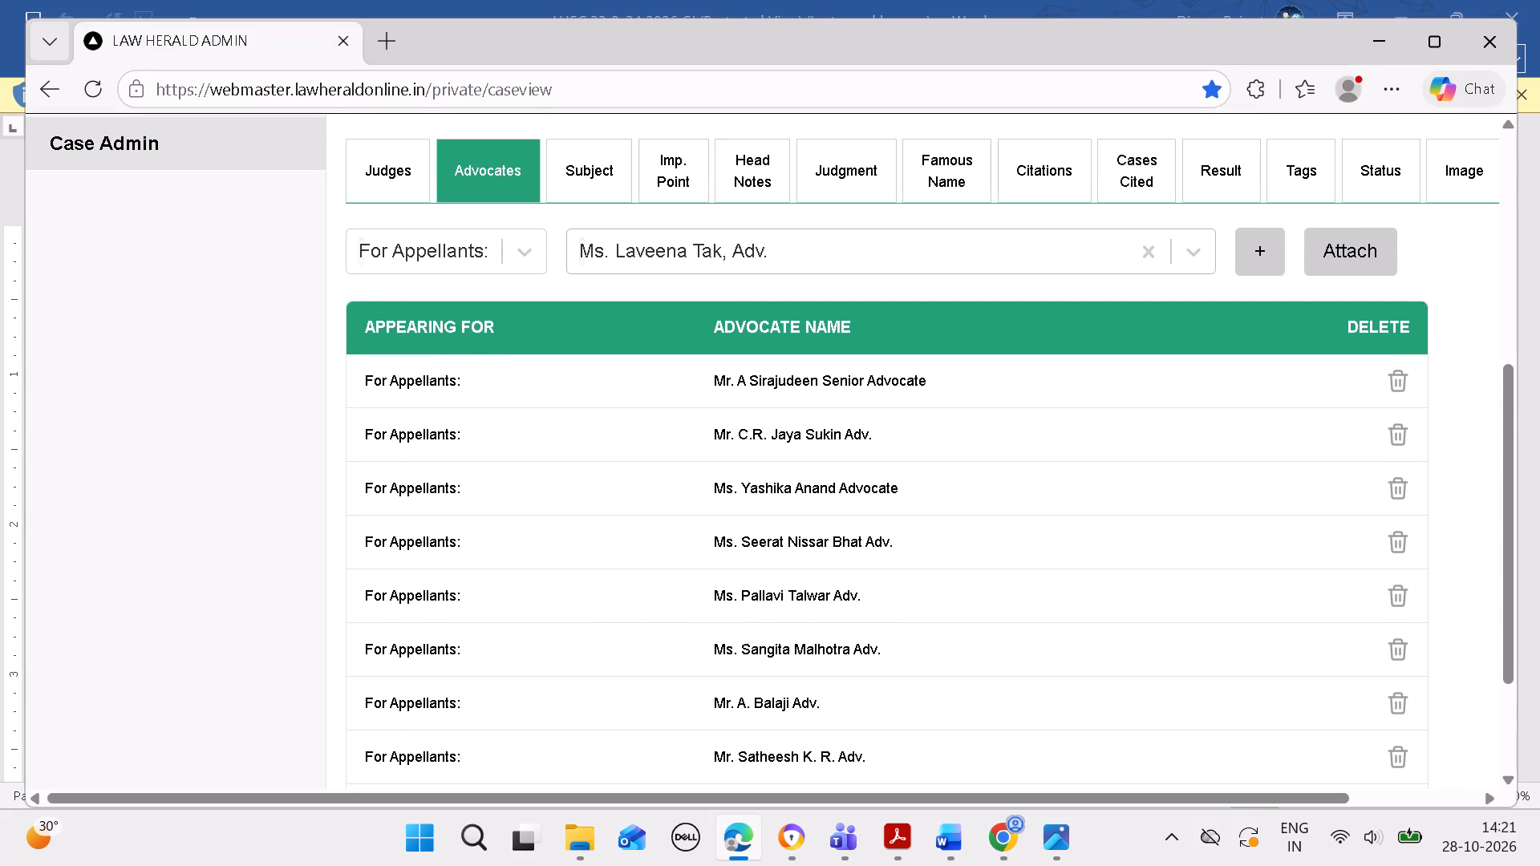
pyautogui.click(1126, 249)
pyautogui.hotkey('ctrl', 'v')
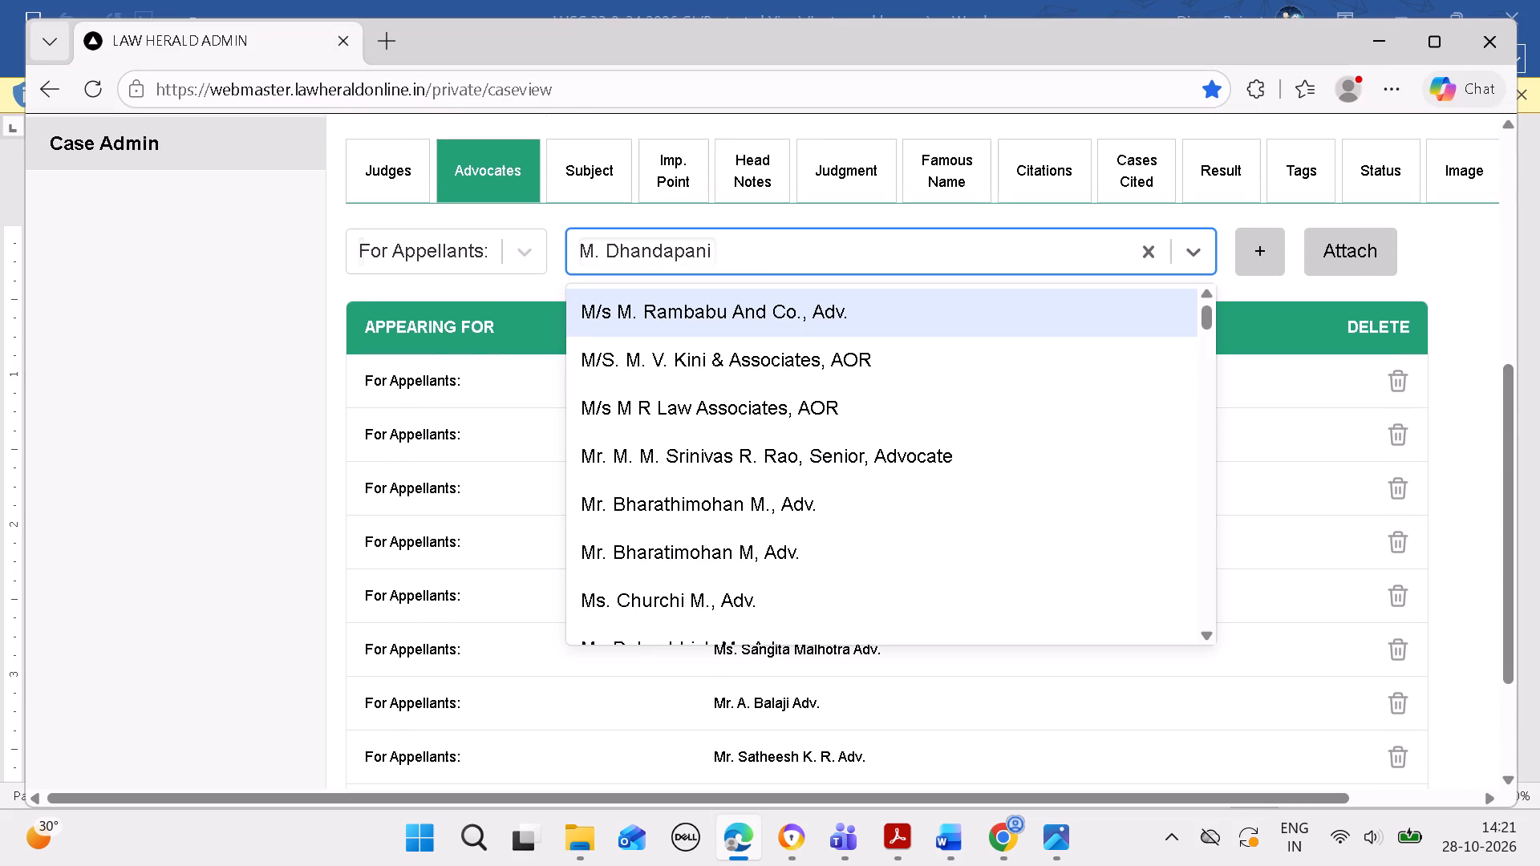
pyautogui.click(1253, 257)
pyautogui.click(989, 639)
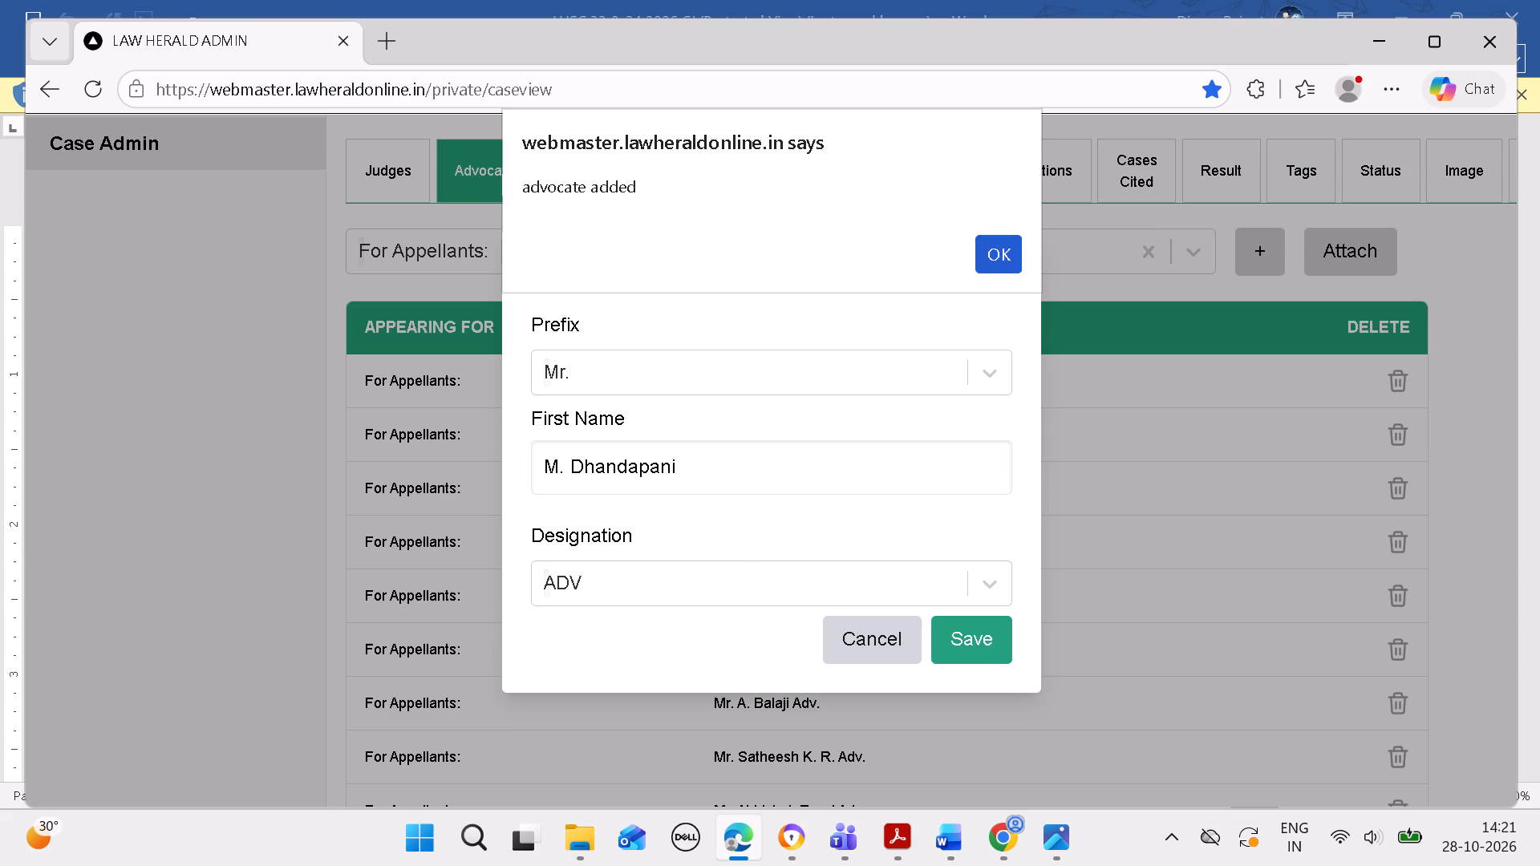
pyautogui.click(1005, 246)
pyautogui.click(1007, 254)
pyautogui.scroll(-5, 1015, 333)
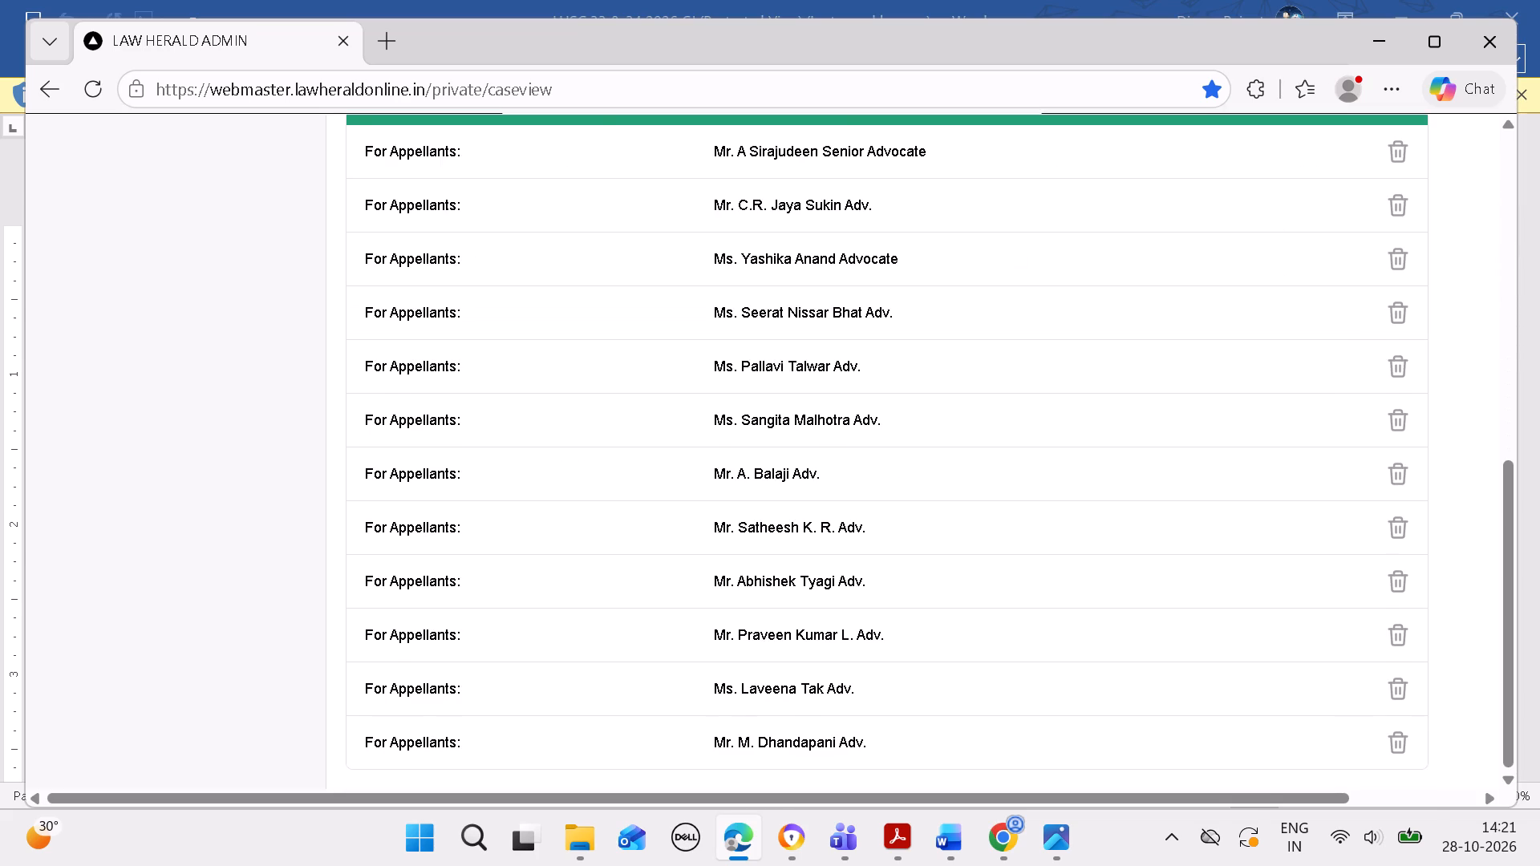
# Copy the thirteenth appellants' advocate's name from Word and attach the matching existing Mr. entry with designation Adv. to the case.
pyautogui.click(949, 829)
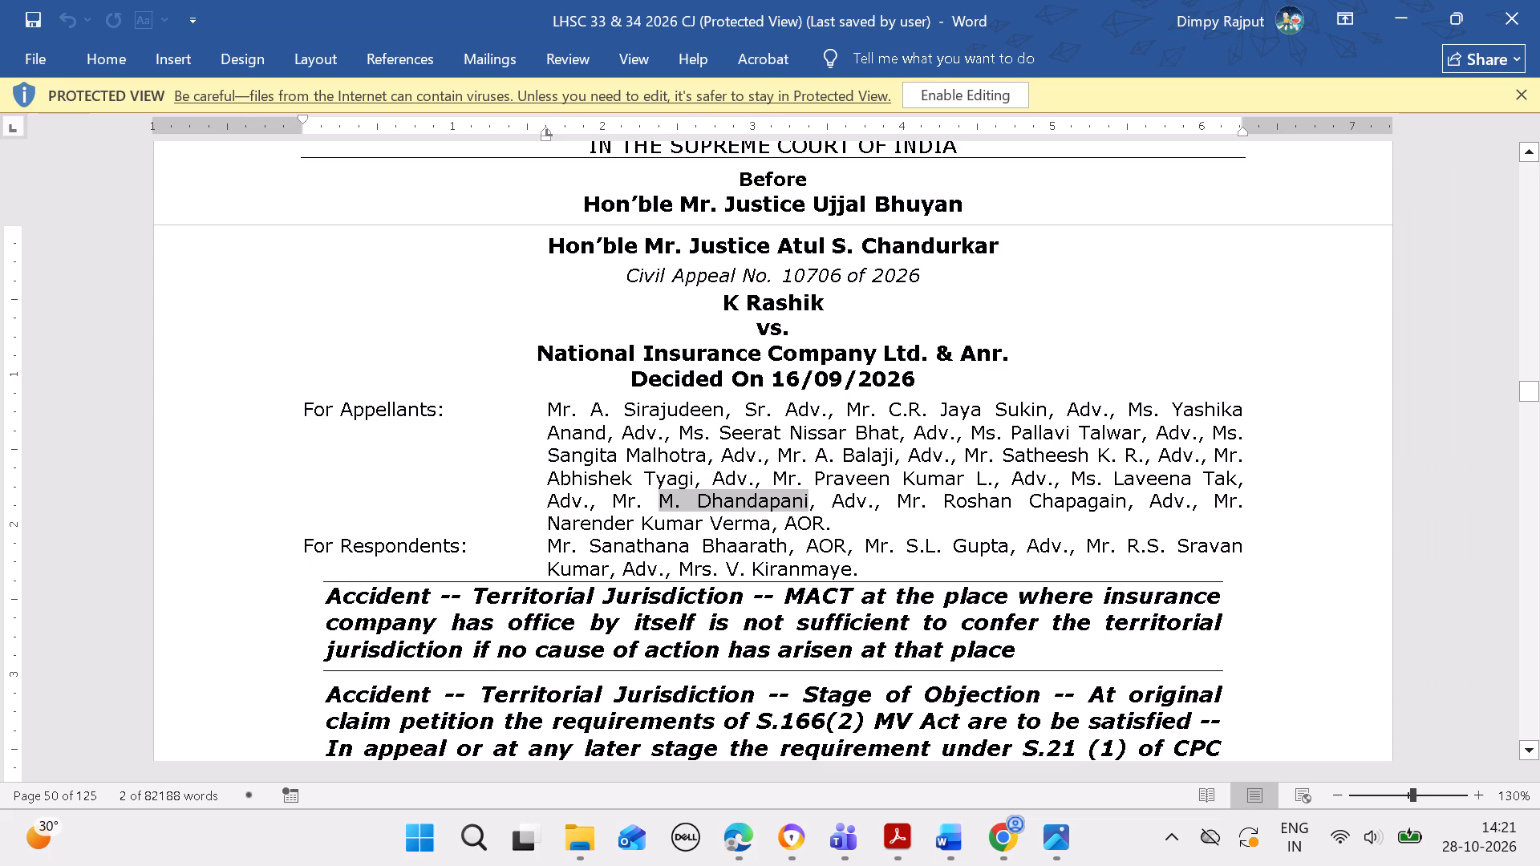
pyautogui.moveTo(946, 496); pyautogui.dragTo(1081, 496)
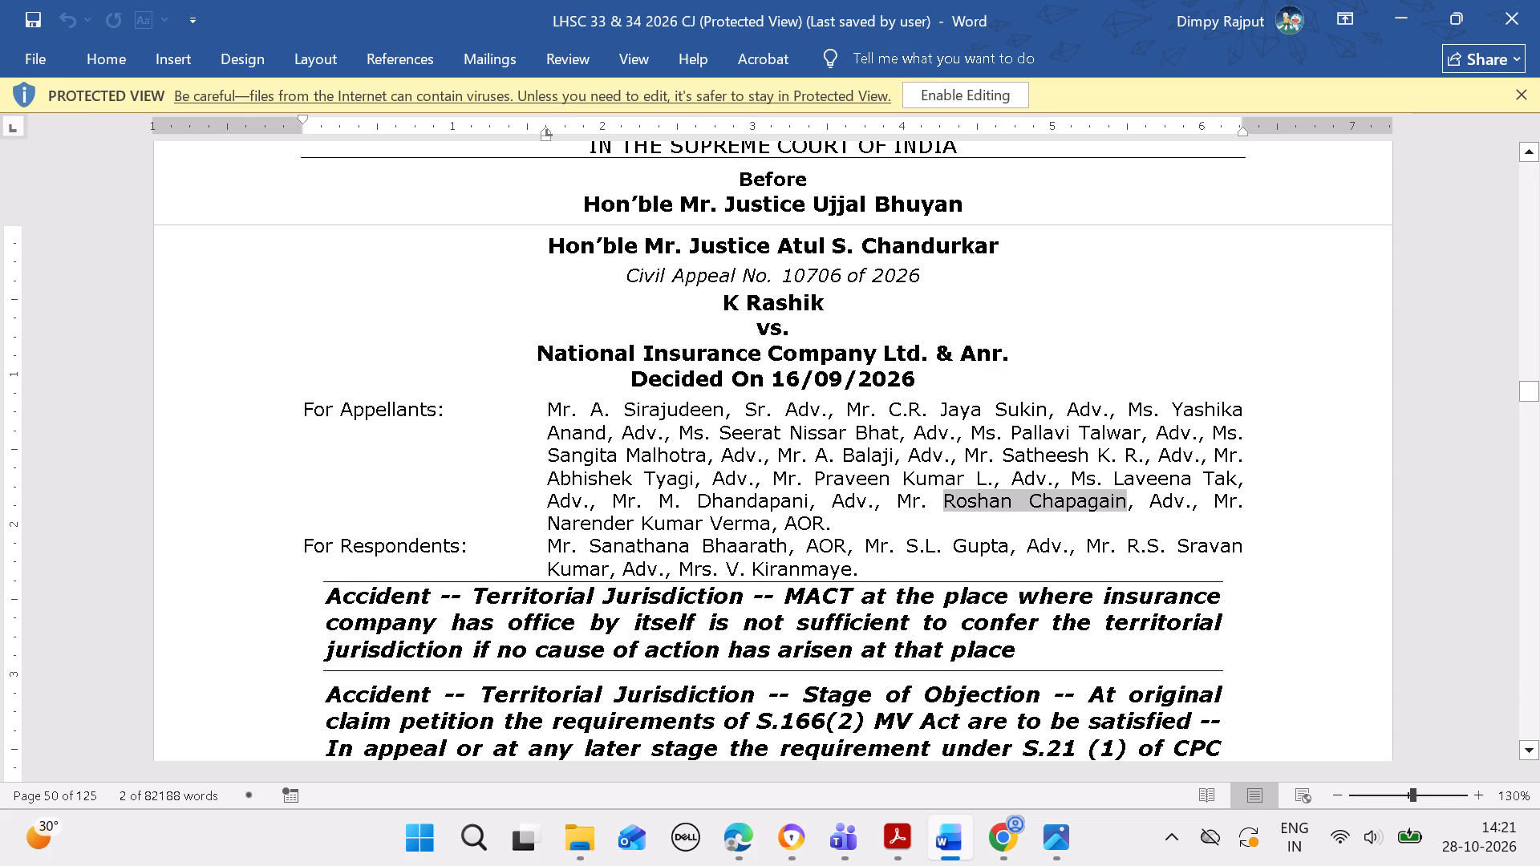
pyautogui.hotkey('ctrl', 'c')
pyautogui.click(754, 828)
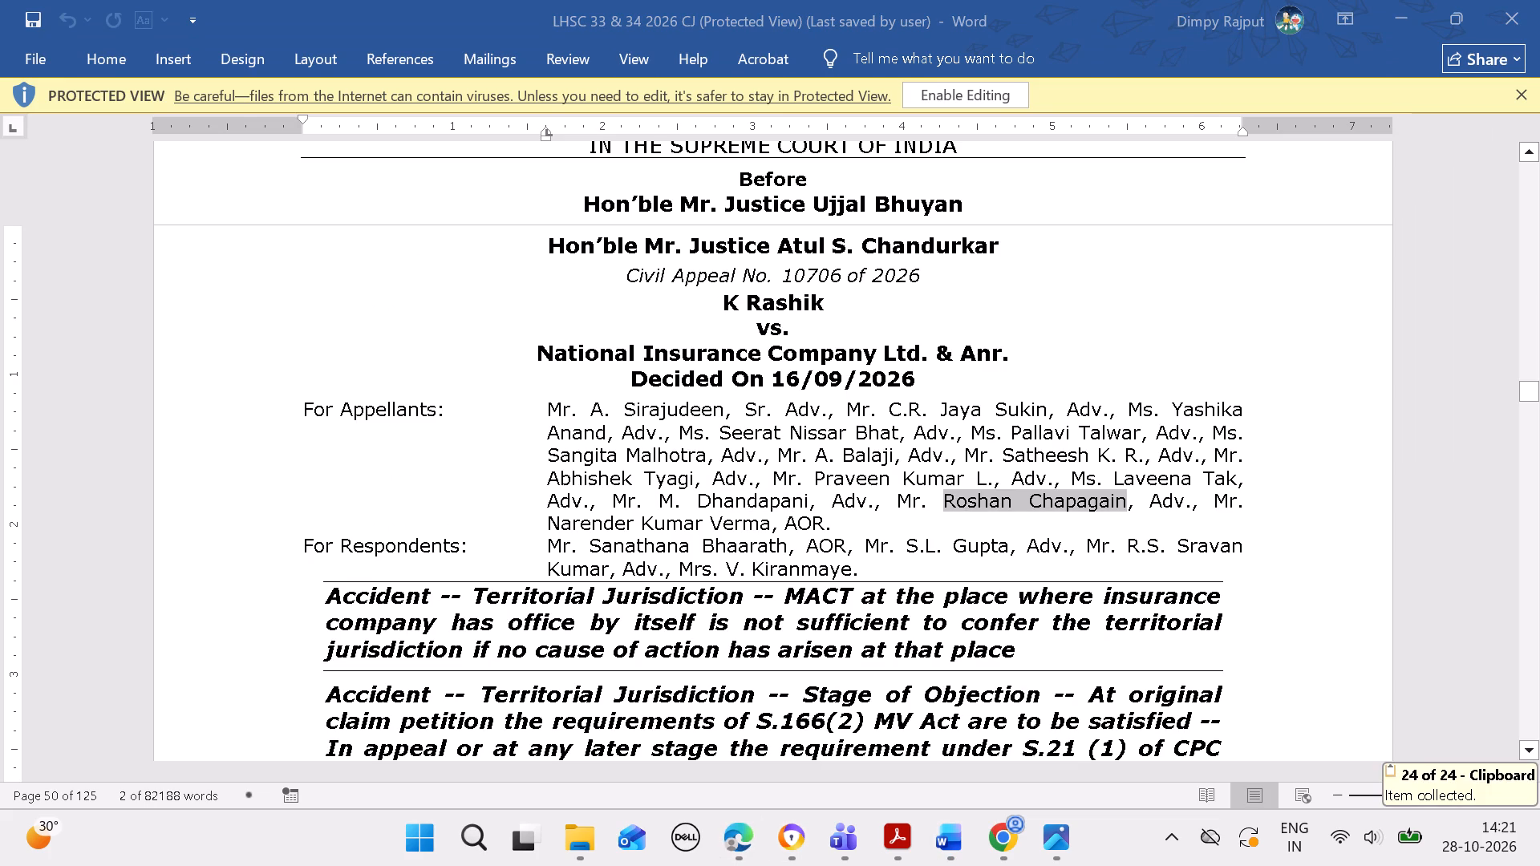
pyautogui.click(745, 836)
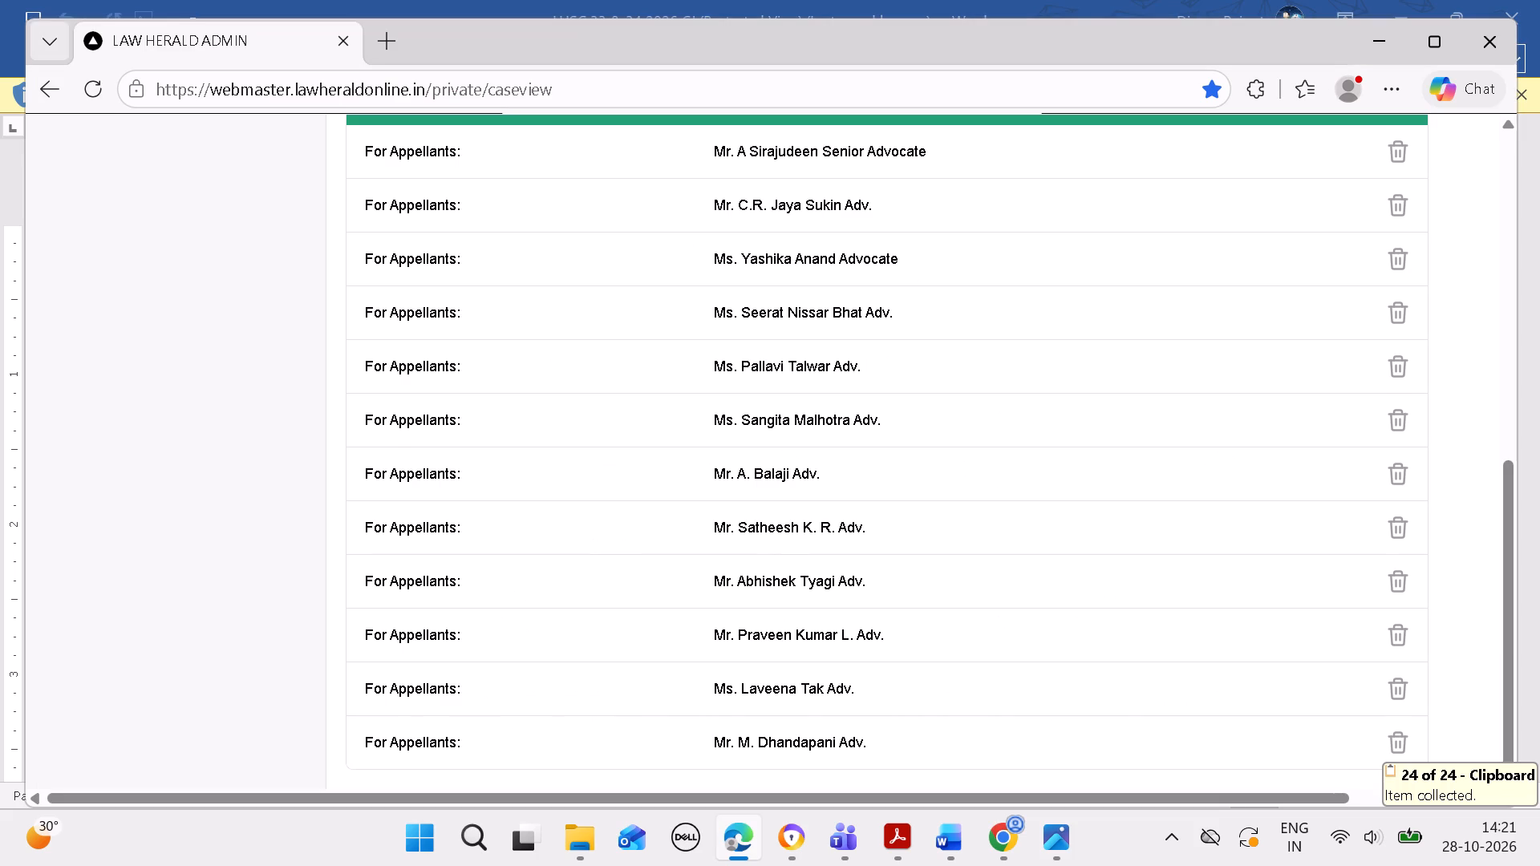
pyautogui.moveTo(1510, 535); pyautogui.dragTo(1506, 430)
pyautogui.click(1141, 253)
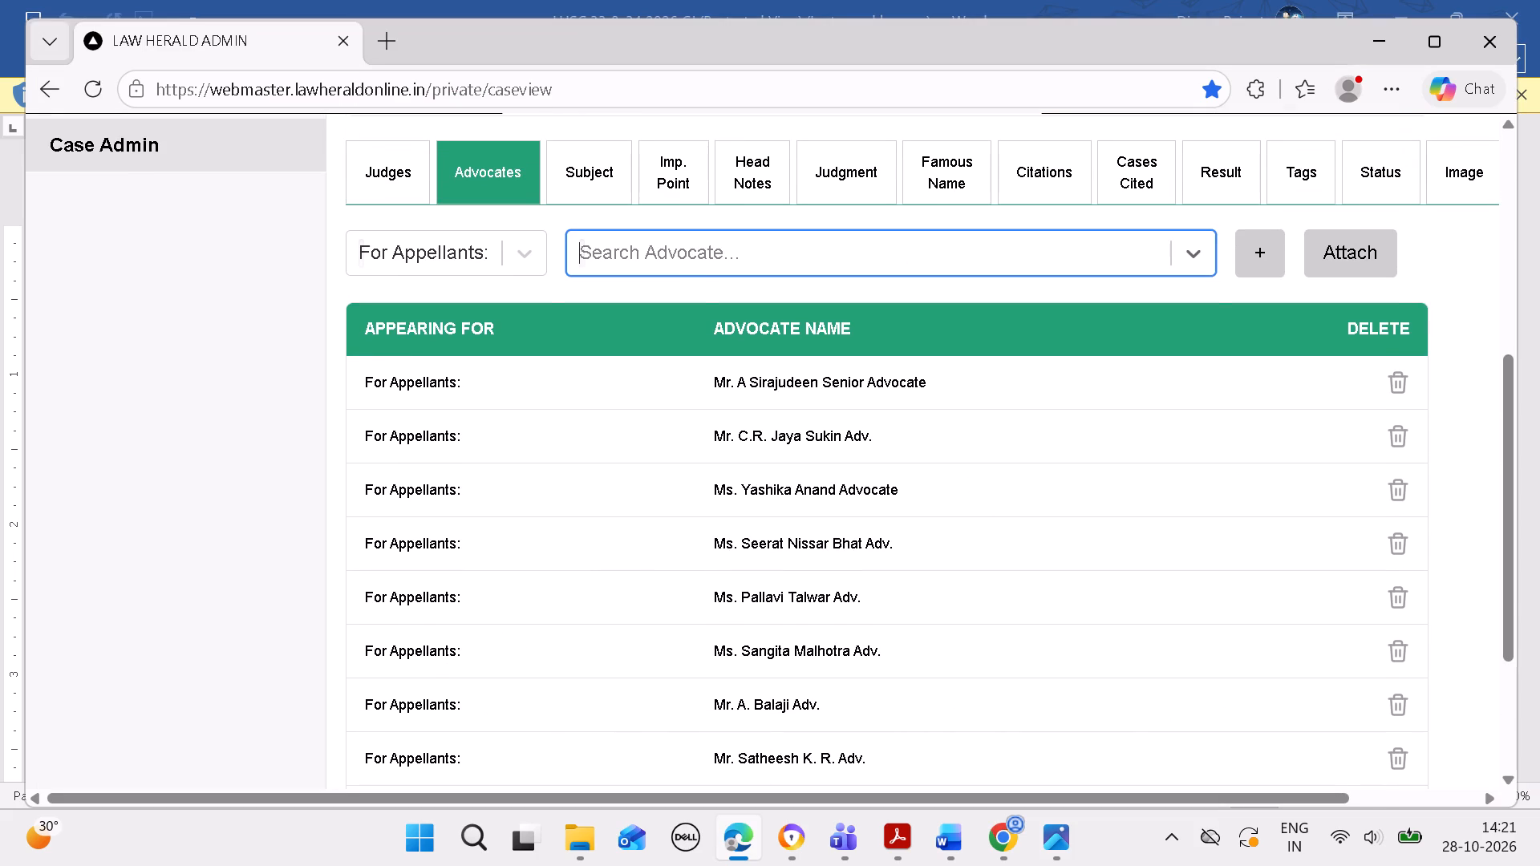
pyautogui.hotkey('ctrl', 'v')
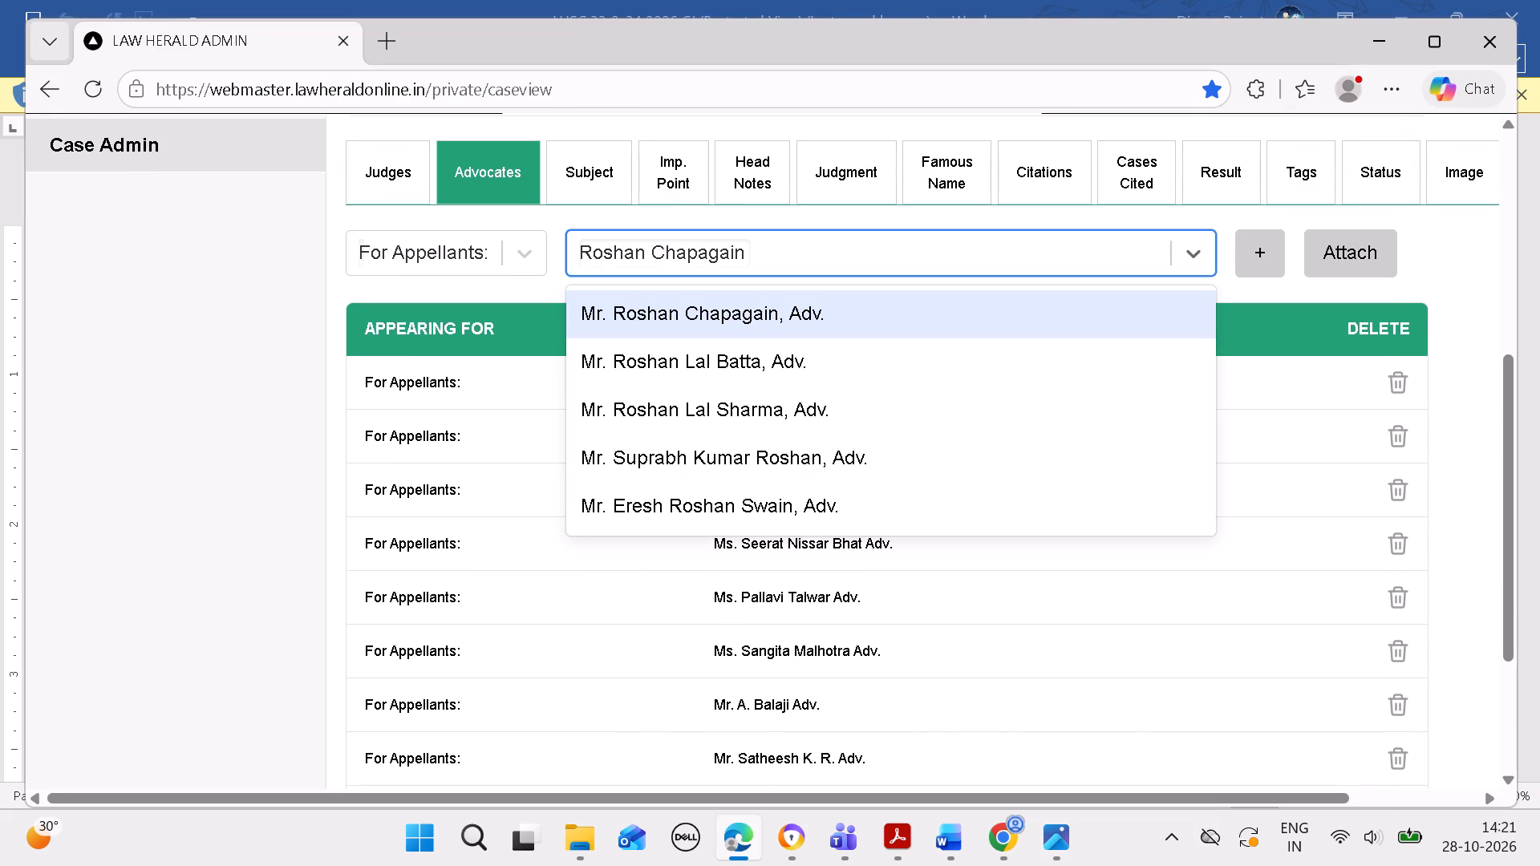
pyautogui.click(967, 300)
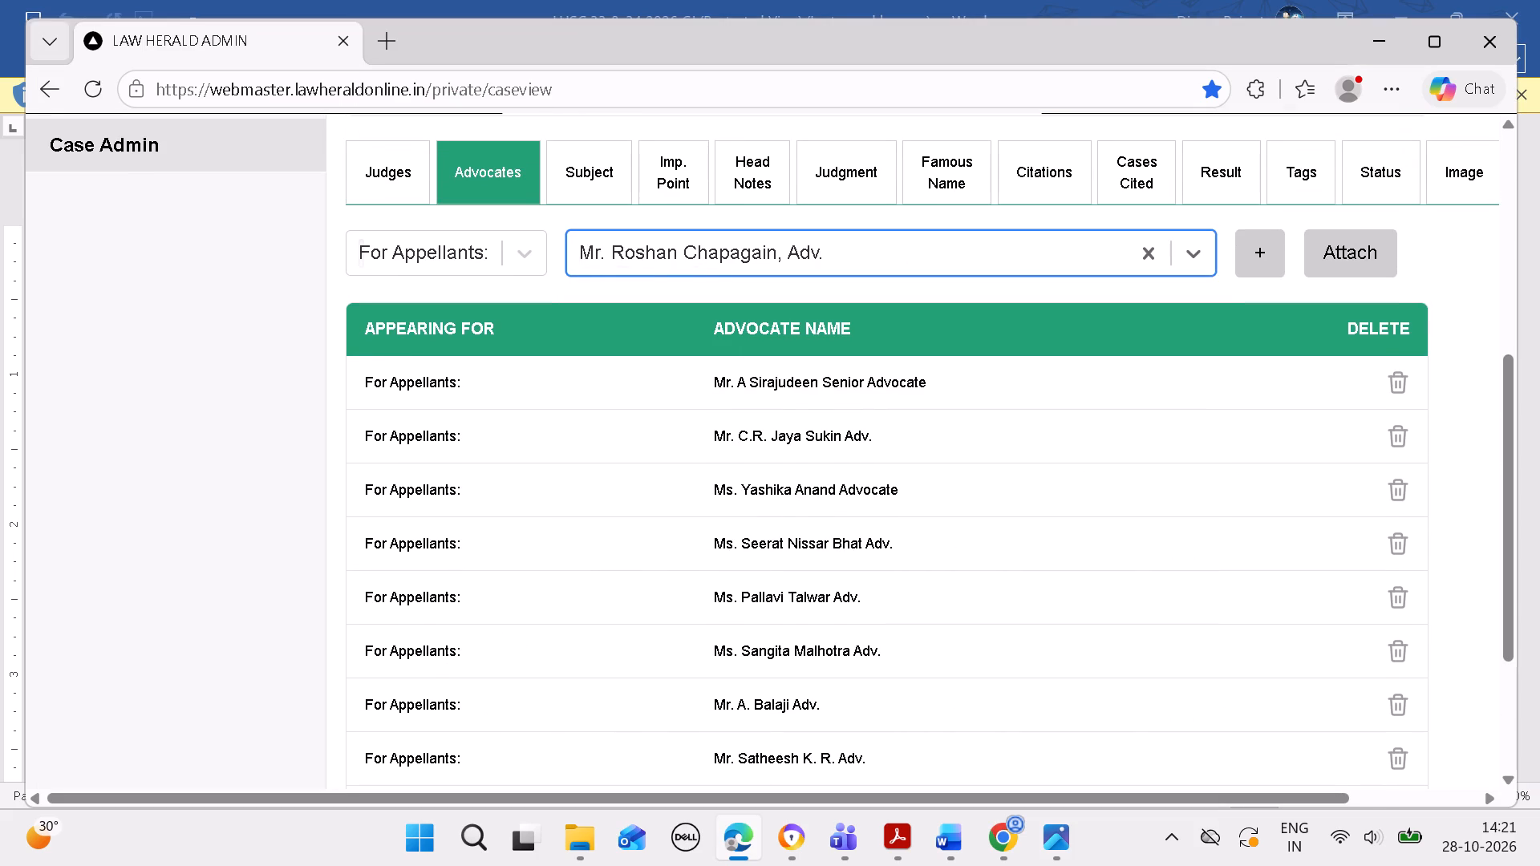
pyautogui.click(1348, 249)
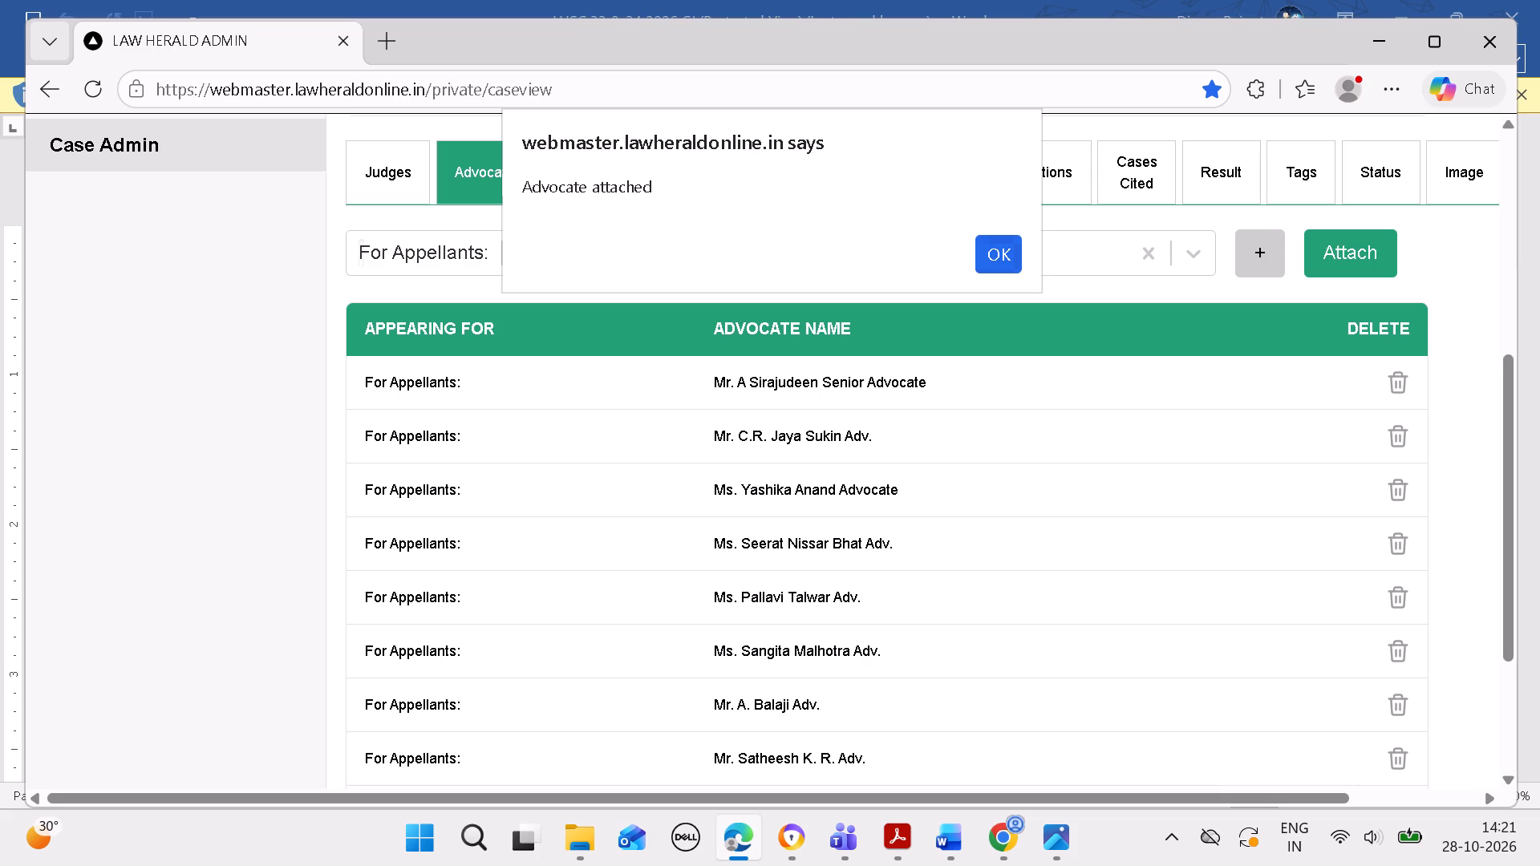
pyautogui.click(984, 254)
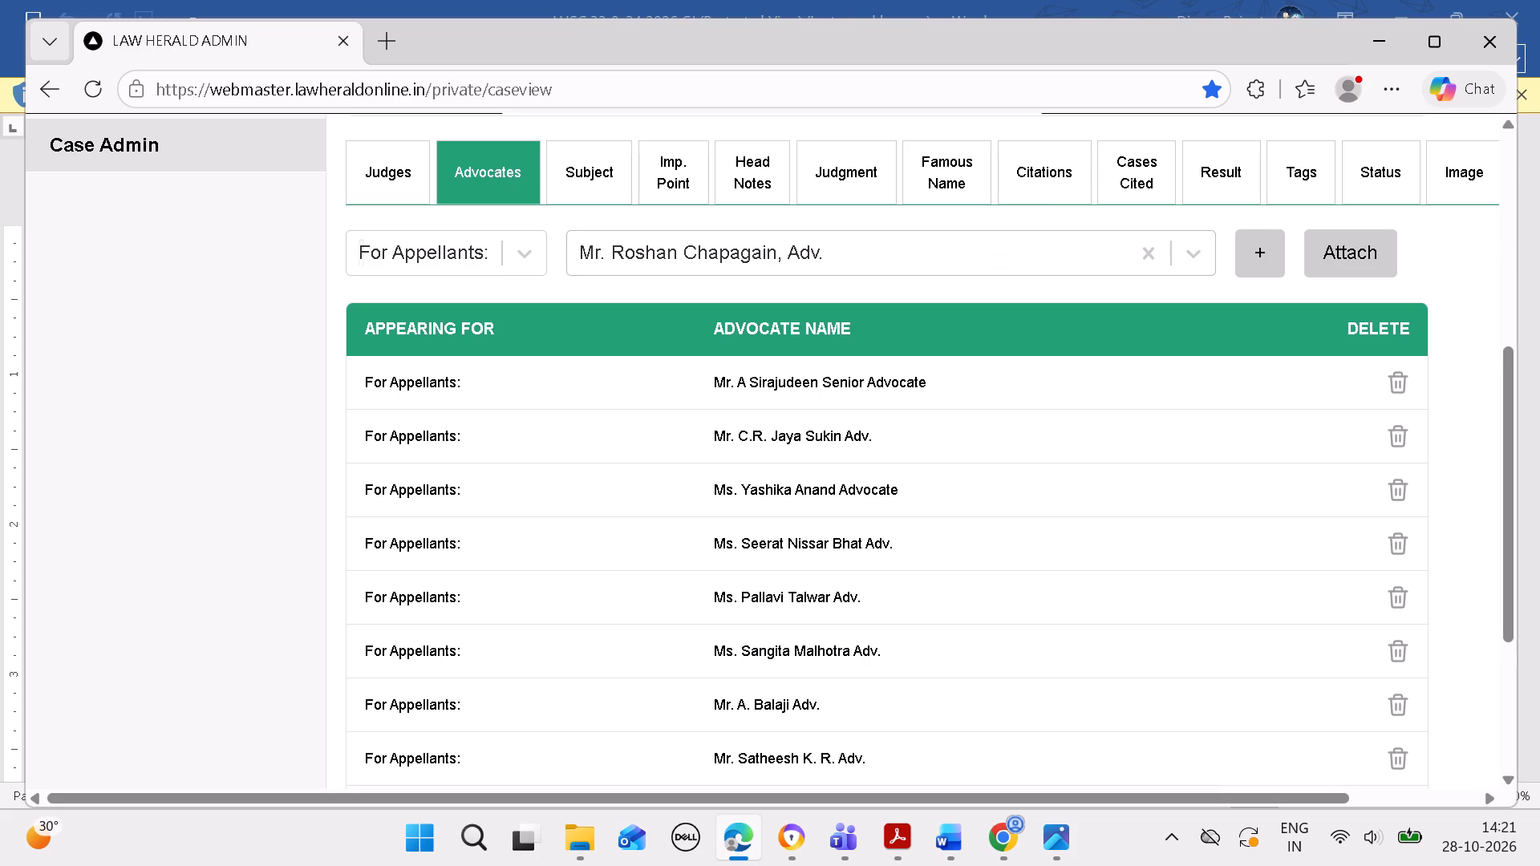
pyautogui.scroll(-9, 1019, 292)
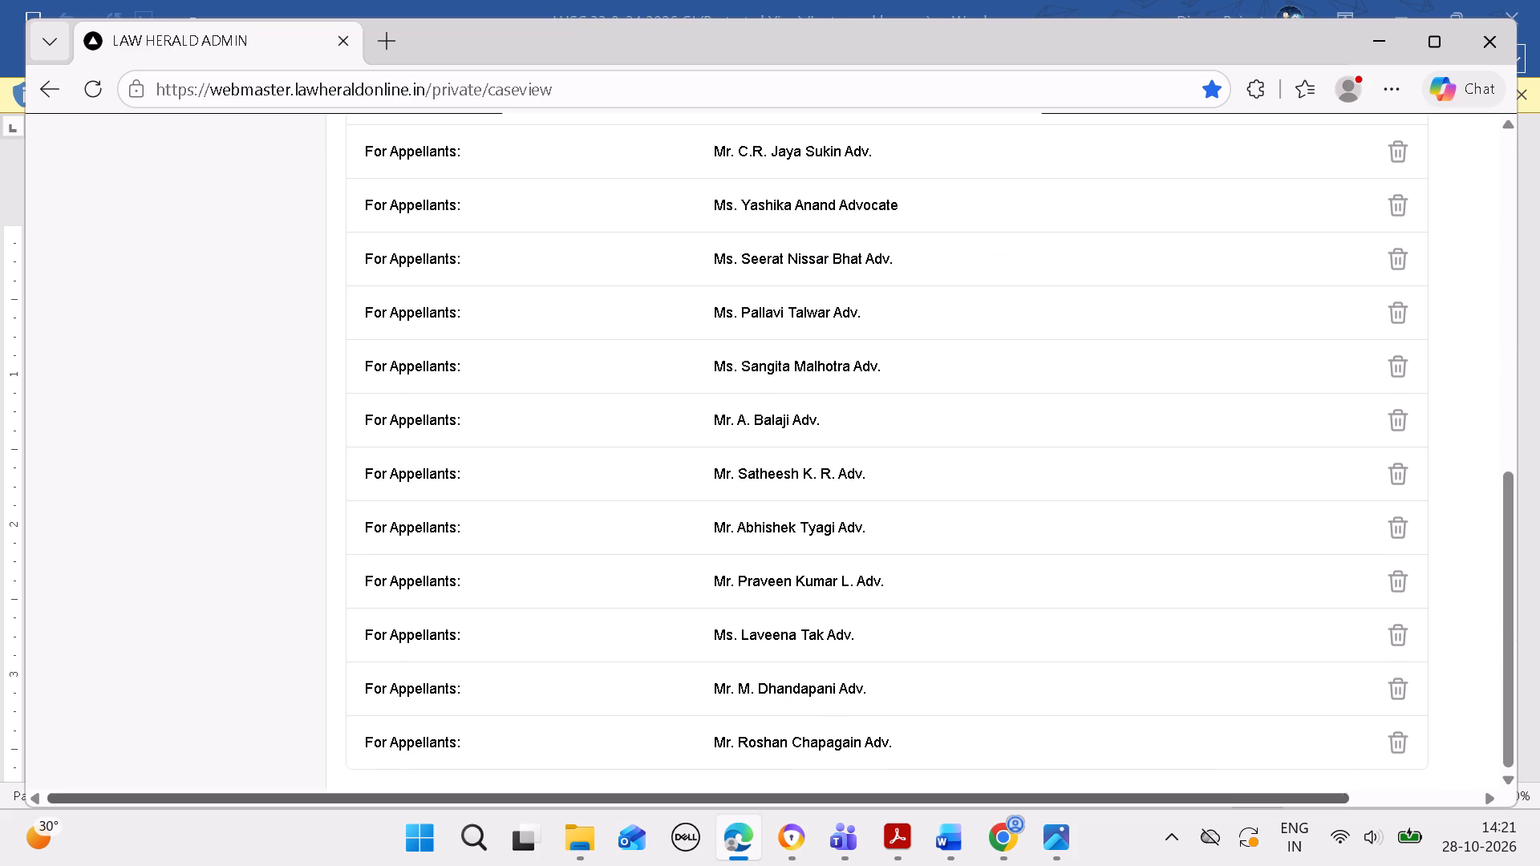
# Copy the last appellants' advocate's name from Word and attach the matching existing Mr. entry with designation AOR to the case.
pyautogui.click(954, 830)
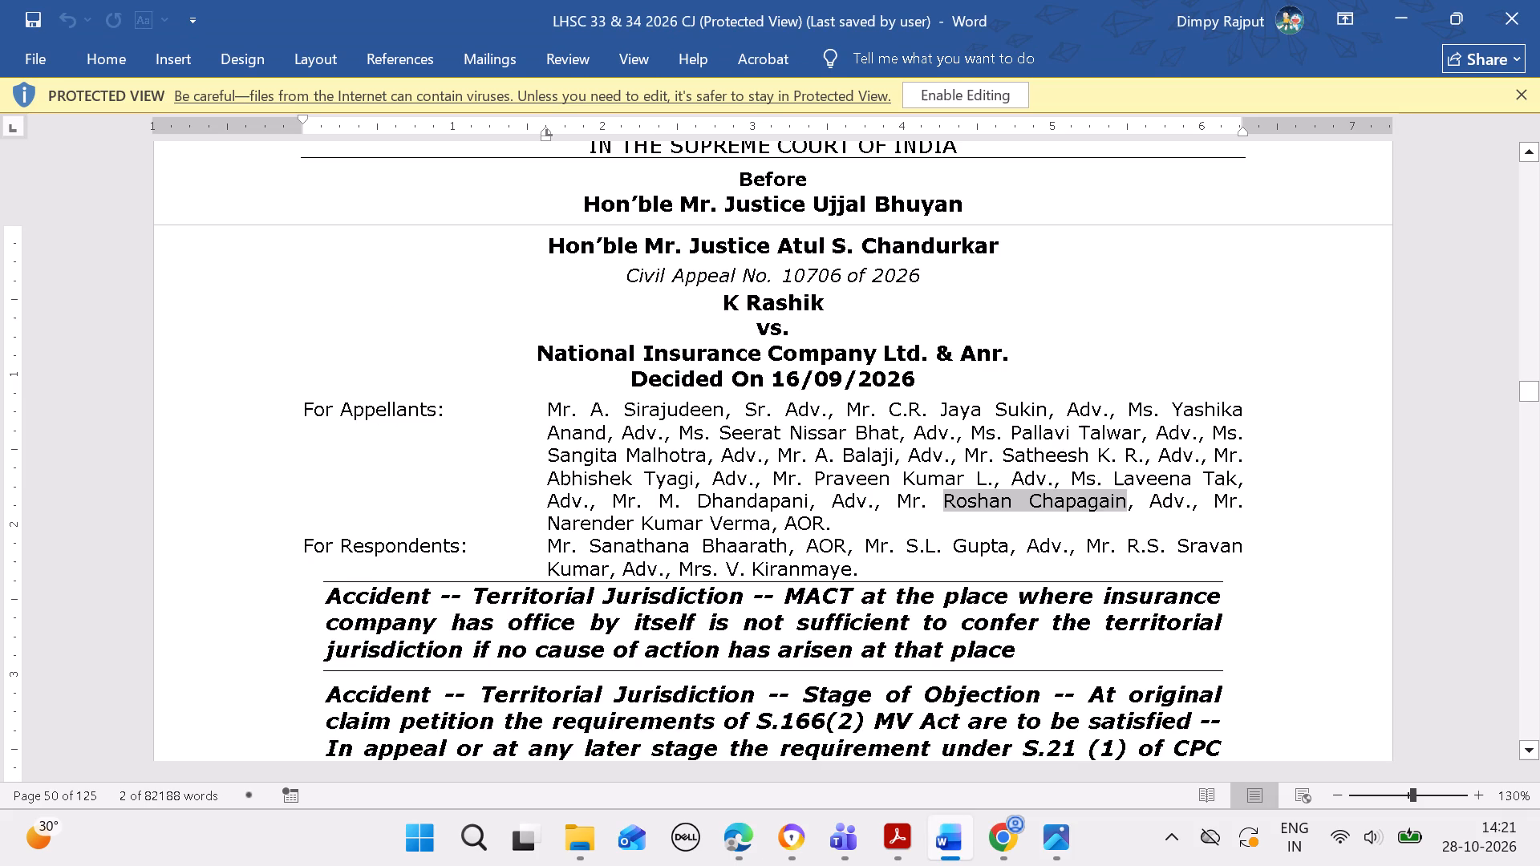
pyautogui.moveTo(557, 520); pyautogui.dragTo(707, 523)
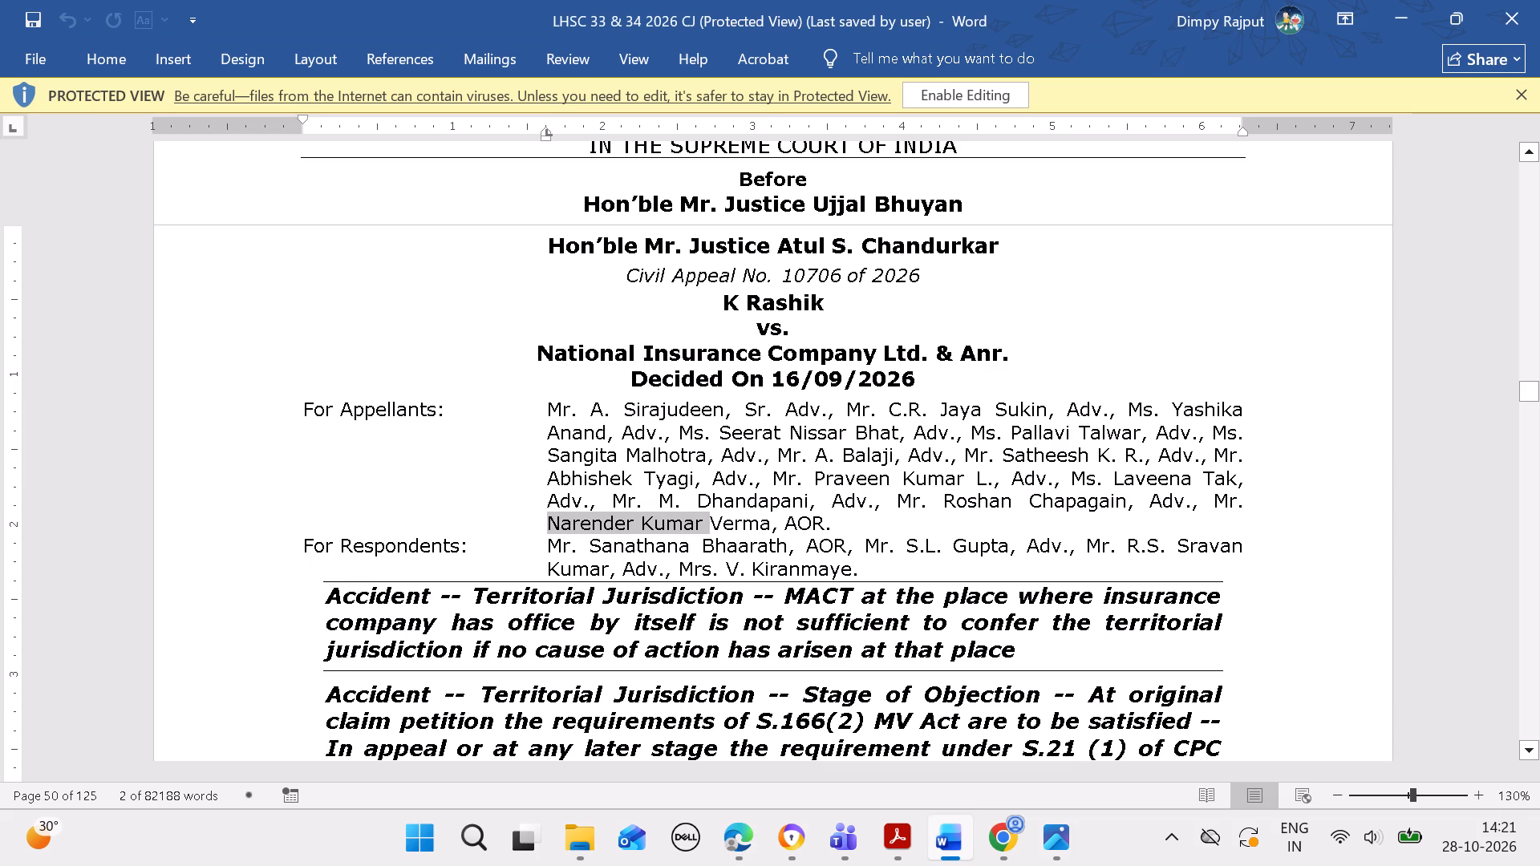
pyautogui.moveTo(707, 523); pyautogui.dragTo(732, 523)
pyautogui.hotkey('ctrl', 'c')
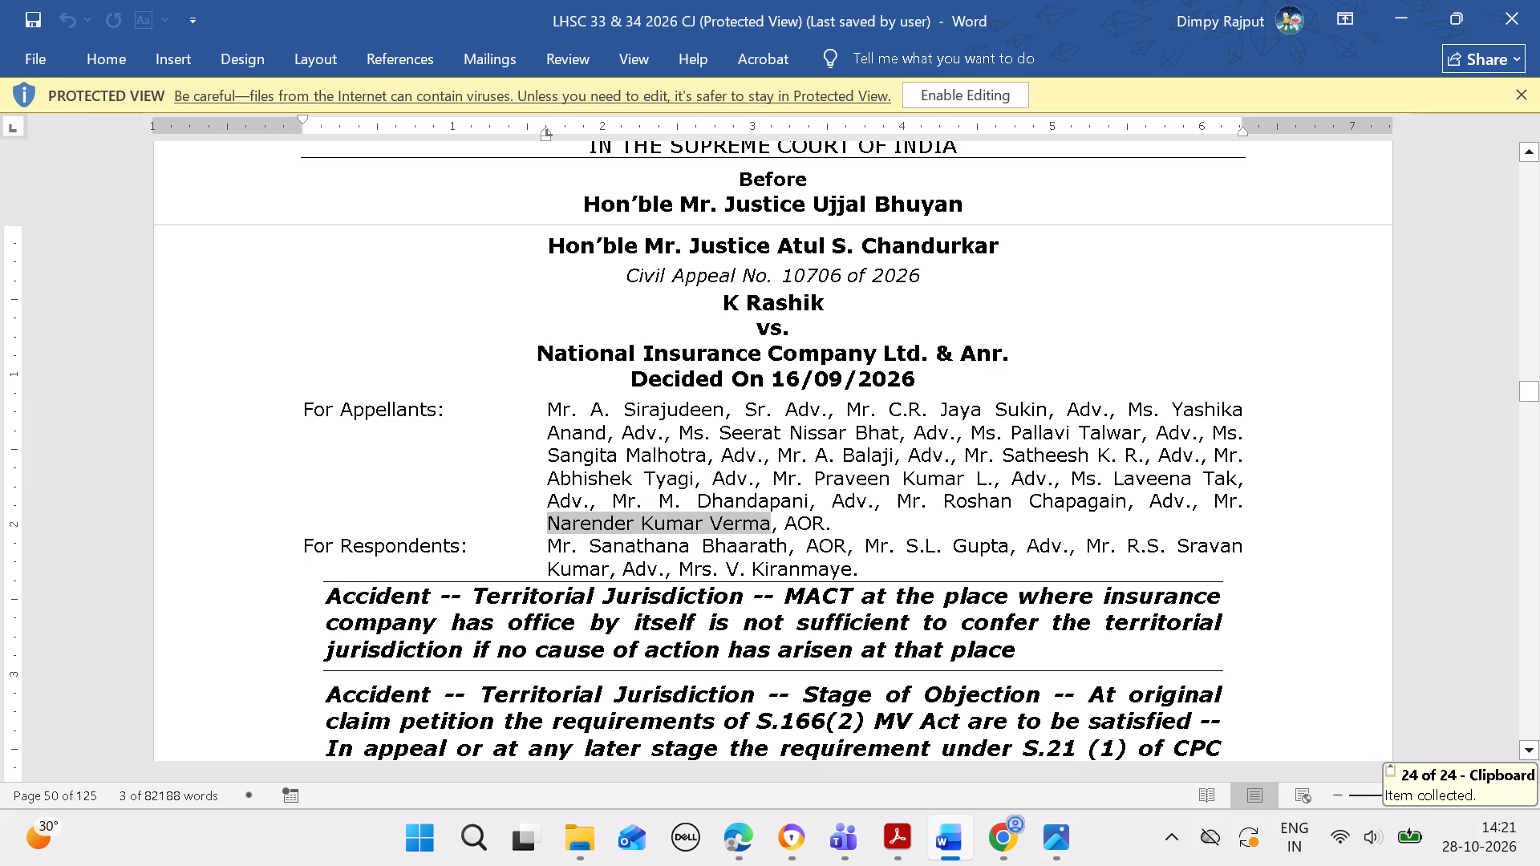
pyautogui.click(748, 837)
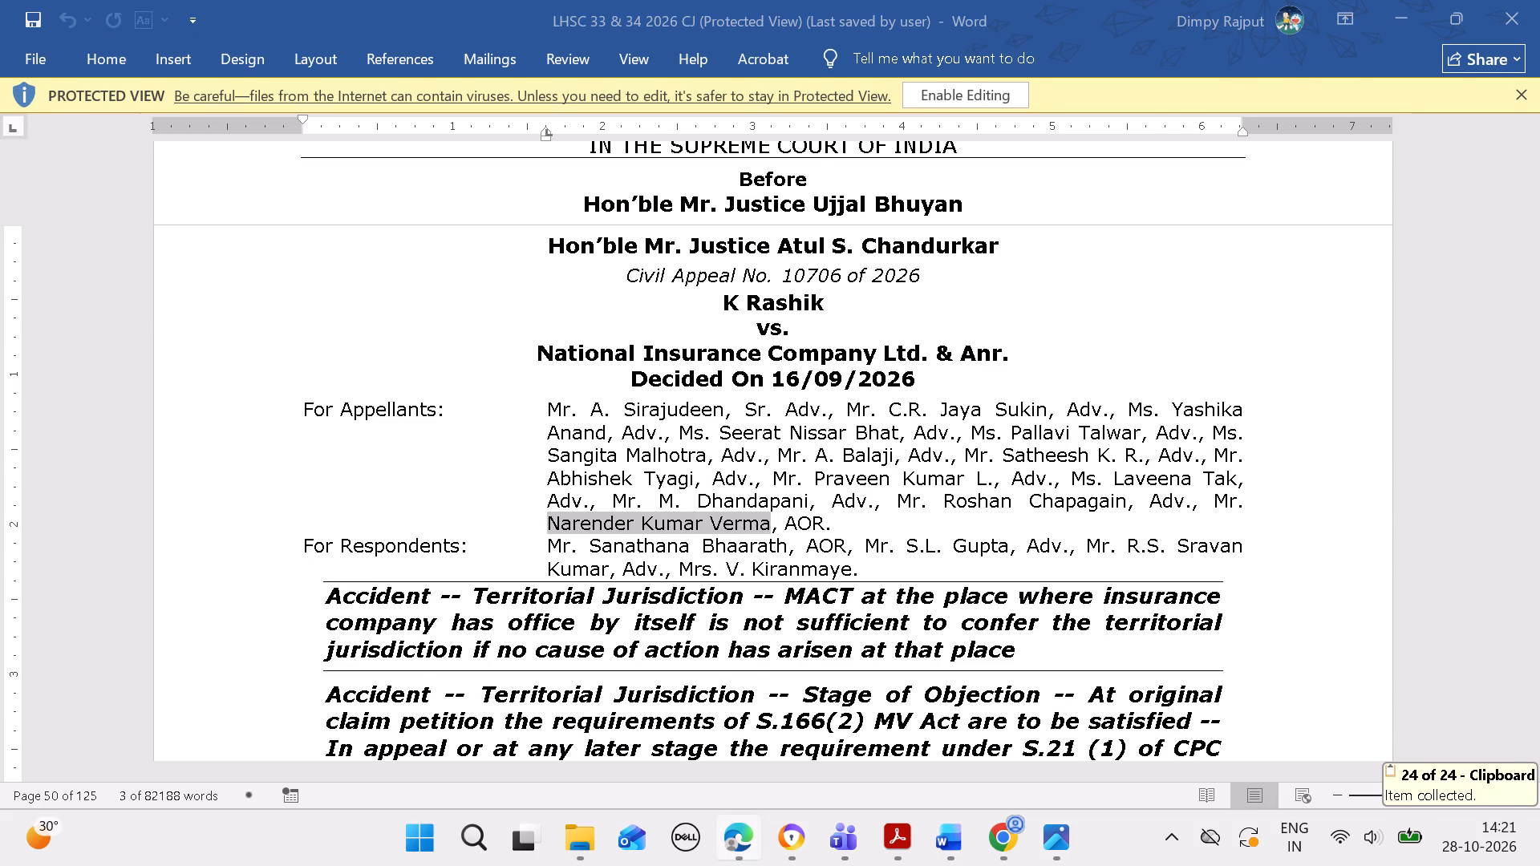
pyautogui.click(752, 833)
pyautogui.moveTo(1504, 600); pyautogui.dragTo(1492, 463)
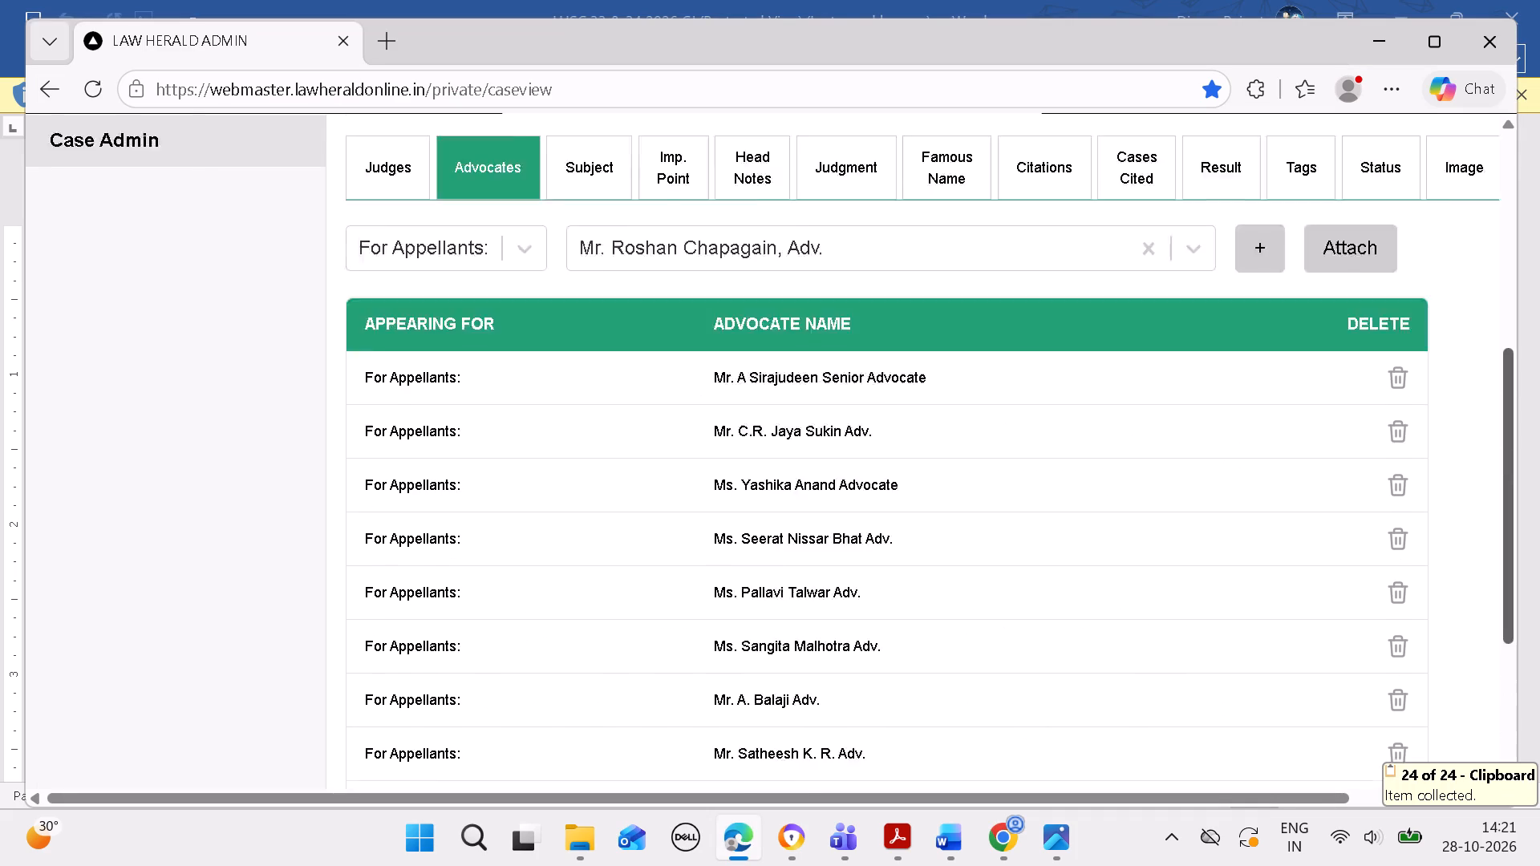
pyautogui.moveTo(1492, 463); pyautogui.dragTo(1486, 431)
pyautogui.click(1142, 350)
pyautogui.hotkey('ctrl', 'v')
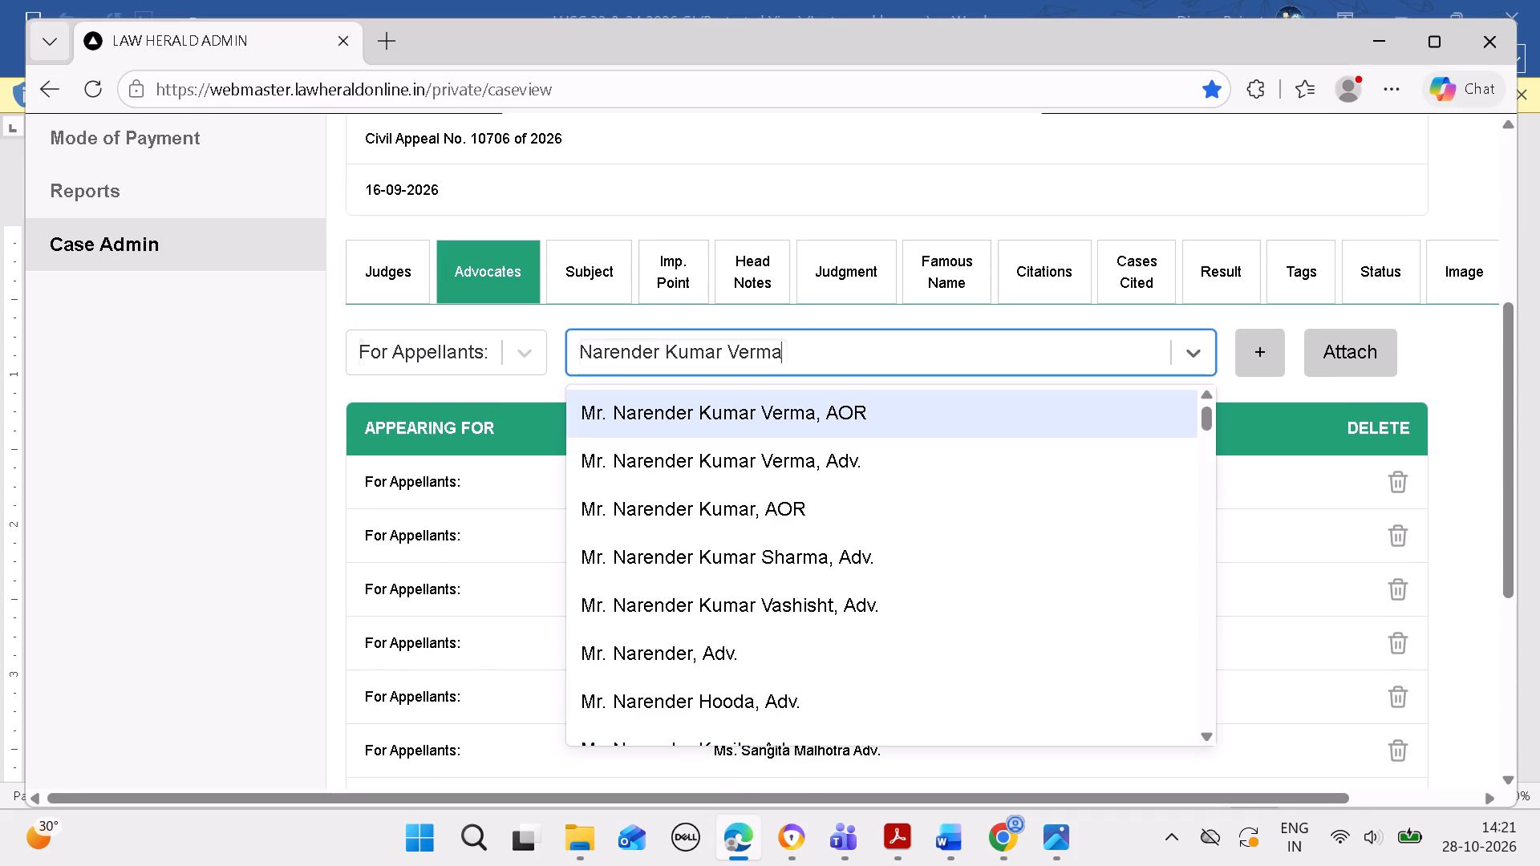
pyautogui.click(972, 401)
pyautogui.click(1343, 353)
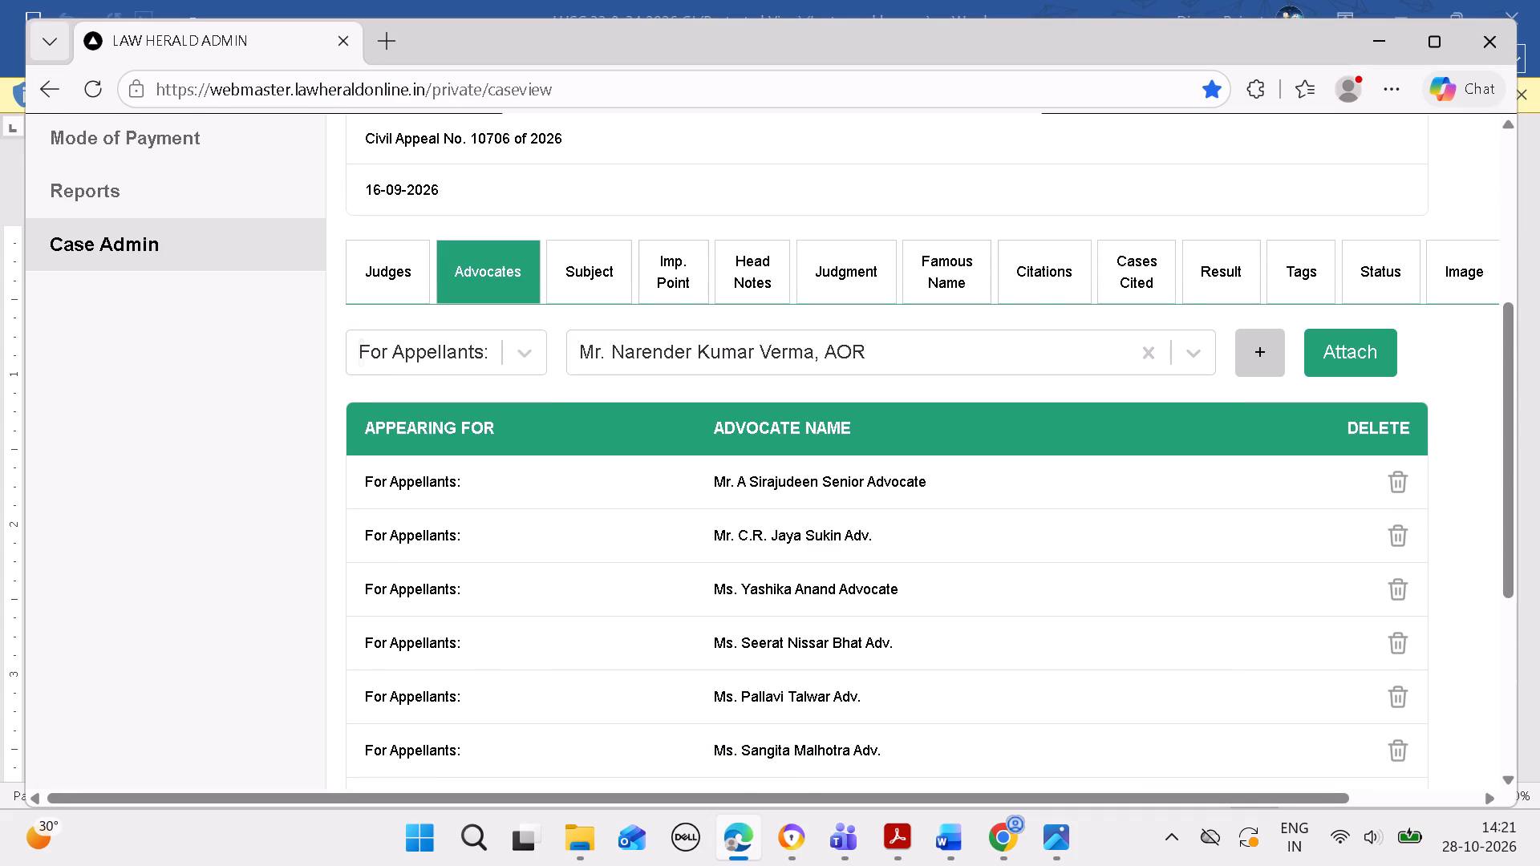
pyautogui.click(1013, 247)
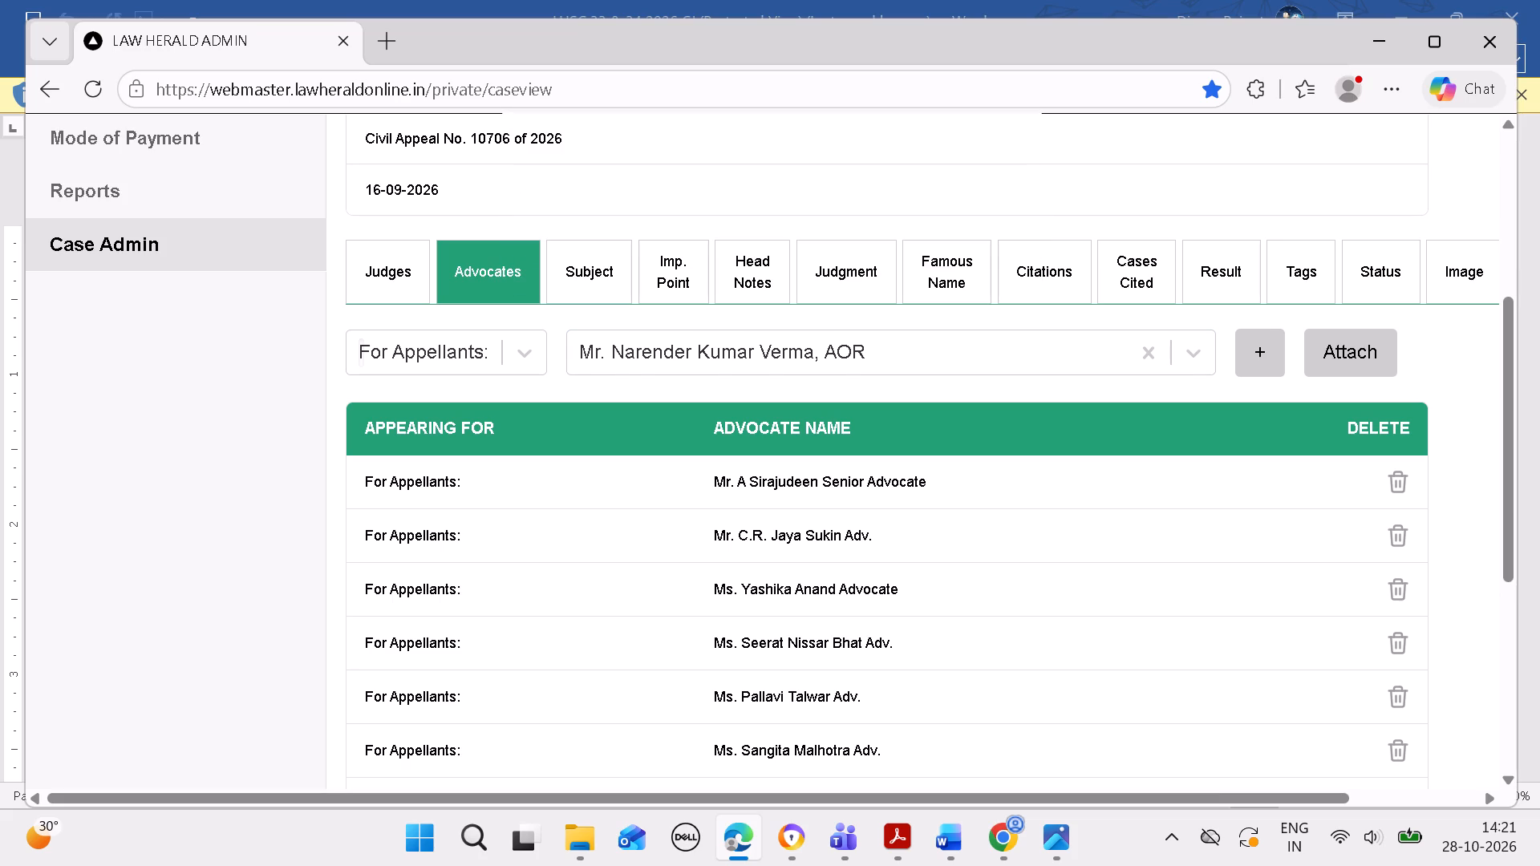
pyautogui.scroll(-9, 1022, 248)
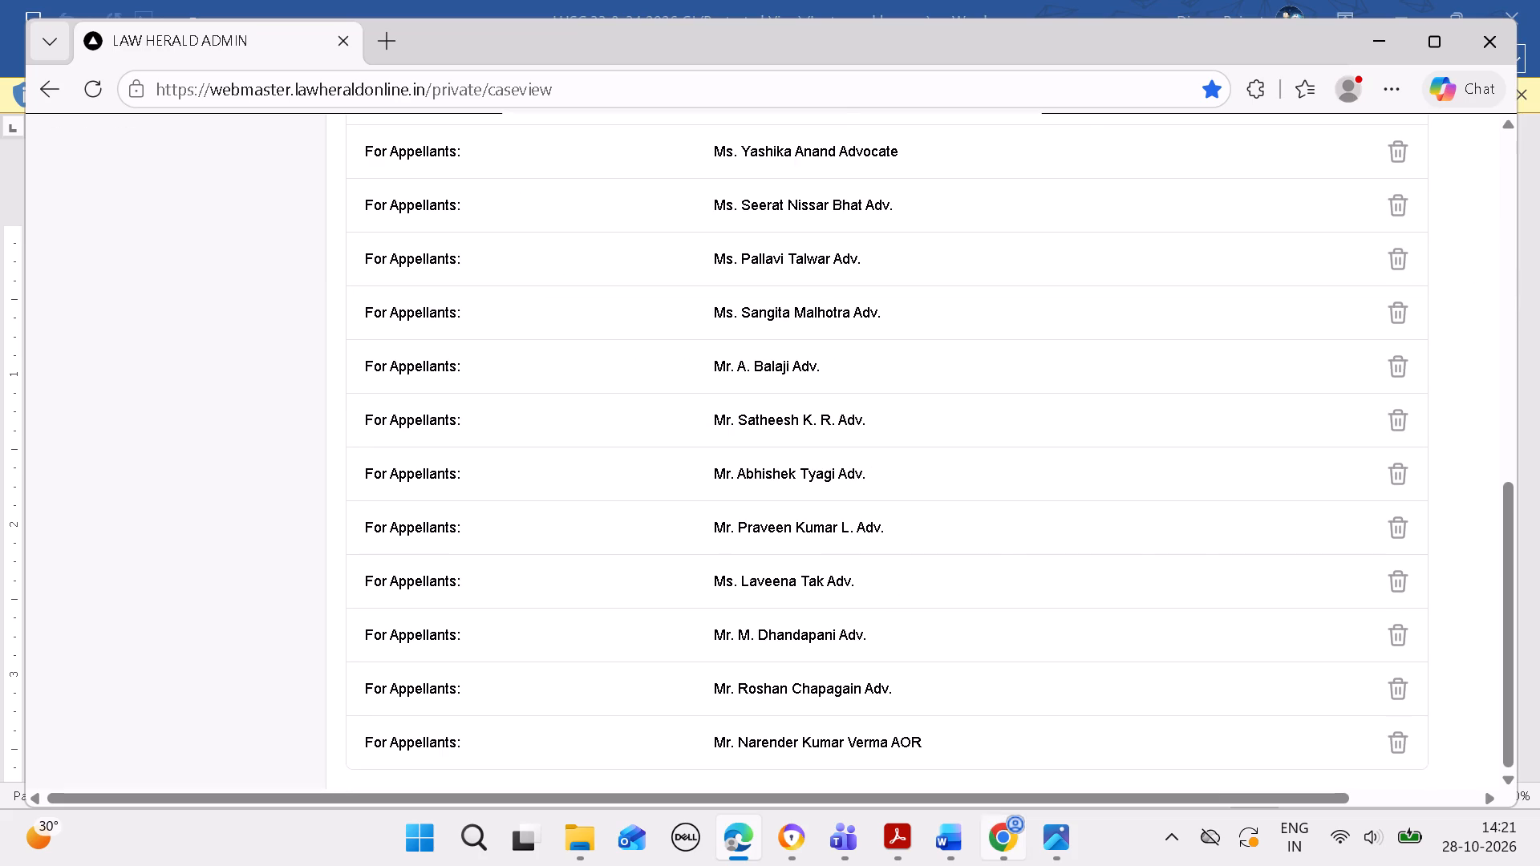
# Copy the first respondents' advocate's name from Word and start a new advocate entry with it under For Respondents.
pyautogui.click(951, 840)
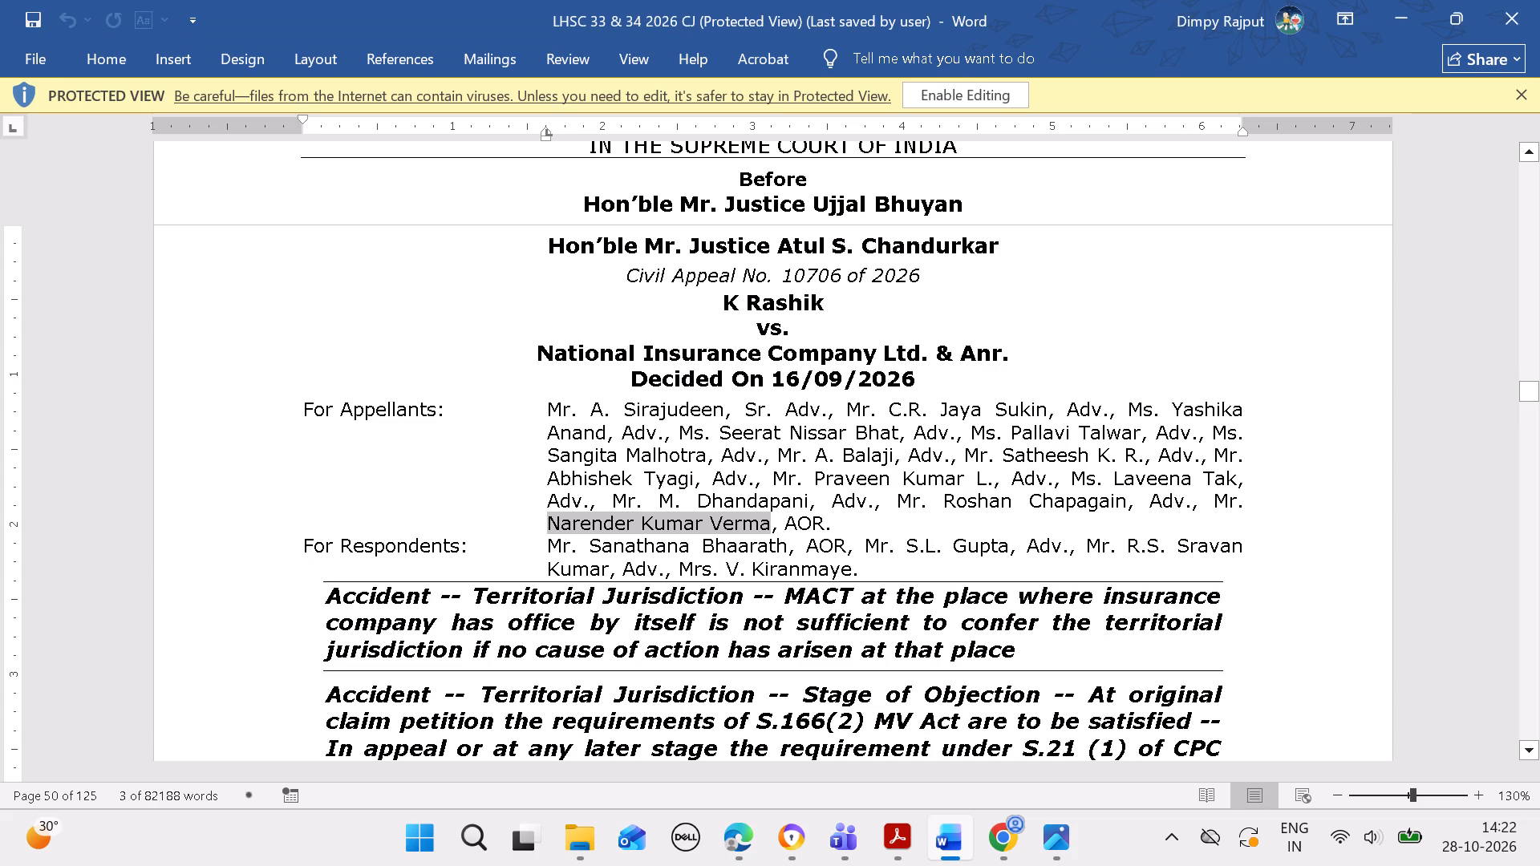
pyautogui.moveTo(594, 541); pyautogui.dragTo(749, 549)
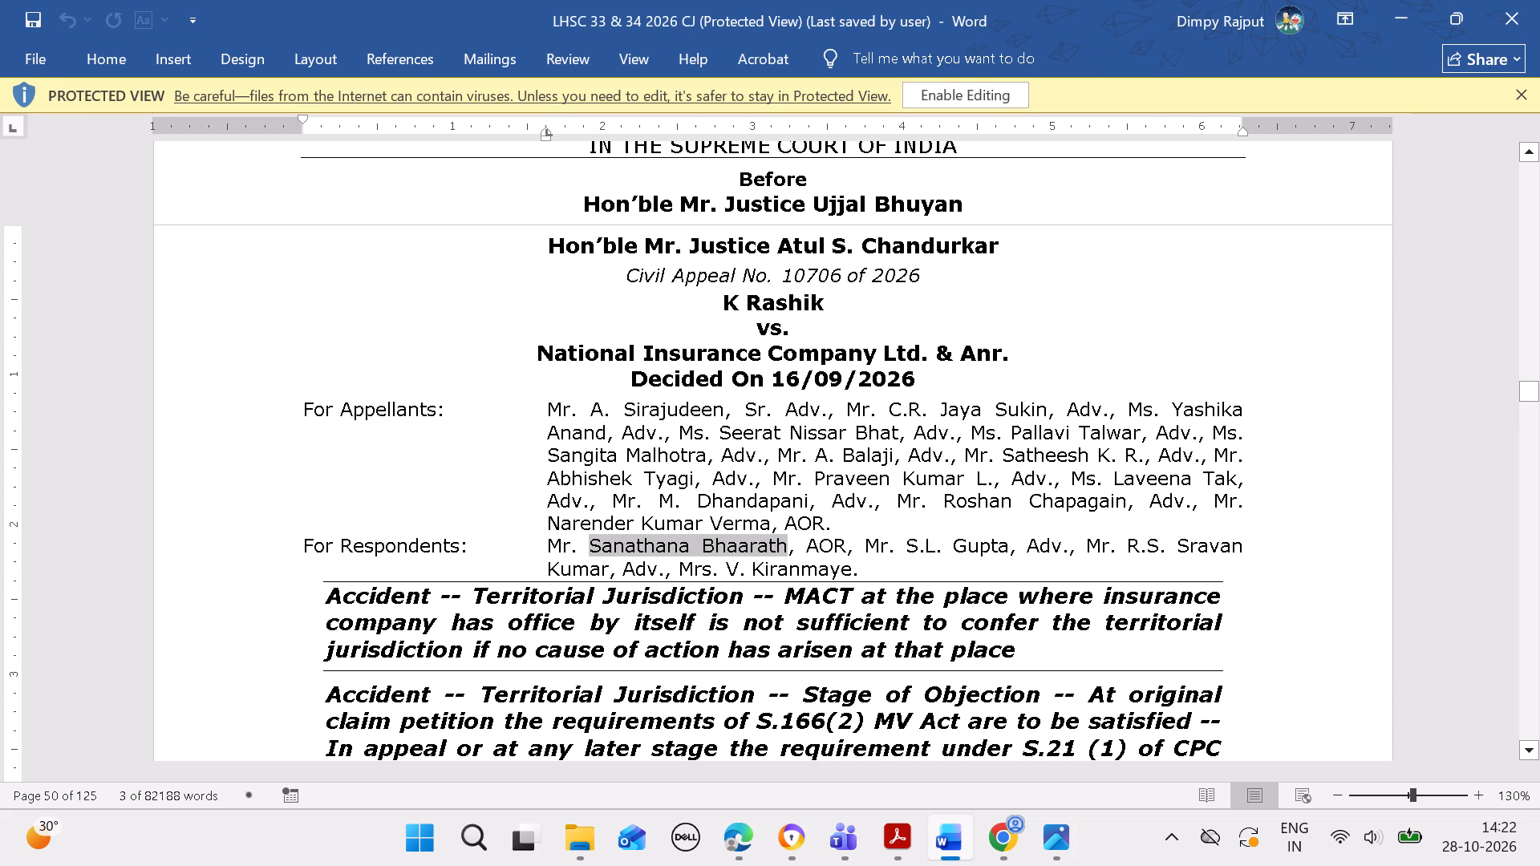
pyautogui.hotkey('ctrl', 'c')
pyautogui.click(731, 828)
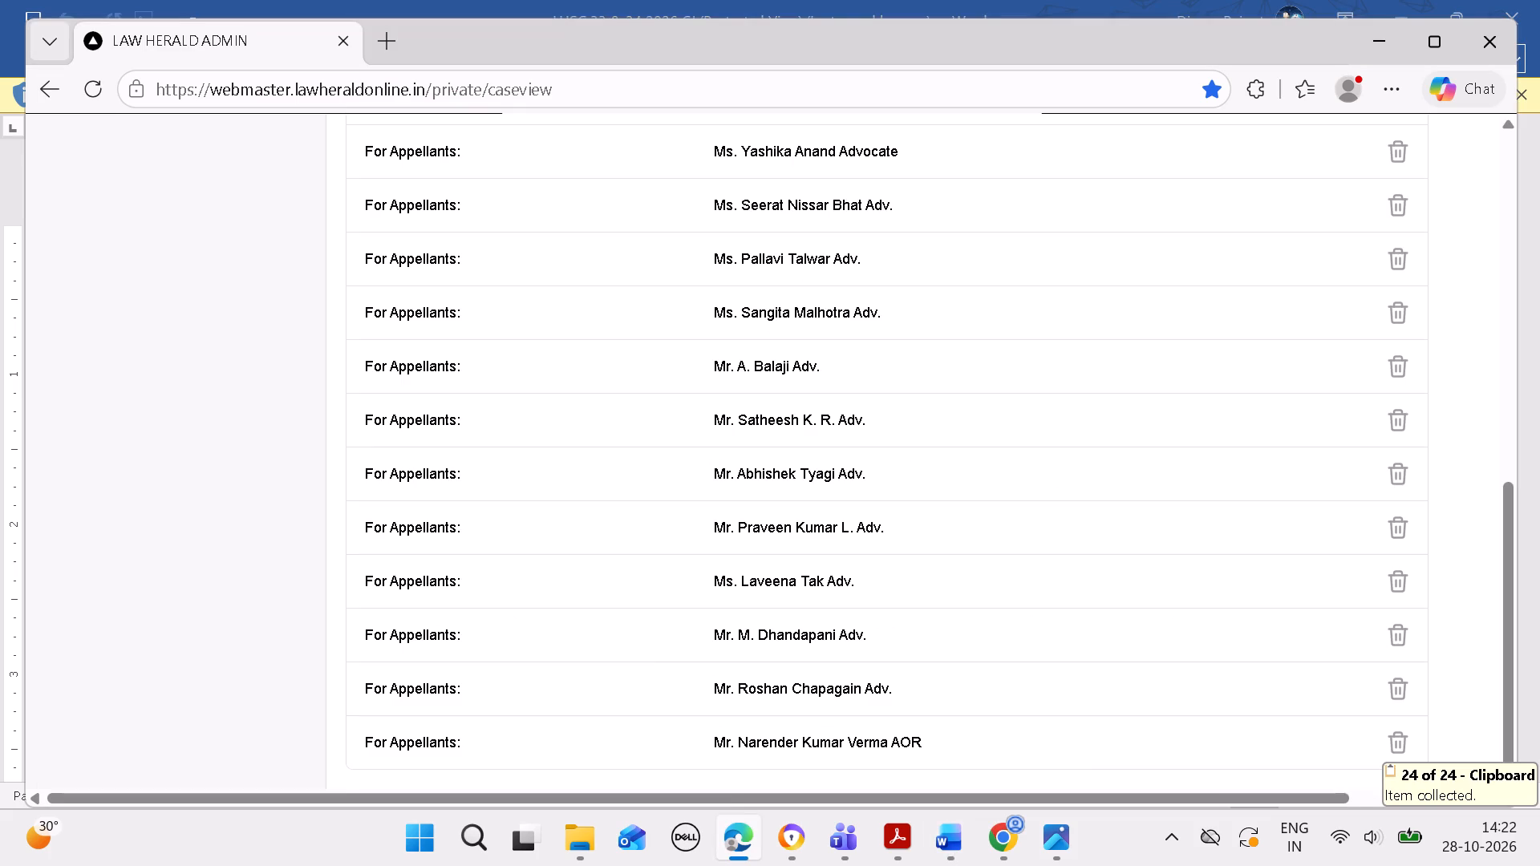
pyautogui.scroll(2, 701, 635)
pyautogui.click(527, 726)
pyautogui.scroll(-3, 488, 751)
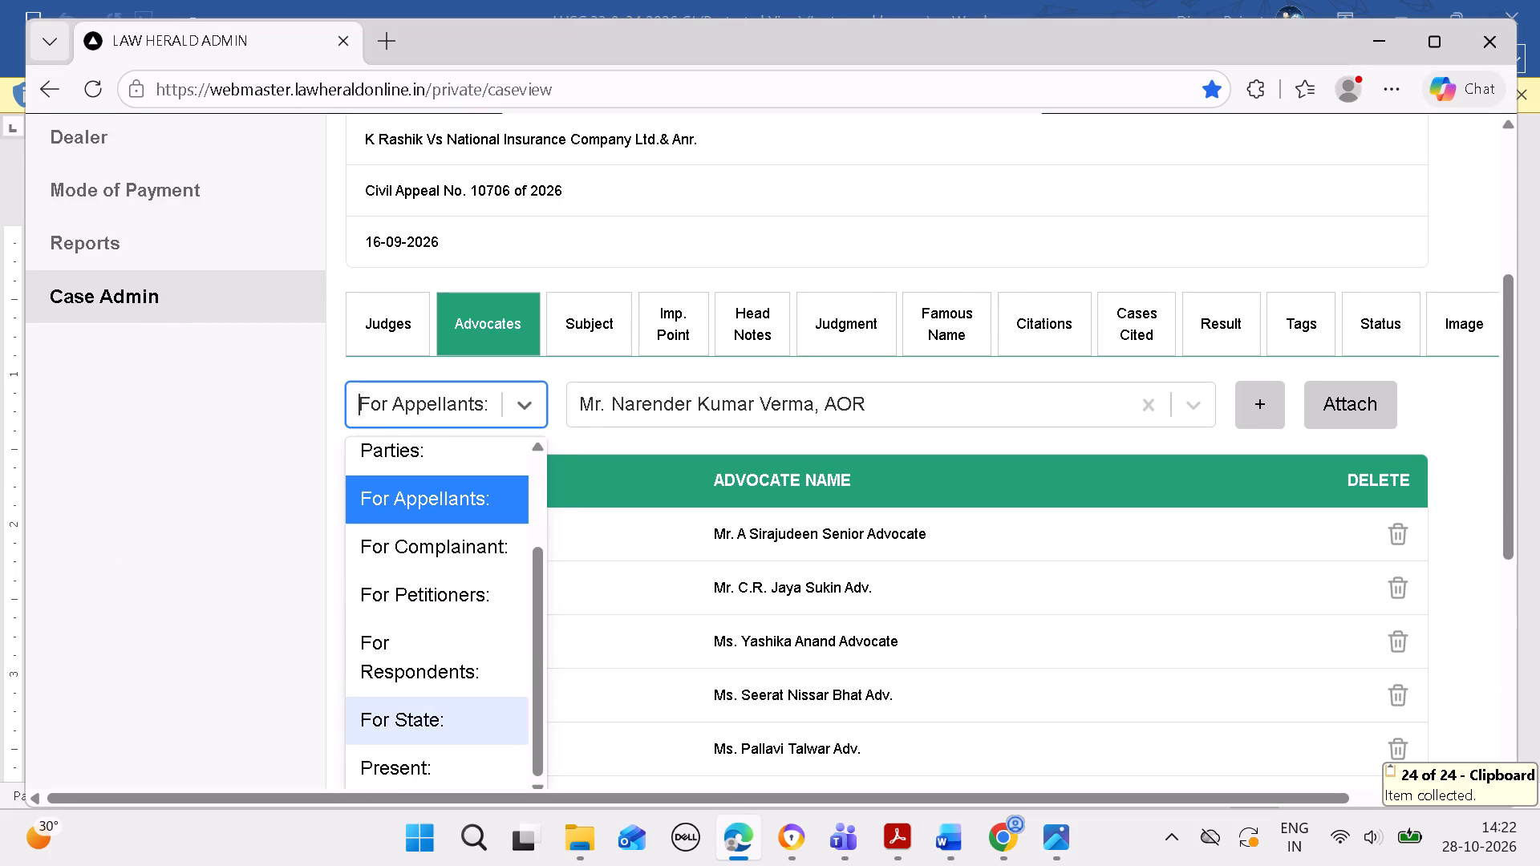
pyautogui.click(475, 674)
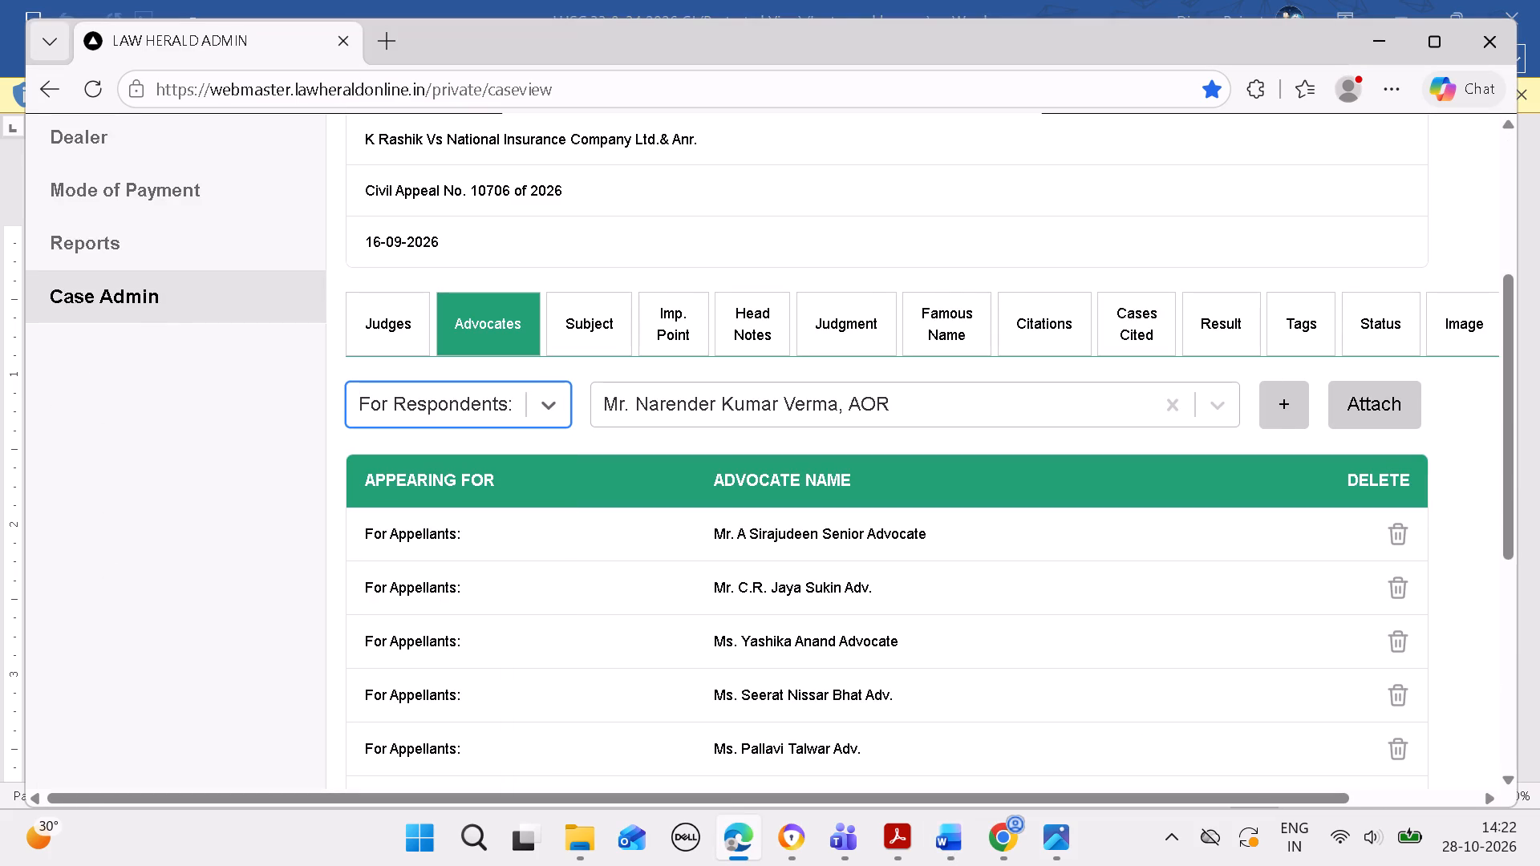
pyautogui.click(1189, 398)
pyautogui.hotkey('ctrl', 'v')
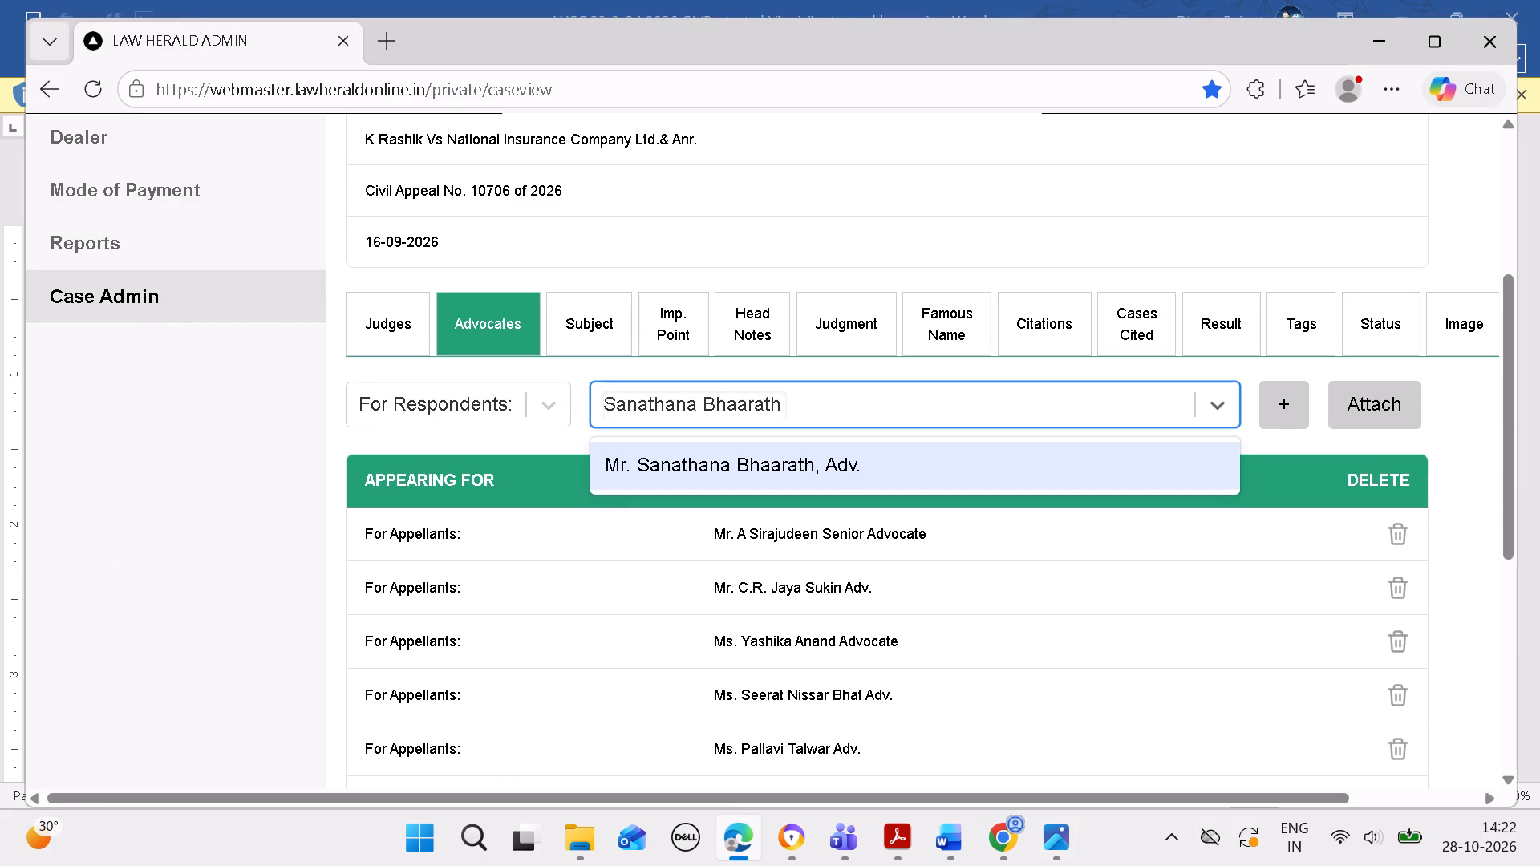
pyautogui.click(1287, 407)
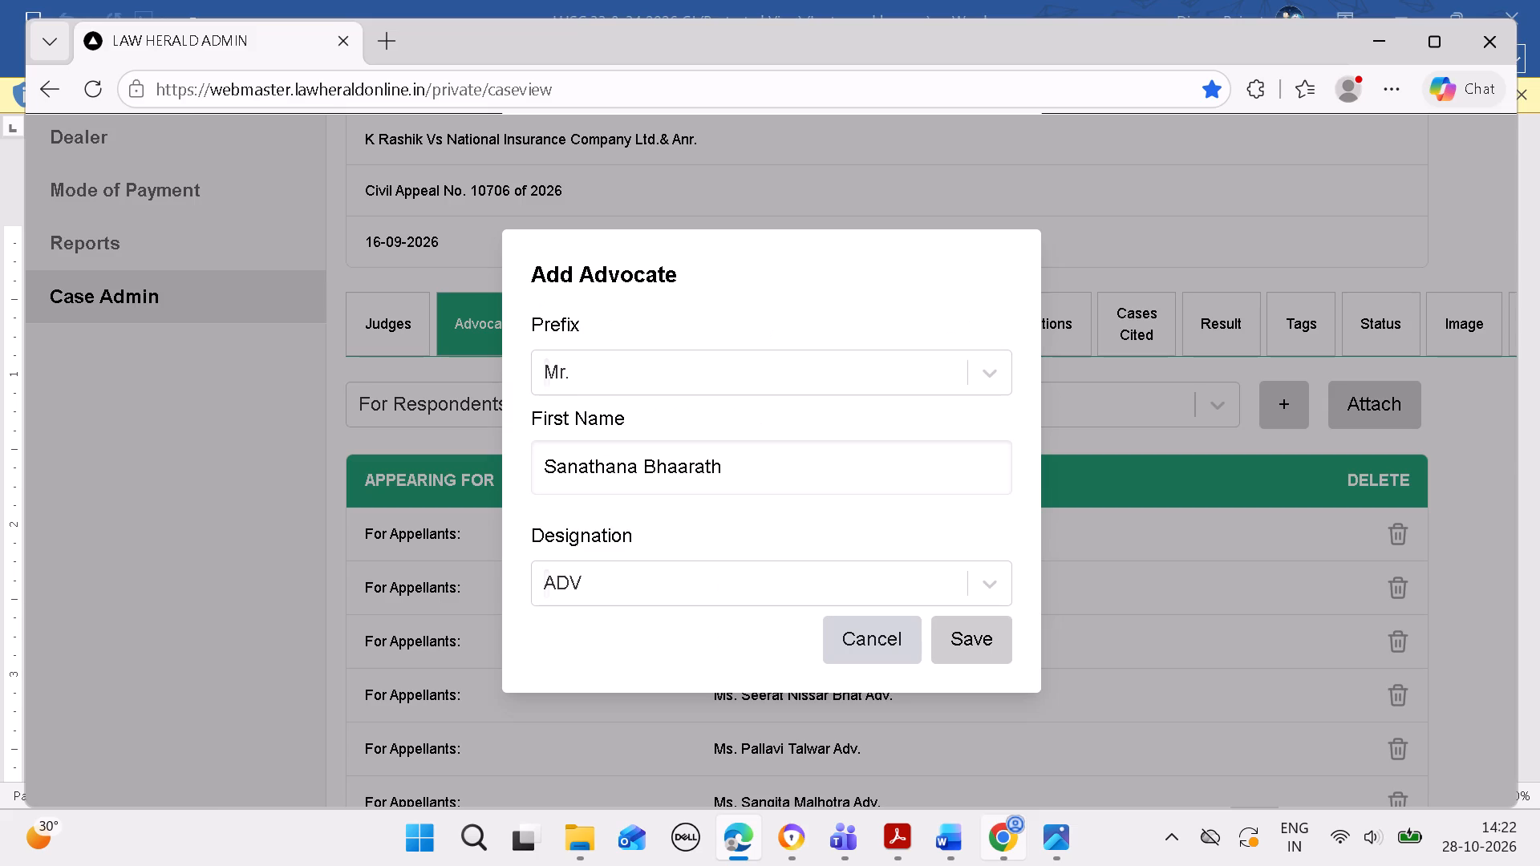
# Set the new respondents' advocate's designation to AOR, keeping prefix Mr., and save the entry to the case.
pyautogui.click(953, 838)
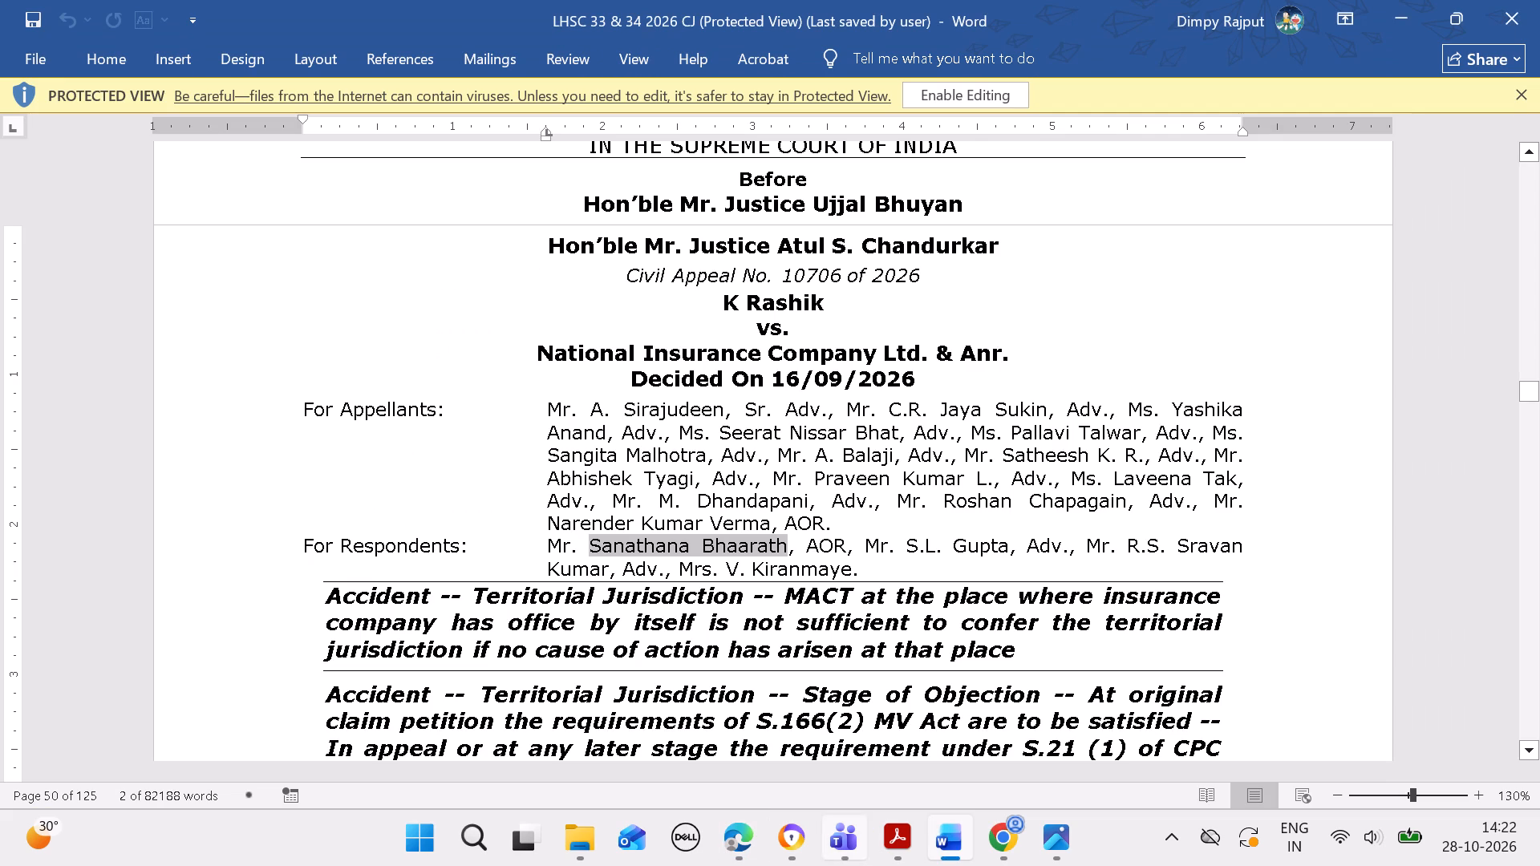
pyautogui.click(742, 844)
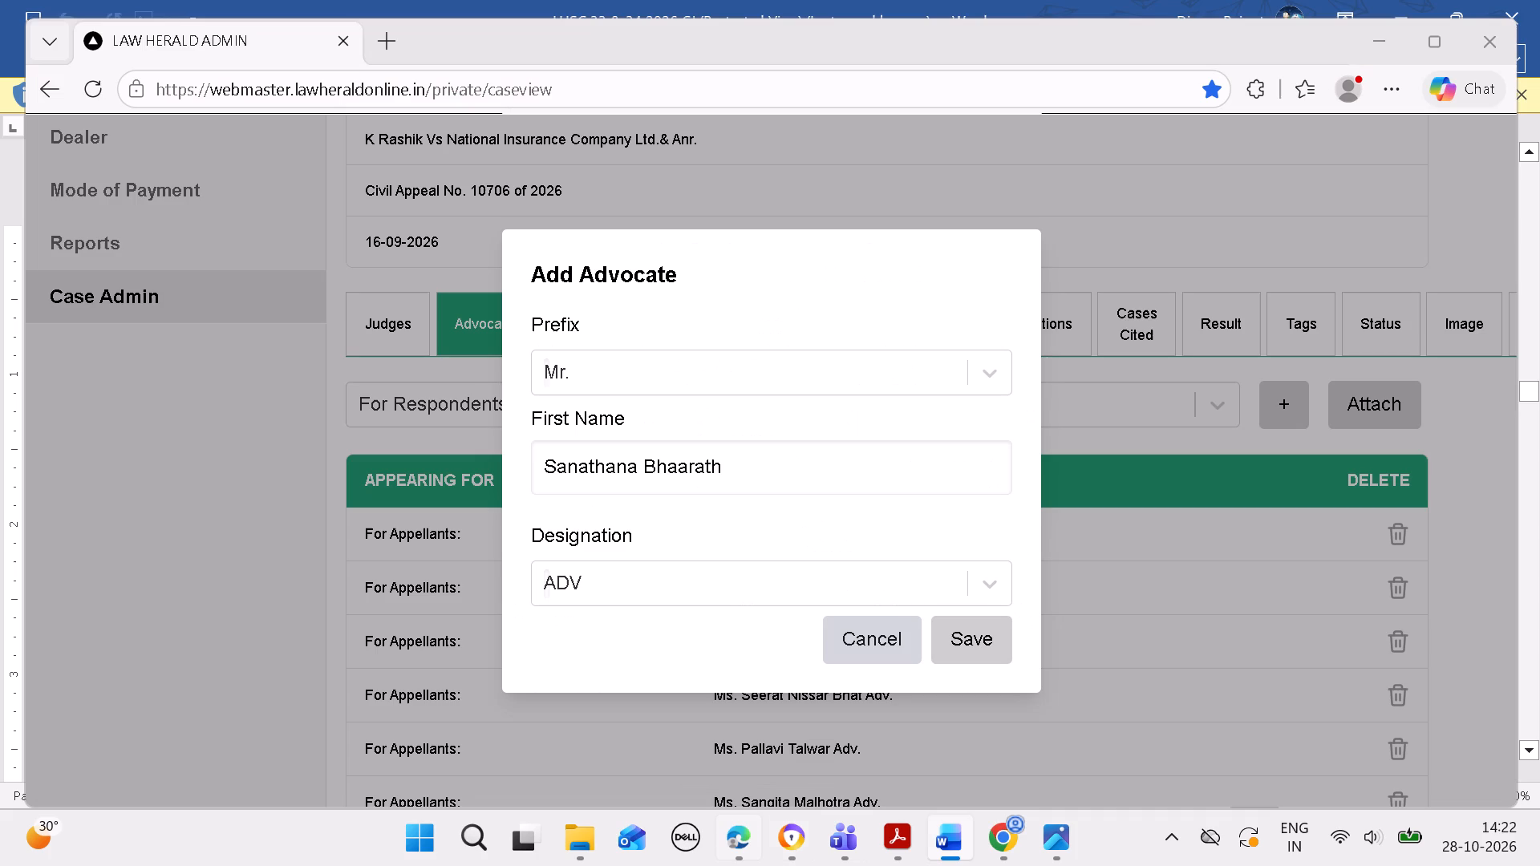
pyautogui.click(948, 839)
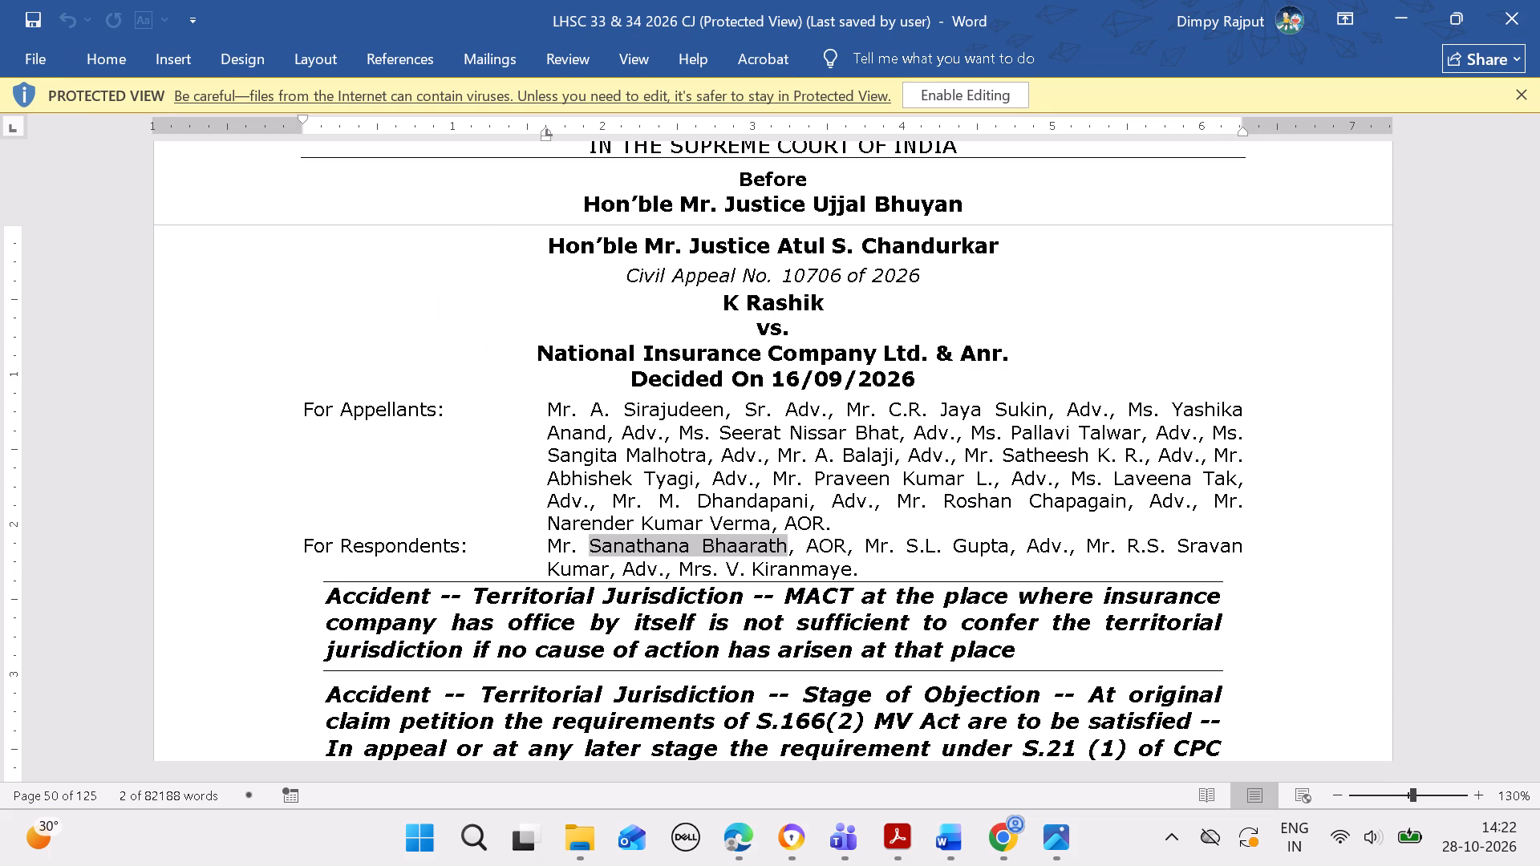
pyautogui.click(733, 841)
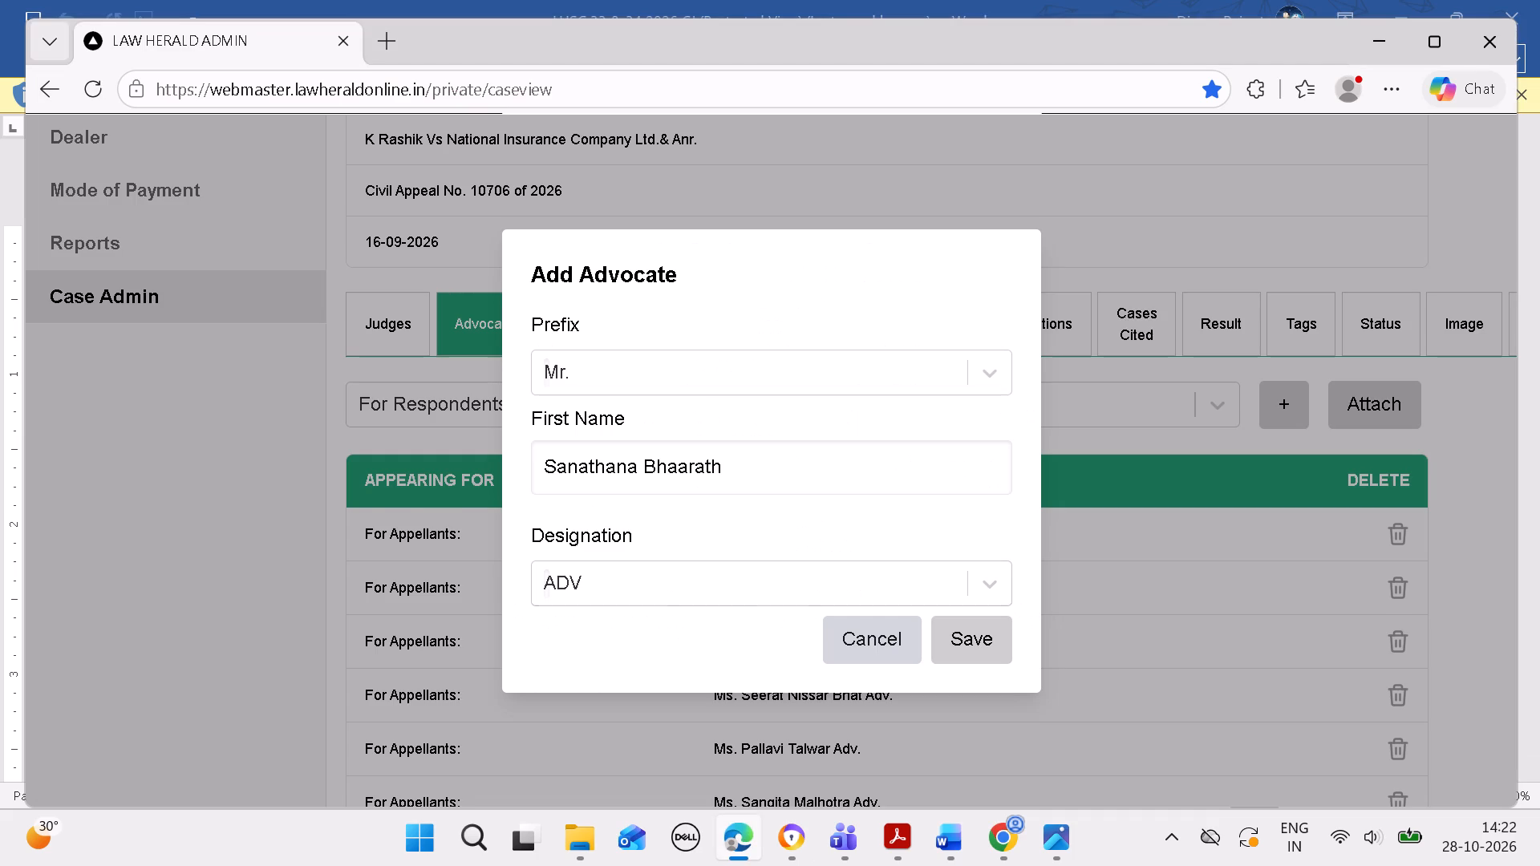
pyautogui.click(740, 587)
pyautogui.press('a')
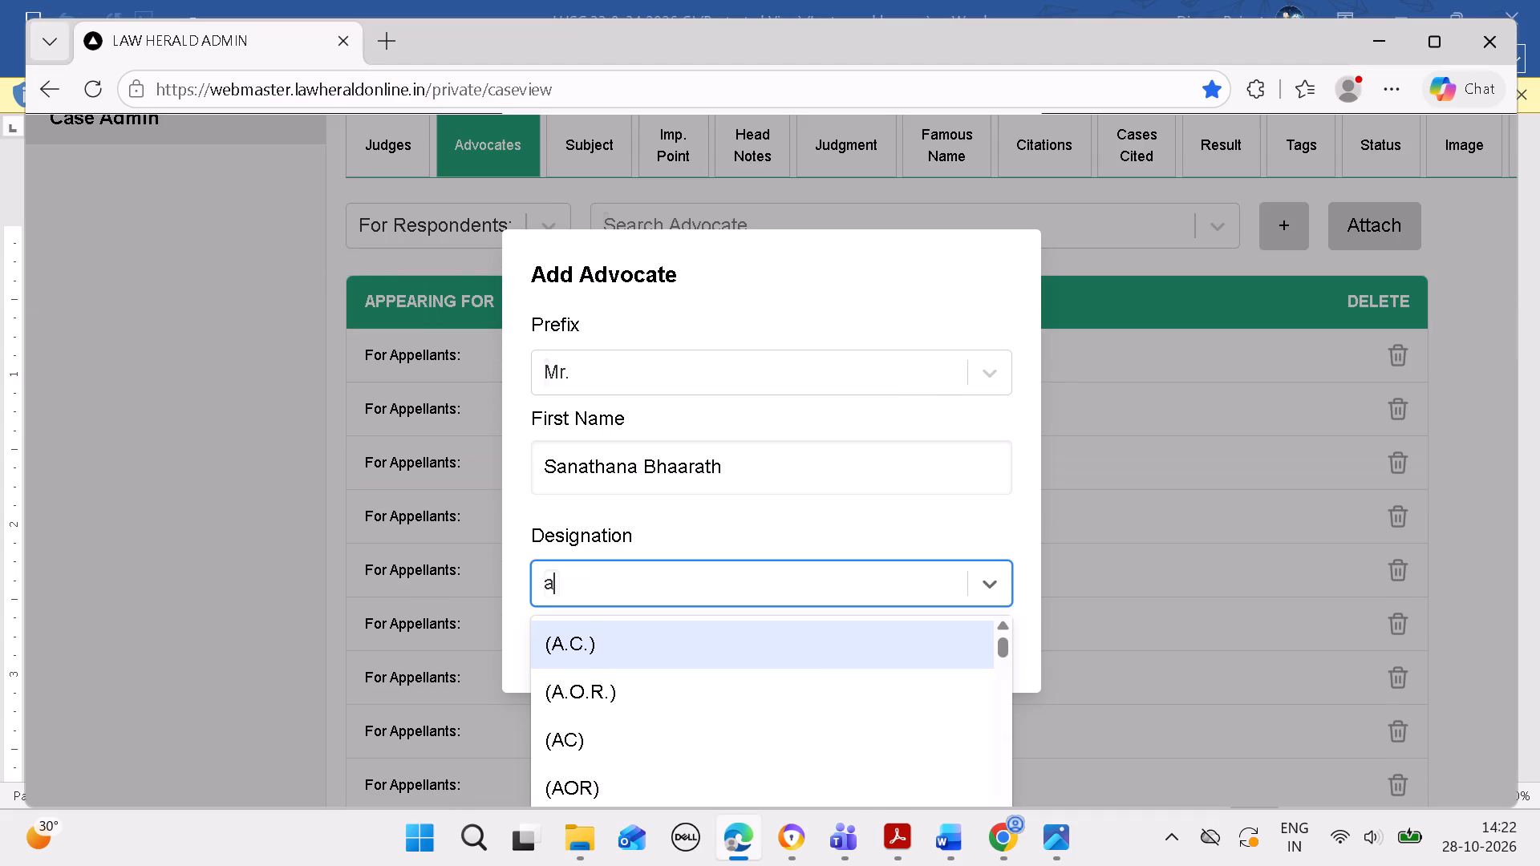
pyautogui.press('o')
pyautogui.press('r')
pyautogui.click(747, 730)
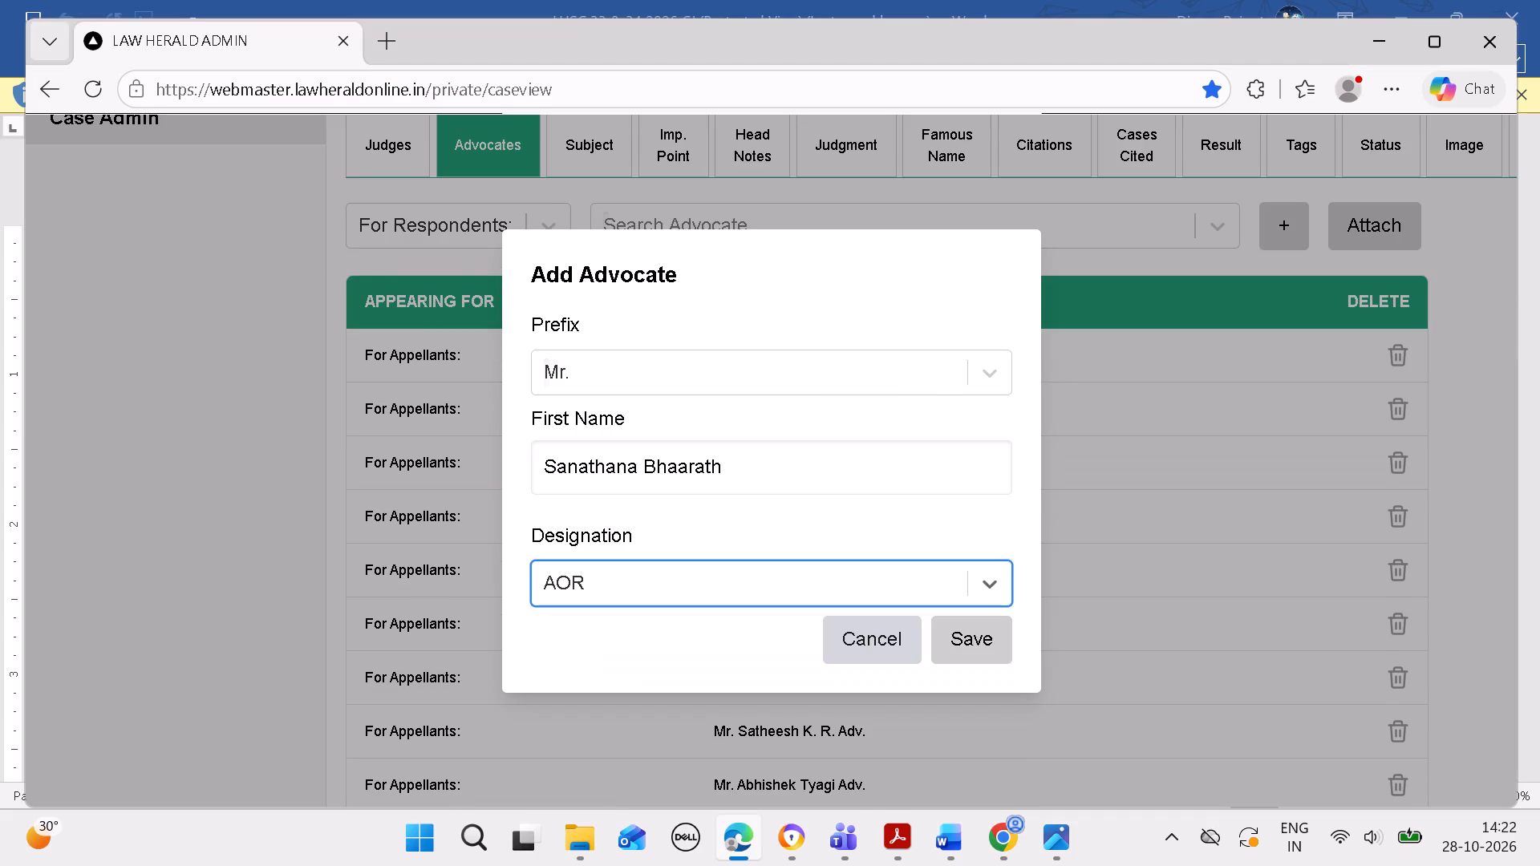
pyautogui.click(961, 641)
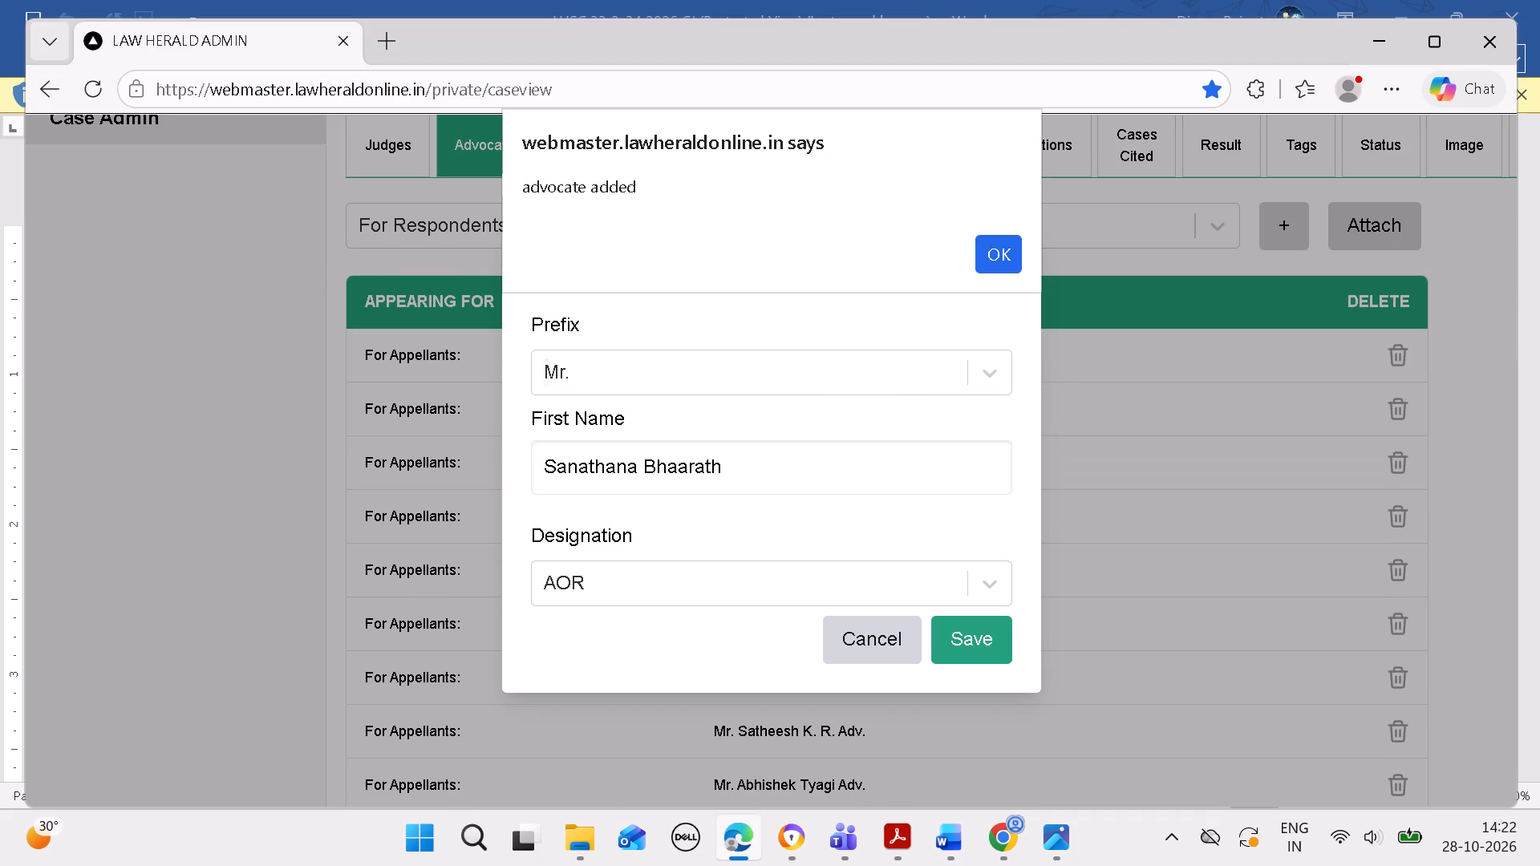
pyautogui.click(999, 255)
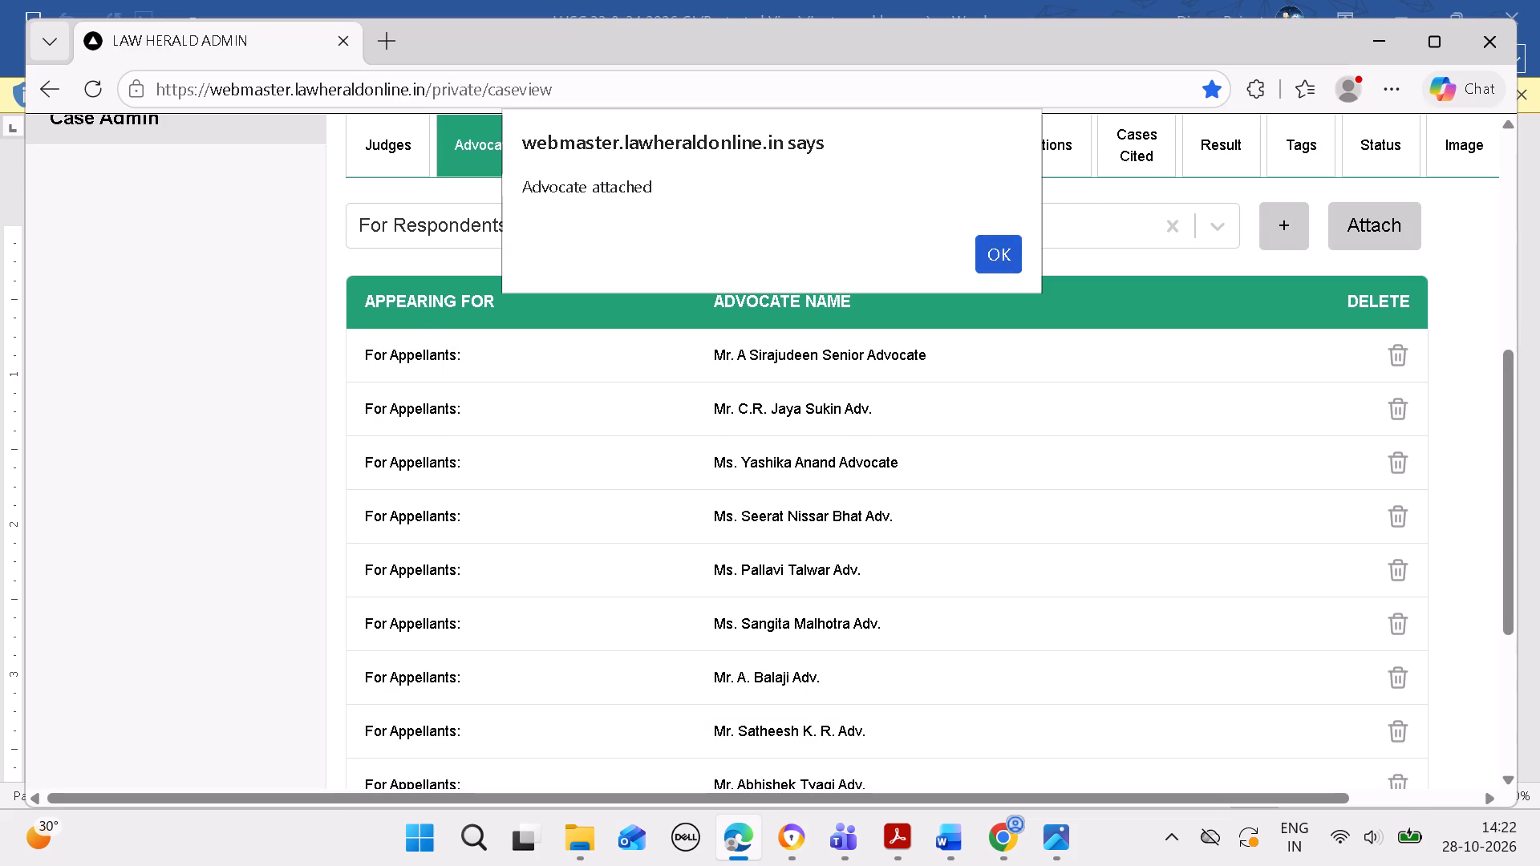
pyautogui.click(995, 261)
pyautogui.scroll(-5, 996, 419)
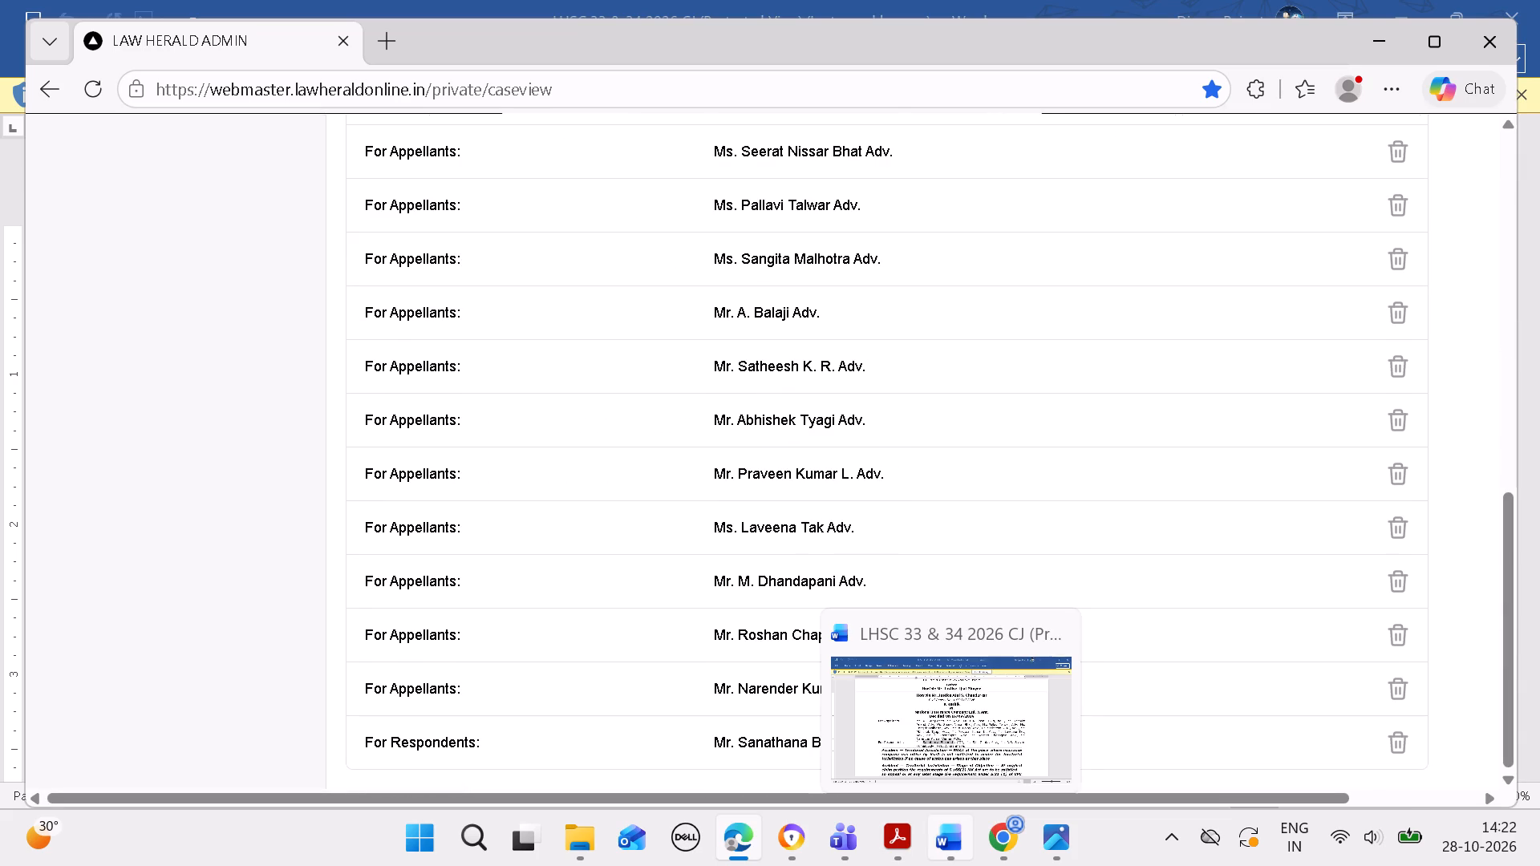
# Search the existing advocates for the second respondents' advocate's name copied from Word and attach the matching entry with designation Adv.
pyautogui.click(947, 842)
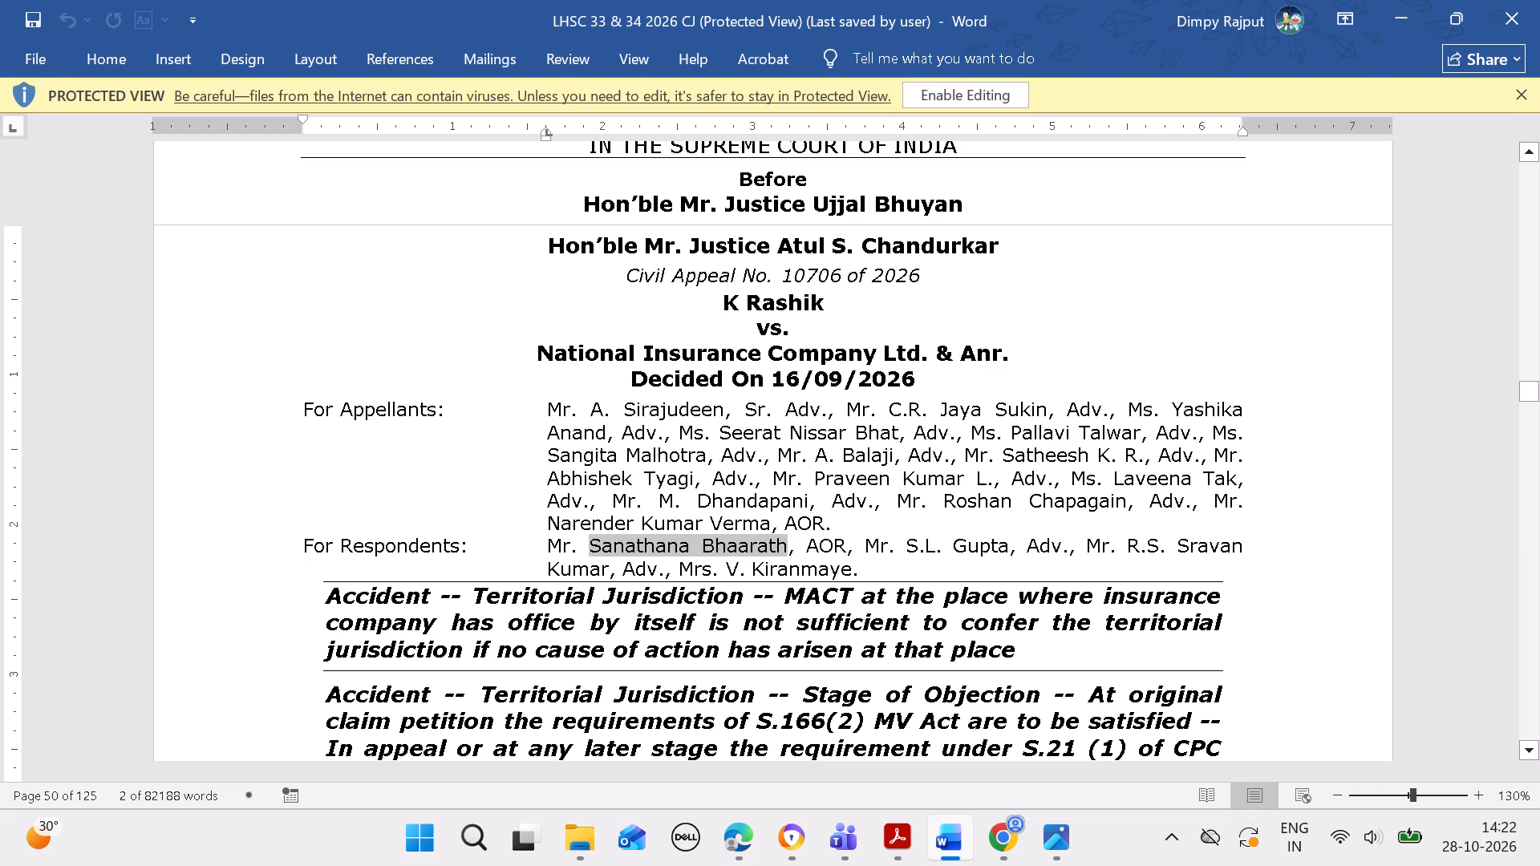
pyautogui.moveTo(909, 540); pyautogui.dragTo(981, 547)
pyautogui.hotkey('ctrl', 'c')
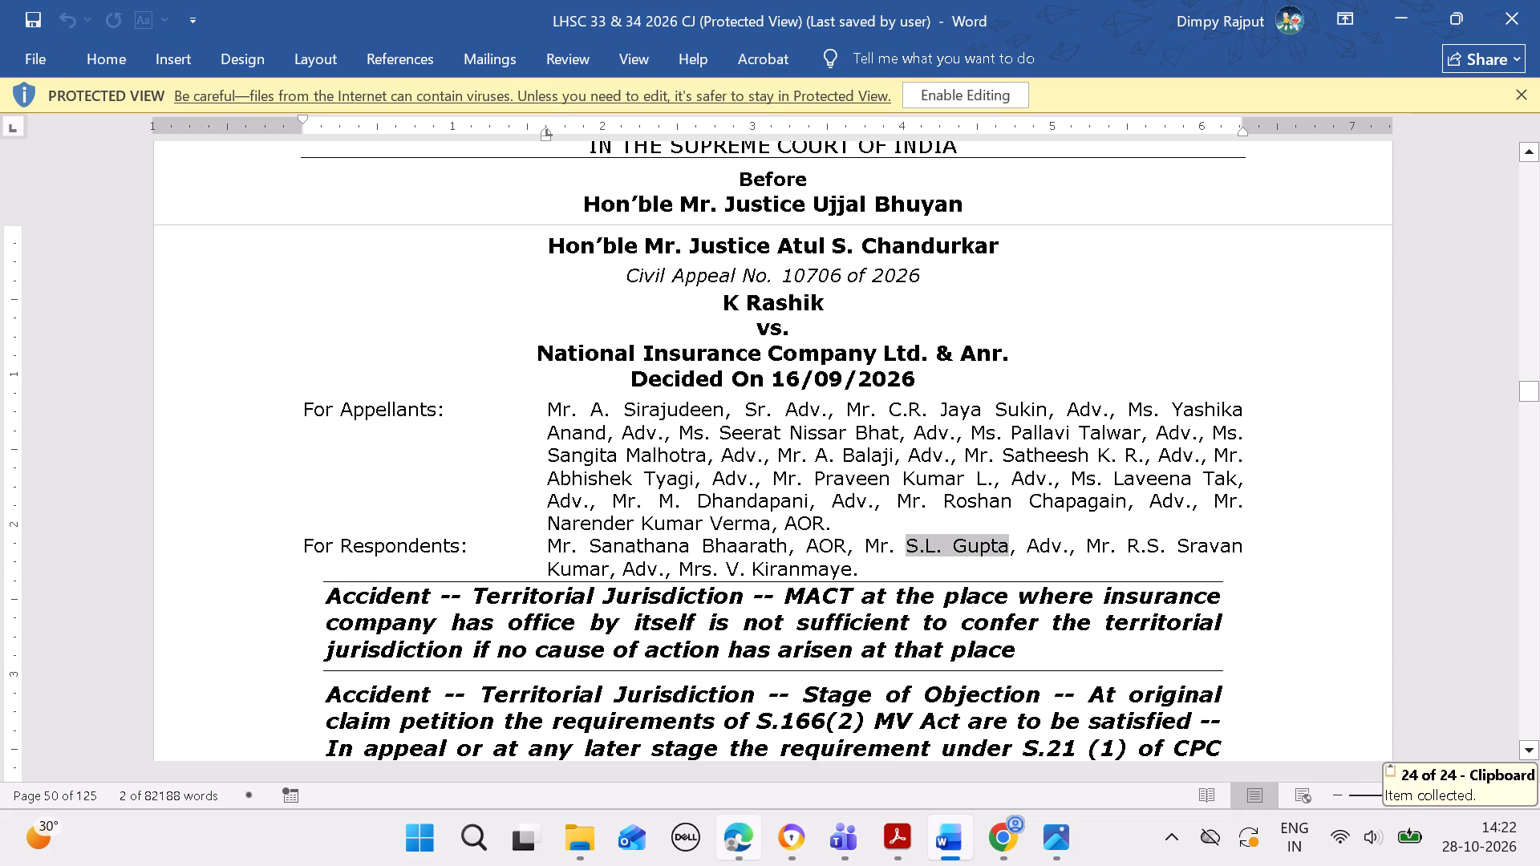
pyautogui.click(740, 835)
pyautogui.scroll(2, 918, 577)
pyautogui.click(1170, 716)
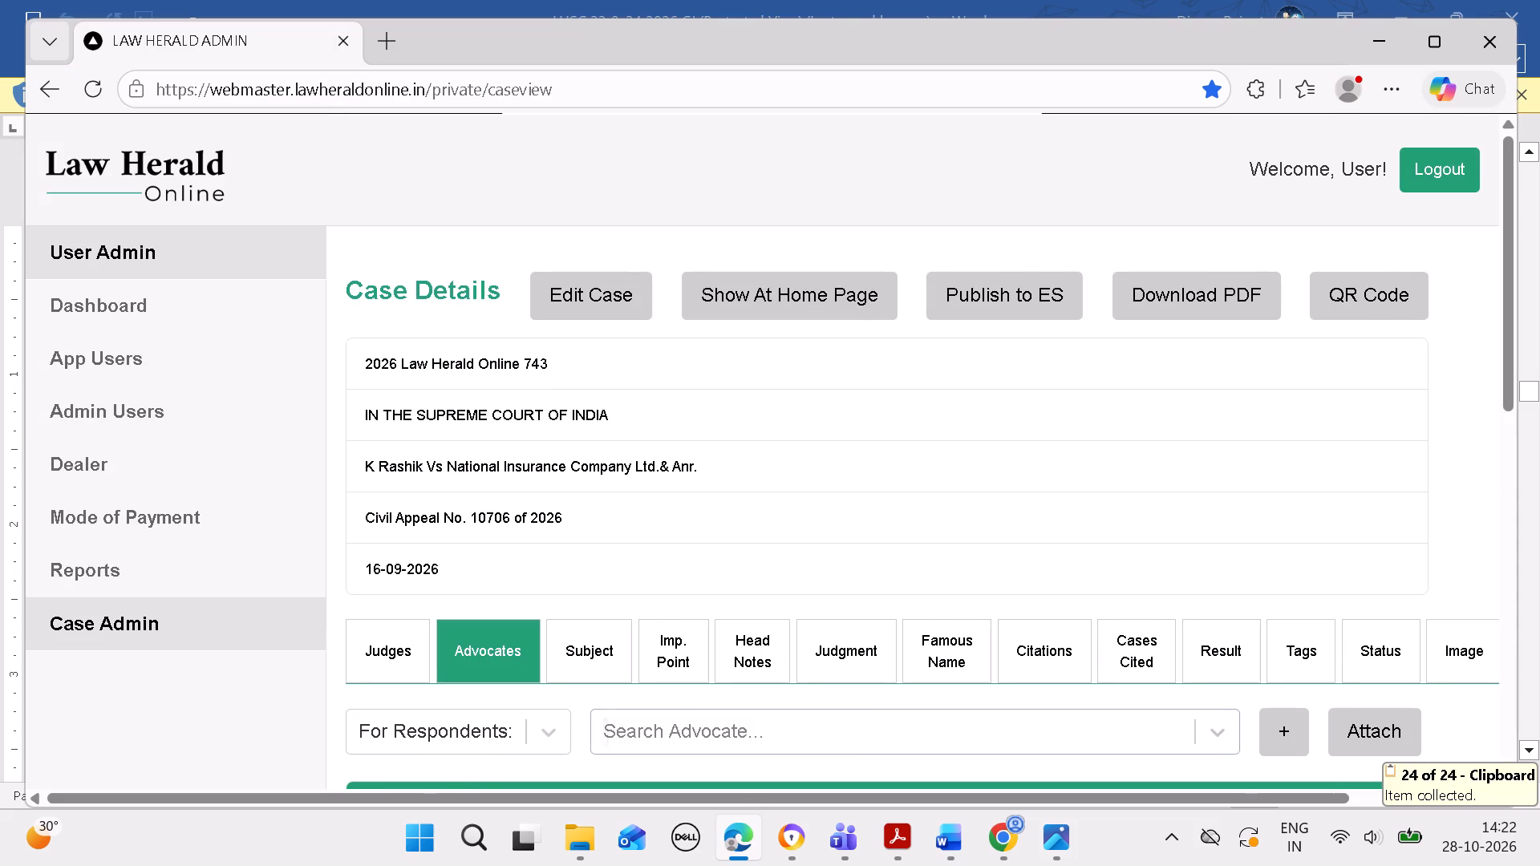
pyautogui.hotkey('ctrl', 'v')
pyautogui.click(912, 754)
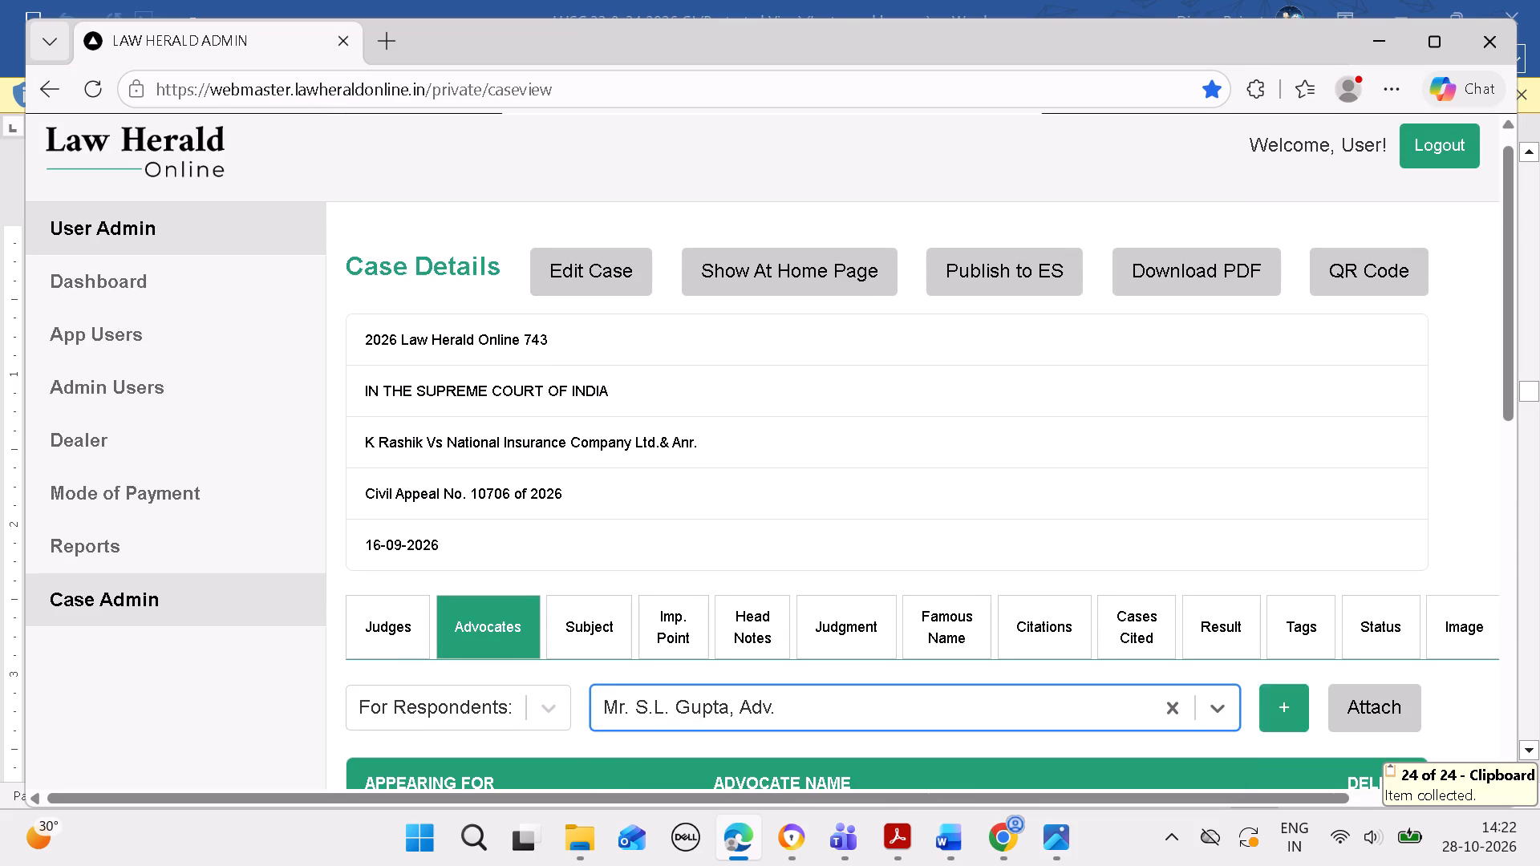
pyautogui.click(1379, 699)
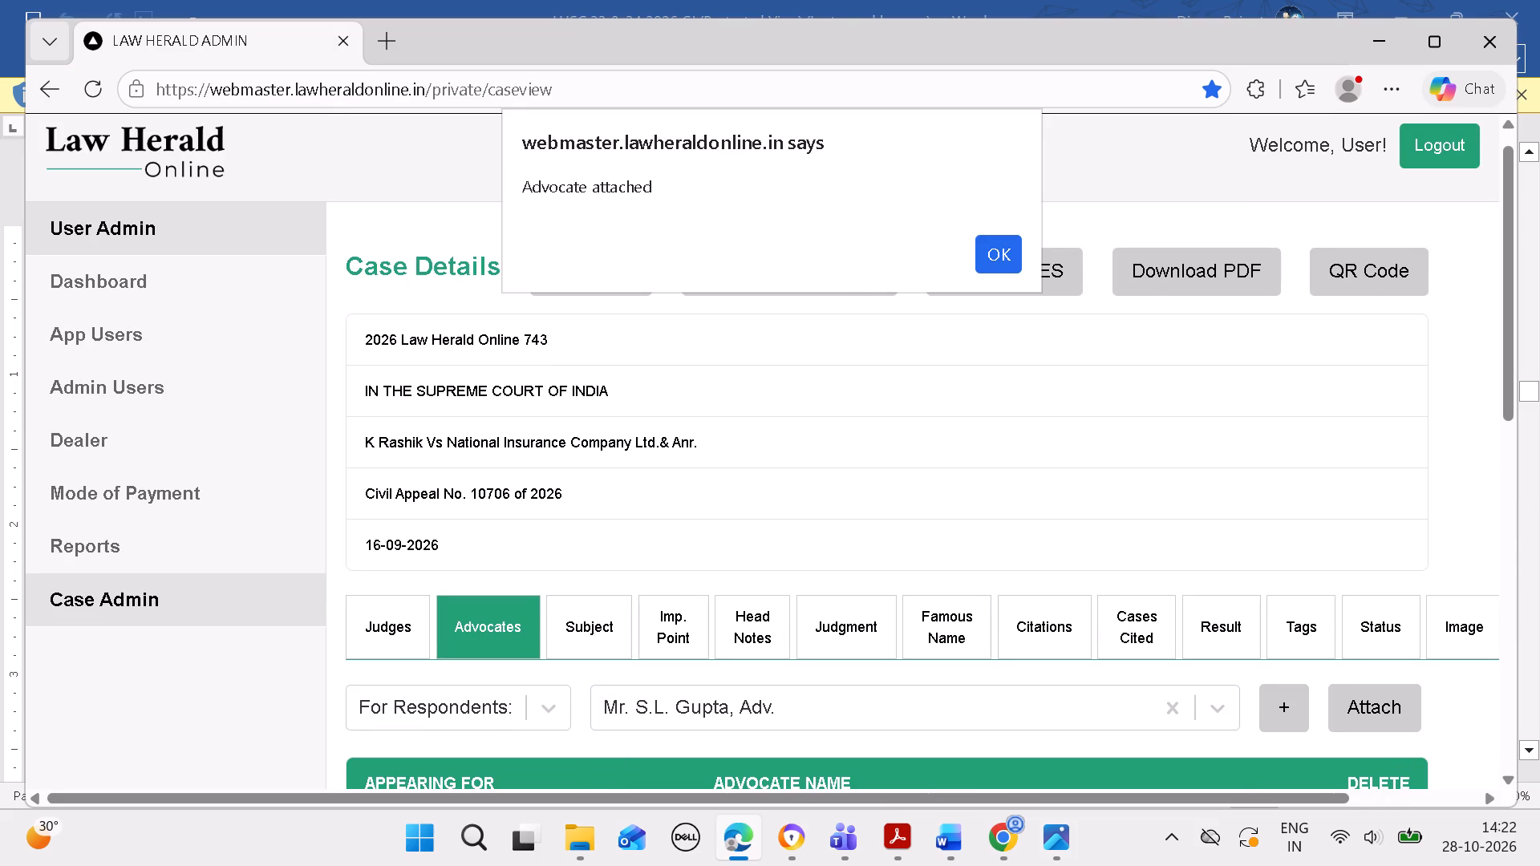
pyautogui.click(1012, 236)
pyautogui.click(1012, 242)
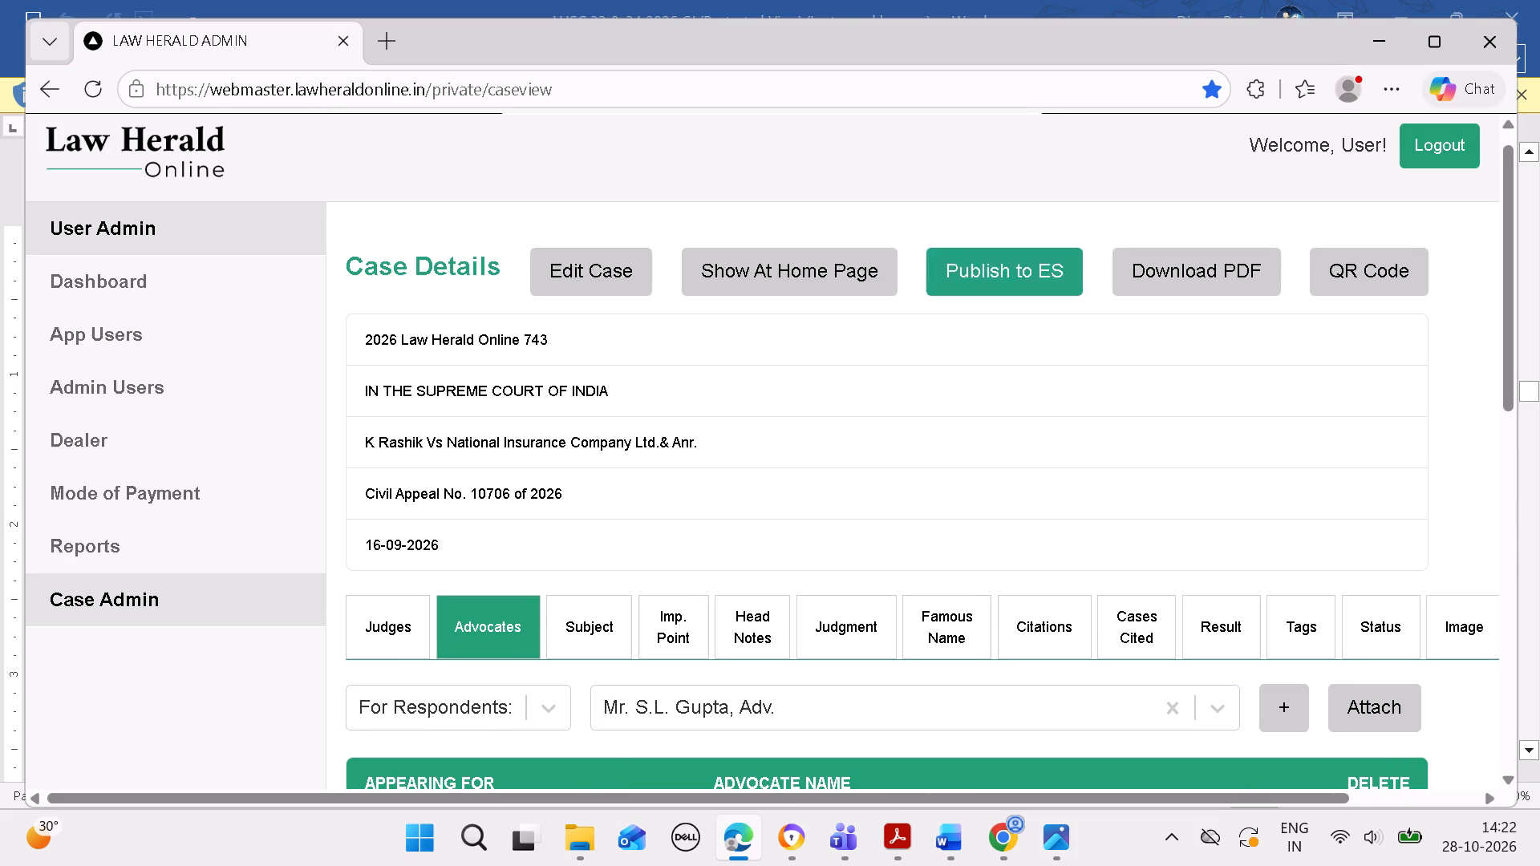
pyautogui.scroll(-4, 1048, 662)
# Copy the third respondents' advocate's full name, which spans two lines in Word, and return to the case record.
pyautogui.click(968, 836)
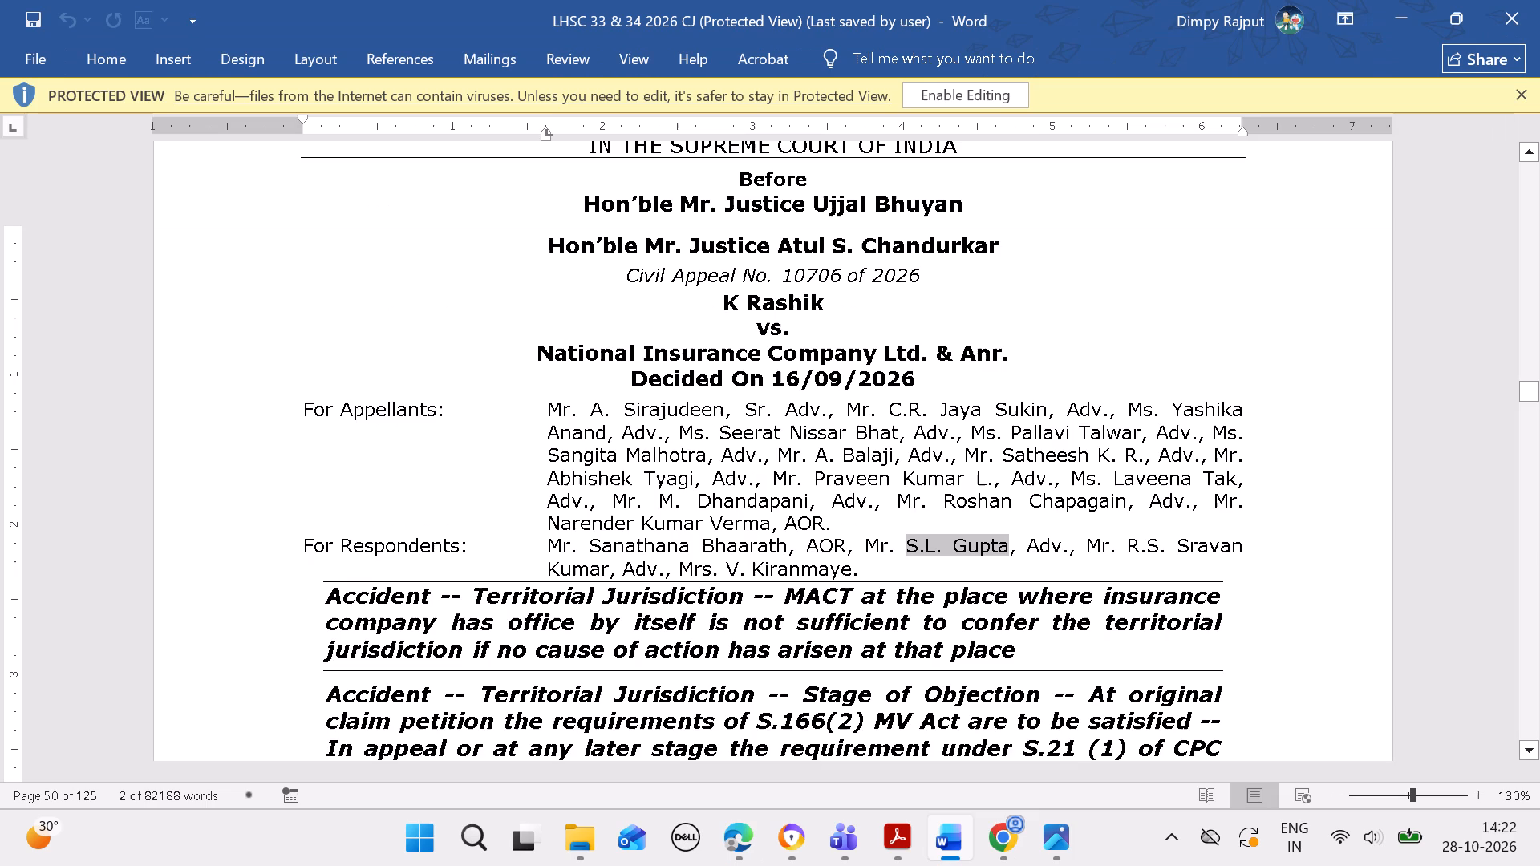
pyautogui.moveTo(1125, 540); pyautogui.dragTo(1214, 544)
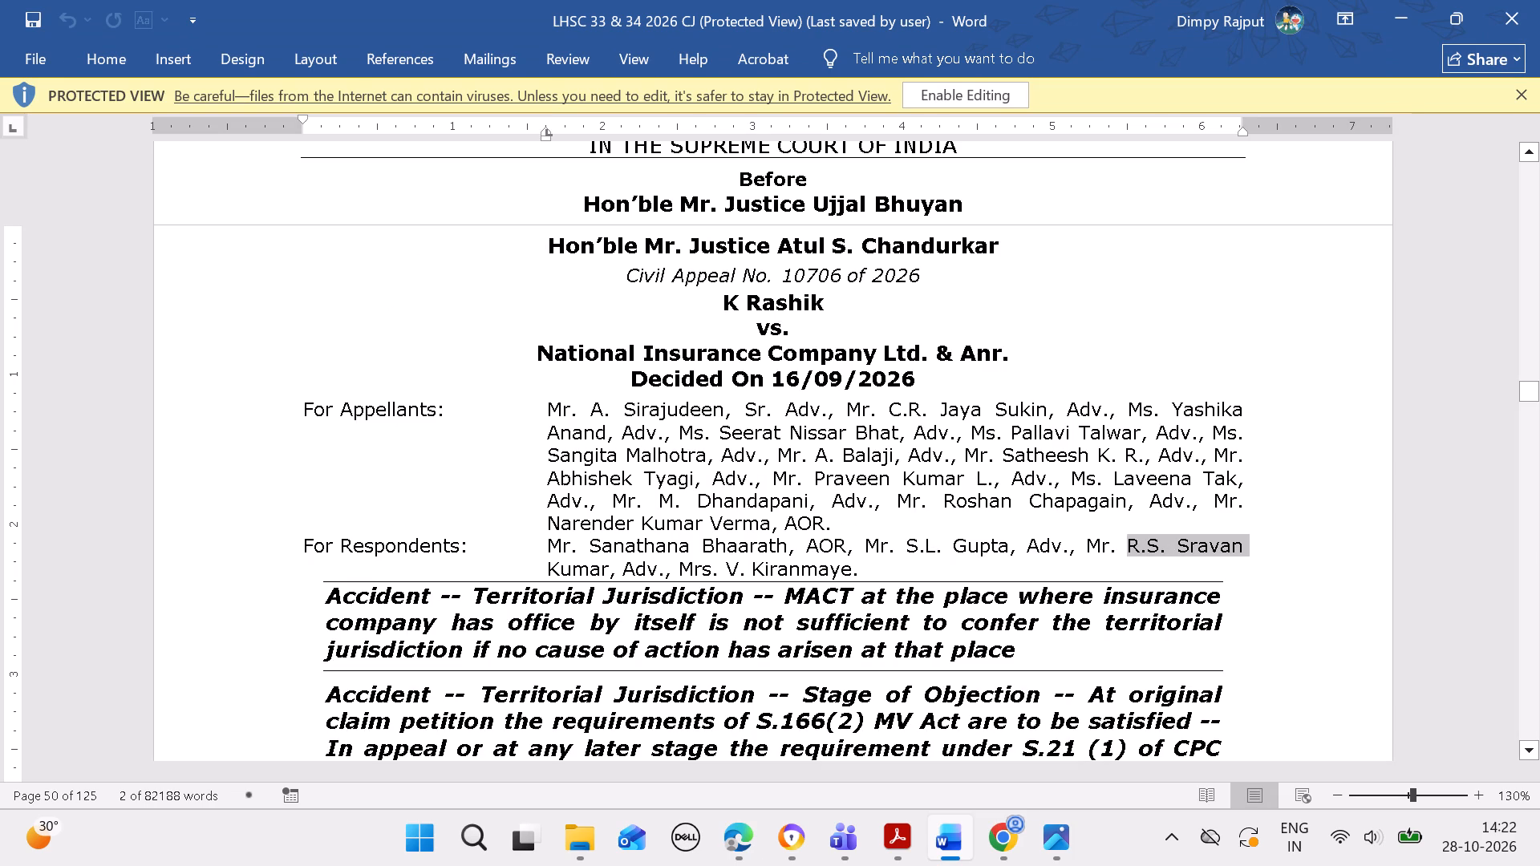
pyautogui.moveTo(1214, 544); pyautogui.dragTo(607, 555)
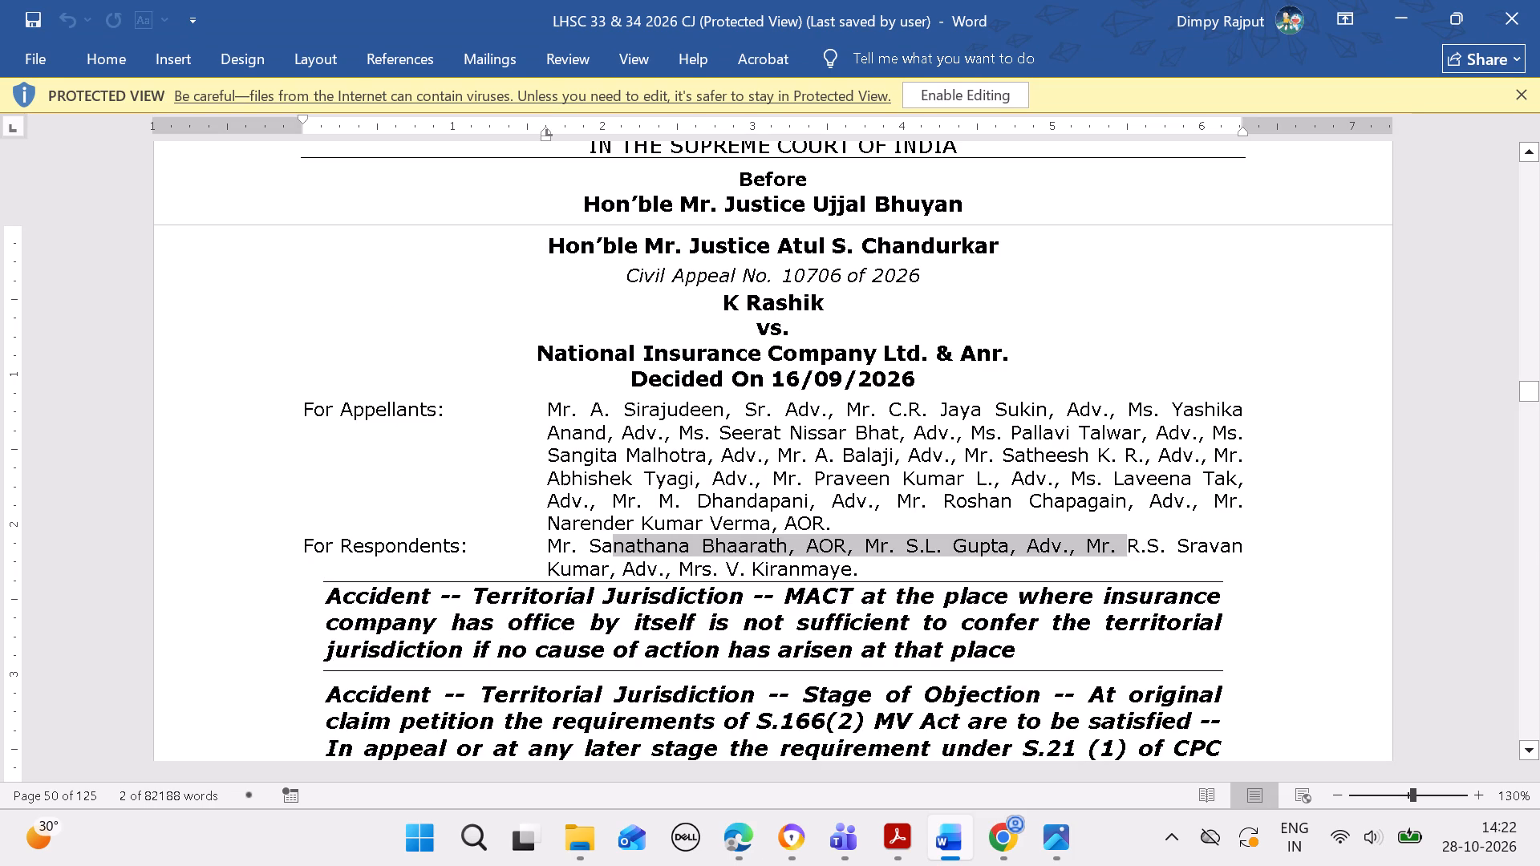
pyautogui.moveTo(607, 555); pyautogui.dragTo(610, 565)
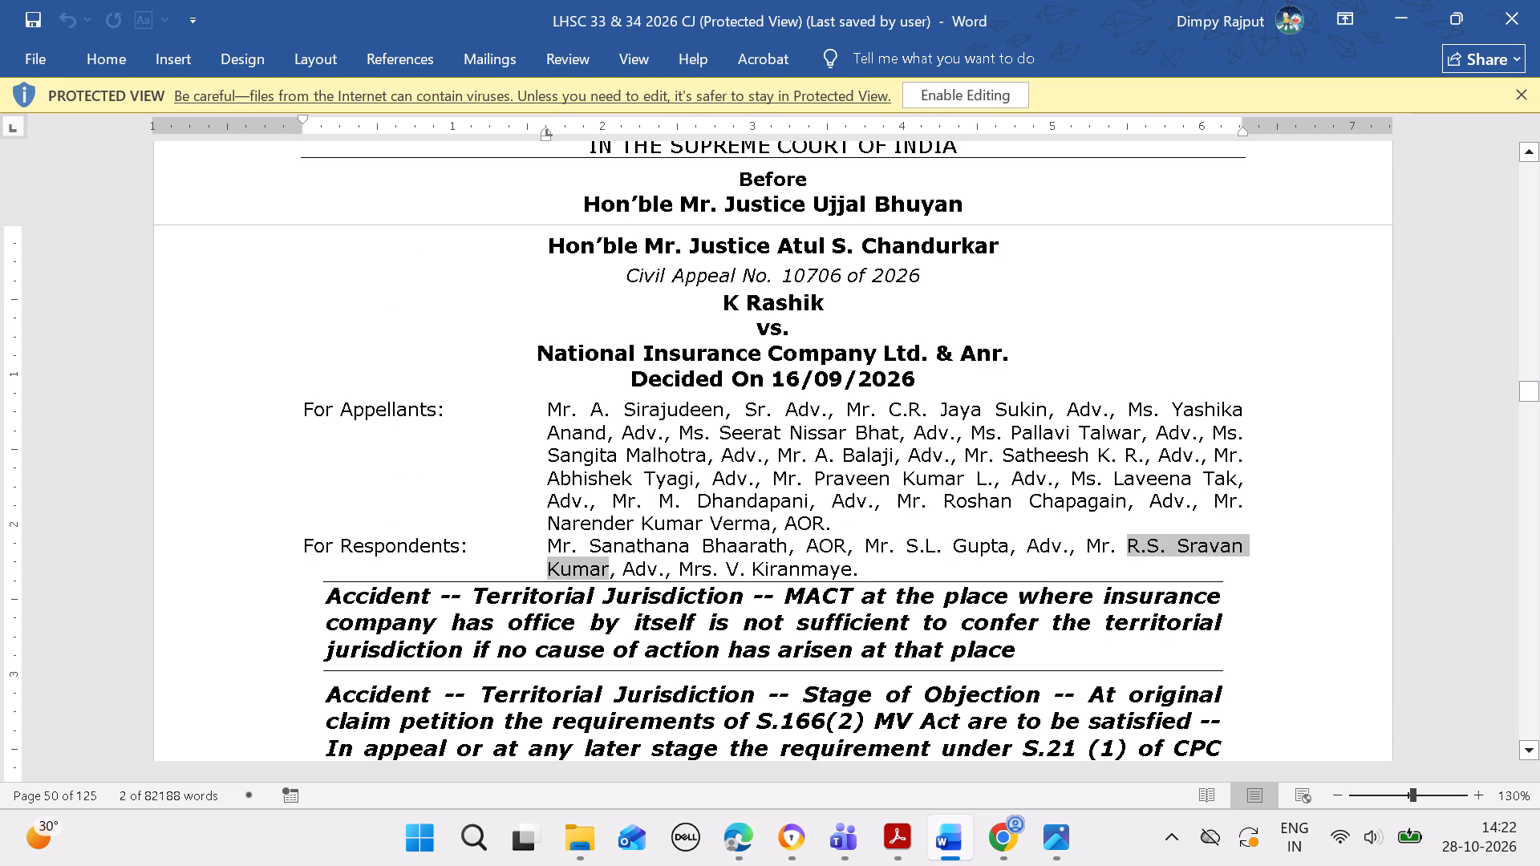
pyautogui.hotkey('ctrl', 'c')
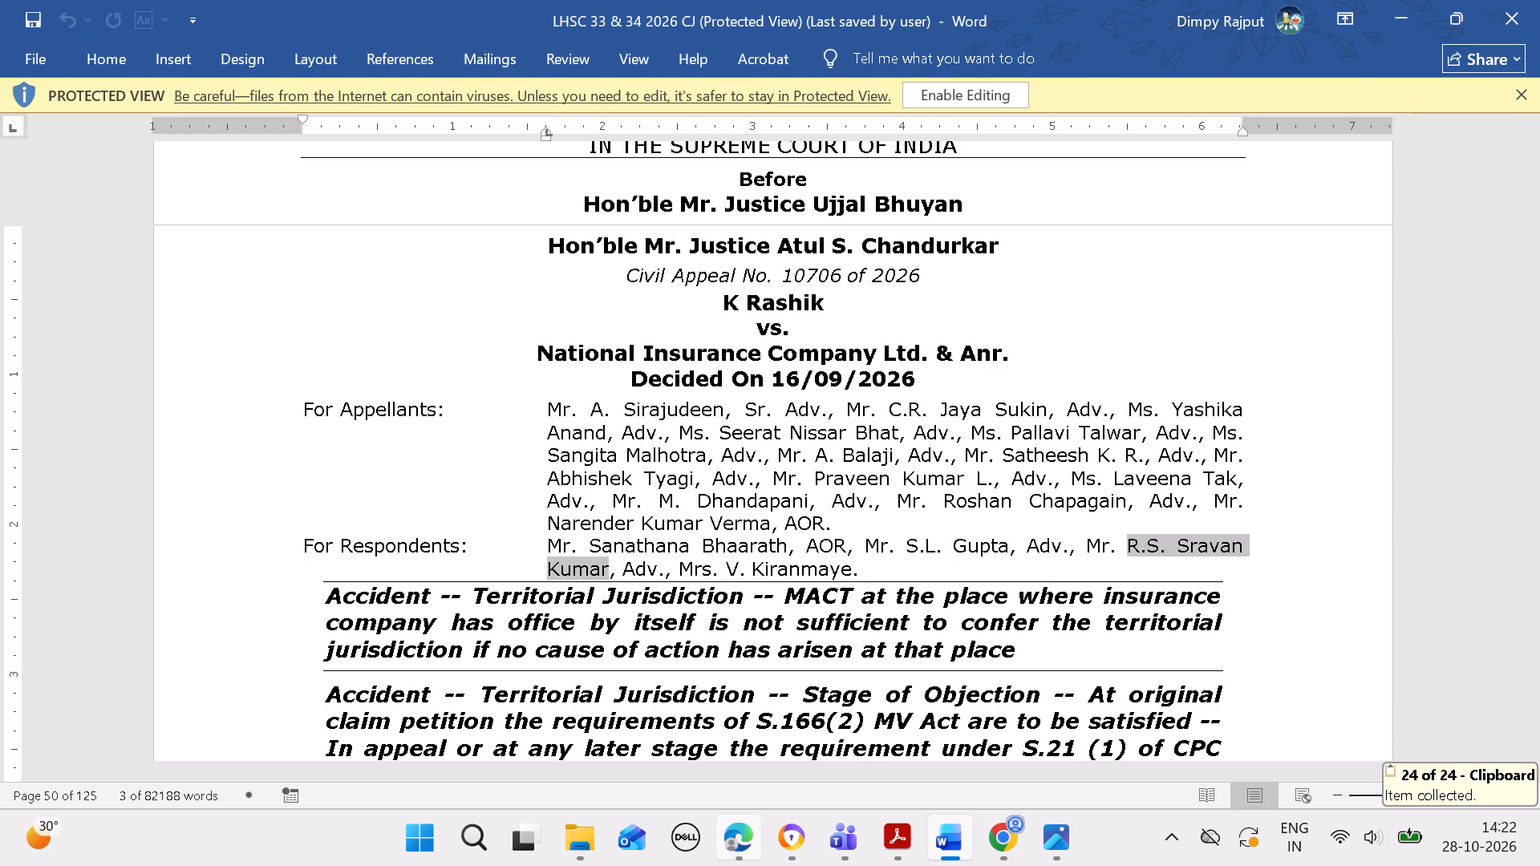
pyautogui.click(728, 843)
# Add the third respondents' advocate as a new entry using the copied name, prefix Mr. and designation ADV, and save it to the case.
pyautogui.scroll(1, 1079, 611)
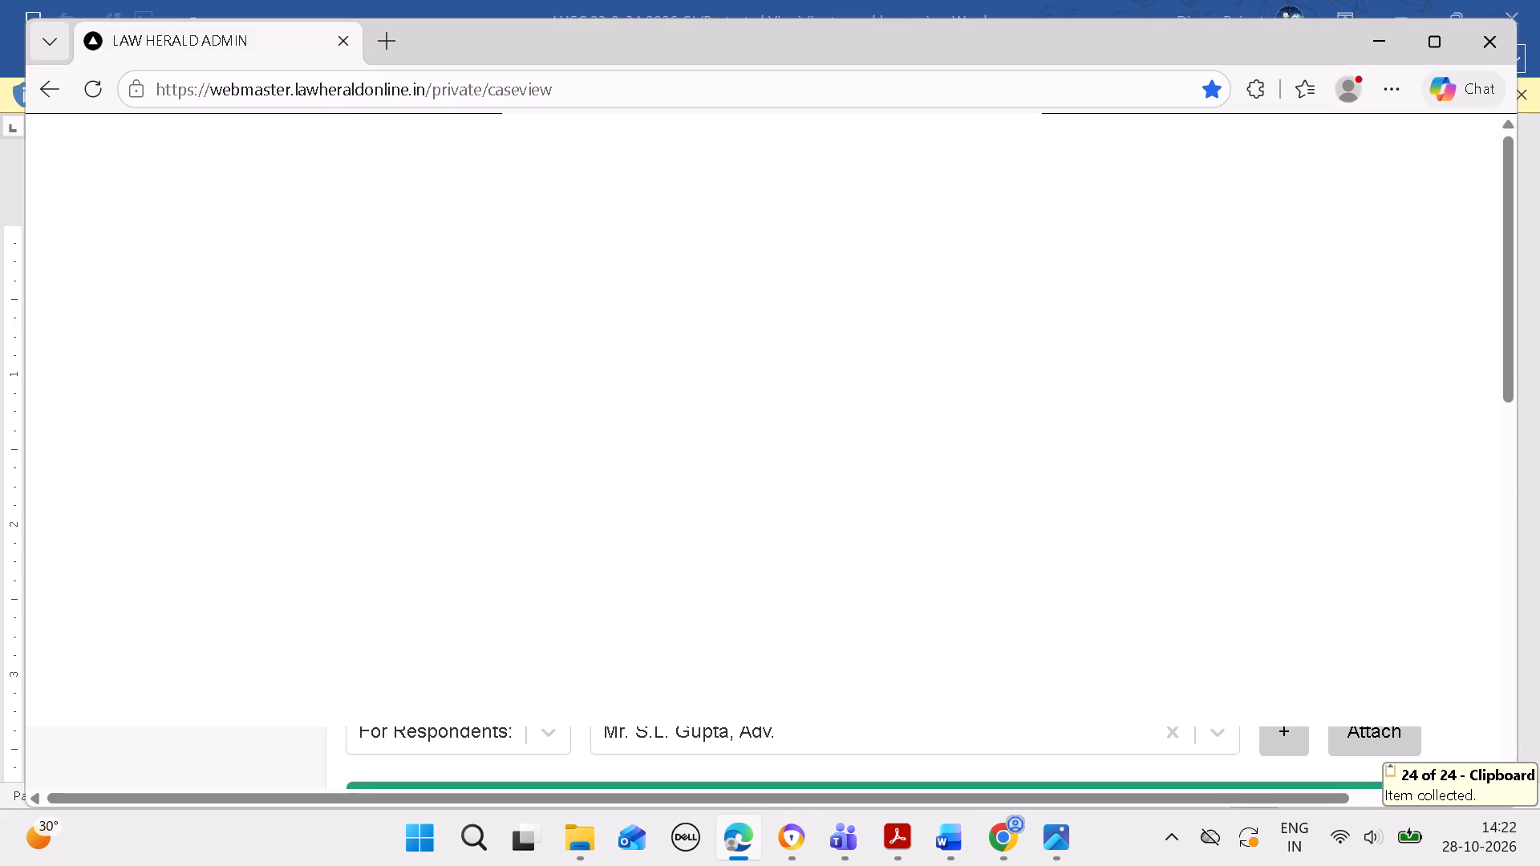
pyautogui.click(1174, 721)
pyautogui.hotkey('ctrl', 'v')
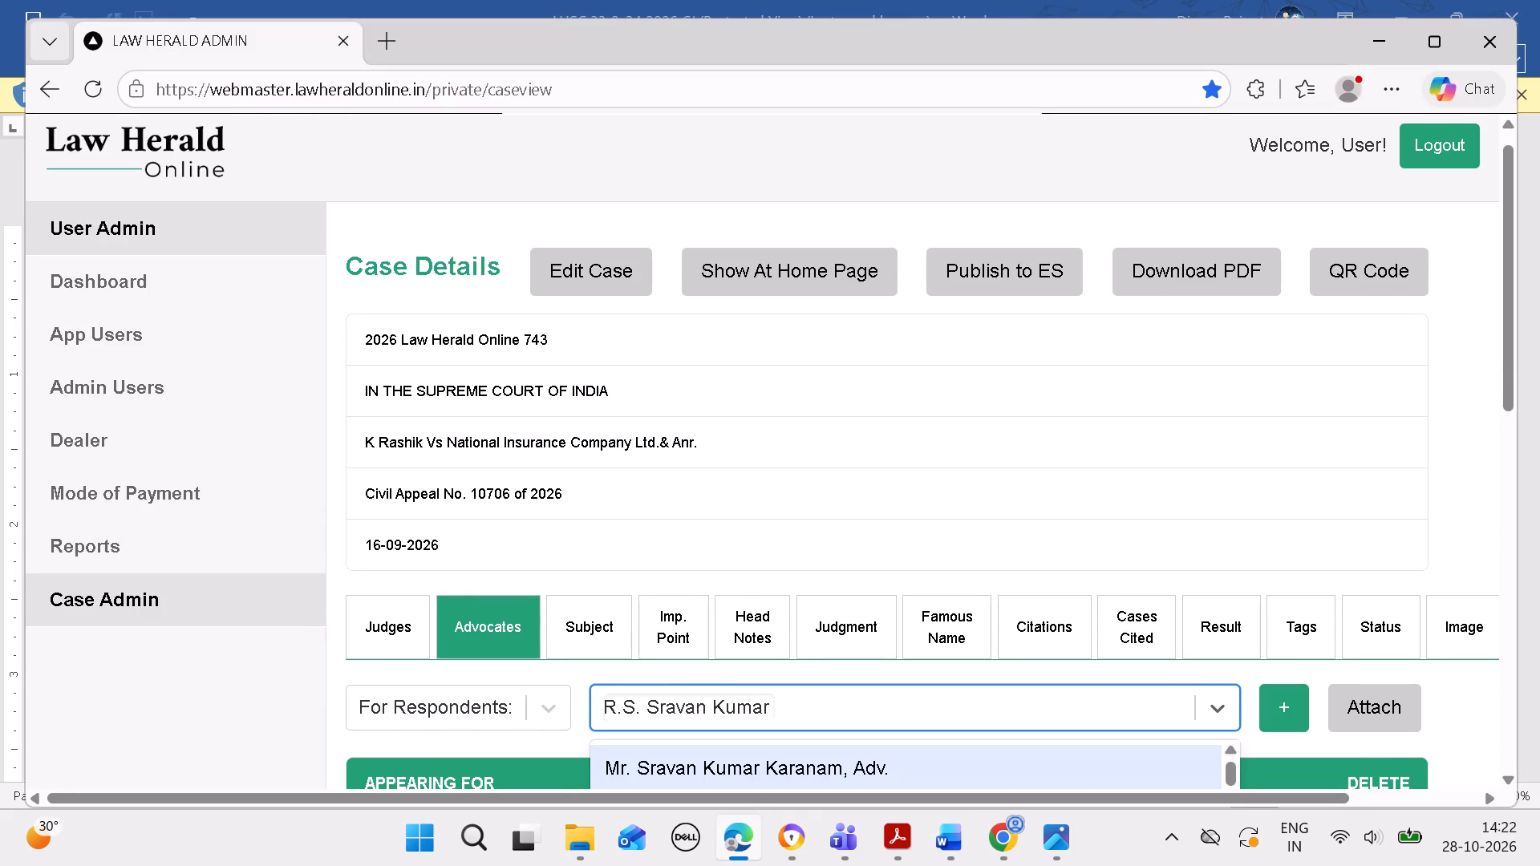
pyautogui.click(1283, 702)
pyautogui.click(991, 634)
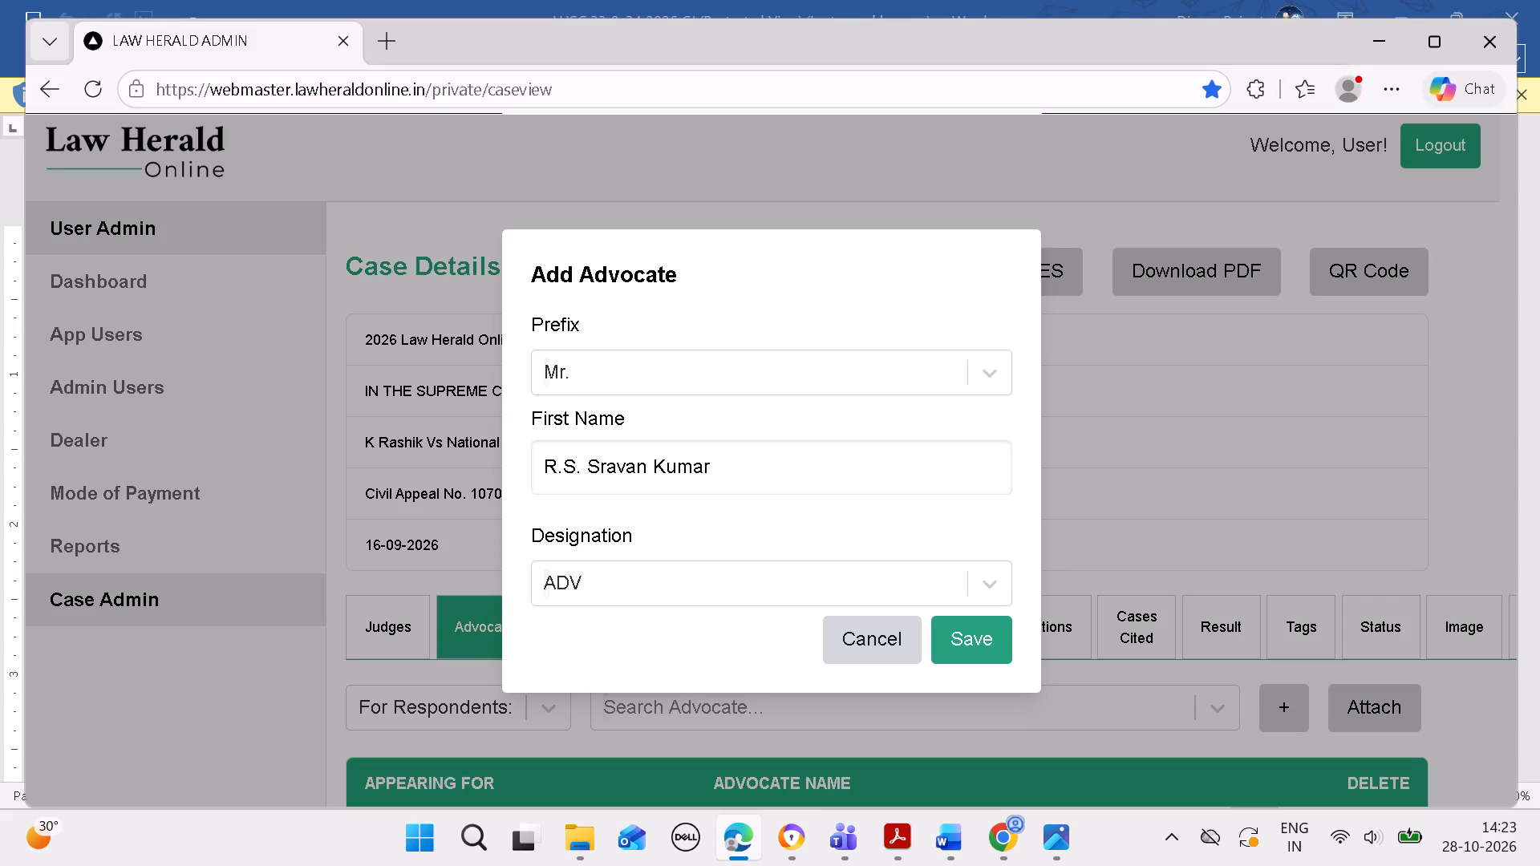
pyautogui.click(998, 250)
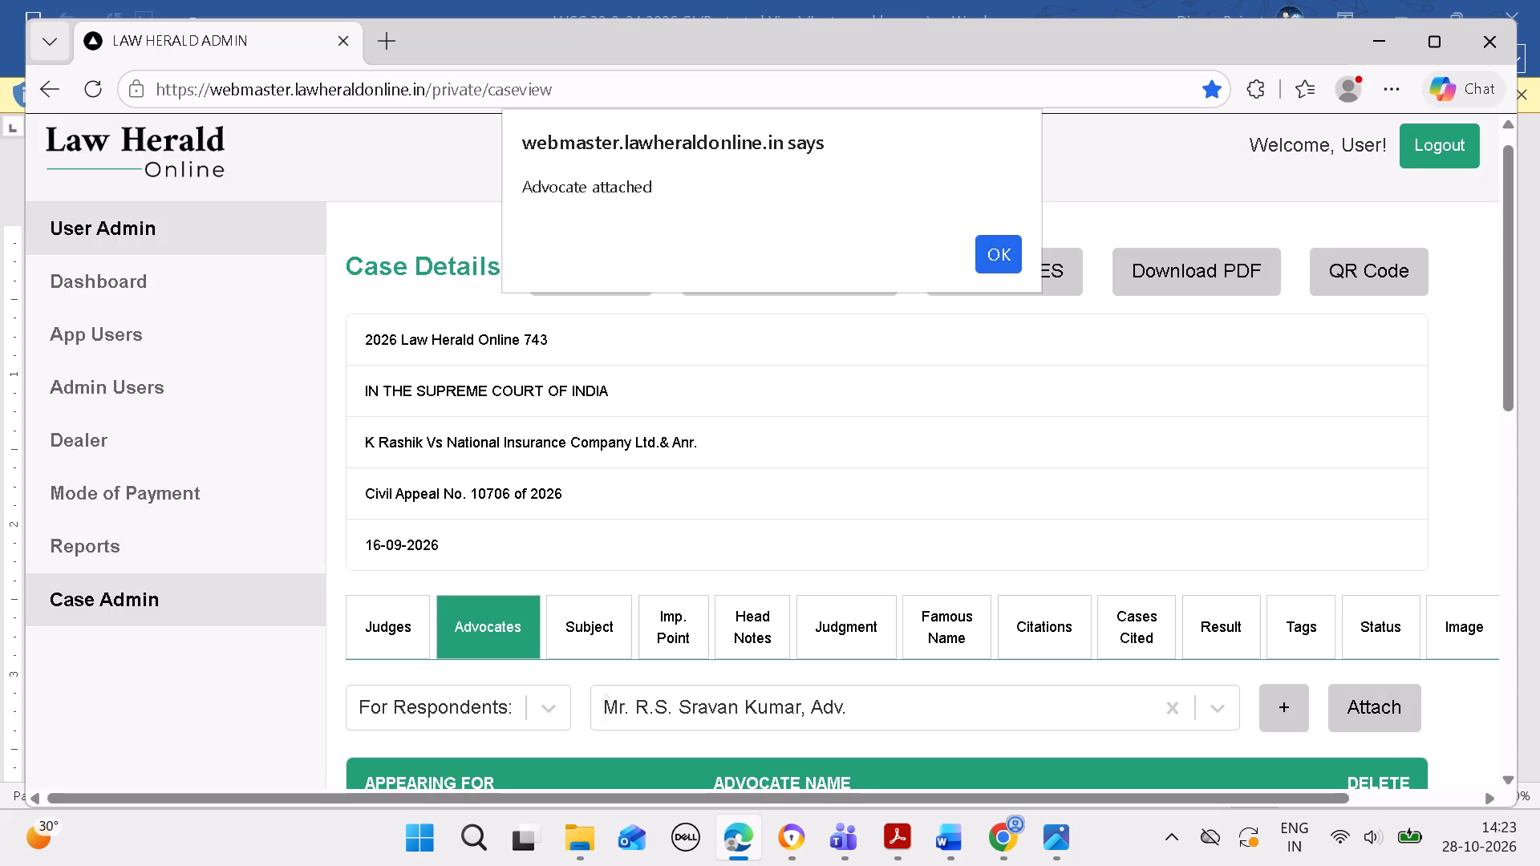
pyautogui.scroll(-4, 958, 484)
pyautogui.click(1001, 260)
pyautogui.scroll(-9, 987, 532)
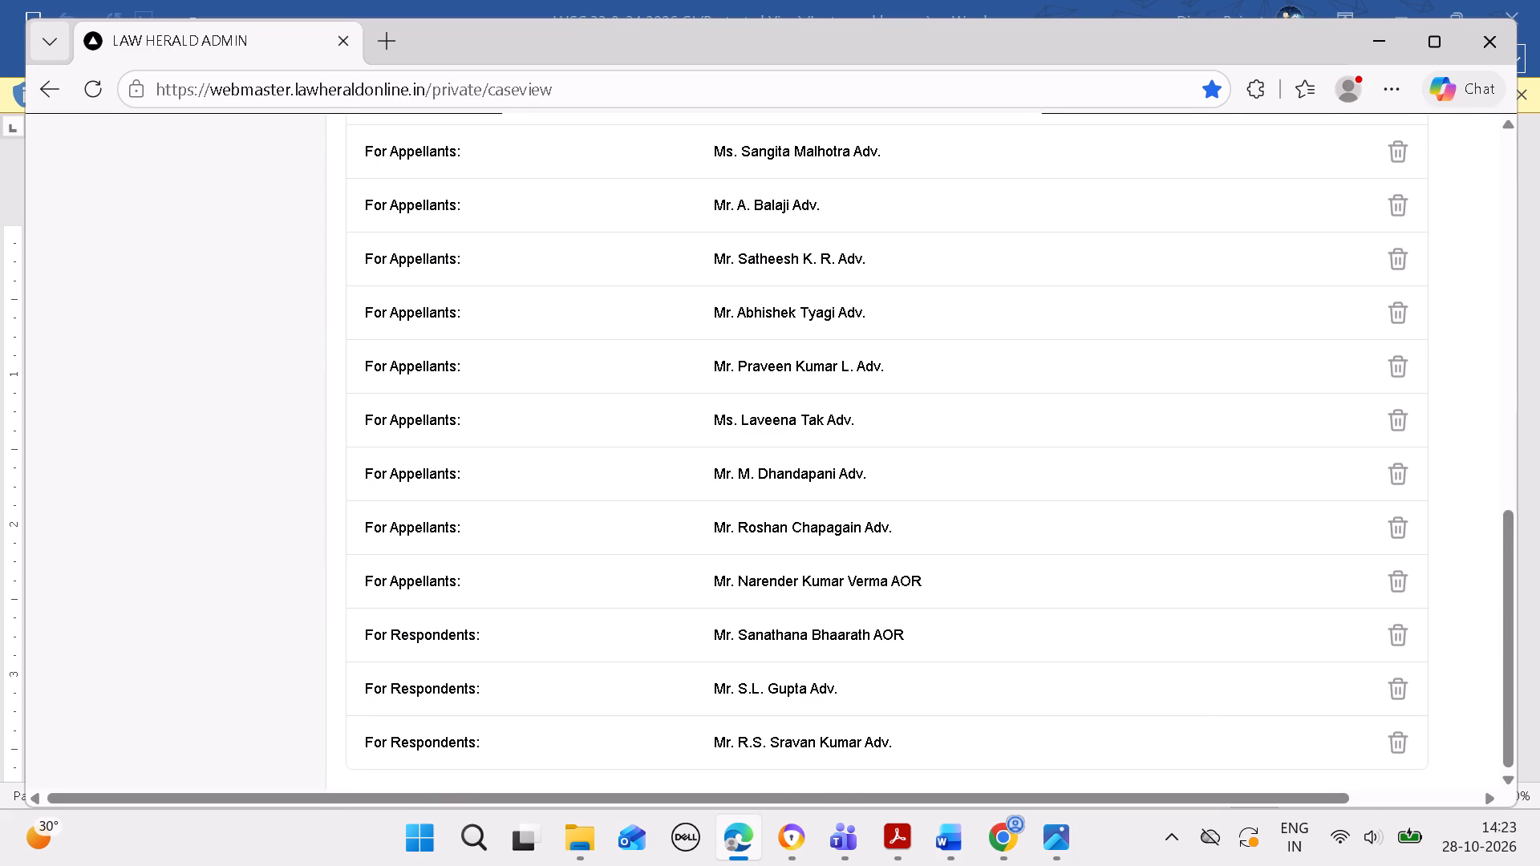
# Copy the fourth respondents' advocate's name, without its prefix, from Word and start a new advocate entry with it under For Respondents.
pyautogui.click(961, 823)
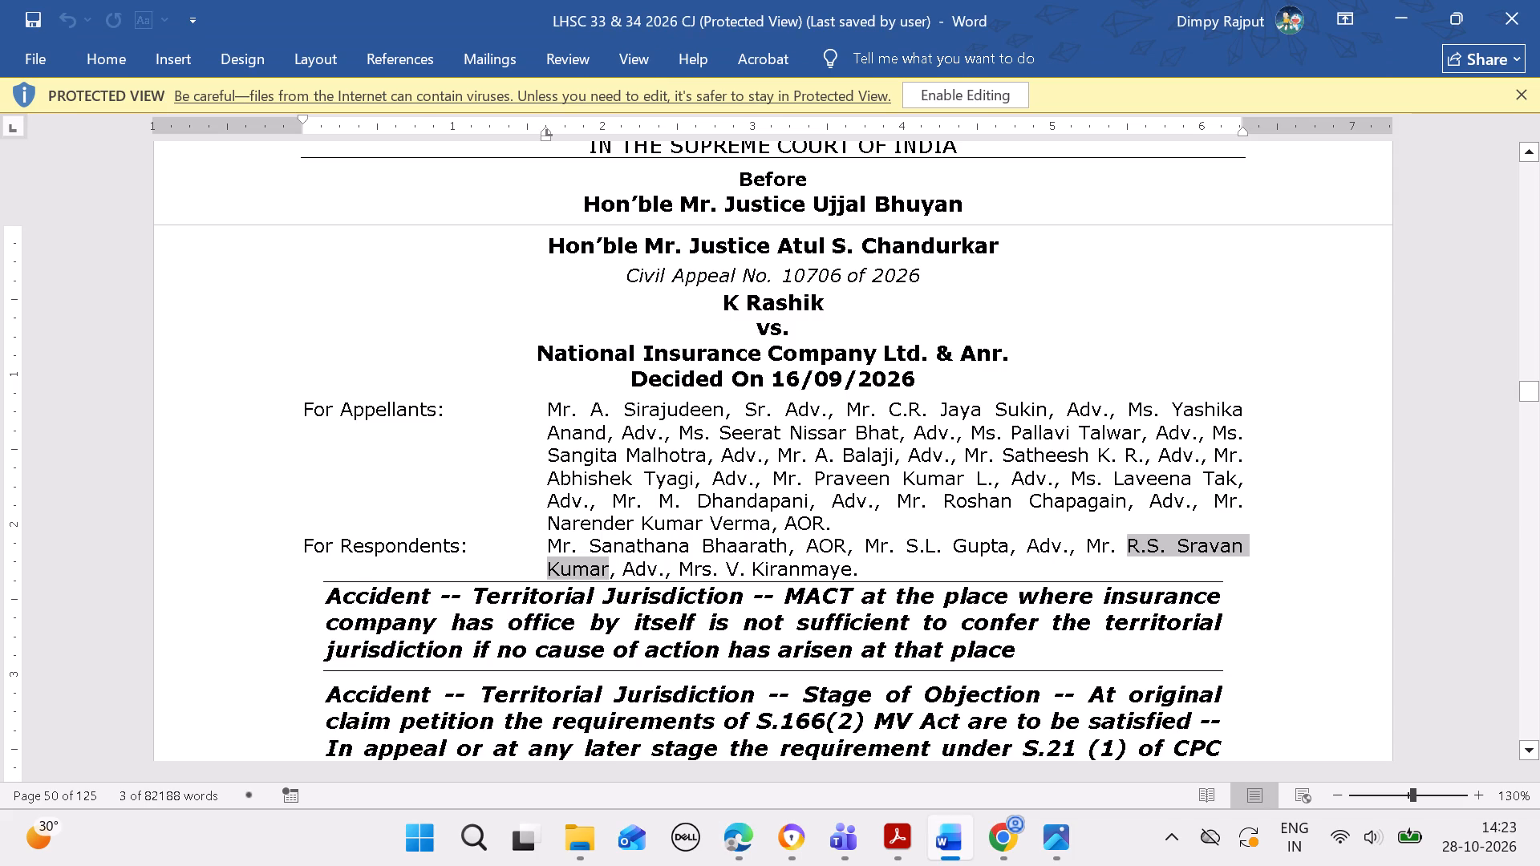
pyautogui.moveTo(724, 566); pyautogui.dragTo(800, 562)
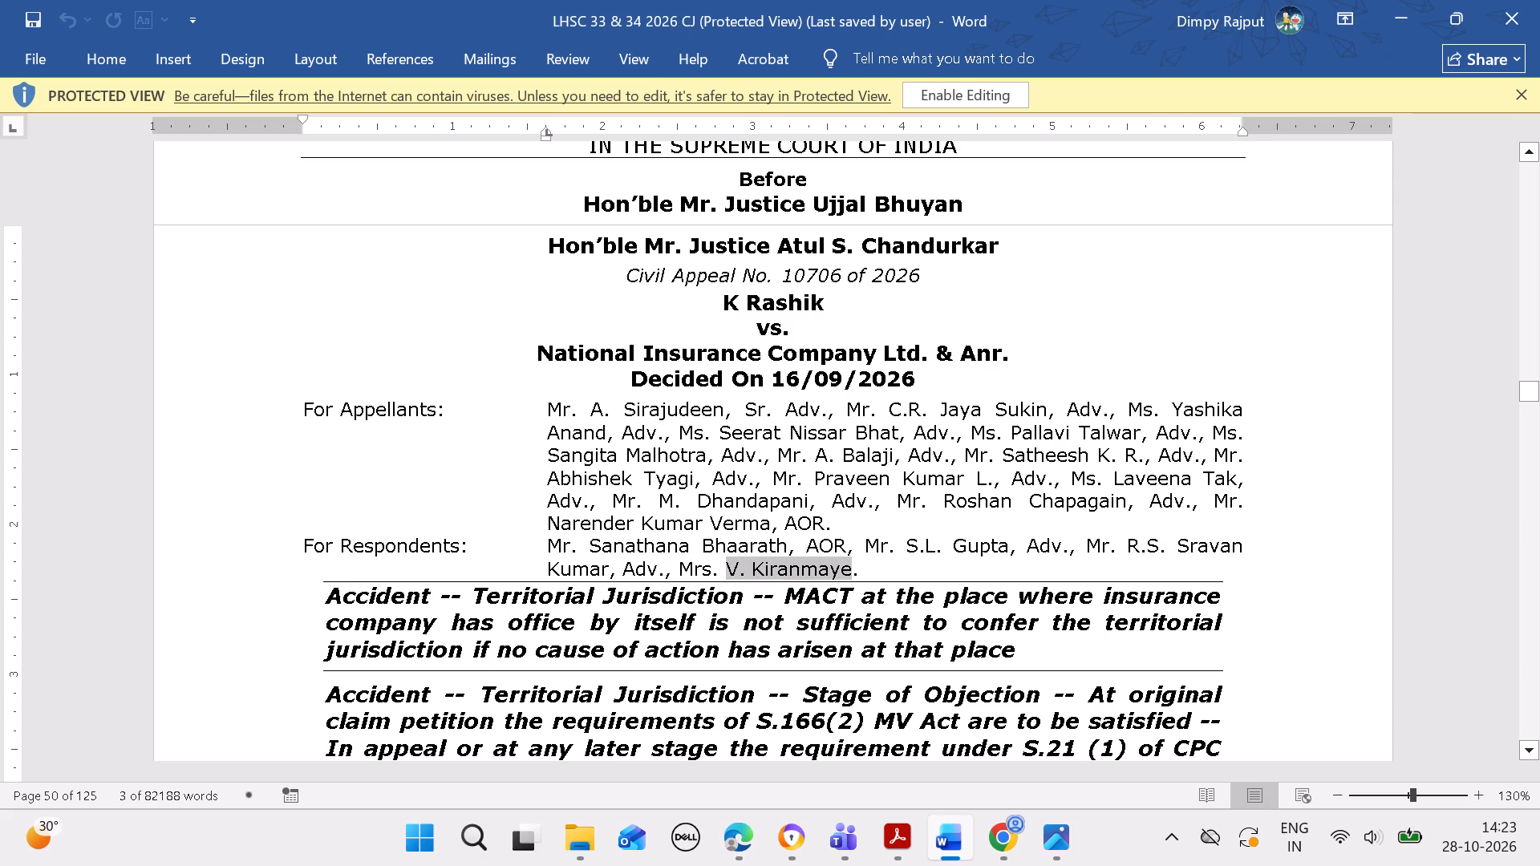
pyautogui.moveTo(800, 562); pyautogui.dragTo(800, 562)
pyautogui.hotkey('ctrl', 'c')
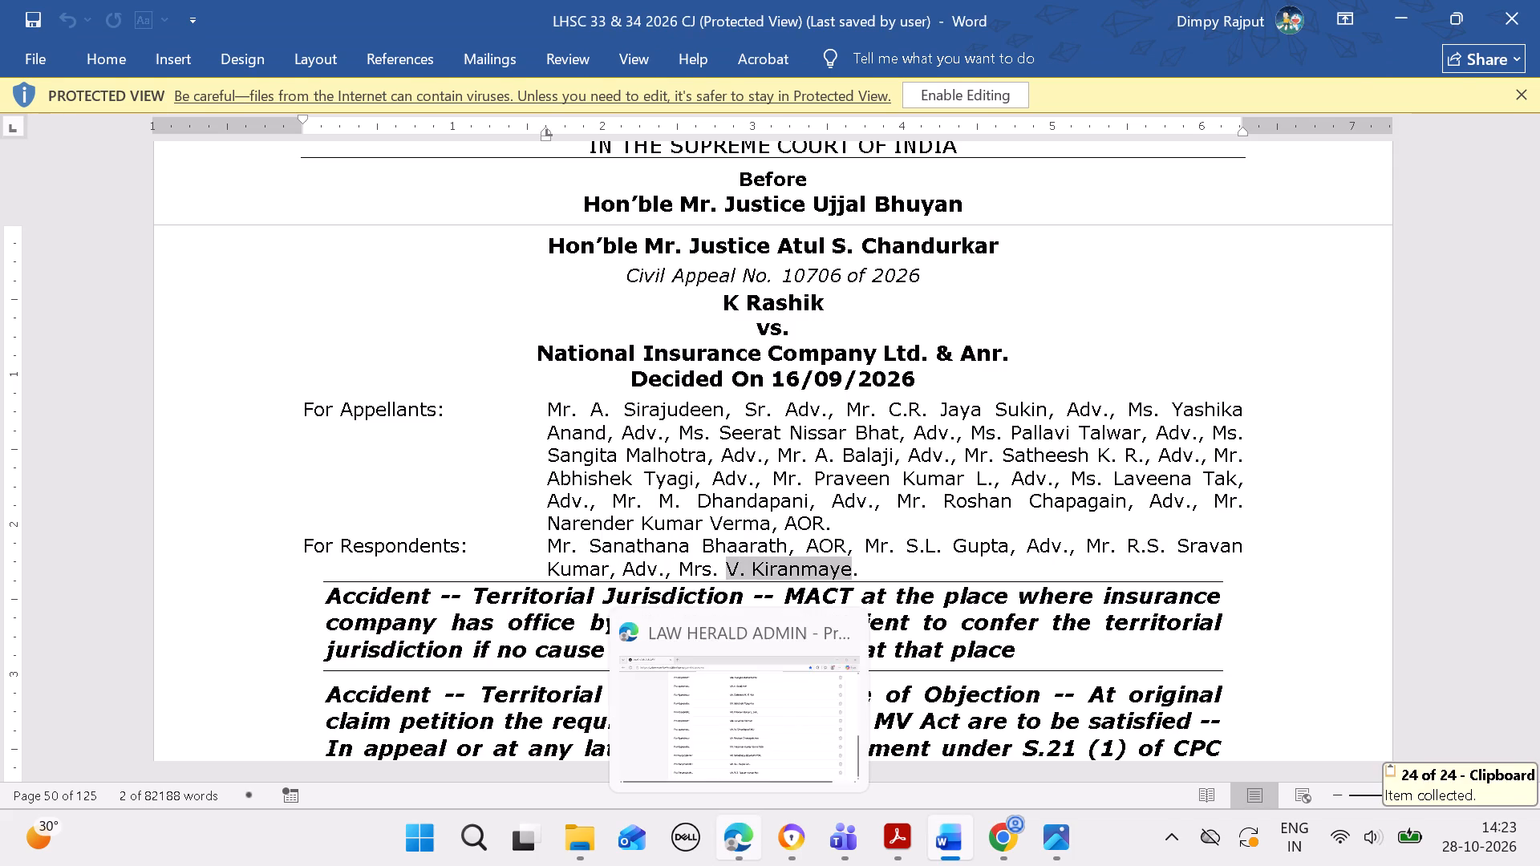
pyautogui.click(743, 834)
pyautogui.scroll(2, 895, 696)
pyautogui.scroll(-2, 1094, 729)
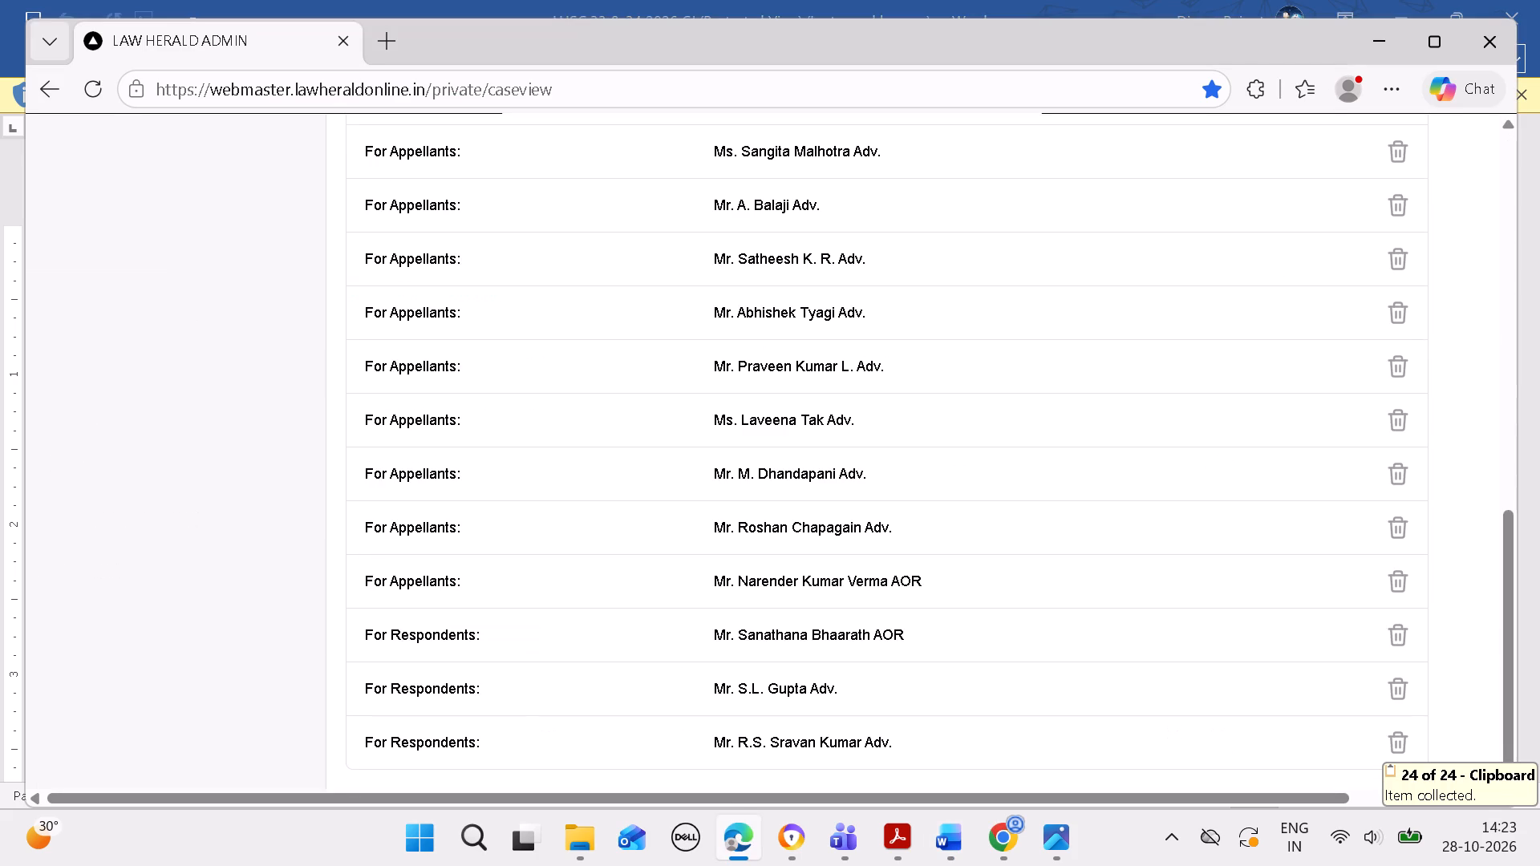
pyautogui.click(952, 835)
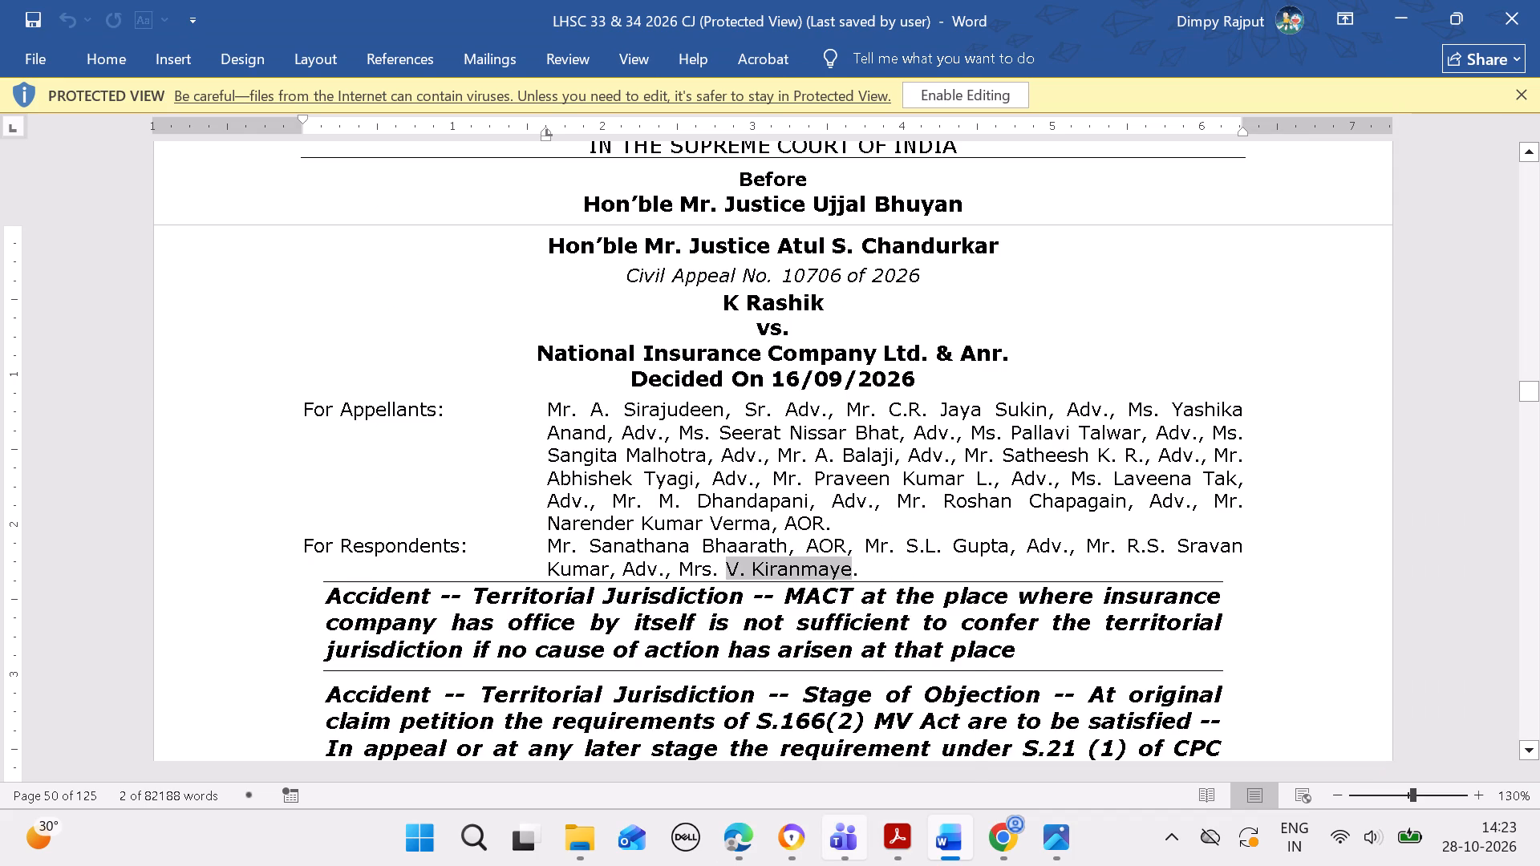
pyautogui.click(732, 844)
pyautogui.scroll(2, 856, 695)
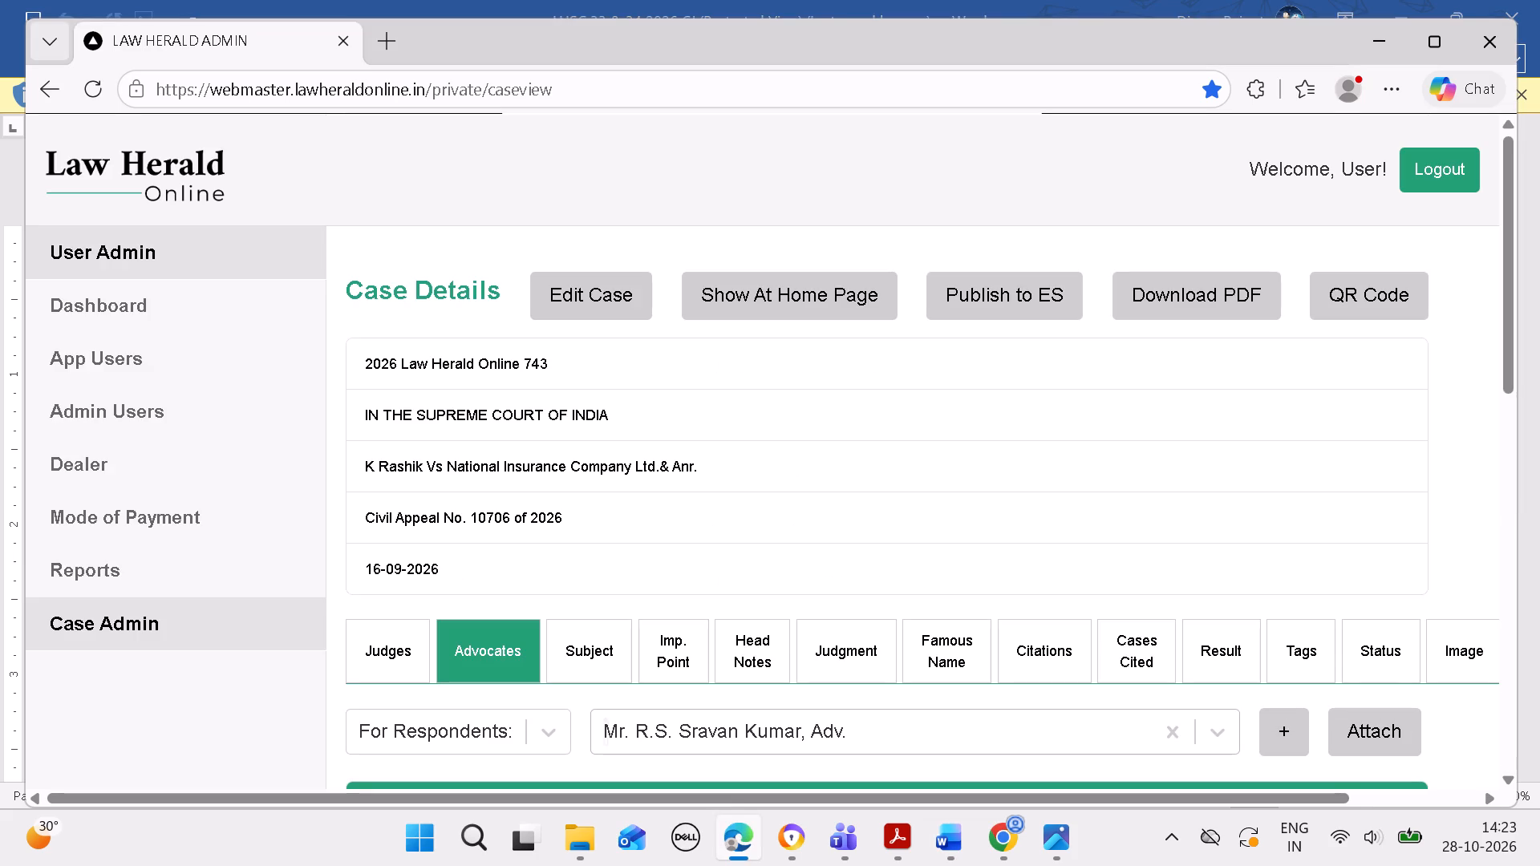
pyautogui.click(1155, 725)
pyautogui.hotkey('ctrl', 'v')
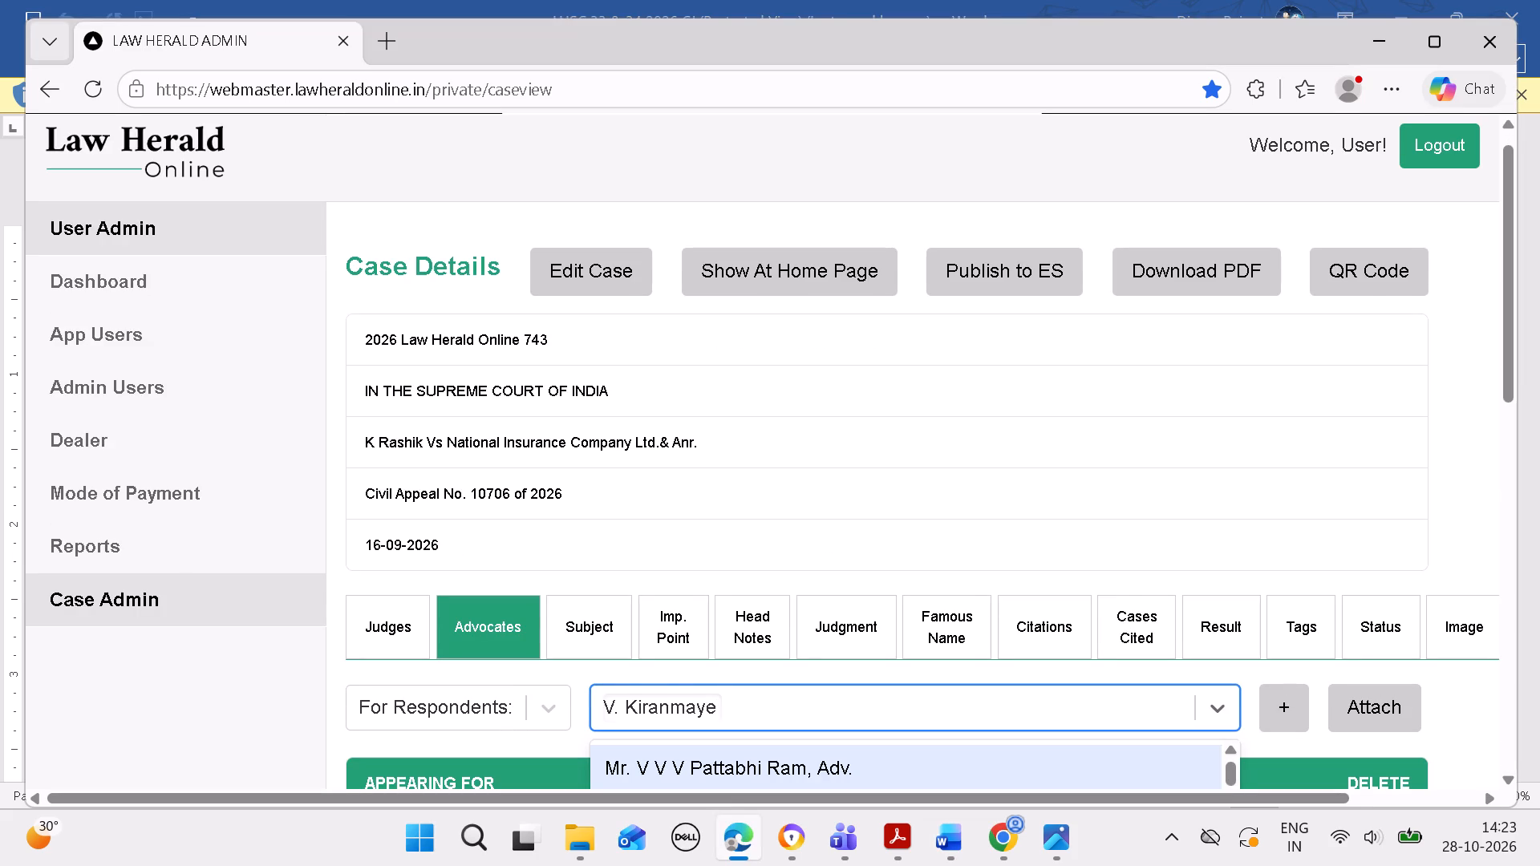
pyautogui.click(1266, 709)
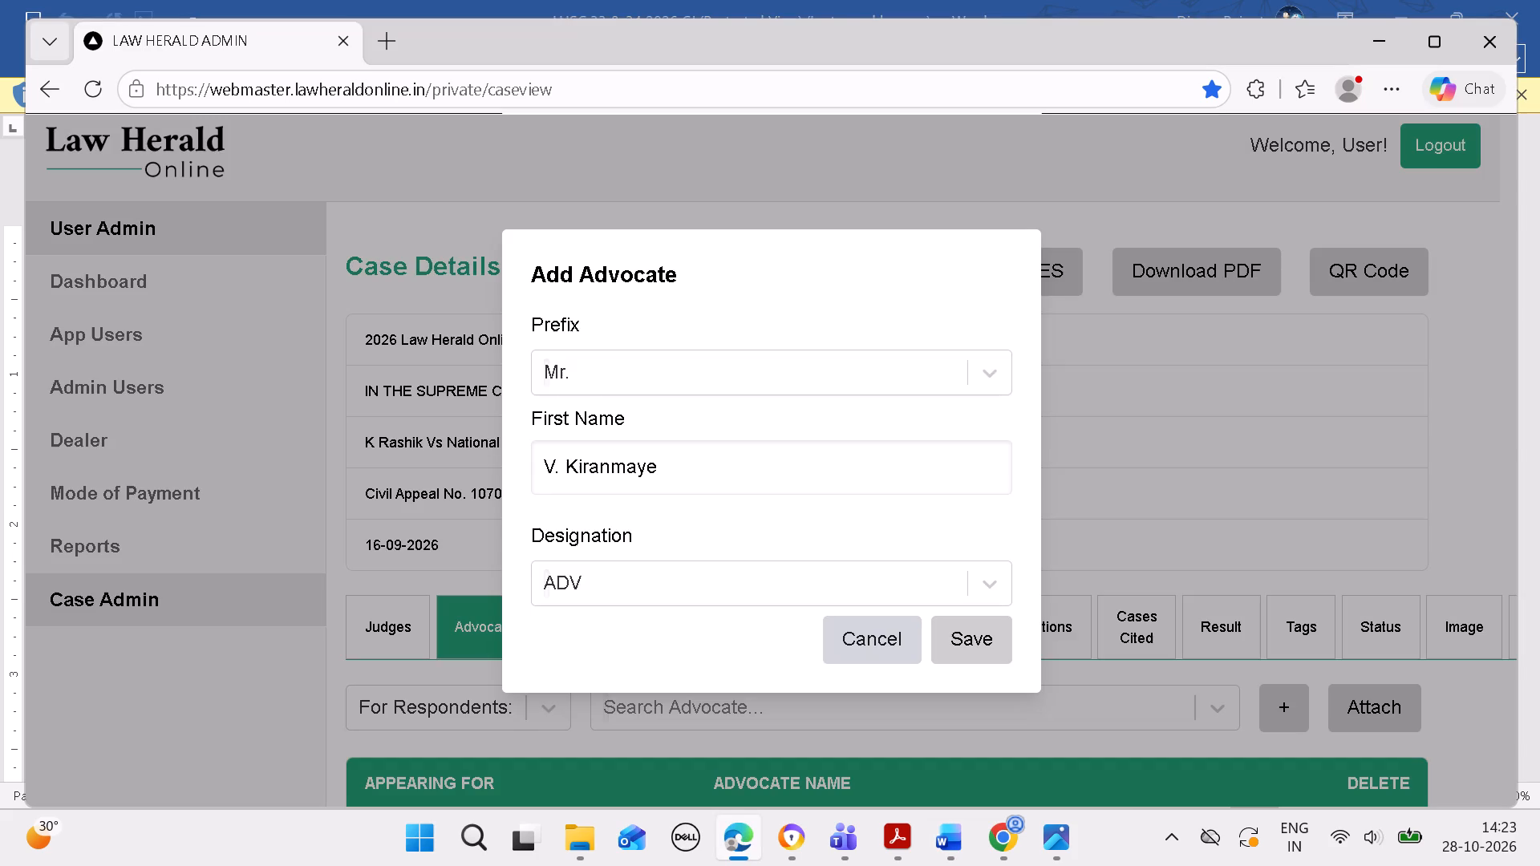
# Set the new respondents' advocate's prefix to Mrs., checking the title in the Word document.
pyautogui.click(991, 560)
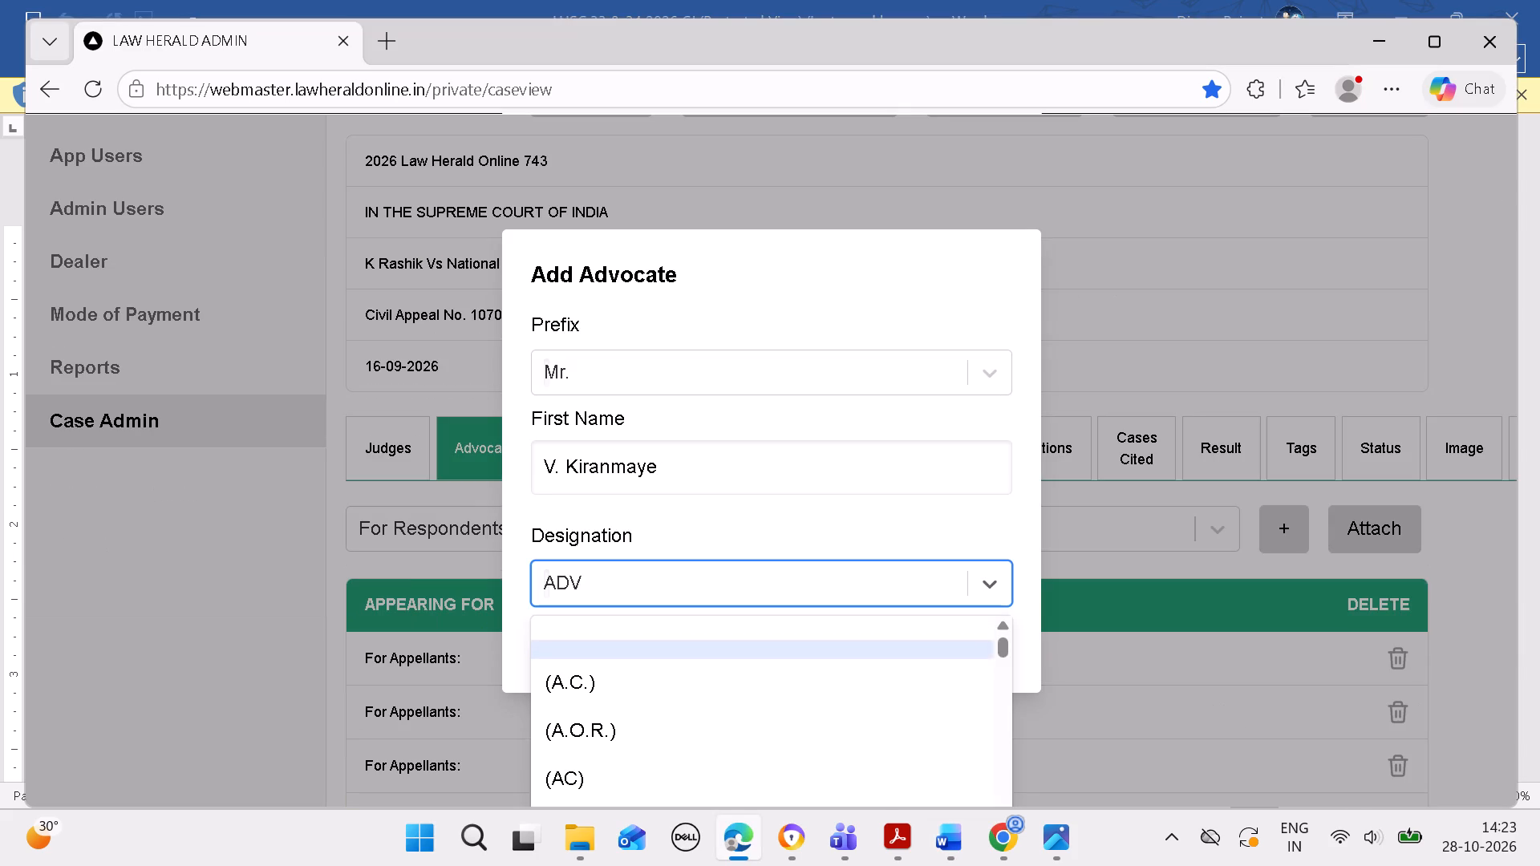
pyautogui.scroll(-2, 887, 675)
pyautogui.scroll(3, 886, 684)
pyautogui.scroll(-1, 886, 723)
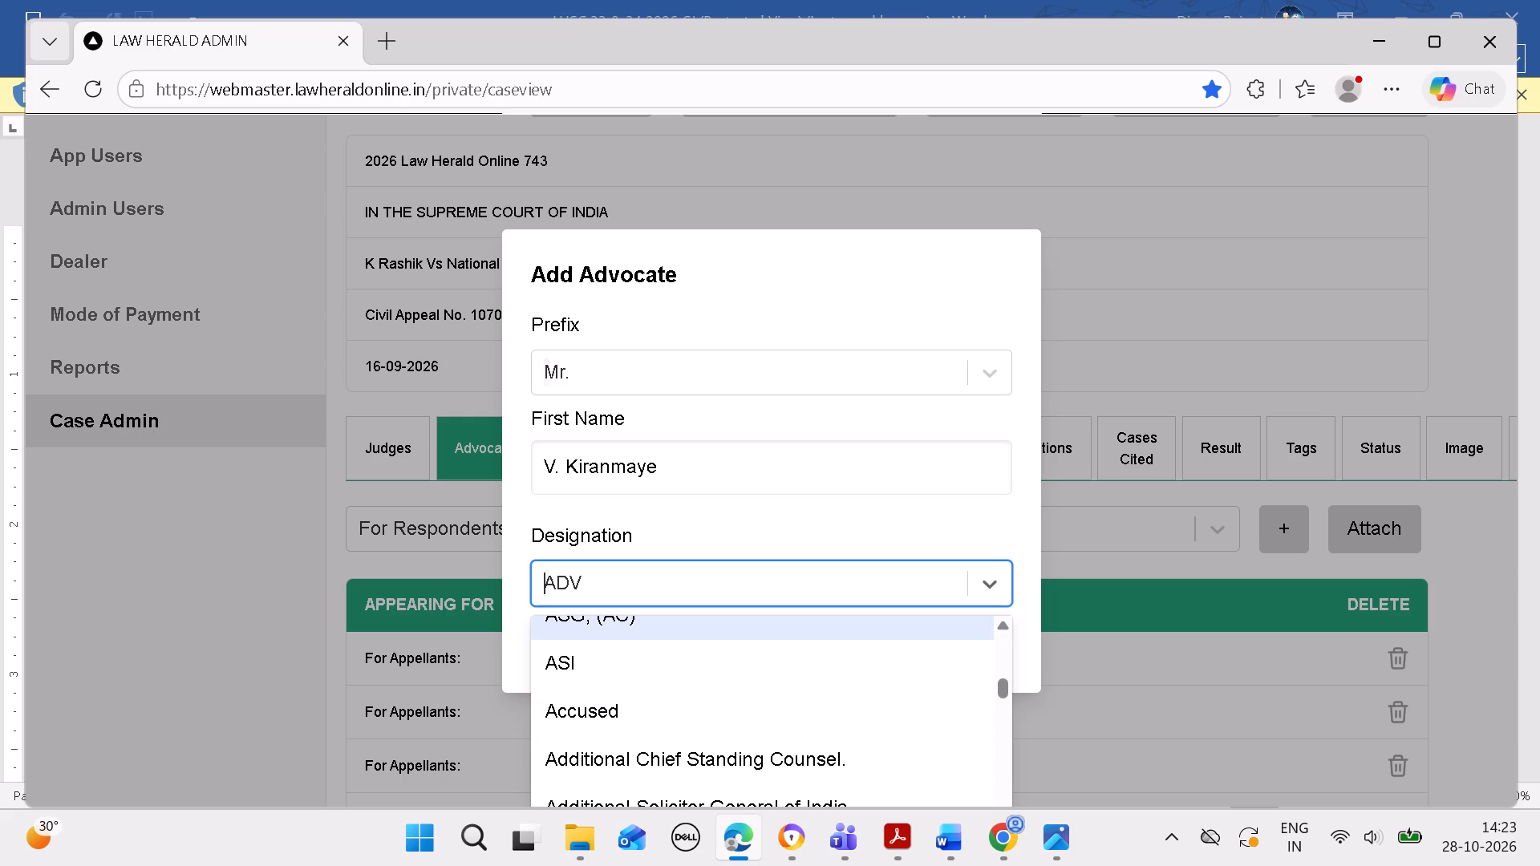
pyautogui.click(987, 347)
pyautogui.click(957, 827)
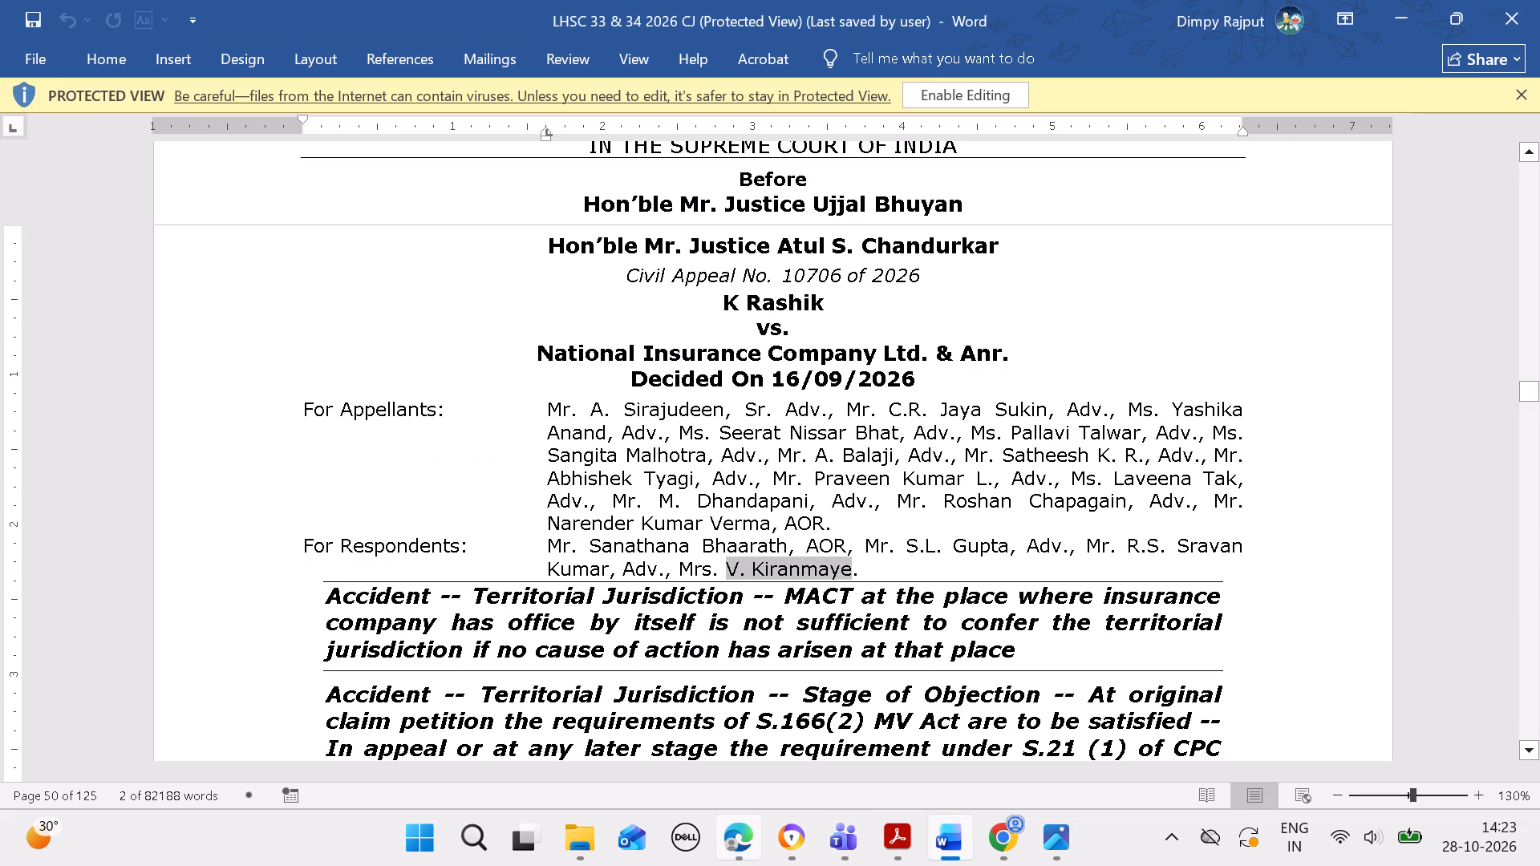
pyautogui.click(746, 831)
pyautogui.click(979, 366)
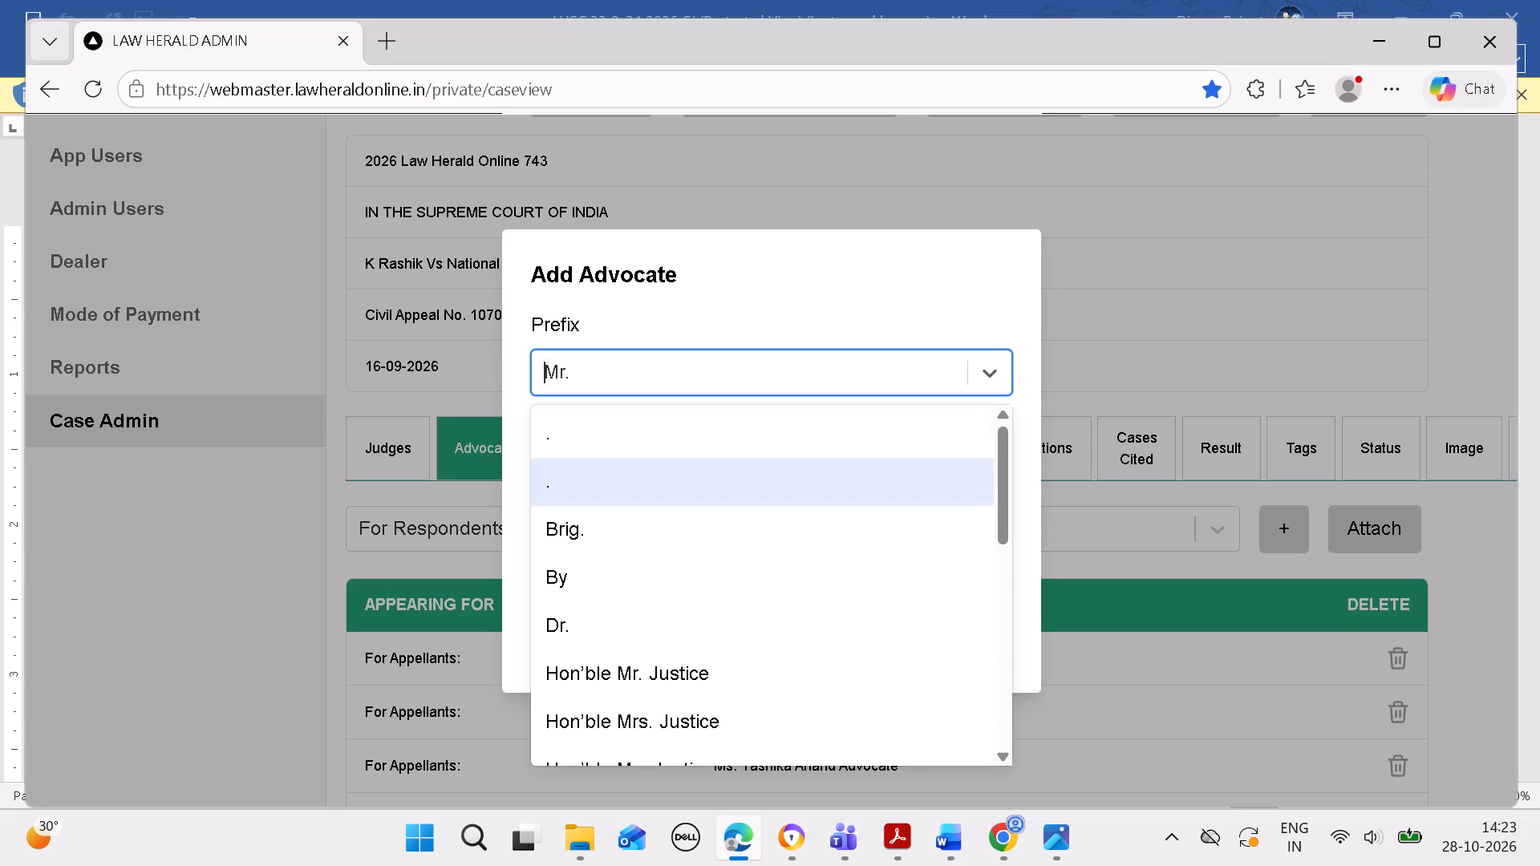
pyautogui.scroll(-1, 869, 529)
pyautogui.click(865, 496)
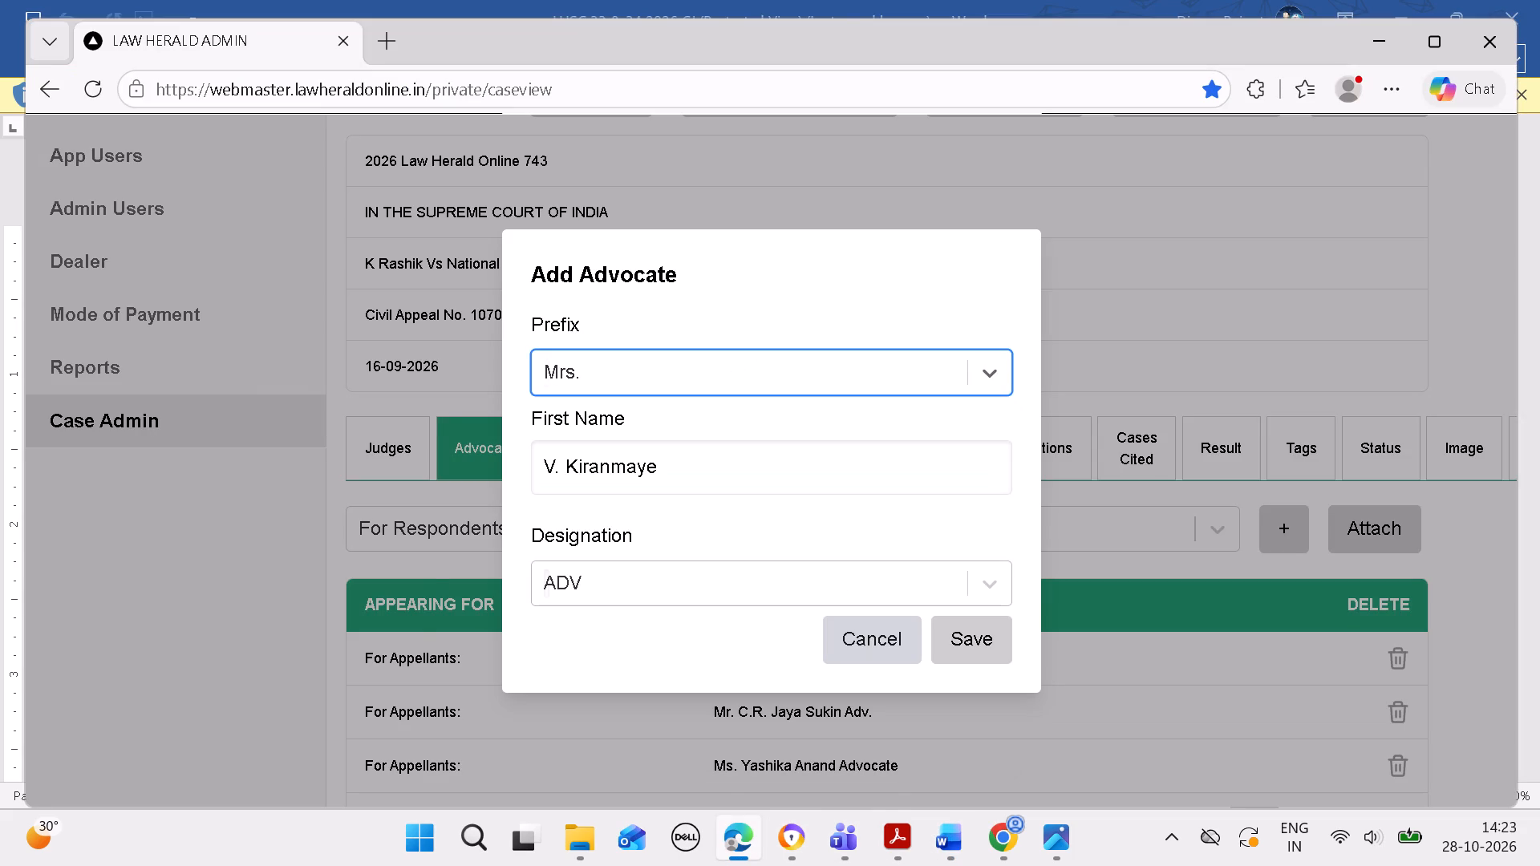
# Set the designation to the blank option, check it against Word, and save the advocate to the case.
pyautogui.click(982, 577)
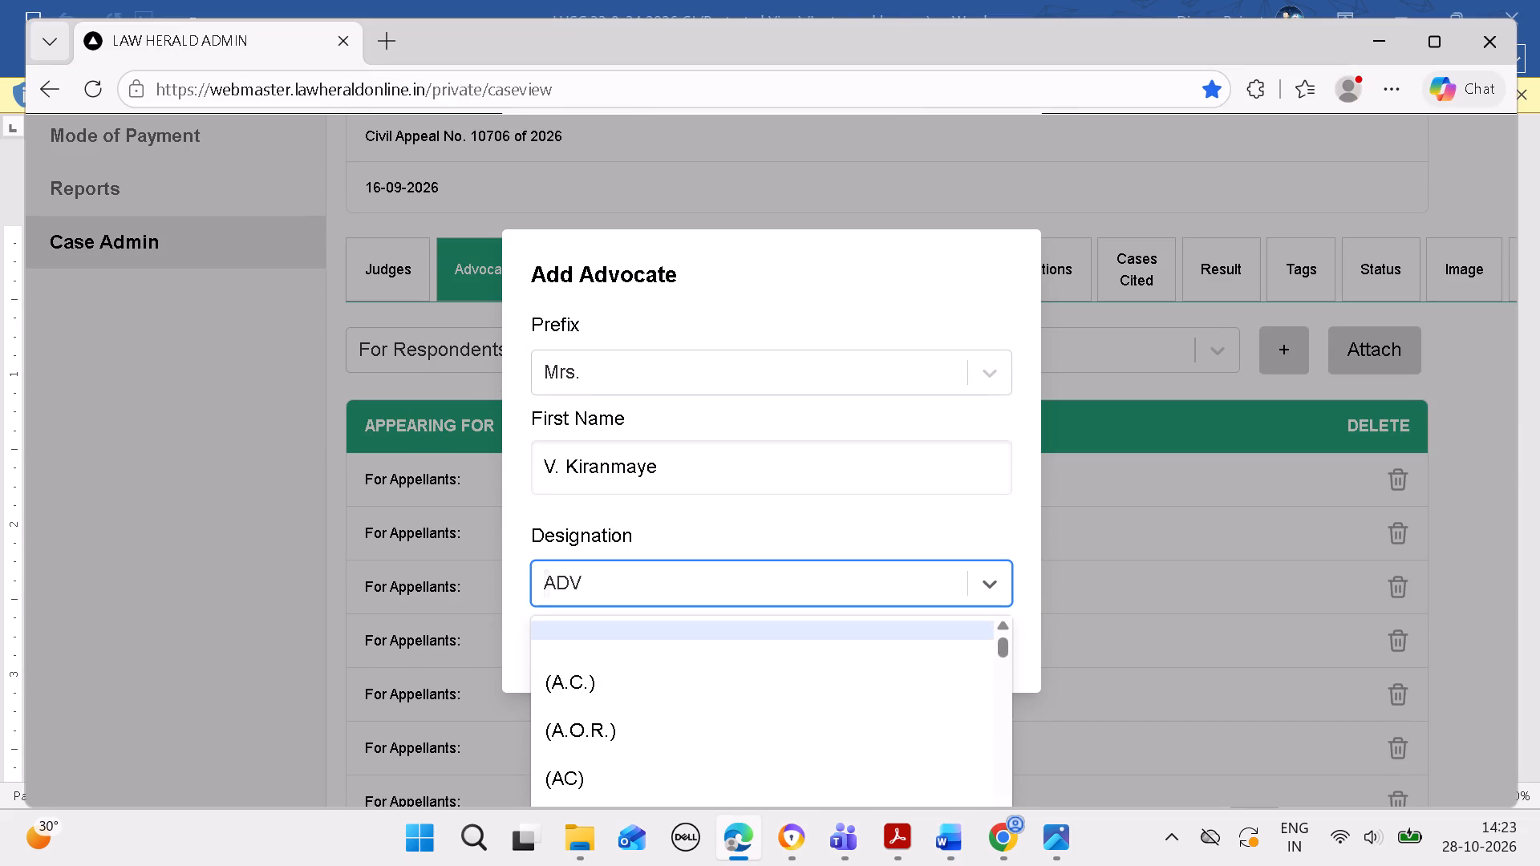
pyautogui.click(854, 632)
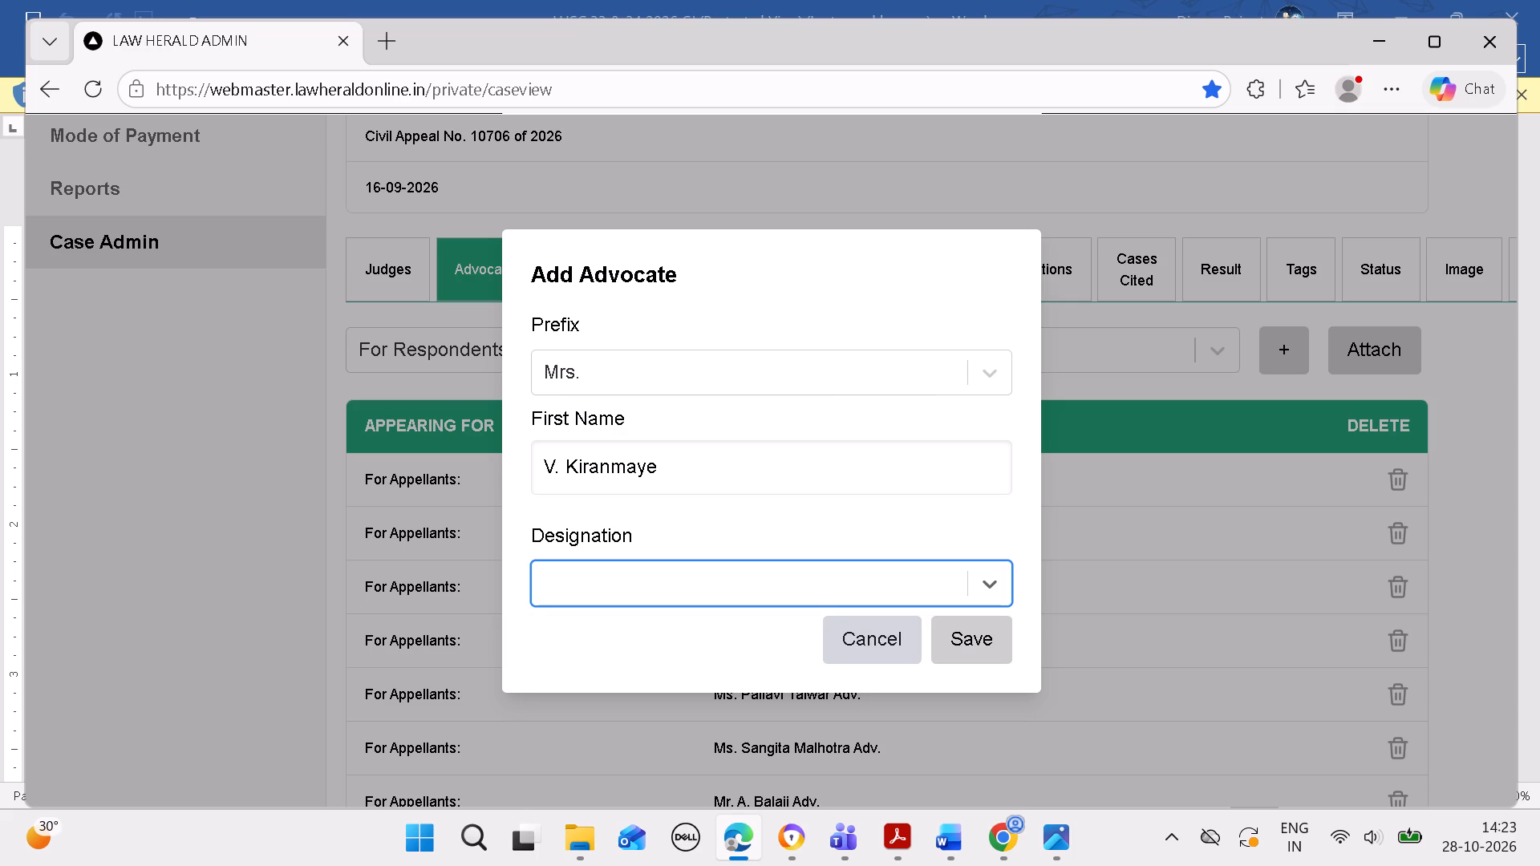
pyautogui.click(956, 830)
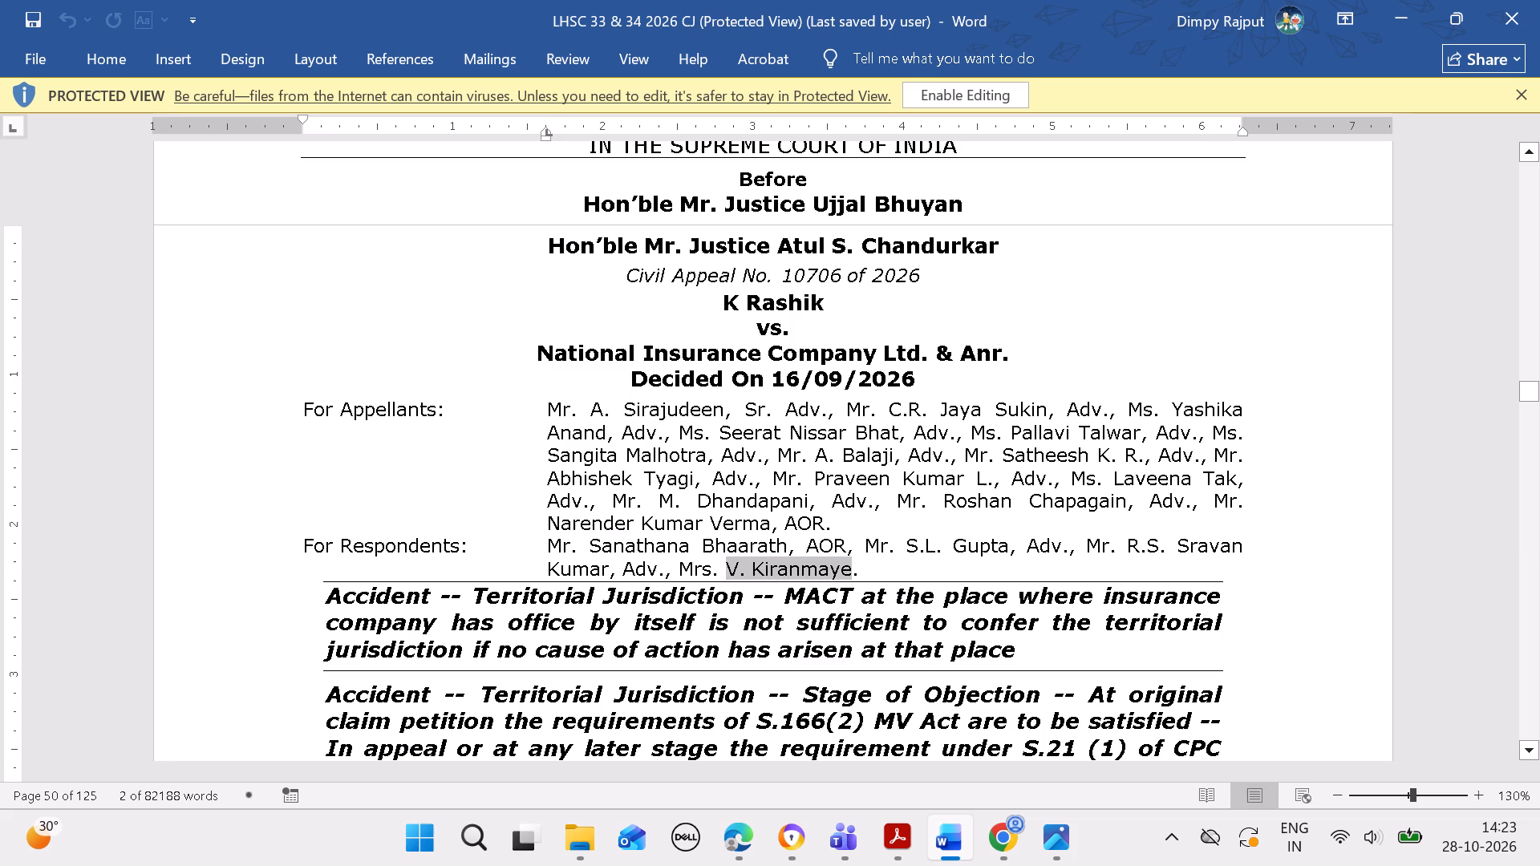
pyautogui.click(1009, 560)
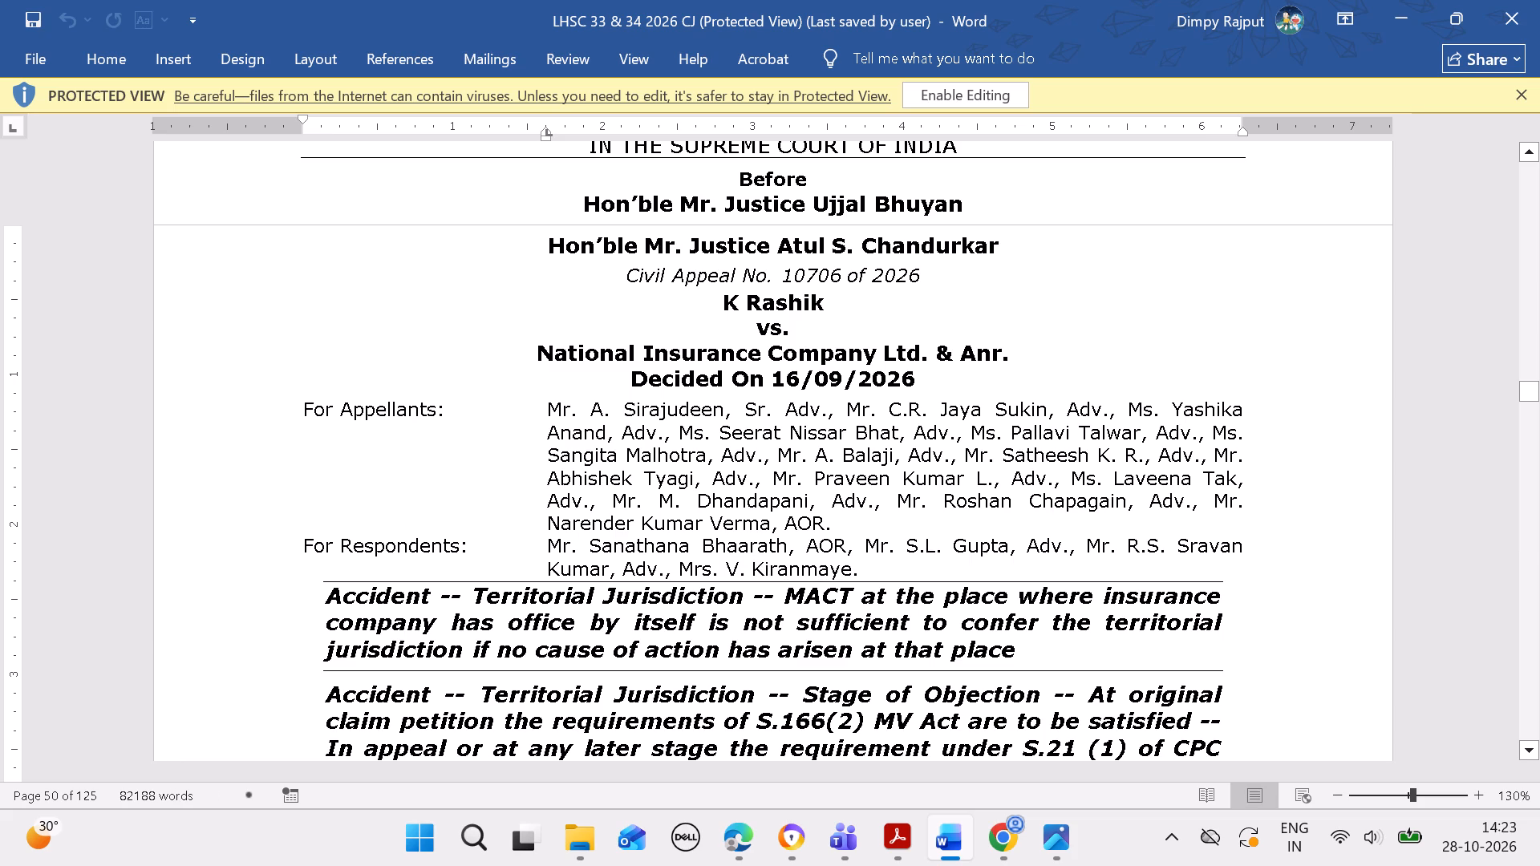
pyautogui.click(742, 832)
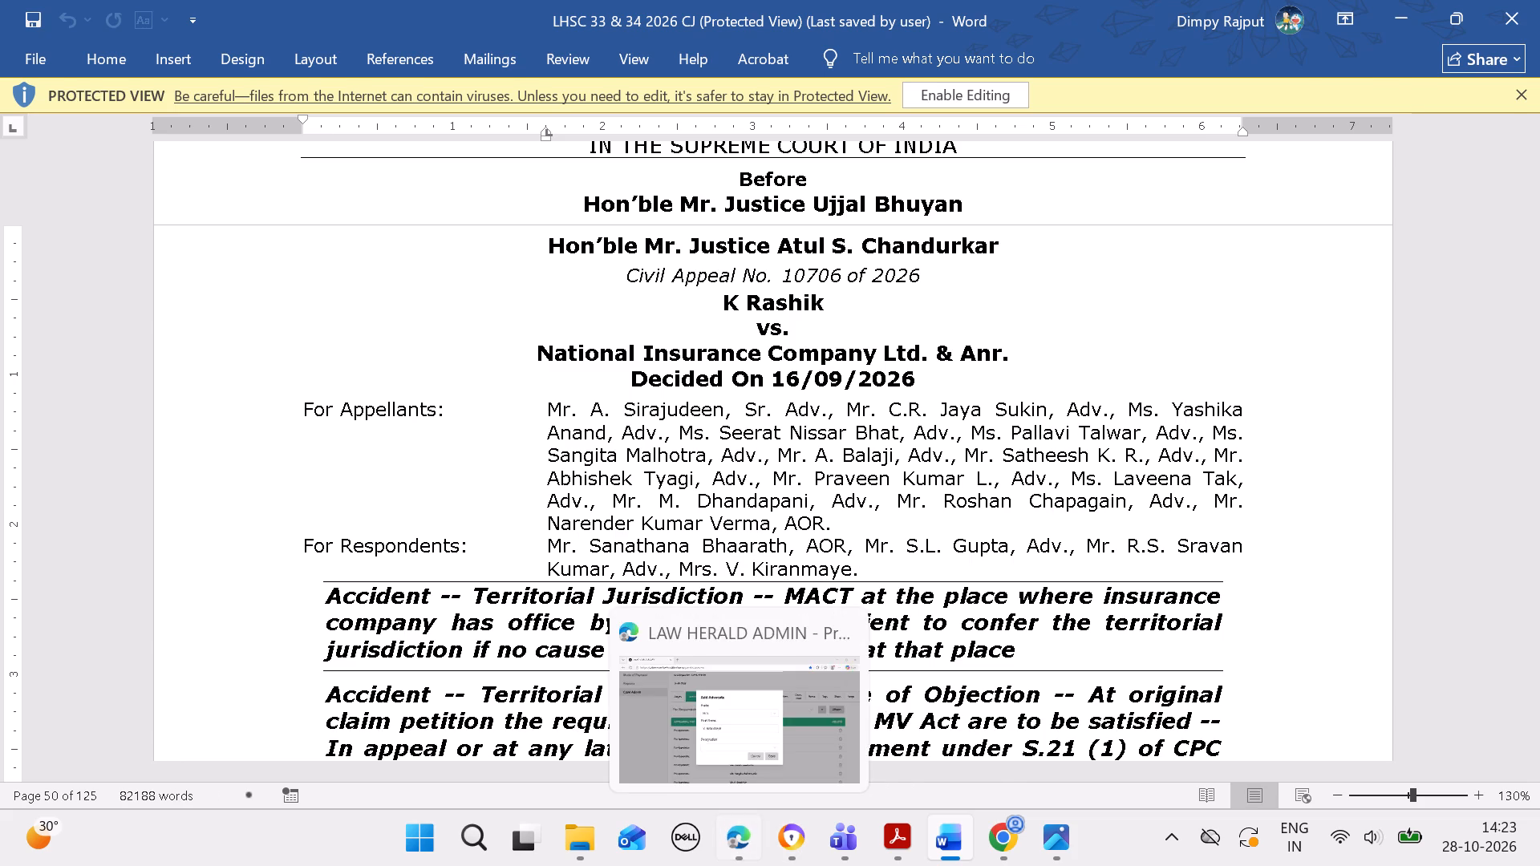
pyautogui.click(1000, 637)
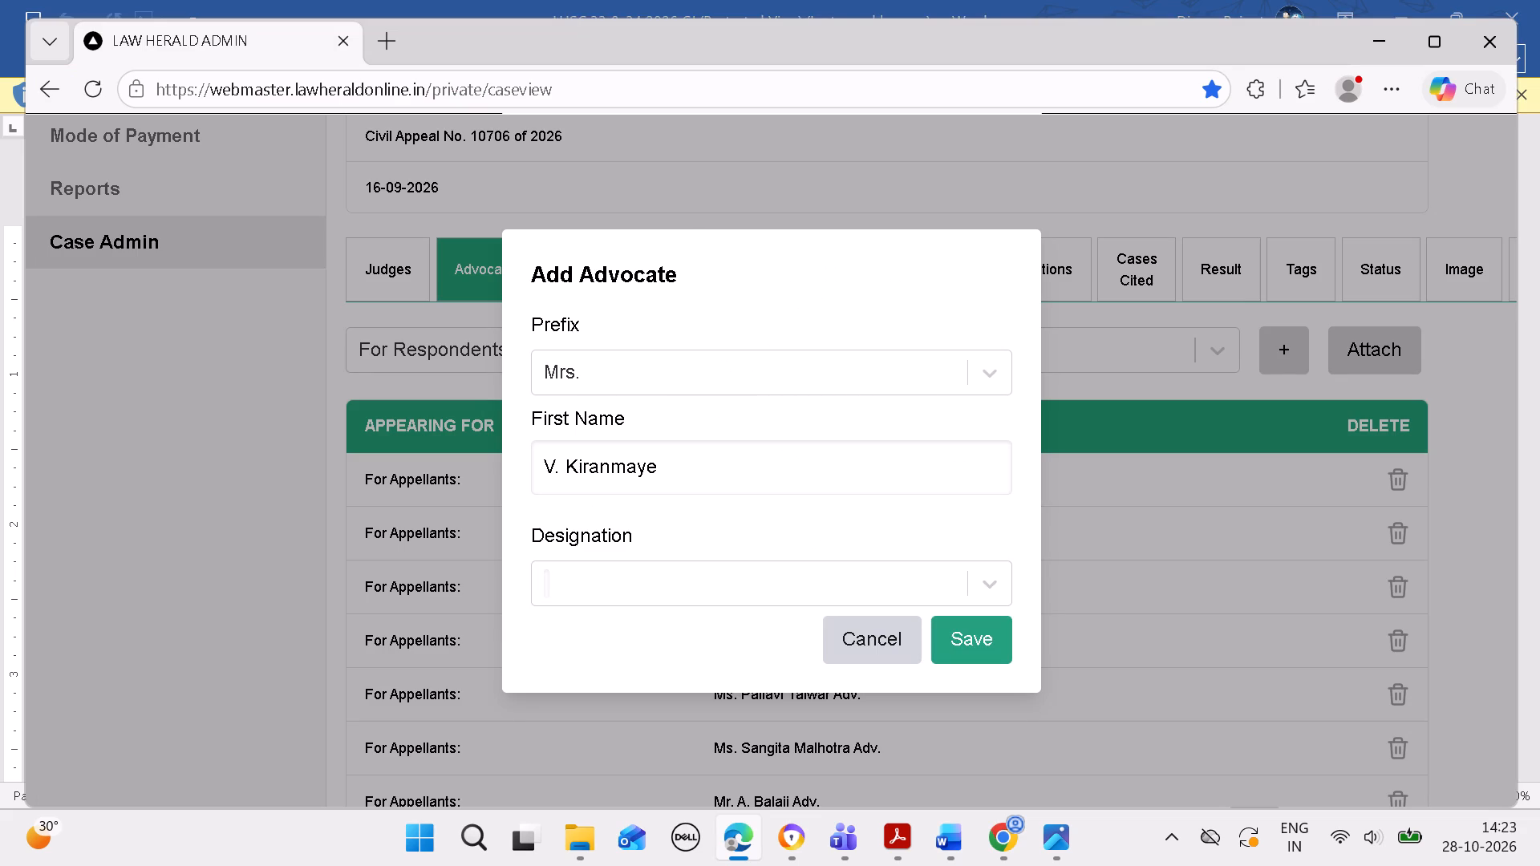
pyautogui.click(995, 255)
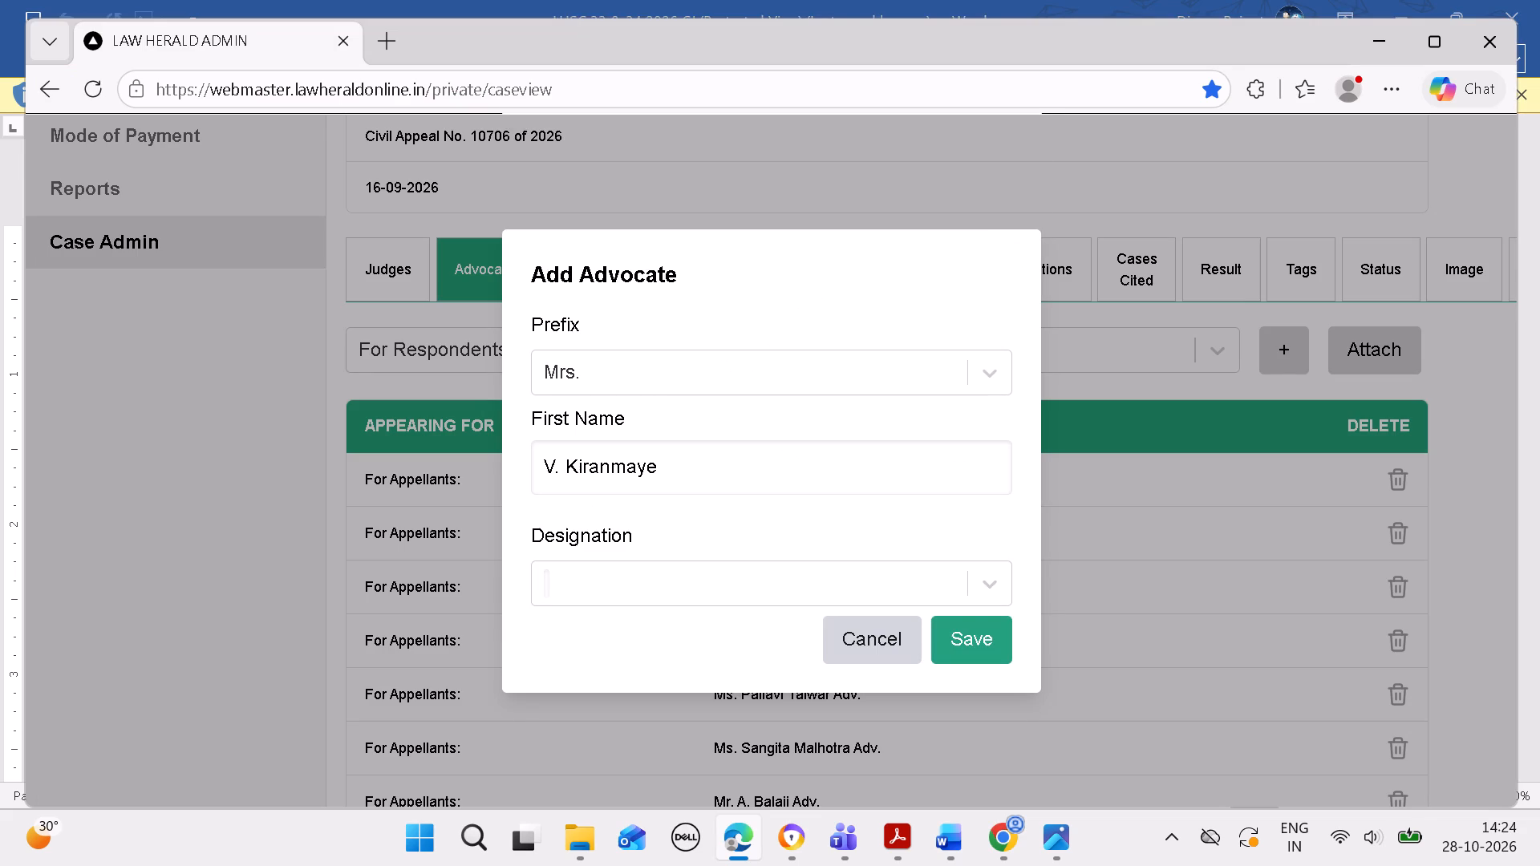
pyautogui.scroll(-9, 922, 458)
pyautogui.click(1006, 250)
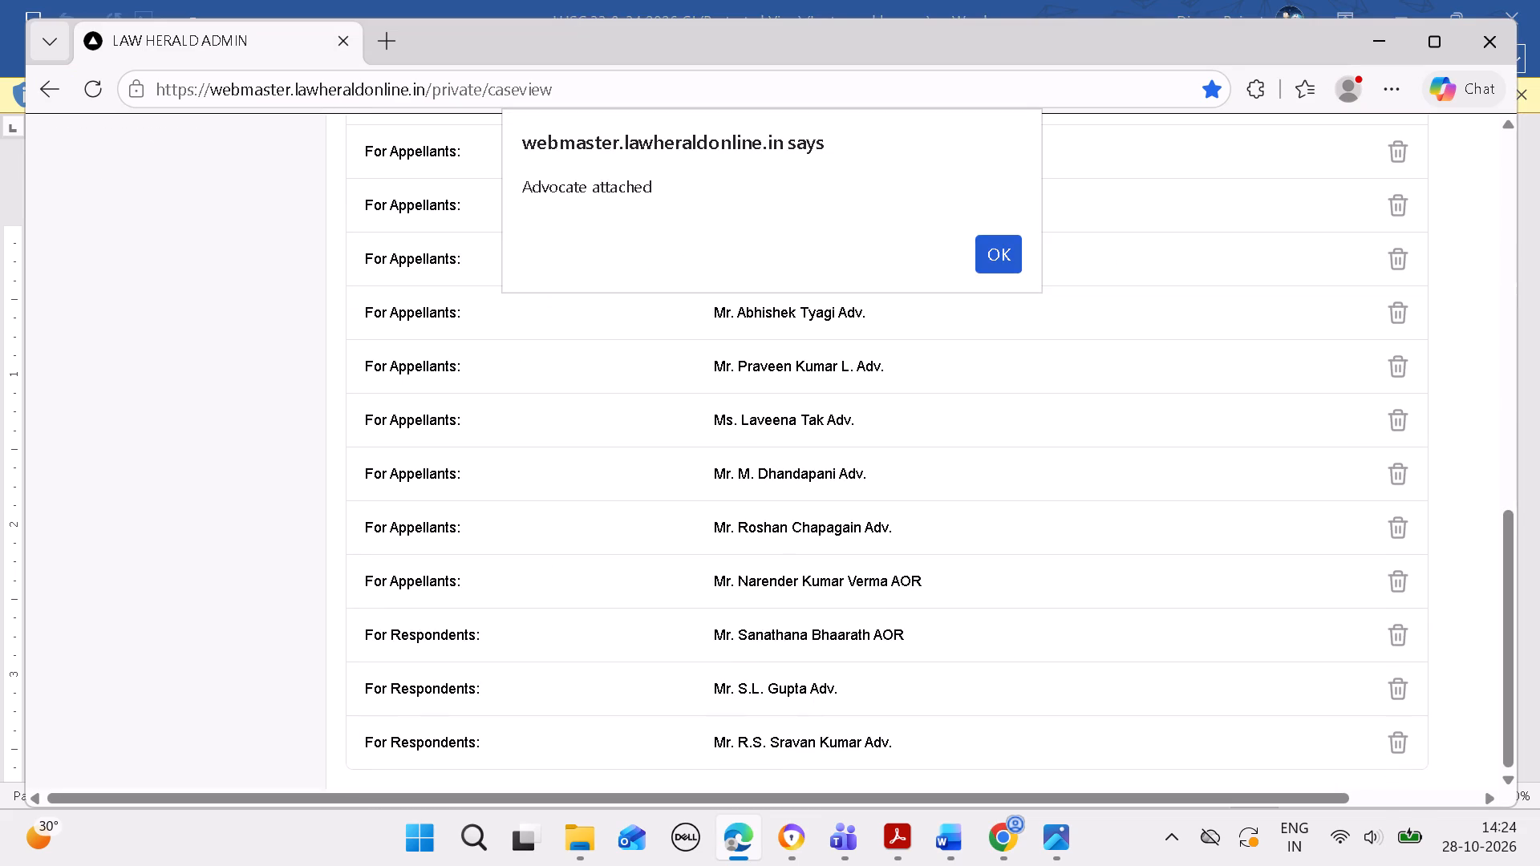
pyautogui.scroll(-5, 948, 423)
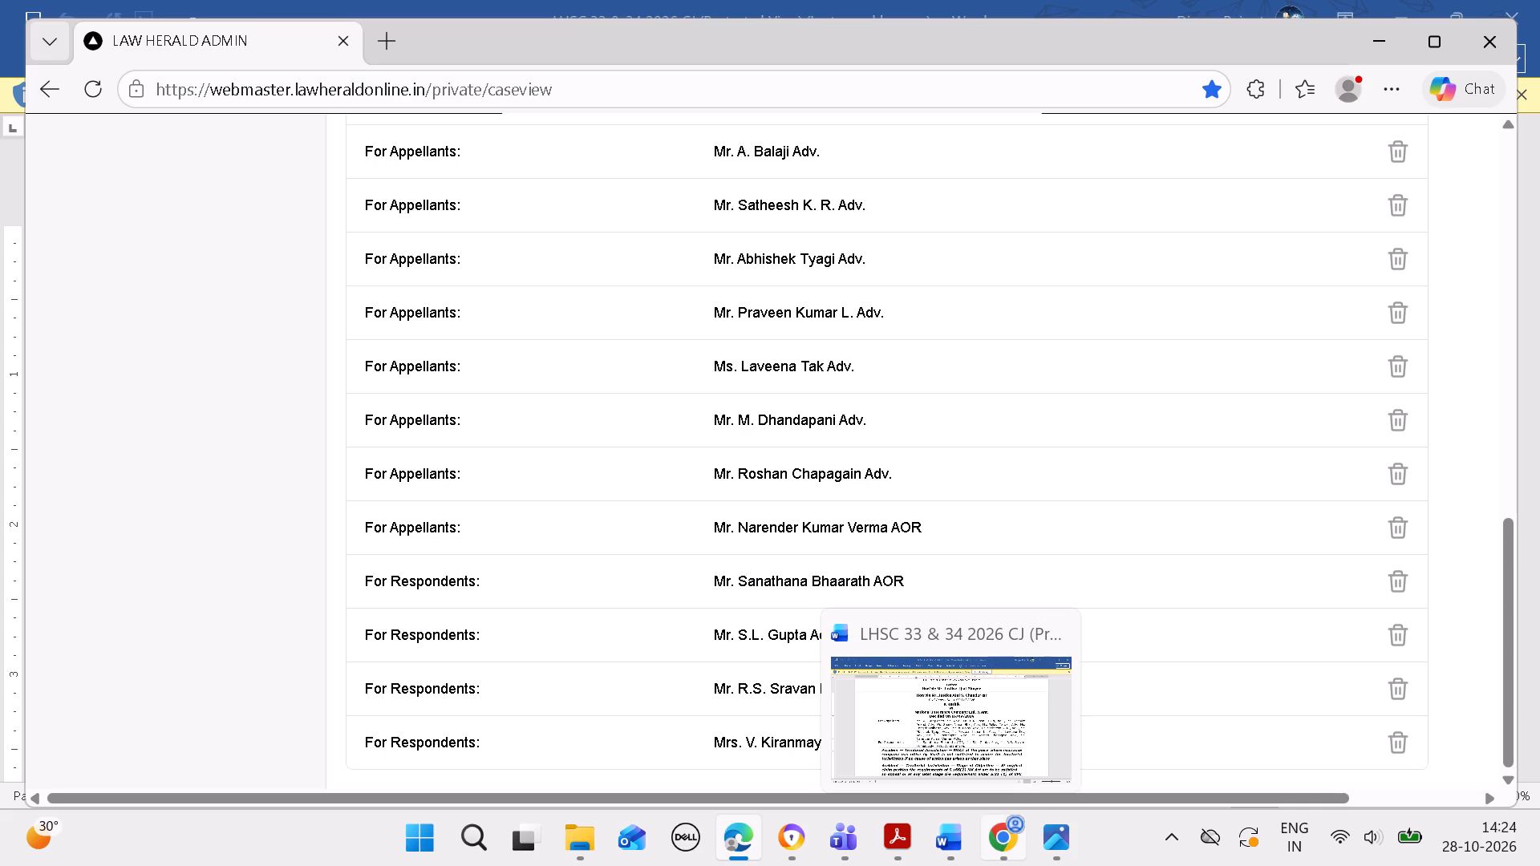
# Review the important points, headnotes, cases cited and start of the judgment for Civil Appeal No. 10706 of 2026 in Word.
pyautogui.click(945, 840)
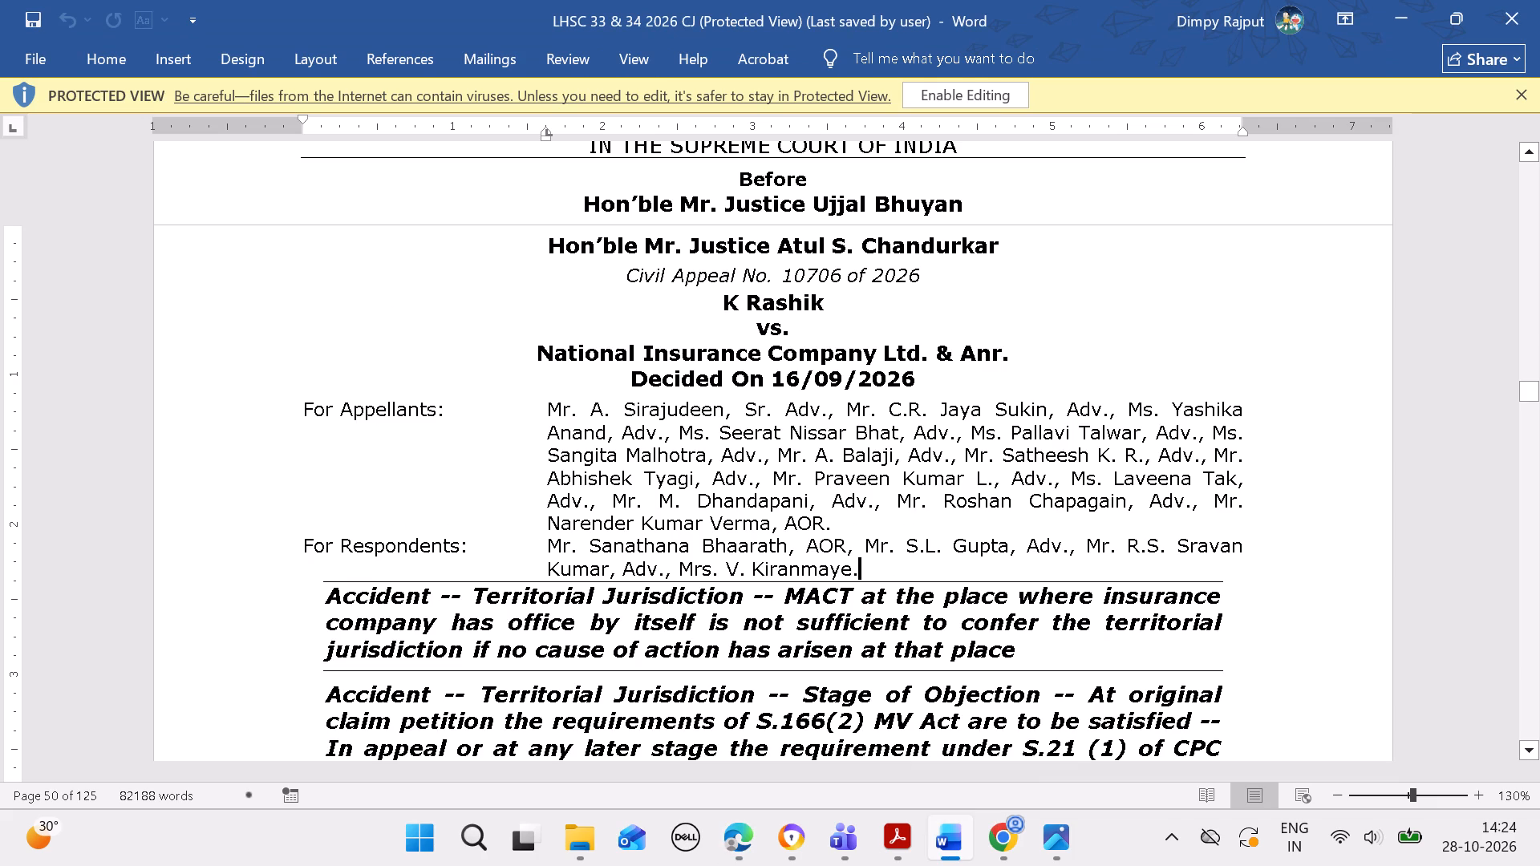
pyautogui.press('Down')
pyautogui.press('Down')
pyautogui.press('Down')
pyautogui.press('Down')
pyautogui.press('Down')
pyautogui.press('Down')
pyautogui.press('Down')
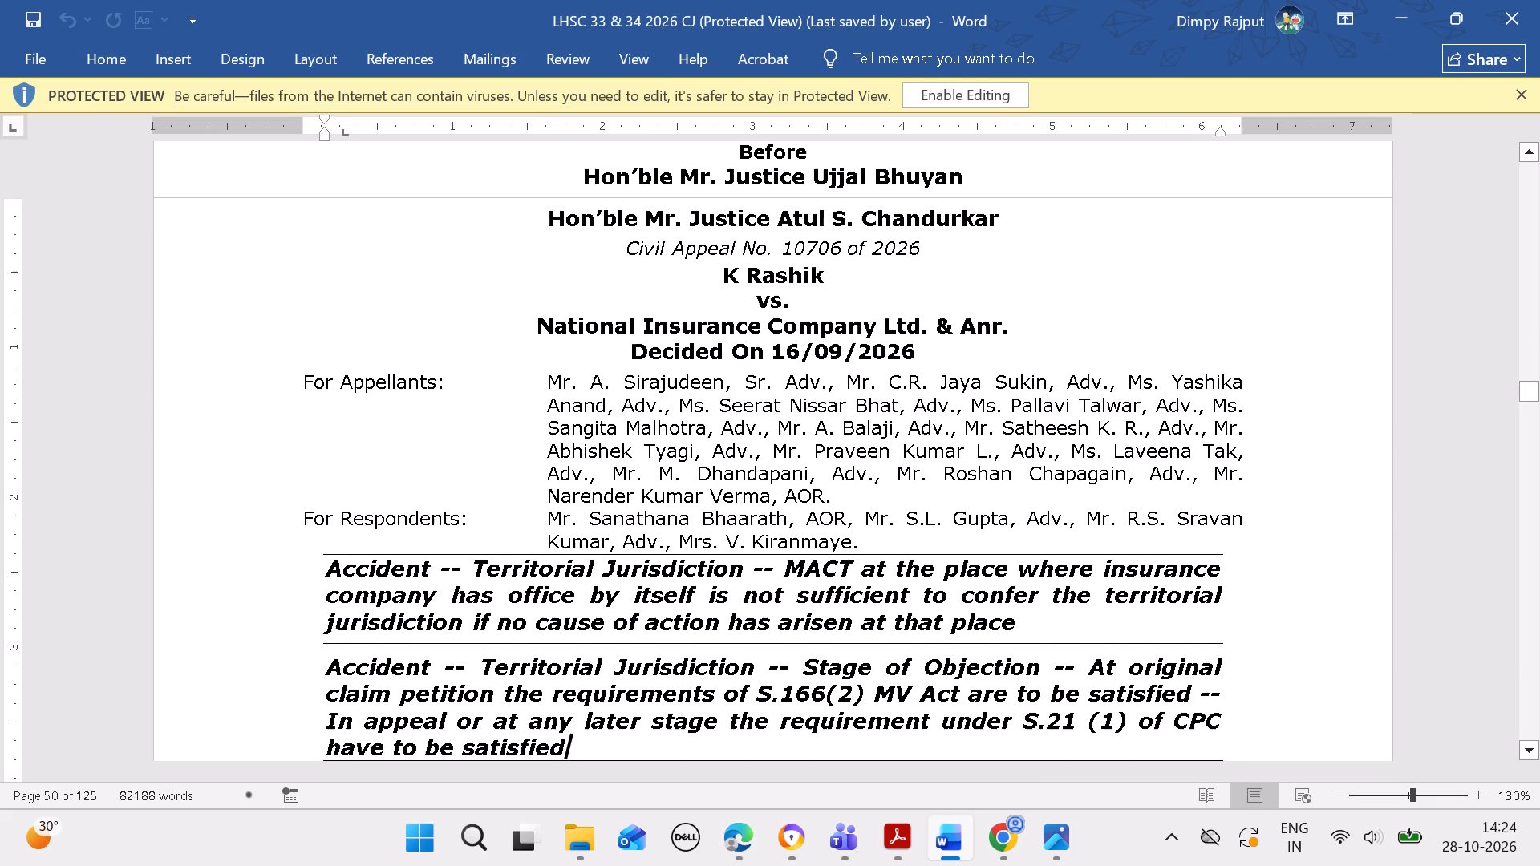
pyautogui.press('Down')
pyautogui.press('Down')
pyautogui.press('Down')
pyautogui.press('Down')
pyautogui.press('Down')
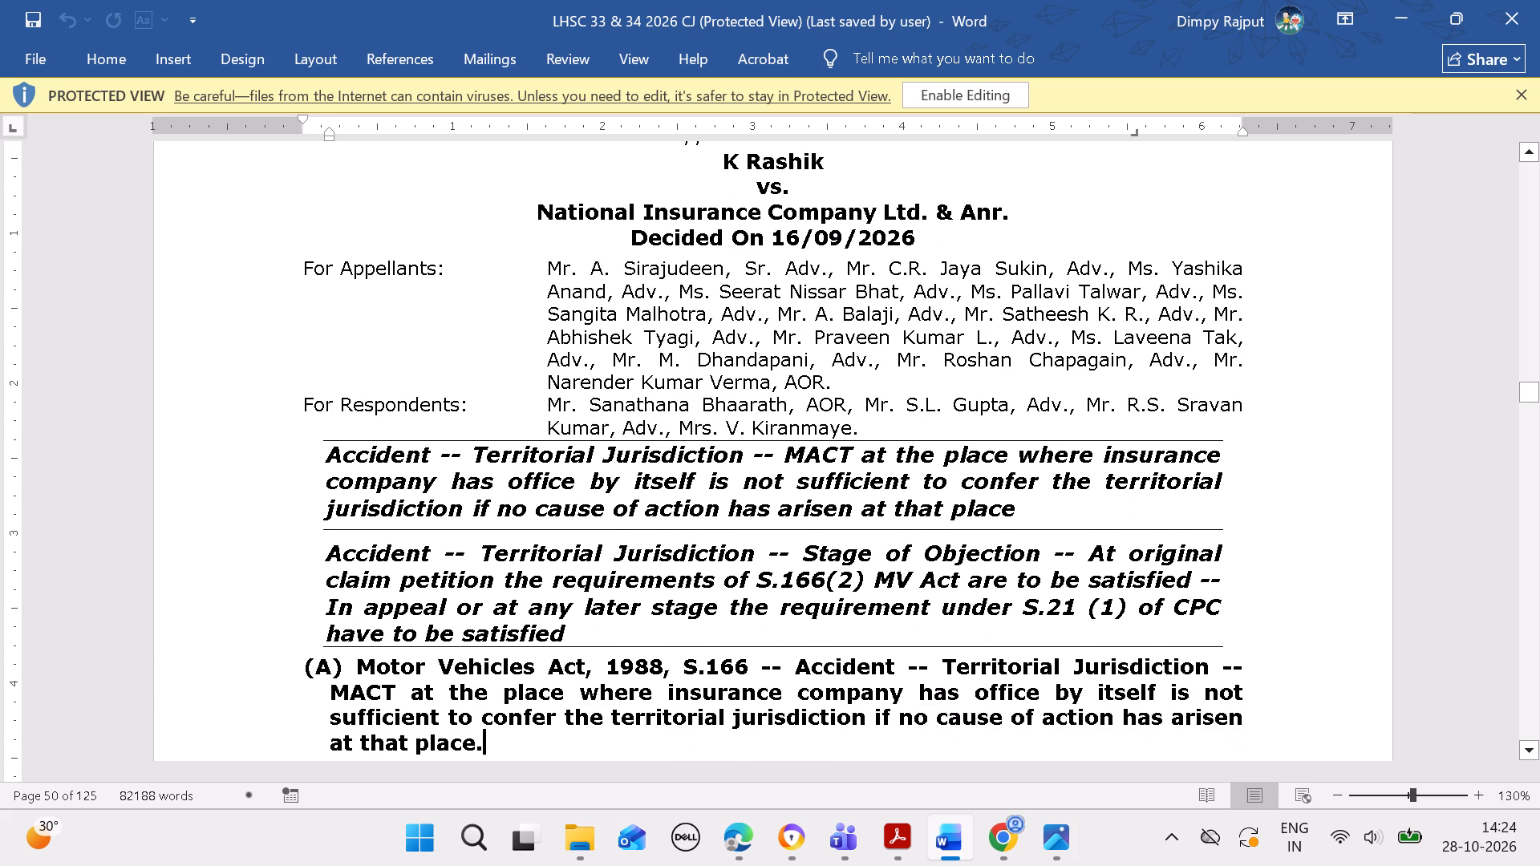
pyautogui.press('Down')
pyautogui.press('Down')
pyautogui.press('Down')
pyautogui.press('Down')
pyautogui.press('Down')
pyautogui.press('Down')
pyautogui.press('Down')
pyautogui.press('Down')
pyautogui.press('Down')
pyautogui.press('Down')
pyautogui.press('Down')
pyautogui.press('Down')
pyautogui.press('Down')
pyautogui.press('Down')
pyautogui.press('Down')
pyautogui.press('Down')
pyautogui.press('Down')
pyautogui.press('Down')
pyautogui.press('Down')
pyautogui.press('Down')
pyautogui.press('Down')
pyautogui.press('Down')
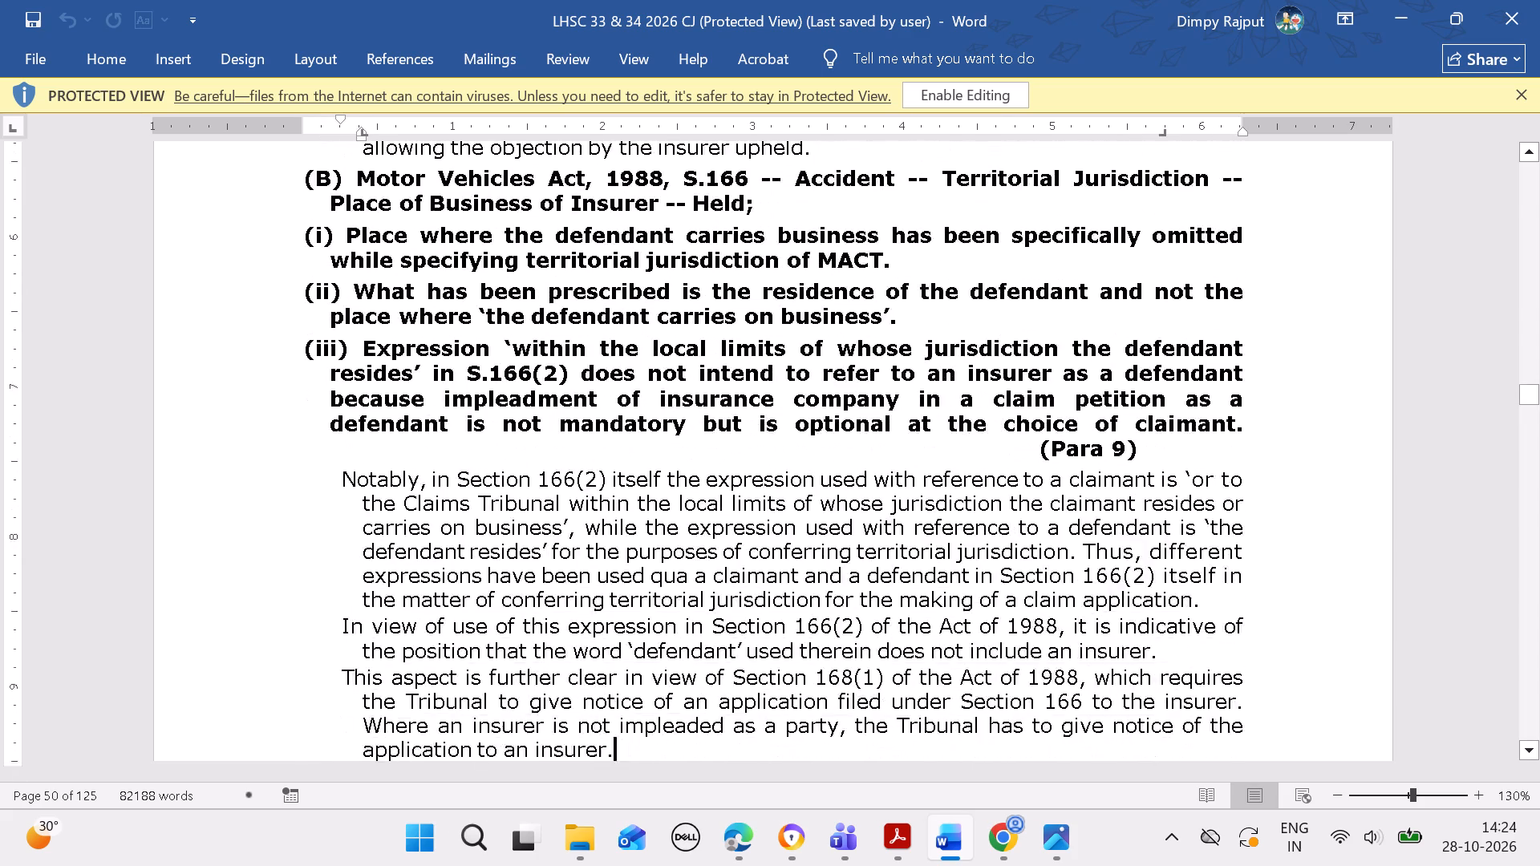
pyautogui.press('Down')
pyautogui.press('Down')
pyautogui.press('Down')
pyautogui.press('Down')
pyautogui.press('Down')
pyautogui.press('Down')
pyautogui.press('Down')
pyautogui.press('Down')
pyautogui.press('Down')
pyautogui.press('Down')
pyautogui.press('Down')
pyautogui.press('Down')
pyautogui.press('Down')
pyautogui.press('Down')
pyautogui.press('Down')
pyautogui.press('Down')
pyautogui.press('Down')
pyautogui.press('Down')
pyautogui.press('Down')
pyautogui.press('Down')
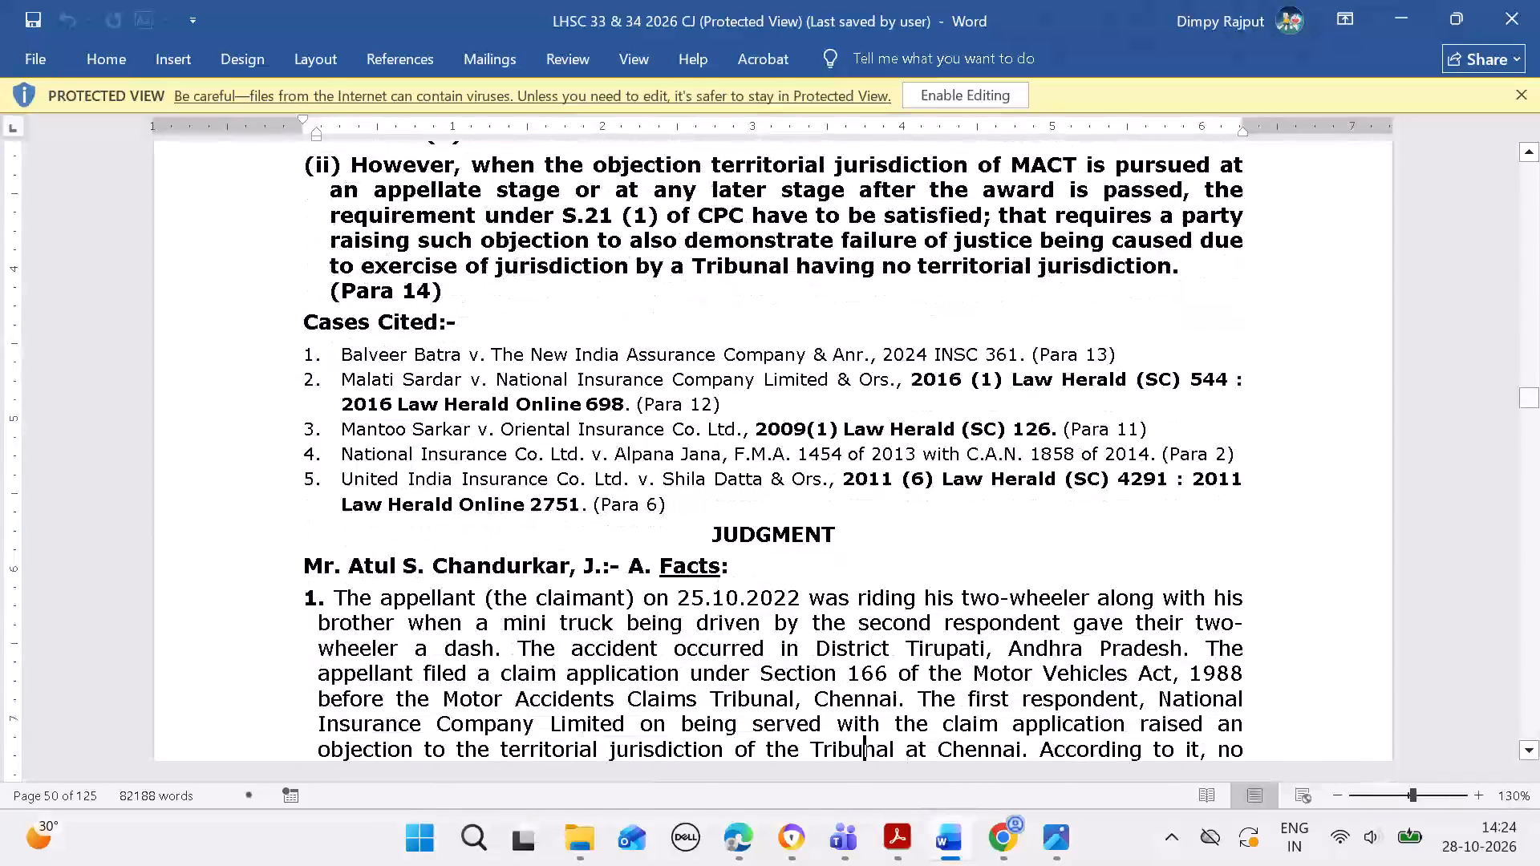
pyautogui.press('Up')
pyautogui.press('Up')
pyautogui.press('Up')
pyautogui.press('Up')
pyautogui.press('Up')
pyautogui.press('Up')
pyautogui.press('Up')
pyautogui.press('Up')
pyautogui.press('Up')
pyautogui.press('Up')
pyautogui.press('Up')
pyautogui.press('Up')
pyautogui.press('Up')
pyautogui.press('Up')
pyautogui.press('Up')
pyautogui.press('Up')
pyautogui.press('Up')
pyautogui.press('Up')
pyautogui.press('Up')
pyautogui.press('Up')
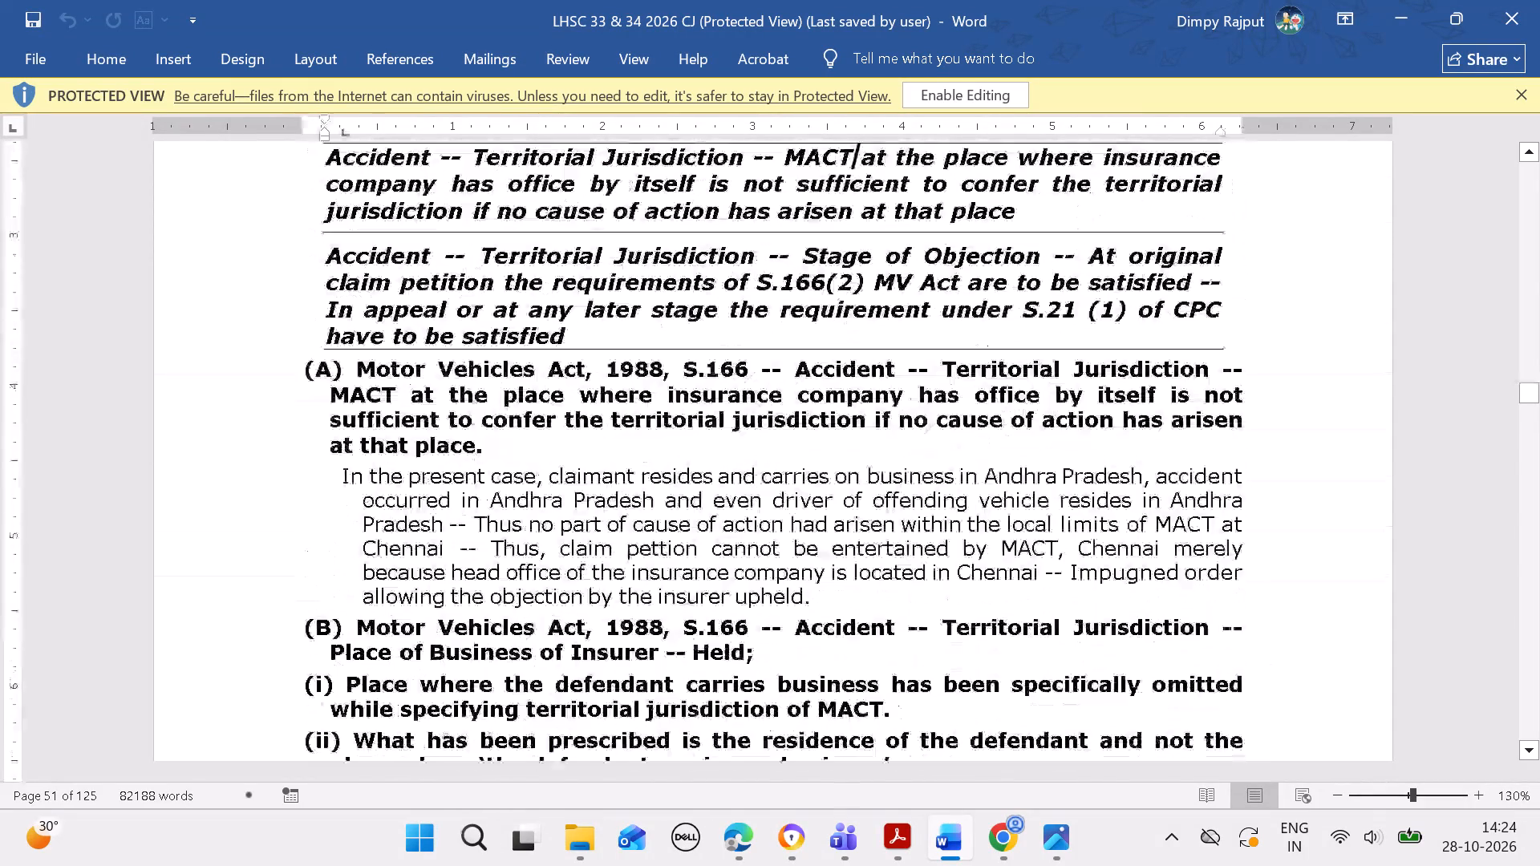
pyautogui.press('Up')
pyautogui.press('Up')
pyautogui.press('Up')
pyautogui.press('Up')
pyautogui.press('Up')
pyautogui.press('Up')
pyautogui.press('Up')
pyautogui.press('Up')
pyautogui.press('Up')
pyautogui.press('Up')
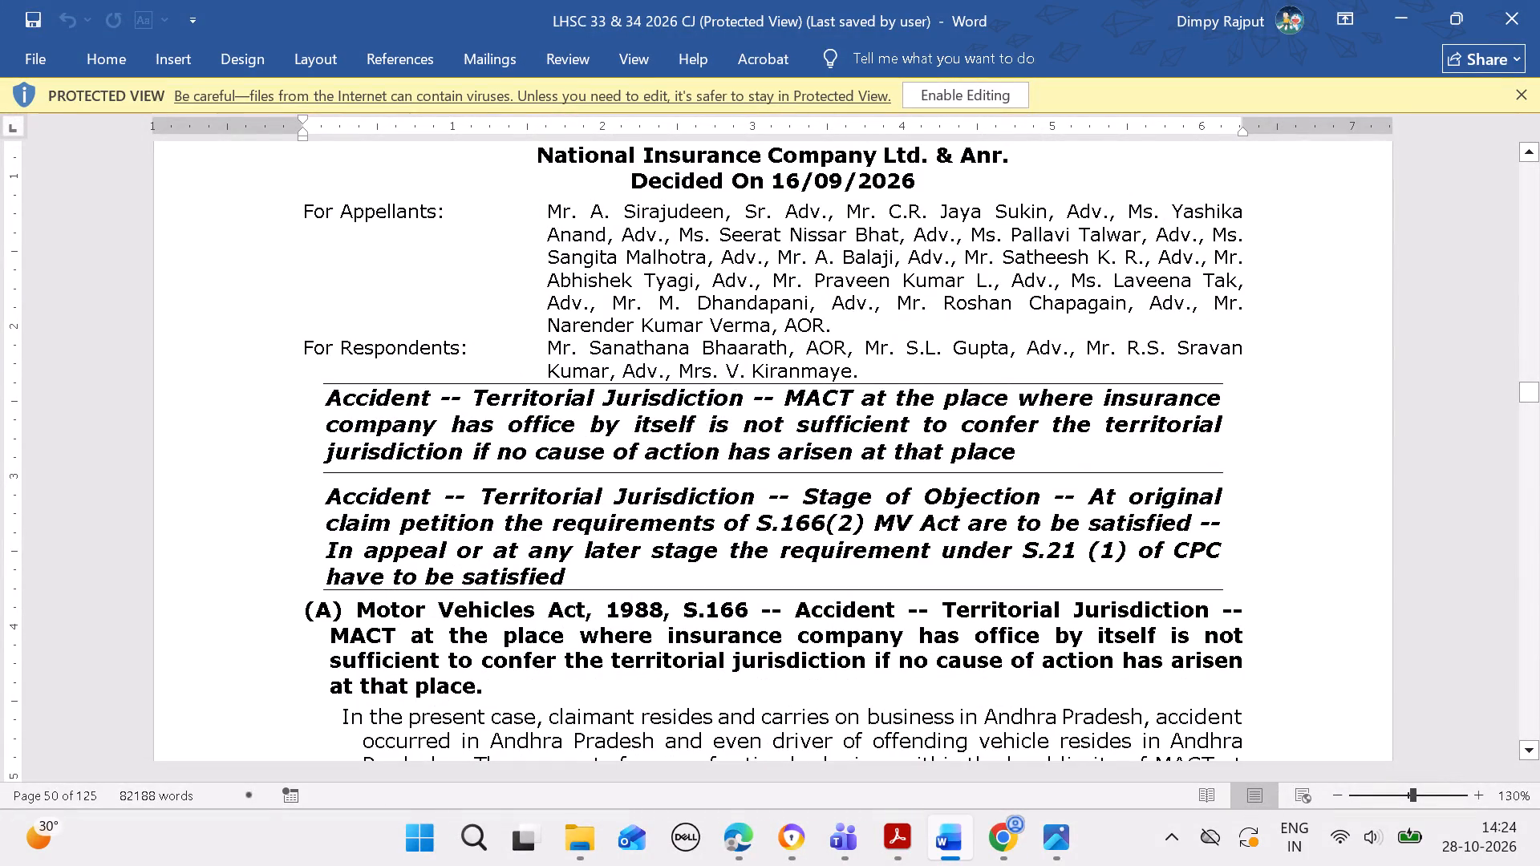
# Copy "Accident -- Territorial Jurisdiction" from the first important point in Word and return to the case record.
pyautogui.moveTo(332, 387); pyautogui.dragTo(671, 389)
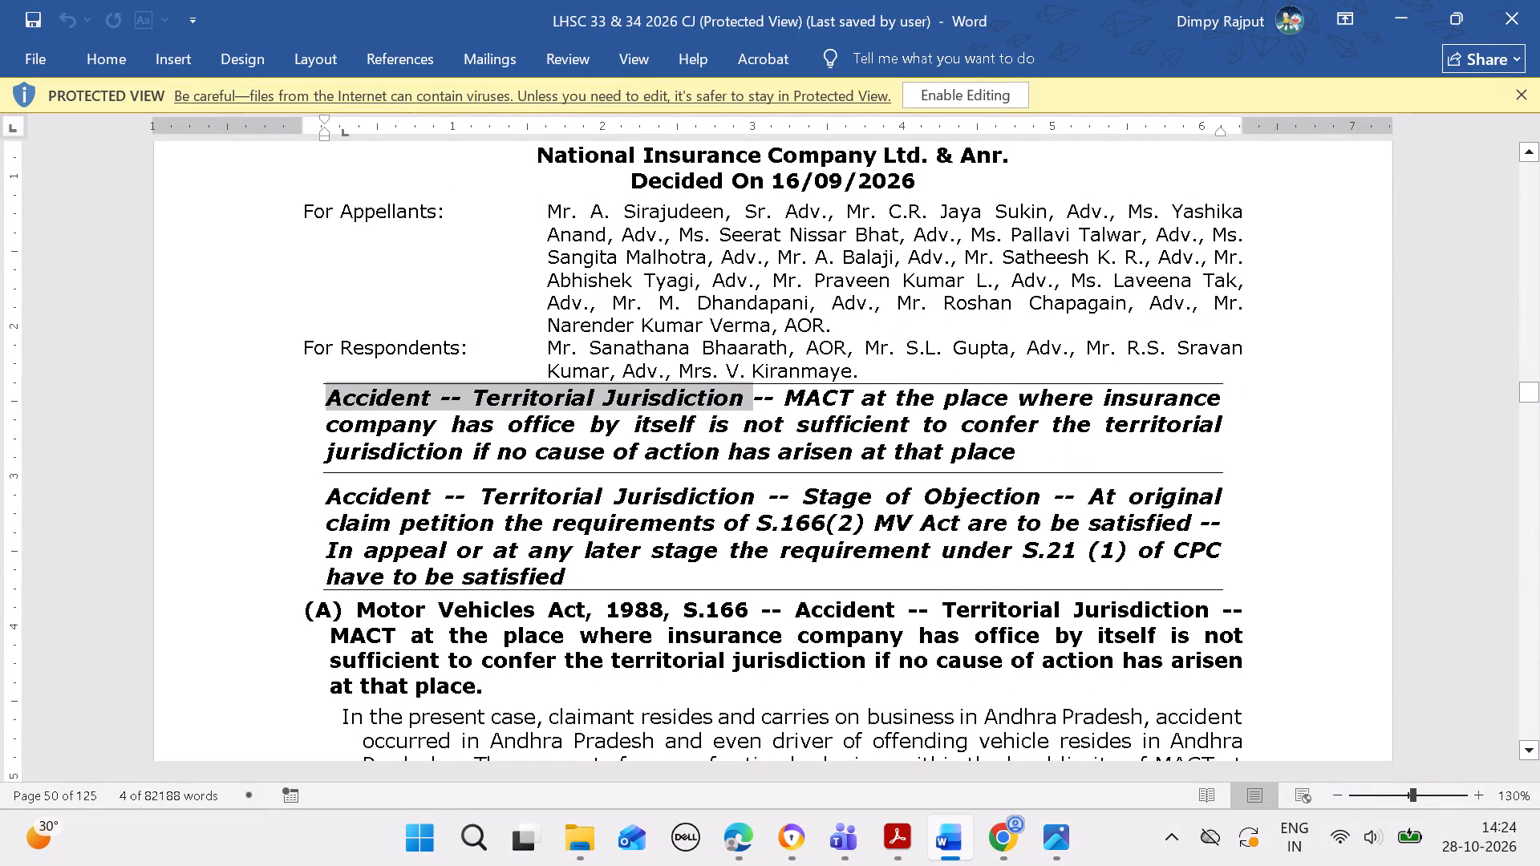
pyautogui.hotkey('ctrl', 'c')
pyautogui.click(748, 831)
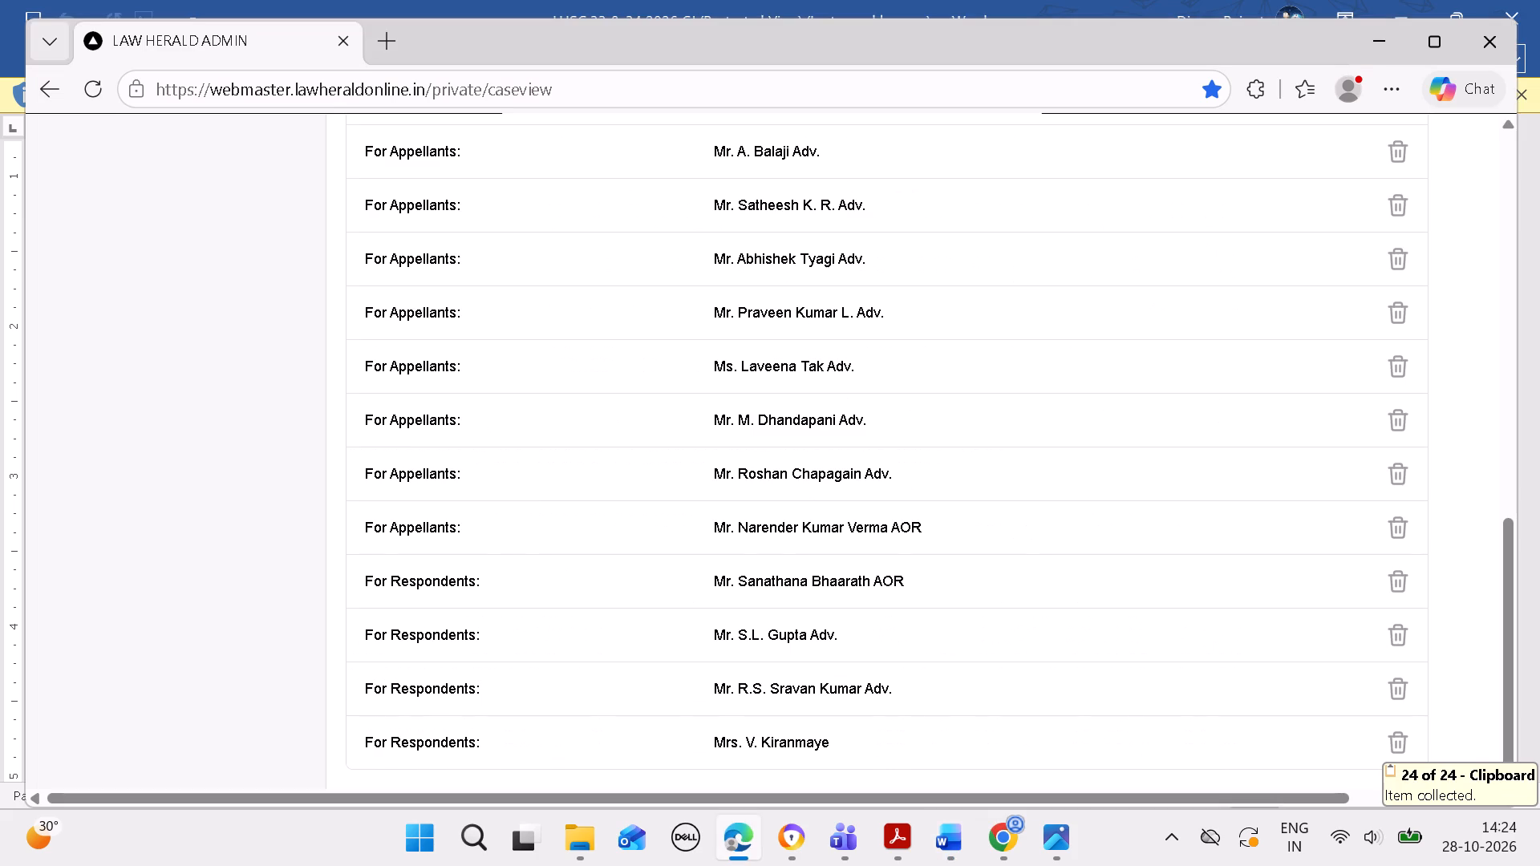
# Attach the subject Civil Law to the case record.
pyautogui.scroll(2, 752, 681)
pyautogui.click(593, 649)
pyautogui.scroll(-4, 594, 647)
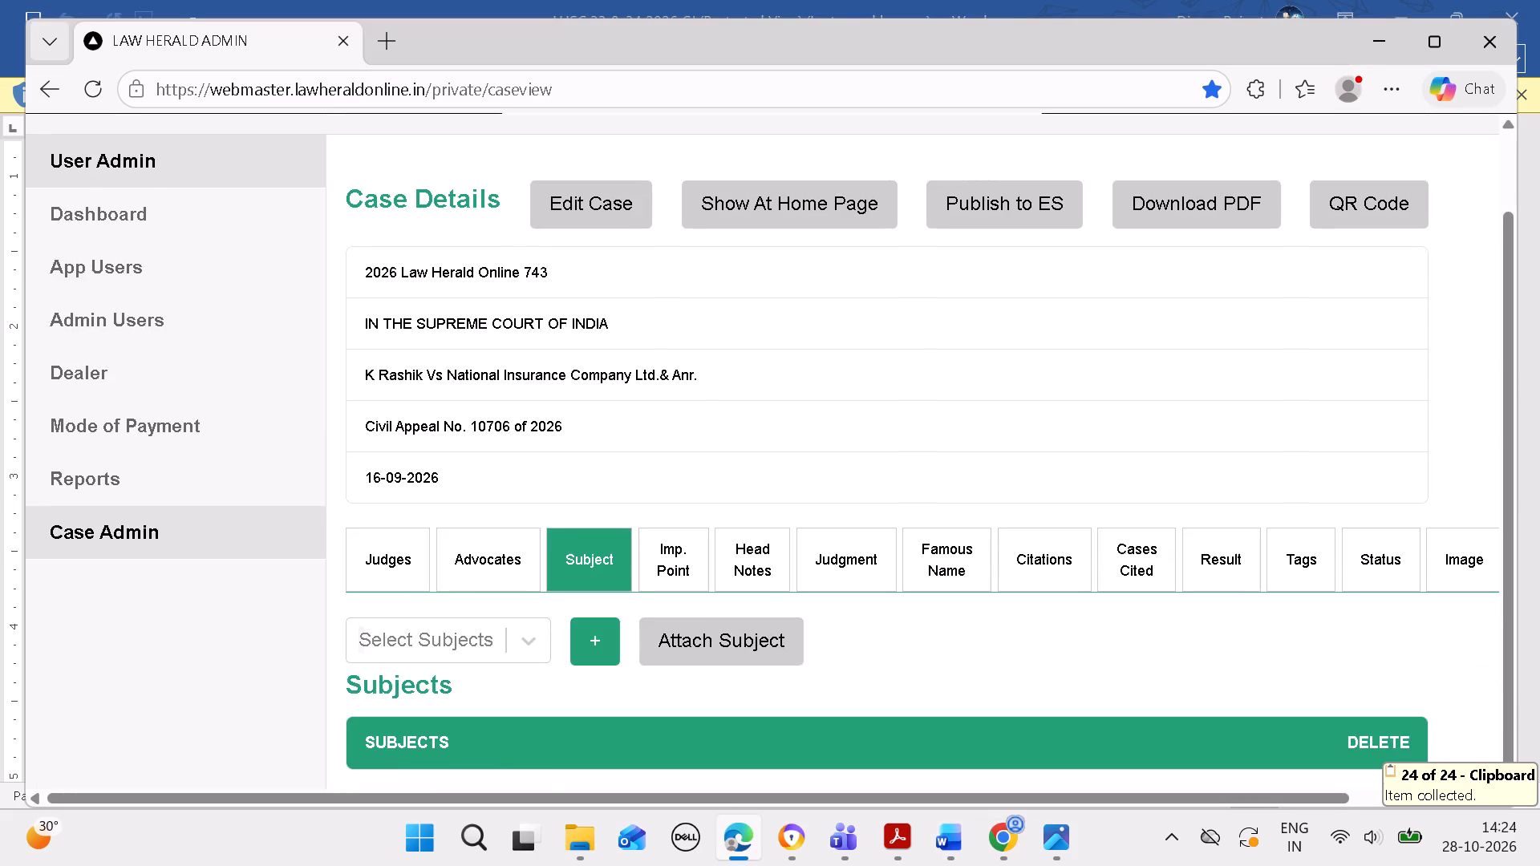
pyautogui.click(525, 629)
pyautogui.click(450, 532)
pyautogui.click(677, 629)
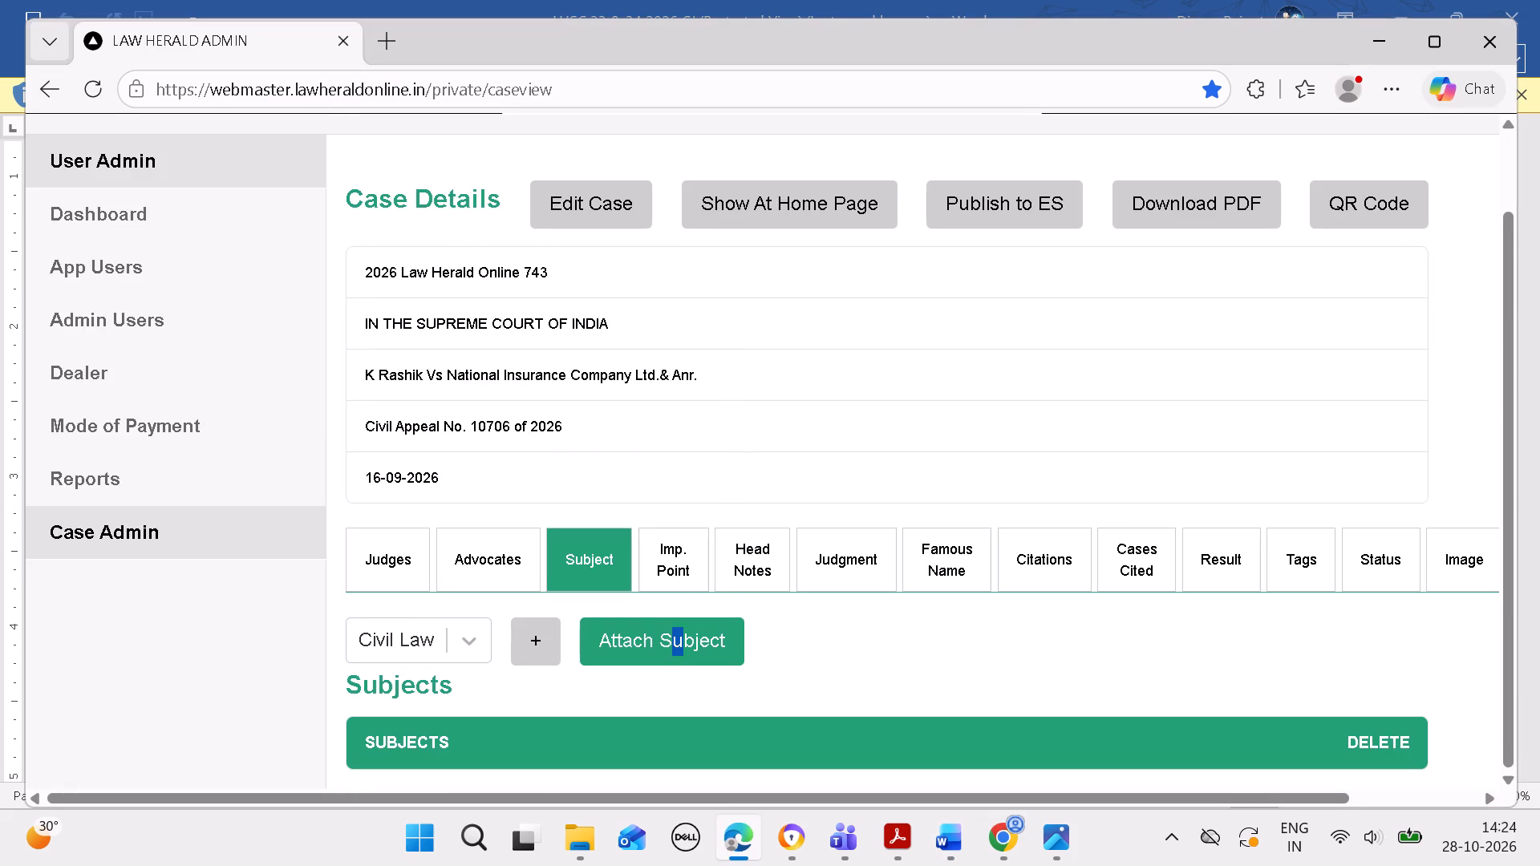
pyautogui.click(999, 257)
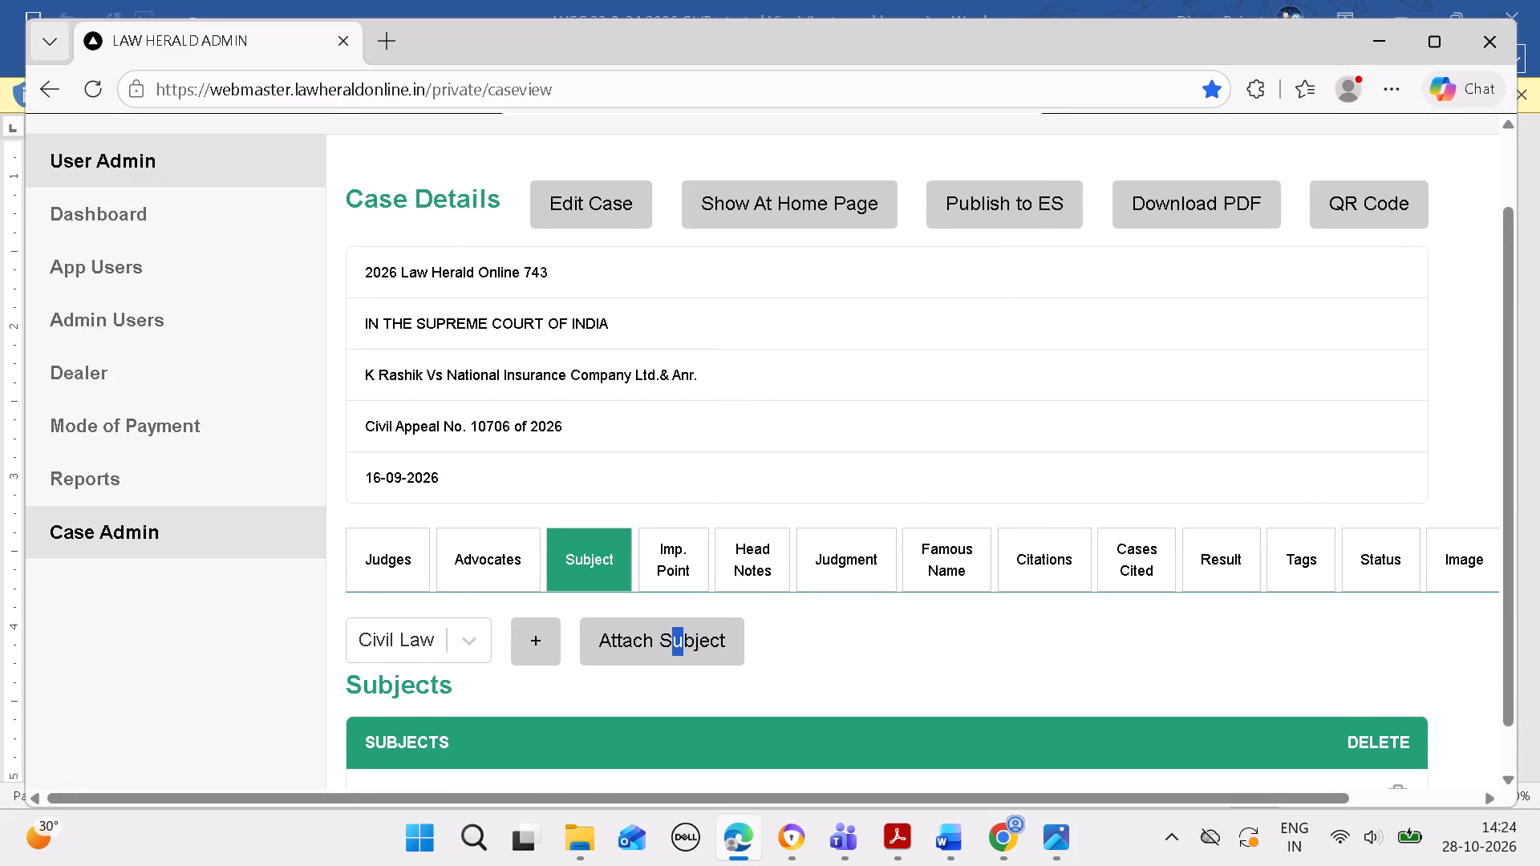
# Start a new important point, submit "Accident -- Territorial Jurisdiction" as a new topic, and close the topic form.
pyautogui.scroll(-4, 739, 507)
pyautogui.click(672, 492)
pyautogui.scroll(-5, 695, 512)
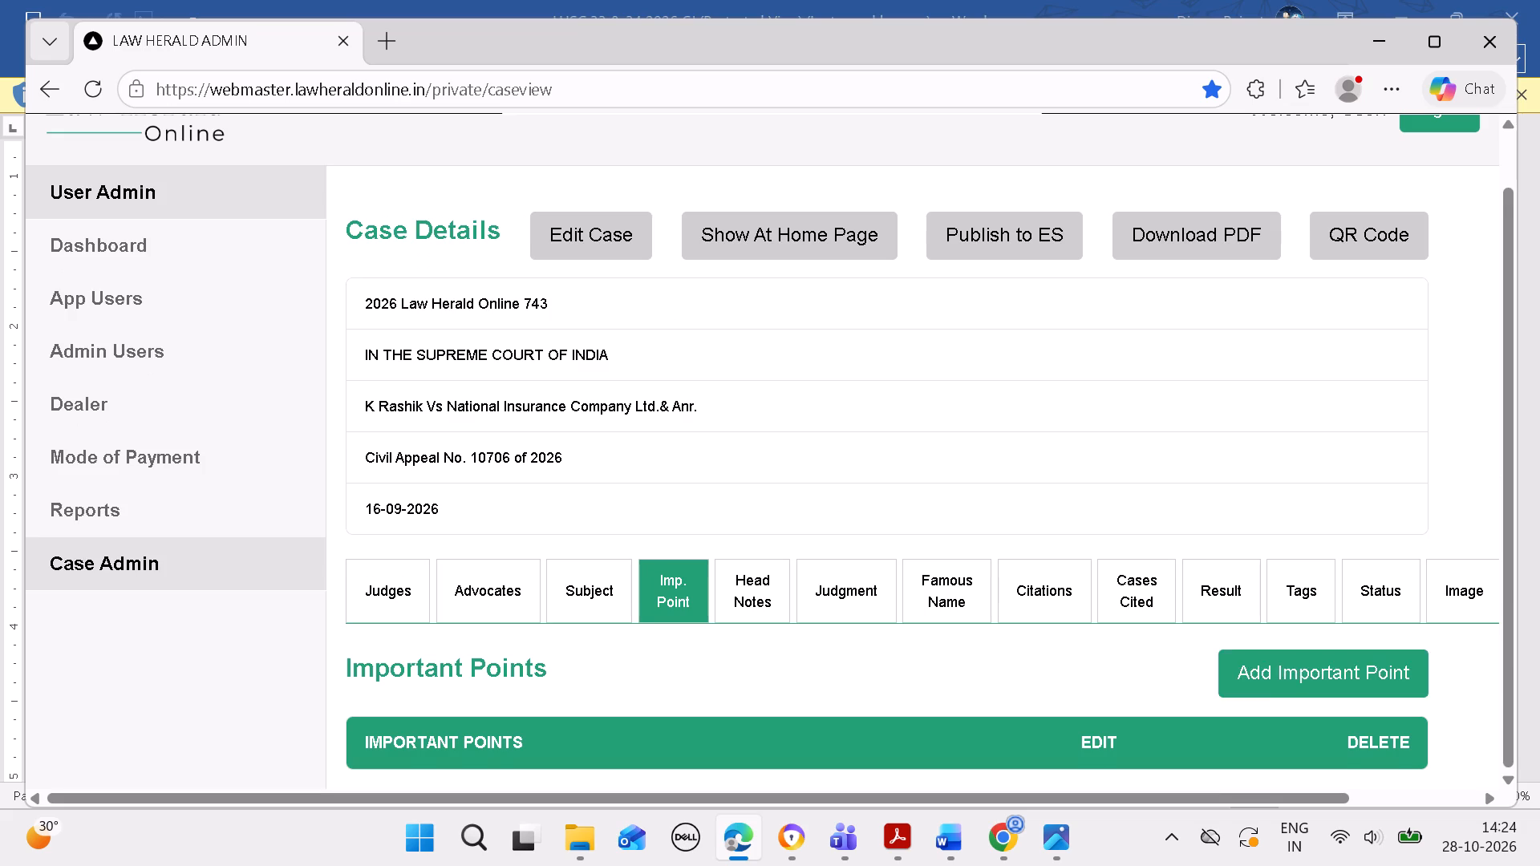
pyautogui.click(1258, 664)
pyautogui.click(1088, 276)
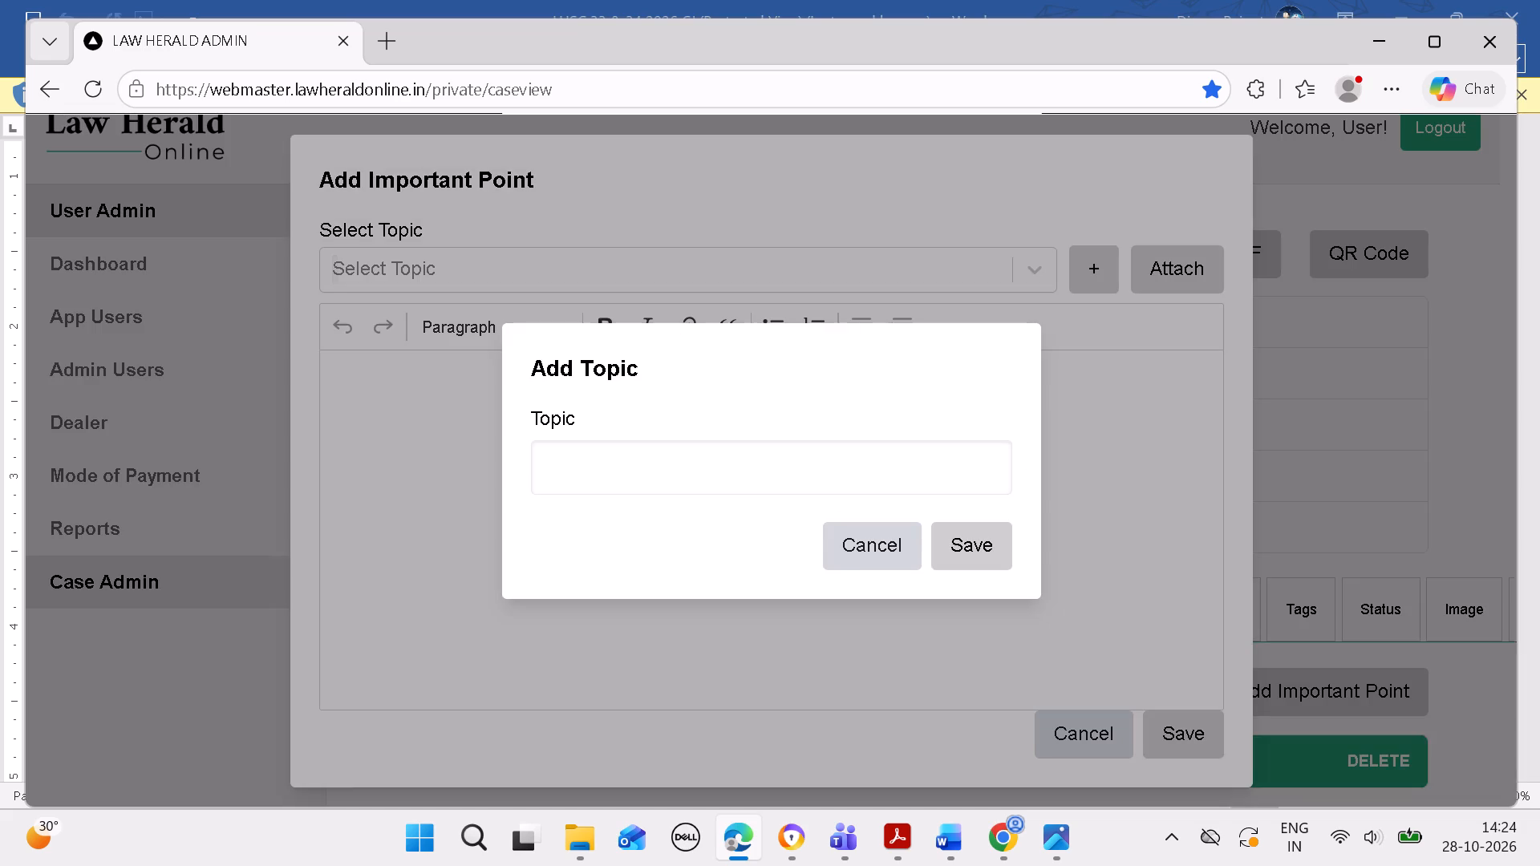
pyautogui.click(706, 465)
pyautogui.hotkey('ctrl', 'c')
pyautogui.hotkey('ctrl', 'v')
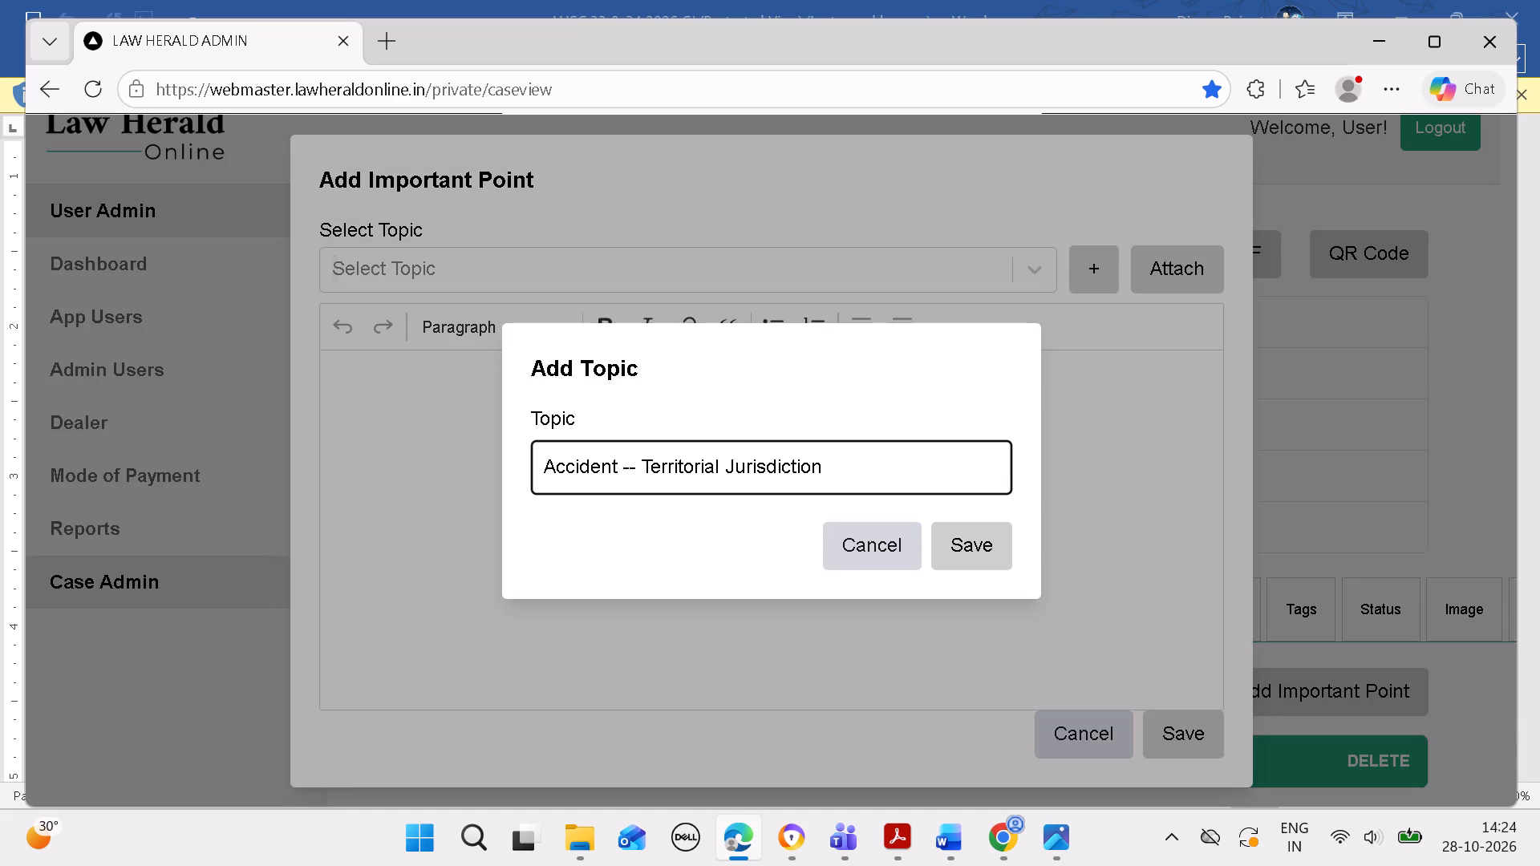
pyautogui.press('BackSpace')
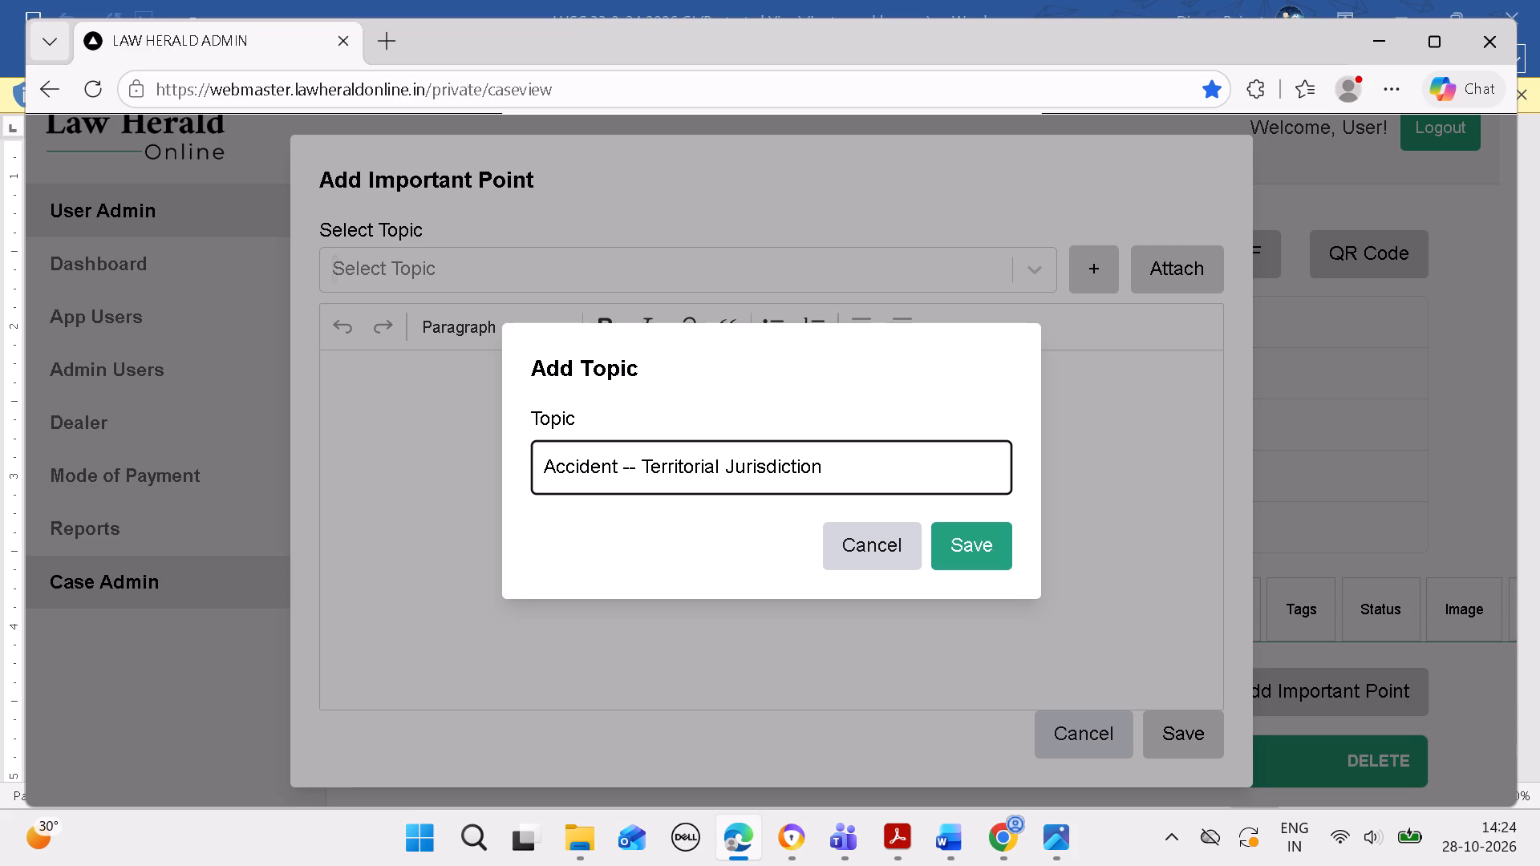
pyautogui.click(977, 544)
pyautogui.click(997, 261)
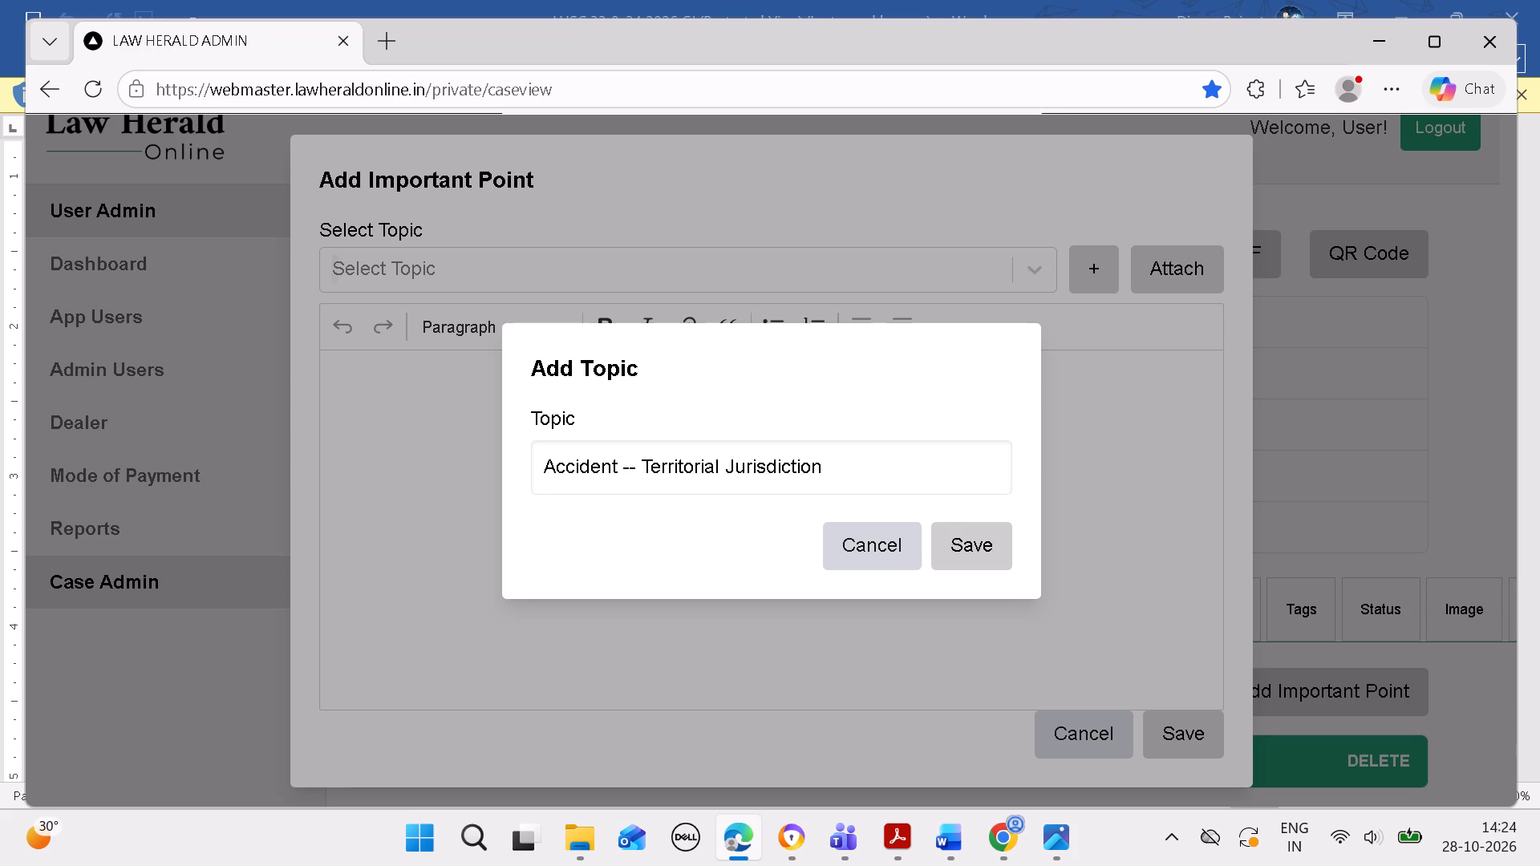
pyautogui.click(865, 530)
# Select the topic "Accident -- Territorial Jurisdiction" and attach it to the new important point.
pyautogui.click(853, 261)
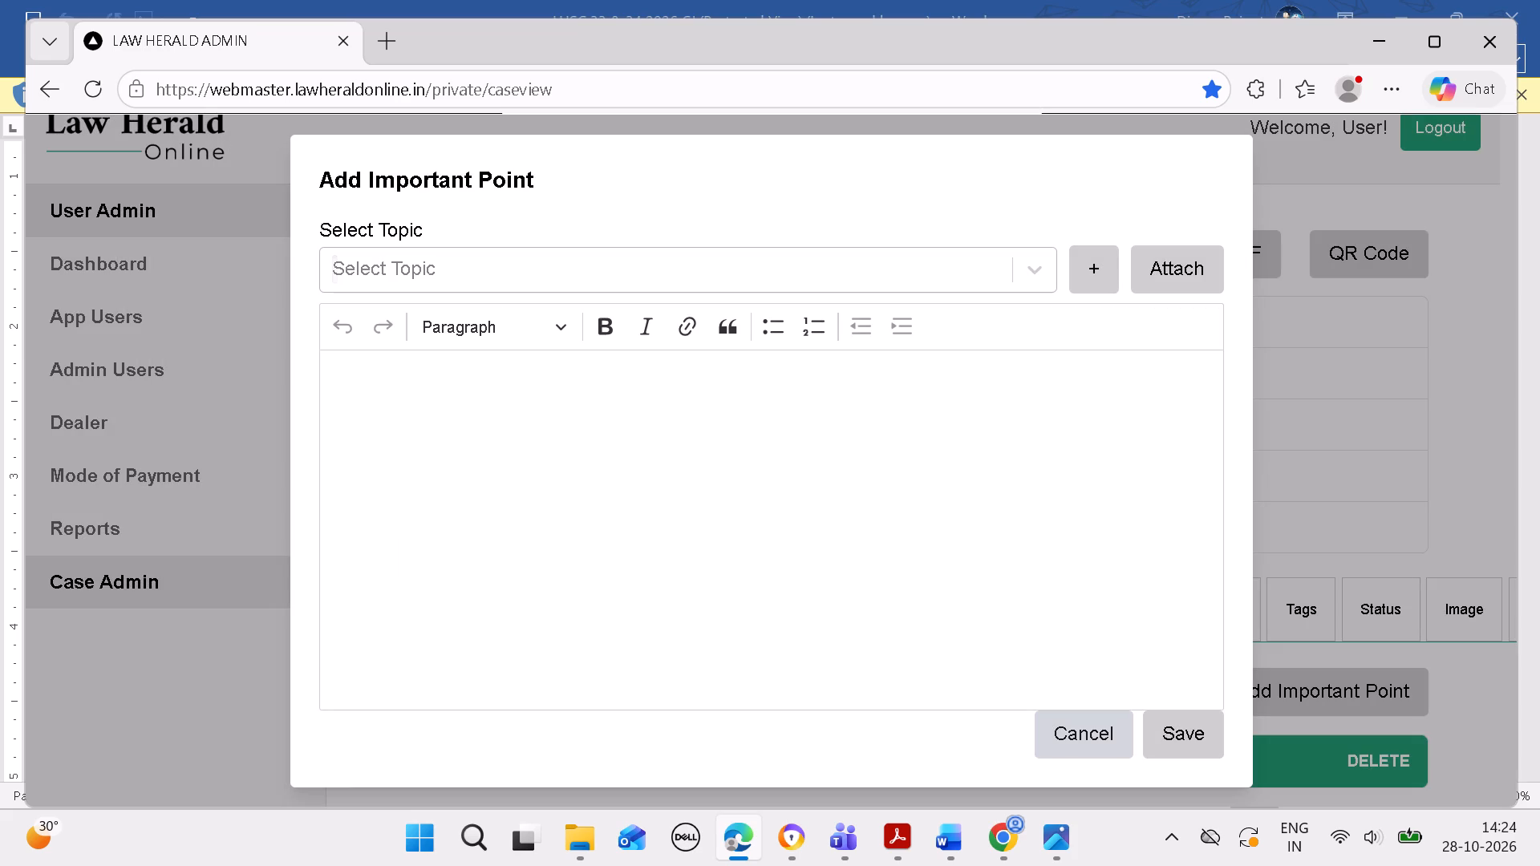
pyautogui.hotkey('ctrl', 'v')
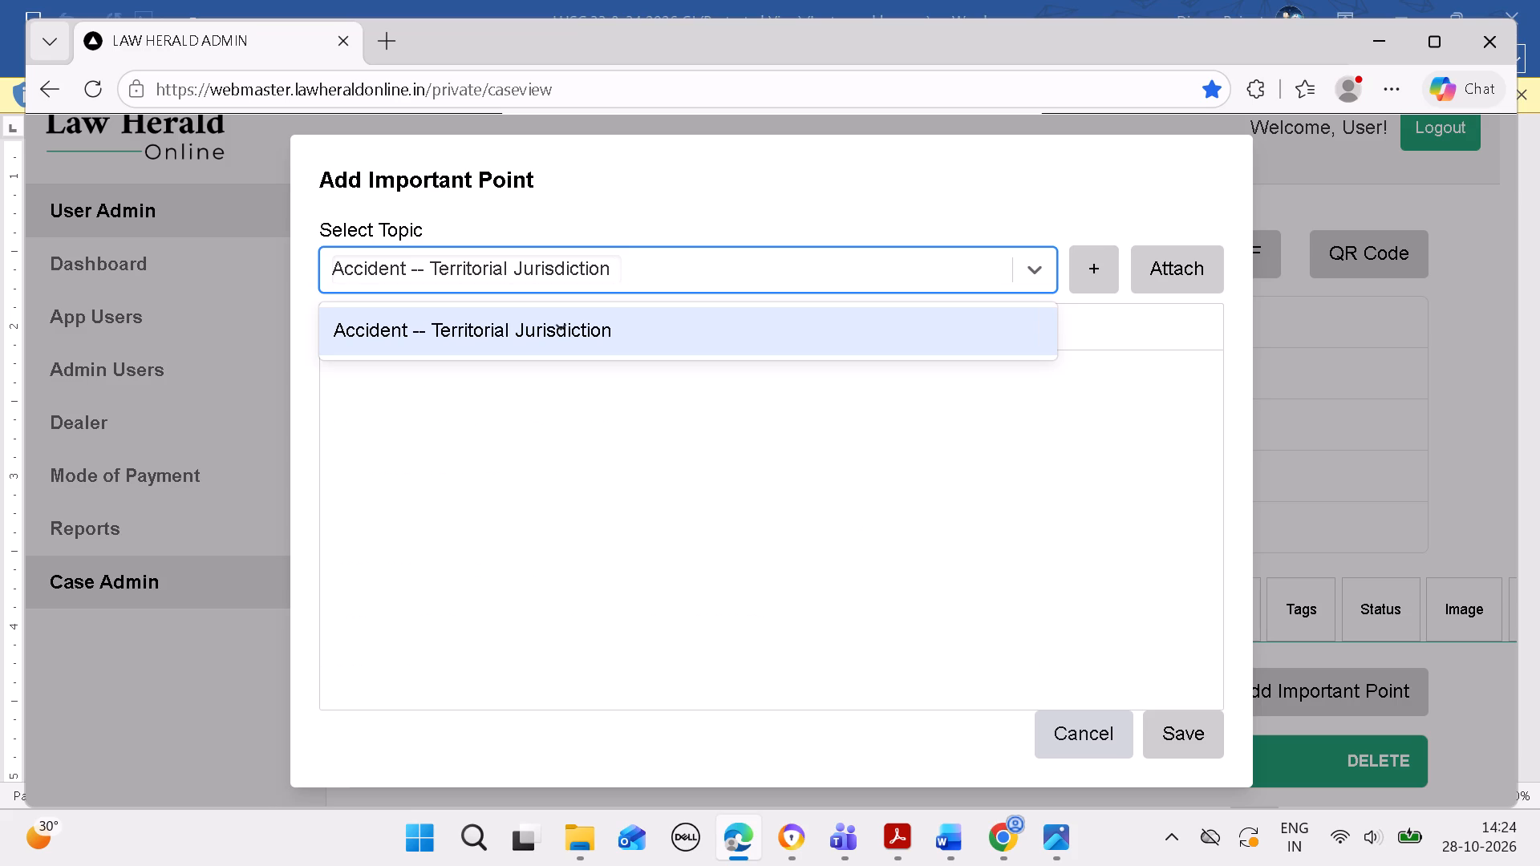
pyautogui.click(452, 316)
pyautogui.click(1154, 269)
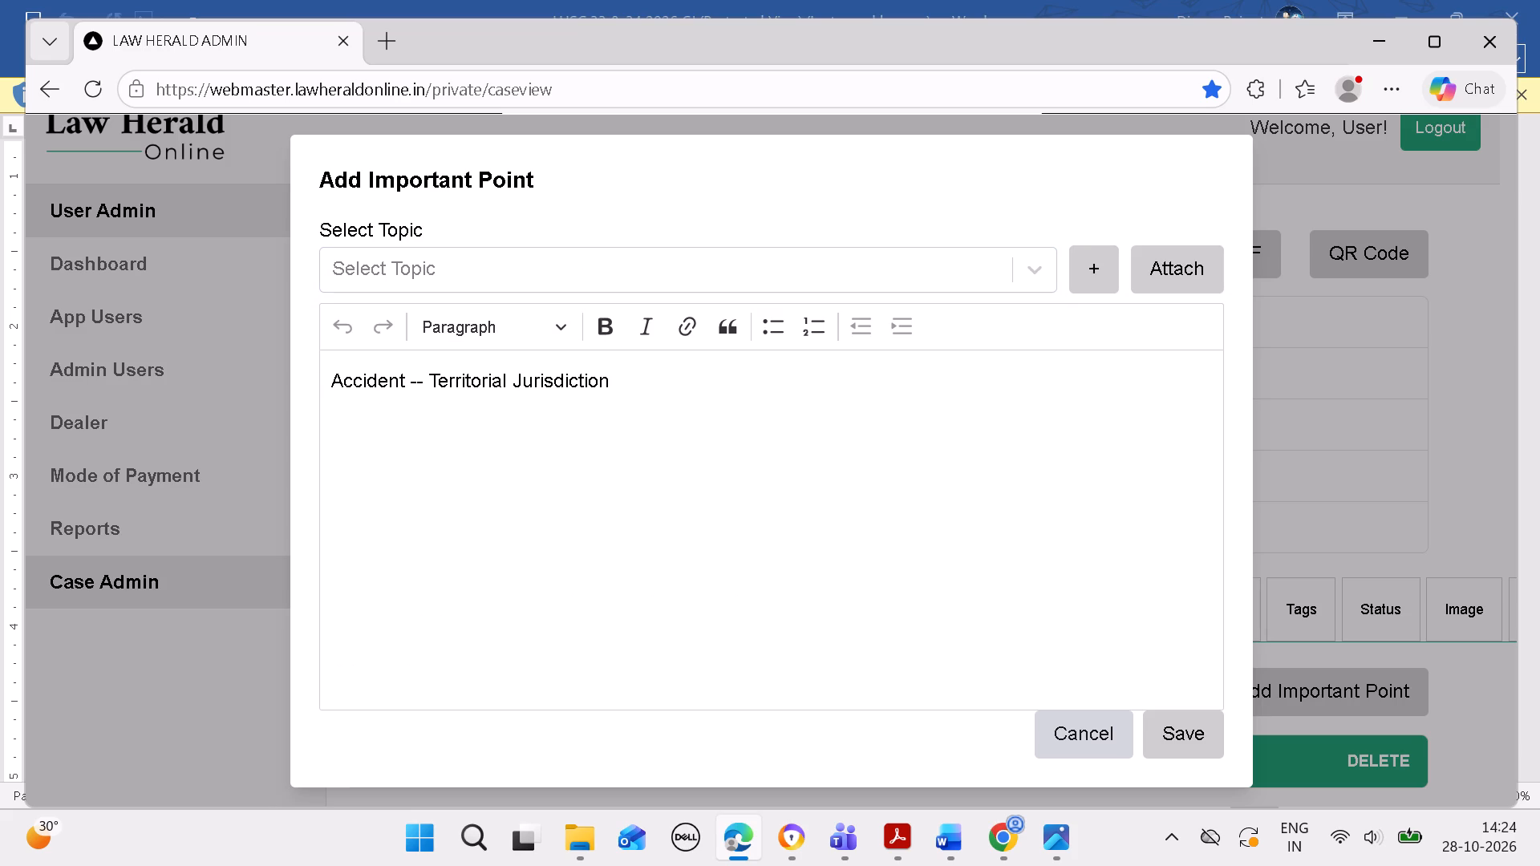
# Append "--" and the rest of the first important point from Word, "MACT at the place where insurance company... arisen at that place", after the topic.
pyautogui.click(659, 414)
pyautogui.press('space')
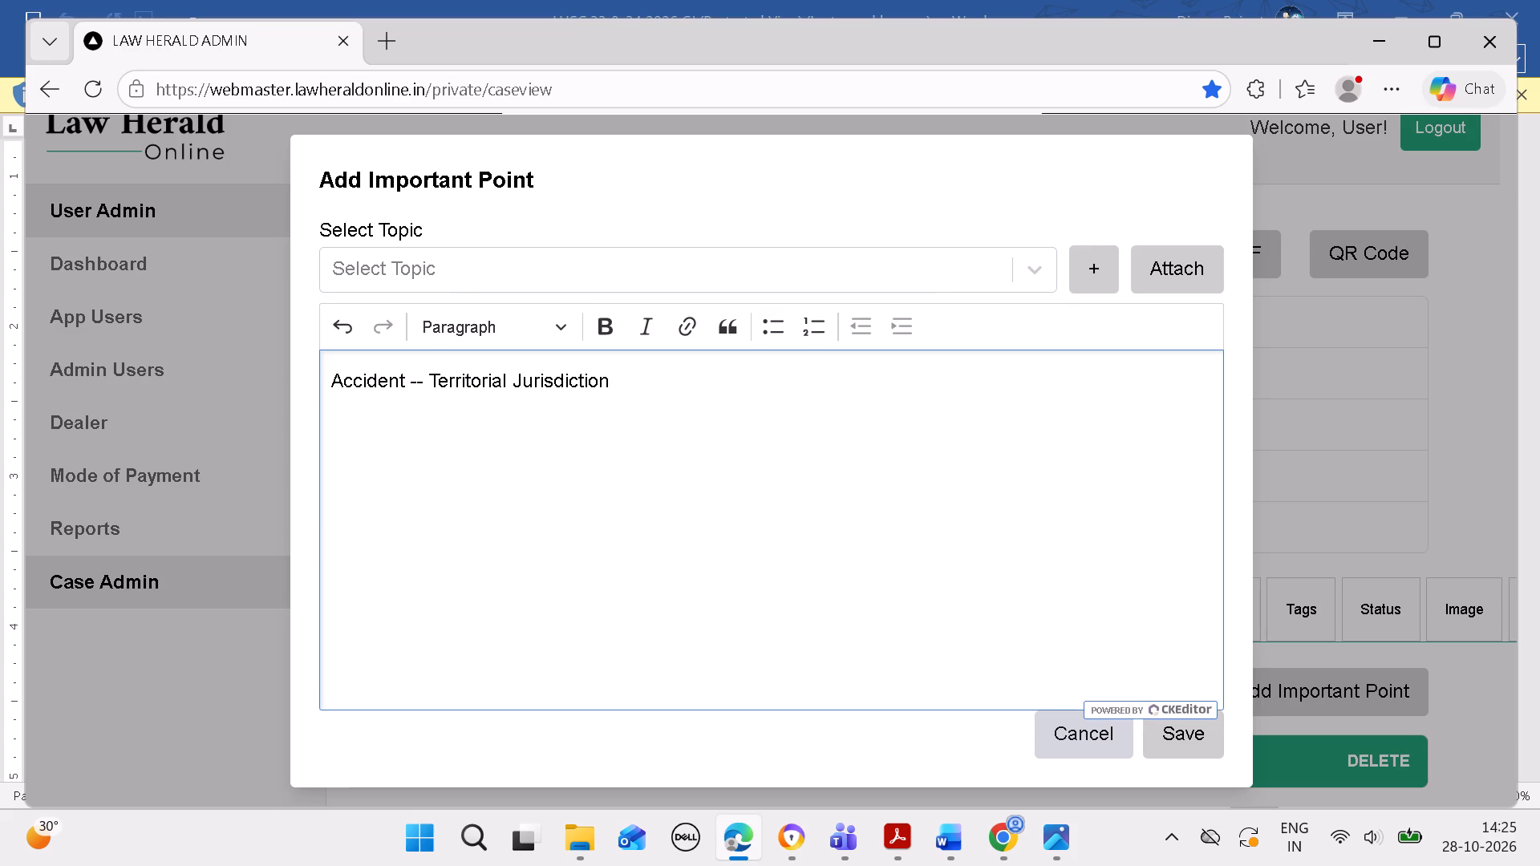
pyautogui.press('-')
pyautogui.press('-')
pyautogui.press('space')
pyautogui.press('BackSpace')
pyautogui.click(940, 836)
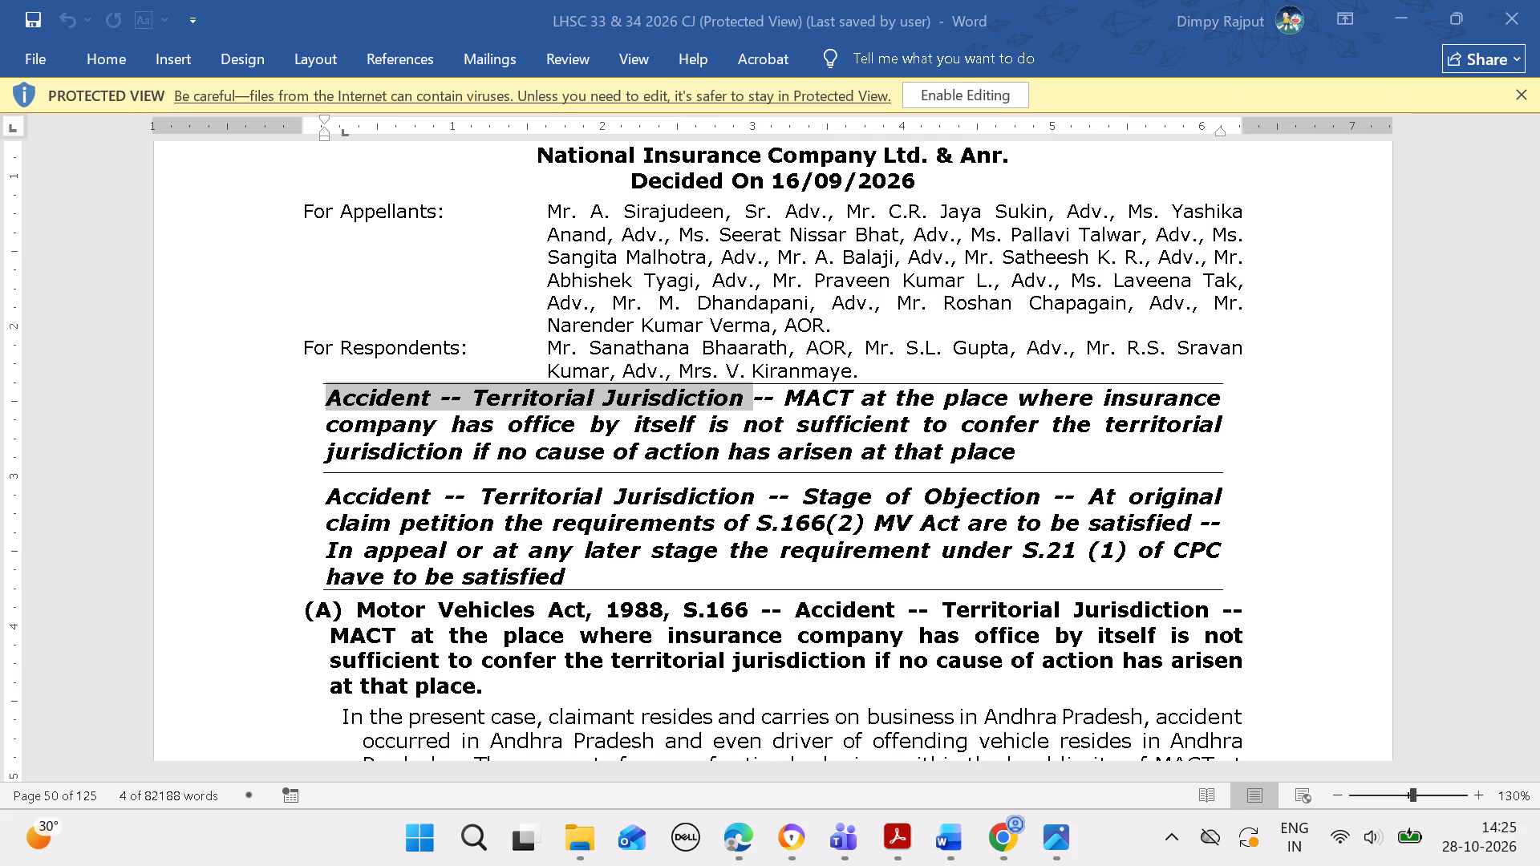
pyautogui.moveTo(790, 386); pyautogui.dragTo(995, 452)
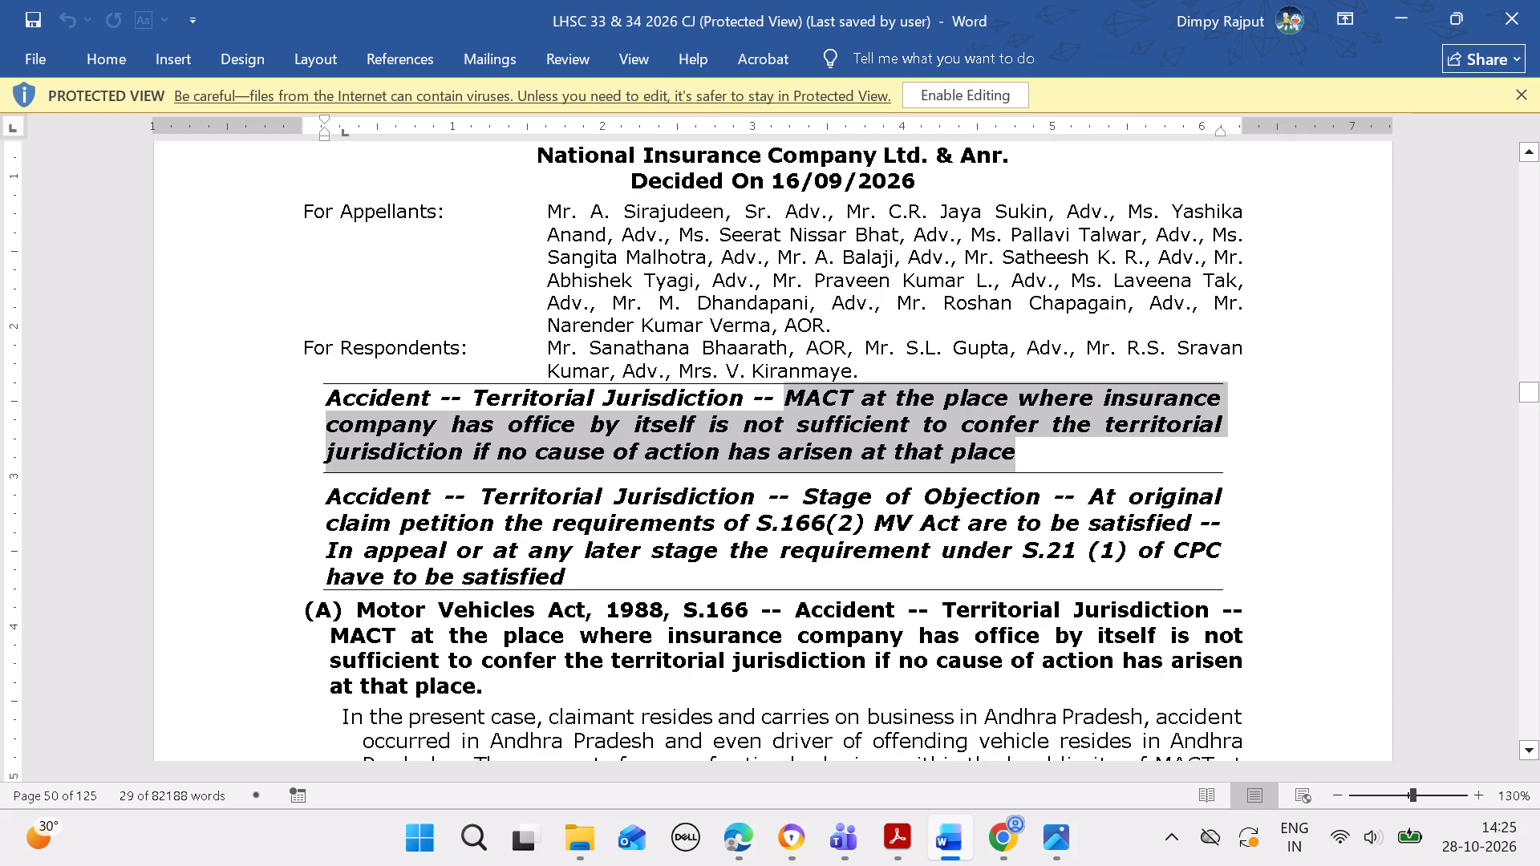
pyautogui.hotkey('ctrl', 'c')
pyautogui.click(741, 833)
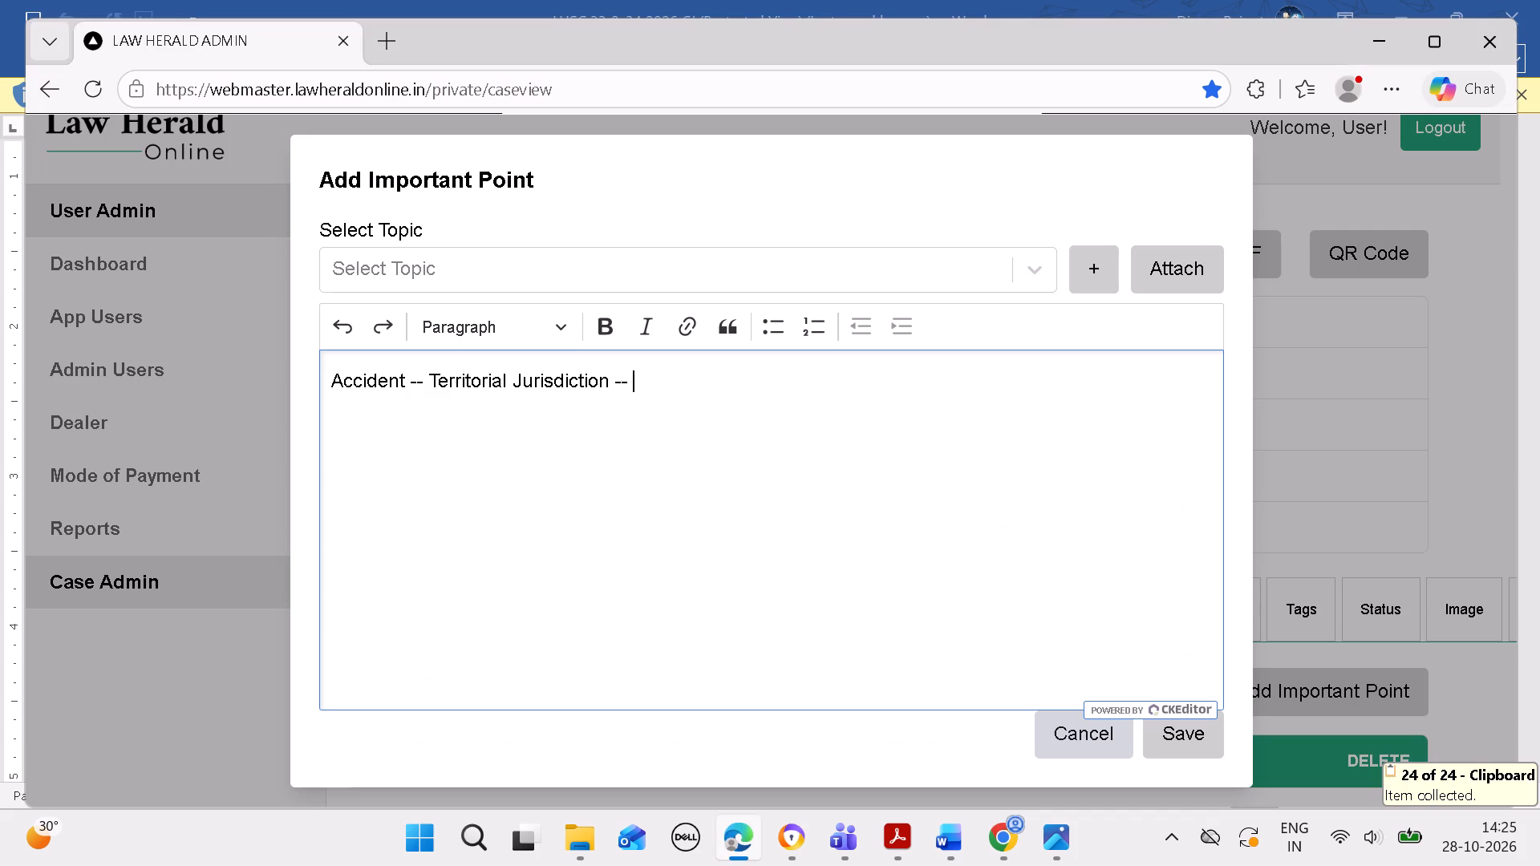
pyautogui.hotkey('ctrl', 'v')
# Remove the italic and bold formatting from the pasted MACT text and save the important point.
pyautogui.moveTo(635, 376); pyautogui.dragTo(788, 485)
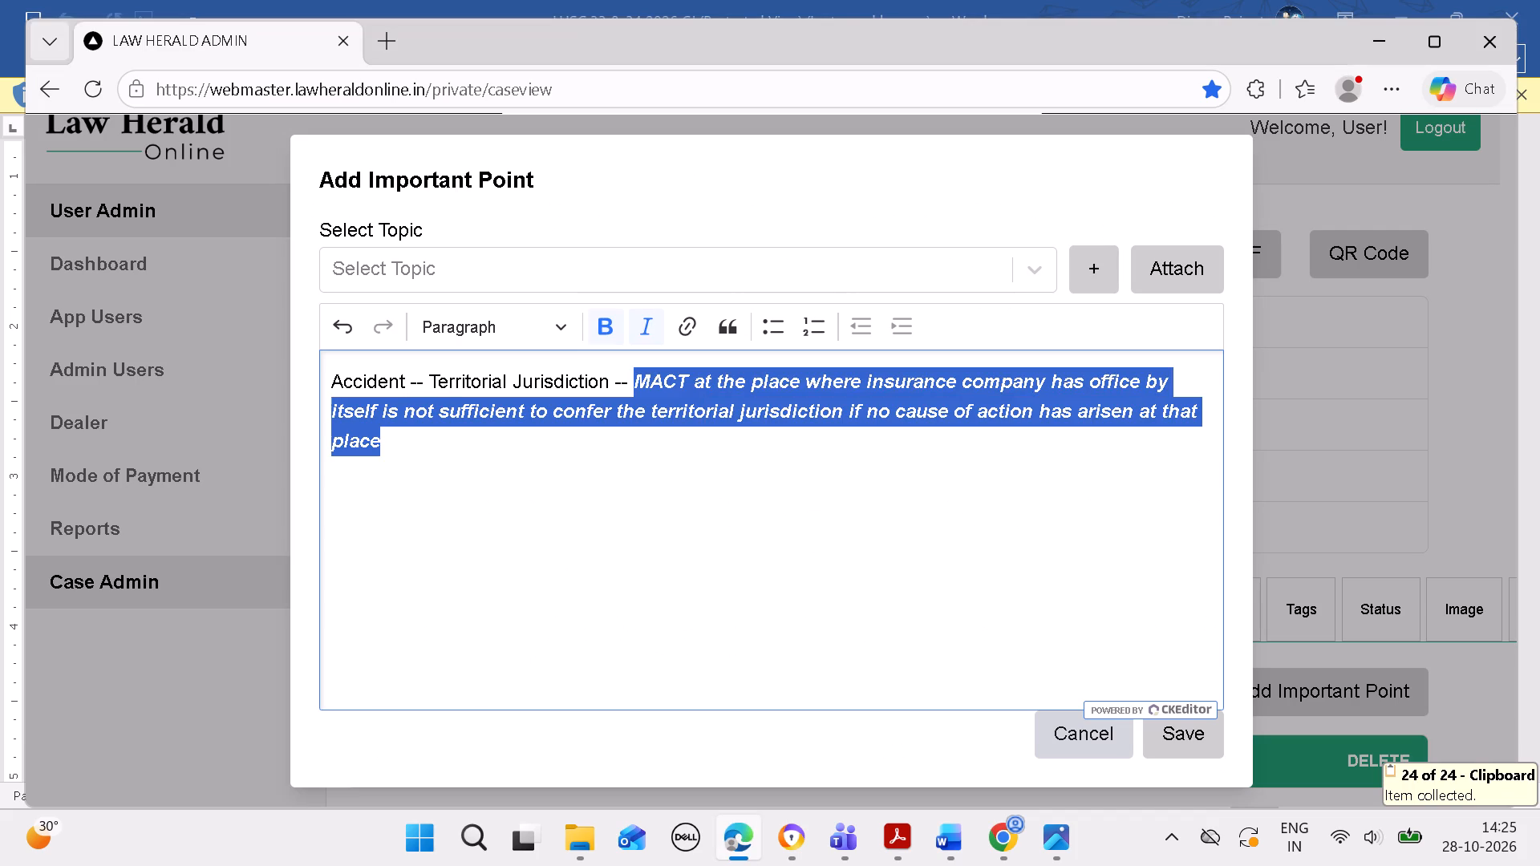
pyautogui.moveTo(788, 485); pyautogui.dragTo(785, 483)
pyautogui.click(647, 311)
pyautogui.click(606, 322)
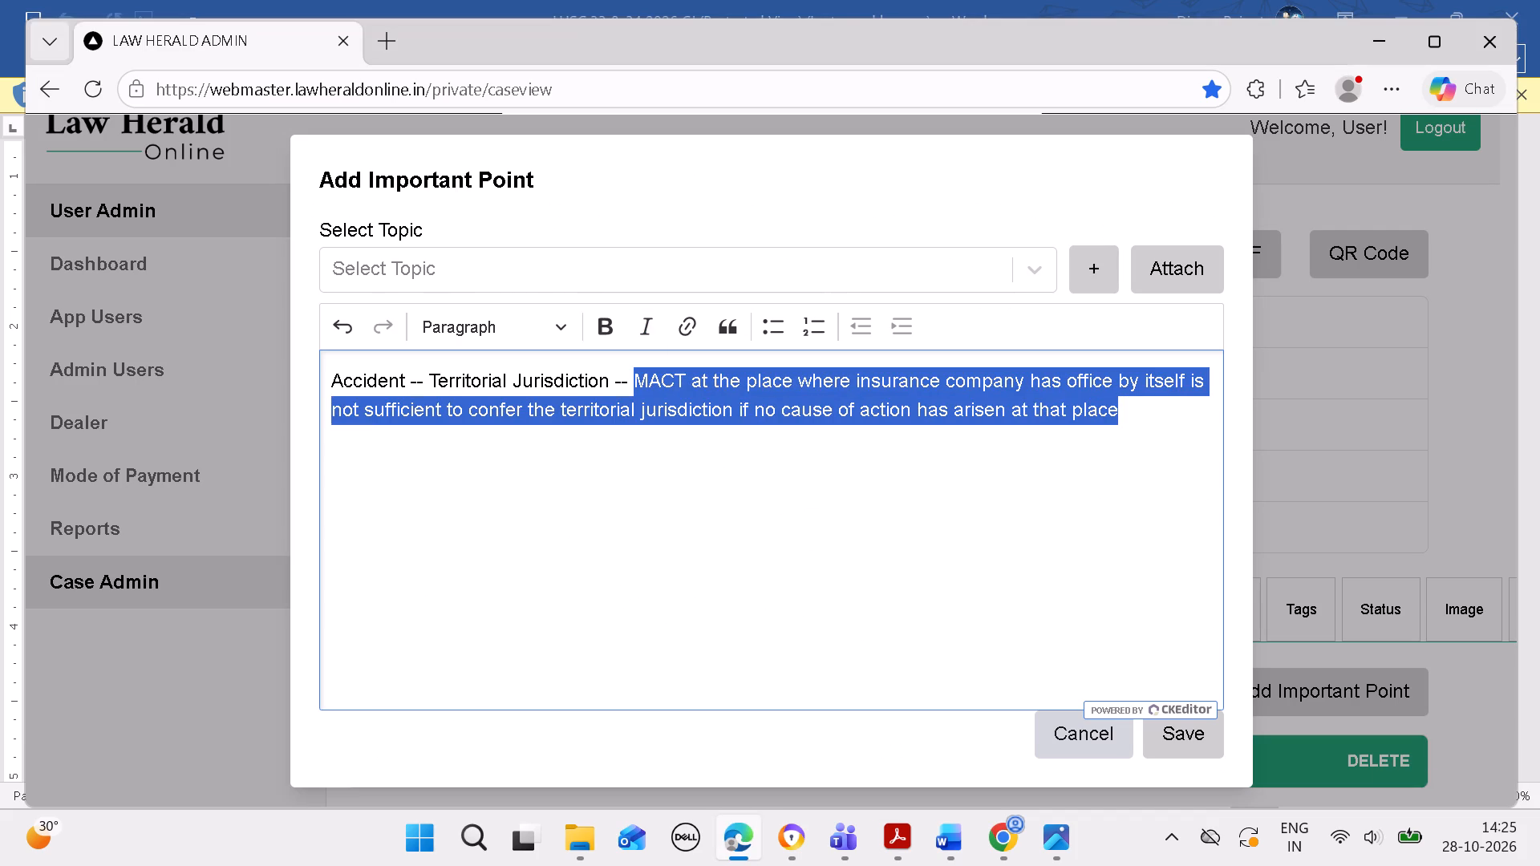
pyautogui.click(663, 486)
pyautogui.click(1113, 480)
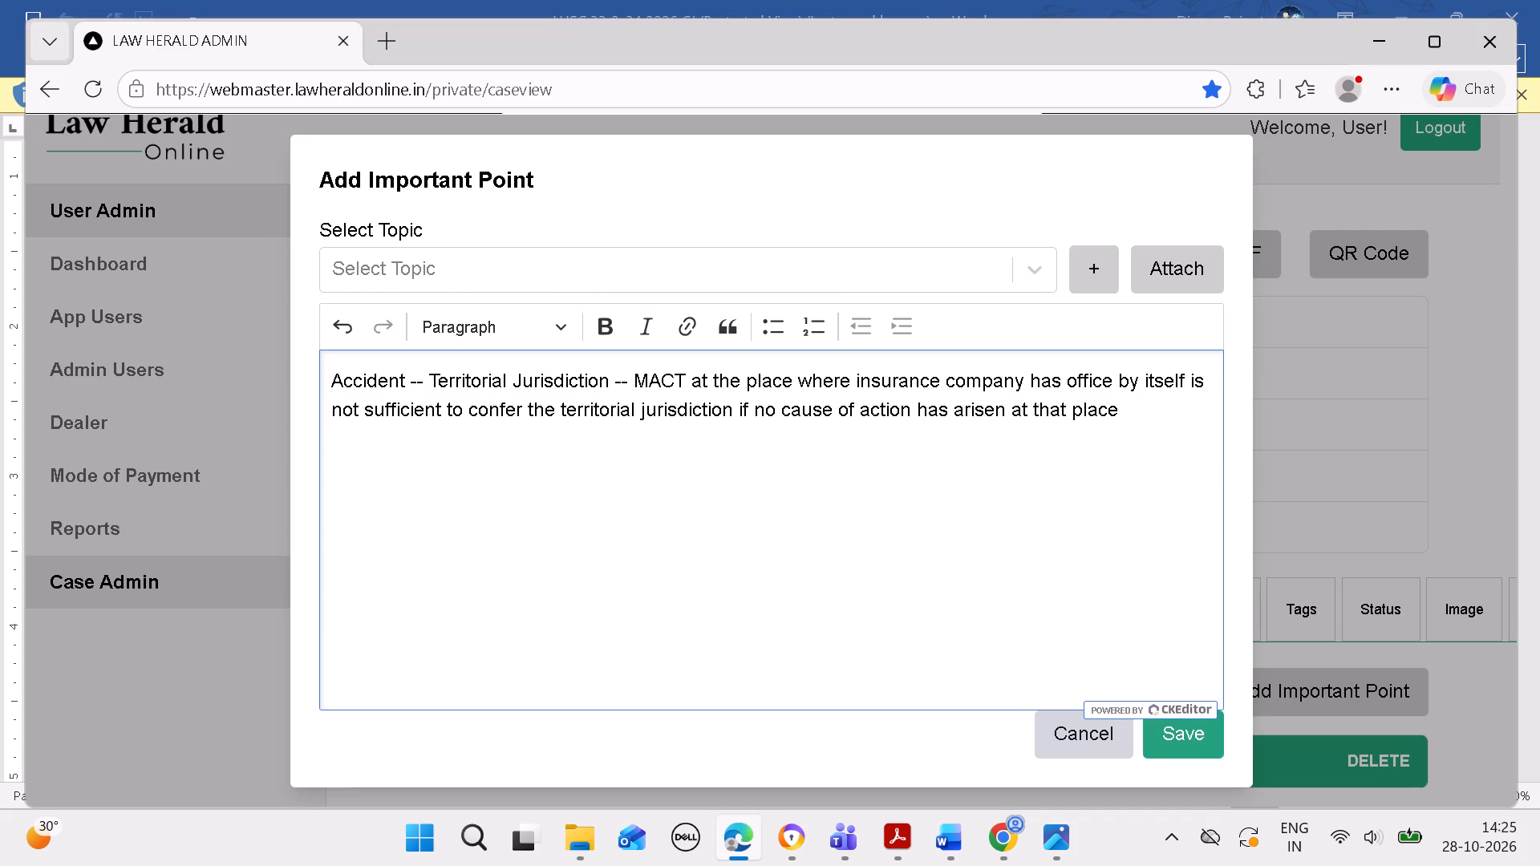
pyautogui.click(1186, 739)
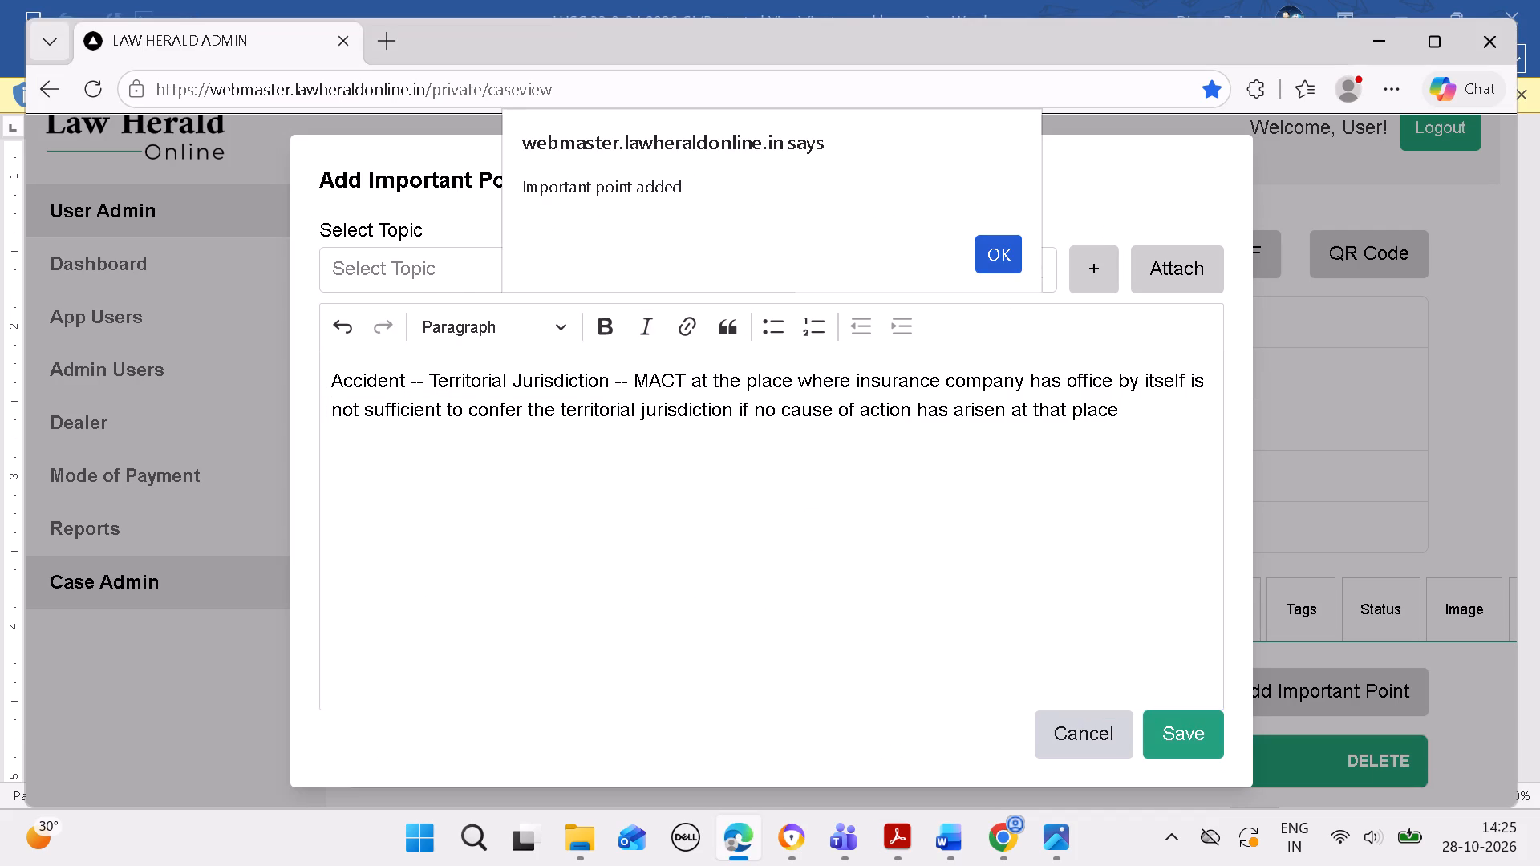
pyautogui.click(1000, 253)
pyautogui.scroll(-9, 932, 490)
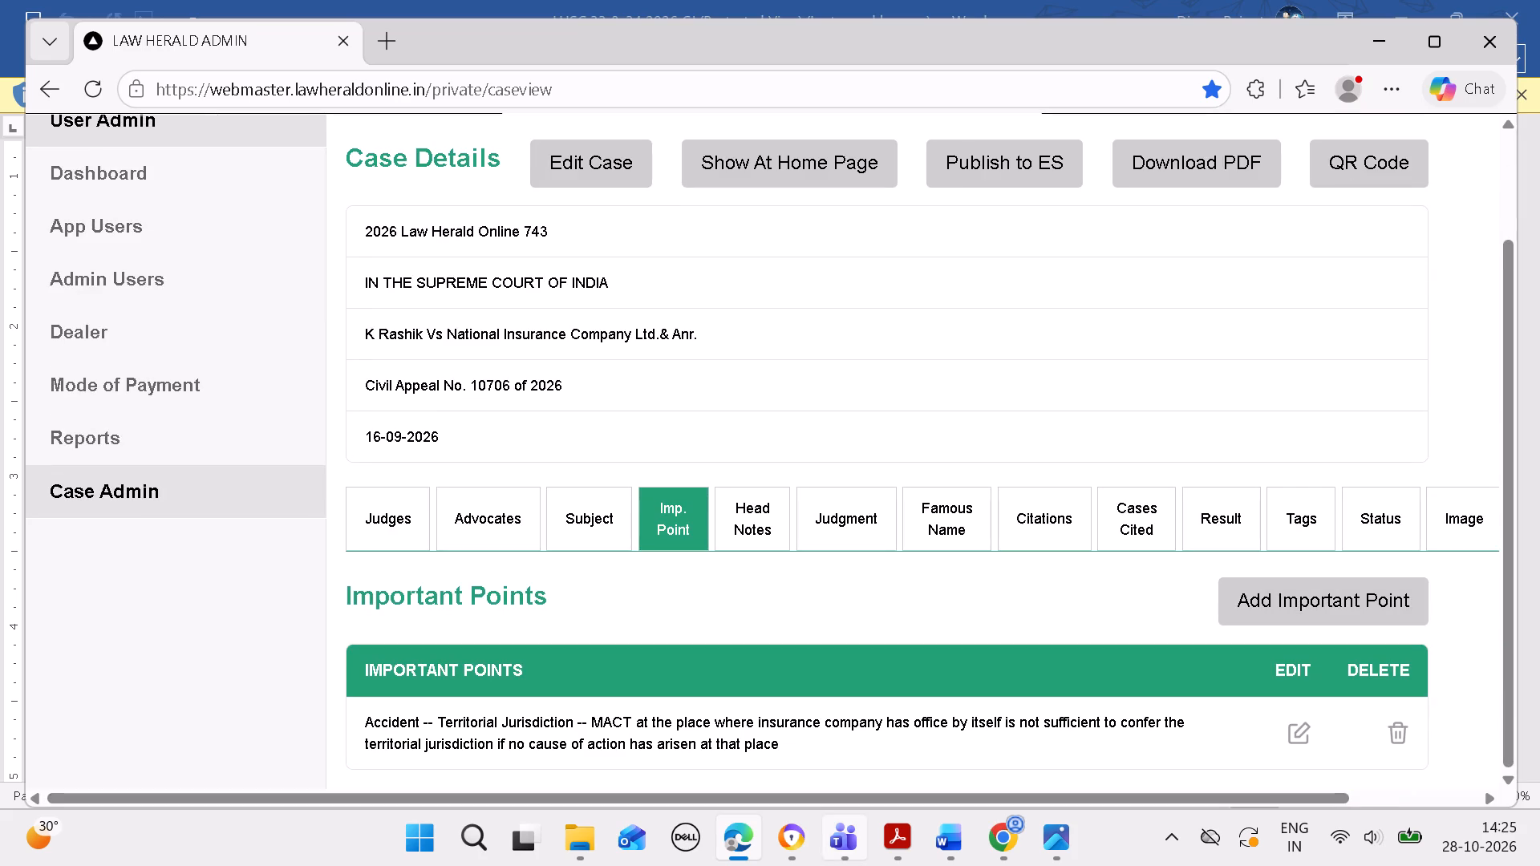
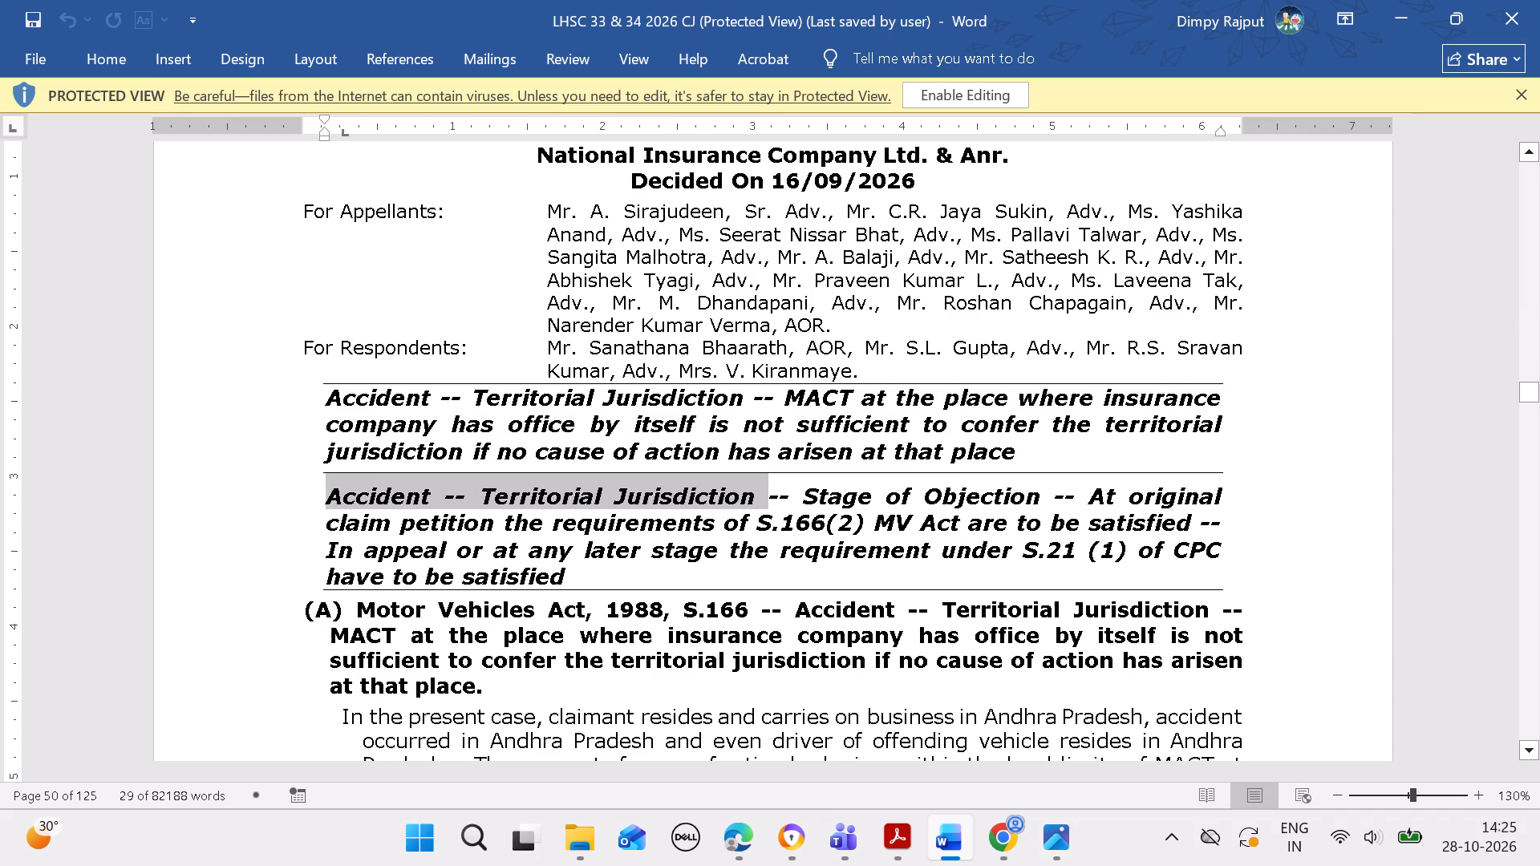
# Copy "Accident -- Territorial Jurisdiction" from the second point in the Word document, attach it as topic in a new important point, and append "--".
pyautogui.moveTo(647, 504); pyautogui.dragTo(763, 500)
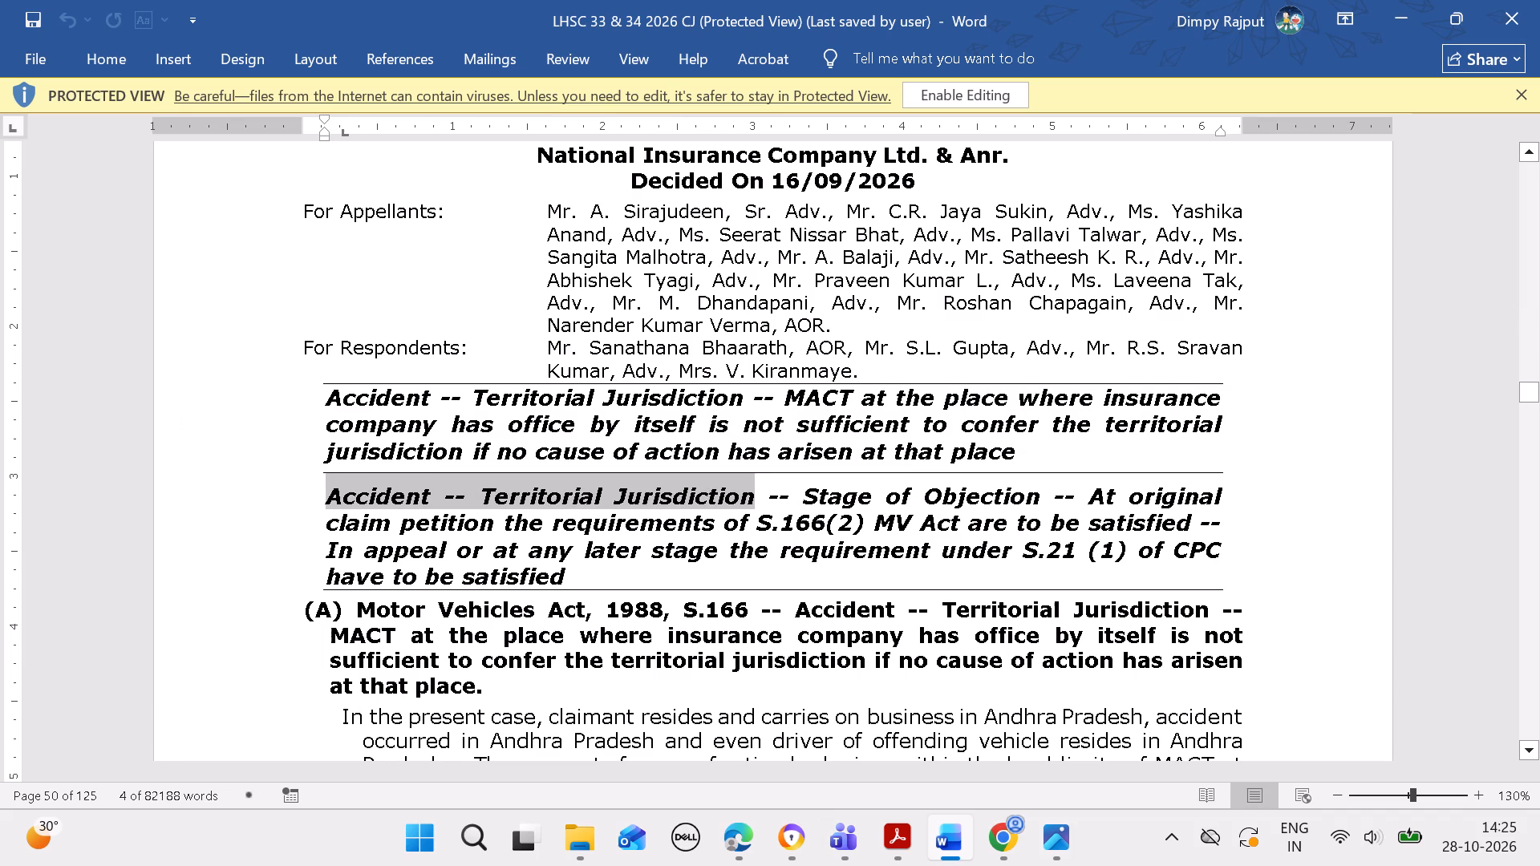
pyautogui.hotkey('ctrl', 'c')
pyautogui.keyDown('ctrl'); pyautogui.click(743, 828); pyautogui.keyUp('ctrl')
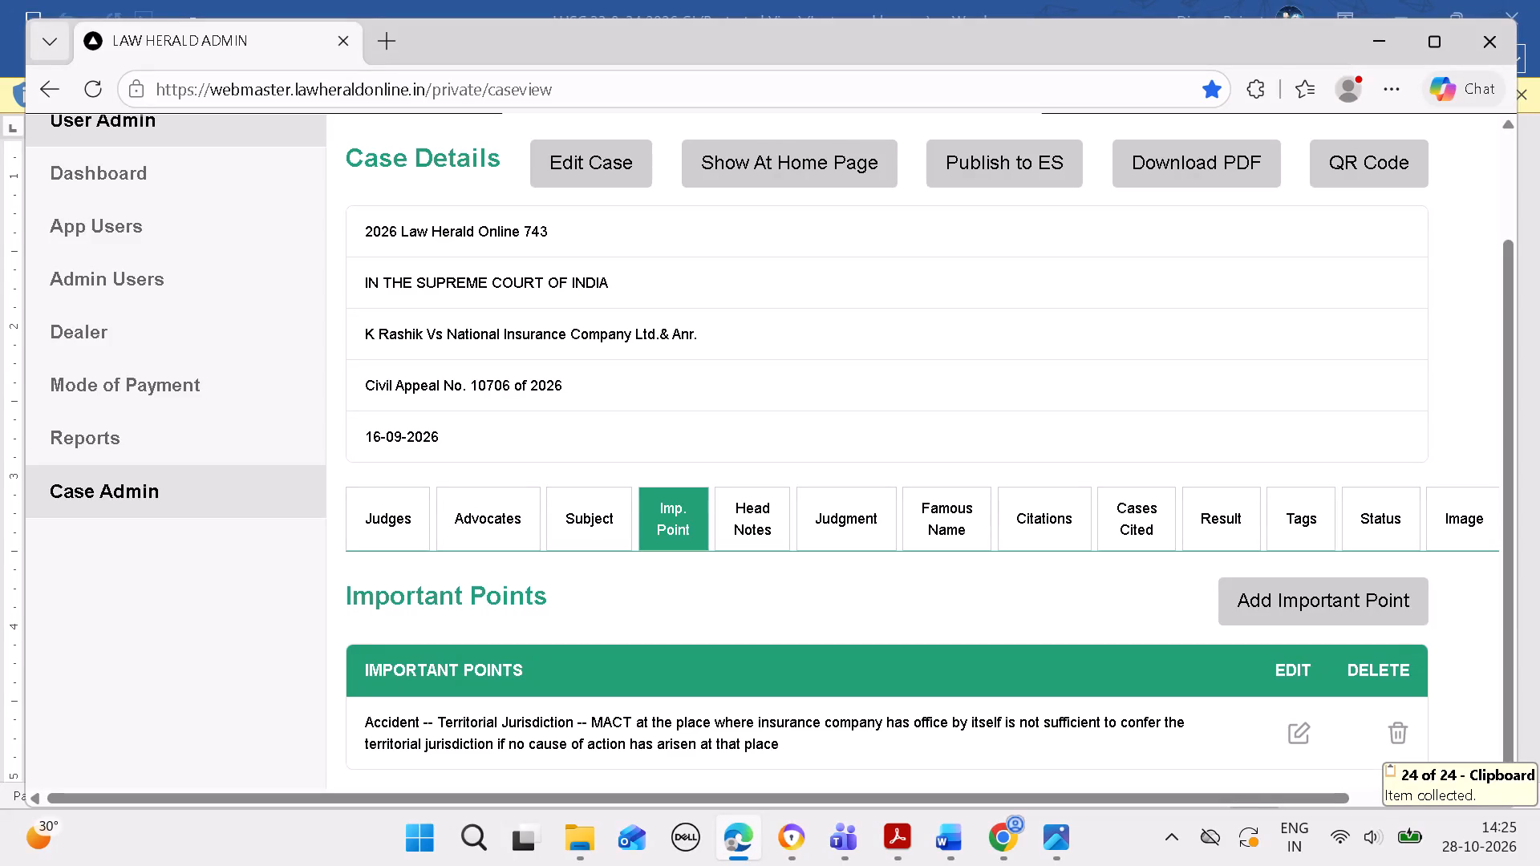
pyautogui.keyDown('ctrl'); pyautogui.click(1246, 601); pyautogui.keyUp('ctrl')
pyautogui.click(811, 261)
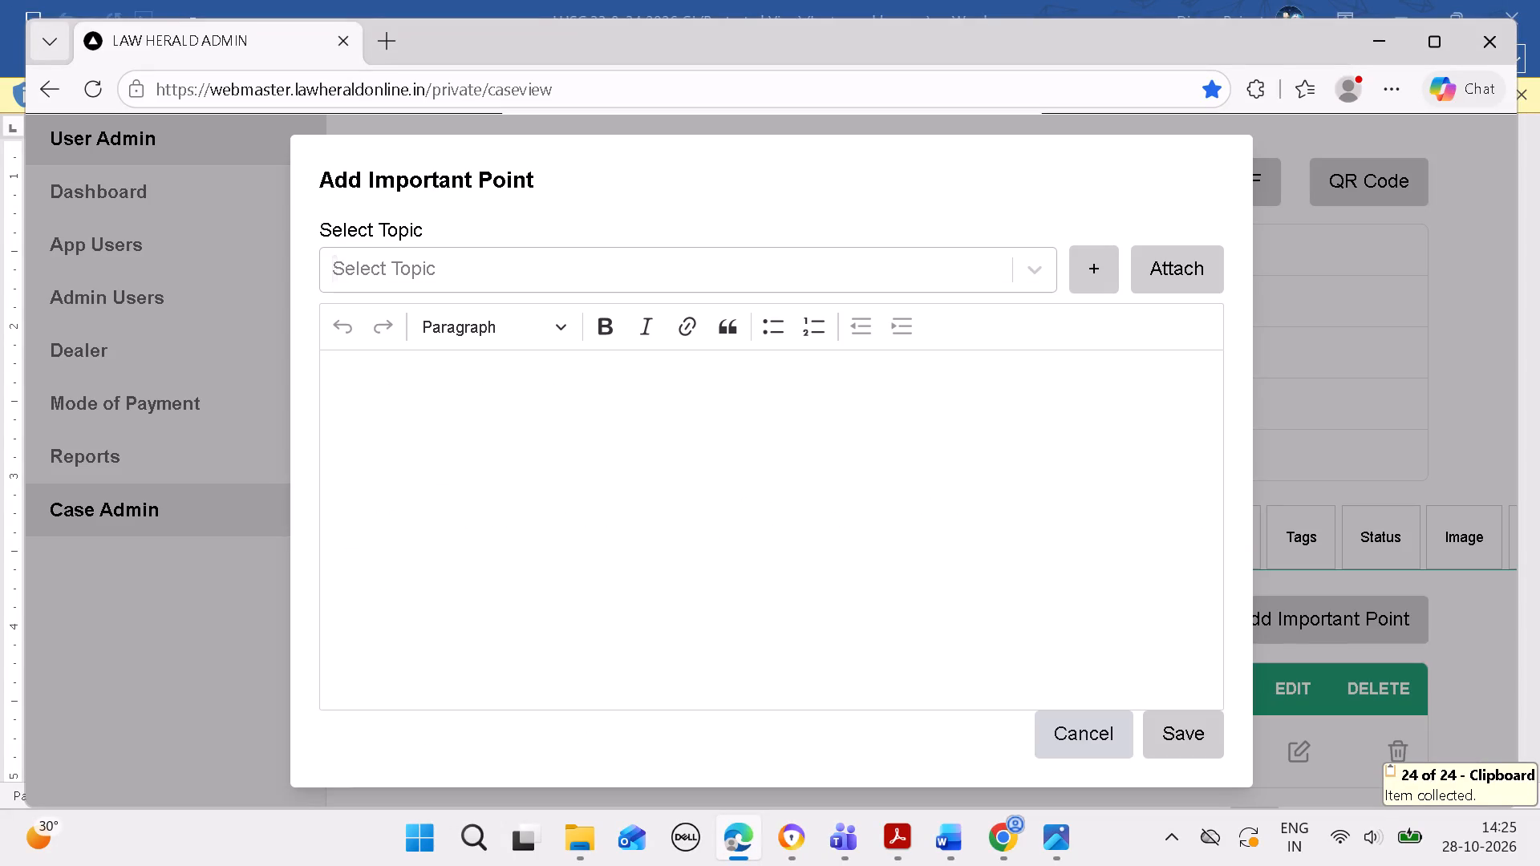
pyautogui.hotkey('ctrl', 'v')
pyautogui.click(610, 337)
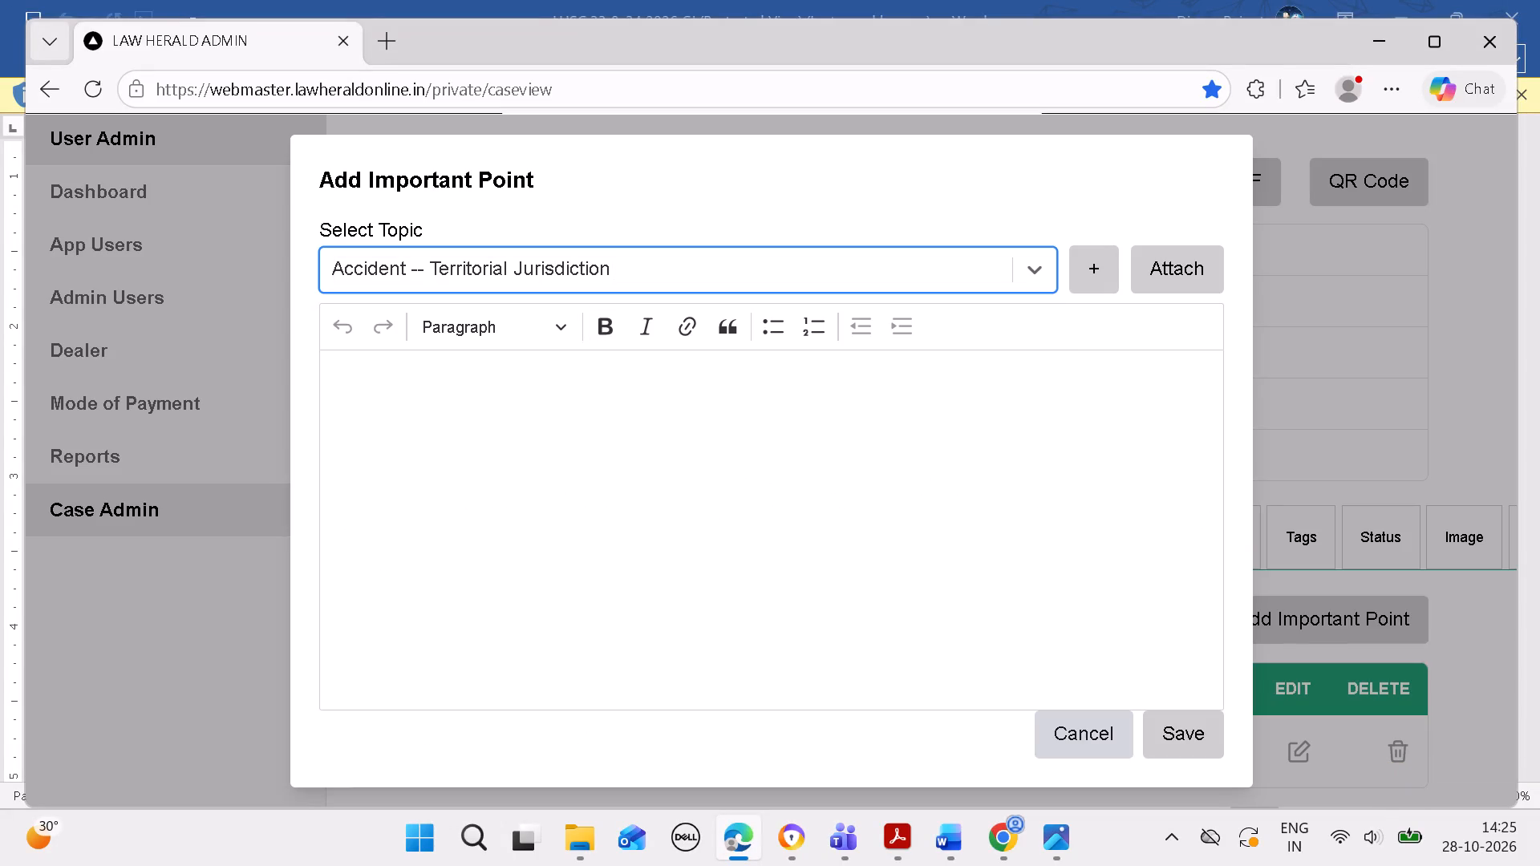
pyautogui.click(1171, 263)
pyautogui.click(775, 462)
pyautogui.press('space')
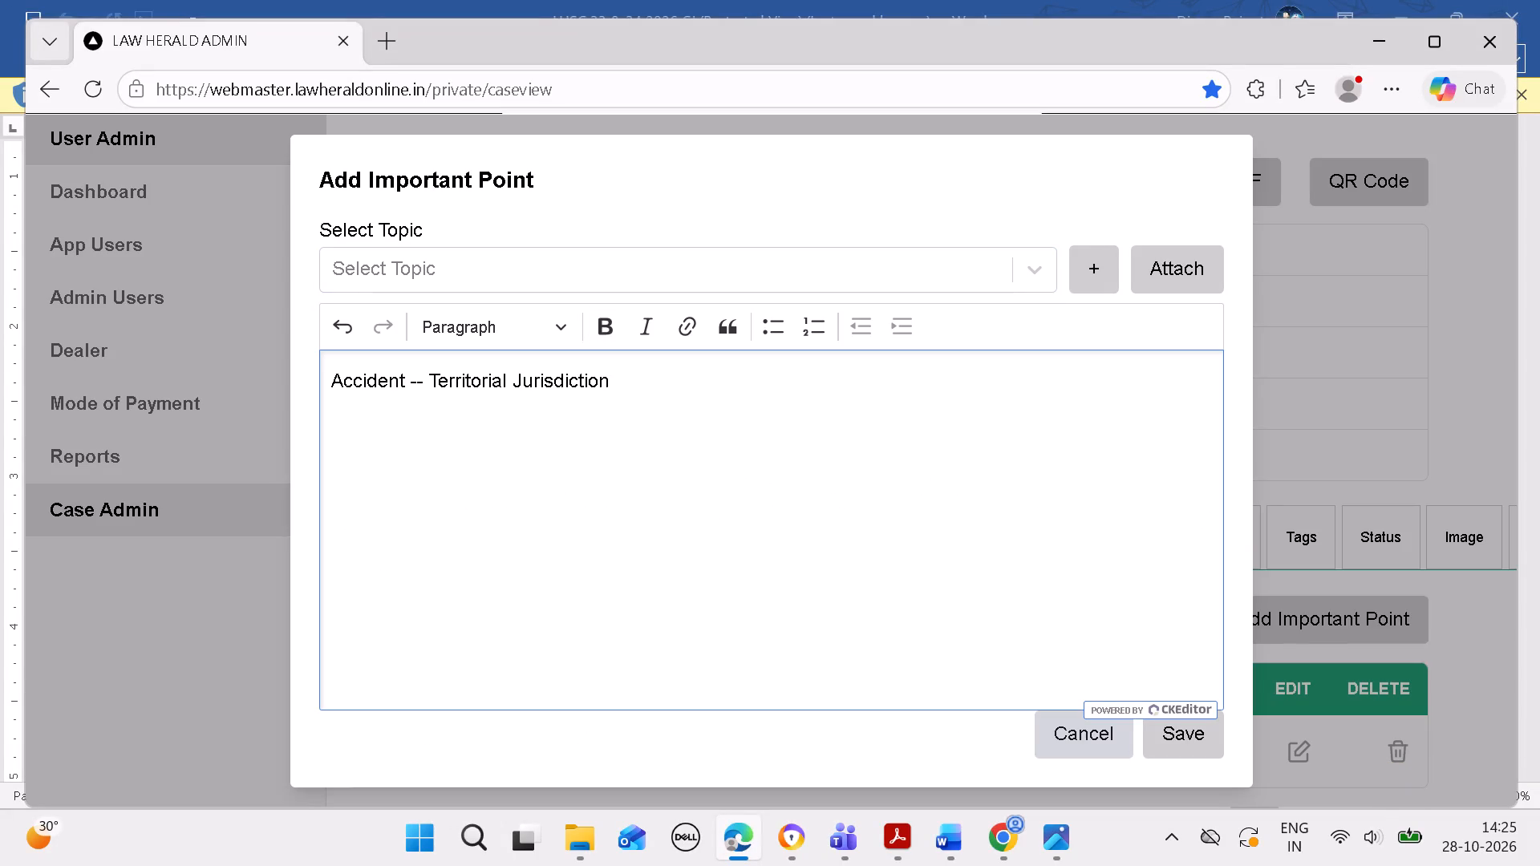
pyautogui.write('--')
pyautogui.press('space')
pyautogui.press('BackSpace')
# Copy "Stage of Objection" from the same Word paragraph and save it as a new topic for the important point in Edge.
pyautogui.click(947, 837)
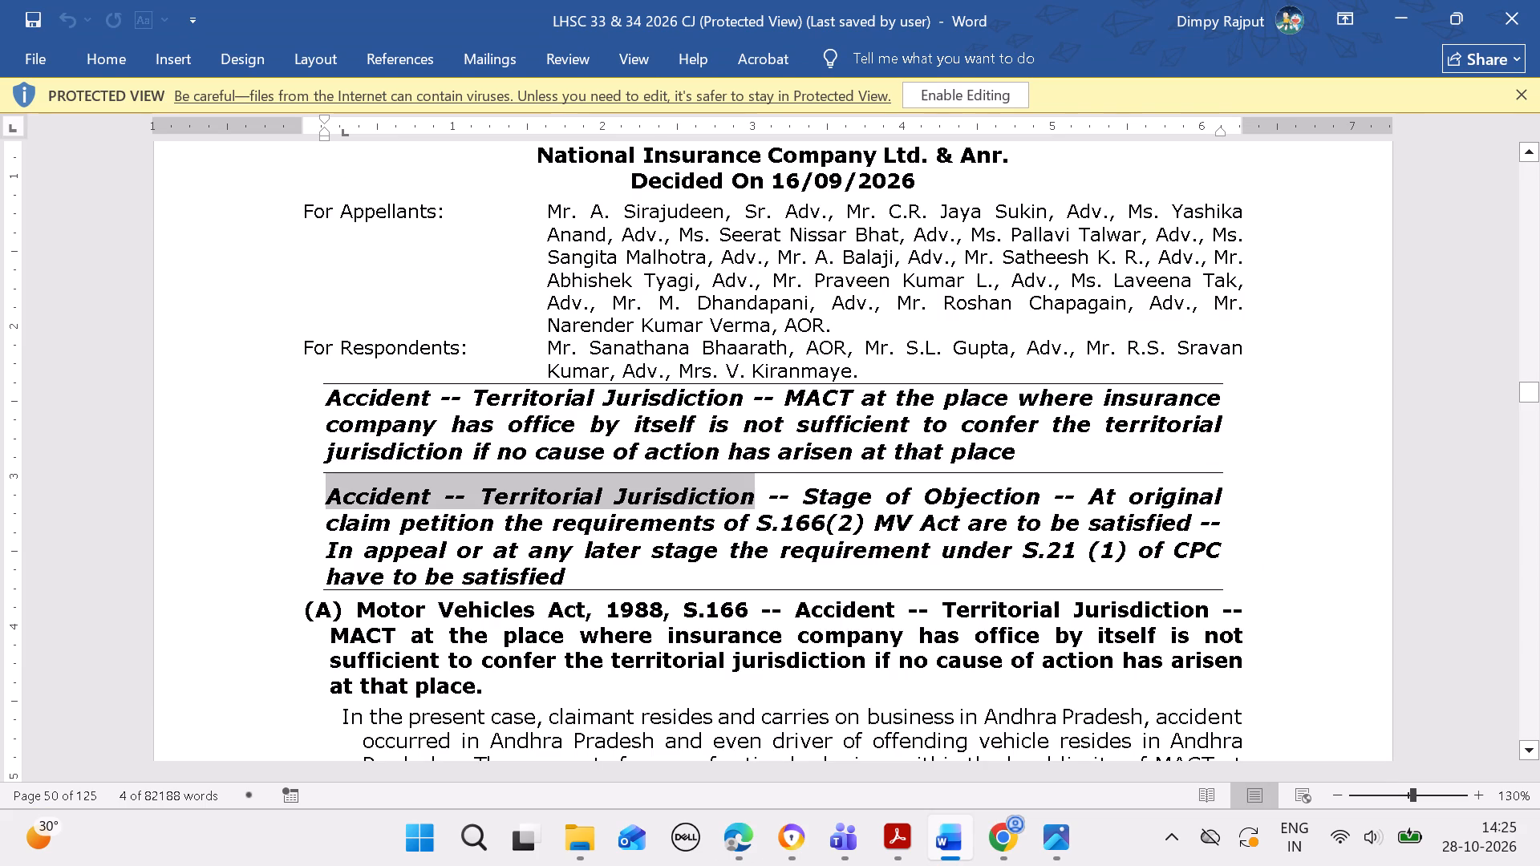
pyautogui.moveTo(809, 484); pyautogui.dragTo(962, 489)
pyautogui.hotkey('ctrl', 'c')
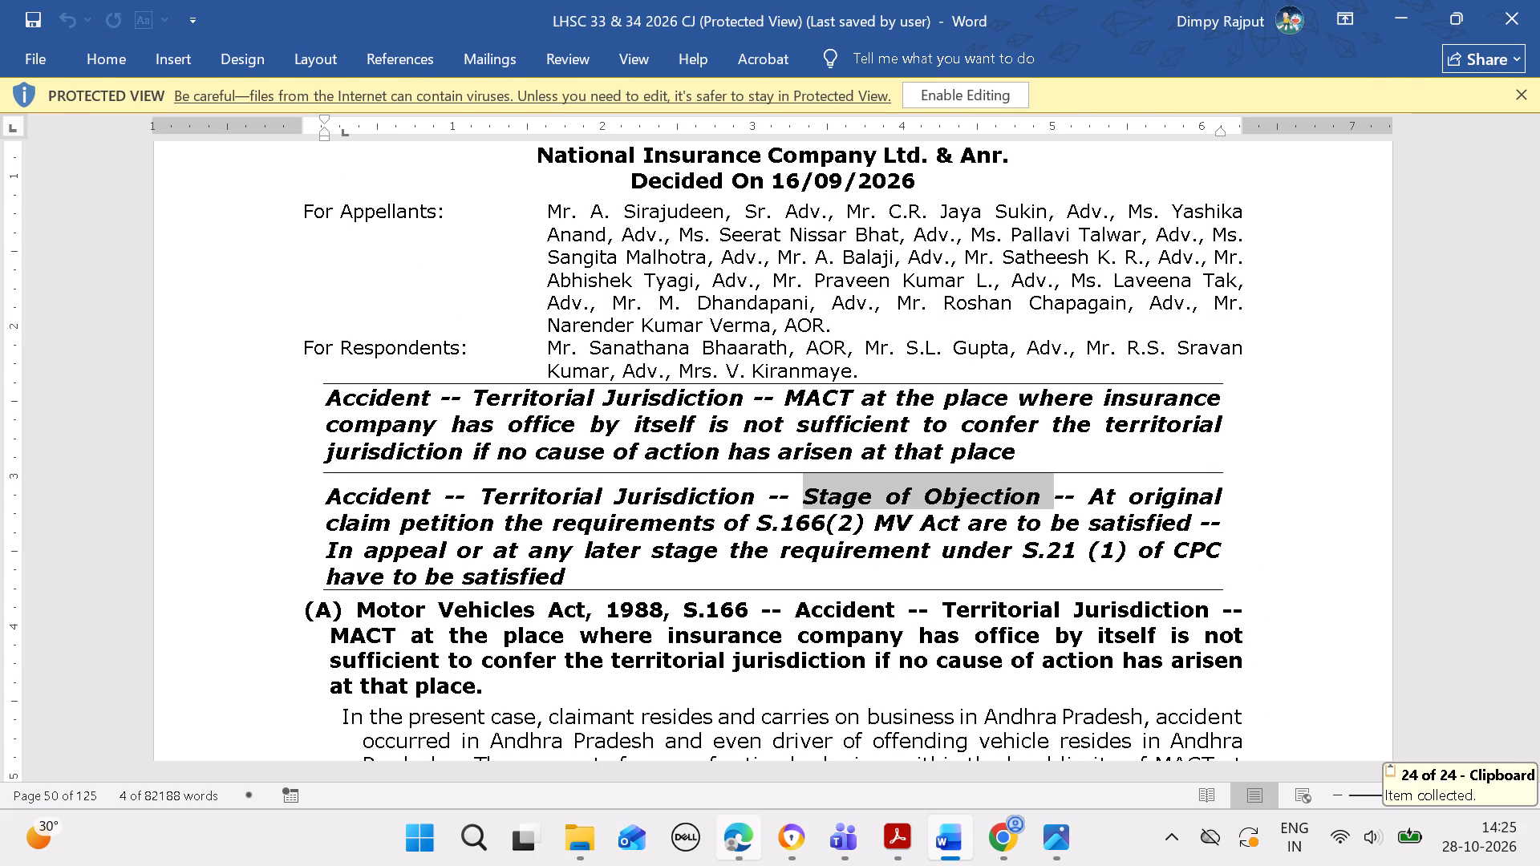
pyautogui.click(739, 835)
pyautogui.click(1096, 252)
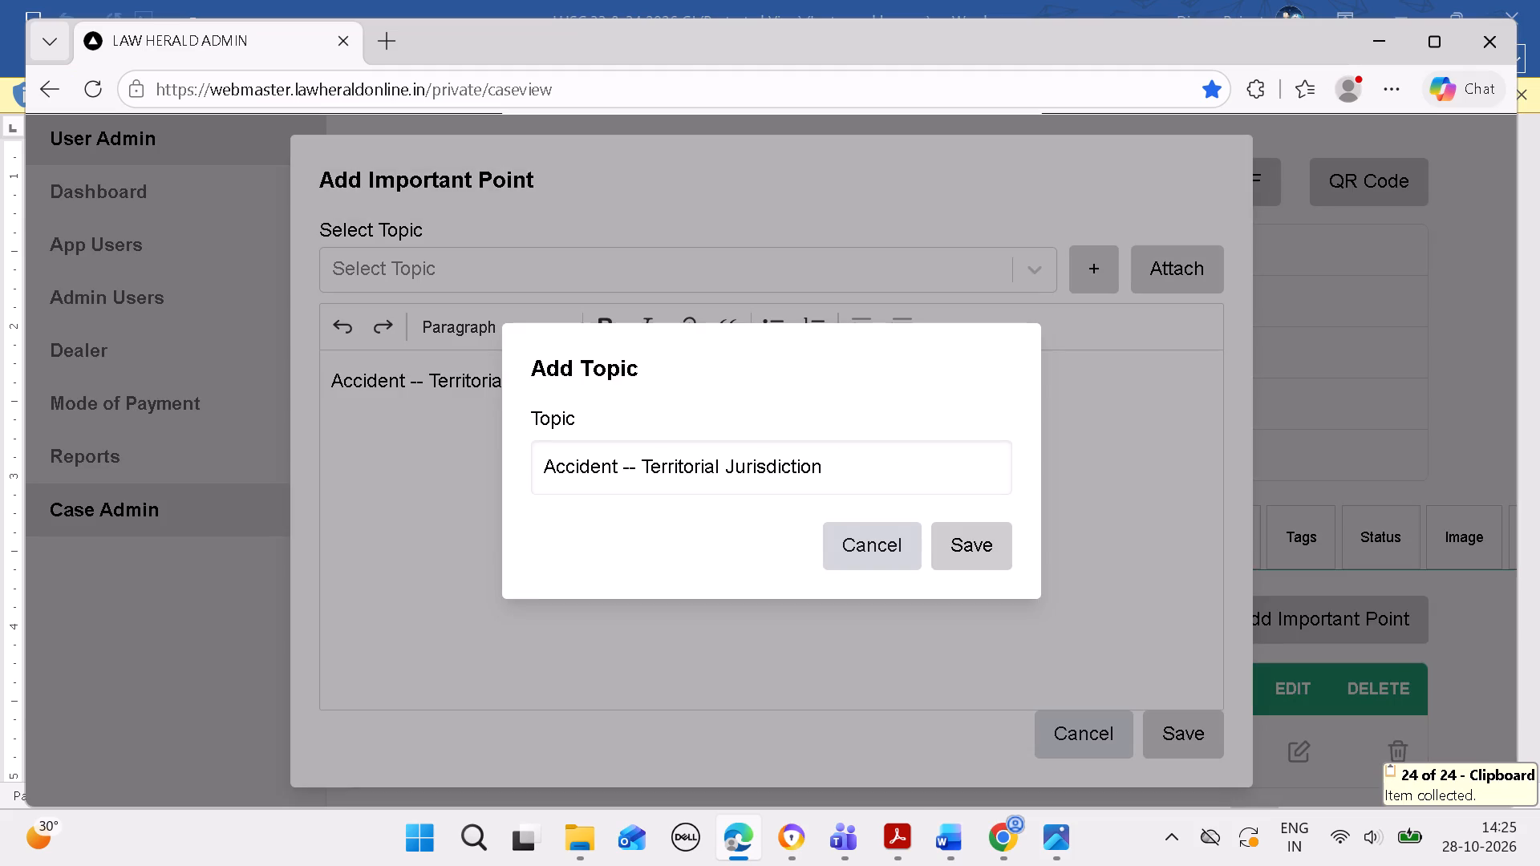
pyautogui.moveTo(879, 455); pyautogui.dragTo(497, 455)
pyautogui.press('BackSpace')
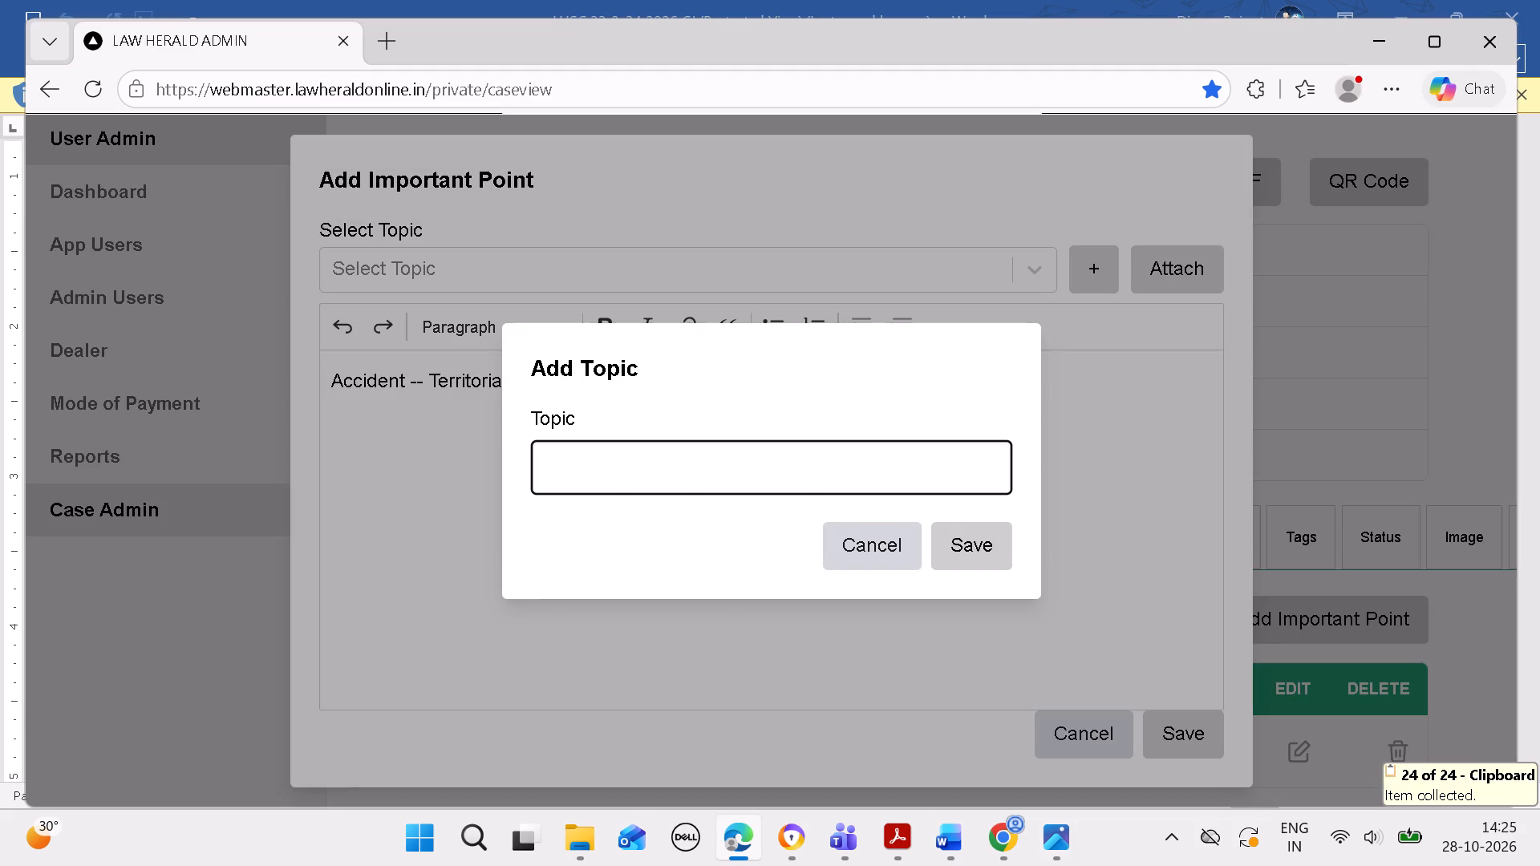
pyautogui.hotkey('ctrl', 'b')
pyautogui.hotkey('ctrl', 'v')
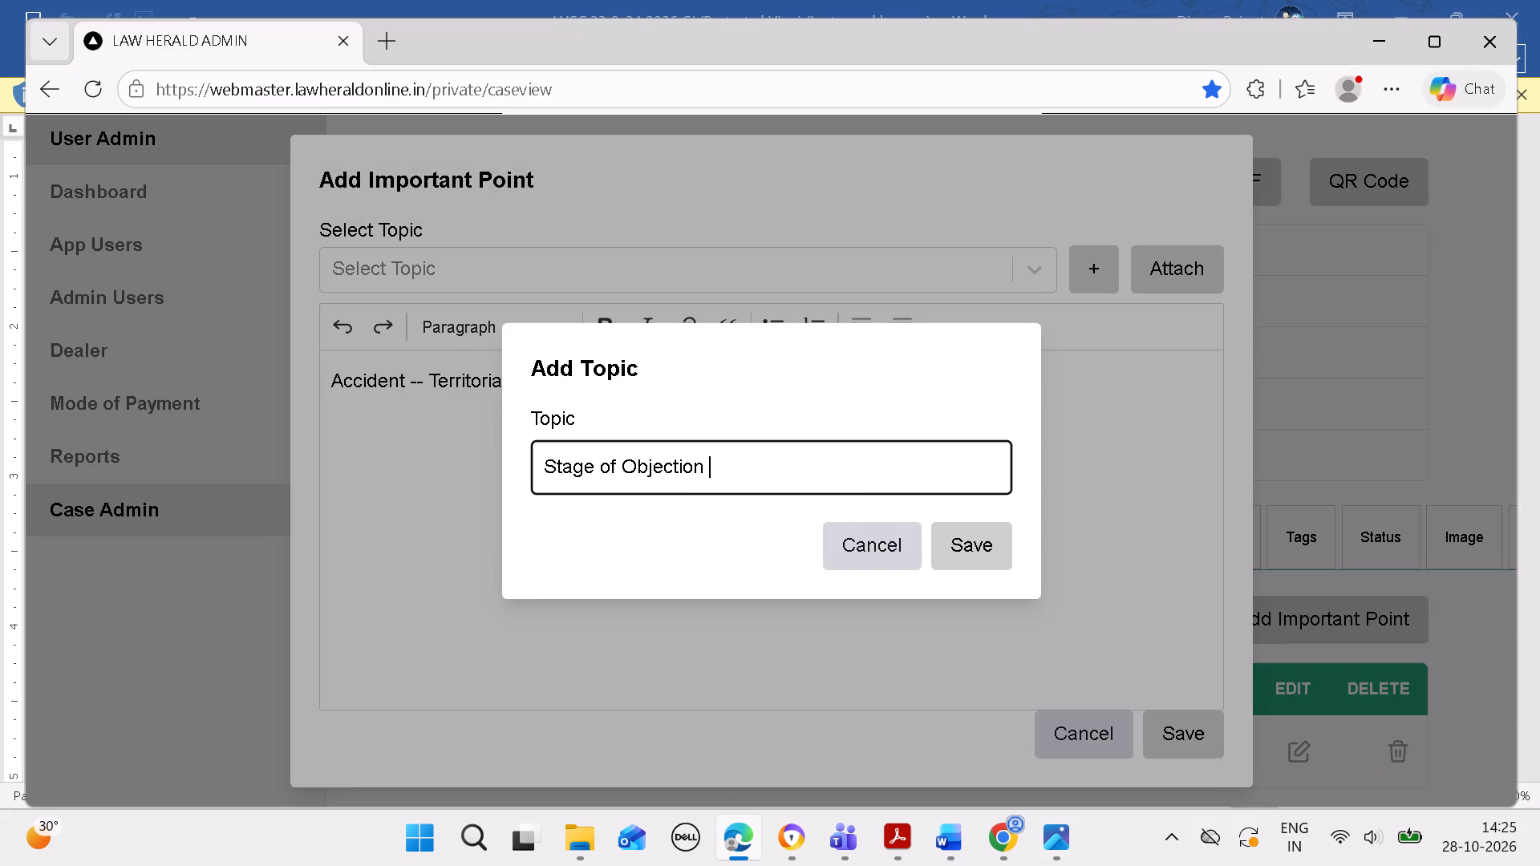
pyautogui.press('BackSpace')
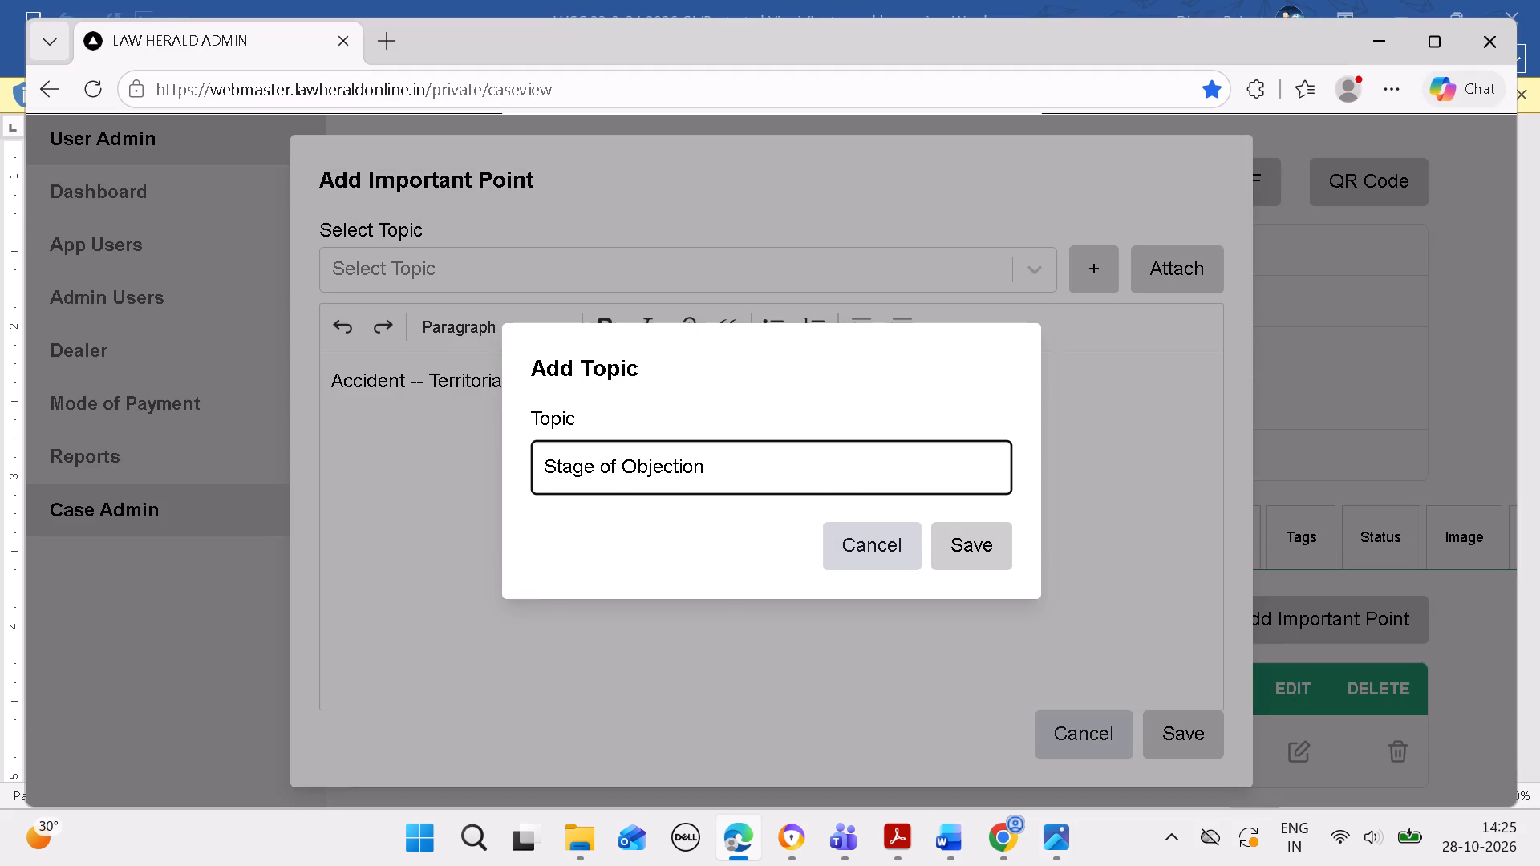
pyautogui.click(961, 538)
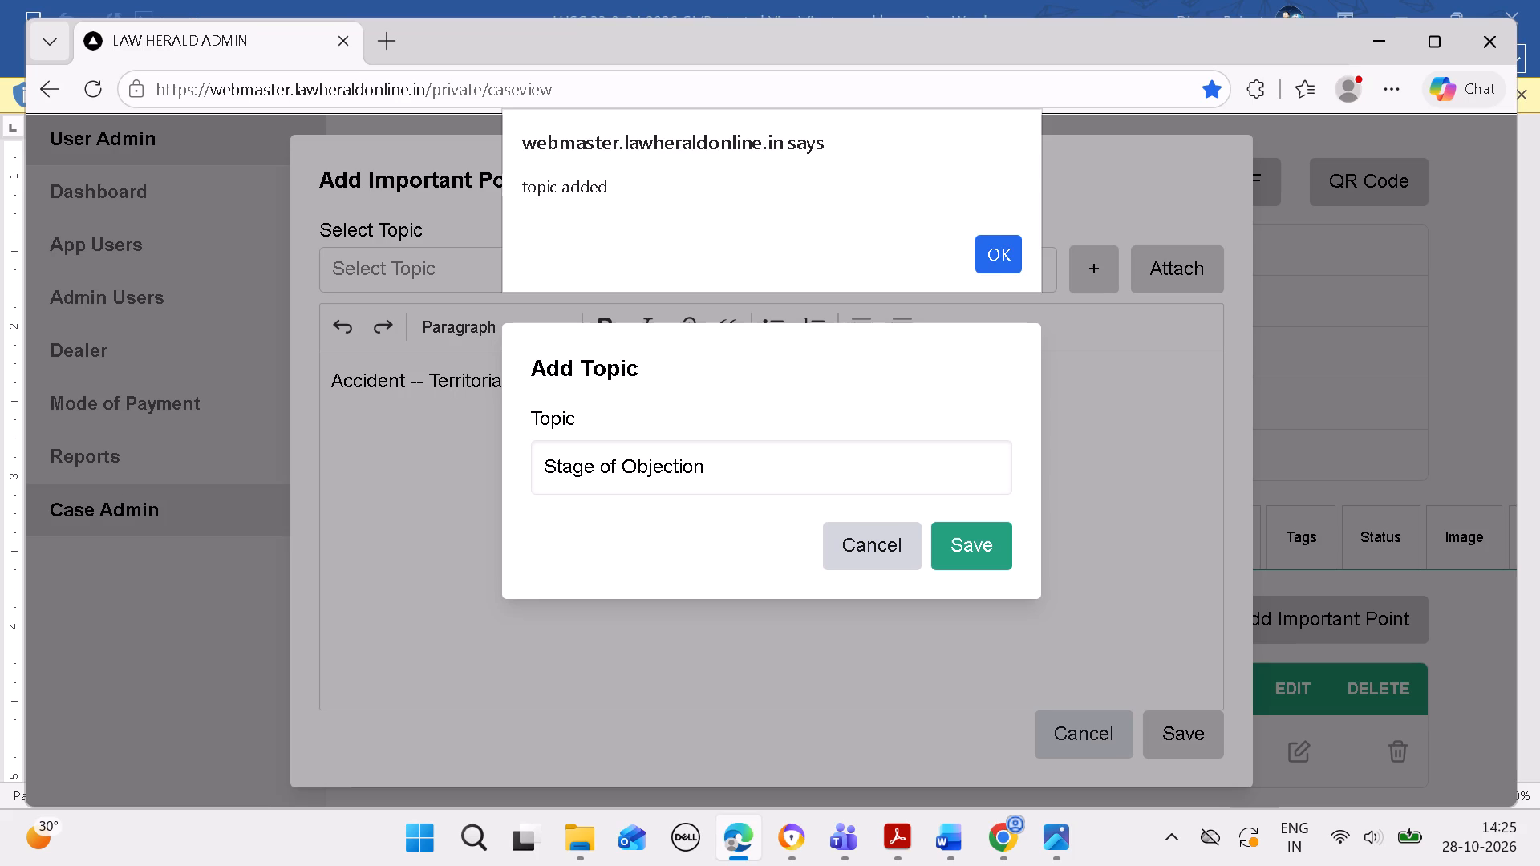
pyautogui.click(1001, 253)
# Join "Stage of Objection" onto the "Accident -- Territorial Jurisdiction --" line and append "--" after it.
pyautogui.click(321, 427)
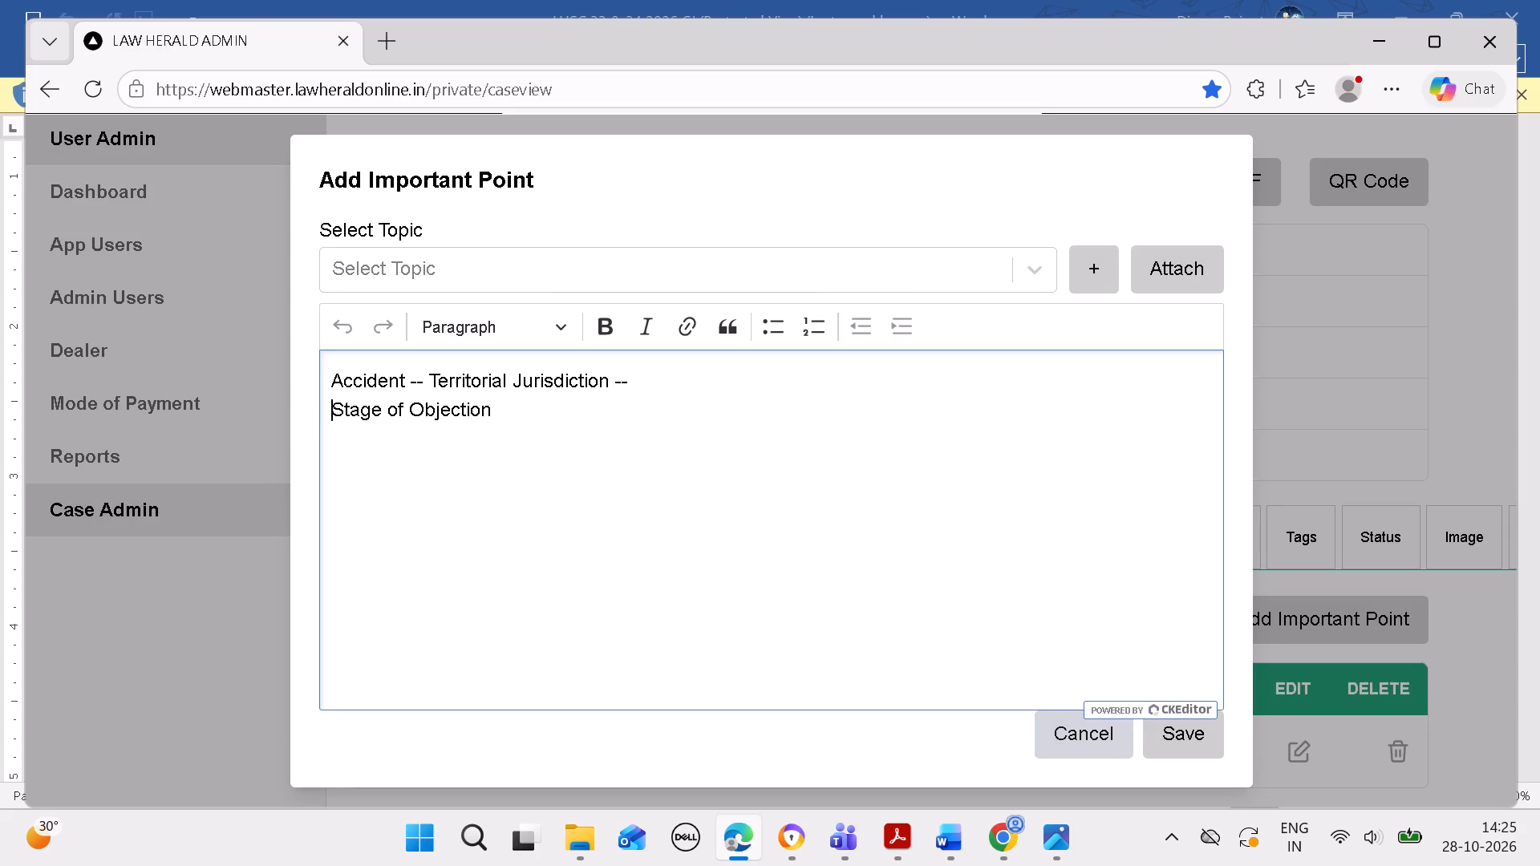
pyautogui.press('BackSpace')
pyautogui.press('BackSpace')
pyautogui.click(903, 435)
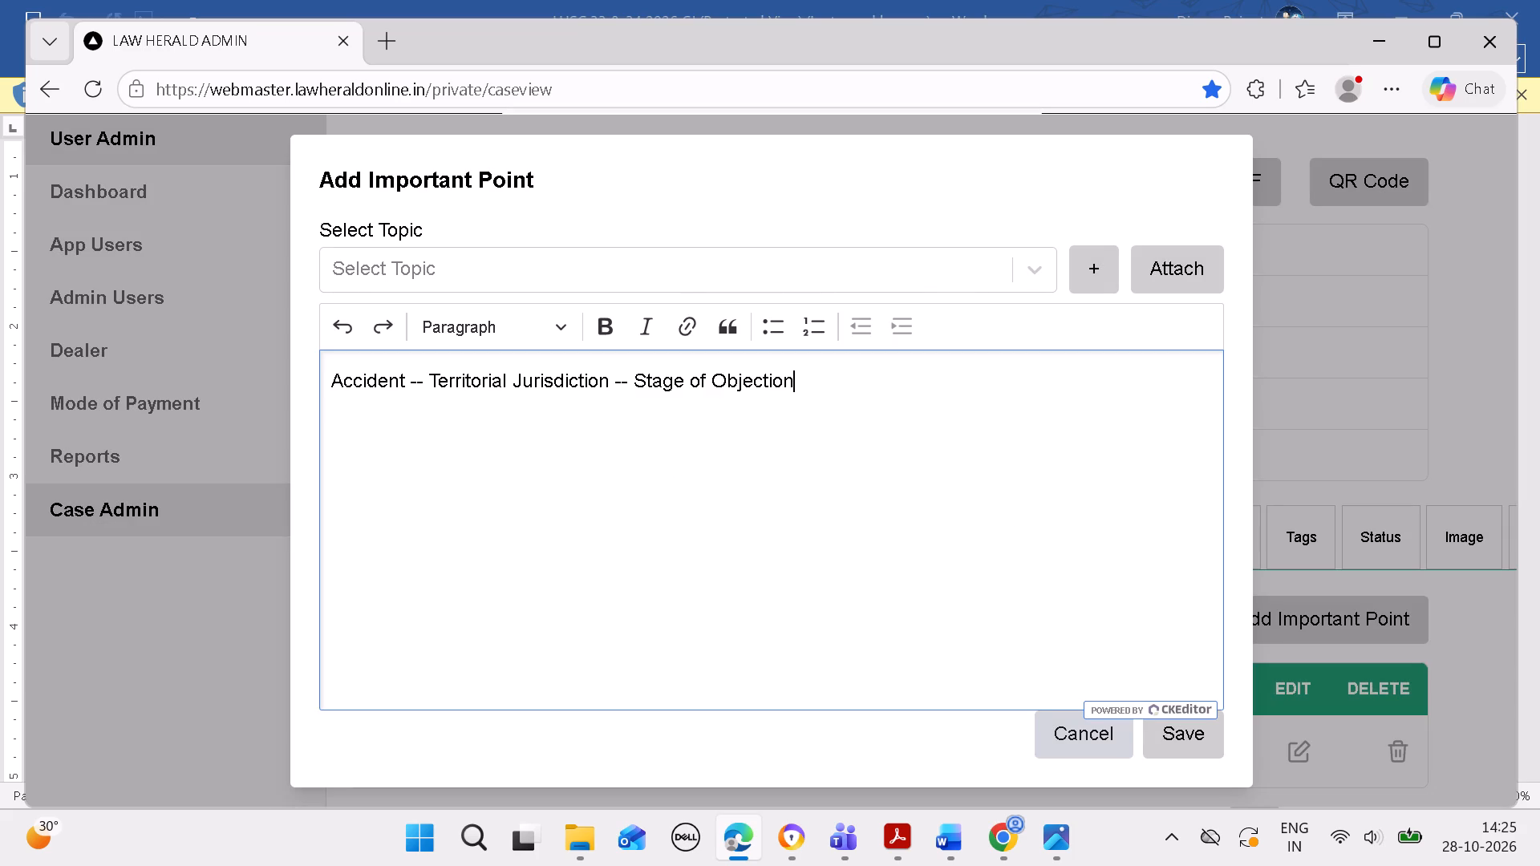
pyautogui.press('.')
pyautogui.press('BackSpace')
pyautogui.press('space')
pyautogui.write('--')
pyautogui.press('space')
pyautogui.press('BackSpace')
# Copy the second point's remaining text, "At original claim petition" through "have to be satisfied", from Word and paste it after "Stage of Objection --".
pyautogui.click(953, 825)
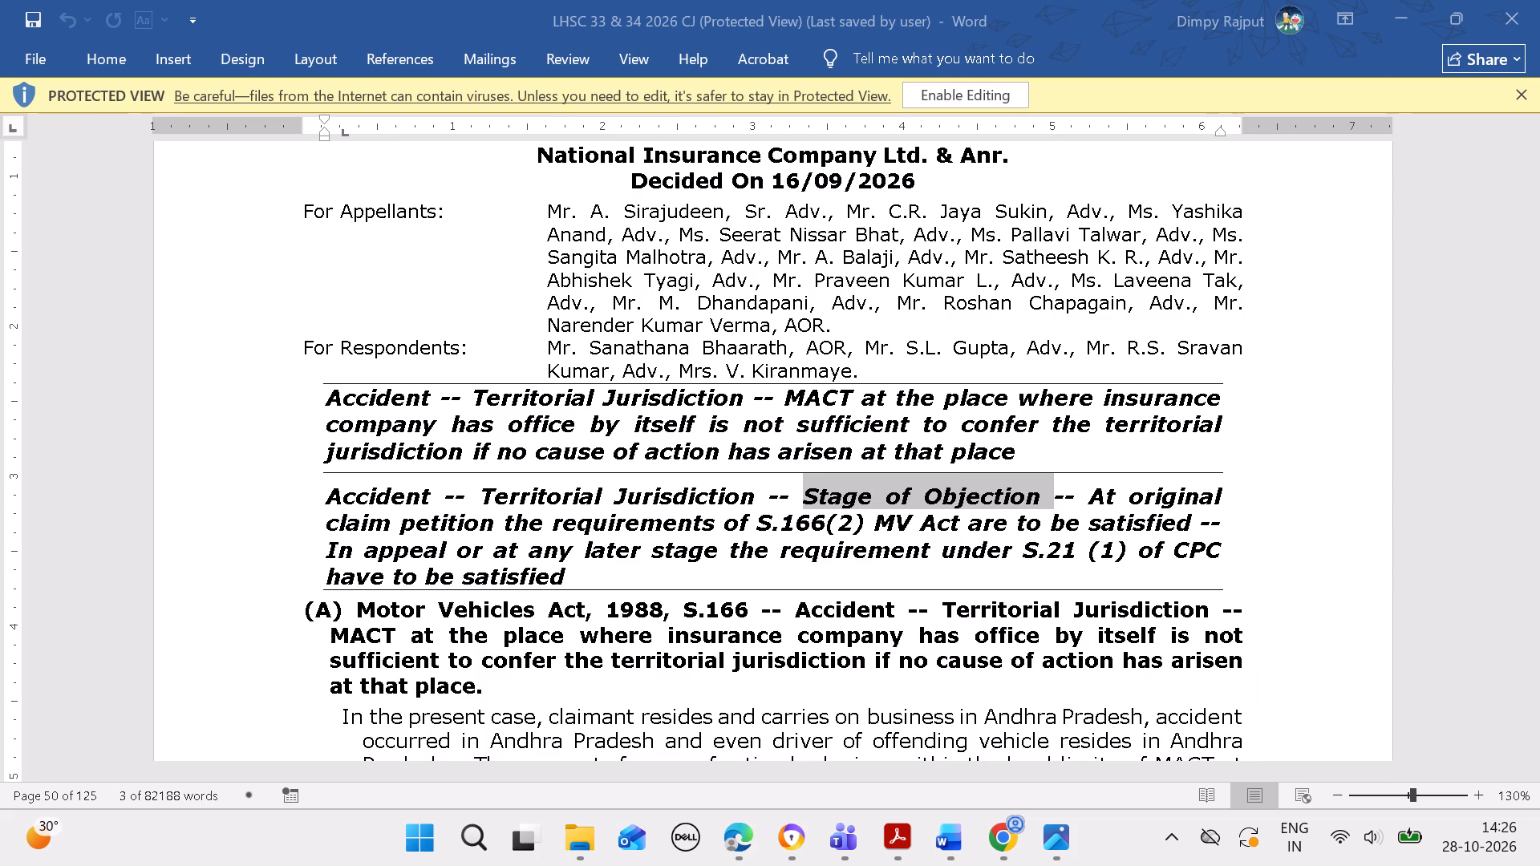
pyautogui.moveTo(1092, 484); pyautogui.dragTo(1162, 558)
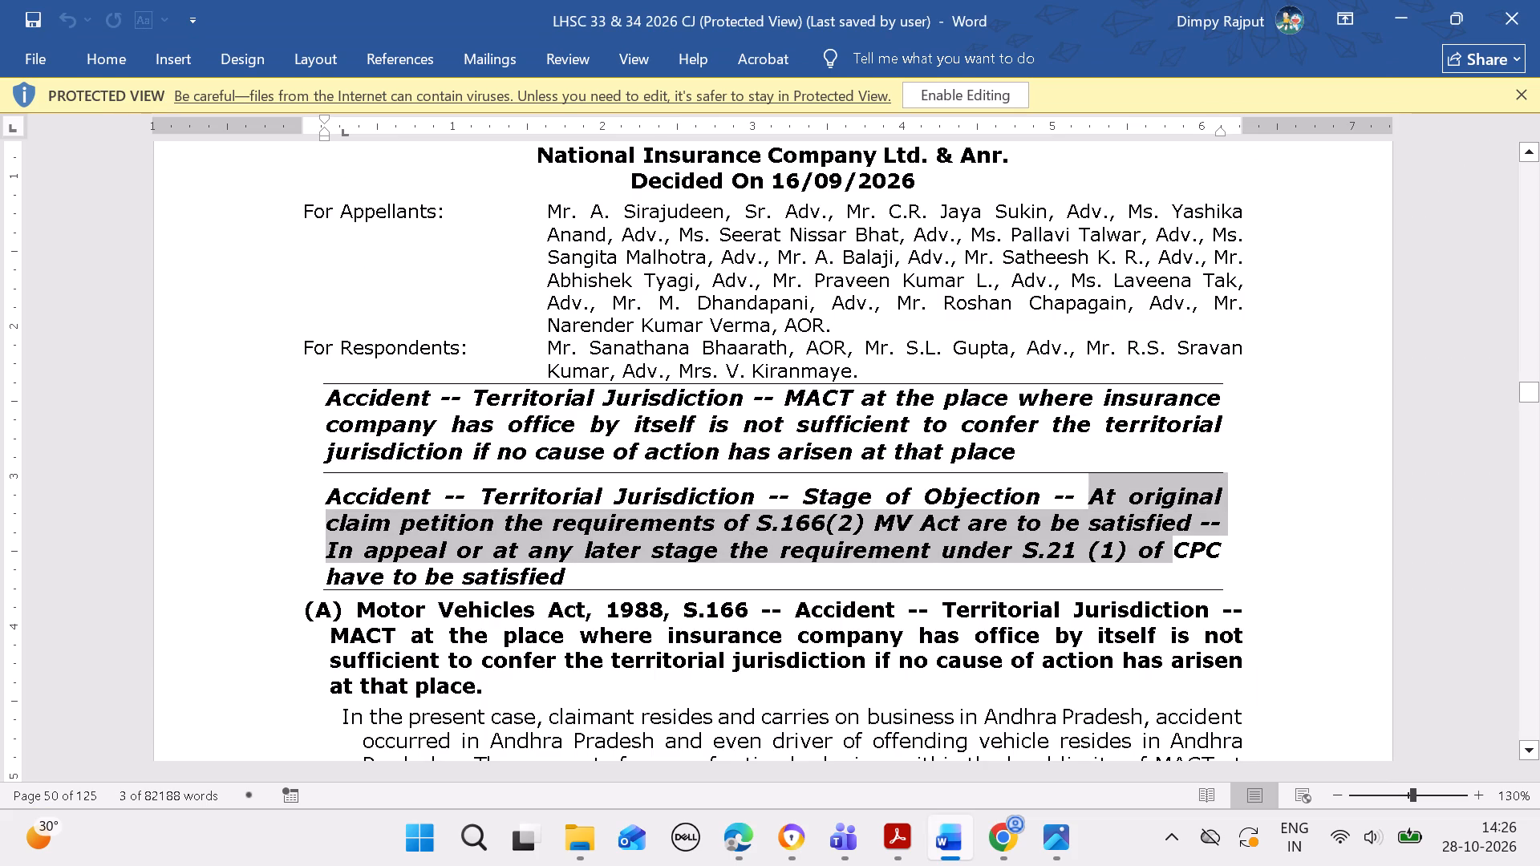
pyautogui.moveTo(1162, 558); pyautogui.dragTo(1172, 570)
pyautogui.hotkey('ctrl', 'c')
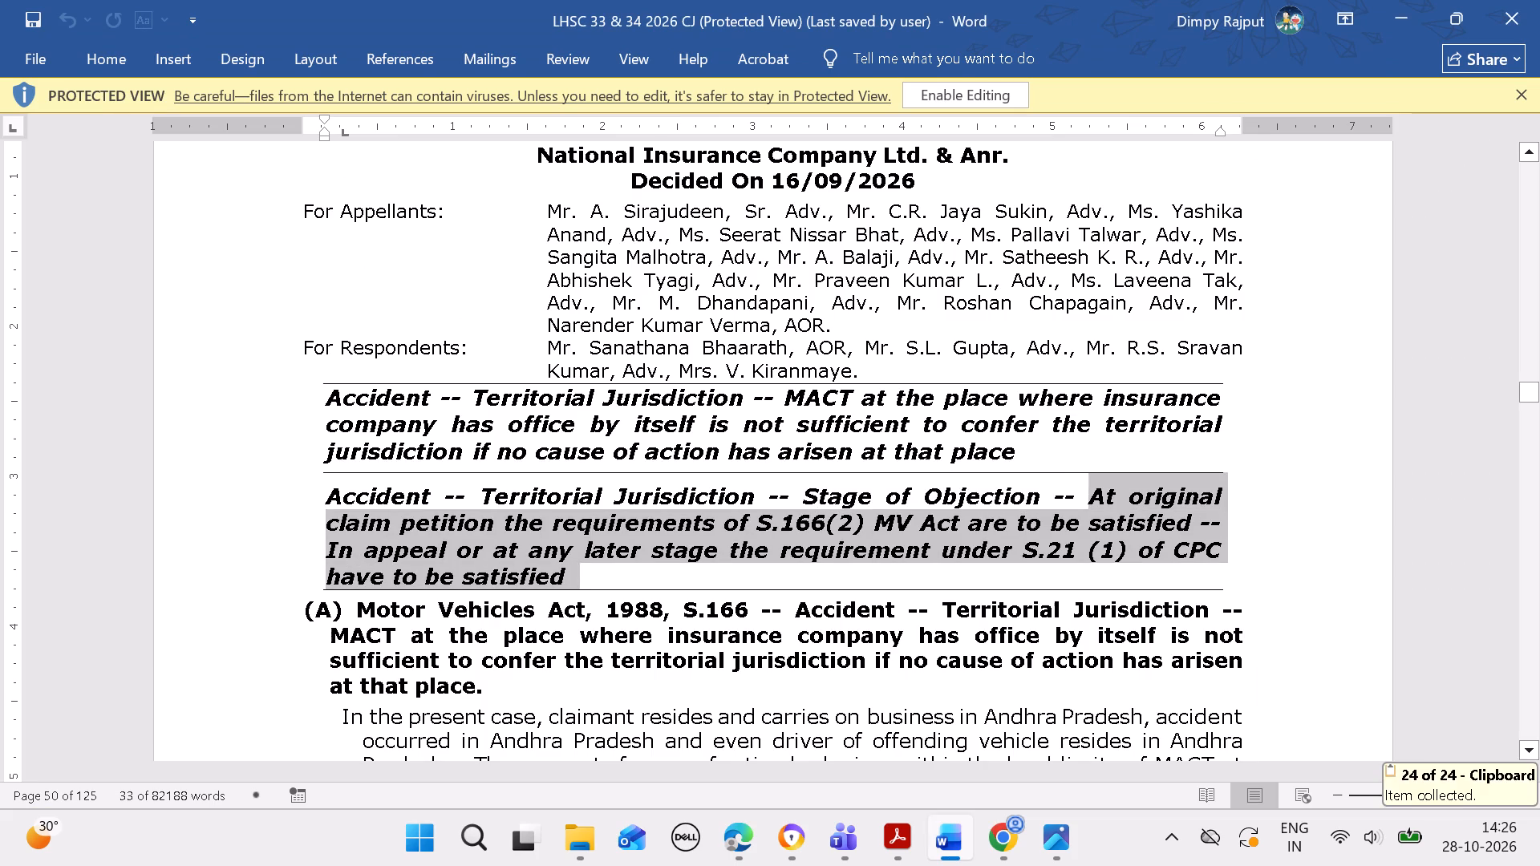
pyautogui.click(760, 830)
pyautogui.hotkey('ctrl', 'v')
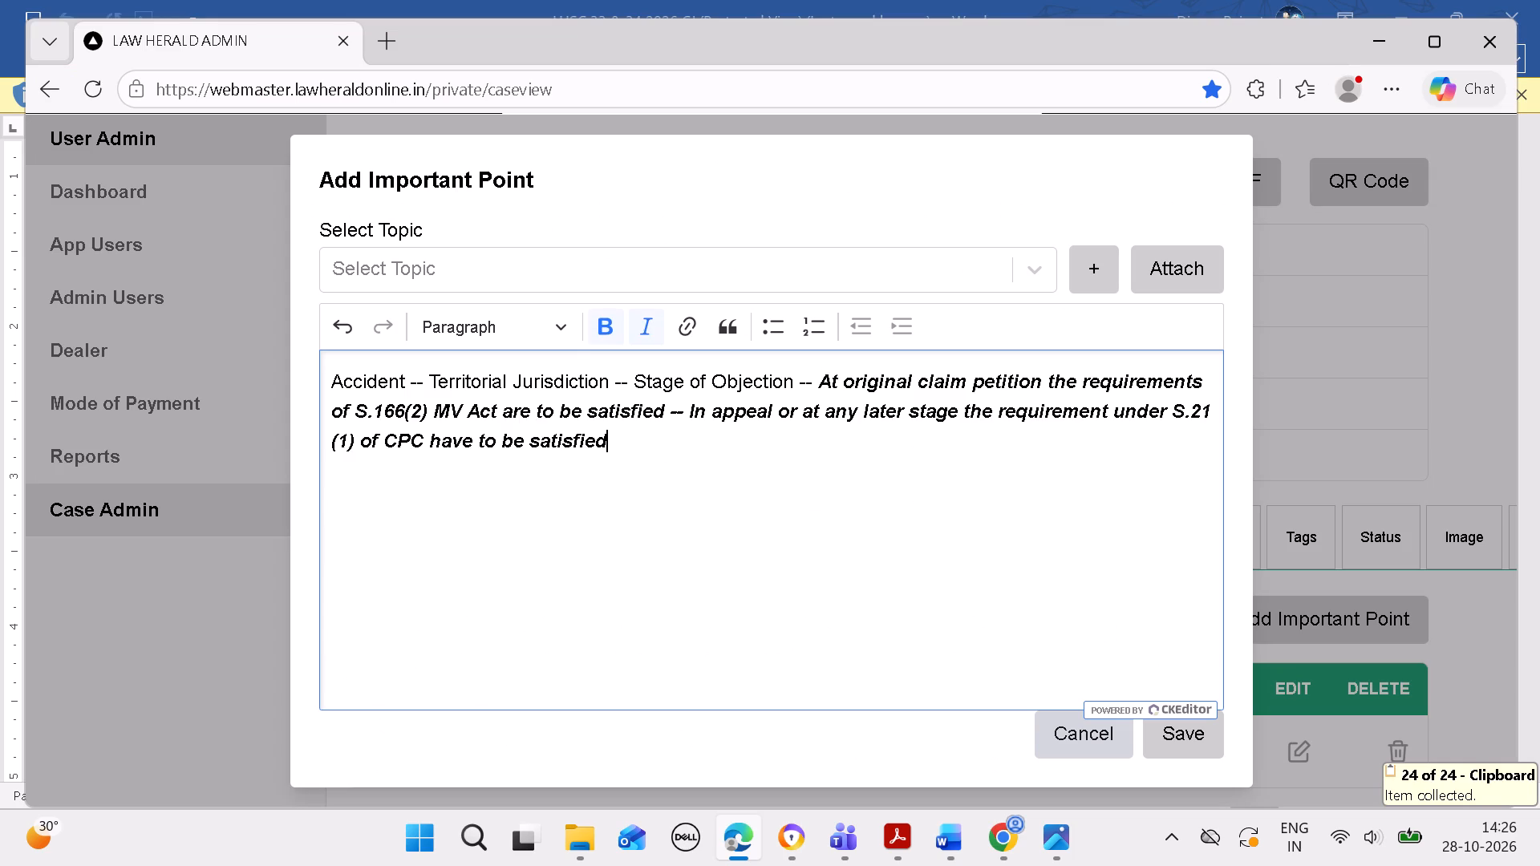
# Remove the bold and italic formatting from the pasted text and save the important point.
pyautogui.moveTo(823, 374); pyautogui.dragTo(918, 478)
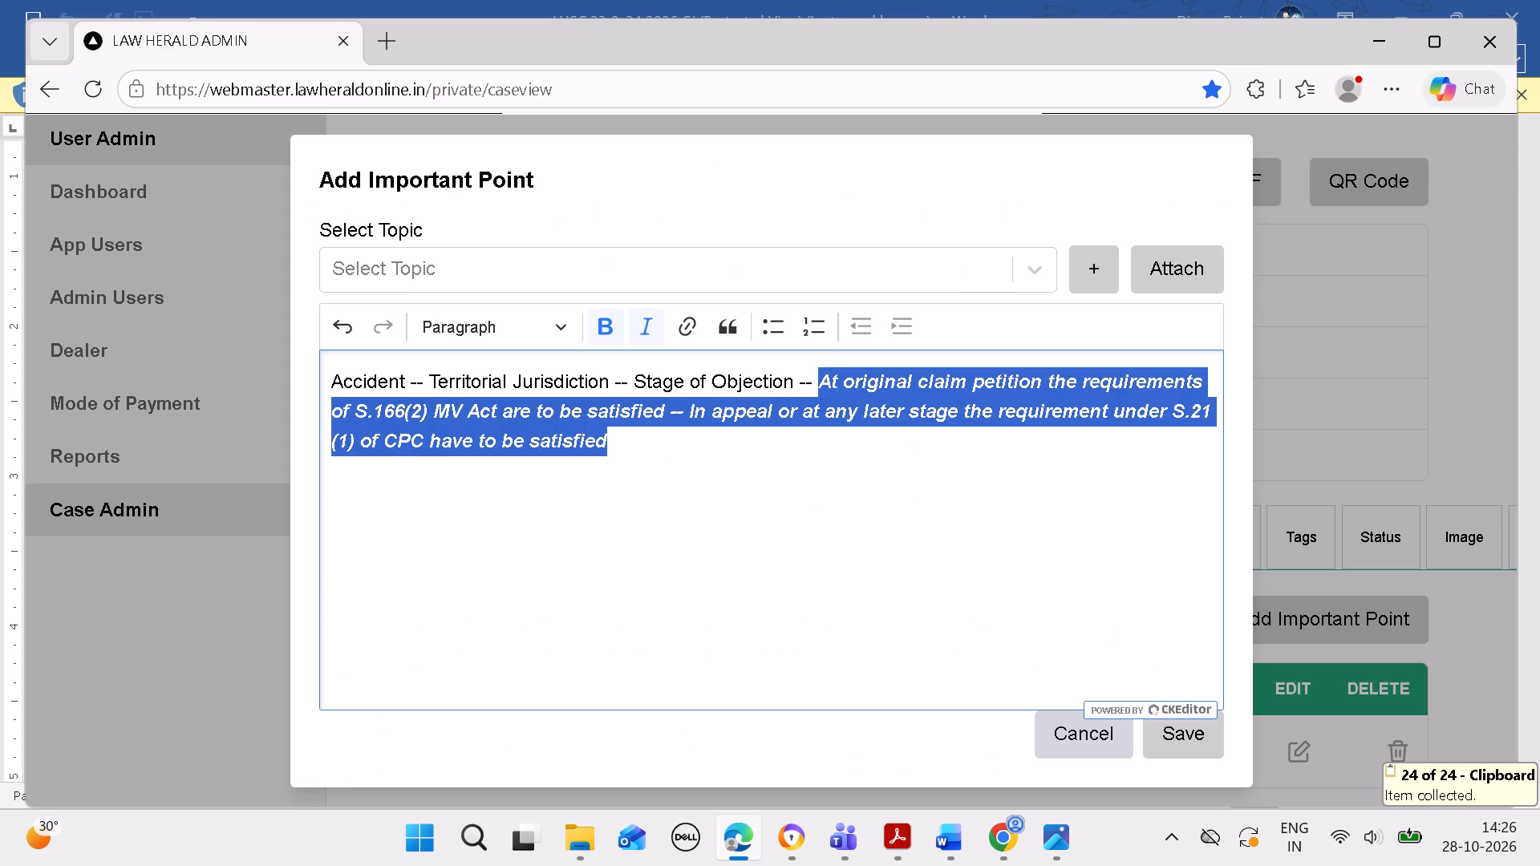
pyautogui.click(640, 335)
pyautogui.click(609, 328)
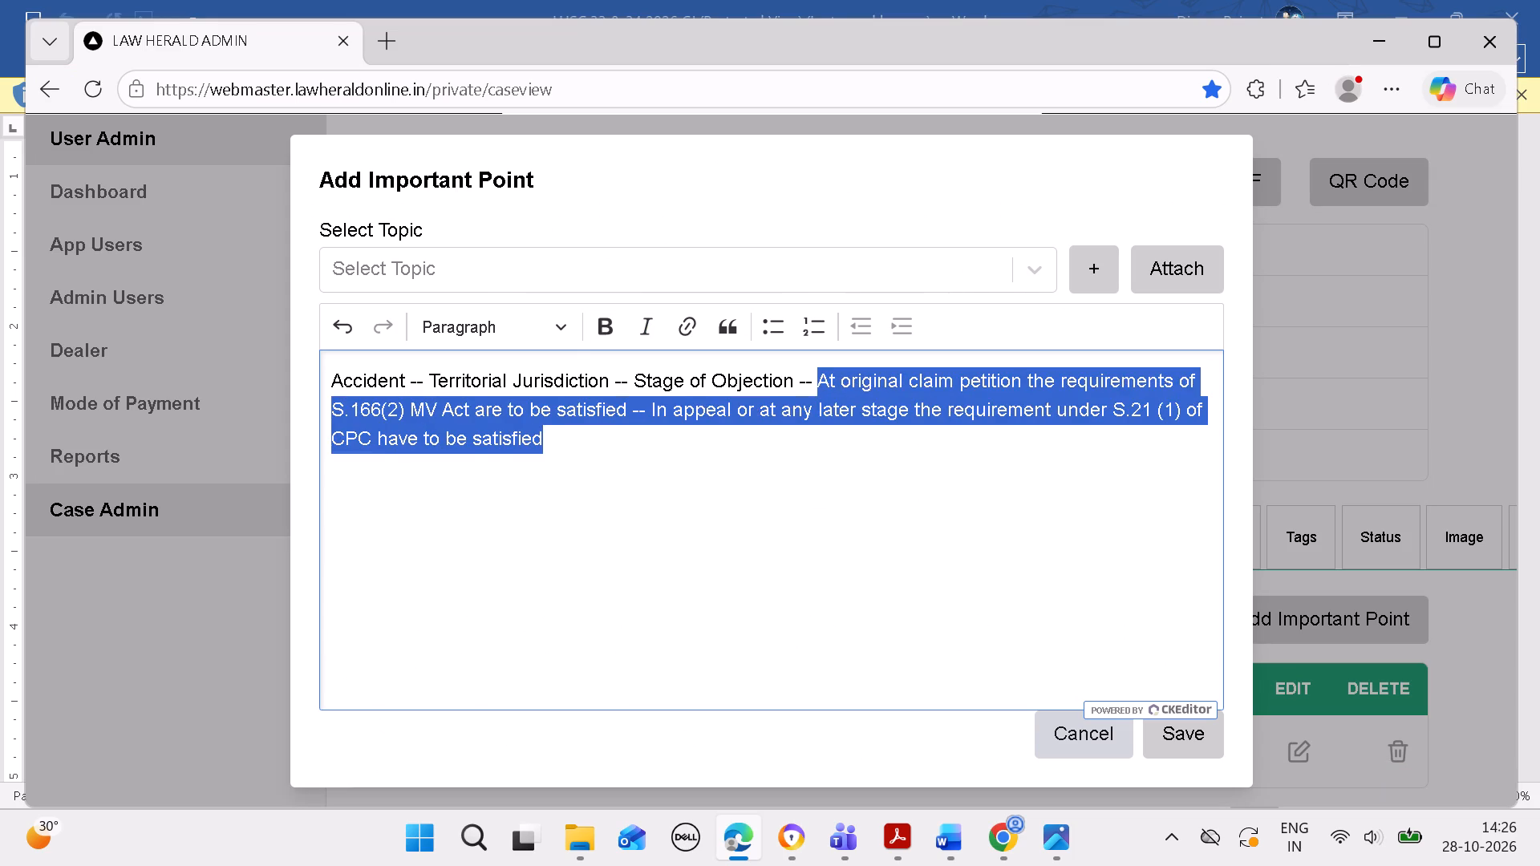
pyautogui.click(735, 492)
pyautogui.click(1169, 735)
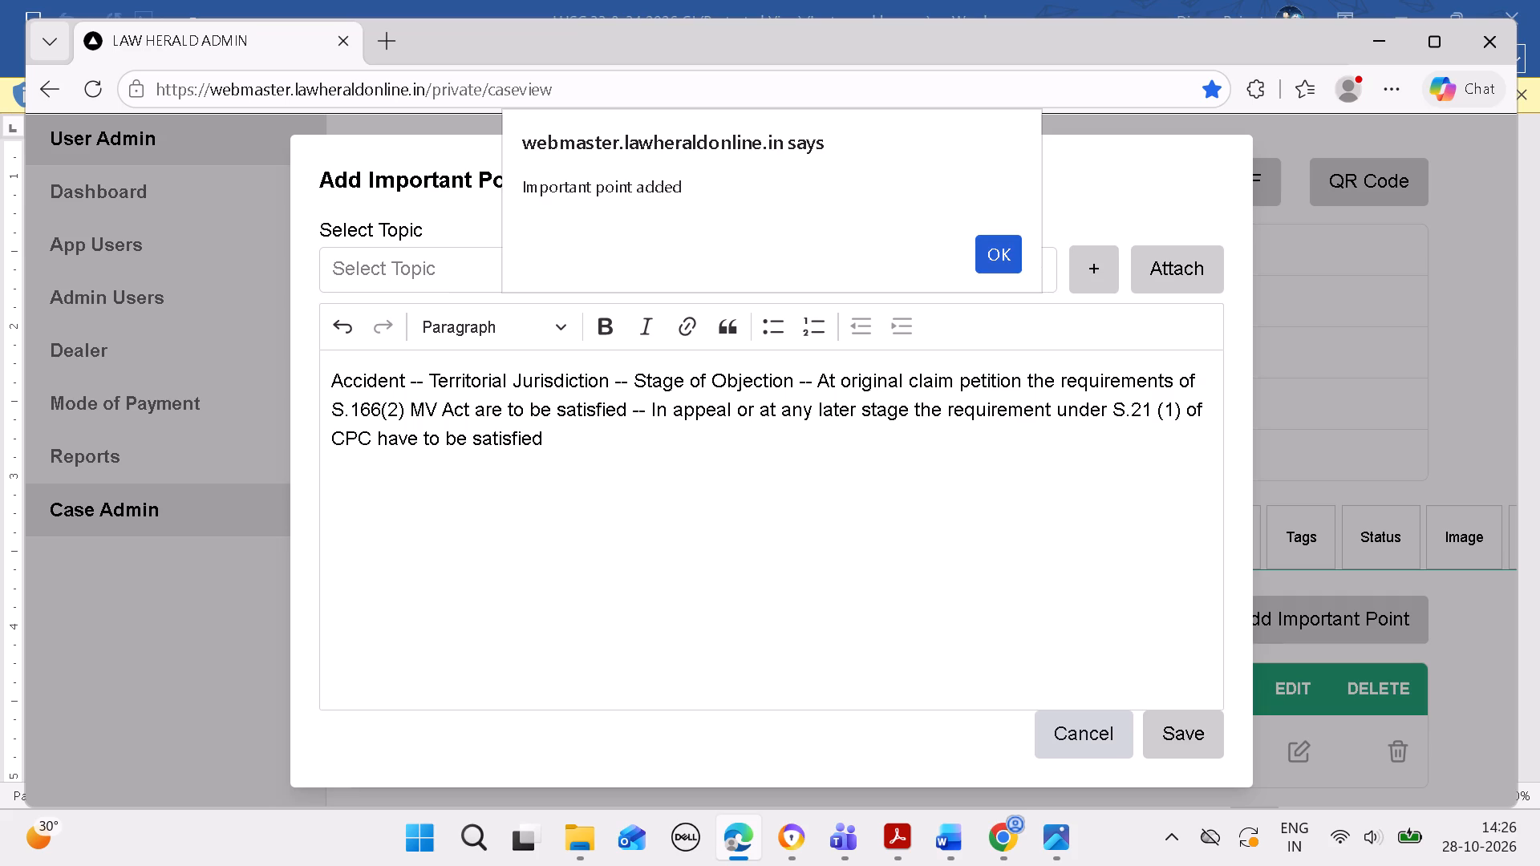
pyautogui.click(999, 265)
pyautogui.scroll(-8, 905, 500)
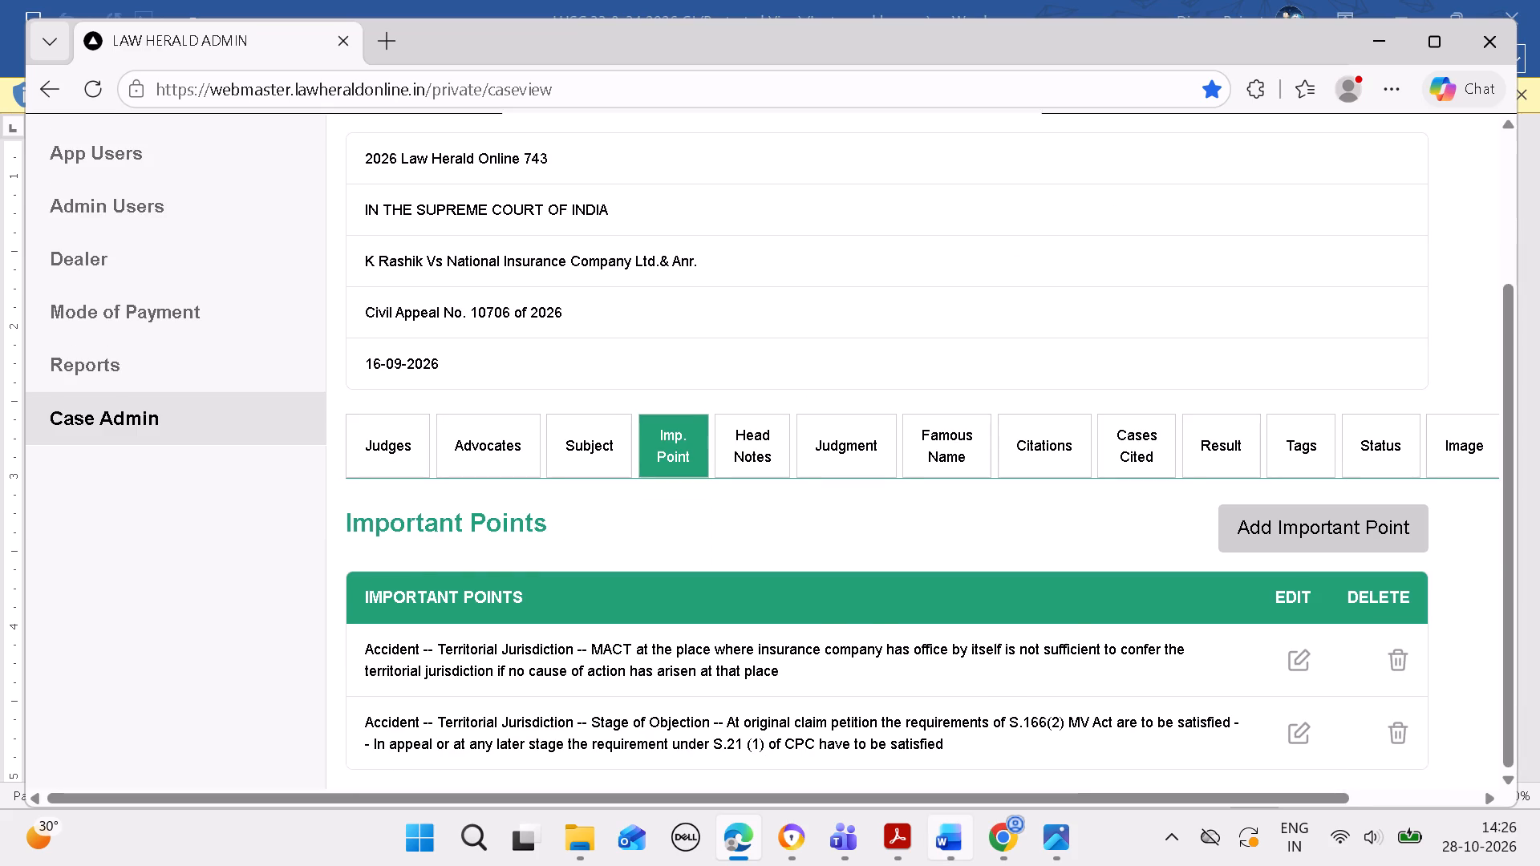
# Copy "Motor Vehicles Act, 1988" from heading (A) in Word and attach that act to a new headnote in Edge.
pyautogui.click(950, 844)
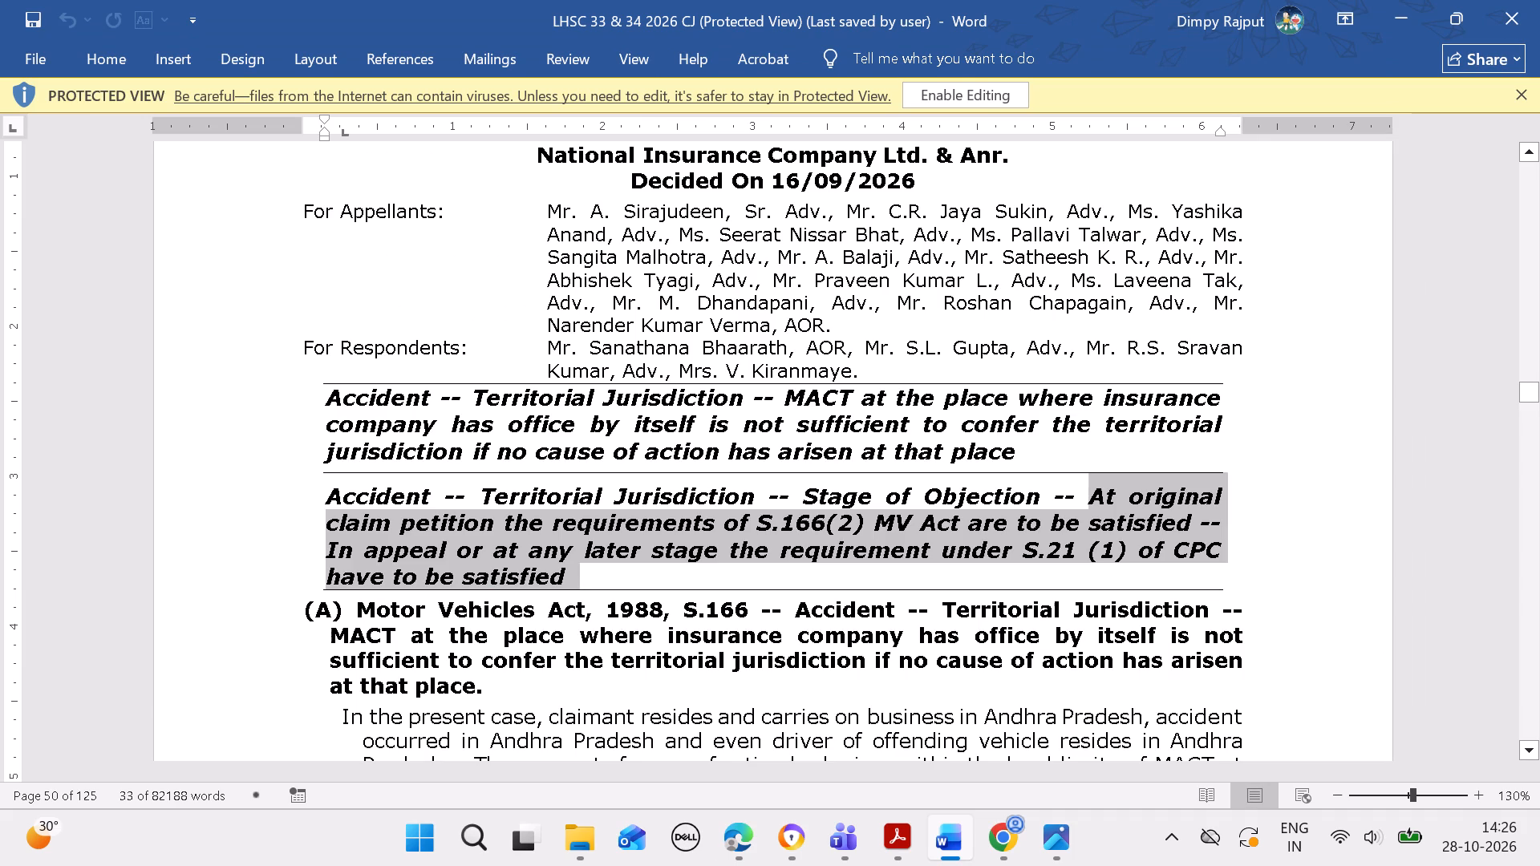
pyautogui.moveTo(355, 605); pyautogui.dragTo(632, 608)
pyautogui.hotkey('ctrl', 'c')
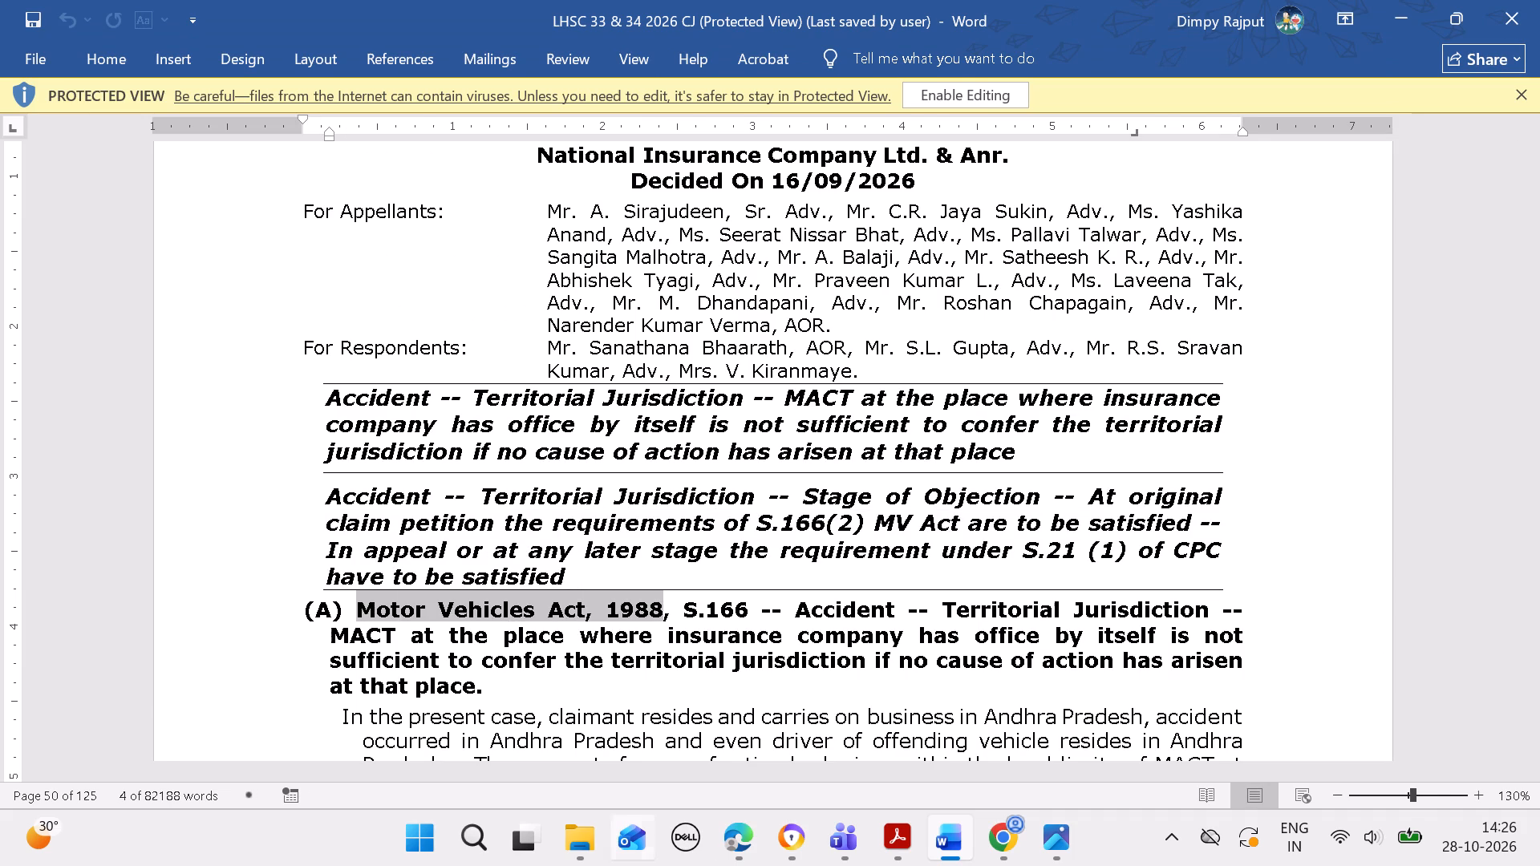
pyautogui.click(770, 832)
pyautogui.click(735, 840)
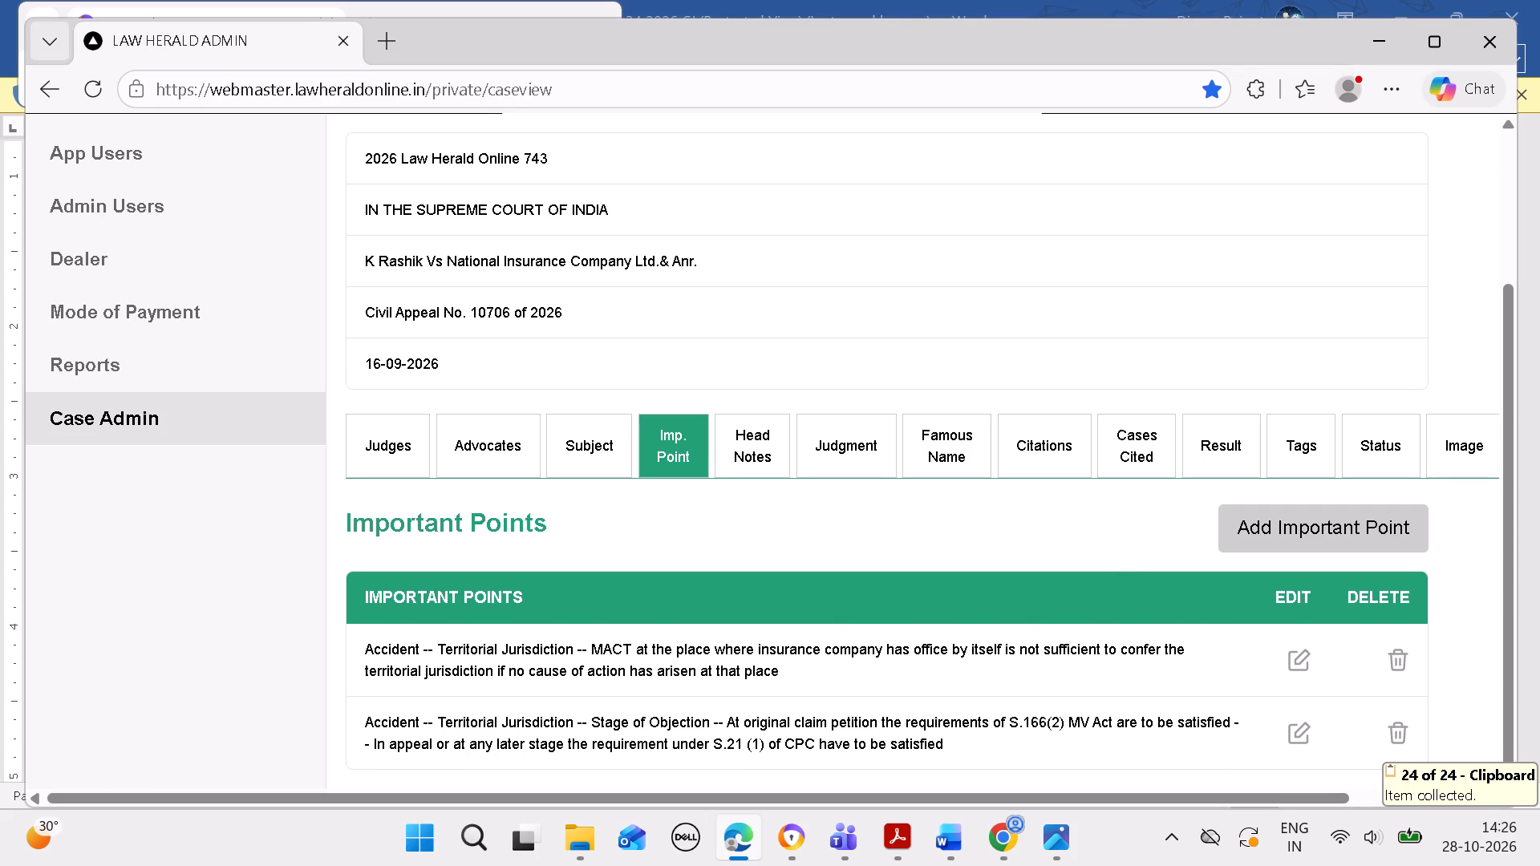
pyautogui.click(776, 452)
pyautogui.scroll(-3, 792, 492)
pyautogui.click(1328, 659)
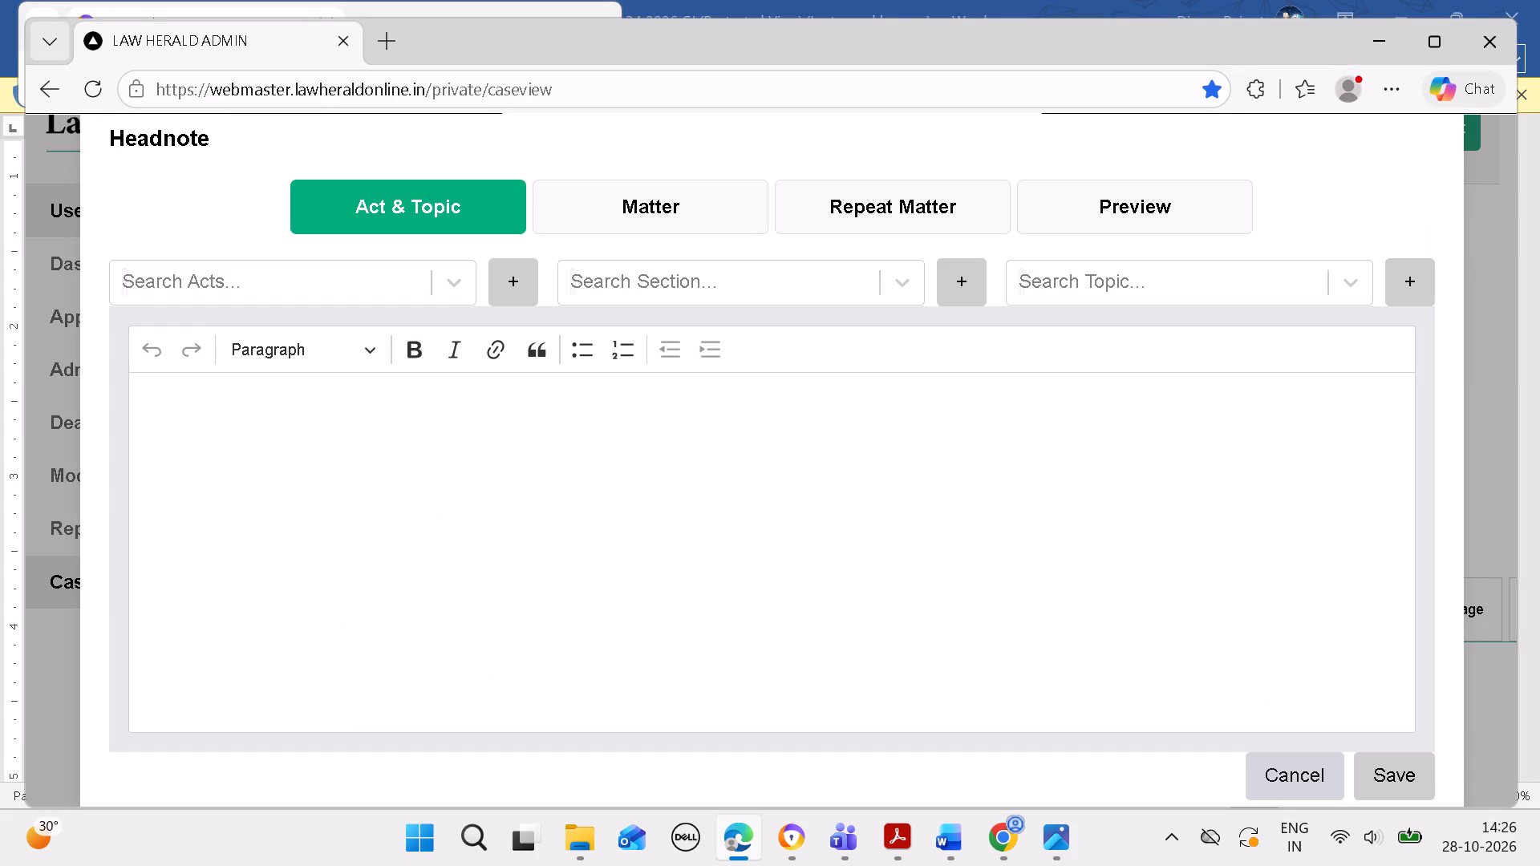
pyautogui.click(360, 273)
pyautogui.hotkey('ctrl', 'v')
pyautogui.click(404, 348)
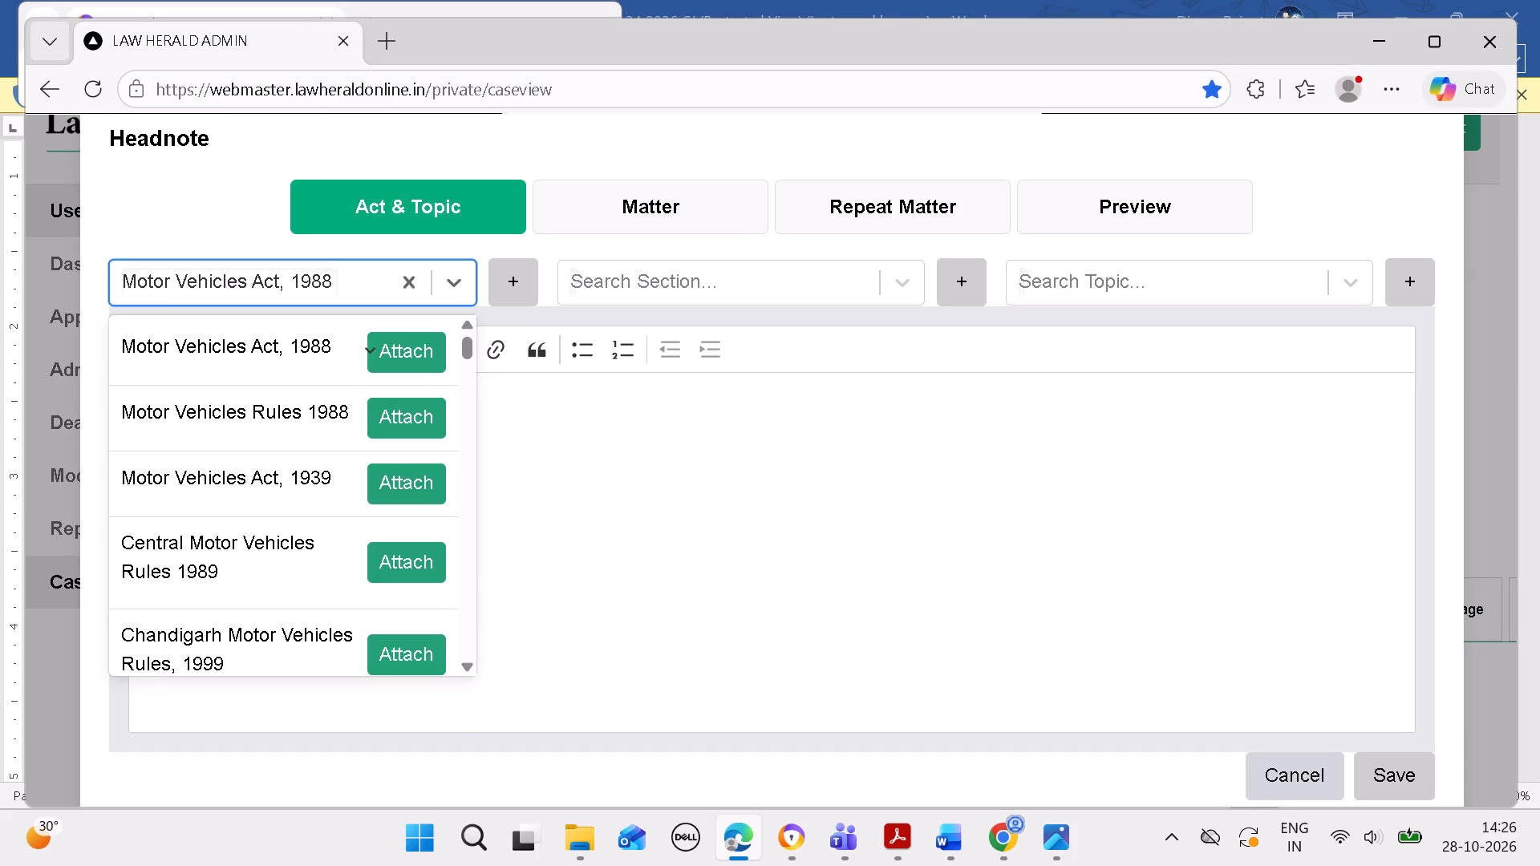
pyautogui.click(784, 431)
pyautogui.press('space')
# Copy "S.166" from heading (A) in Word, attach that section to the headnote in Edge, and add a space after it in the text.
pyautogui.click(977, 844)
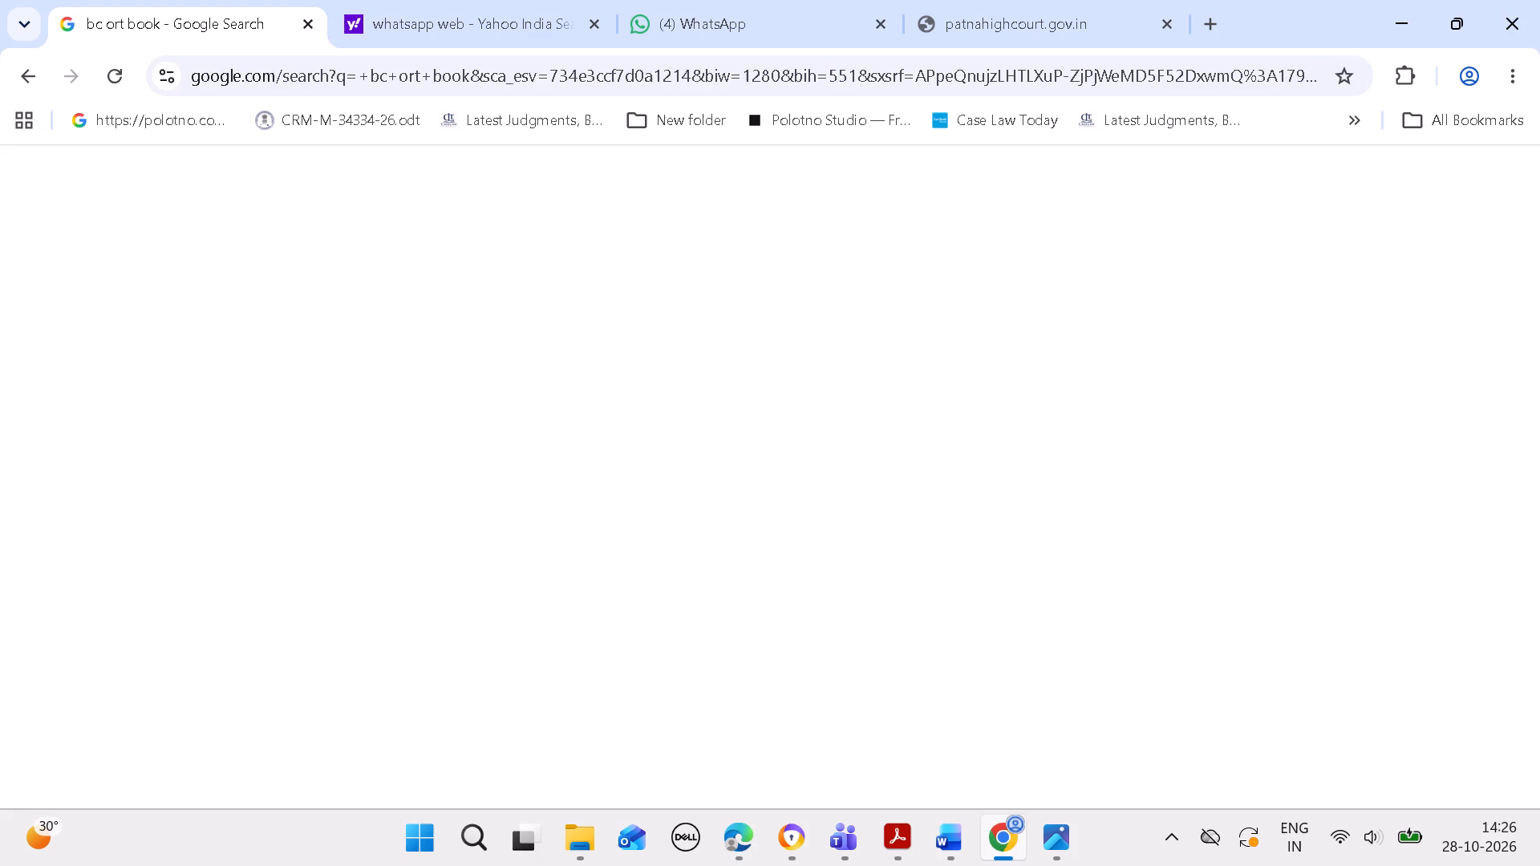
pyautogui.click(942, 828)
pyautogui.click(938, 844)
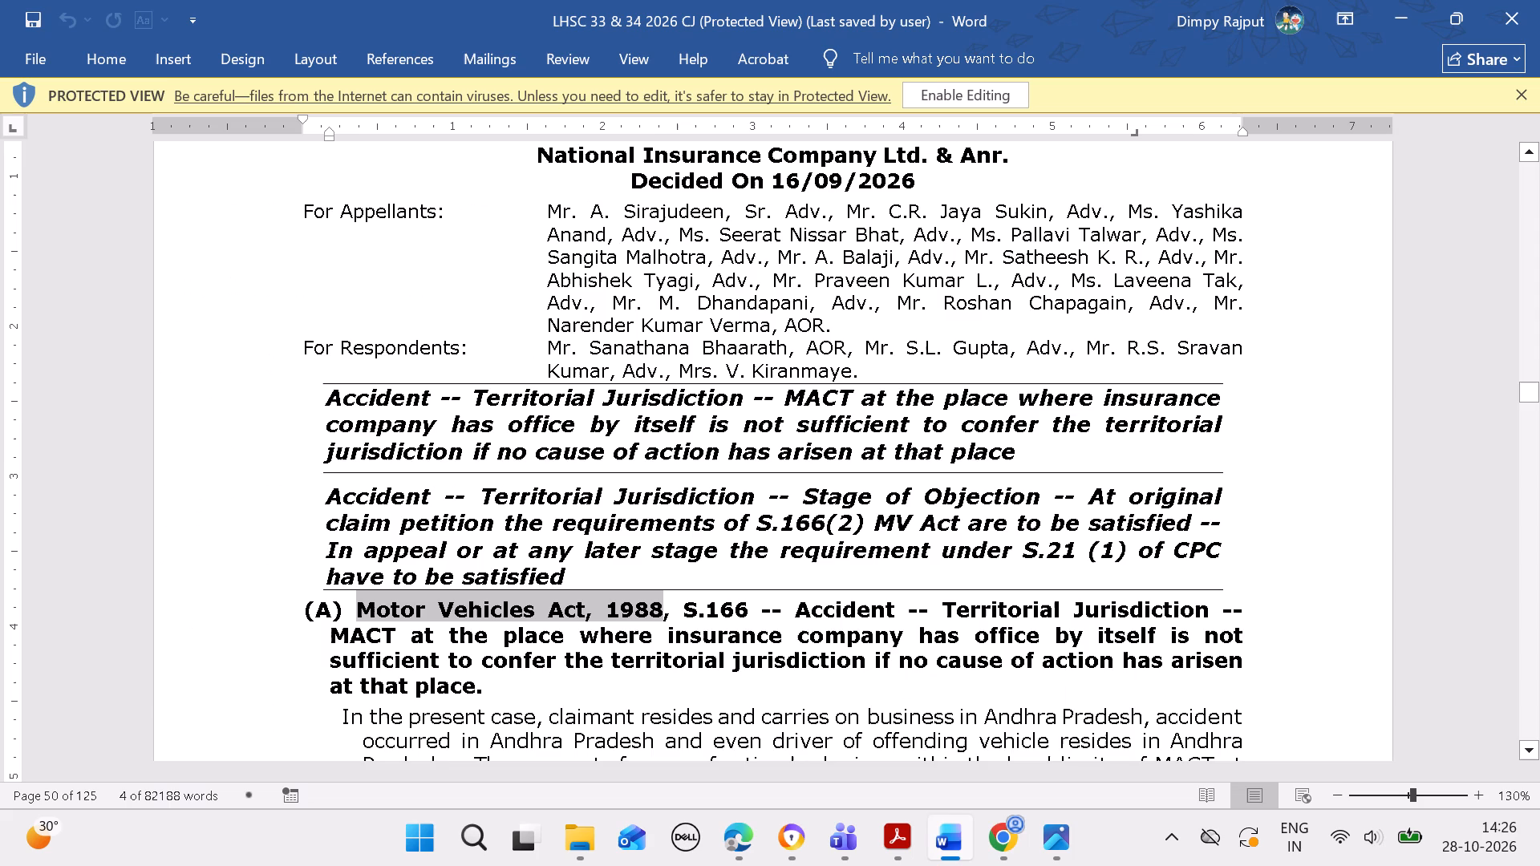
pyautogui.moveTo(683, 604); pyautogui.dragTo(742, 609)
pyautogui.hotkey('ctrl', 'c')
pyautogui.click(740, 850)
pyautogui.click(767, 269)
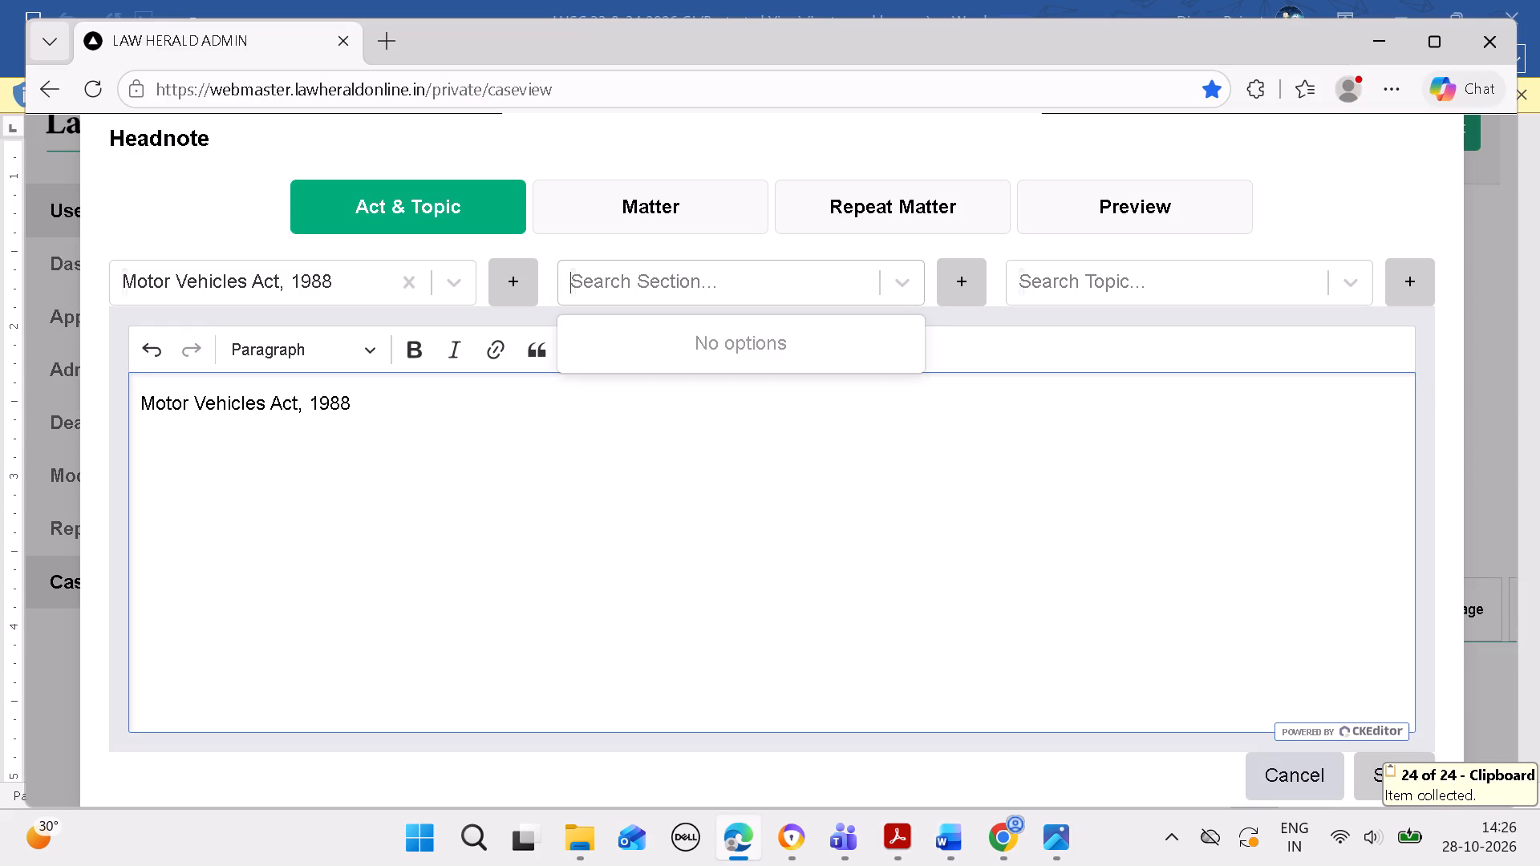
pyautogui.hotkey('ctrl', 'v')
pyautogui.click(837, 342)
pyautogui.click(249, 512)
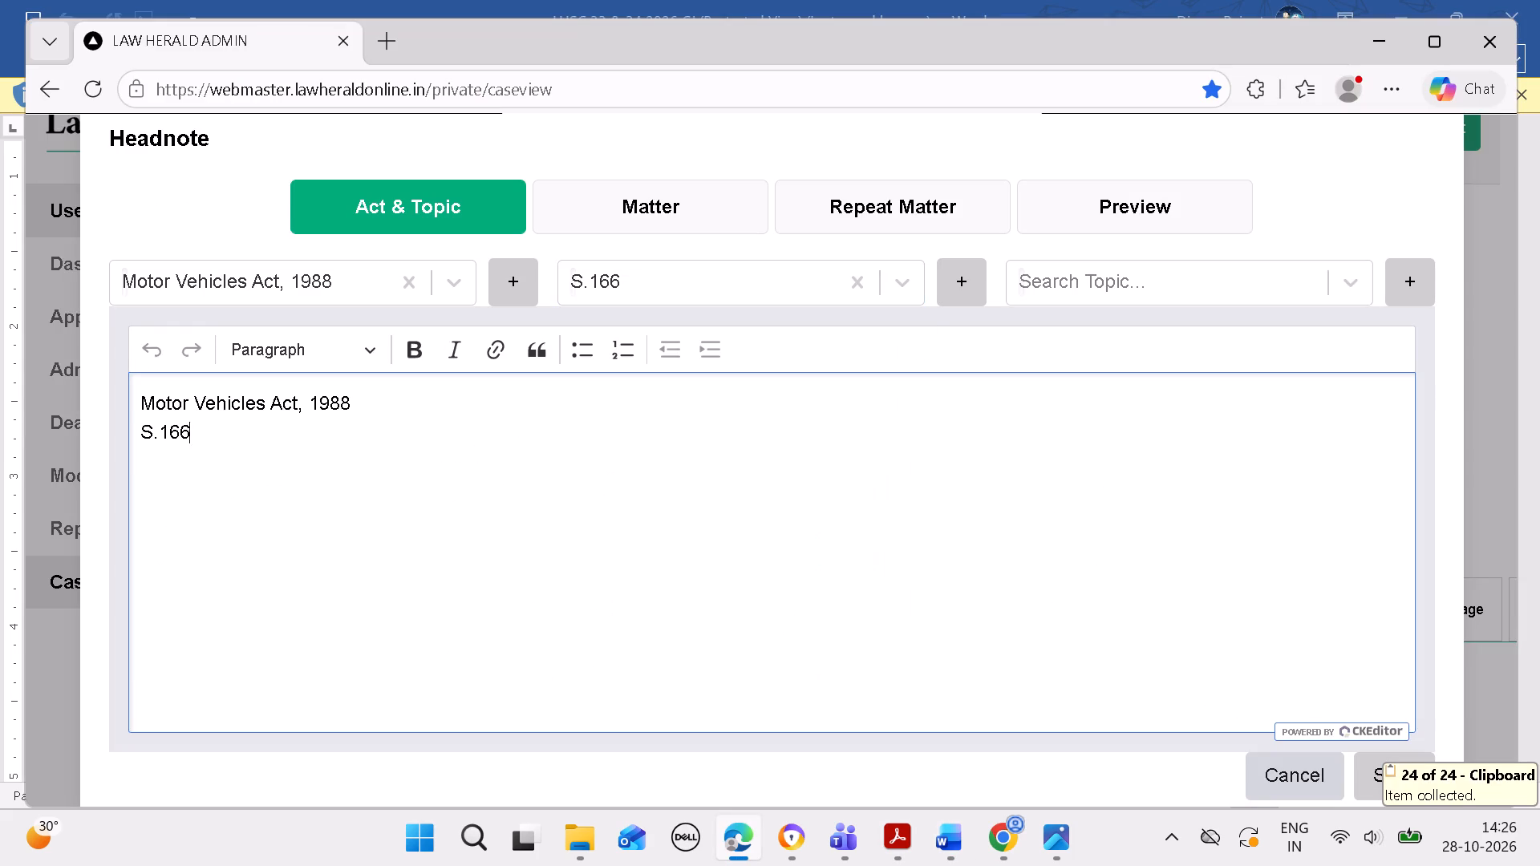
pyautogui.press('space')
# Copy "Accident -- Territorial Jurisdiction" from heading (A) in Word and attach that topic to the headnote in Edge.
pyautogui.click(936, 828)
pyautogui.click(946, 853)
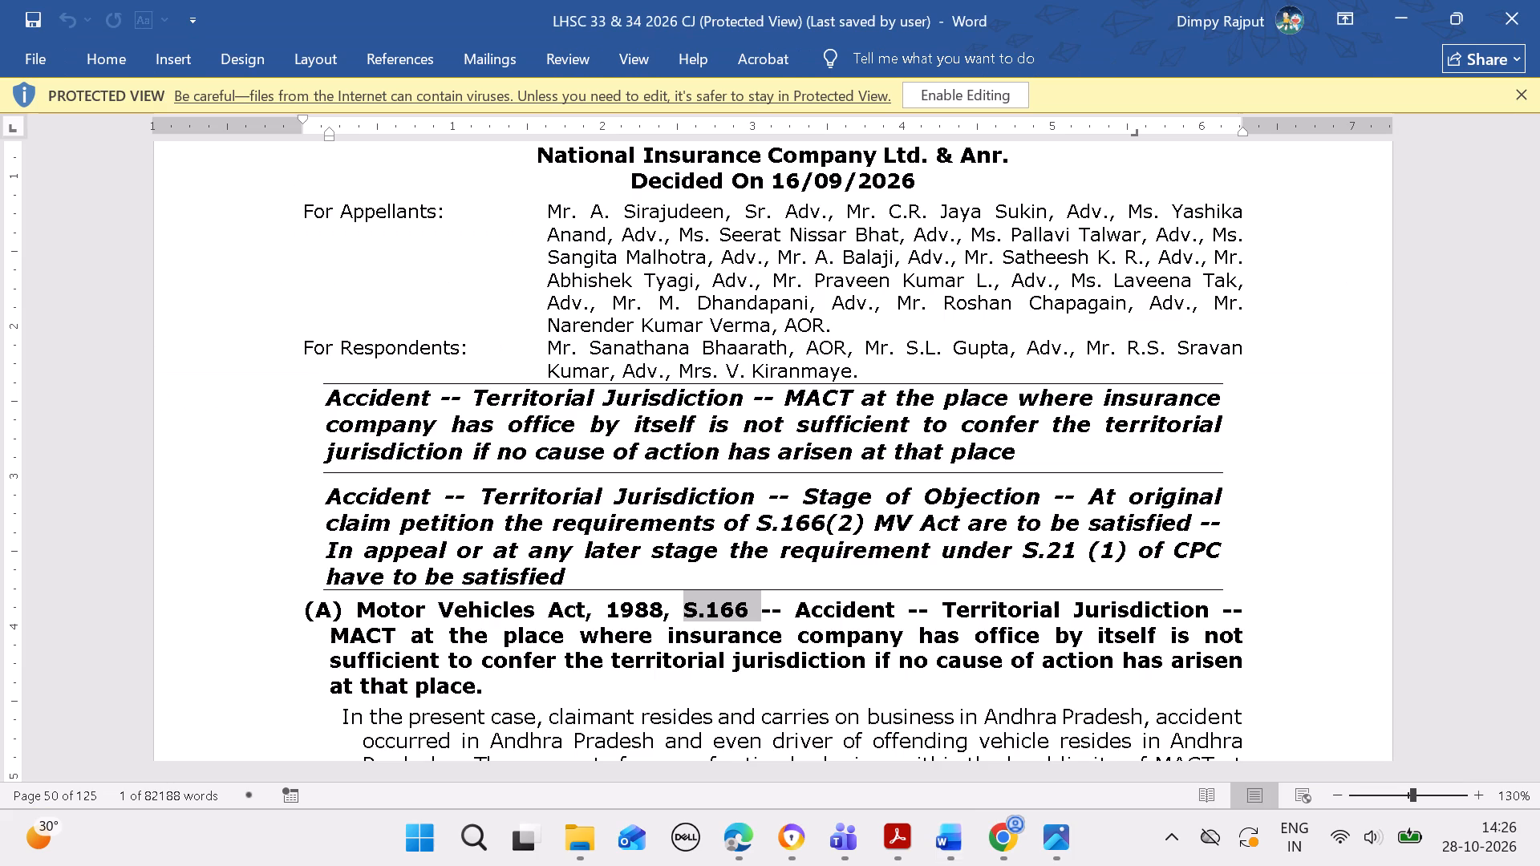
pyautogui.moveTo(792, 607); pyautogui.dragTo(1093, 604)
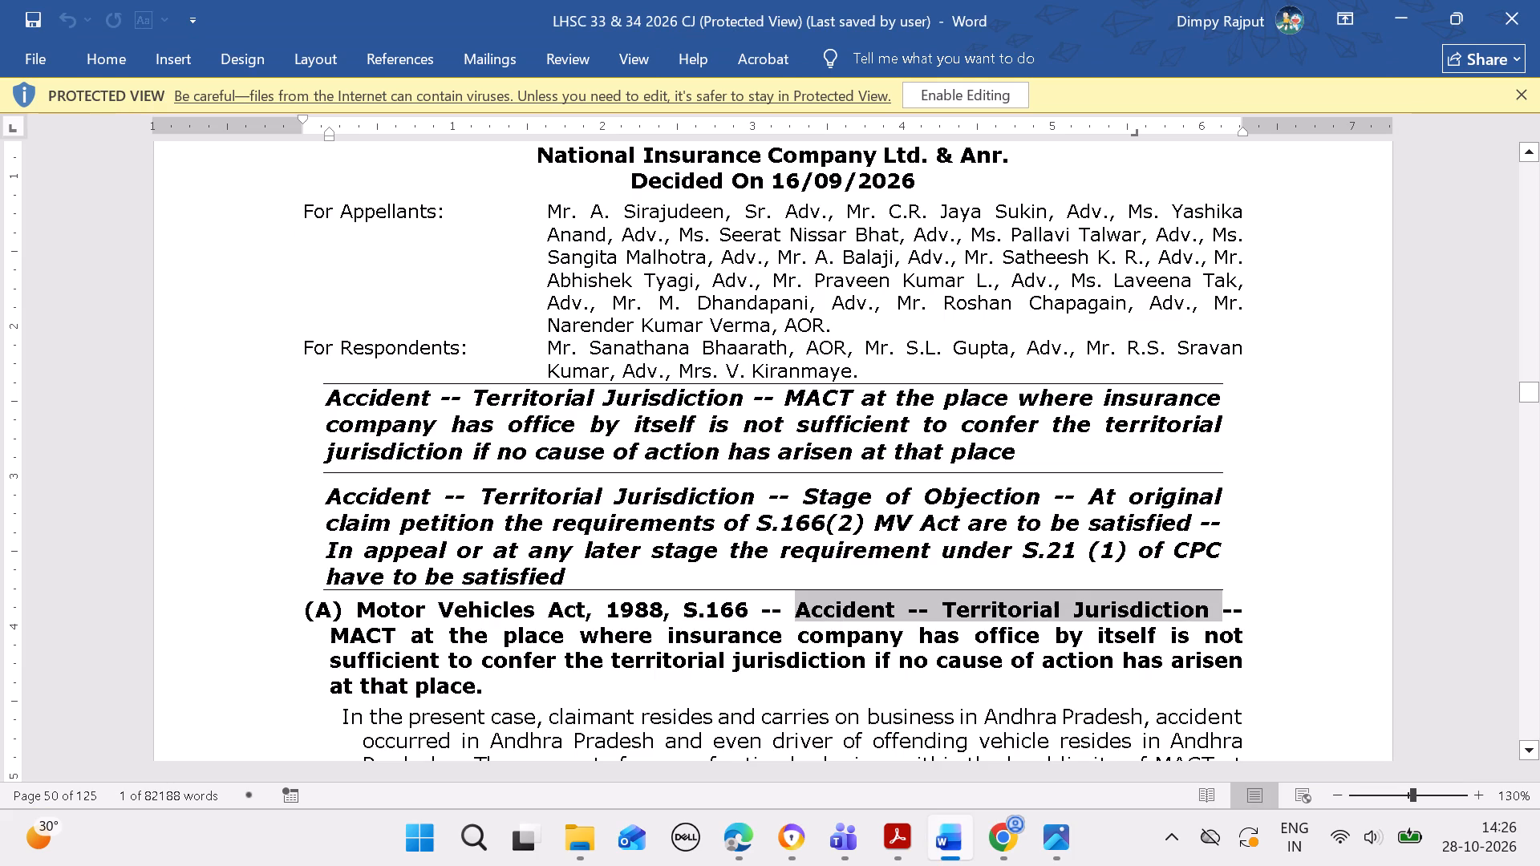
pyautogui.moveTo(1093, 604); pyautogui.dragTo(1106, 606)
pyautogui.hotkey('ctrl', 'v')
pyautogui.click(734, 832)
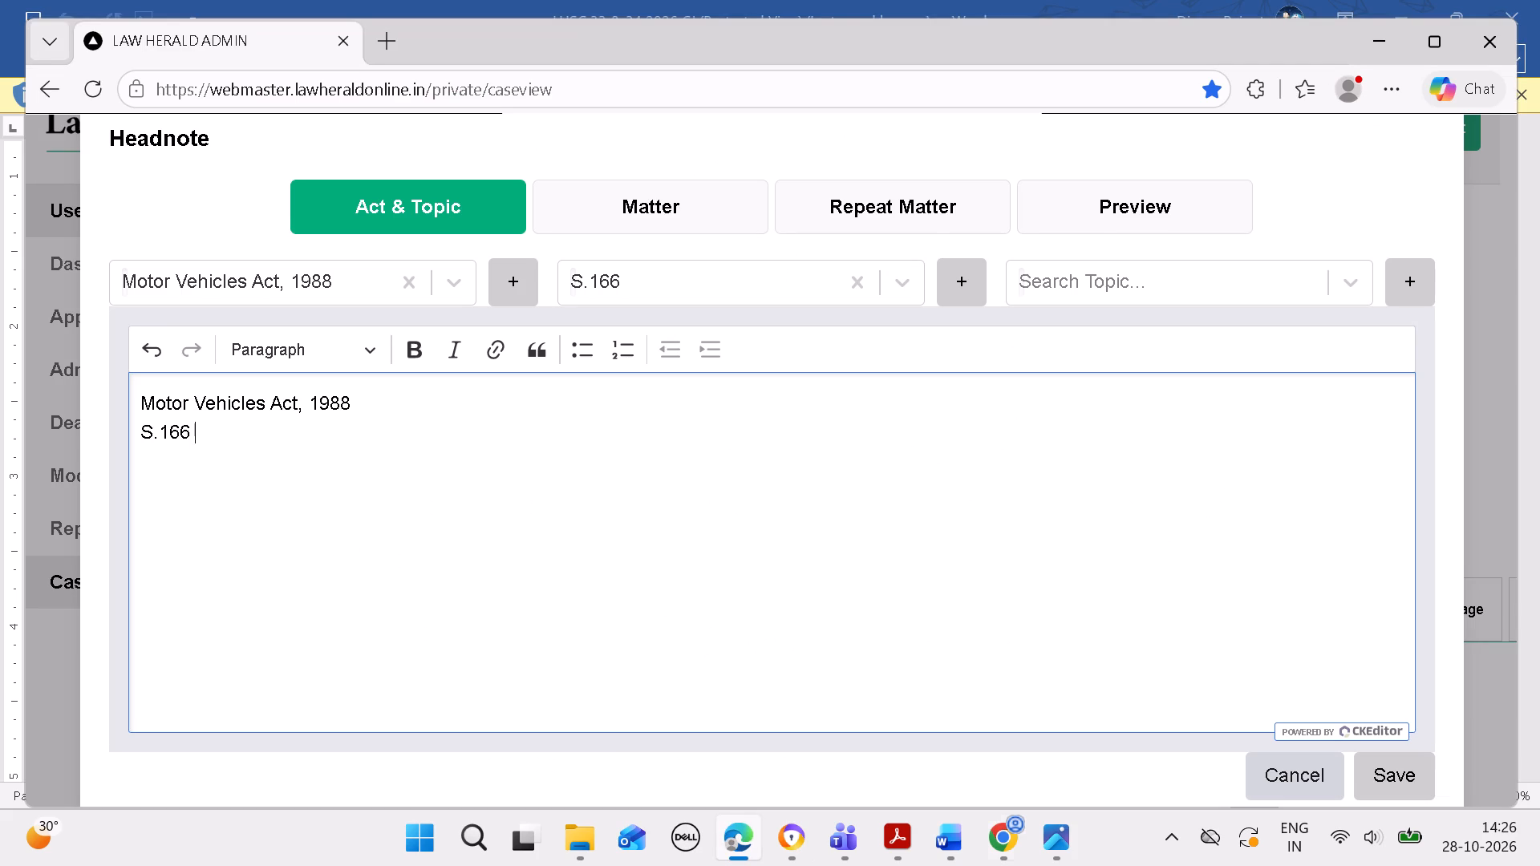
pyautogui.click(942, 835)
pyautogui.hotkey('ctrl', 'c')
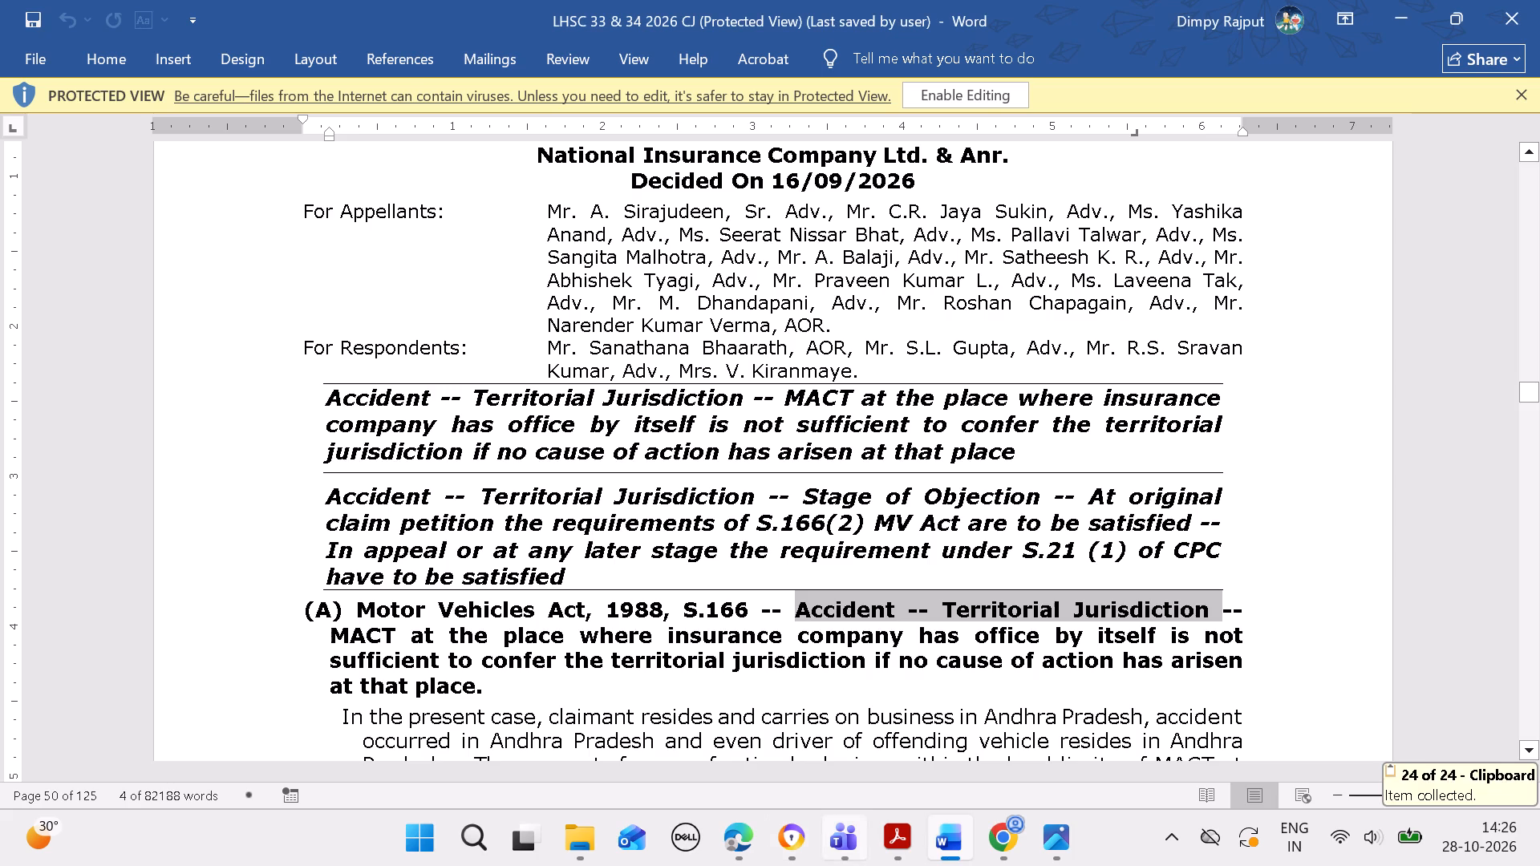
pyautogui.click(745, 833)
pyautogui.click(1104, 289)
pyautogui.hotkey('ctrl', 'v')
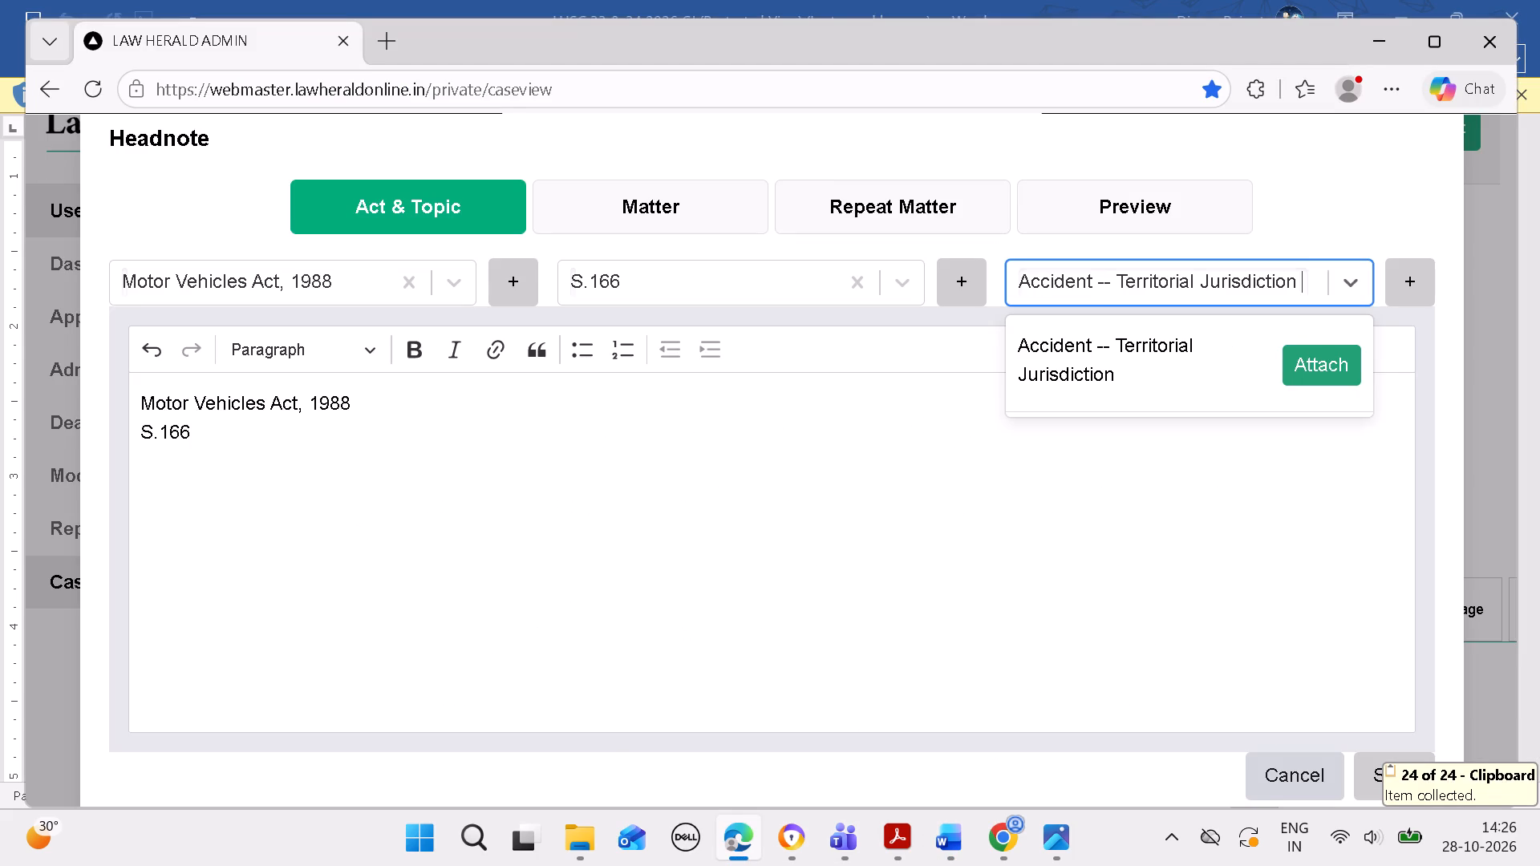
pyautogui.click(1324, 366)
pyautogui.click(1000, 545)
pyautogui.press('space')
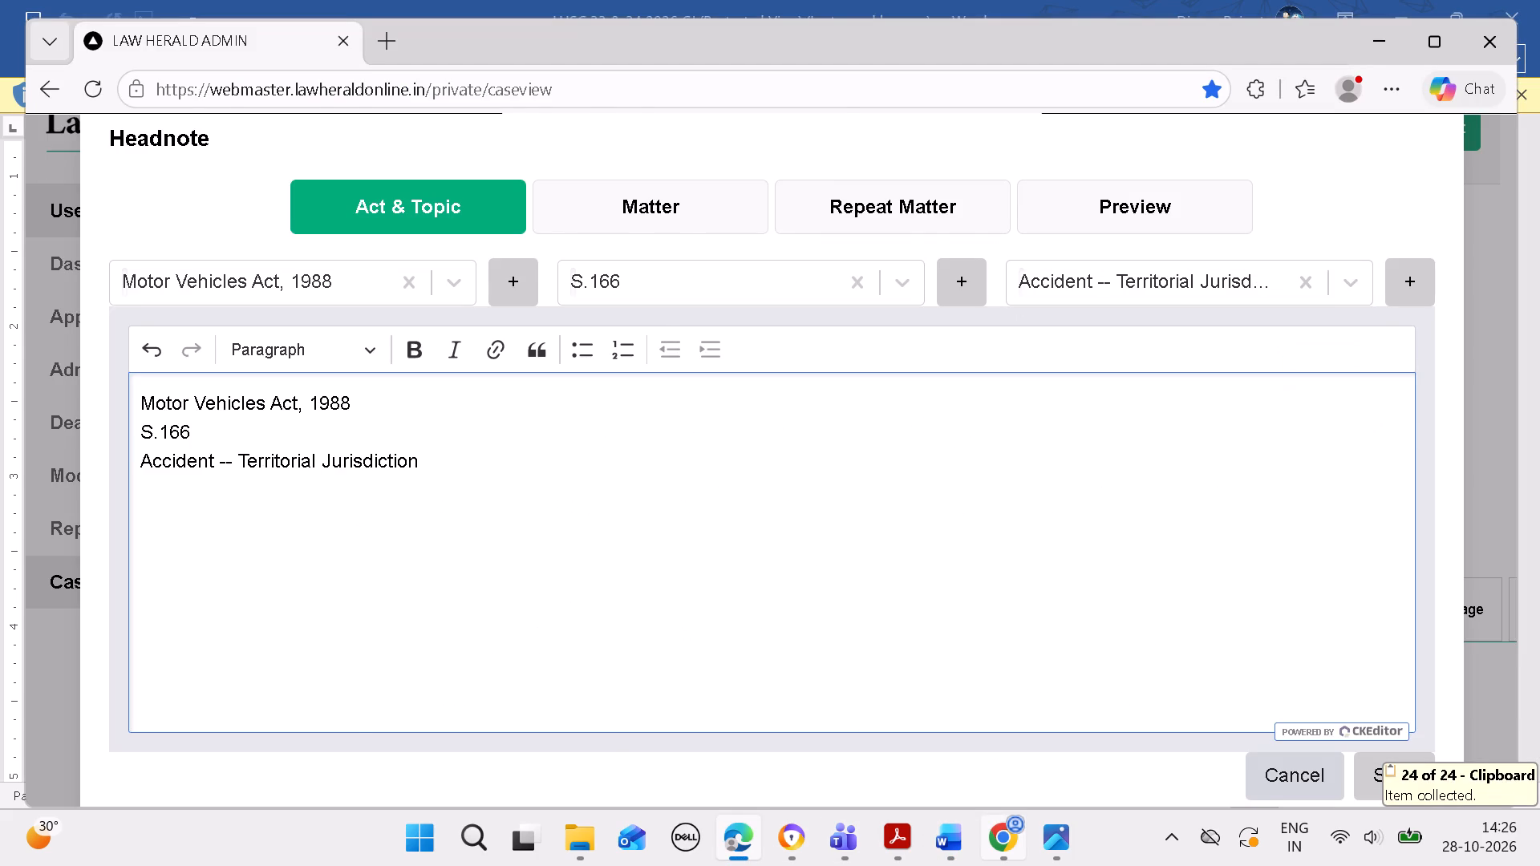
# Copy heading (A)'s text "MACT at the place" through "at that place." from Word into the headnote's matter in Edge, without bold.
pyautogui.click(931, 840)
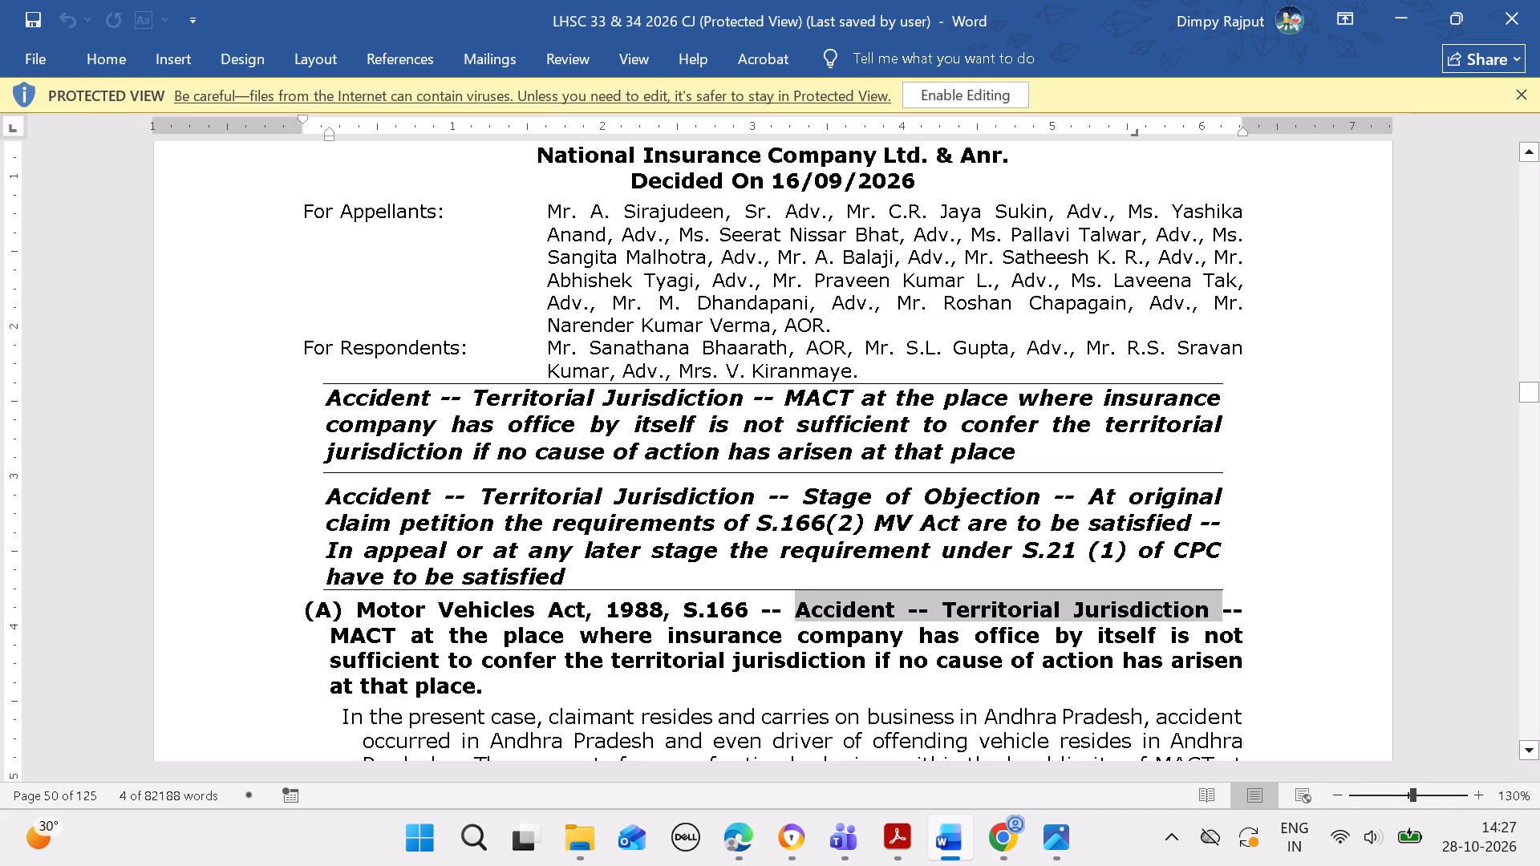
pyautogui.moveTo(336, 625); pyautogui.dragTo(530, 692)
pyautogui.hotkey('ctrl', 'v')
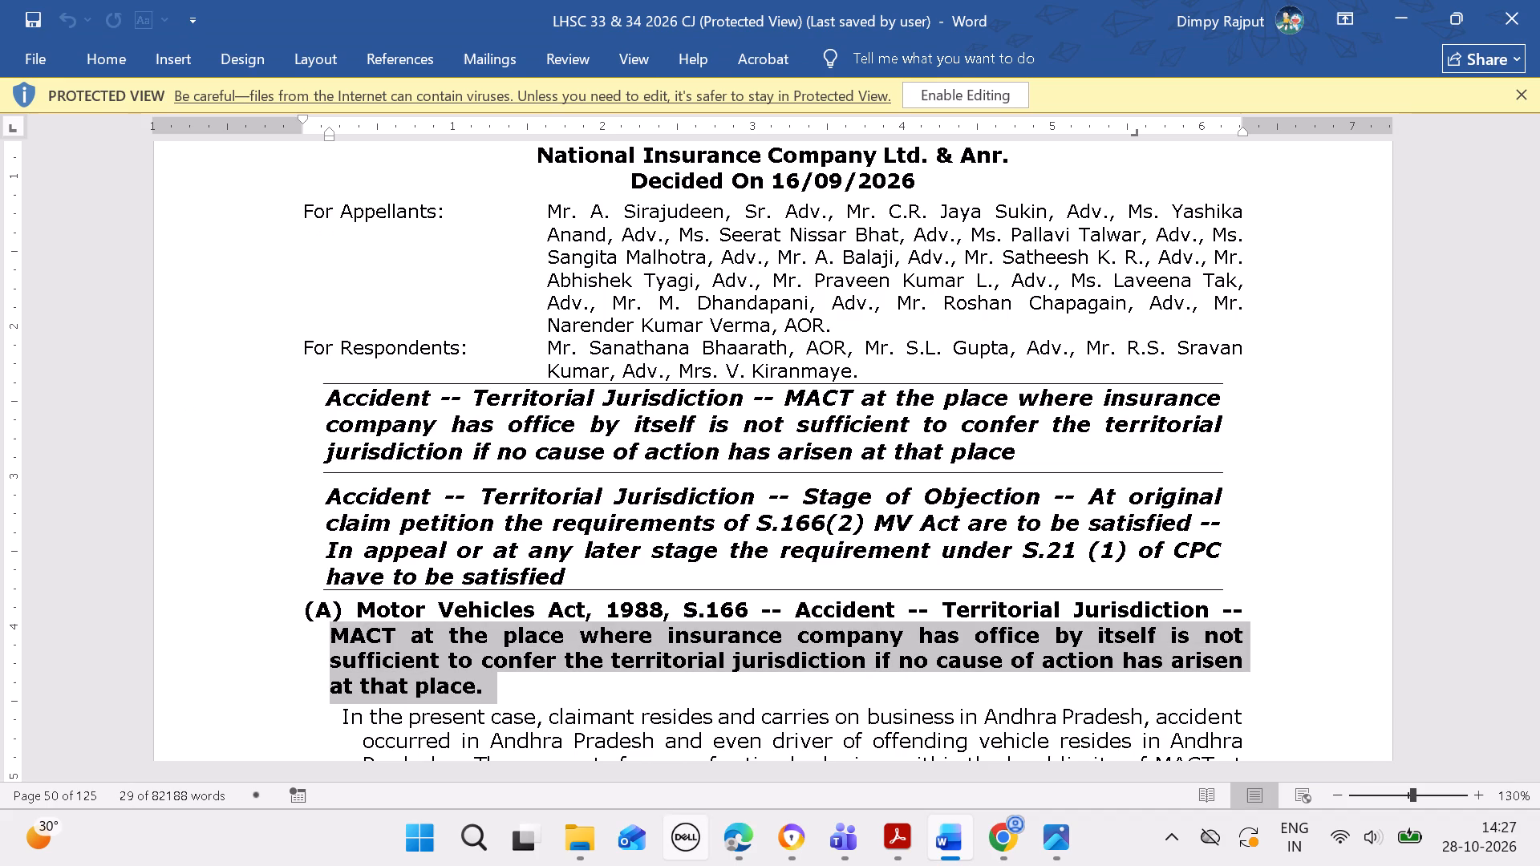
pyautogui.hotkey('ctrl', 'c')
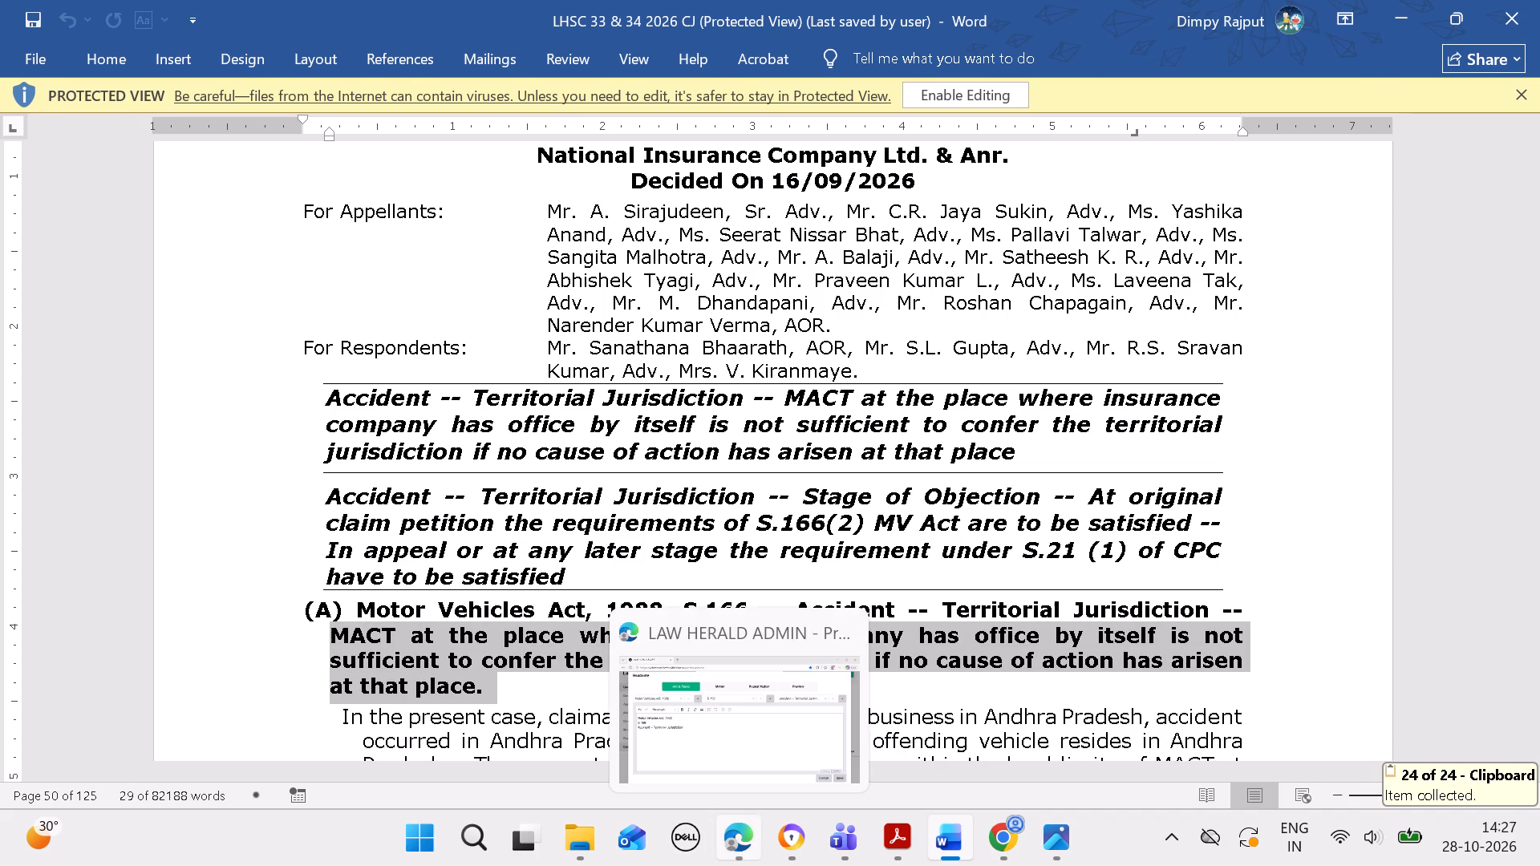
pyautogui.click(739, 826)
pyautogui.click(687, 208)
pyautogui.click(681, 433)
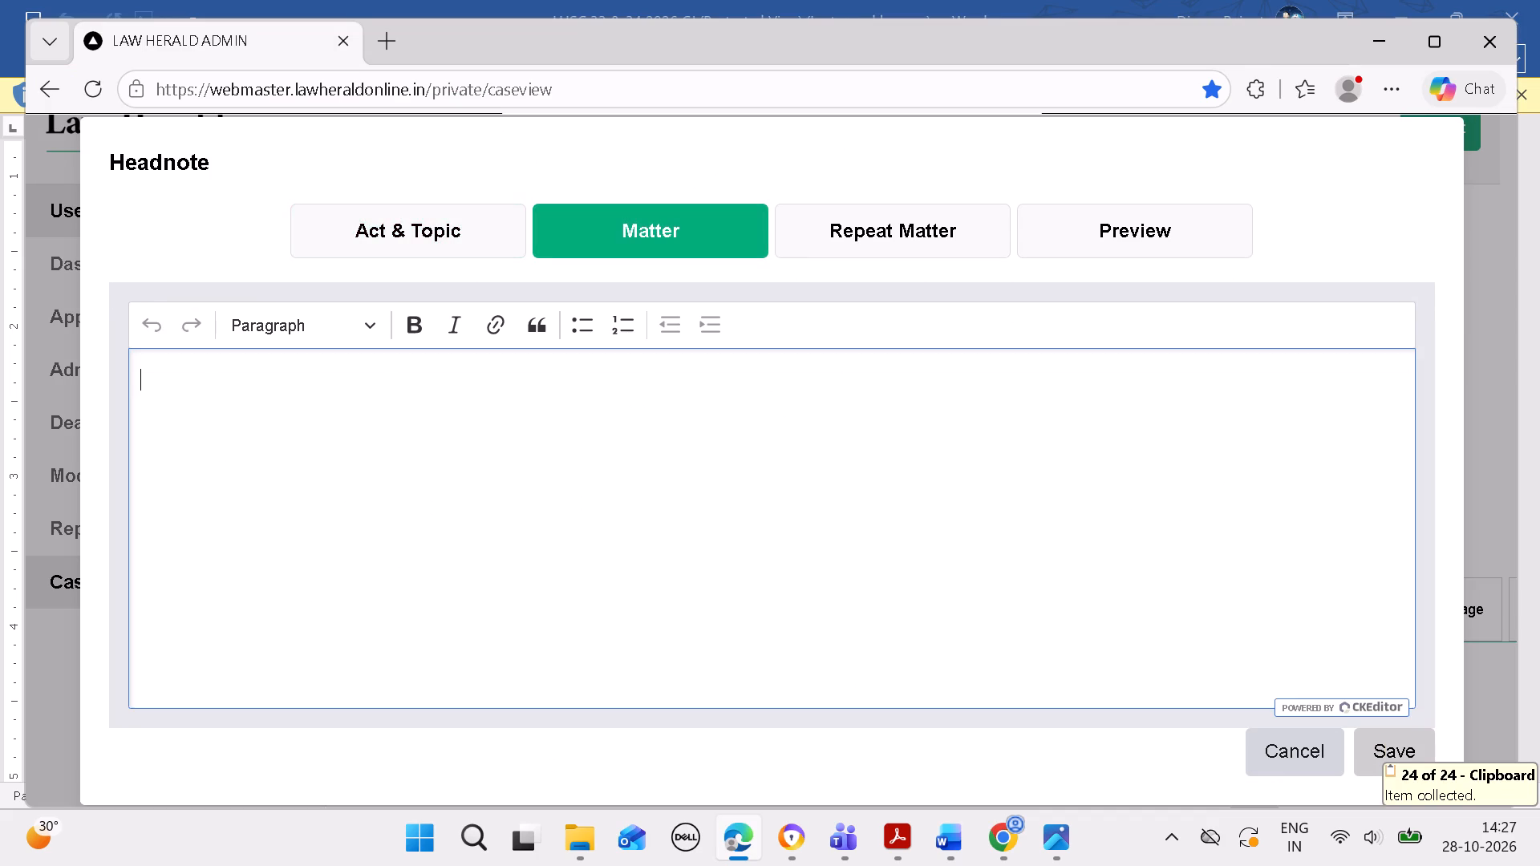
pyautogui.hotkey('ctrl', 'v')
pyautogui.hotkey('ctrl', 'a')
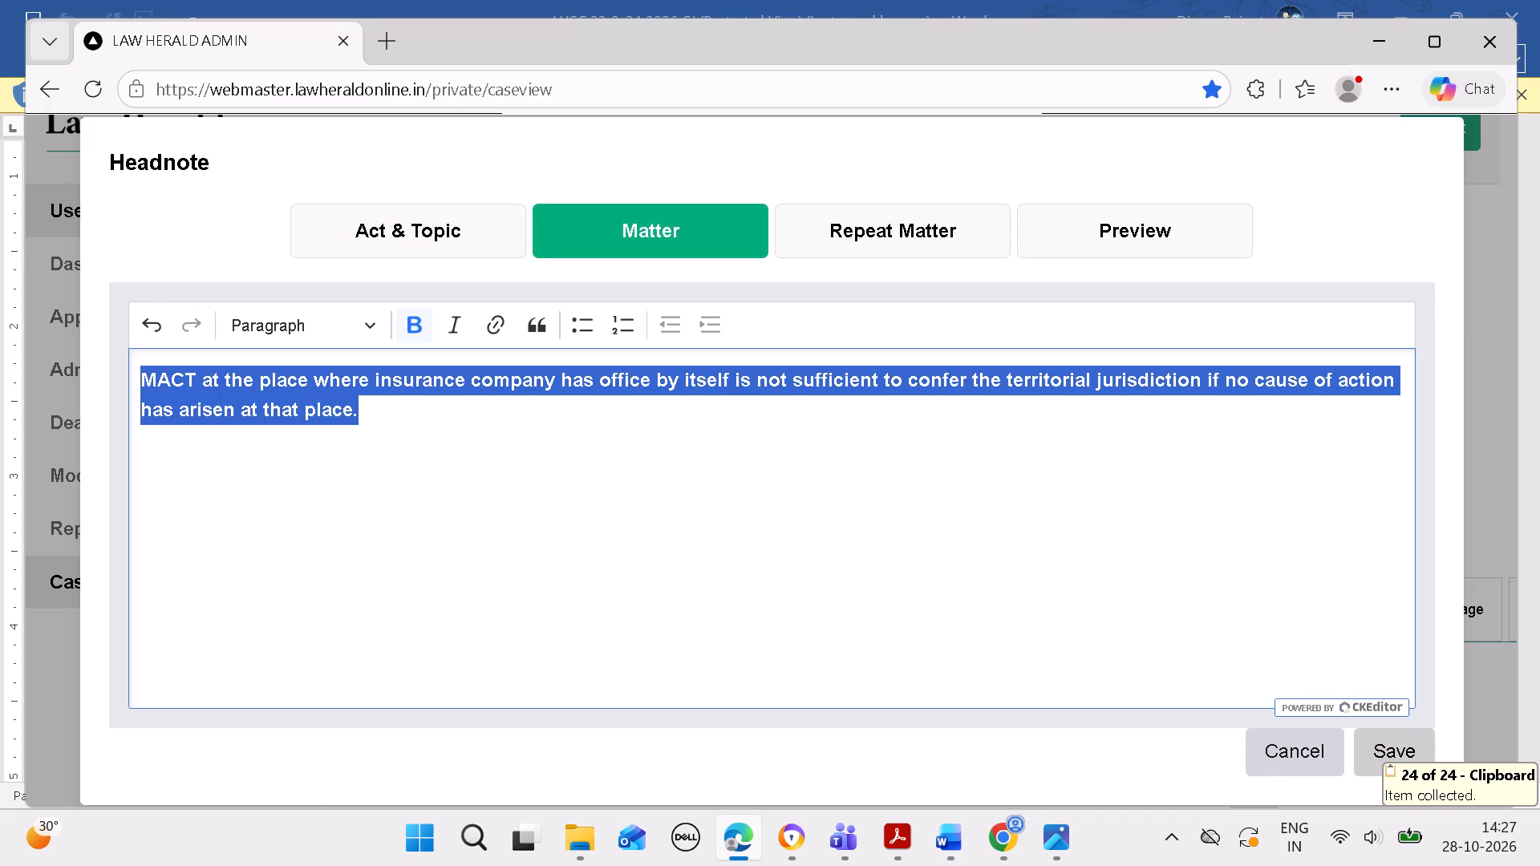
pyautogui.hotkey('ctrl', 'b')
pyautogui.click(658, 459)
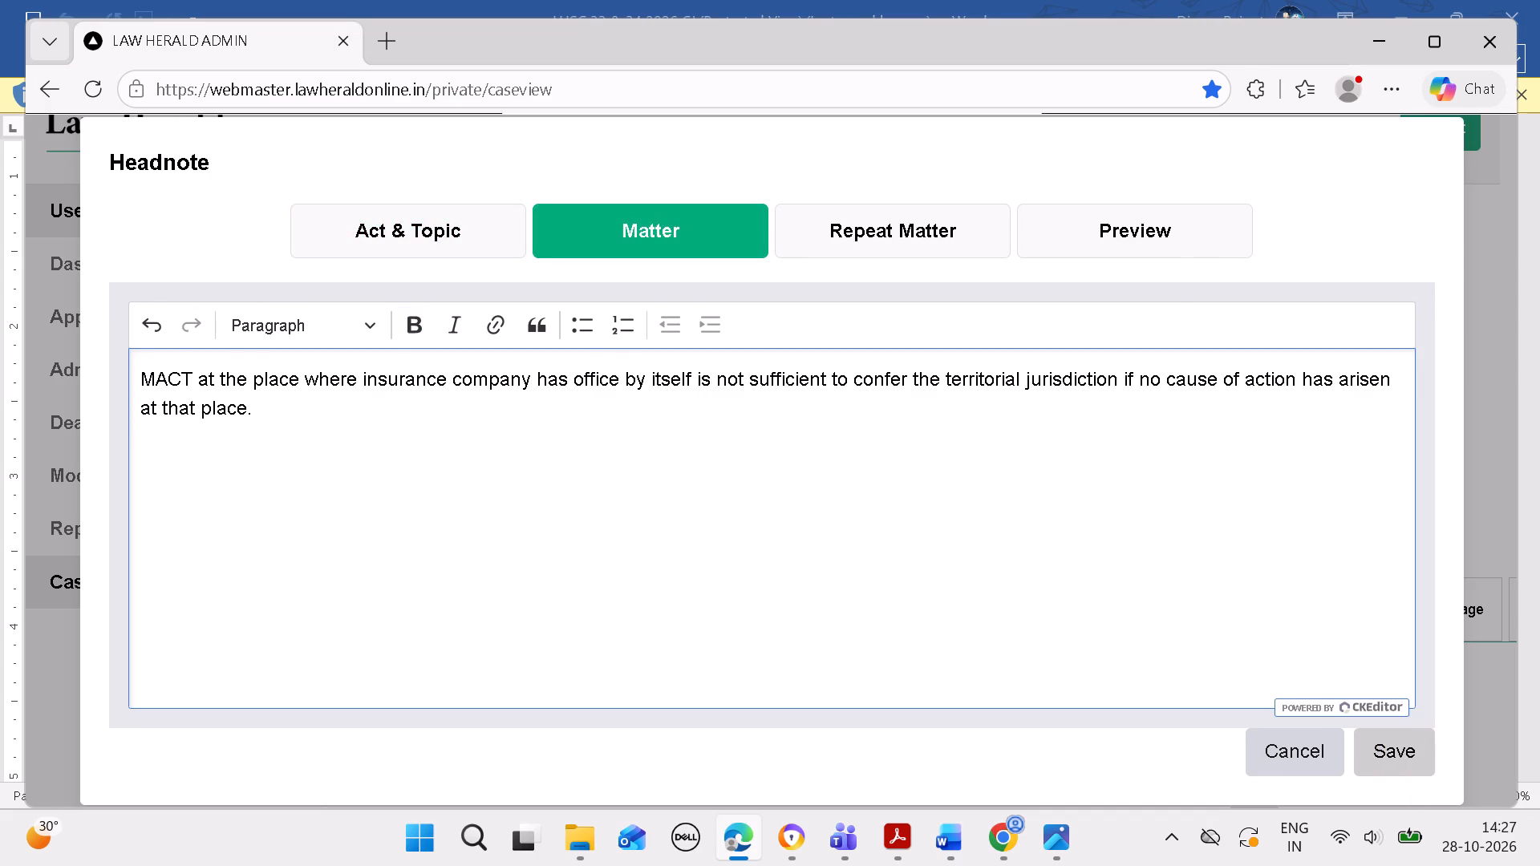
# Join the headnote's act, section and topic lines into one line, with "--" between "S.166" and "Accident".
pyautogui.click(418, 227)
pyautogui.click(132, 439)
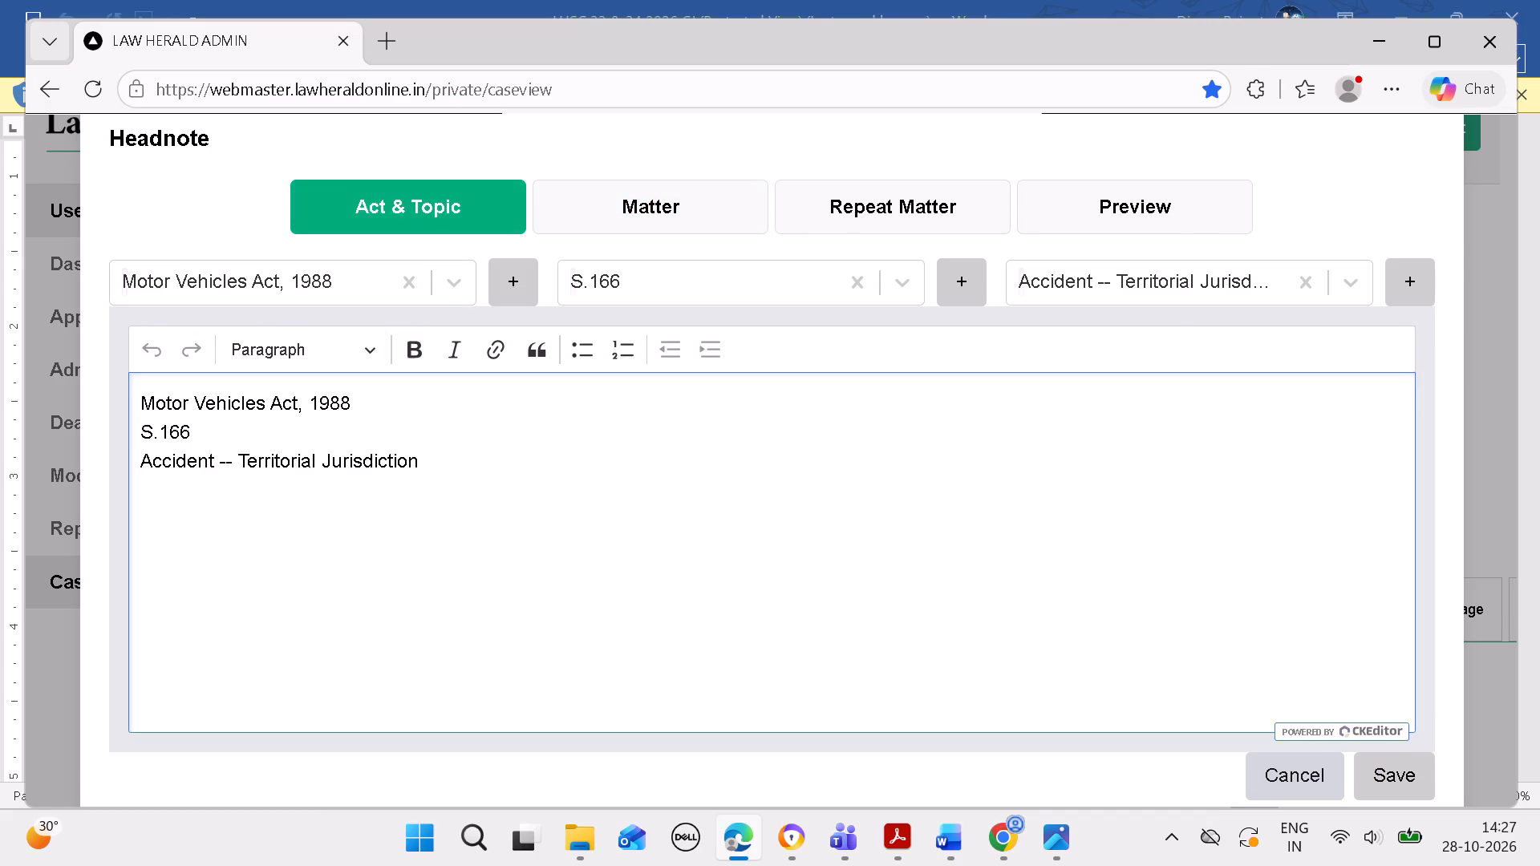
pyautogui.press('BackSpace')
pyautogui.click(131, 454)
pyautogui.press('BackSpace')
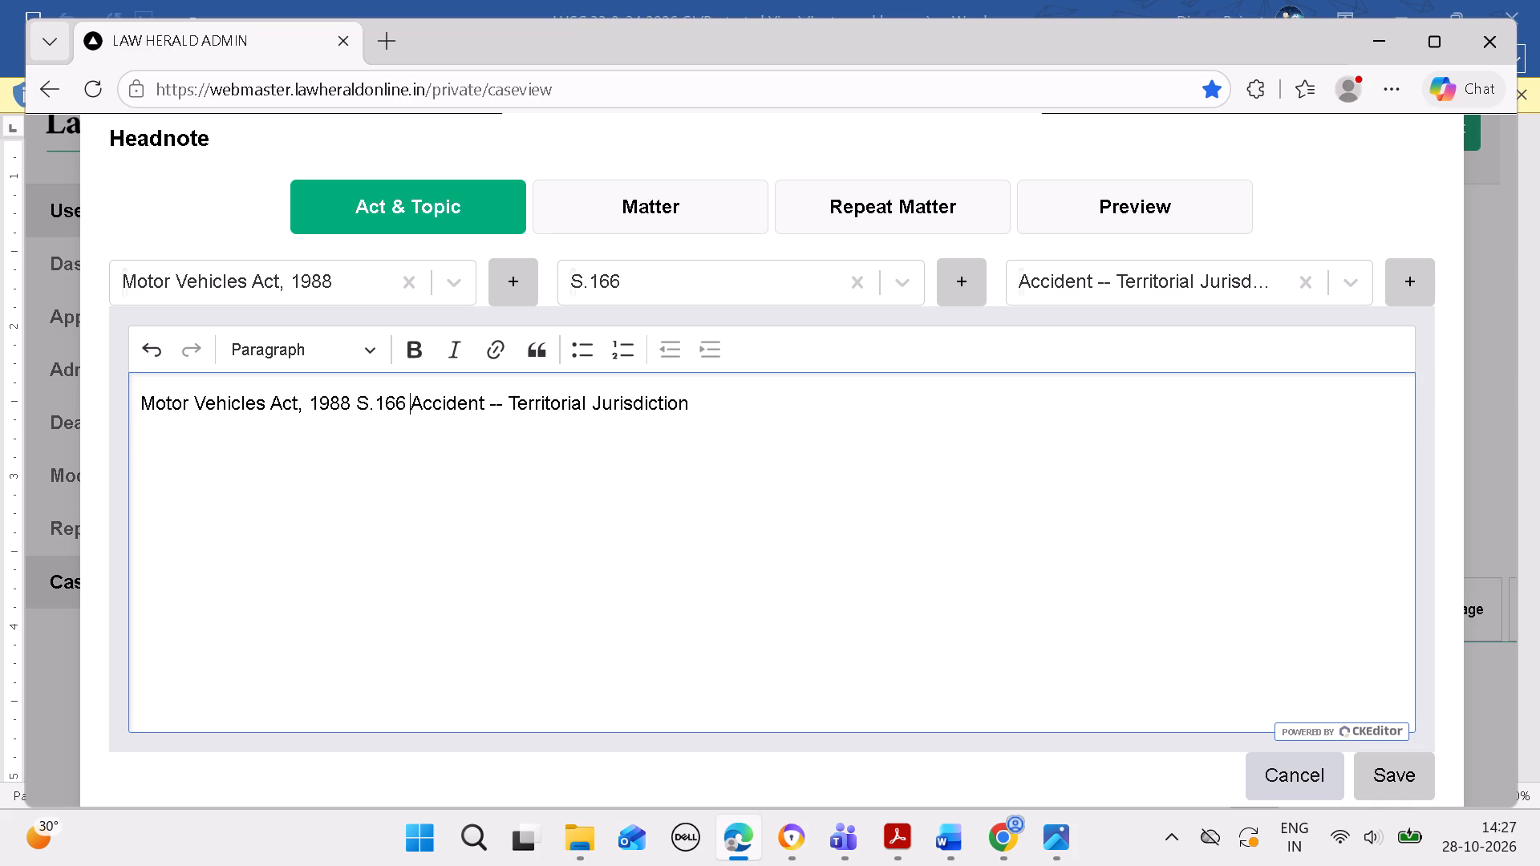
pyautogui.write('--')
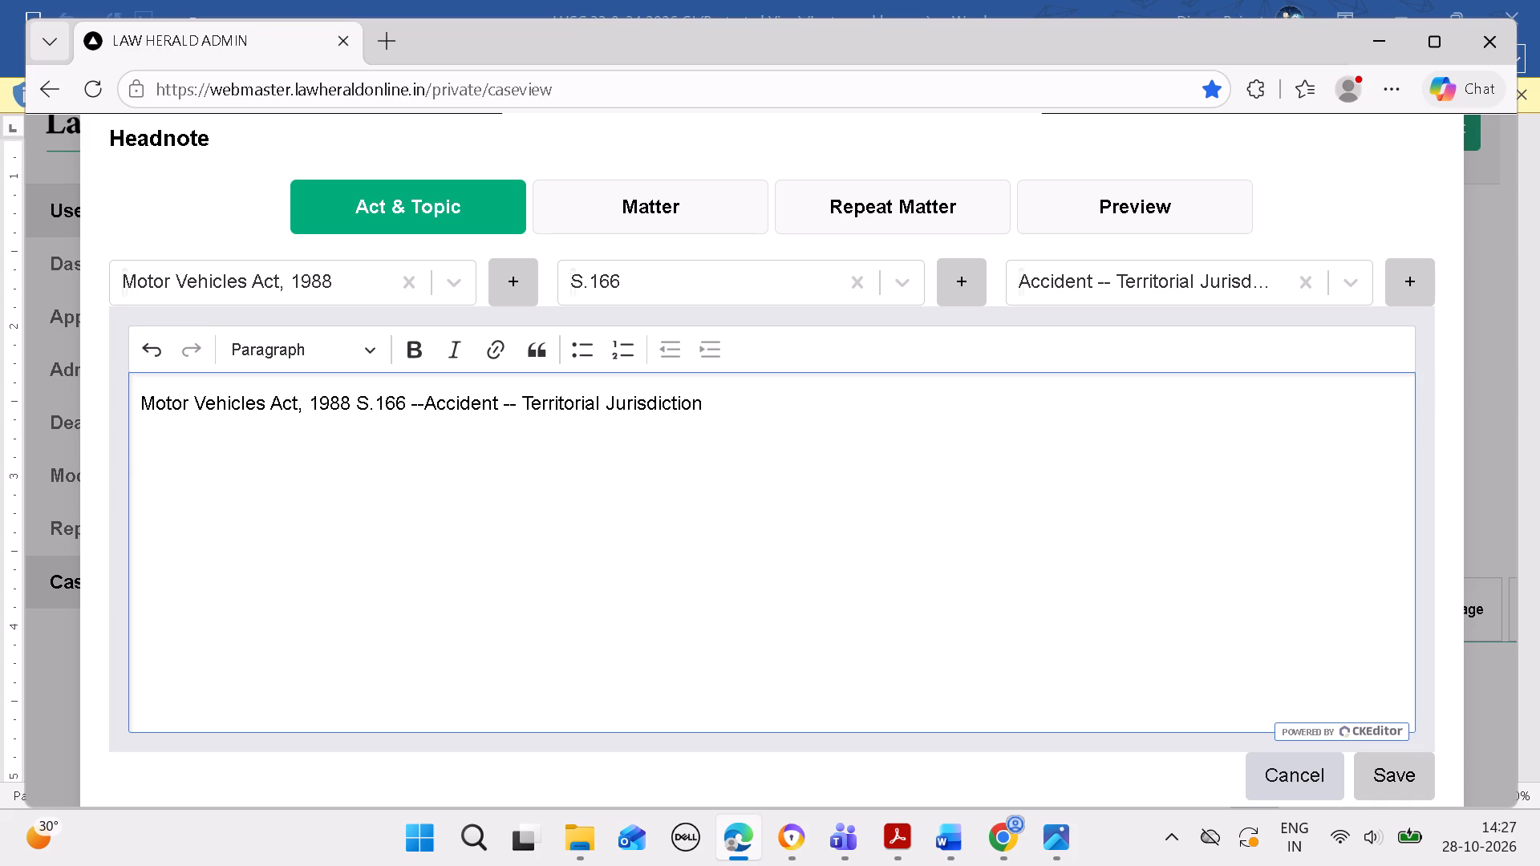
pyautogui.press('space')
pyautogui.press('BackSpace')
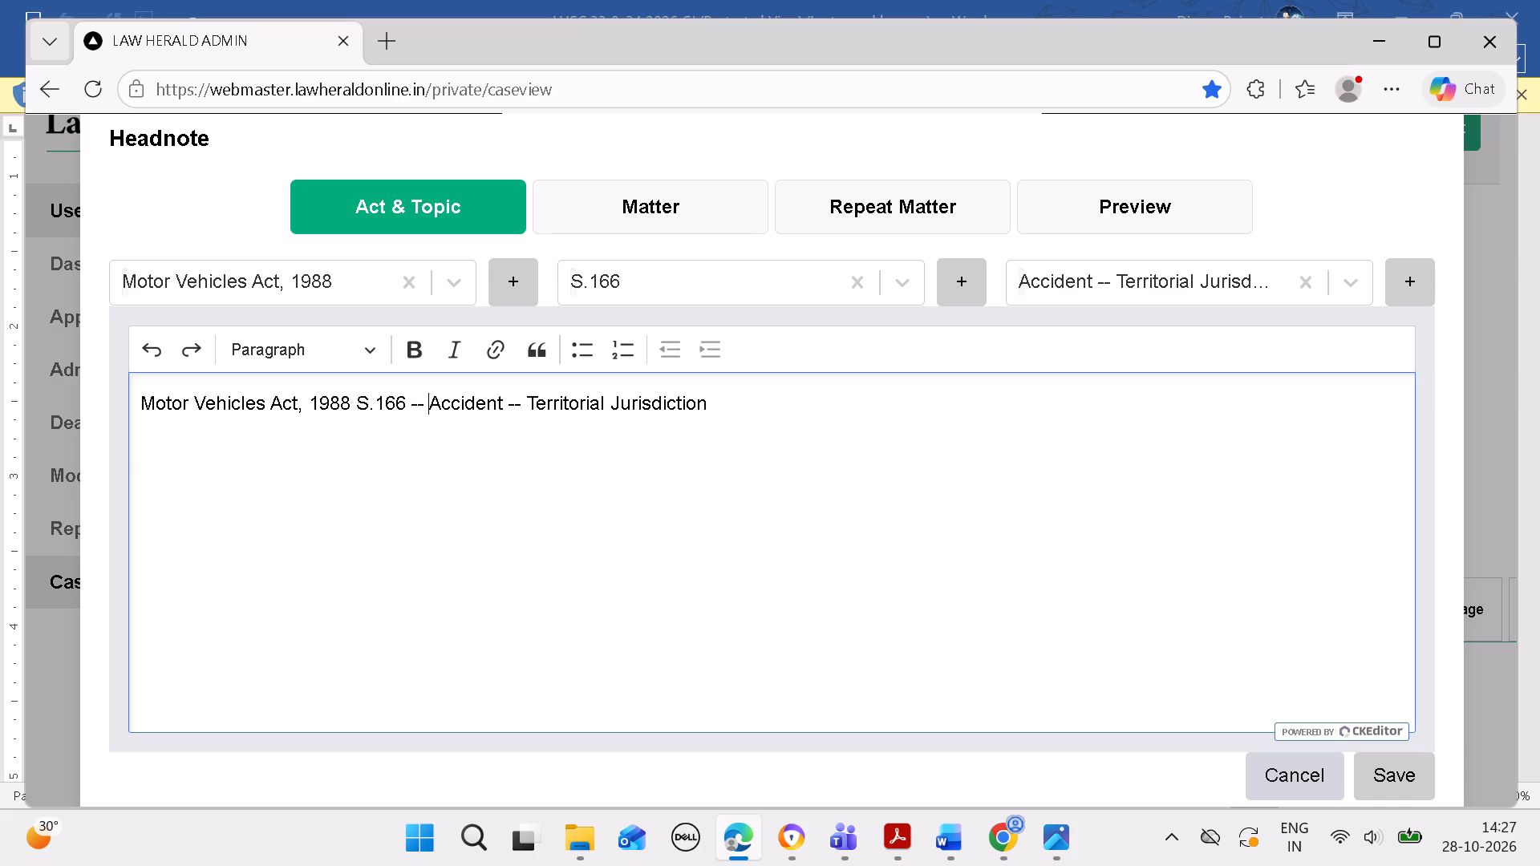
# Copy the paragraph "In the present case" through "by the insurer upheld." from Word into the headnote's repeat matter in Edge.
pyautogui.click(678, 186)
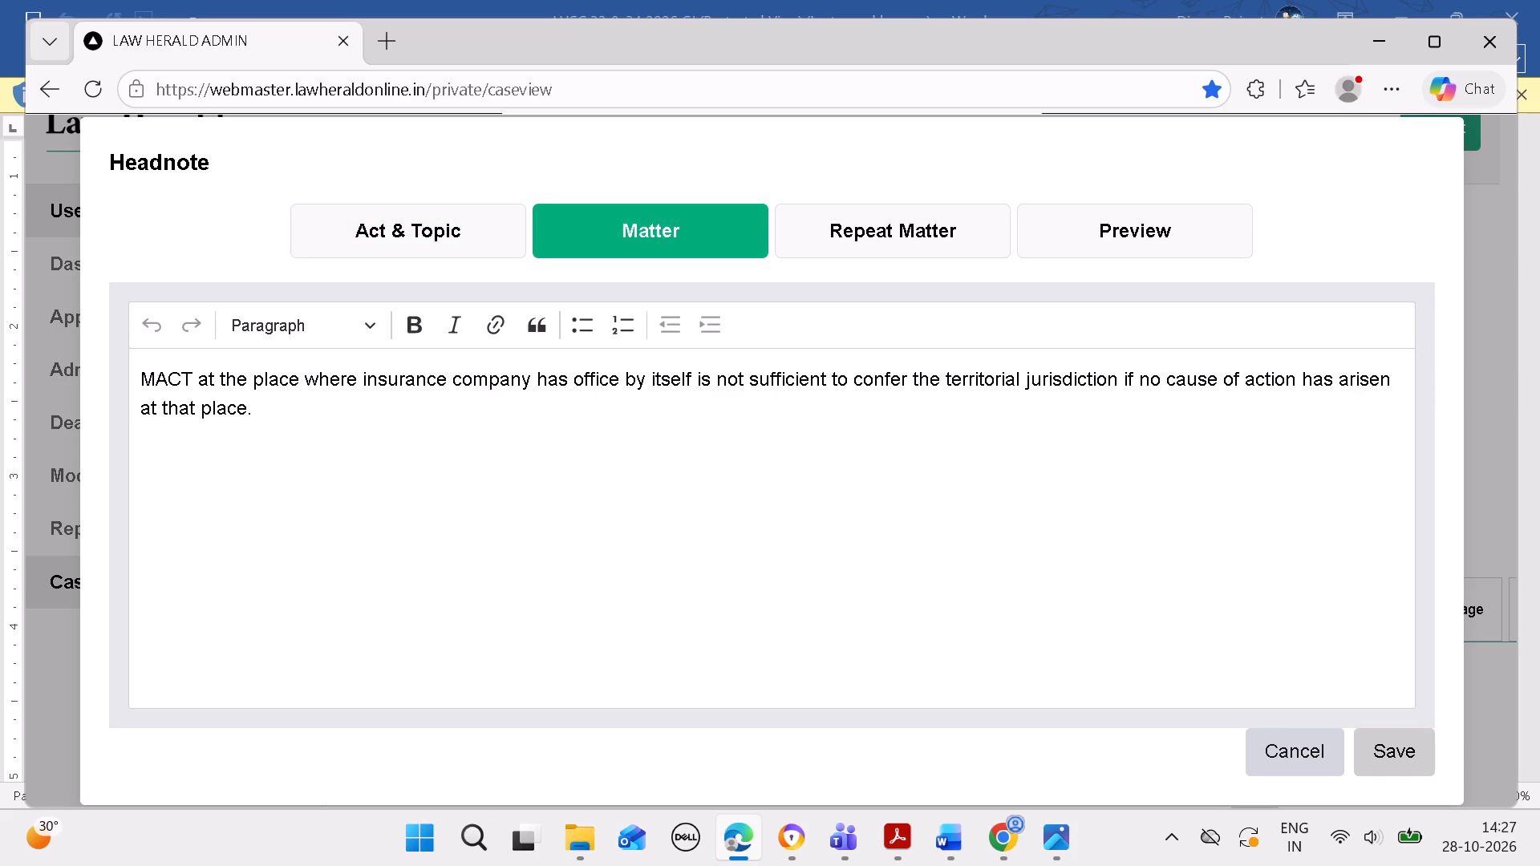
pyautogui.click(946, 837)
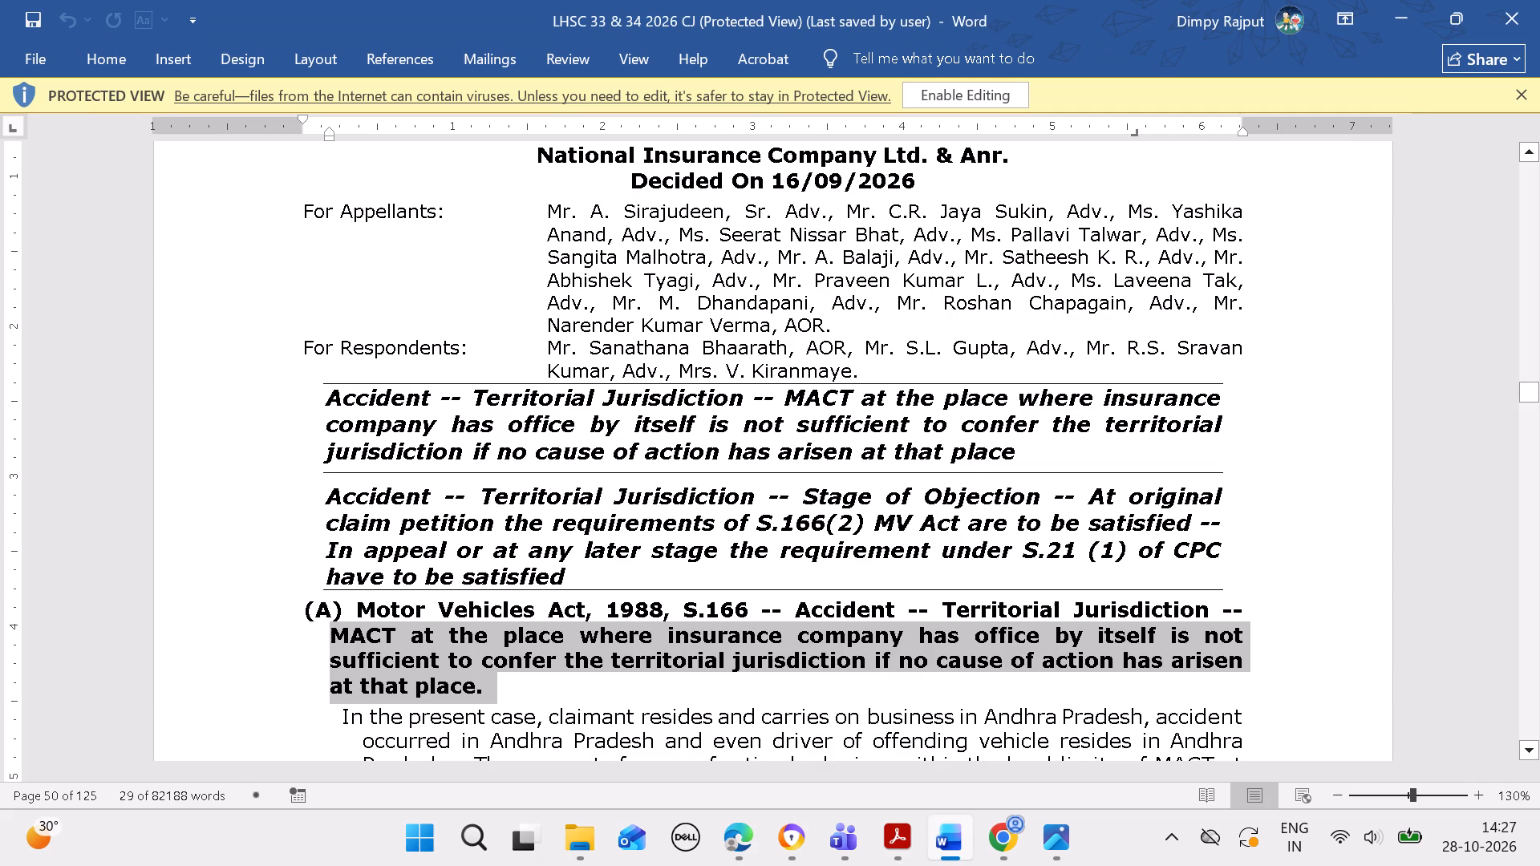
pyautogui.moveTo(340, 712); pyautogui.dragTo(517, 787)
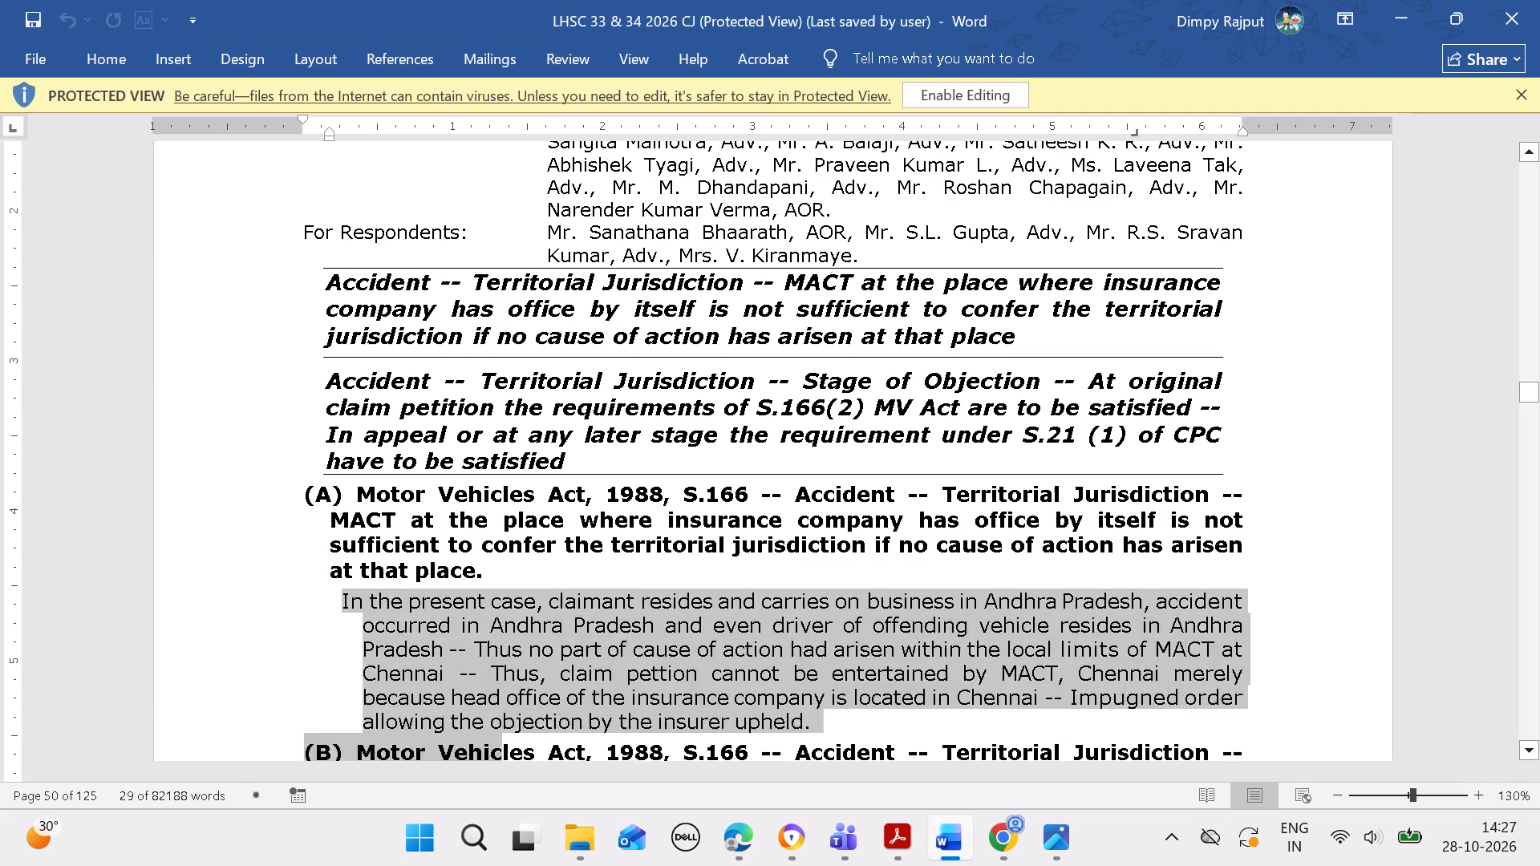
pyautogui.moveTo(517, 787); pyautogui.dragTo(815, 467)
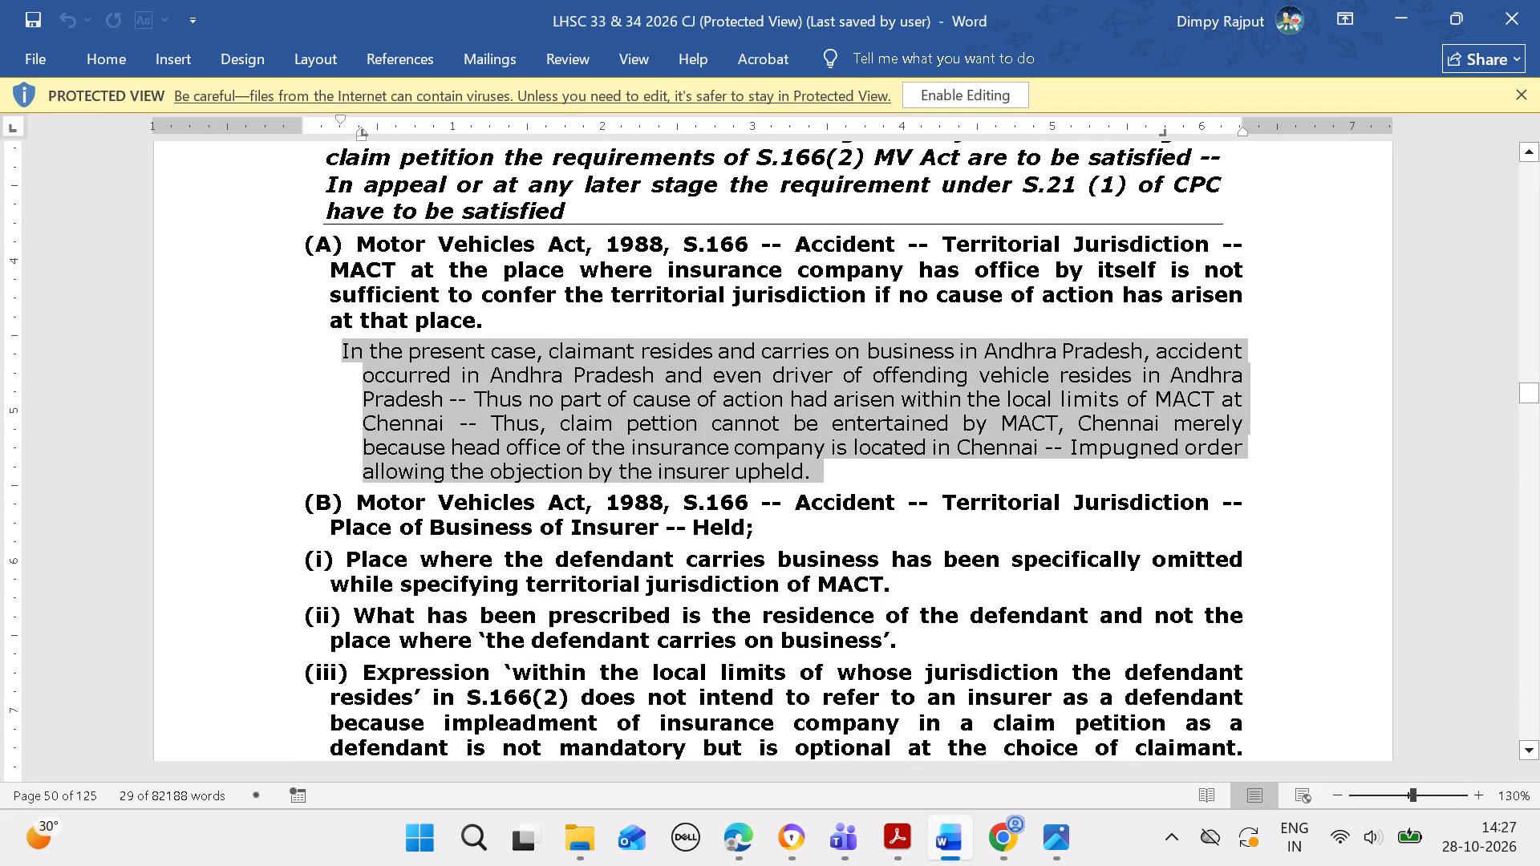
pyautogui.hotkey('ctrl', 'c')
pyautogui.click(746, 819)
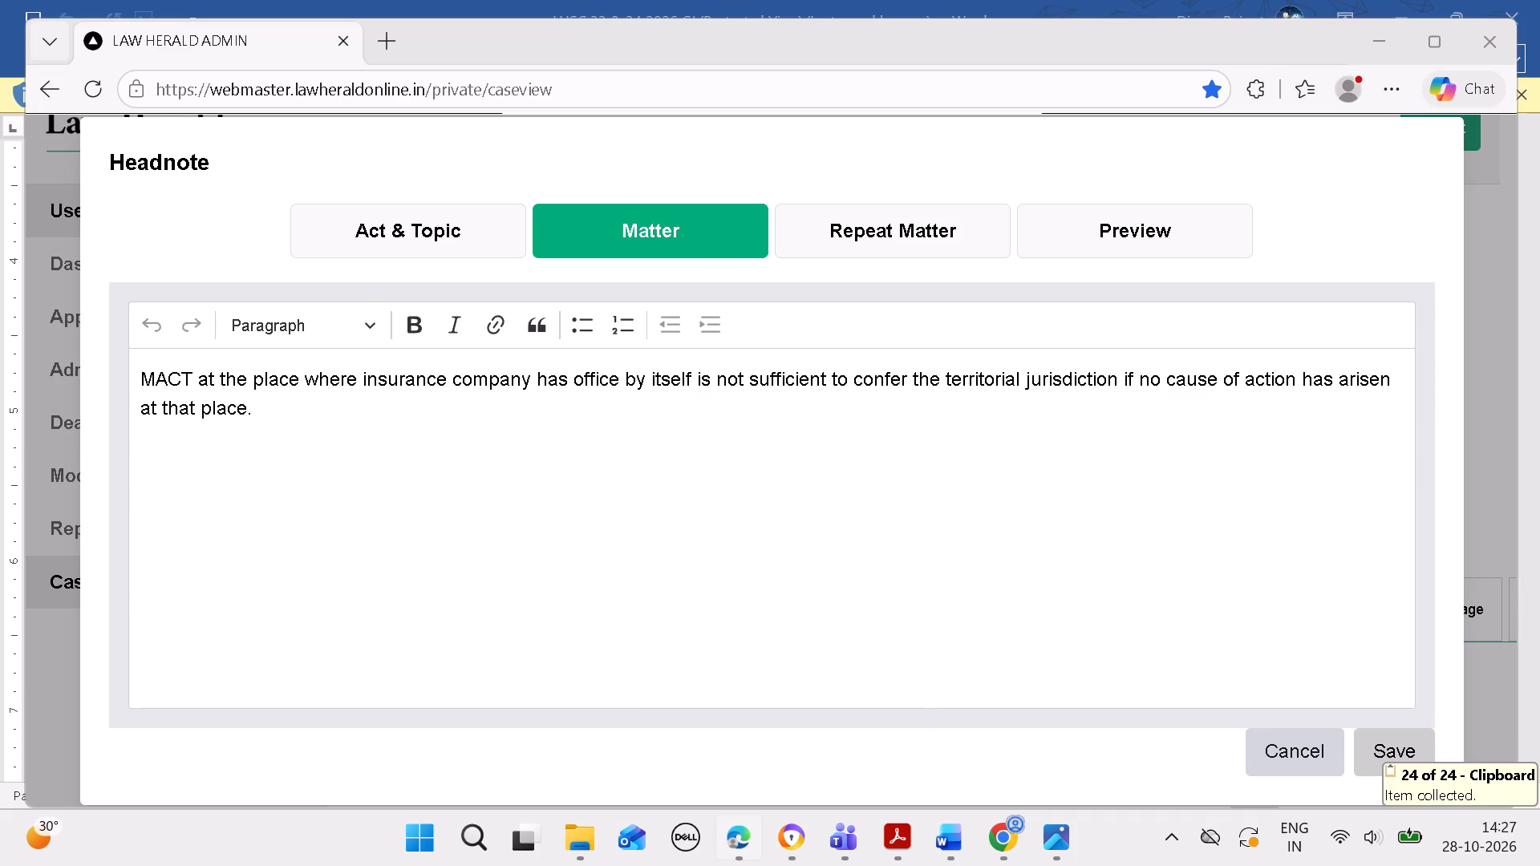
pyautogui.click(877, 219)
pyautogui.click(806, 439)
pyautogui.hotkey('ctrl', 'v')
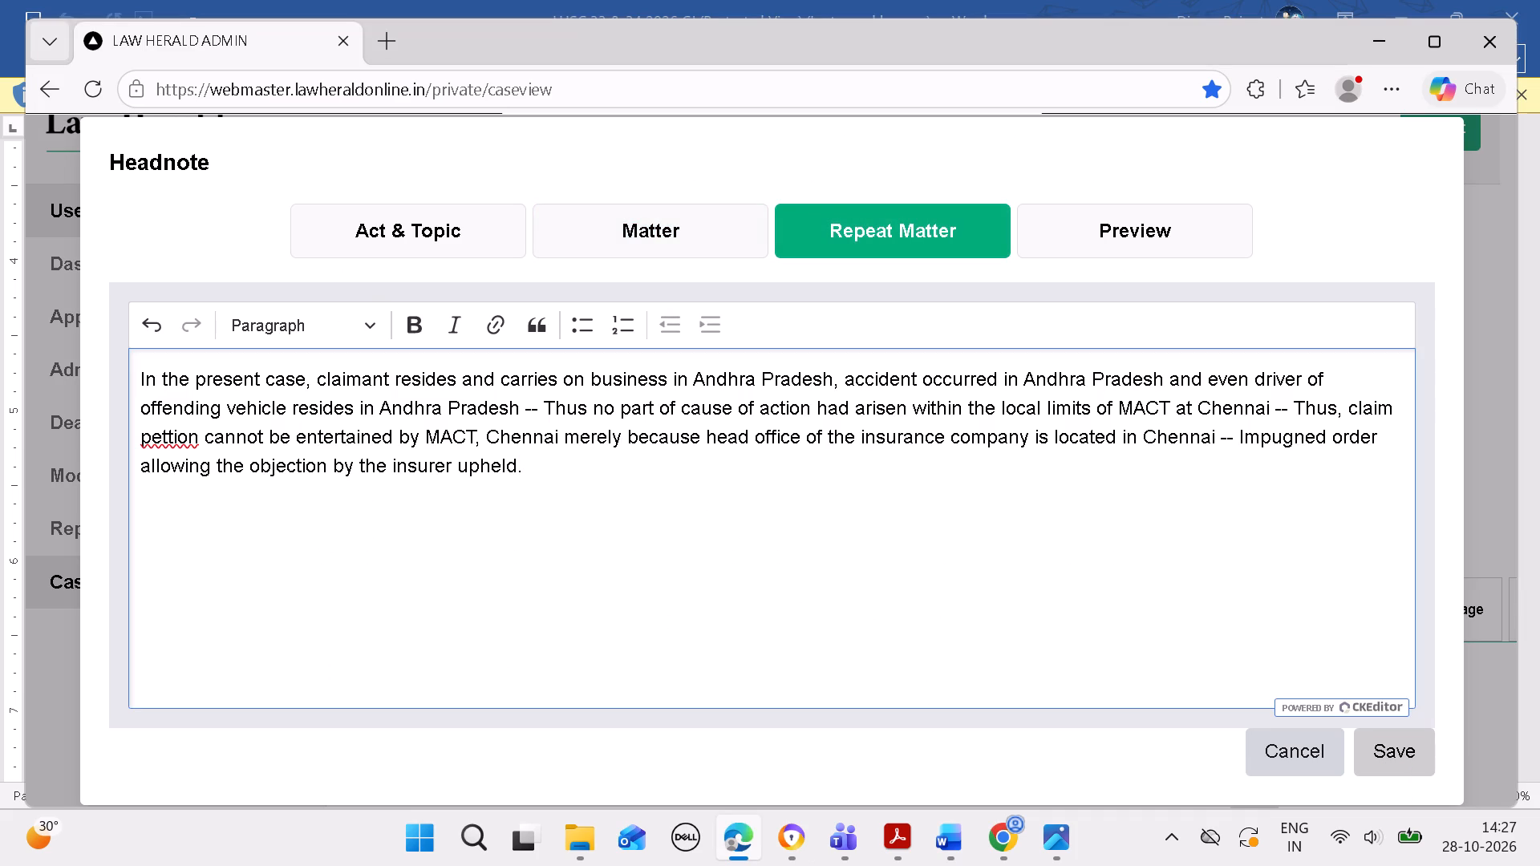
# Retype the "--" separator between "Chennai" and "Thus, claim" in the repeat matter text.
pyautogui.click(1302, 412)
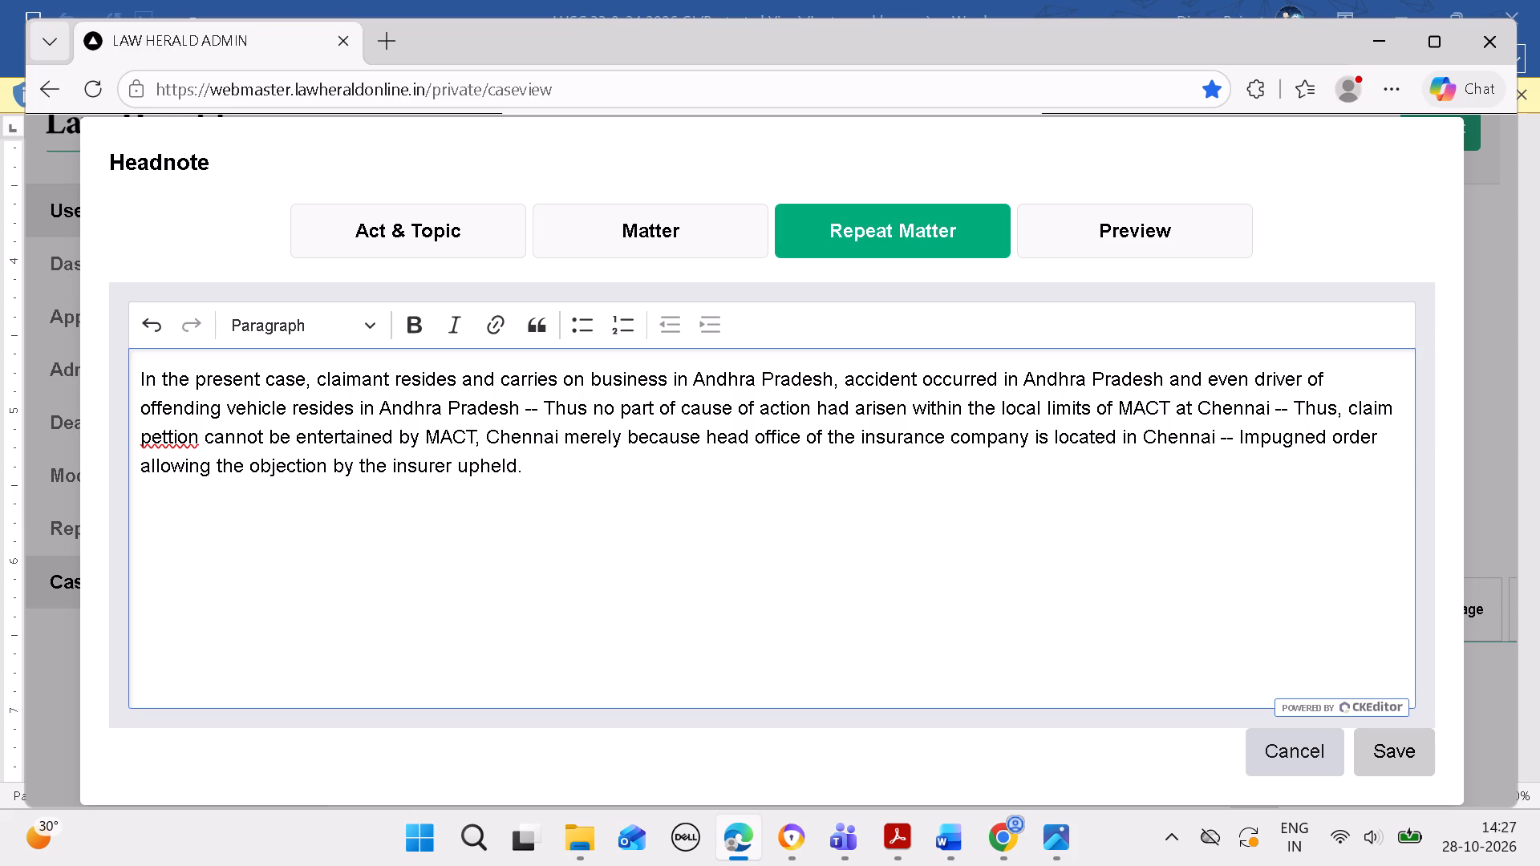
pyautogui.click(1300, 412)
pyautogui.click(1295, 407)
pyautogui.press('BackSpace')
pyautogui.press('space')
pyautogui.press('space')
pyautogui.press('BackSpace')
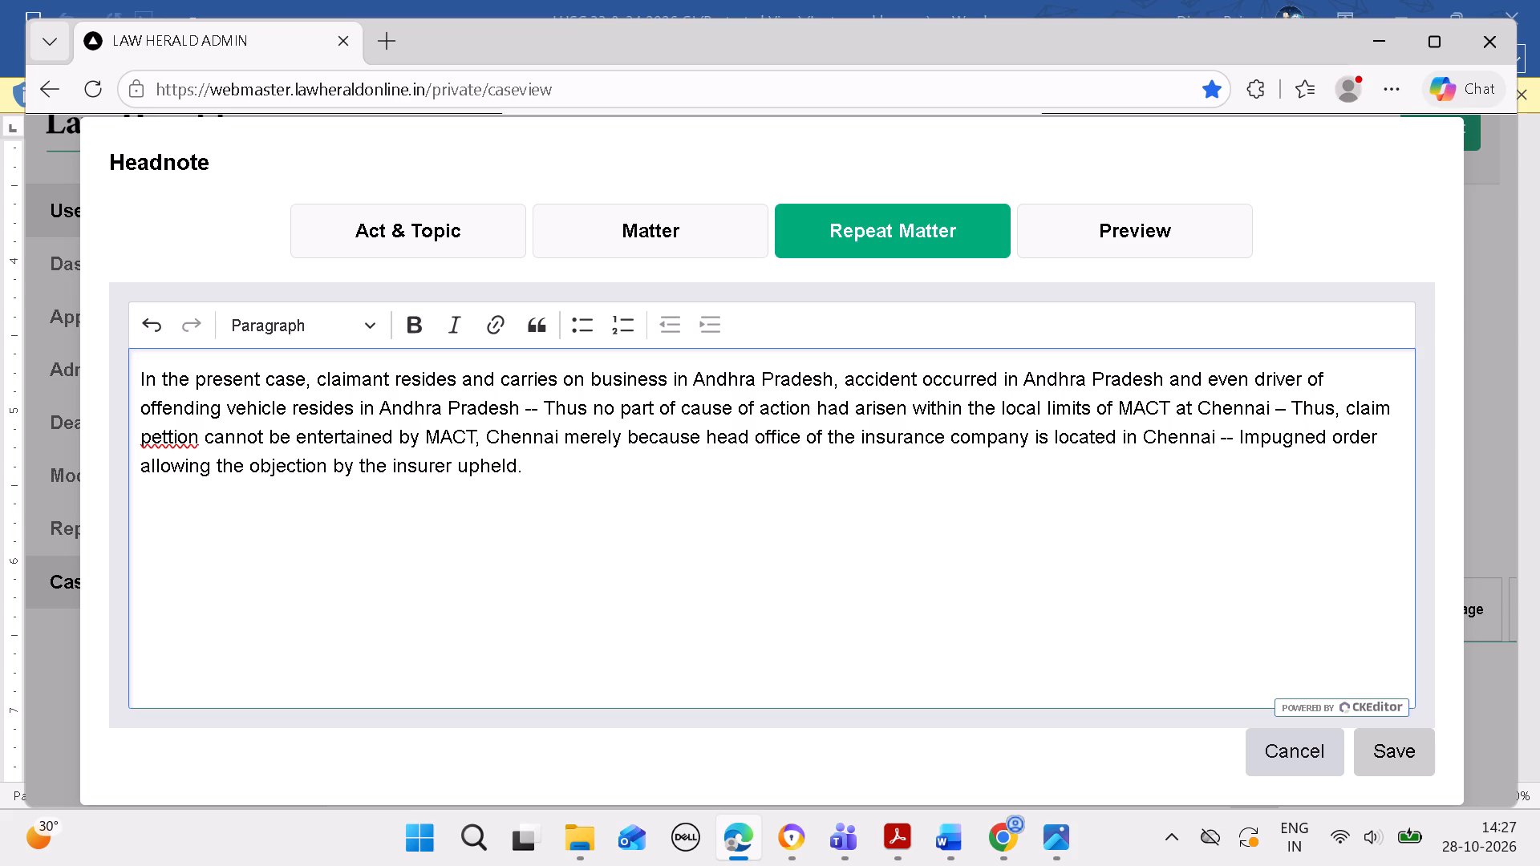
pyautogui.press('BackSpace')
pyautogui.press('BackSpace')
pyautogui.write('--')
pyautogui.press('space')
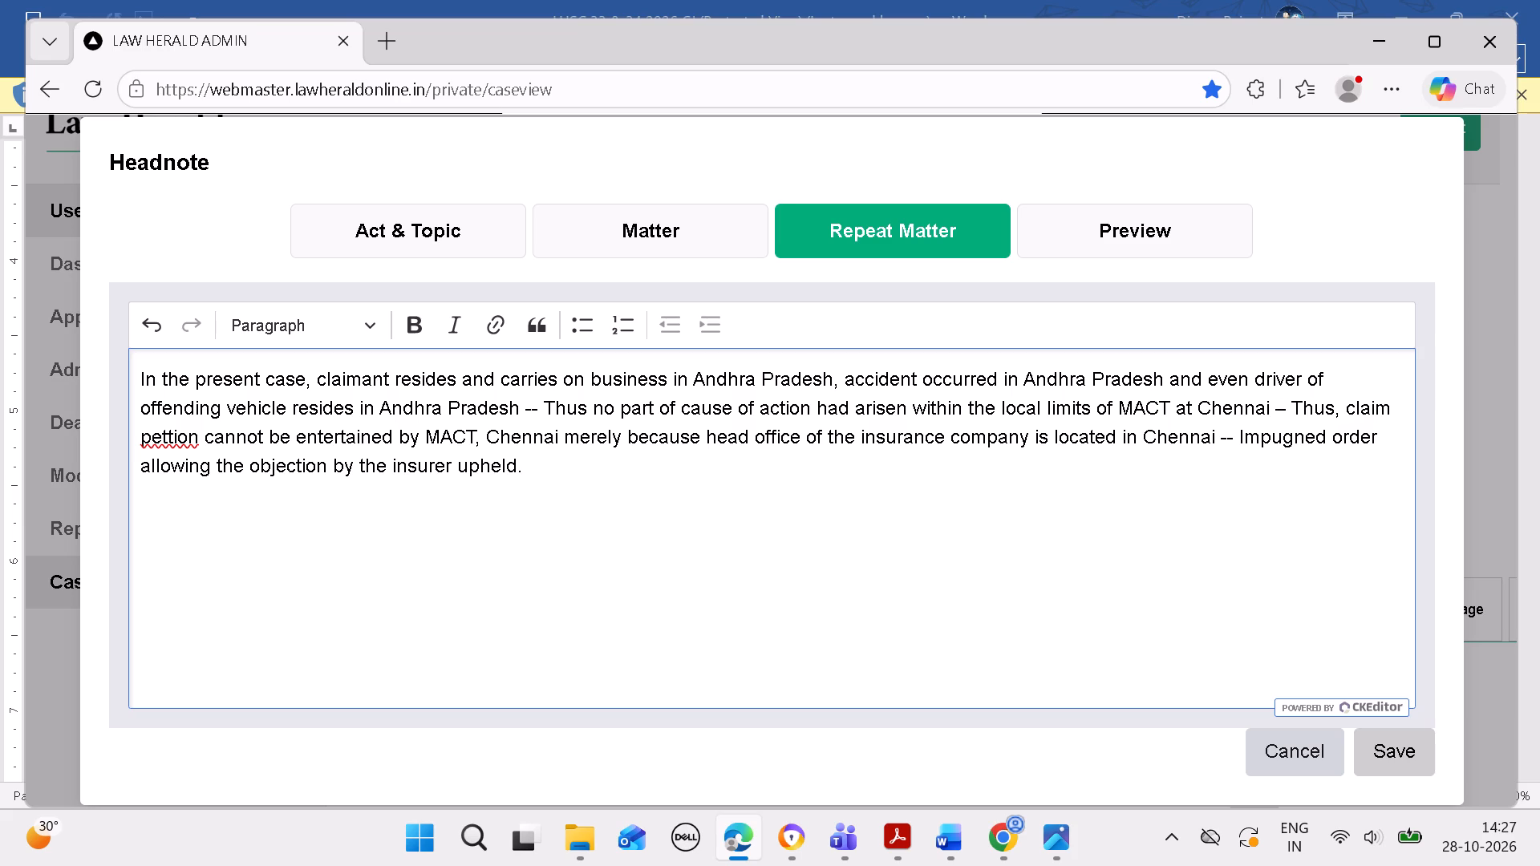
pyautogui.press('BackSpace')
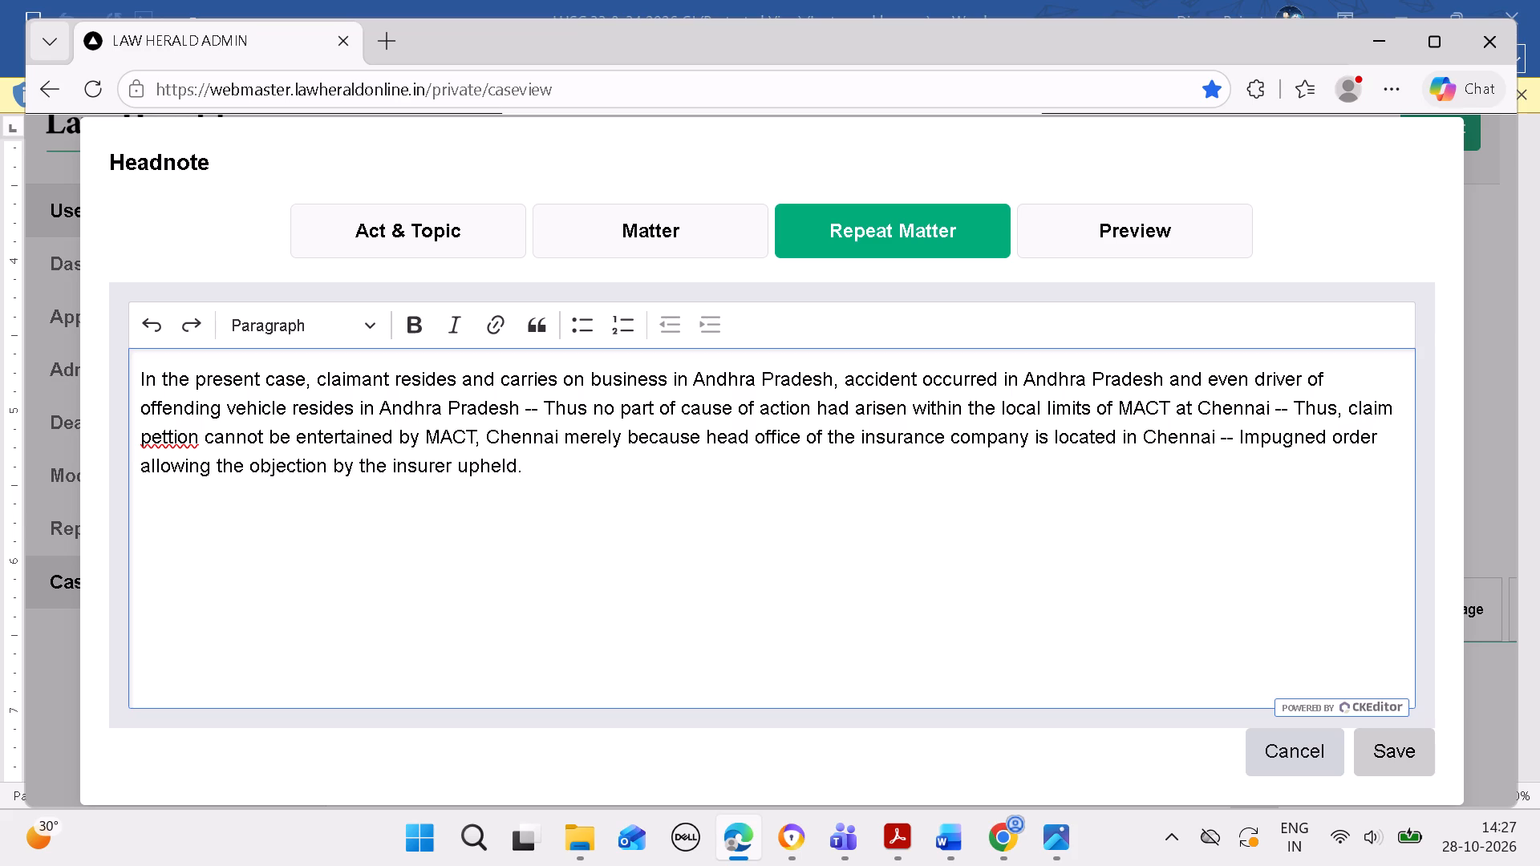
# Review the headnote's matter, act and topic, and repeat matter texts, and save the headnote.
pyautogui.click(646, 220)
pyautogui.click(420, 223)
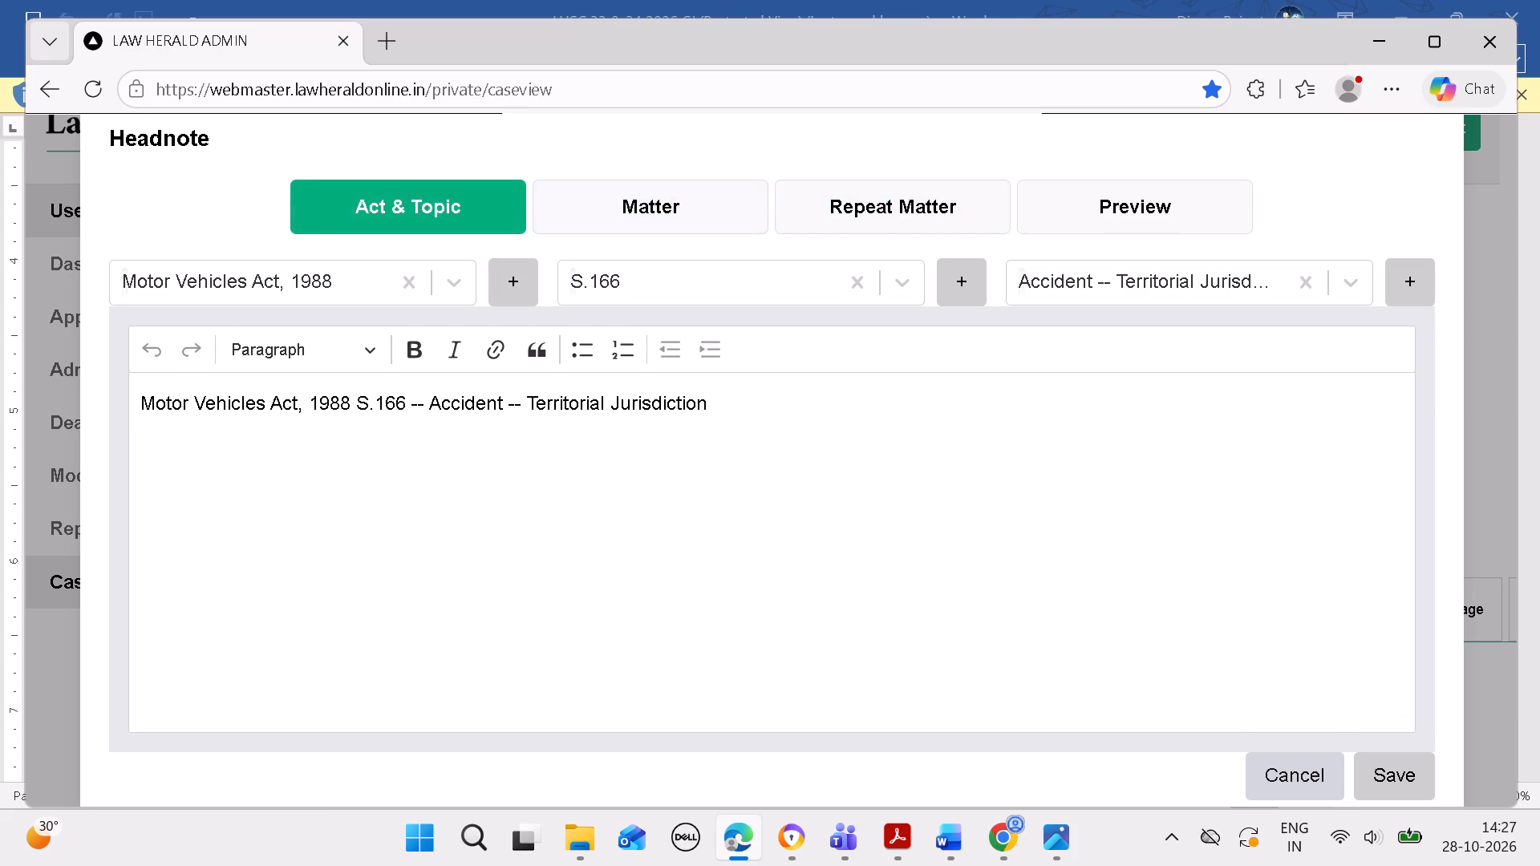
pyautogui.click(902, 196)
pyautogui.click(1384, 746)
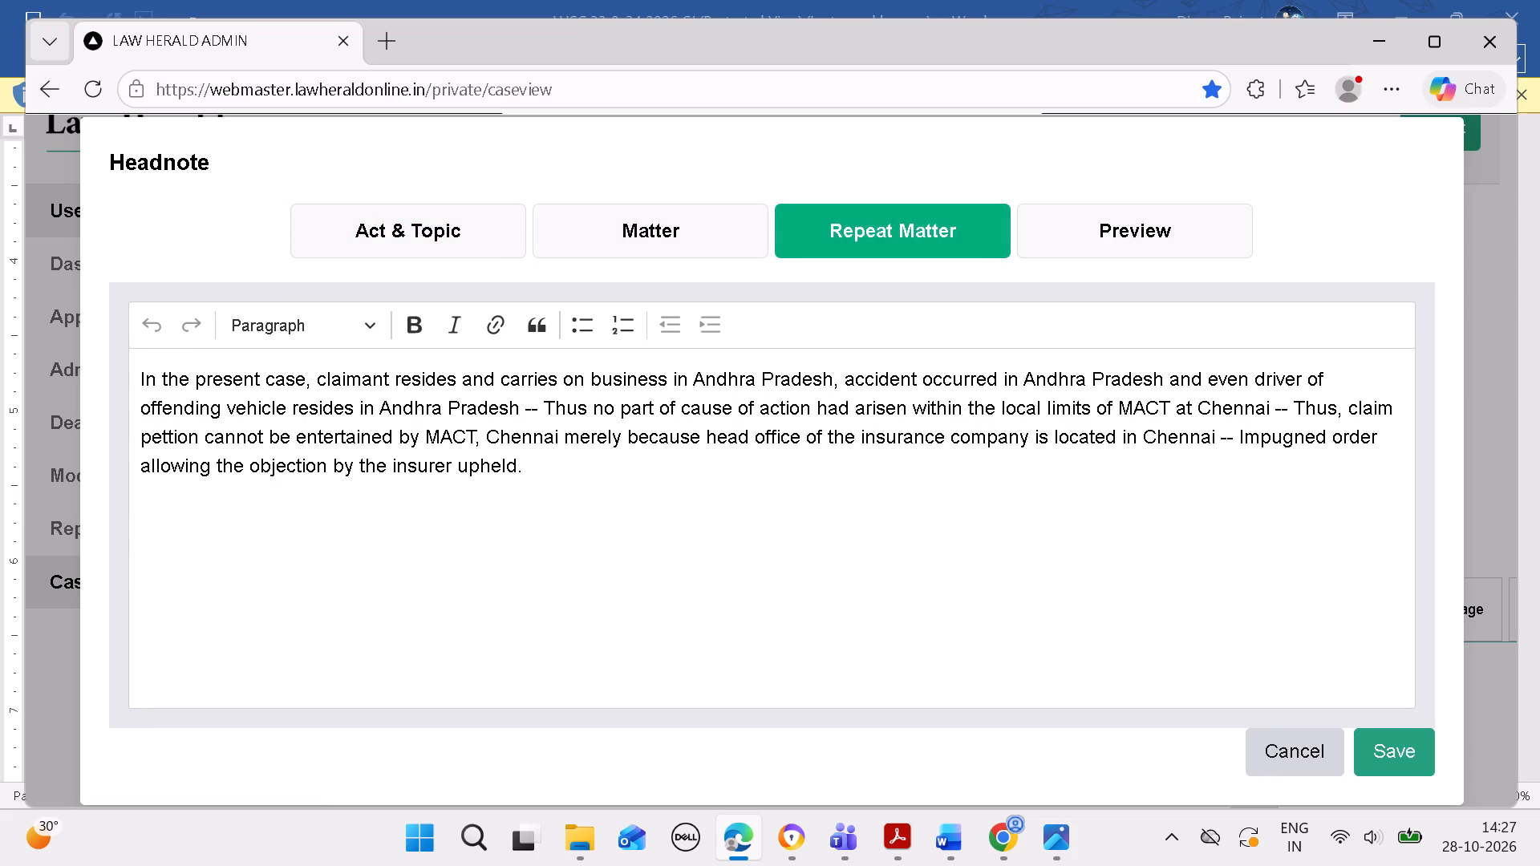
# Acknowledge the saved headnote and return to the case's head notes list.
pyautogui.click(1012, 267)
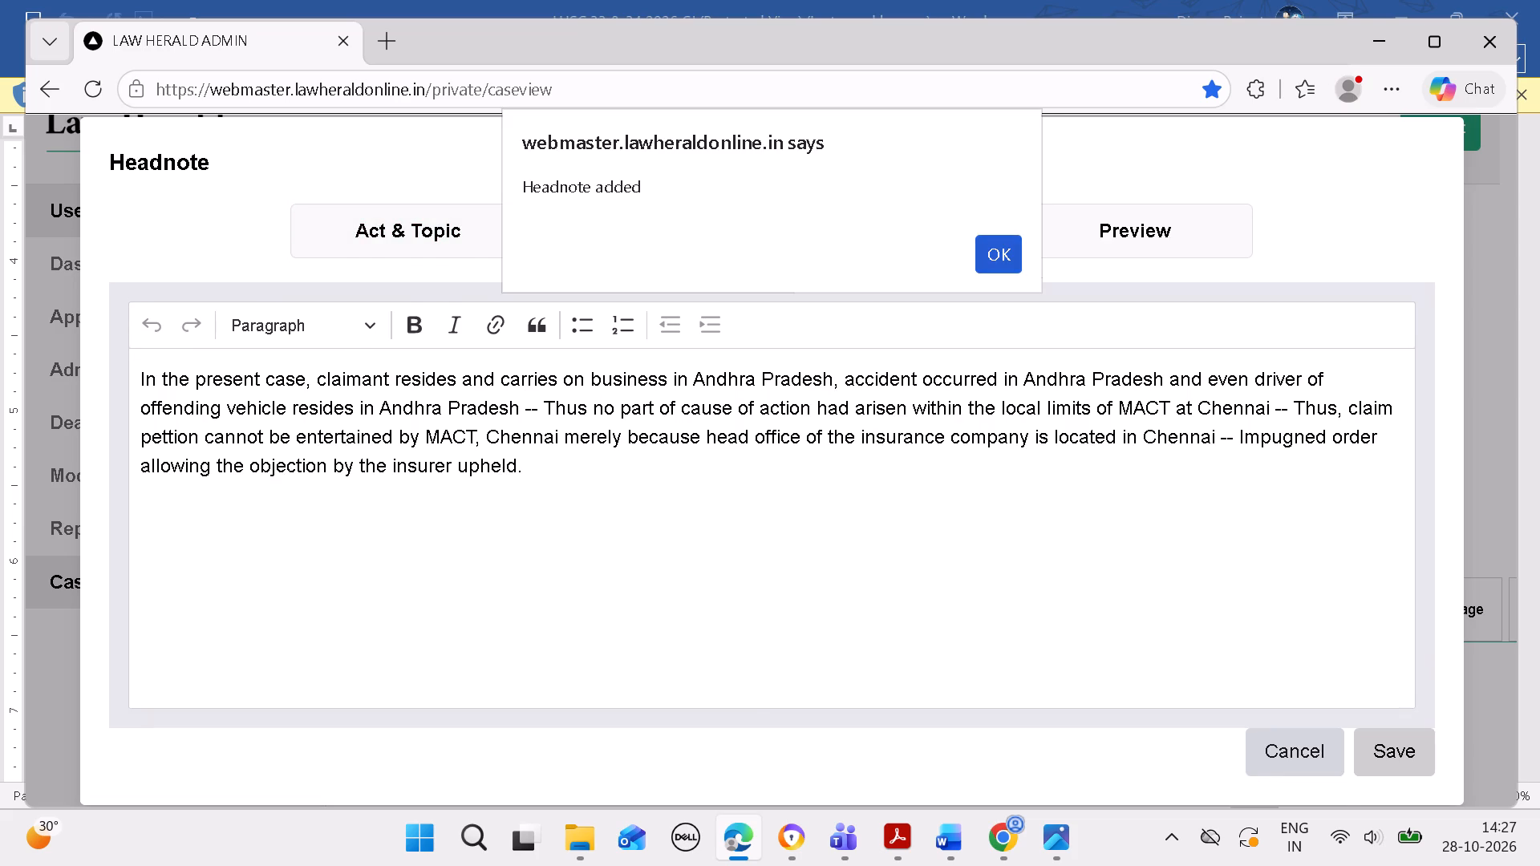
# Start a new headnote and attach the act "Motor Vehicles Act, 1988", copied from headnote (B) in Word.
pyautogui.scroll(-4, 997, 639)
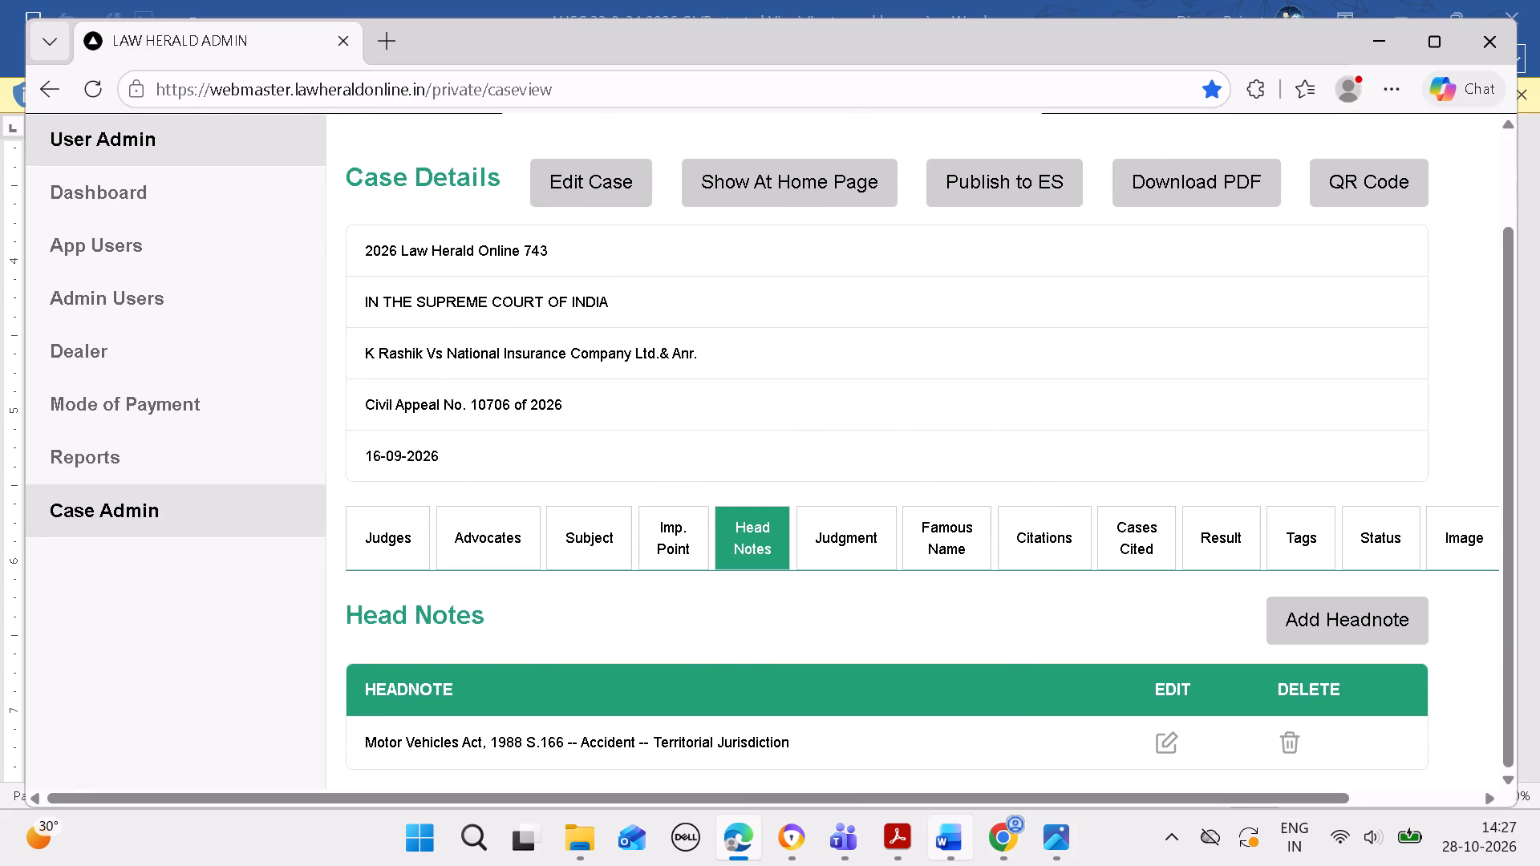
pyautogui.click(933, 844)
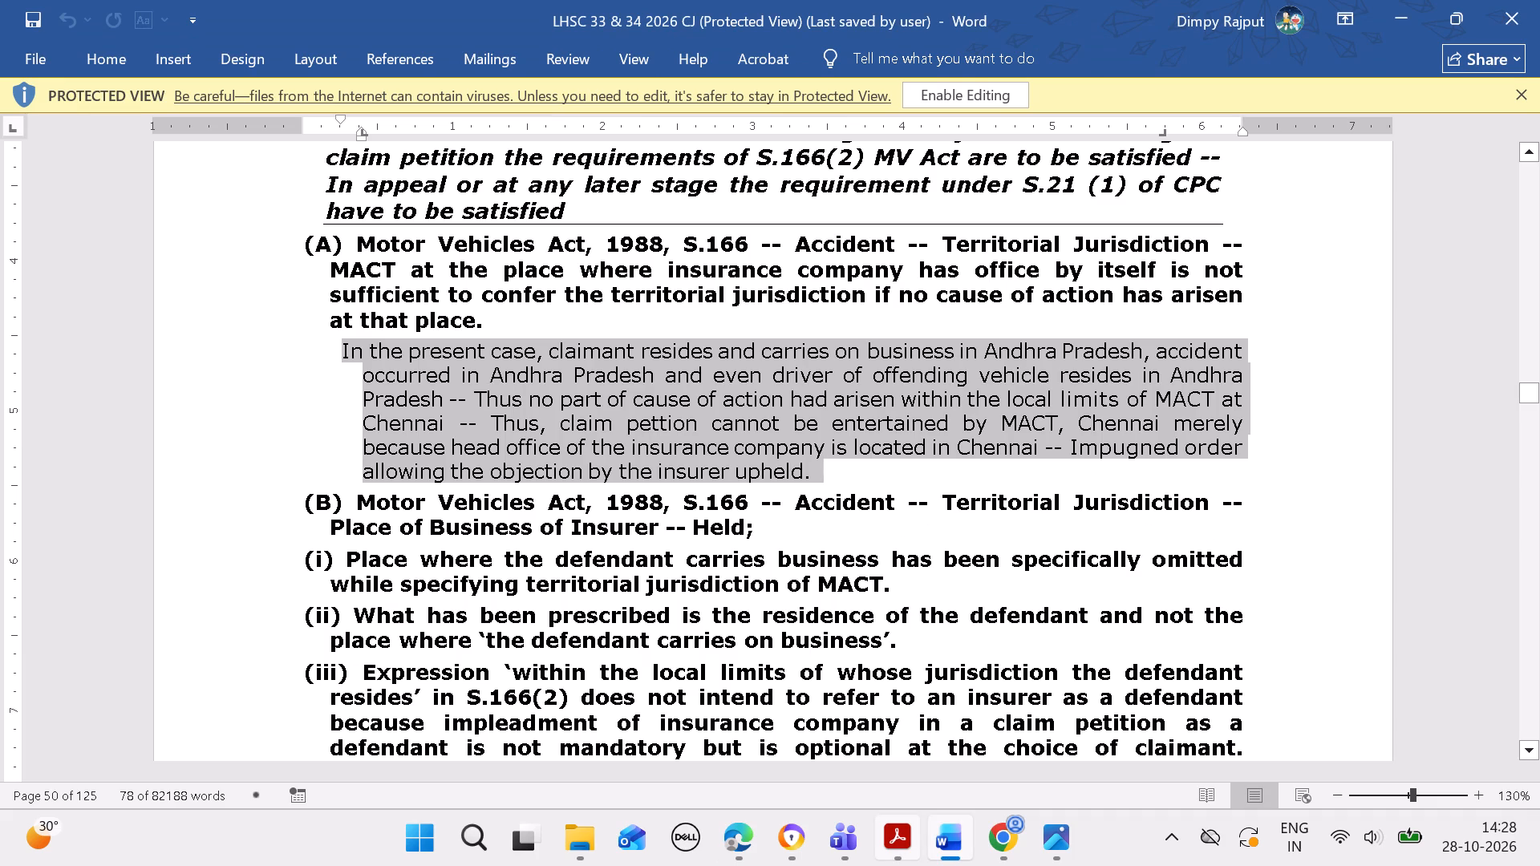
pyautogui.moveTo(358, 496); pyautogui.dragTo(366, 494)
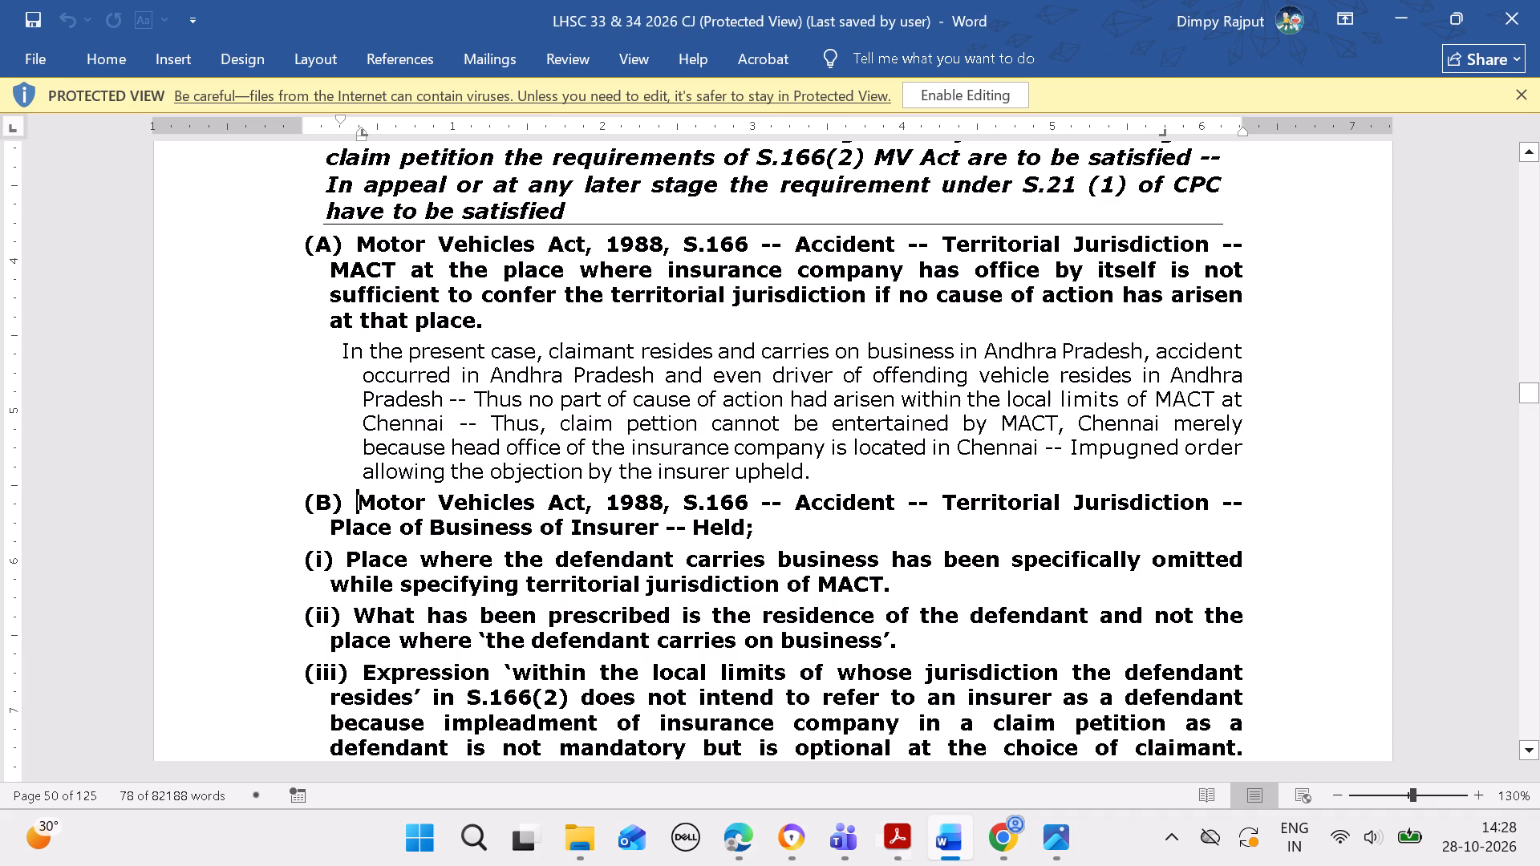
pyautogui.moveTo(366, 494); pyautogui.dragTo(631, 507)
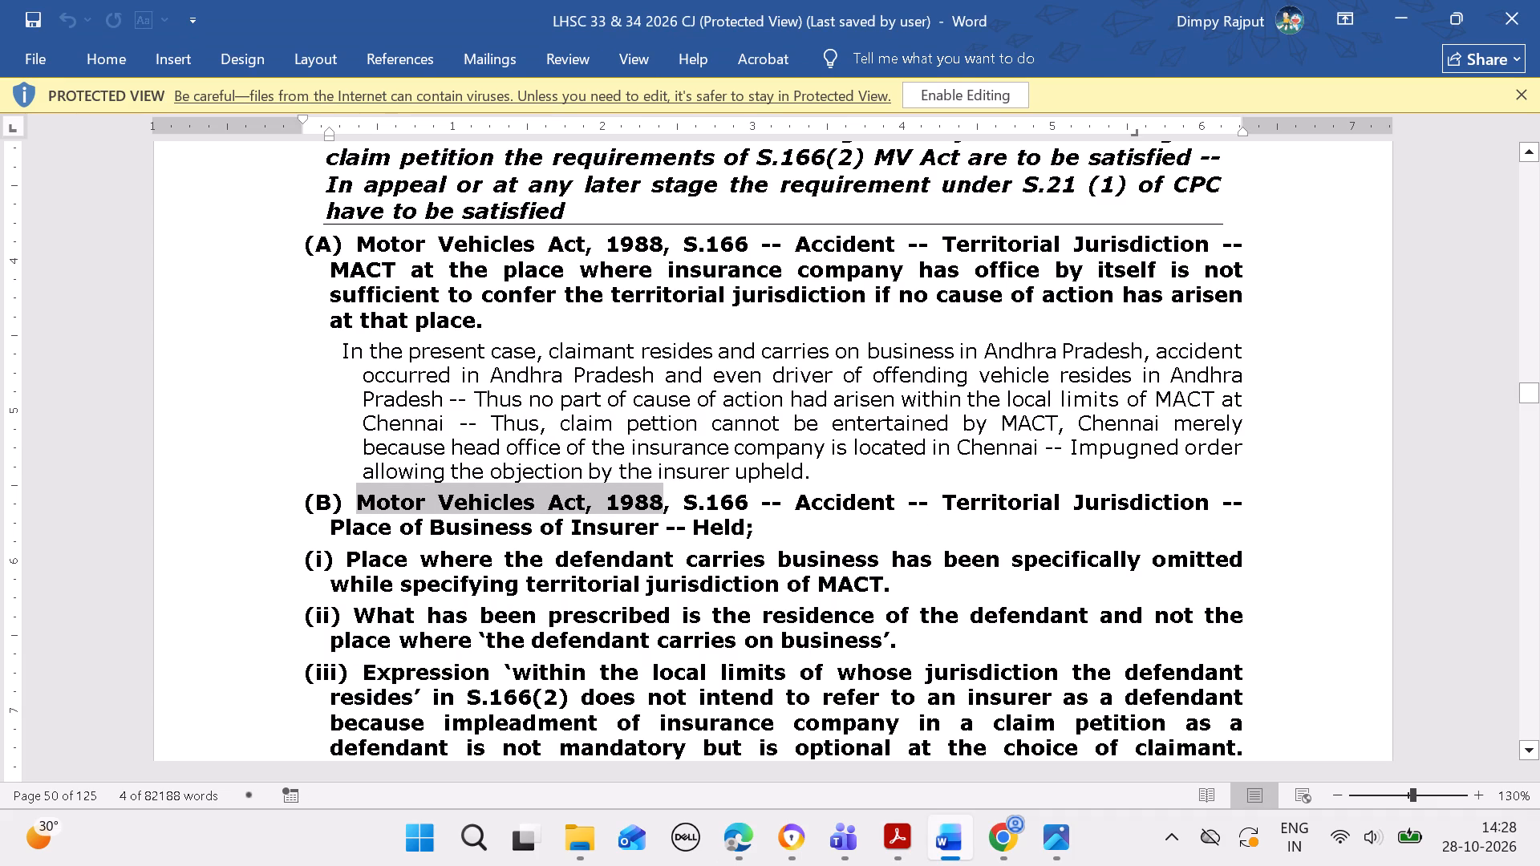
pyautogui.hotkey('ctrl', 'c')
pyautogui.click(748, 838)
pyautogui.click(1295, 606)
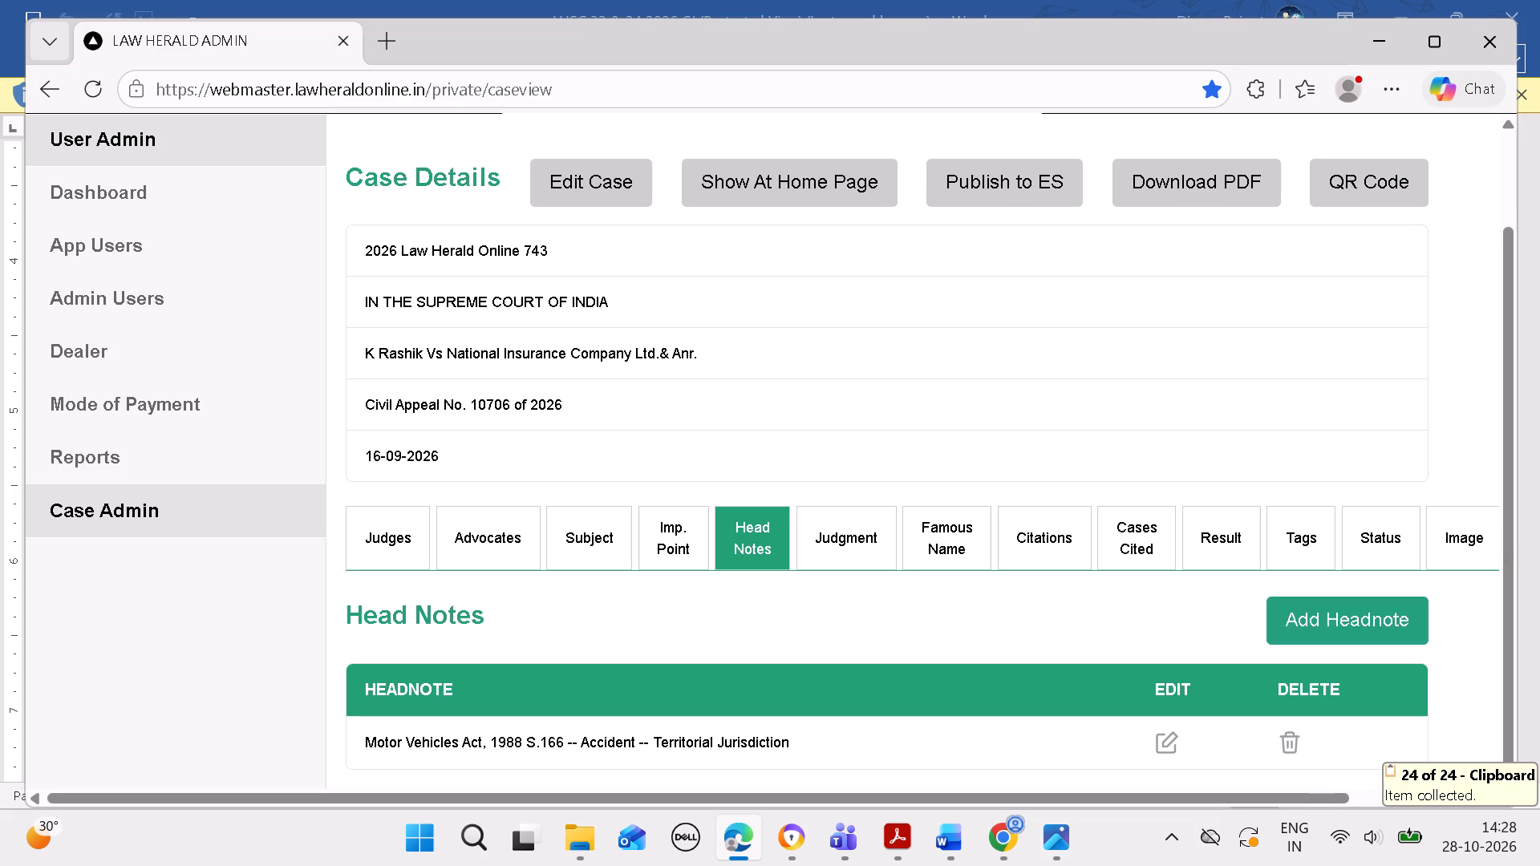
pyautogui.click(412, 276)
pyautogui.hotkey('ctrl', 'v')
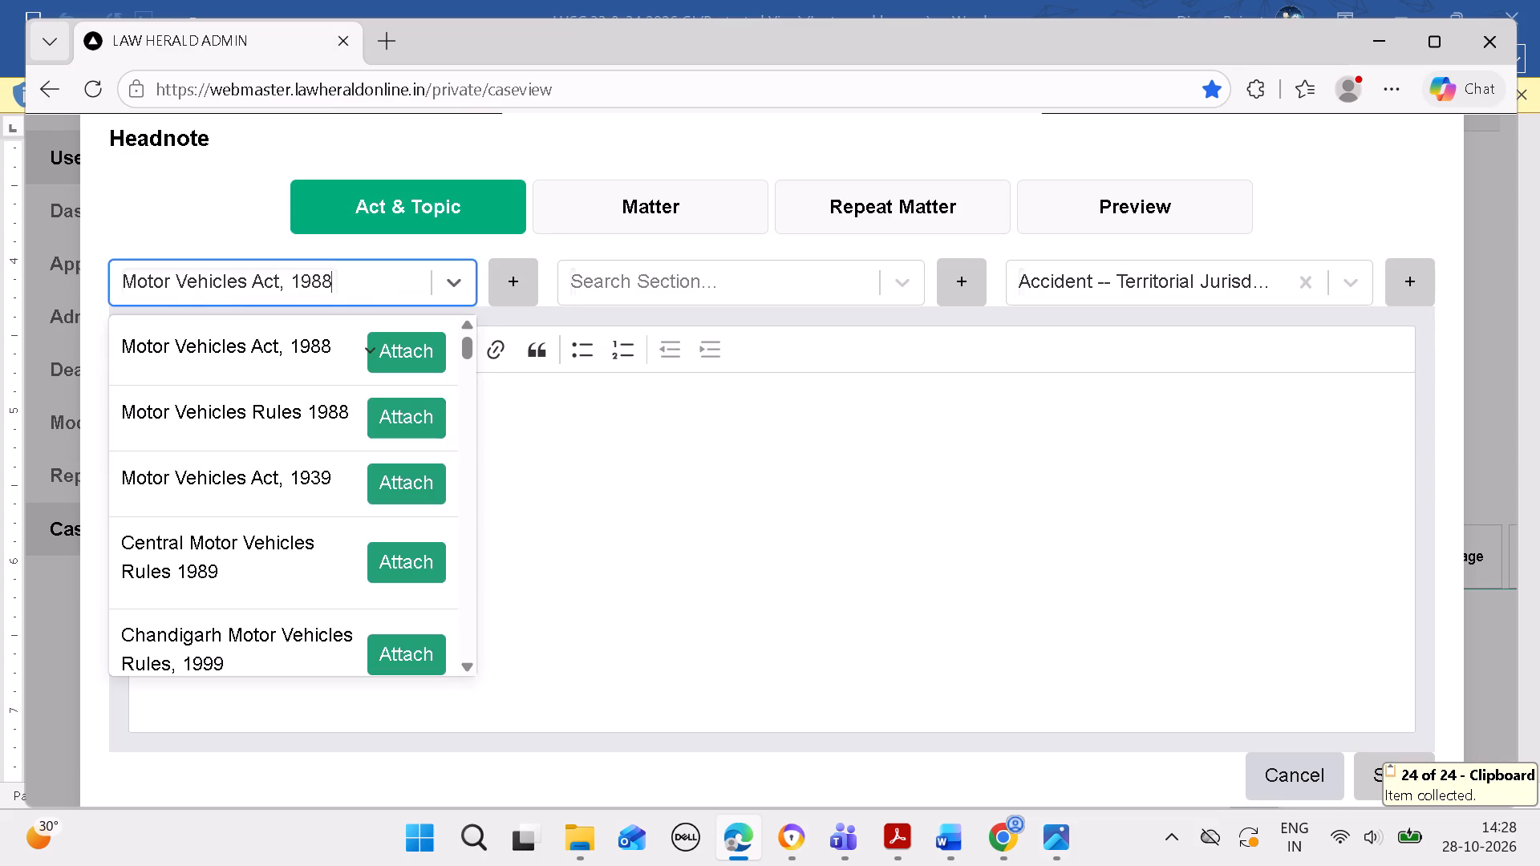
pyautogui.click(421, 344)
pyautogui.click(763, 428)
pyautogui.press('space')
# Copy "S.166" from headnote (B) in Word and attach it as the new headnote's section in Edge.
pyautogui.click(963, 839)
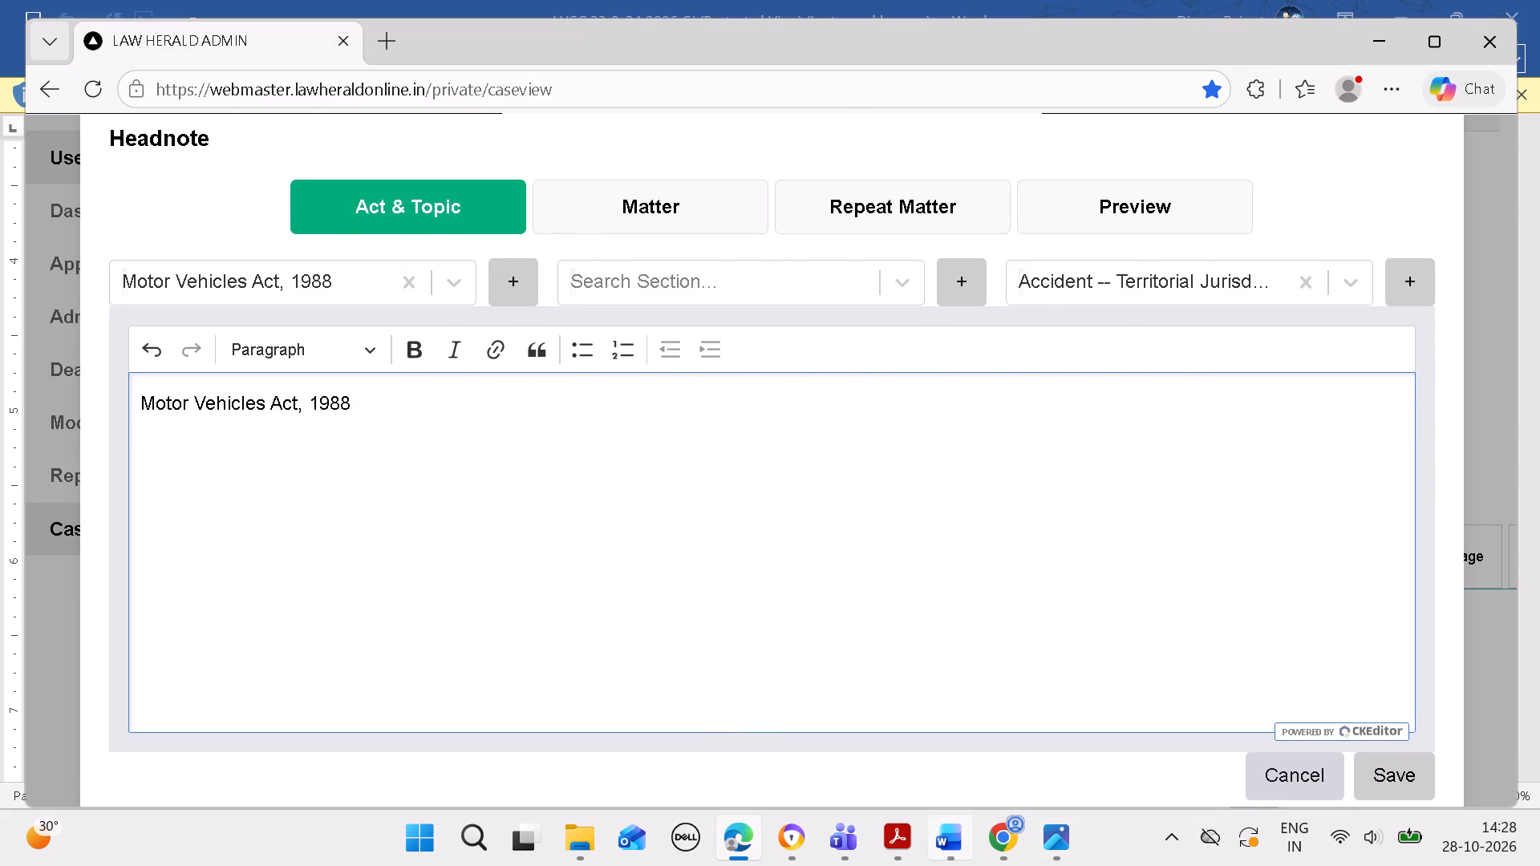
pyautogui.moveTo(684, 498); pyautogui.dragTo(716, 499)
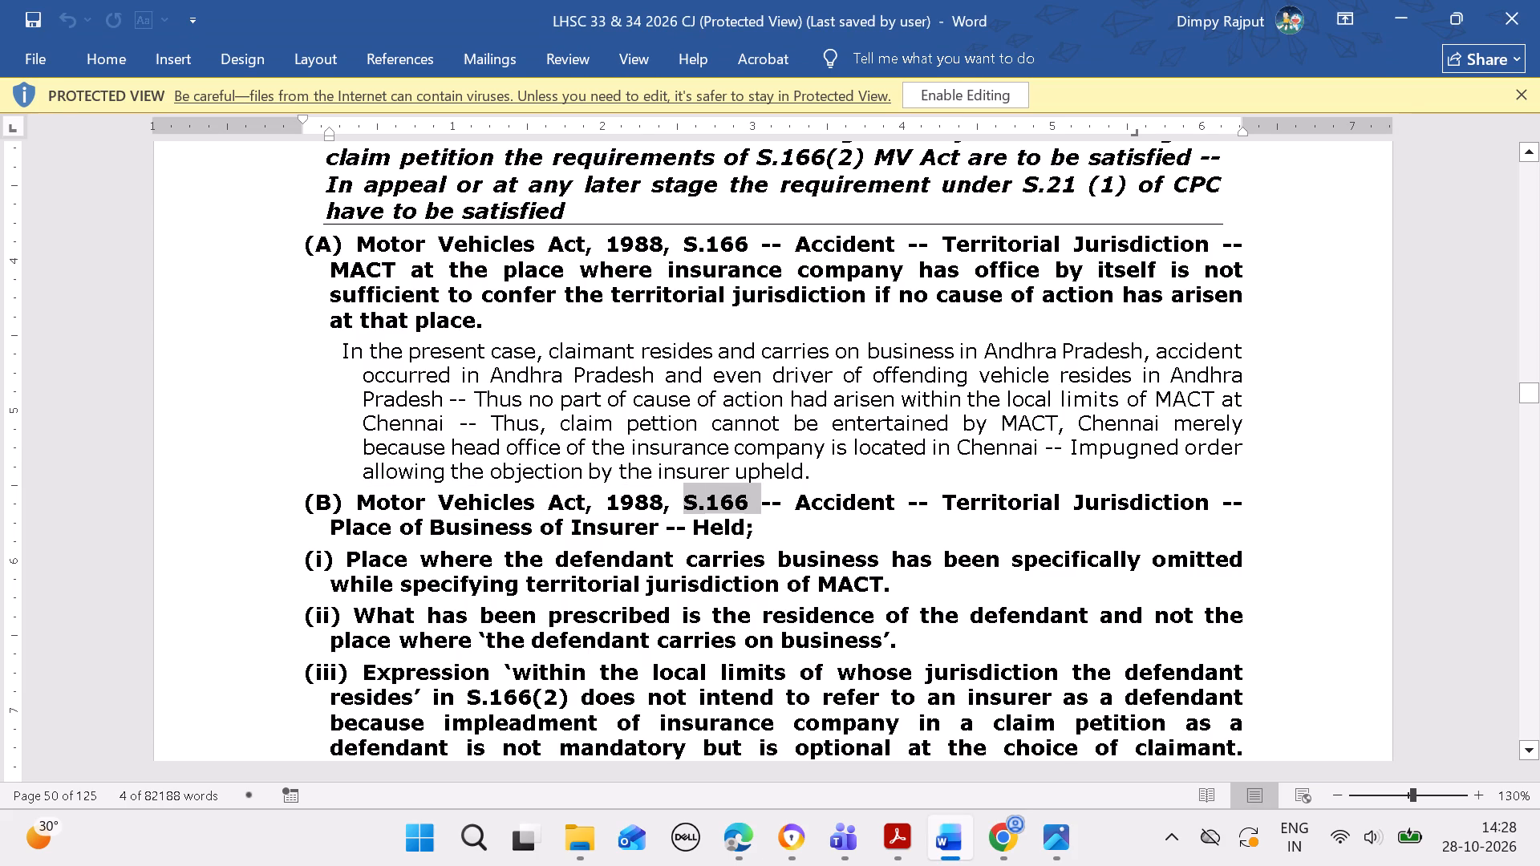
pyautogui.moveTo(716, 499); pyautogui.dragTo(724, 504)
pyautogui.hotkey('ctrl', 'c')
pyautogui.click(748, 828)
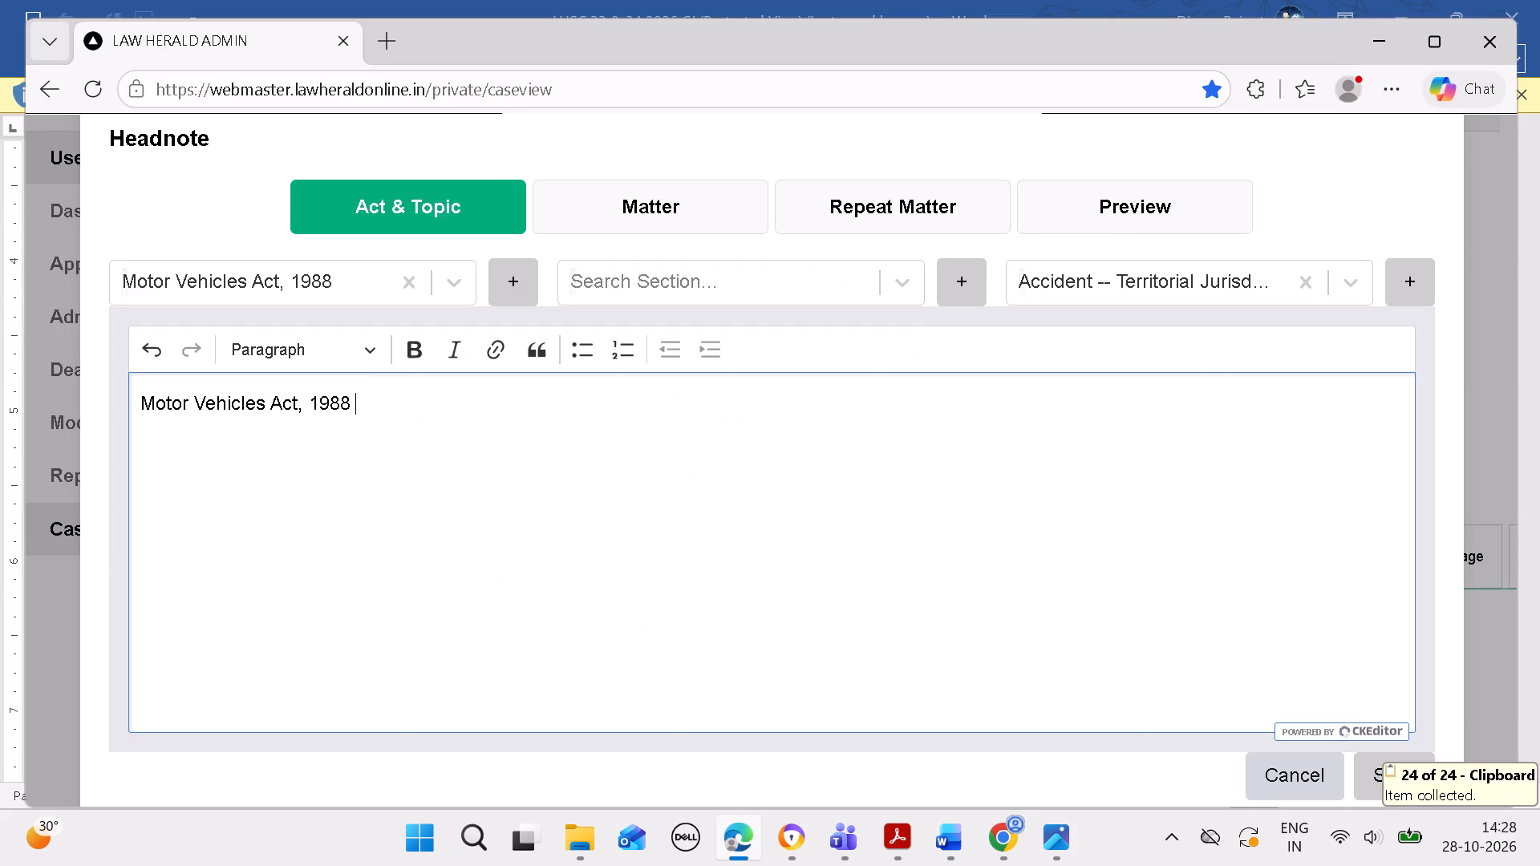
pyautogui.click(772, 269)
pyautogui.hotkey('ctrl', 'v')
pyautogui.click(847, 349)
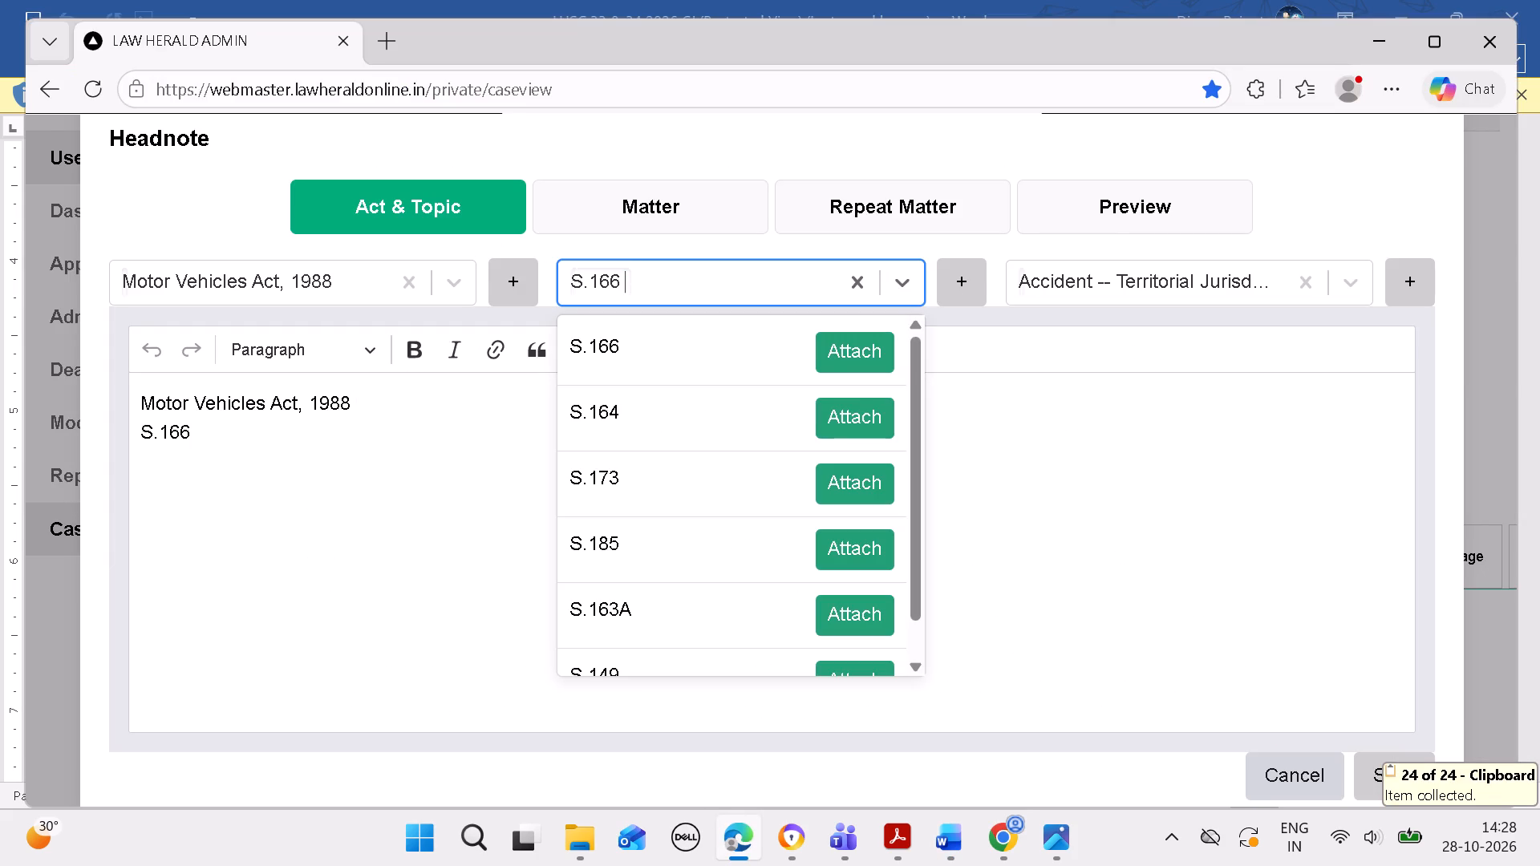
pyautogui.click(394, 500)
pyautogui.press('space')
# Copy "Accident -- Territorial Jurisdiction" from headnote (B) in Word and attach it as the headnote's topic in Edge.
pyautogui.click(949, 844)
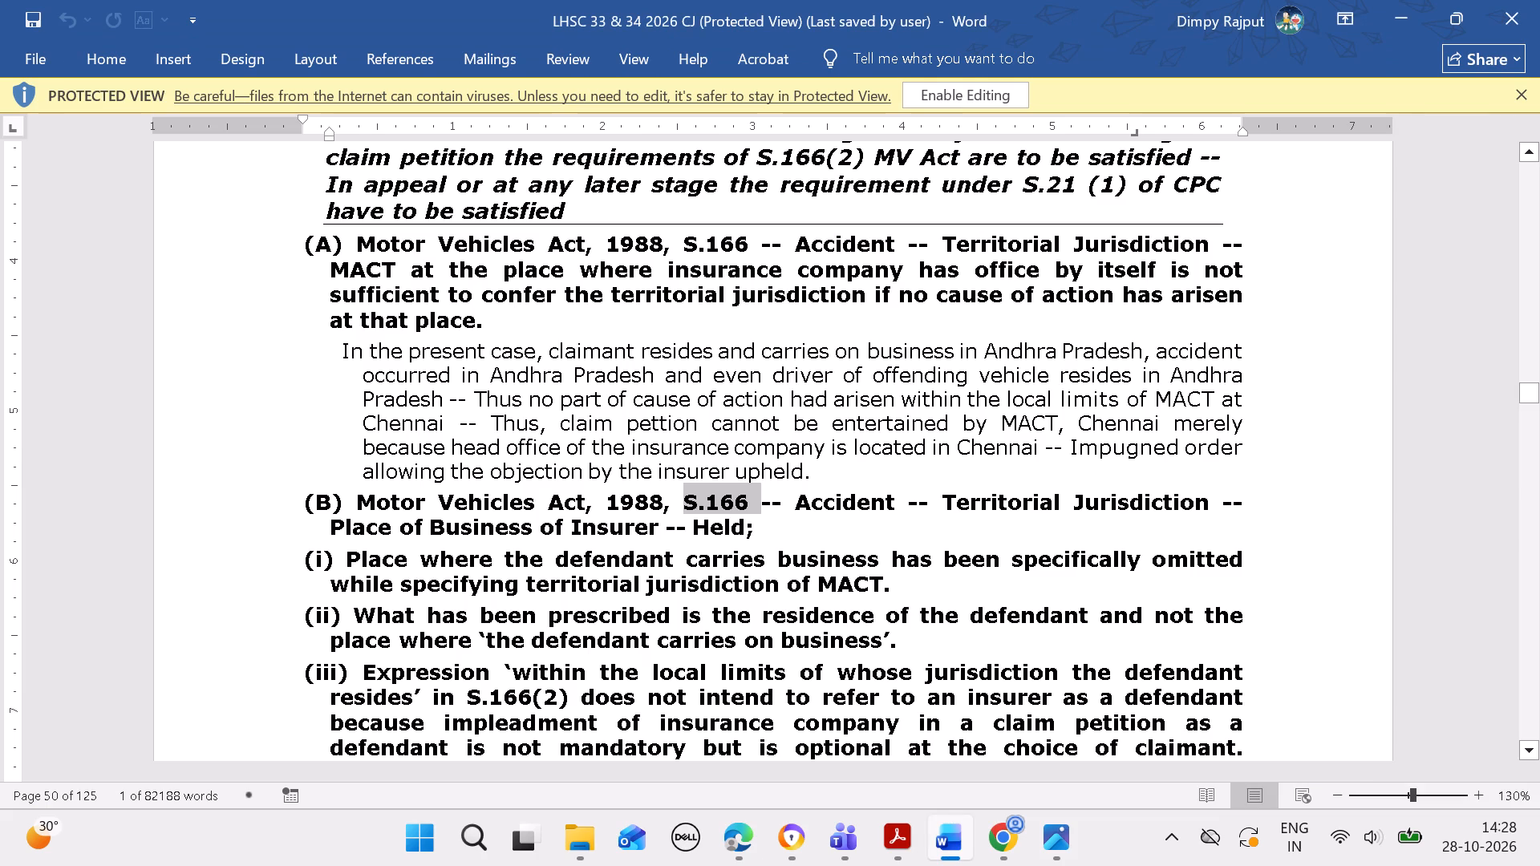
pyautogui.moveTo(796, 500); pyautogui.dragTo(1083, 512)
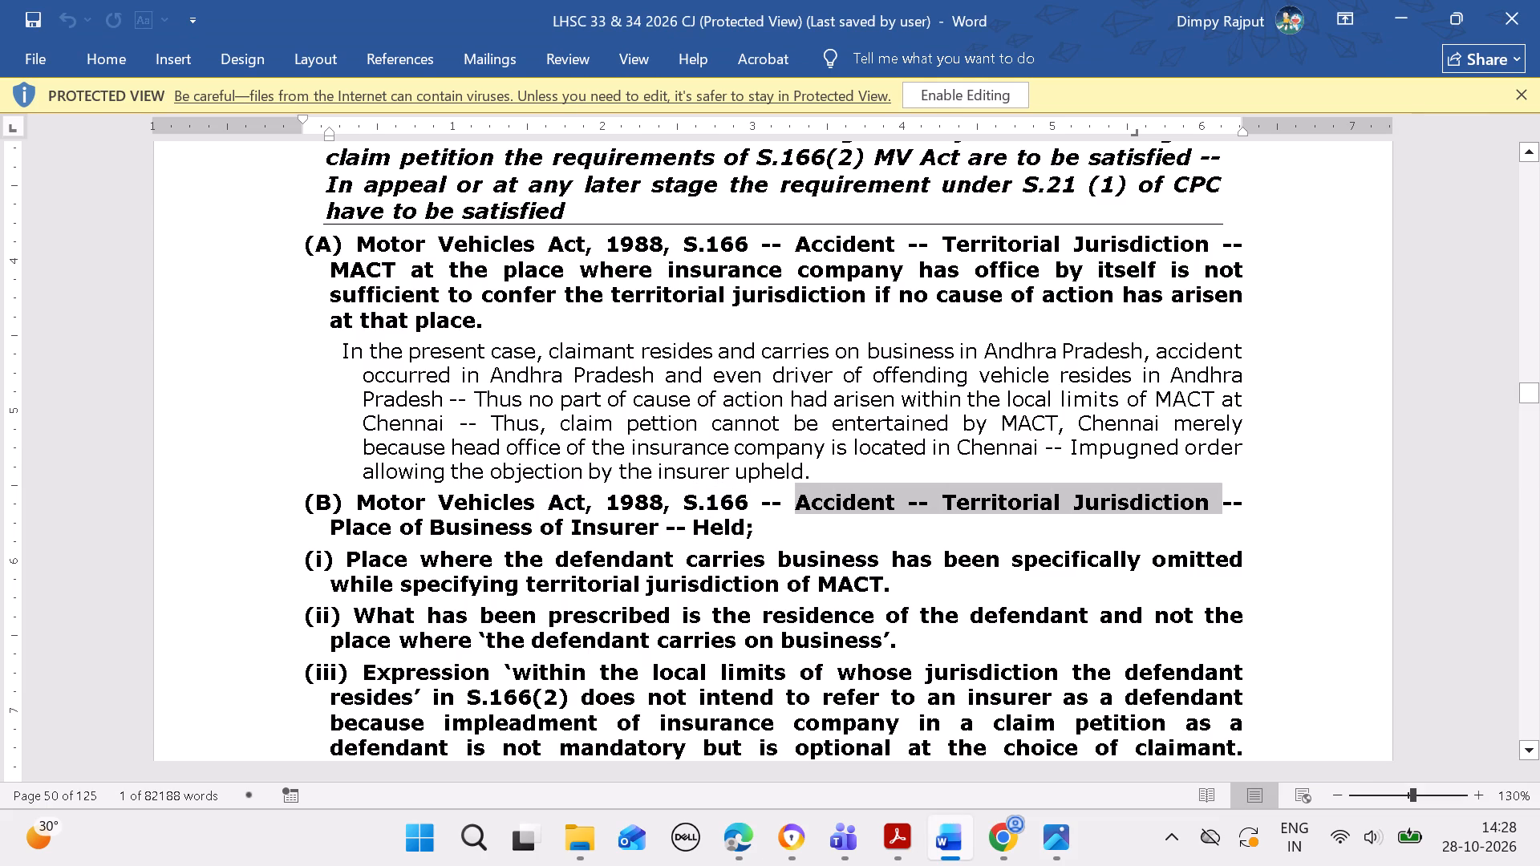
pyautogui.hotkey('ctrl', 'c')
pyautogui.click(739, 833)
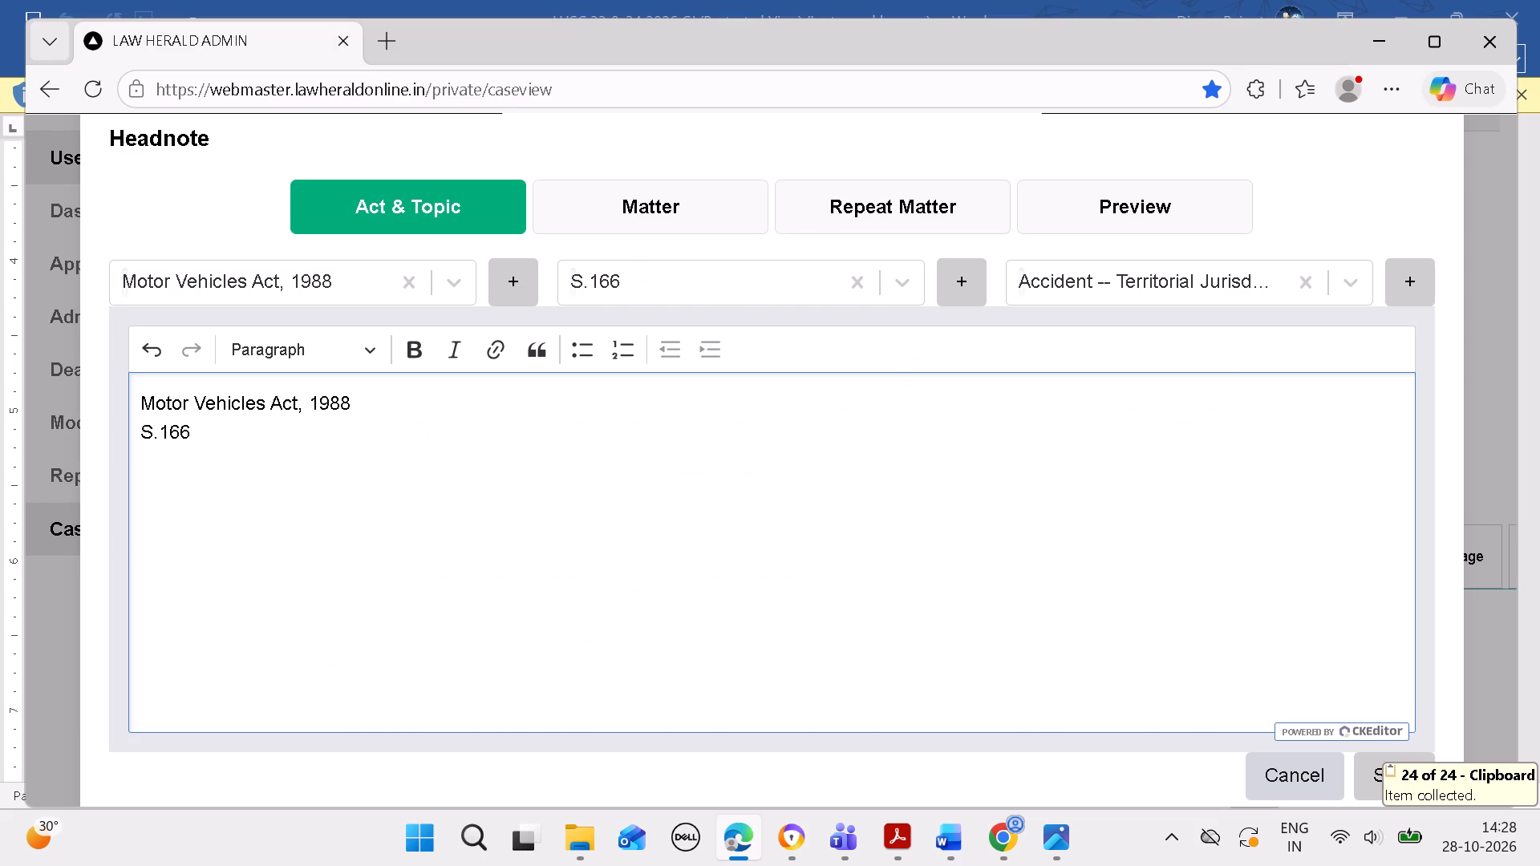
pyautogui.click(1162, 285)
pyautogui.hotkey('ctrl', 'v')
pyautogui.click(1303, 360)
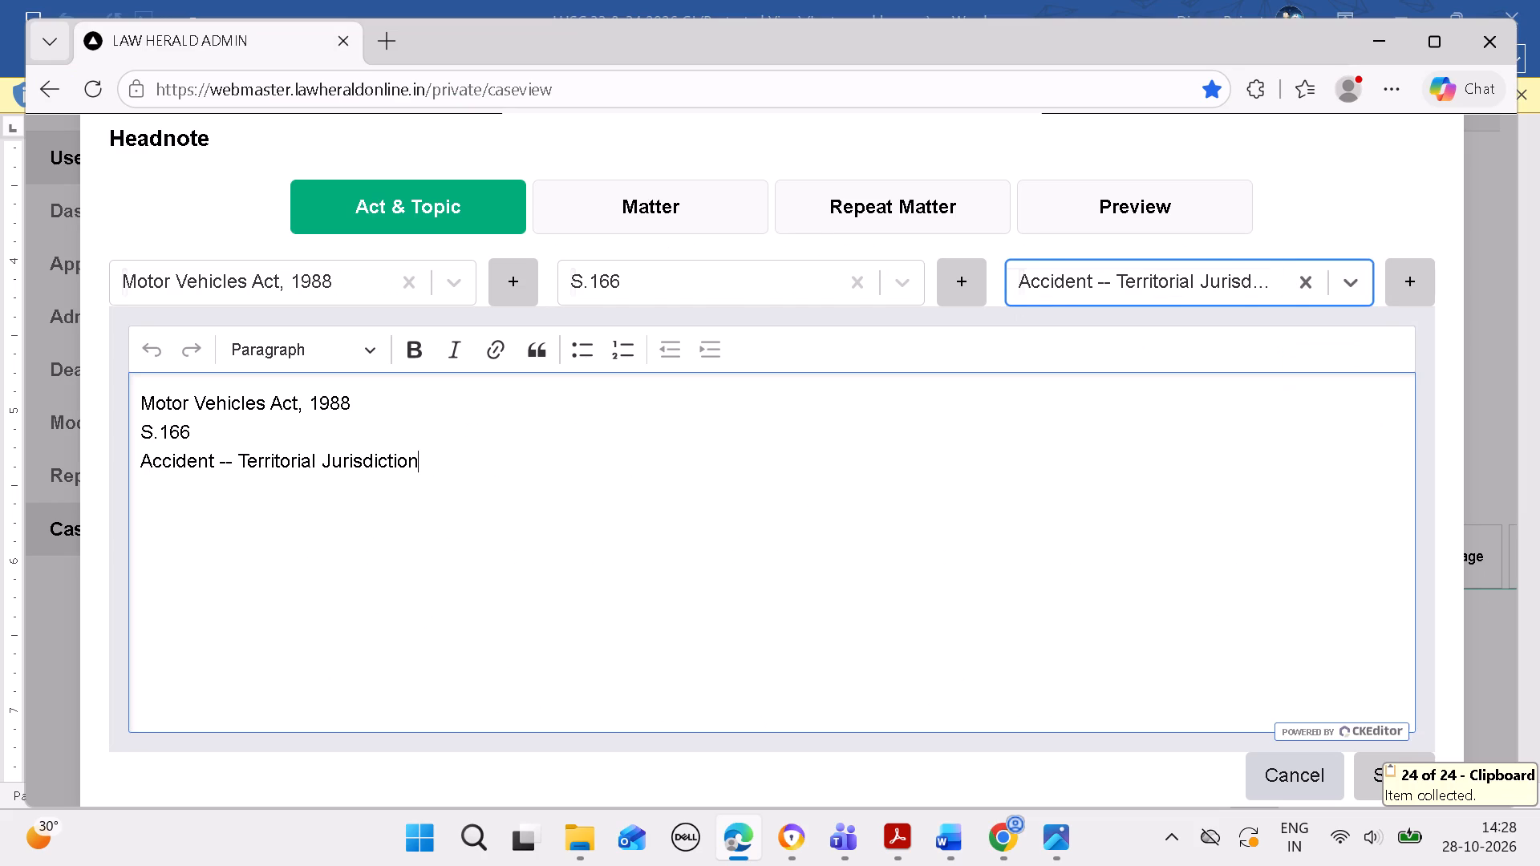
pyautogui.click(933, 531)
pyautogui.press('space')
# Copy "Place of Business of Insurer" from headnote (B) in Word and save it as a new topic in Edge.
pyautogui.click(902, 824)
pyautogui.click(950, 835)
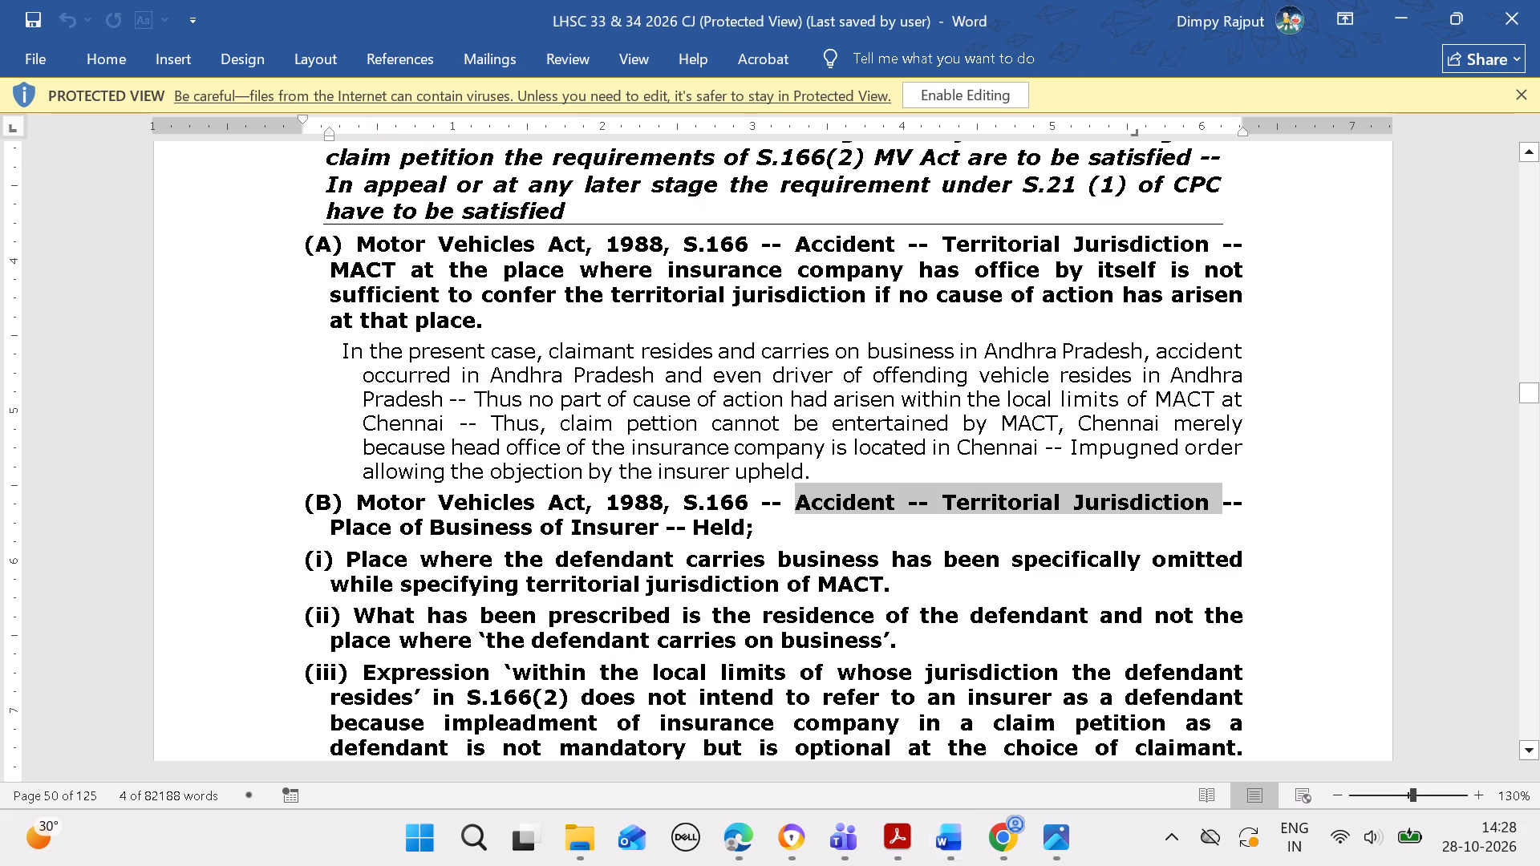
pyautogui.moveTo(333, 521); pyautogui.dragTo(595, 517)
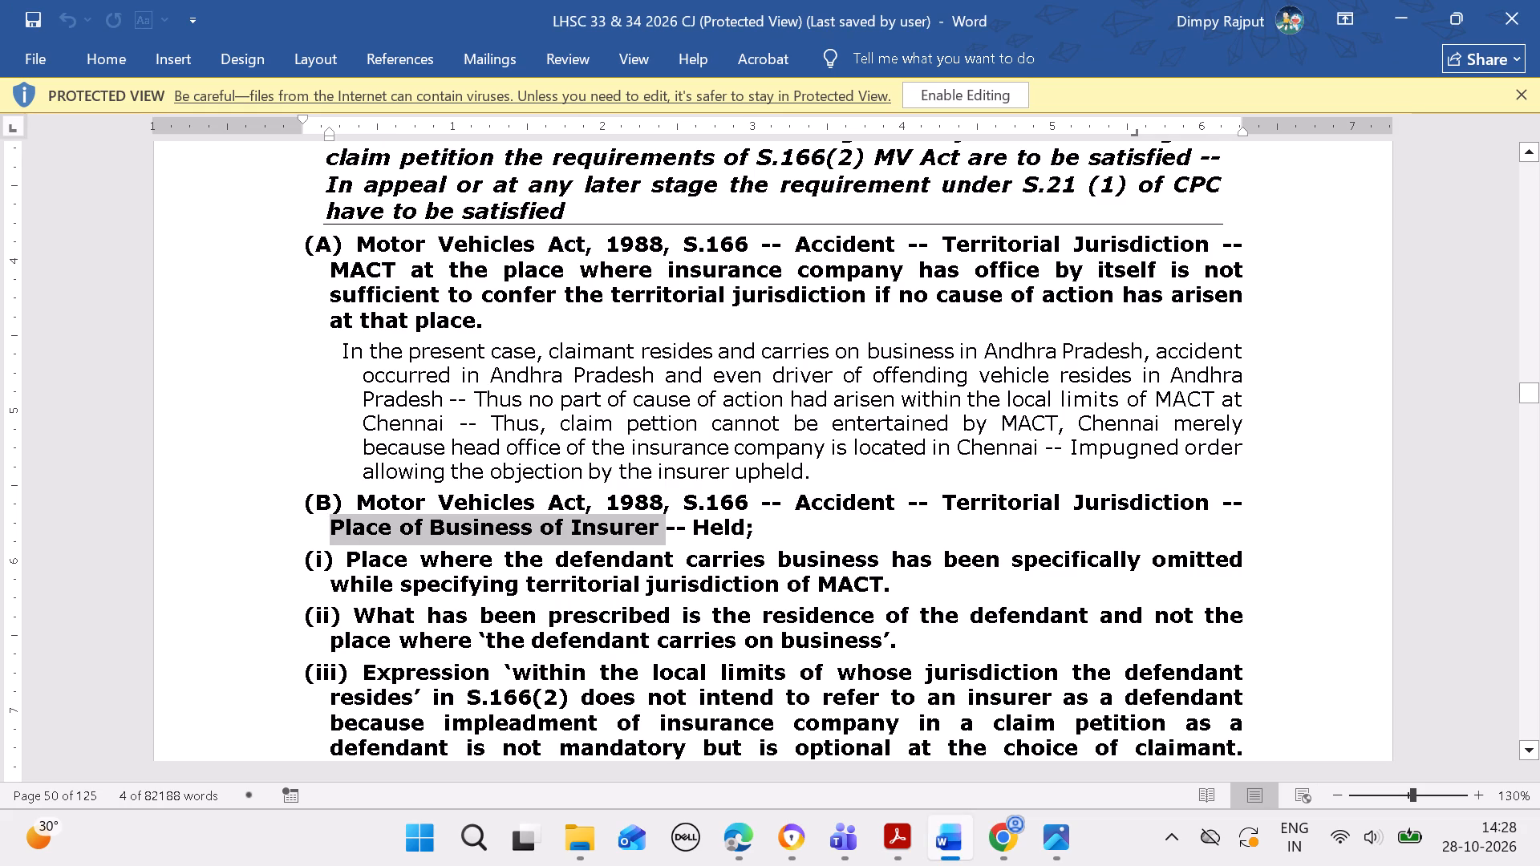
pyautogui.moveTo(595, 517); pyautogui.dragTo(610, 517)
pyautogui.hotkey('ctrl', 'c')
pyautogui.click(736, 834)
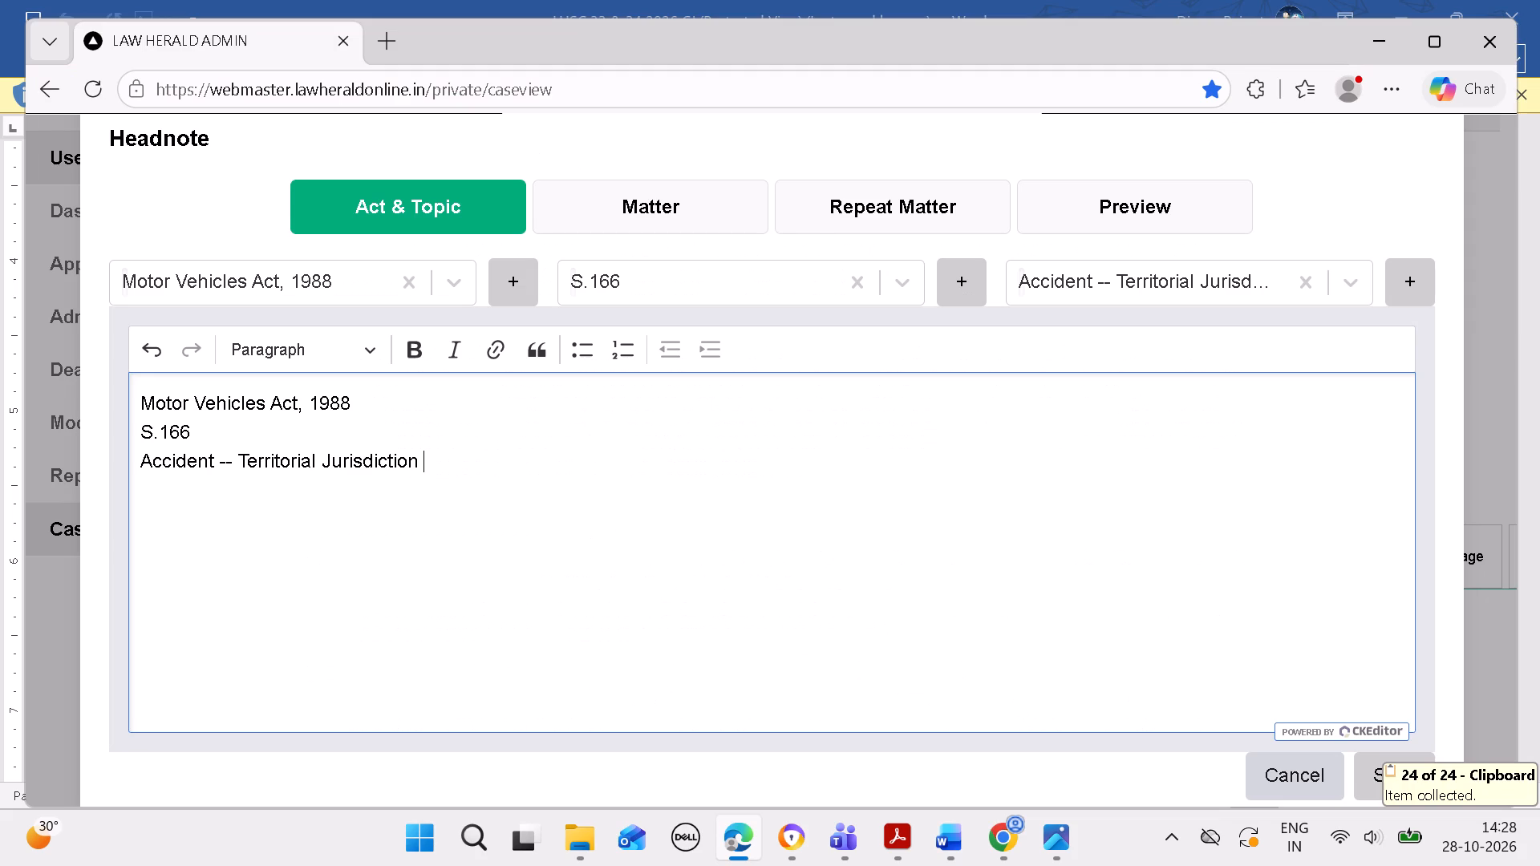
pyautogui.click(1388, 290)
pyautogui.click(946, 442)
pyautogui.hotkey('ctrl', 'v')
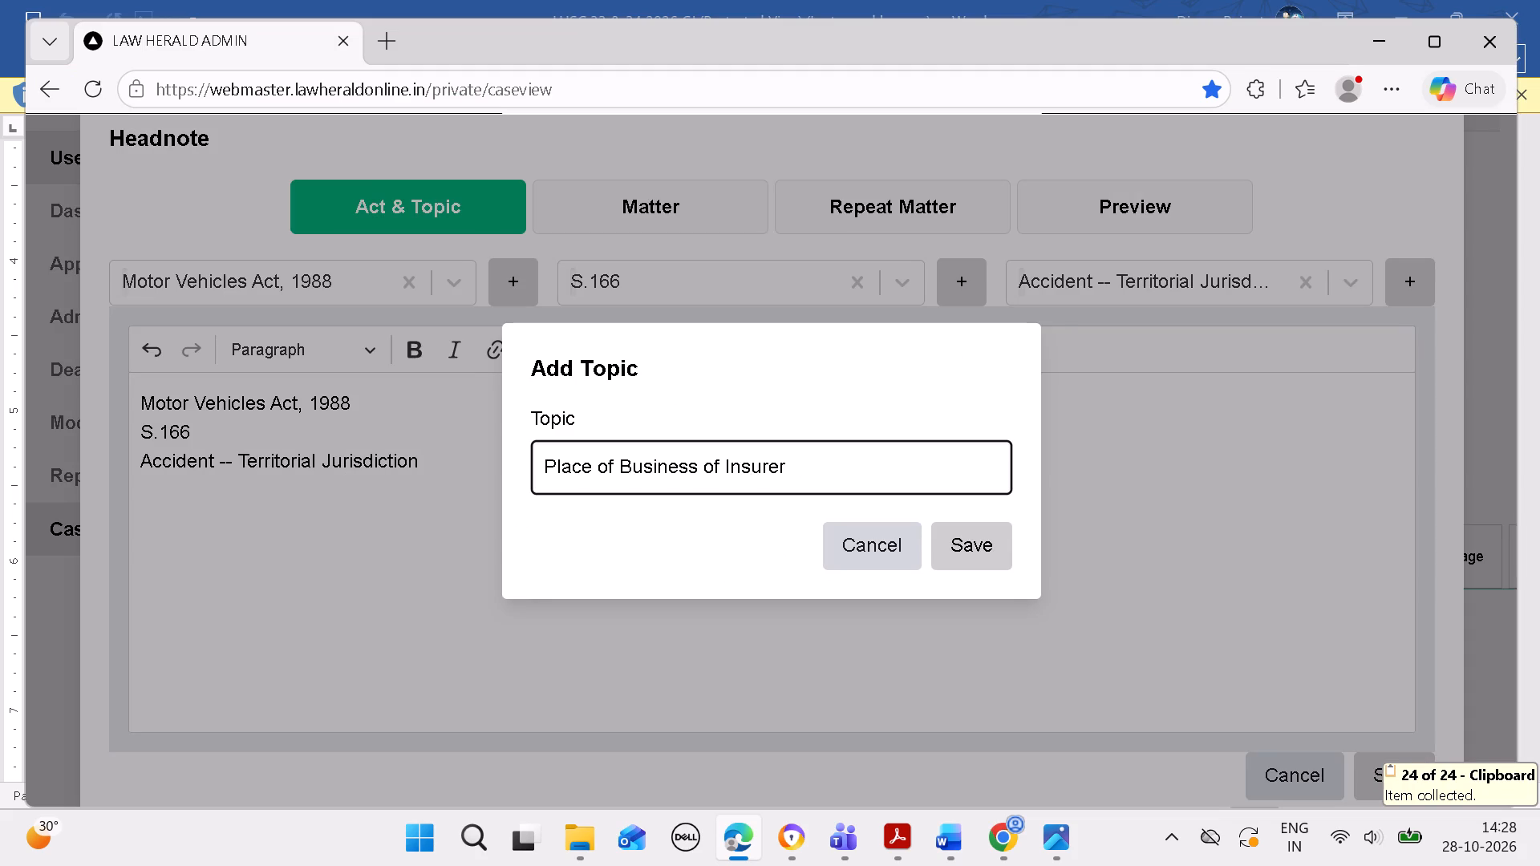
pyautogui.press('BackSpace')
pyautogui.click(972, 548)
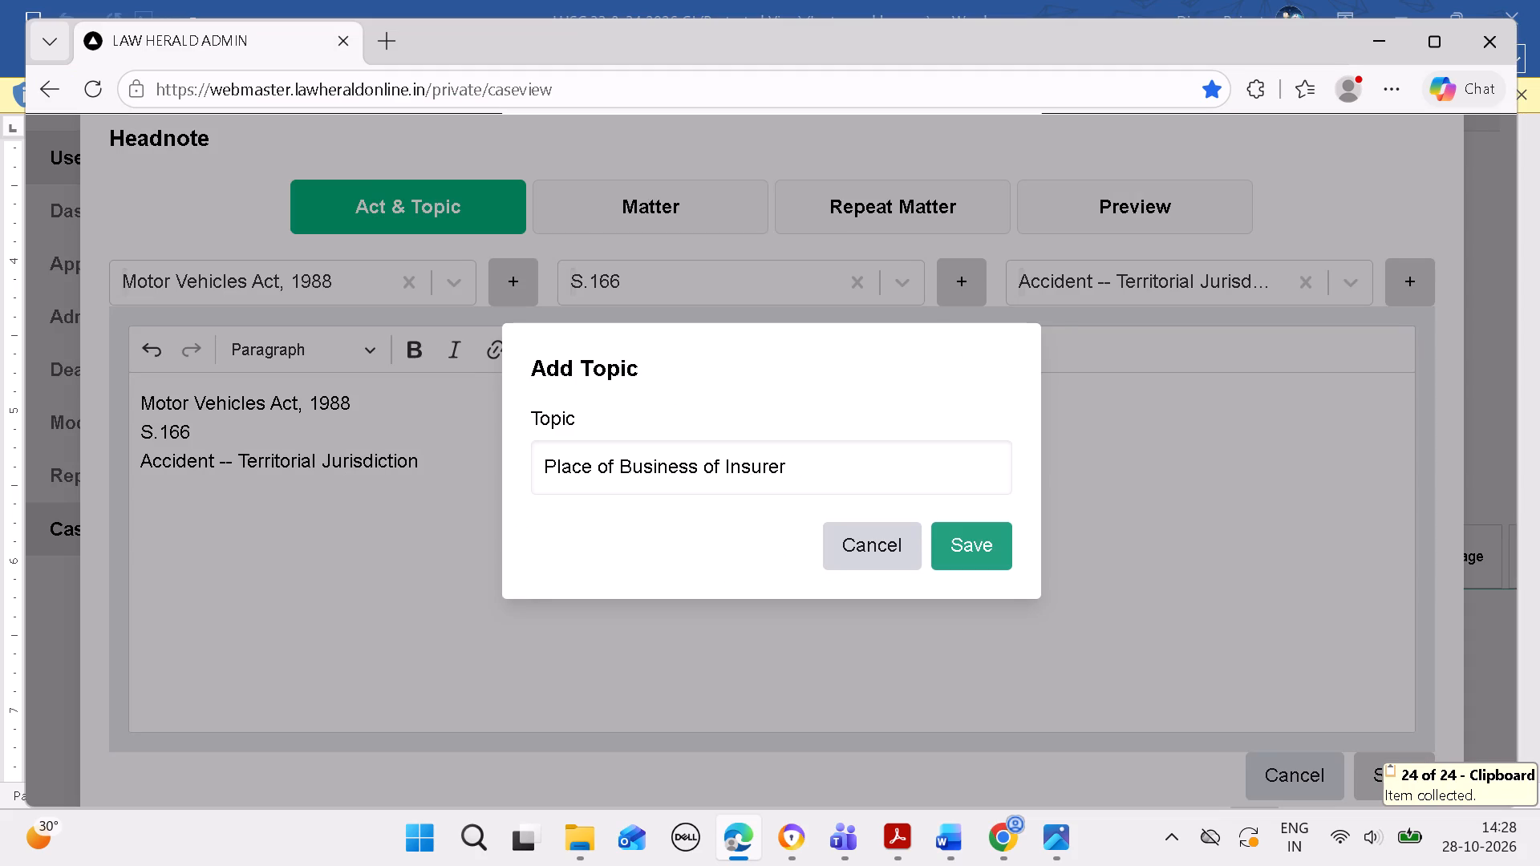
pyautogui.click(1004, 250)
# Attach the topic "Place of Business of Insurer" to the headnote below the territorial jurisdiction topic.
pyautogui.click(1102, 272)
pyautogui.hotkey('ctrl', 'v')
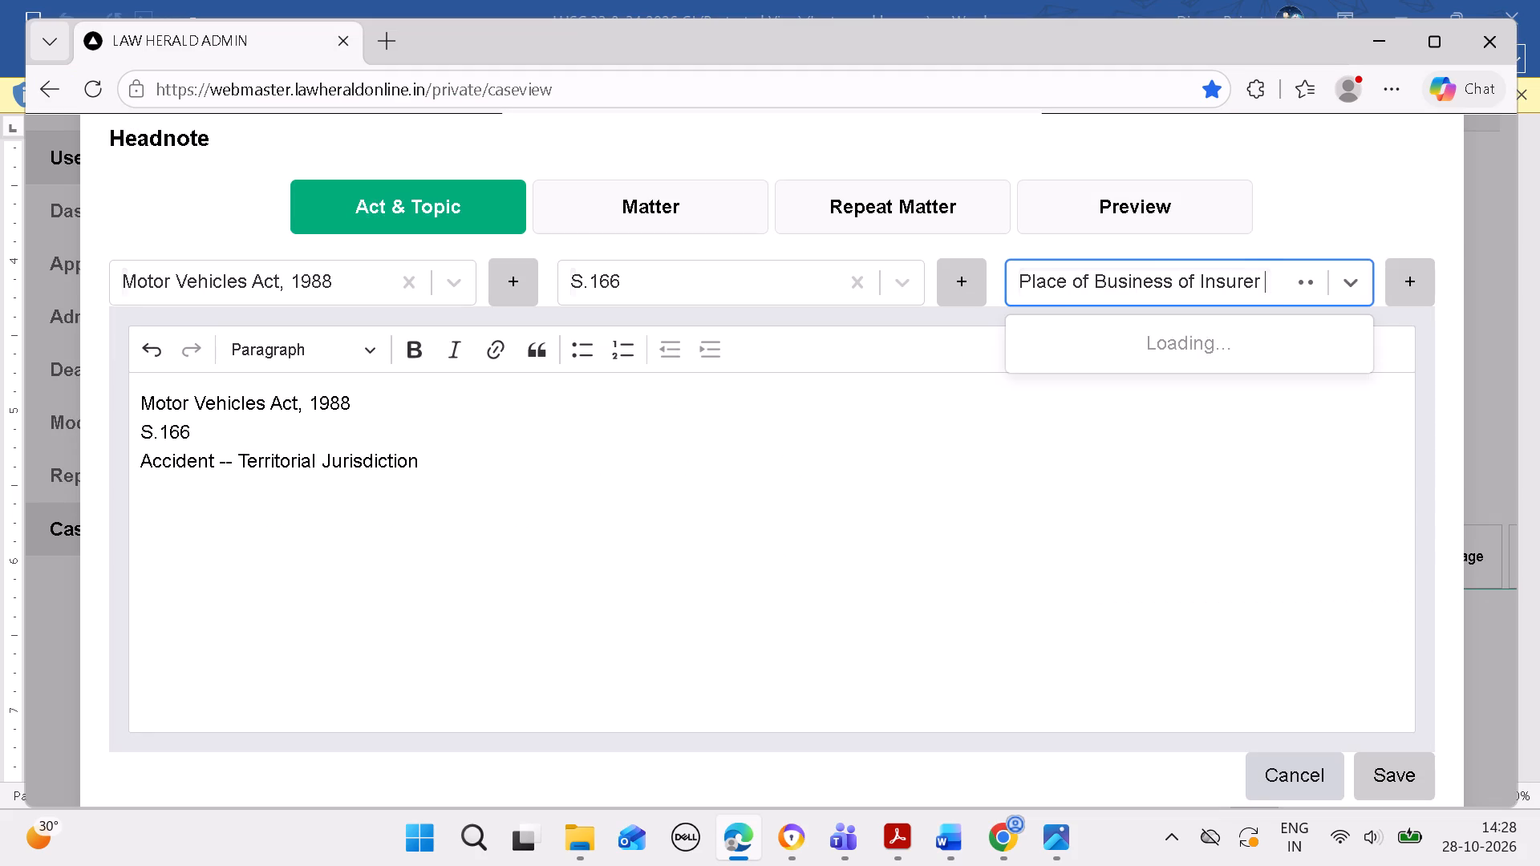
pyautogui.click(1320, 352)
pyautogui.click(865, 571)
pyautogui.press('space')
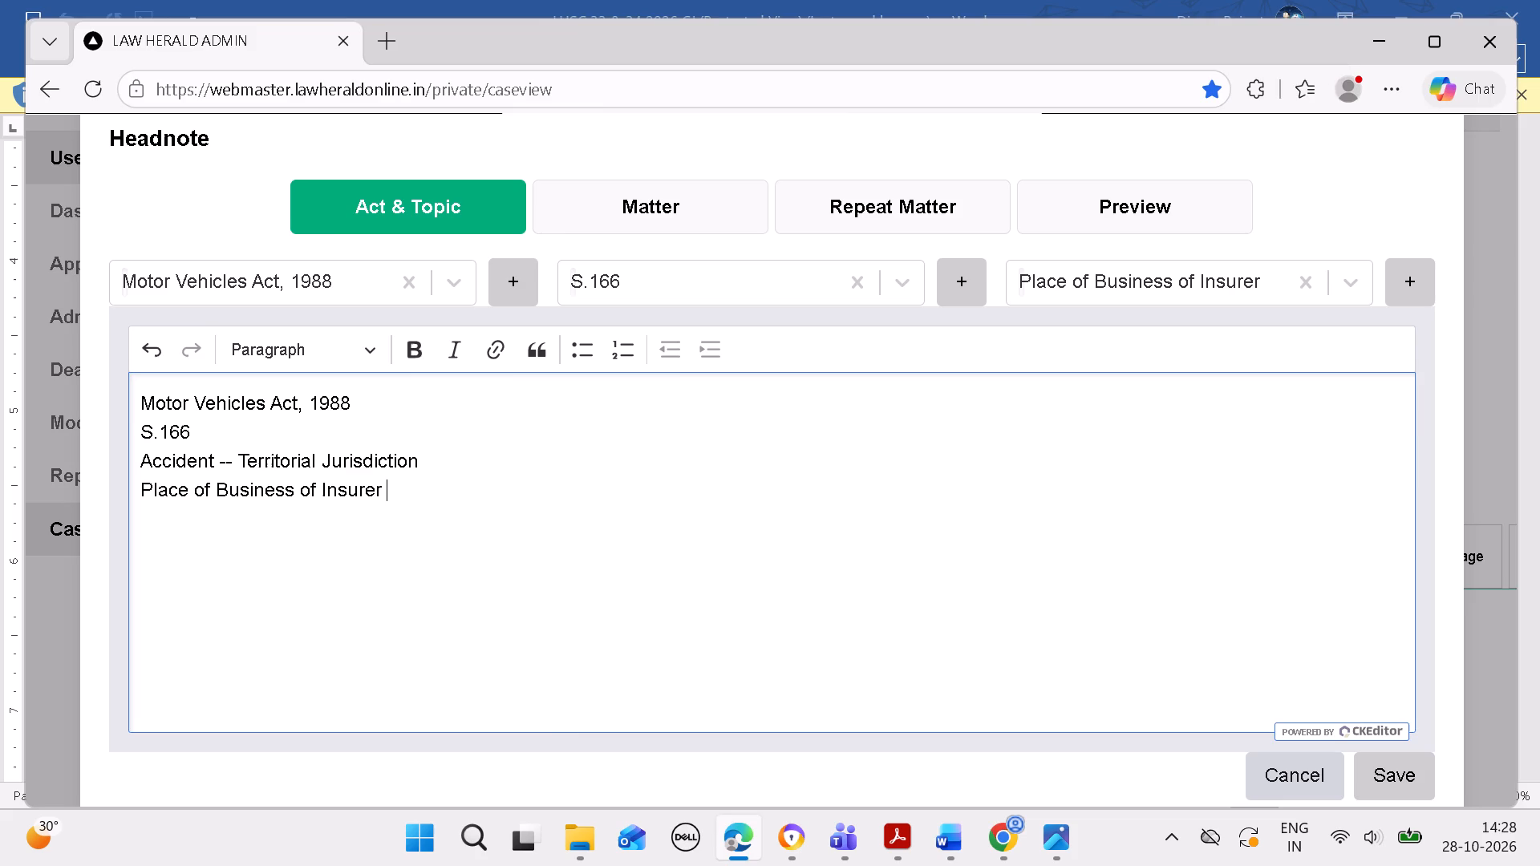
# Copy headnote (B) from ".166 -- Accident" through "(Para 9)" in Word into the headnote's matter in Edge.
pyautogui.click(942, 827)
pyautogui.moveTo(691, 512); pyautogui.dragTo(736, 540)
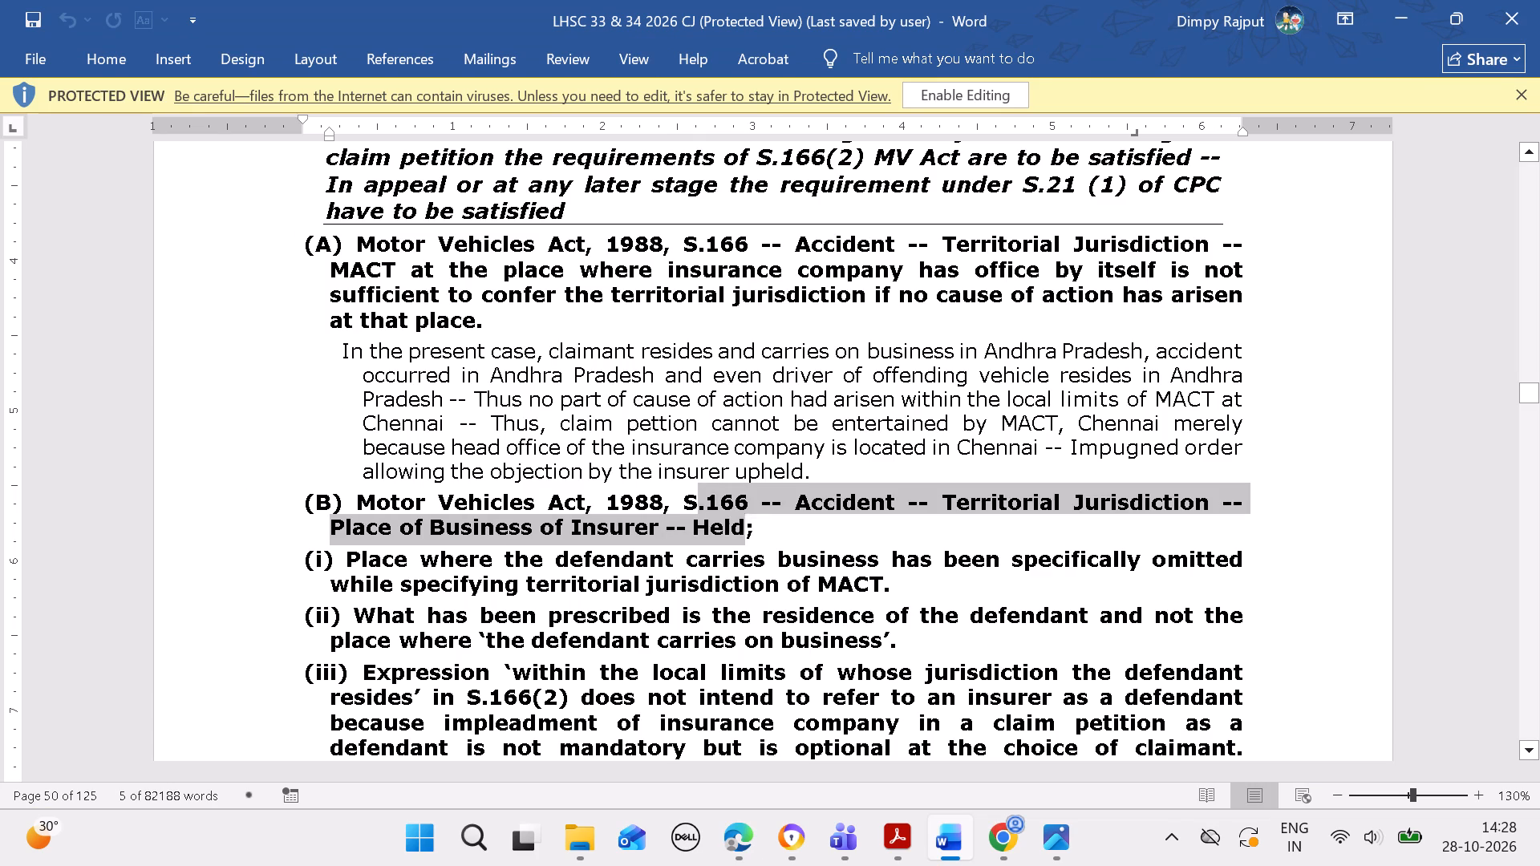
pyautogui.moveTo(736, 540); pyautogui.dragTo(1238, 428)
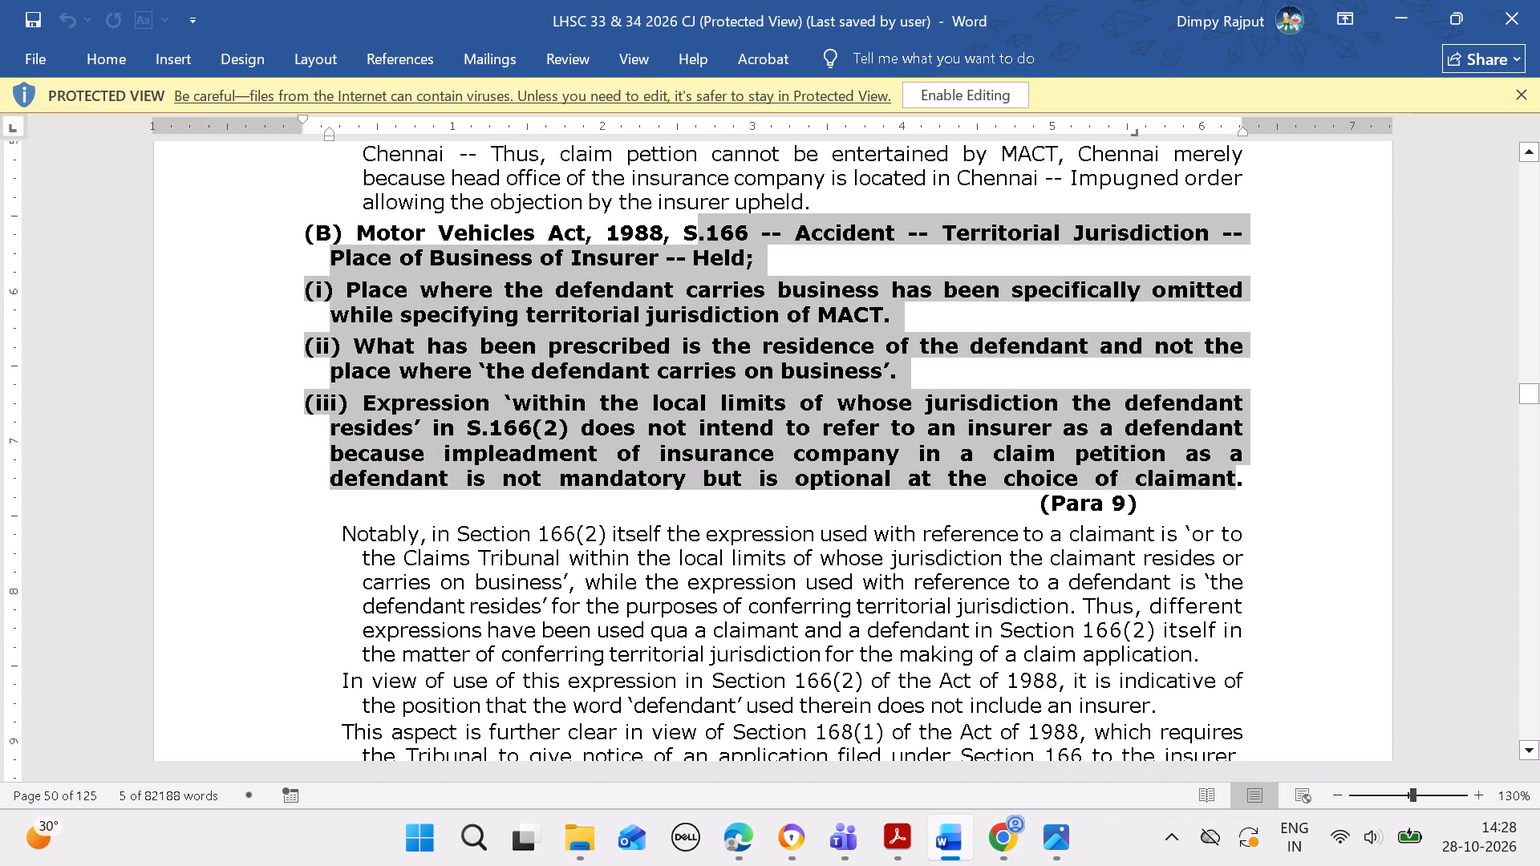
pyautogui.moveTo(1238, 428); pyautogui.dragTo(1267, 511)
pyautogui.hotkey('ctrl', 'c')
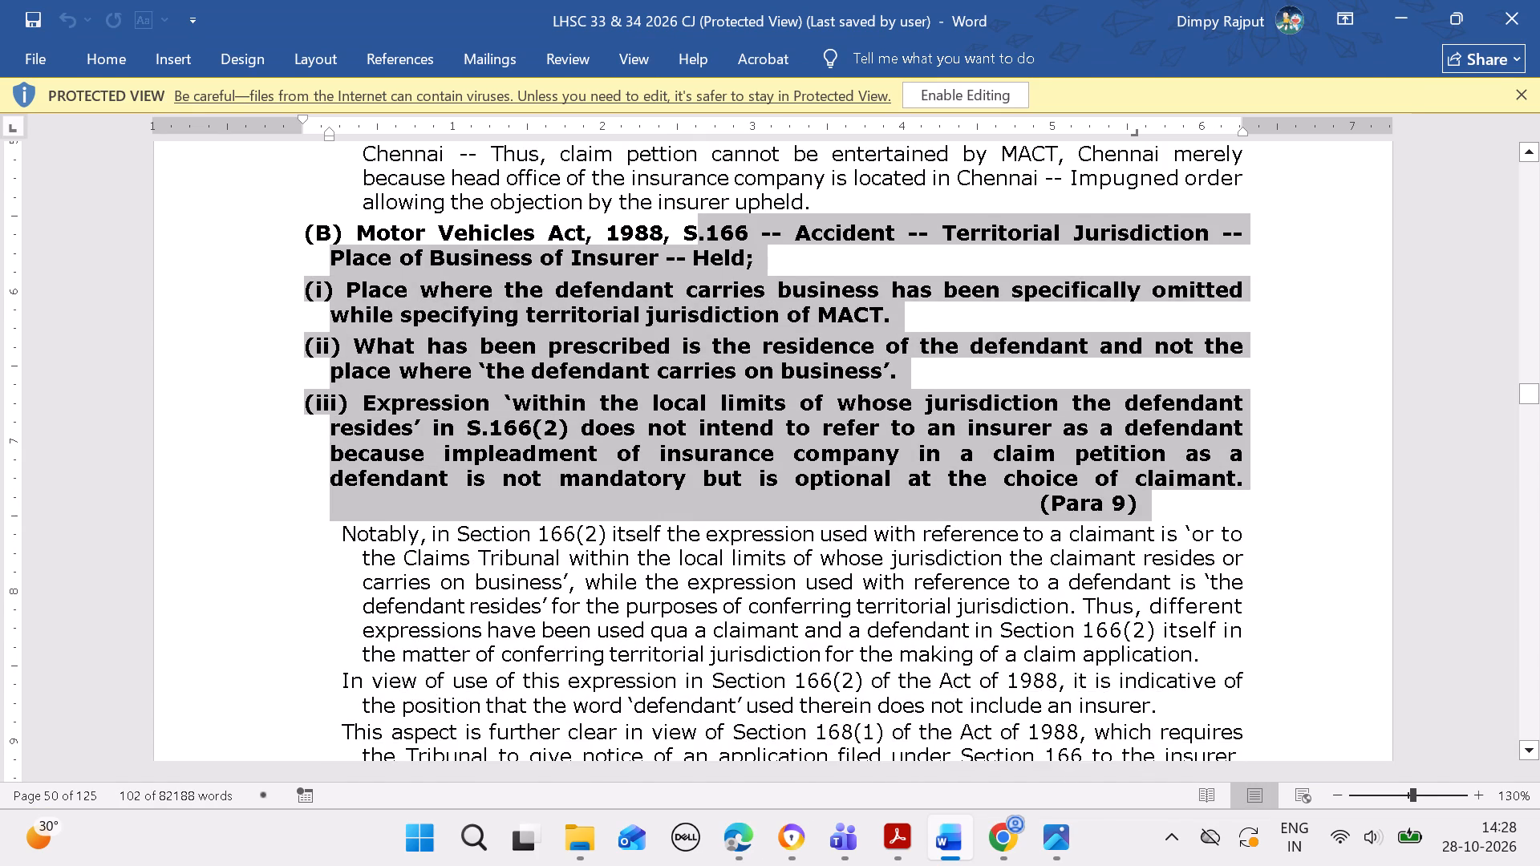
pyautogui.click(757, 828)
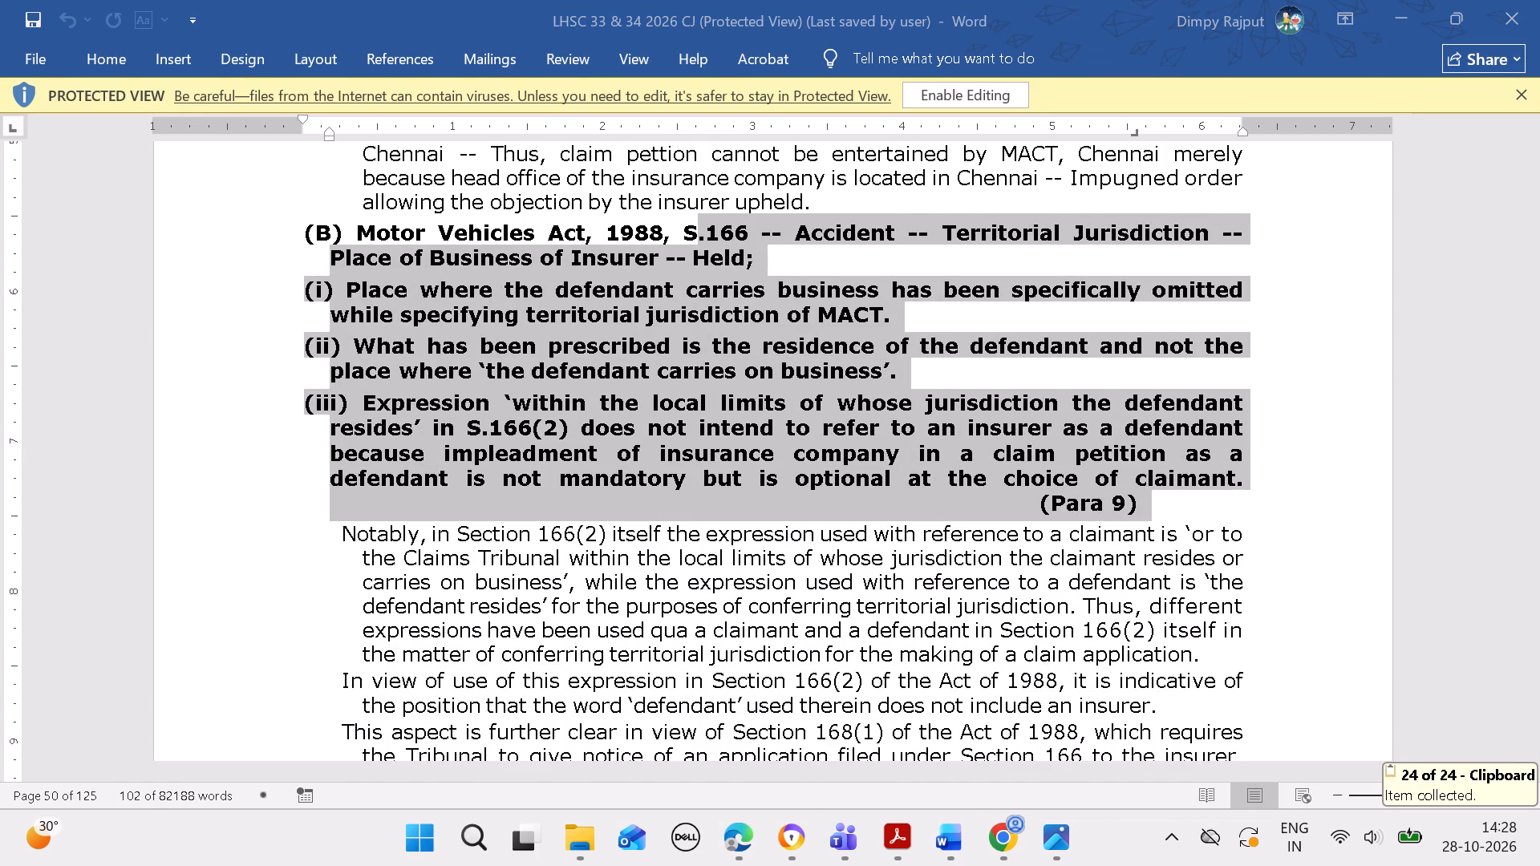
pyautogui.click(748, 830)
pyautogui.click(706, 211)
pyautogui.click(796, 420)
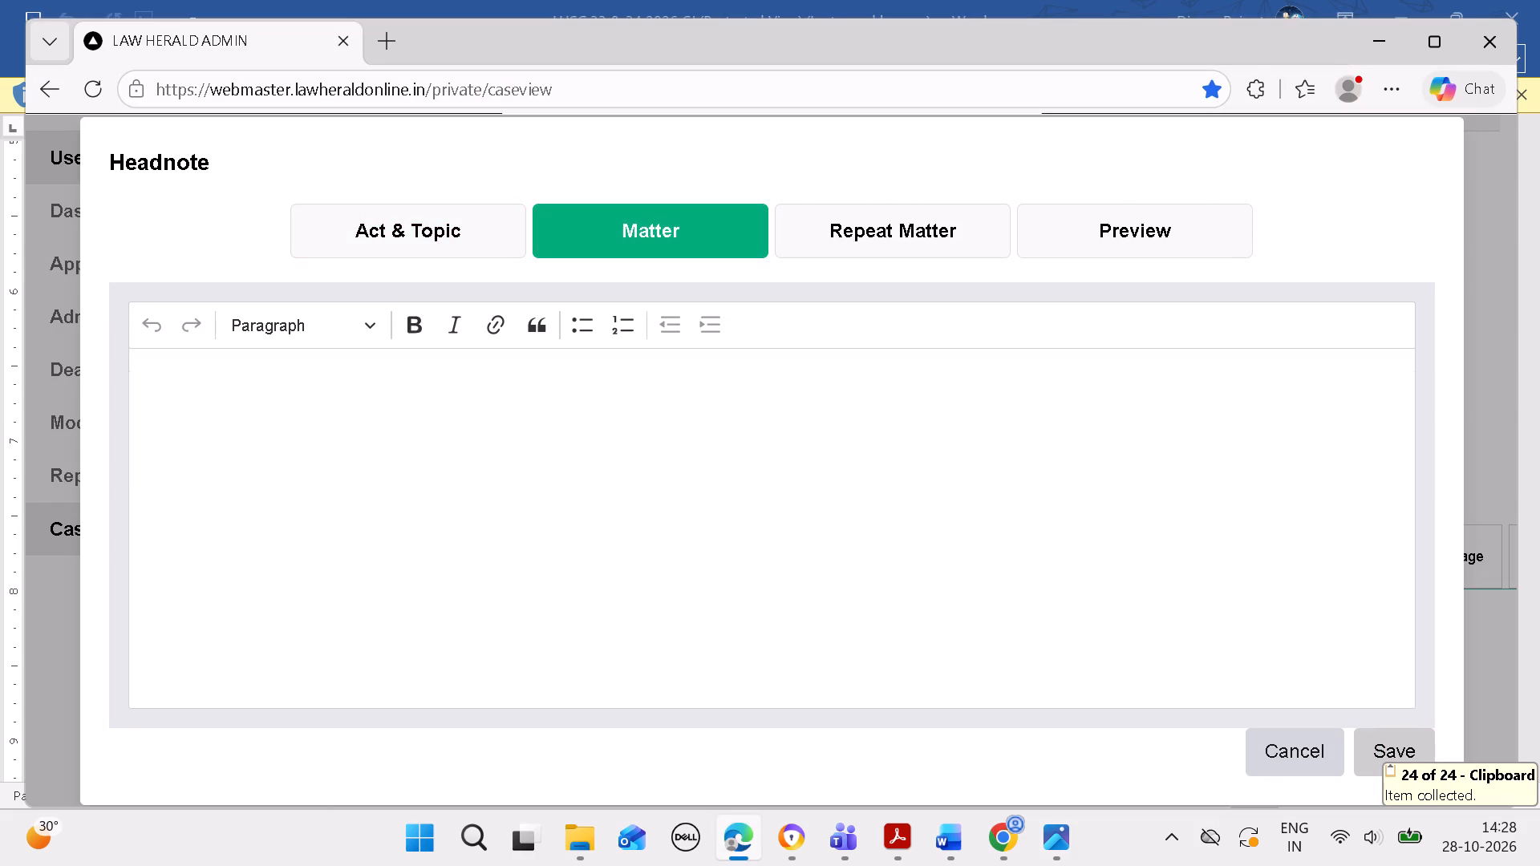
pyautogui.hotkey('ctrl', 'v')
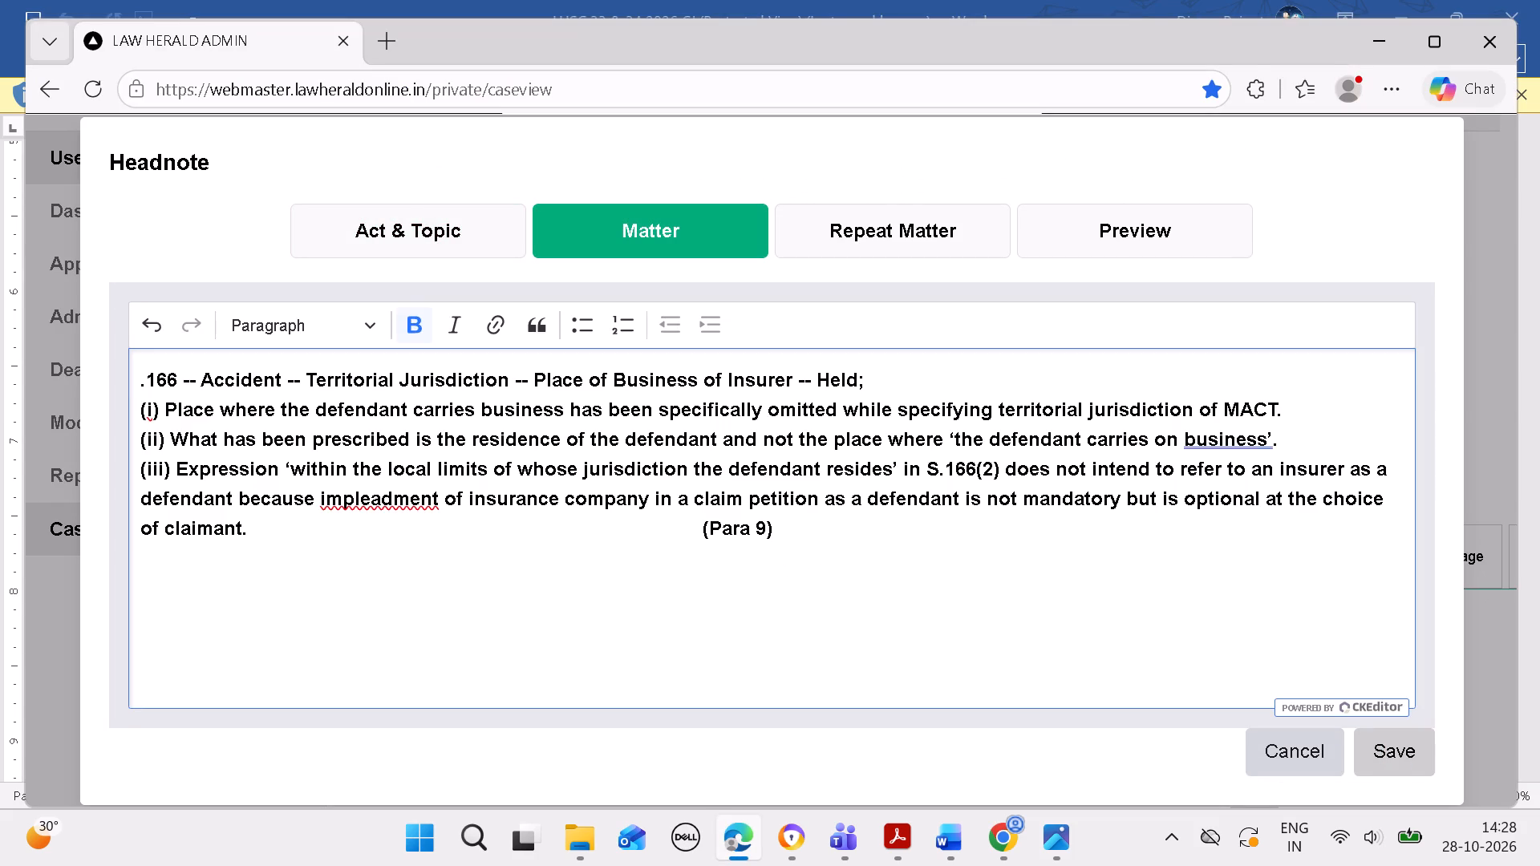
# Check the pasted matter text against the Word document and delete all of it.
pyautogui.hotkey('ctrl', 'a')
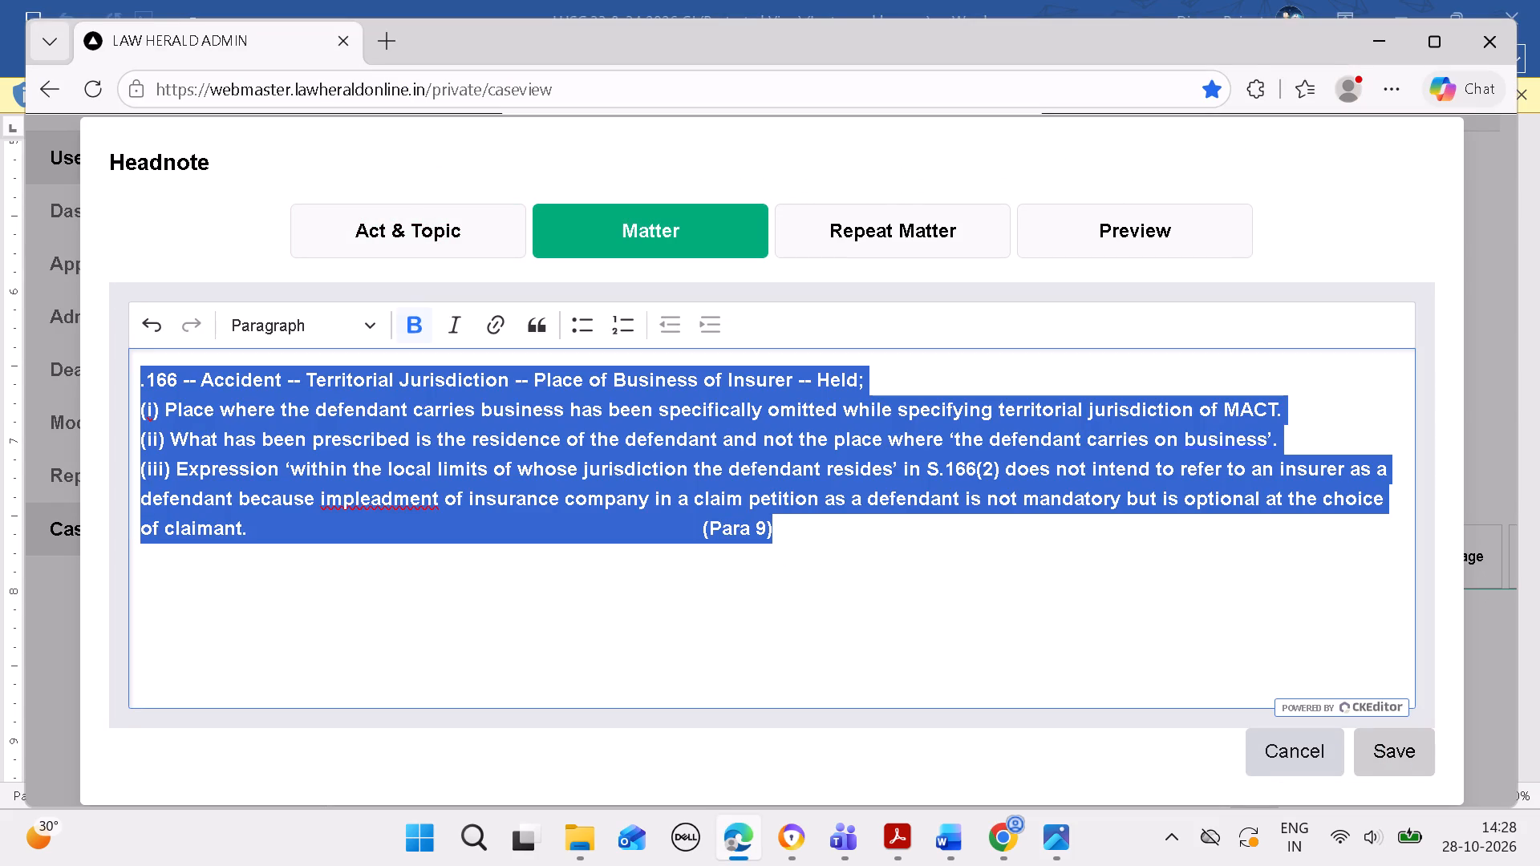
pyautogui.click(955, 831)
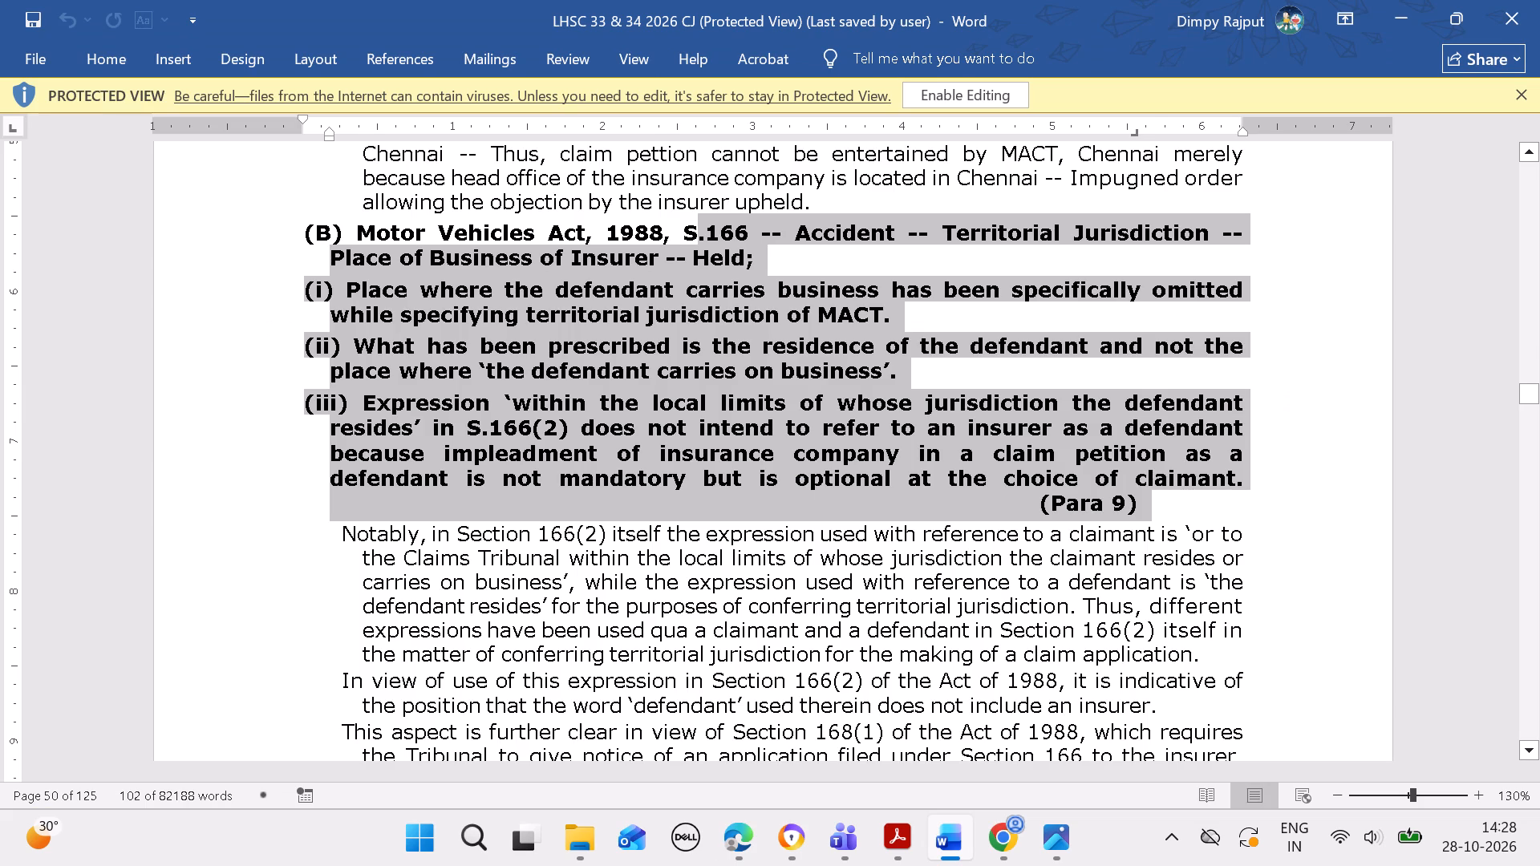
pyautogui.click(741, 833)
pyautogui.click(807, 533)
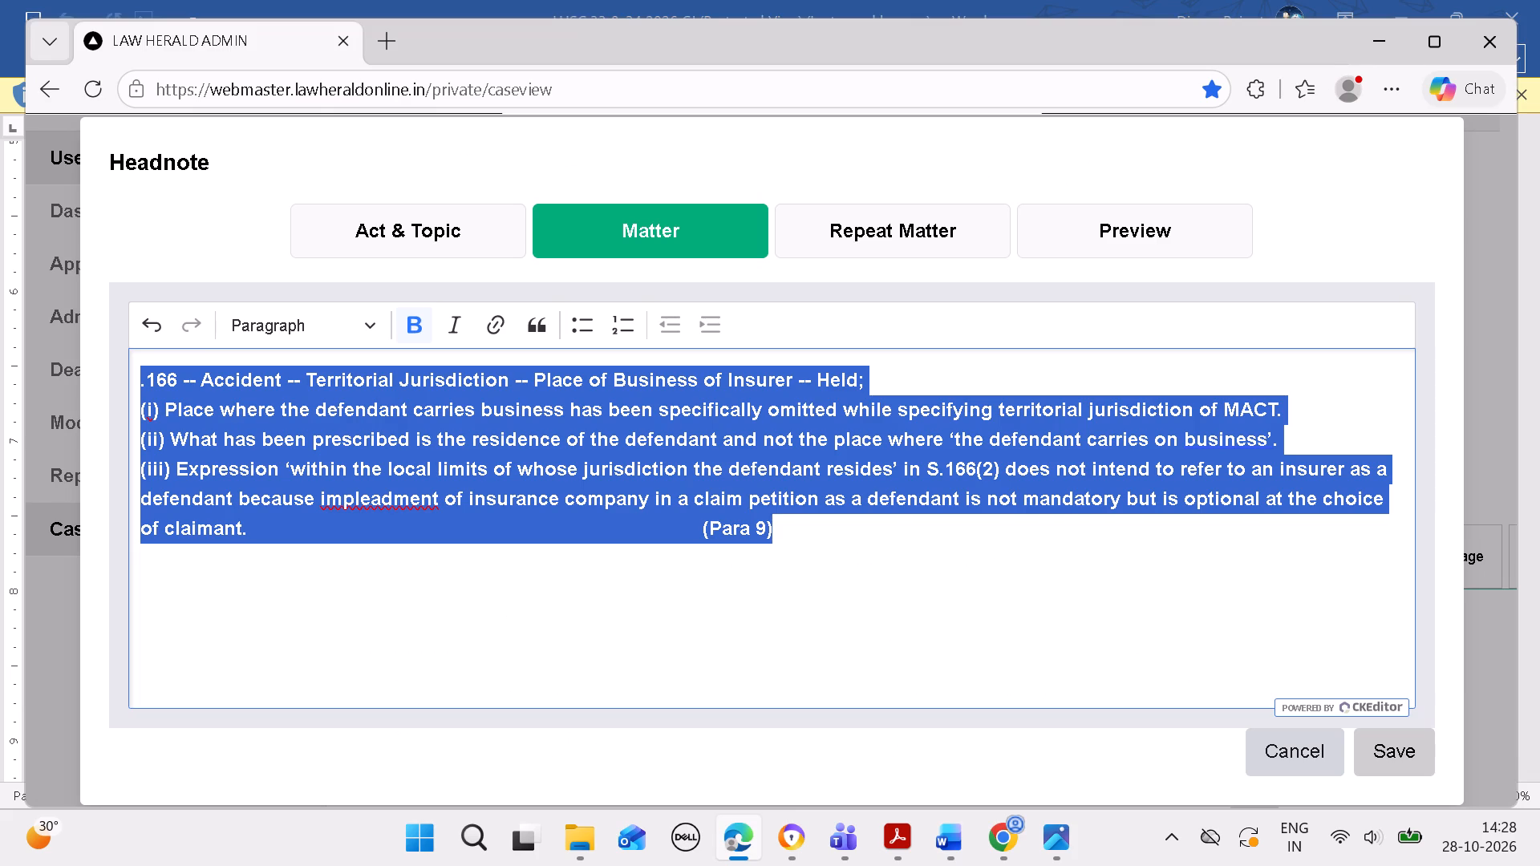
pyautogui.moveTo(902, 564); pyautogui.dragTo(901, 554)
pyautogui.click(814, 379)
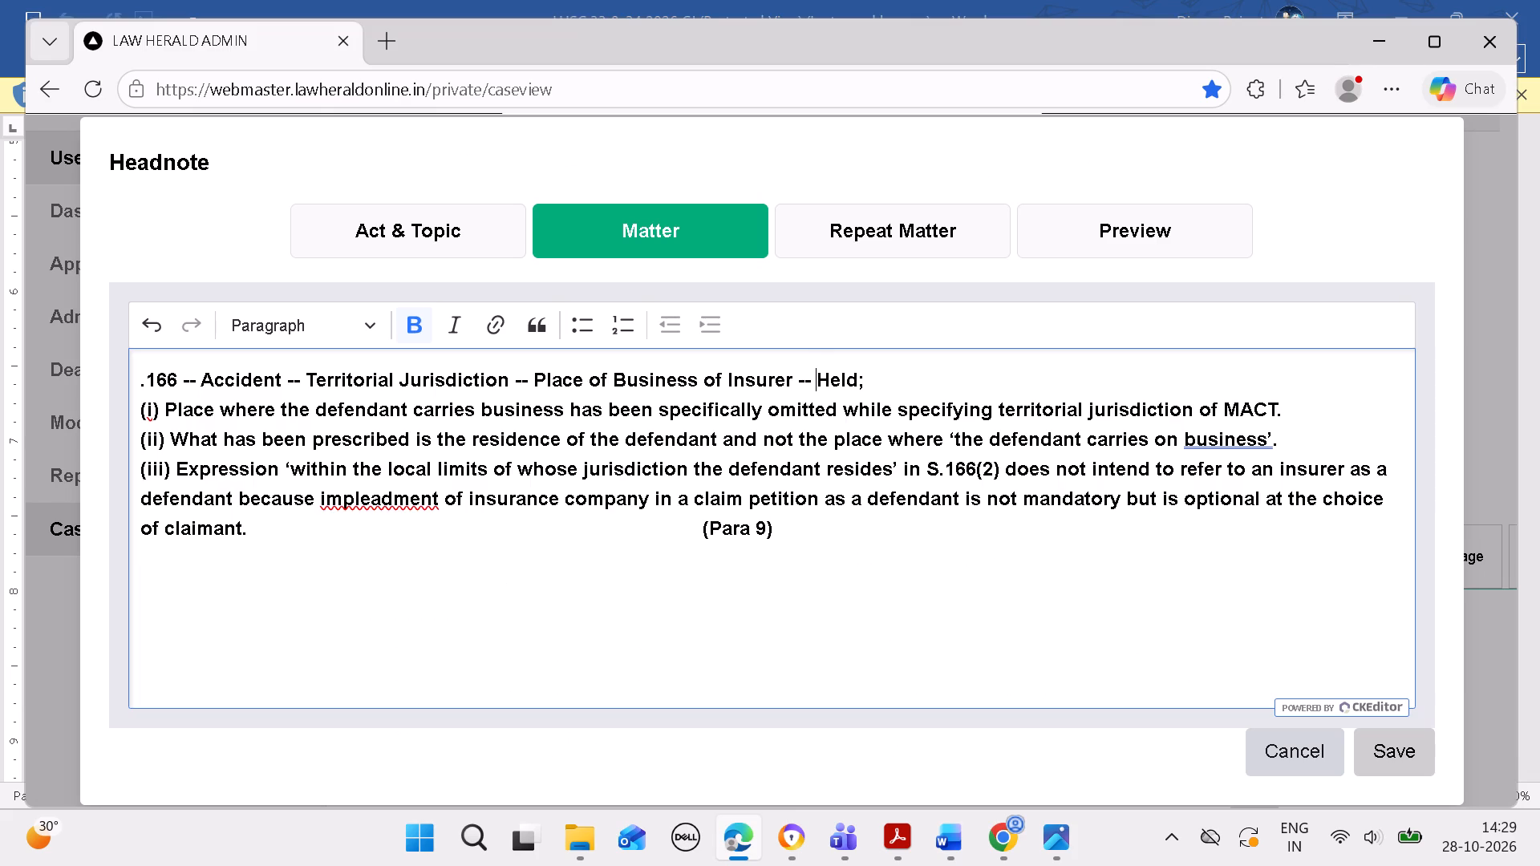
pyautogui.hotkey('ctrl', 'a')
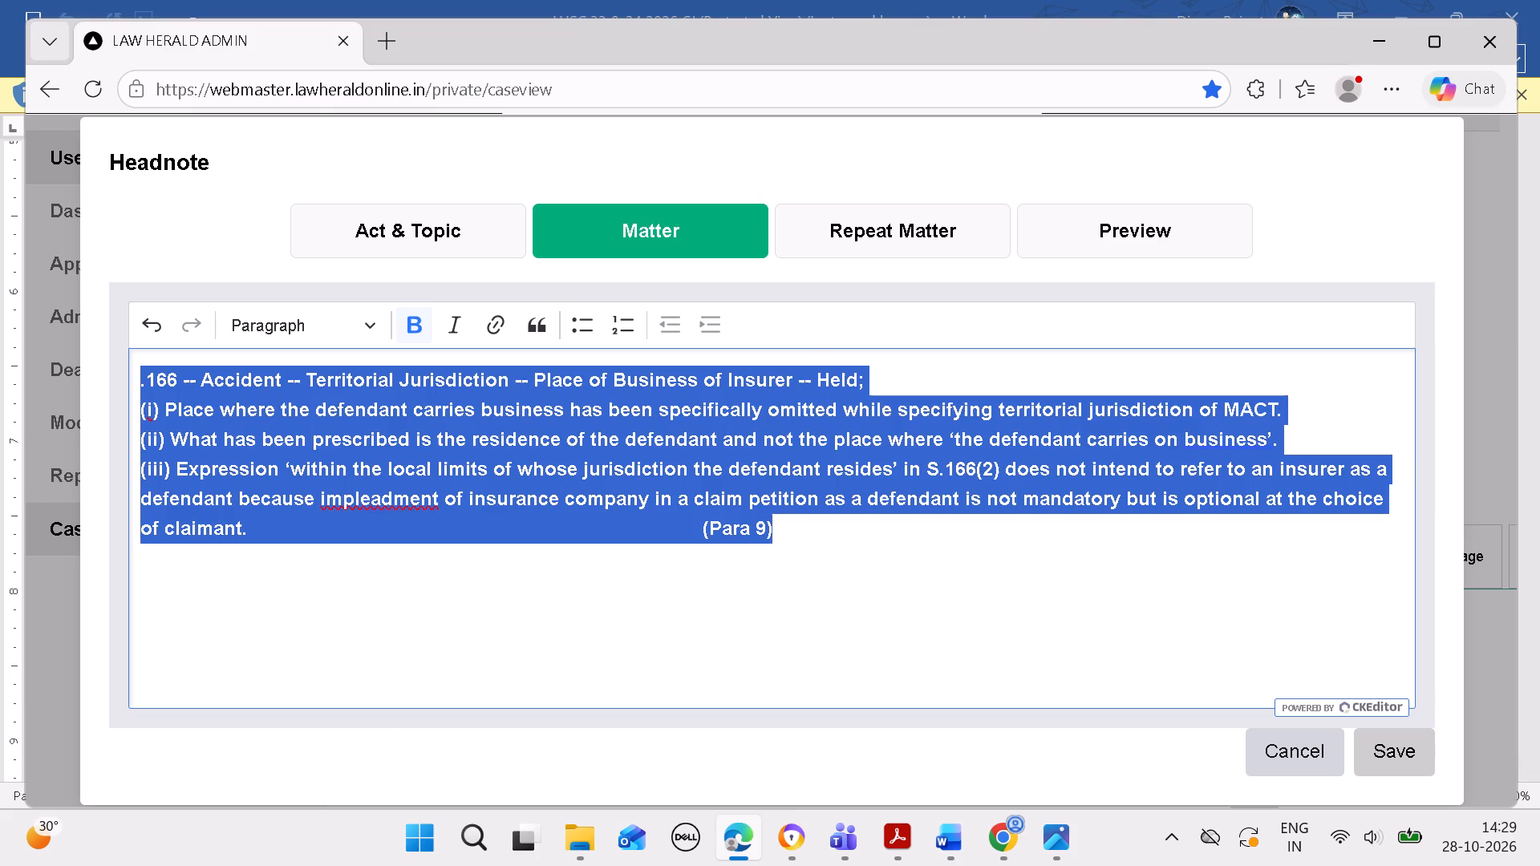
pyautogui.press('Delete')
# Copy headnote (B) from "Held;" through "(Para 9)" in Word into the headnote's matter in Edge.
pyautogui.click(947, 830)
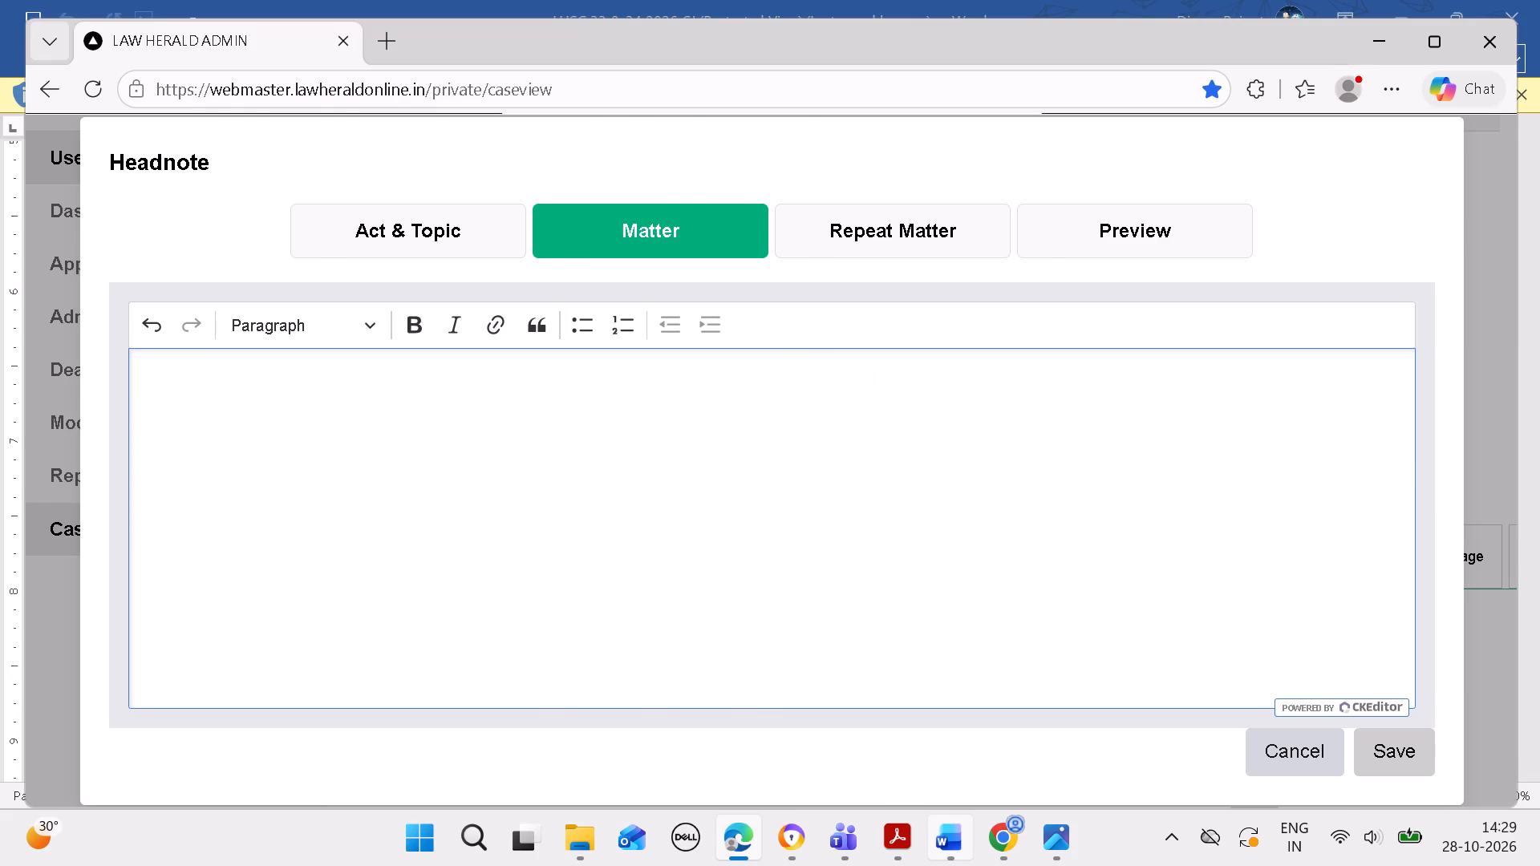
pyautogui.click(887, 585)
pyautogui.moveTo(695, 249); pyautogui.dragTo(1148, 500)
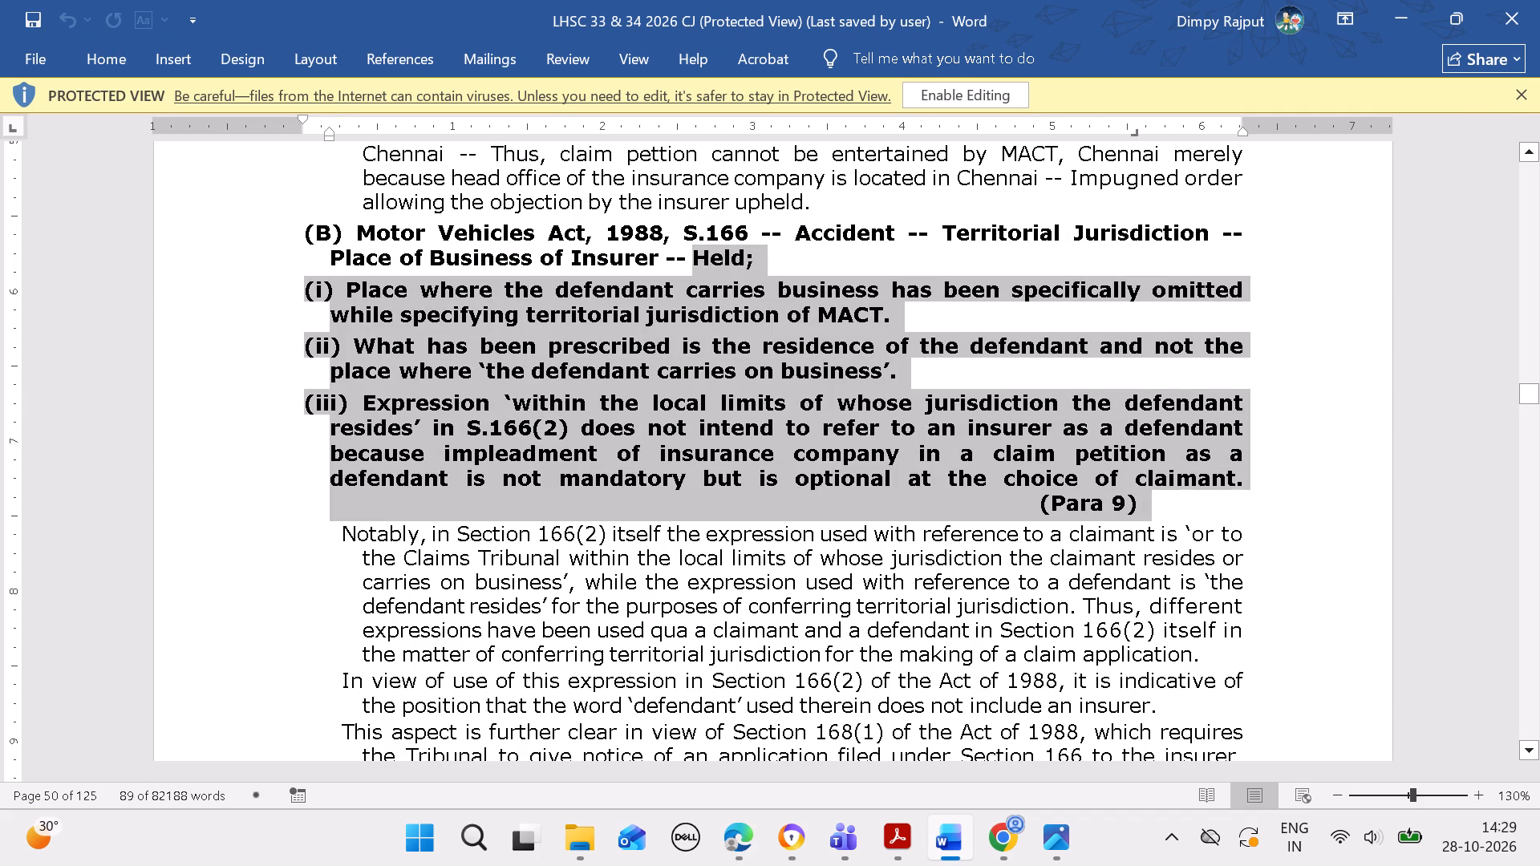
pyautogui.hotkey('ctrl', 'c')
pyautogui.click(746, 831)
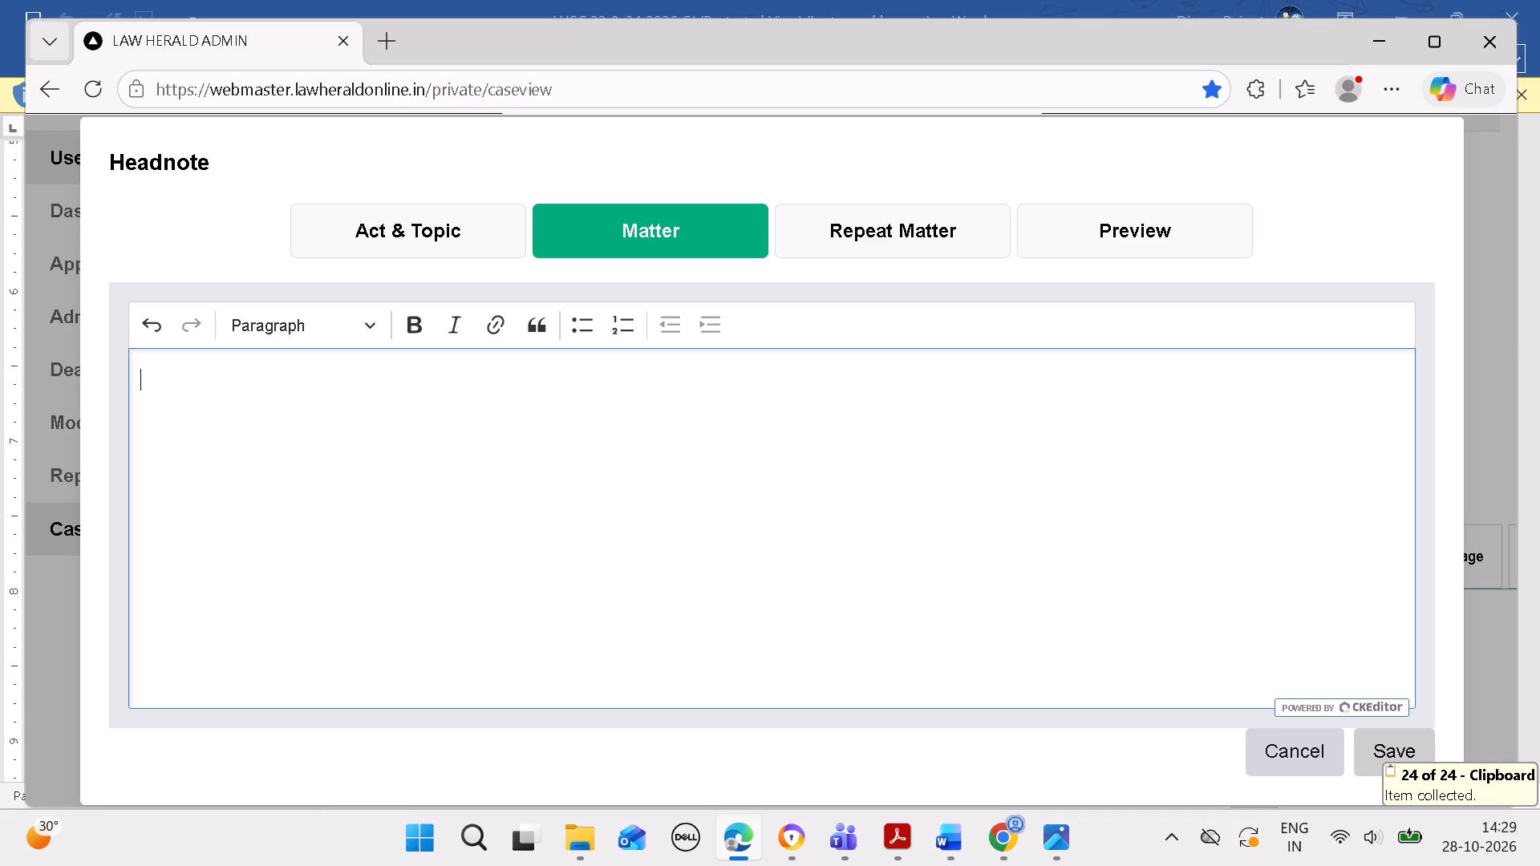
pyautogui.click(759, 506)
pyautogui.hotkey('ctrl', 'v')
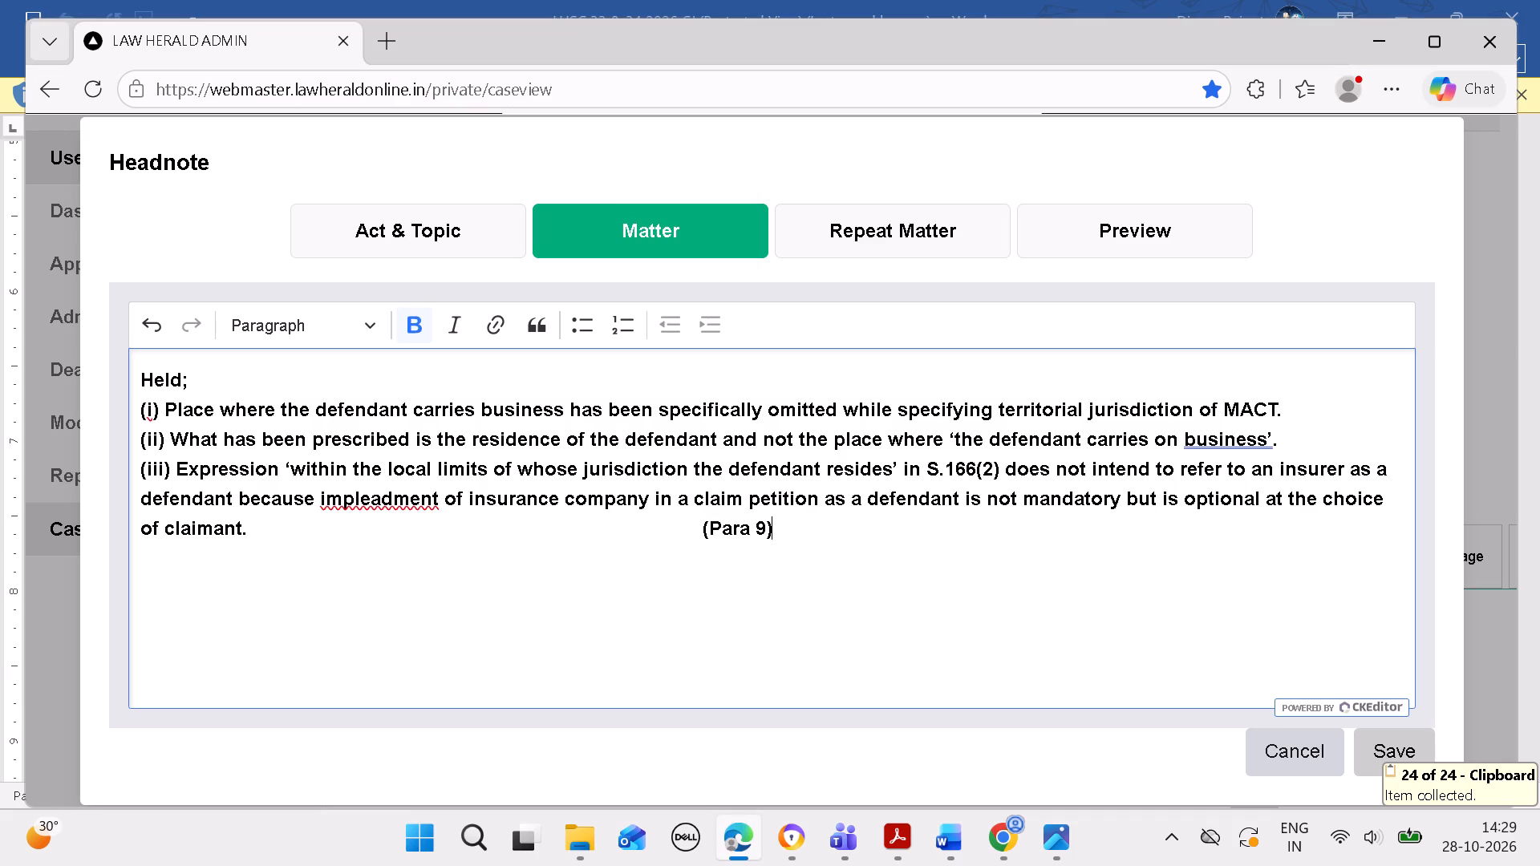
# Remove the bold formatting from all of the pasted matter text.
pyautogui.hotkey('ctrl', 'a')
pyautogui.hotkey('ctrl', 'b')
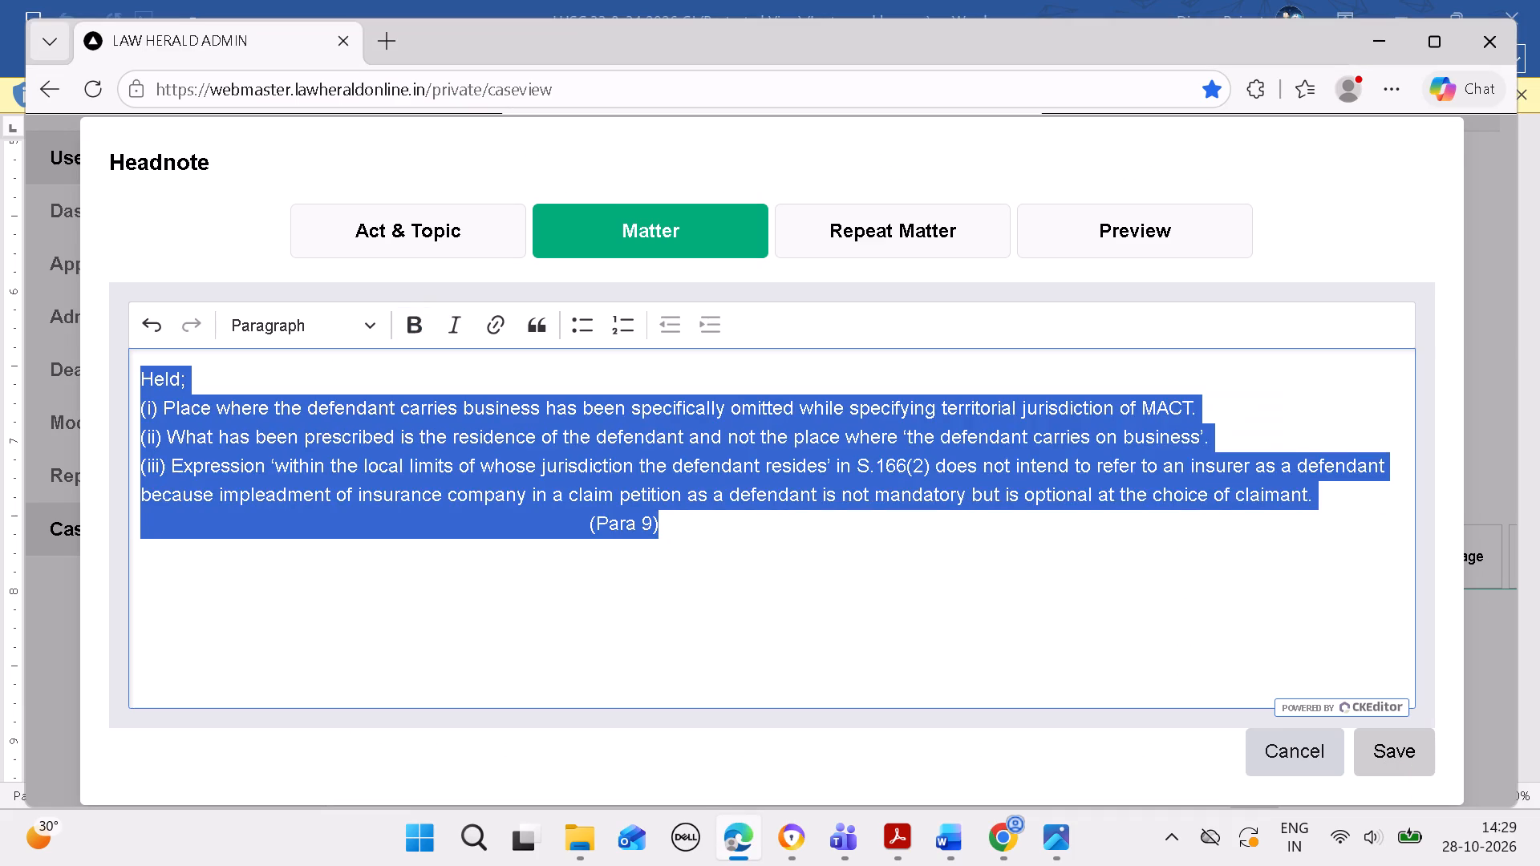
pyautogui.click(798, 556)
# Close the wide gap before "(Para 9)" in the matter so a single space follows "claimant.".
pyautogui.click(600, 538)
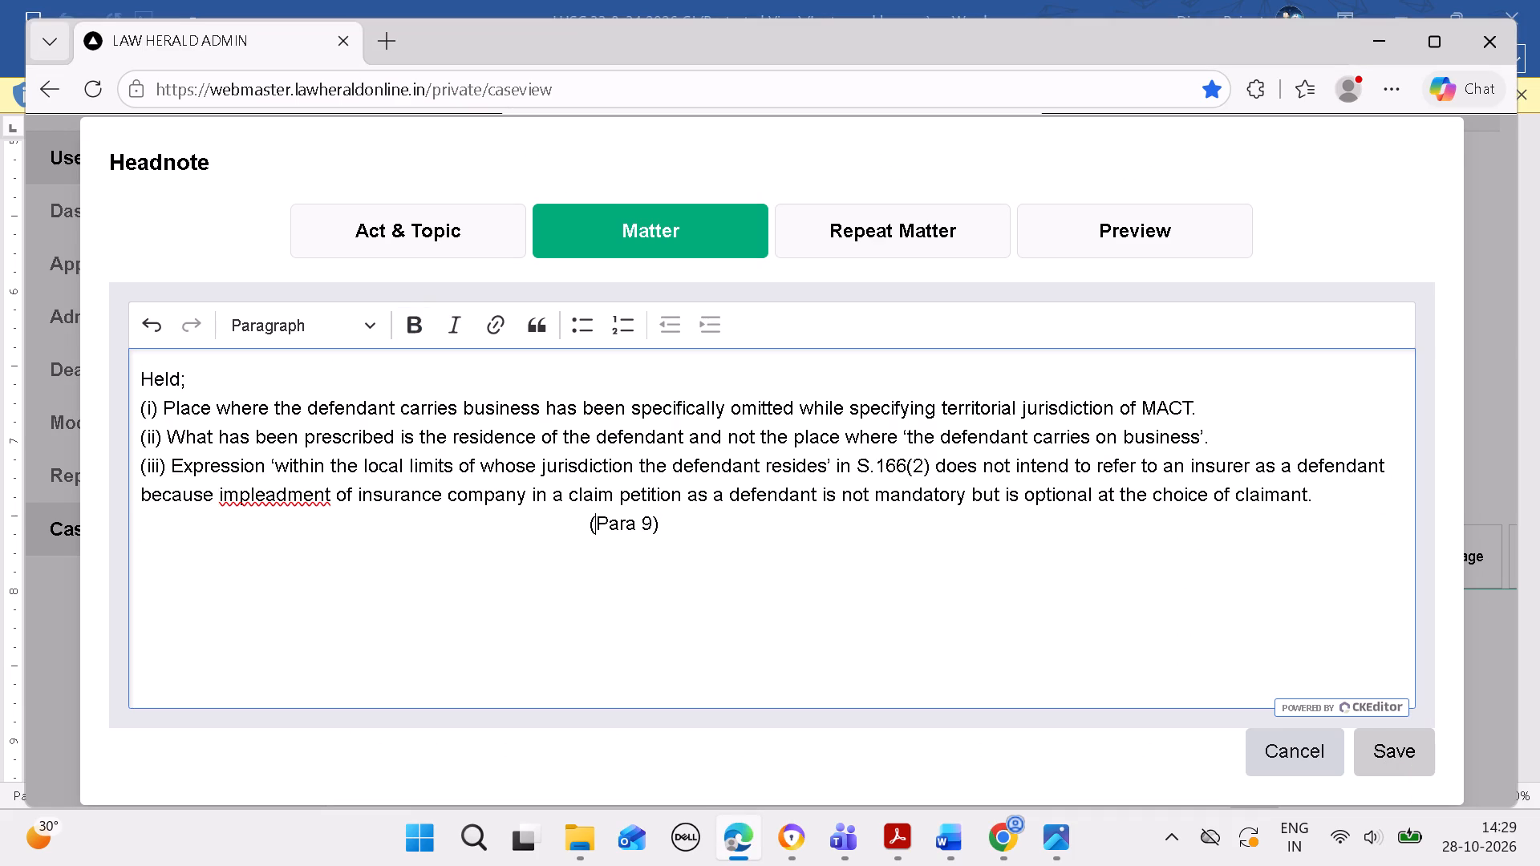
pyautogui.click(592, 536)
pyautogui.press('BackSpace')
pyautogui.press('BackSpace')
pyautogui.press('BackSpace')
pyautogui.press('BackSpace')
pyautogui.press('BackSpace')
pyautogui.press('BackSpace')
pyautogui.press('BackSpace')
pyautogui.press('BackSpace')
pyautogui.press('BackSpace')
pyautogui.press('BackSpace')
pyautogui.press('BackSpace')
pyautogui.press('BackSpace')
pyautogui.press('BackSpace')
pyautogui.press('BackSpace')
pyautogui.press('BackSpace')
pyautogui.press('BackSpace')
pyautogui.press('BackSpace')
pyautogui.press('BackSpace')
pyautogui.press('BackSpace')
pyautogui.press('BackSpace')
pyautogui.press('BackSpace')
pyautogui.press('BackSpace')
pyautogui.press('BackSpace')
pyautogui.press('BackSpace')
pyautogui.press('BackSpace')
pyautogui.press('BackSpace')
pyautogui.press('BackSpace')
pyautogui.press('BackSpace')
pyautogui.press('BackSpace')
pyautogui.press('BackSpace')
pyautogui.press('BackSpace')
pyautogui.press('BackSpace')
pyautogui.press('BackSpace')
pyautogui.press('BackSpace')
pyautogui.press('BackSpace')
pyautogui.press('BackSpace')
pyautogui.press('BackSpace')
pyautogui.press('BackSpace')
pyautogui.press('BackSpace')
pyautogui.press('BackSpace')
pyautogui.press('BackSpace')
pyautogui.press('BackSpace')
pyautogui.press('BackSpace')
pyautogui.press('BackSpace')
pyautogui.press('BackSpace')
pyautogui.press('BackSpace')
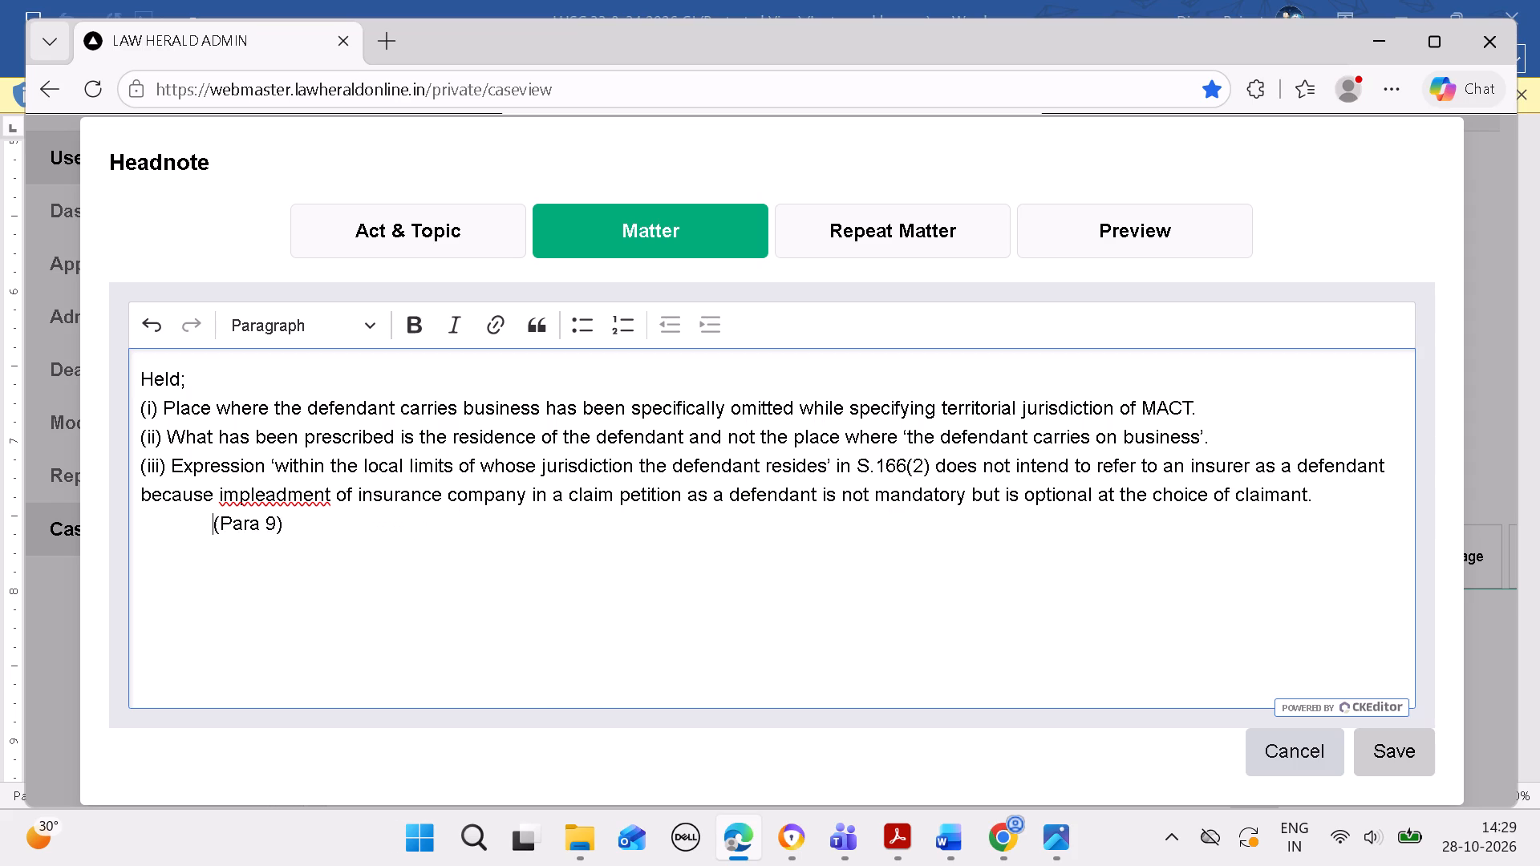
pyautogui.press('BackSpace')
pyautogui.press('BackSpace')
pyautogui.press('BackSpace')
pyautogui.press('BackSpace')
pyautogui.press('BackSpace')
pyautogui.press('BackSpace')
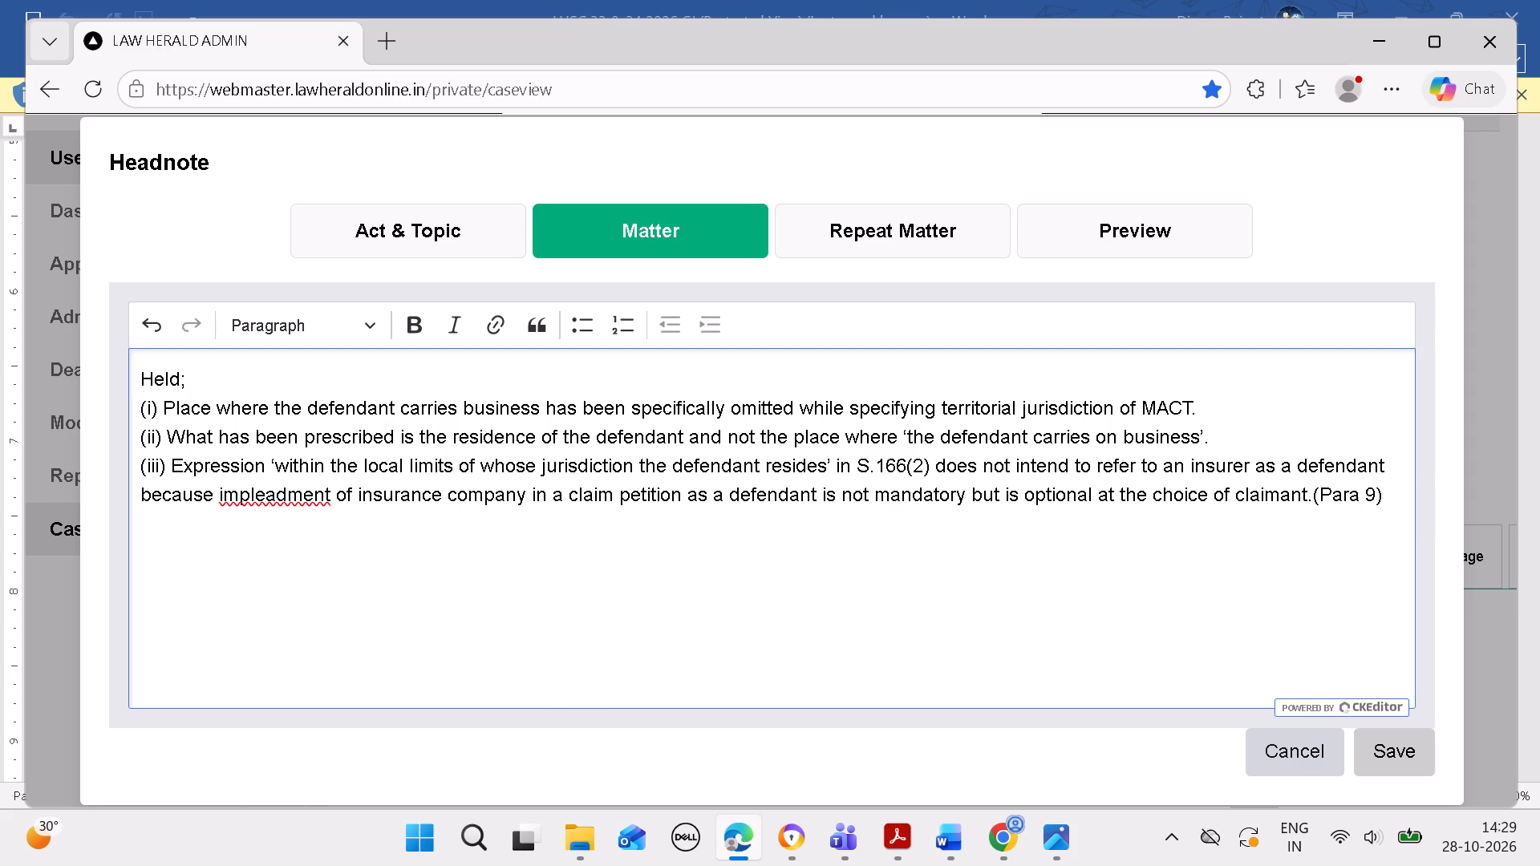
pyautogui.press('space')
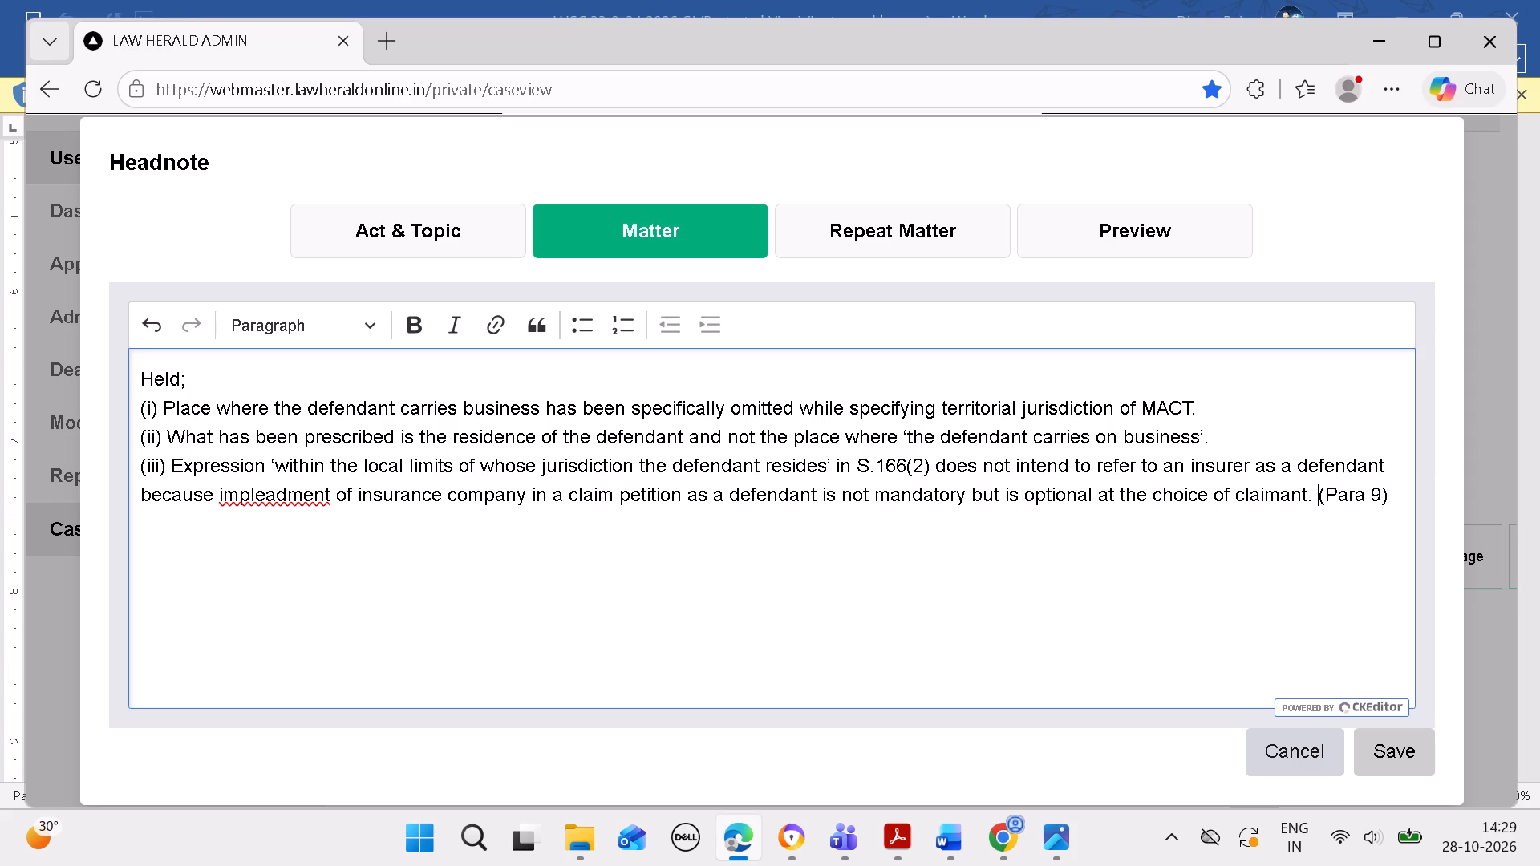
# Join the headnote's act and topic lines into one line, with "--" before "Accident" and before "Place of Business of Insurer".
pyautogui.click(411, 224)
pyautogui.click(136, 432)
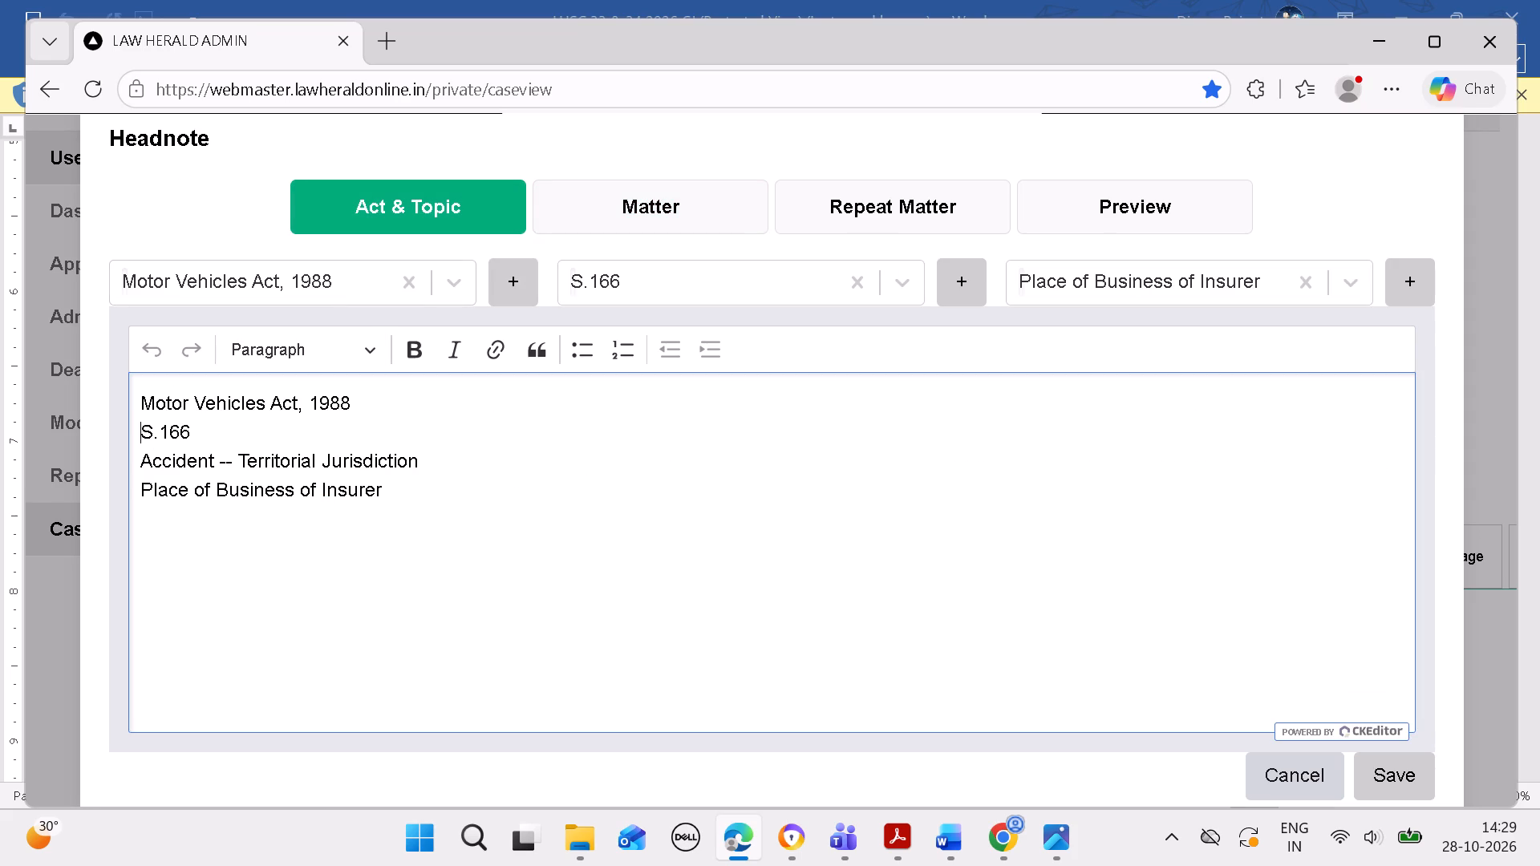
pyautogui.press('BackSpace')
pyautogui.click(136, 437)
pyautogui.press('BackSpace')
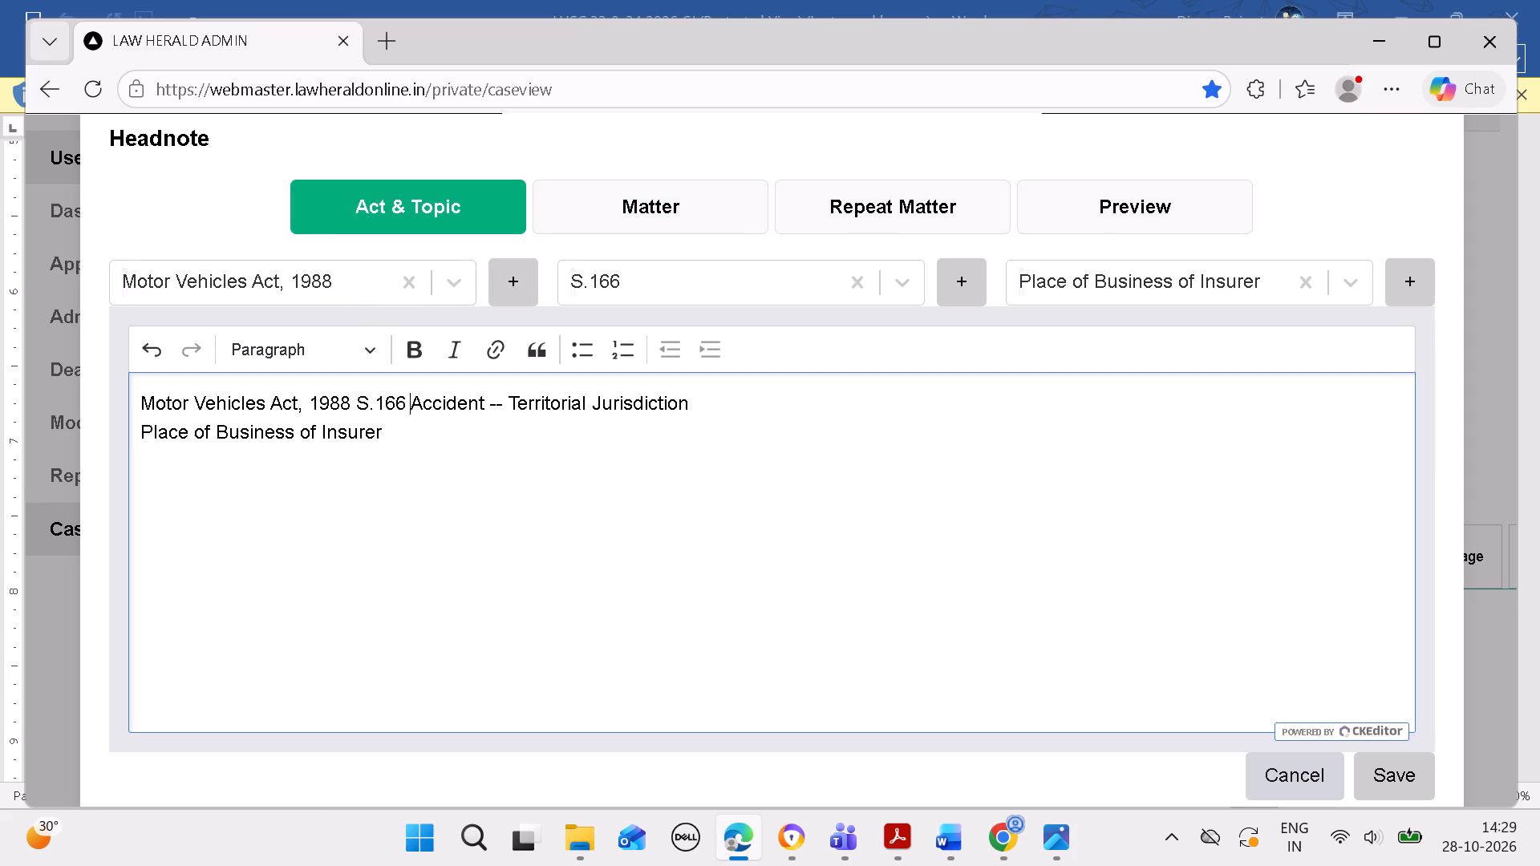
pyautogui.press('-')
pyautogui.press('-')
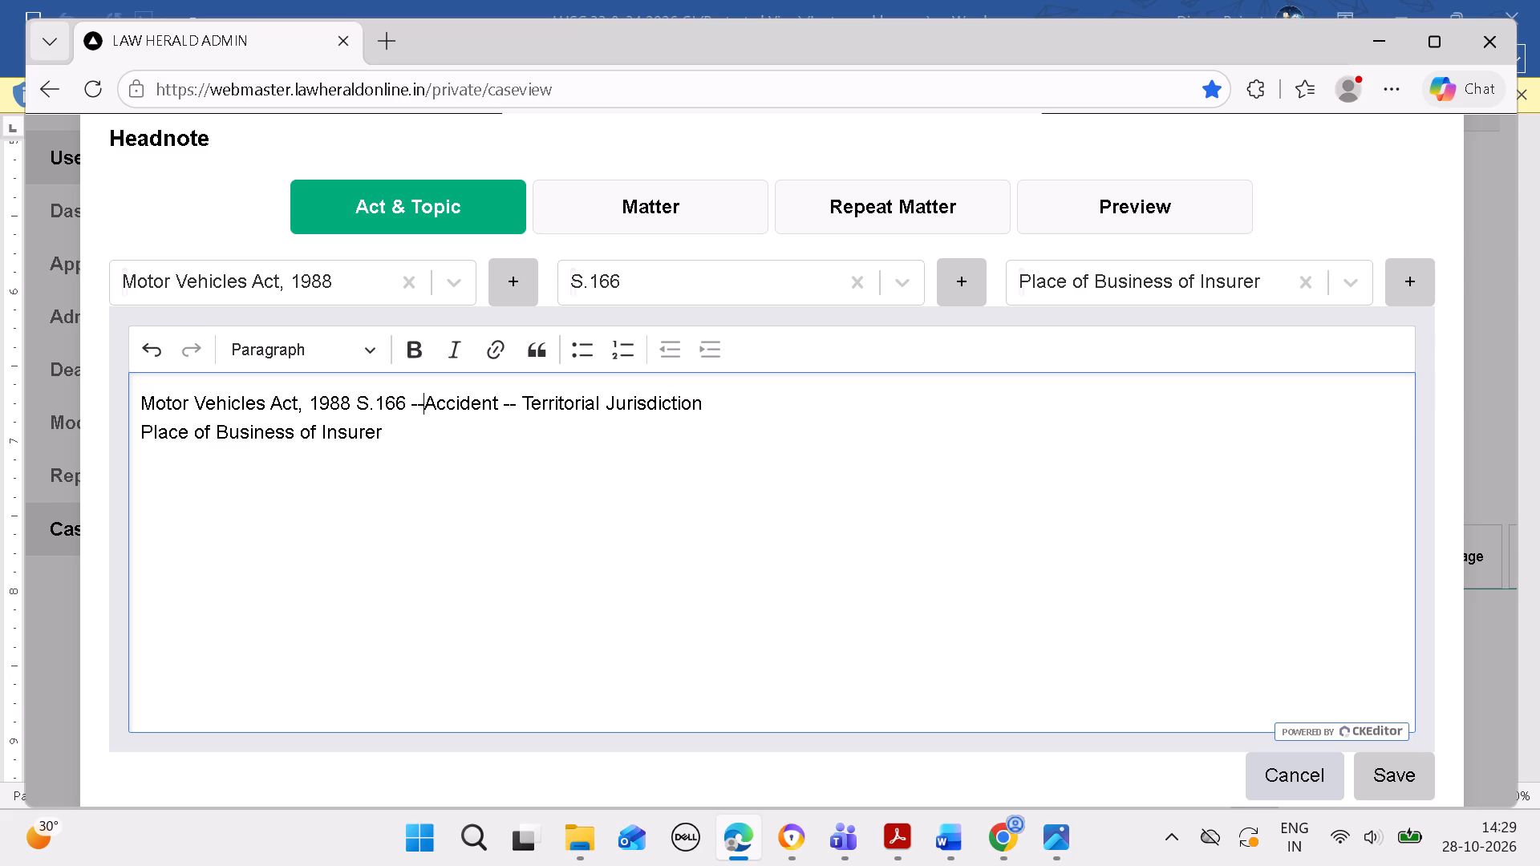
pyautogui.press('space')
pyautogui.press('BackSpace')
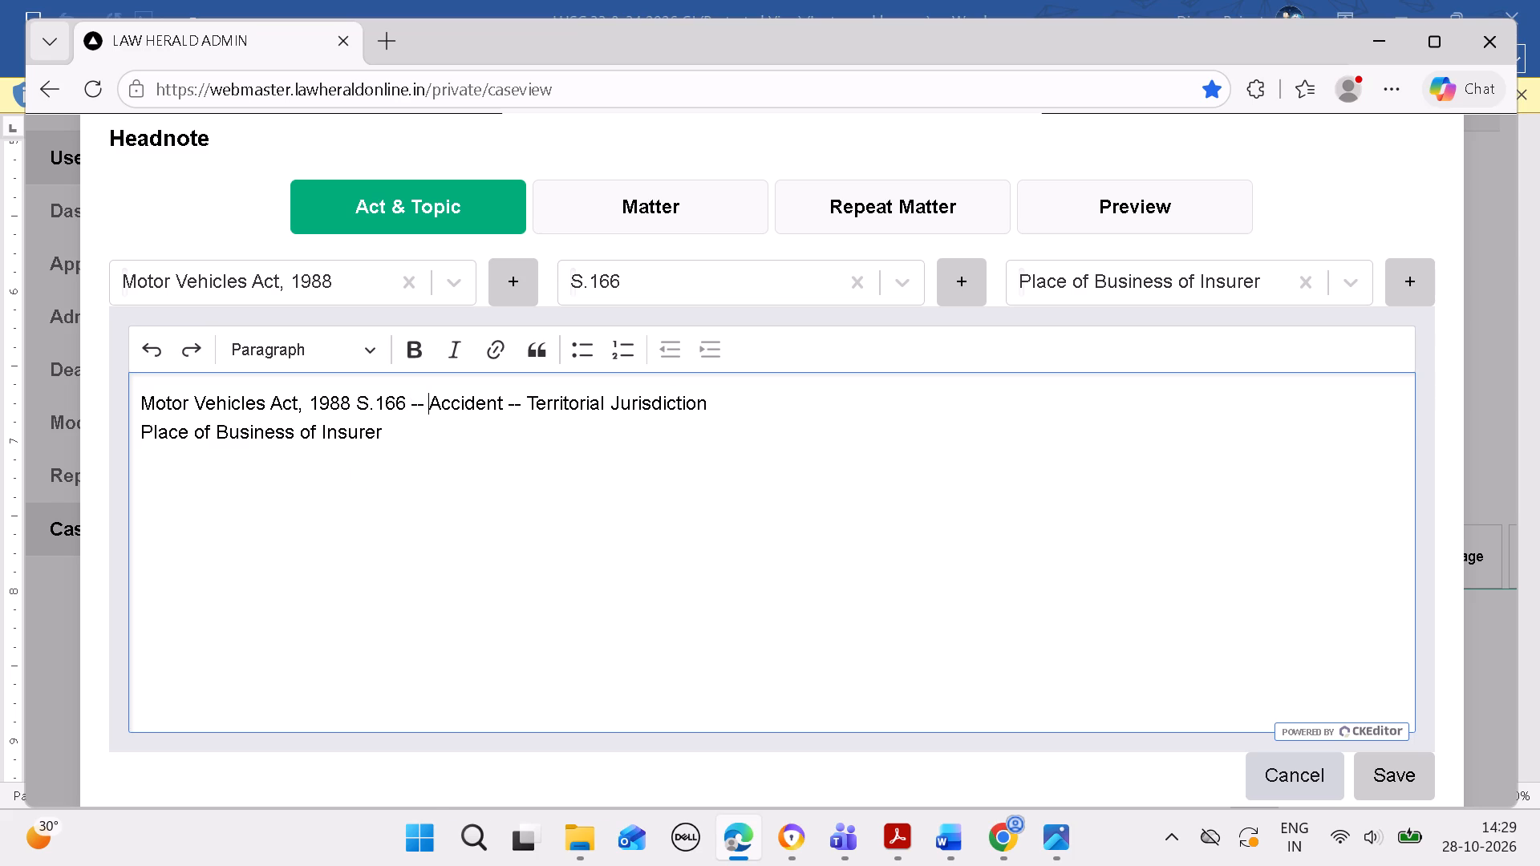
pyautogui.click(132, 443)
pyautogui.press('BackSpace')
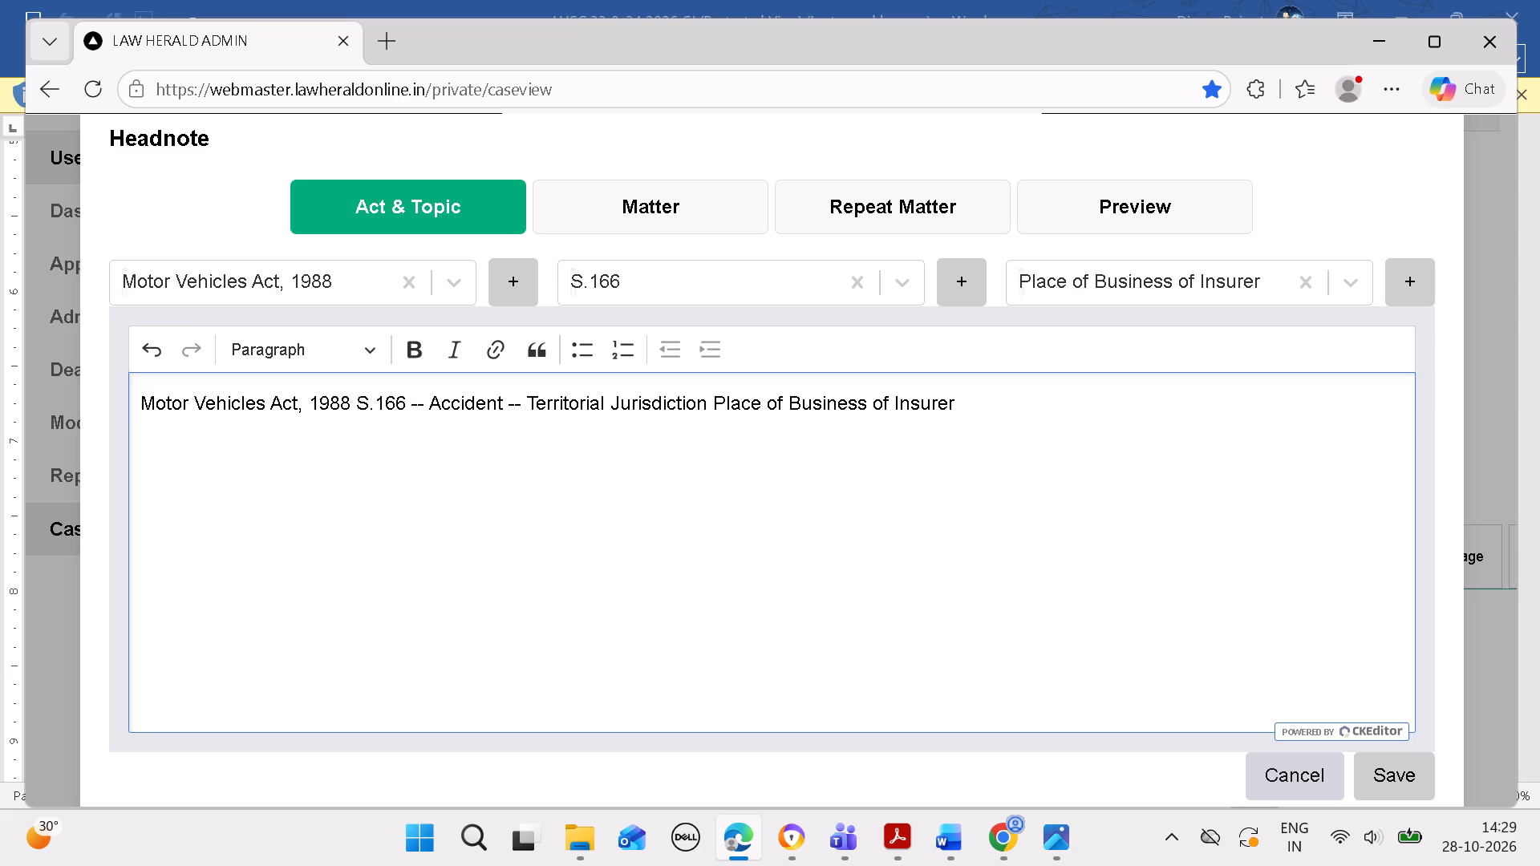
pyautogui.write('--')
pyautogui.press('space')
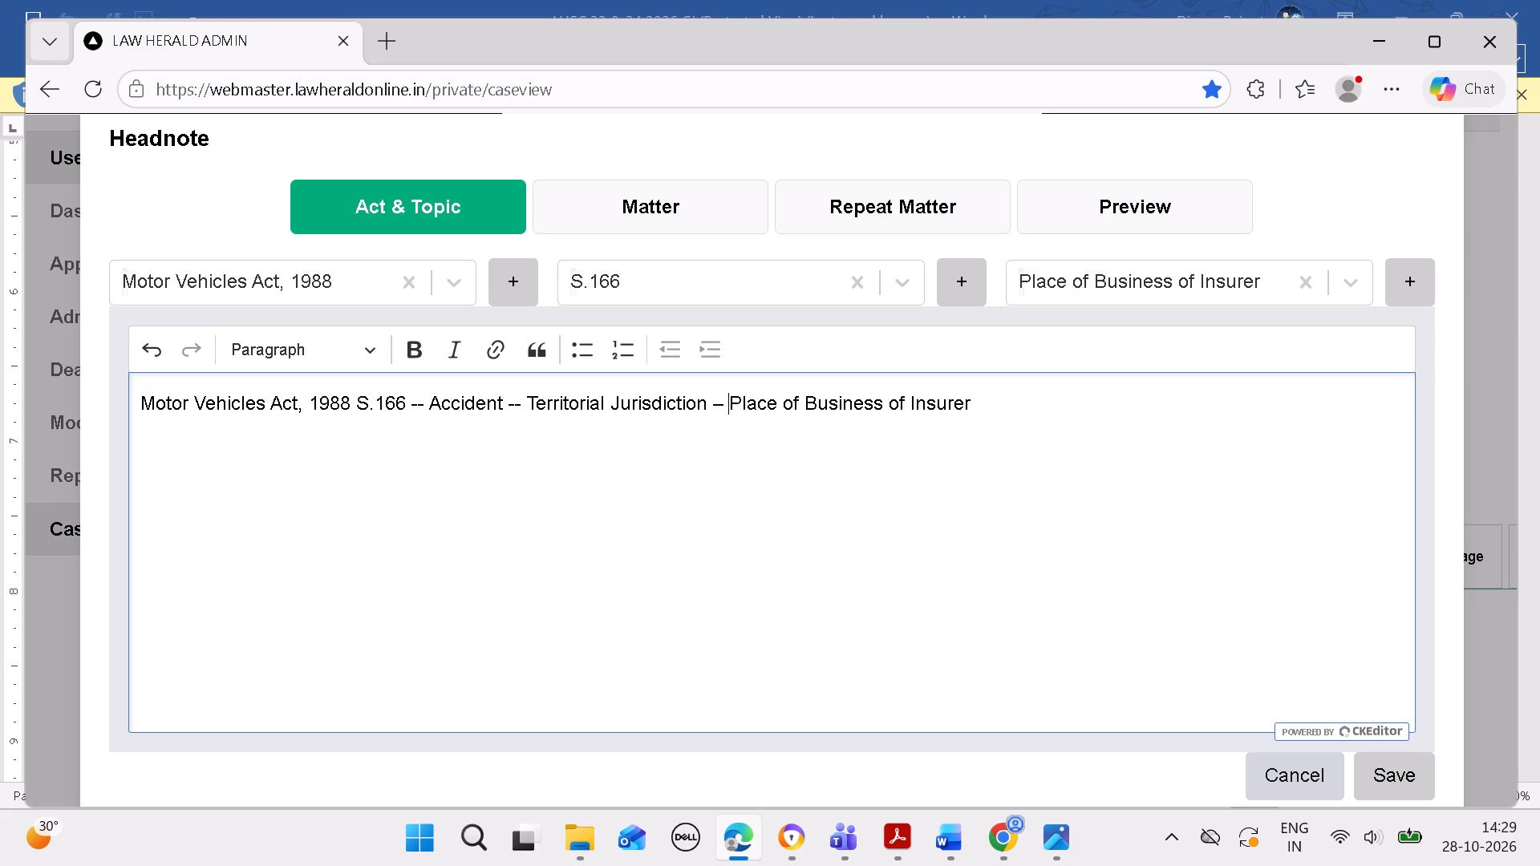
pyautogui.press('BackSpace')
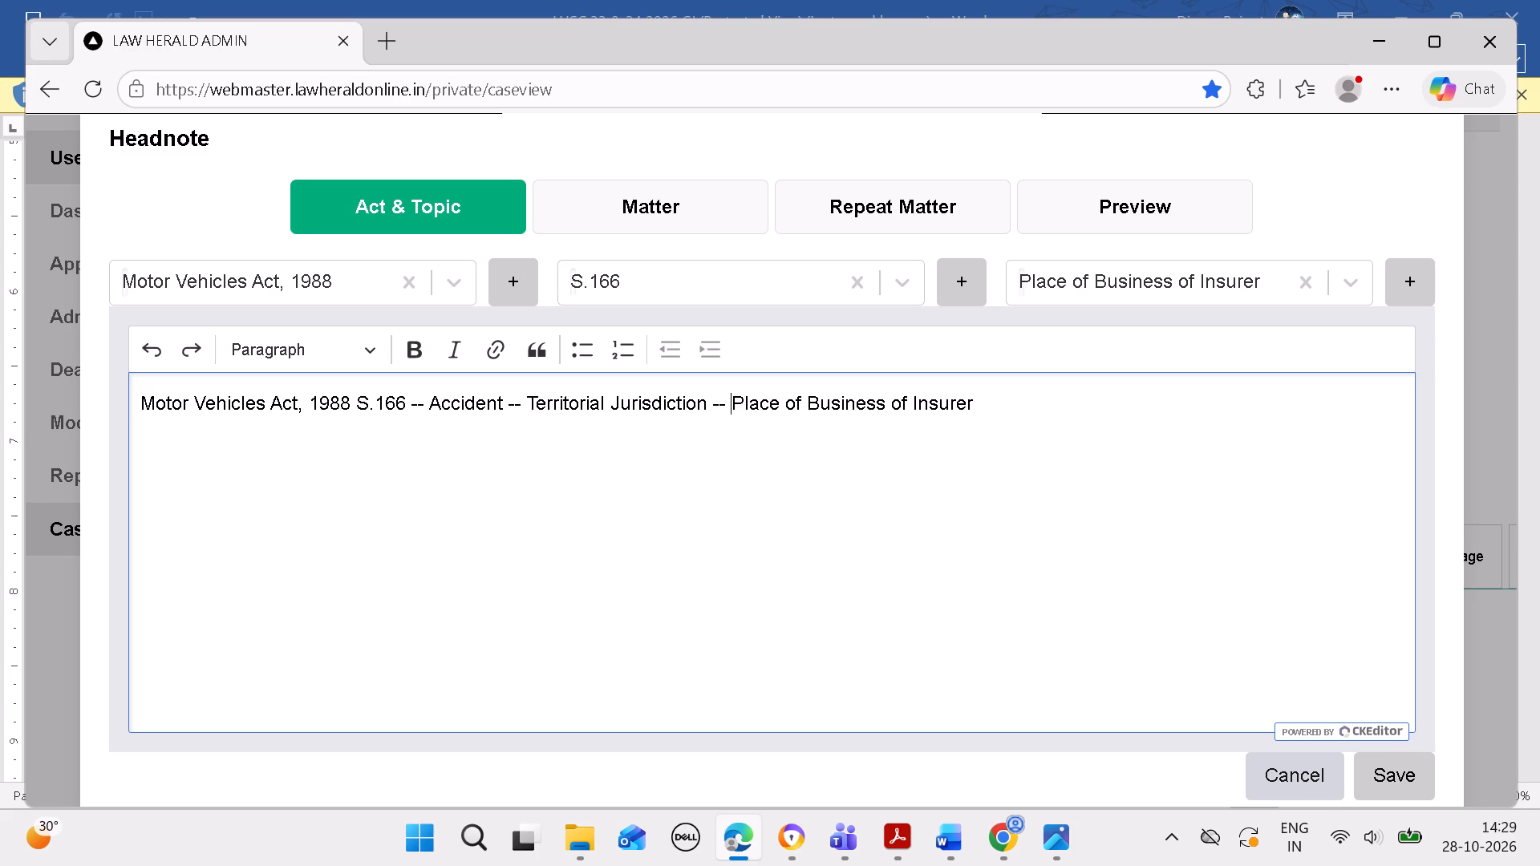
# Copy the paragraphs from "Notably, in Section 166(2)" to "arrayed as a defendant." in Word into the headnote's repeat matter in Edge.
pyautogui.click(687, 211)
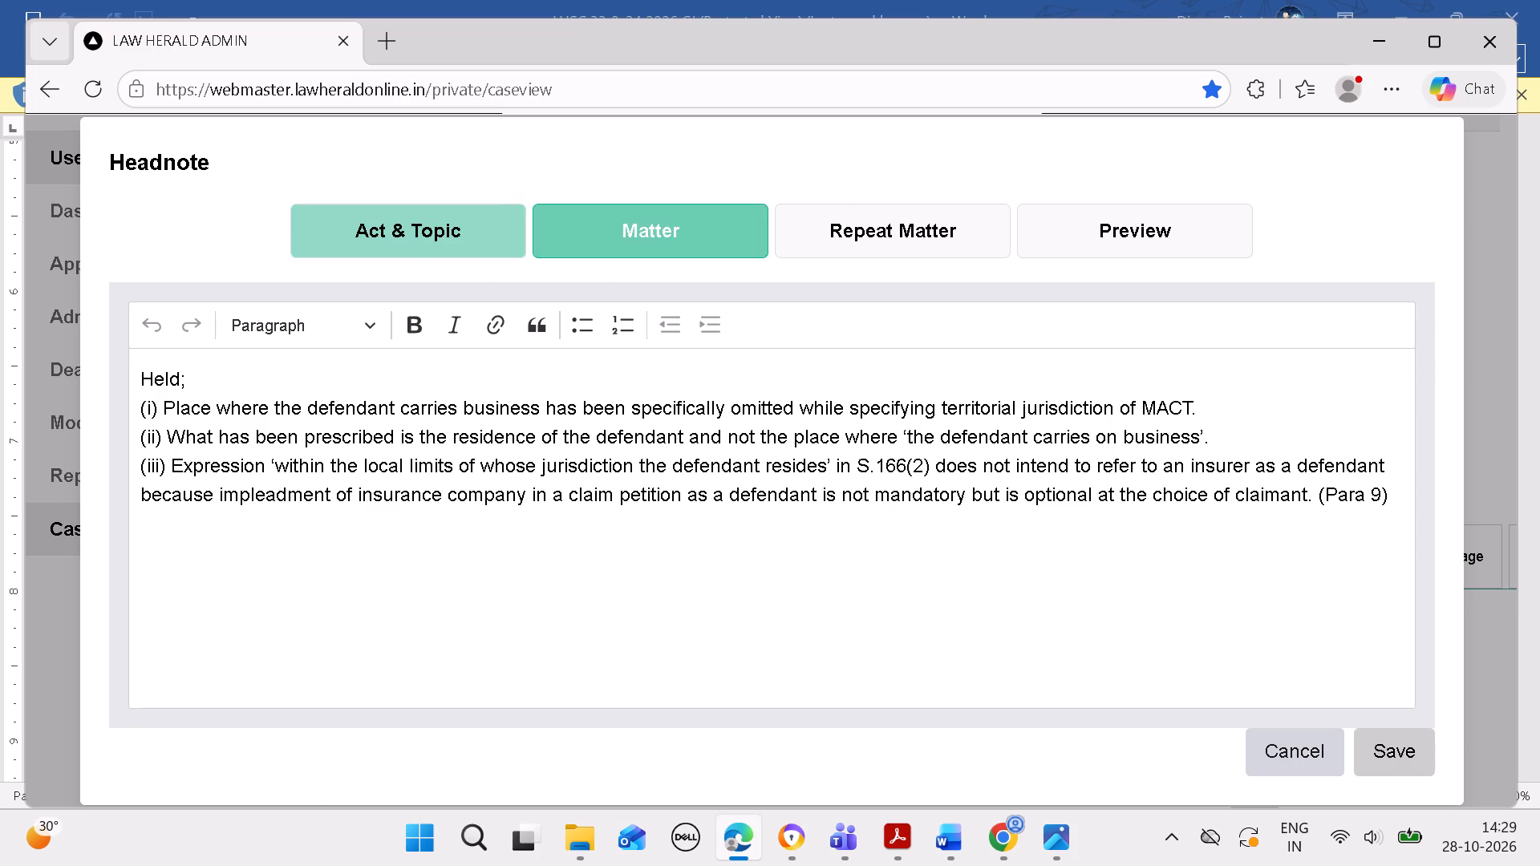
pyautogui.click(897, 245)
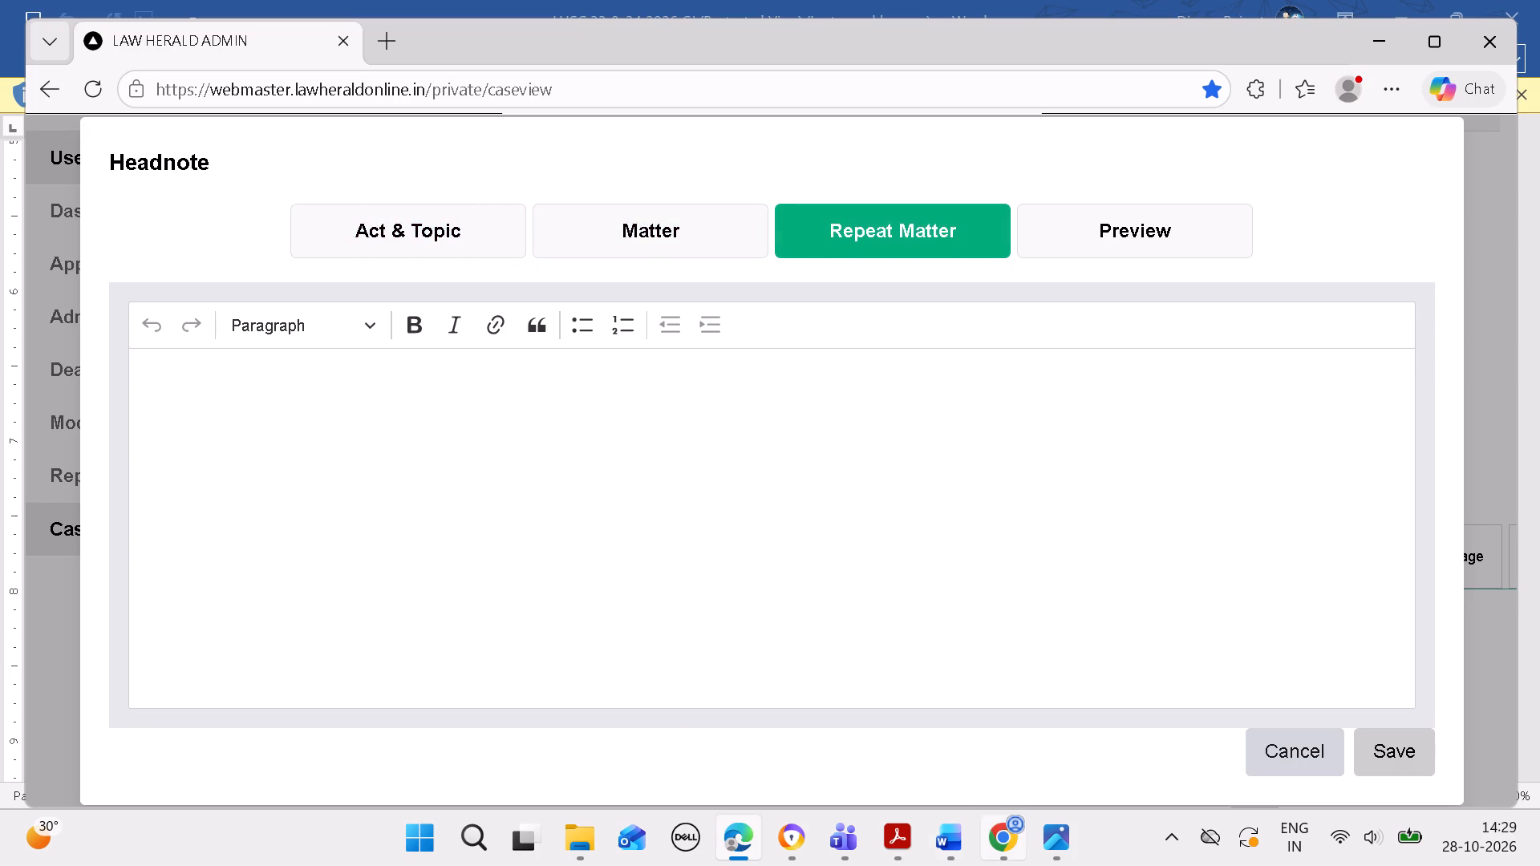
pyautogui.click(950, 838)
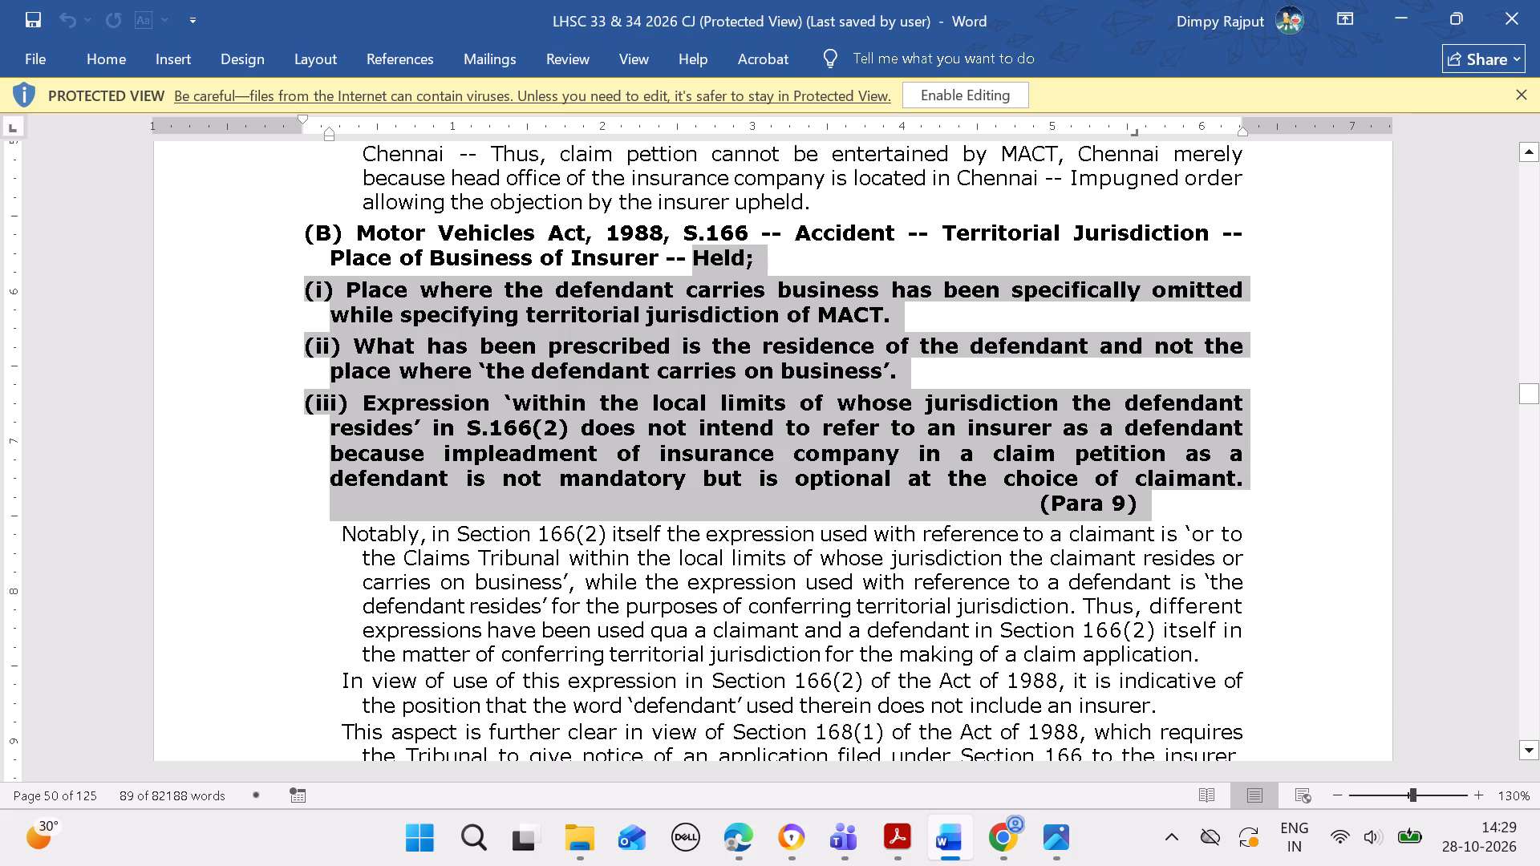
pyautogui.moveTo(346, 527); pyautogui.dragTo(777, 712)
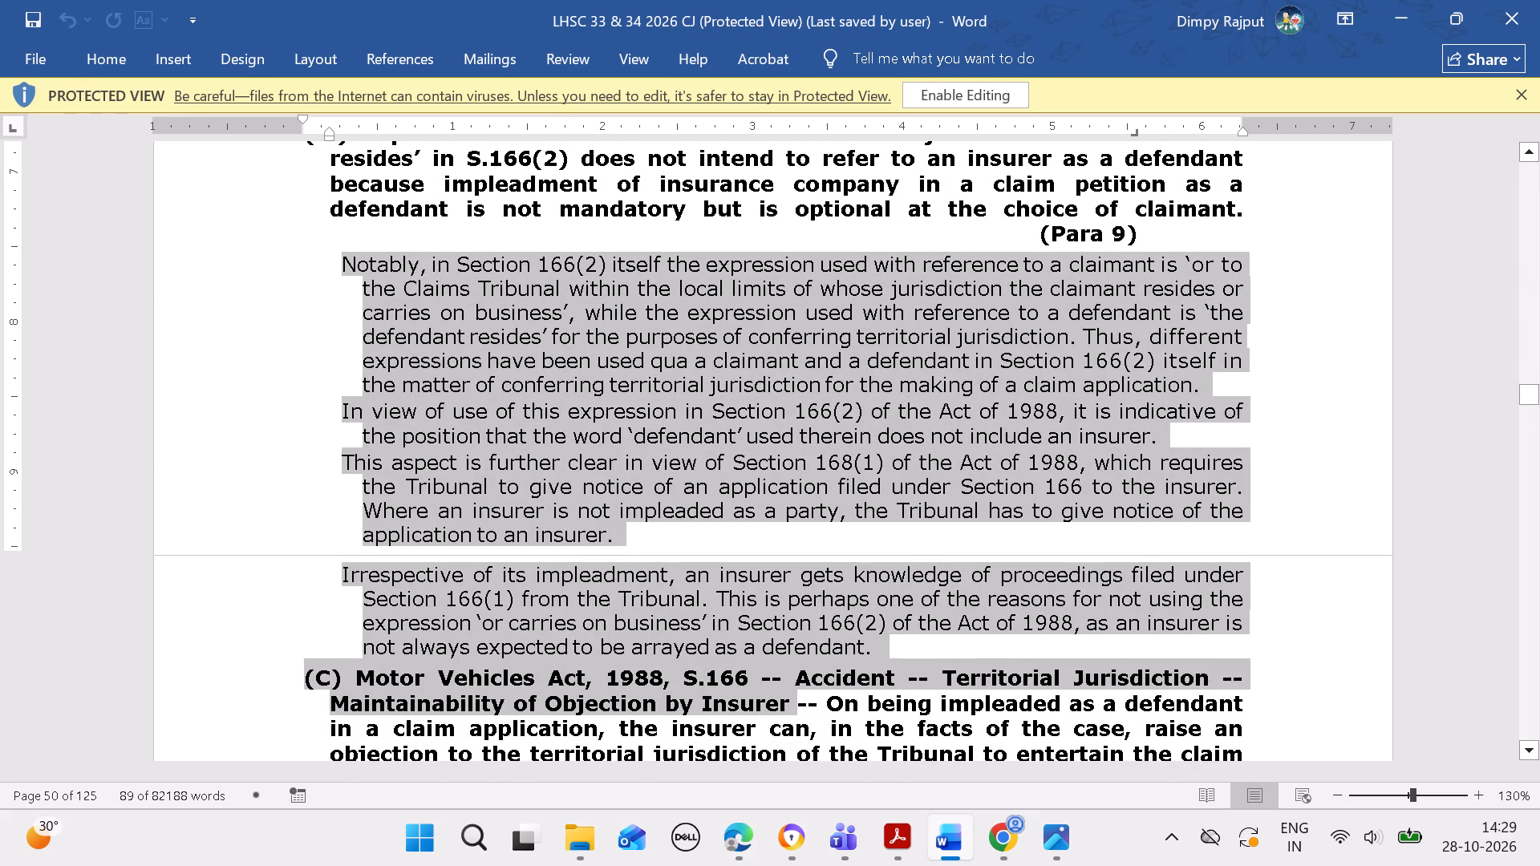
pyautogui.moveTo(777, 712); pyautogui.dragTo(885, 651)
pyautogui.hotkey('ctrl', 'c')
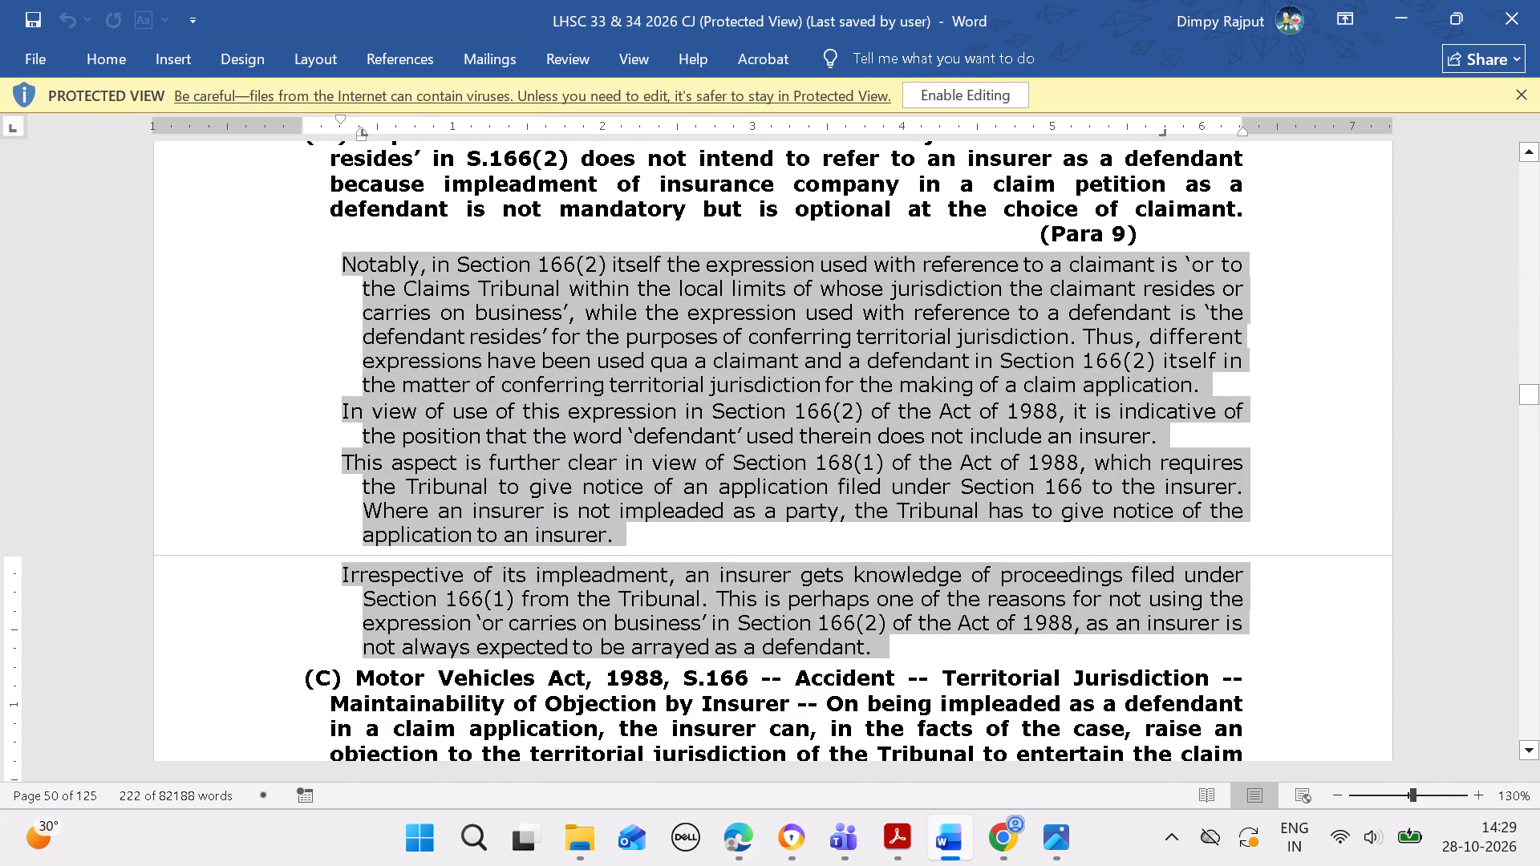
pyautogui.click(727, 843)
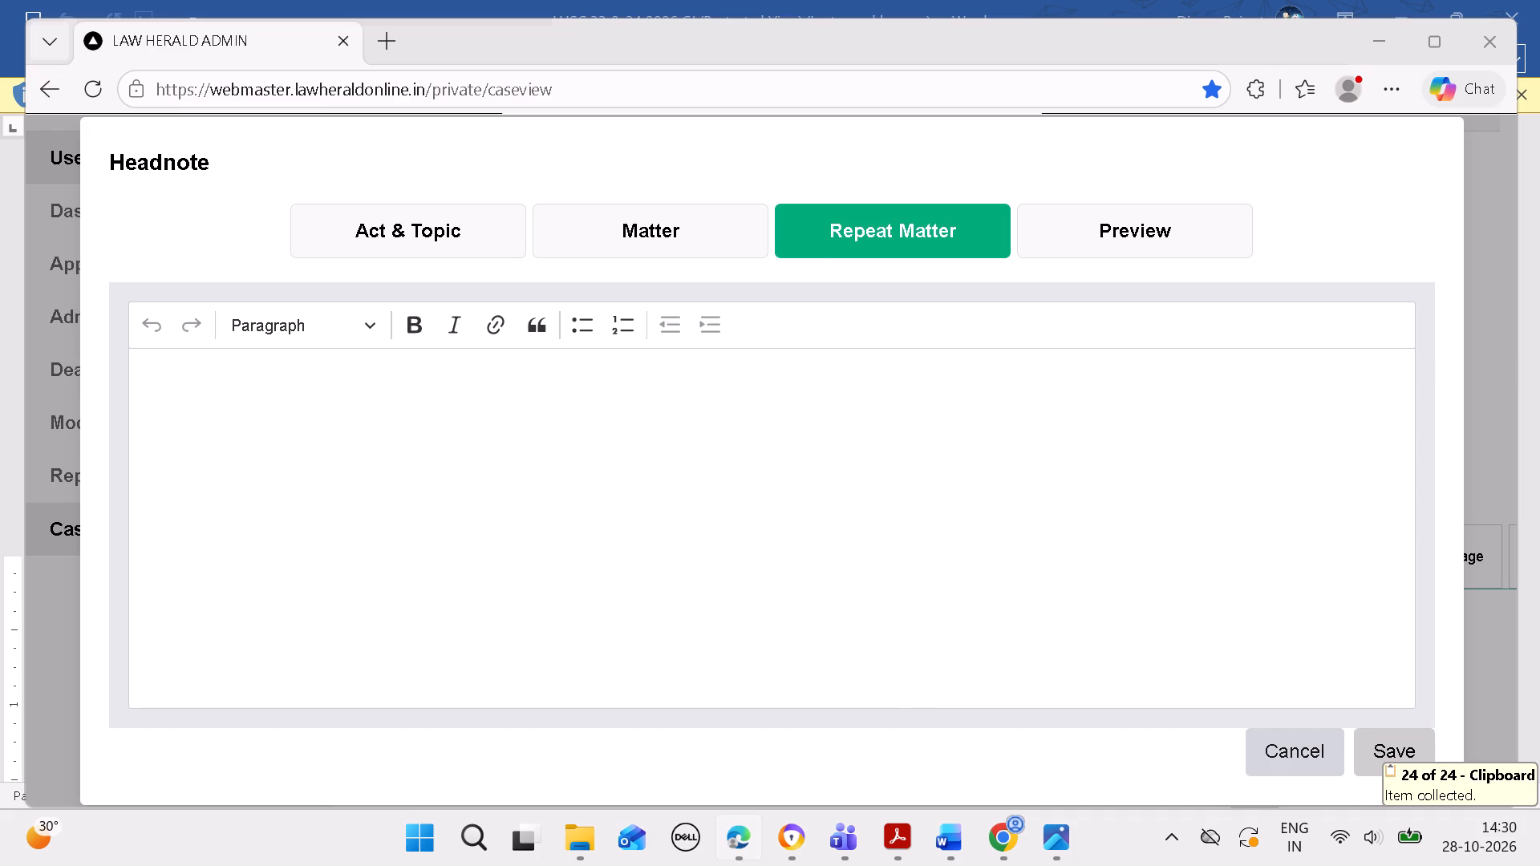
pyautogui.click(735, 557)
pyautogui.hotkey('ctrl', 'v')
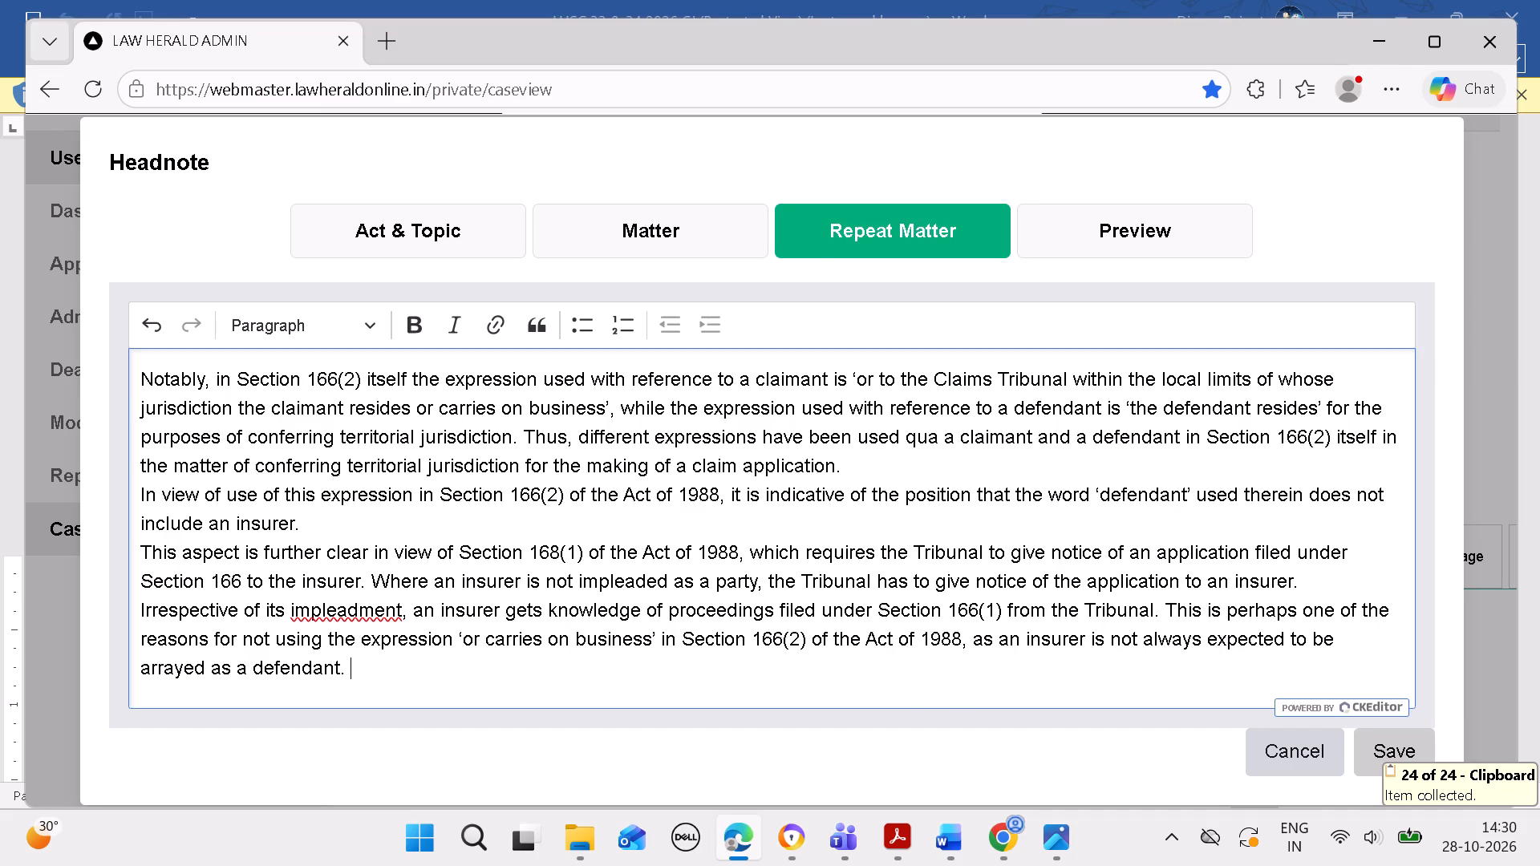
# Recheck the headnote's matter and repeat matter, and save the headnote to the case.
pyautogui.click(405, 233)
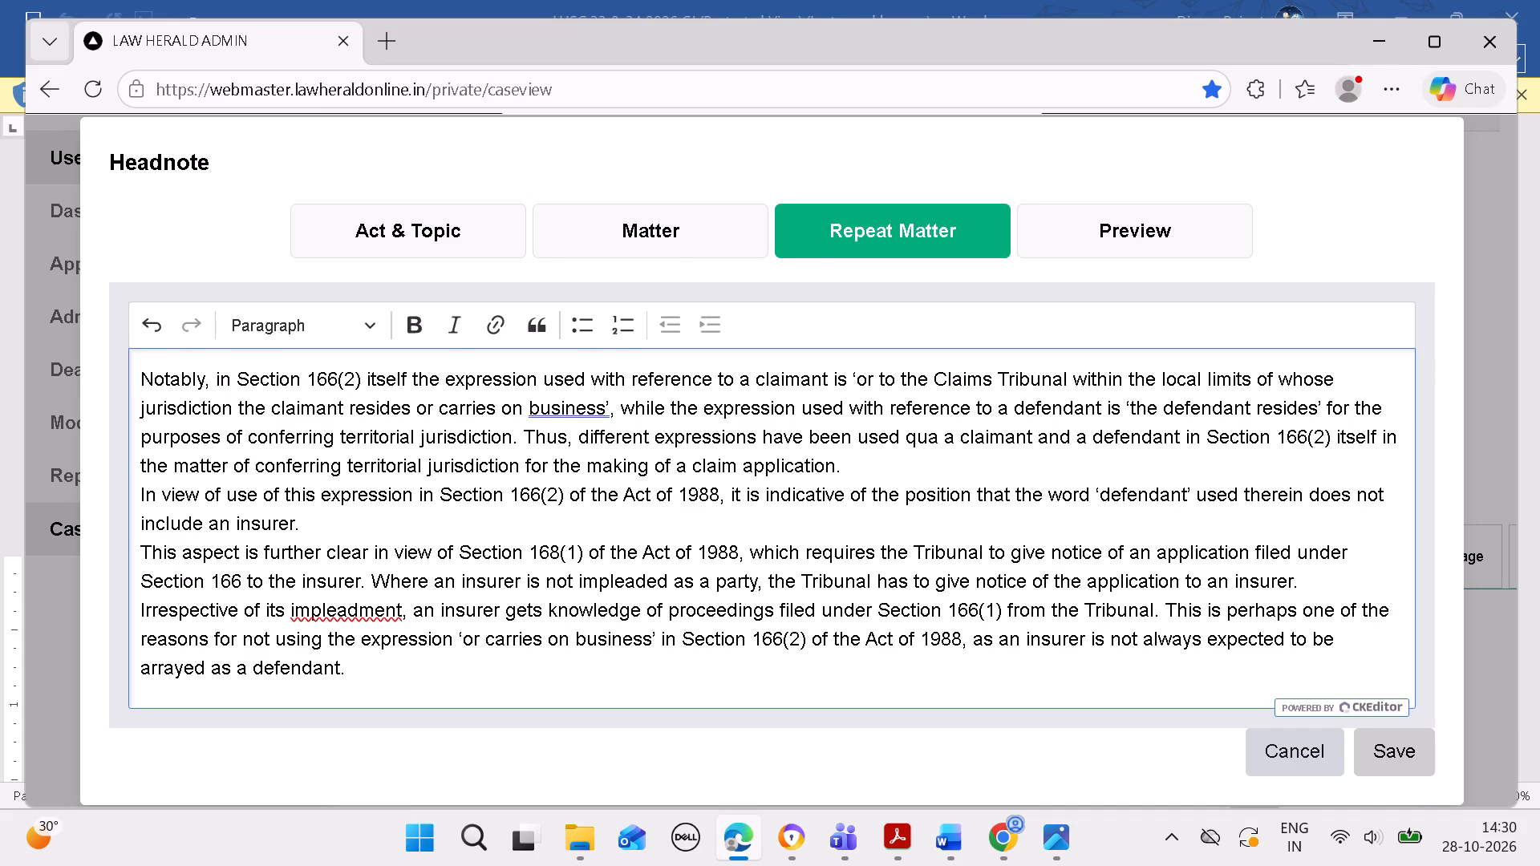
pyautogui.click(663, 221)
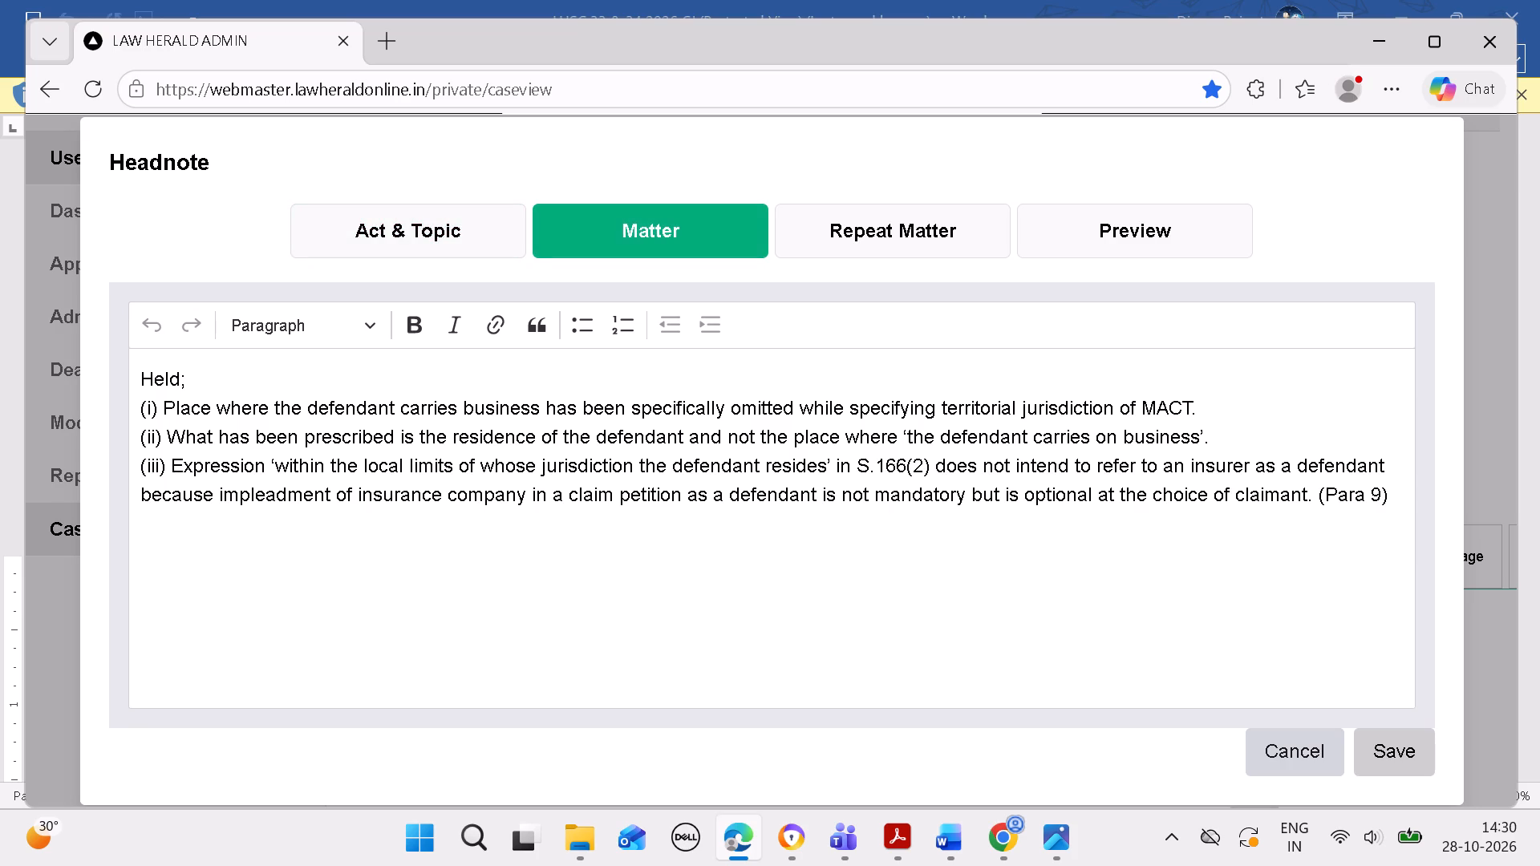
pyautogui.click(853, 237)
pyautogui.click(1376, 754)
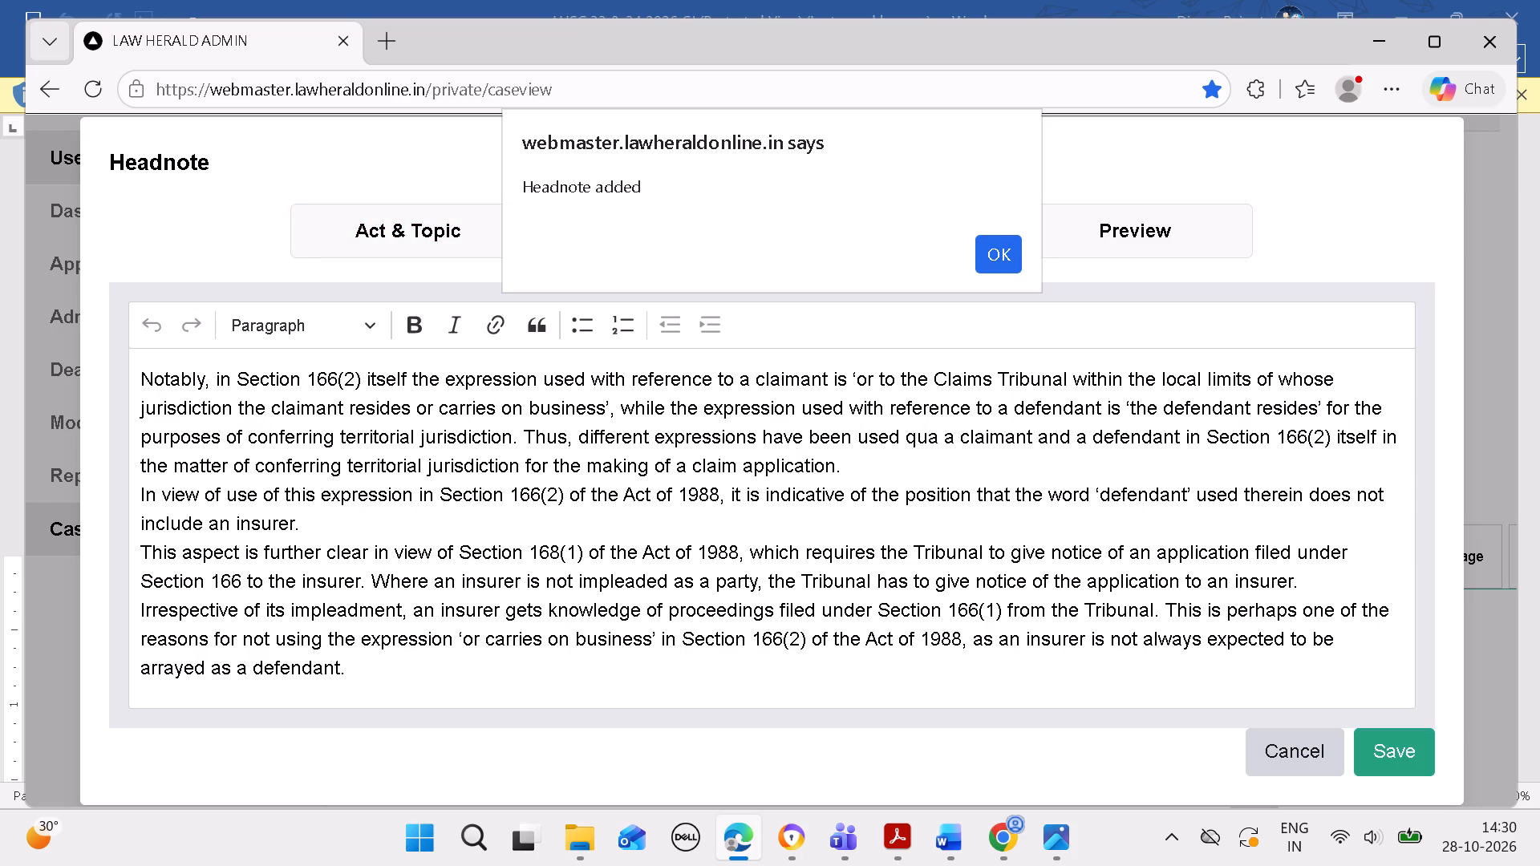
pyautogui.click(1003, 258)
pyautogui.scroll(-4, 942, 610)
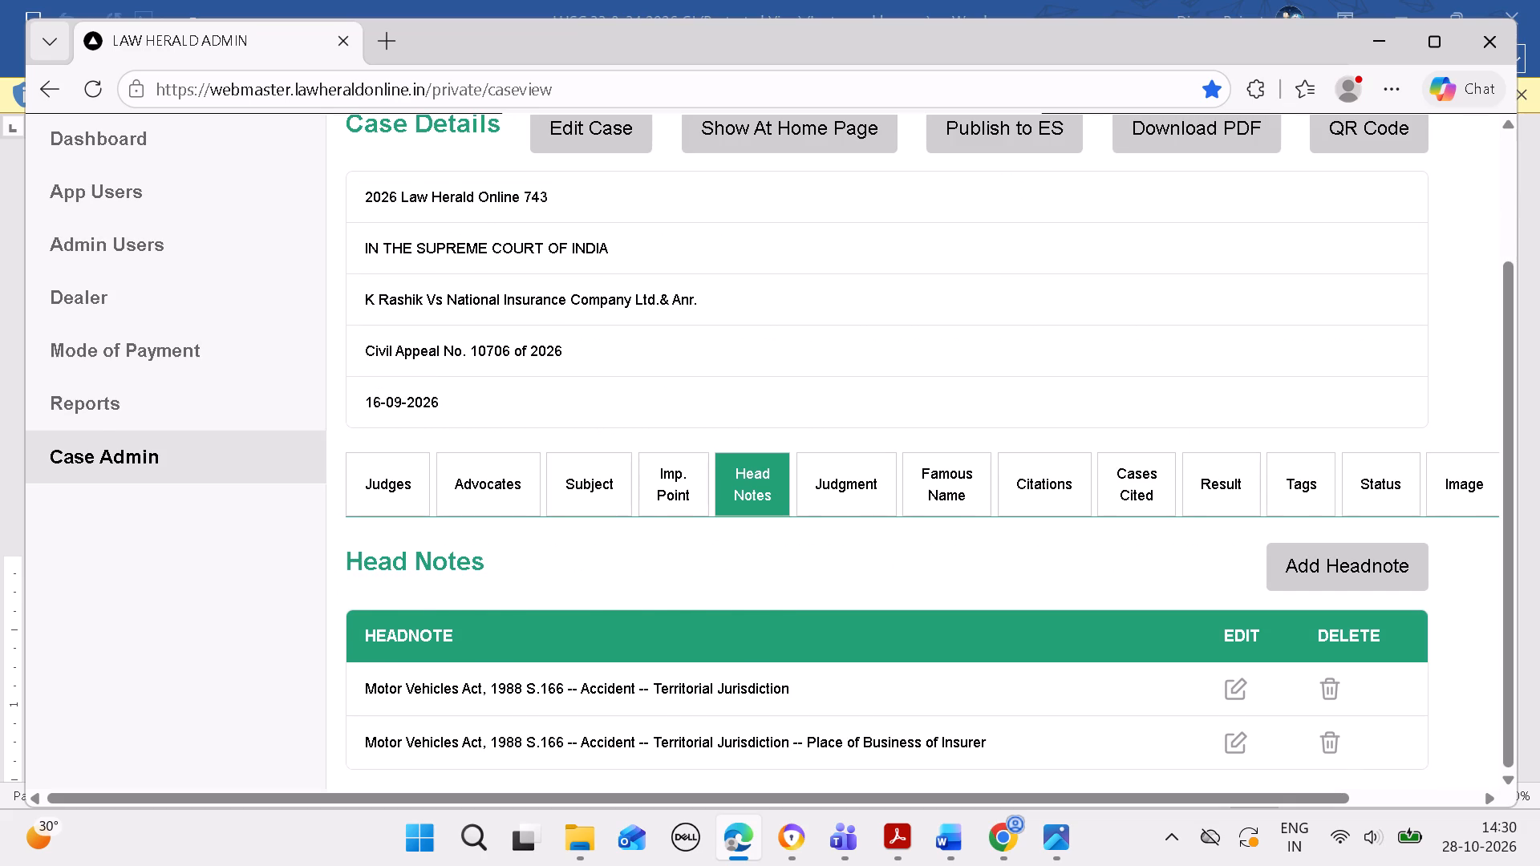
# Add a new headnote to the case and attach the act "Motor Vehicles Act, 1988", copied from headnote (C) in Word.
pyautogui.click(937, 854)
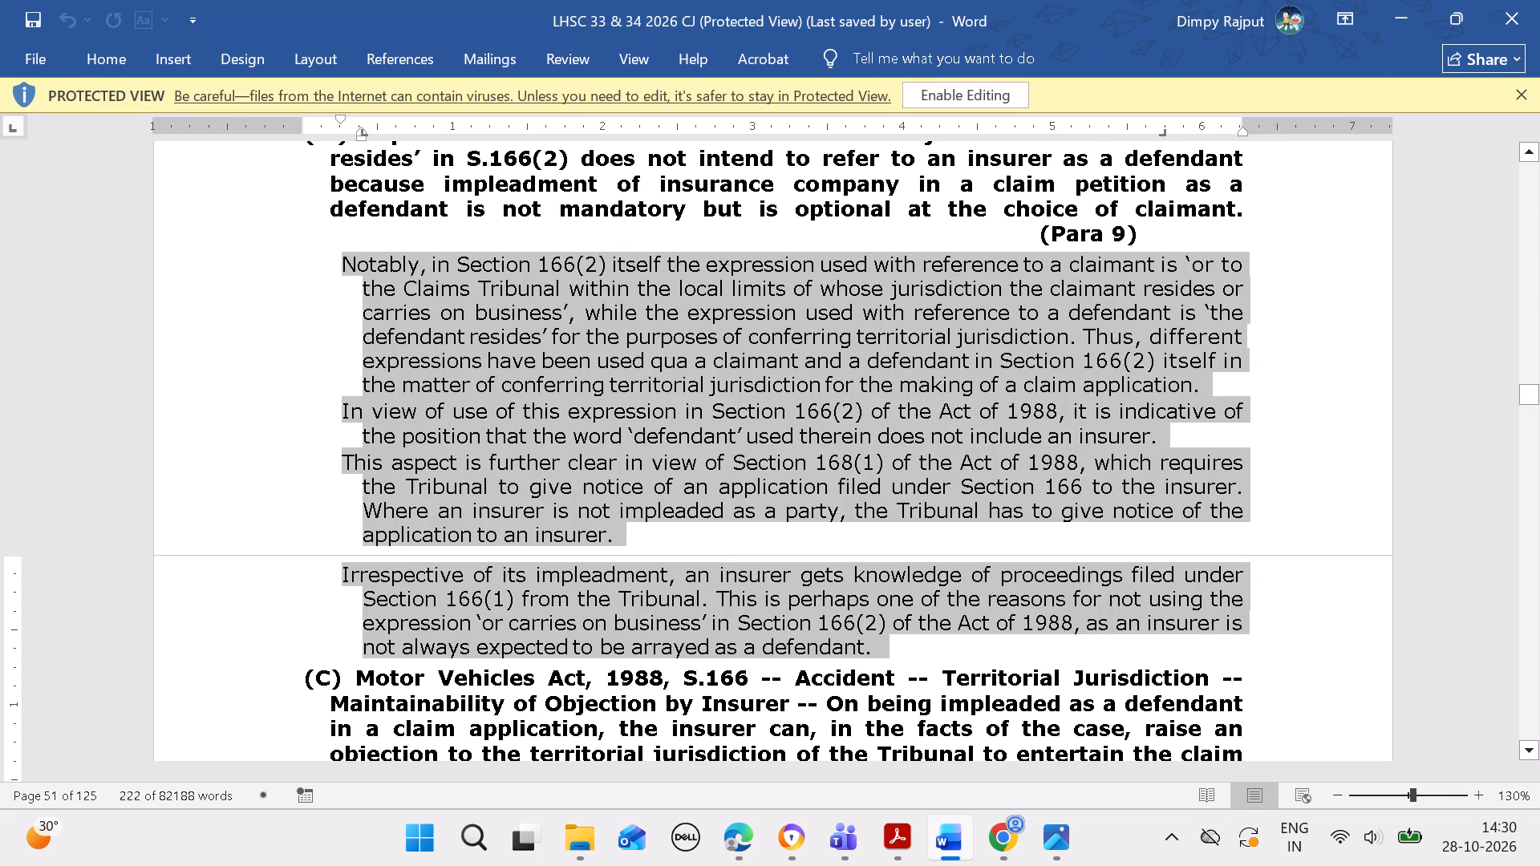
pyautogui.press('Down')
pyautogui.press('Down')
pyautogui.press('Down')
pyautogui.press('Down')
pyautogui.press('Down')
pyautogui.press('Down')
pyautogui.press('Down')
pyautogui.press('Down')
pyautogui.press('Down')
pyautogui.press('Down')
pyautogui.press('Down')
pyautogui.press('Down')
pyautogui.press('Down')
pyautogui.press('Down')
pyautogui.press('Down')
pyautogui.press('Down')
pyautogui.press('Down')
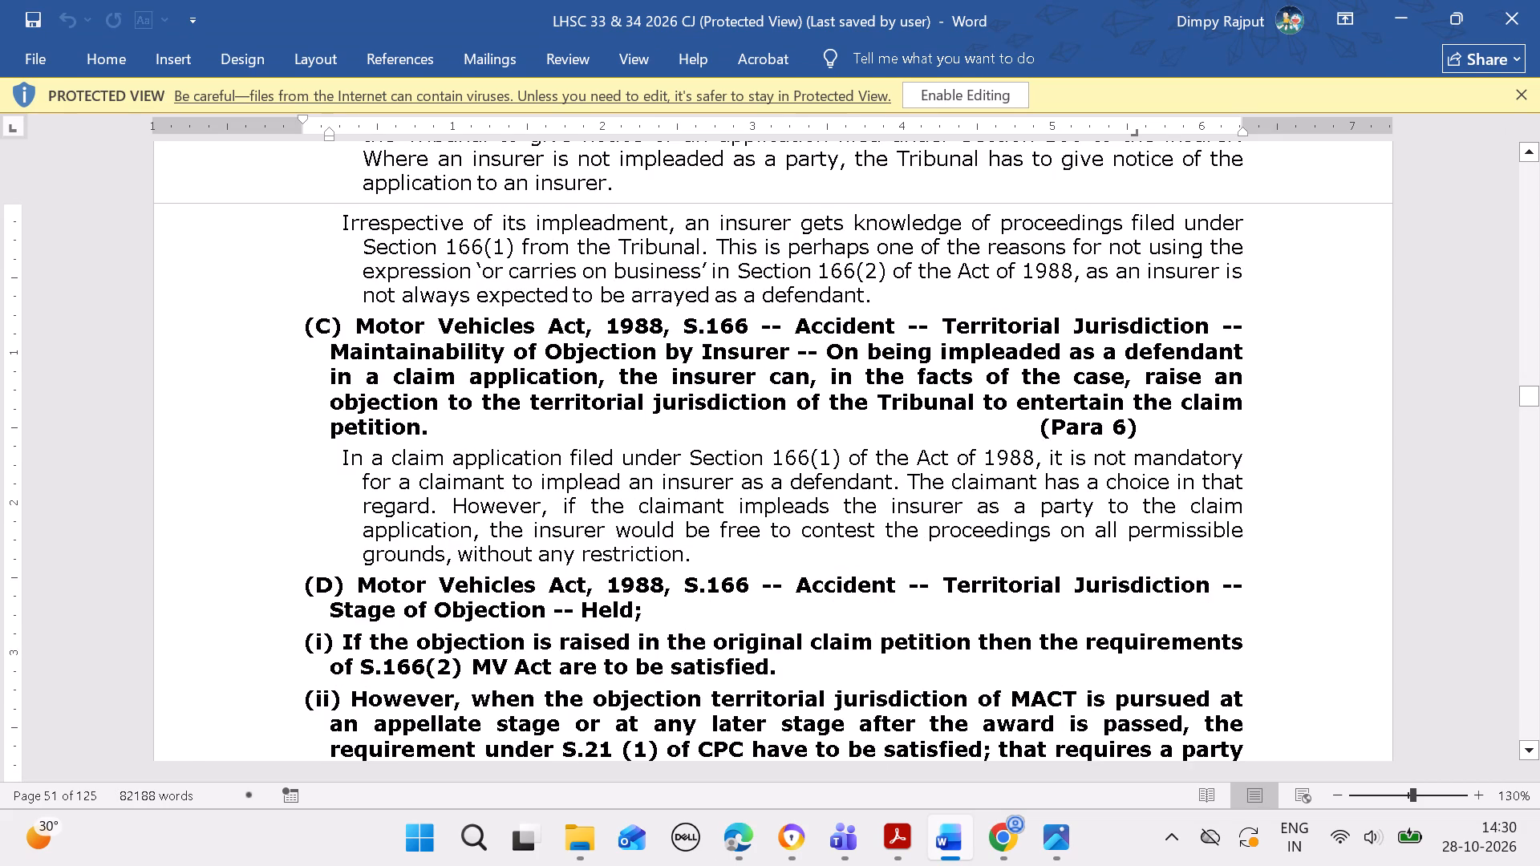
pyautogui.moveTo(359, 324); pyautogui.dragTo(616, 330)
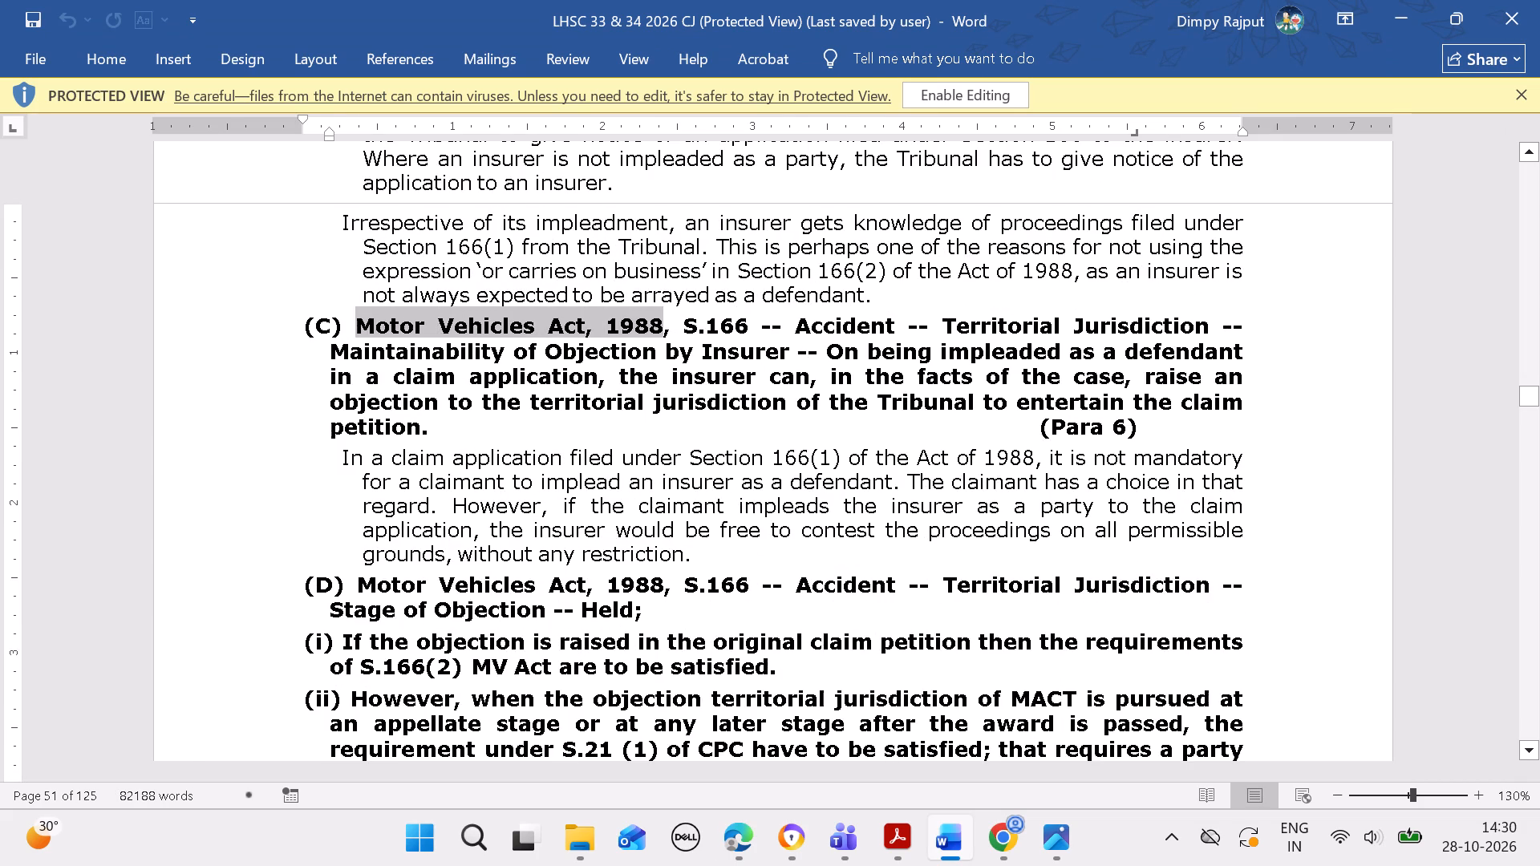
pyautogui.moveTo(616, 330); pyautogui.dragTo(633, 331)
pyautogui.hotkey('ctrl', 'c')
pyautogui.click(736, 841)
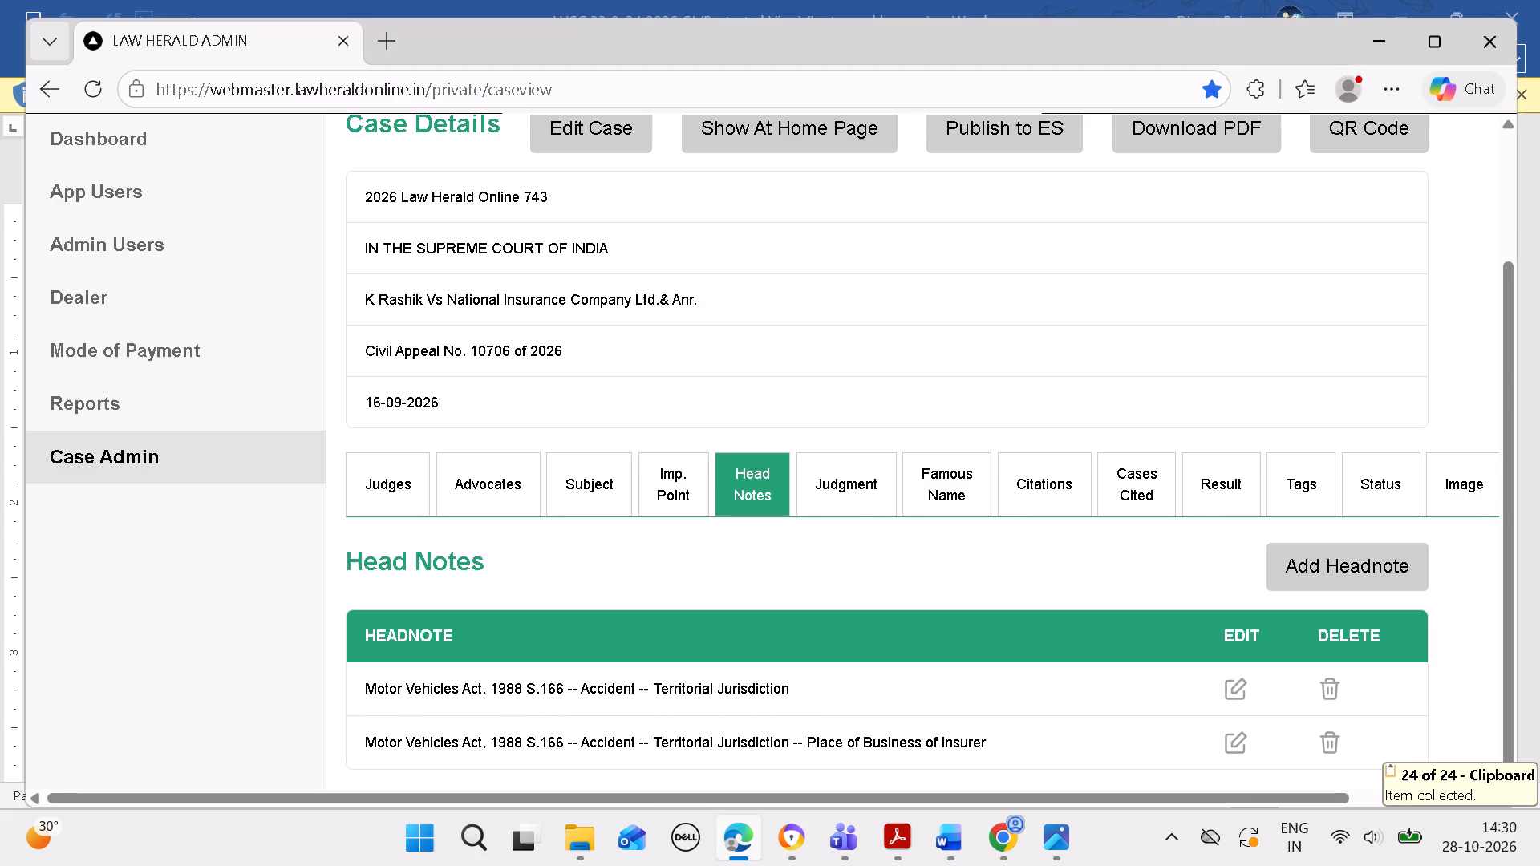
pyautogui.scroll(-2, 1271, 559)
pyautogui.click(1275, 556)
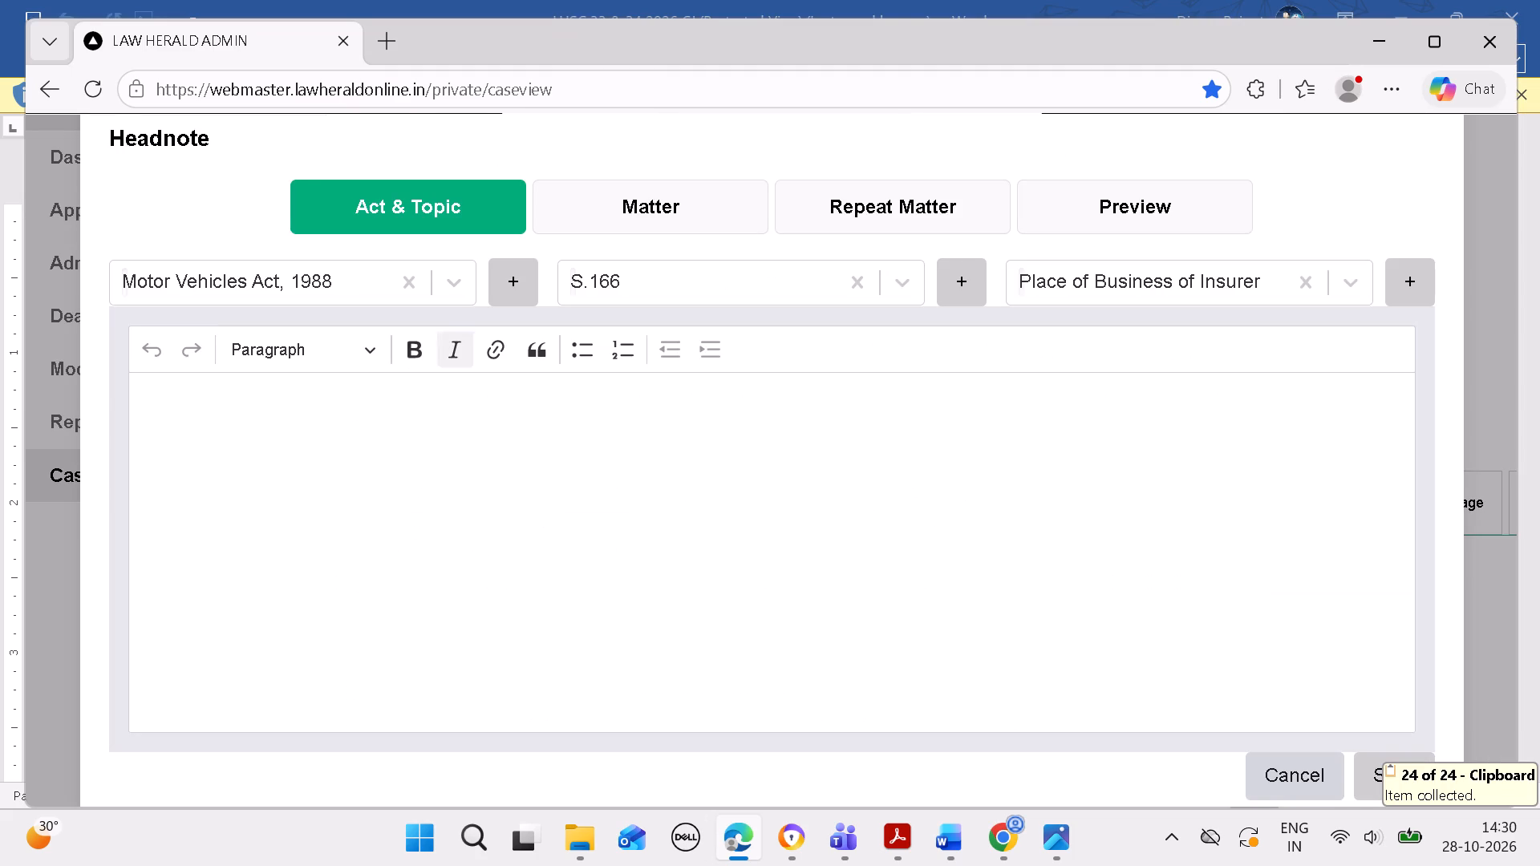
pyautogui.click(400, 287)
pyautogui.hotkey('ctrl', 'v')
pyautogui.click(443, 341)
pyautogui.click(760, 443)
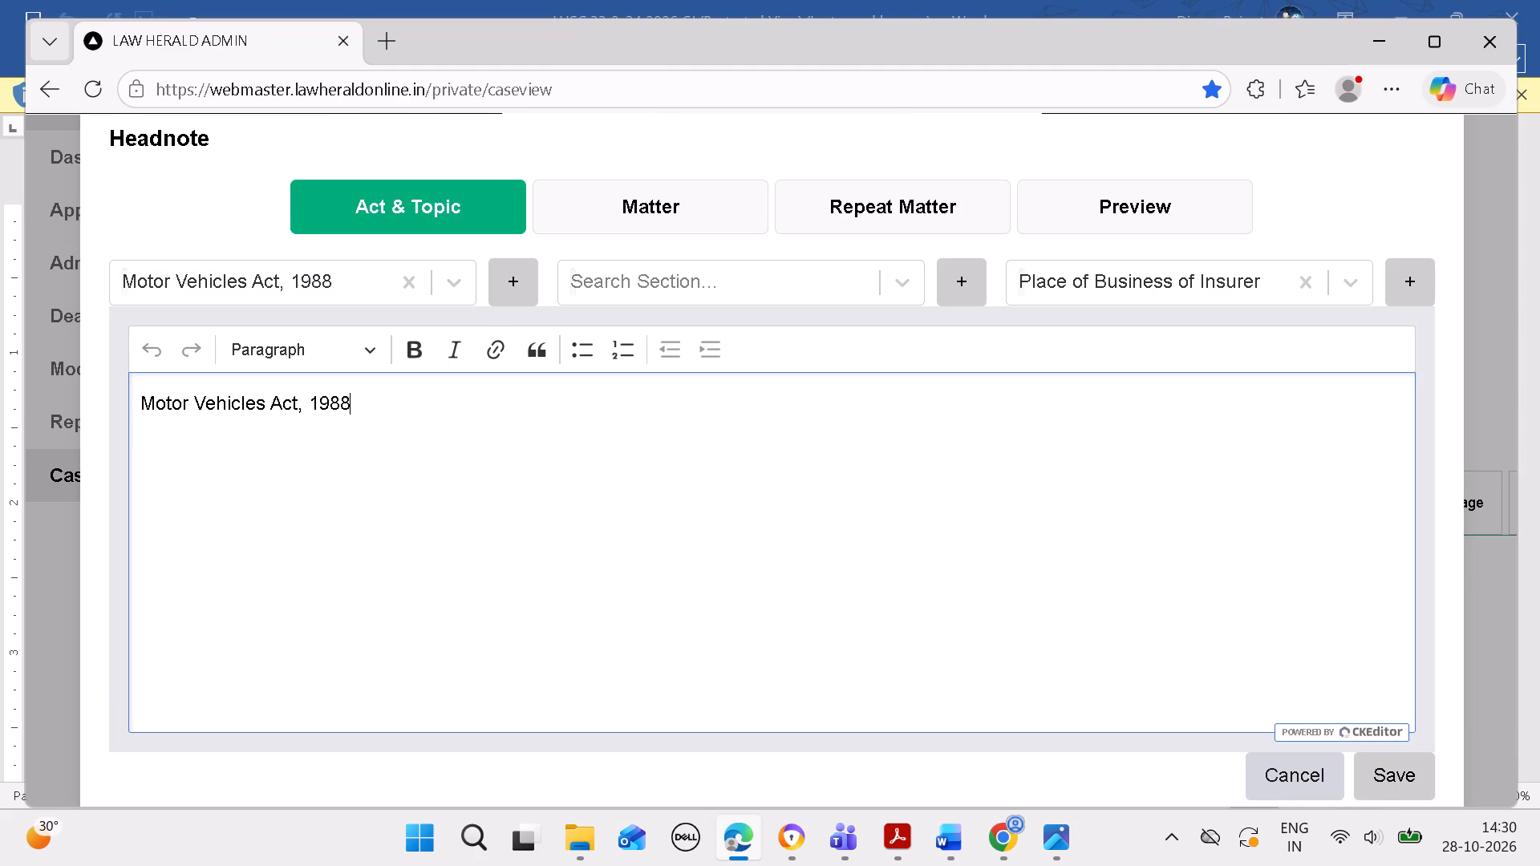
pyautogui.press('space')
# Copy "S.166" from headnote (C) in Word and attach it as the headnote's section in Edge.
pyautogui.click(957, 836)
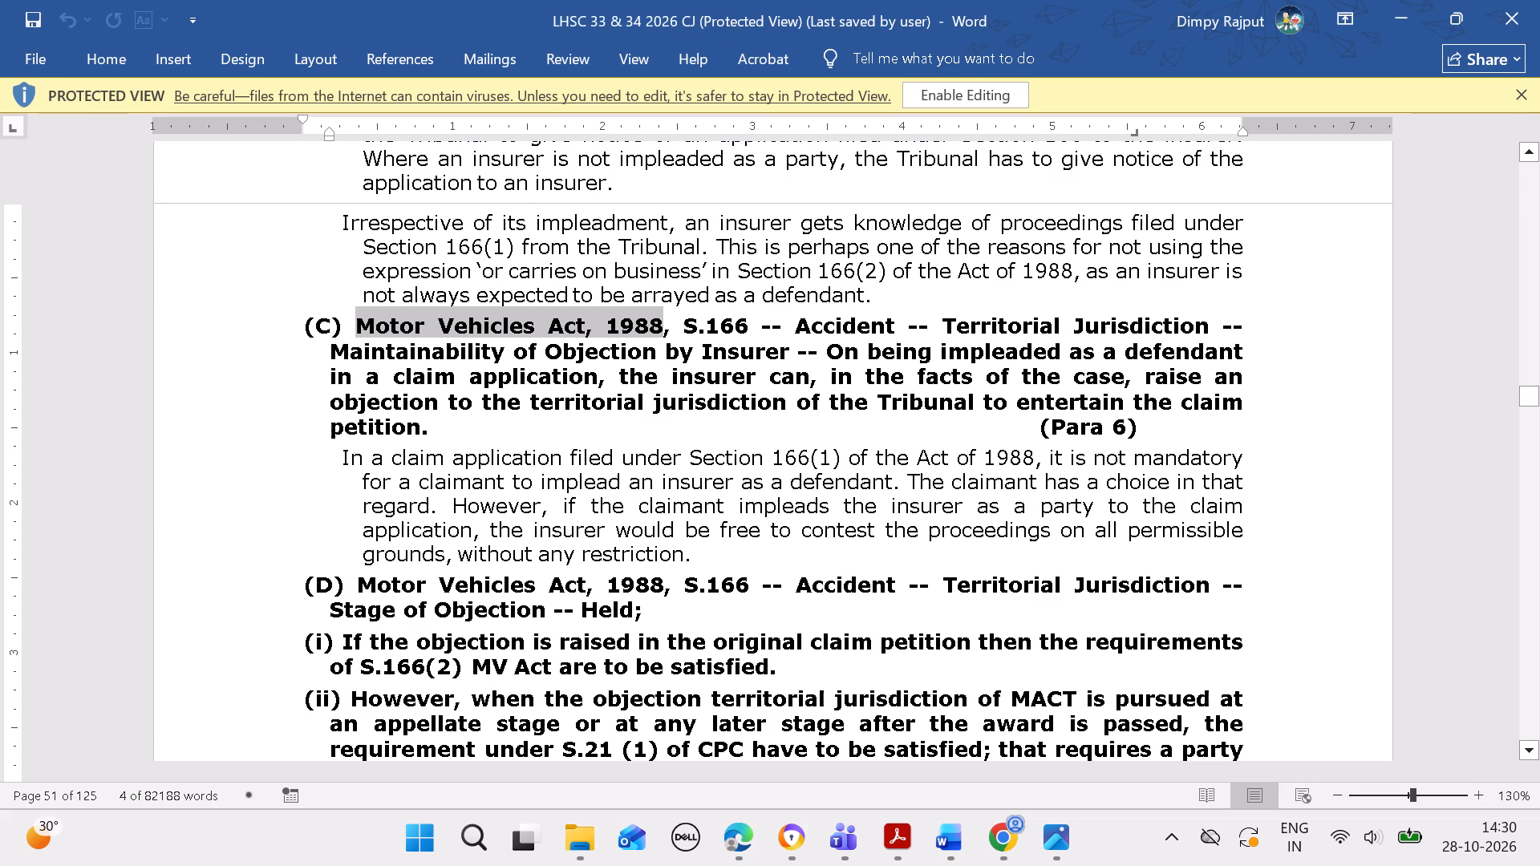
pyautogui.moveTo(684, 317); pyautogui.dragTo(728, 320)
pyautogui.hotkey('ctrl', 'c')
pyautogui.click(740, 839)
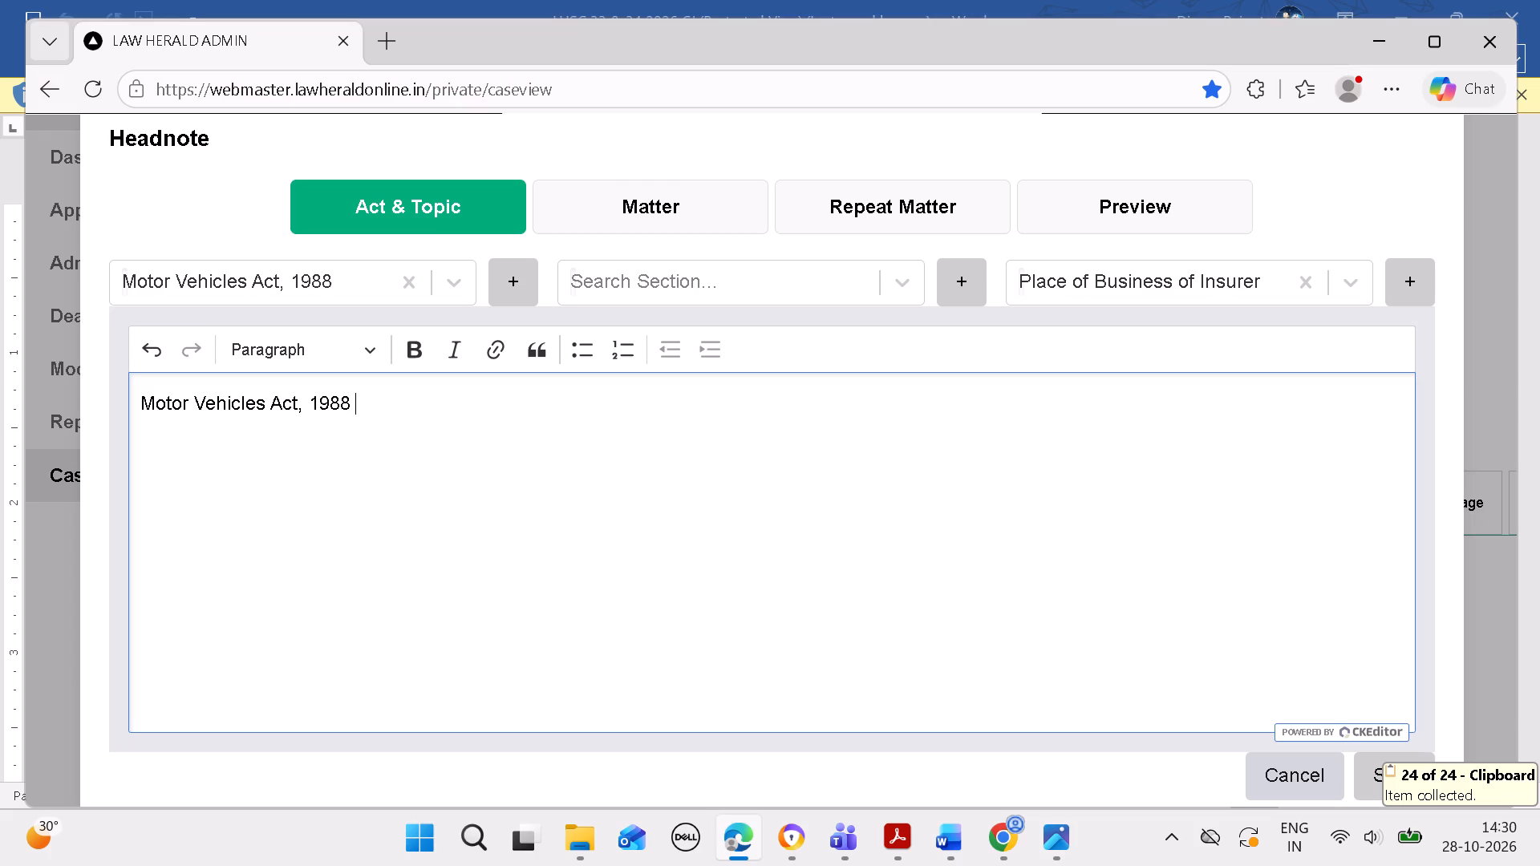
pyautogui.click(734, 278)
pyautogui.hotkey('ctrl', 'v')
pyautogui.click(850, 338)
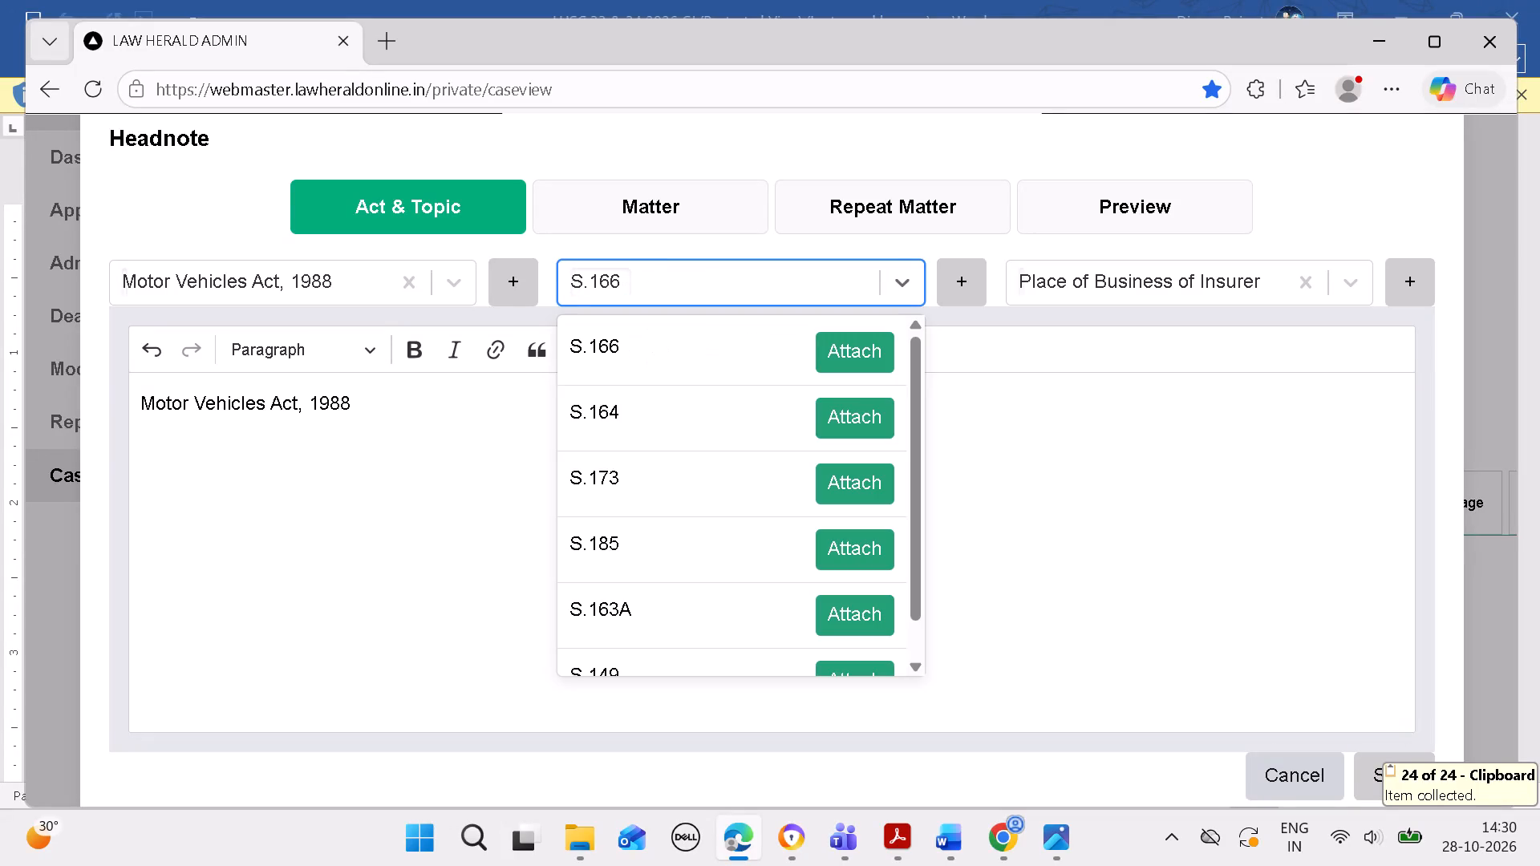
pyautogui.click(426, 549)
pyautogui.press('space')
# Copy "Accident -- Territorial Jurisdiction" from headnote (C) in Word and attach it as the headnote's topic in Edge.
pyautogui.click(930, 837)
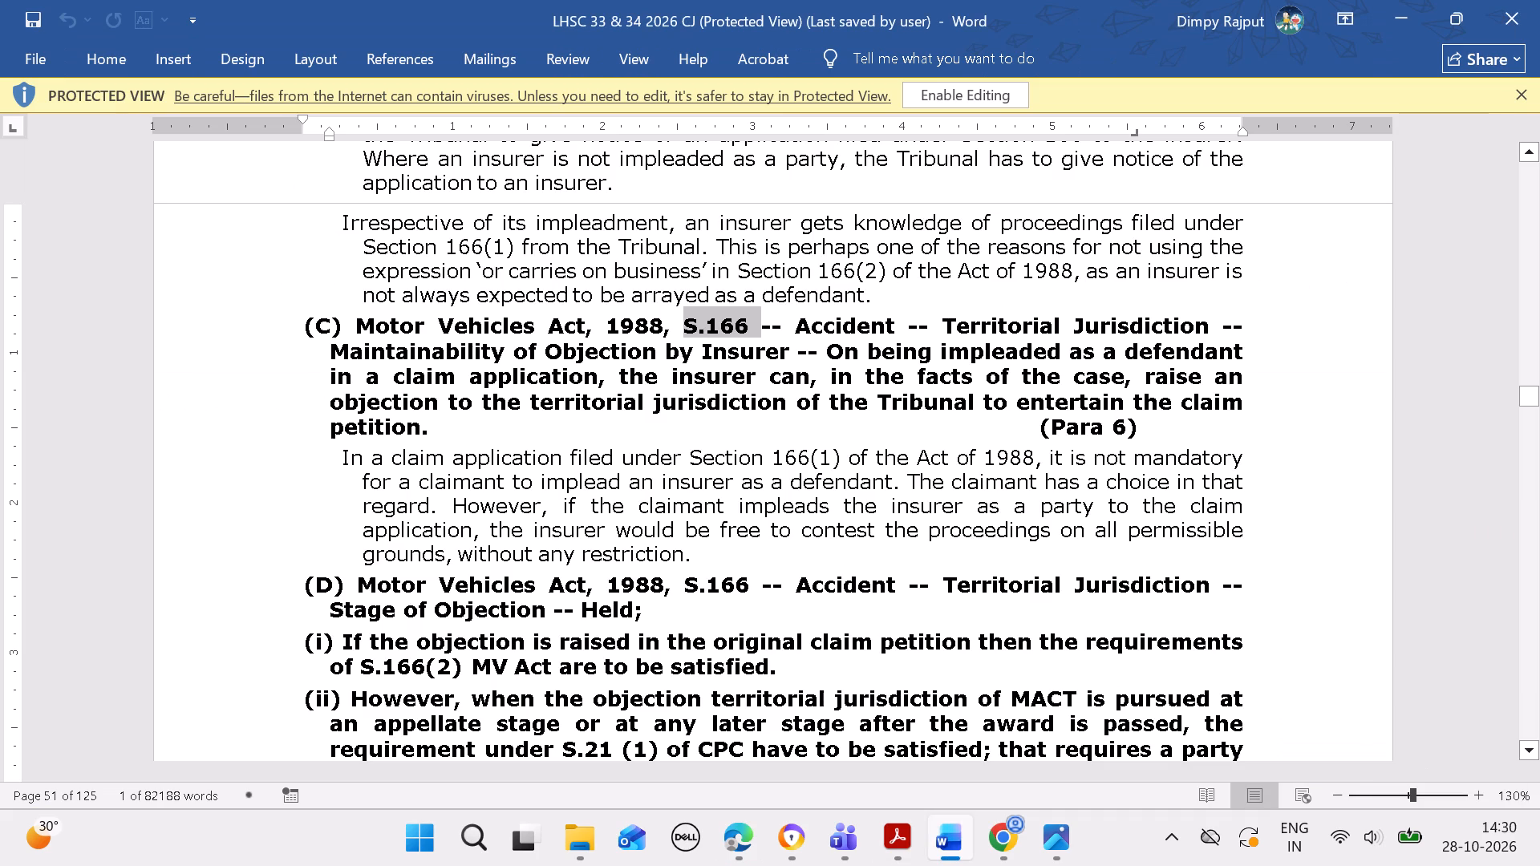
pyautogui.moveTo(799, 321); pyautogui.dragTo(1058, 321)
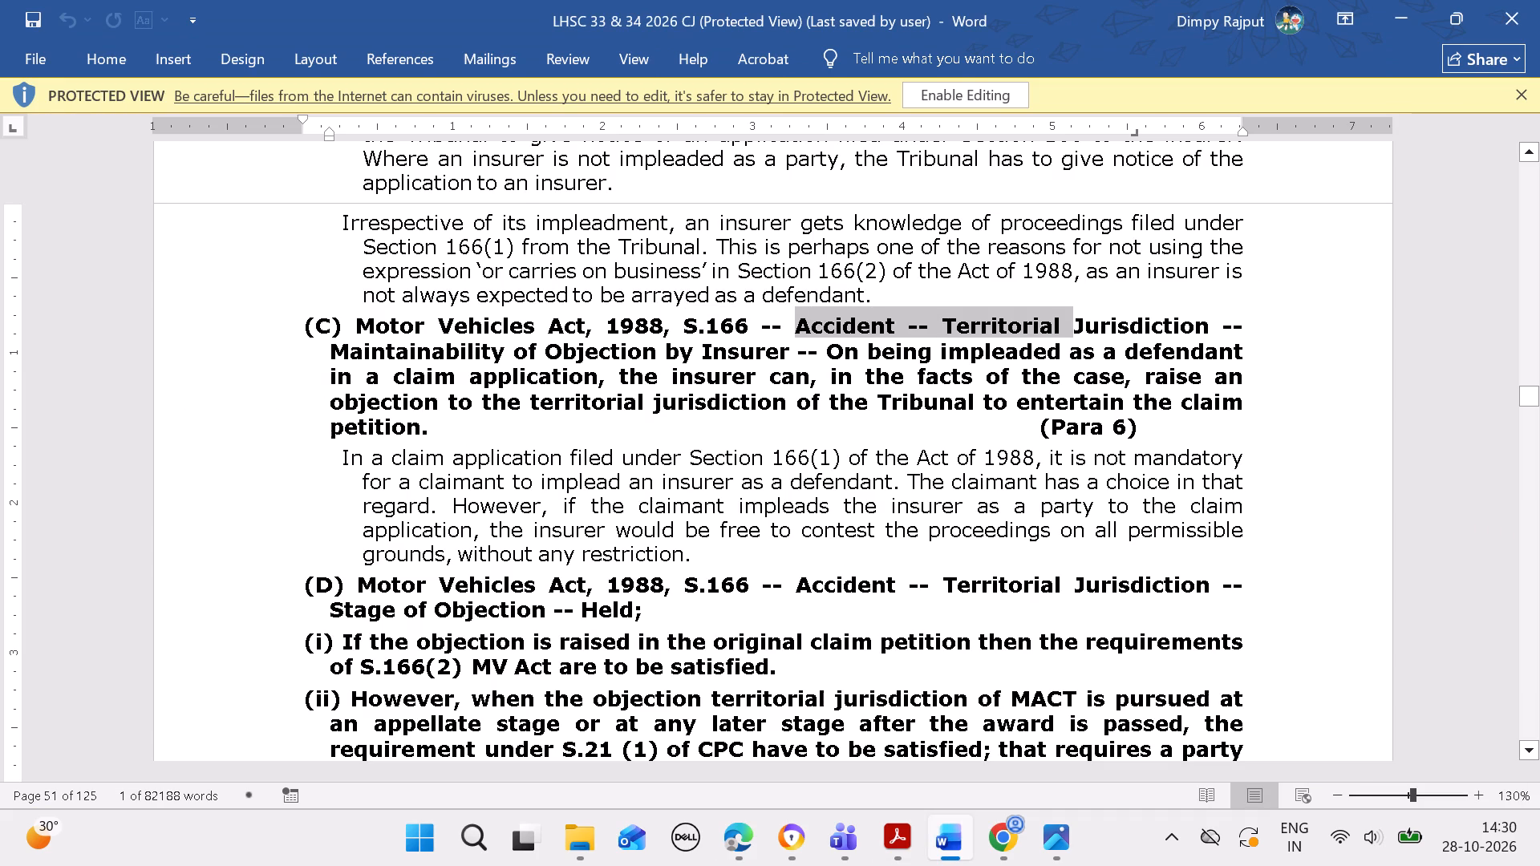
pyautogui.moveTo(1058, 321); pyautogui.dragTo(1100, 322)
pyautogui.hotkey('ctrl', 'c')
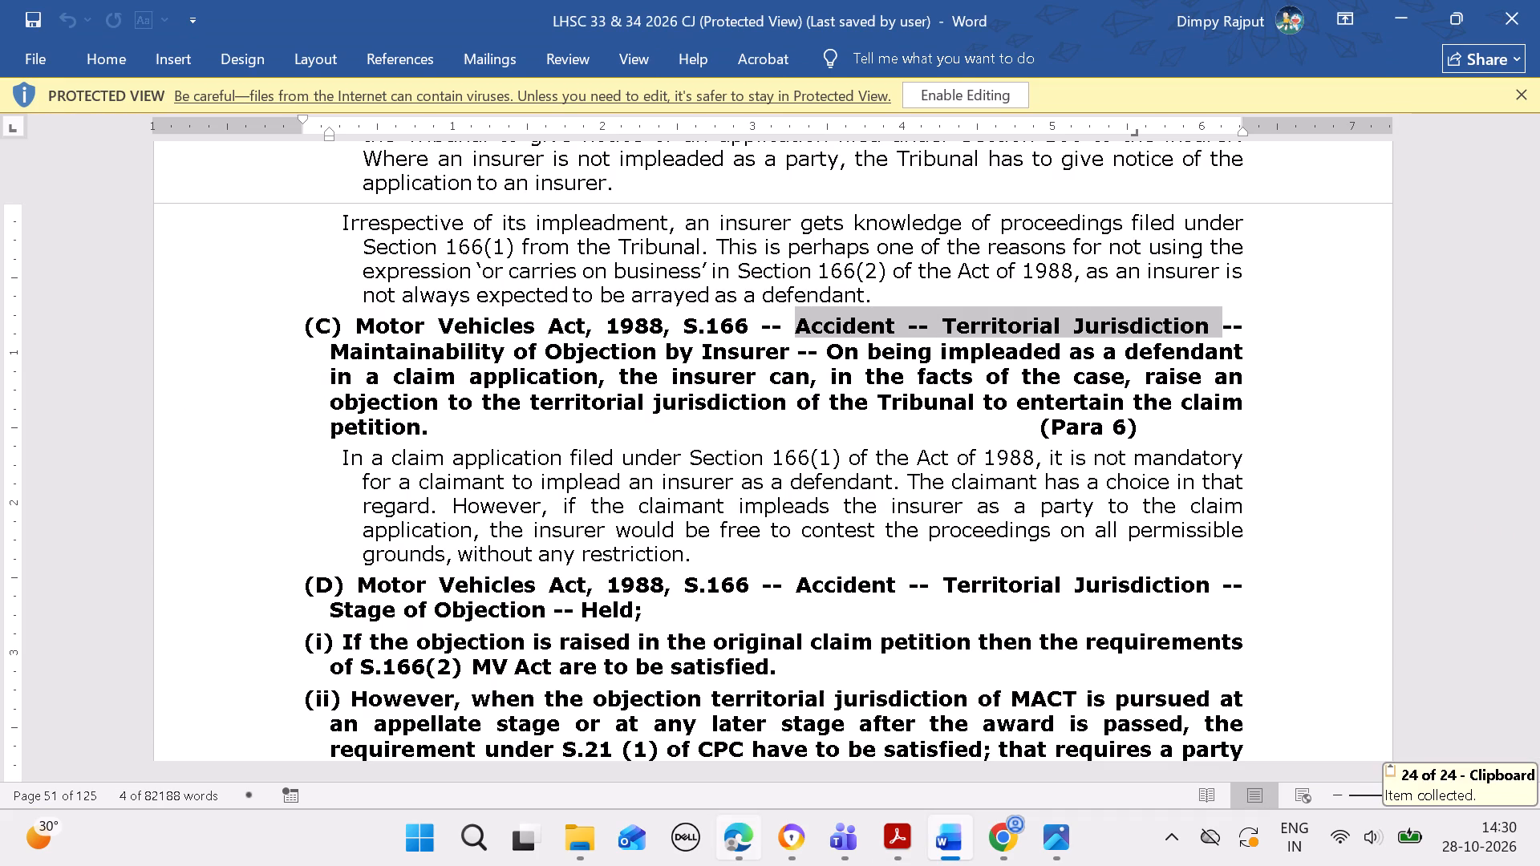
pyautogui.click(731, 829)
pyautogui.click(1157, 277)
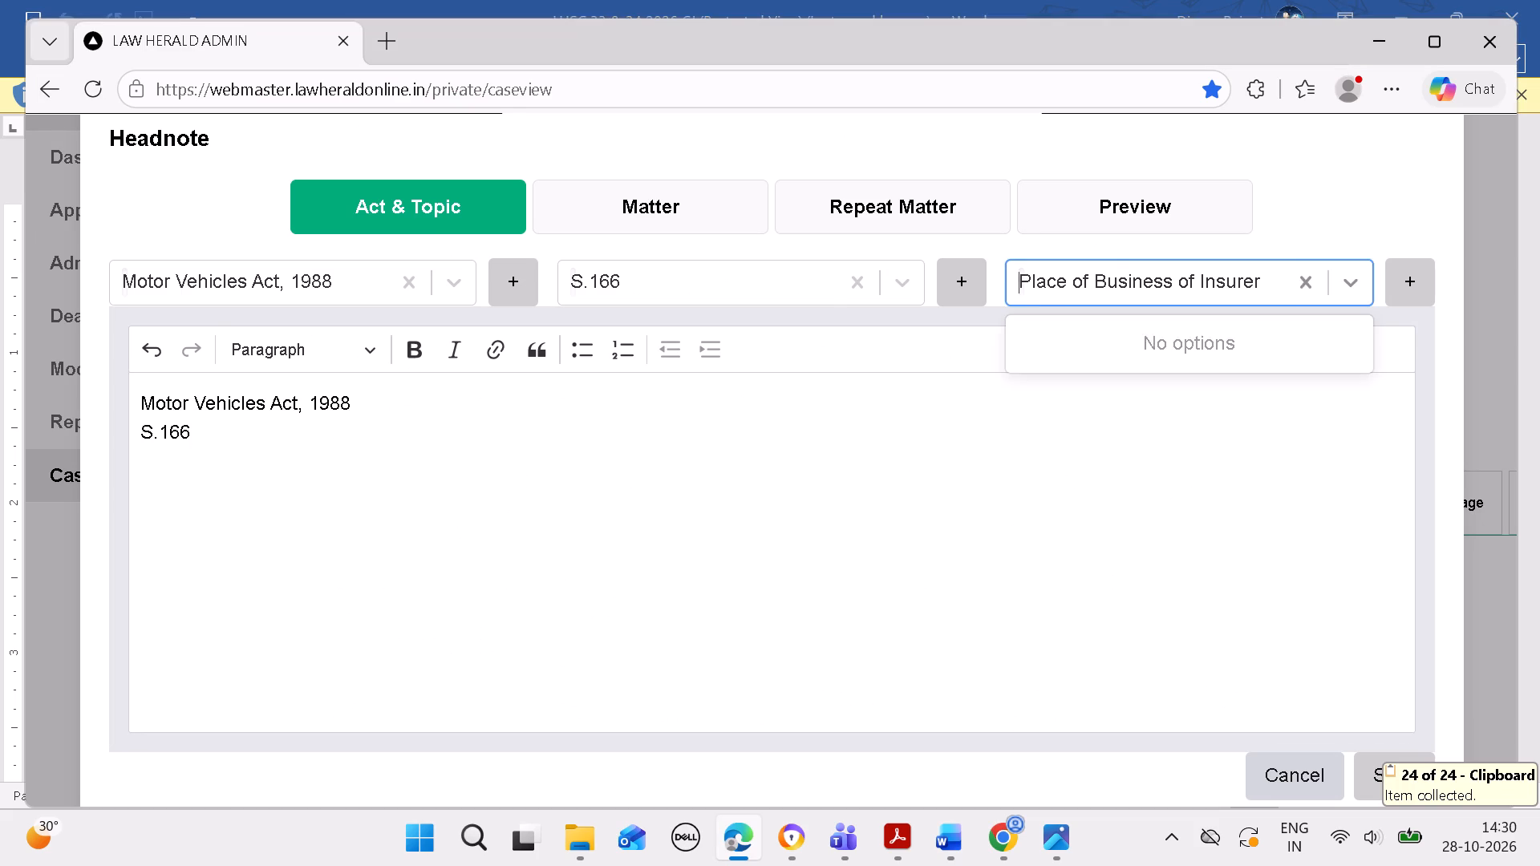
pyautogui.hotkey('ctrl', 'v')
pyautogui.click(1322, 358)
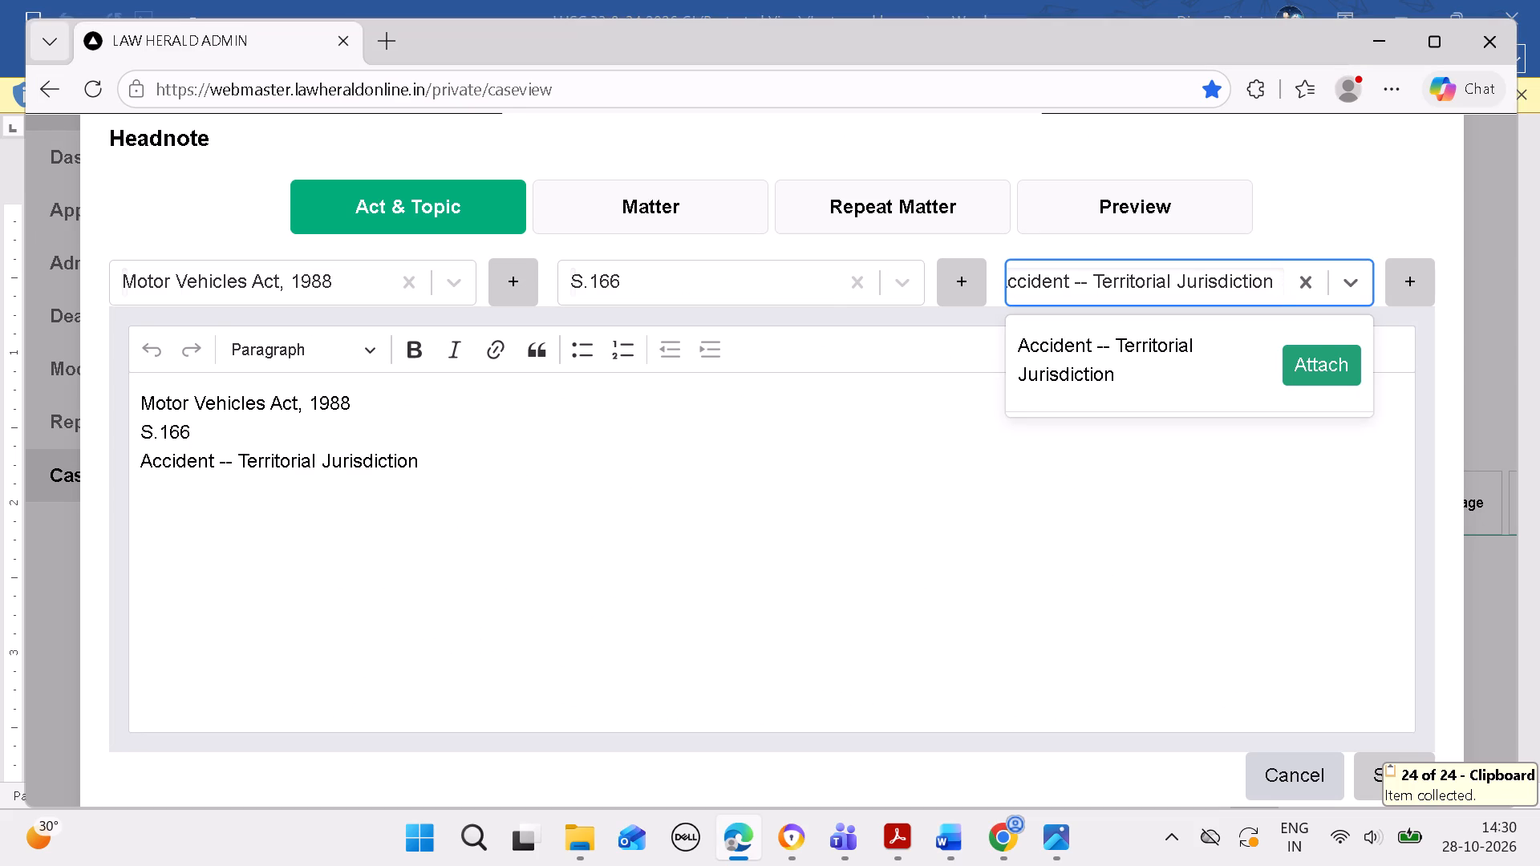
pyautogui.press('space')
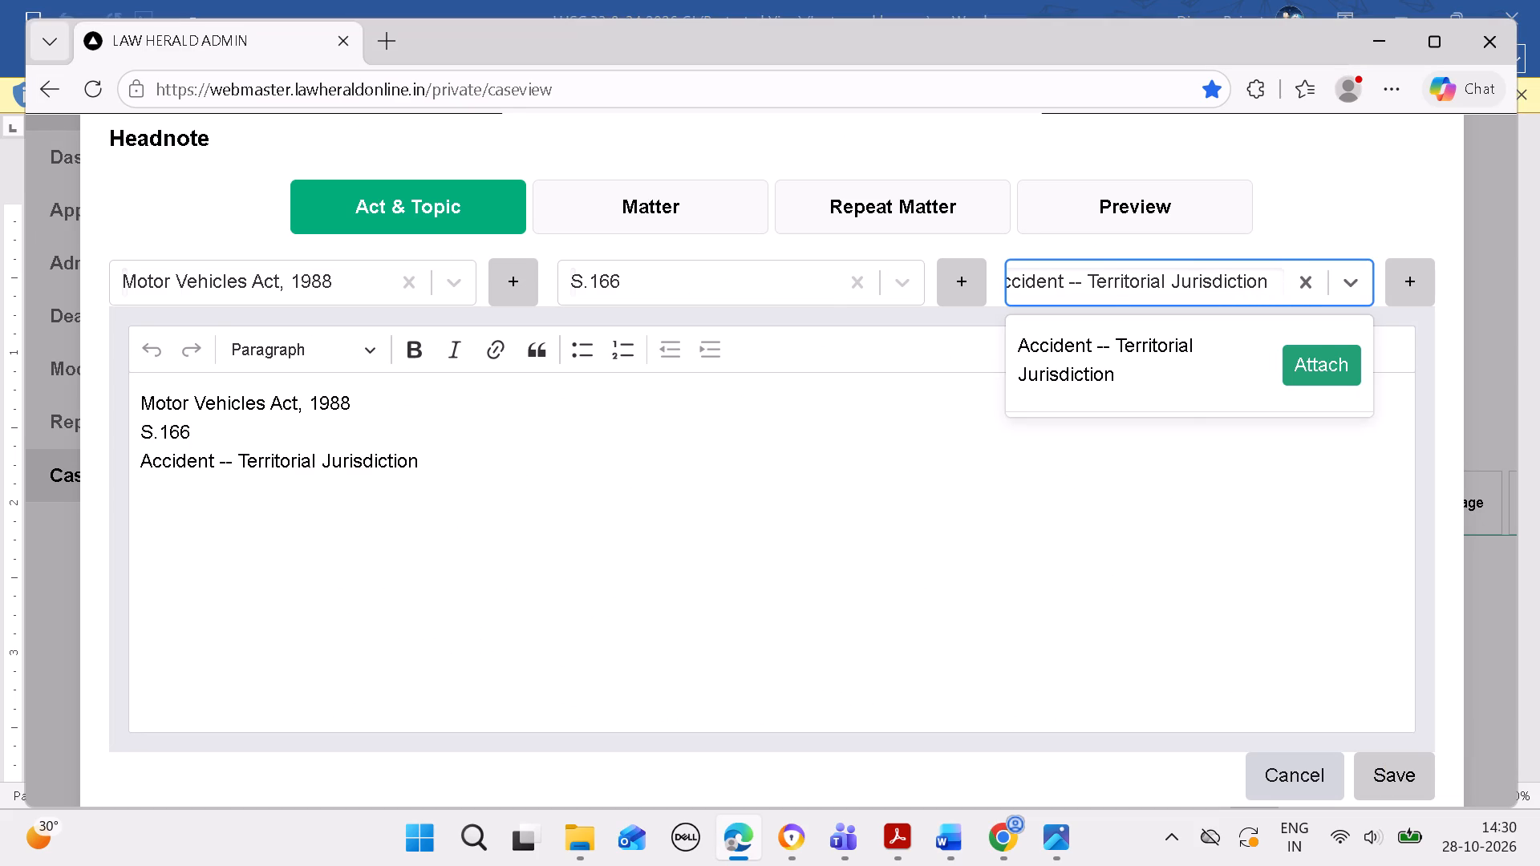
pyautogui.click(523, 501)
pyautogui.press('space')
# Copy "Maintainability of Objection by Insurer" from headnote (C) in Word and save it as a new topic in Edge, without a trailing space.
pyautogui.click(957, 832)
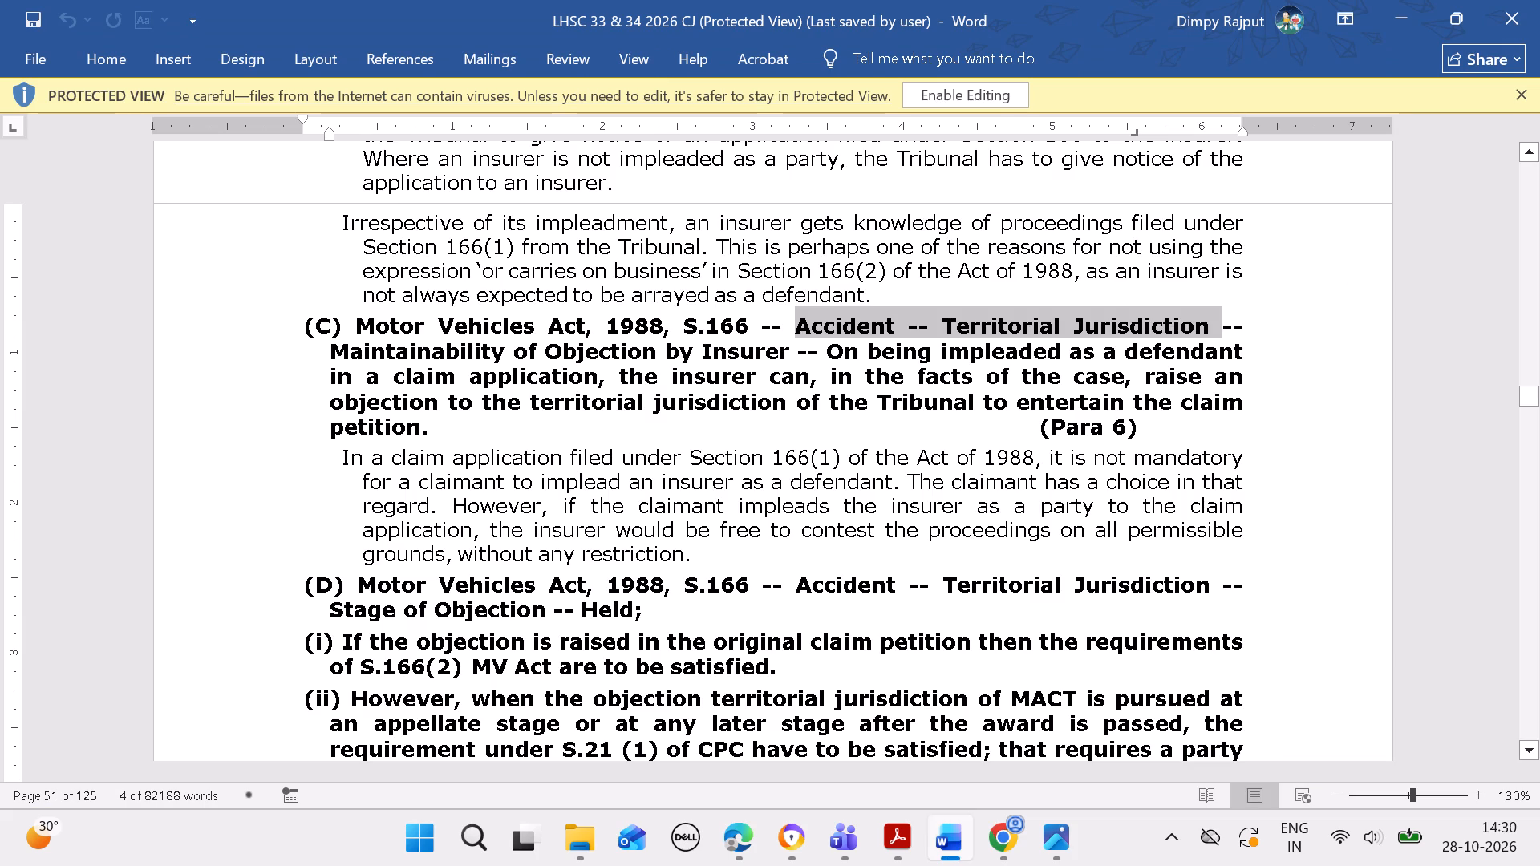
pyautogui.moveTo(333, 346); pyautogui.dragTo(574, 334)
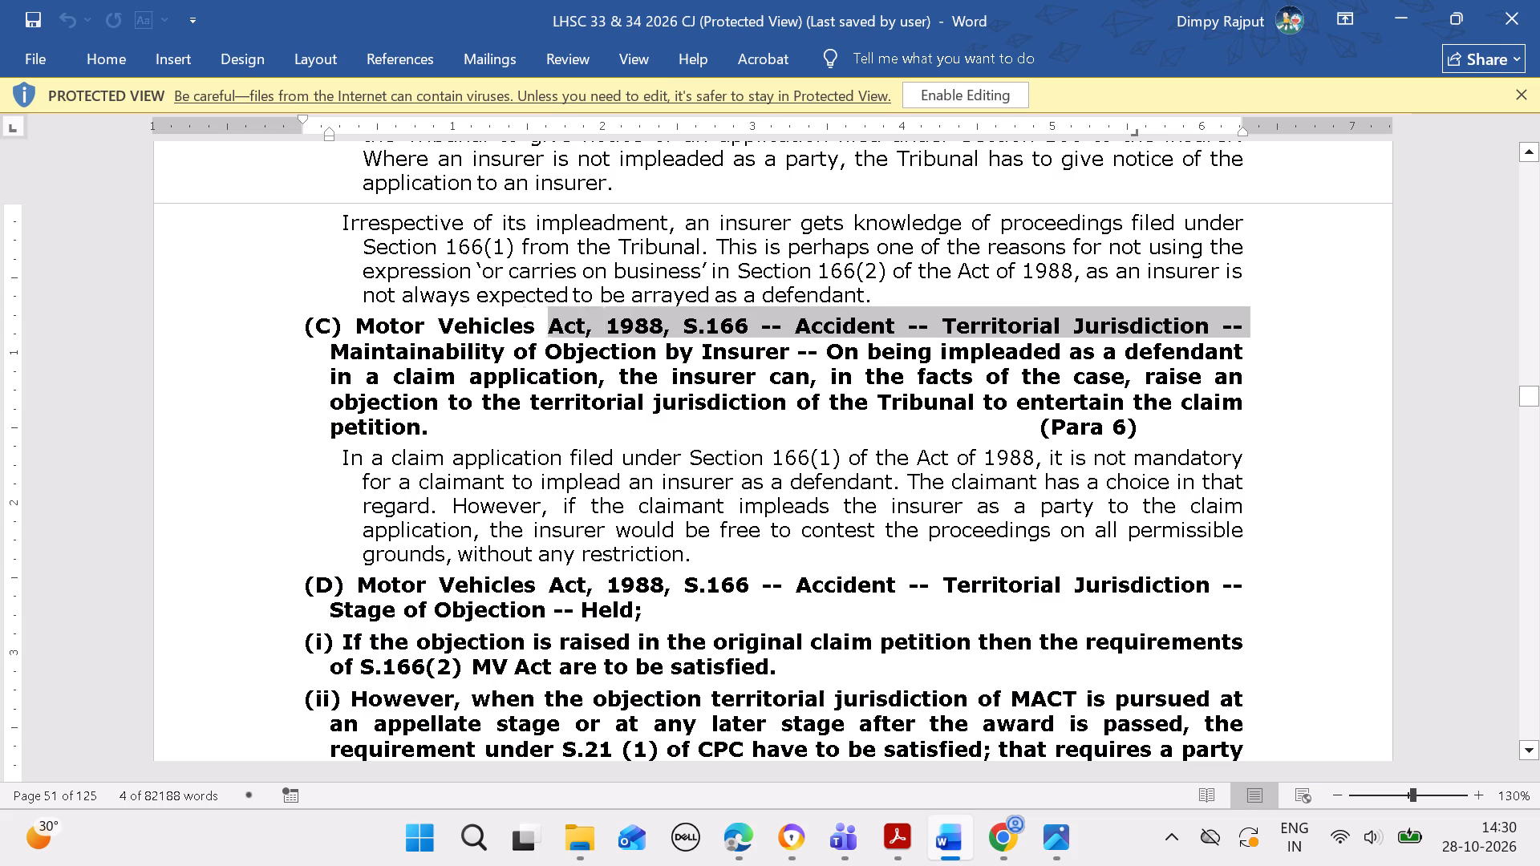
pyautogui.moveTo(574, 334); pyautogui.dragTo(752, 350)
pyautogui.hotkey('ctrl', 'c')
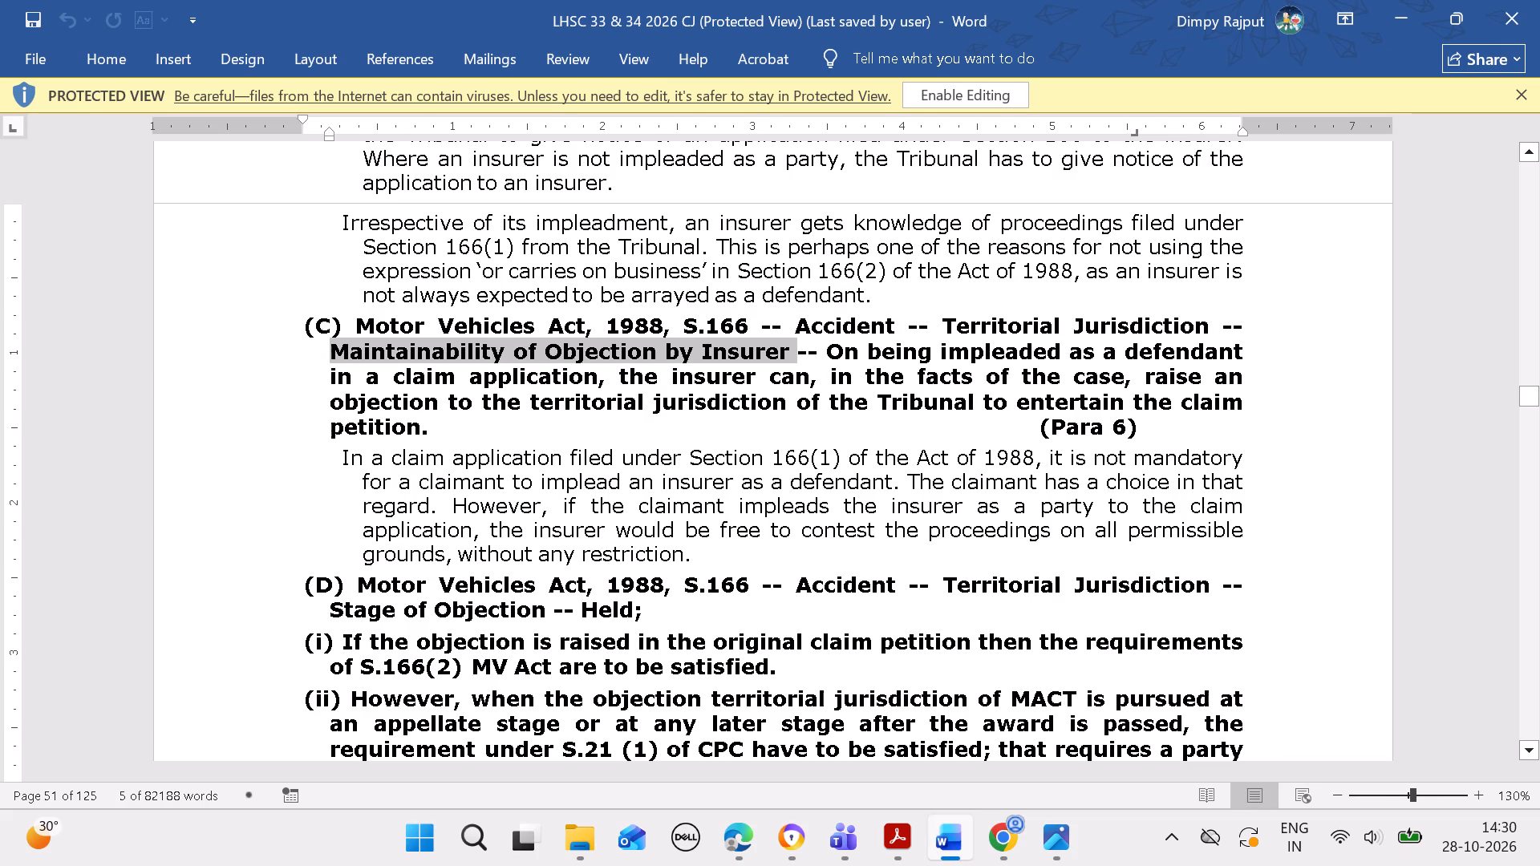
pyautogui.click(736, 824)
pyautogui.click(1400, 275)
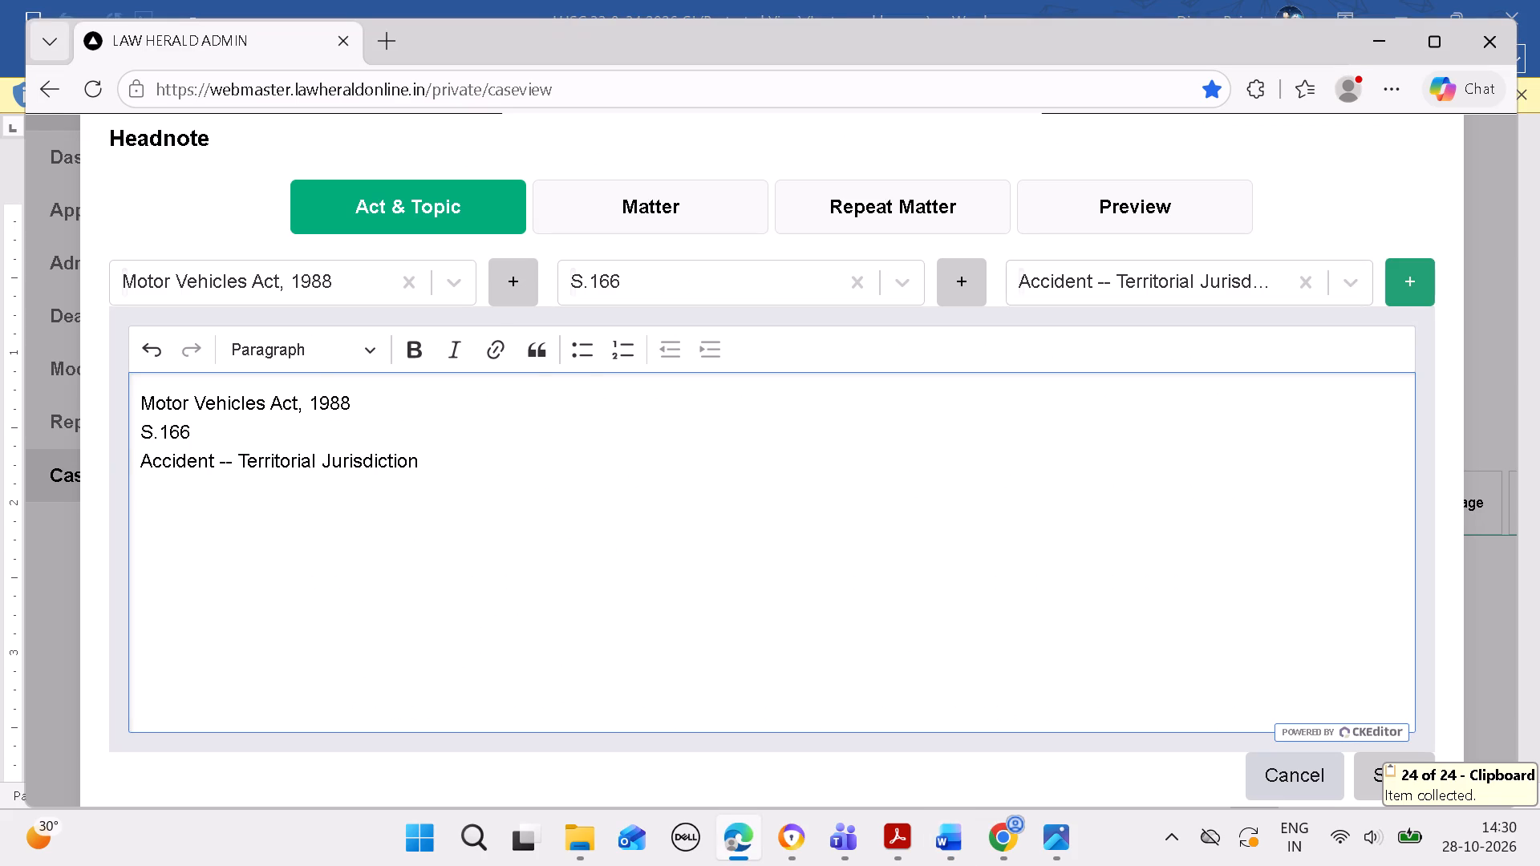
pyautogui.click(851, 427)
pyautogui.hotkey('ctrl', 'v')
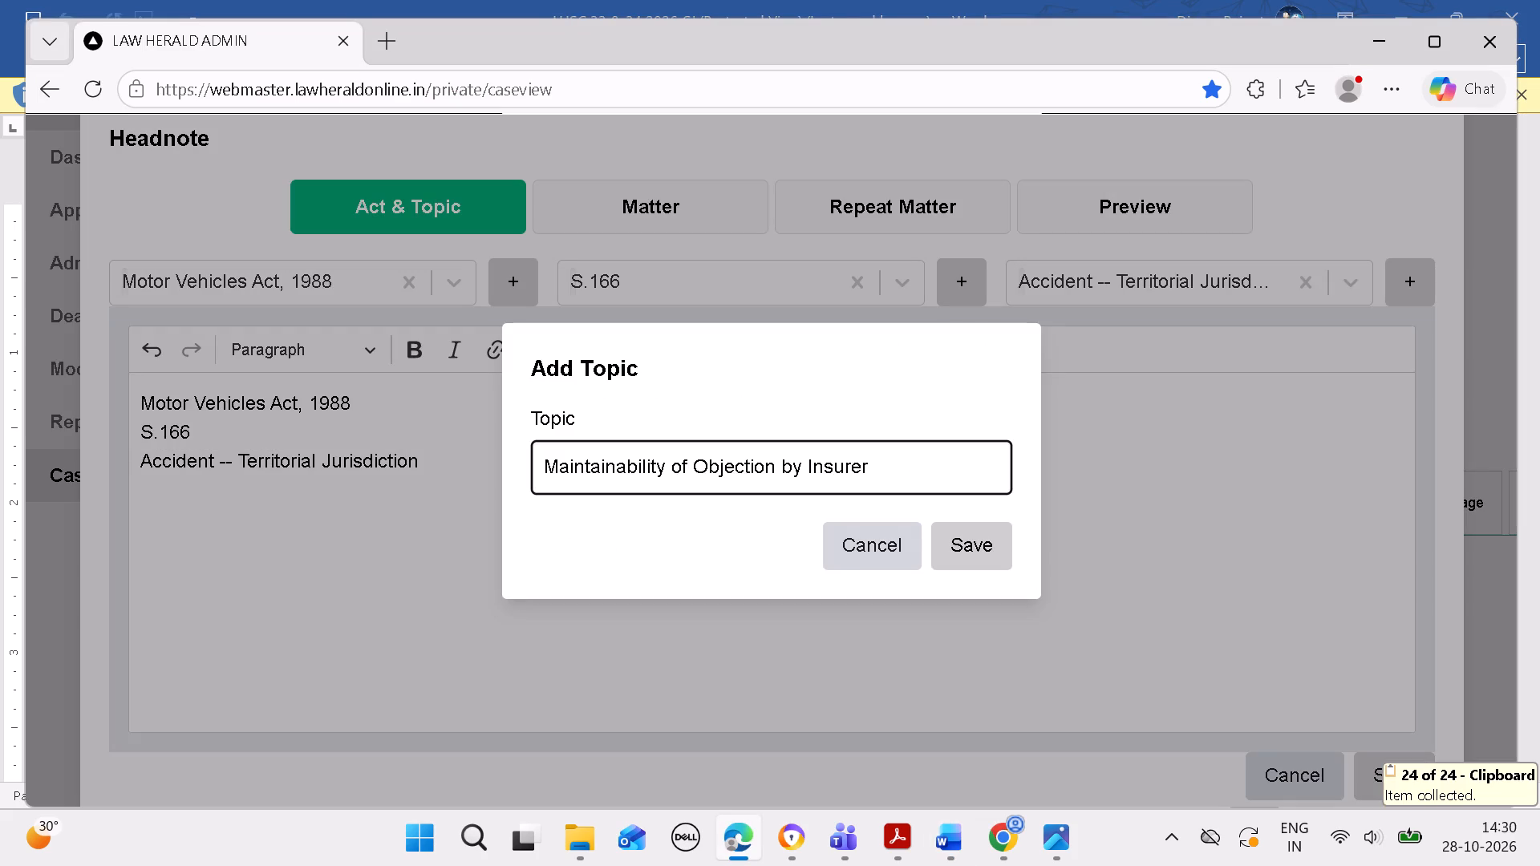
pyautogui.press('BackSpace')
pyautogui.click(974, 553)
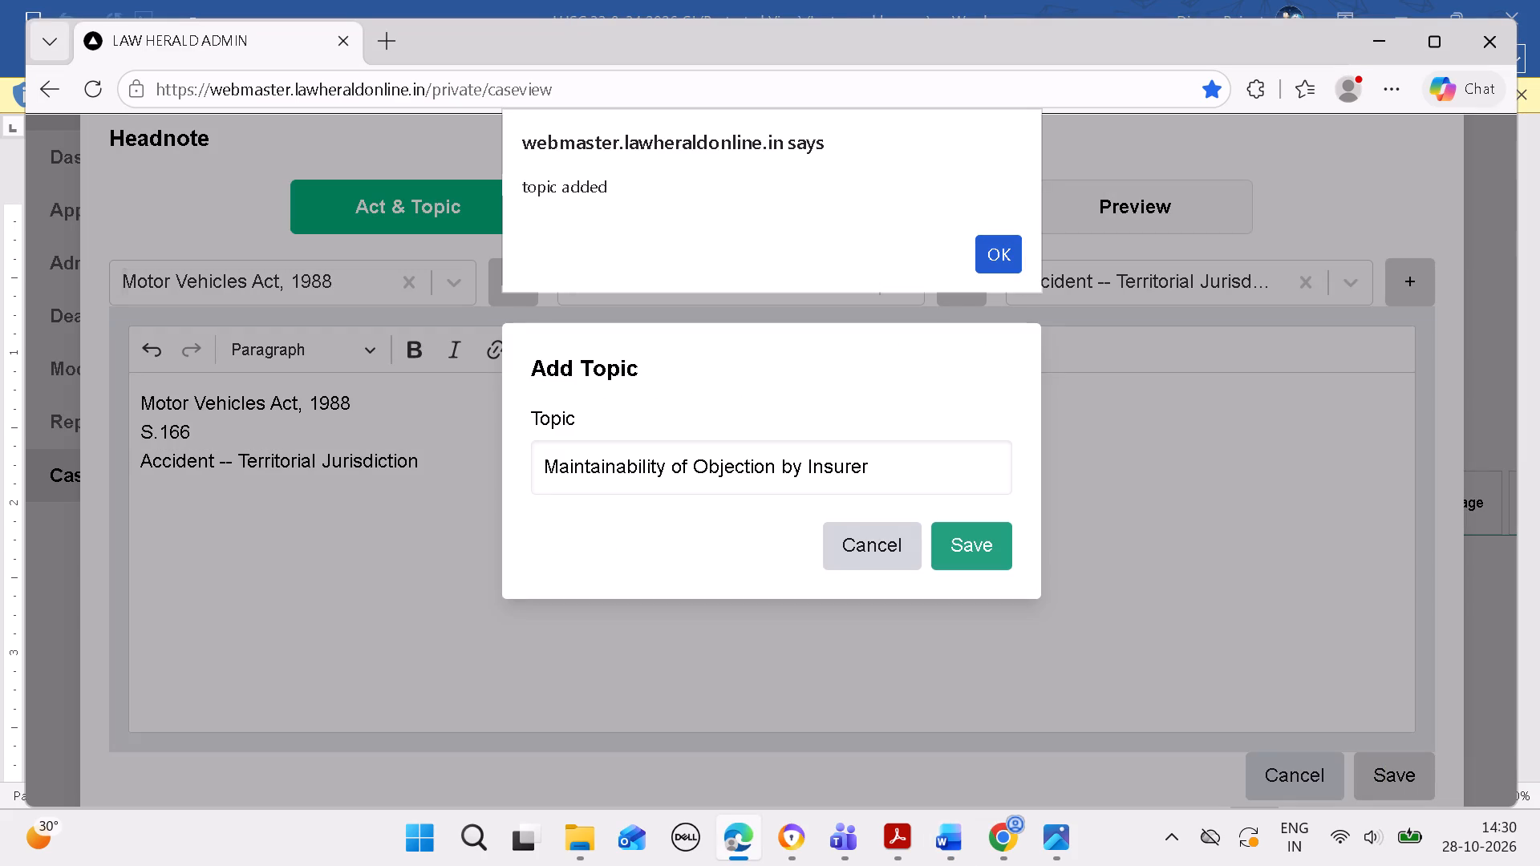
pyautogui.click(1007, 243)
# Attach the topic "Maintainability of Objection by Insurer" to the headnote.
pyautogui.click(1104, 281)
pyautogui.hotkey('ctrl', 'v')
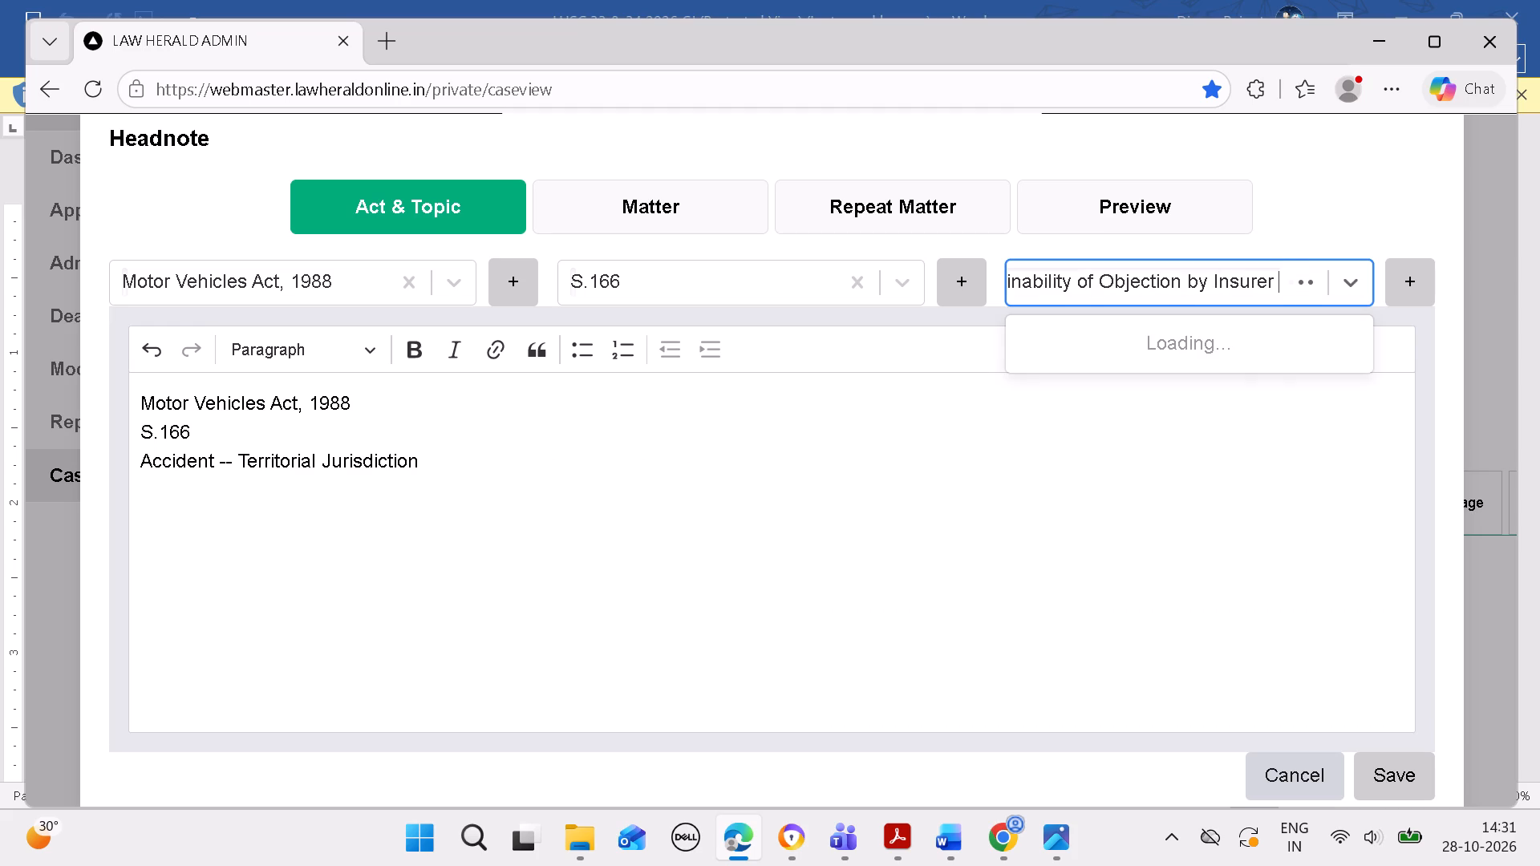
pyautogui.click(1322, 356)
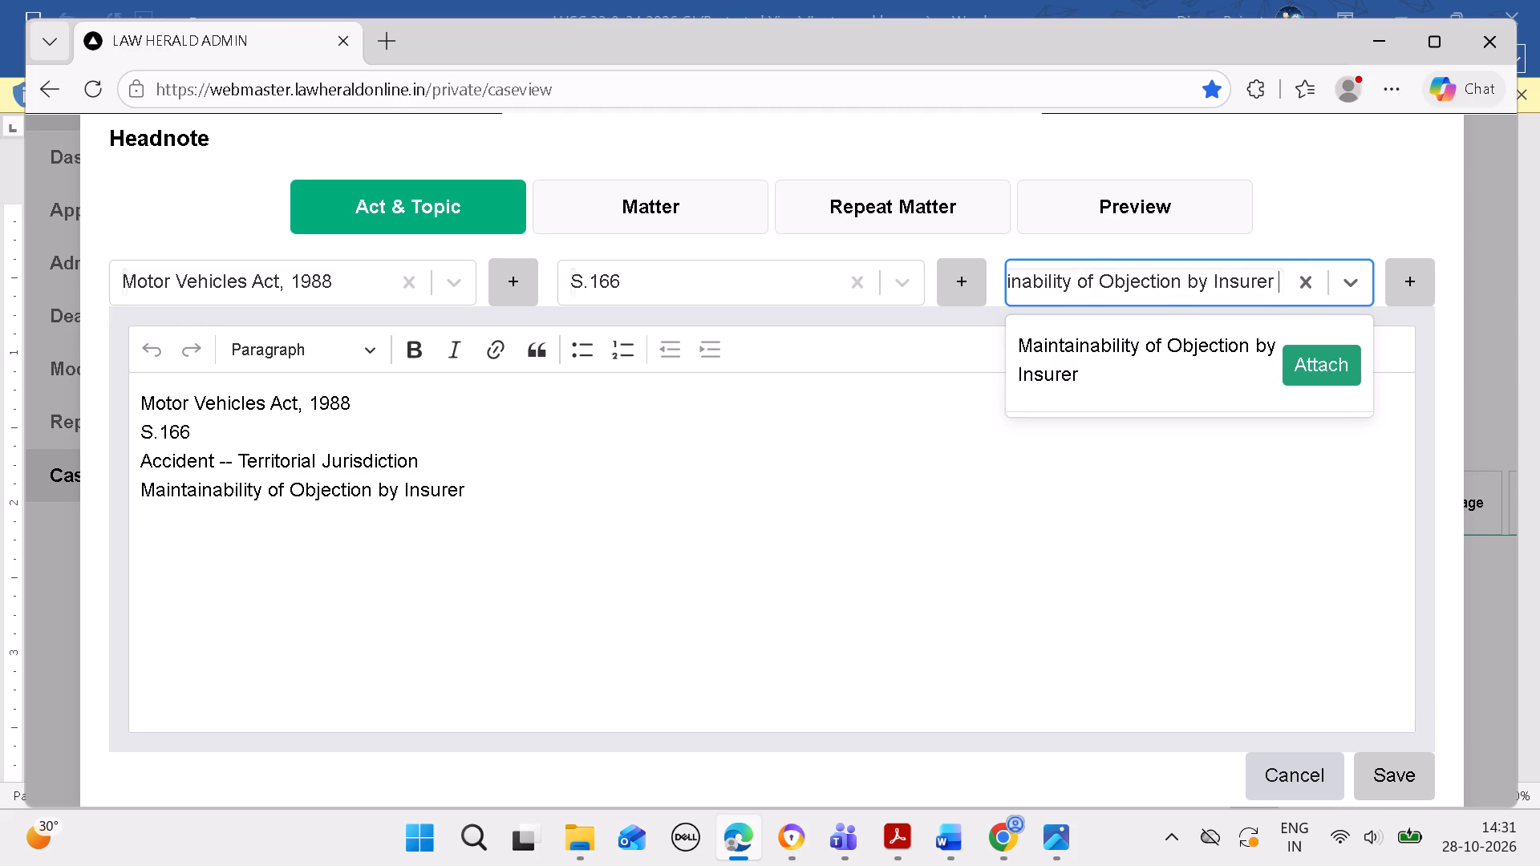
pyautogui.click(964, 520)
pyautogui.press('space')
# Copy headnote (C)'s text from "On being impleaded" to "(Para 6)" in Word into the headnote's matter in Edge.
pyautogui.click(955, 826)
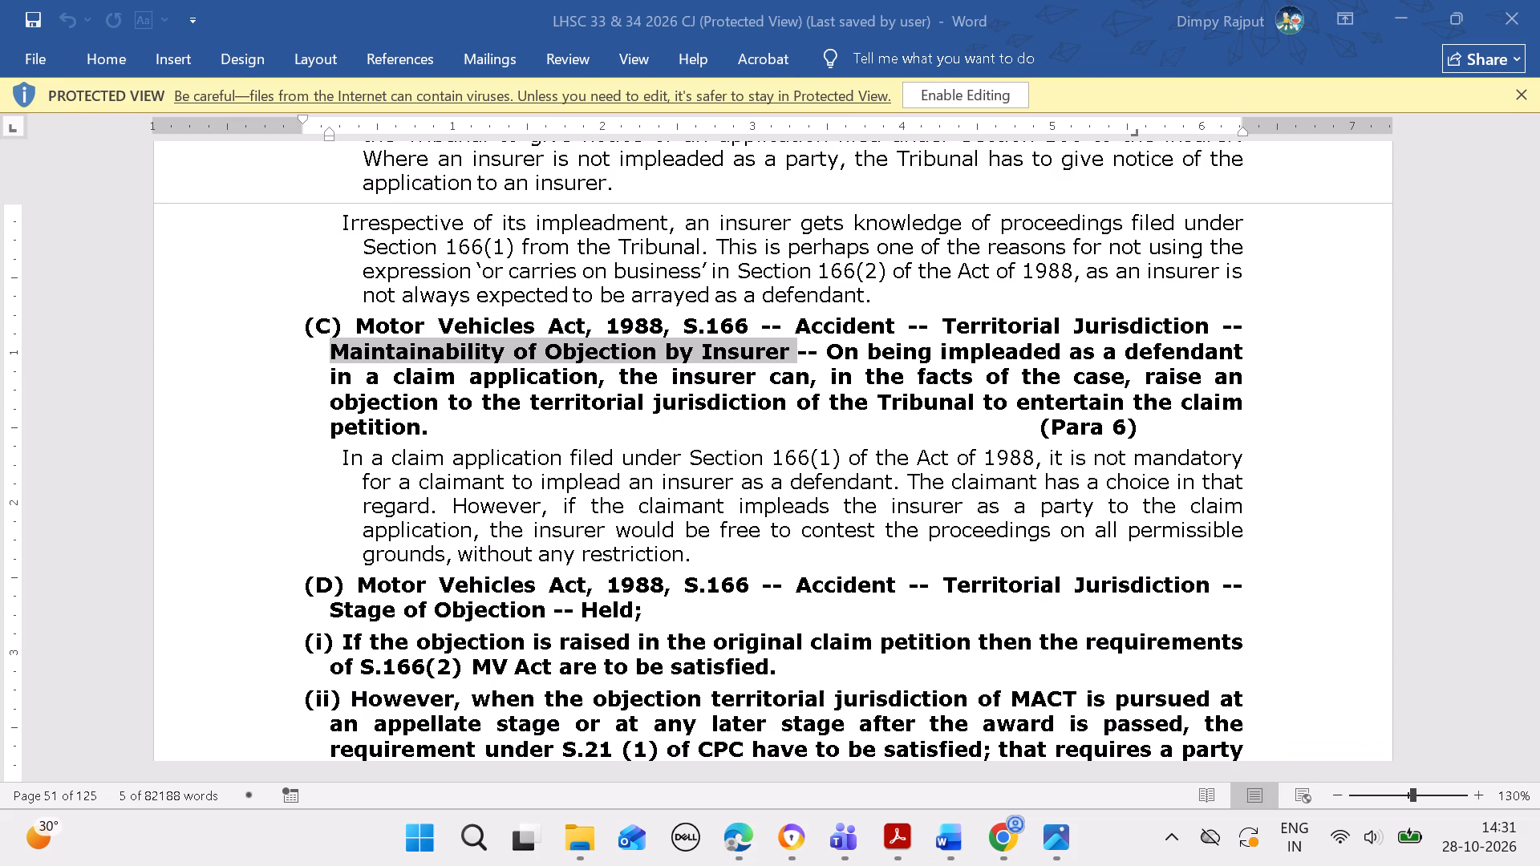
pyautogui.moveTo(829, 346); pyautogui.dragTo(1118, 427)
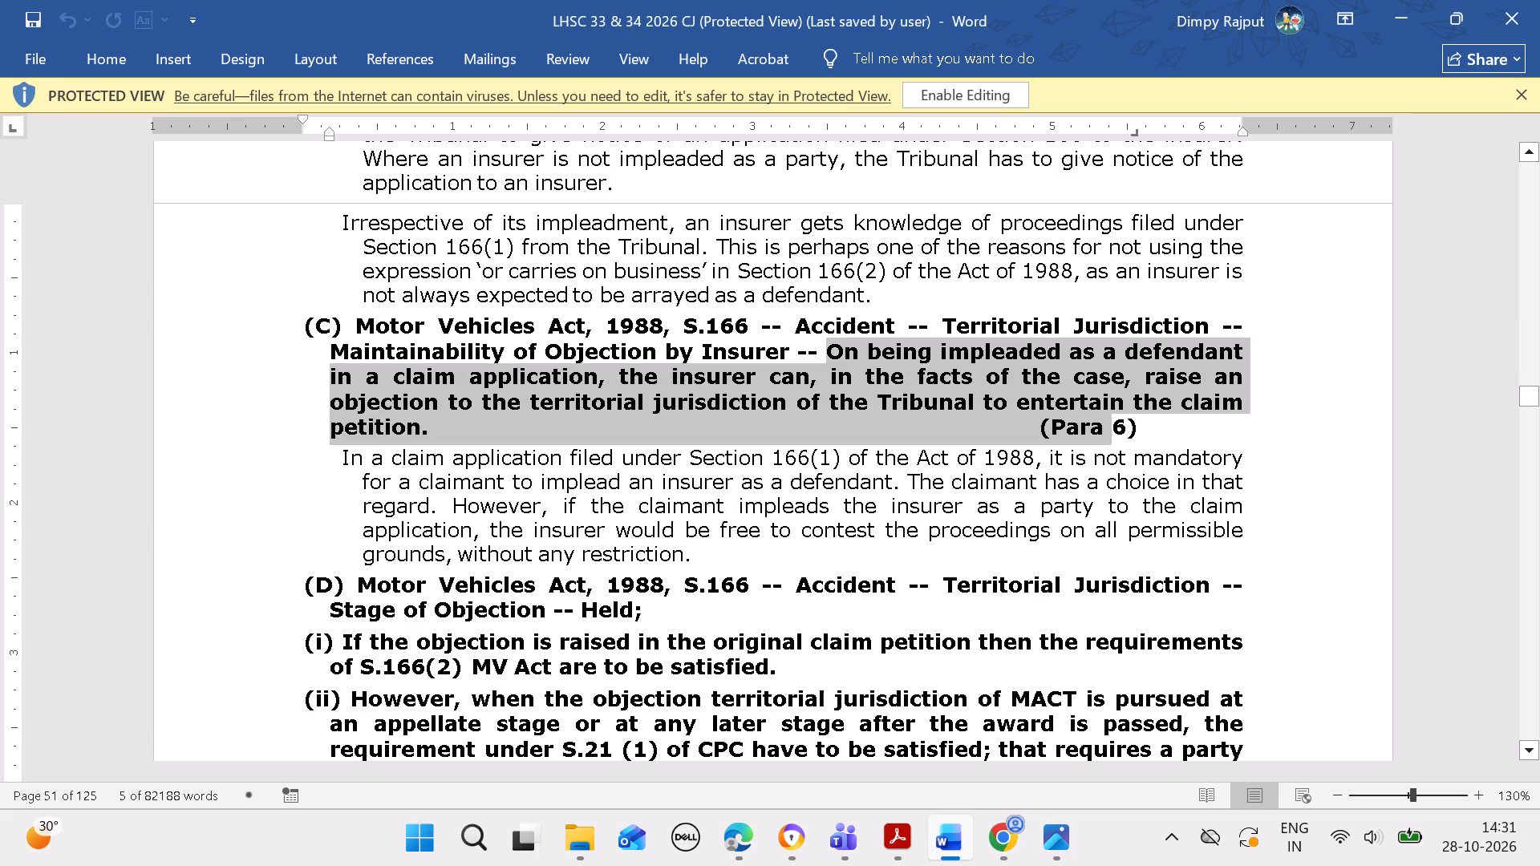
pyautogui.moveTo(1118, 427); pyautogui.dragTo(1140, 434)
pyautogui.hotkey('ctrl', 'c')
pyautogui.click(742, 832)
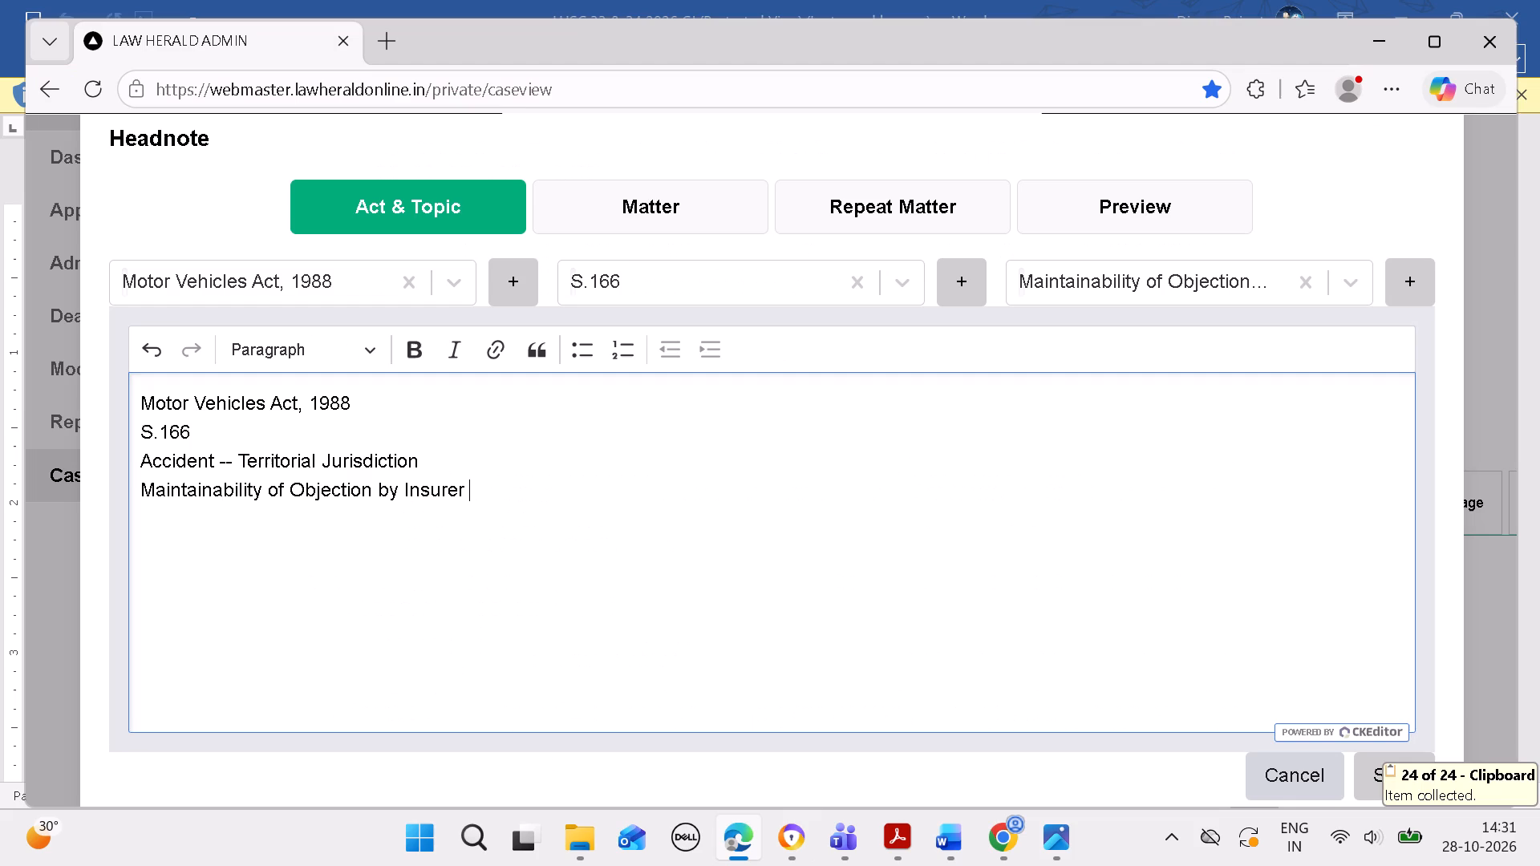
pyautogui.click(712, 211)
pyautogui.click(748, 369)
pyautogui.hotkey('ctrl', 'v')
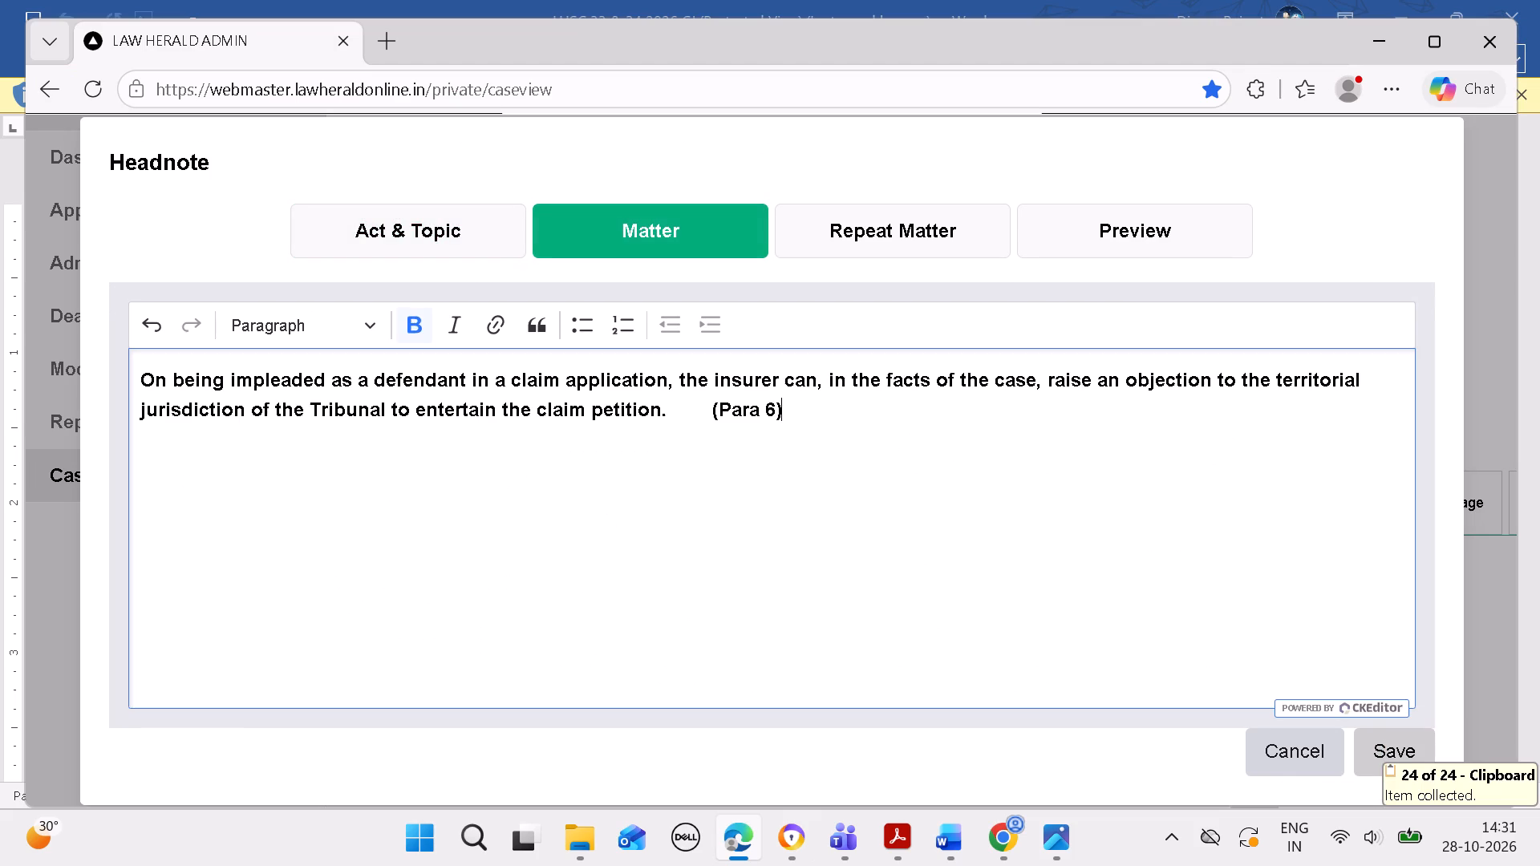
# Remove the bold formatting from the whole matter text.
pyautogui.hotkey('ctrl', 'a')
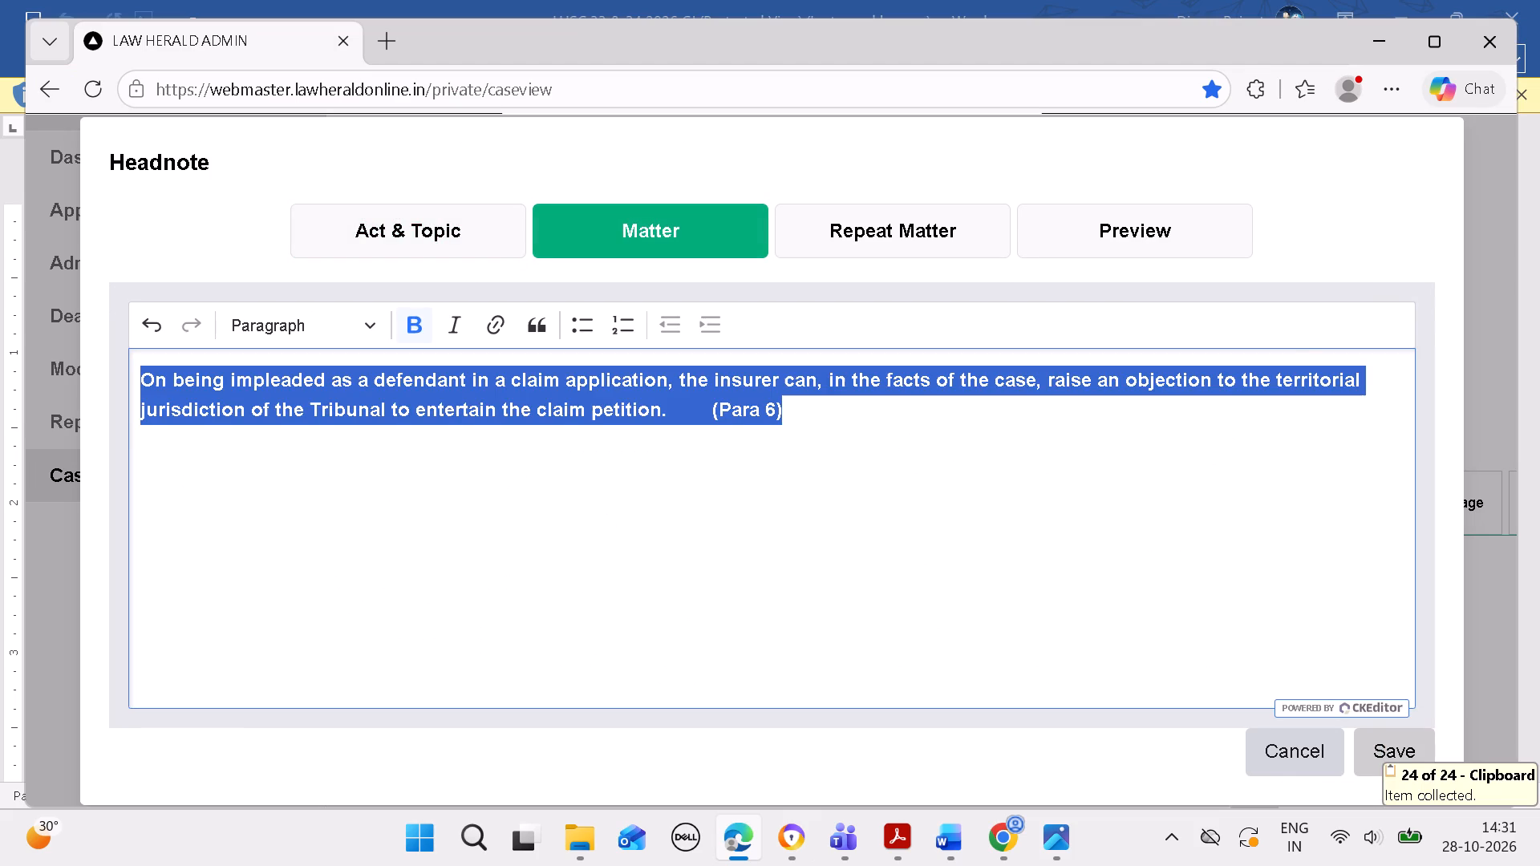
pyautogui.hotkey('ctrl', 'b')
pyautogui.click(803, 506)
pyautogui.click(764, 495)
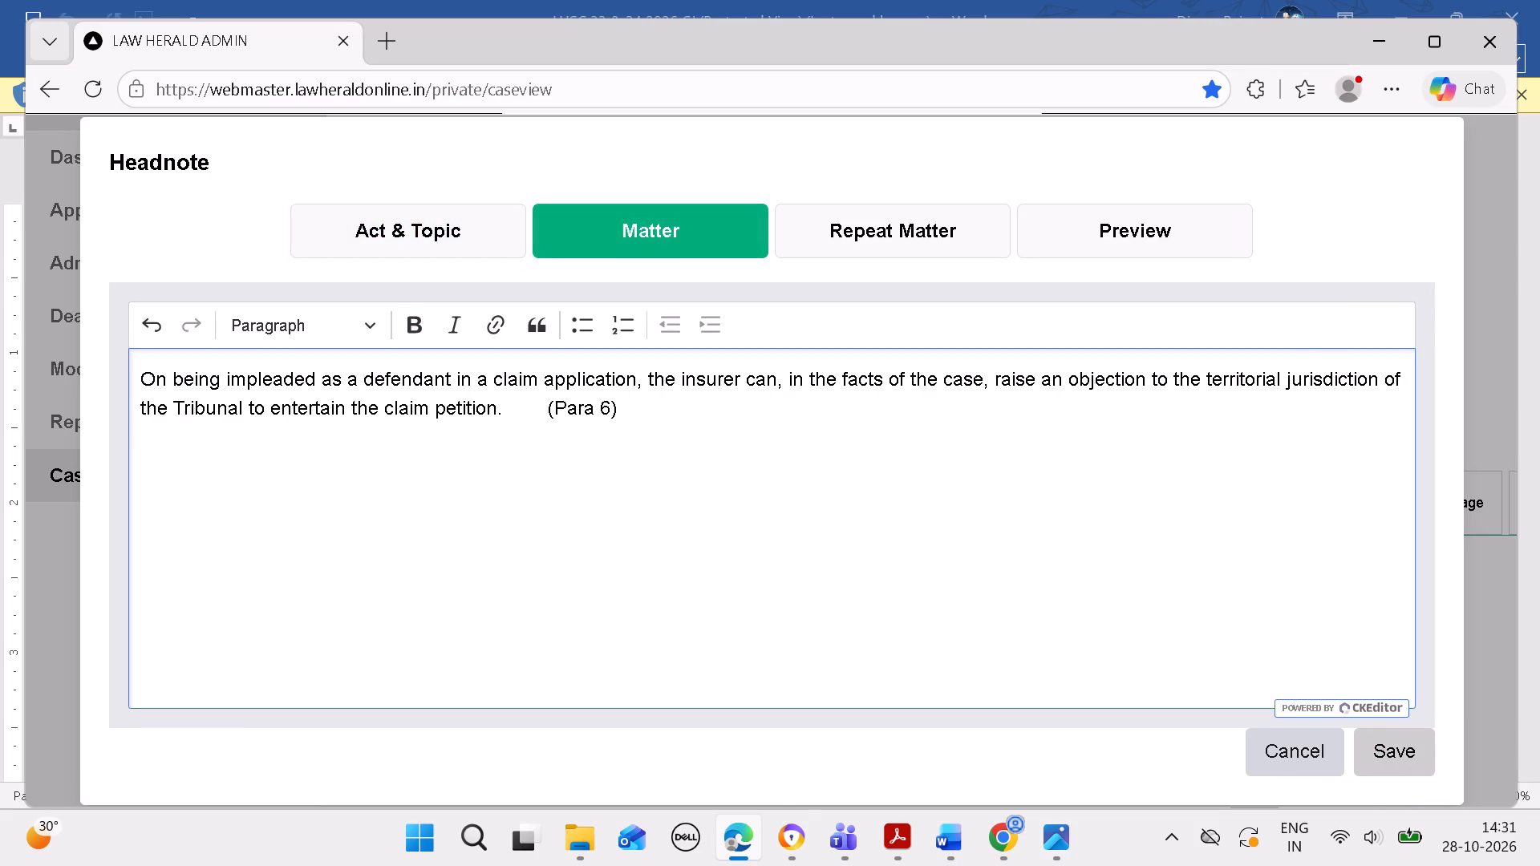
# Close the wide gap before "(Para 6)" in the matter so a single space follows "petition.".
pyautogui.click(542, 426)
pyautogui.click(549, 426)
pyautogui.press('BackSpace')
pyautogui.press('BackSpace')
pyautogui.press('BackSpace')
pyautogui.press('BackSpace')
pyautogui.press('BackSpace')
pyautogui.press('BackSpace')
pyautogui.press('BackSpace')
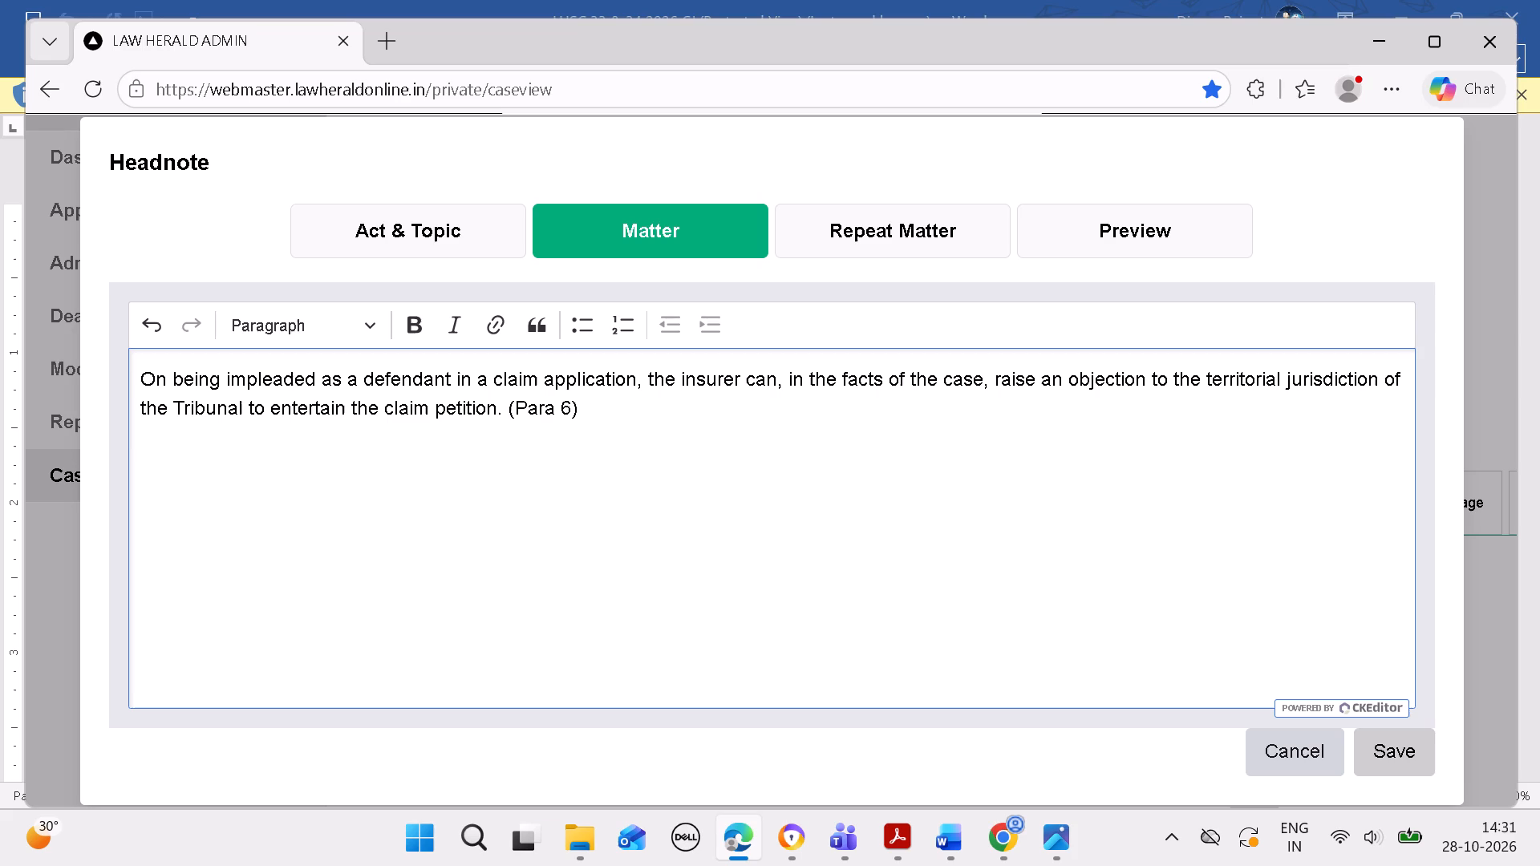
# Join headnote (C)'s act, section and topic entries into one line, with "--" before "Accident" and before "Maintainability of Objection by Insurer".
pyautogui.click(467, 225)
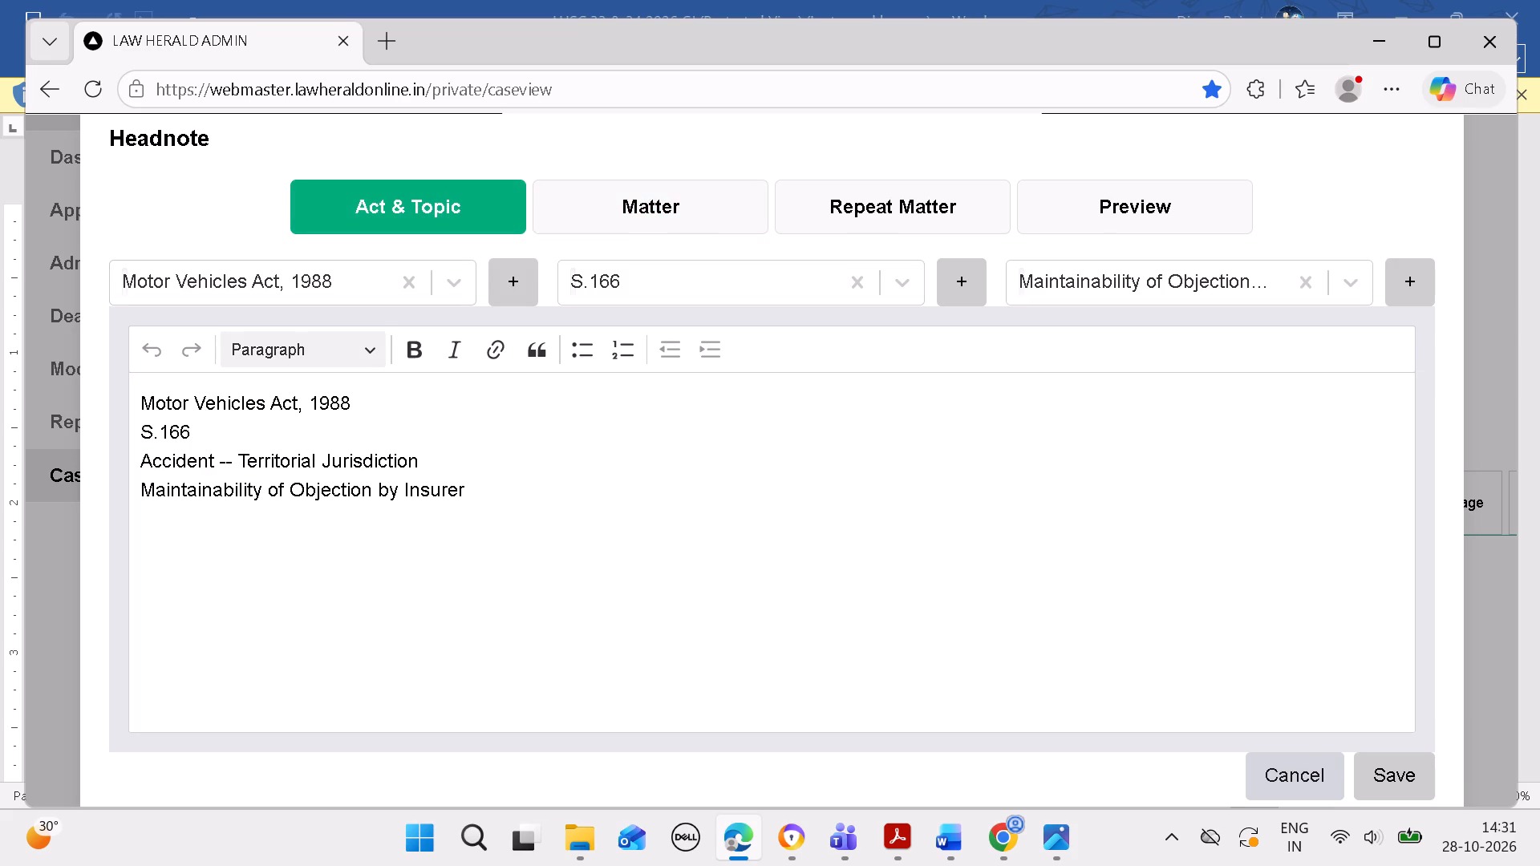
pyautogui.click(140, 431)
pyautogui.press('BackSpace')
pyautogui.click(132, 432)
pyautogui.press('BackSpace')
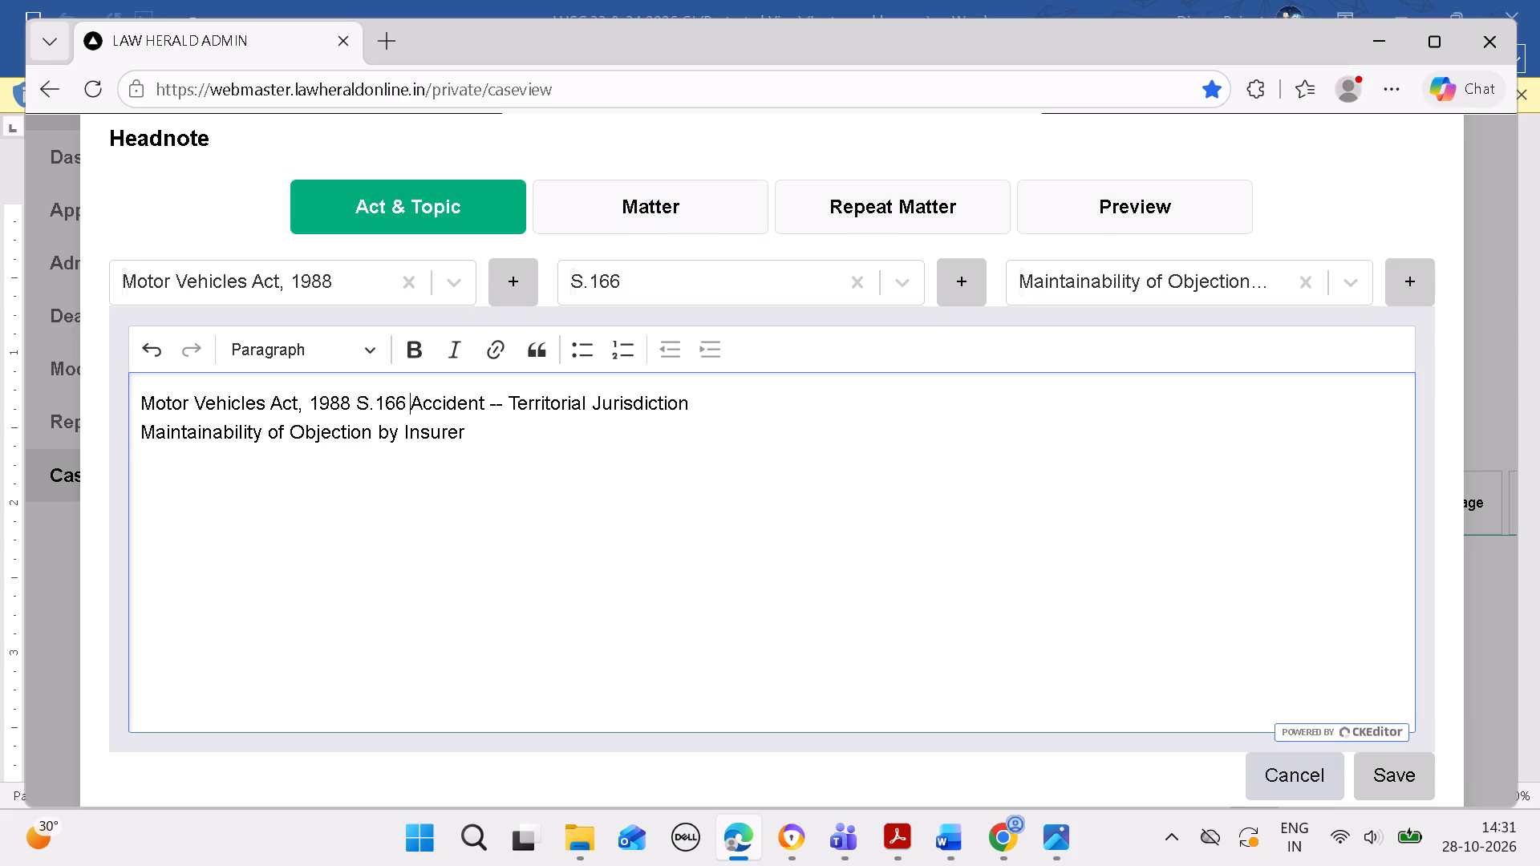
pyautogui.write('--')
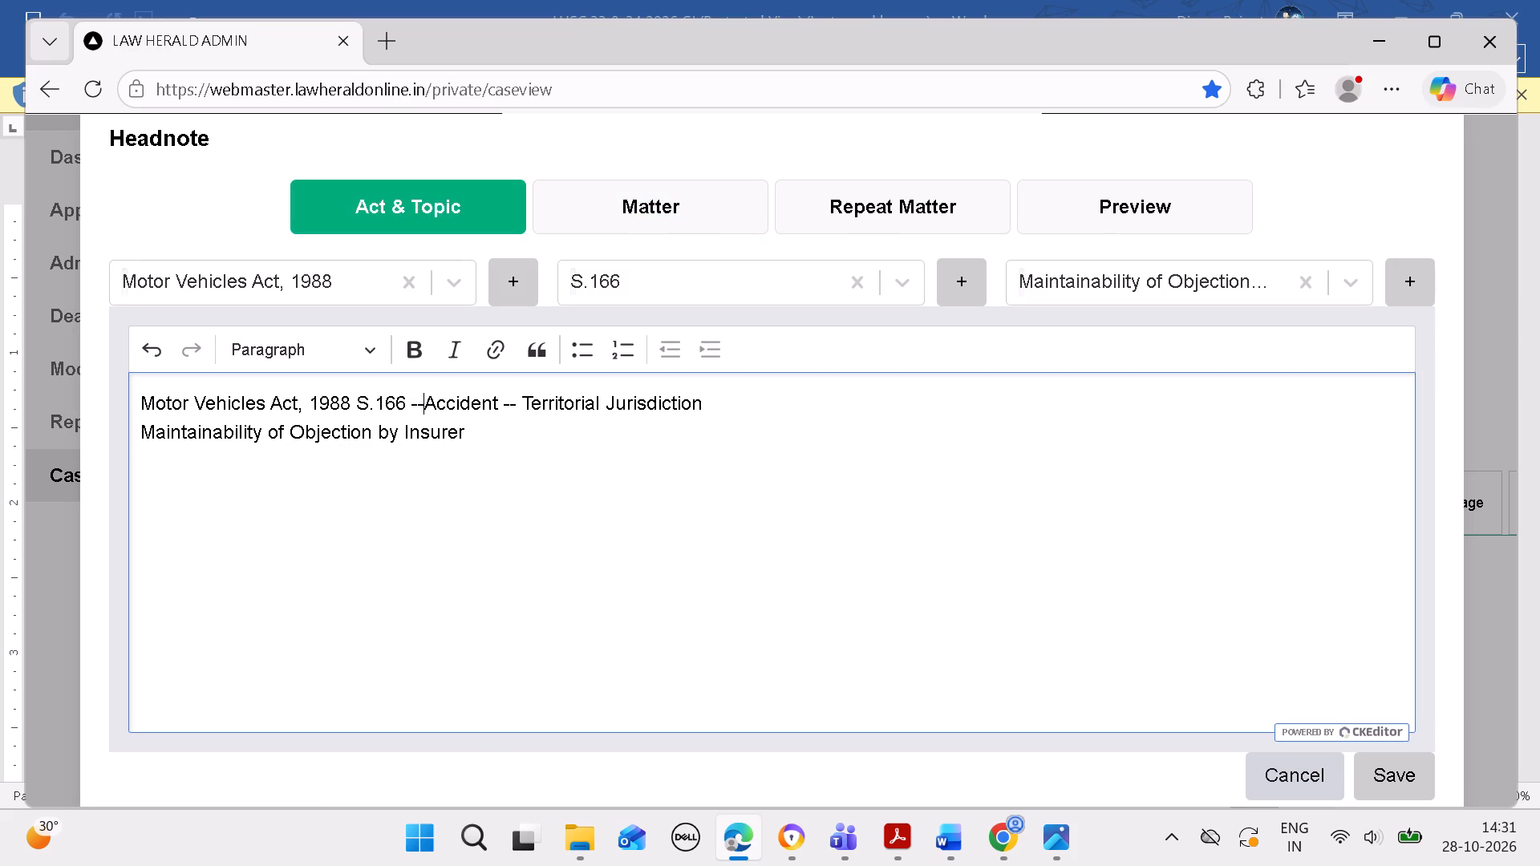
pyautogui.press('space')
pyautogui.press('BackSpace')
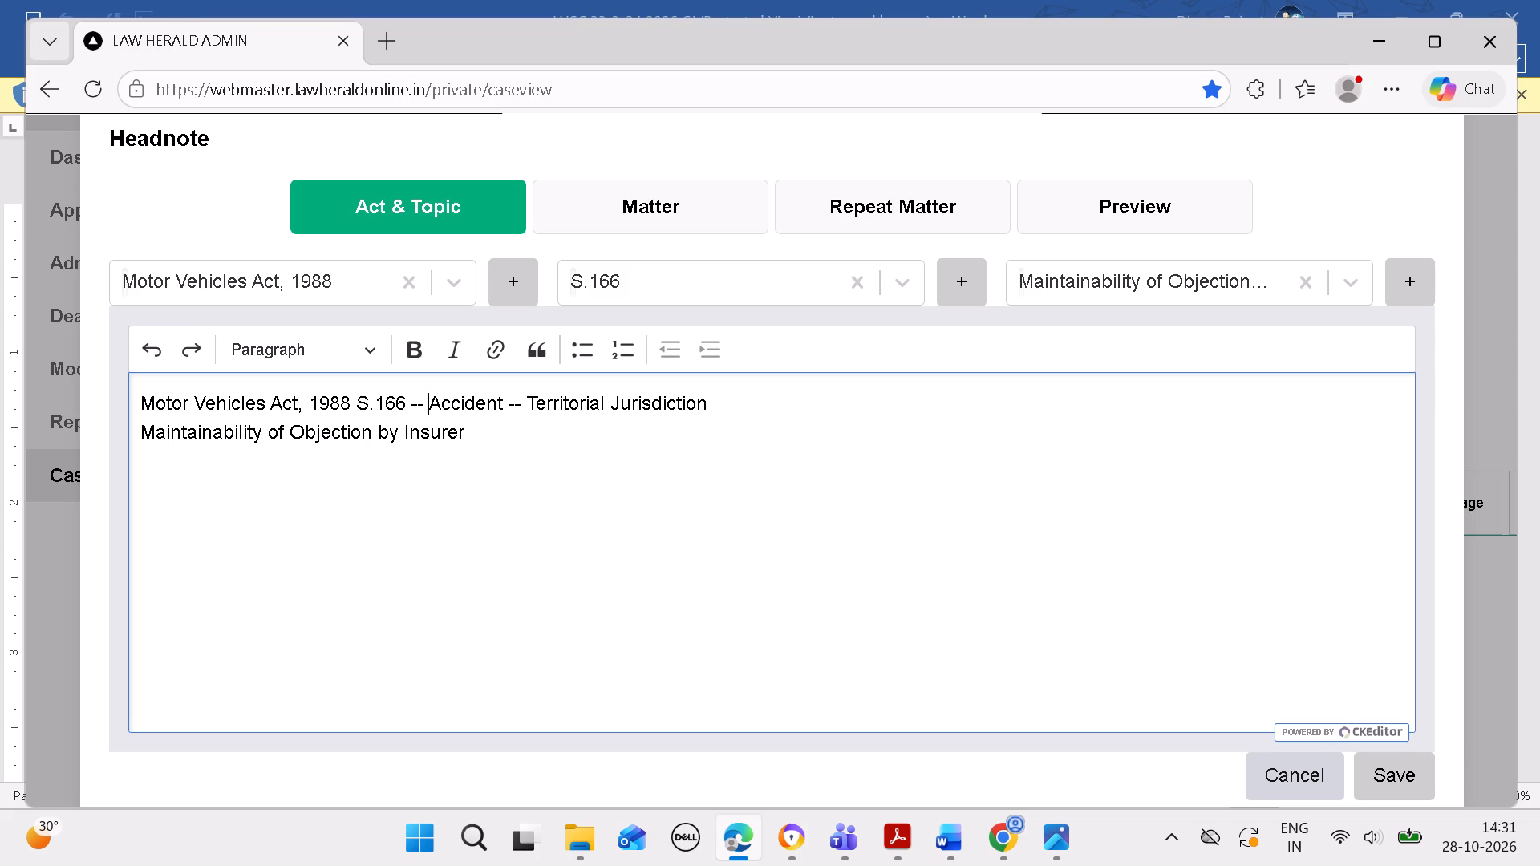
pyautogui.click(134, 439)
pyautogui.press('BackSpace')
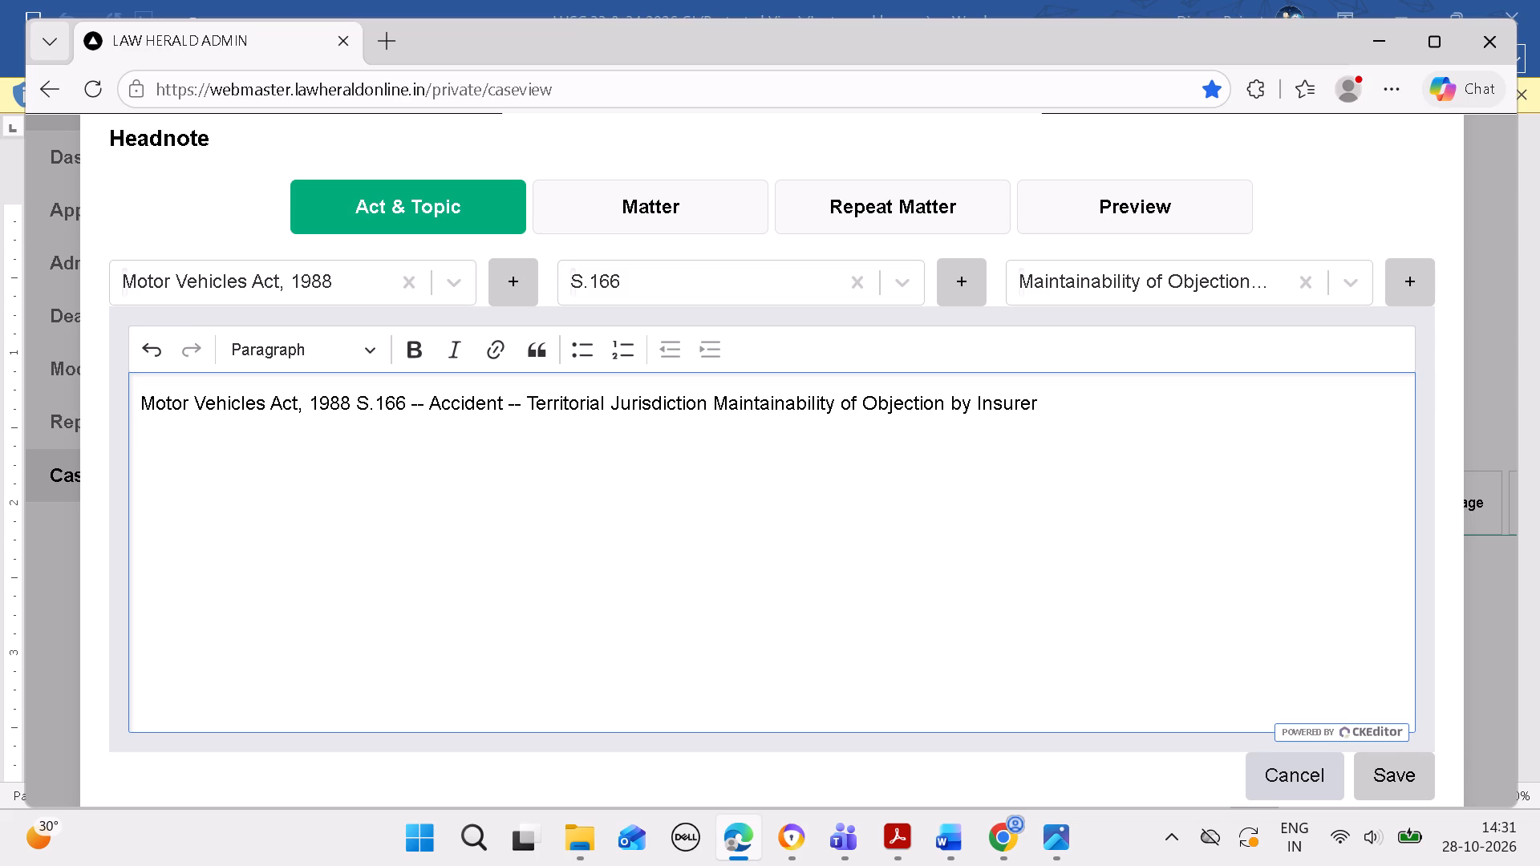
pyautogui.write('--')
pyautogui.press('space')
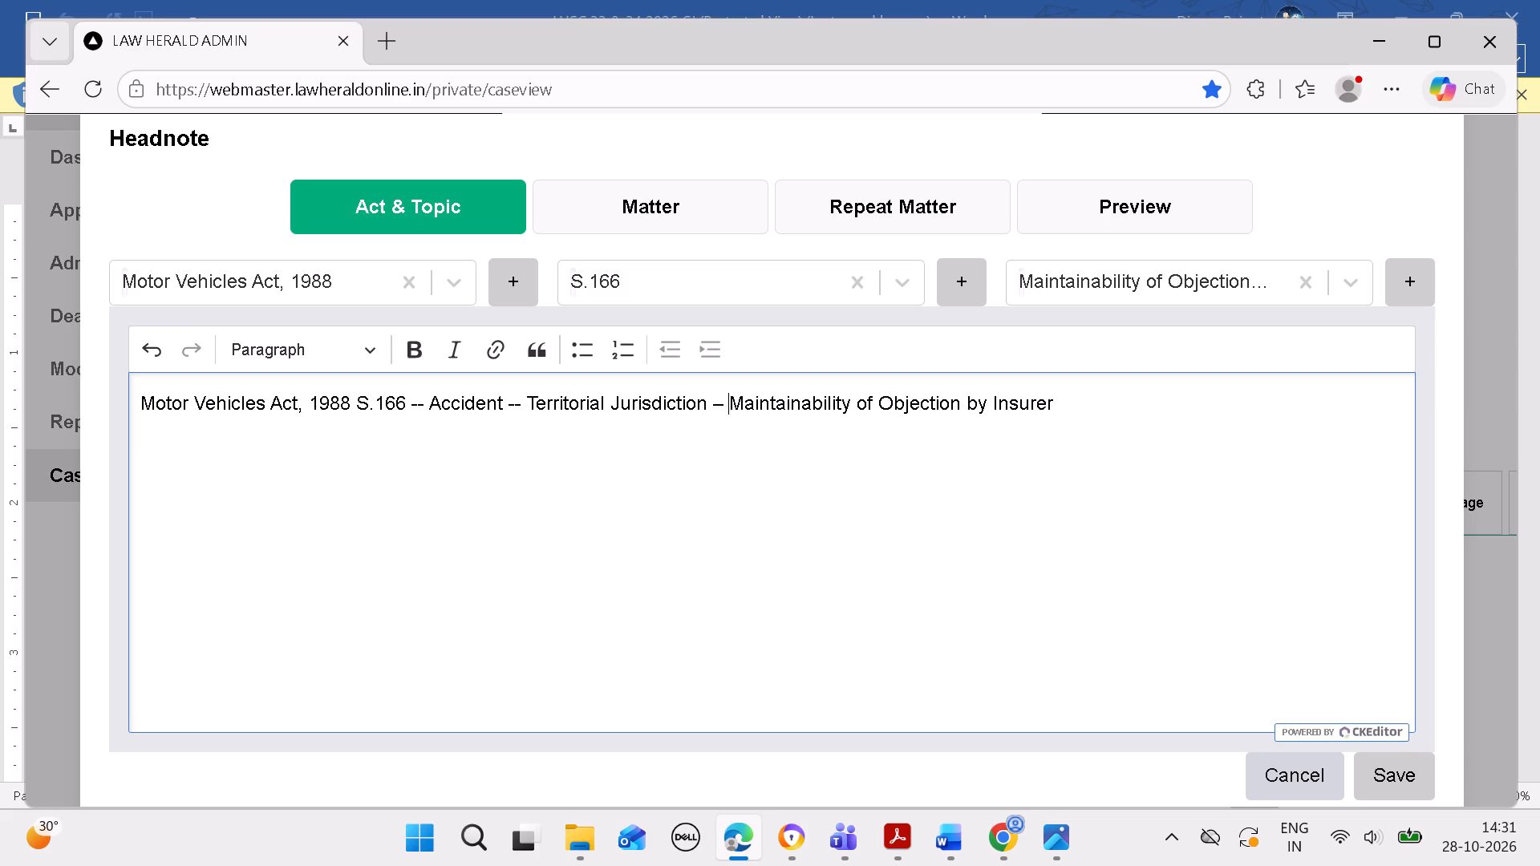
pyautogui.press('BackSpace')
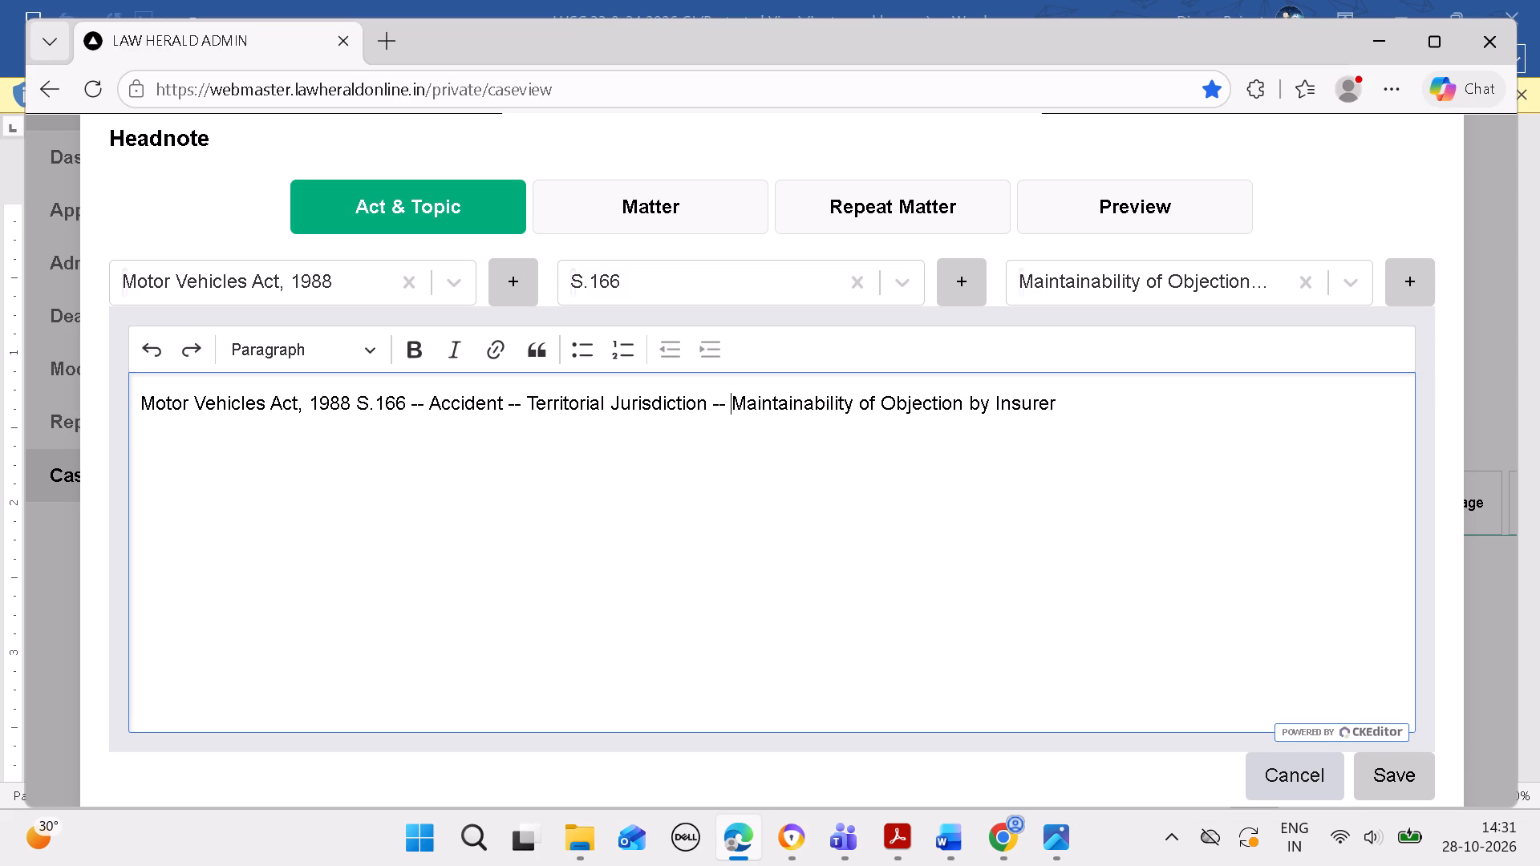
pyautogui.click(1083, 425)
# Copy headnote (C)'s explanatory paragraph, from "In a claim application" to "without any restriction.", in Word into the headnote's repeat matter in Edge.
pyautogui.click(655, 215)
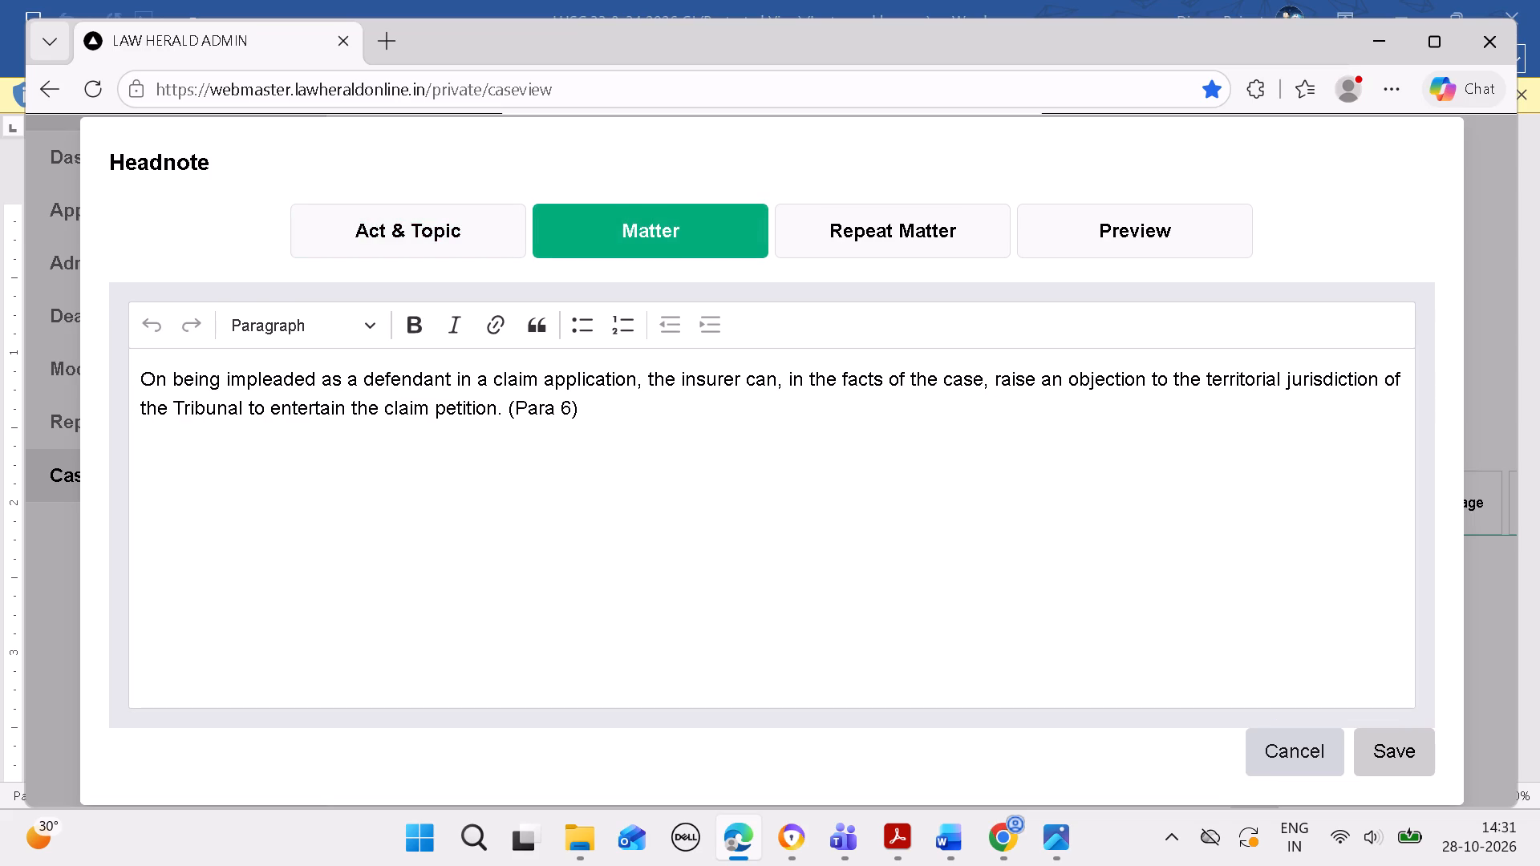
pyautogui.click(934, 221)
pyautogui.click(954, 839)
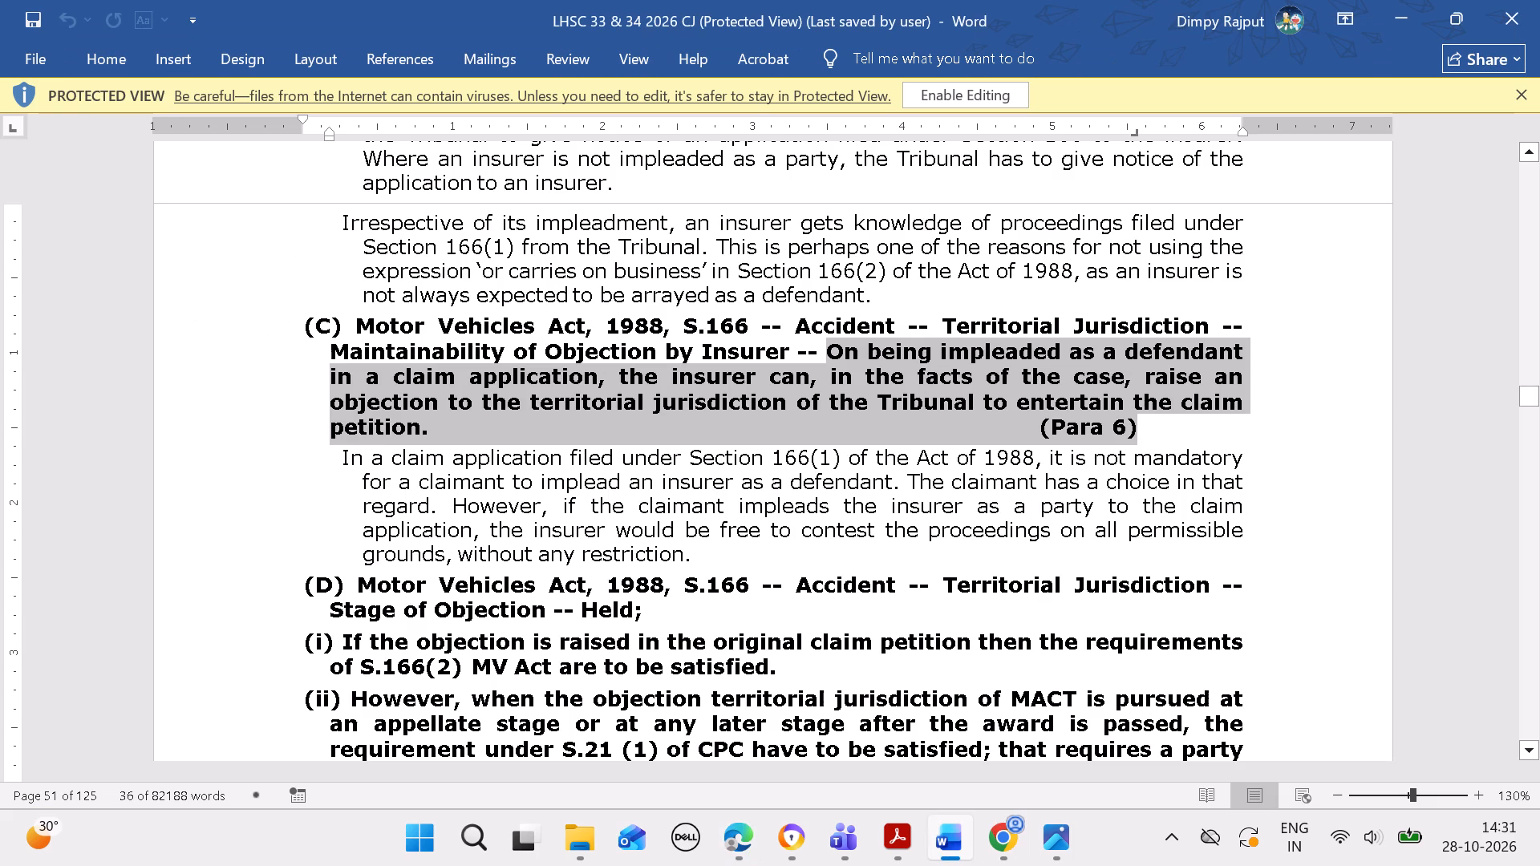
pyautogui.moveTo(342, 451); pyautogui.dragTo(482, 514)
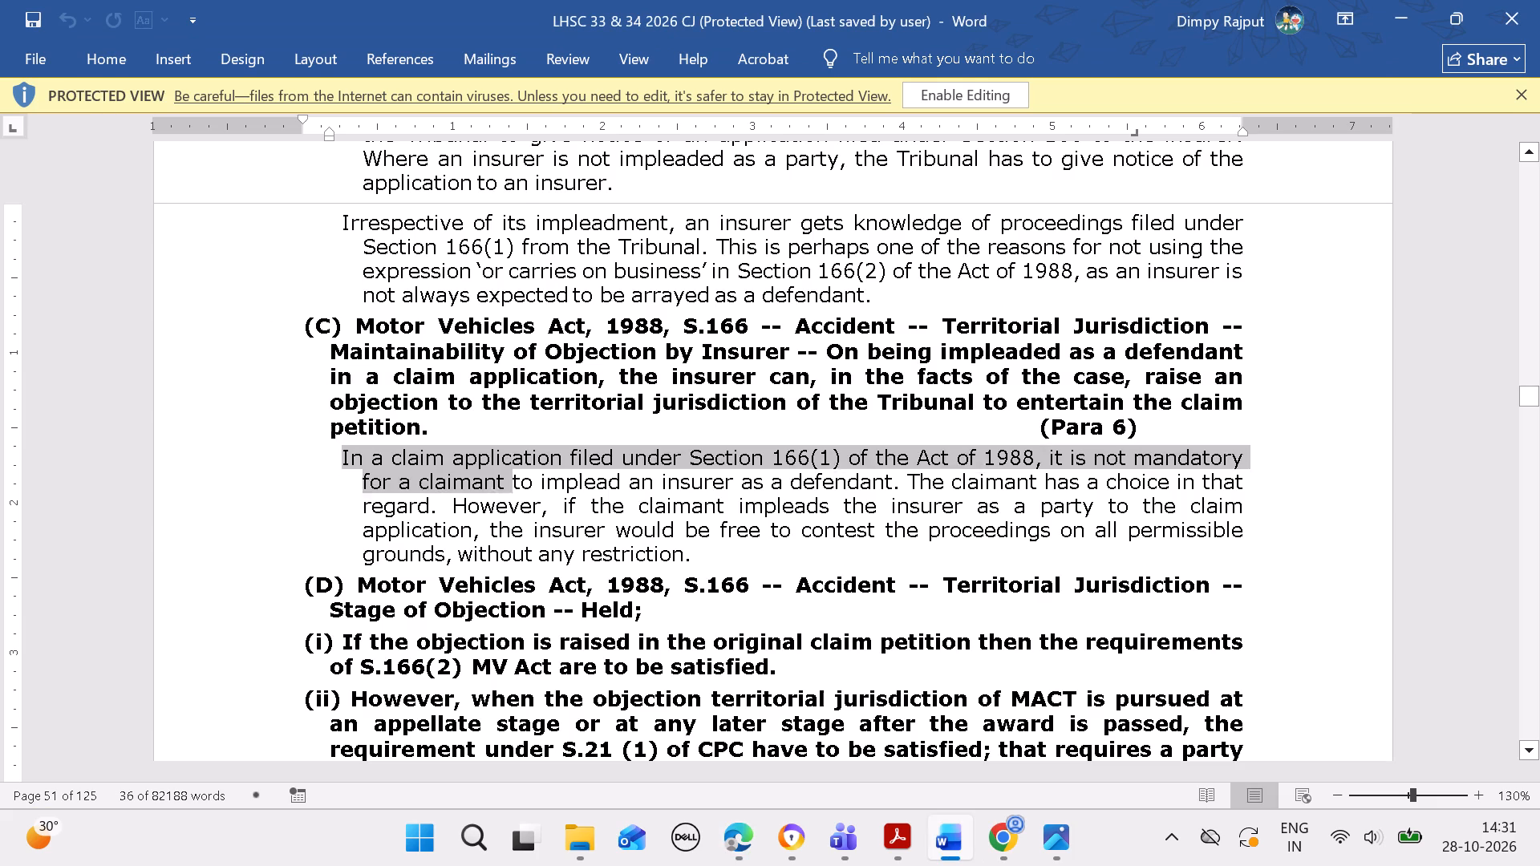
pyautogui.moveTo(482, 514); pyautogui.dragTo(710, 549)
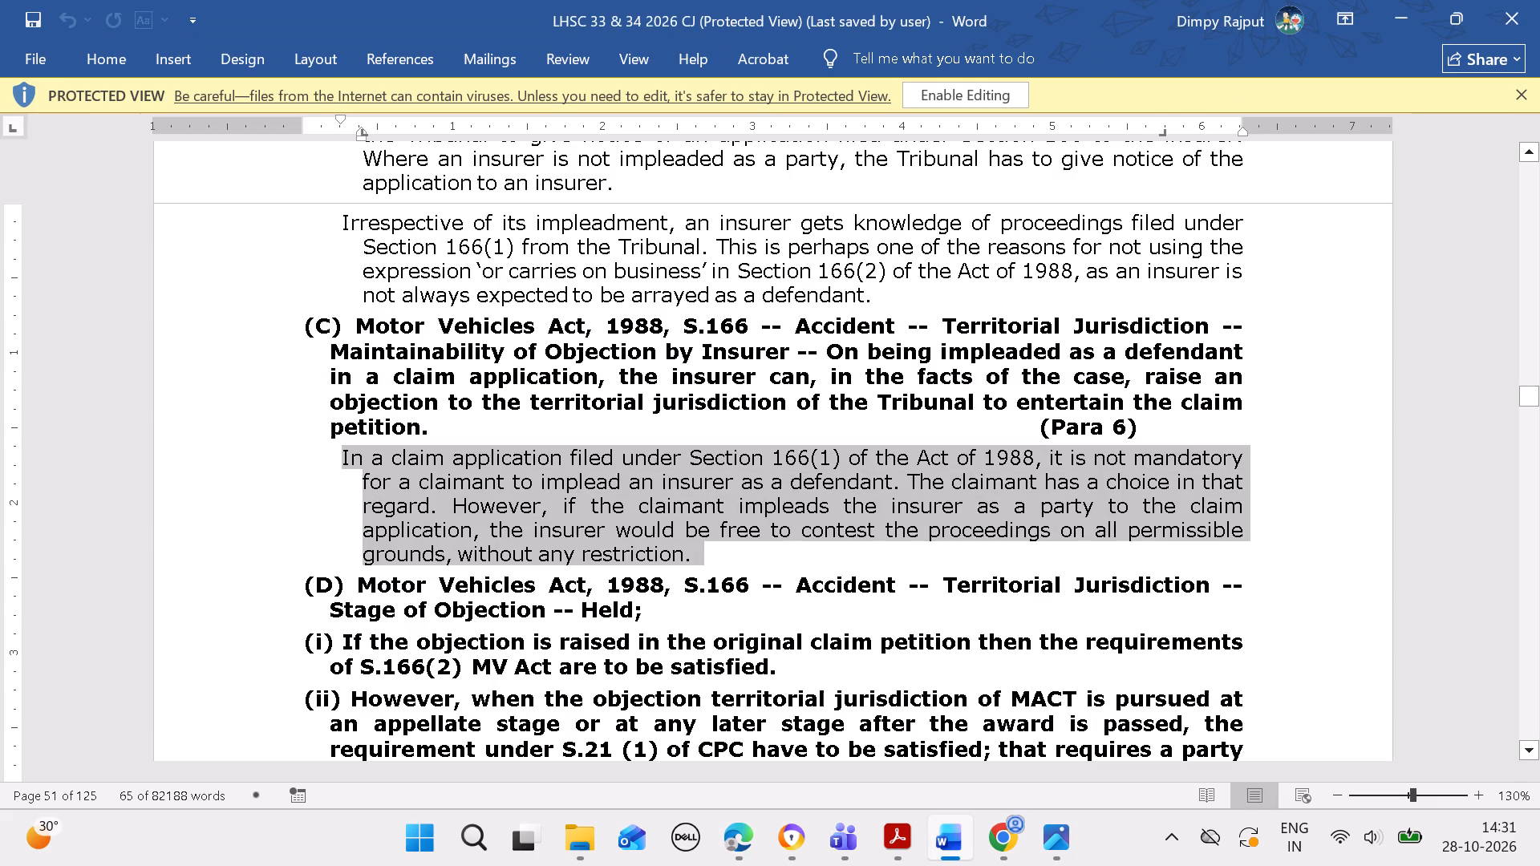
pyautogui.hotkey('ctrl', 'c')
pyautogui.click(743, 839)
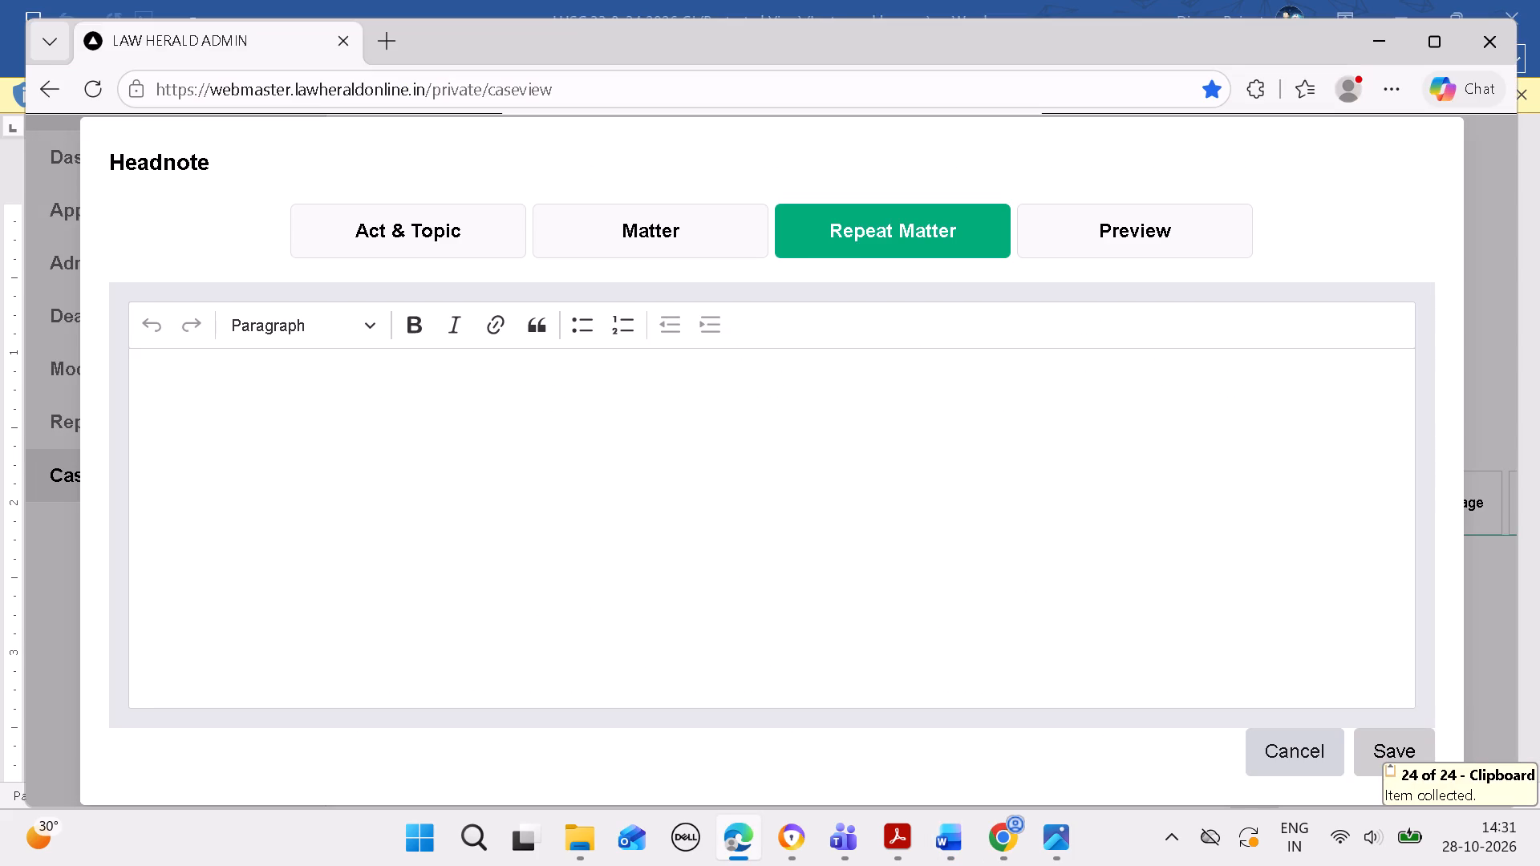
pyautogui.keyDown('ctrl'); pyautogui.click(721, 525); pyautogui.keyUp('ctrl')
pyautogui.hotkey('ctrl', 'v')
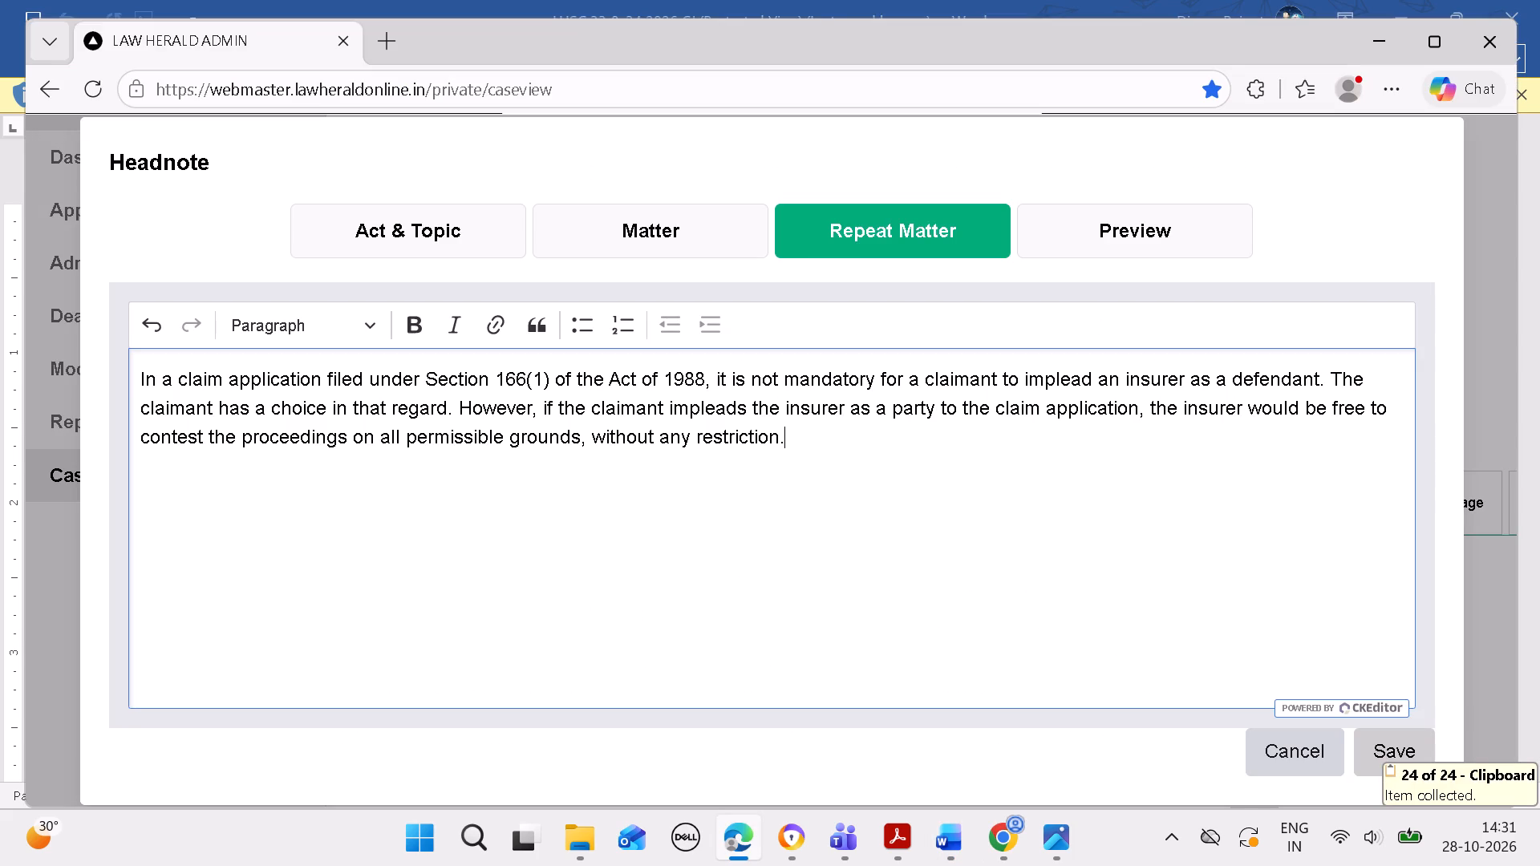
# Save headnote (C) and return to the case's headnote list.
pyautogui.click(1375, 740)
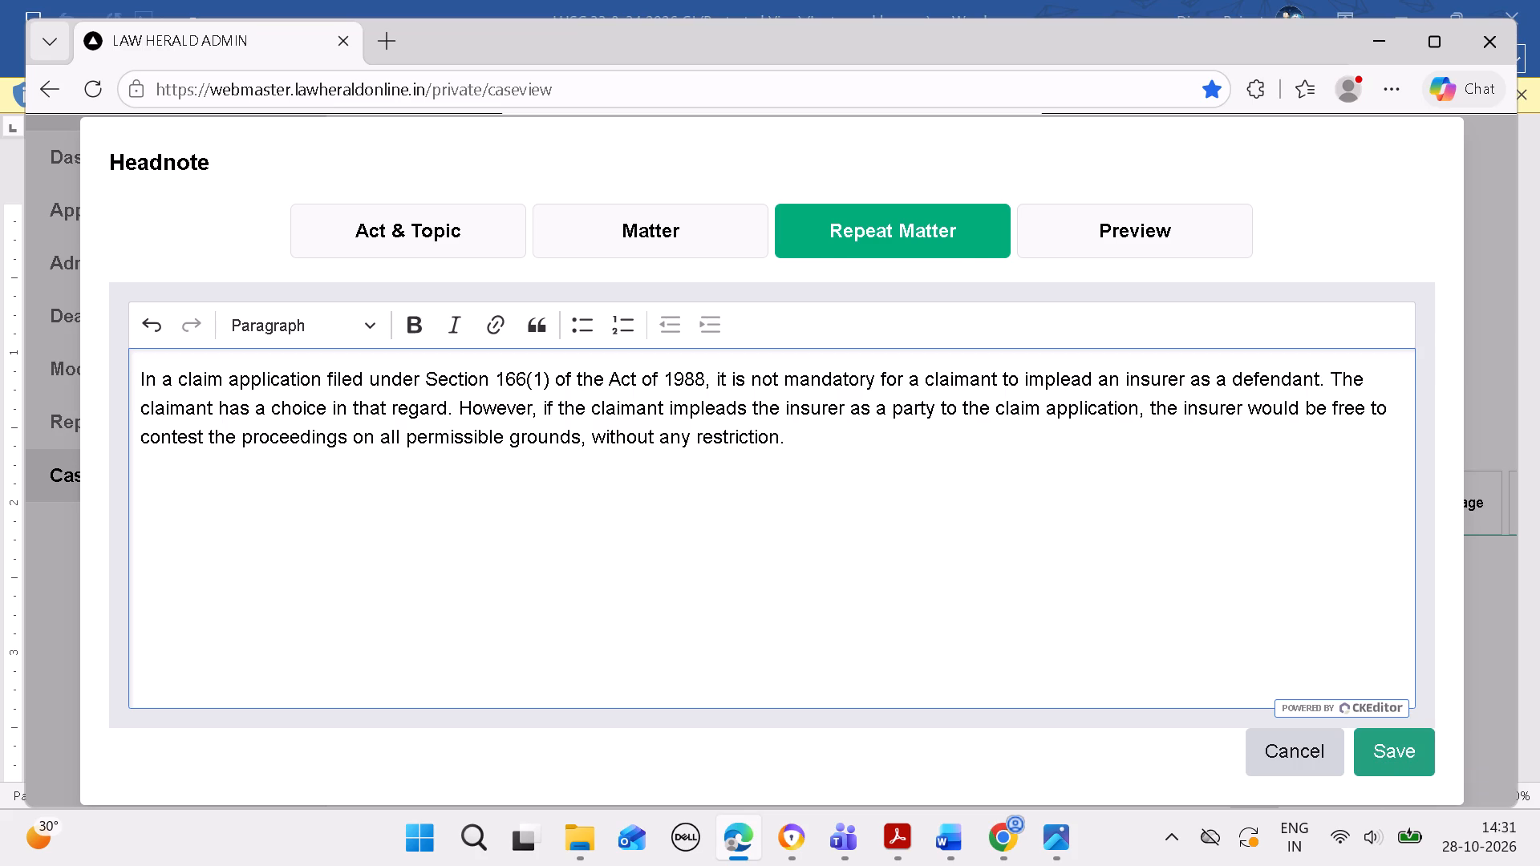
pyautogui.click(1004, 260)
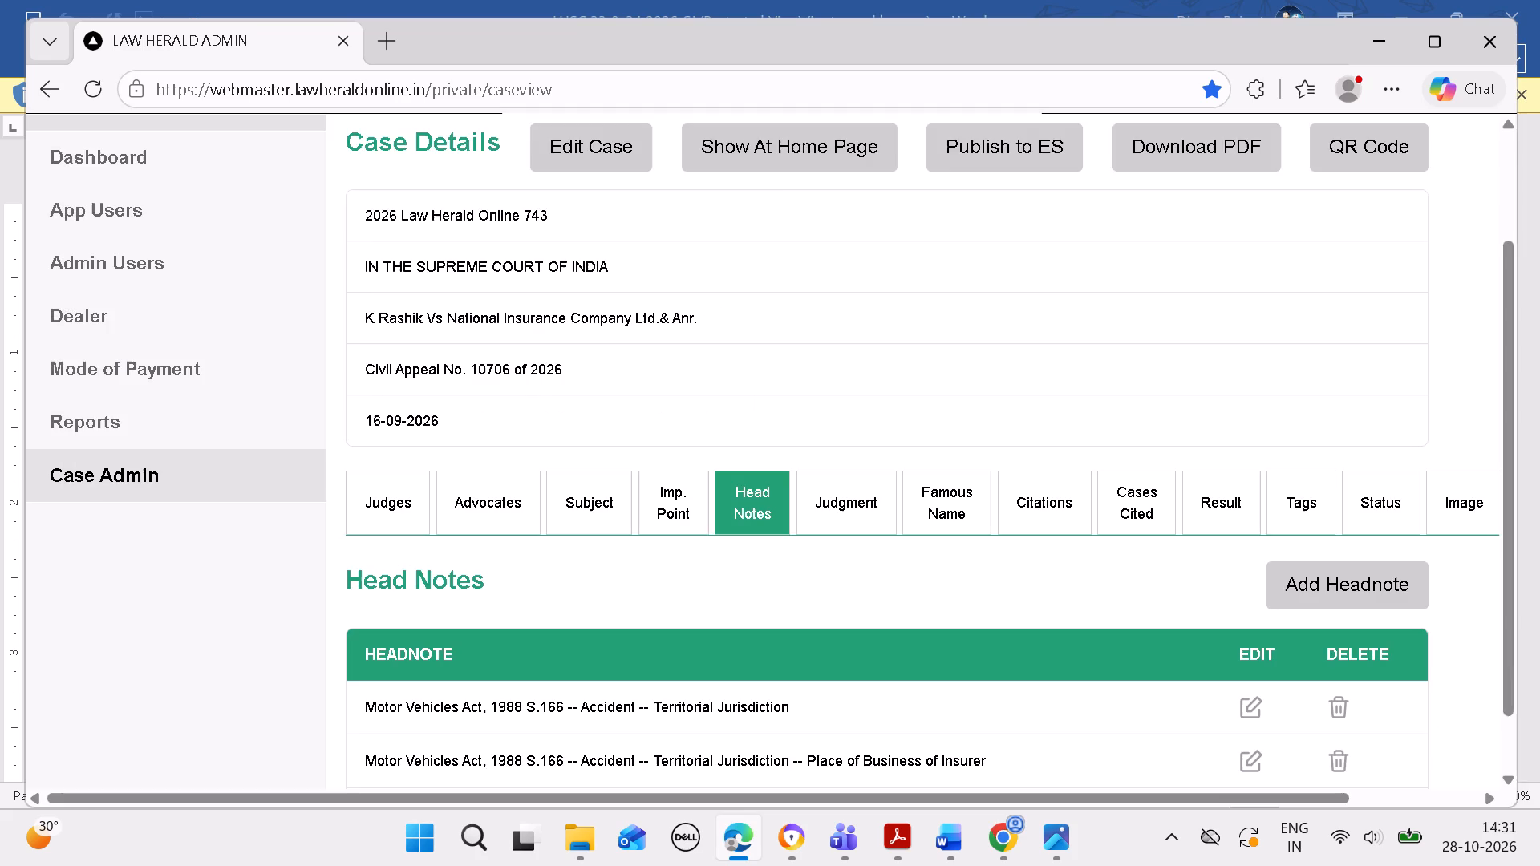
# Copy "Motor Vehicles Act, 1988" from headnote (D) in Word and attach it as the act of a new headnote in Edge.
pyautogui.scroll(-7, 1021, 391)
pyautogui.click(954, 836)
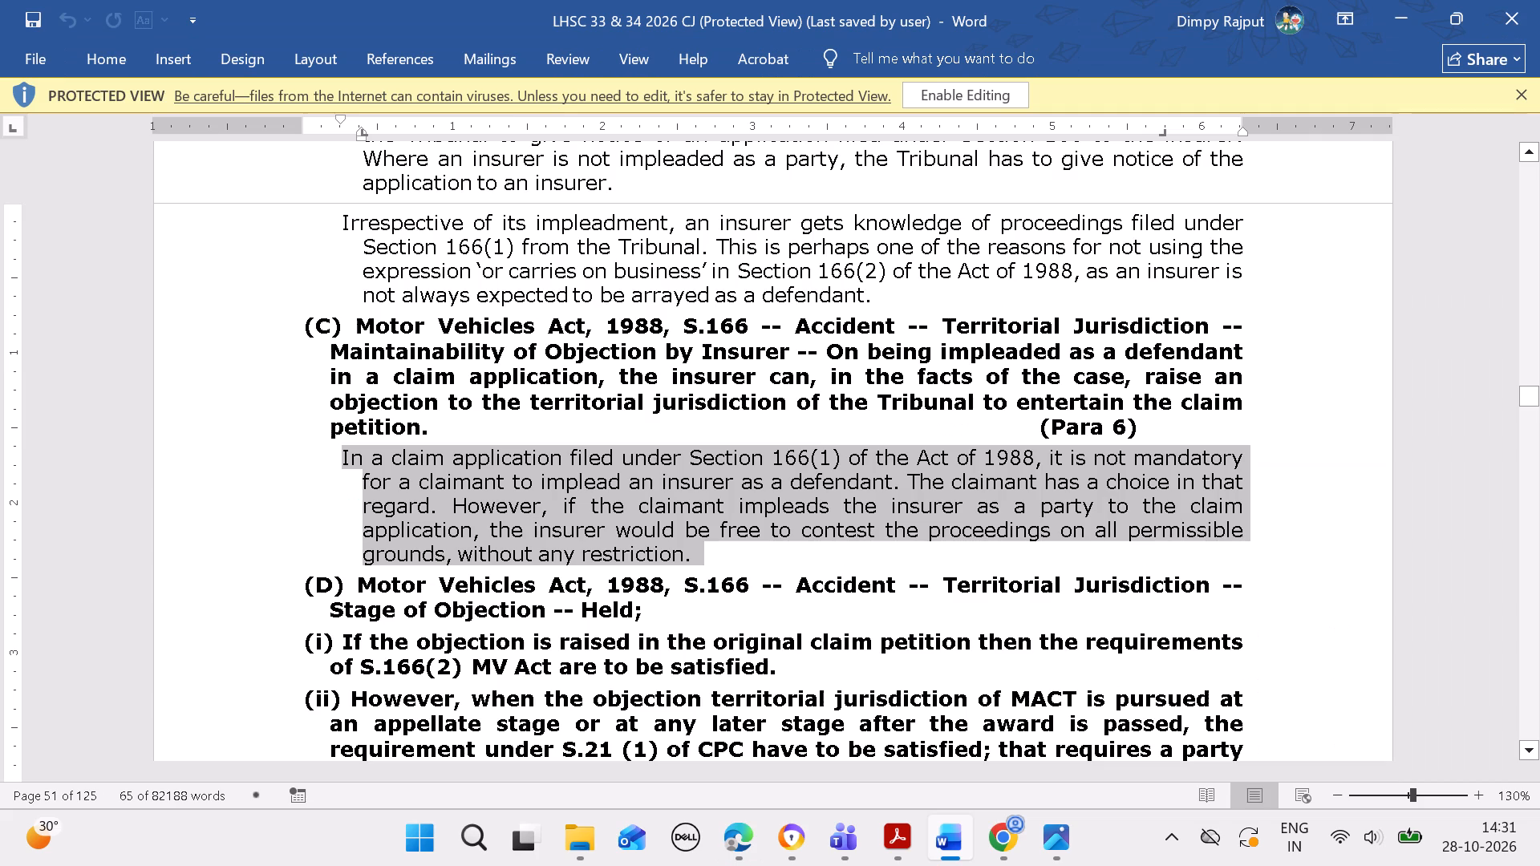
pyautogui.press('Down')
pyautogui.press('Down')
pyautogui.press('Down')
pyautogui.press('Down')
pyautogui.press('Down')
pyautogui.press('Down')
pyautogui.press('Down')
pyautogui.press('Down')
pyautogui.press('Down')
pyautogui.press('Down')
pyautogui.press('Down')
pyautogui.press('Down')
pyautogui.press('Down')
pyautogui.press('Down')
pyautogui.press('Down')
pyautogui.press('Down')
pyautogui.press('Down')
pyautogui.press('Down')
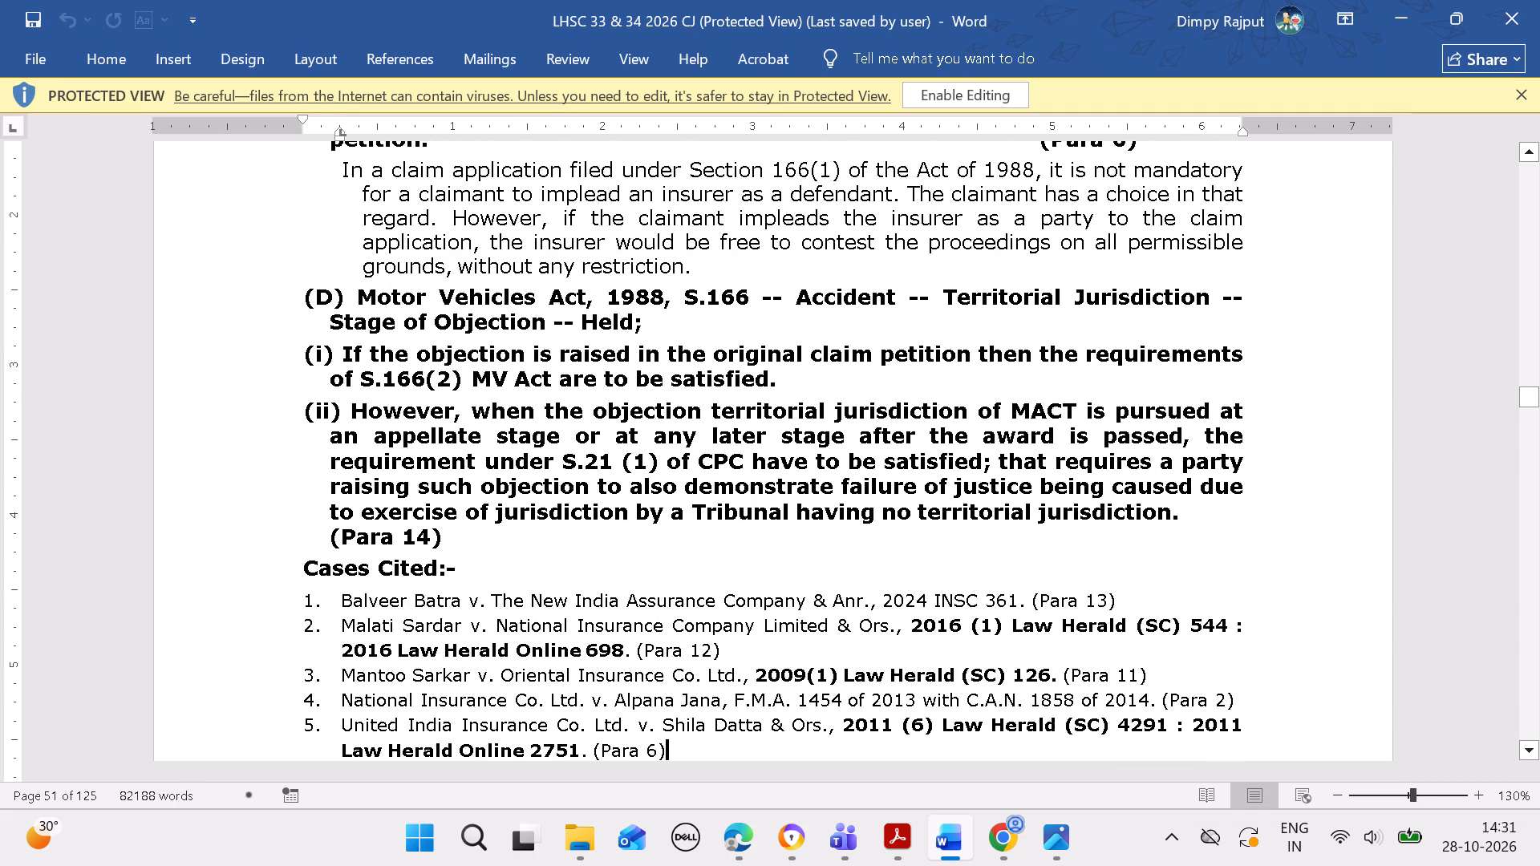
pyautogui.moveTo(360, 290); pyautogui.dragTo(626, 296)
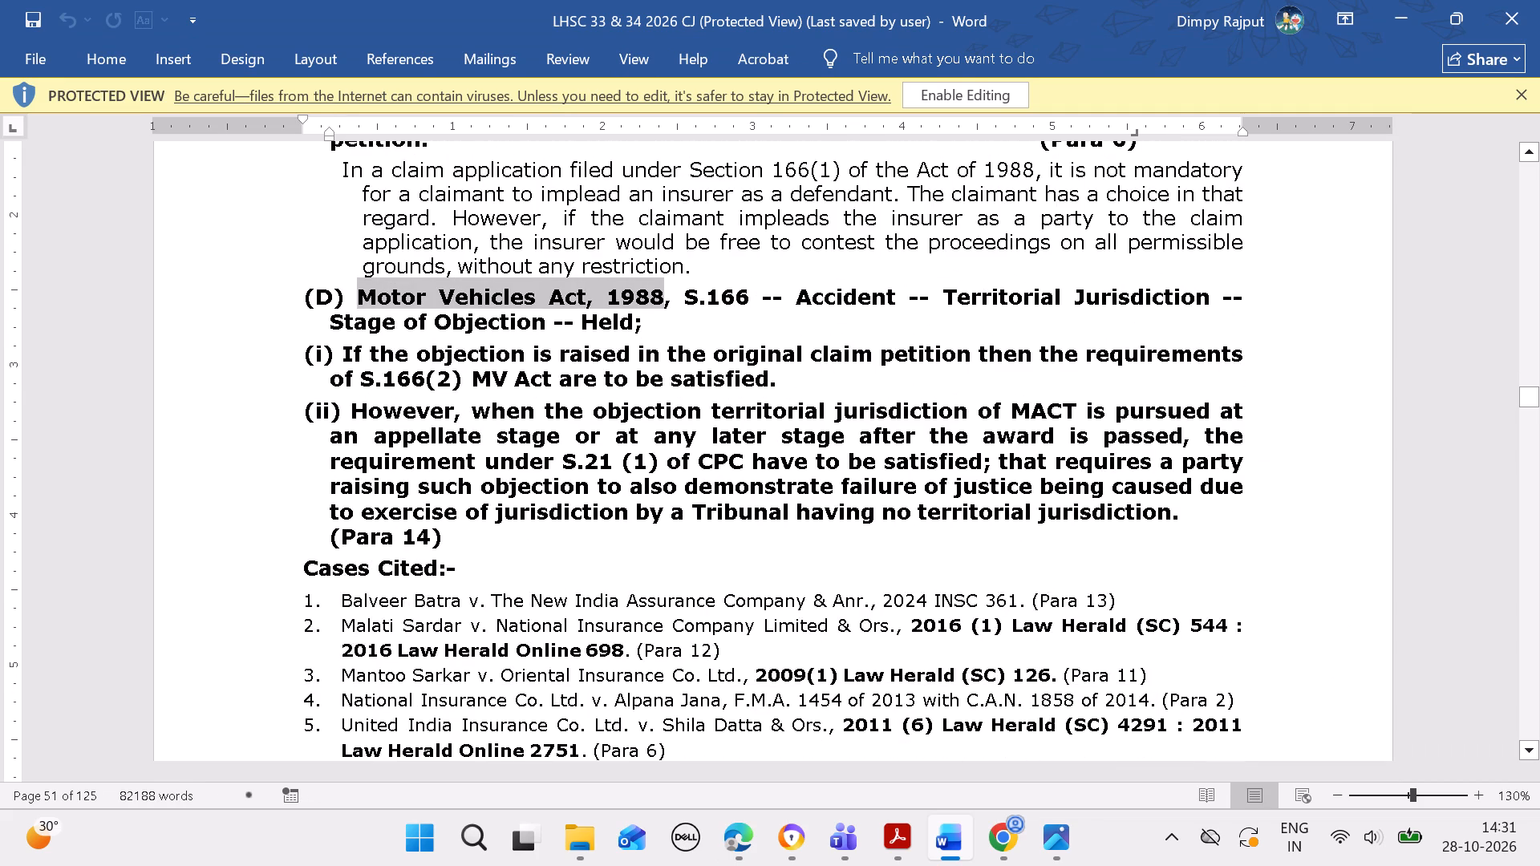
pyautogui.hotkey('ctrl', 'c')
pyautogui.click(736, 833)
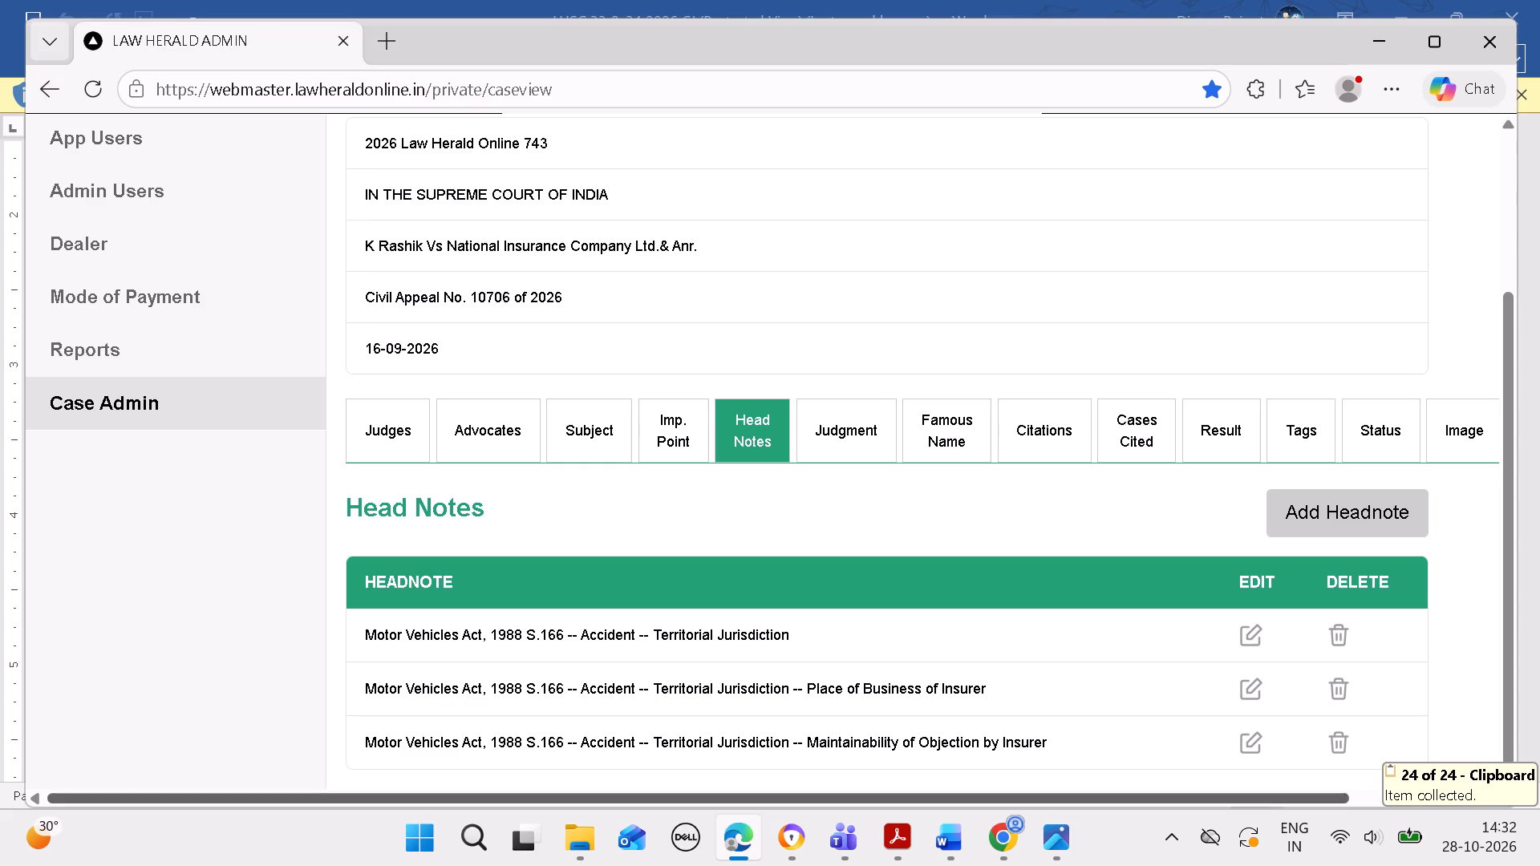
pyautogui.scroll(-3, 1232, 504)
pyautogui.click(1302, 508)
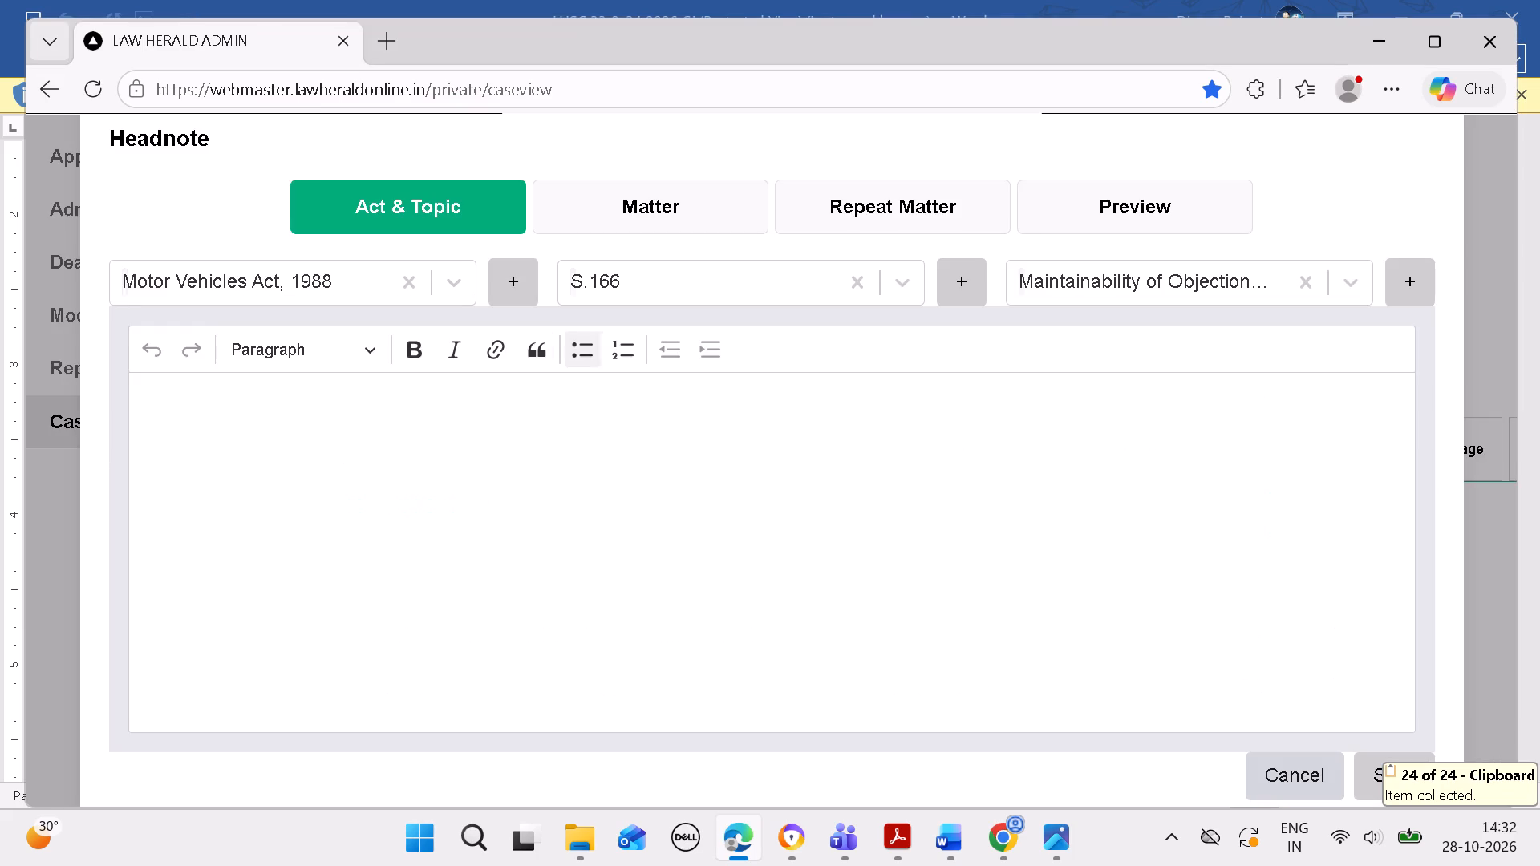
pyautogui.click(407, 282)
pyautogui.hotkey('ctrl', 'v')
pyautogui.click(426, 339)
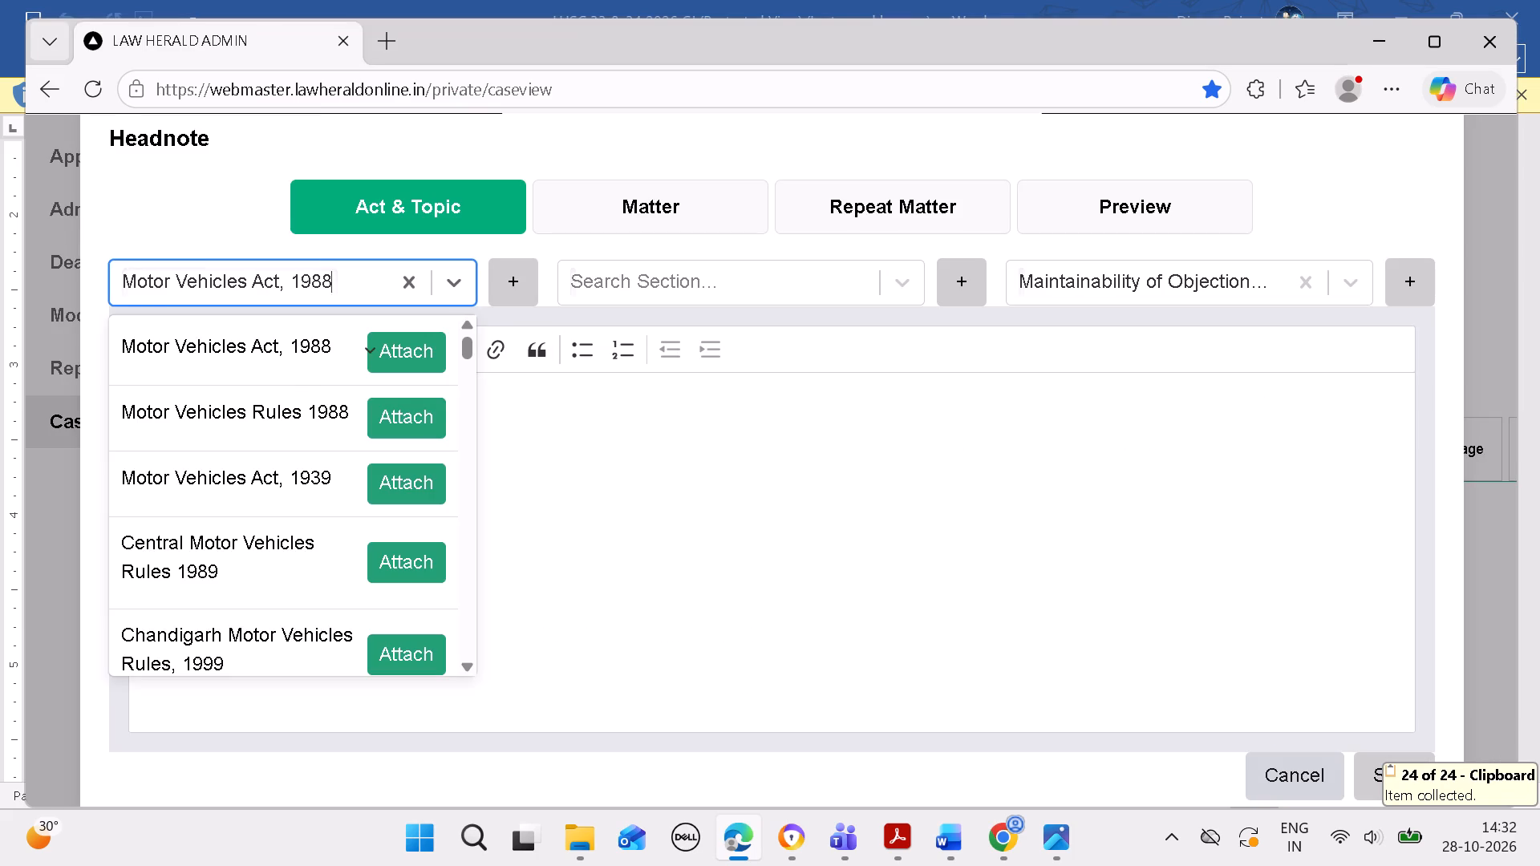
pyautogui.click(772, 431)
pyautogui.press('space')
# Copy "S.166" from headnote (D) in Word and attach it as the new headnote's section in Edge.
pyautogui.click(954, 836)
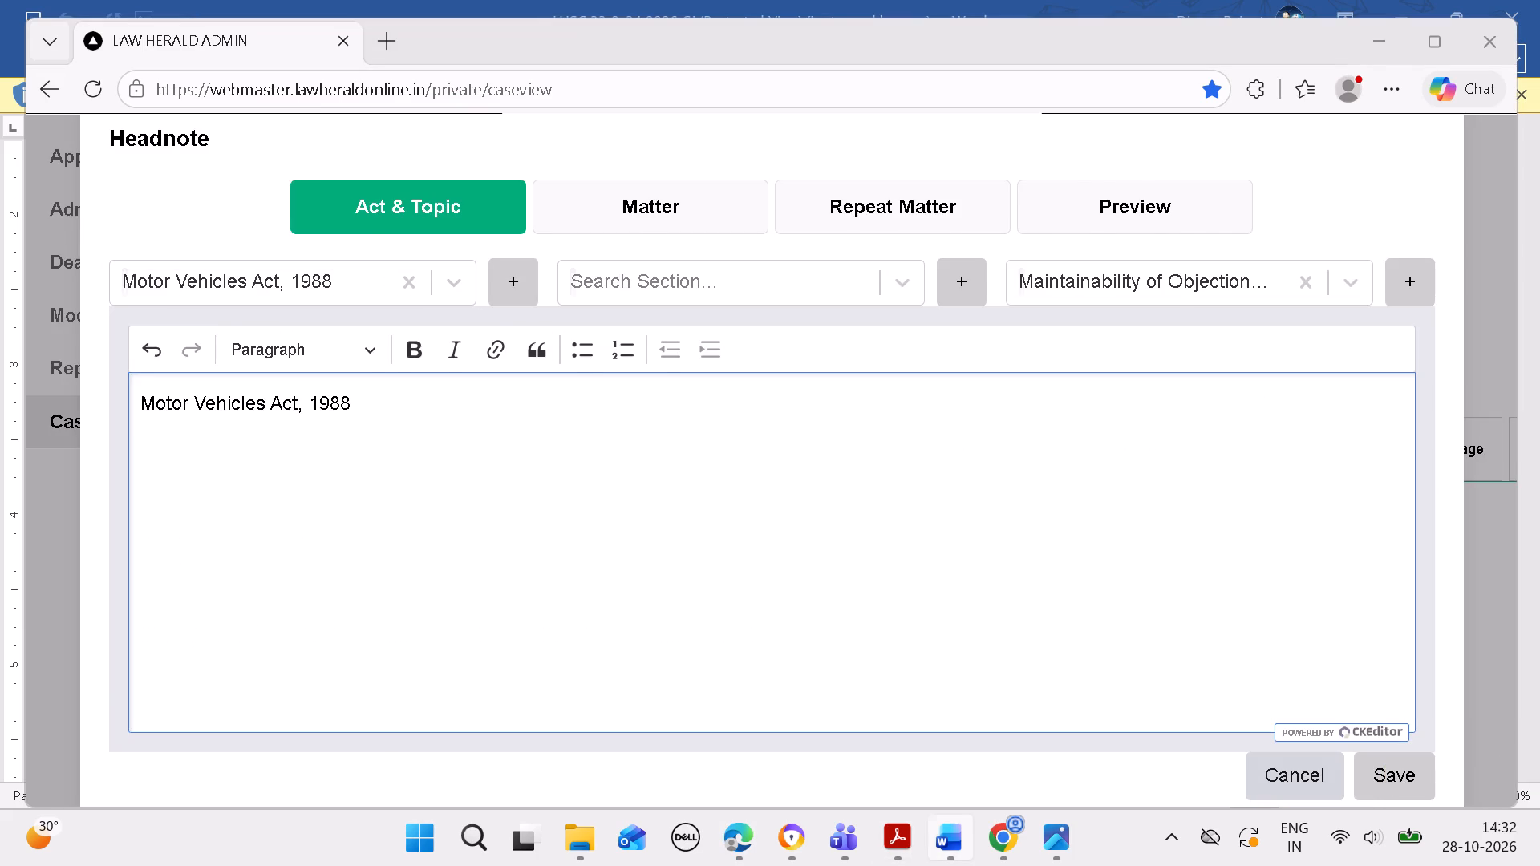
pyautogui.click(960, 833)
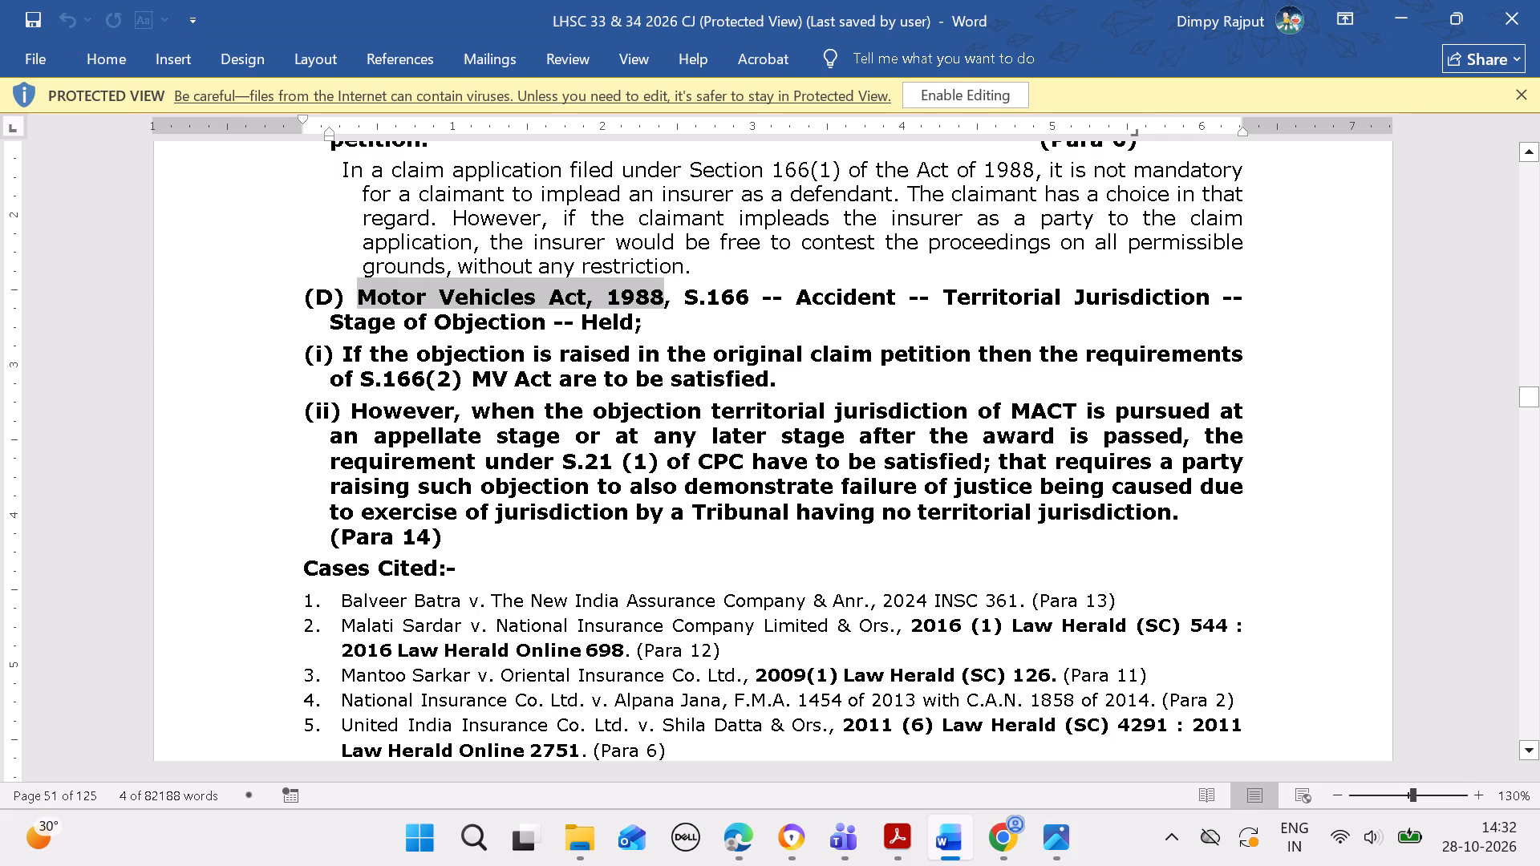
pyautogui.moveTo(684, 295); pyautogui.dragTo(740, 312)
pyautogui.click(764, 324)
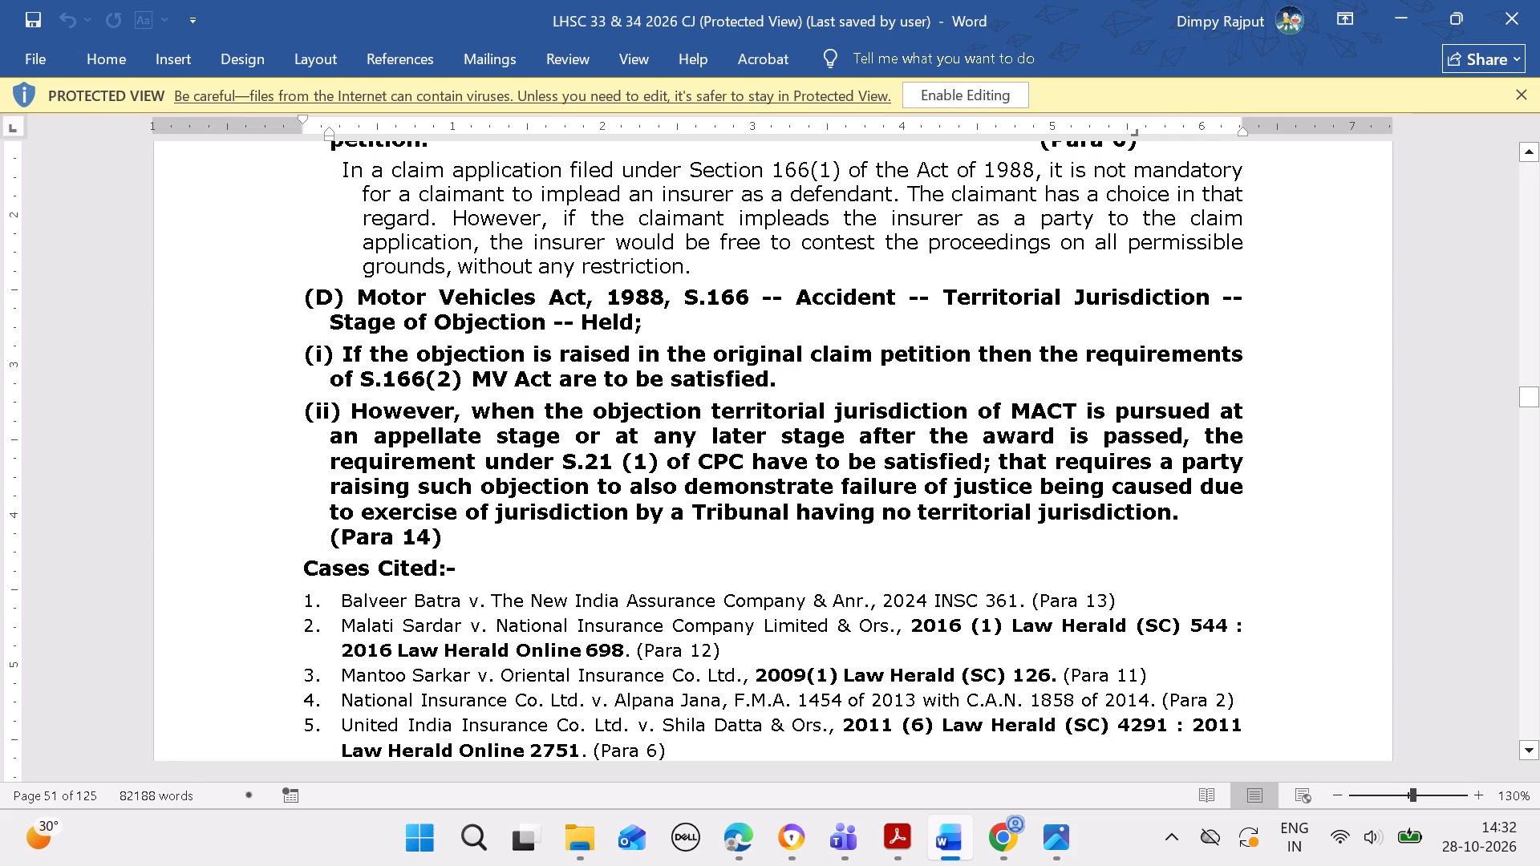
pyautogui.moveTo(684, 292); pyautogui.dragTo(725, 295)
pyautogui.hotkey('ctrl', 'c')
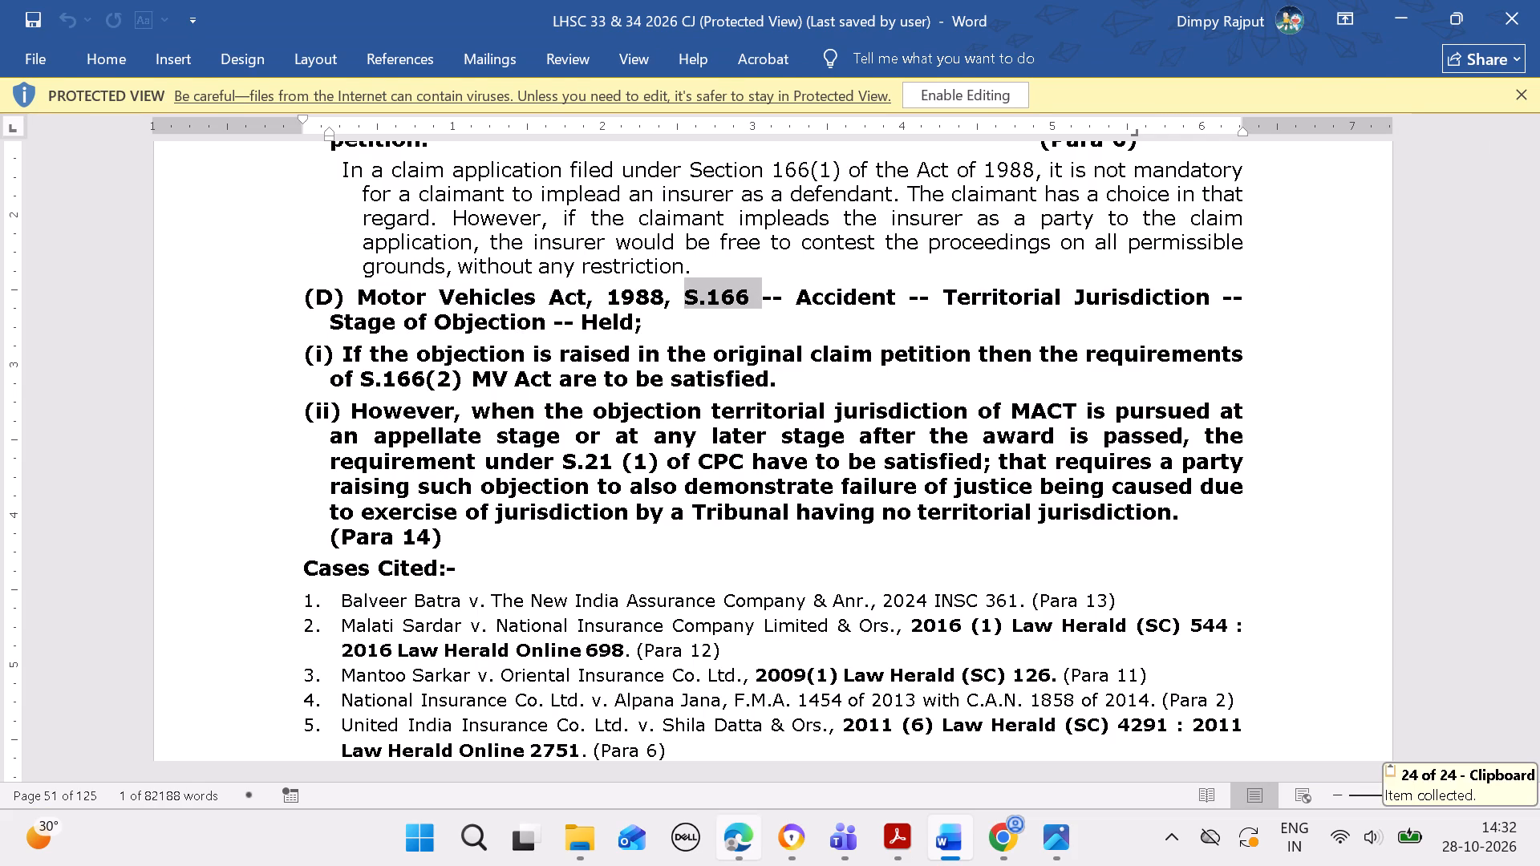
pyautogui.click(740, 831)
pyautogui.click(764, 280)
pyautogui.hotkey('ctrl', 'v')
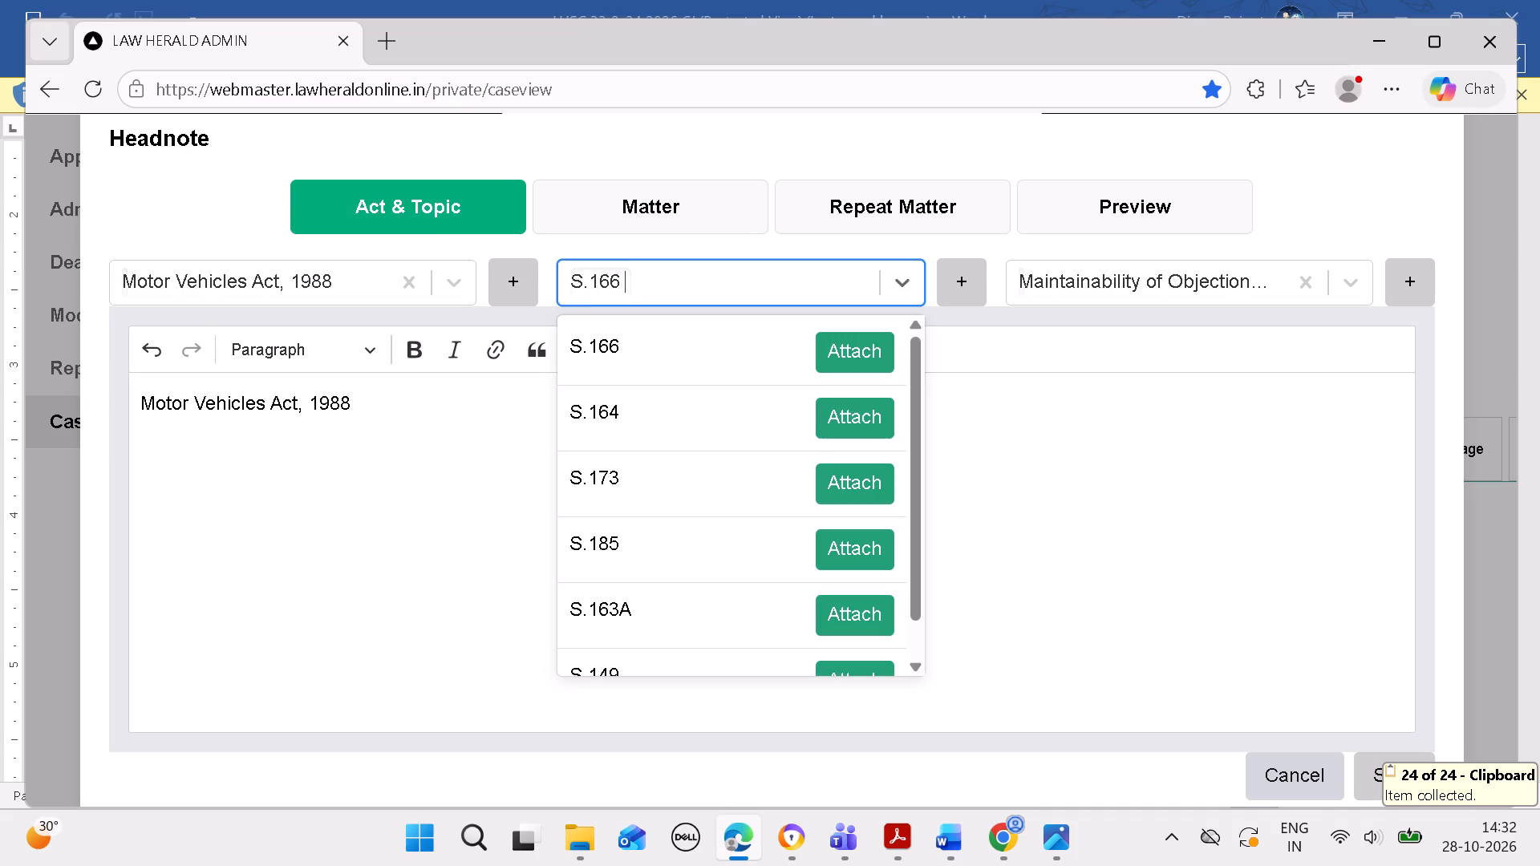
pyautogui.click(853, 346)
pyautogui.click(346, 478)
pyautogui.press('space')
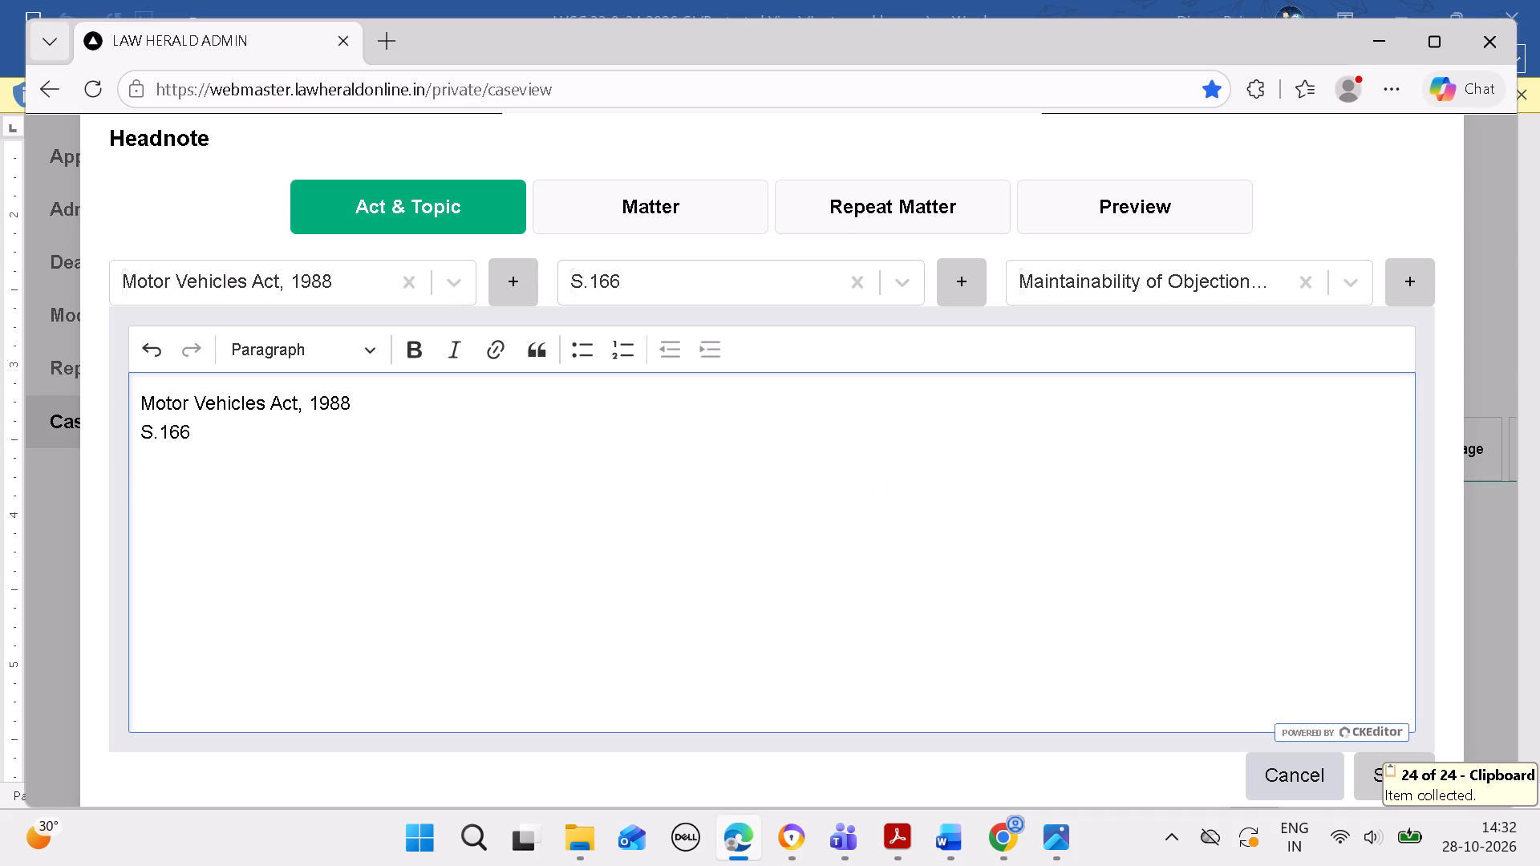
# Copy "Accident -- Territorial Jurisdiction" from headnote (D) in Word and attach it as the new headnote's topic in Edge.
pyautogui.click(958, 832)
pyautogui.moveTo(796, 301); pyautogui.dragTo(802, 296)
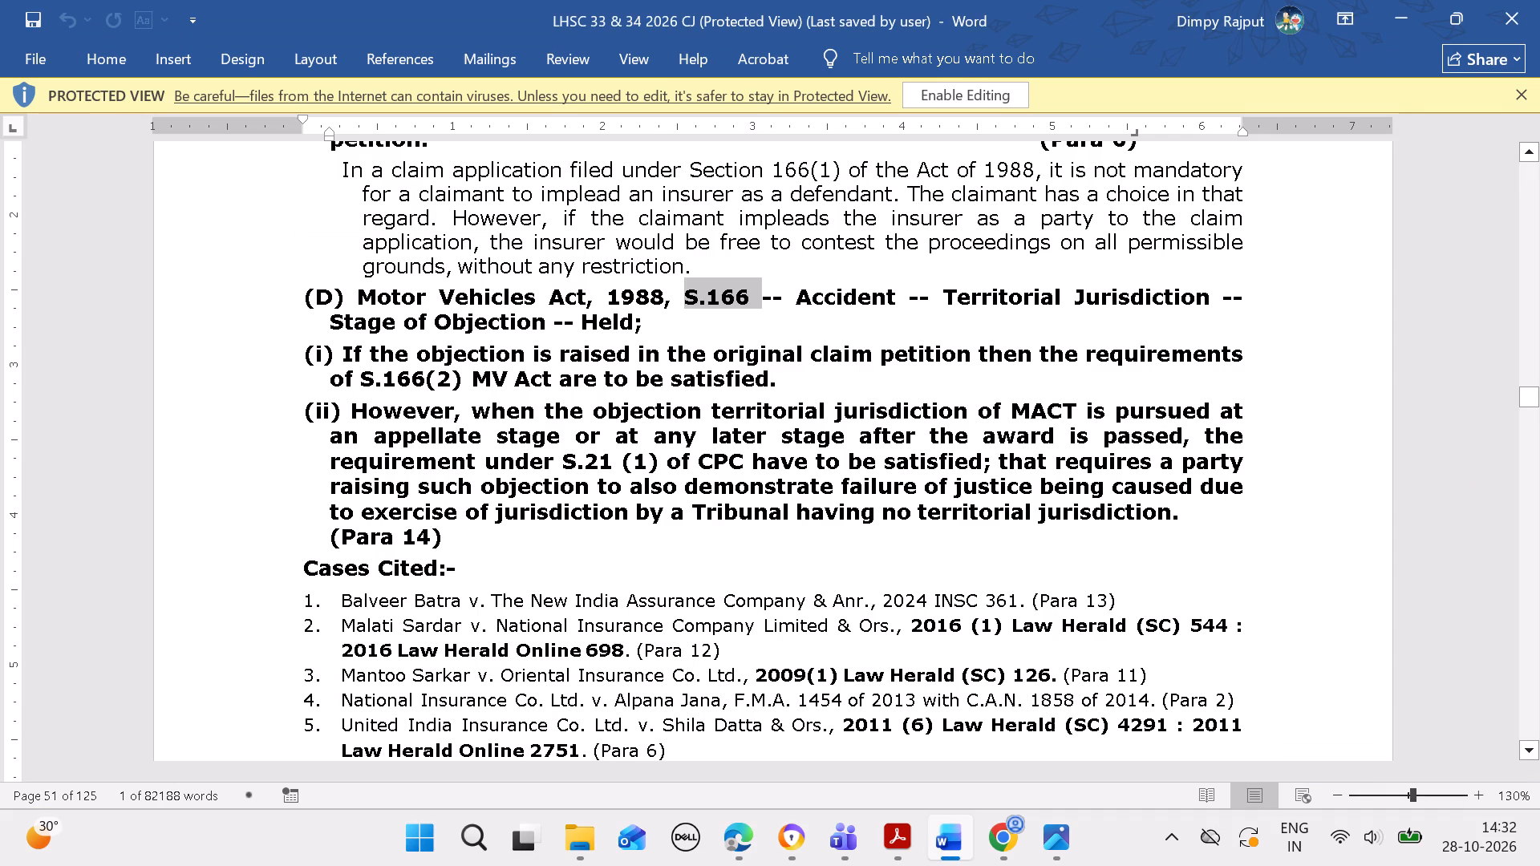
pyautogui.moveTo(802, 296); pyautogui.dragTo(1115, 294)
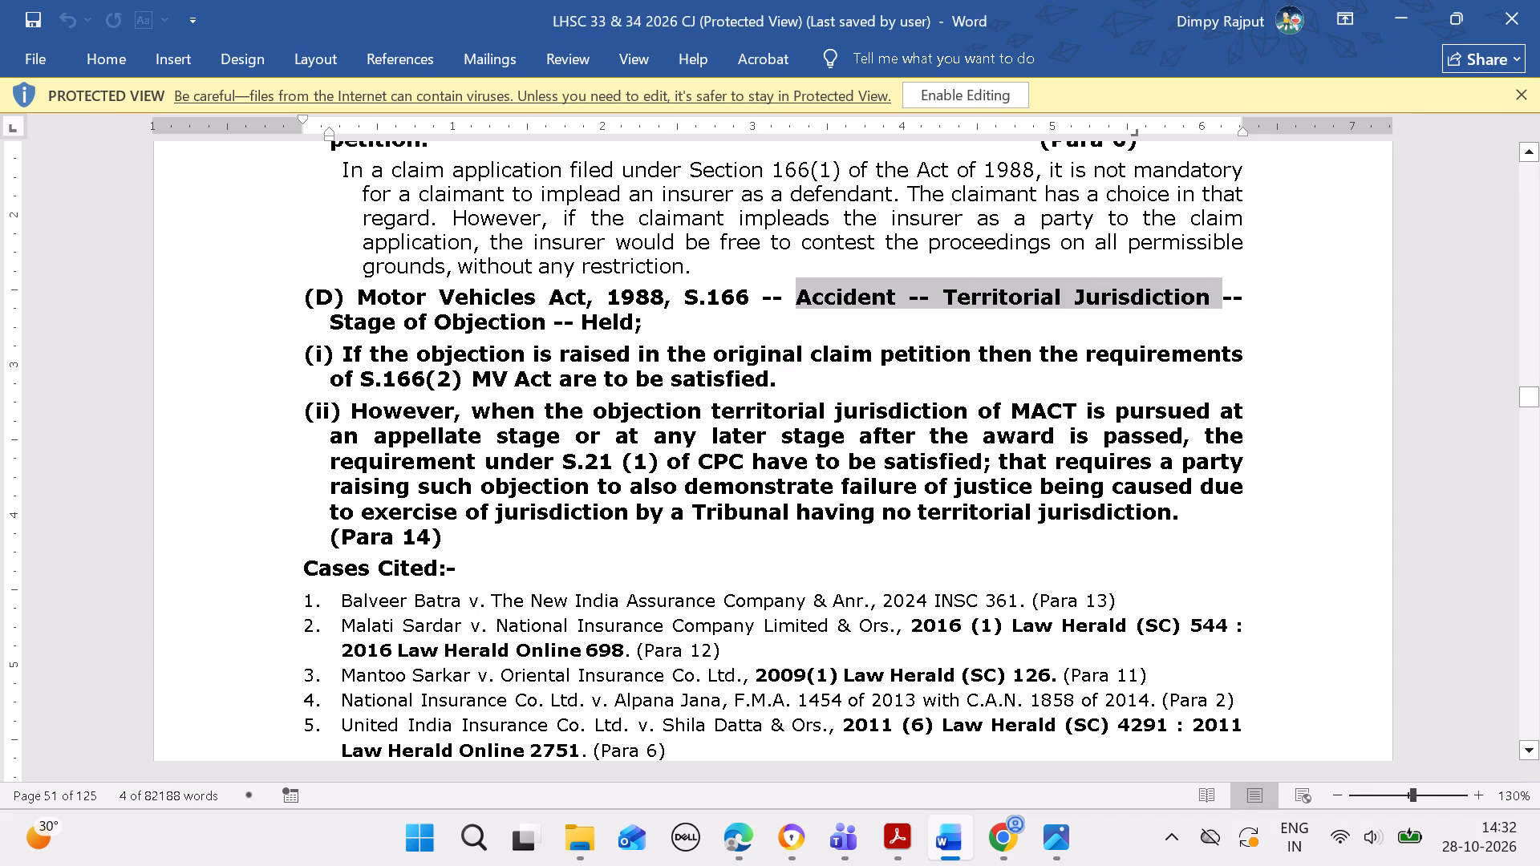
pyautogui.hotkey('ctrl', 'c')
pyautogui.click(744, 827)
pyautogui.click(1211, 273)
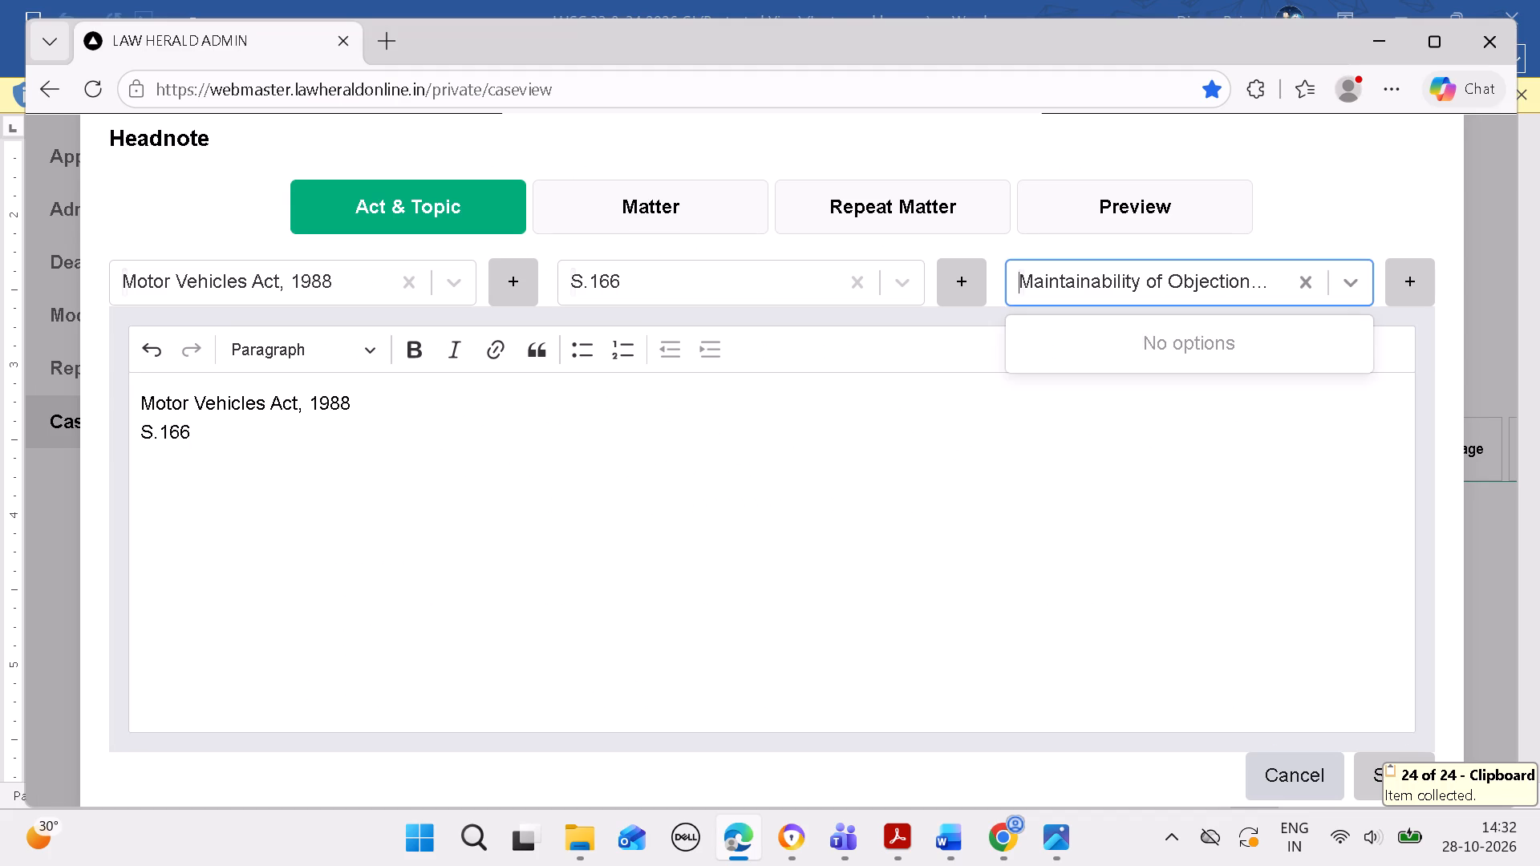
pyautogui.hotkey('ctrl', 'v')
pyautogui.click(1316, 358)
pyautogui.click(857, 511)
pyautogui.press('space')
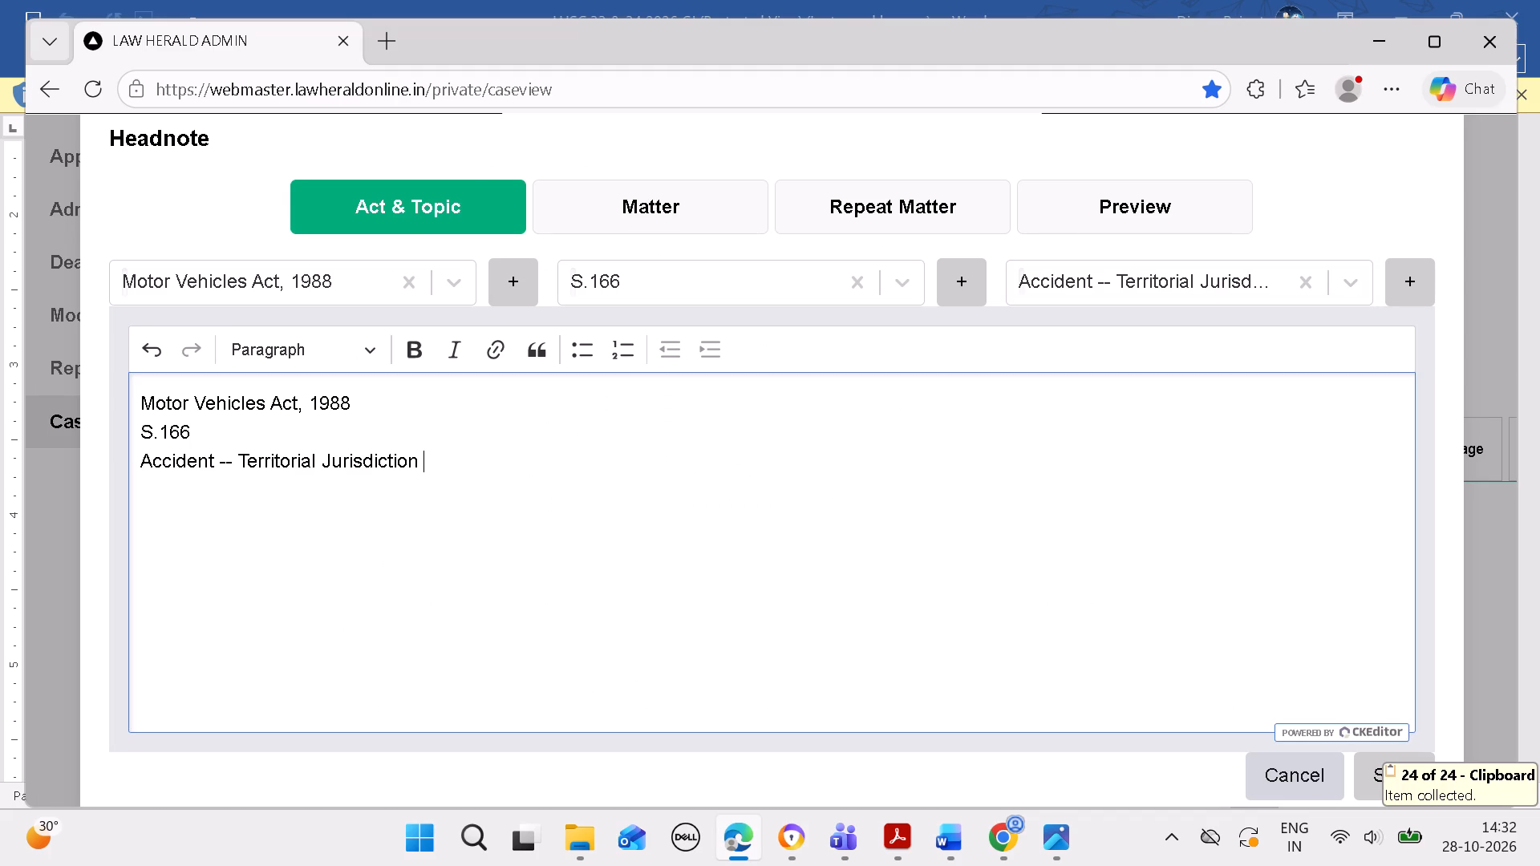
# Copy "Stage of Objection" from headnote (D) in Word and attach it as a further topic of the new headnote in Edge.
pyautogui.click(945, 826)
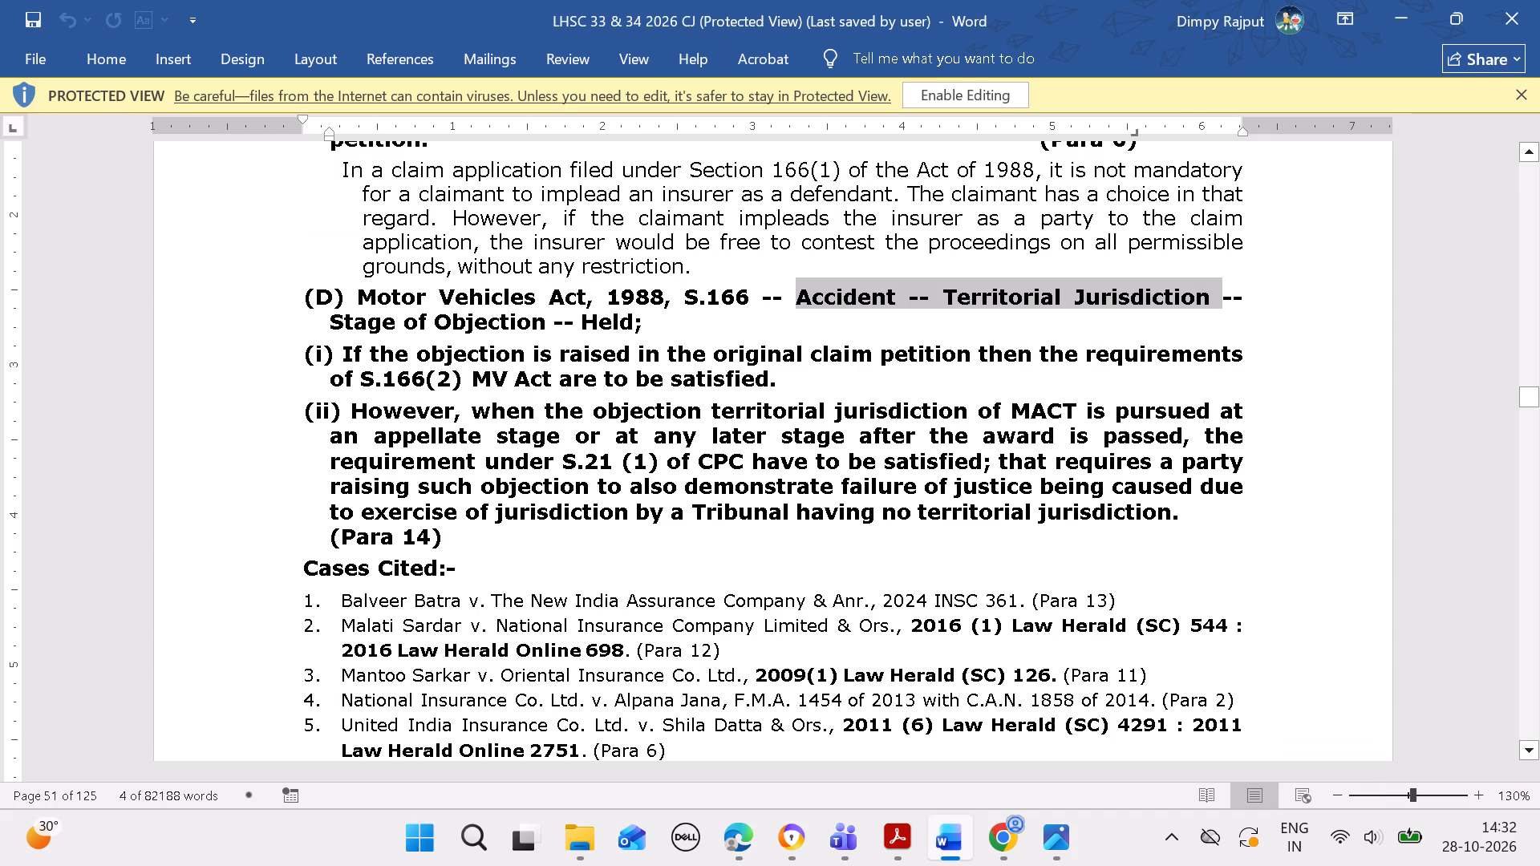
pyautogui.moveTo(334, 319); pyautogui.dragTo(509, 318)
pyautogui.hotkey('ctrl', 'c')
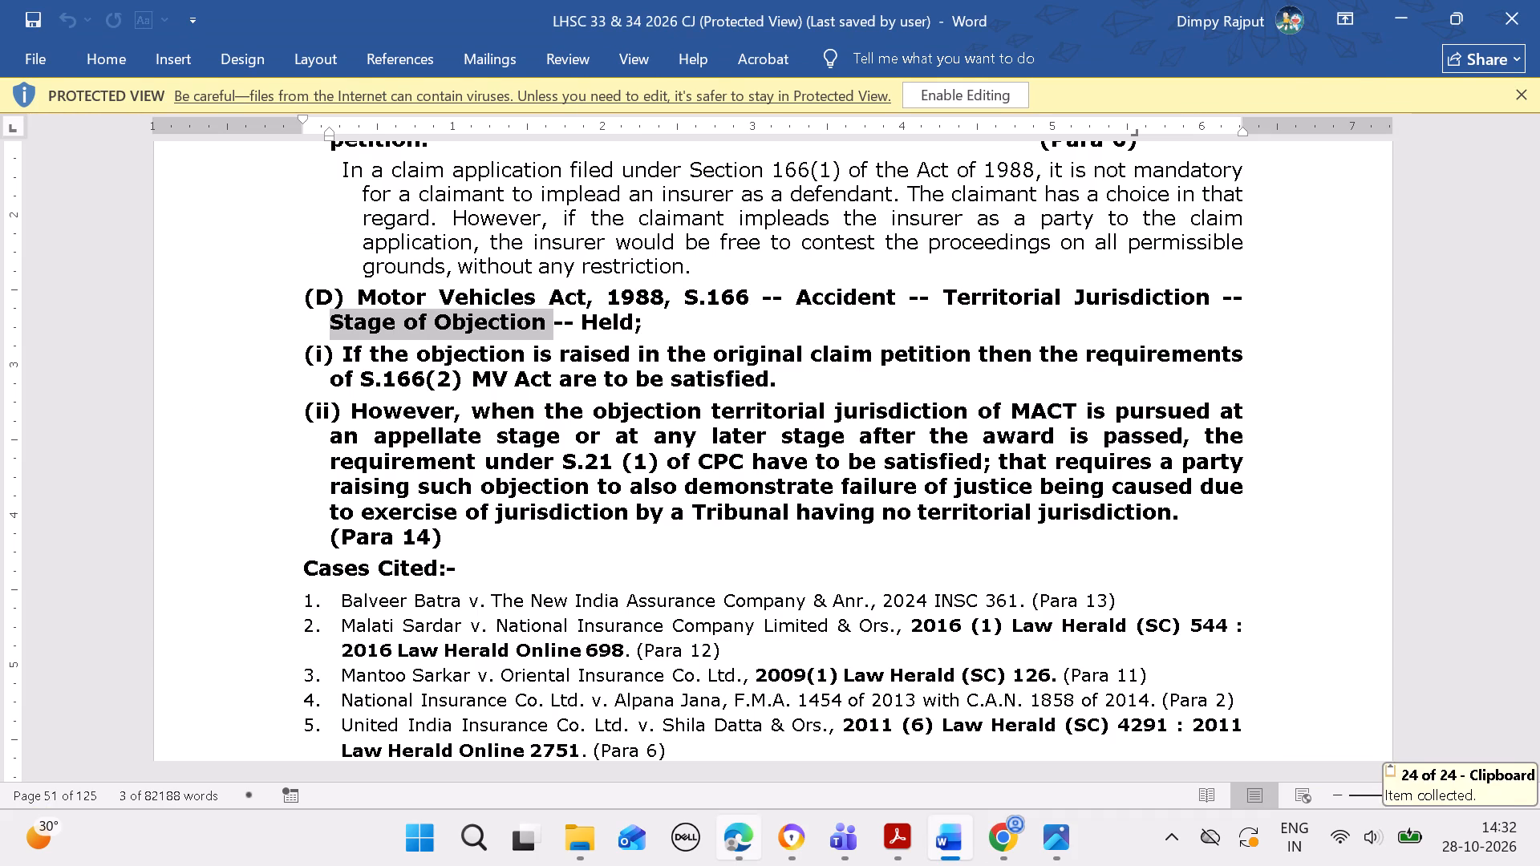
pyautogui.click(752, 822)
pyautogui.click(1112, 281)
pyautogui.hotkey('ctrl', 'v')
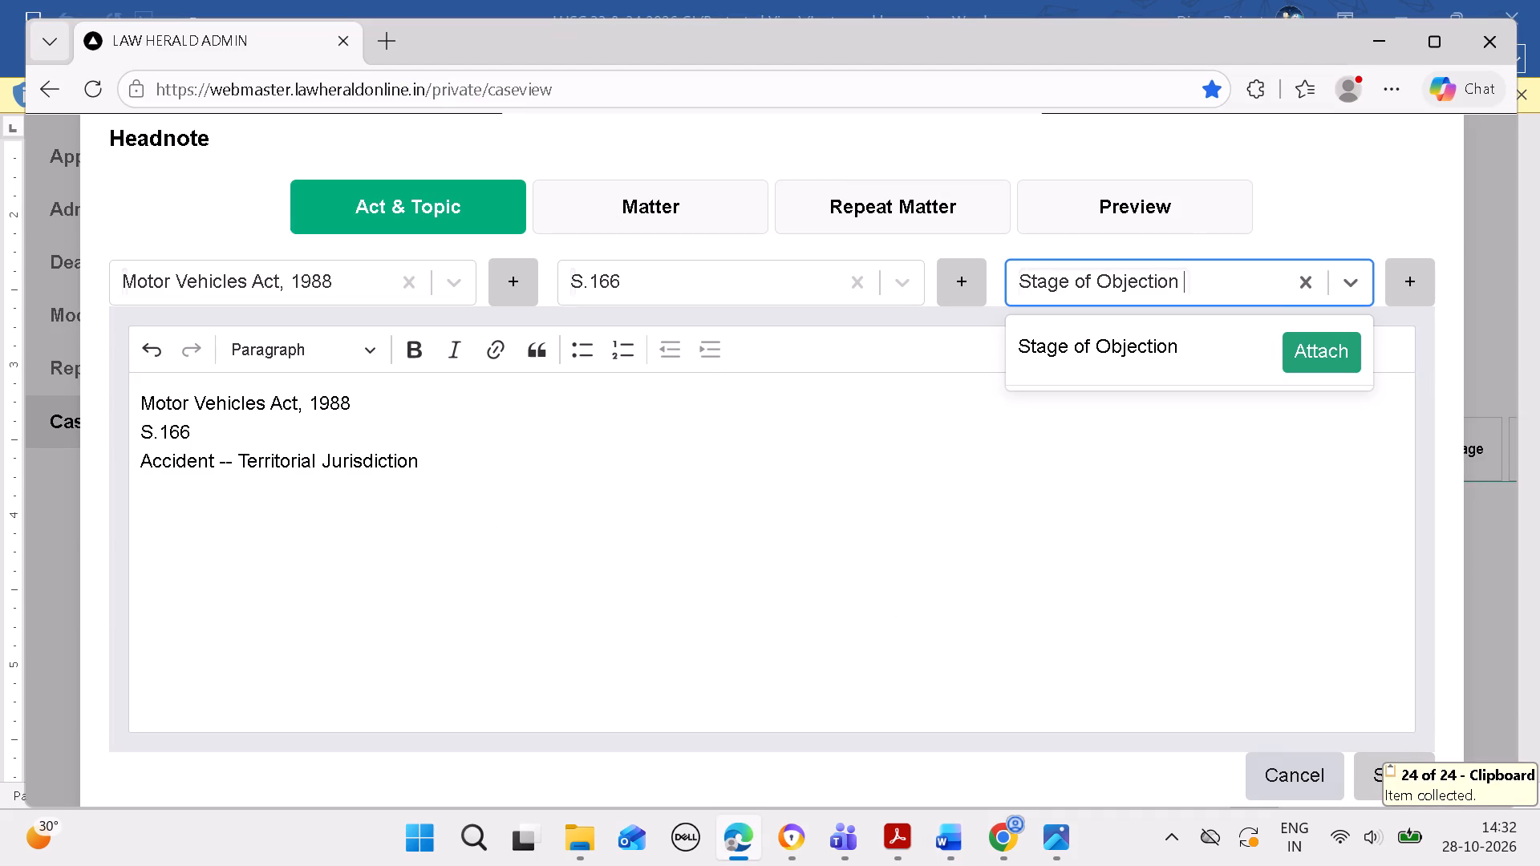
pyautogui.click(1306, 351)
pyautogui.click(884, 497)
pyautogui.press('space')
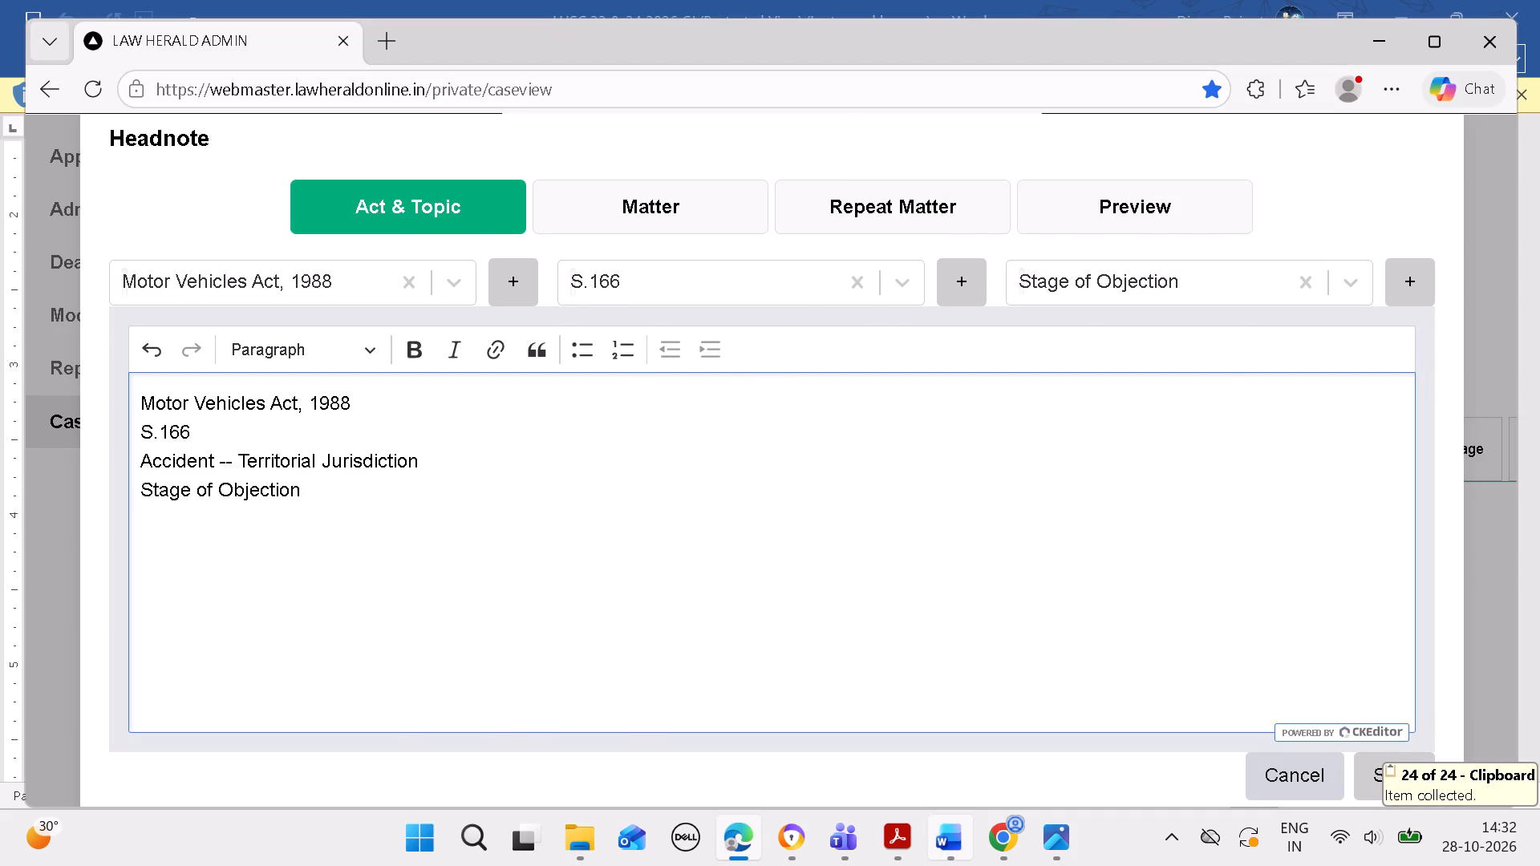
# Copy headnote (D)'s text from "Held;" through "(Para 14)" in Word and paste it as the new headnote's matter in Edge.
pyautogui.click(947, 836)
pyautogui.moveTo(587, 314); pyautogui.dragTo(612, 327)
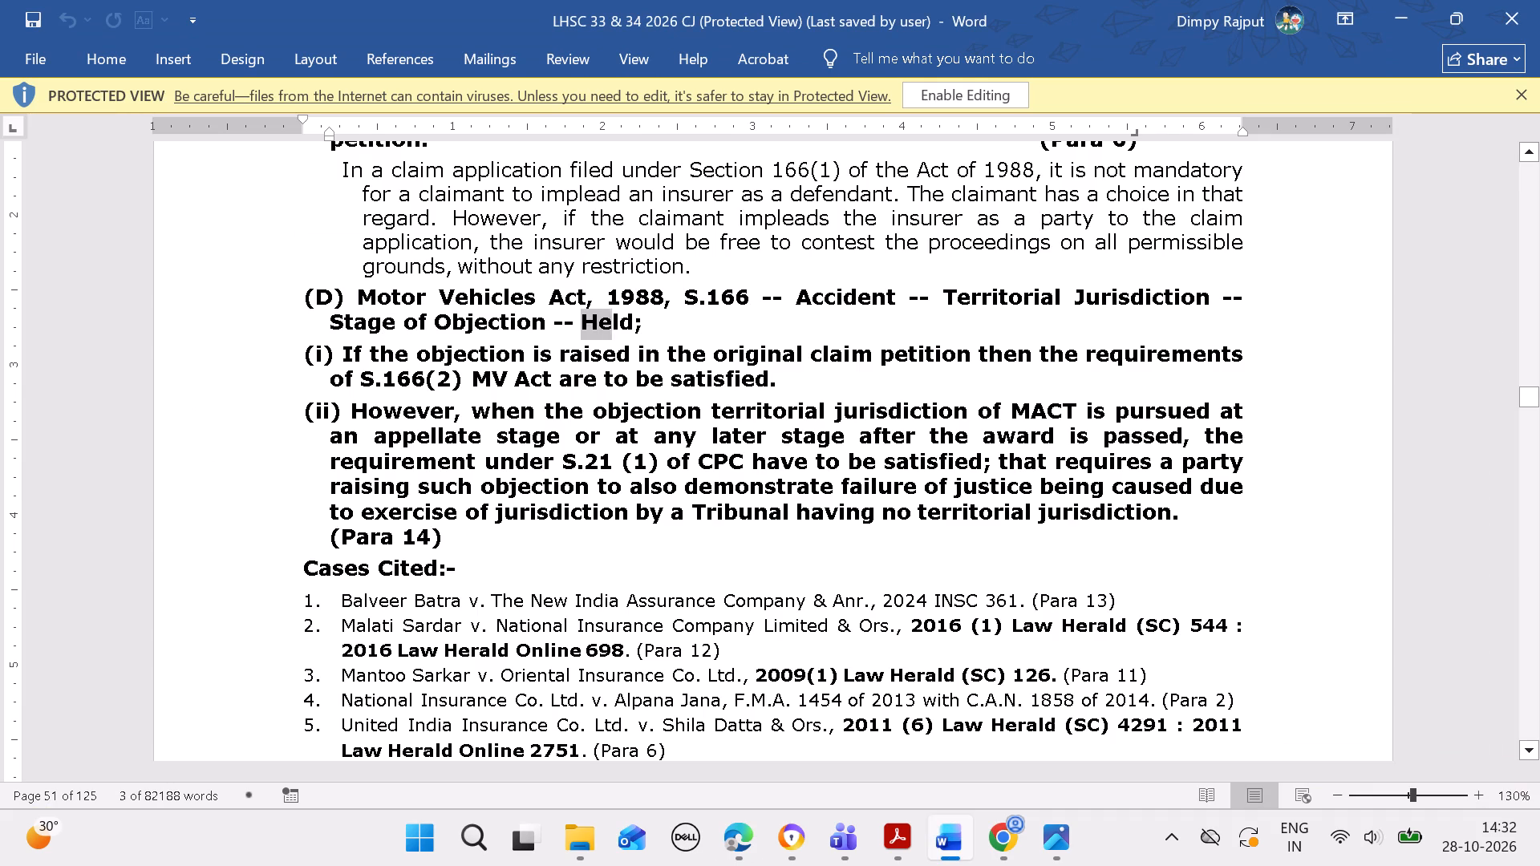
pyautogui.moveTo(612, 327); pyautogui.dragTo(679, 518)
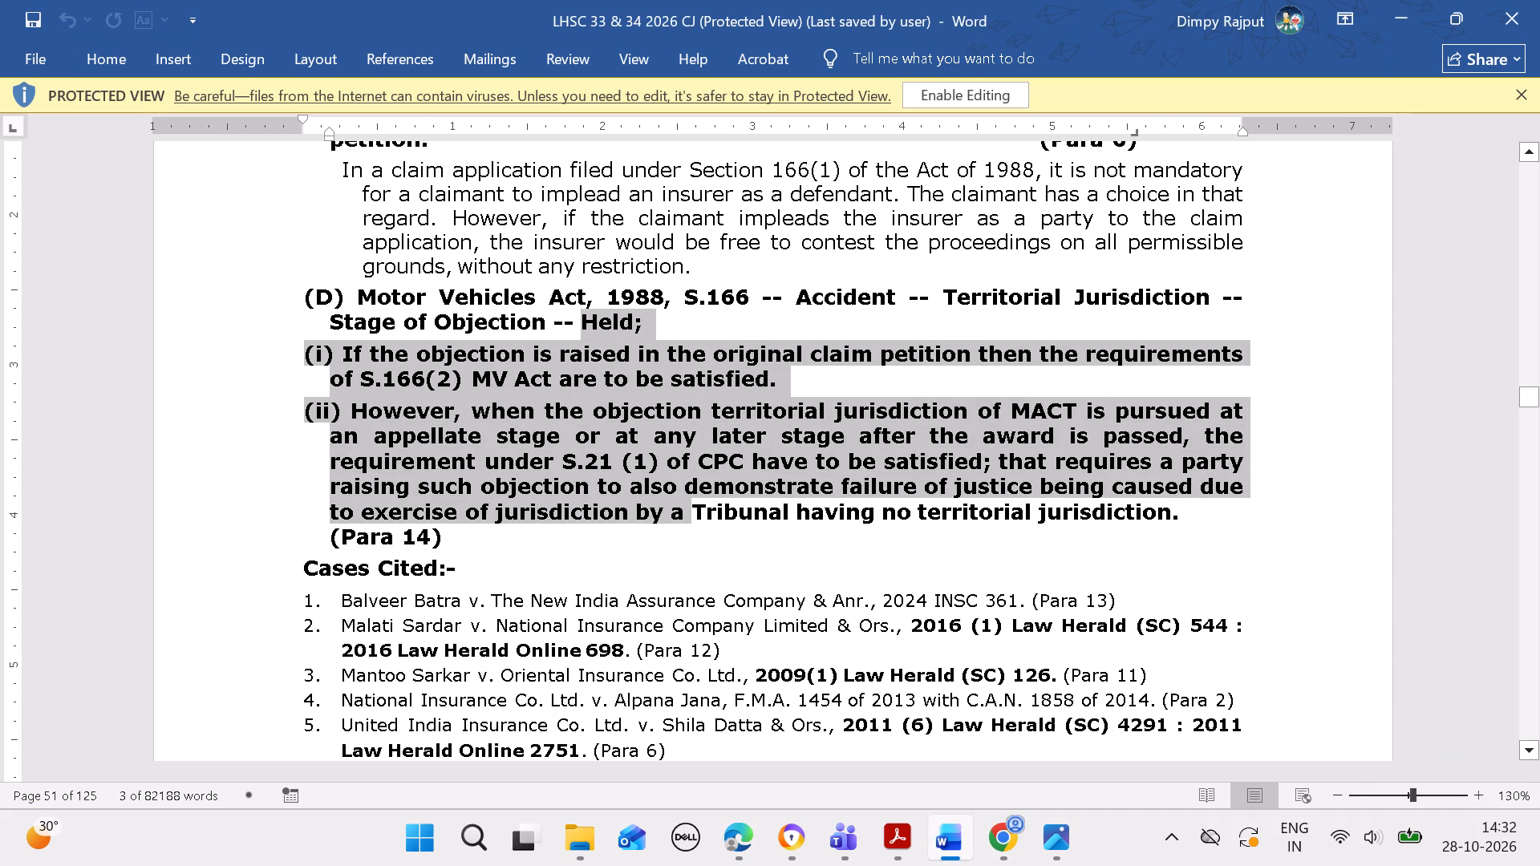
pyautogui.click(659, 395)
pyautogui.moveTo(580, 310); pyautogui.dragTo(608, 352)
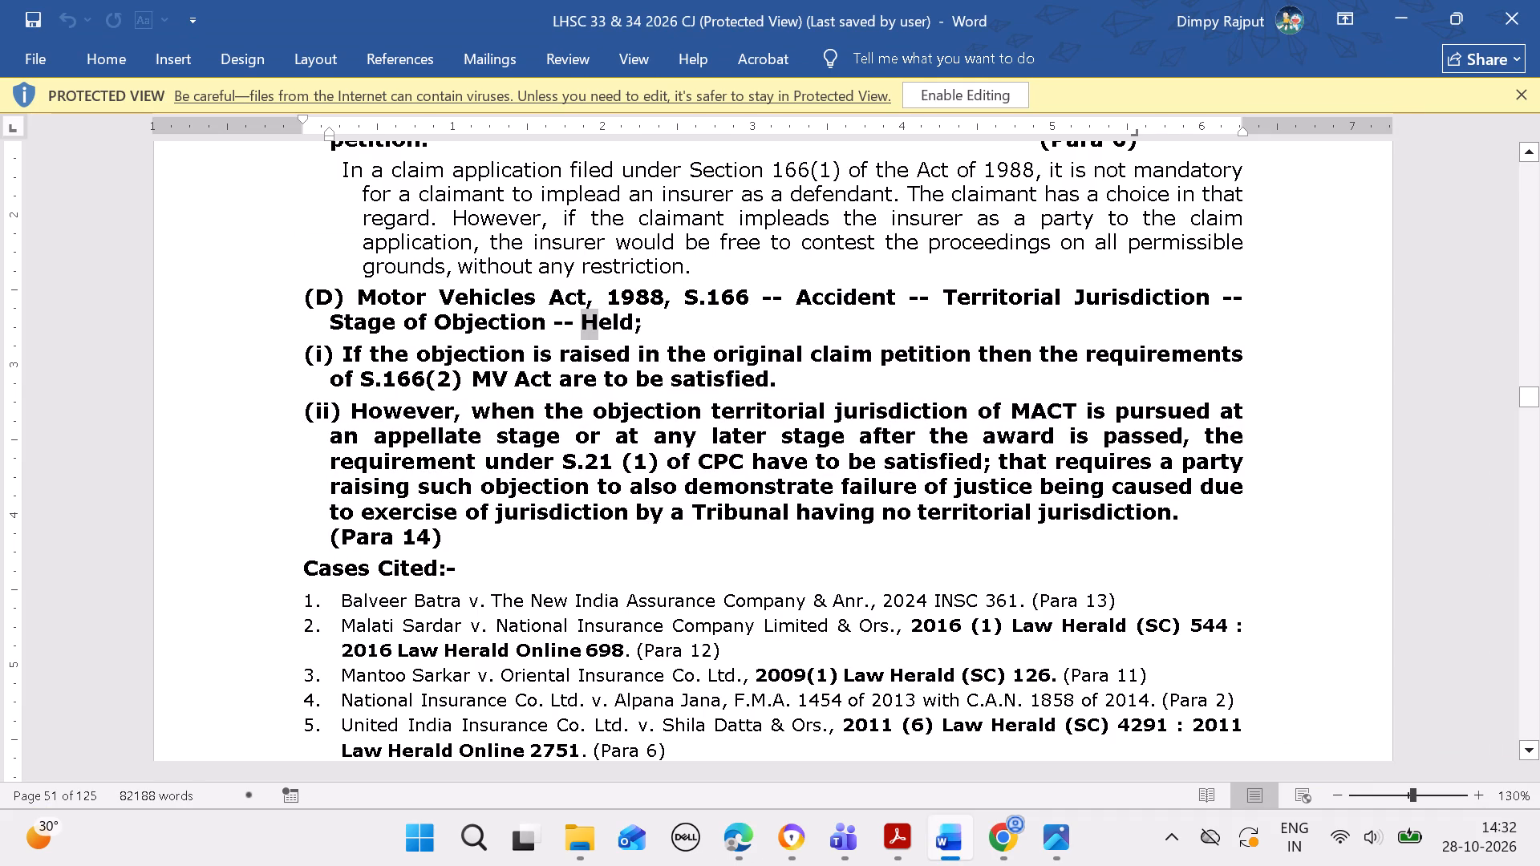
pyautogui.moveTo(608, 352); pyautogui.dragTo(636, 531)
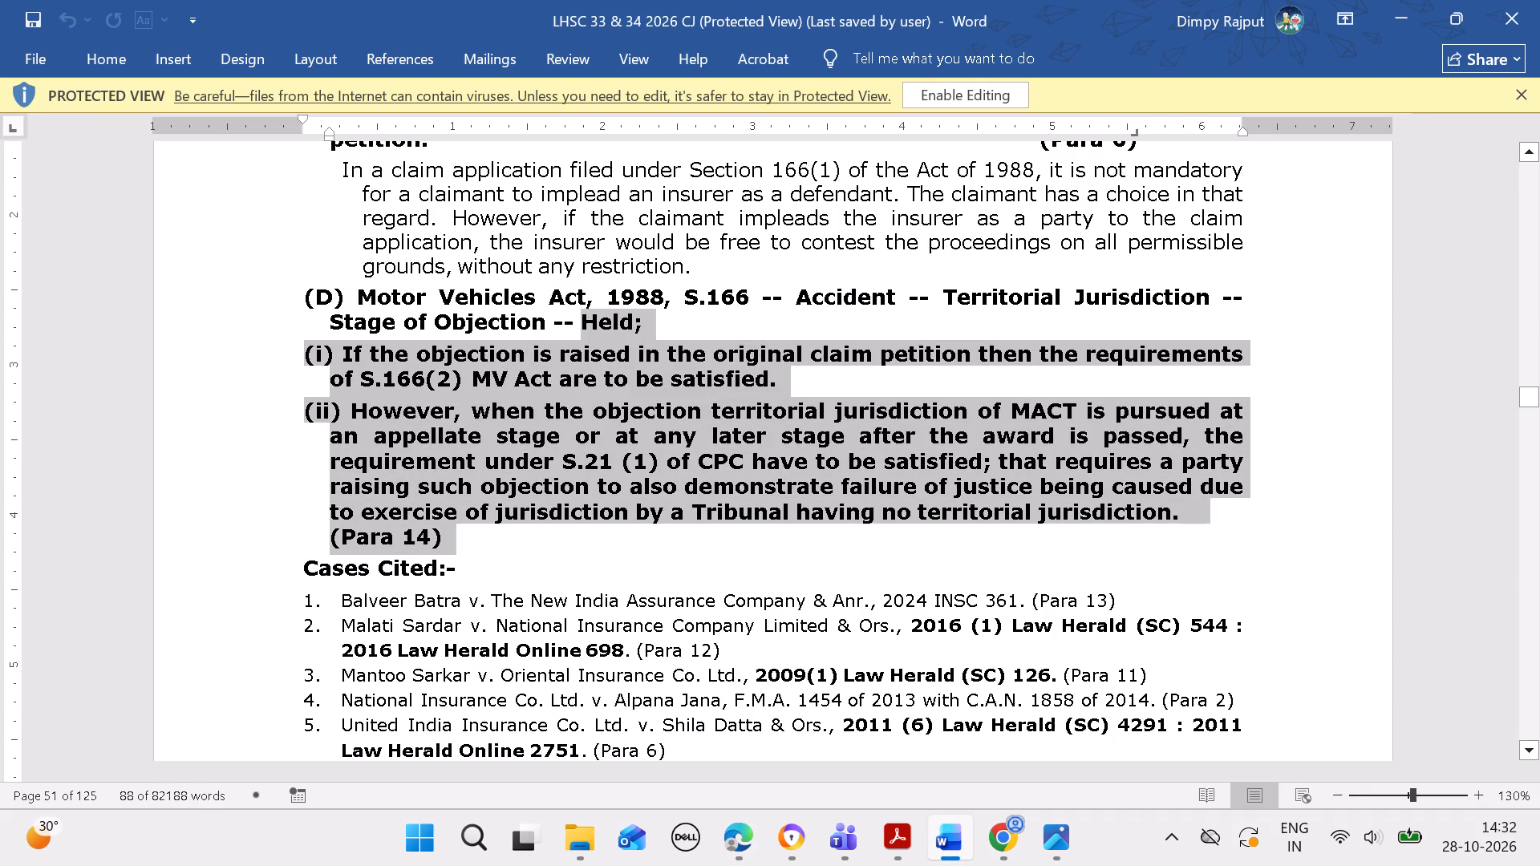
pyautogui.hotkey('ctrl', 'c')
pyautogui.click(749, 839)
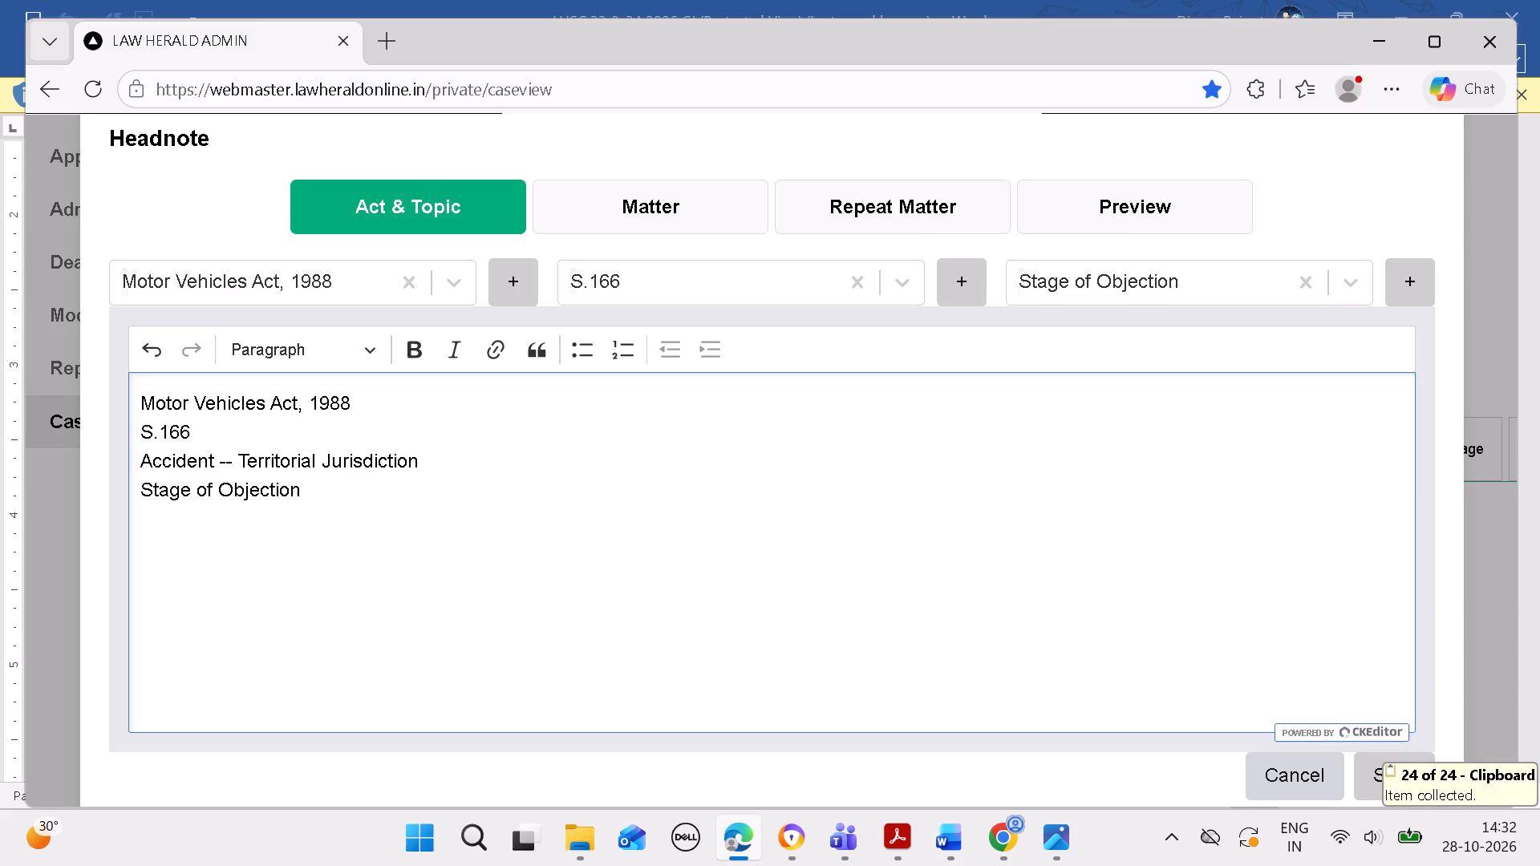
pyautogui.click(703, 201)
pyautogui.click(736, 412)
pyautogui.hotkey('ctrl', 'v')
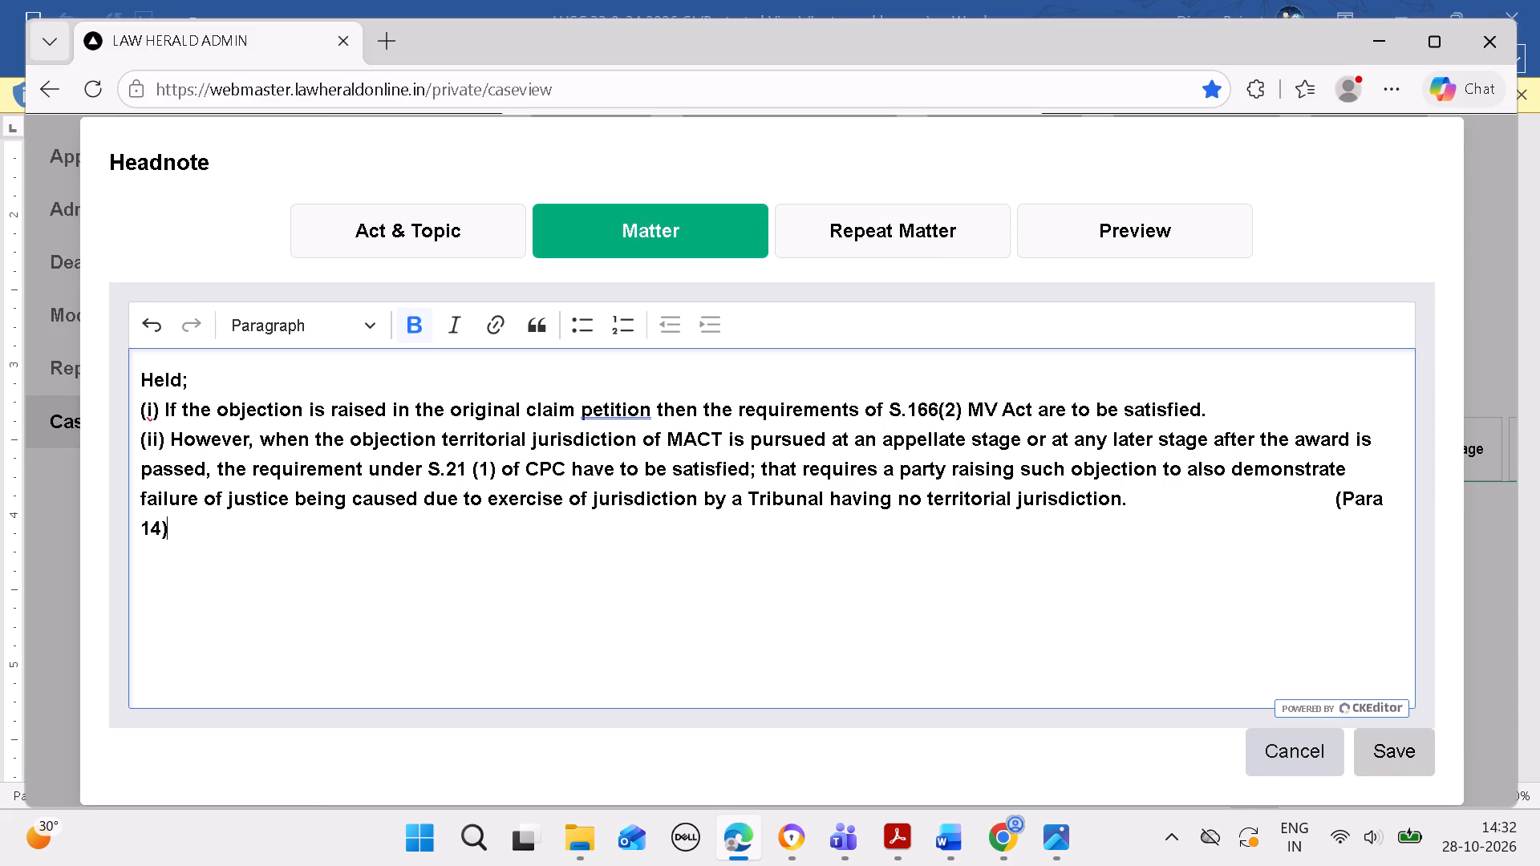
# Remove the bold formatting from the whole pasted matter text.
pyautogui.hotkey('ctrl', 'a')
pyautogui.hotkey('ctrl', 'b')
pyautogui.click(1094, 565)
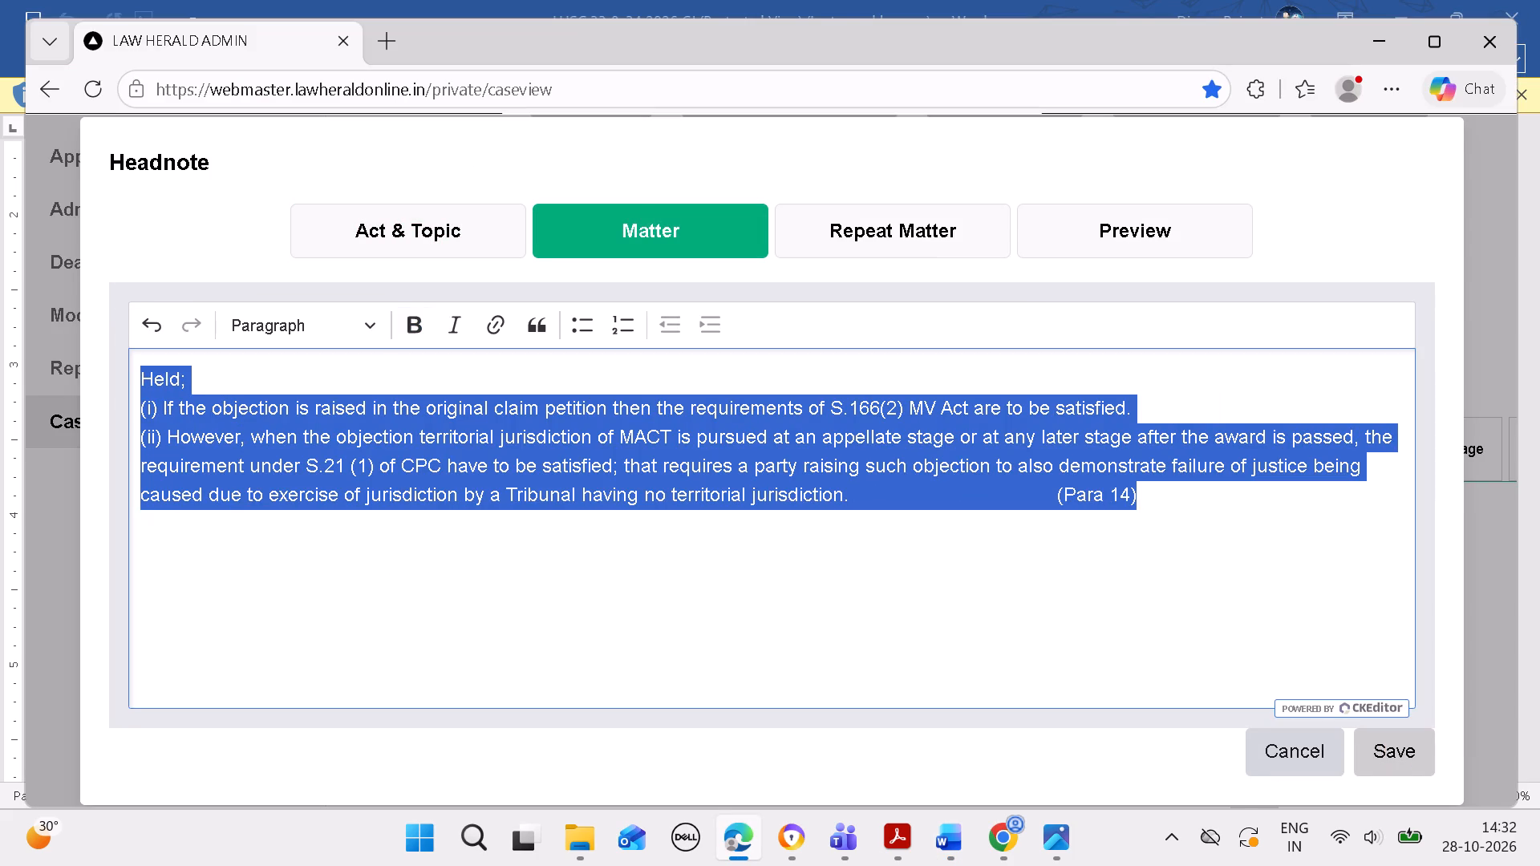
pyautogui.click(1095, 561)
pyautogui.doubleClick(1164, 548)
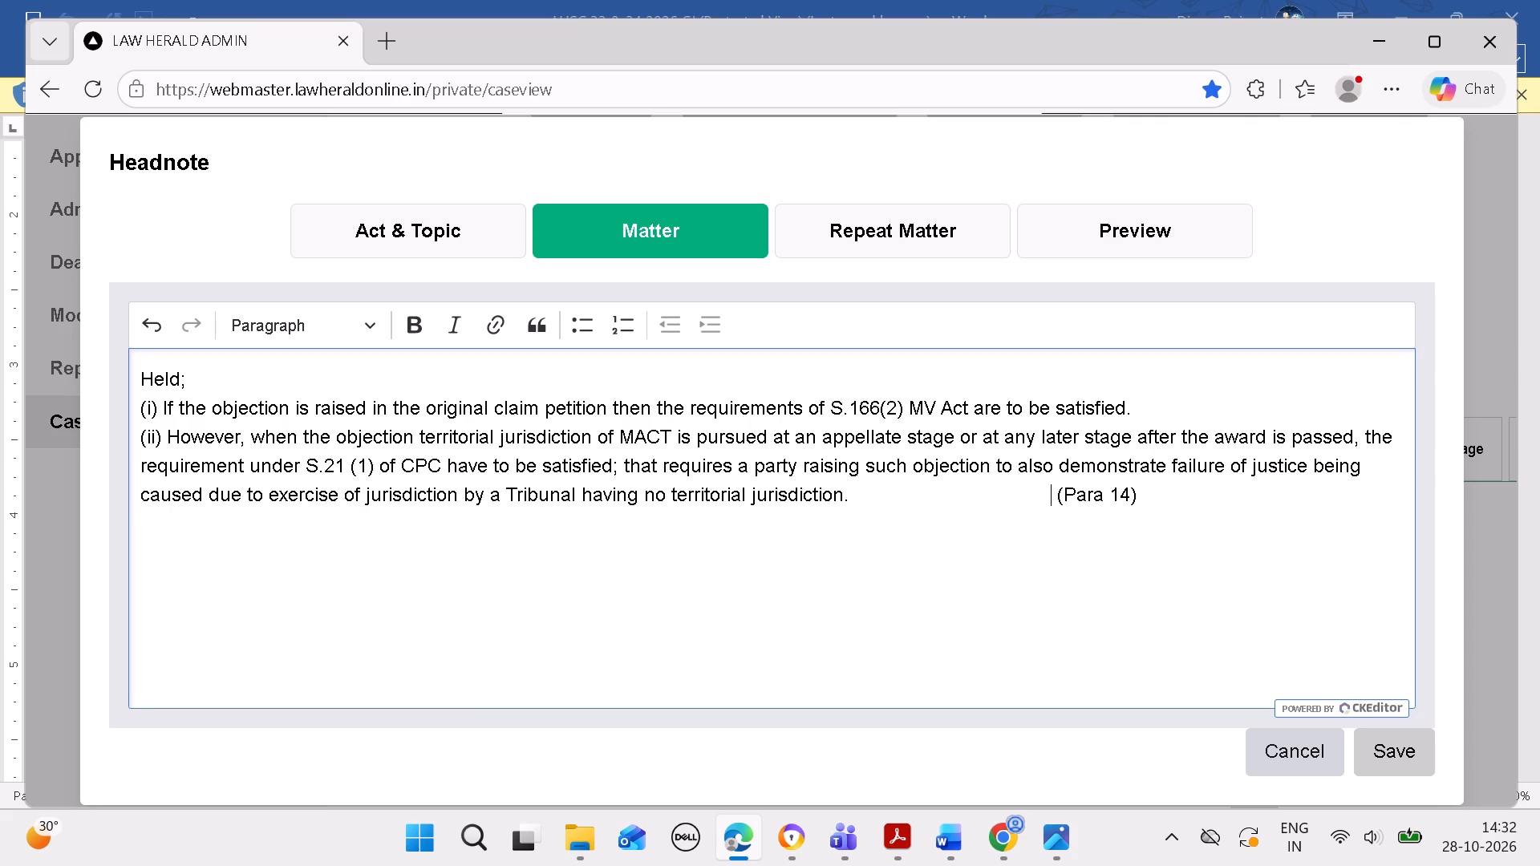
# Reduce the wide gap before "(Para 14)" in the matter text to a single space.
pyautogui.click(1054, 504)
pyautogui.click(1058, 508)
pyautogui.press('BackSpace')
pyautogui.press('BackSpace')
pyautogui.press('BackSpace')
pyautogui.press('BackSpace')
pyautogui.press('BackSpace')
pyautogui.press('BackSpace')
pyautogui.press('BackSpace')
pyautogui.press('BackSpace')
pyautogui.press('BackSpace')
pyautogui.press('BackSpace')
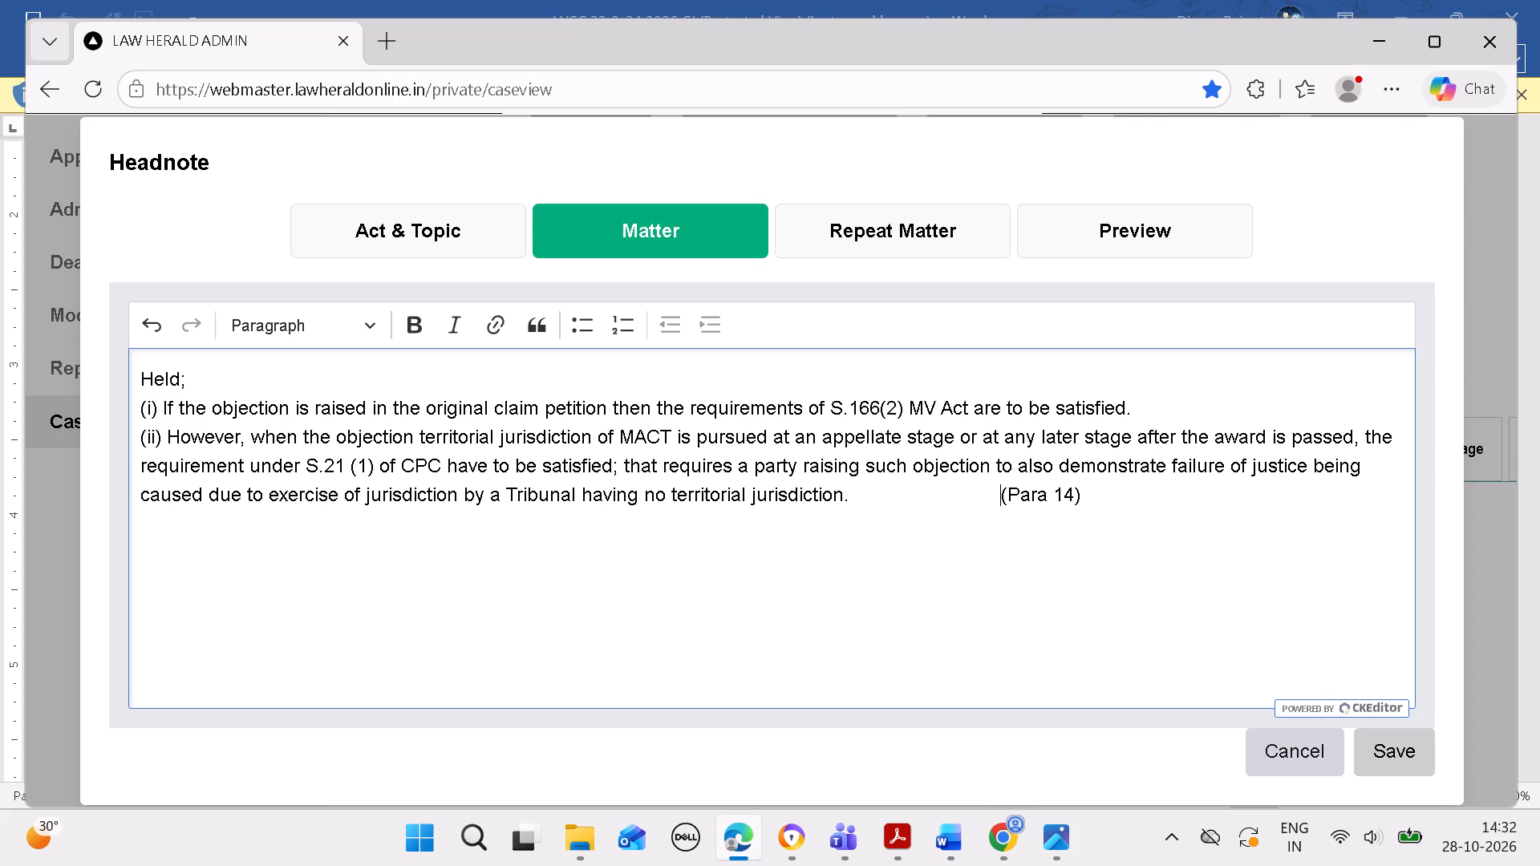
pyautogui.press('BackSpace')
pyautogui.press('BackSpace')
pyautogui.press('BackSpace')
pyautogui.press('BackSpace')
pyautogui.press('BackSpace')
pyautogui.press('BackSpace')
pyautogui.press('BackSpace')
pyautogui.press('BackSpace')
pyautogui.press('BackSpace')
pyautogui.press('BackSpace')
pyautogui.press('BackSpace')
pyautogui.press('BackSpace')
pyautogui.press('BackSpace')
pyautogui.press('BackSpace')
pyautogui.press('BackSpace')
pyautogui.press('BackSpace')
pyautogui.press('BackSpace')
pyautogui.press('BackSpace')
pyautogui.press('BackSpace')
pyautogui.press('BackSpace')
pyautogui.press('BackSpace')
pyautogui.press('BackSpace')
pyautogui.press('BackSpace')
pyautogui.press('BackSpace')
pyautogui.press('BackSpace')
pyautogui.press('BackSpace')
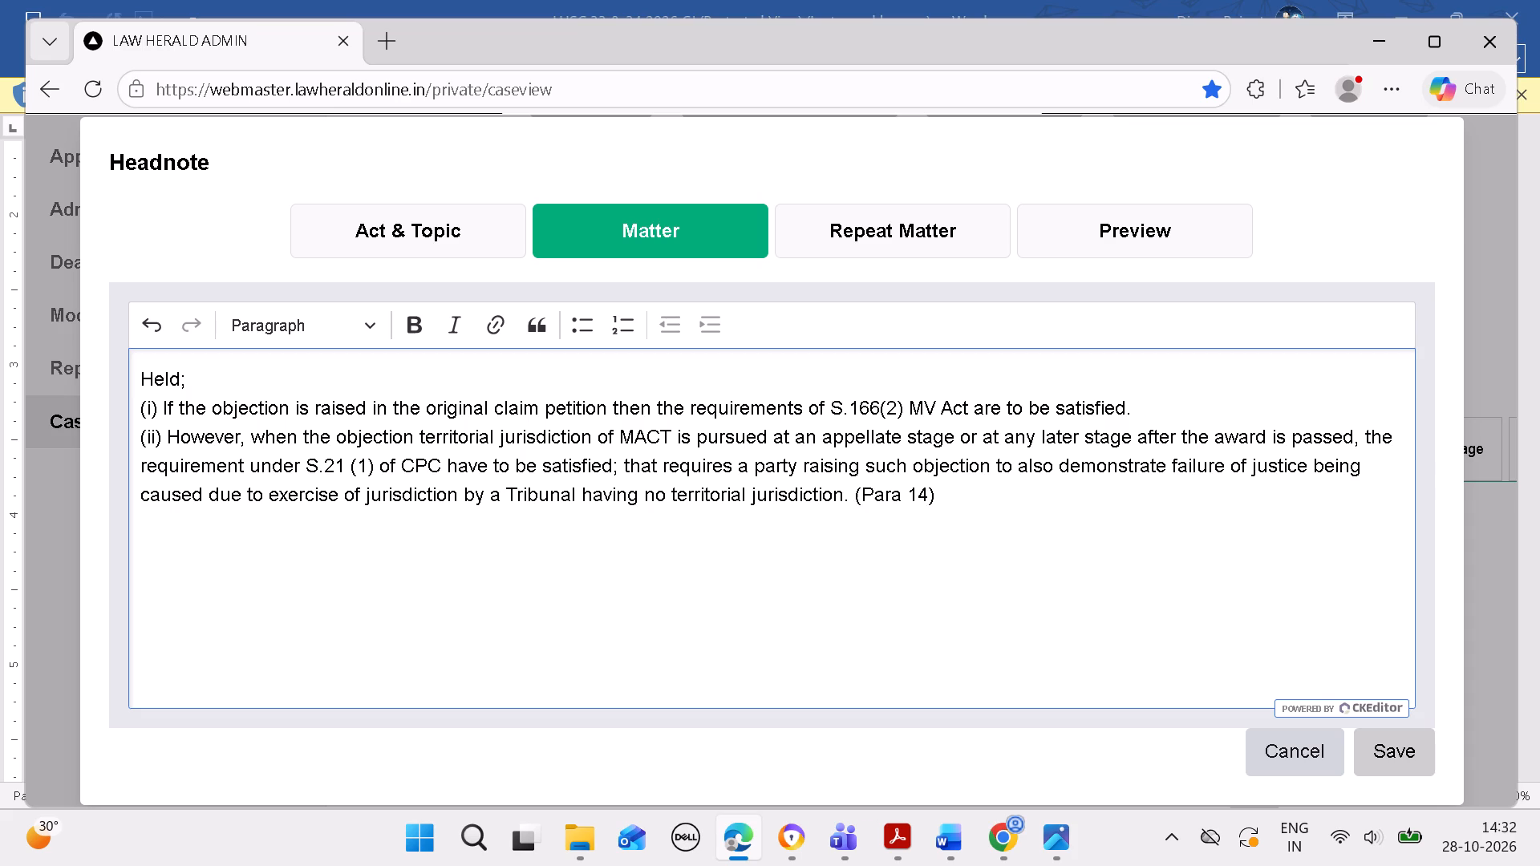
pyautogui.press('BackSpace')
pyautogui.press('space')
# Join the act and topic lines into "Motor Vehicles Act, 1988 S.166 -- Accident -- Territorial Jurisdiction -- Stage of Objection".
pyautogui.click(377, 228)
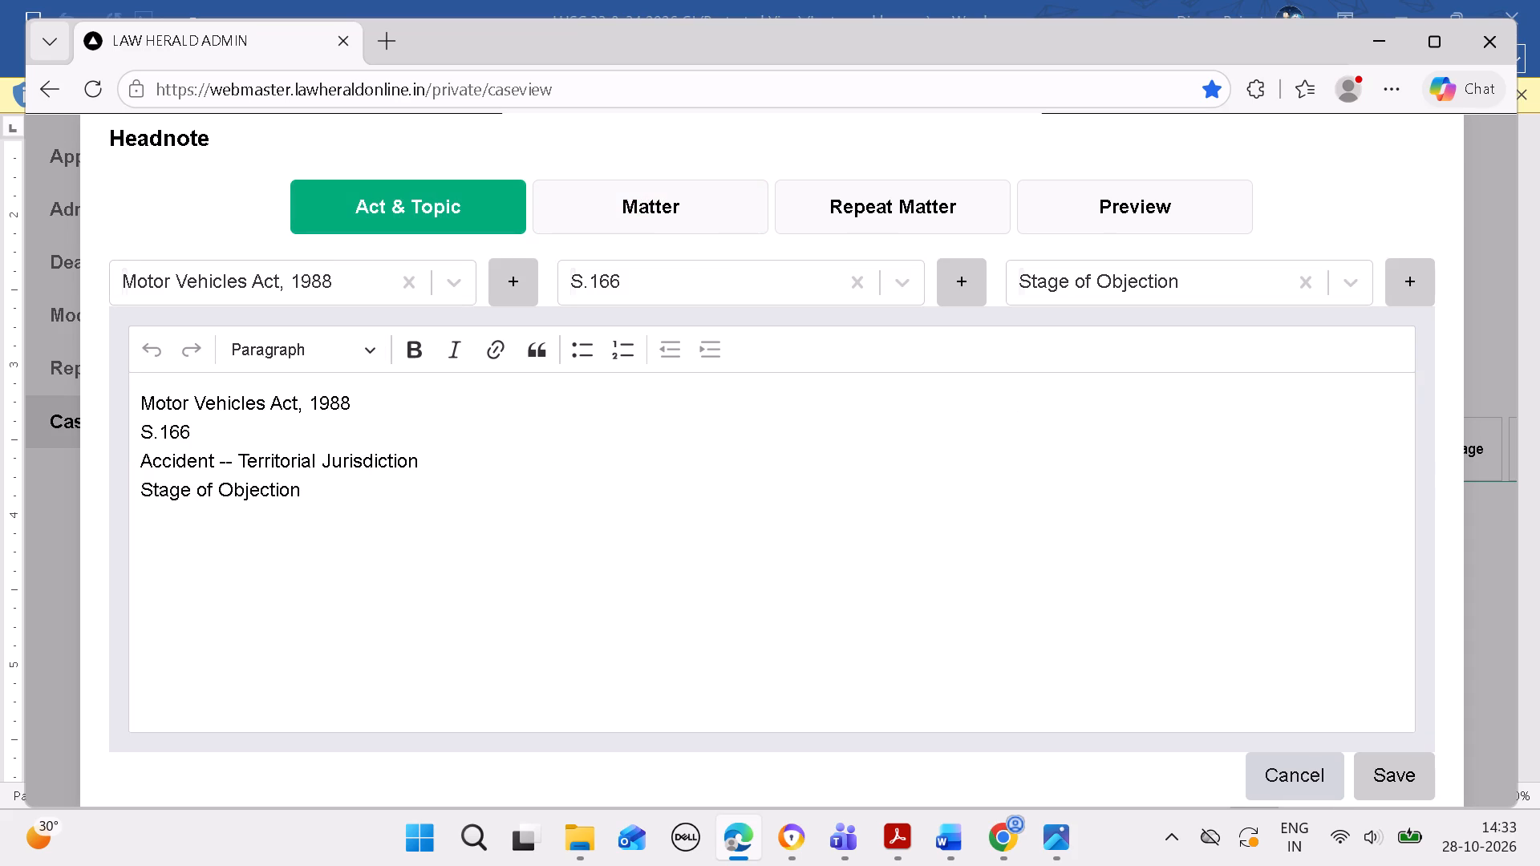
pyautogui.click(139, 430)
pyautogui.press('BackSpace')
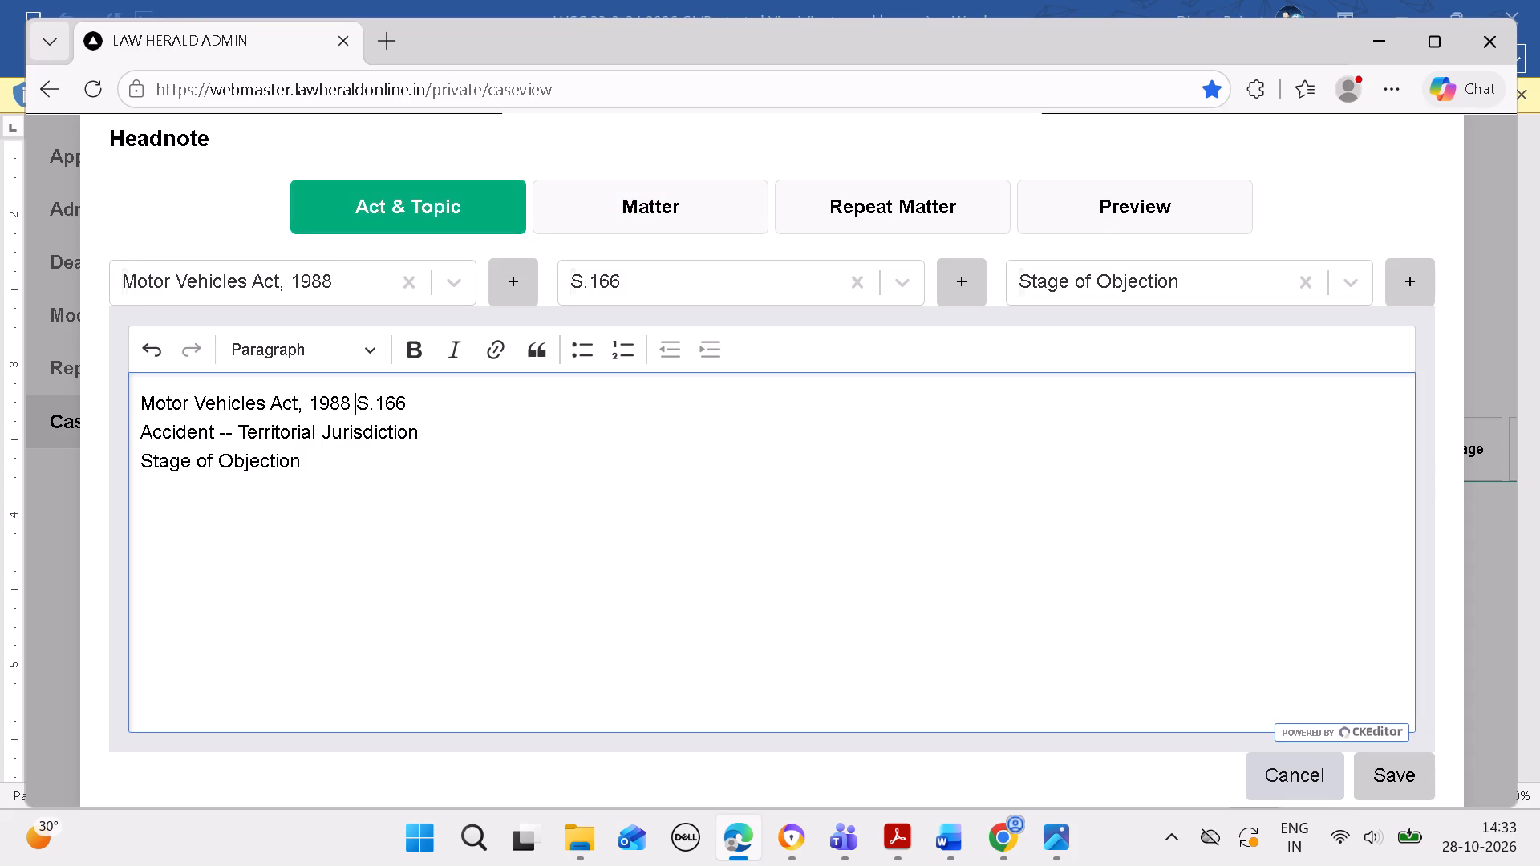
pyautogui.click(136, 424)
pyautogui.press('BackSpace')
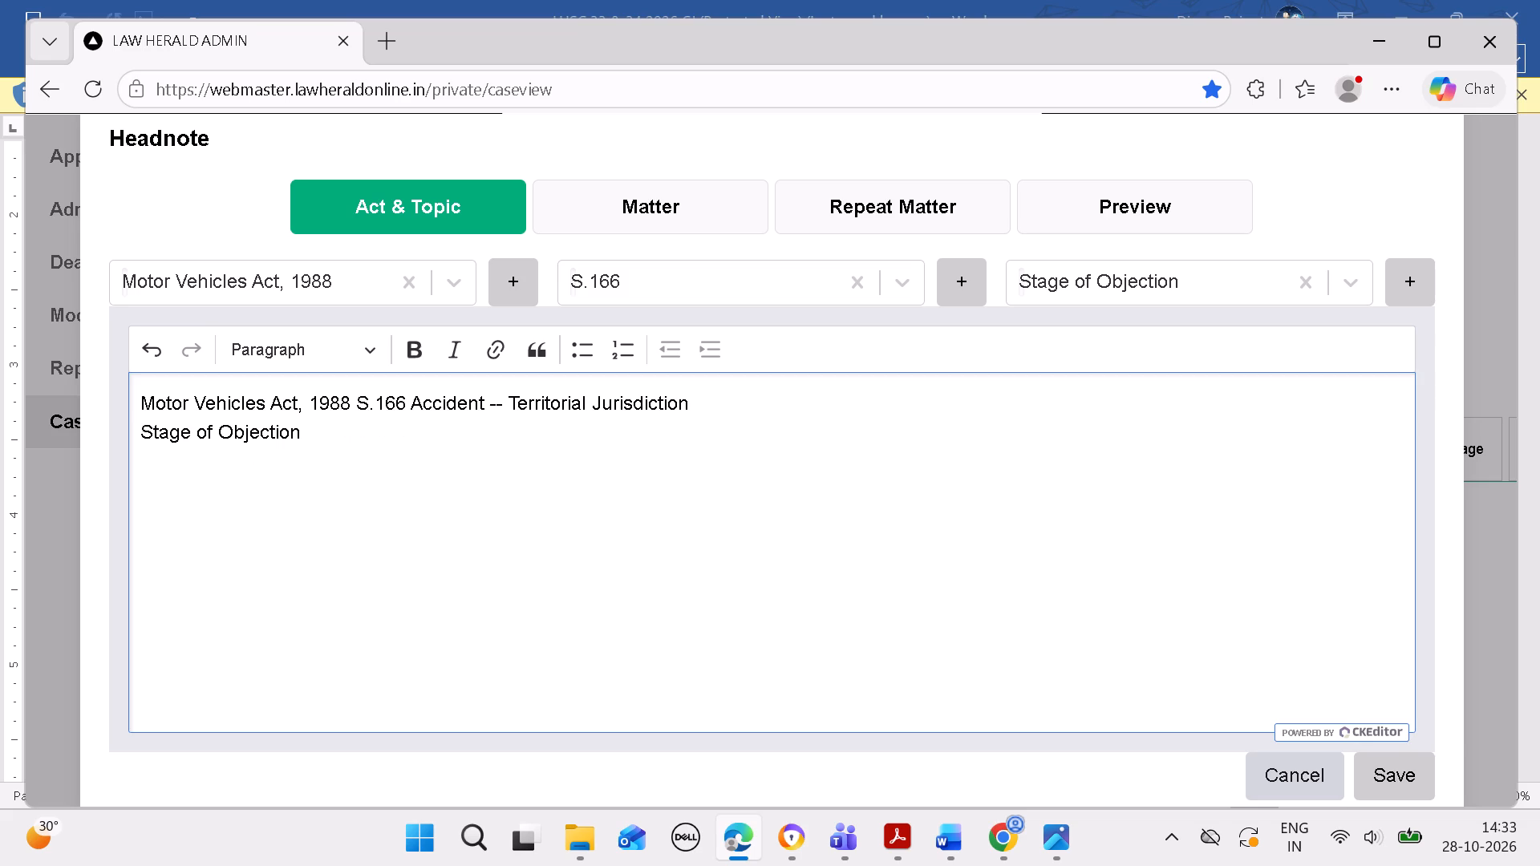
pyautogui.write('--')
pyautogui.press('space')
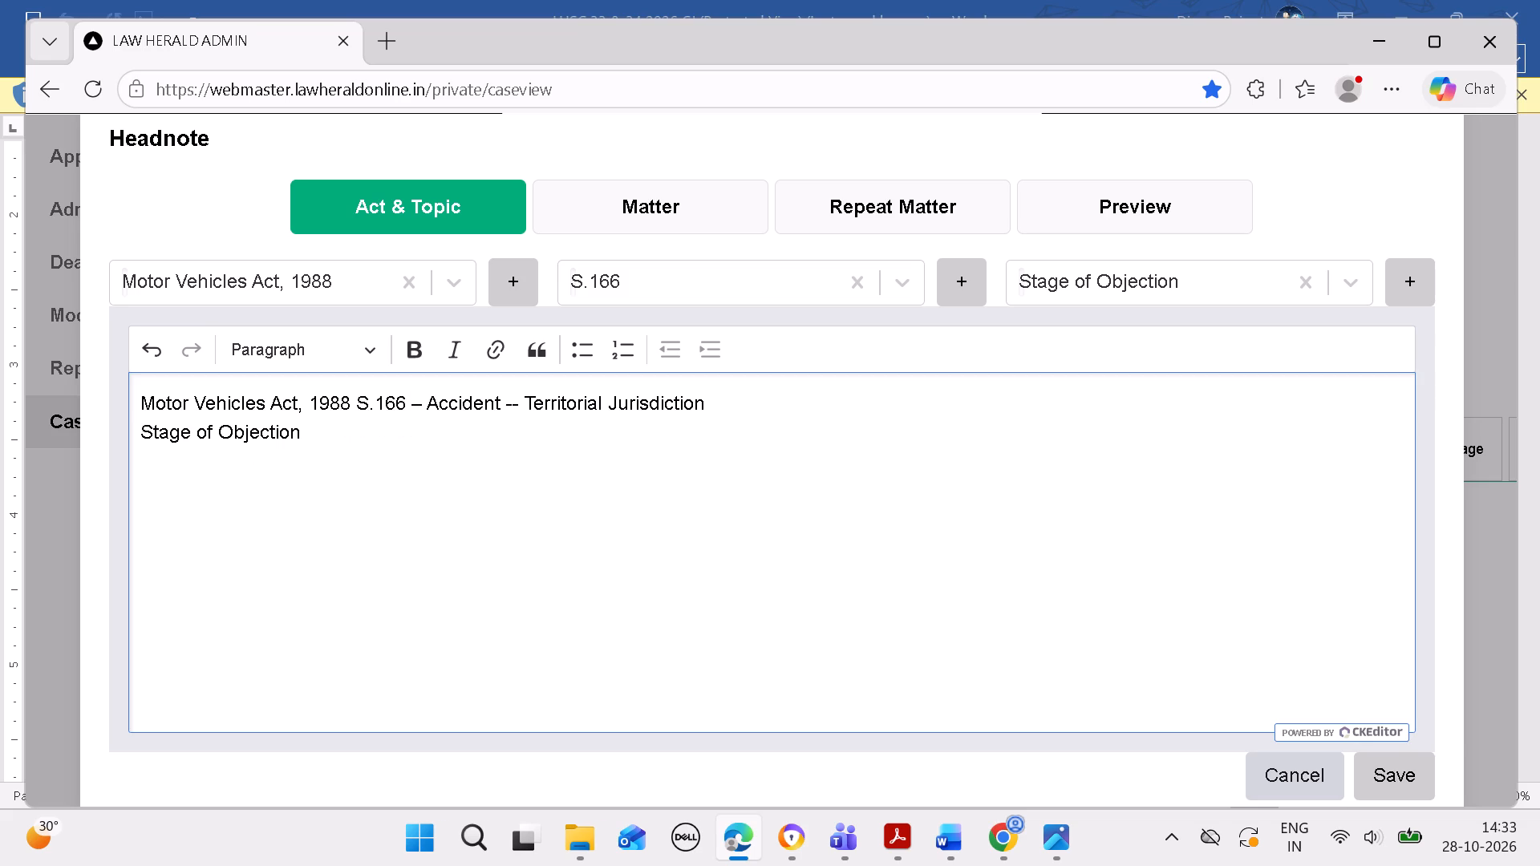
pyautogui.press('BackSpace')
pyautogui.click(139, 437)
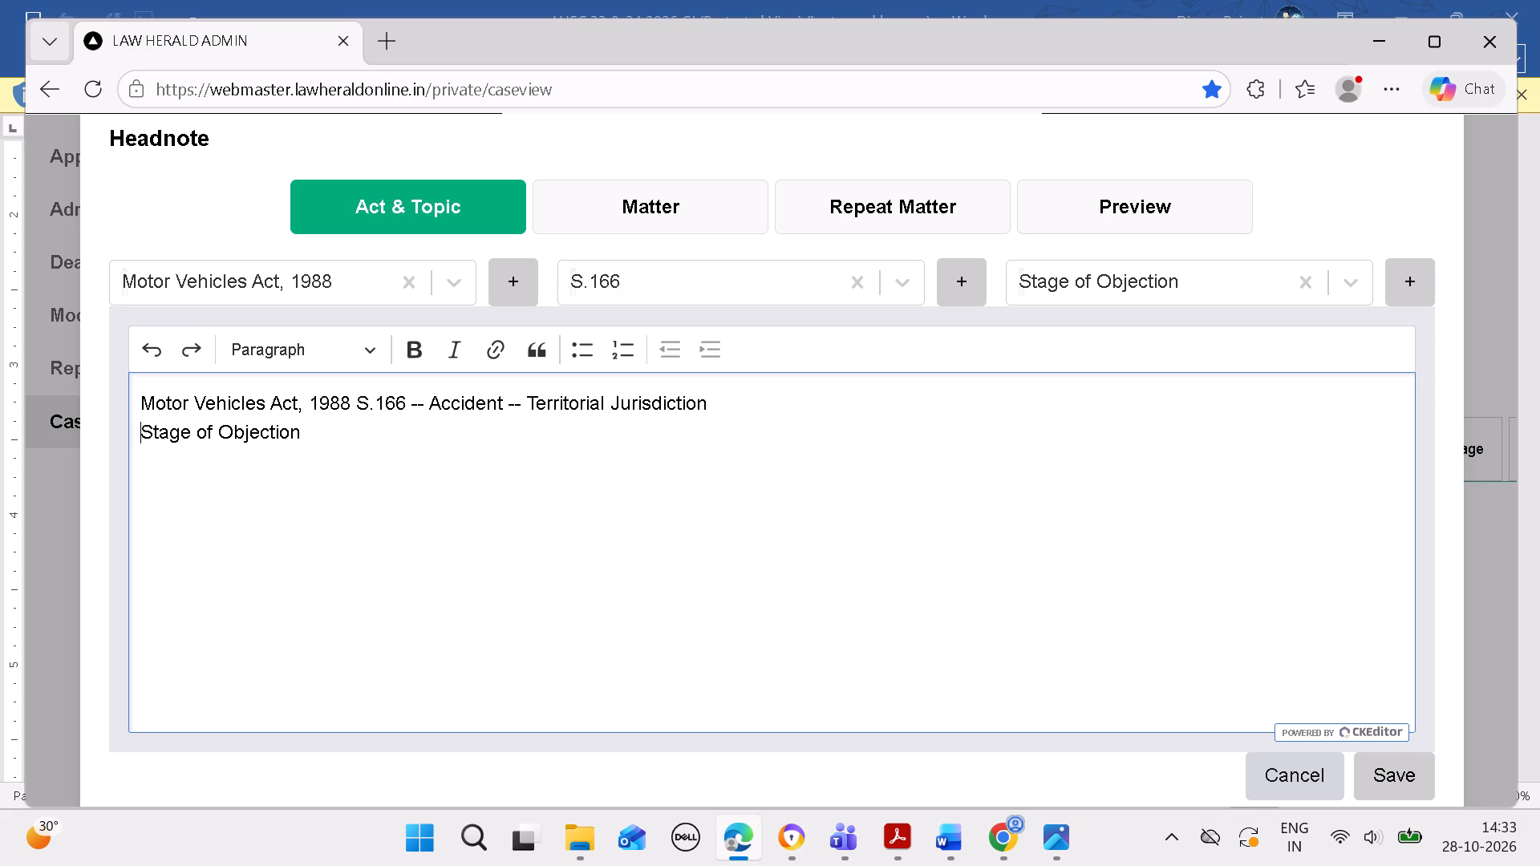
pyautogui.press('BackSpace')
pyautogui.write('--')
pyautogui.press('space')
pyautogui.press('BackSpace')
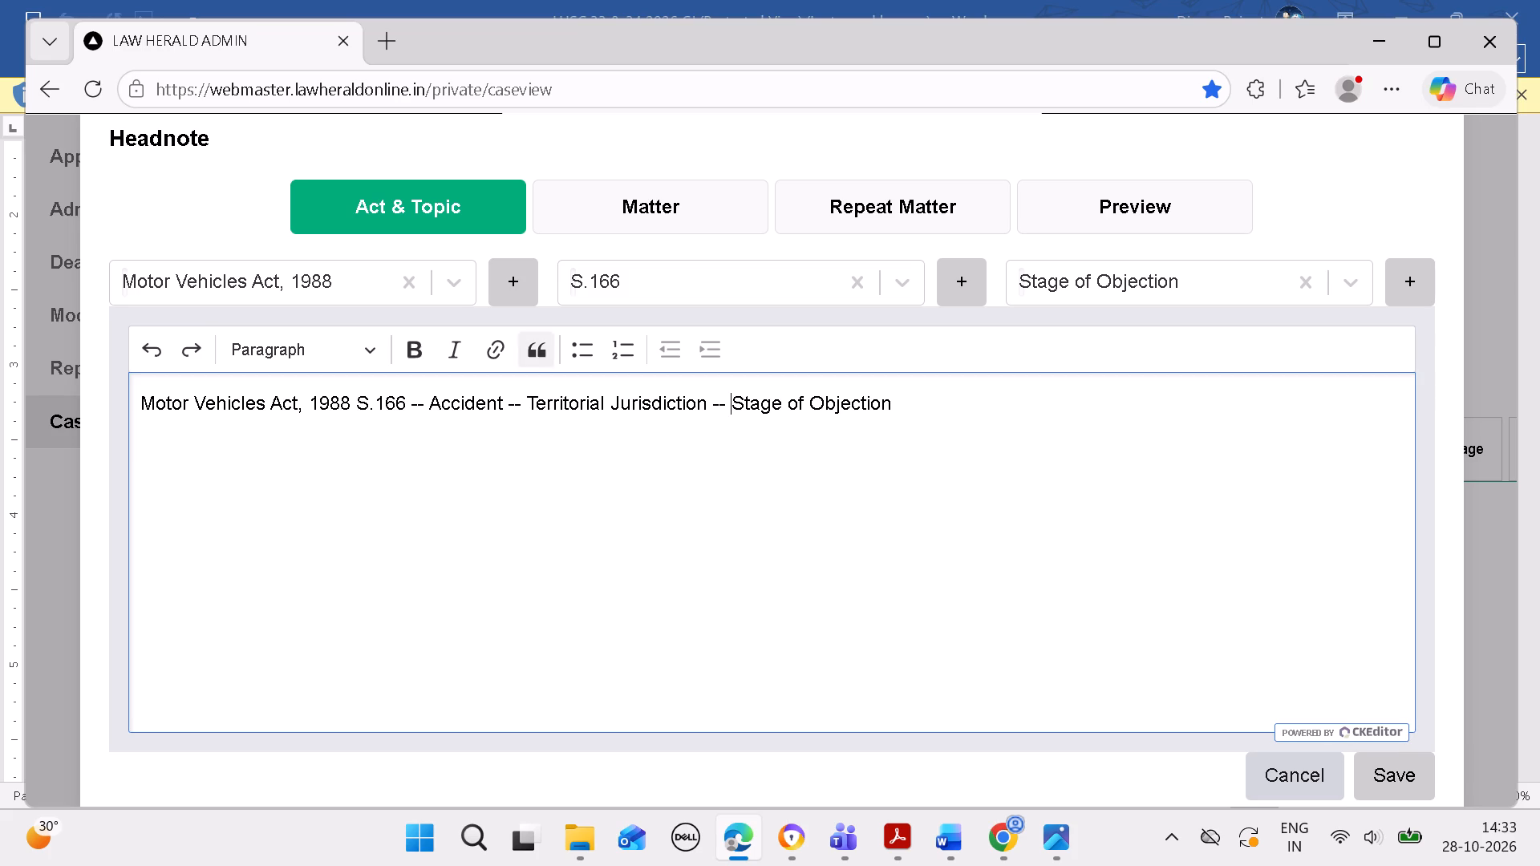
# Enter "-" as the repeat matter, save headnote (D) and return to the case's headnote list.
pyautogui.click(642, 208)
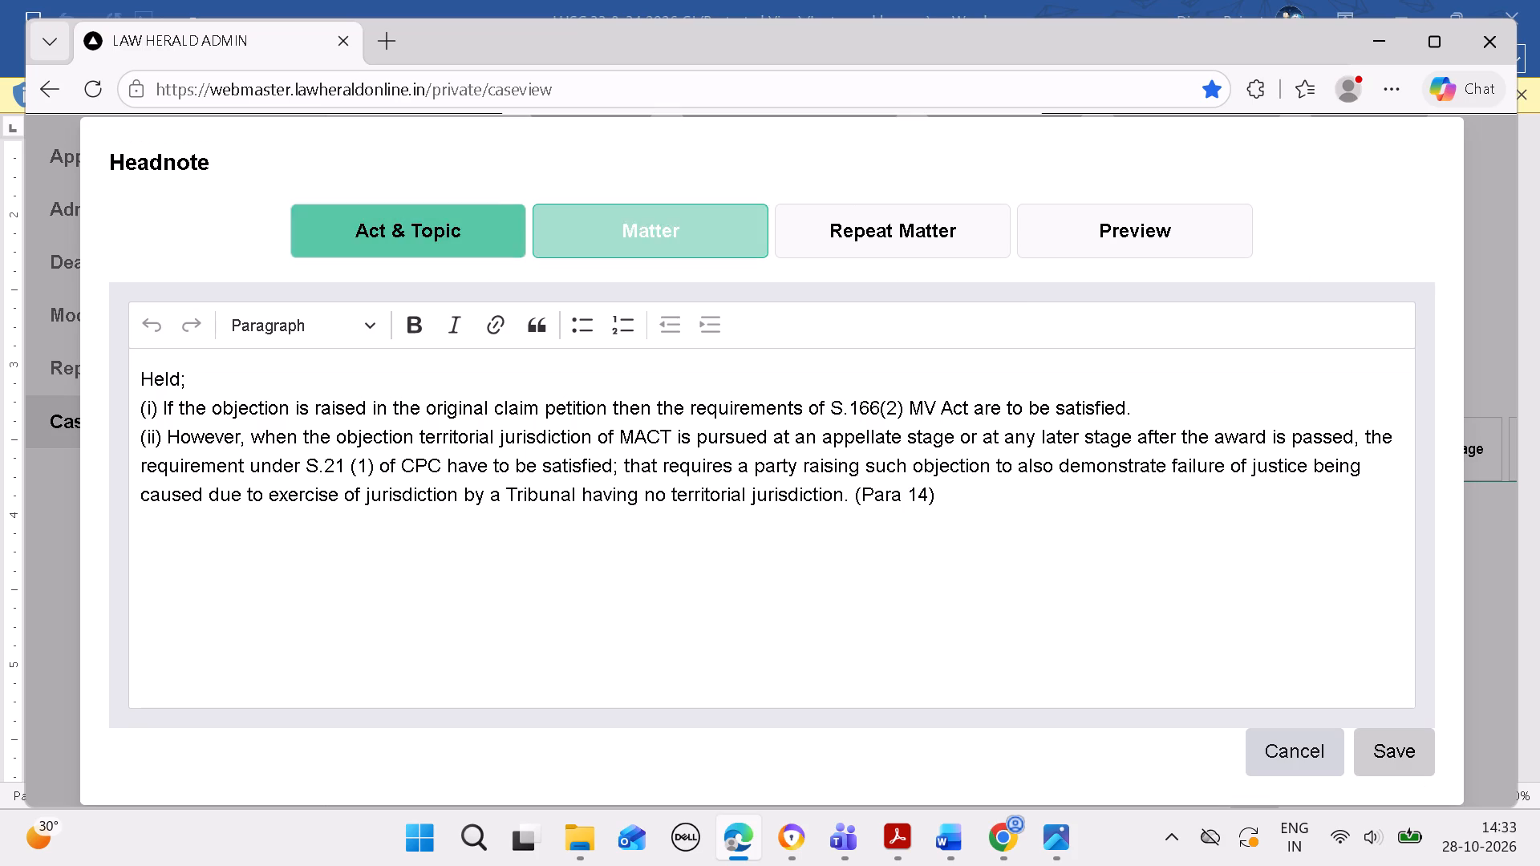
pyautogui.click(835, 220)
pyautogui.click(801, 455)
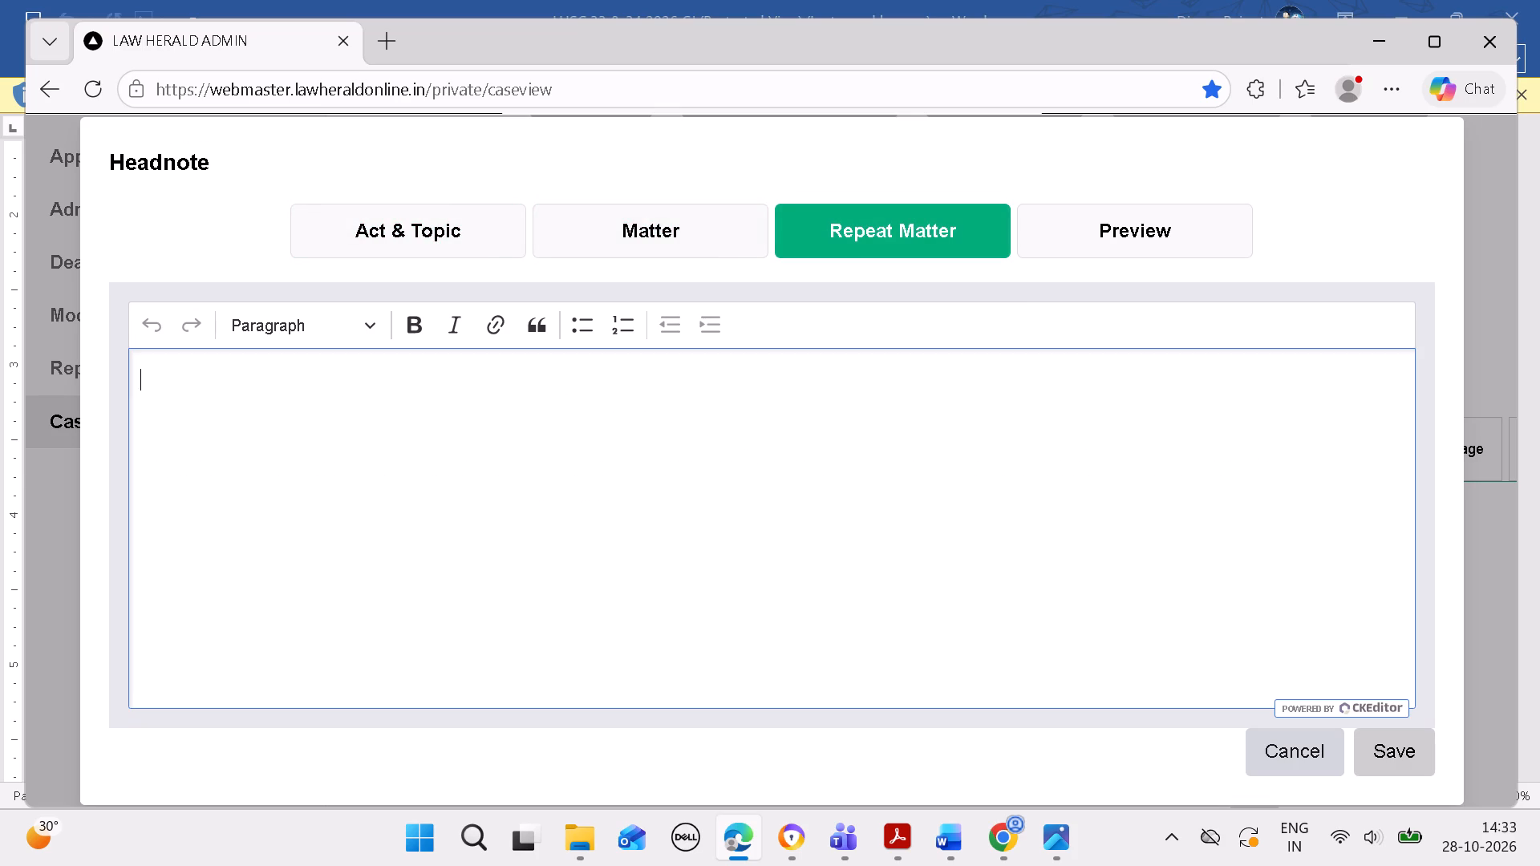
pyautogui.press('-')
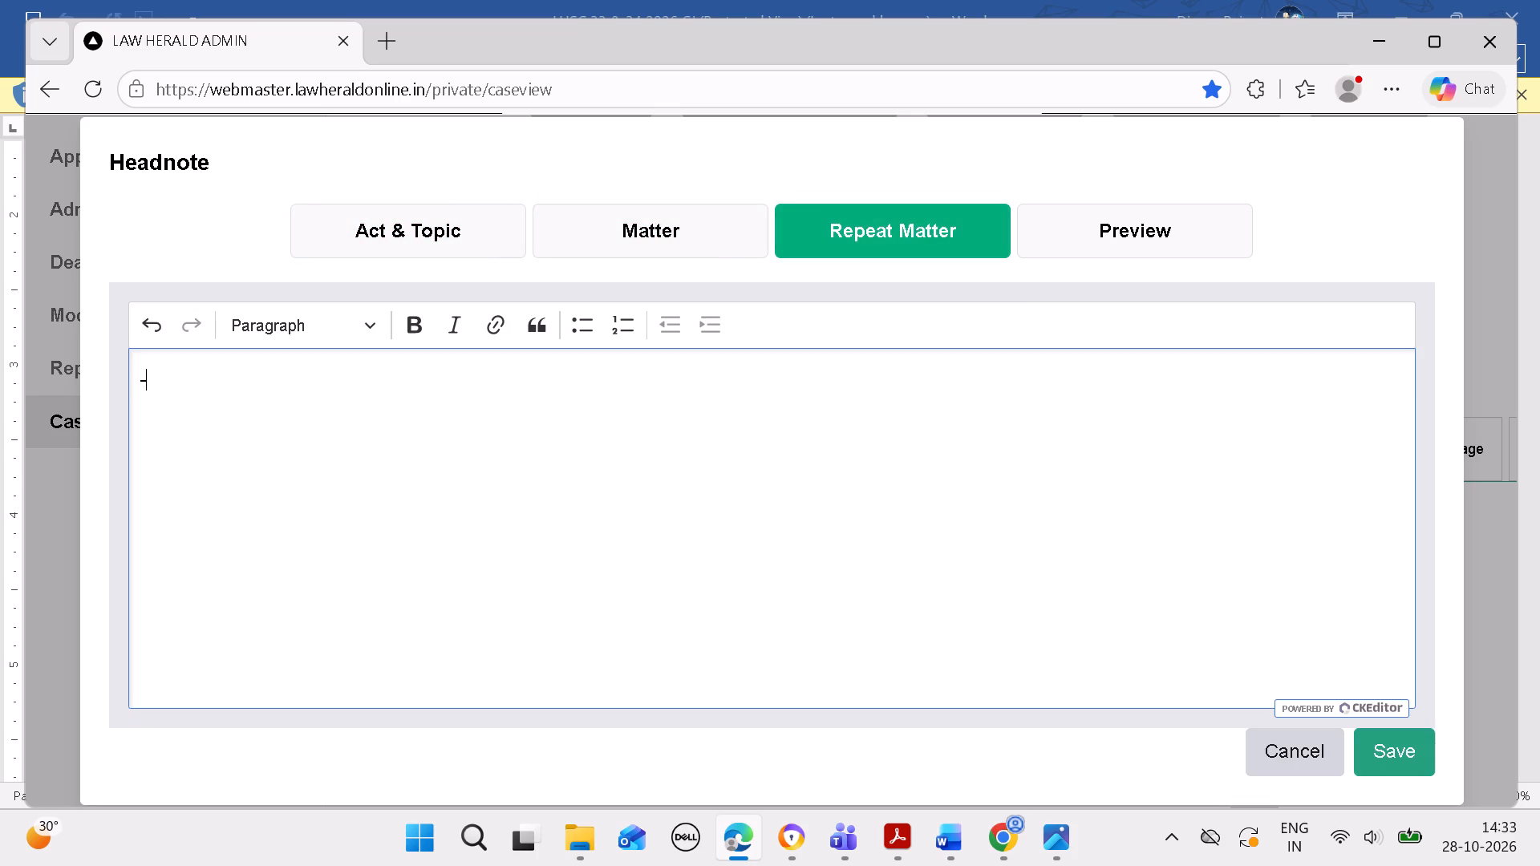
pyautogui.click(1393, 760)
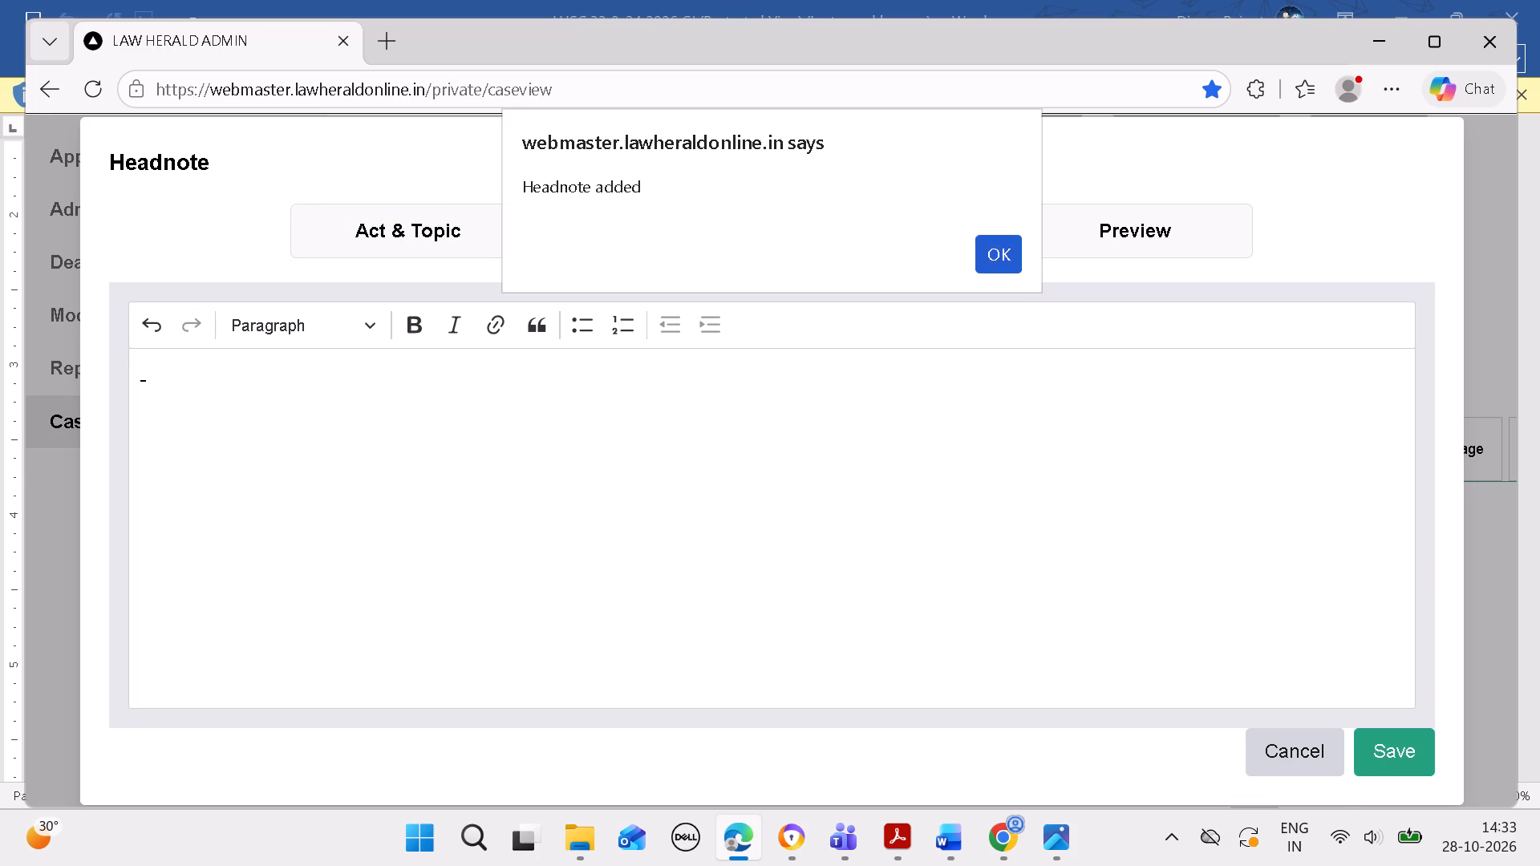
pyautogui.click(988, 253)
pyautogui.scroll(-9, 953, 439)
# Switch to the Word document and copy the petitioner's name from the first entry under Cases Cited.
pyautogui.click(966, 825)
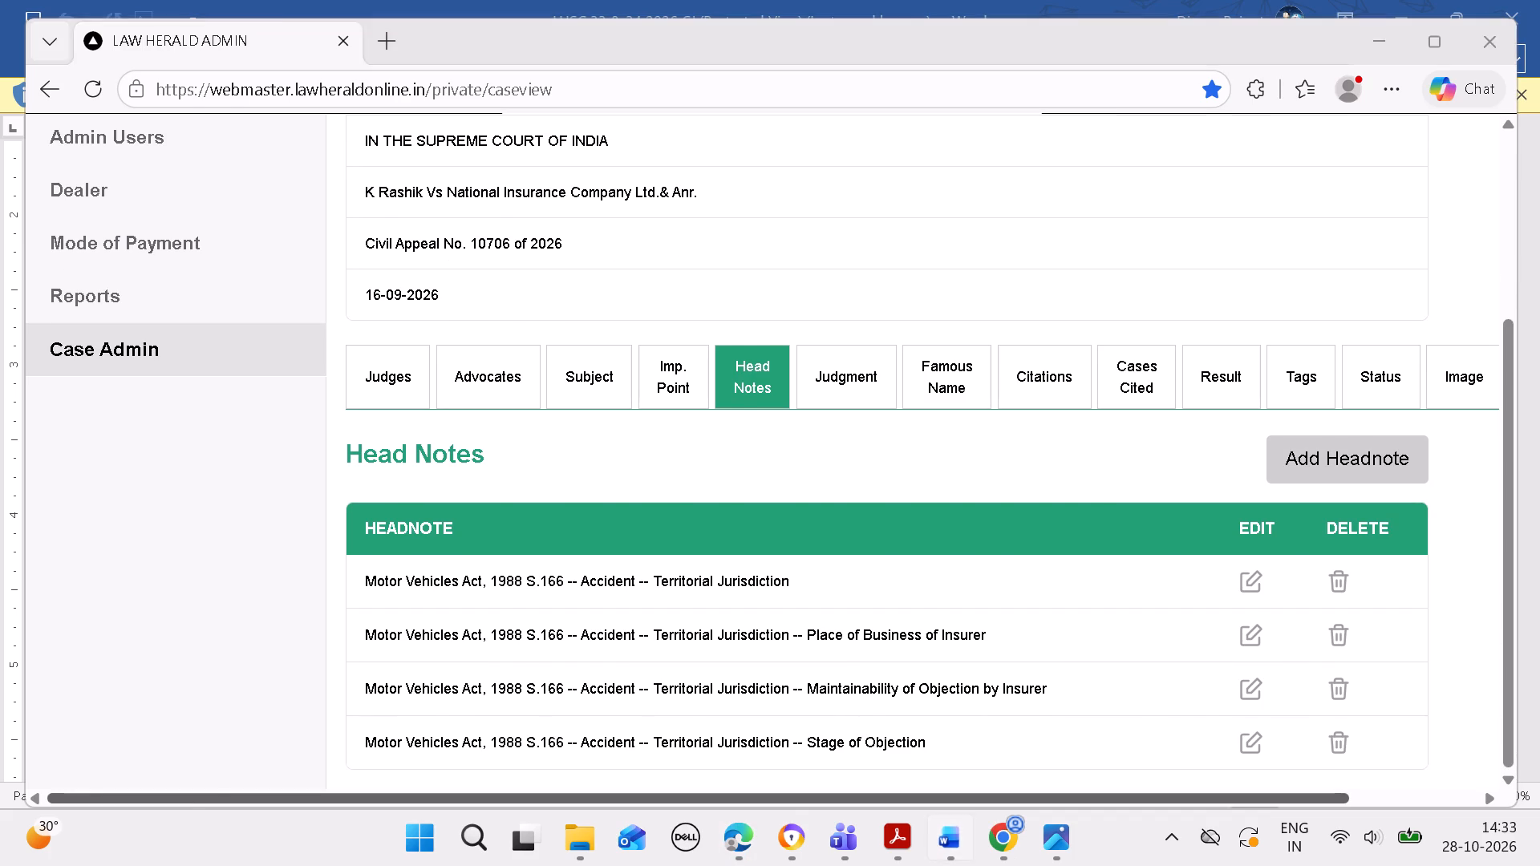
pyautogui.press('Down')
pyautogui.press('Down')
pyautogui.press('Down')
pyautogui.press('Down')
pyautogui.press('Down')
pyautogui.press('Down')
pyautogui.press('Down')
pyautogui.press('Down')
pyautogui.press('Down')
pyautogui.press('Down')
pyautogui.press('Down')
pyautogui.press('Down')
pyautogui.press('Down')
pyautogui.press('Down')
pyautogui.press('Down')
pyautogui.press('Down')
pyautogui.press('Down')
pyautogui.press('Down')
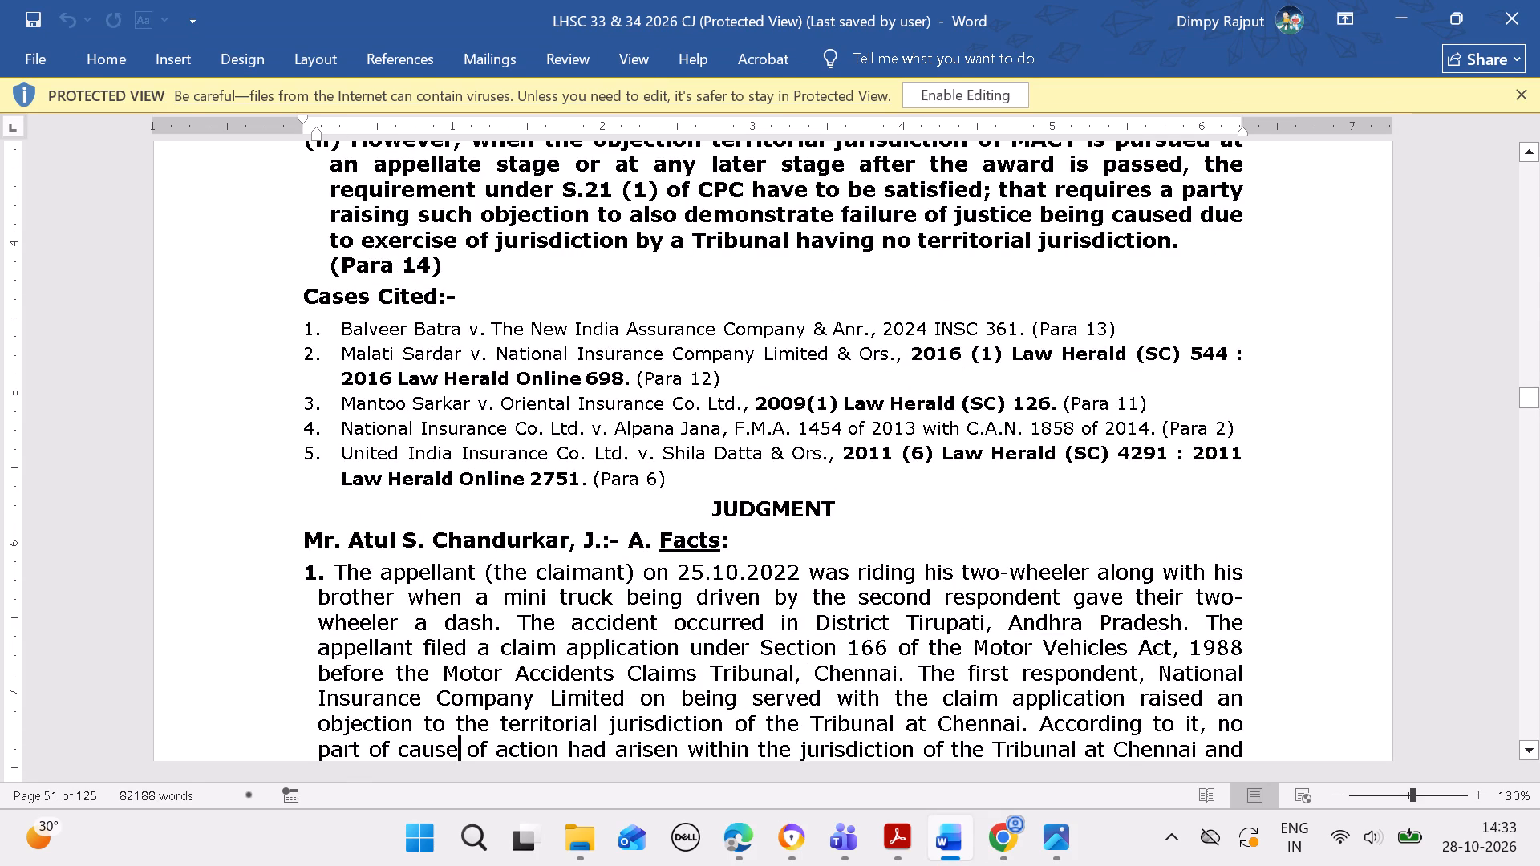
pyautogui.moveTo(334, 322); pyautogui.dragTo(409, 322)
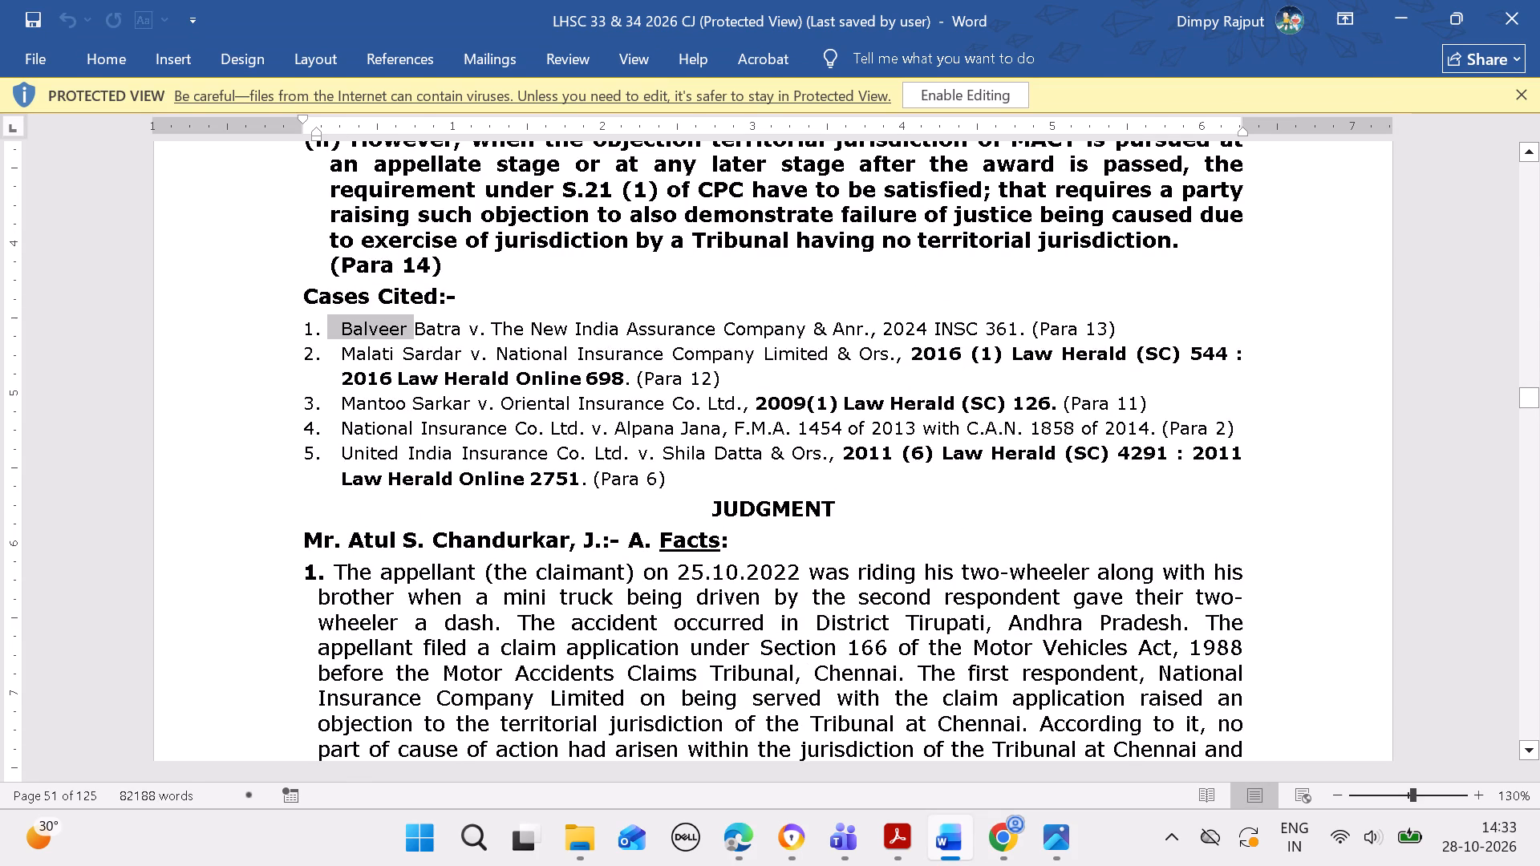
pyautogui.moveTo(409, 322); pyautogui.dragTo(429, 322)
pyautogui.hotkey('ctrl', 'c')
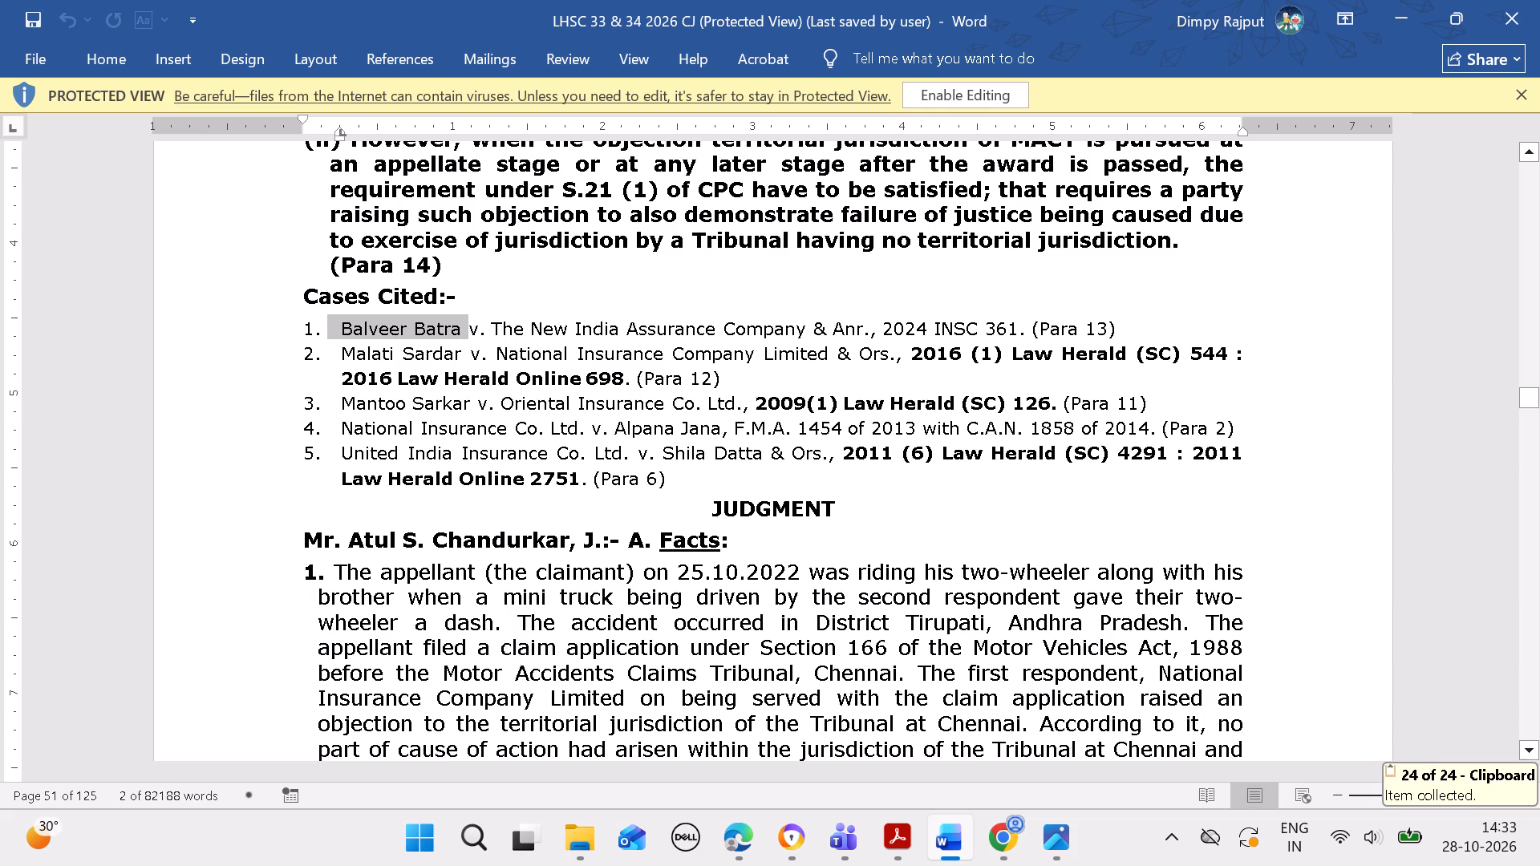
# In the Law Herald admin site, open the case search for attaching a cited case and search petitioners by the copied name.
pyautogui.click(760, 834)
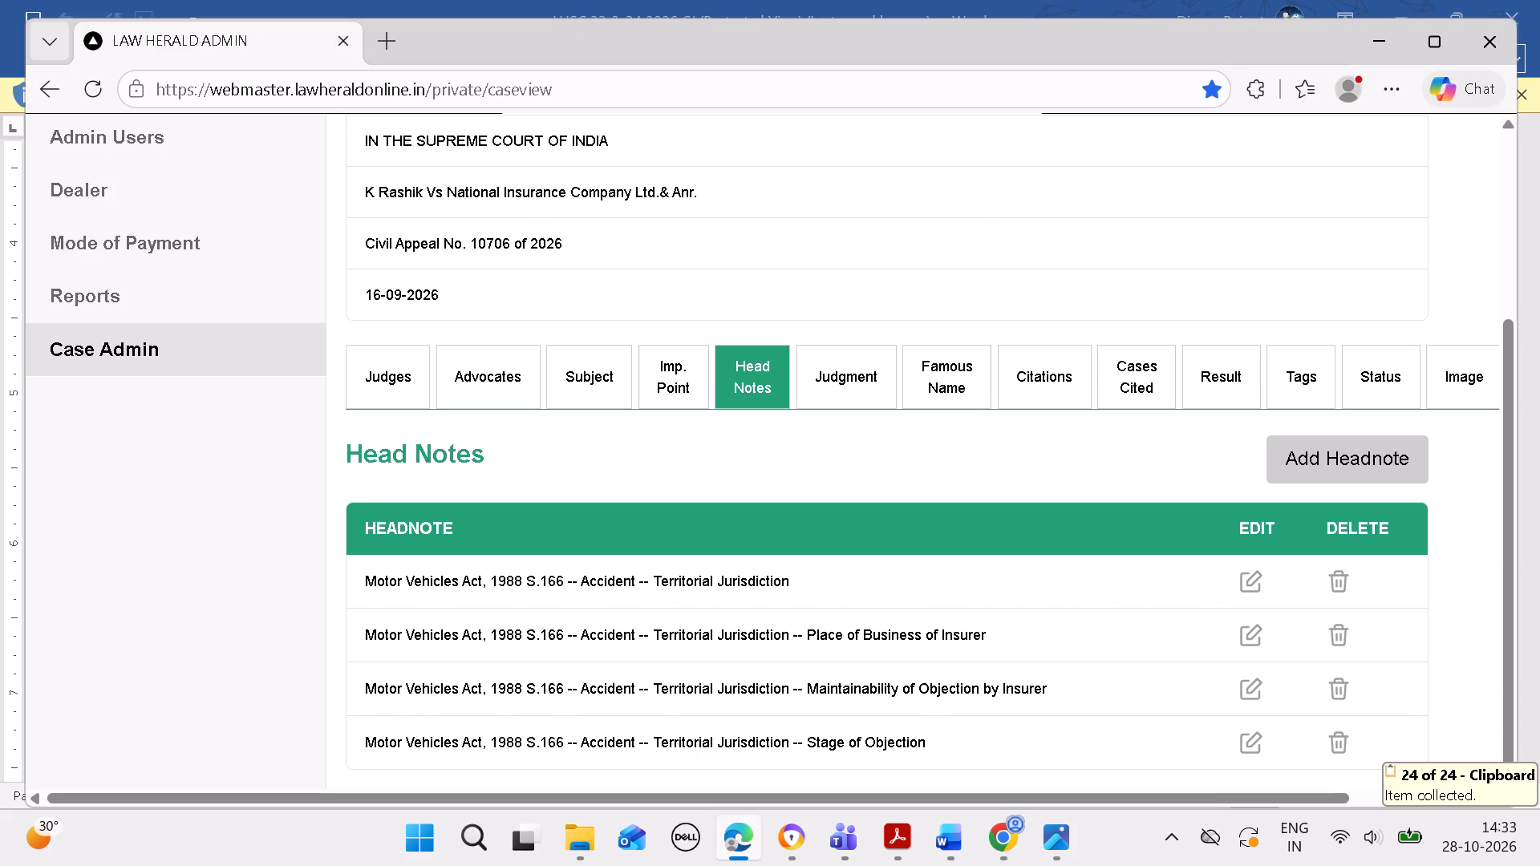
pyautogui.scroll(-1, 573, 477)
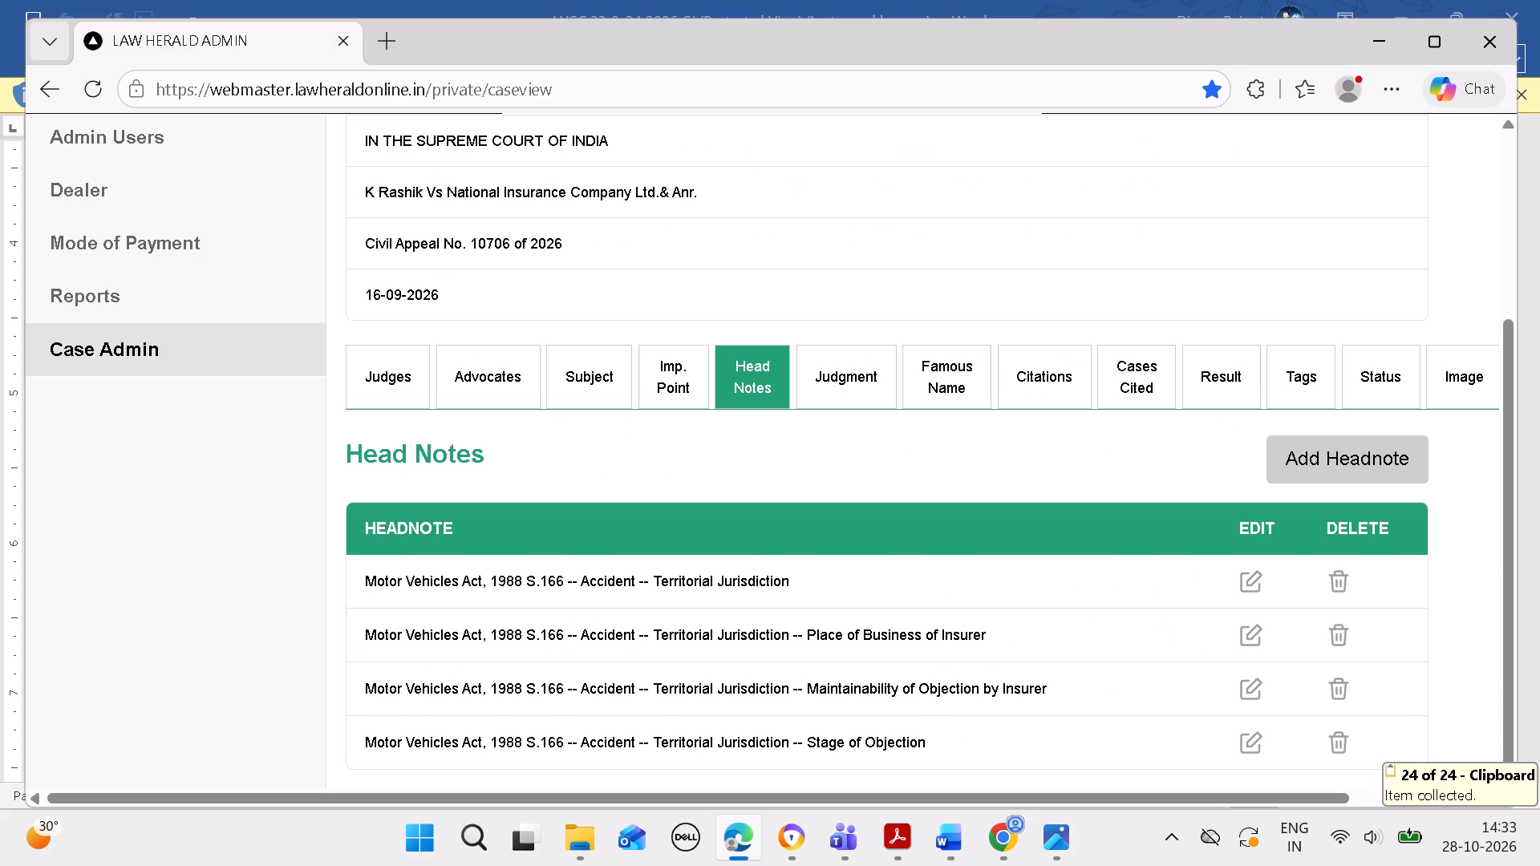
pyautogui.click(1011, 378)
pyautogui.scroll(-2, 1114, 481)
pyautogui.click(1133, 556)
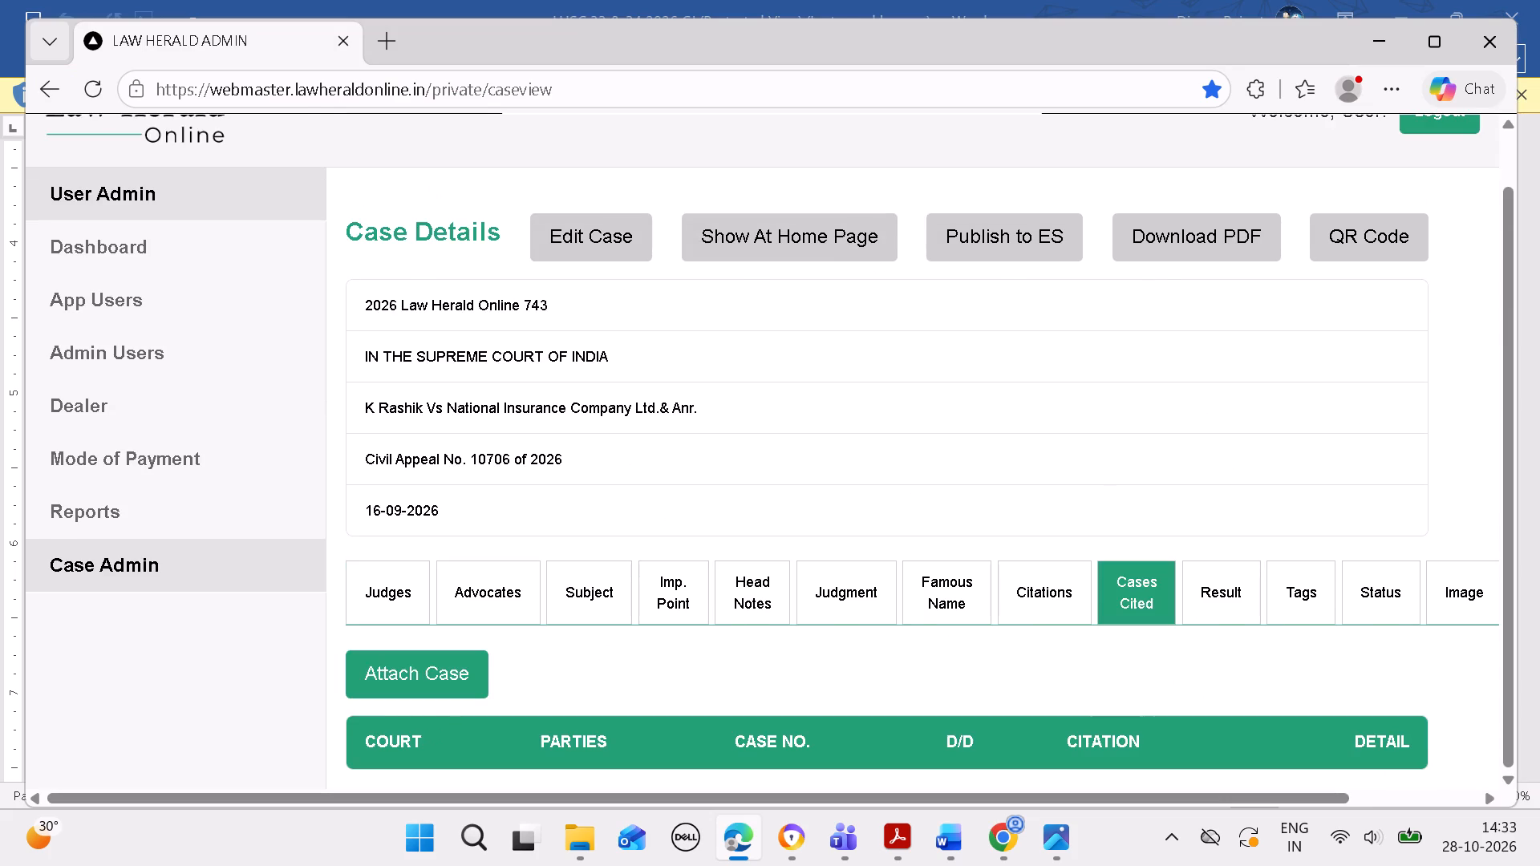
pyautogui.click(443, 687)
pyautogui.click(680, 280)
pyautogui.hotkey('ctrl', 'v')
pyautogui.click(680, 257)
pyautogui.hotkey('ctrl', 'v')
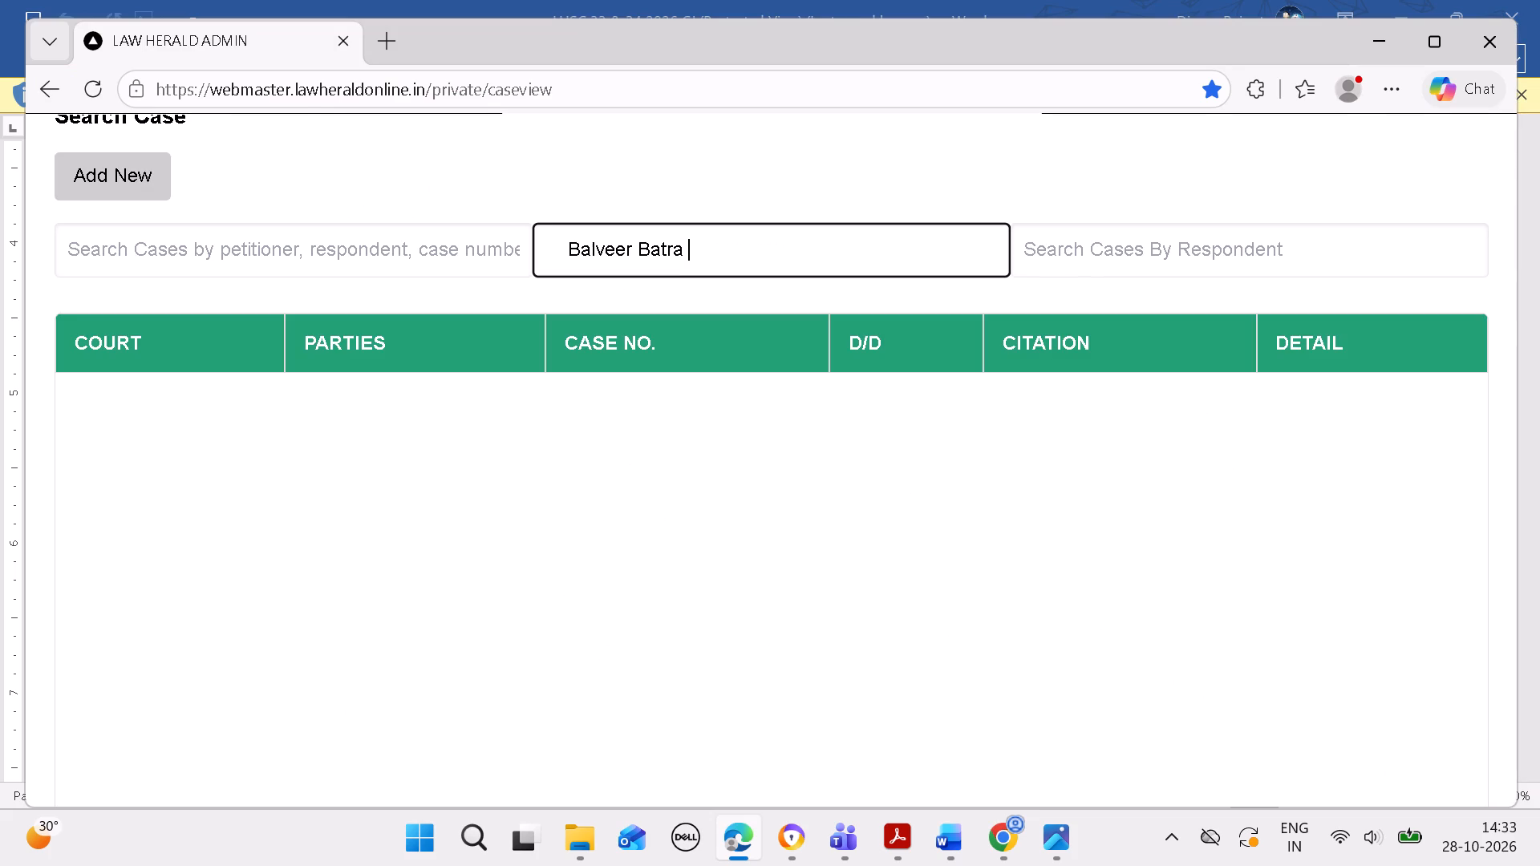
# Strip the extra spaces and surname from the petitioner search, leaving only "Balveer".
pyautogui.click(571, 249)
pyautogui.press('BackSpace')
pyautogui.press('BackSpace')
pyautogui.press('BackSpace')
pyautogui.click(741, 240)
pyautogui.press('BackSpace')
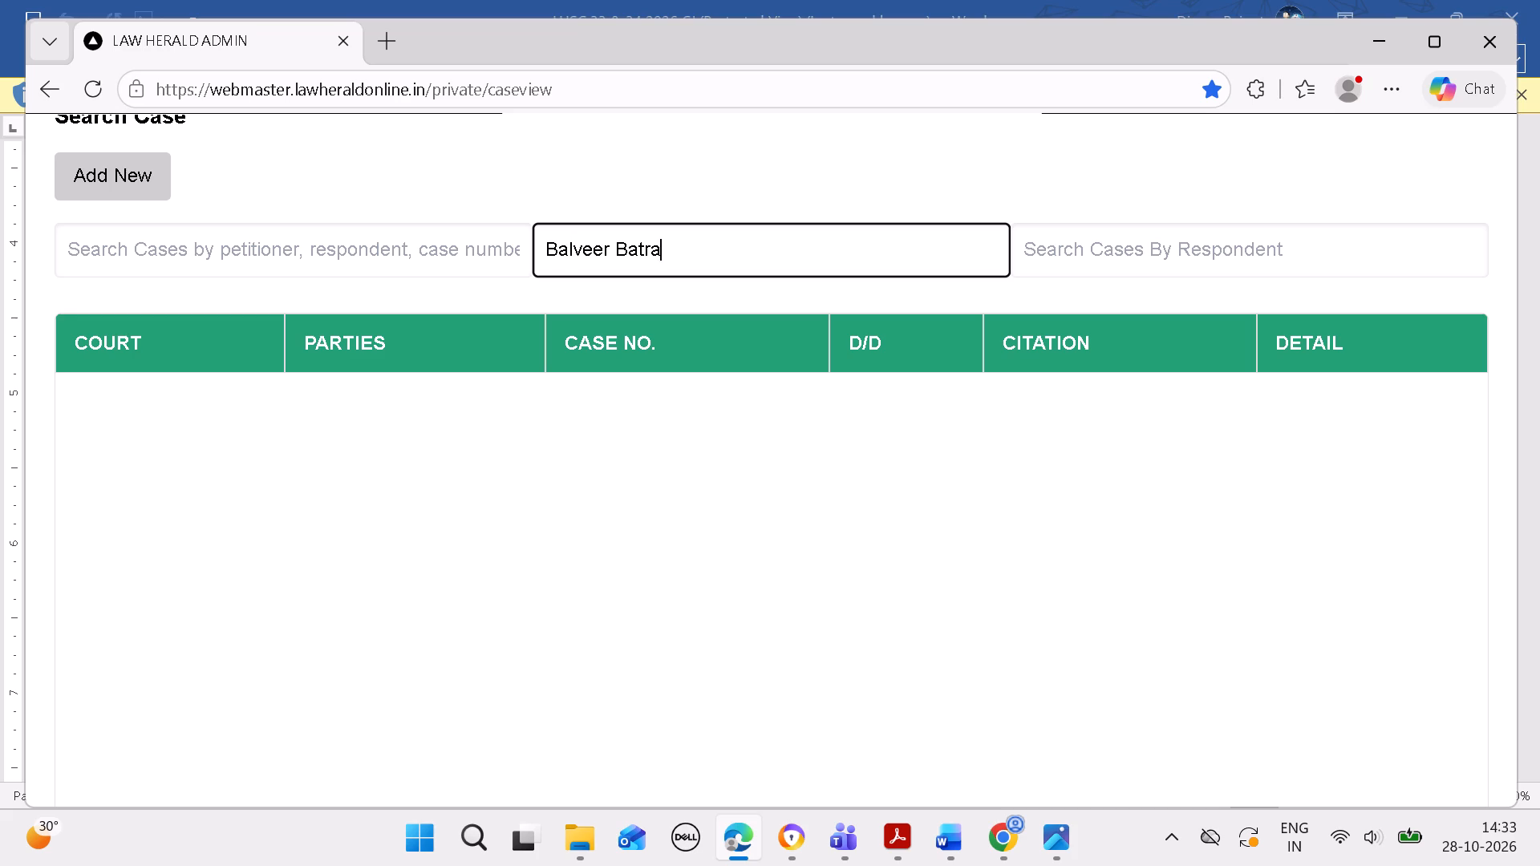
pyautogui.press('BackSpace')
pyautogui.press('BackSpace')
pyautogui.press('BackSpace')
pyautogui.press('BackSpace')
pyautogui.press('BackSpace')
pyautogui.press('BackSpace')
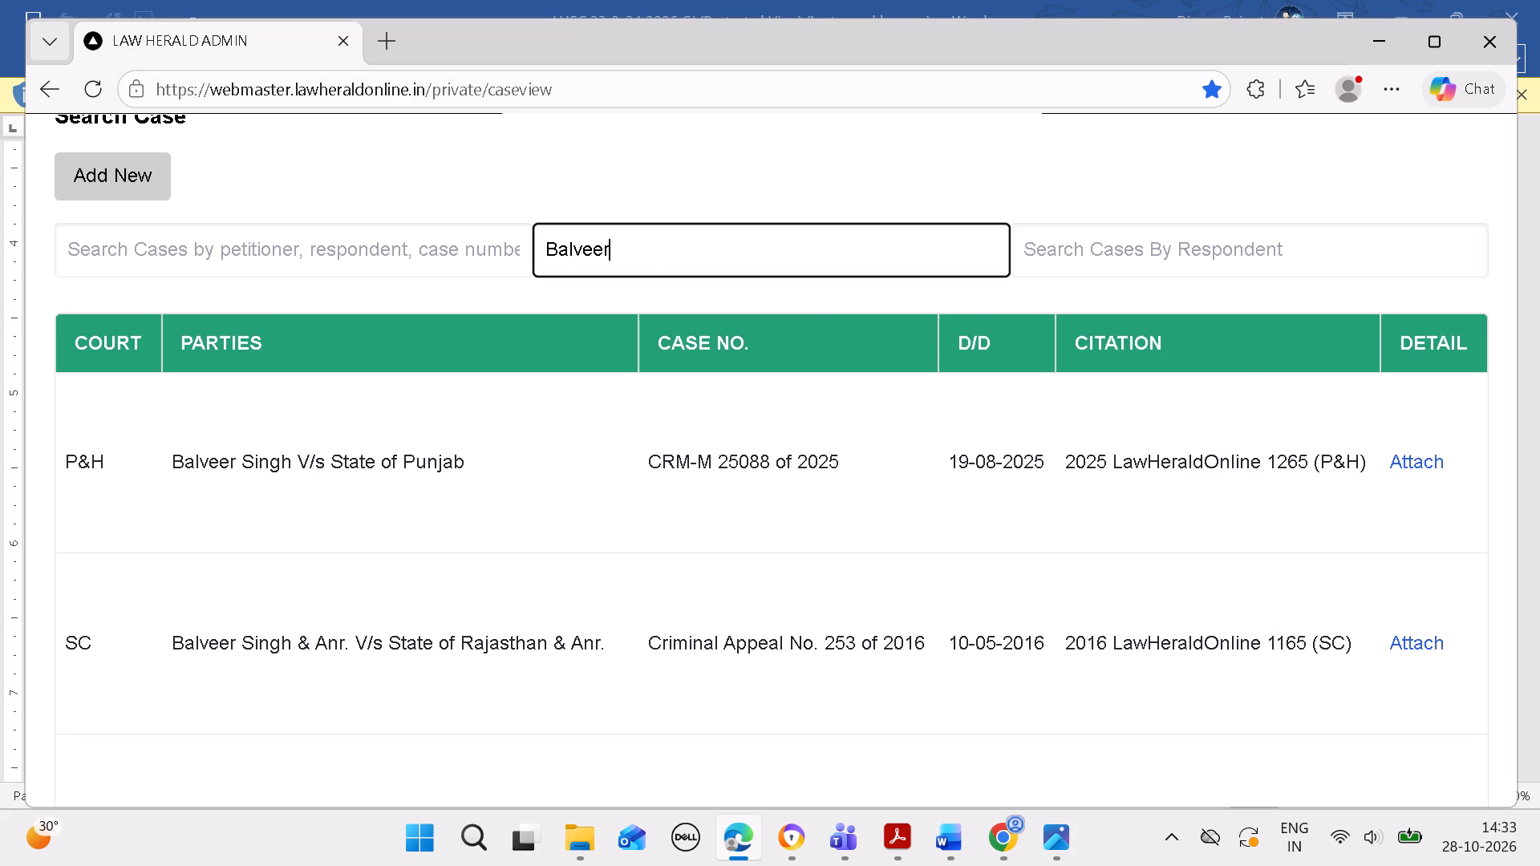
# Start a new cited case and enter the copied petitioner name without its leading spaces.
pyautogui.click(99, 174)
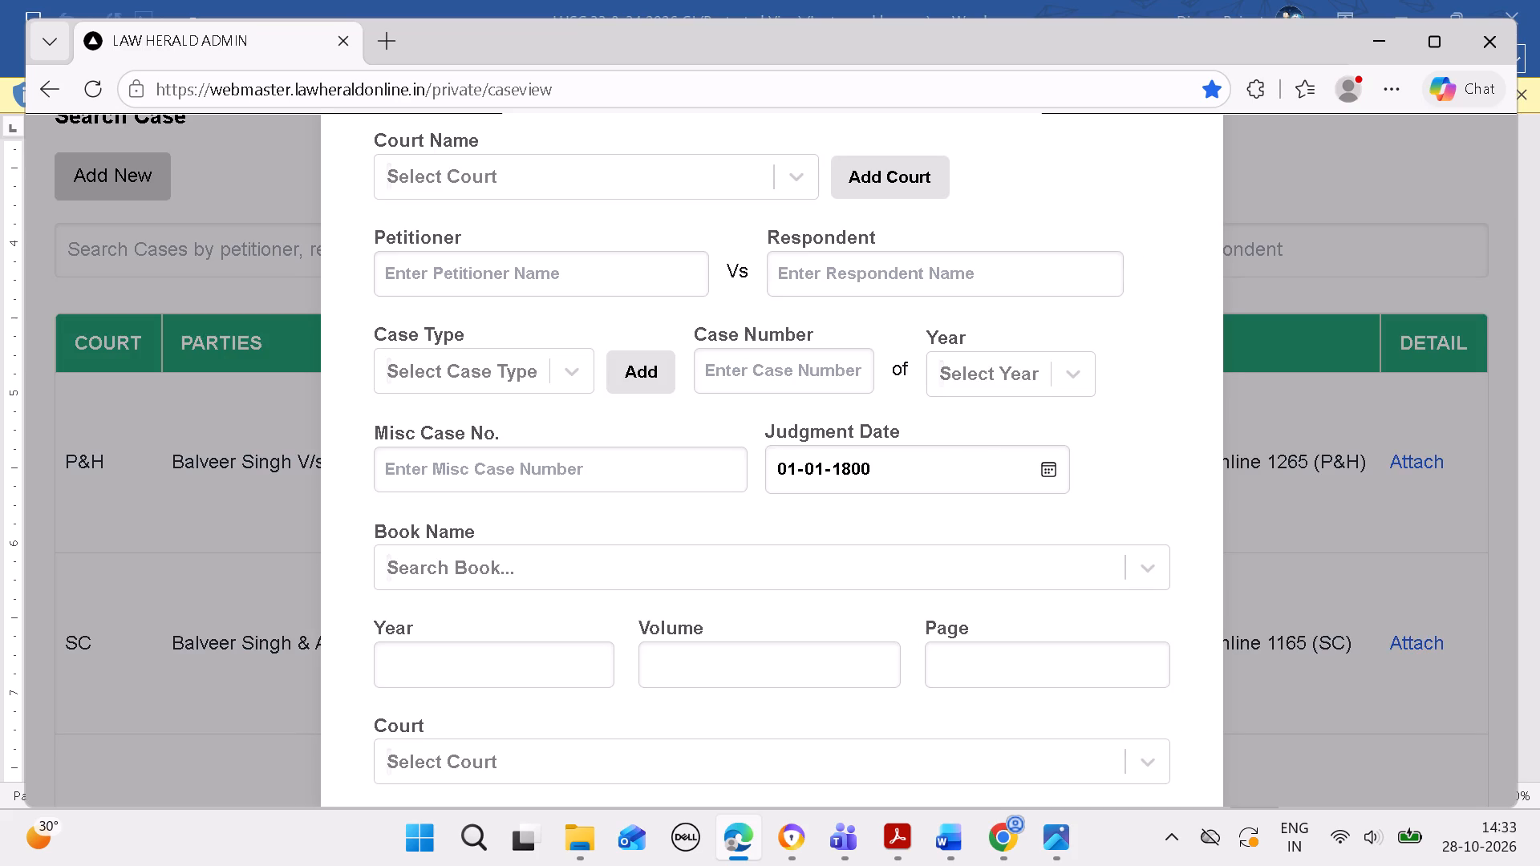
pyautogui.click(594, 250)
pyautogui.hotkey('ctrl', 'v')
pyautogui.hotkey('ctrl', 'space')
pyautogui.click(390, 270)
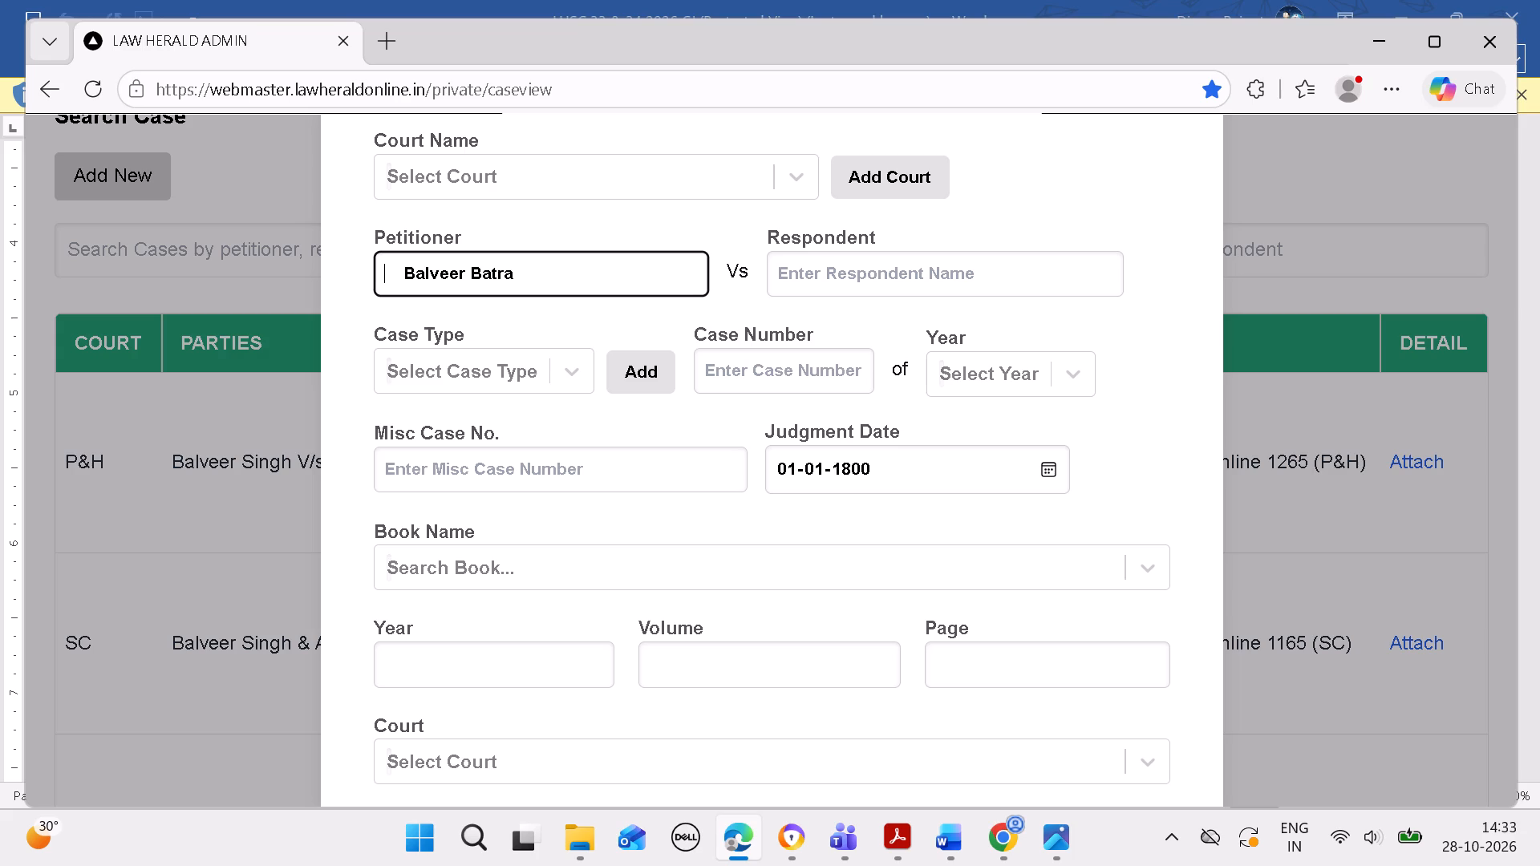
pyautogui.click(409, 281)
pyautogui.press('BackSpace')
pyautogui.press('BackSpace')
pyautogui.press('BackSpace')
pyautogui.press('BackSpace')
pyautogui.click(554, 279)
# Copy the respondent "The New India Assurance Company & Anr." from the first cited case in Word into the new case's respondent field.
pyautogui.click(969, 837)
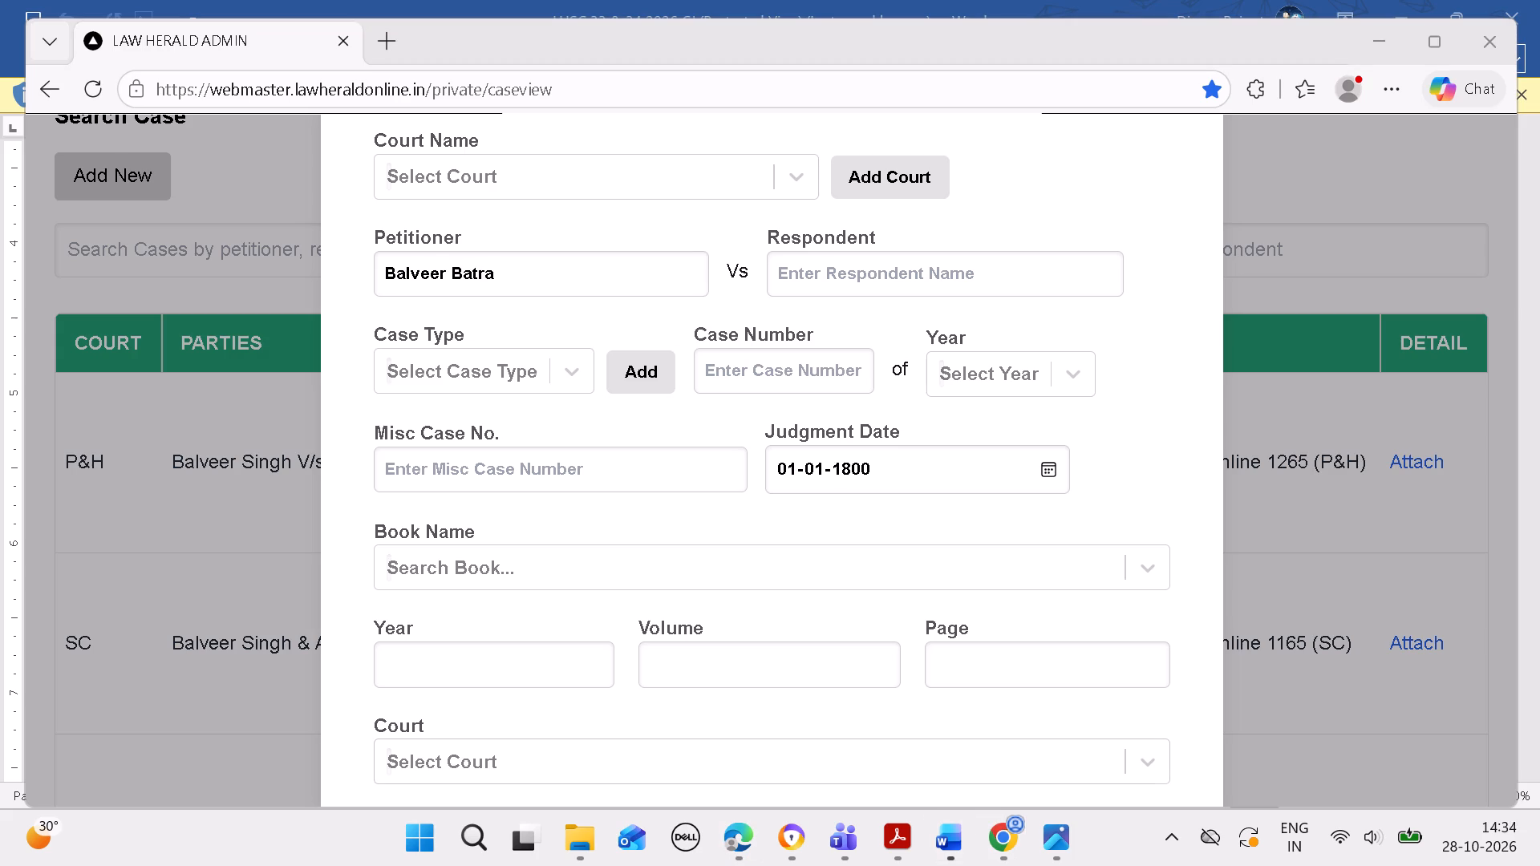
pyautogui.click(953, 844)
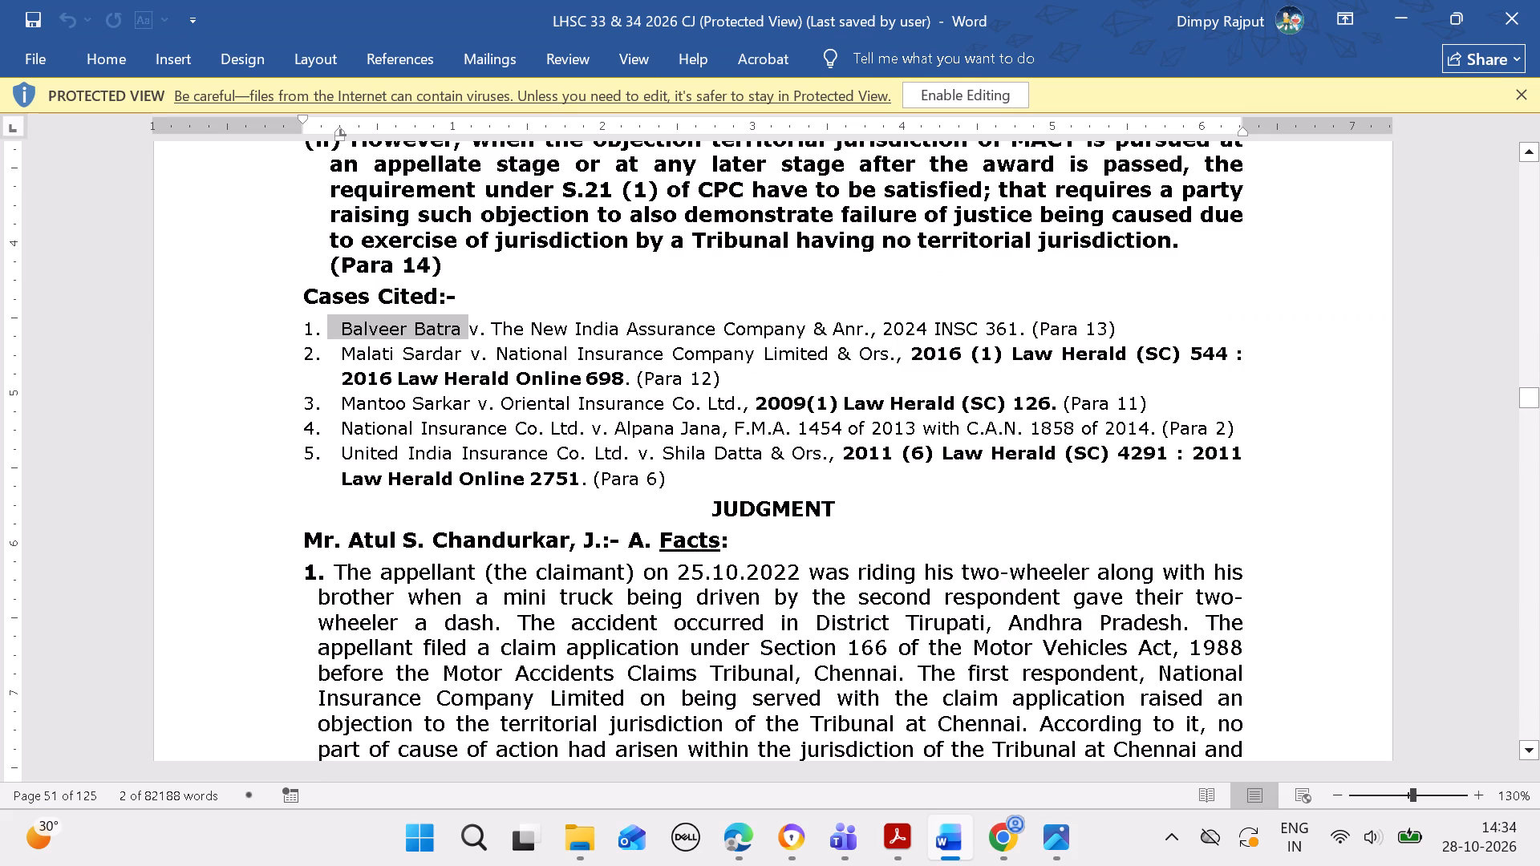
pyautogui.moveTo(493, 326); pyautogui.dragTo(847, 326)
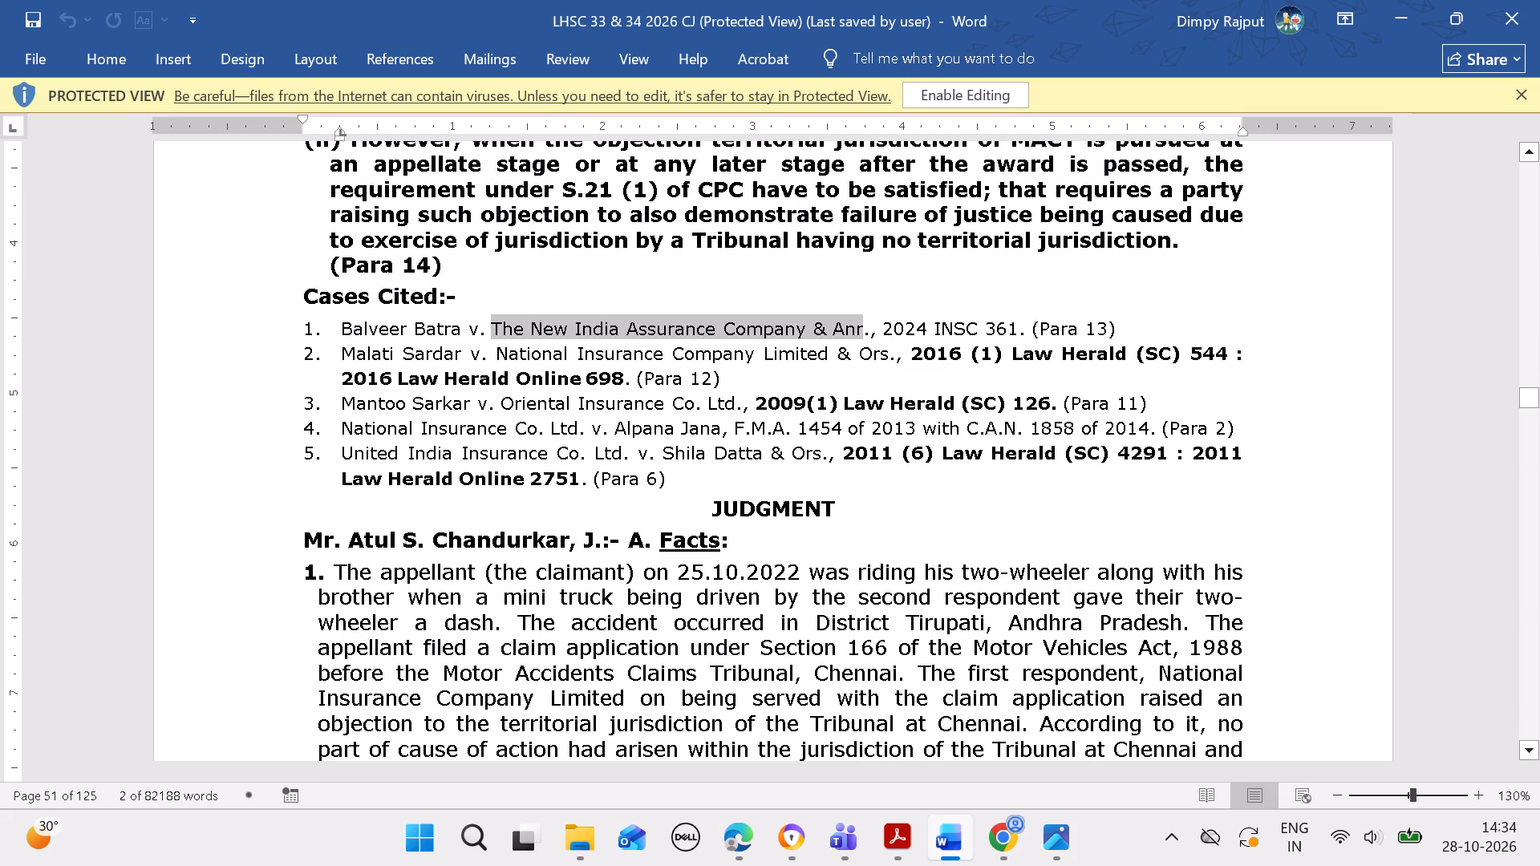
pyautogui.moveTo(847, 326); pyautogui.dragTo(868, 326)
pyautogui.hotkey('ctrl', 'c')
pyautogui.click(756, 828)
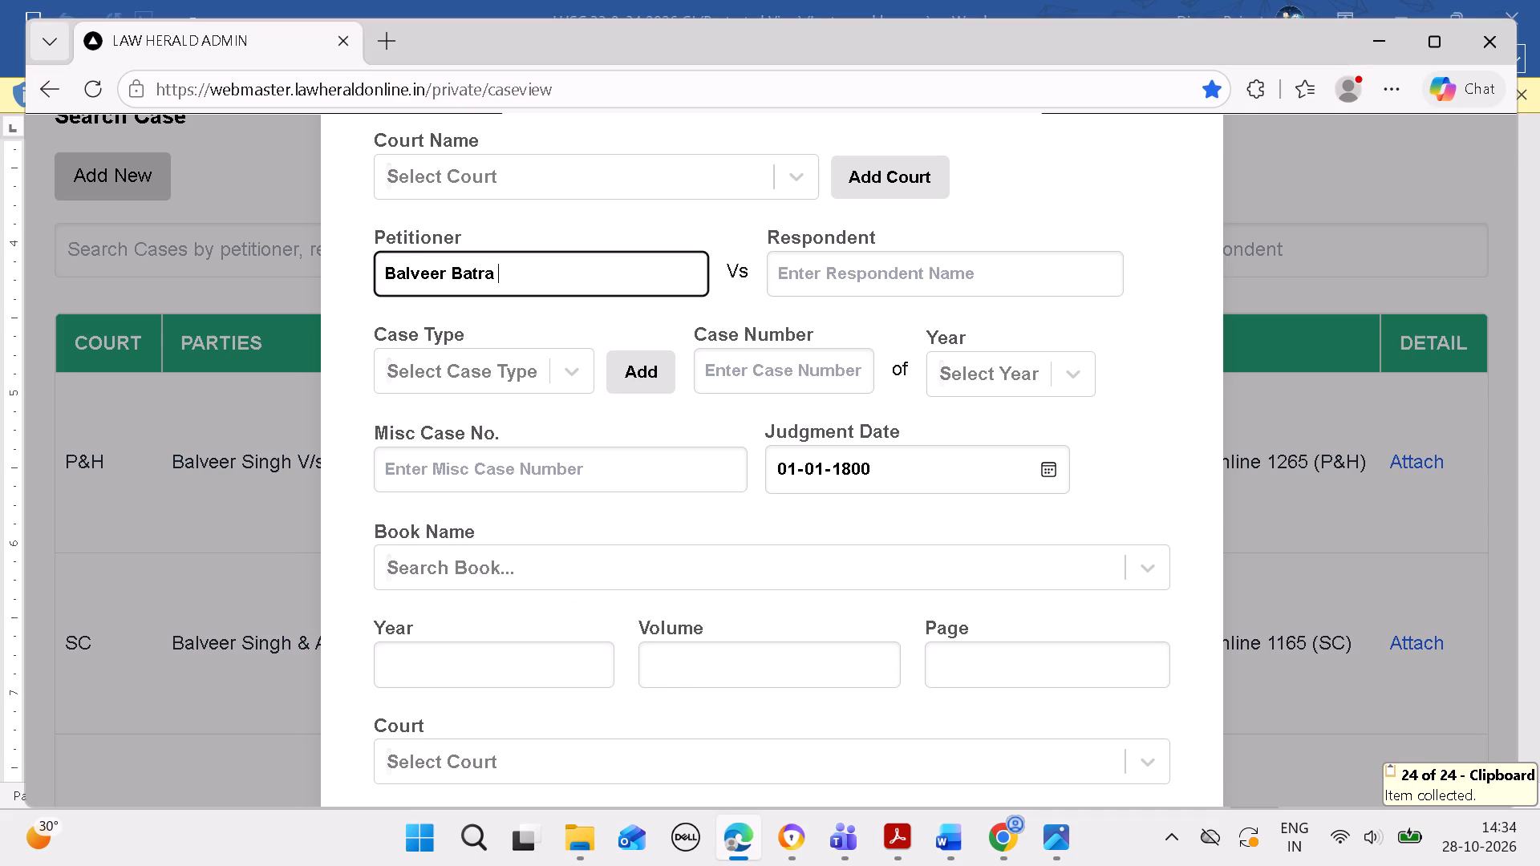
pyautogui.click(917, 276)
pyautogui.hotkey('ctrl', 'v')
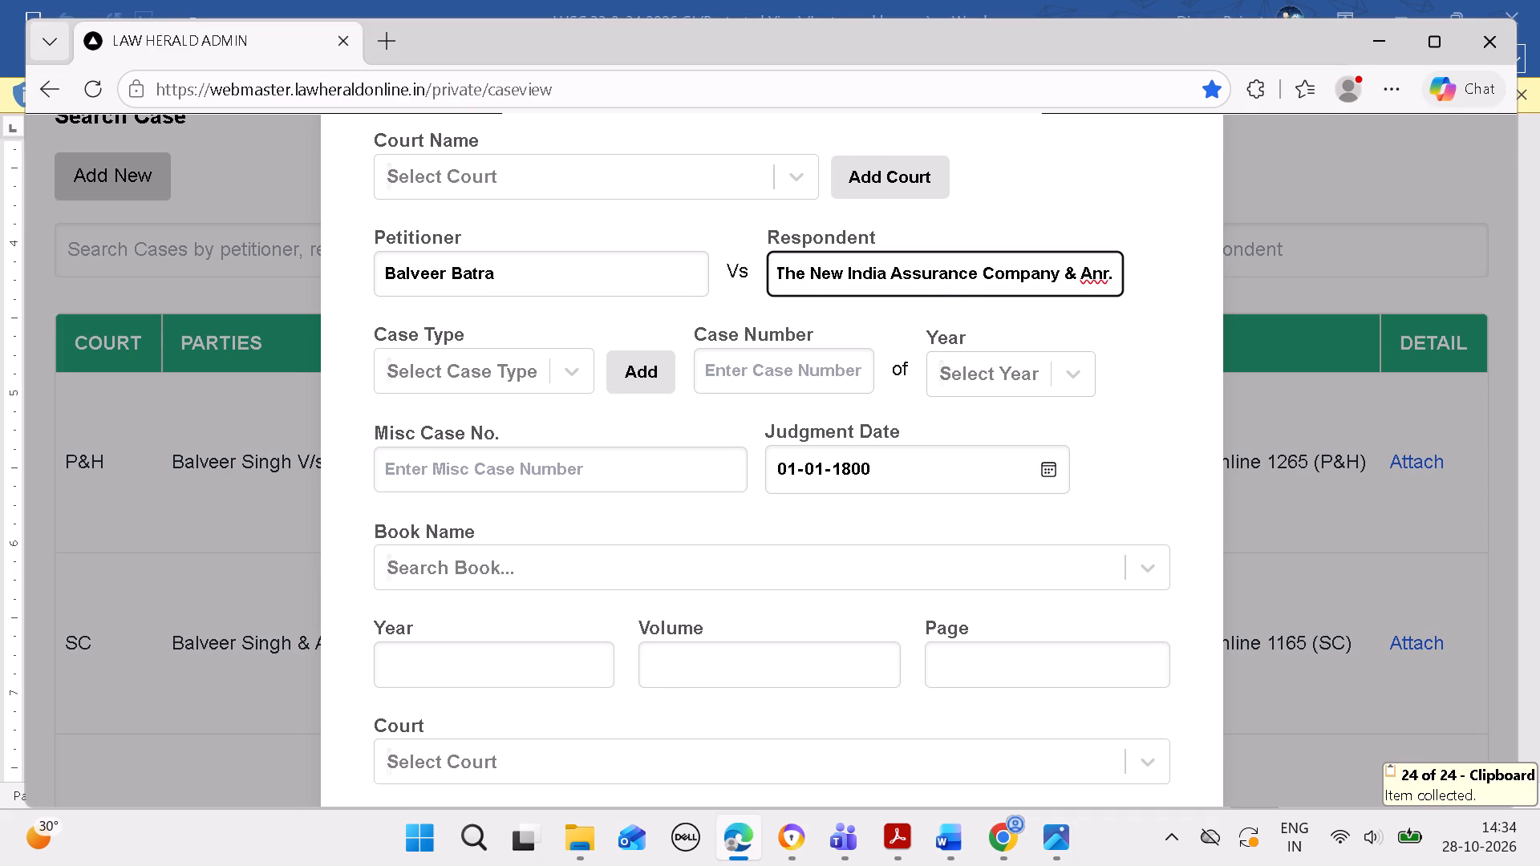
# Copy the citation year 2024 from the first cited case in Word into the new case's book citation year.
pyautogui.click(951, 824)
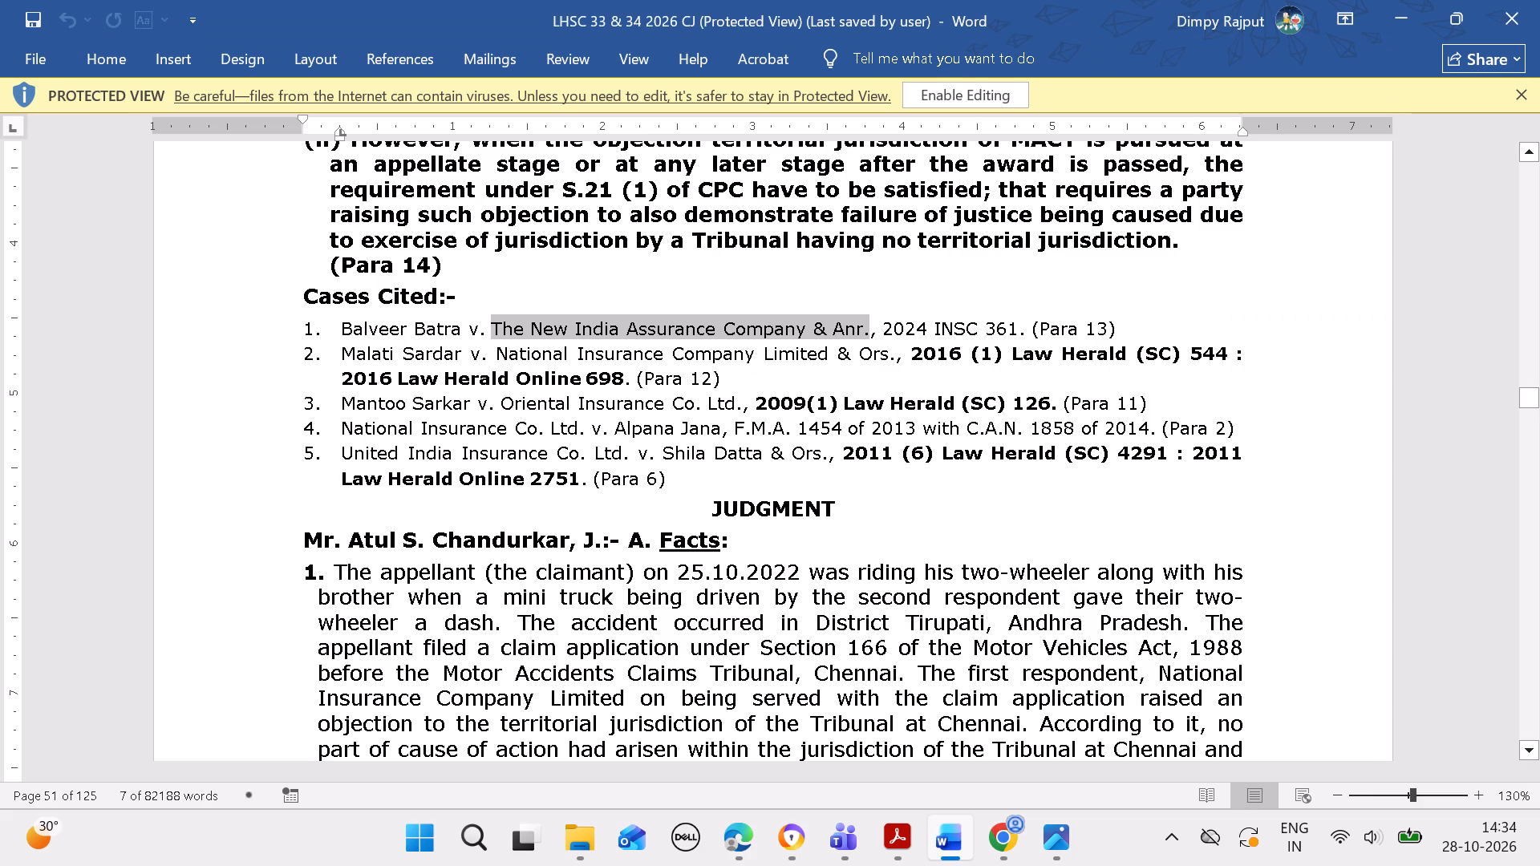
pyautogui.moveTo(886, 319); pyautogui.dragTo(931, 325)
pyautogui.hotkey('ctrl', 'c')
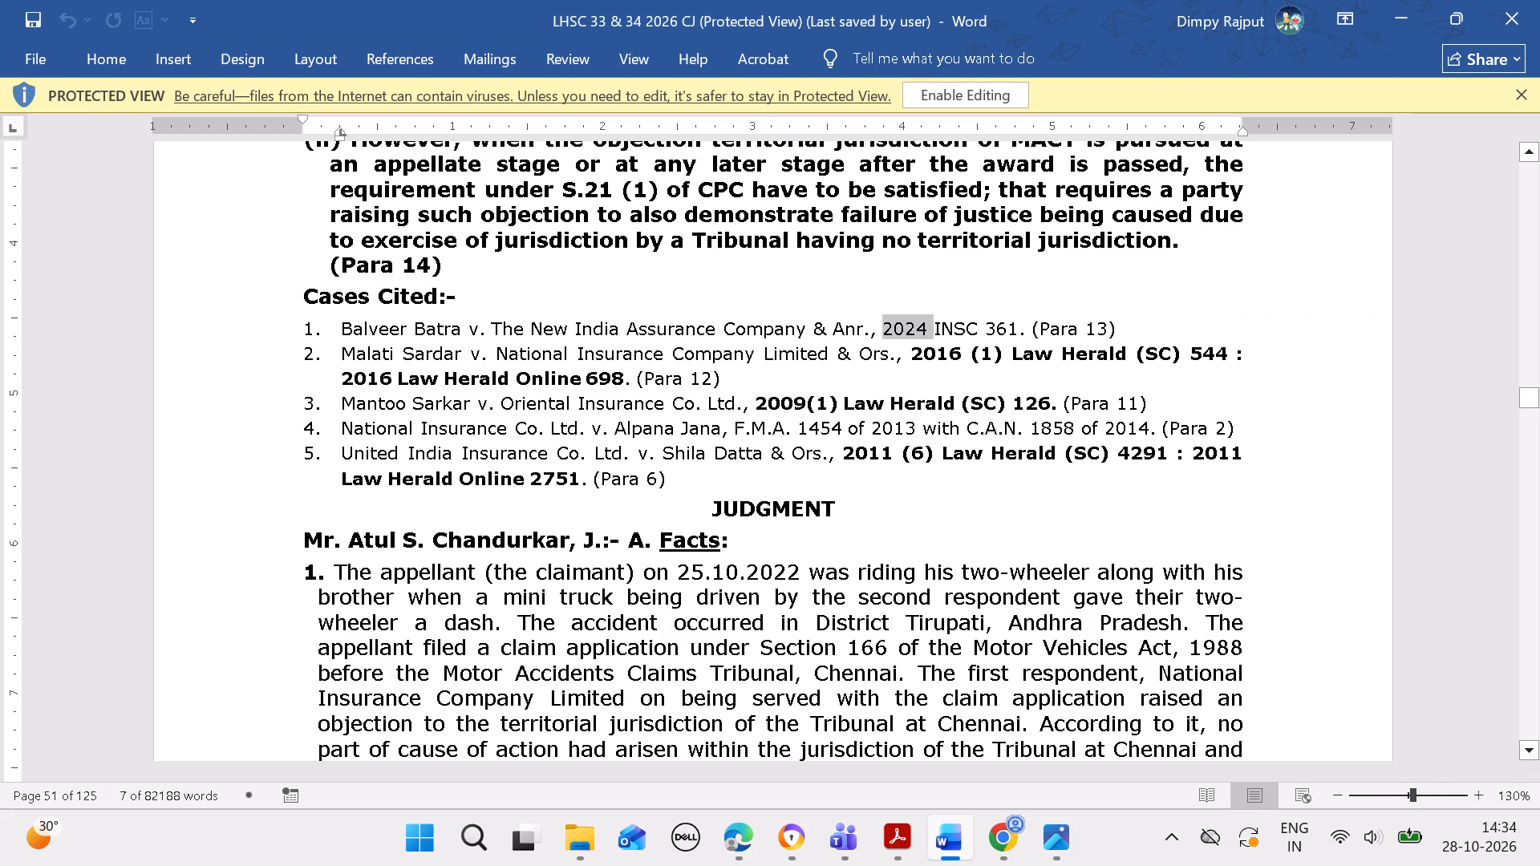
pyautogui.click(751, 828)
pyautogui.click(557, 674)
pyautogui.hotkey('ctrl', 'v')
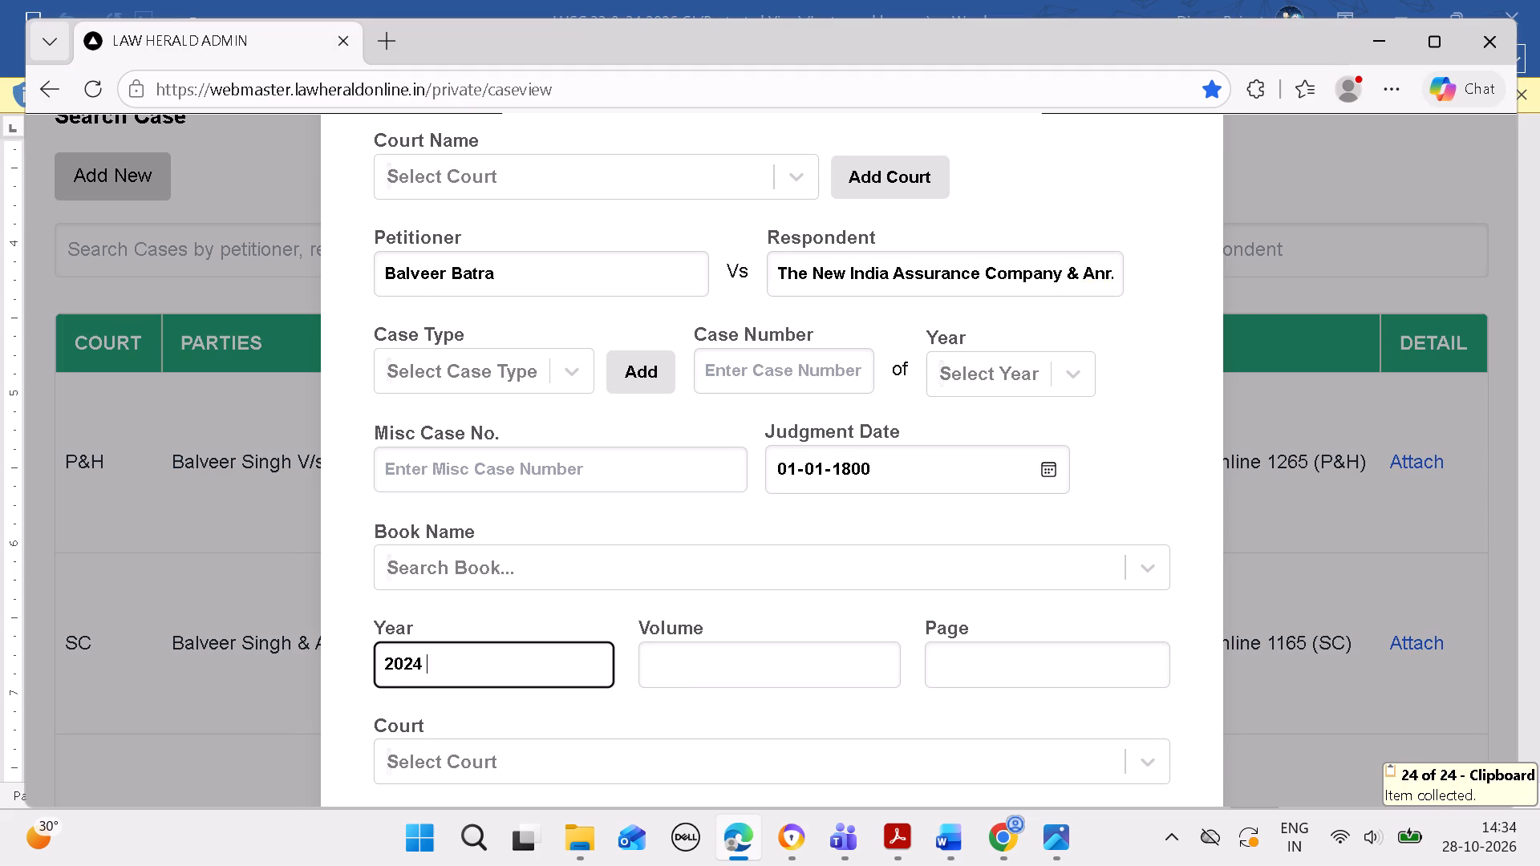
# Copy page number 361 from the Word citation into the new case's page field, and enter "-" as the volume.
pyautogui.click(950, 834)
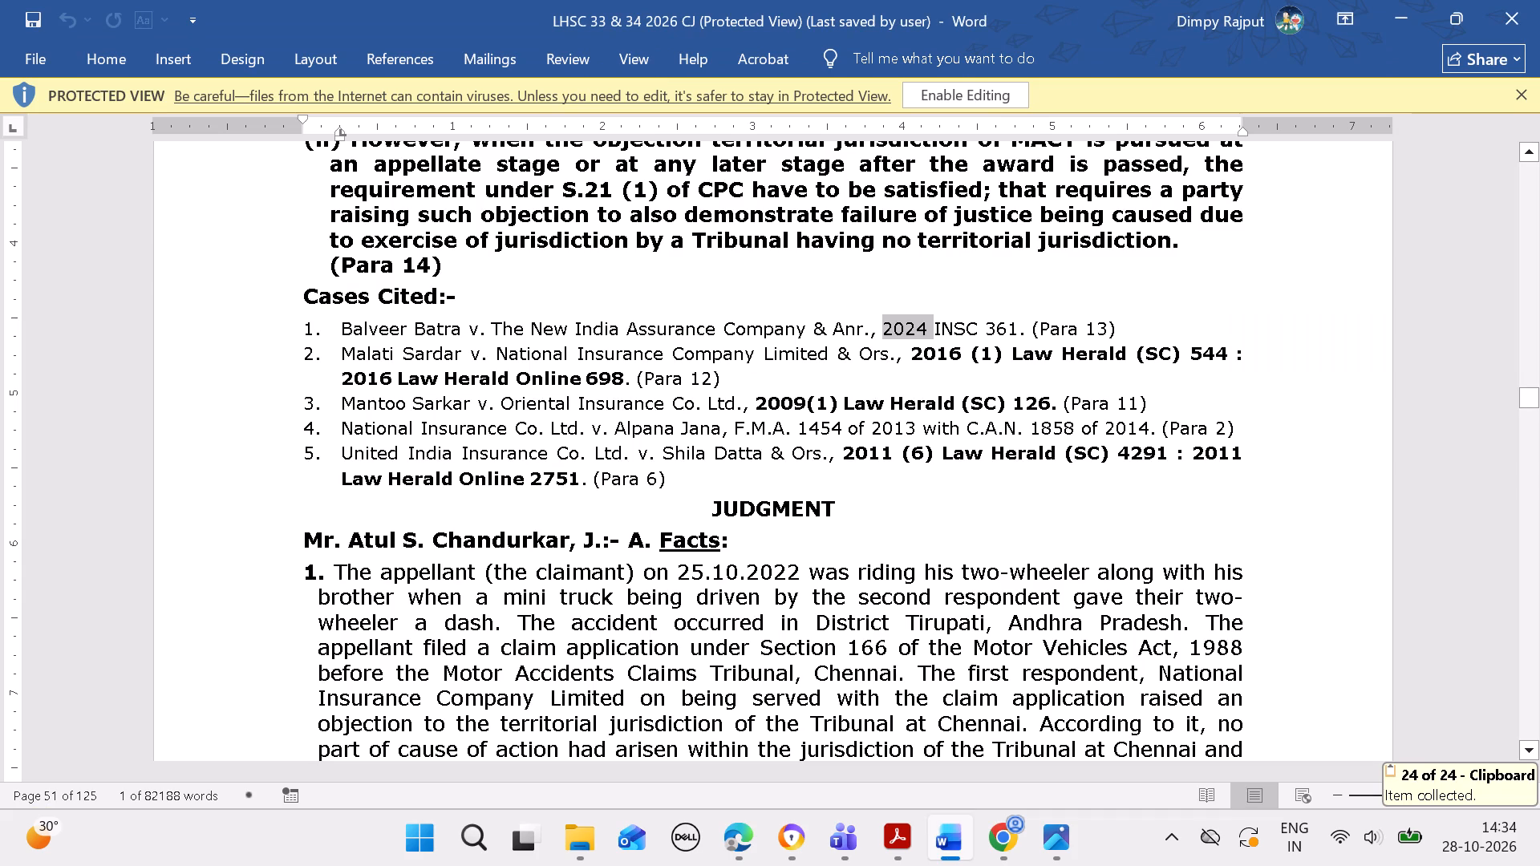
pyautogui.moveTo(983, 322); pyautogui.dragTo(1013, 334)
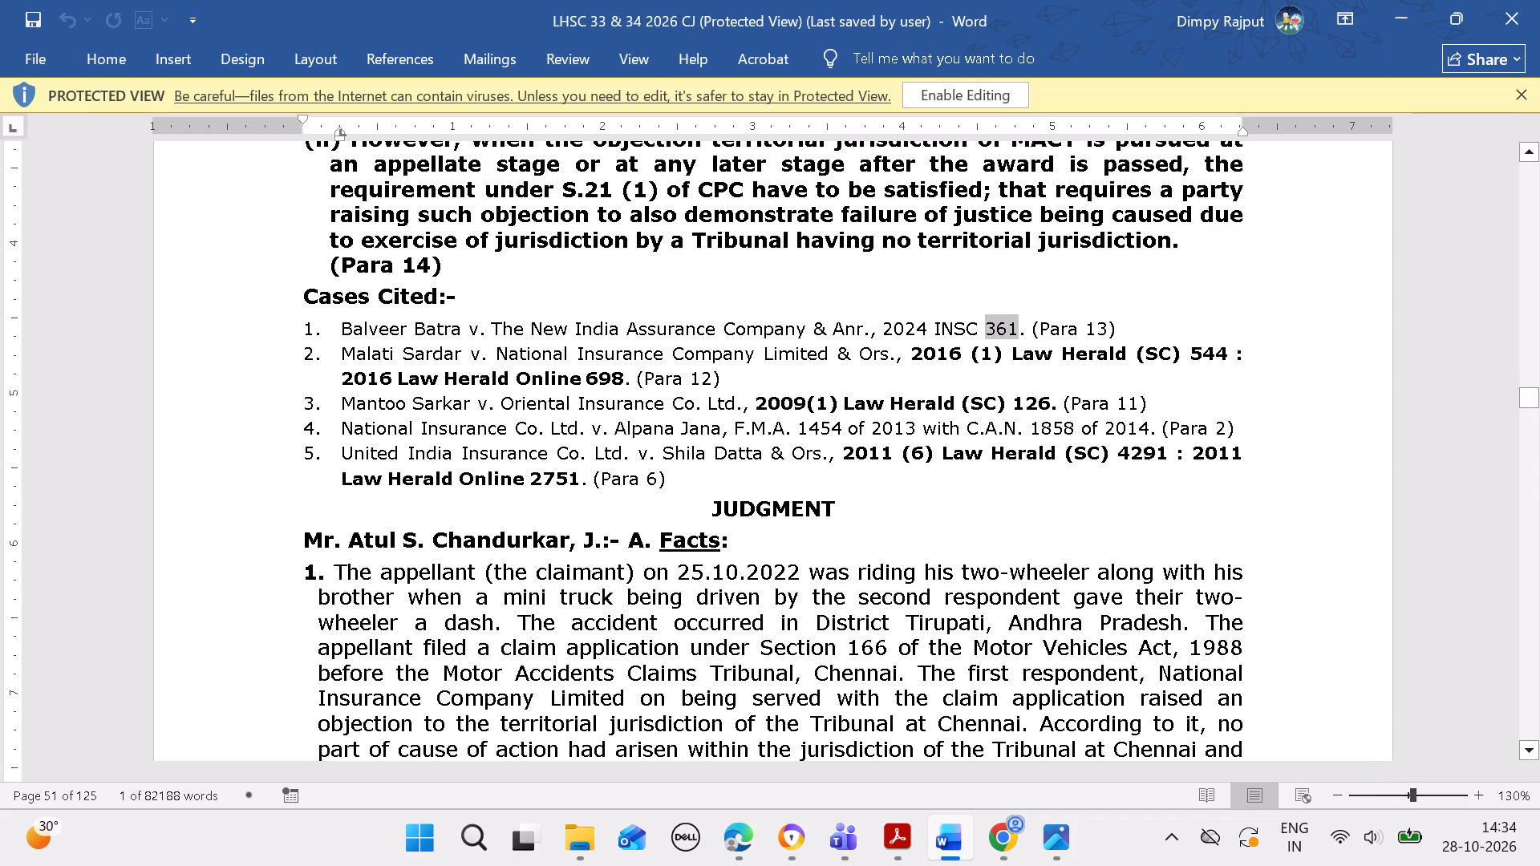
pyautogui.hotkey('ctrl', 'c')
pyautogui.click(732, 836)
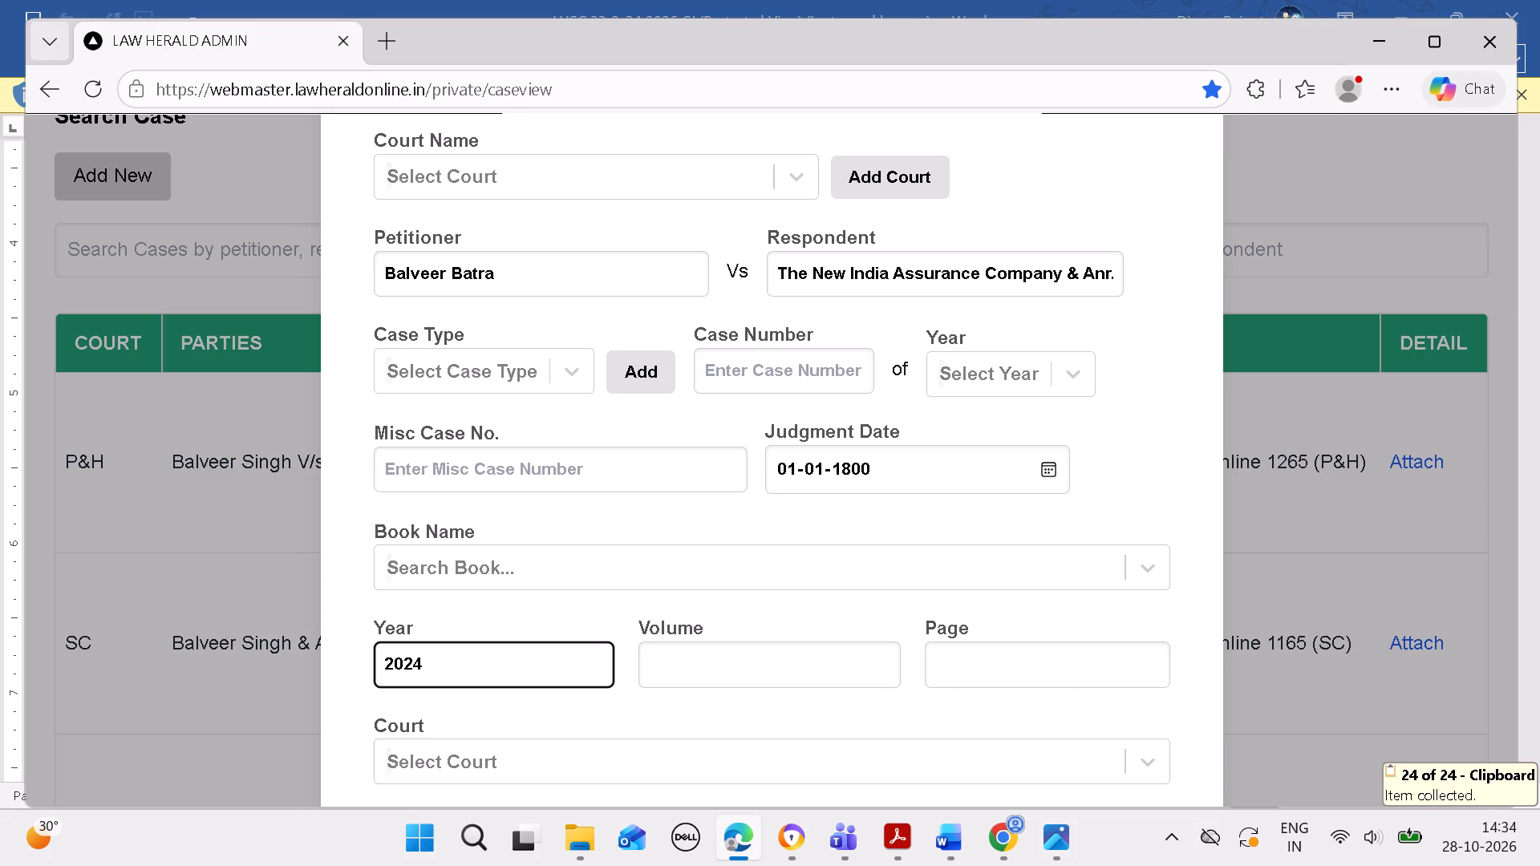
pyautogui.click(982, 663)
pyautogui.hotkey('ctrl', 'v')
pyautogui.click(800, 660)
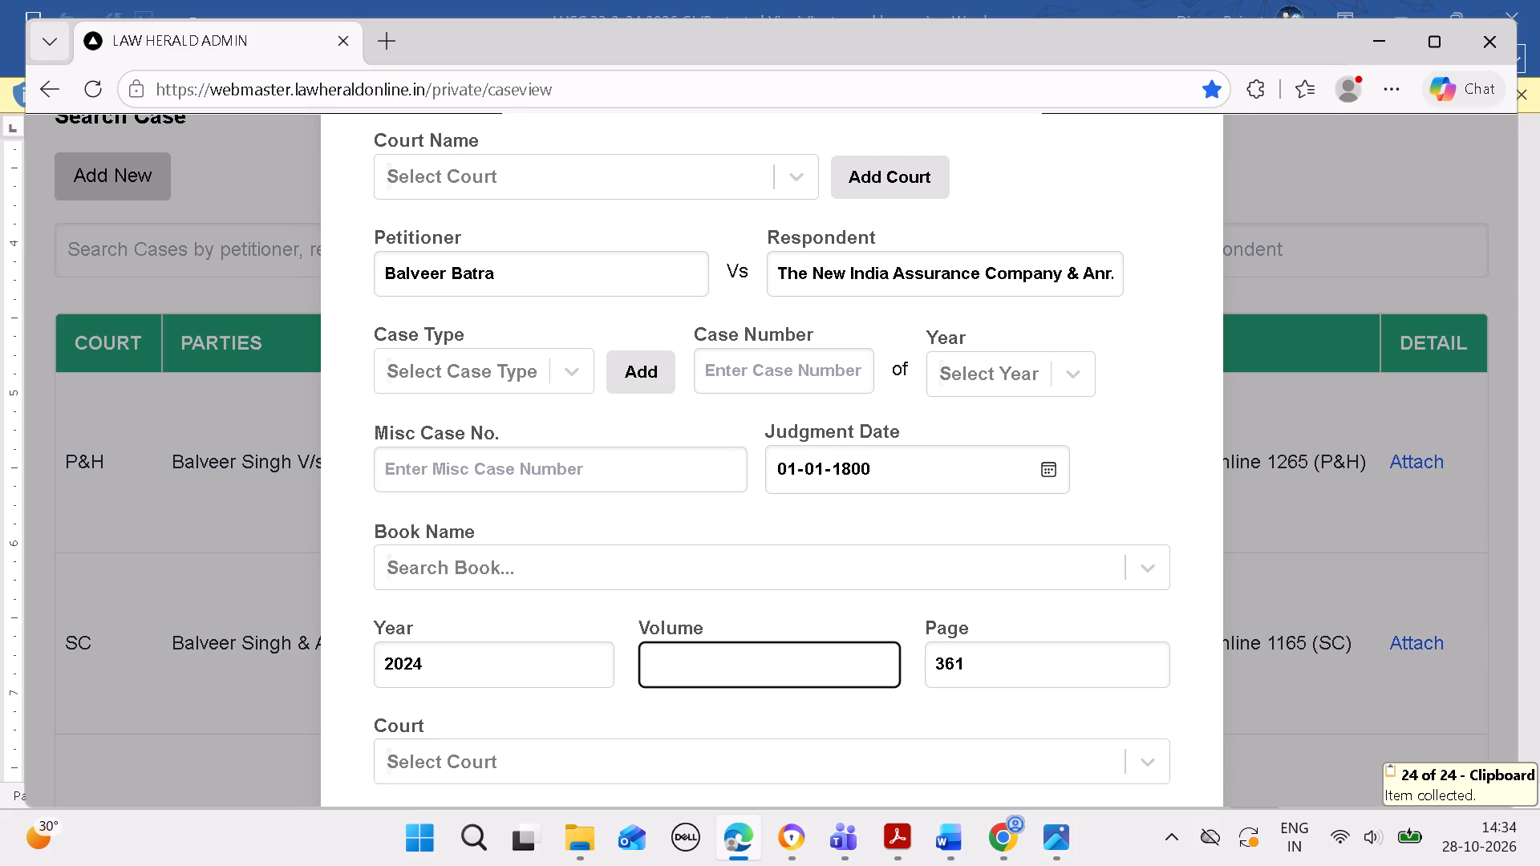
pyautogui.press('-')
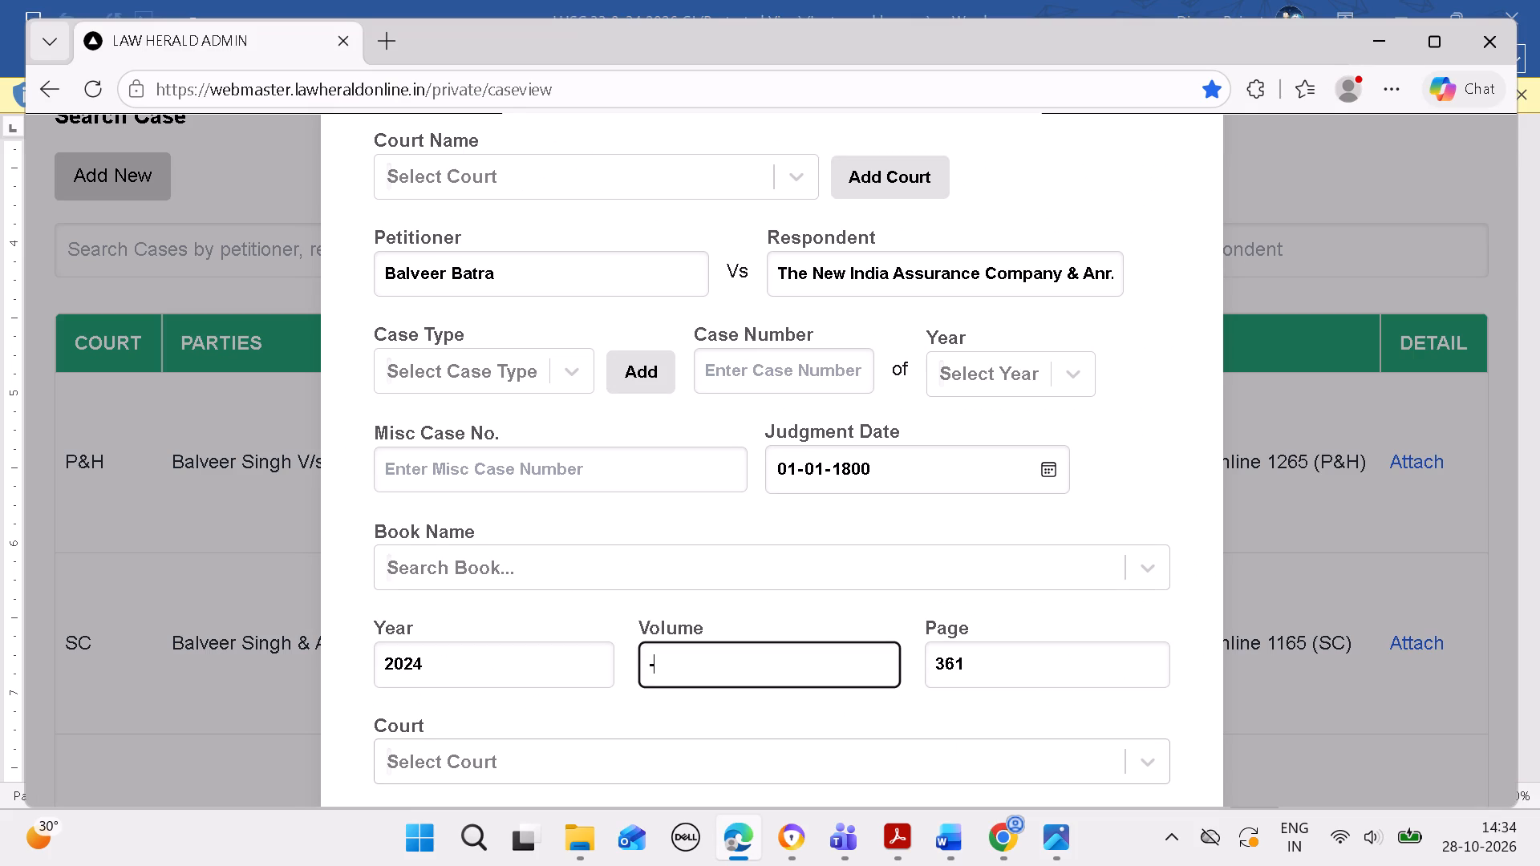
# Copy the reporter name INSC from the Word citation and select it as the new case's book name.
pyautogui.click(950, 840)
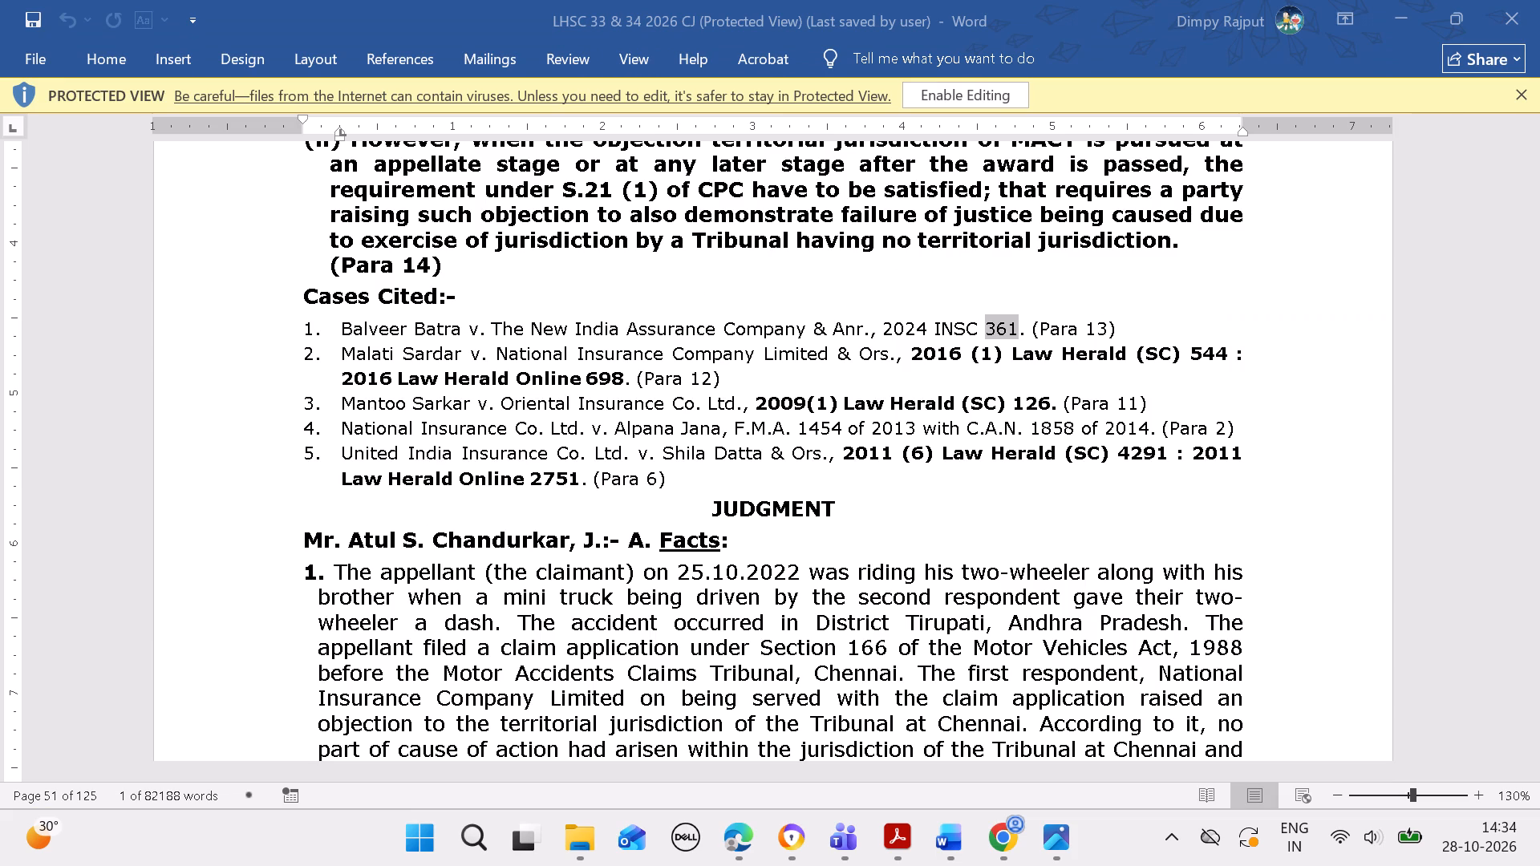
pyautogui.moveTo(931, 320); pyautogui.dragTo(972, 338)
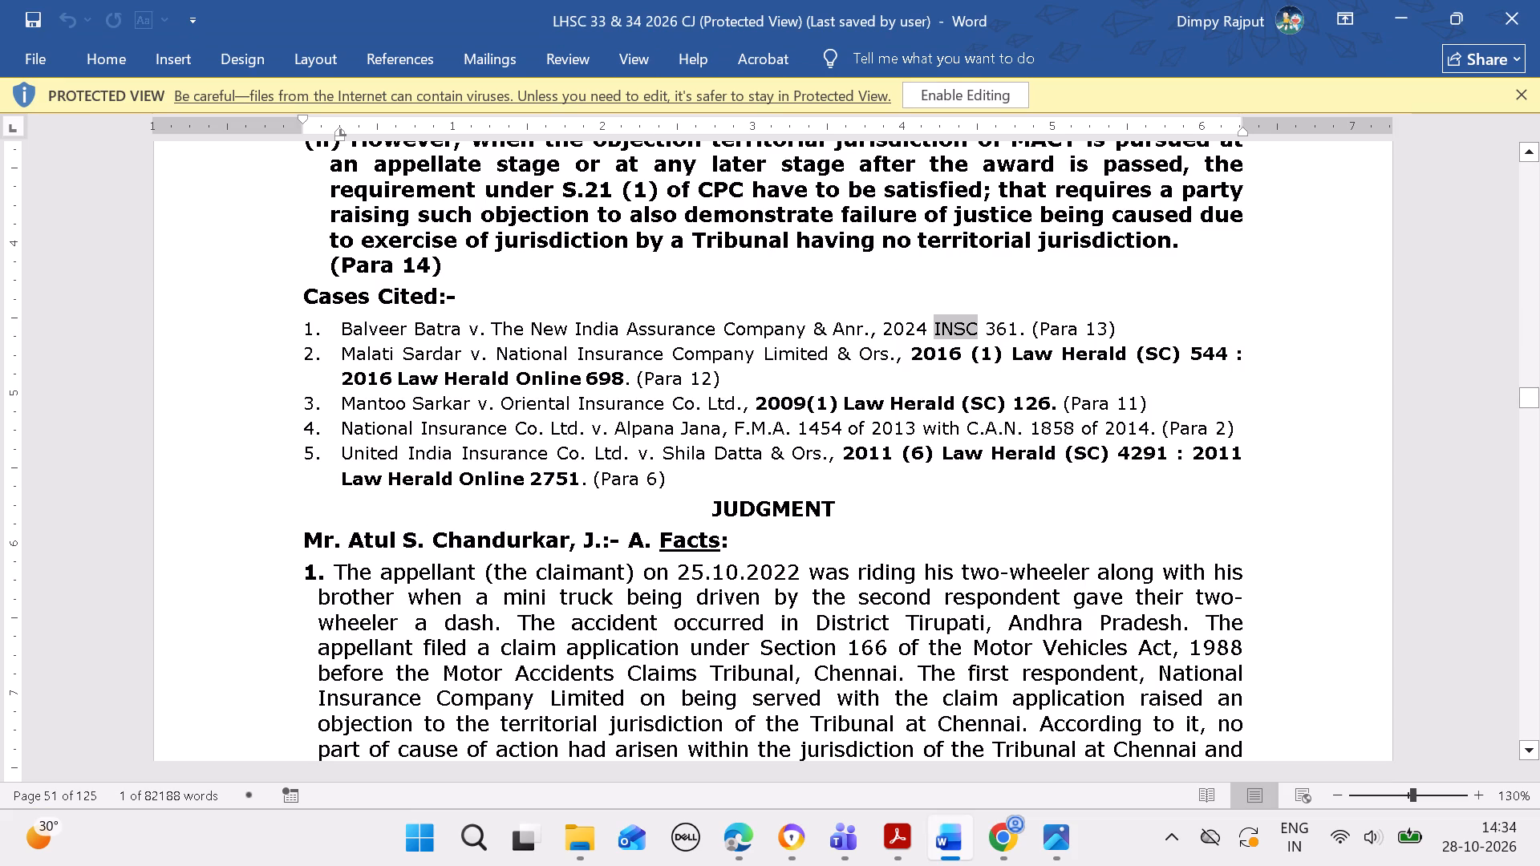
pyautogui.hotkey('ctrl', 'c')
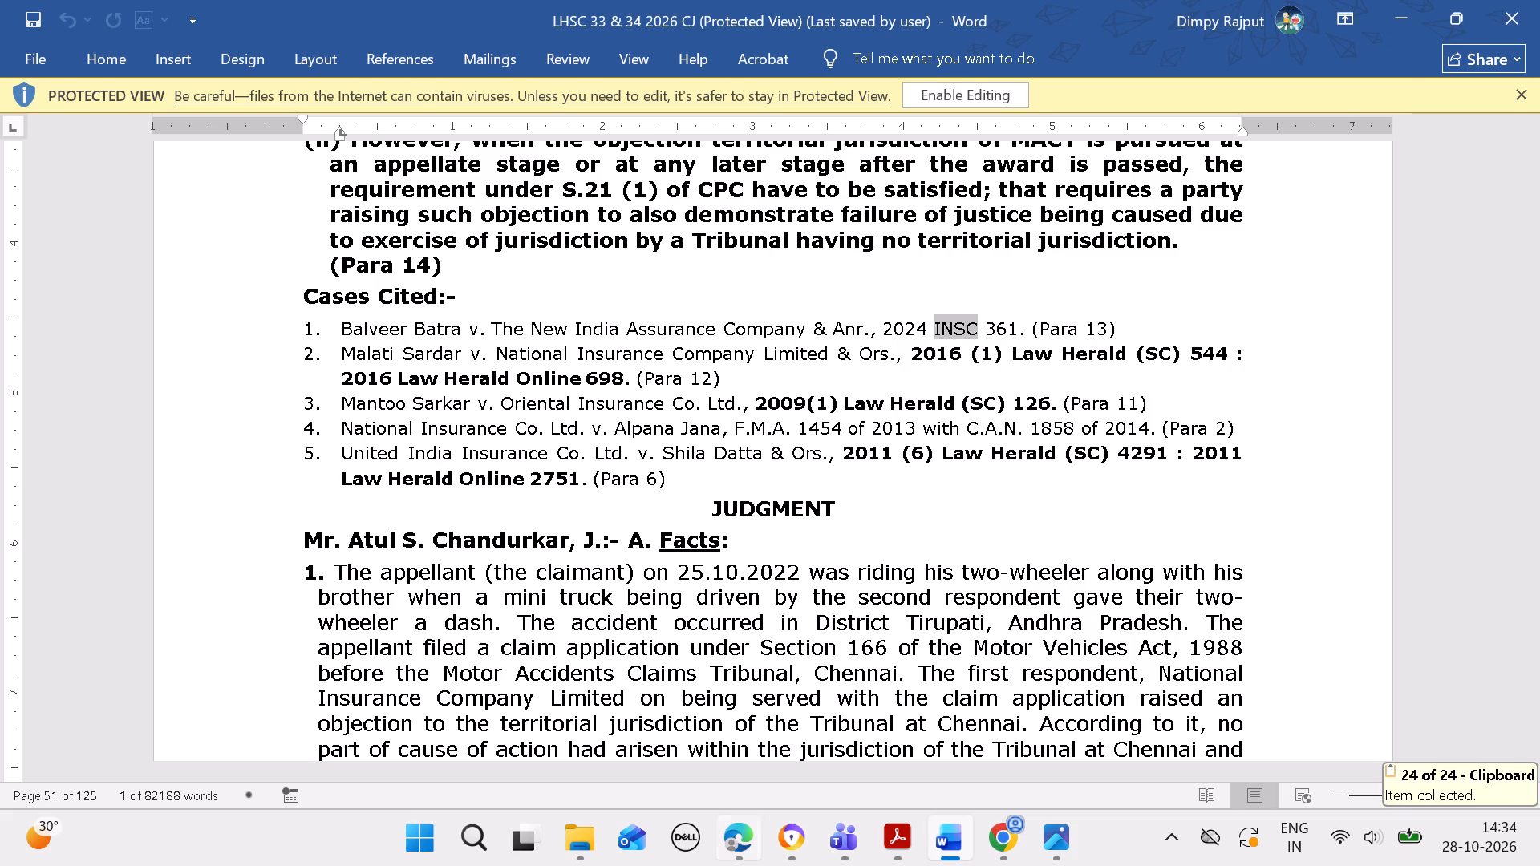
pyautogui.click(745, 839)
pyautogui.click(850, 557)
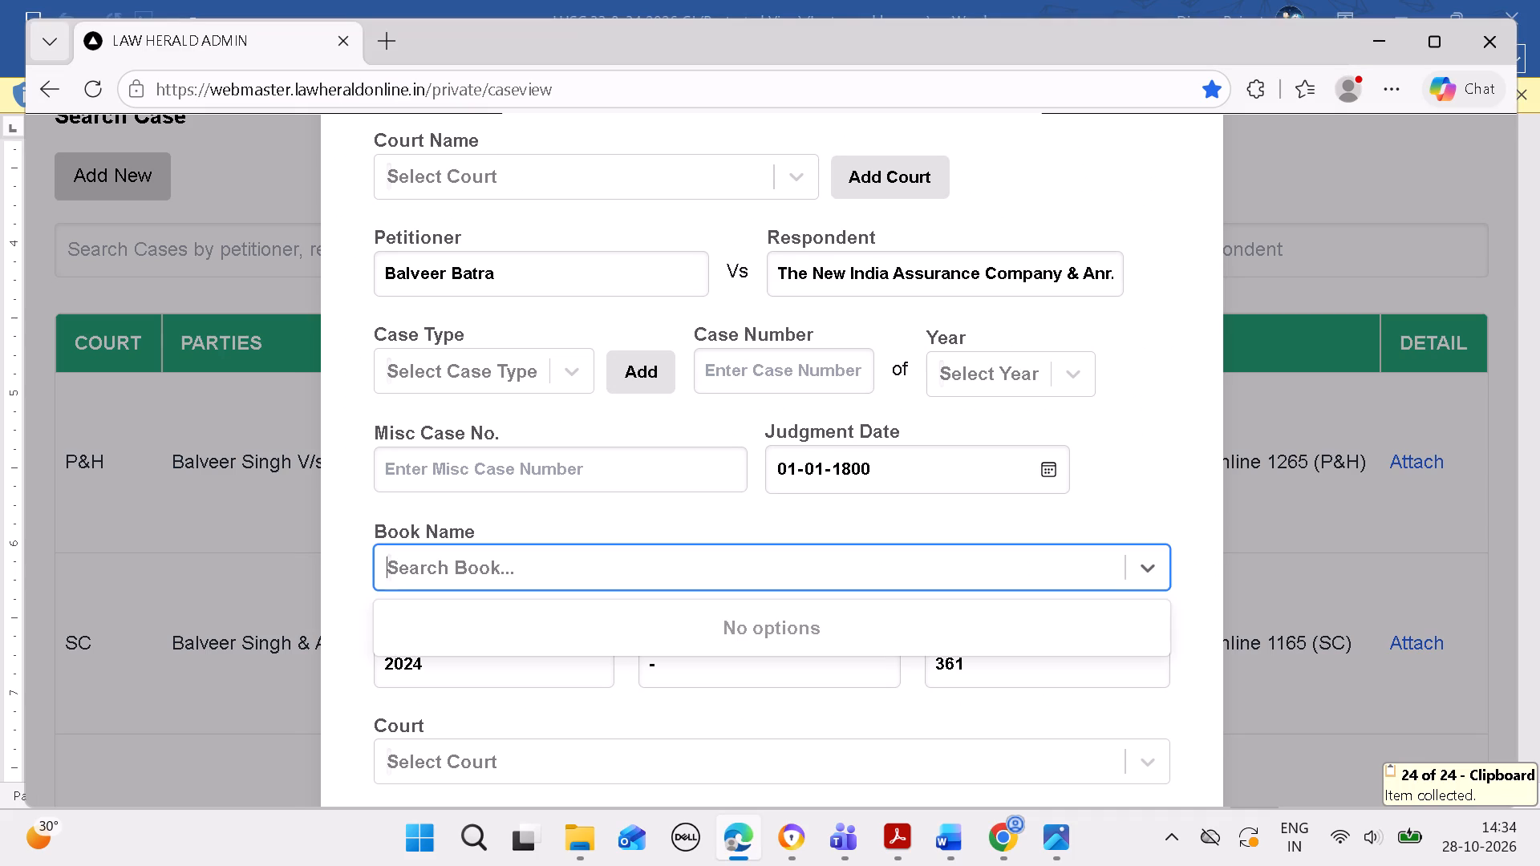
pyautogui.hotkey('ctrl', 'v')
pyautogui.hotkey('ctrl', 'v')
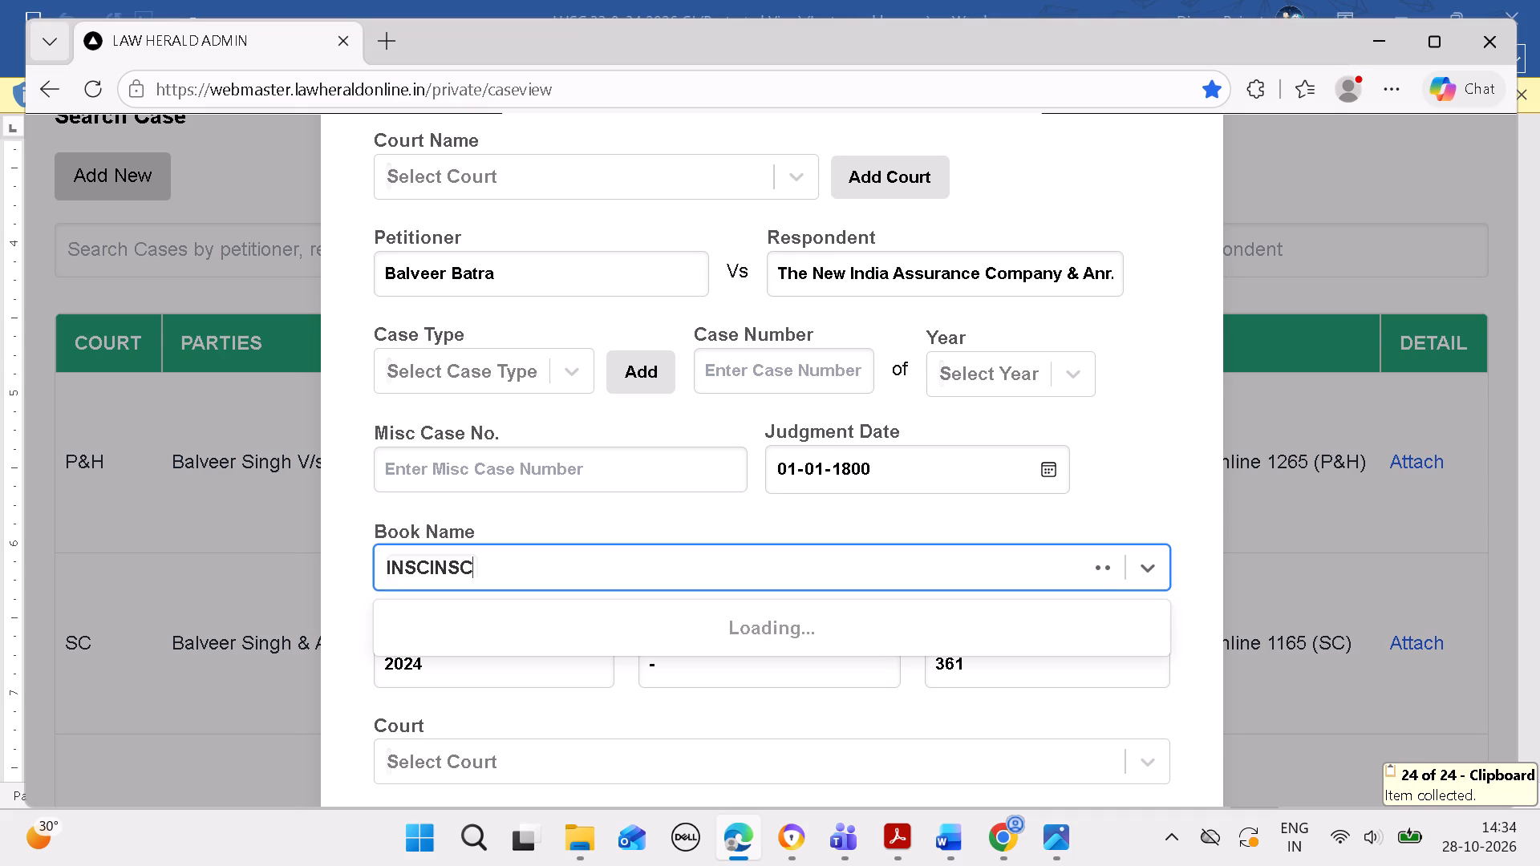
pyautogui.press('BackSpace')
pyautogui.press('BackSpace')
pyautogui.press('BackSpace')
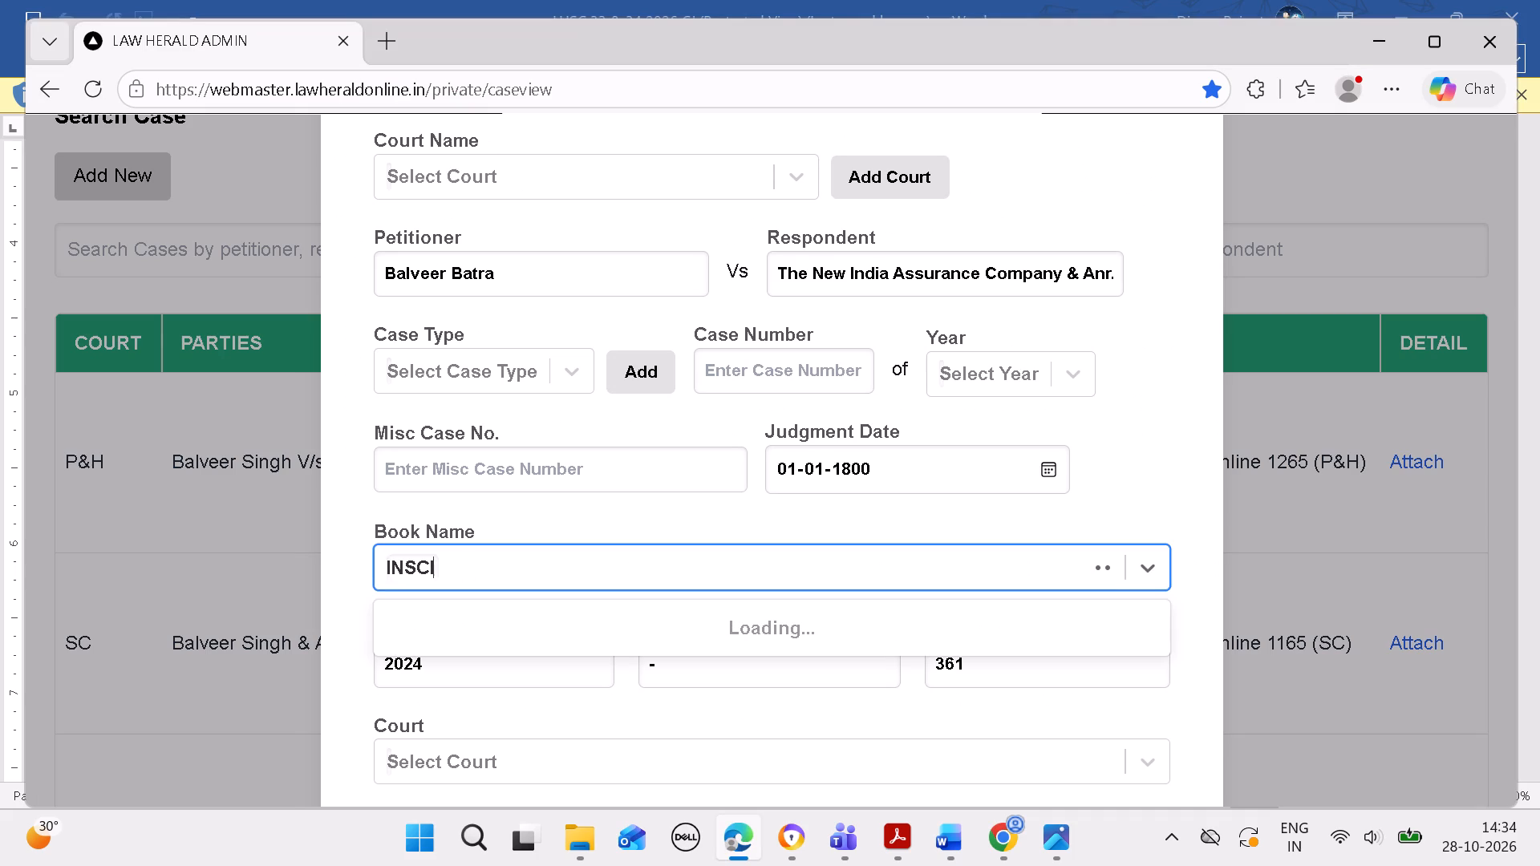
pyautogui.press('BackSpace')
pyautogui.click(776, 615)
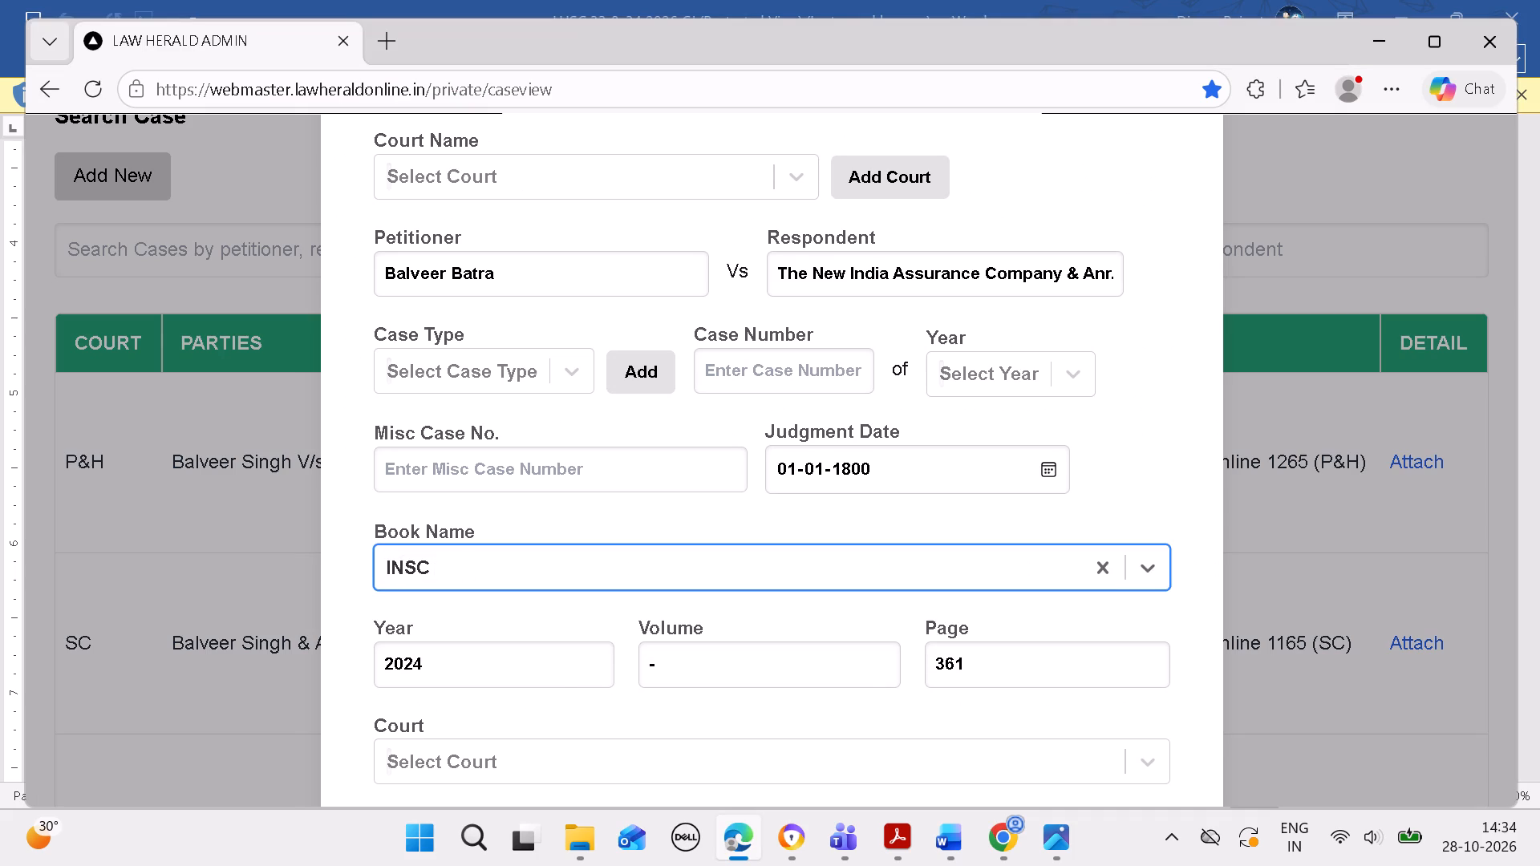
# Choose the blank court entry "( )" for the new case's INSC citation, save the case and return to the case details.
pyautogui.click(738, 747)
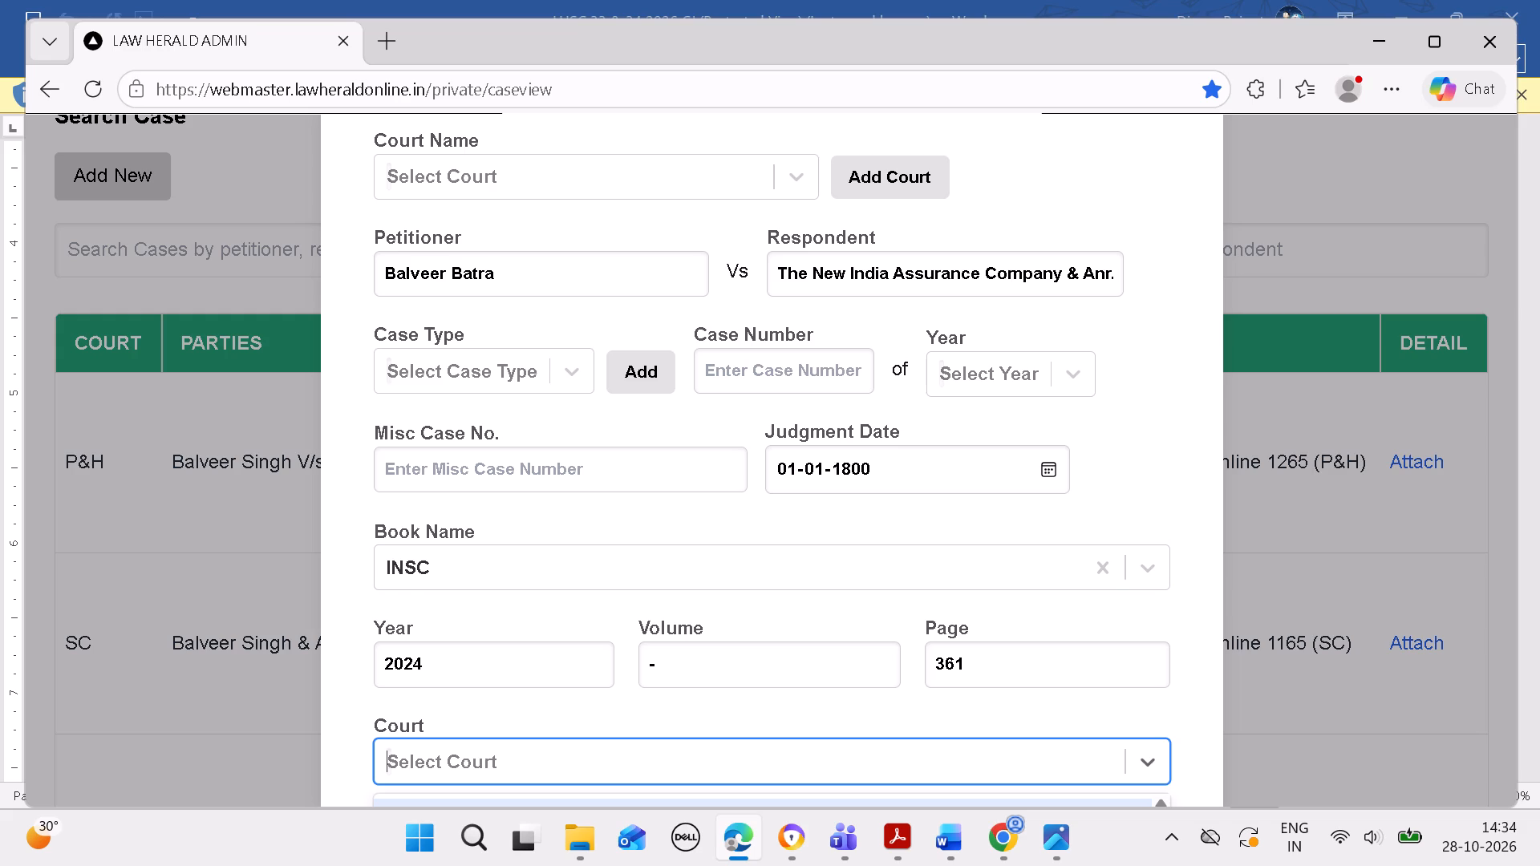
pyautogui.click(736, 799)
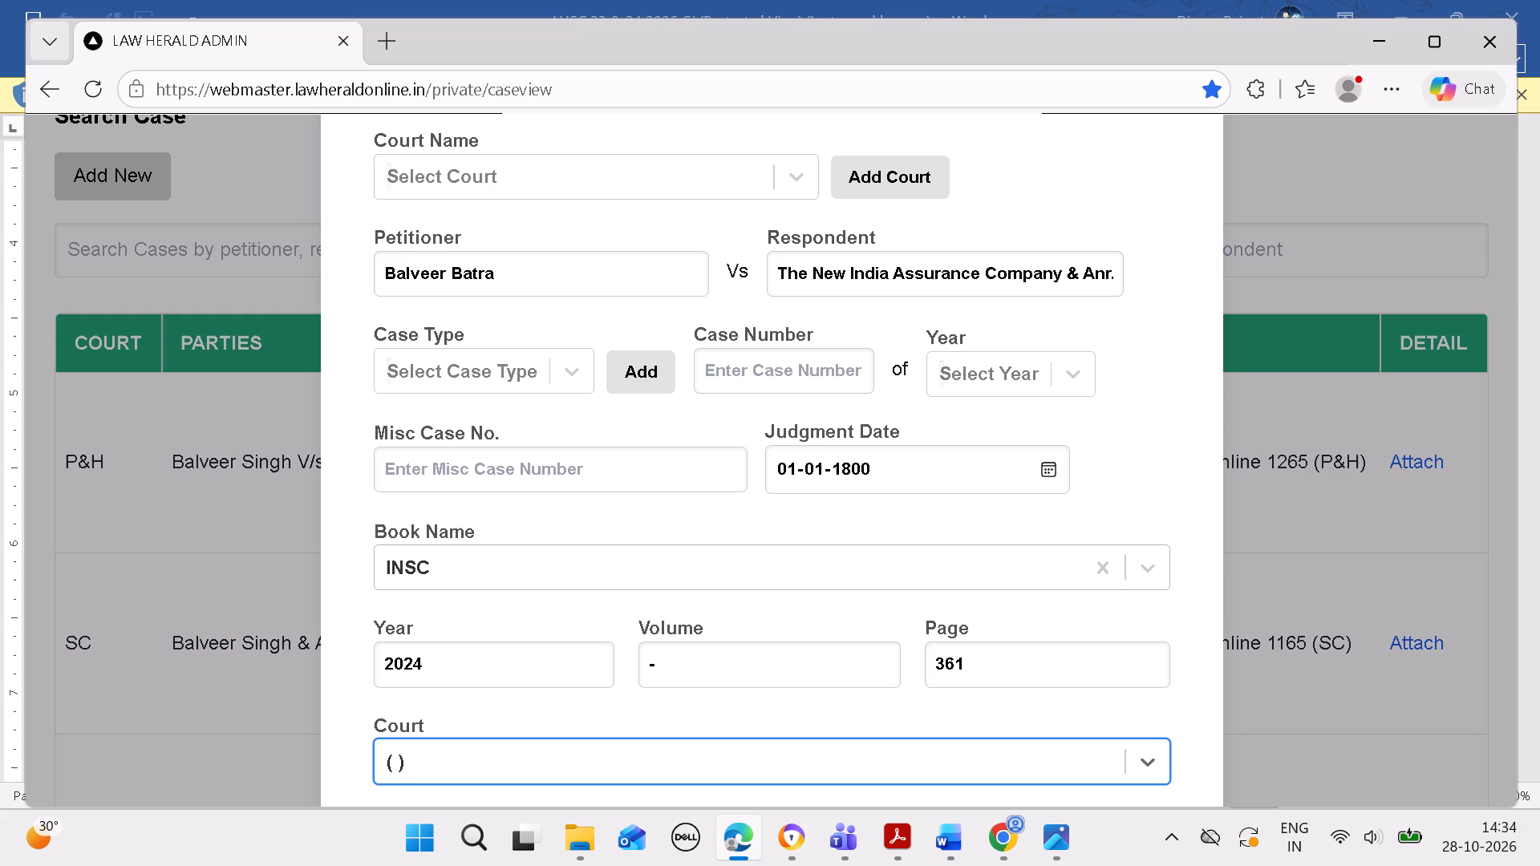
pyautogui.press('Return')
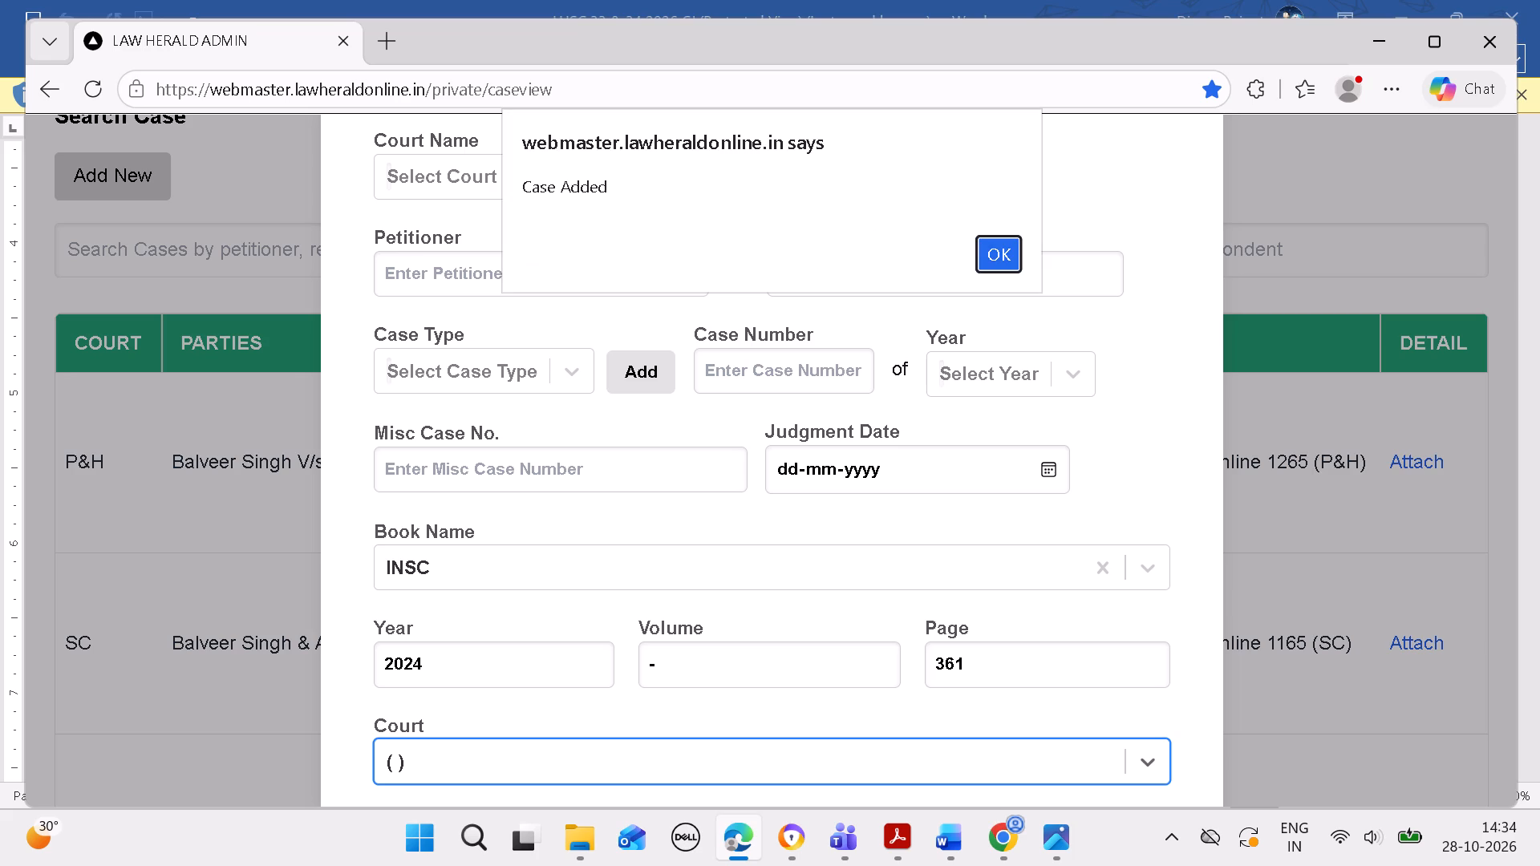
pyautogui.click(976, 254)
pyautogui.click(1006, 253)
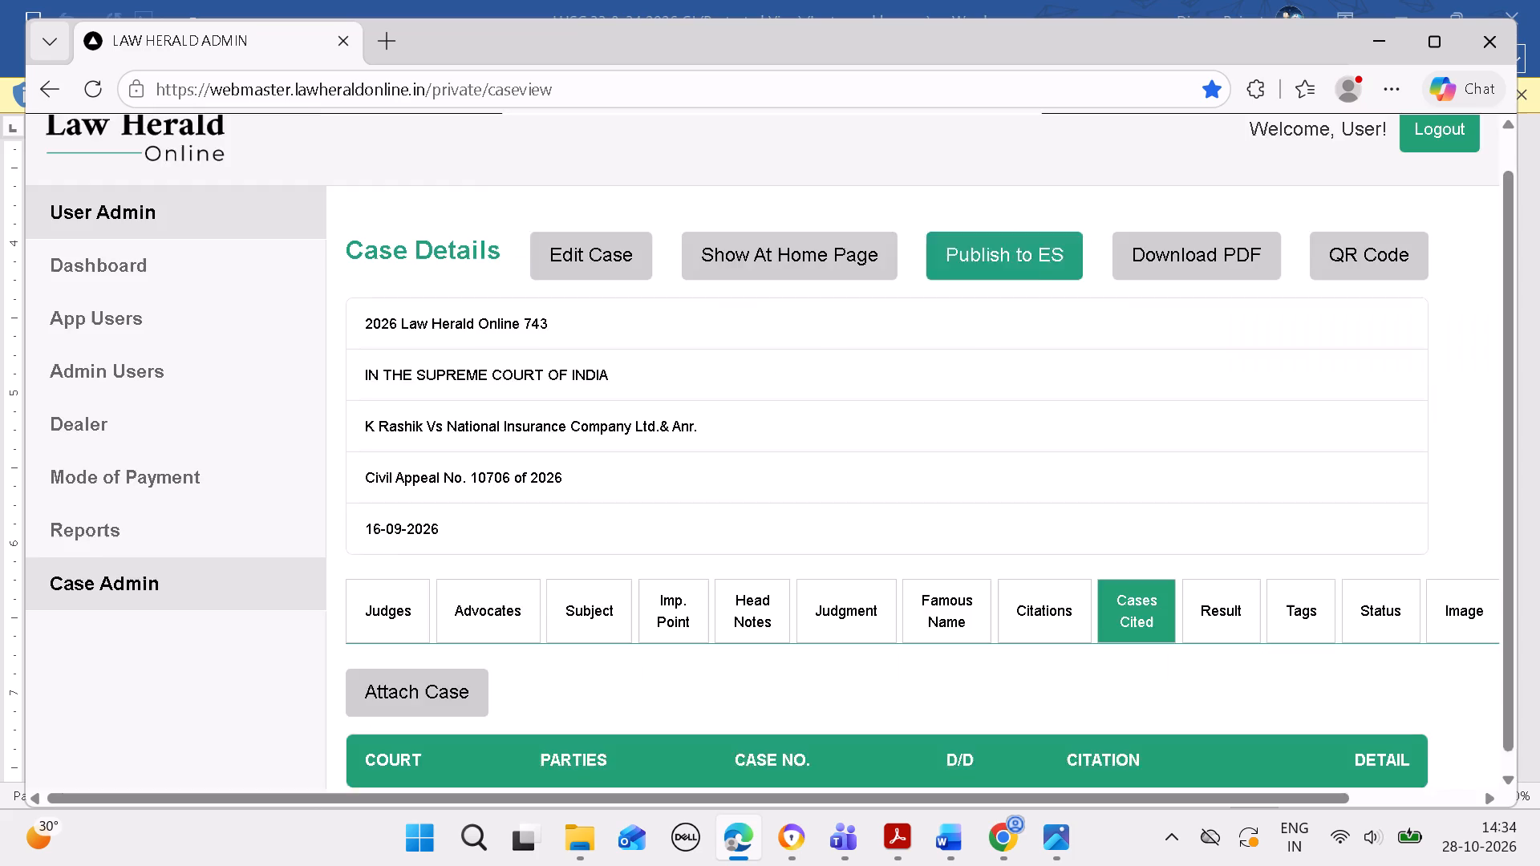
pyautogui.scroll(-5, 921, 588)
# Search existing cases using the second cited case's petitioner name from Word, and attach the match cited as 2016 LawHeraldOnline 698 (SC).
pyautogui.click(938, 828)
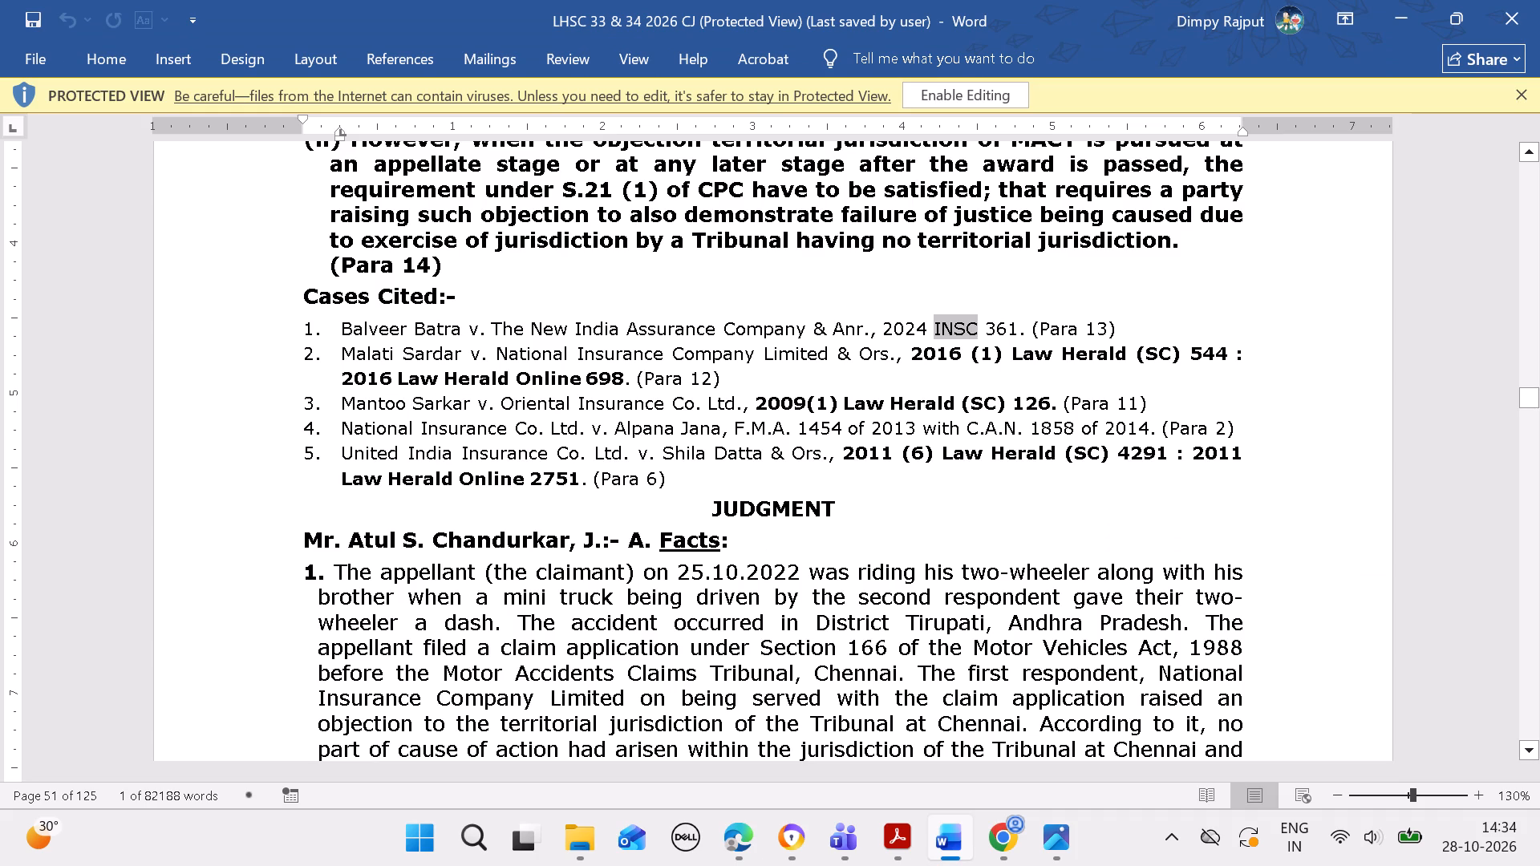
pyautogui.moveTo(341, 342); pyautogui.dragTo(431, 345)
pyautogui.hotkey('ctrl', 'c')
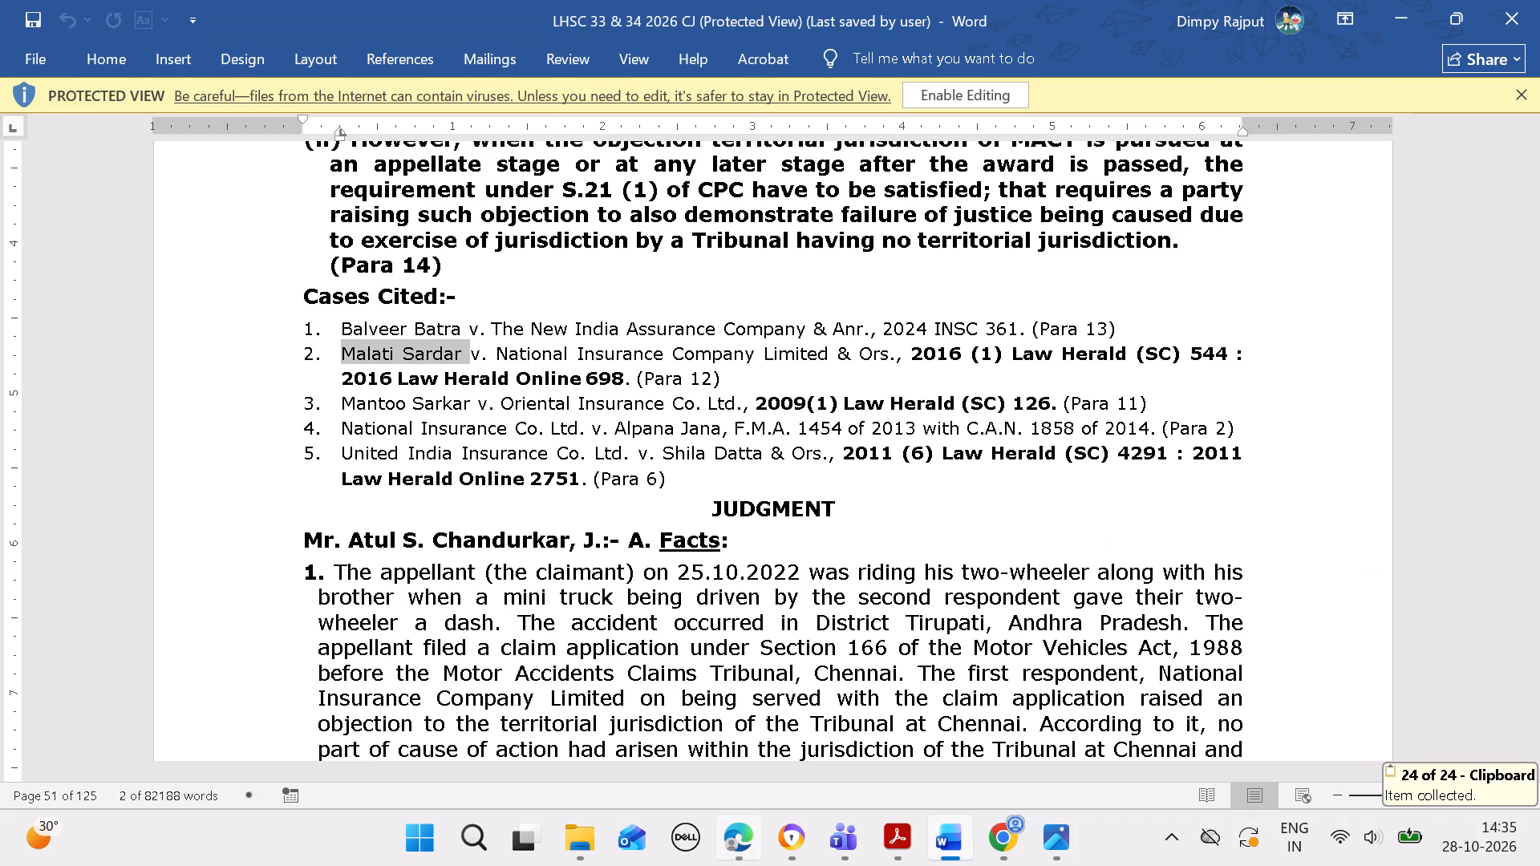
pyautogui.click(738, 822)
pyautogui.click(458, 606)
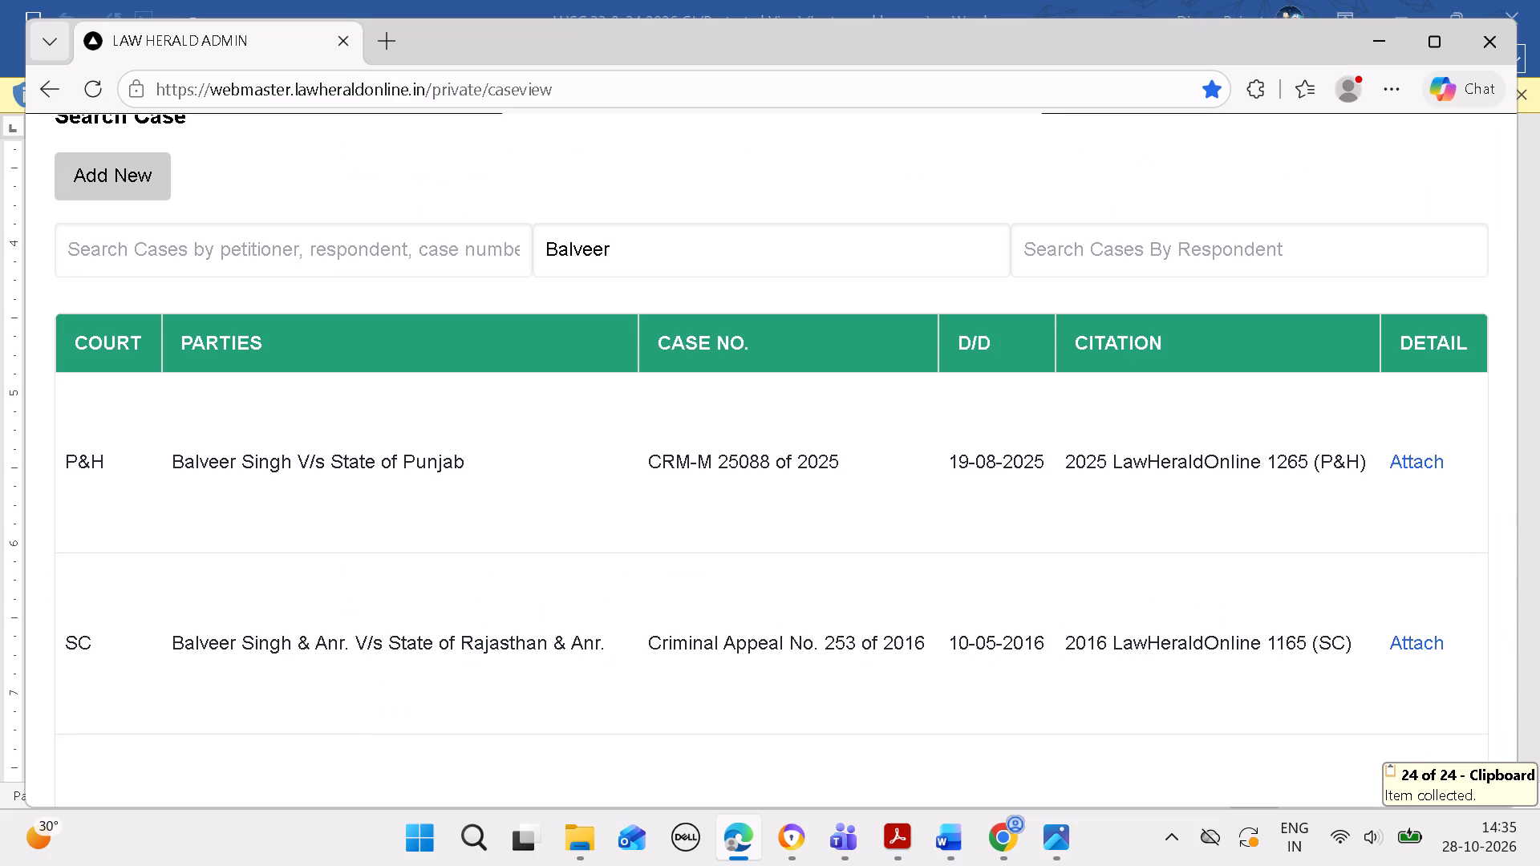
pyautogui.moveTo(631, 237); pyautogui.dragTo(480, 249)
pyautogui.press('BackSpace')
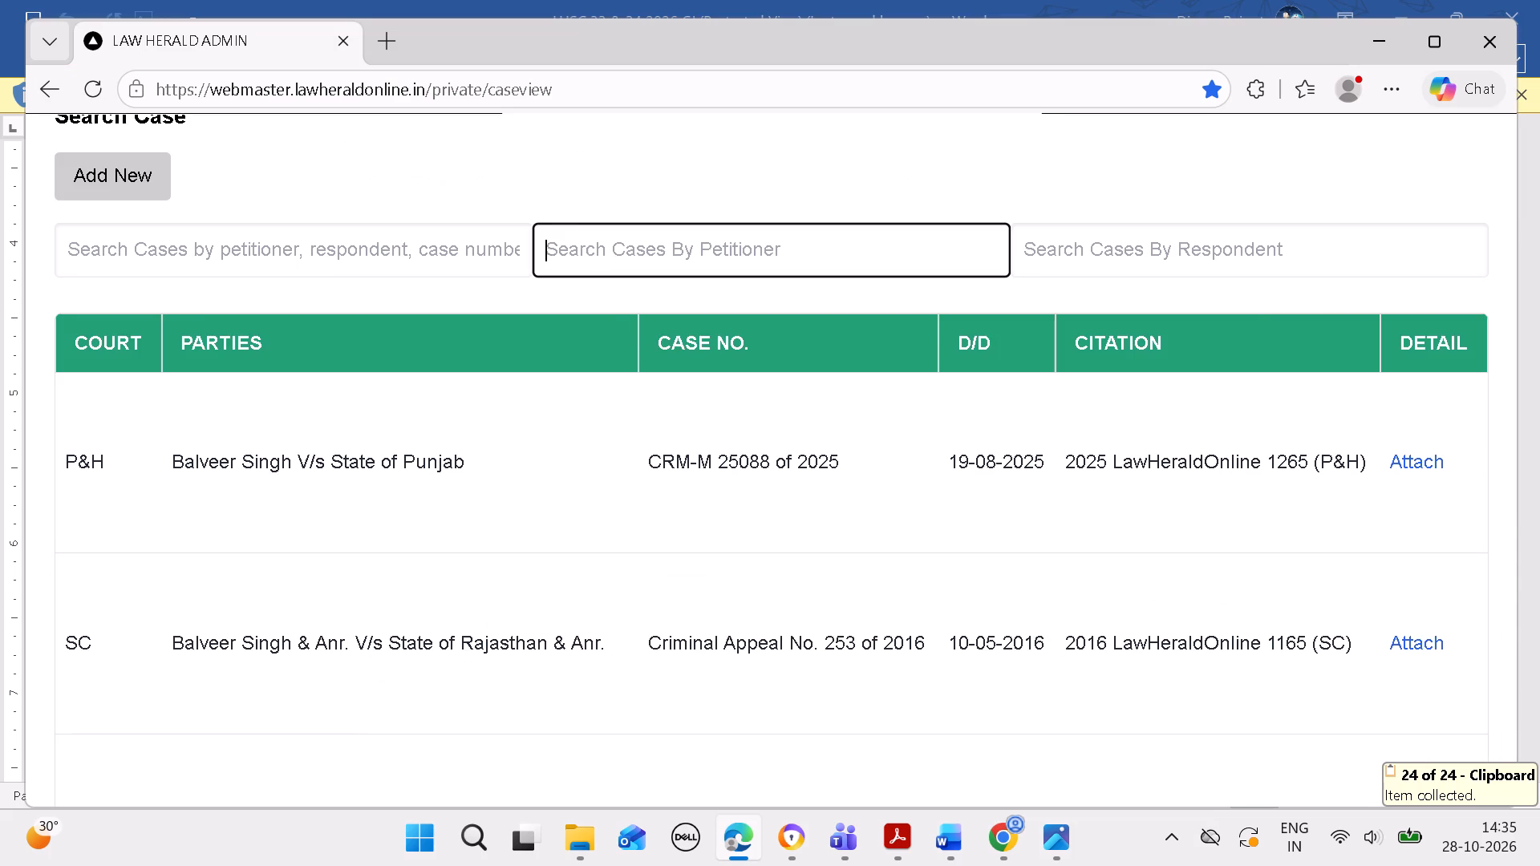
pyautogui.hotkey('ctrl', 'v')
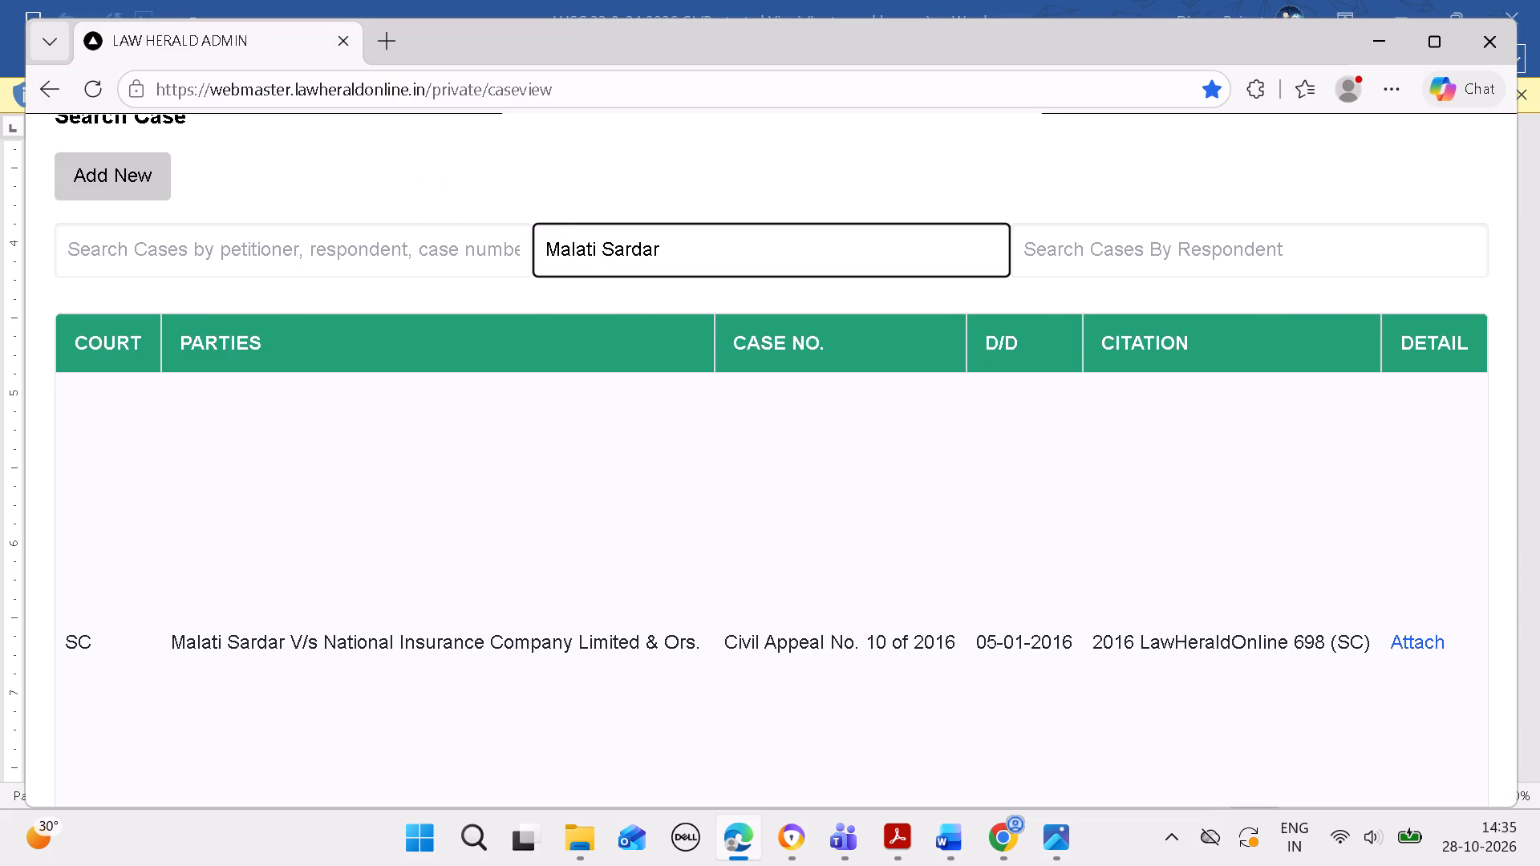
pyautogui.click(936, 833)
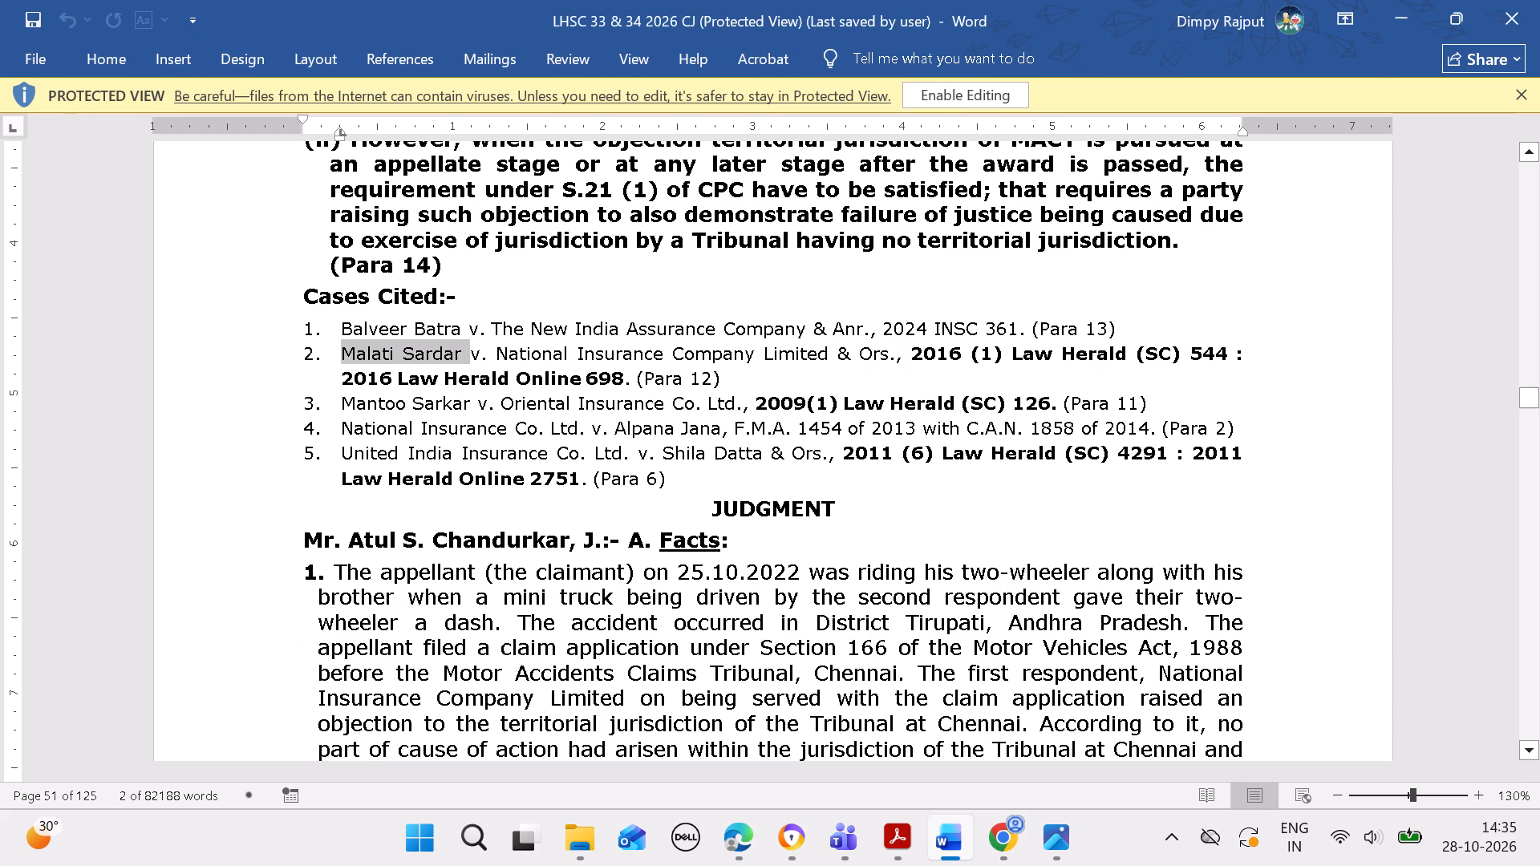
pyautogui.click(752, 824)
pyautogui.click(1410, 628)
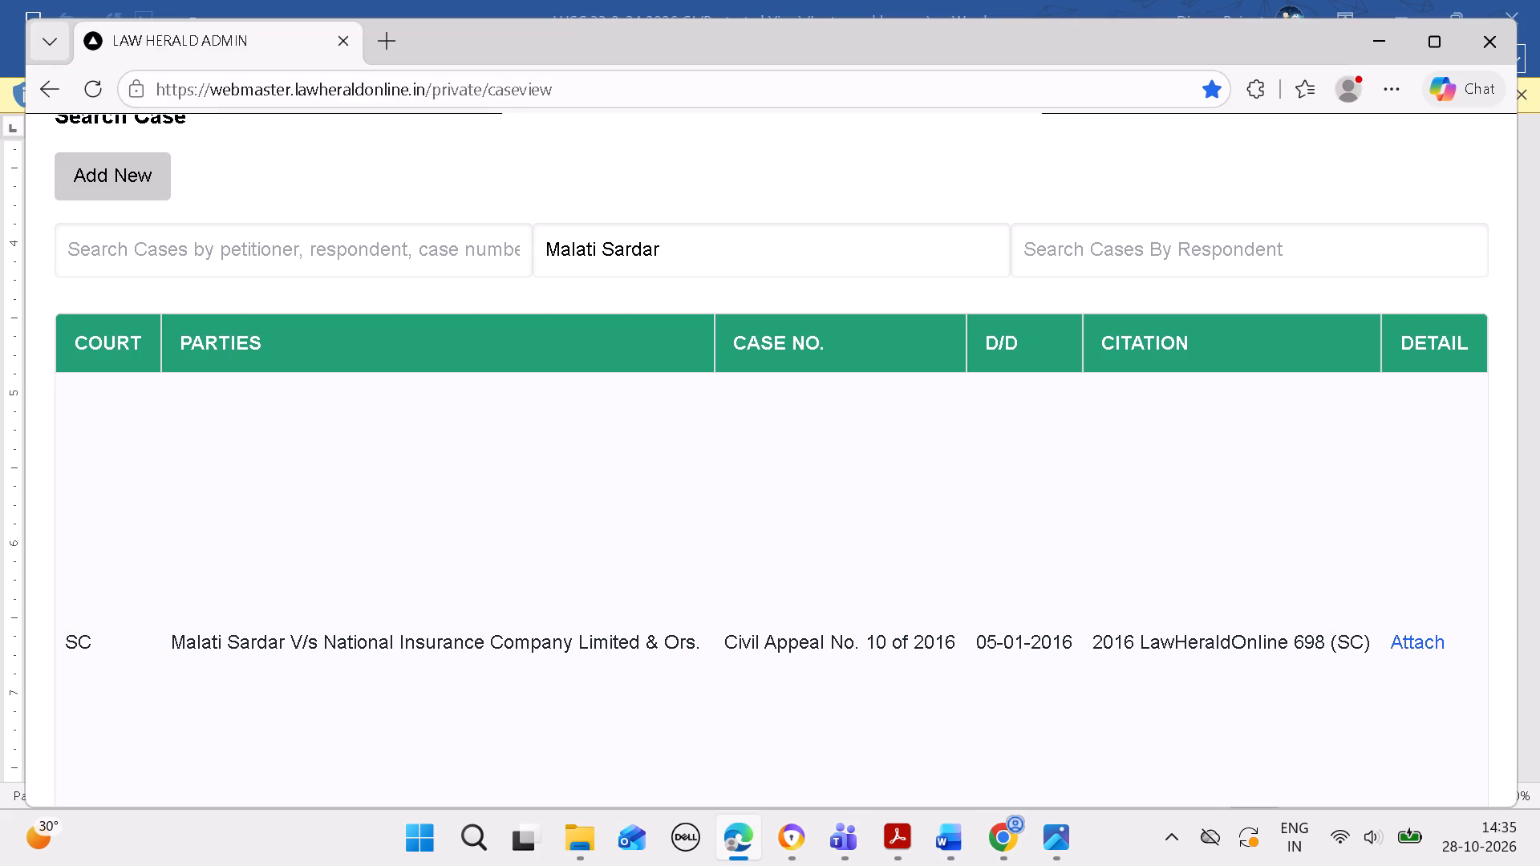
pyautogui.click(998, 254)
pyautogui.scroll(-4, 987, 326)
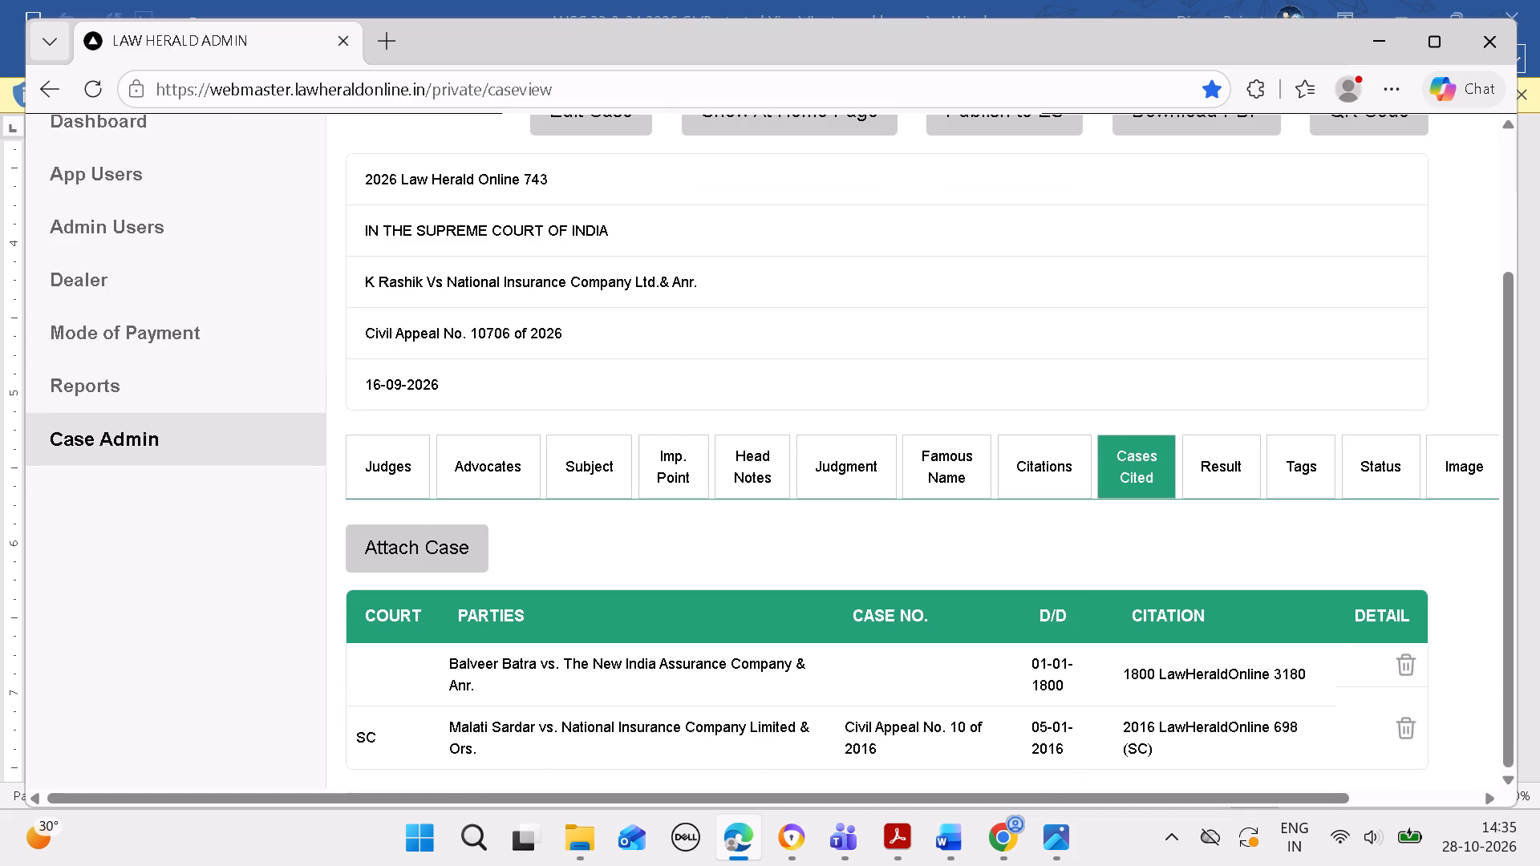
# Copy the third cited case's petitioner name from Word and search the existing cases by petitioner for it.
pyautogui.click(929, 841)
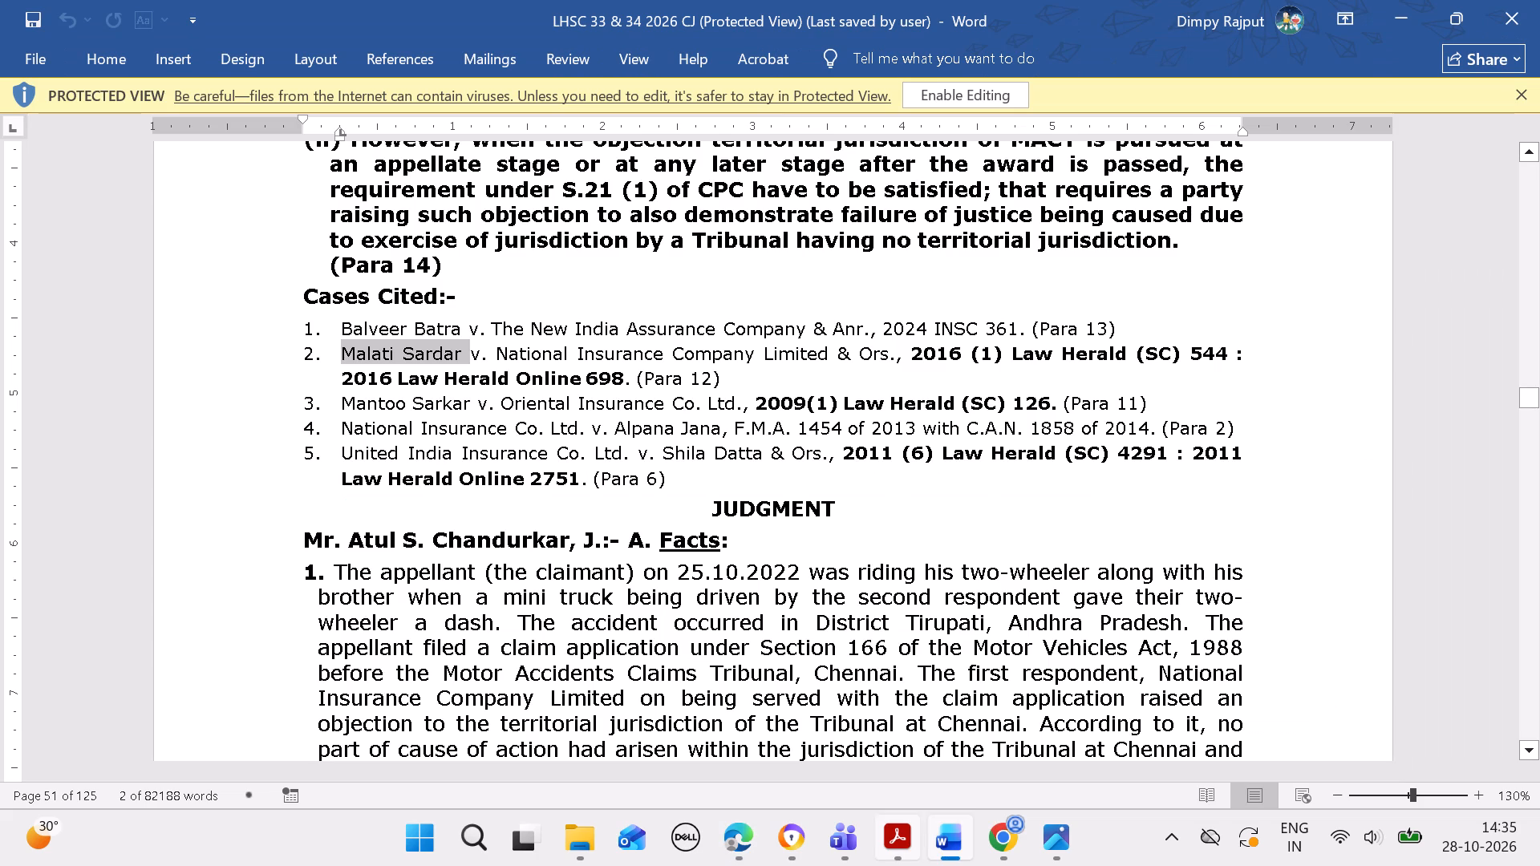
pyautogui.moveTo(336, 393); pyautogui.dragTo(346, 393)
pyautogui.moveTo(346, 393); pyautogui.dragTo(451, 404)
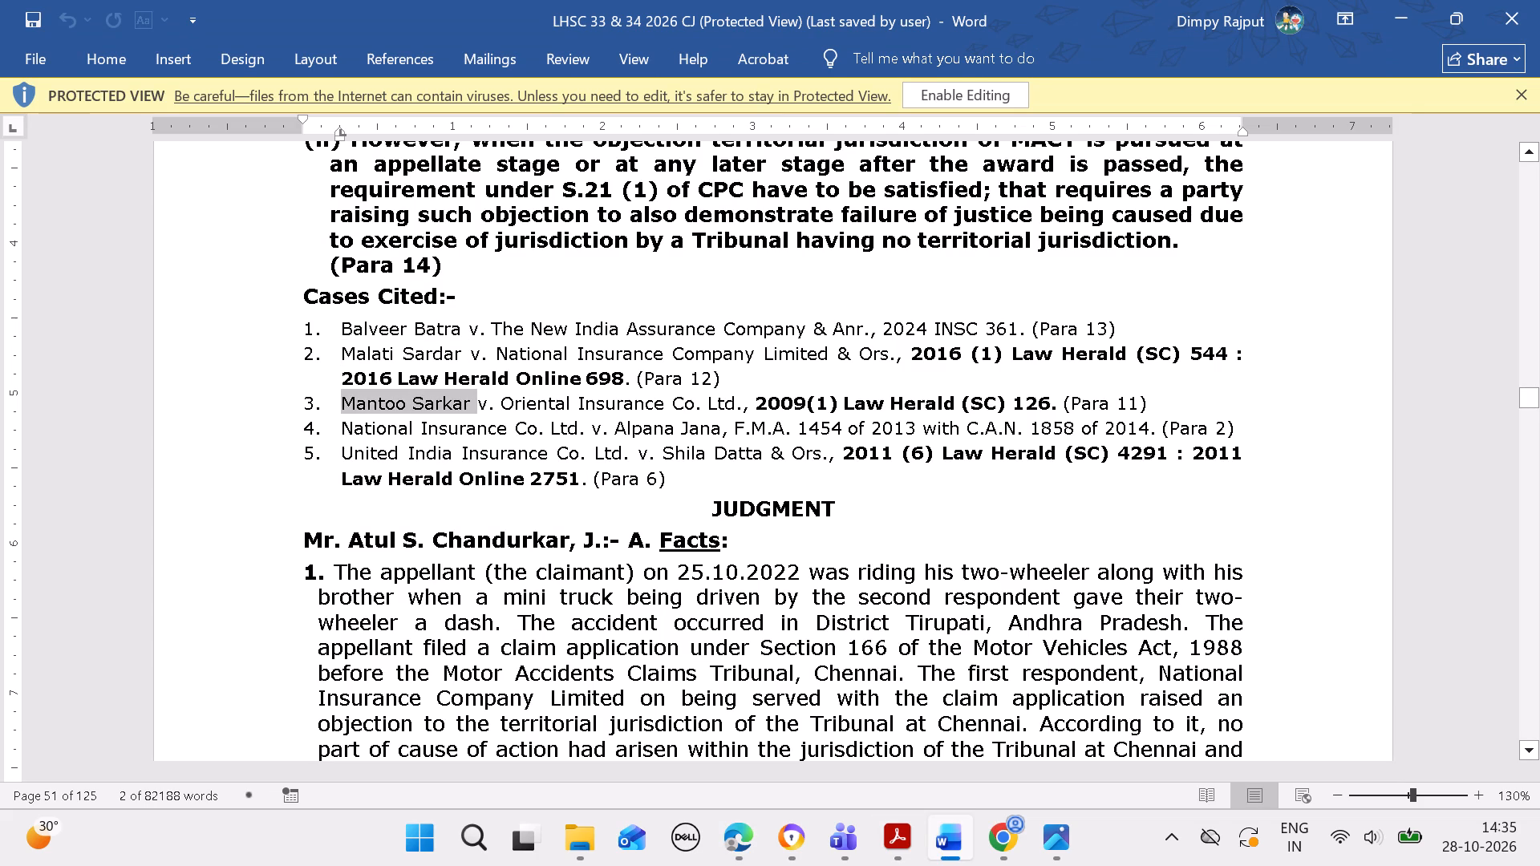
pyautogui.hotkey('ctrl', 'c')
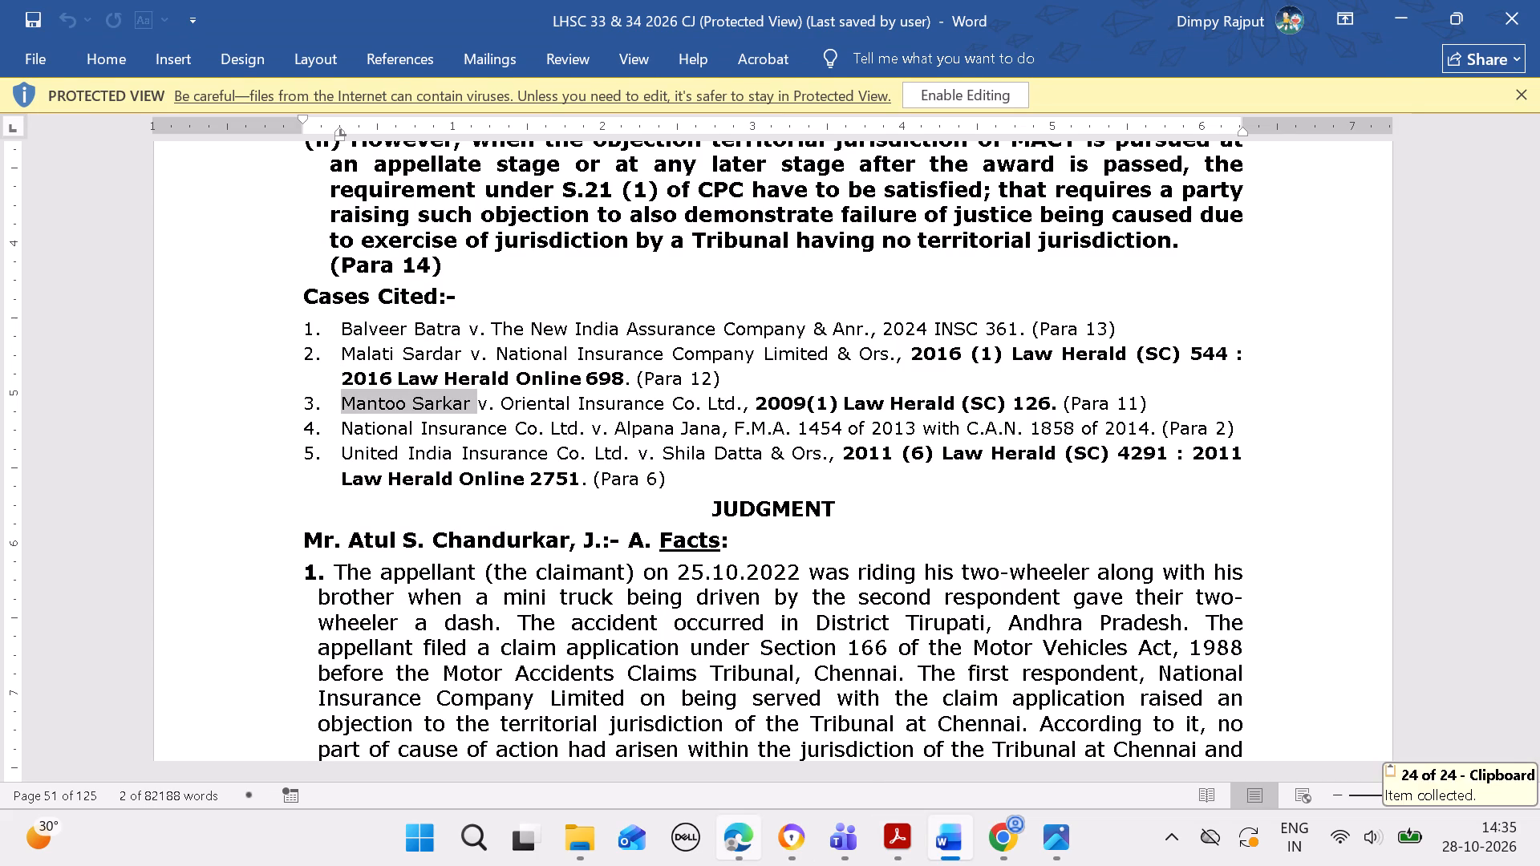
pyautogui.click(731, 836)
pyautogui.click(375, 555)
pyautogui.moveTo(679, 252); pyautogui.dragTo(673, 249)
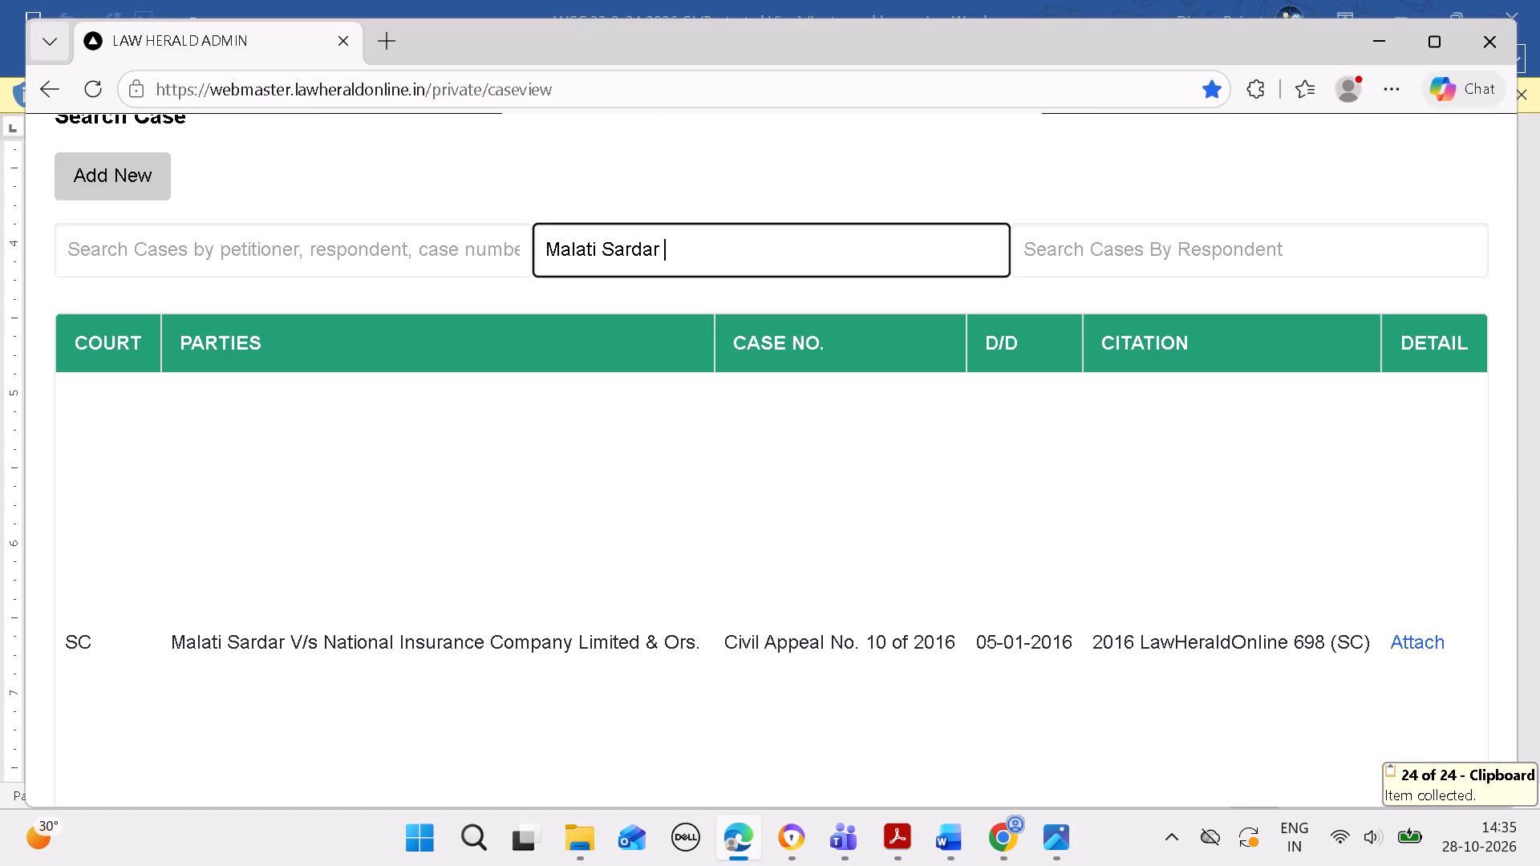
pyautogui.moveTo(673, 249); pyautogui.dragTo(344, 282)
pyautogui.press('BackSpace')
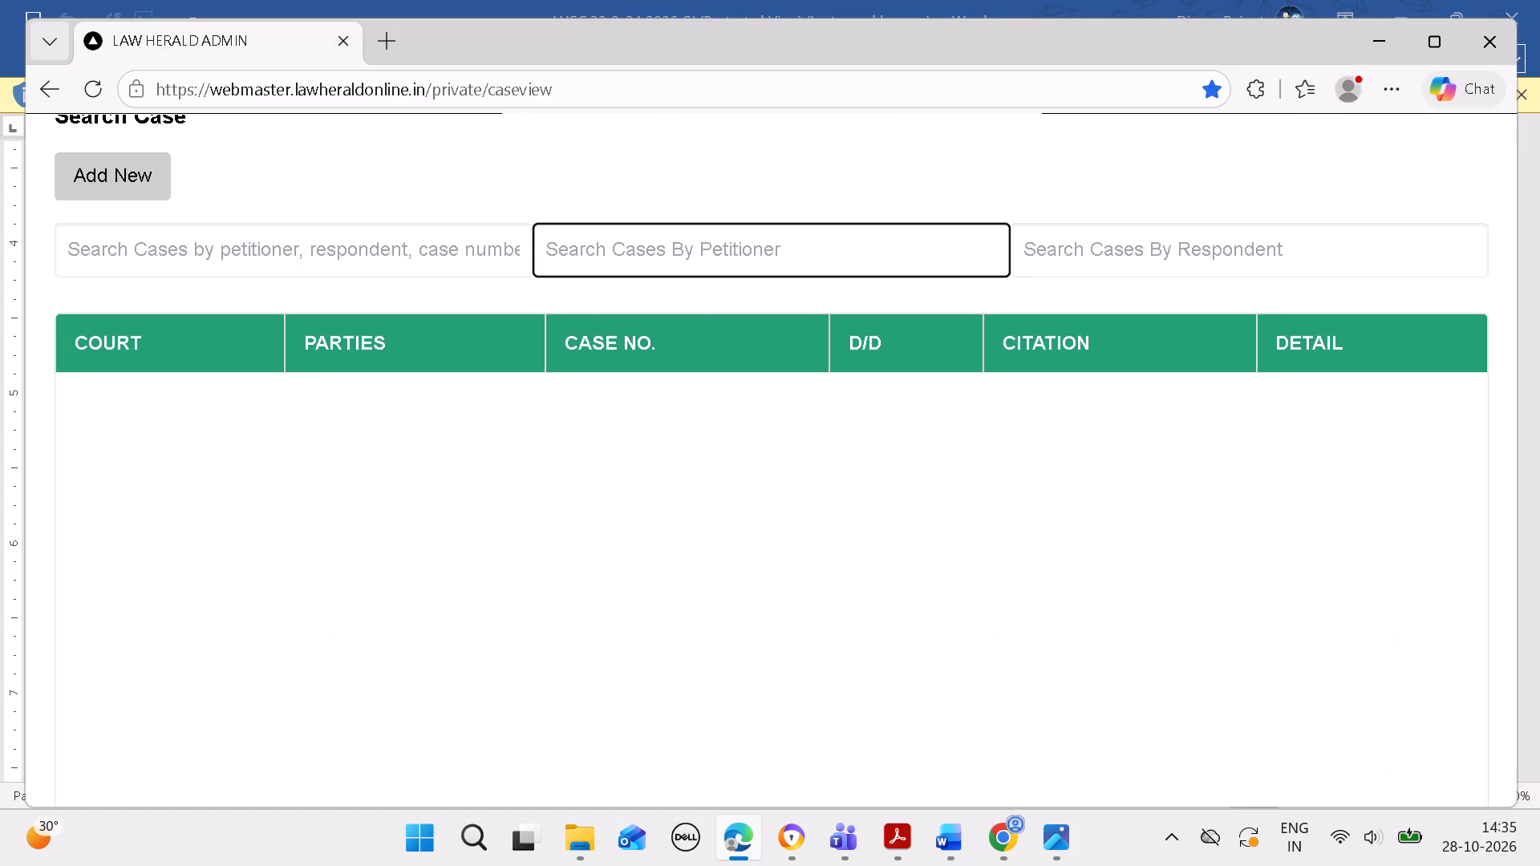
pyautogui.hotkey('ctrl', 'v')
pyautogui.press('BackSpace')
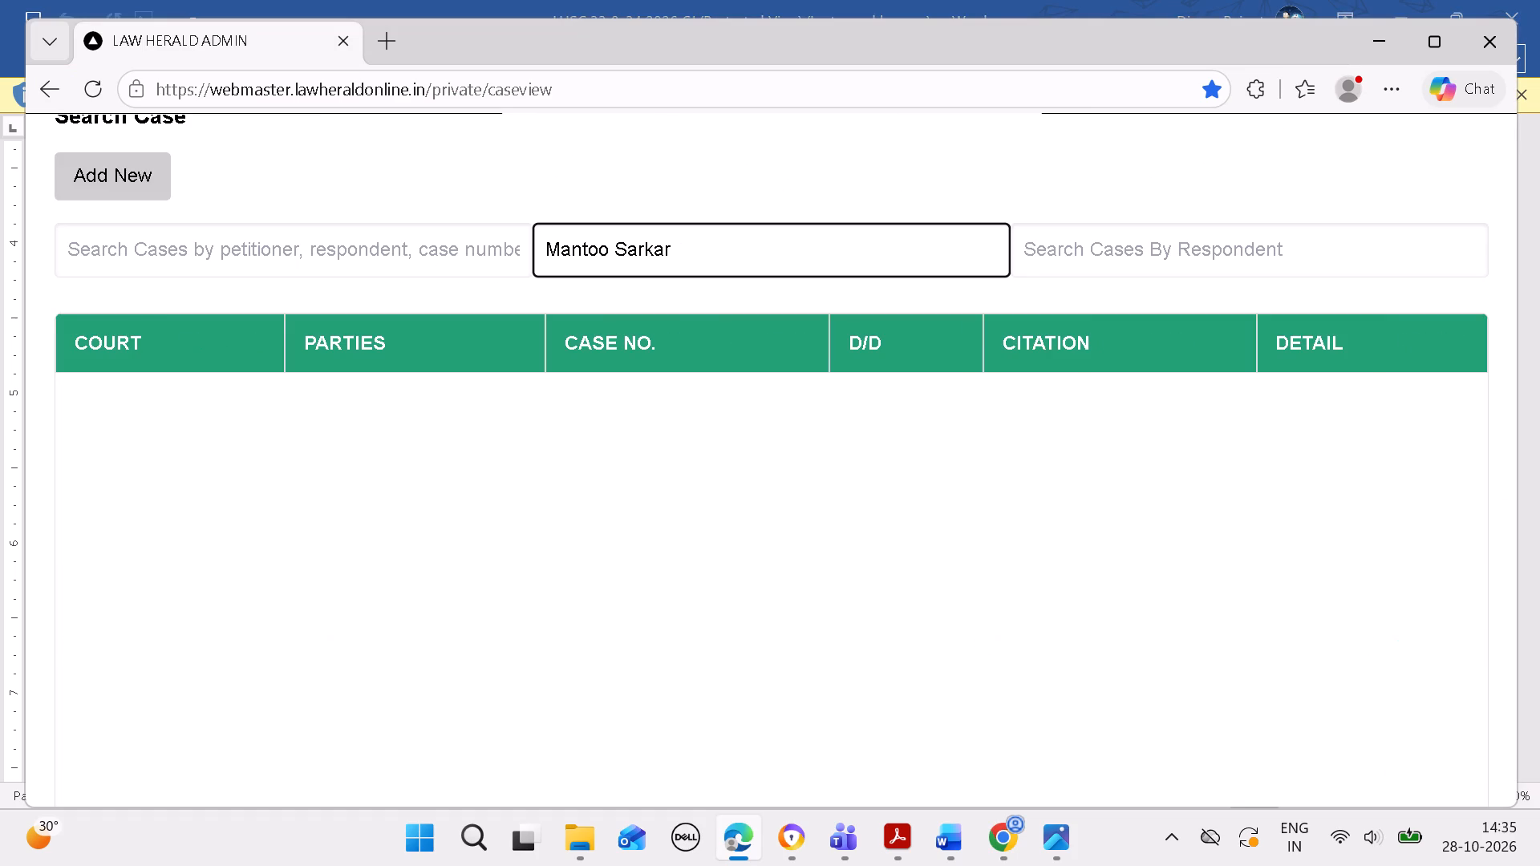
# Start a new case entry and fill its petitioner field with the copied petitioner name of the third cited case.
pyautogui.click(125, 173)
pyautogui.click(548, 266)
pyautogui.hotkey('ctrl', 'v')
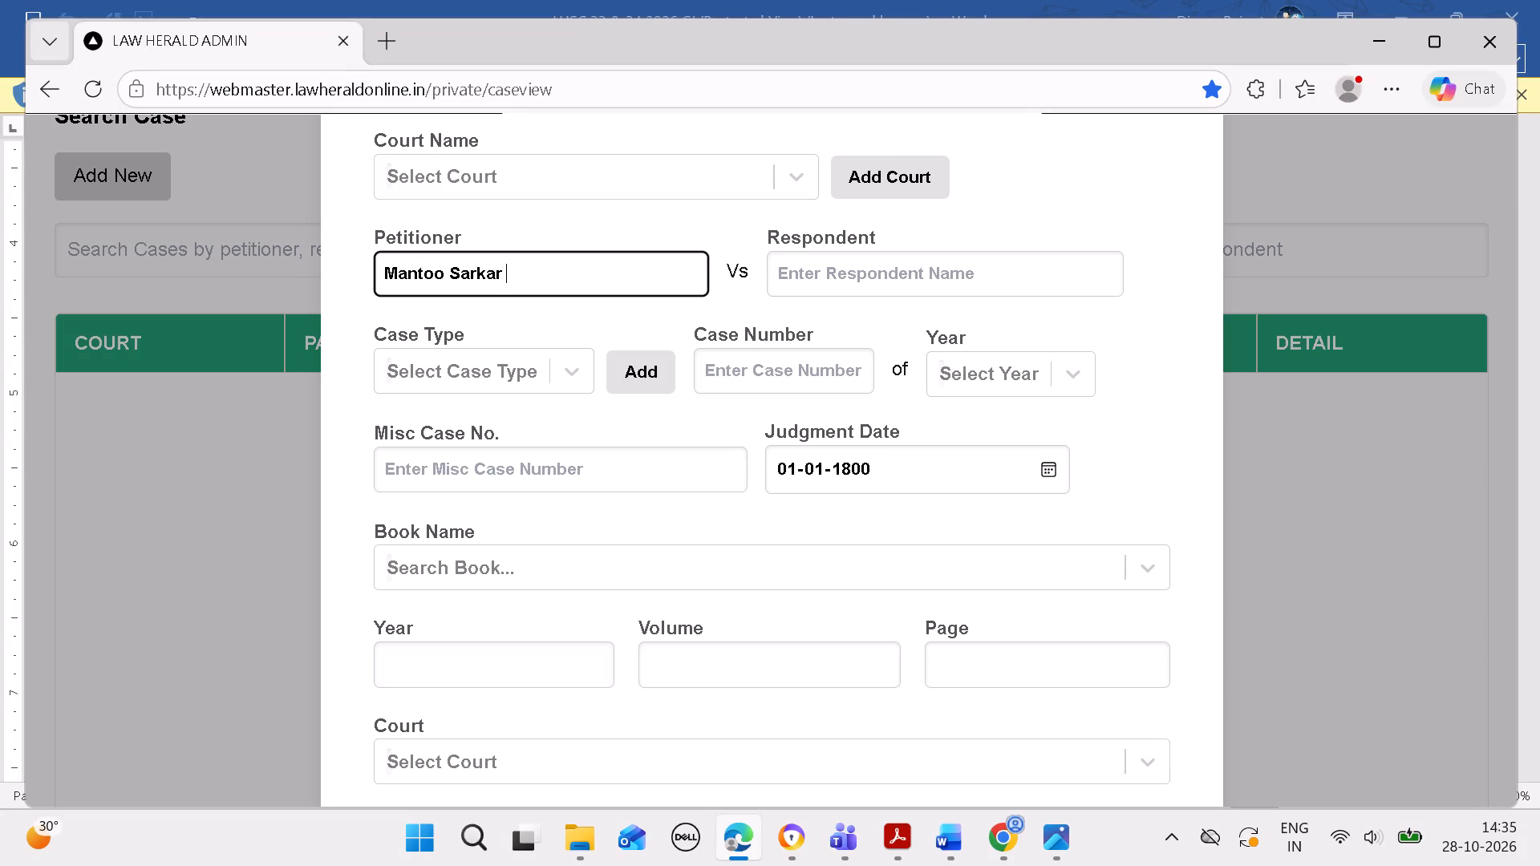
# Copy the respondent "Oriental Insurance Co. Ltd." from the third cited case in Word into the new case's respondent field.
pyautogui.click(937, 845)
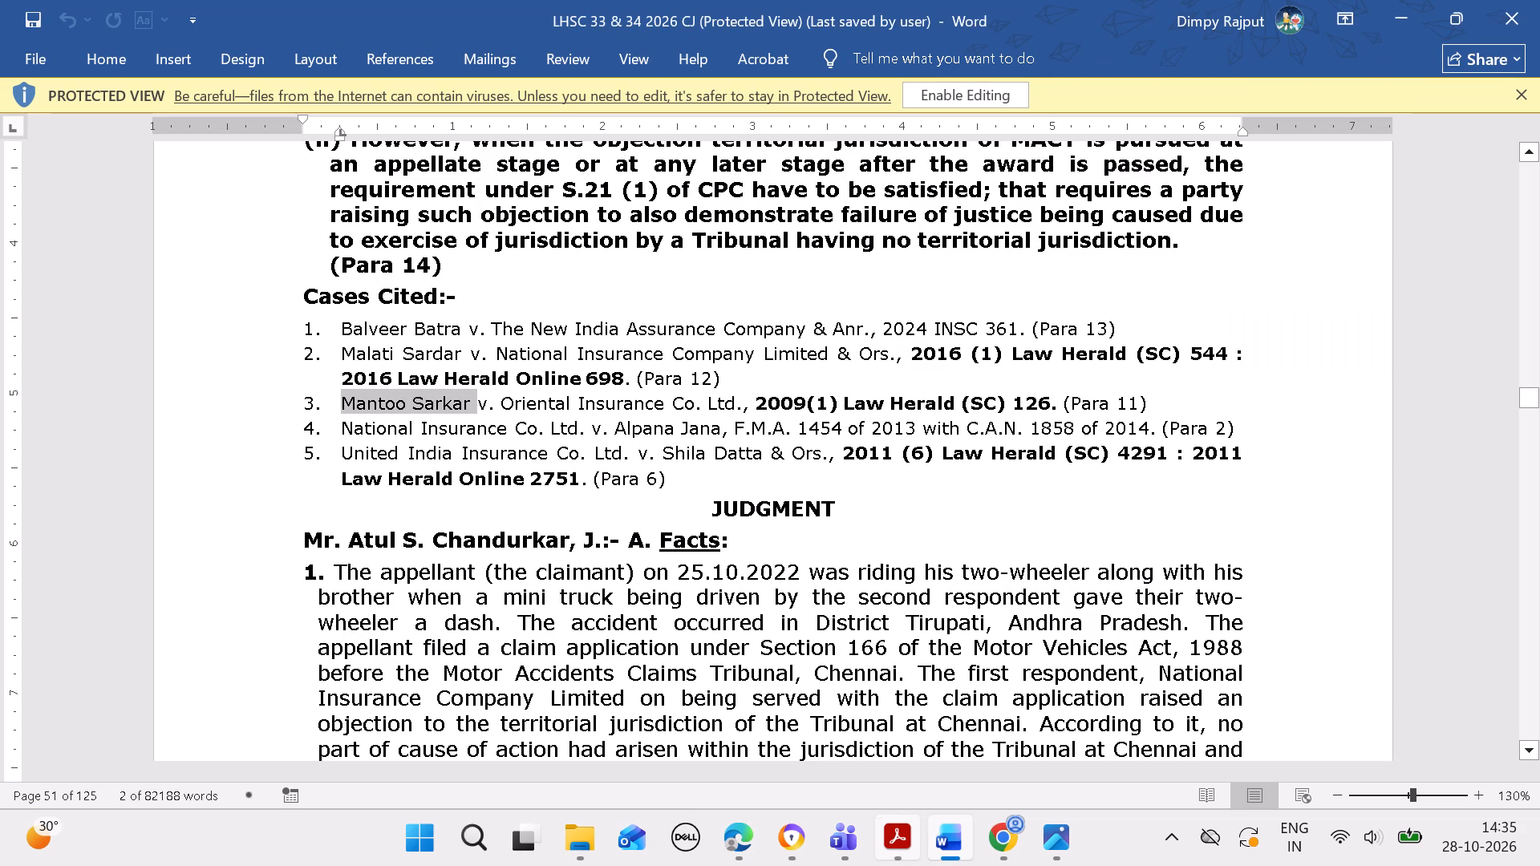
pyautogui.moveTo(502, 399); pyautogui.dragTo(744, 405)
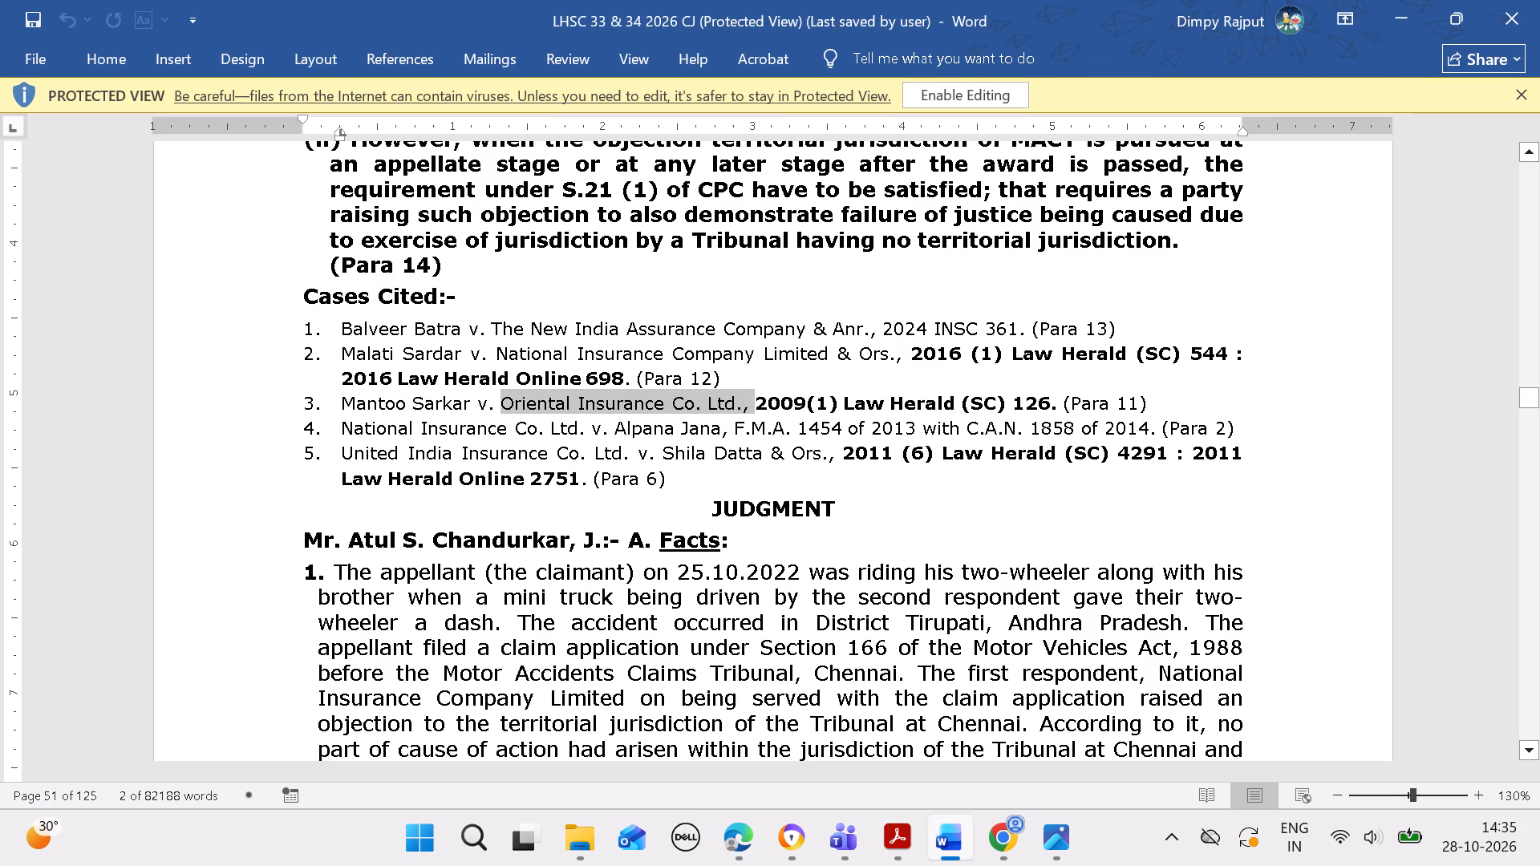
pyautogui.moveTo(744, 405); pyautogui.dragTo(741, 410)
pyautogui.hotkey('ctrl', 'c')
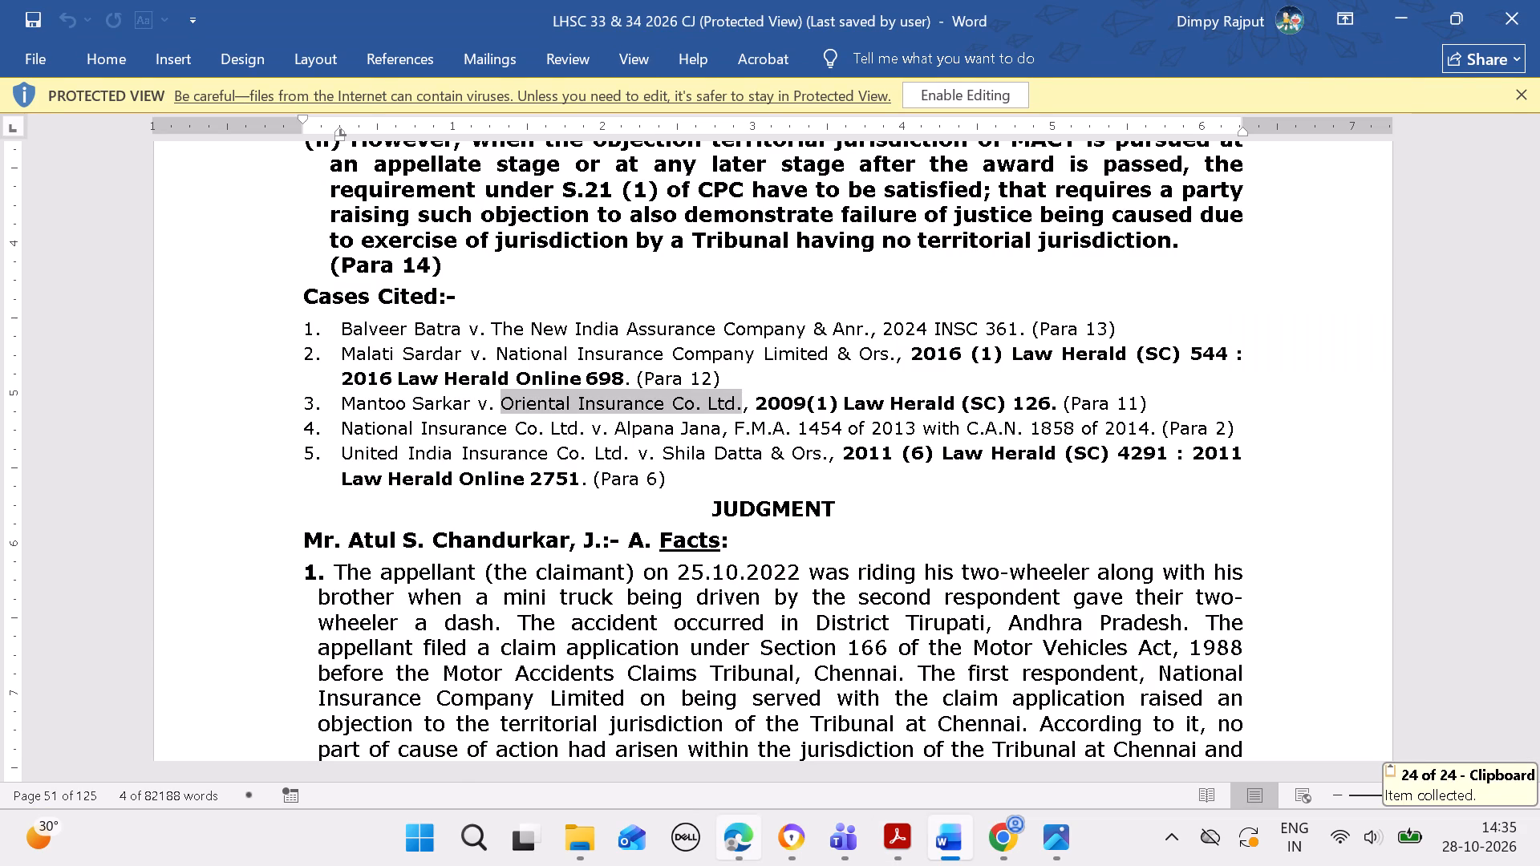
pyautogui.keyDown('ctrl'); pyautogui.click(738, 831); pyautogui.keyUp('ctrl')
pyautogui.keyDown('ctrl'); pyautogui.click(898, 277); pyautogui.keyUp('ctrl')
pyautogui.hotkey('ctrl', 'v')
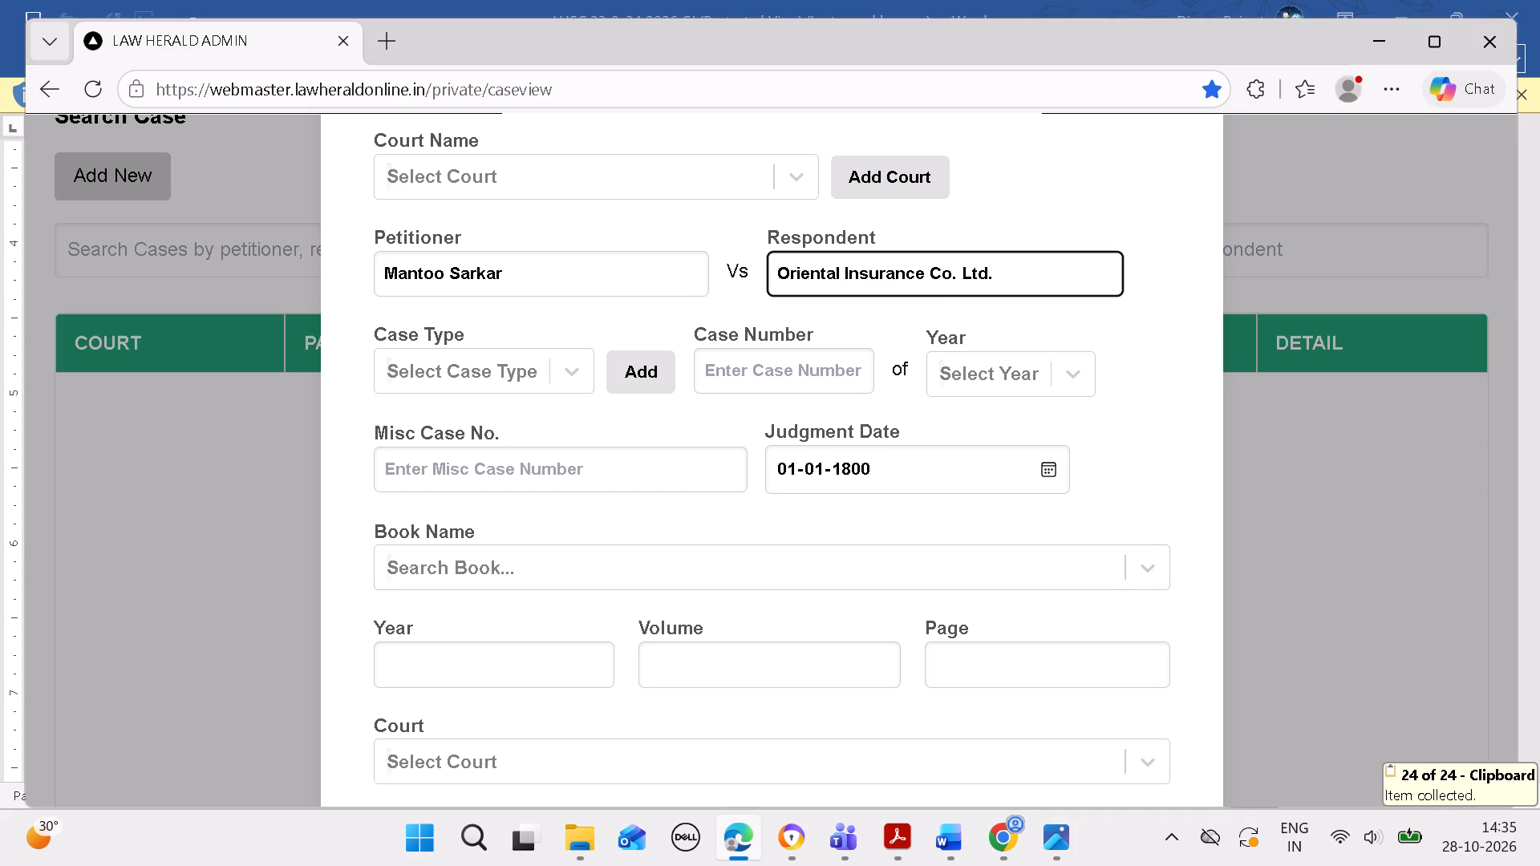
# Copy the citation year 2009 from the third cited case in Word into the new case's book citation year, and enter 1 as the volume.
pyautogui.click(950, 829)
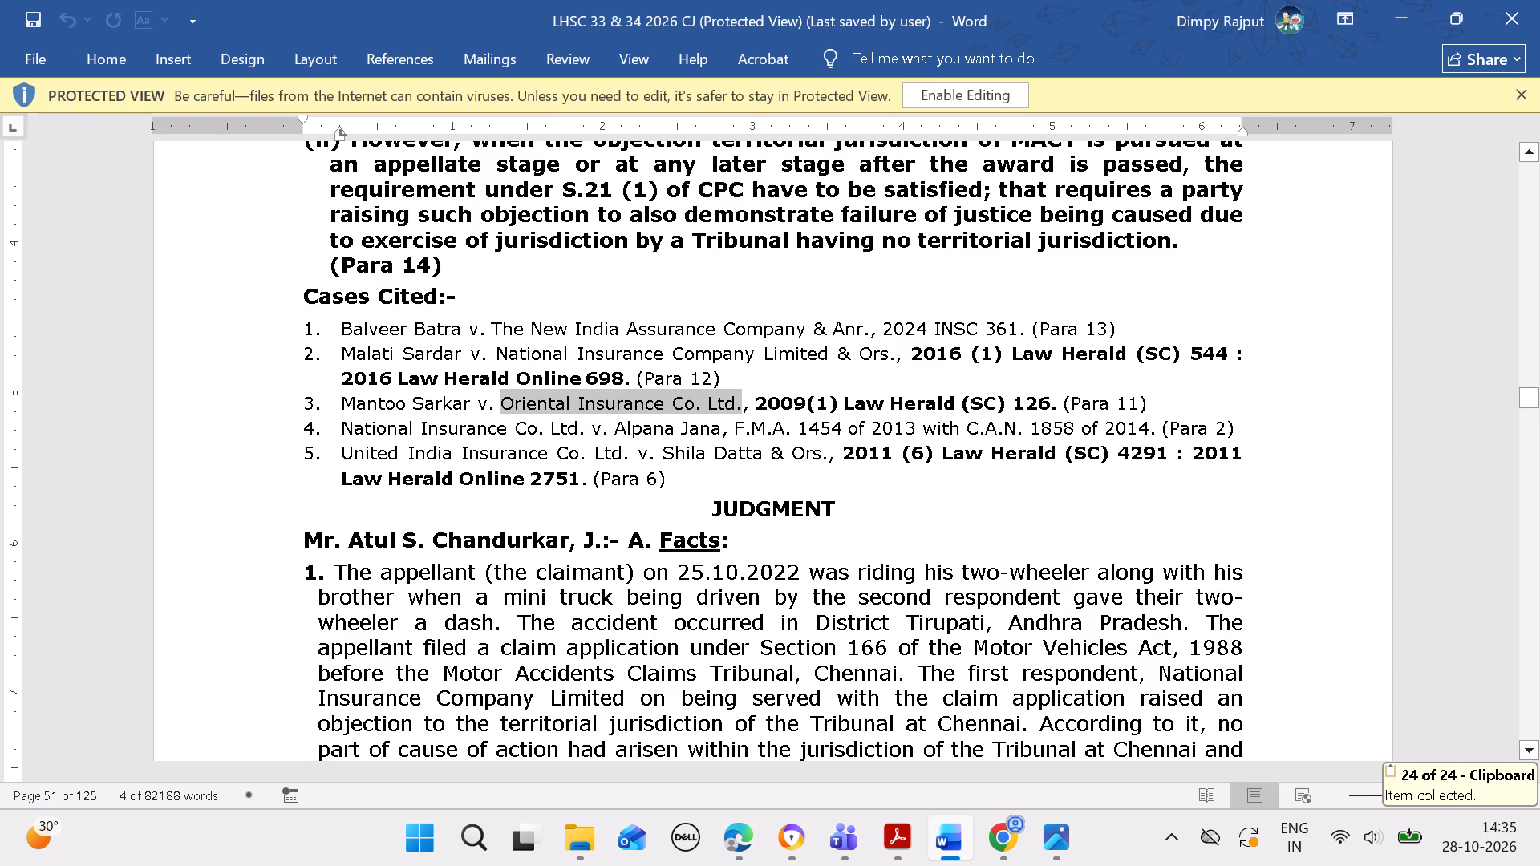
pyautogui.moveTo(754, 394); pyautogui.dragTo(804, 406)
pyautogui.hotkey('ctrl', 'c')
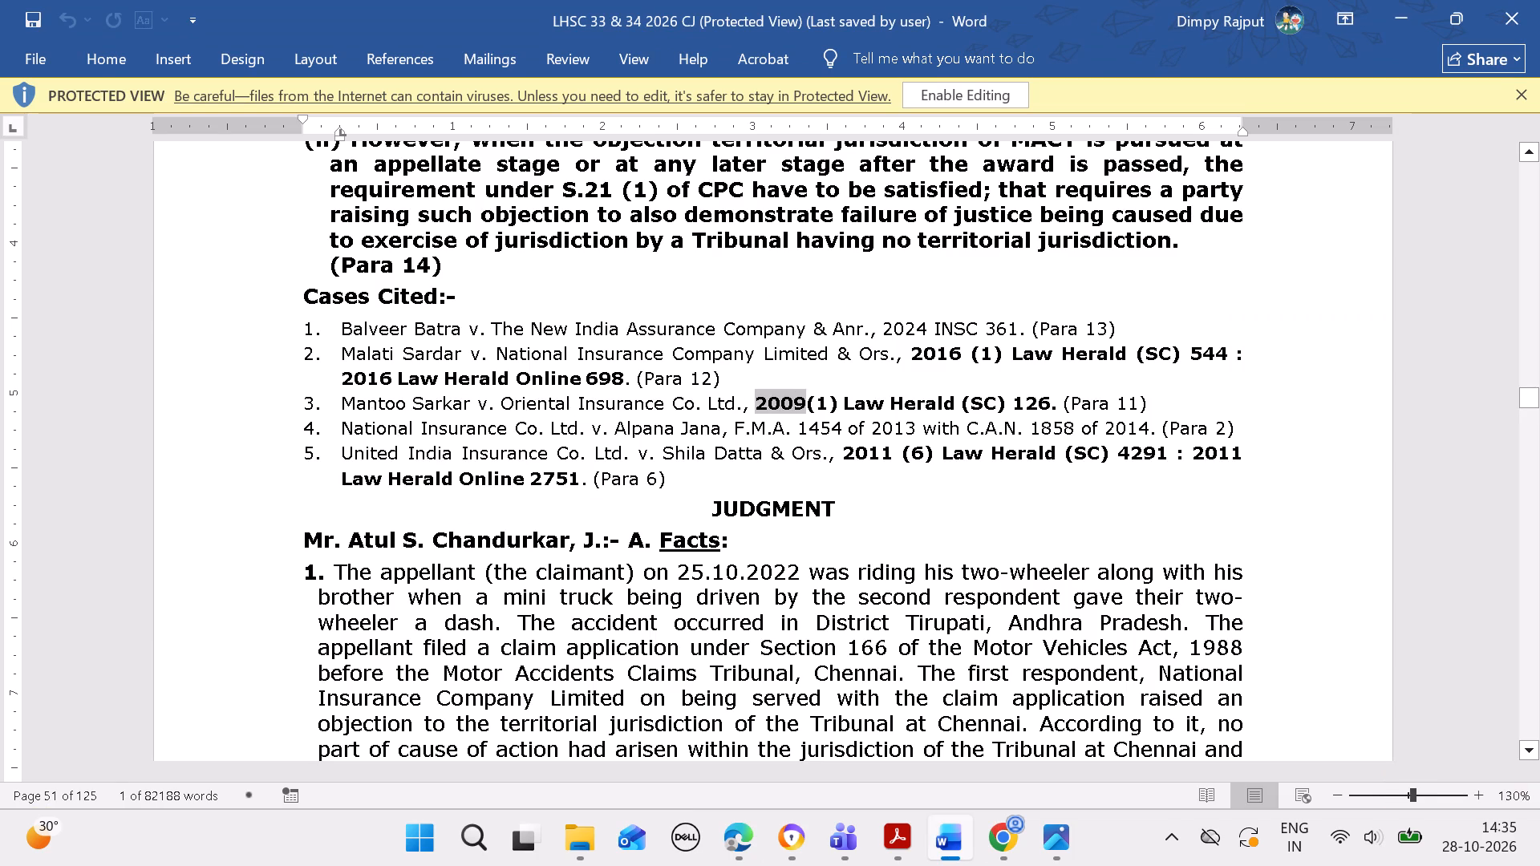
pyautogui.click(740, 829)
pyautogui.click(579, 656)
pyautogui.hotkey('ctrl', 'v')
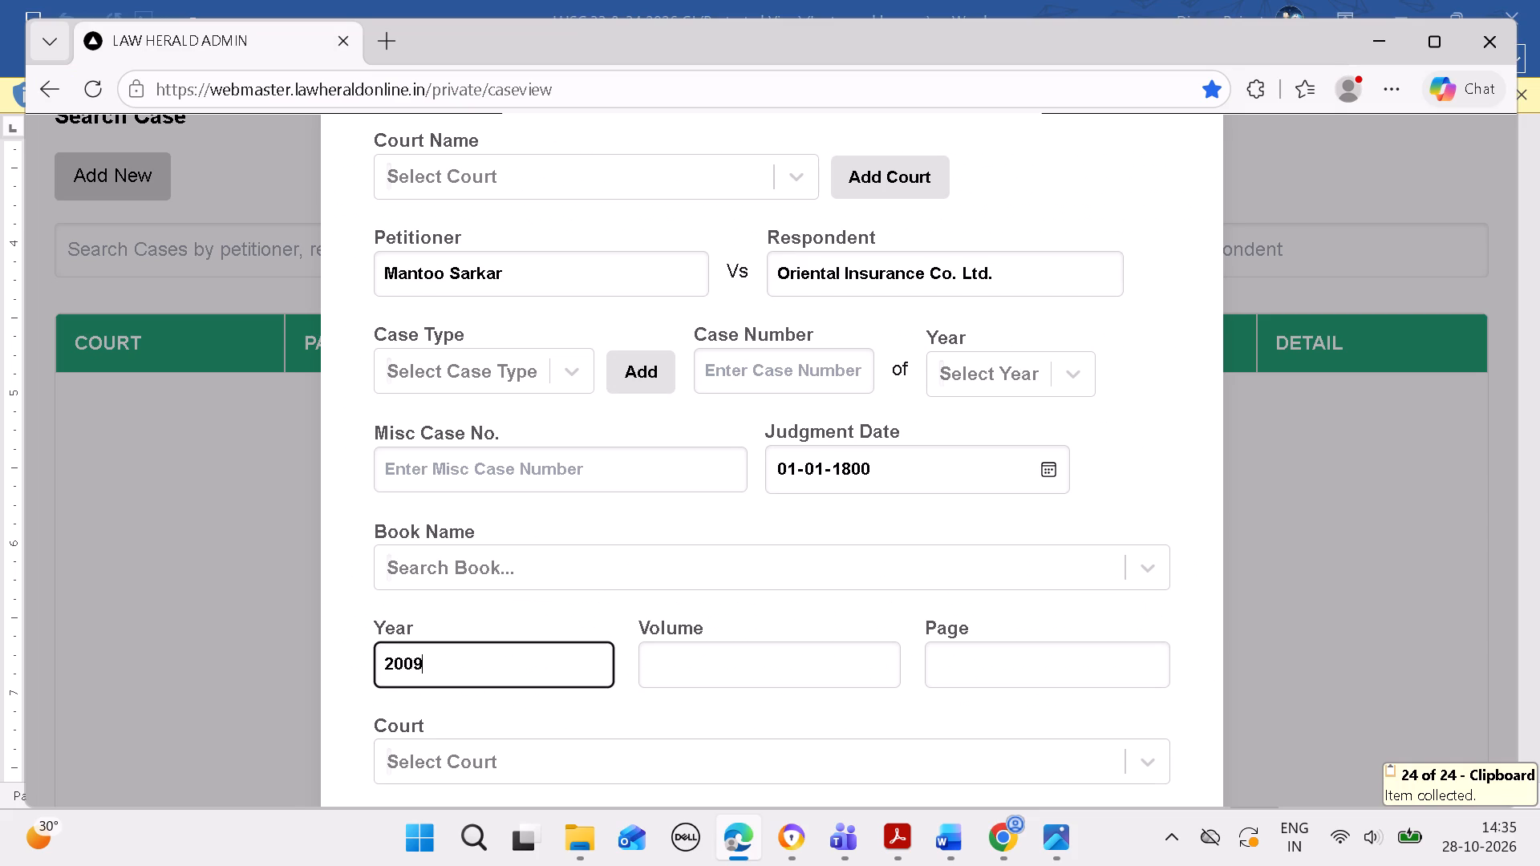
pyautogui.click(758, 674)
pyautogui.press('1')
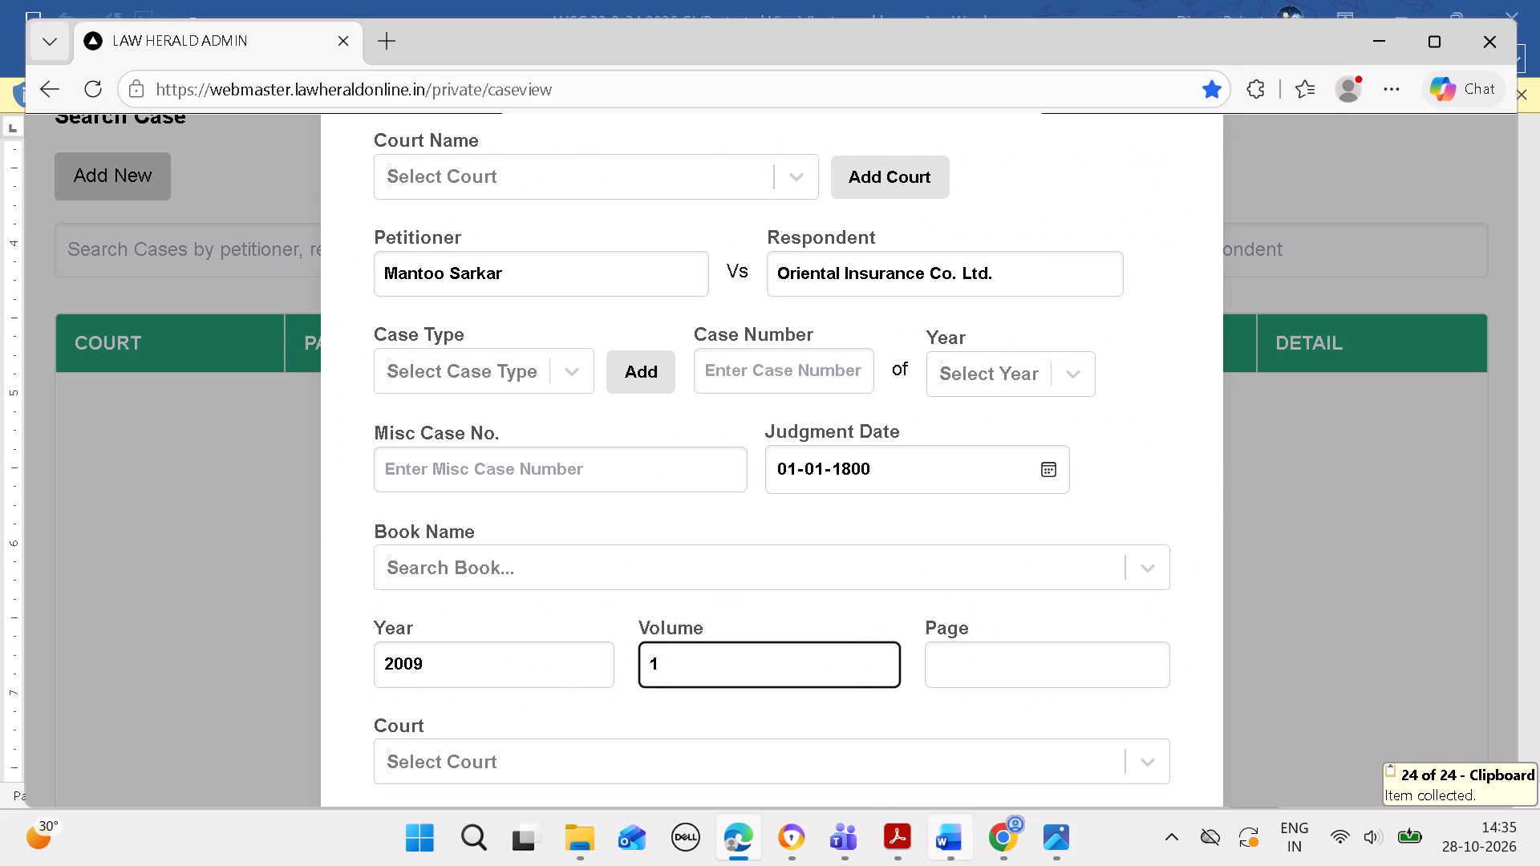
# Copy the reporter name Law Herald (SC) from the third citation in Word and select it as the new case's book name.
pyautogui.click(942, 849)
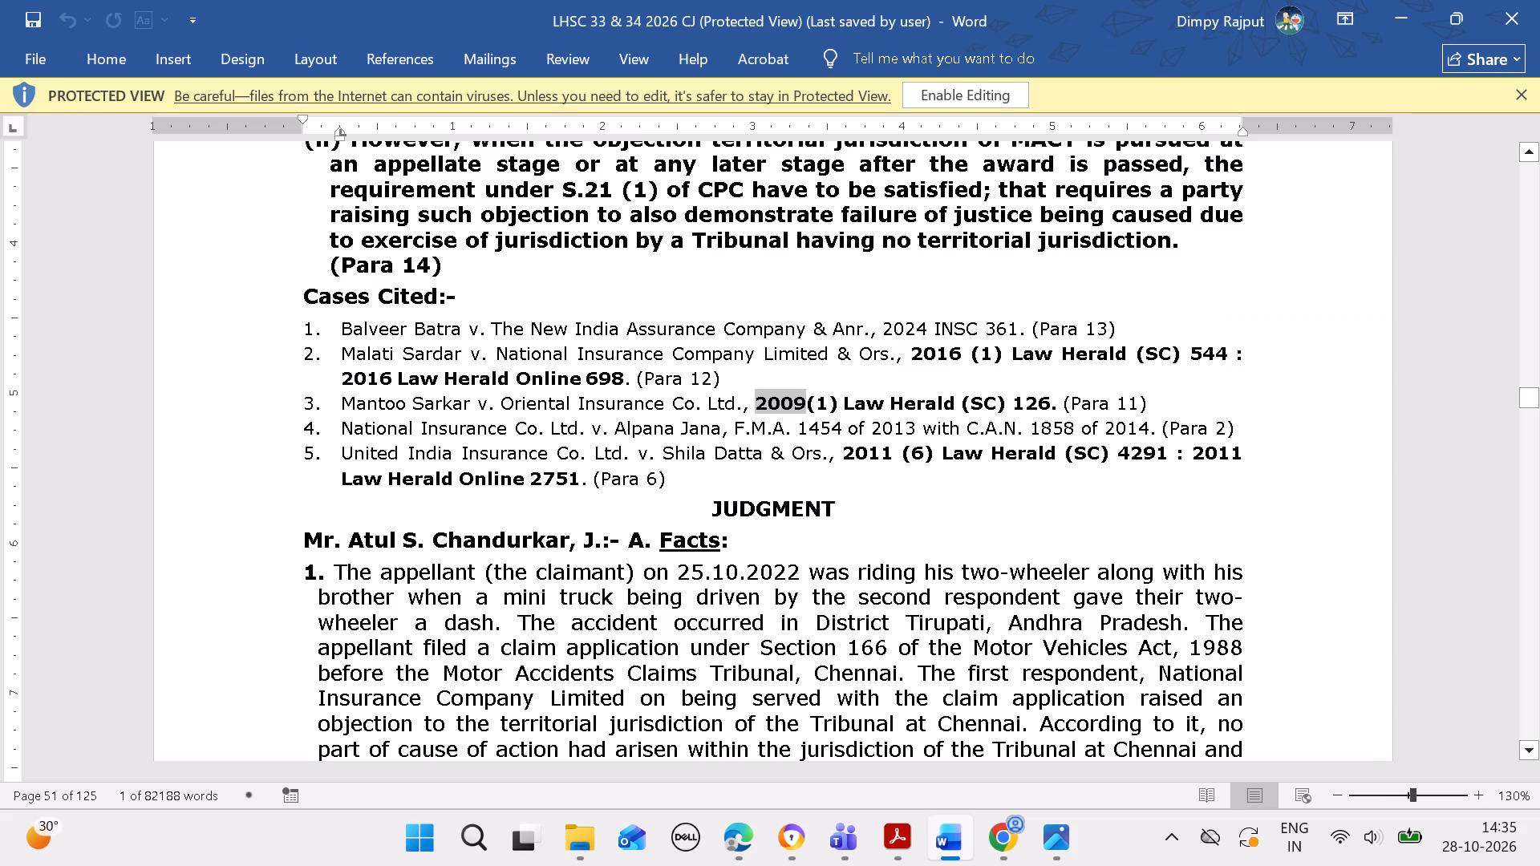
pyautogui.moveTo(845, 399); pyautogui.dragTo(1004, 408)
pyautogui.hotkey('ctrl', 'c')
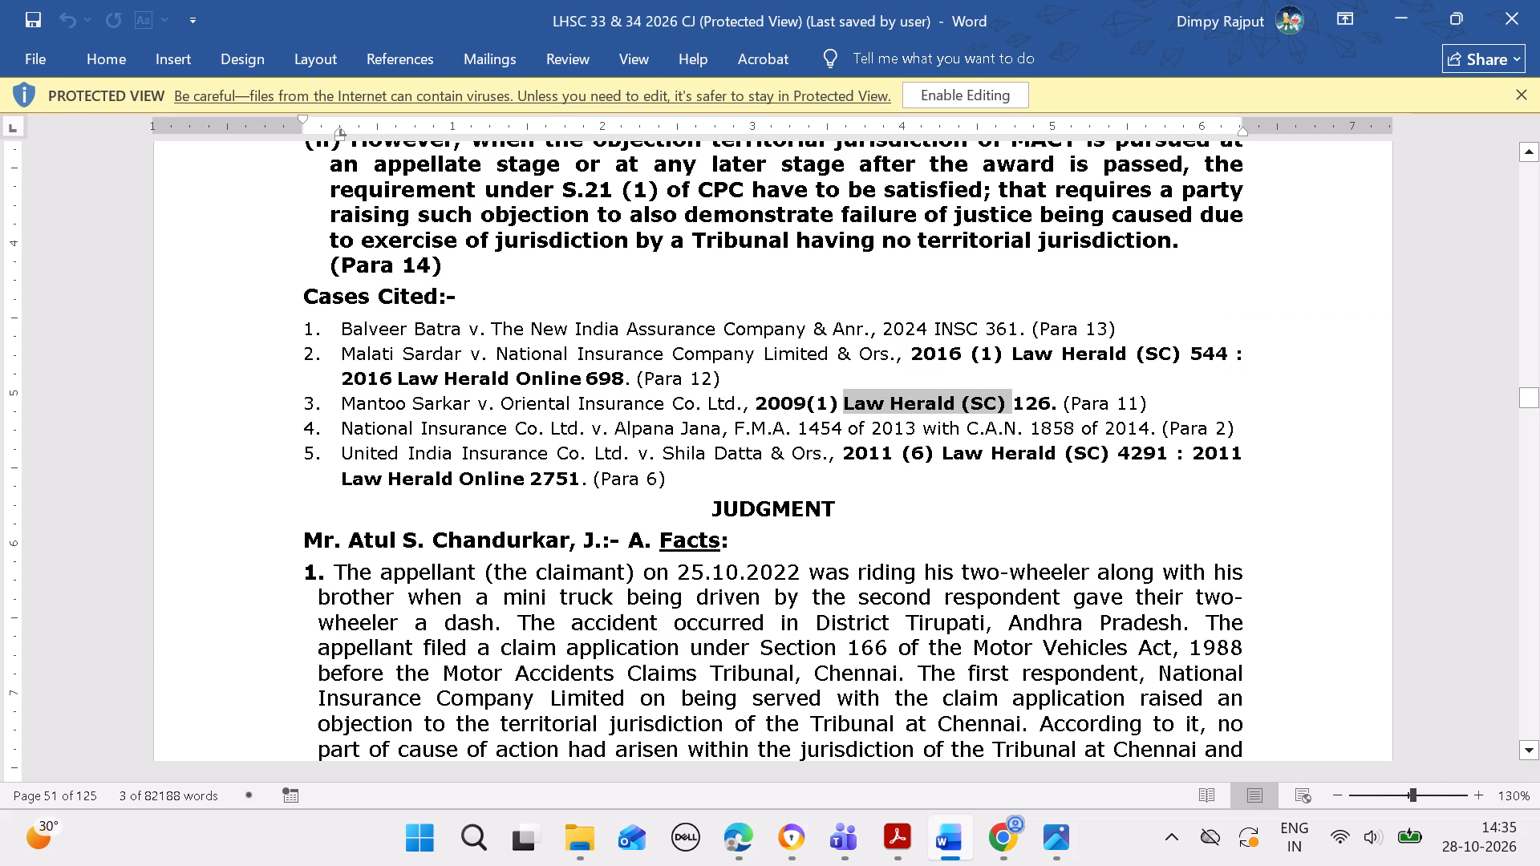
pyautogui.click(744, 831)
pyautogui.click(821, 546)
pyautogui.hotkey('ctrl', 'v')
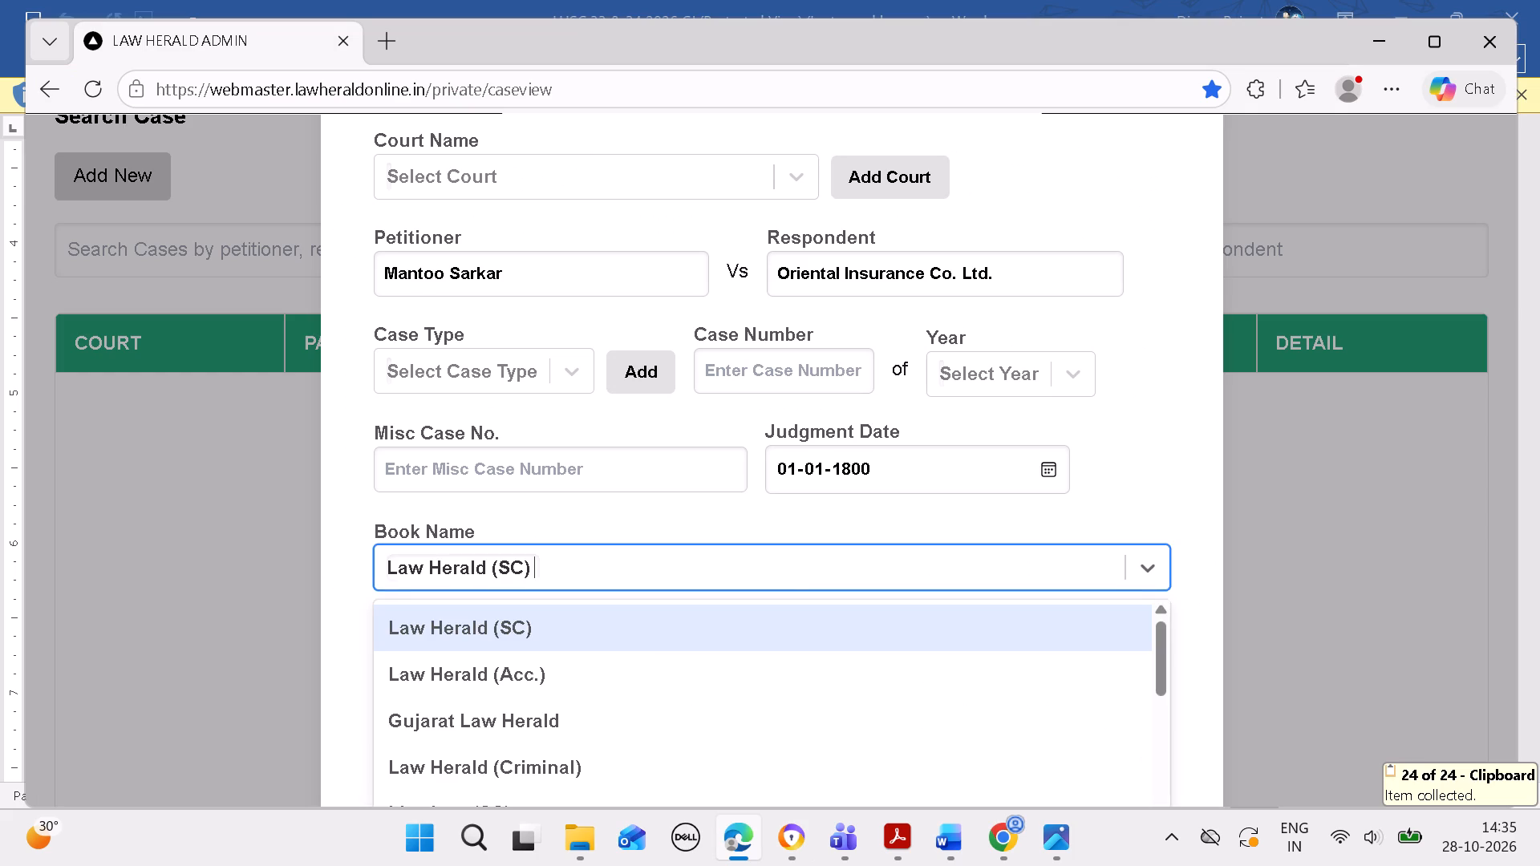
pyautogui.click(773, 610)
# Copy page number 126 from the third citation in Word into the new case's page field.
pyautogui.click(956, 835)
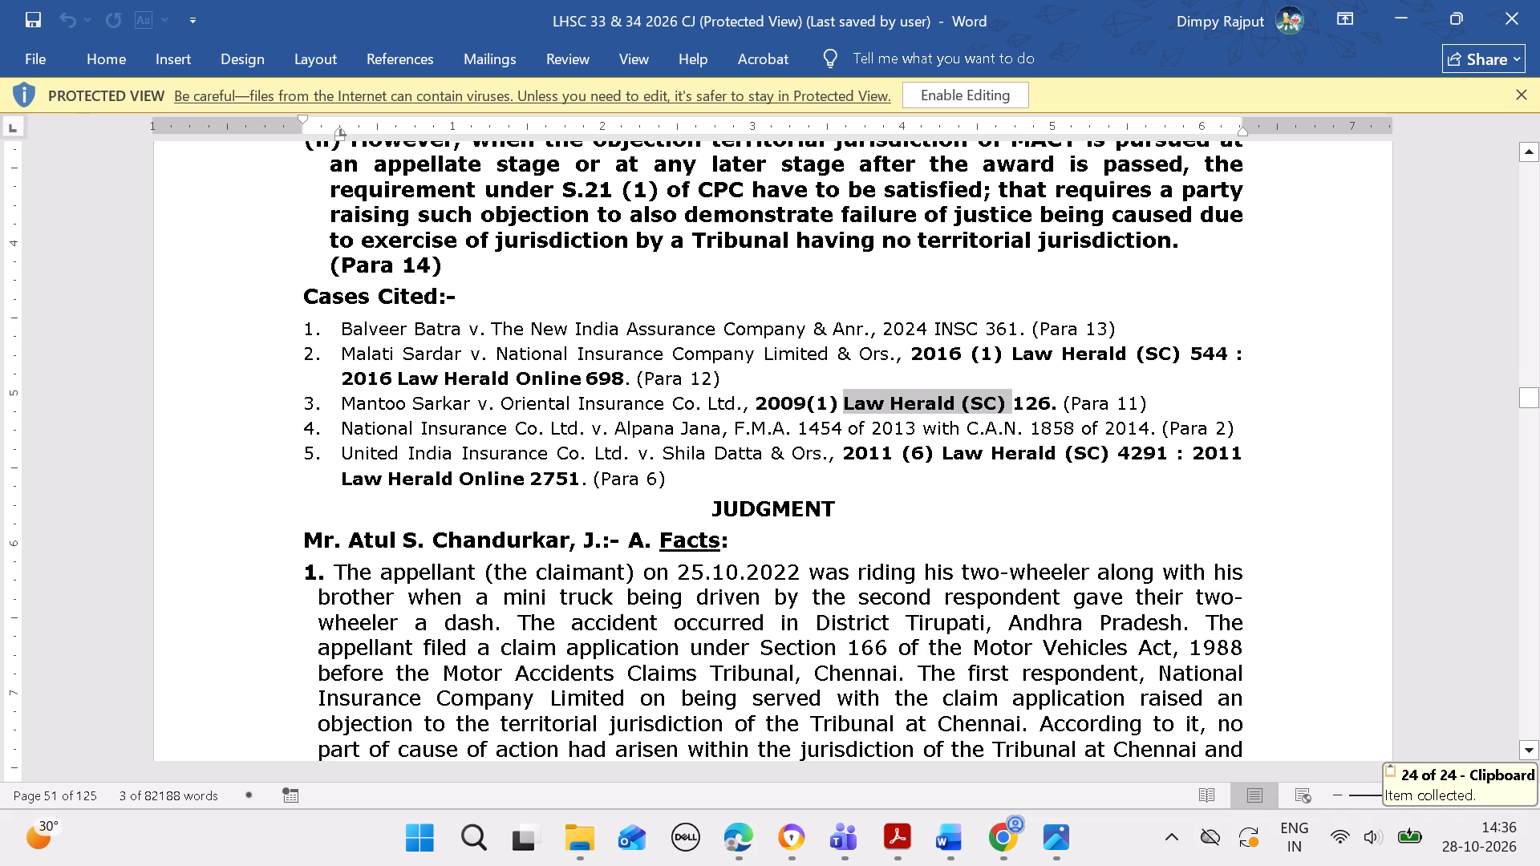
pyautogui.moveTo(1013, 403); pyautogui.dragTo(1045, 403)
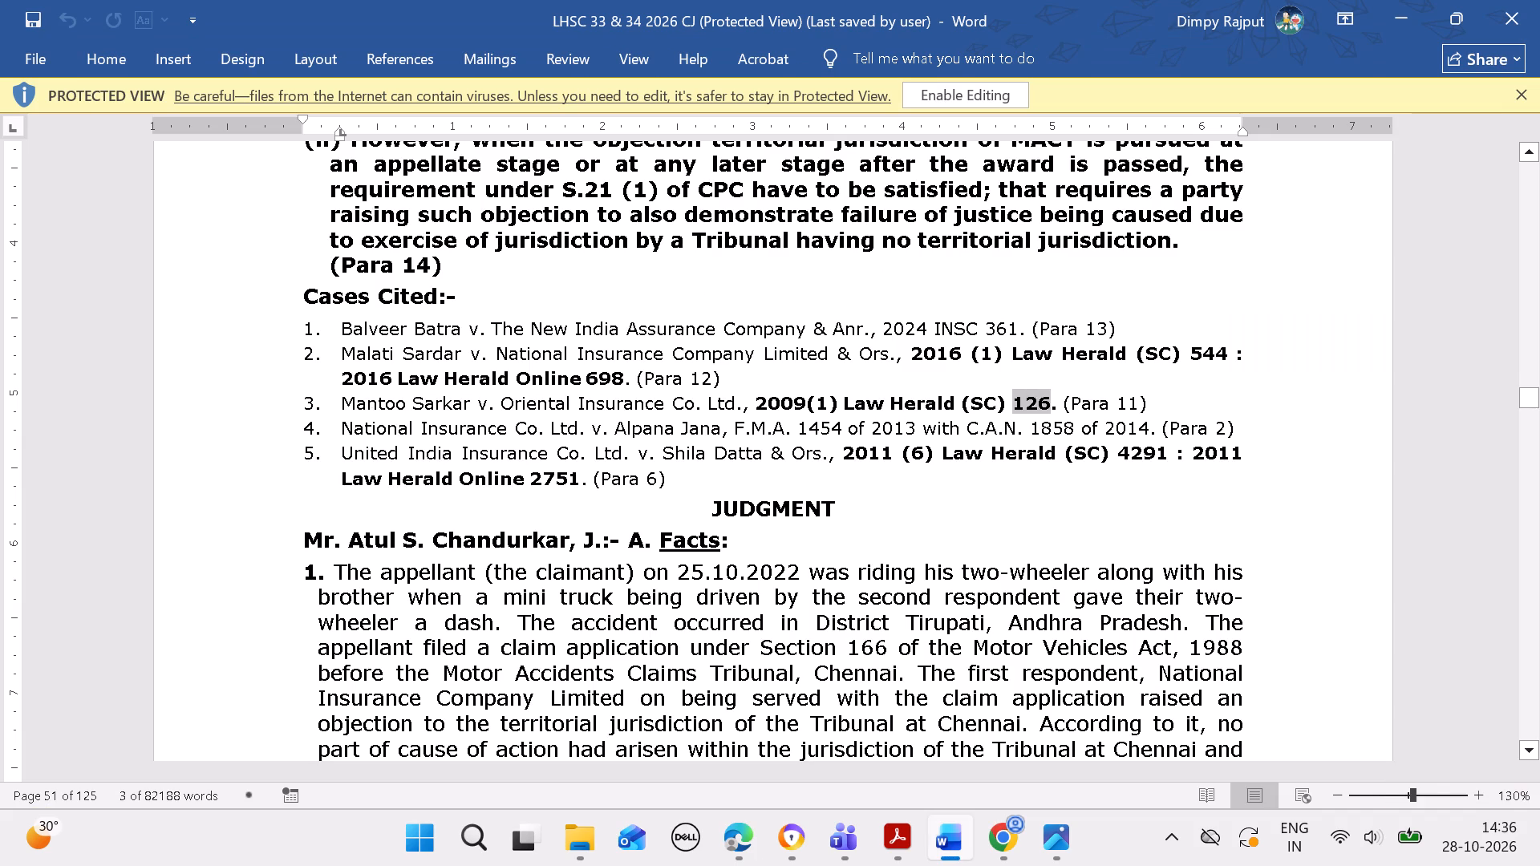
pyautogui.hotkey('ctrl', 'c')
pyautogui.click(748, 842)
pyautogui.click(987, 654)
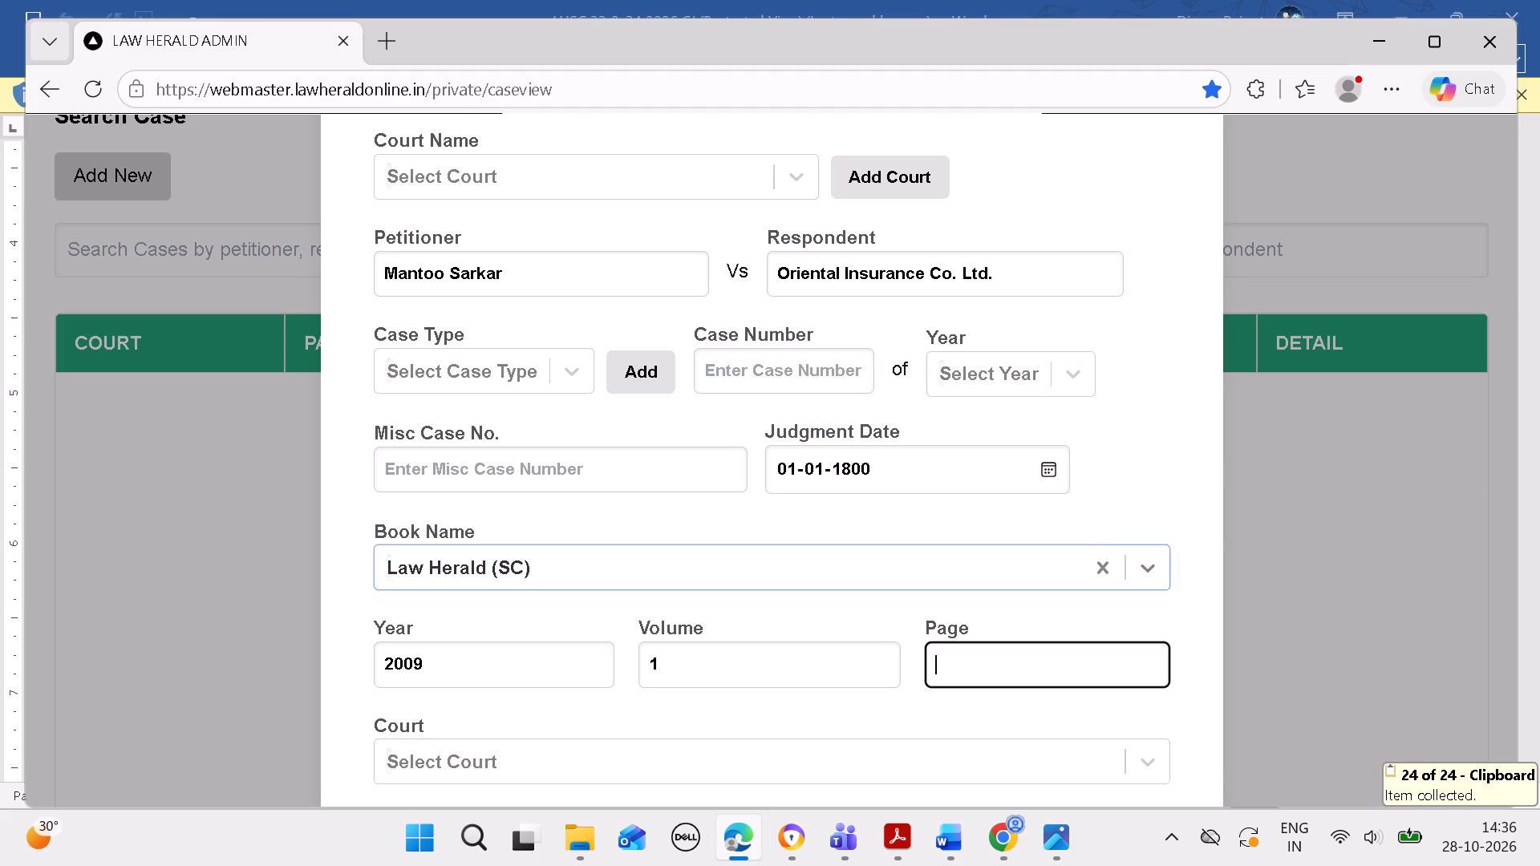
pyautogui.hotkey('ctrl', 'v')
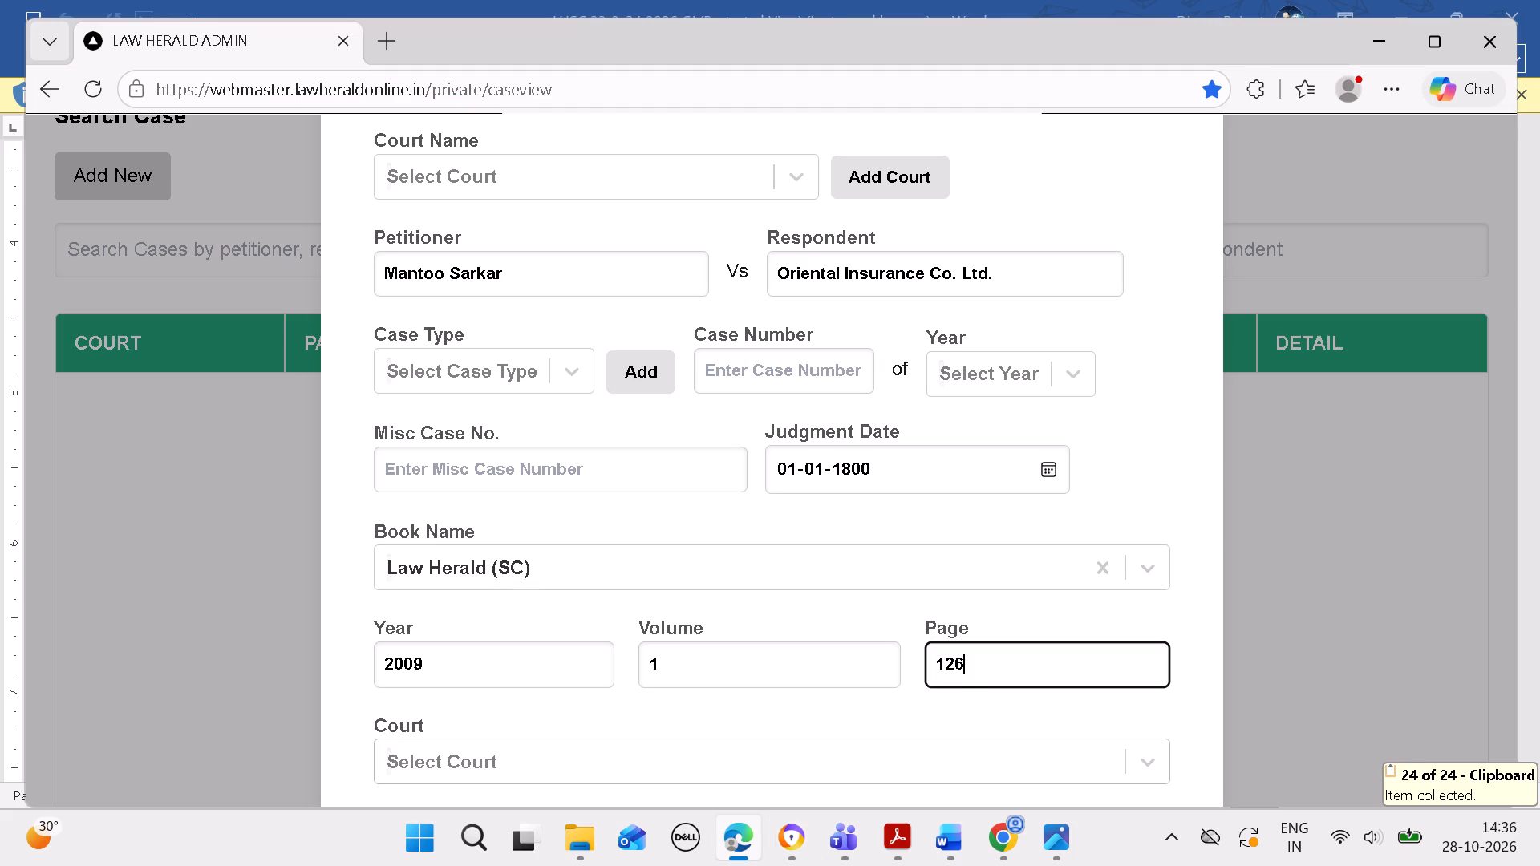
pyautogui.click(823, 763)
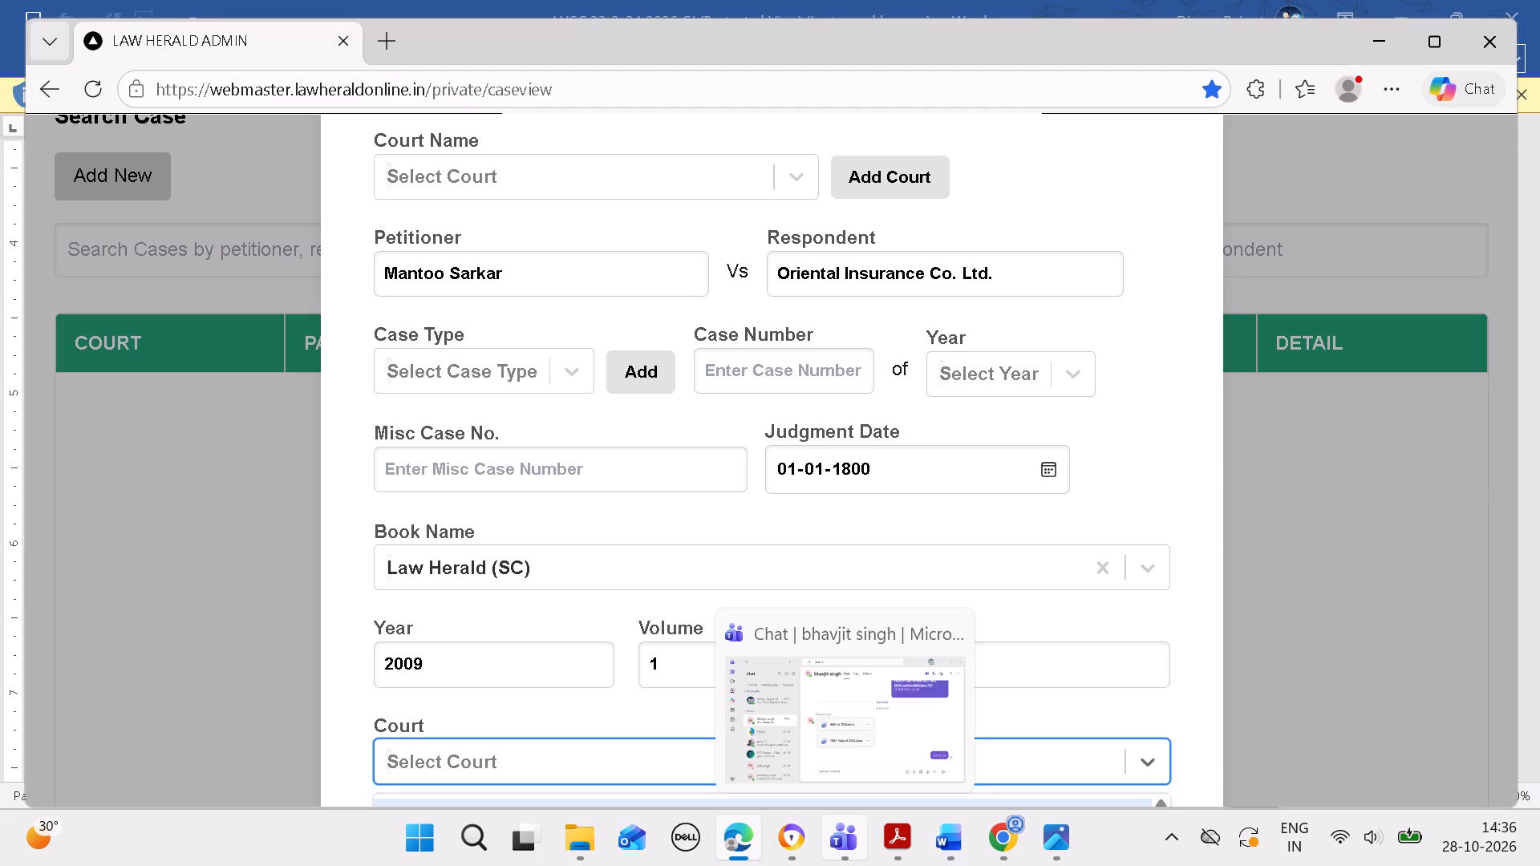
pyautogui.click(696, 797)
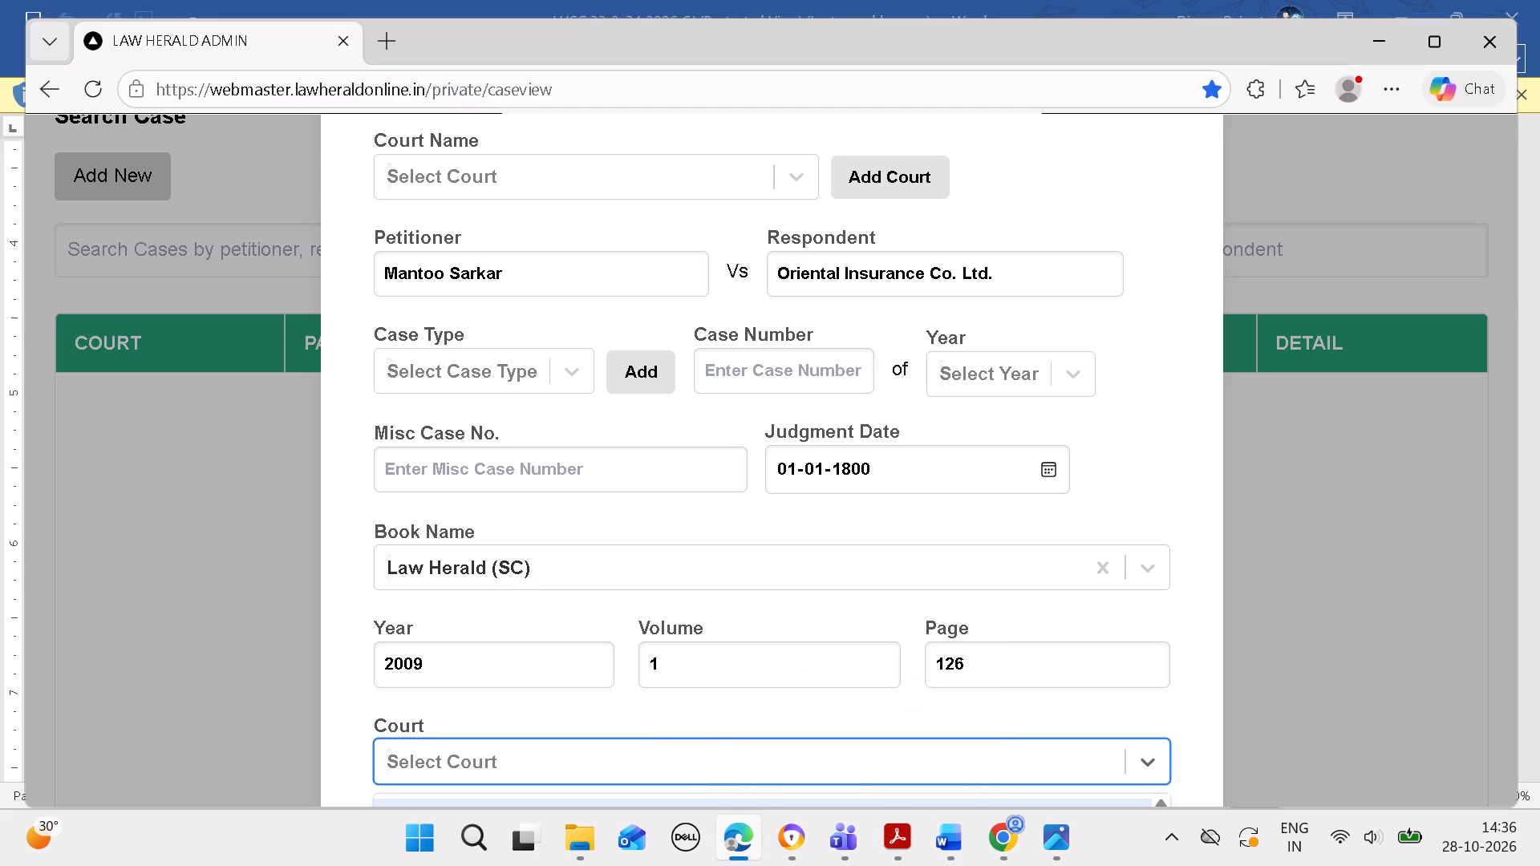
pyautogui.click(699, 800)
# Set the new case's court name to IN THE SUPREME COURT OF INDIA (SC) and save the case.
pyautogui.click(582, 177)
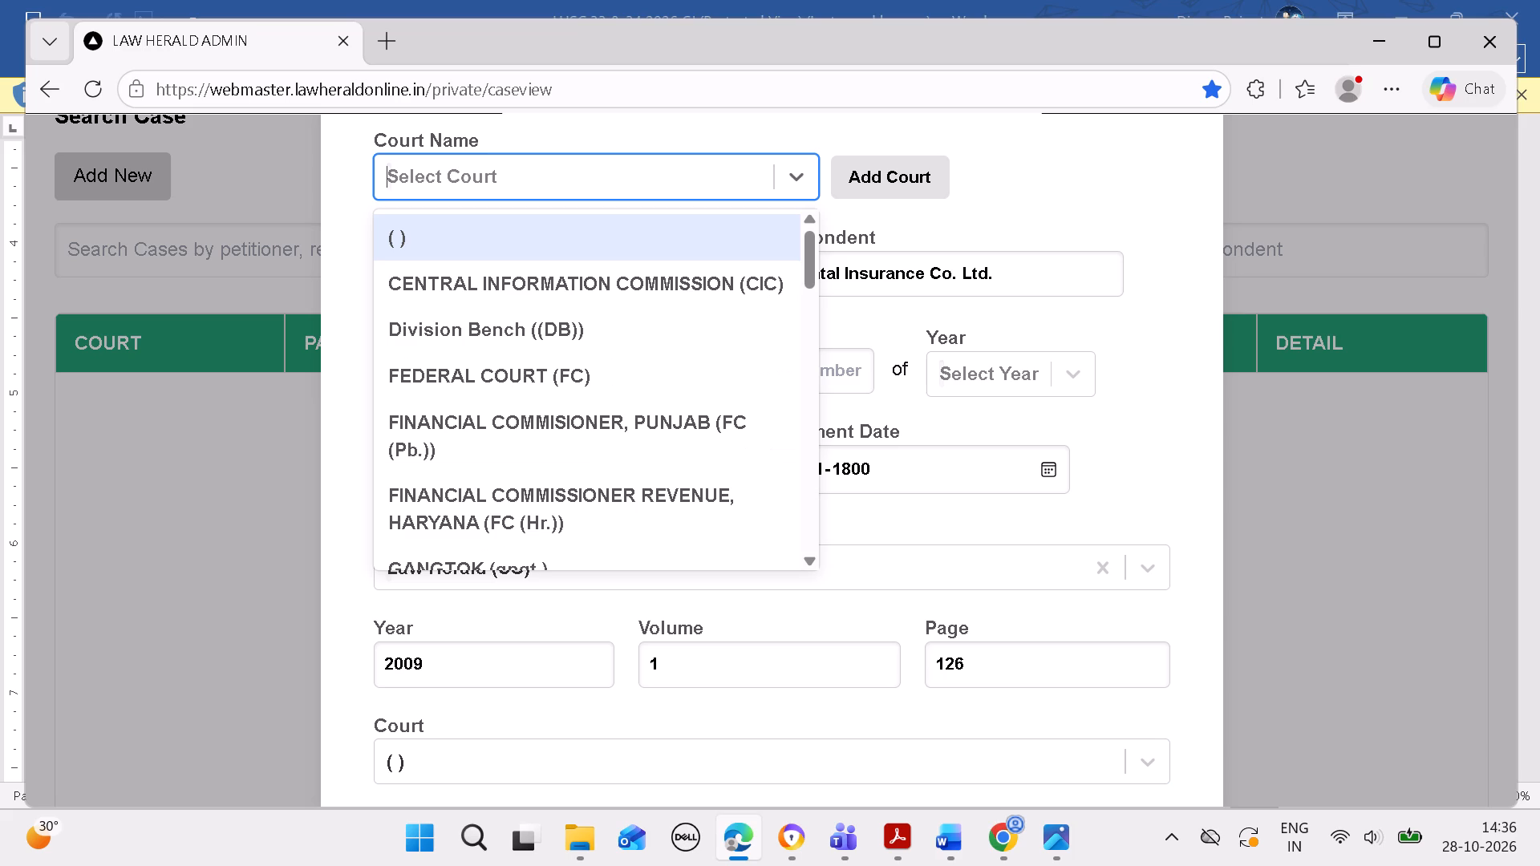
pyautogui.press('i')
pyautogui.press('n')
pyautogui.press('space')
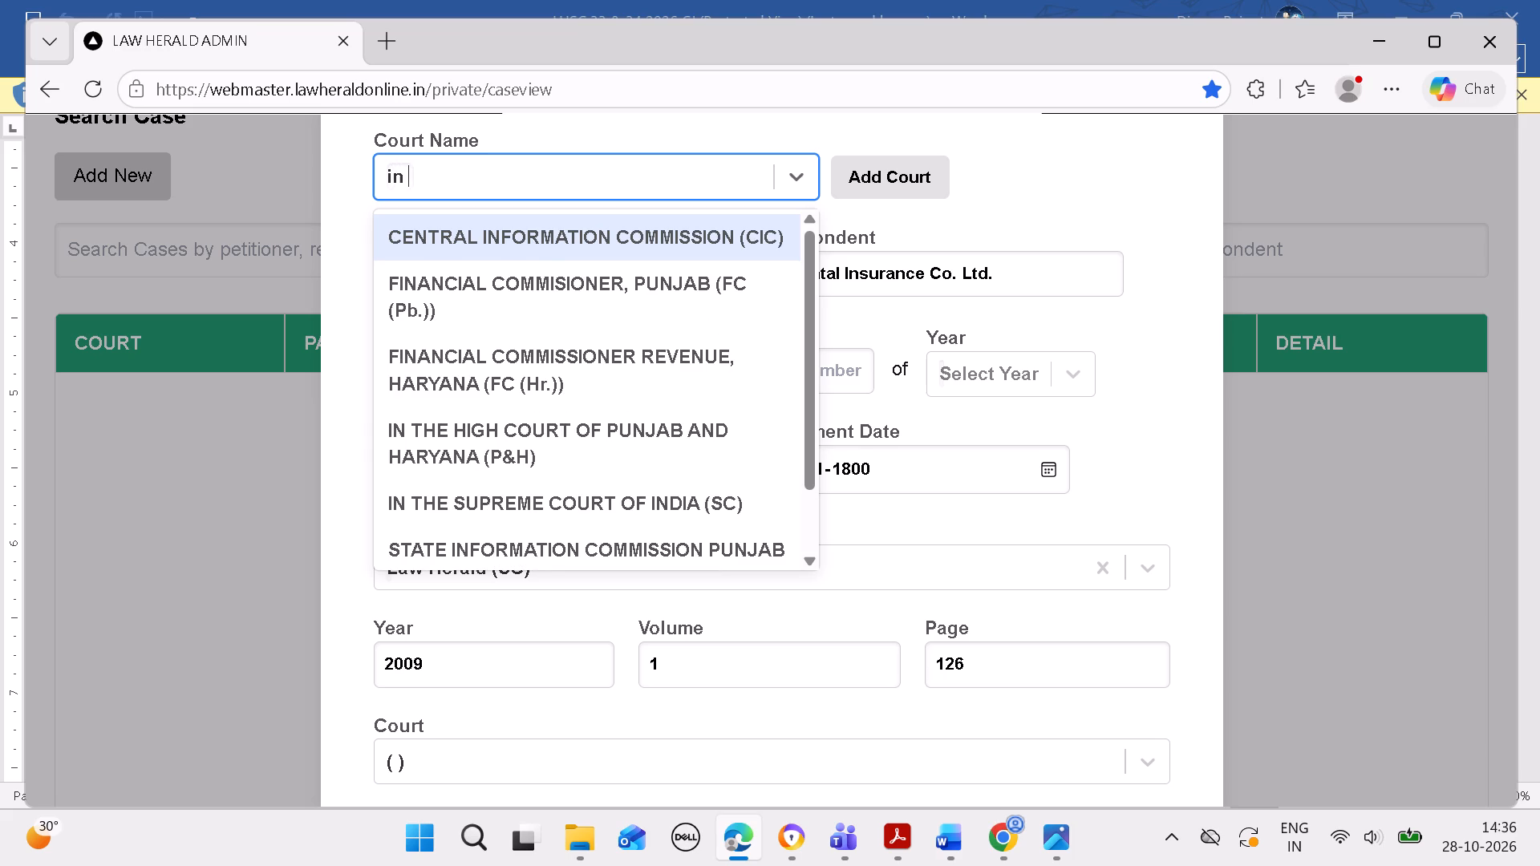
pyautogui.press('t')
pyautogui.press('h')
pyautogui.press('e')
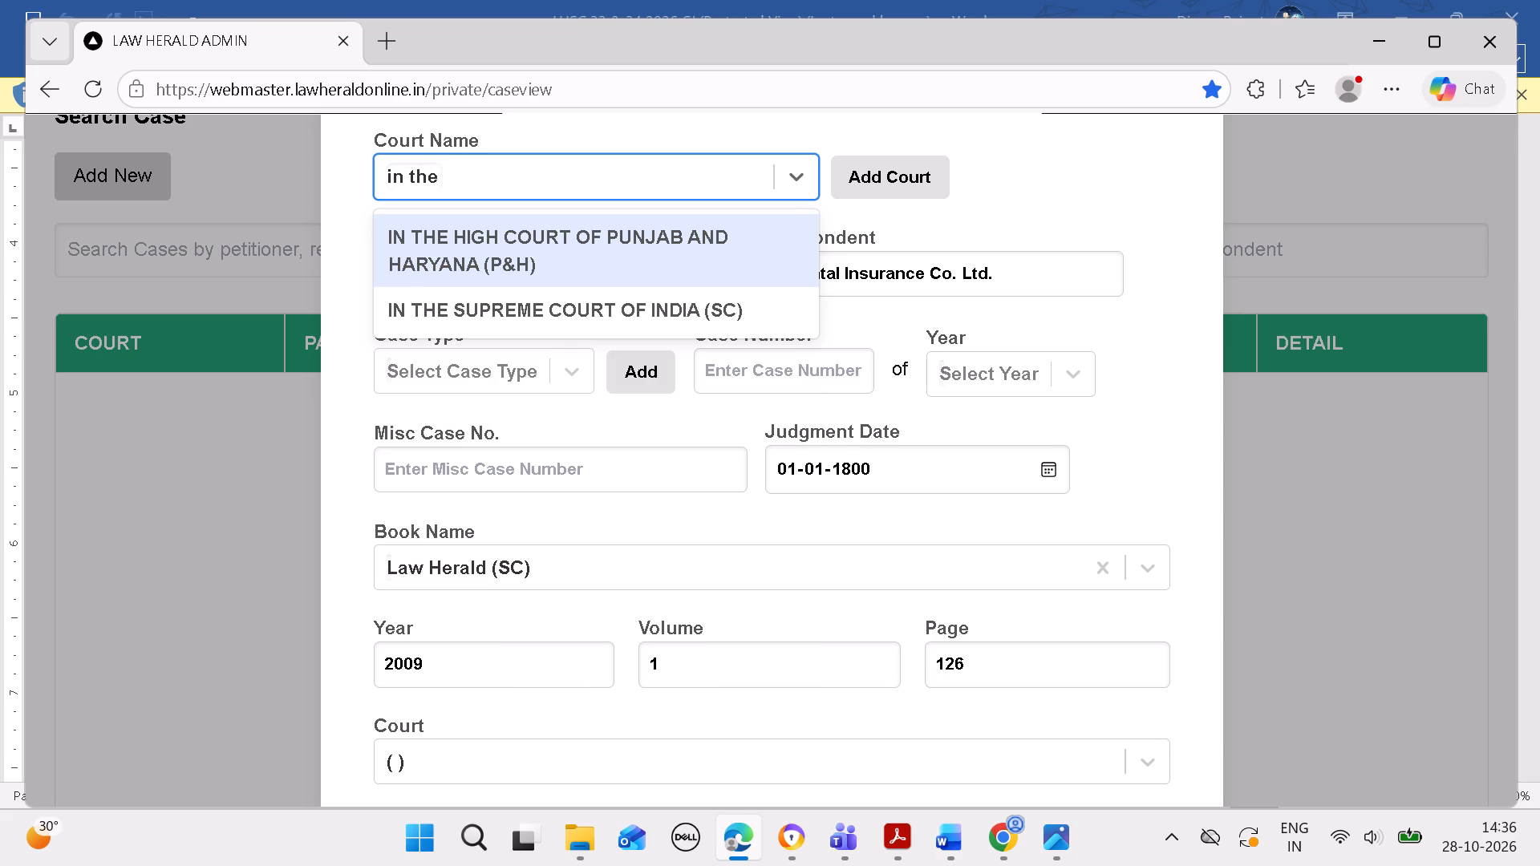
pyautogui.click(594, 311)
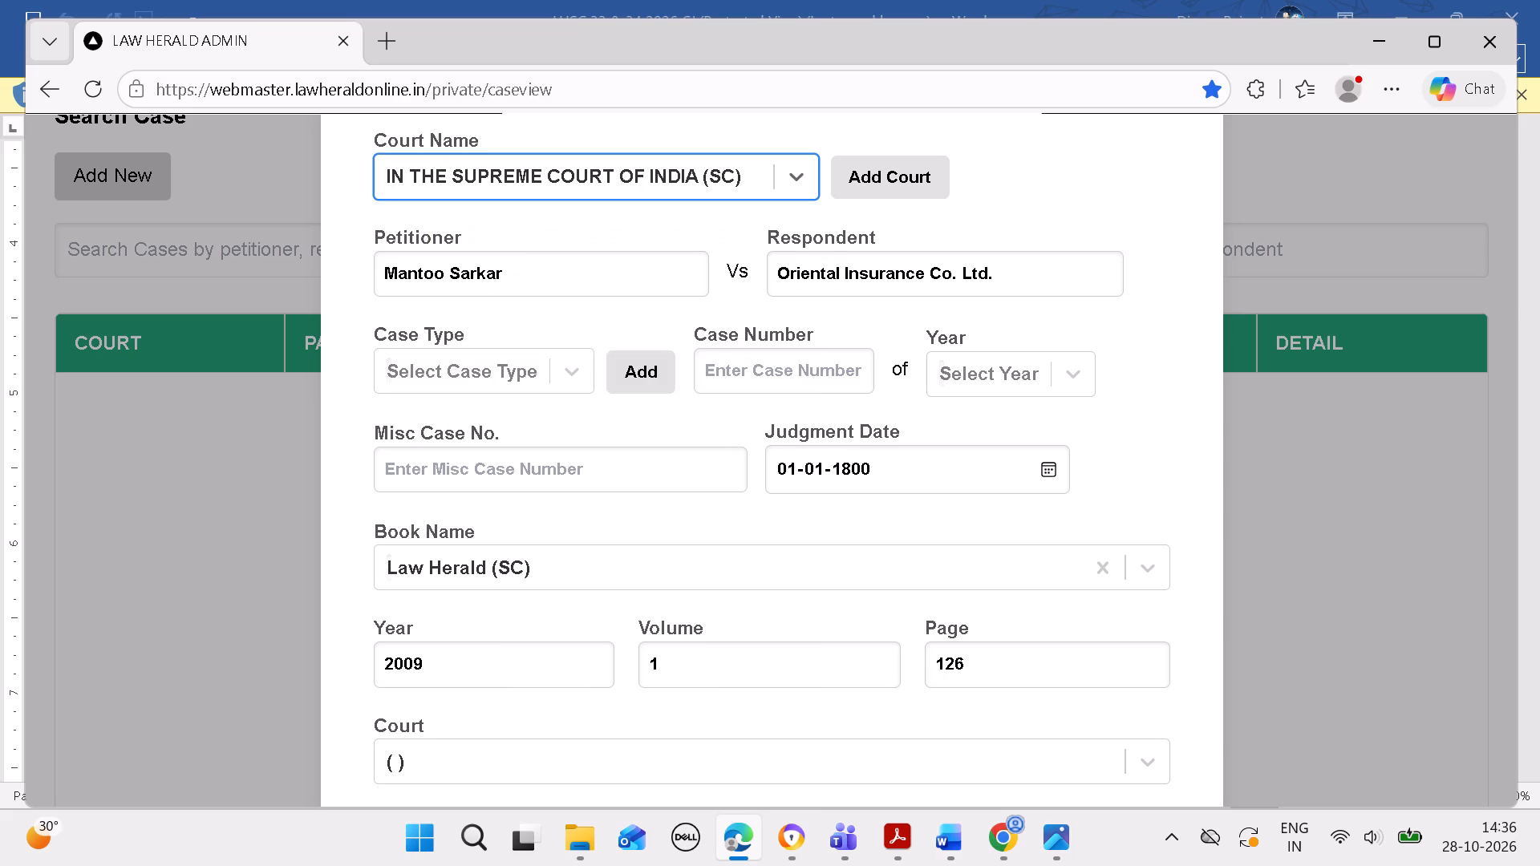
pyautogui.press('Return')
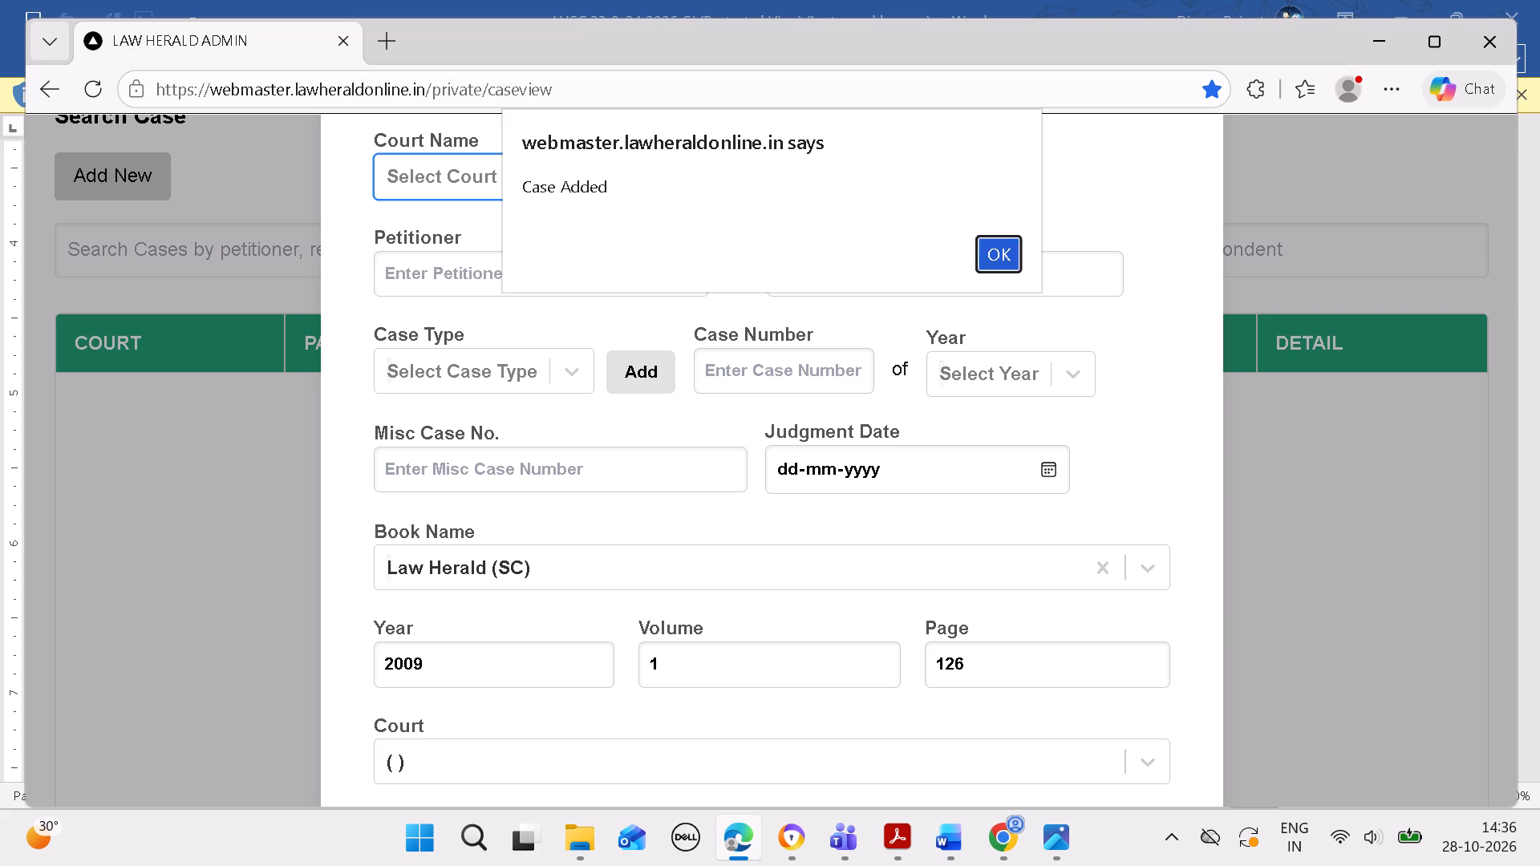
pyautogui.click(989, 258)
pyautogui.click(1003, 256)
pyautogui.scroll(-4, 916, 545)
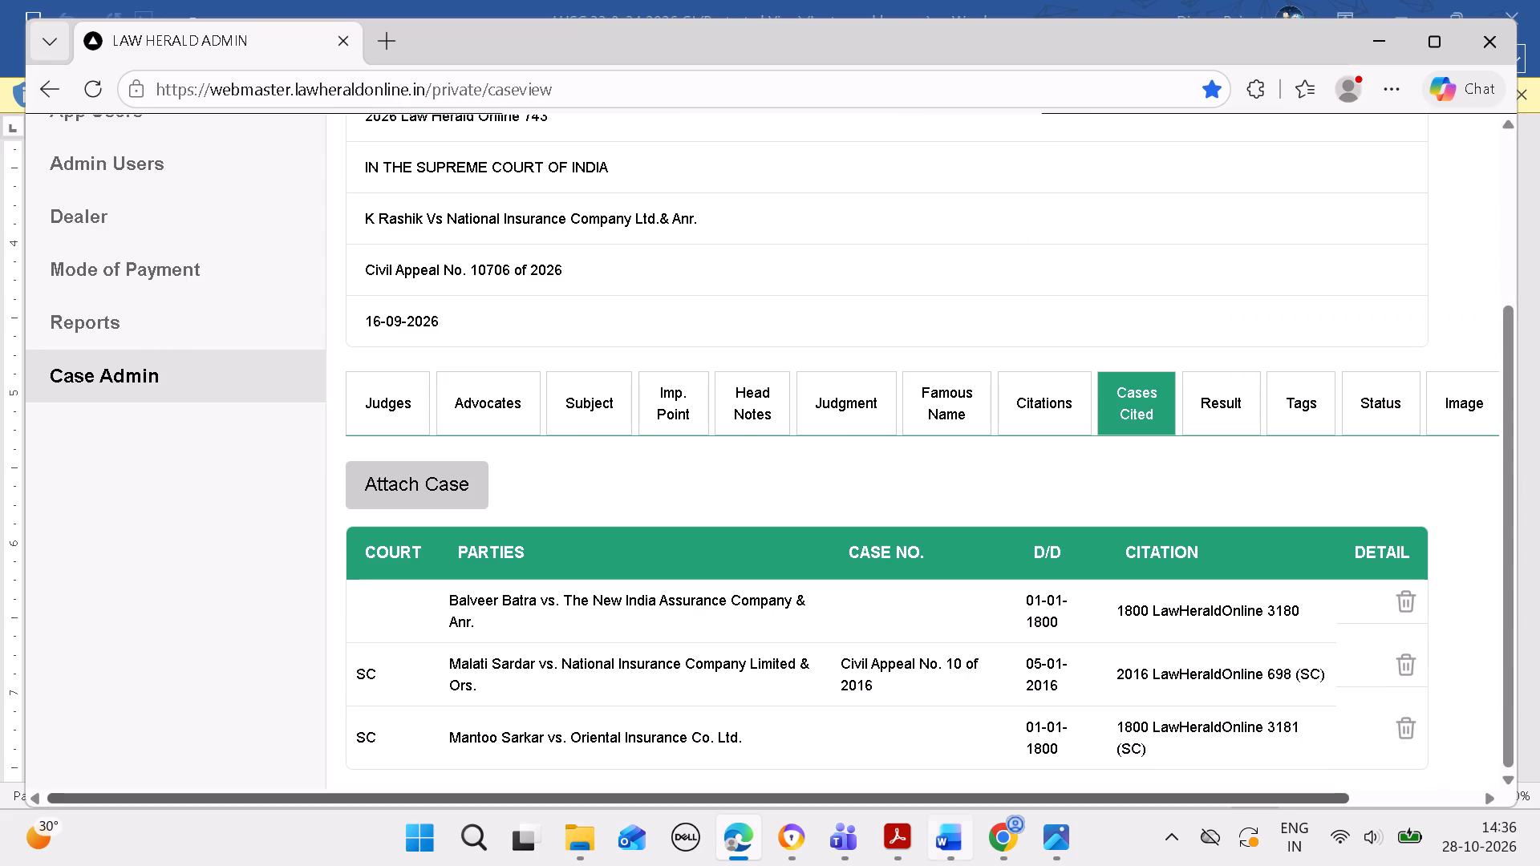
# Copy petitioner "National Insurance Co. Ltd." from the fourth cited case in Word and search attachable cases by that petitioner.
pyautogui.click(958, 840)
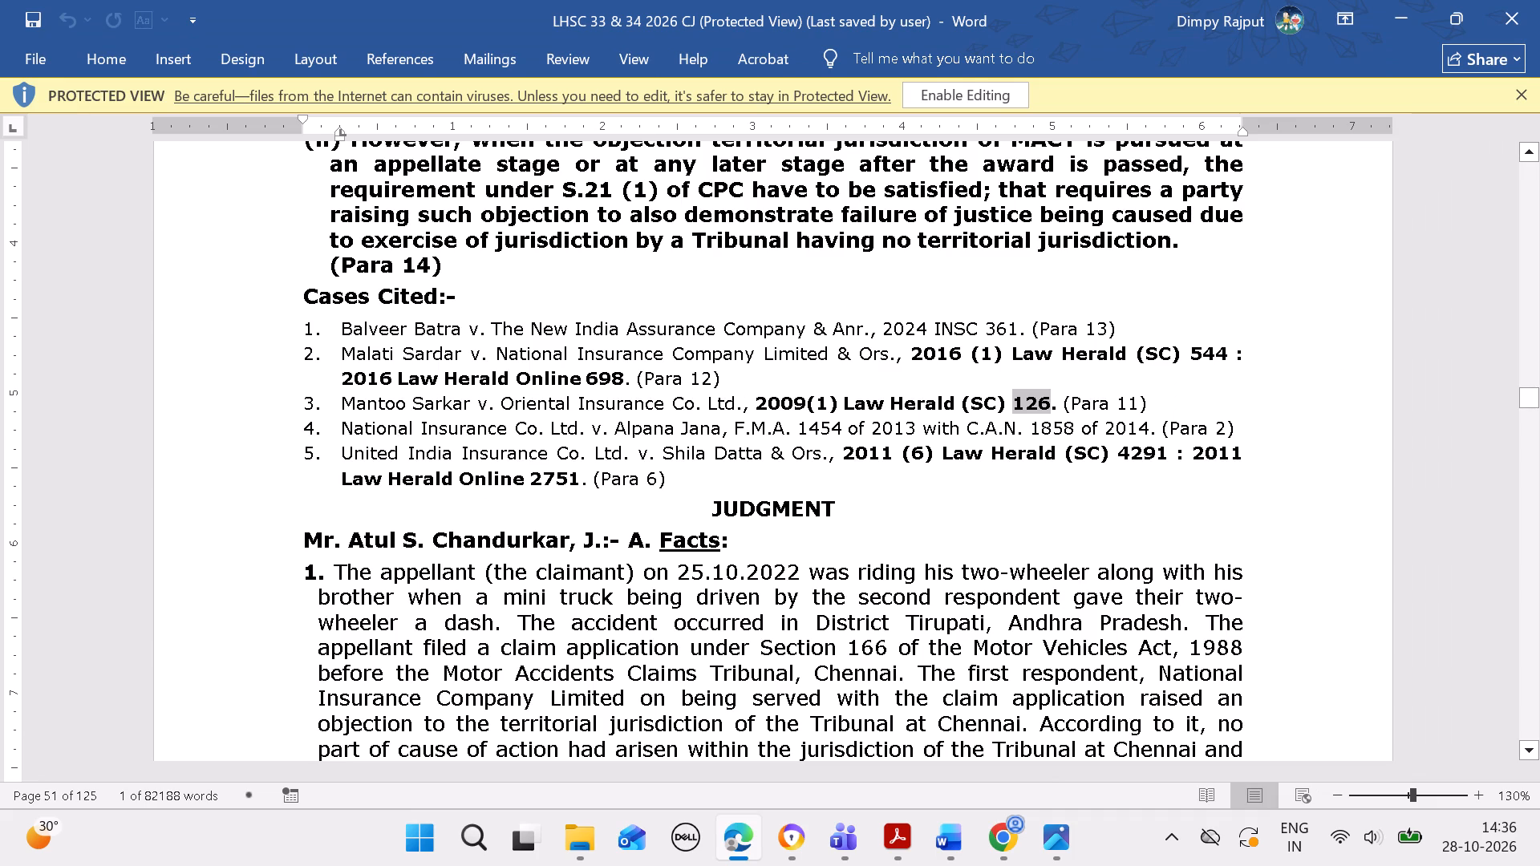
pyautogui.moveTo(339, 421); pyautogui.dragTo(597, 419)
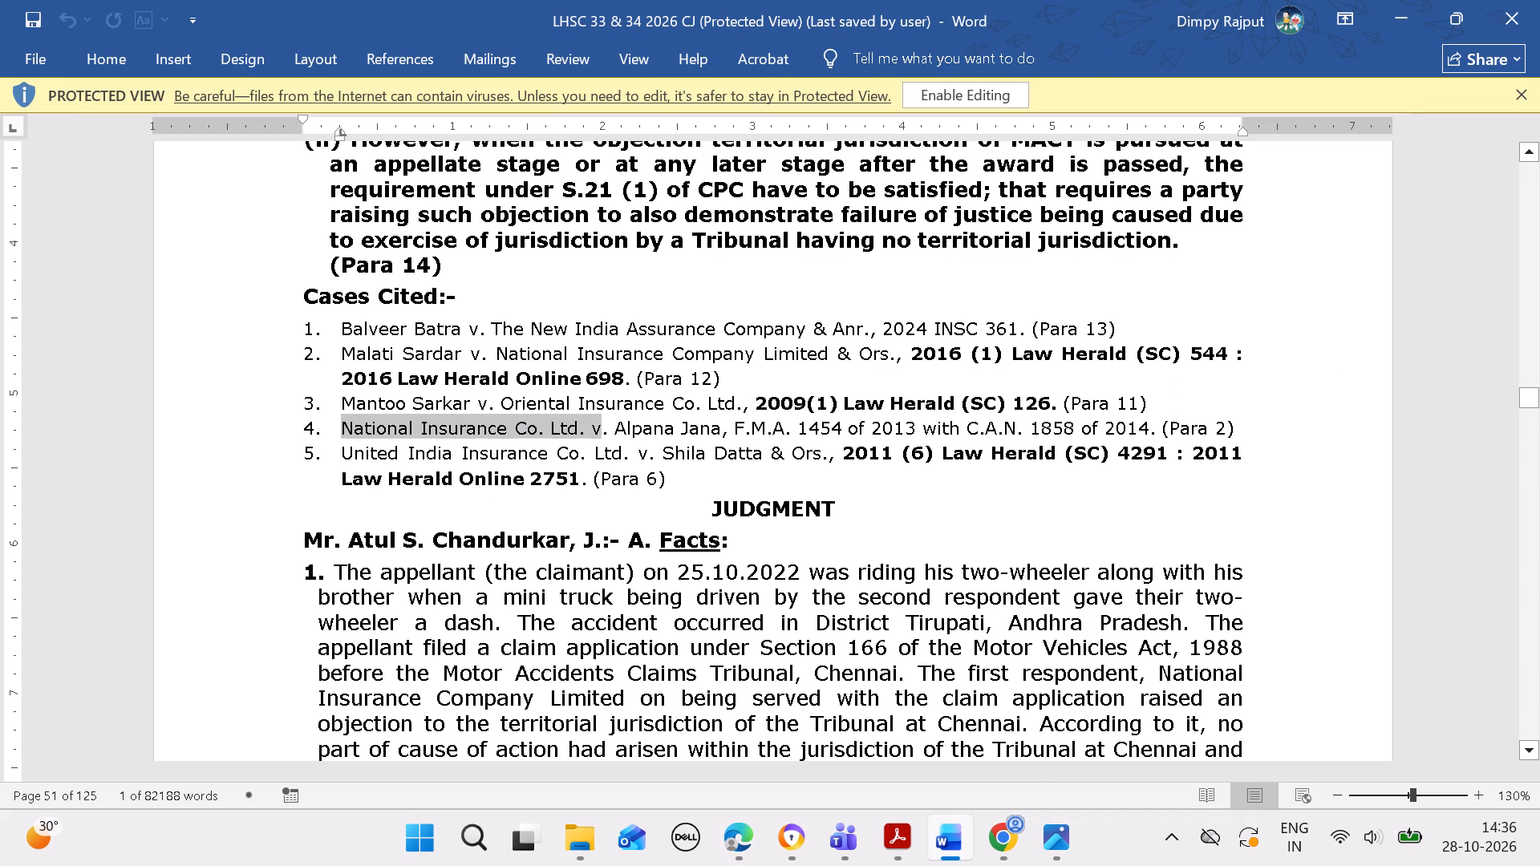
pyautogui.moveTo(597, 419); pyautogui.dragTo(589, 417)
pyautogui.hotkey('ctrl', 'c')
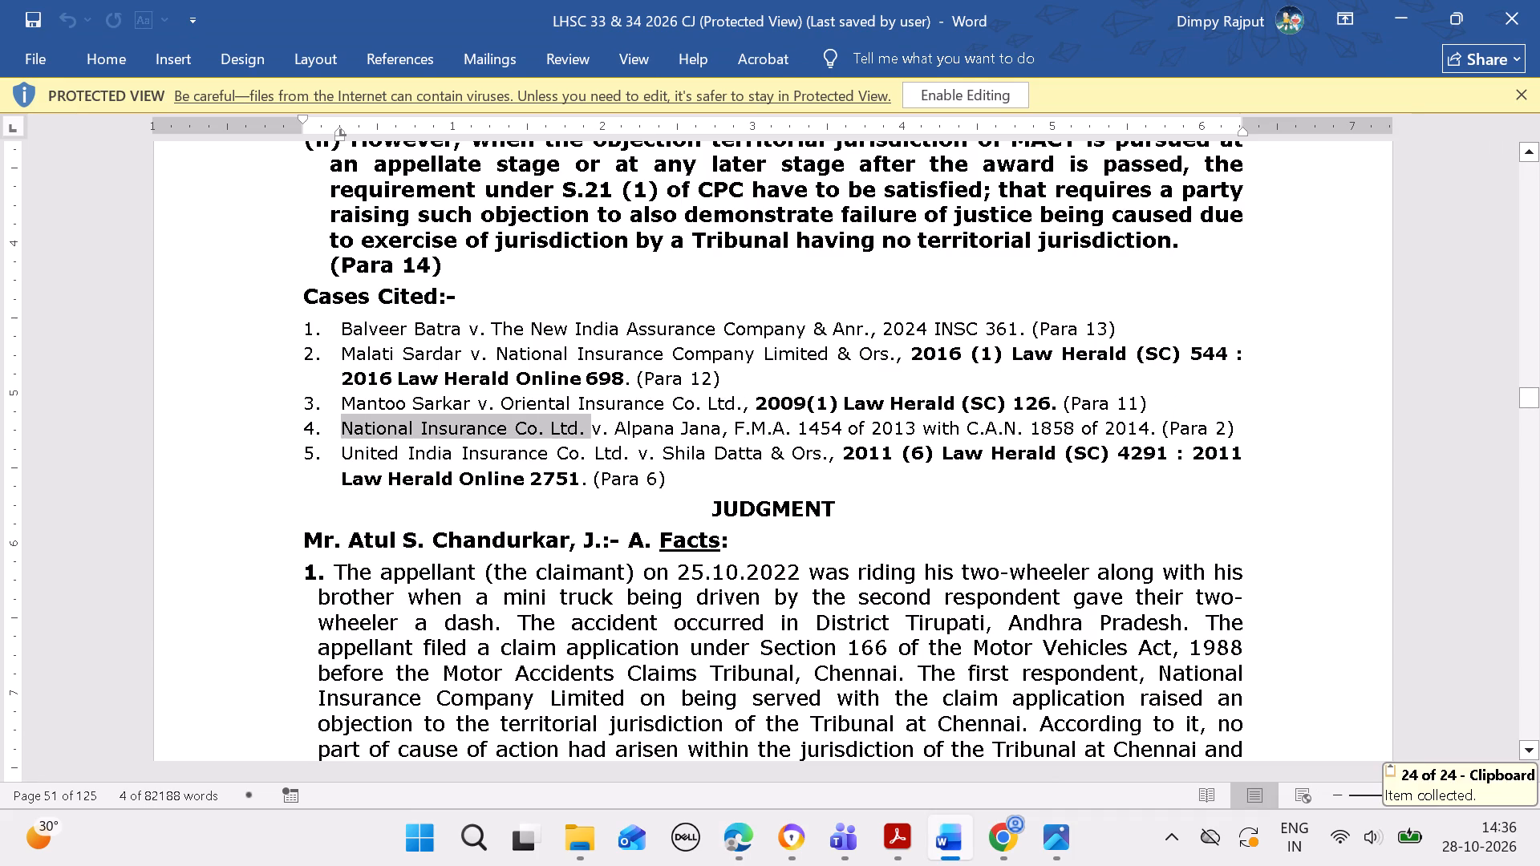
pyautogui.click(748, 817)
pyautogui.click(444, 473)
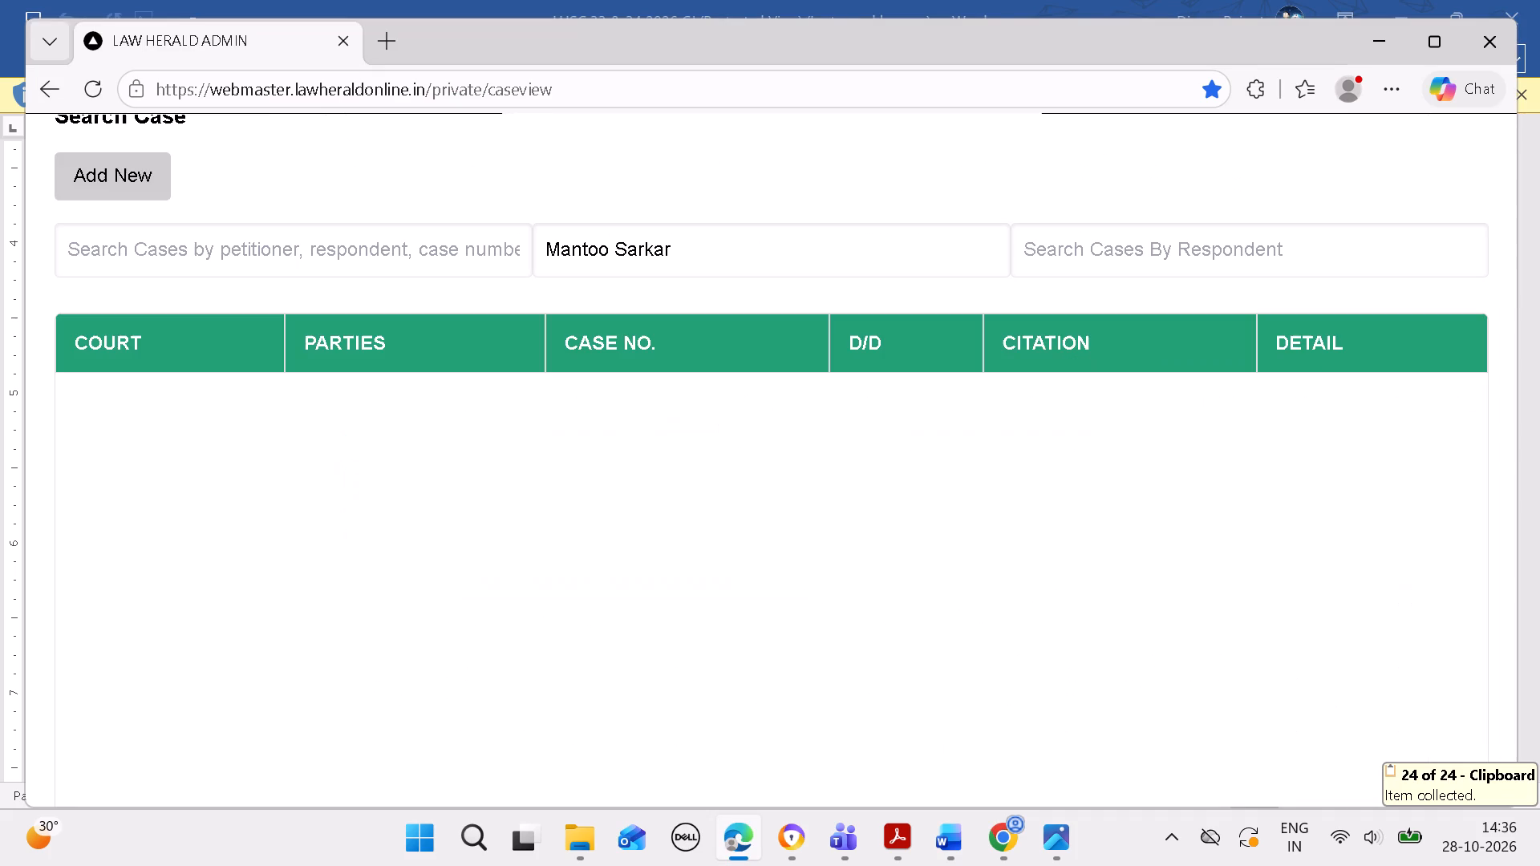
pyautogui.moveTo(687, 243); pyautogui.dragTo(565, 220)
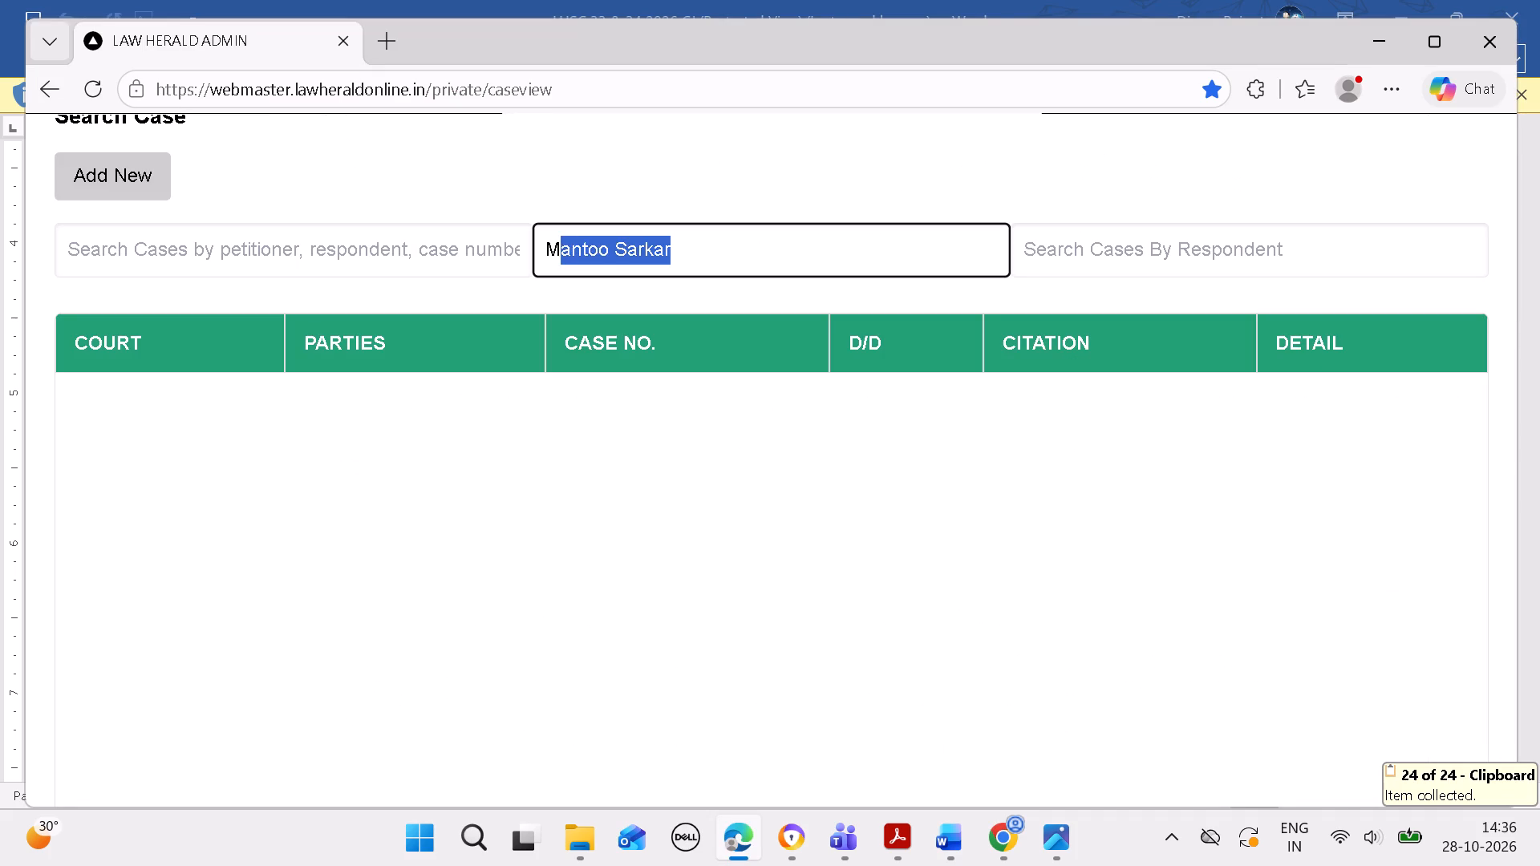
pyautogui.moveTo(565, 220); pyautogui.dragTo(557, 217)
pyautogui.press('BackSpace')
pyautogui.press('BackSpace')
pyautogui.press('BackSpace')
pyautogui.press('BackSpace')
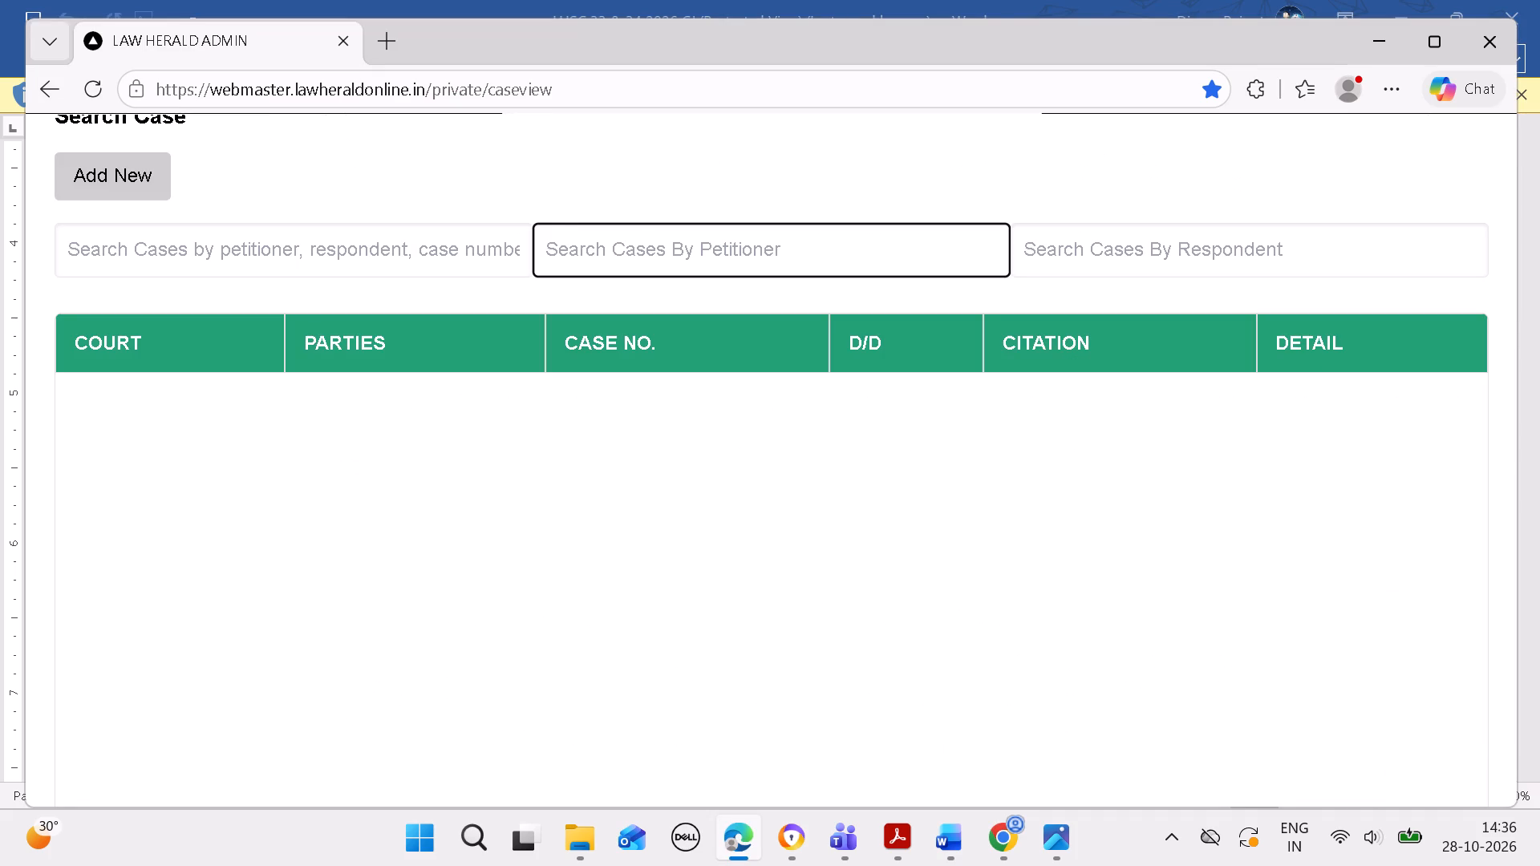
pyautogui.hotkey('ctrl', 'v')
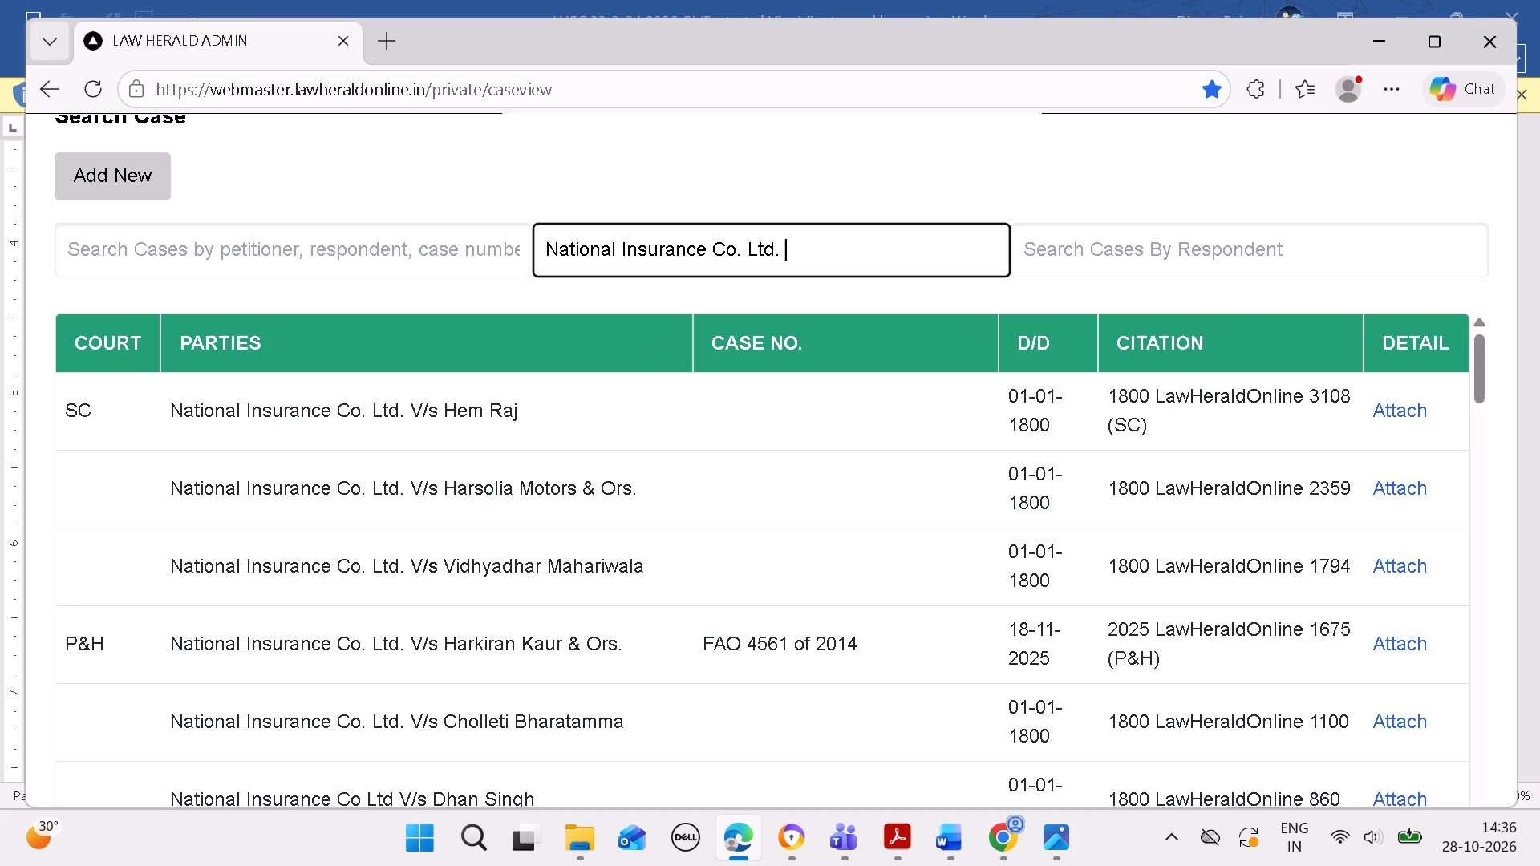
# Copy the fourth cited case's respondent from Word into the respondent search and shorten it to the first name.
pyautogui.click(946, 835)
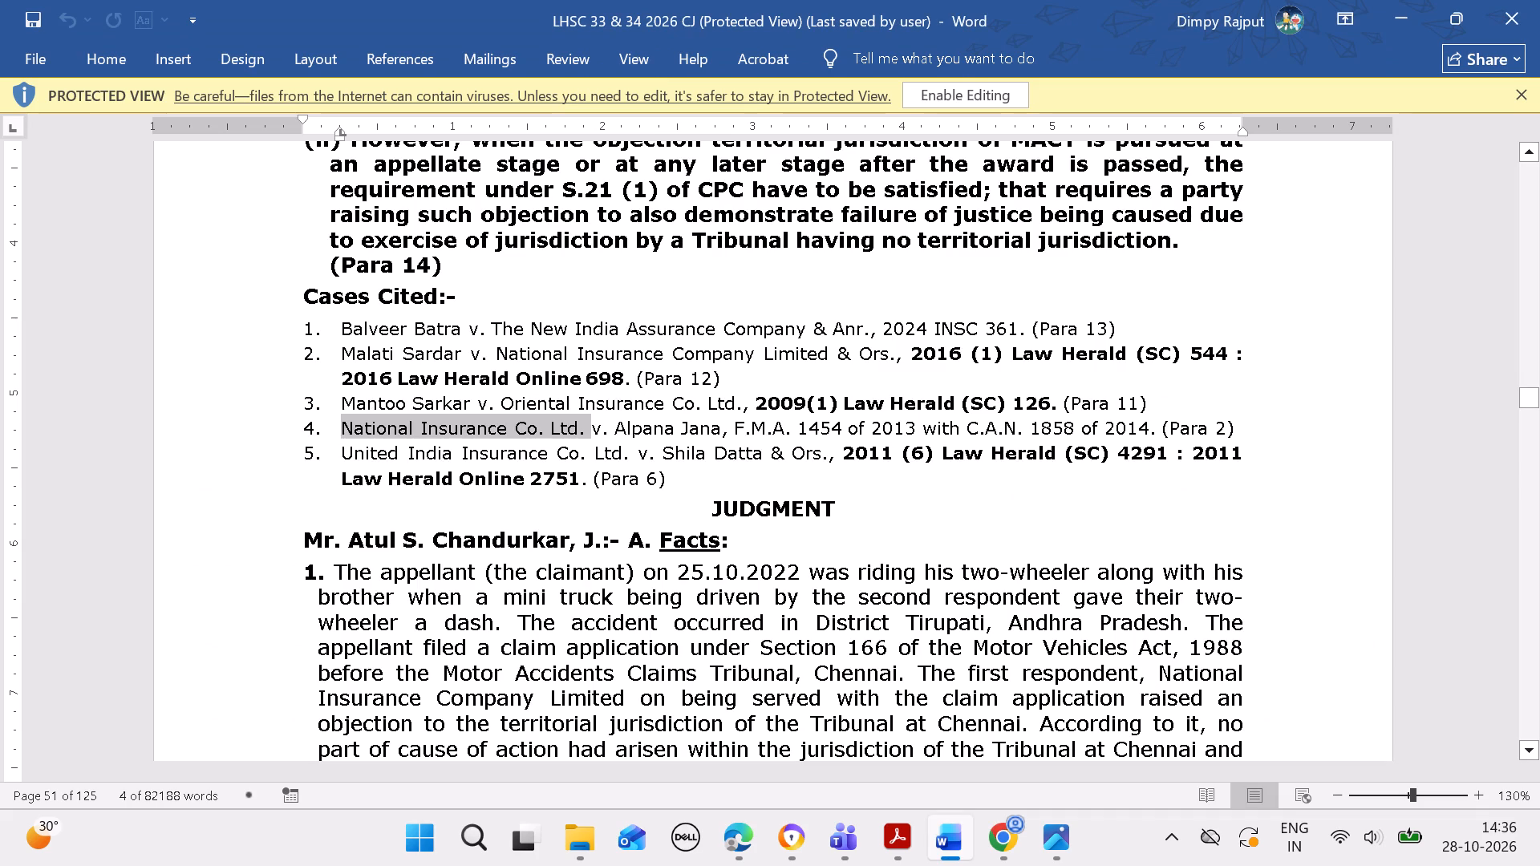
pyautogui.moveTo(615, 424); pyautogui.dragTo(796, 429)
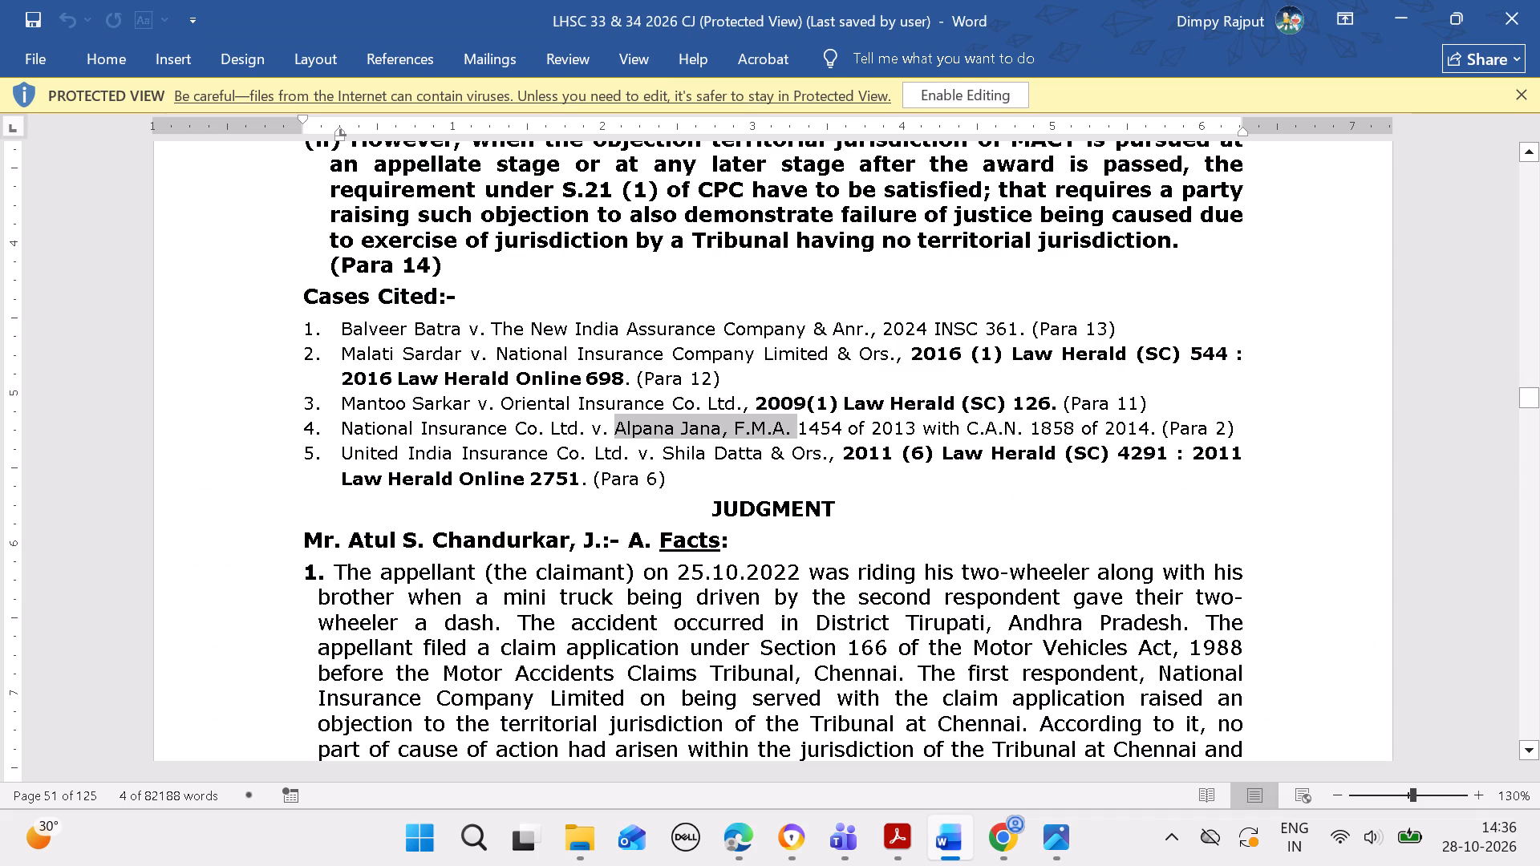
pyautogui.moveTo(796, 429); pyautogui.dragTo(796, 430)
pyautogui.hotkey('ctrl', 'c')
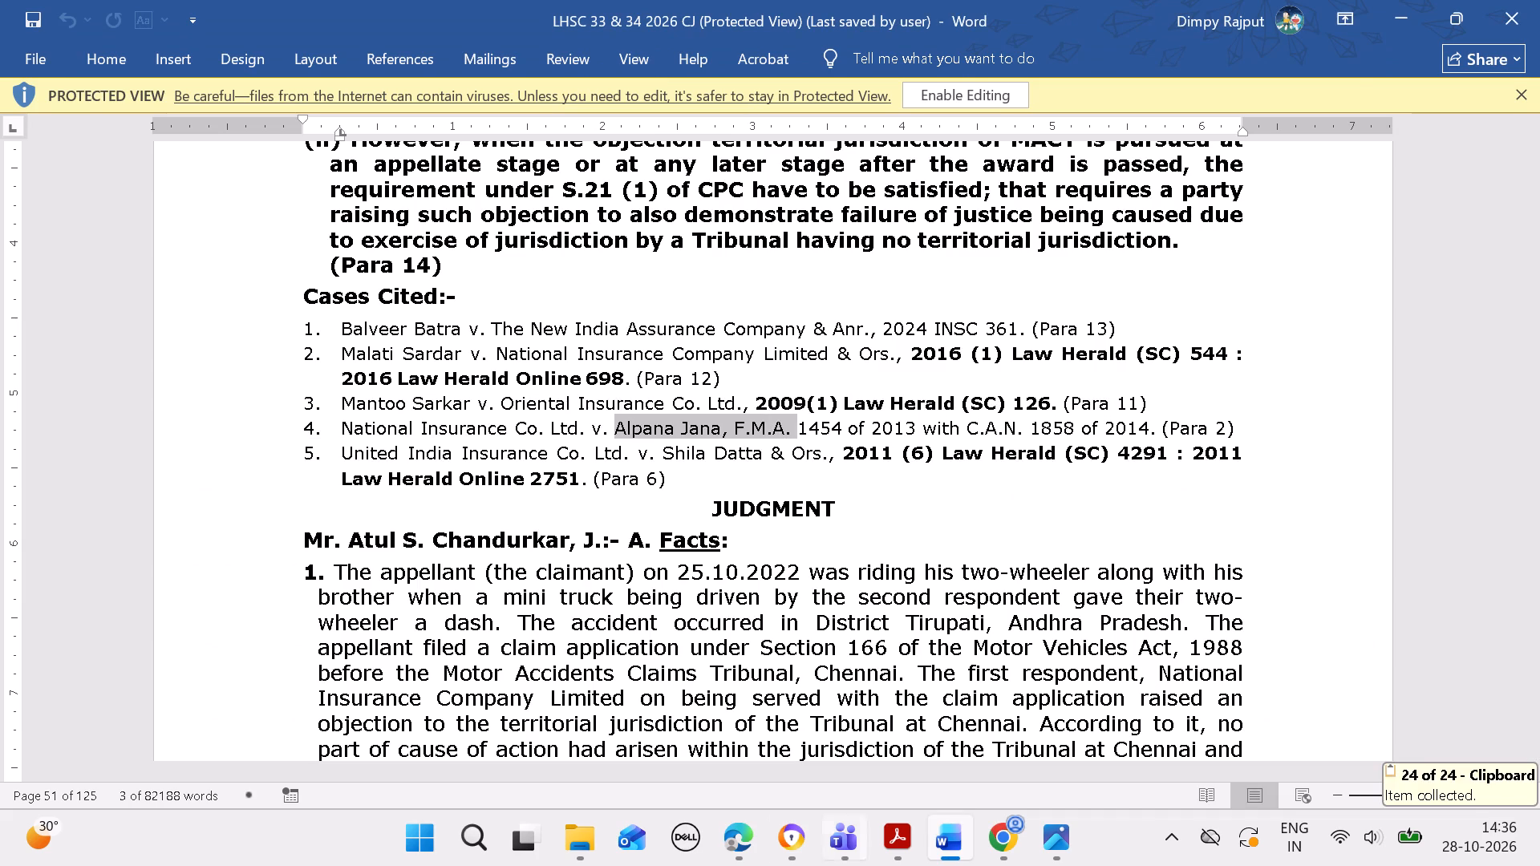
pyautogui.click(731, 839)
pyautogui.click(1160, 238)
pyautogui.hotkey('ctrl', 'v')
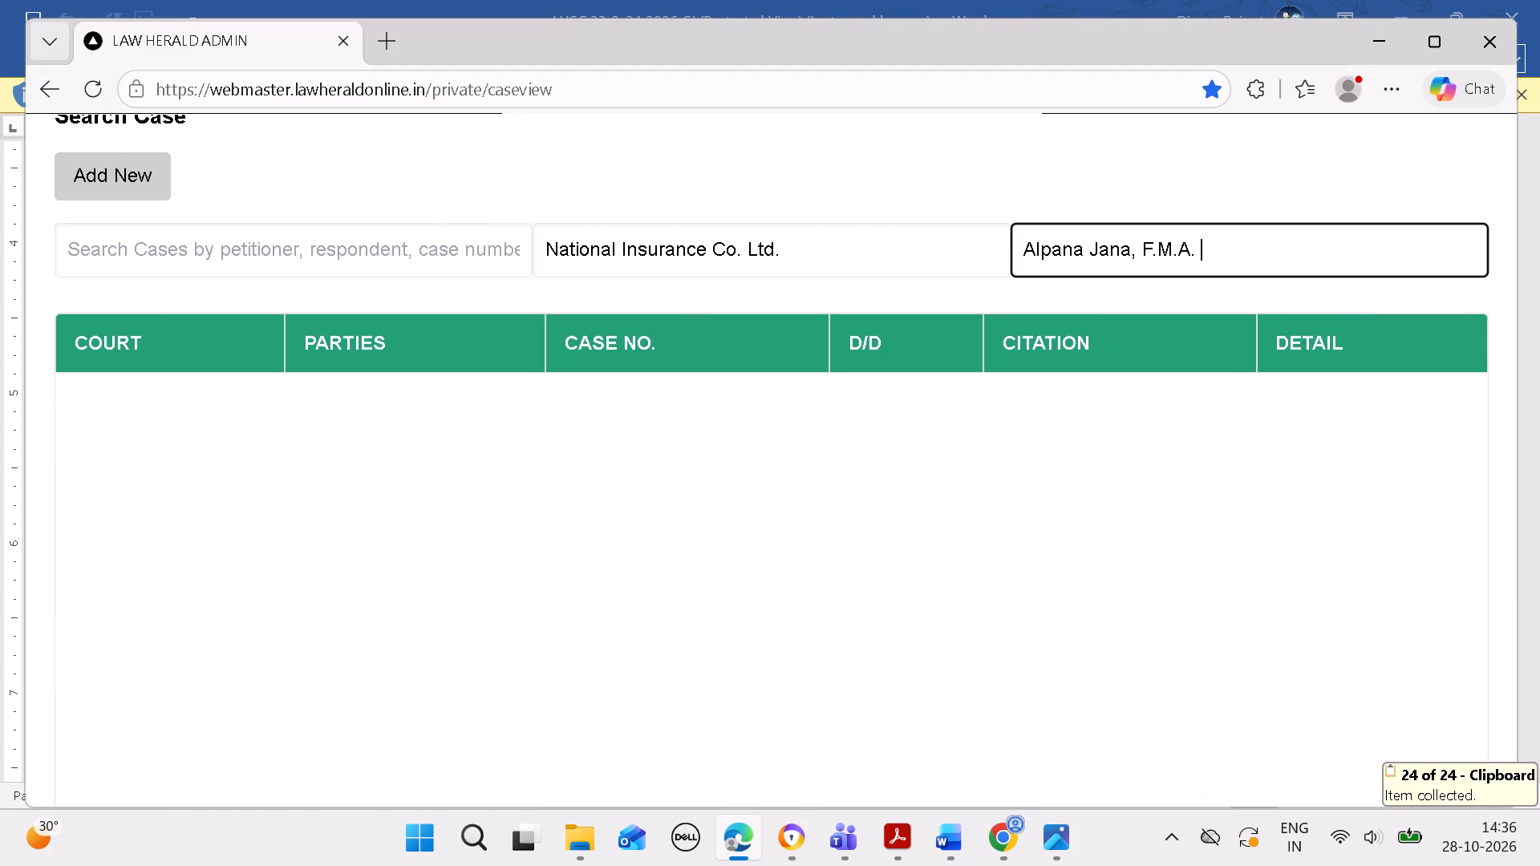
pyautogui.press('BackSpace')
pyautogui.press('BackSpace')
pyautogui.press('BackSpace')
pyautogui.press('BackSpace')
pyautogui.press('BackSpace')
pyautogui.press('BackSpace')
pyautogui.press('BackSpace')
pyautogui.press('BackSpace')
pyautogui.press('BackSpace')
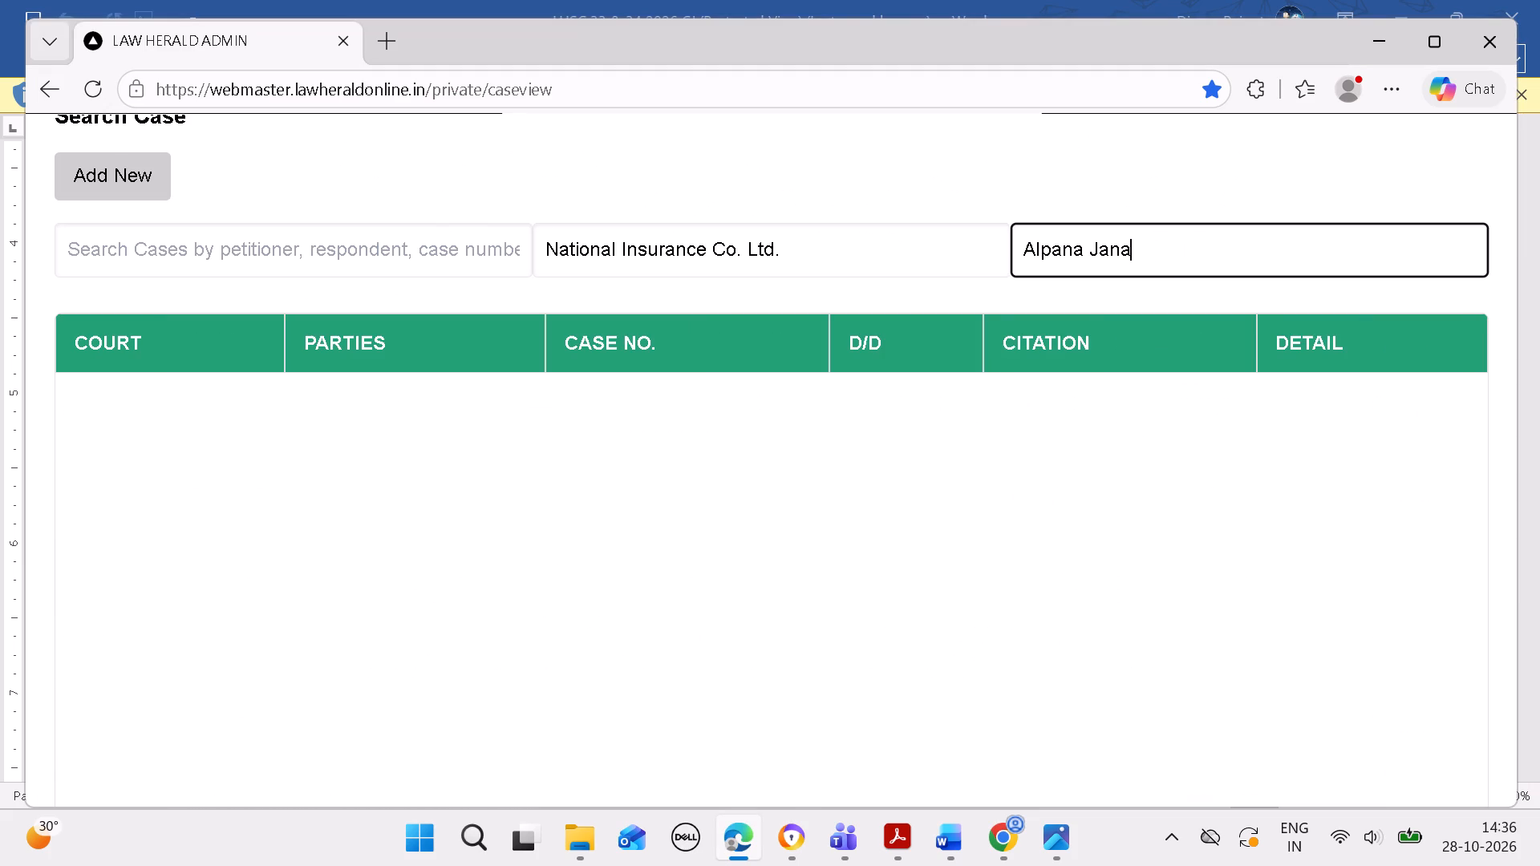
pyautogui.press('BackSpace')
pyautogui.press('BackSpace')
pyautogui.press('BackSpace')
pyautogui.press('BackSpace')
pyautogui.press('BackSpace')
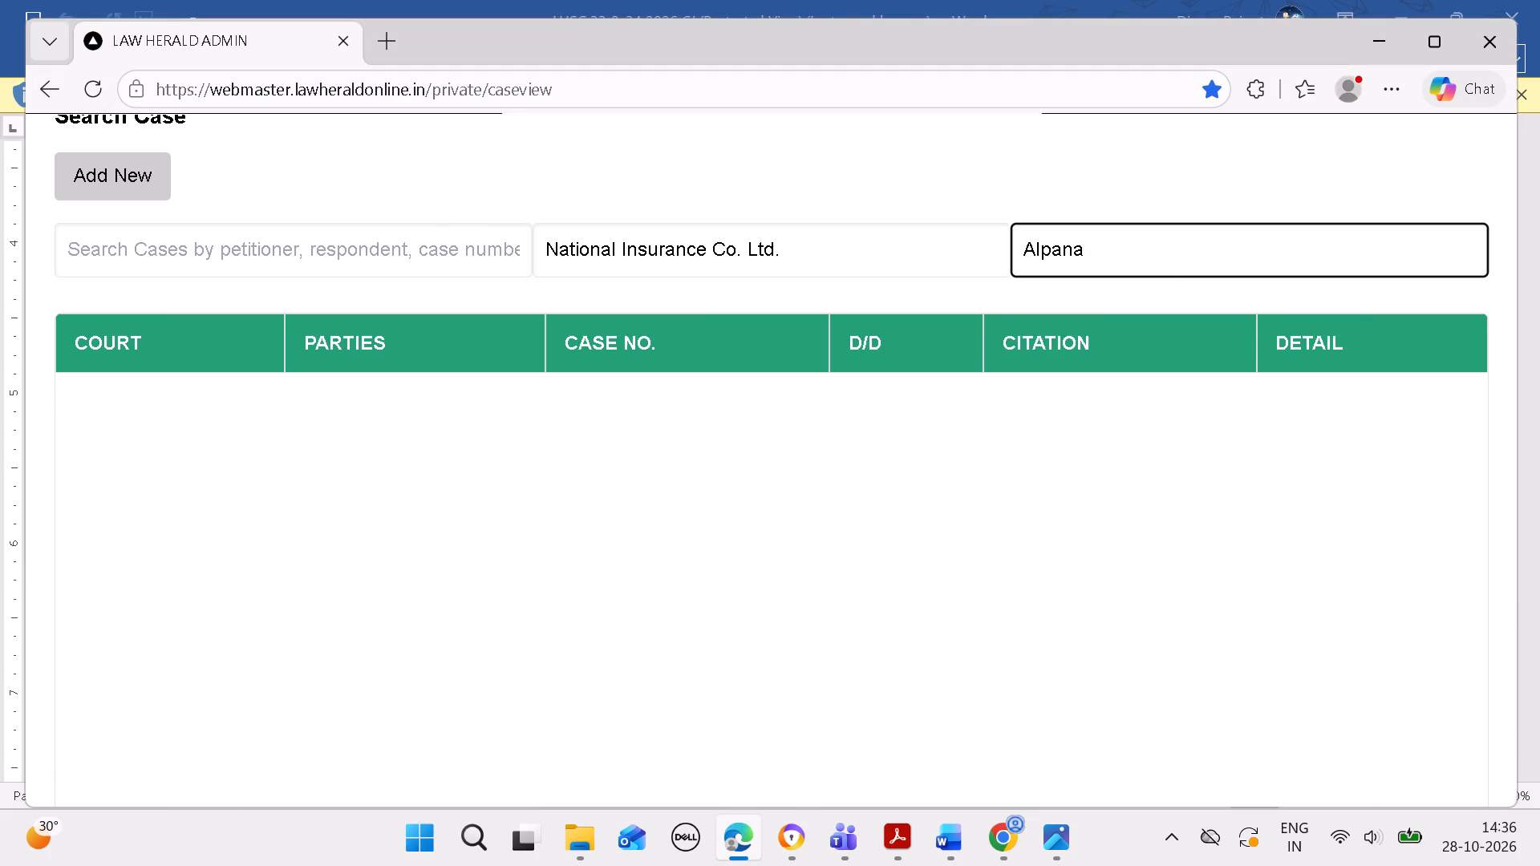
# Broaden the case search by shortening the petitioner to "National Insurance".
pyautogui.click(817, 251)
pyautogui.press('BackSpace')
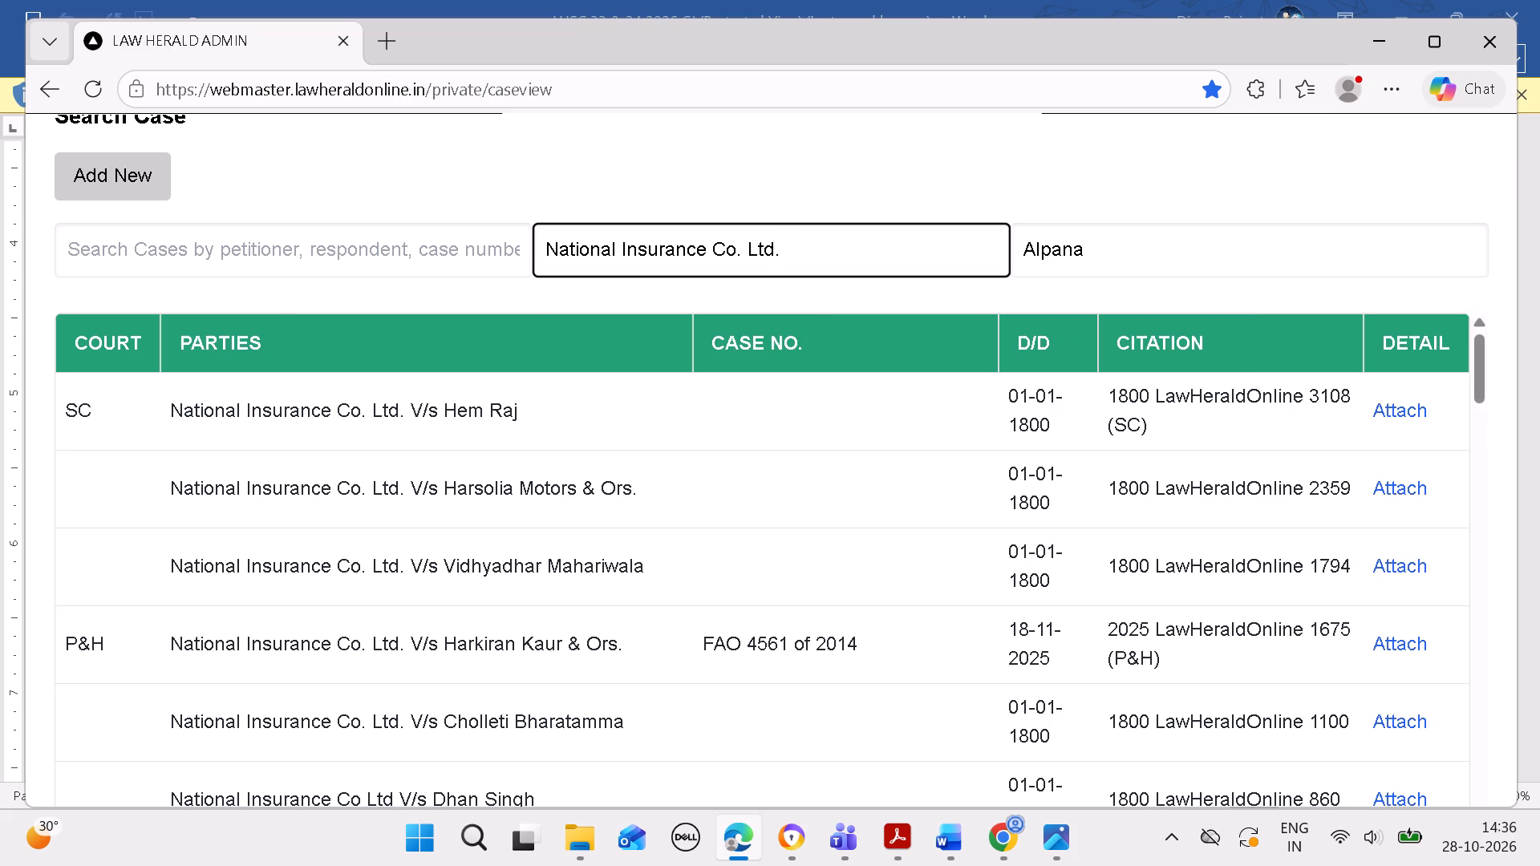
pyautogui.press('BackSpace')
pyautogui.press('BackSpace')
pyautogui.press('BackSpace')
pyautogui.press('BackSpace')
pyautogui.press('BackSpace')
pyautogui.press('BackSpace')
pyautogui.press('BackSpace')
pyautogui.press('BackSpace')
# Start a new case record and paste the copied respondent text of the fourth cited case into its respondent field.
pyautogui.click(140, 180)
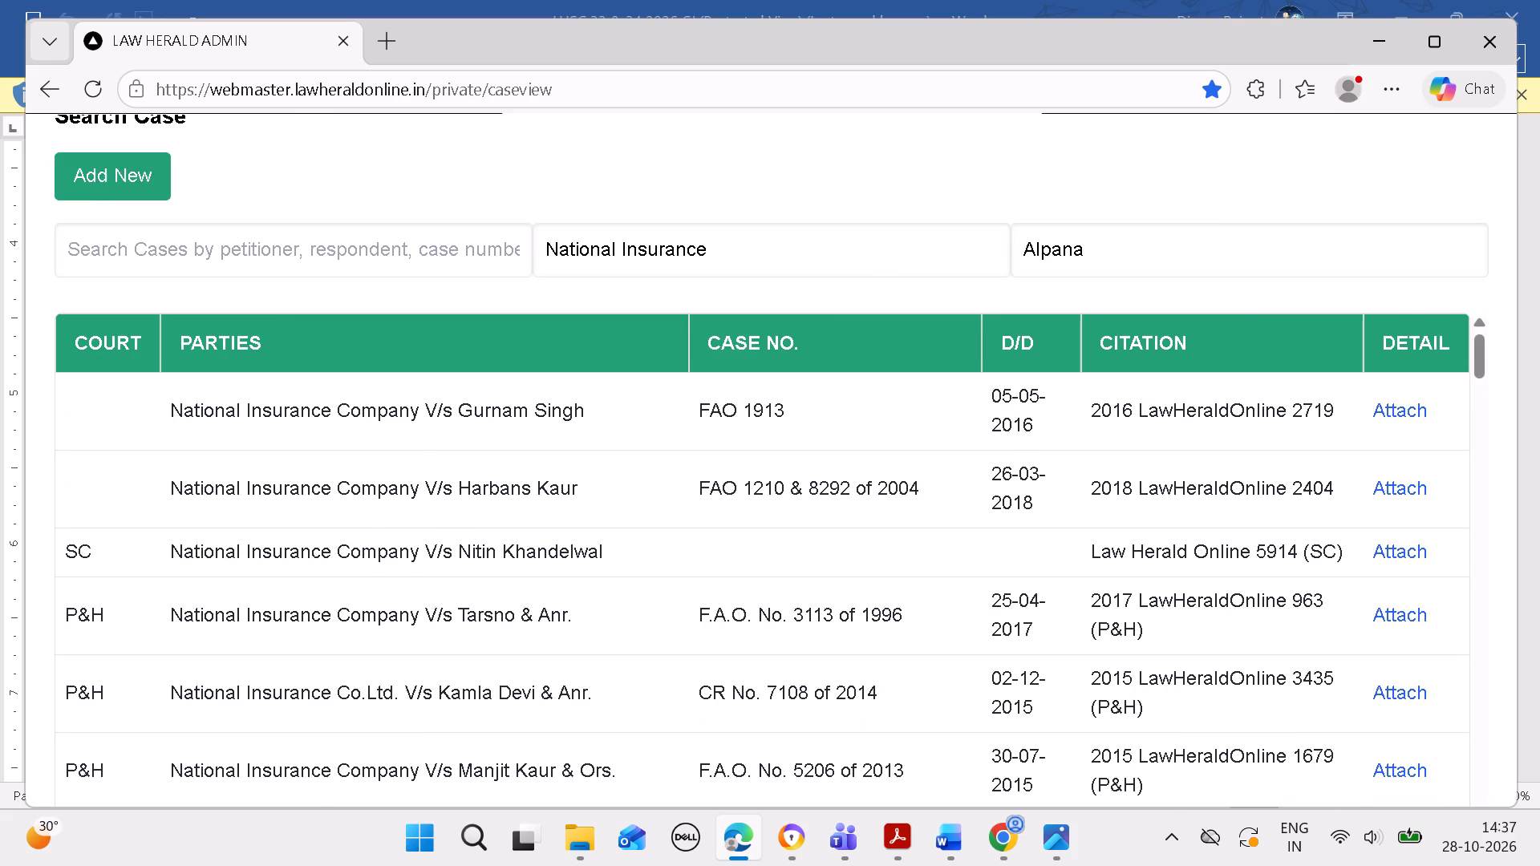
pyautogui.click(861, 270)
pyautogui.hotkey('ctrl', 'v')
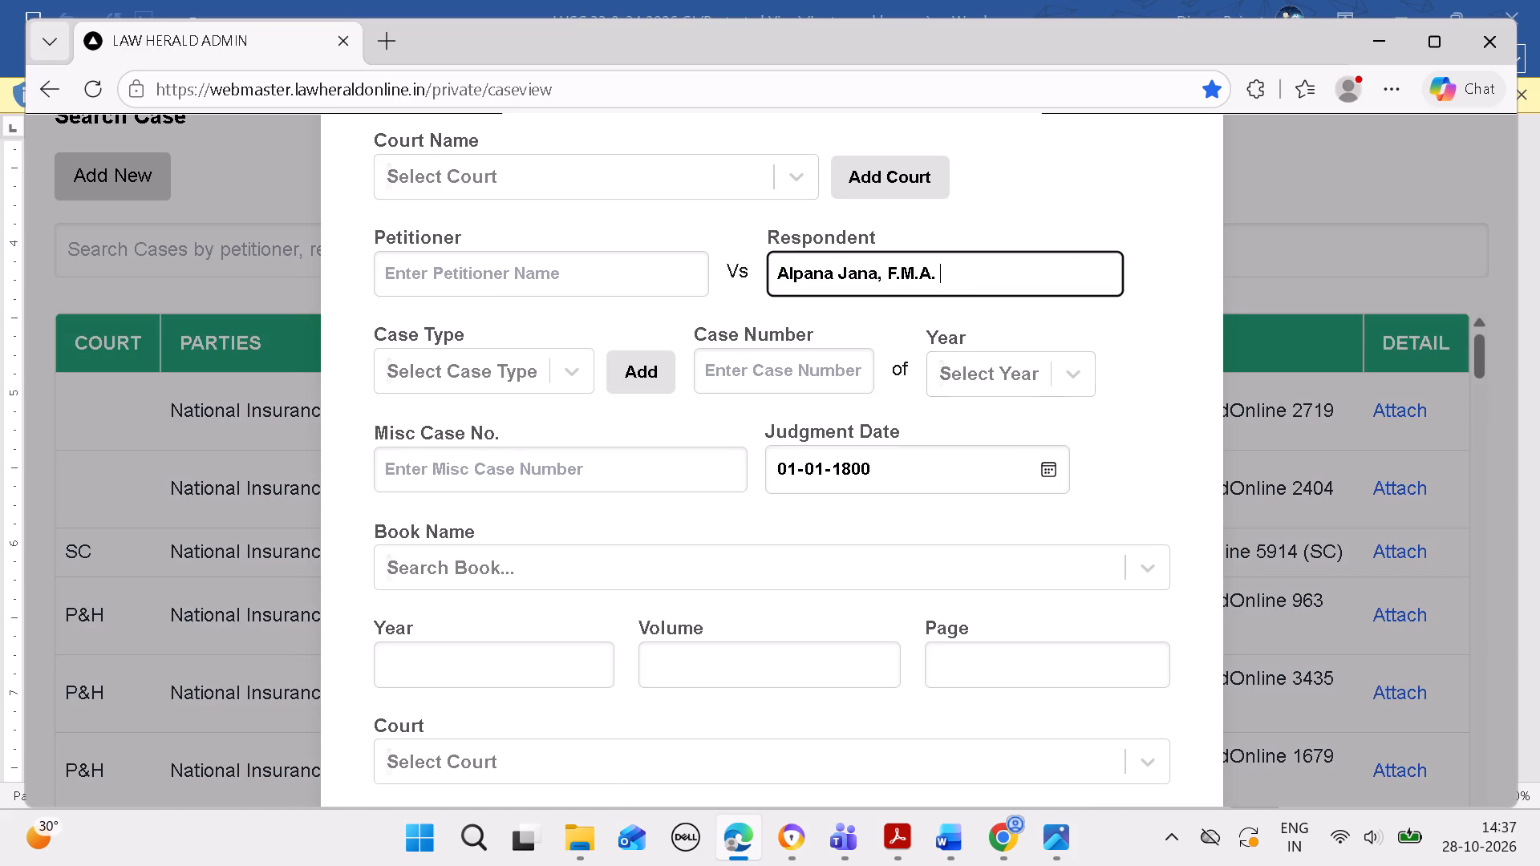
# Copy the petitioner "National Insurance Co. Ltd." from the fourth cited case in Word into the new case's petitioner field.
pyautogui.click(946, 830)
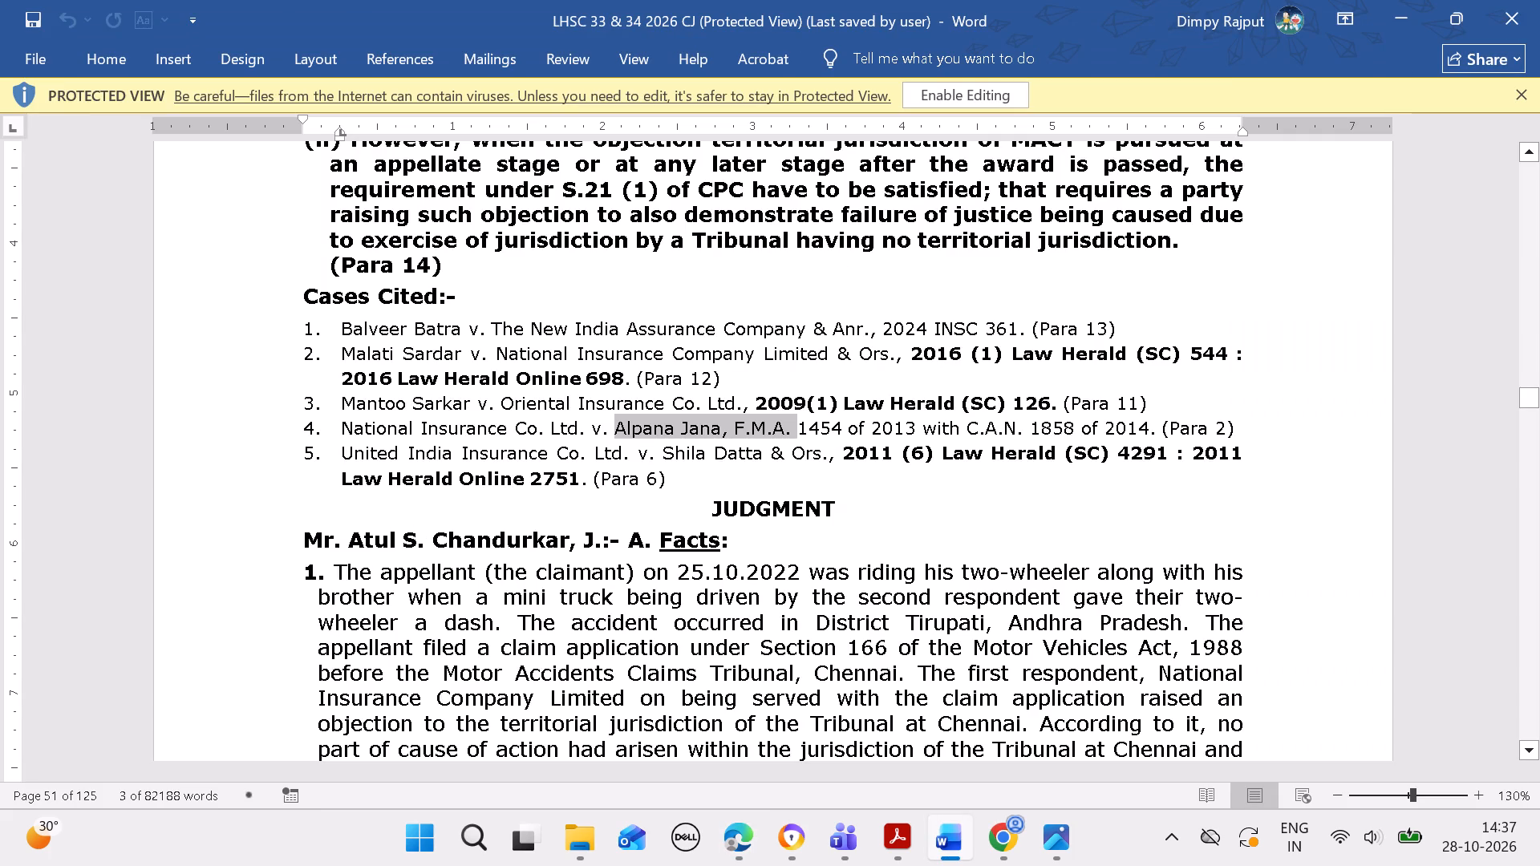
pyautogui.moveTo(344, 426); pyautogui.dragTo(489, 422)
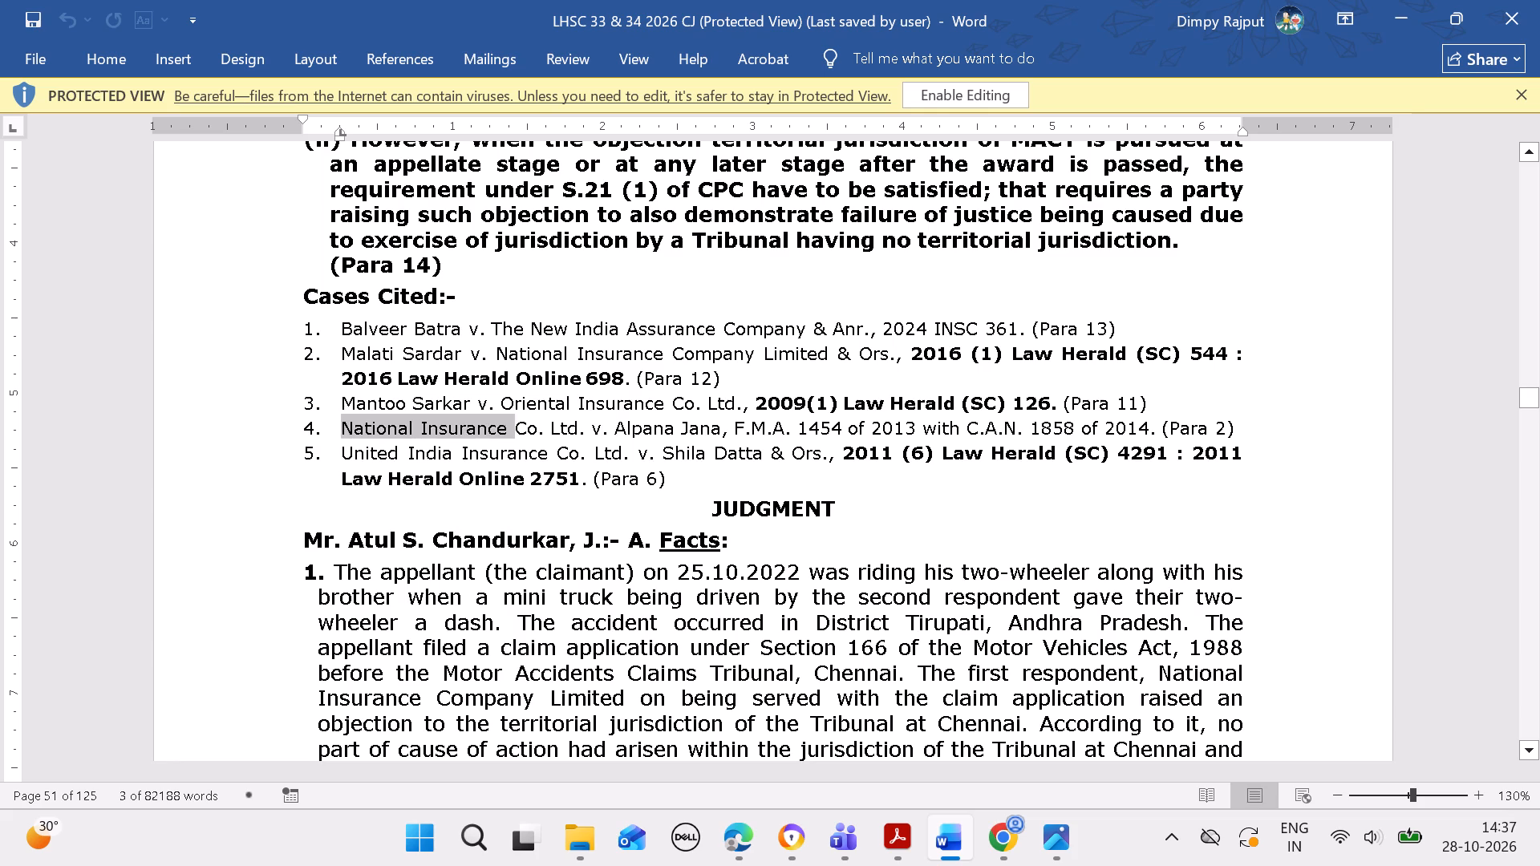
pyautogui.moveTo(489, 422); pyautogui.dragTo(590, 432)
pyautogui.hotkey('ctrl', 'v')
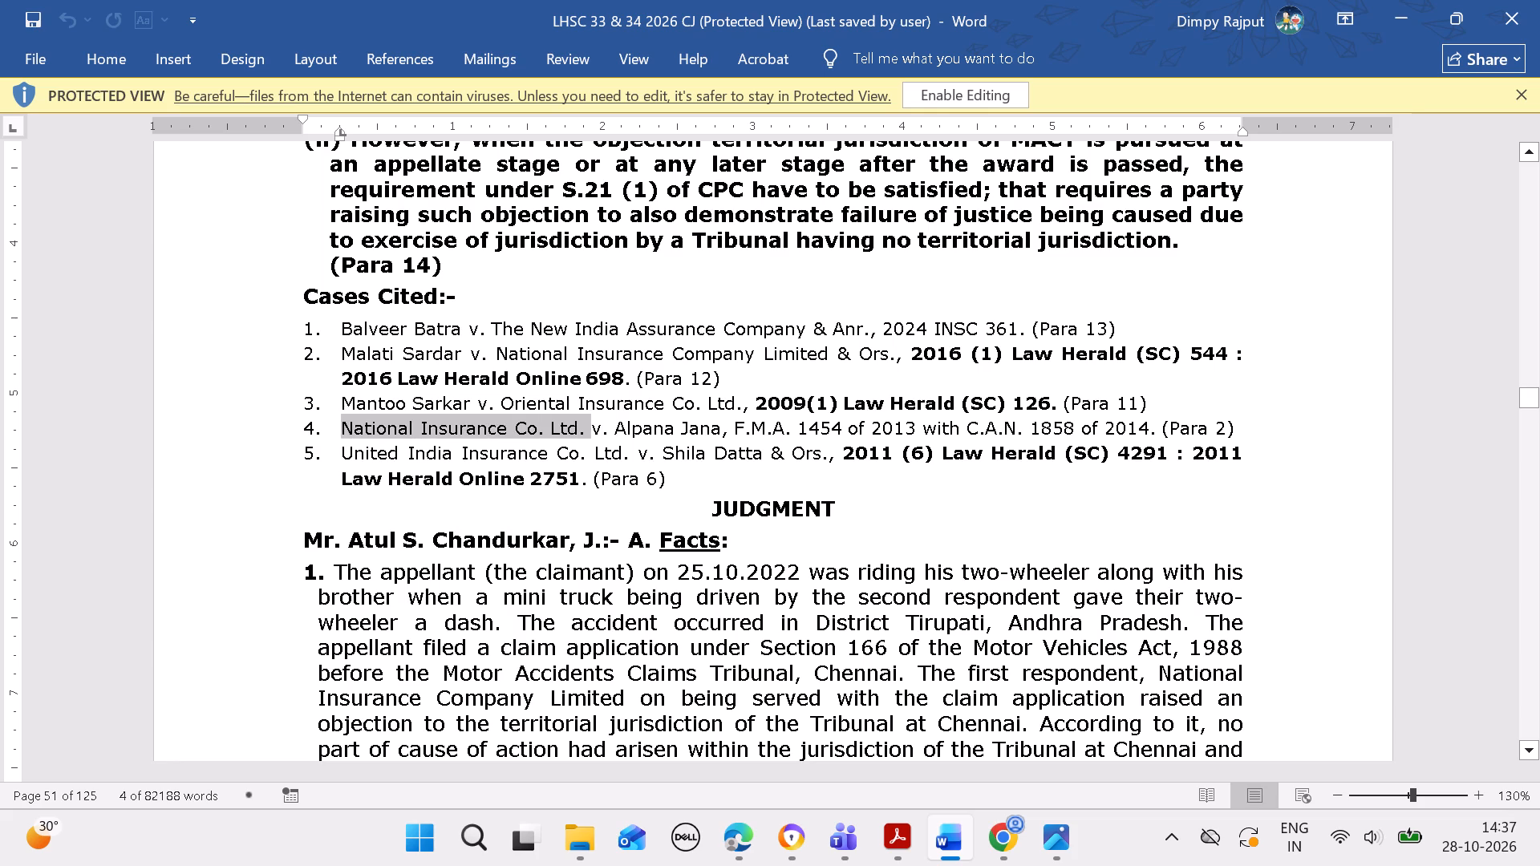
pyautogui.hotkey('ctrl', 'c')
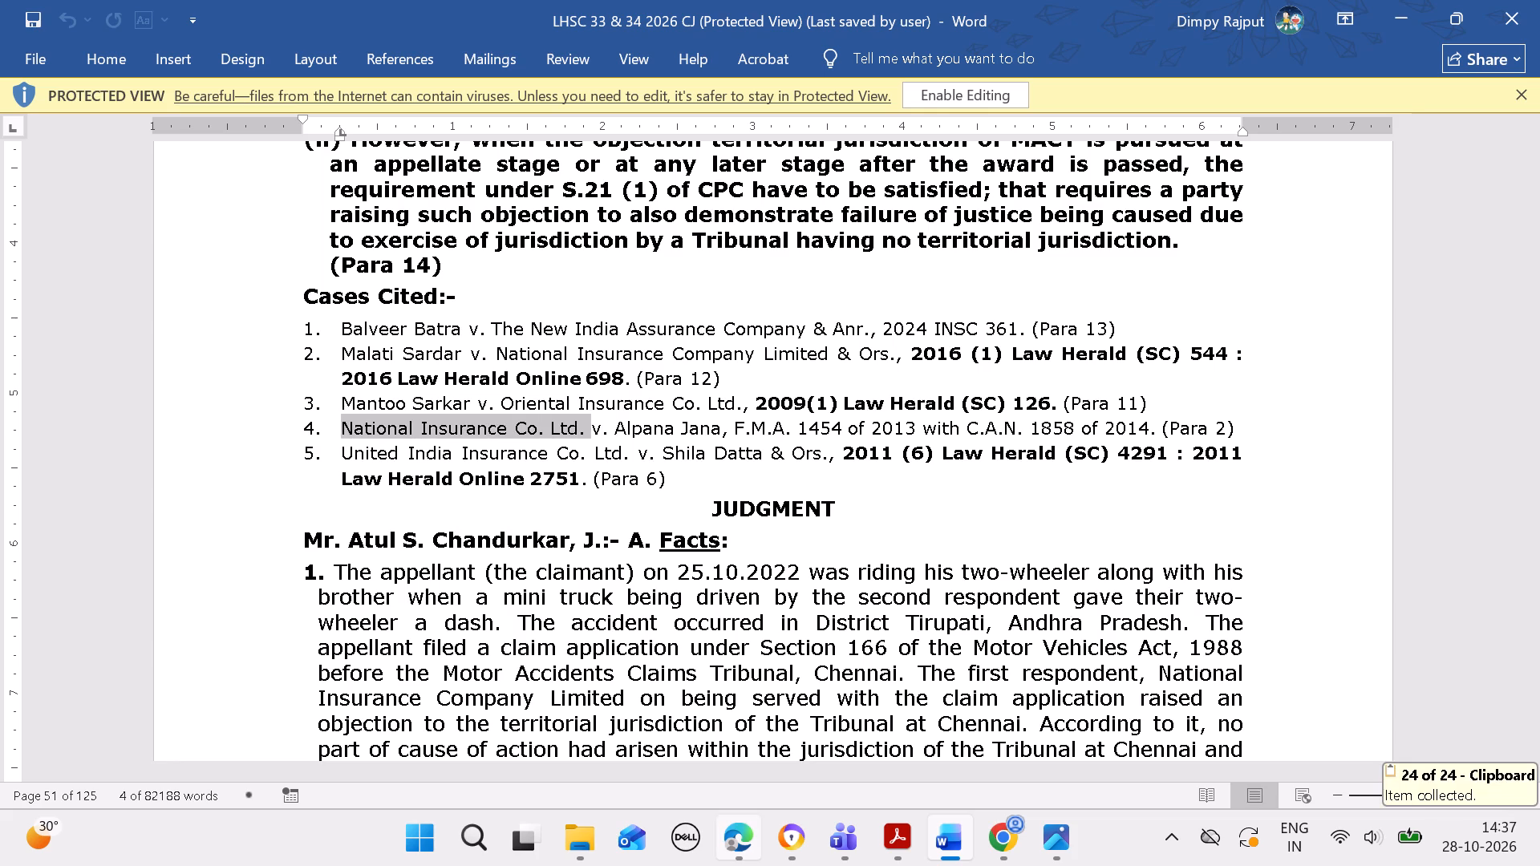
pyautogui.click(745, 828)
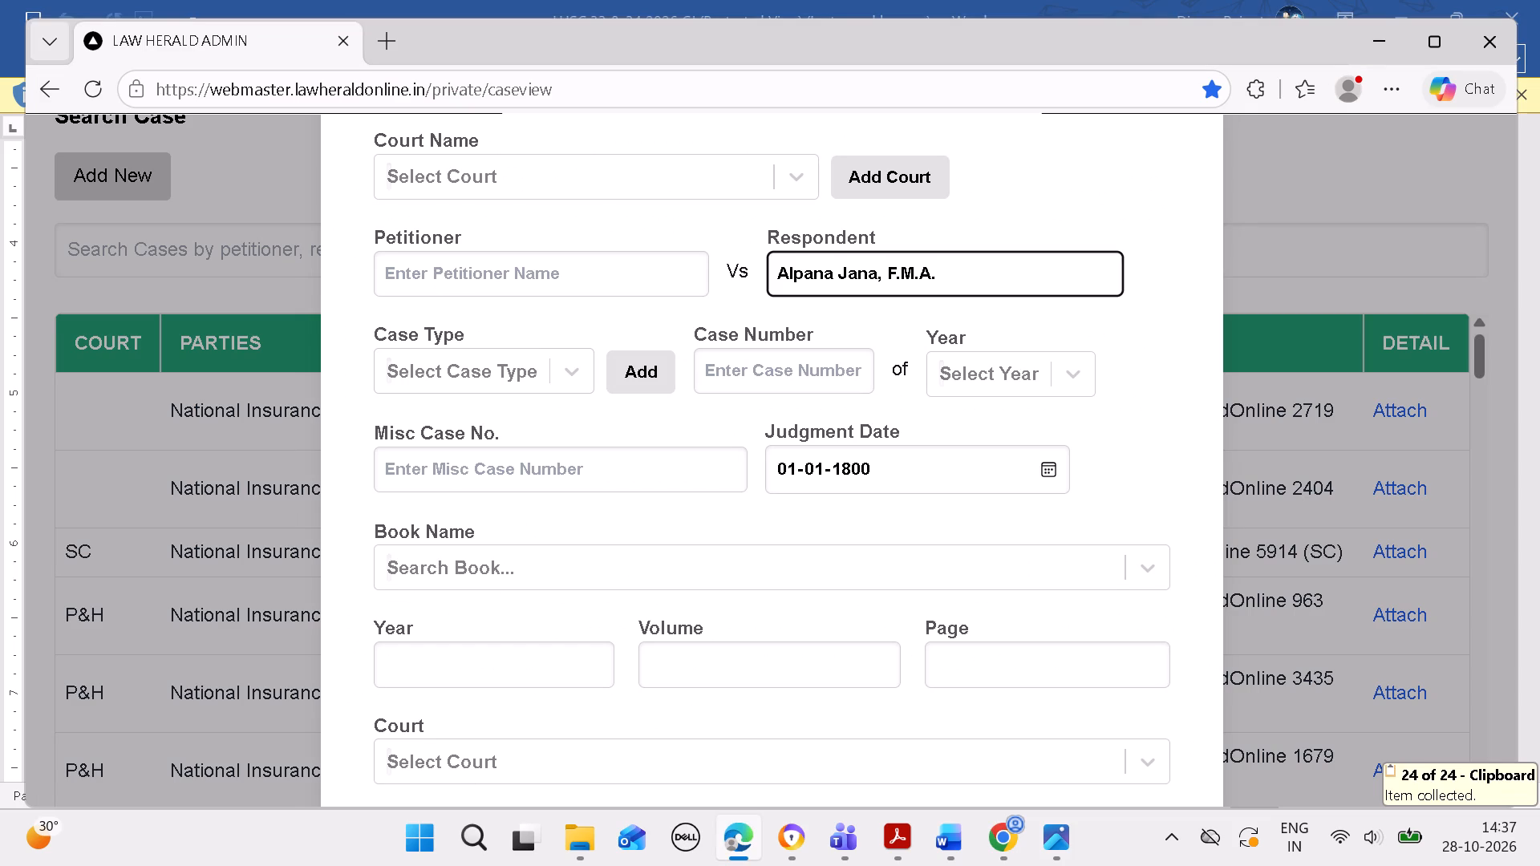
pyautogui.click(477, 272)
pyautogui.hotkey('ctrl', 'v')
# Remove the trailing ", F.M.A." from the new case's respondent field, leaving only the respondent's name.
pyautogui.click(948, 844)
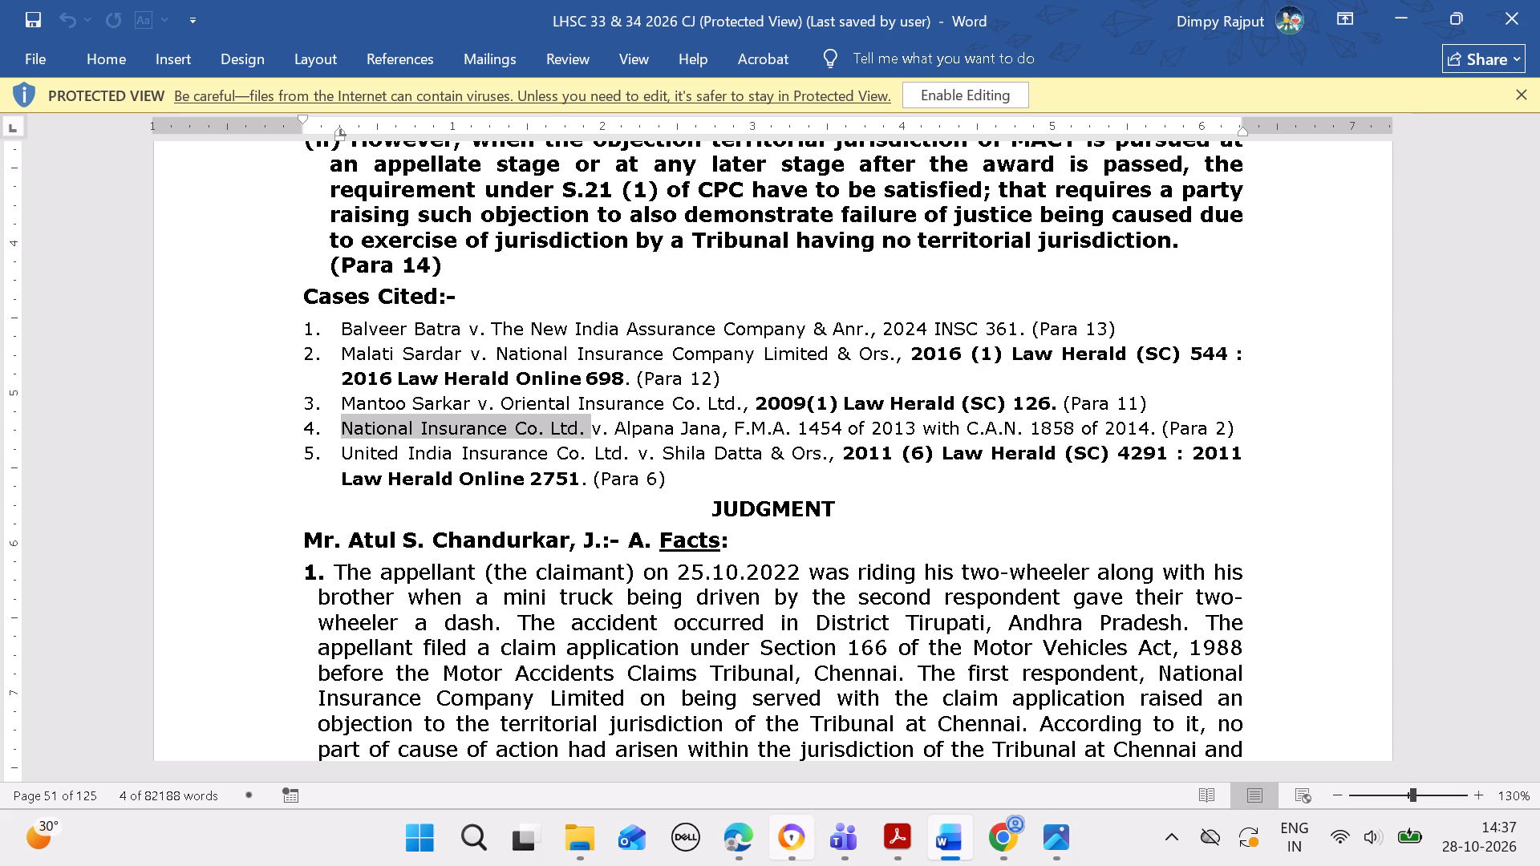
pyautogui.click(757, 832)
pyautogui.click(968, 275)
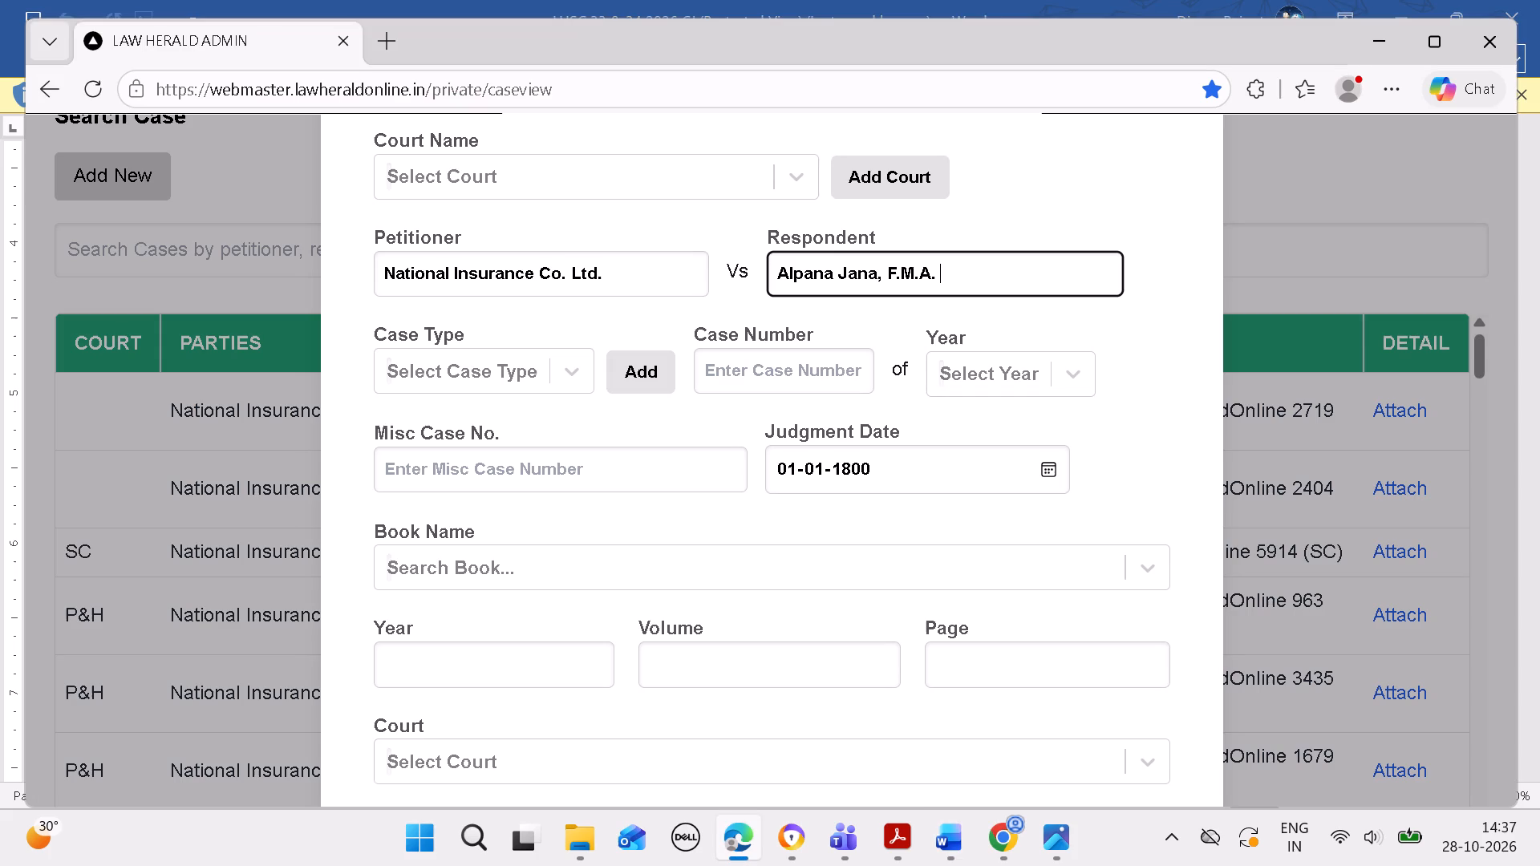
pyautogui.press('BackSpace')
pyautogui.press('BackSpace')
pyautogui.press('BackSpace')
pyautogui.press('BackSpace')
pyautogui.press('BackSpace')
pyautogui.press('BackSpace')
pyautogui.press('BackSpace')
pyautogui.press('BackSpace')
pyautogui.press('BackSpace')
# Copy "F.M.A." from the fourth cited case in Word and look it up among the new case's case types.
pyautogui.click(950, 829)
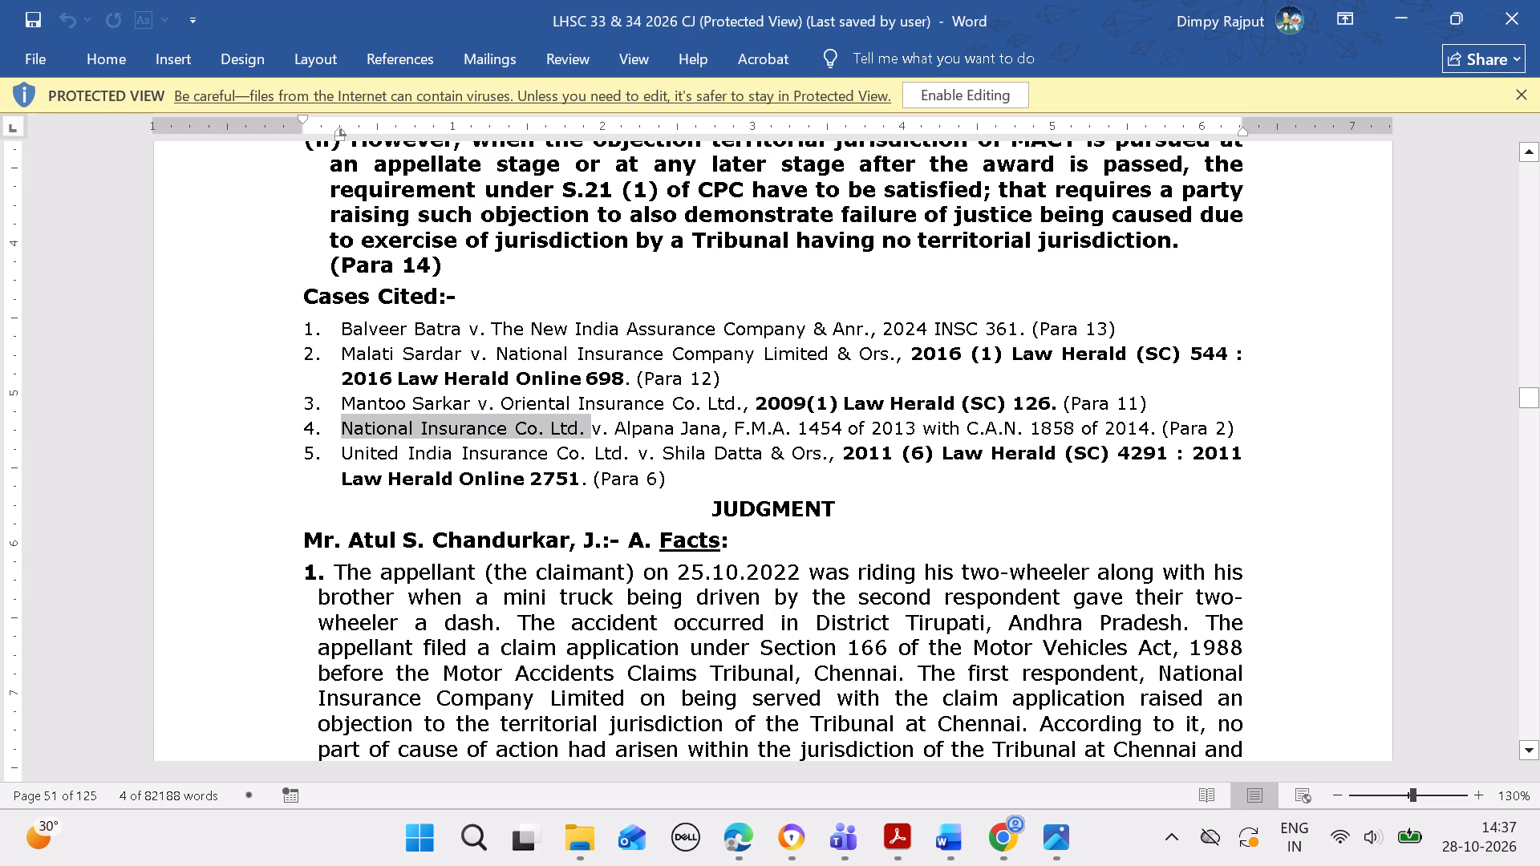
pyautogui.moveTo(737, 423); pyautogui.dragTo(776, 424)
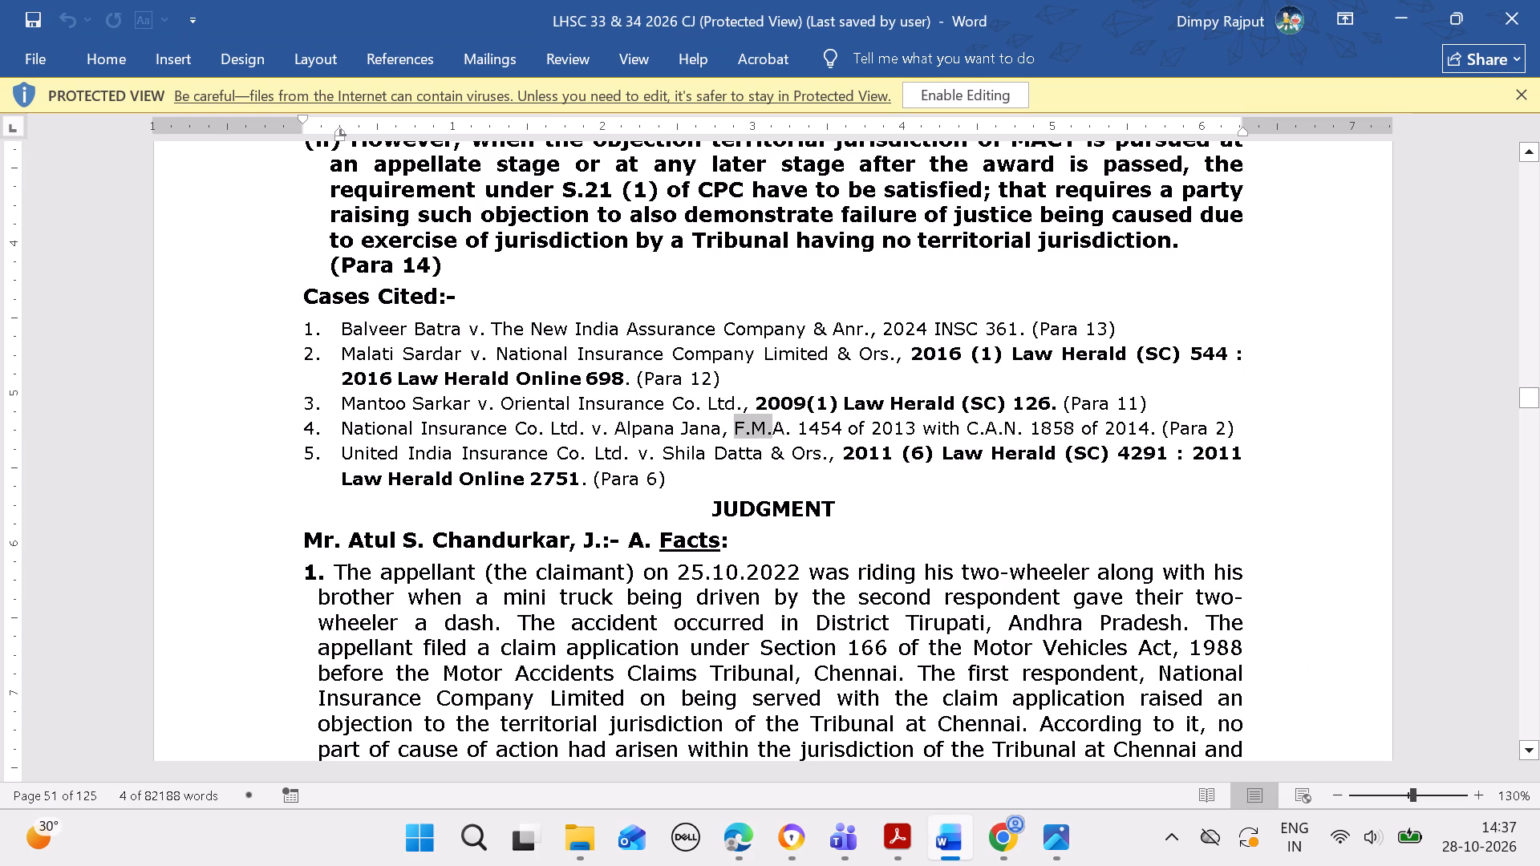
pyautogui.moveTo(776, 424); pyautogui.dragTo(788, 428)
pyautogui.moveTo(788, 428); pyautogui.dragTo(790, 430)
pyautogui.hotkey('ctrl', 'c')
pyautogui.click(746, 826)
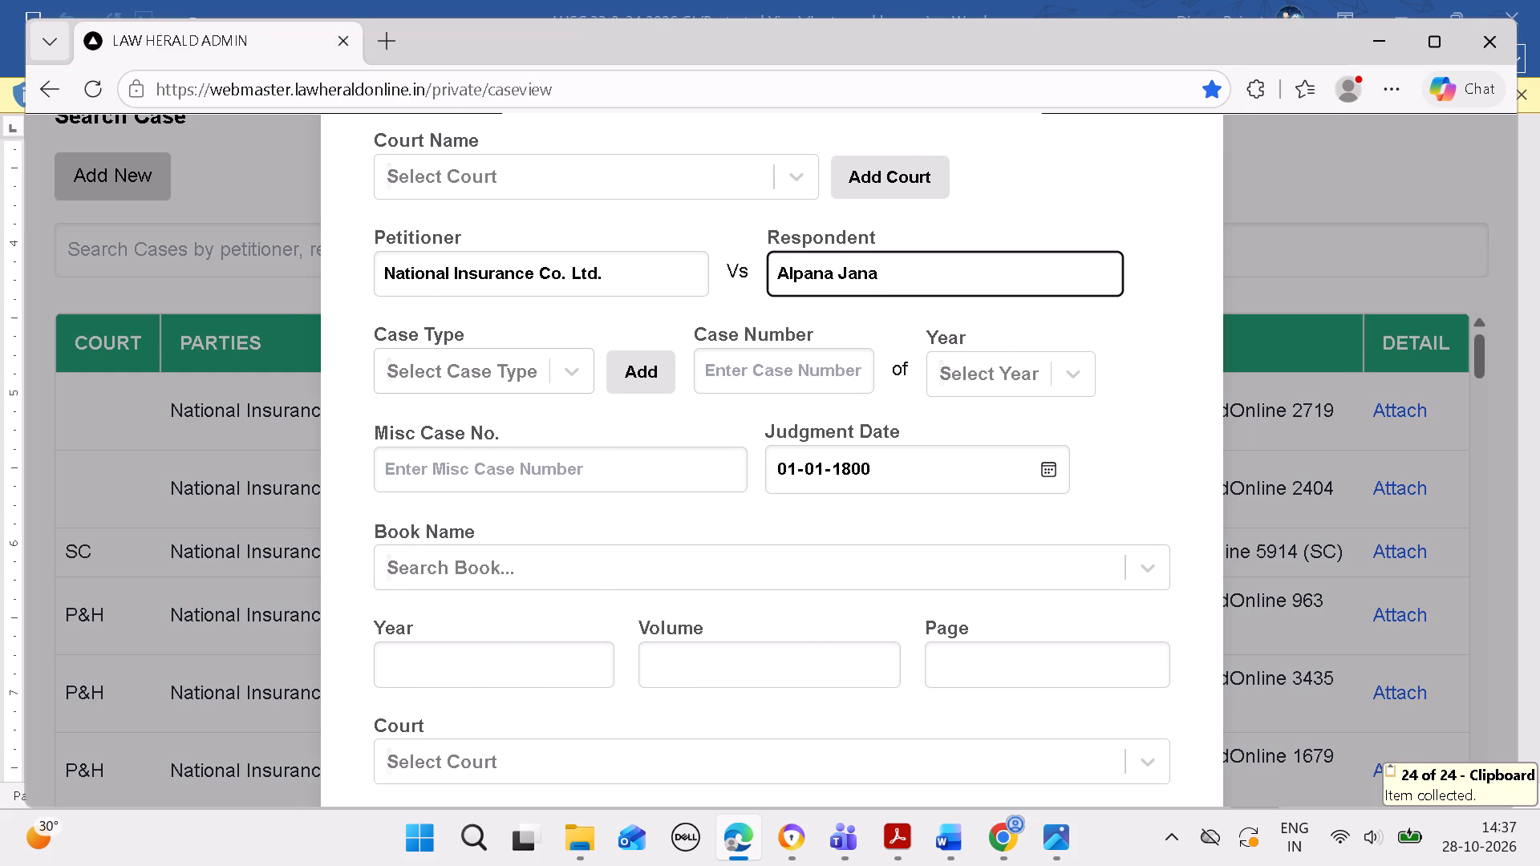
pyautogui.click(509, 374)
pyautogui.hotkey('ctrl', 'v')
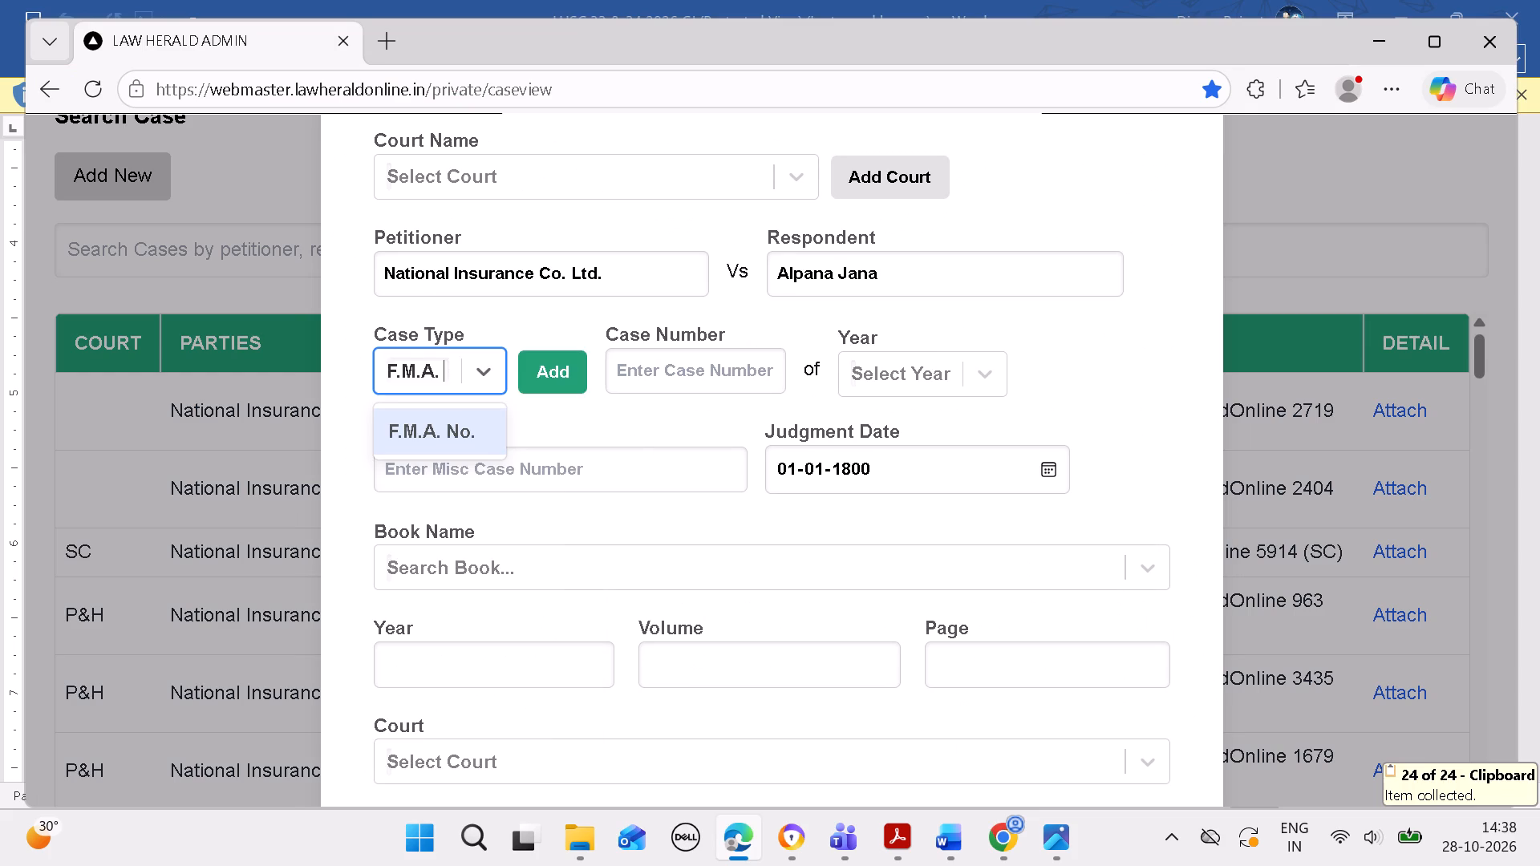
# Add "F.M.A." without a trailing space as a new case type and save it.
pyautogui.click(566, 373)
pyautogui.click(650, 369)
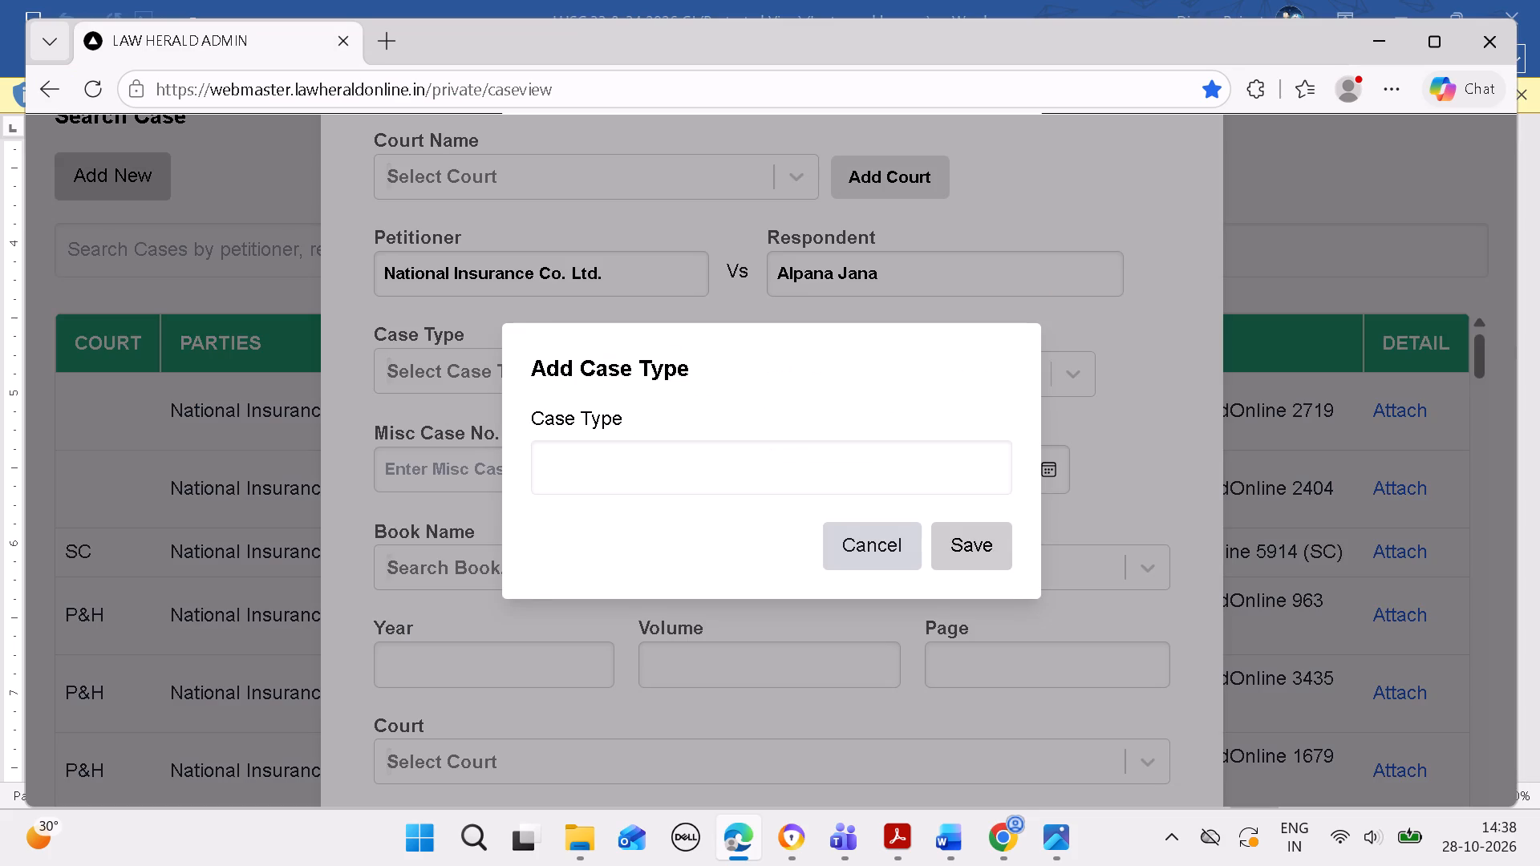
pyautogui.click(597, 462)
pyautogui.hotkey('ctrl', 'v')
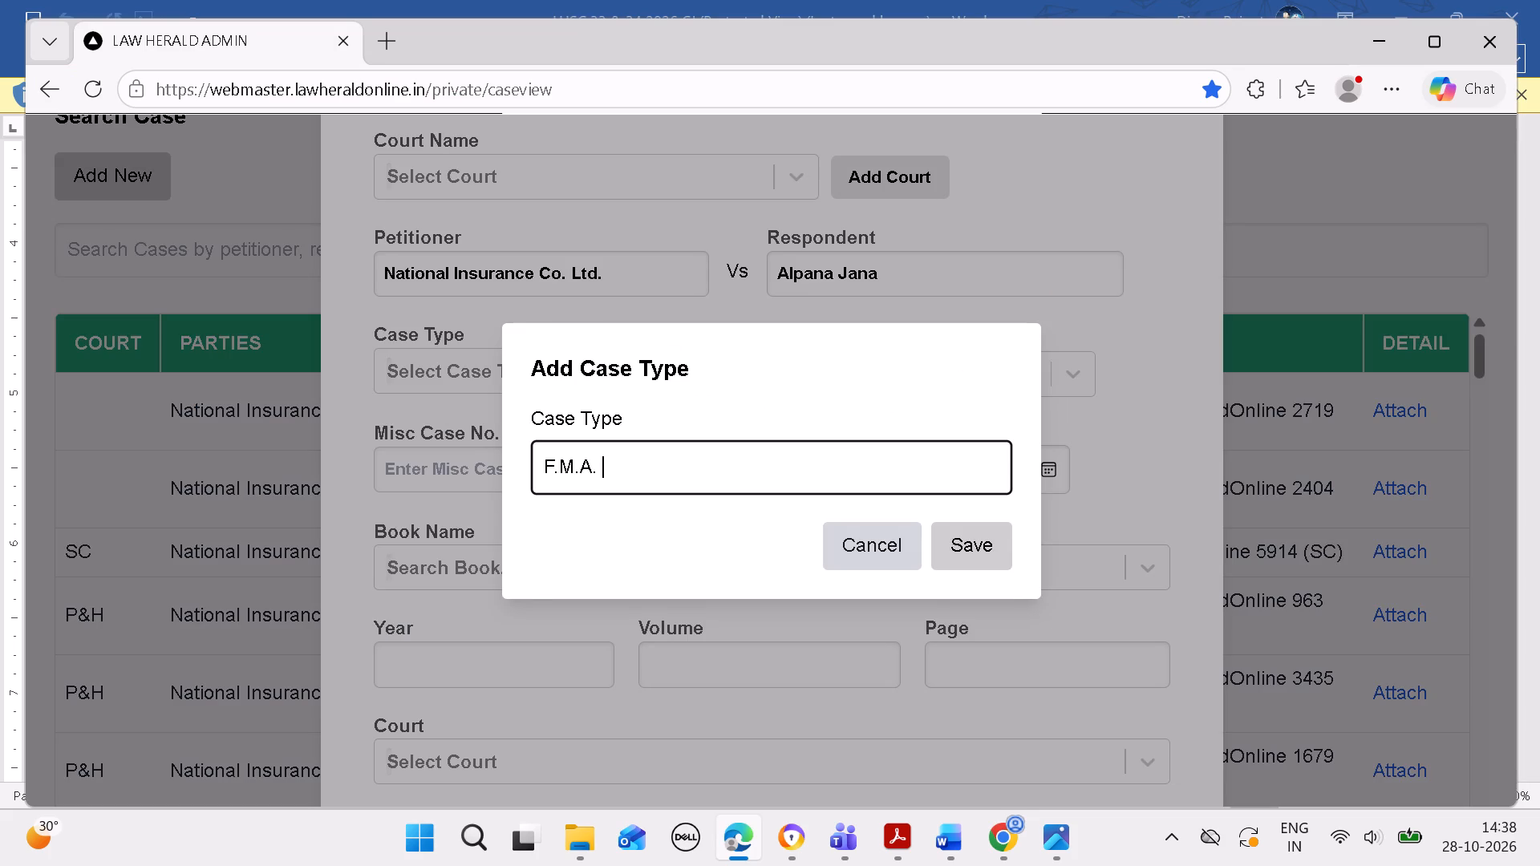
pyautogui.press('BackSpace')
pyautogui.click(986, 543)
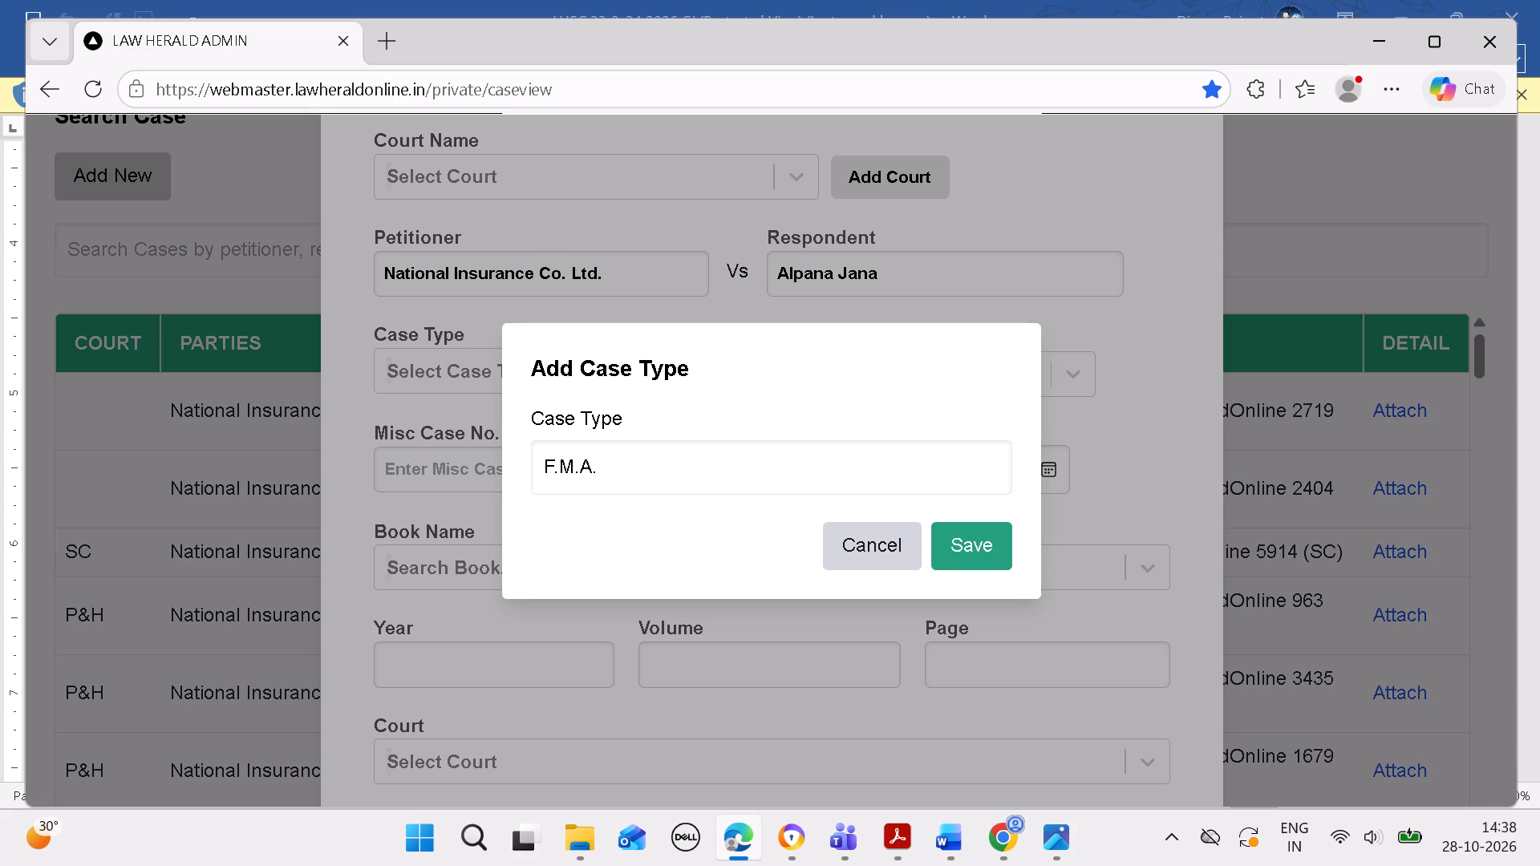
pyautogui.click(1000, 244)
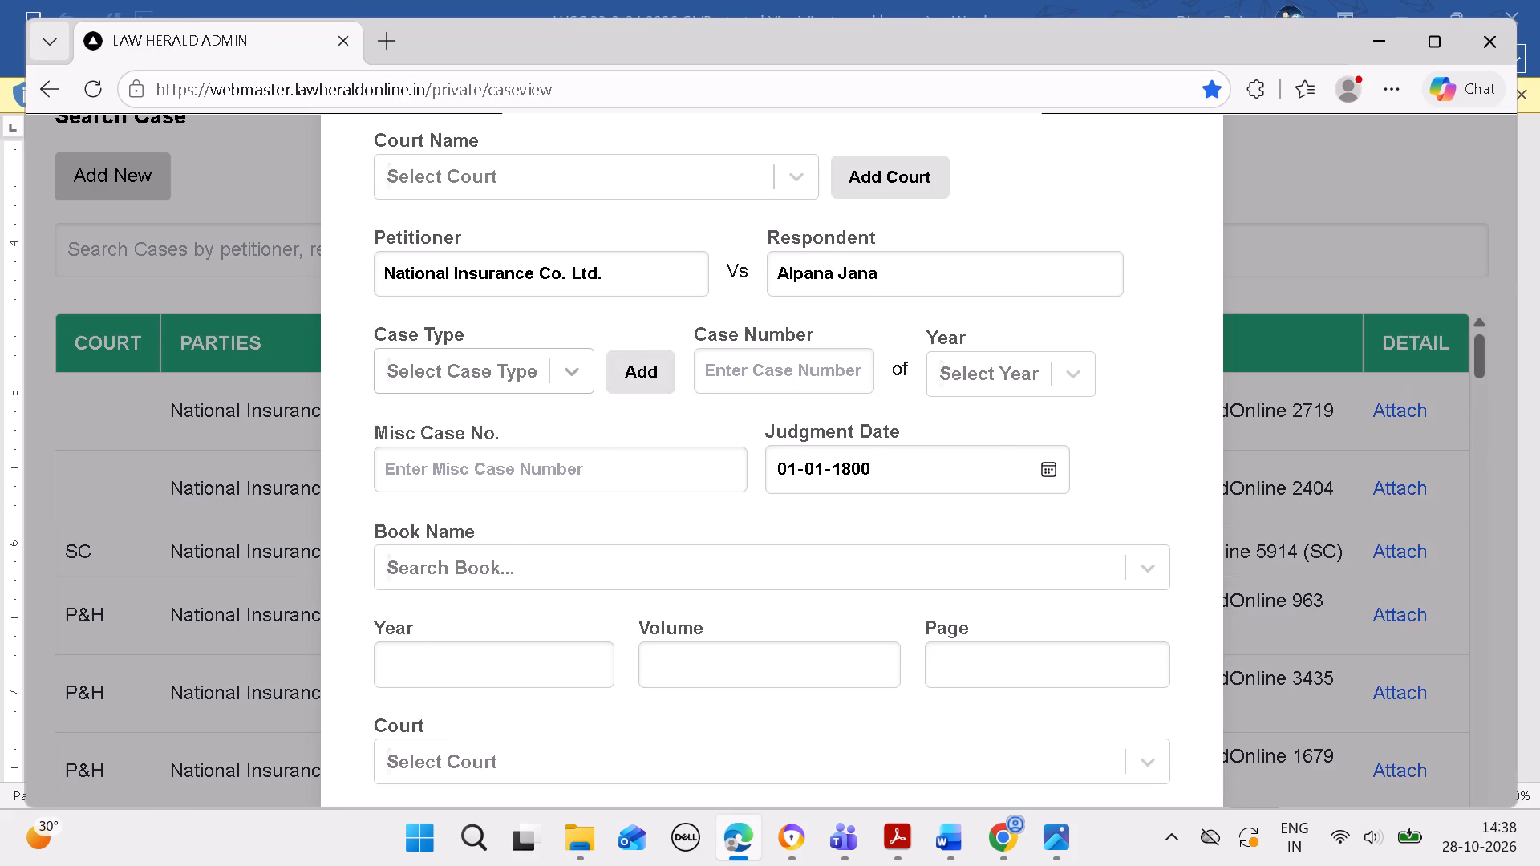
# Set the new case's case type to "F.M.A.".
pyautogui.click(534, 363)
pyautogui.hotkey('ctrl', 'v')
pyautogui.click(440, 423)
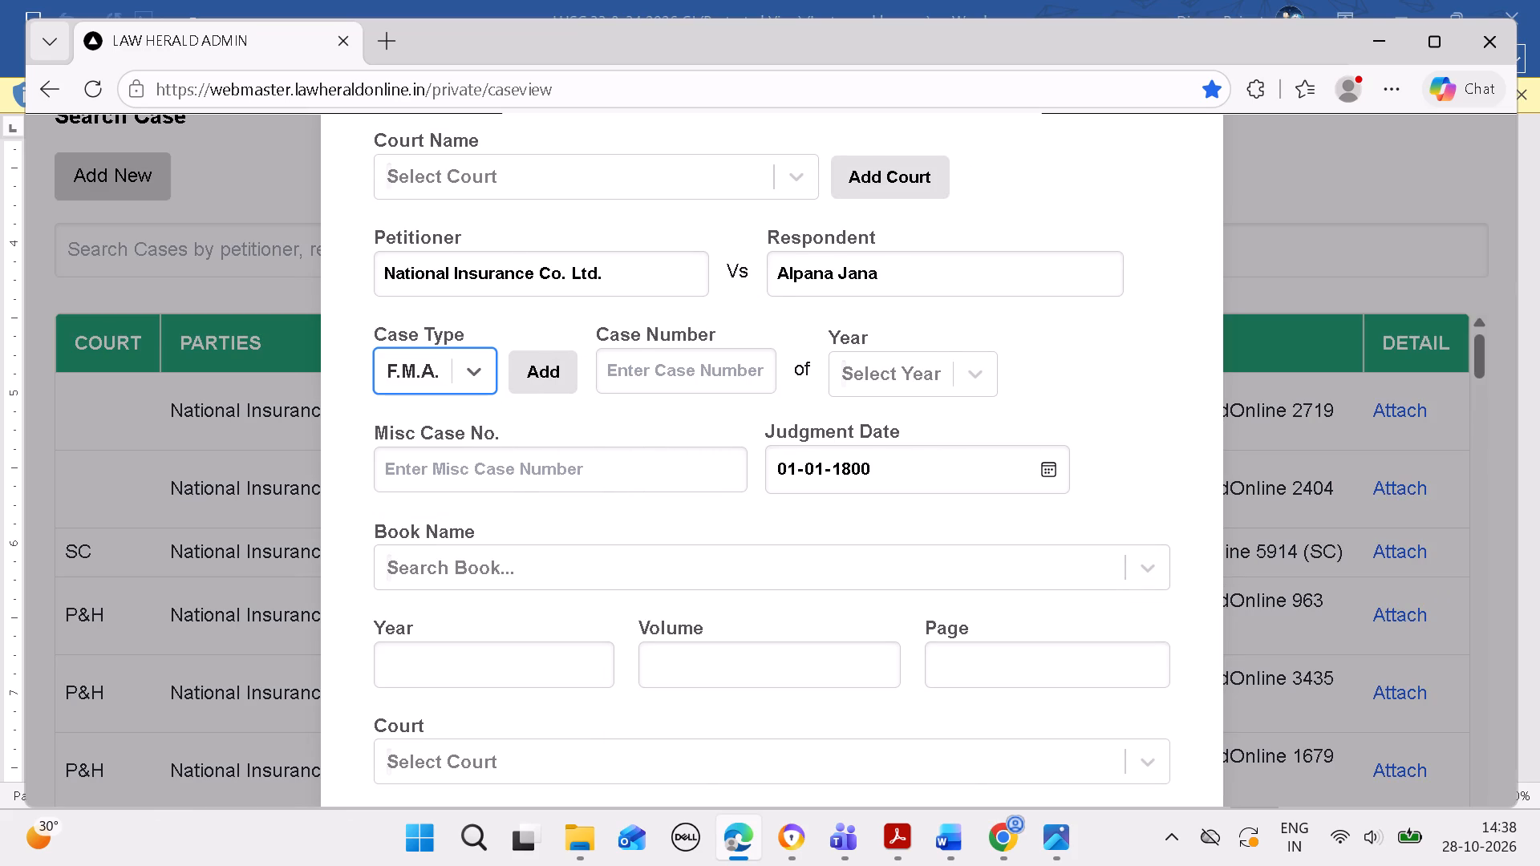
# Copy the number 1454 from the fourth cited case in Word into the new case's case number field.
pyautogui.click(946, 837)
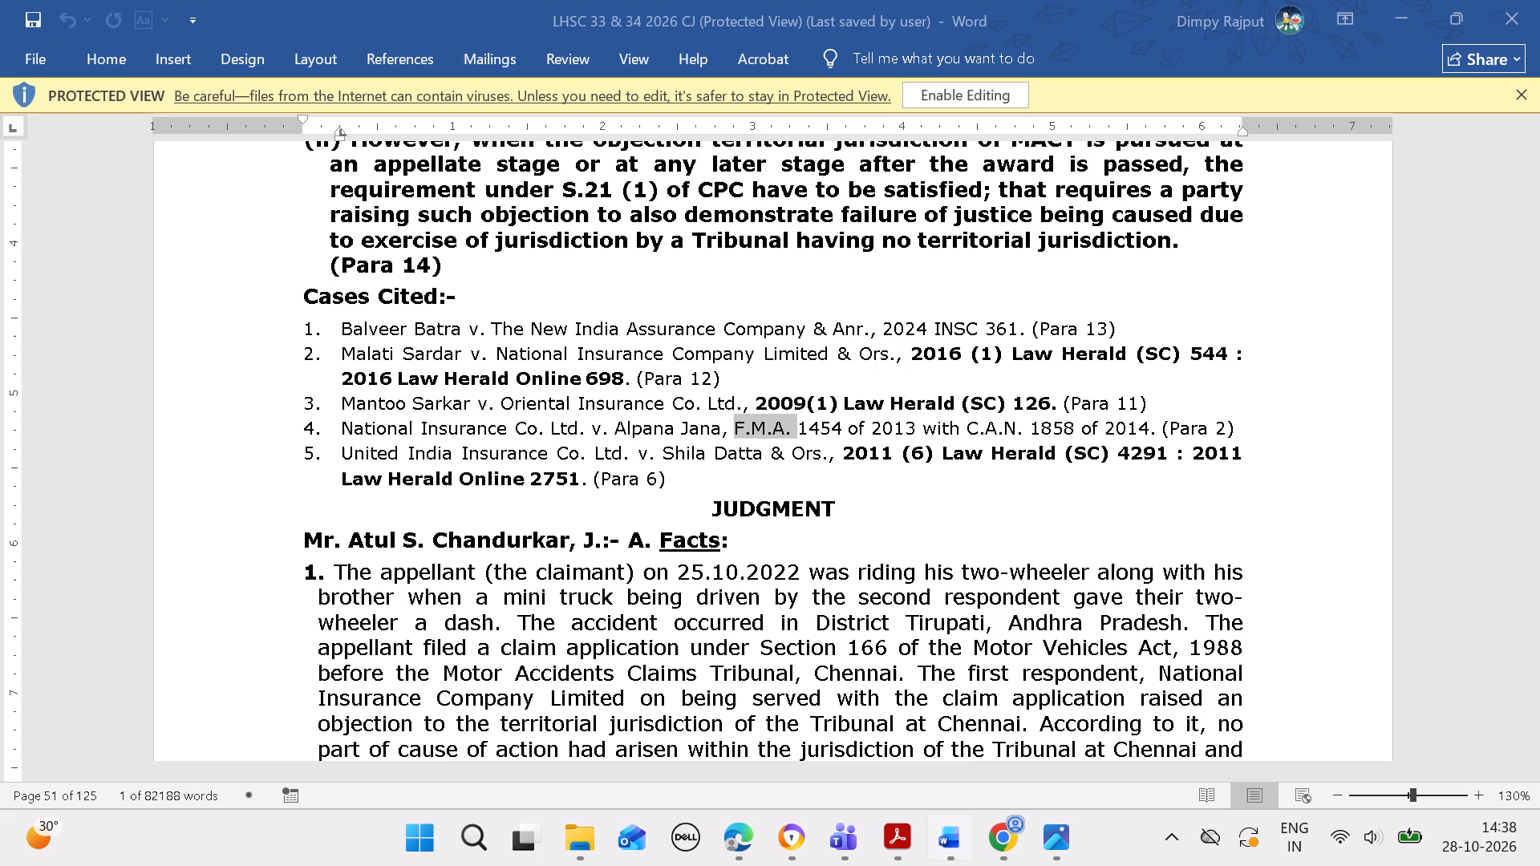
pyautogui.moveTo(797, 425); pyautogui.dragTo(844, 428)
pyautogui.hotkey('ctrl', 'c')
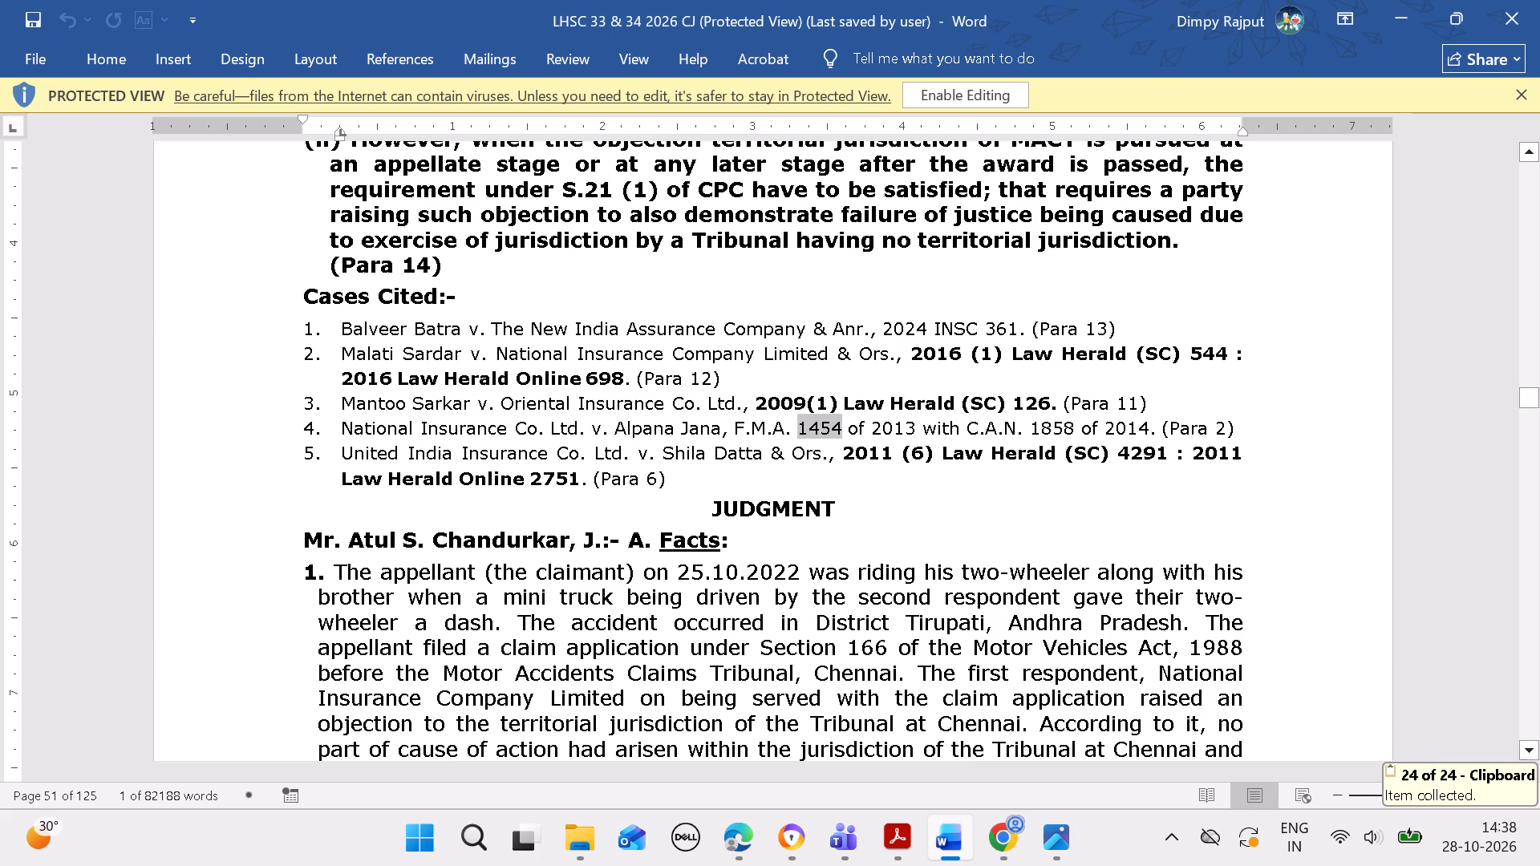
pyautogui.click(736, 825)
pyautogui.click(705, 358)
pyautogui.hotkey('ctrl', 'v')
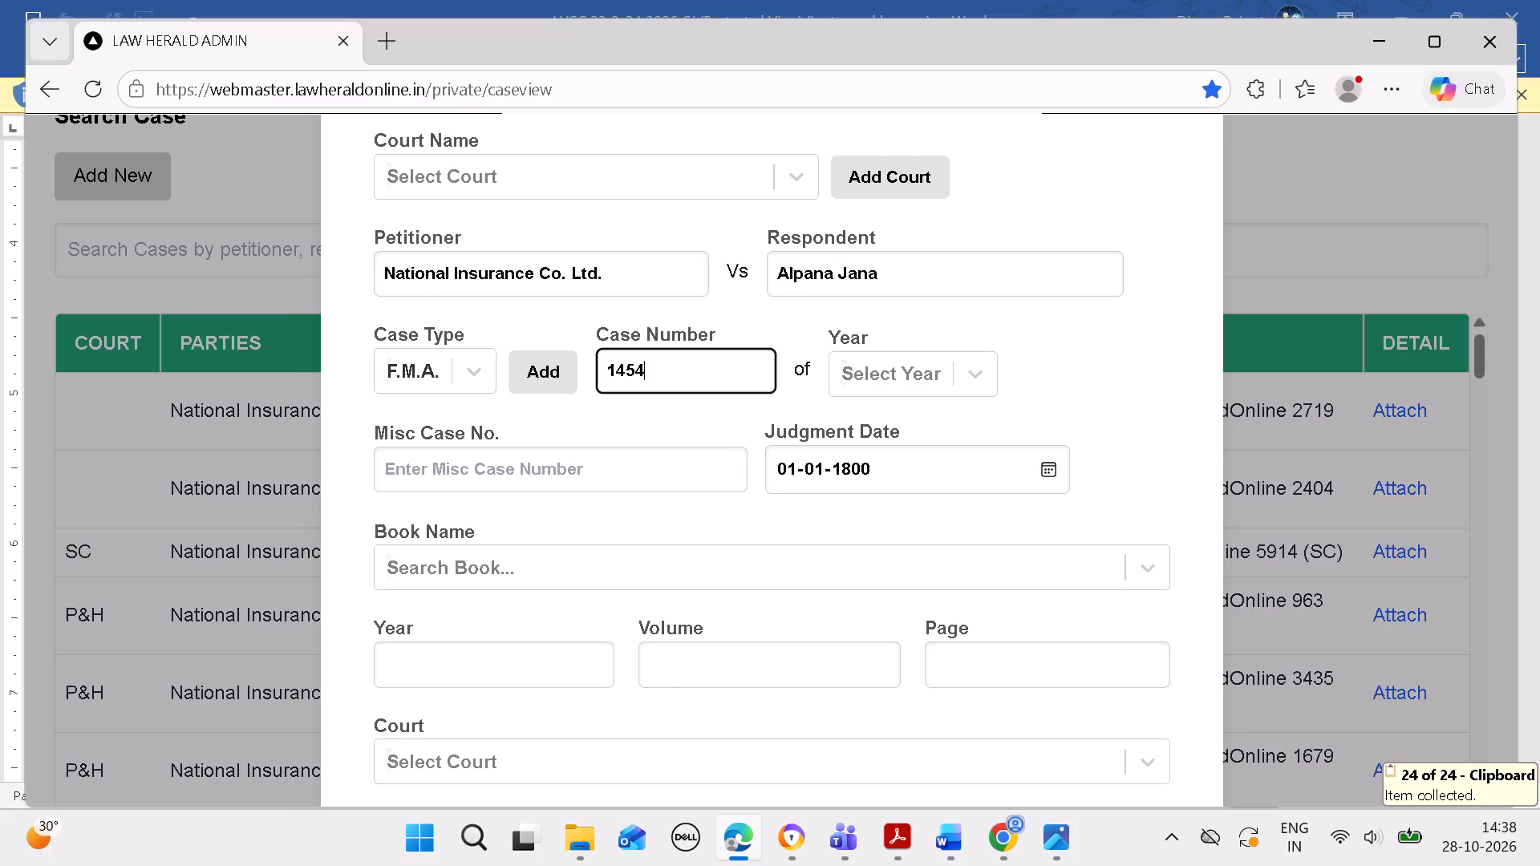
# Copy the year 2013 from the fourth cited case in Word and set it as the year of the case number.
pyautogui.click(949, 844)
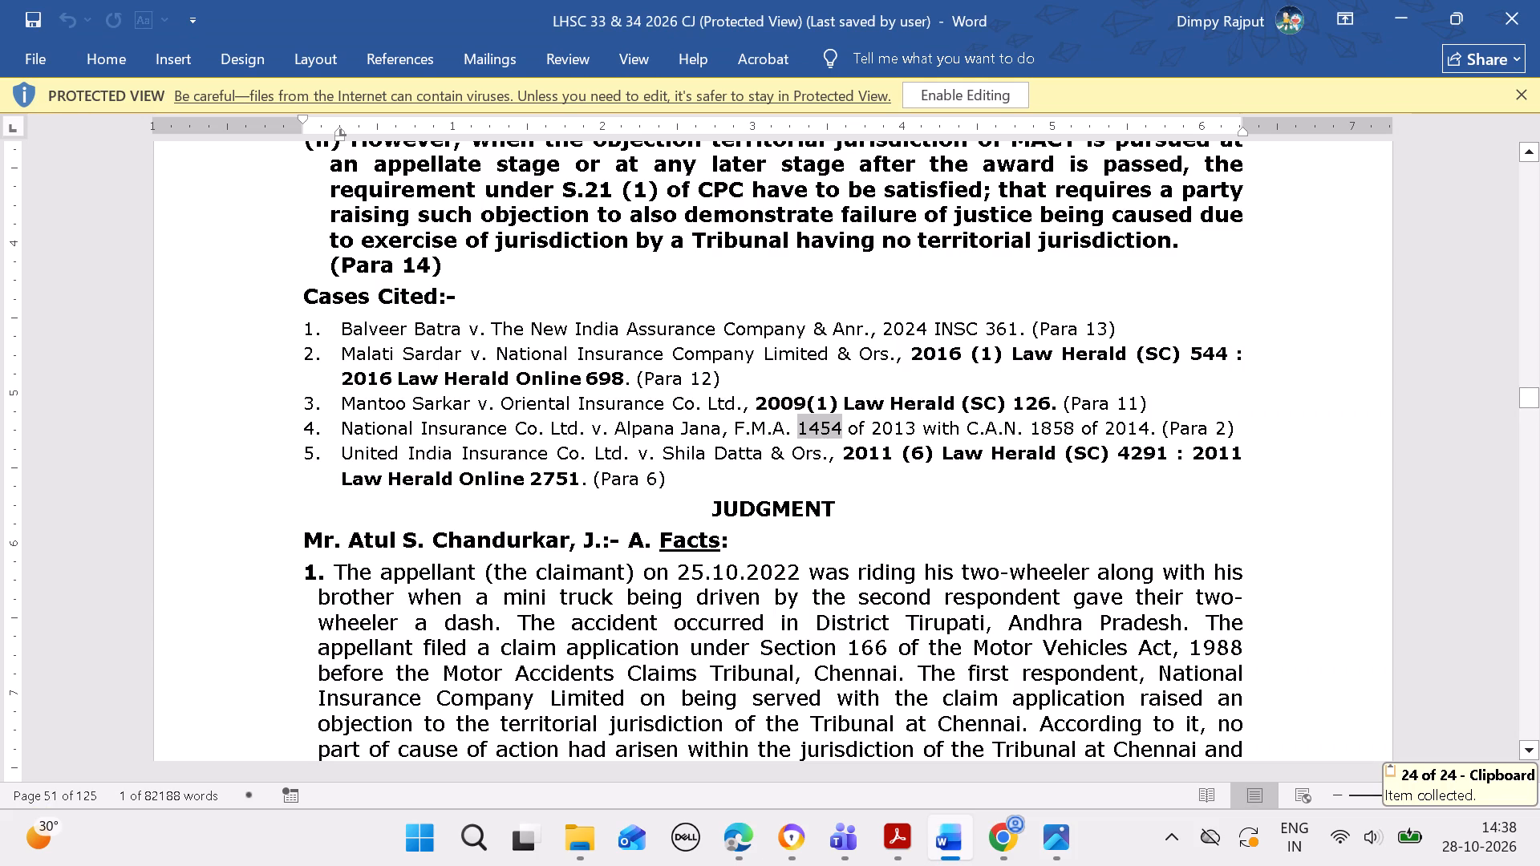
pyautogui.moveTo(873, 427); pyautogui.dragTo(917, 428)
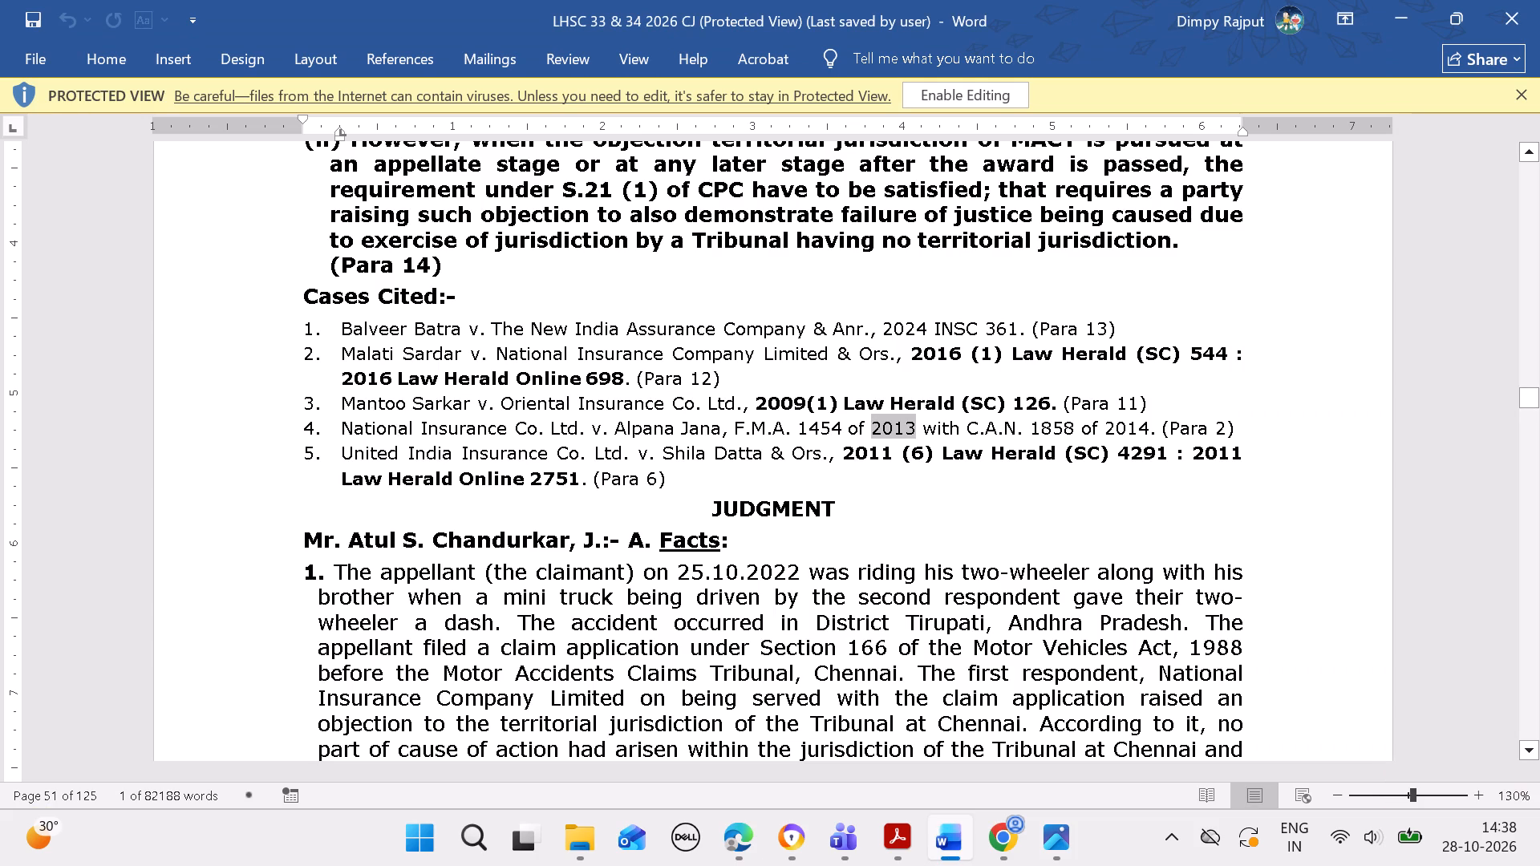
pyautogui.hotkey('ctrl', 'c')
pyautogui.keyDown('ctrl'); pyautogui.click(743, 838); pyautogui.keyUp('ctrl')
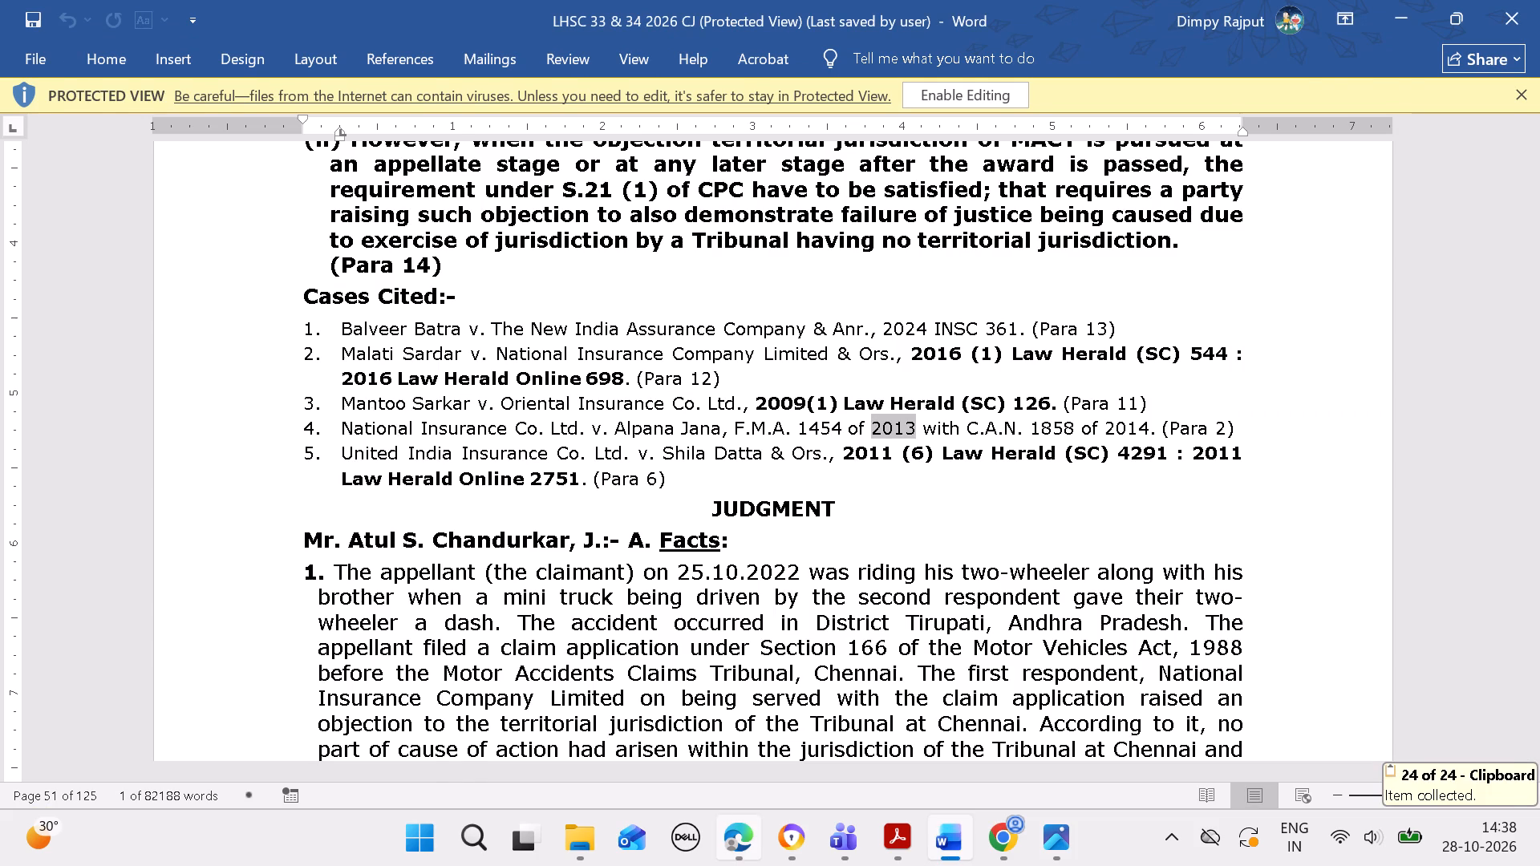
pyautogui.click(906, 364)
pyautogui.hotkey('ctrl', 'v')
pyautogui.keyDown('ctrl'); pyautogui.click(902, 423); pyautogui.keyUp('ctrl')
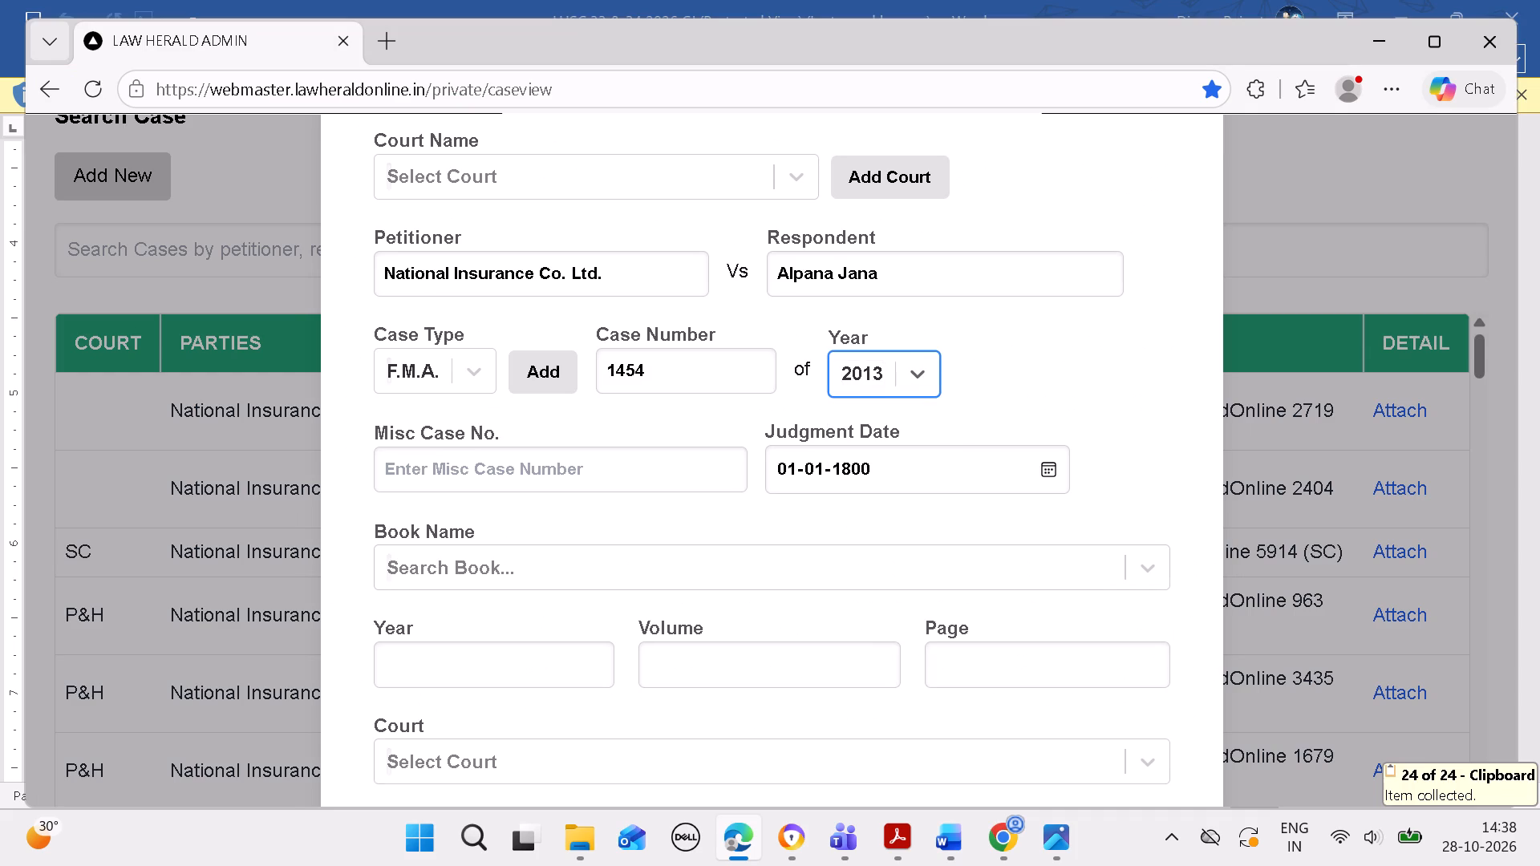
# Copy "with C.A.N. 1858 of 2014." from the fourth cited case in Word into the miscellaneous case number field.
pyautogui.click(945, 834)
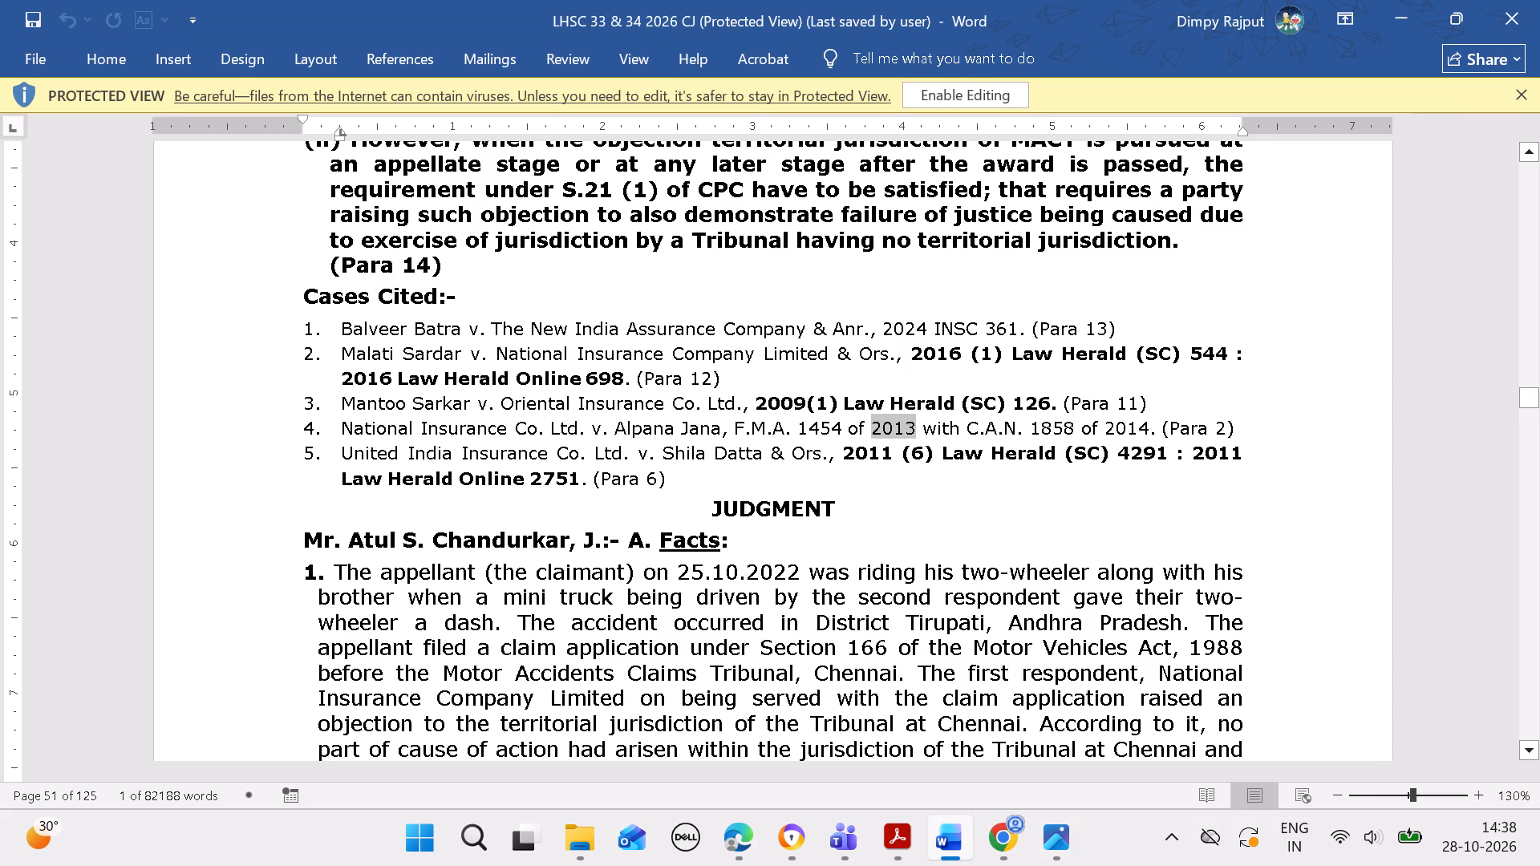
pyautogui.moveTo(922, 421); pyautogui.dragTo(1145, 419)
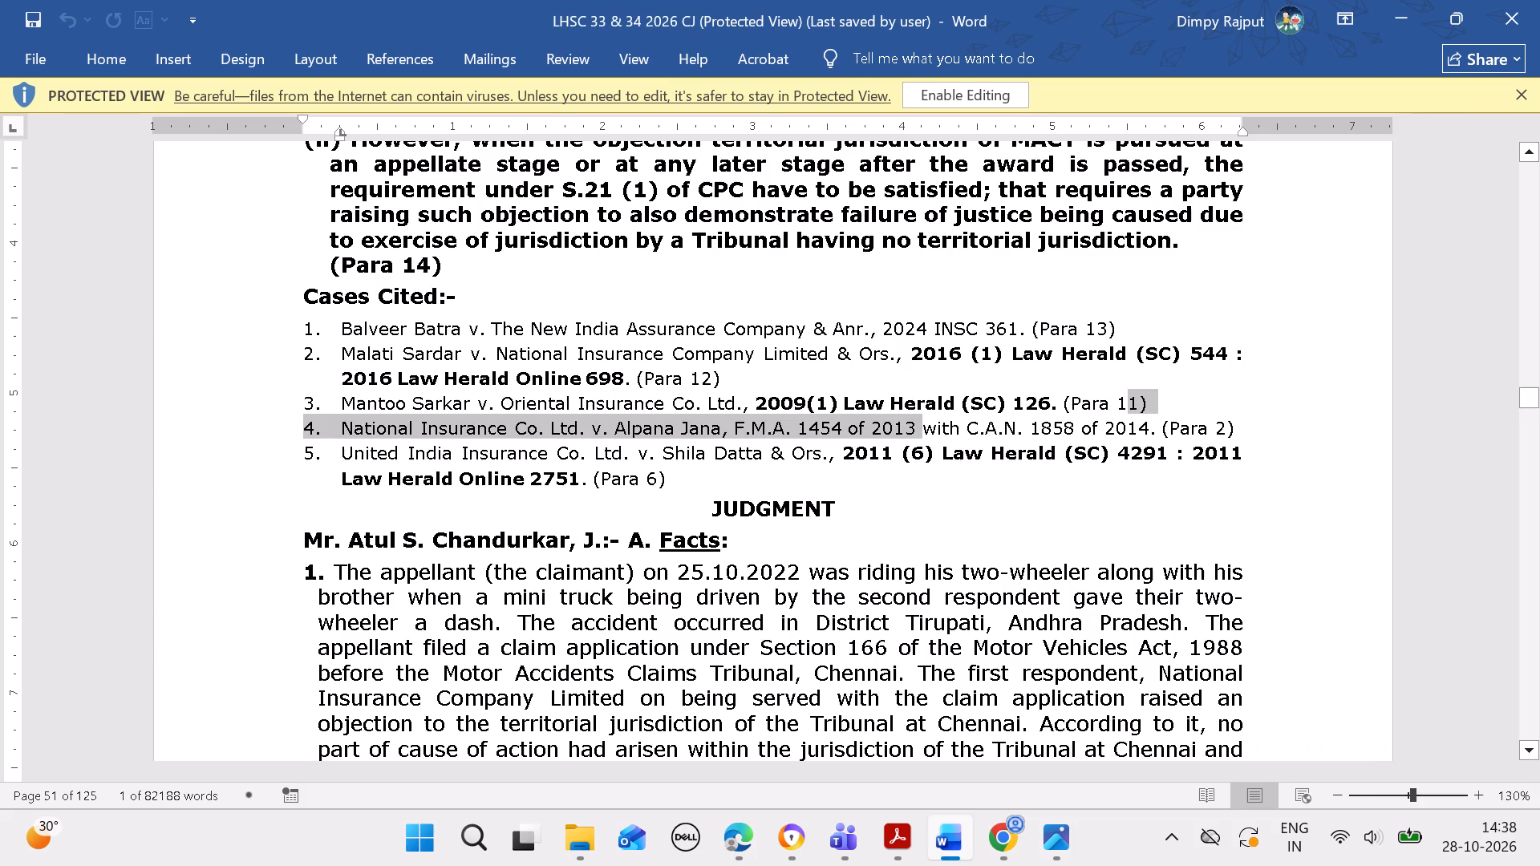
pyautogui.moveTo(1145, 419); pyautogui.dragTo(1154, 426)
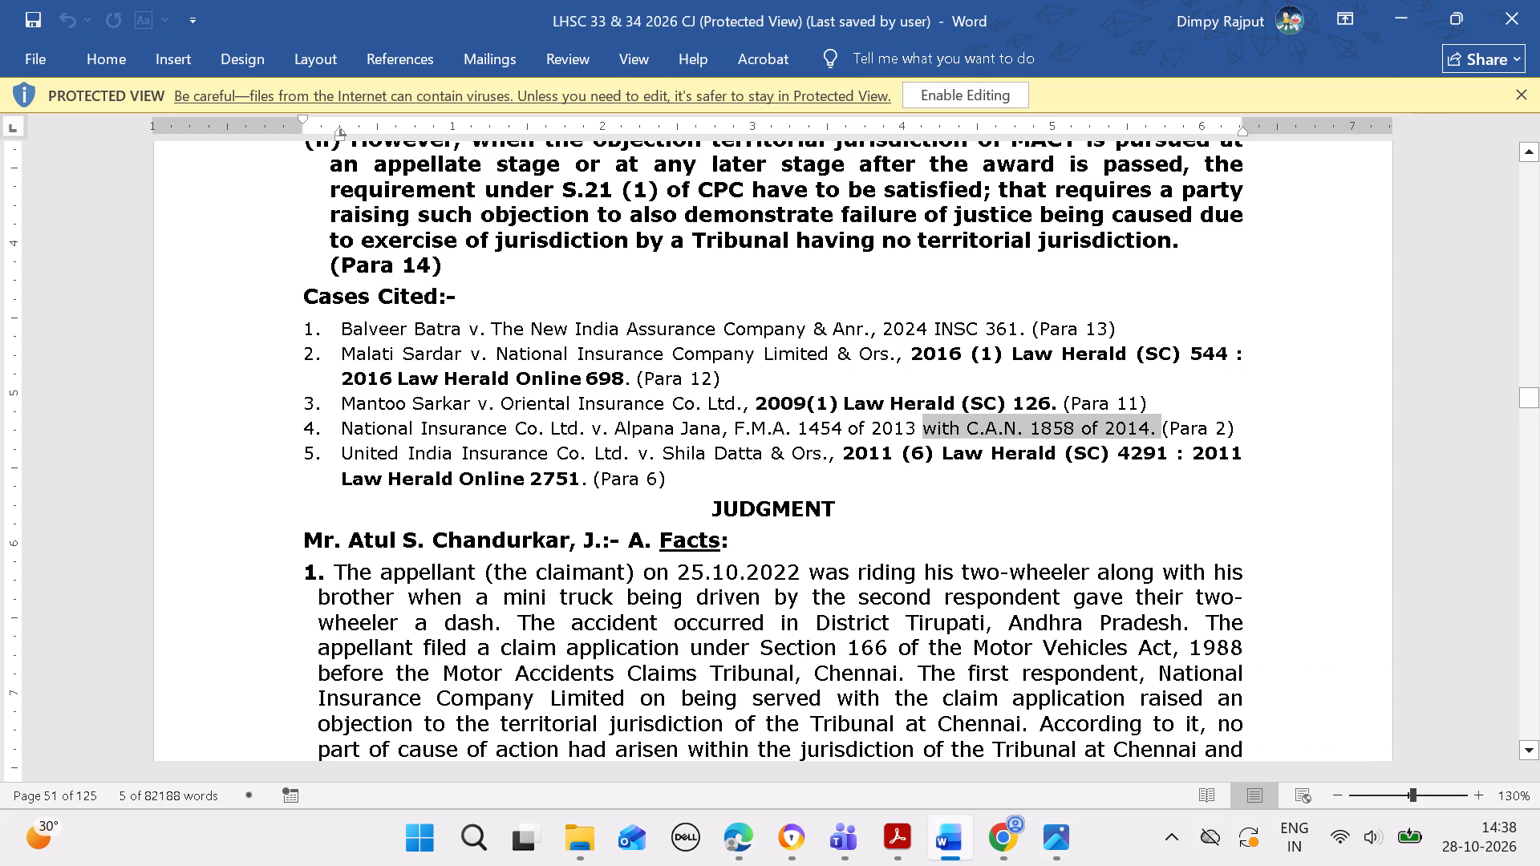
pyautogui.hotkey('ctrl', 'c')
pyautogui.click(750, 811)
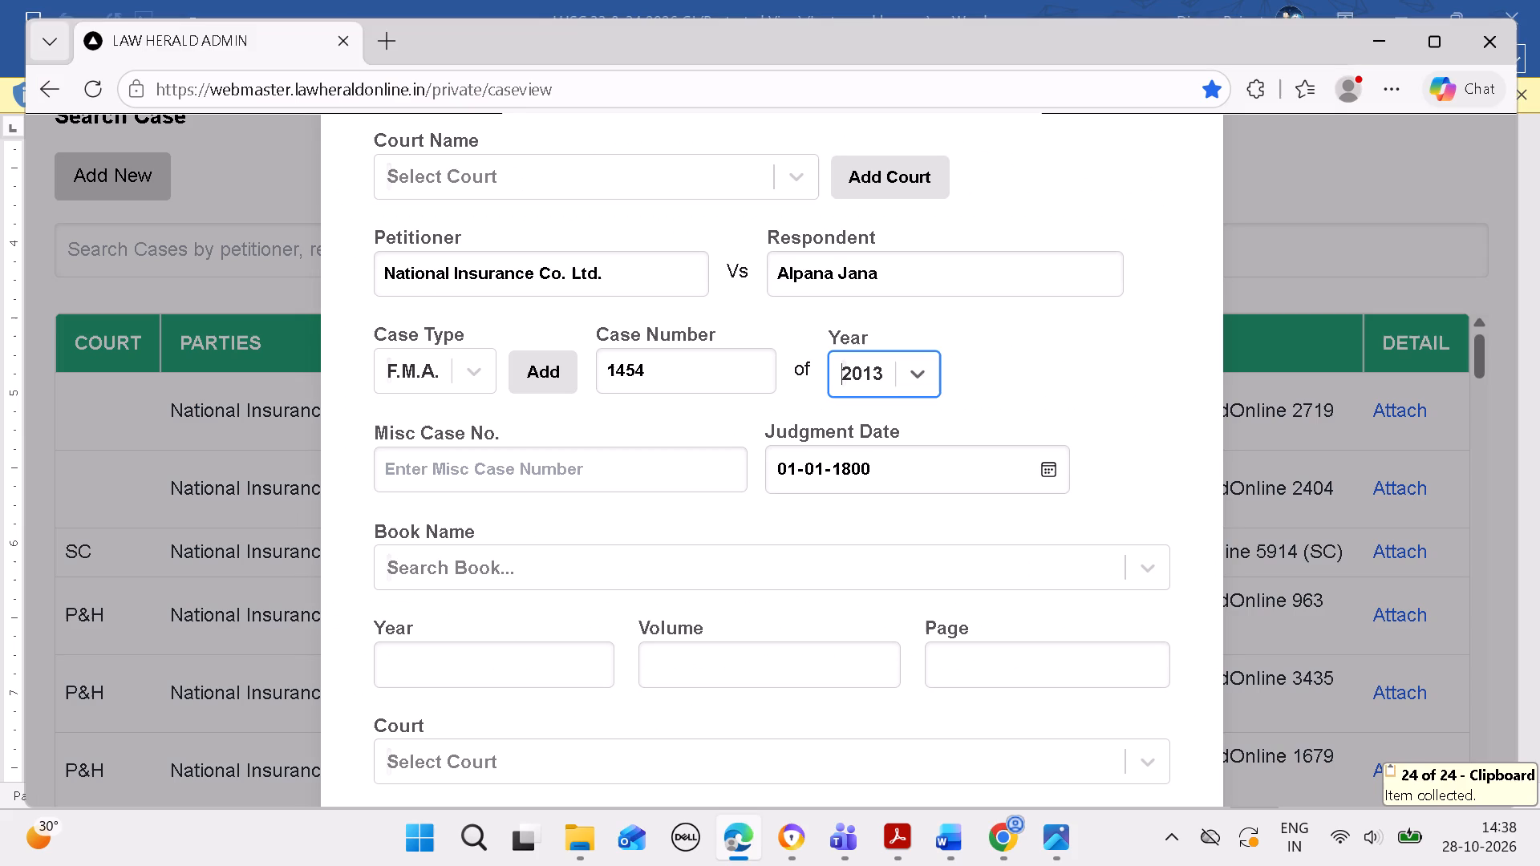
pyautogui.click(556, 463)
pyautogui.hotkey('ctrl', 'v')
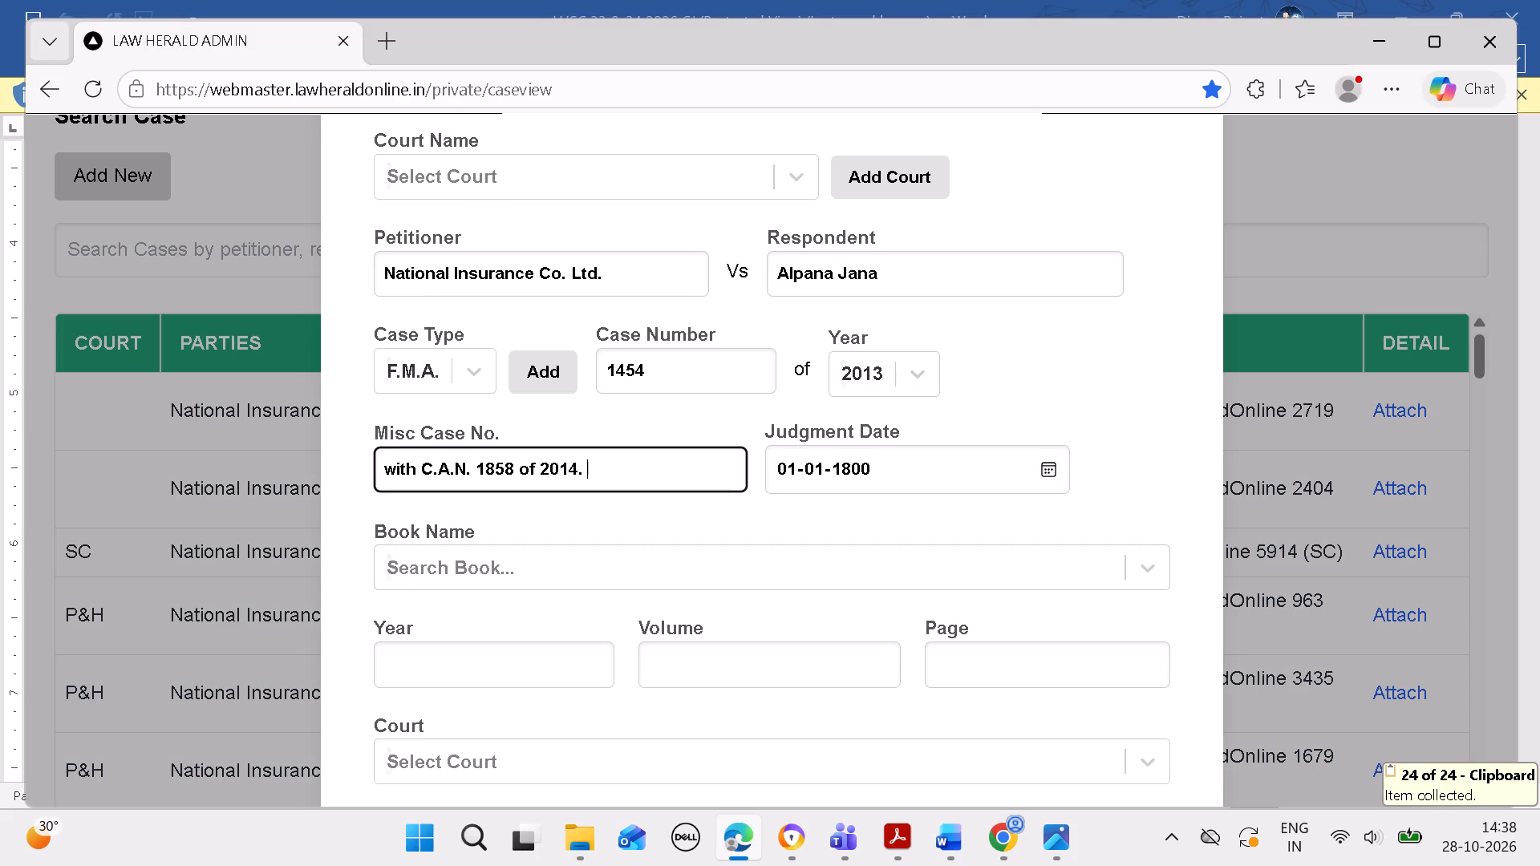
# Copy "C.A.N." from the fourth cited case in Word and look it up among the case types without selecting another type.
pyautogui.click(936, 828)
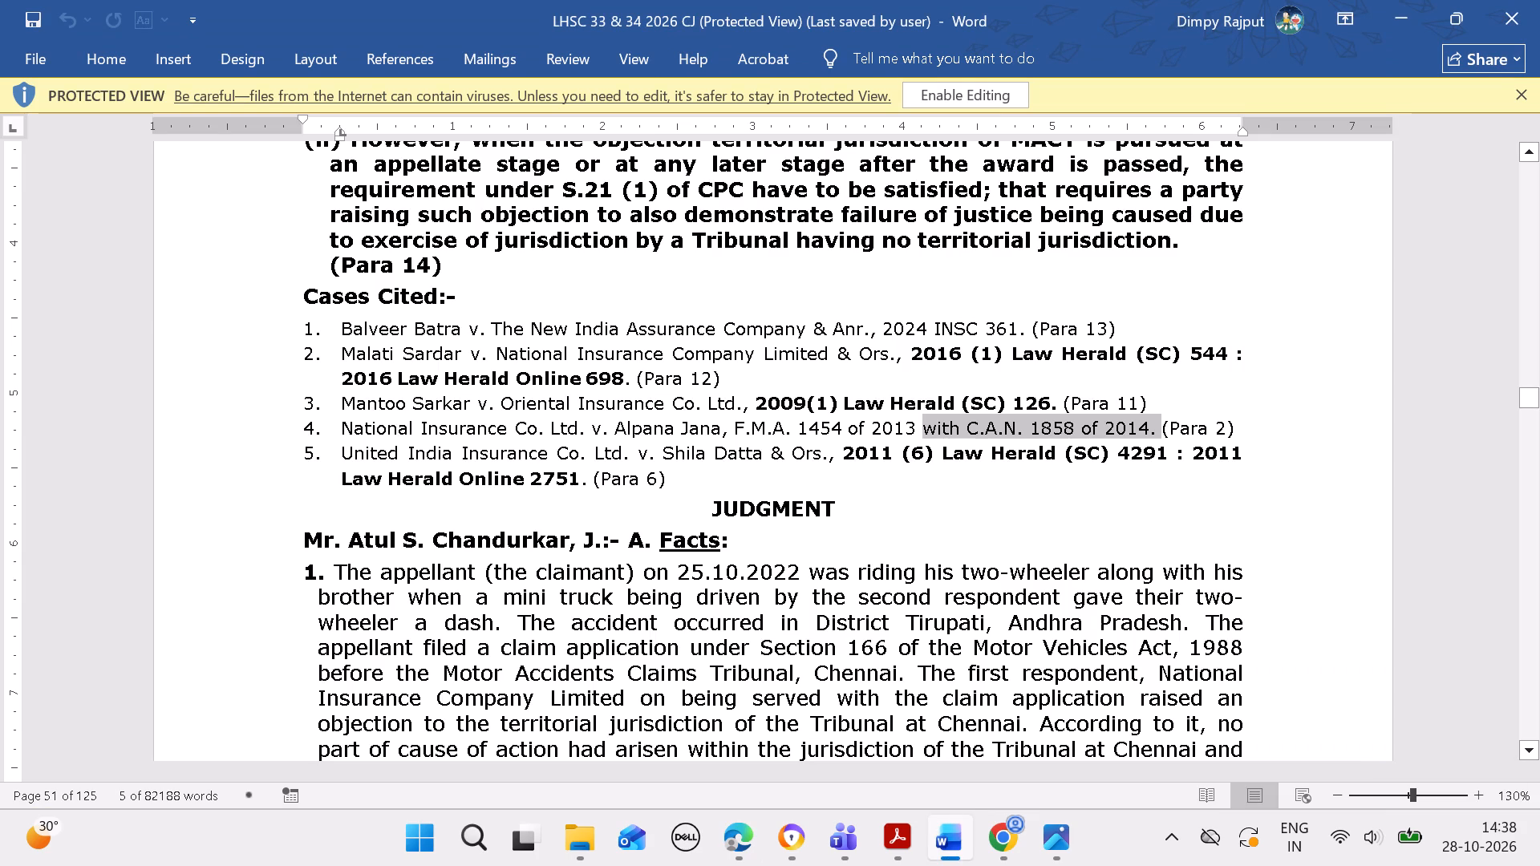
pyautogui.click(976, 419)
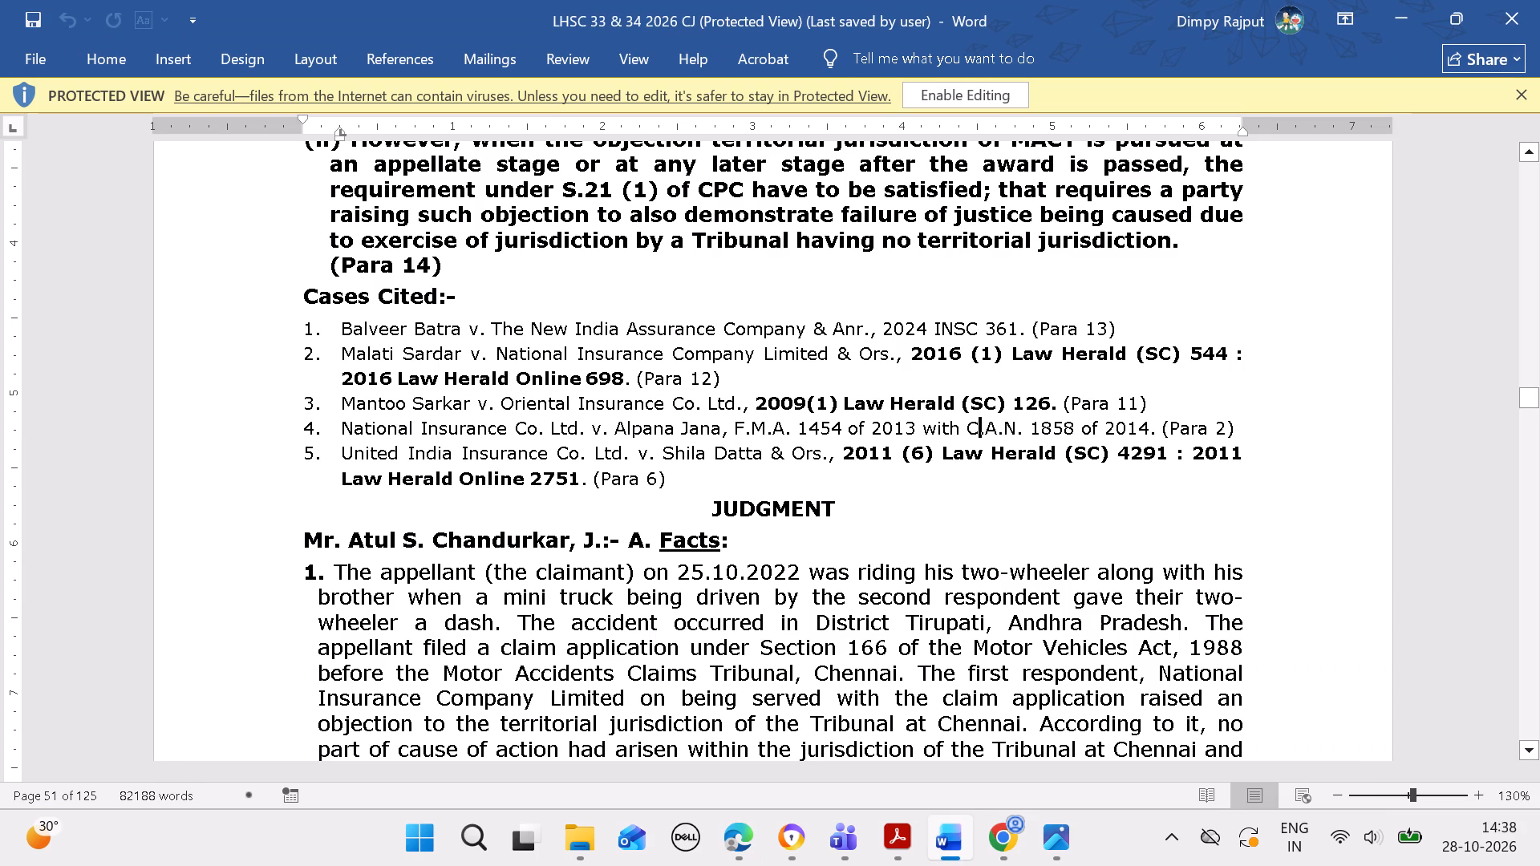
pyautogui.moveTo(968, 426); pyautogui.dragTo(1030, 431)
pyautogui.hotkey('ctrl', 'c')
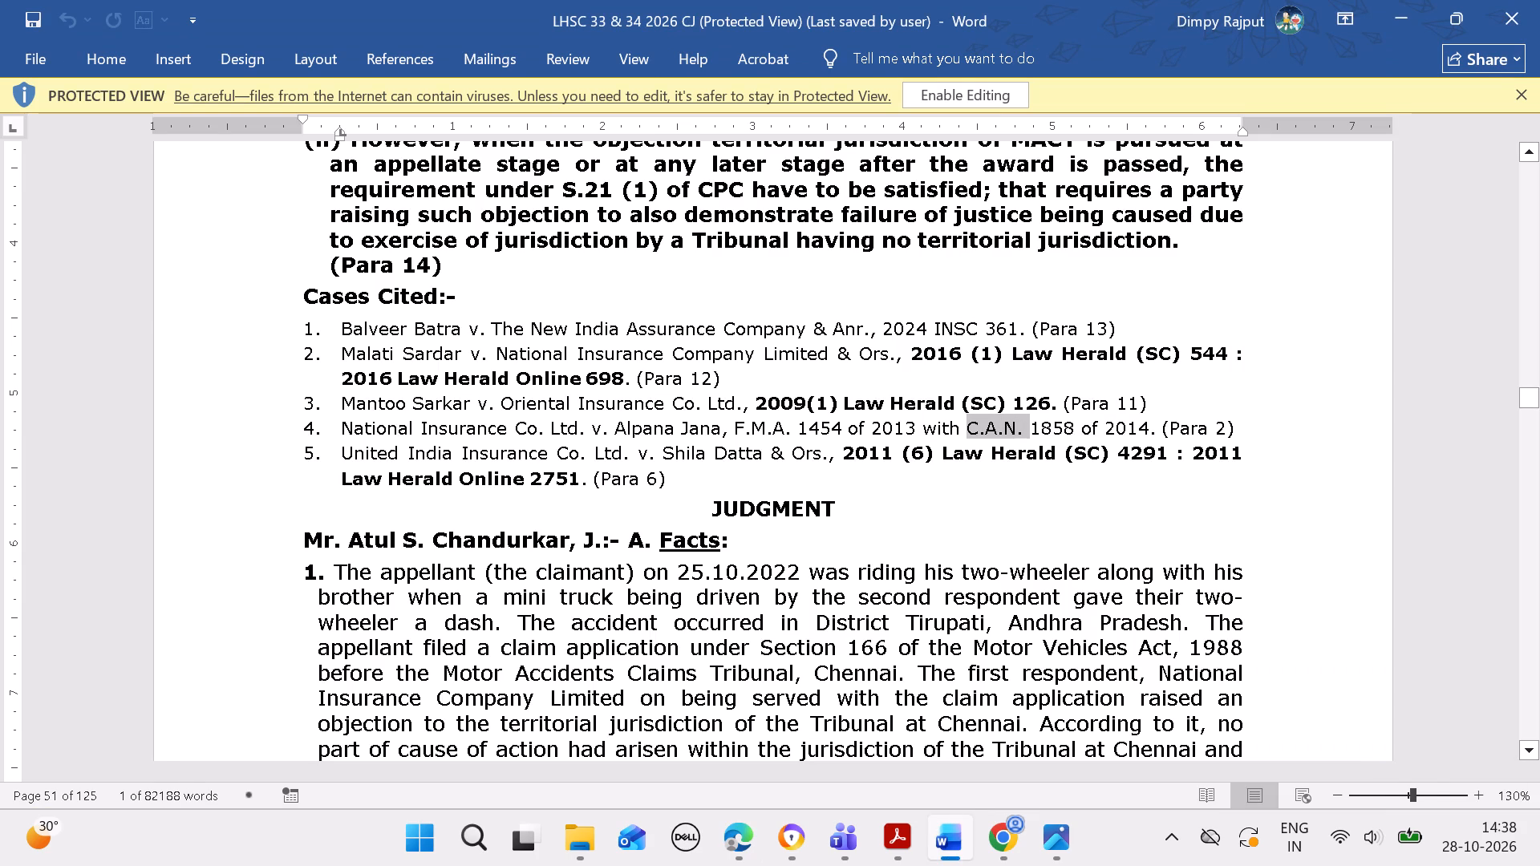
pyautogui.click(729, 838)
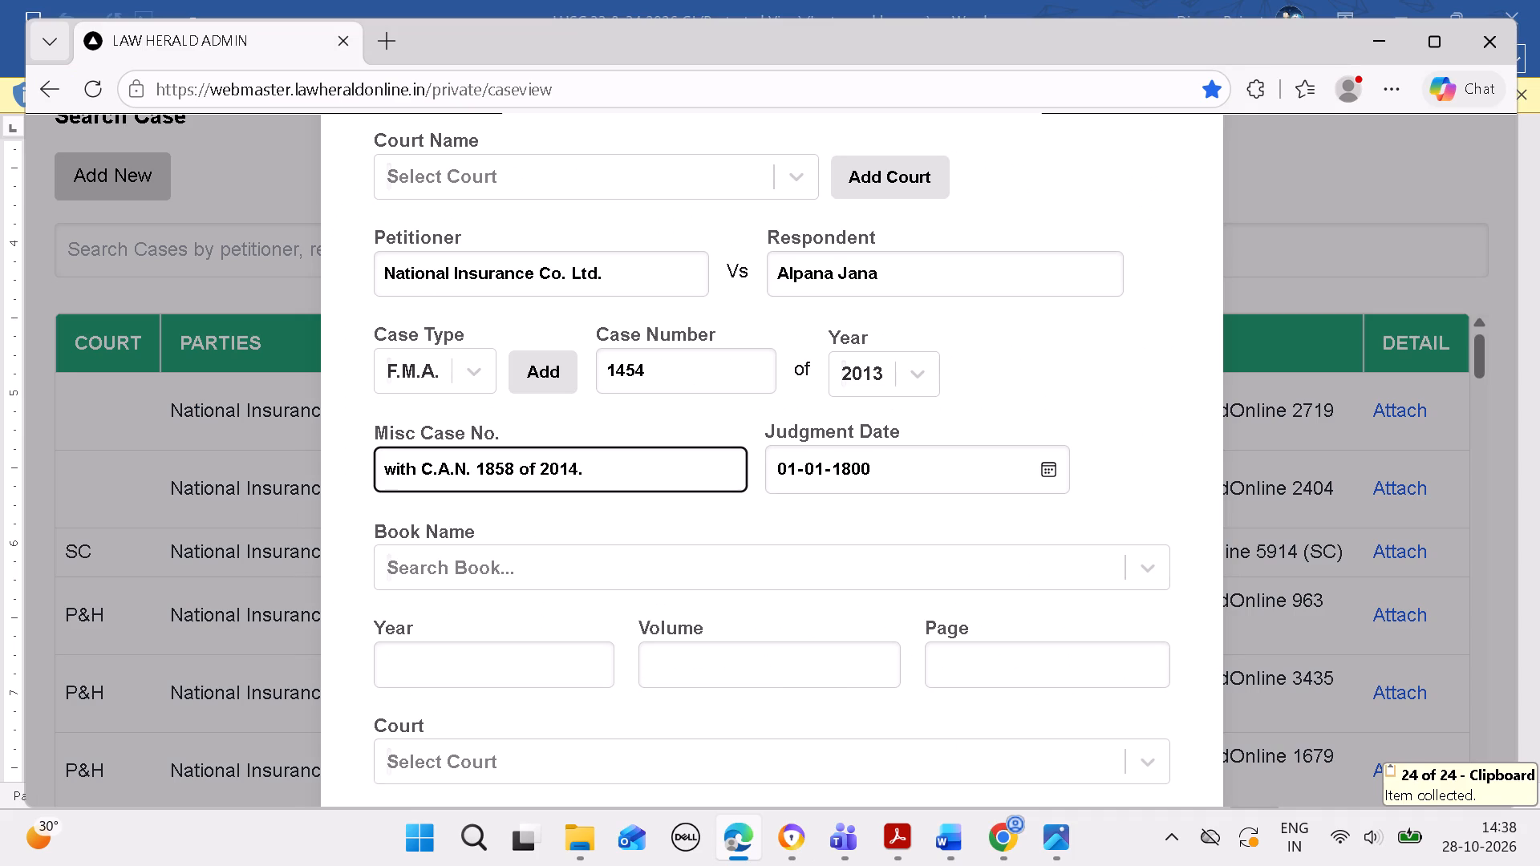
pyautogui.click(438, 363)
pyautogui.hotkey('ctrl', 'v')
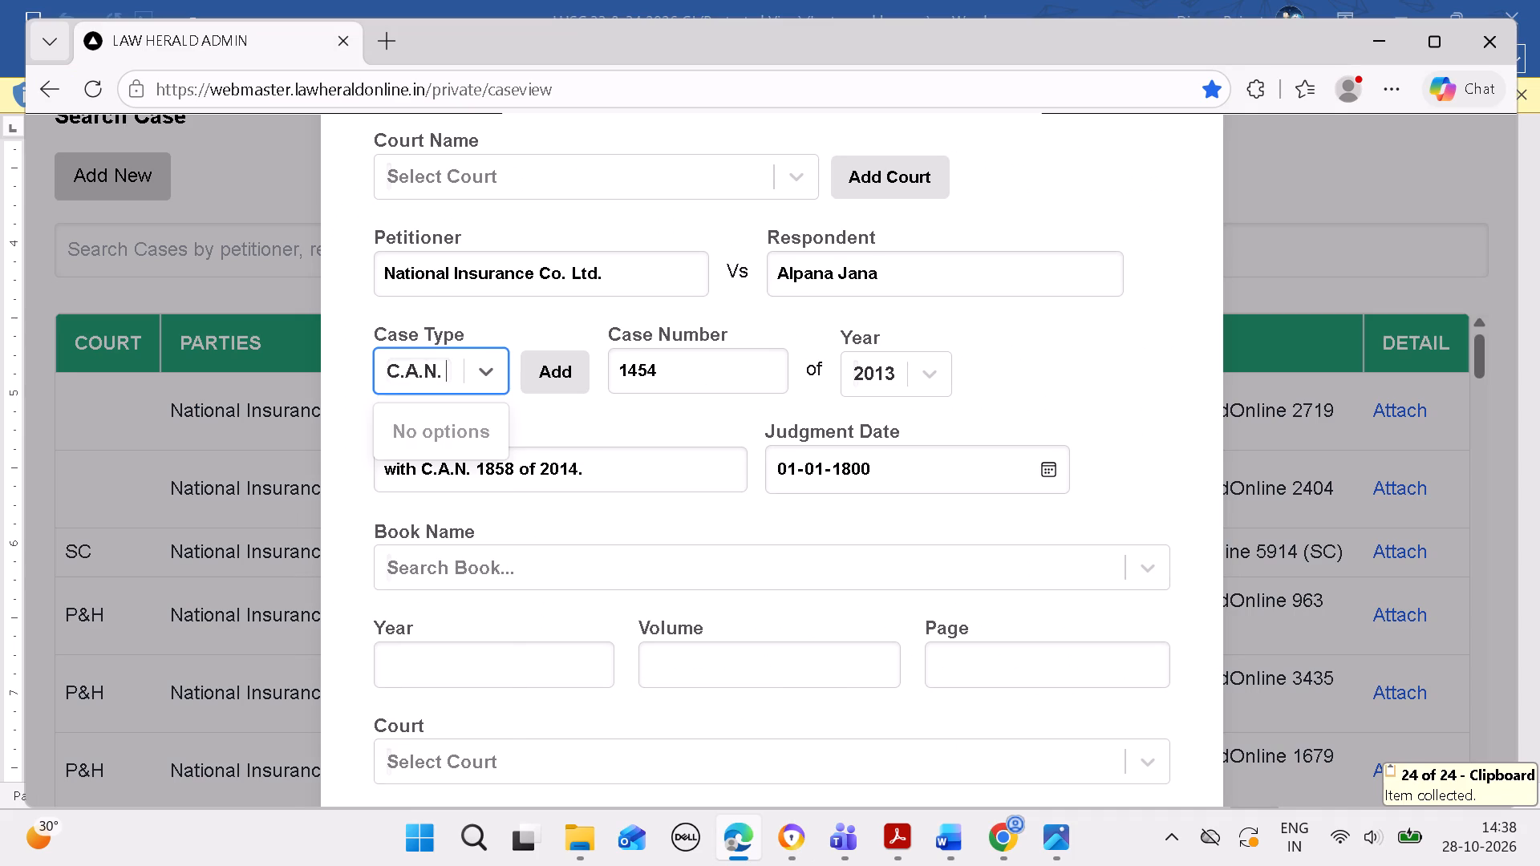
pyautogui.click(450, 362)
pyautogui.click(561, 404)
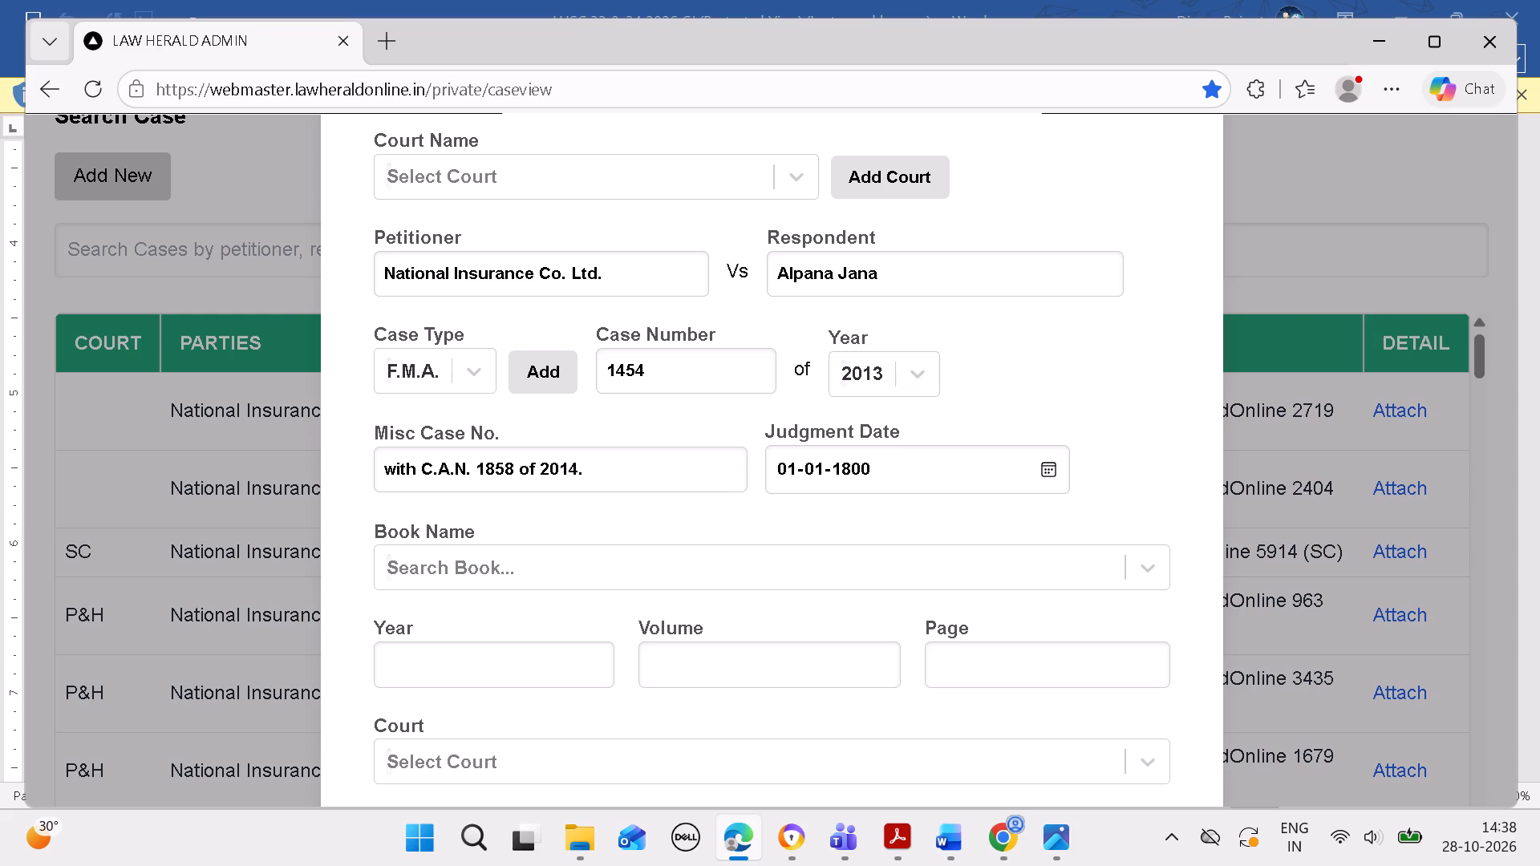
# Leave the book name empty and enter a dash "-" for the citation's year, volume and page.
pyautogui.click(958, 841)
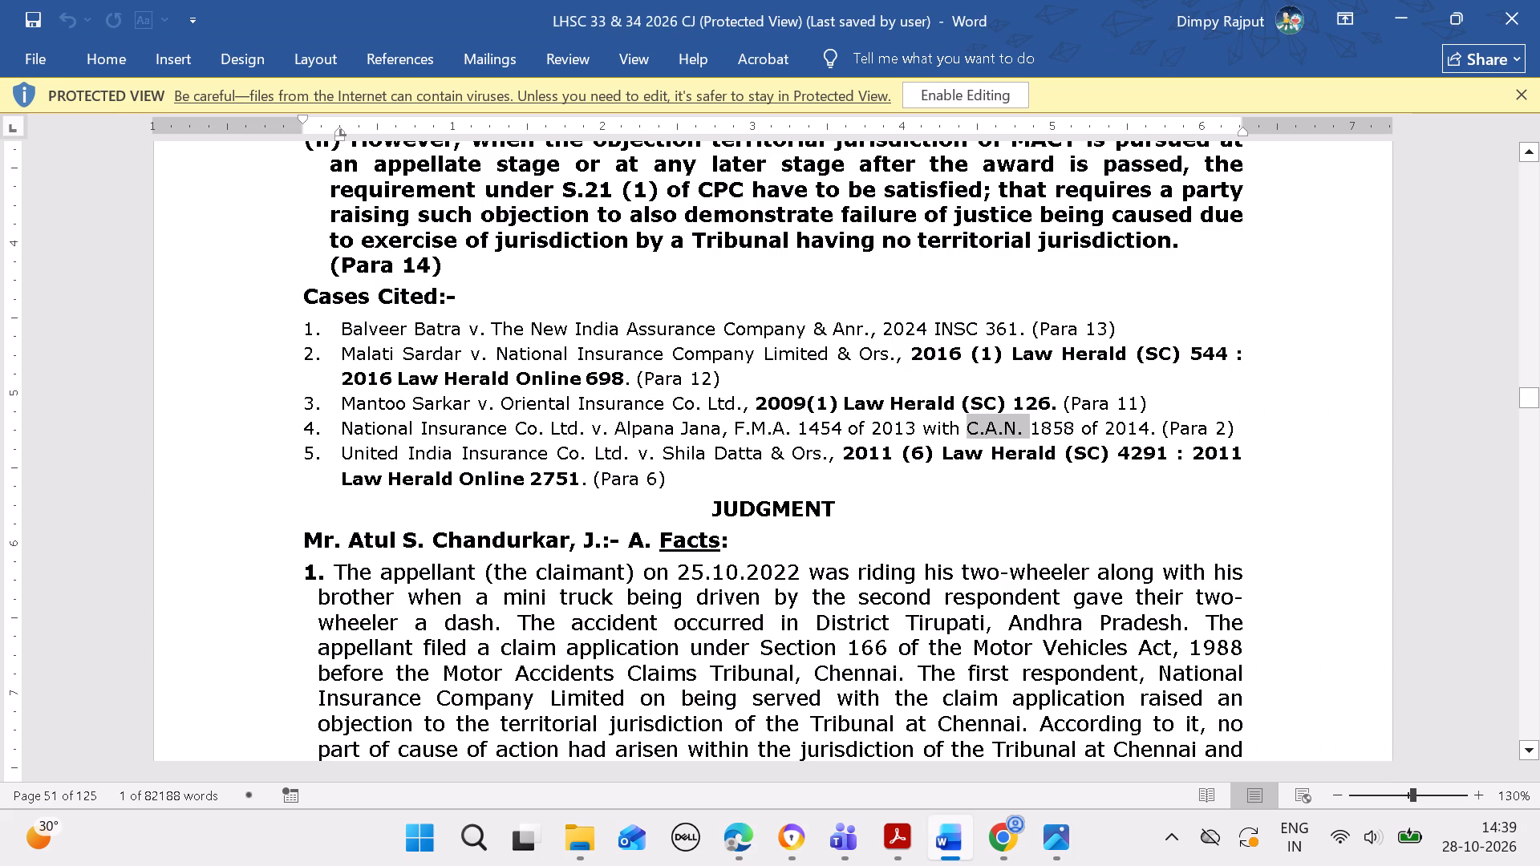
pyautogui.click(739, 838)
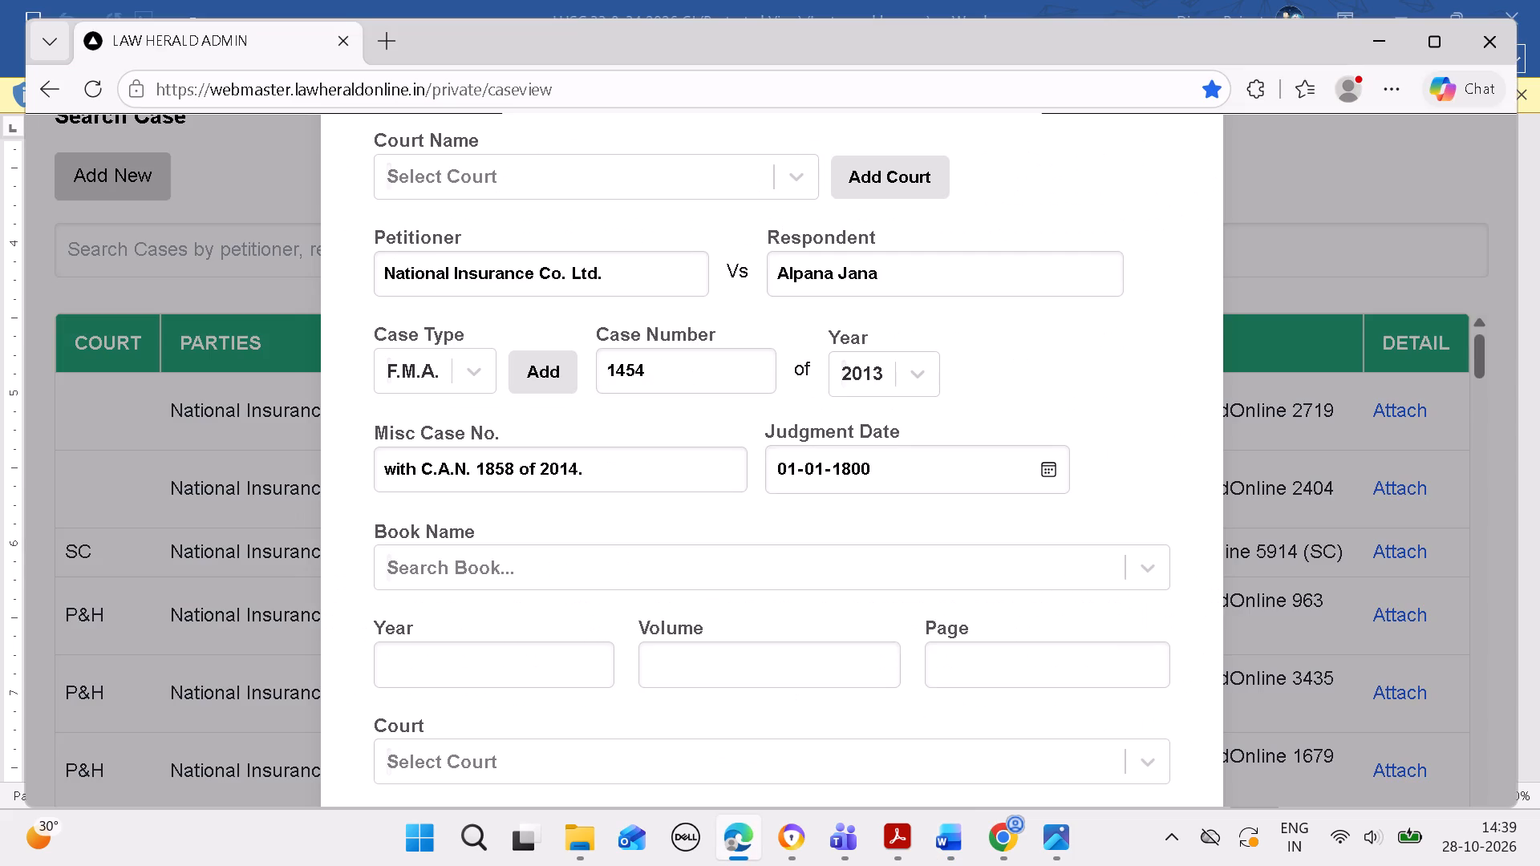
pyautogui.click(586, 544)
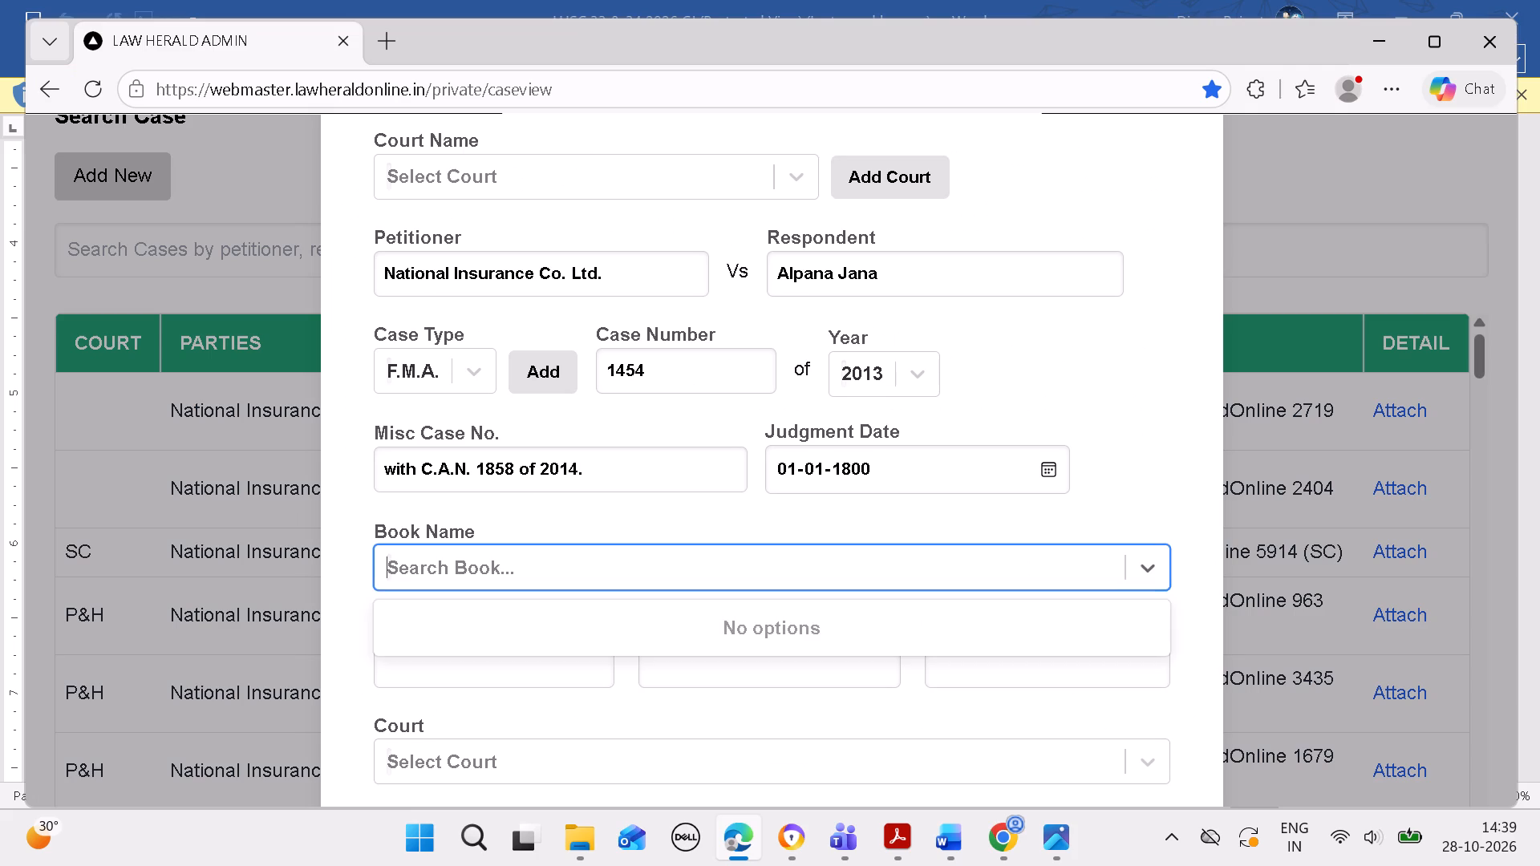
pyautogui.click(586, 548)
pyautogui.click(510, 657)
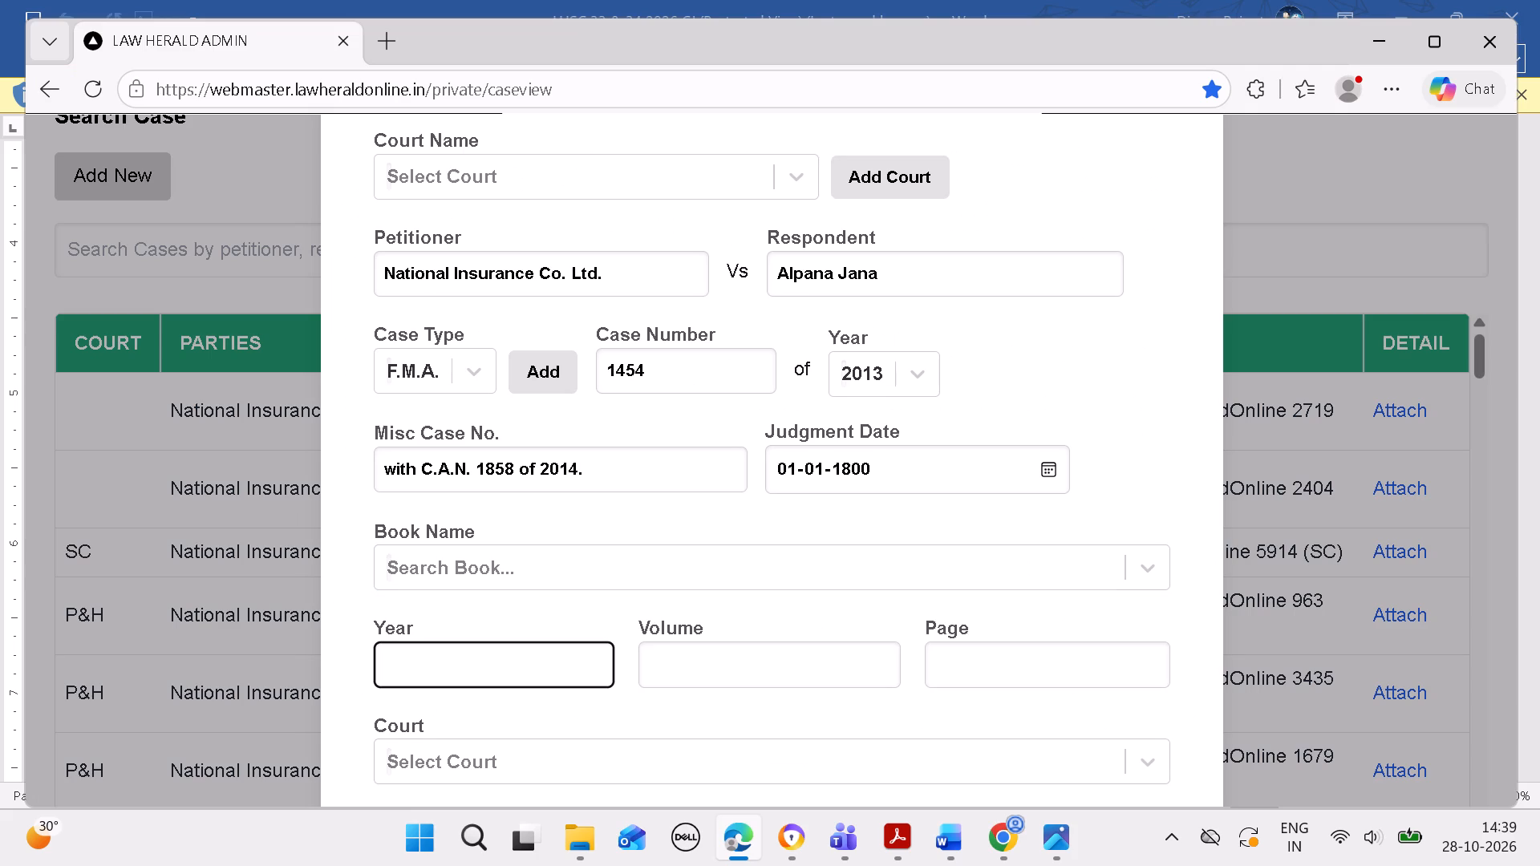
pyautogui.press('-')
pyautogui.click(758, 659)
pyautogui.press('-')
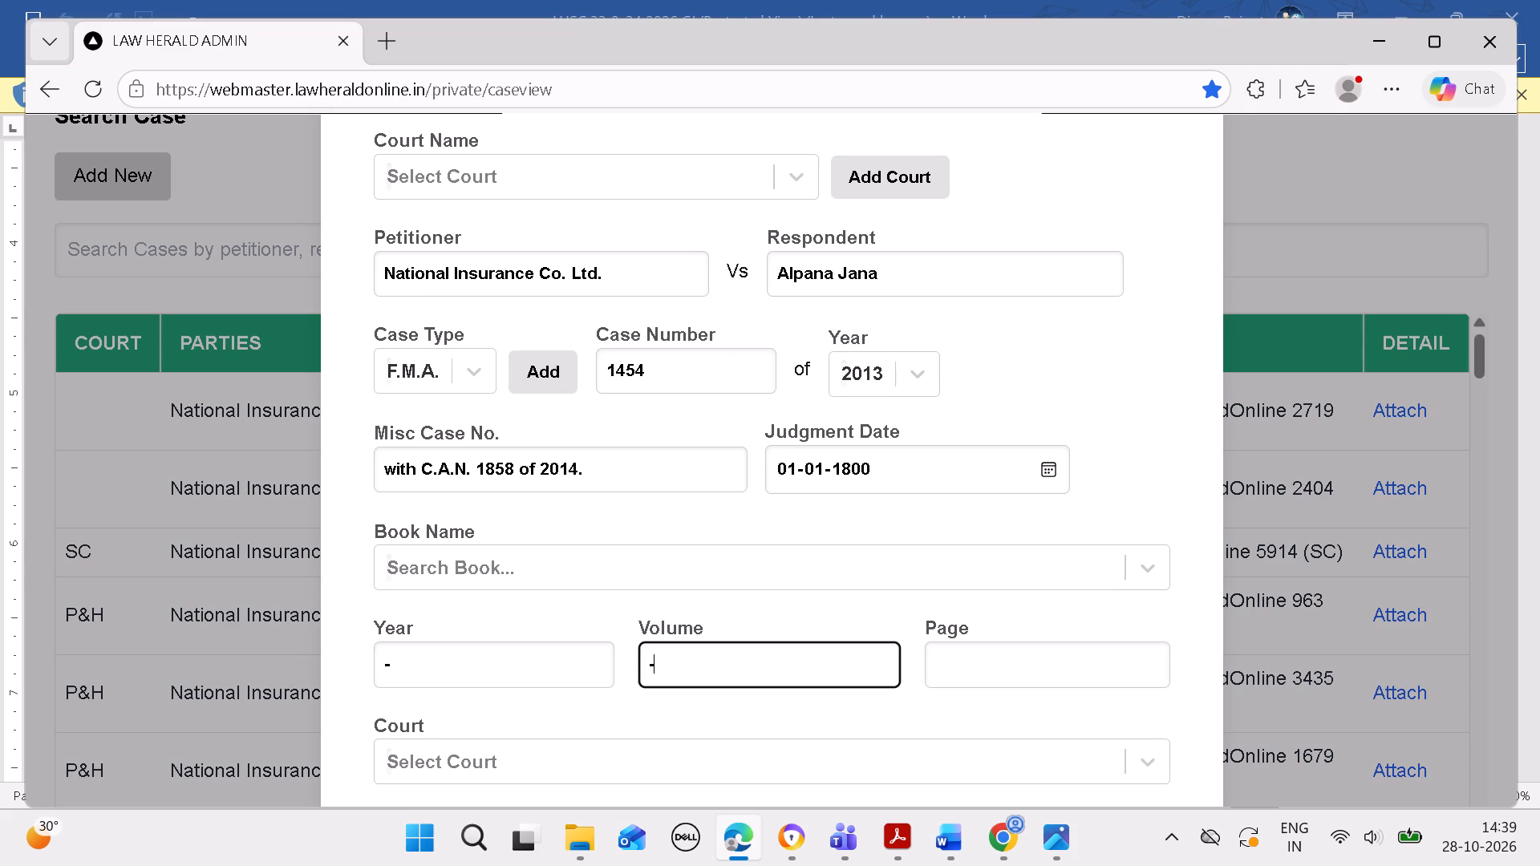
pyautogui.click(984, 652)
pyautogui.press('-')
# Choose the blank "( )" court for the citation and add the fourth cited case as a new attached record.
pyautogui.click(1033, 754)
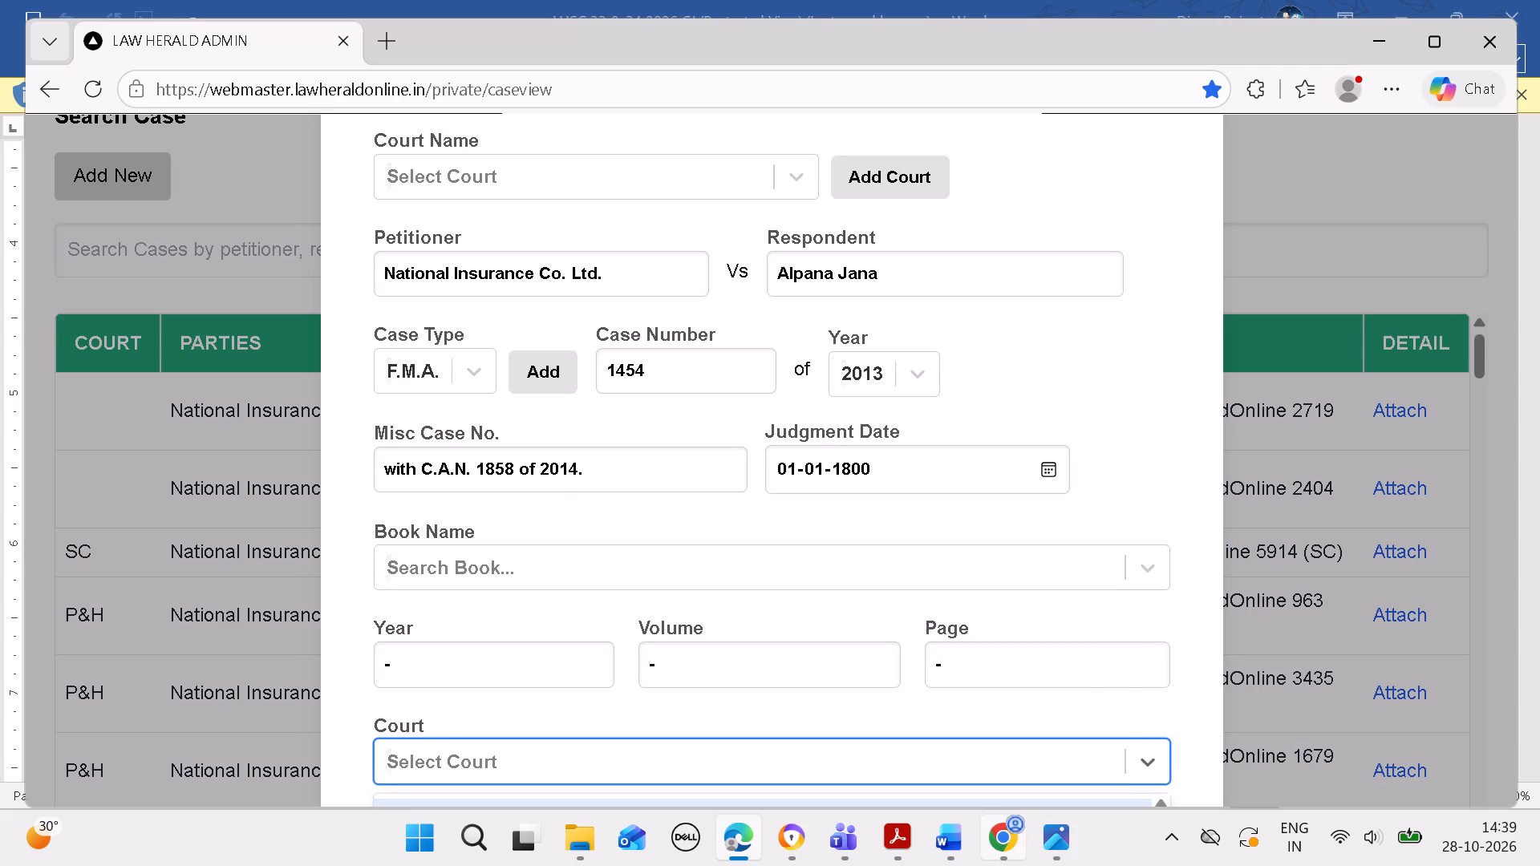
pyautogui.click(1048, 795)
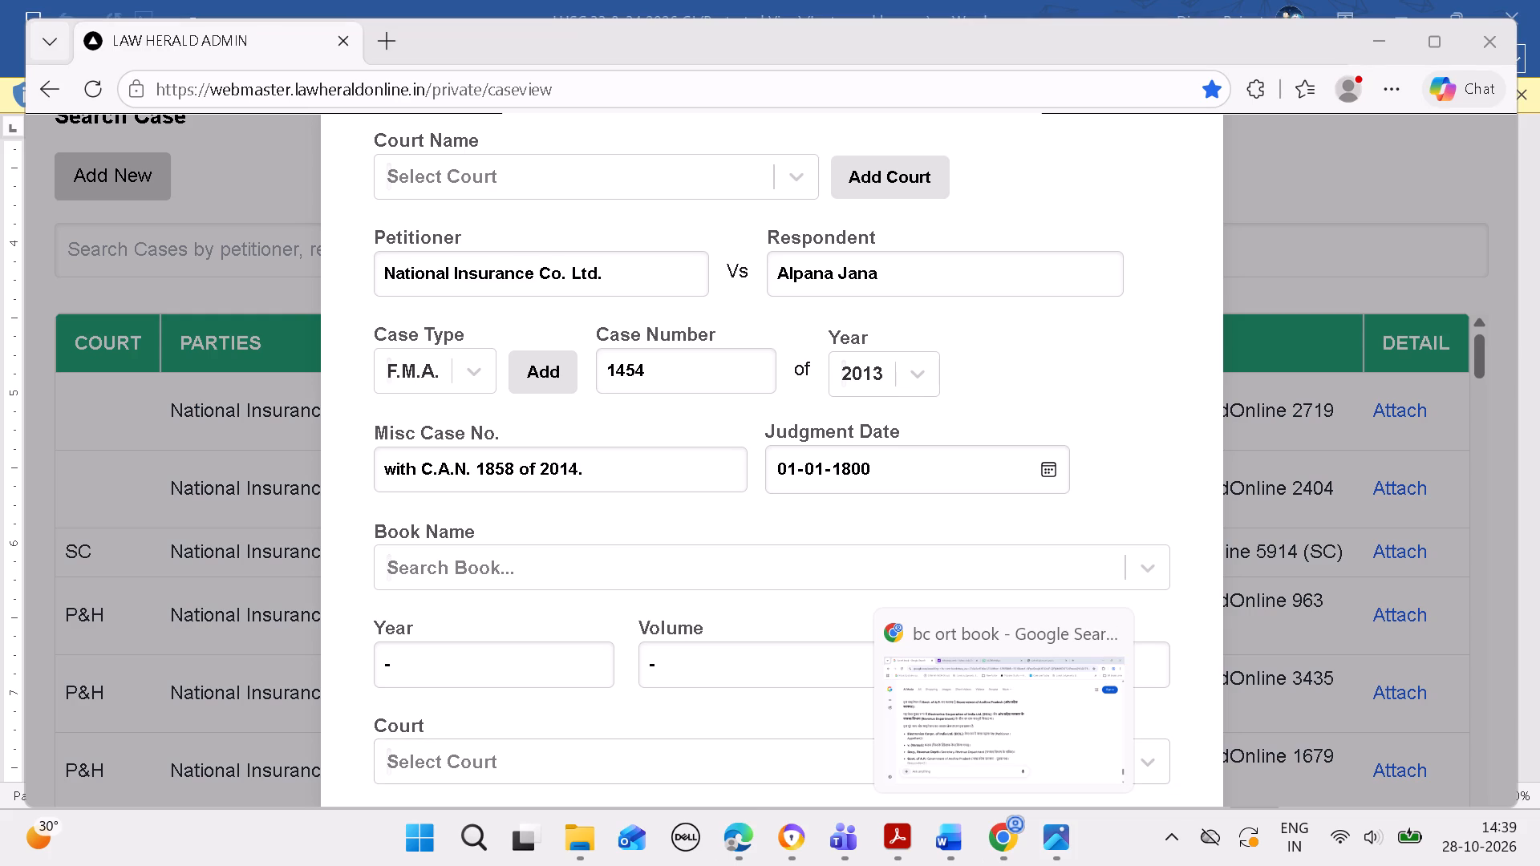
pyautogui.click(1153, 755)
pyautogui.click(1129, 799)
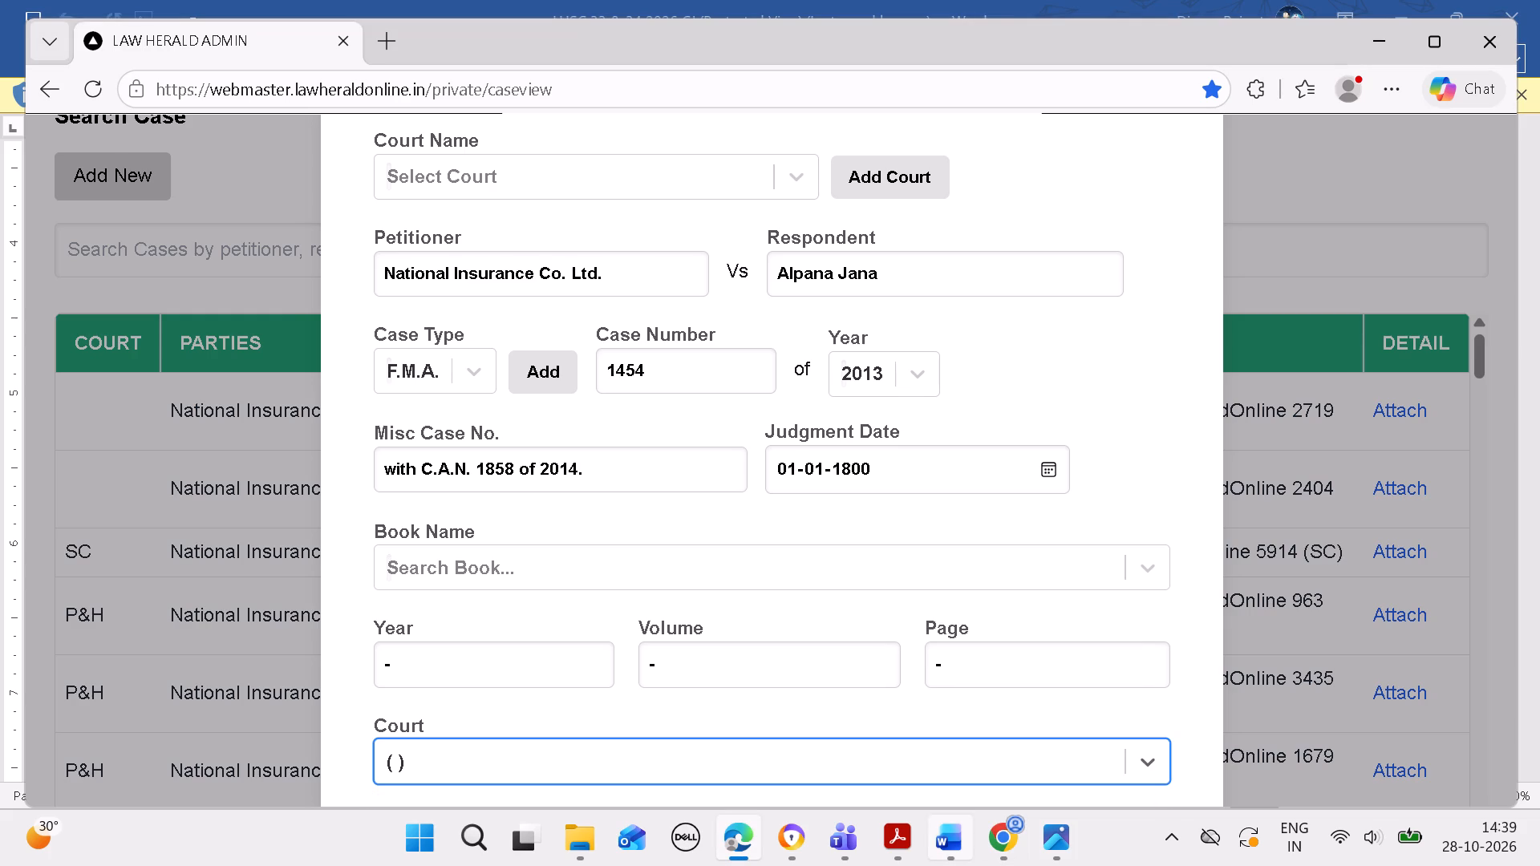
pyautogui.click(943, 840)
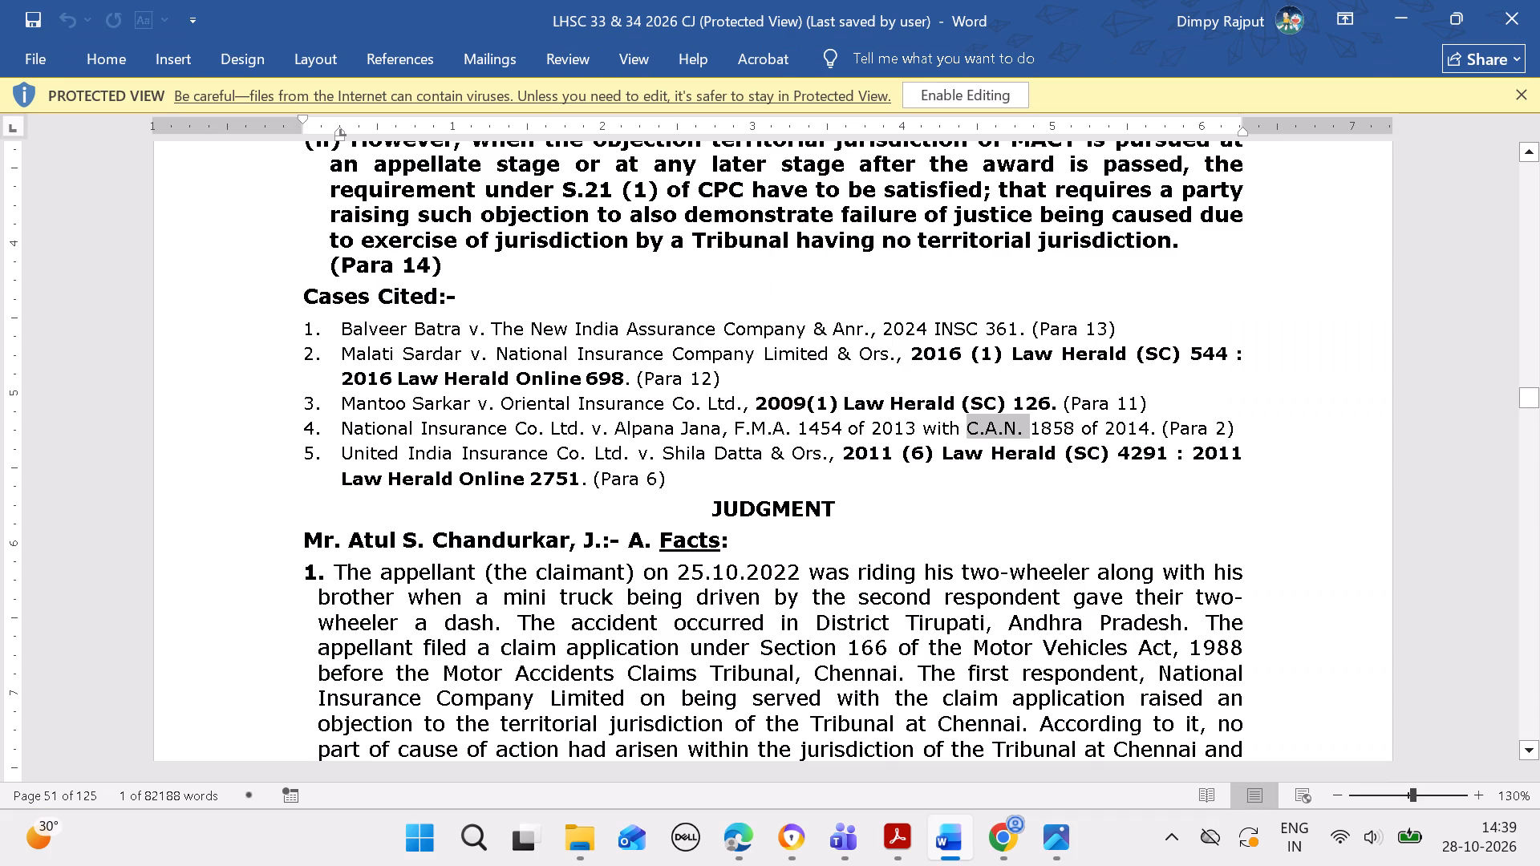
pyautogui.click(732, 849)
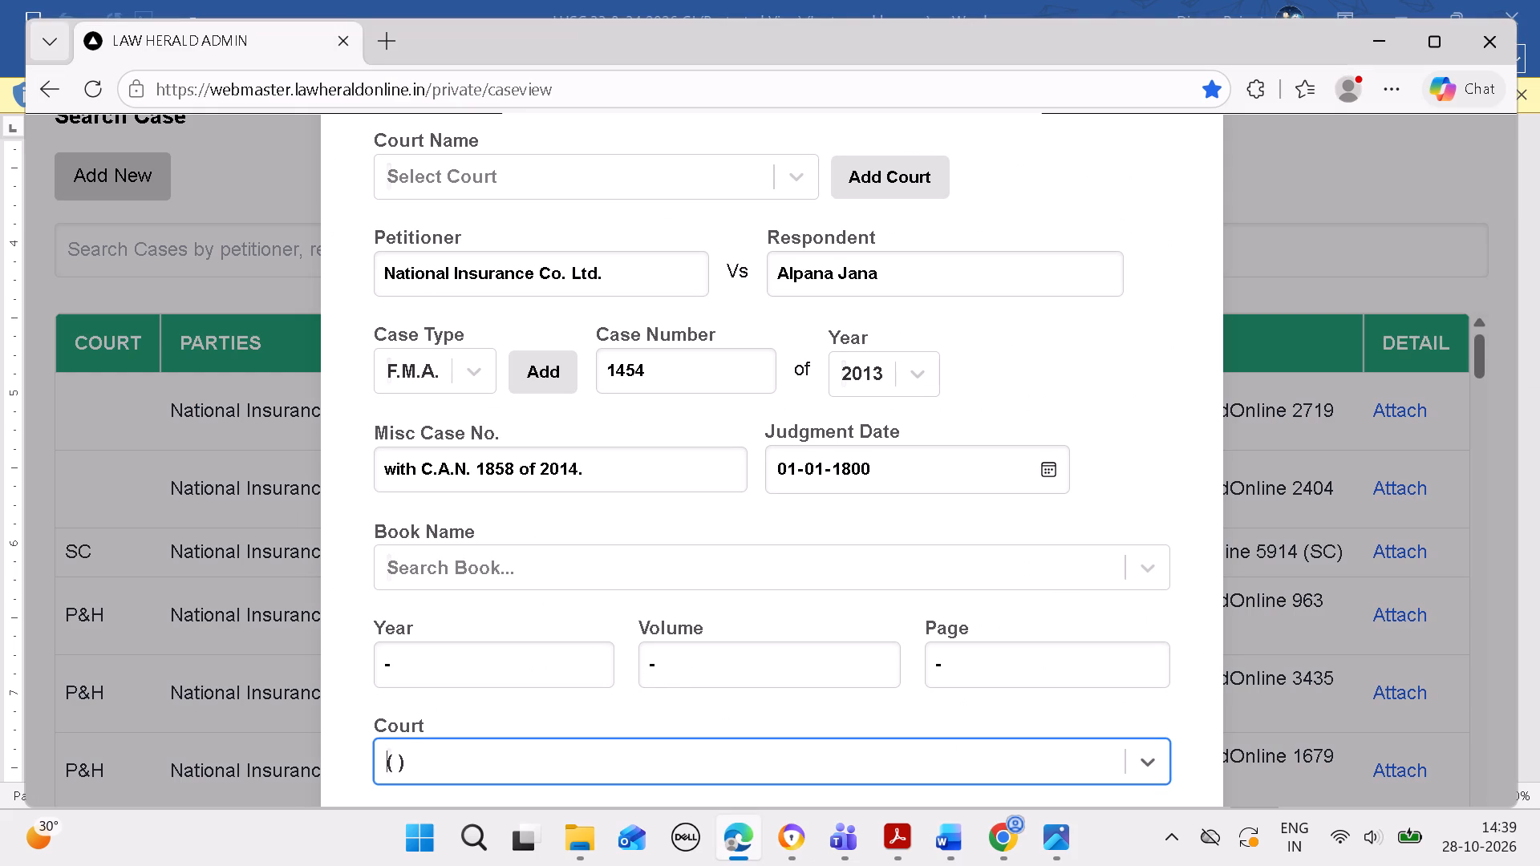
pyautogui.press('Return')
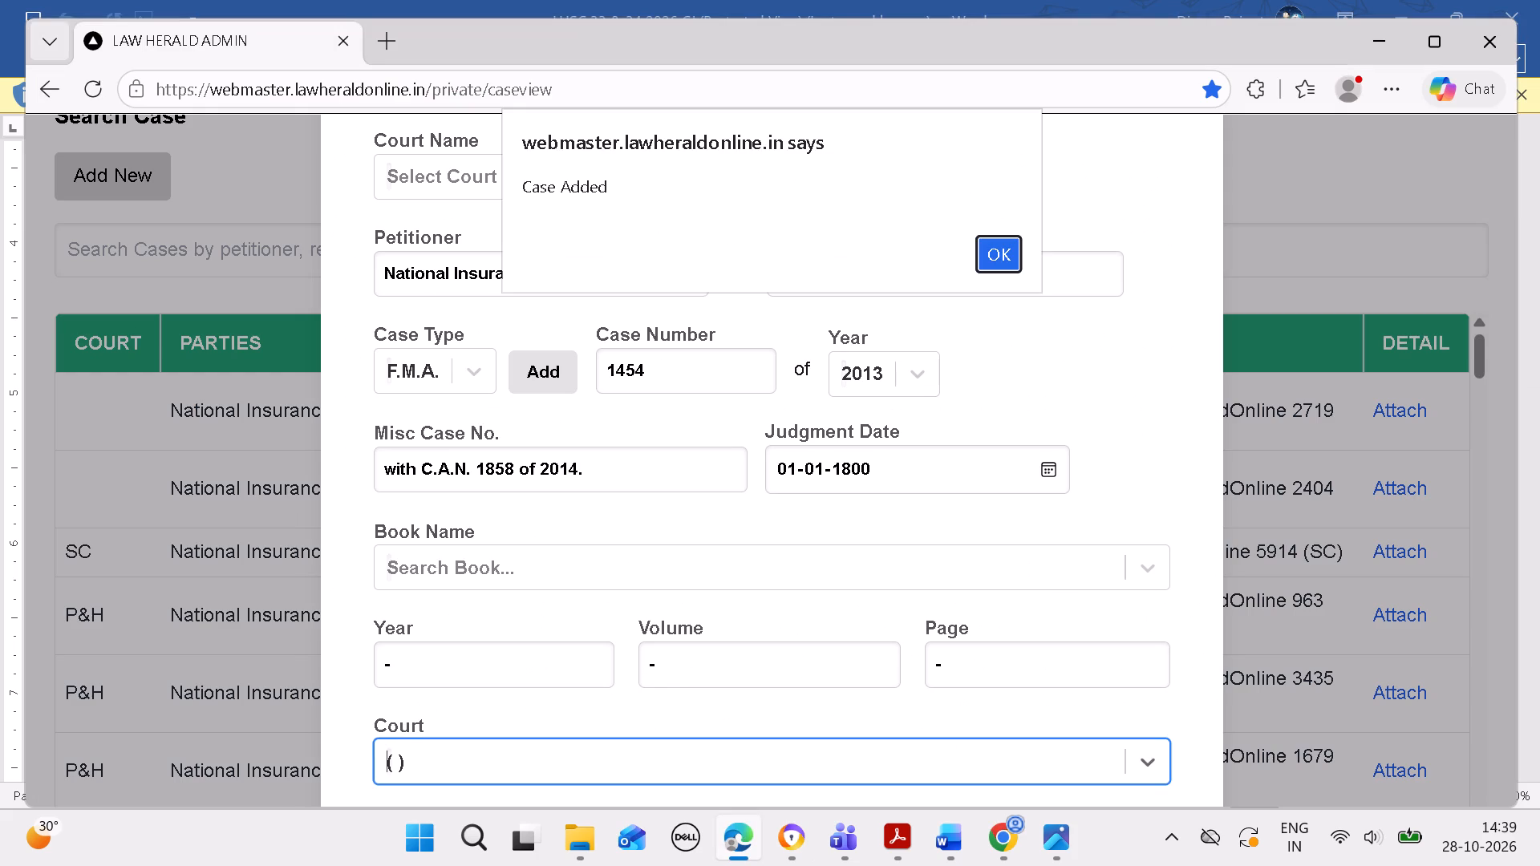
pyautogui.click(991, 259)
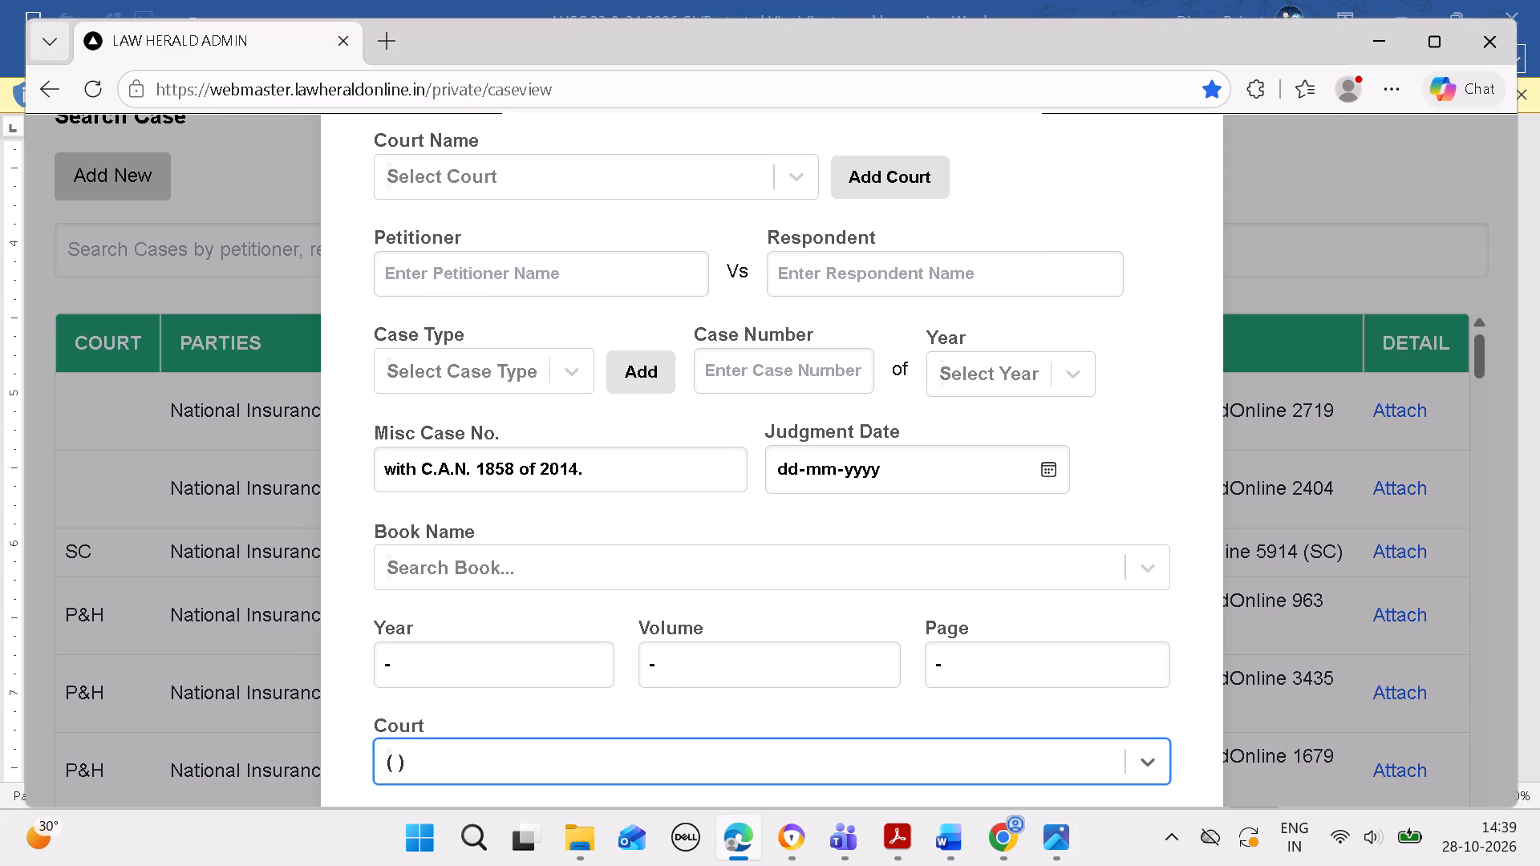
pyautogui.click(1006, 254)
# Copy the fifth cited case's petitioner from Word and replace the old case search terms with "United India Insurance" as petitioner.
pyautogui.scroll(-6, 988, 461)
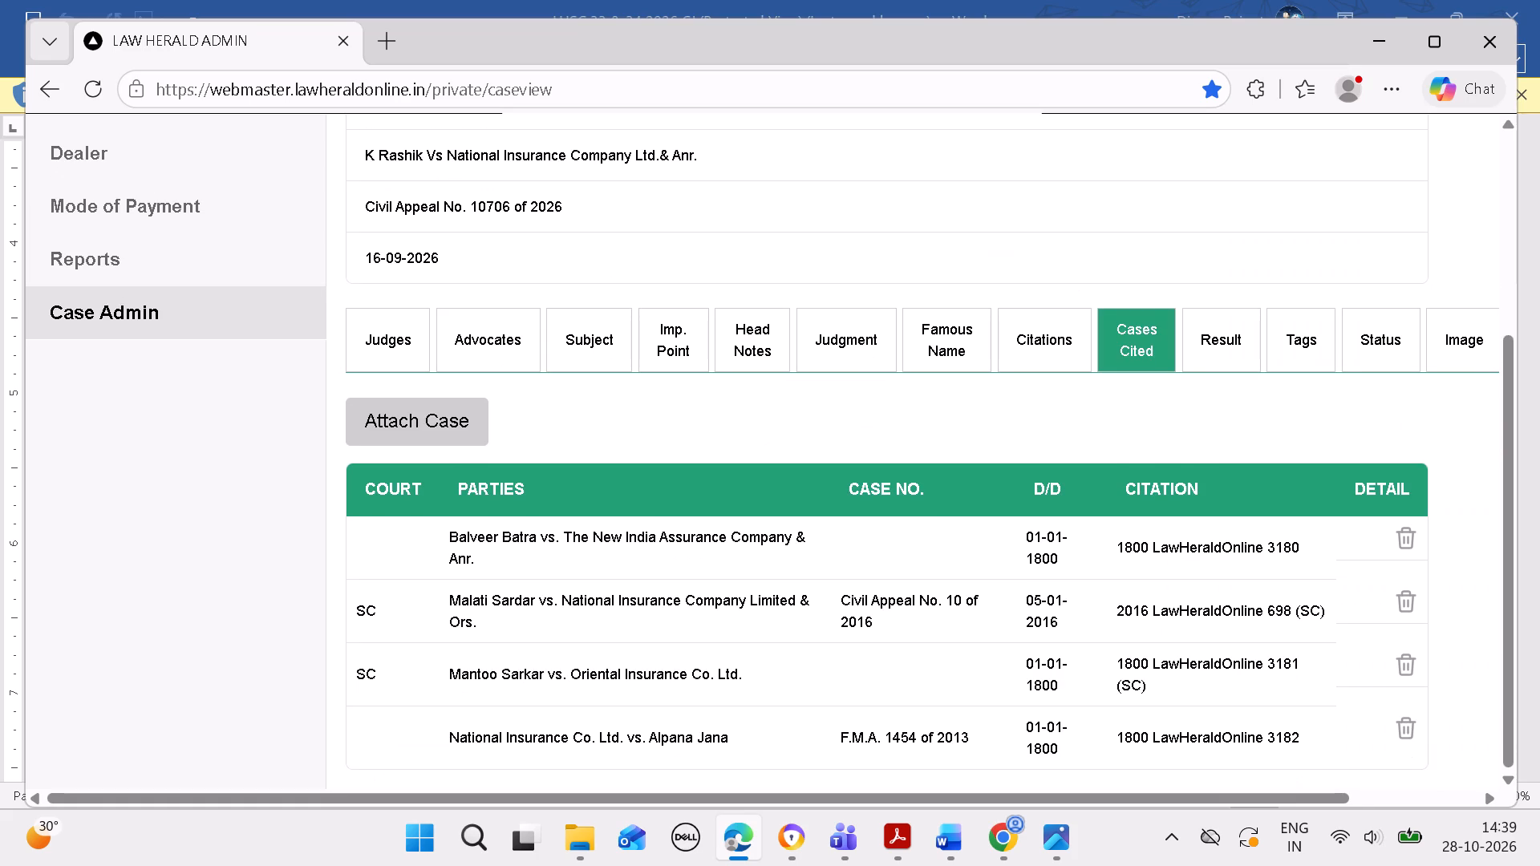
pyautogui.scroll(-2, 983, 465)
pyautogui.click(950, 829)
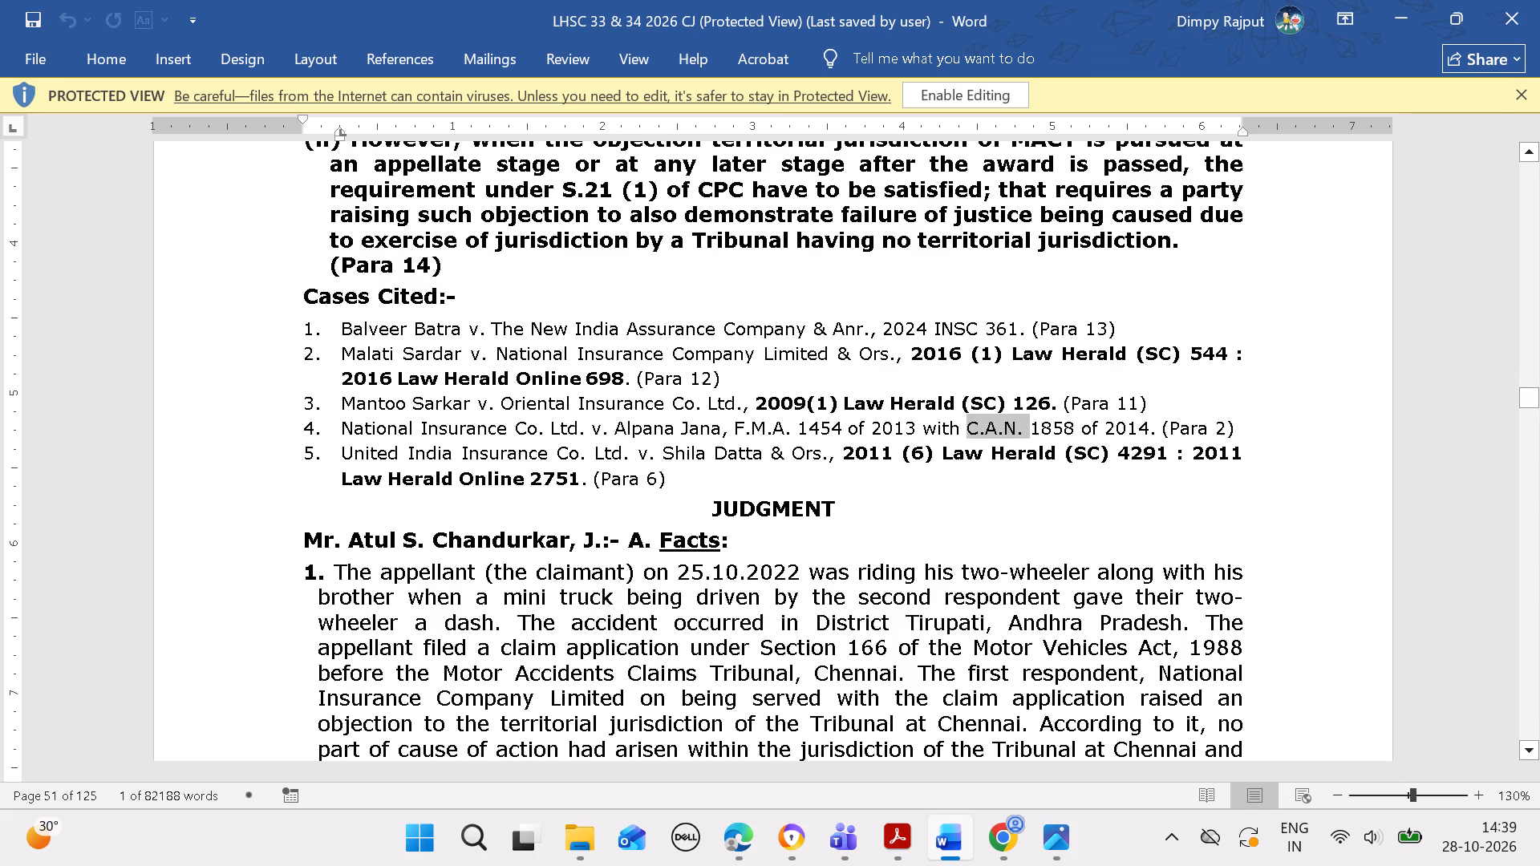
pyautogui.moveTo(345, 443); pyautogui.dragTo(630, 458)
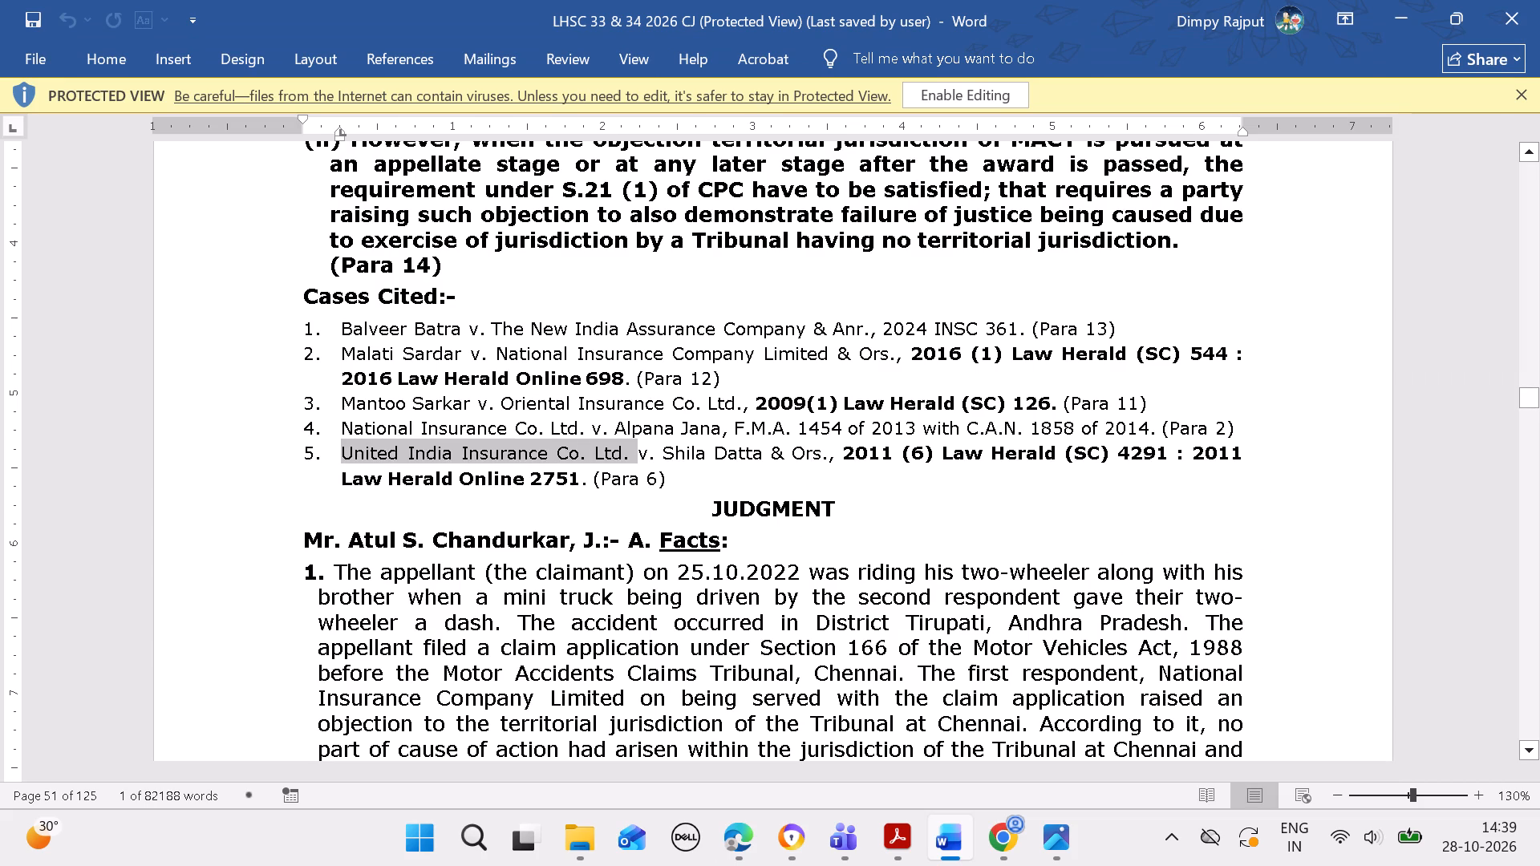
pyautogui.hotkey('ctrl', 'c')
pyautogui.click(733, 832)
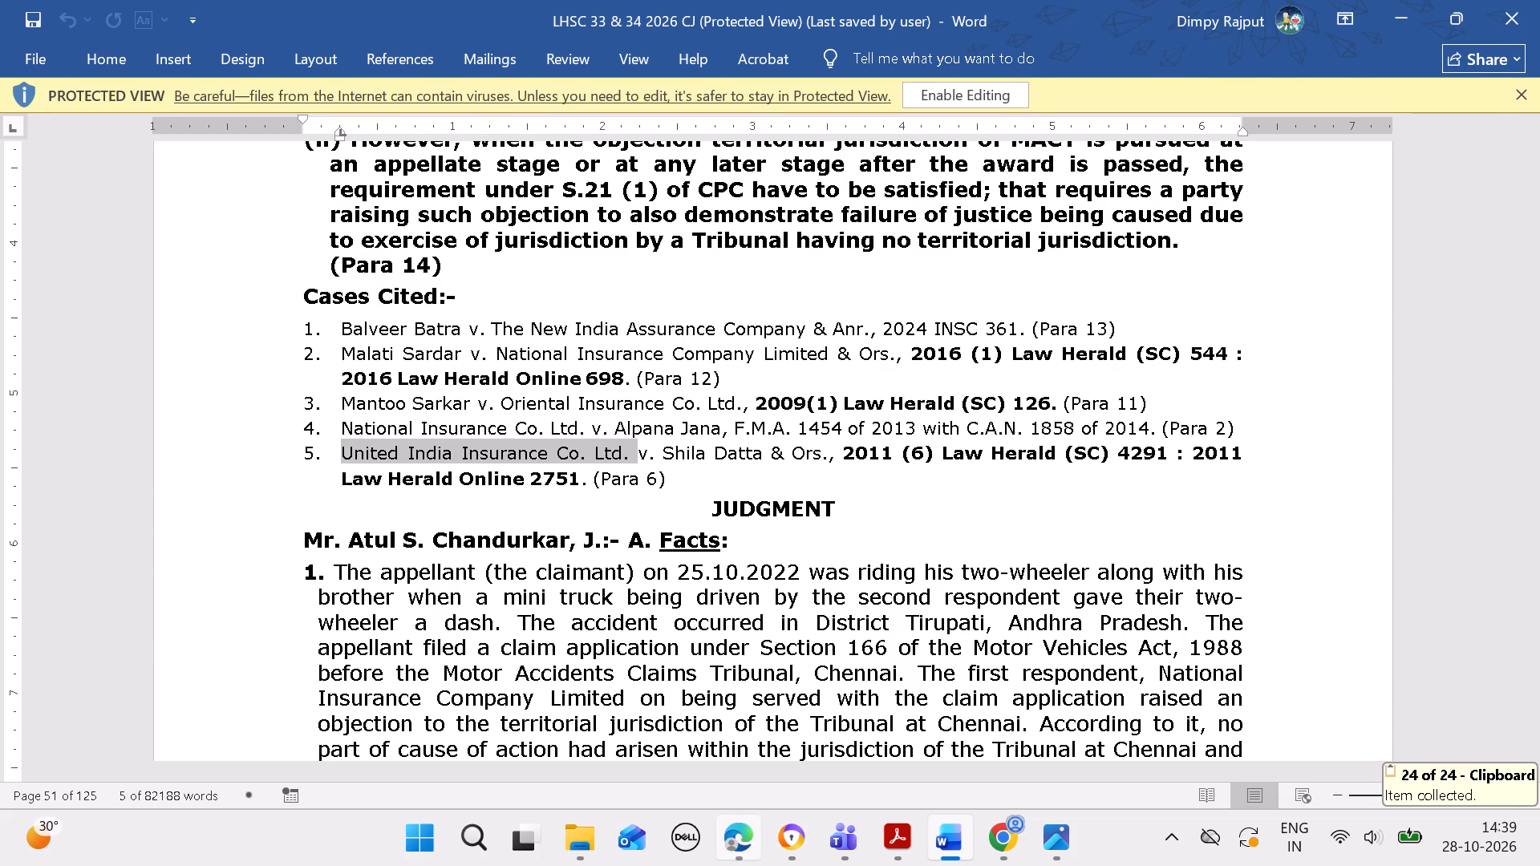
pyautogui.click(416, 426)
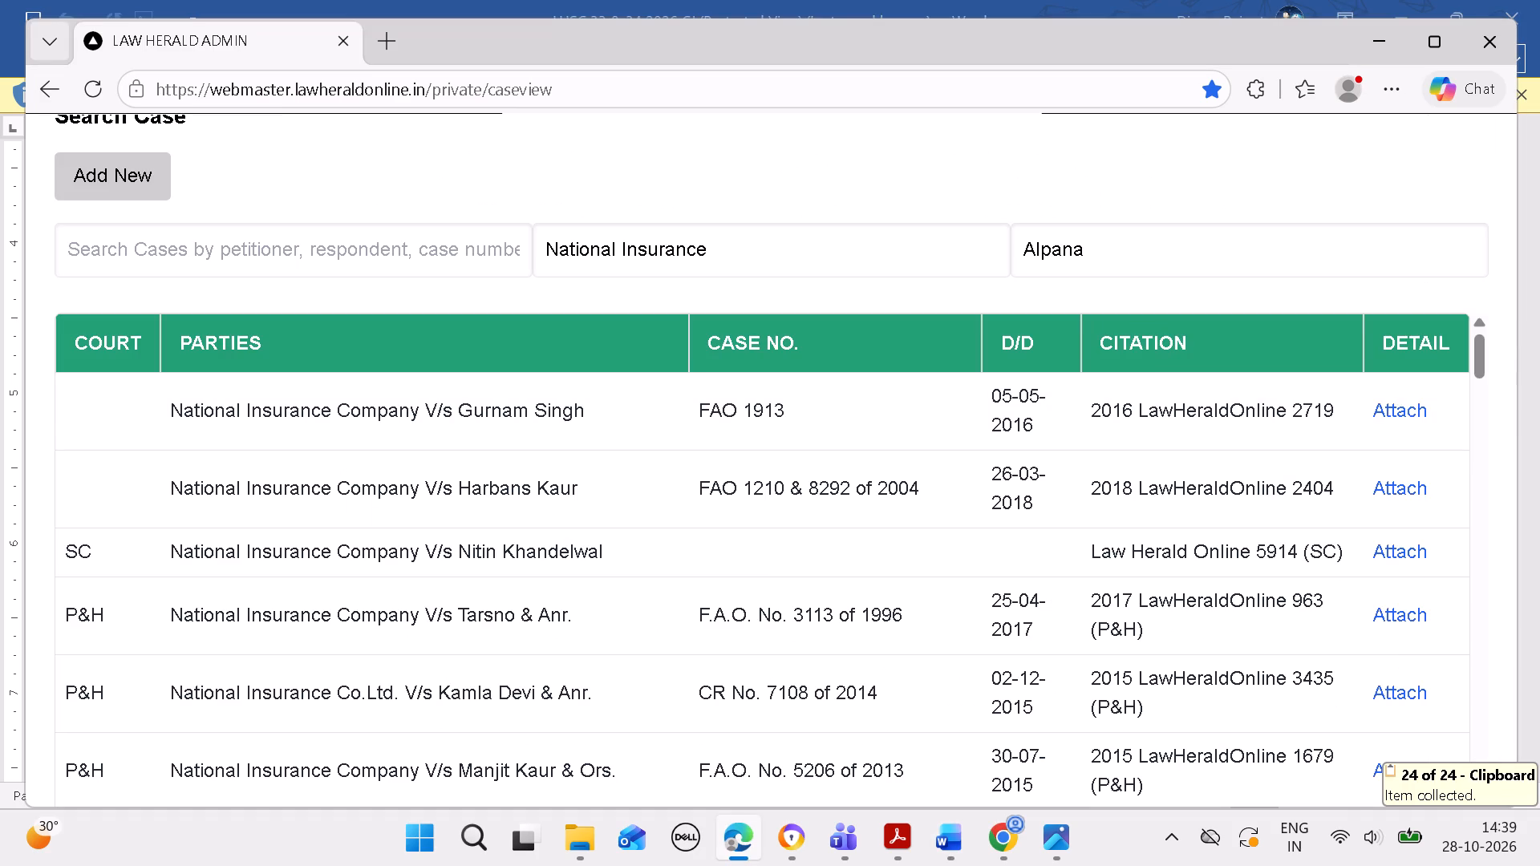
pyautogui.moveTo(753, 236); pyautogui.dragTo(511, 244)
pyautogui.press('BackSpace')
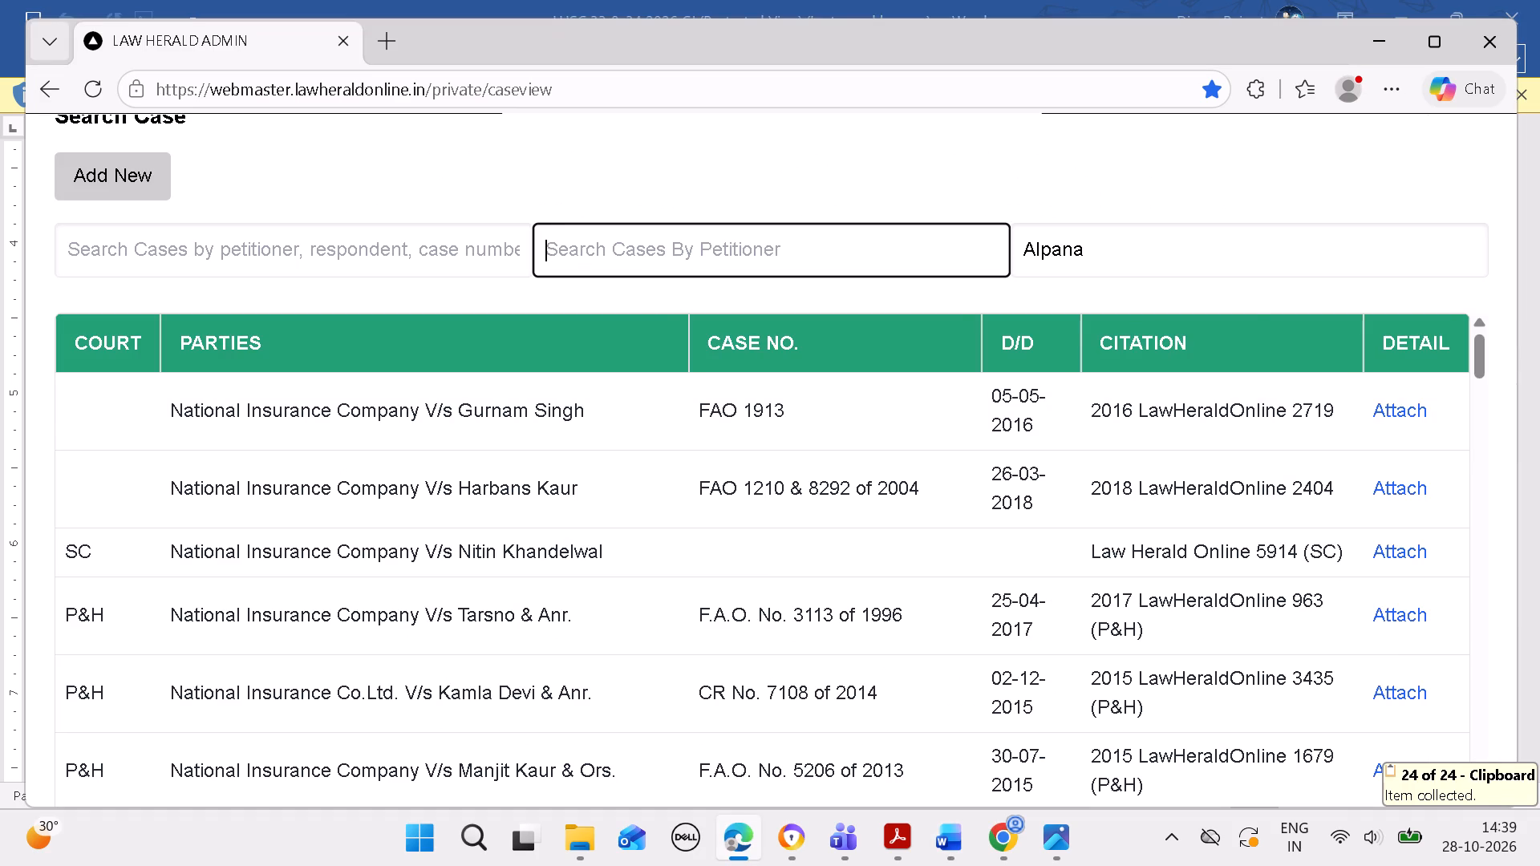
pyautogui.moveTo(1141, 259); pyautogui.dragTo(744, 313)
pyautogui.press('BackSpace')
pyautogui.click(693, 243)
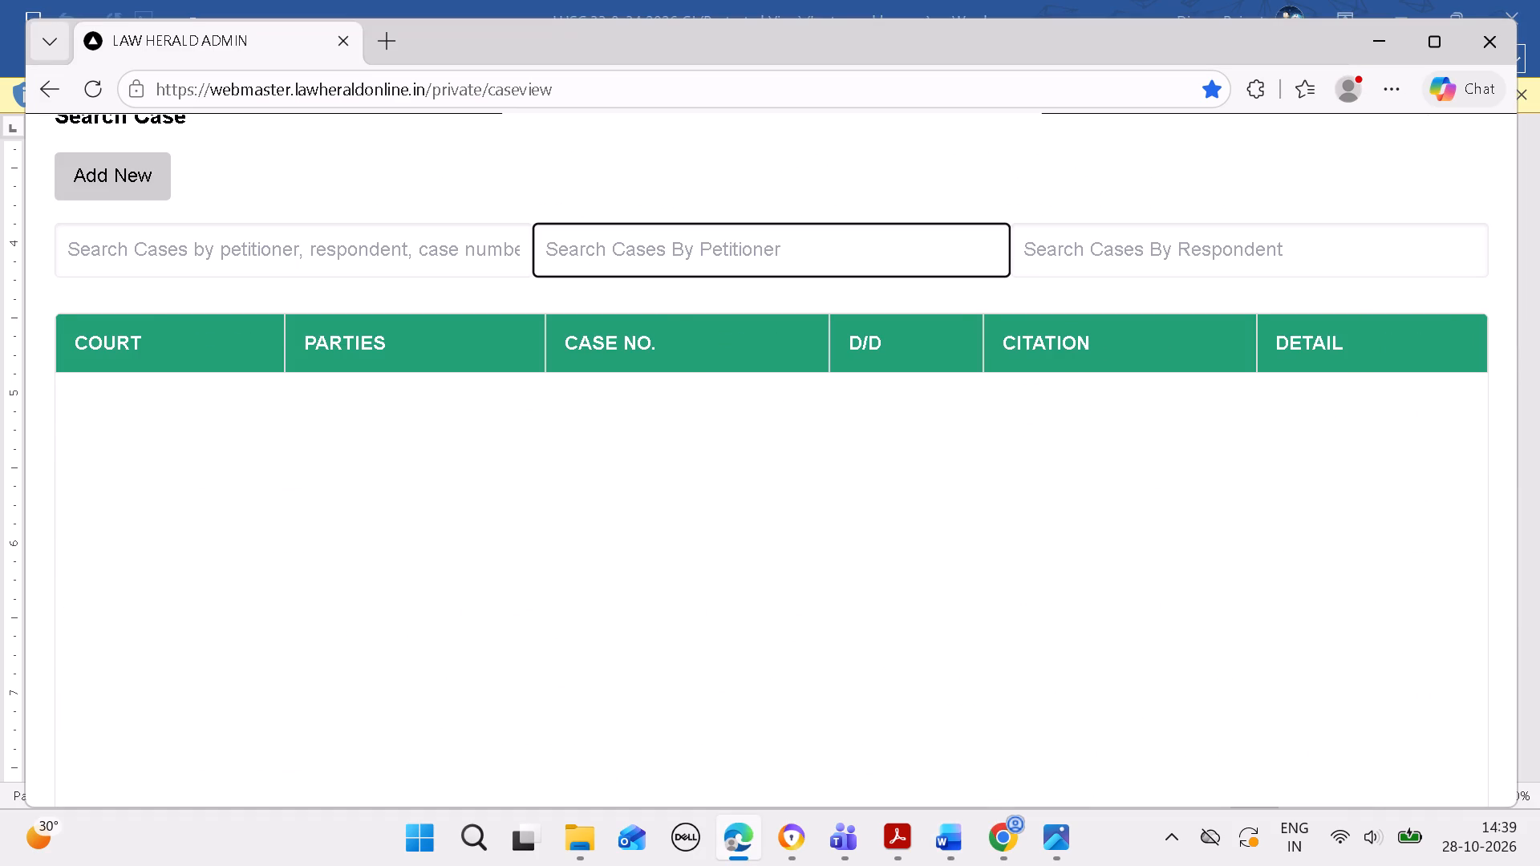
pyautogui.hotkey('ctrl', 'v')
pyautogui.press('BackSpace')
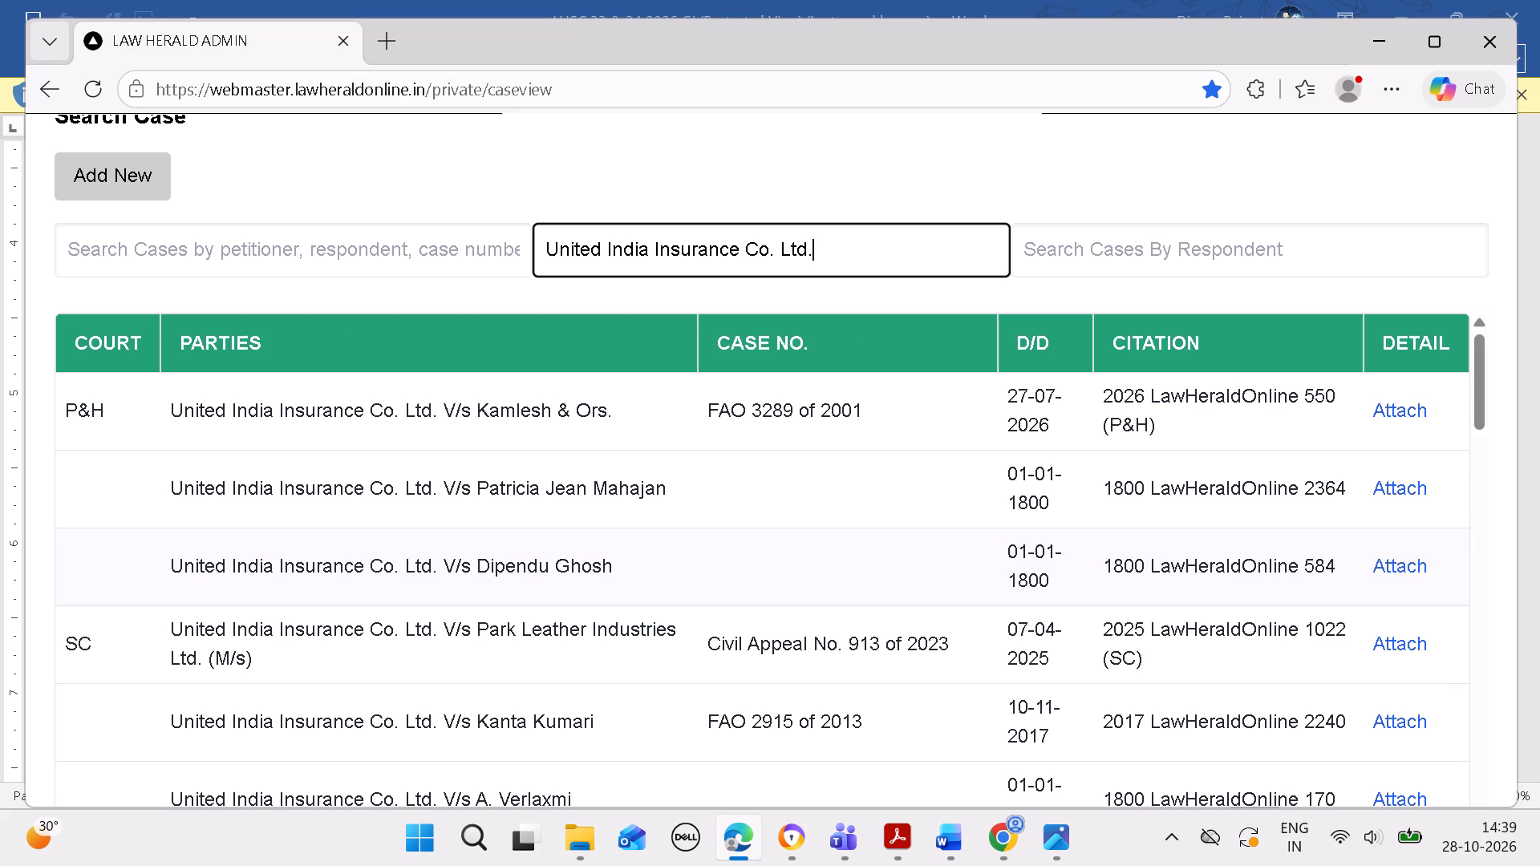
pyautogui.press('BackSpace')
pyautogui.press('BackSpace')
pyautogui.press('BackSpace')
pyautogui.press('BackSpace')
pyautogui.press('BackSpace')
pyautogui.press('BackSpace')
pyautogui.press('BackSpace')
pyautogui.press('BackSpace')
pyautogui.press('BackSpace')
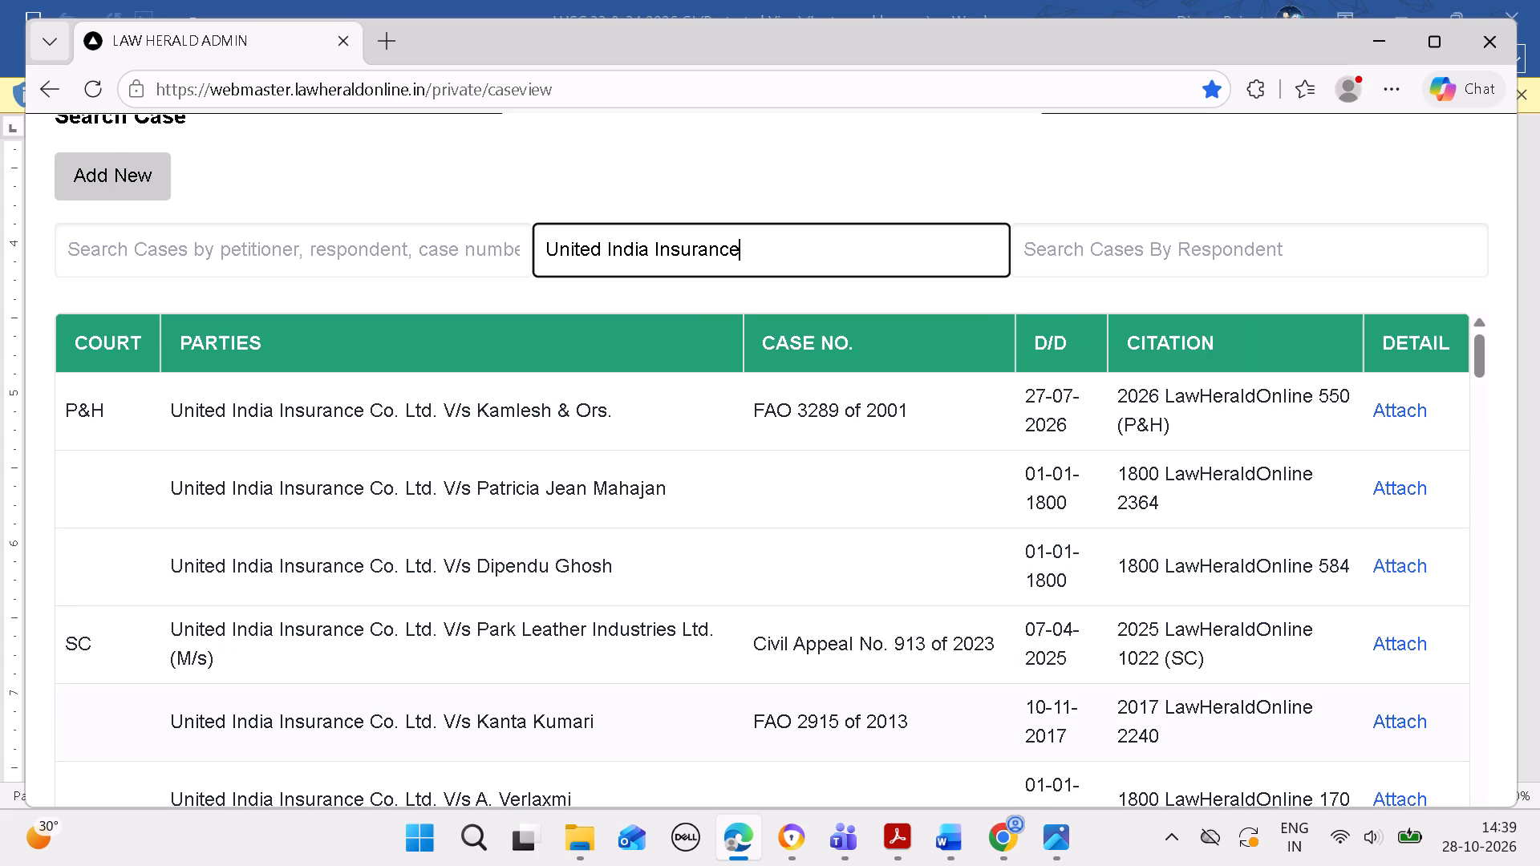
# Copy the respondent's name, without "& Ors.", from the fifth cited case in Word and search by that respondent.
pyautogui.click(942, 837)
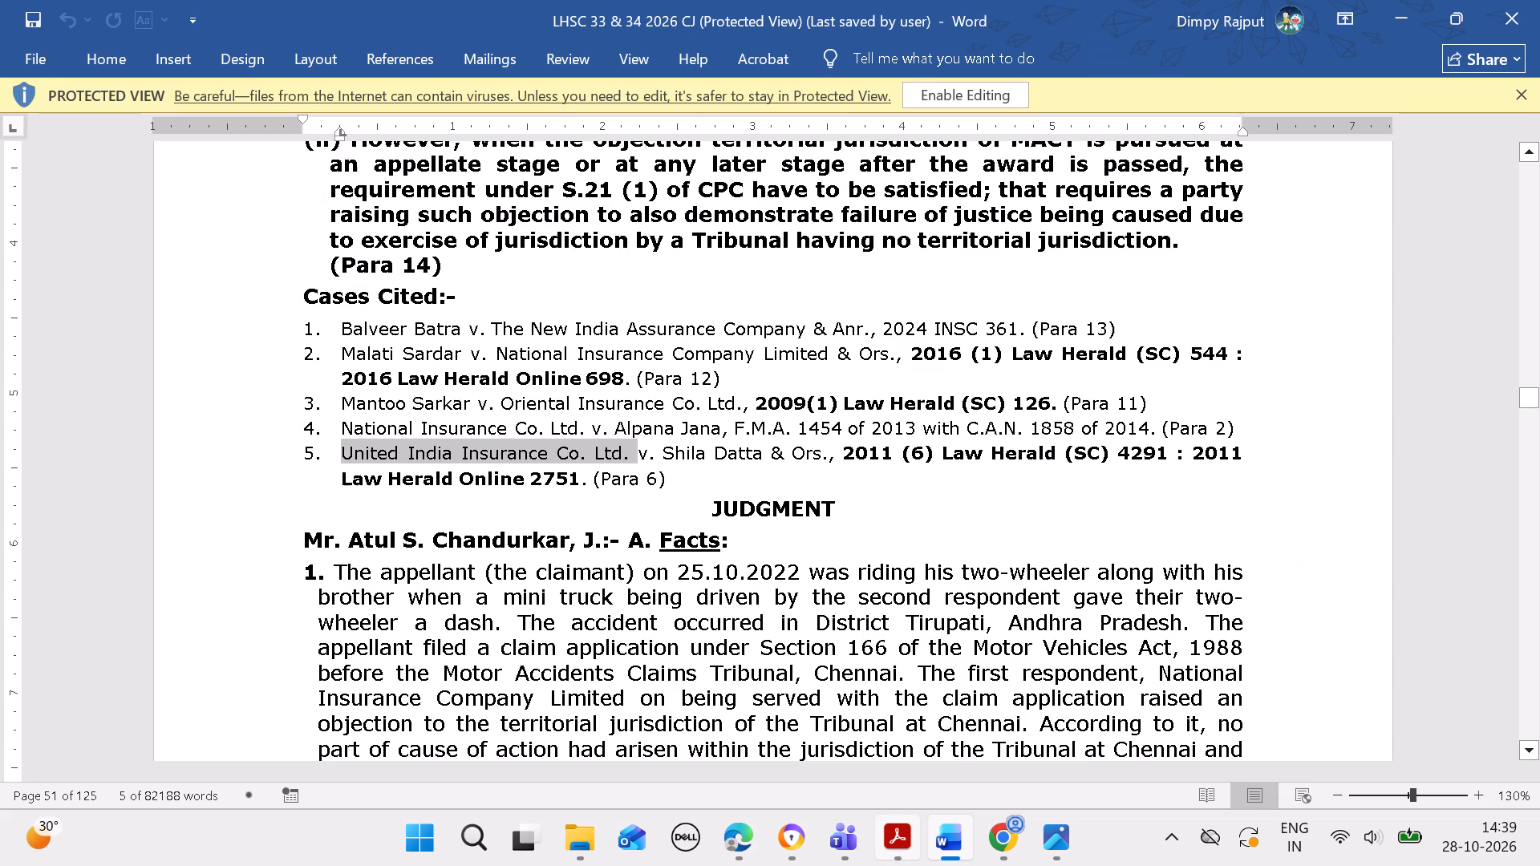
pyautogui.moveTo(666, 447); pyautogui.dragTo(746, 452)
pyautogui.hotkey('ctrl', 'c')
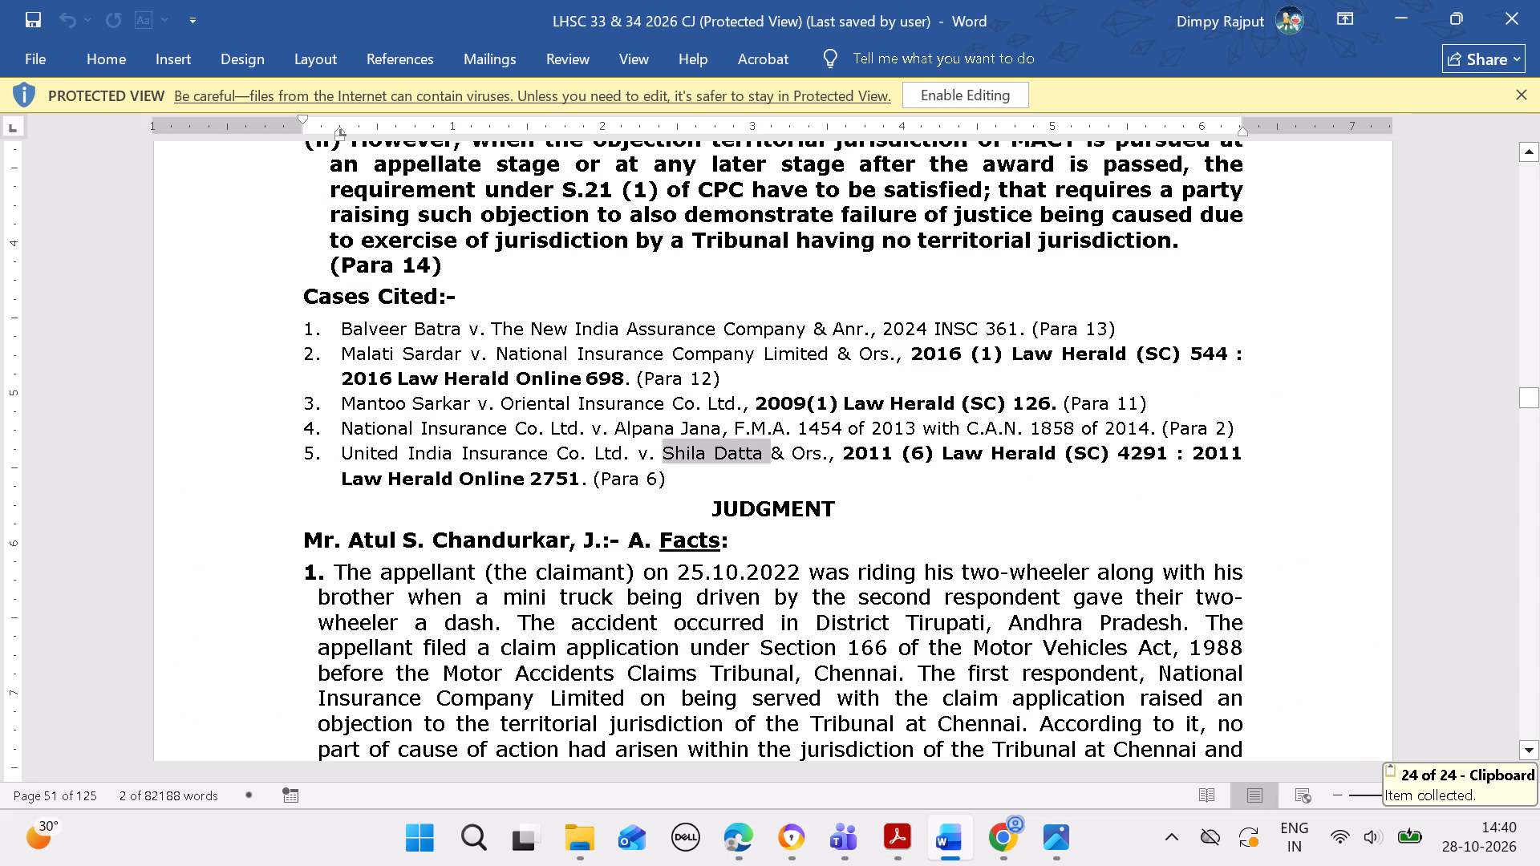
pyautogui.click(734, 836)
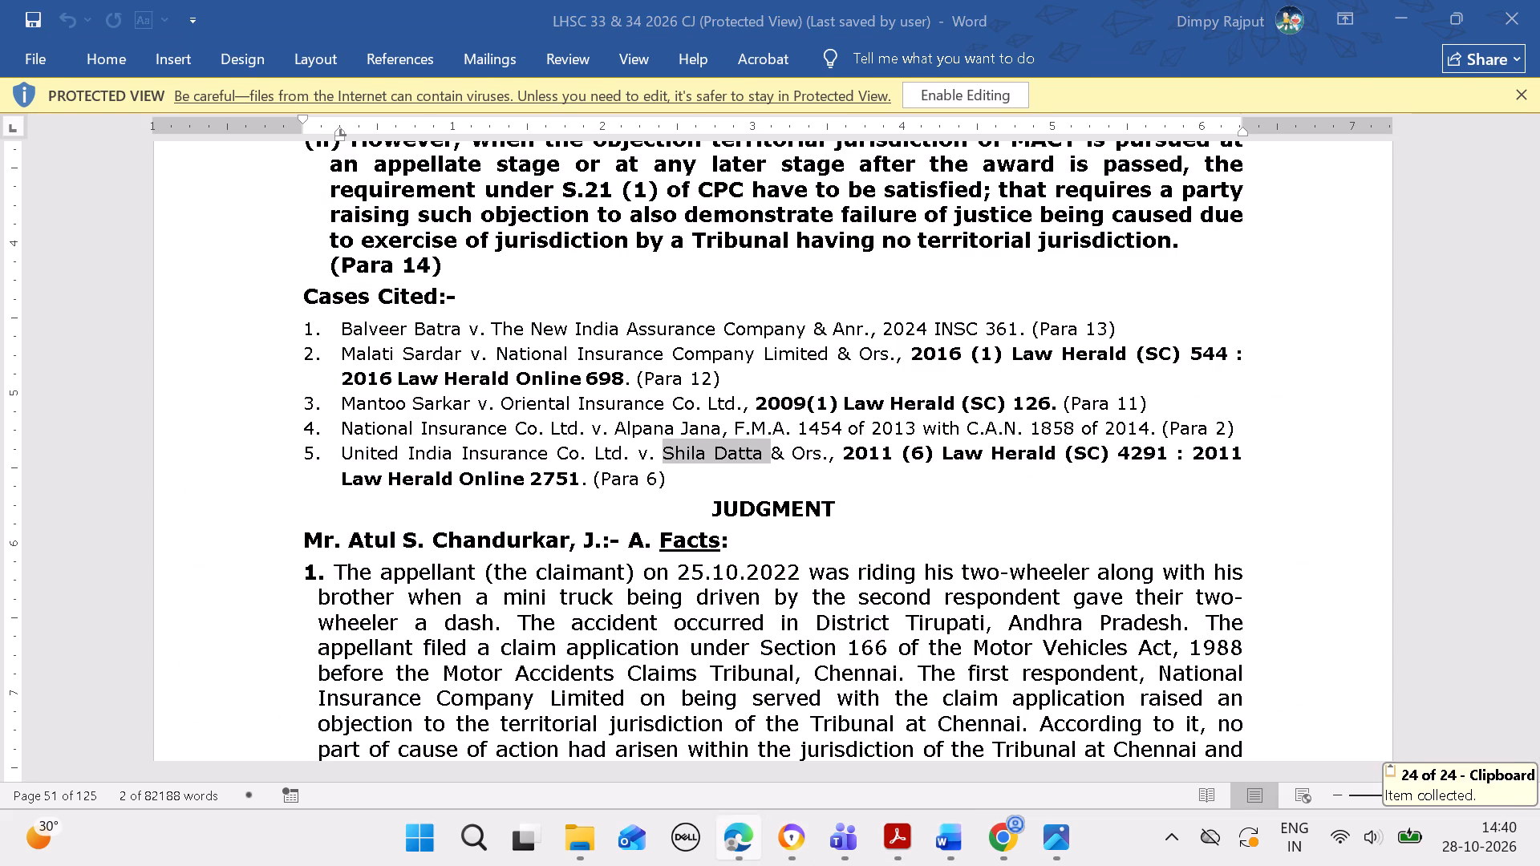
pyautogui.click(748, 840)
pyautogui.click(1104, 254)
pyautogui.hotkey('ctrl', 'v')
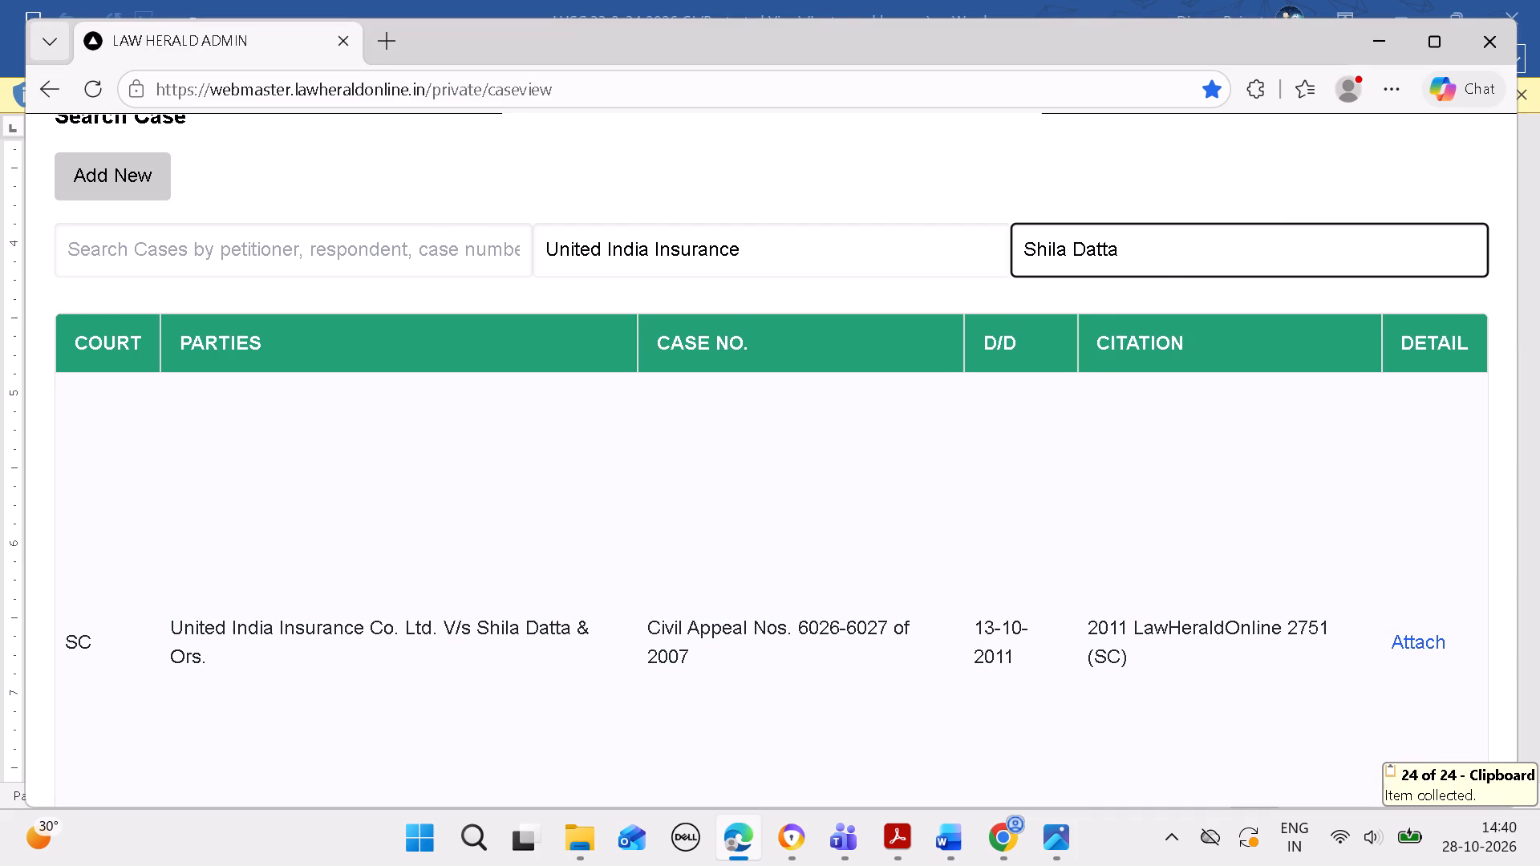
# Check the fifth cited case against Word and attach the matching record, 2011 LawHeraldOnline 2751 (SC).
pyautogui.click(952, 831)
pyautogui.click(949, 827)
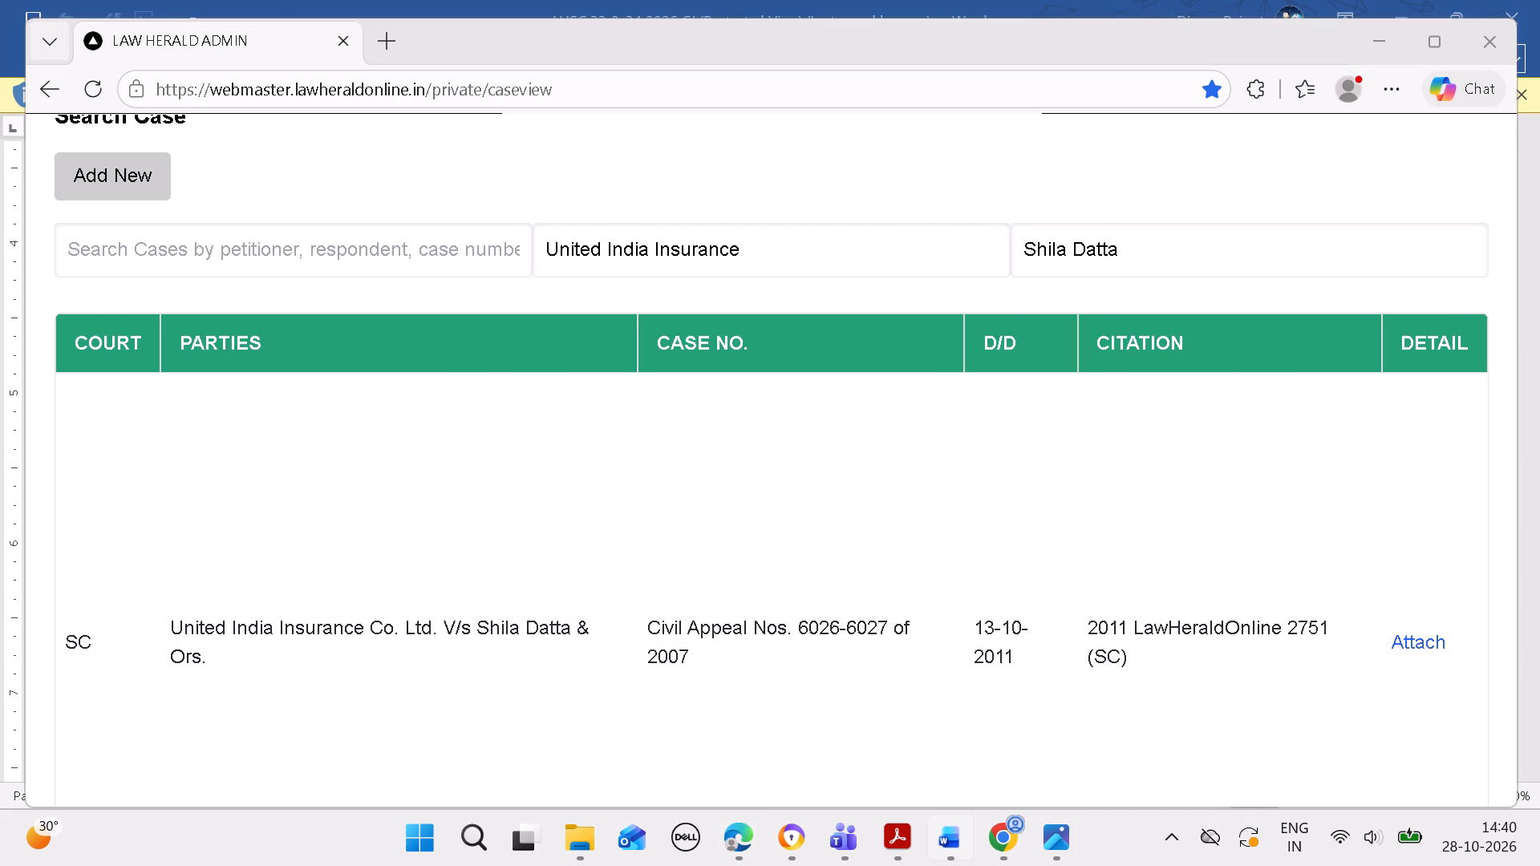
pyautogui.click(731, 838)
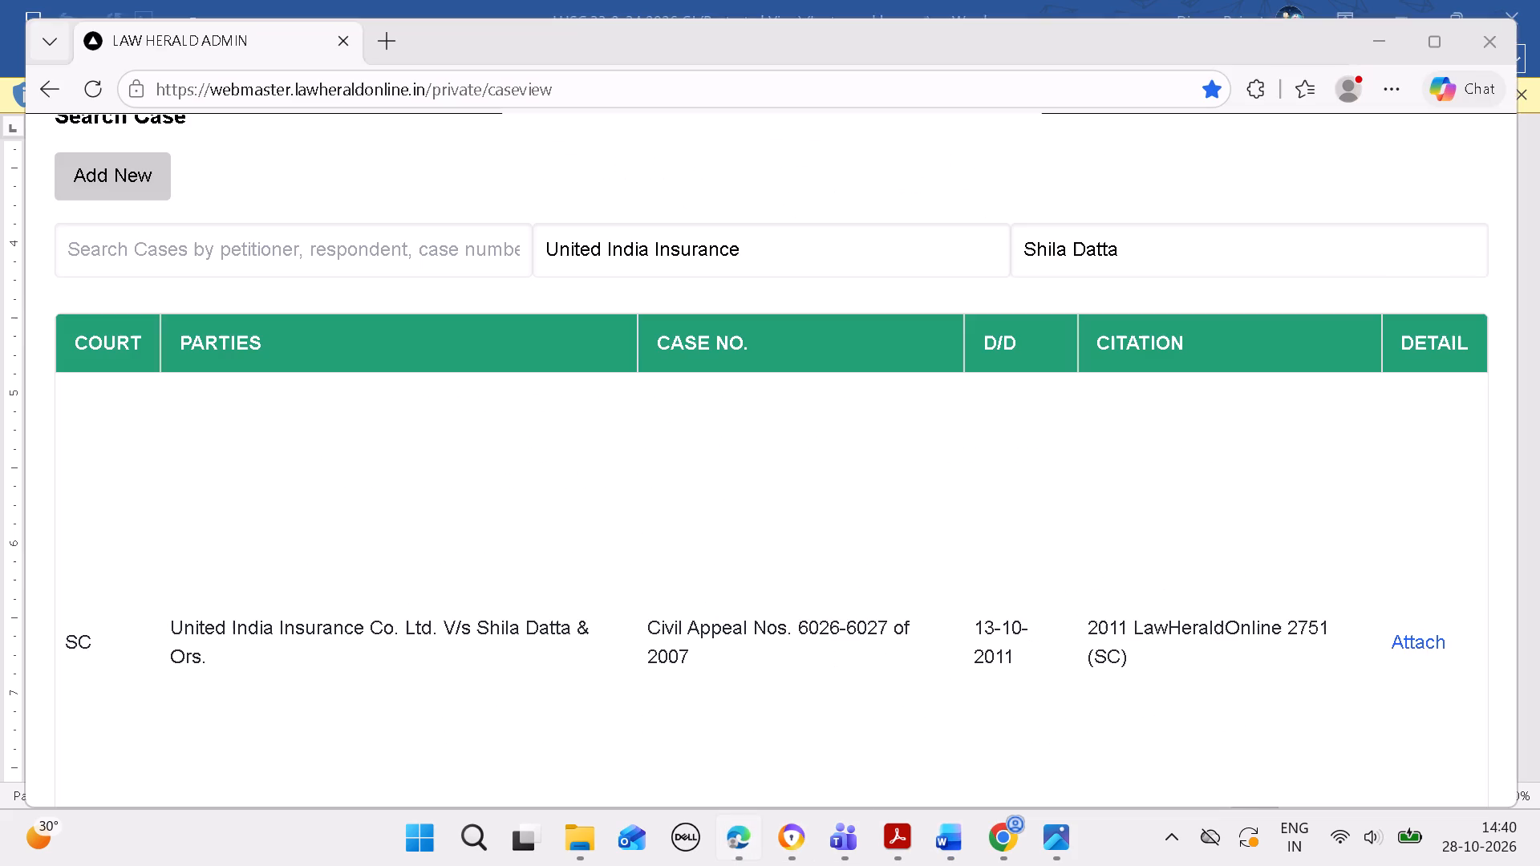
pyautogui.click(1407, 627)
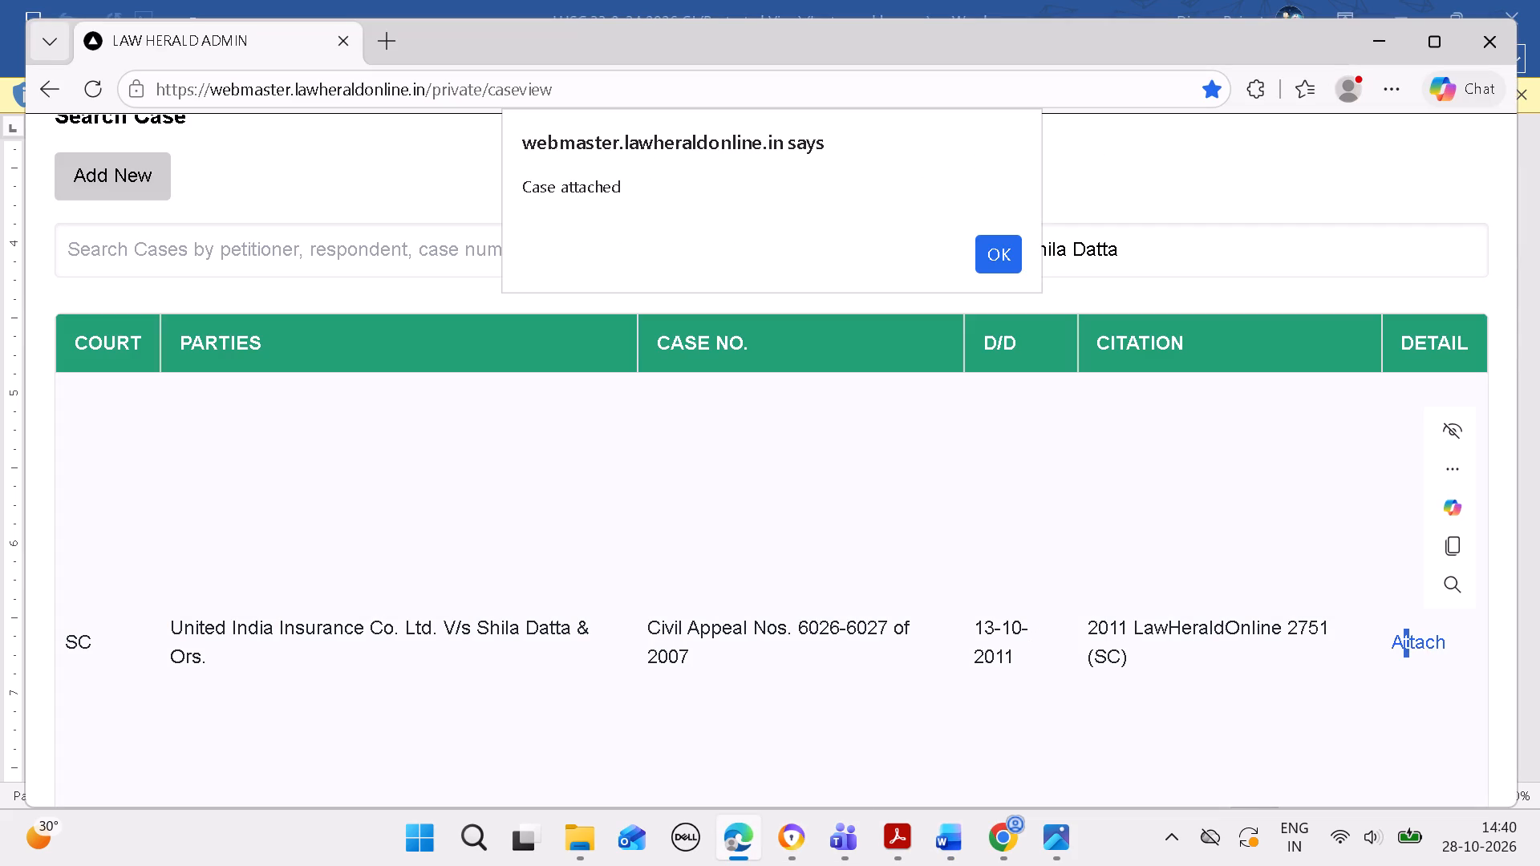
pyautogui.click(1010, 257)
pyautogui.scroll(-5, 976, 443)
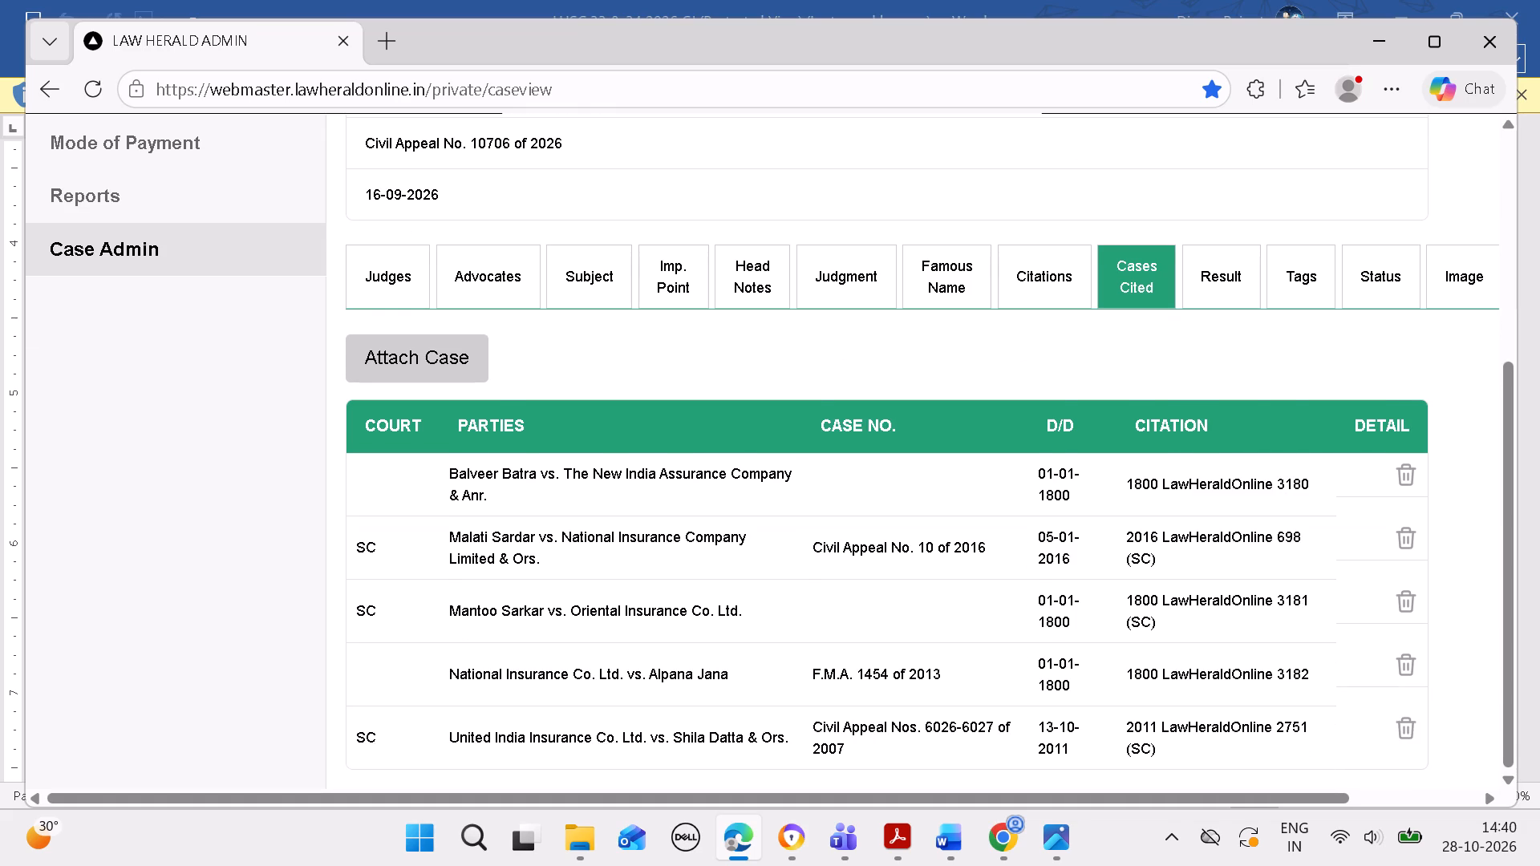
pyautogui.scroll(-3, 948, 484)
# Copy the full judgment text from Word, from the "JUDGMENT" heading to the closing dashed line, into the case's empty Judgment section.
pyautogui.click(955, 823)
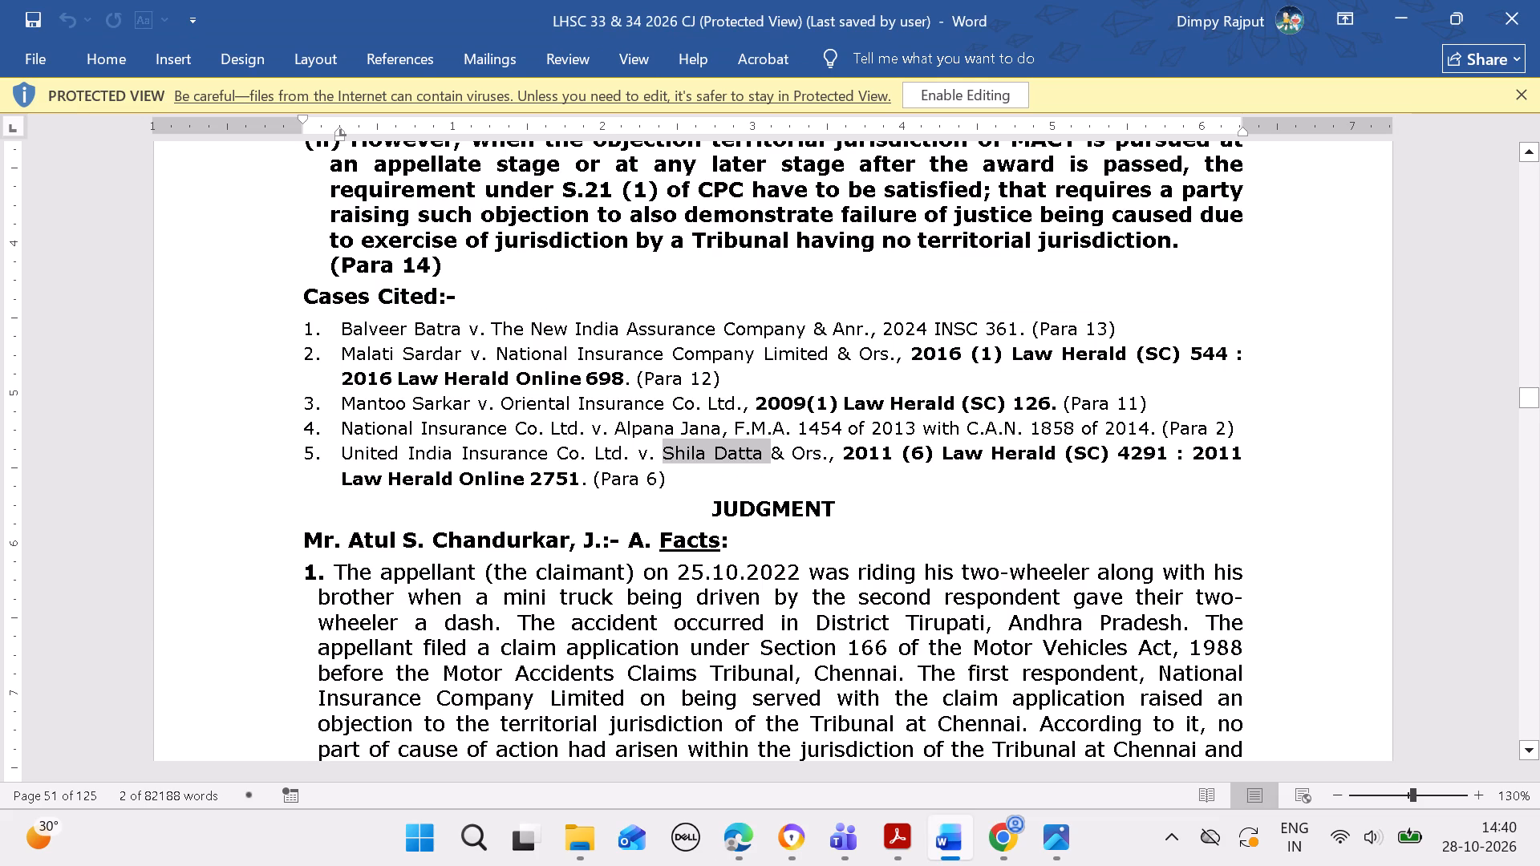
pyautogui.moveTo(712, 496); pyautogui.dragTo(938, 688)
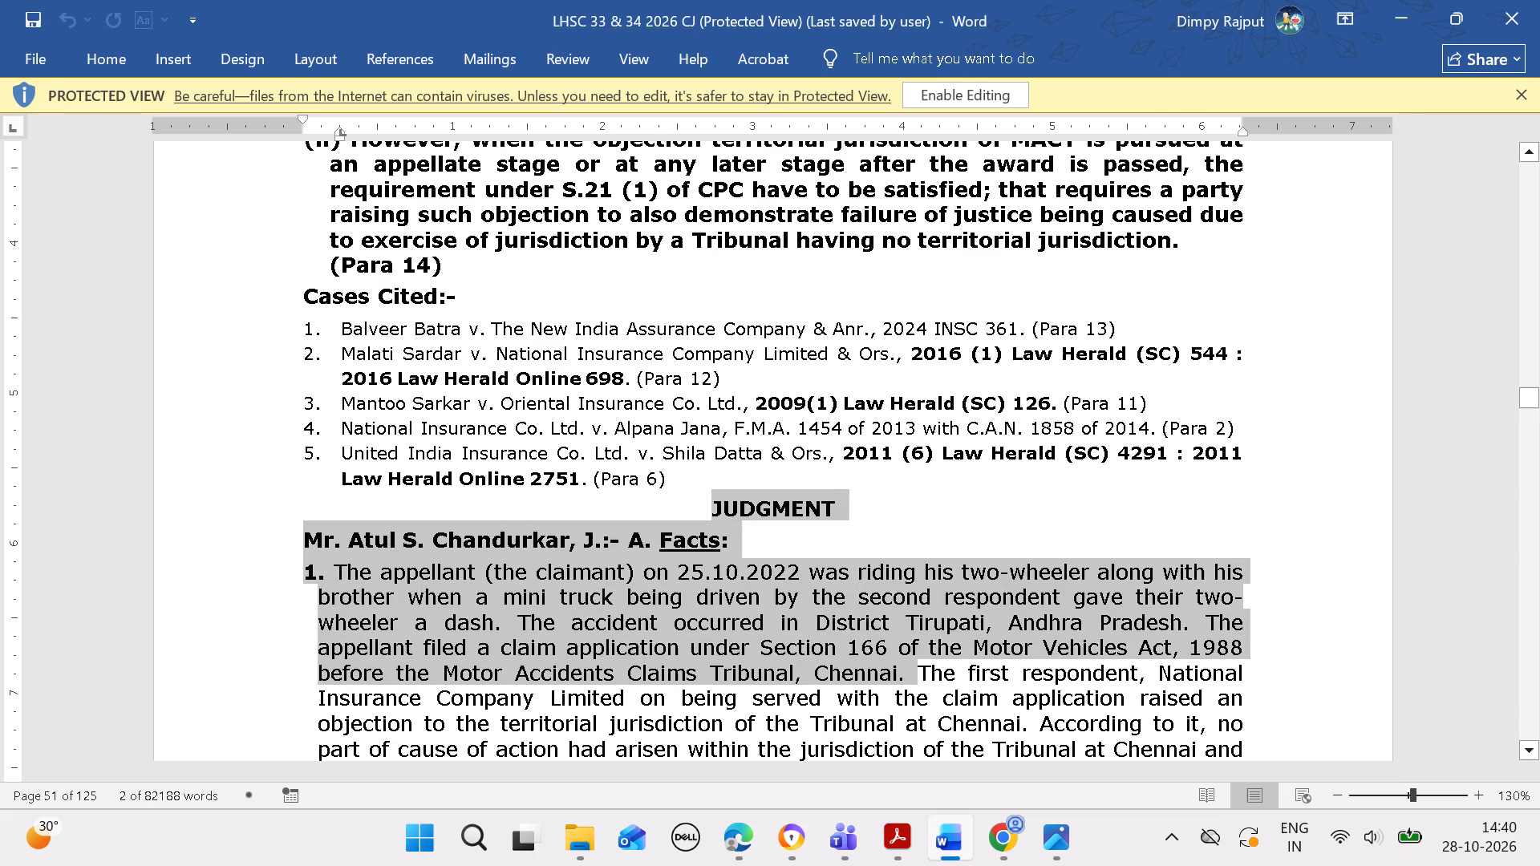
pyautogui.moveTo(938, 688); pyautogui.dragTo(1118, 806)
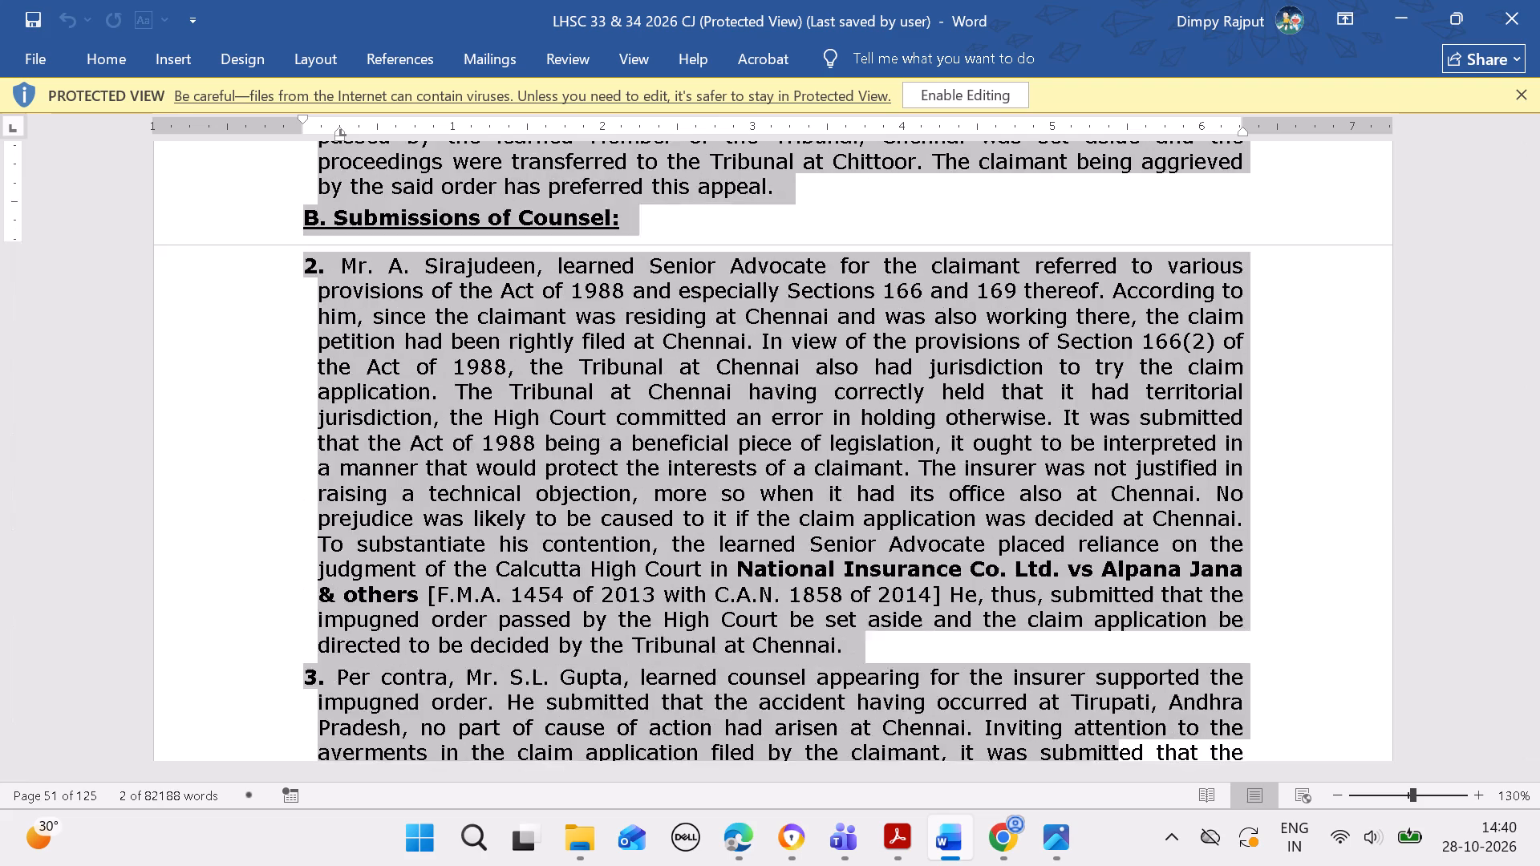
pyautogui.moveTo(1118, 806); pyautogui.dragTo(1115, 803)
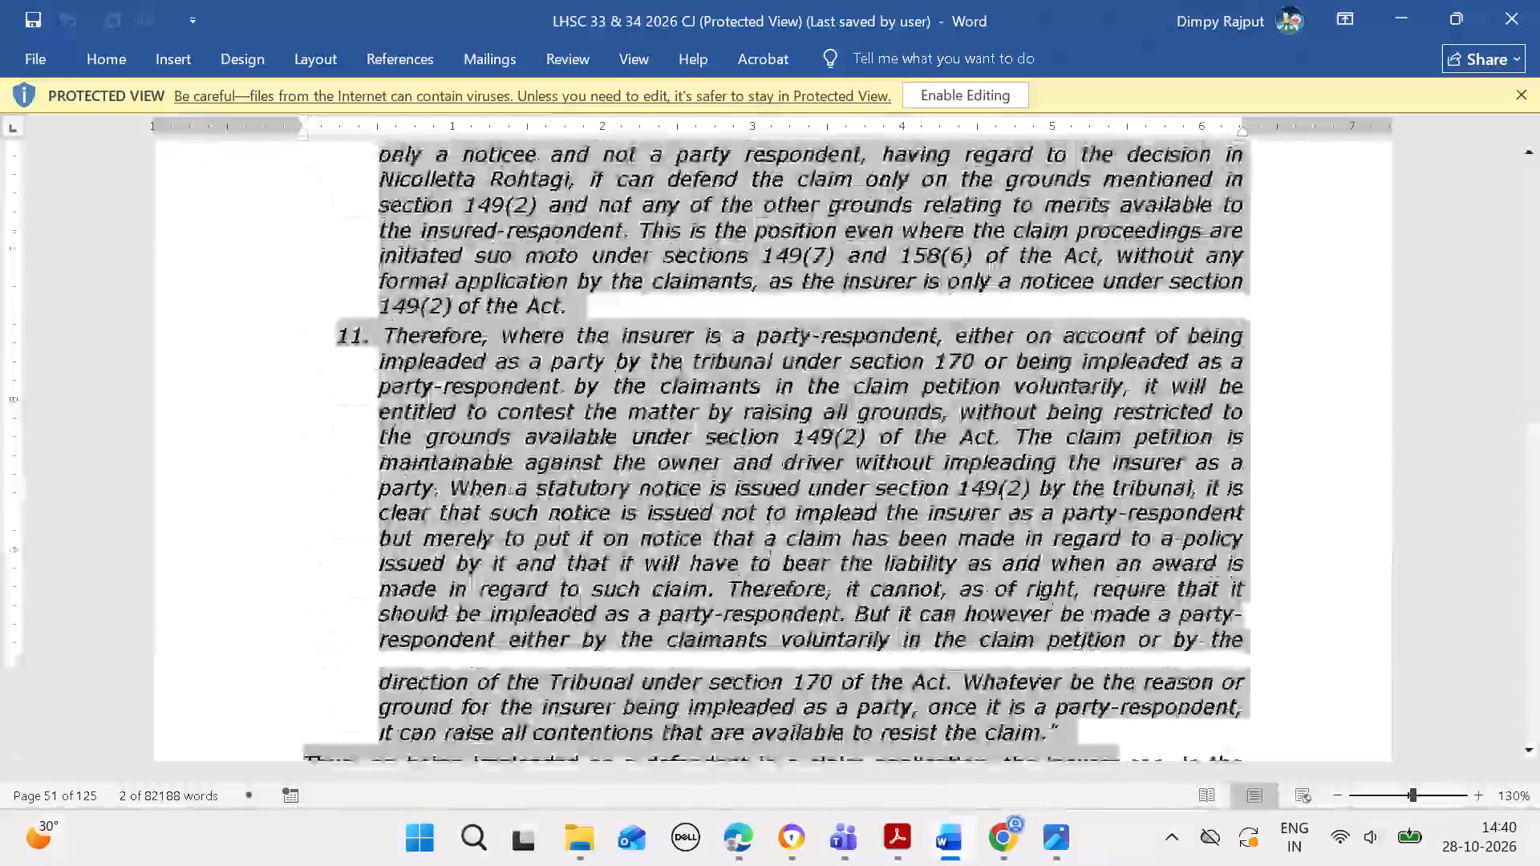
pyautogui.moveTo(1115, 803); pyautogui.dragTo(1115, 798)
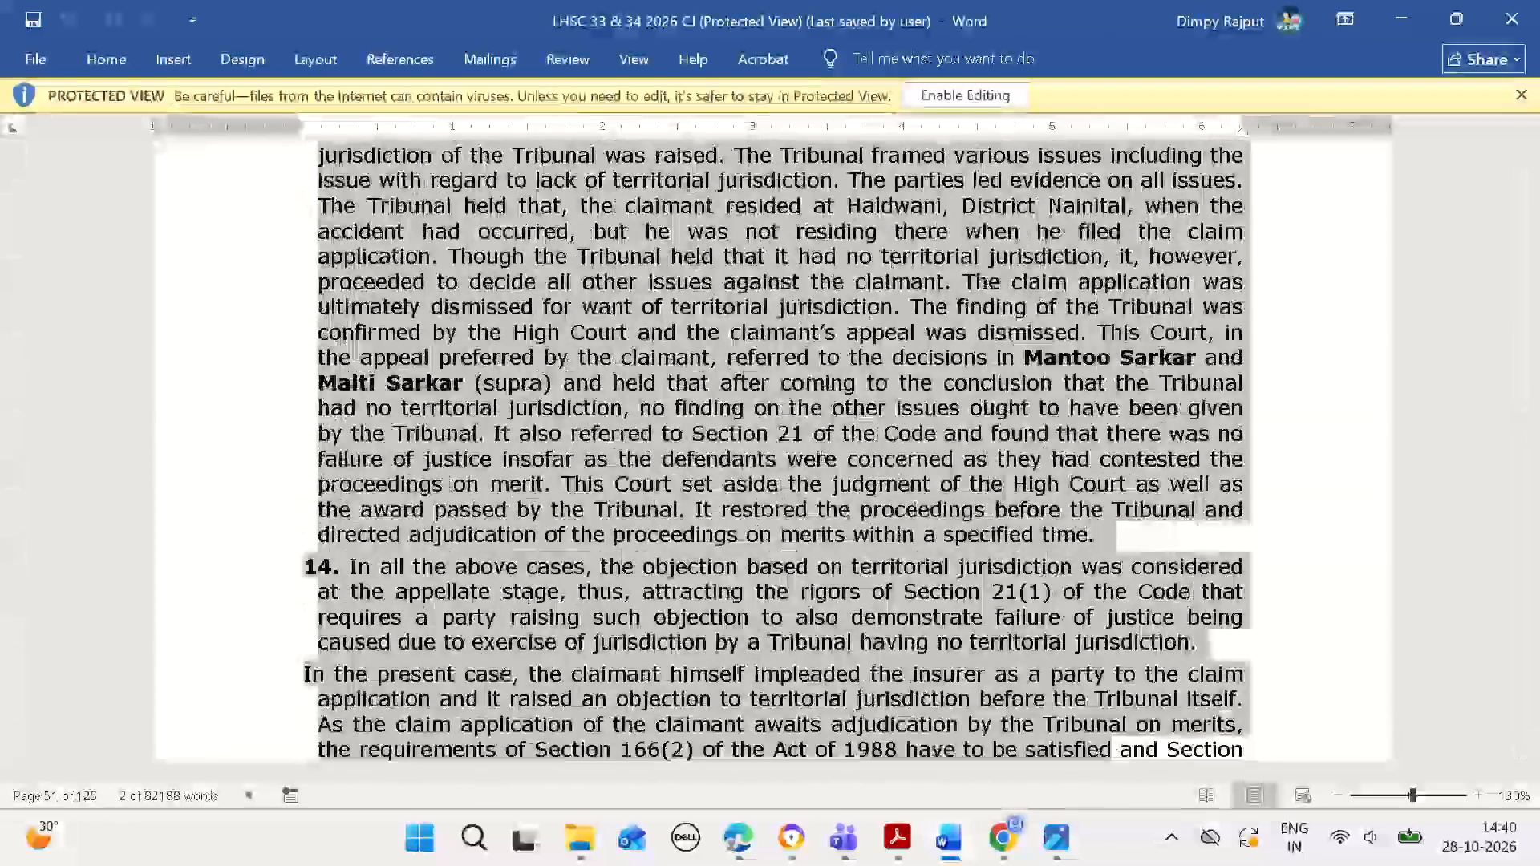
pyautogui.moveTo(1115, 798); pyautogui.dragTo(1009, 319)
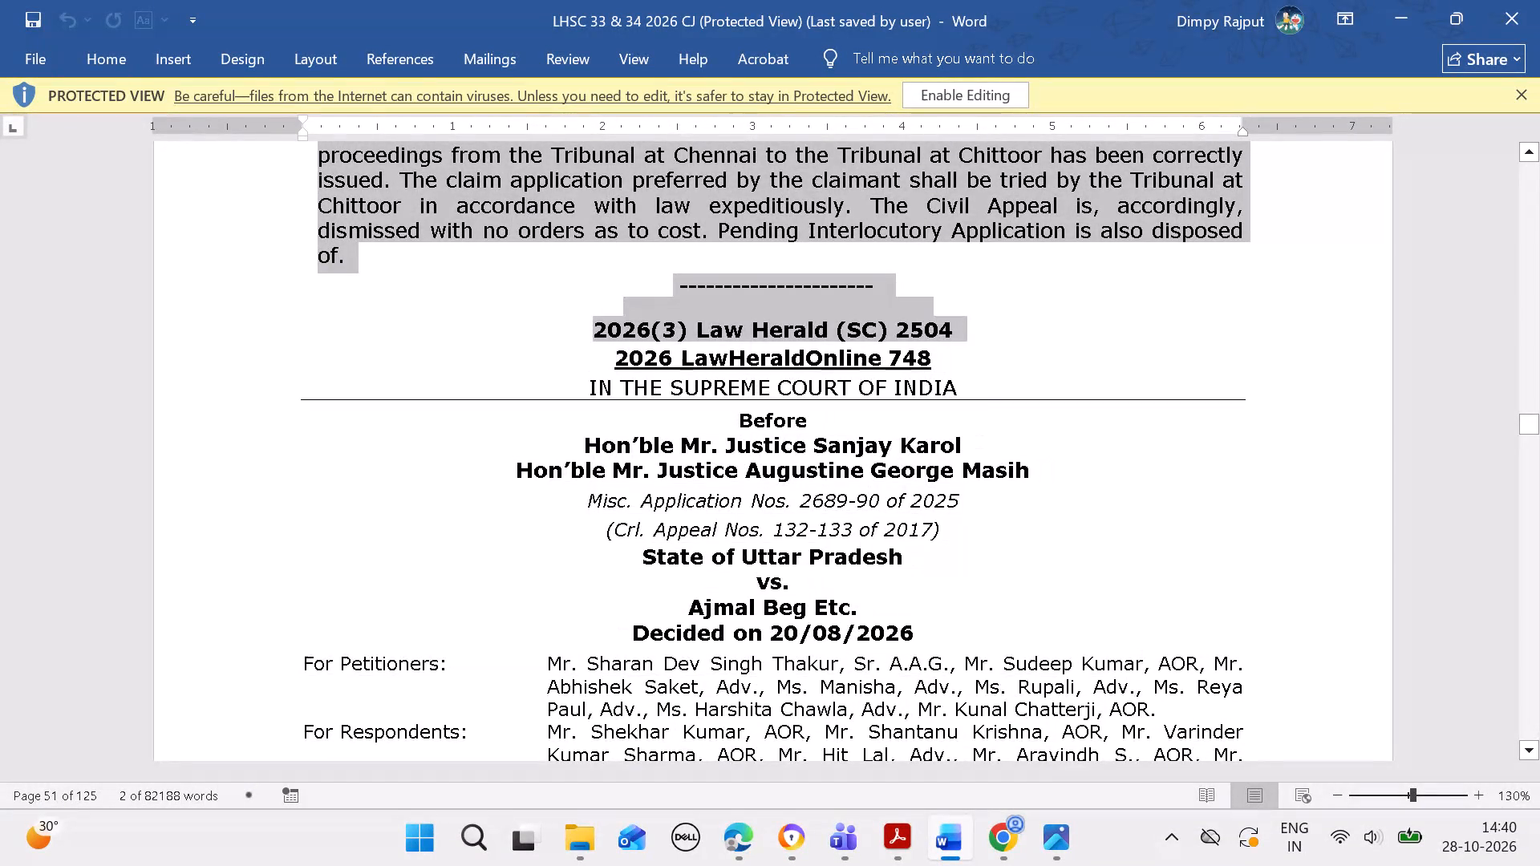
pyautogui.moveTo(1009, 319); pyautogui.dragTo(1006, 281)
pyautogui.hotkey('ctrl', 'c')
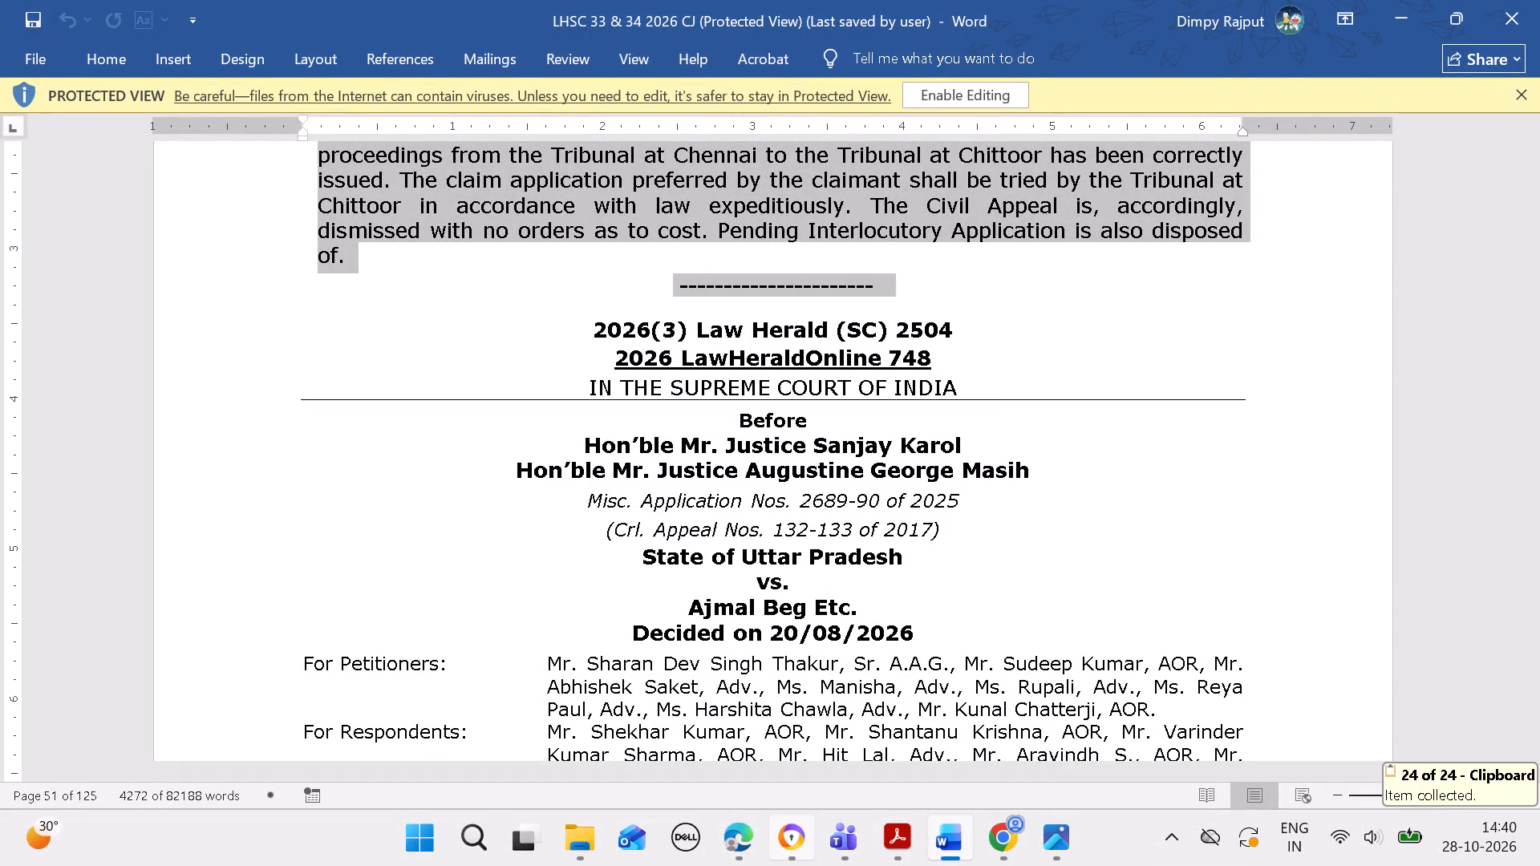
pyautogui.click(731, 833)
pyautogui.scroll(-3, 861, 295)
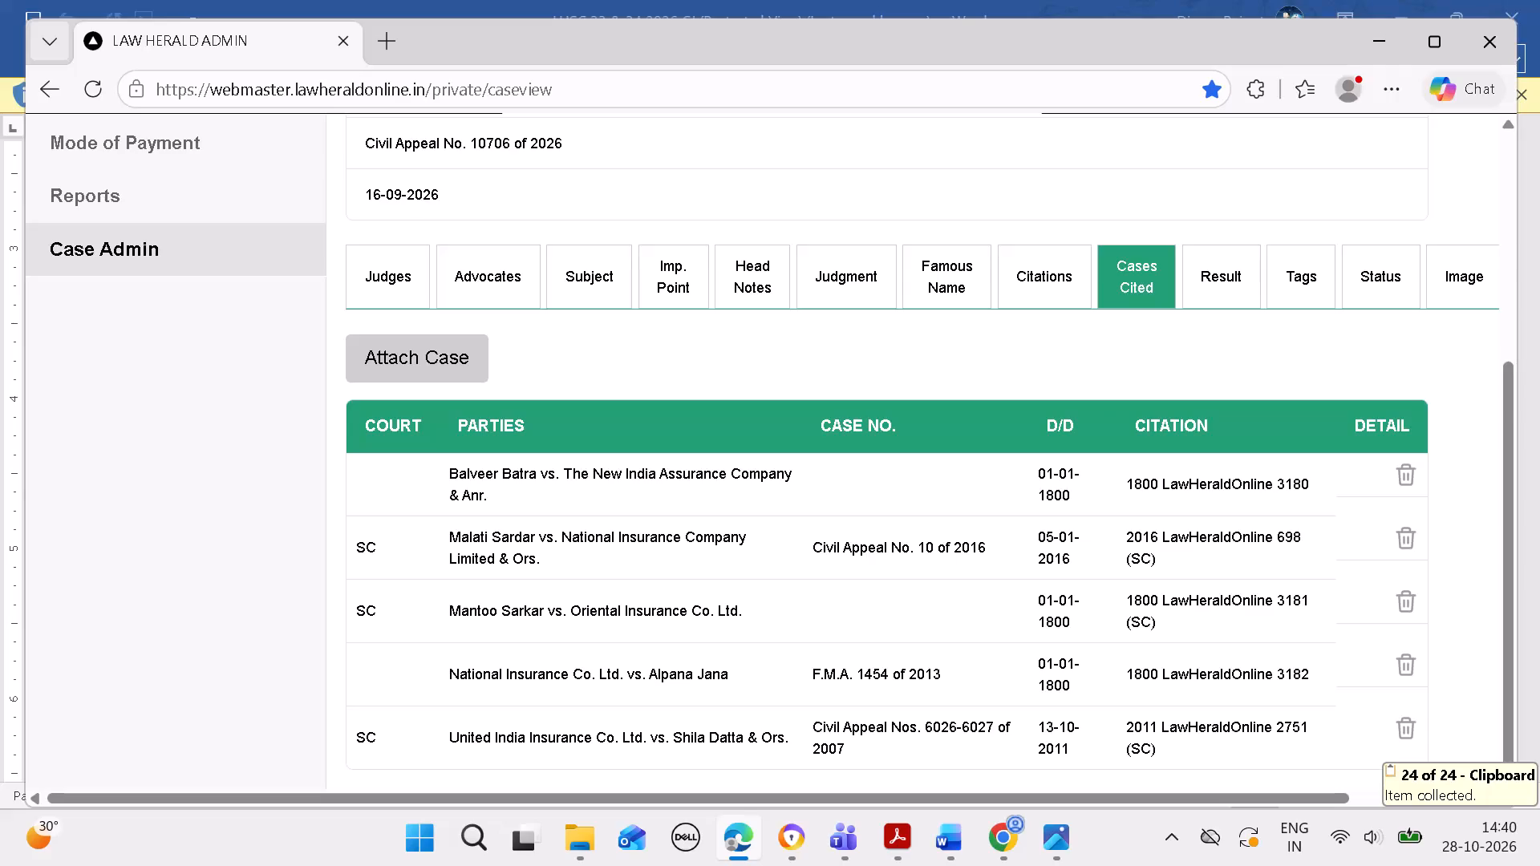
pyautogui.click(857, 277)
pyautogui.click(768, 435)
pyautogui.hotkey('ctrl', 'c')
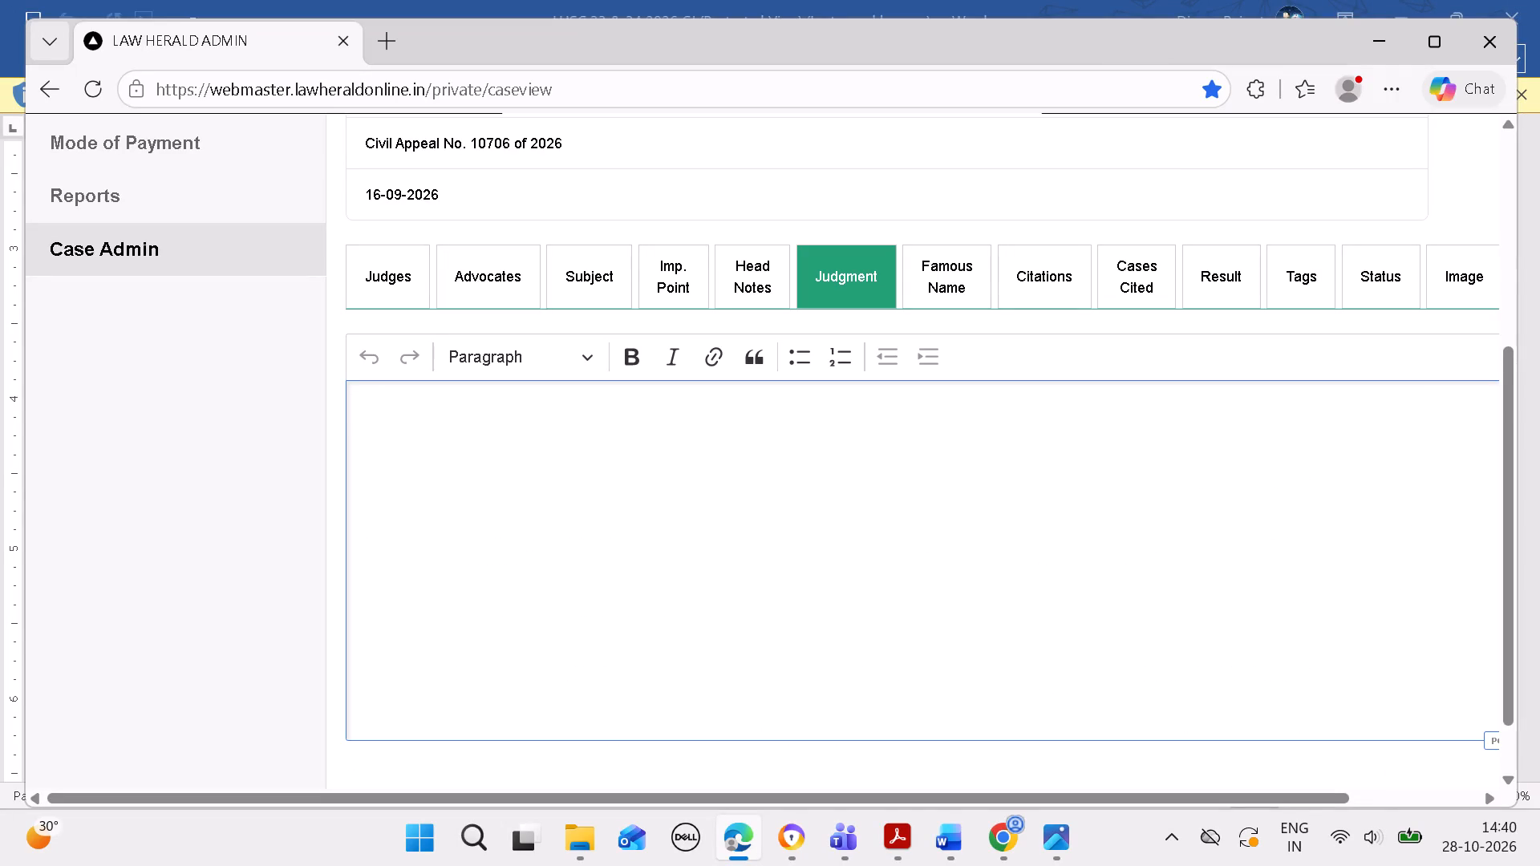
pyautogui.hotkey('ctrl', 'v')
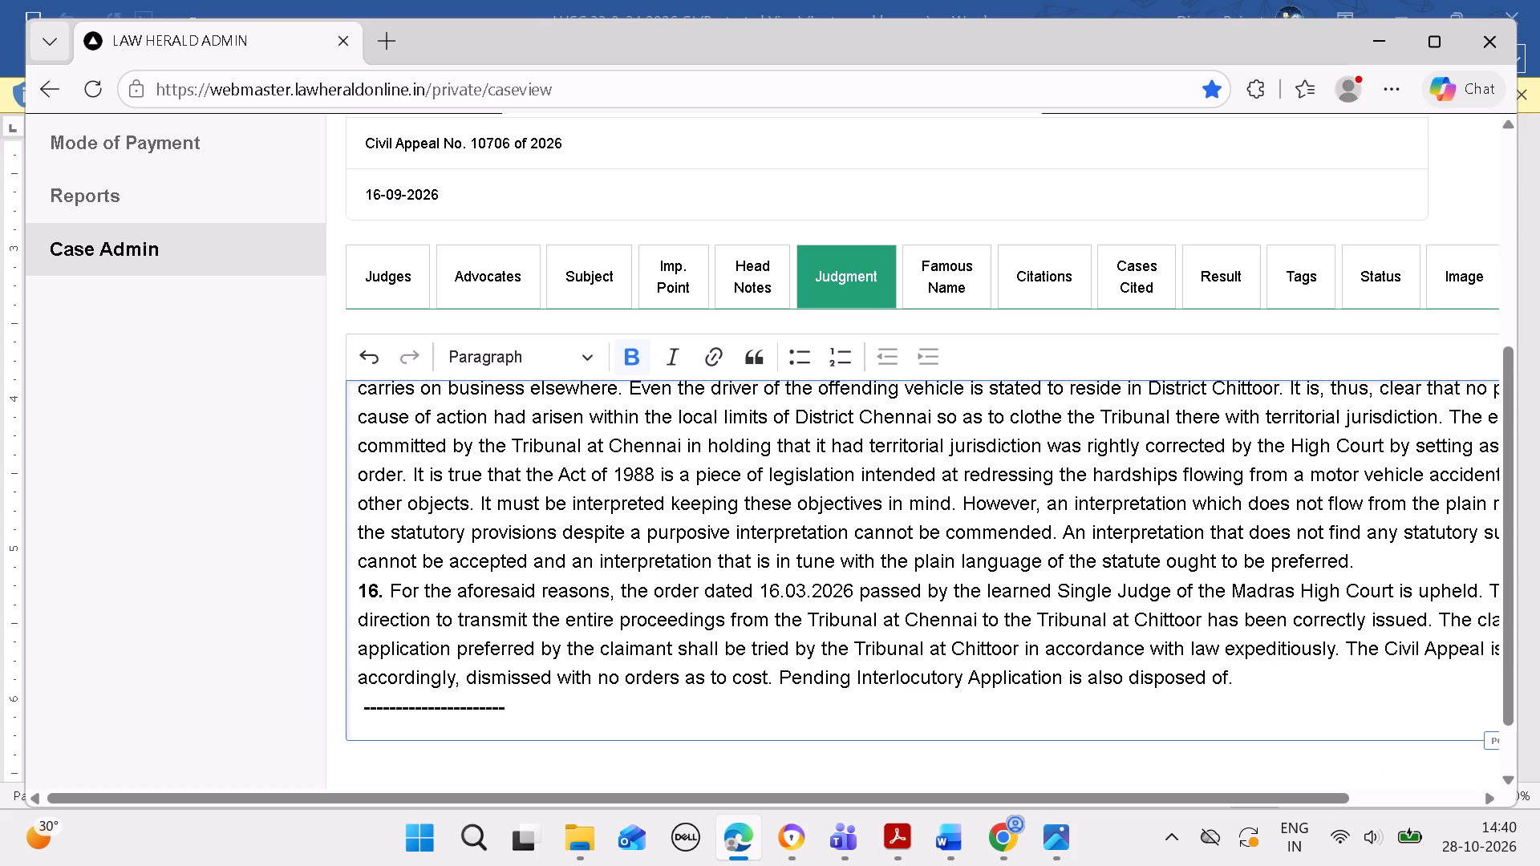
# Add three dashes to the dashed line at the end of the judgment text.
pyautogui.press('-')
pyautogui.press('-')
pyautogui.press('-')
pyautogui.moveTo(587, 684); pyautogui.dragTo(468, 691)
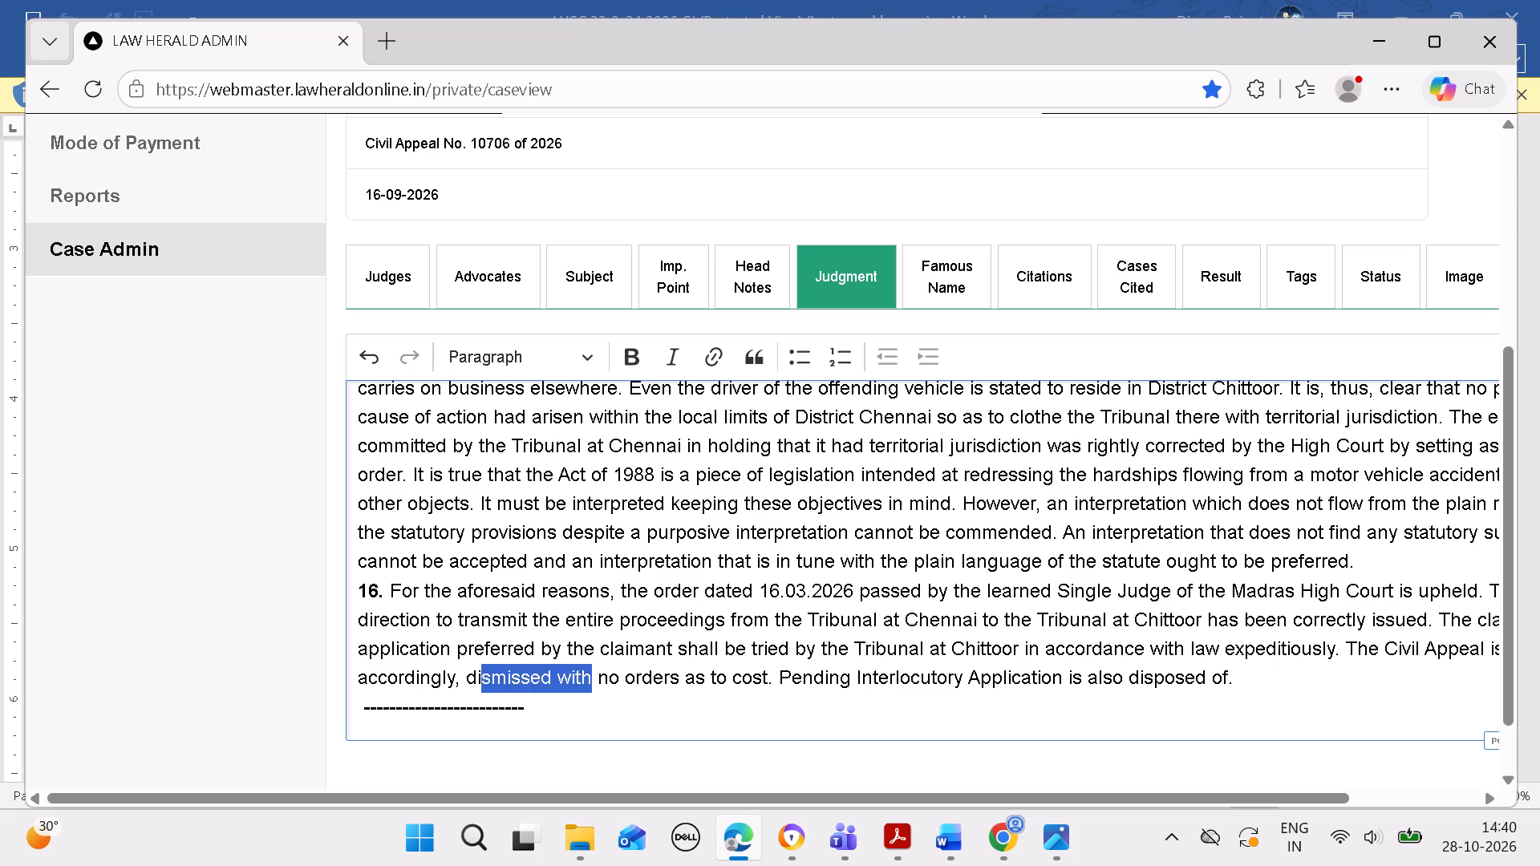
# Remove the bold formatting from the dashed line closing the judgment text.
pyautogui.moveTo(468, 691); pyautogui.dragTo(453, 697)
pyautogui.moveTo(589, 721); pyautogui.dragTo(587, 713)
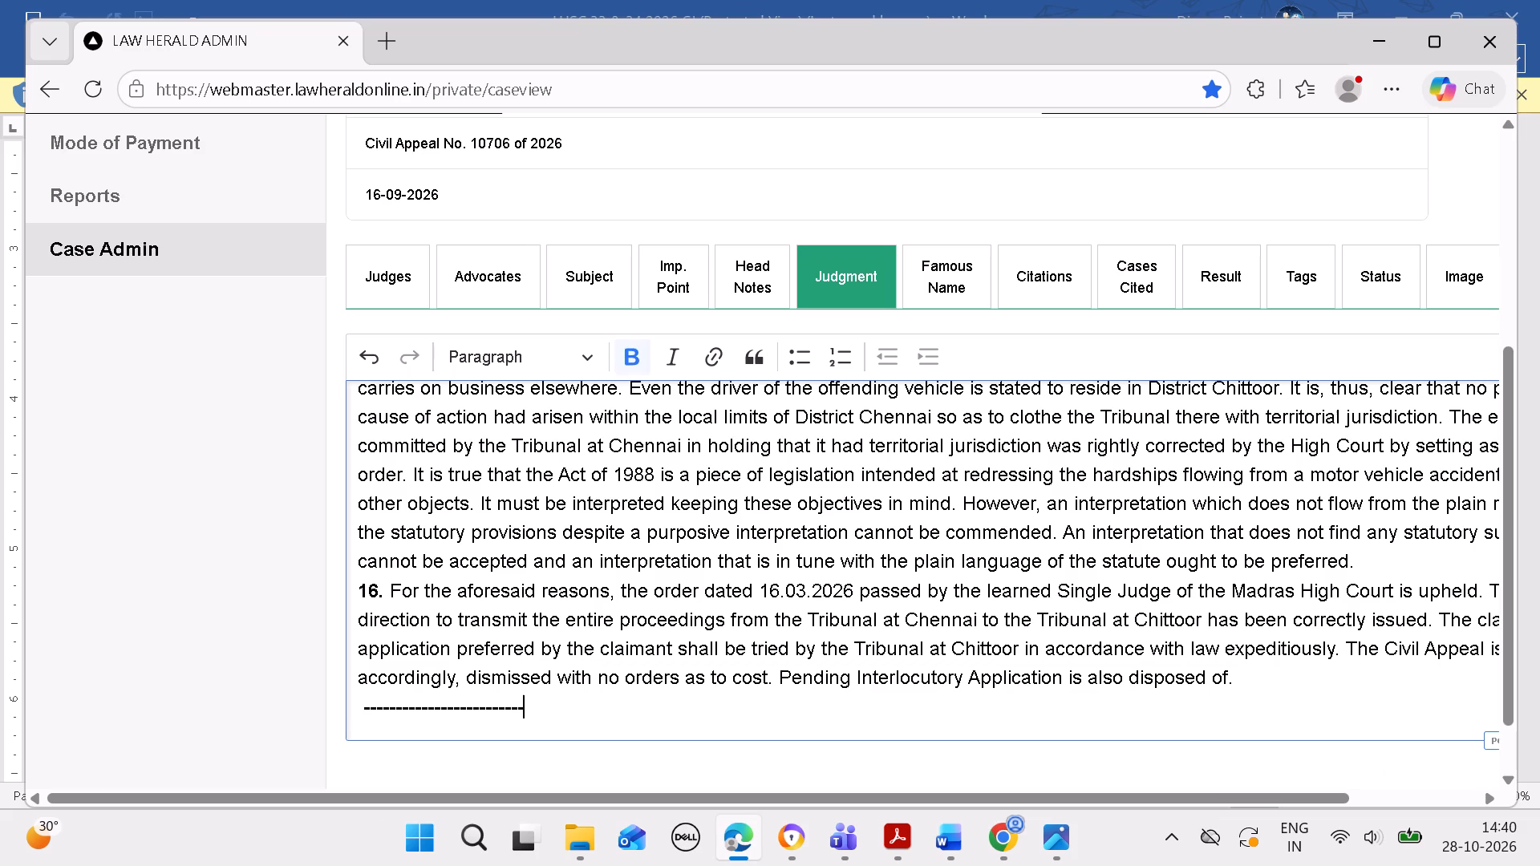
pyautogui.moveTo(574, 718); pyautogui.dragTo(337, 726)
pyautogui.hotkey('ctrl', 'b')
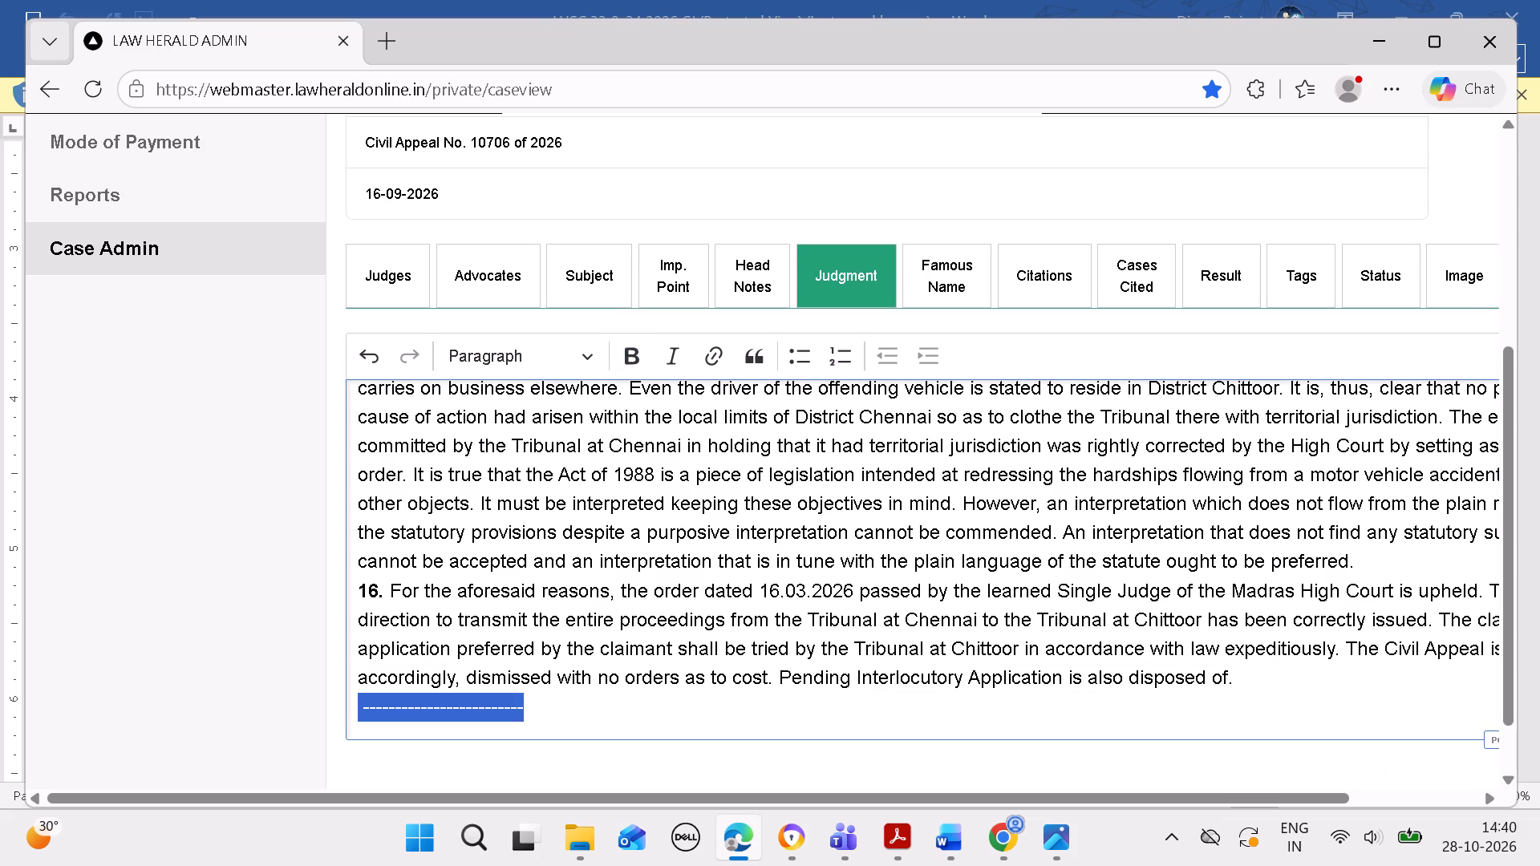
pyautogui.click(566, 690)
pyautogui.click(577, 709)
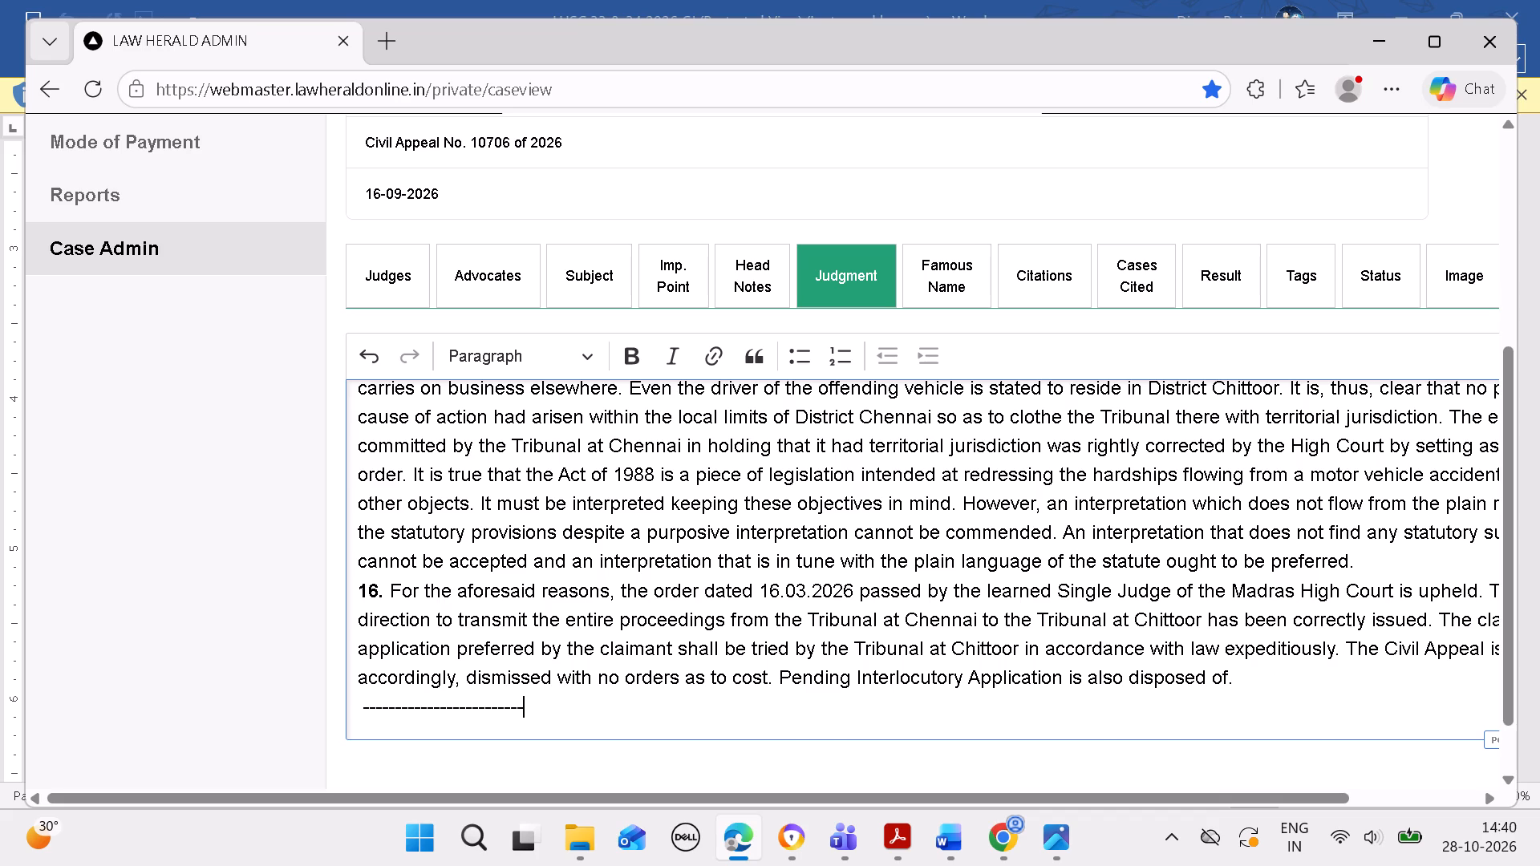
# Check the case's attached judges and the judgment text down to its closing line, and save the updated judgment.
pyautogui.scroll(6, 579, 698)
pyautogui.scroll(-4, 591, 636)
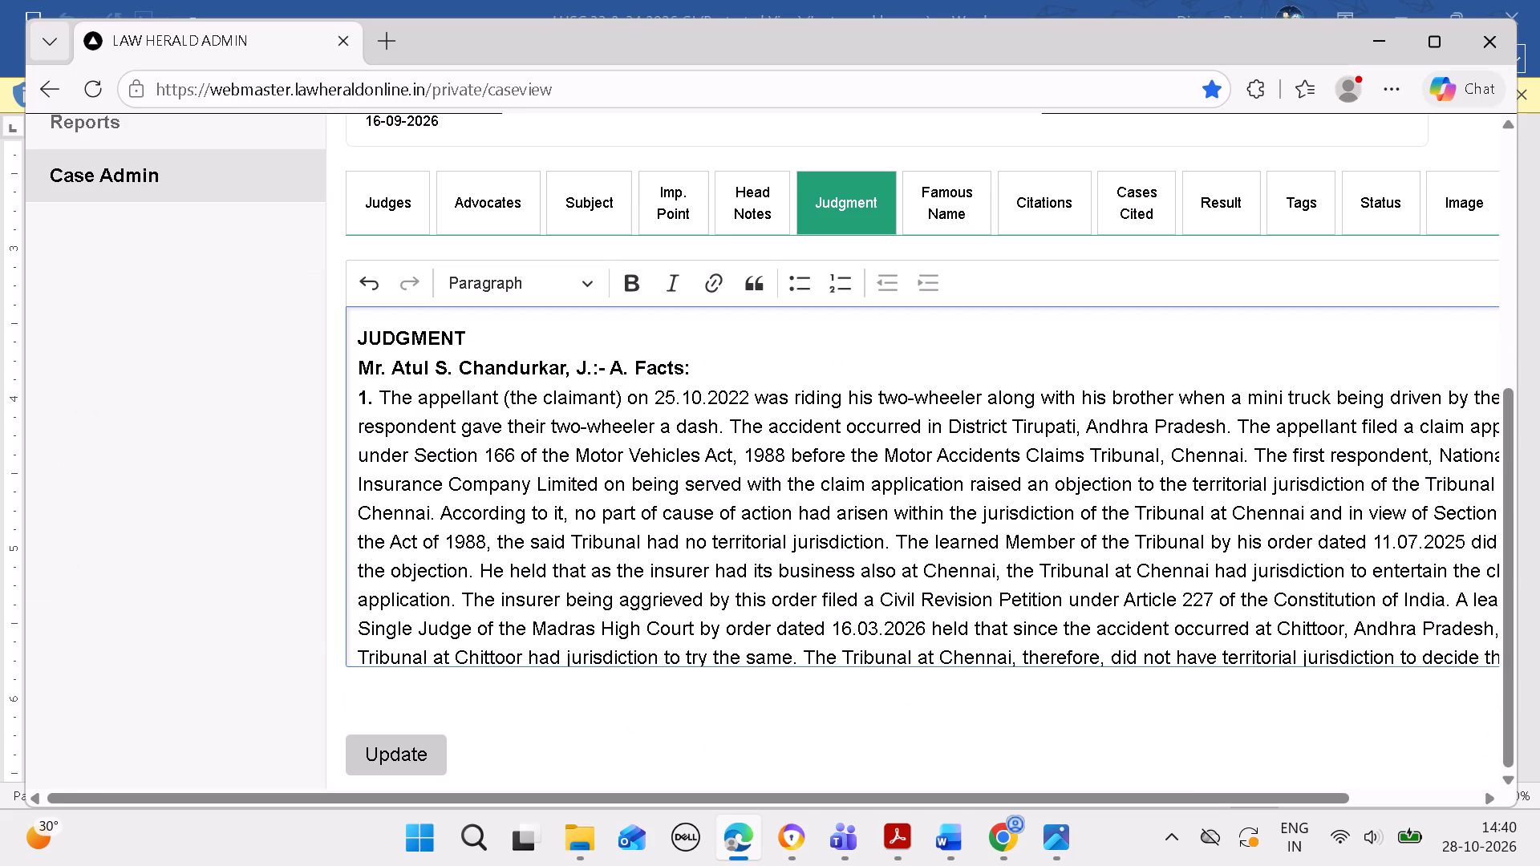
pyautogui.click(389, 208)
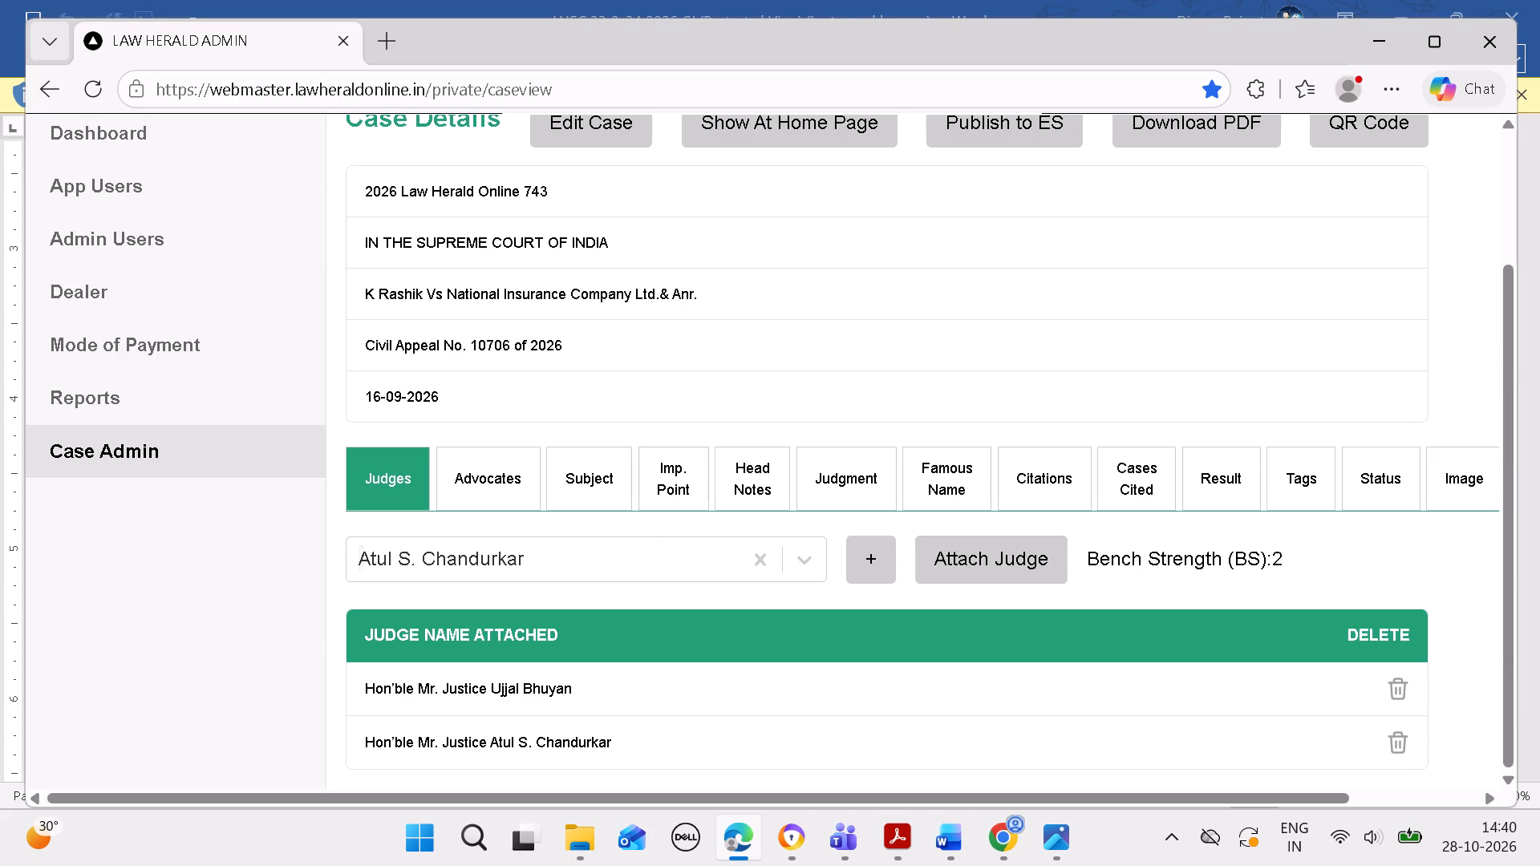
pyautogui.click(839, 472)
pyautogui.scroll(-2, 840, 468)
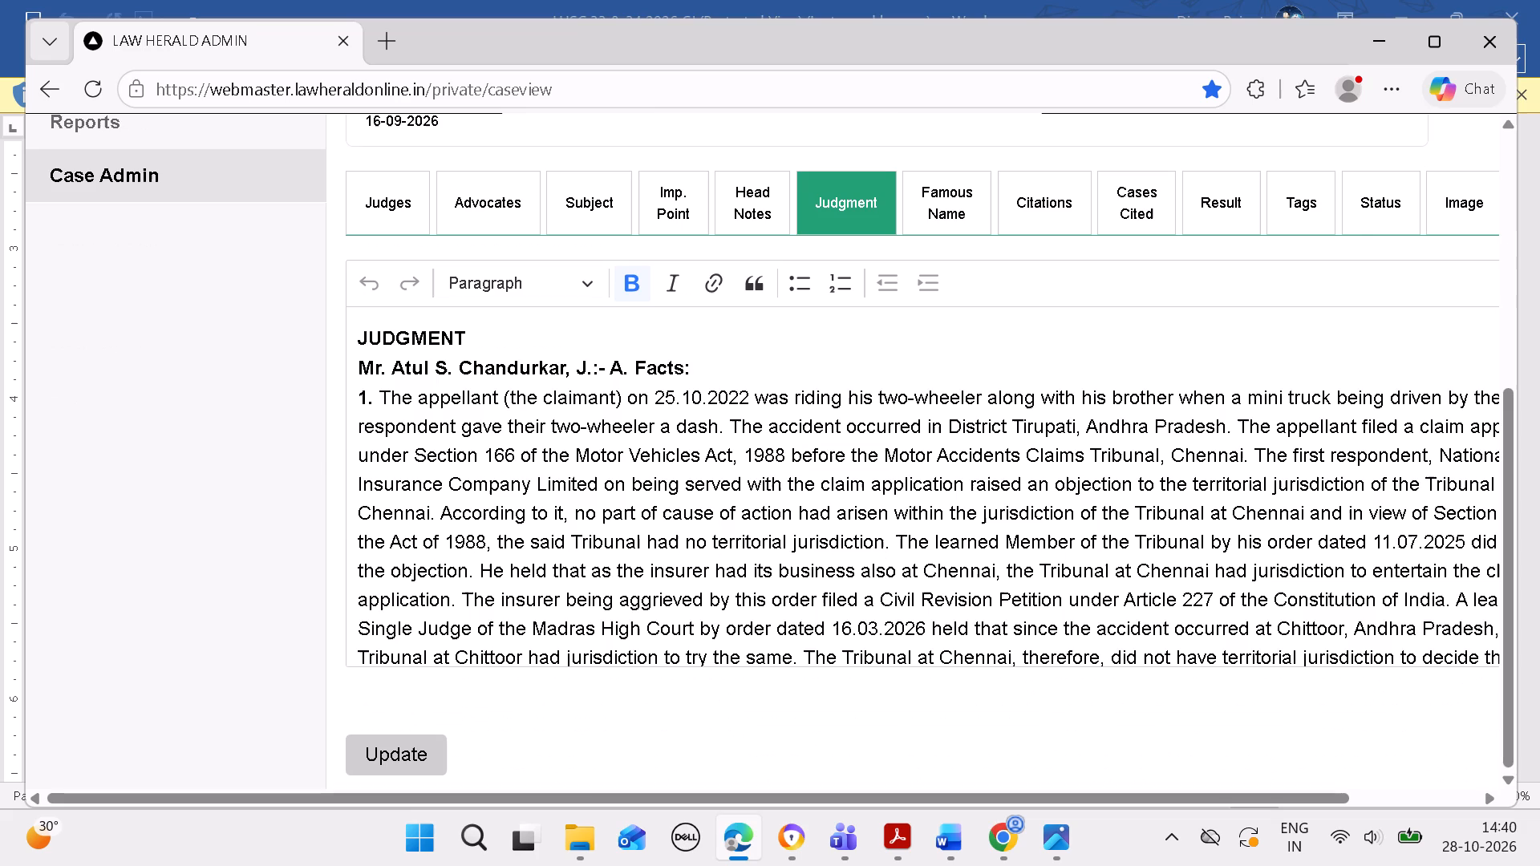
pyautogui.scroll(-2, 840, 468)
pyautogui.scroll(-5, 597, 553)
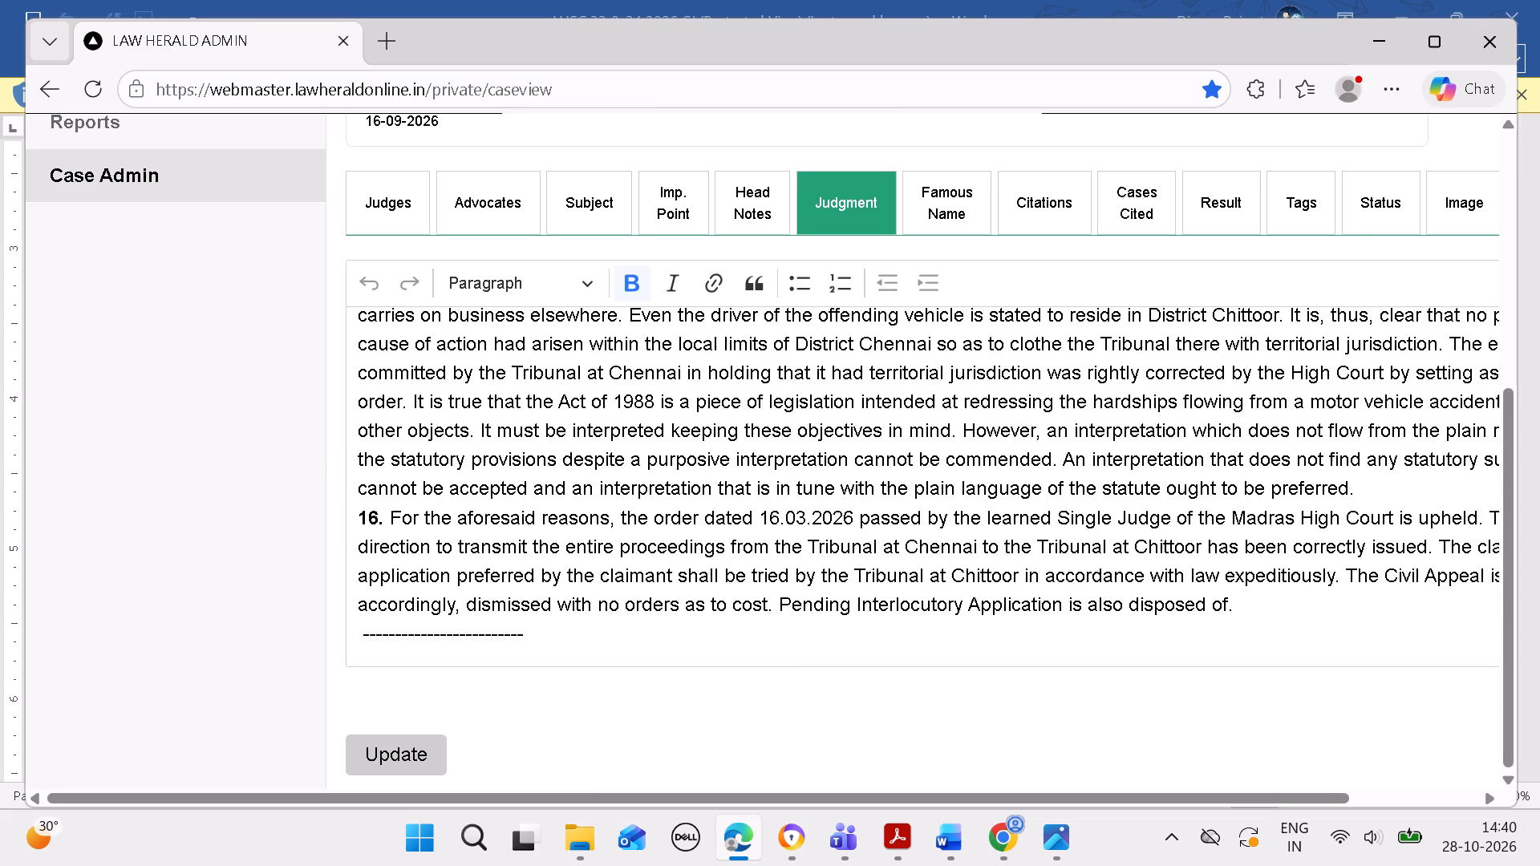
pyautogui.click(419, 747)
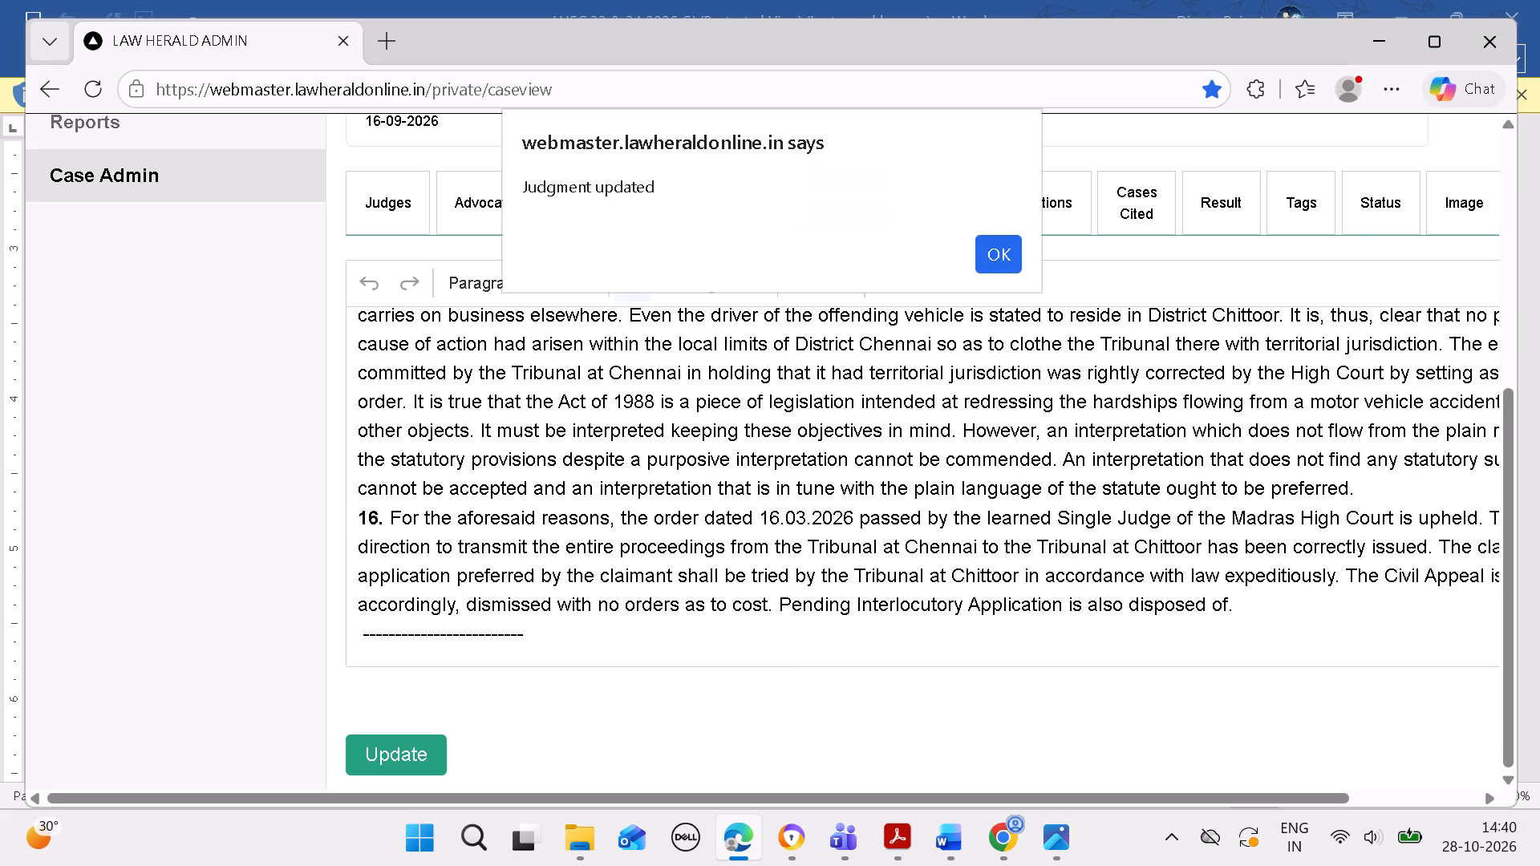
pyautogui.click(995, 255)
# Publish the 2026 Law Herald Online 743 case to ES.
pyautogui.scroll(5, 928, 468)
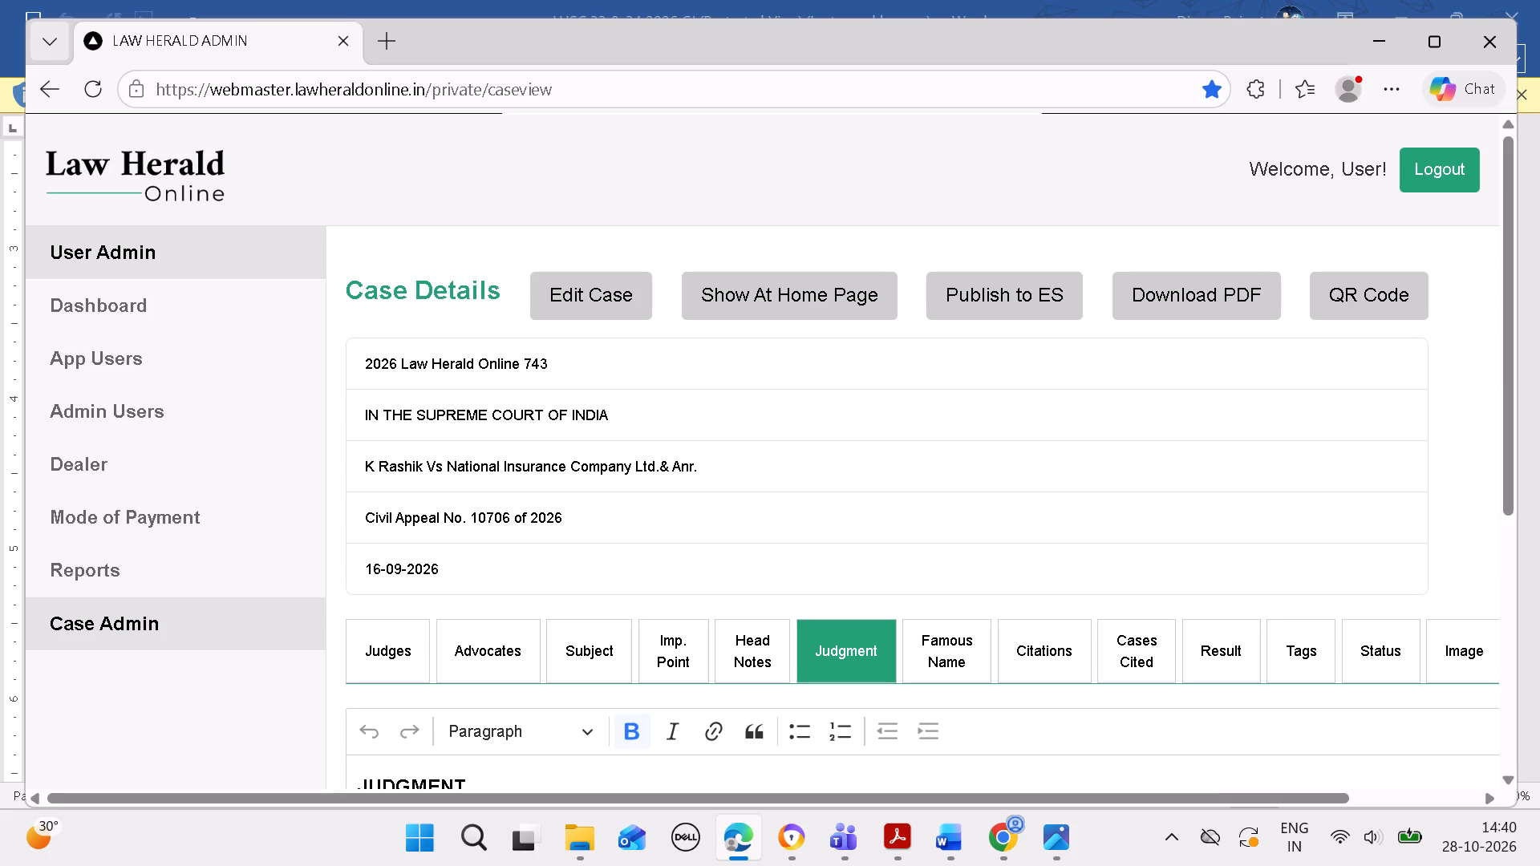
pyautogui.click(1027, 294)
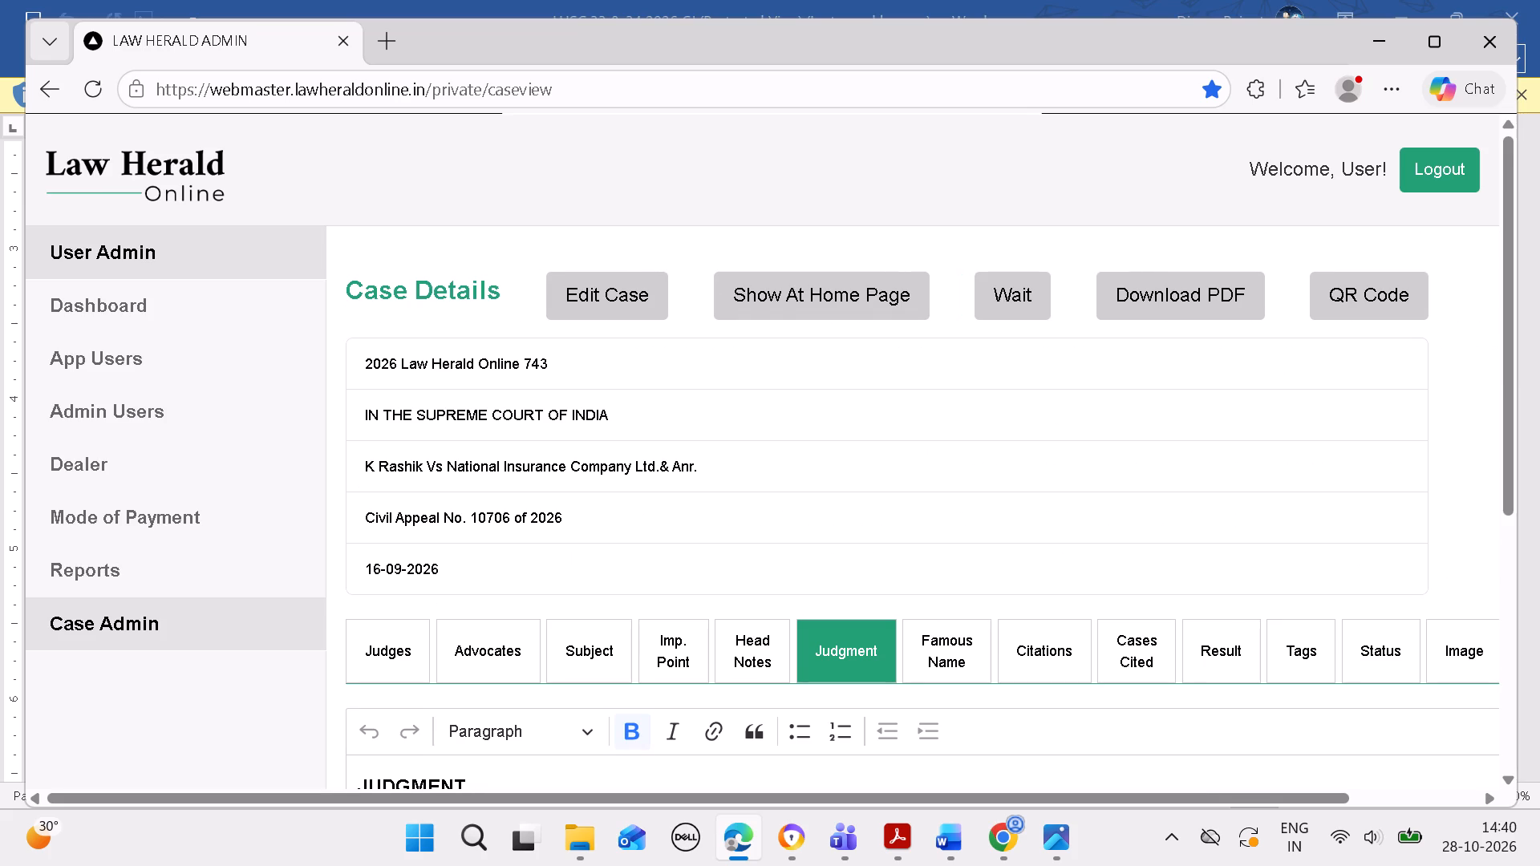
pyautogui.click(1004, 245)
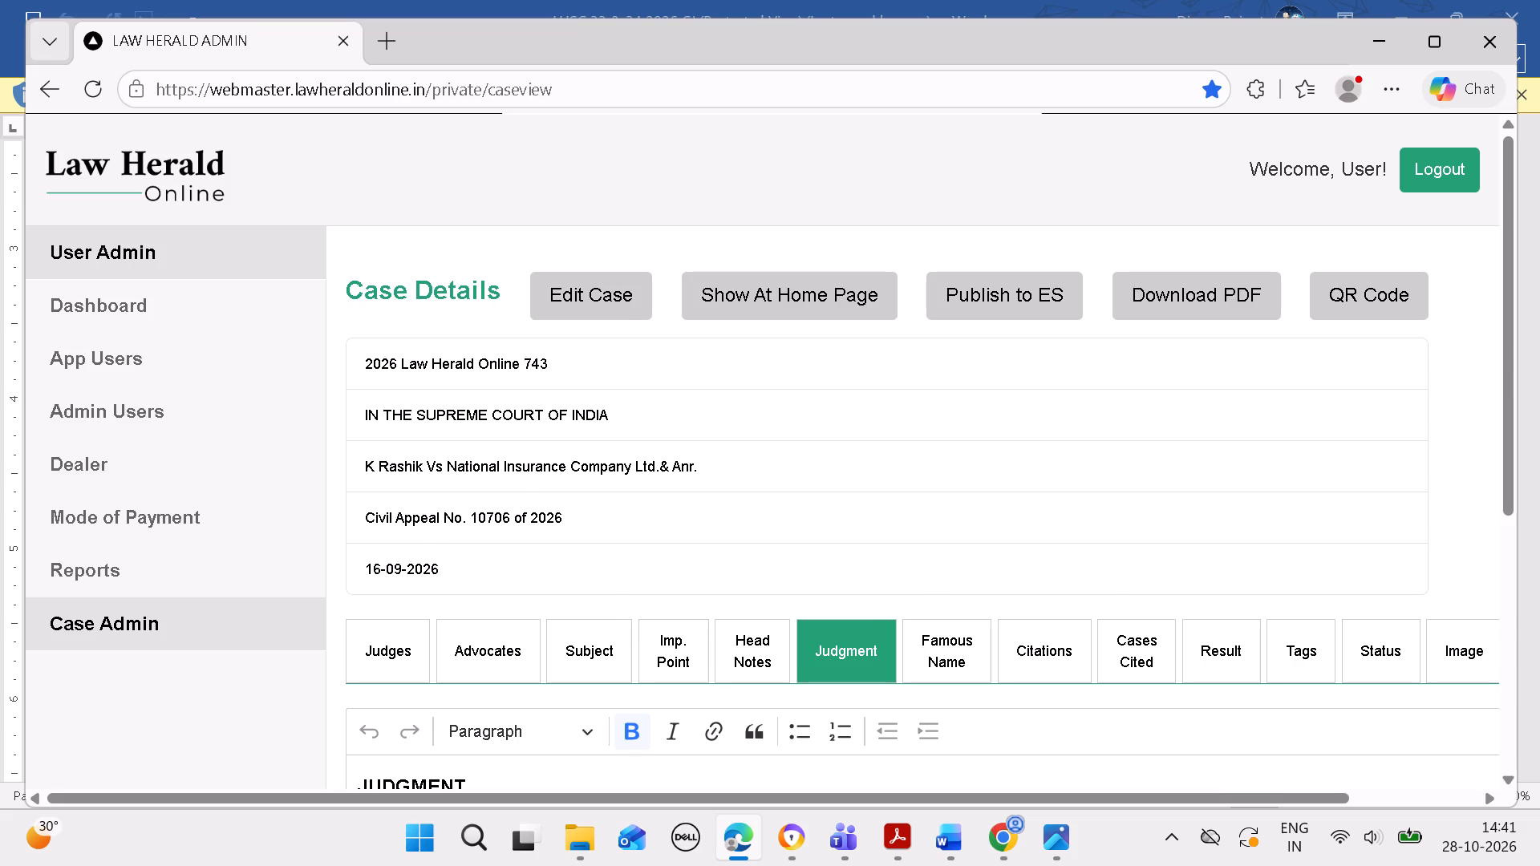
# Check the subject attached to the published case.
pyautogui.scroll(-10, 954, 566)
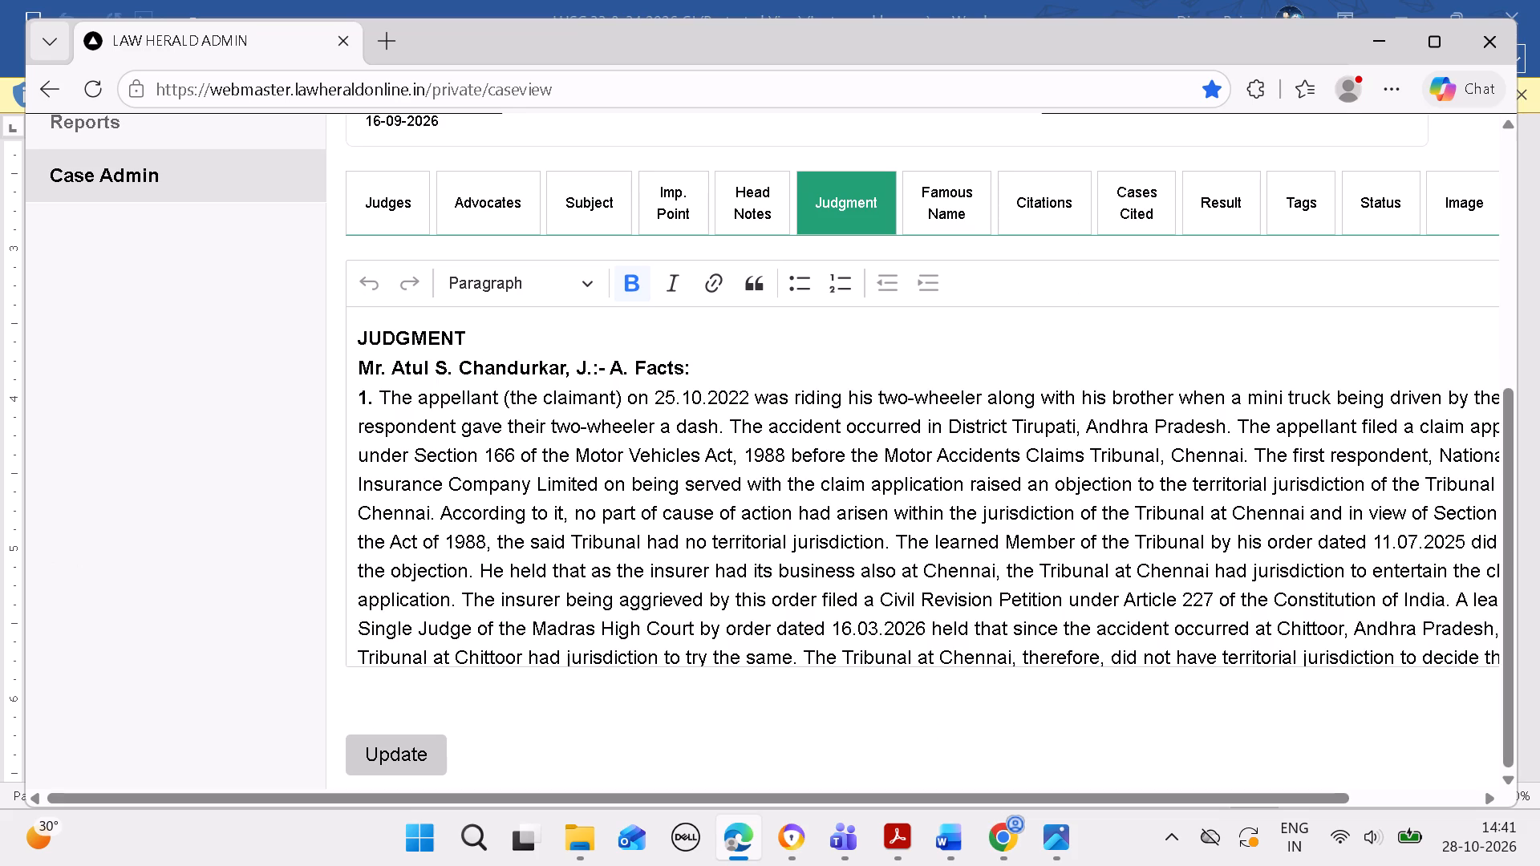
pyautogui.click(594, 209)
pyautogui.scroll(-5, 612, 229)
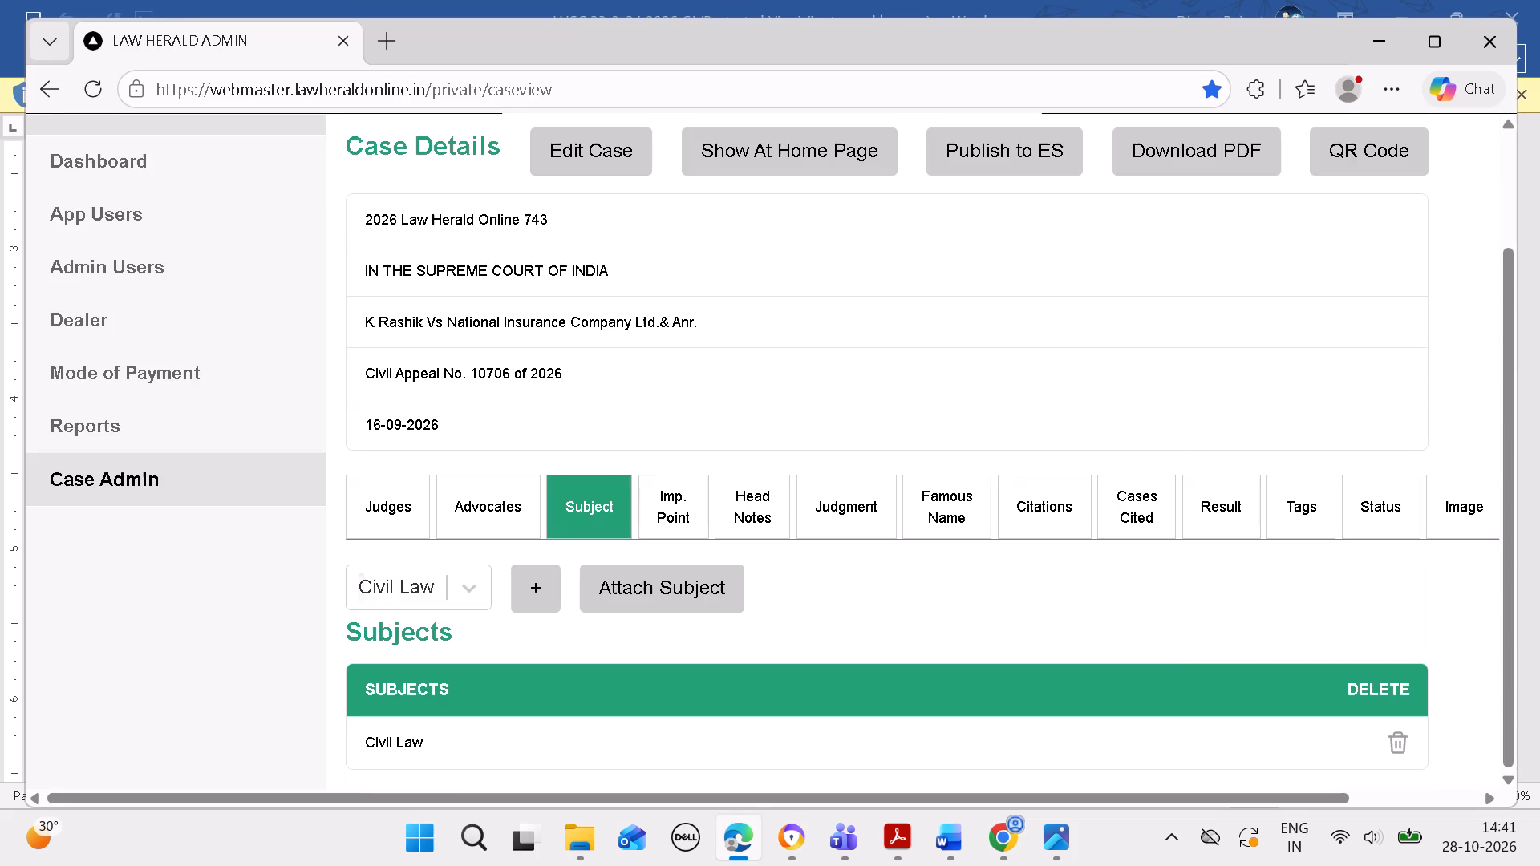
pyautogui.scroll(-4, 766, 397)
# Switch to Word and examine the next case, 2026 LawHeraldOnline 748, from its heading through counsel and headnotes into the order.
pyautogui.click(954, 829)
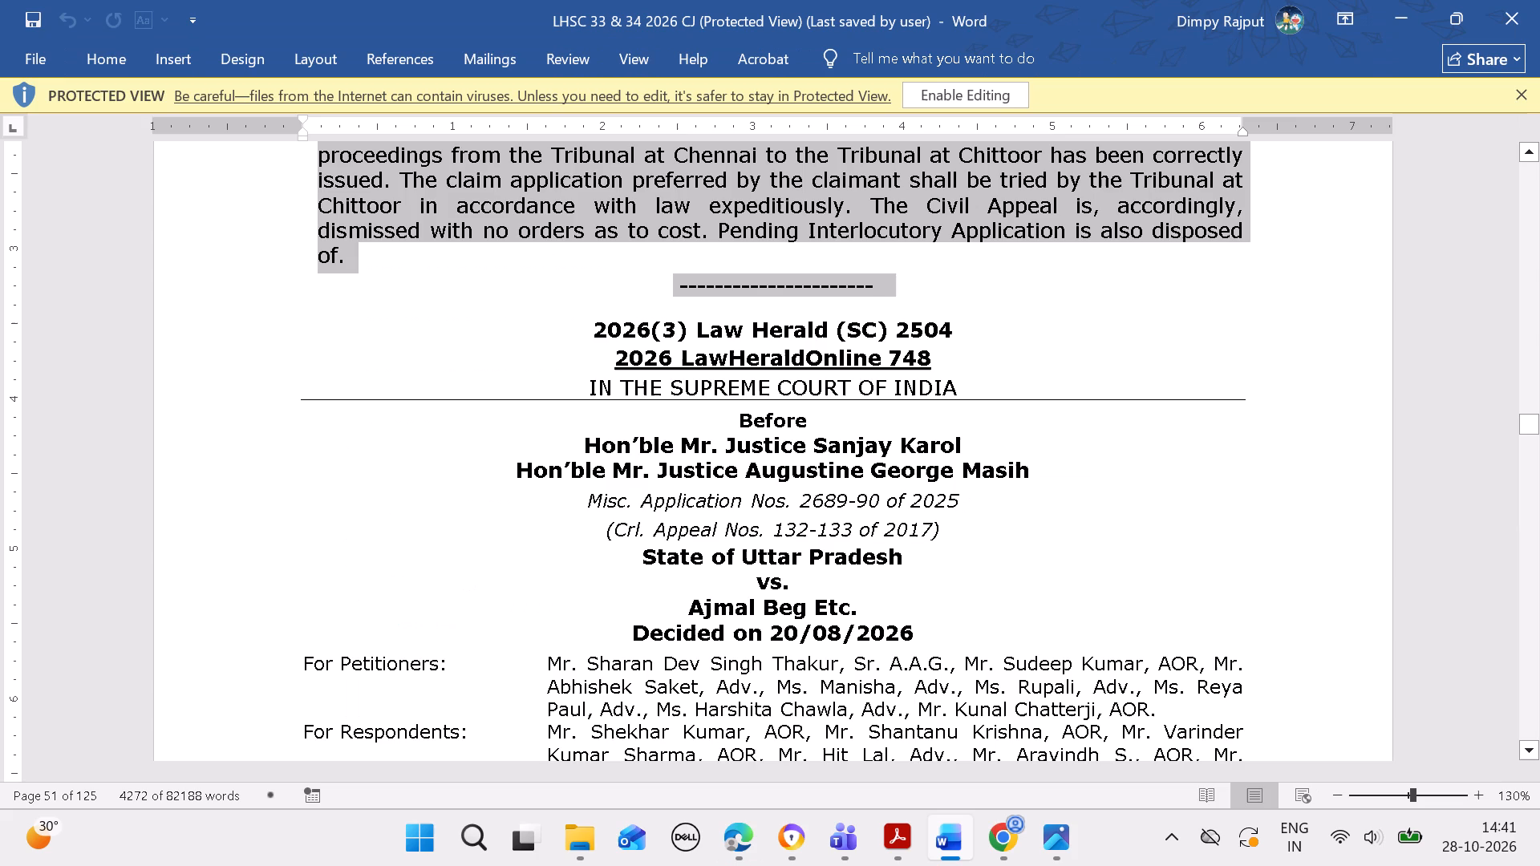
pyautogui.press('Down')
pyautogui.press('Down')
pyautogui.press('Down')
pyautogui.press('Down')
pyautogui.press('Down')
pyautogui.press('Down')
pyautogui.press('Down')
pyautogui.press('Down')
pyautogui.press('Down')
pyautogui.press('Down')
pyautogui.press('Down')
pyautogui.press('Down')
pyautogui.press('Down')
pyautogui.press('Down')
pyautogui.press('Down')
pyautogui.press('Down')
pyautogui.press('Down')
pyautogui.press('Down')
pyautogui.press('Down')
pyautogui.press('Down')
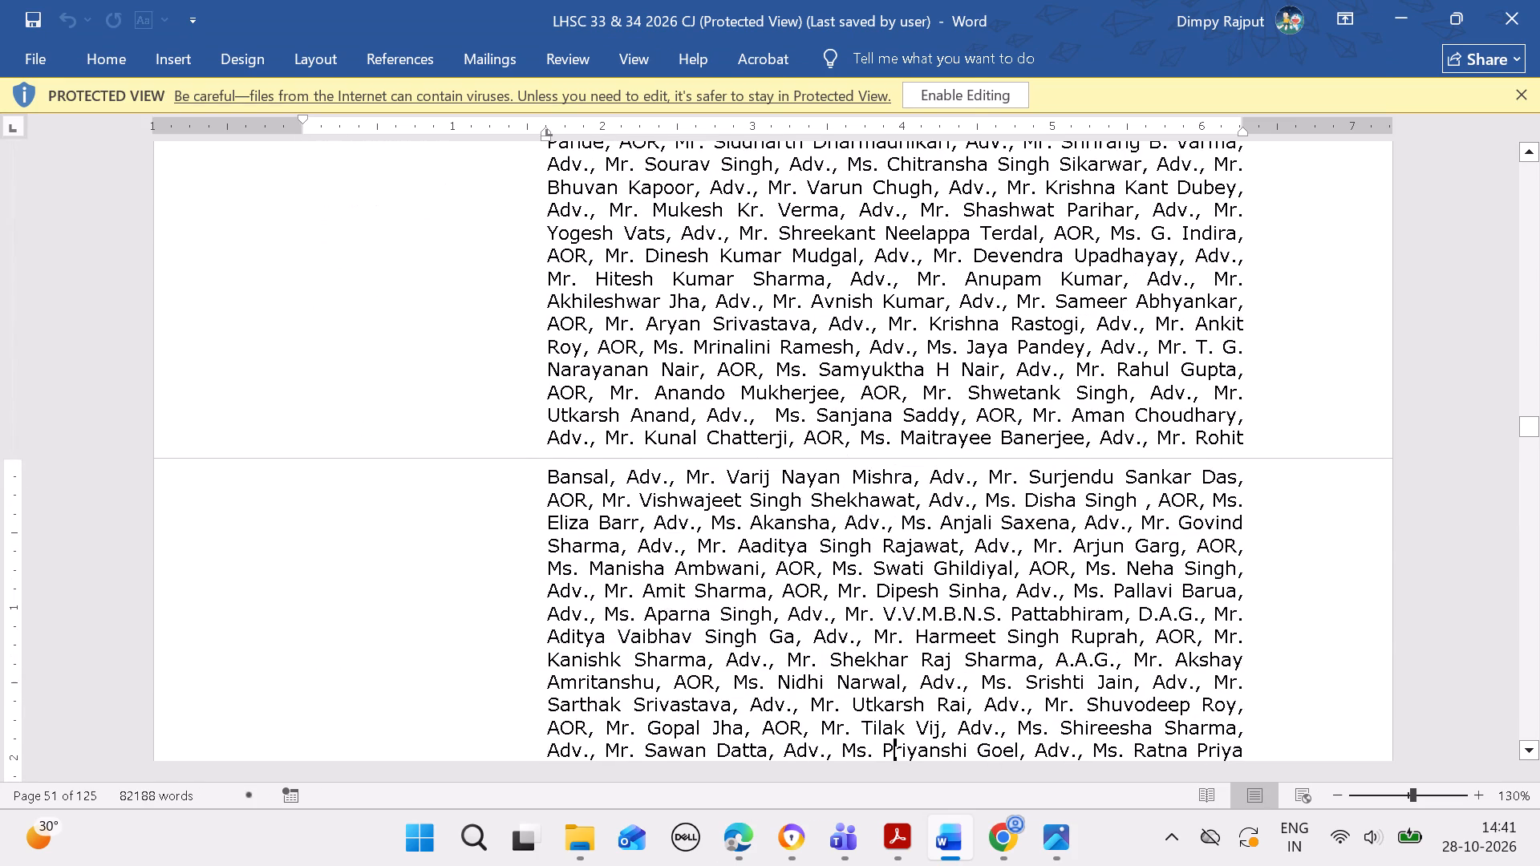
pyautogui.press('Down')
pyautogui.press('Down')
pyautogui.press('Down')
pyautogui.press('Down')
pyautogui.press('Down')
pyautogui.press('Down')
pyautogui.press('Down')
pyautogui.press('Down')
pyautogui.press('Down')
pyautogui.press('Down')
pyautogui.press('Down')
pyautogui.press('Down')
pyautogui.press('Down')
pyautogui.press('Down')
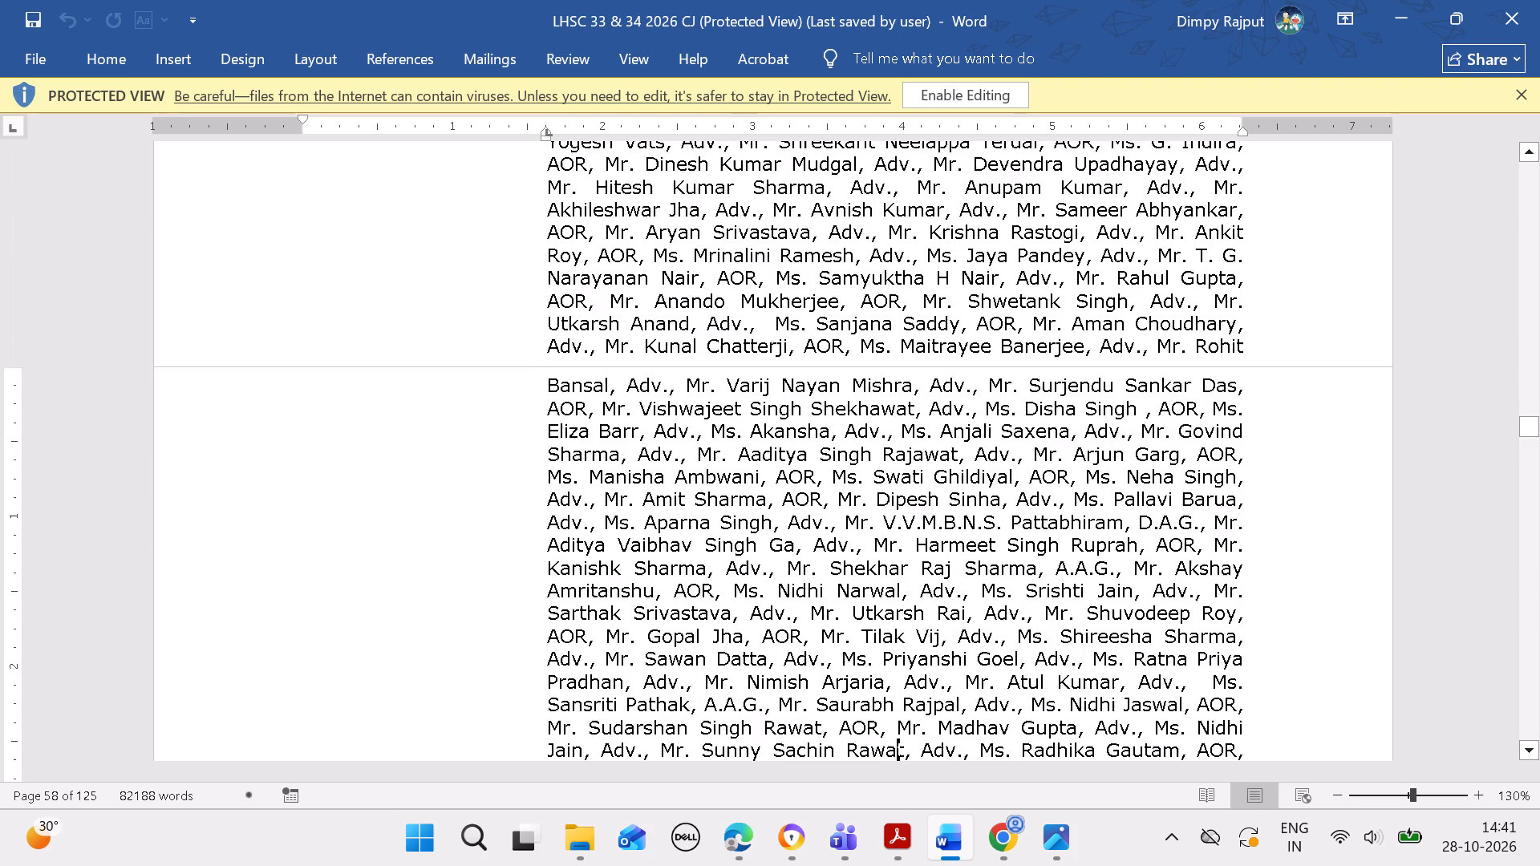
pyautogui.press('Down')
pyautogui.press('Down')
pyautogui.press('Down')
pyautogui.press('Down')
pyautogui.press('Down')
pyautogui.press('Down')
pyautogui.press('Down')
pyautogui.press('Down')
pyautogui.press('Down')
pyautogui.press('Down')
pyautogui.press('Down')
pyautogui.press('Down')
pyautogui.press('Down')
pyautogui.press('Down')
pyautogui.press('Down')
pyautogui.press('Down')
pyautogui.press('Down')
pyautogui.press('Down')
pyautogui.press('Down')
pyautogui.press('Down')
pyautogui.press('Down')
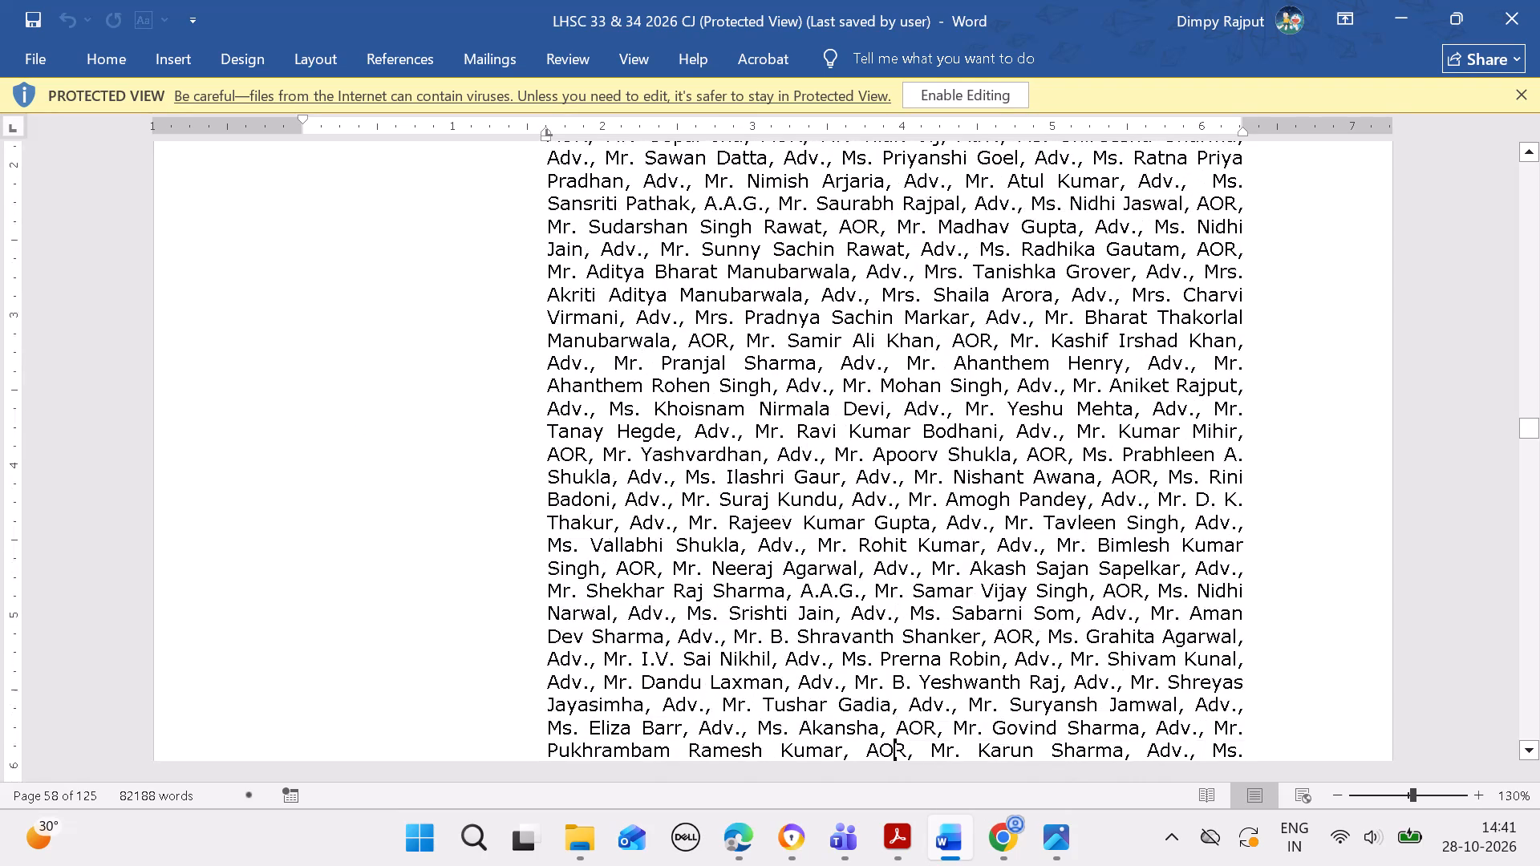
pyautogui.press('Down')
pyautogui.press('Down')
pyautogui.press('Down')
pyautogui.press('Down')
pyautogui.press('Down')
pyautogui.press('Down')
pyautogui.press('Down')
pyautogui.press('Down')
pyautogui.press('Down')
pyautogui.press('Down')
pyautogui.press('Down')
pyautogui.press('Down')
pyautogui.press('Down')
pyautogui.press('Down')
pyautogui.press('Down')
pyautogui.press('Down')
pyautogui.press('Down')
pyautogui.press('Down')
pyautogui.press('Down')
pyautogui.press('Down')
pyautogui.press('Down')
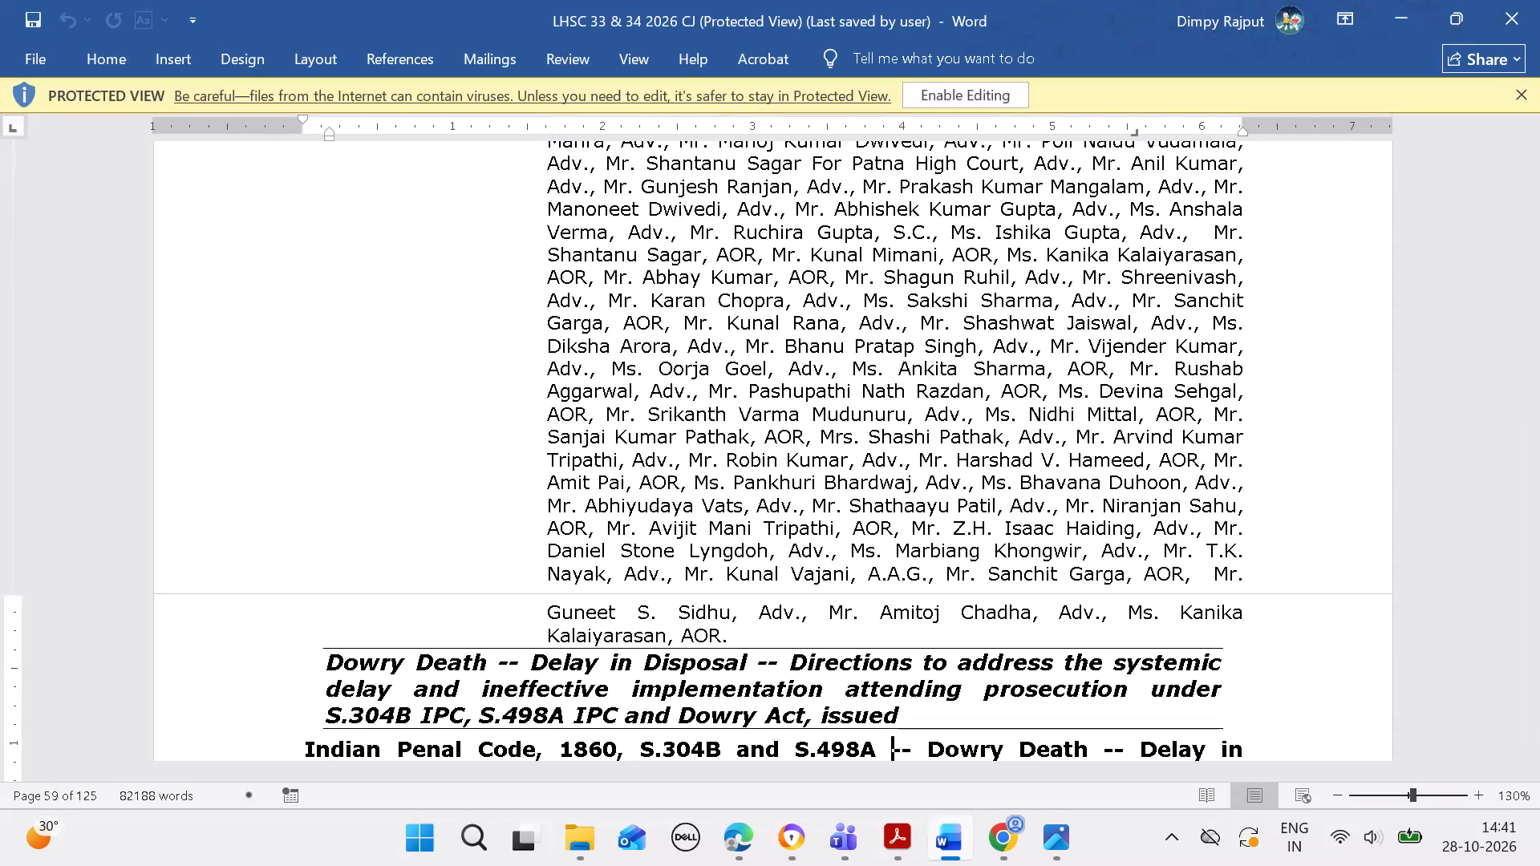
pyautogui.press('Down')
pyautogui.press('Down')
pyautogui.press('Down')
pyautogui.press('Down')
pyautogui.press('Down')
pyautogui.press('Down')
pyautogui.press('Down')
pyautogui.press('Down')
pyautogui.press('Down')
pyautogui.press('Down')
pyautogui.press('Down')
pyautogui.press('Down')
pyautogui.press('Down')
pyautogui.press('Down')
pyautogui.press('Down')
pyautogui.press('Down')
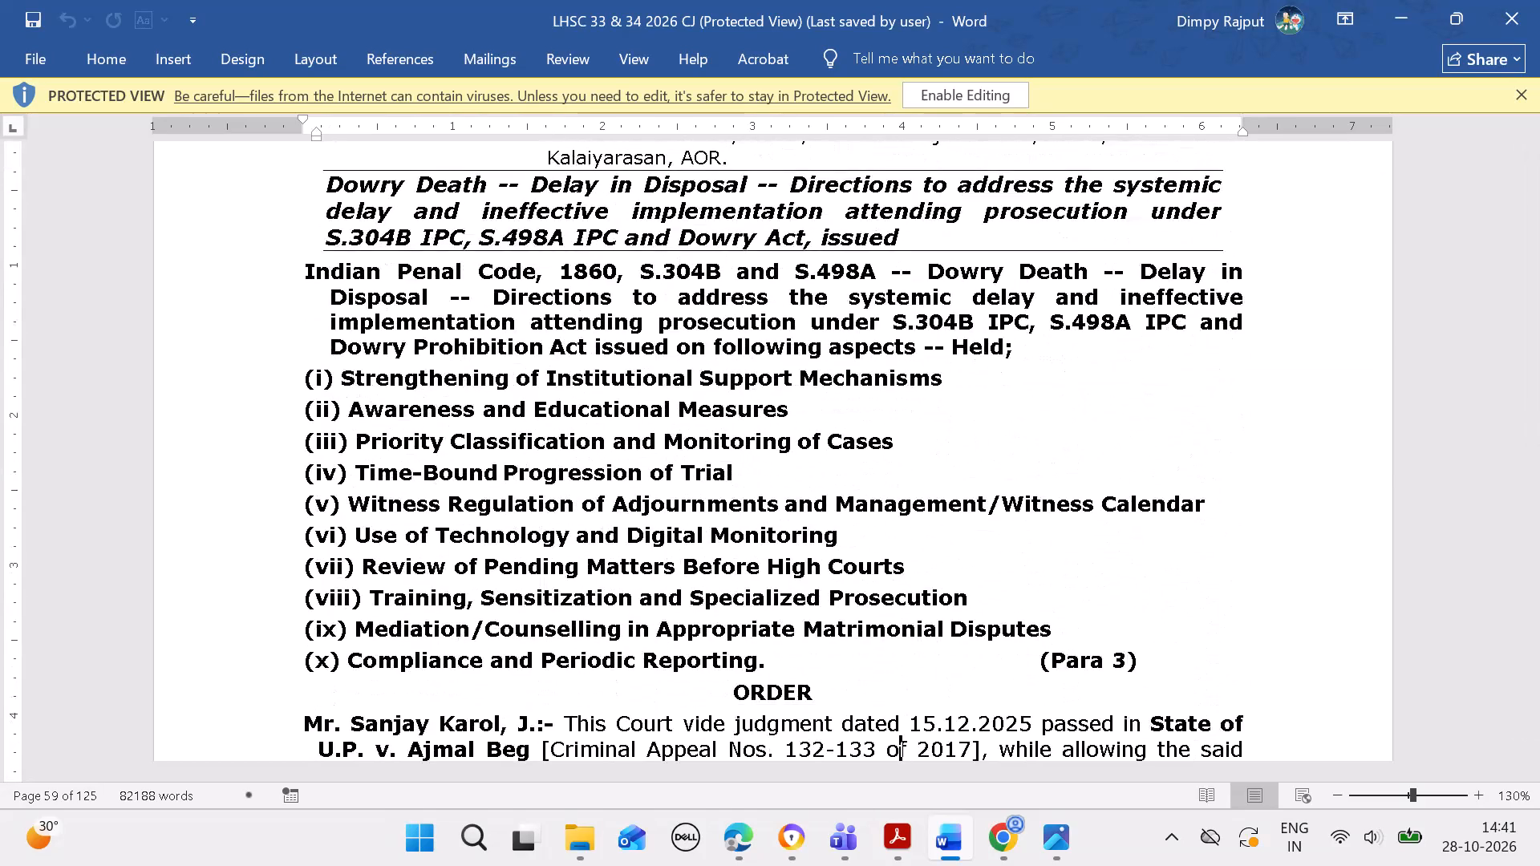
pyautogui.press('Down')
pyautogui.press('Down')
pyautogui.press('Down')
pyautogui.press('Down')
pyautogui.press('Down')
pyautogui.press('Down')
pyautogui.press('Down')
pyautogui.press('Down')
pyautogui.press('Down')
pyautogui.press('Down')
pyautogui.press('Down')
pyautogui.press('Down')
pyautogui.press('Down')
pyautogui.press('Down')
pyautogui.press('Down')
pyautogui.press('Down')
pyautogui.press('Down')
pyautogui.press('Down')
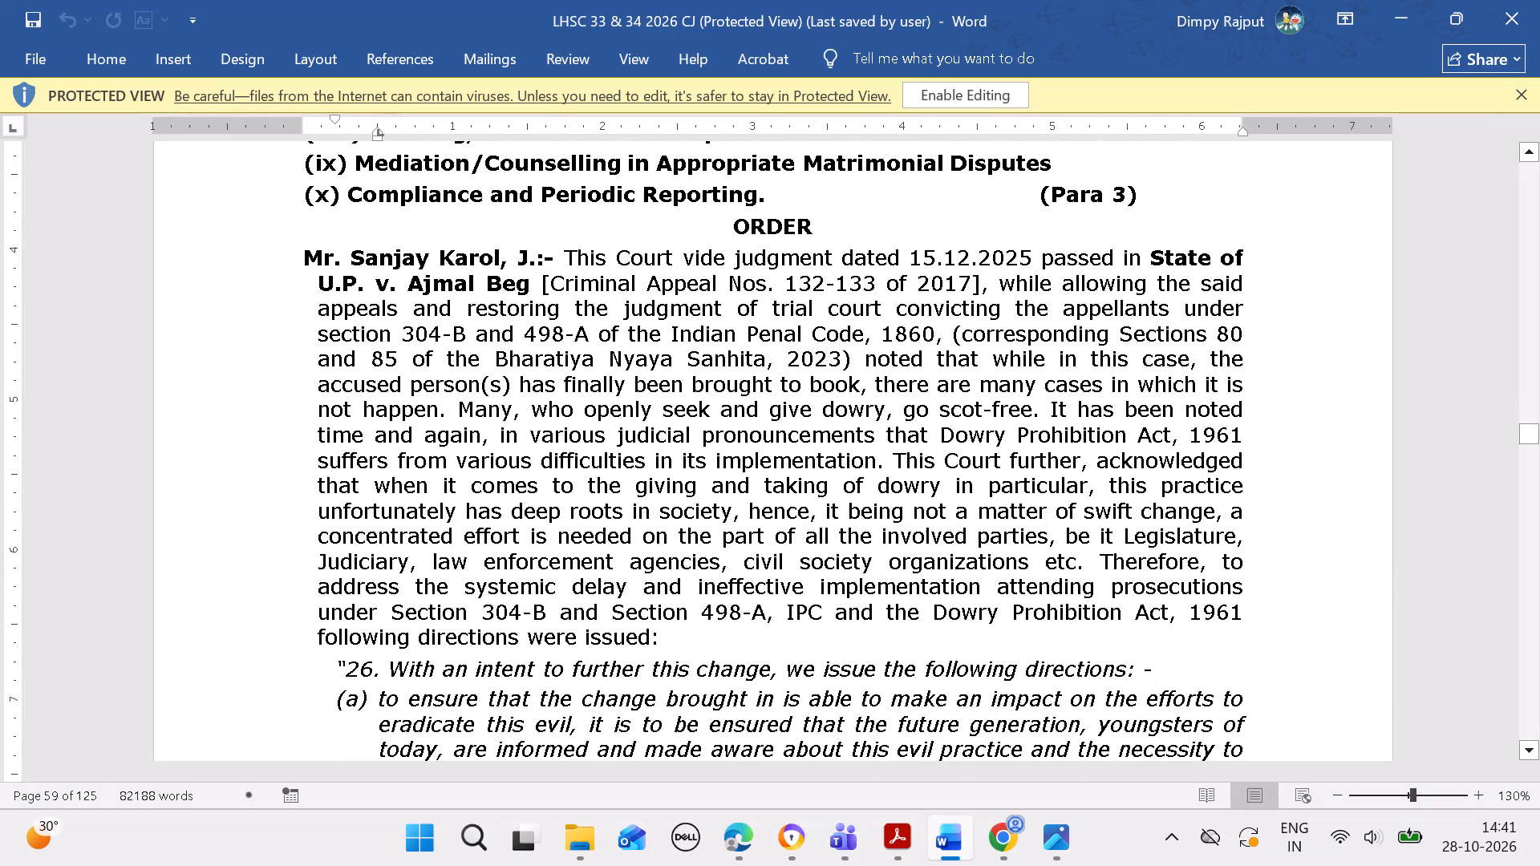
# Go back through the order and counsel list to the heading of 2026 LawHeraldOnline 748.
pyautogui.press('Up')
pyautogui.press('Up')
pyautogui.press('Up')
pyautogui.press('Up')
pyautogui.press('Up')
pyautogui.press('Up')
pyautogui.press('Up')
pyautogui.press('Up')
pyautogui.press('Up')
pyautogui.press('Up')
pyautogui.press('Up')
pyautogui.press('Up')
pyautogui.press('Up')
pyautogui.press('Up')
pyautogui.press('Up')
pyautogui.press('Up')
pyautogui.press('Up')
pyautogui.press('Up')
pyautogui.press('Up')
pyautogui.press('Up')
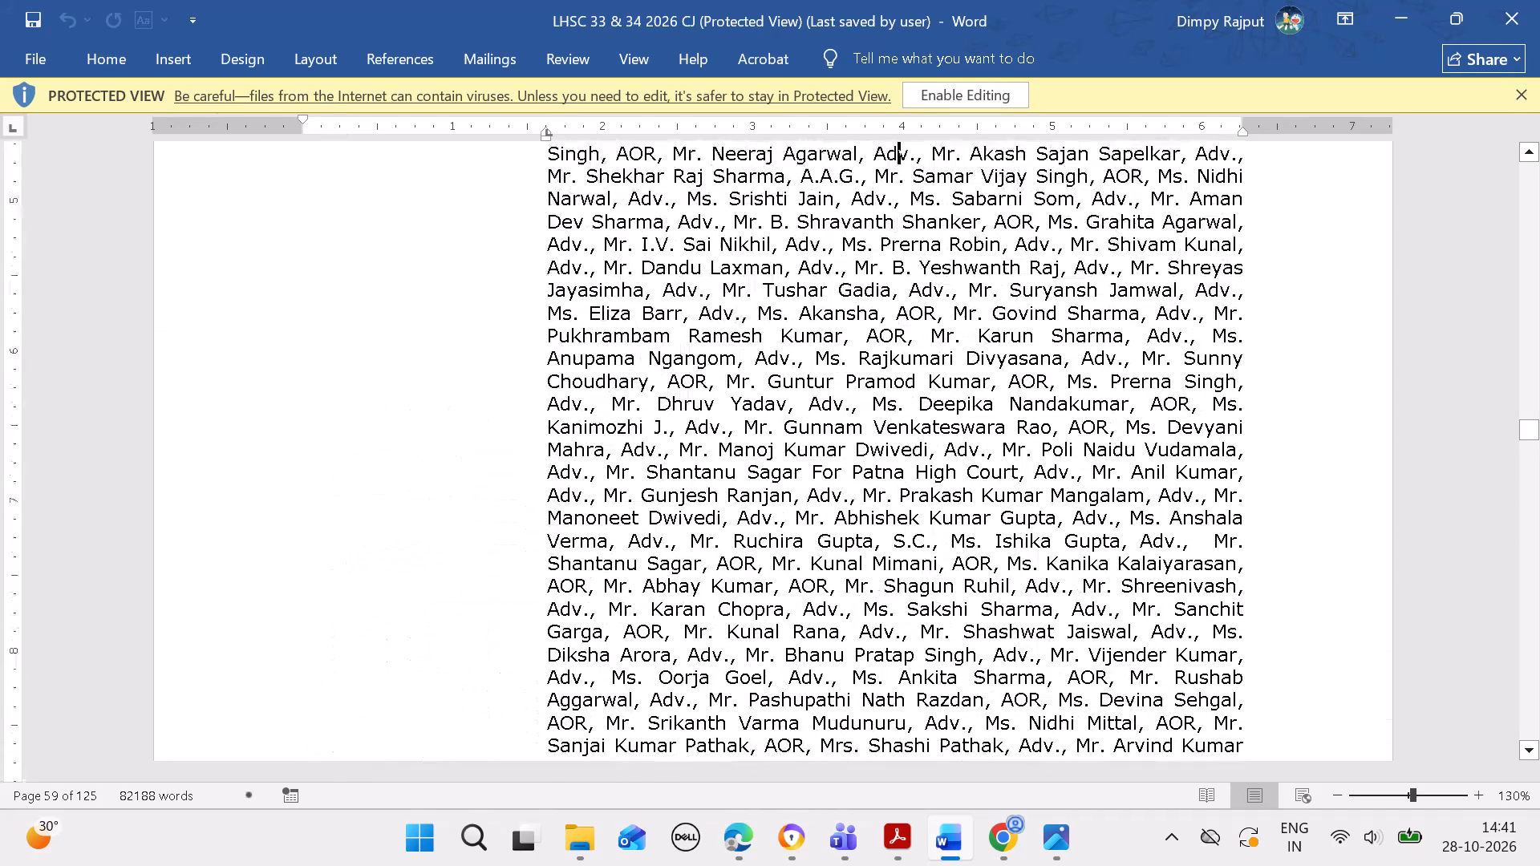
pyautogui.press('Up')
pyautogui.press('Up')
pyautogui.press('Up')
pyautogui.press('Up')
pyautogui.press('Up')
pyautogui.press('Up')
pyautogui.press('Up')
pyautogui.press('Up')
pyautogui.press('Up')
pyautogui.press('Up')
pyautogui.press('Up')
pyautogui.press('Up')
pyautogui.press('Up')
pyautogui.press('Up')
pyautogui.press('Up')
pyautogui.press('Up')
pyautogui.press('Up')
pyautogui.press('Up')
pyautogui.press('Up')
pyautogui.press('Up')
pyautogui.press('Up')
pyautogui.press('Up')
pyautogui.press('Up')
pyautogui.press('Up')
pyautogui.press('Up')
pyautogui.press('Up')
pyautogui.press('Up')
pyautogui.press('Up')
pyautogui.press('Up')
pyautogui.press('Up')
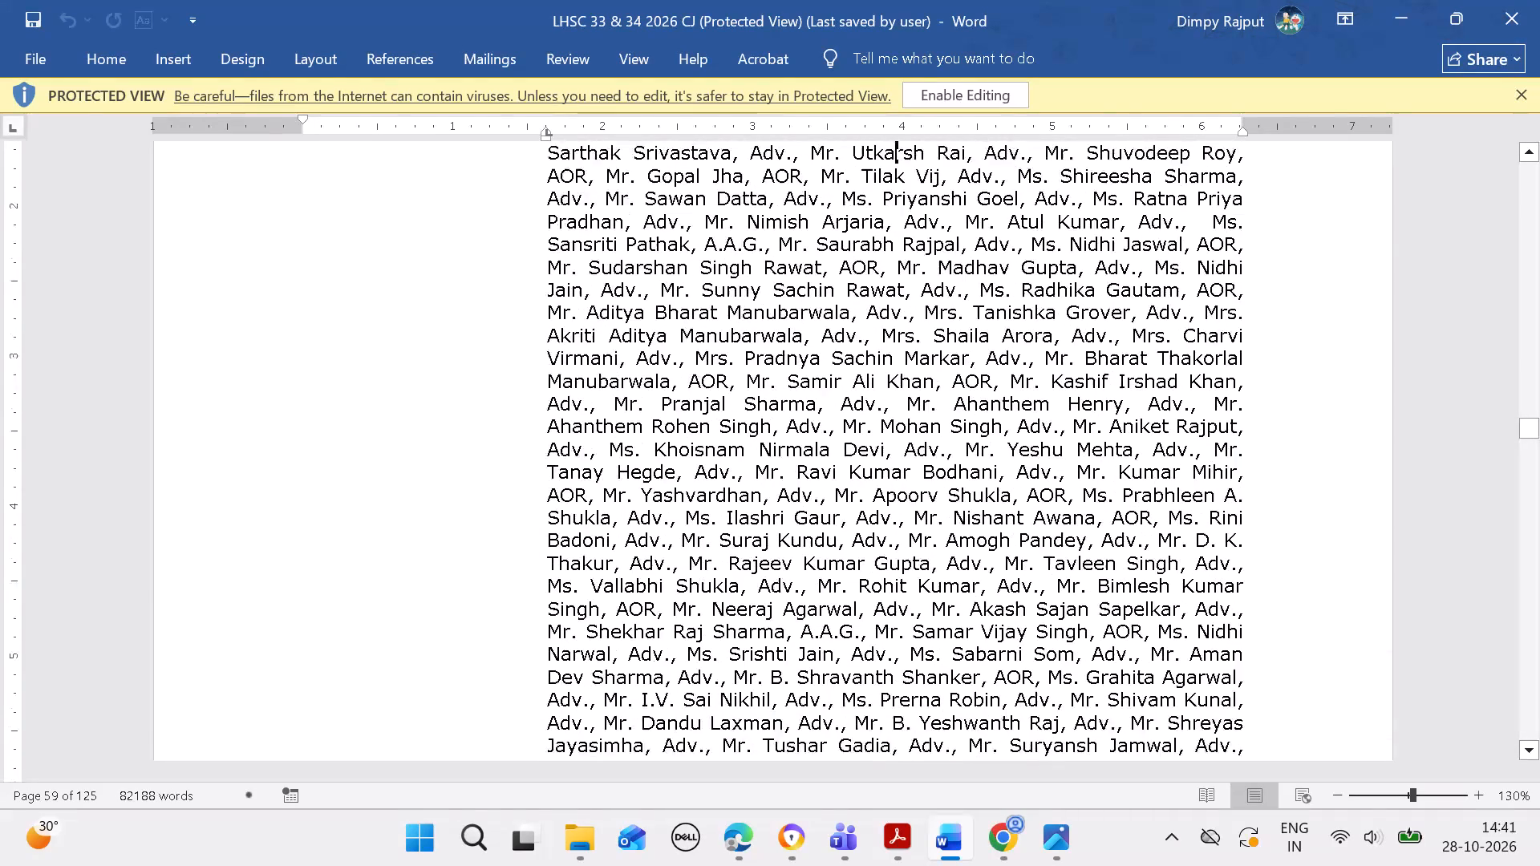
pyautogui.press('Up')
pyautogui.press('Up')
pyautogui.press('Up')
pyautogui.press('Up')
pyautogui.press('Up')
pyautogui.press('Up')
pyautogui.press('Up')
pyautogui.press('Up')
pyautogui.press('Up')
pyautogui.press('Up')
pyautogui.press('Up')
pyautogui.press('Up')
pyautogui.press('Up')
pyautogui.press('Up')
pyautogui.press('Up')
pyautogui.press('Up')
pyautogui.press('Up')
pyautogui.press('Up')
pyautogui.press('Up')
pyautogui.press('Up')
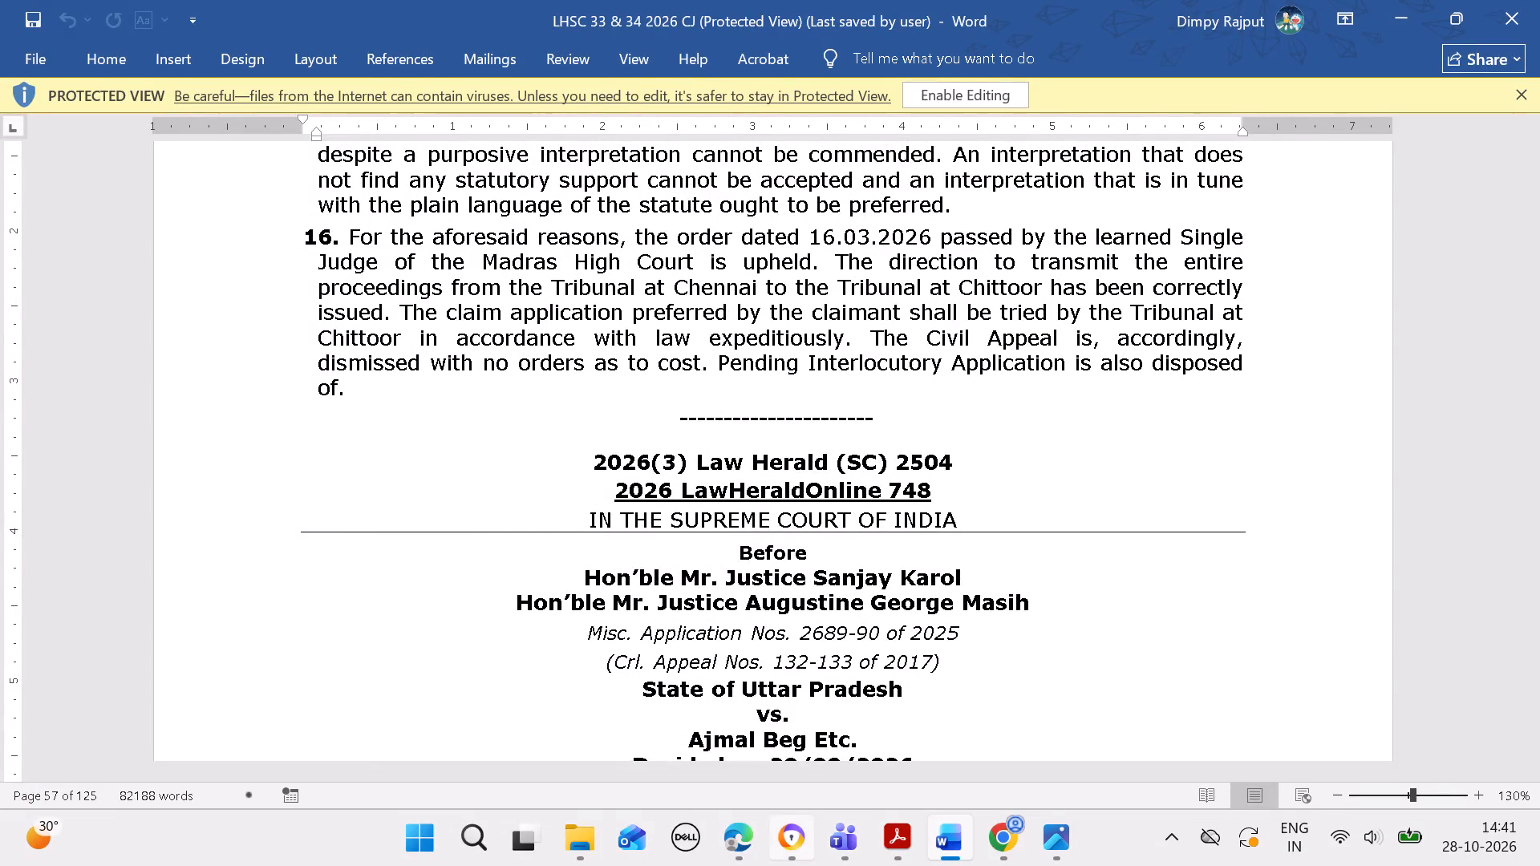
# Switch to the Law Herald admin site in Edge and check the citation attached to the 2026 Law Herald Online 743 case.
pyautogui.click(730, 831)
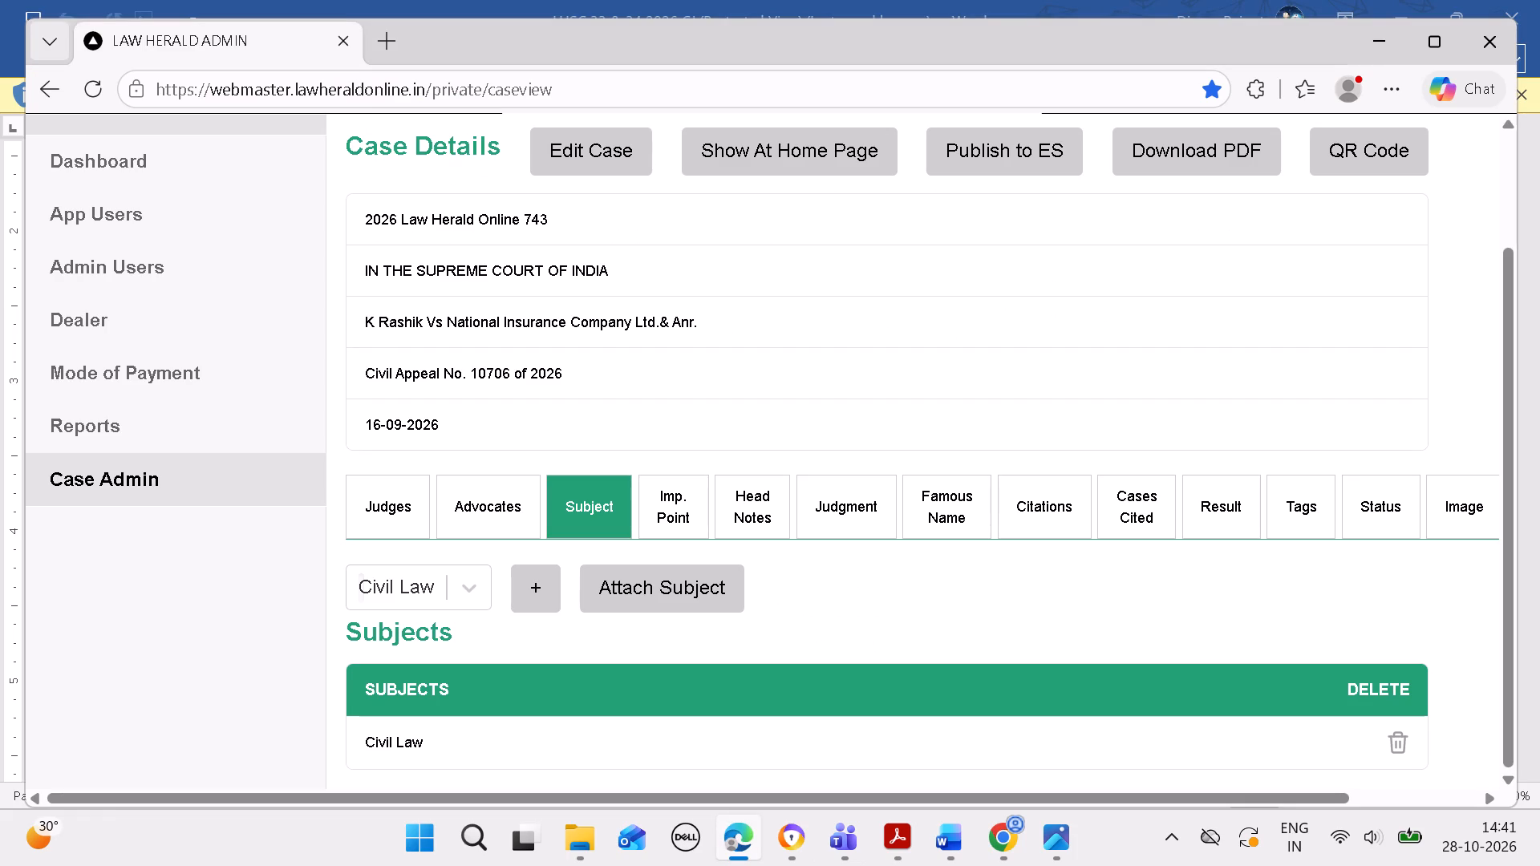
pyautogui.click(1038, 506)
pyautogui.scroll(-5, 1049, 473)
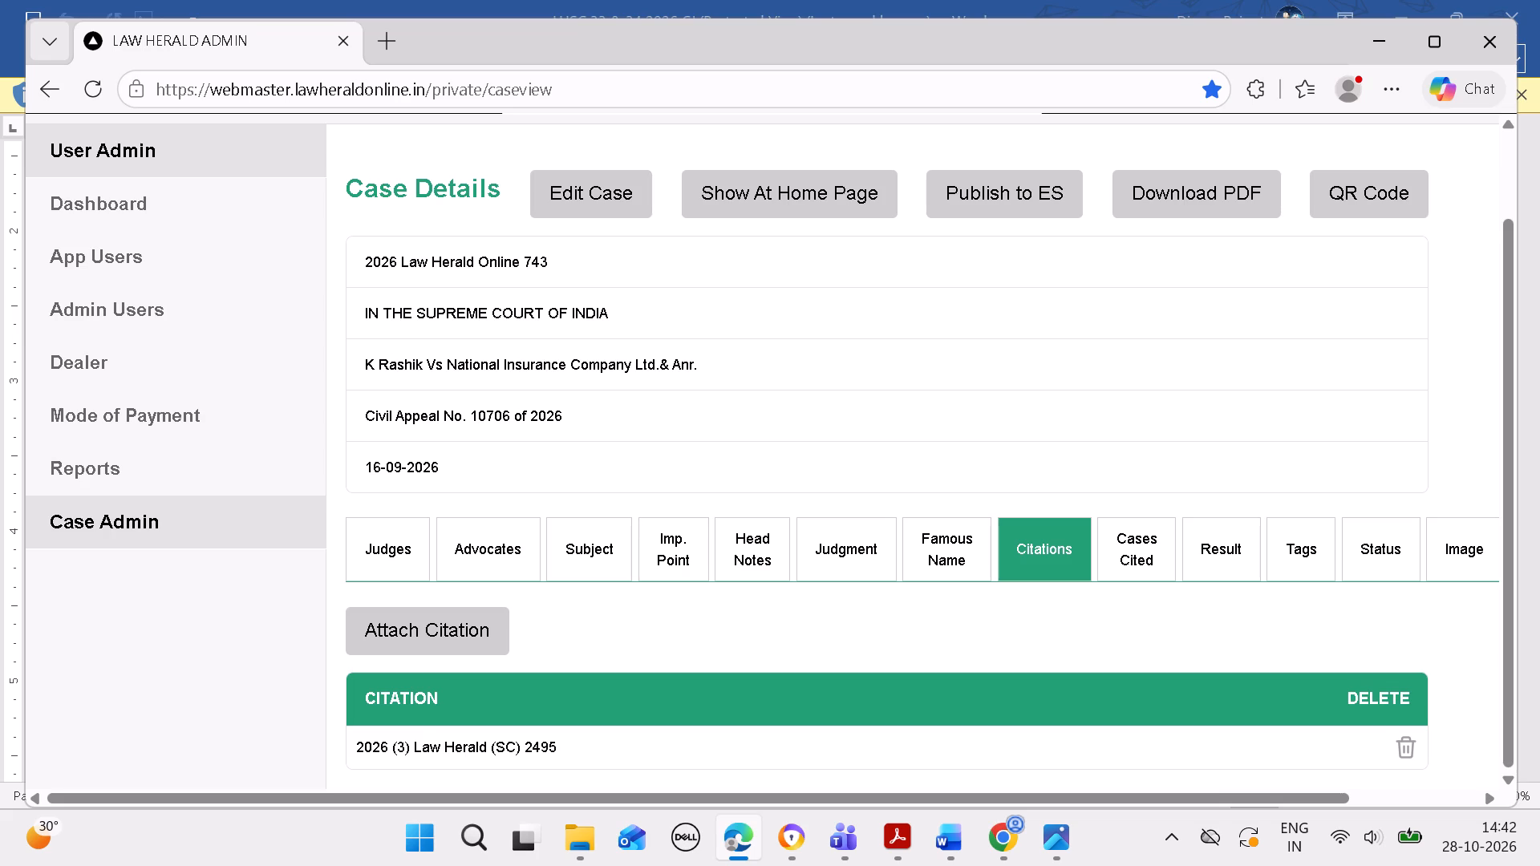
# Return to Word and examine the 2026 LawHeraldOnline 748 heading, including citation, judges, application numbers, parties, decision date and counsel.
pyautogui.click(946, 824)
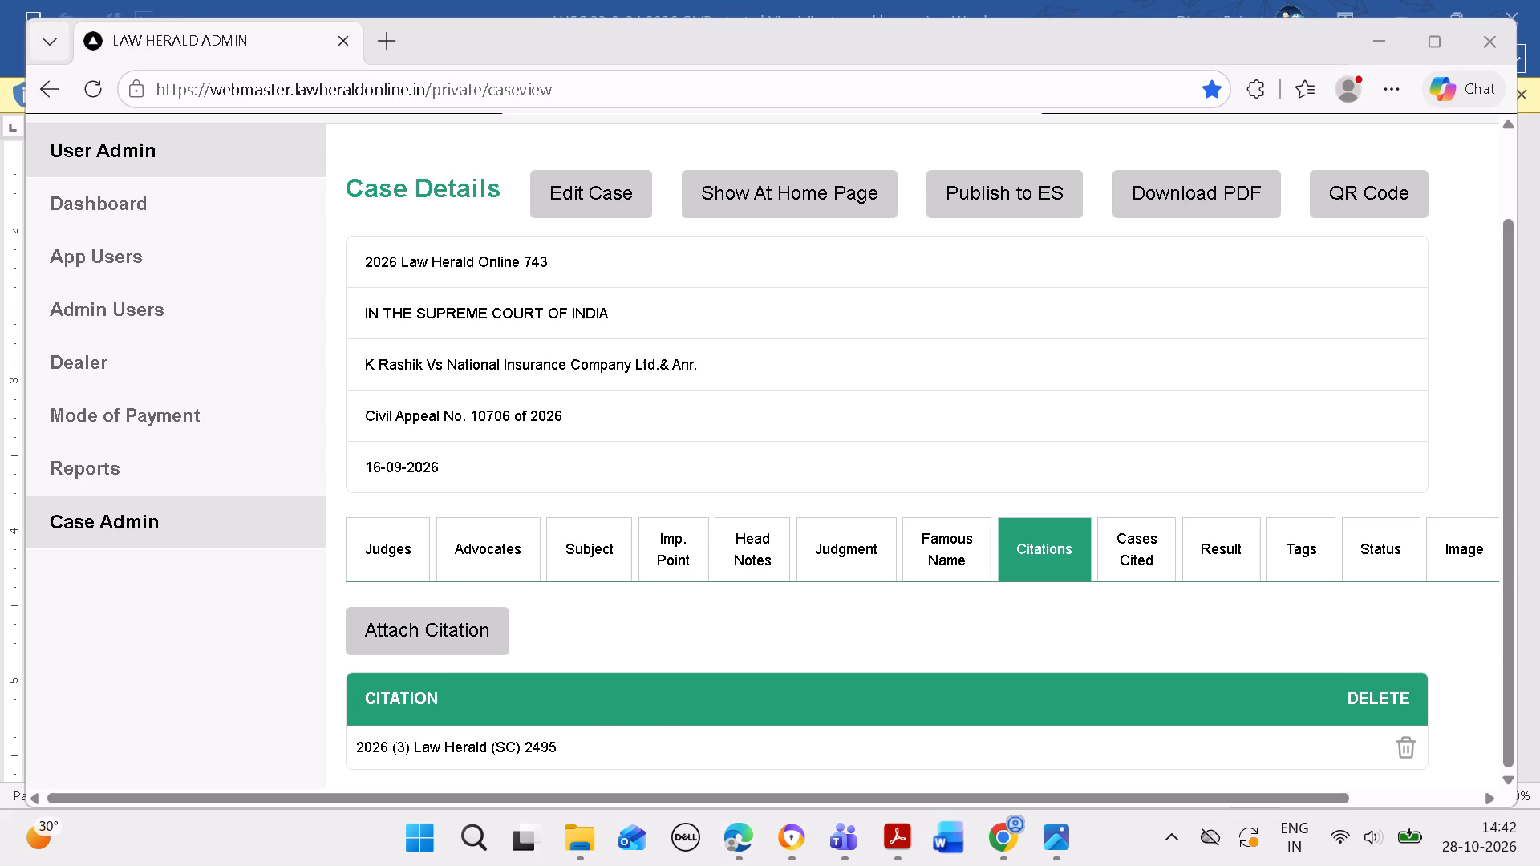
pyautogui.click(942, 832)
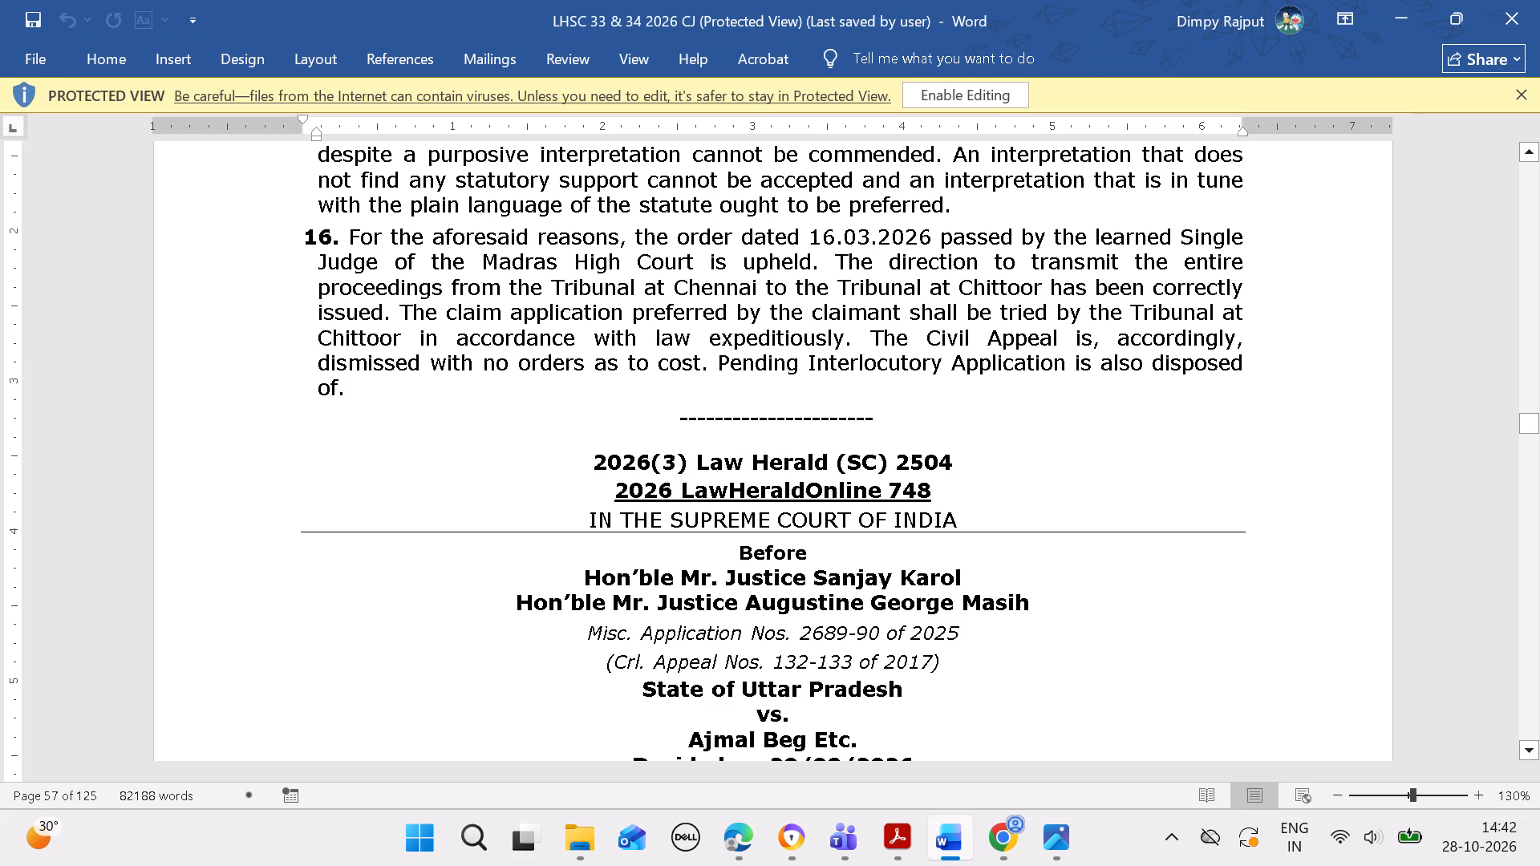
pyautogui.press('Down')
pyautogui.press('Down')
pyautogui.press('Down')
pyautogui.press('Down')
pyautogui.press('Down')
pyautogui.press('Down')
pyautogui.press('Down')
pyautogui.press('Down')
pyautogui.press('Down')
pyautogui.press('Down')
pyautogui.press('Down')
pyautogui.press('Down')
pyautogui.press('Down')
pyautogui.press('Down')
pyautogui.press('Down')
pyautogui.press('Down')
pyautogui.press('Down')
pyautogui.press('Down')
pyautogui.press('Down')
pyautogui.press('Down')
pyautogui.press('Down')
pyautogui.press('Down')
pyautogui.press('Down')
pyautogui.press('Down')
pyautogui.press('Down')
pyautogui.press('Down')
pyautogui.press('Down')
pyautogui.press('Down')
pyautogui.press('Down')
pyautogui.press('Down')
pyautogui.press('Down')
pyautogui.press('Down')
pyautogui.press('Down')
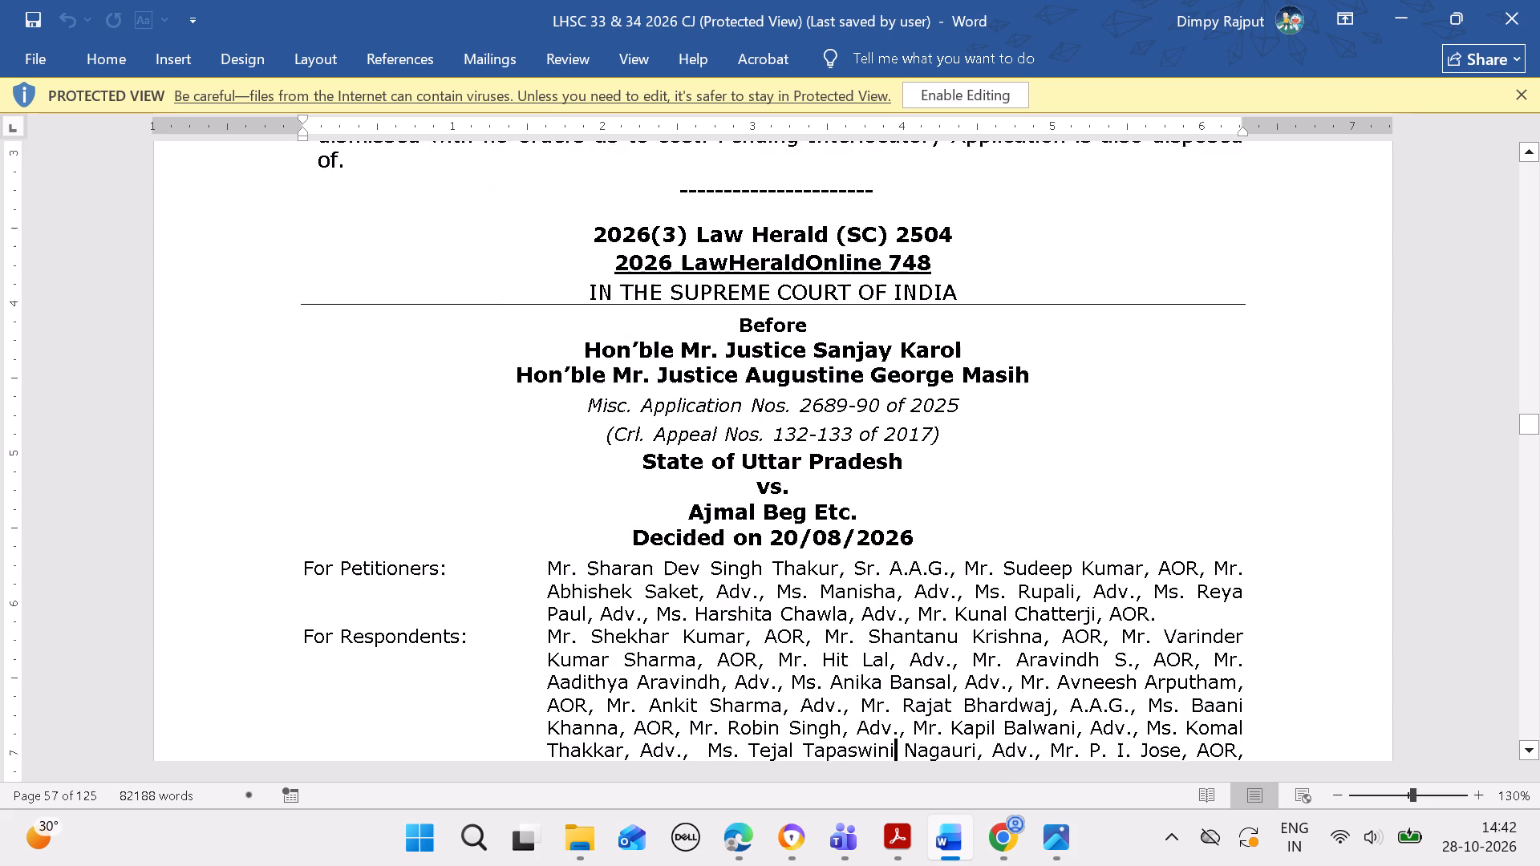
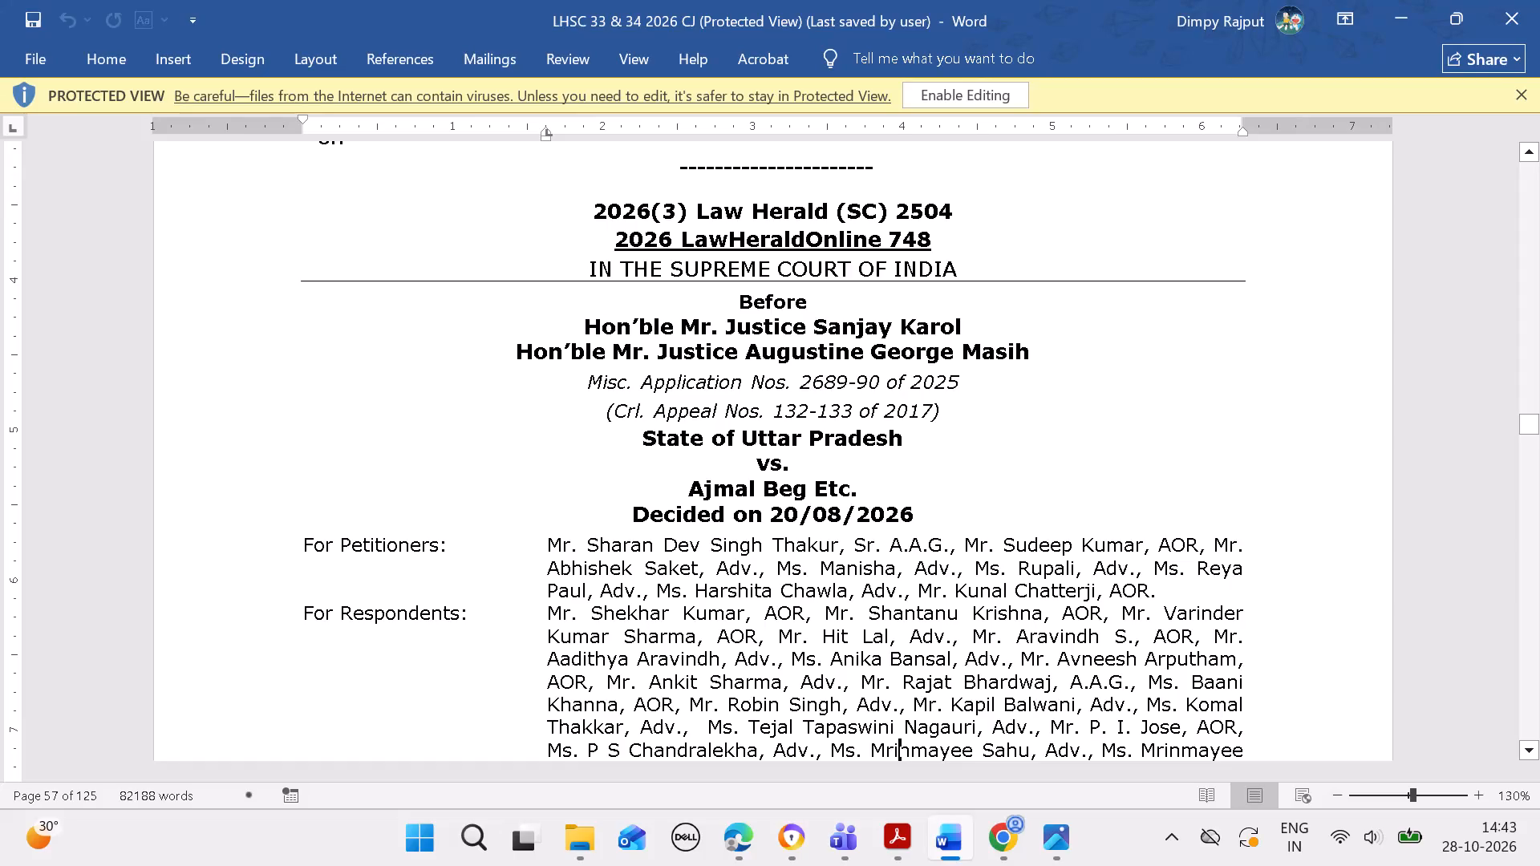
# Examine the counsel list of 2026 LawHeraldOnline 748 and the numbered directions that follow it.
pyautogui.press('Down')
pyautogui.press('Down')
pyautogui.press('Down')
pyautogui.press('Down')
pyautogui.press('Down')
pyautogui.press('Down')
pyautogui.press('Down')
pyautogui.press('Down')
pyautogui.press('Down')
pyautogui.press('Down')
pyautogui.press('Down')
pyautogui.press('Down')
pyautogui.press('Down')
pyautogui.press('Down')
pyautogui.press('Down')
pyautogui.press('Down')
pyautogui.press('Down')
pyautogui.press('Down')
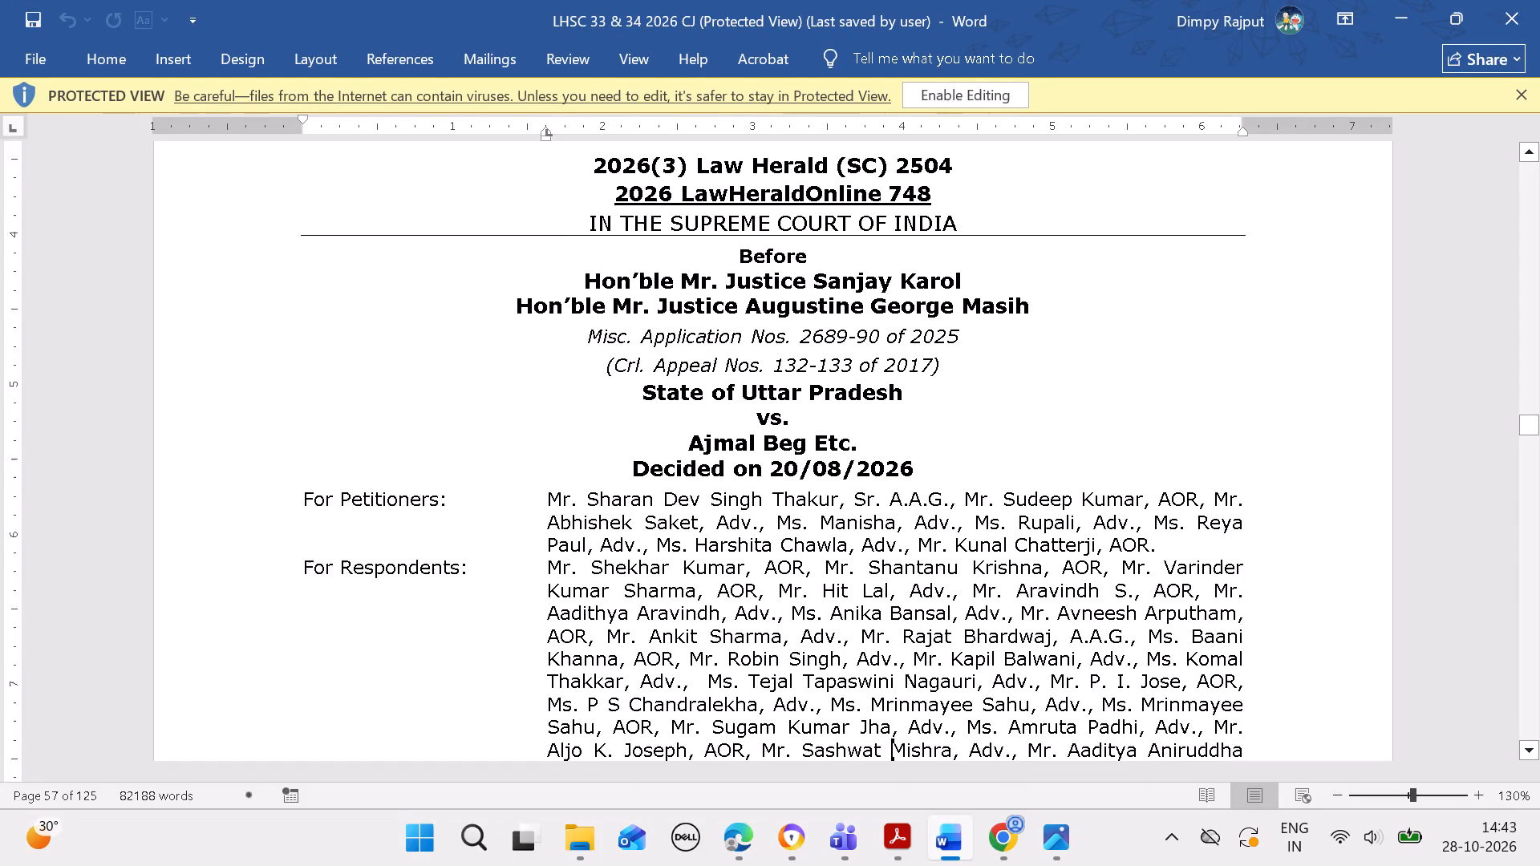
pyautogui.press('Down')
pyautogui.press('Down')
pyautogui.press('Down')
pyautogui.press('Down')
pyautogui.press('Down')
pyautogui.press('Down')
pyautogui.press('Down')
pyautogui.press('Down')
pyautogui.press('Down')
pyautogui.press('Down')
pyautogui.press('Down')
pyautogui.press('Down')
pyautogui.press('Down')
pyautogui.press('Down')
pyautogui.press('Down')
pyautogui.press('Down')
pyautogui.press('Down')
pyautogui.press('Down')
pyautogui.press('Down')
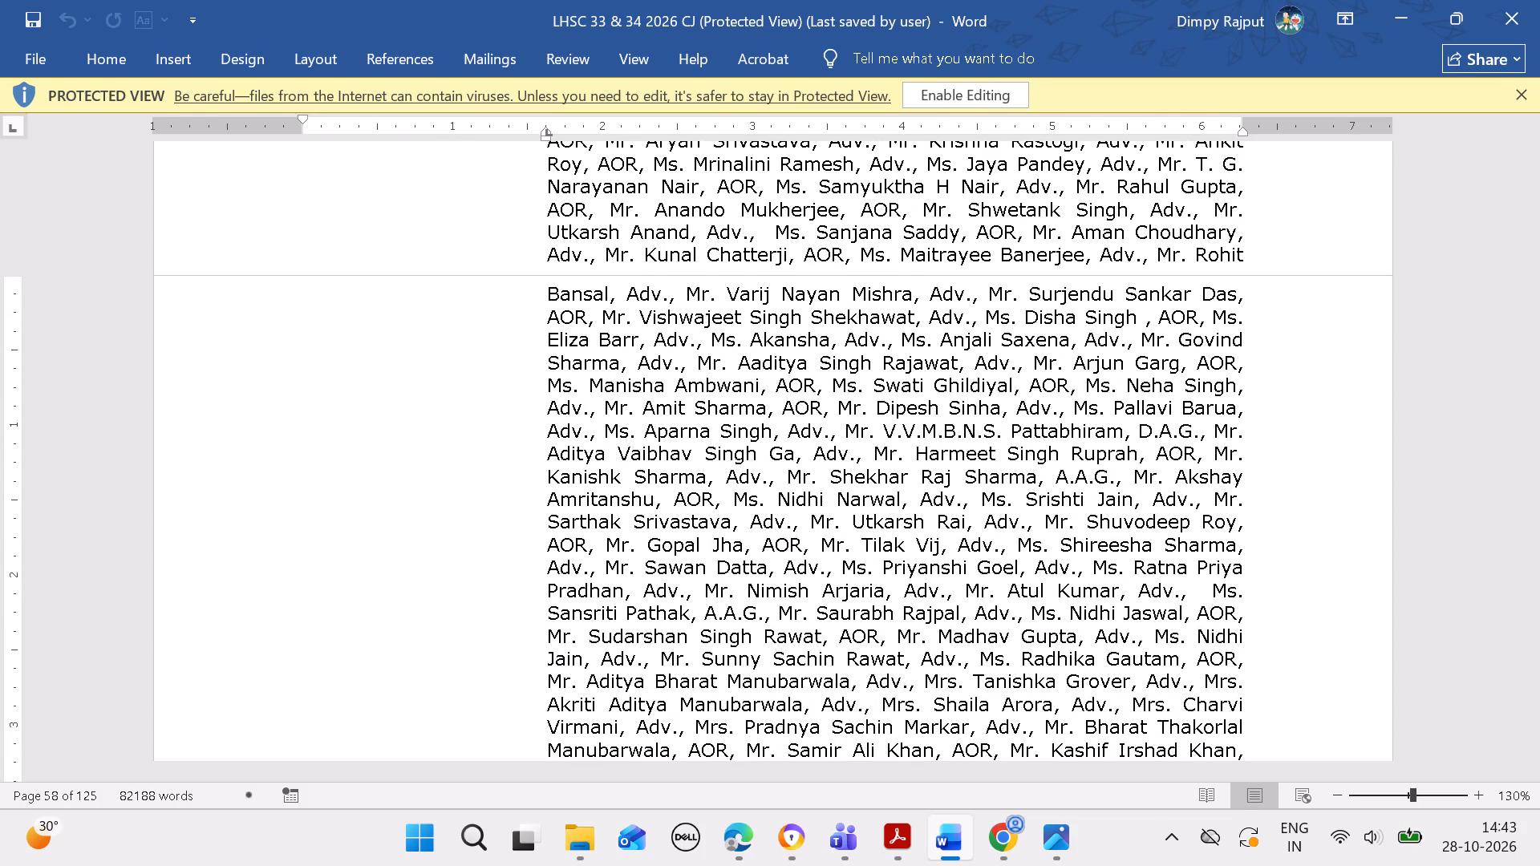
pyautogui.press('Up')
pyautogui.press('Up')
pyautogui.press('Up')
pyautogui.press('Up')
pyautogui.press('Up')
pyautogui.press('Up')
pyautogui.press('Up')
pyautogui.press('Up')
pyautogui.press('Up')
pyautogui.press('Up')
pyautogui.press('Up')
pyautogui.press('Up')
pyautogui.press('Up')
pyautogui.press('Up')
pyautogui.press('Up')
pyautogui.press('Up')
pyautogui.press('Up')
pyautogui.press('Up')
pyautogui.press('Up')
pyautogui.press('Up')
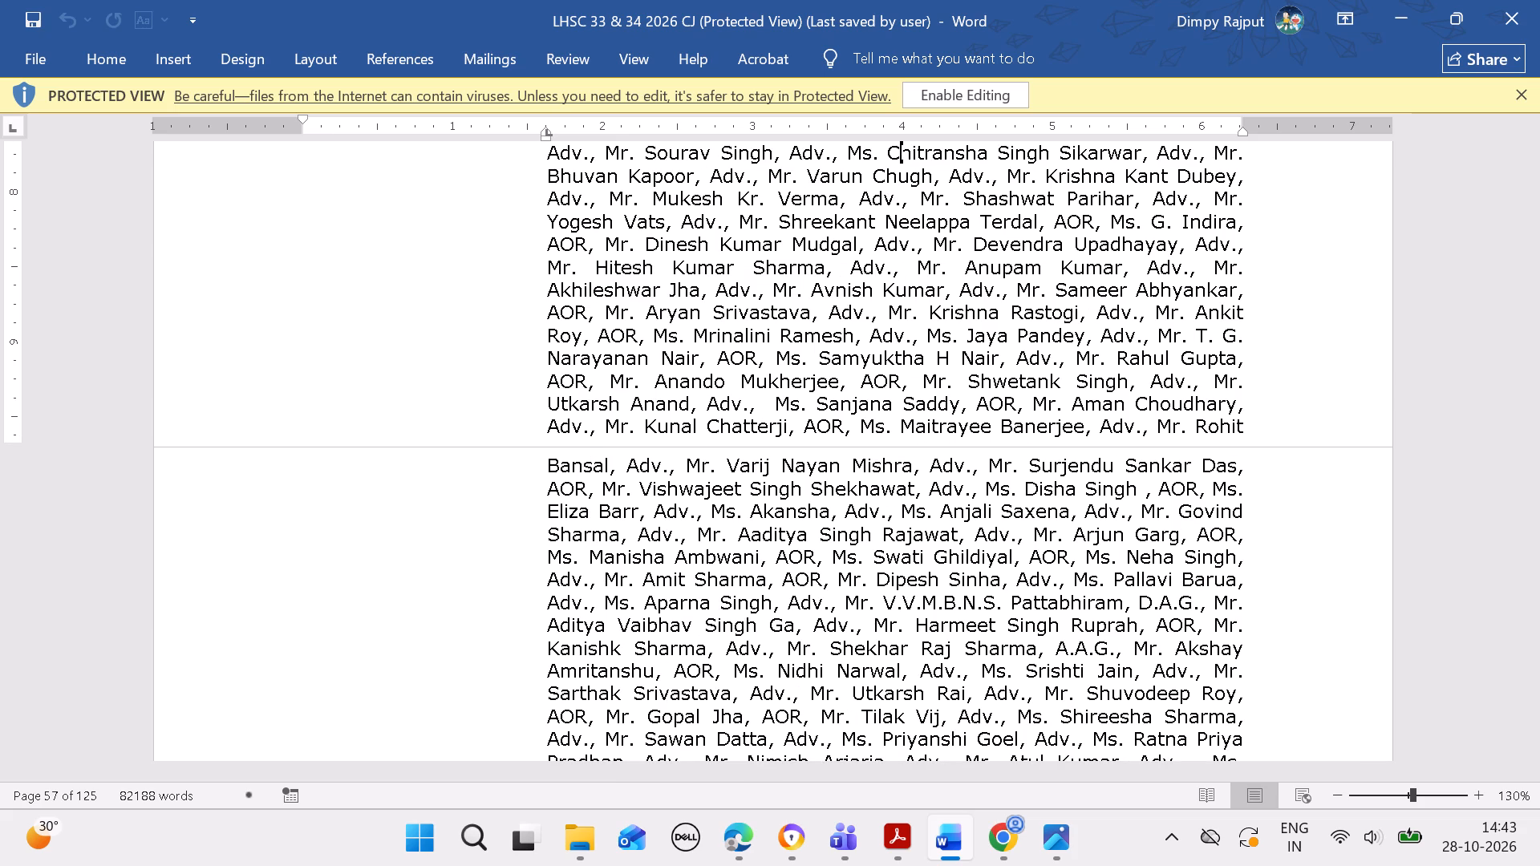
pyautogui.press('Down')
pyautogui.press('Down')
pyautogui.press('Down')
pyautogui.press('Down')
pyautogui.press('Down')
pyautogui.press('Down')
pyautogui.press('Down')
pyautogui.press('Down')
pyautogui.press('Down')
pyautogui.press('Down')
pyautogui.press('Down')
pyautogui.press('Down')
pyautogui.press('Down')
pyautogui.press('Down')
pyautogui.press('Down')
pyautogui.press('Down')
pyautogui.press('Down')
pyautogui.press('Down')
pyautogui.press('Down')
pyautogui.press('Down')
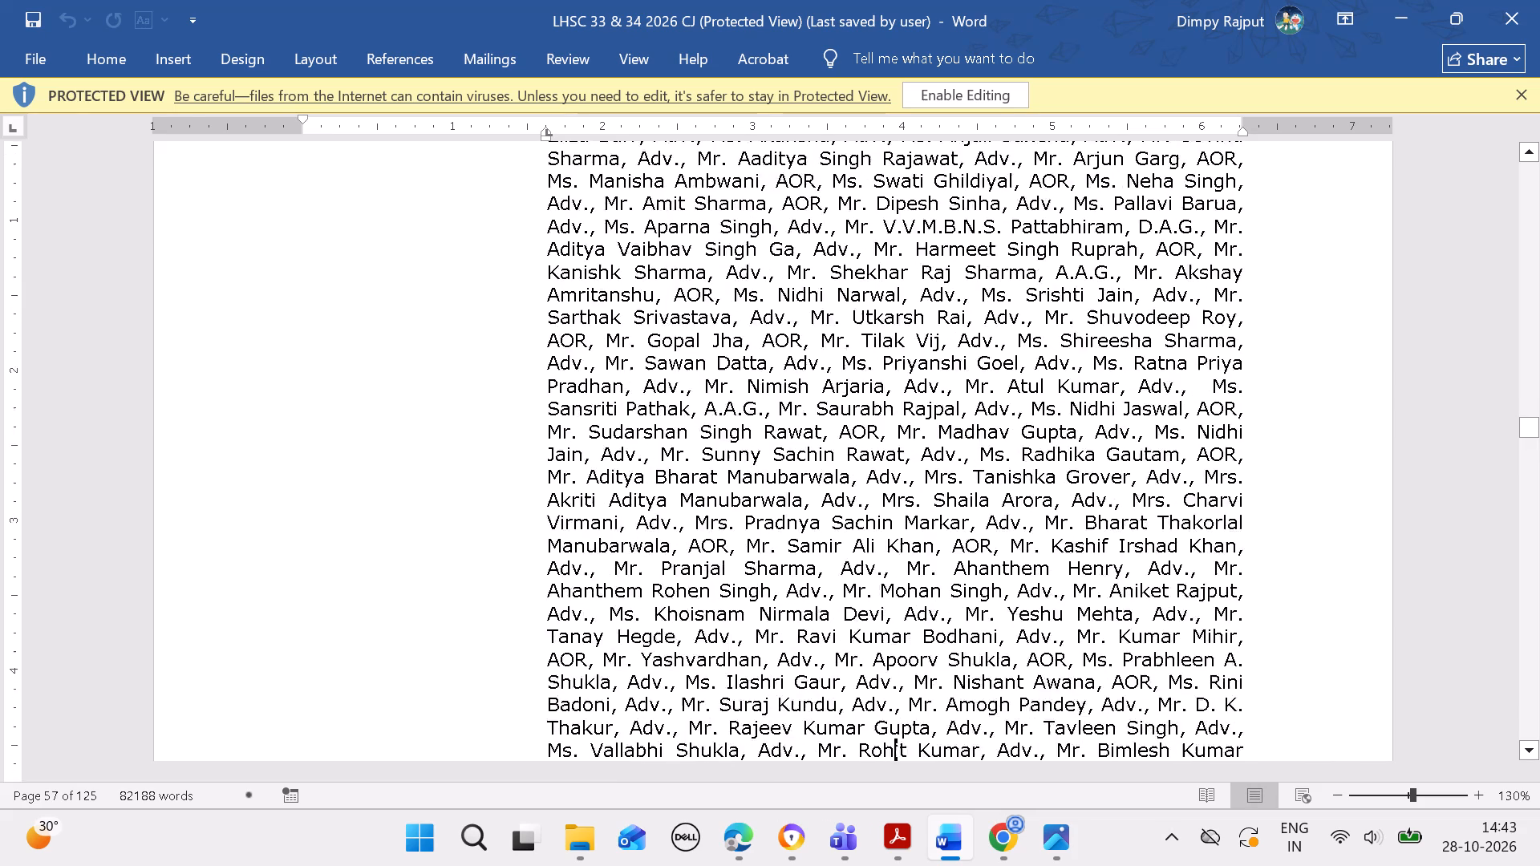
pyautogui.press('Down')
pyautogui.press('Down')
pyautogui.press('Down')
pyautogui.press('Down')
pyautogui.press('Down')
pyautogui.press('Down')
pyautogui.press('Down')
pyautogui.press('Down')
pyautogui.press('Down')
pyautogui.press('Down')
pyautogui.press('Down')
pyautogui.press('Down')
pyautogui.press('Down')
pyautogui.press('Down')
pyautogui.press('Down')
pyautogui.press('Down')
pyautogui.press('Down')
pyautogui.press('Down')
pyautogui.press('Down')
pyautogui.press('Down')
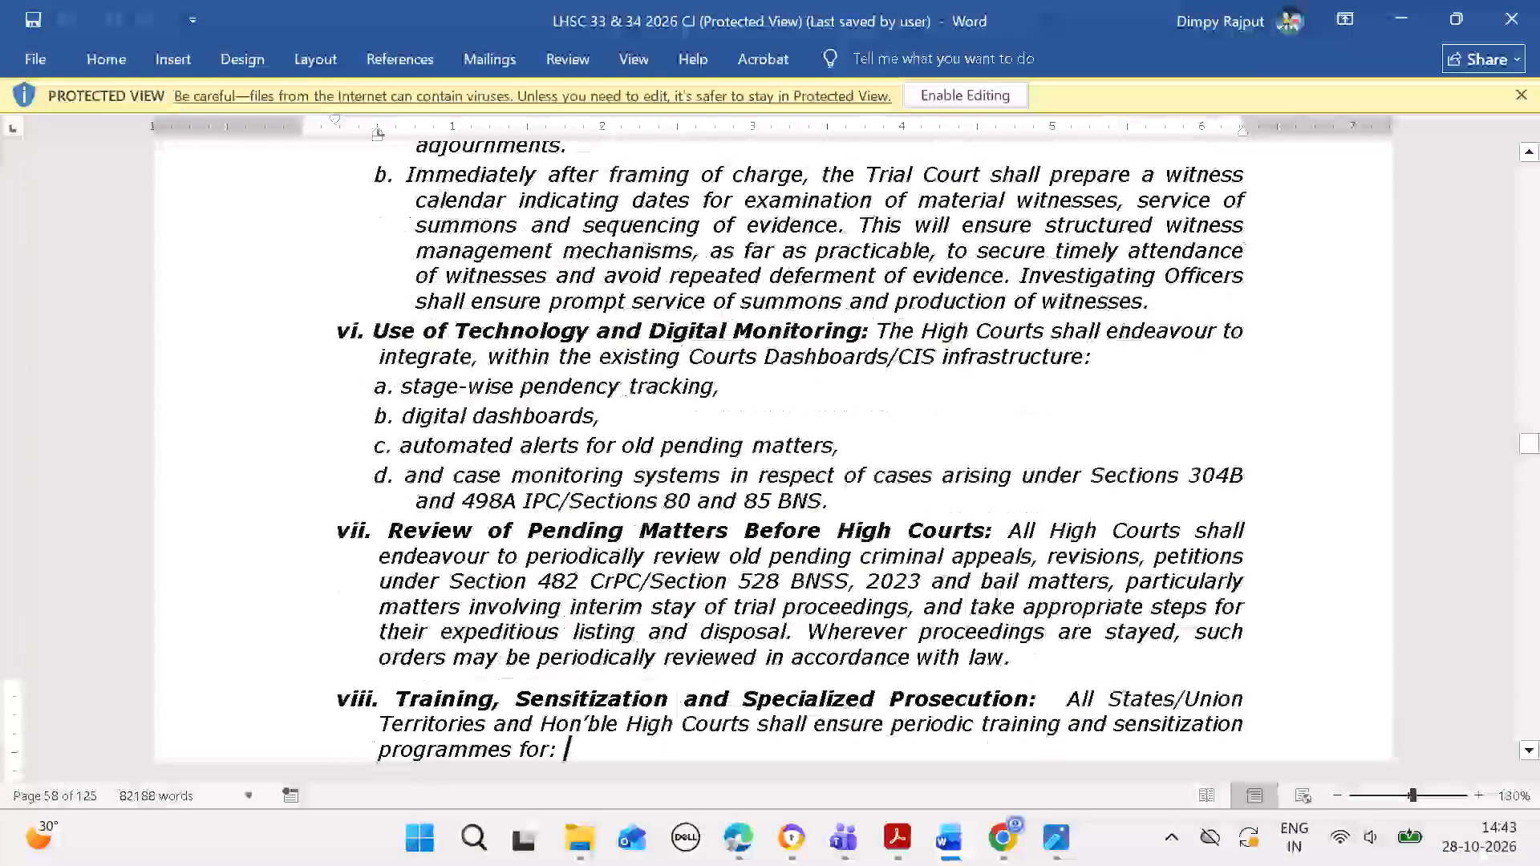
# Go back up to the heading of 2026 LawHeraldOnline 748 and examine its citation, judges, application numbers and parties.
pyautogui.press('Up')
pyautogui.press('Up')
pyautogui.press('Up')
pyautogui.press('Up')
pyautogui.press('Up')
pyautogui.press('Up')
pyautogui.press('Up')
pyautogui.press('Up')
pyautogui.press('Up')
pyautogui.press('Up')
pyautogui.press('Up')
pyautogui.press('Up')
pyautogui.press('Up')
pyautogui.press('Up')
pyautogui.press('Up')
pyautogui.press('Up')
pyautogui.press('Up')
pyautogui.press('Up')
pyautogui.press('Up')
pyautogui.press('Up')
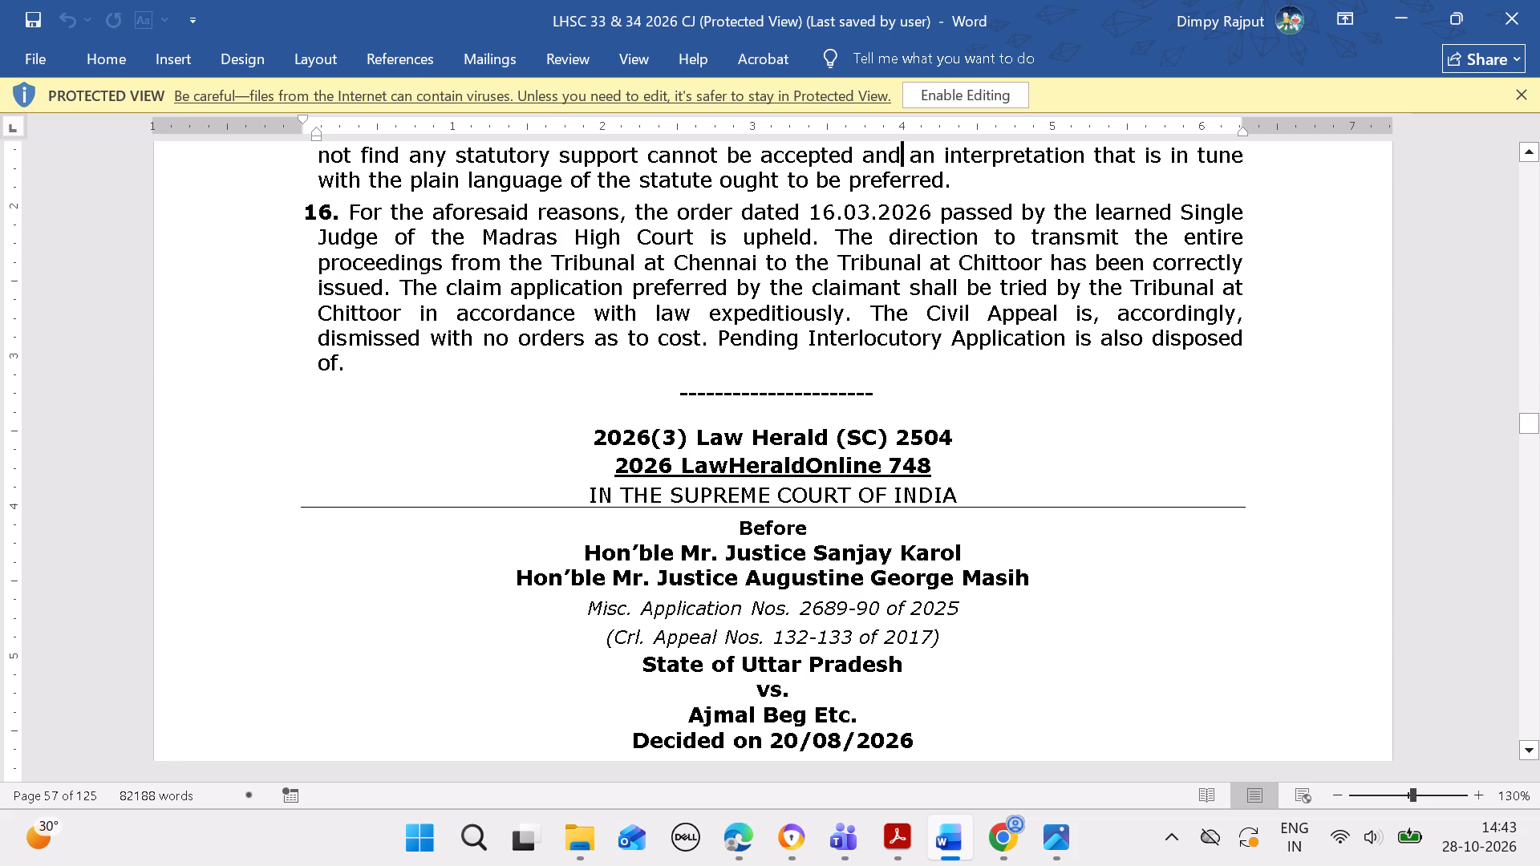
# Copy the Misc. Application number 2689-90 of 2025 from the heading and open the case search in the Law Herald admin site in Edge.
pyautogui.moveTo(806, 600); pyautogui.dragTo(946, 598)
pyautogui.hotkey('ctrl', 'c')
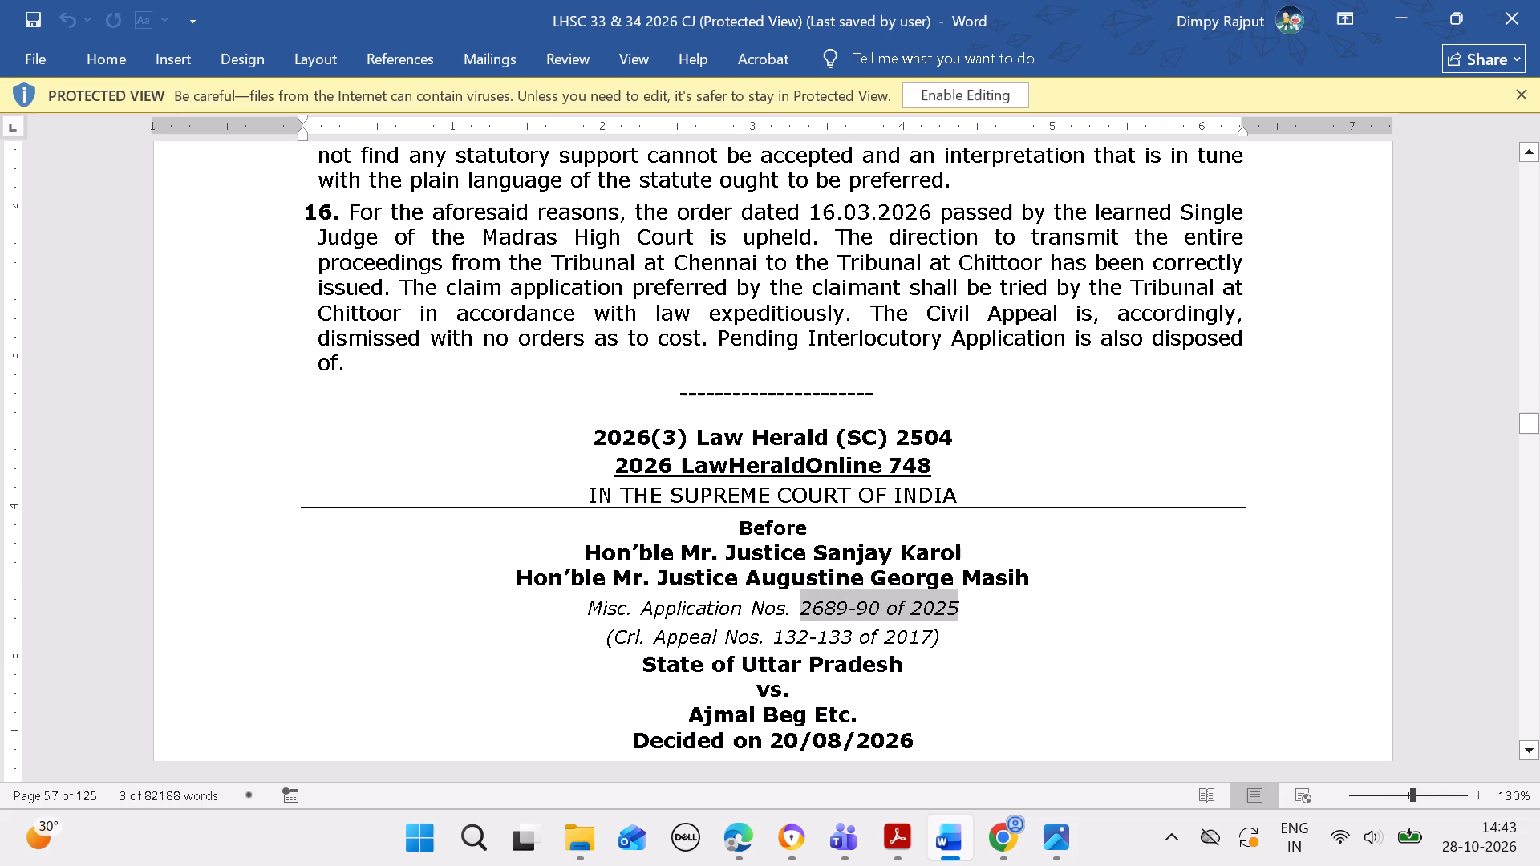
pyautogui.click(754, 833)
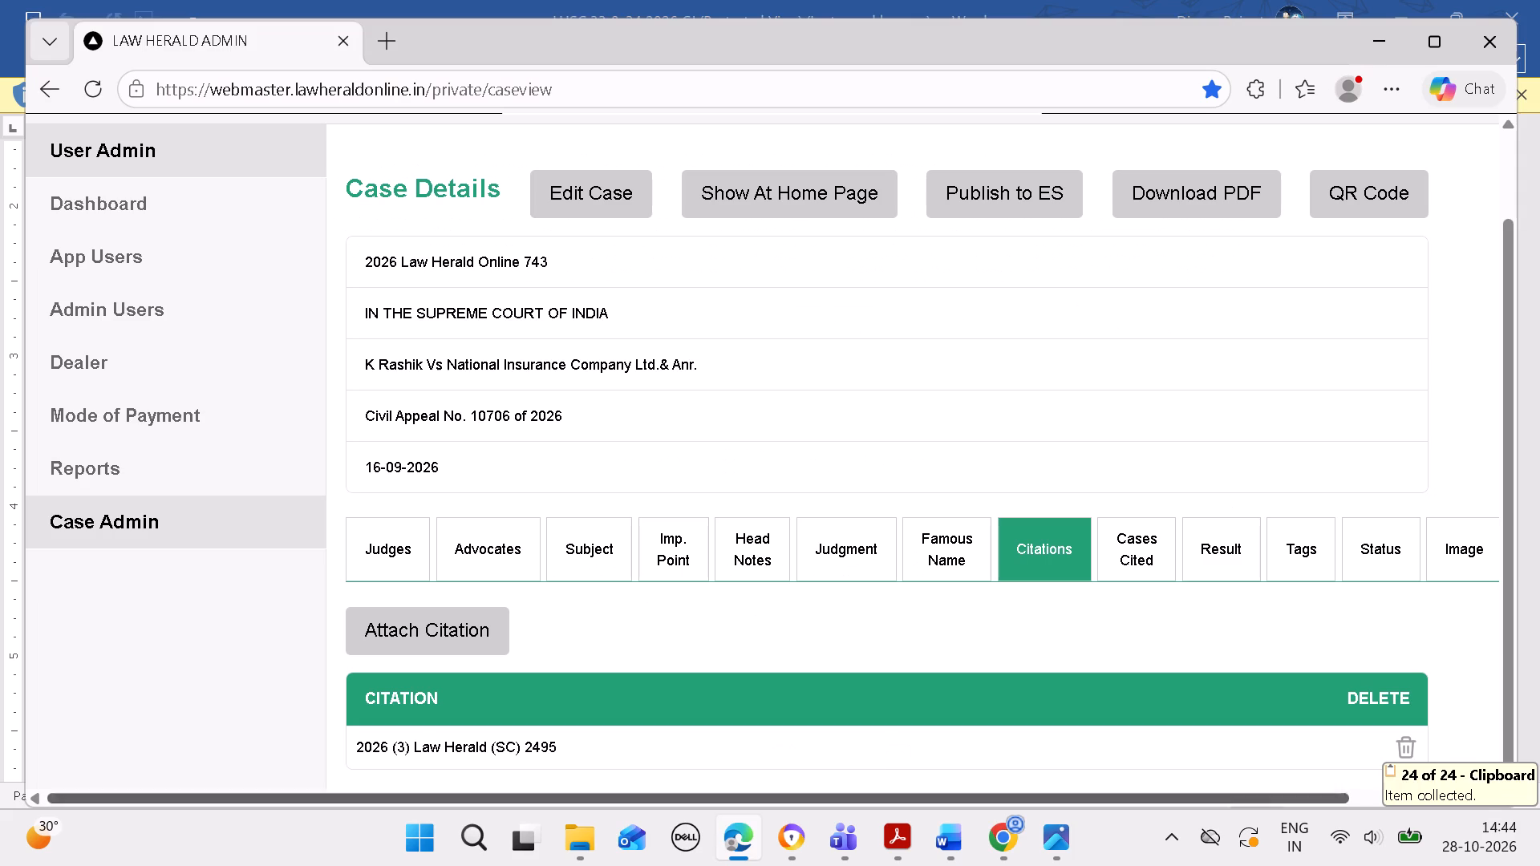
pyautogui.click(204, 529)
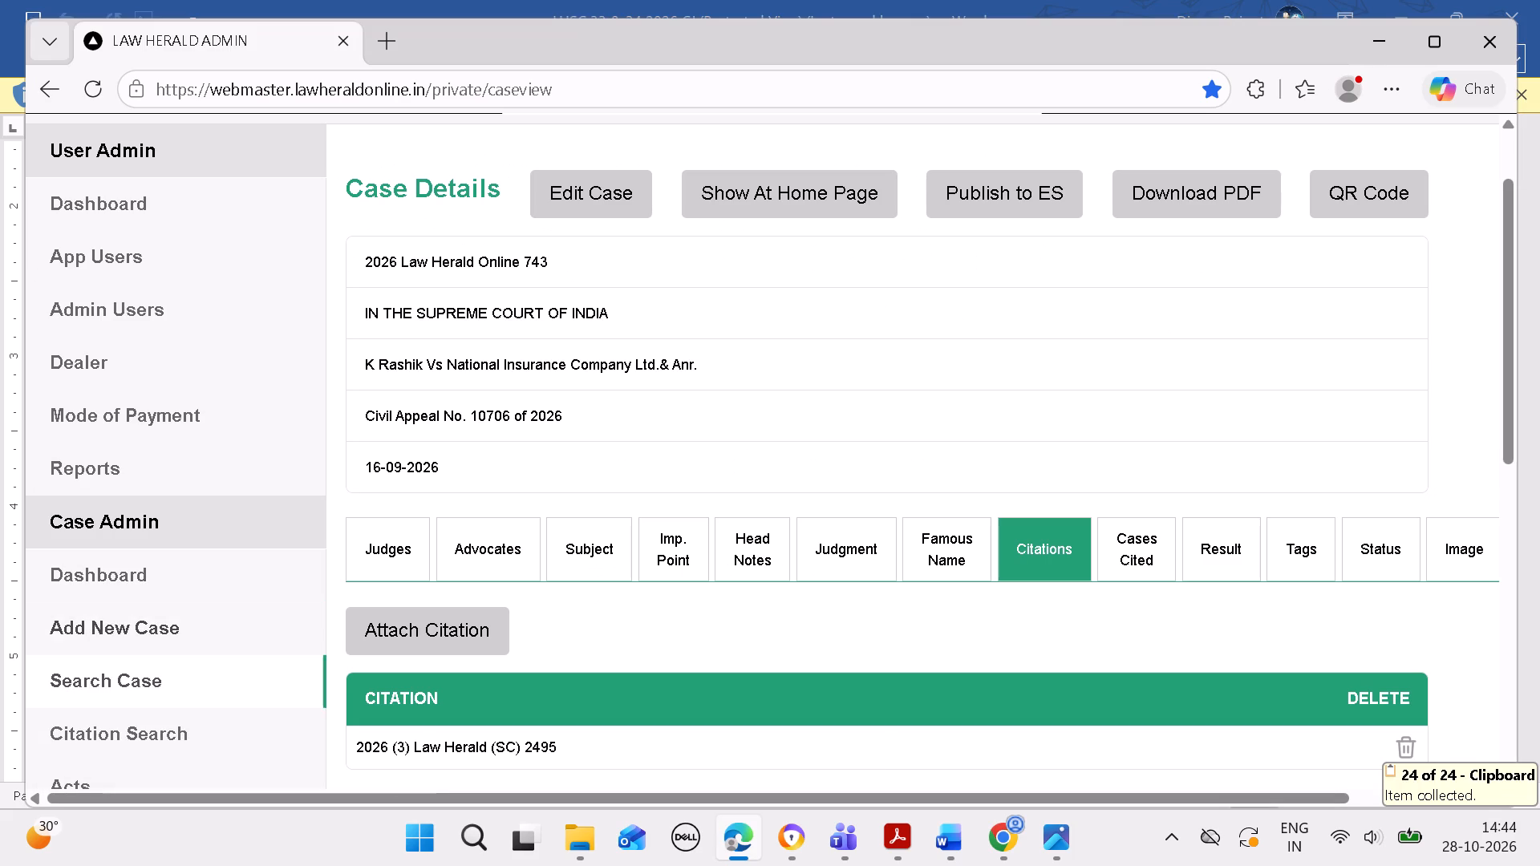
pyautogui.click(135, 666)
pyautogui.click(136, 676)
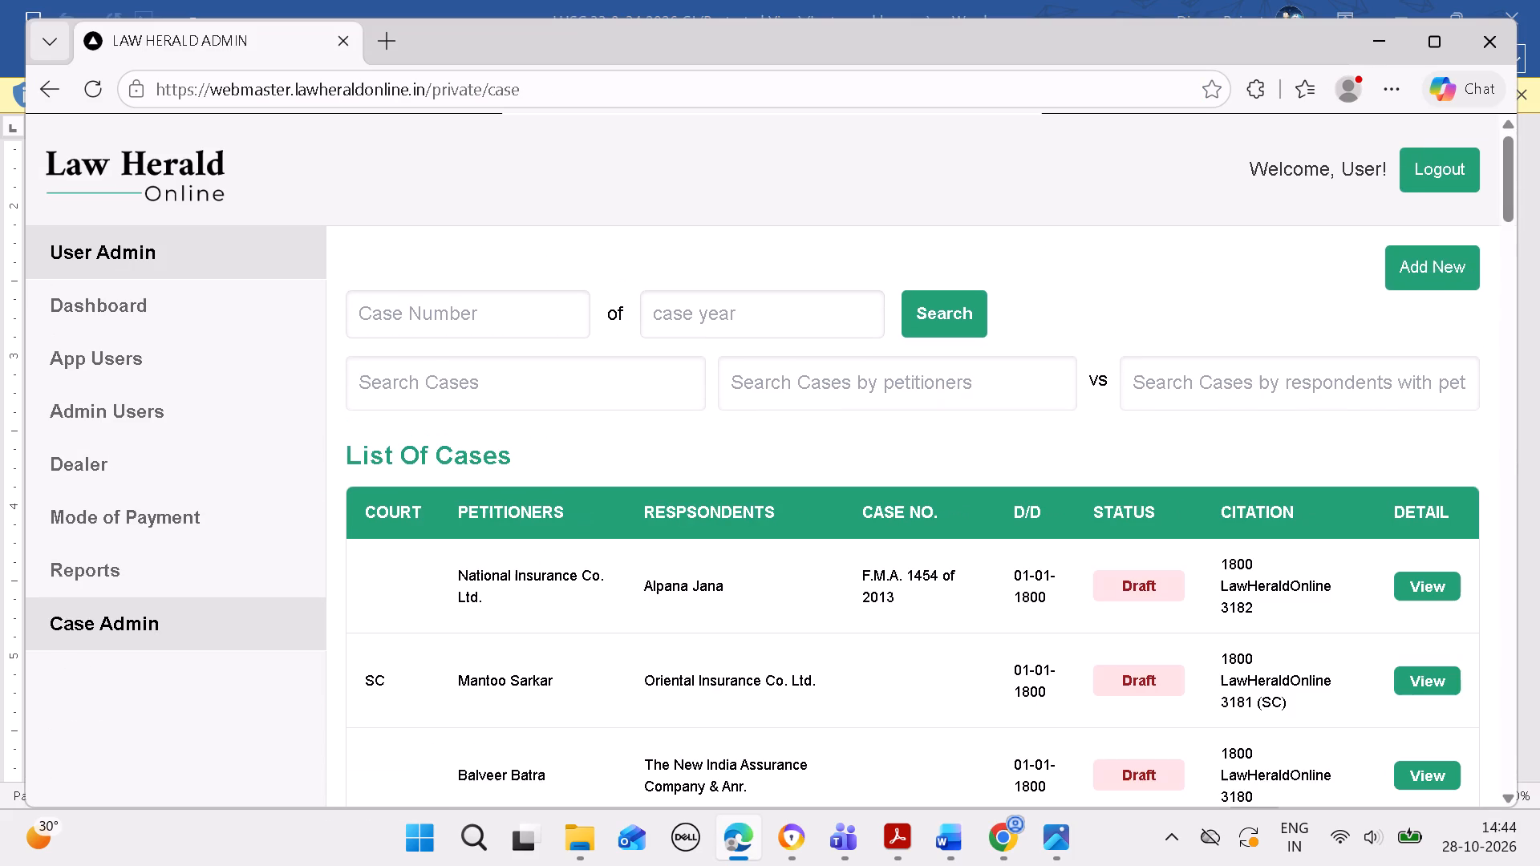
pyautogui.click(482, 320)
pyautogui.hotkey('ctrl', 'v')
pyautogui.click(715, 319)
pyautogui.hotkey('ctrl', 'v')
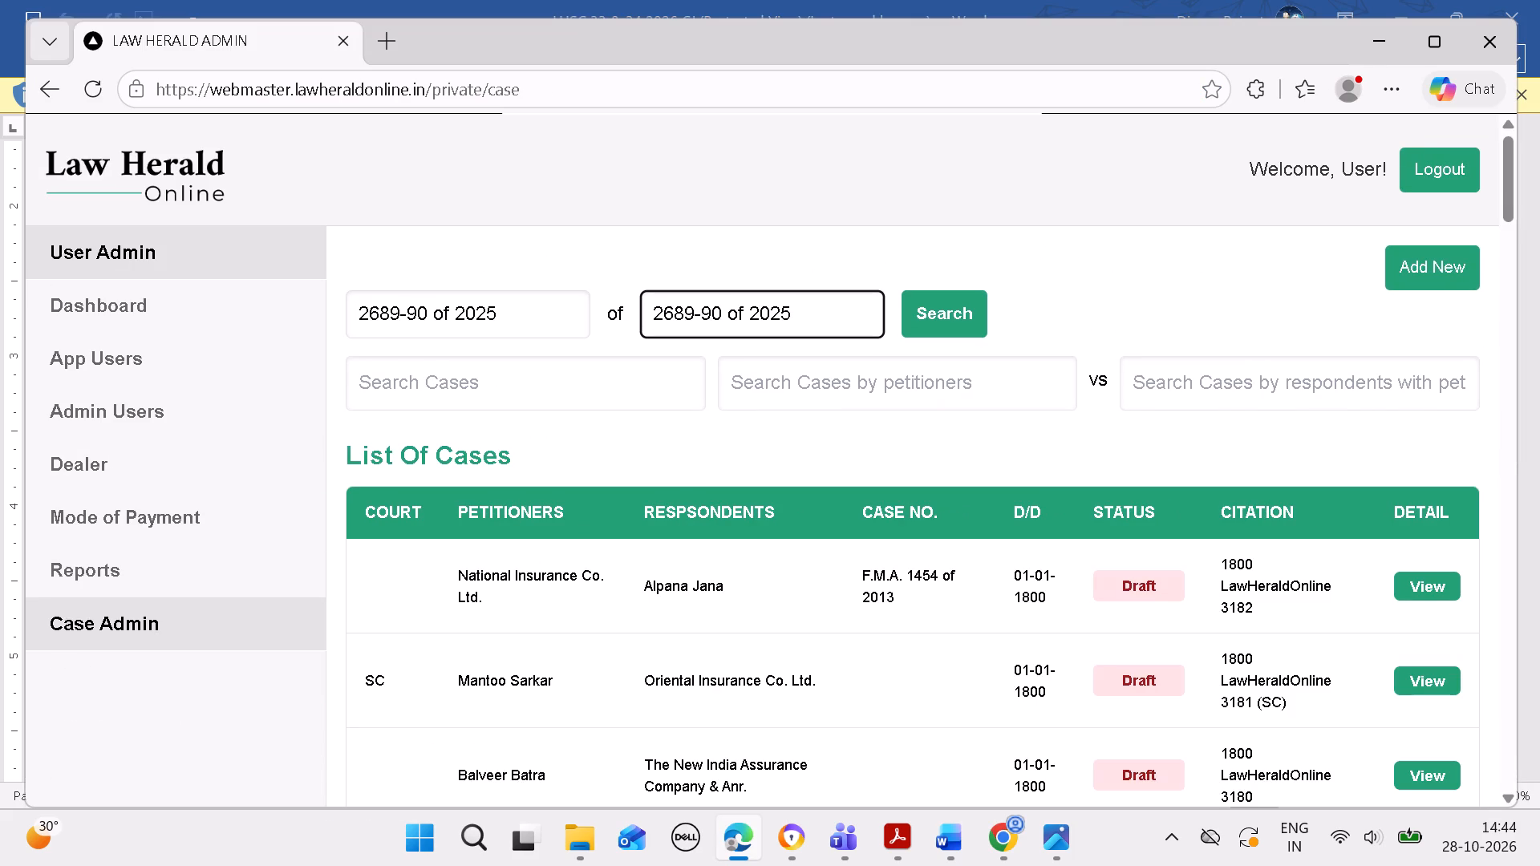
pyautogui.click(749, 330)
pyautogui.press('BackSpace')
pyautogui.press('BackSpace')
pyautogui.press('BackSpace')
pyautogui.press('BackSpace')
pyautogui.press('BackSpace')
pyautogui.press('BackSpace')
pyautogui.press('BackSpace')
pyautogui.press('BackSpace')
pyautogui.press('BackSpace')
pyautogui.press('BackSpace')
pyautogui.press('BackSpace')
pyautogui.press('BackSpace')
pyautogui.press('BackSpace')
pyautogui.press('BackSpace')
pyautogui.press('BackSpace')
pyautogui.press('BackSpace')
pyautogui.press('BackSpace')
pyautogui.press('BackSpace')
pyautogui.press('BackSpace')
pyautogui.click(557, 307)
pyautogui.press('BackSpace')
pyautogui.press('BackSpace')
pyautogui.press('BackSpace')
pyautogui.press('BackSpace')
pyautogui.press('BackSpace')
pyautogui.press('BackSpace')
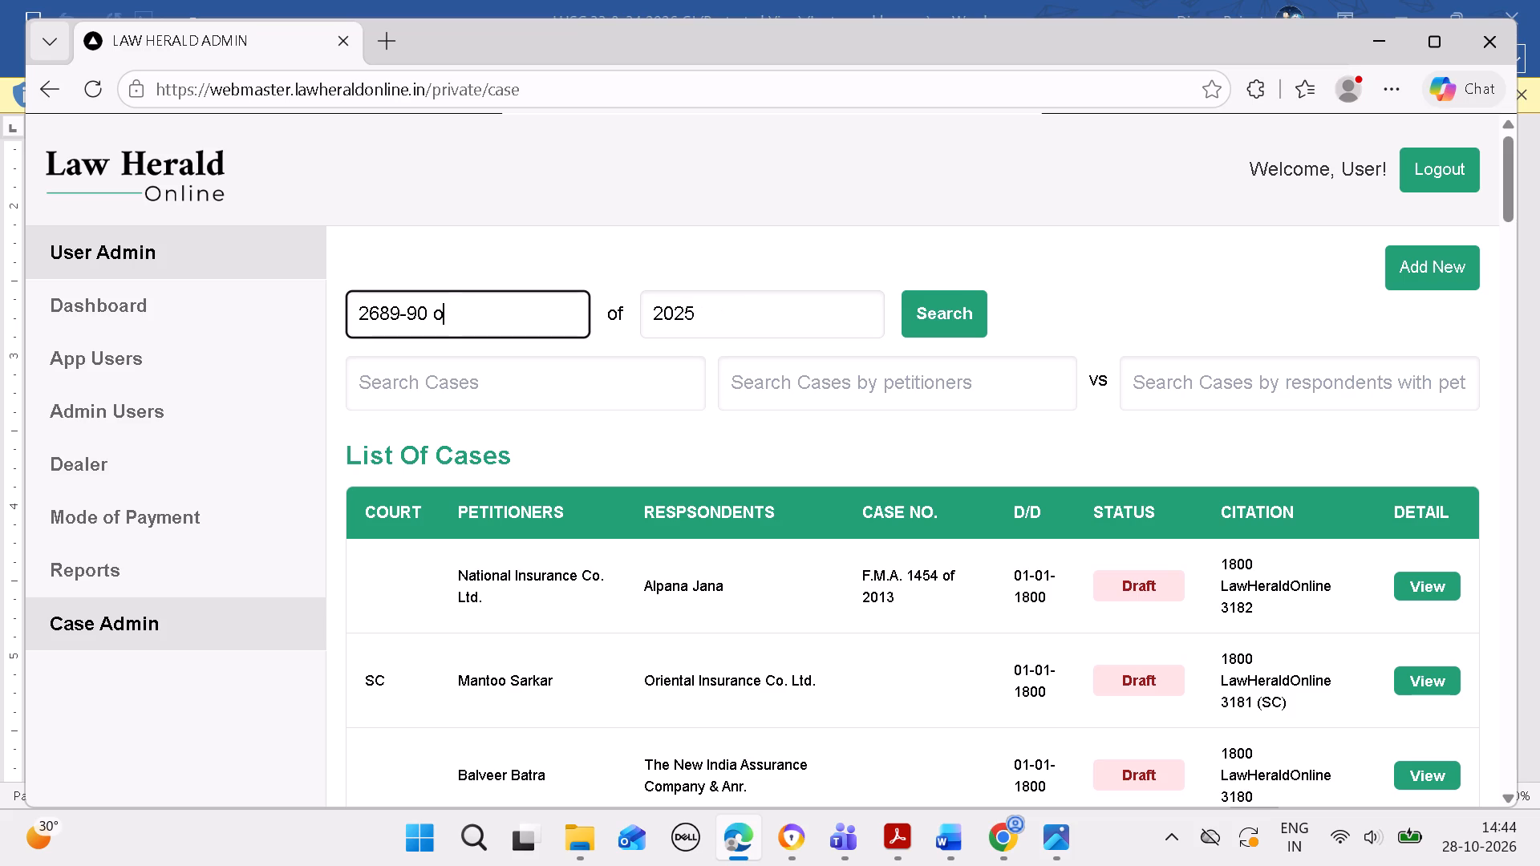
pyautogui.press('BackSpace')
pyautogui.press('BackSpace')
pyautogui.click(938, 318)
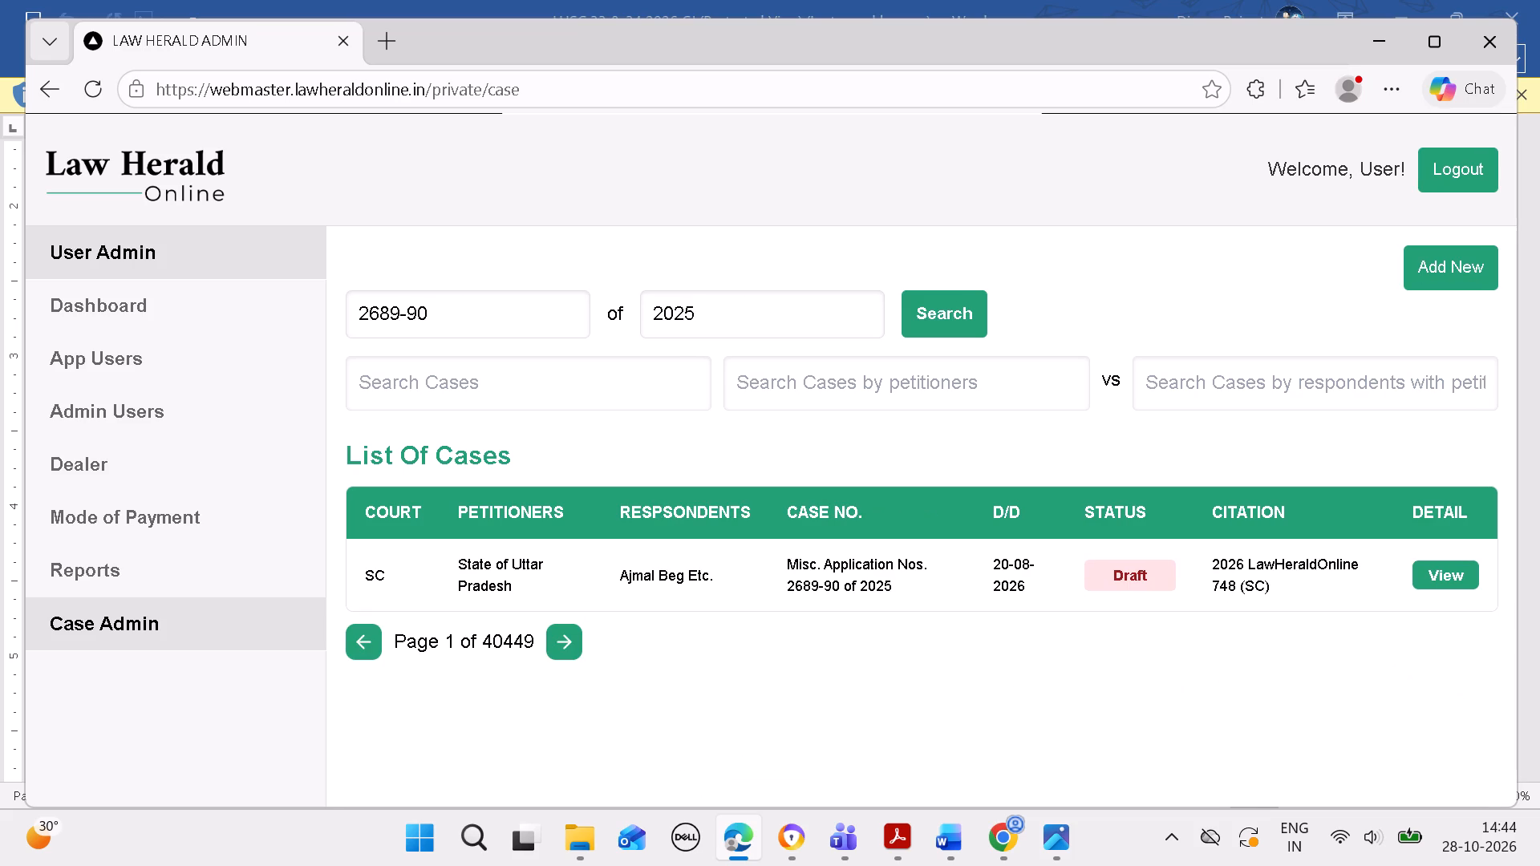
pyautogui.click(1448, 568)
pyautogui.scroll(-2, 1043, 501)
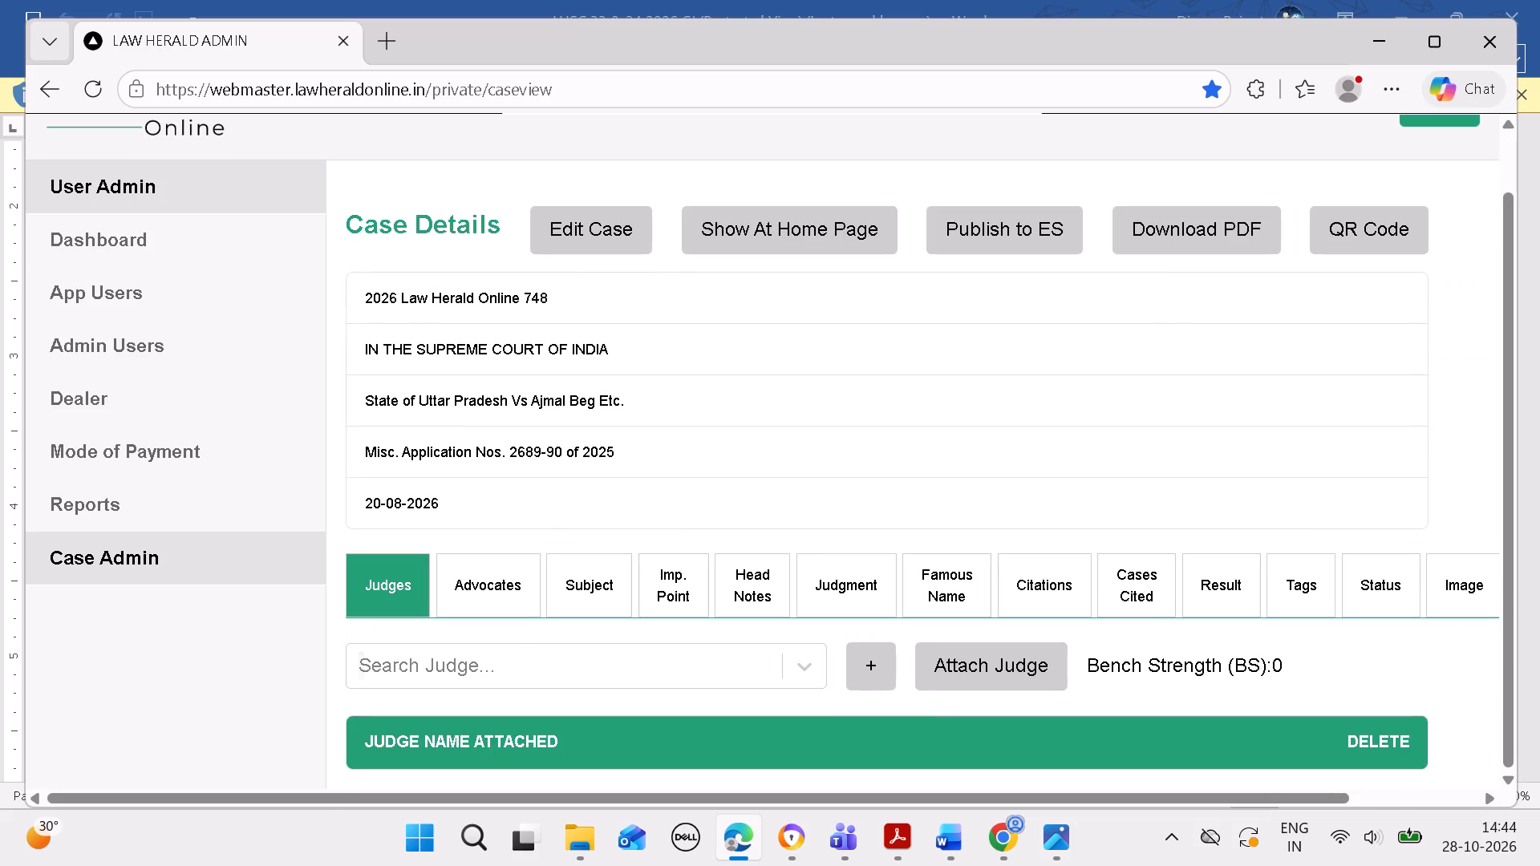
# Switch to Word and copy the page number 2504 from the 2026(3) Law Herald (SC) citation above 2026 LawHeraldOnline 748.
pyautogui.click(944, 838)
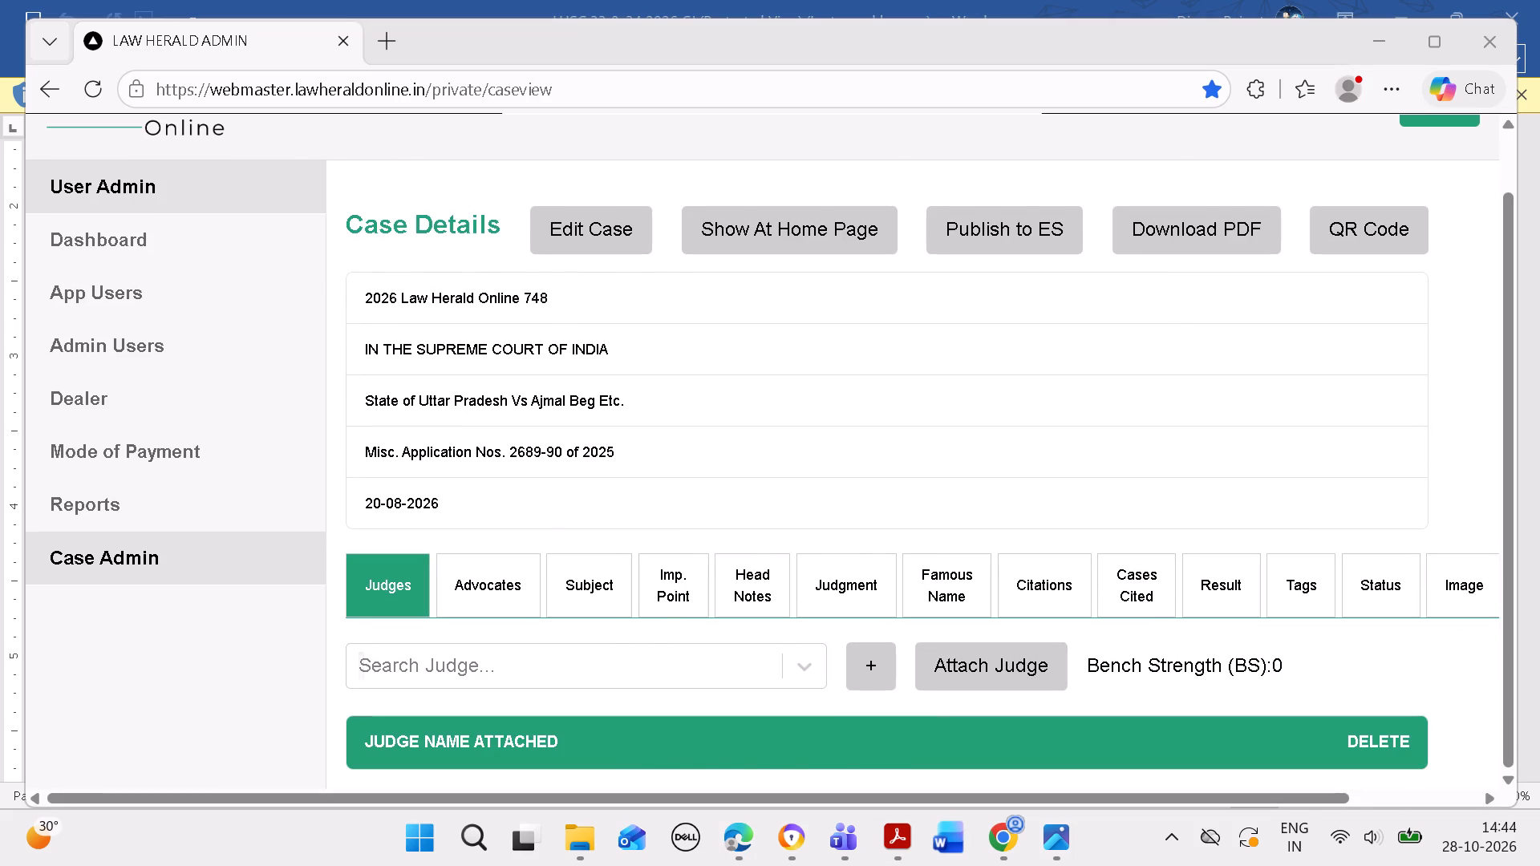
pyautogui.click(950, 835)
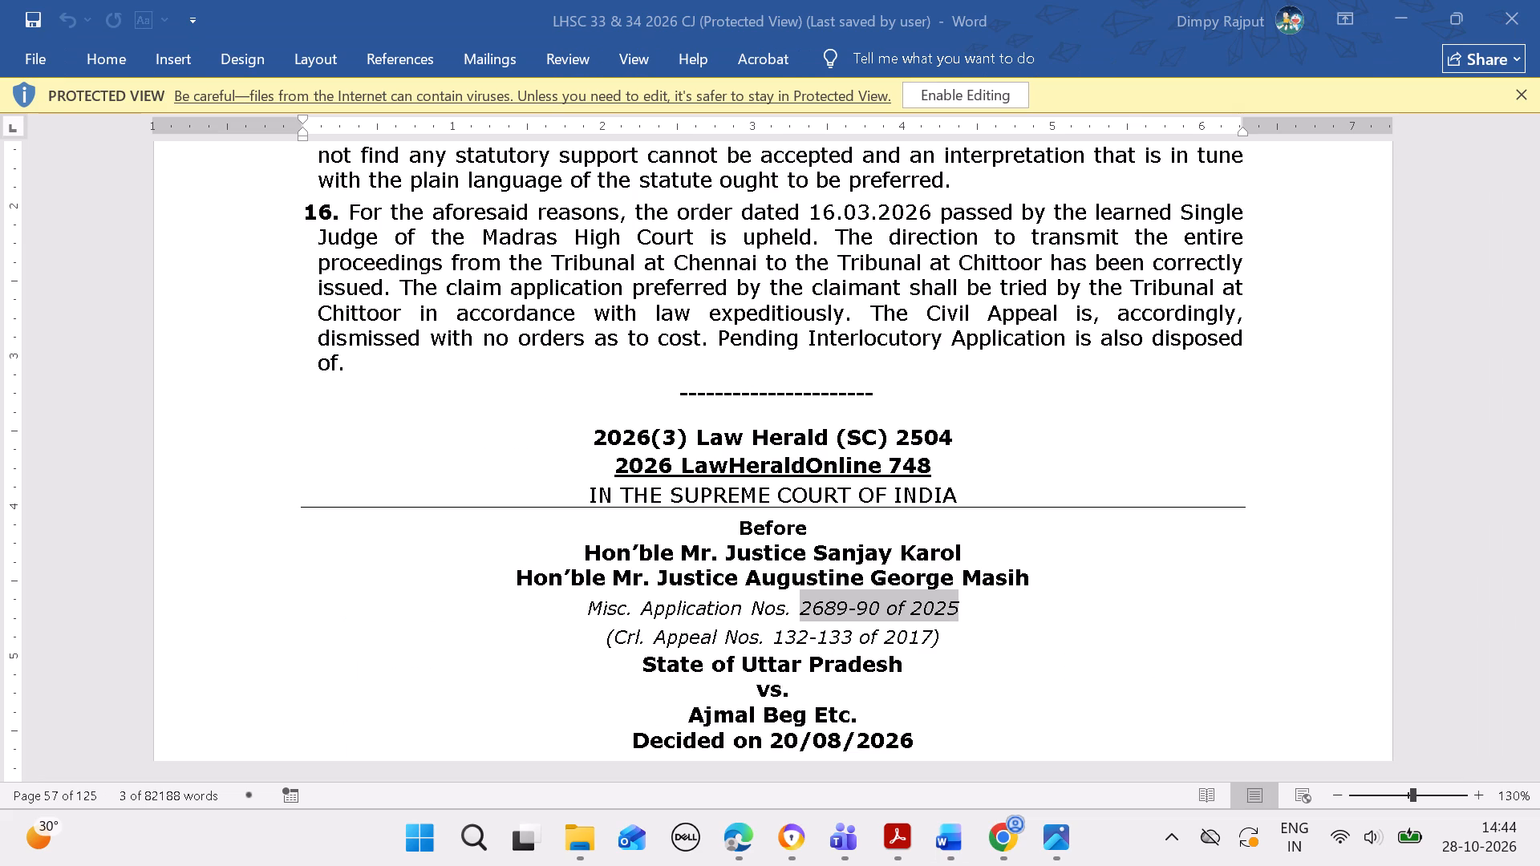
pyautogui.click(755, 832)
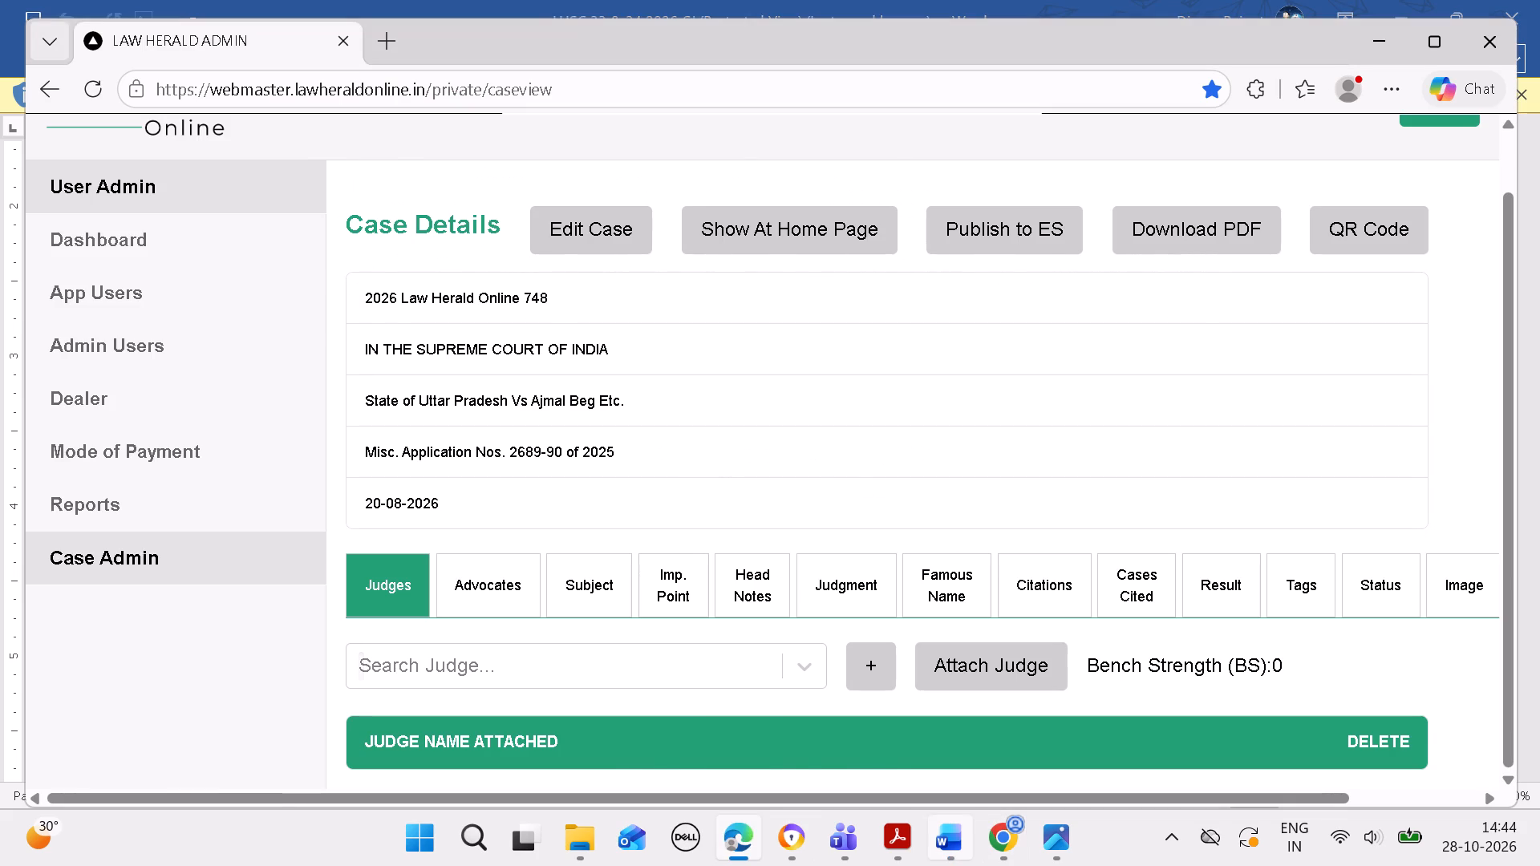
pyautogui.click(969, 834)
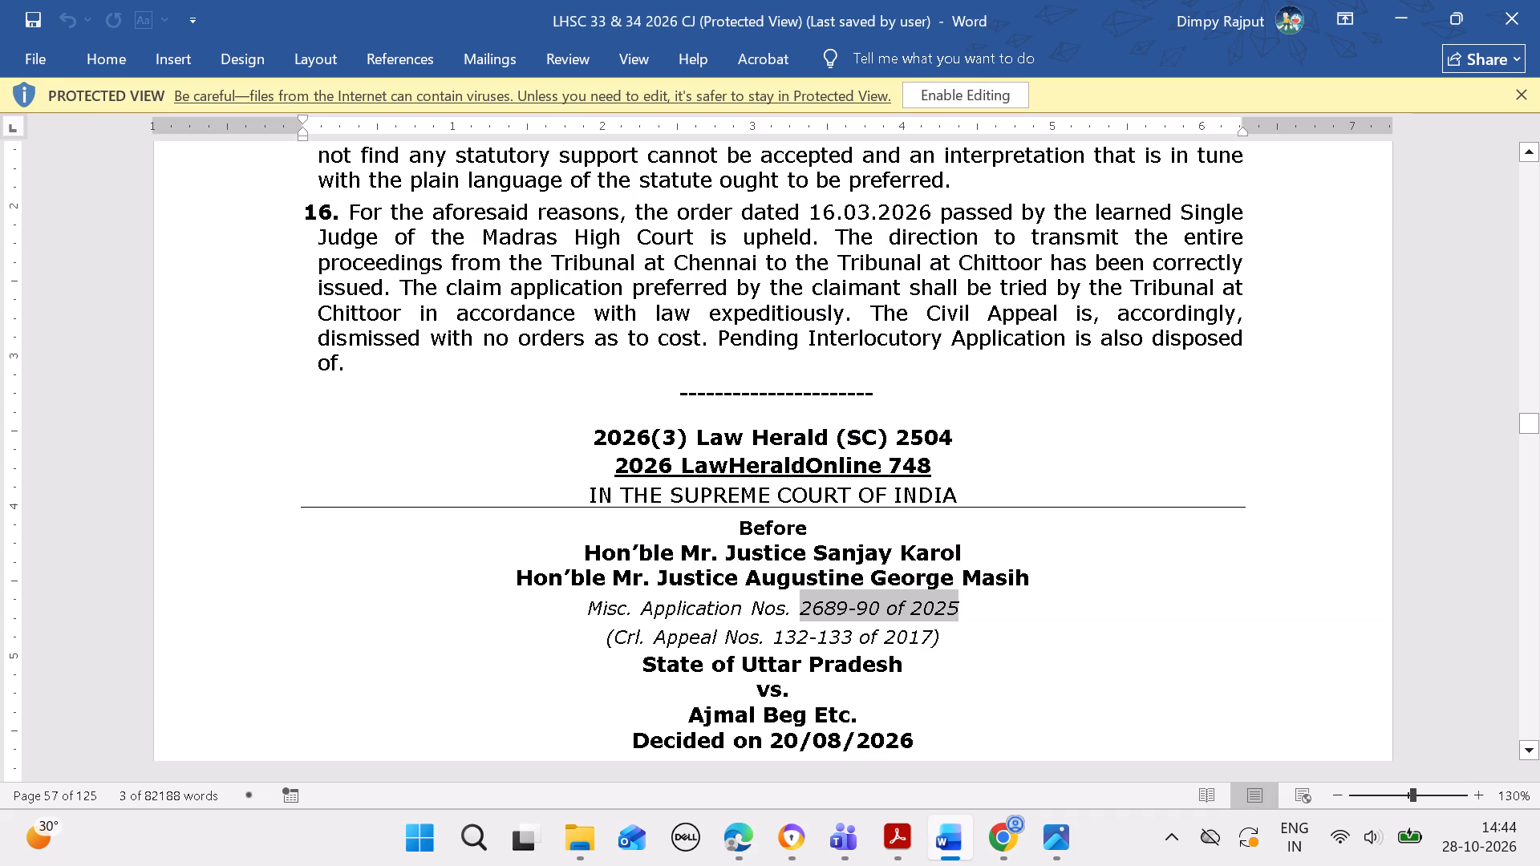
pyautogui.moveTo(899, 433); pyautogui.dragTo(963, 441)
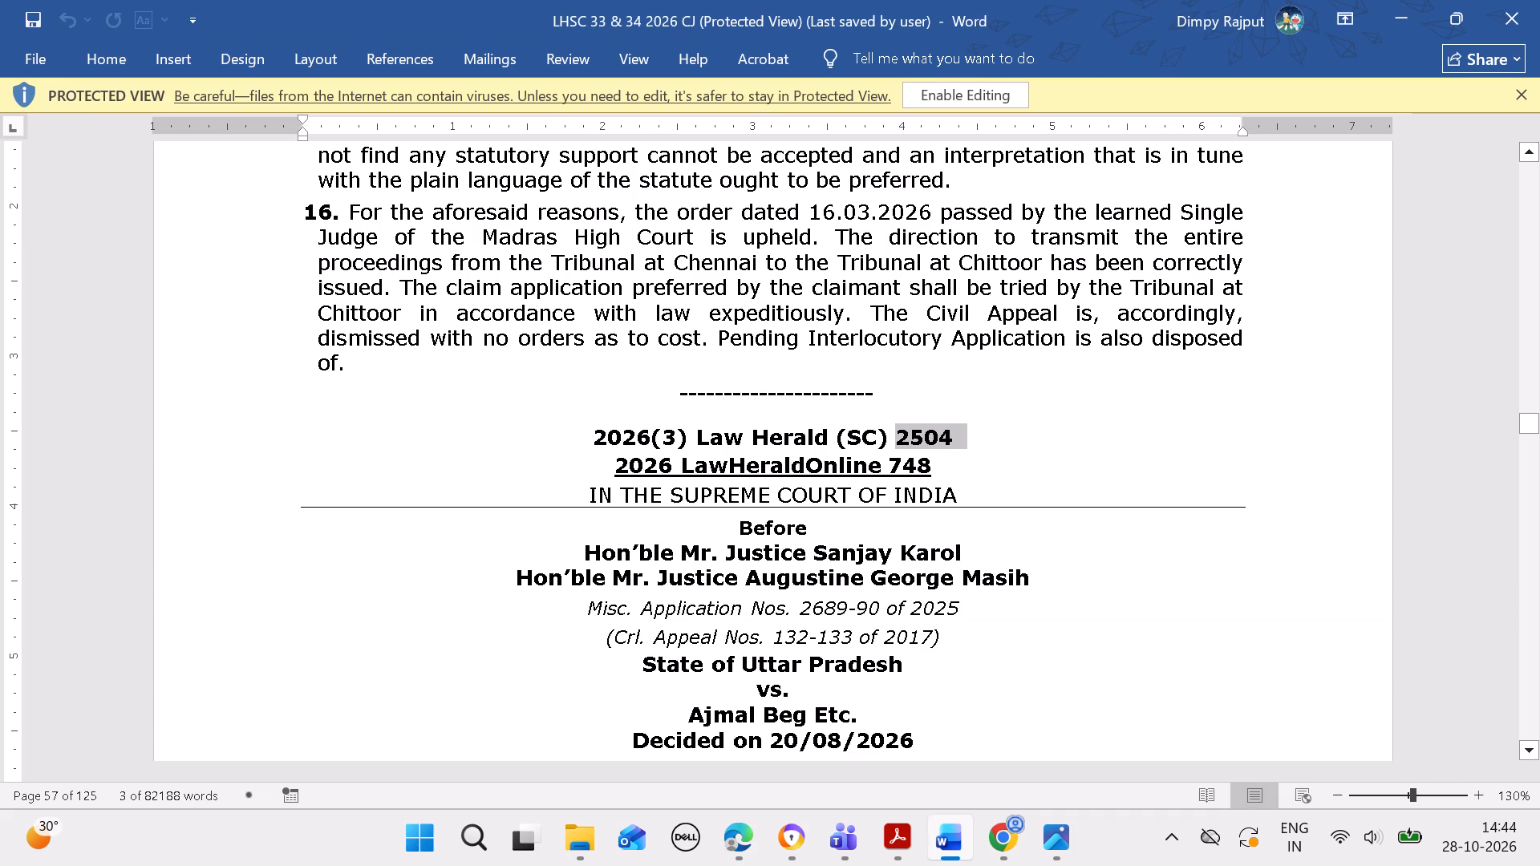
pyautogui.hotkey('ctrl', 'c')
# In the admin site in Edge, start attaching a citation to the case with page 2504 and volume 3, and begin entering the year.
pyautogui.click(752, 828)
pyautogui.click(1042, 577)
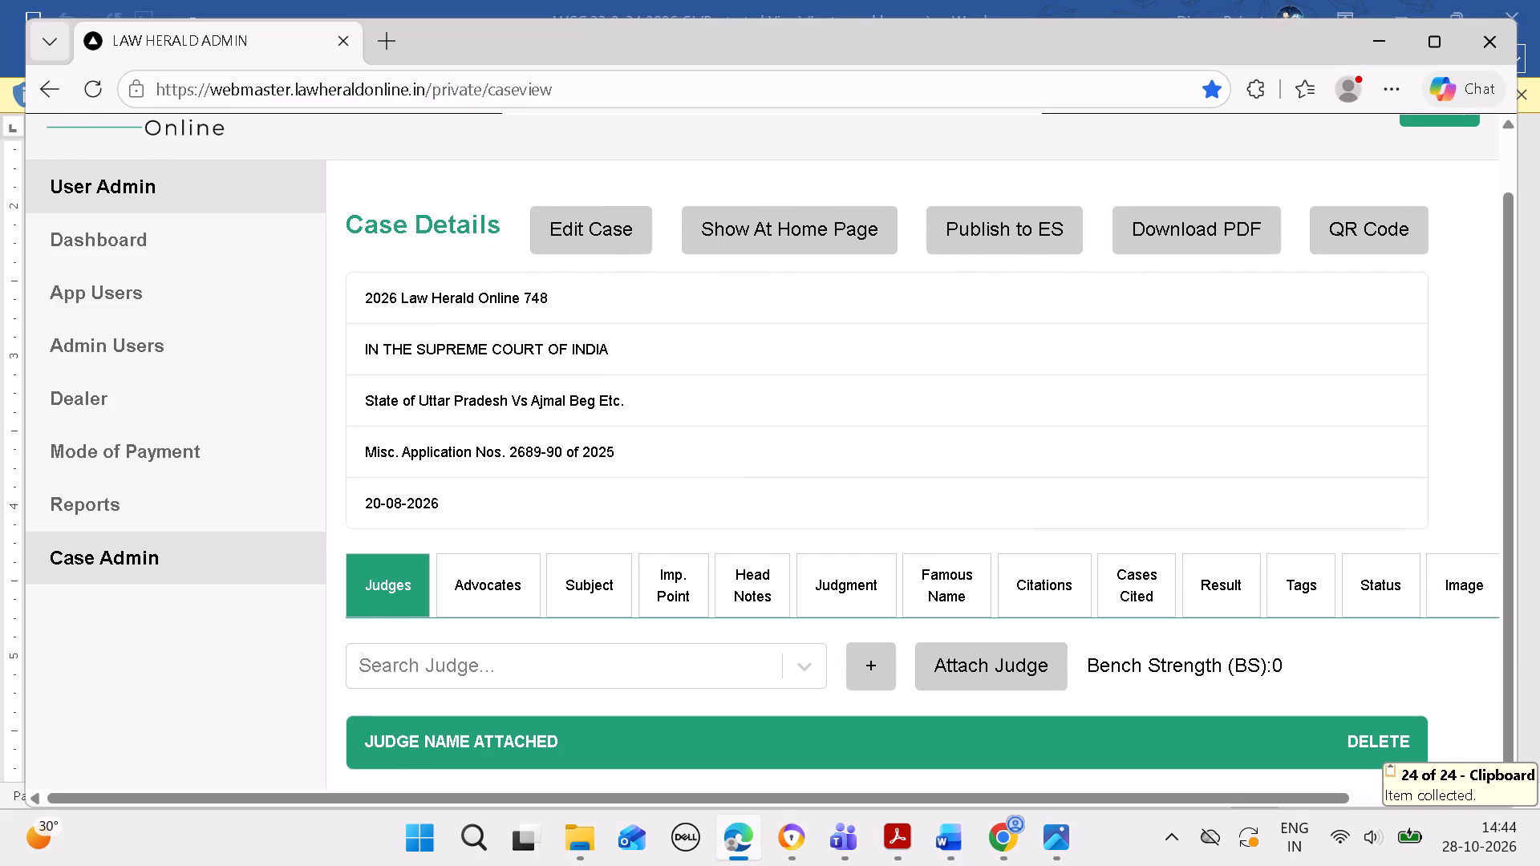
pyautogui.scroll(-3, 1040, 573)
pyautogui.click(425, 662)
pyautogui.click(1011, 471)
pyautogui.hotkey('ctrl', 'v')
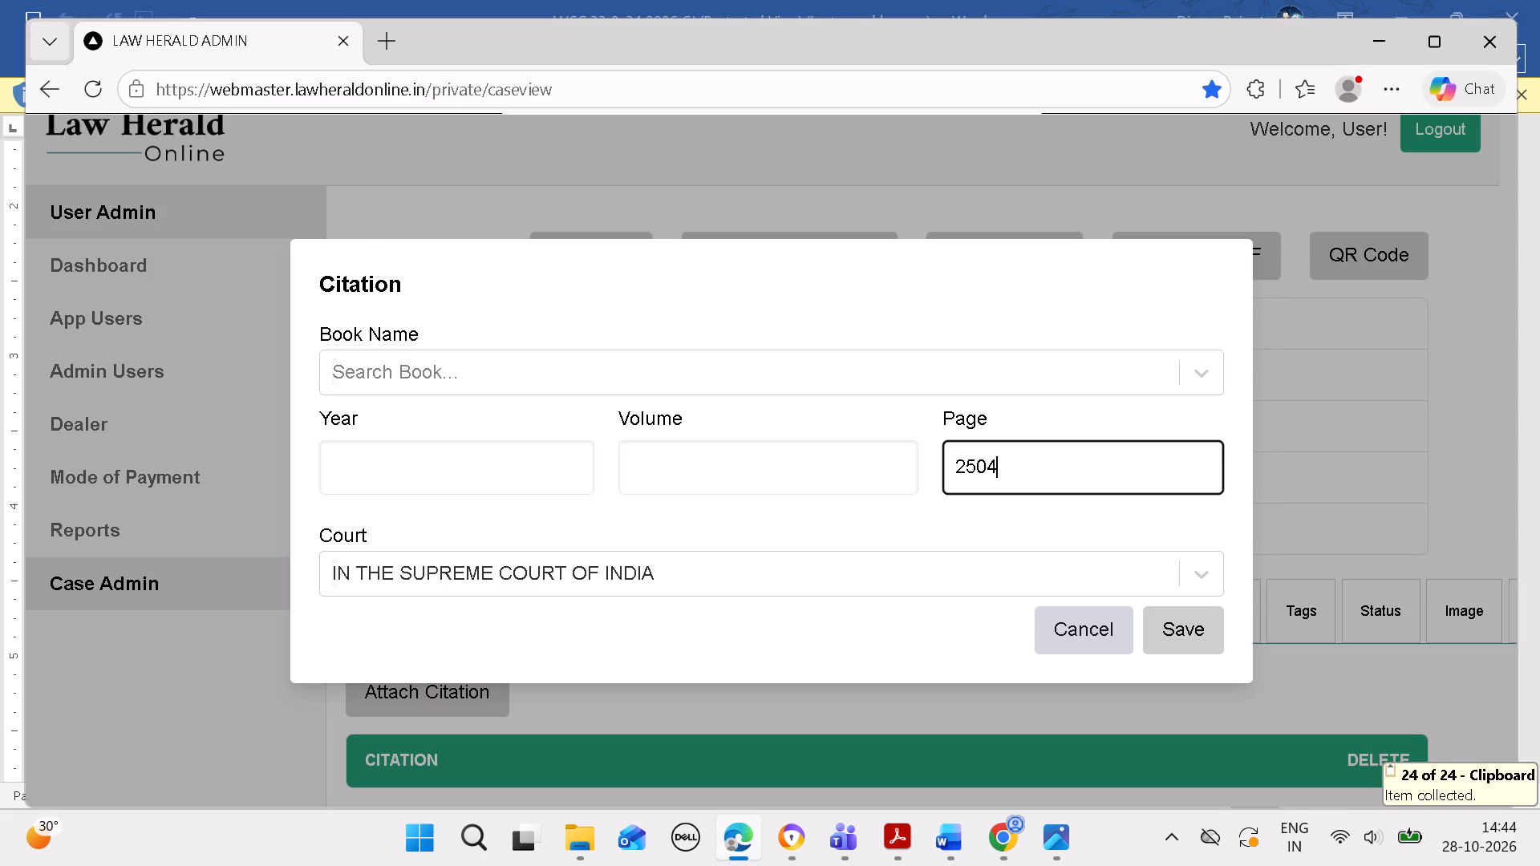
pyautogui.click(796, 467)
pyautogui.press('-')
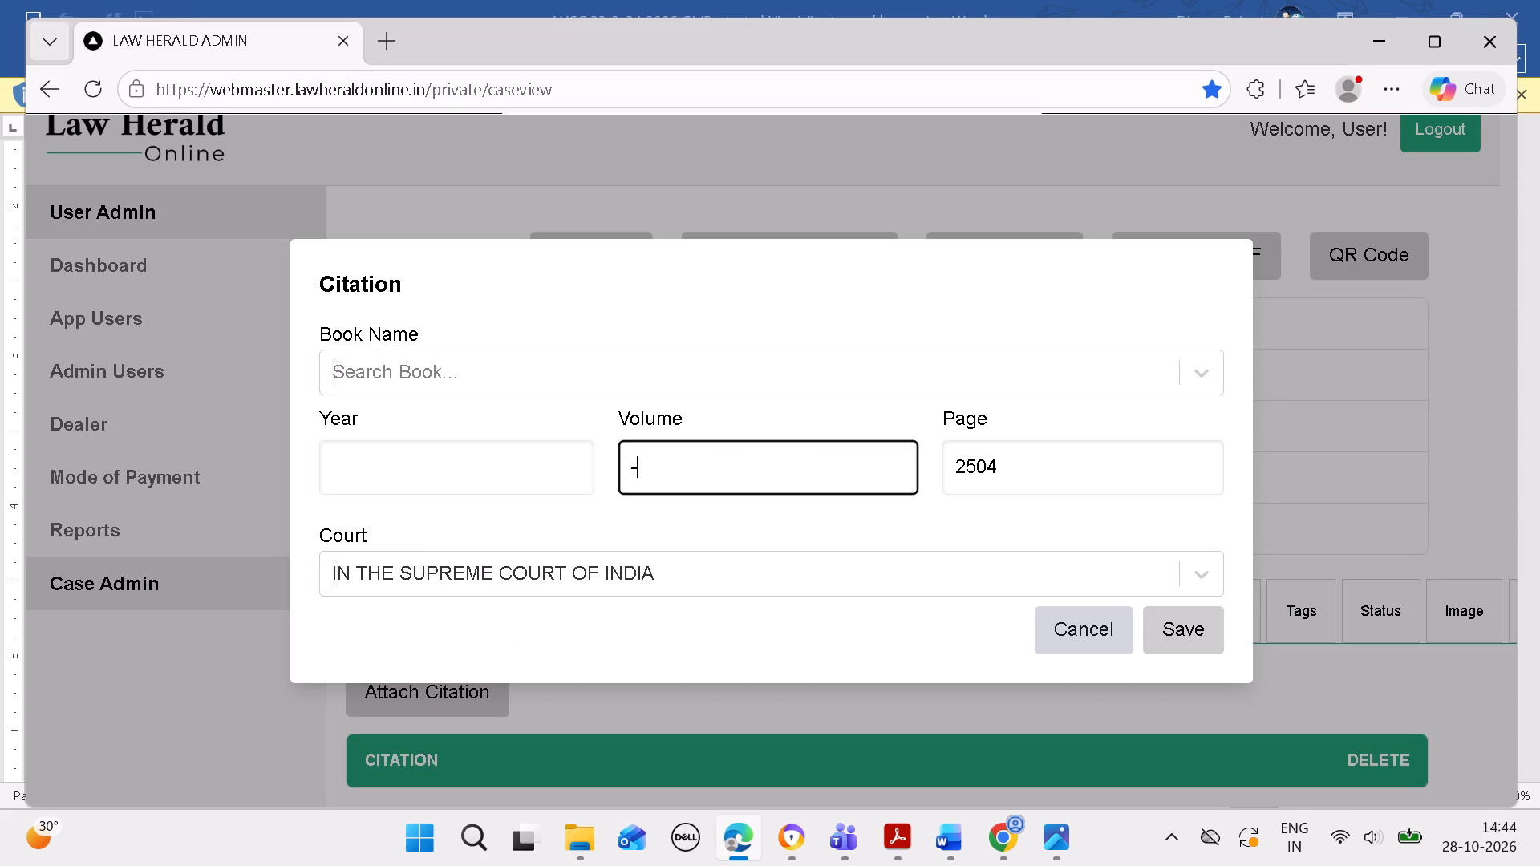
pyautogui.press('BackSpace')
pyautogui.press('3')
pyautogui.click(490, 458)
pyautogui.press('2')
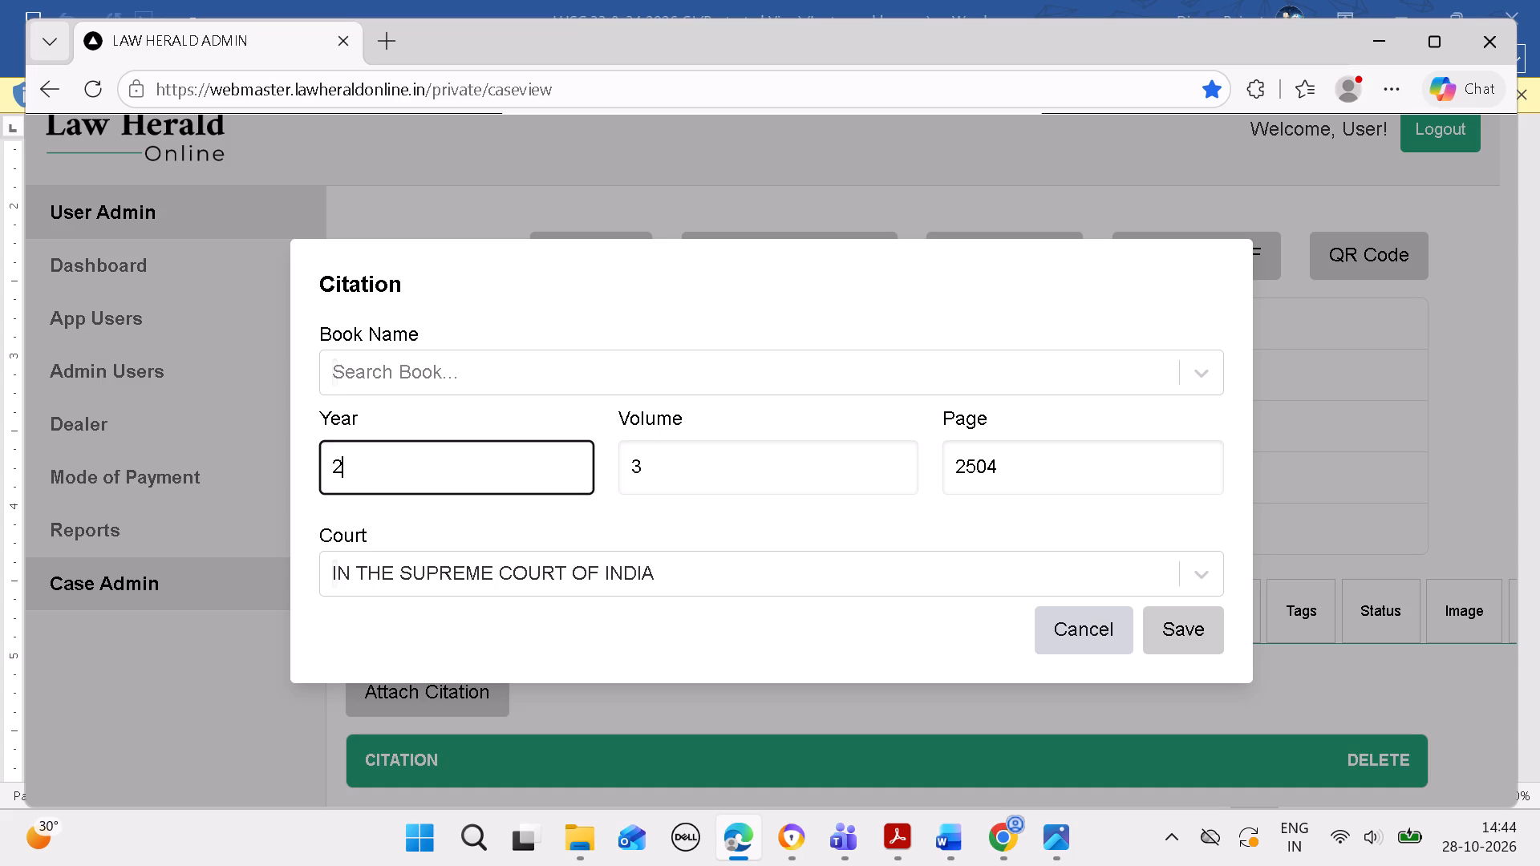
pyautogui.press('0')
pyautogui.press('2')
# Complete the citation with year 2026, book Law Herald (SC) and the blank "( )" court option, and save it.
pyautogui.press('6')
pyautogui.click(610, 393)
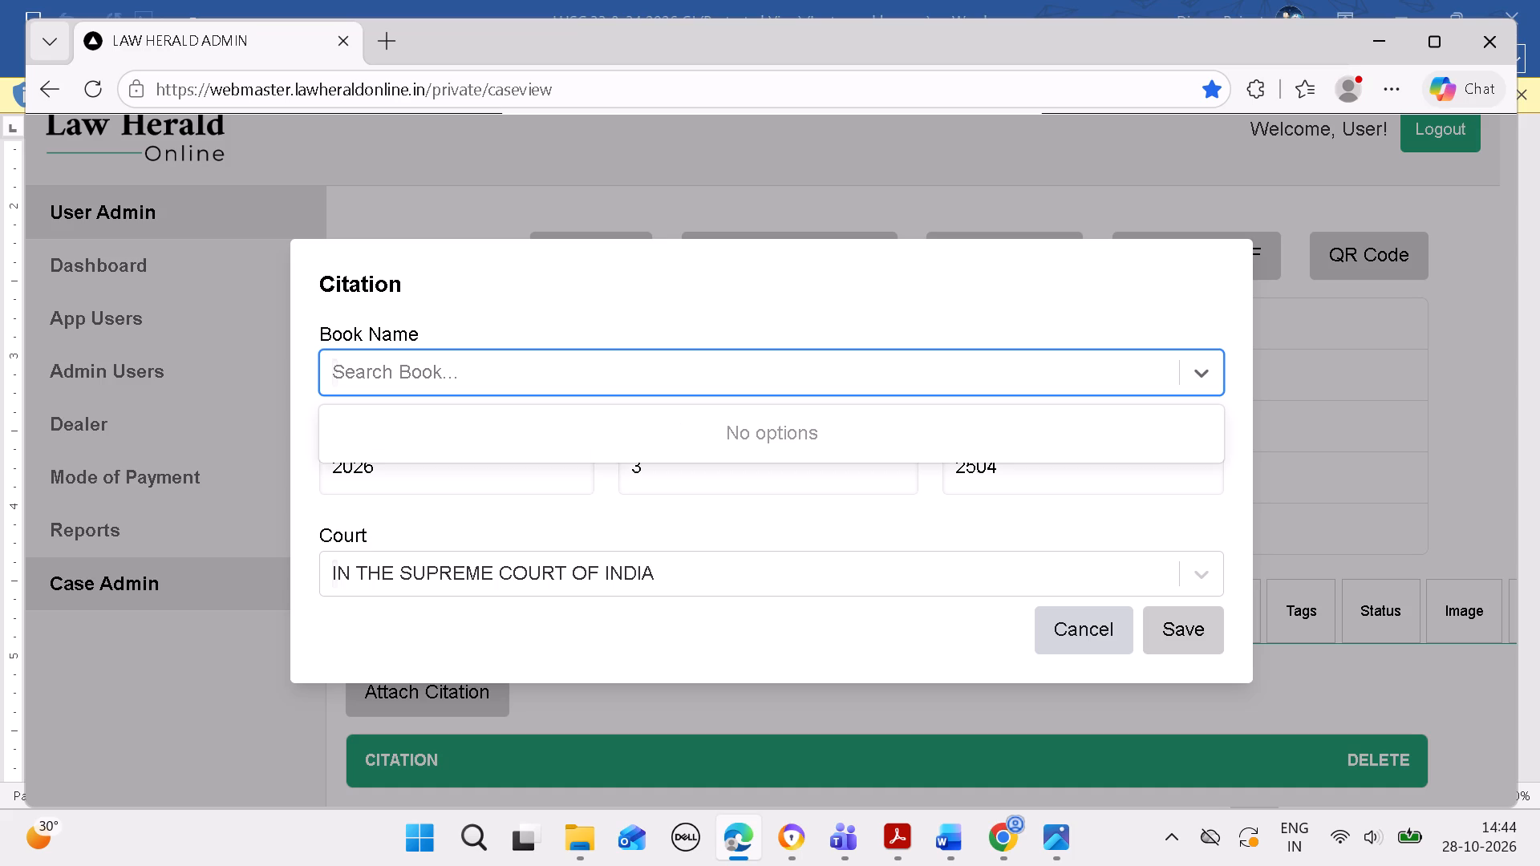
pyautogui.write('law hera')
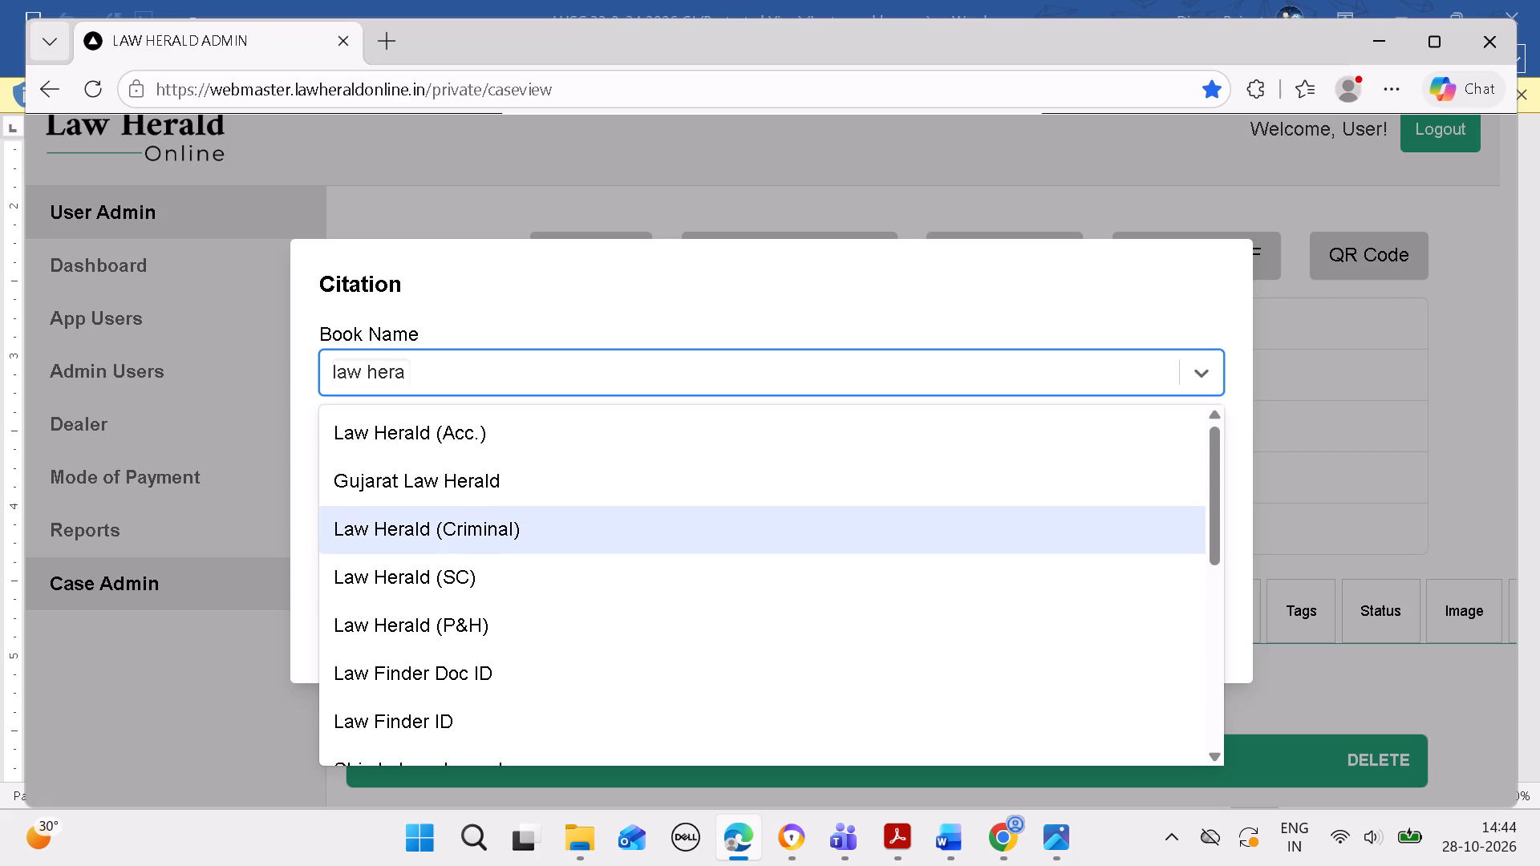
pyautogui.click(584, 565)
pyautogui.click(587, 544)
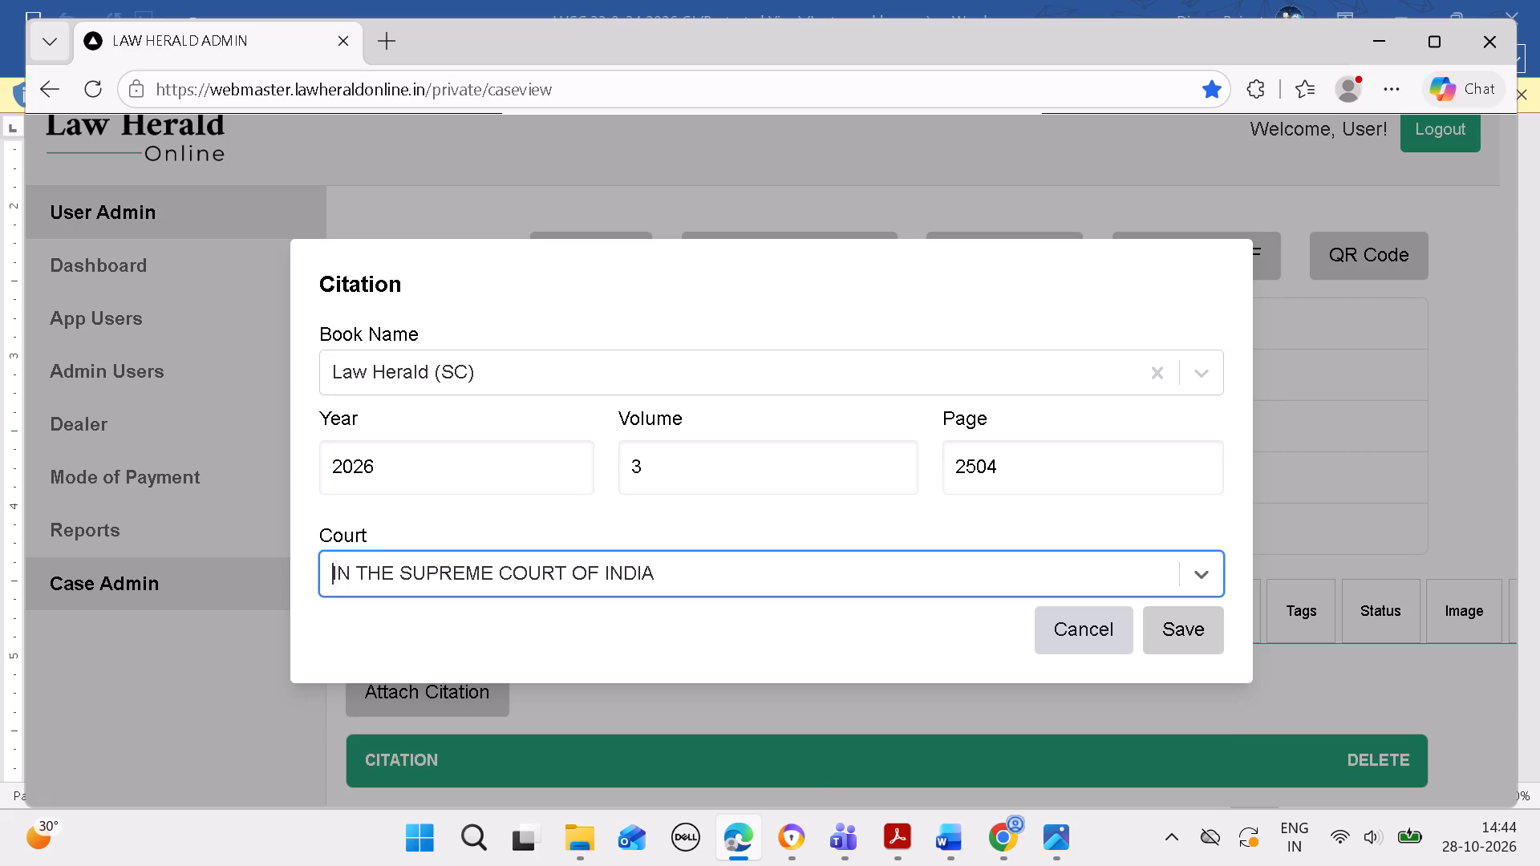
pyautogui.click(590, 544)
pyautogui.click(594, 556)
pyautogui.click(596, 619)
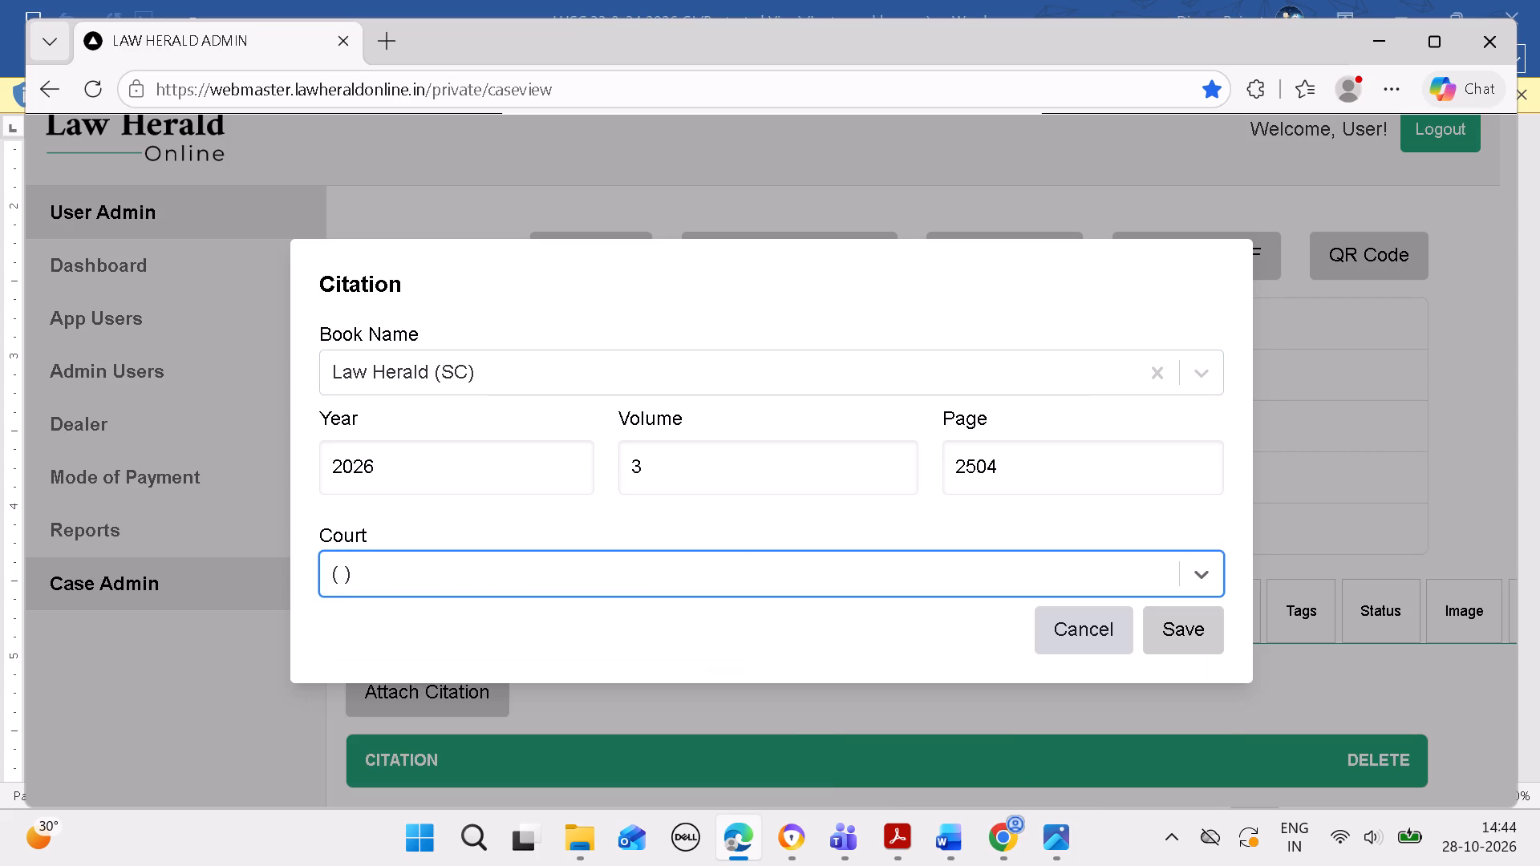
pyautogui.click(1172, 635)
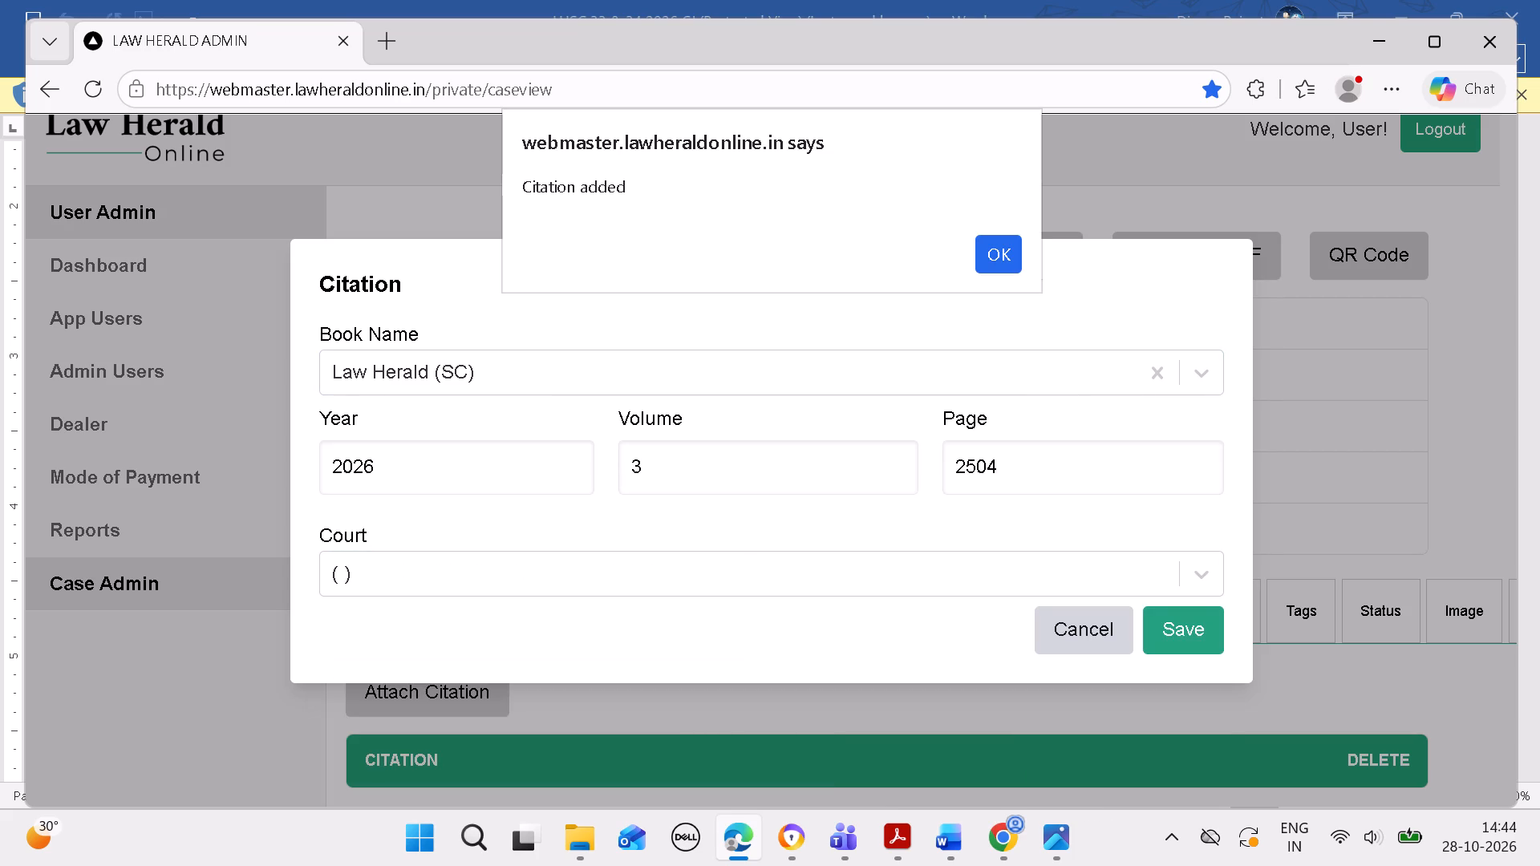
pyautogui.click(1003, 271)
# Copy the first judge's name, Sanjay Karol, from the Word heading and attach that judge to the case in Edge.
pyautogui.scroll(-8, 973, 463)
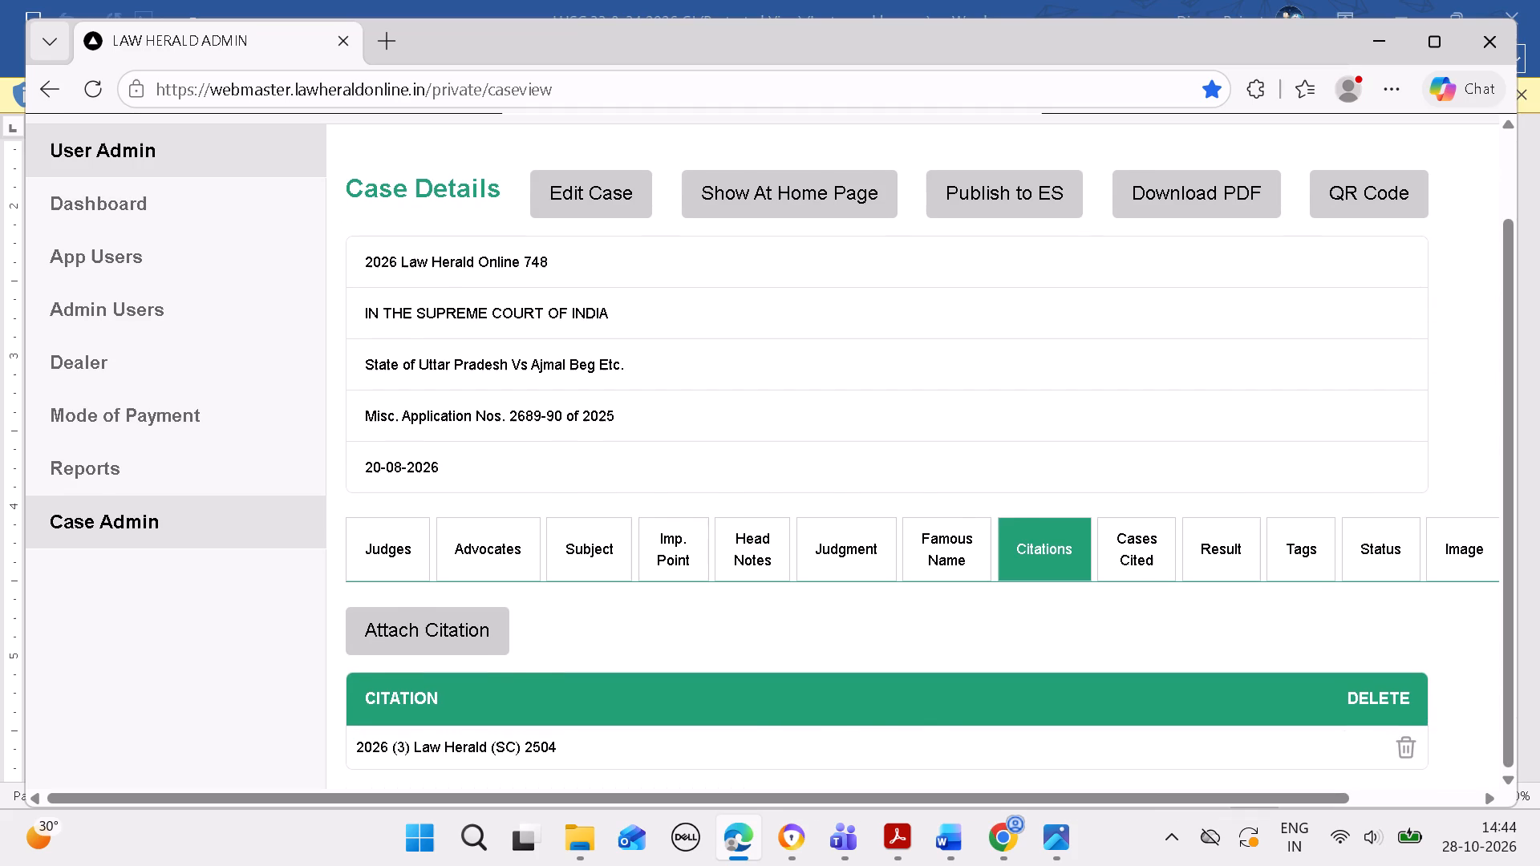
pyautogui.click(423, 534)
pyautogui.scroll(-5, 431, 534)
pyautogui.click(958, 822)
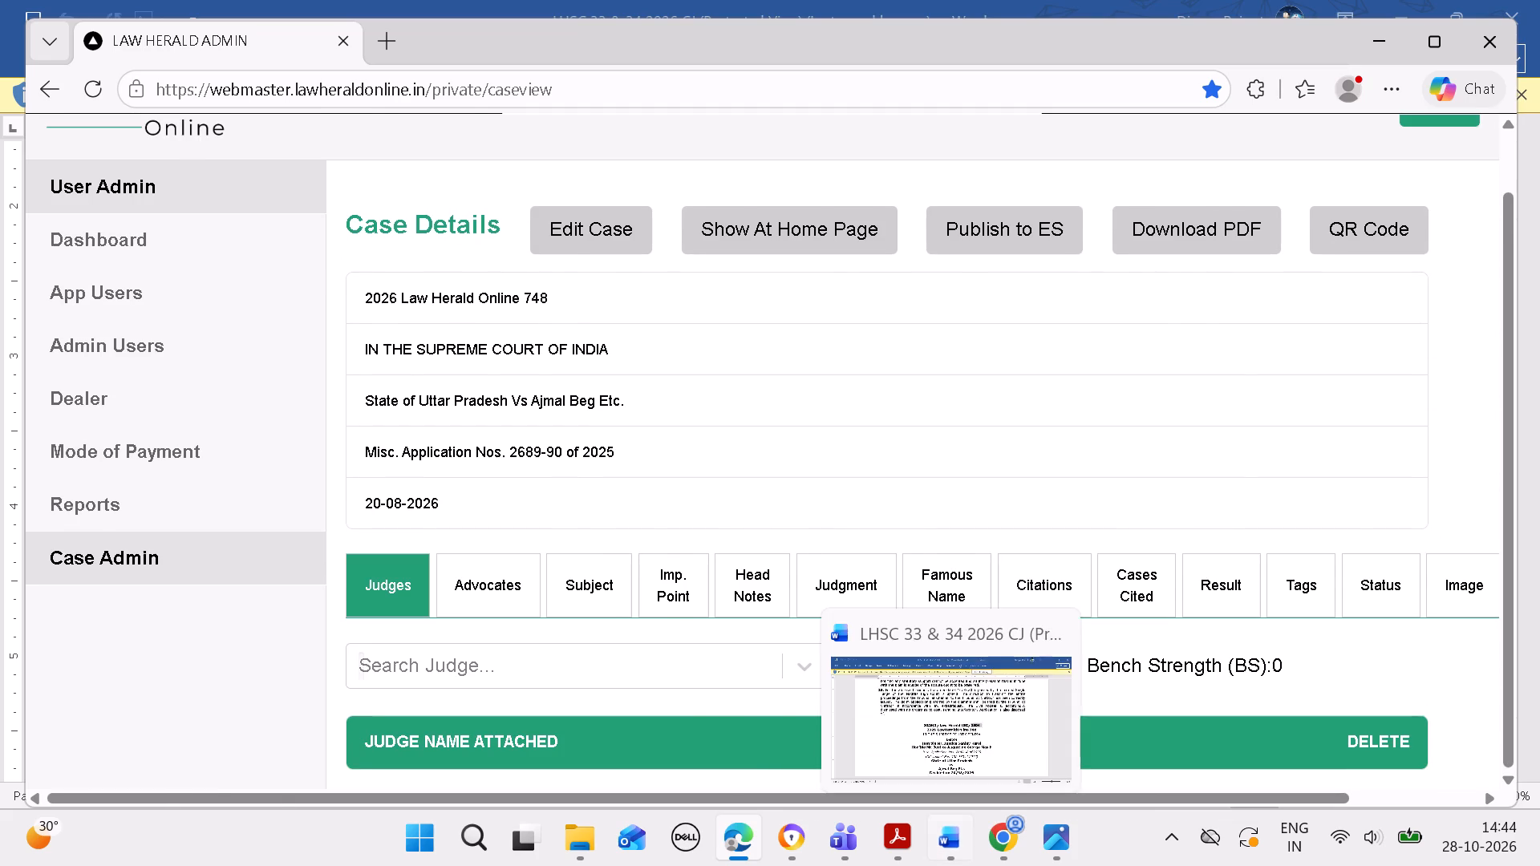
pyautogui.moveTo(815, 551); pyautogui.dragTo(958, 561)
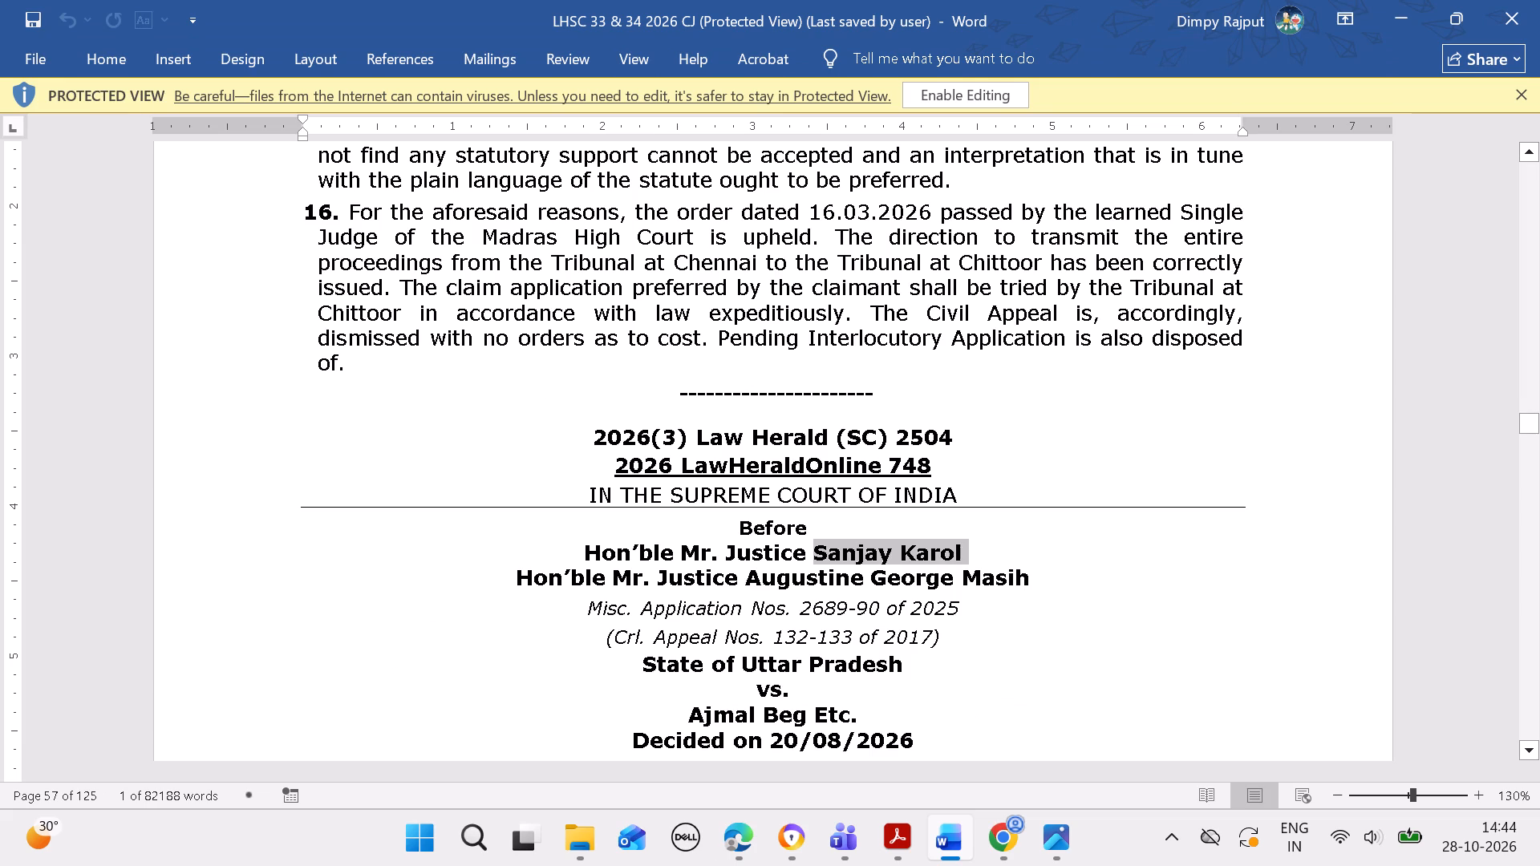
pyautogui.moveTo(958, 561); pyautogui.dragTo(962, 561)
pyautogui.hotkey('ctrl', 'c')
pyautogui.click(751, 828)
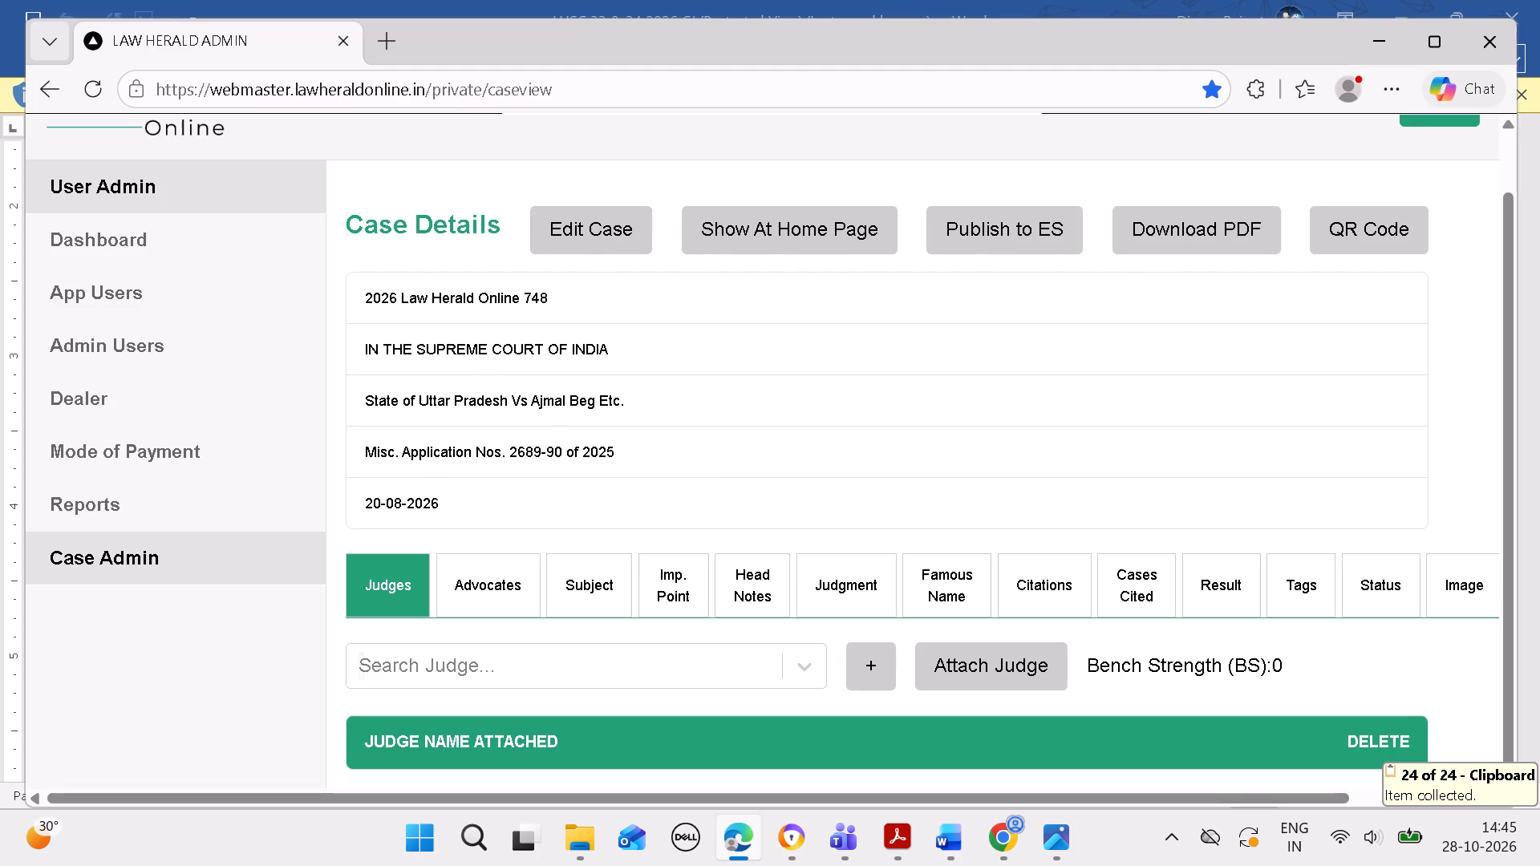
pyautogui.click(666, 666)
pyautogui.hotkey('ctrl', 'v')
pyautogui.click(676, 708)
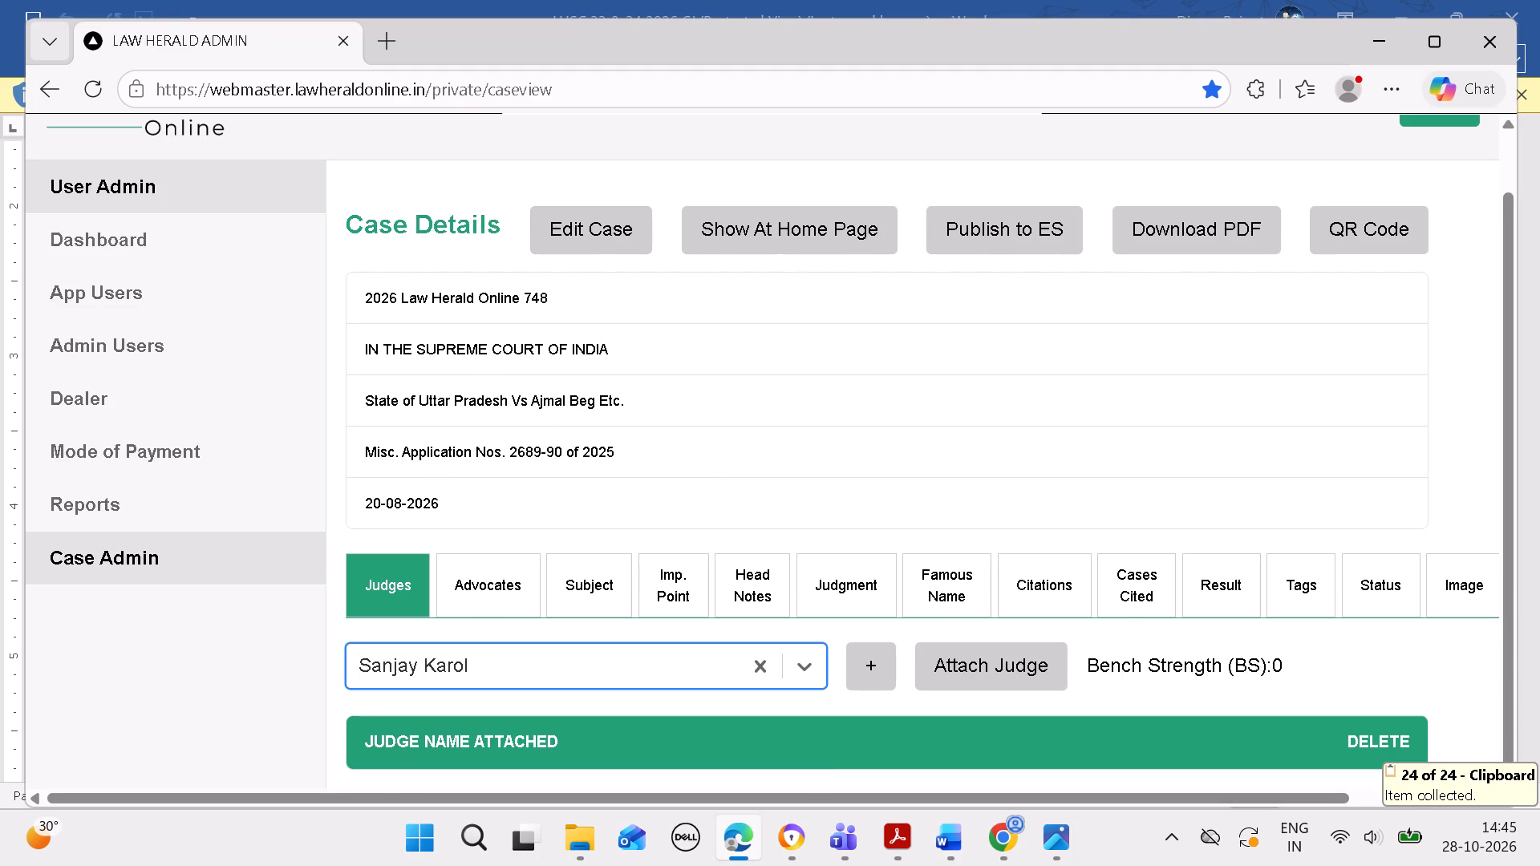
pyautogui.click(938, 679)
pyautogui.click(1007, 257)
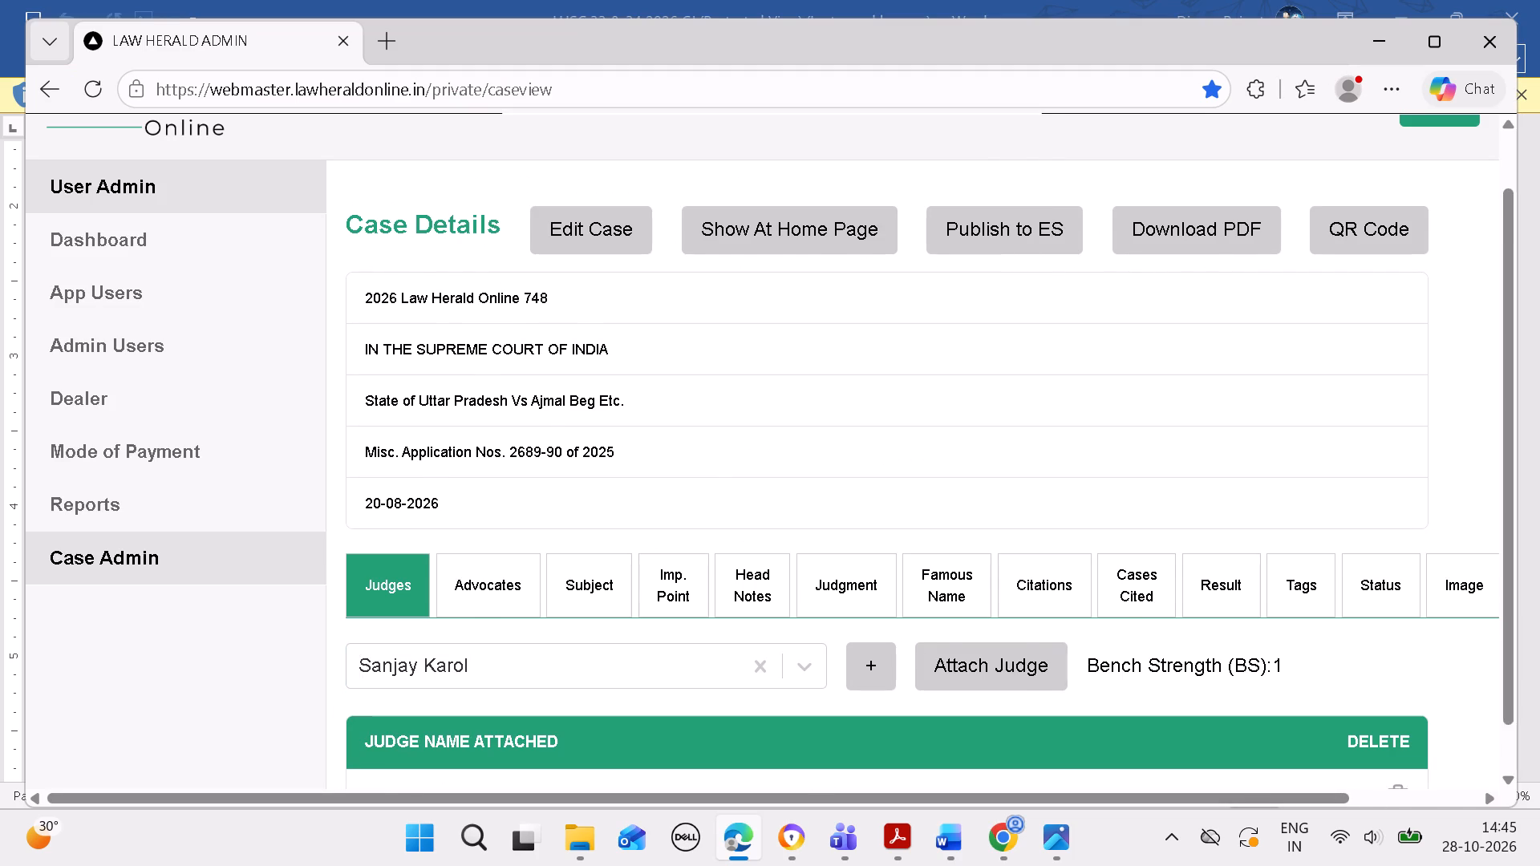
# Copy the second judge's name, Augustine George Masih, from the Word heading and attach that judge to the case in Edge.
pyautogui.scroll(-7, 981, 472)
pyautogui.click(957, 828)
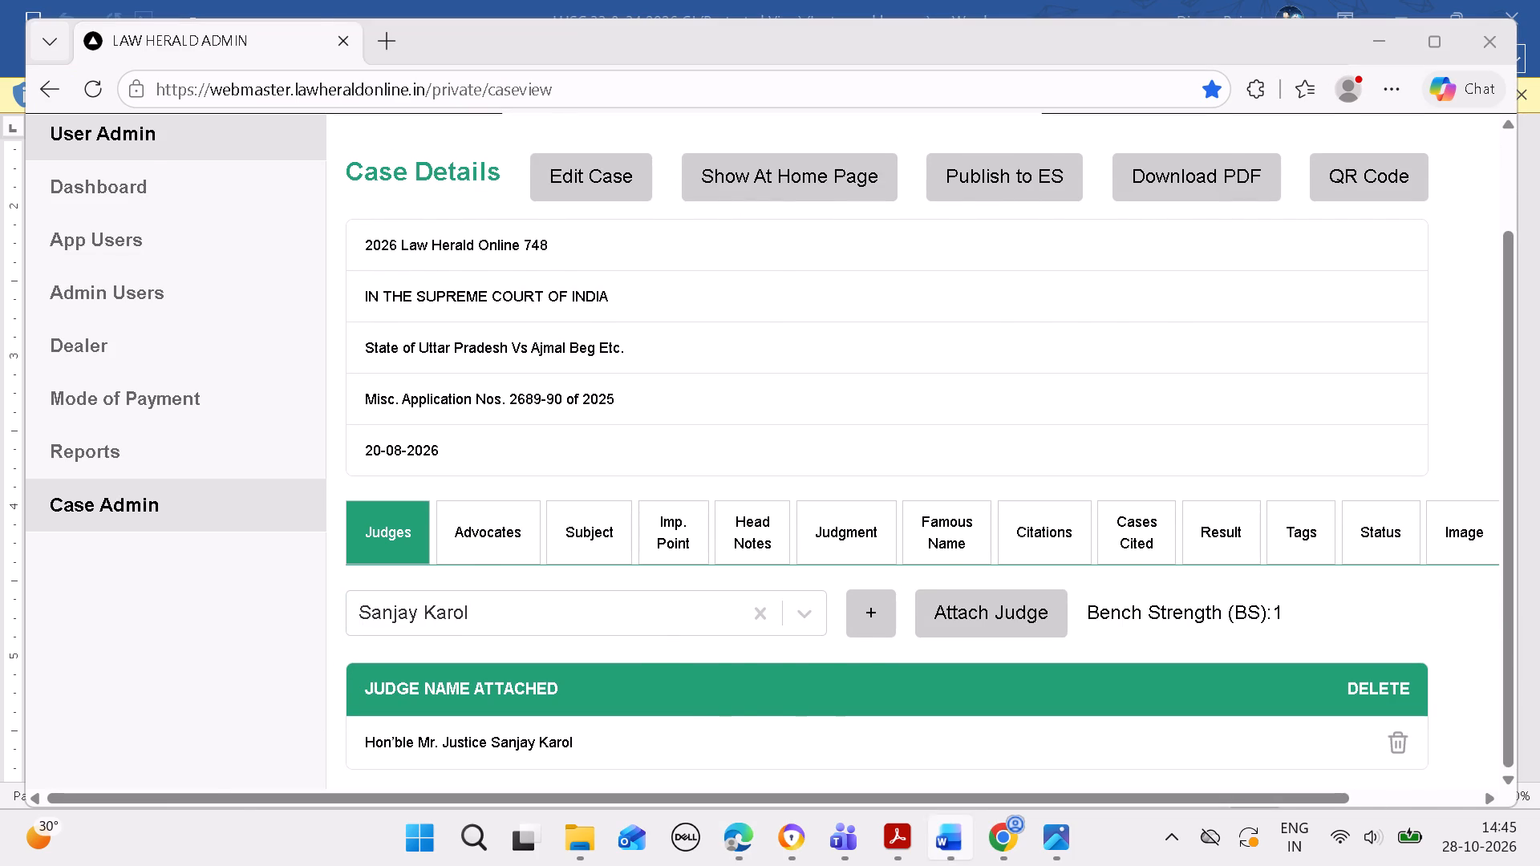
pyautogui.click(958, 860)
pyautogui.moveTo(751, 575); pyautogui.dragTo(1007, 577)
pyautogui.hotkey('ctrl', 'c')
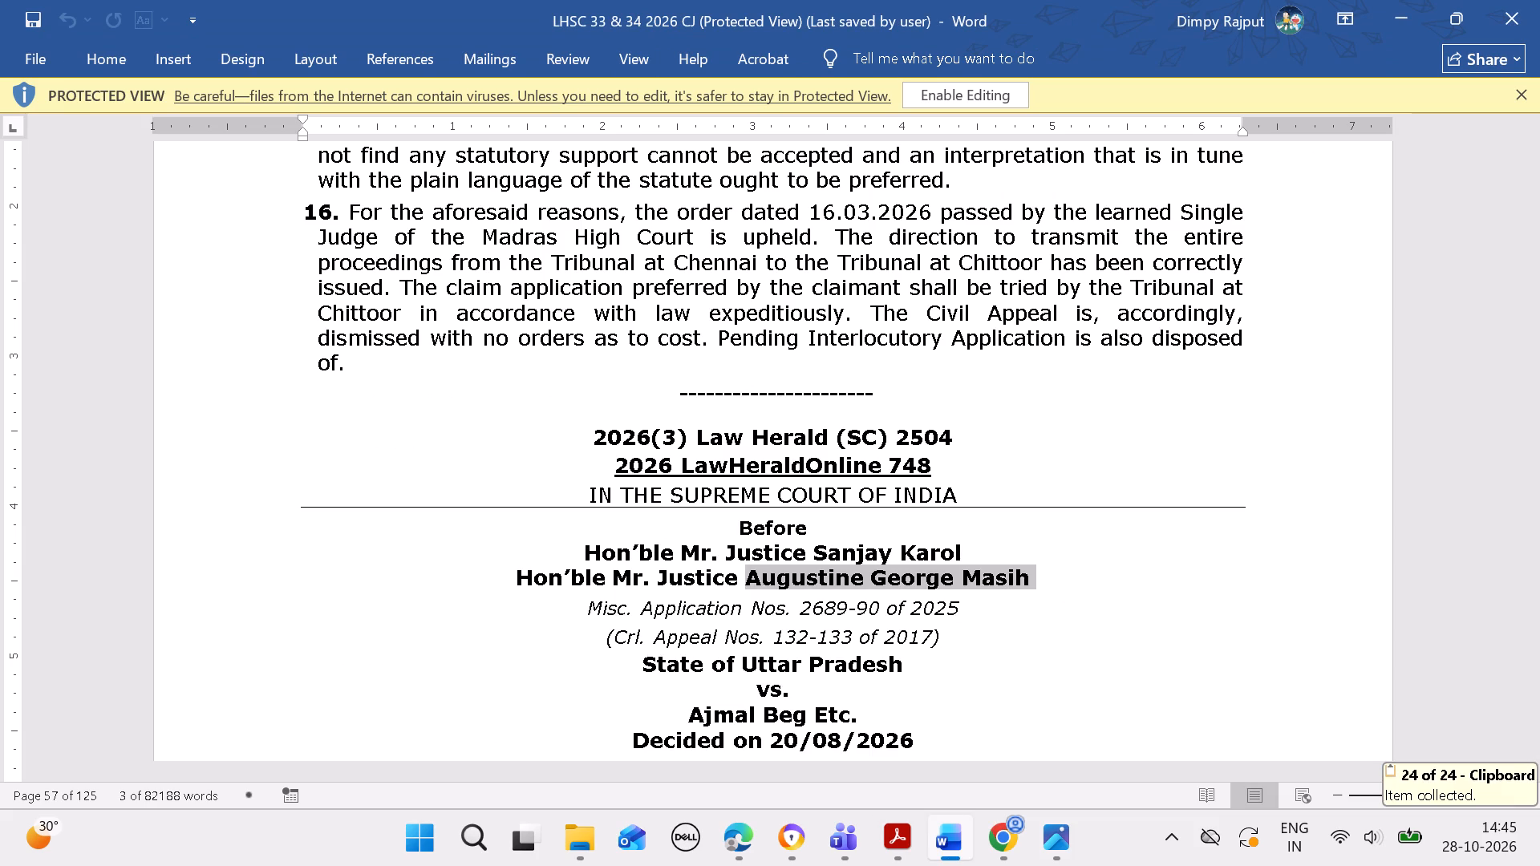
pyautogui.click(744, 840)
pyautogui.click(722, 606)
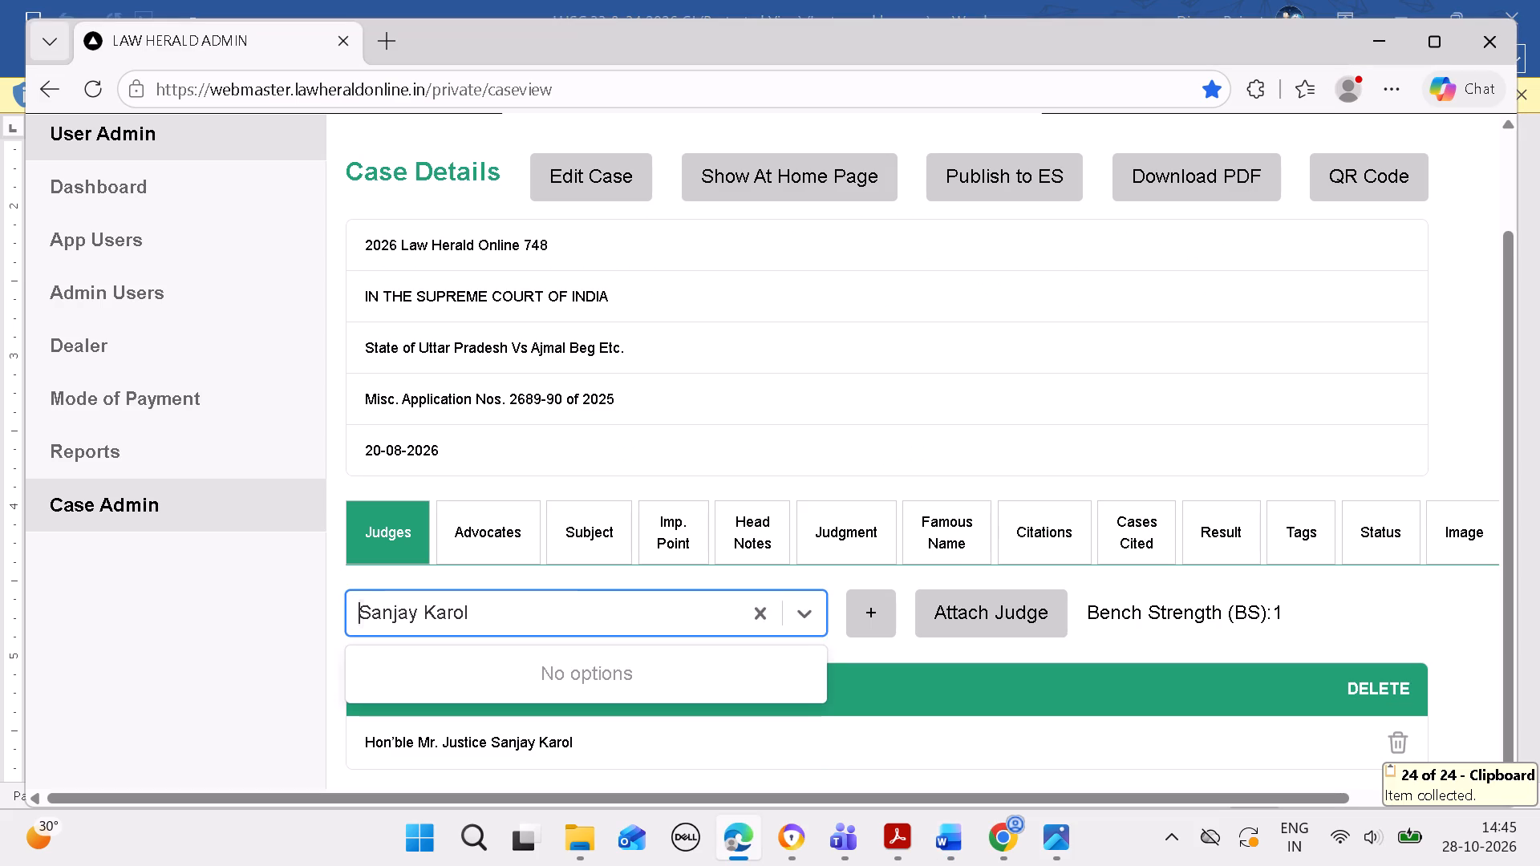
pyautogui.hotkey('ctrl', 'v')
pyautogui.click(697, 642)
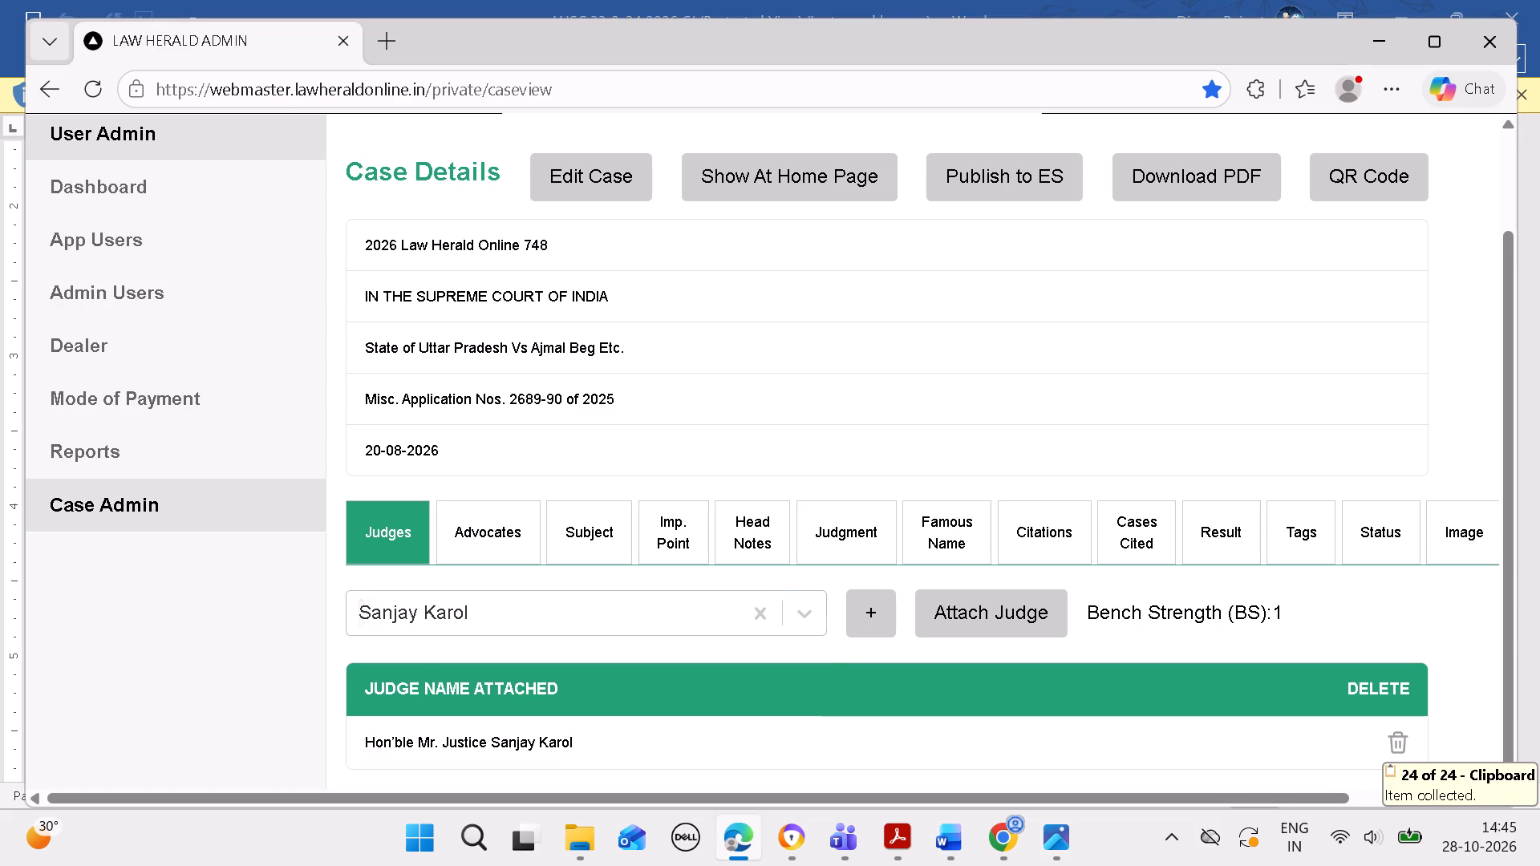
pyautogui.click(701, 603)
pyautogui.hotkey('ctrl', 'v')
pyautogui.click(608, 667)
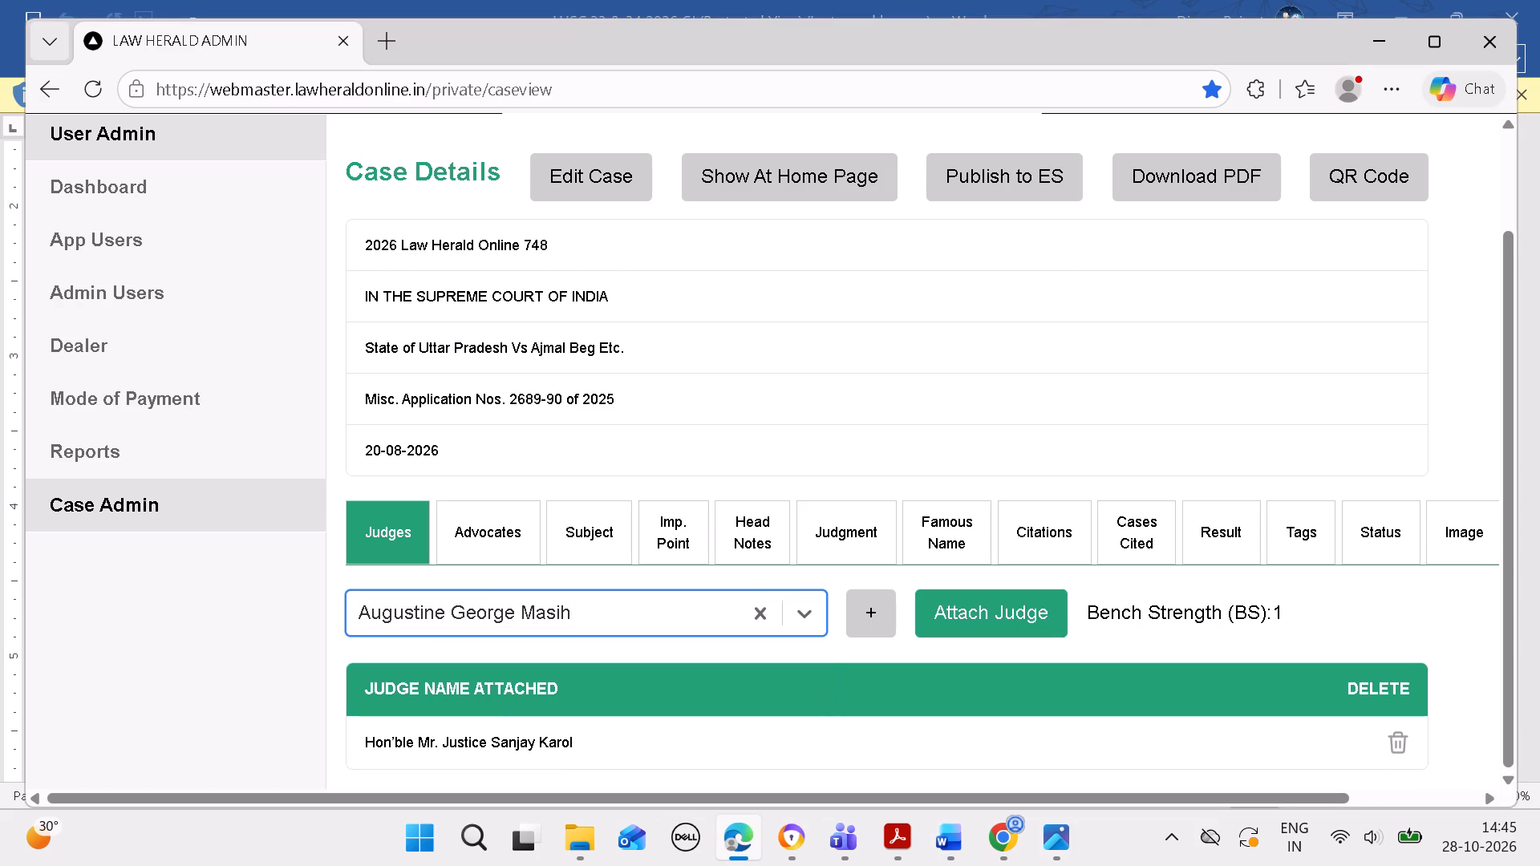
pyautogui.click(963, 621)
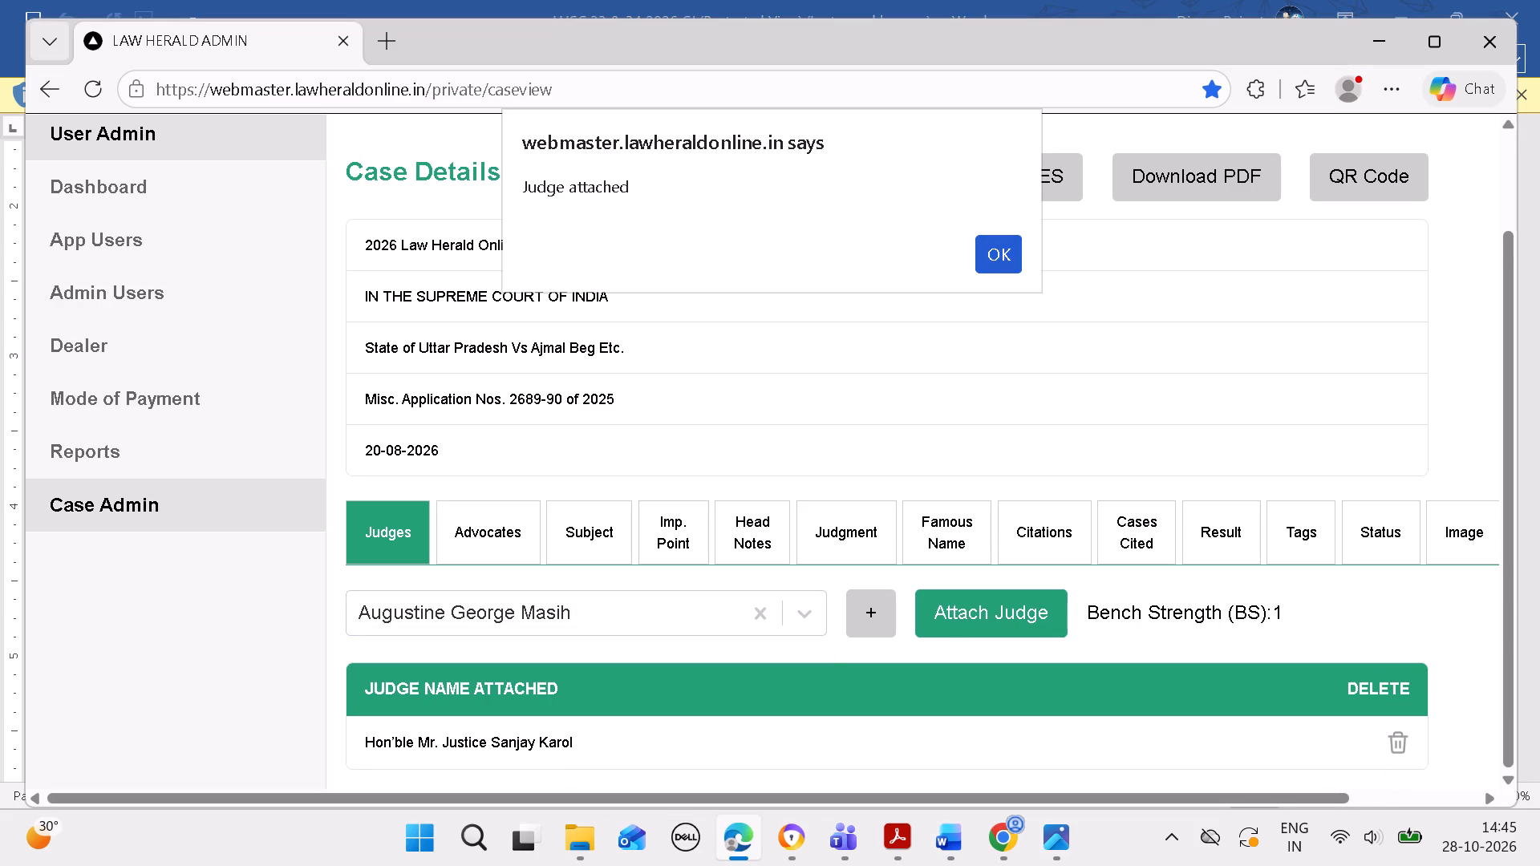
pyautogui.click(988, 260)
# Open the subject section of the case record for 2026 Law Herald Online 748.
pyautogui.scroll(-9, 950, 437)
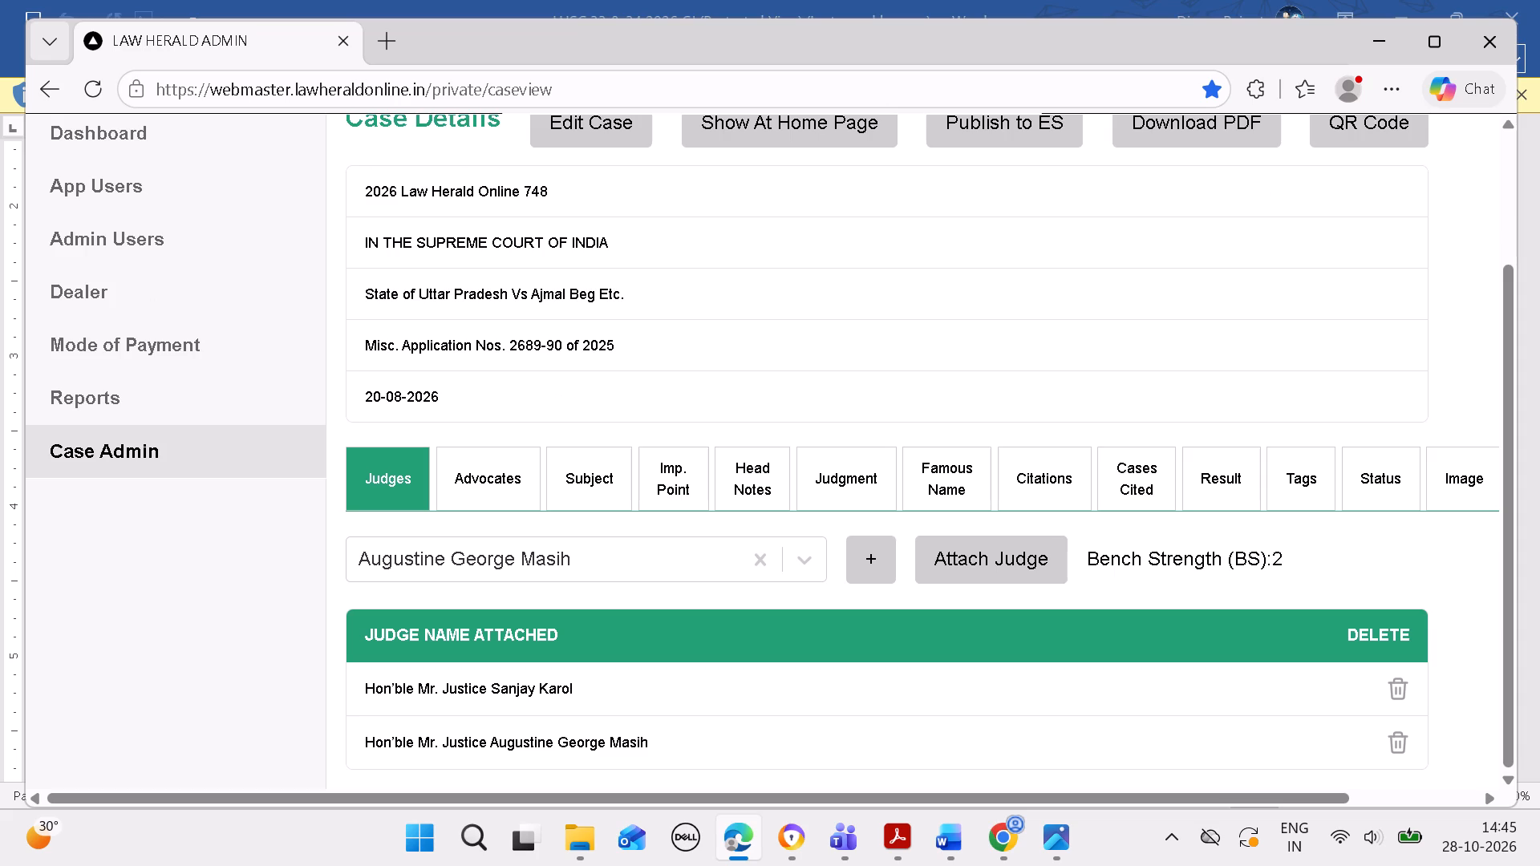
pyautogui.click(597, 482)
pyautogui.scroll(-4, 615, 488)
# In Word, examine the advocates list and the headnote below it for the case's subject, and return to the subject section in Edge.
pyautogui.click(962, 822)
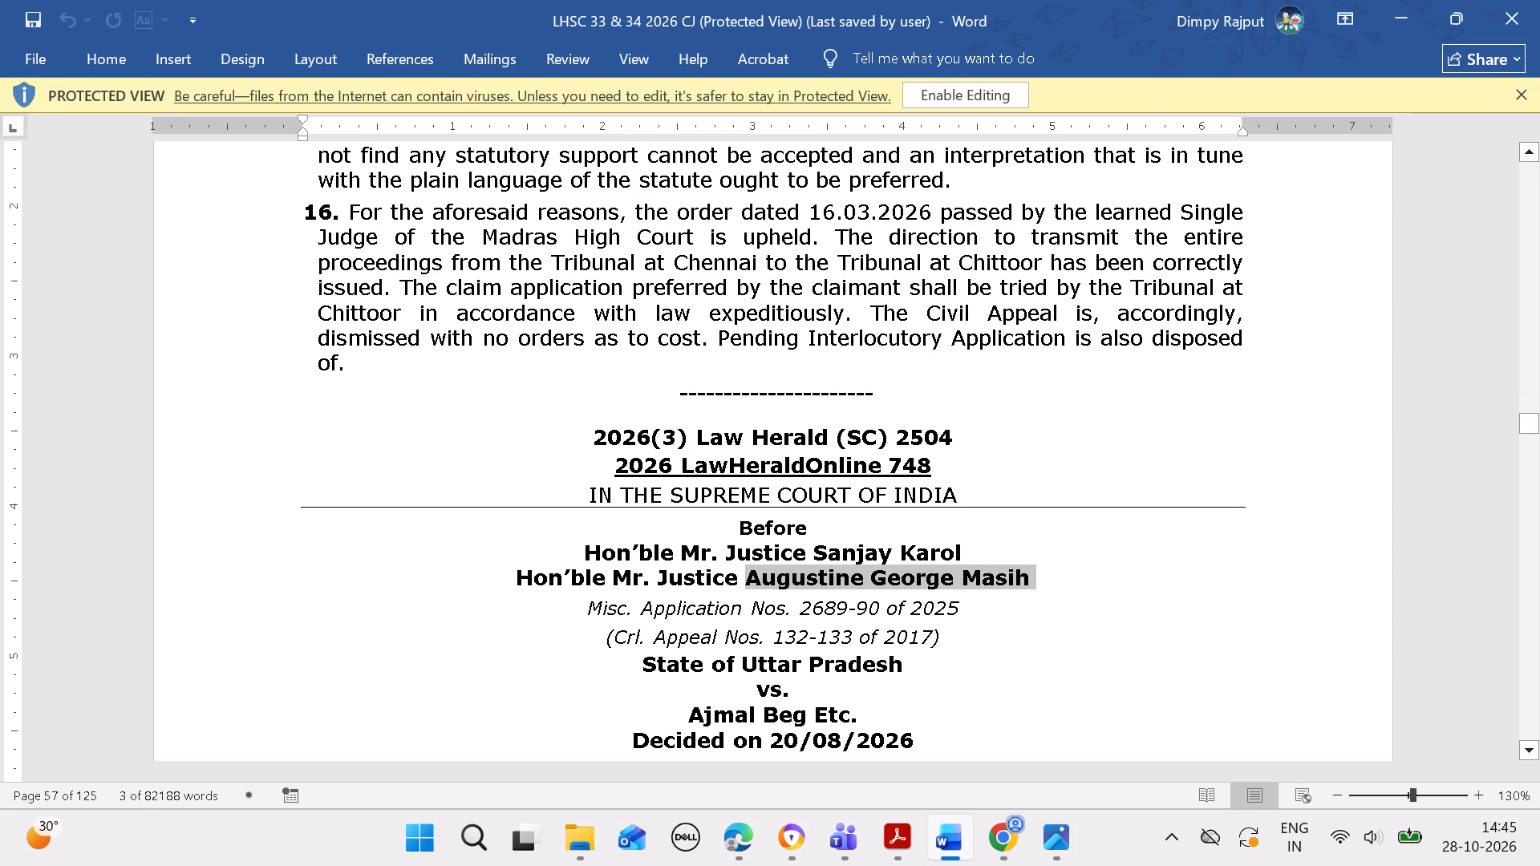
pyautogui.press('Down')
pyautogui.press('Down')
pyautogui.press('Down')
pyautogui.press('Down')
pyautogui.press('Down')
pyautogui.press('Down')
pyautogui.press('Down')
pyautogui.press('Down')
pyautogui.press('Down')
pyautogui.press('Down')
pyautogui.press('Down')
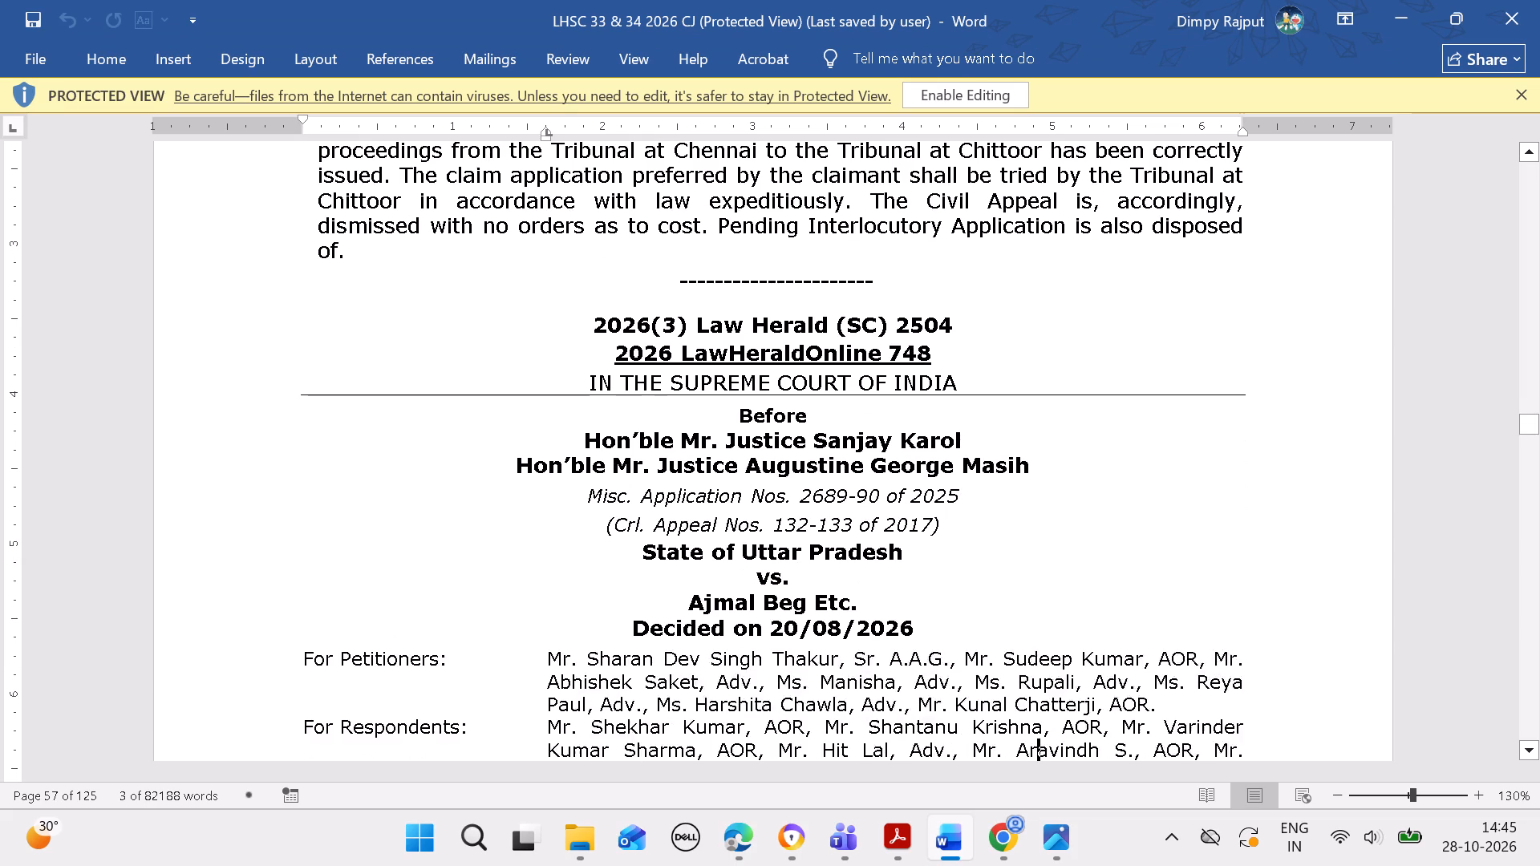
pyautogui.press('Down')
pyautogui.press('Down')
pyautogui.press('Down')
pyautogui.press('Down')
pyautogui.press('Down')
pyautogui.press('Down')
pyautogui.press('Down')
pyautogui.press('Down')
pyautogui.press('Down')
pyautogui.press('Down')
pyautogui.press('Down')
pyautogui.press('Down')
pyautogui.press('Down')
pyautogui.press('Down')
pyautogui.press('Down')
pyautogui.press('Down')
pyautogui.press('Down')
pyautogui.press('Down')
pyautogui.press('Down')
pyautogui.press('Down')
pyautogui.press('Down')
pyautogui.press('Down')
pyautogui.press('Down')
pyautogui.press('Down')
pyautogui.press('Down')
pyautogui.press('Down')
pyautogui.press('Down')
pyautogui.press('Down')
pyautogui.press('Down')
pyautogui.press('Down')
pyautogui.press('Down')
pyautogui.press('Down')
pyautogui.press('Down')
pyautogui.press('Down')
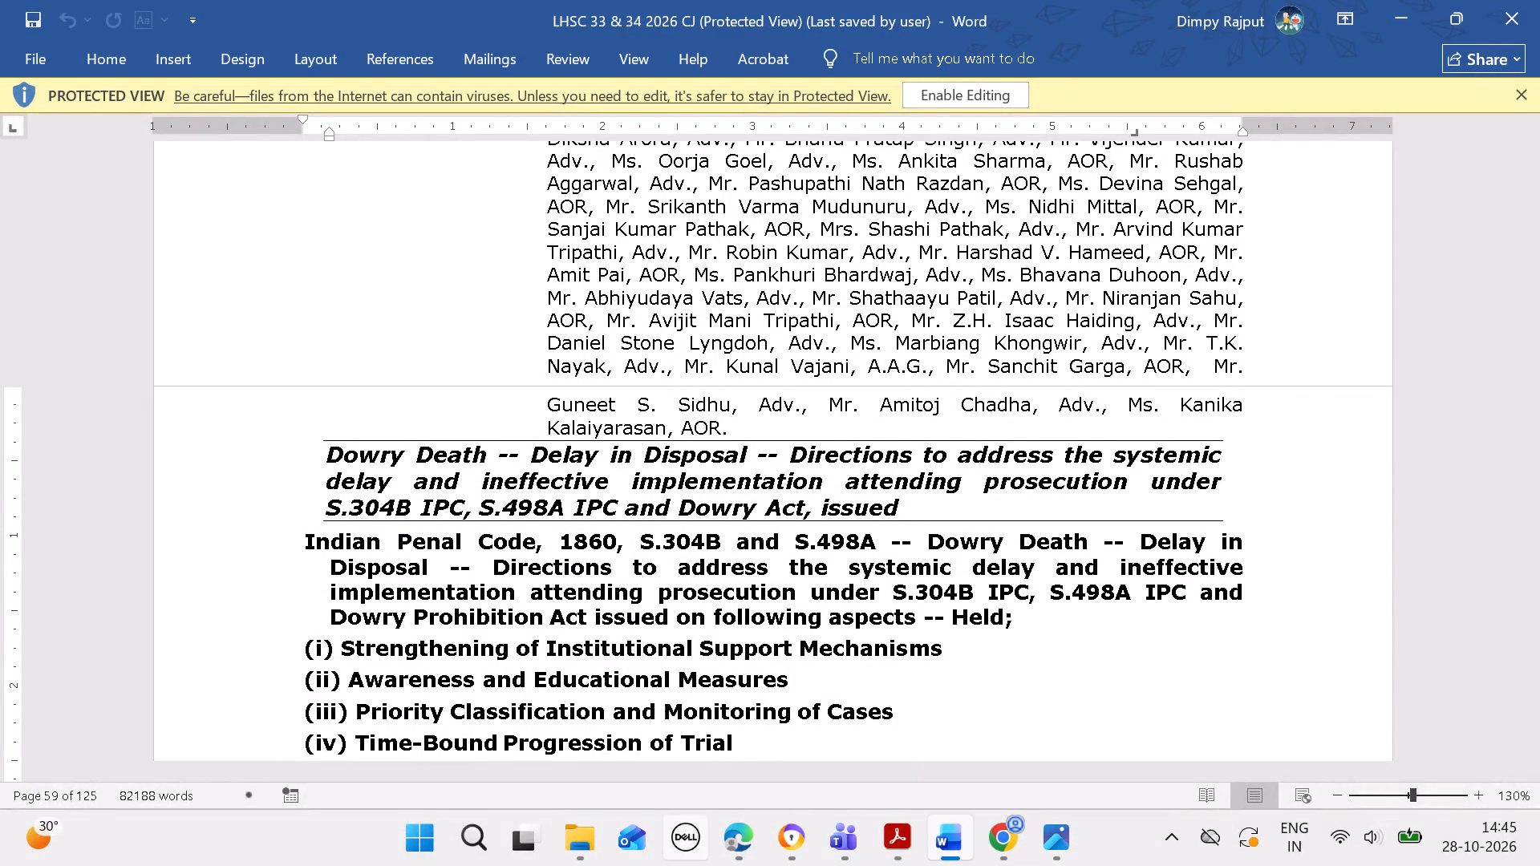
pyautogui.click(738, 834)
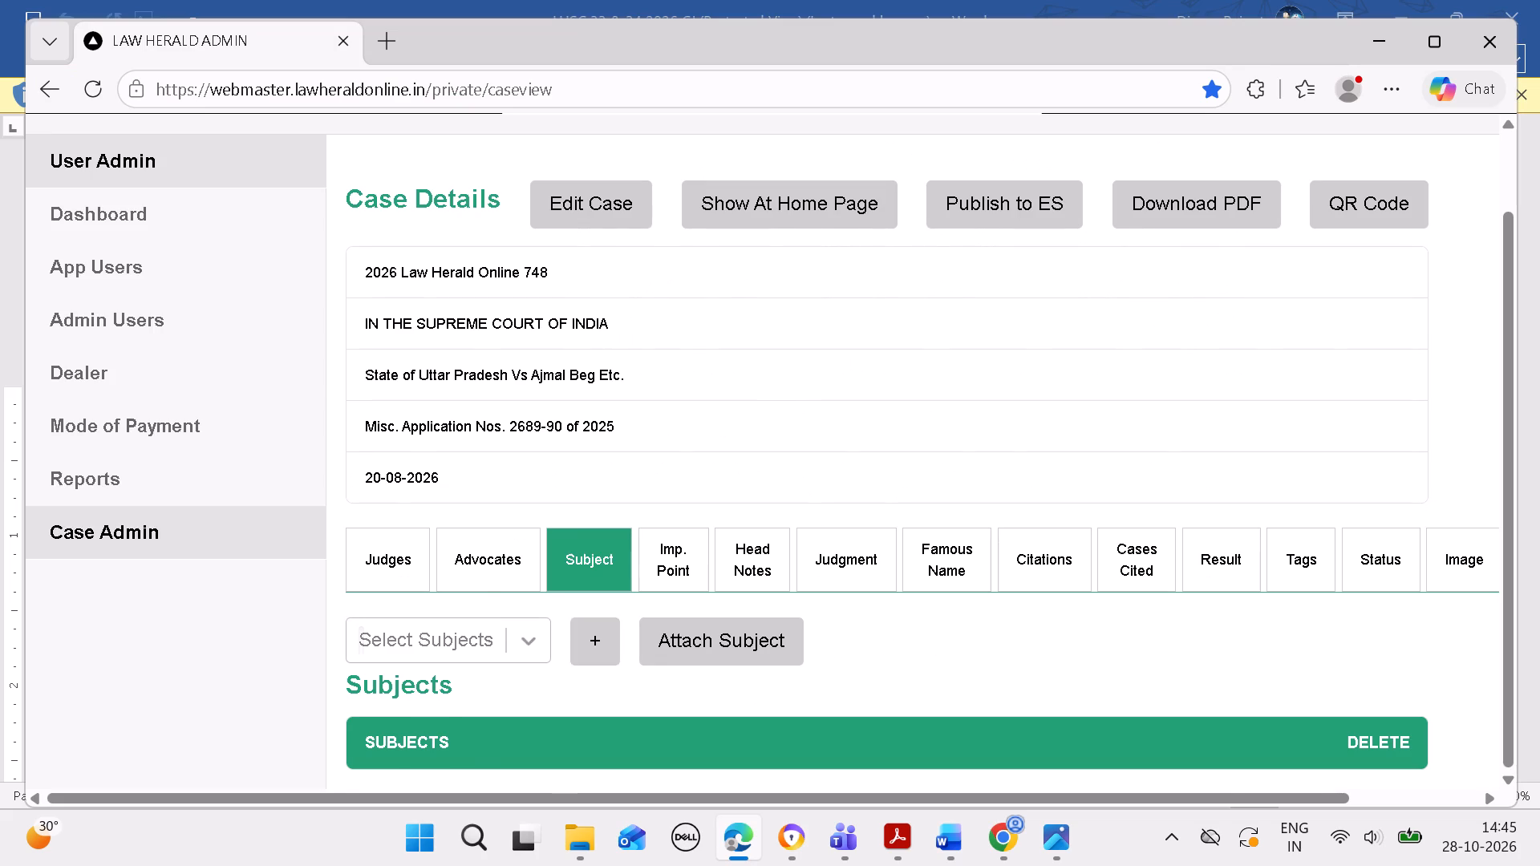
# Attach the subject Criminal Law to the case.
pyautogui.click(527, 638)
pyautogui.click(464, 623)
pyautogui.click(715, 641)
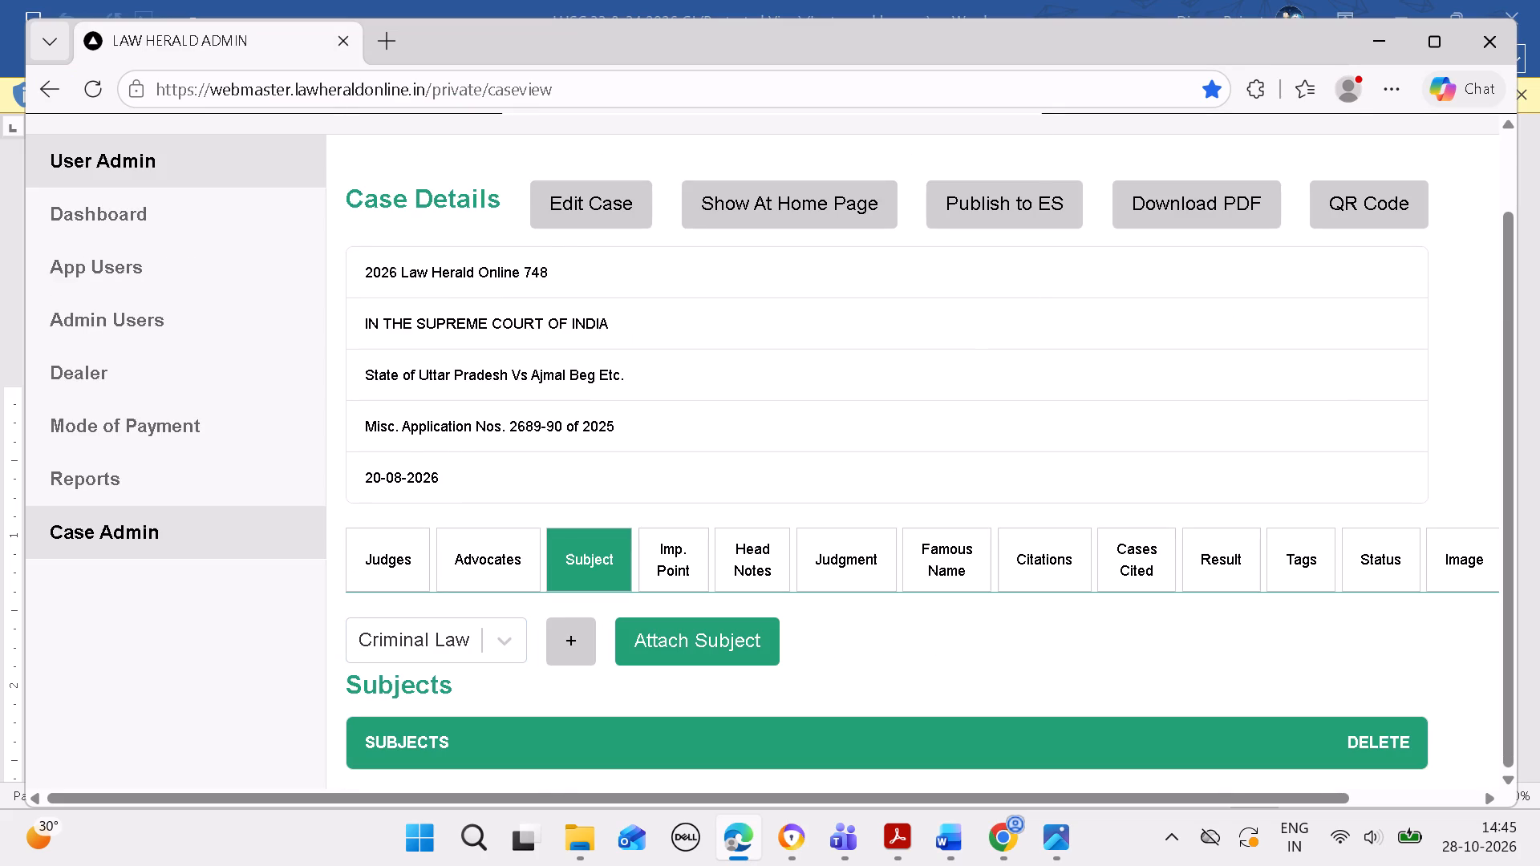
pyautogui.click(999, 257)
pyautogui.scroll(-5, 951, 418)
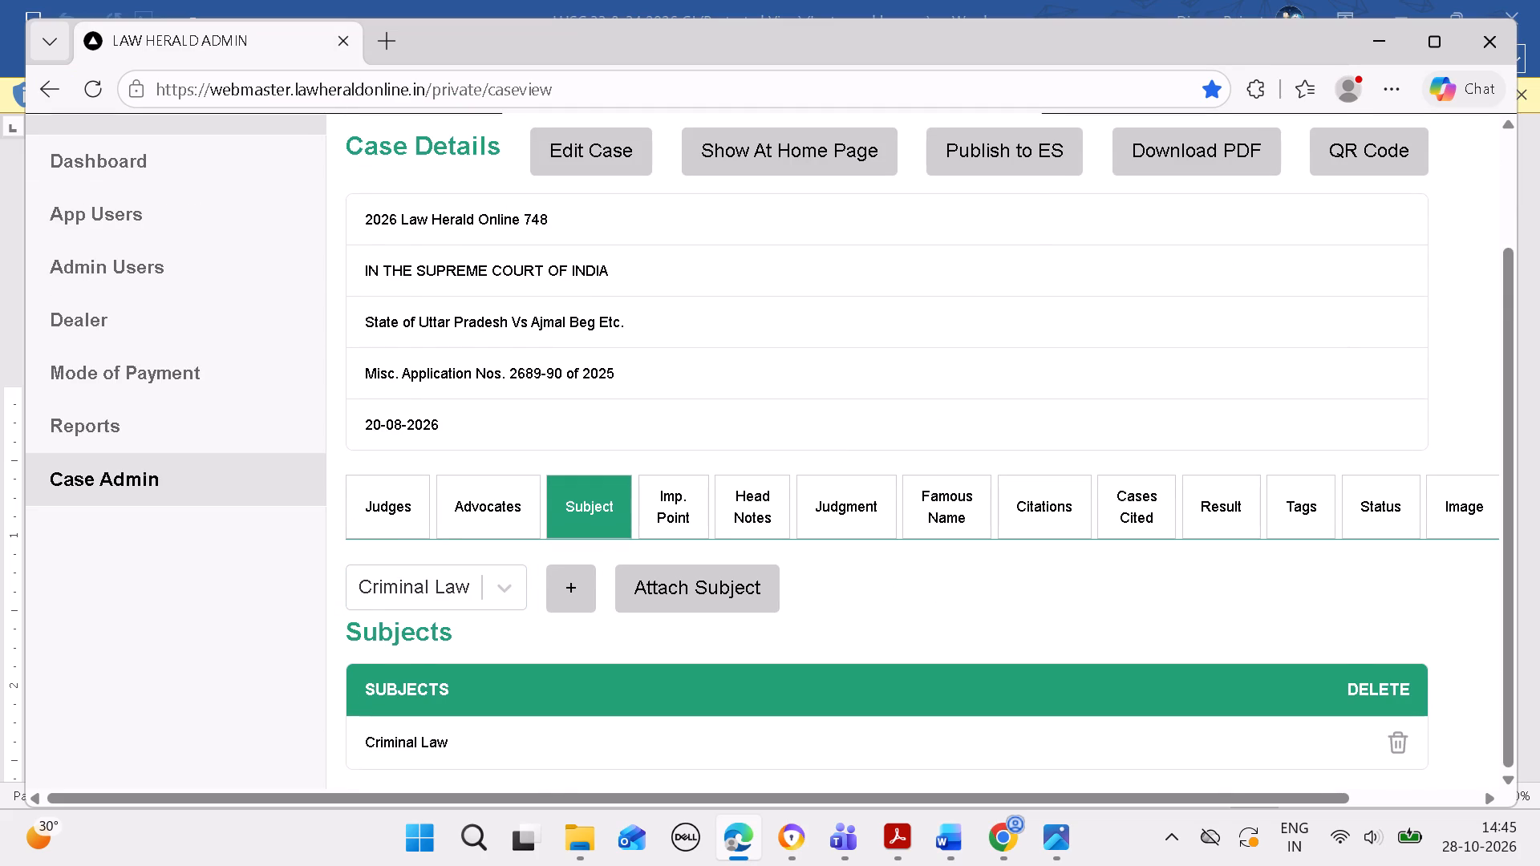
# Switch to Word and copy "Dowry Death -- Delay in Disposal" from the italic catchline below the counsel list.
pyautogui.click(957, 832)
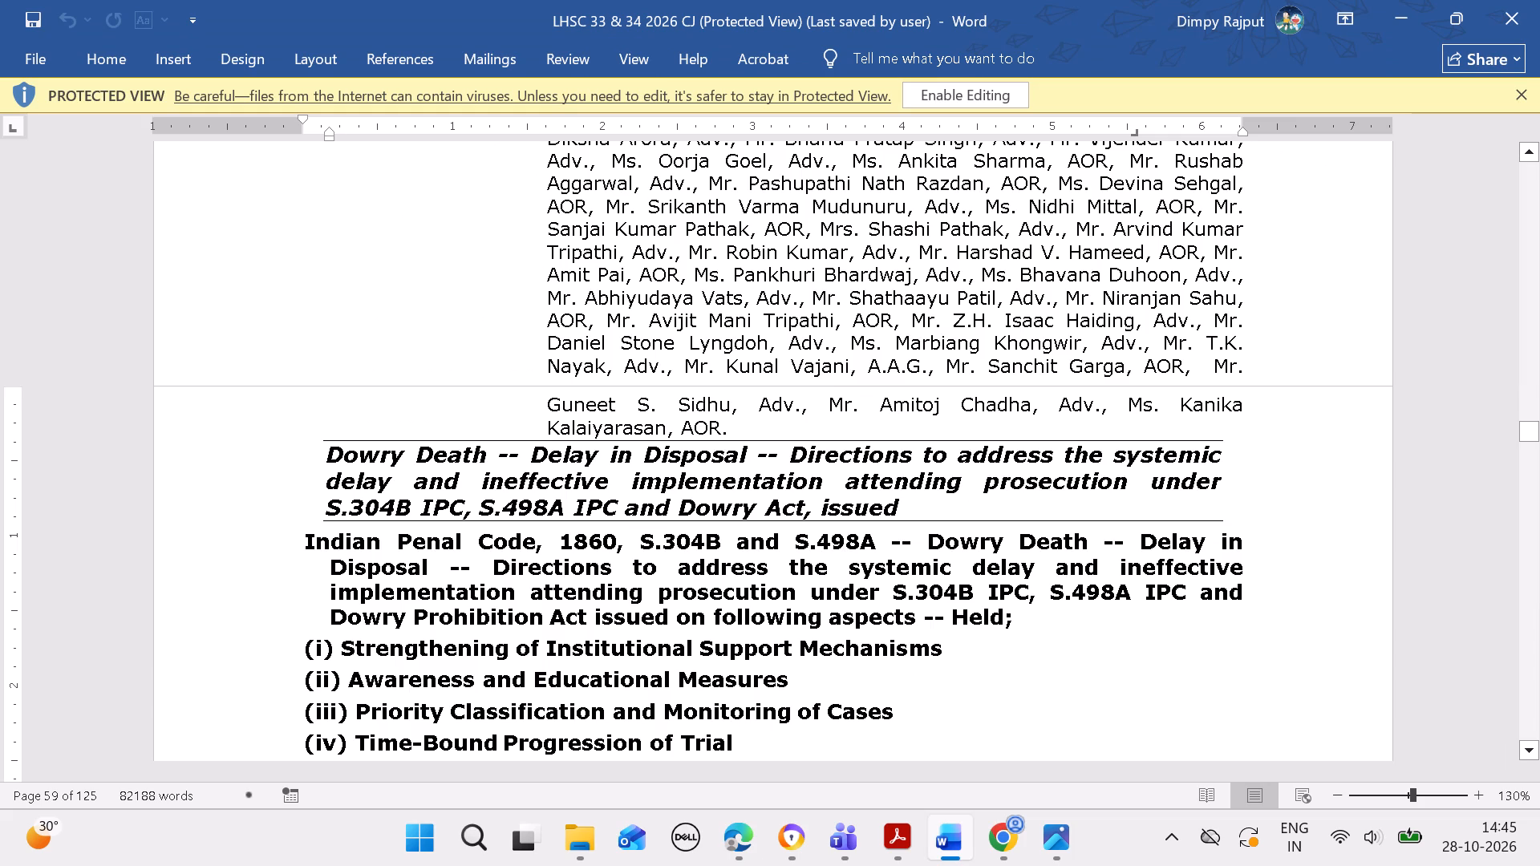
pyautogui.moveTo(330, 445); pyautogui.dragTo(664, 447)
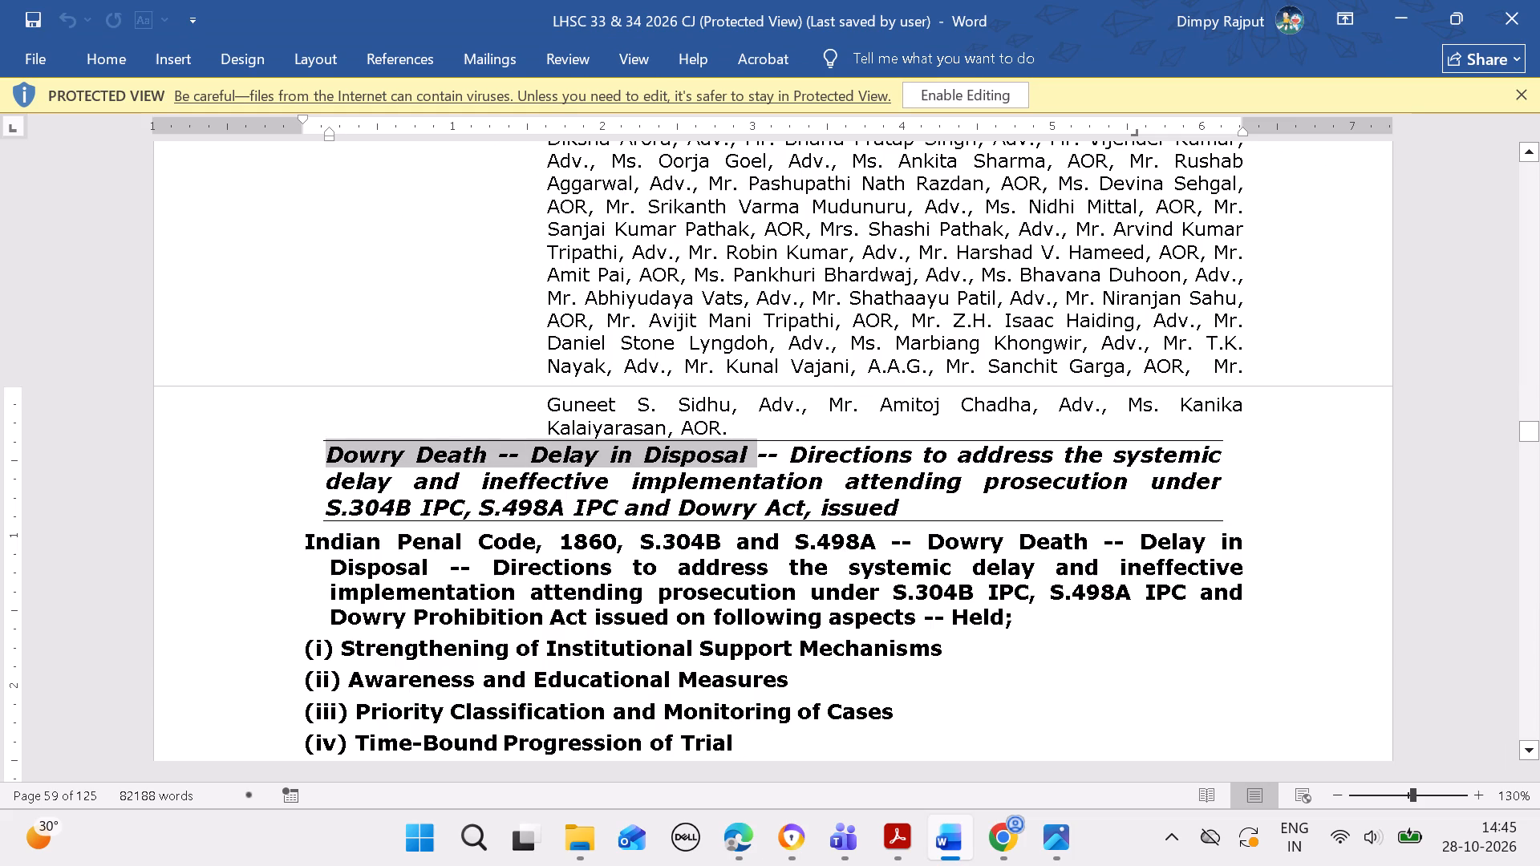
pyautogui.moveTo(664, 447); pyautogui.dragTo(683, 447)
pyautogui.hotkey('ctrl', 'c')
# Start a new important point for the case in Edge and add "Dowry Death -- Delay in Disposal" as a new topic.
pyautogui.click(746, 827)
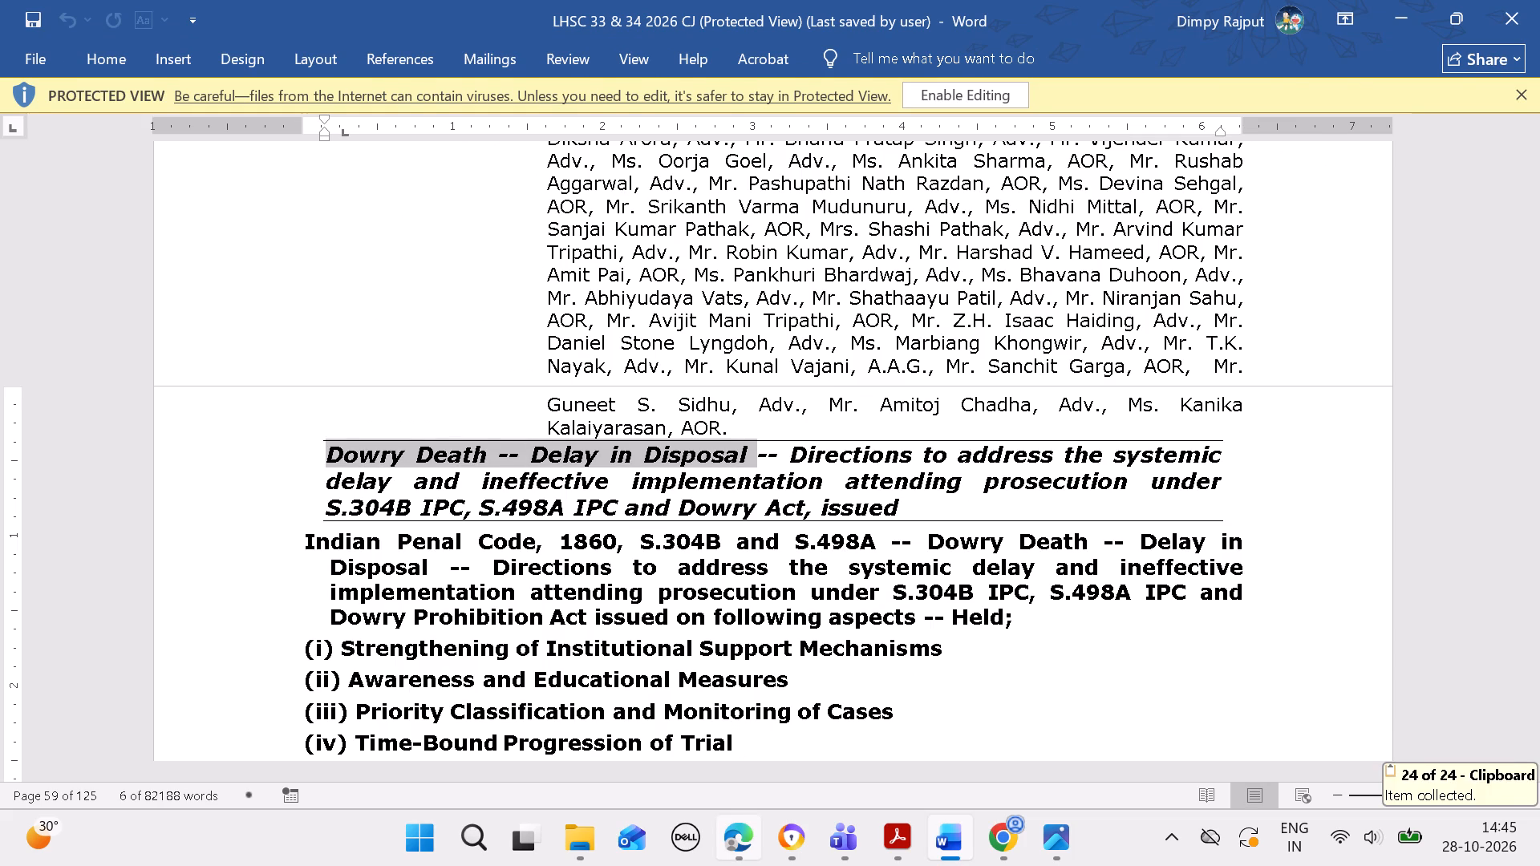
pyautogui.click(673, 507)
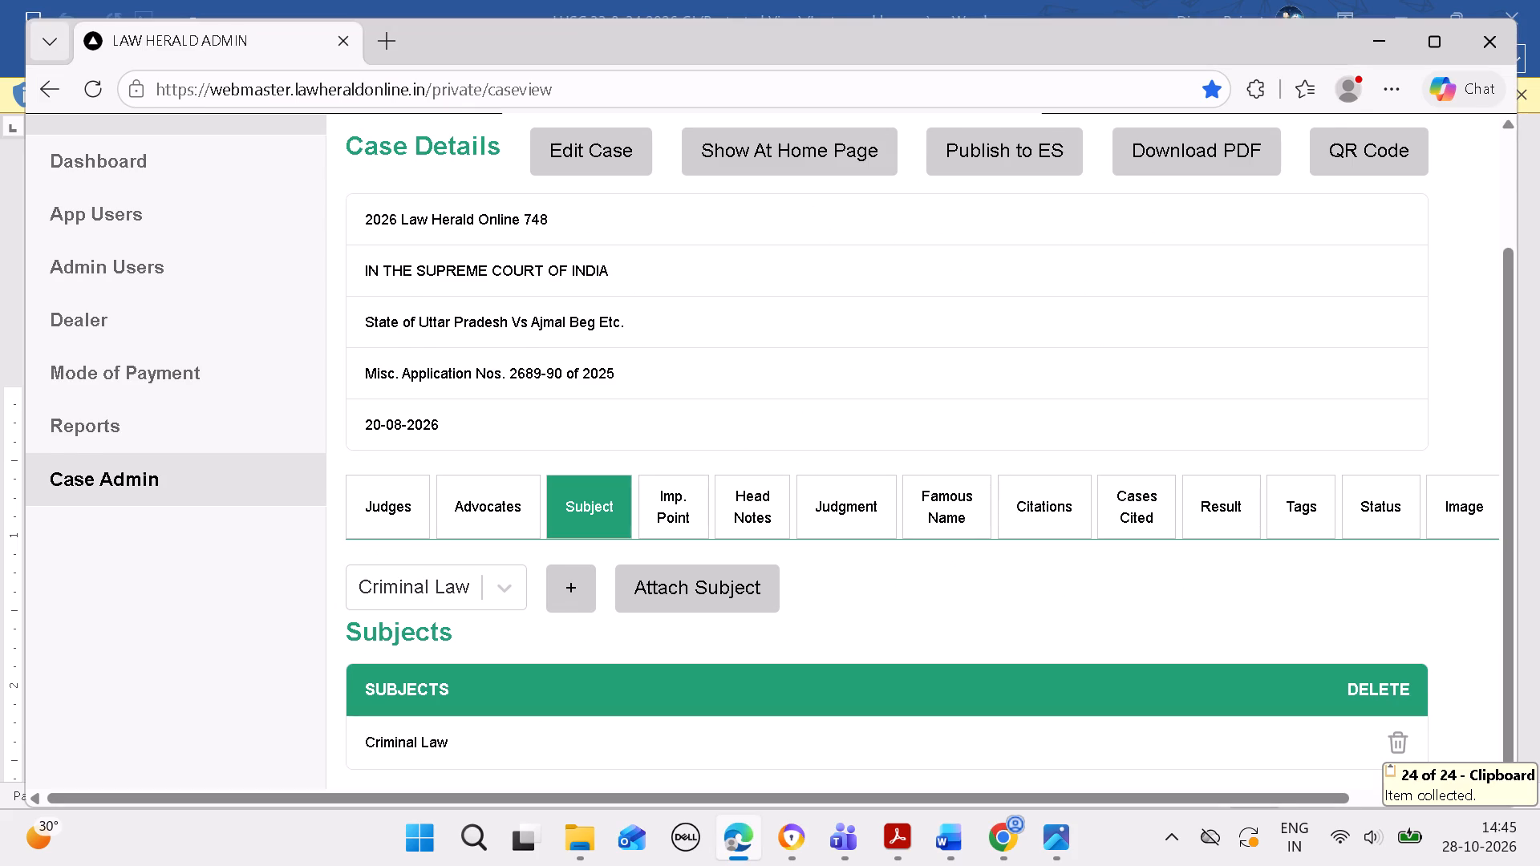
pyautogui.scroll(-3, 696, 501)
pyautogui.click(1338, 664)
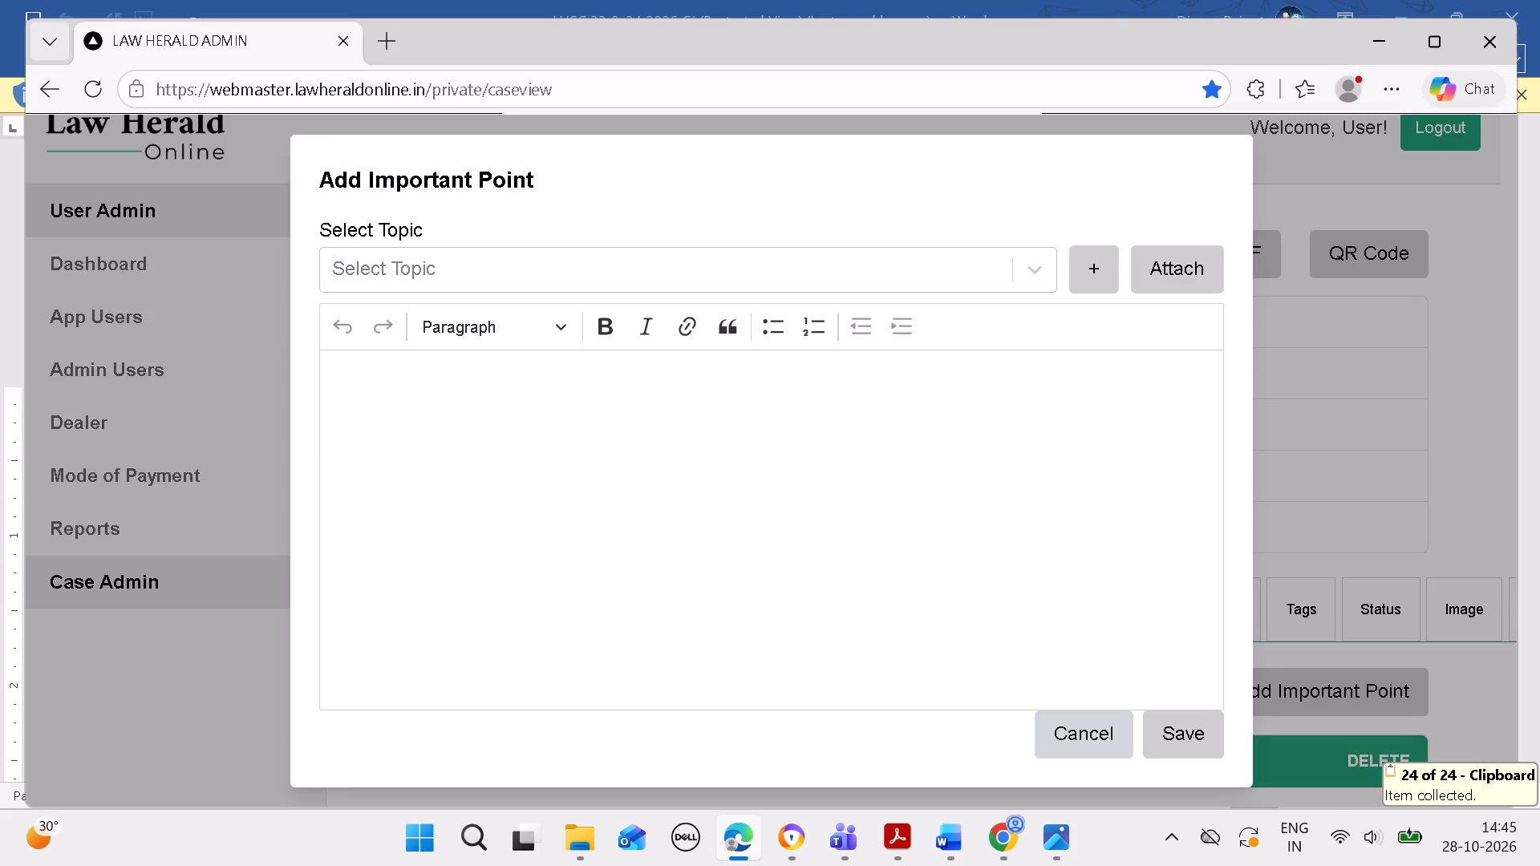
pyautogui.click(689, 271)
pyautogui.hotkey('ctrl', 'v')
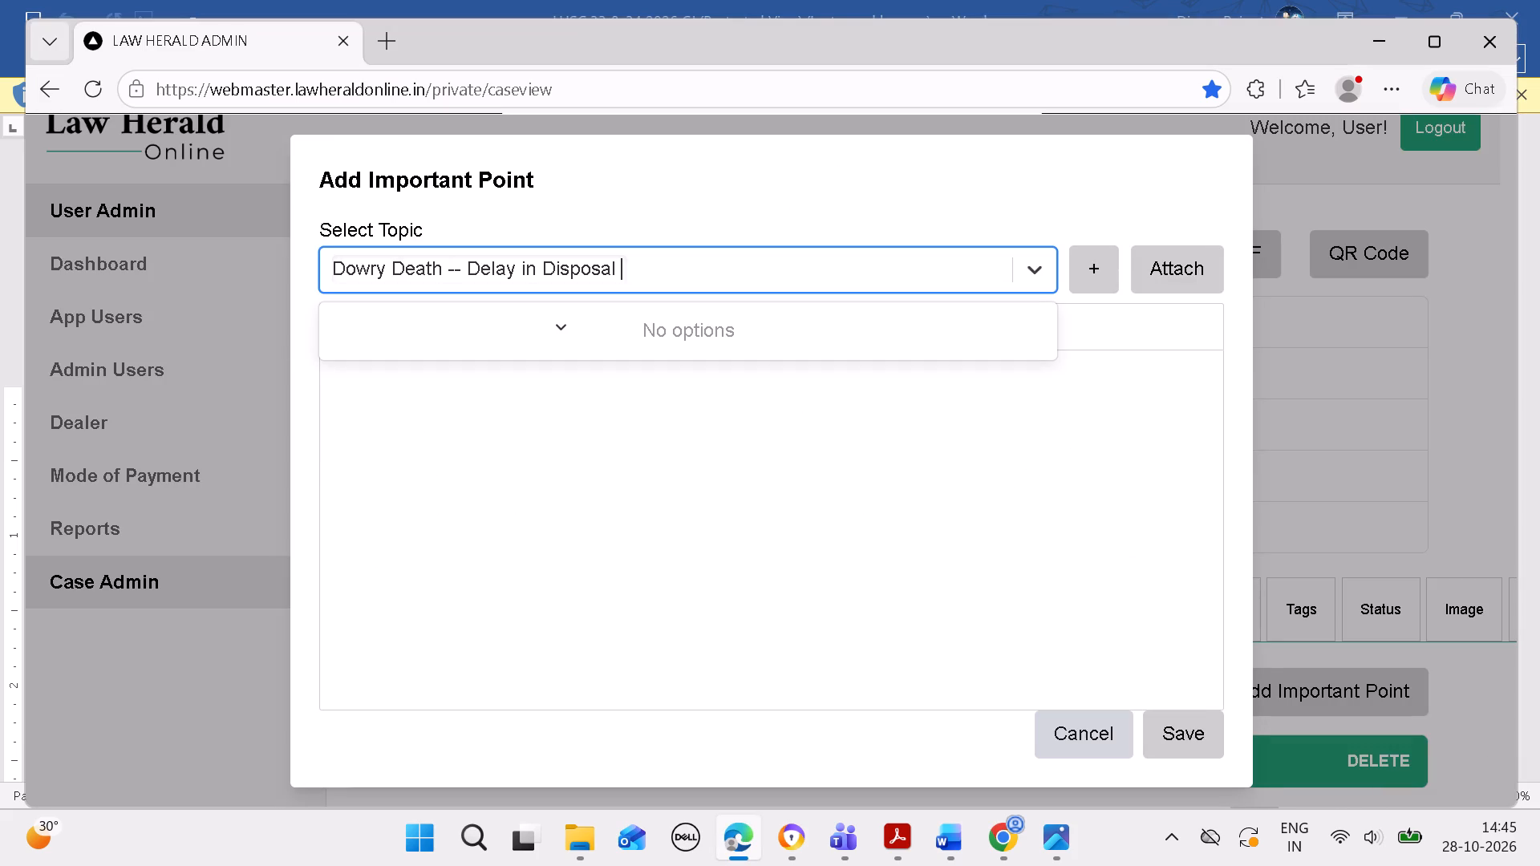
pyautogui.click(1092, 273)
pyautogui.click(748, 463)
pyautogui.hotkey('ctrl', 'v')
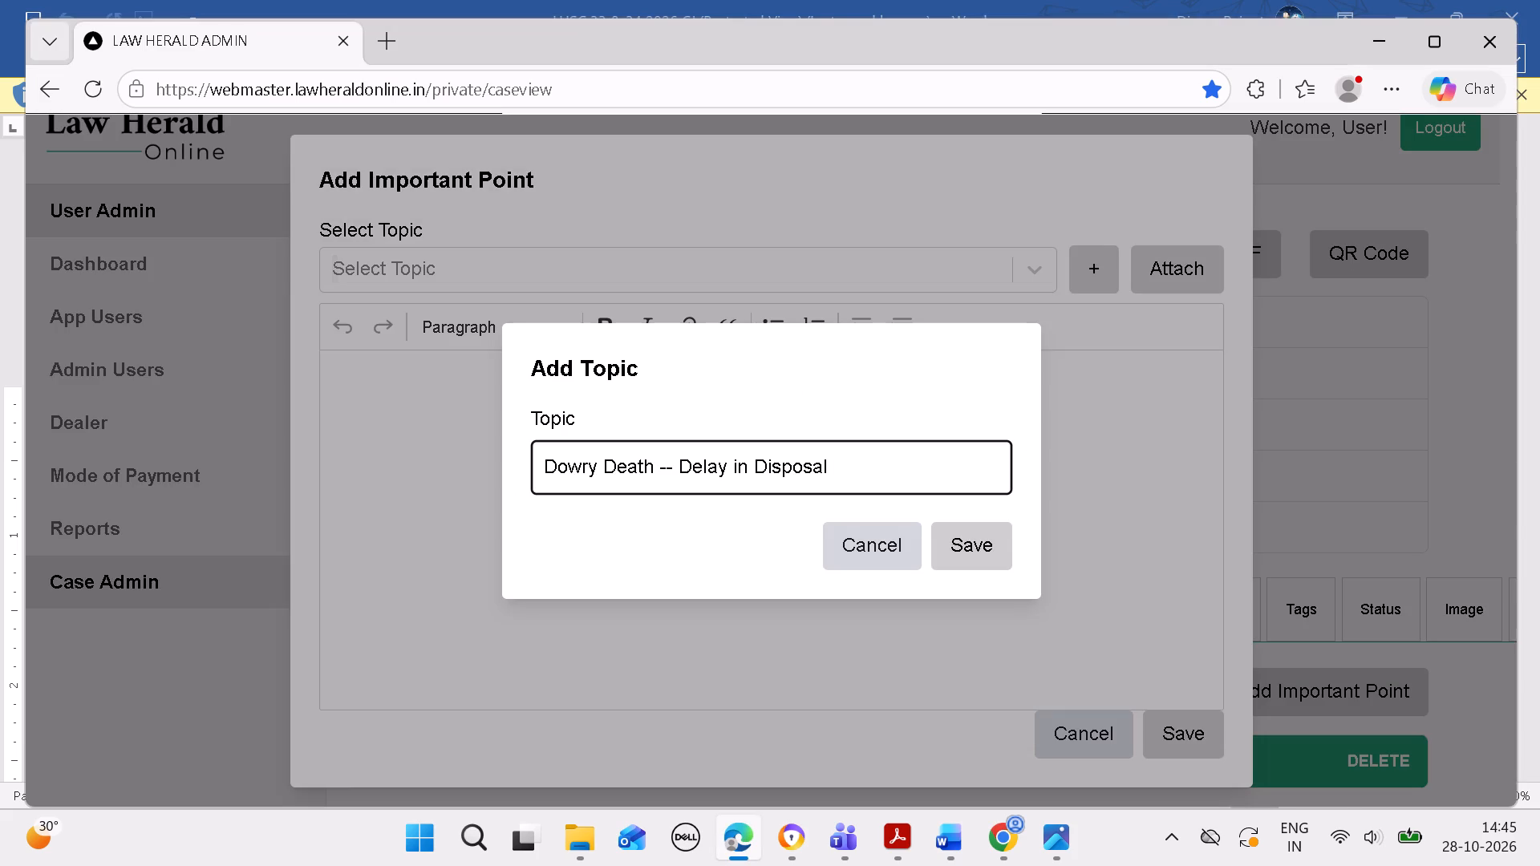
pyautogui.press('BackSpace')
pyautogui.click(975, 548)
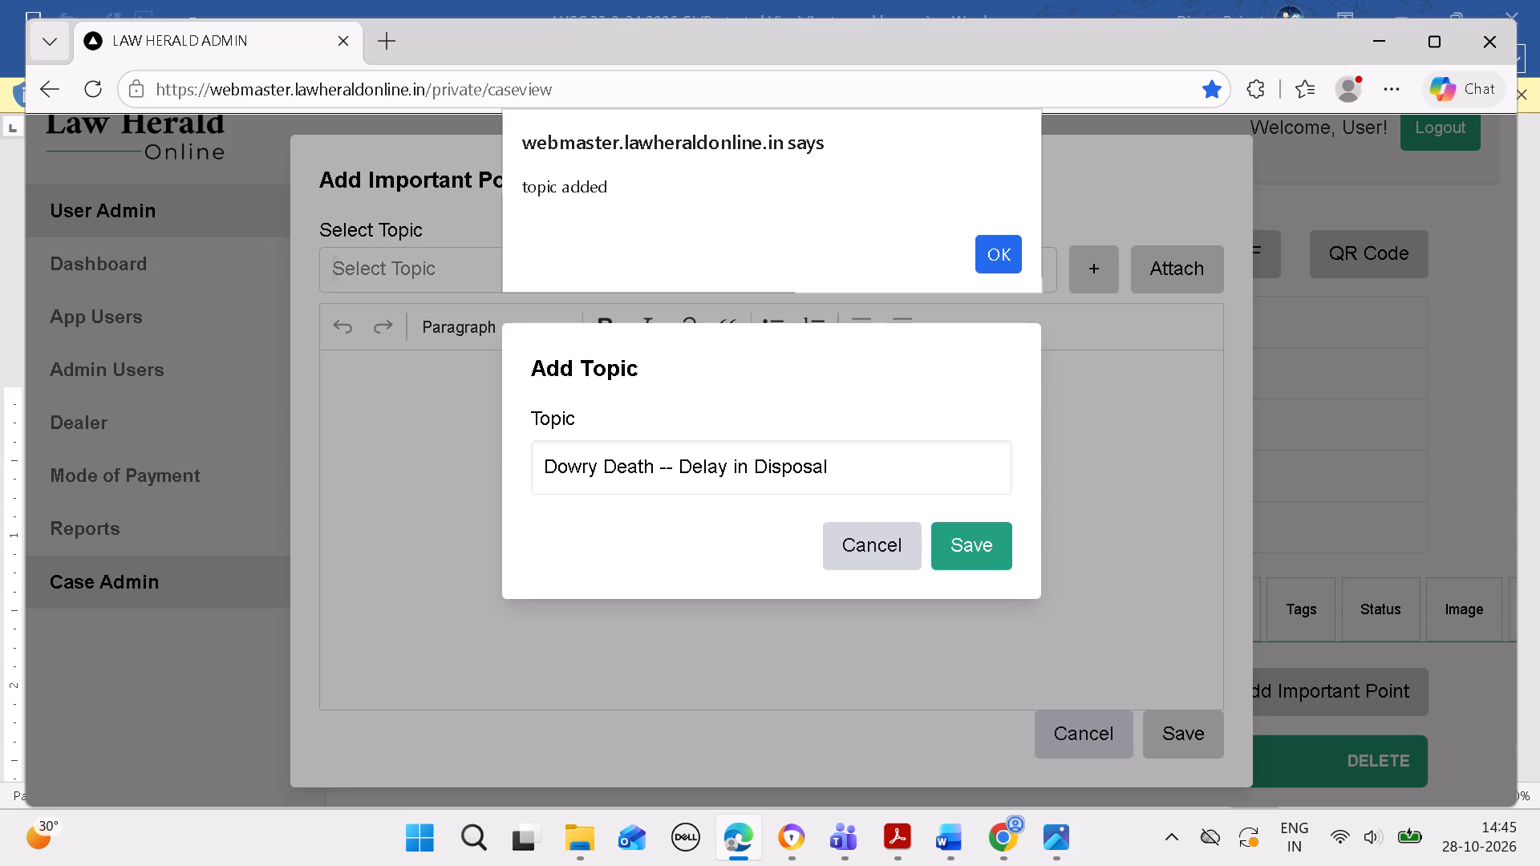
pyautogui.click(991, 258)
# Begin the important point's text with "Dowry Death -- Delay in Disposal --".
pyautogui.click(896, 391)
pyautogui.press('space')
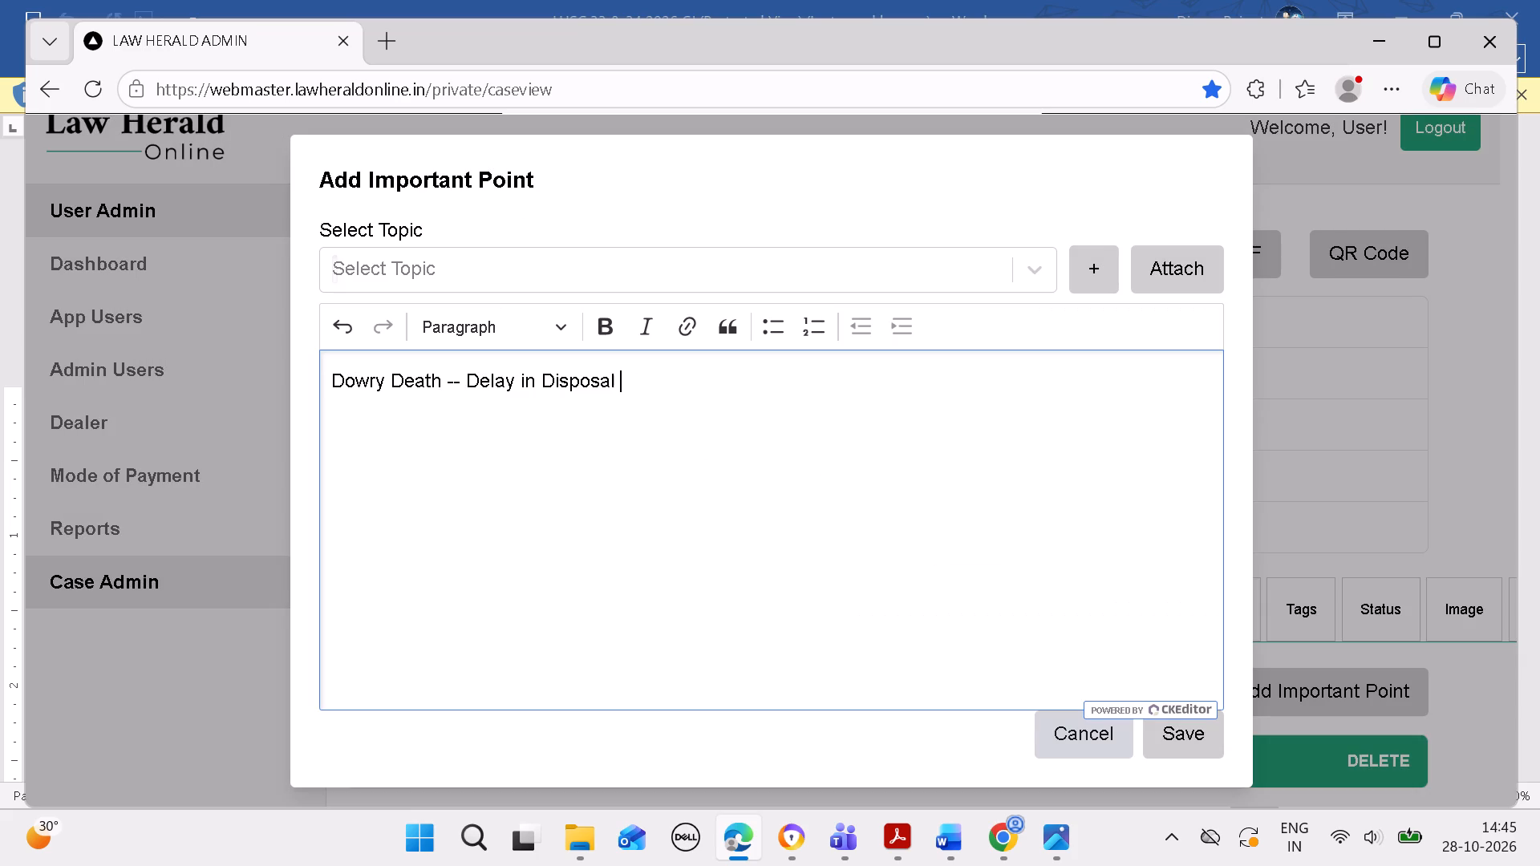
pyautogui.write('--')
pyautogui.press('space')
pyautogui.press('BackSpace')
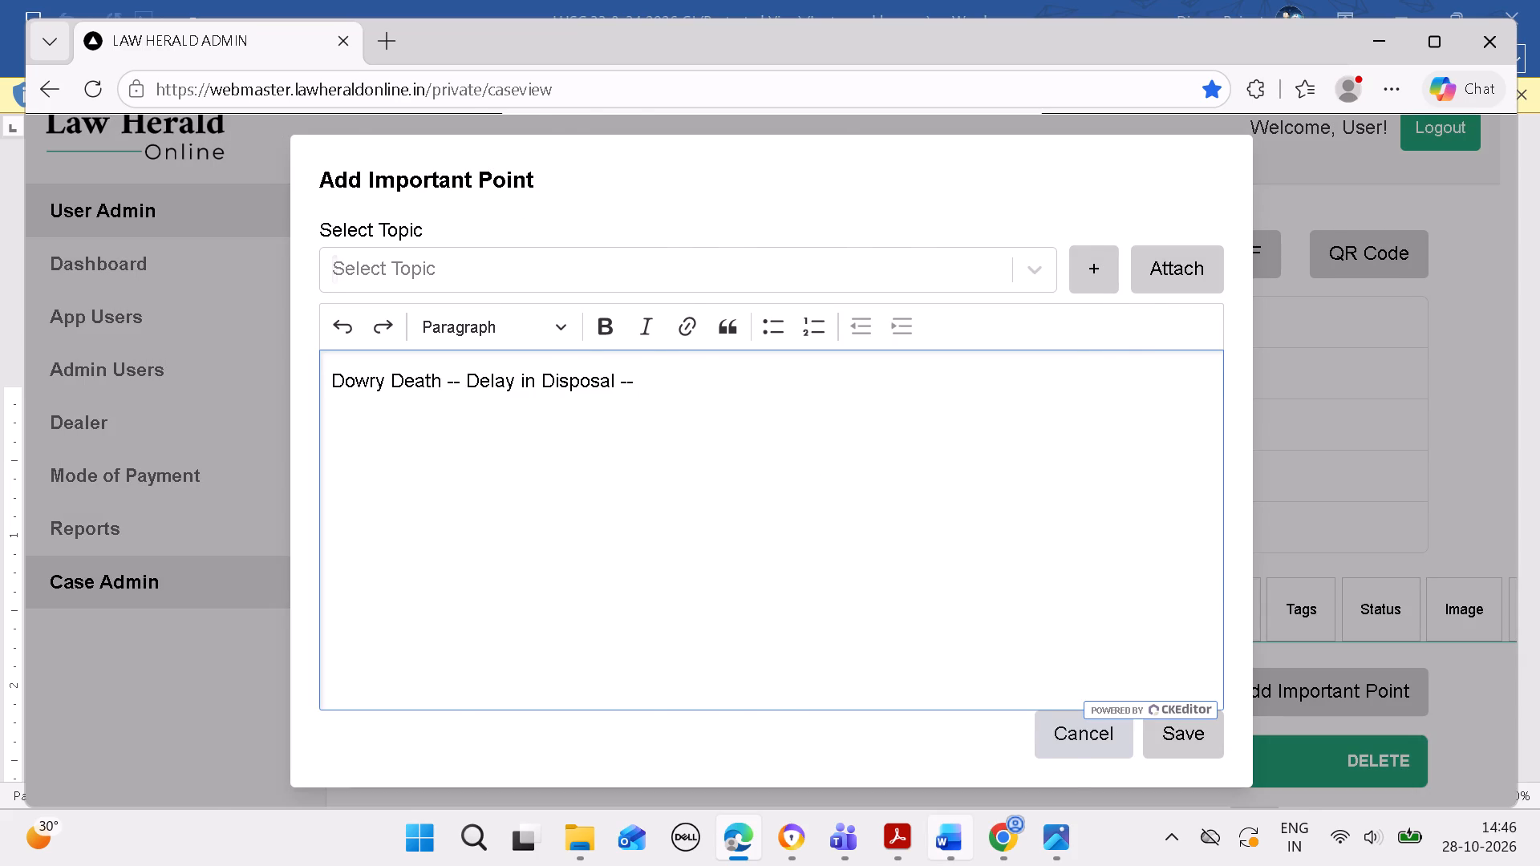
# Copy the rest of the catchline, from "Directions to address" to "issued", from Word and append it to the important point's text in Edge.
pyautogui.click(950, 835)
pyautogui.moveTo(792, 451); pyautogui.dragTo(890, 501)
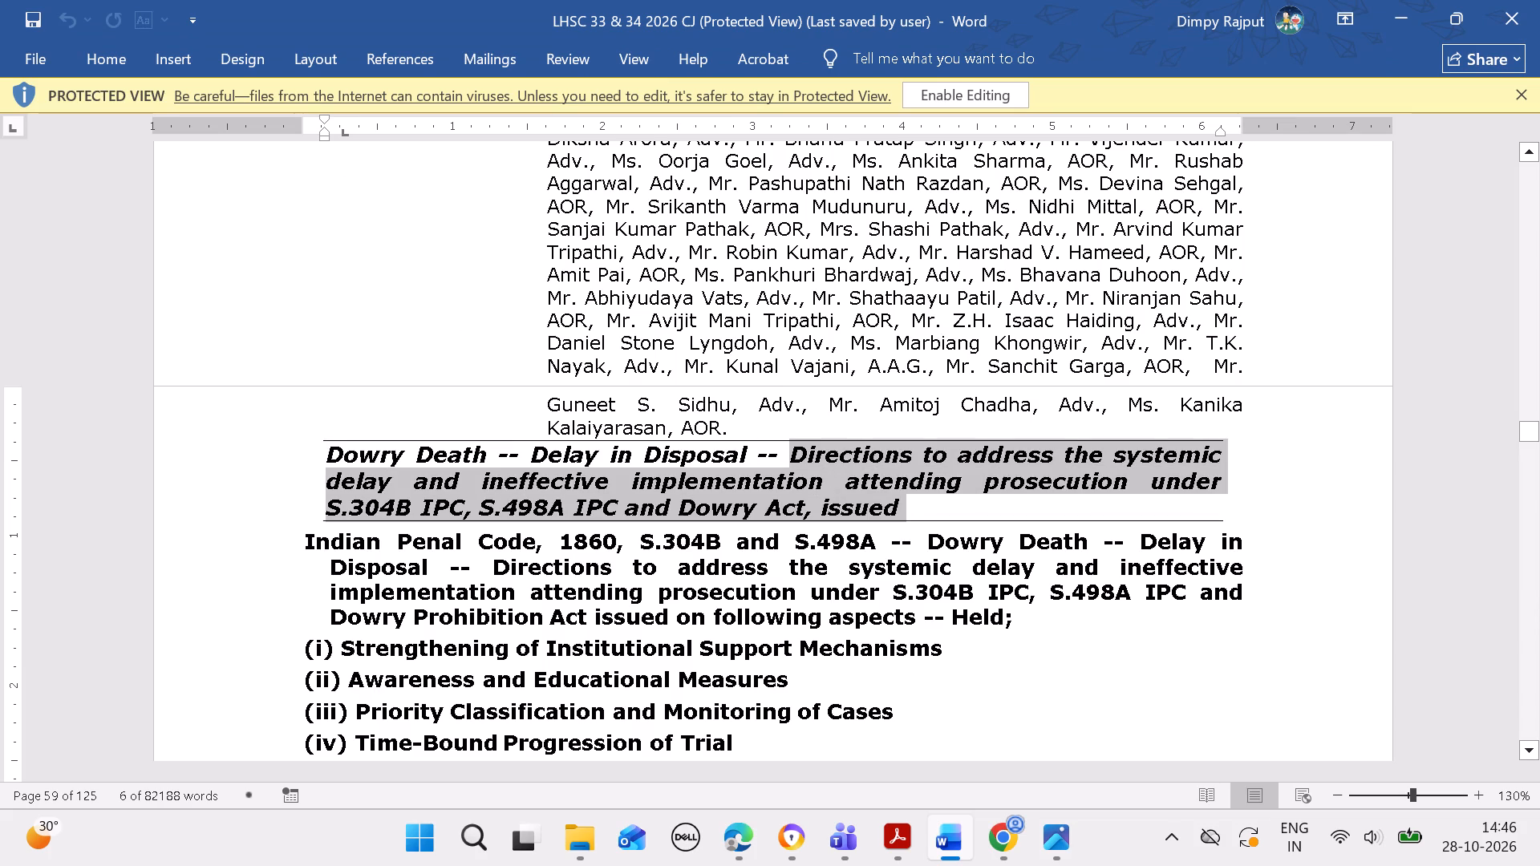
pyautogui.moveTo(890, 501); pyautogui.dragTo(905, 510)
pyautogui.hotkey('ctrl', 'space')
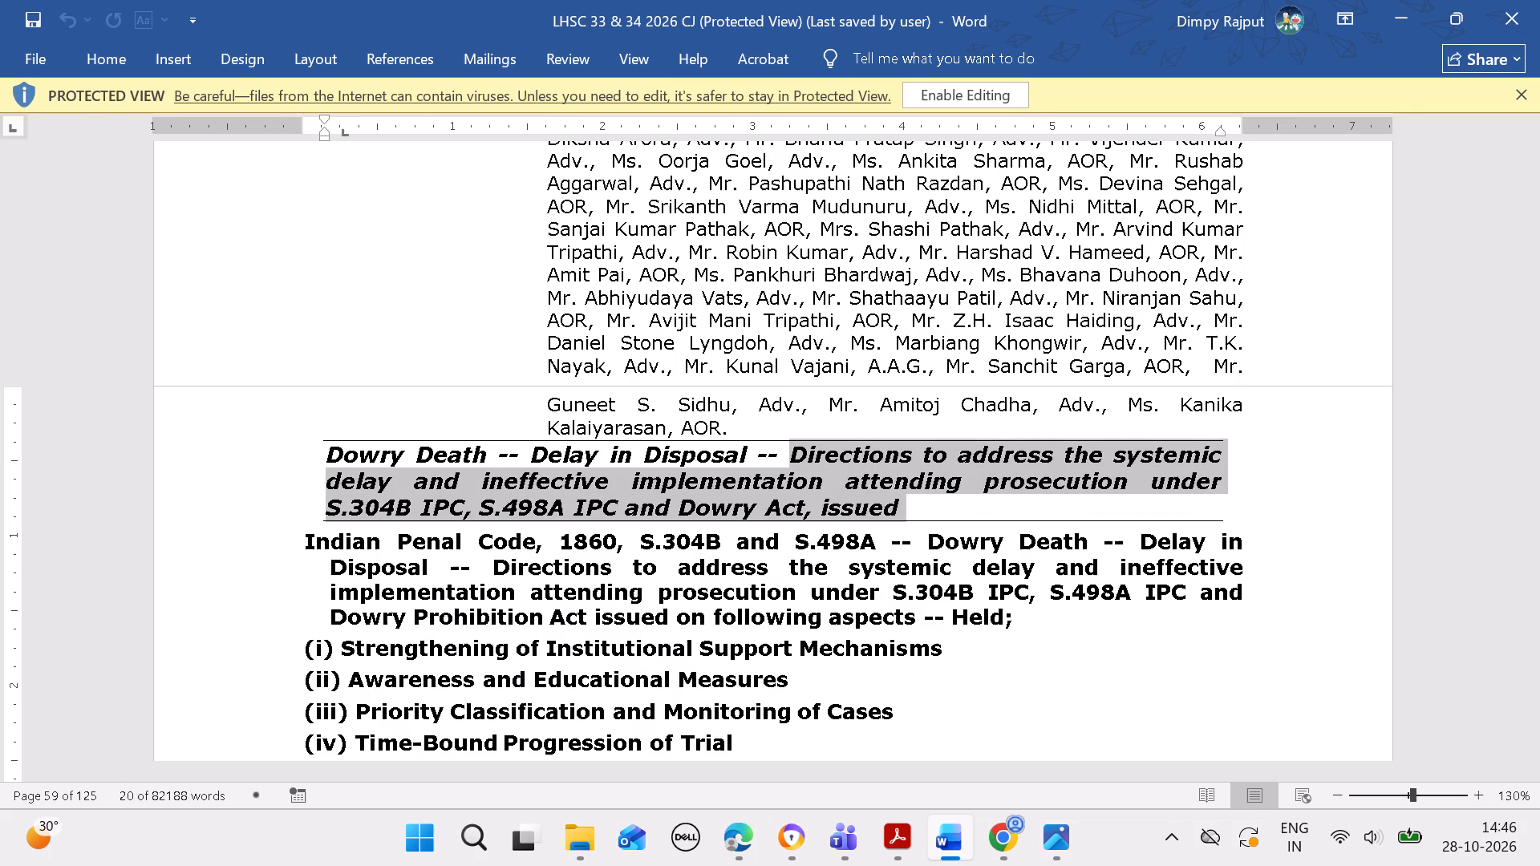
pyautogui.hotkey('ctrl', 'c')
pyautogui.click(749, 823)
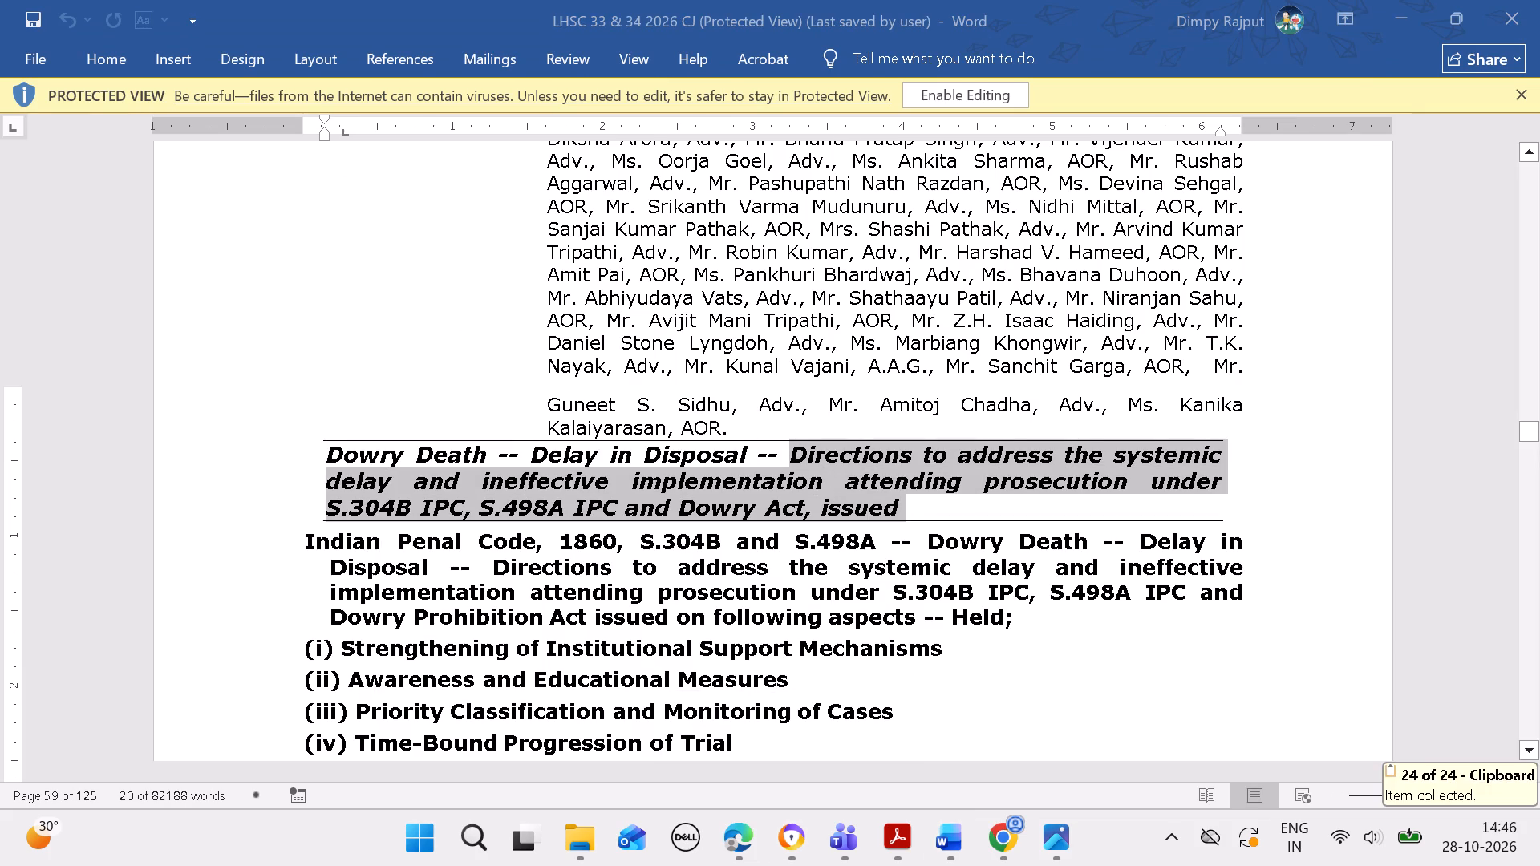
pyautogui.click(752, 824)
pyautogui.click(930, 493)
pyautogui.hotkey('ctrl', 'v')
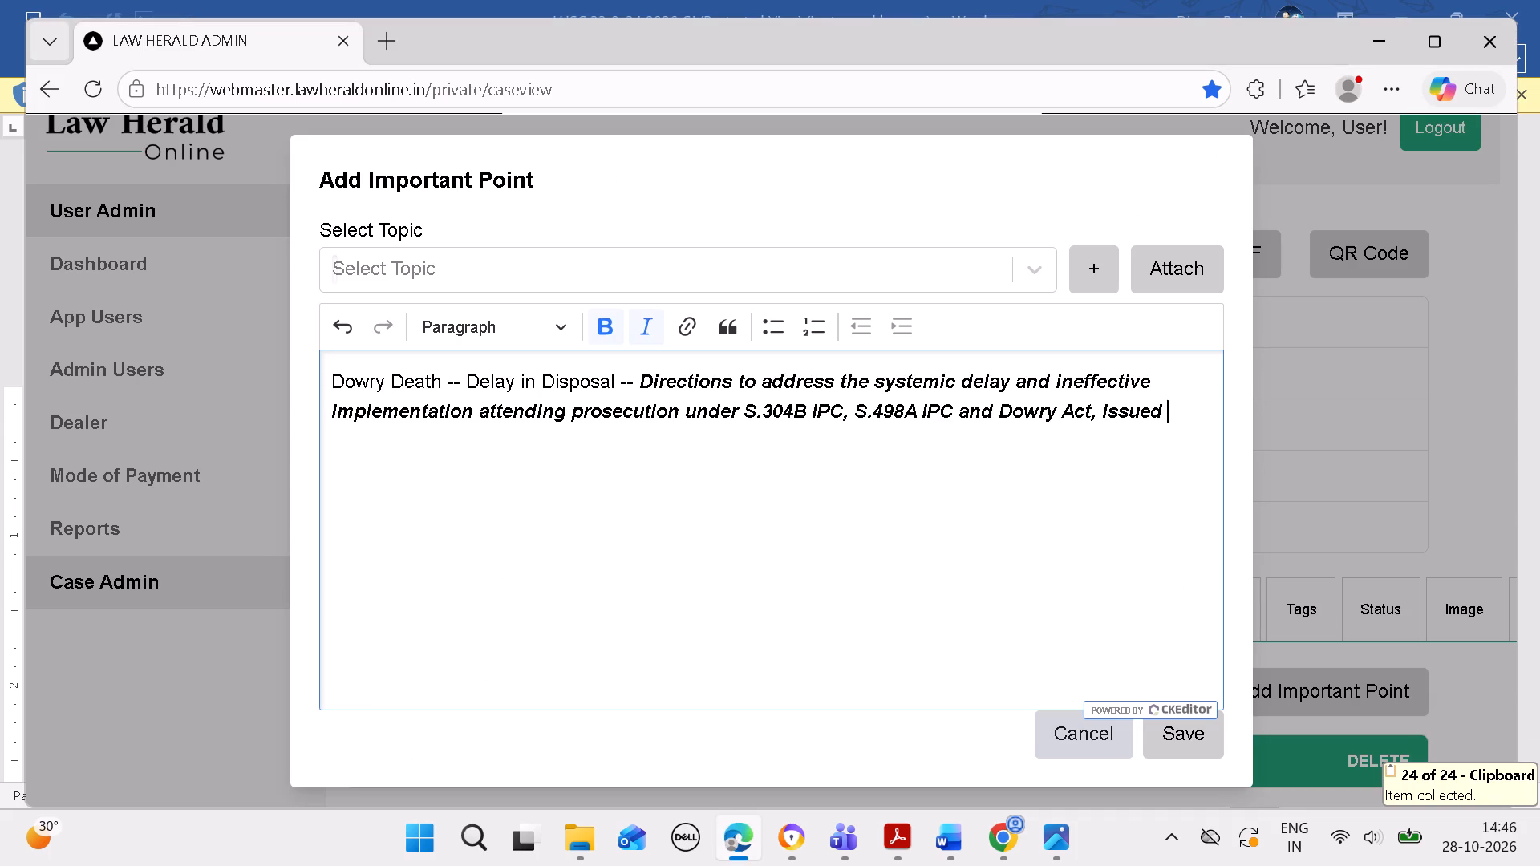
# Remove the bold and italic formatting from the added directions text and save the important point.
pyautogui.moveTo(643, 380); pyautogui.dragTo(1177, 444)
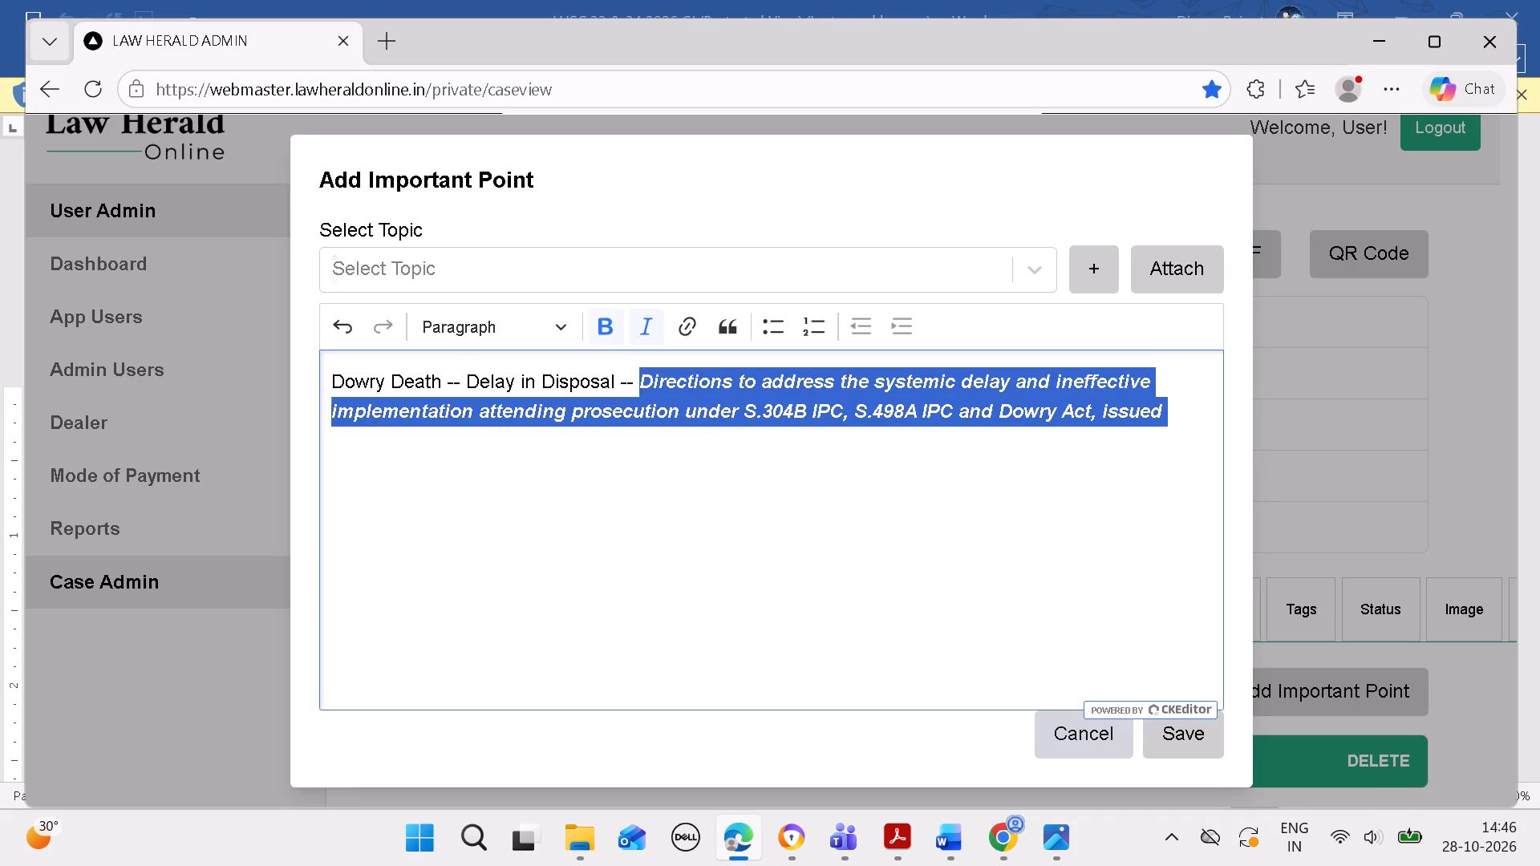
pyautogui.click(642, 331)
pyautogui.click(597, 326)
pyautogui.click(1109, 476)
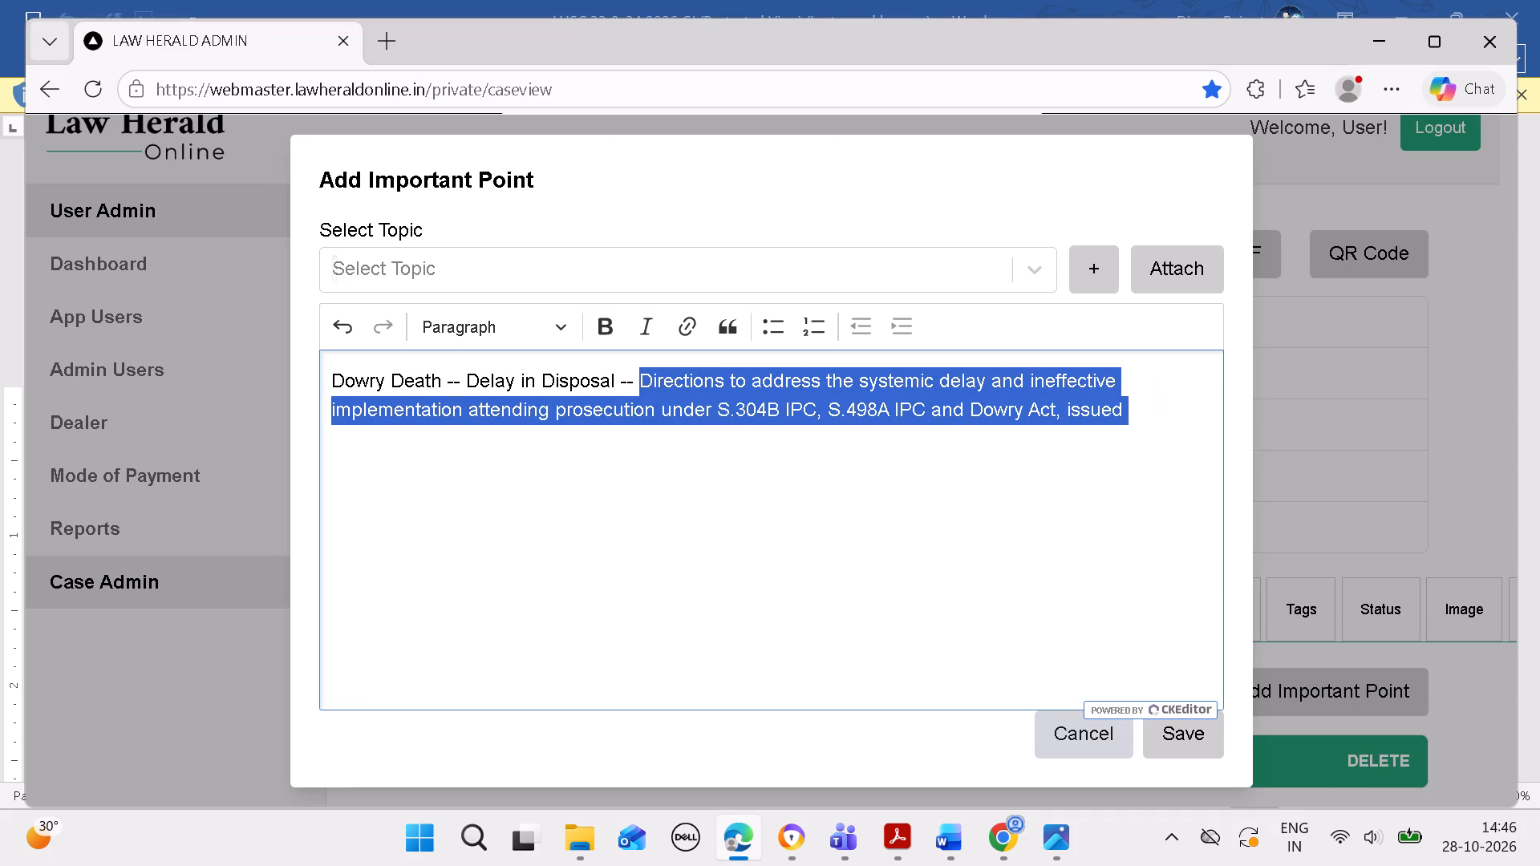
pyautogui.click(1206, 410)
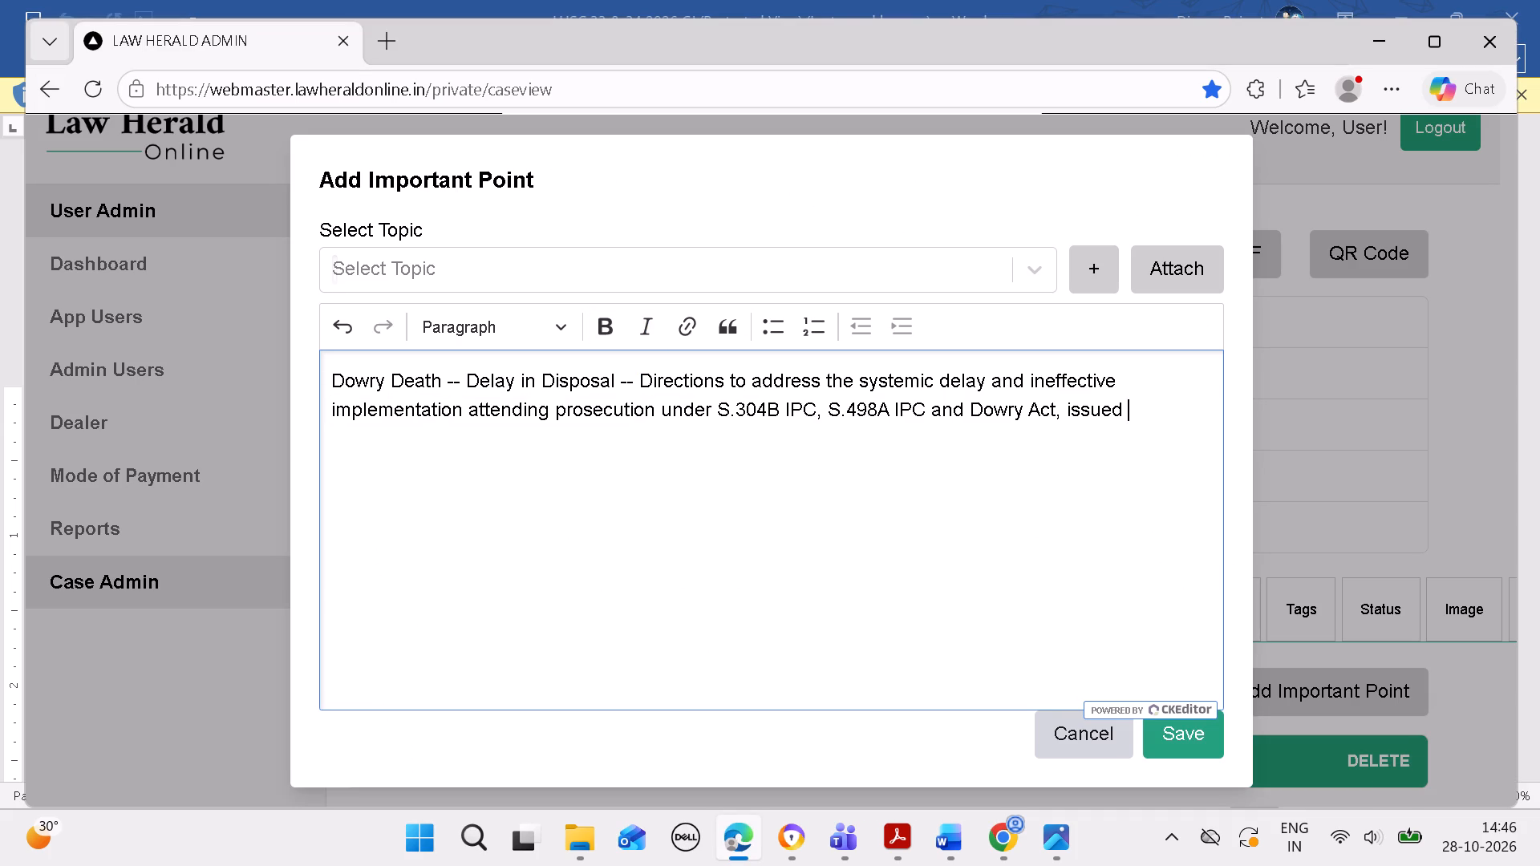
pyautogui.click(1193, 723)
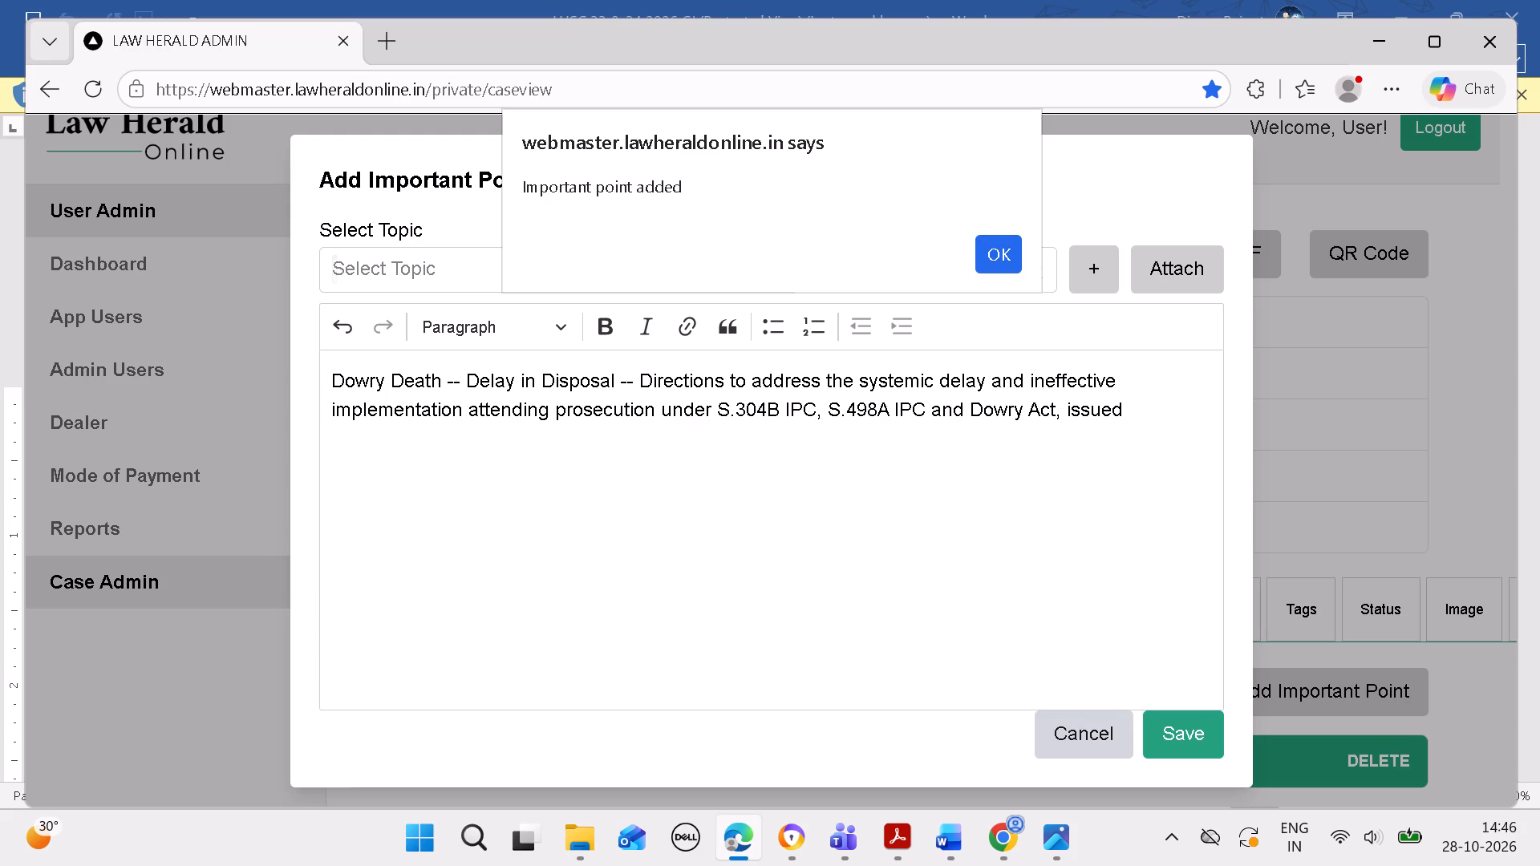
pyautogui.click(1004, 257)
pyautogui.scroll(-8, 1008, 611)
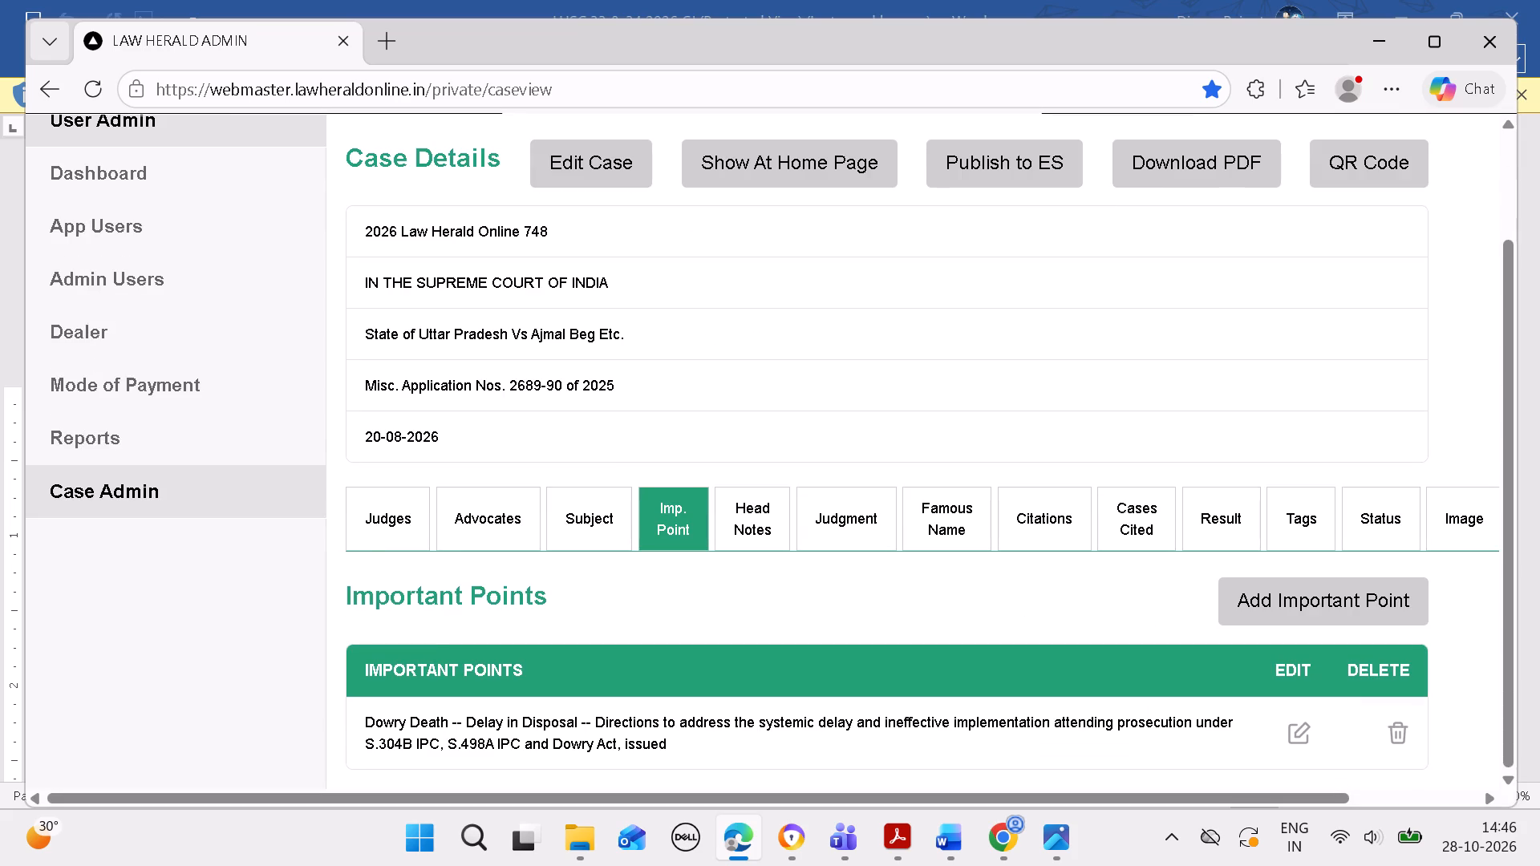
# Open the Judgment section of case 748.
pyautogui.click(861, 526)
pyautogui.scroll(-4, 877, 533)
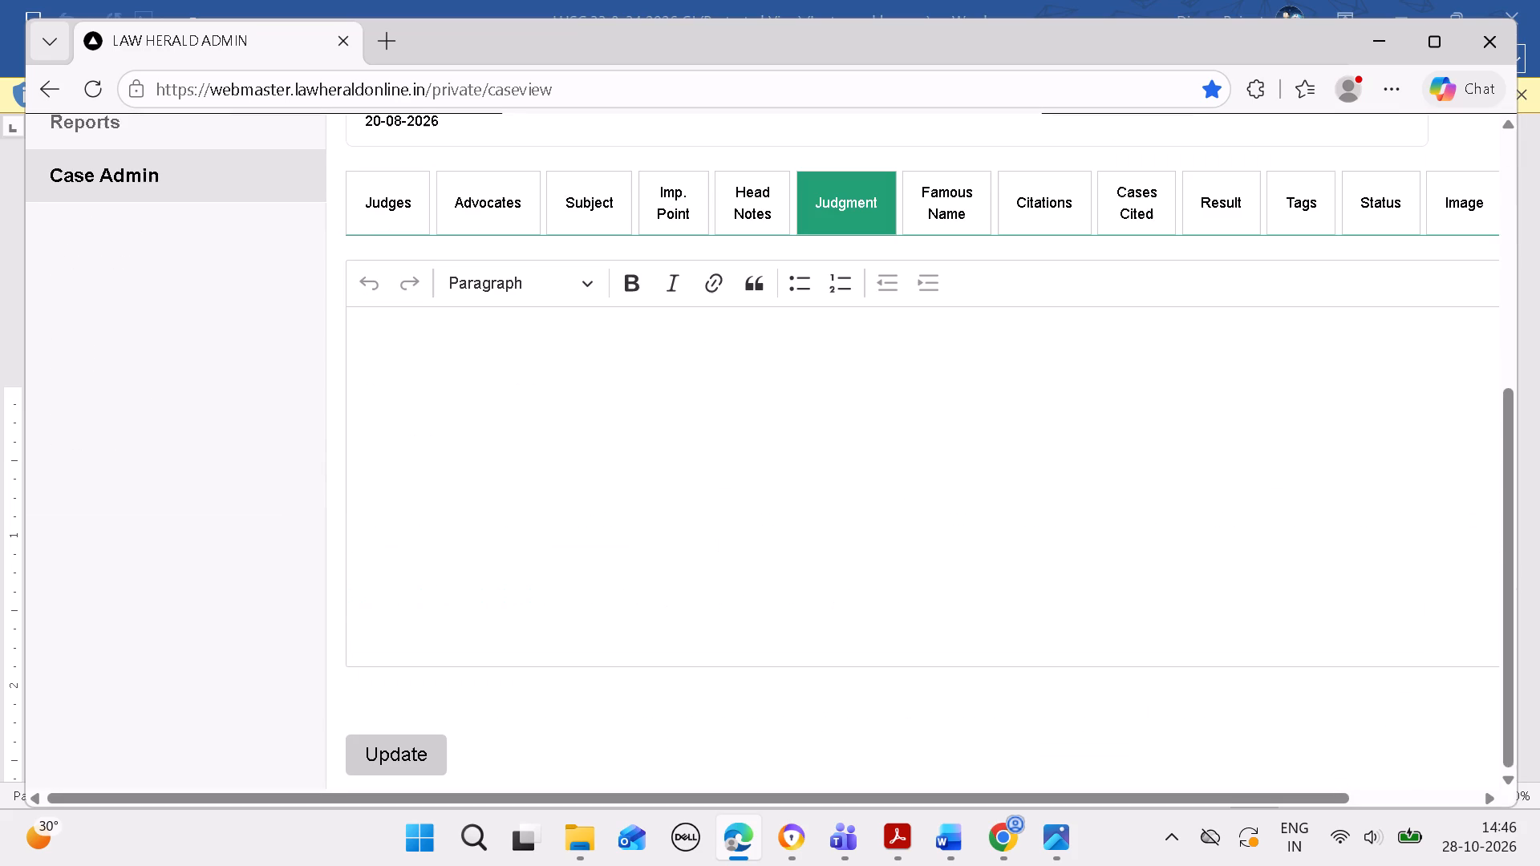
# Switch to Word, move on to the case headed 2026 LawHeraldOnline 729 and copy its appeal number "76 of 2020".
pyautogui.click(969, 823)
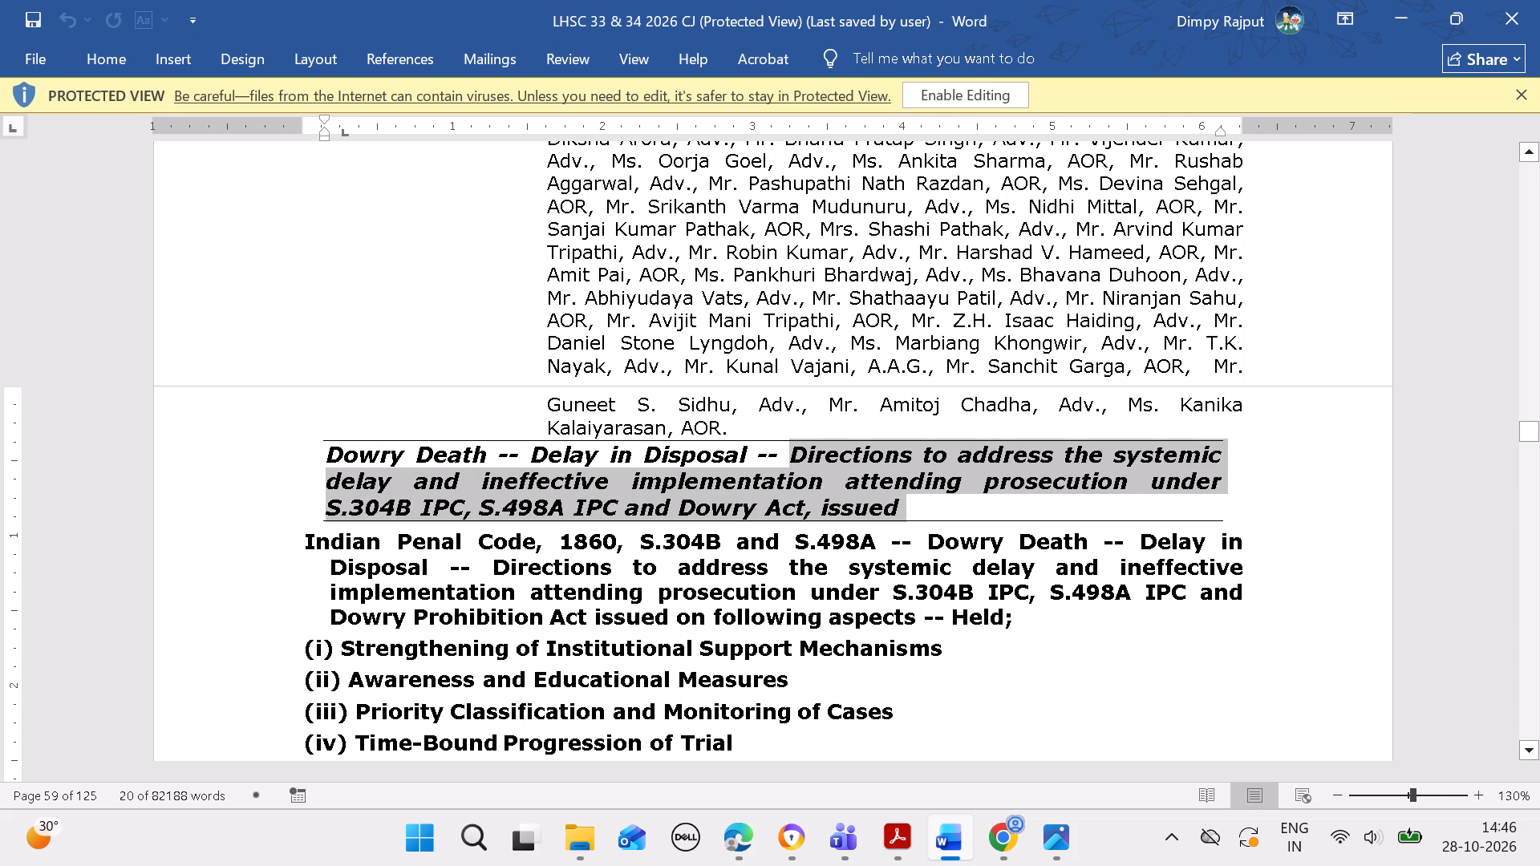
pyautogui.click(943, 698)
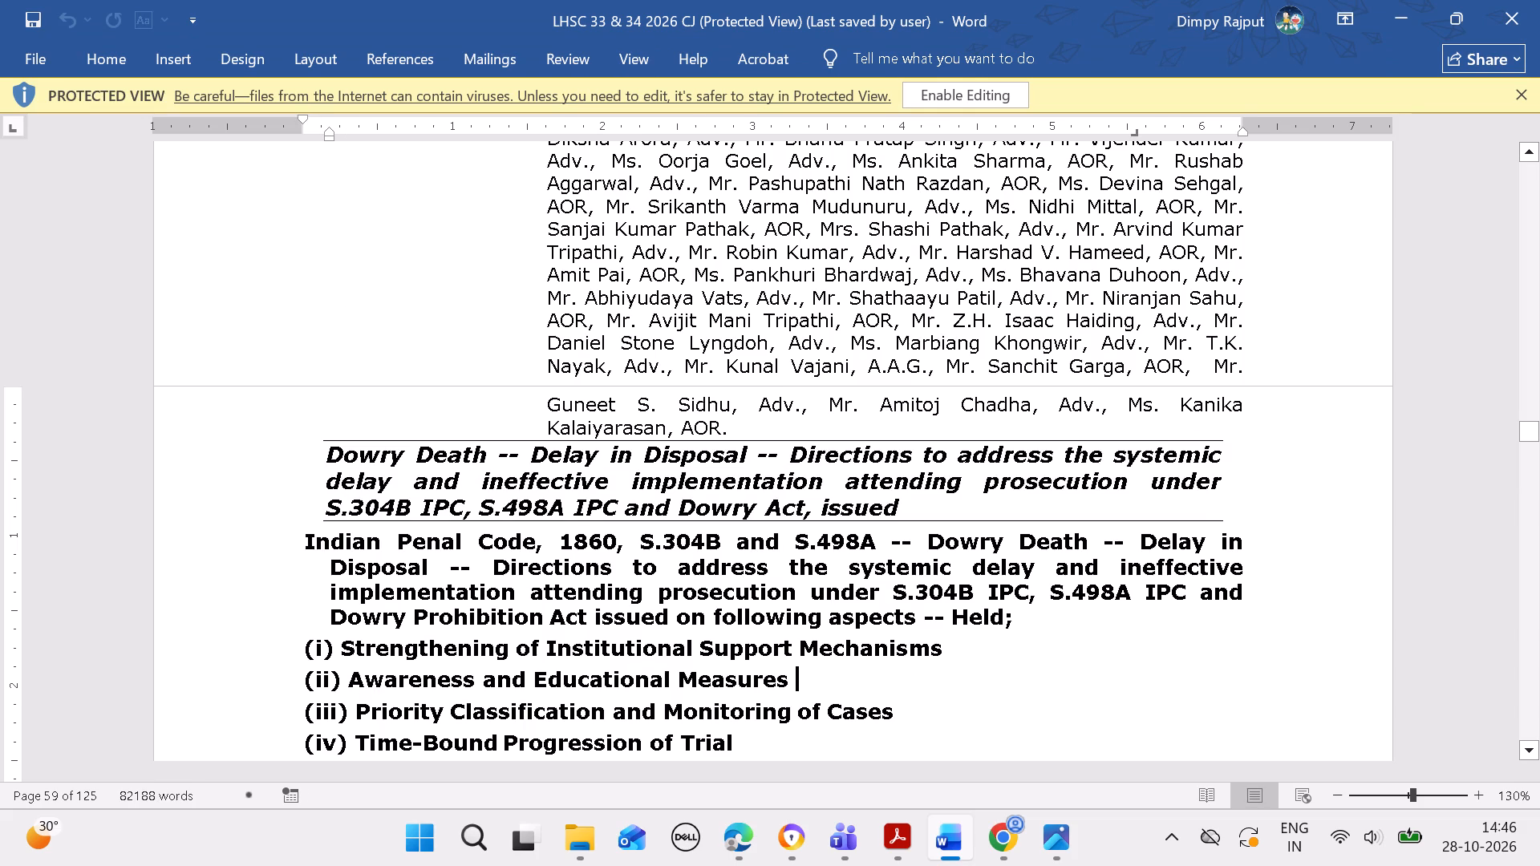
pyautogui.press('Down')
pyautogui.press('Down')
pyautogui.press('Down')
pyautogui.press('Down')
pyautogui.press('Down')
pyautogui.press('Down')
pyautogui.press('Down')
pyautogui.press('Down')
pyautogui.press('Down')
pyautogui.press('Down')
pyautogui.press('Down')
pyautogui.press('Down')
pyautogui.press('Down')
pyautogui.press('Down')
pyautogui.press('Down')
pyautogui.press('Down')
pyautogui.press('Down')
pyautogui.press('Down')
pyautogui.press('Down')
pyautogui.press('Down')
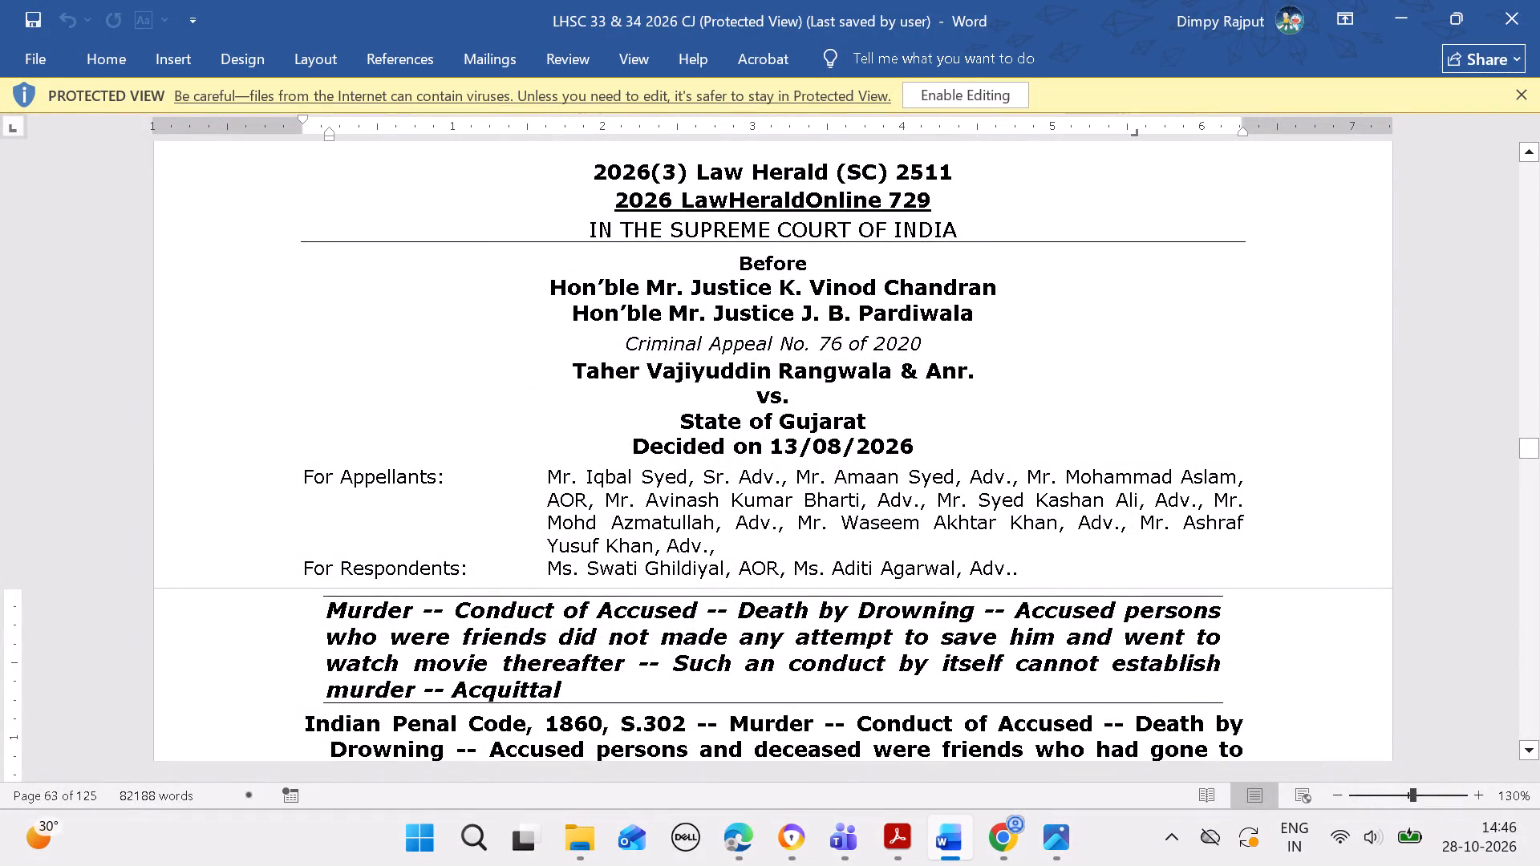
pyautogui.moveTo(813, 345); pyautogui.dragTo(887, 343)
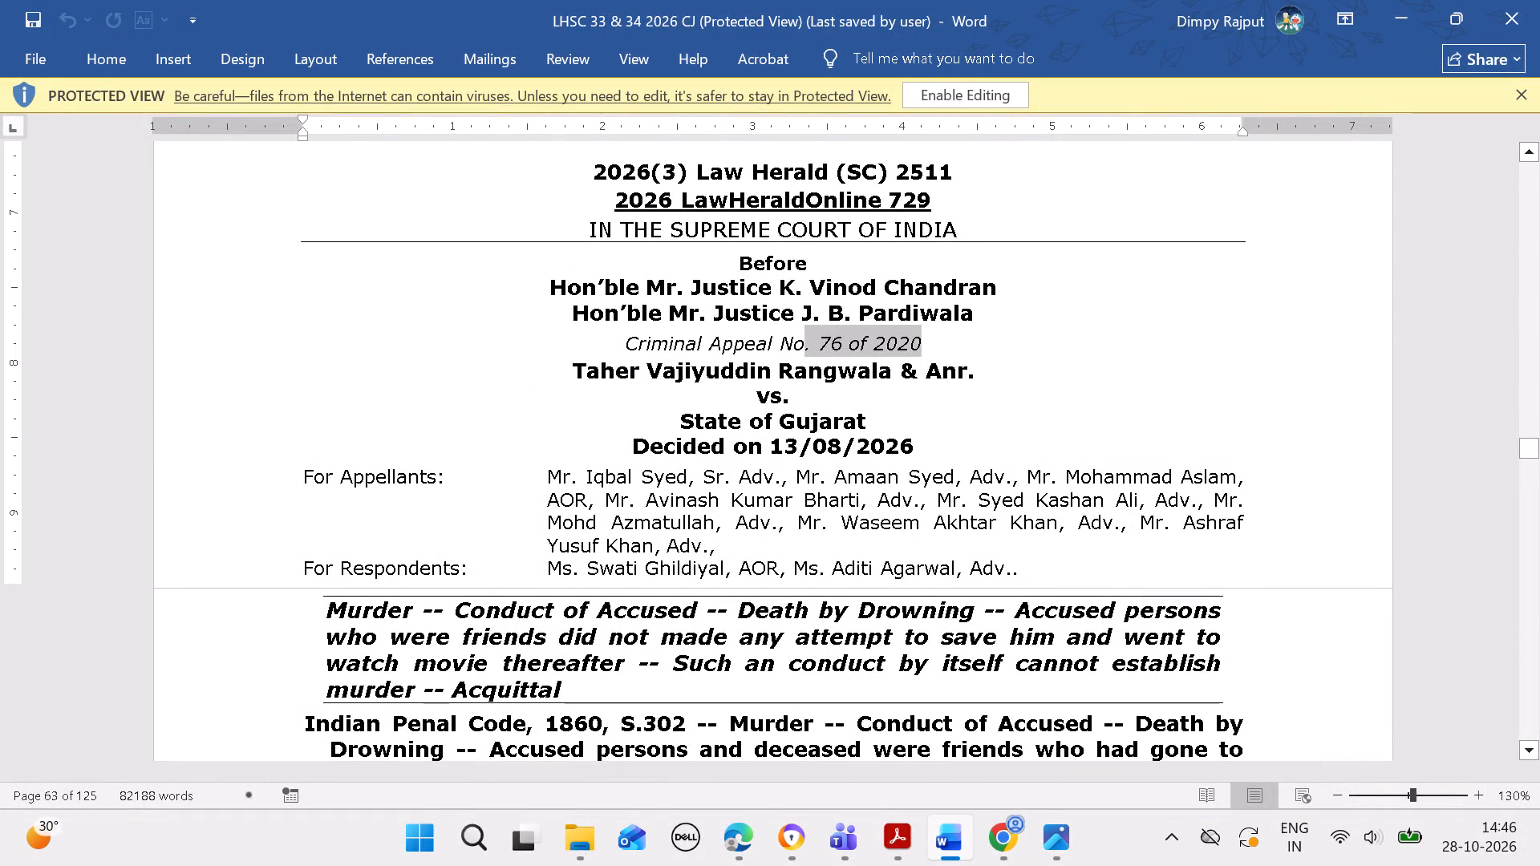
pyautogui.click(892, 344)
pyautogui.moveTo(817, 337); pyautogui.dragTo(921, 338)
pyautogui.hotkey('ctrl', 'c')
# In Edge, search the case list for case number 76 of year 2020 and open the 2026 LawHeraldOnline 729 case.
pyautogui.click(739, 819)
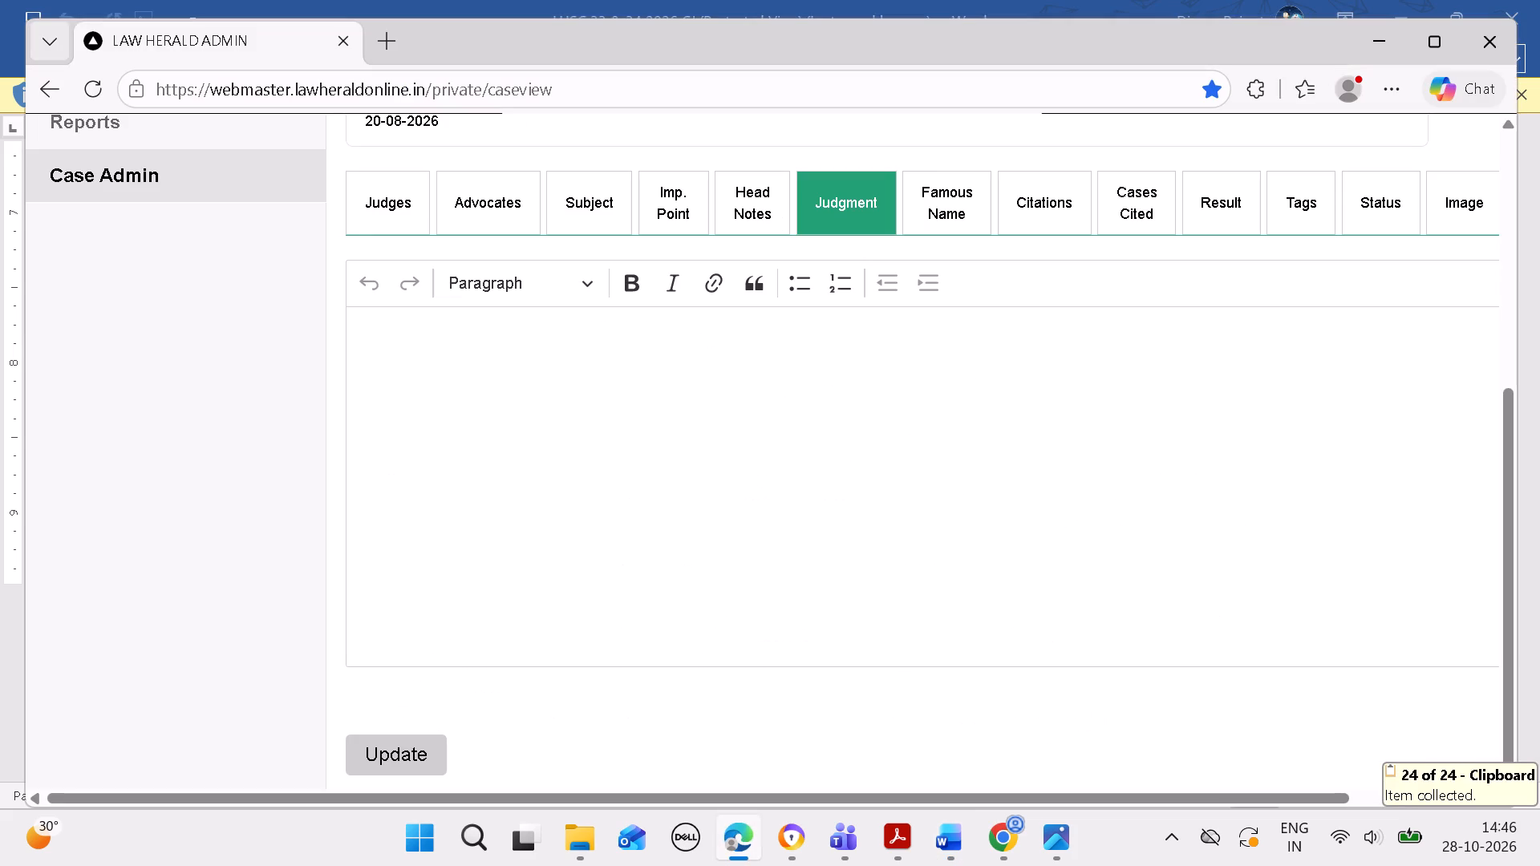
pyautogui.click(145, 191)
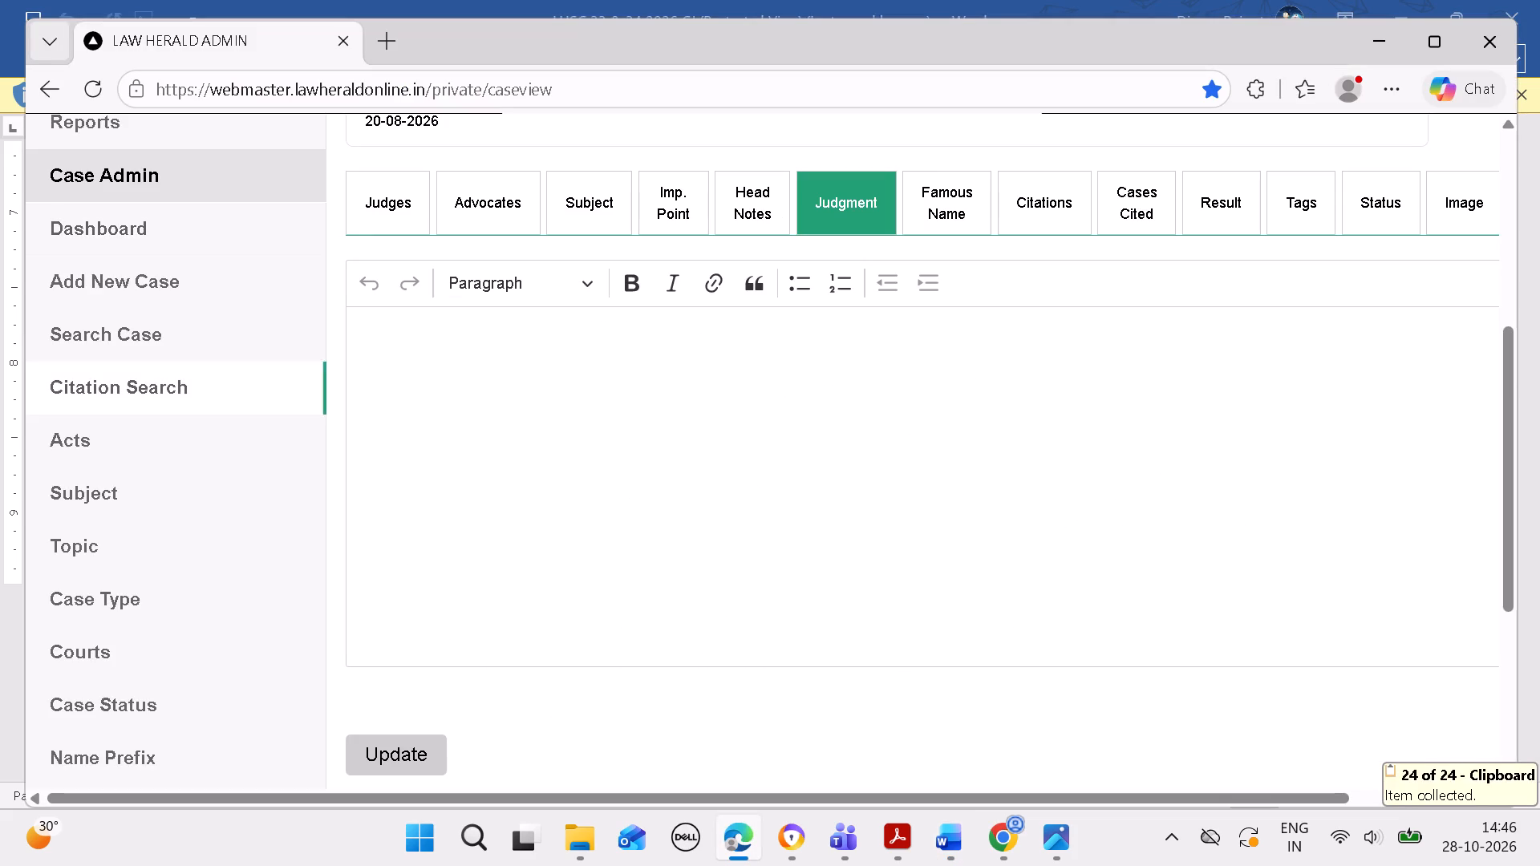
pyautogui.click(98, 331)
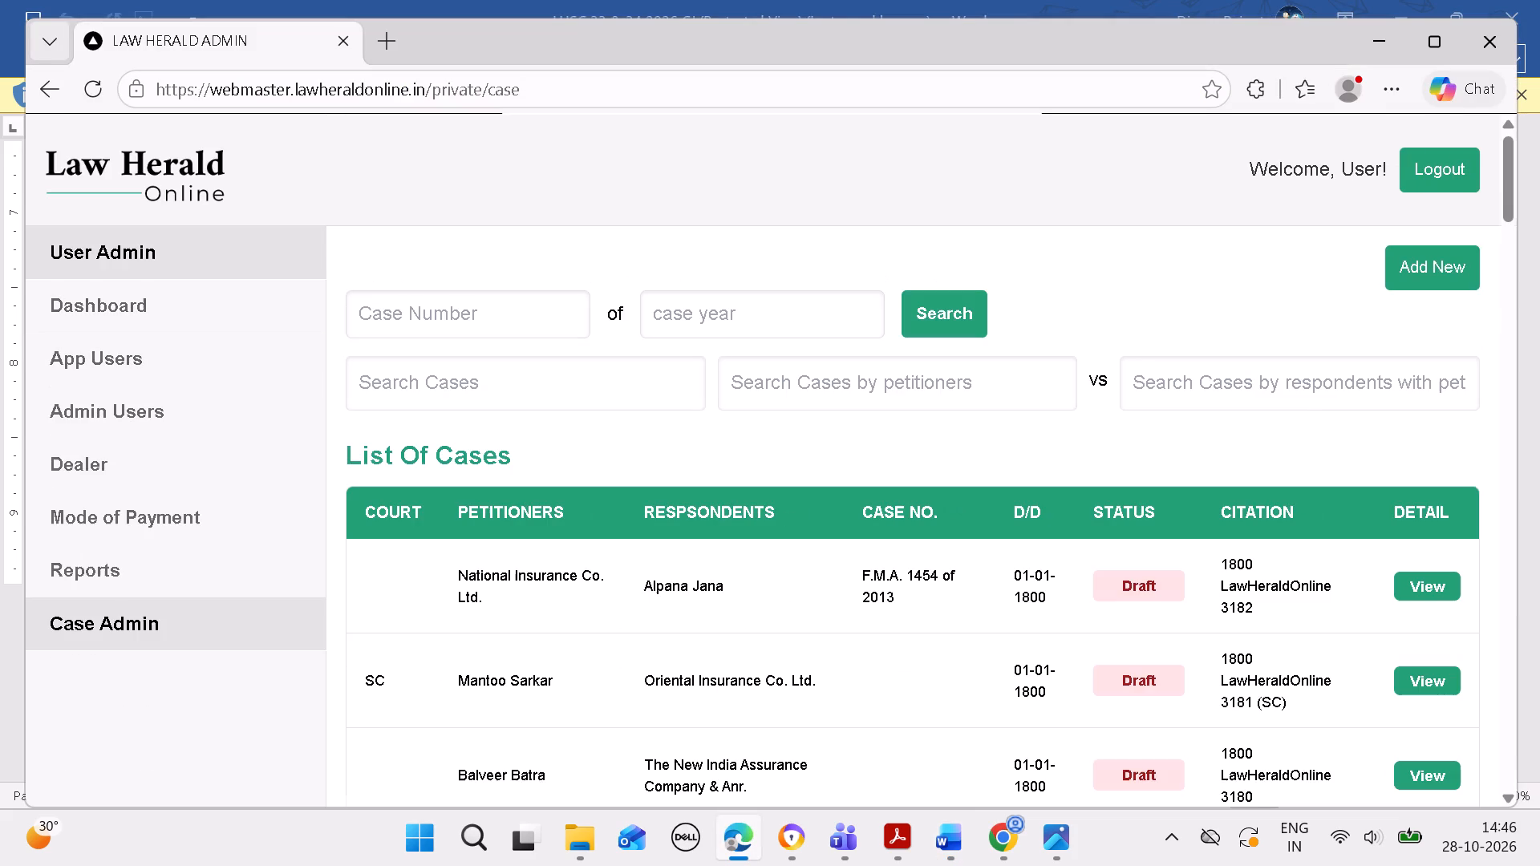
pyautogui.click(443, 303)
pyautogui.hotkey('ctrl', 'c')
pyautogui.hotkey('ctrl', 'v')
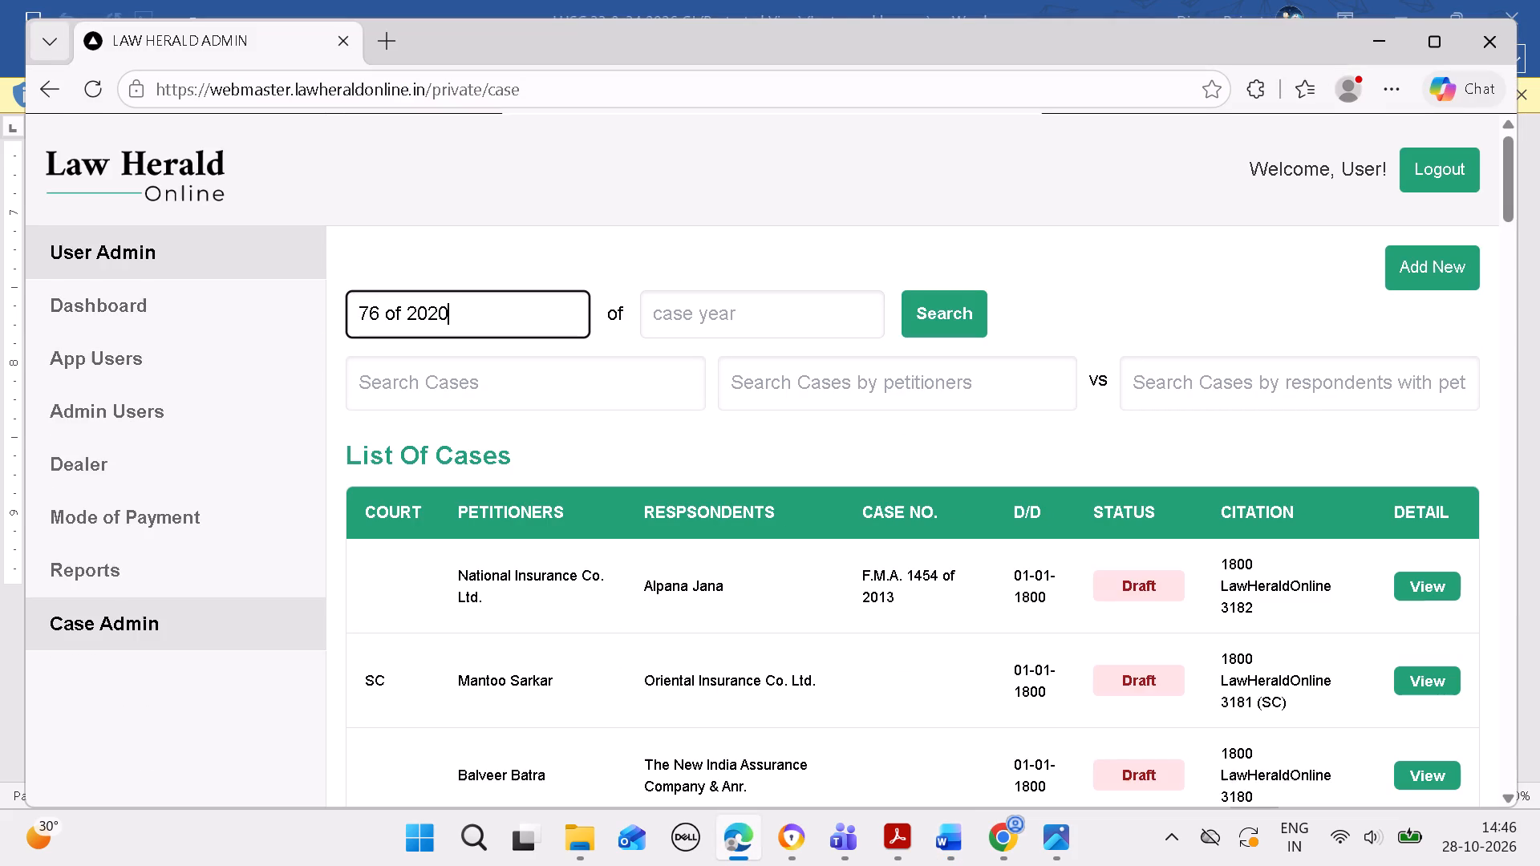
pyautogui.click(674, 310)
pyautogui.hotkey('ctrl', 'v')
pyautogui.click(700, 316)
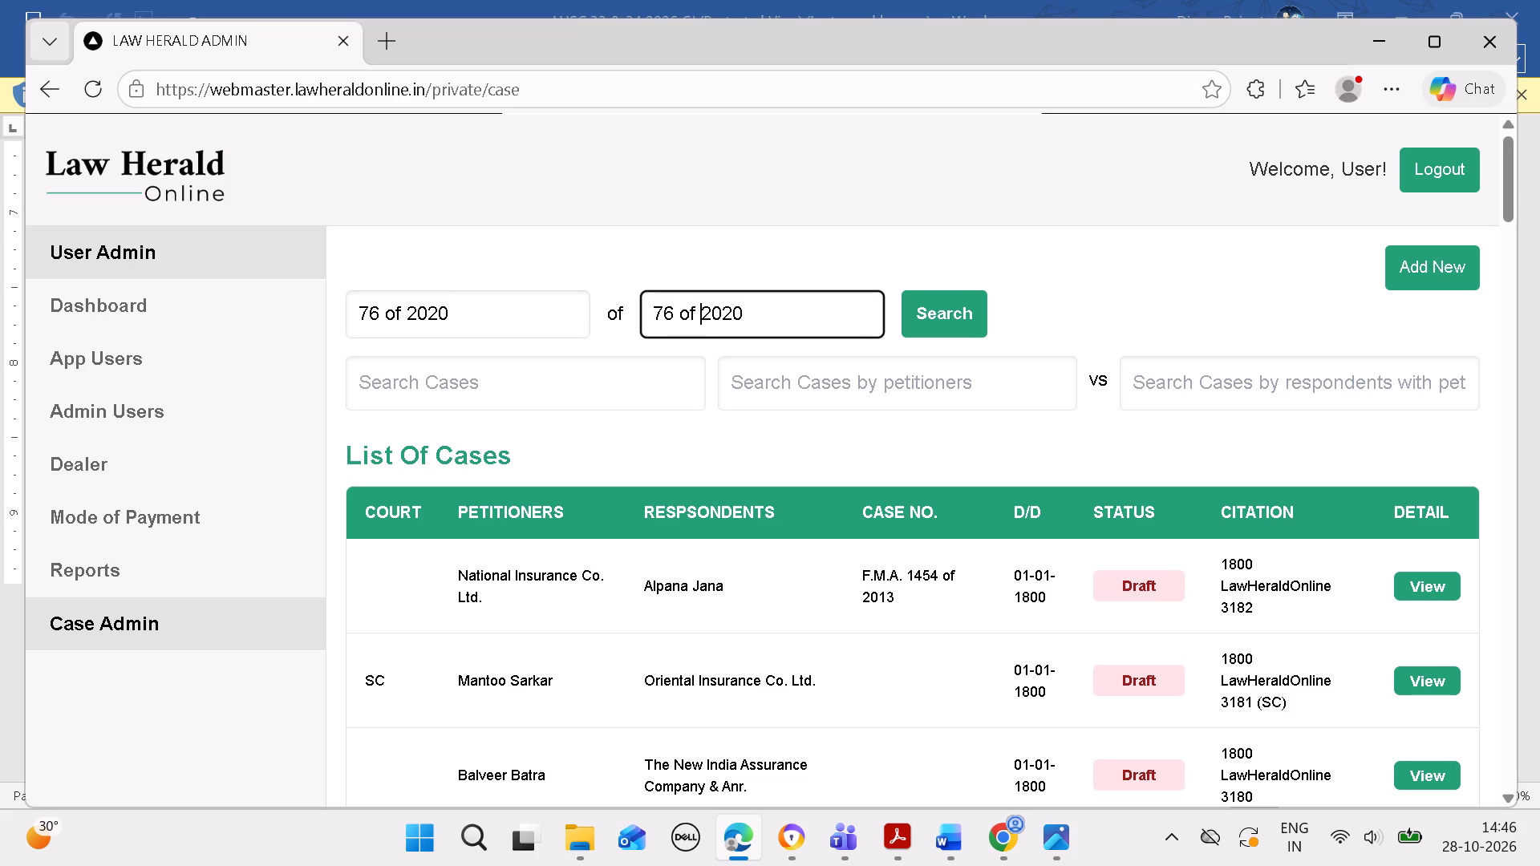
pyautogui.press('BackSpace')
pyautogui.press('BackSpace')
pyautogui.press('BackSpace')
pyautogui.press('BackSpace')
pyautogui.press('BackSpace')
pyautogui.press('BackSpace')
pyautogui.press('BackSpace')
pyautogui.press('BackSpace')
pyautogui.press('BackSpace')
pyautogui.press('BackSpace')
pyautogui.press('BackSpace')
pyautogui.press('BackSpace')
pyautogui.press('BackSpace')
pyautogui.press('BackSpace')
pyautogui.press('BackSpace')
pyautogui.press('BackSpace')
pyautogui.click(504, 314)
pyautogui.press('BackSpace')
pyautogui.press('BackSpace')
pyautogui.press('BackSpace')
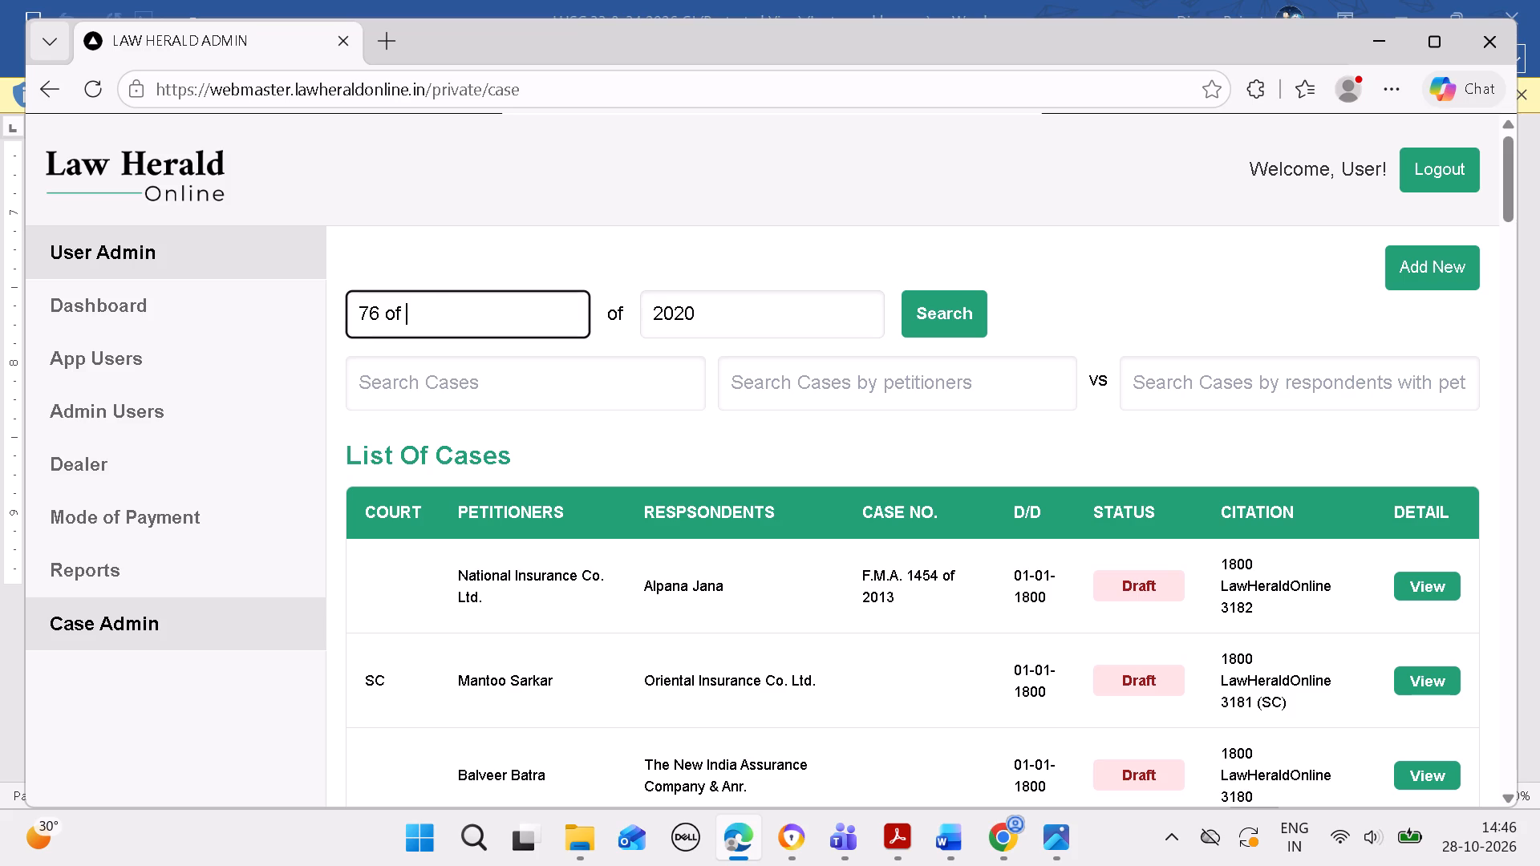
pyautogui.press('BackSpace')
pyautogui.press('BackSpace')
pyautogui.press('BackSpace')
pyautogui.press('BackSpace')
pyautogui.click(928, 315)
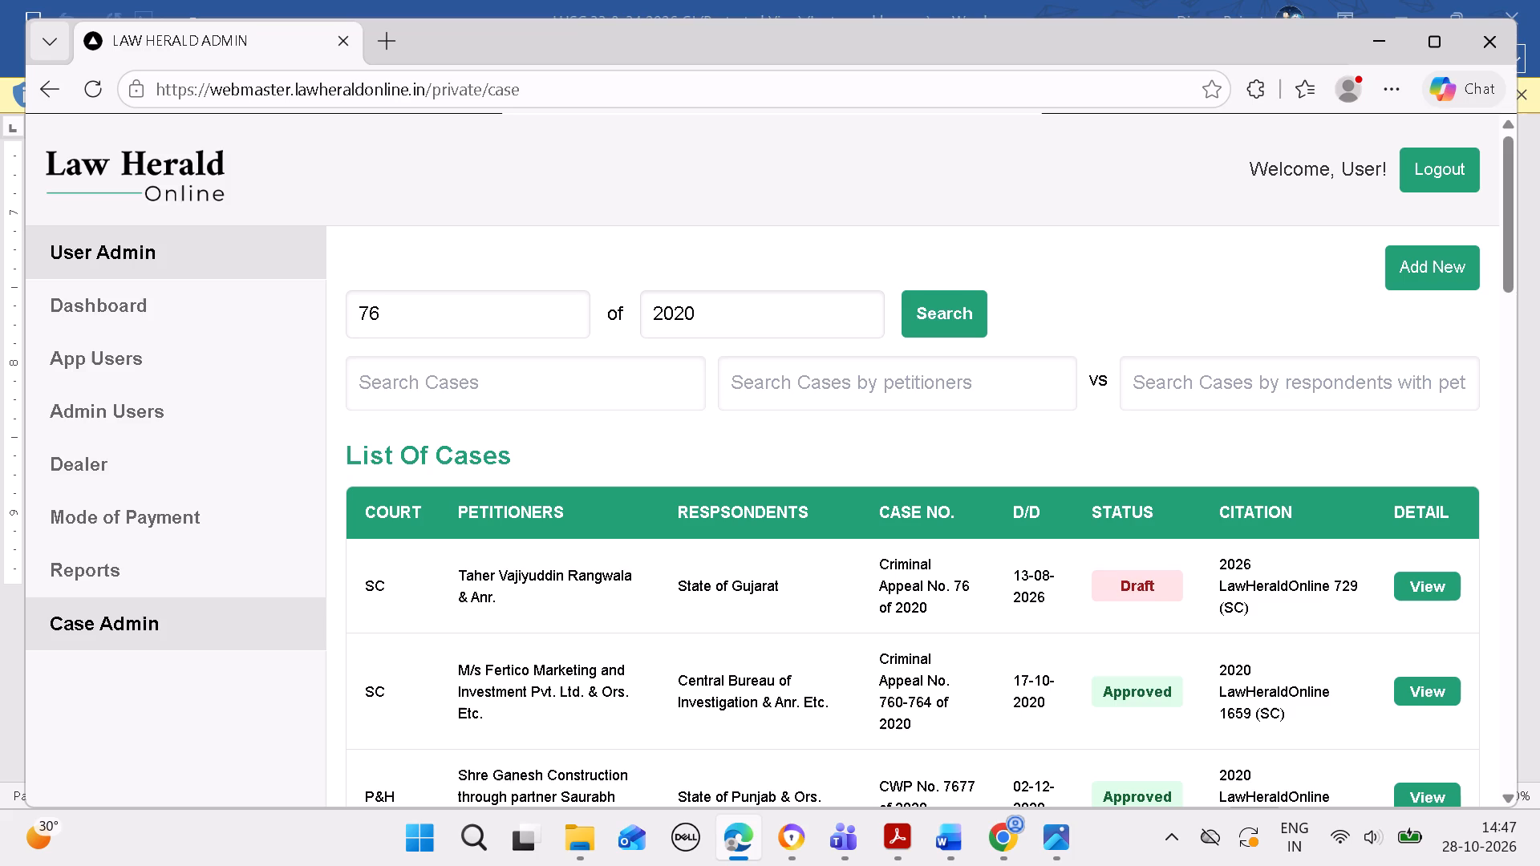
pyautogui.click(1418, 588)
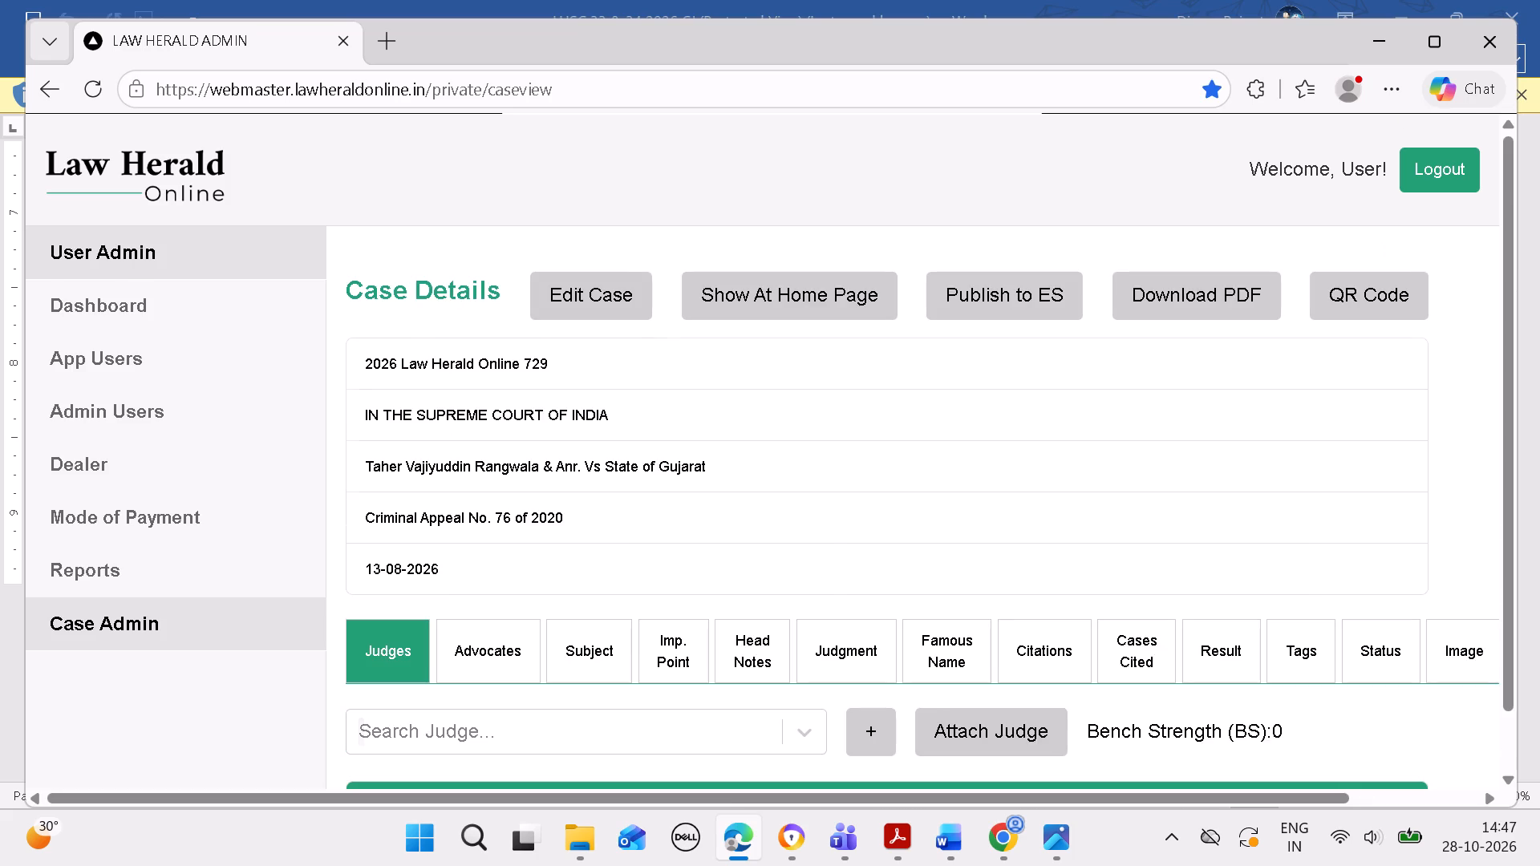
# Copy the first judge's name, K. Vinod Chandran, from Word and attach that judge to case 729 in Edge.
pyautogui.scroll(-2, 1039, 519)
pyautogui.click(963, 824)
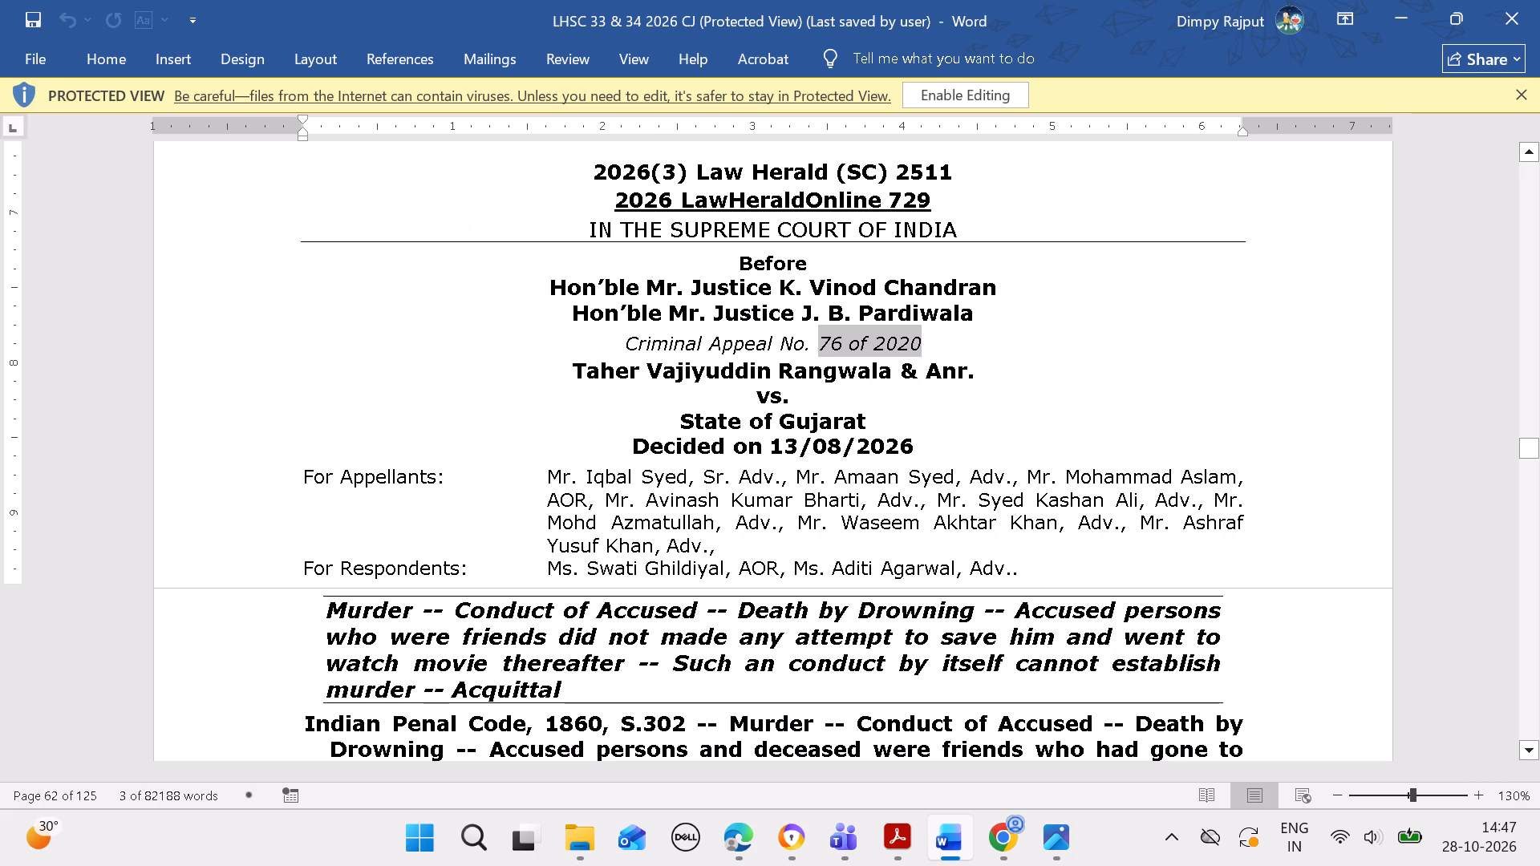
pyautogui.moveTo(780, 275); pyautogui.dragTo(911, 278)
pyautogui.hotkey('ctrl', 'c')
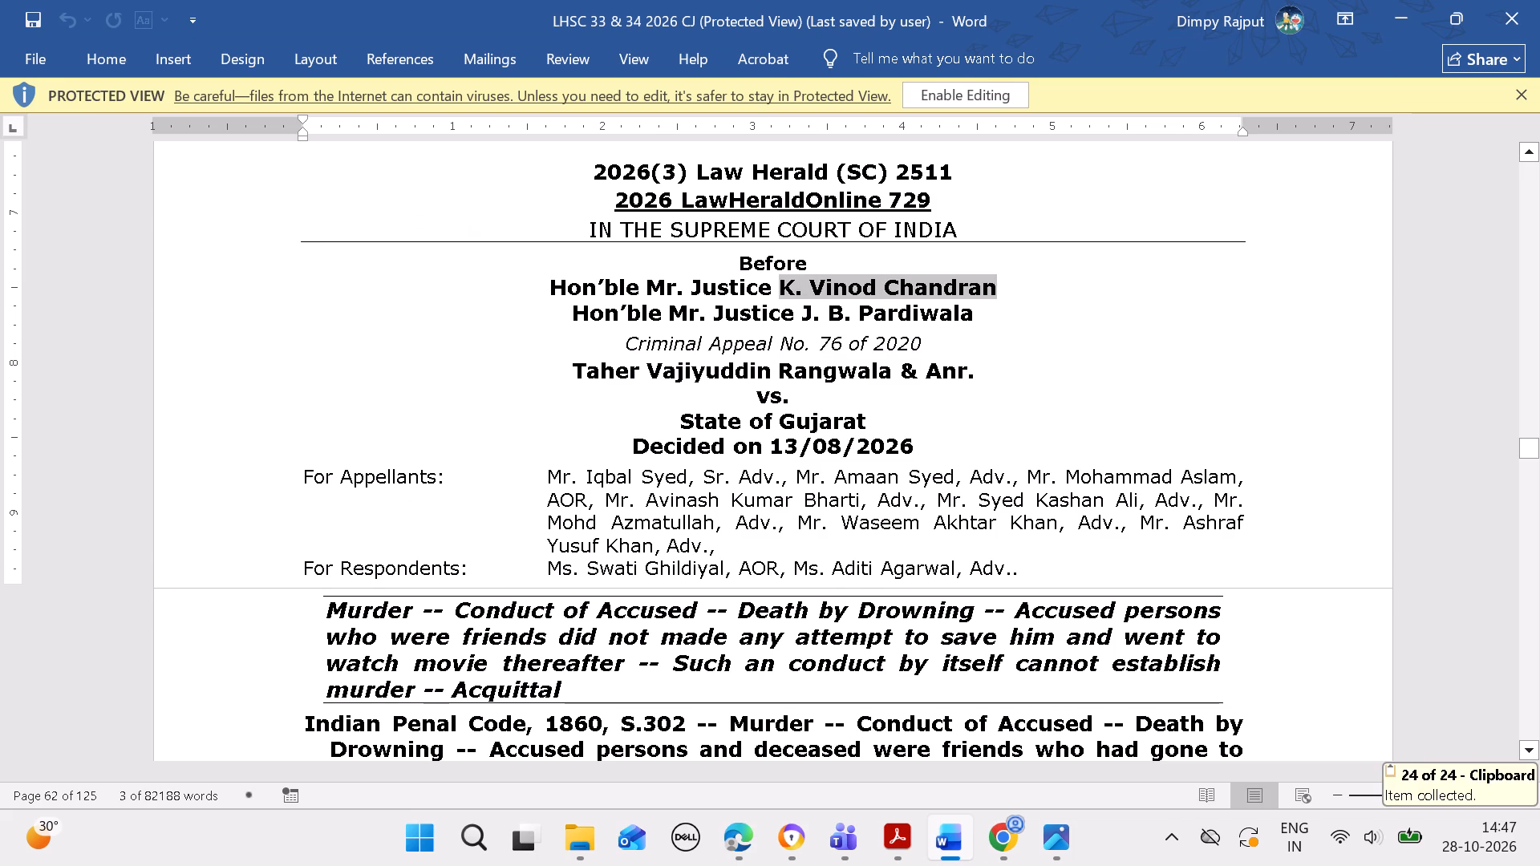
pyautogui.click(744, 837)
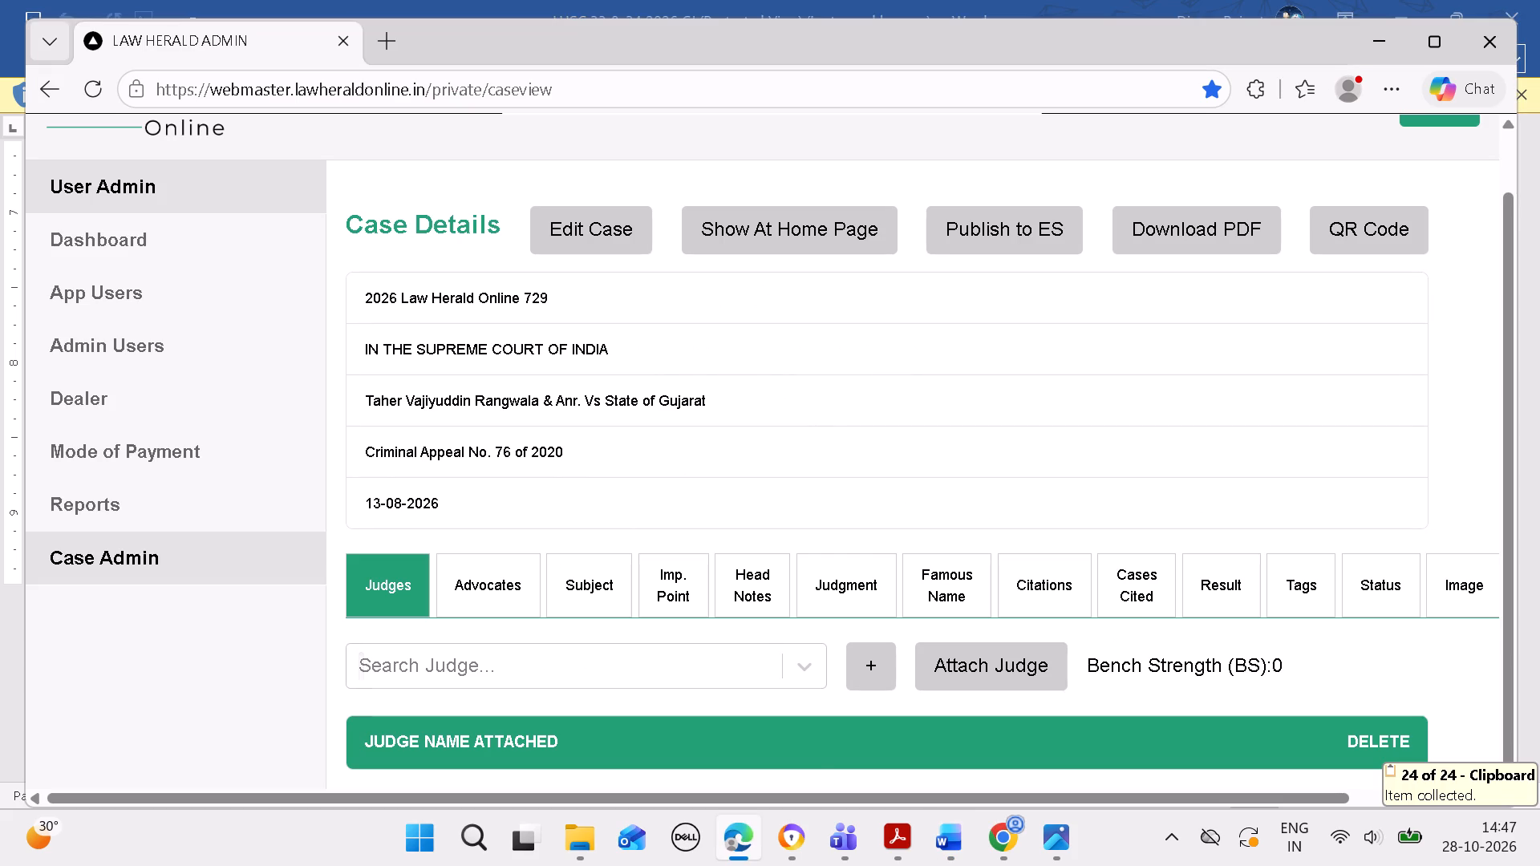
pyautogui.click(678, 653)
pyautogui.hotkey('ctrl', 'v')
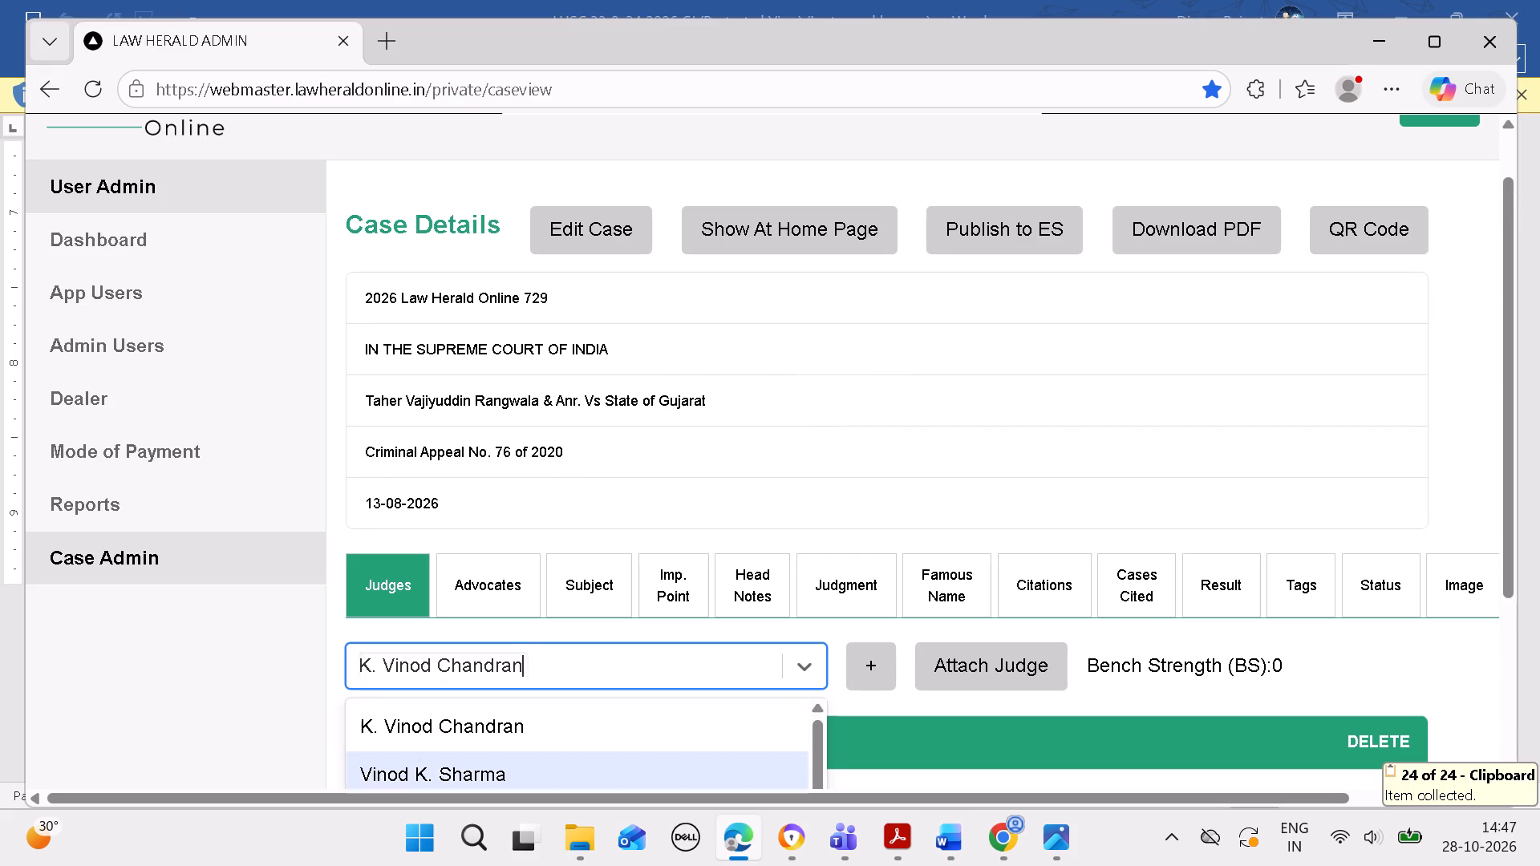
pyautogui.click(617, 709)
pyautogui.click(934, 662)
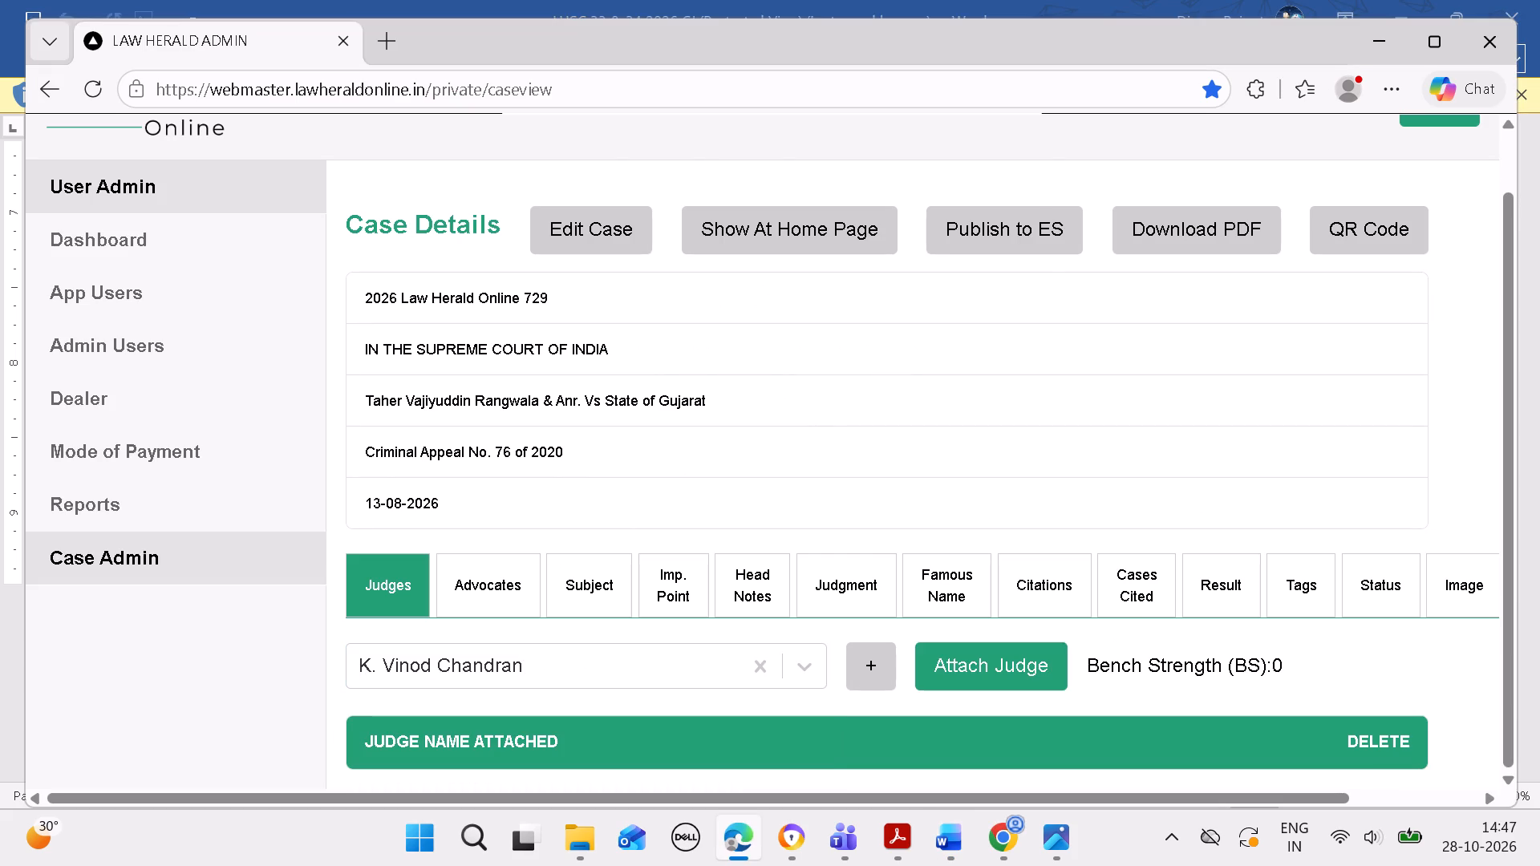
pyautogui.click(1002, 258)
# Copy the second judge's name, J. B. Pardiwala, from Word and attach that judge to case 729 in Edge.
pyautogui.scroll(-5, 971, 378)
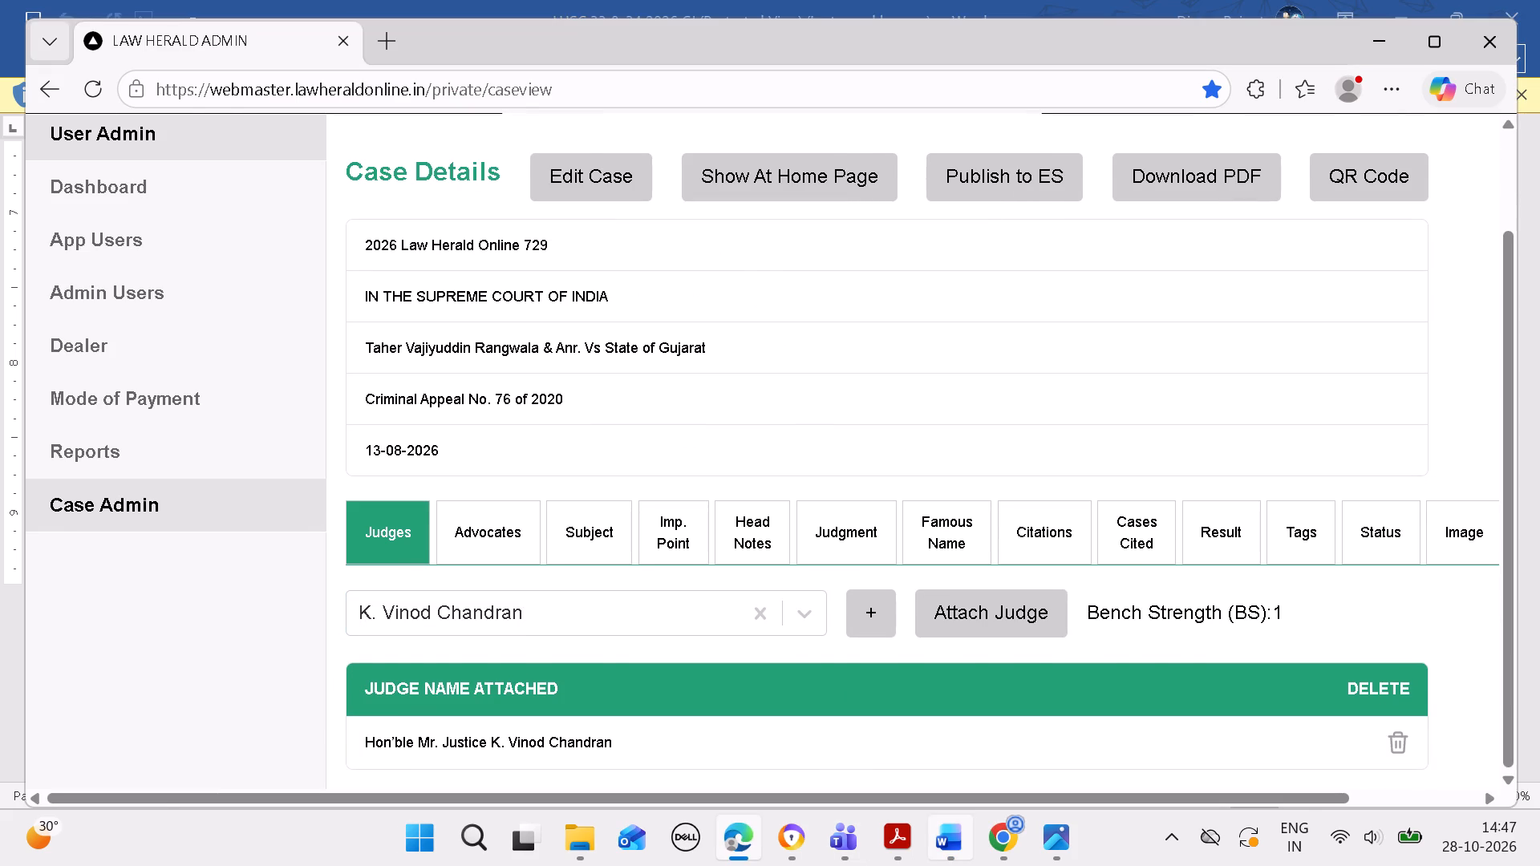
pyautogui.click(946, 846)
pyautogui.moveTo(800, 312); pyautogui.dragTo(807, 311)
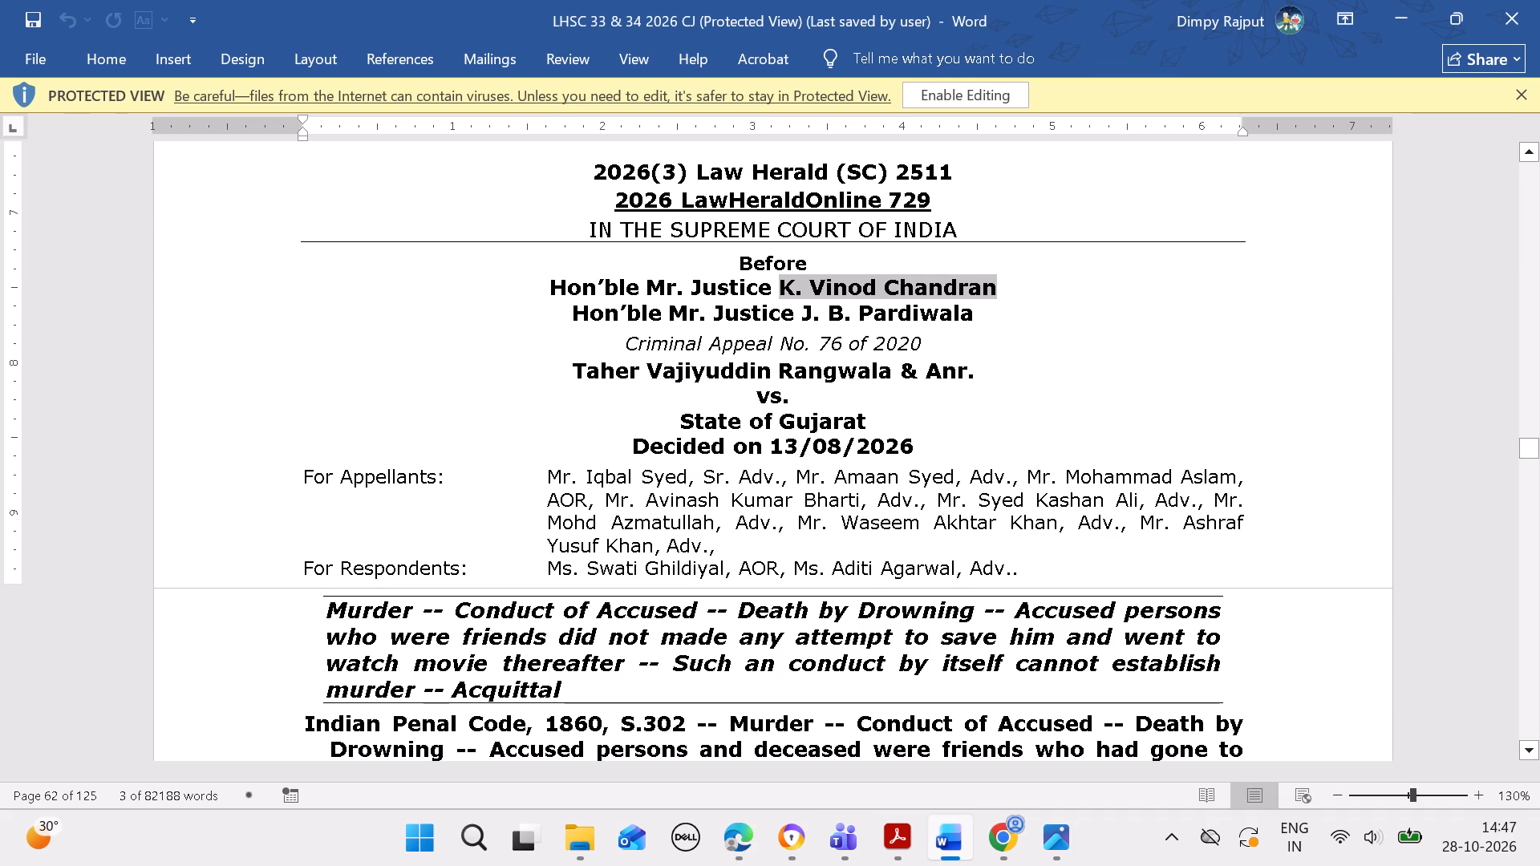
pyautogui.moveTo(807, 311); pyautogui.dragTo(941, 317)
pyautogui.hotkey('ctrl', 'c')
pyautogui.click(738, 826)
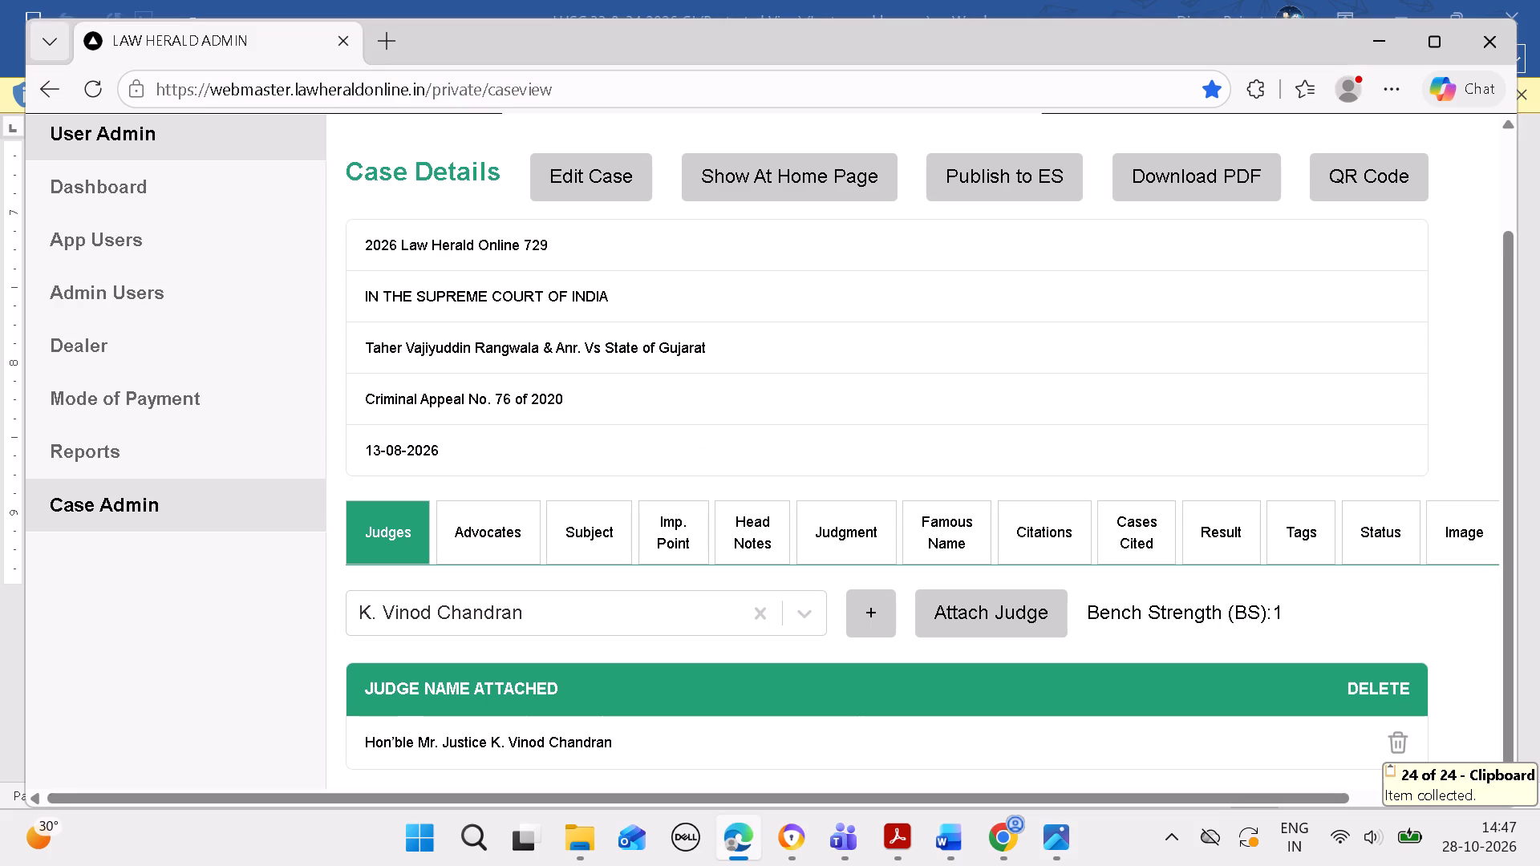
pyautogui.click(748, 609)
pyautogui.hotkey('ctrl', 'v')
pyautogui.click(678, 654)
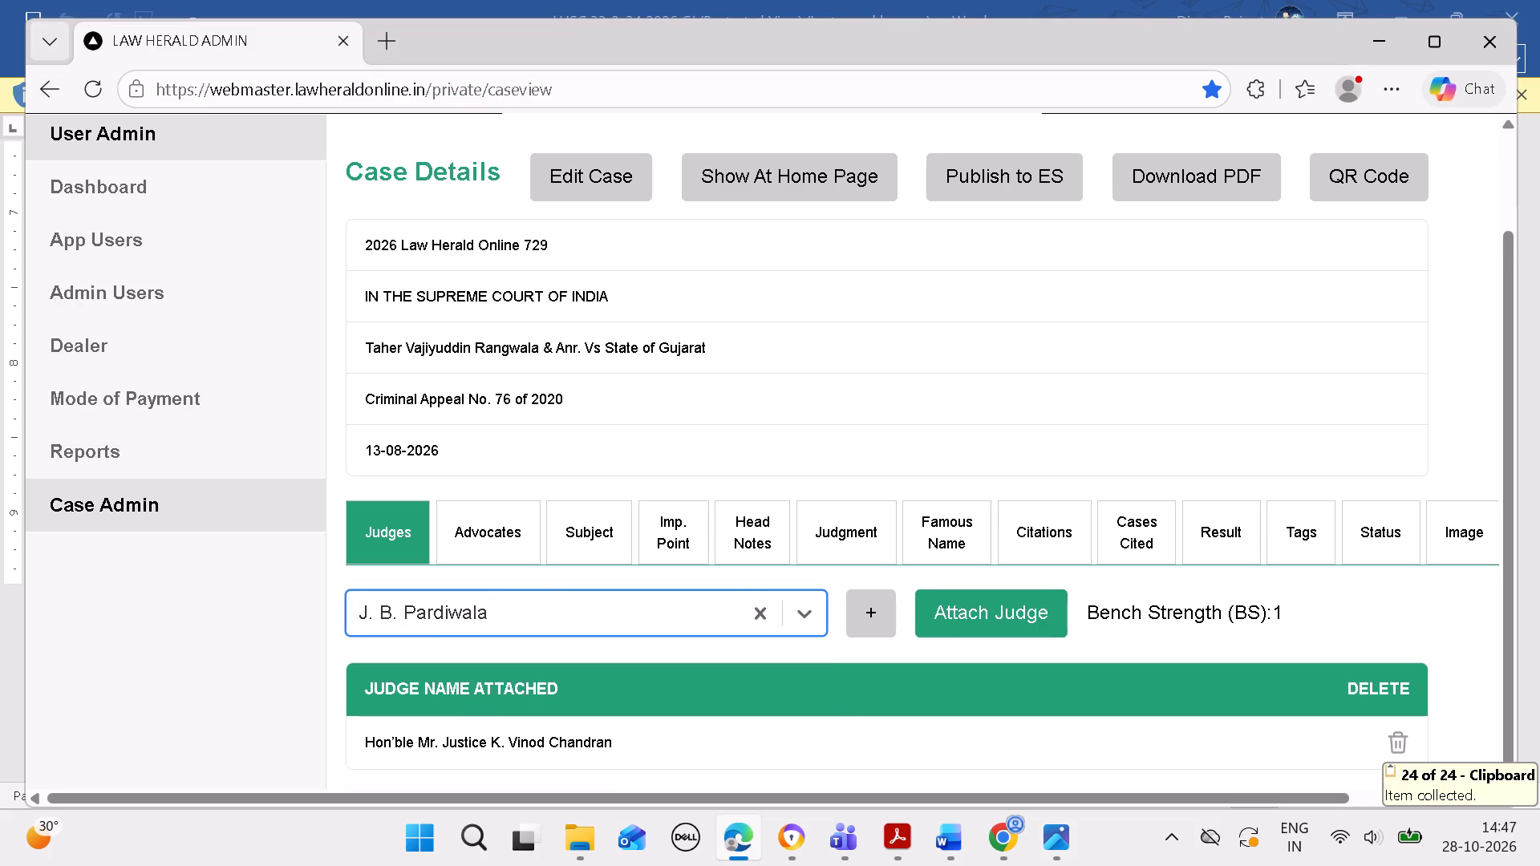
pyautogui.click(973, 606)
pyautogui.click(987, 239)
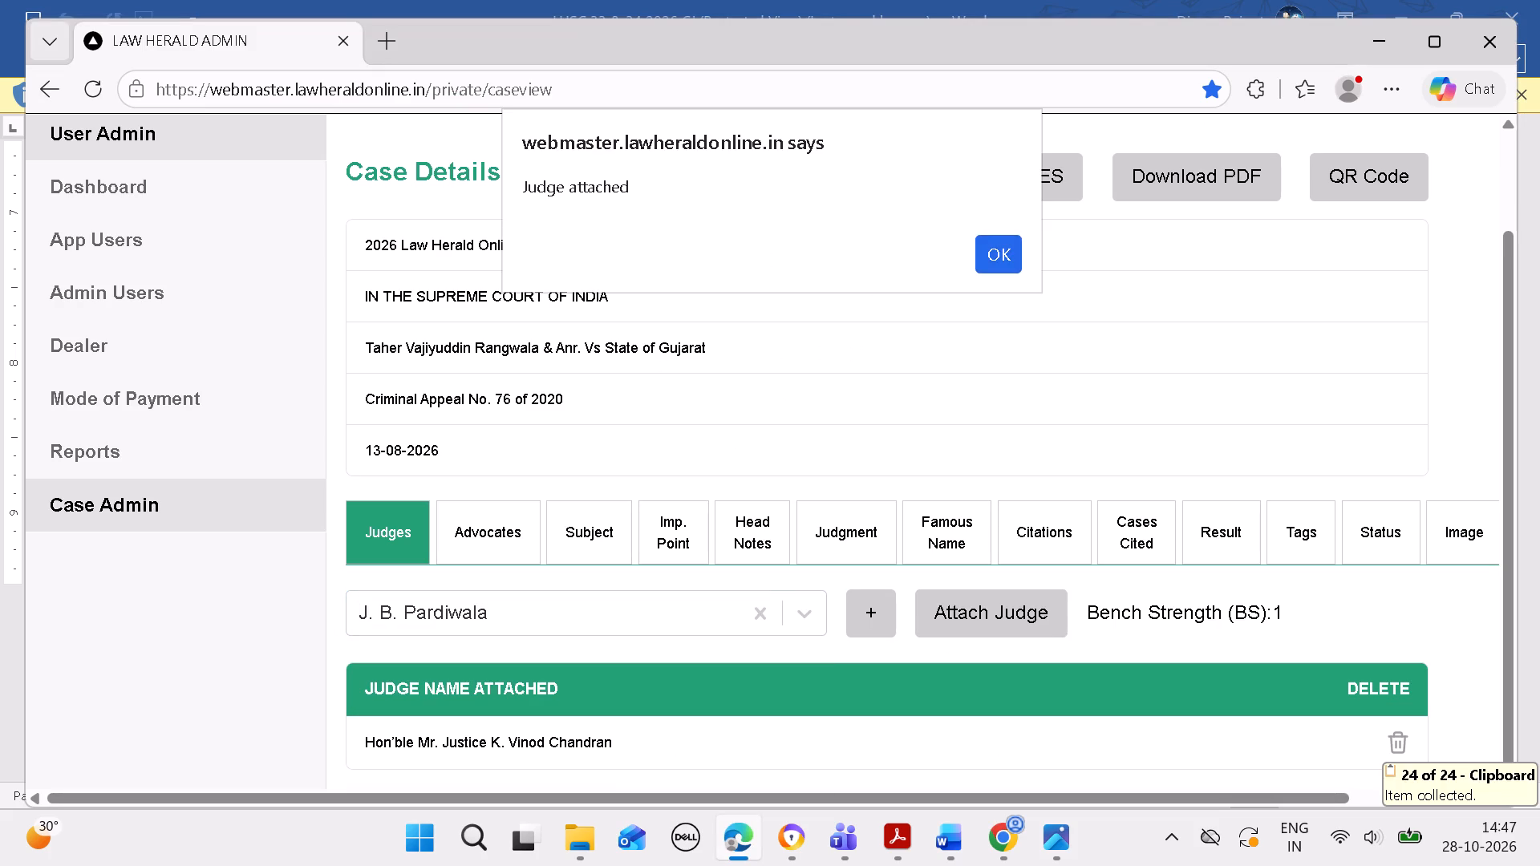
pyautogui.click(995, 258)
# Start a new citation for case 729 in Edge with page 2511 copied from Word, volume 3 and year 2026.
pyautogui.scroll(-4, 894, 439)
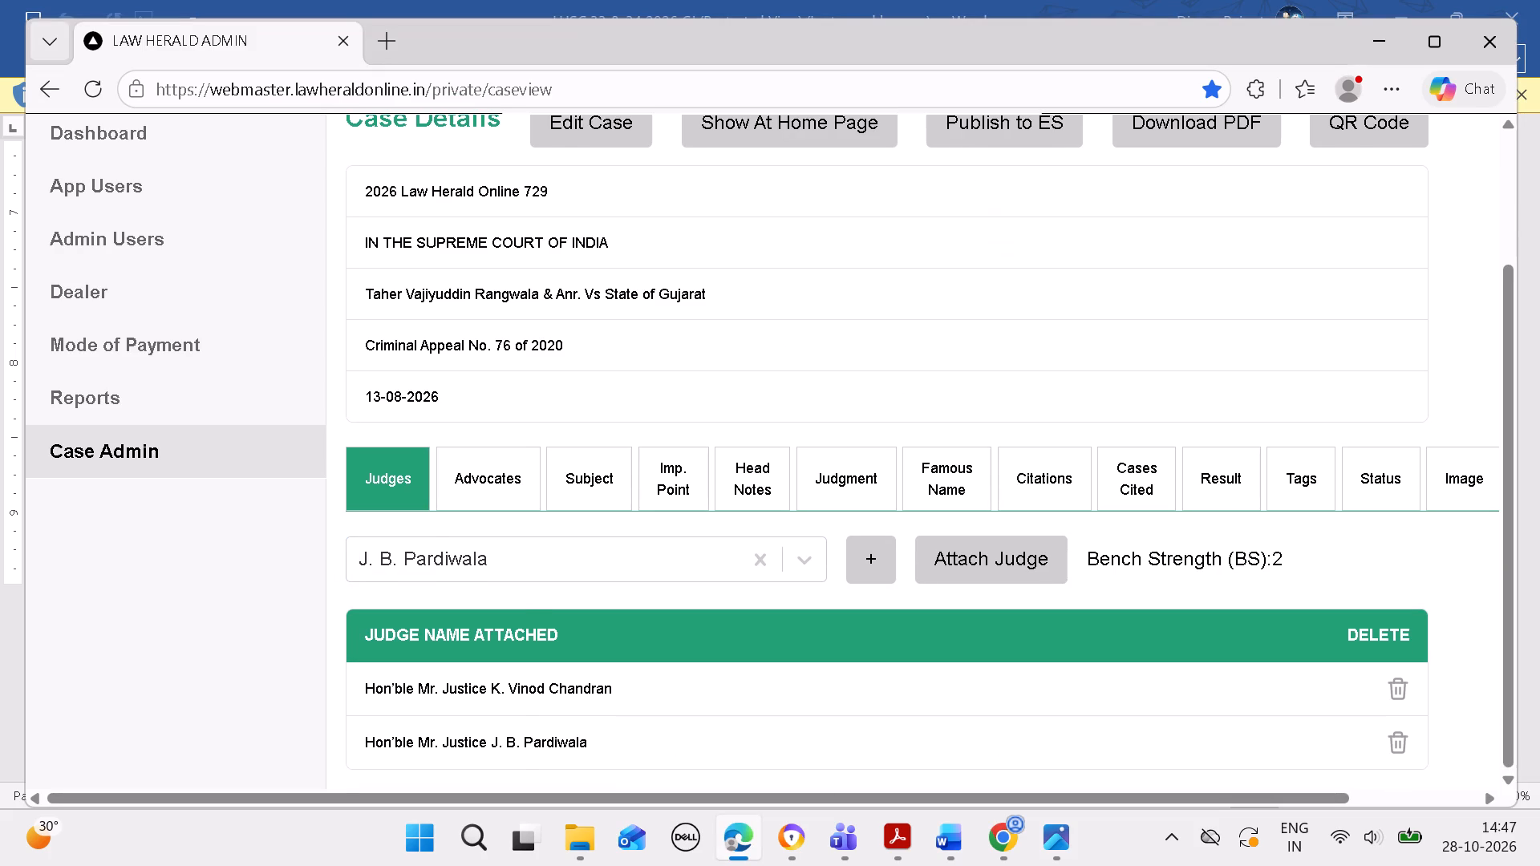
pyautogui.click(475, 467)
pyautogui.scroll(-4, 646, 616)
pyautogui.click(1060, 595)
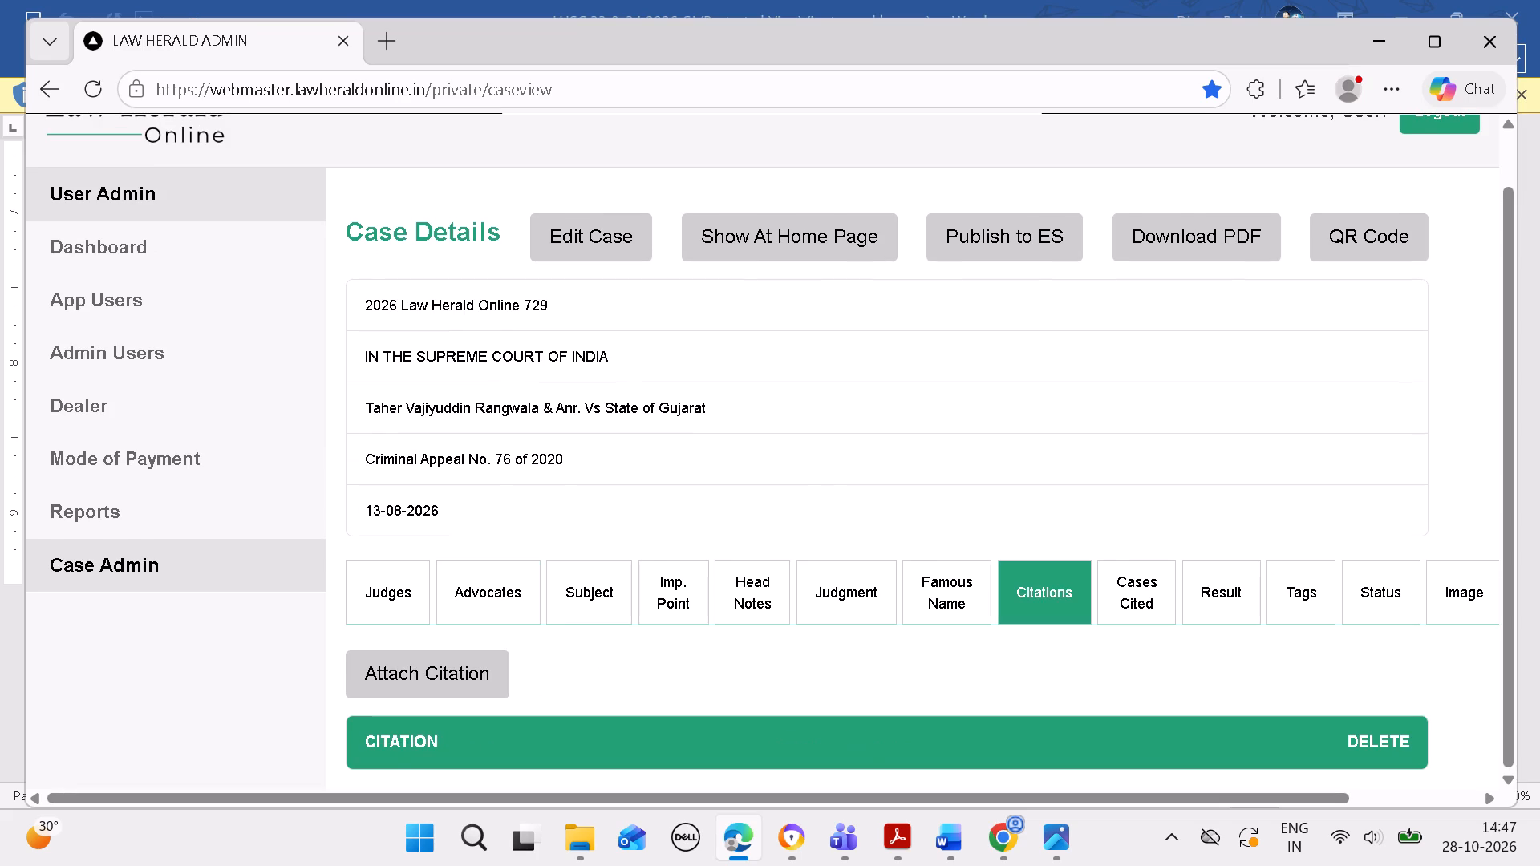
pyautogui.scroll(-4, 1016, 811)
pyautogui.click(944, 829)
pyautogui.moveTo(902, 165); pyautogui.dragTo(902, 165)
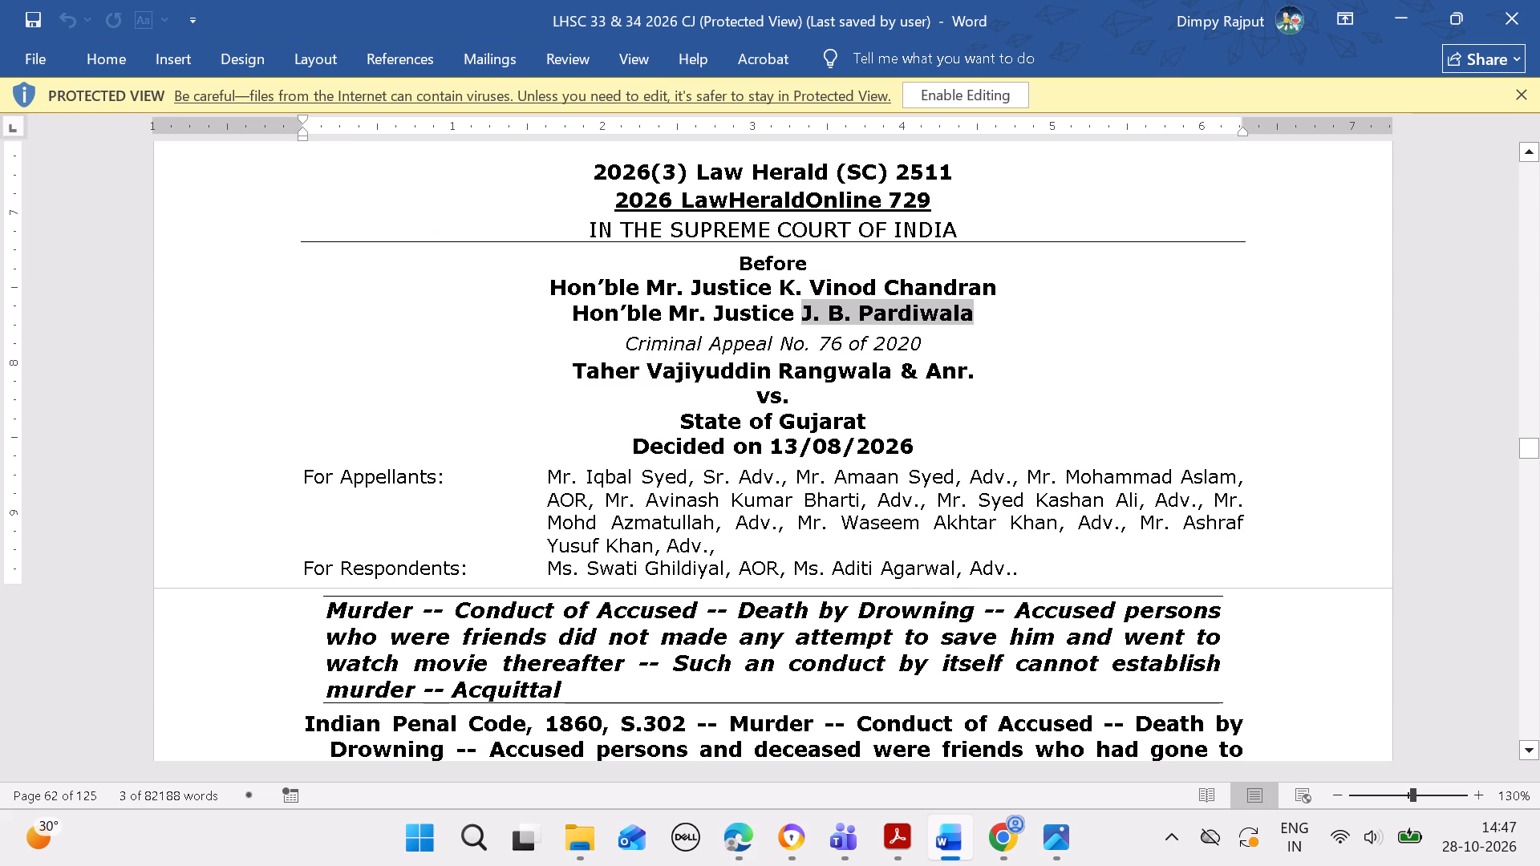
pyautogui.moveTo(902, 165); pyautogui.dragTo(950, 171)
pyautogui.hotkey('ctrl', 'c')
pyautogui.click(742, 826)
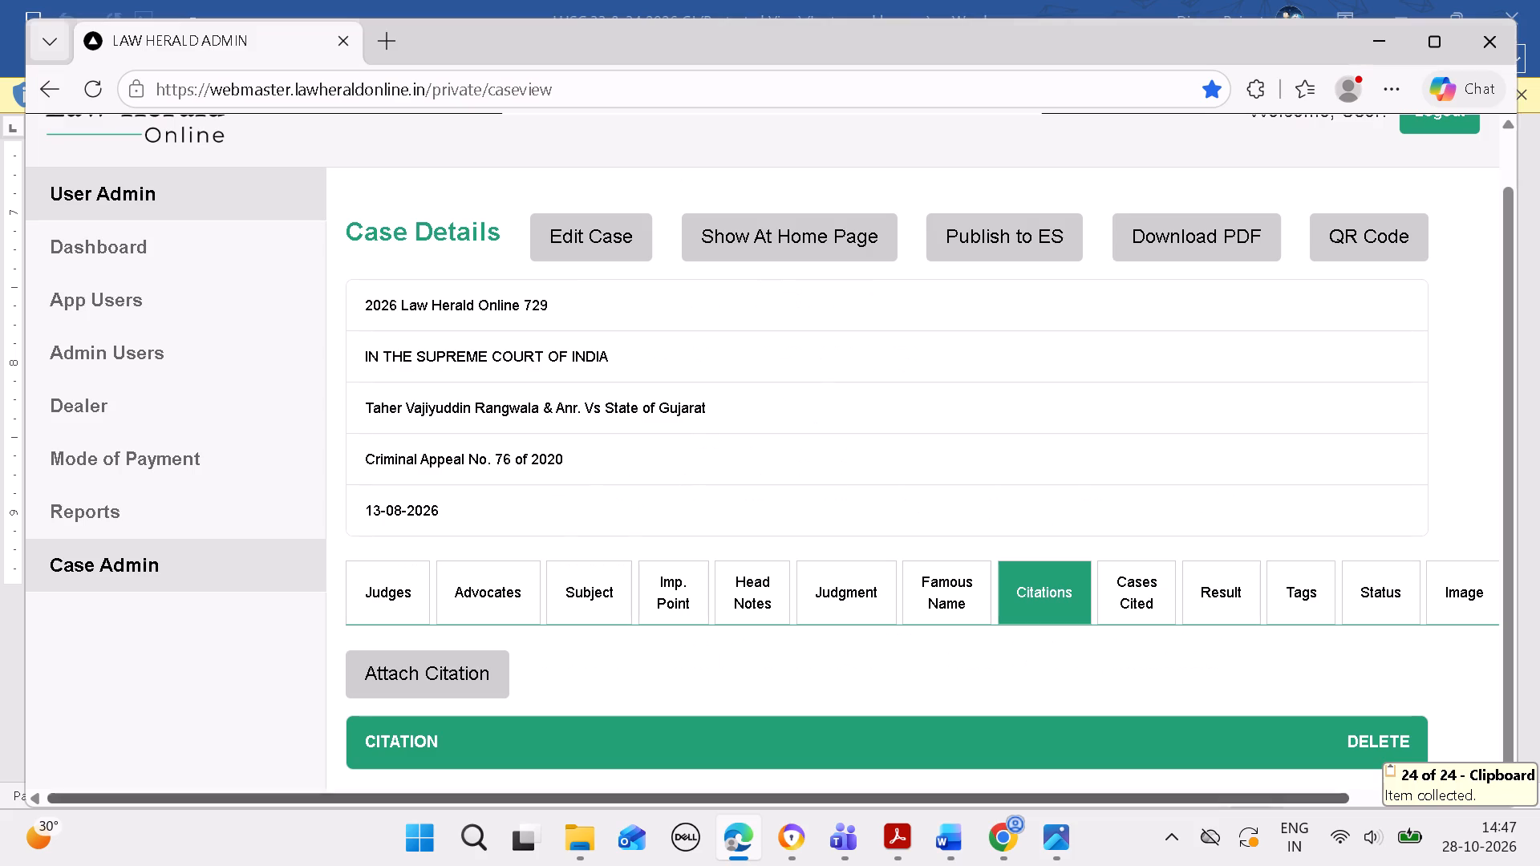
pyautogui.click(489, 659)
pyautogui.click(997, 451)
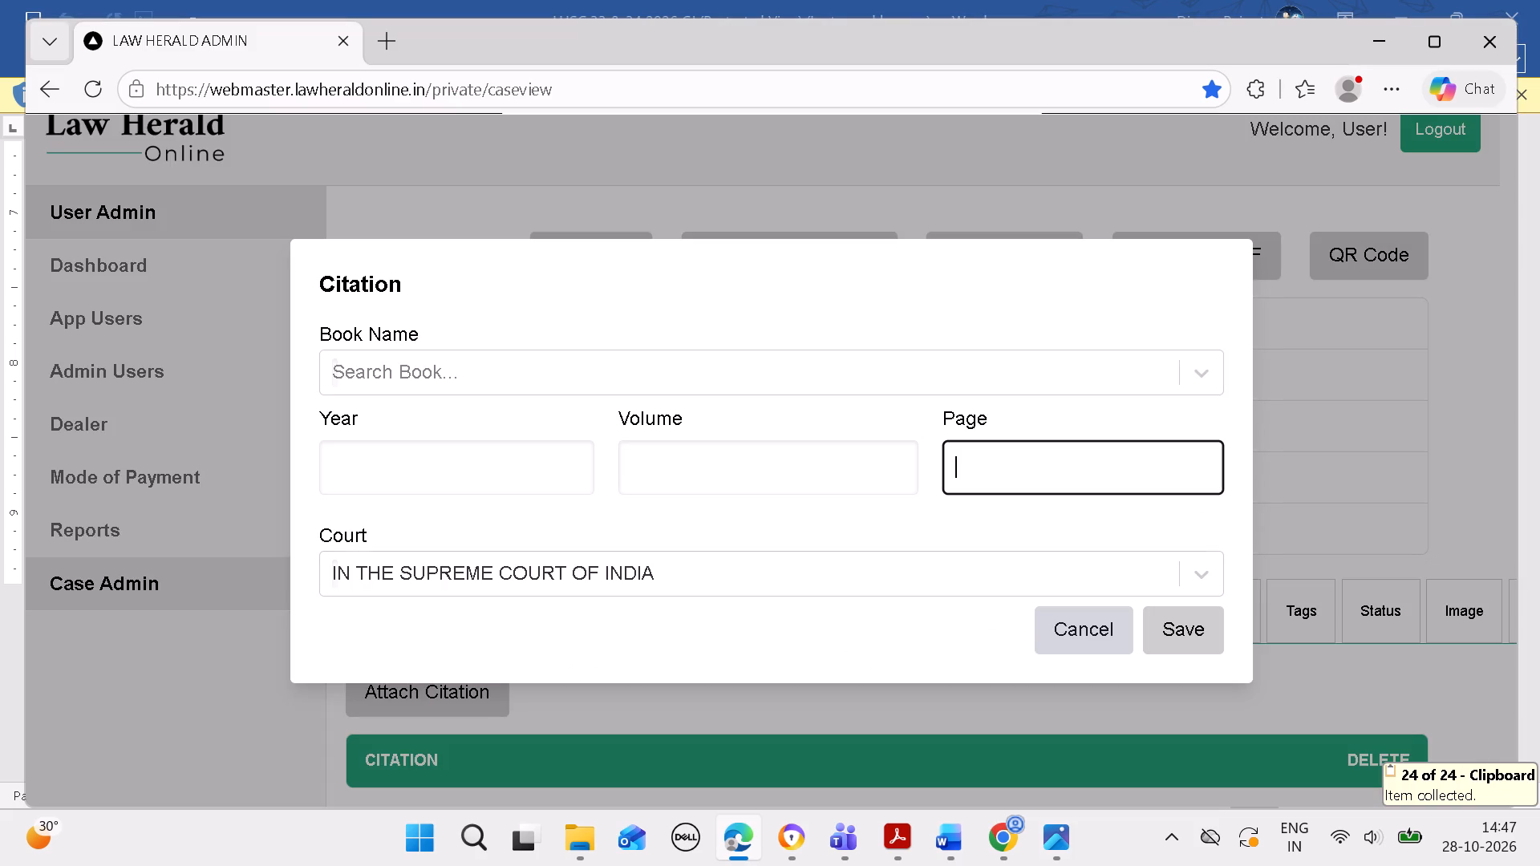
pyautogui.hotkey('ctrl', 'v')
pyautogui.click(727, 488)
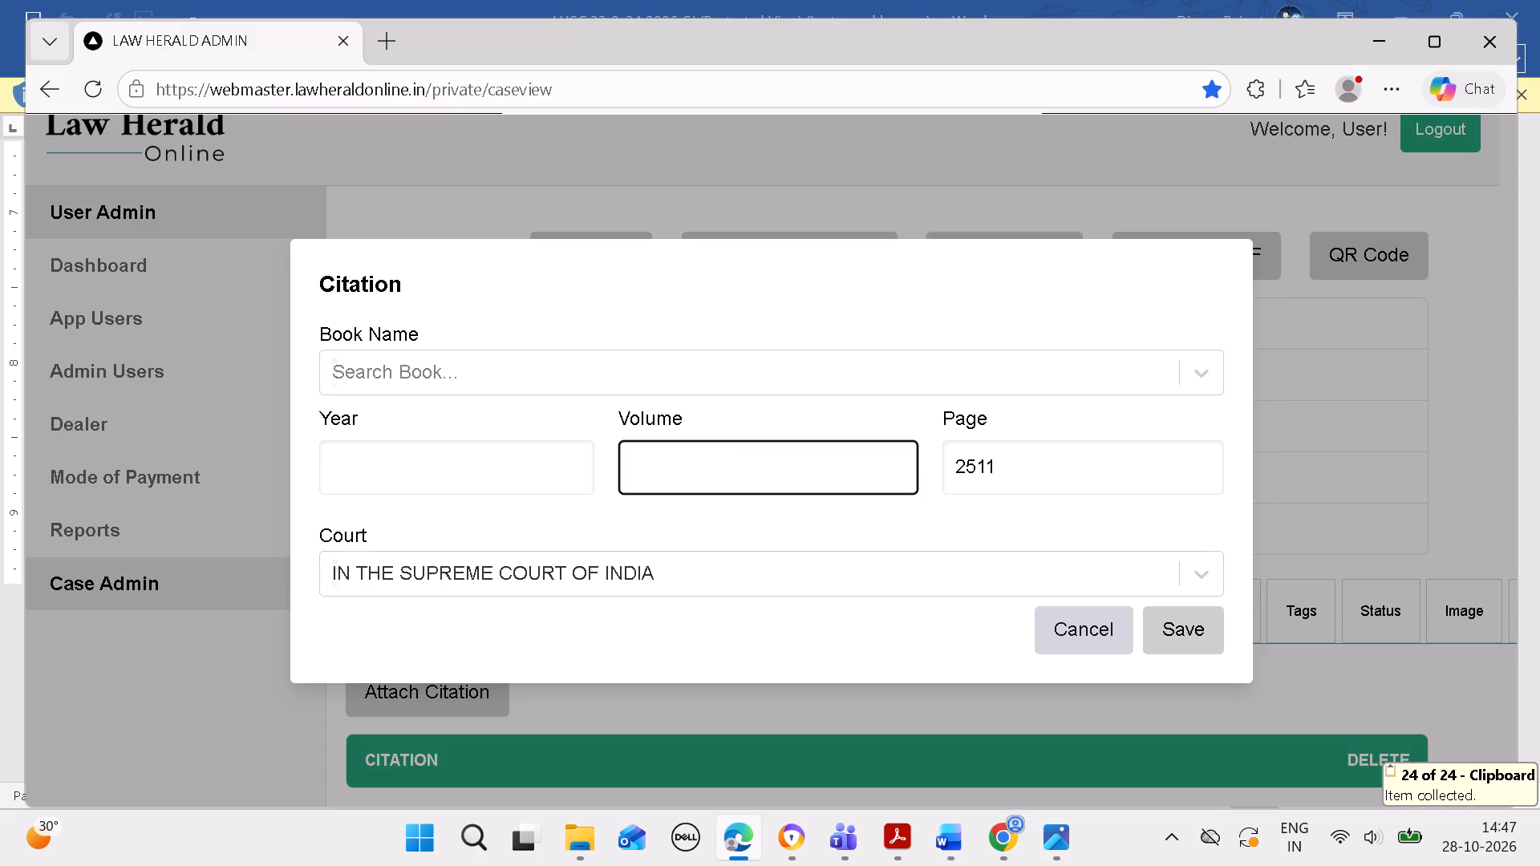
pyautogui.press('3')
pyautogui.click(517, 479)
pyautogui.press('2')
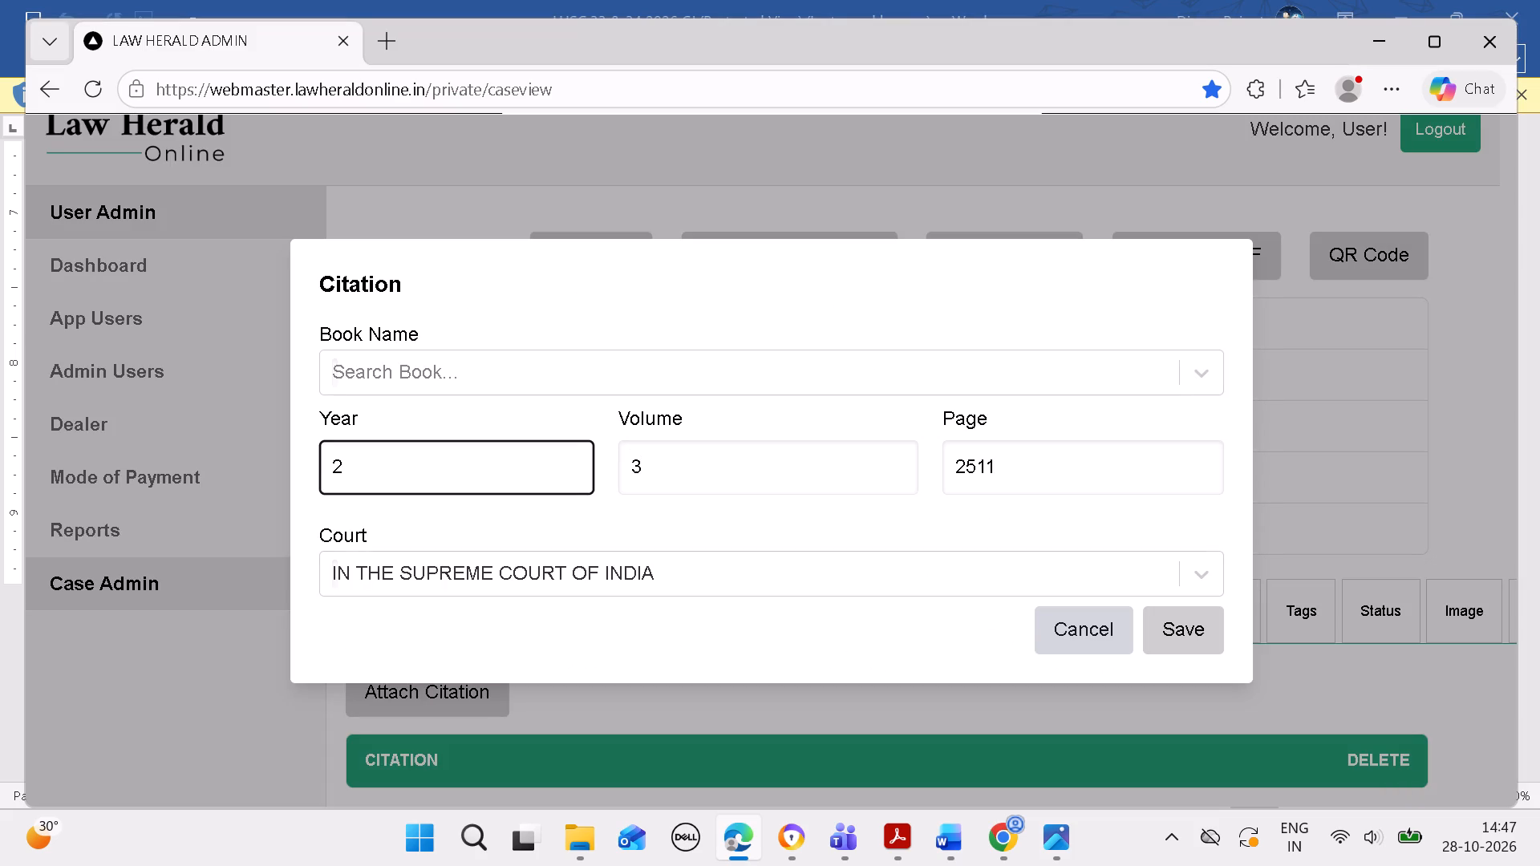
pyautogui.press('0')
pyautogui.press('2')
pyautogui.press('6')
# Set the new citation's book to Law Herald (SC) and its court to the blank ( ) entry, and save the citation.
pyautogui.click(639, 381)
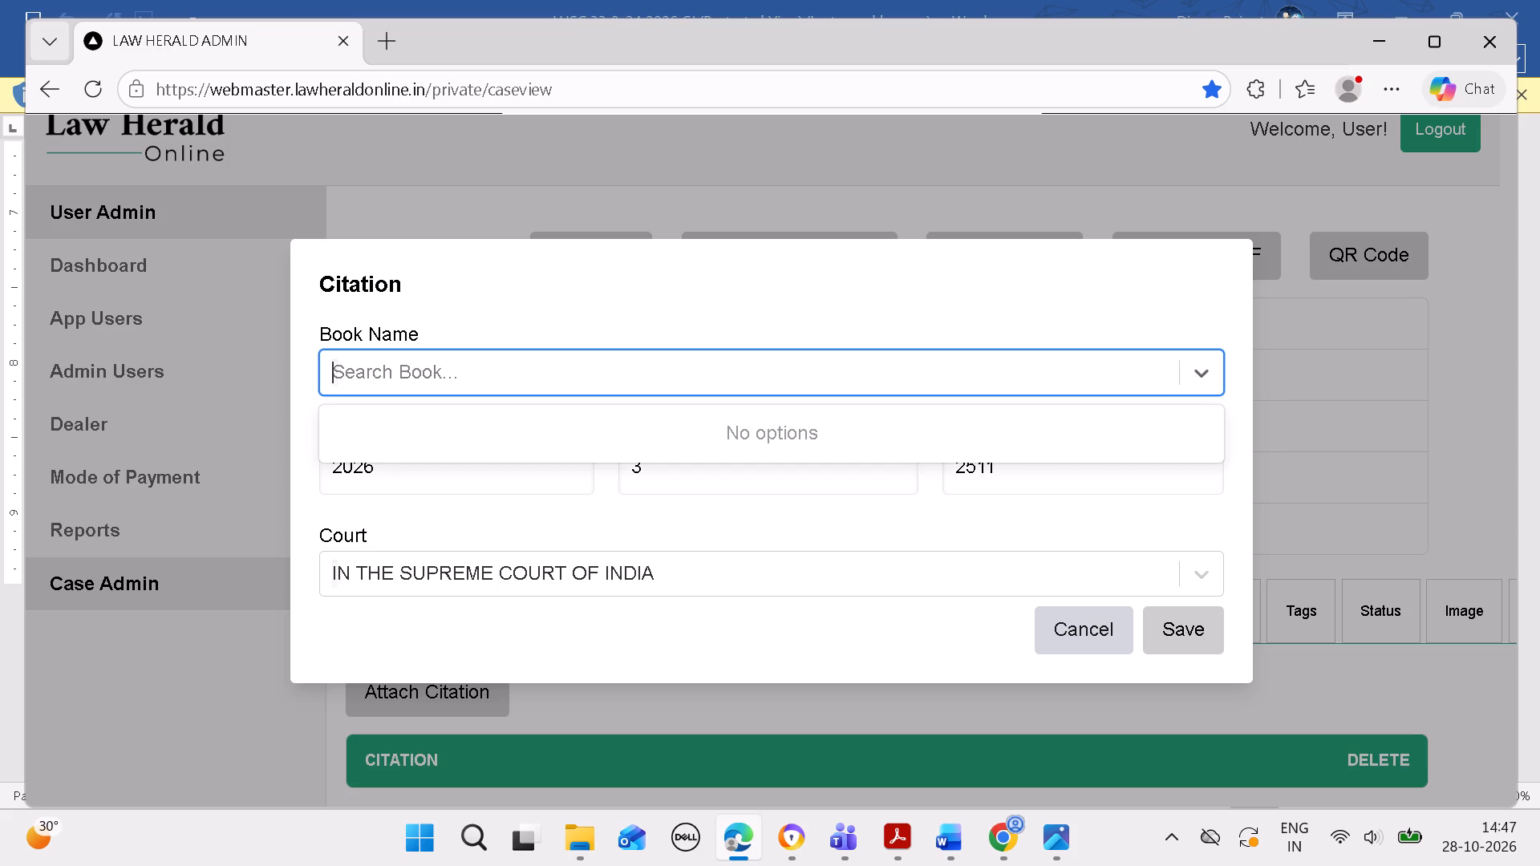
pyautogui.press('l')
pyautogui.press('a')
pyautogui.press('w')
pyautogui.press('space')
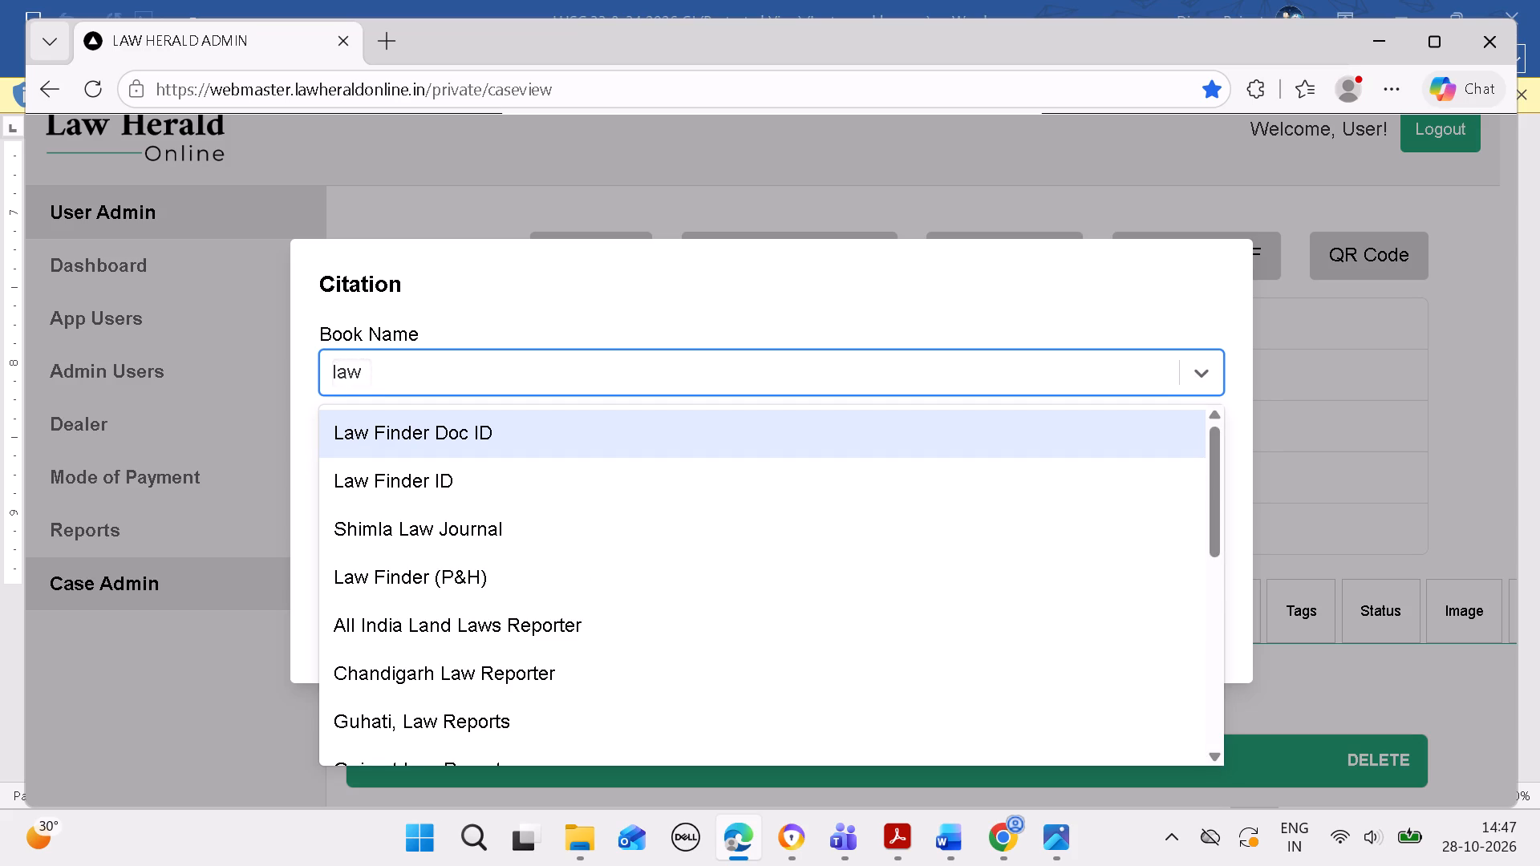
pyautogui.write('her')
pyautogui.click(606, 573)
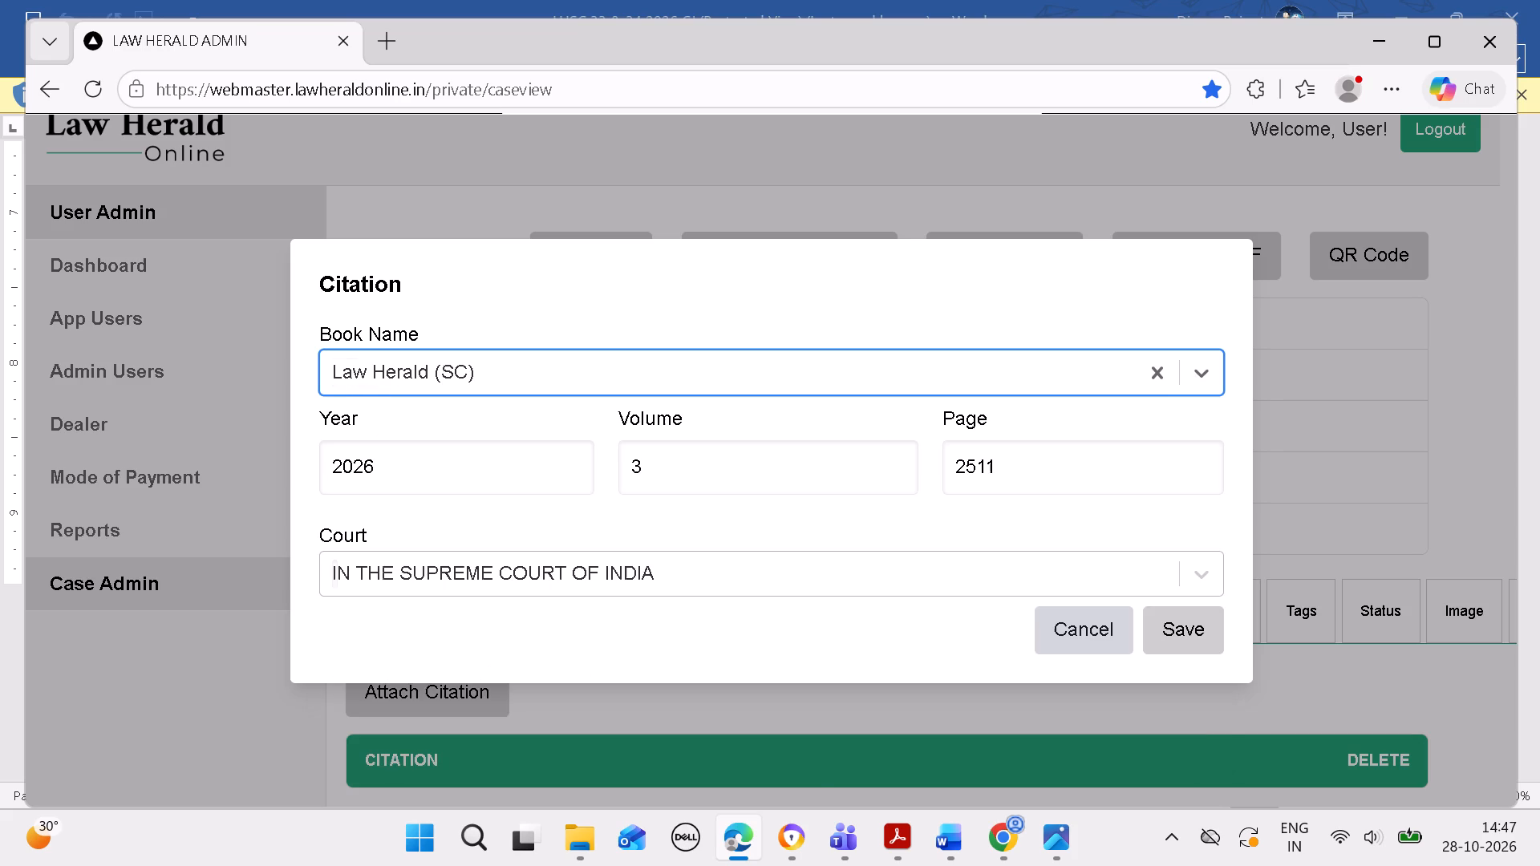
pyautogui.click(659, 557)
pyautogui.click(634, 629)
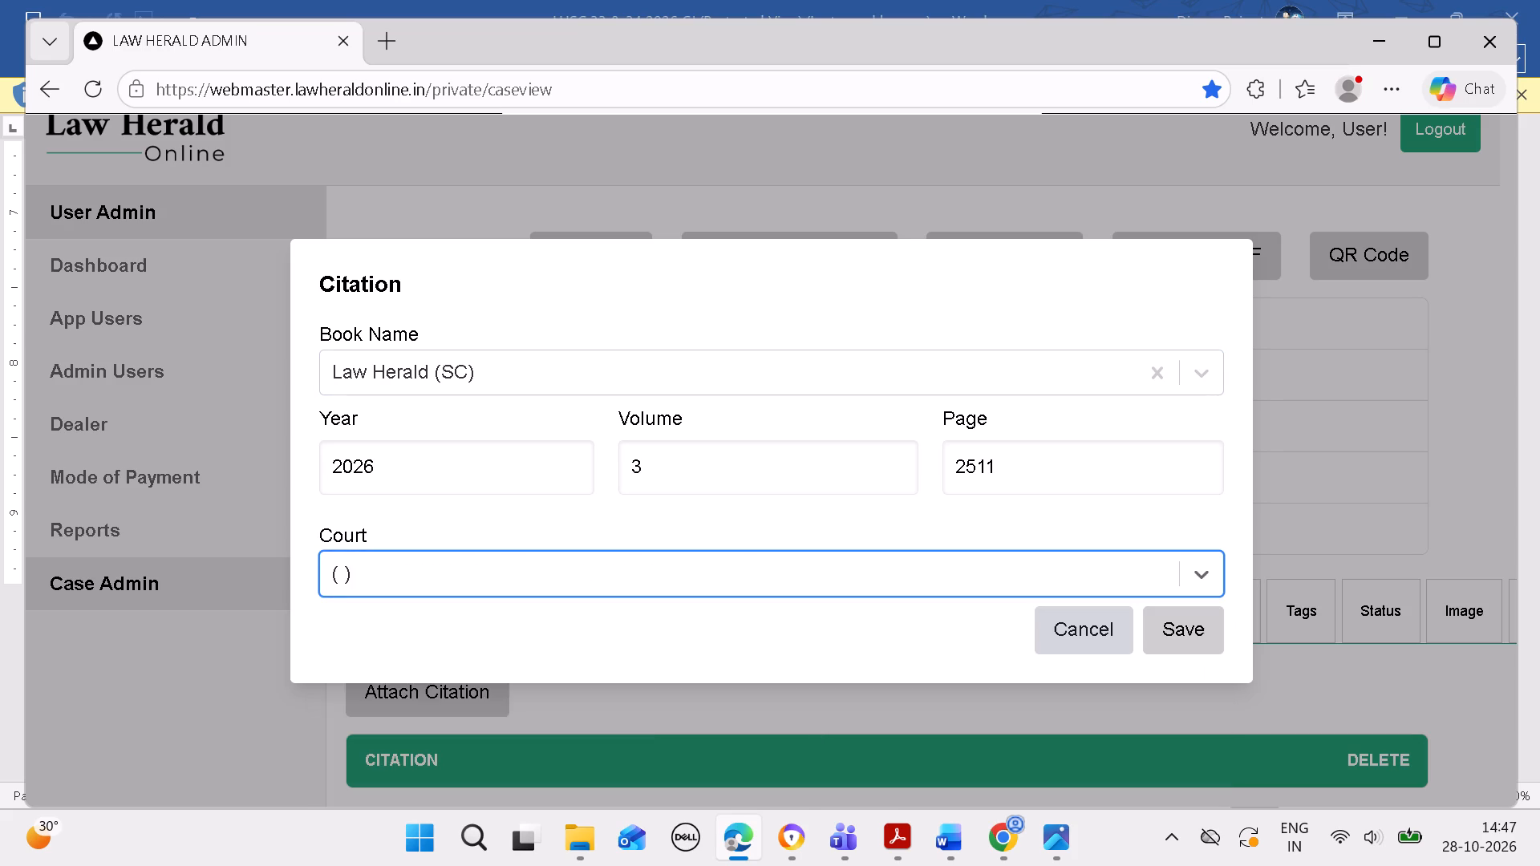
pyautogui.click(1171, 637)
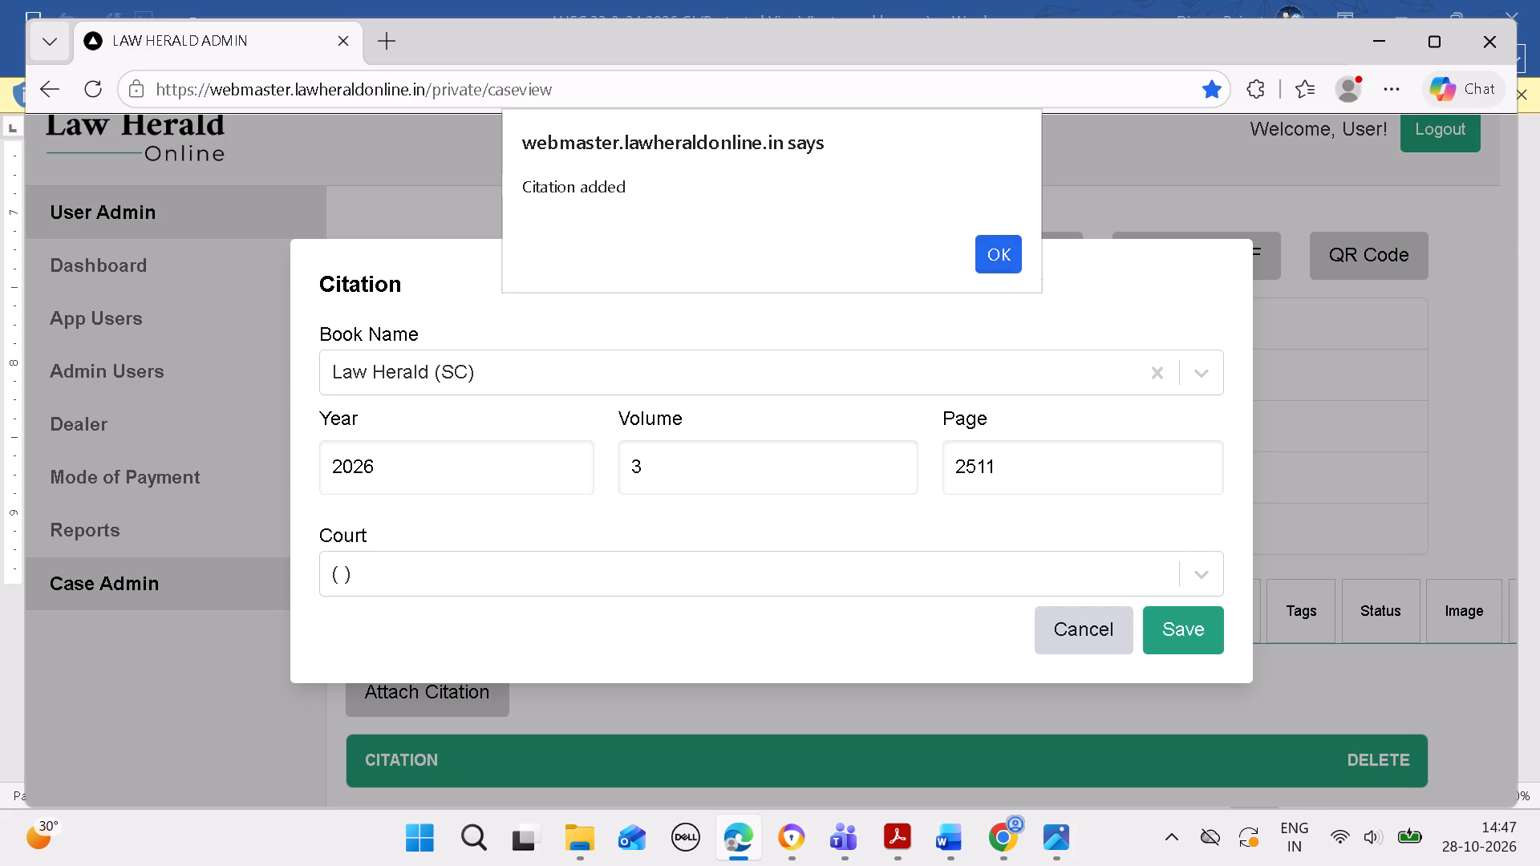
pyautogui.click(998, 265)
# Open the advocates of case 729 and set the appearing party to For Appellants, as listed in Word.
pyautogui.scroll(-9, 994, 538)
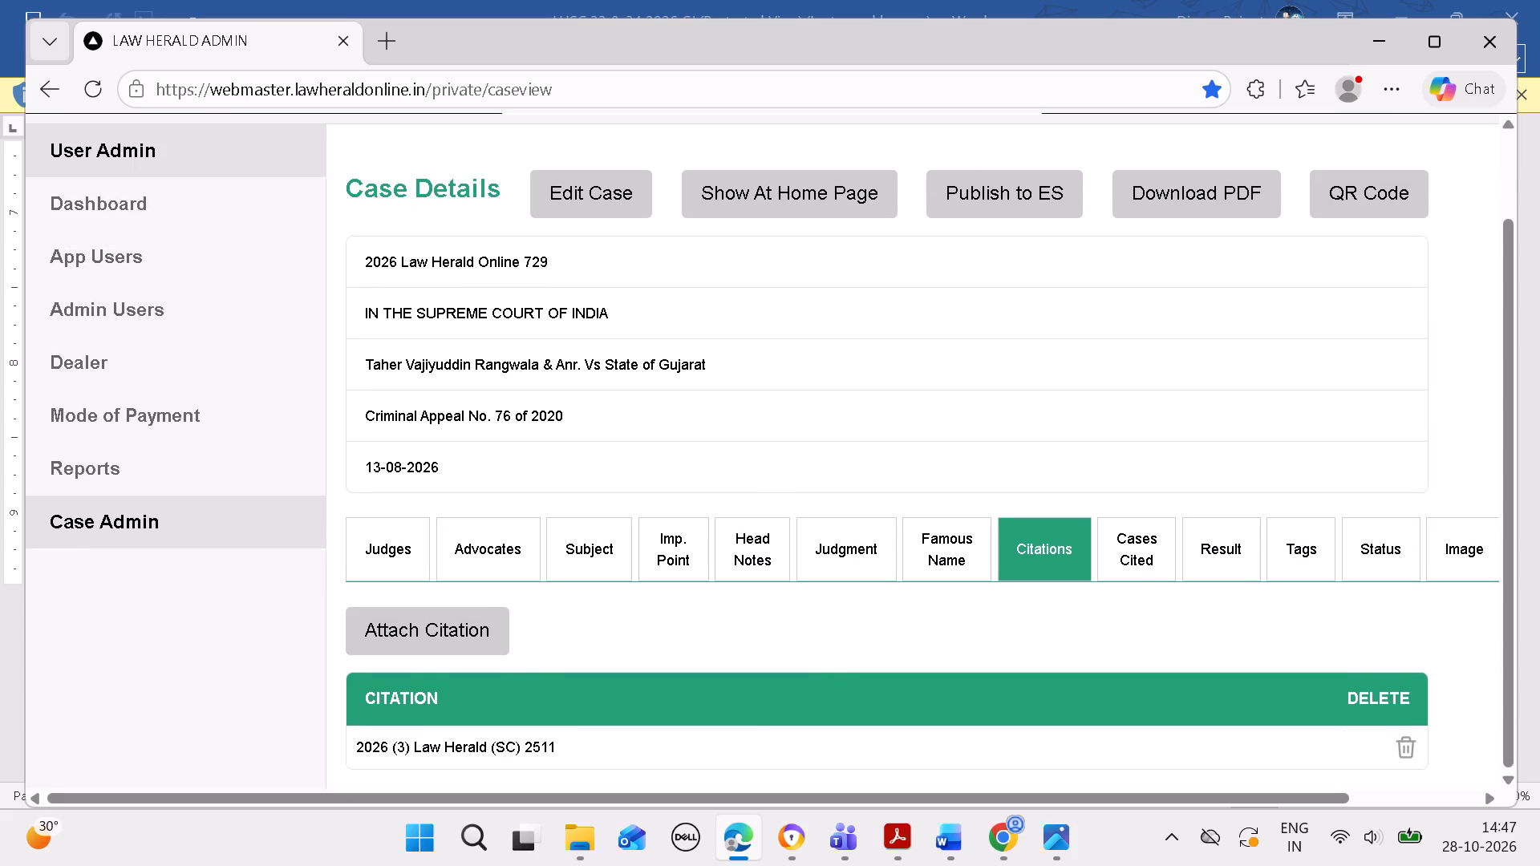
pyautogui.click(517, 545)
pyautogui.scroll(-3, 686, 649)
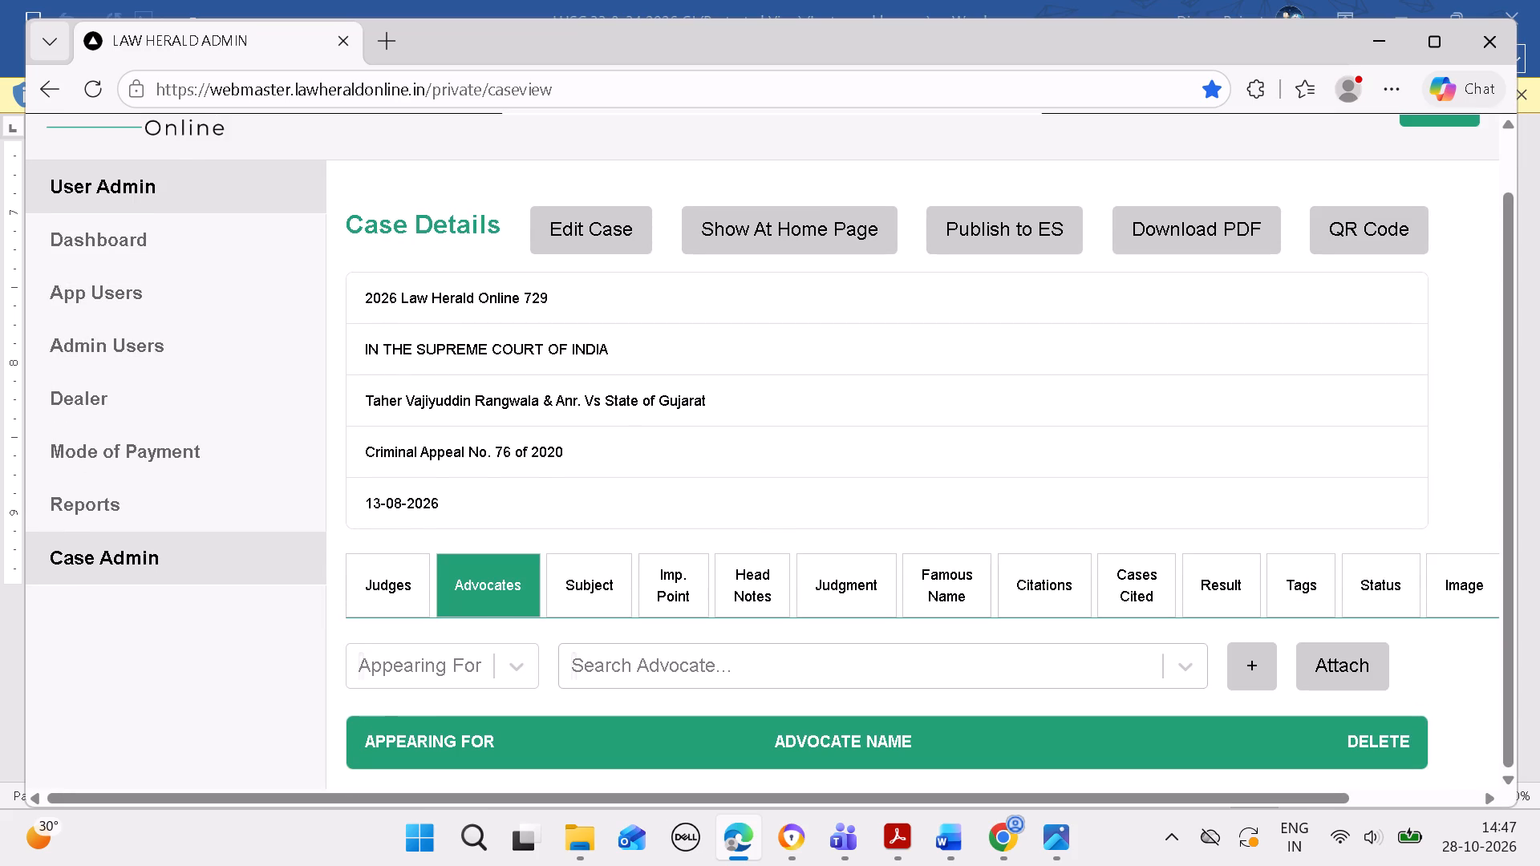
pyautogui.click(944, 844)
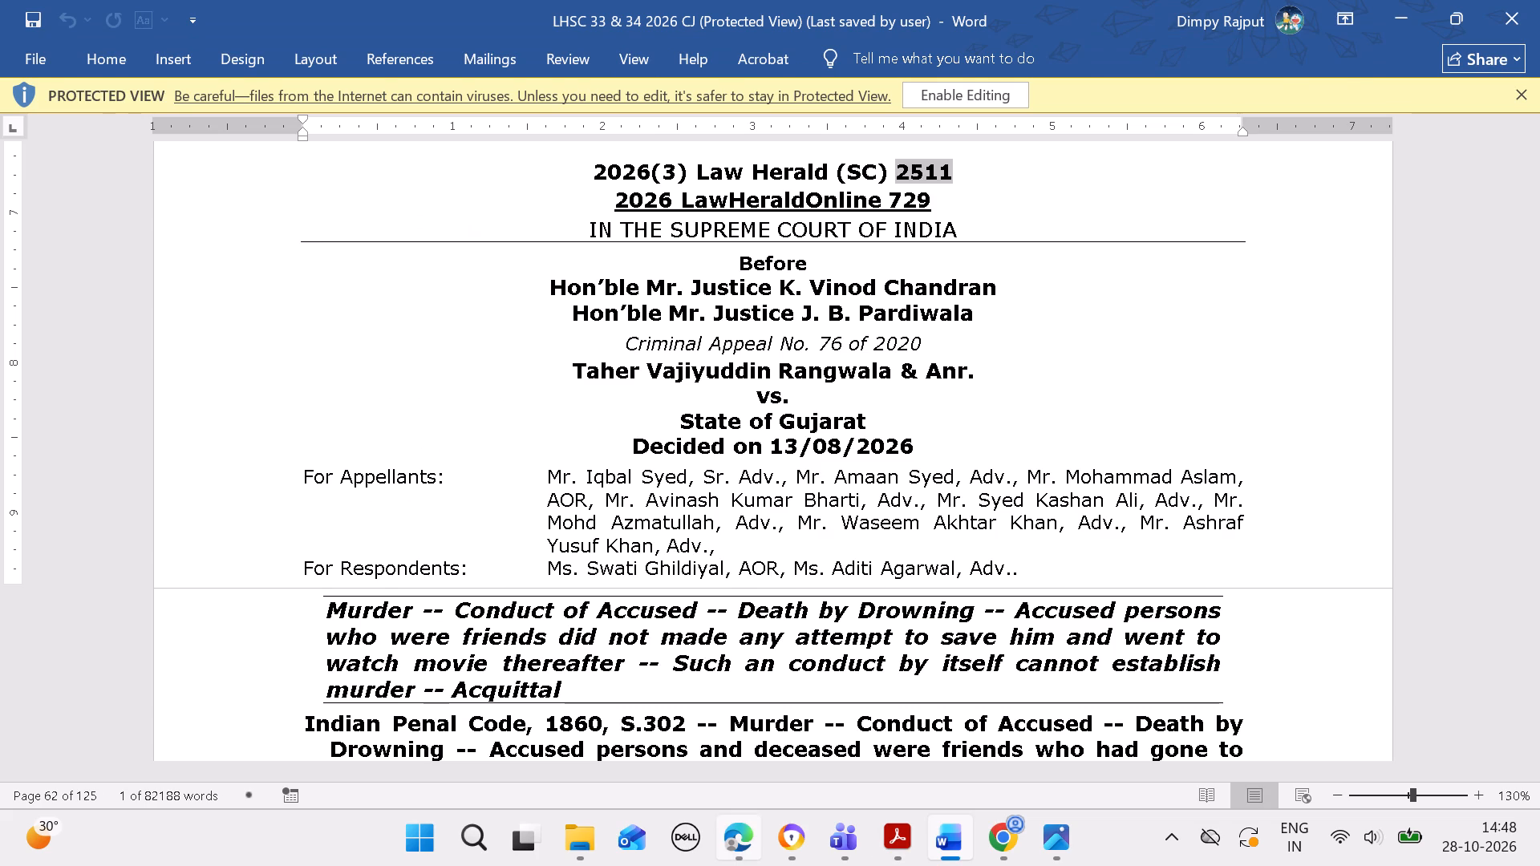
pyautogui.click(740, 827)
pyautogui.click(525, 656)
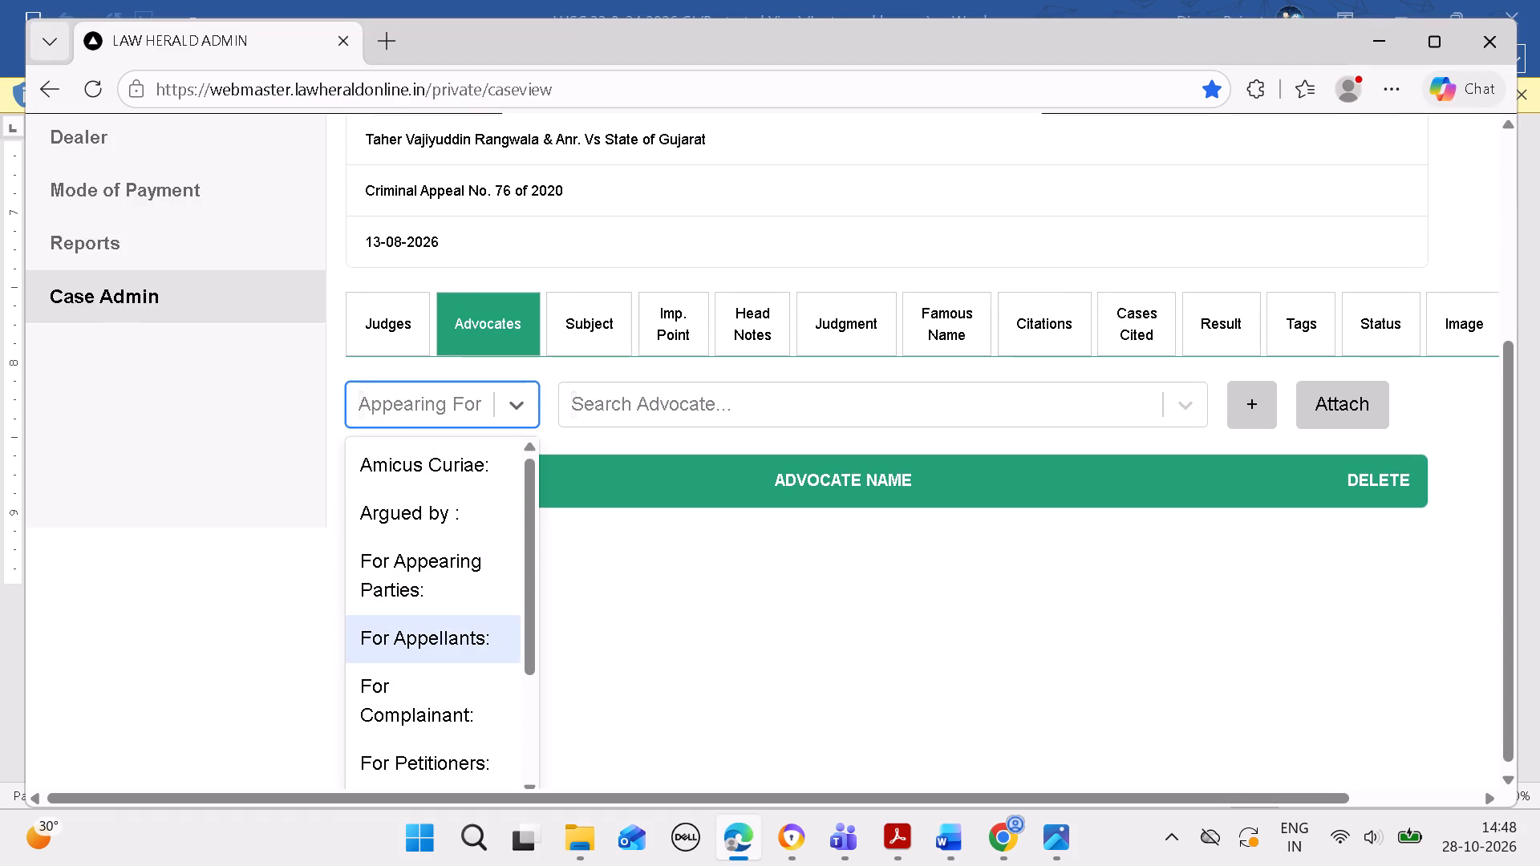
pyautogui.click(476, 647)
# Copy the first appellants' advocate's name from Word and search for it among the advocates of case 729 in Edge.
pyautogui.click(954, 825)
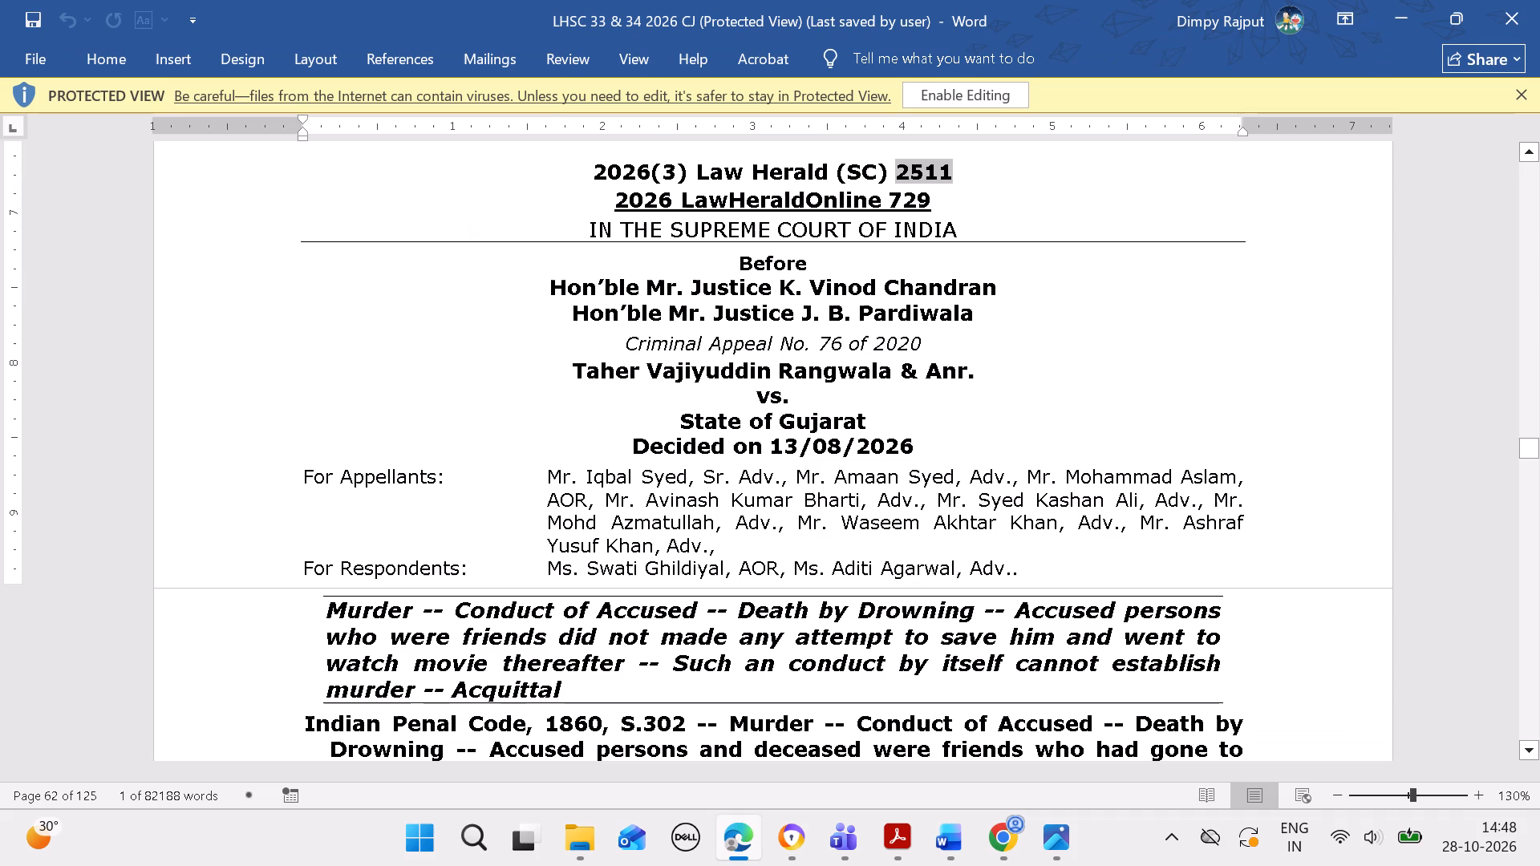
pyautogui.moveTo(594, 476); pyautogui.dragTo(687, 479)
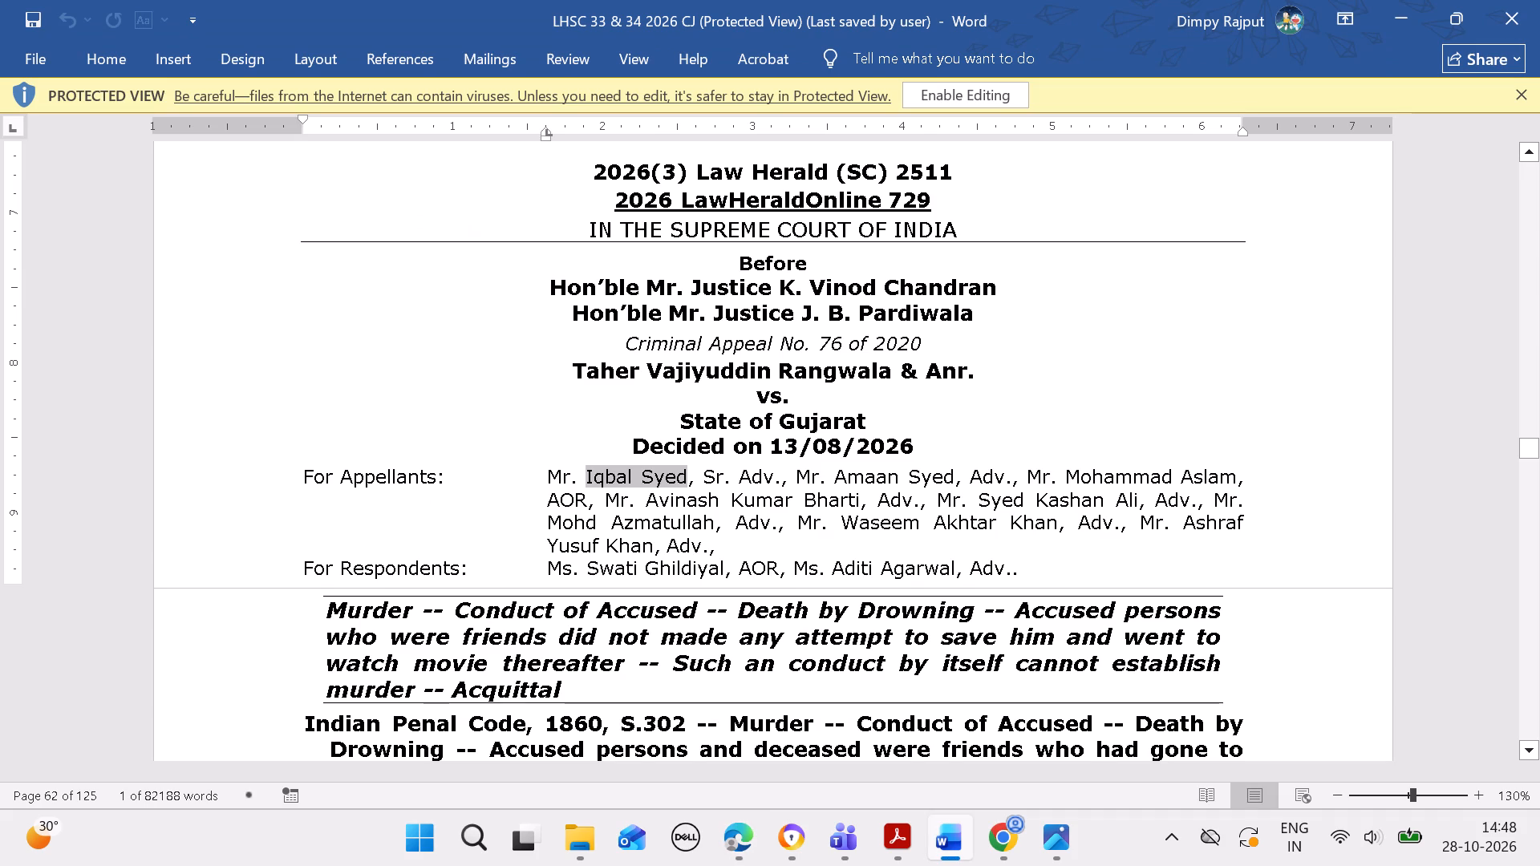
pyautogui.hotkey('ctrl', 'c')
pyautogui.click(742, 824)
pyautogui.click(769, 666)
pyautogui.hotkey('ctrl', 'v')
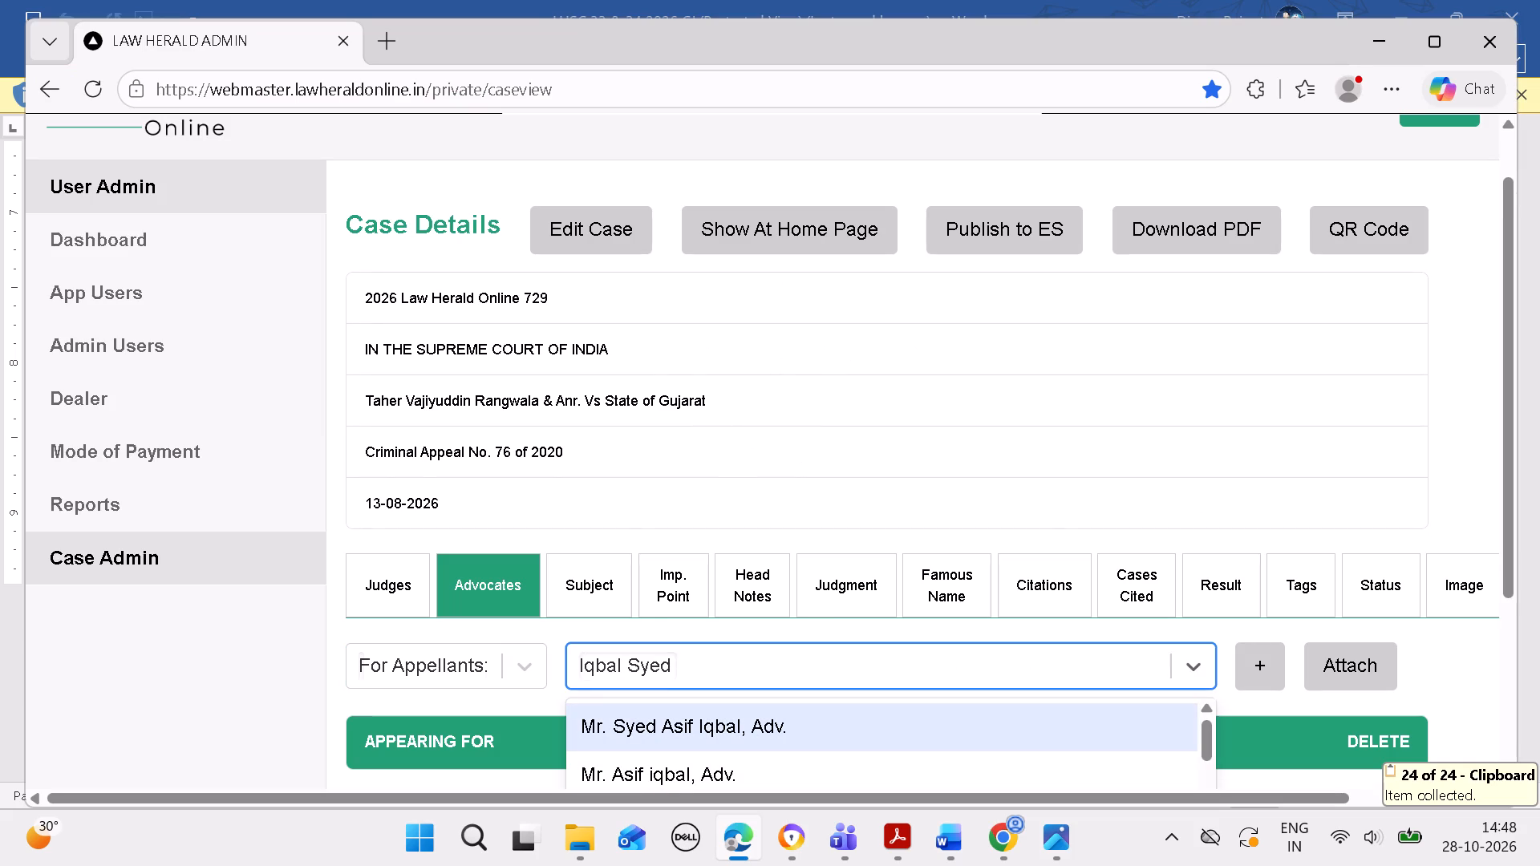
pyautogui.moveTo(1518, 506); pyautogui.dragTo(1530, 570)
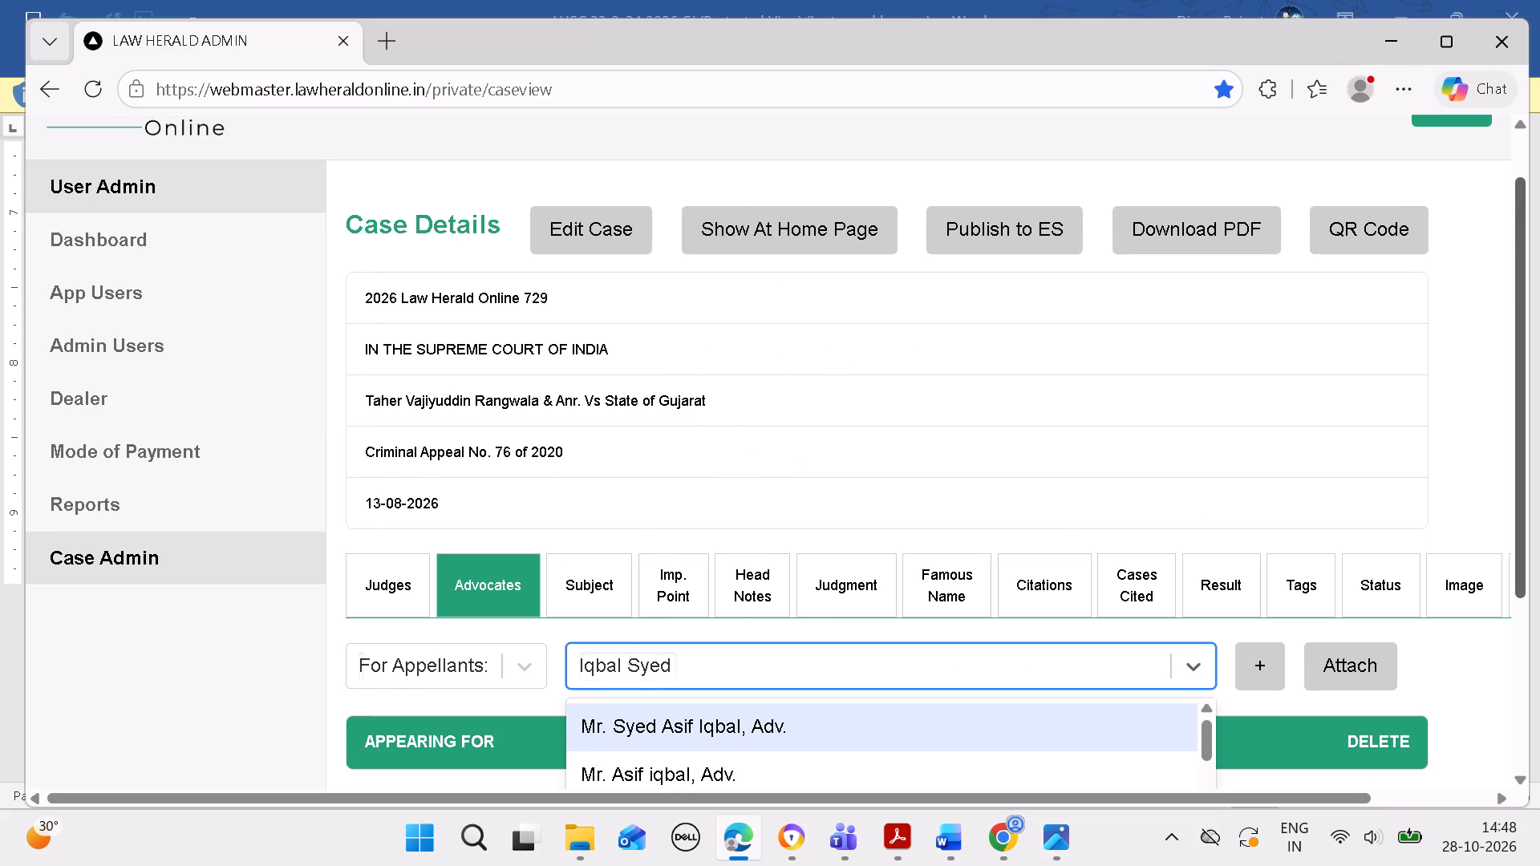
pyautogui.moveTo(1514, 560); pyautogui.dragTo(1521, 607)
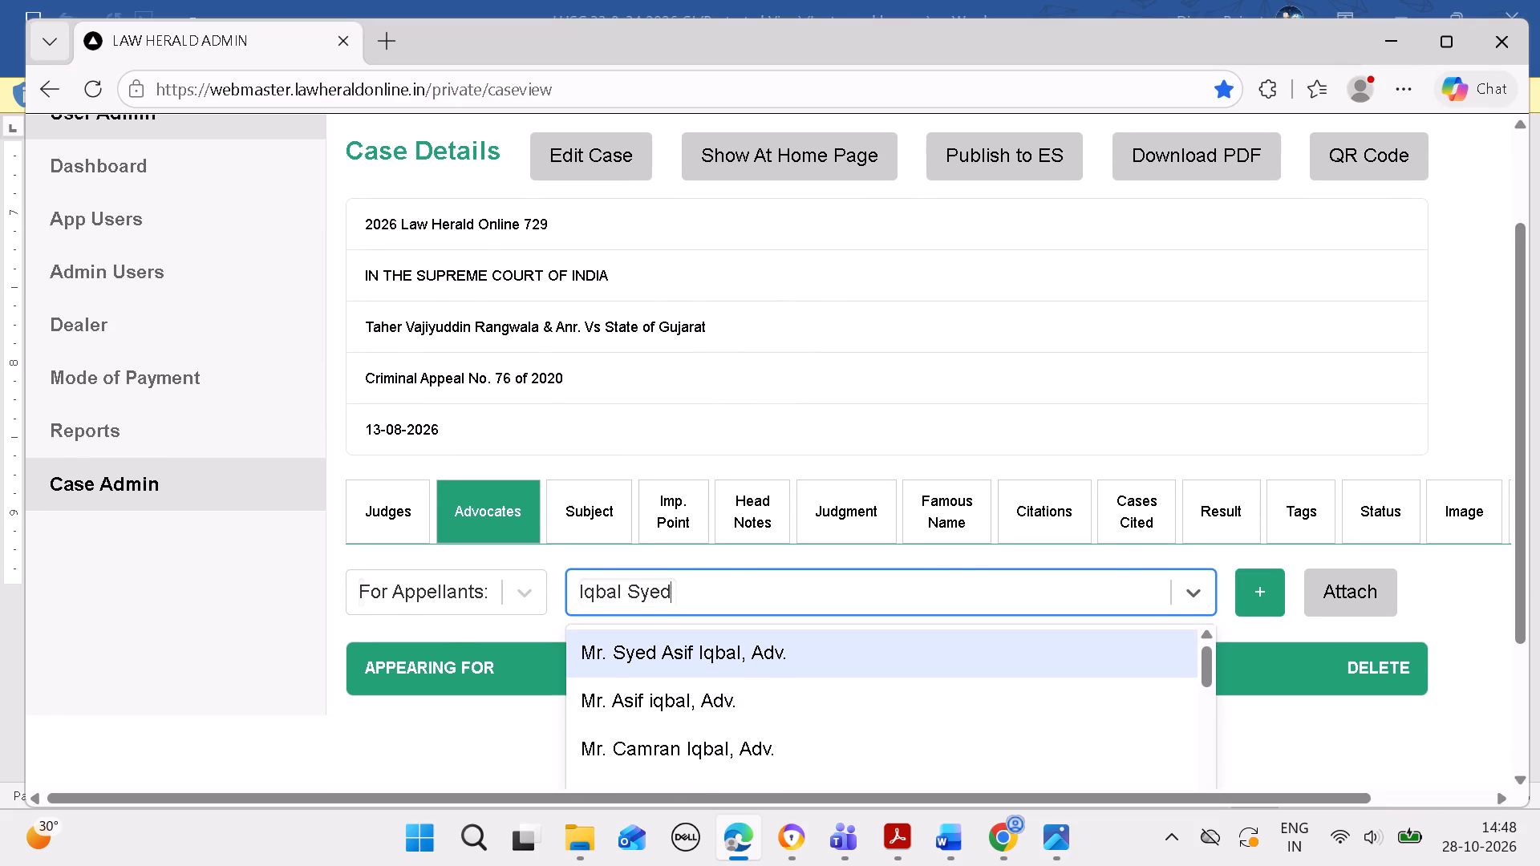
pyautogui.click(1257, 589)
pyautogui.click(988, 650)
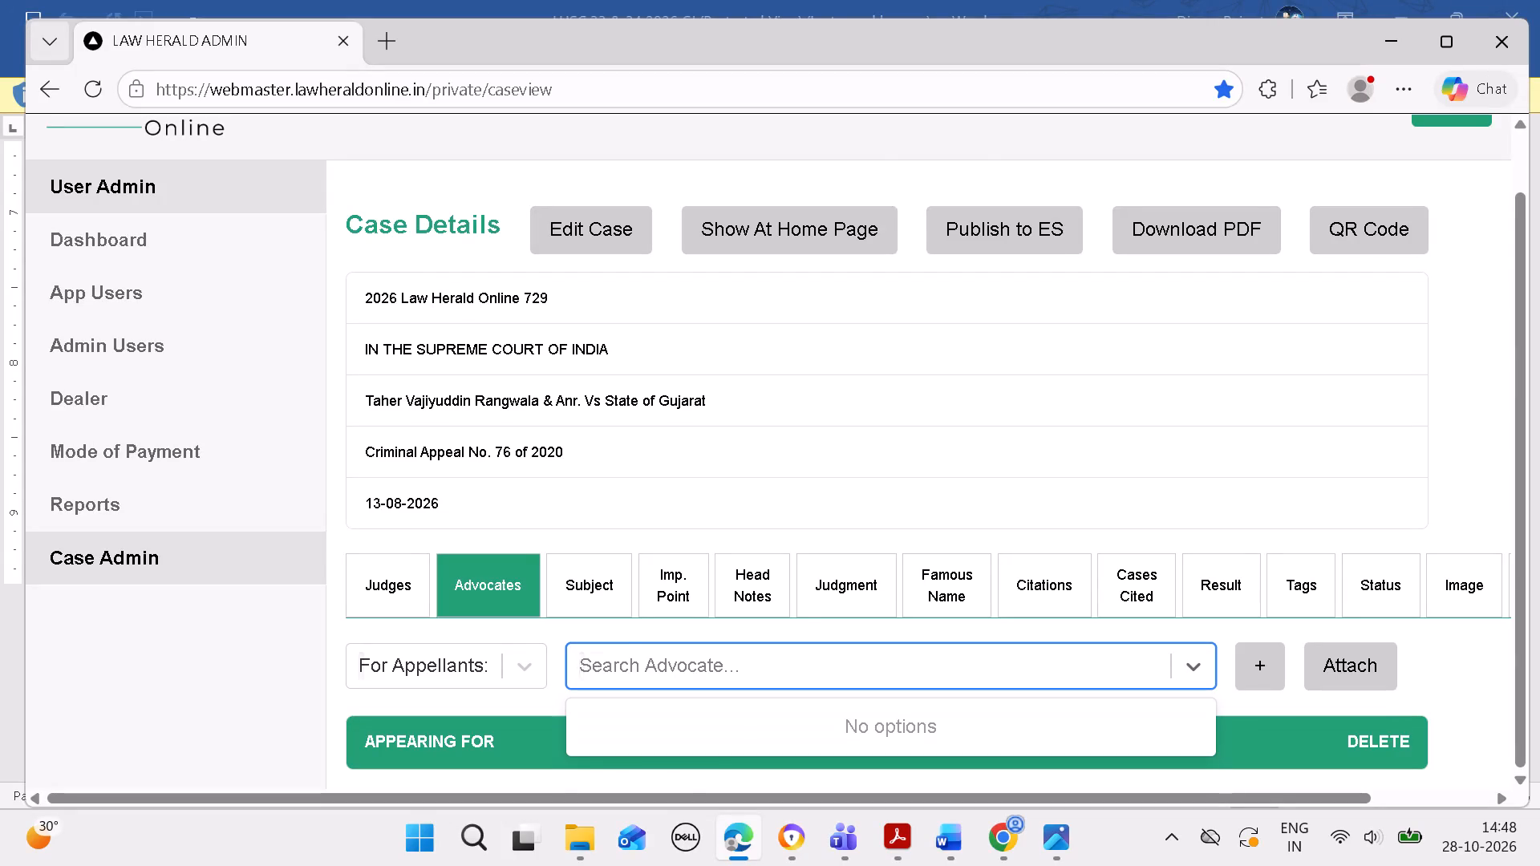
pyautogui.hotkey('ctrl', 'v')
# Add the first appellants' advocate as a new advocate with designation Senior Advocate and attach the entry to case 729.
pyautogui.click(1273, 657)
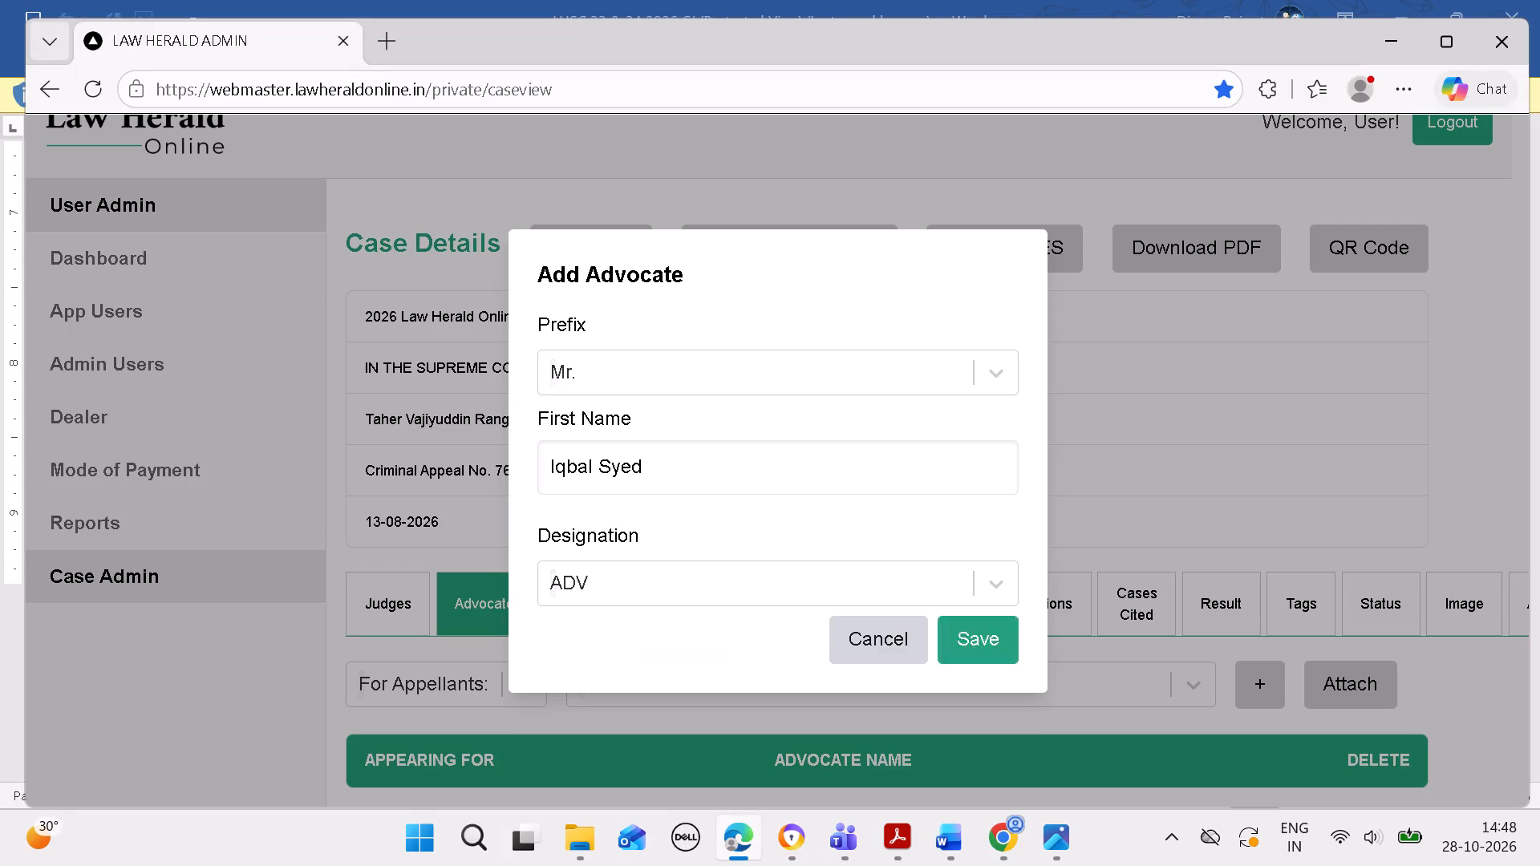
pyautogui.click(877, 567)
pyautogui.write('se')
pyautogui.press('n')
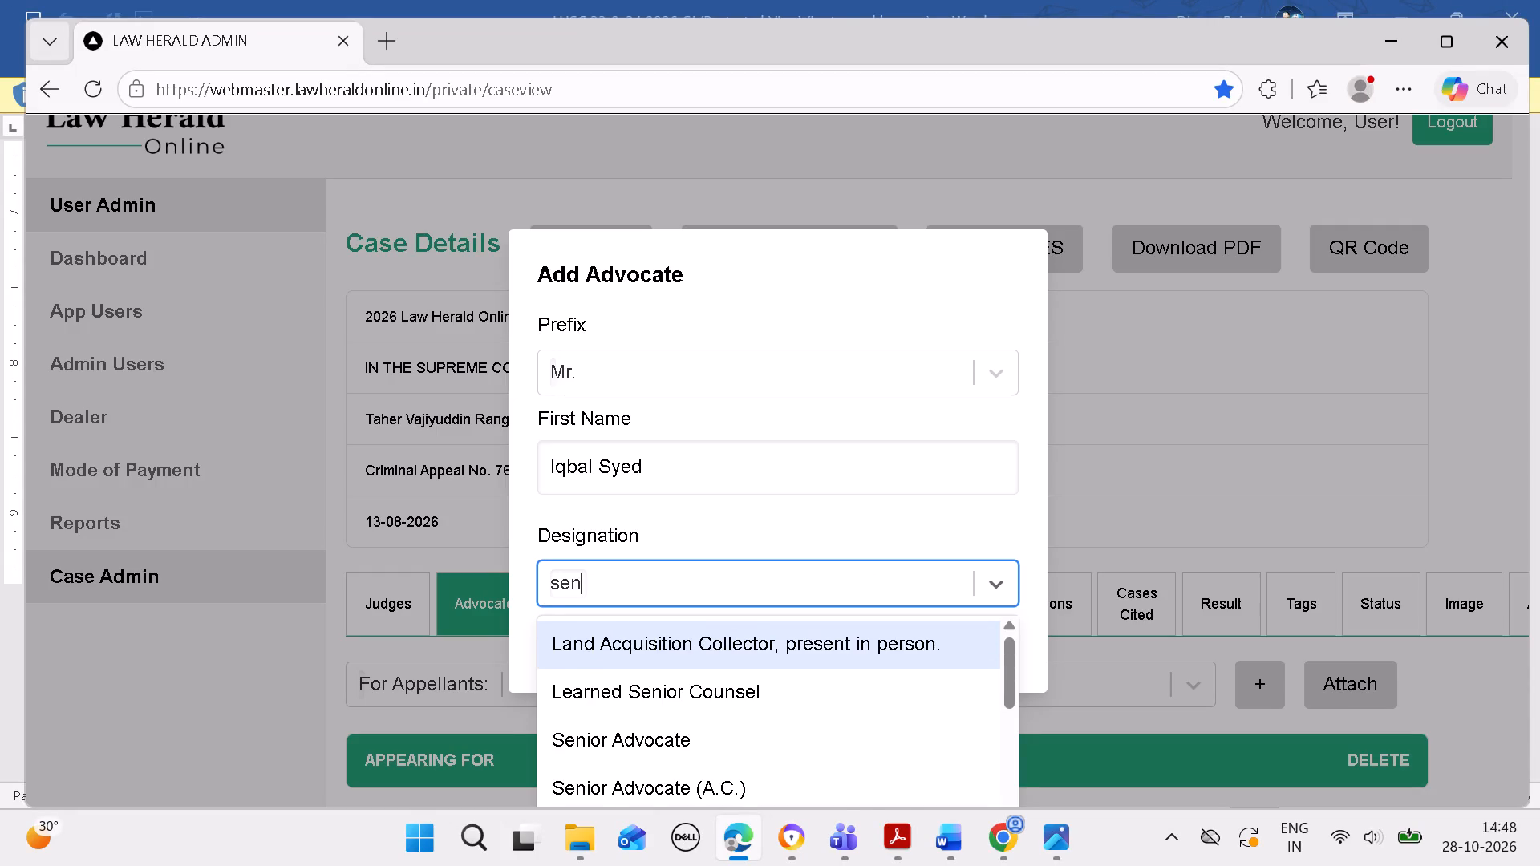
pyautogui.click(756, 722)
pyautogui.click(983, 645)
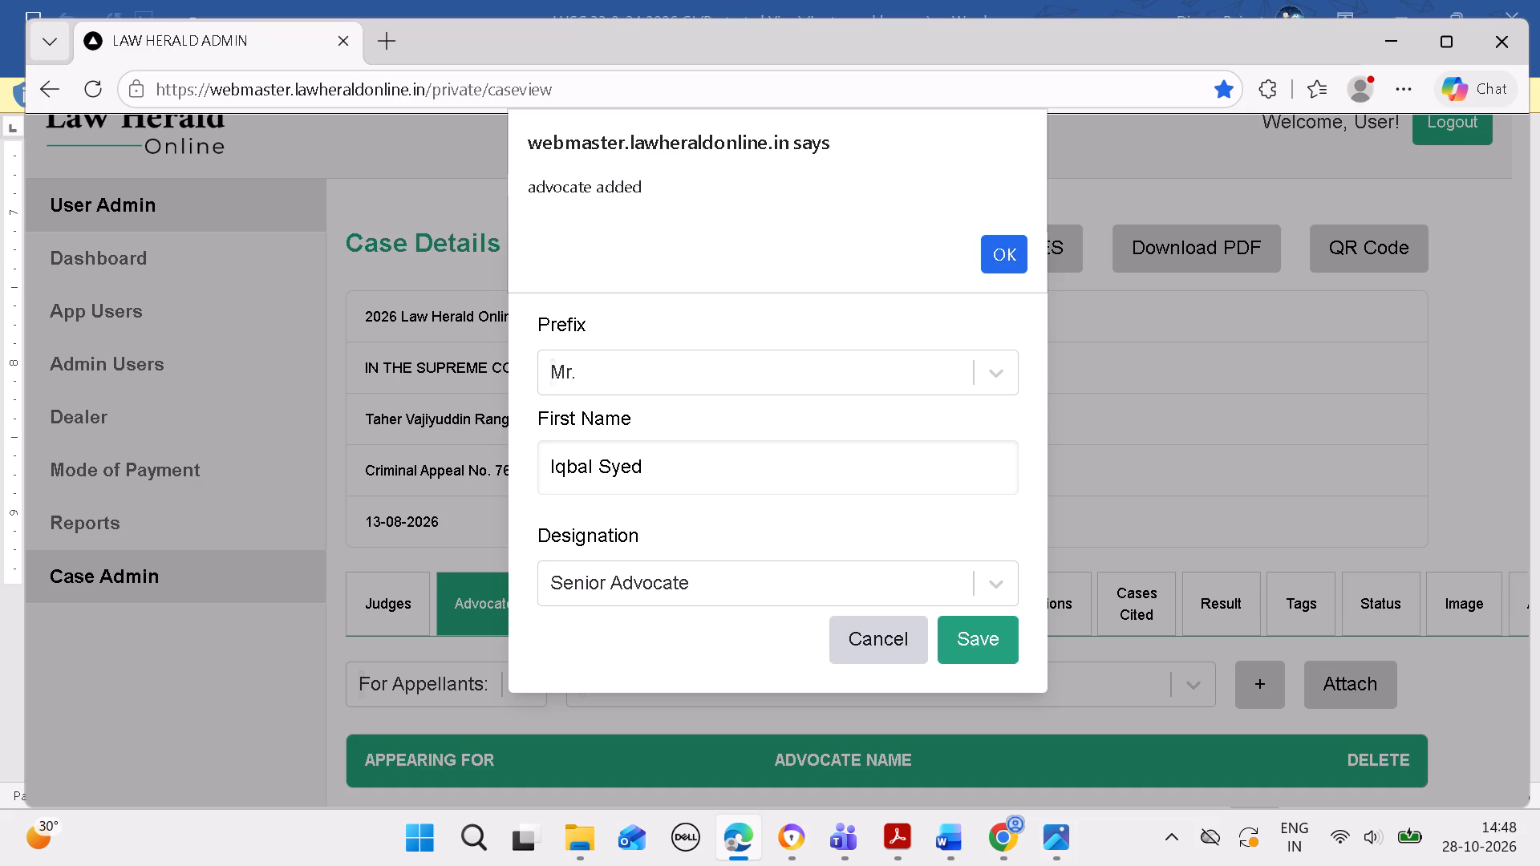
pyautogui.click(1010, 261)
pyautogui.scroll(-5, 1019, 447)
pyautogui.scroll(-1, 904, 865)
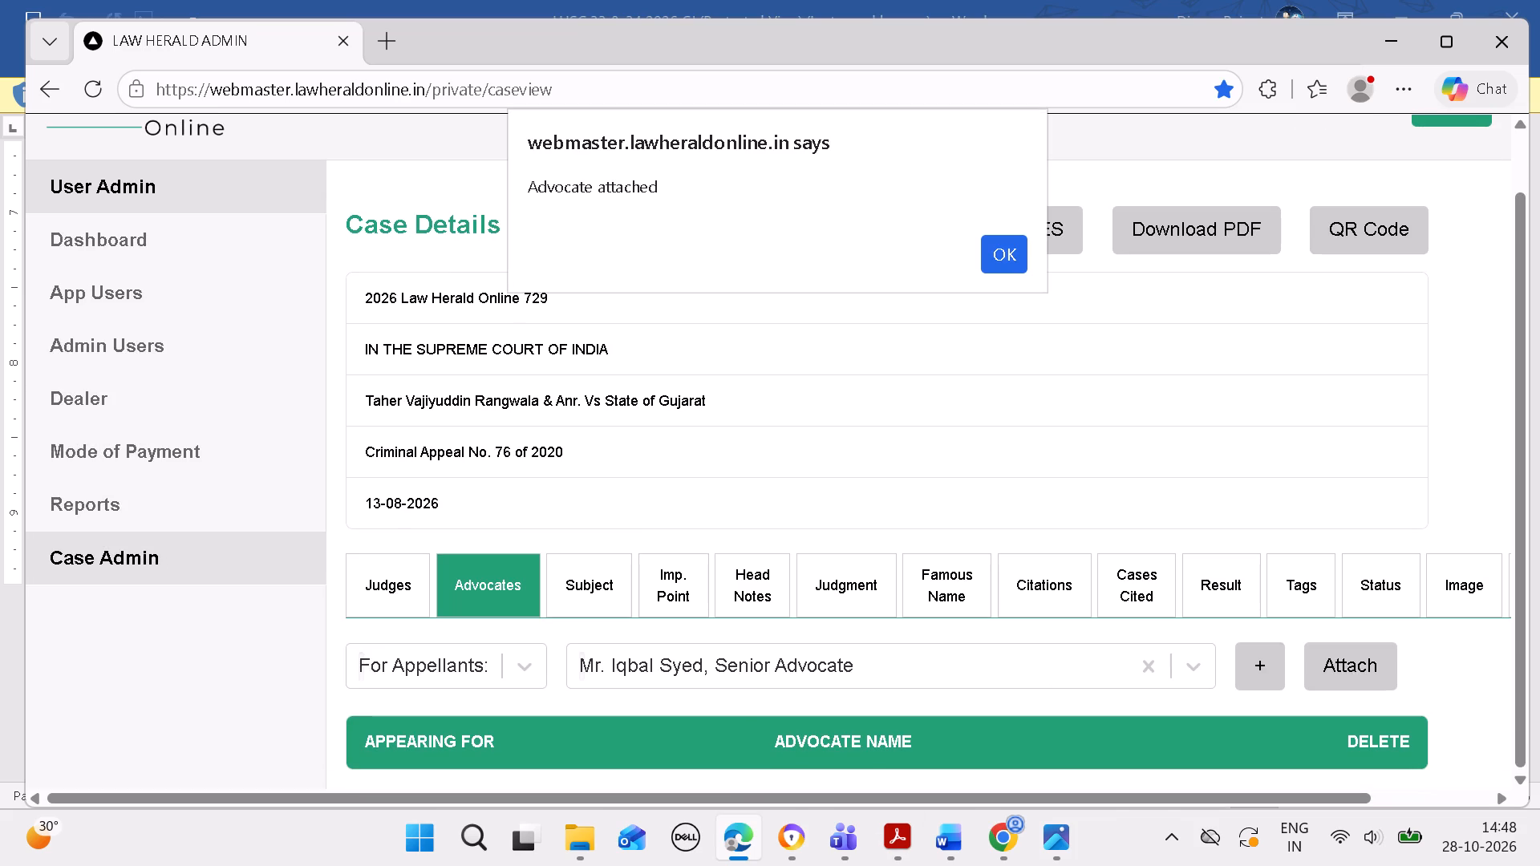
pyautogui.click(1001, 265)
pyautogui.scroll(-5, 945, 484)
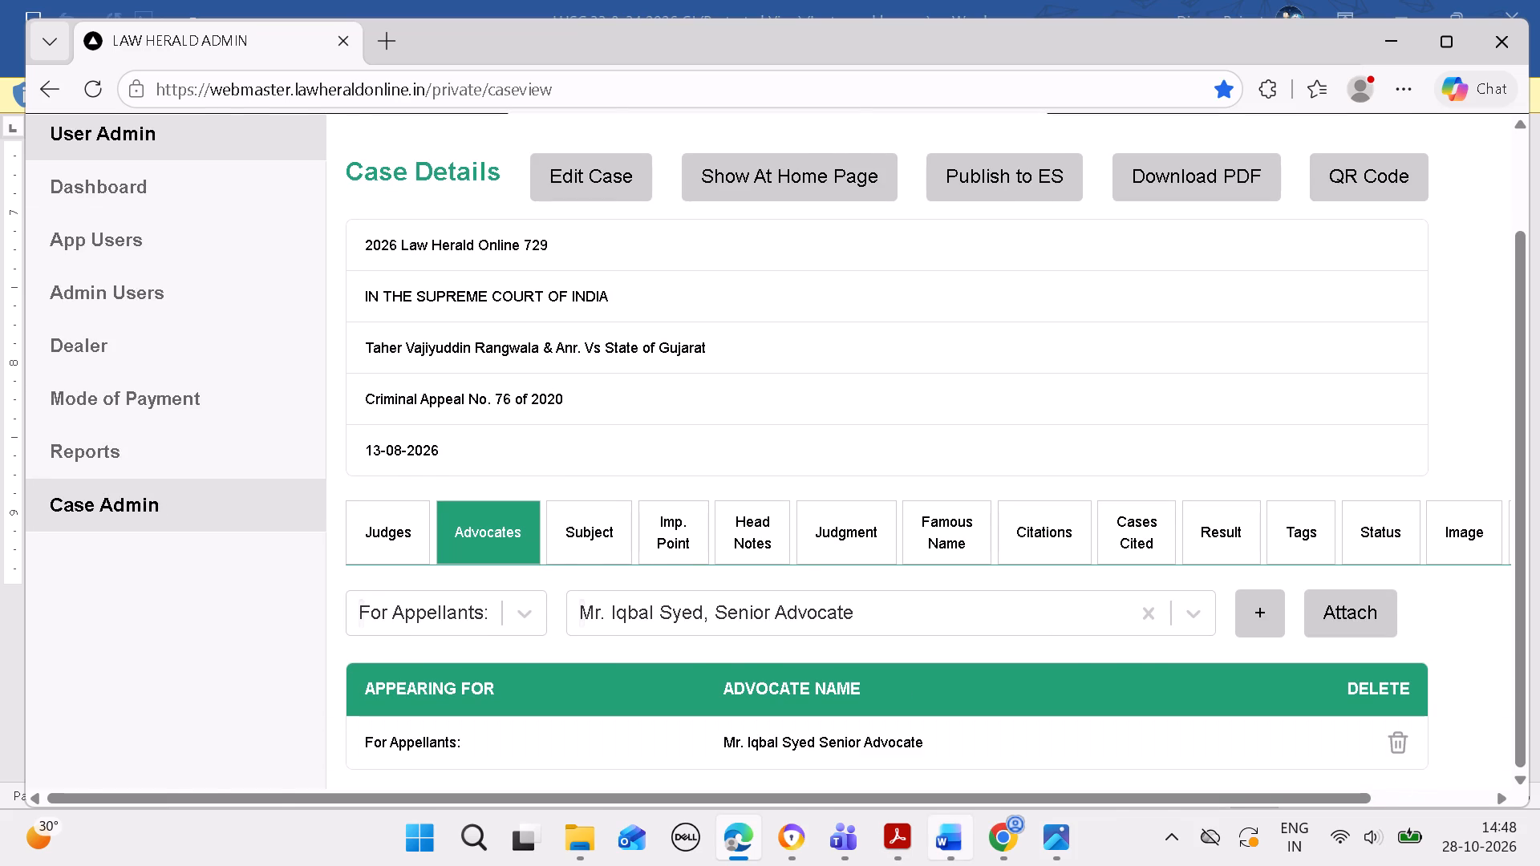
# Copy the second appellants' advocate's name from Word and attach the matching existing Adv. entry to case 729 in Edge.
pyautogui.click(934, 835)
pyautogui.moveTo(838, 468); pyautogui.dragTo(889, 472)
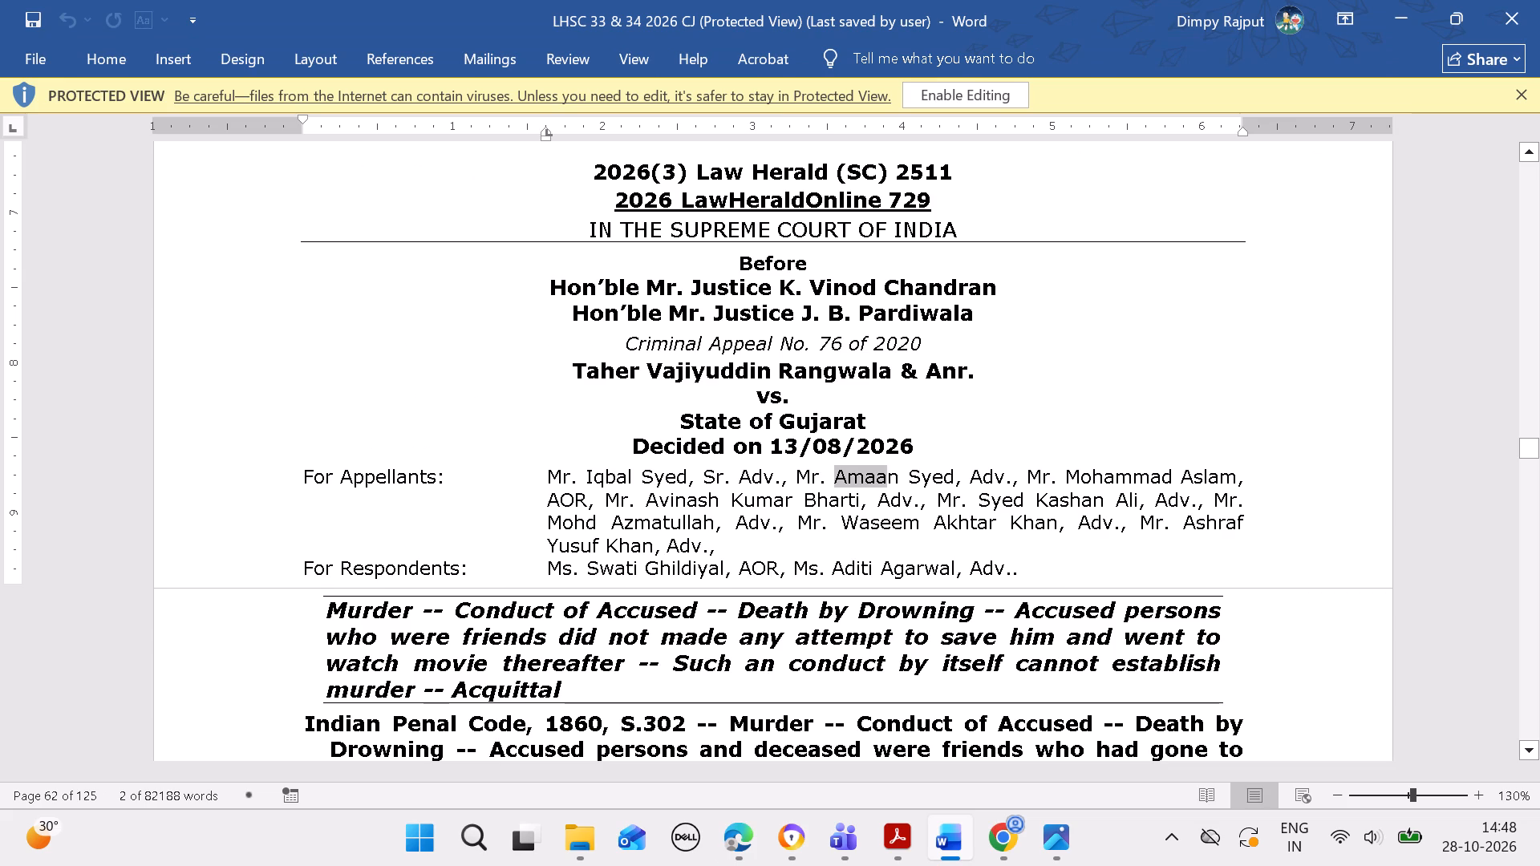
pyautogui.moveTo(889, 472); pyautogui.dragTo(939, 479)
pyautogui.hotkey('ctrl', 'c')
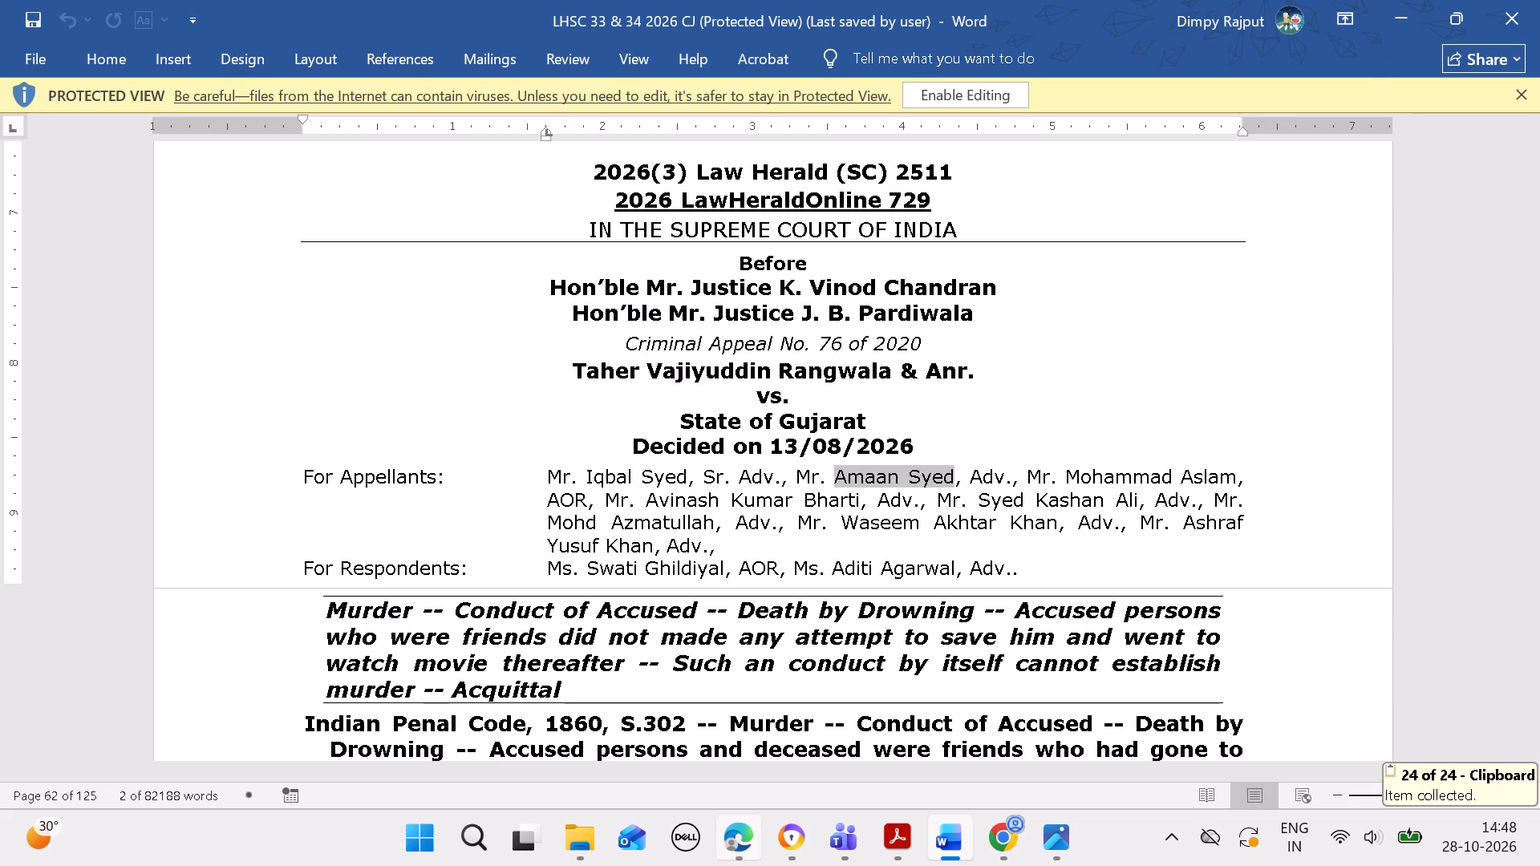
pyautogui.click(745, 828)
pyautogui.click(1137, 607)
pyautogui.hotkey('ctrl', 'v')
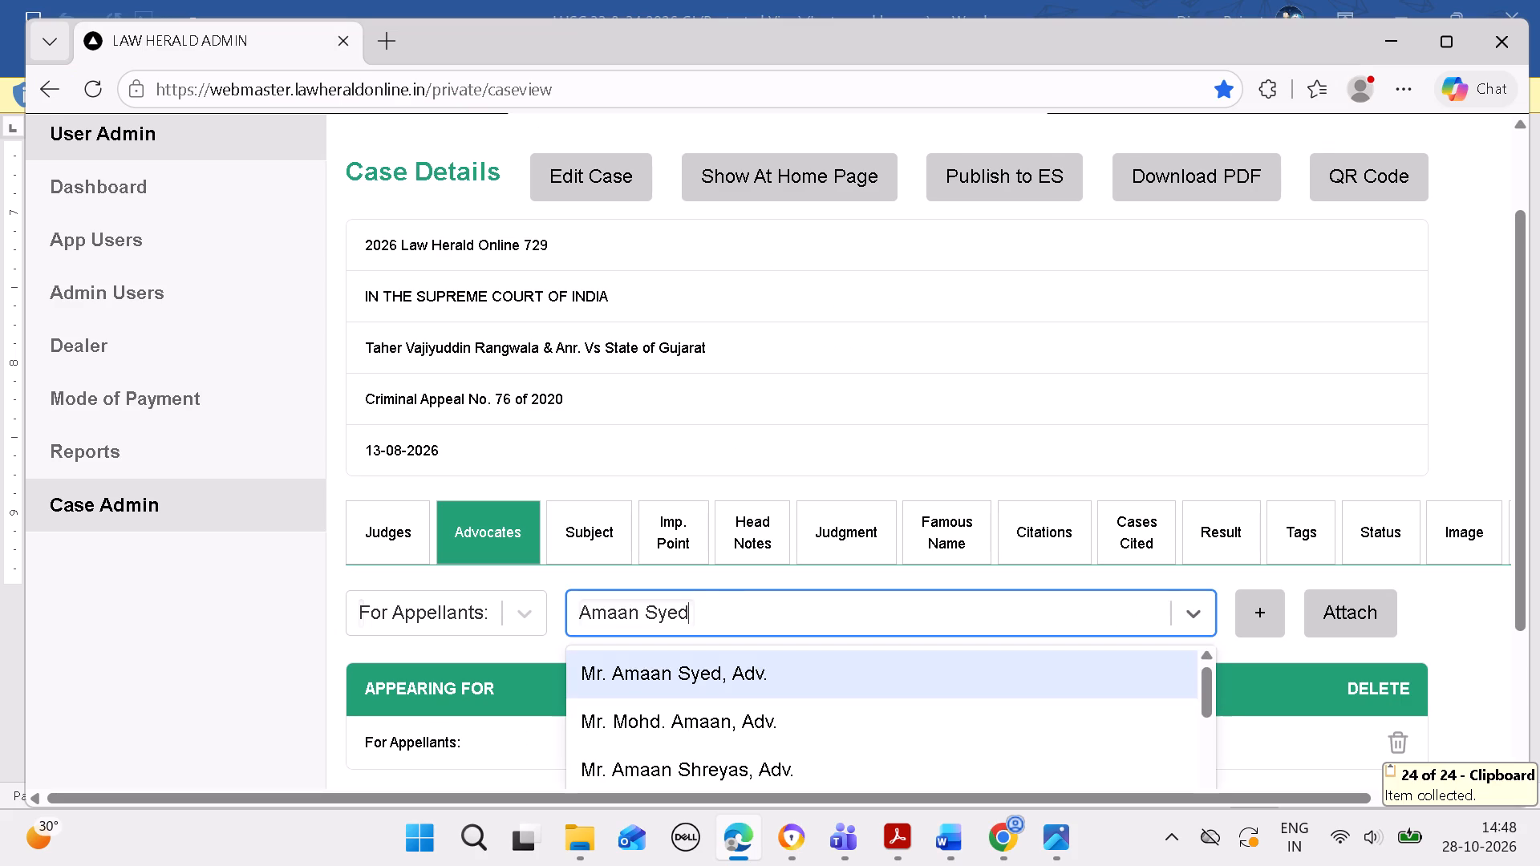
pyautogui.click(873, 669)
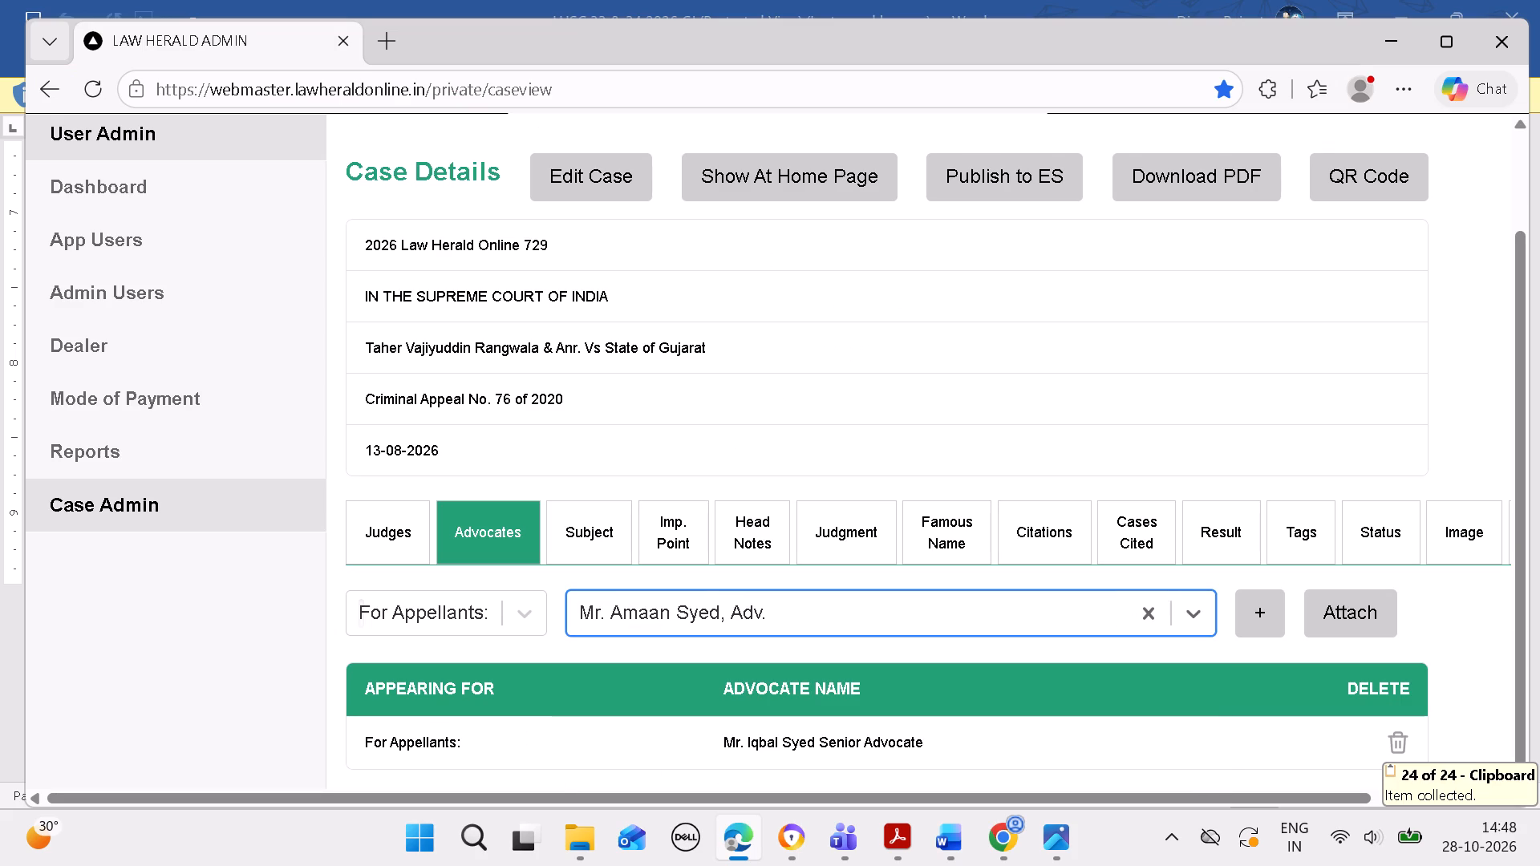
pyautogui.click(1345, 616)
pyautogui.click(1005, 251)
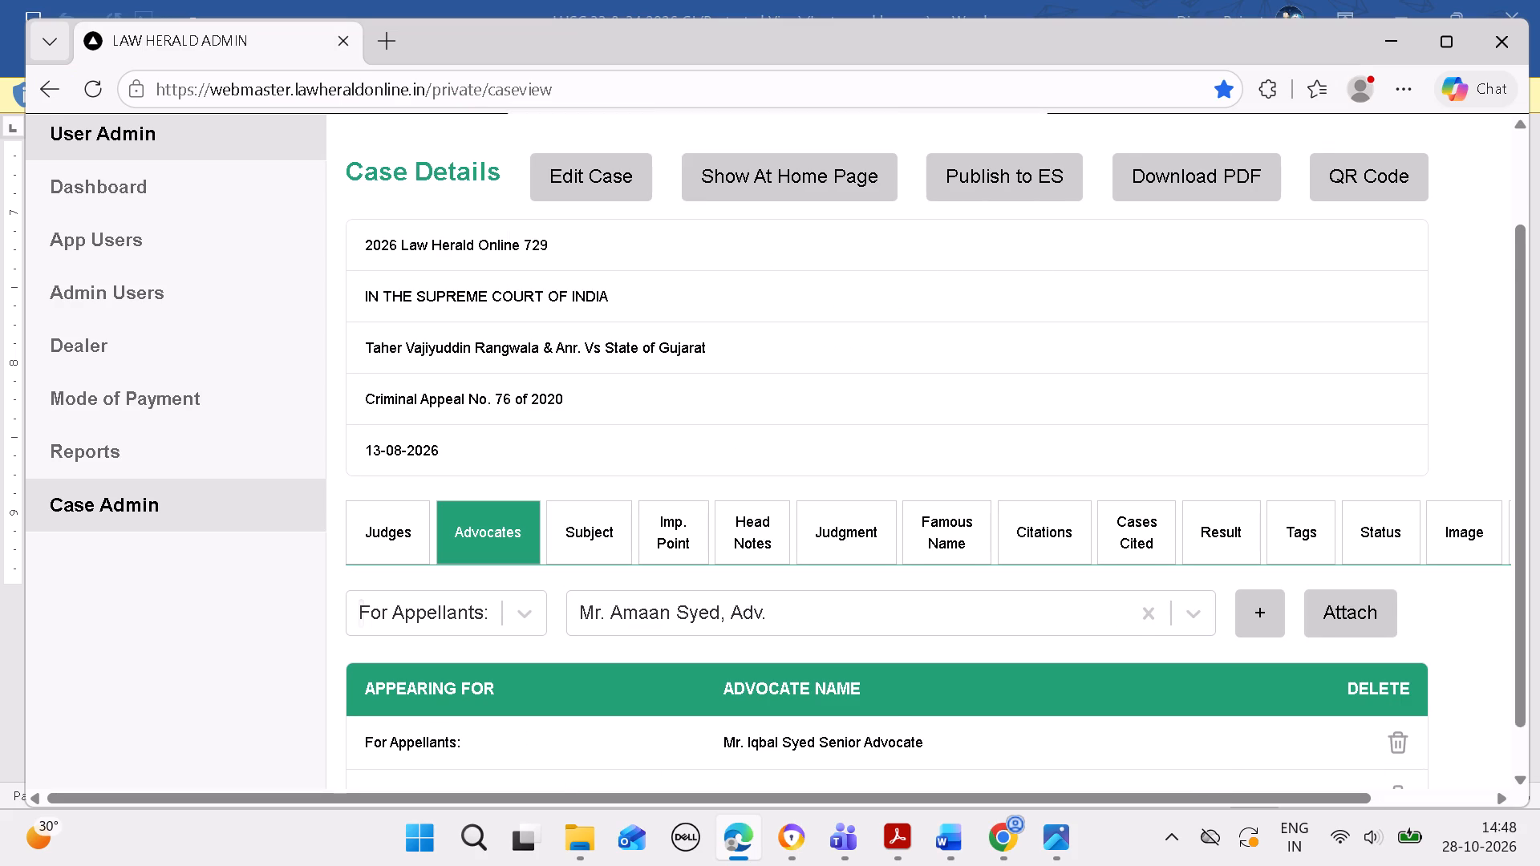
pyautogui.scroll(-5, 1044, 473)
# Using the third appellants' advocate's name from Word, add a new advocate with designation AOR in Edge and attach it to case 729.
pyautogui.click(941, 840)
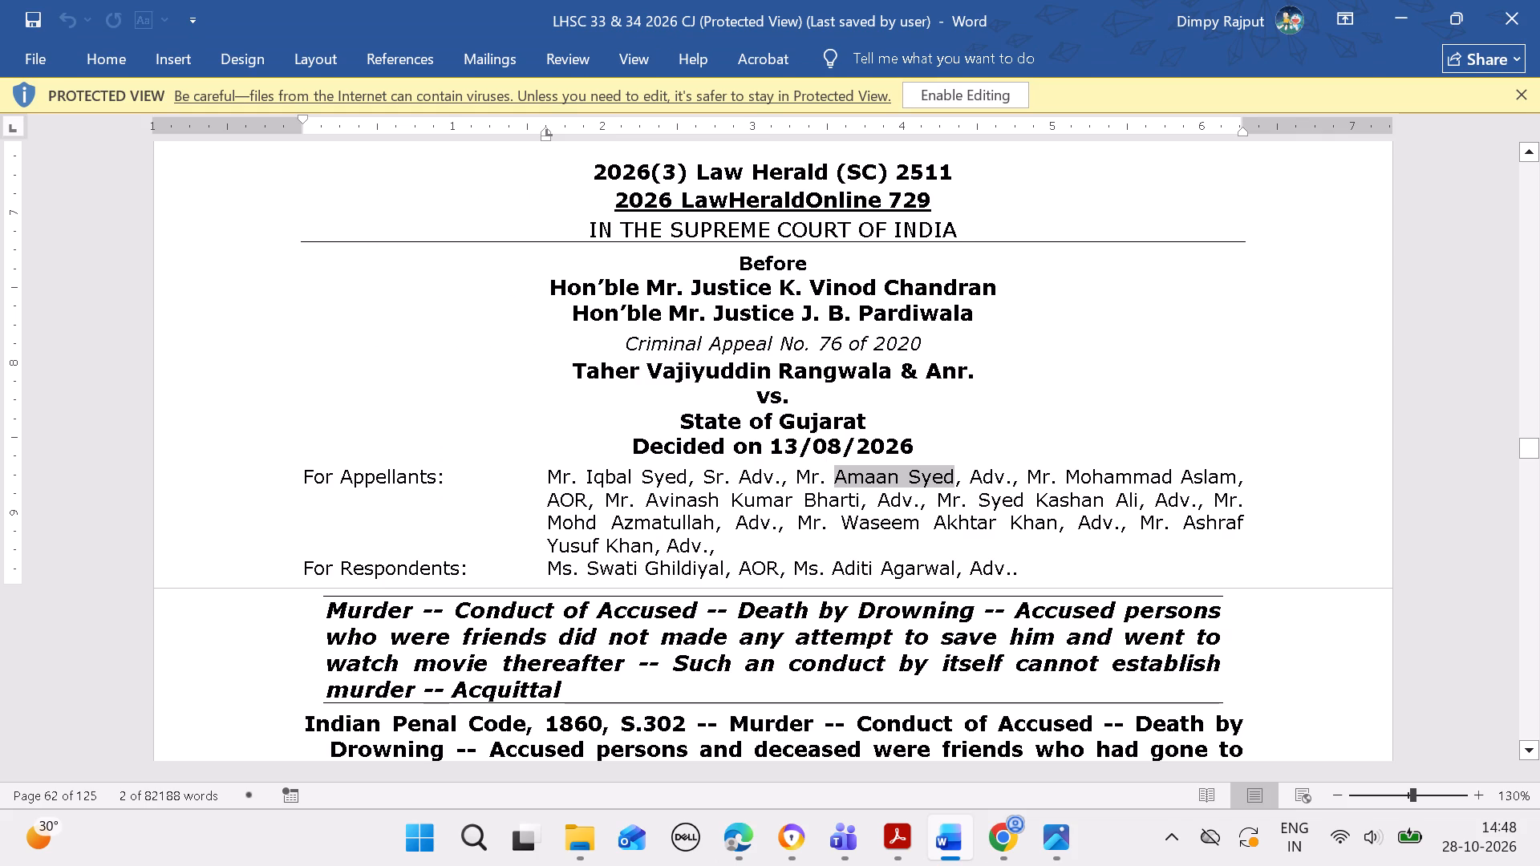
pyautogui.moveTo(1072, 467); pyautogui.dragTo(1208, 475)
pyautogui.hotkey('ctrl', 'c')
pyautogui.click(743, 827)
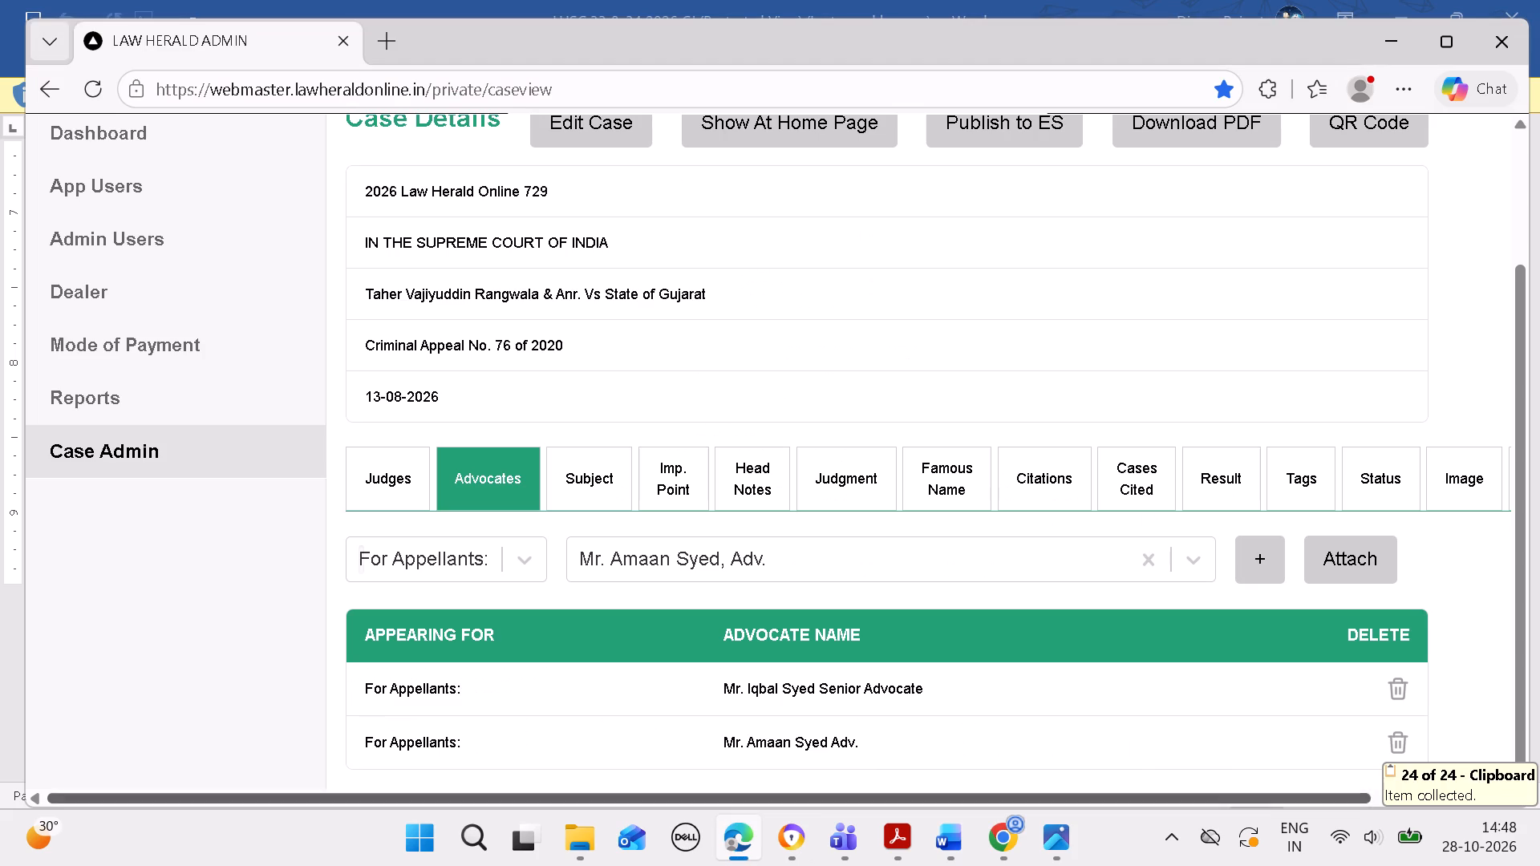
pyautogui.click(1147, 551)
pyautogui.hotkey('ctrl', 'v')
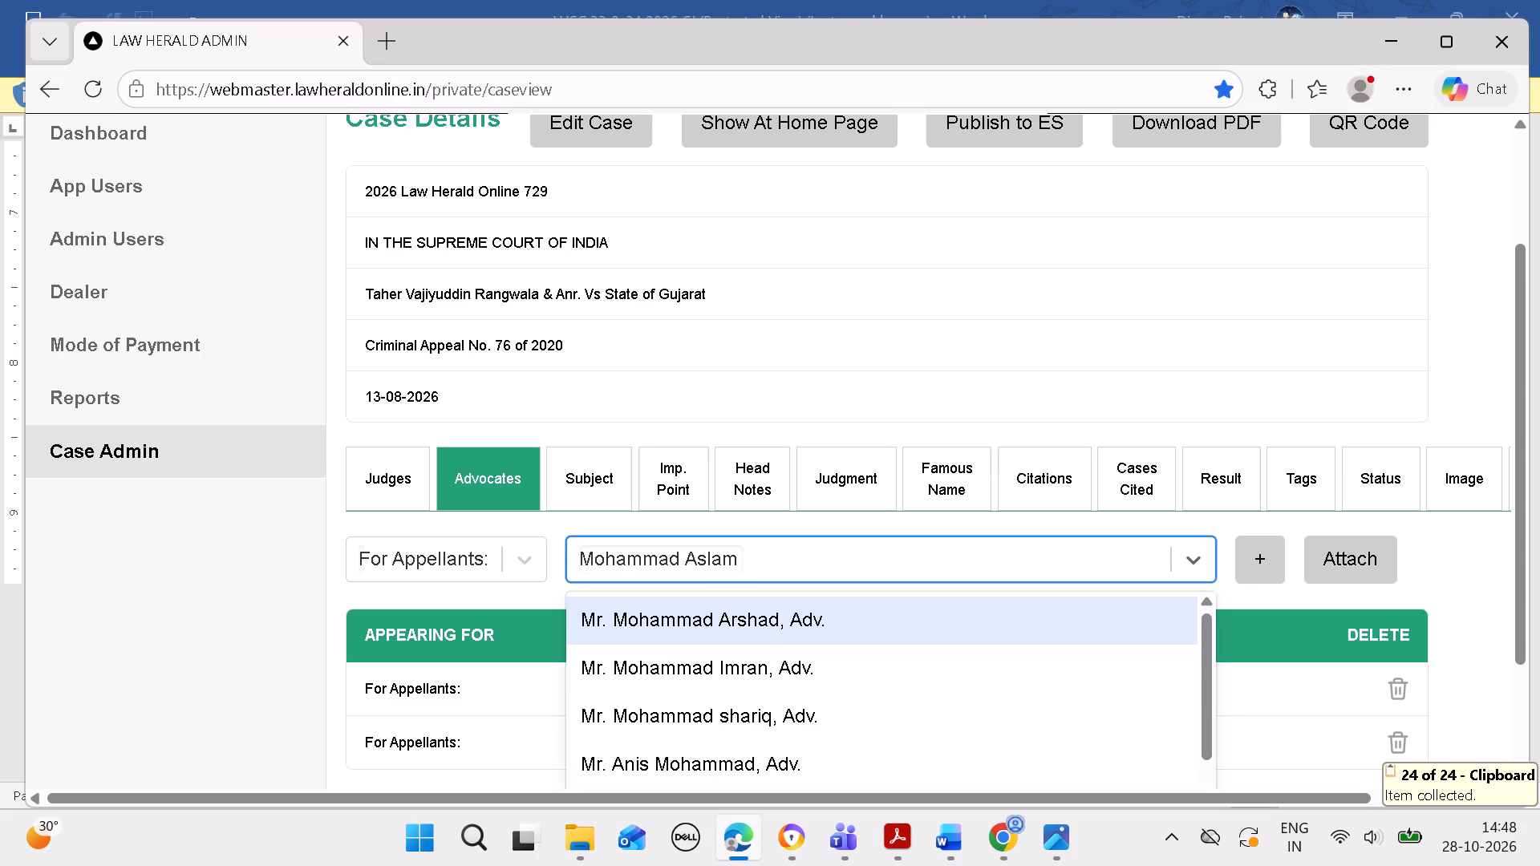
pyautogui.click(1248, 552)
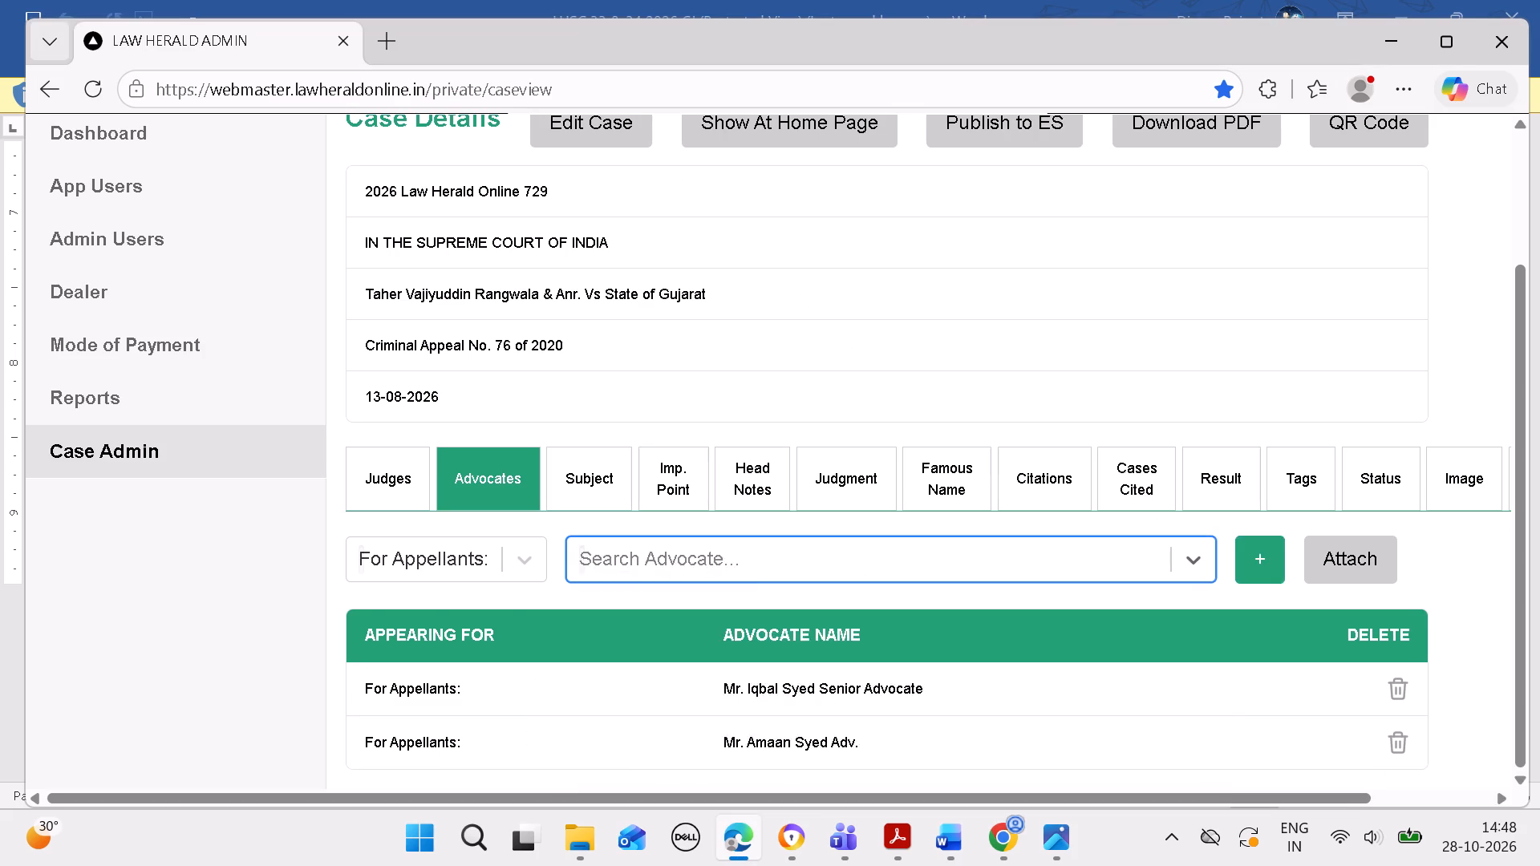
pyautogui.click(760, 578)
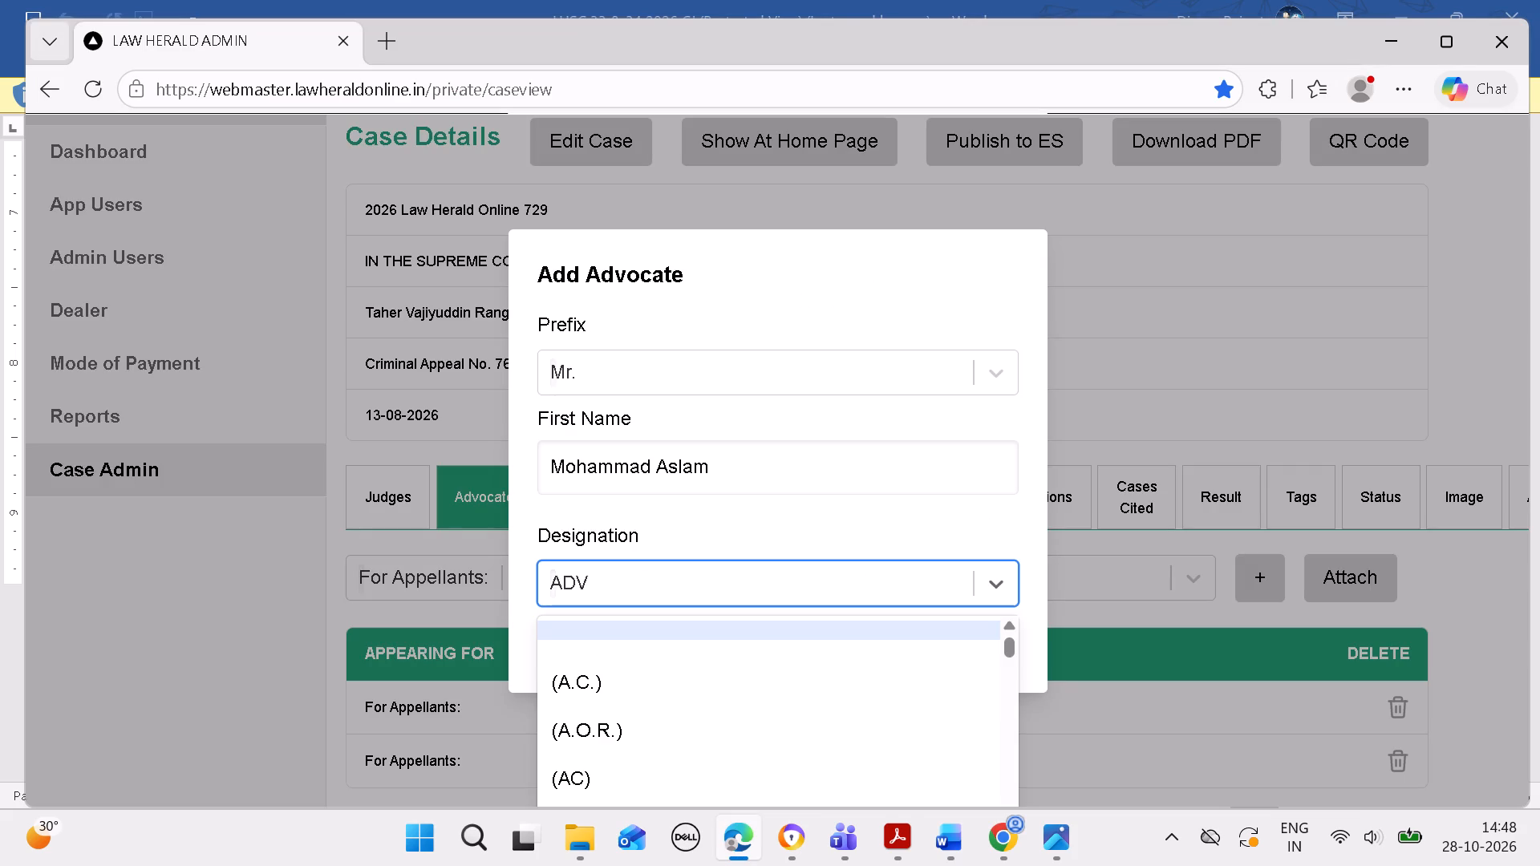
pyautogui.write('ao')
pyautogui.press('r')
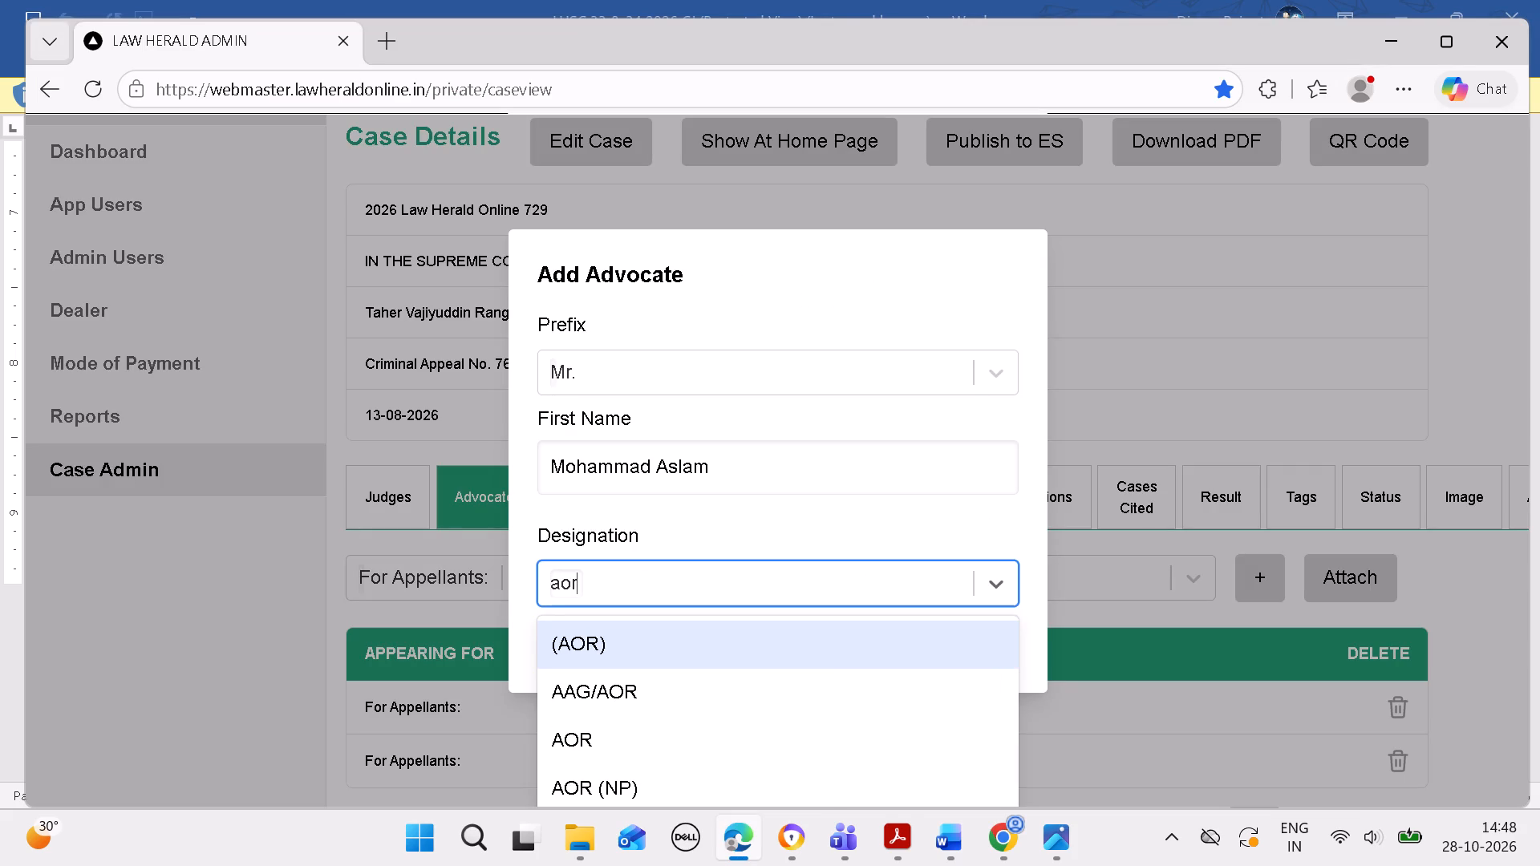
pyautogui.click(703, 725)
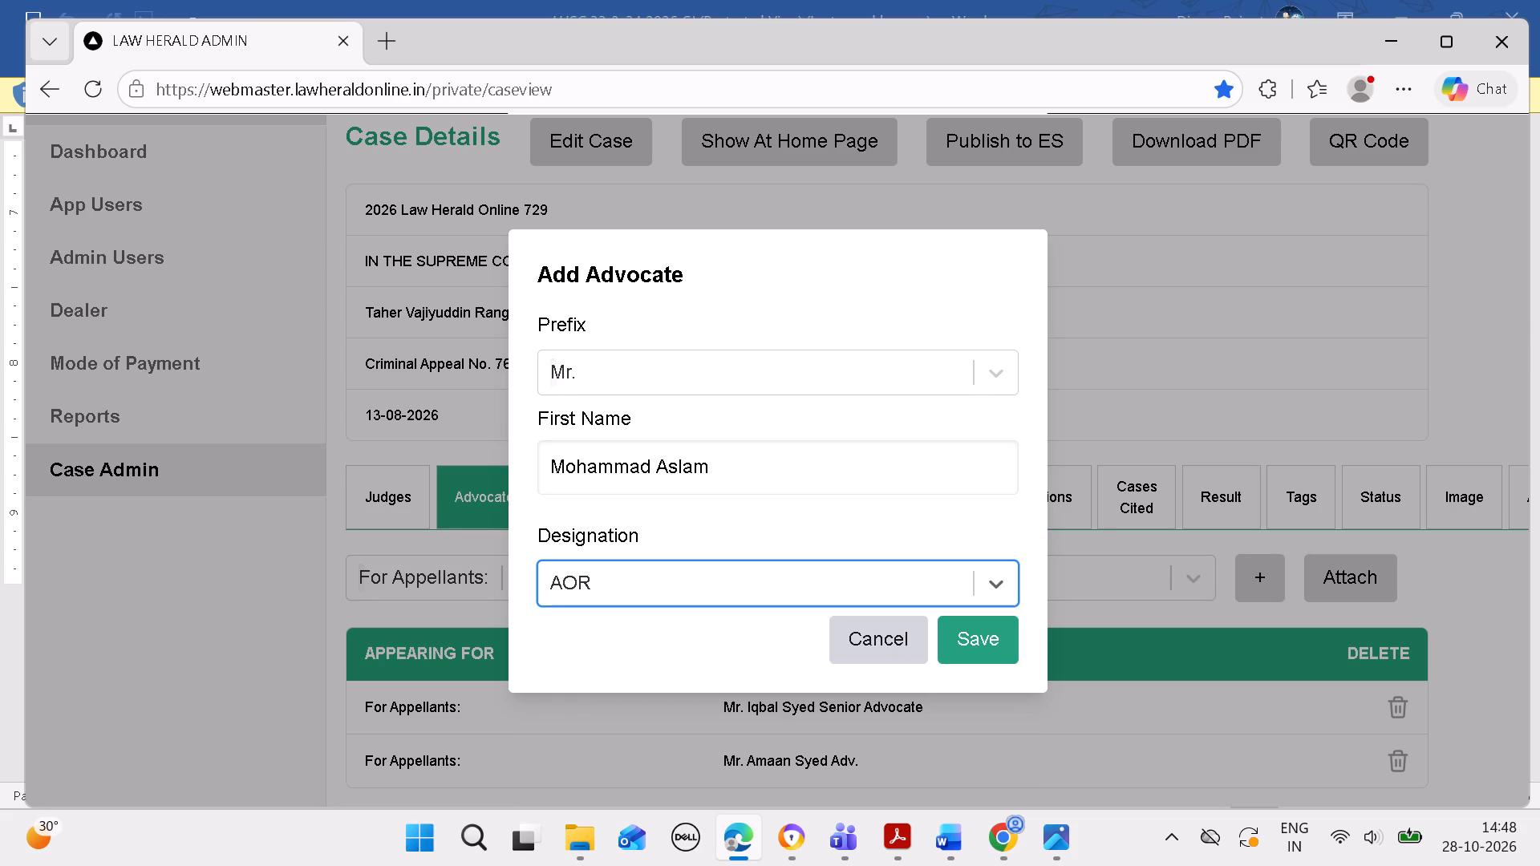
pyautogui.click(984, 637)
pyautogui.click(1009, 253)
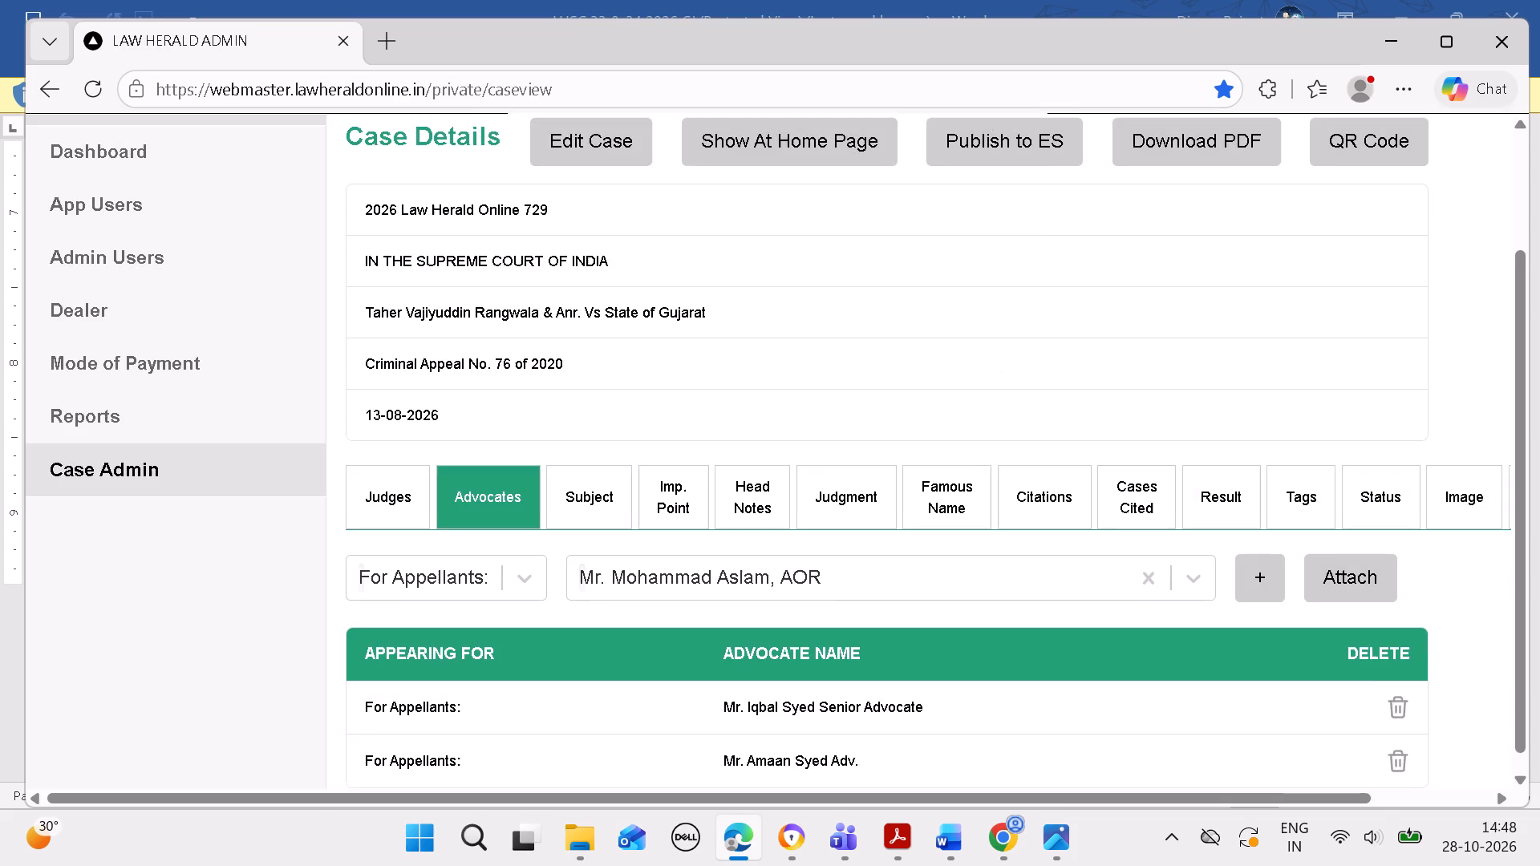
pyautogui.scroll(-5, 1010, 347)
pyautogui.click(991, 255)
pyautogui.scroll(-6, 986, 423)
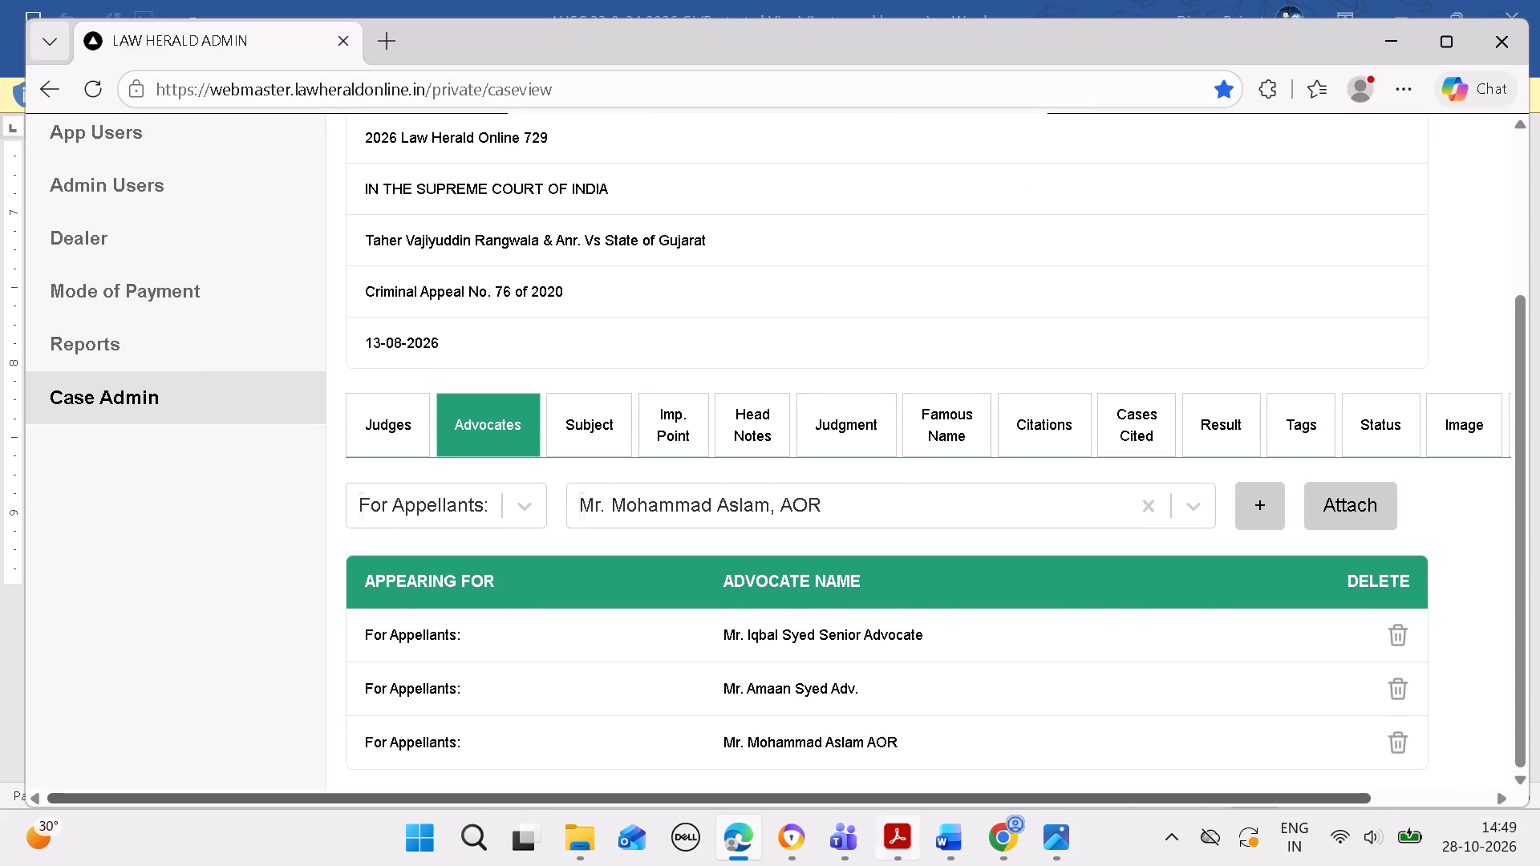
# Using the fourth appellants' advocate's name from Word, add a new advocate with designation ADV in Edge and attach it to case 729.
pyautogui.click(948, 832)
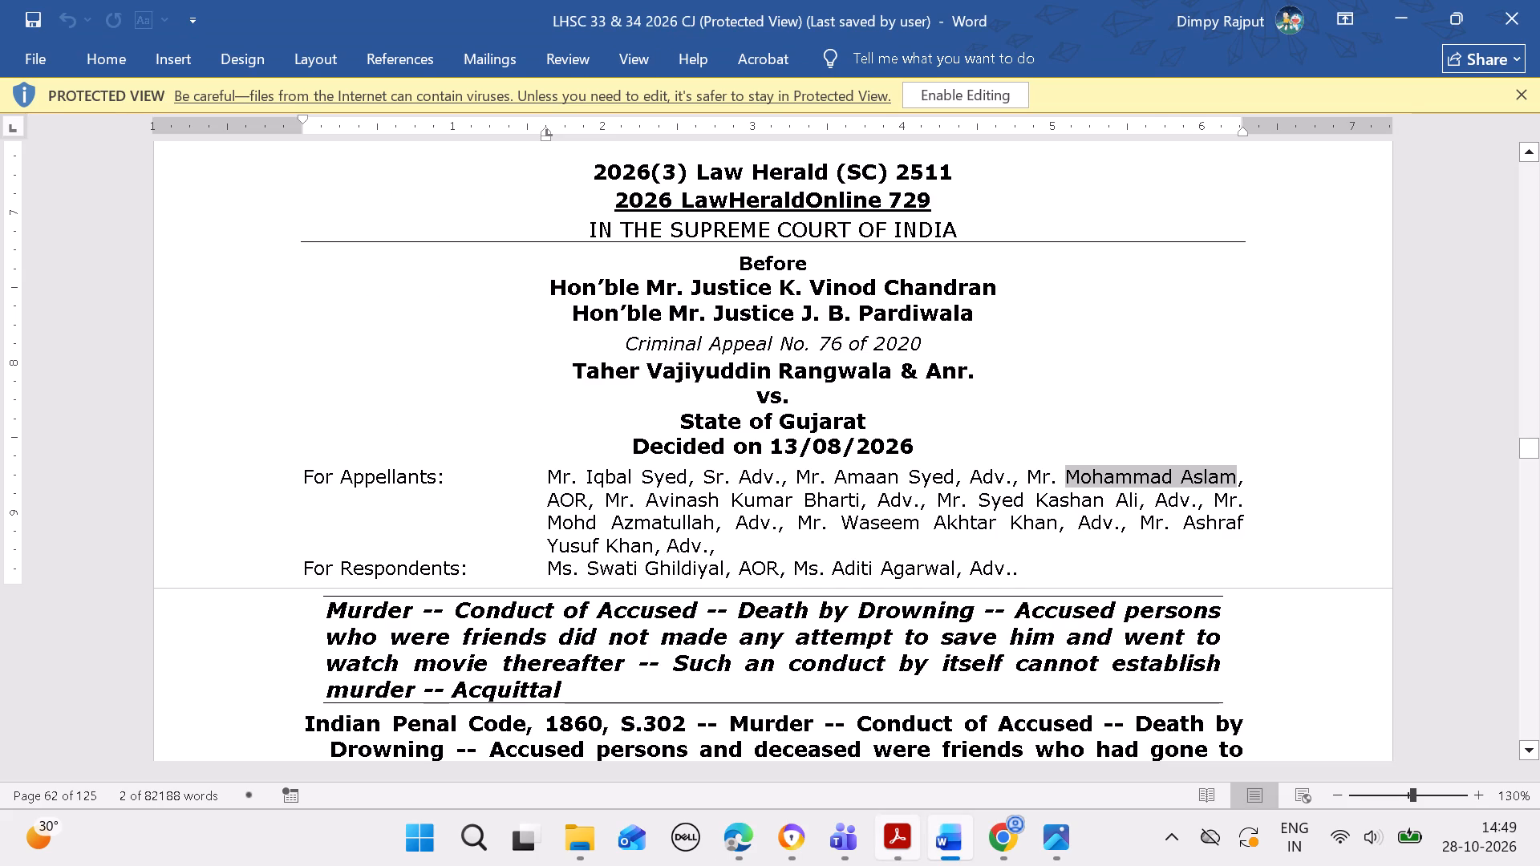
pyautogui.moveTo(647, 497); pyautogui.dragTo(825, 496)
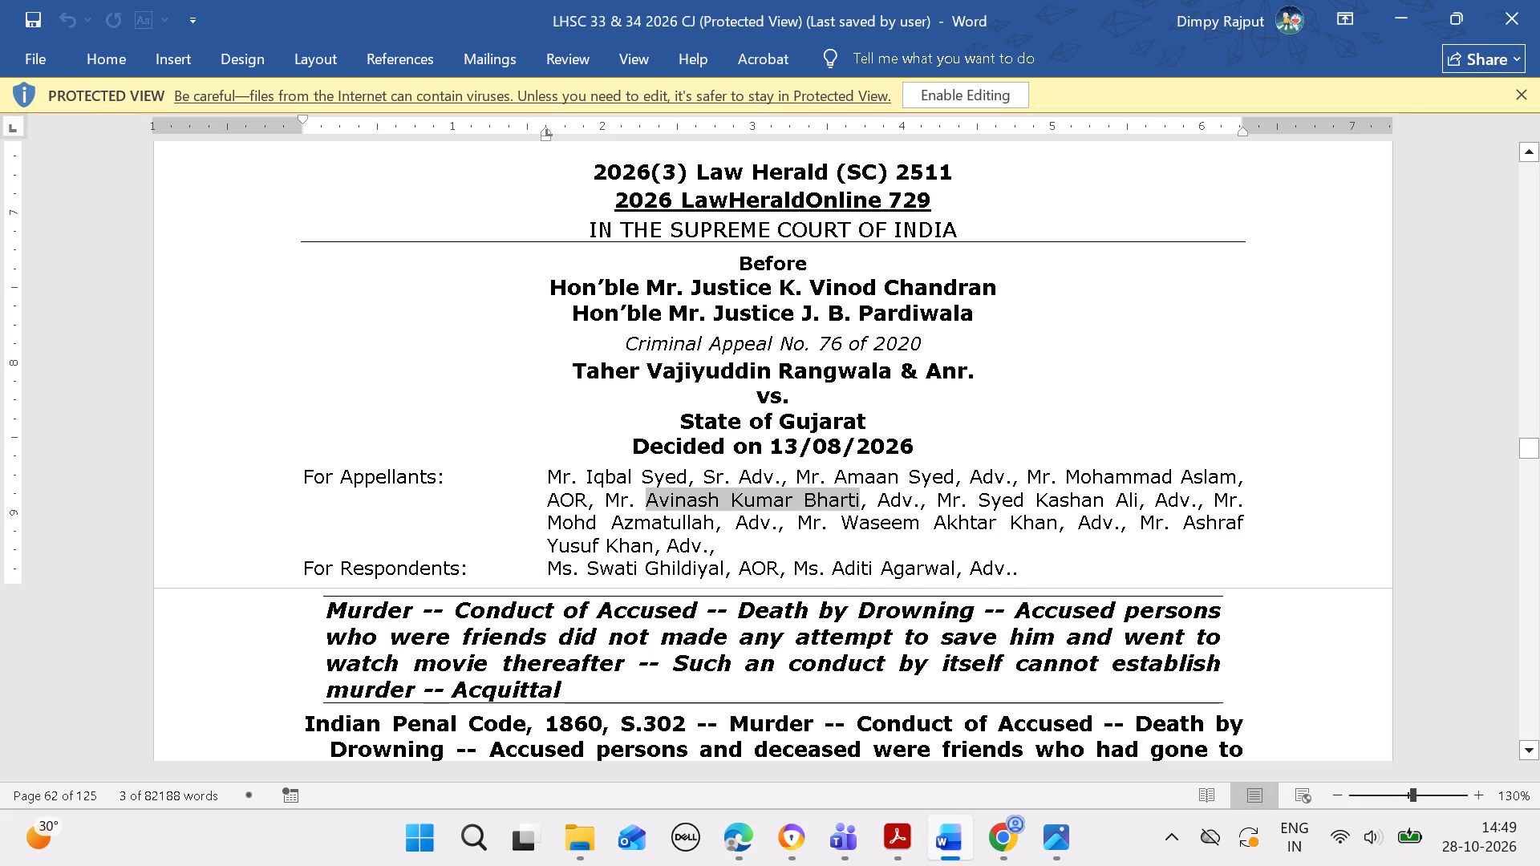
pyautogui.hotkey('ctrl', 'c')
pyautogui.click(739, 824)
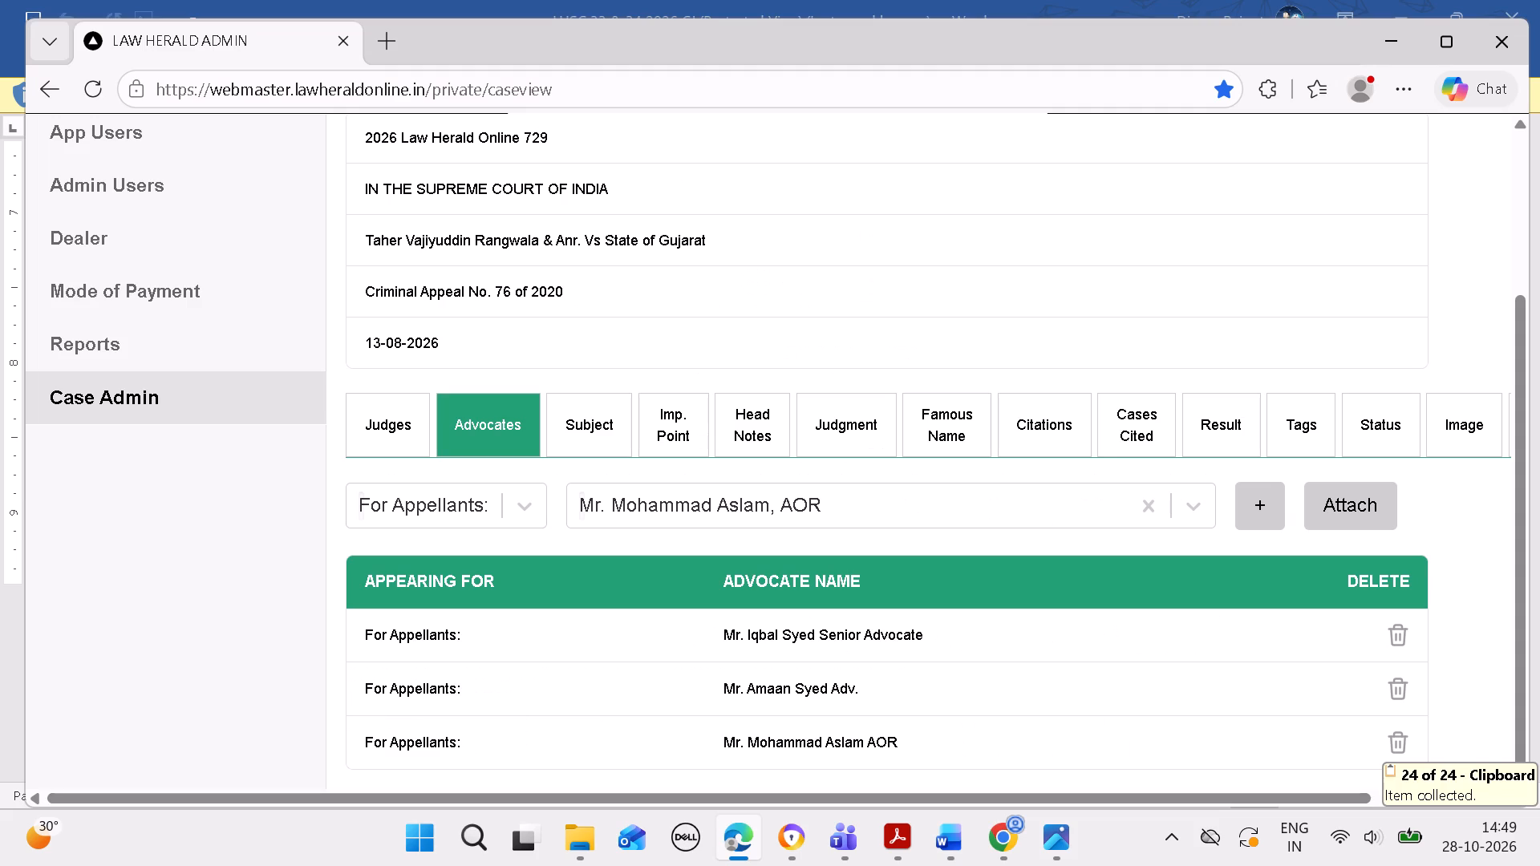
pyautogui.click(1129, 497)
pyautogui.hotkey('ctrl', 'f')
pyautogui.click(944, 494)
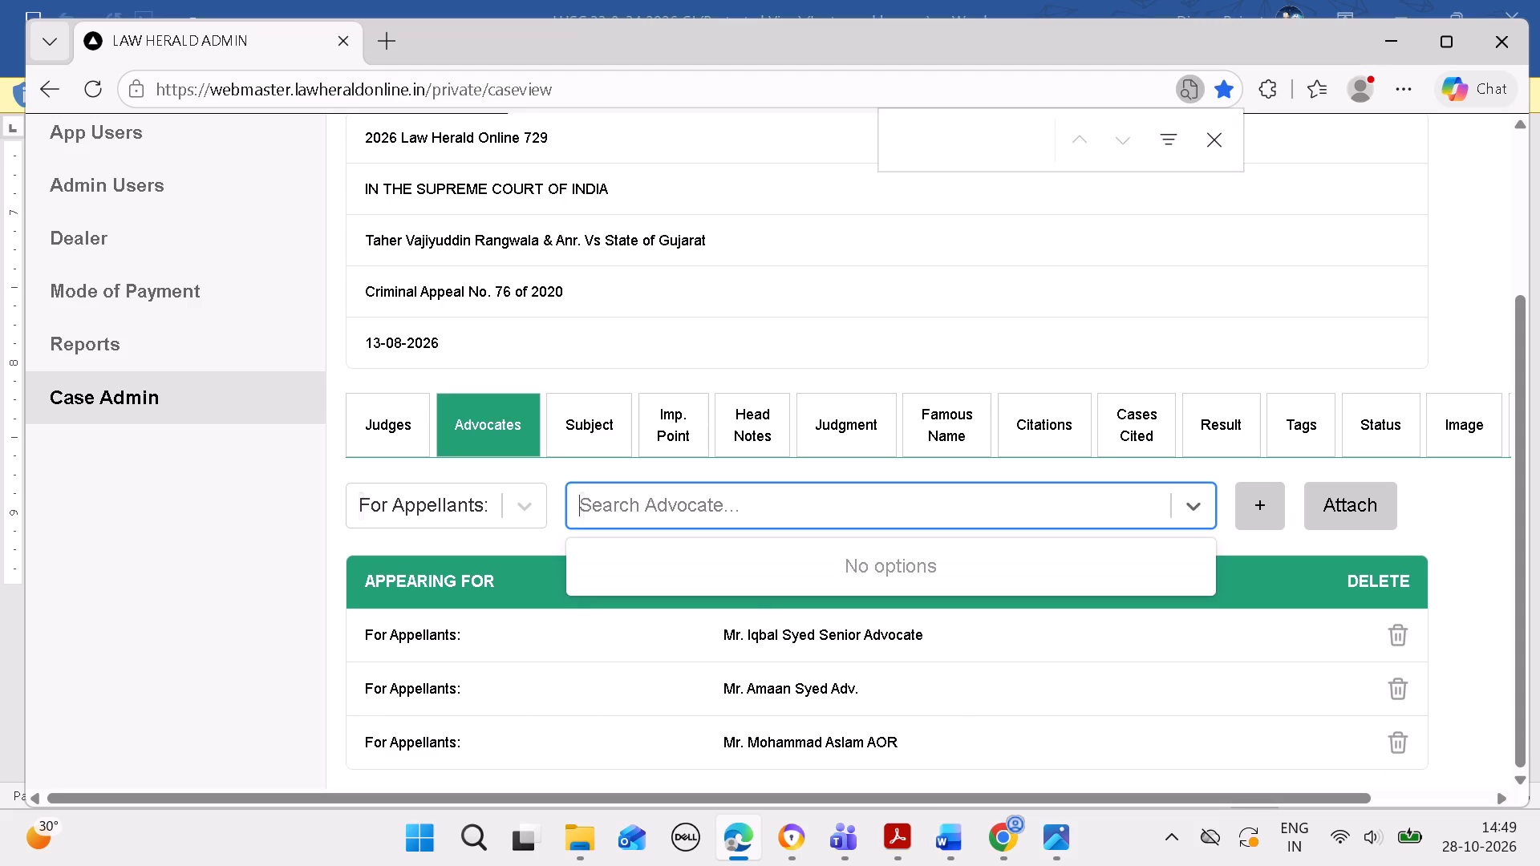
pyautogui.hotkey('ctrl', 'v')
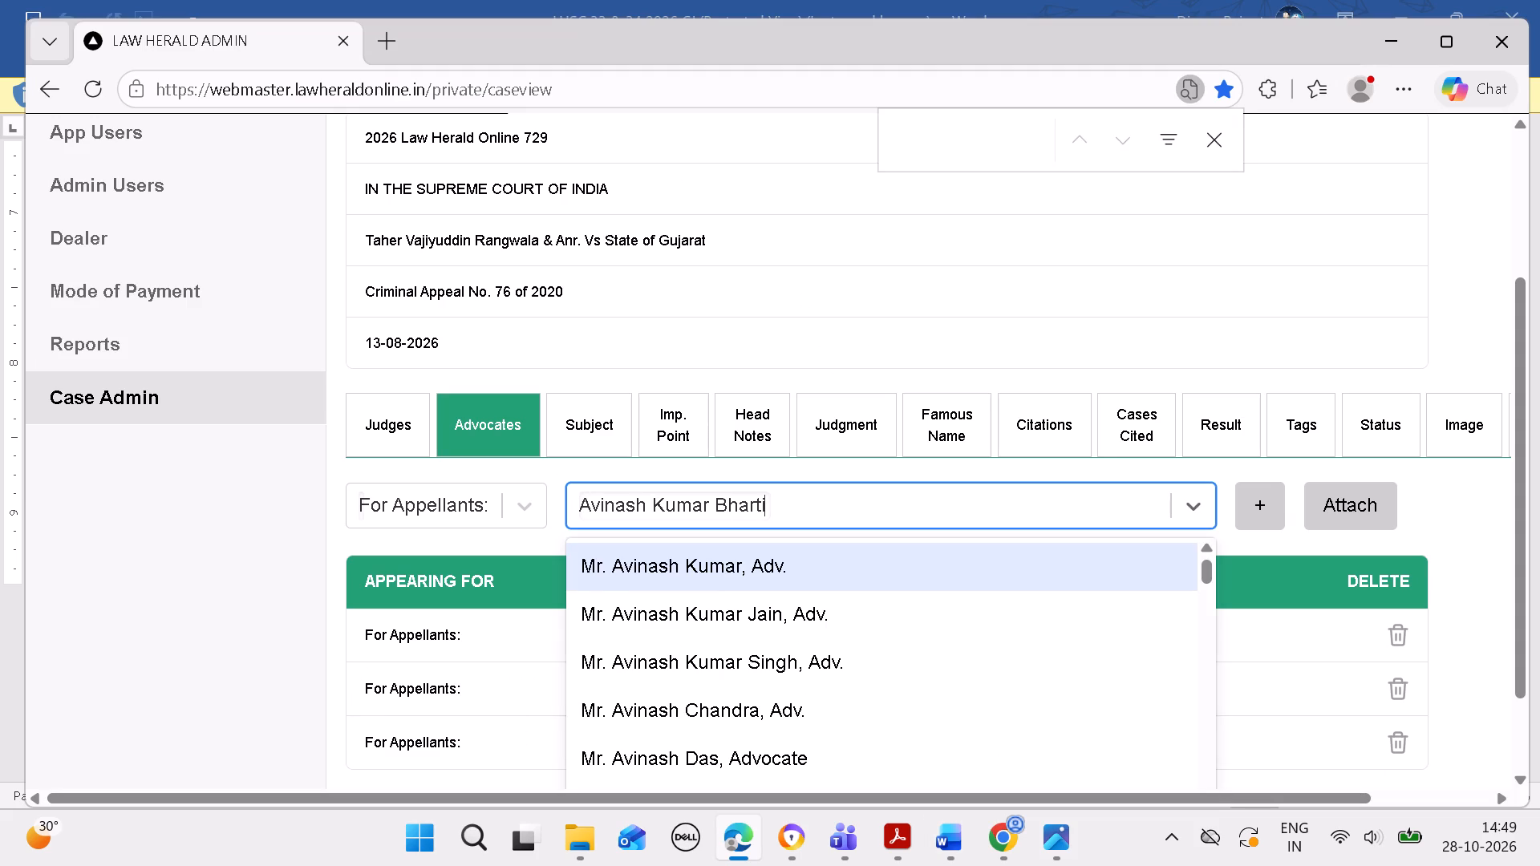
pyautogui.click(1262, 499)
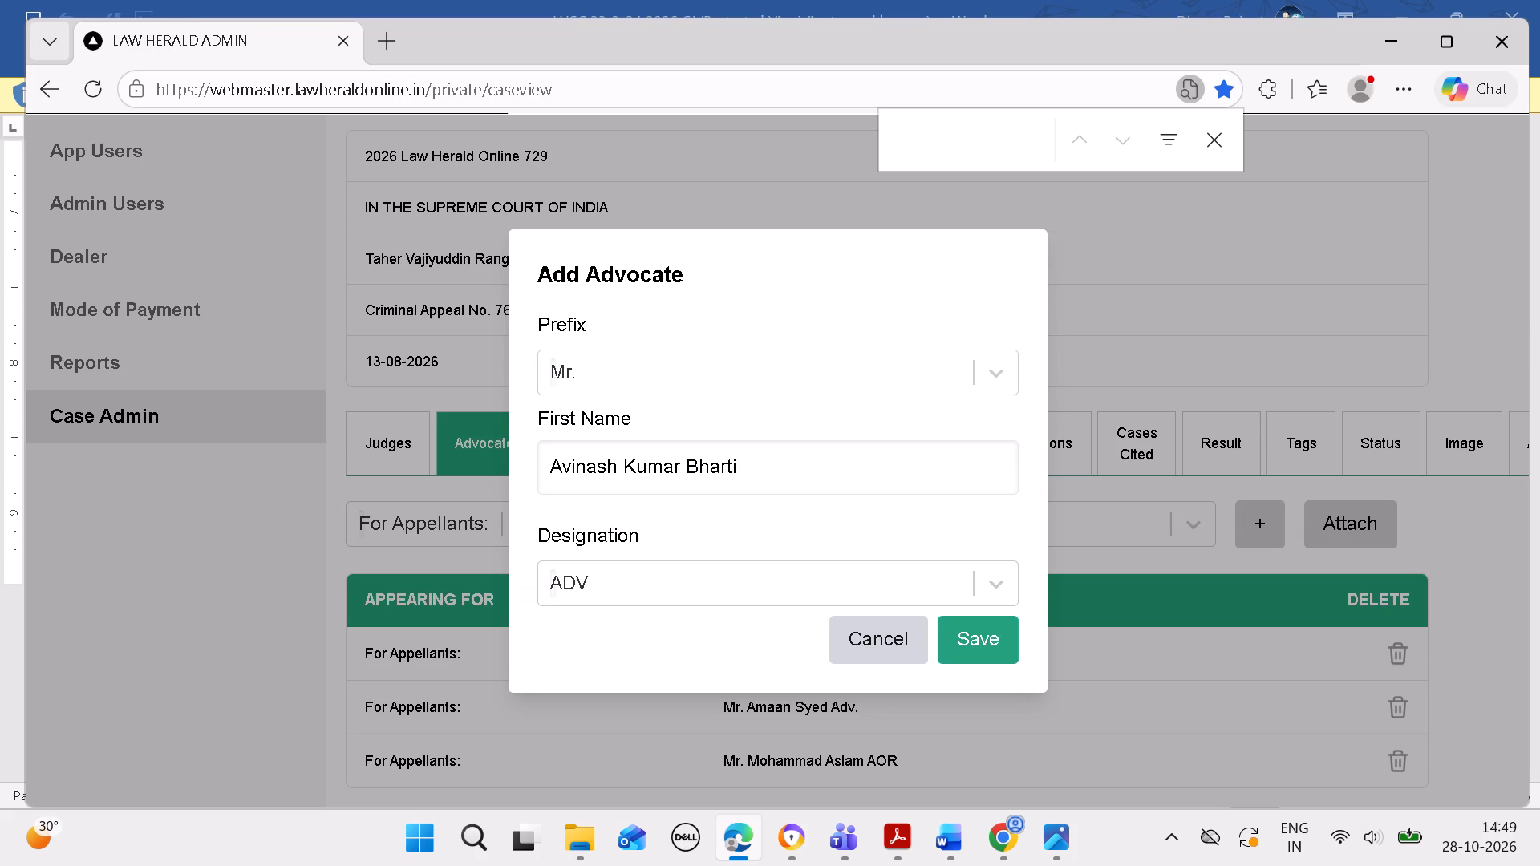
pyautogui.click(983, 636)
pyautogui.click(999, 244)
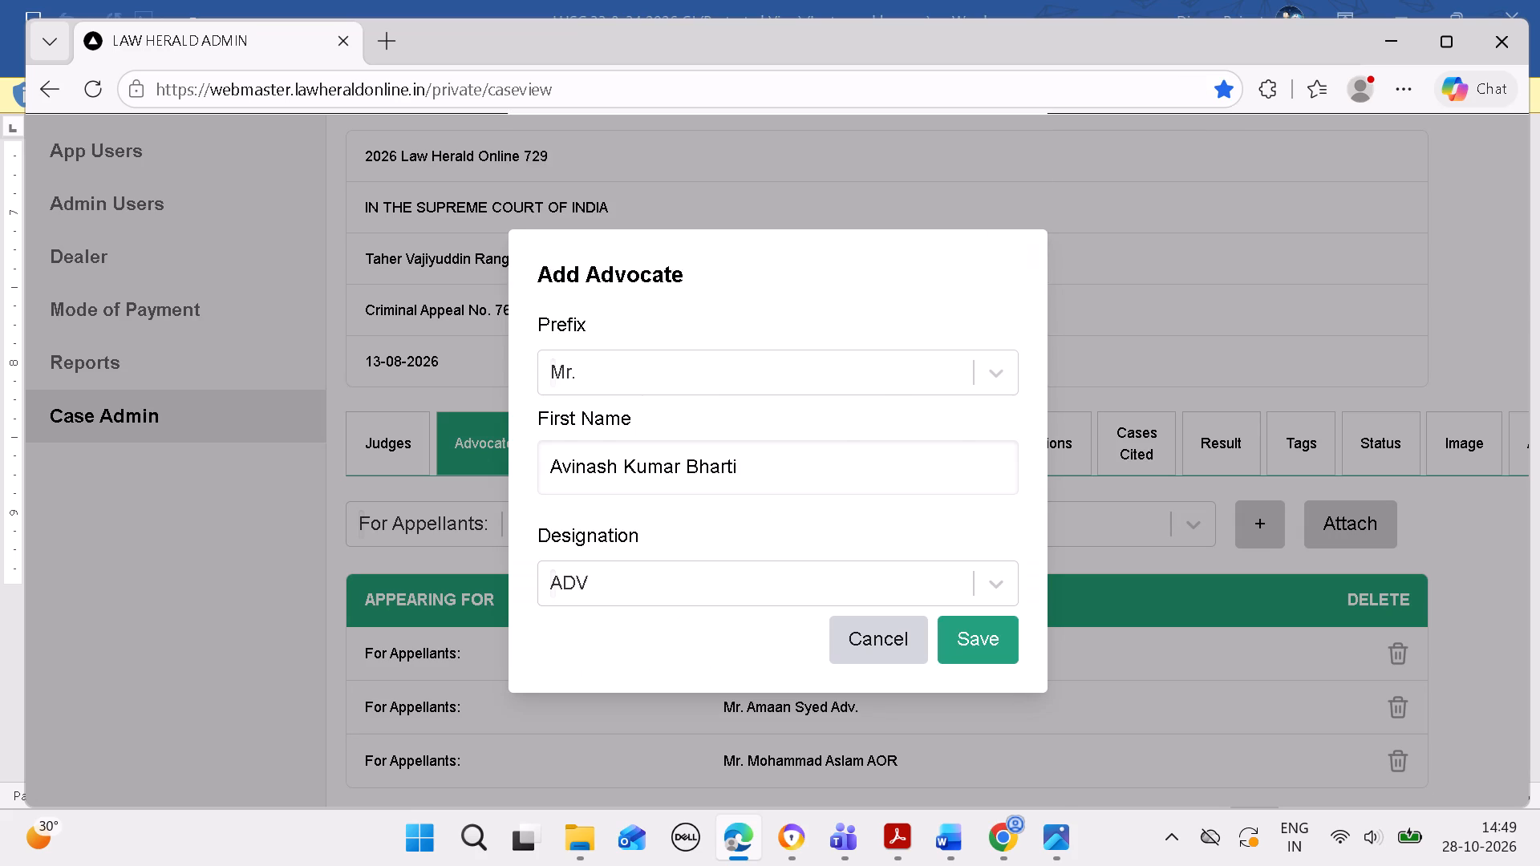
pyautogui.scroll(-1, 1011, 335)
pyautogui.click(1002, 259)
pyautogui.scroll(-5, 1002, 299)
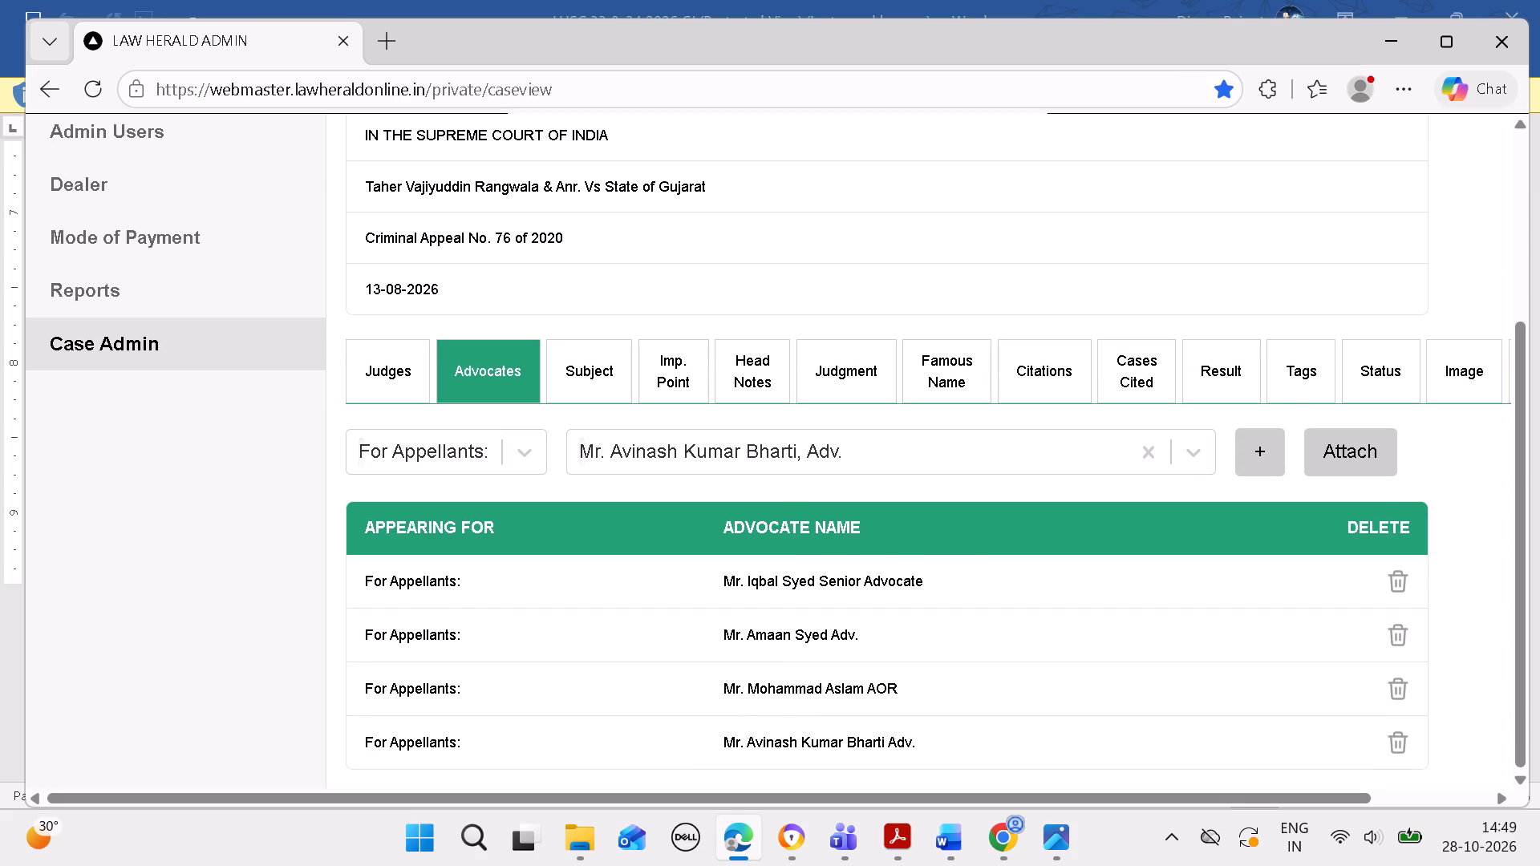
# Using the fifth appellants' advocate's name from Word, add a new advocate with prefix Mr. and designation ADV in Edge and attach it to case 729.
pyautogui.click(946, 829)
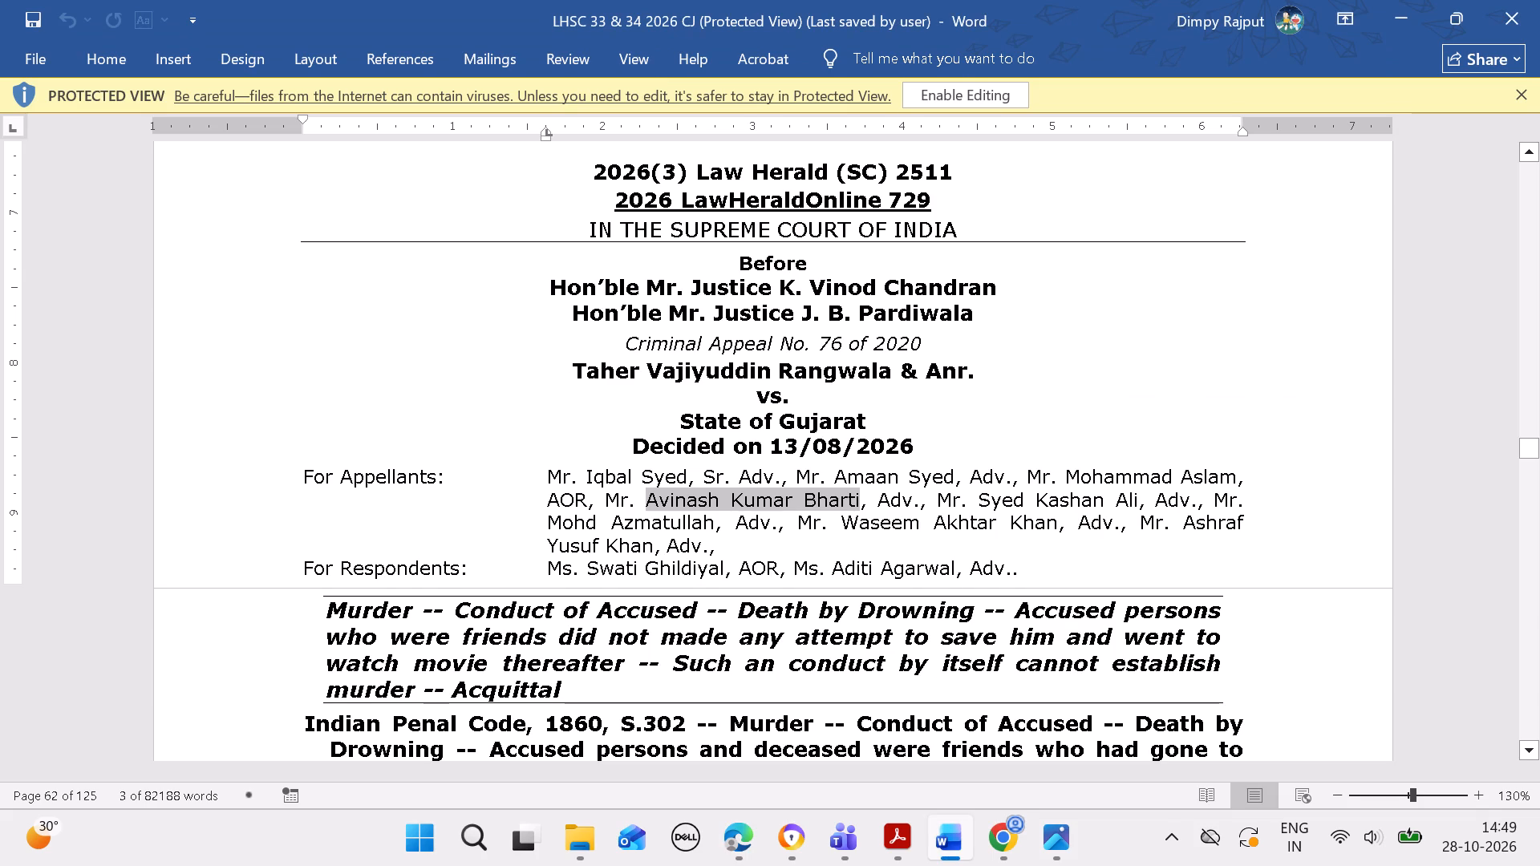
pyautogui.moveTo(978, 491); pyautogui.dragTo(1125, 499)
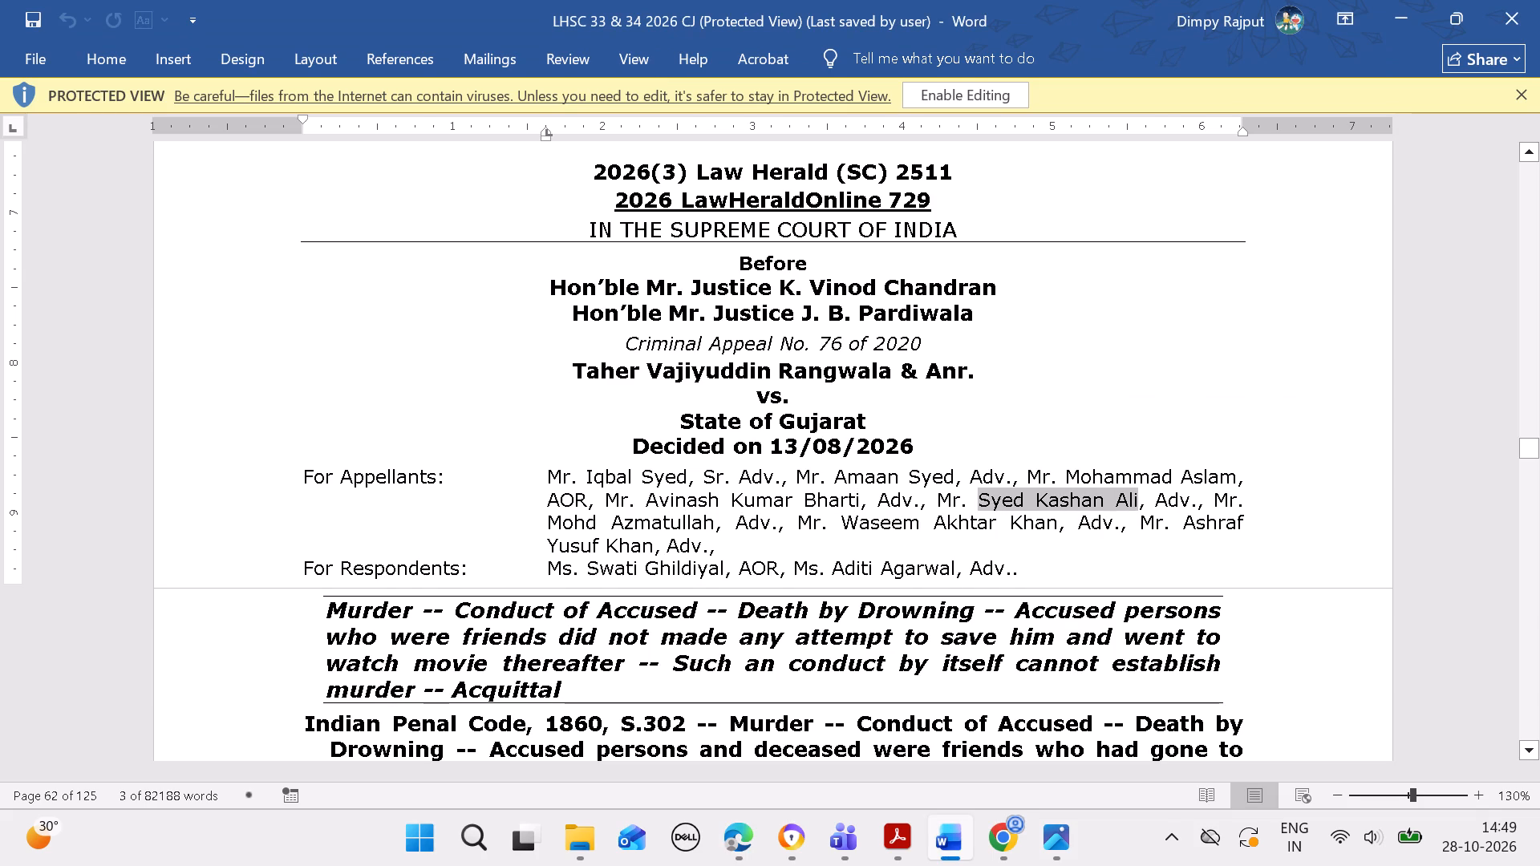
pyautogui.moveTo(1125, 499); pyautogui.dragTo(1128, 499)
pyautogui.hotkey('ctrl', 'c')
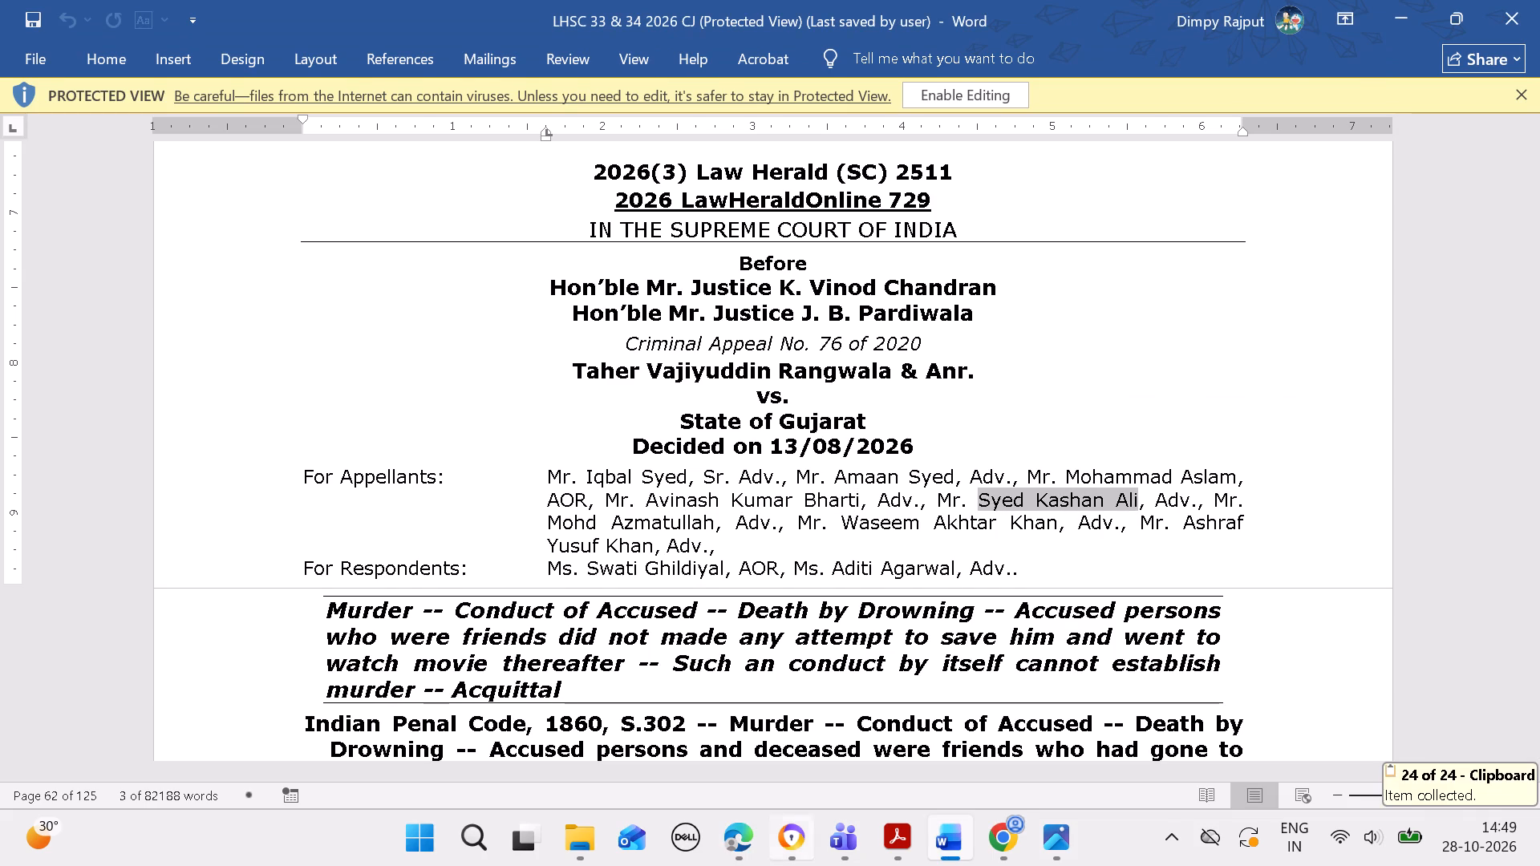
pyautogui.click(742, 847)
pyautogui.click(1143, 451)
pyautogui.hotkey('ctrl', 'v')
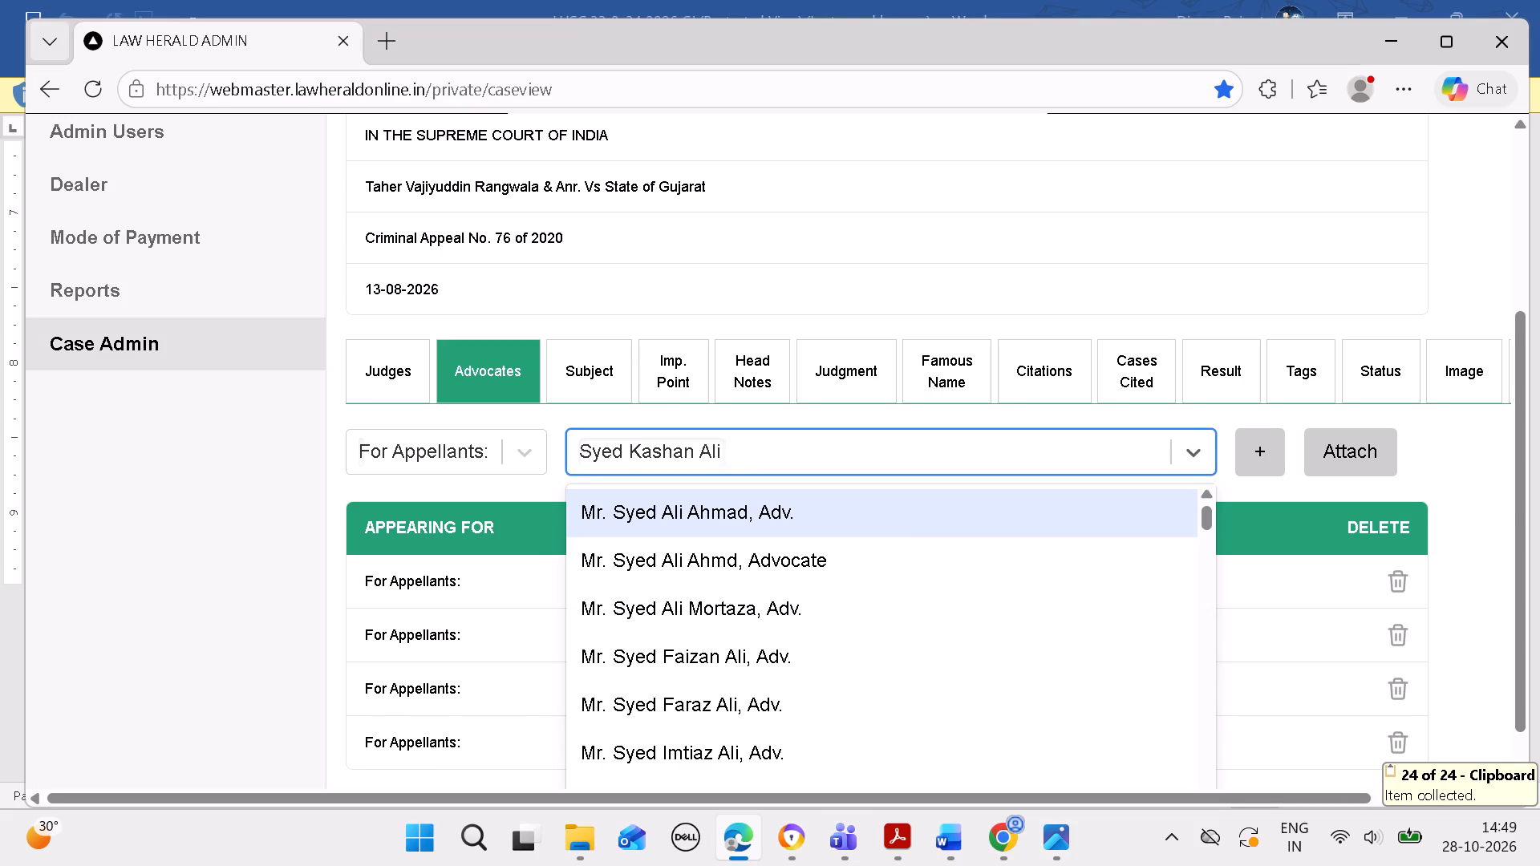
pyautogui.click(1252, 451)
pyautogui.click(1012, 623)
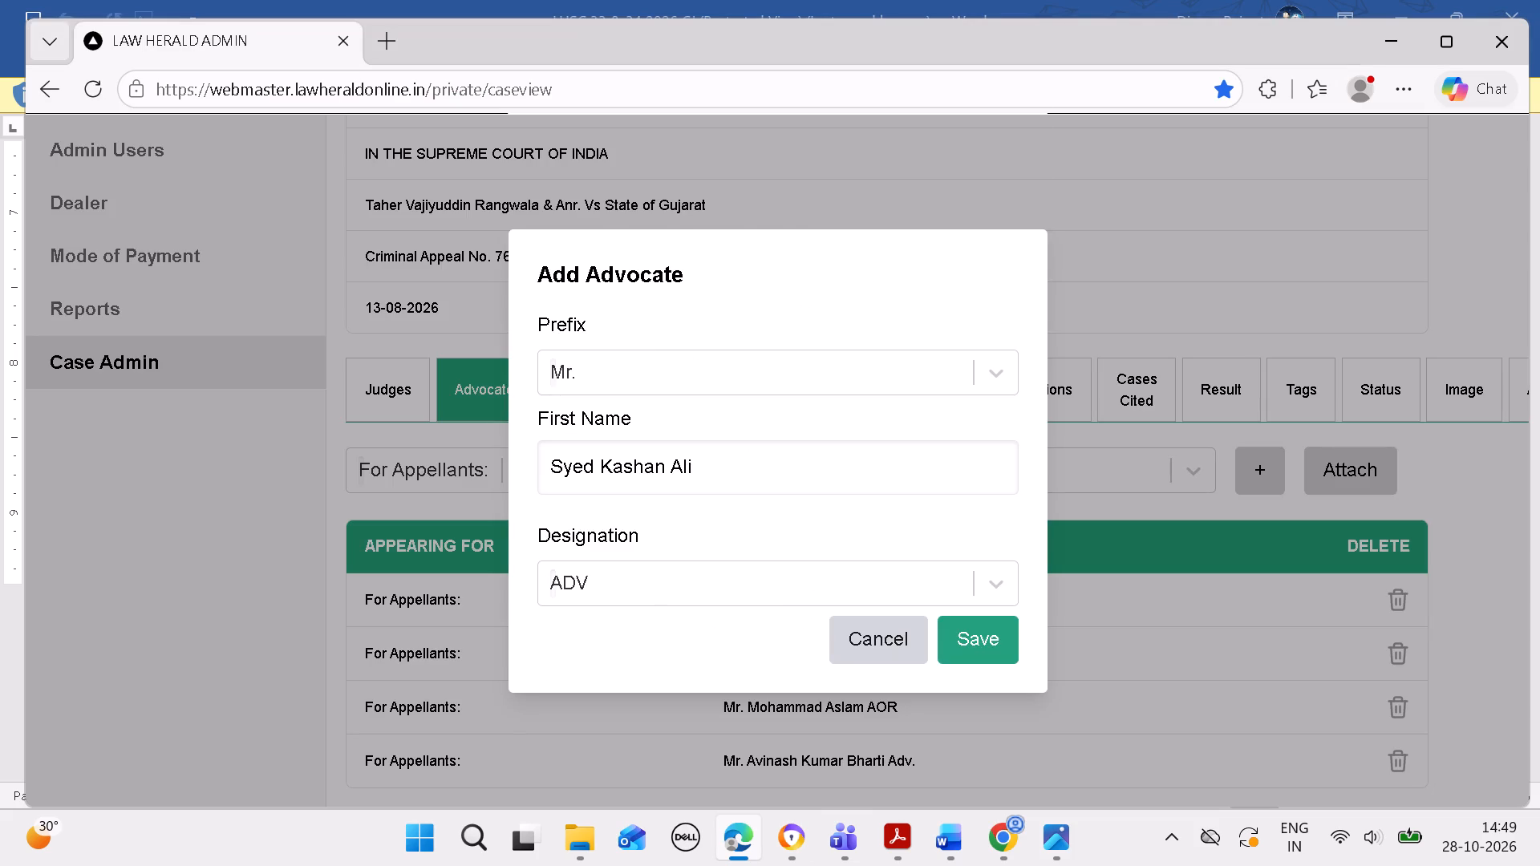
pyautogui.click(1017, 258)
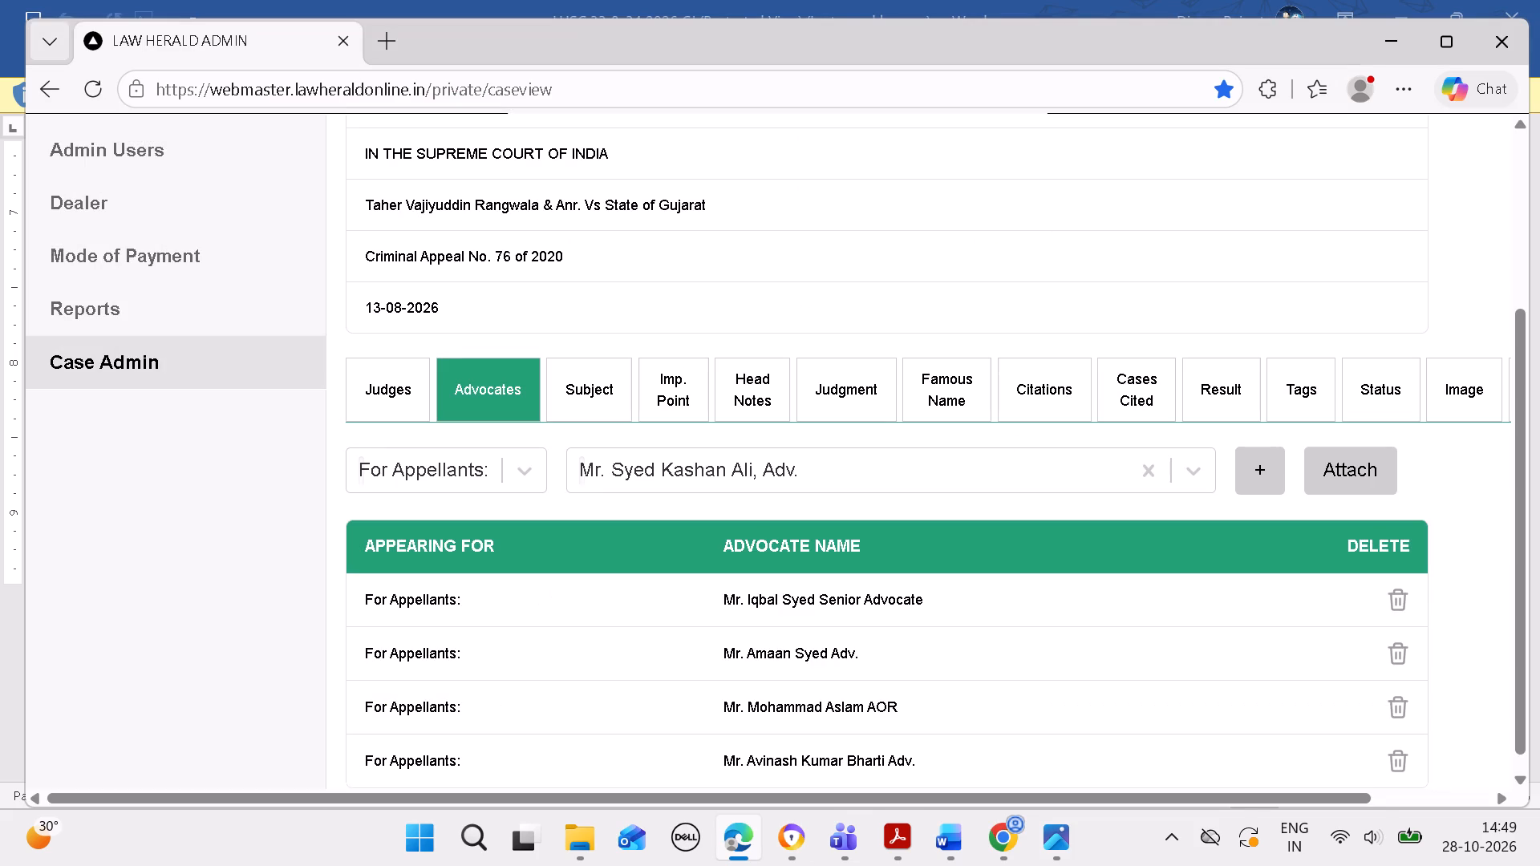
pyautogui.click(1011, 241)
pyautogui.click(1011, 245)
pyautogui.scroll(-4, 1005, 283)
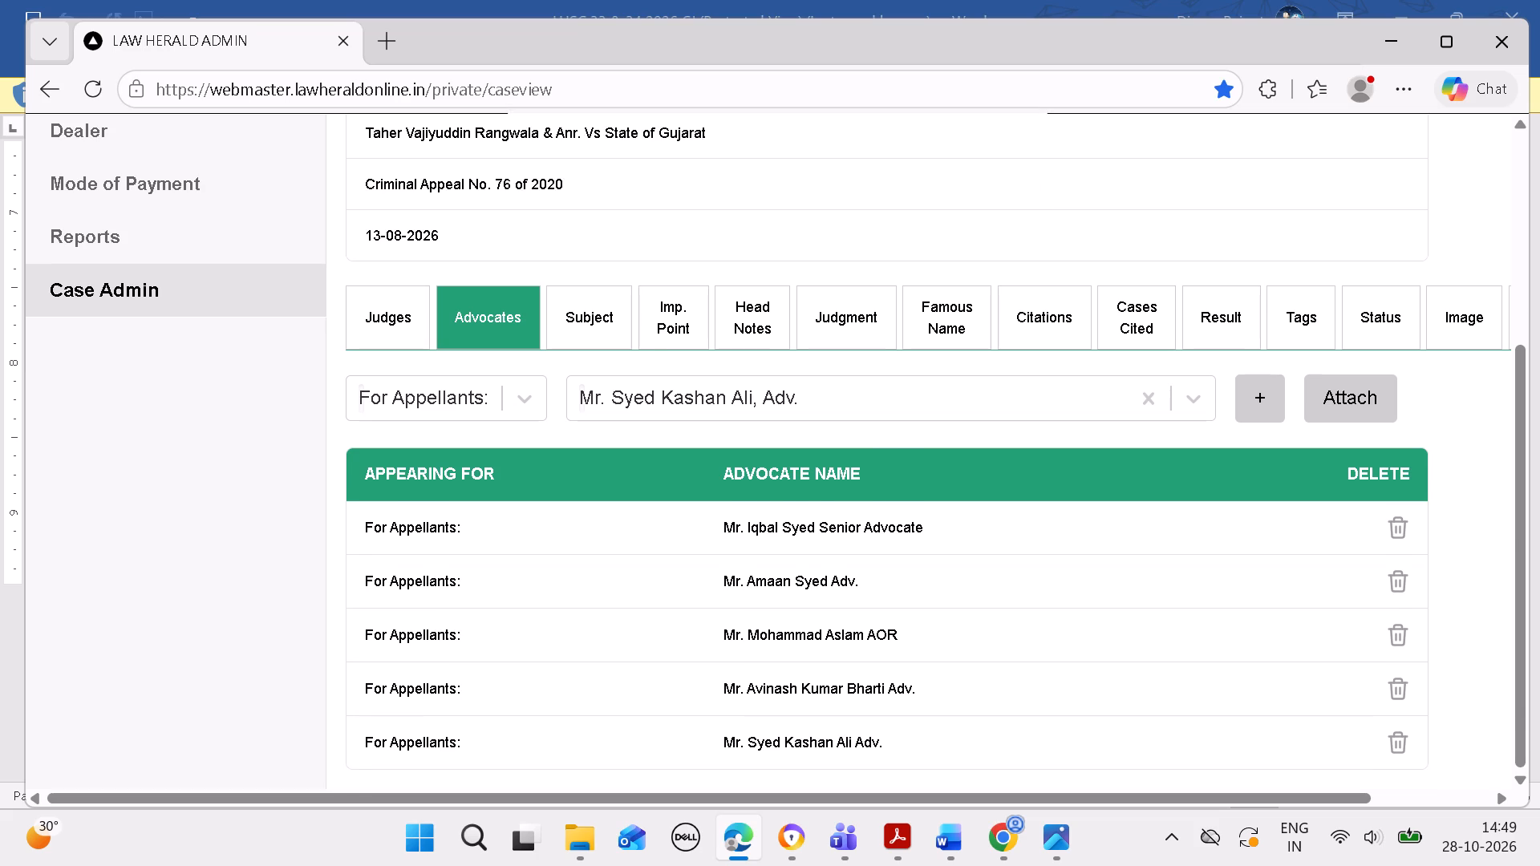
pyautogui.scroll(-4, 1011, 352)
# Using the sixth appellants' advocate's name from Word, add a new advocate with prefix Mr. and designation ADV in Edge and attach it to case 729.
pyautogui.click(951, 830)
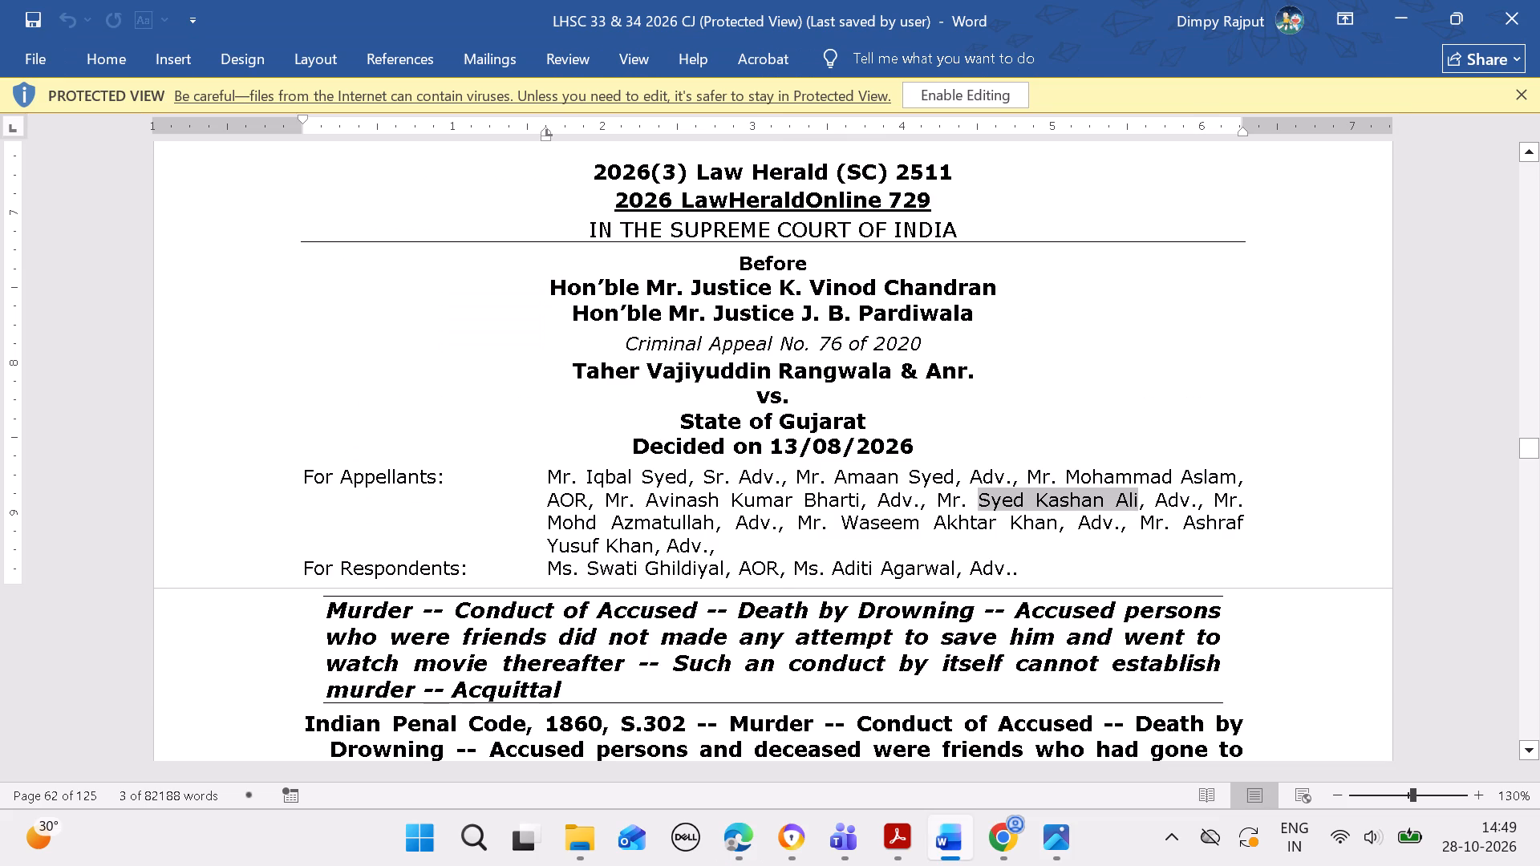
pyautogui.moveTo(553, 517); pyautogui.dragTo(686, 525)
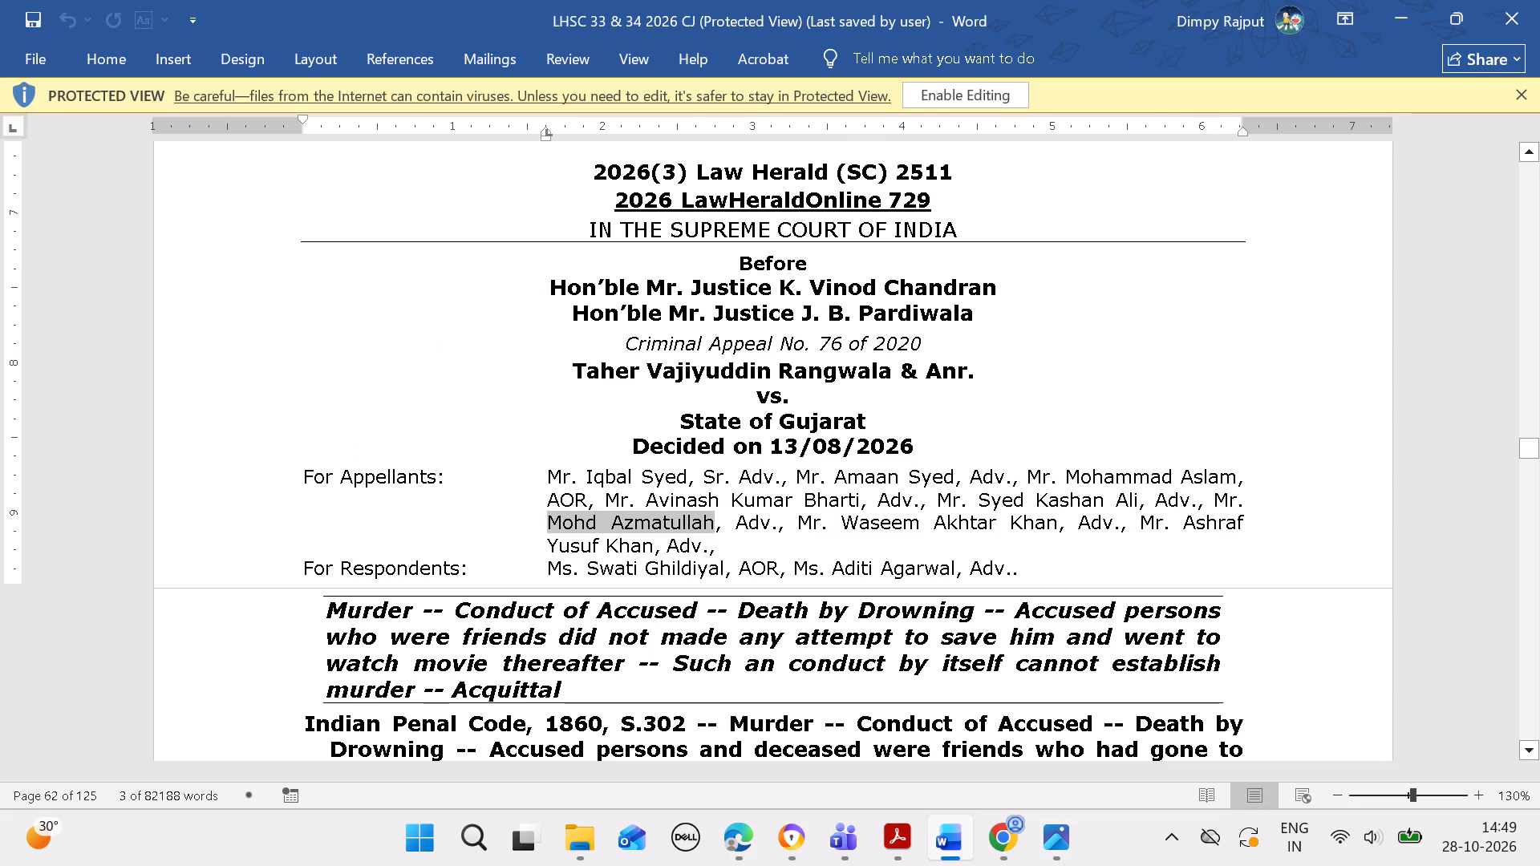
pyautogui.hotkey('ctrl', 'c')
pyautogui.click(740, 821)
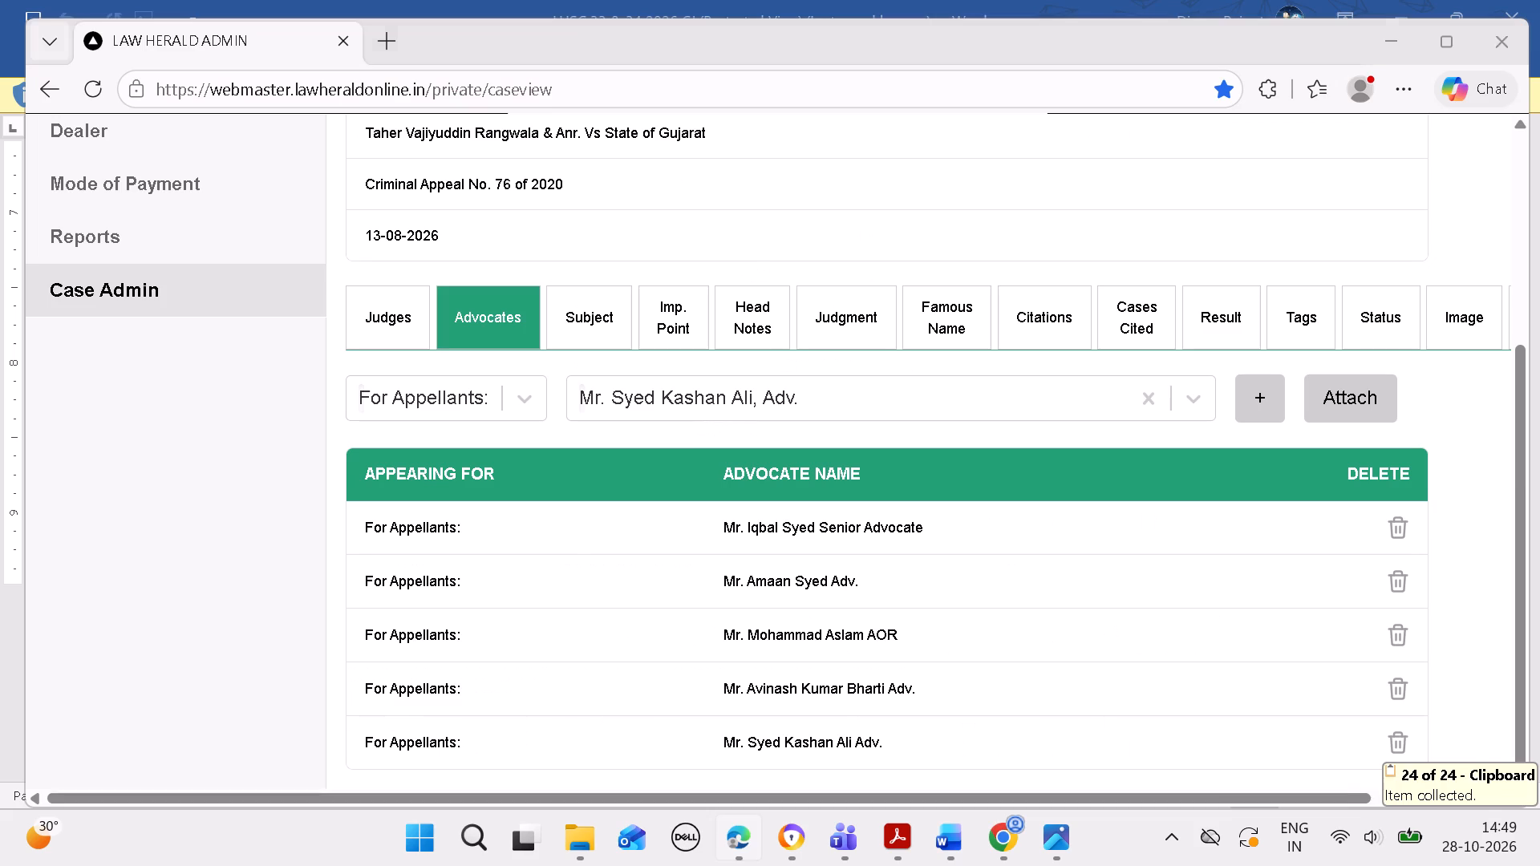
pyautogui.click(1146, 388)
pyautogui.hotkey('ctrl', 'v')
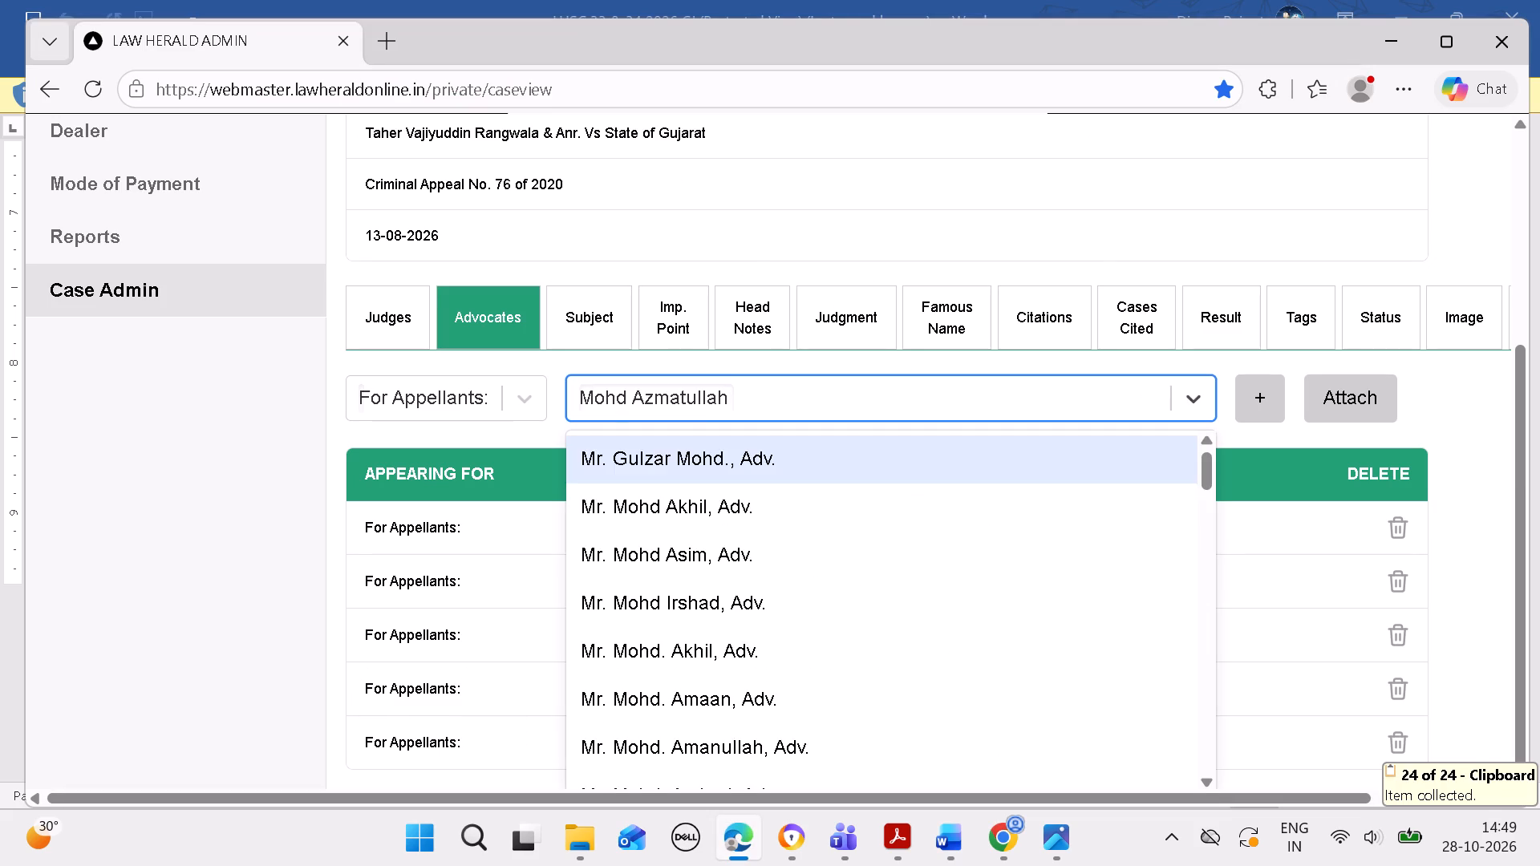
pyautogui.click(1242, 401)
pyautogui.click(975, 634)
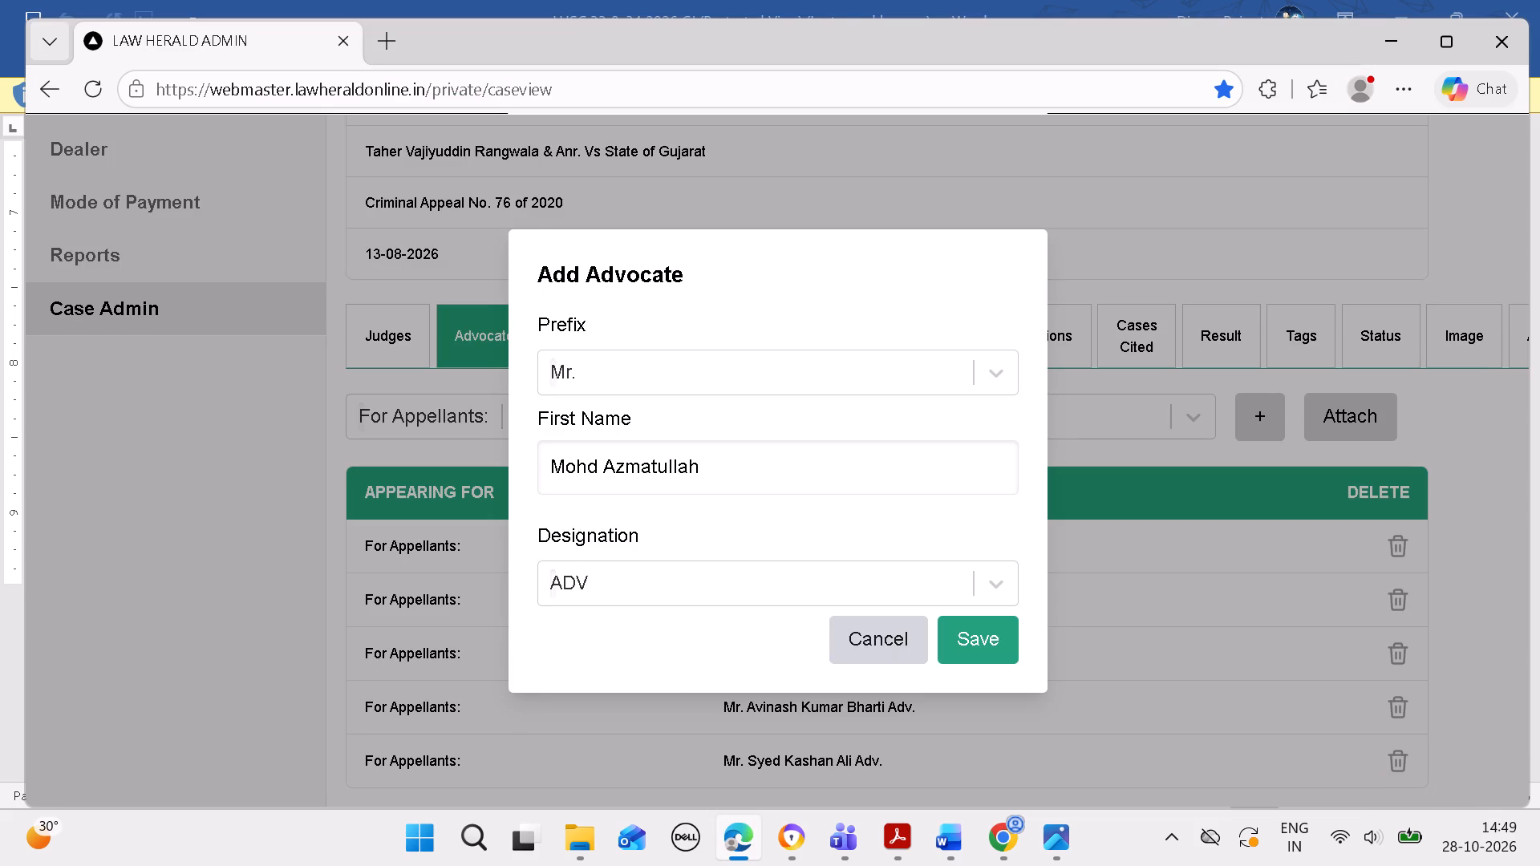
pyautogui.click(1019, 240)
pyautogui.click(1015, 259)
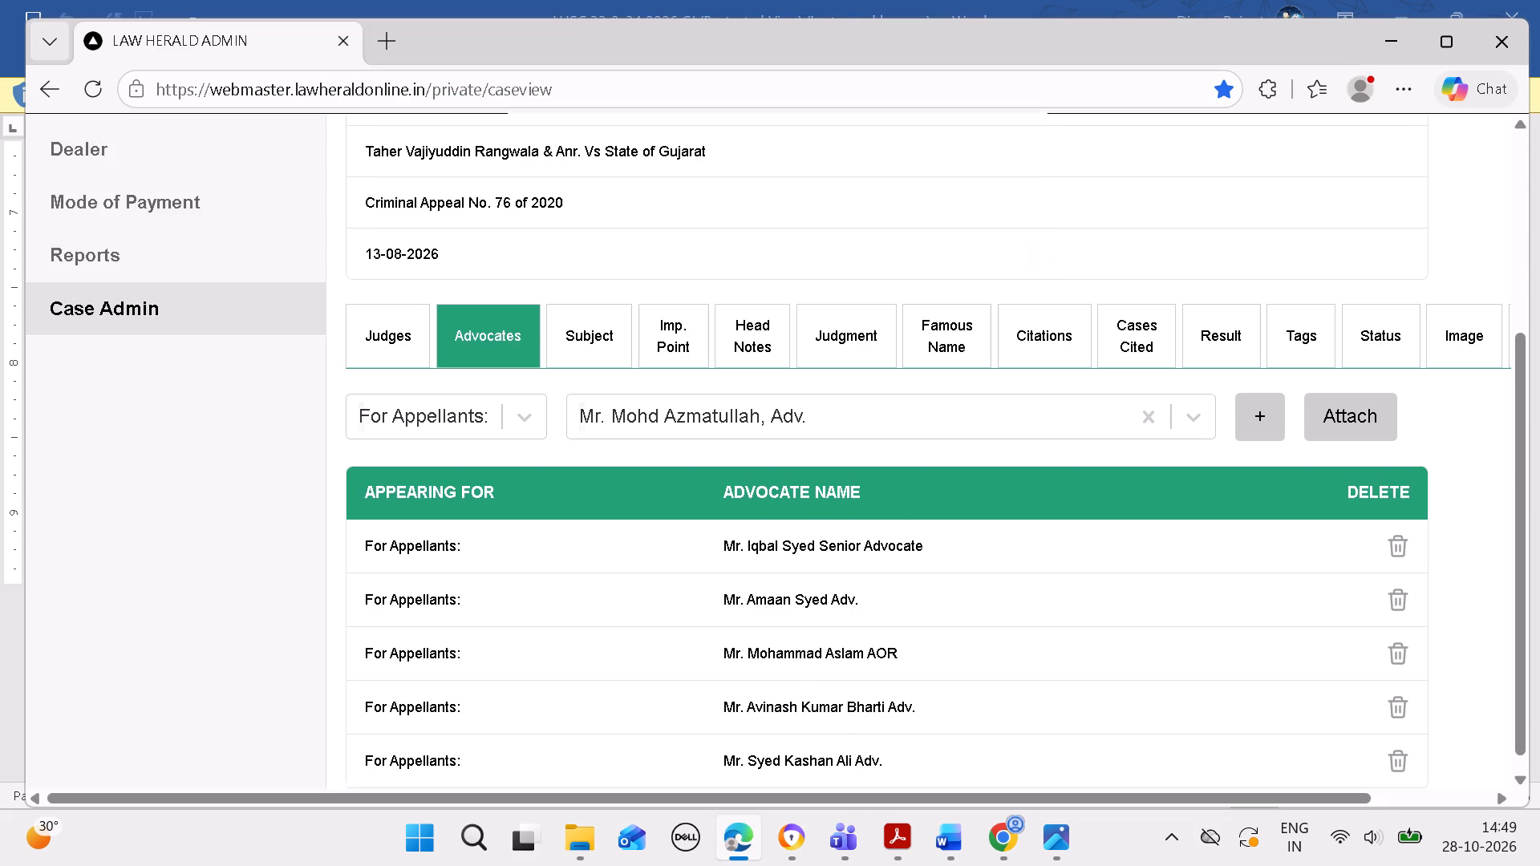
pyautogui.scroll(-6, 1003, 326)
# Using the seventh appellants' advocate's name from Word, add a new advocate with prefix Mr. and designation ADV in Edge and attach it to case 729.
pyautogui.click(956, 838)
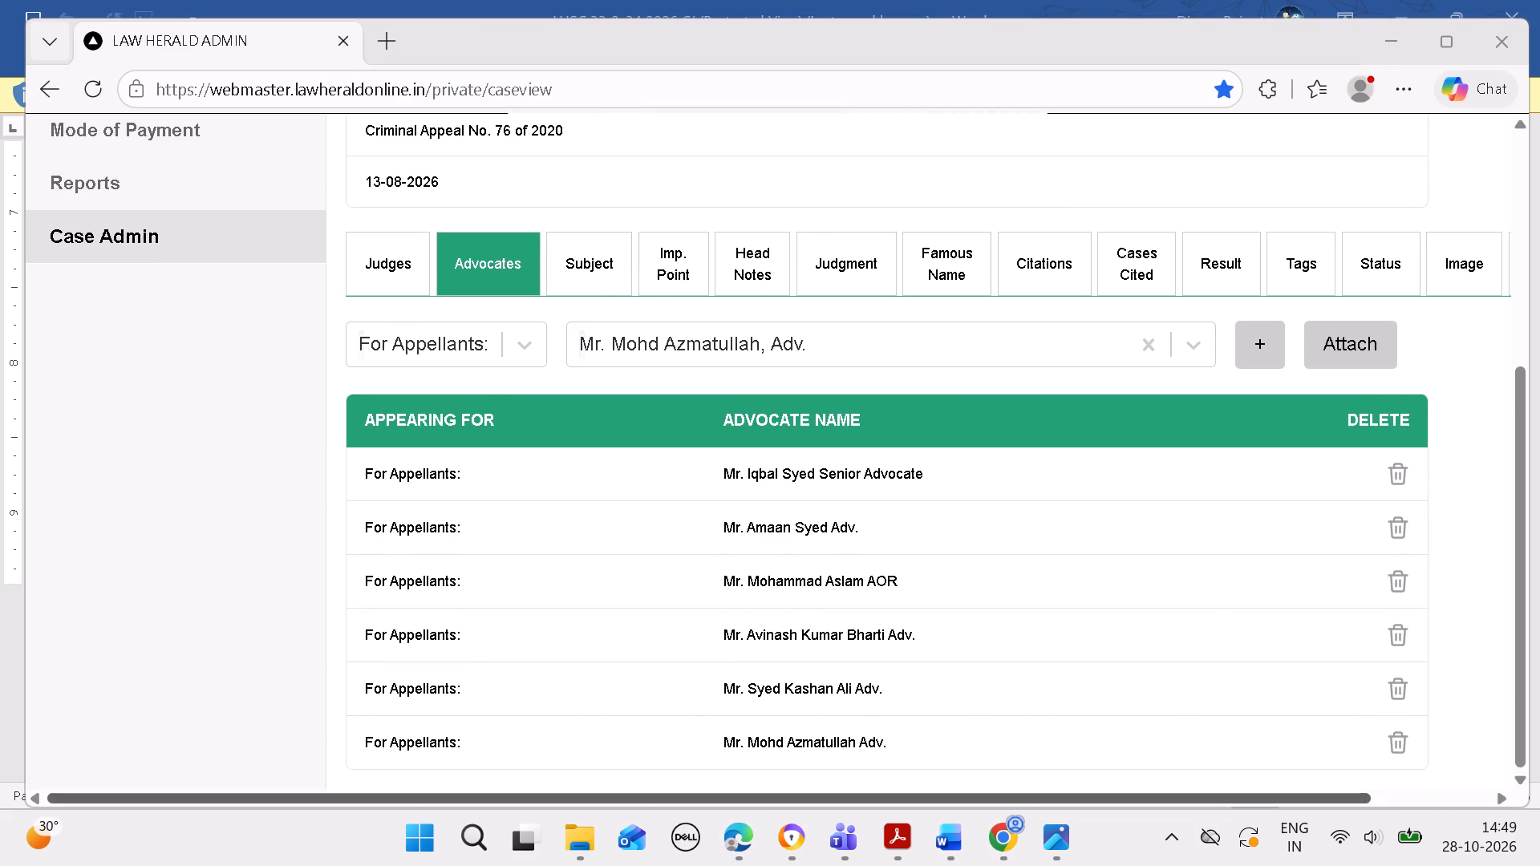
pyautogui.click(953, 834)
pyautogui.moveTo(845, 519); pyautogui.dragTo(849, 519)
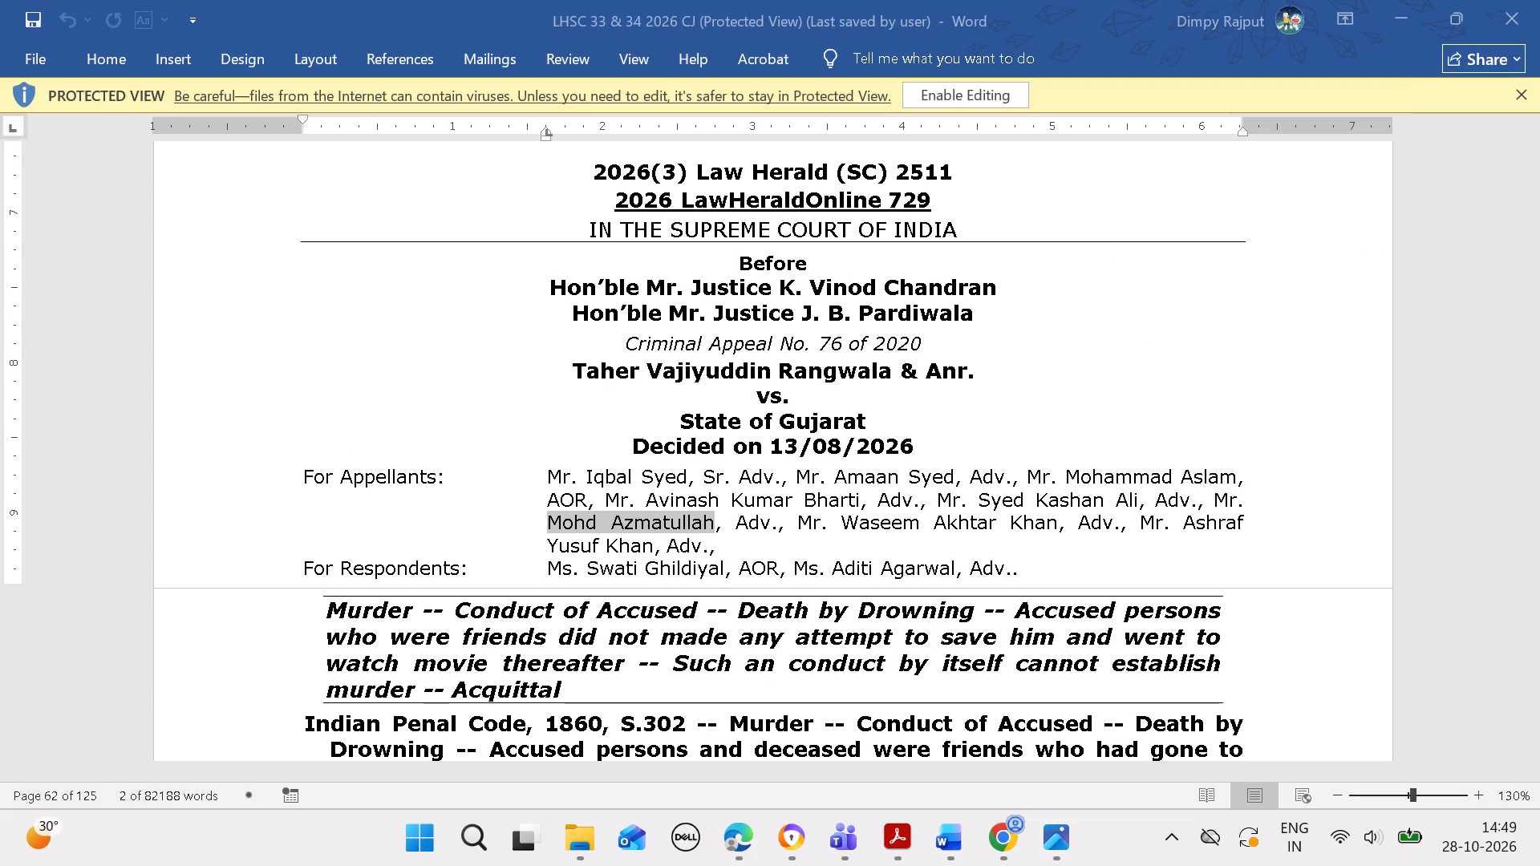
pyautogui.moveTo(849, 519); pyautogui.dragTo(1004, 533)
pyautogui.click(1076, 562)
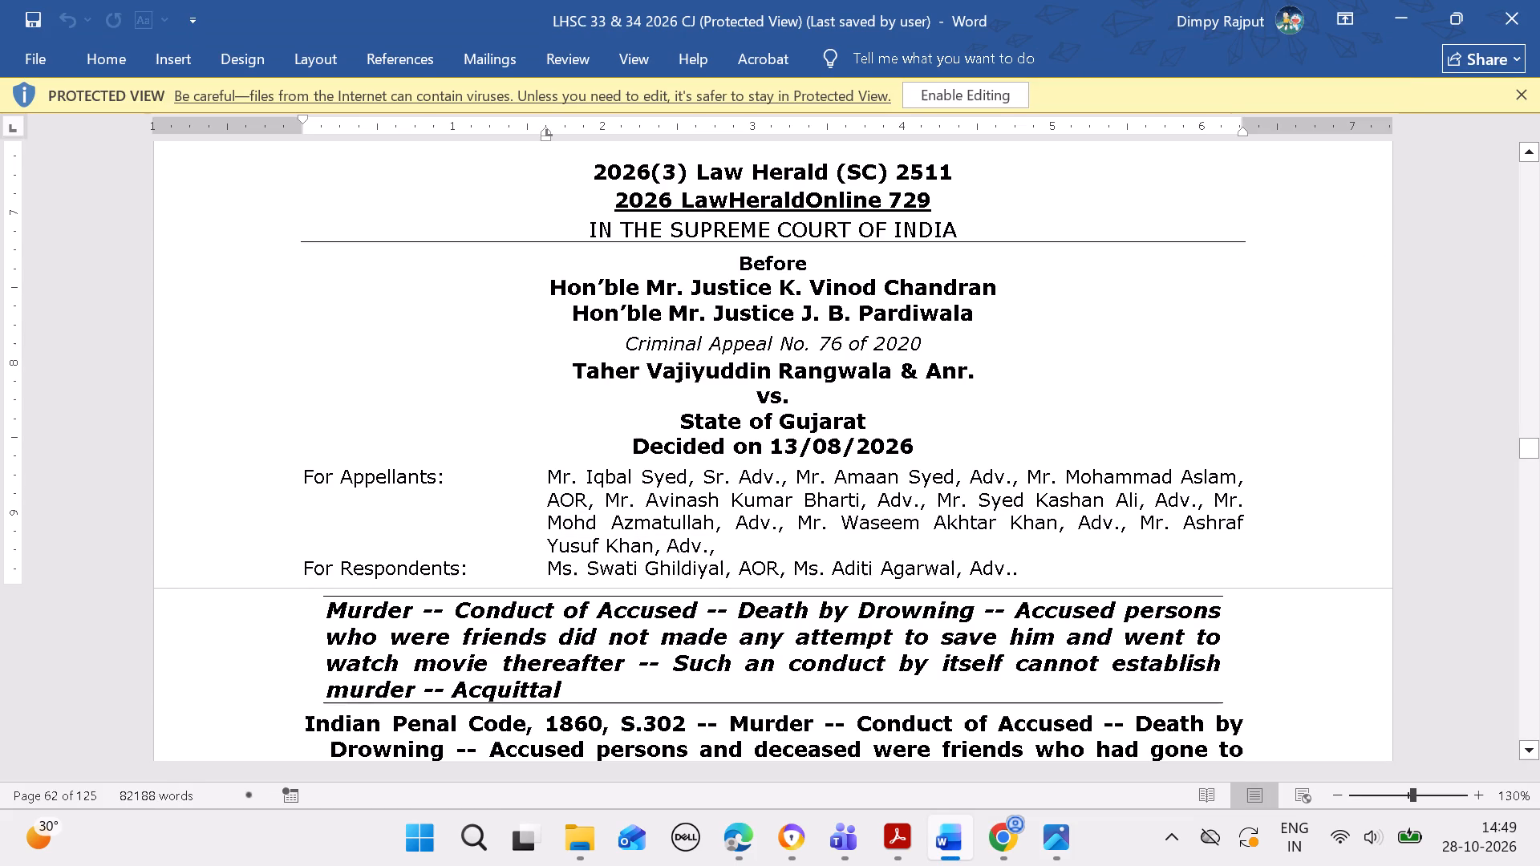
pyautogui.moveTo(843, 516); pyautogui.dragTo(1028, 524)
pyautogui.hotkey('ctrl', 'c')
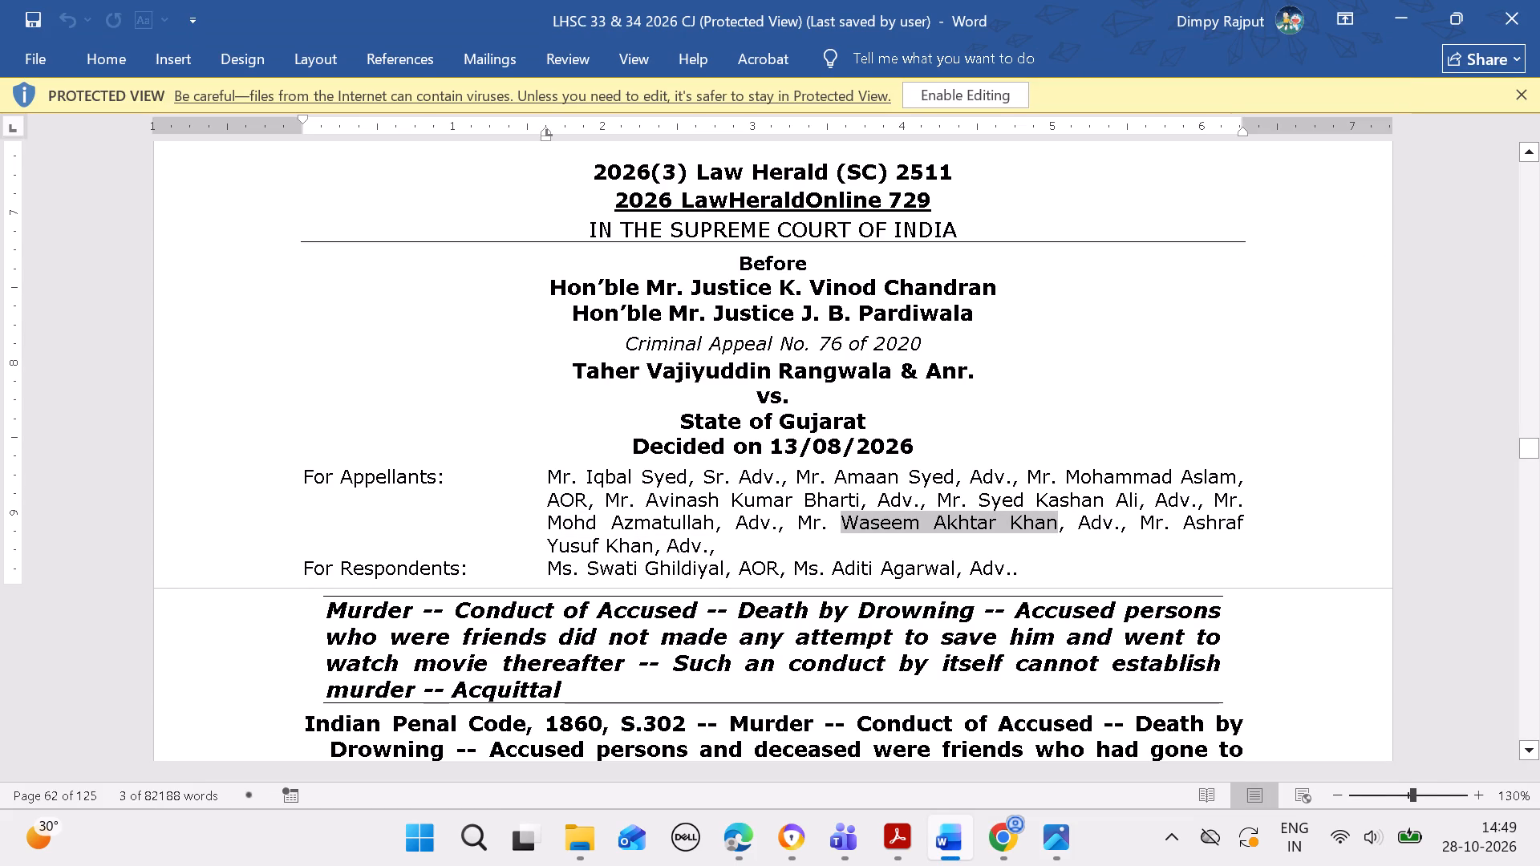
pyautogui.click(749, 829)
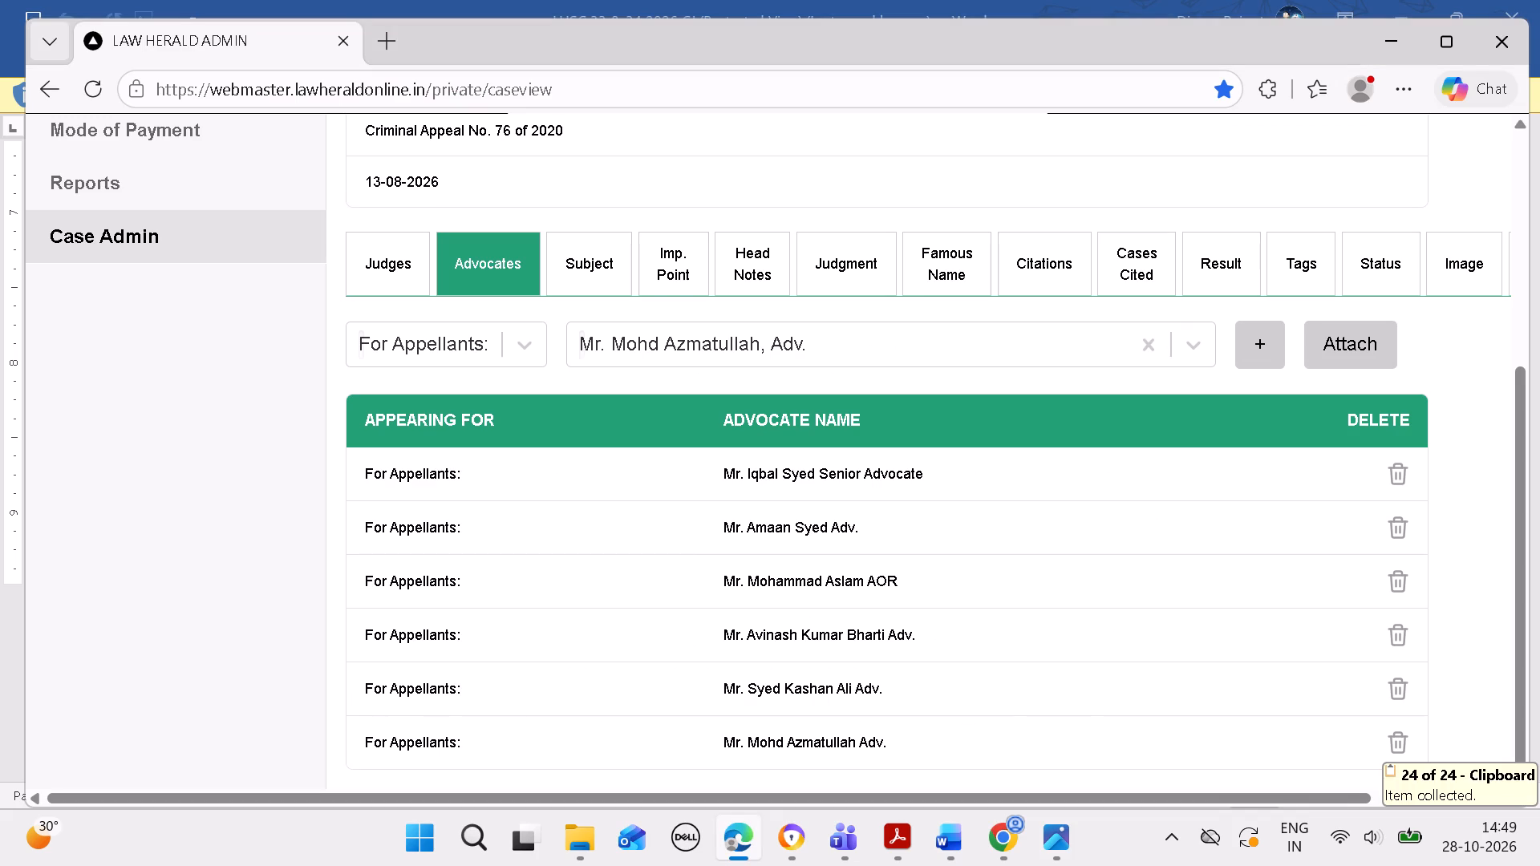
pyautogui.click(1144, 341)
pyautogui.hotkey('ctrl', 'v')
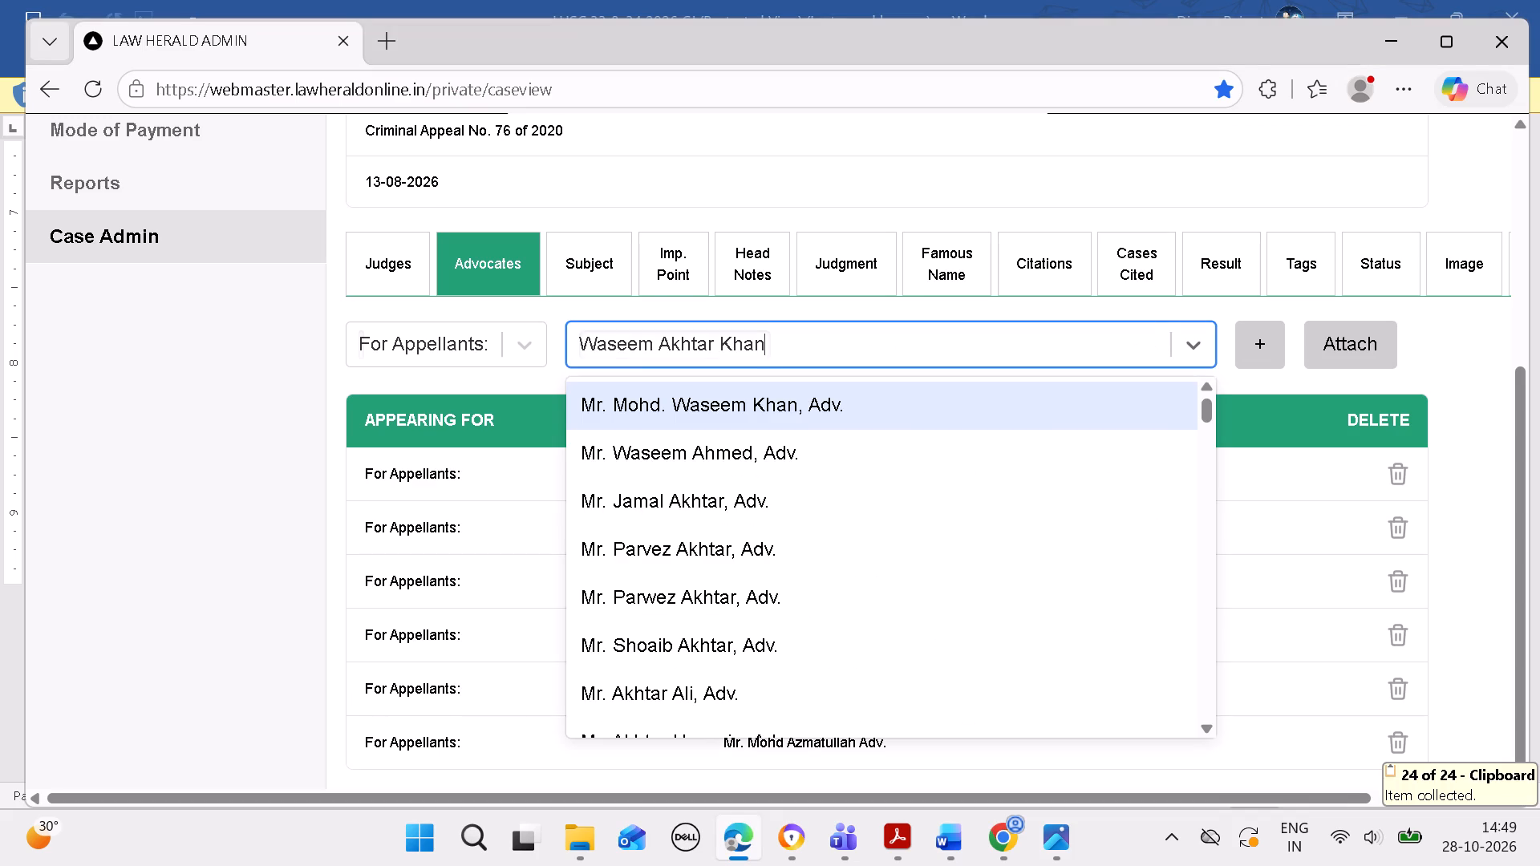
pyautogui.click(1255, 342)
pyautogui.click(990, 635)
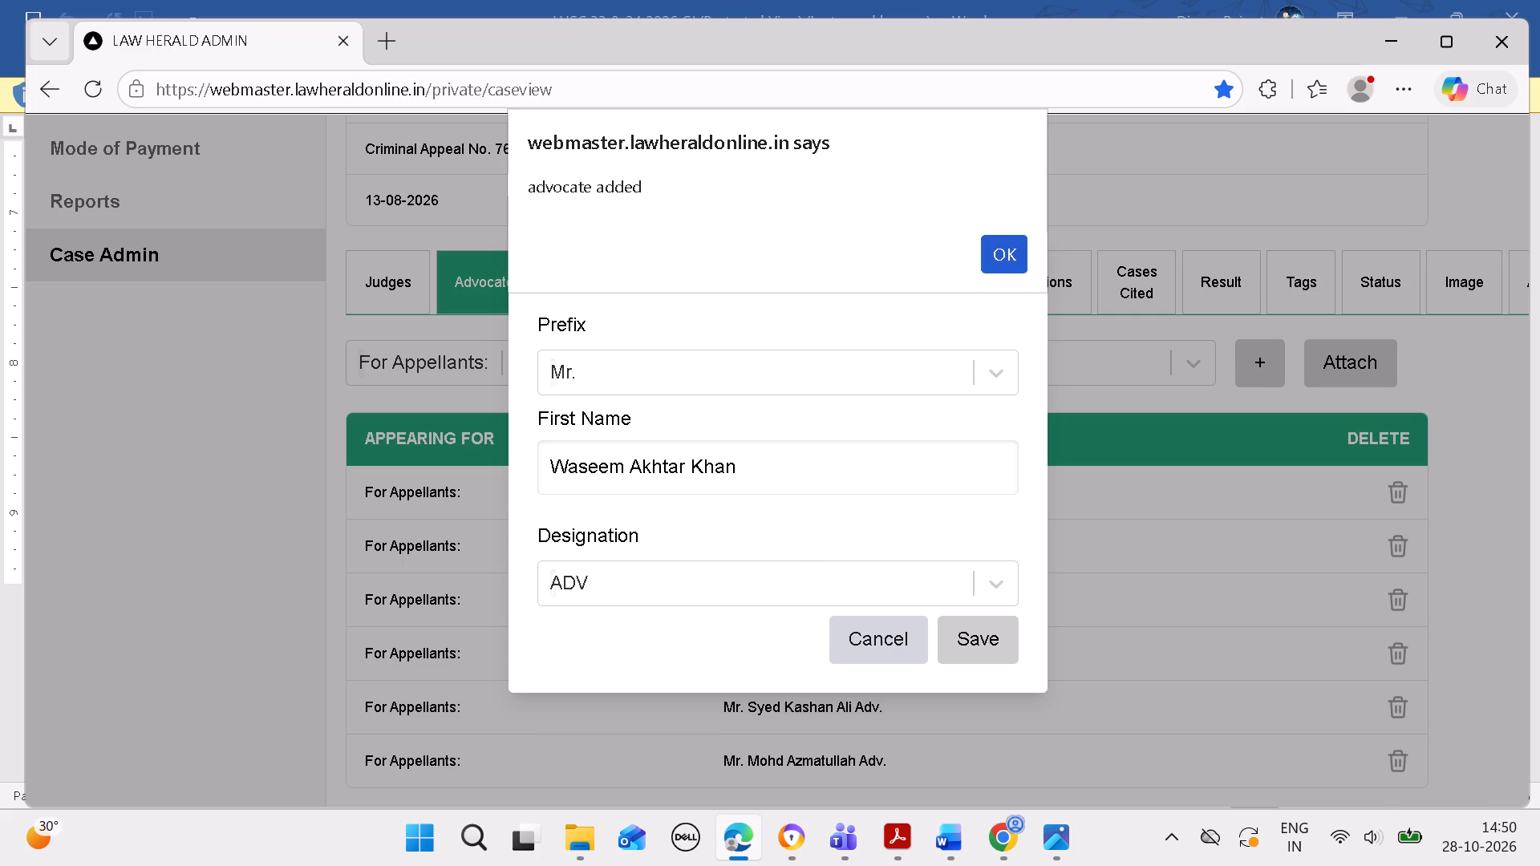
pyautogui.click(1016, 245)
pyautogui.click(1012, 250)
pyautogui.scroll(-5, 1037, 377)
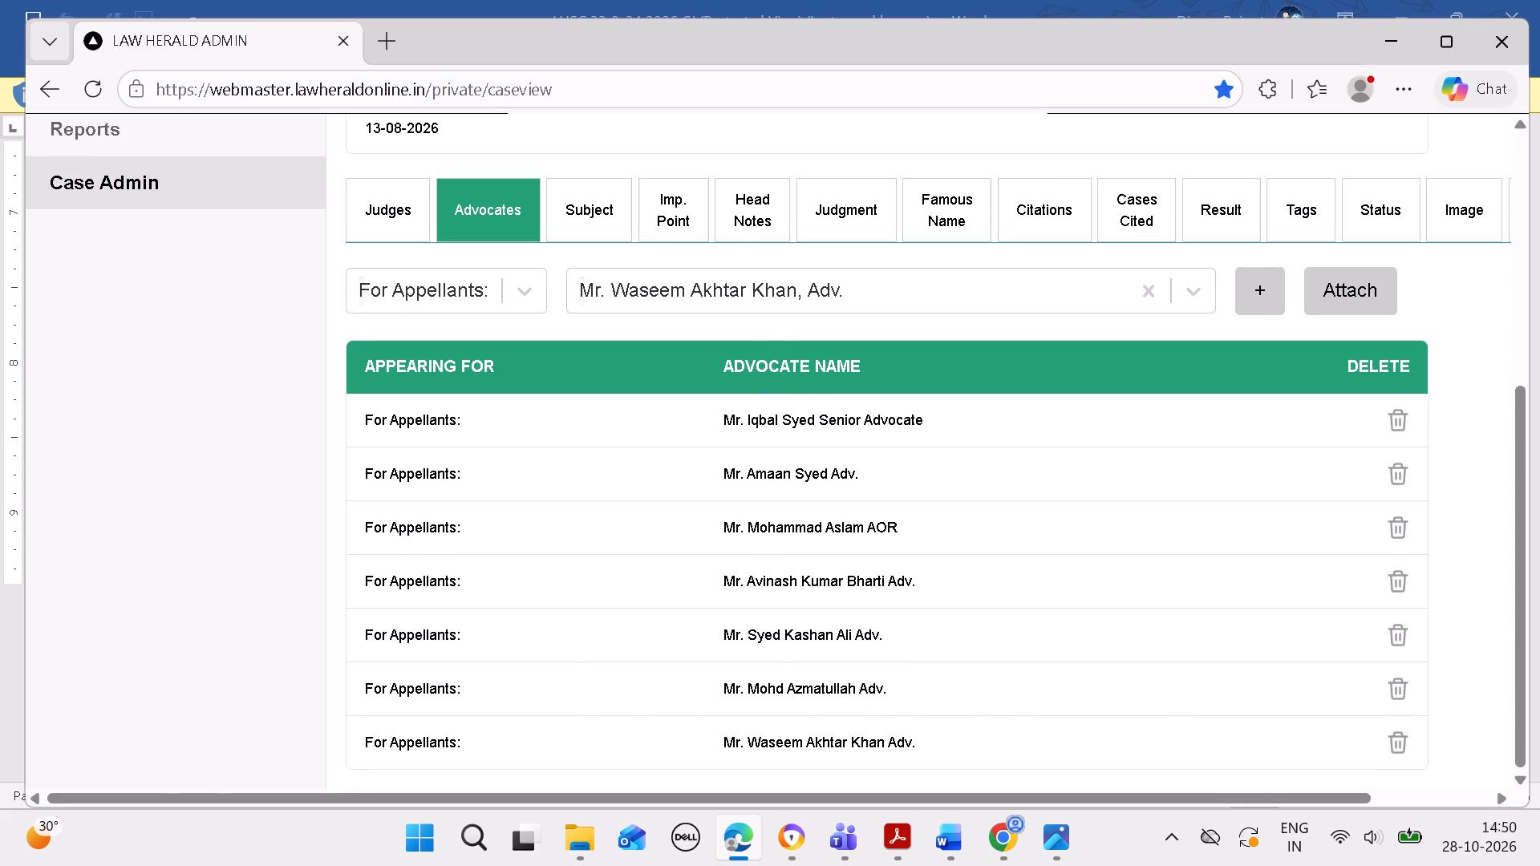
# Using the eighth appellants' advocate's name from Word, add a new advocate with prefix Mr. and designation ADV in Edge and attach it to case 729.
pyautogui.click(955, 834)
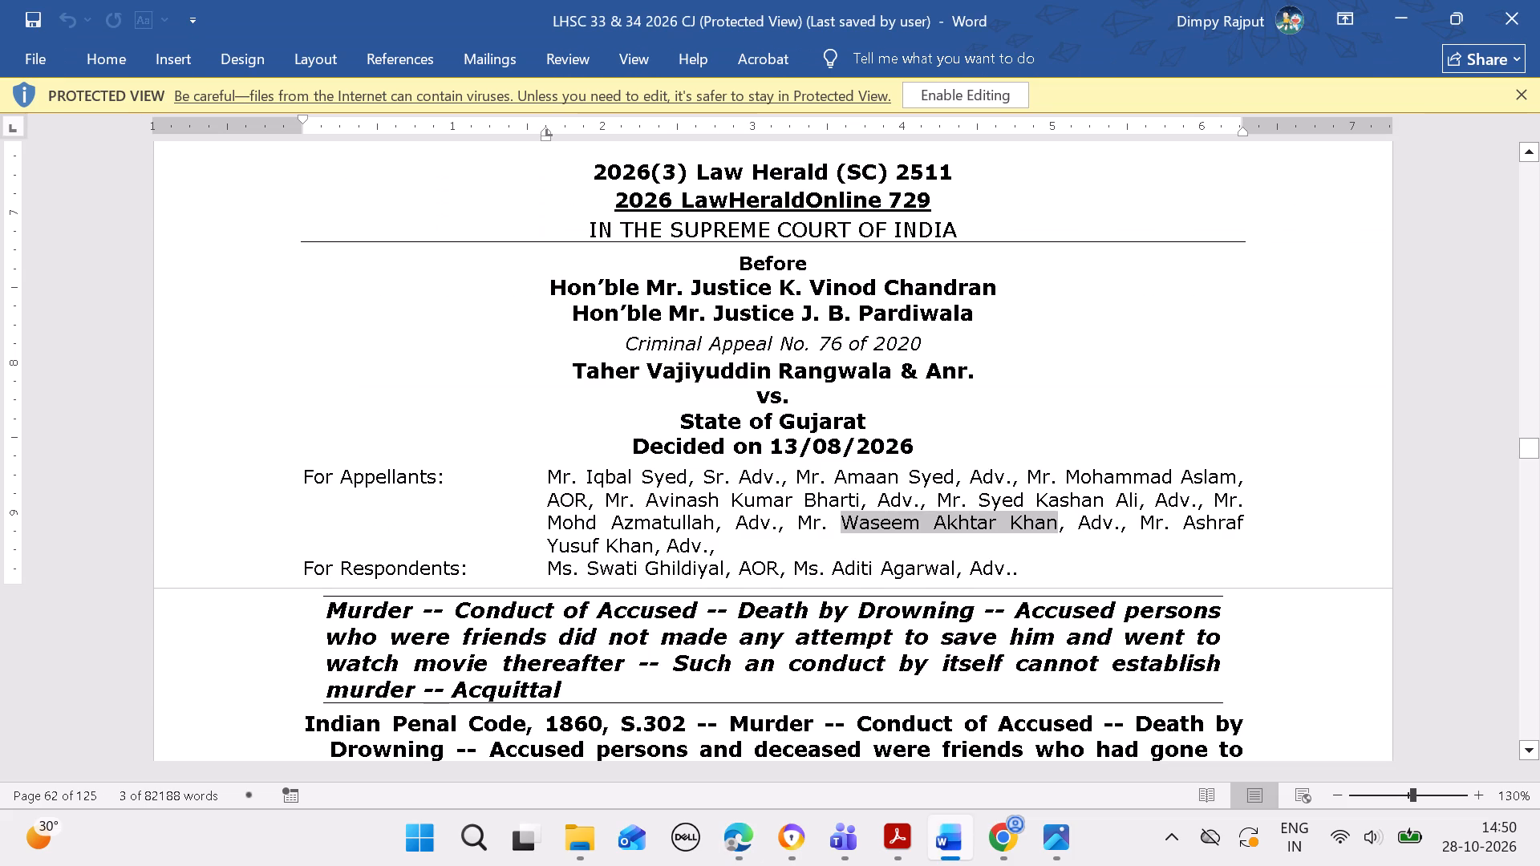
pyautogui.moveTo(1181, 521); pyautogui.dragTo(674, 535)
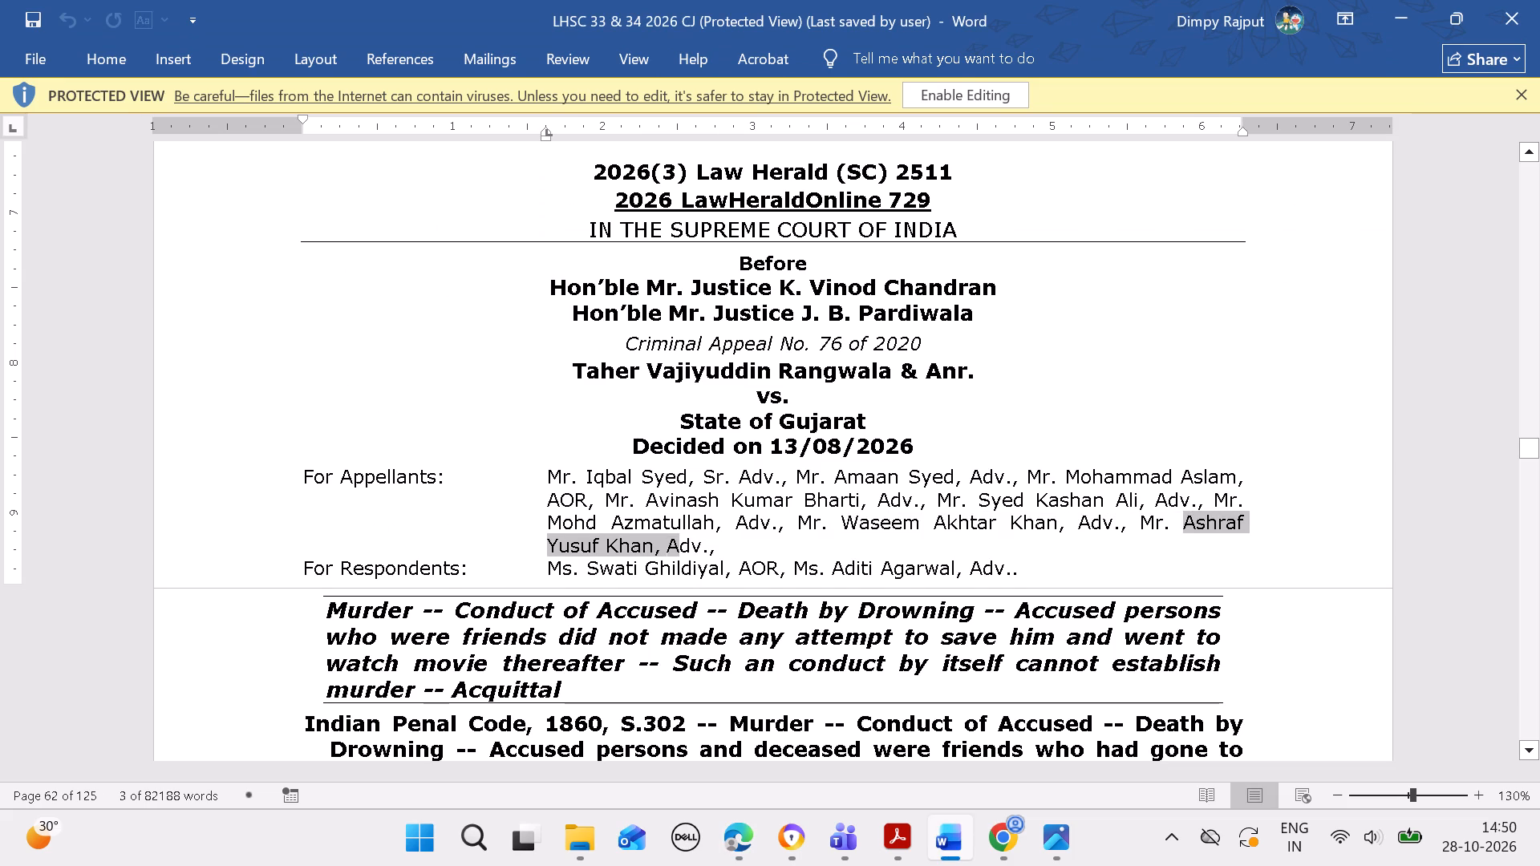
pyautogui.moveTo(674, 535); pyautogui.dragTo(659, 540)
pyautogui.hotkey('ctrl', 'c')
pyautogui.keyDown('ctrl'); pyautogui.click(742, 835); pyautogui.keyUp('ctrl')
pyautogui.moveTo(1153, 289); pyautogui.dragTo(1146, 286)
pyautogui.hotkey('ctrl', 'v')
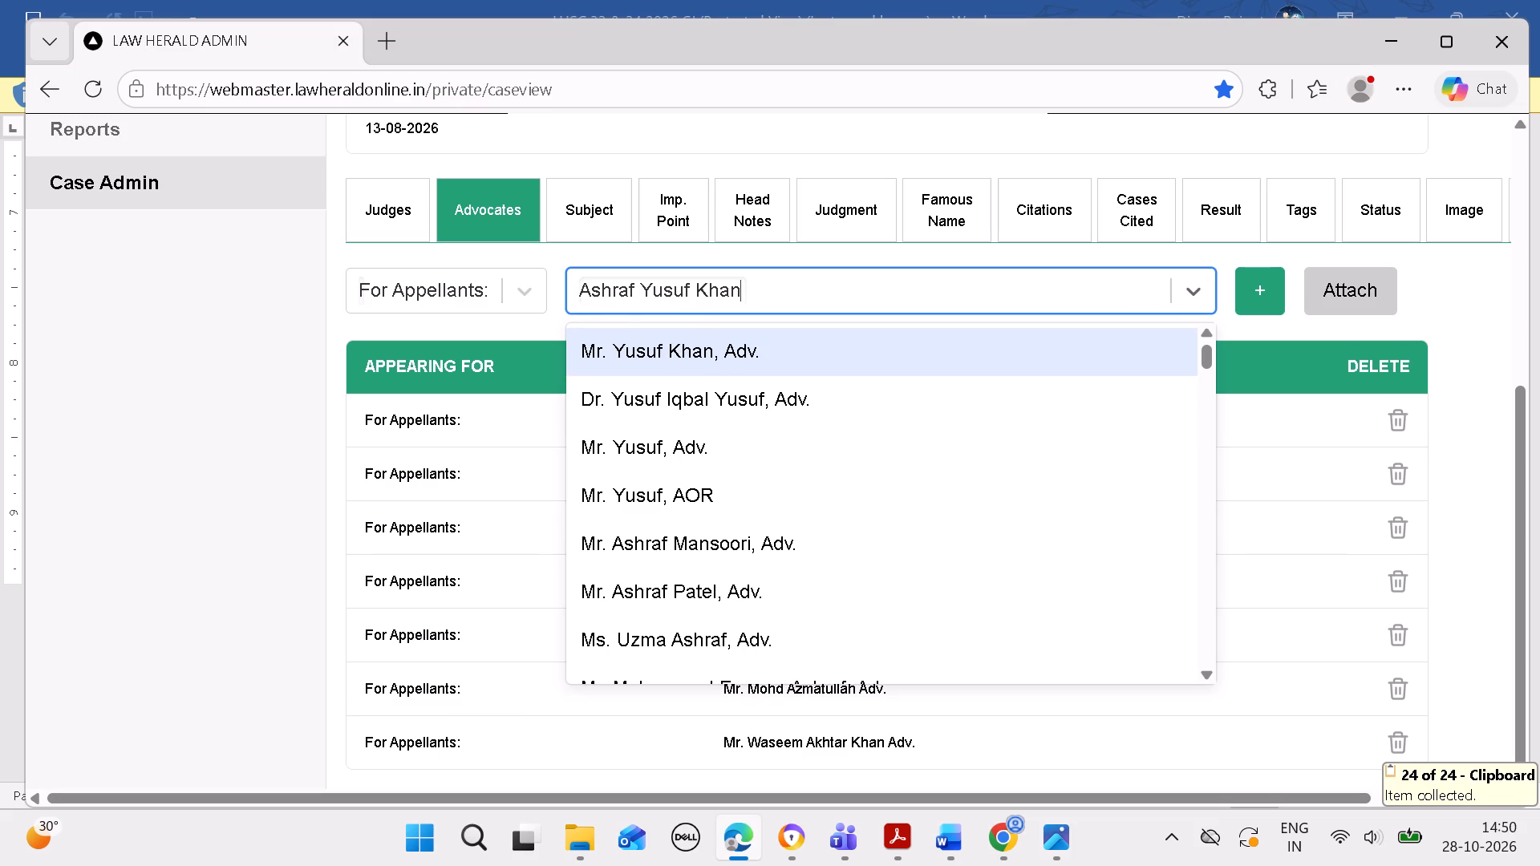
pyautogui.click(1262, 289)
pyautogui.click(988, 633)
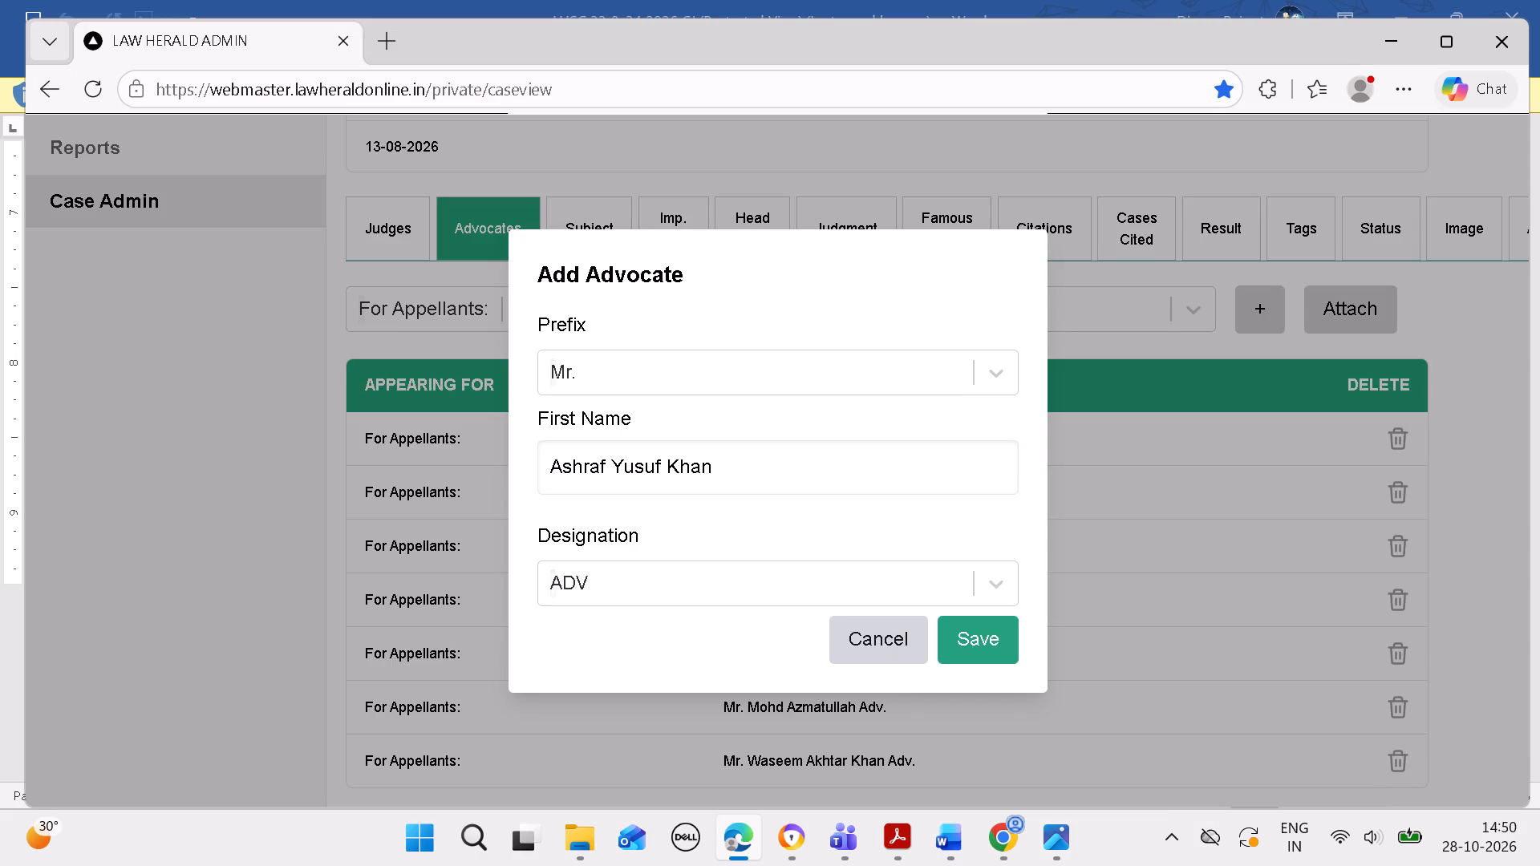
pyautogui.click(1018, 241)
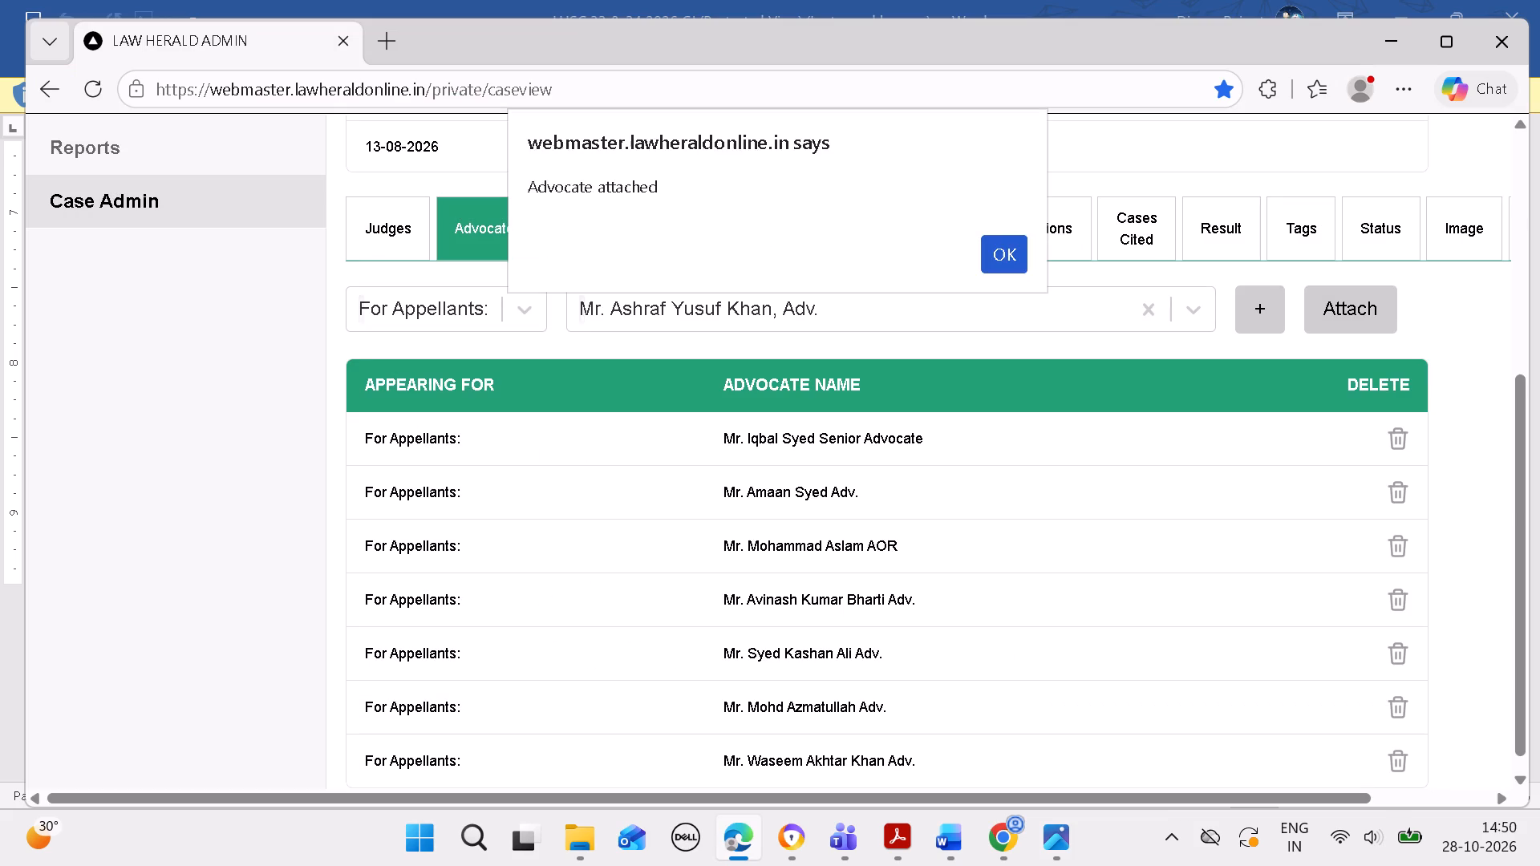
pyautogui.click(1020, 249)
pyautogui.scroll(-10, 993, 360)
# Copy the first respondents' advocate's name from Word and attach the matching existing AOR entry to case 729 in Edge under For Respondents.
pyautogui.click(952, 836)
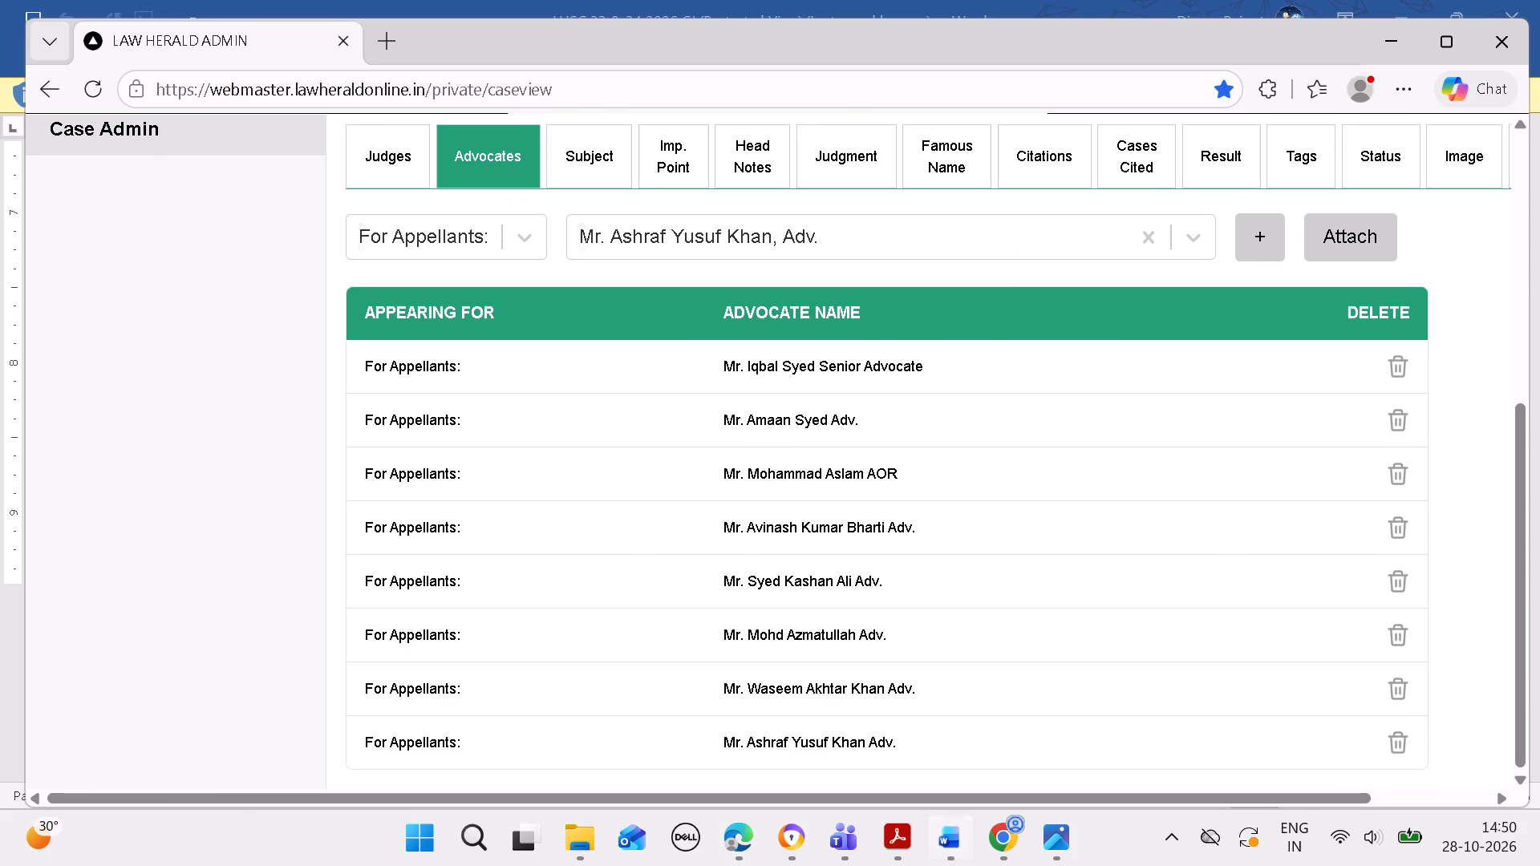
pyautogui.moveTo(591, 565); pyautogui.dragTo(596, 565)
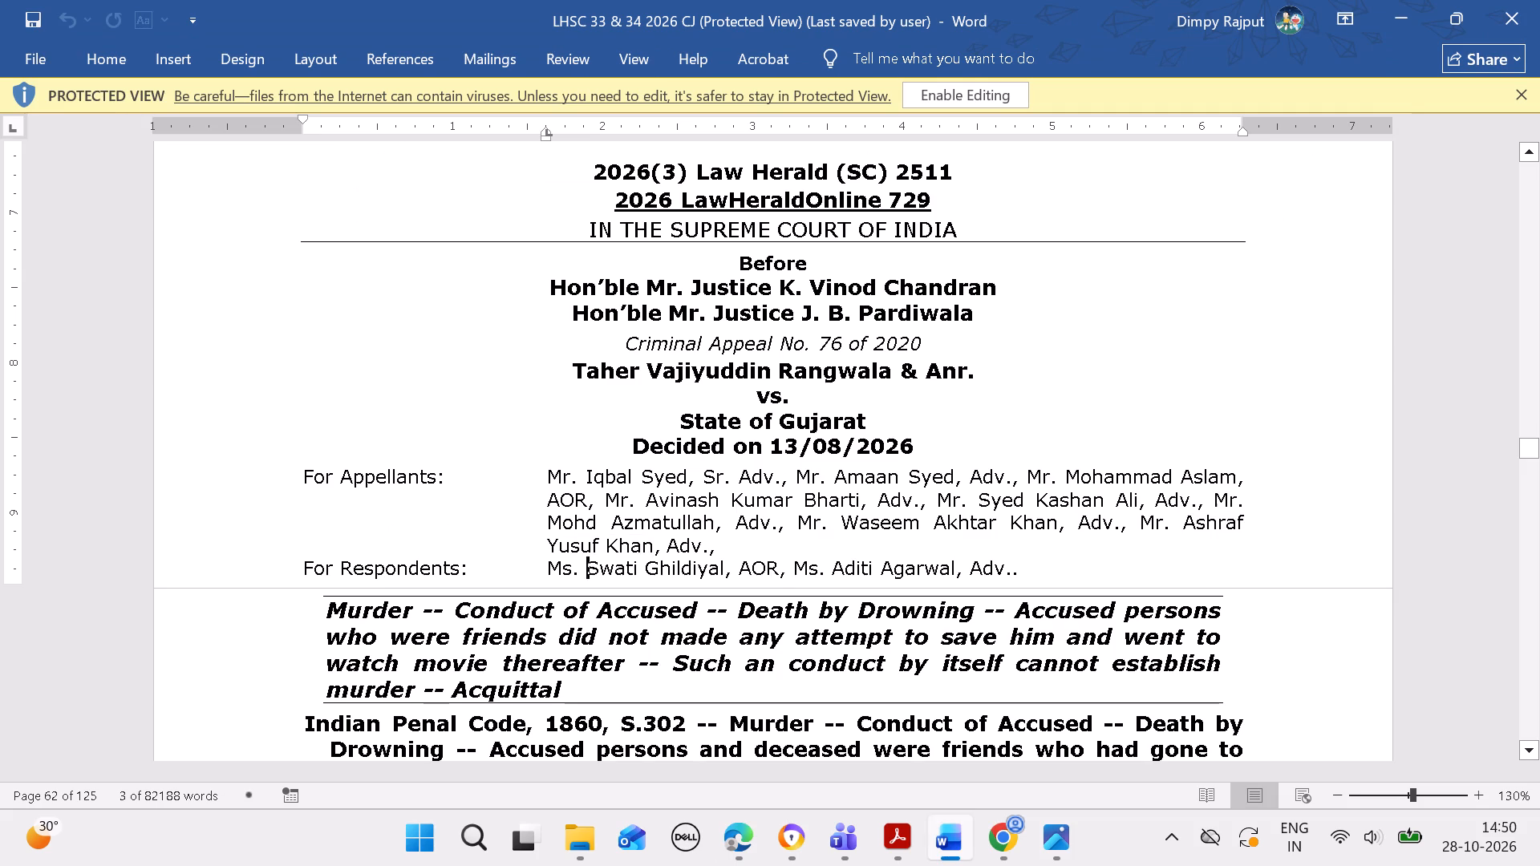
pyautogui.moveTo(596, 565); pyautogui.dragTo(701, 569)
pyautogui.hotkey('ctrl', 'c')
pyautogui.click(736, 832)
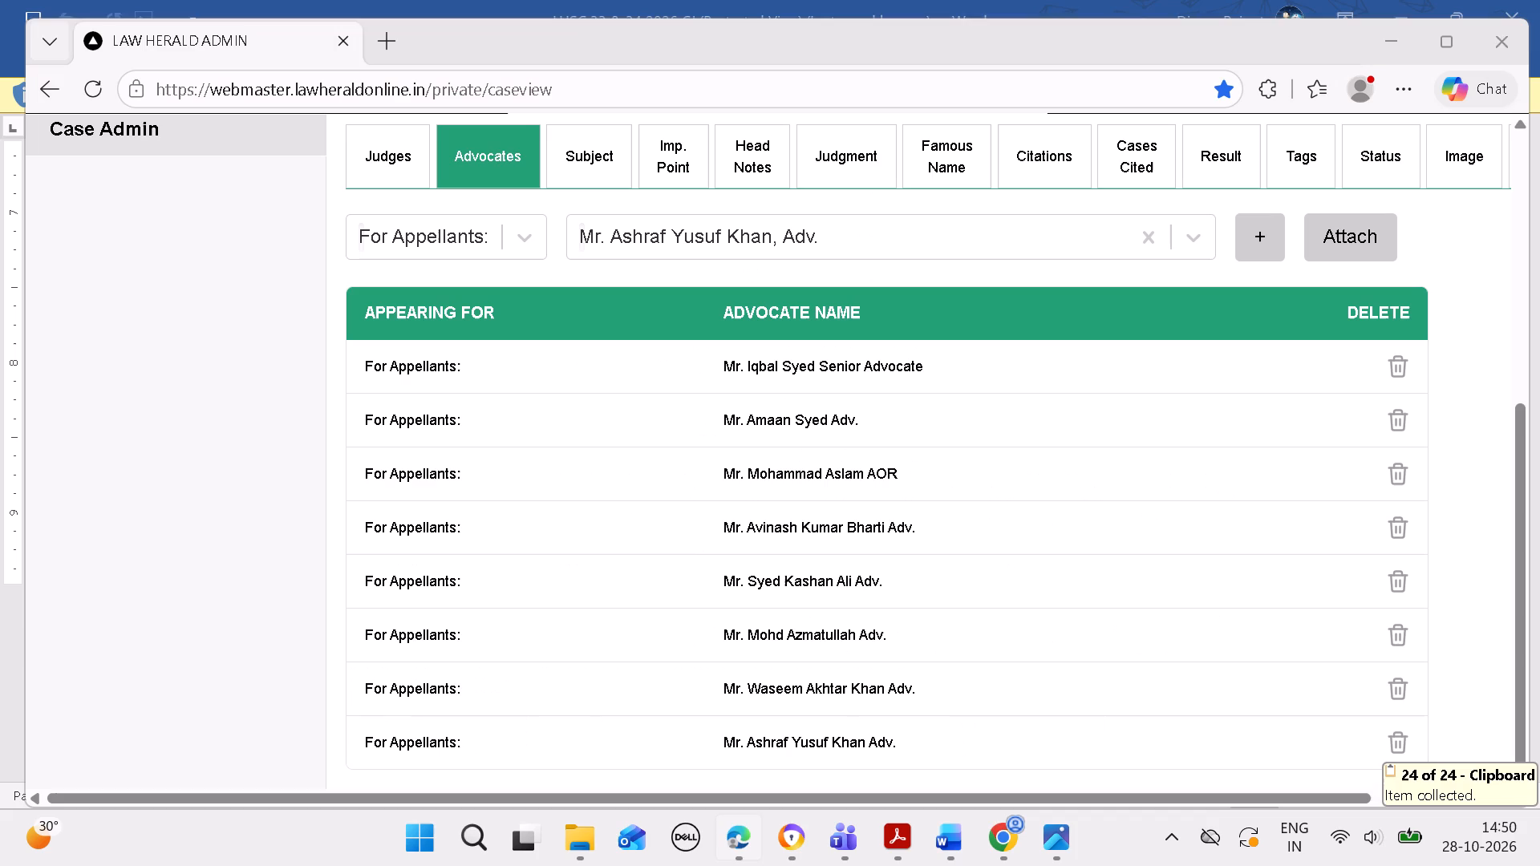
pyautogui.click(515, 251)
pyautogui.scroll(-2, 456, 430)
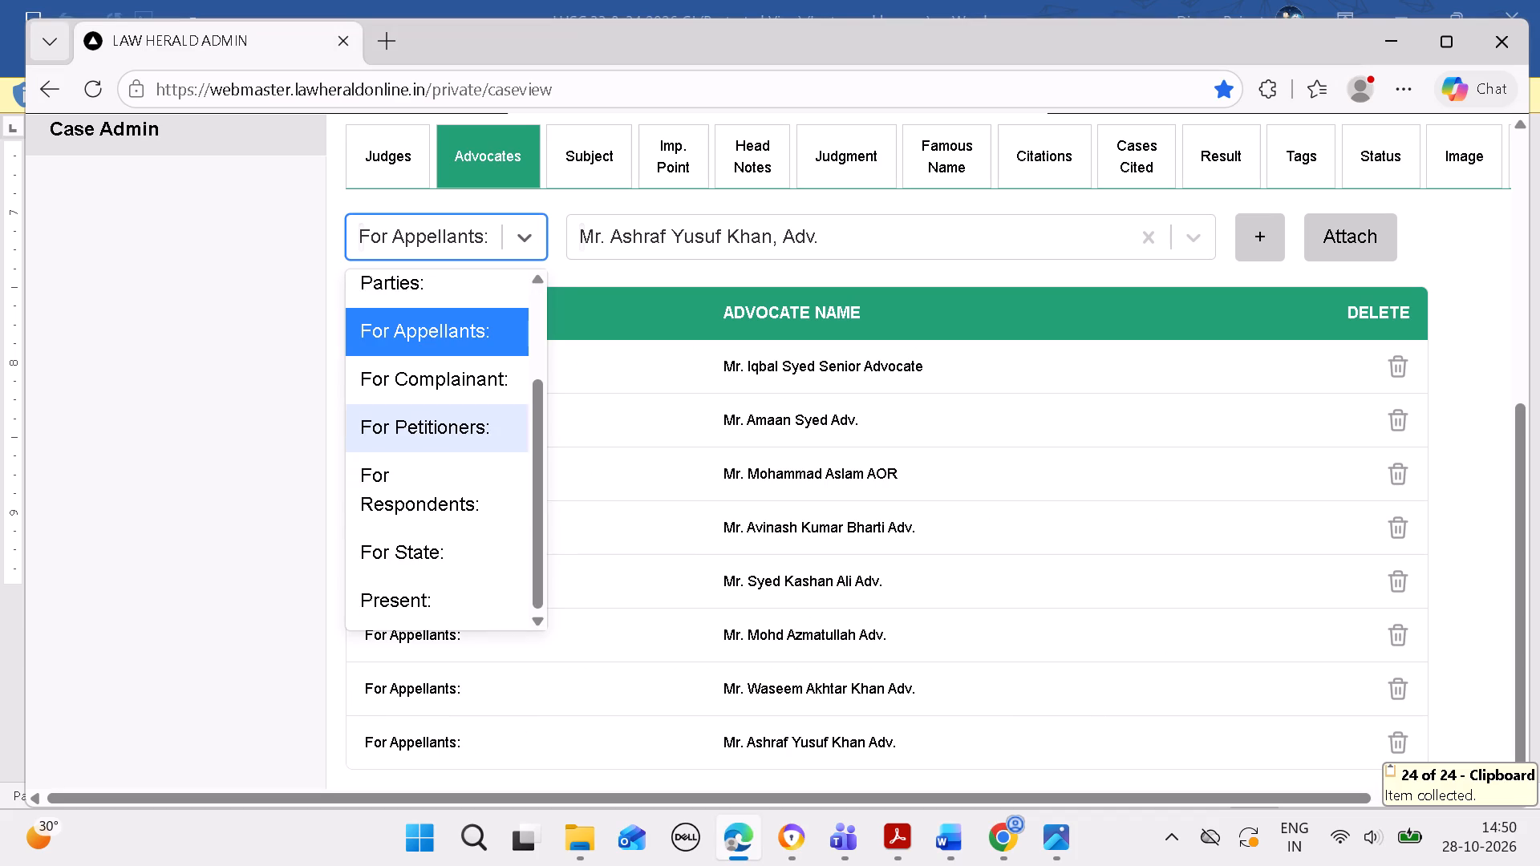
pyautogui.click(436, 499)
pyautogui.click(895, 237)
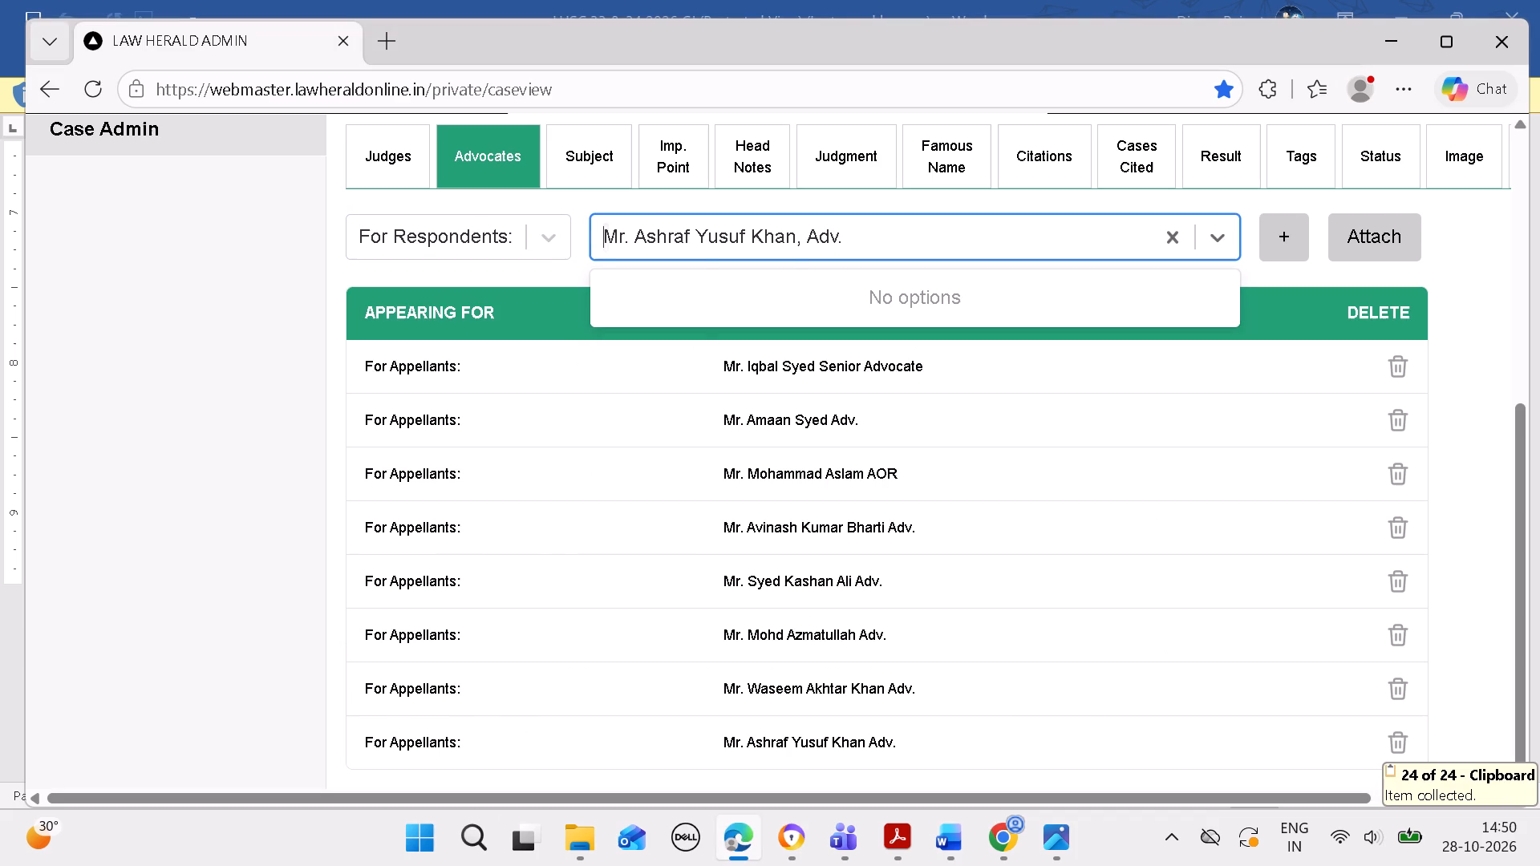
pyautogui.hotkey('ctrl', 'c')
pyautogui.hotkey('ctrl', 'v')
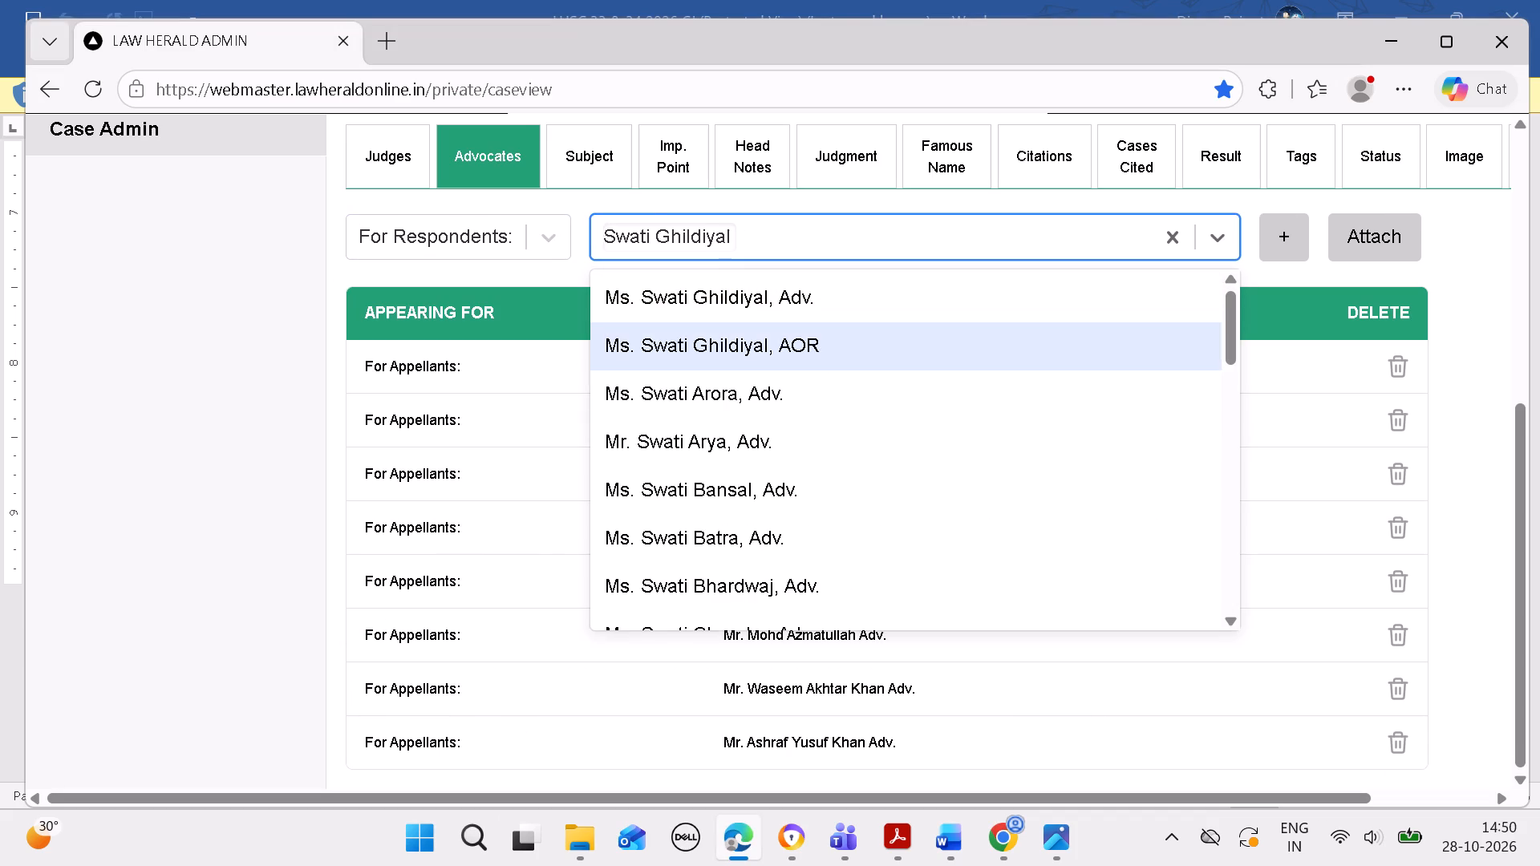
pyautogui.click(850, 340)
pyautogui.click(1392, 228)
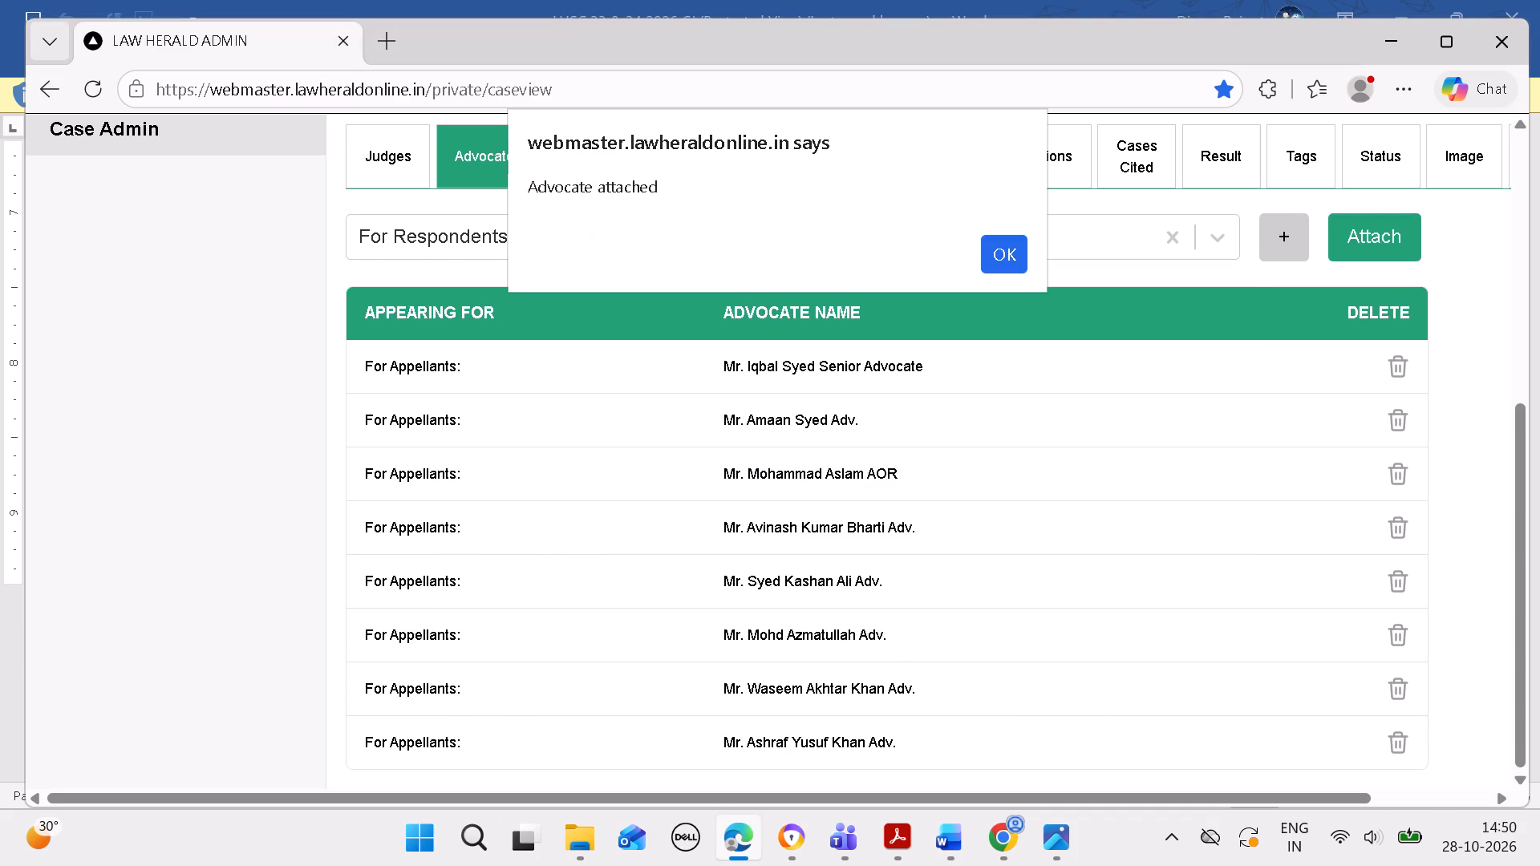
pyautogui.click(1012, 249)
pyautogui.scroll(-9, 1048, 401)
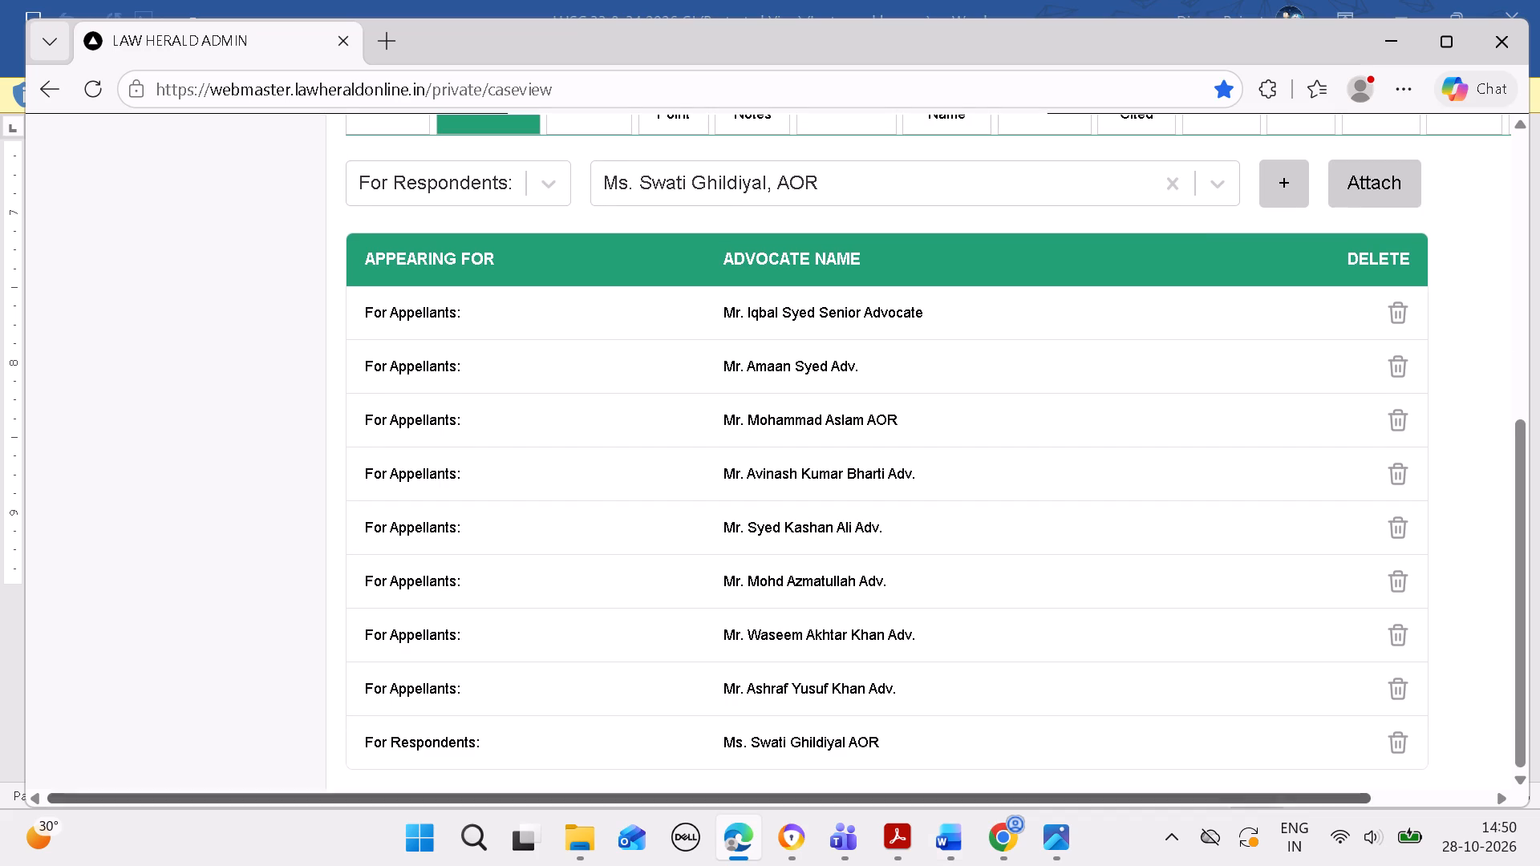
# Copy the second respondents' advocate's name from Word and attach the matching existing Ms., Adv. entry to case 729 in Edge under For Respondents.
pyautogui.click(958, 828)
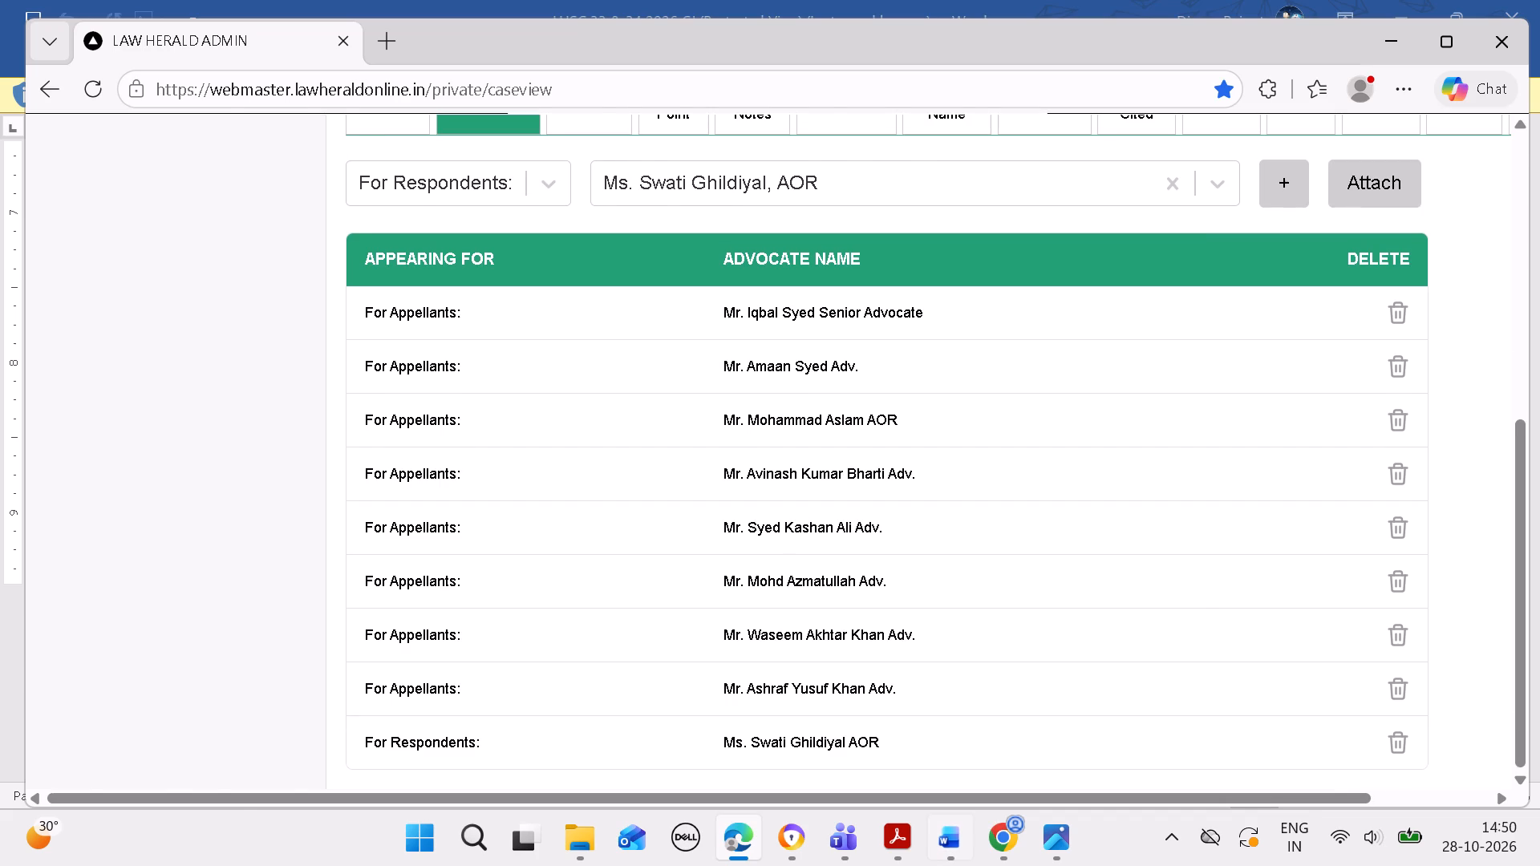
pyautogui.moveTo(837, 566); pyautogui.dragTo(915, 576)
pyautogui.hotkey('ctrl', 'c')
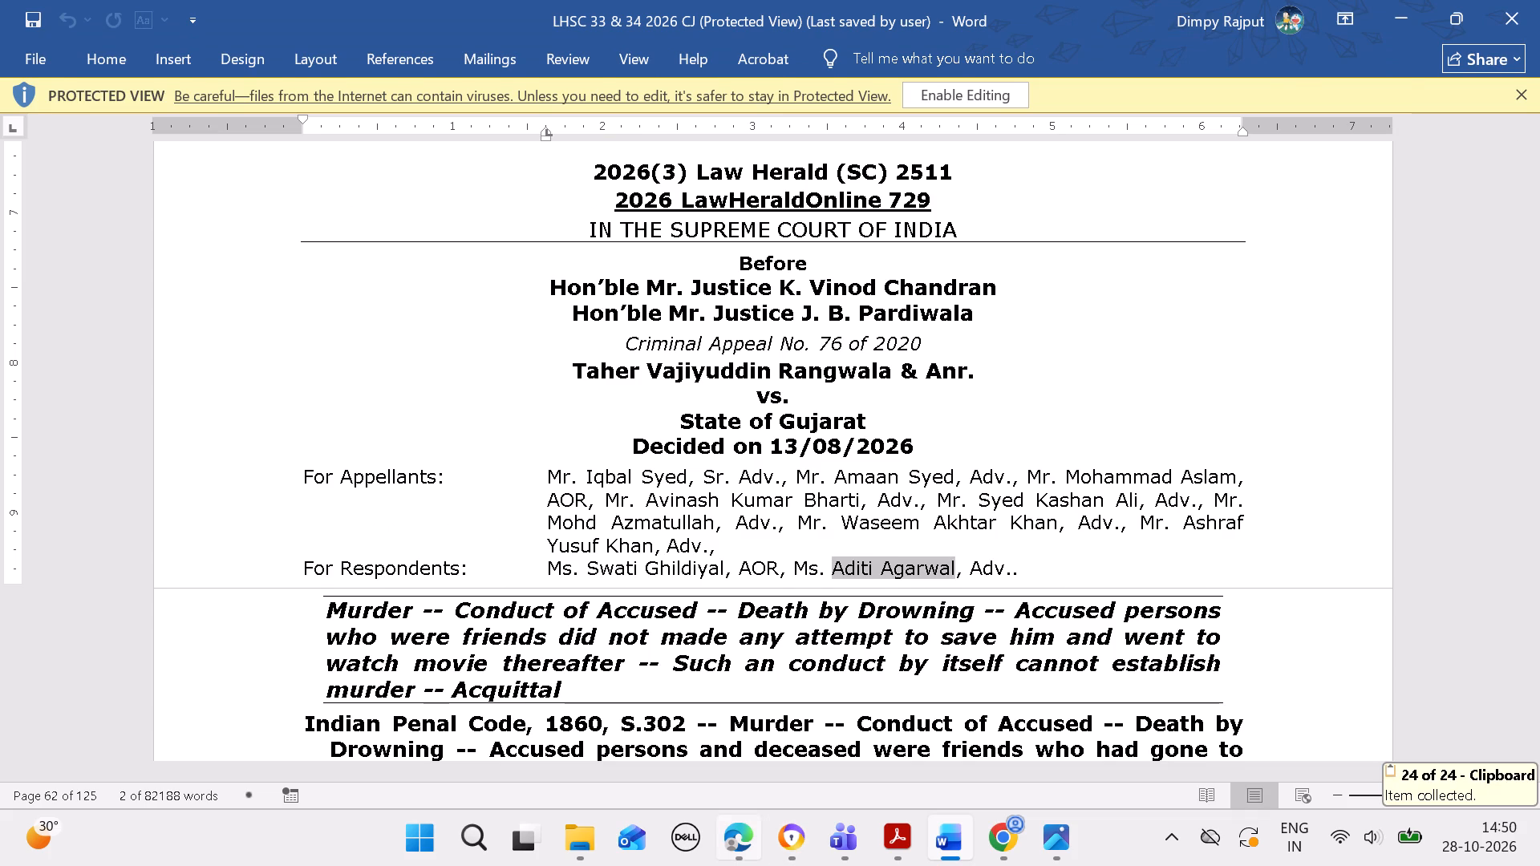
pyautogui.click(744, 827)
pyautogui.click(1163, 178)
pyautogui.hotkey('ctrl', 'v')
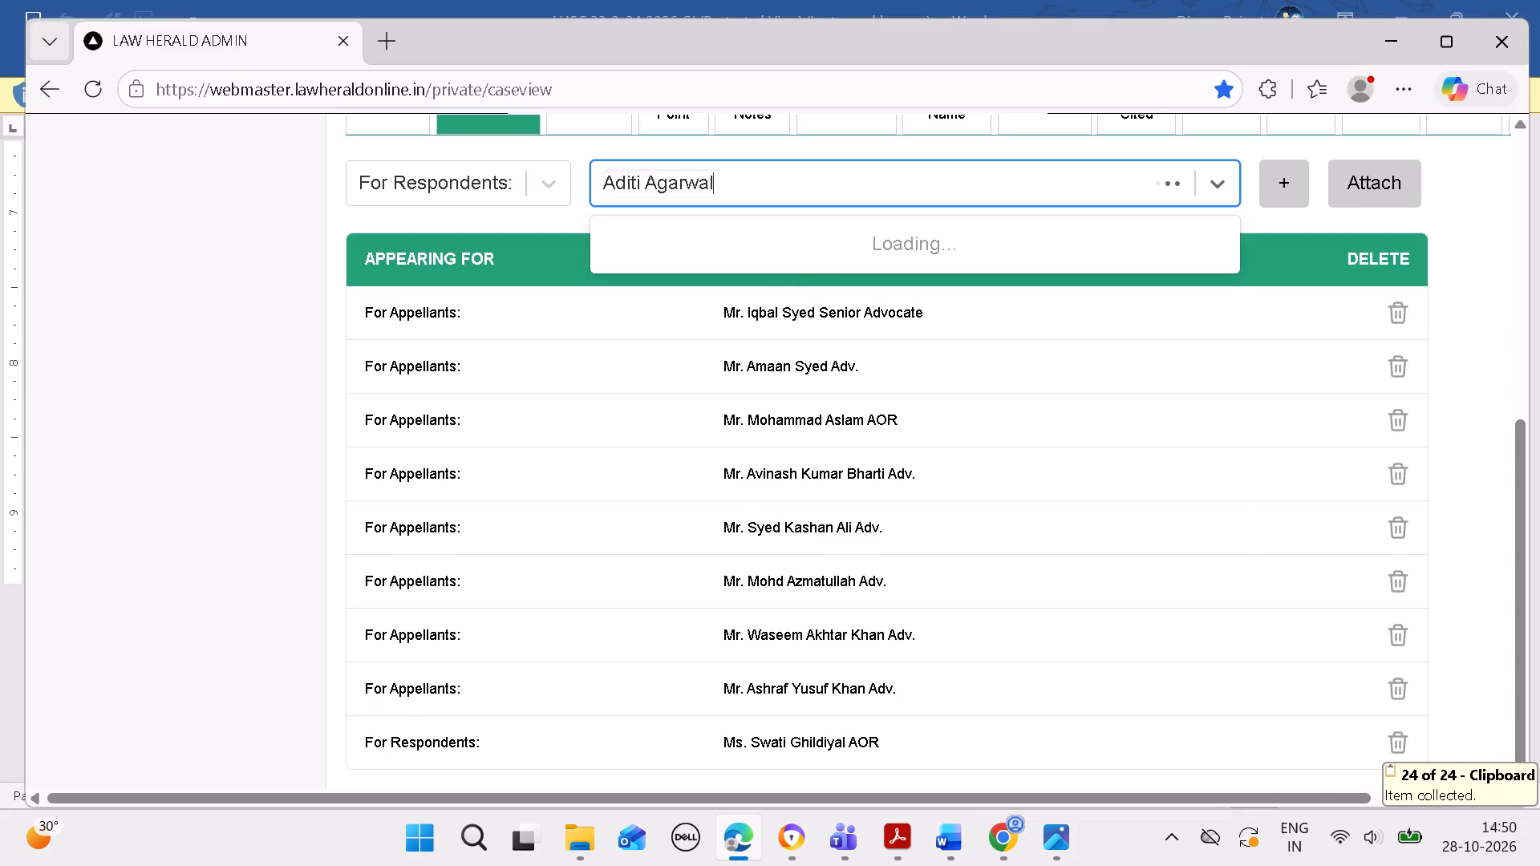
pyautogui.click(964, 238)
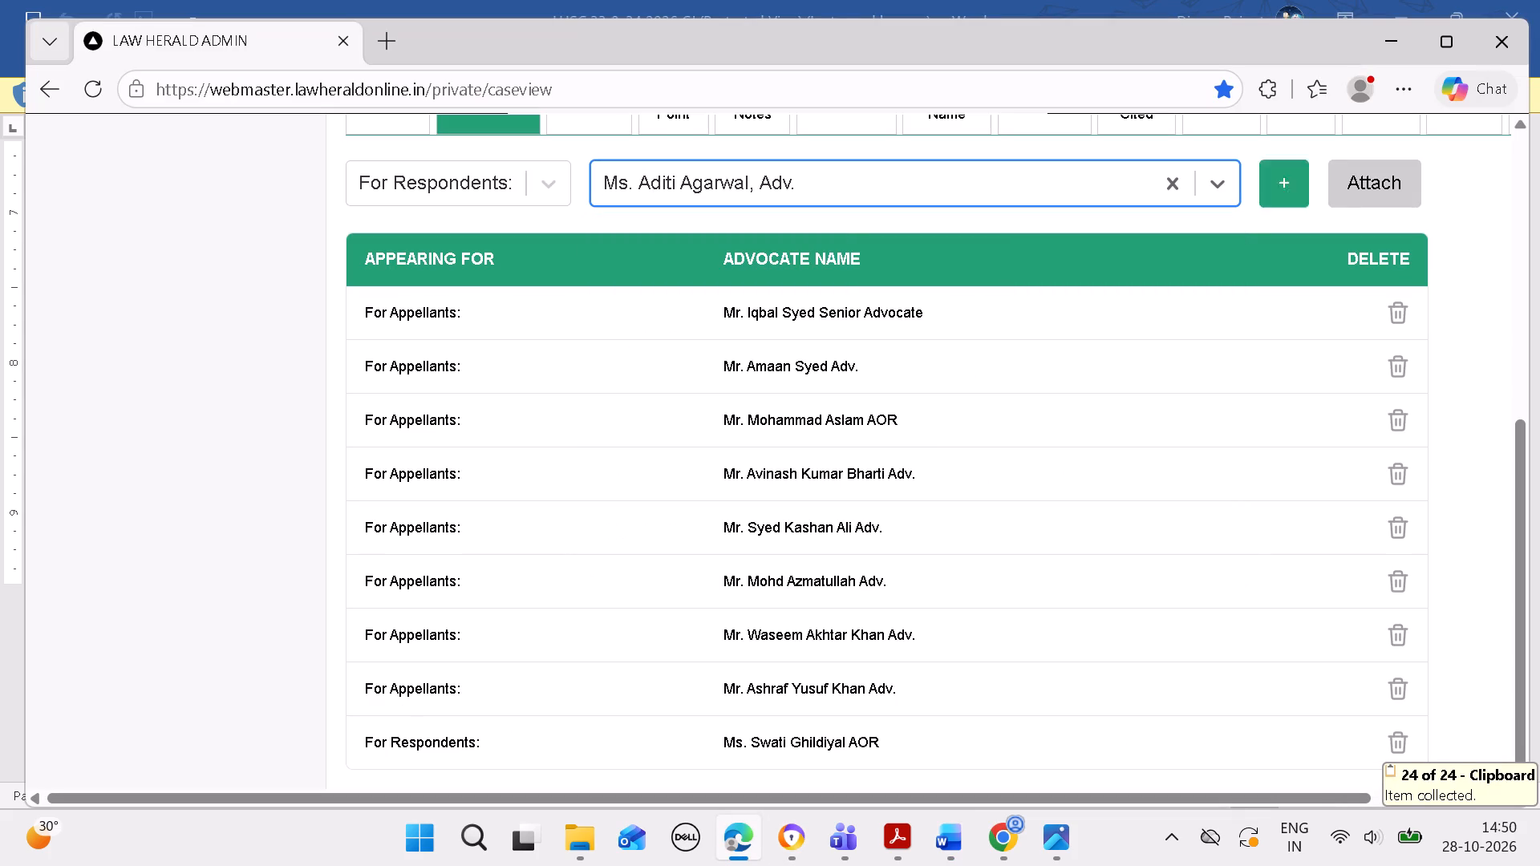
pyautogui.click(1346, 190)
pyautogui.click(1014, 241)
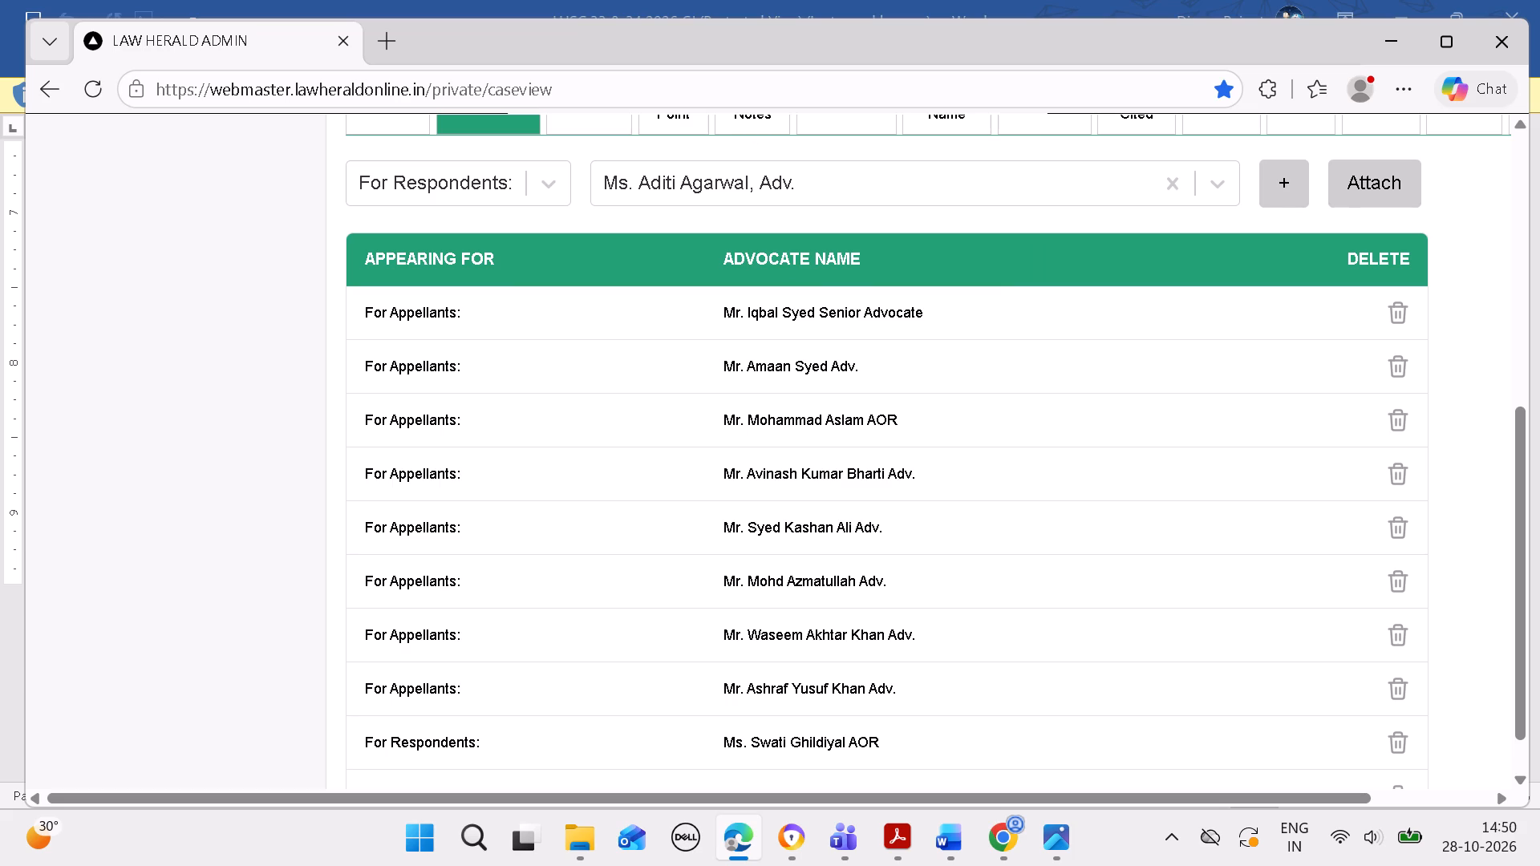
pyautogui.scroll(-6, 1017, 326)
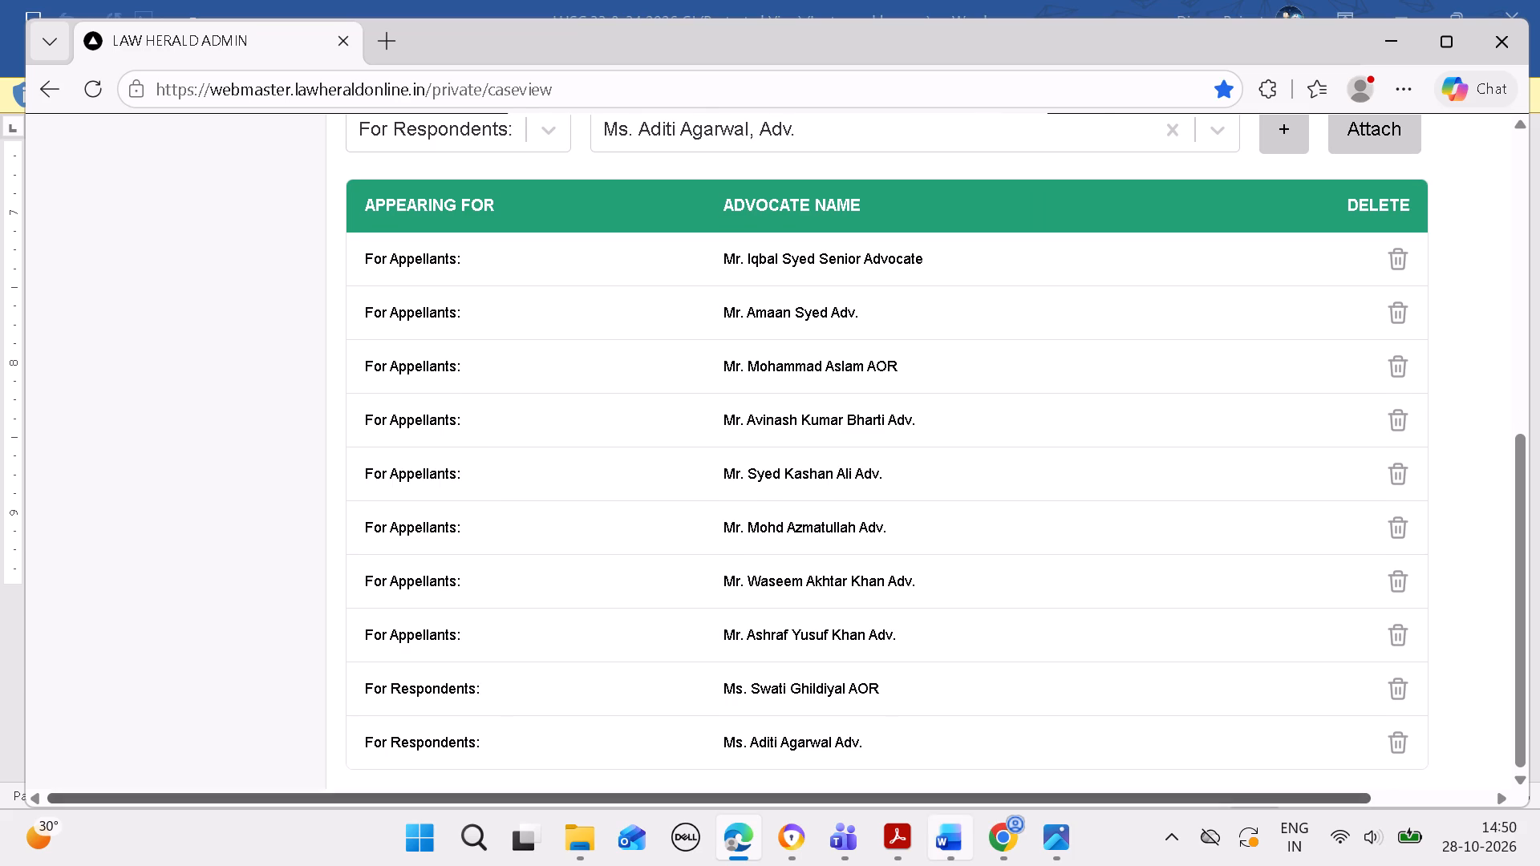
pyautogui.click(954, 831)
pyautogui.click(948, 847)
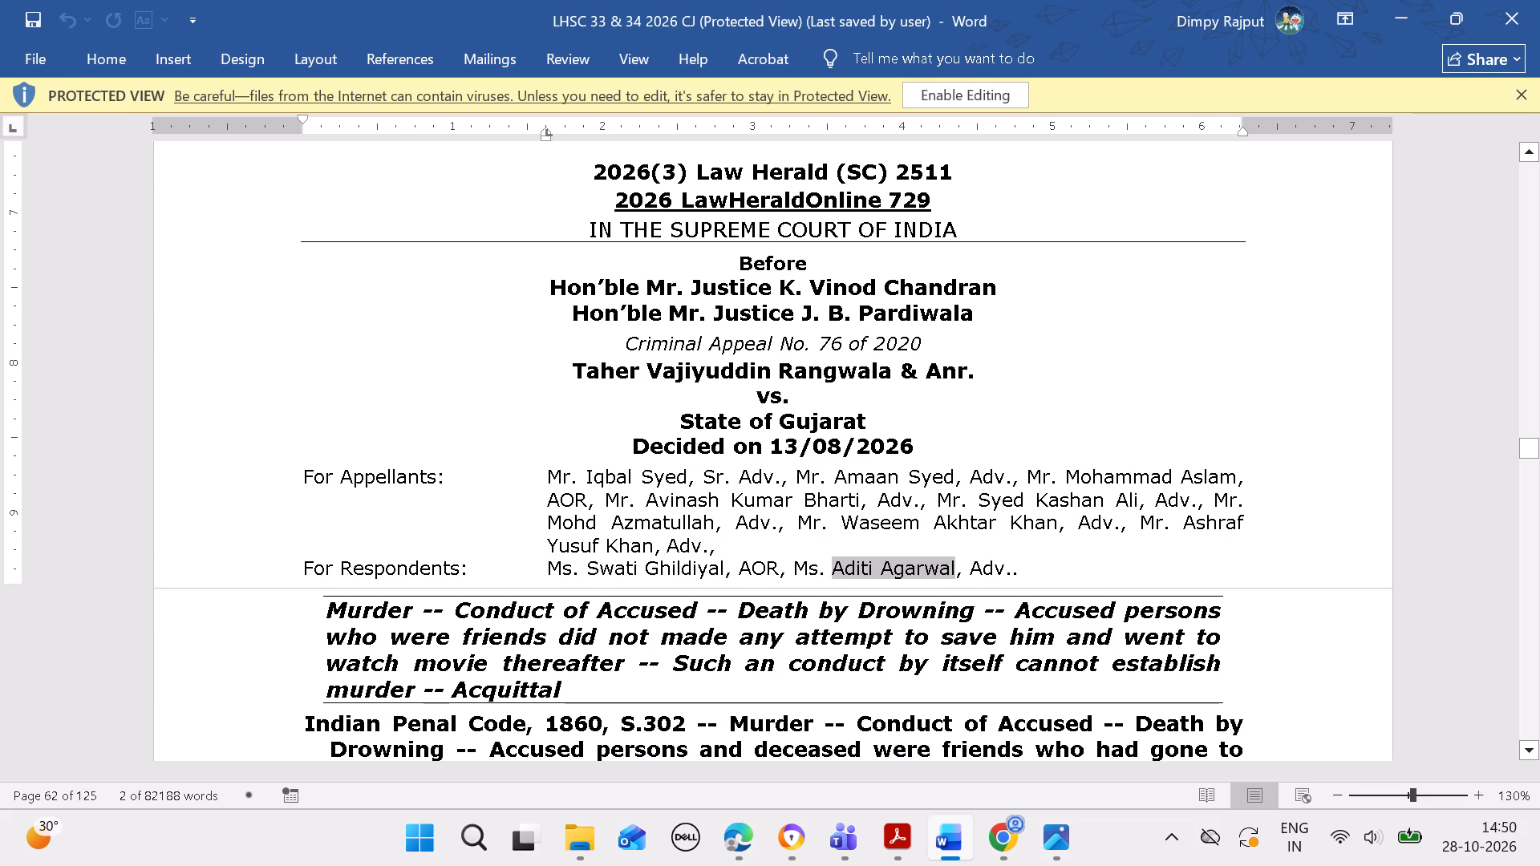
# Attach the subject Criminal Law to case 729 in Edge.
pyautogui.click(728, 828)
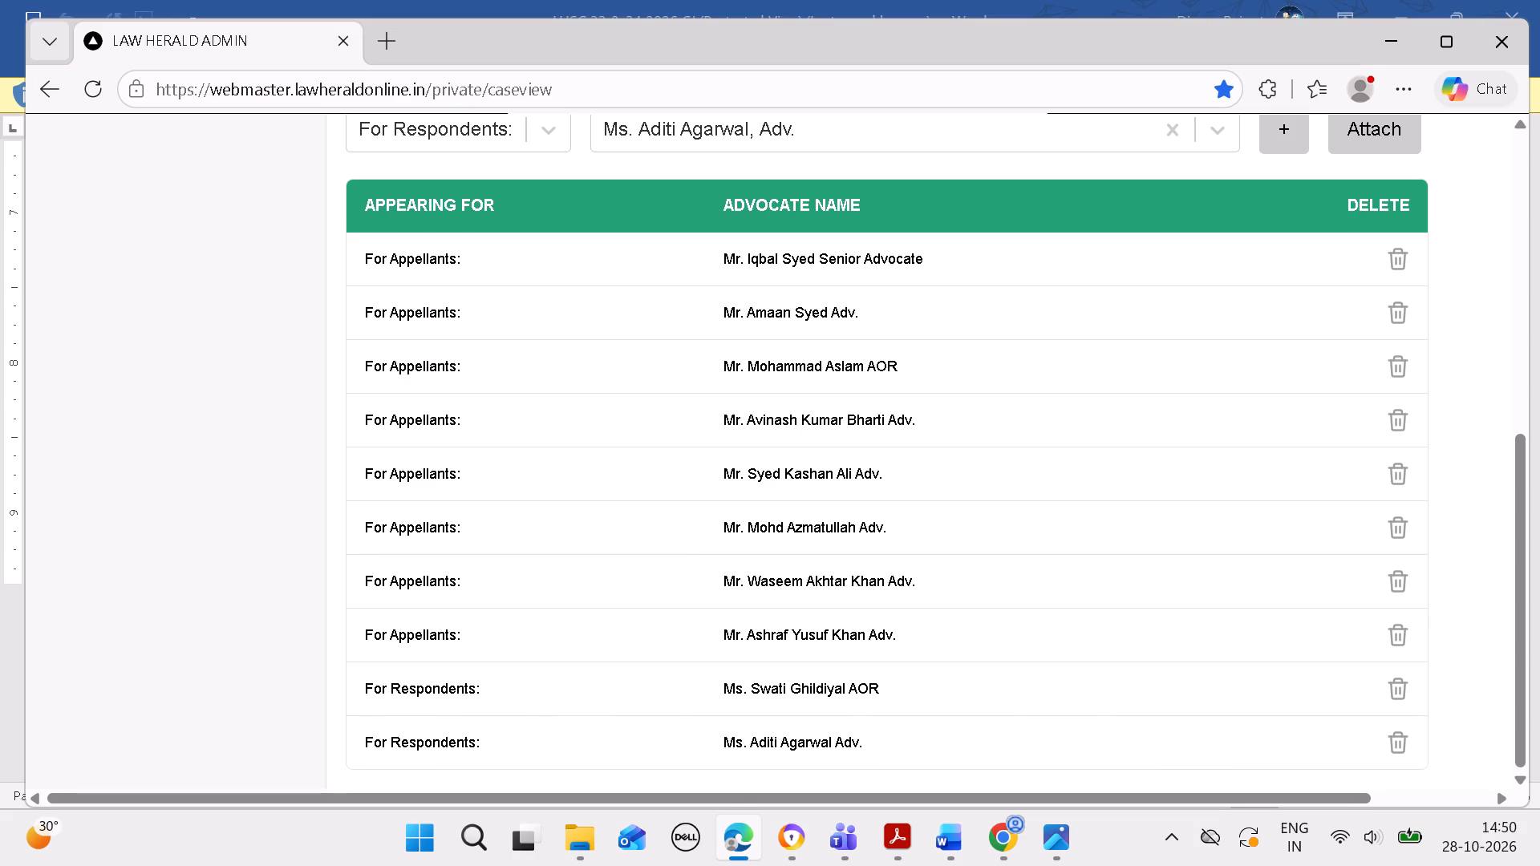
pyautogui.scroll(1, 749, 423)
pyautogui.click(604, 629)
pyautogui.scroll(-2, 567, 620)
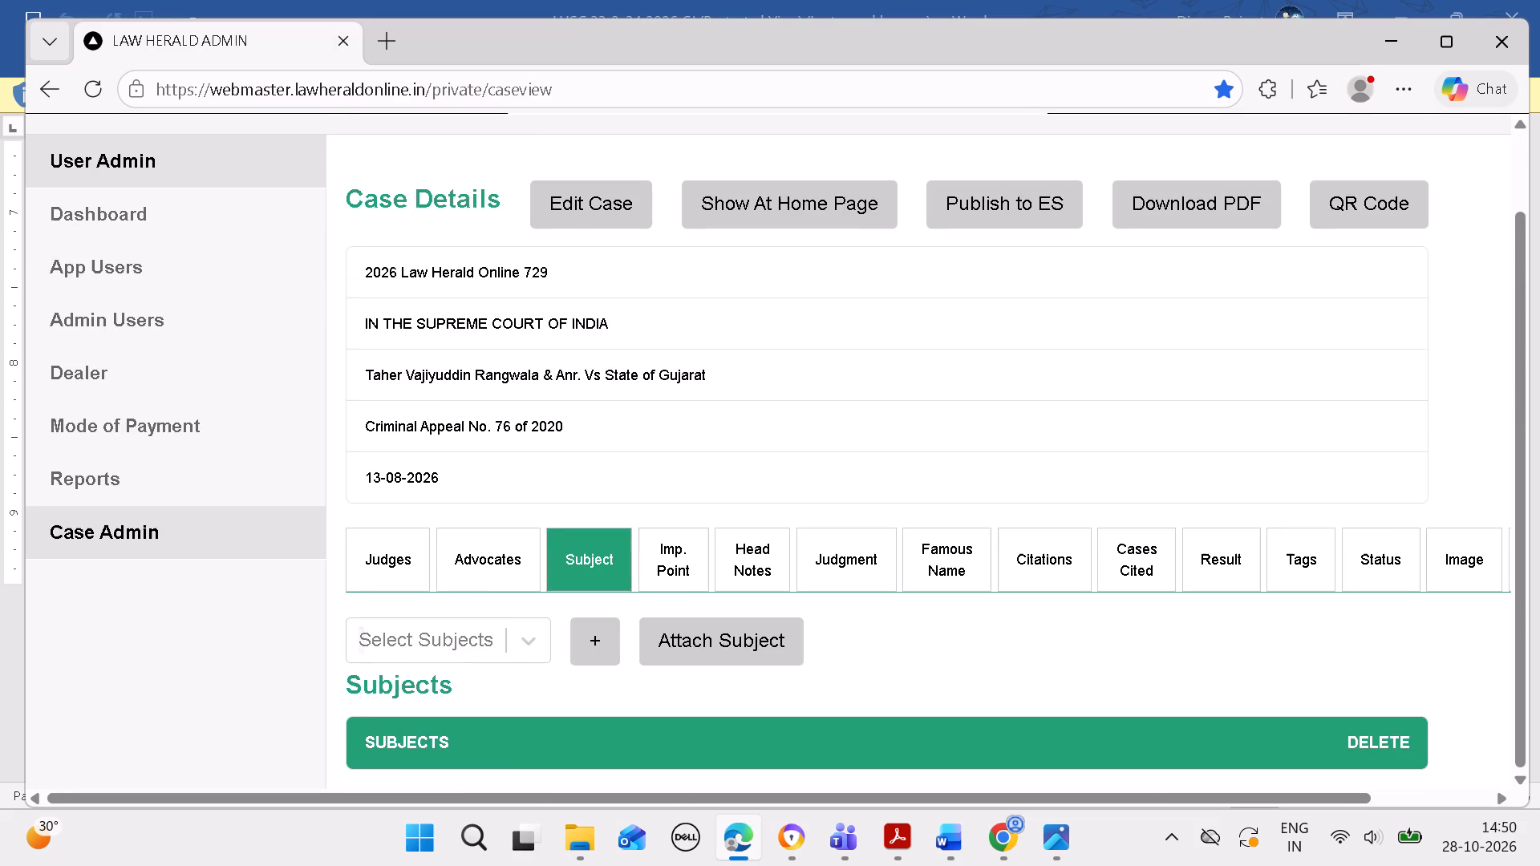
pyautogui.scroll(-1, 567, 620)
pyautogui.click(528, 643)
pyautogui.click(477, 623)
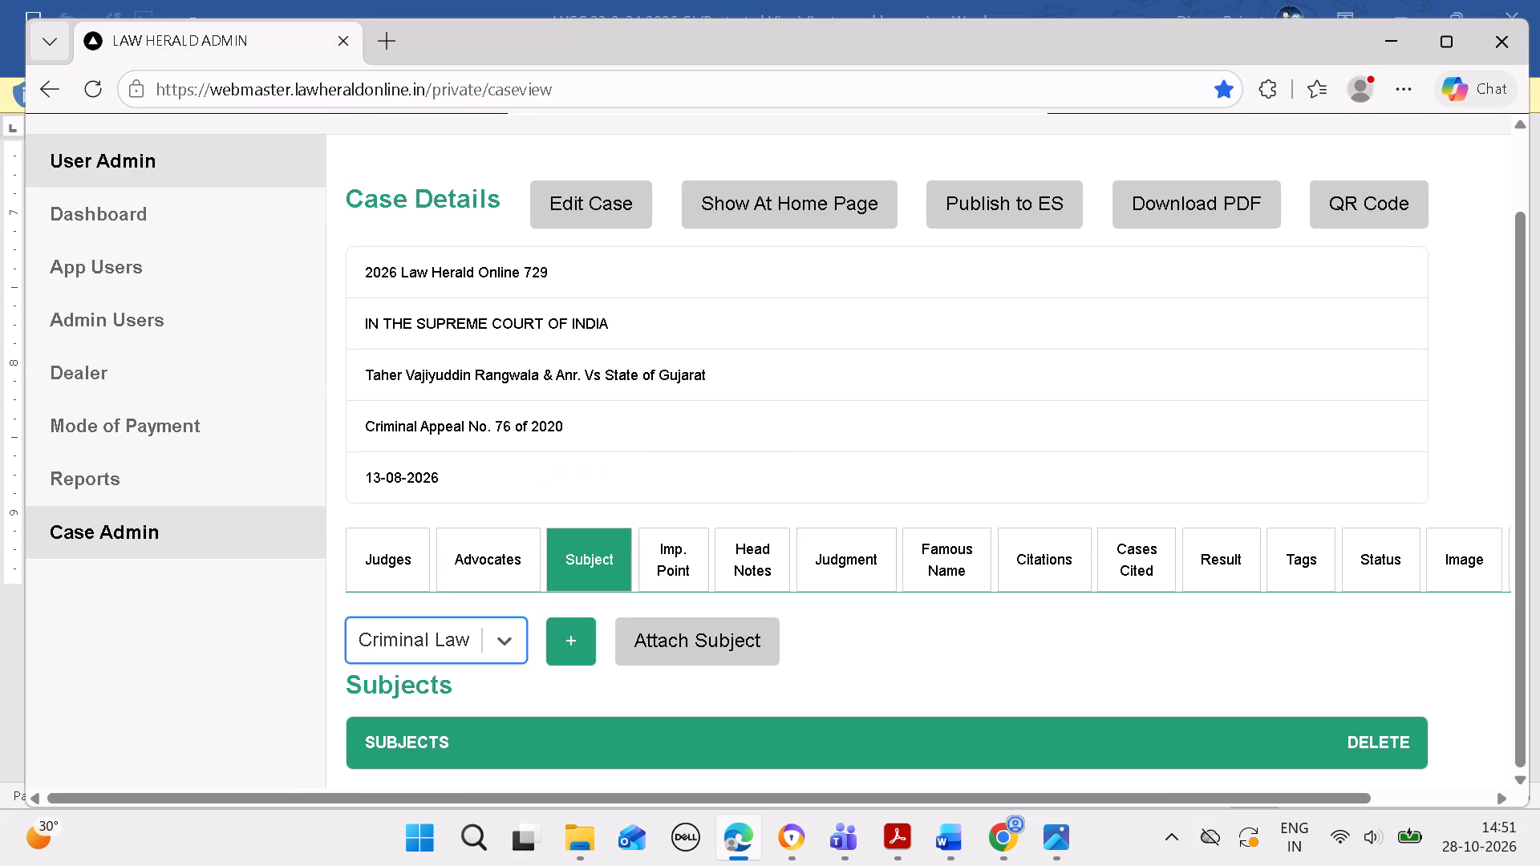
pyautogui.click(691, 653)
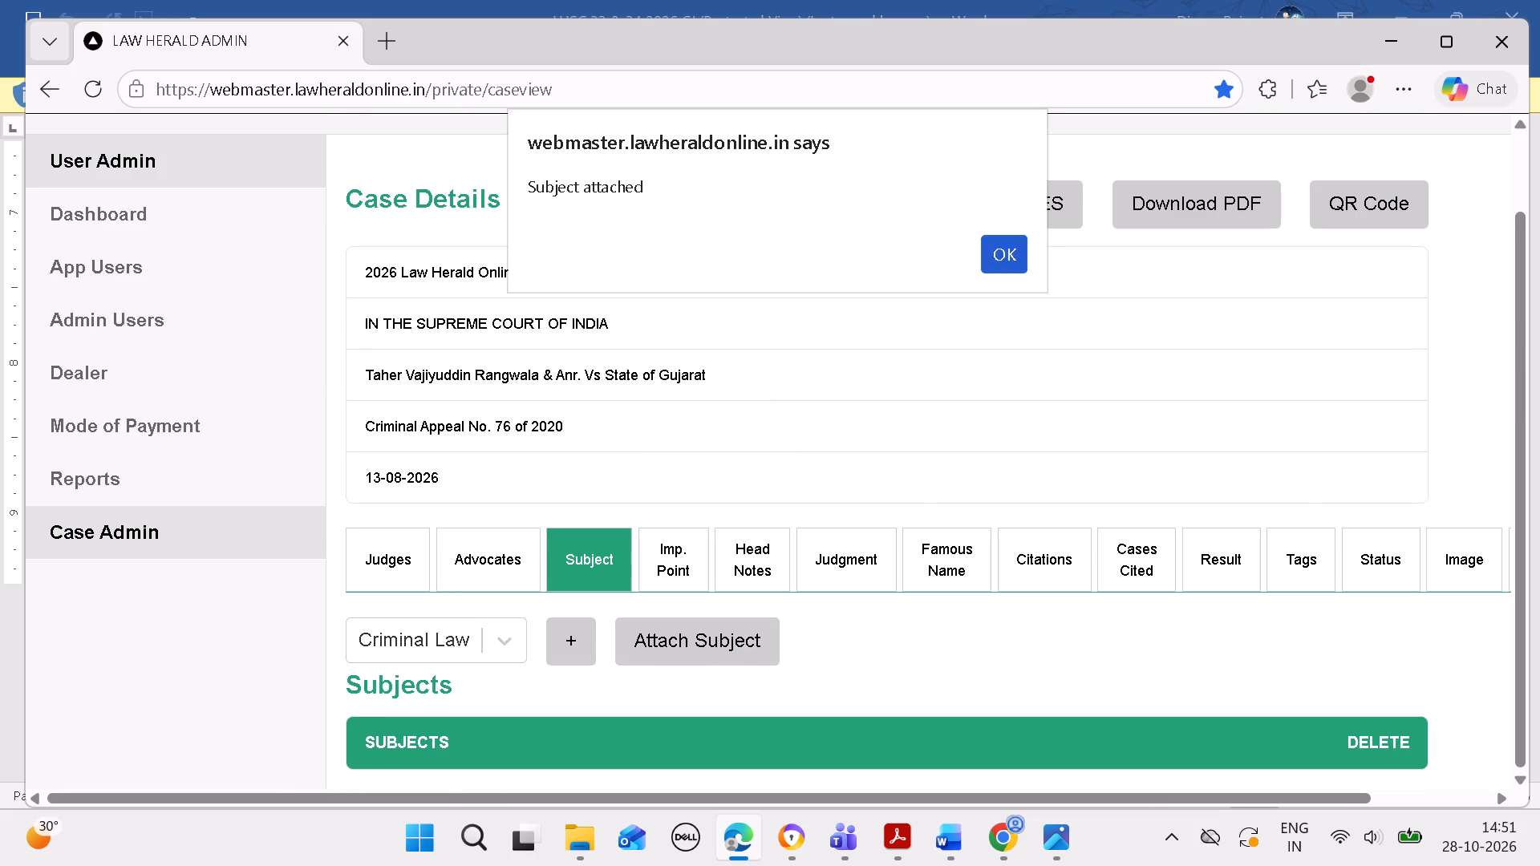
pyautogui.click(995, 265)
# Copy the headnote's opening phrase from Word, start an important point for case 729 in Edge, and save a new topic "Murder -- Conduct of Accused".
pyautogui.scroll(-9, 920, 372)
pyautogui.click(681, 515)
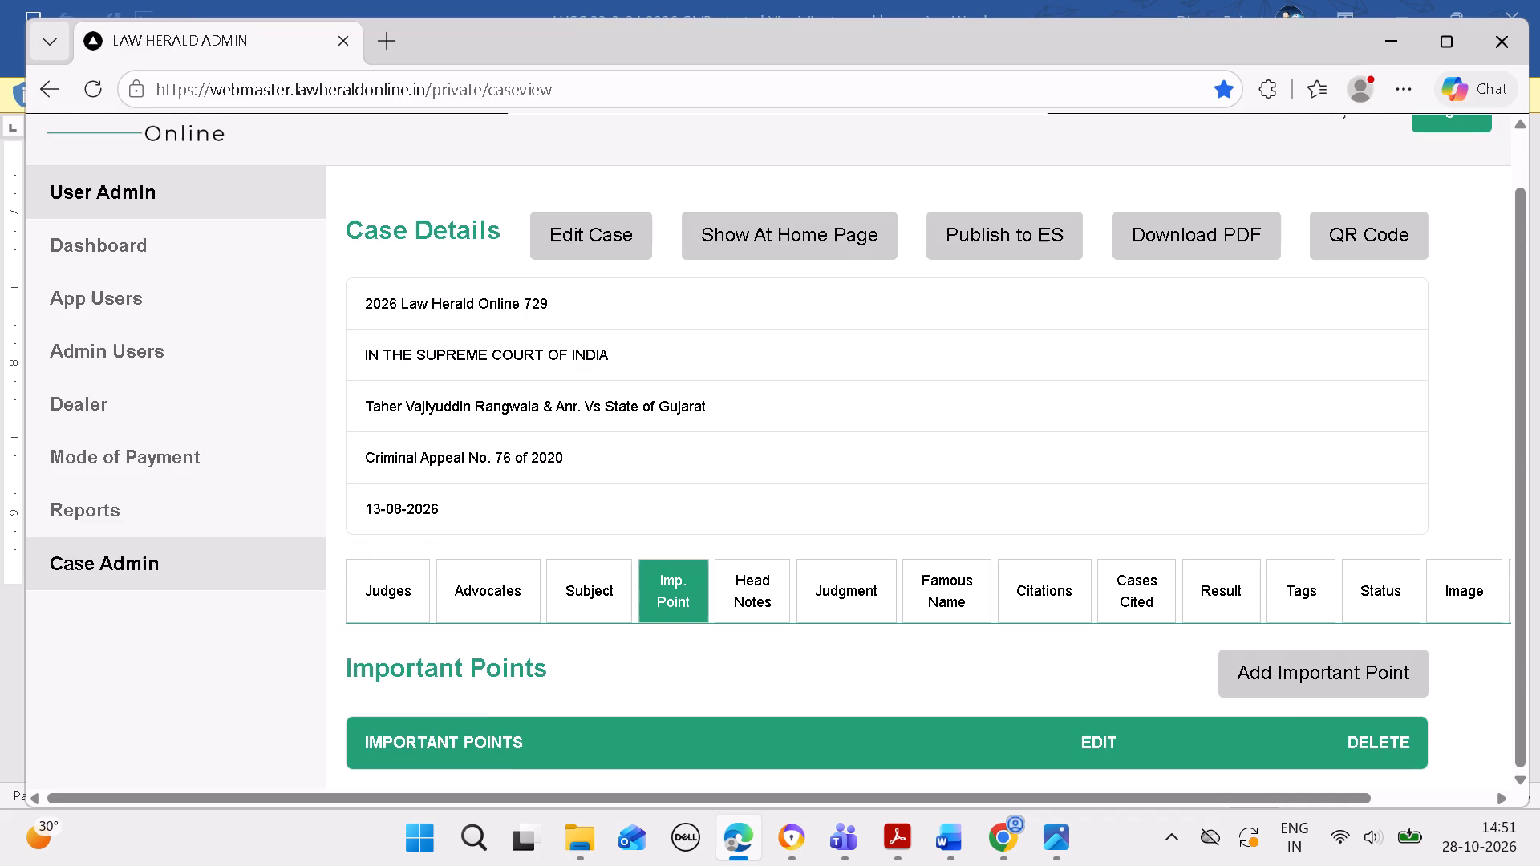
pyautogui.scroll(-6, 680, 500)
pyautogui.click(938, 848)
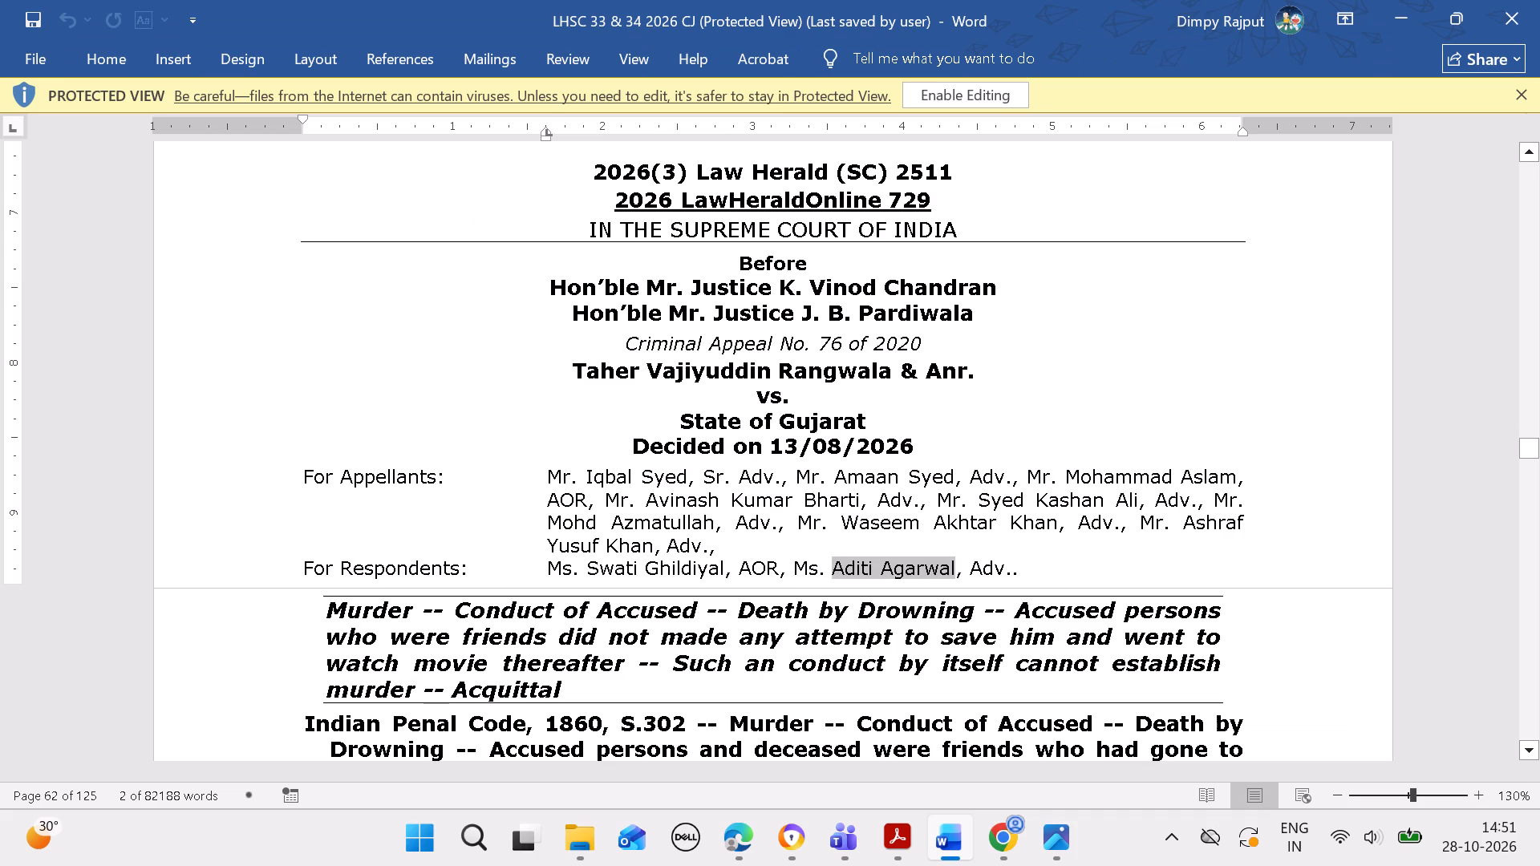
pyautogui.moveTo(338, 608); pyautogui.dragTo(642, 612)
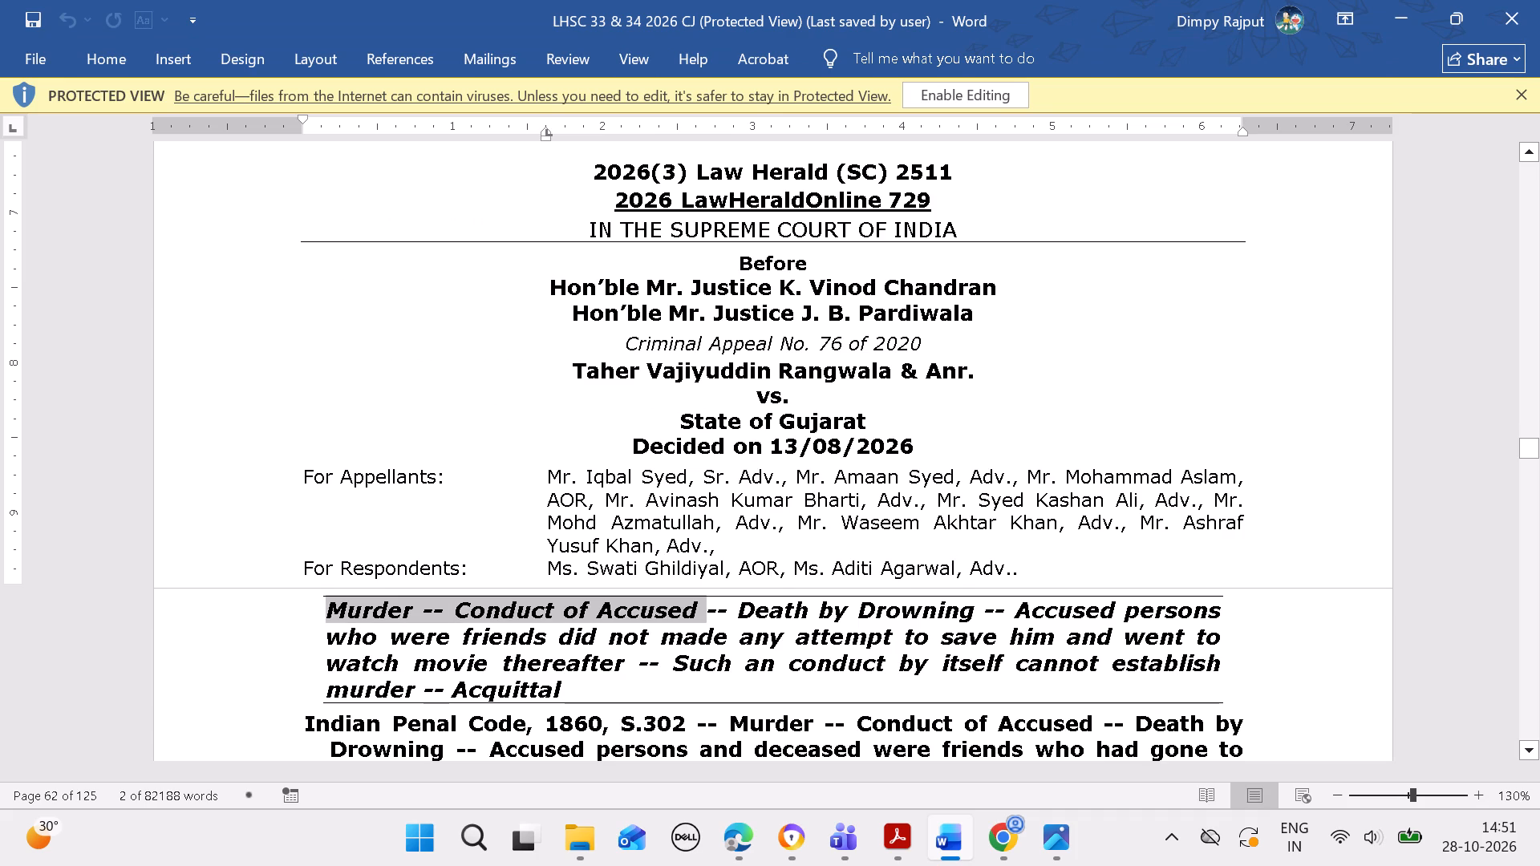
pyautogui.moveTo(642, 612); pyautogui.dragTo(670, 613)
pyautogui.hotkey('ctrl', 'c')
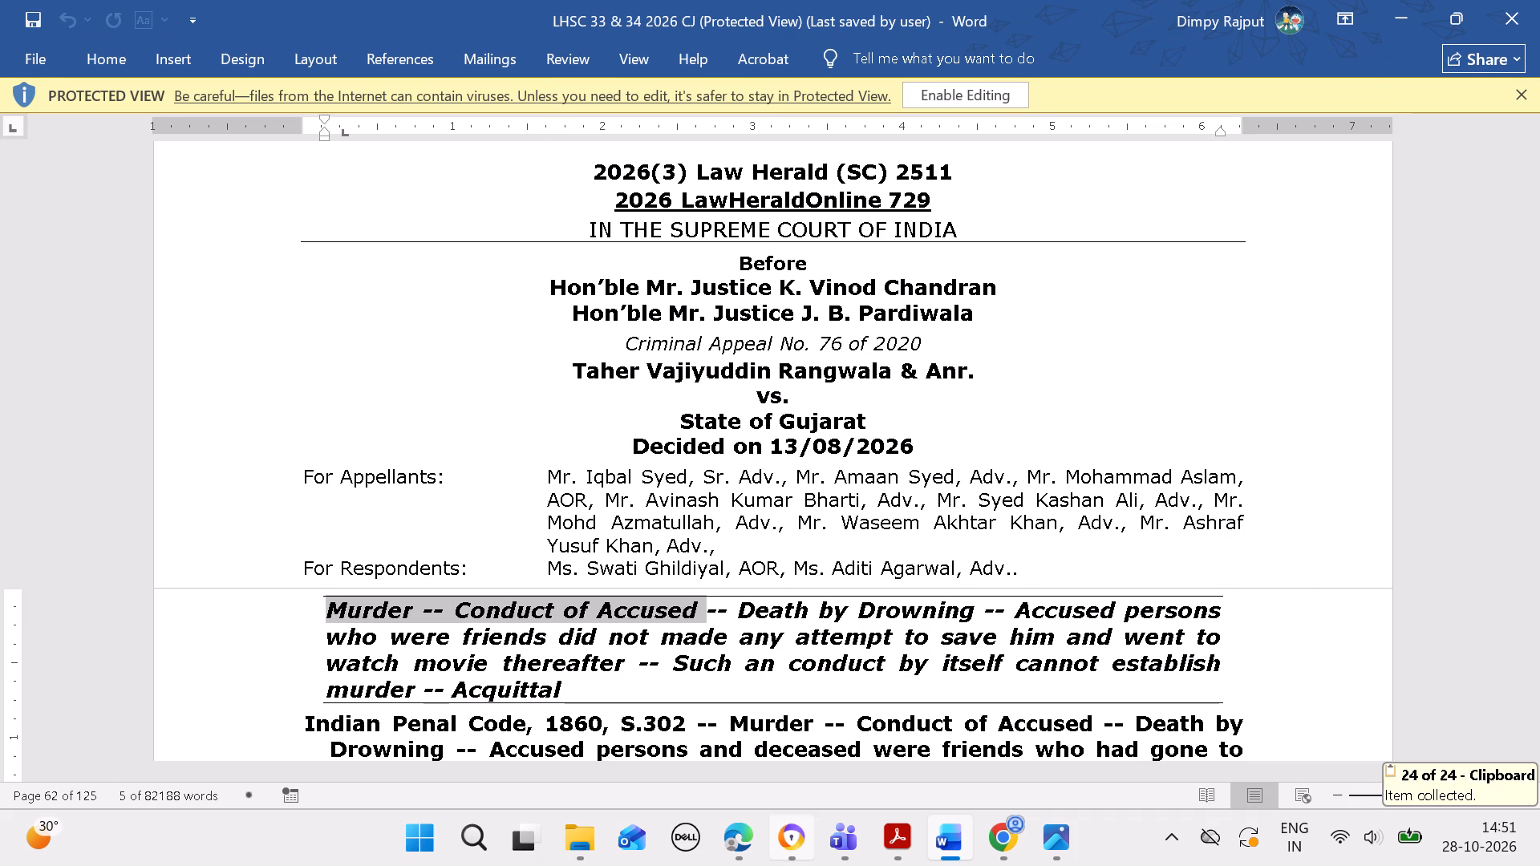
pyautogui.click(751, 828)
pyautogui.click(1254, 671)
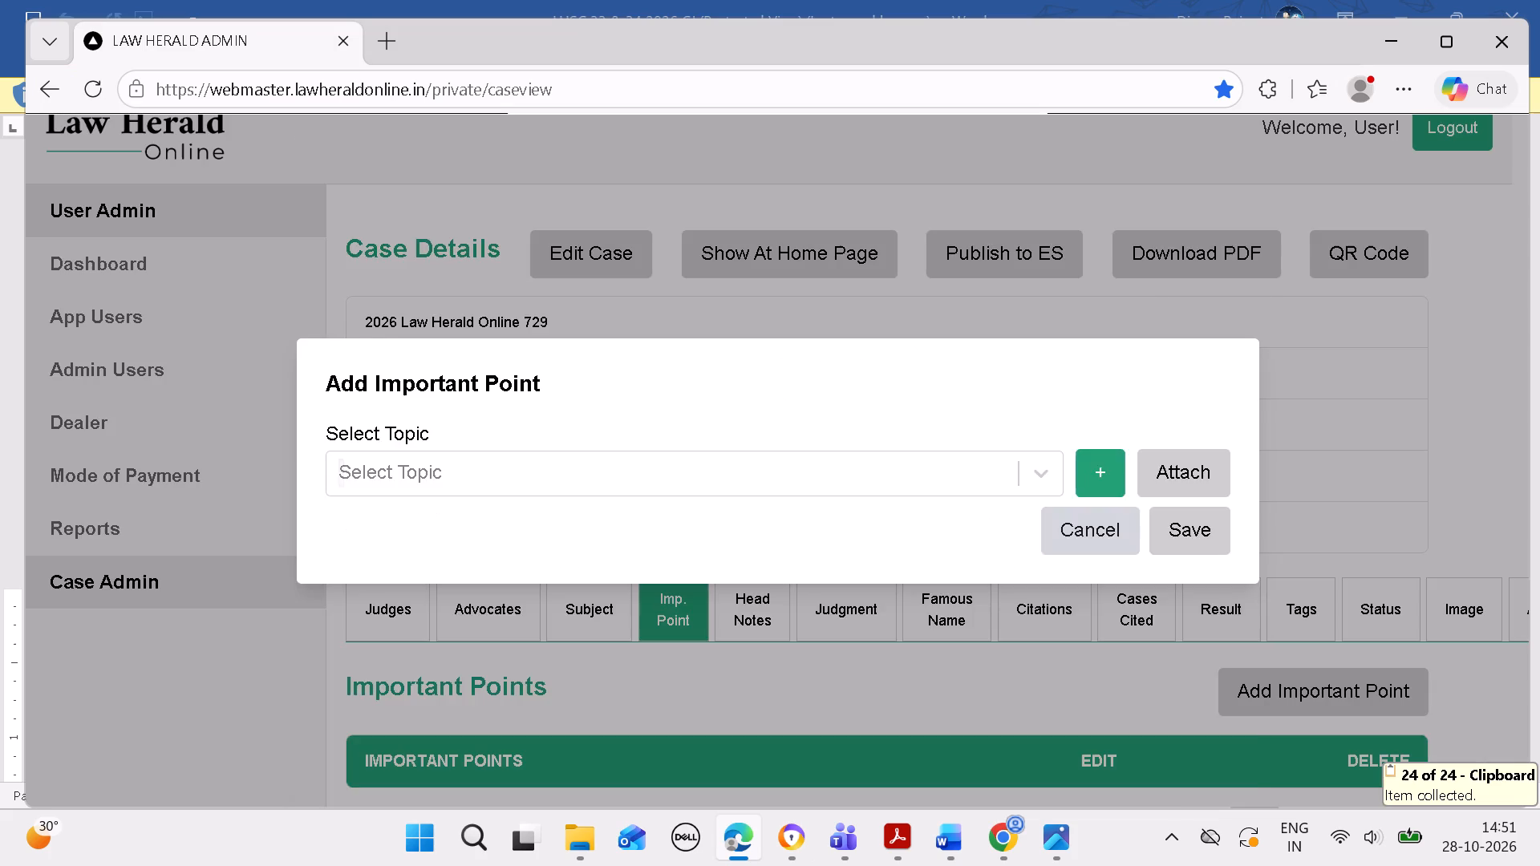
pyautogui.click(1095, 273)
pyautogui.click(861, 444)
pyautogui.hotkey('ctrl', 'v')
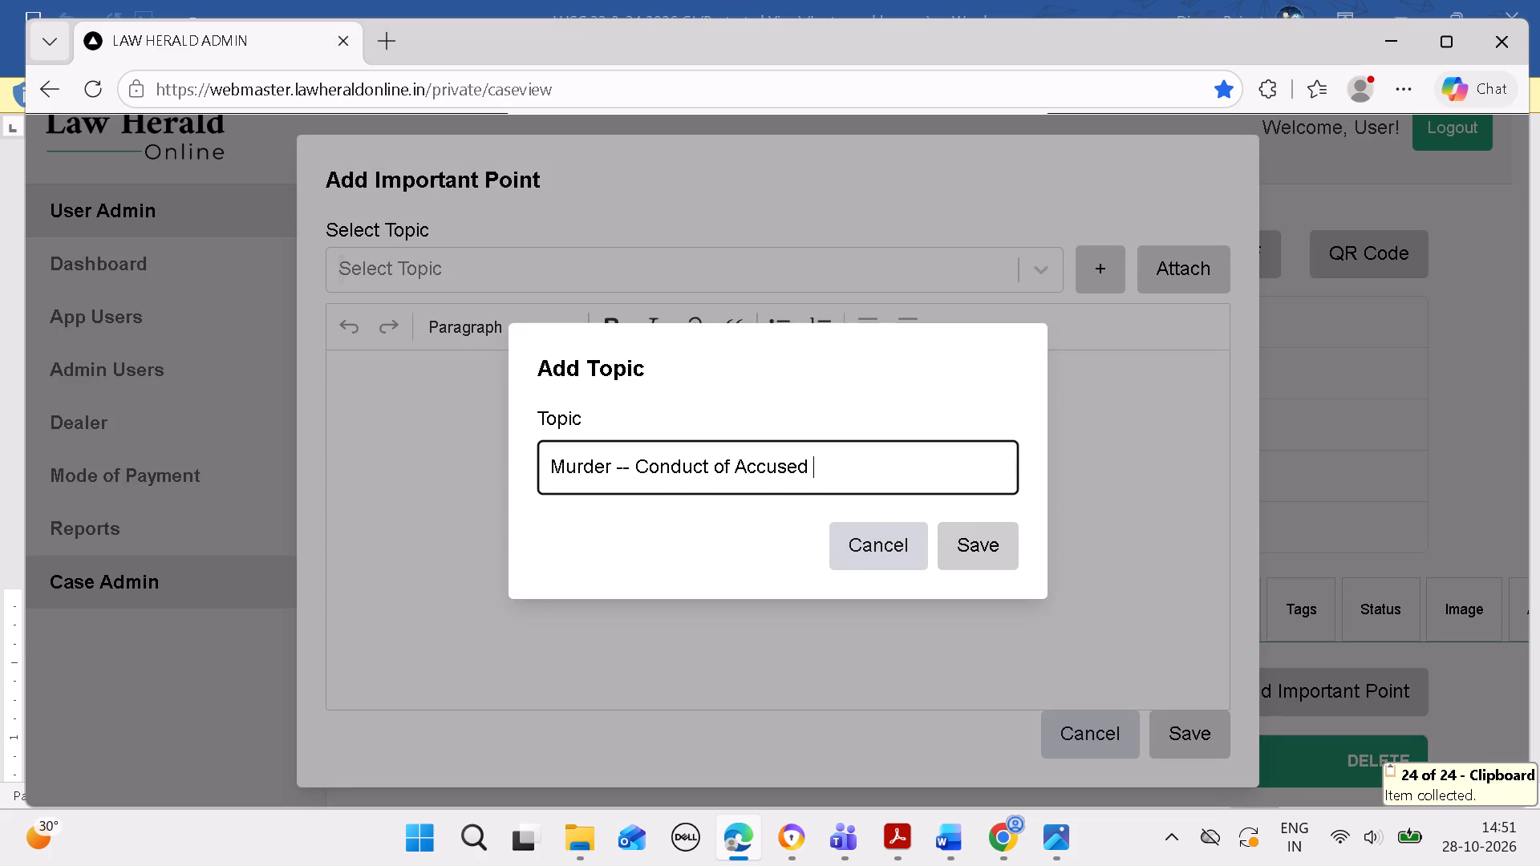
pyautogui.press('BackSpace')
pyautogui.click(1007, 557)
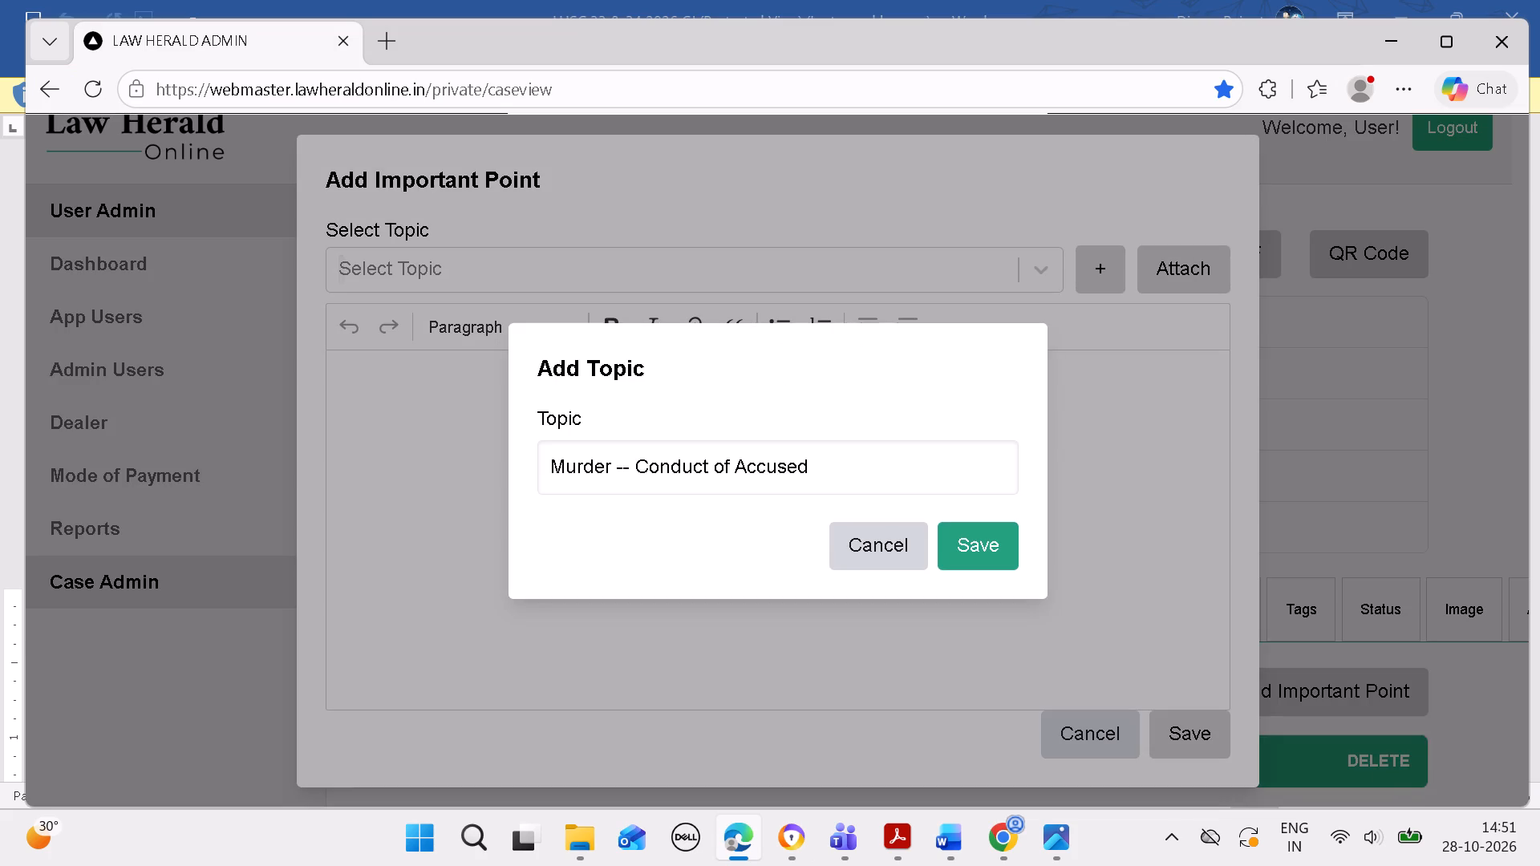
pyautogui.click(1017, 253)
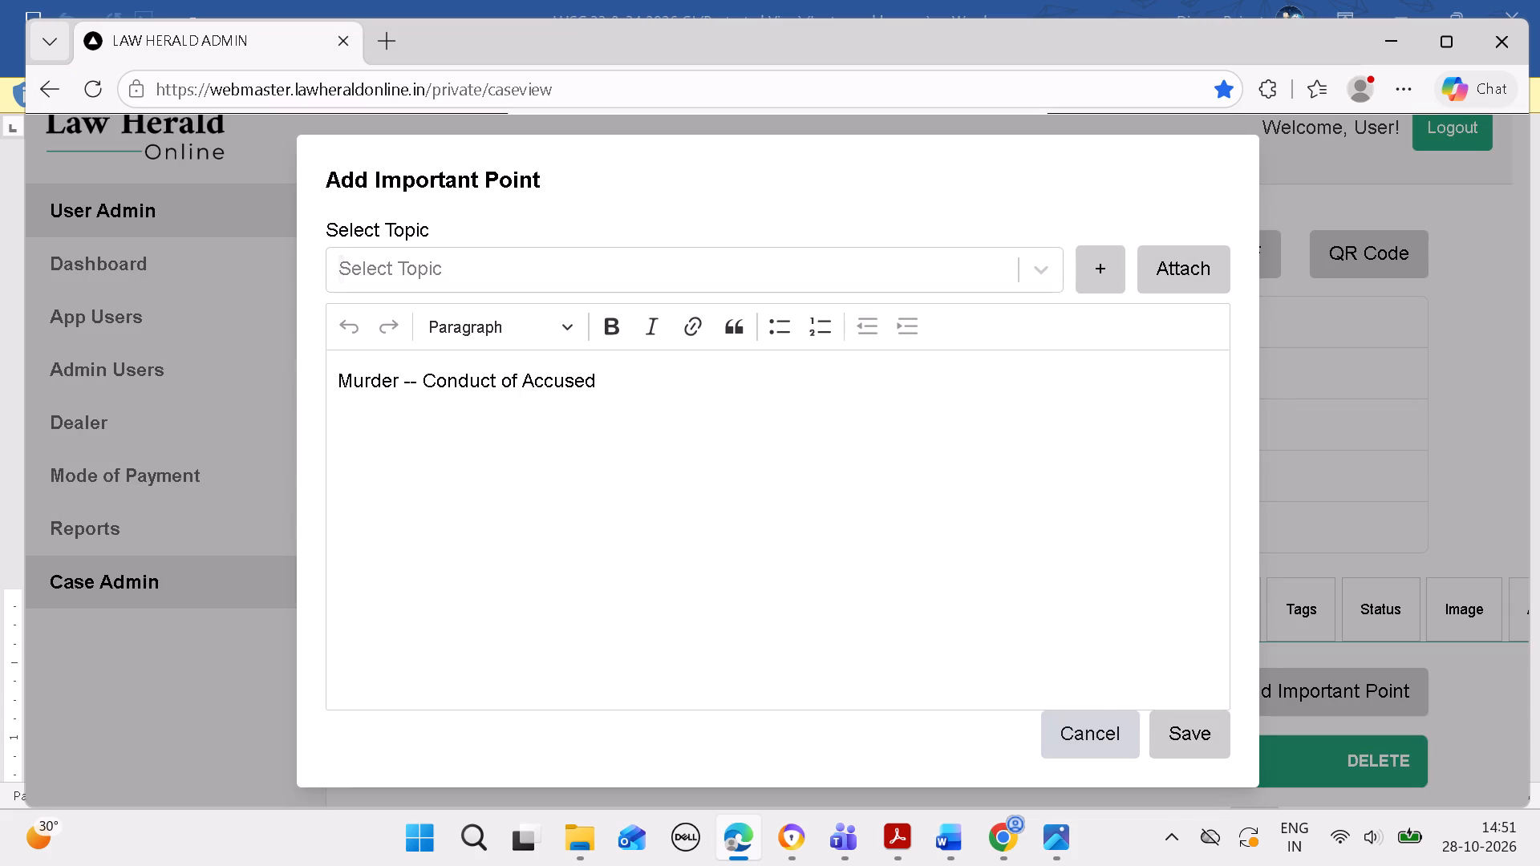
# Append a "--" separator after "Murder -- Conduct of Accused" in the important point text.
pyautogui.click(940, 395)
pyautogui.press('space')
pyautogui.write('--')
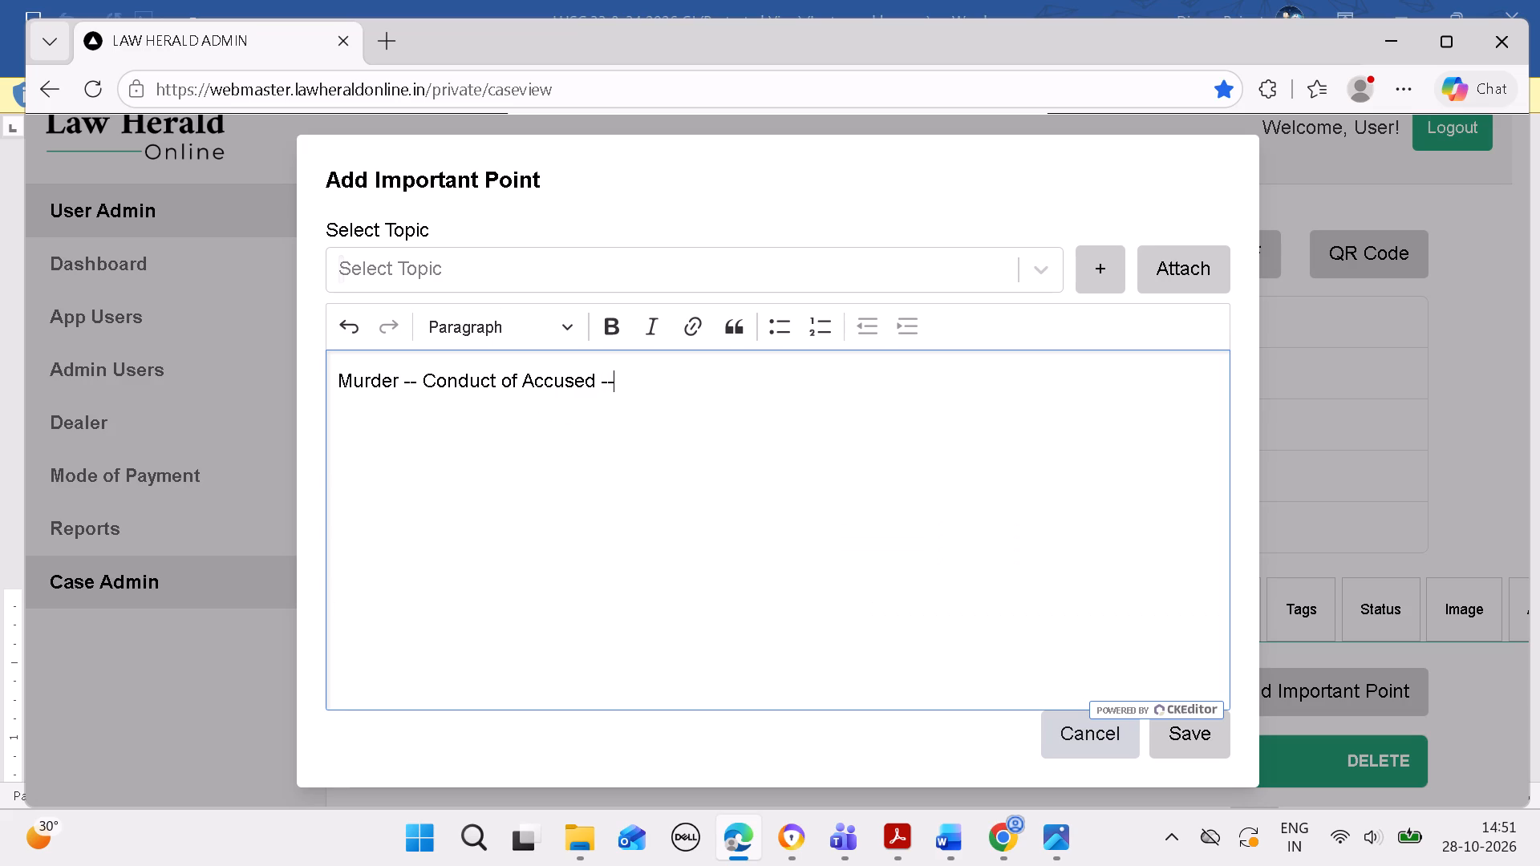
pyautogui.press('space')
pyautogui.press('BackSpace')
# Copy "Death by Drowning" from the Word headnote and save it as a new topic for the important point in Edge.
pyautogui.click(954, 836)
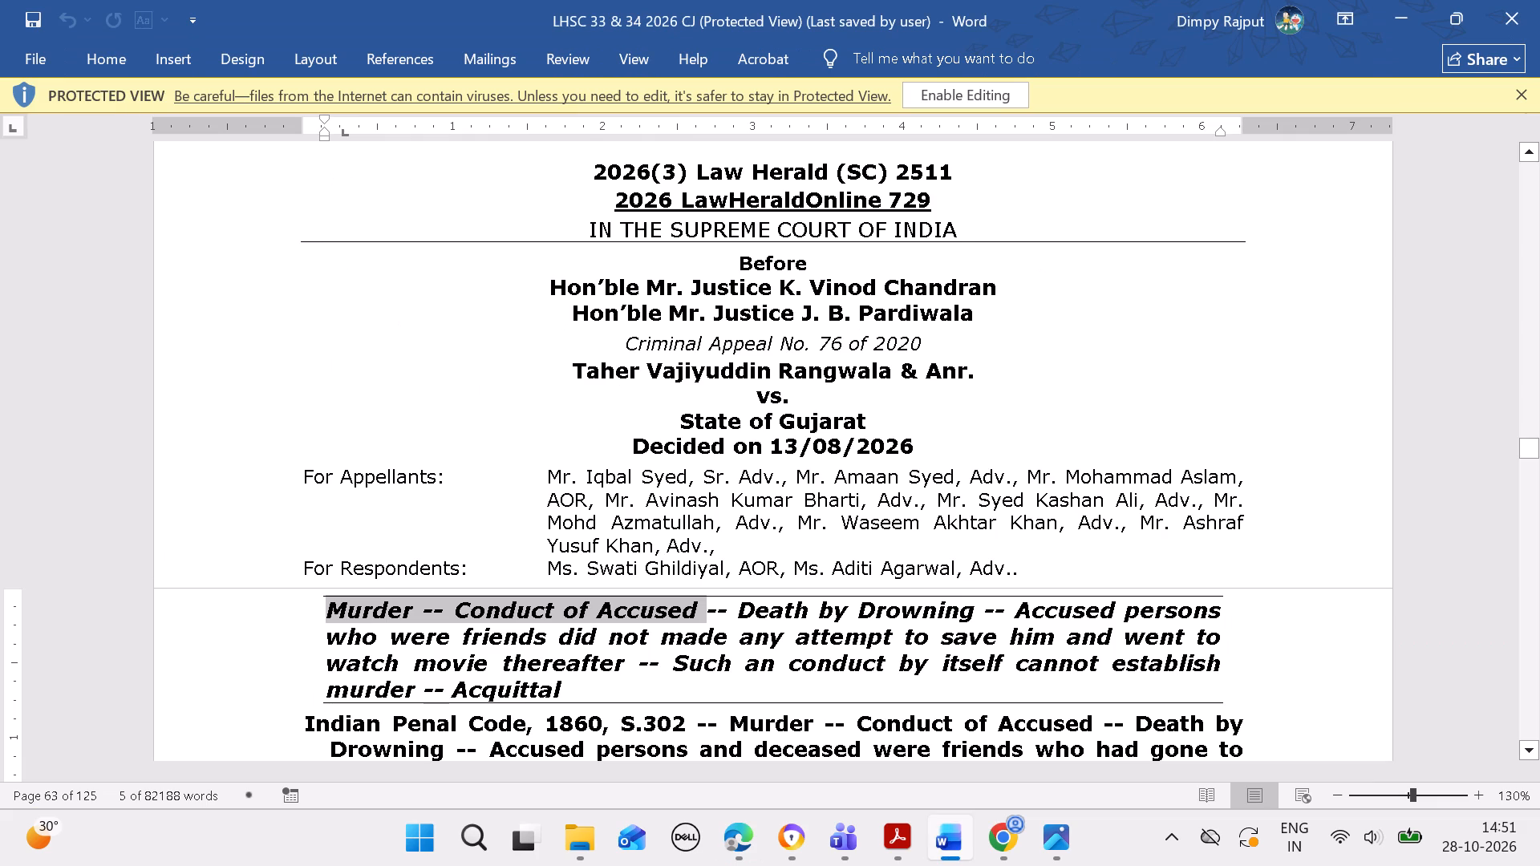
pyautogui.moveTo(739, 611); pyautogui.dragTo(744, 609)
pyautogui.moveTo(744, 609); pyautogui.dragTo(916, 600)
pyautogui.hotkey('ctrl', 'c')
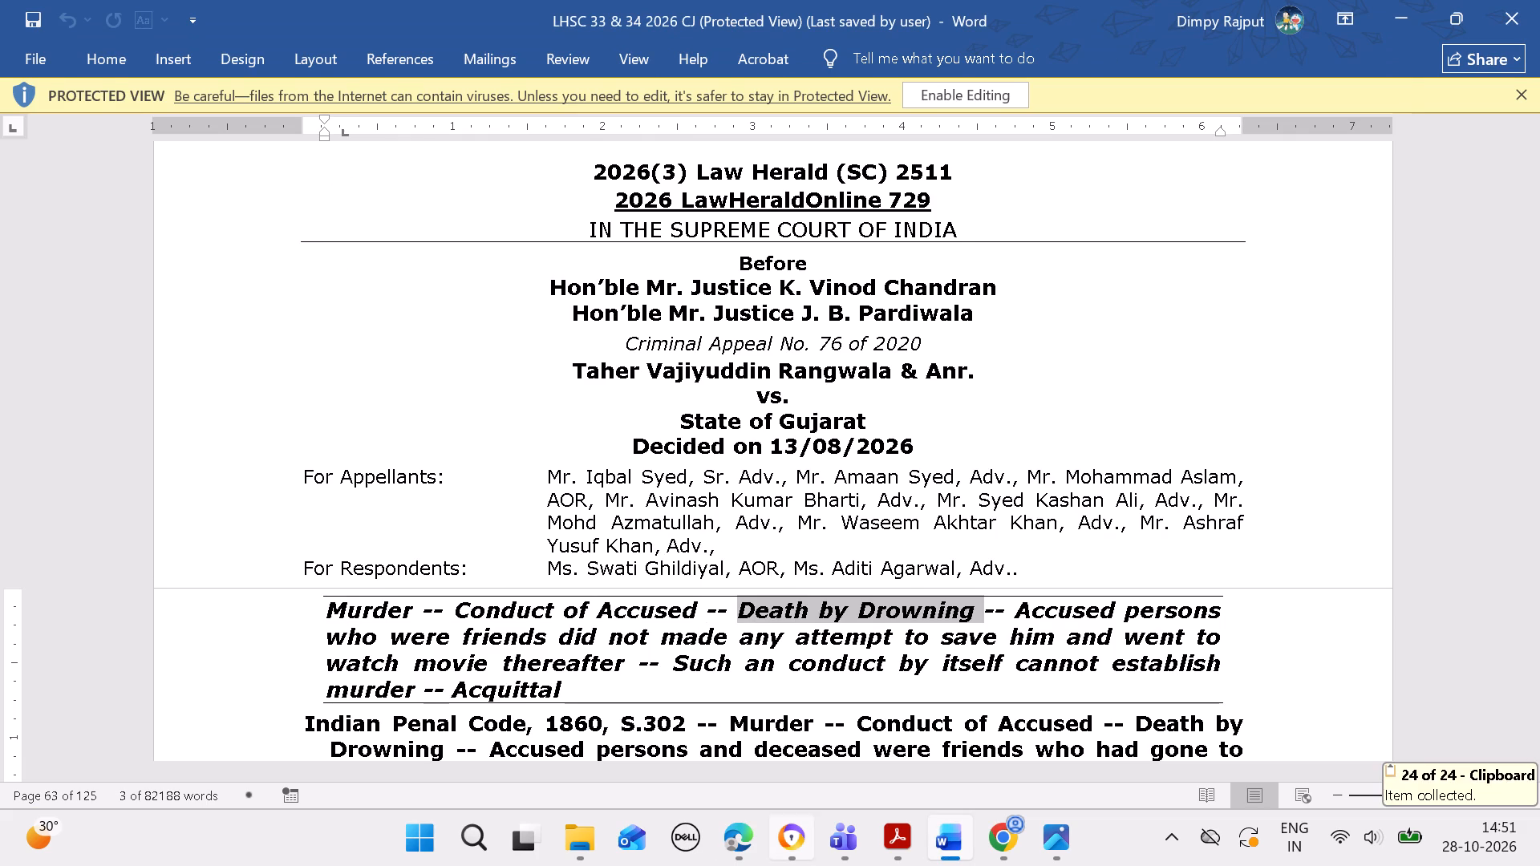
pyautogui.click(741, 834)
pyautogui.click(894, 263)
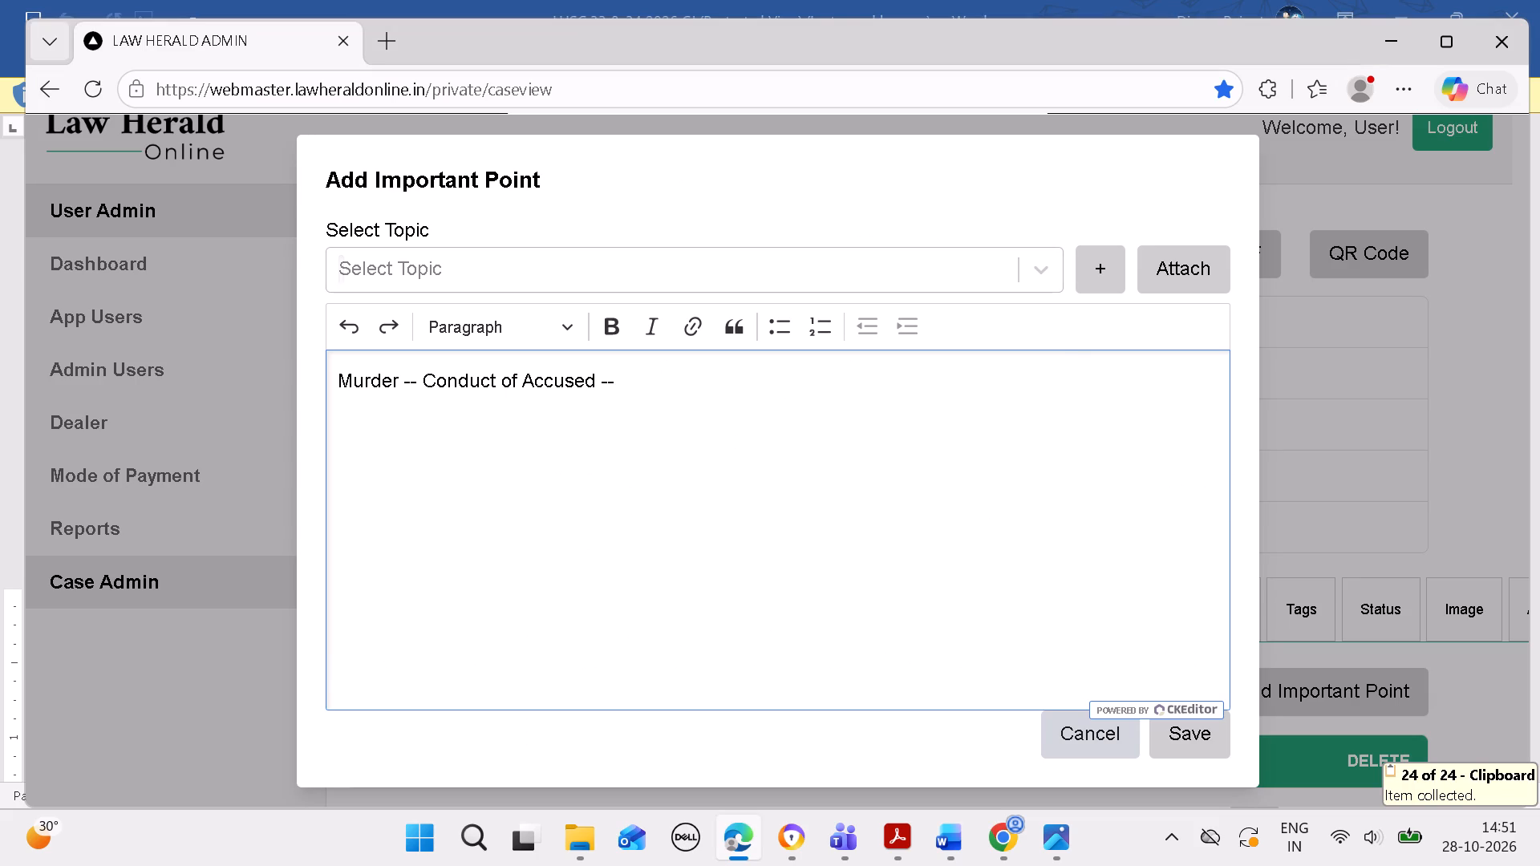
pyautogui.hotkey('ctrl', 'v')
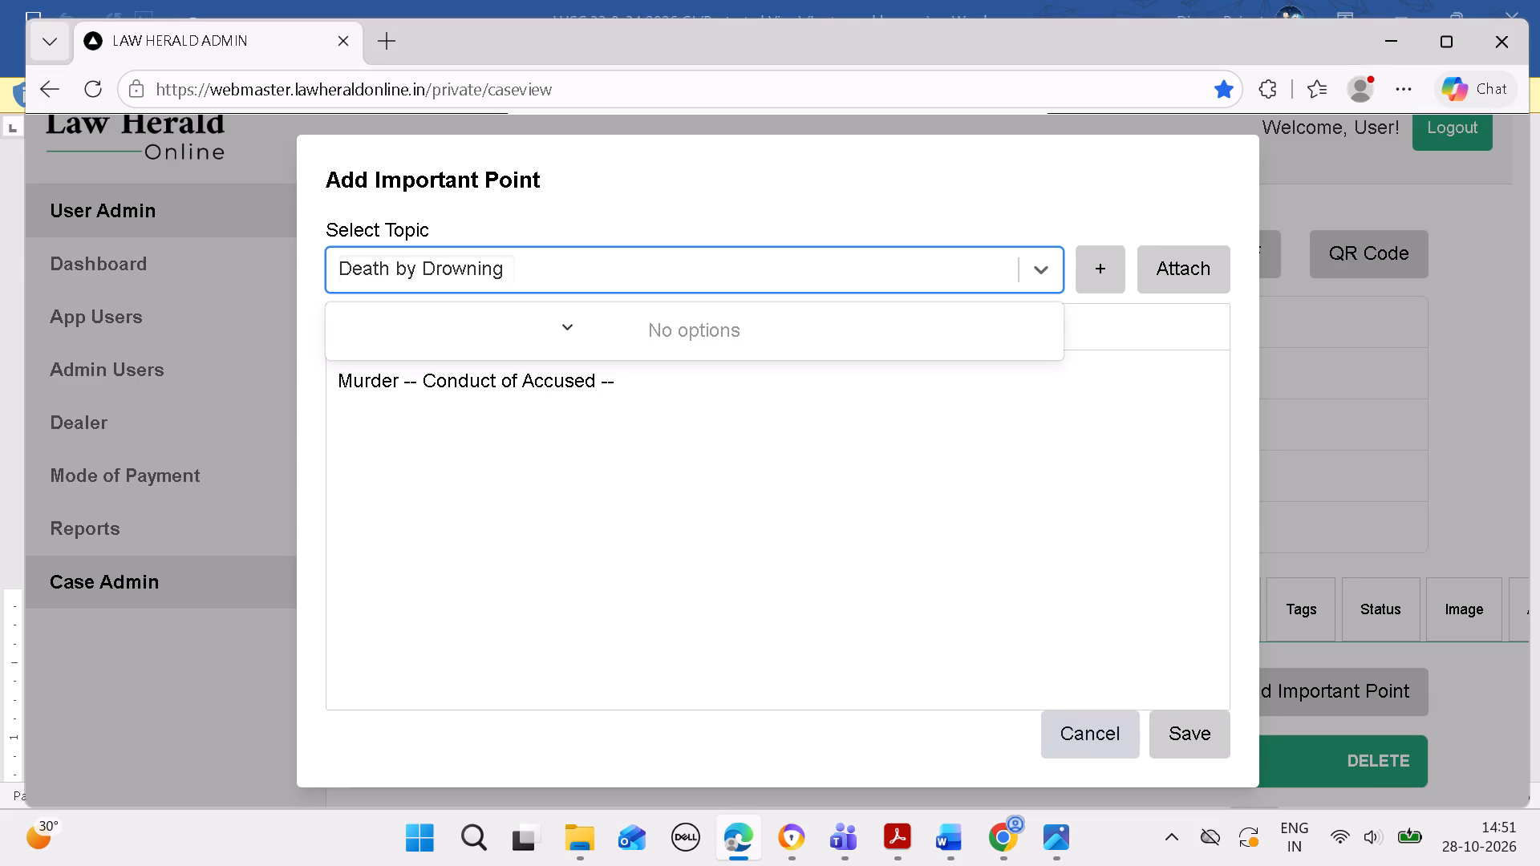
pyautogui.click(1101, 270)
pyautogui.click(756, 470)
pyautogui.hotkey('ctrl', 'v')
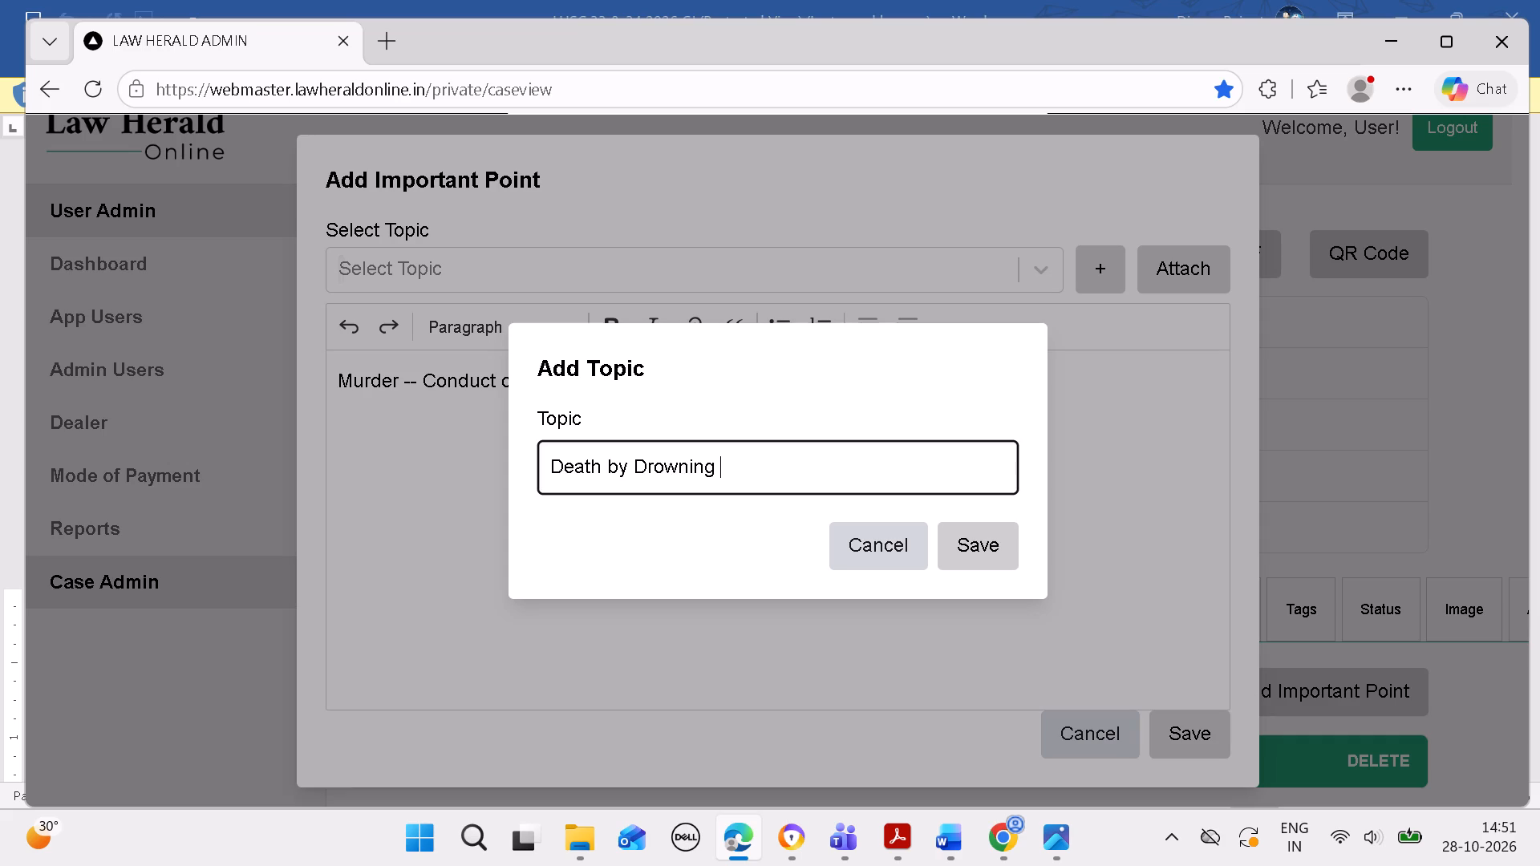
pyautogui.press('BackSpace')
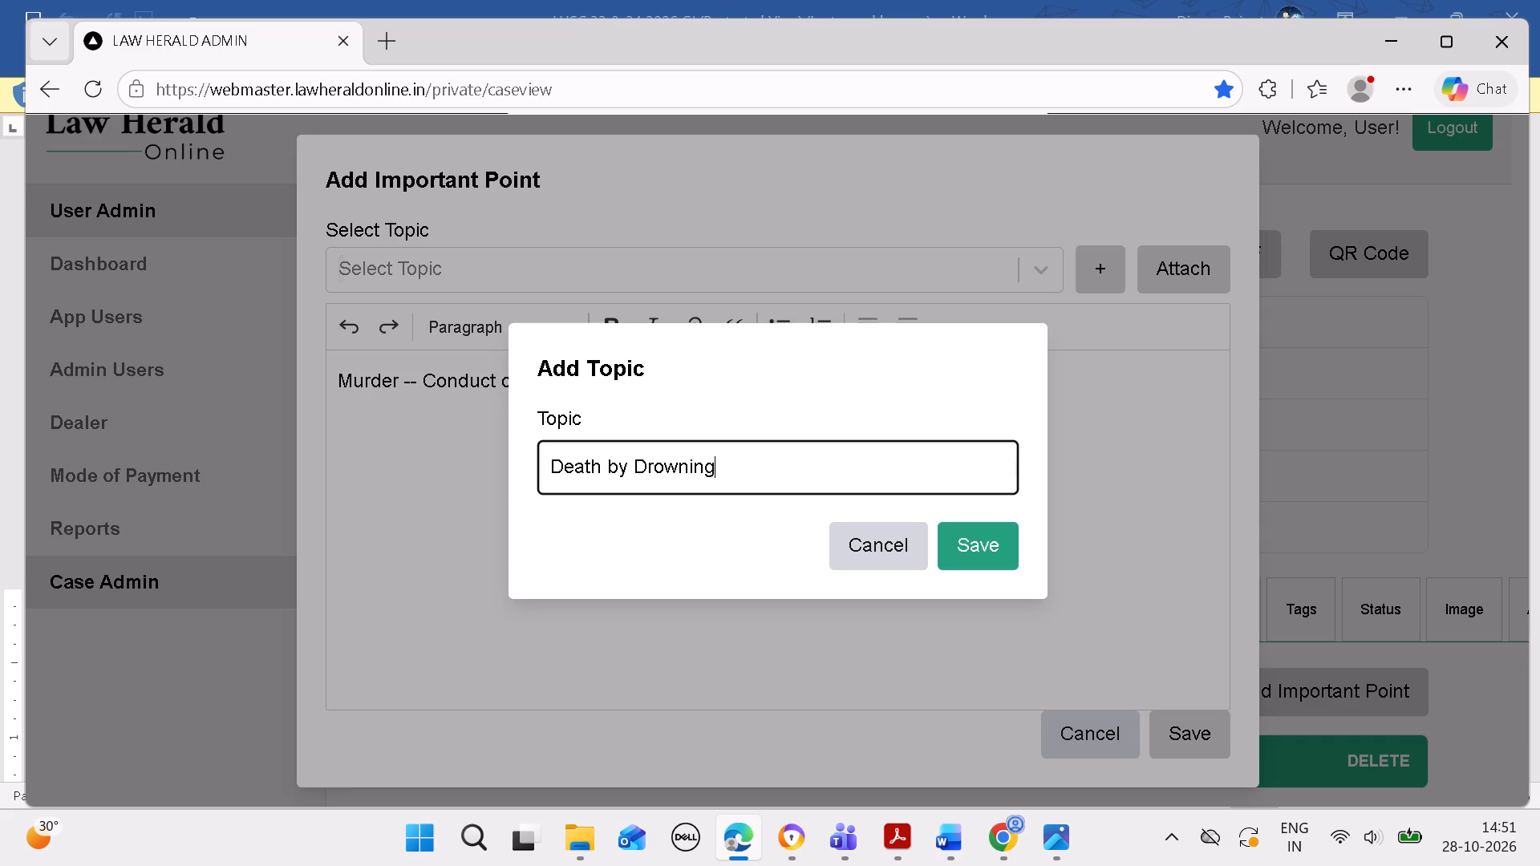
pyautogui.click(971, 542)
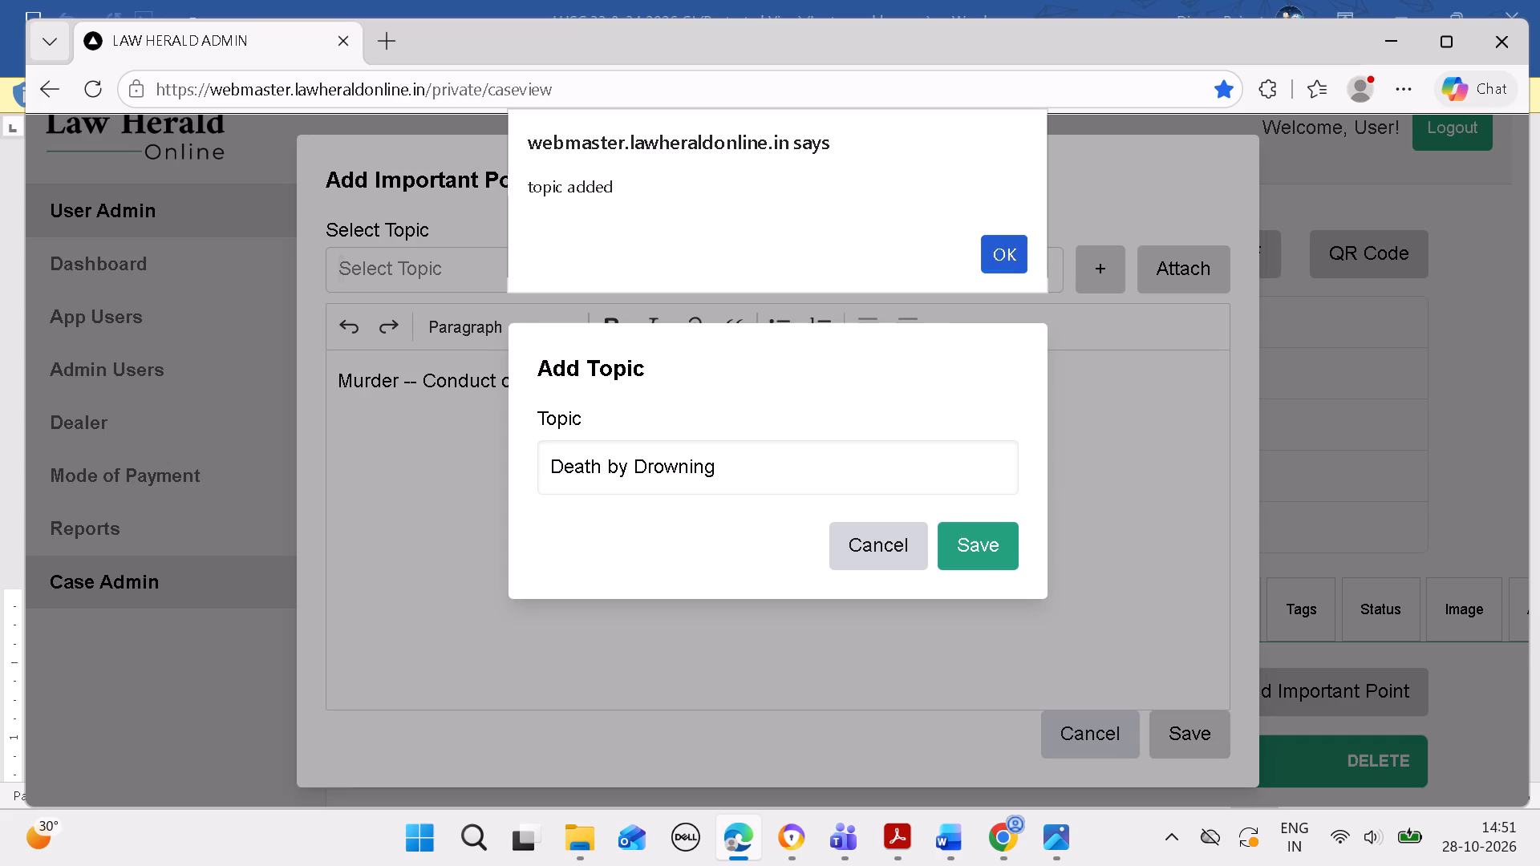
# Join "Death by Drowning" onto the same line as "Murder -- Conduct of Accused --" in the important point text.
pyautogui.click(1004, 245)
pyautogui.click(326, 429)
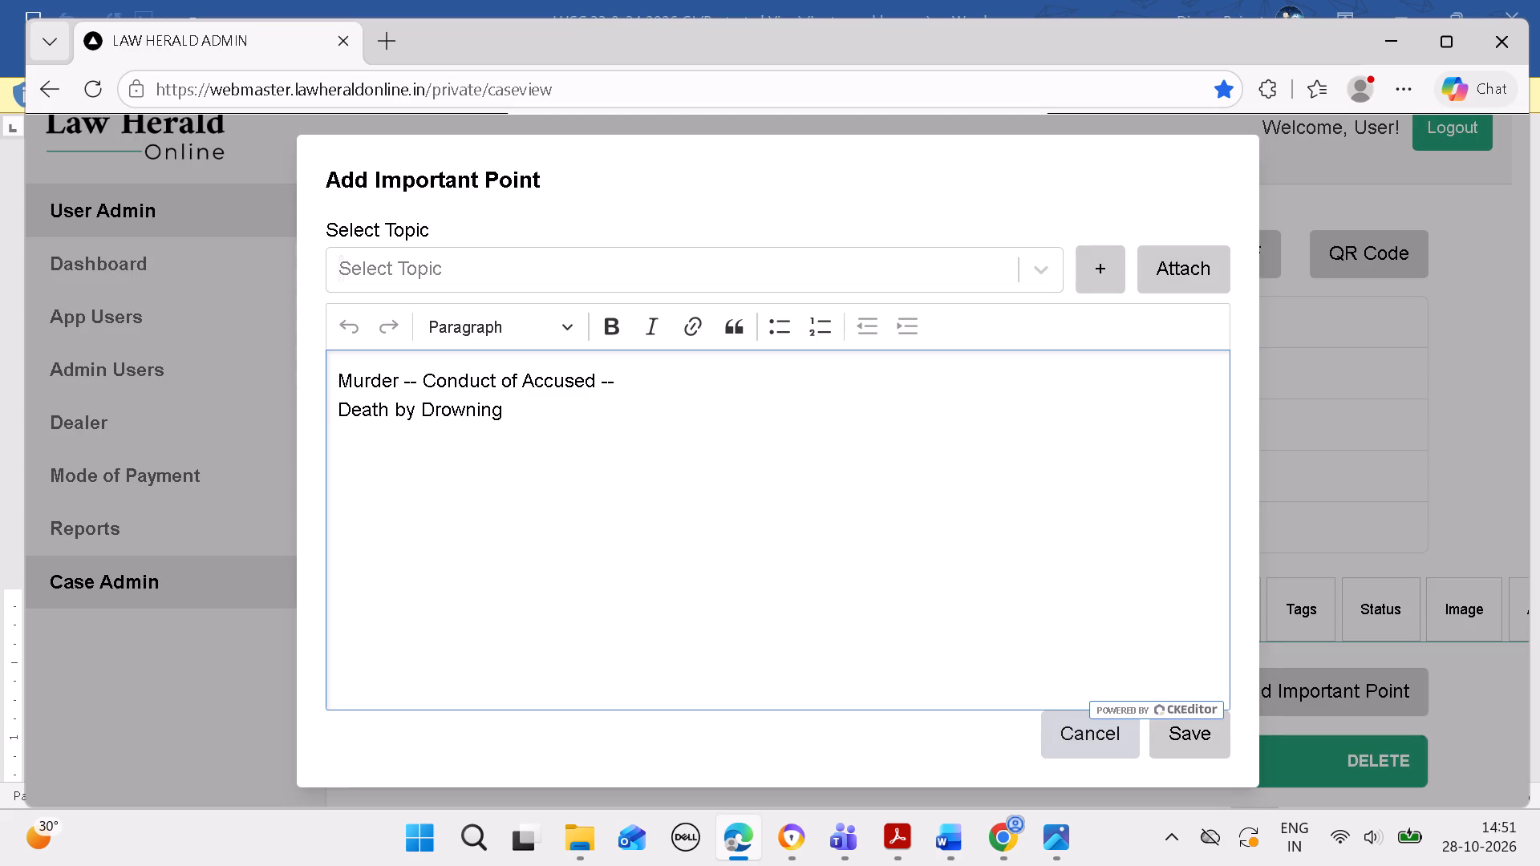
pyautogui.press('BackSpace')
pyautogui.press('BackSpace')
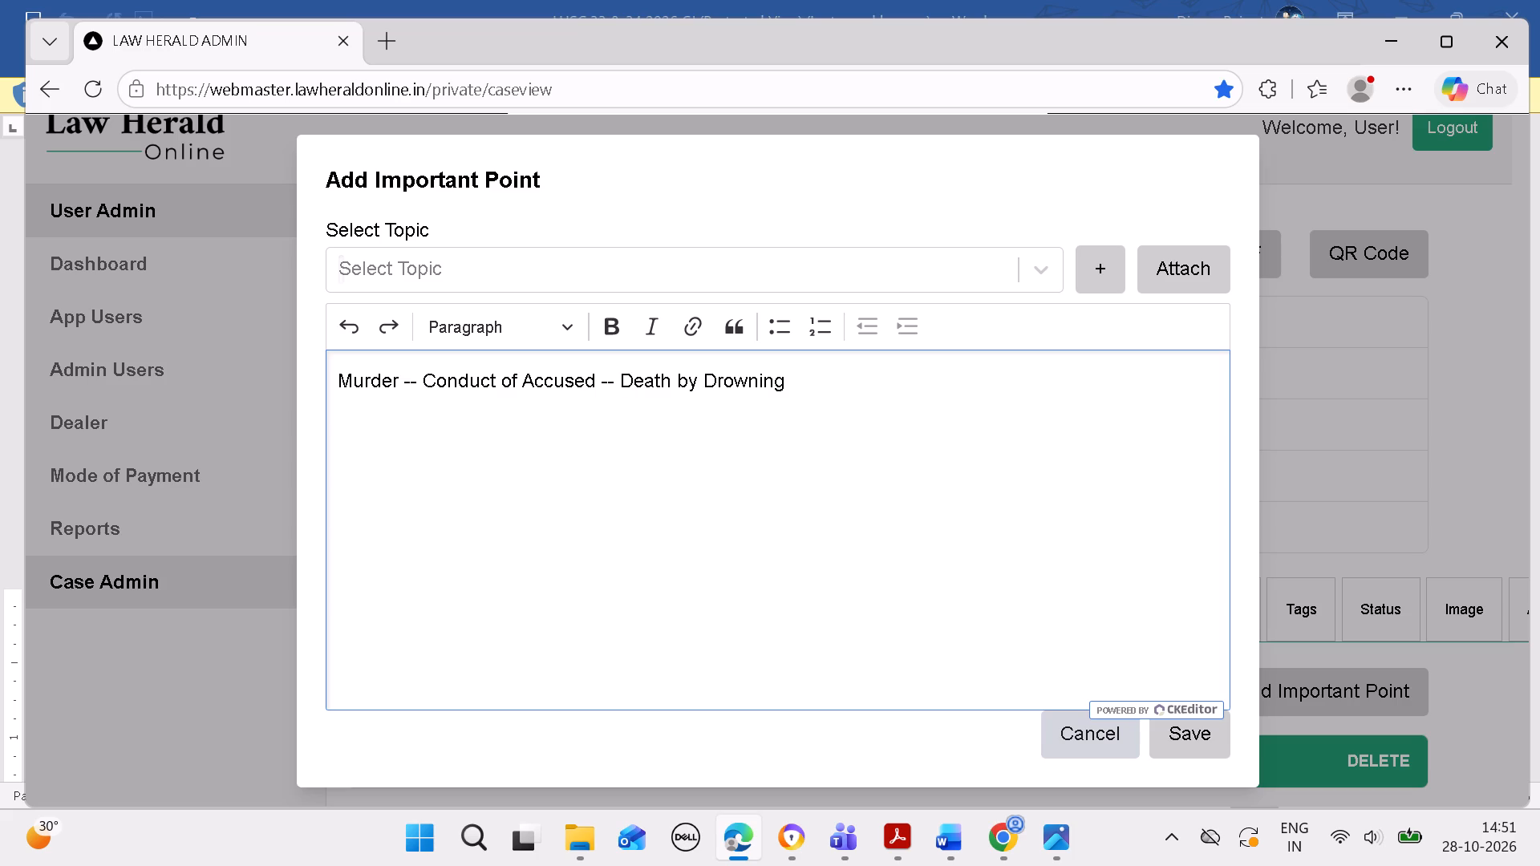
# Copy the rest of the italic headnote, from "Accused persons" to "Acquittal", from Word and append it to the important point in Edge.
pyautogui.click(944, 836)
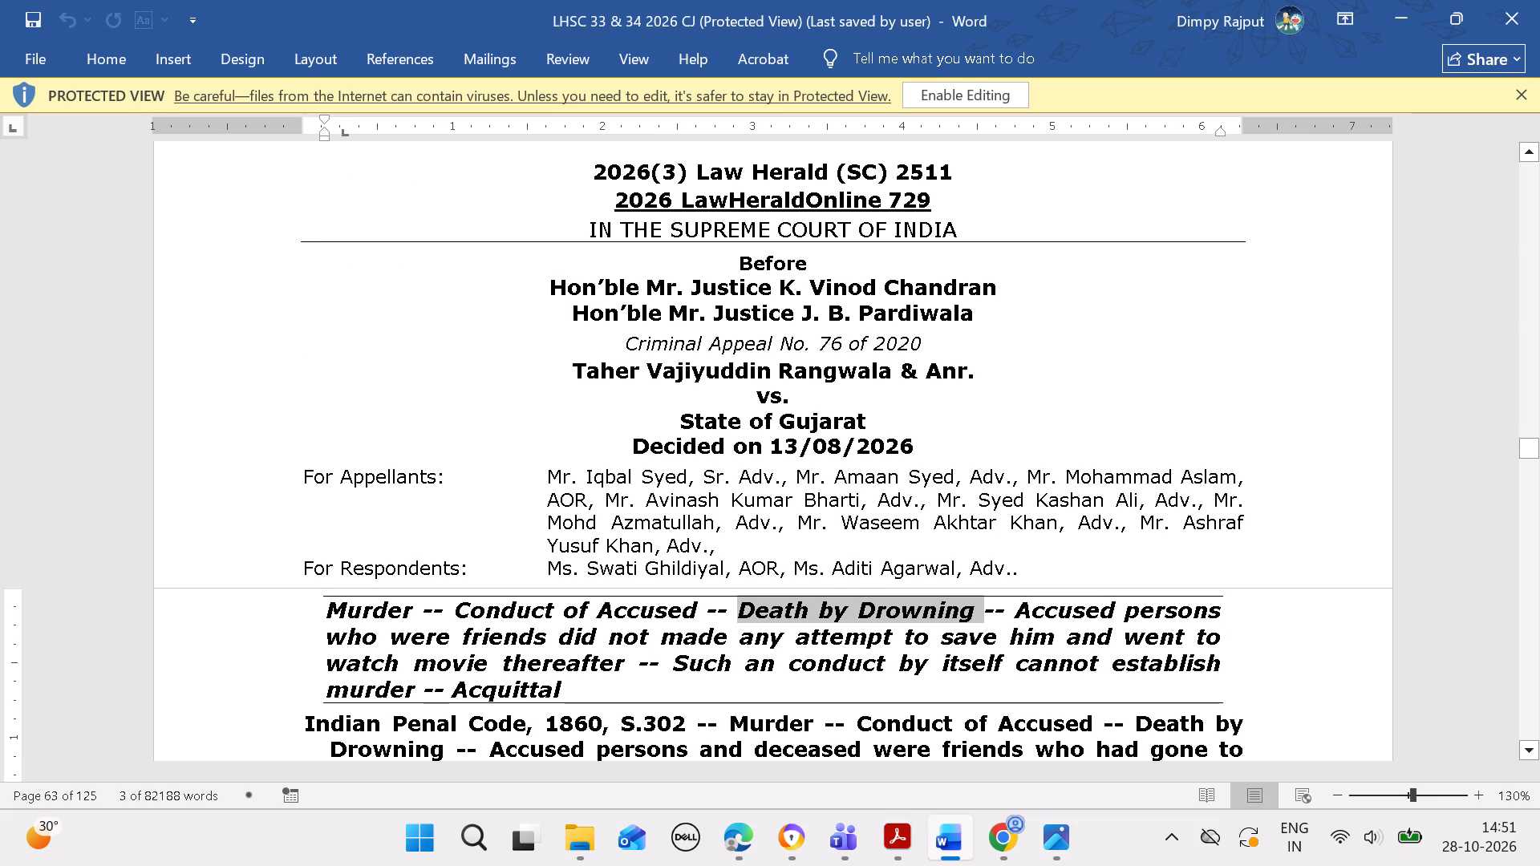
pyautogui.moveTo(1019, 605); pyautogui.dragTo(1066, 700)
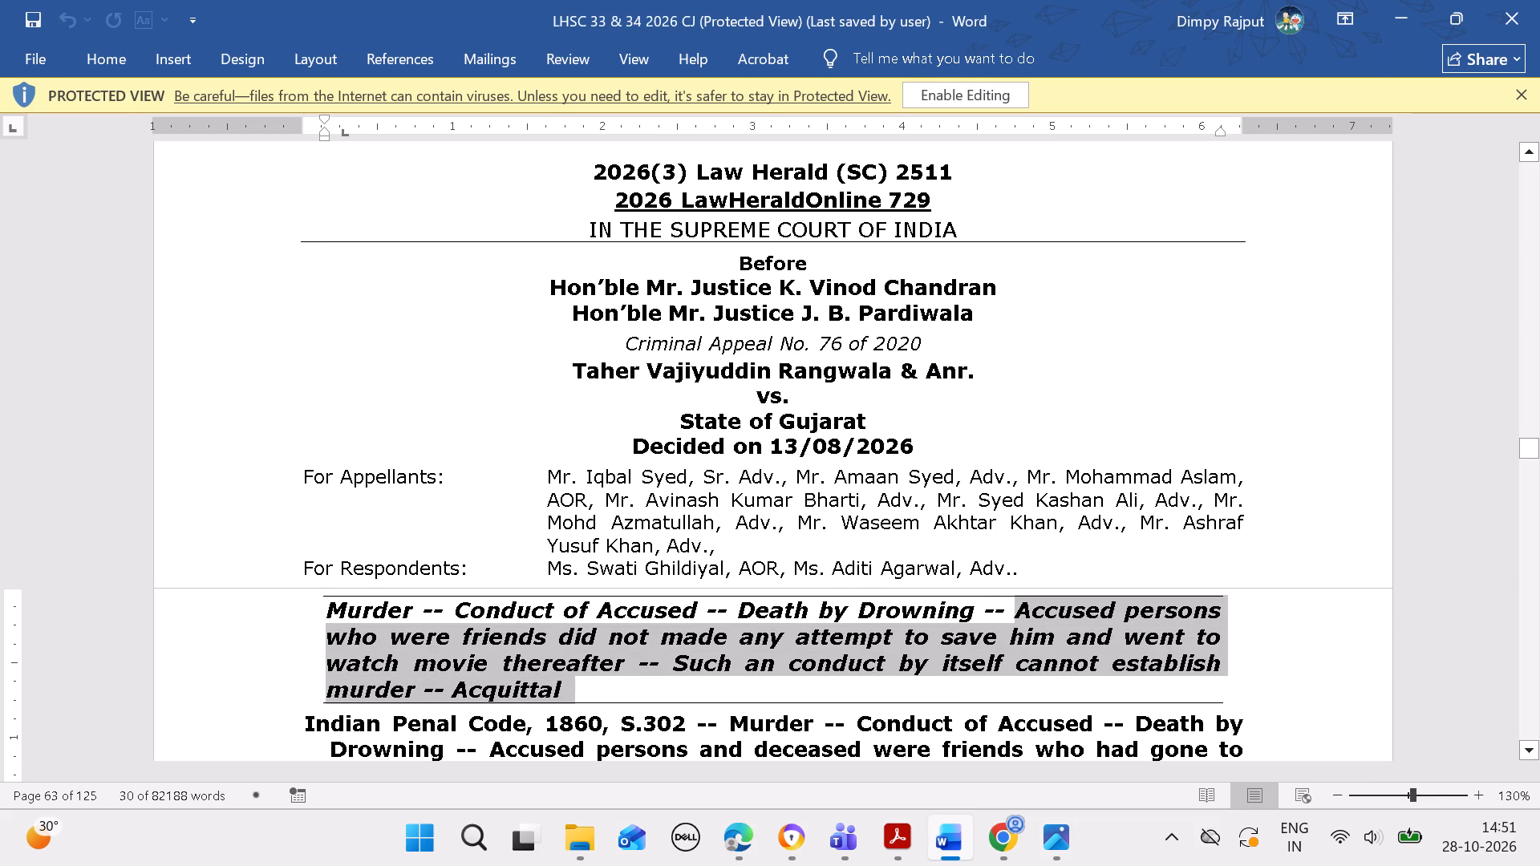
pyautogui.hotkey('ctrl', 'c')
pyautogui.click(736, 837)
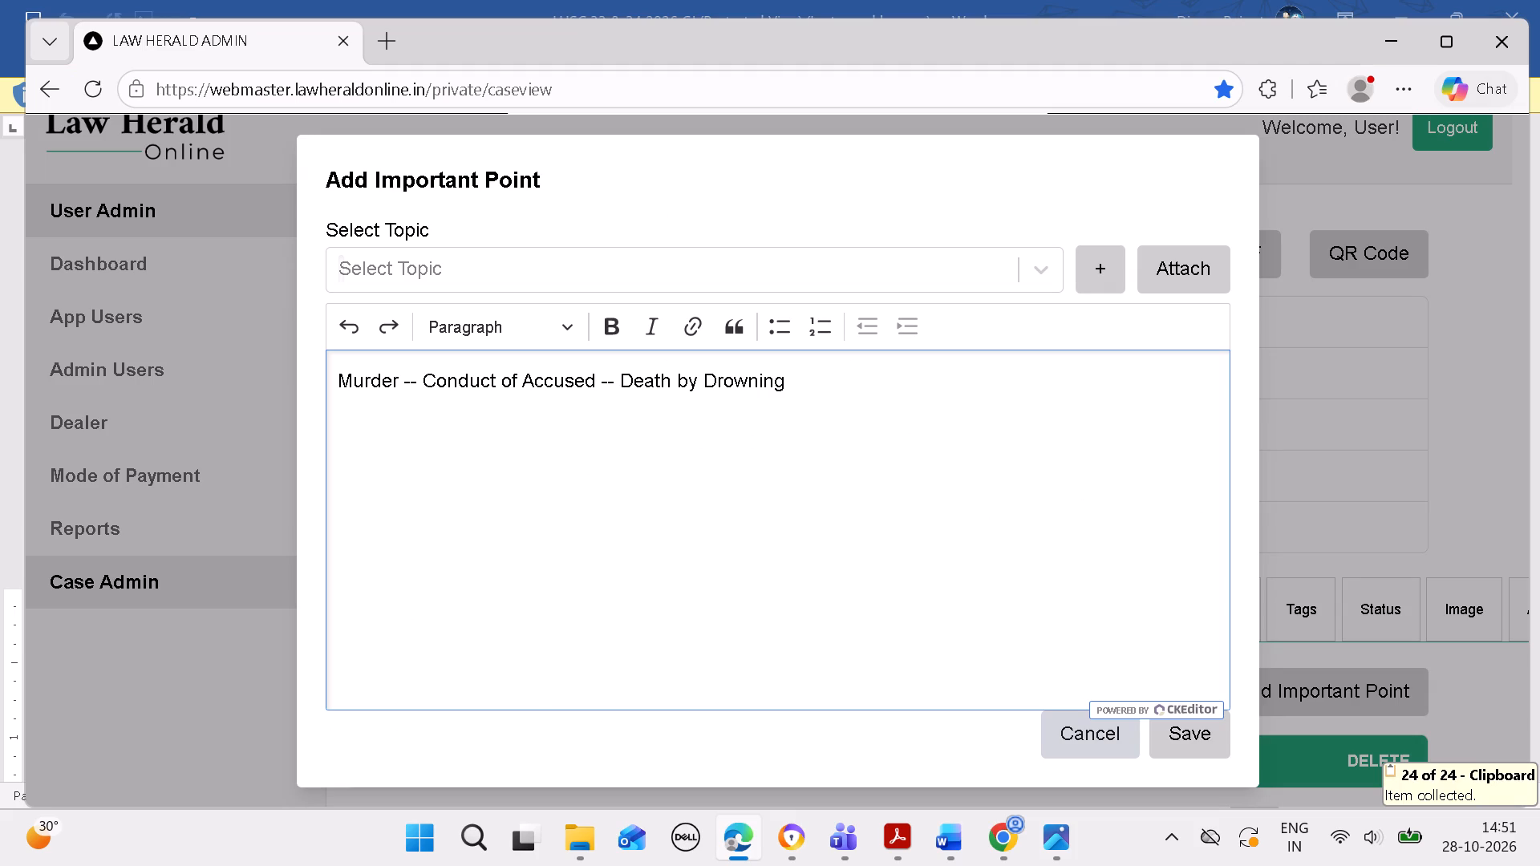
pyautogui.click(838, 455)
pyautogui.hotkey('ctrl', 'v')
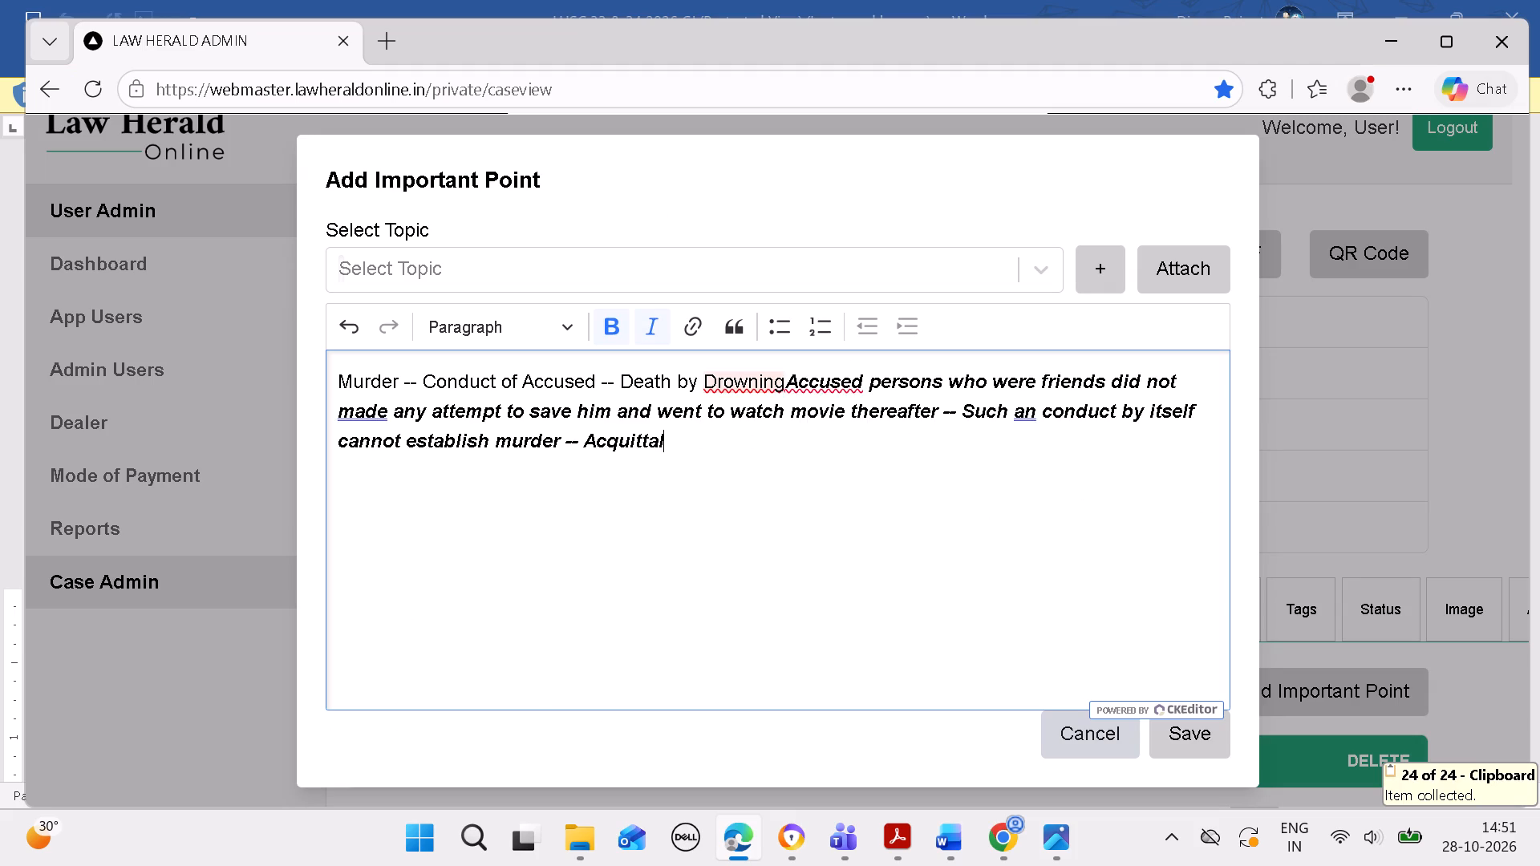
# Remove the bold and italic formatting from the pasted text, from "Accused persons" to "Acquittal".
pyautogui.moveTo(788, 372); pyautogui.dragTo(862, 497)
pyautogui.hotkey('ctrl', 'b')
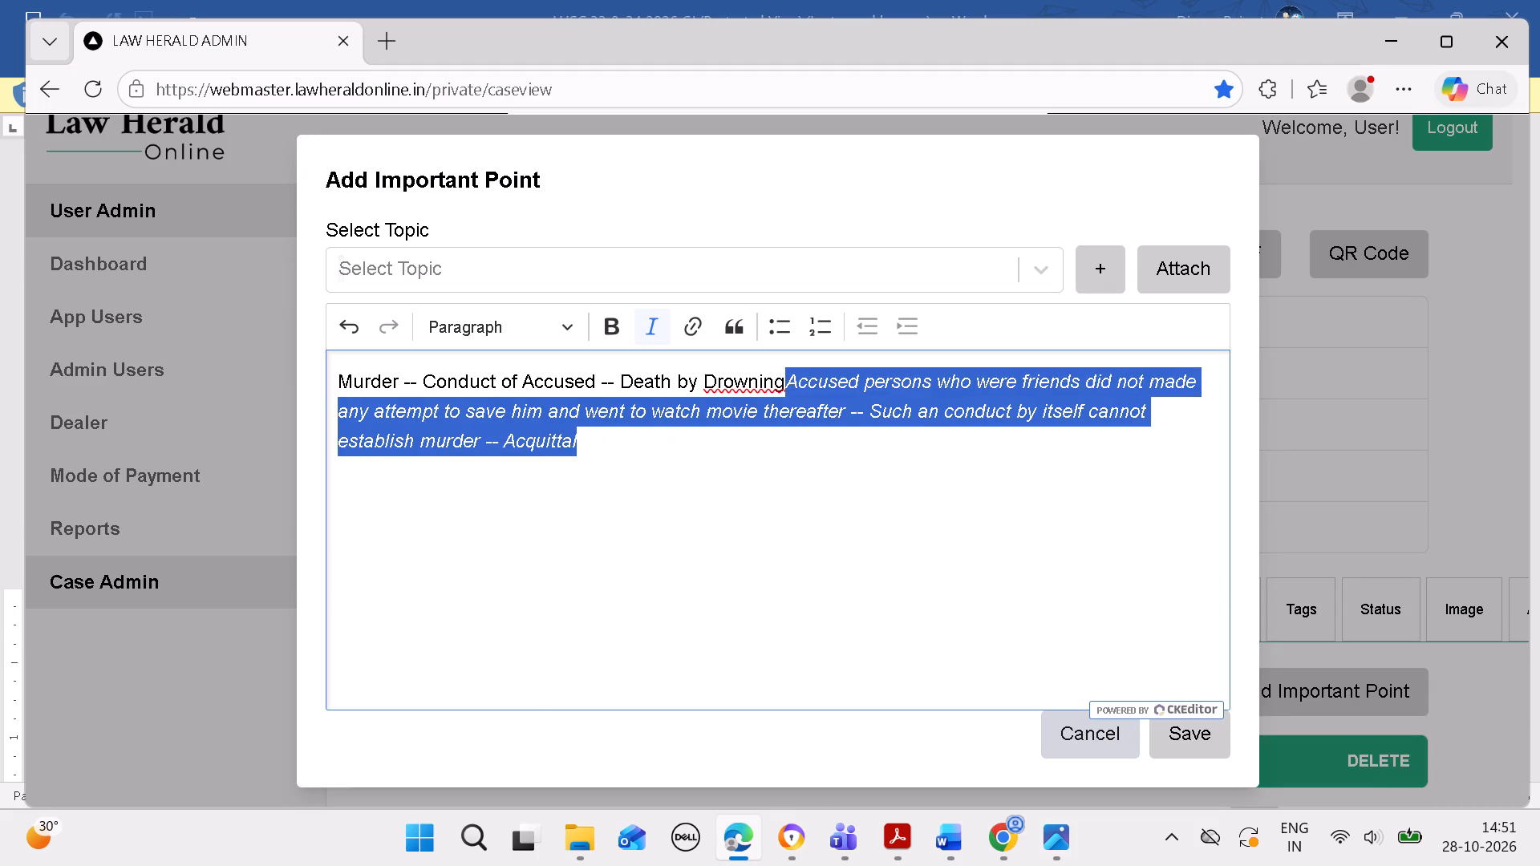
pyautogui.click(651, 325)
pyautogui.click(849, 565)
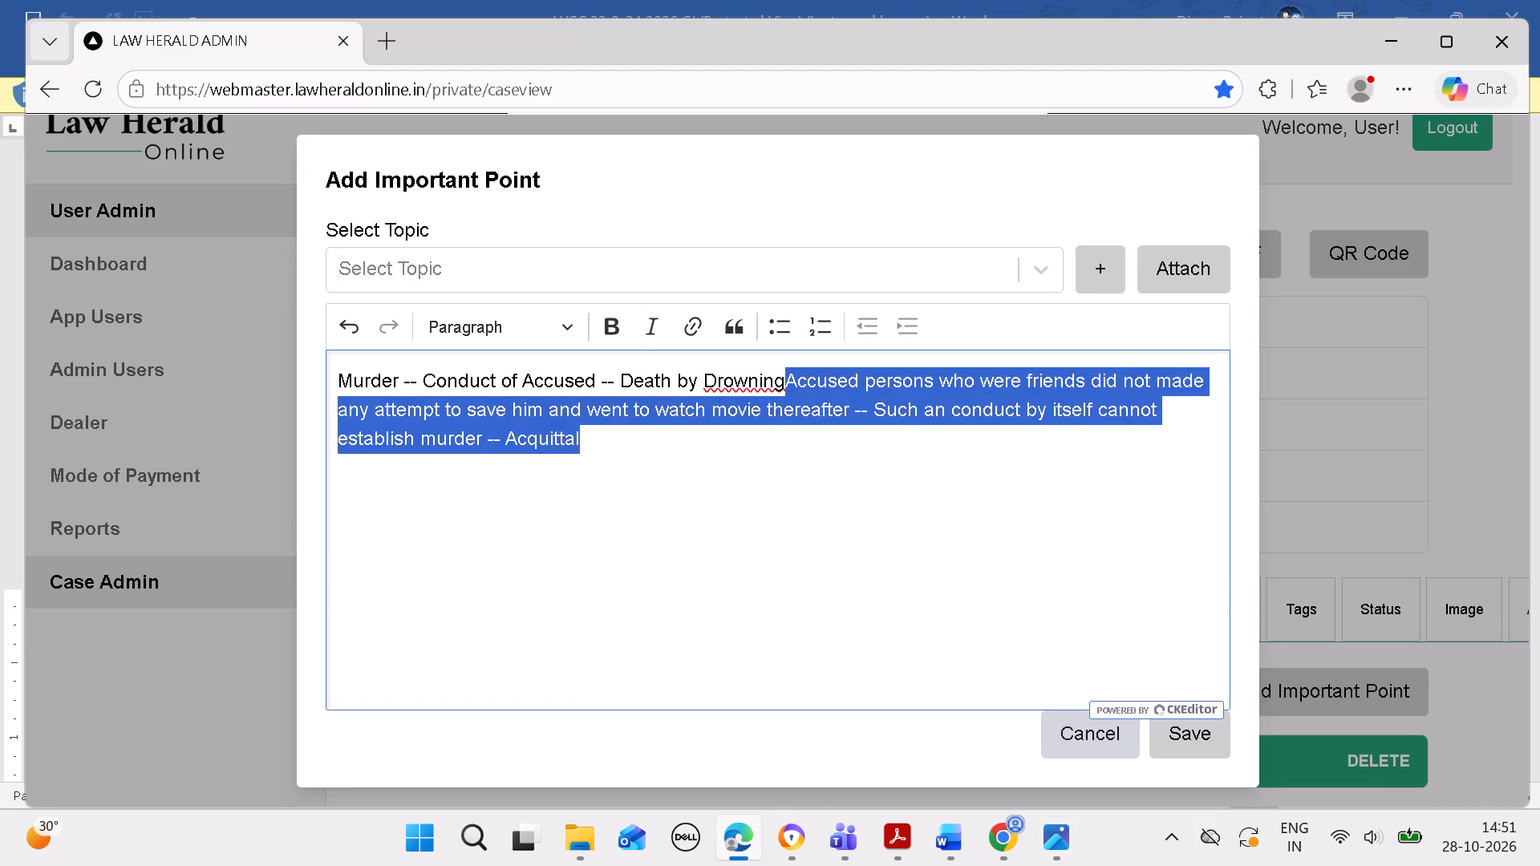
pyautogui.click(819, 484)
# Insert a spaced "--" separator between "Drowning" and "Accused persons" in the important point text.
pyautogui.click(787, 383)
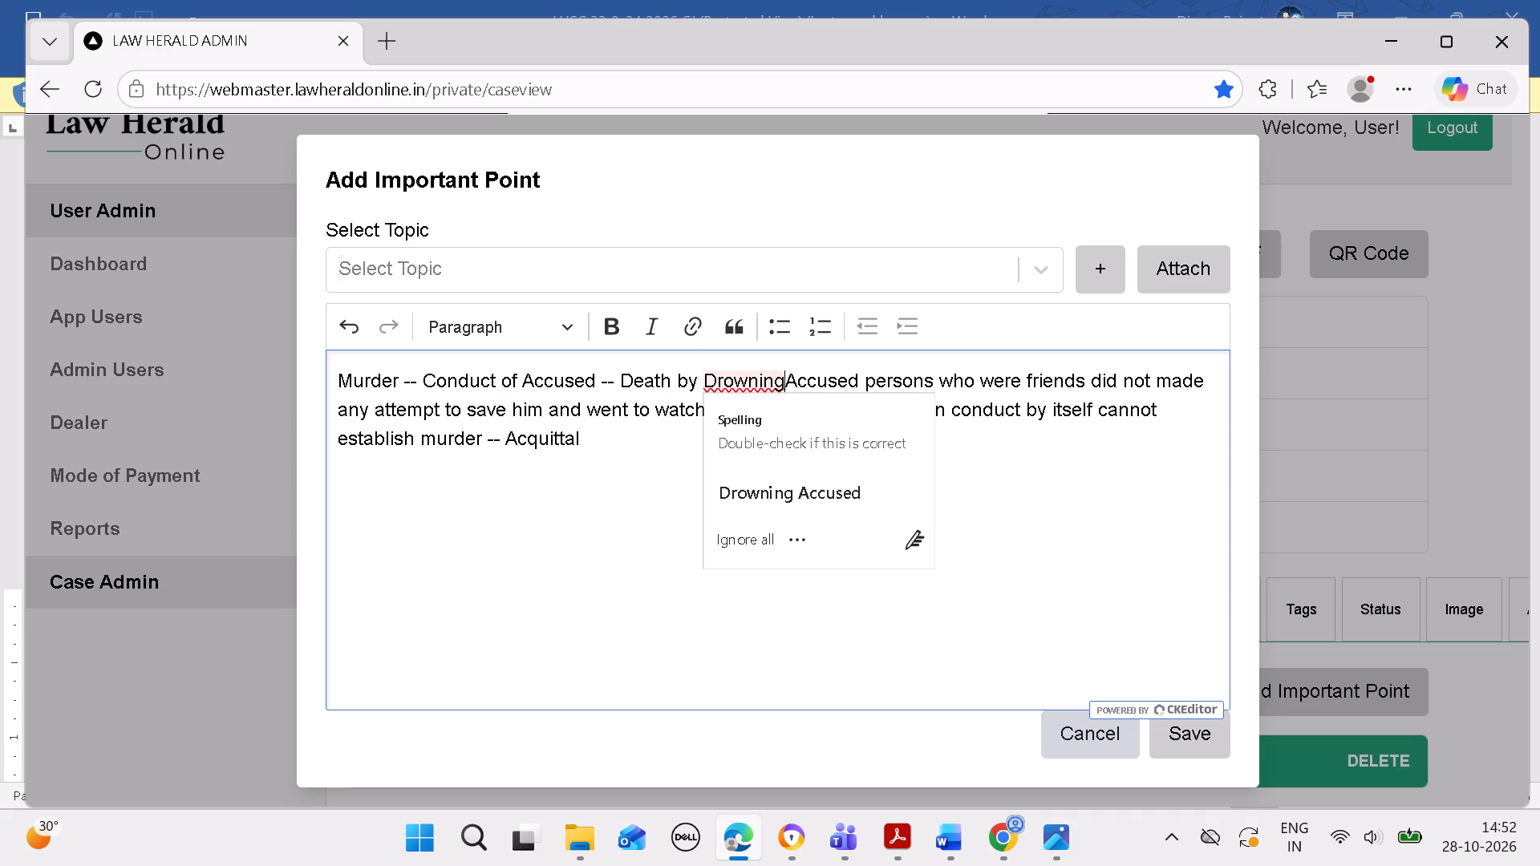
pyautogui.press('space')
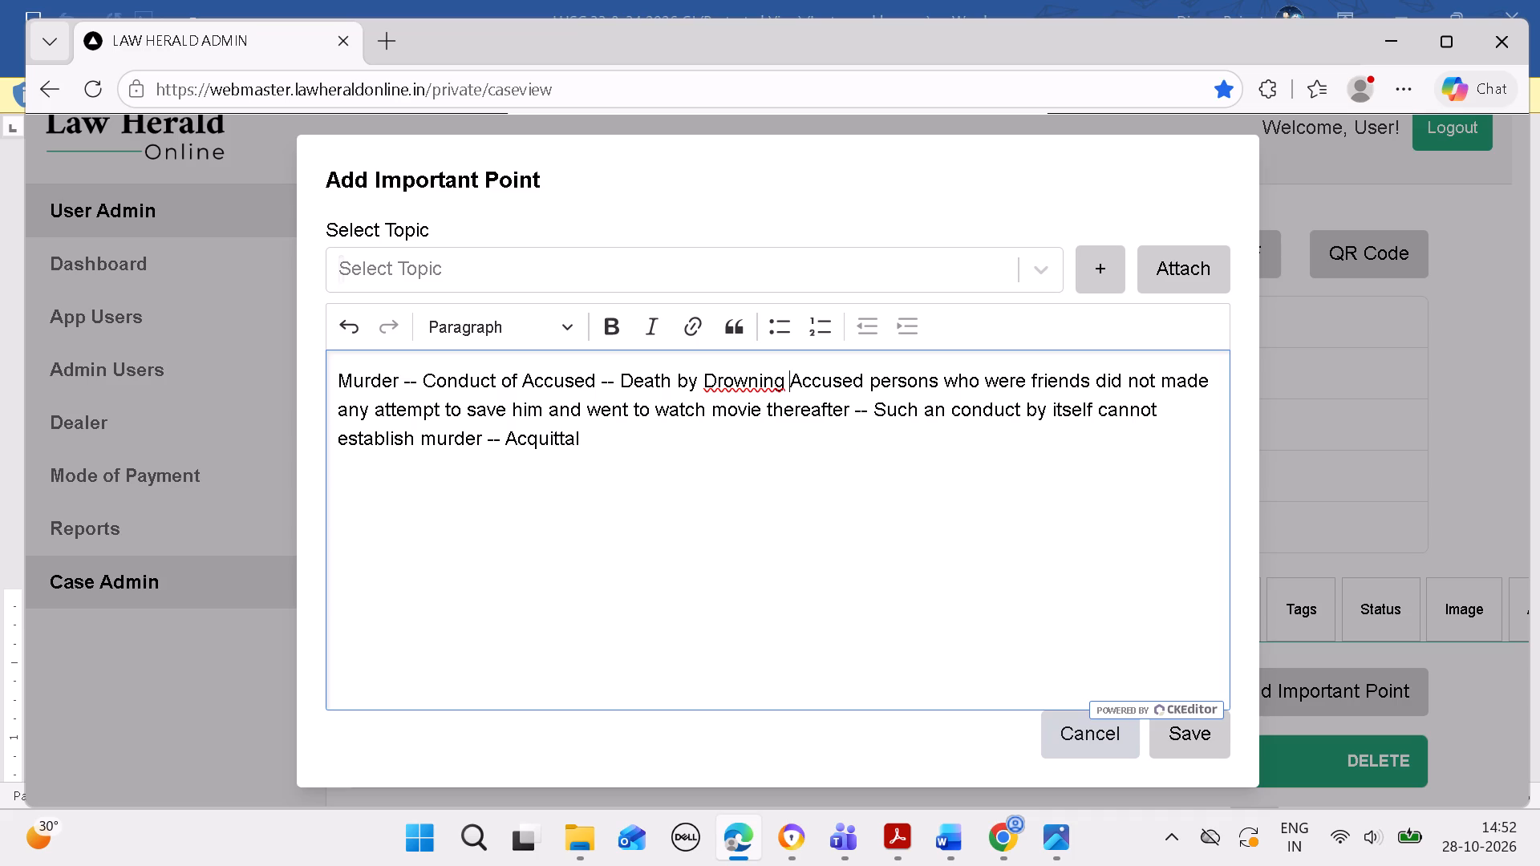
pyautogui.write('--')
pyautogui.press('space')
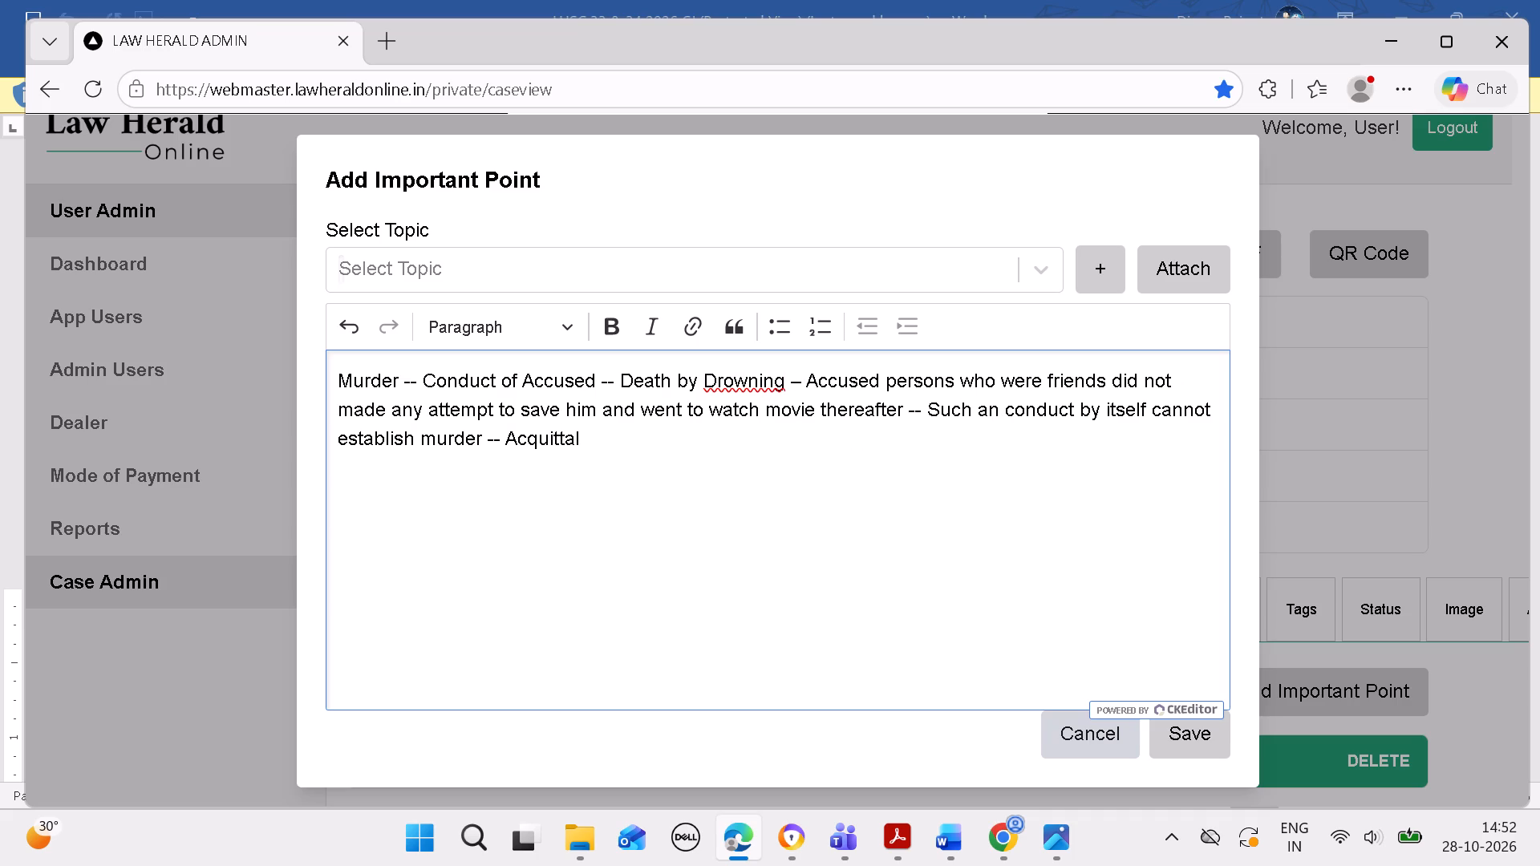
pyautogui.press('BackSpace')
pyautogui.click(910, 560)
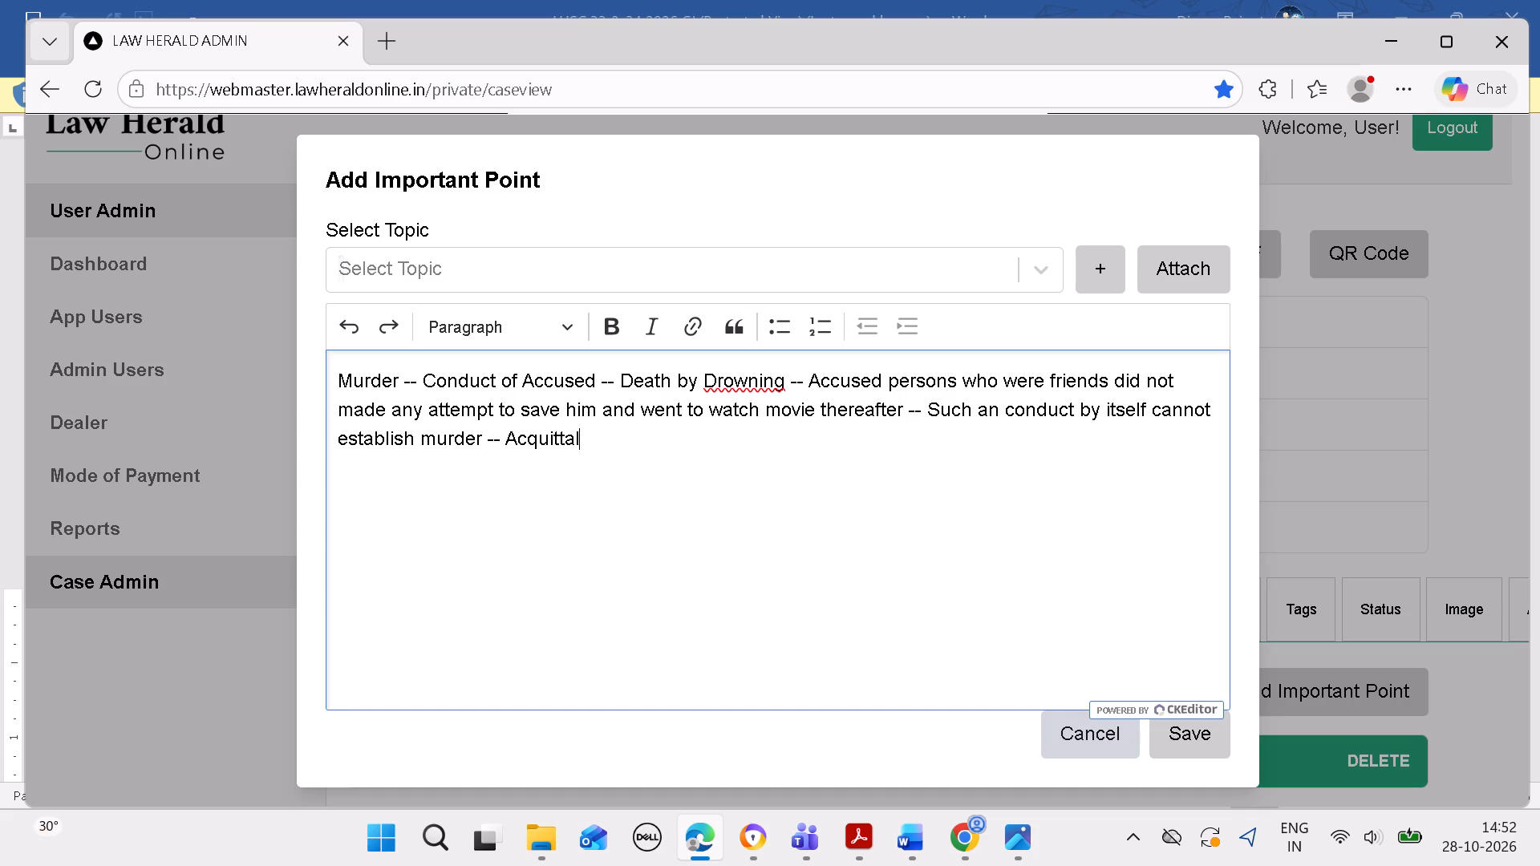
# Check the important point text against the Word headnote and save it to case 729 in Edge.
pyautogui.click(911, 836)
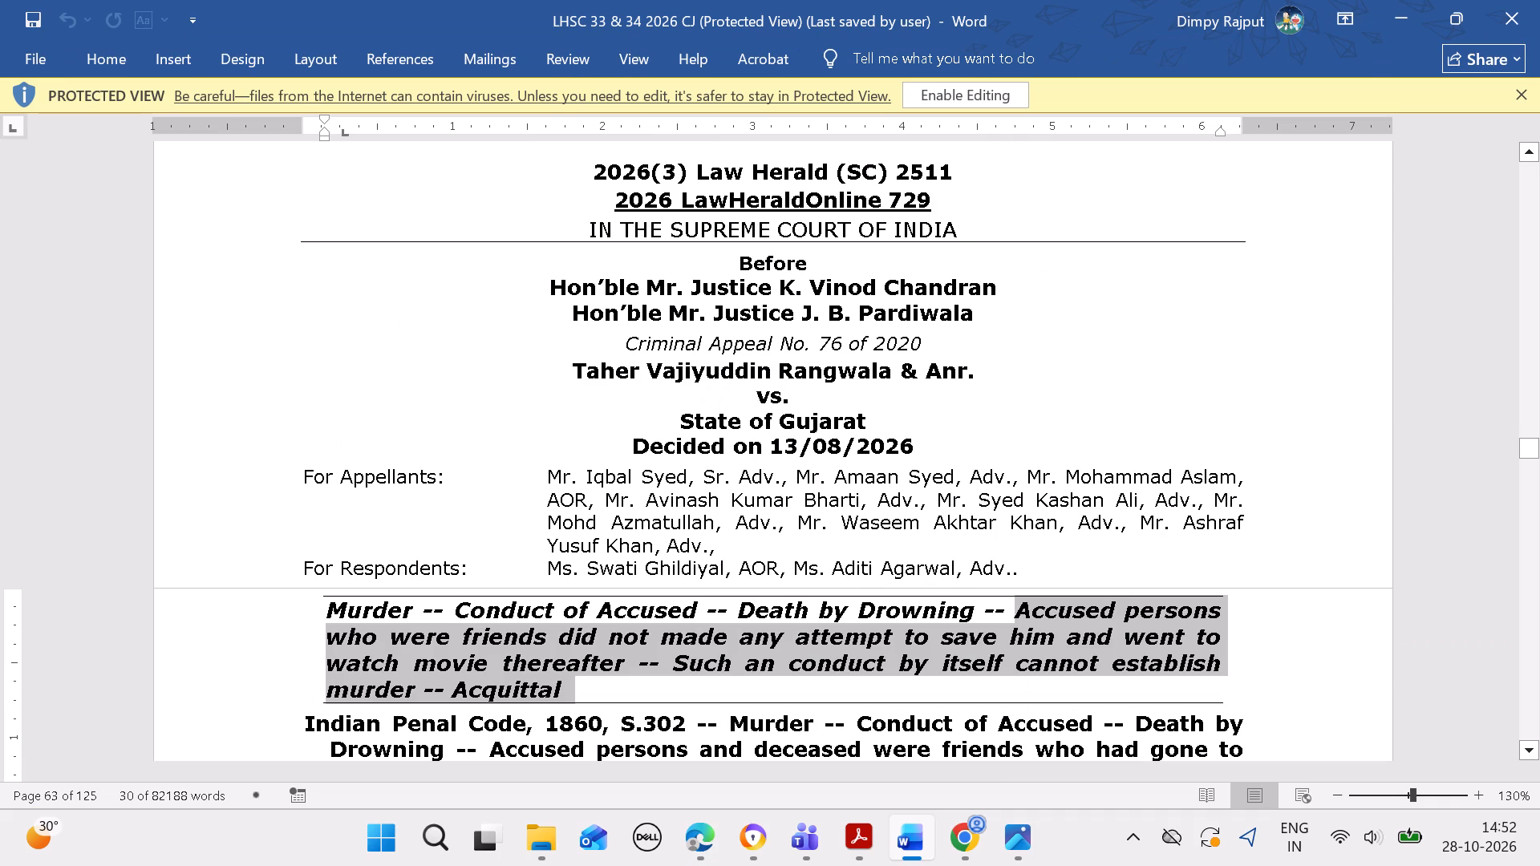
pyautogui.click(700, 836)
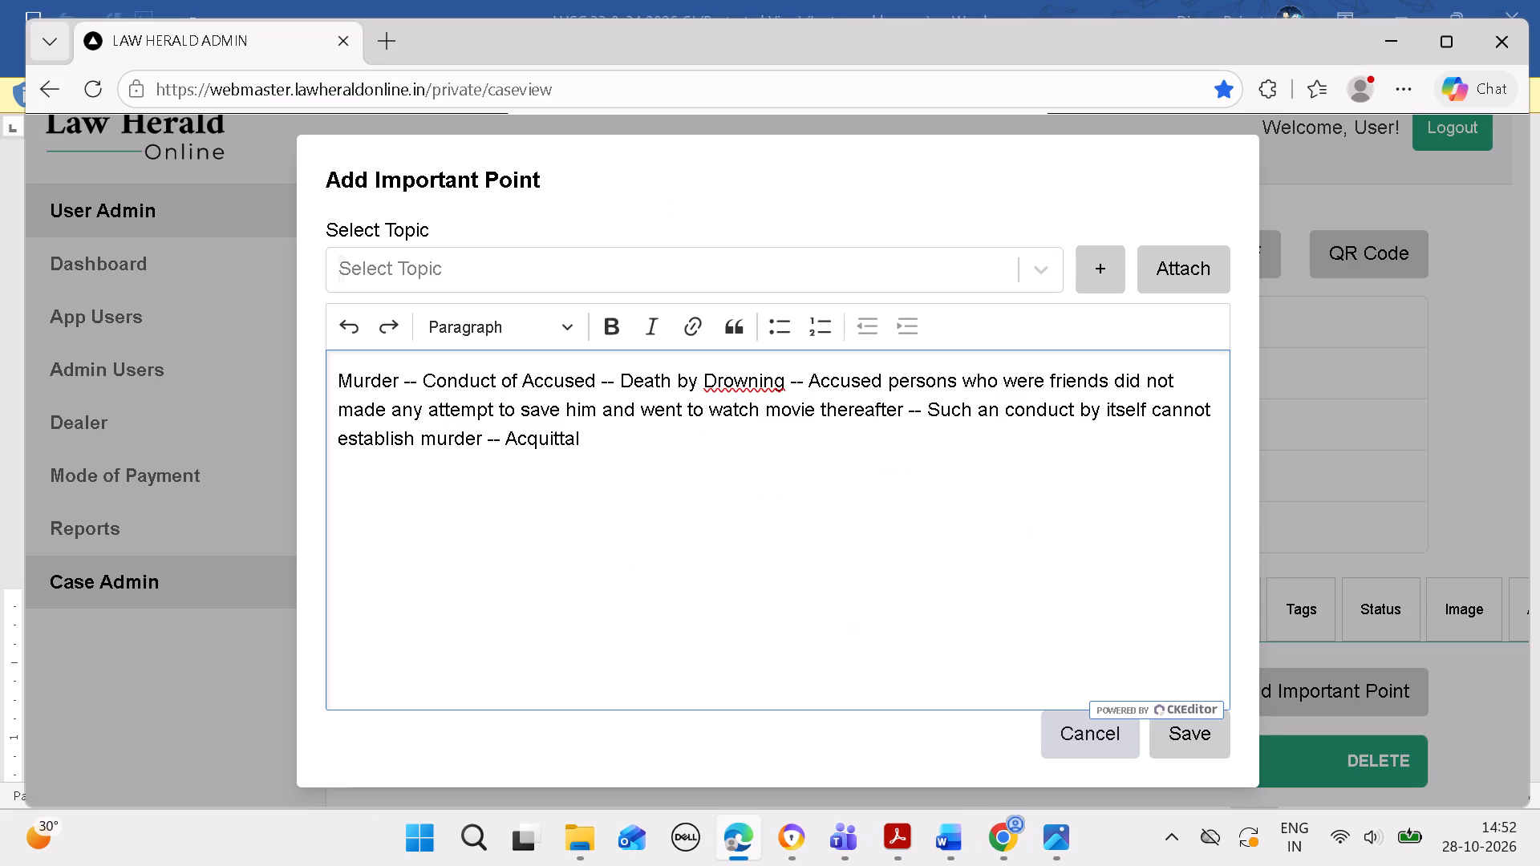
pyautogui.click(1161, 737)
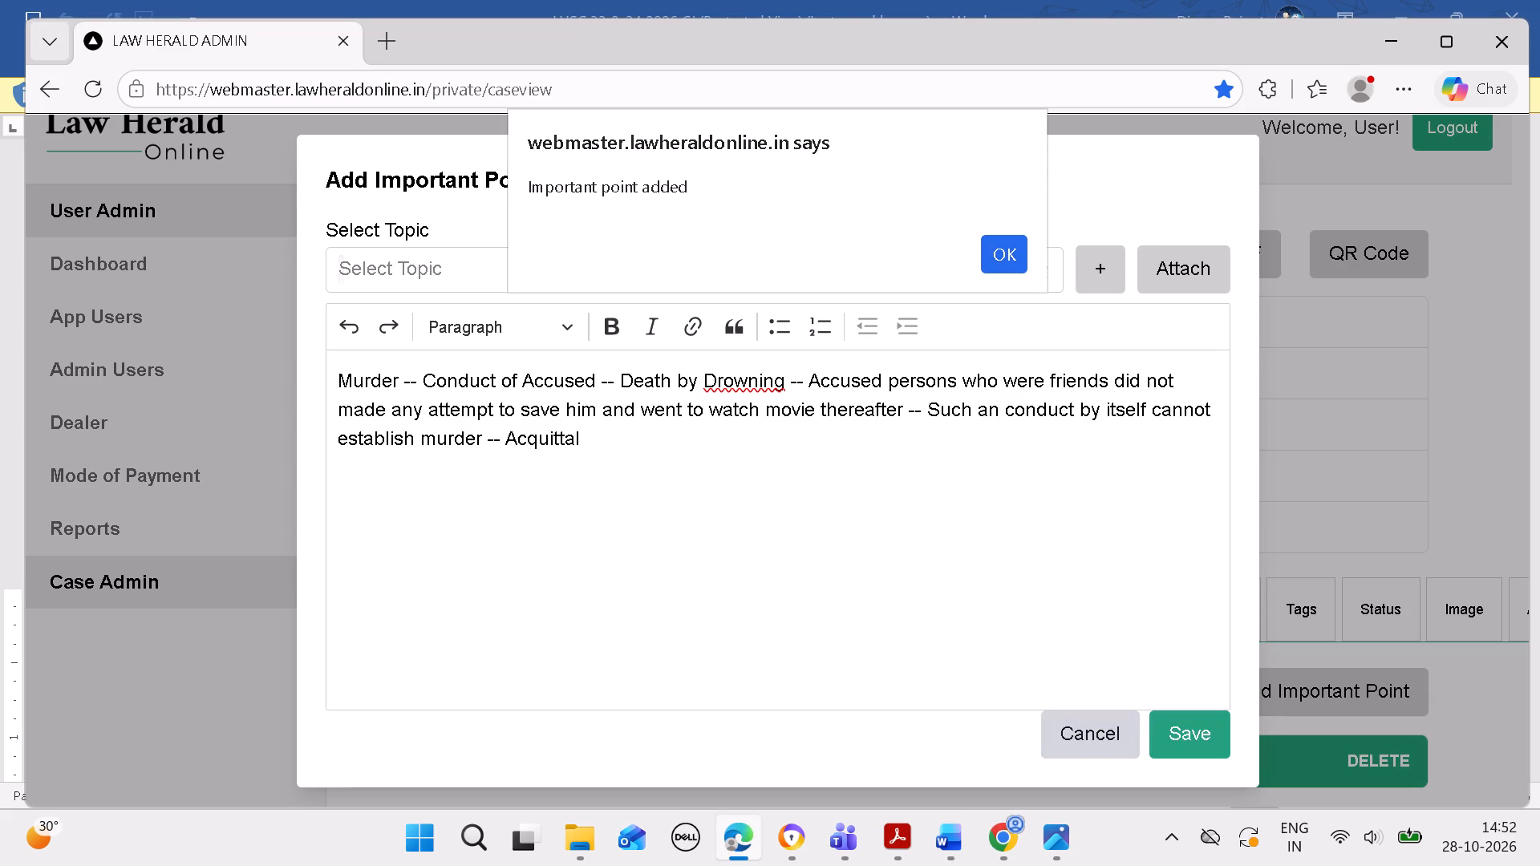
pyautogui.click(1003, 260)
pyautogui.scroll(-10, 915, 508)
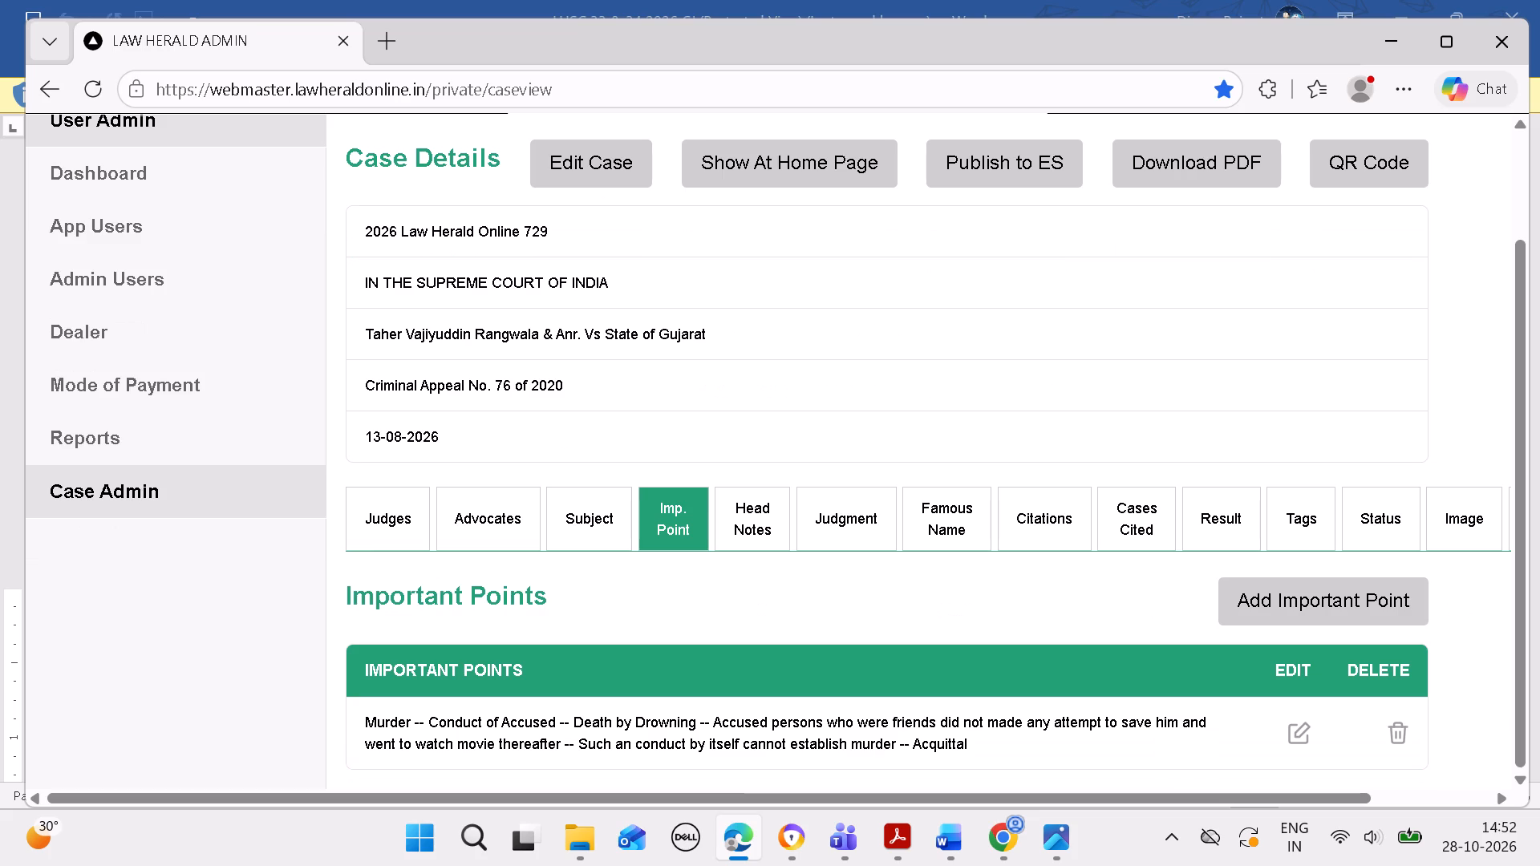
# Look through the headnotes and the opening of the judgment for case 729 in Word.
pyautogui.click(951, 838)
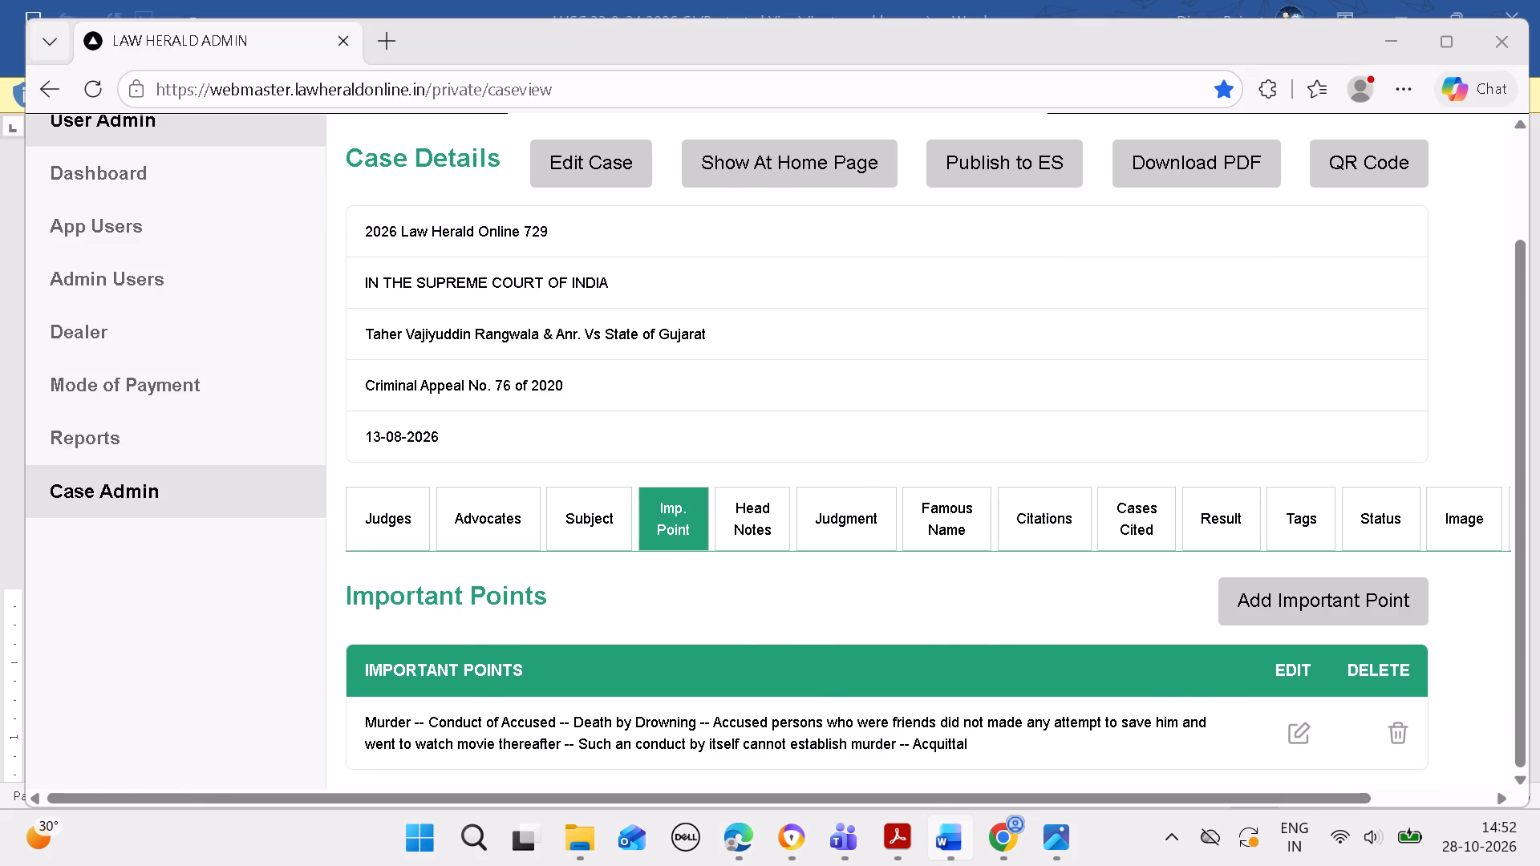
pyautogui.click(956, 832)
pyautogui.press('Down')
pyautogui.press('Down')
pyautogui.press('Down')
pyautogui.press('Down')
pyautogui.press('Down')
pyautogui.press('Down')
pyautogui.press('Down')
pyautogui.press('Down')
pyautogui.press('Down')
pyautogui.press('Down')
pyautogui.press('Down')
pyautogui.press('Down')
pyautogui.press('Down')
pyautogui.press('Down')
pyautogui.press('Down')
pyautogui.press('Down')
pyautogui.press('Down')
pyautogui.press('Down')
pyautogui.press('Down')
pyautogui.press('Down')
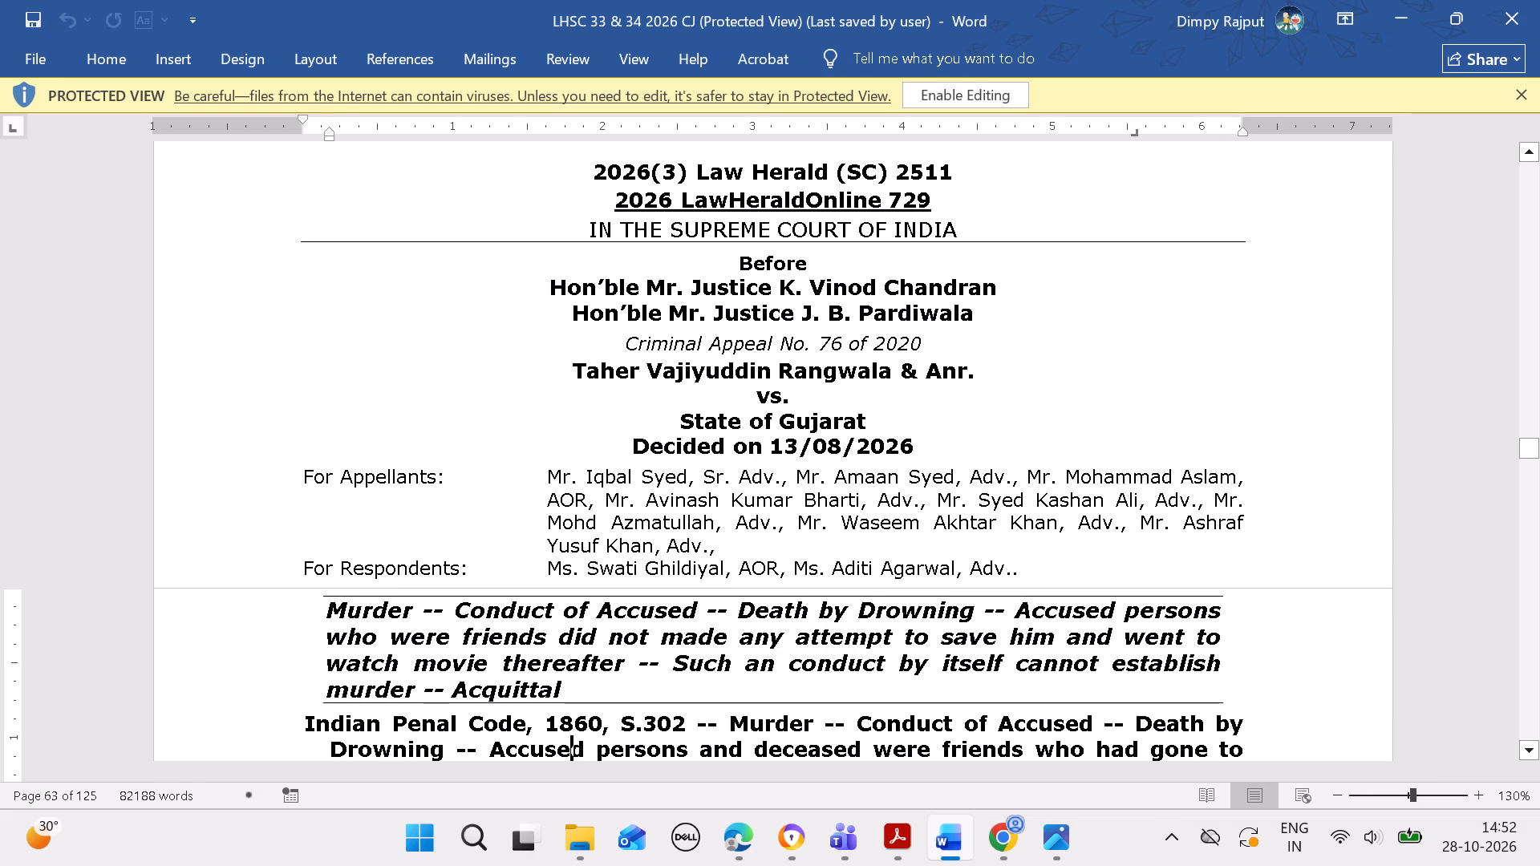
pyautogui.press('Down')
pyautogui.press('Down')
pyautogui.press('Down')
pyautogui.press('Down')
pyautogui.press('Down')
pyautogui.press('Down')
pyautogui.press('Down')
pyautogui.press('Down')
pyautogui.press('Down')
pyautogui.press('Down')
pyautogui.press('Down')
pyautogui.press('Down')
pyautogui.press('Down')
pyautogui.press('Down')
pyautogui.press('Down')
pyautogui.press('Down')
pyautogui.press('Down')
pyautogui.press('Down')
pyautogui.press('Down')
pyautogui.press('Down')
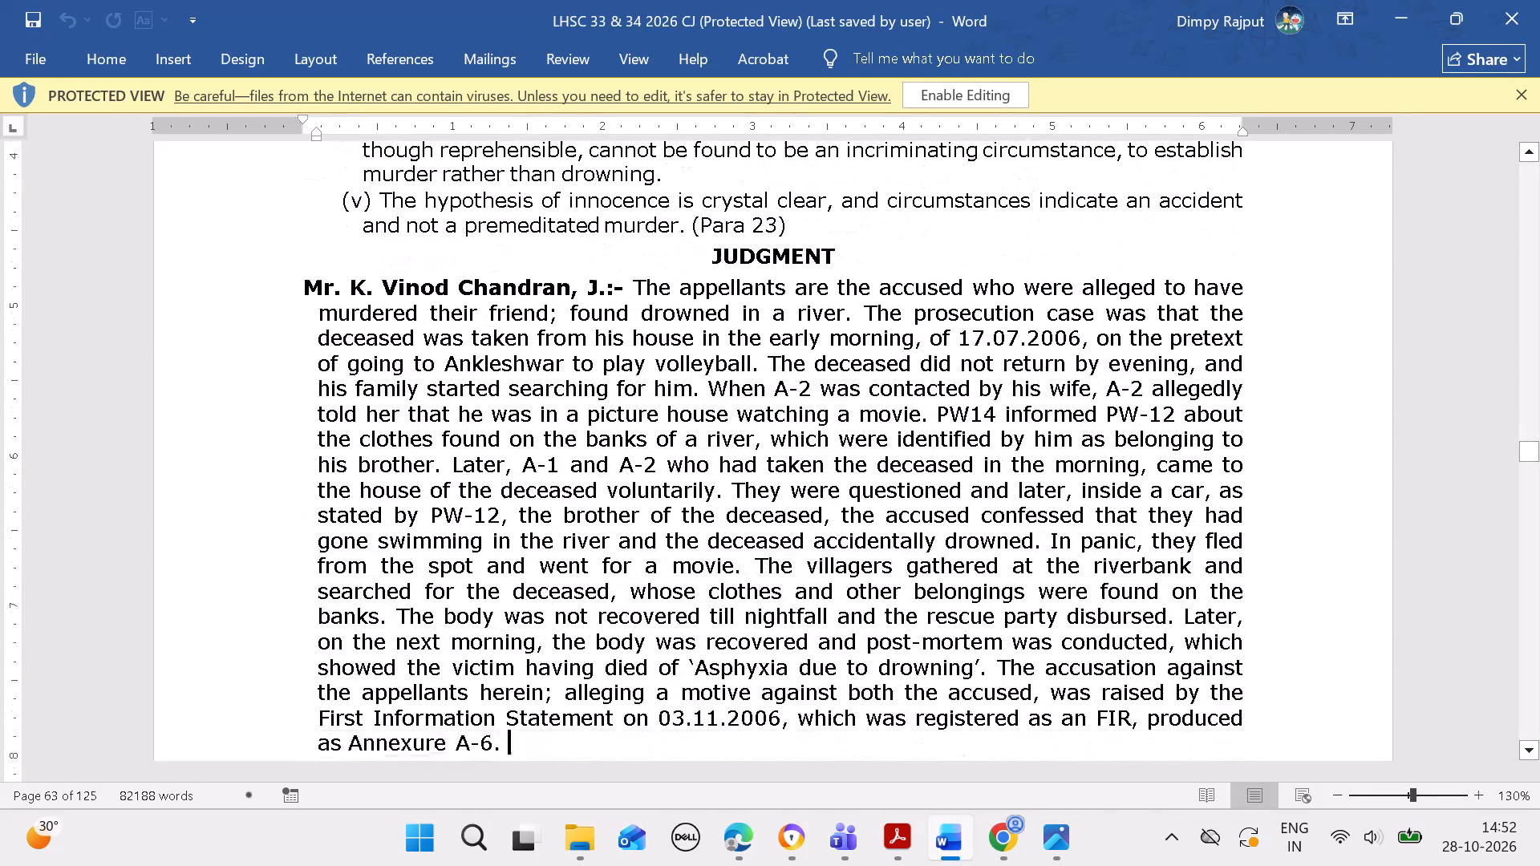
pyautogui.press('Up')
pyautogui.press('Up')
pyautogui.press('Up')
pyautogui.press('Up')
pyautogui.press('Up')
pyautogui.press('Up')
pyautogui.press('Up')
pyautogui.press('Up')
pyautogui.press('Up')
pyautogui.press('Up')
pyautogui.press('Up')
pyautogui.press('Up')
pyautogui.press('Up')
pyautogui.press('Up')
pyautogui.press('Up')
pyautogui.press('Up')
pyautogui.press('Up')
pyautogui.press('Up')
pyautogui.press('Up')
pyautogui.press('Up')
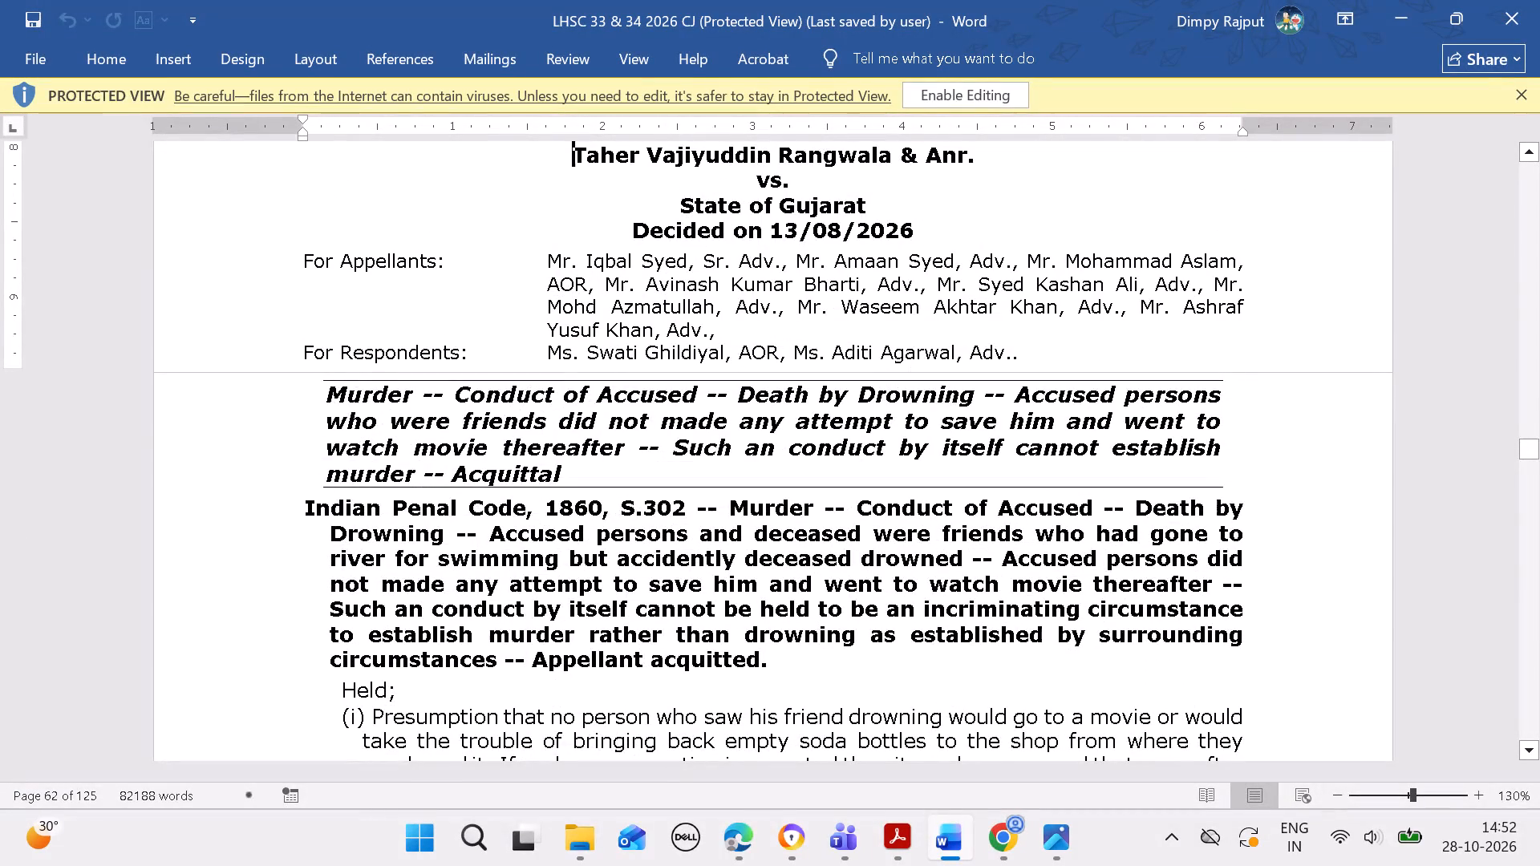
# Copy "Murder -- Conduct of Accused" from Word and start a new headnote for case 729 in Edge.
pyautogui.moveTo(330, 388); pyautogui.dragTo(648, 388)
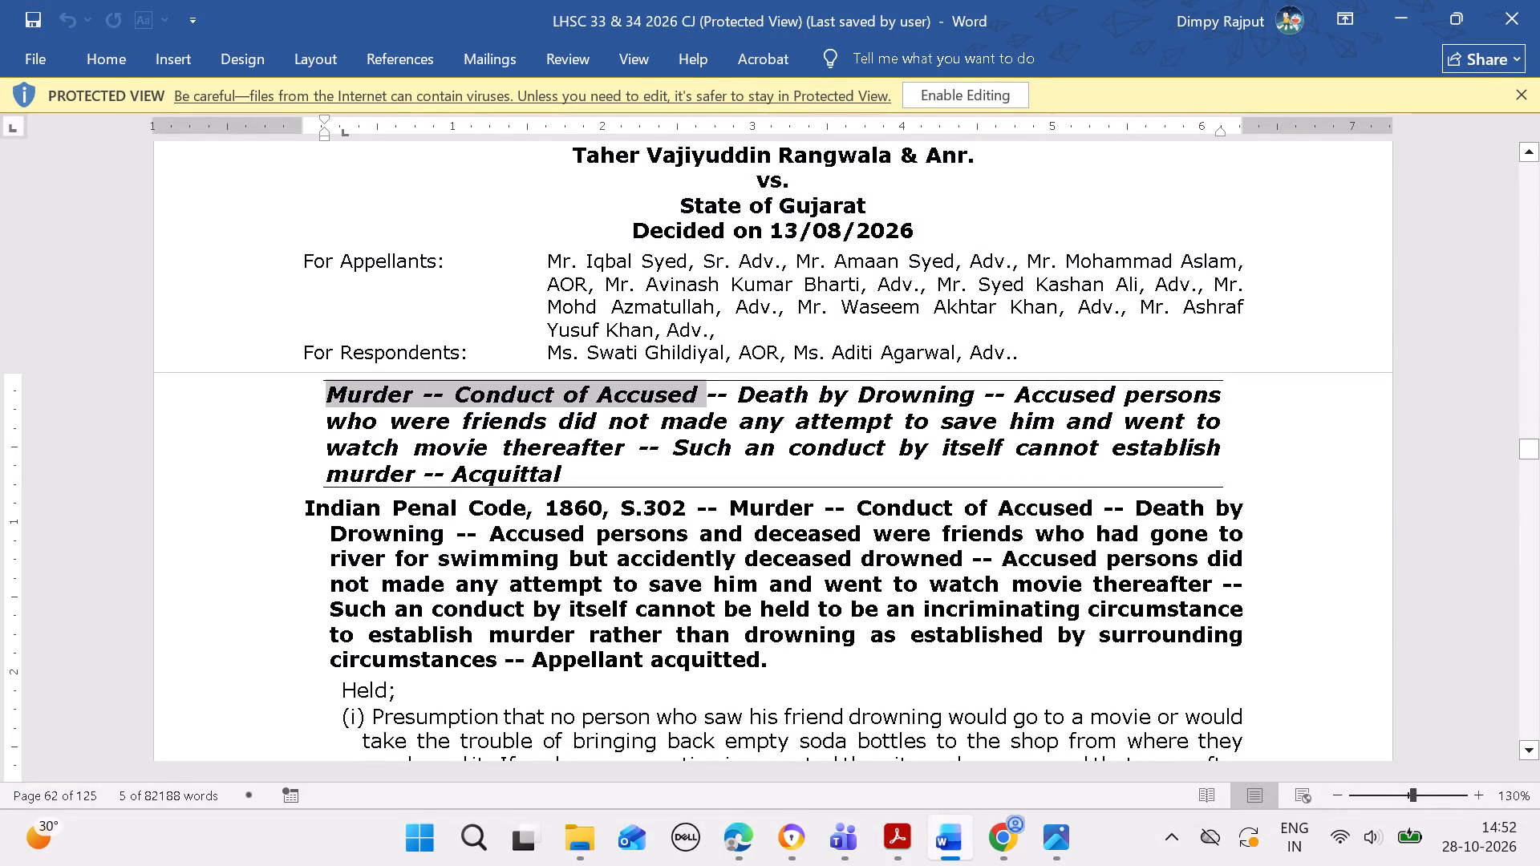
pyautogui.hotkey('ctrl', 'c')
pyautogui.click(742, 842)
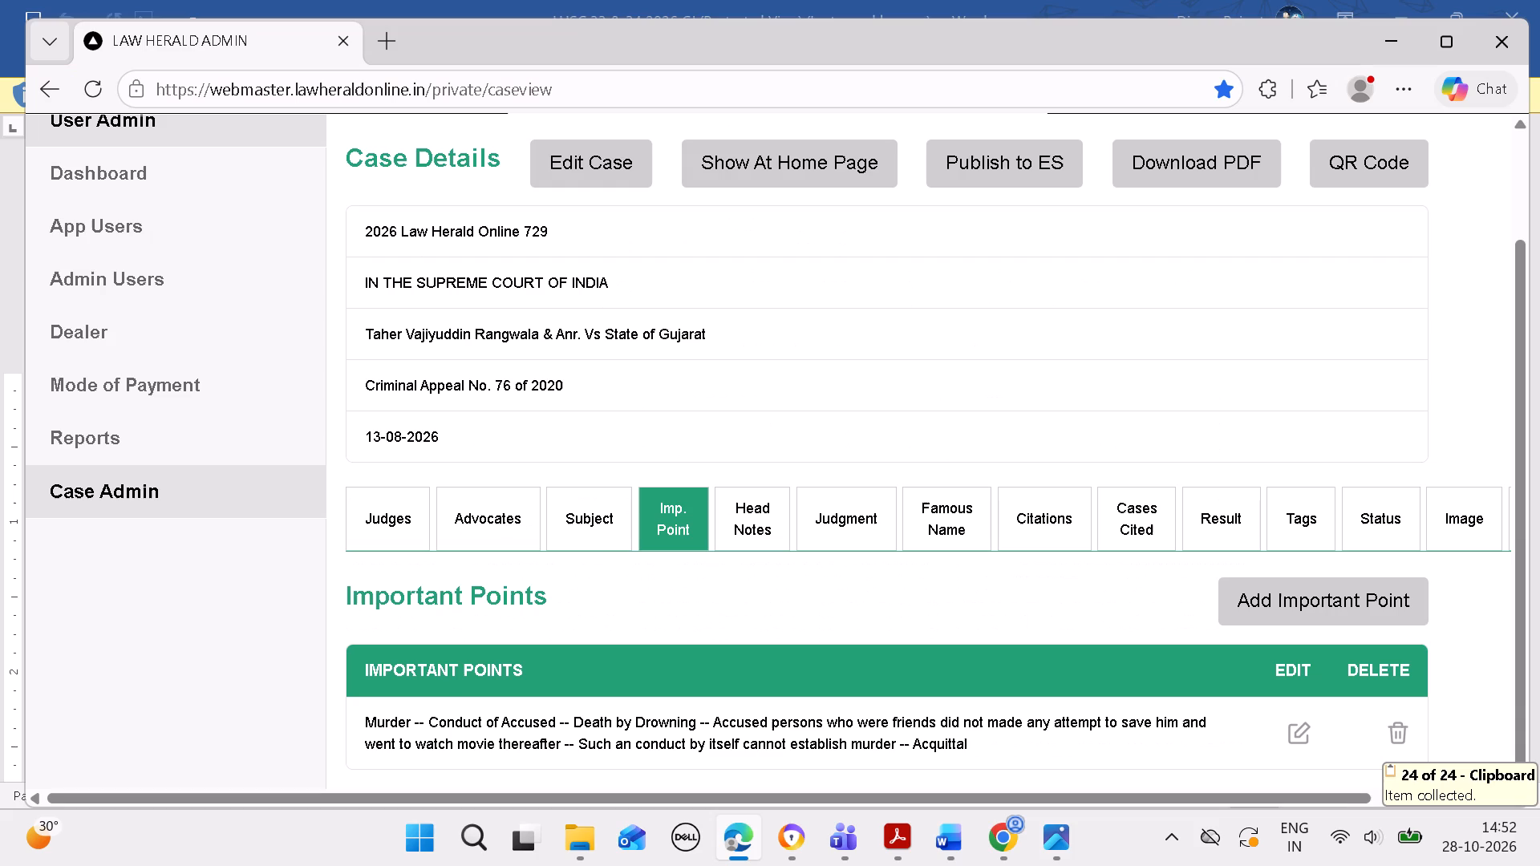
pyautogui.click(756, 531)
pyautogui.scroll(-4, 760, 537)
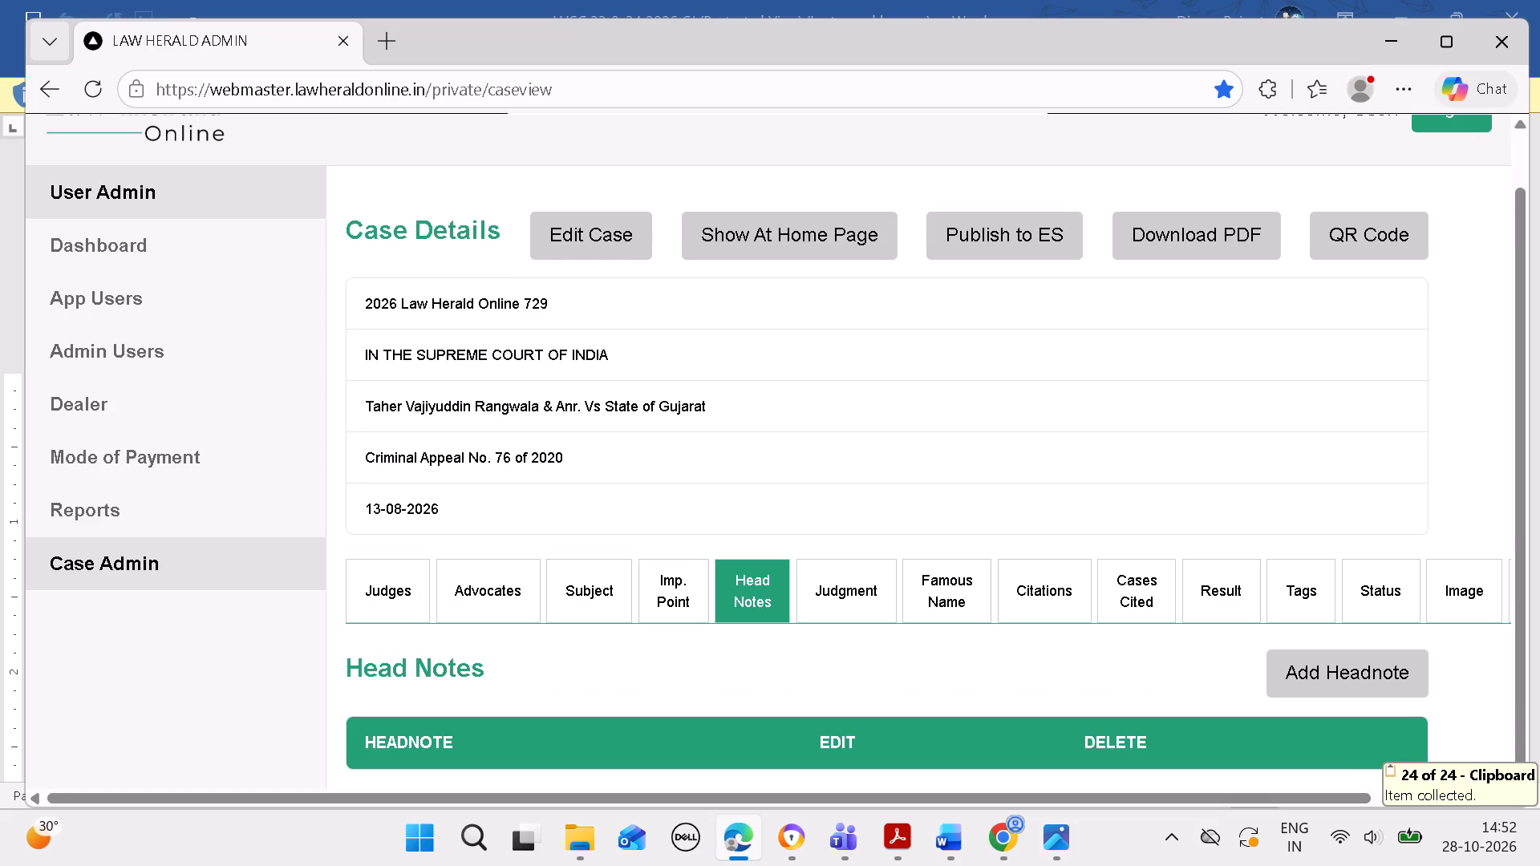
pyautogui.click(1348, 689)
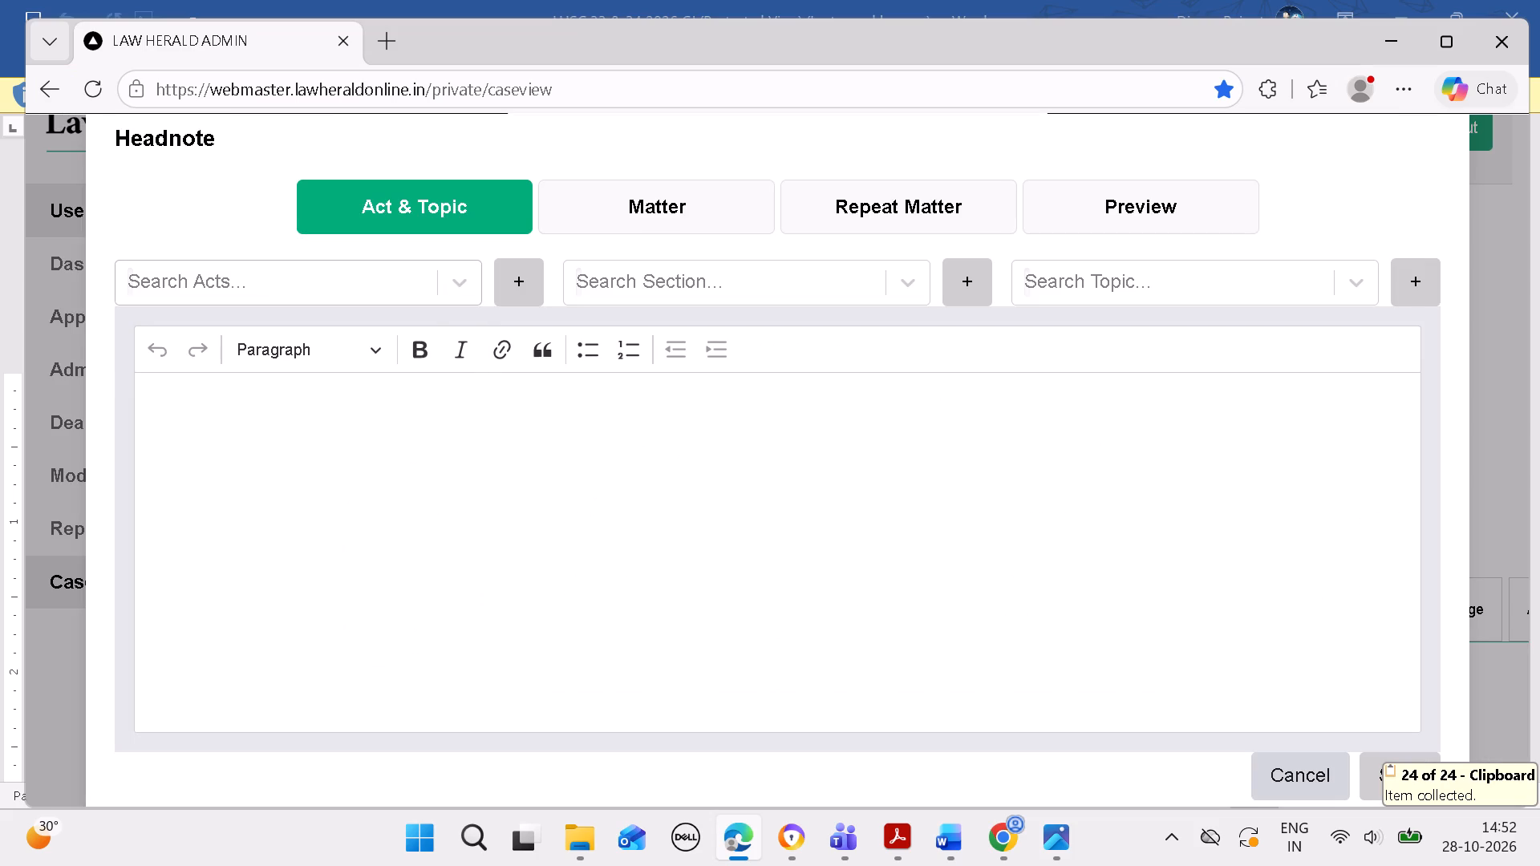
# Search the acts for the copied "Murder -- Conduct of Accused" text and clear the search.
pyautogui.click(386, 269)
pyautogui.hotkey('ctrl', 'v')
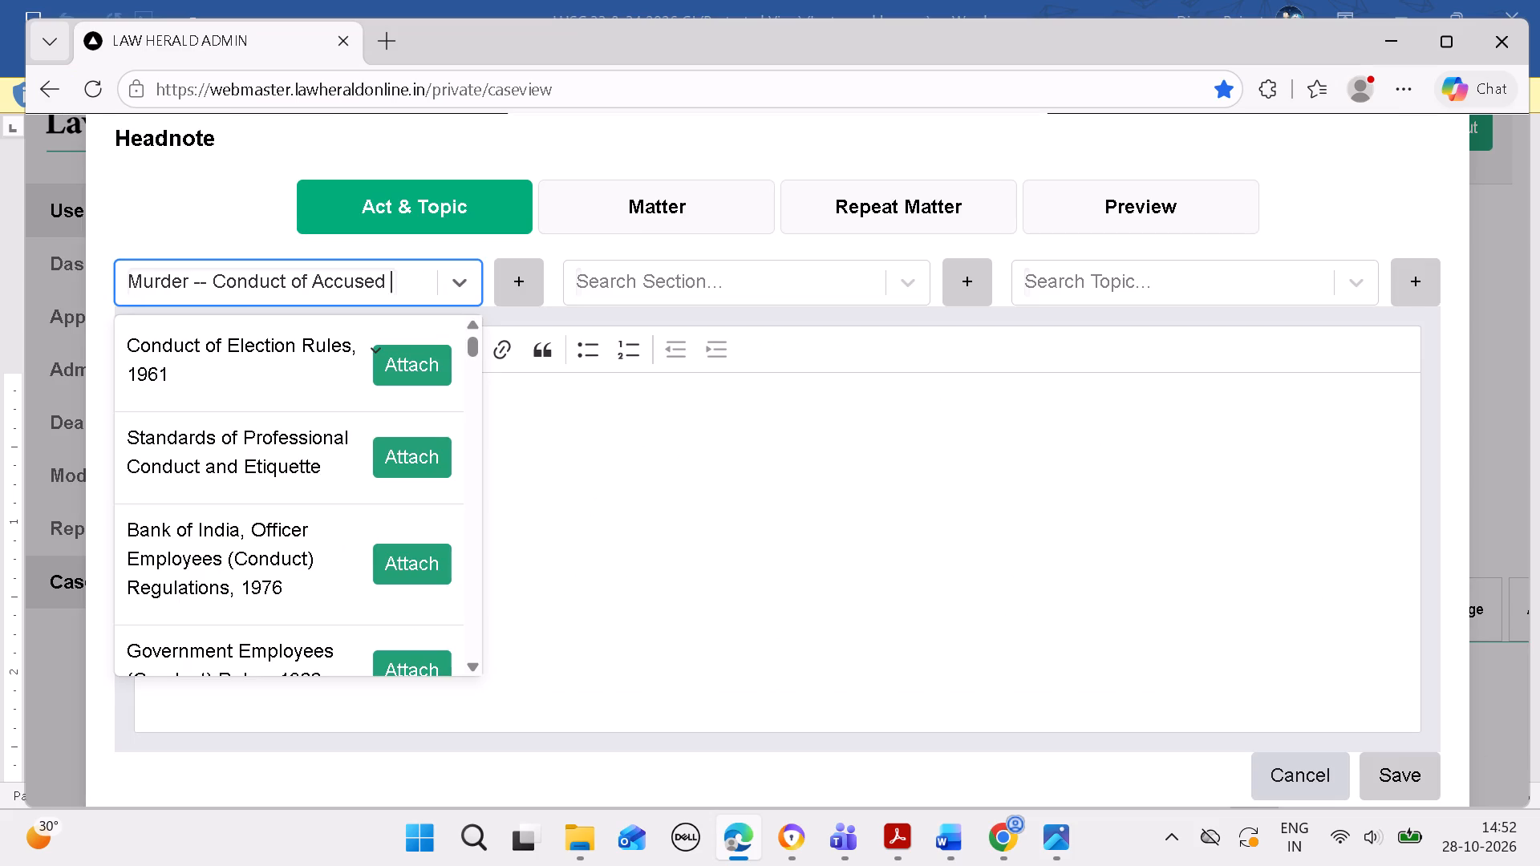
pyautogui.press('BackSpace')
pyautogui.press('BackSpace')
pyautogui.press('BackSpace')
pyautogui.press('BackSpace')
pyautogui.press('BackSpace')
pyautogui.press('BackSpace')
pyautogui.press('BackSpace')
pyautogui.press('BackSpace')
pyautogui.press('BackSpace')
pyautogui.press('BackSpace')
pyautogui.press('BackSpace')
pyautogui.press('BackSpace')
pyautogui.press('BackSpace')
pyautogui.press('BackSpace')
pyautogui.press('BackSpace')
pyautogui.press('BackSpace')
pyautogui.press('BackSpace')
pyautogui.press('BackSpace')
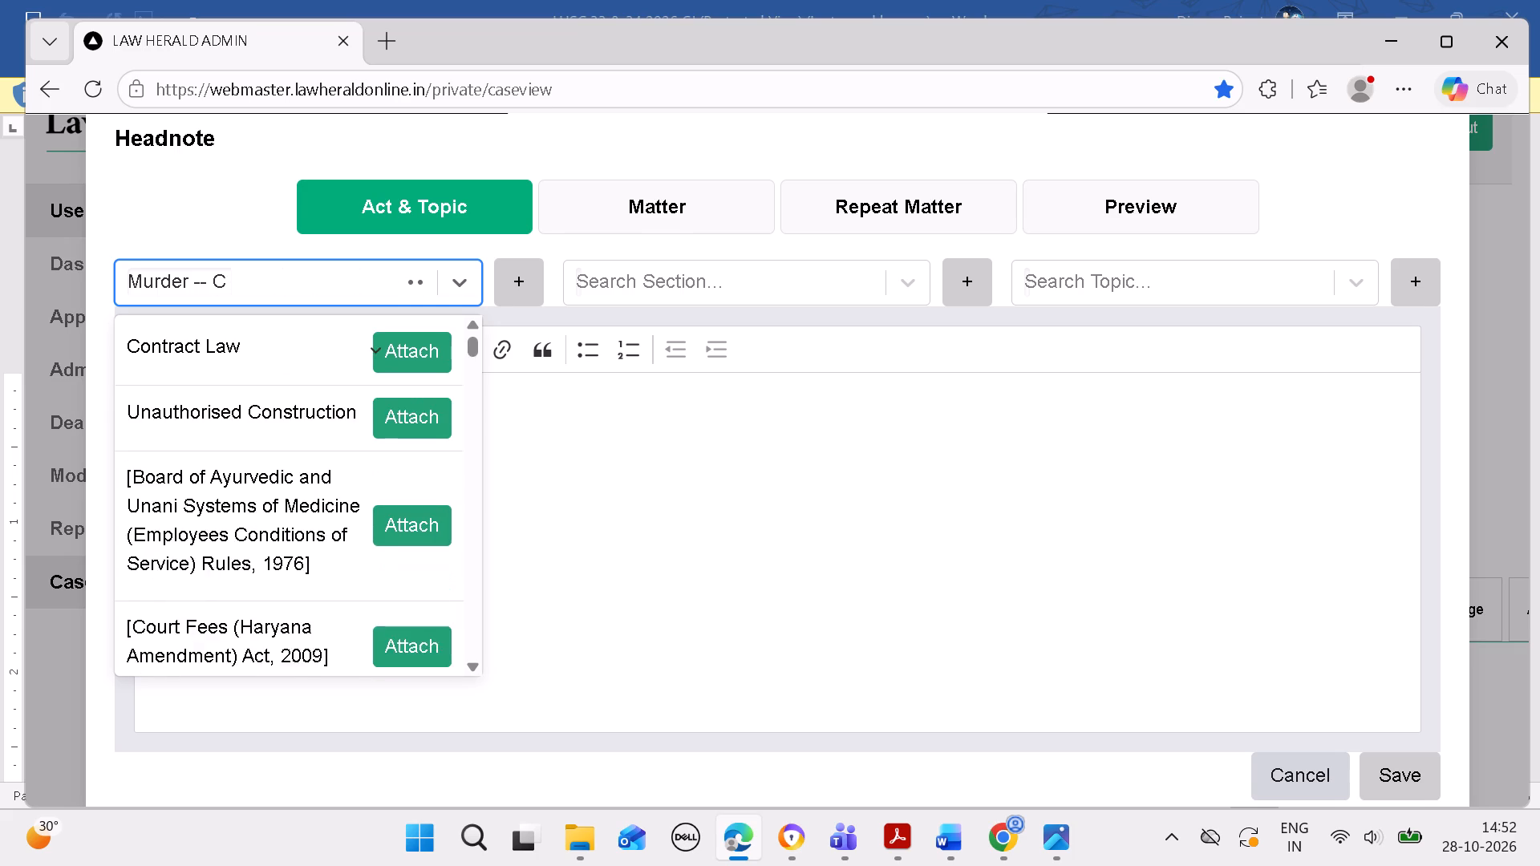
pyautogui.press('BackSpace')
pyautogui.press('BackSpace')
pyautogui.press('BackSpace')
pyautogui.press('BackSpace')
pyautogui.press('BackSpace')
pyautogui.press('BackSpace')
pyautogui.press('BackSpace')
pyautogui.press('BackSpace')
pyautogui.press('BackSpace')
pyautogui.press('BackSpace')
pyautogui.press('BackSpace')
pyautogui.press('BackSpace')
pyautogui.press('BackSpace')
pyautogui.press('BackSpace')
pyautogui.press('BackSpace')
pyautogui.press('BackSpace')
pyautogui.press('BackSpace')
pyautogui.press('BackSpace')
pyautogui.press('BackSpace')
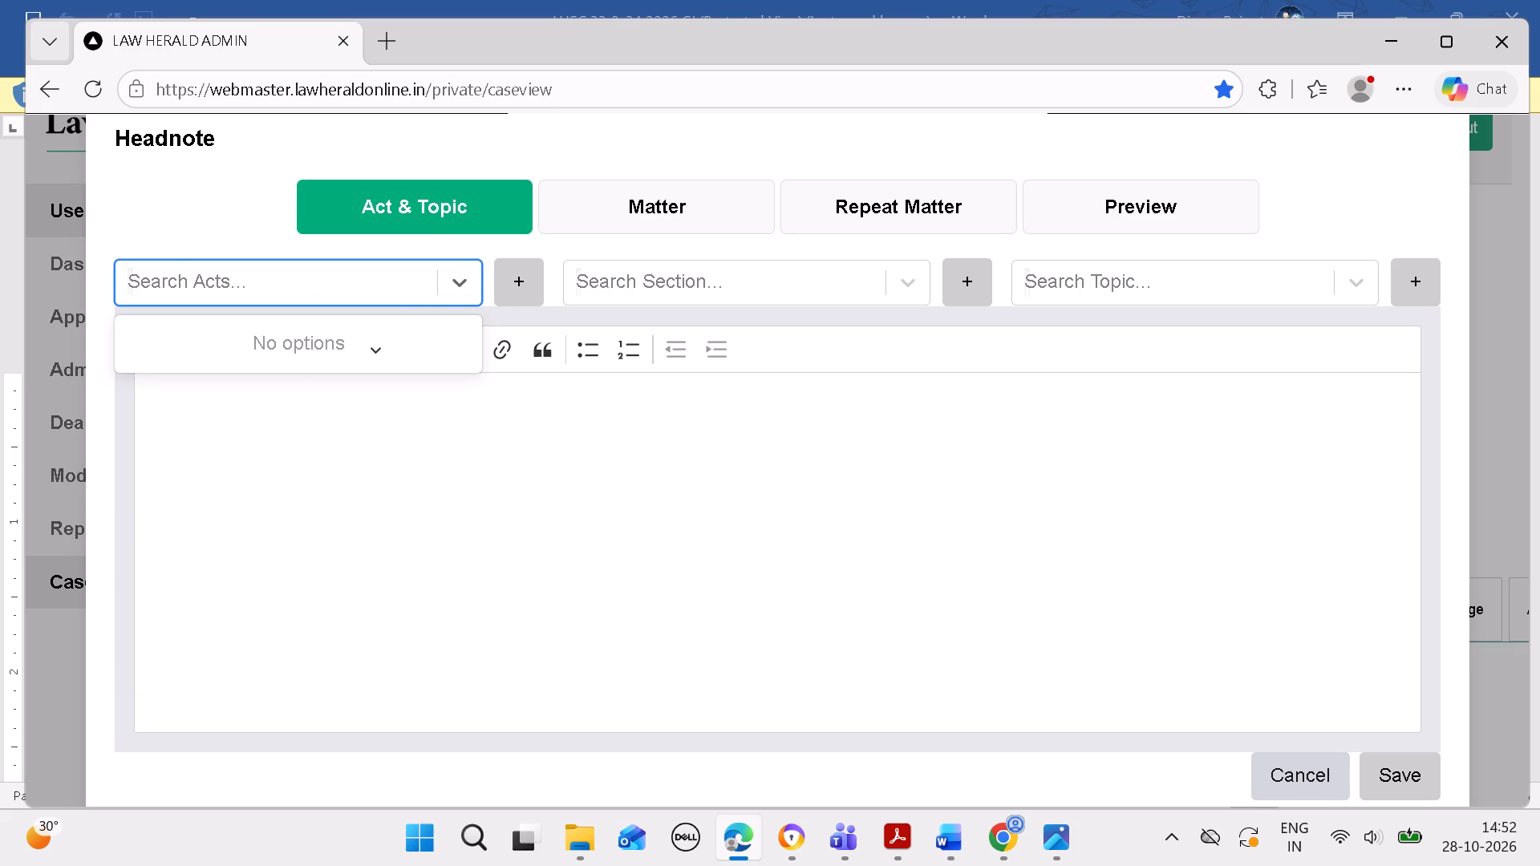
# Copy "Indian Penal Code, 1860" from the Word headnote and attach it as the act of the new headnote in Edge.
pyautogui.click(946, 845)
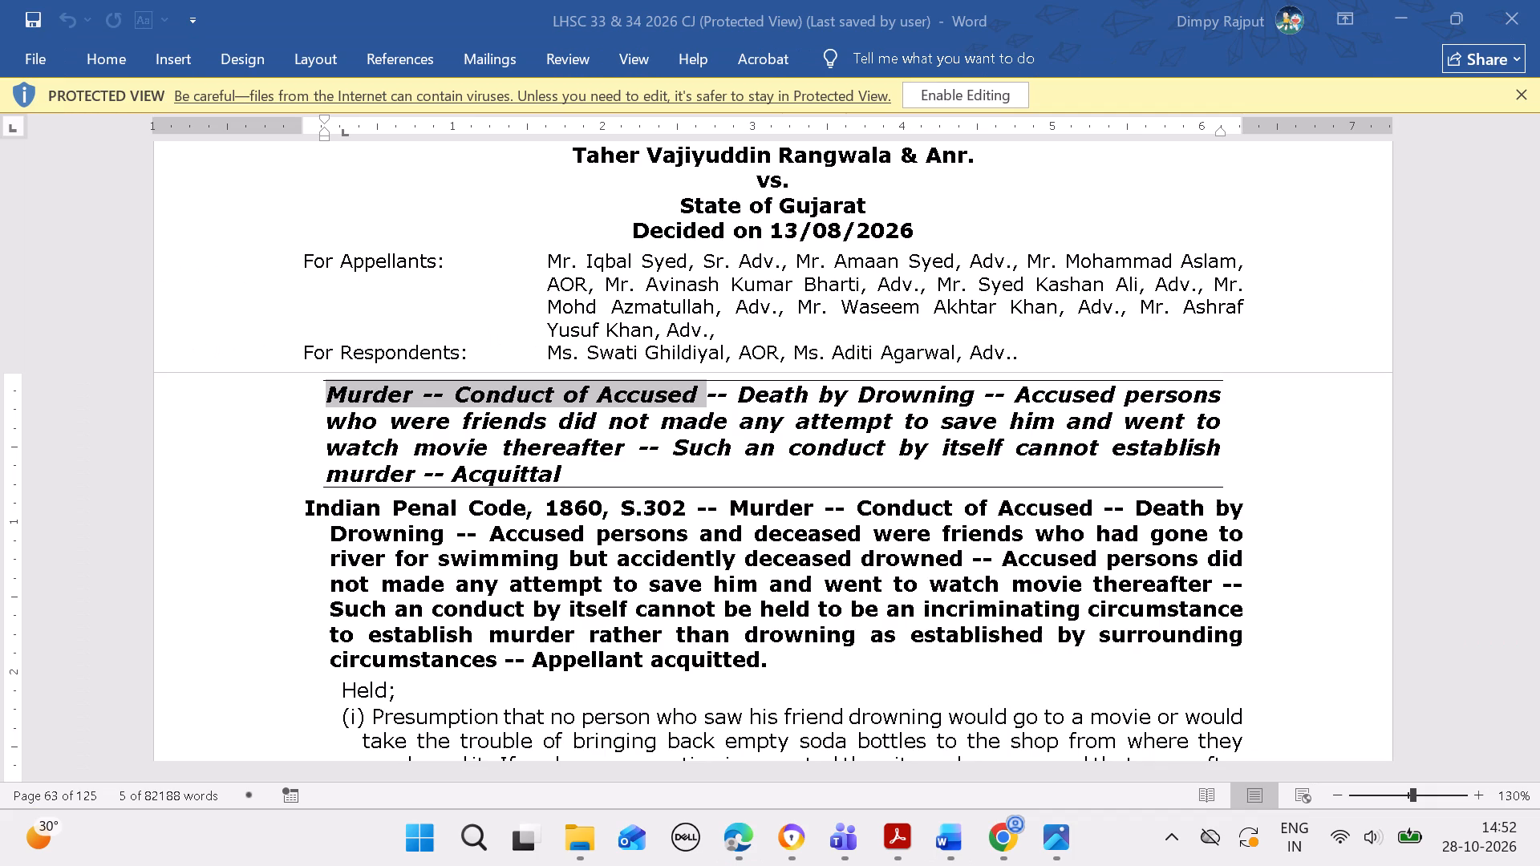
pyautogui.moveTo(304, 504); pyautogui.dragTo(586, 505)
pyautogui.hotkey('ctrl', 'c')
pyautogui.click(746, 832)
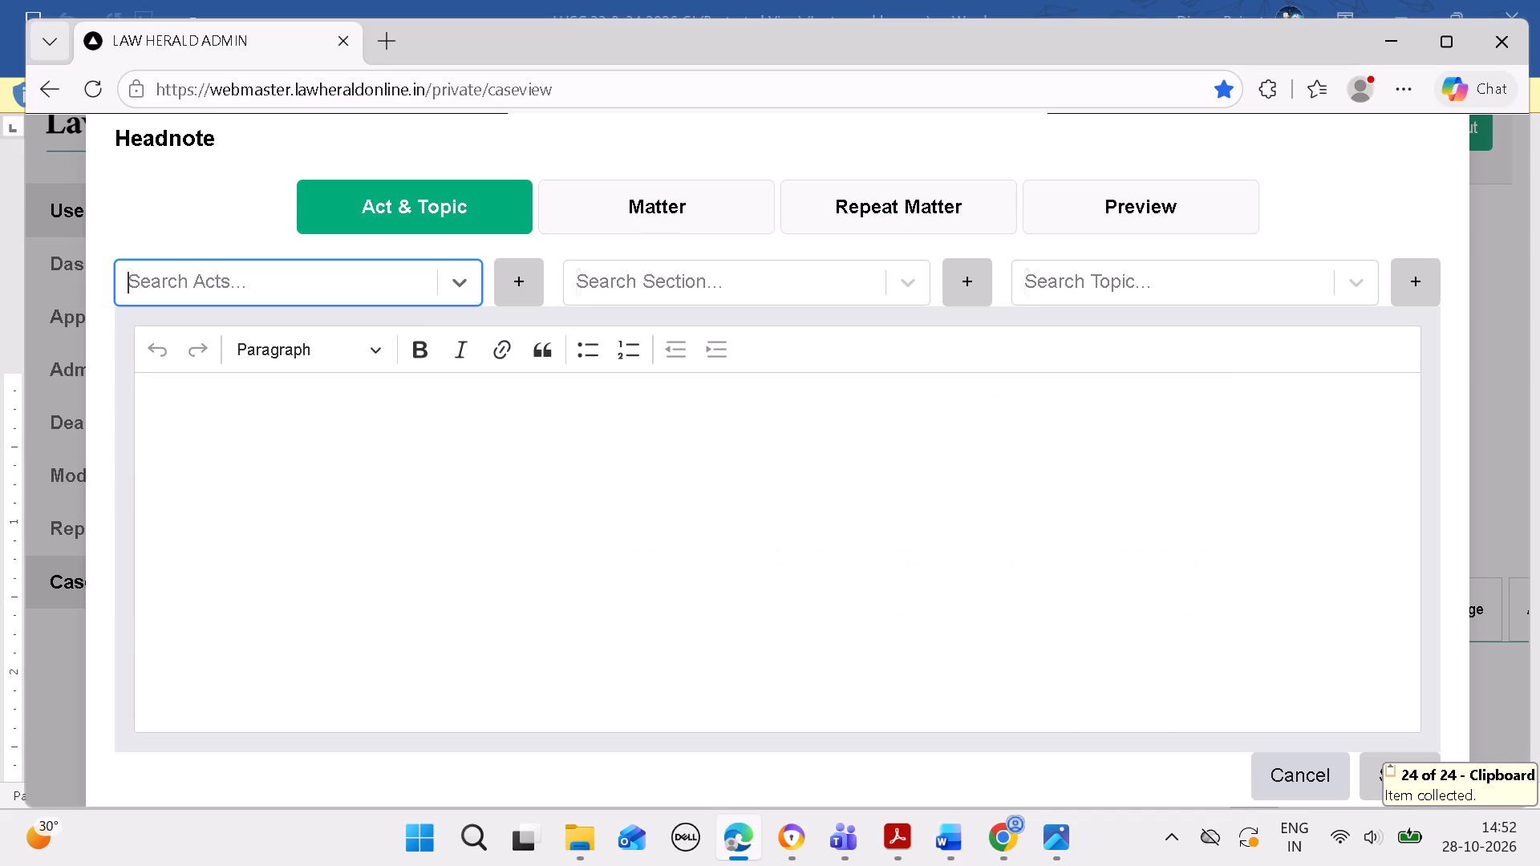
pyautogui.click(368, 279)
pyautogui.hotkey('ctrl', 'v')
pyautogui.click(396, 345)
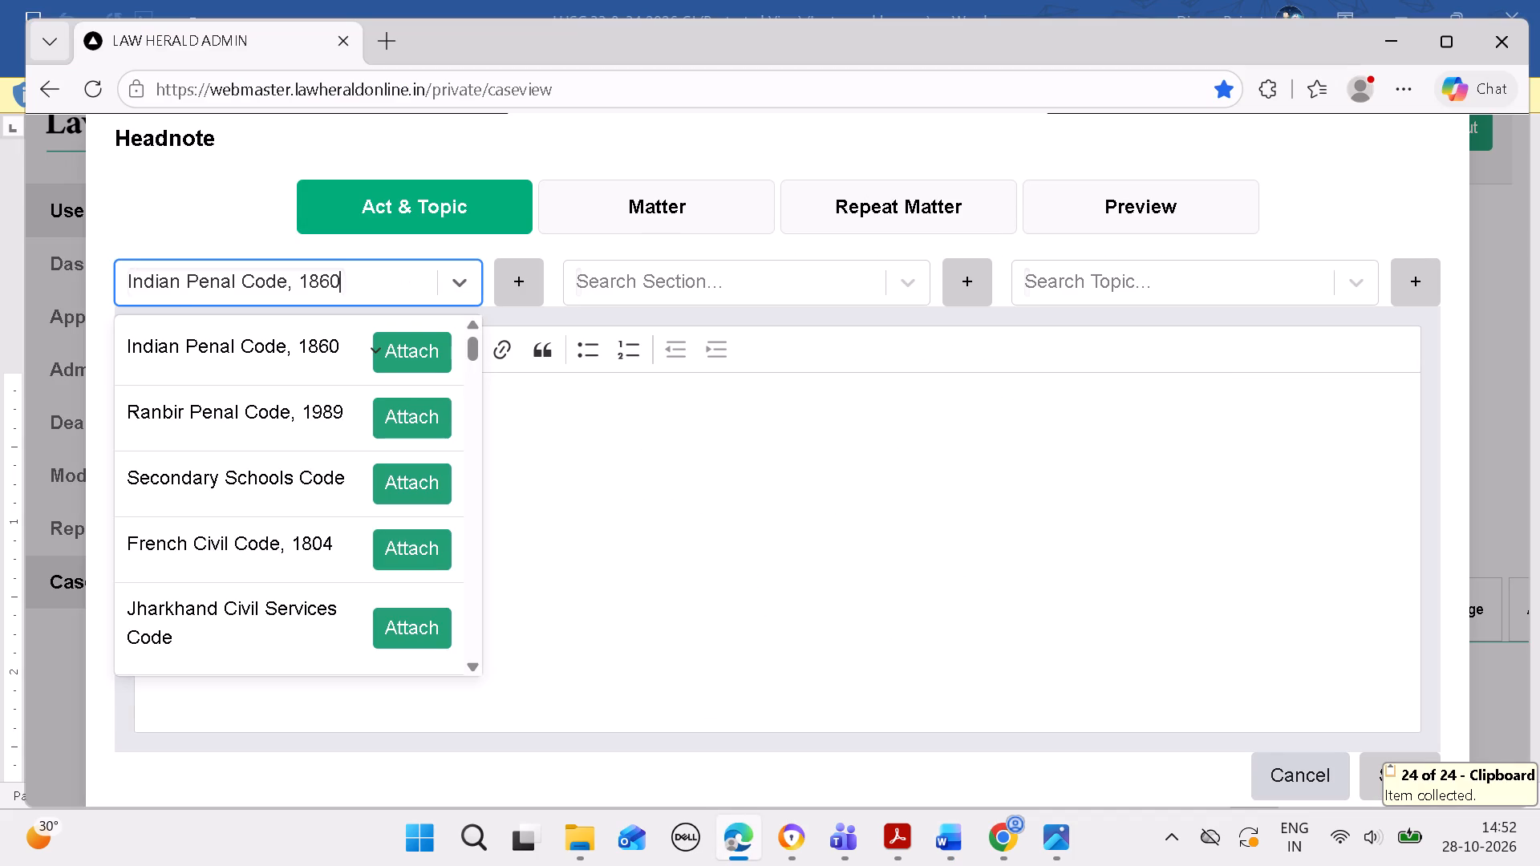
pyautogui.click(752, 425)
pyautogui.press('space')
# Copy "S.302" from the Word headnote and attach it as the section of the new headnote in Edge.
pyautogui.click(945, 842)
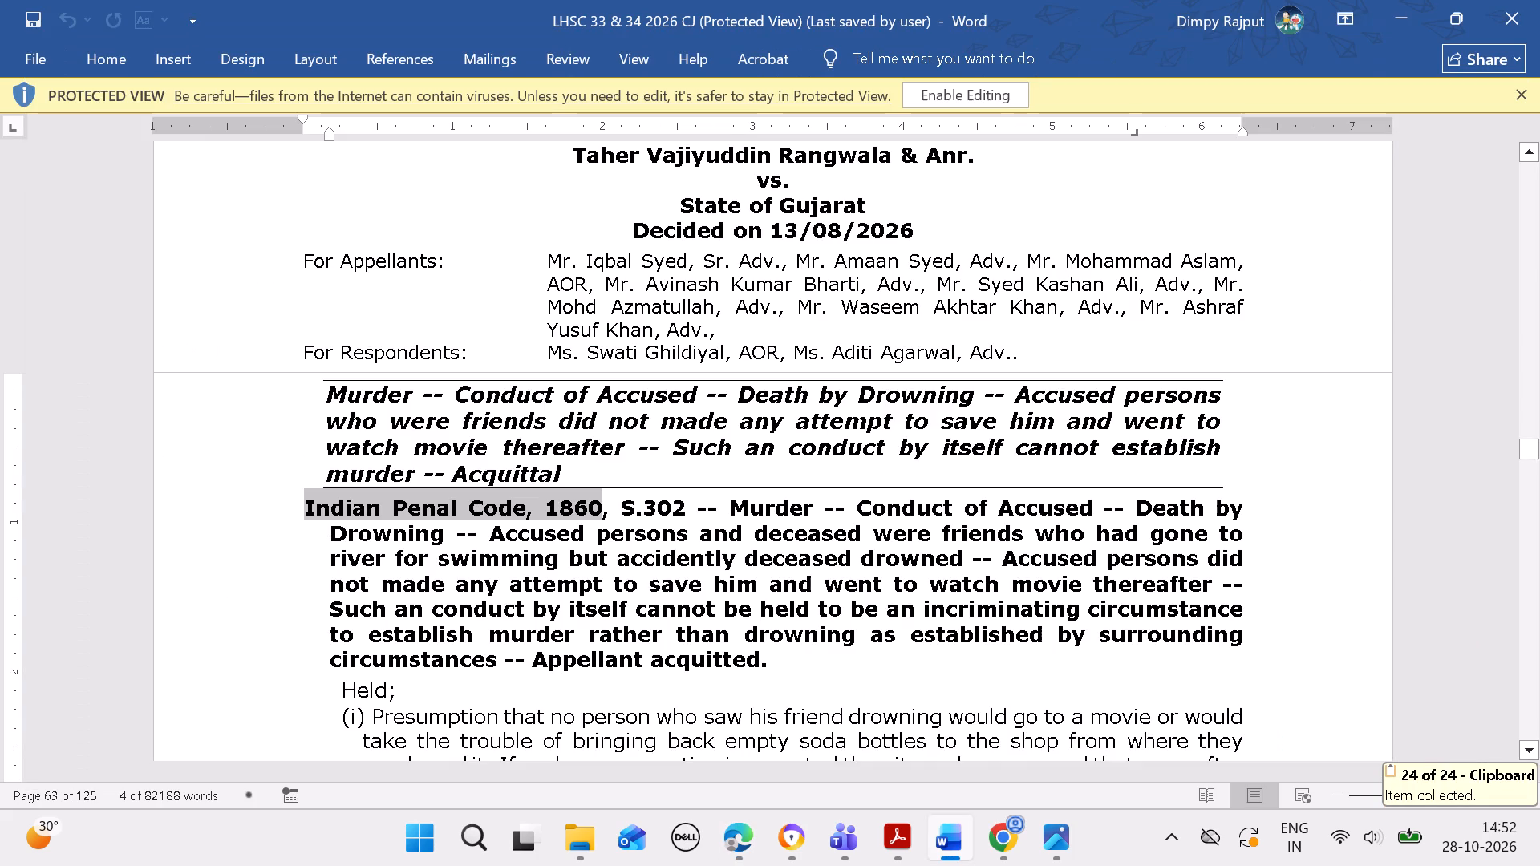
pyautogui.moveTo(627, 508); pyautogui.dragTo(678, 507)
pyautogui.hotkey('ctrl', 'c')
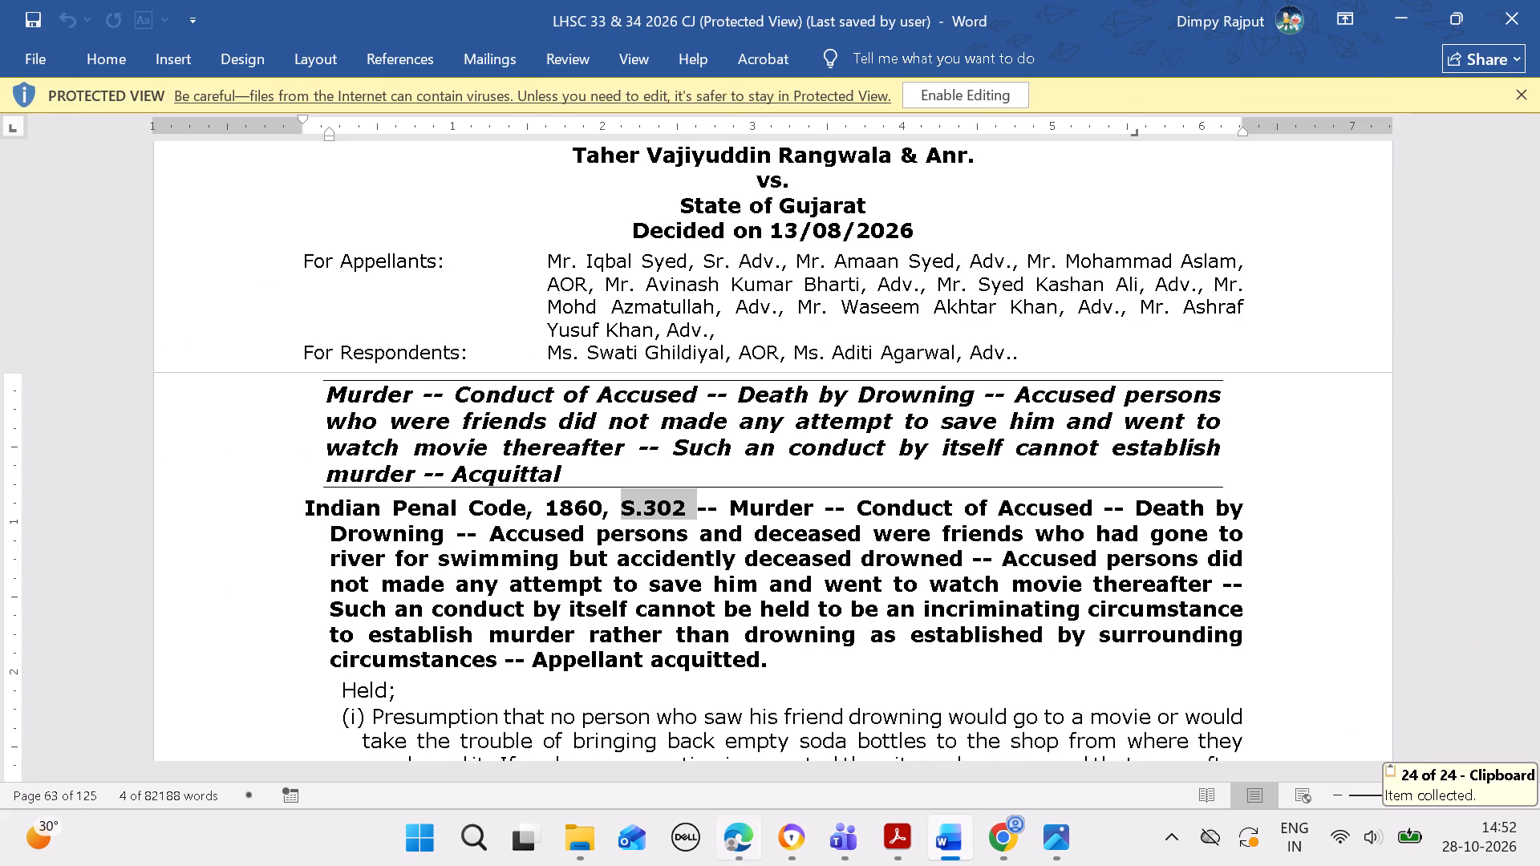
pyautogui.click(747, 834)
pyautogui.click(733, 257)
pyautogui.click(733, 275)
pyautogui.hotkey('ctrl', 'v')
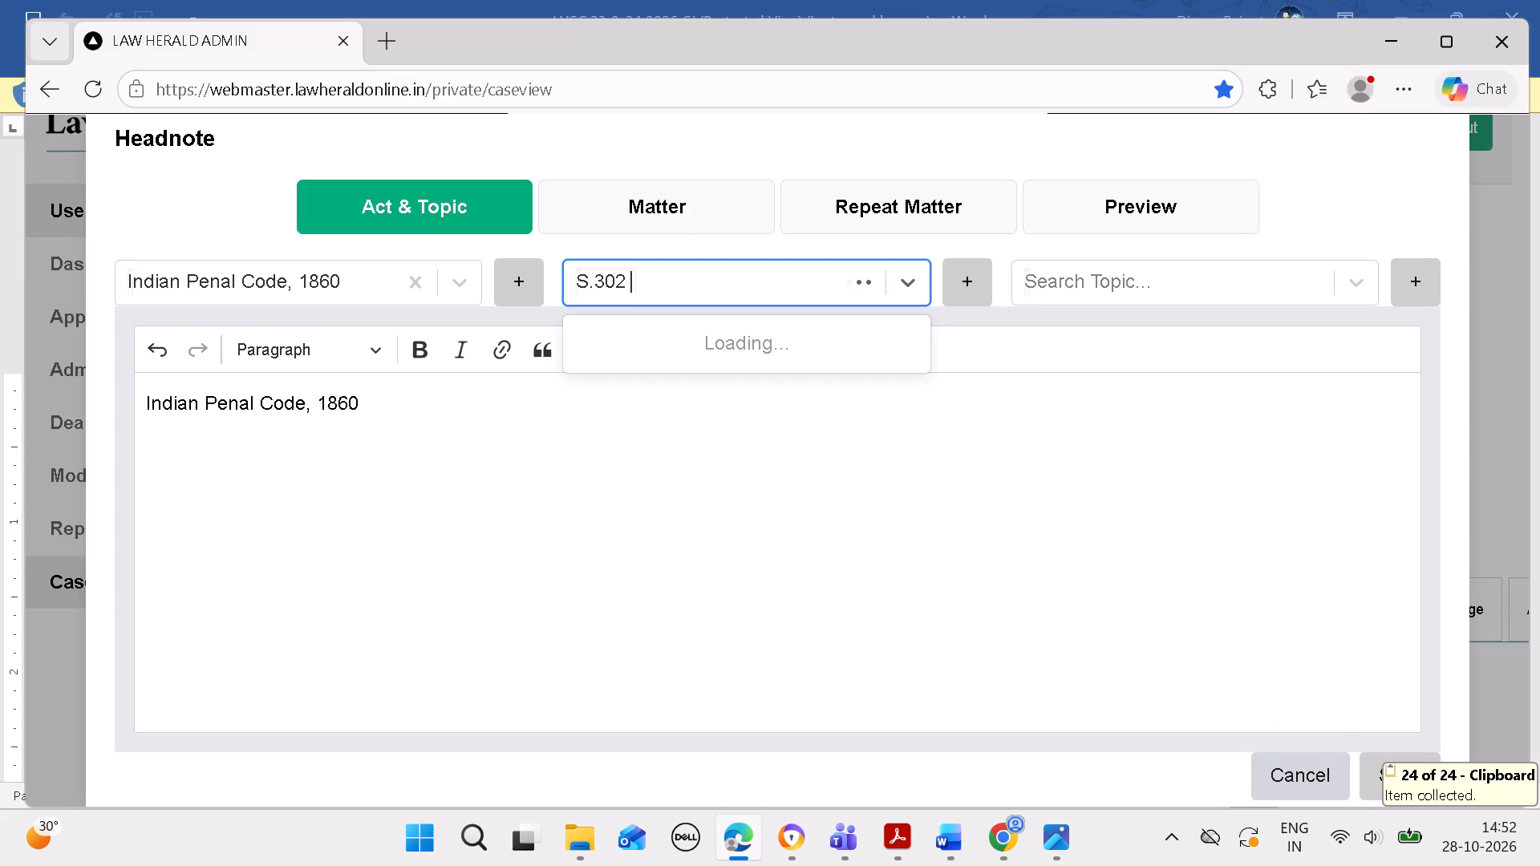
pyautogui.click(855, 360)
pyautogui.click(333, 527)
pyautogui.press('space')
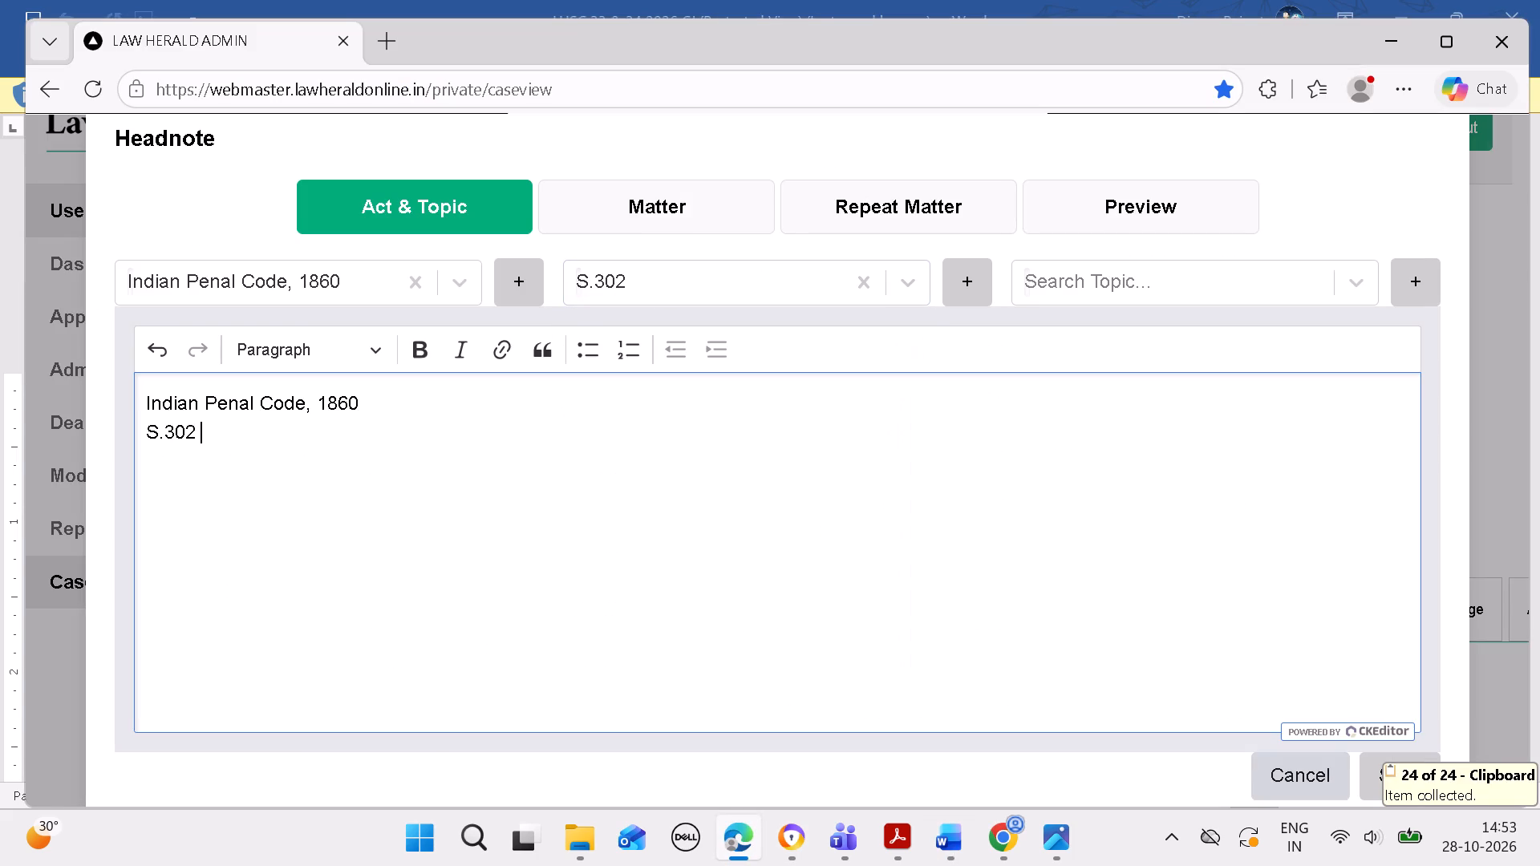
# Copy "Murder -- Conduct of Accused" from the Word headnote and attach it as a topic of the new headnote in Edge.
pyautogui.click(946, 835)
pyautogui.moveTo(737, 503); pyautogui.dragTo(904, 499)
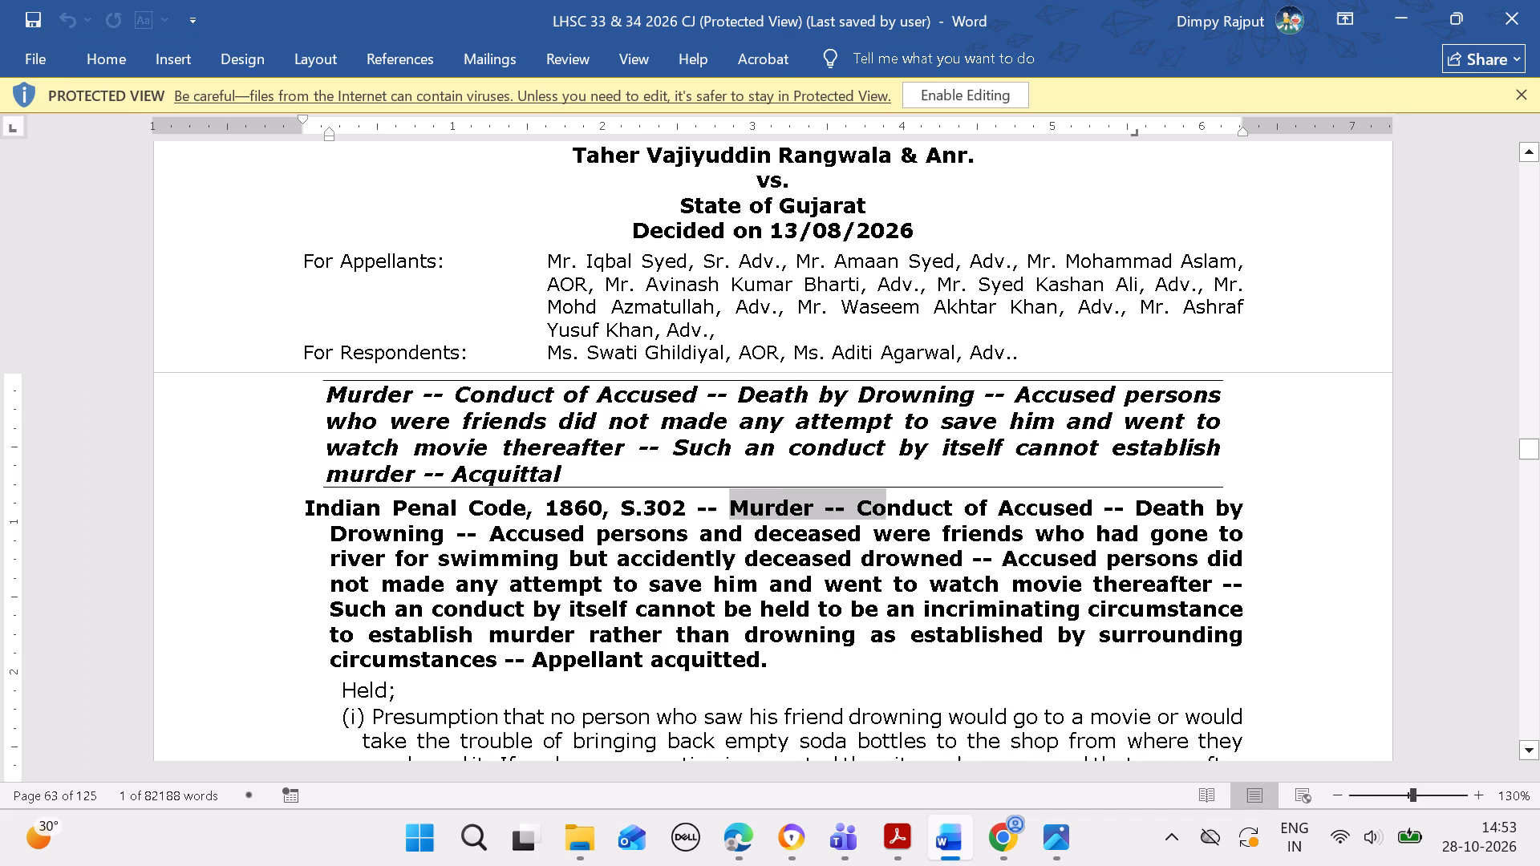
pyautogui.moveTo(904, 499); pyautogui.dragTo(1062, 500)
pyautogui.hotkey('ctrl', 'c')
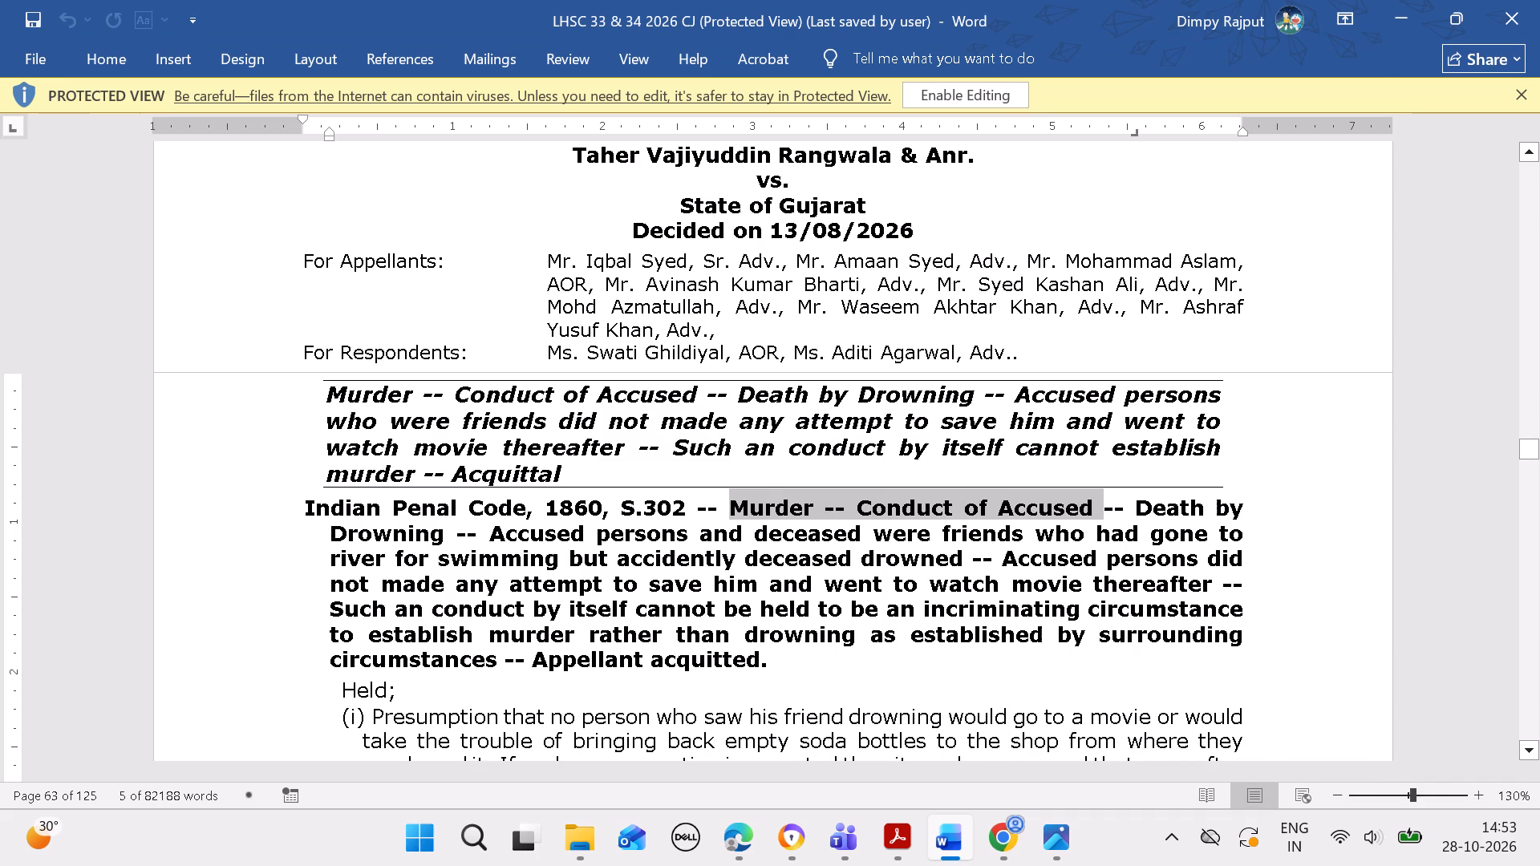
pyautogui.click(736, 845)
pyautogui.click(1063, 299)
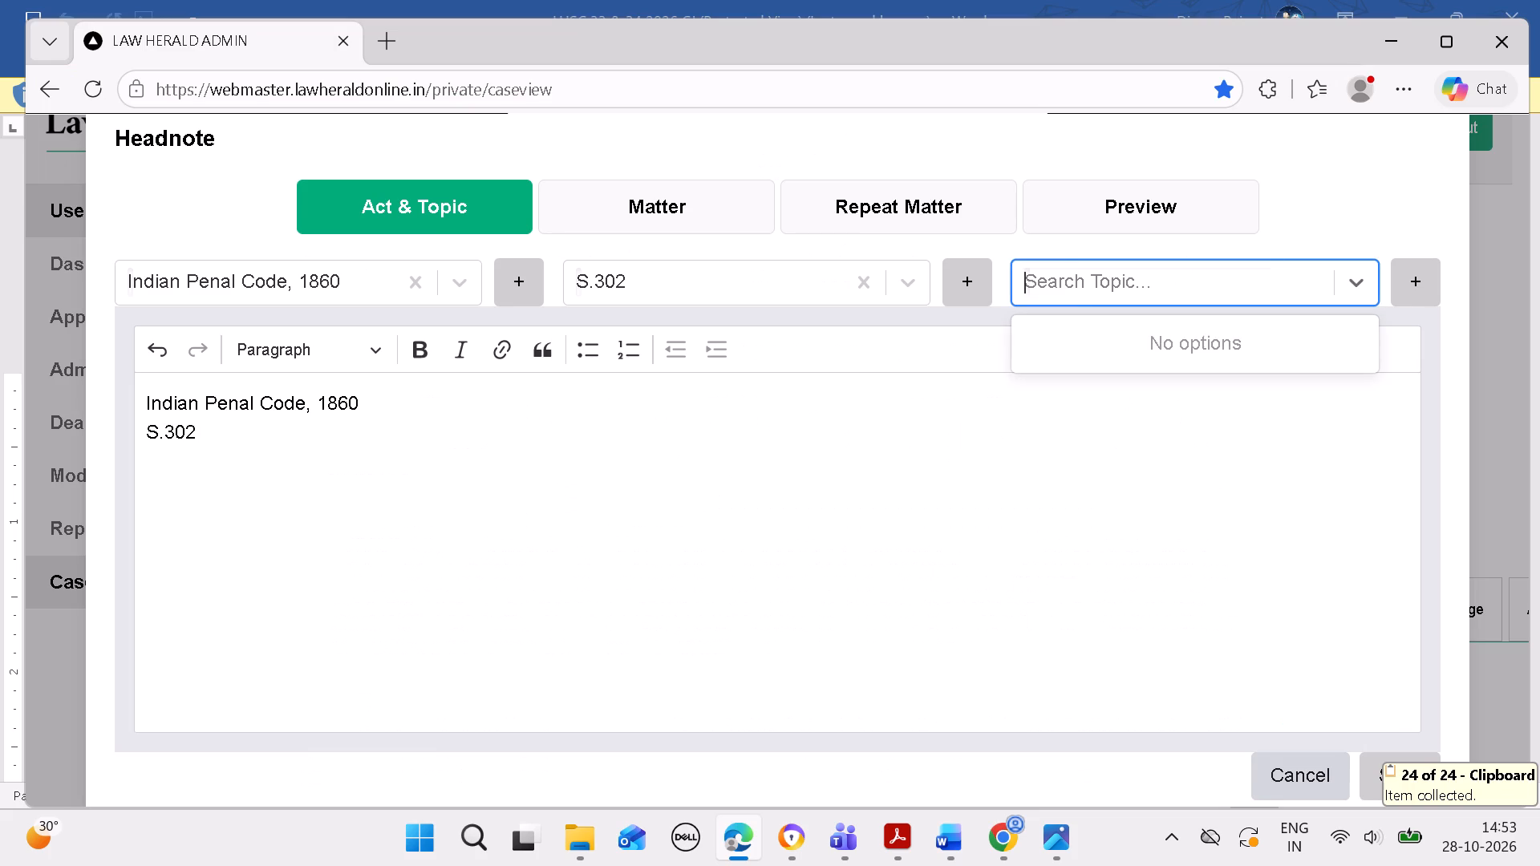
pyautogui.hotkey('ctrl', 'v')
pyautogui.click(1326, 345)
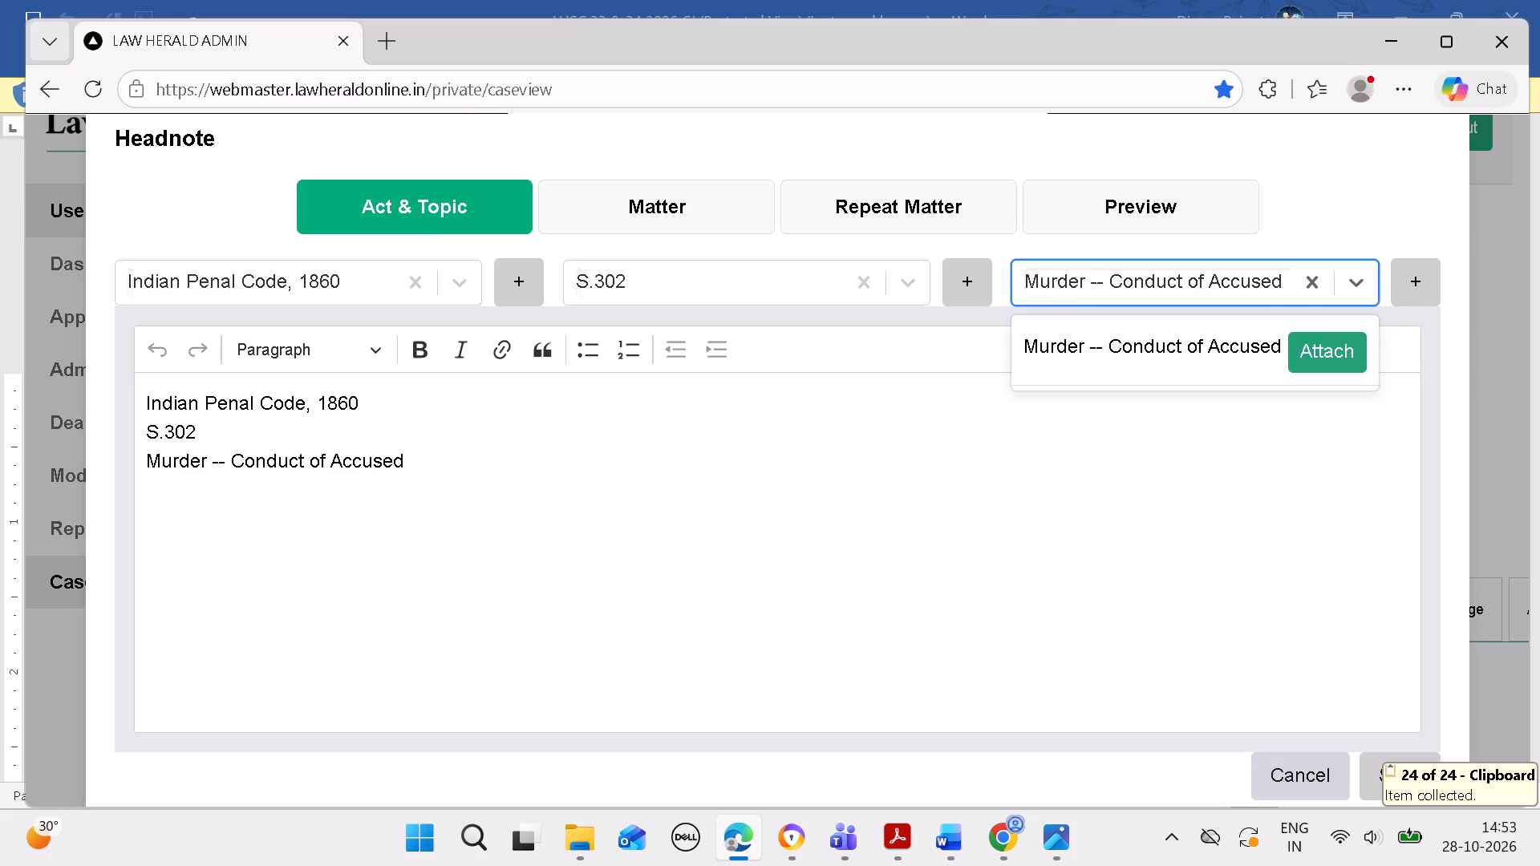
pyautogui.press('space')
pyautogui.click(654, 502)
pyautogui.press('space')
# Copy "Death by Drowning" from the Word headnote and attach it as a further topic of the headnote in Edge.
pyautogui.click(958, 830)
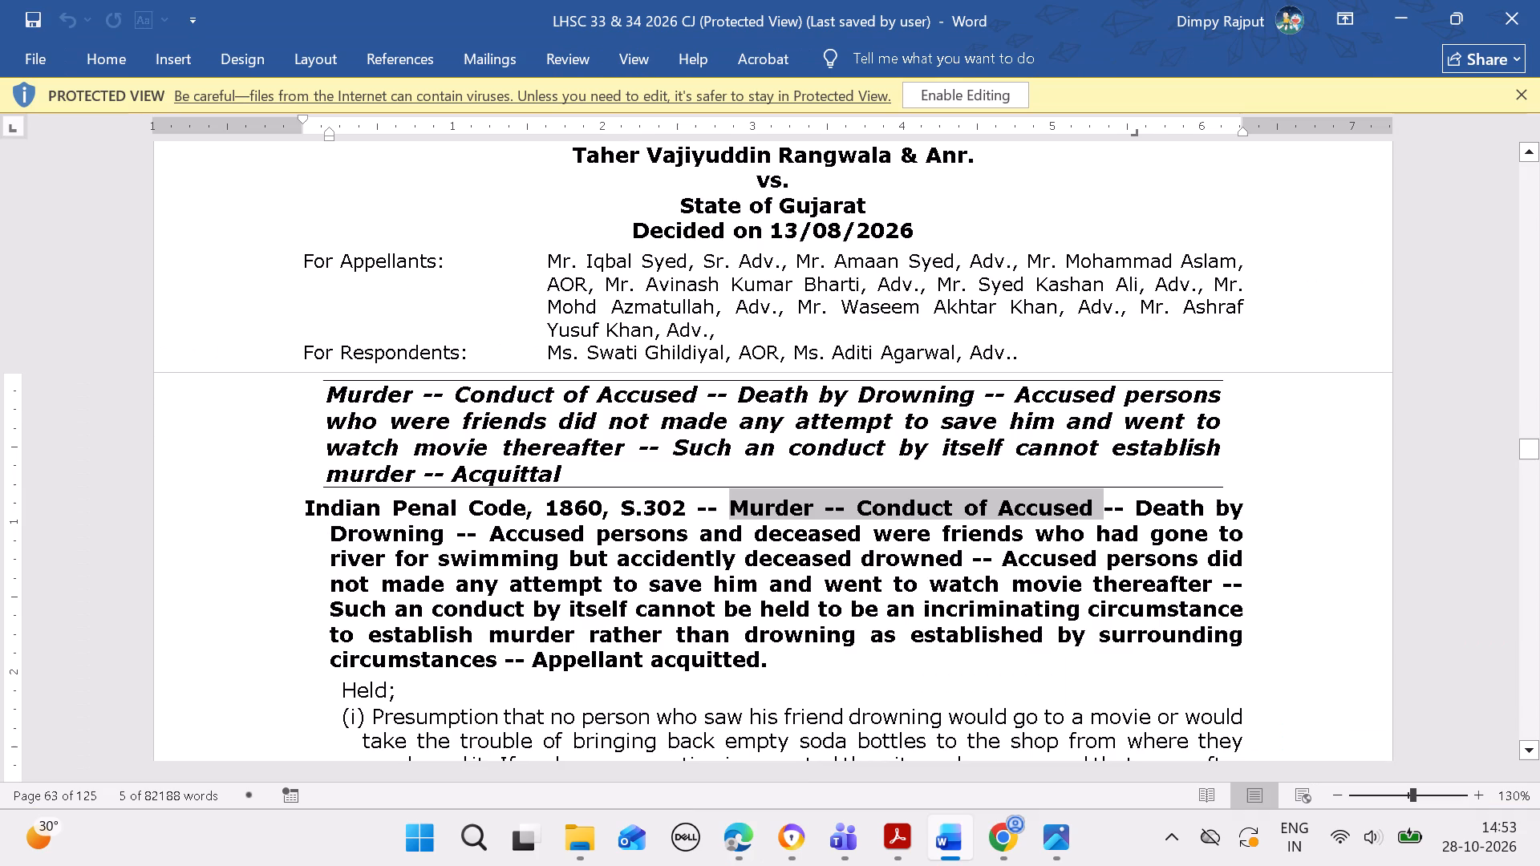
pyautogui.moveTo(1139, 506); pyautogui.dragTo(1259, 507)
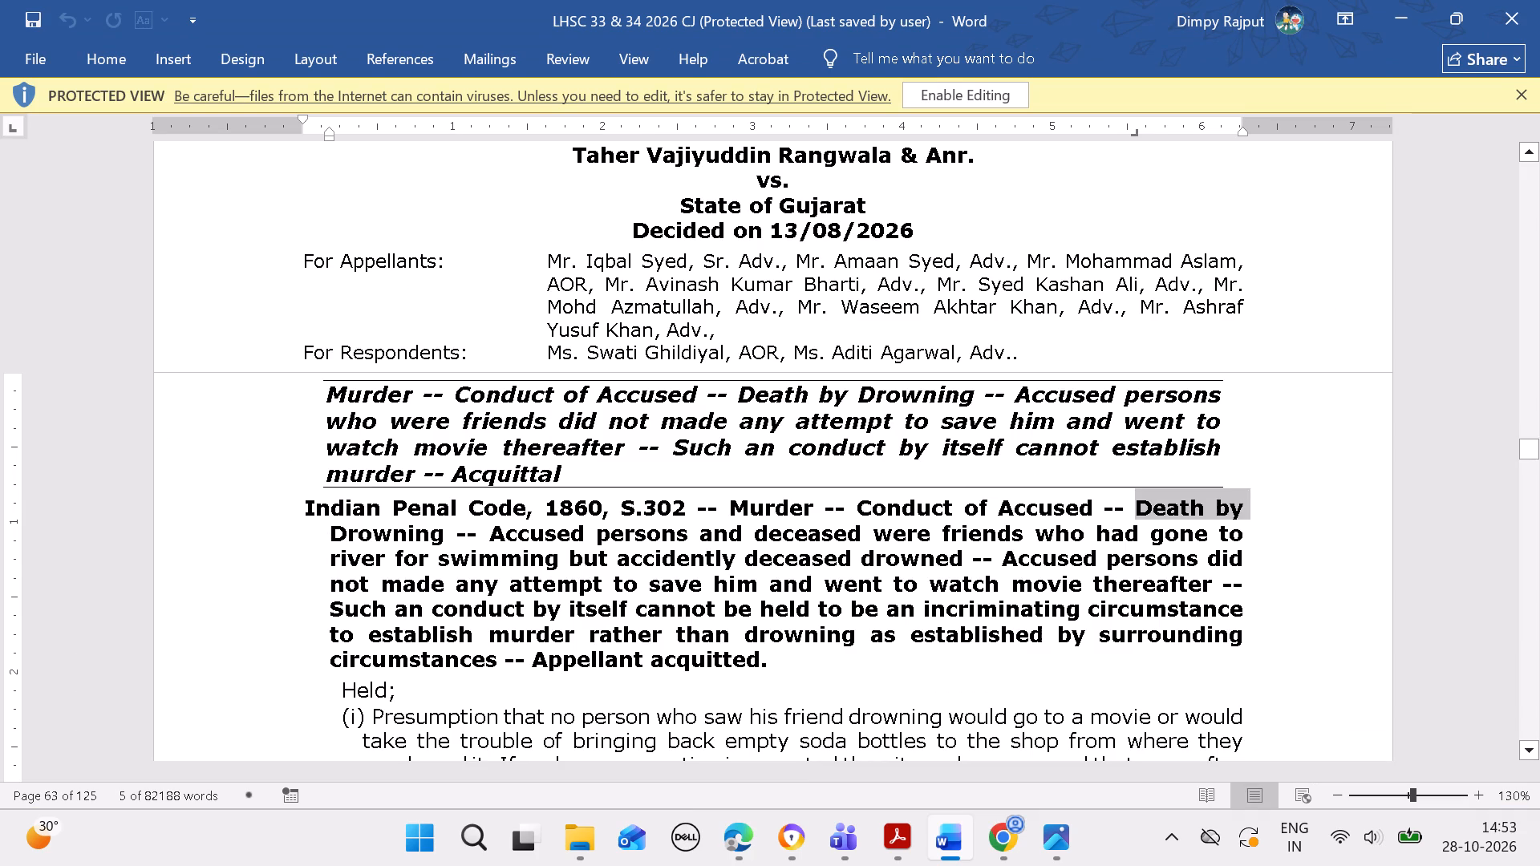
pyautogui.moveTo(1259, 507); pyautogui.dragTo(448, 522)
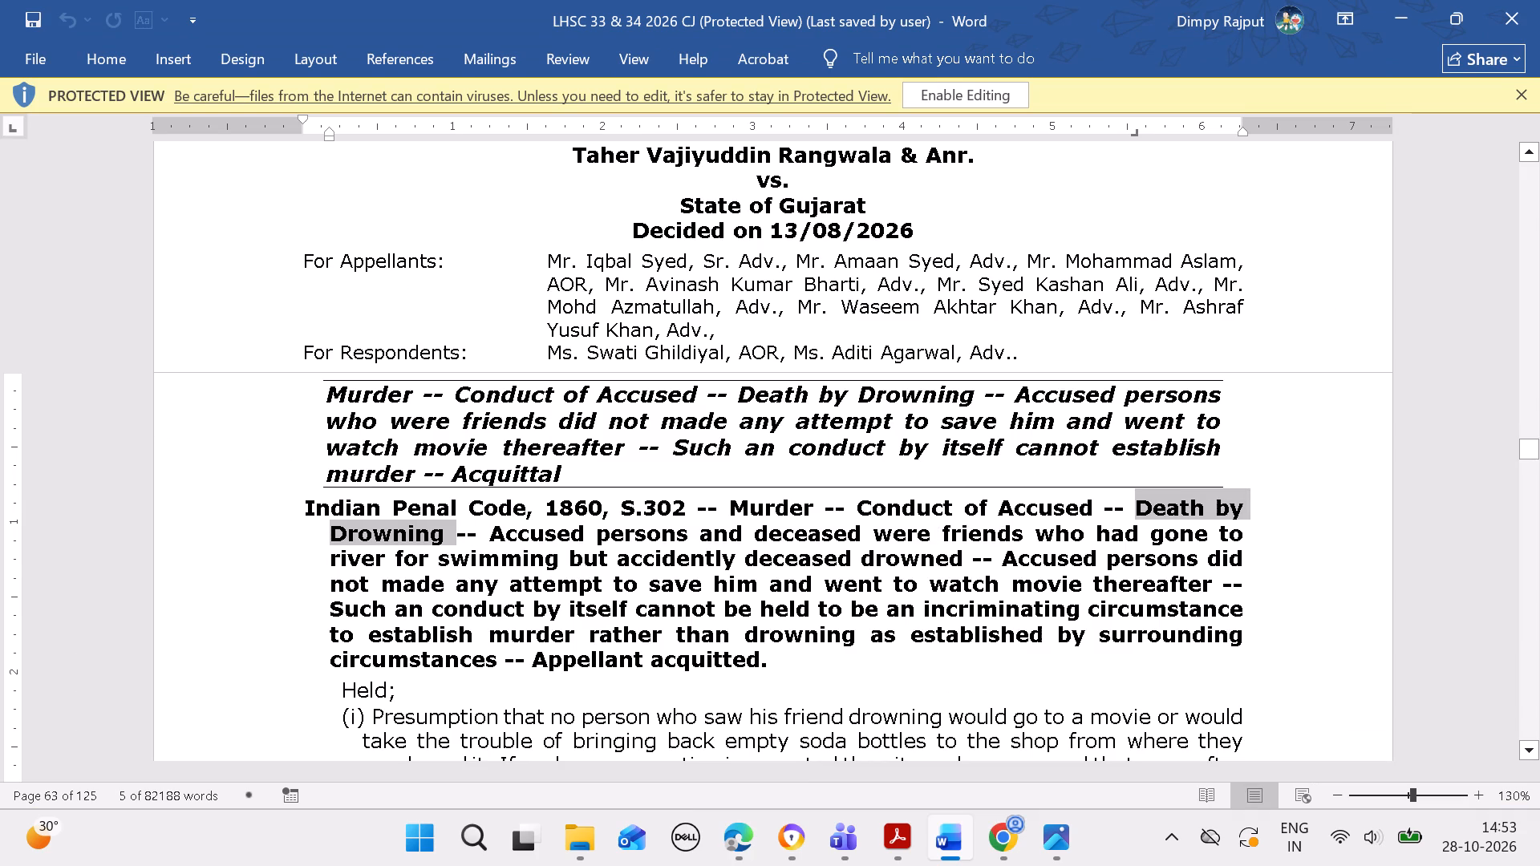
pyautogui.moveTo(448, 522); pyautogui.dragTo(450, 524)
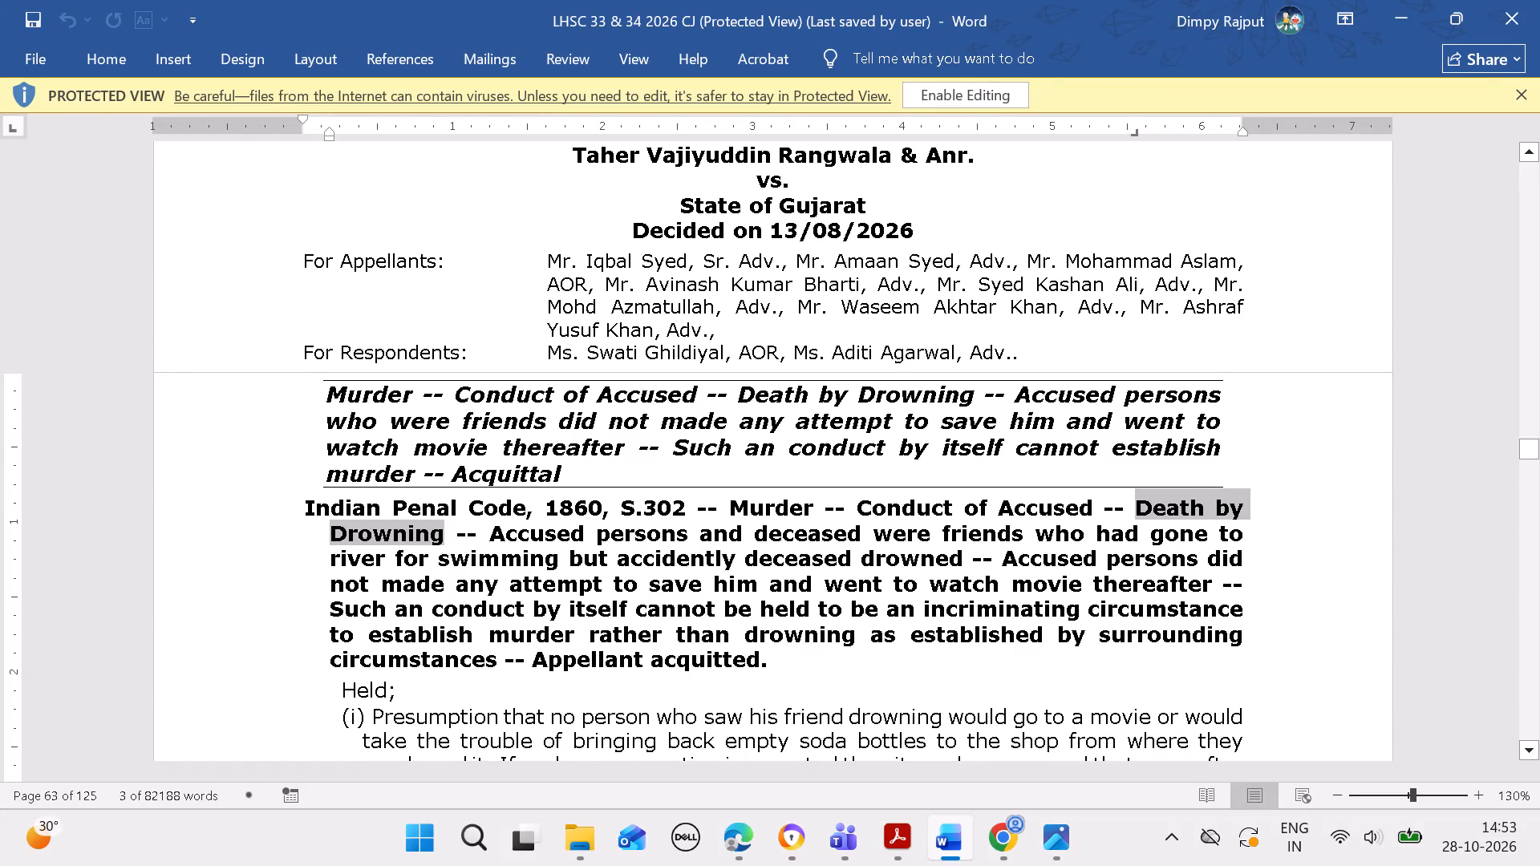
pyautogui.hotkey('ctrl', 'c')
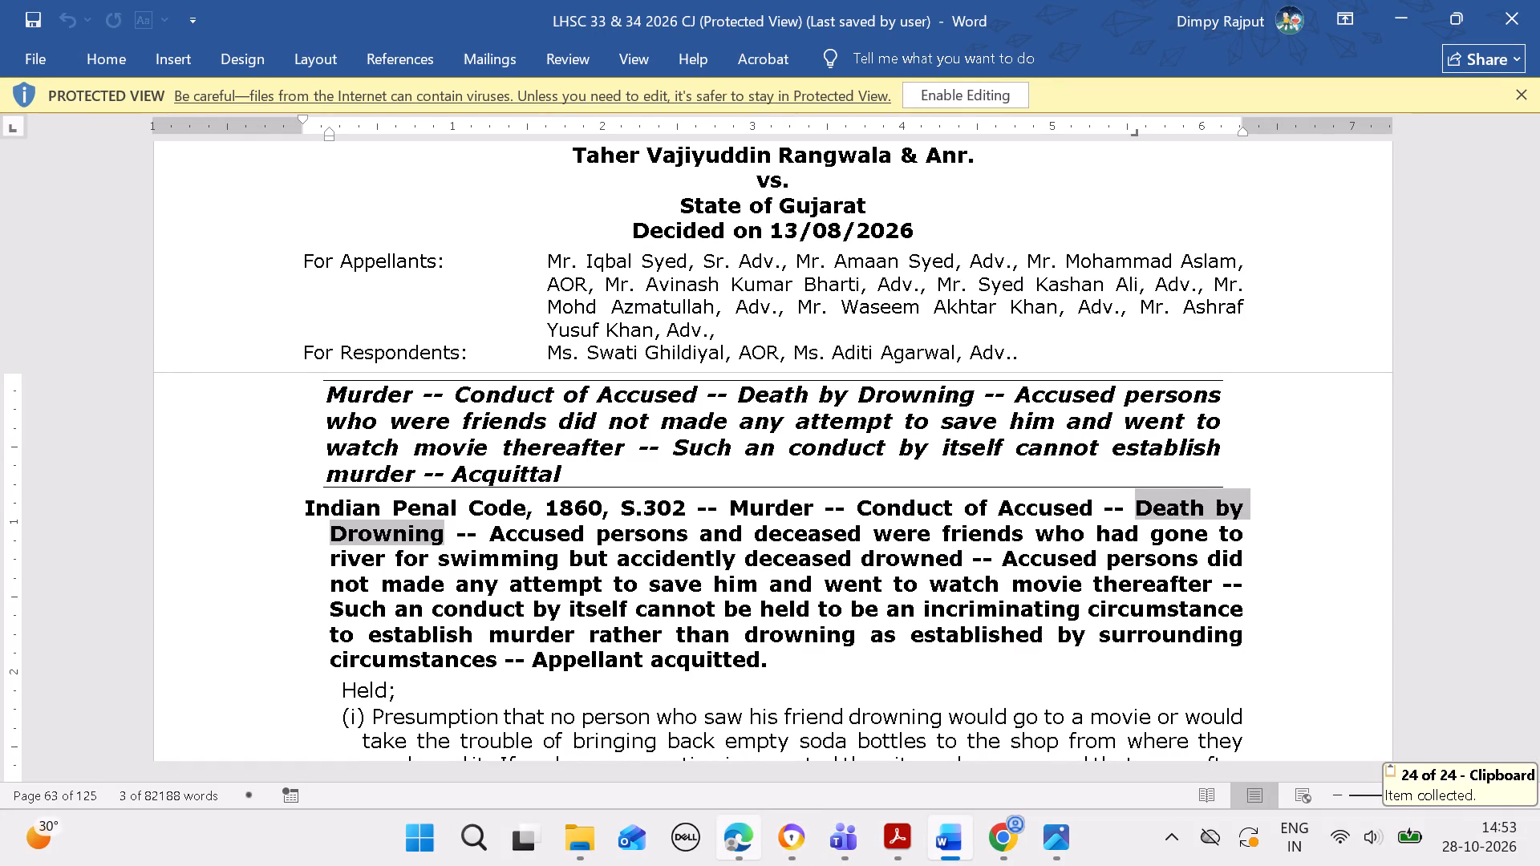
pyautogui.click(736, 835)
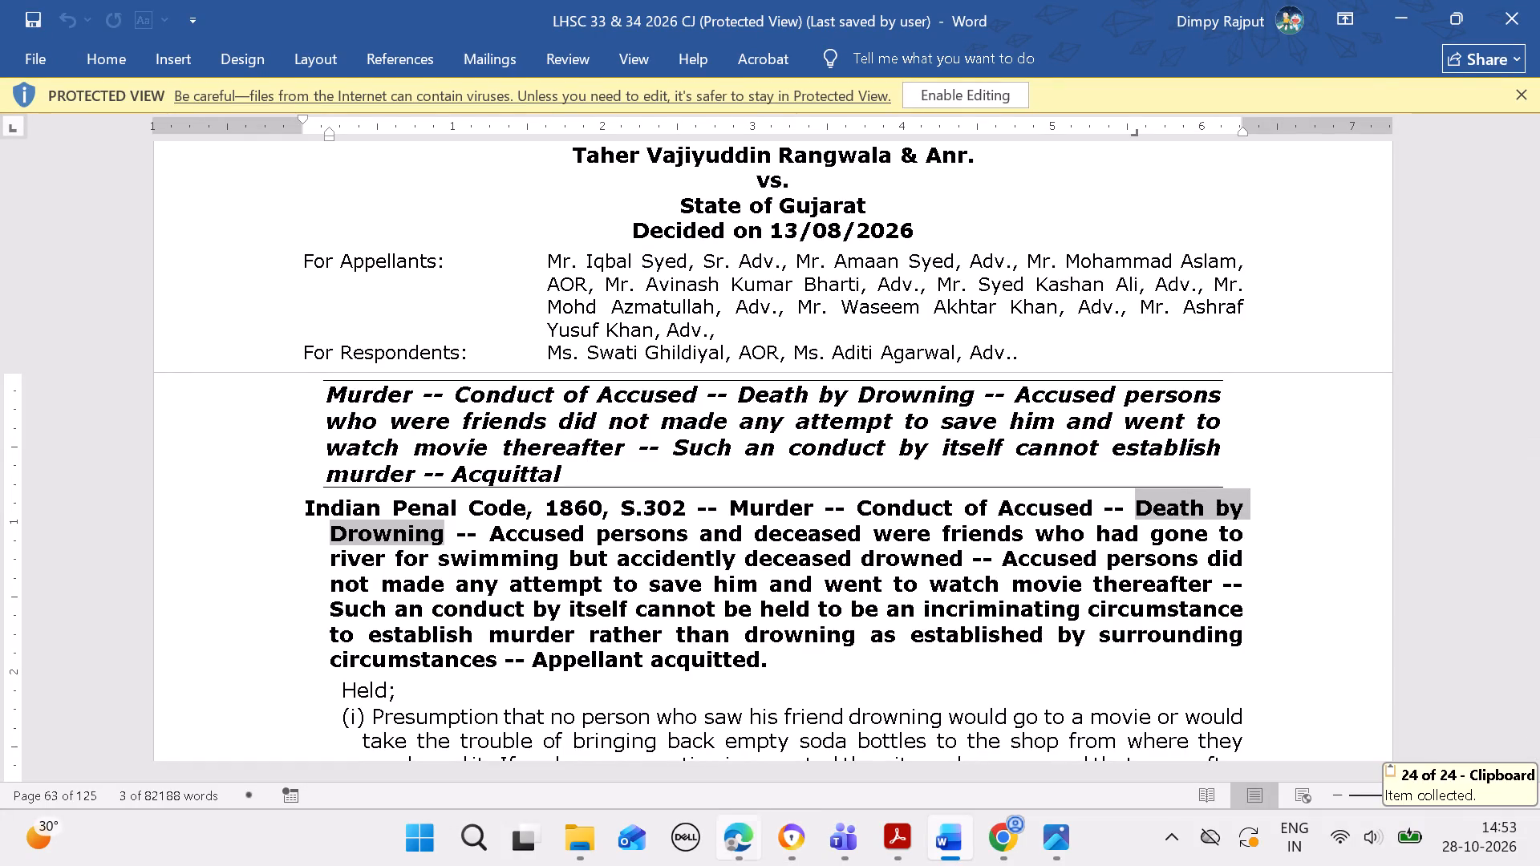
pyautogui.click(741, 828)
pyautogui.click(1133, 295)
pyautogui.hotkey('ctrl', 'v')
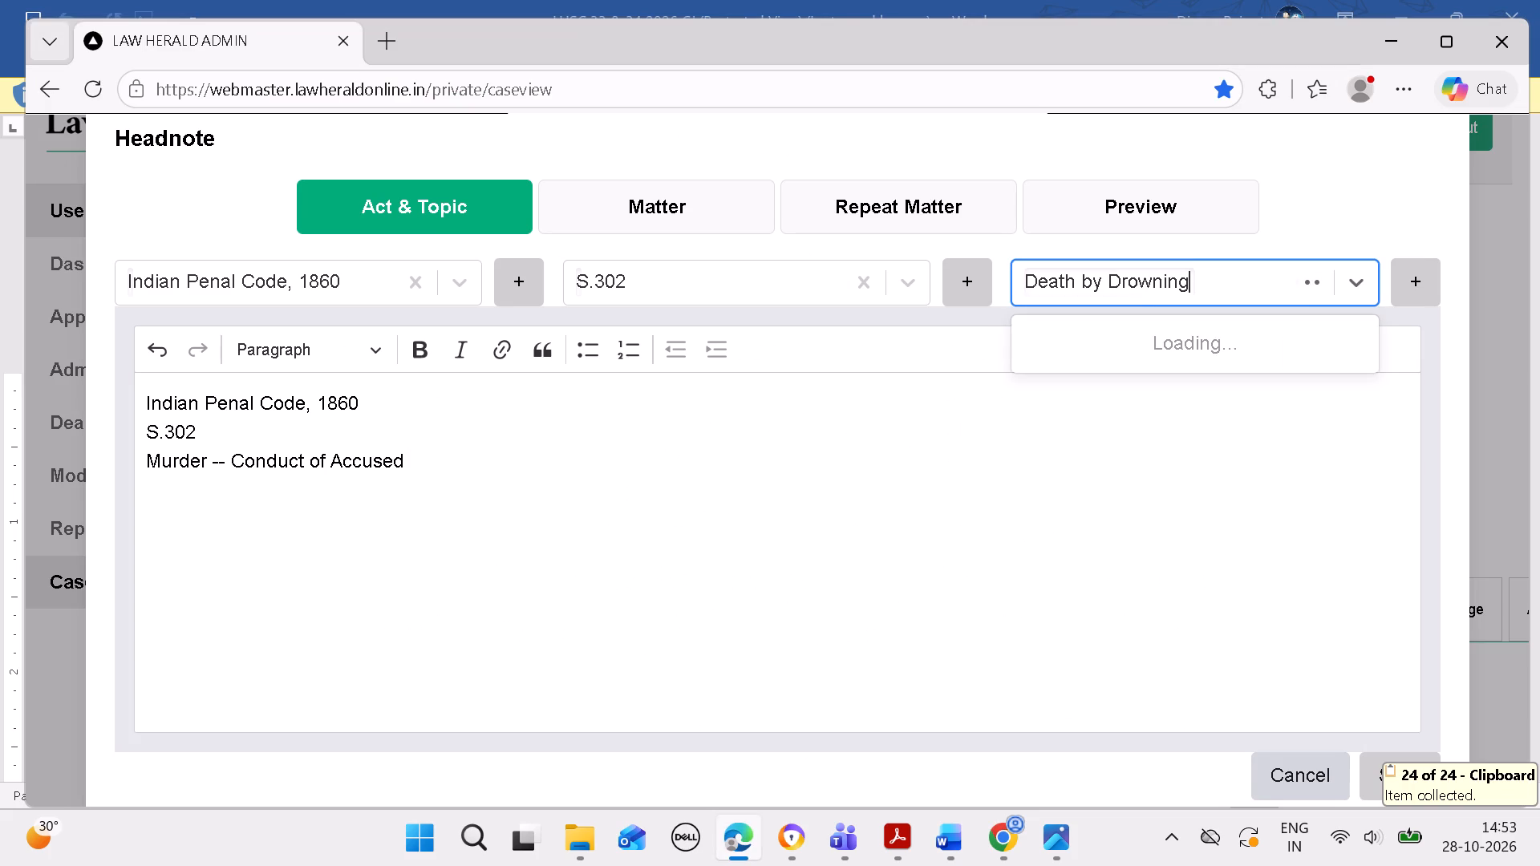
pyautogui.click(1307, 345)
pyautogui.click(708, 522)
pyautogui.press('space')
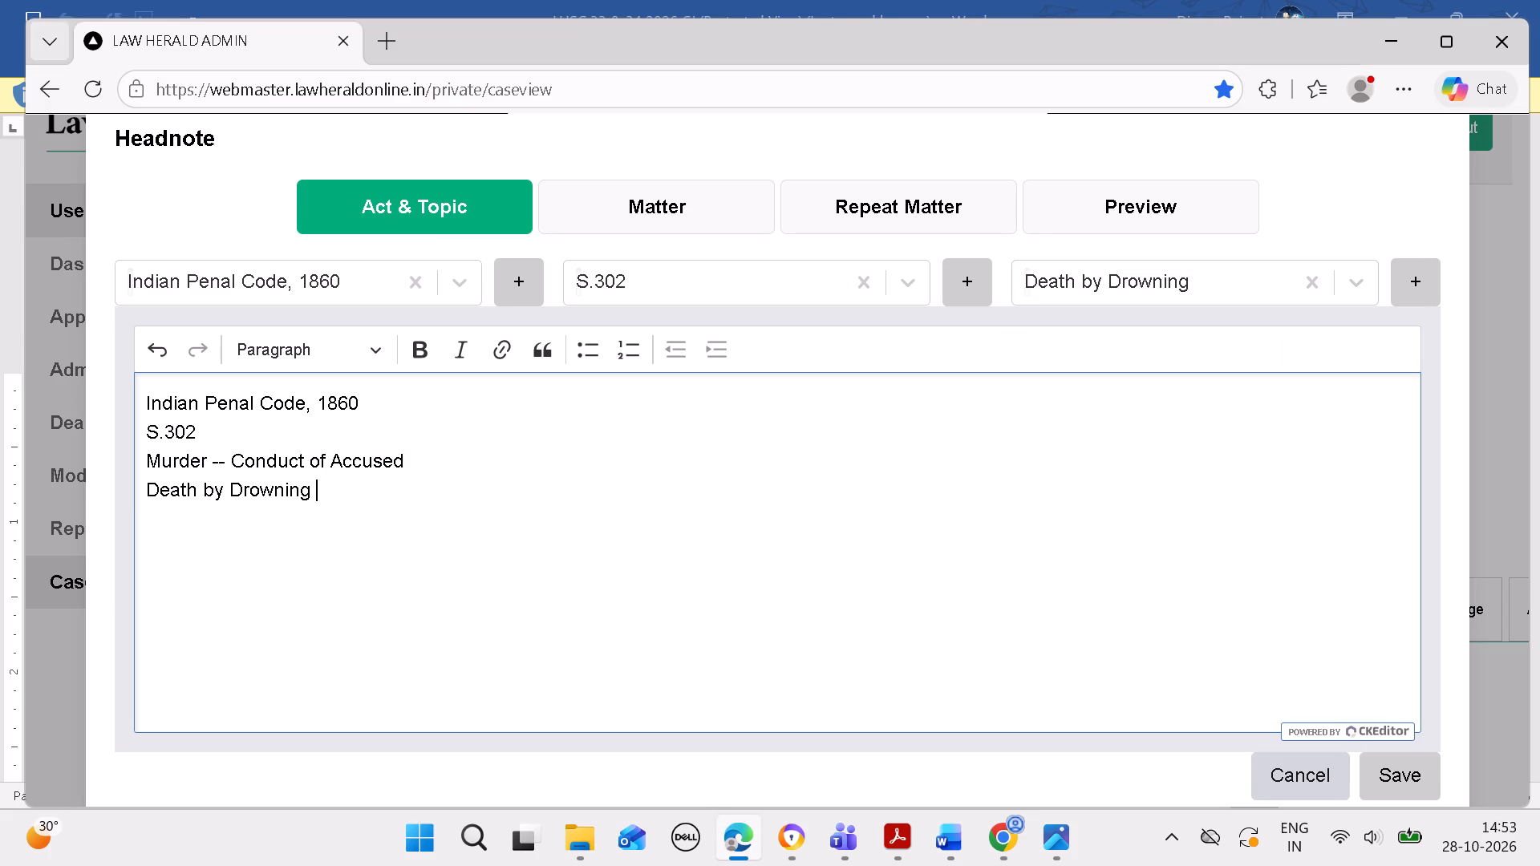
# Copy the Word headnote text from "Accused persons and deceased were friends" to "Appellant acquitted." into the headnote's Matter in Edge.
pyautogui.click(958, 832)
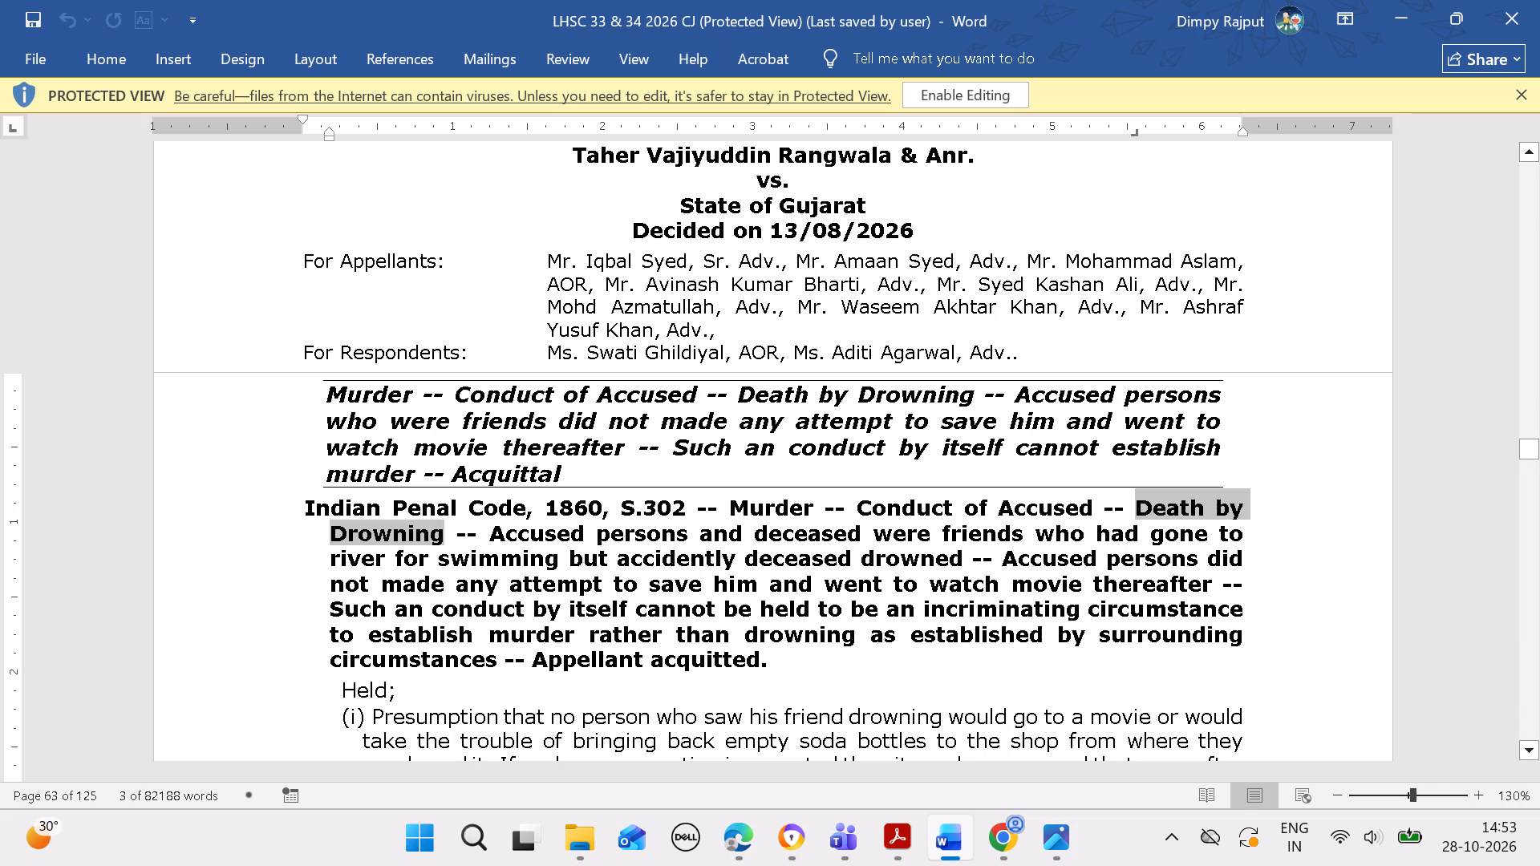
pyautogui.moveTo(493, 526); pyautogui.dragTo(796, 637)
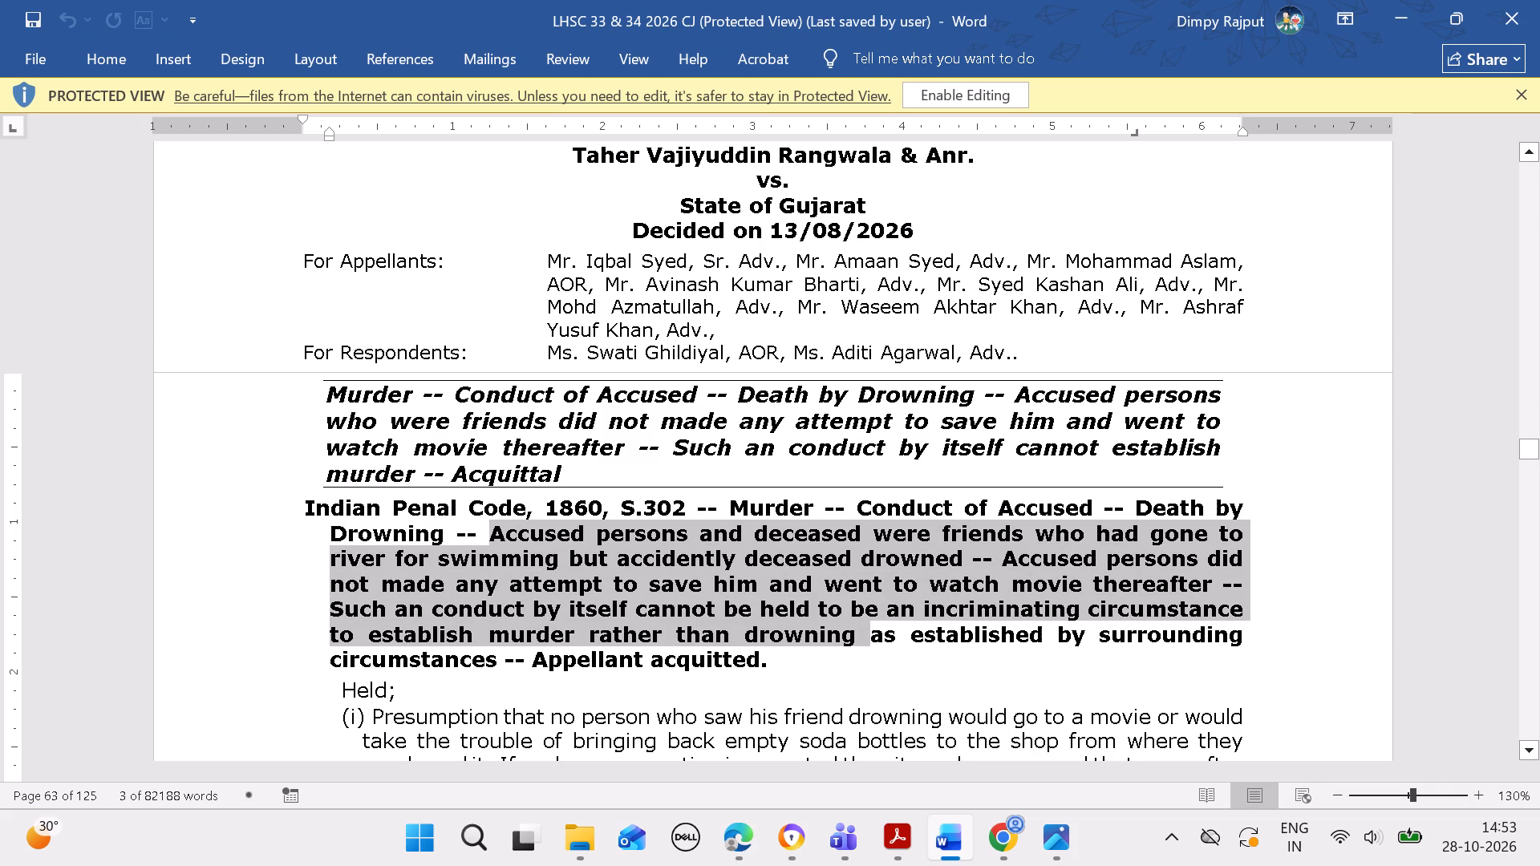
pyautogui.moveTo(796, 637); pyautogui.dragTo(793, 648)
pyautogui.hotkey('ctrl', 'c')
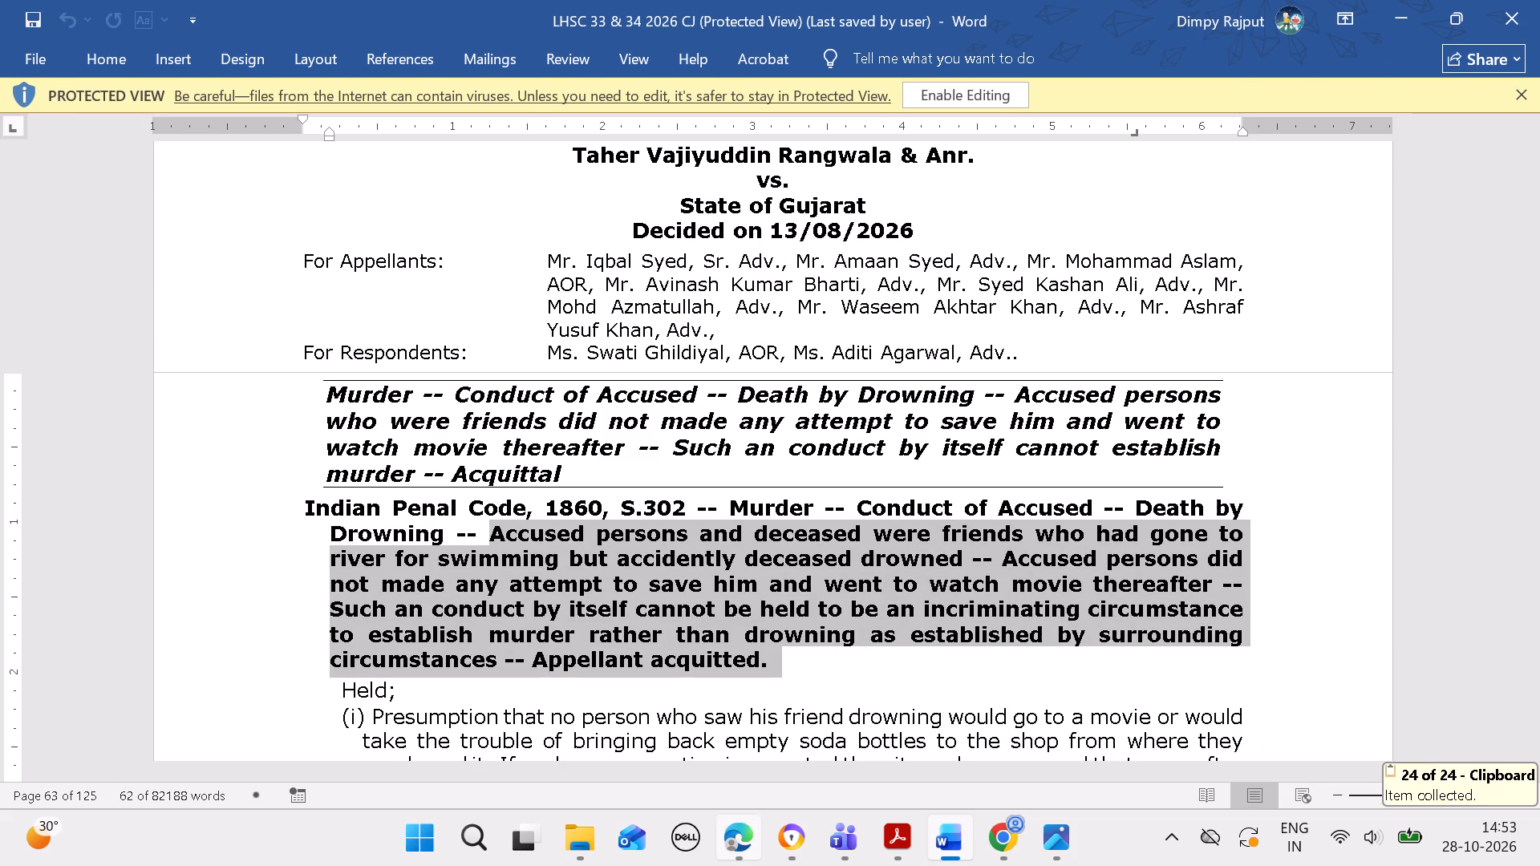
pyautogui.keyDown('ctrl'); pyautogui.click(744, 832); pyautogui.keyUp('ctrl')
pyautogui.click(670, 210)
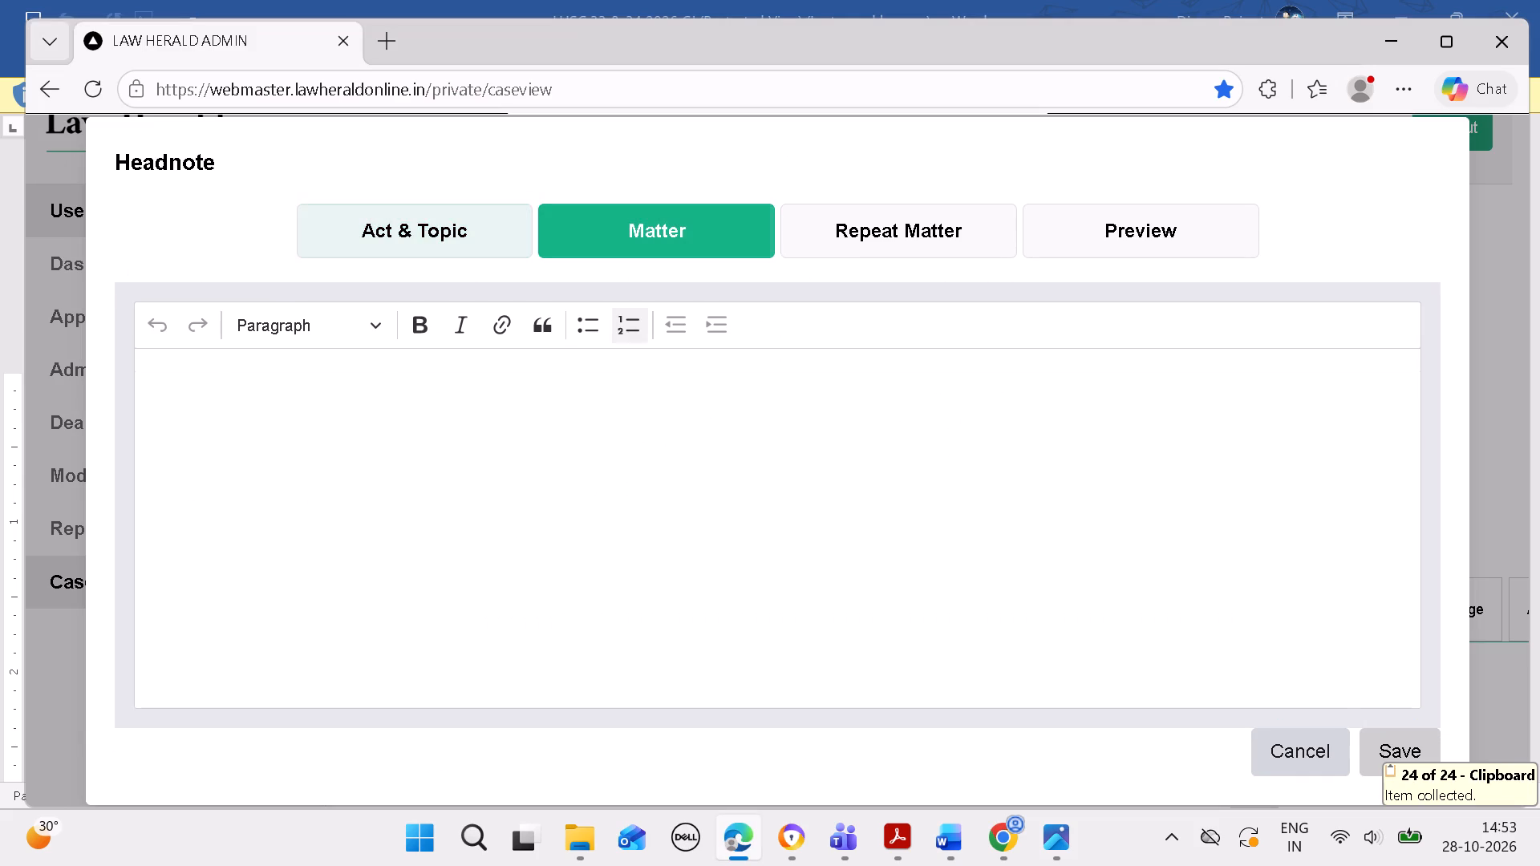
pyautogui.click(557, 440)
pyautogui.hotkey('ctrl', 'v')
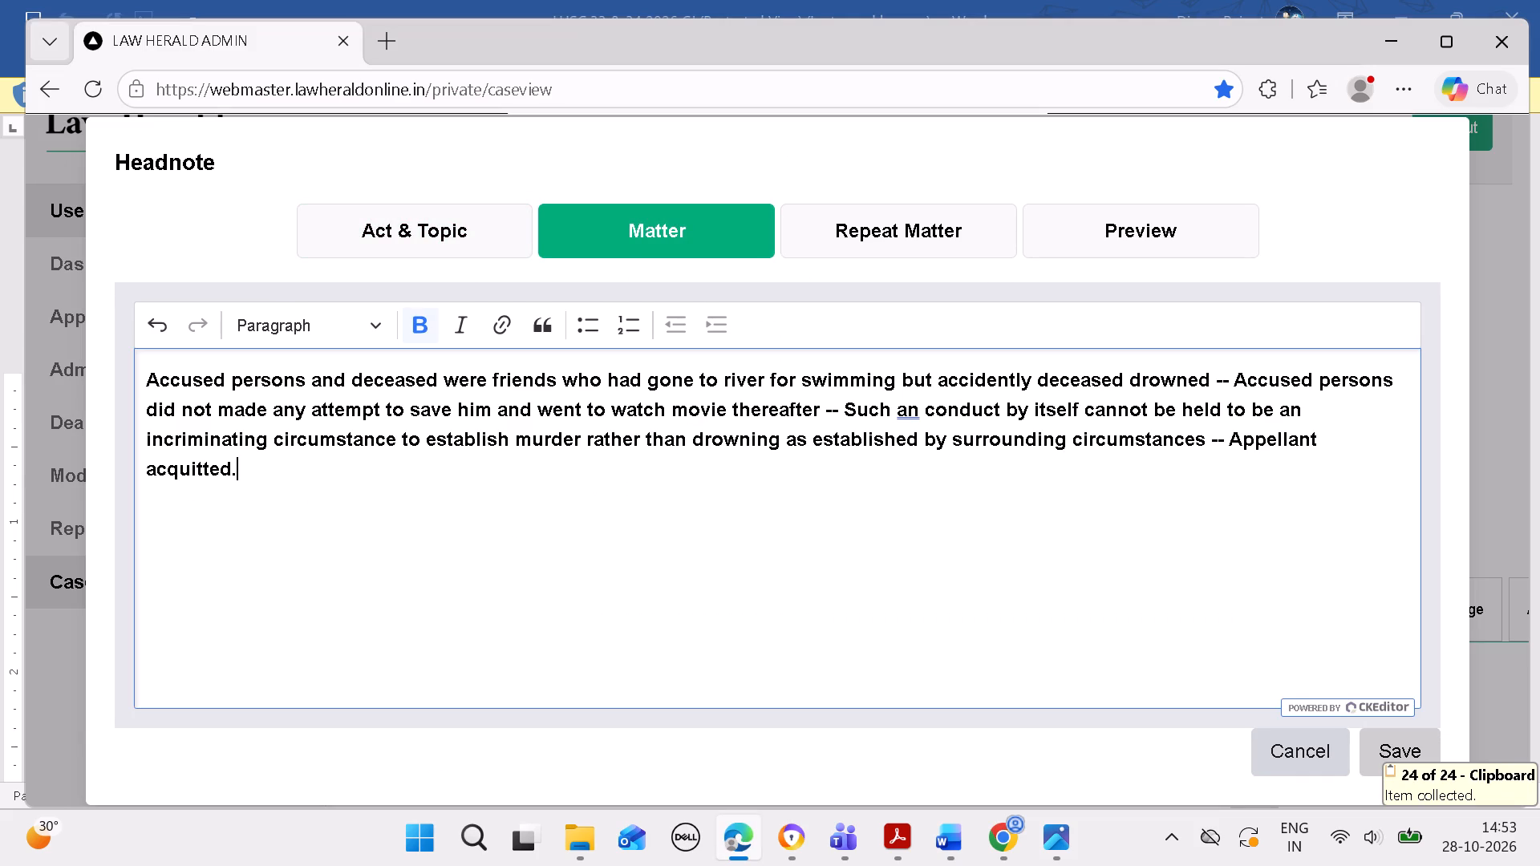
# Remove the bold formatting from all of the pasted Matter text.
pyautogui.hotkey('ctrl', 'a')
pyautogui.hotkey('ctrl', 'b')
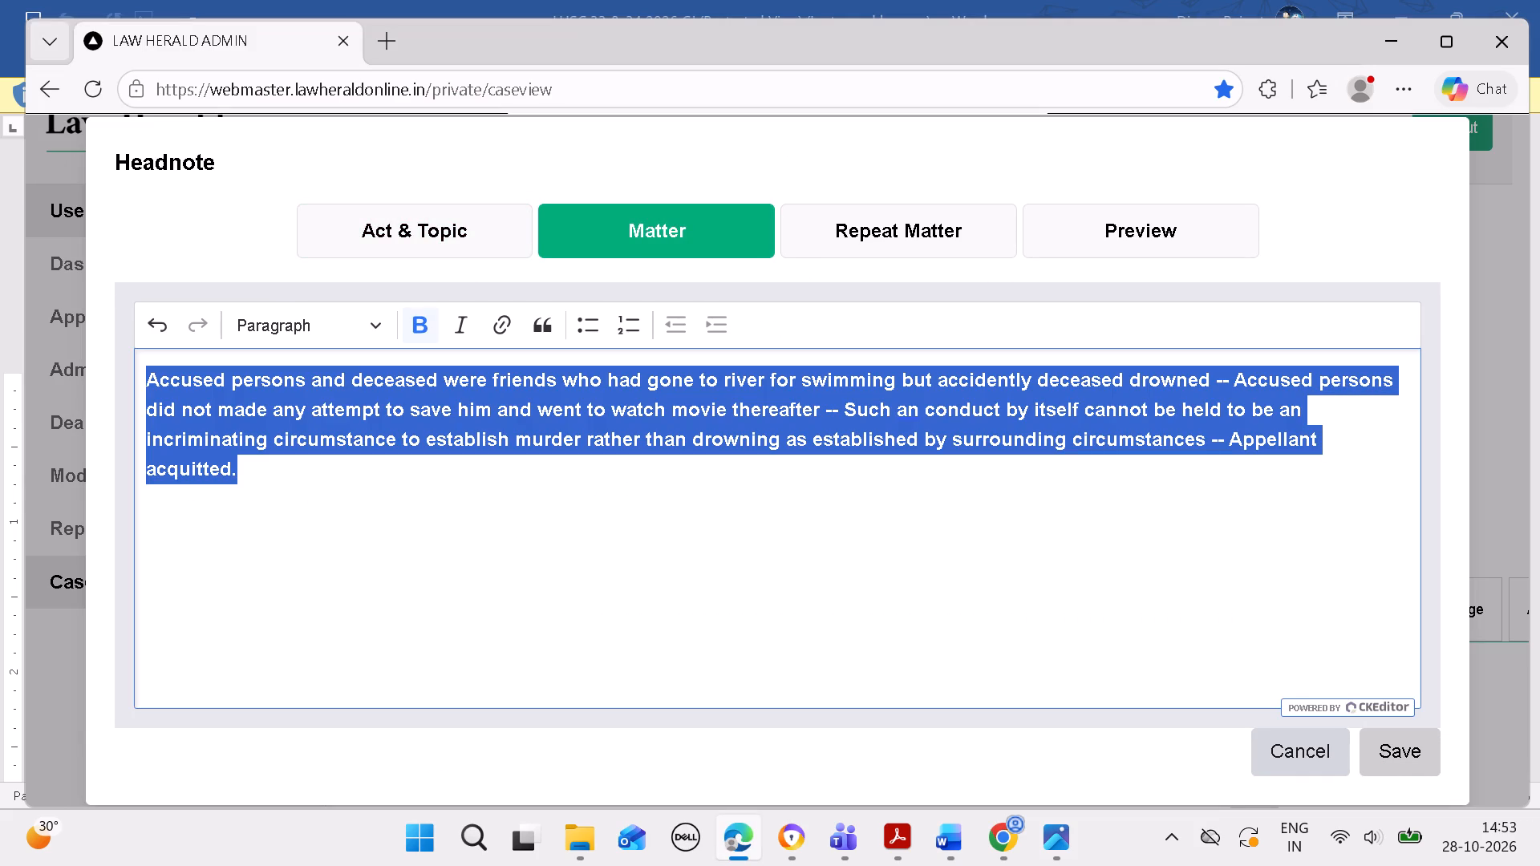
pyautogui.click(1056, 526)
pyautogui.click(1116, 481)
pyautogui.click(1118, 475)
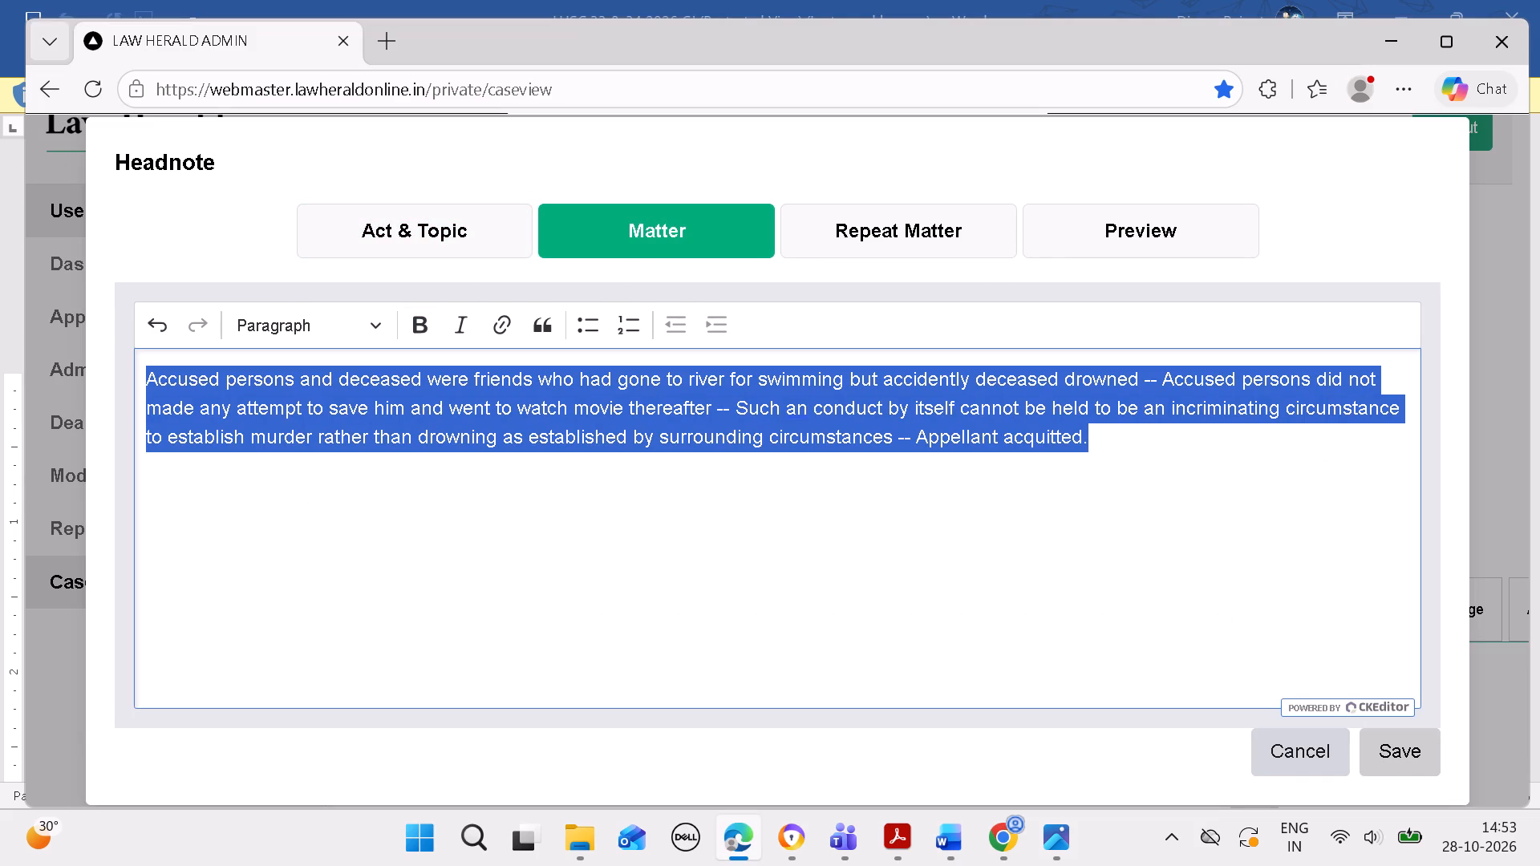
pyautogui.click(1120, 467)
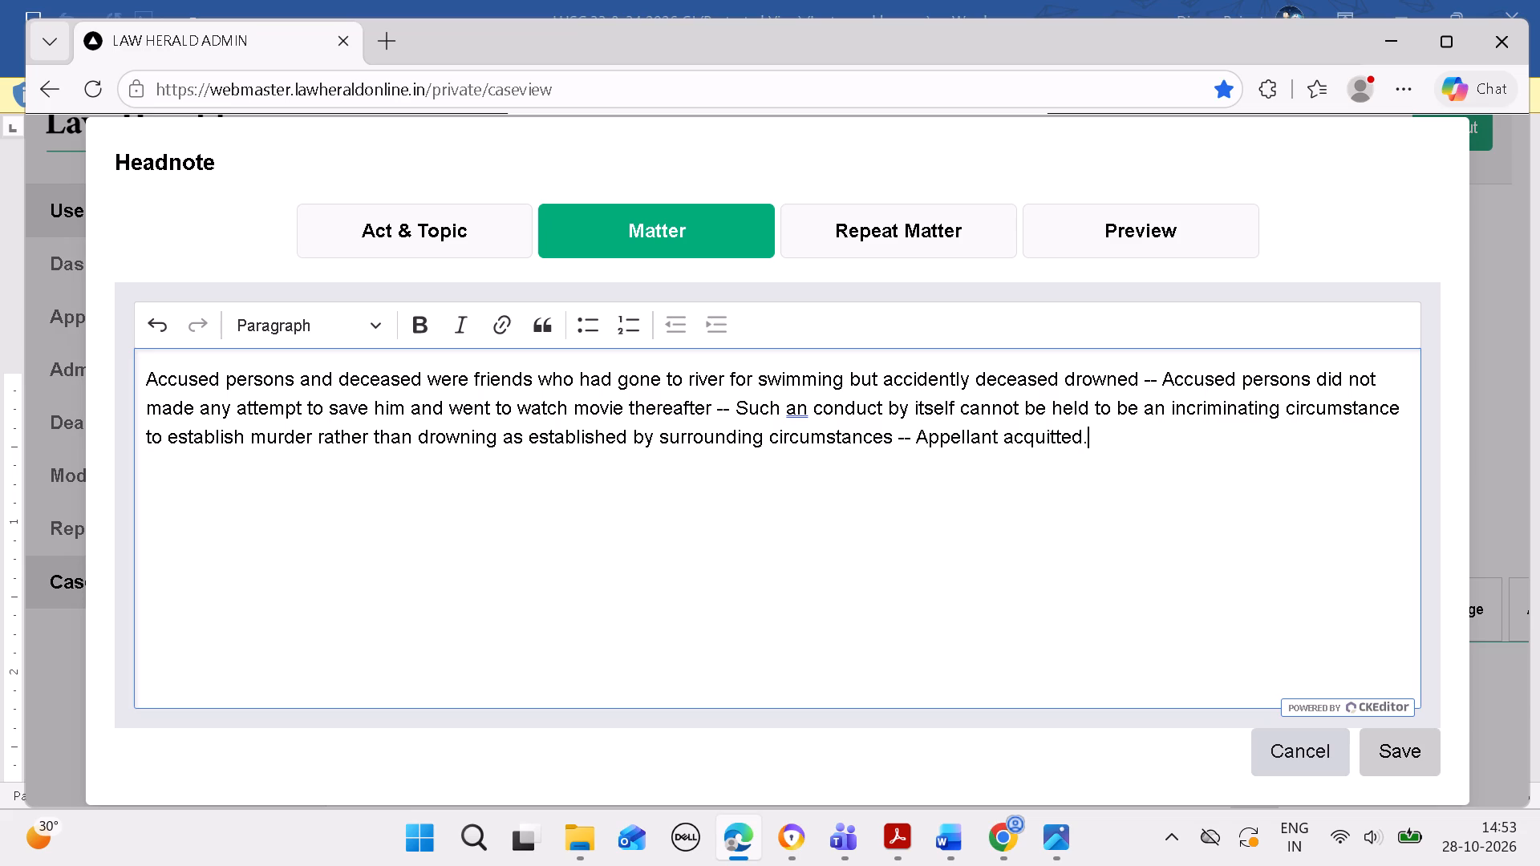
# Join the Act & Topic lines into one: "Indian Penal Code, 1860 S.302 -- Murder -- Conduct of Accused -- Death by Drowning".
pyautogui.click(436, 230)
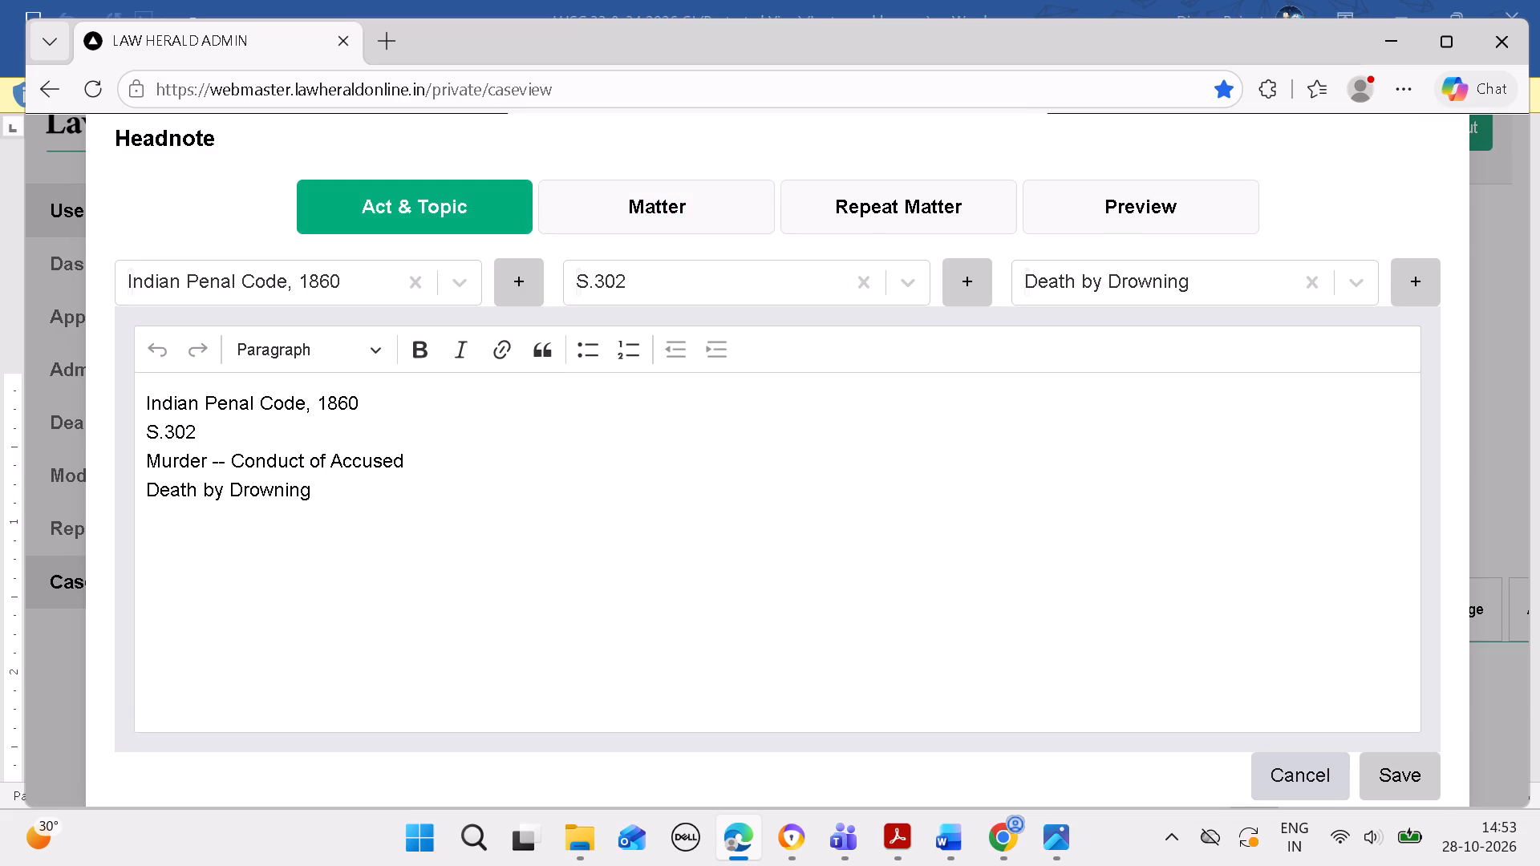
pyautogui.click(144, 441)
pyautogui.press('BackSpace')
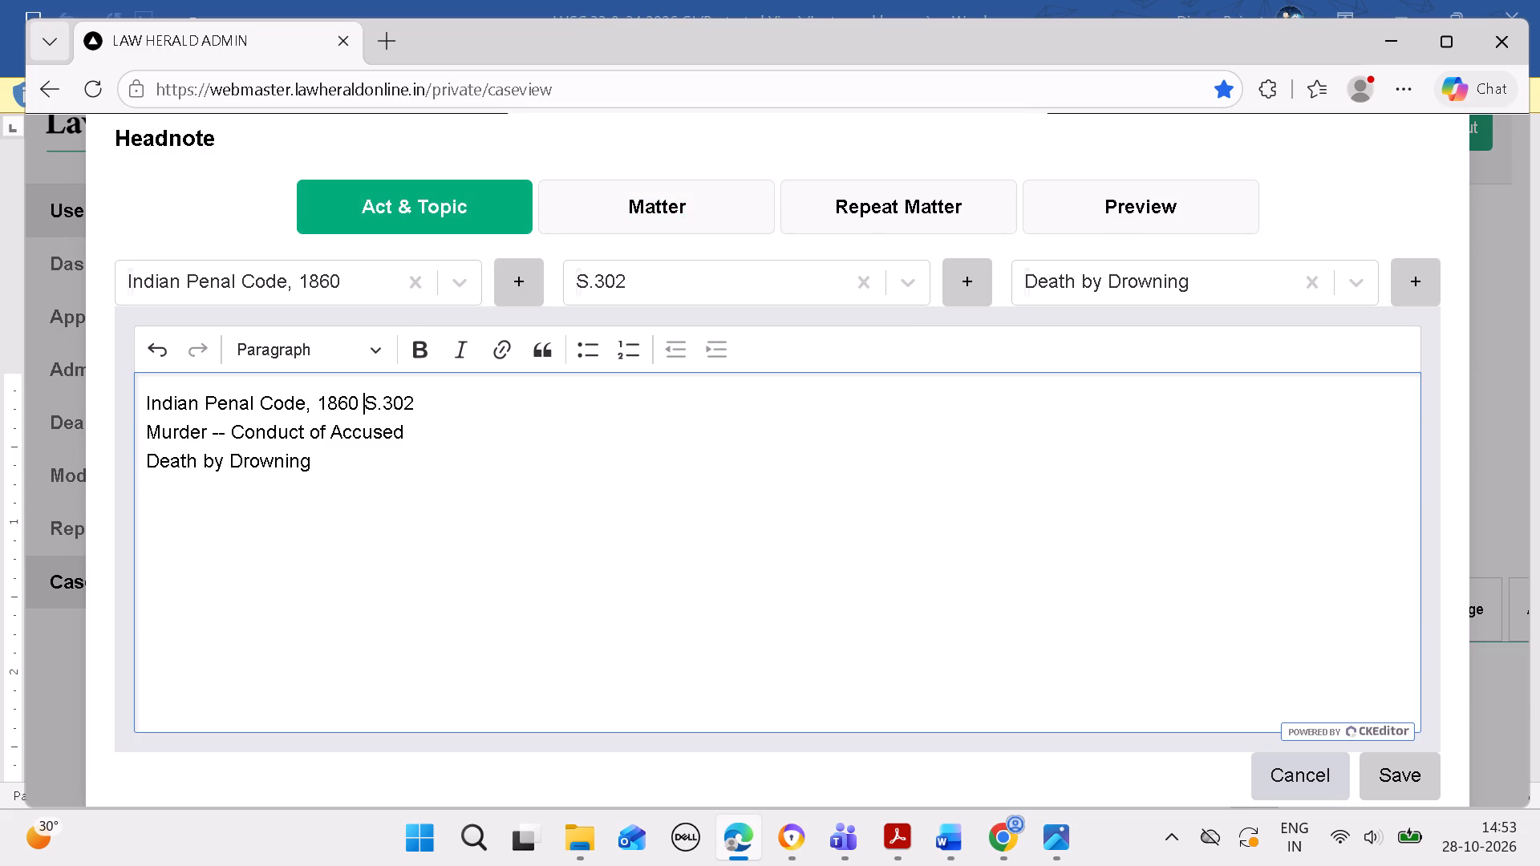
pyautogui.click(144, 438)
pyautogui.press('BackSpace')
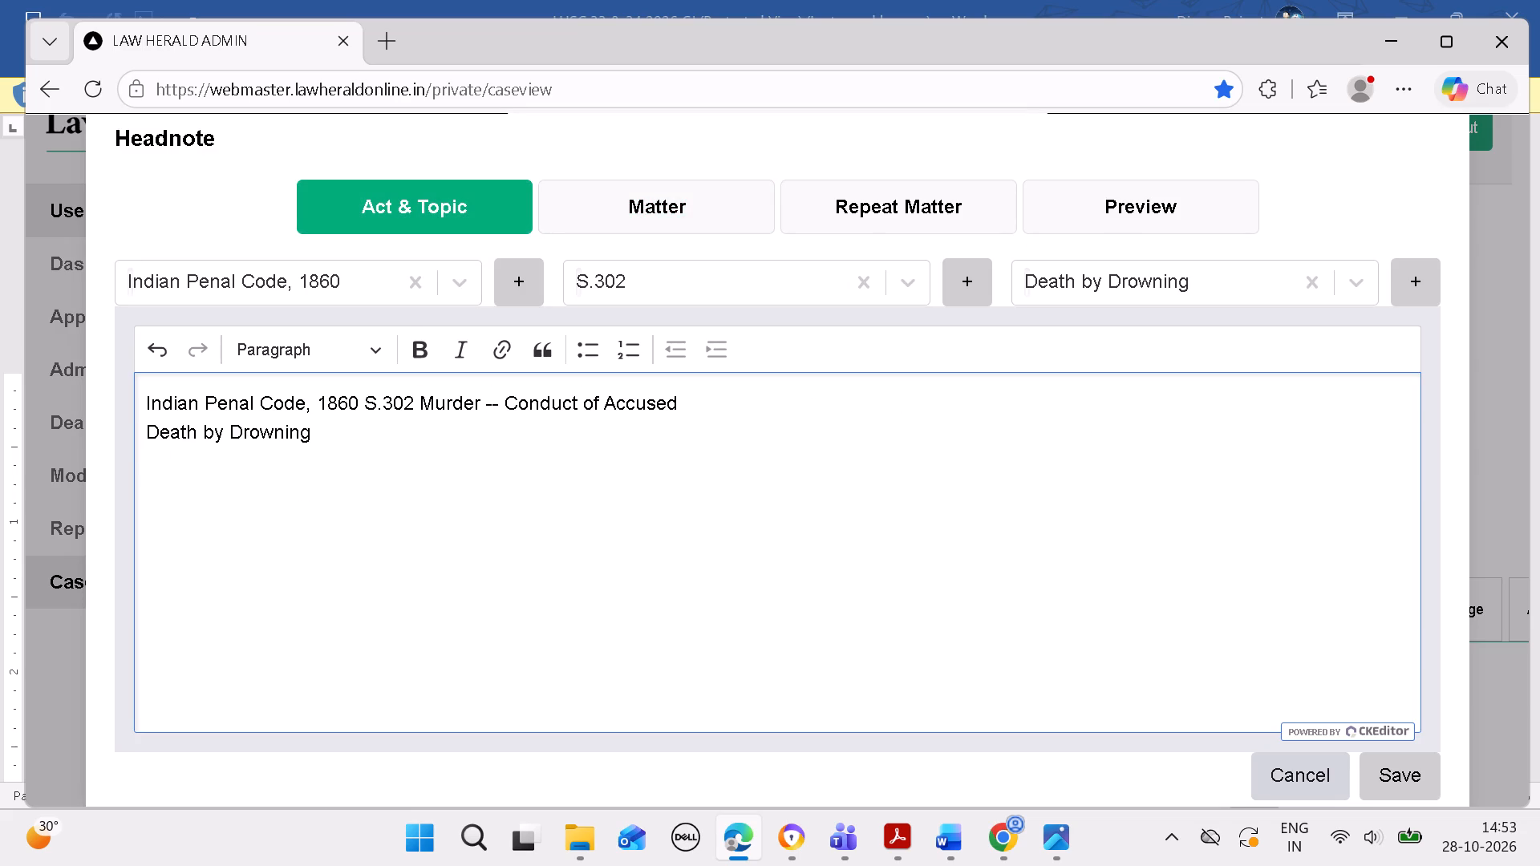
pyautogui.write('--')
pyautogui.press('space')
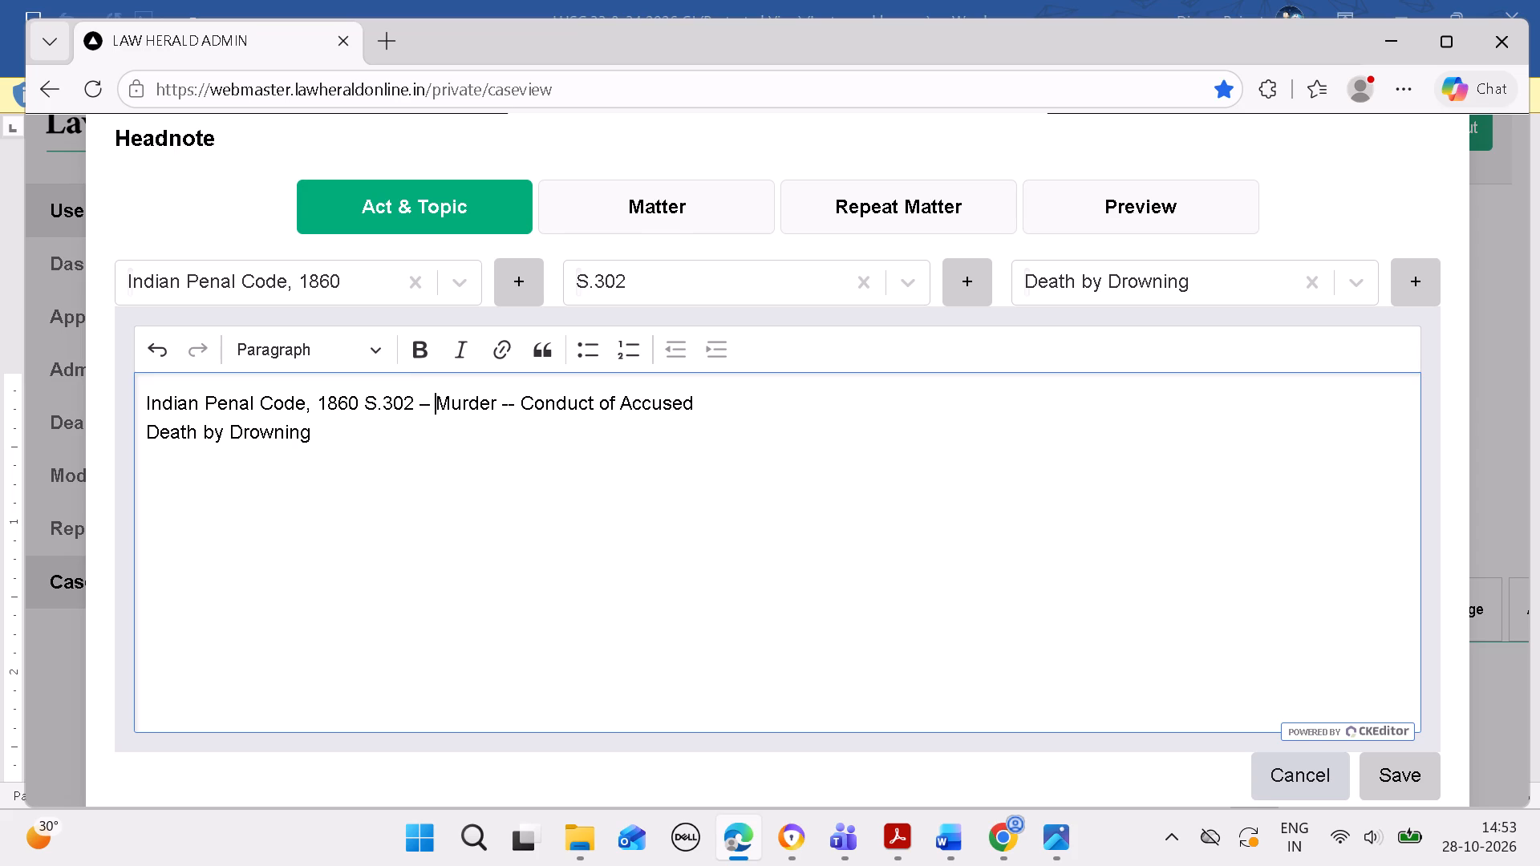
pyautogui.press('BackSpace')
pyautogui.click(144, 451)
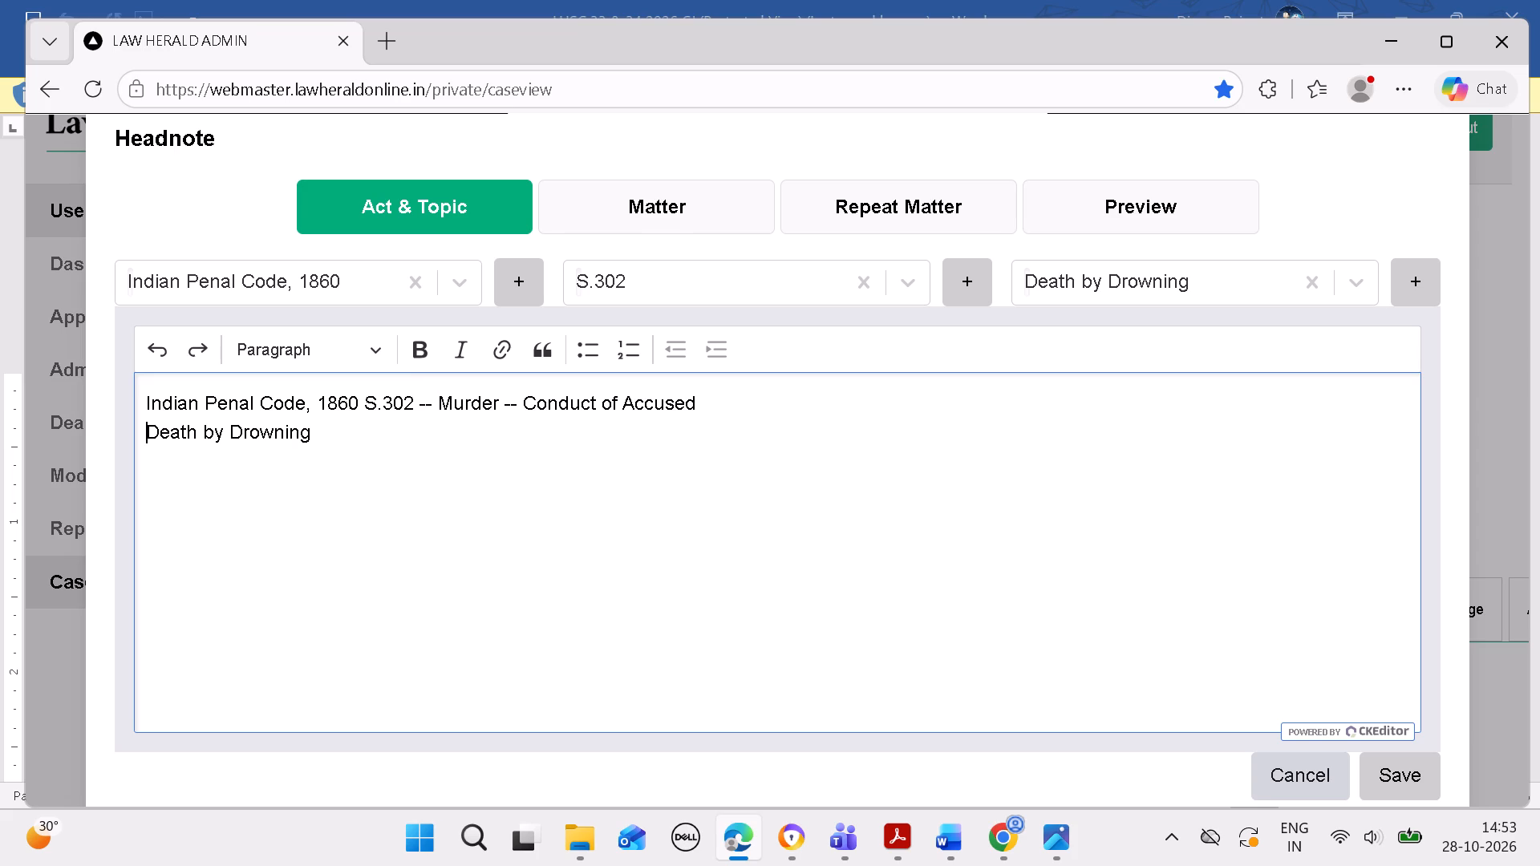
pyautogui.press('BackSpace')
pyautogui.write('--')
pyautogui.press('space')
pyautogui.press('BackSpace')
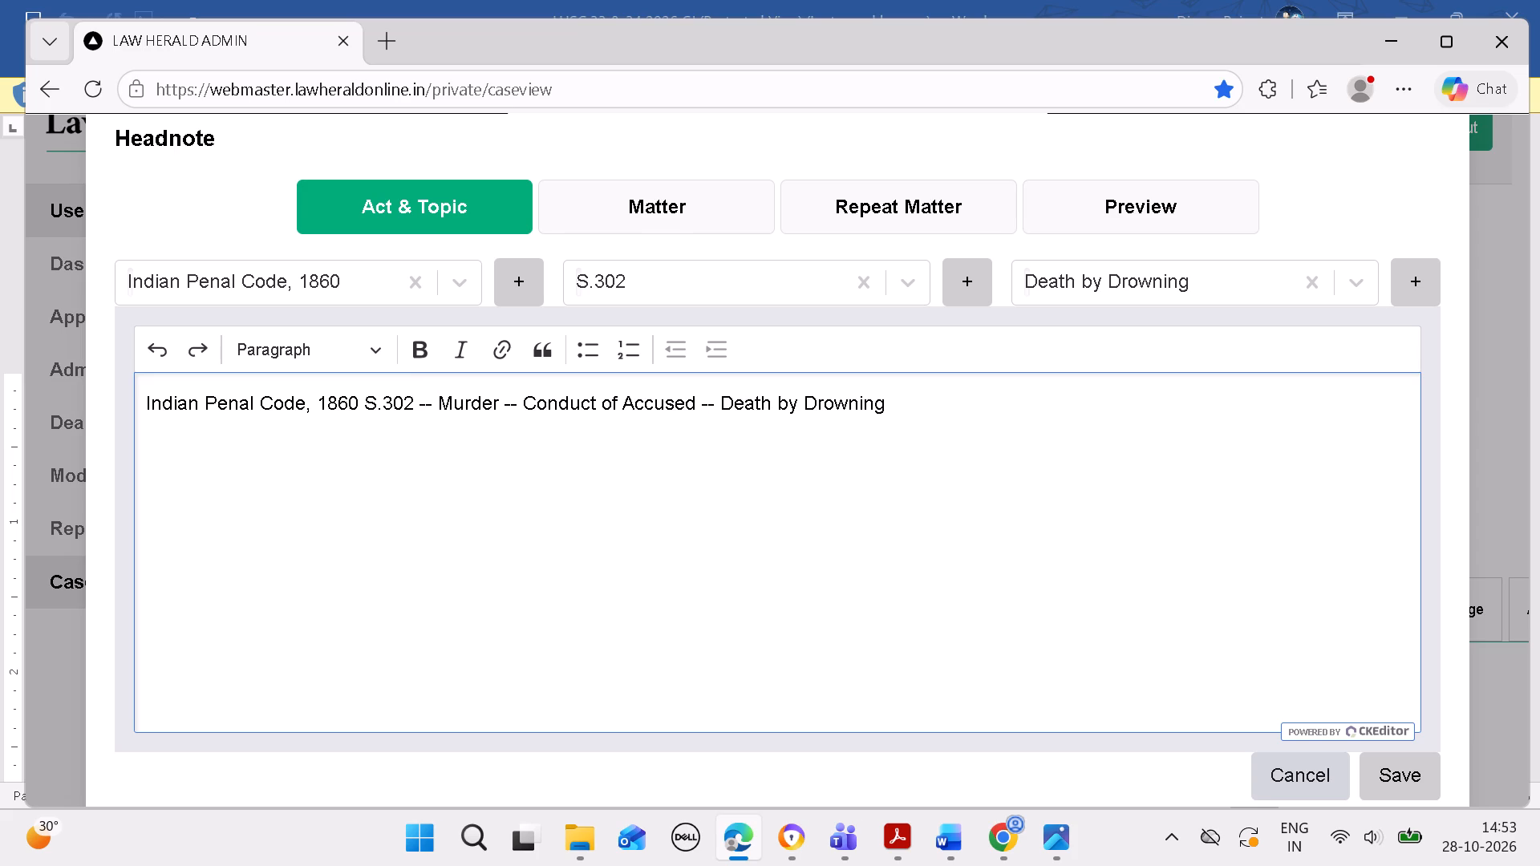
pyautogui.moveTo(1002, 508); pyautogui.dragTo(1539, 865)
# Copy the "Held;" passage with points (i) to (v), ending "(Para 23)", from Word into the headnote's Repeat Matter in Edge.
pyautogui.click(692, 216)
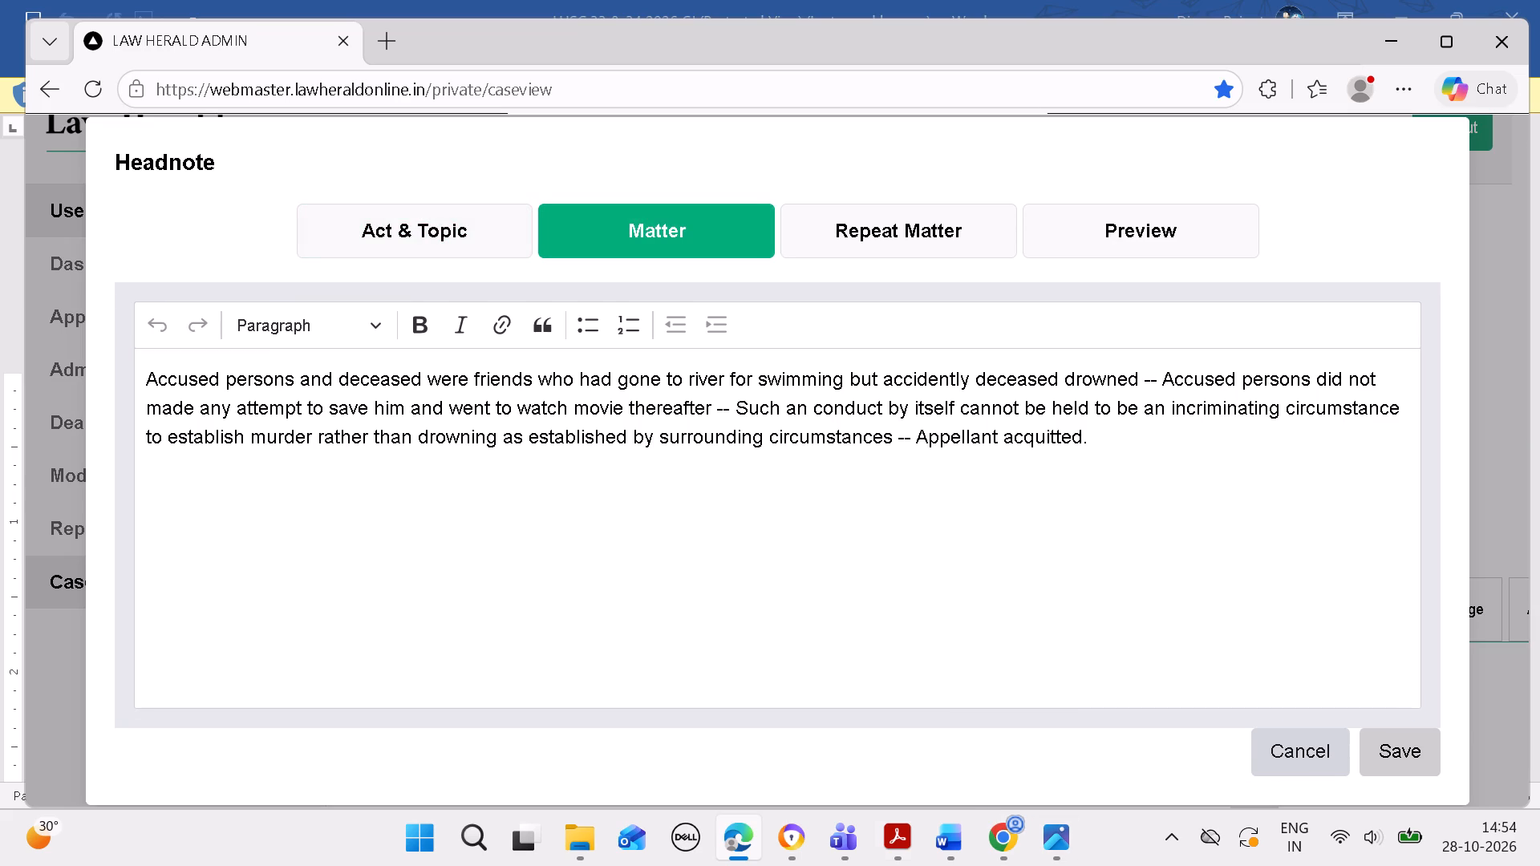
pyautogui.click(934, 850)
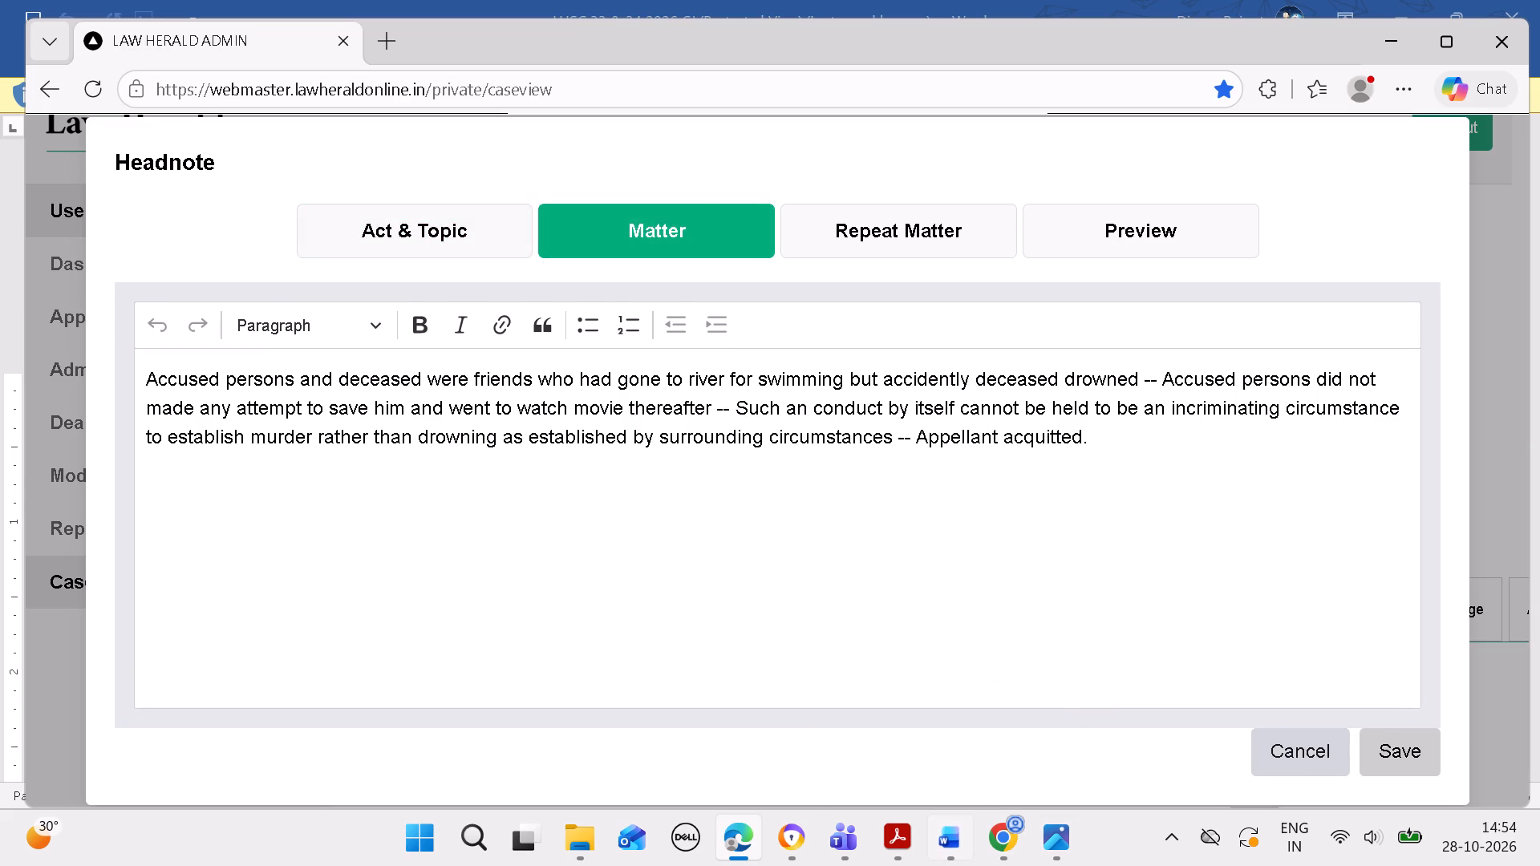
pyautogui.click(944, 852)
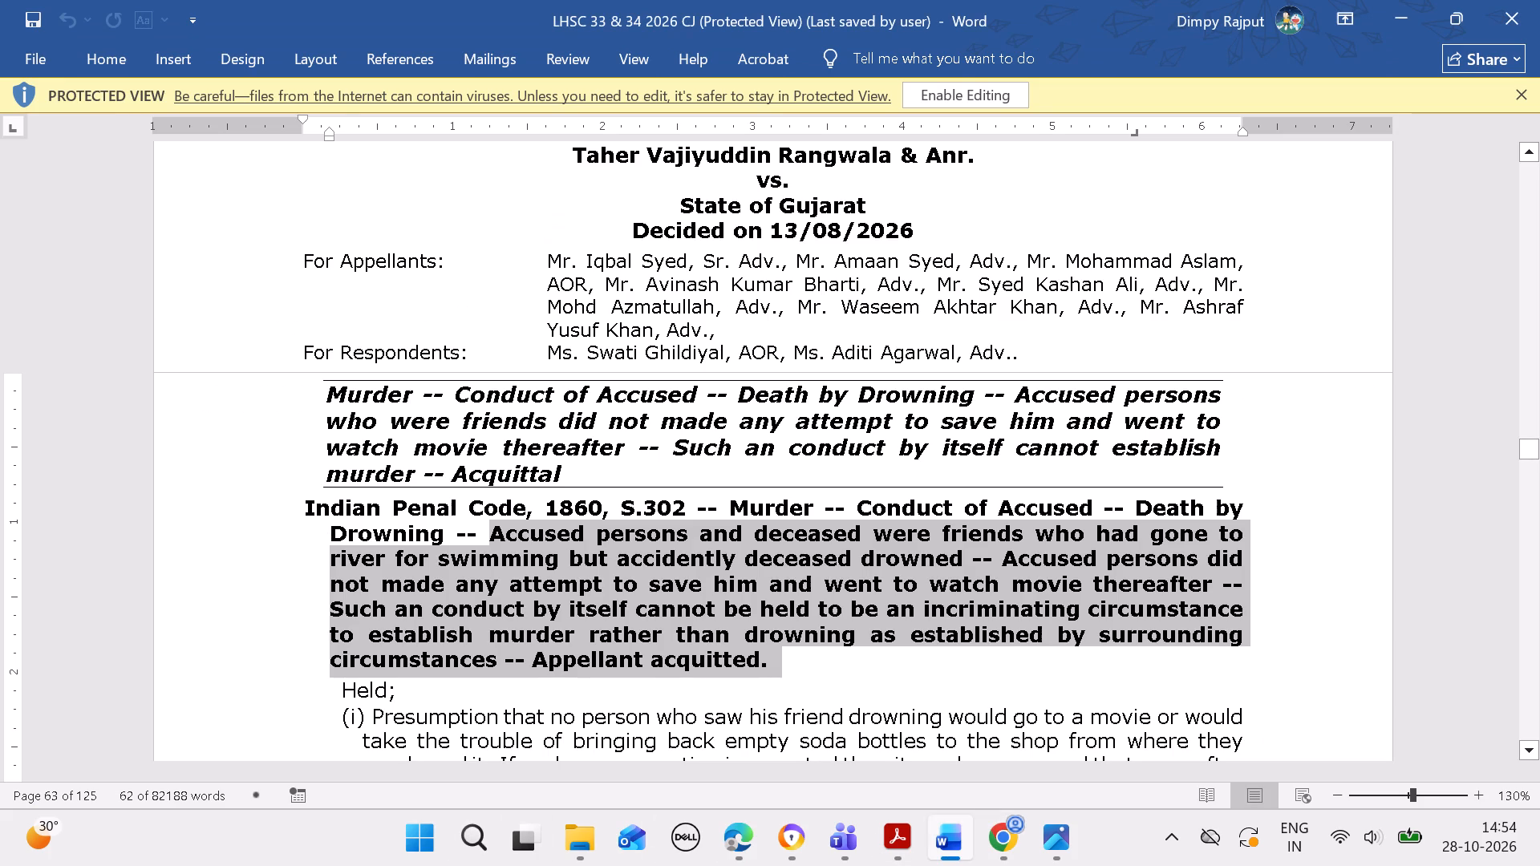
pyautogui.click(350, 704)
pyautogui.moveTo(341, 688); pyautogui.dragTo(630, 777)
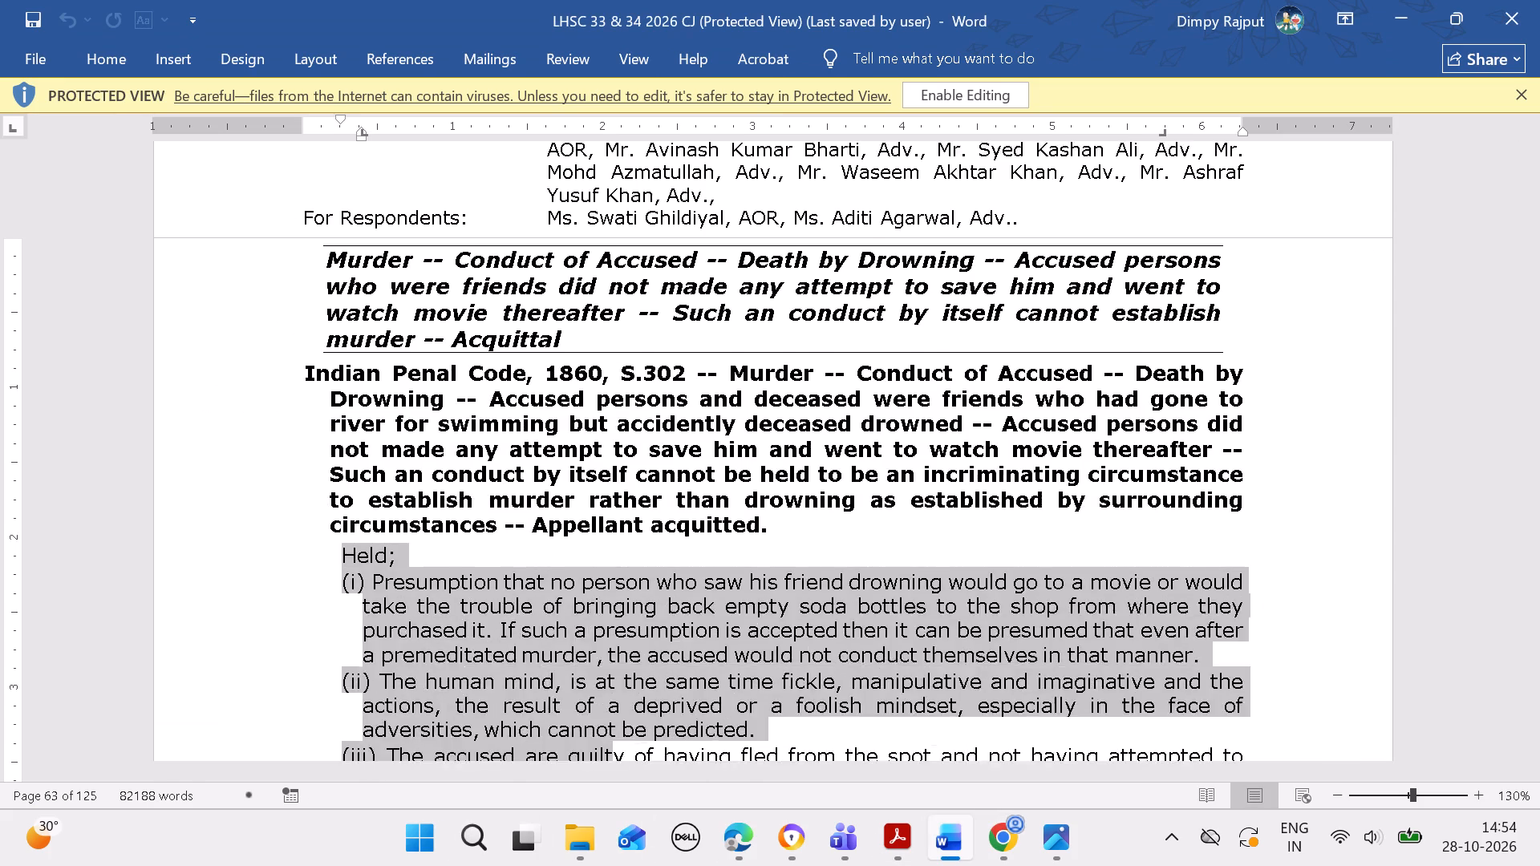
pyautogui.moveTo(630, 777); pyautogui.dragTo(800, 634)
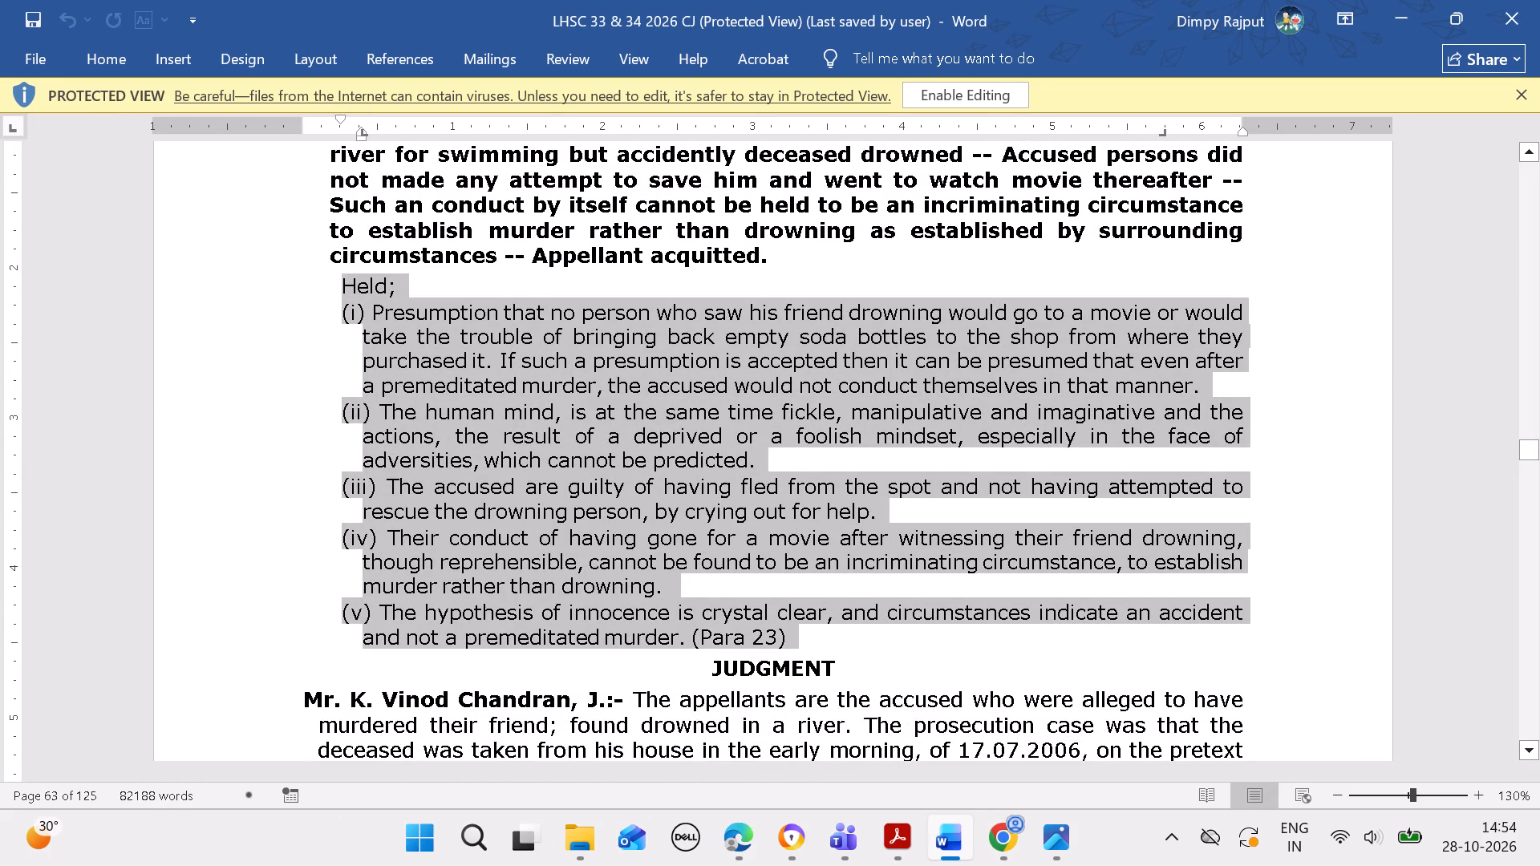
pyautogui.hotkey('ctrl', 'c')
pyautogui.click(747, 849)
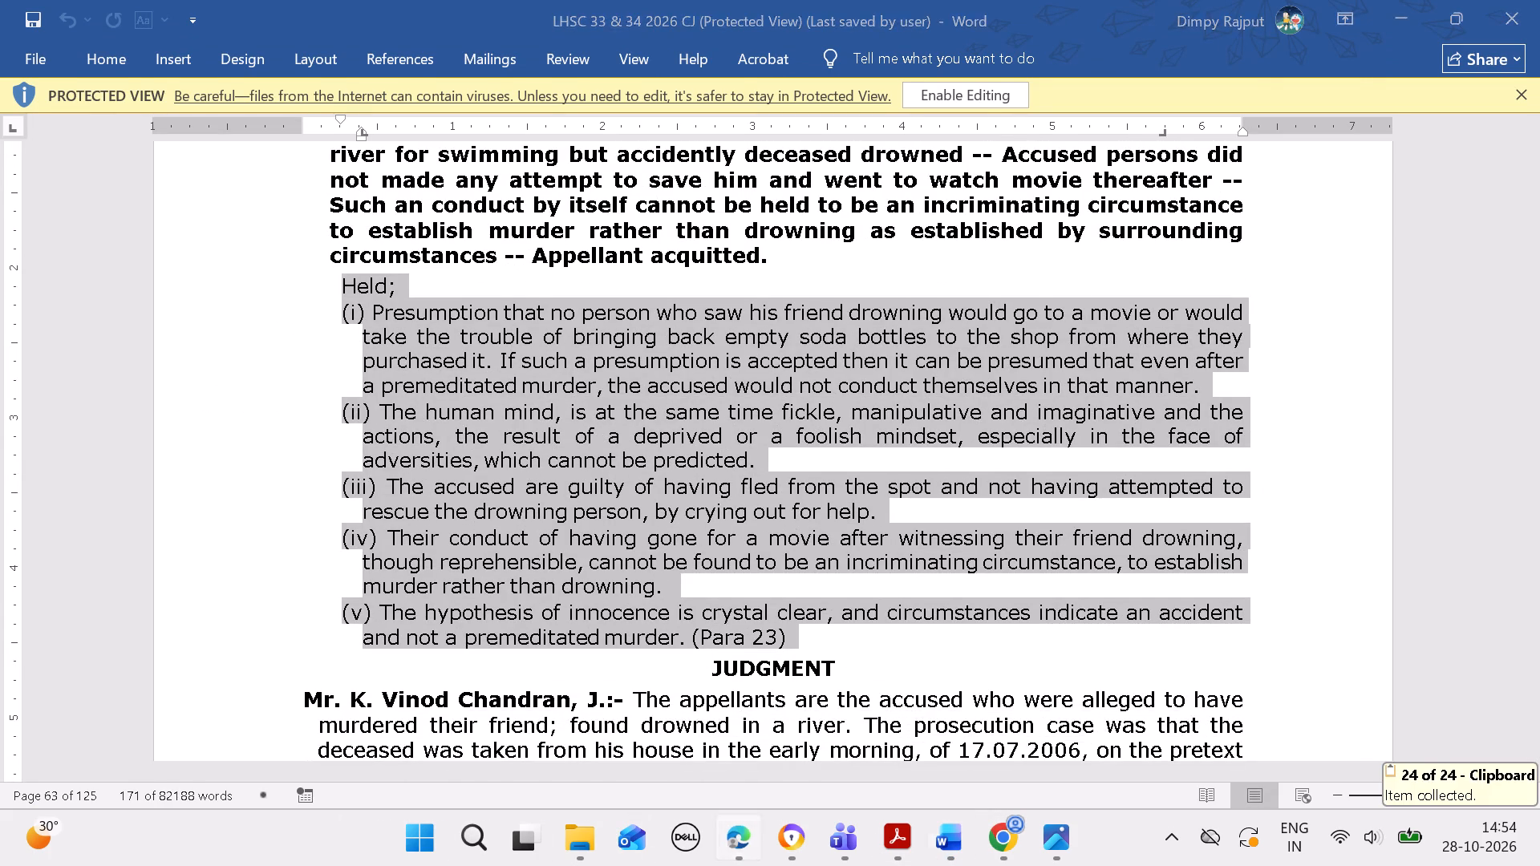
pyautogui.click(879, 227)
pyautogui.click(813, 374)
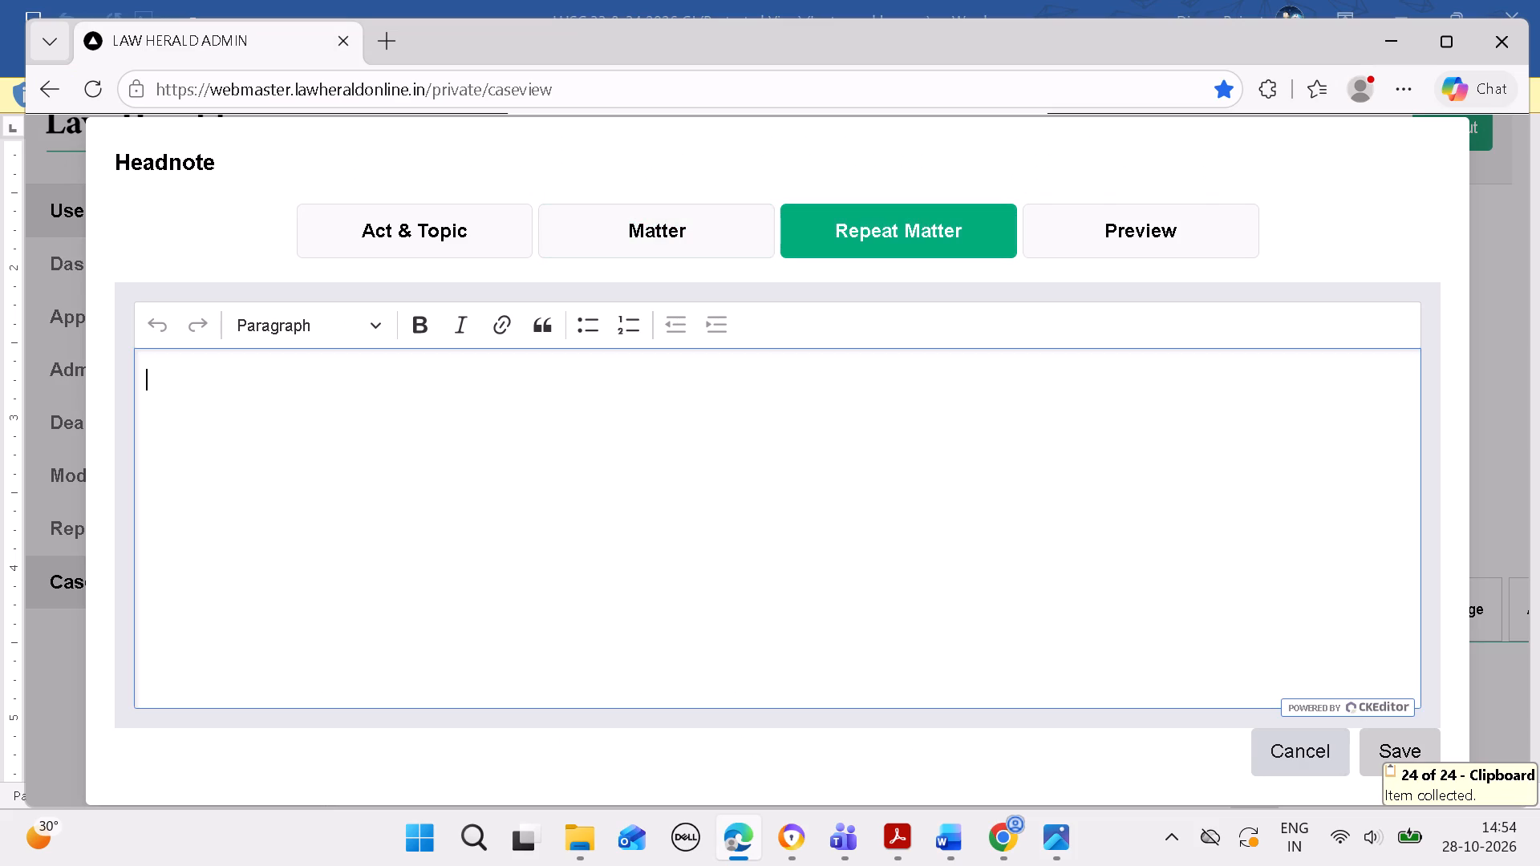
pyautogui.hotkey('ctrl', 'v')
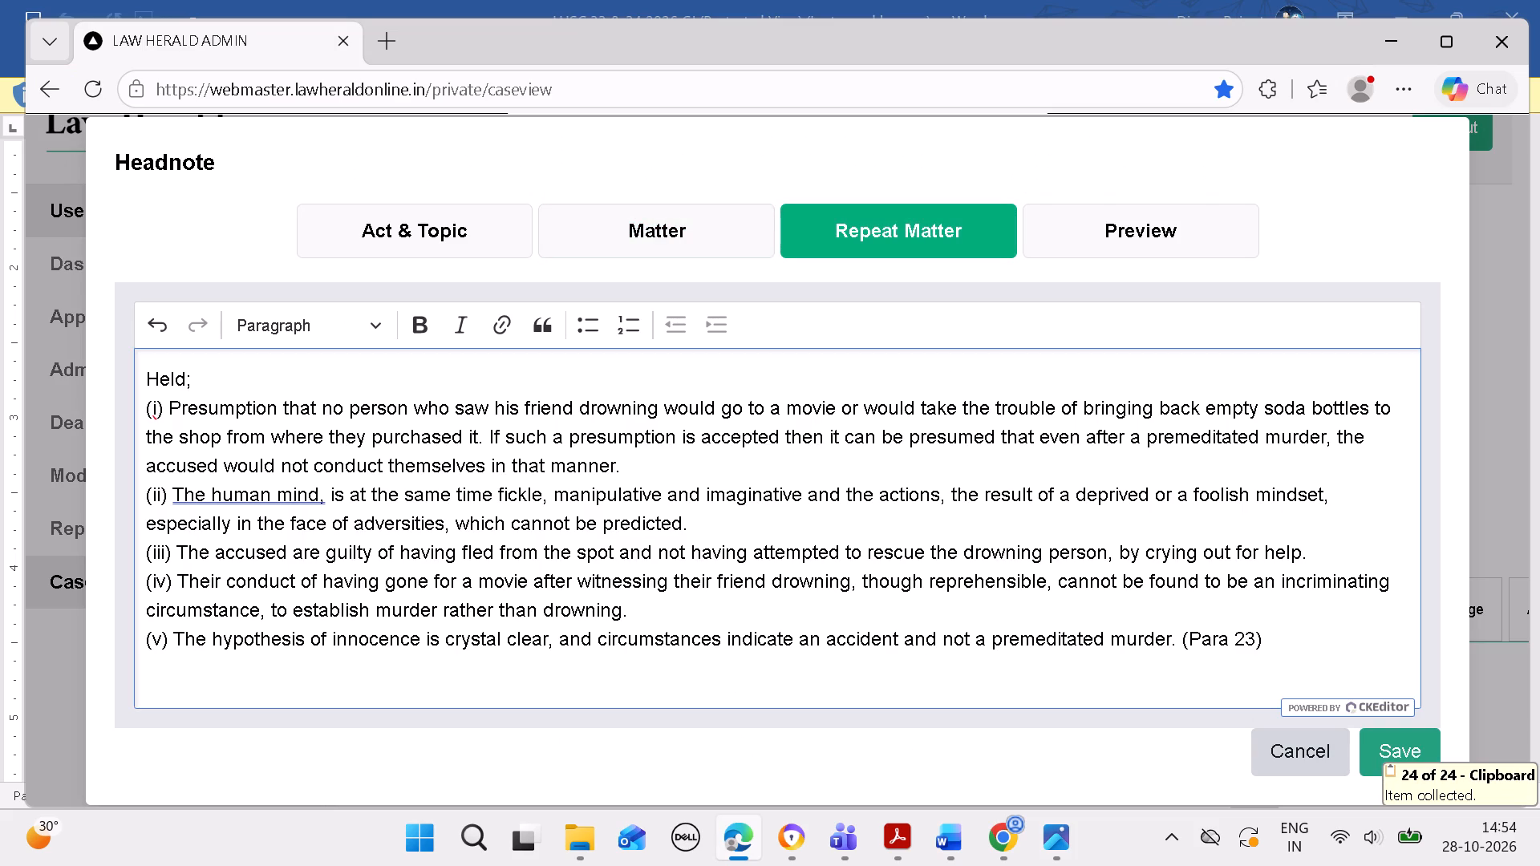
# Save the headnote of case 729 and acknowledge the confirmation.
pyautogui.click(1389, 748)
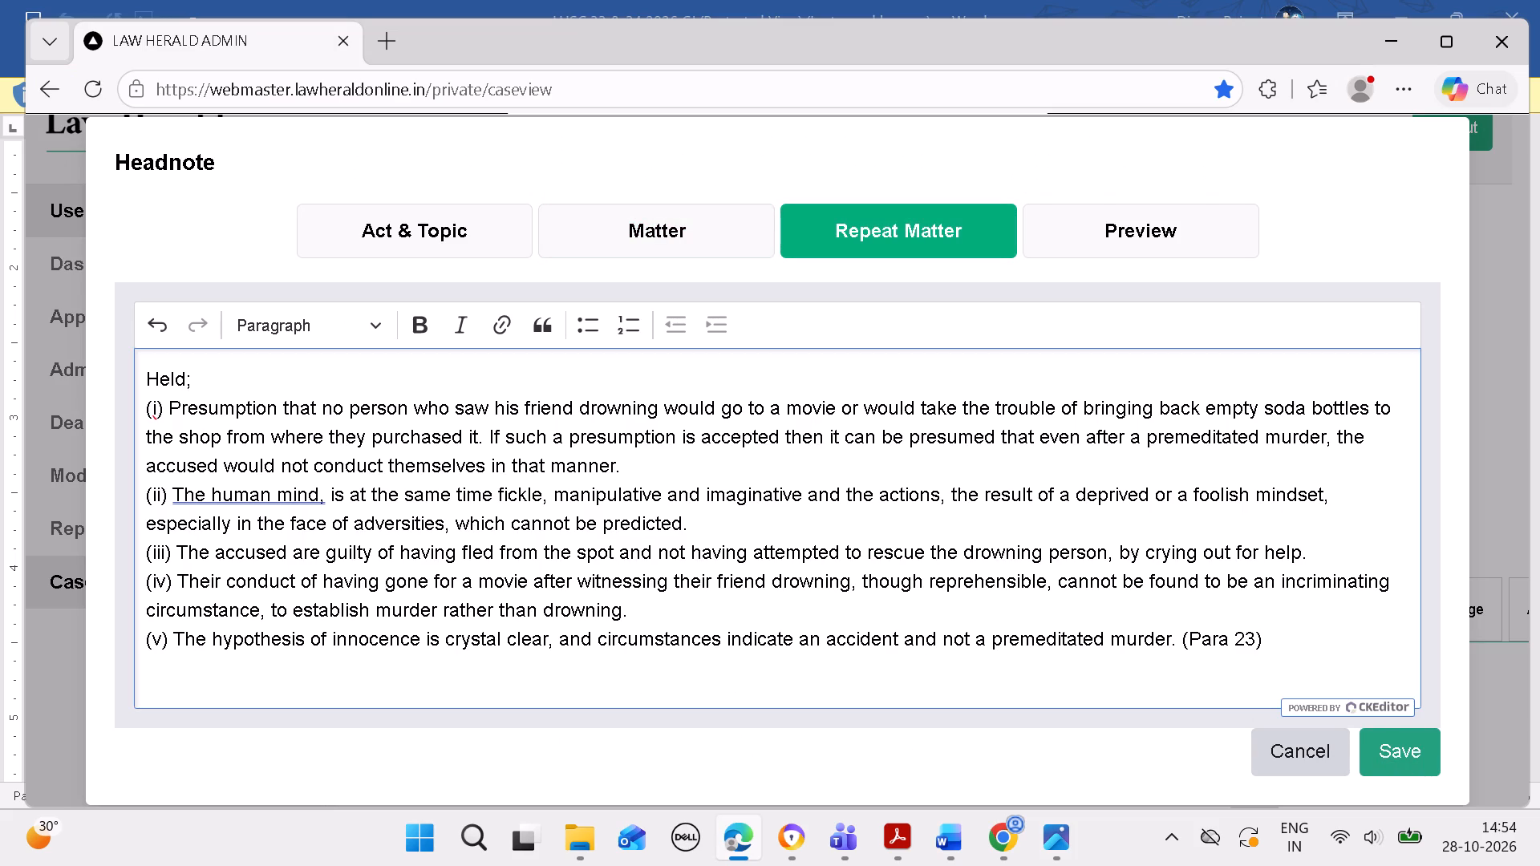
pyautogui.click(999, 266)
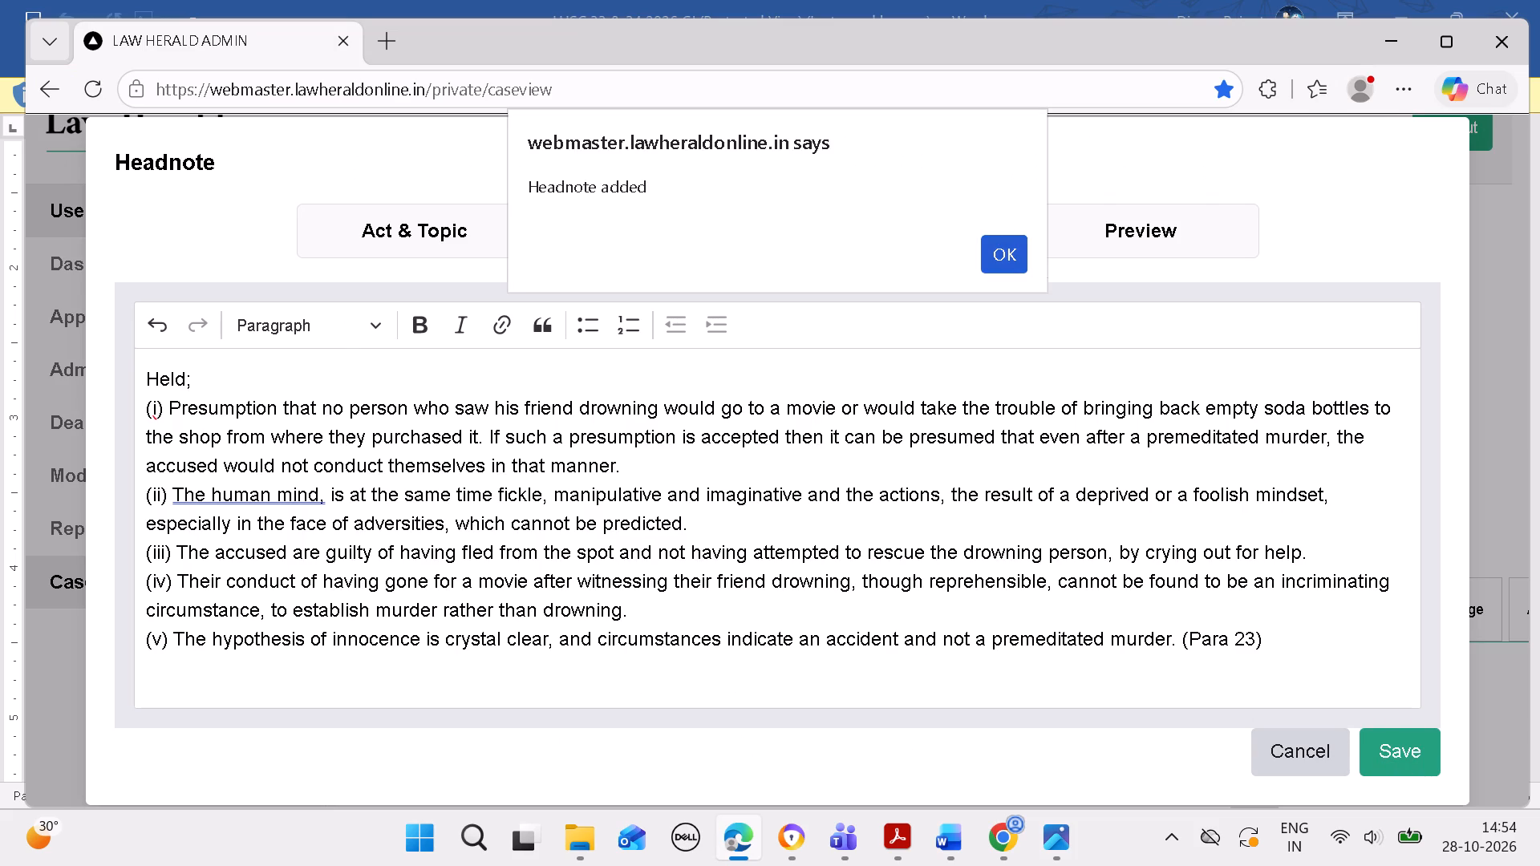
pyautogui.scroll(-5, 1006, 459)
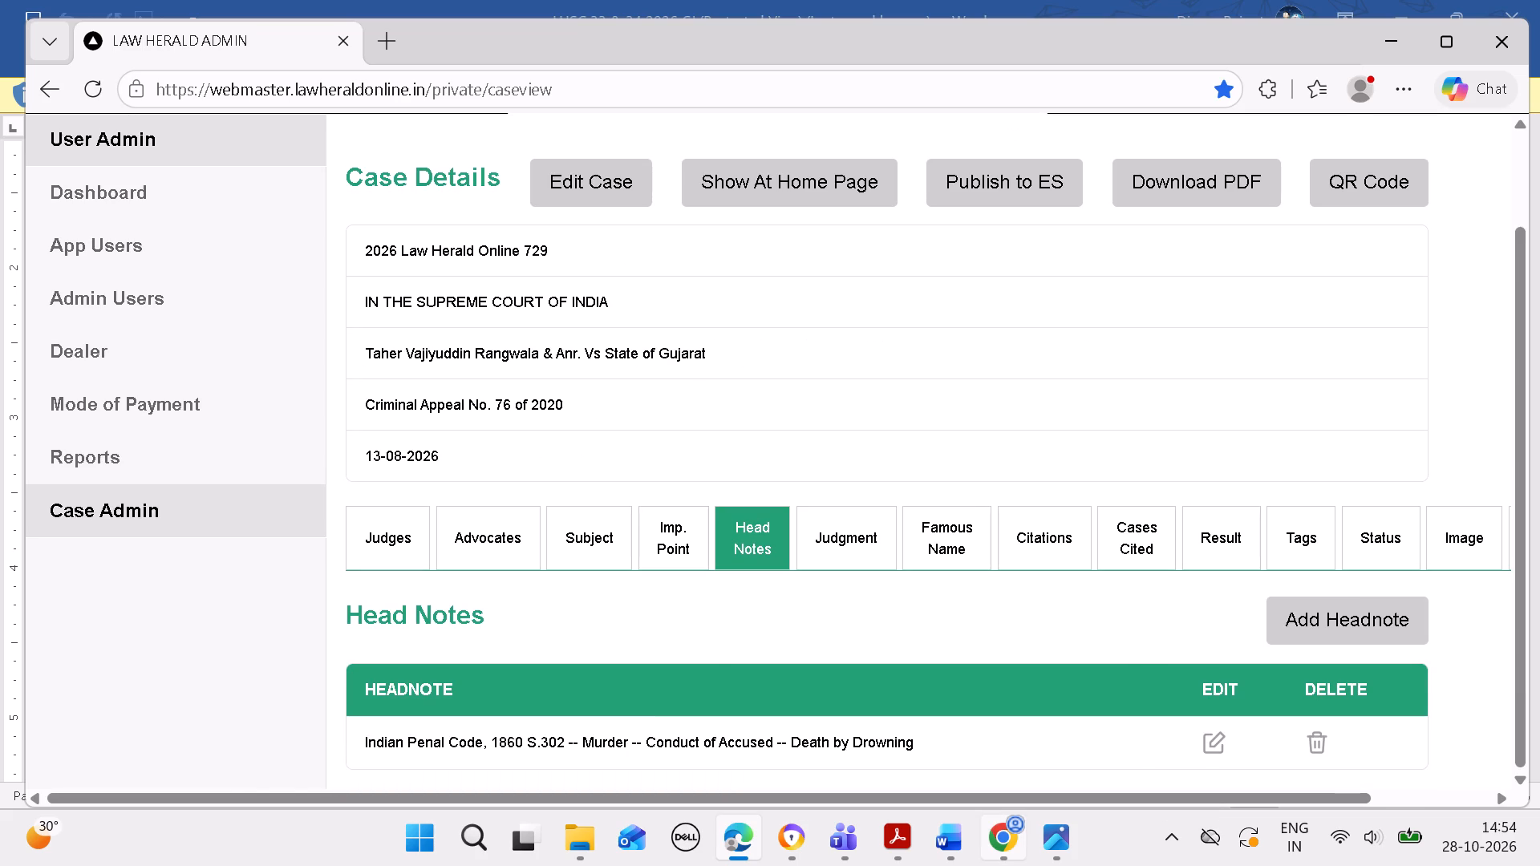
# Copy the Word text from the "JUDGMENT" heading through paragraph 27 and its closing dashed line into case 729's Judgment in Edge.
pyautogui.click(972, 832)
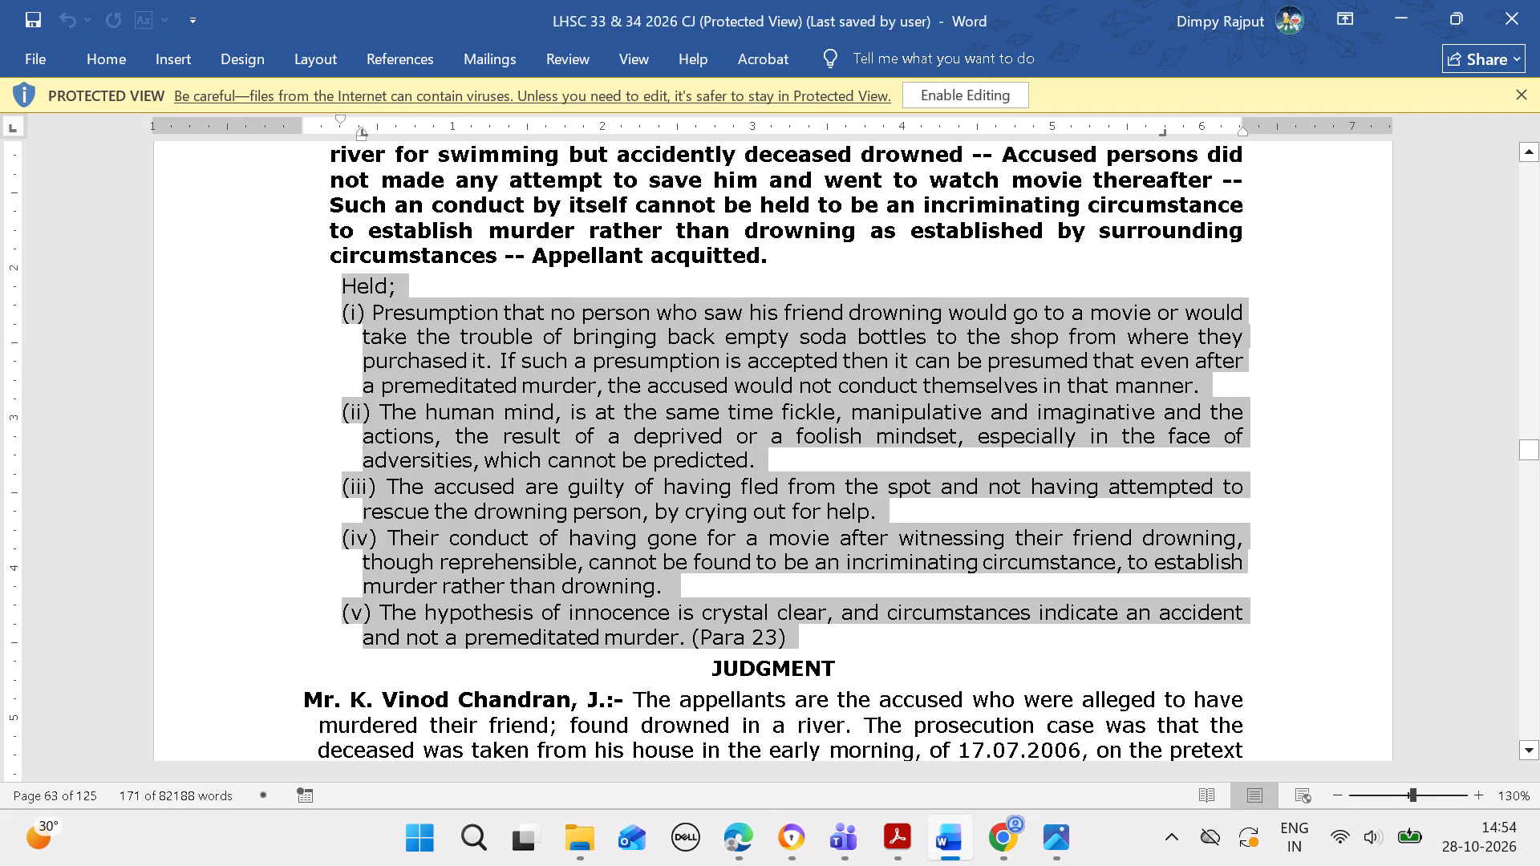
pyautogui.moveTo(714, 664); pyautogui.dragTo(758, 691)
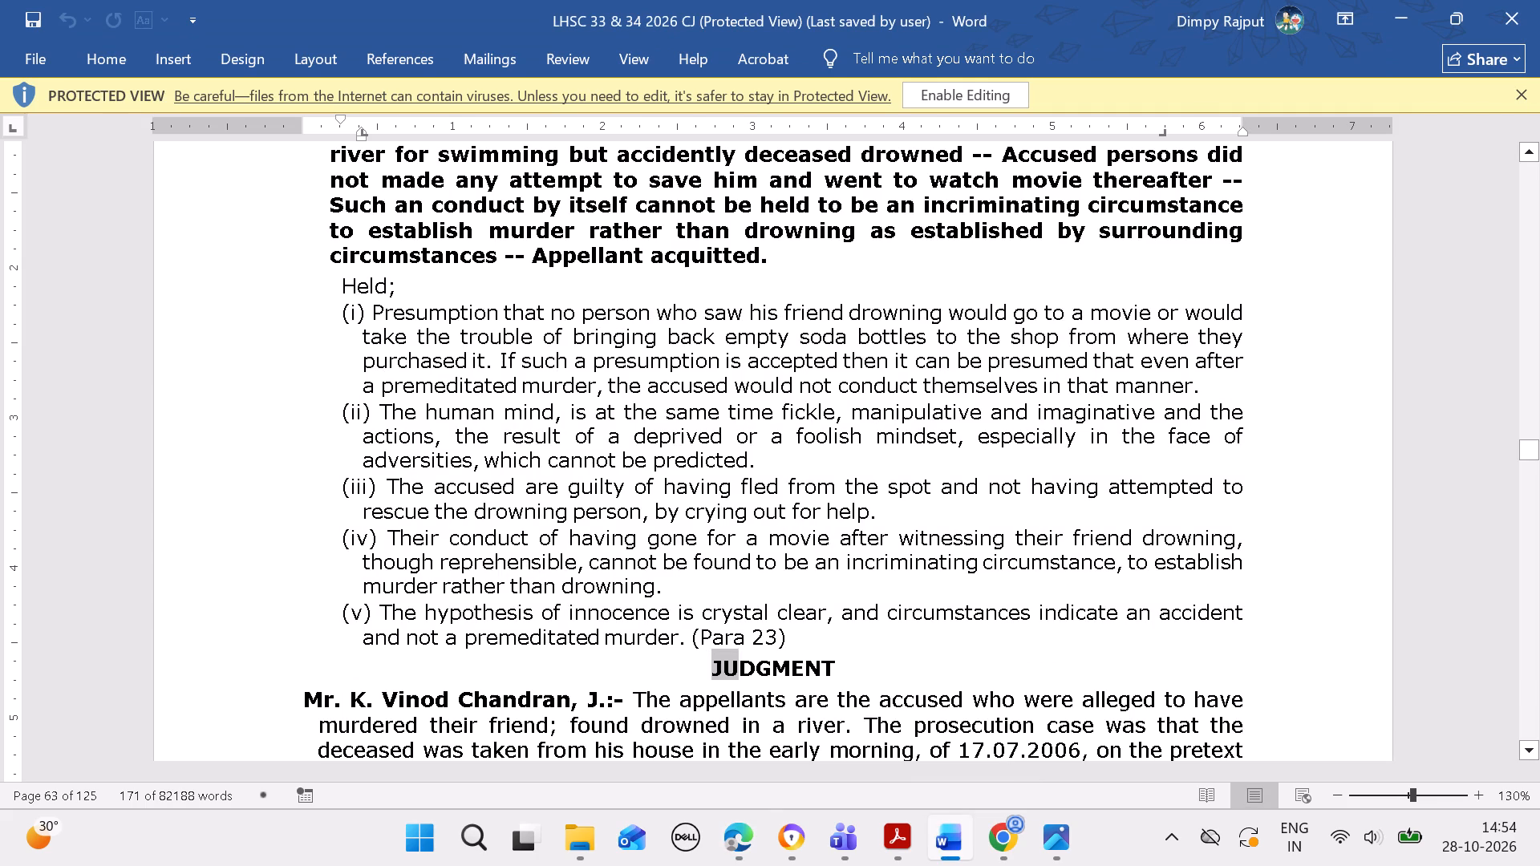
pyautogui.moveTo(758, 691); pyautogui.dragTo(863, 761)
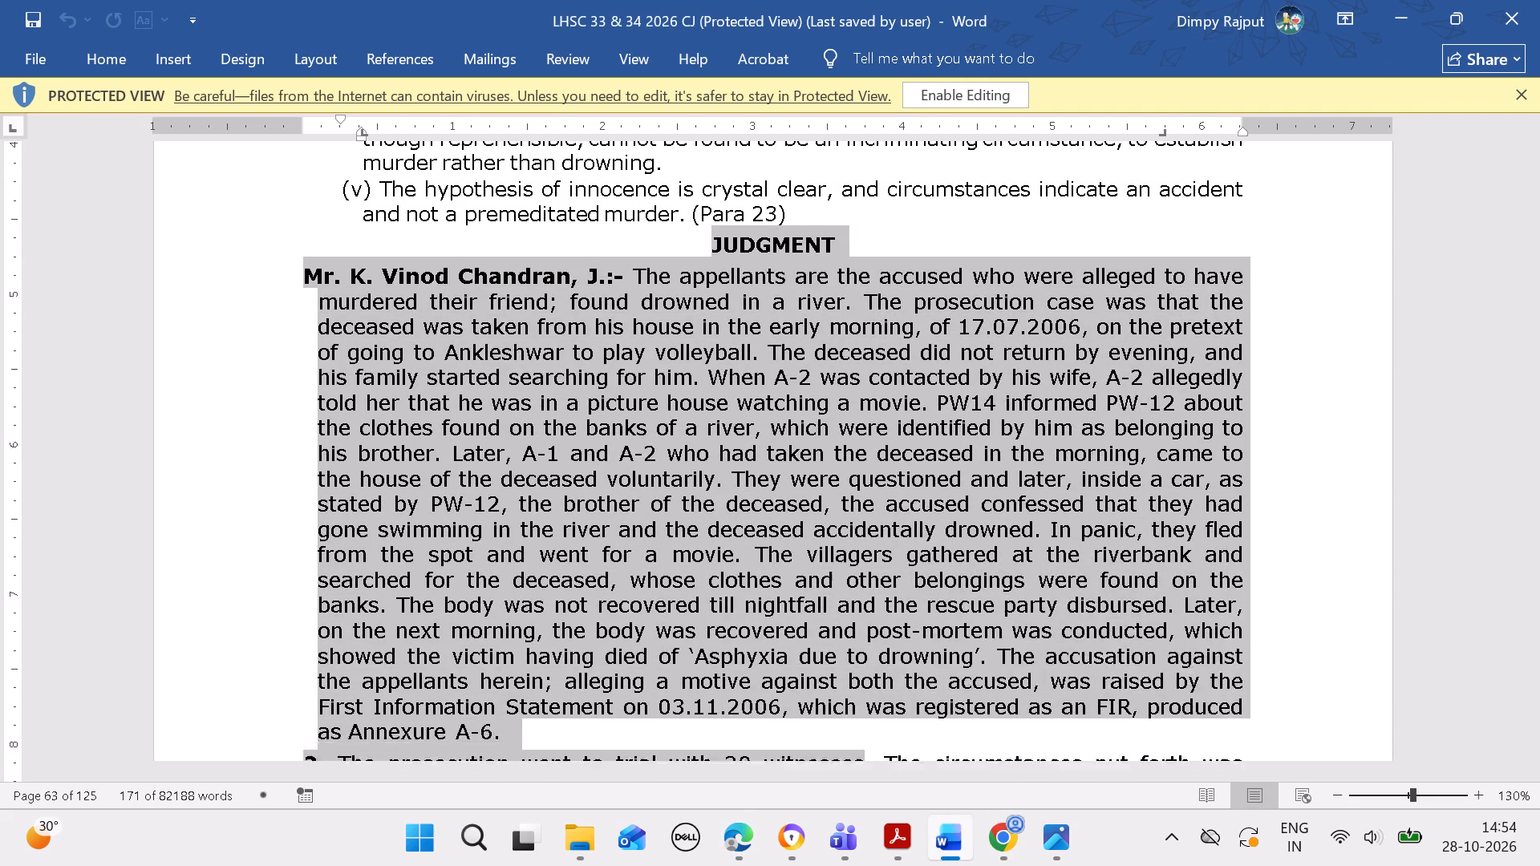
pyautogui.moveTo(863, 761); pyautogui.dragTo(1033, 773)
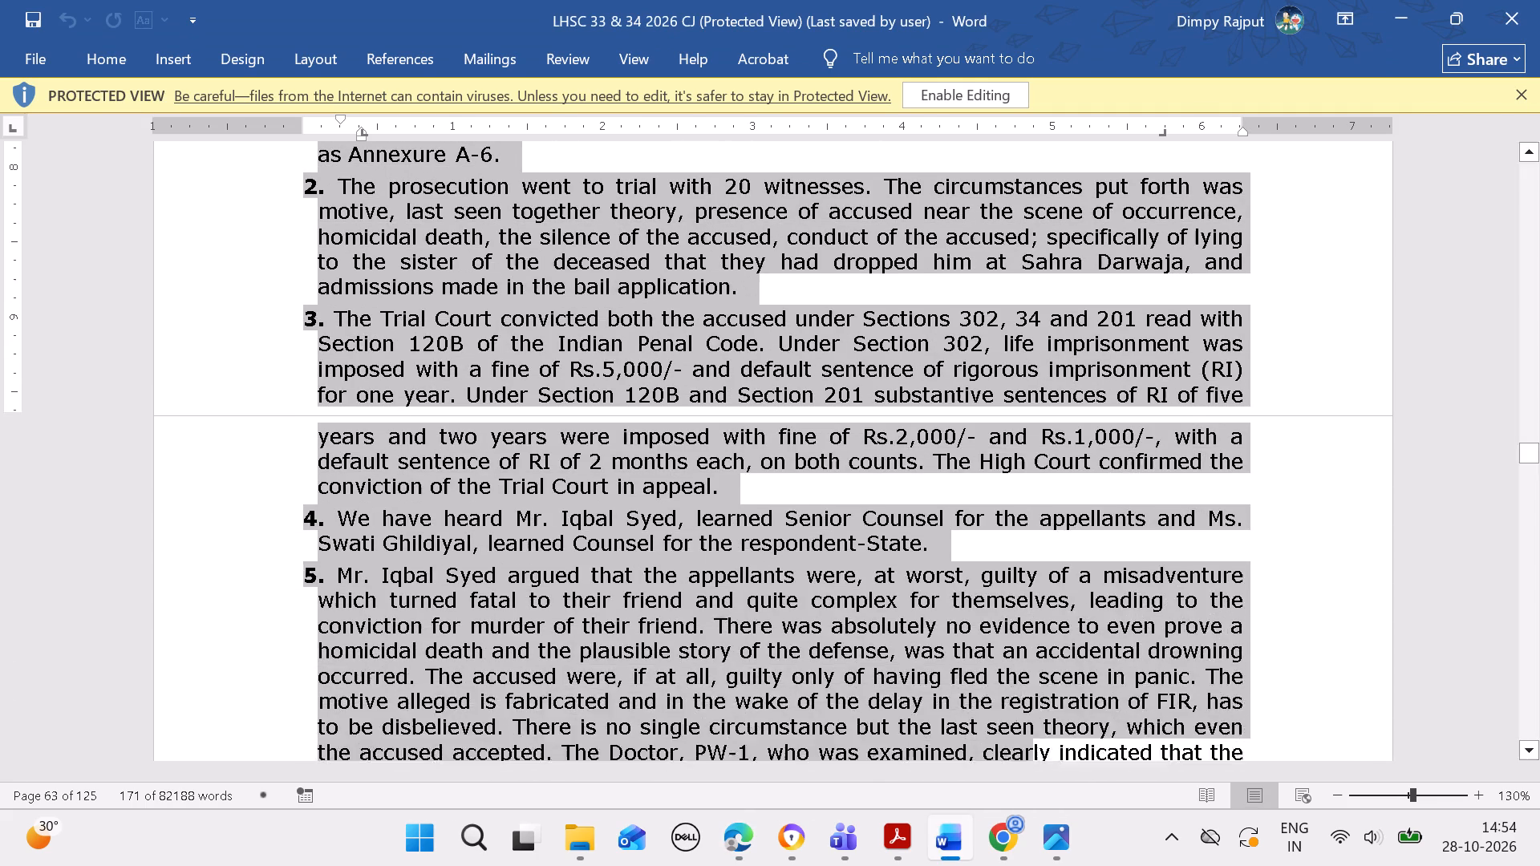
pyautogui.moveTo(1033, 773); pyautogui.dragTo(1147, 775)
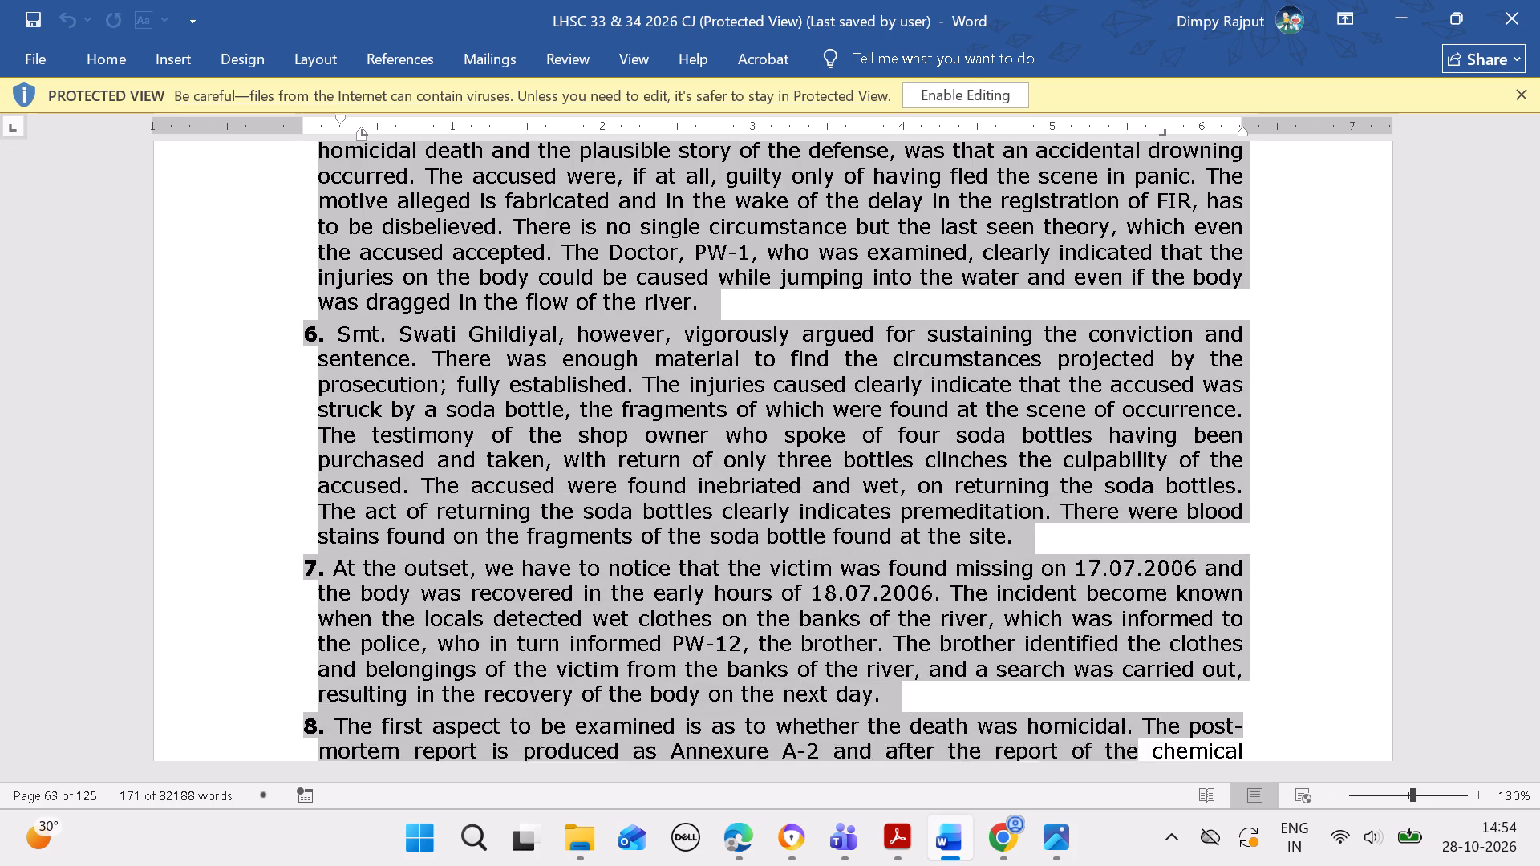
pyautogui.moveTo(1147, 775); pyautogui.dragTo(1157, 775)
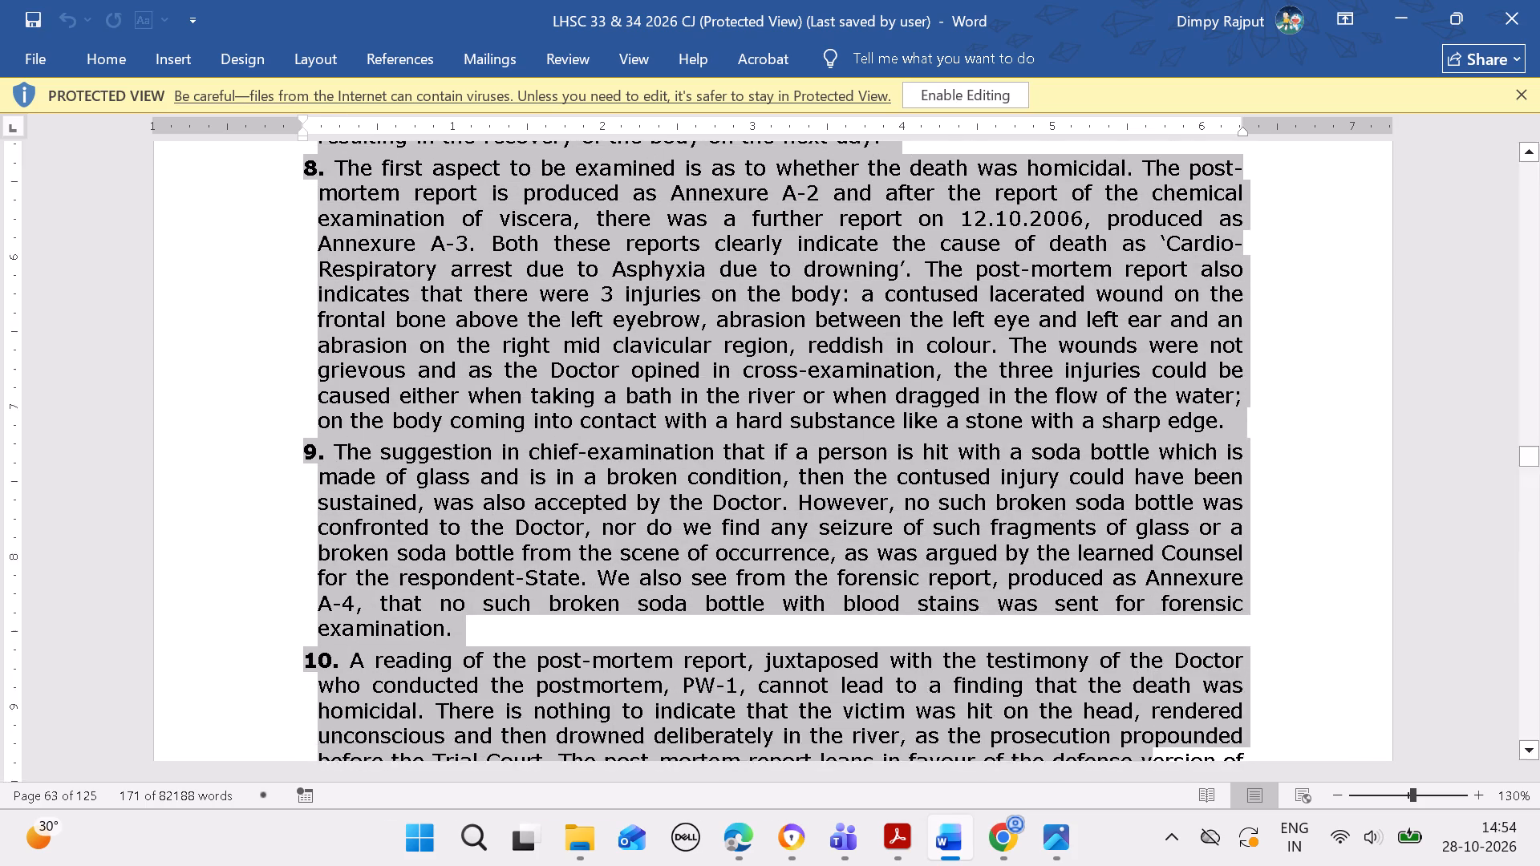
pyautogui.moveTo(1157, 775); pyautogui.dragTo(1164, 775)
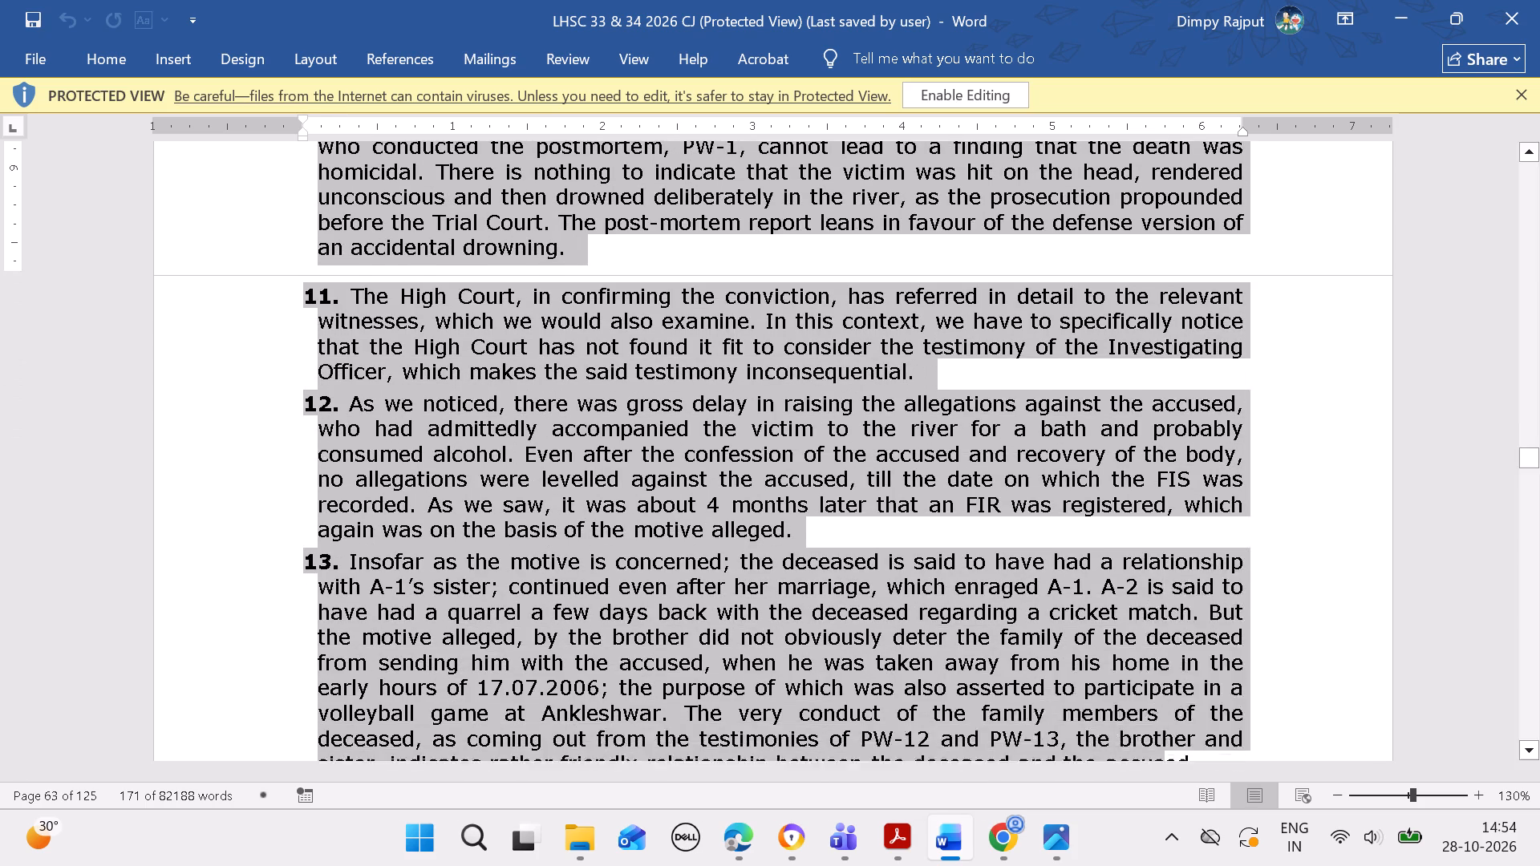
pyautogui.moveTo(1164, 775); pyautogui.dragTo(1165, 775)
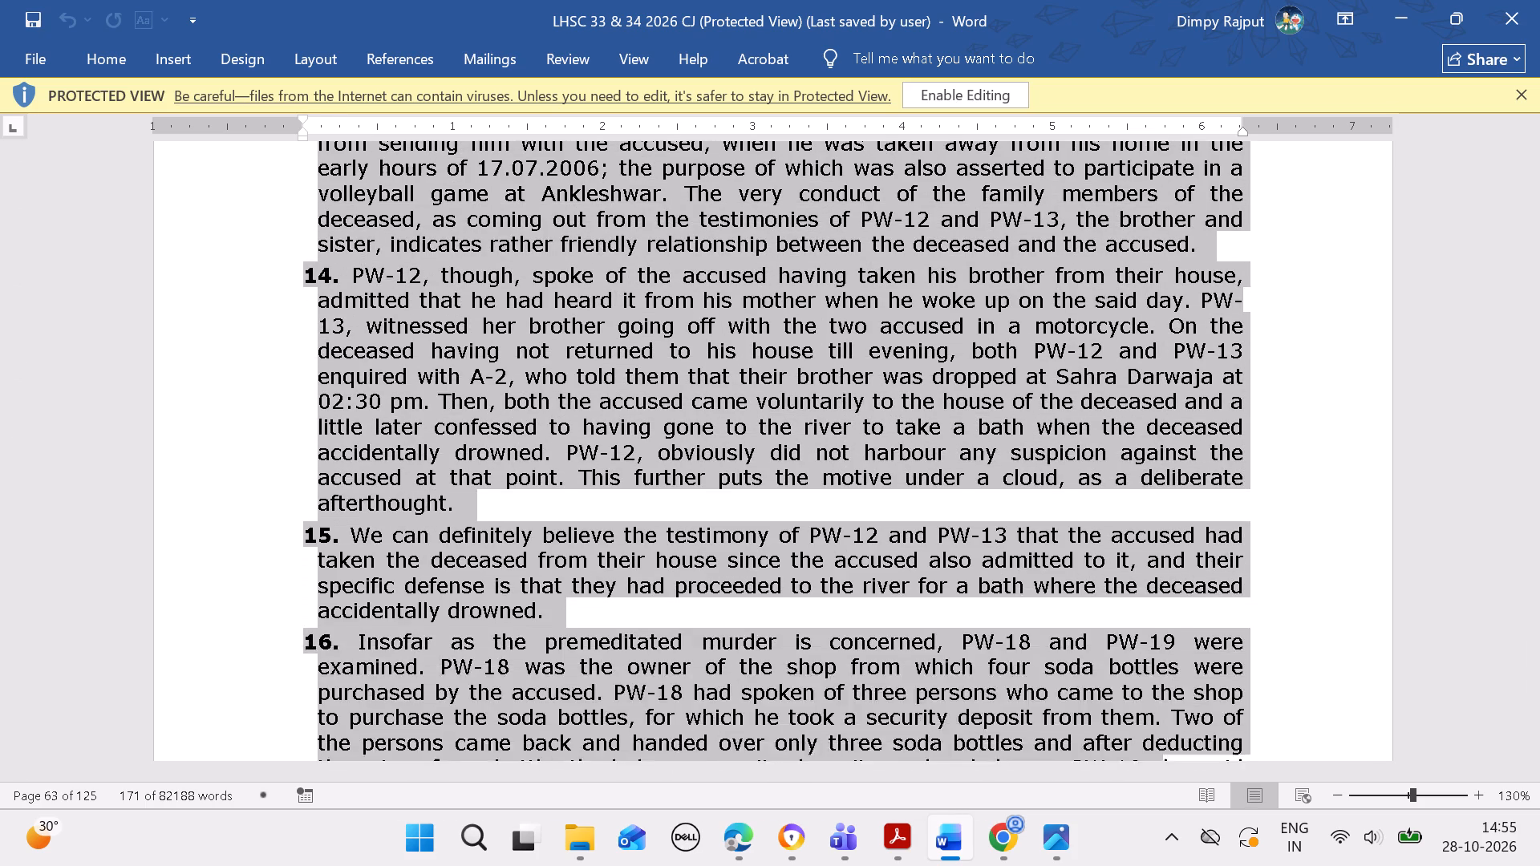
pyautogui.moveTo(1165, 775); pyautogui.dragTo(1170, 775)
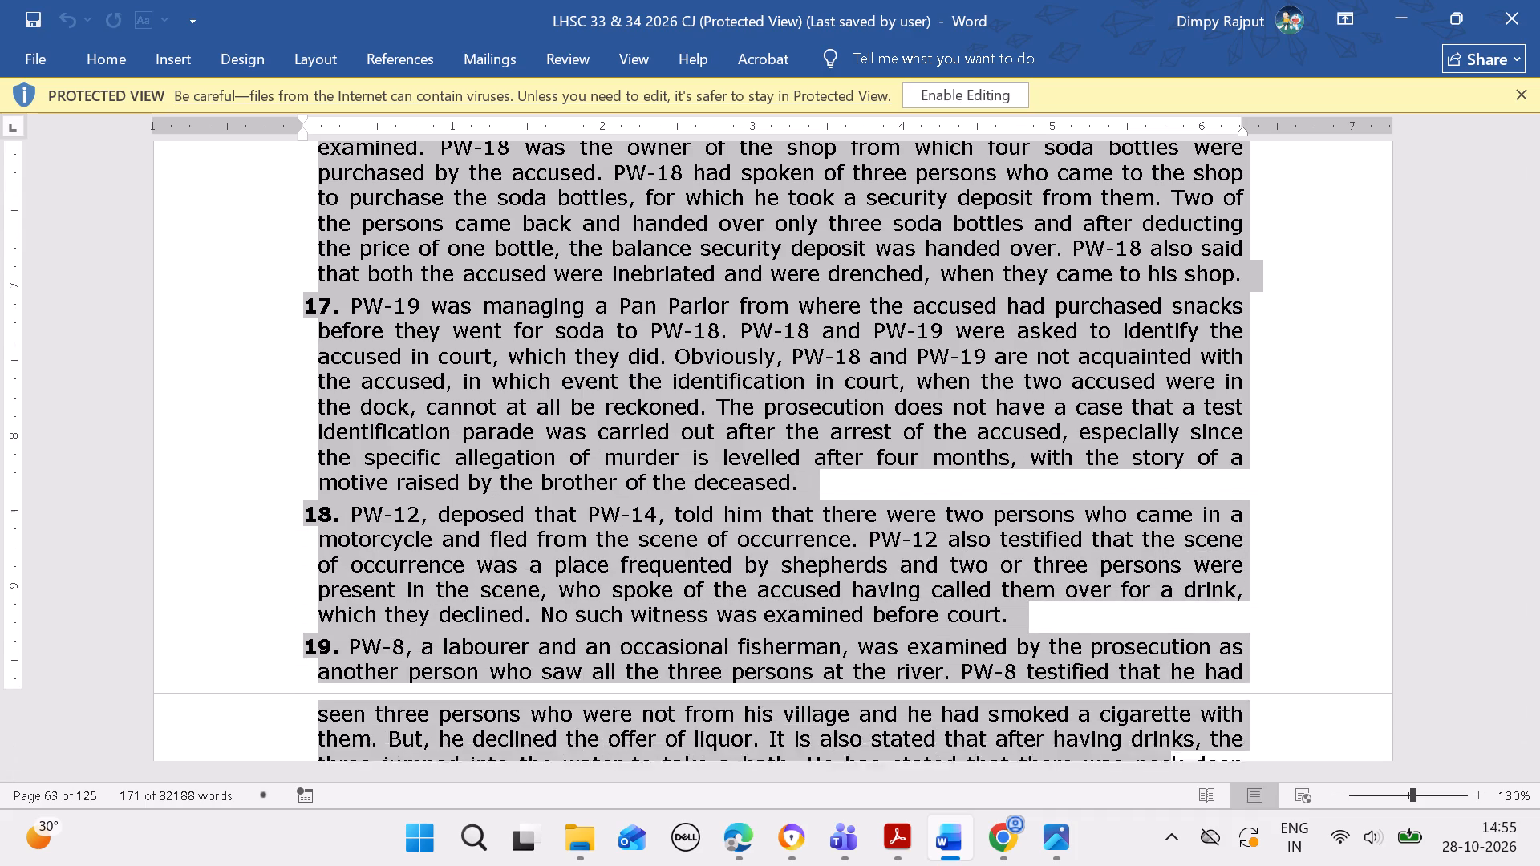
pyautogui.moveTo(1170, 775); pyautogui.dragTo(1174, 775)
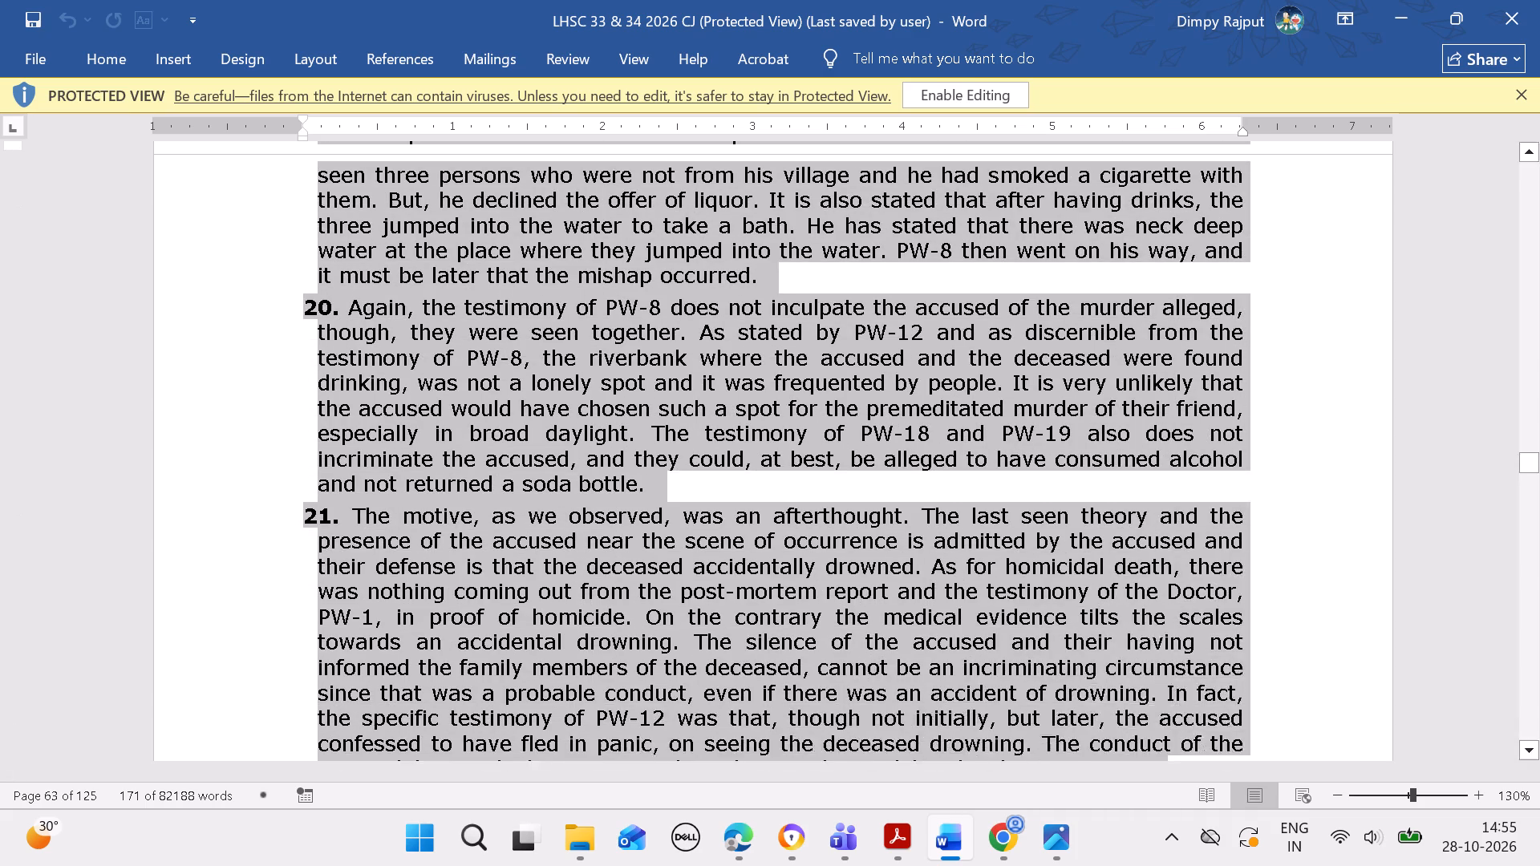
pyautogui.moveTo(1174, 775); pyautogui.dragTo(1175, 775)
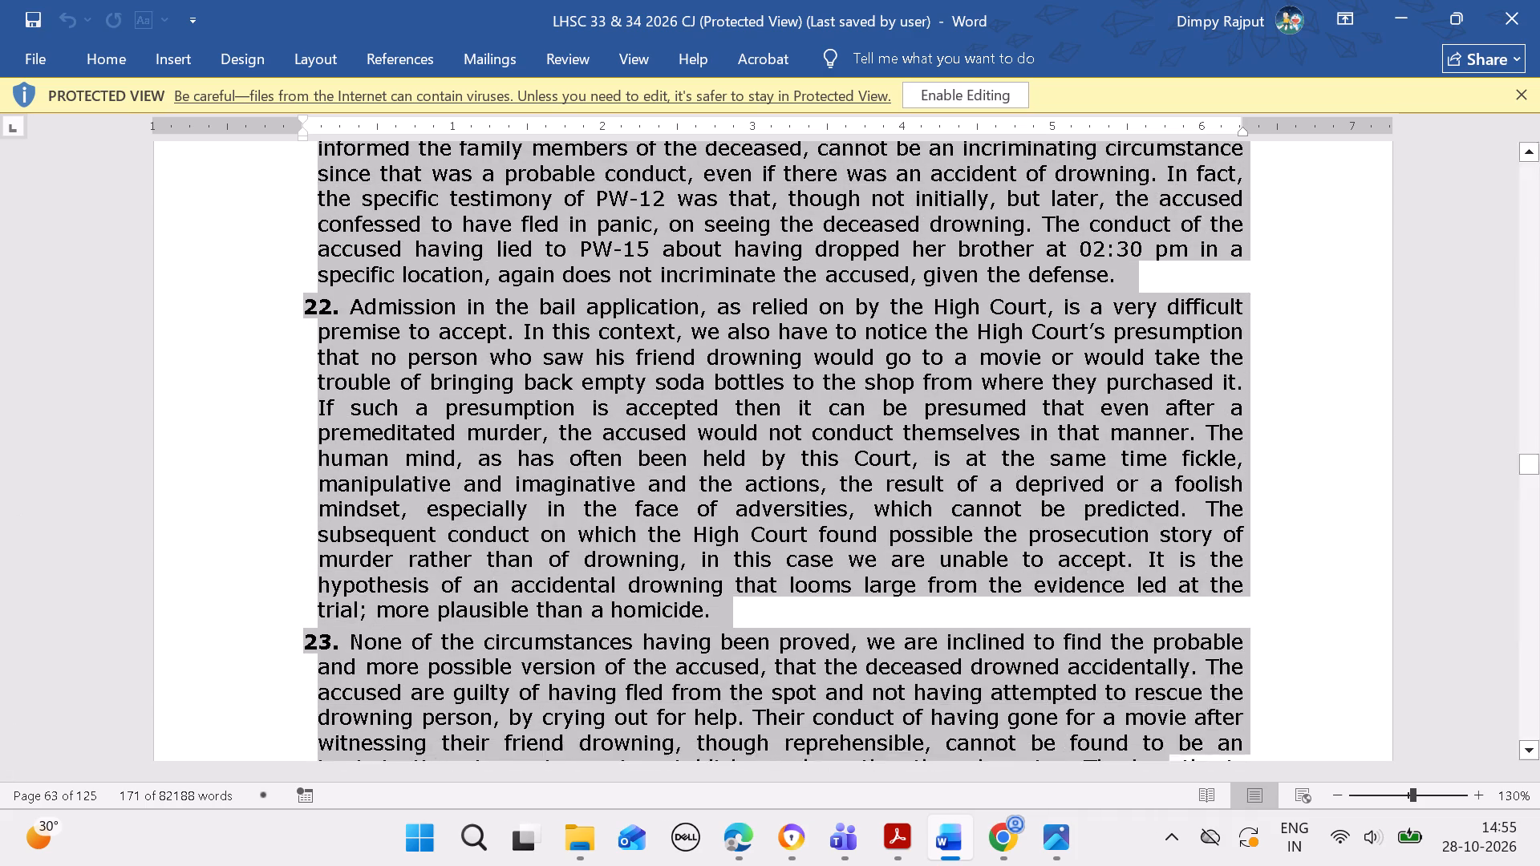
pyautogui.moveTo(1175, 775); pyautogui.dragTo(1121, 658)
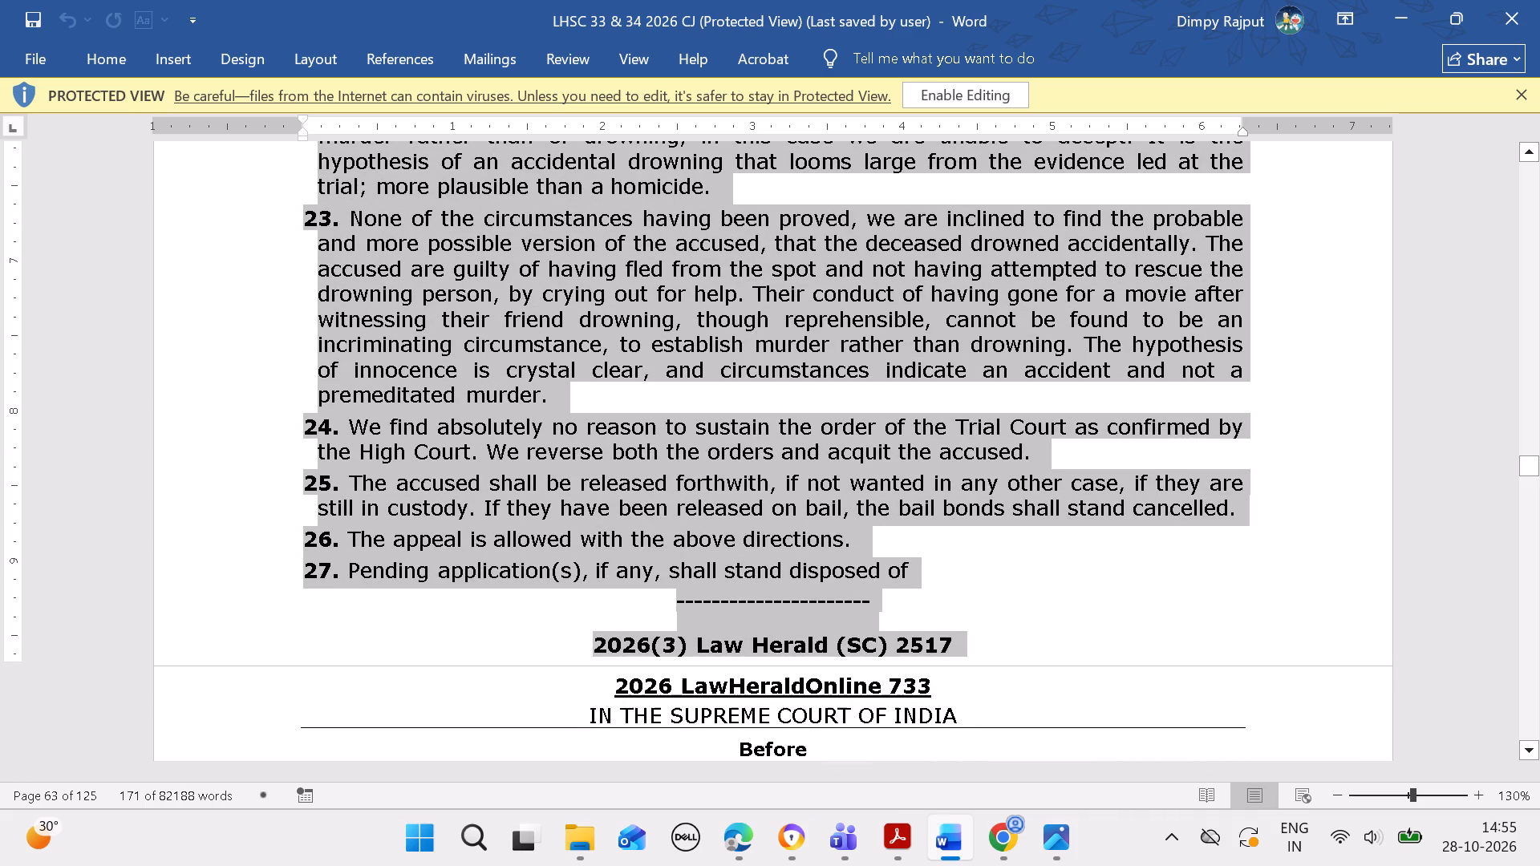
pyautogui.moveTo(1121, 658); pyautogui.dragTo(1087, 593)
pyautogui.hotkey('ctrl', 'c')
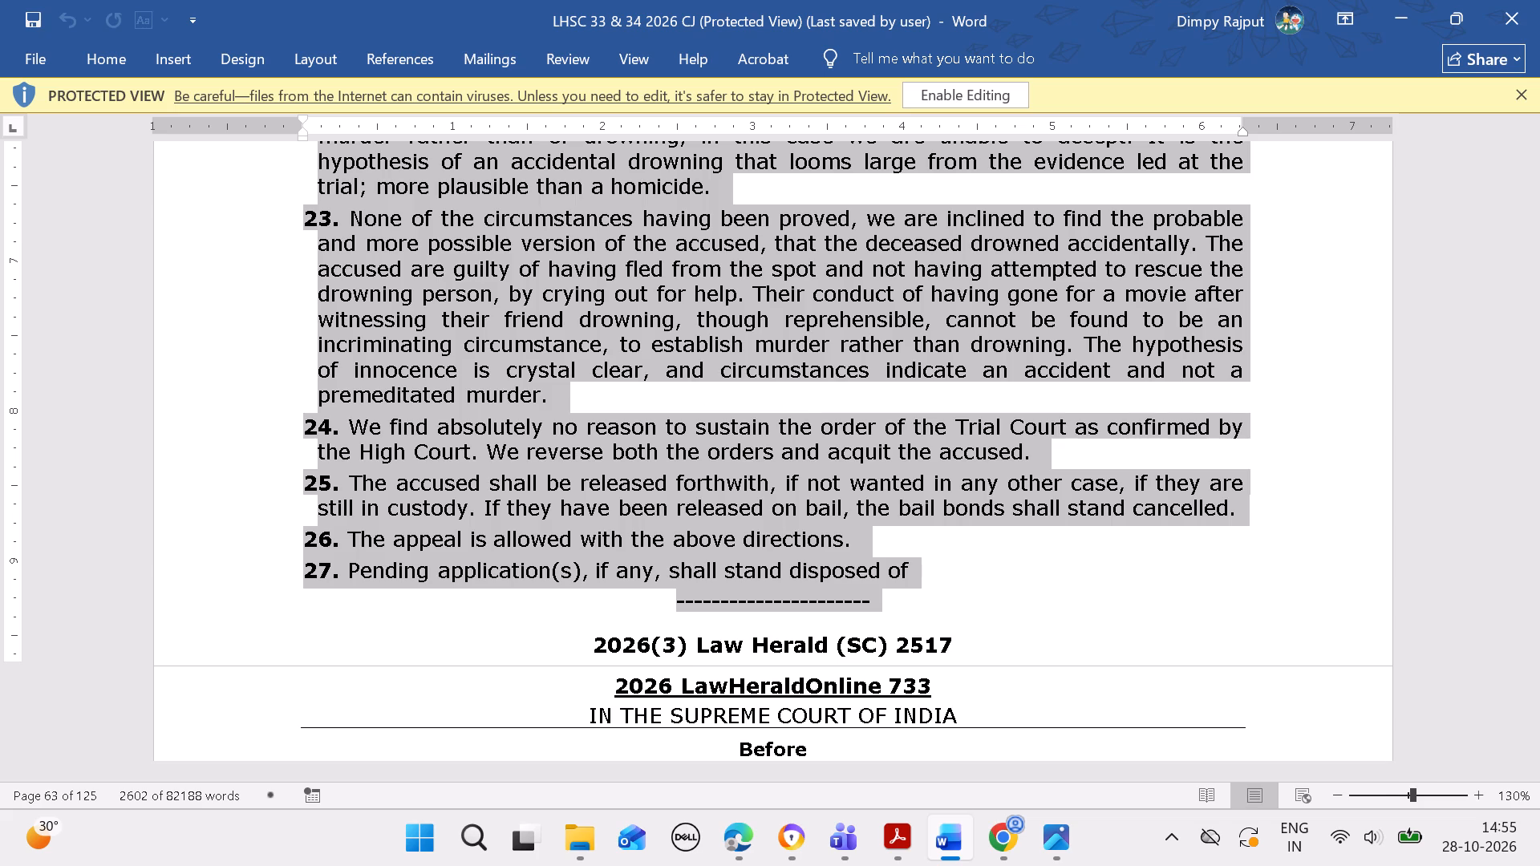
pyautogui.click(744, 839)
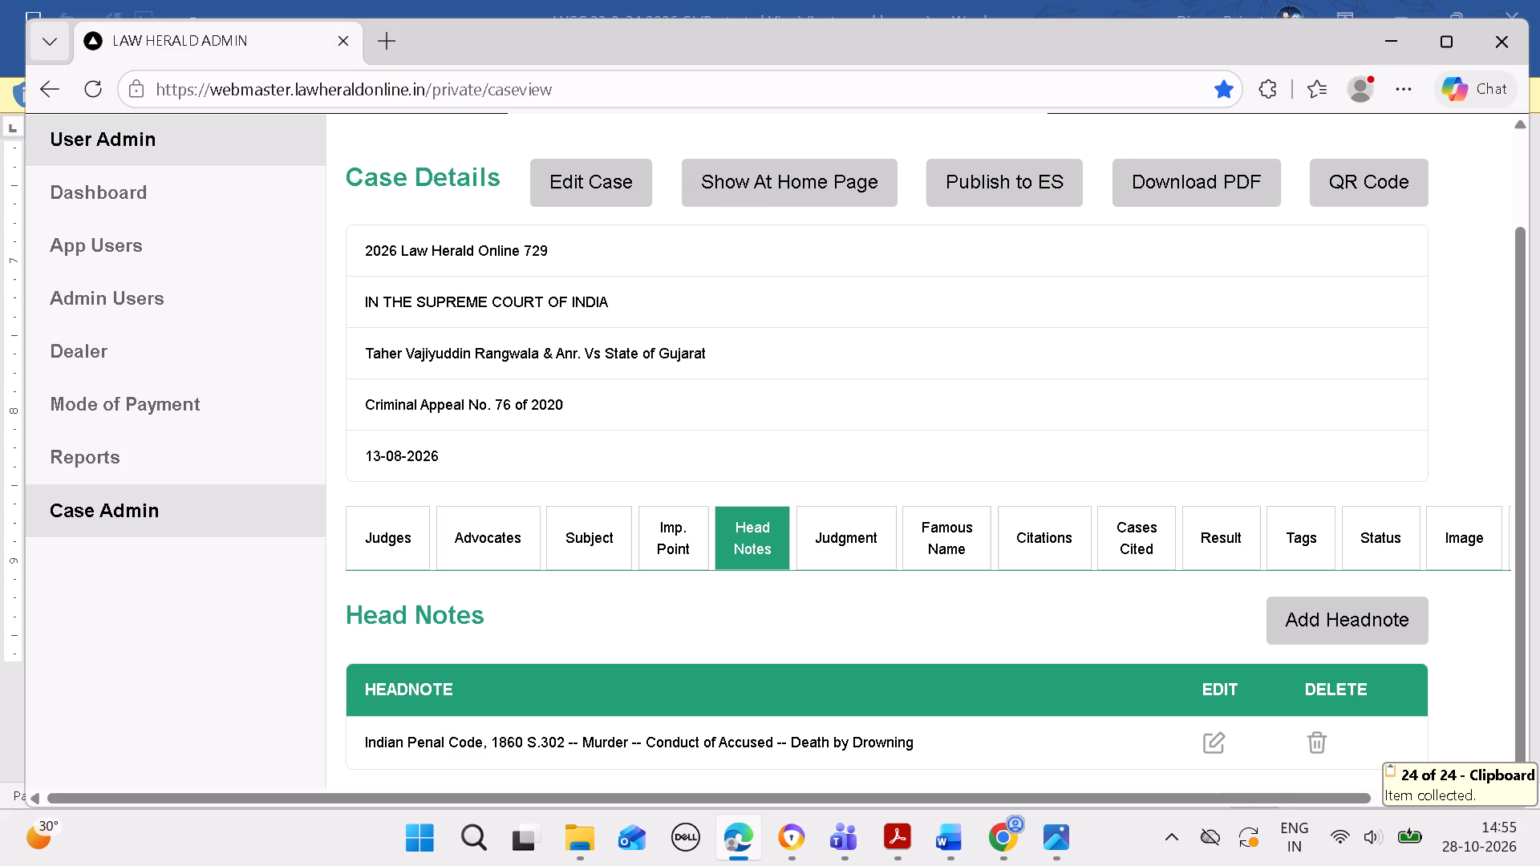
pyautogui.scroll(-3, 849, 625)
pyautogui.click(867, 533)
pyautogui.scroll(-4, 867, 536)
pyautogui.click(800, 470)
pyautogui.hotkey('ctrl', 'v')
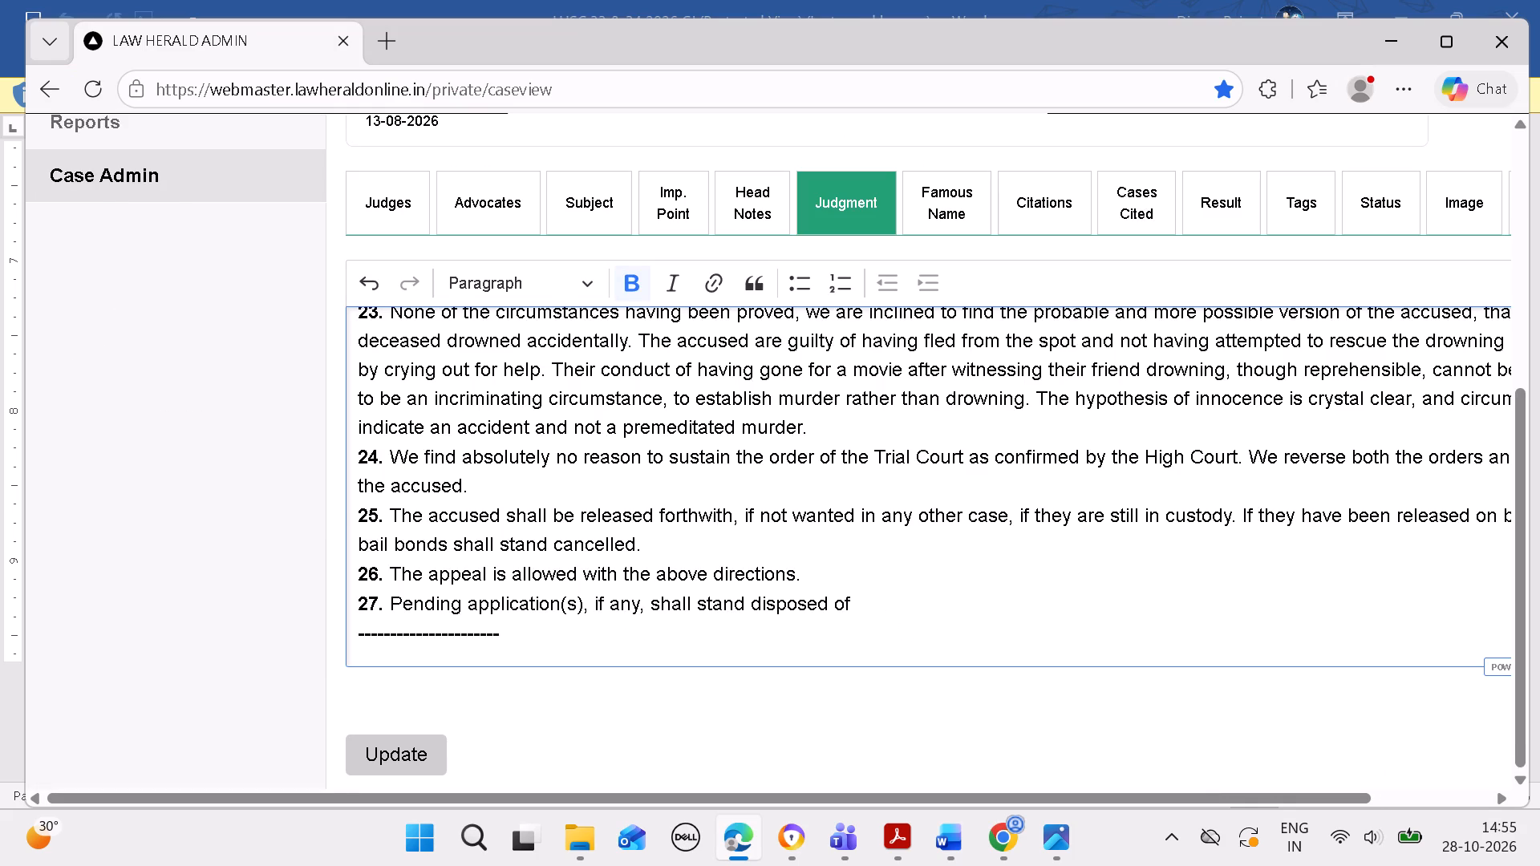
# Lengthen the dashed line closing the judgment by four dashes and remove its bold formatting.
pyautogui.press('-')
pyautogui.press('-')
pyautogui.press('-')
pyautogui.press('-')
pyautogui.moveTo(566, 630); pyautogui.dragTo(338, 664)
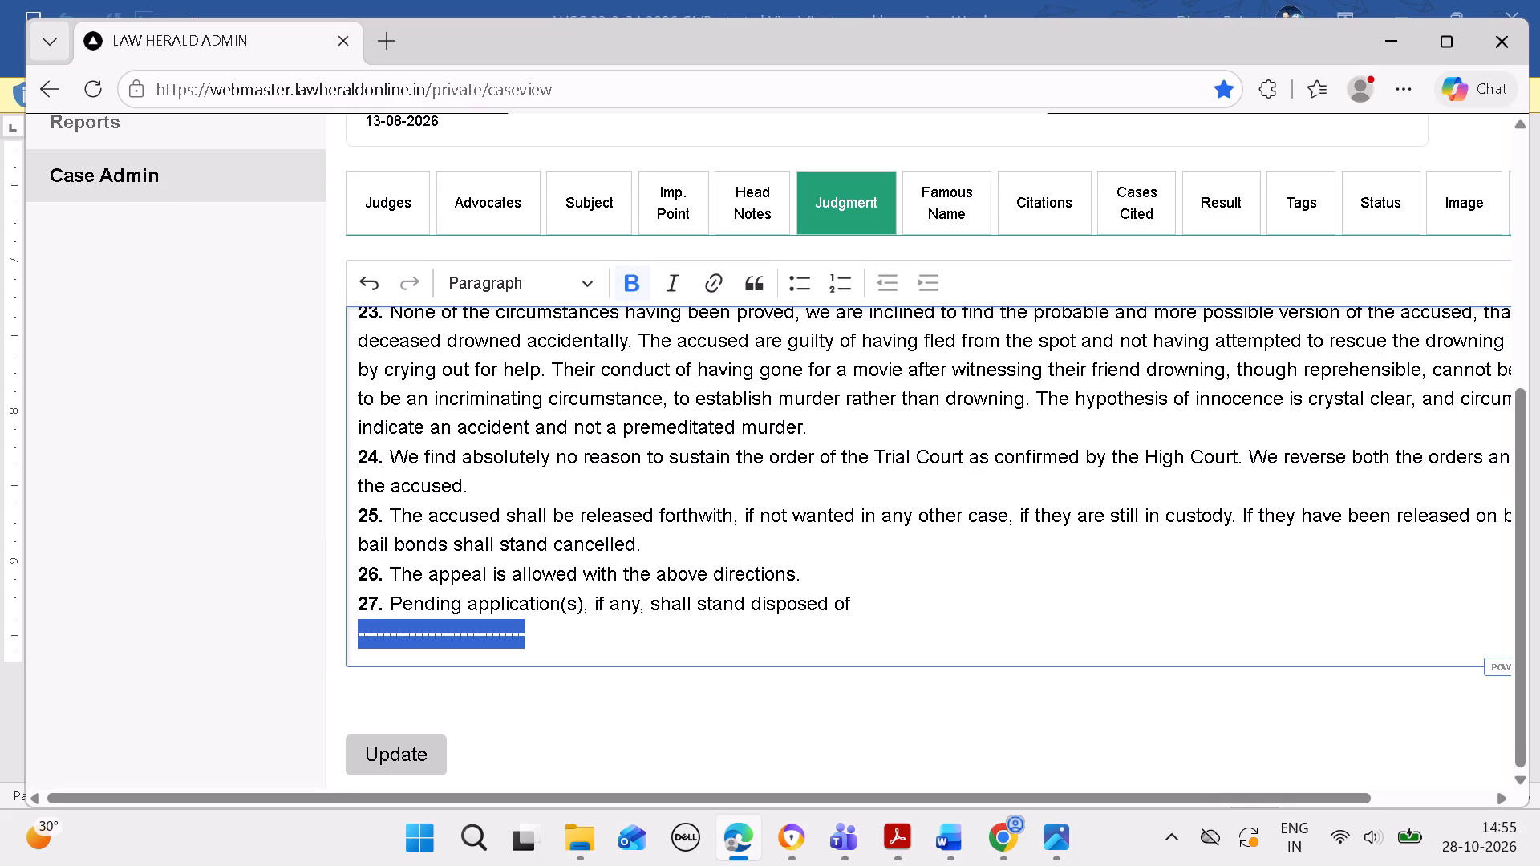
pyautogui.moveTo(338, 664); pyautogui.dragTo(336, 664)
pyautogui.hotkey('ctrl', 'b')
pyautogui.click(579, 642)
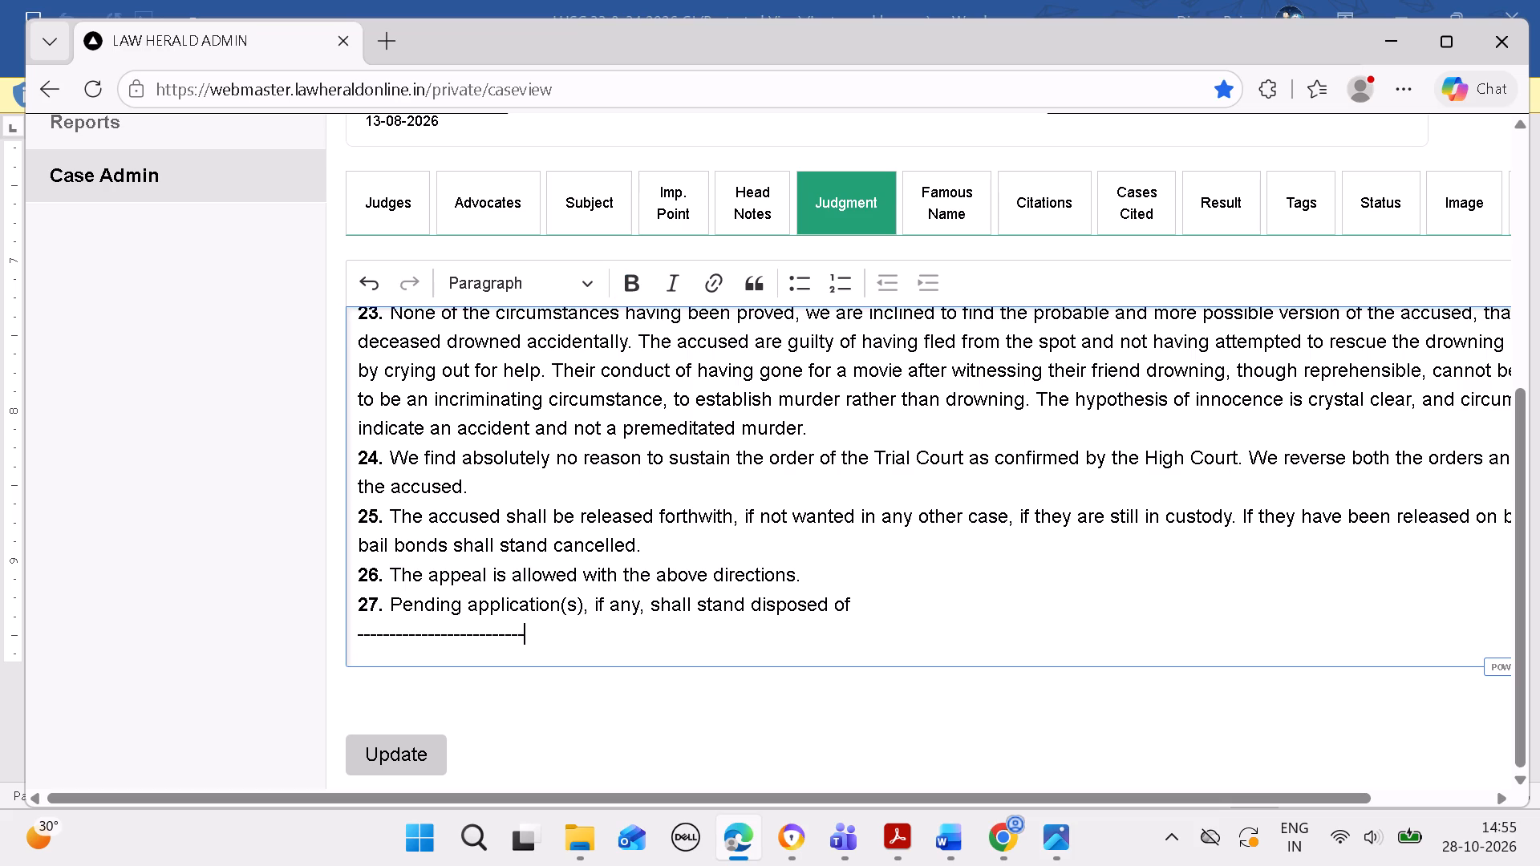
# Update case 729 with the pasted judgment and acknowledge the confirmation.
pyautogui.scroll(2, 600, 574)
pyautogui.scroll(-3, 598, 578)
pyautogui.click(409, 762)
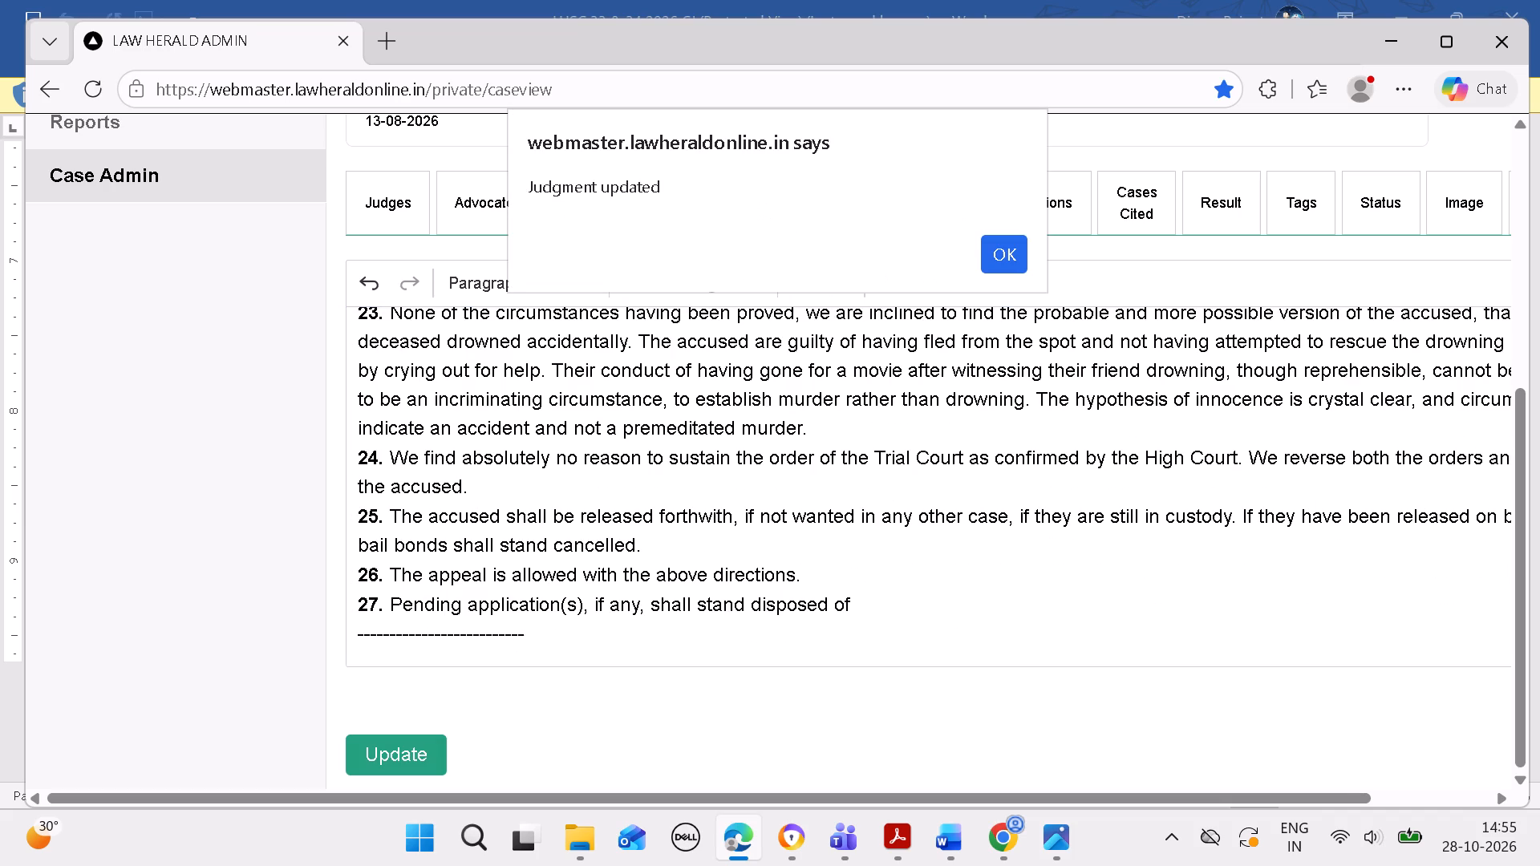
pyautogui.click(1009, 257)
# Check the case's attached citation and publish case 729 to ES.
pyautogui.scroll(2, 1006, 370)
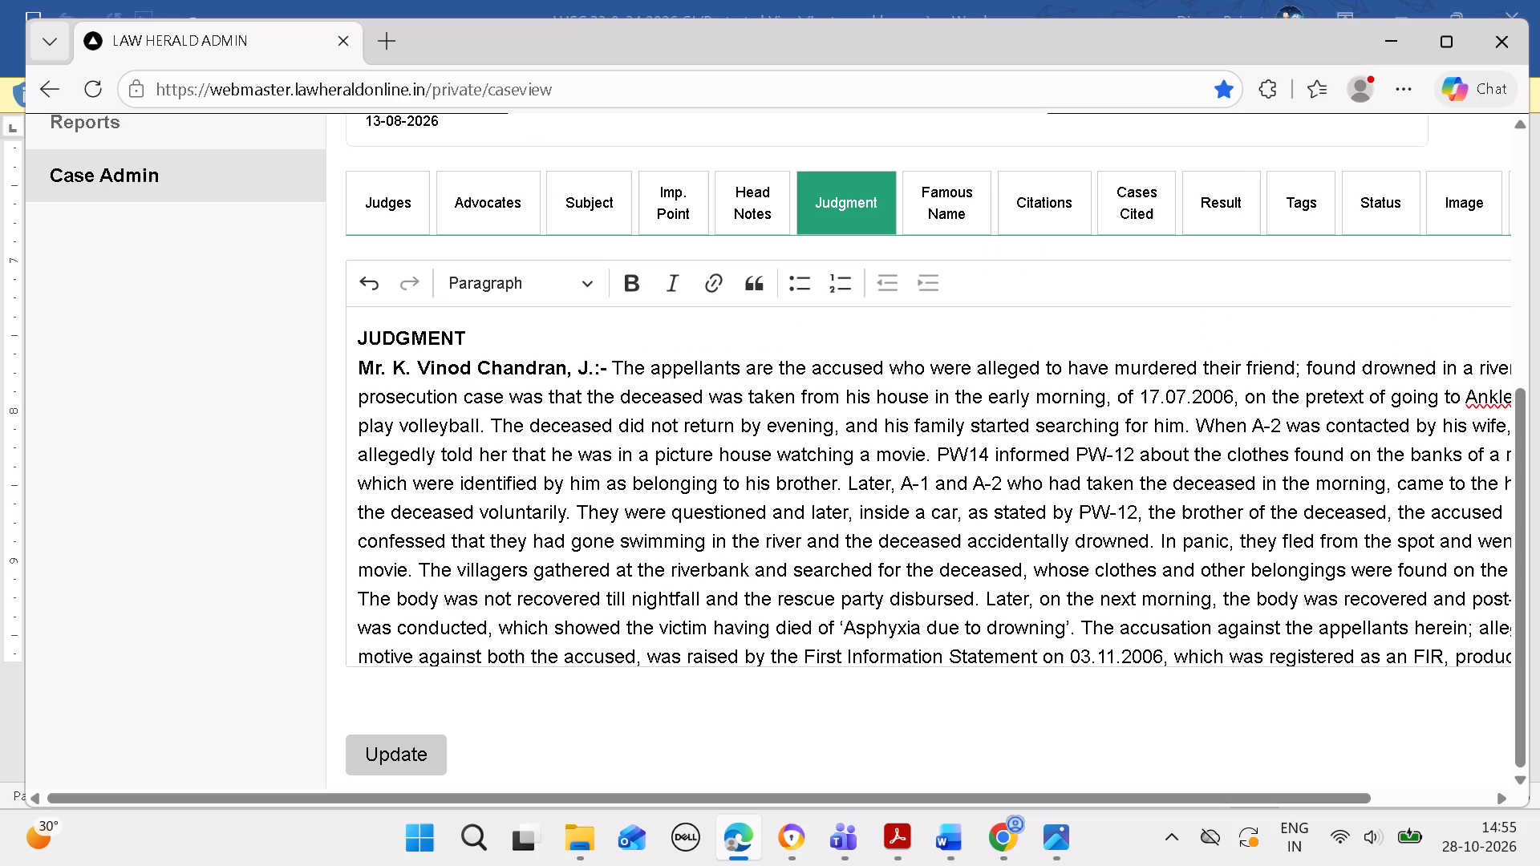
pyautogui.scroll(9, 1006, 367)
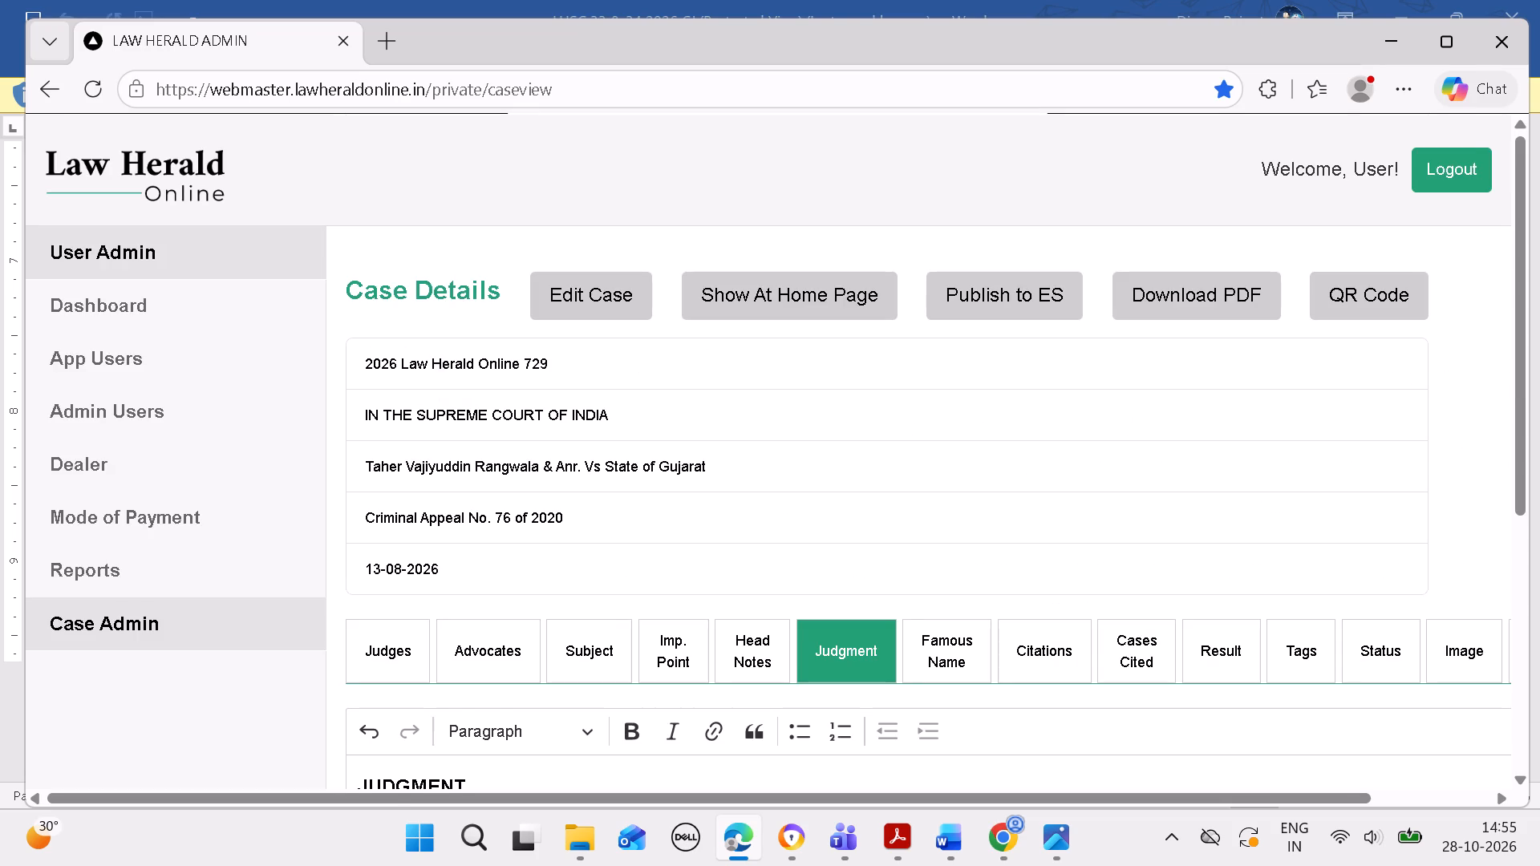
pyautogui.click(1043, 637)
pyautogui.scroll(-4, 1042, 551)
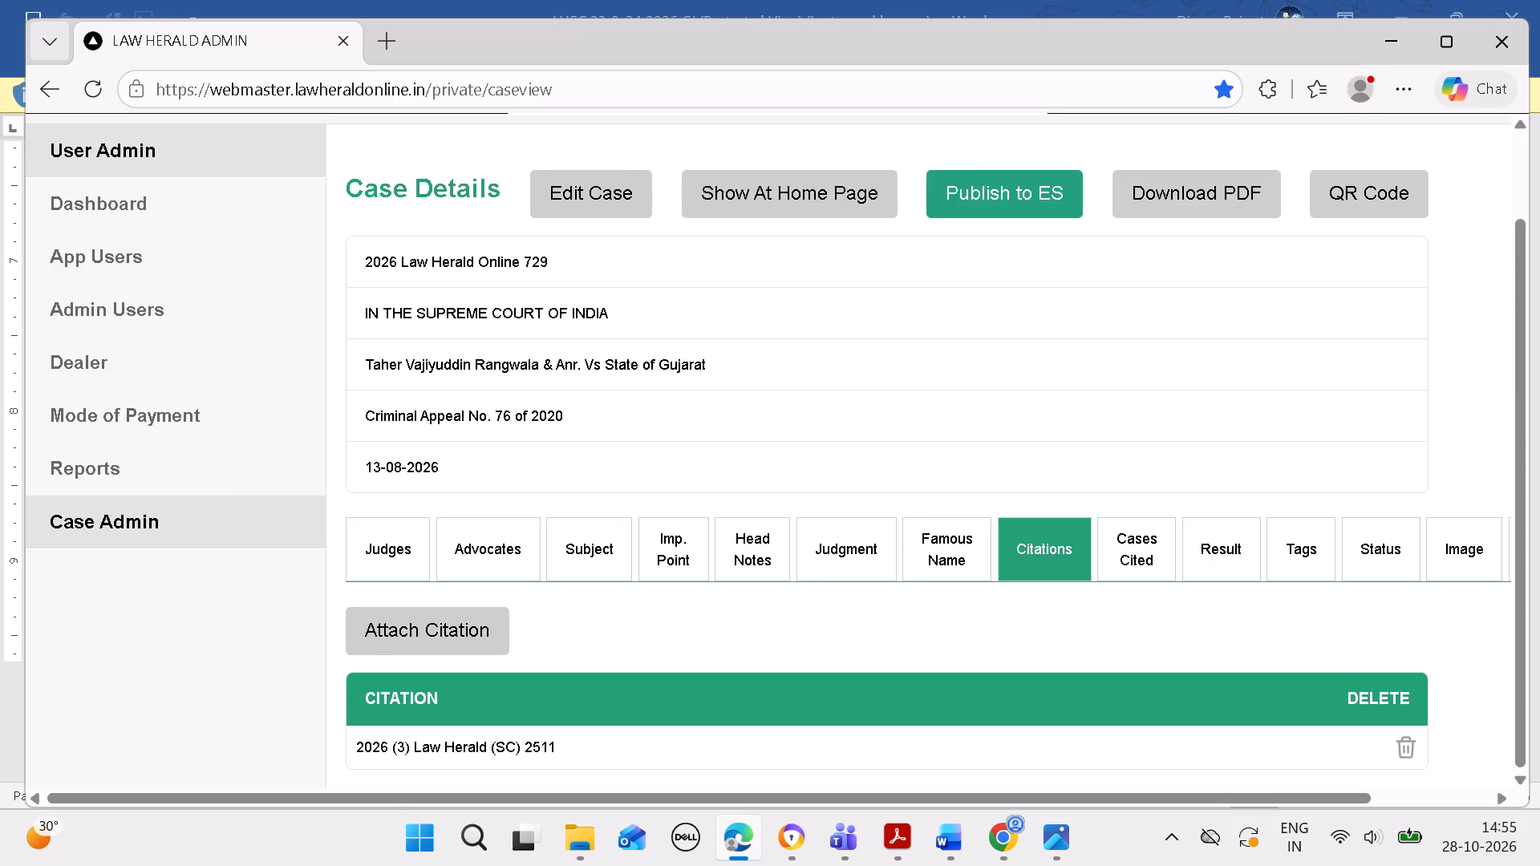
pyautogui.click(1015, 194)
pyautogui.click(1003, 253)
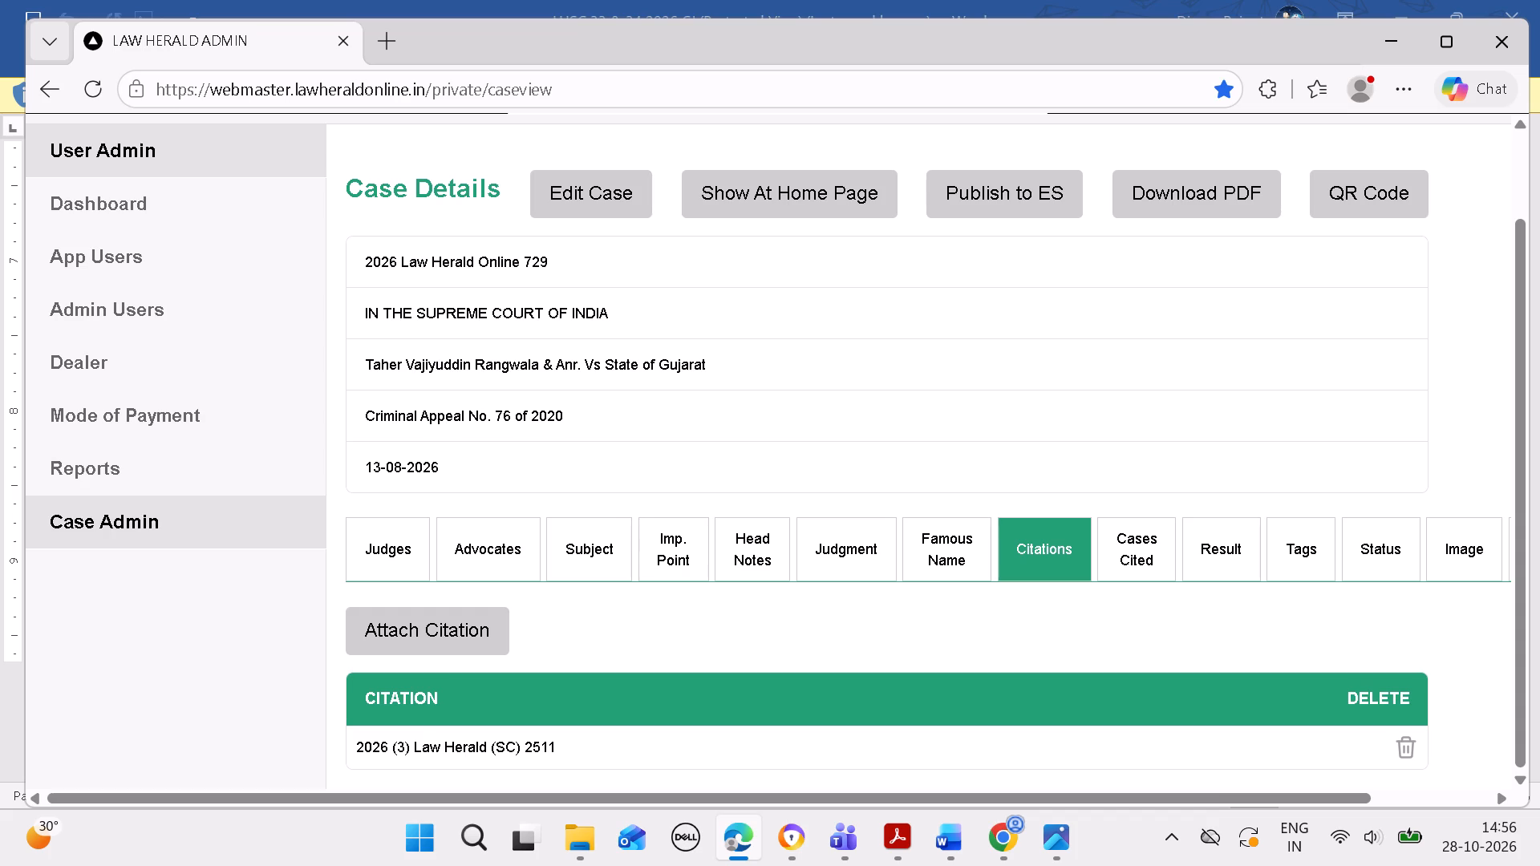
# Copy "76 of 2020" from the case details into both the case number and case year fields of Search Case.
pyautogui.moveTo(495, 409); pyautogui.dragTo(576, 419)
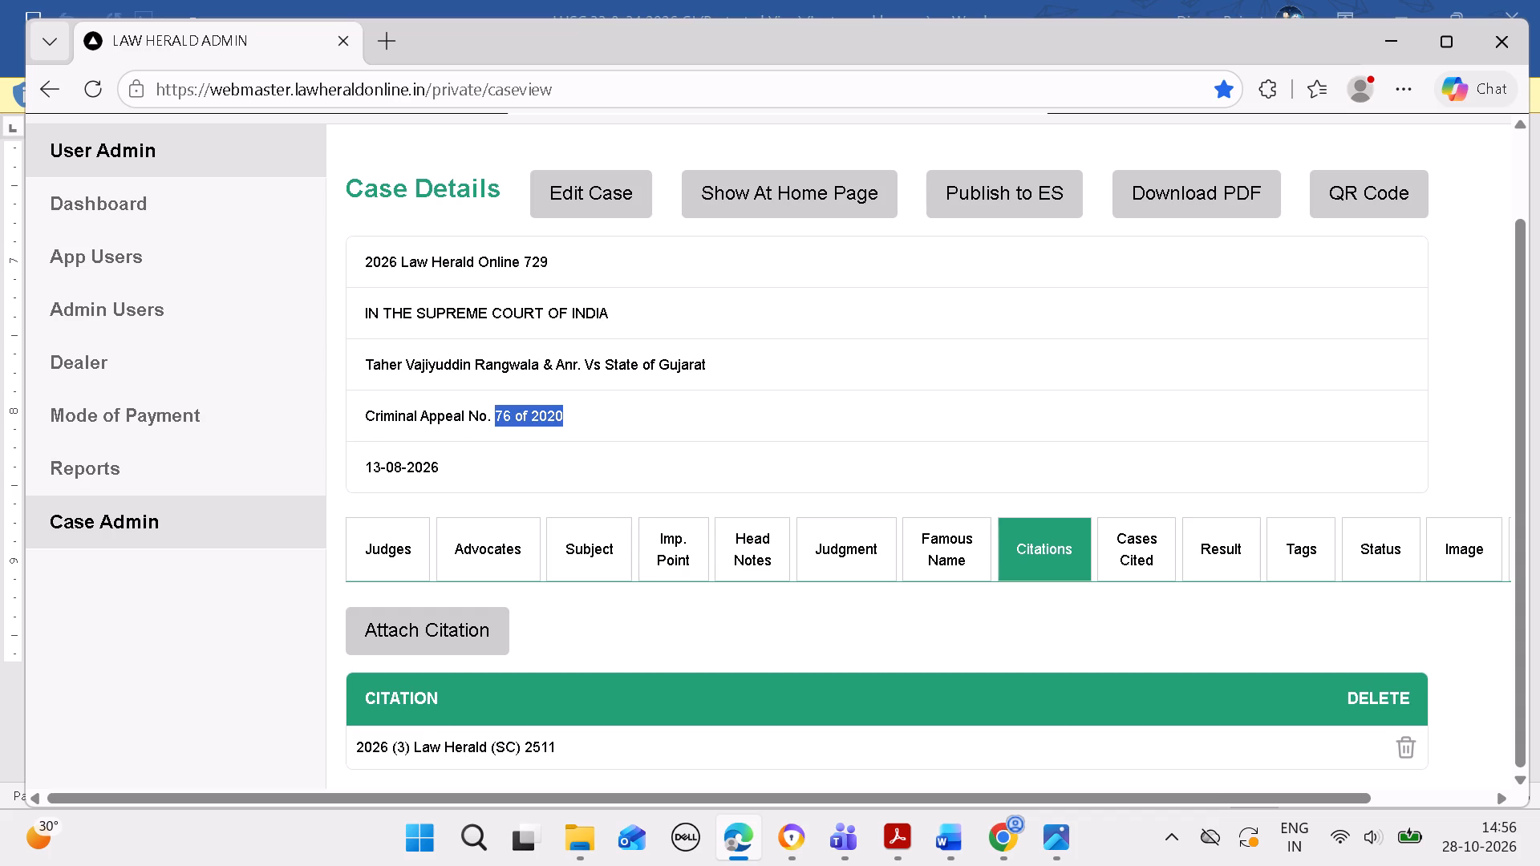
pyautogui.hotkey('ctrl', 'c')
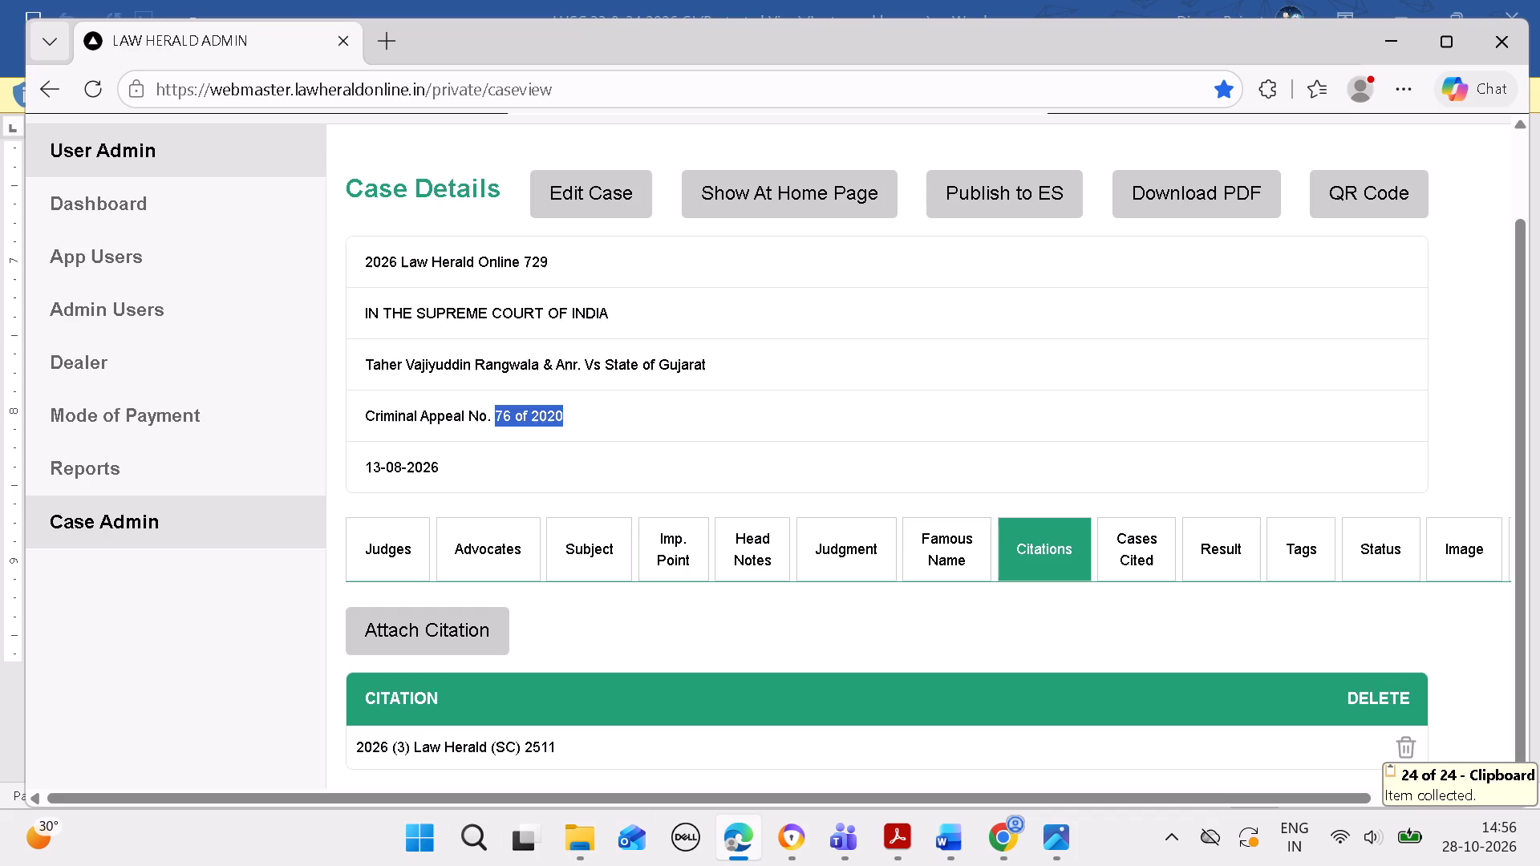
pyautogui.click(155, 508)
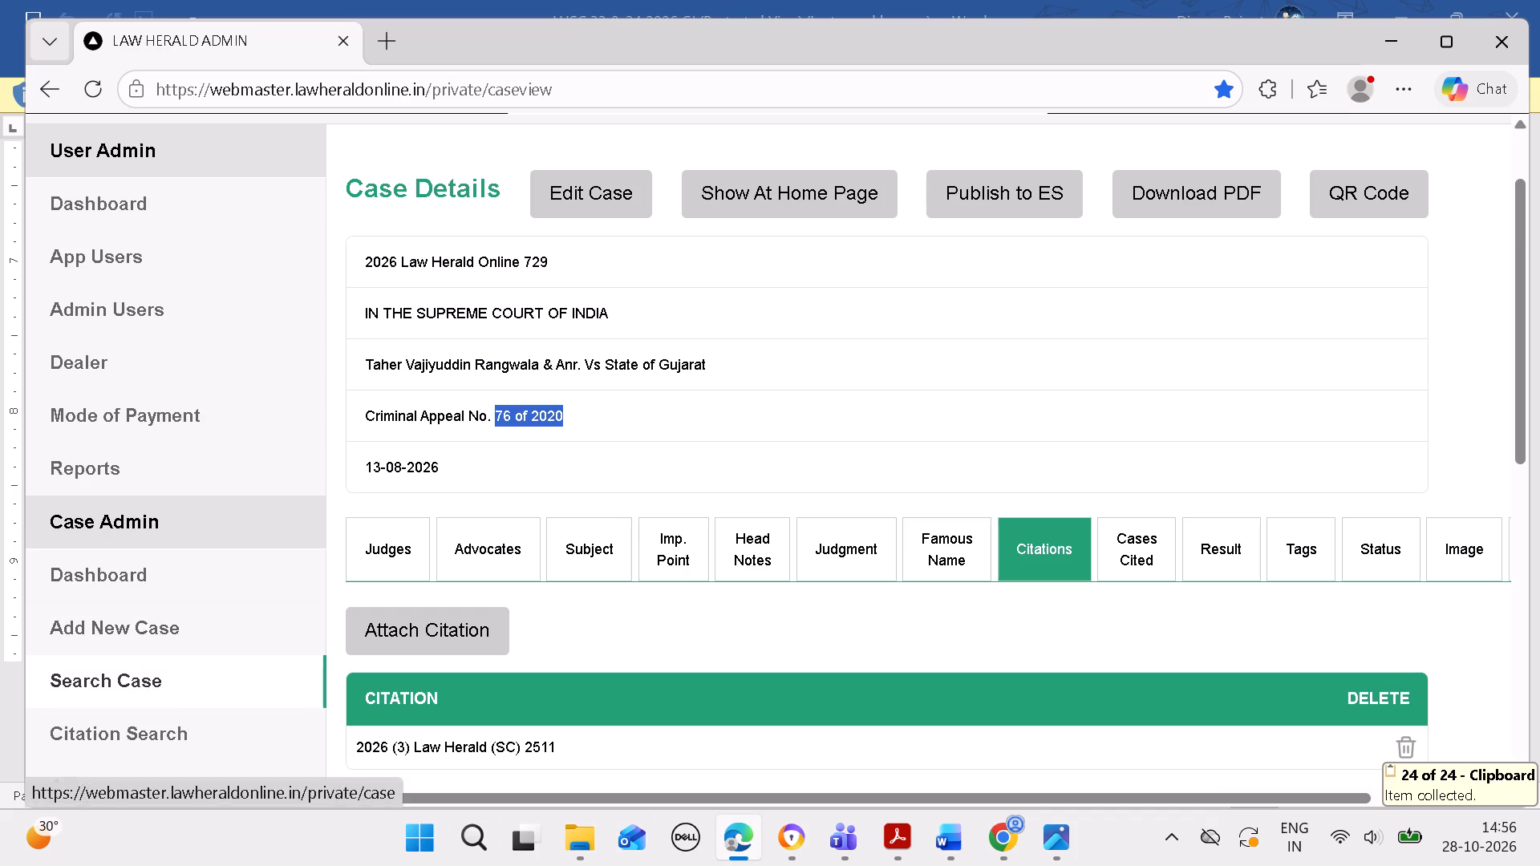
pyautogui.click(593, 540)
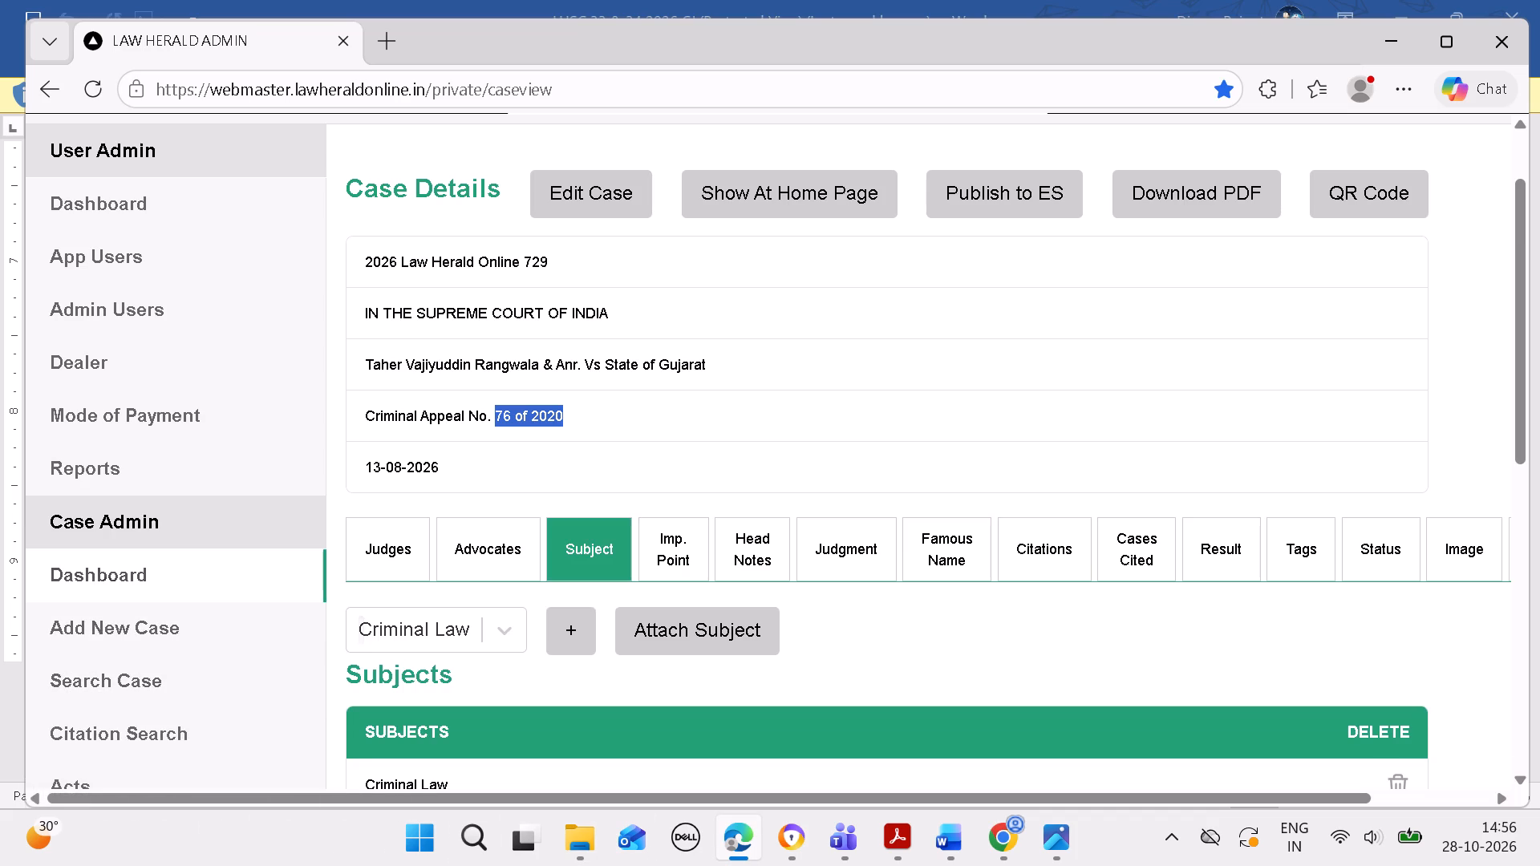
pyautogui.click(123, 676)
pyautogui.click(571, 314)
pyautogui.hotkey('ctrl', 'v')
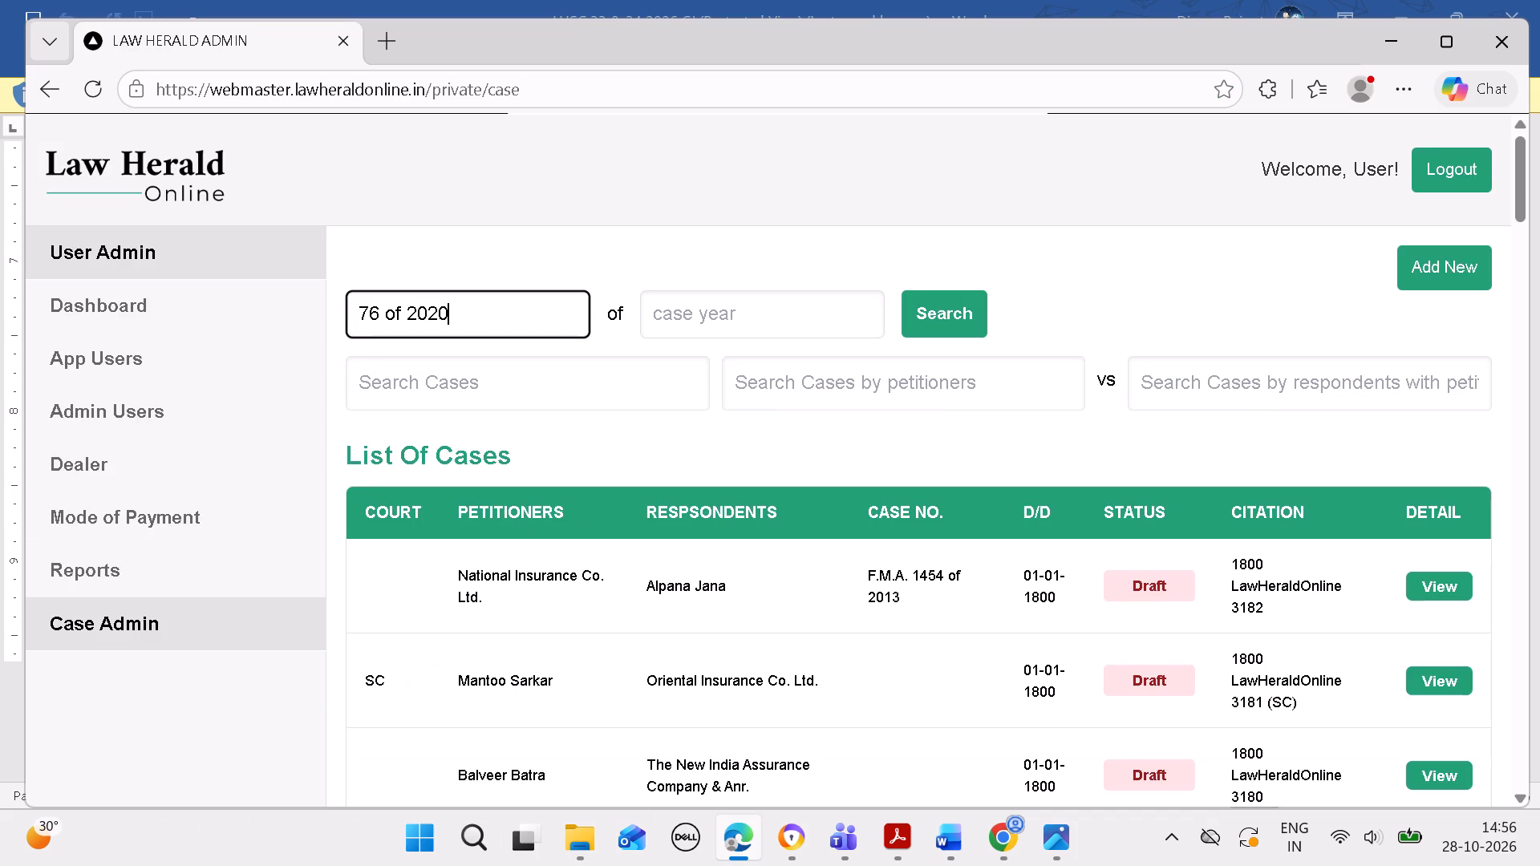
pyautogui.click(703, 311)
pyautogui.hotkey('ctrl', 'v')
# Trim the search fields to case number 76 and year 2020, and search the case list.
pyautogui.click(707, 330)
pyautogui.click(700, 325)
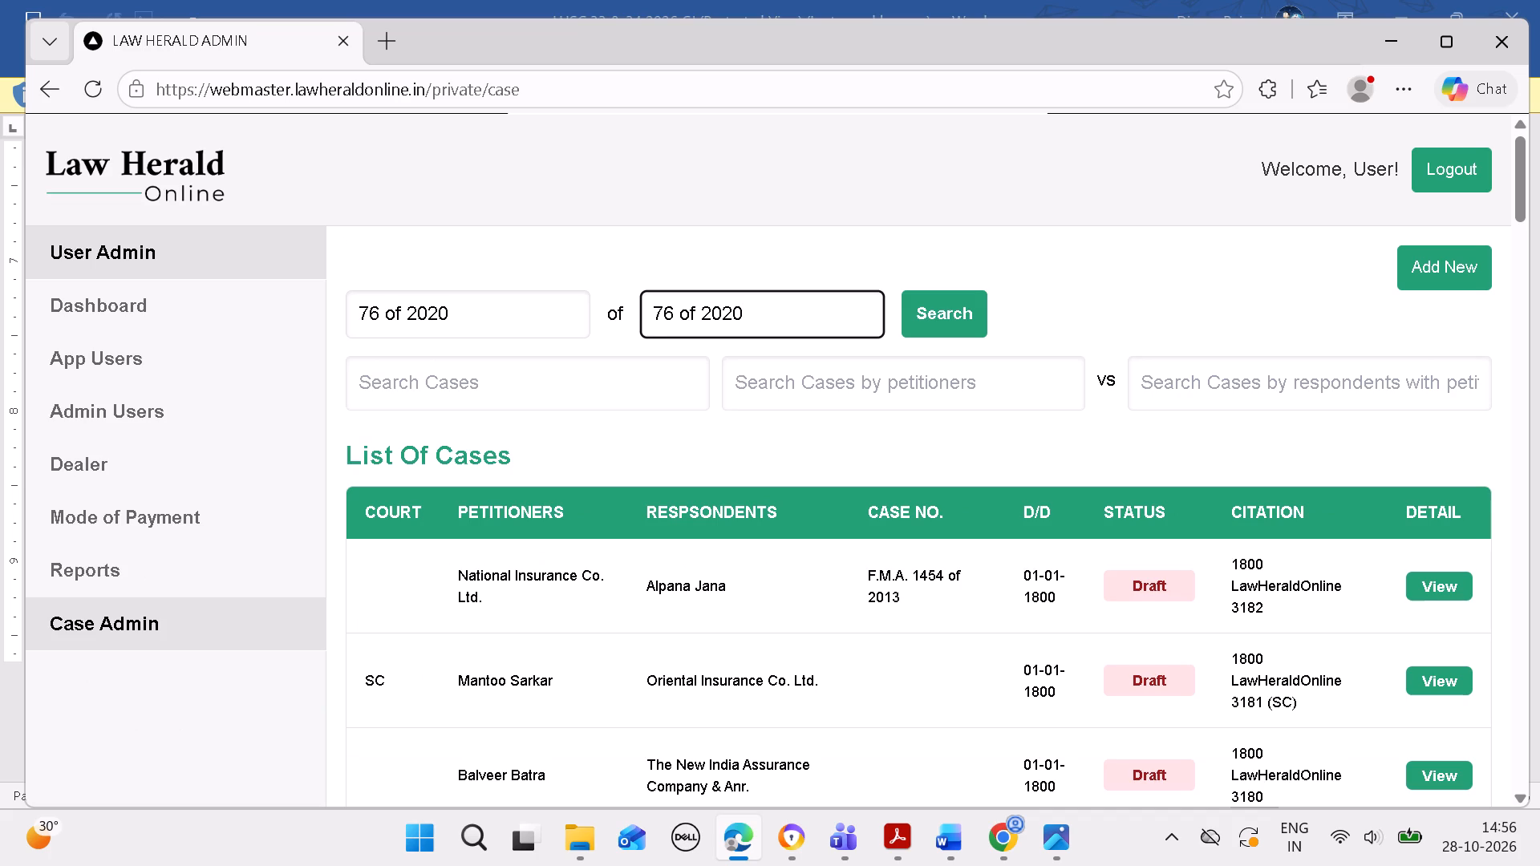
pyautogui.press('BackSpace')
pyautogui.press('BackSpace')
pyautogui.press('BackSpace')
pyautogui.press('BackSpace')
pyautogui.press('BackSpace')
pyautogui.press('BackSpace')
pyautogui.press('BackSpace')
pyautogui.press('BackSpace')
pyautogui.press('BackSpace')
pyautogui.press('BackSpace')
pyautogui.press('BackSpace')
pyautogui.press('BackSpace')
pyautogui.press('BackSpace')
pyautogui.press('BackSpace')
pyautogui.press('BackSpace')
pyautogui.press('BackSpace')
pyautogui.click(545, 301)
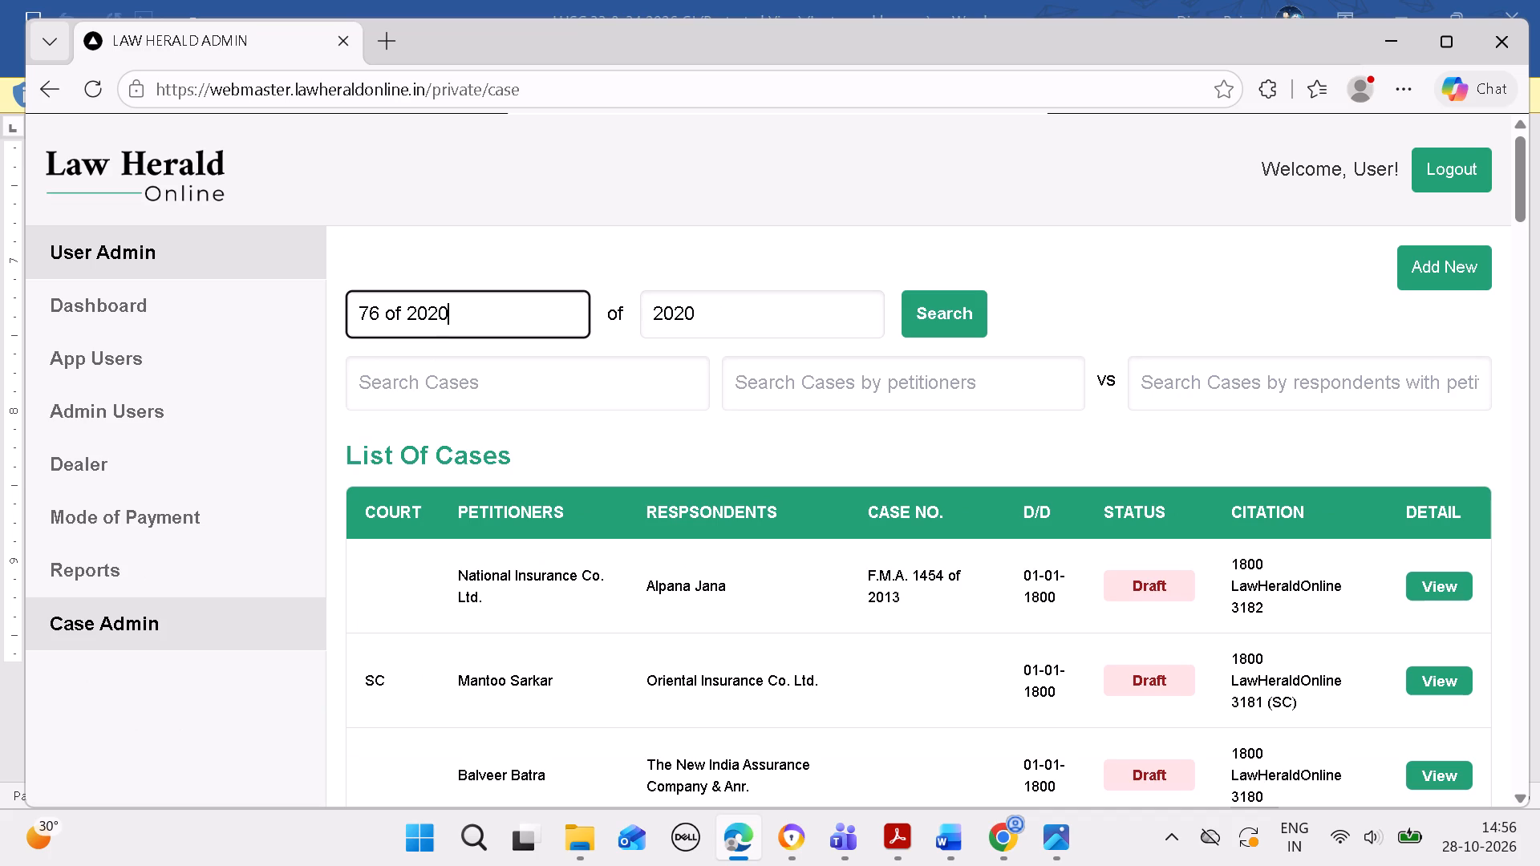
pyautogui.press('BackSpace')
pyautogui.press('BackSpace')
pyautogui.press('BackSpace')
pyautogui.press('BackSpace')
pyautogui.press('BackSpace')
pyautogui.press('BackSpace')
pyautogui.press('BackSpace')
pyautogui.press('BackSpace')
pyautogui.click(942, 318)
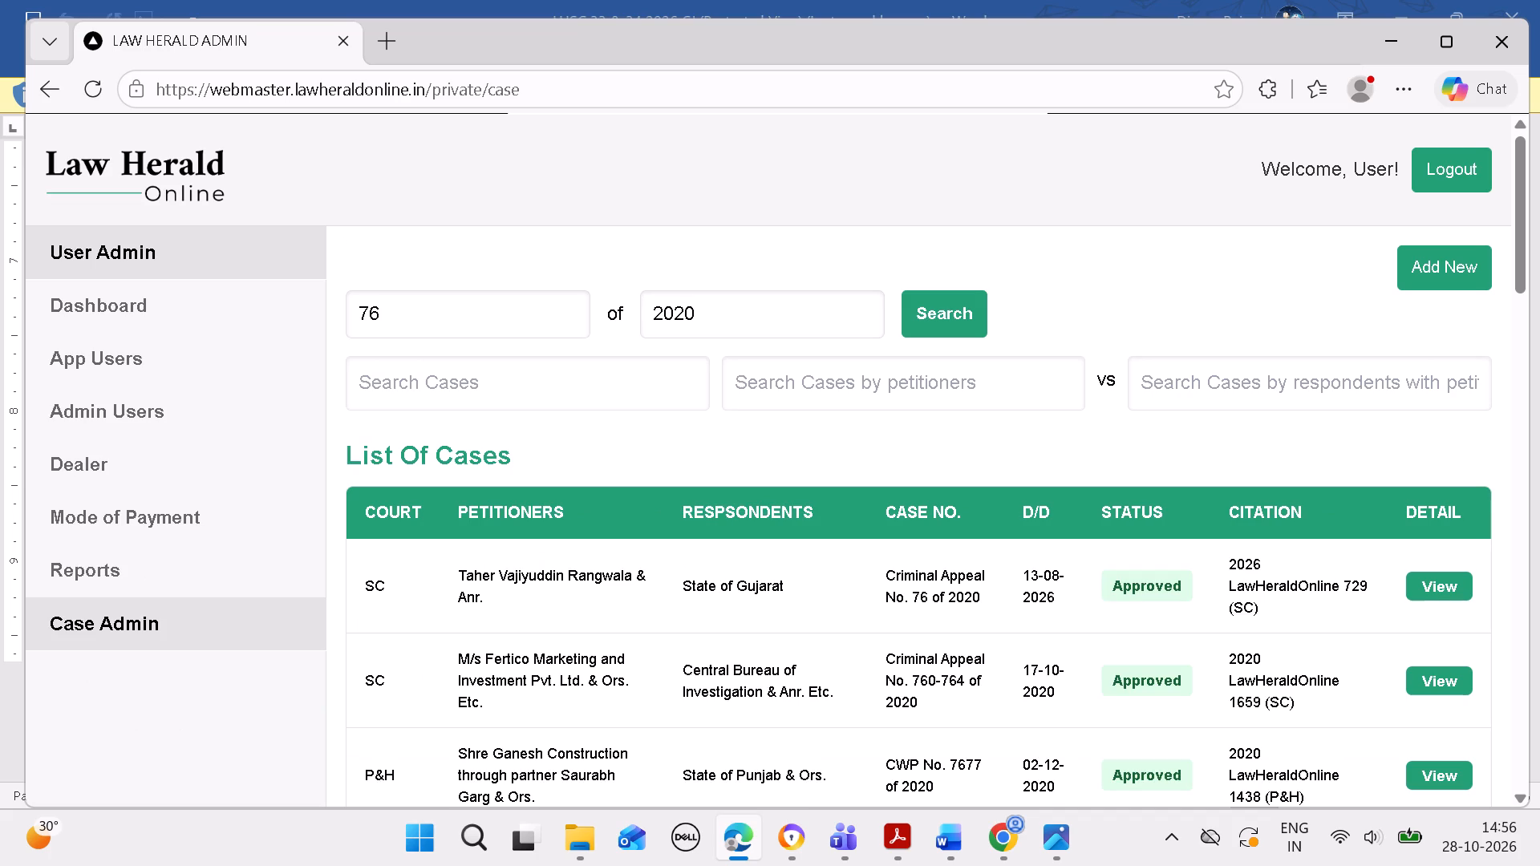
# Switch to Word and look through the header, headnotes and cited cases of the judgment 2026 LawHeraldOnline 733.
pyautogui.click(957, 830)
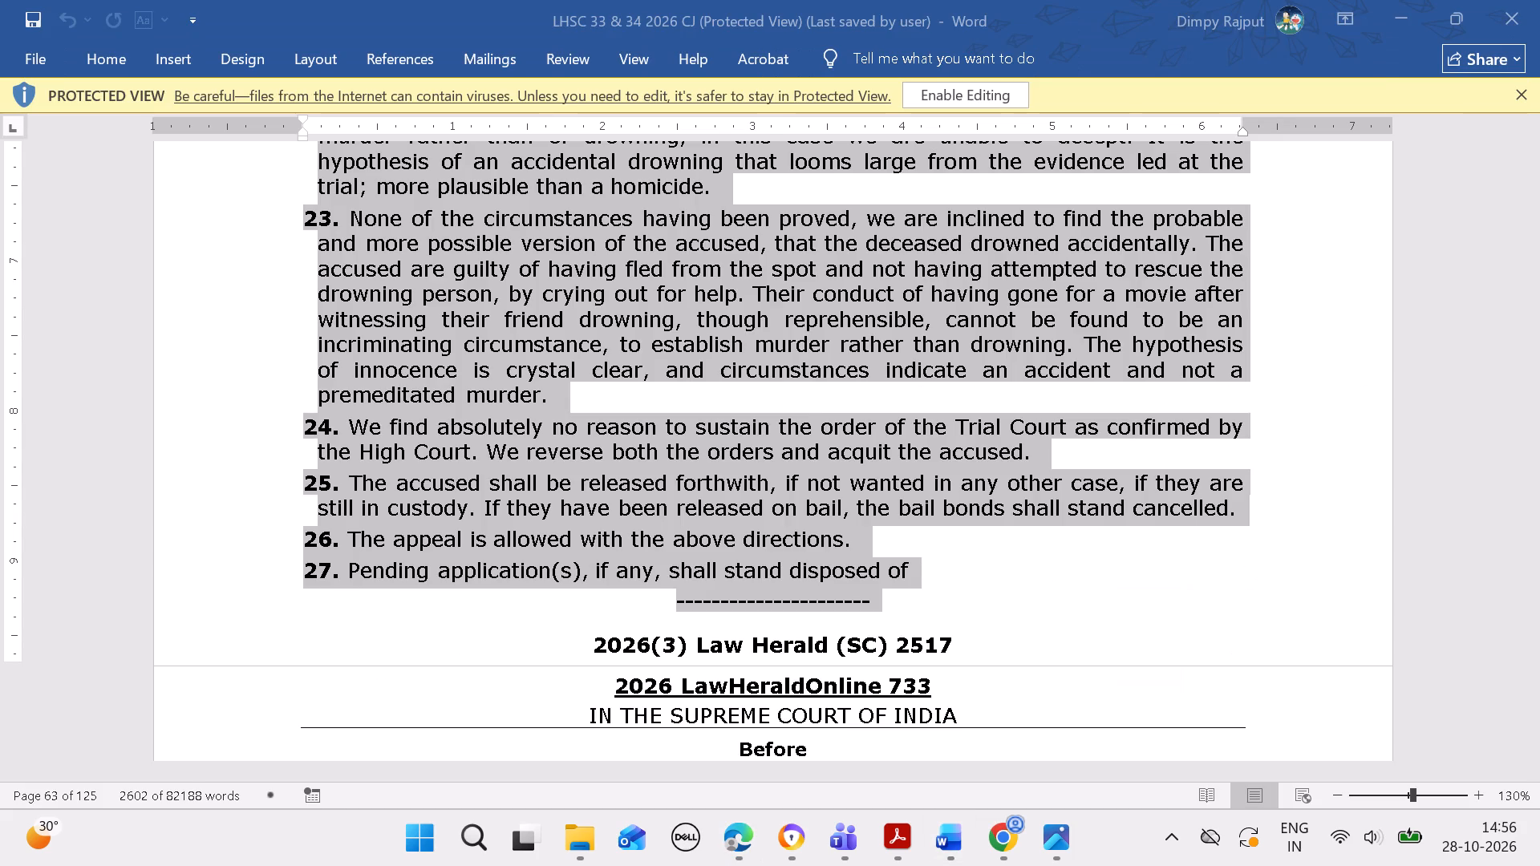
pyautogui.click(1057, 634)
pyautogui.press('Down')
pyautogui.press('Down')
pyautogui.press('Down')
pyautogui.press('Down')
pyautogui.press('Down')
pyautogui.press('Down')
pyautogui.press('Down')
pyautogui.press('Down')
pyautogui.press('Down')
pyautogui.press('Down')
pyautogui.press('Down')
pyautogui.press('Down')
pyautogui.press('Down')
pyautogui.press('Down')
pyautogui.press('Down')
pyautogui.press('Down')
pyautogui.press('Down')
pyautogui.press('Down')
pyautogui.press('Down')
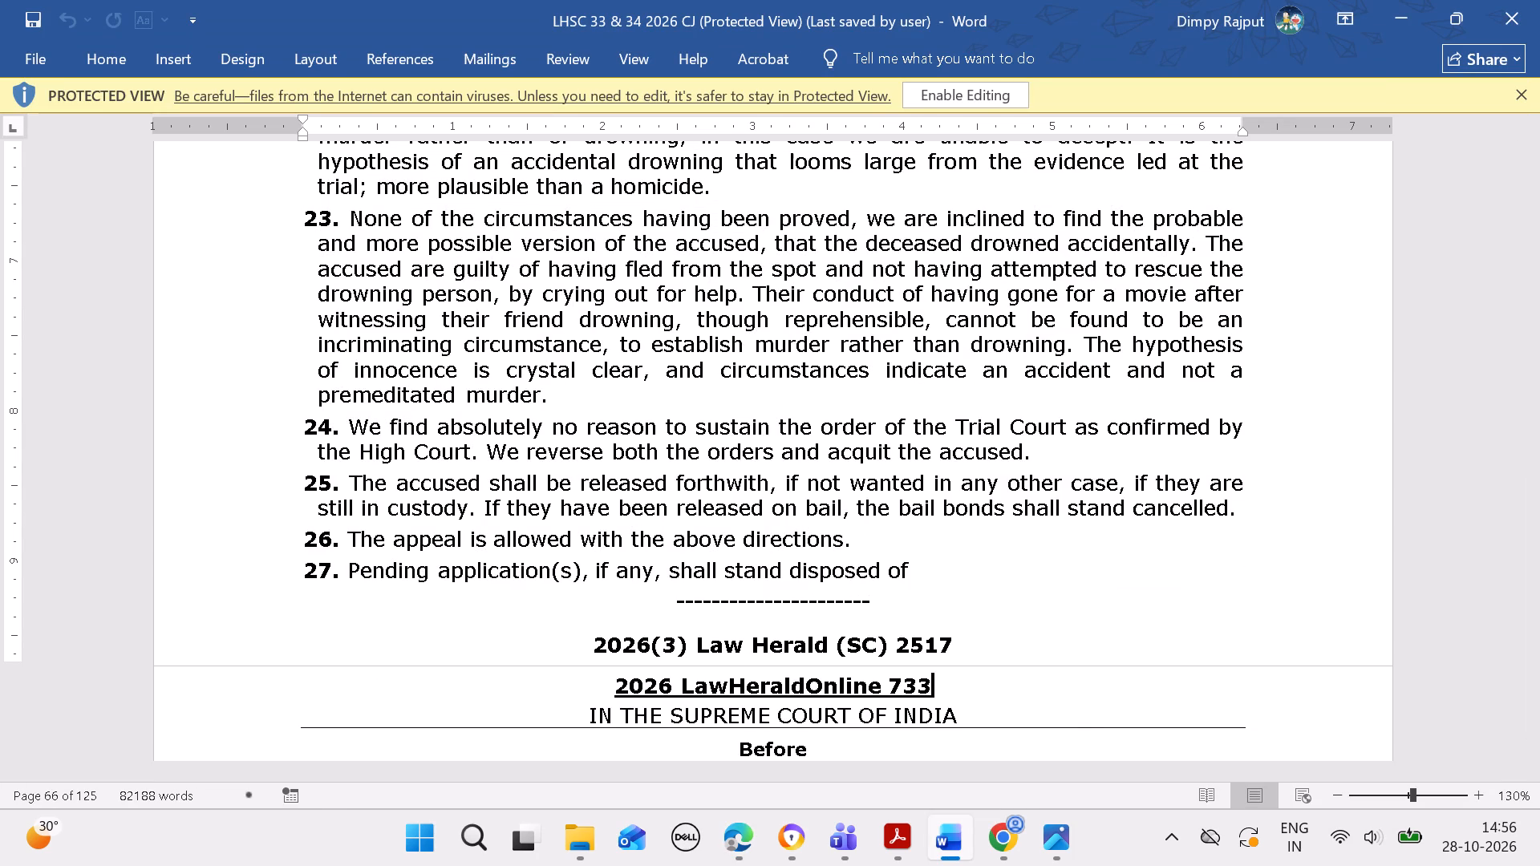
pyautogui.press('Down')
pyautogui.press('Down')
pyautogui.press('Down')
pyautogui.press('Down')
pyautogui.press('Down')
pyautogui.press('Down')
pyautogui.press('Down')
pyautogui.press('Down')
pyautogui.press('Down')
pyautogui.press('Down')
pyautogui.press('Down')
pyautogui.press('Down')
pyautogui.press('Down')
pyautogui.press('Down')
pyautogui.press('Down')
pyautogui.press('Down')
pyautogui.press('Down')
pyautogui.press('Down')
pyautogui.press('Down')
pyautogui.press('Down')
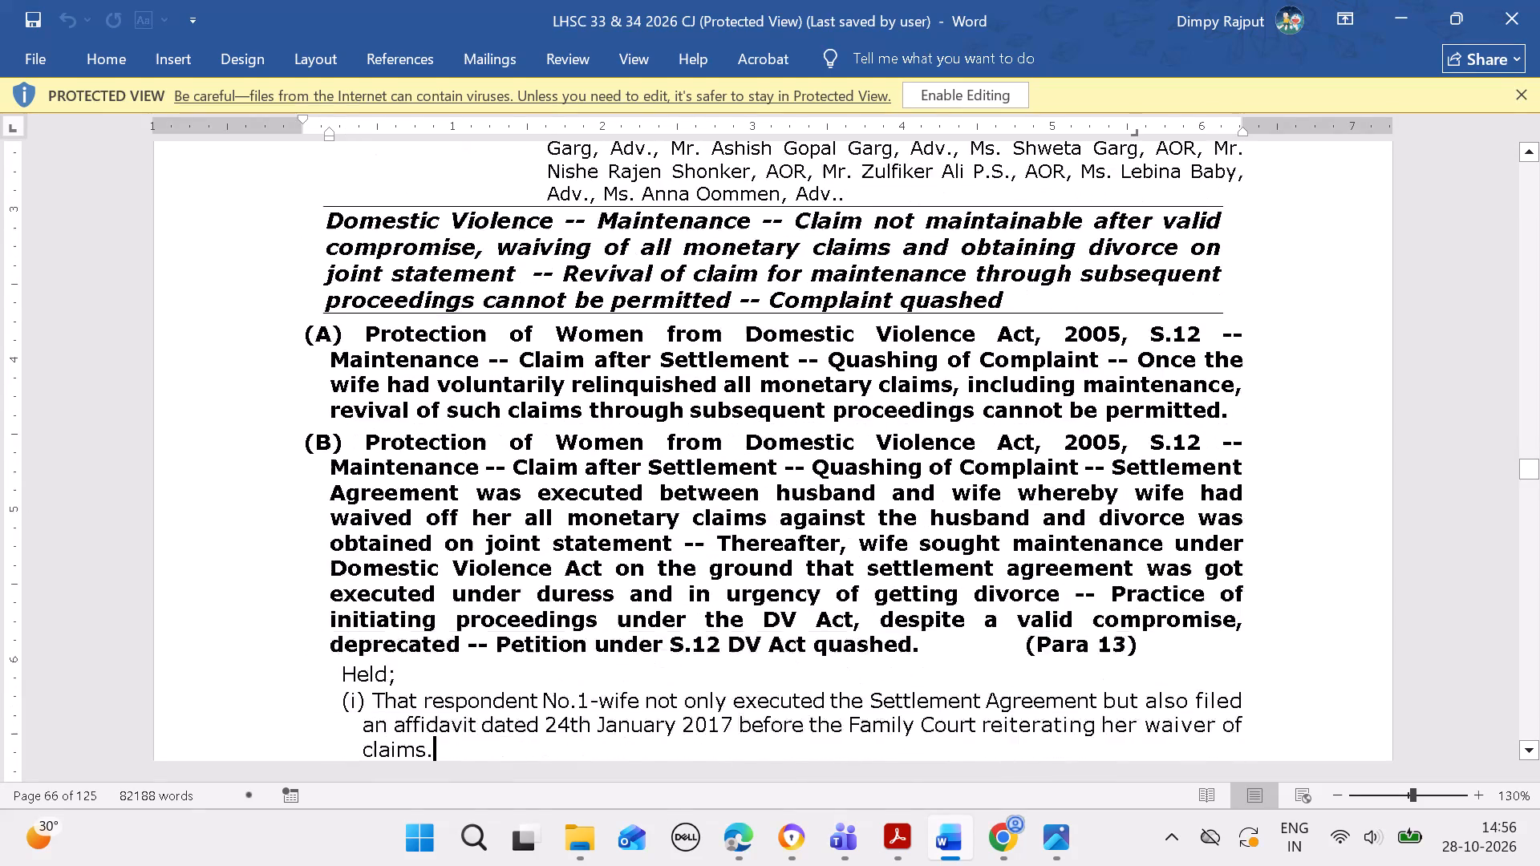
pyautogui.press('Down')
pyautogui.press('Up')
pyautogui.press('Up')
pyautogui.press('Up')
pyautogui.press('Up')
pyautogui.press('Up')
pyautogui.press('Up')
pyautogui.press('Up')
pyautogui.press('Up')
pyautogui.press('Up')
pyautogui.press('Up')
pyautogui.press('Up')
pyautogui.press('Up')
pyautogui.press('Up')
pyautogui.press('Up')
pyautogui.press('Up')
pyautogui.press('Up')
pyautogui.press('Up')
pyautogui.press('Up')
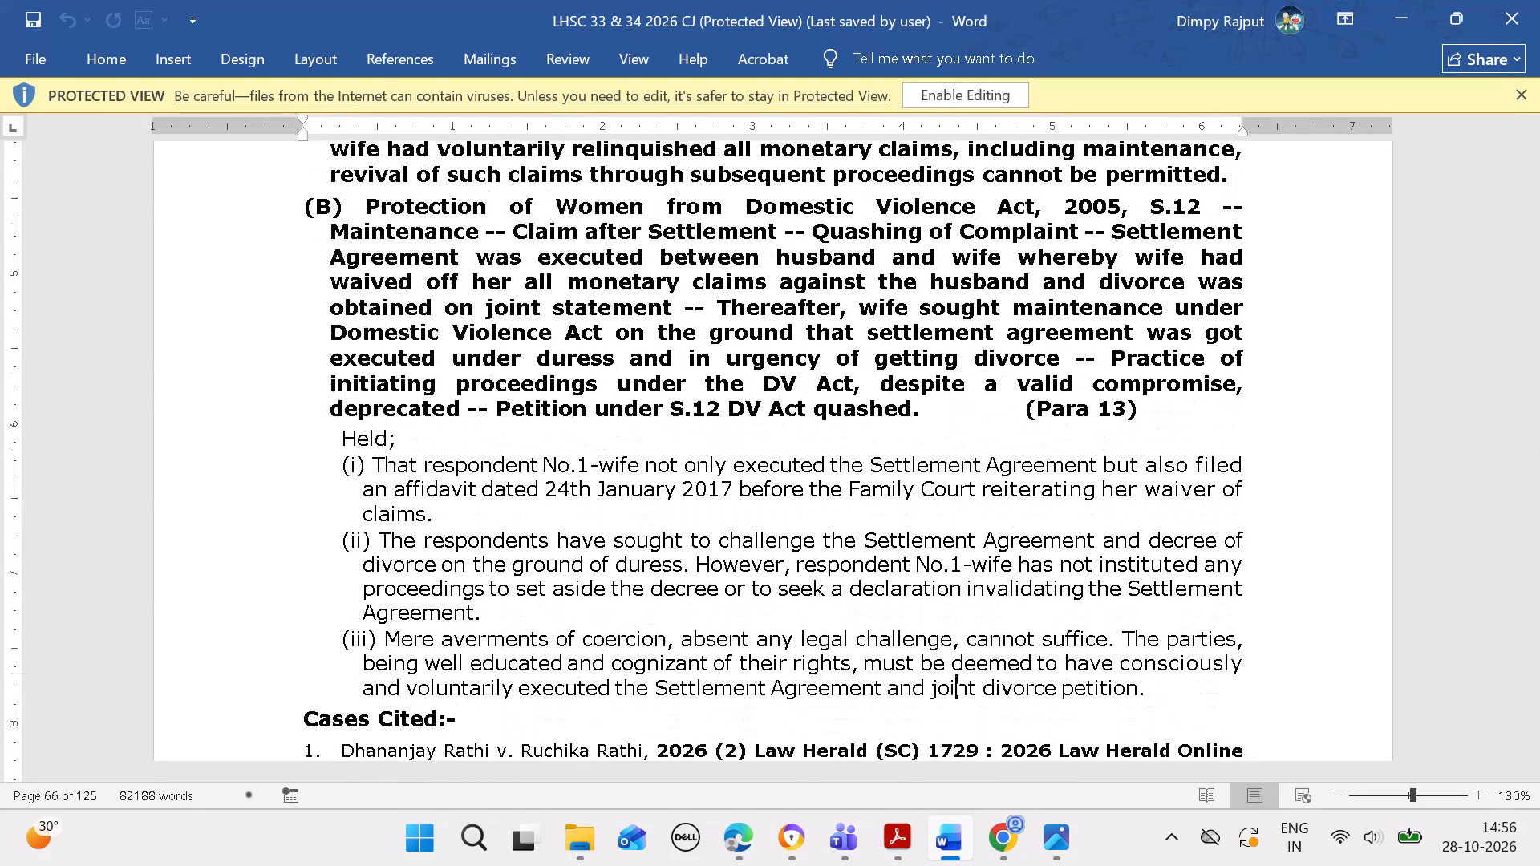
pyautogui.press('Down')
pyautogui.press('Down')
pyautogui.press('Down')
pyautogui.press('Down')
pyautogui.press('Down')
pyautogui.press('Down')
pyautogui.press('Down')
pyautogui.press('Down')
pyautogui.press('Down')
pyautogui.press('Down')
pyautogui.press('Down')
pyautogui.press('Down')
pyautogui.press('Down')
pyautogui.press('Down')
pyautogui.press('Down')
pyautogui.press('Down')
pyautogui.press('Down')
pyautogui.press('Down')
pyautogui.press('Down')
pyautogui.press('Down')
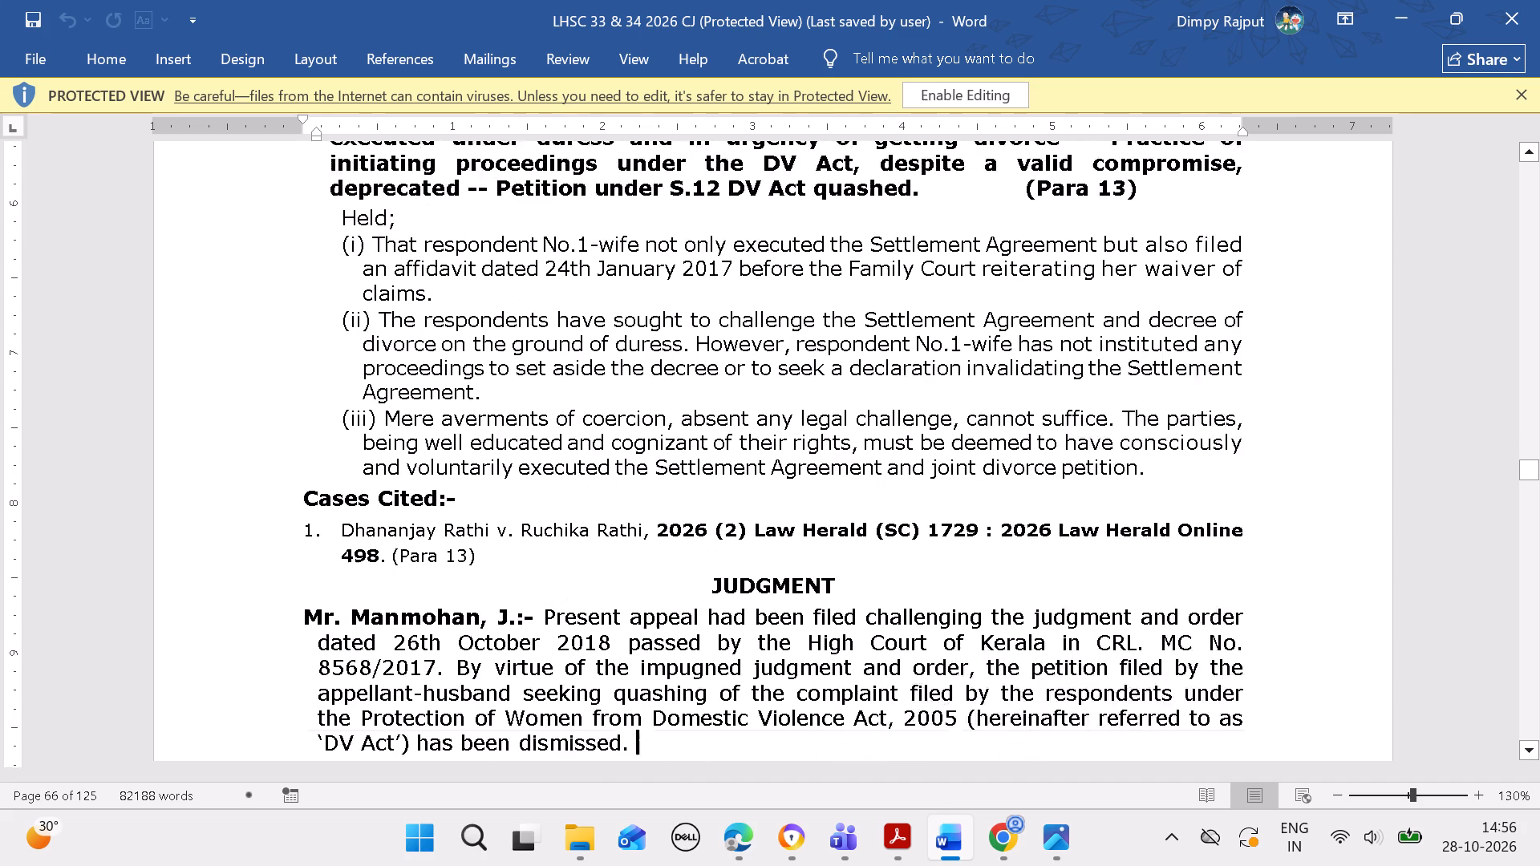
pyautogui.press('Up')
pyautogui.press('Up')
pyautogui.press('Up')
pyautogui.press('Up')
pyautogui.press('Up')
pyautogui.press('Up')
pyautogui.press('Up')
pyautogui.press('Up')
pyautogui.press('Up')
pyautogui.press('Up')
pyautogui.press('Up')
pyautogui.press('Up')
pyautogui.press('Up')
pyautogui.press('Up')
pyautogui.press('Up')
pyautogui.press('Up')
pyautogui.press('Up')
pyautogui.press('Up')
pyautogui.press('Up')
pyautogui.press('Up')
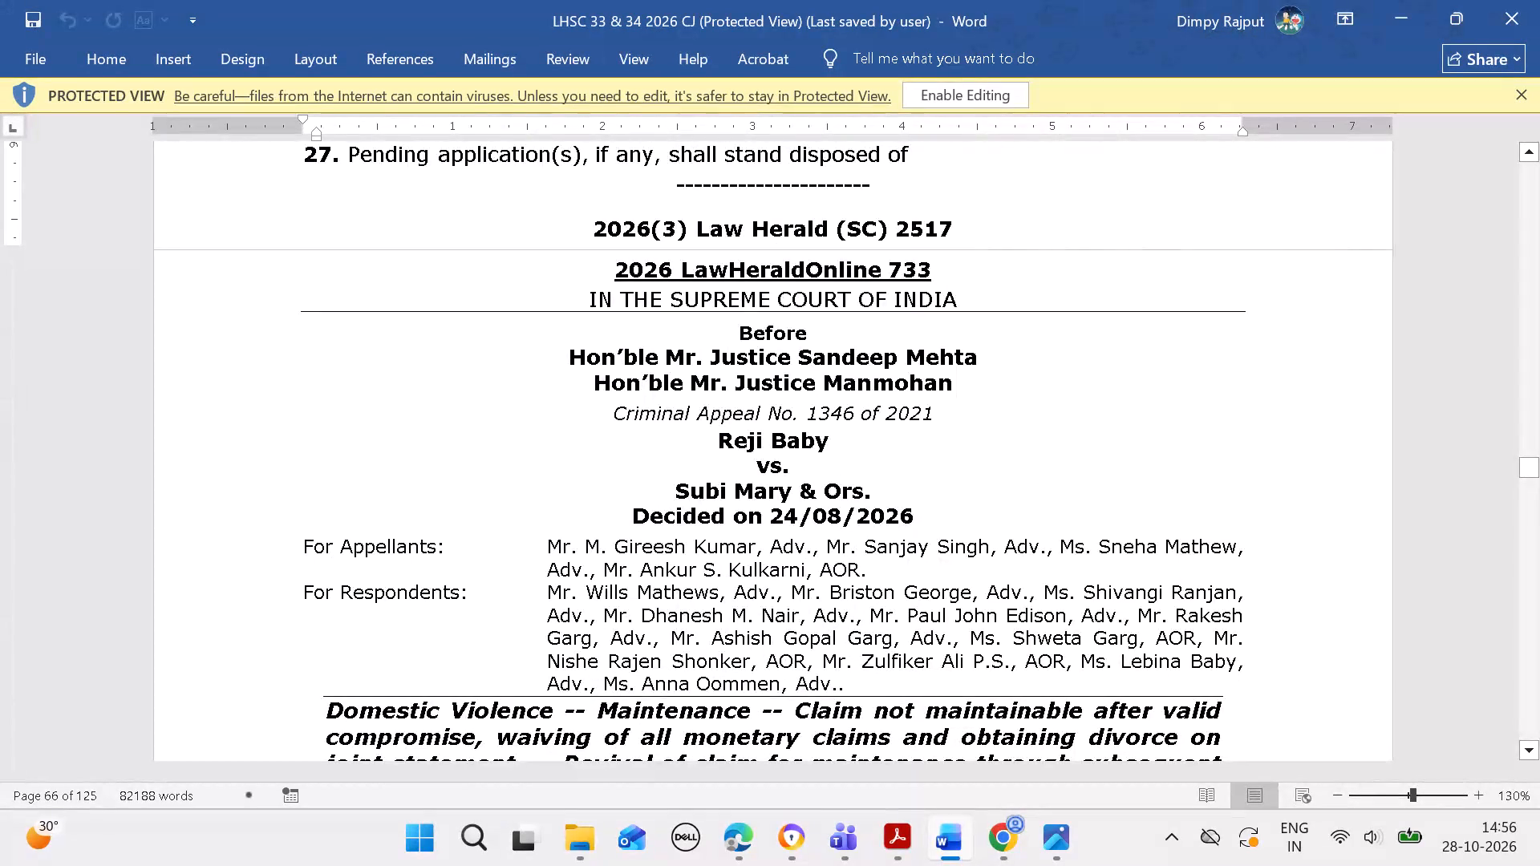
# Copy "1346 of 2021" from the Word judgment into the admin site's case number and case year search fields, clearing the old case number.
pyautogui.moveTo(805, 413); pyautogui.dragTo(934, 418)
pyautogui.hotkey('ctrl', 'c')
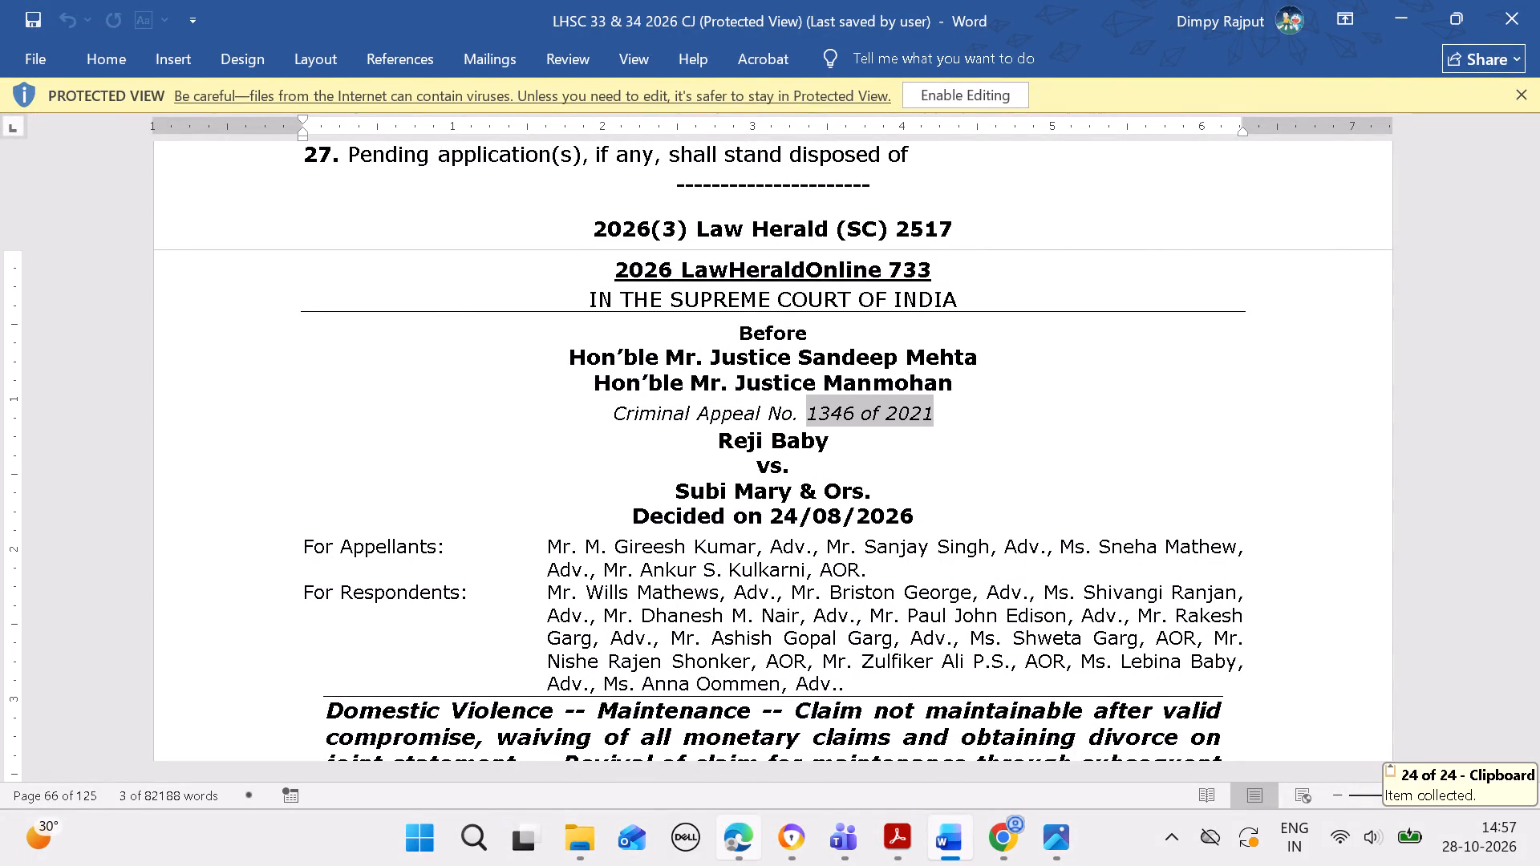
pyautogui.click(744, 838)
pyautogui.moveTo(490, 307); pyautogui.dragTo(350, 314)
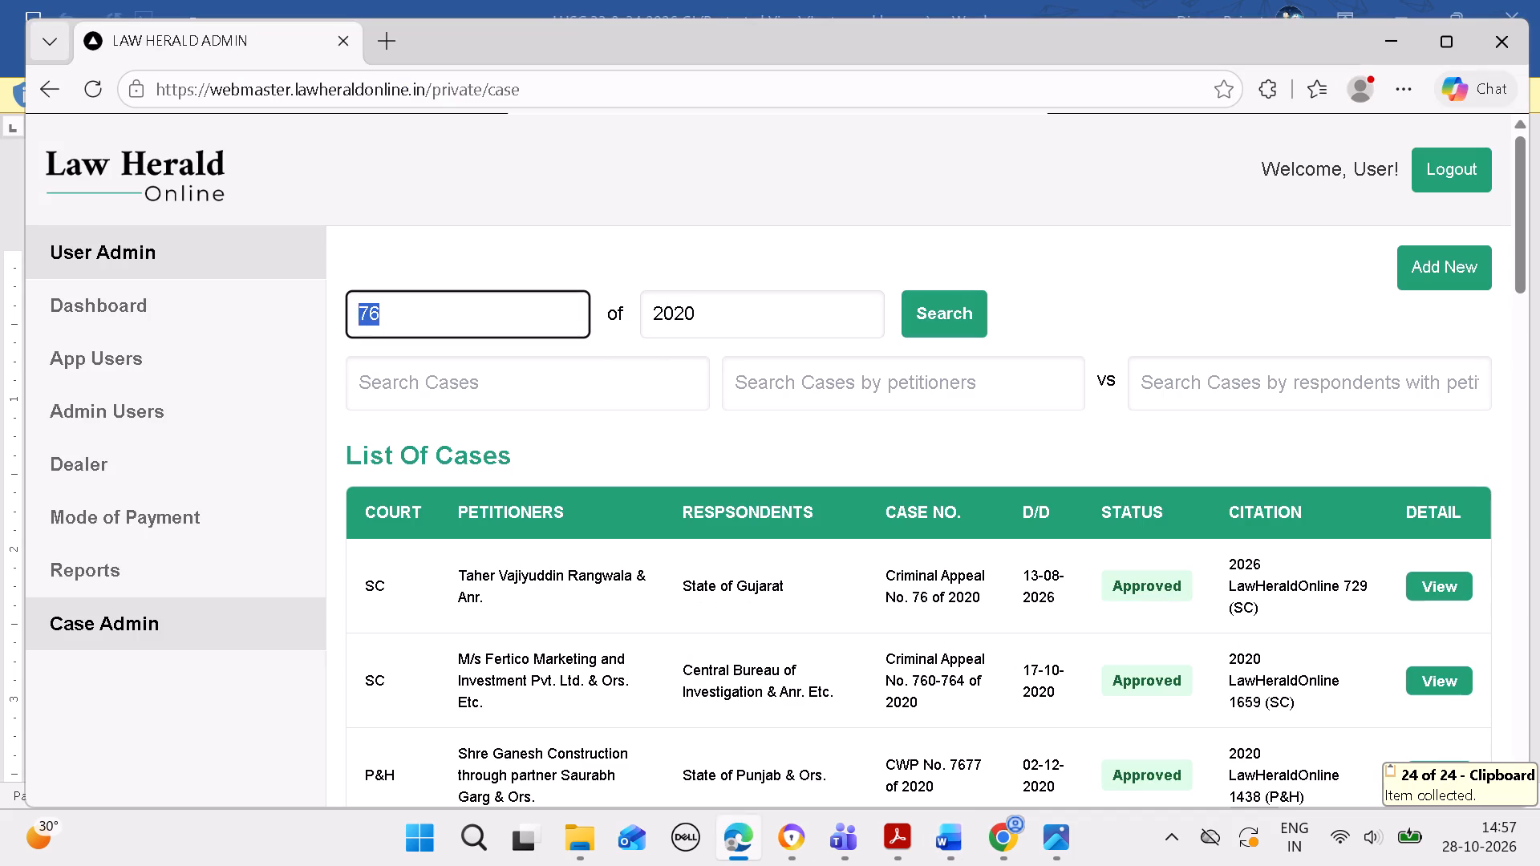
pyautogui.moveTo(350, 314); pyautogui.dragTo(343, 312)
pyautogui.press('BackSpace')
pyautogui.press('BackSpace')
pyautogui.press('BackSpace')
pyautogui.hotkey('ctrl', 'v')
pyautogui.click(787, 302)
pyautogui.hotkey('ctrl', 'v')
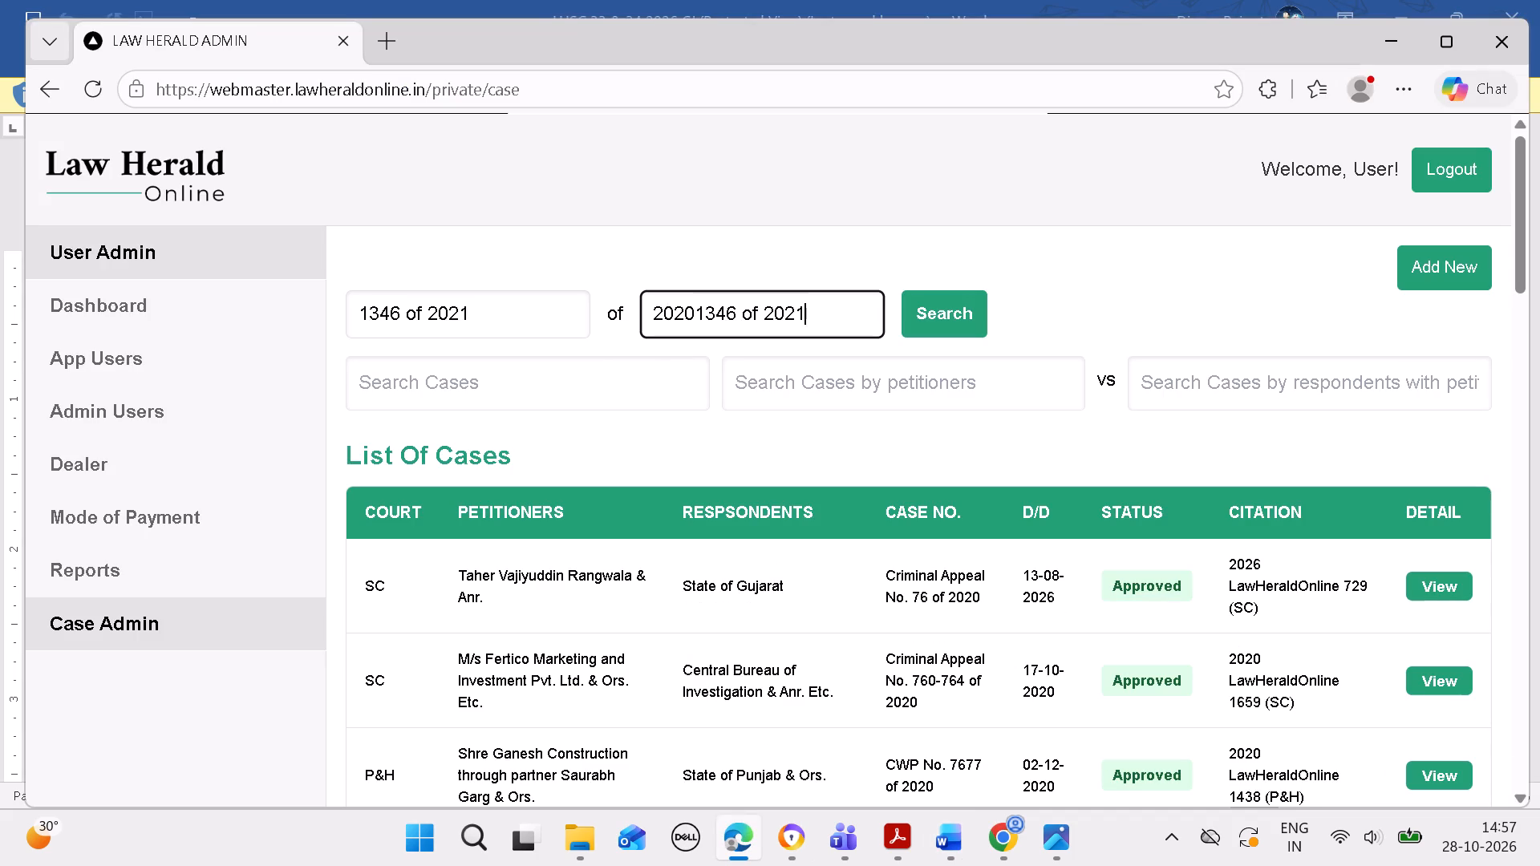
# Trim the search fields to case number 1346 and year 2021, and search the case list.
pyautogui.click(763, 311)
pyautogui.press('BackSpace')
pyautogui.press('BackSpace')
pyautogui.press('BackSpace')
pyautogui.press('BackSpace')
pyautogui.press('BackSpace')
pyautogui.press('BackSpace')
pyautogui.press('BackSpace')
pyautogui.press('BackSpace')
pyautogui.press('BackSpace')
pyautogui.press('BackSpace')
pyautogui.press('BackSpace')
pyautogui.press('BackSpace')
pyautogui.press('BackSpace')
pyautogui.press('BackSpace')
pyautogui.press('BackSpace')
pyautogui.press('BackSpace')
pyautogui.press('BackSpace')
pyautogui.press('BackSpace')
pyautogui.press('BackSpace')
pyautogui.press('BackSpace')
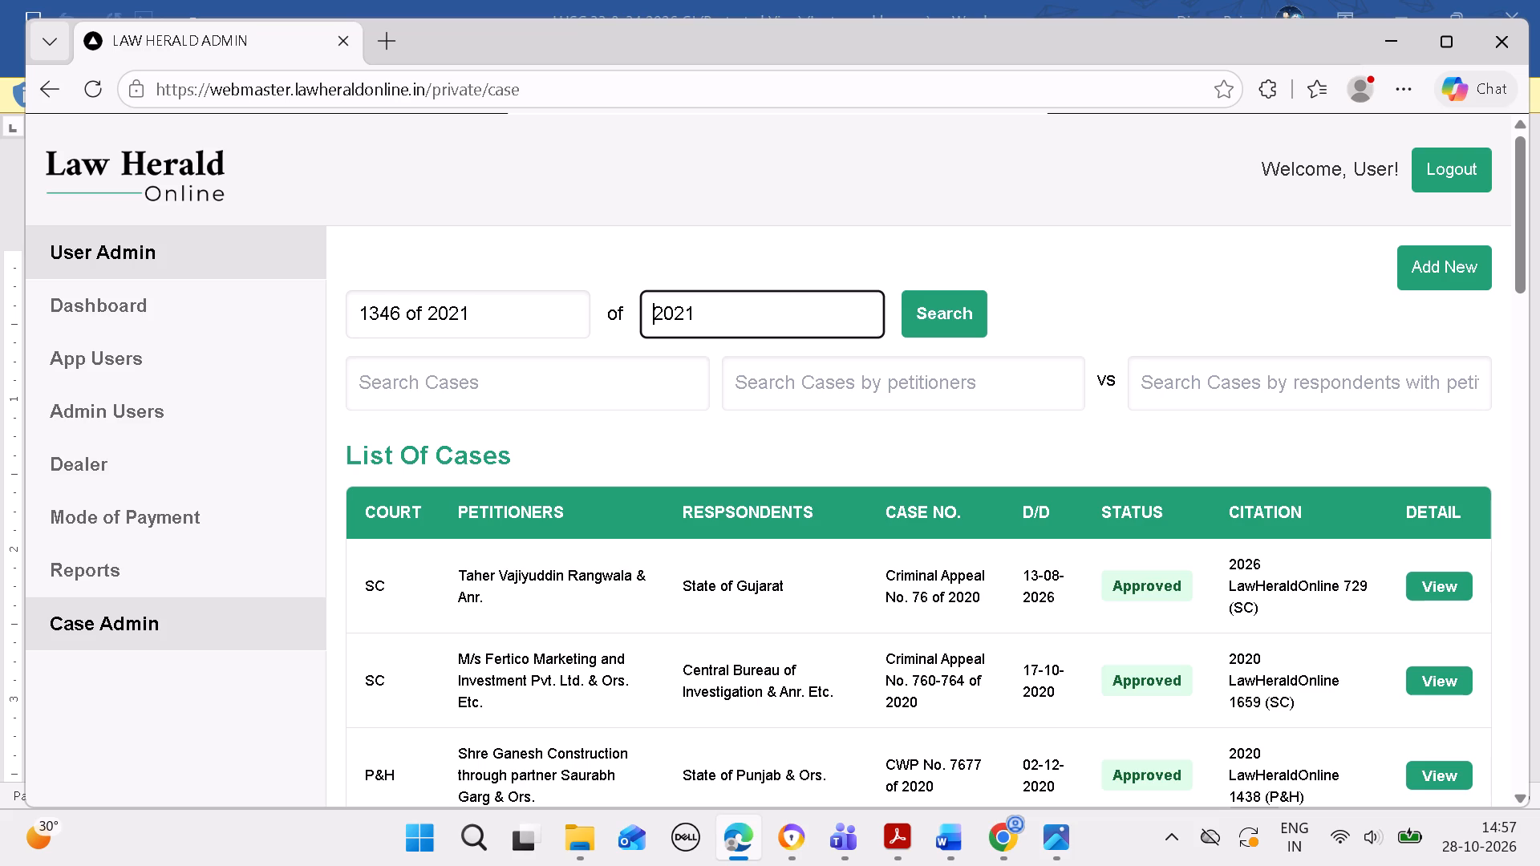
pyautogui.click(536, 311)
pyautogui.press('BackSpace')
pyautogui.press('BackSpace')
pyautogui.press('BackSpace')
pyautogui.press('BackSpace')
pyautogui.press('BackSpace')
pyautogui.press('BackSpace')
pyautogui.press('BackSpace')
pyautogui.press('BackSpace')
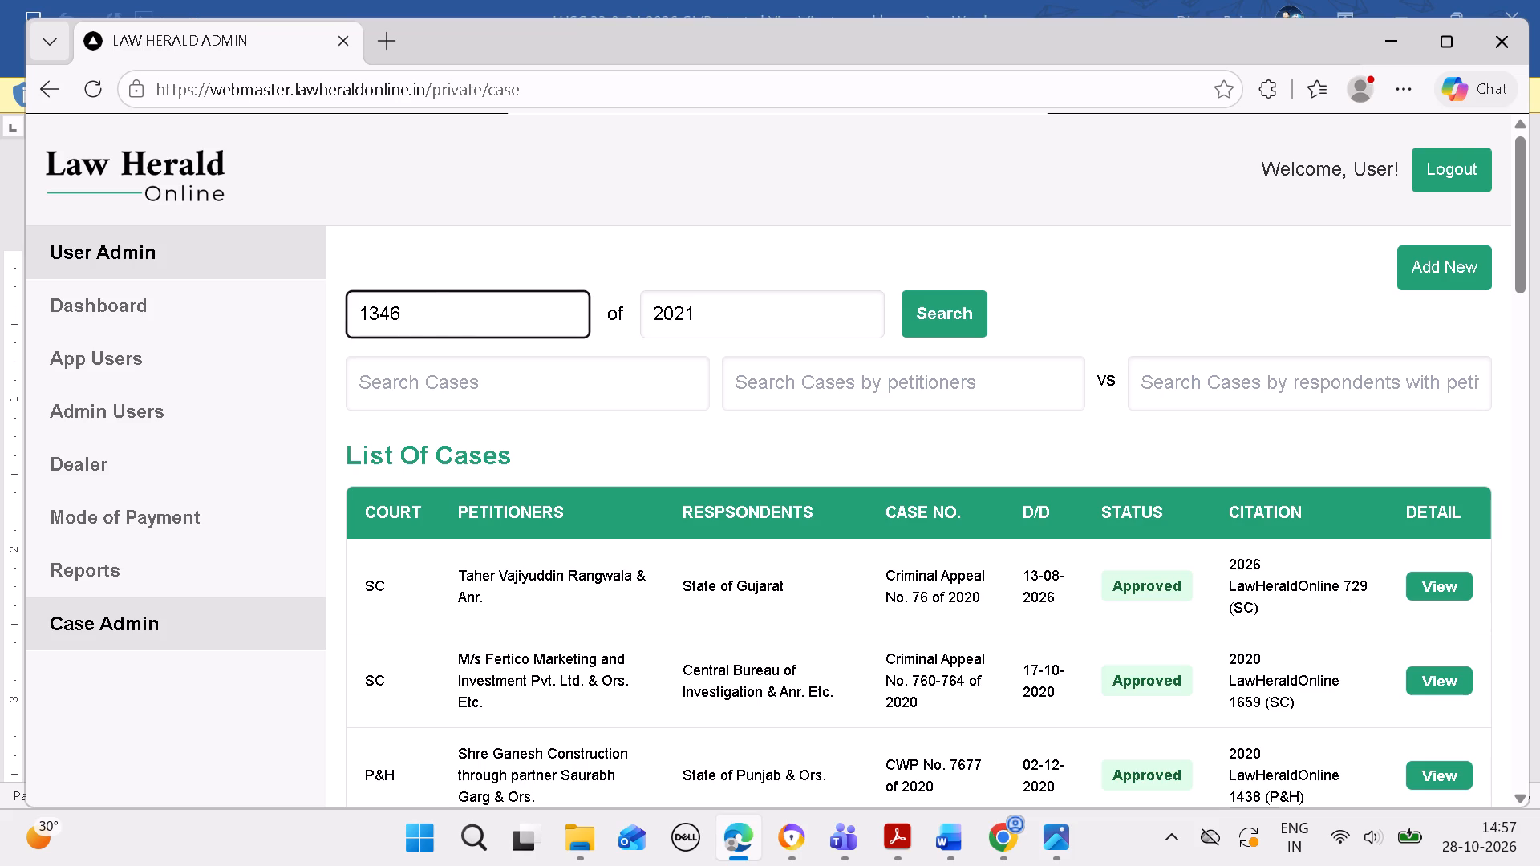
pyautogui.click(934, 312)
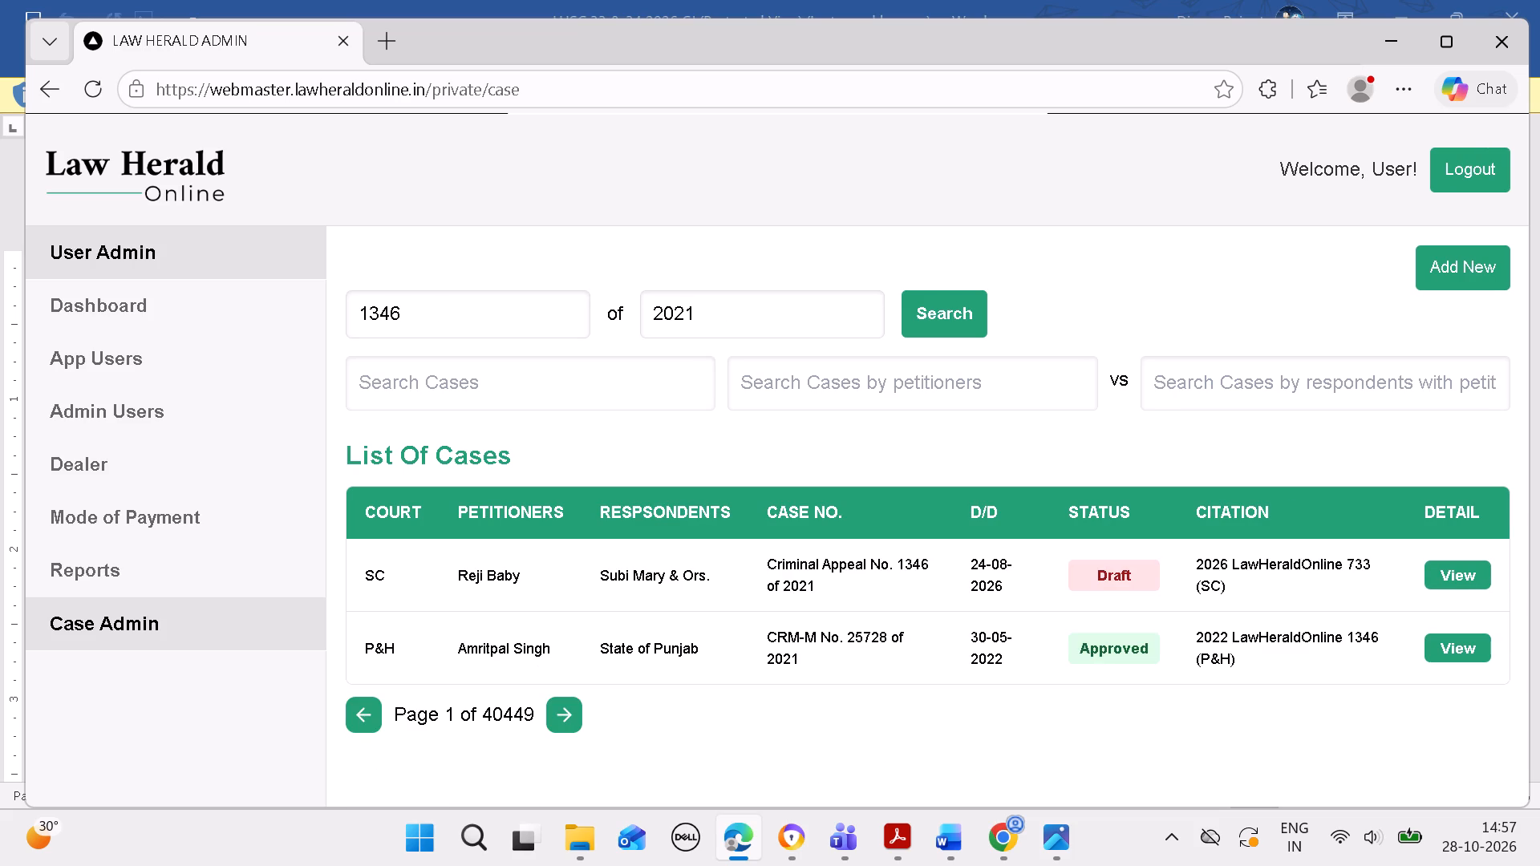
# Open the case details of the Supreme Court draft case 2026 LawHeraldOnline 733.
pyautogui.click(1448, 572)
pyautogui.scroll(-2, 1019, 488)
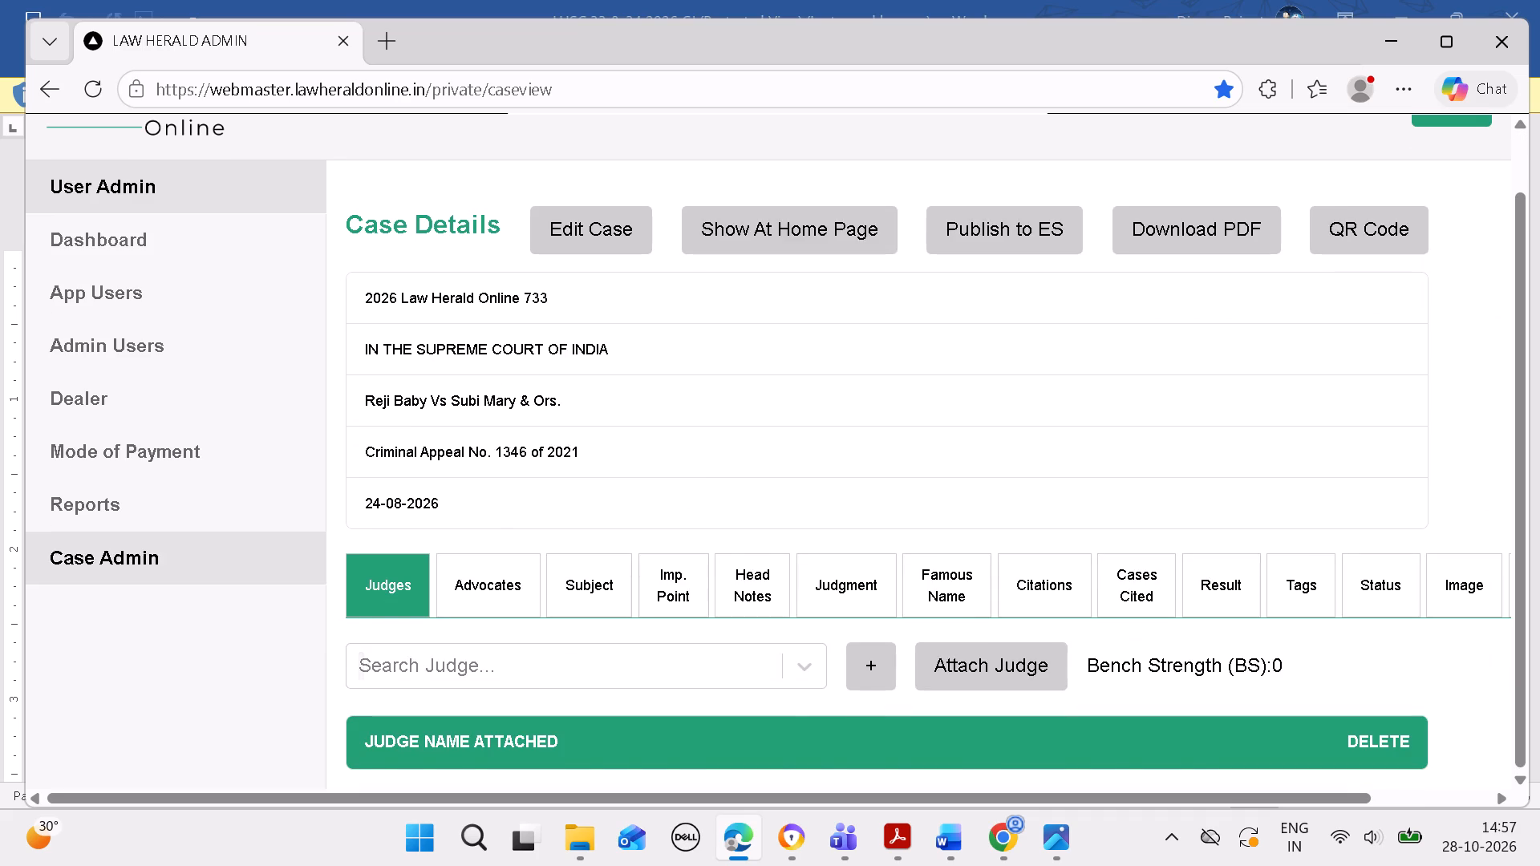
# Copy page number 2517 from the Law Herald (SC) citation in Word into the page of a new citation for case 733.
pyautogui.click(958, 831)
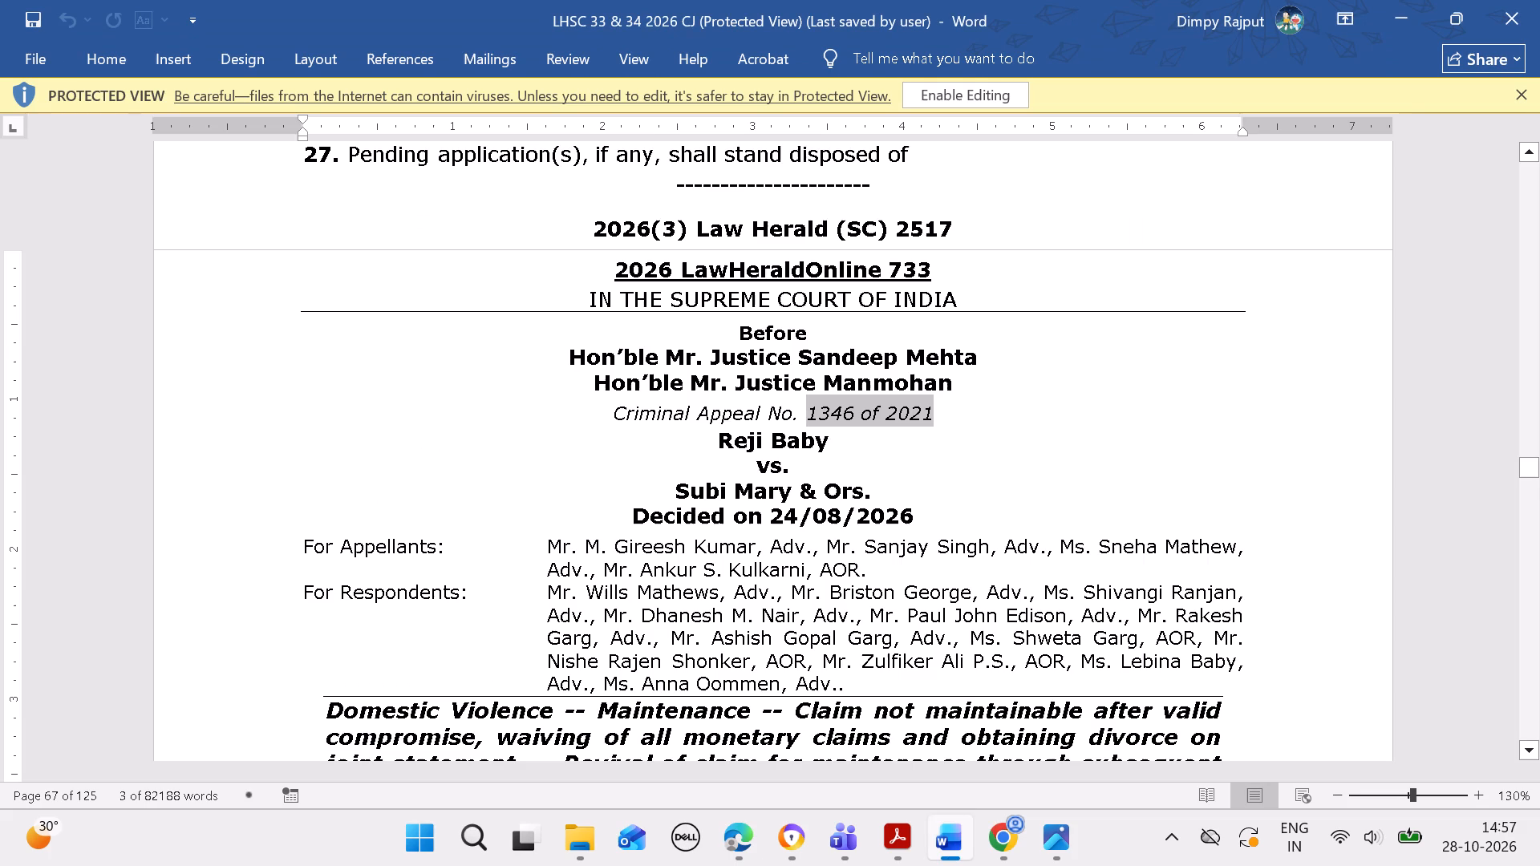
pyautogui.moveTo(900, 221); pyautogui.dragTo(967, 217)
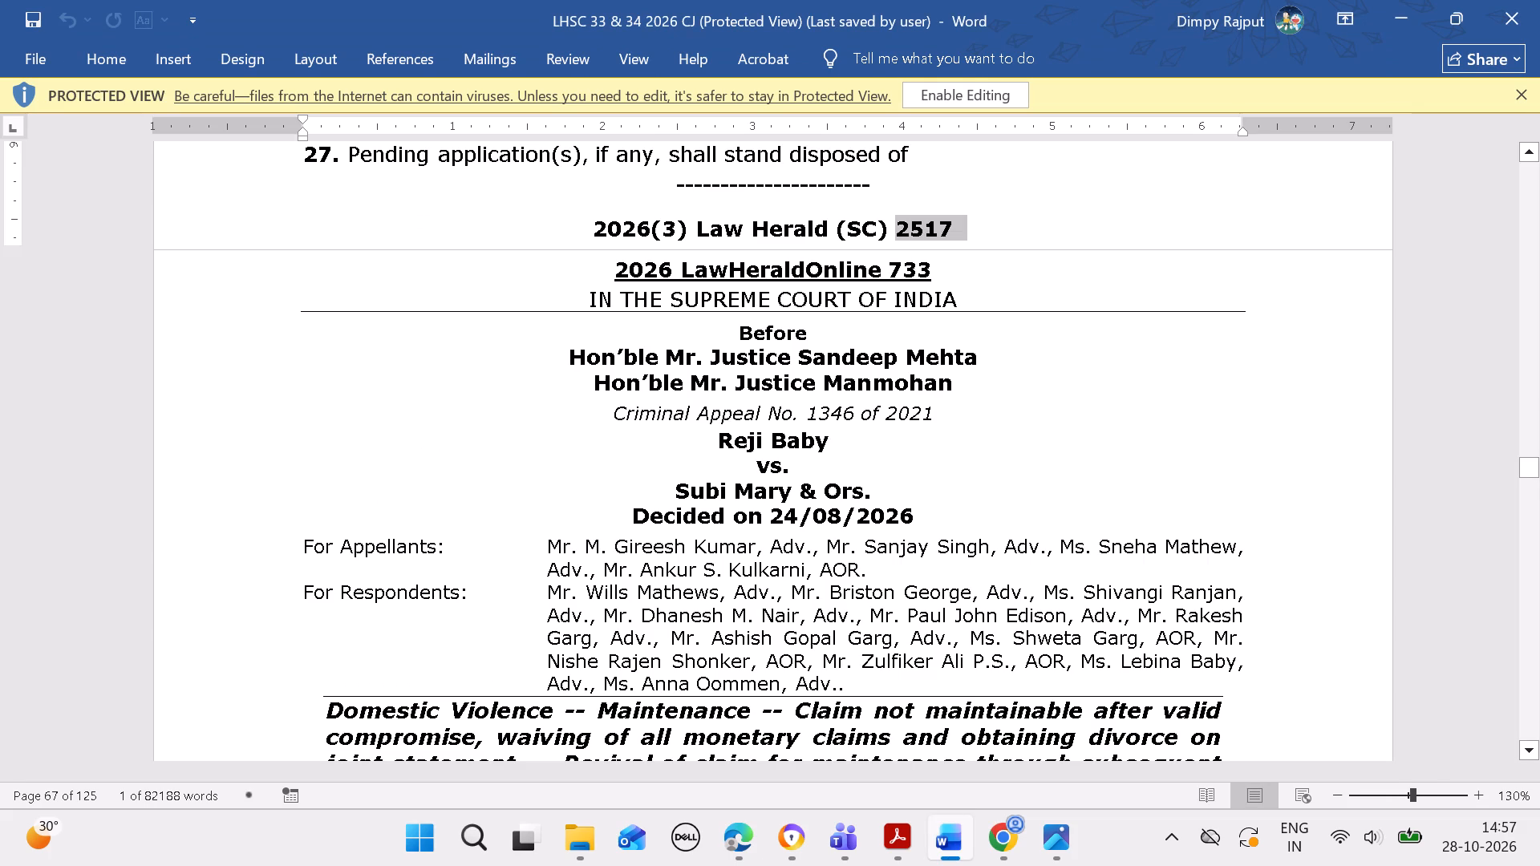
pyautogui.hotkey('ctrl', 'c')
pyautogui.click(731, 838)
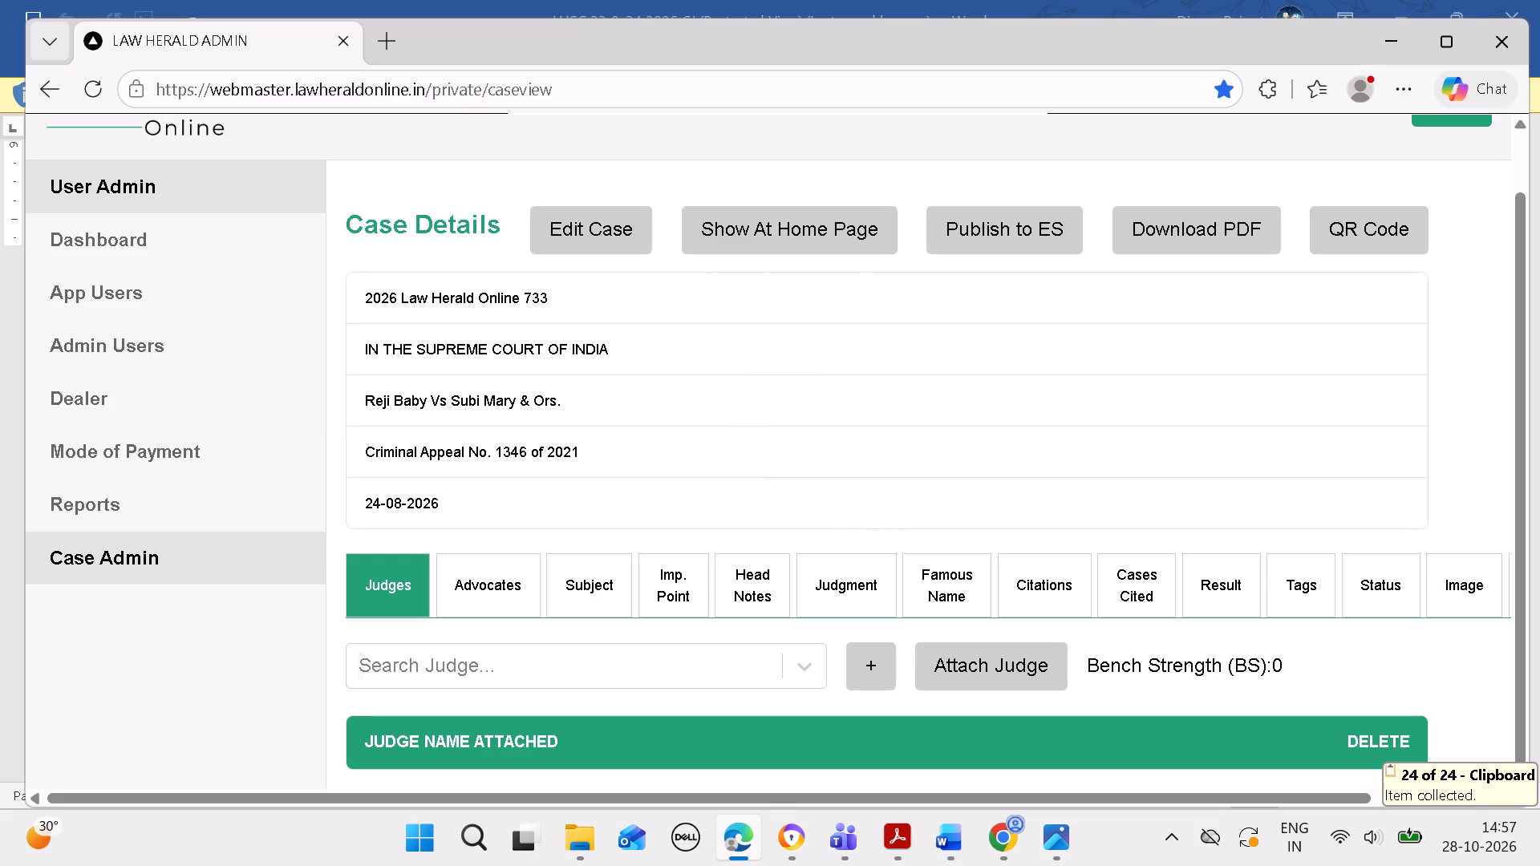
pyautogui.click(1057, 582)
pyautogui.scroll(-3, 1051, 573)
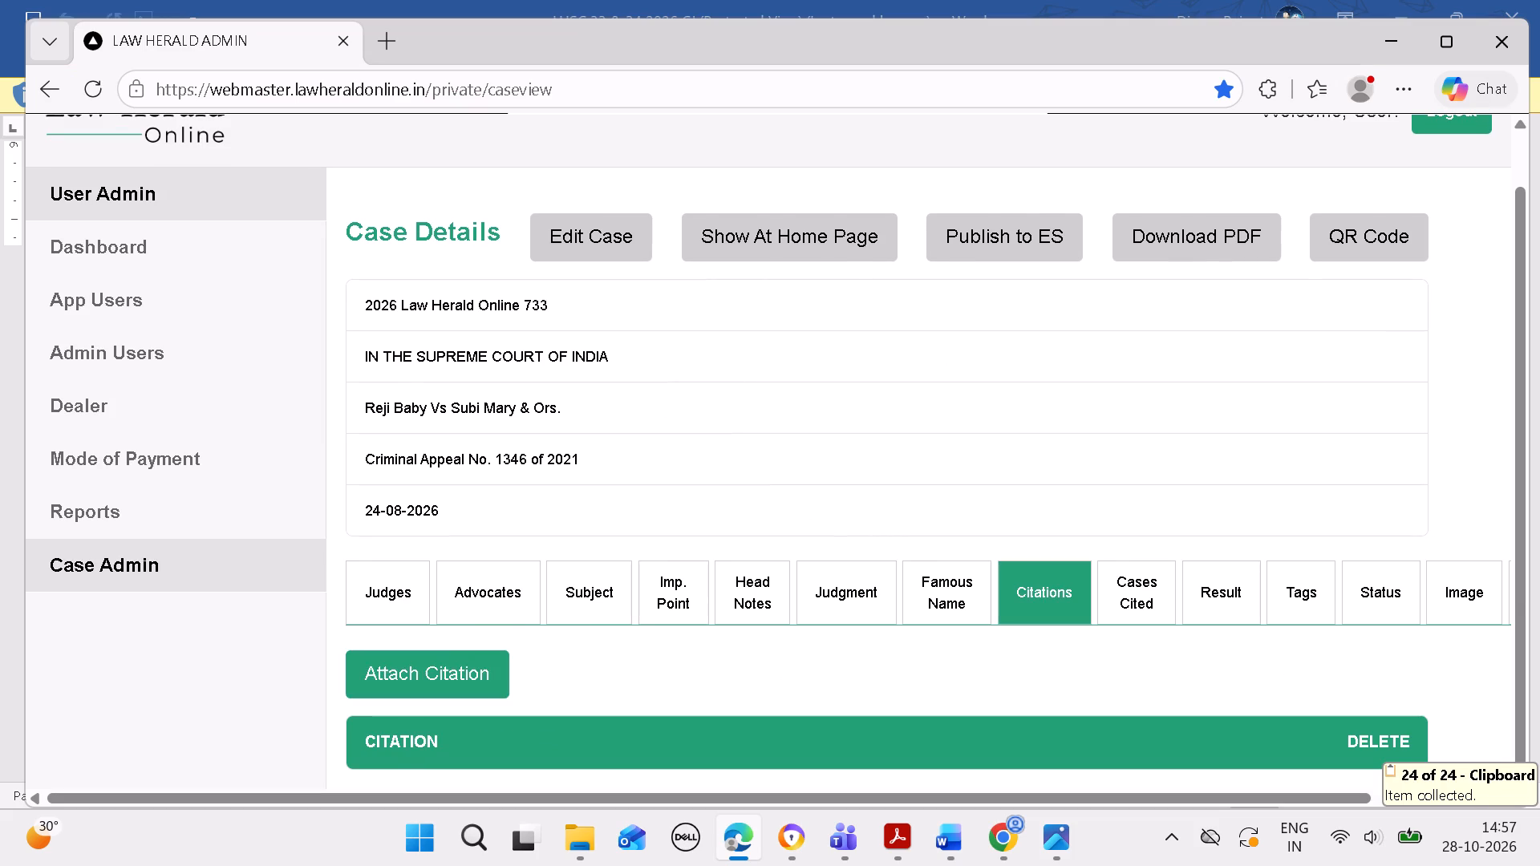
pyautogui.click(456, 682)
pyautogui.click(1020, 480)
pyautogui.hotkey('ctrl', 'v')
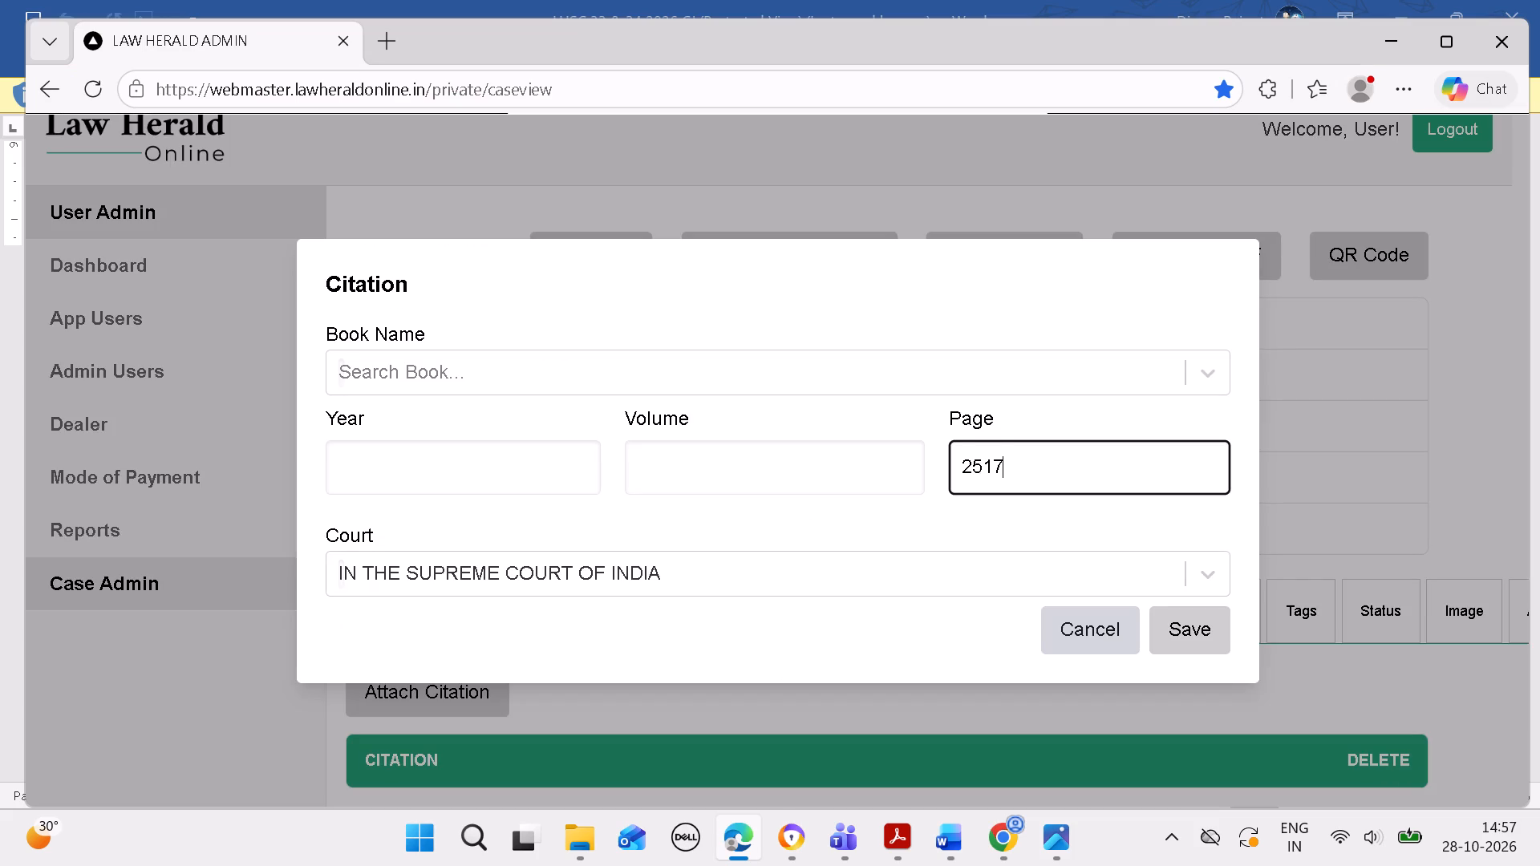
# Set the new citation's volume to 3 and its year to 2026.
pyautogui.click(806, 469)
pyautogui.press('3')
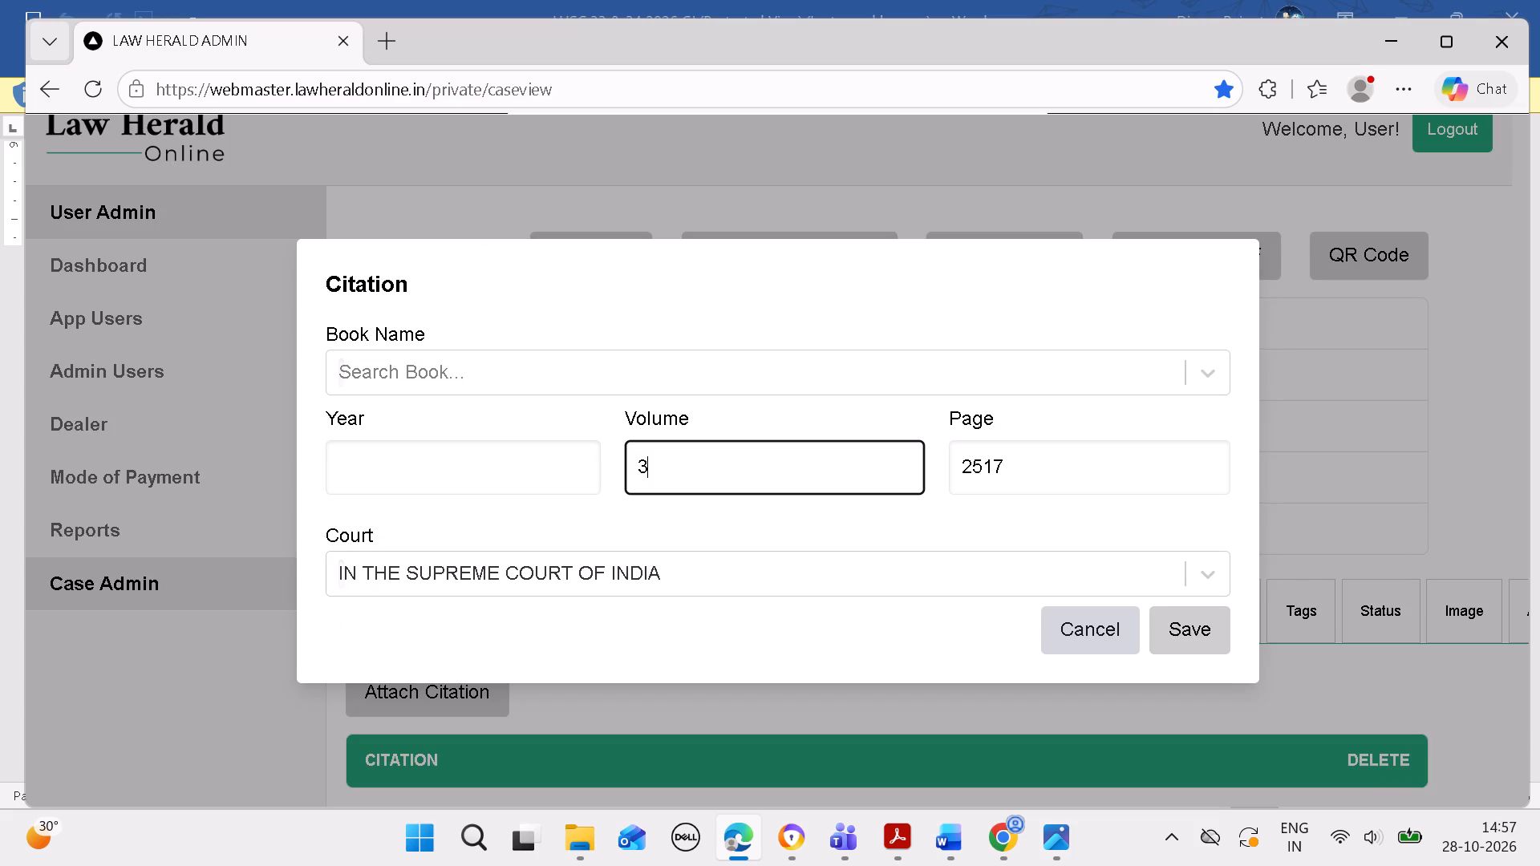
pyautogui.click(554, 456)
pyautogui.press('2')
pyautogui.press('0')
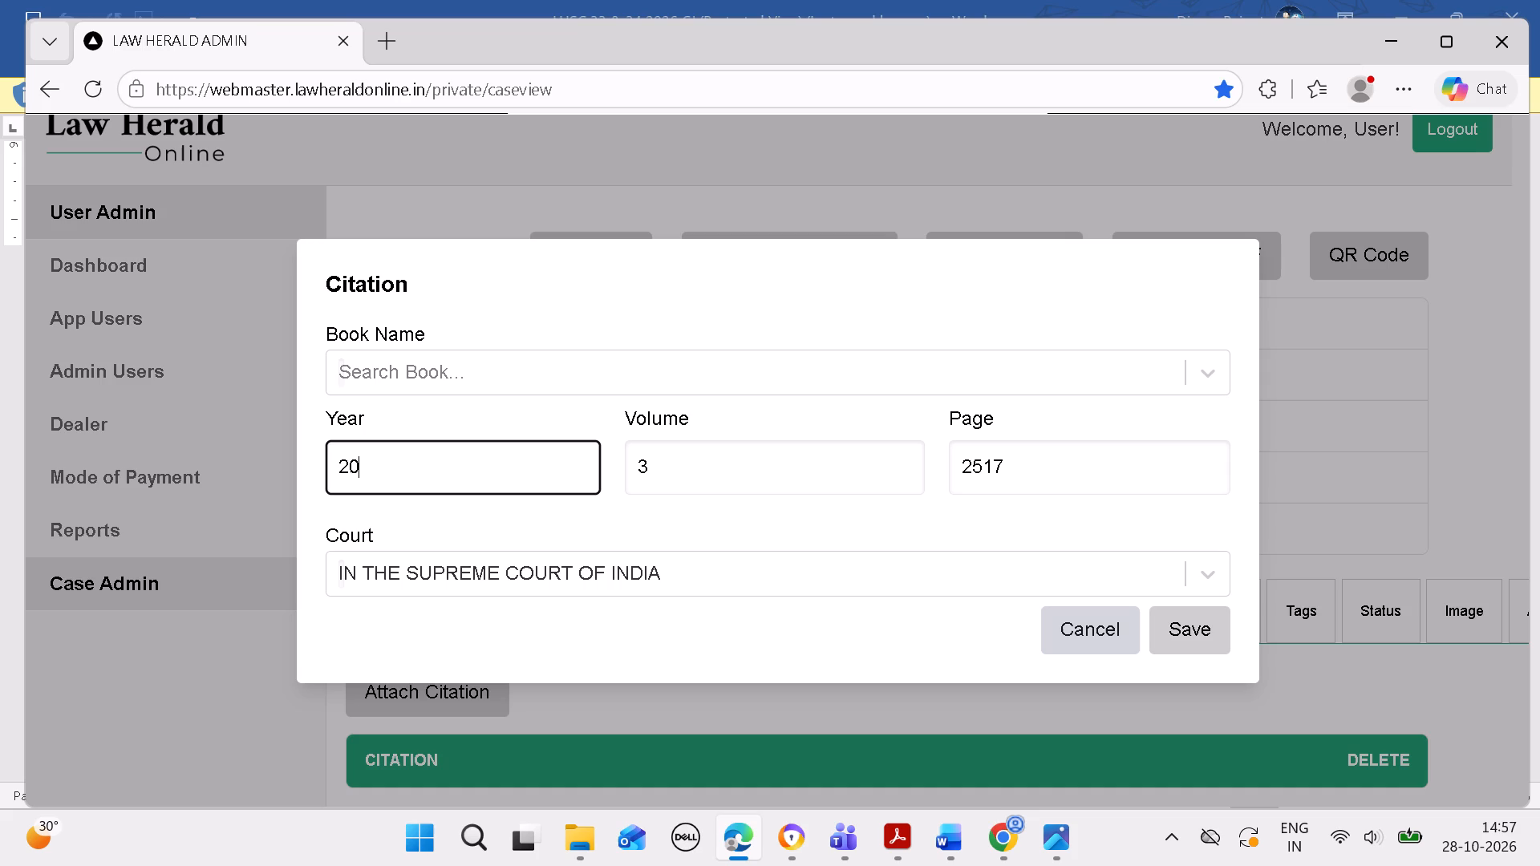
pyautogui.press('2')
pyautogui.press('6')
# Choose the book Law Herald (SC) and the blank court ( ) for the new citation, and save it to case 733.
pyautogui.click(718, 378)
pyautogui.write('law her')
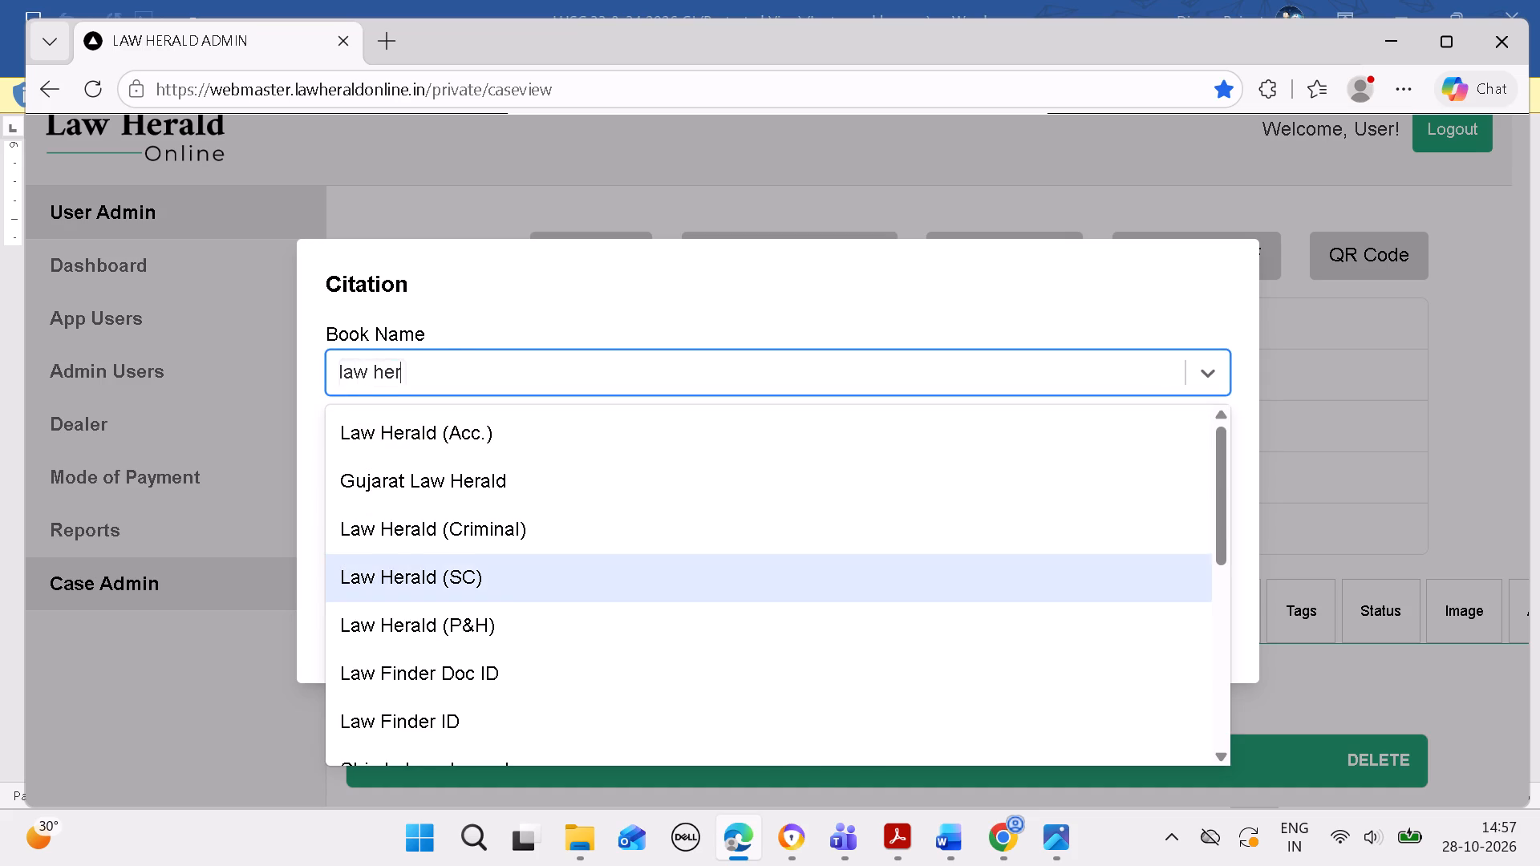
pyautogui.click(594, 569)
pyautogui.click(737, 562)
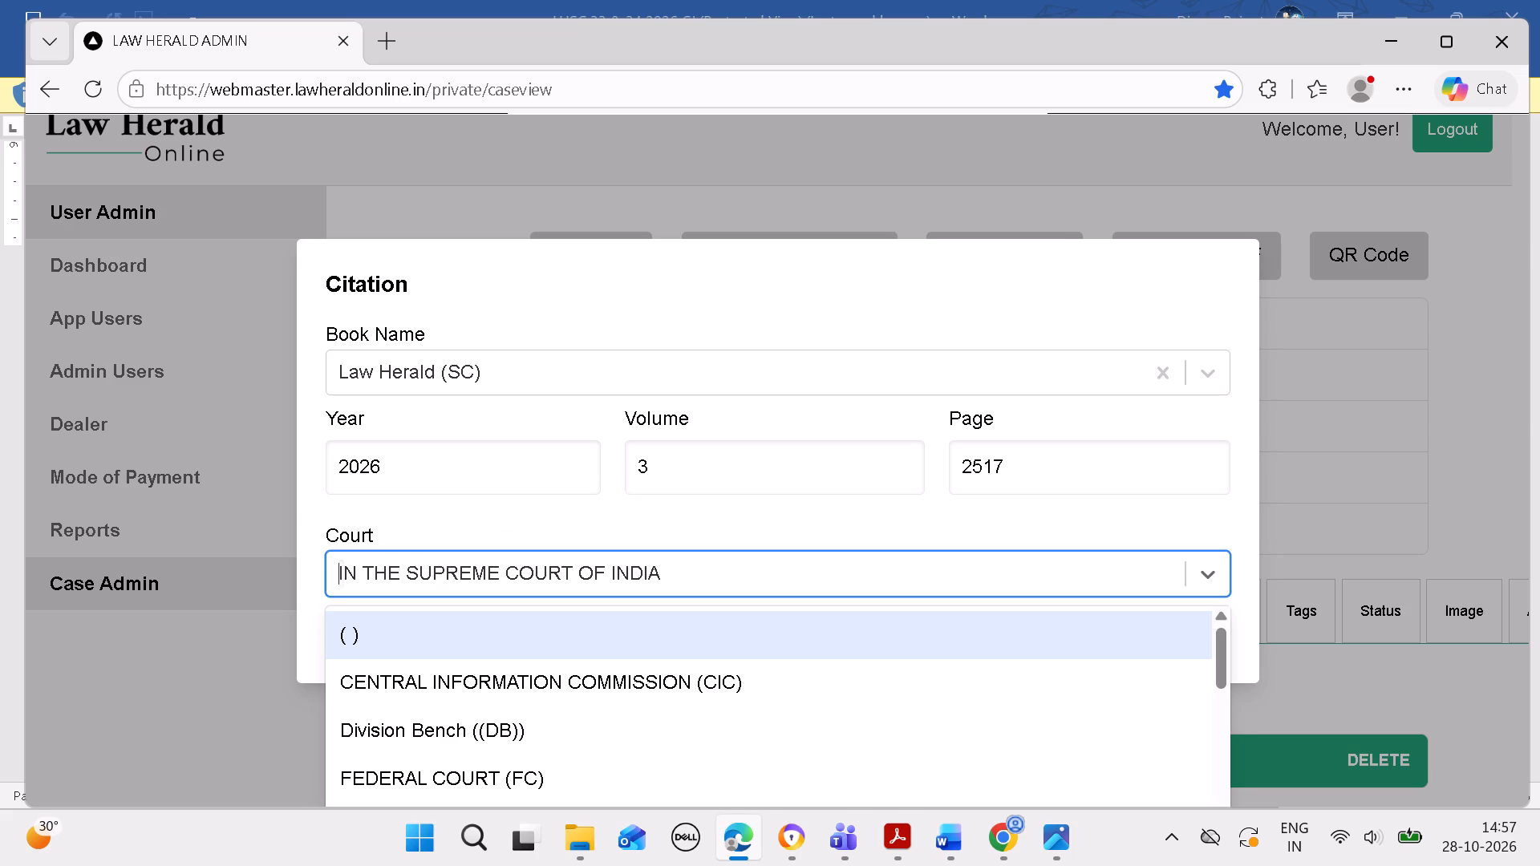
pyautogui.click(675, 625)
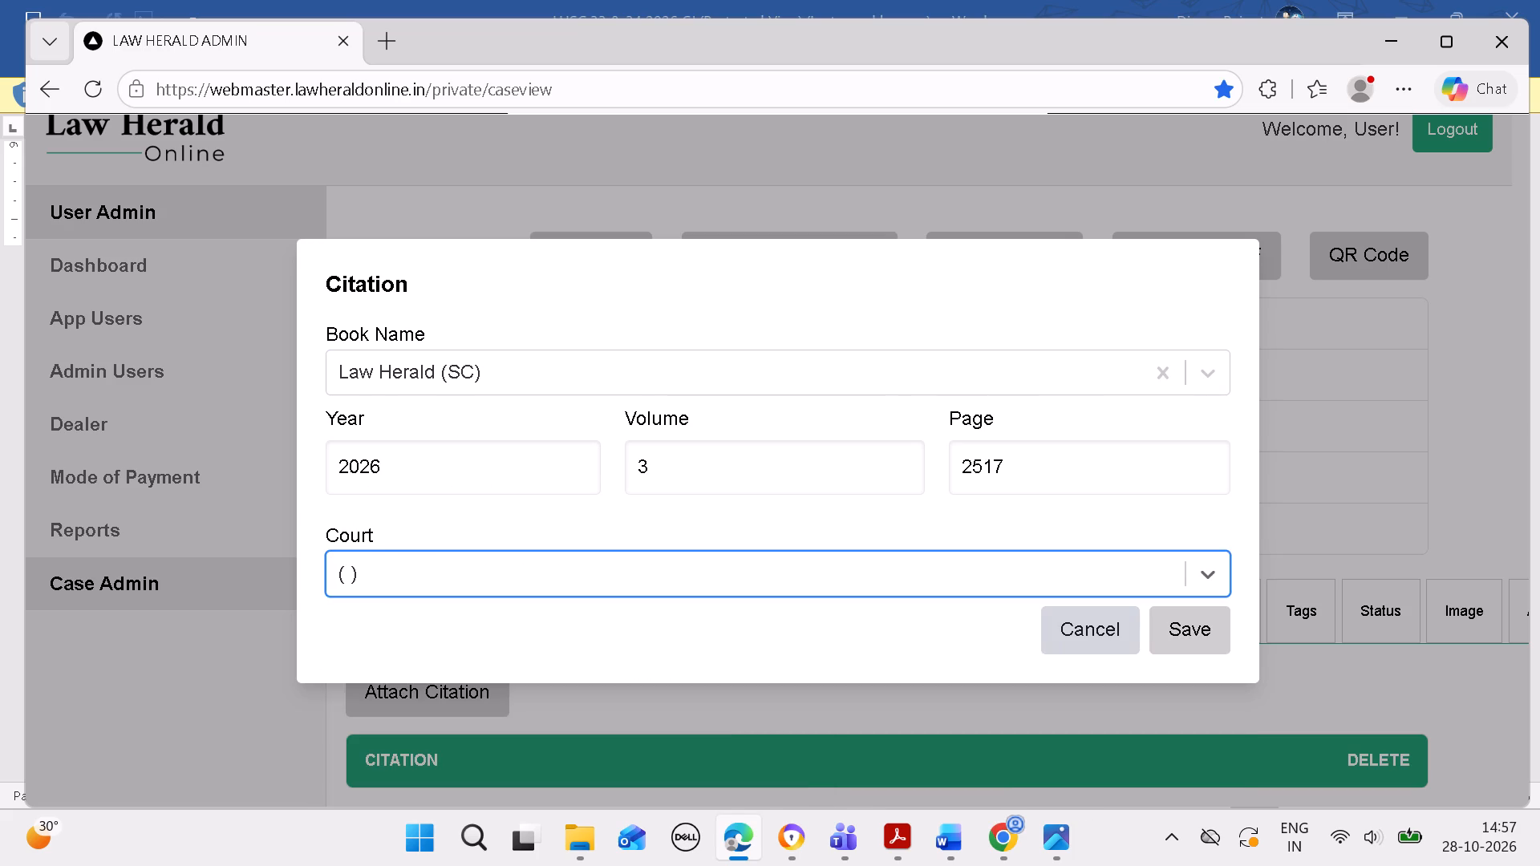
pyautogui.click(1184, 637)
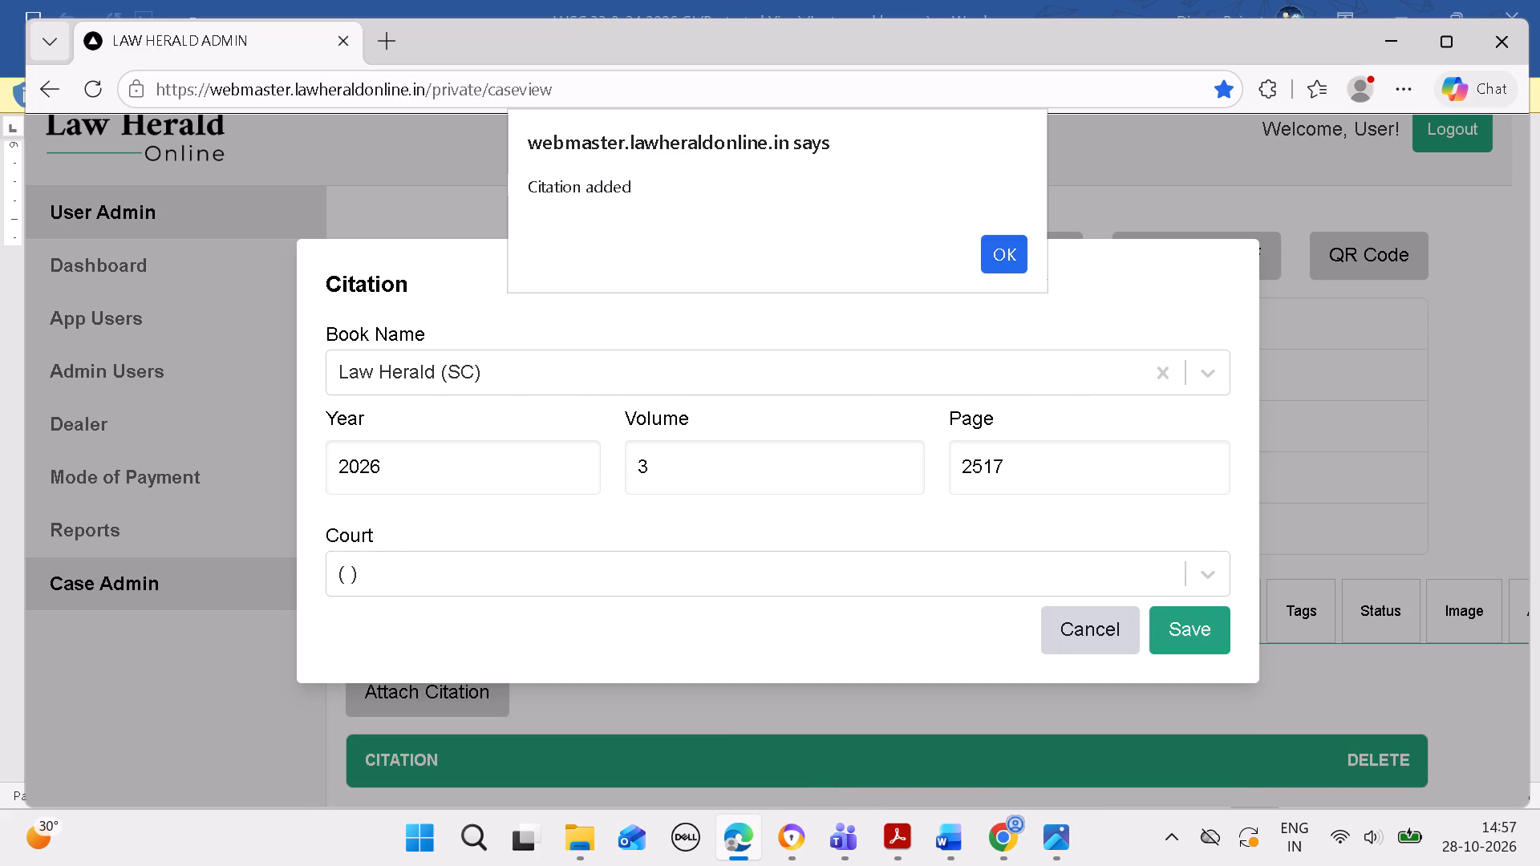
pyautogui.click(1010, 266)
pyautogui.scroll(-5, 980, 459)
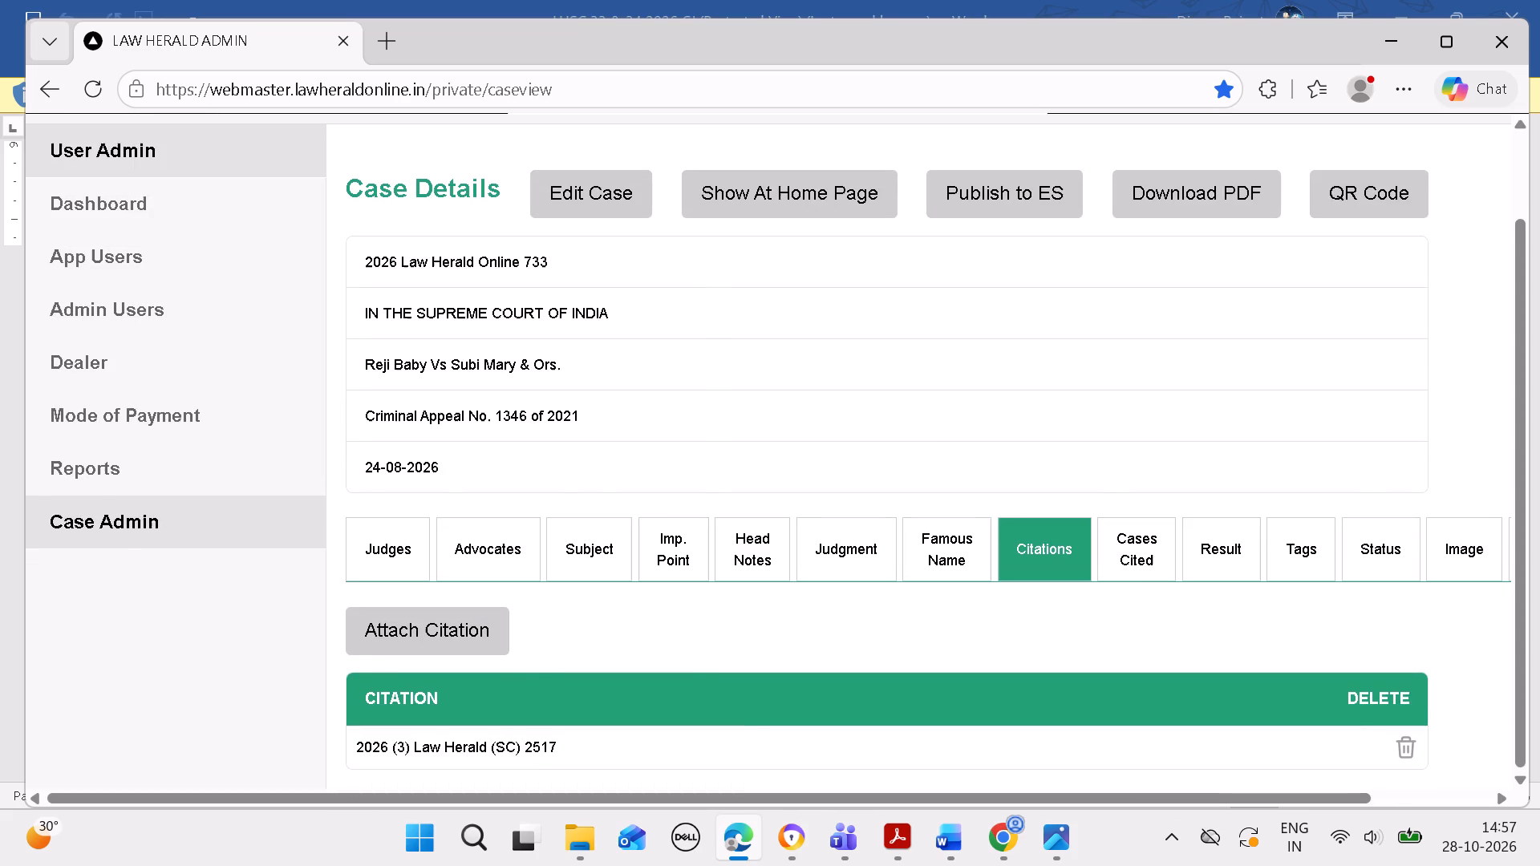
pyautogui.scroll(-13, 978, 448)
# Copy Justice Sandeep Mehta's name from the Word document and attach him as a judge of case 733.
pyautogui.click(953, 829)
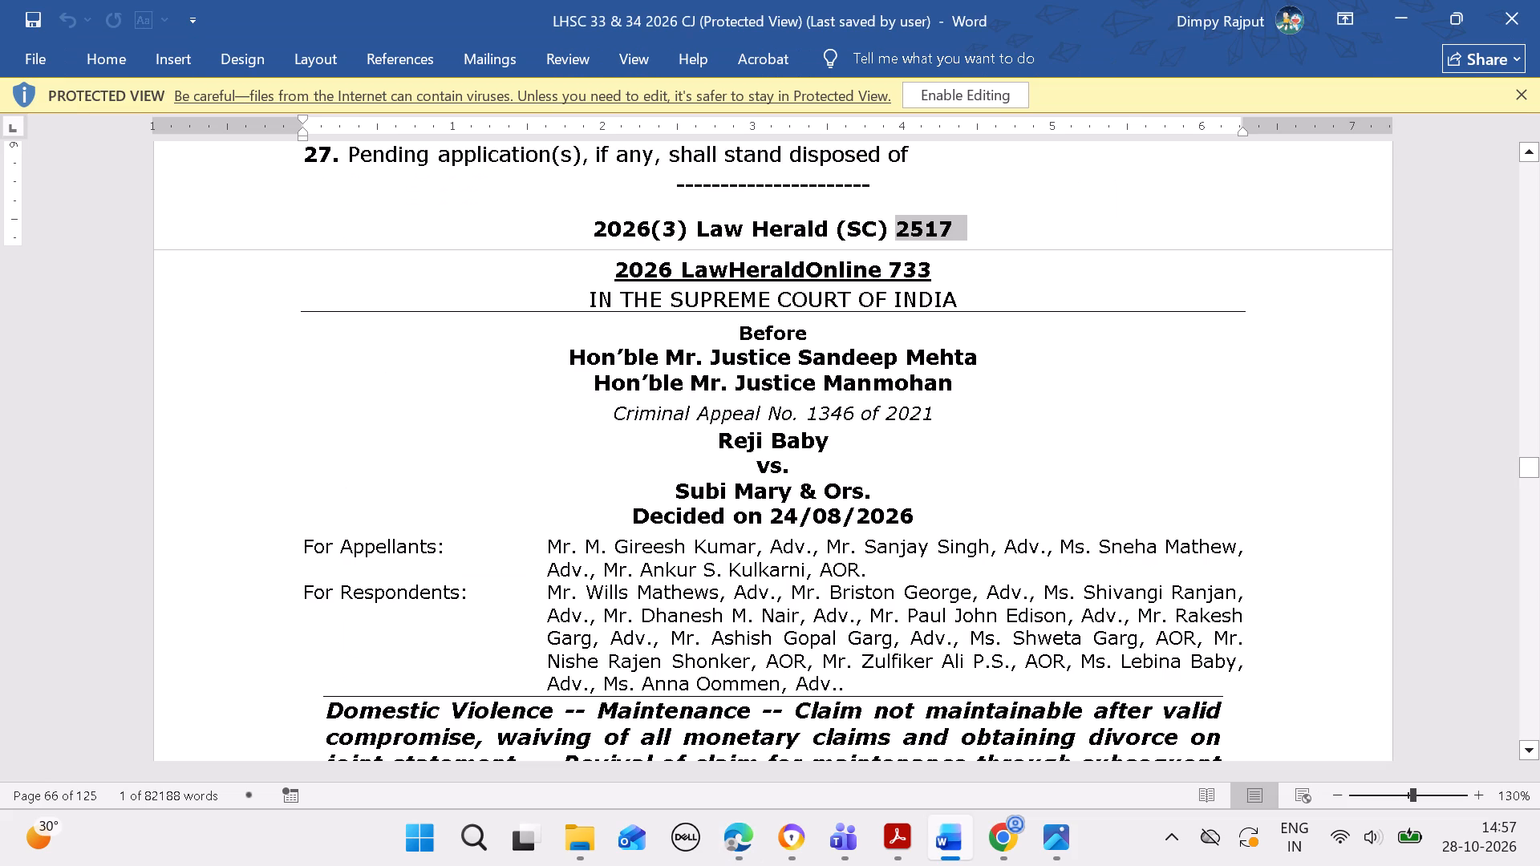
pyautogui.moveTo(803, 347); pyautogui.dragTo(942, 355)
pyautogui.hotkey('ctrl', 'c')
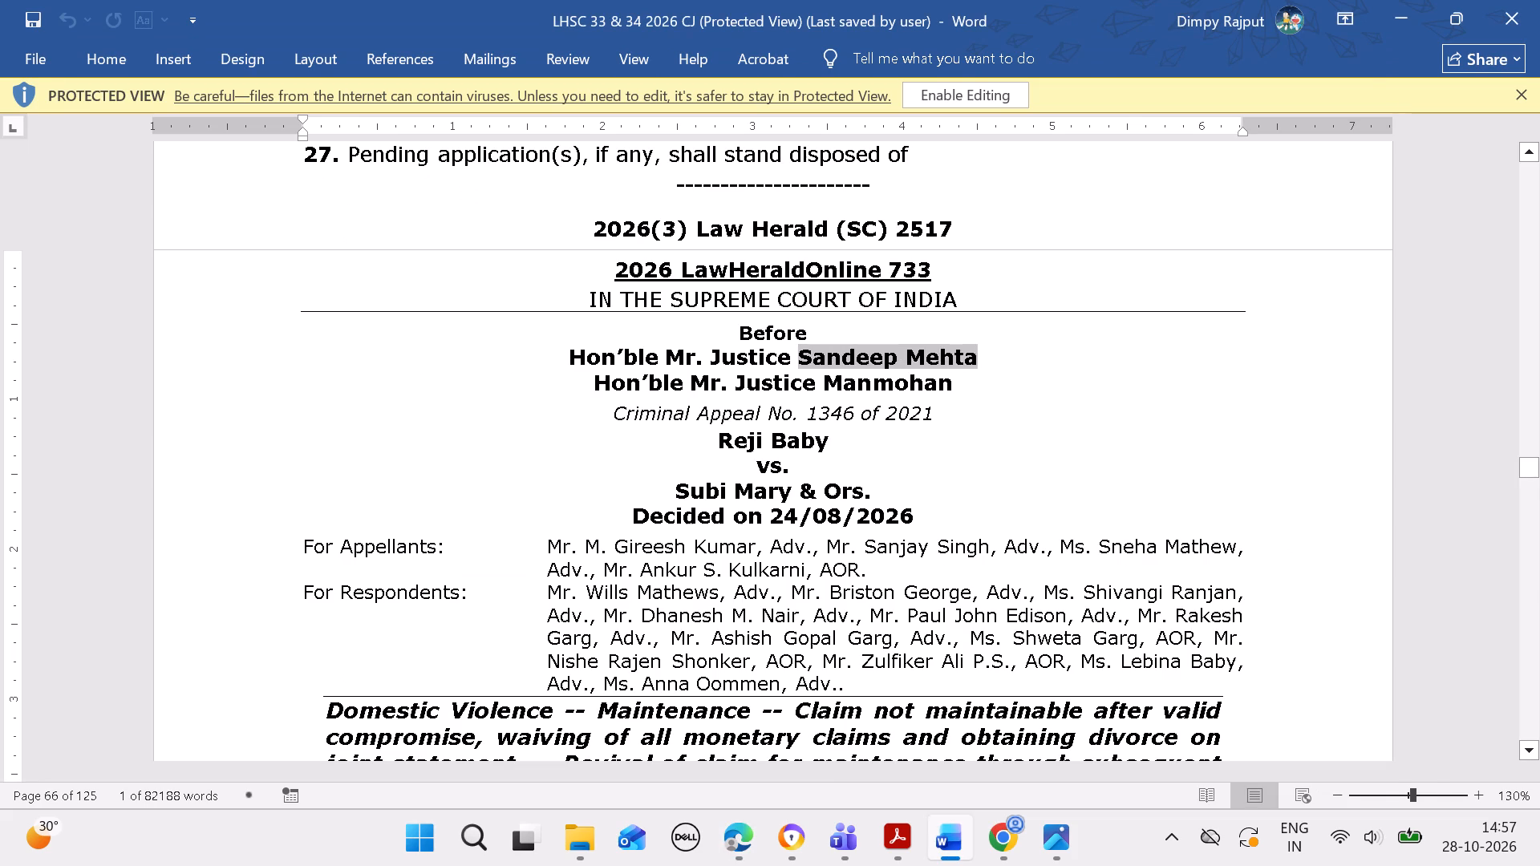
pyautogui.click(742, 832)
pyautogui.click(425, 562)
pyautogui.scroll(-1, 448, 602)
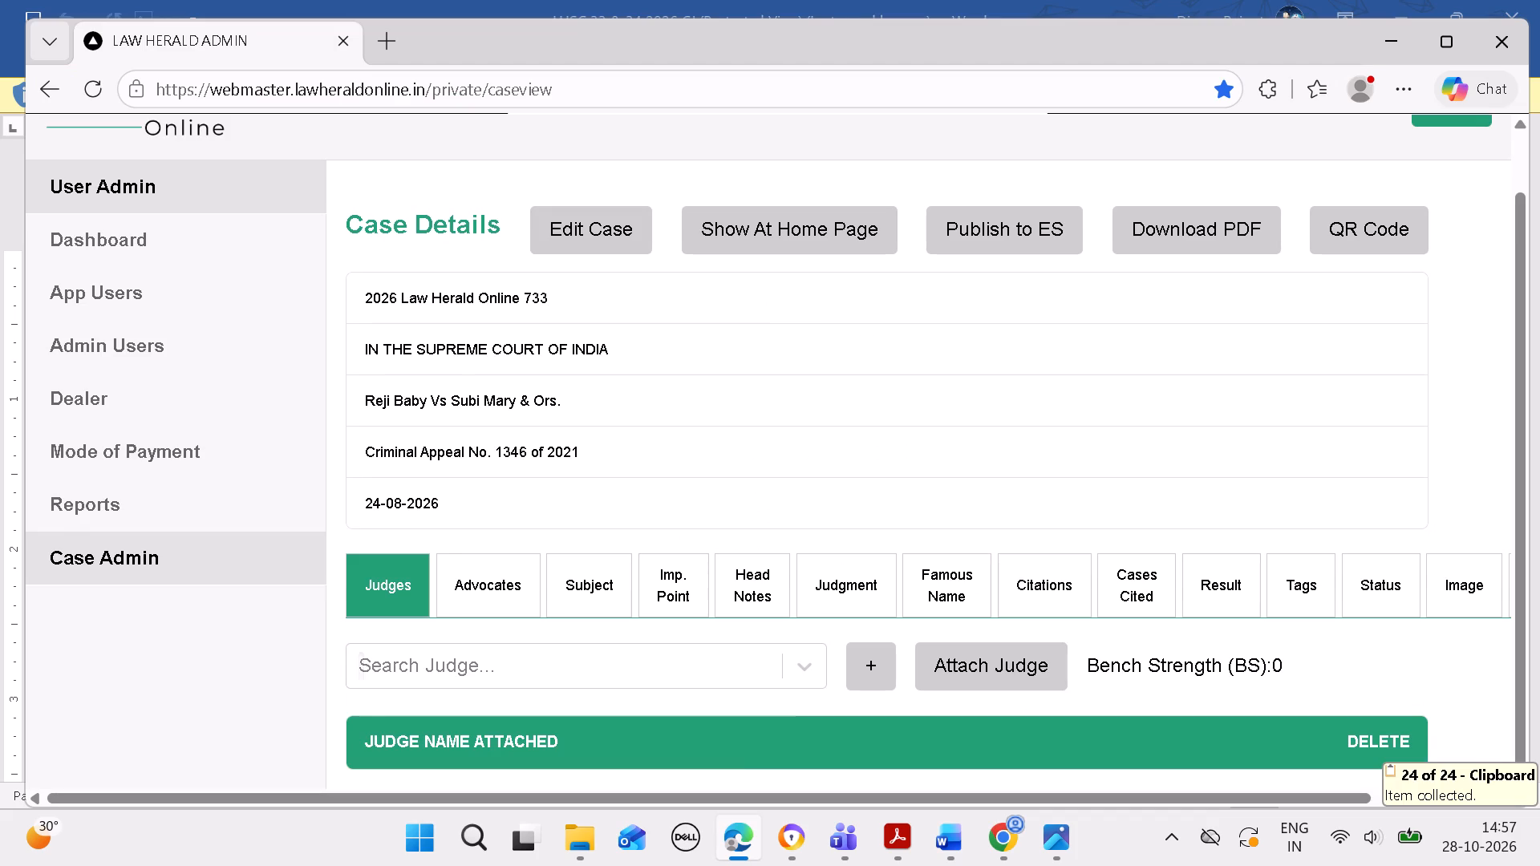
pyautogui.scroll(-1, 452, 604)
pyautogui.click(560, 671)
pyautogui.hotkey('ctrl', 'v')
pyautogui.click(587, 722)
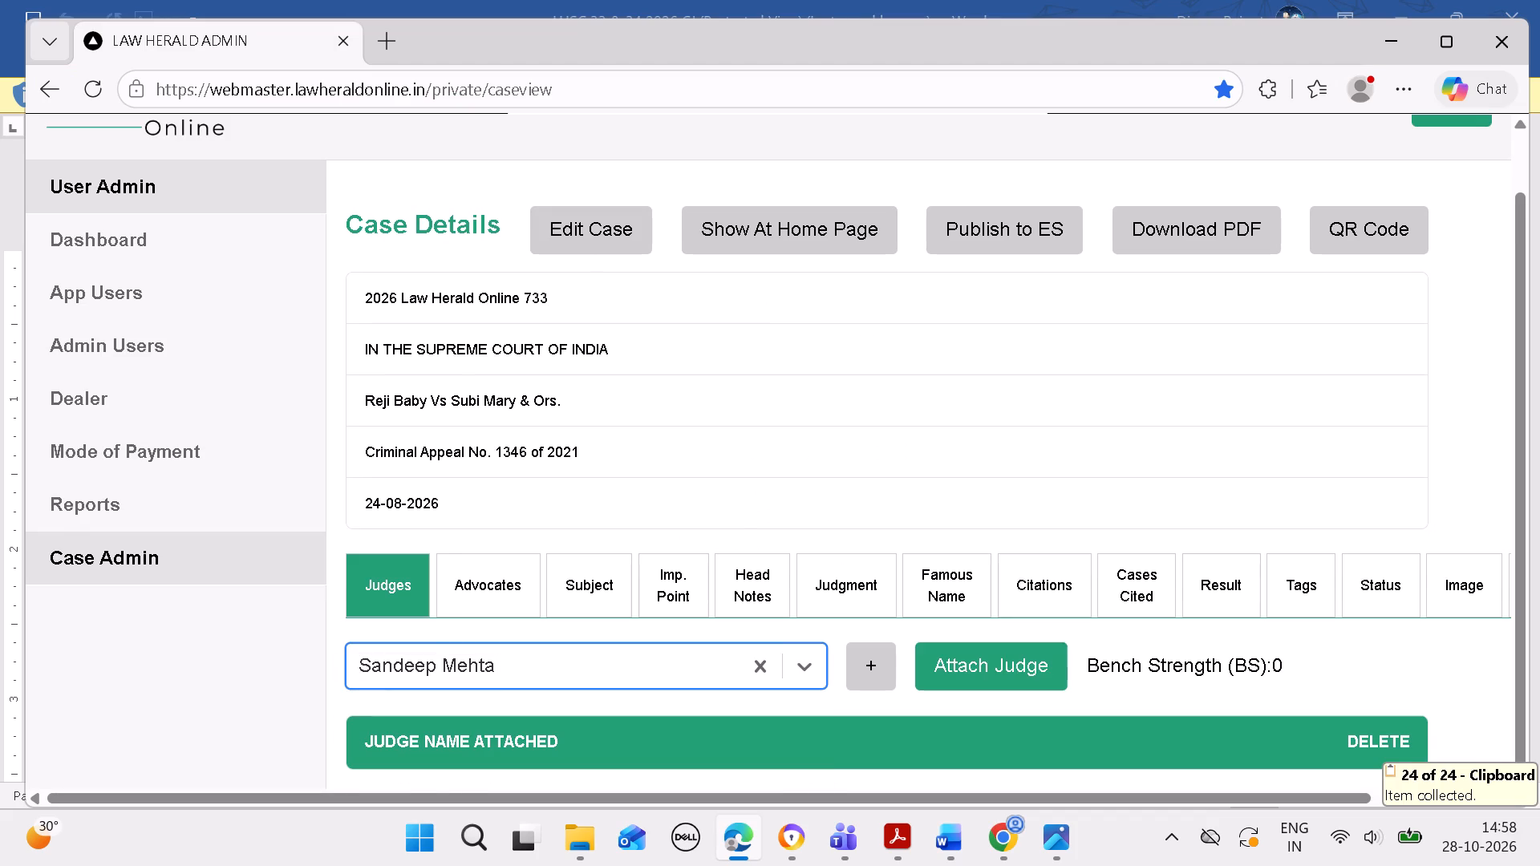
pyautogui.click(985, 665)
pyautogui.click(1015, 266)
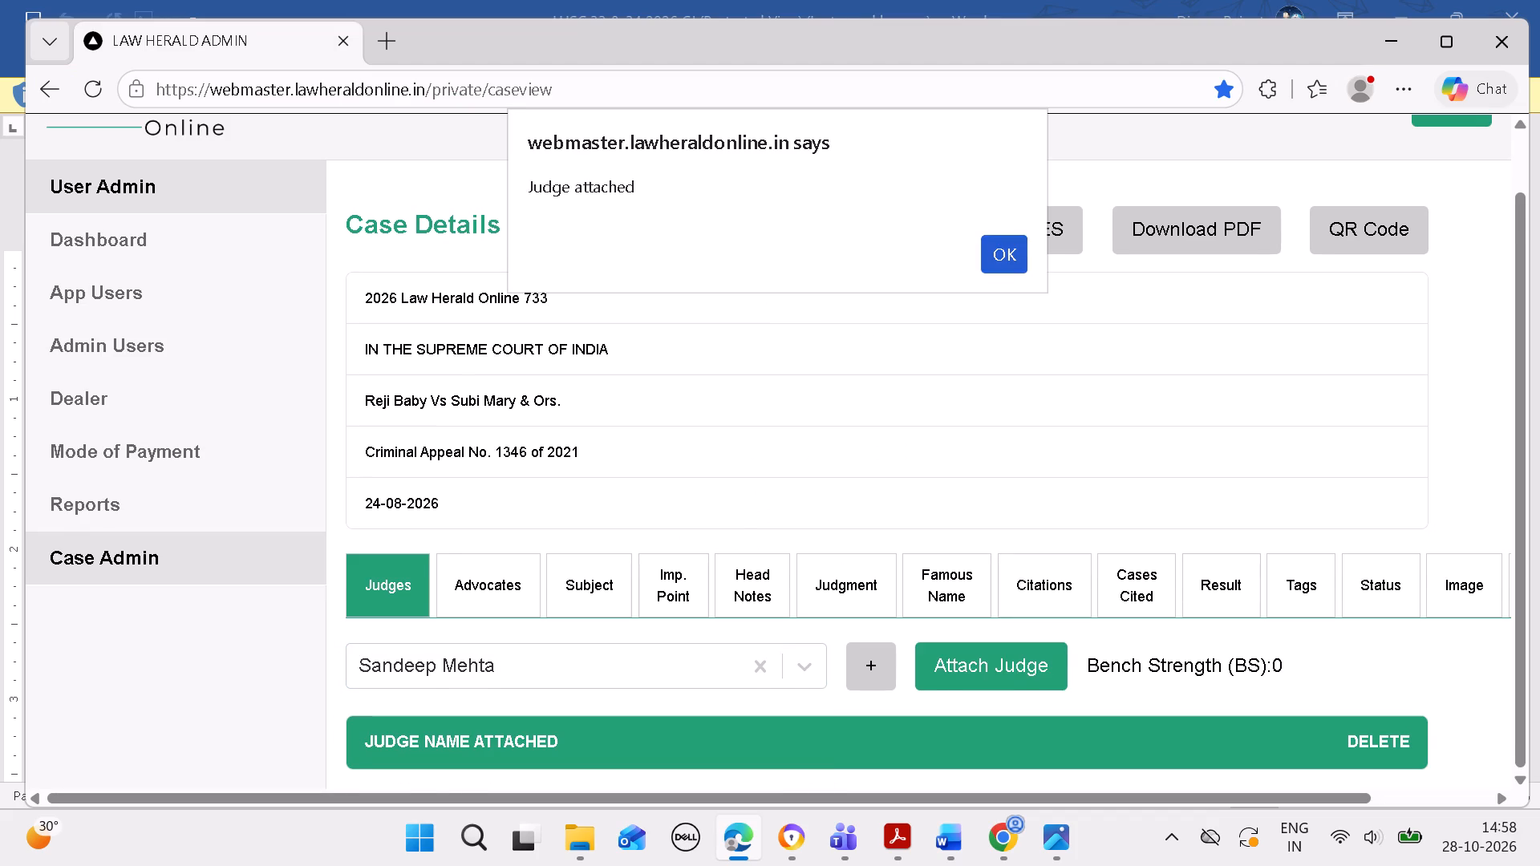
pyautogui.scroll(-8, 987, 452)
# Copy Justice Manmohan's name from the Word document and attach him as a judge of case 733.
pyautogui.click(950, 832)
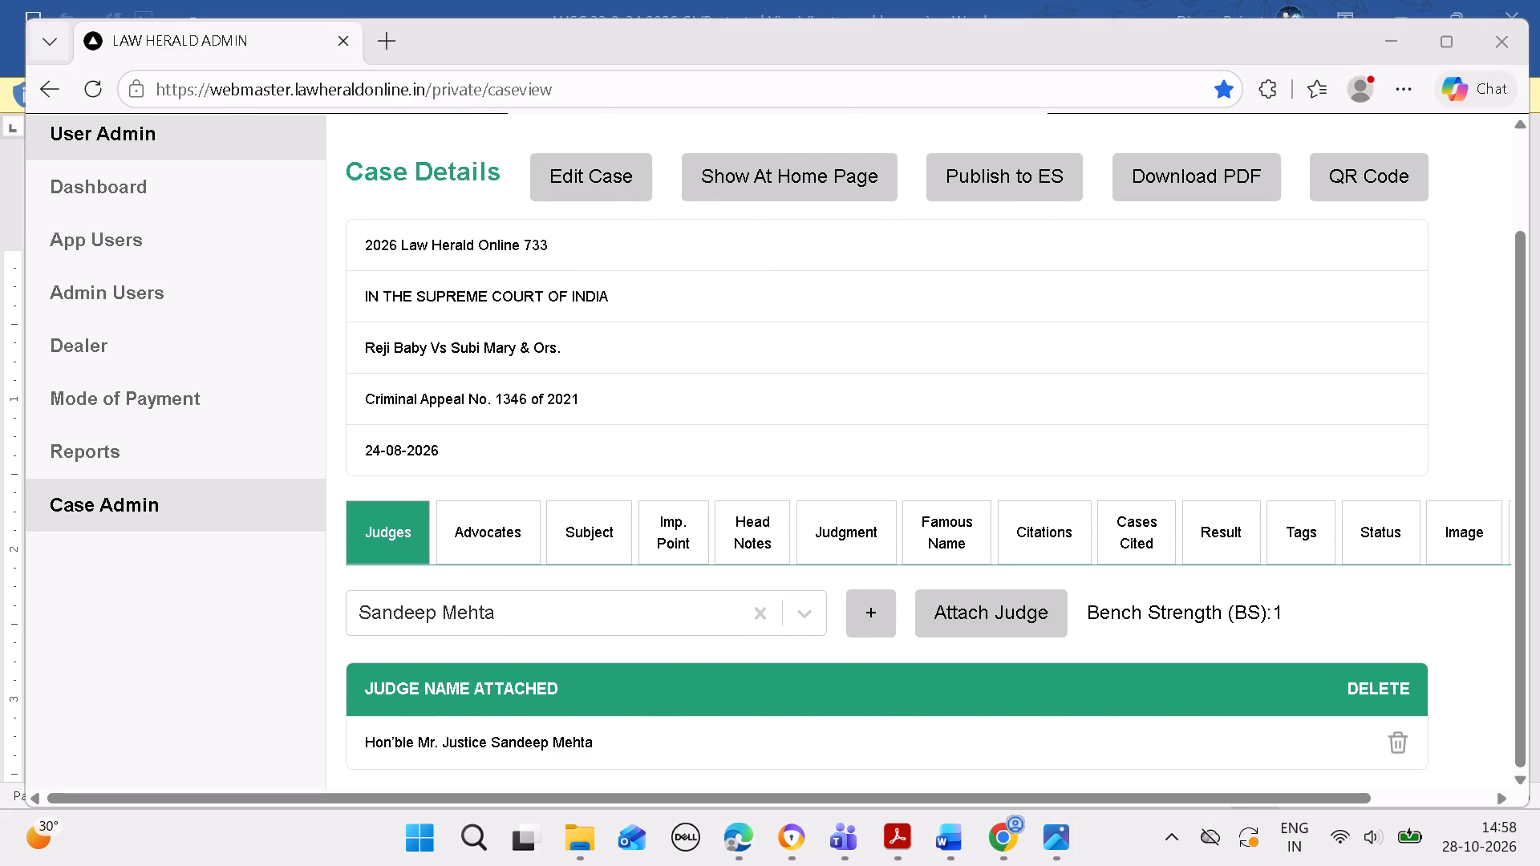
pyautogui.click(947, 830)
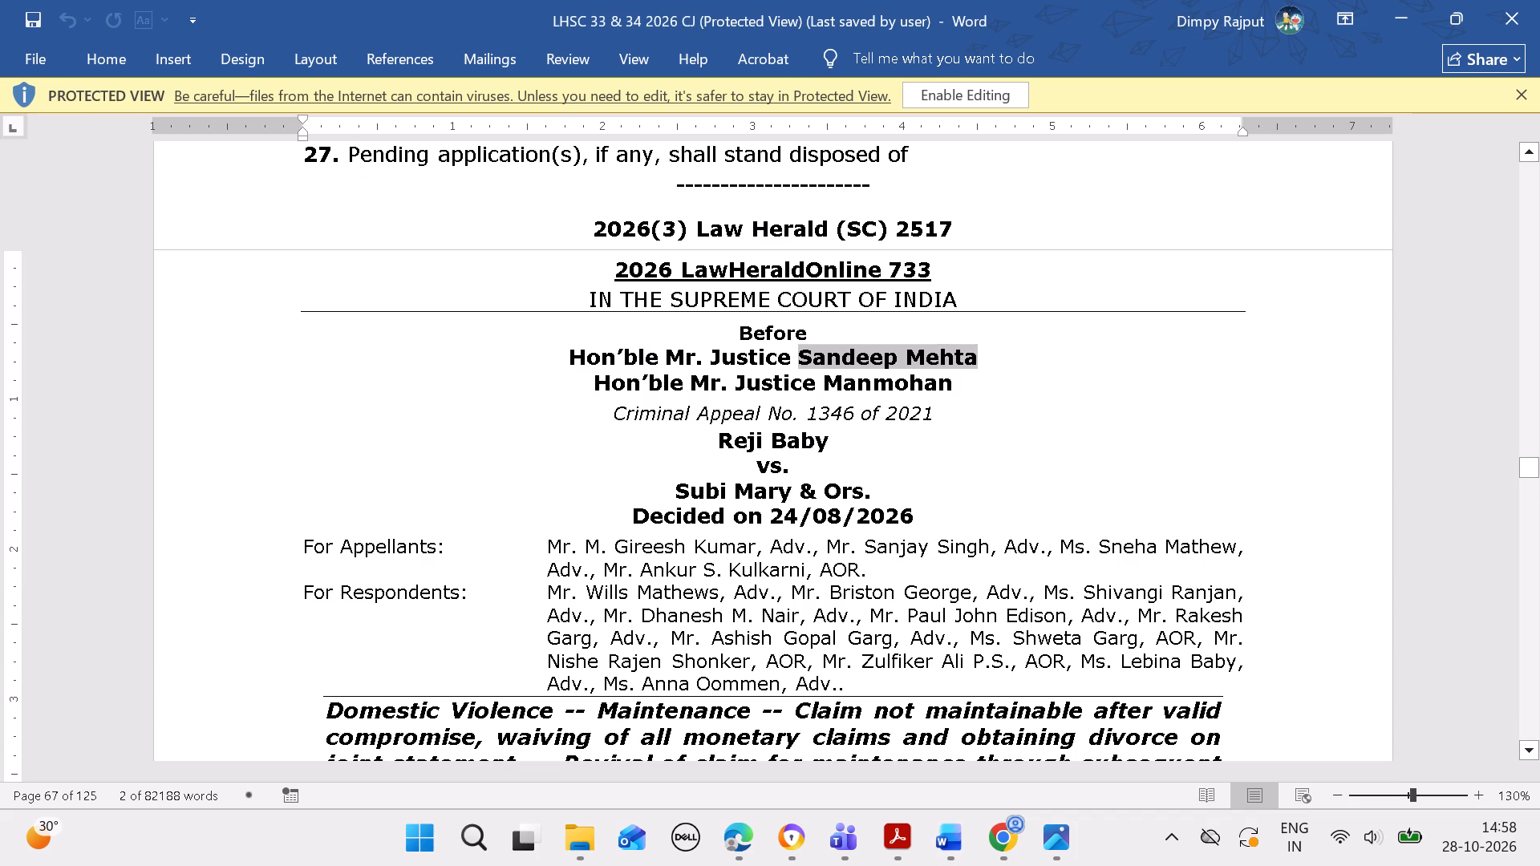
pyautogui.moveTo(825, 378); pyautogui.dragTo(964, 386)
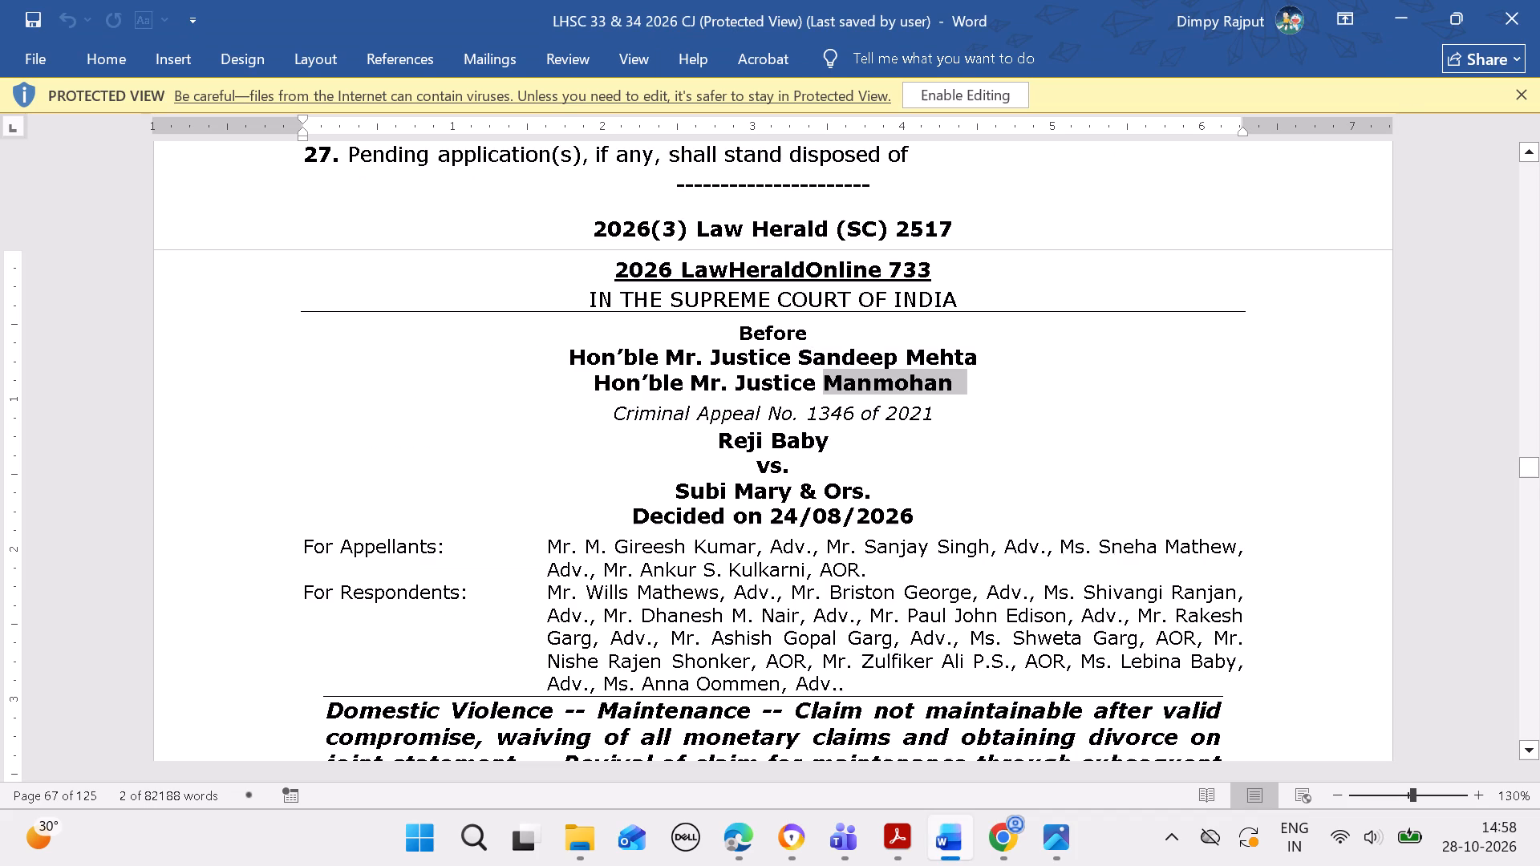
pyautogui.hotkey('ctrl', 'c')
pyautogui.click(744, 829)
pyautogui.click(764, 608)
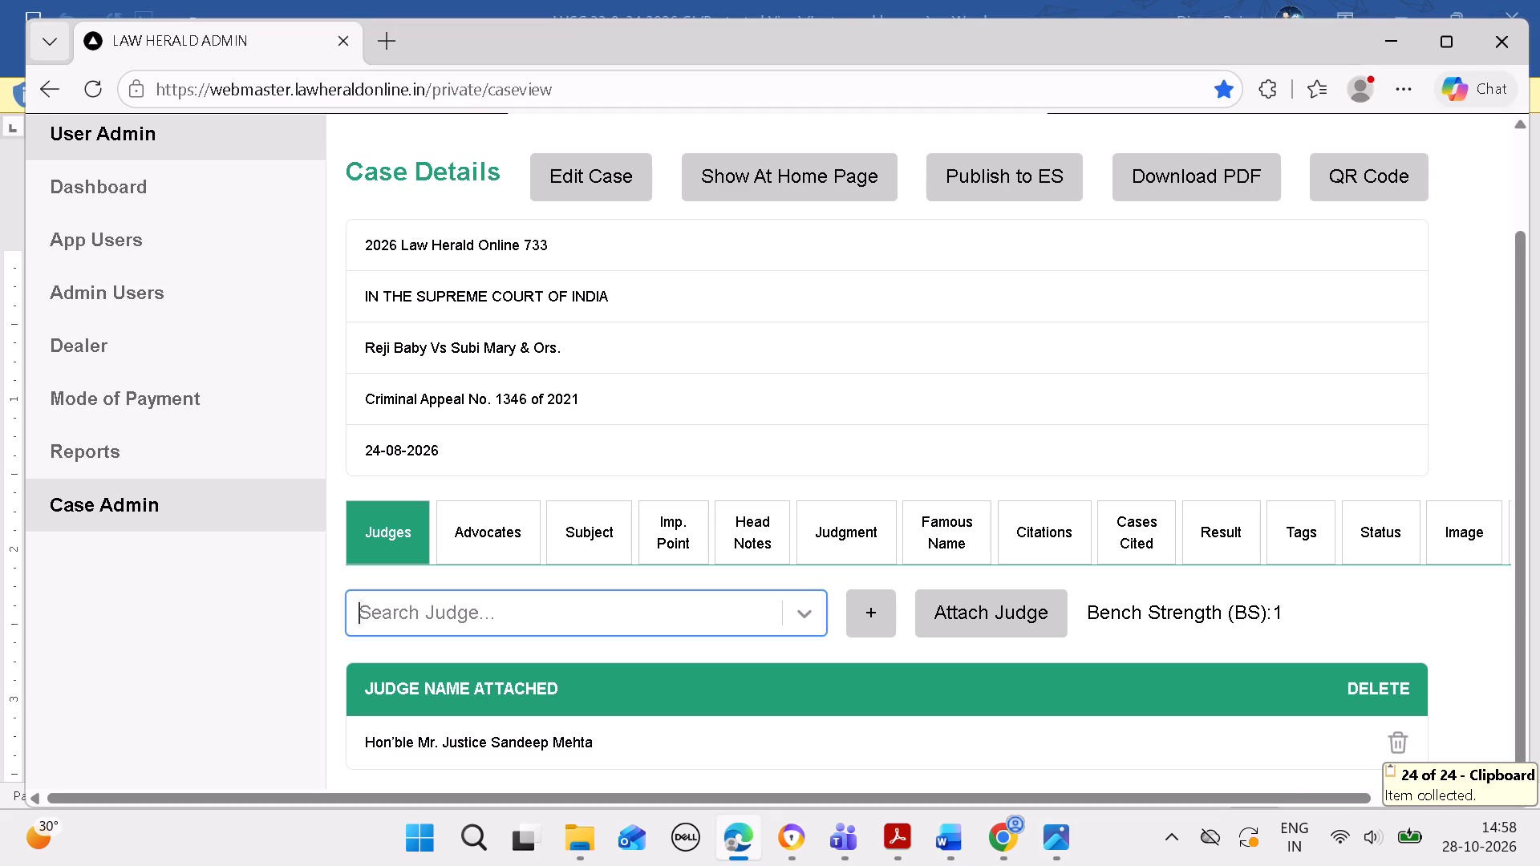
pyautogui.click(717, 601)
pyautogui.hotkey('ctrl', 'v')
pyautogui.click(665, 671)
pyautogui.click(948, 619)
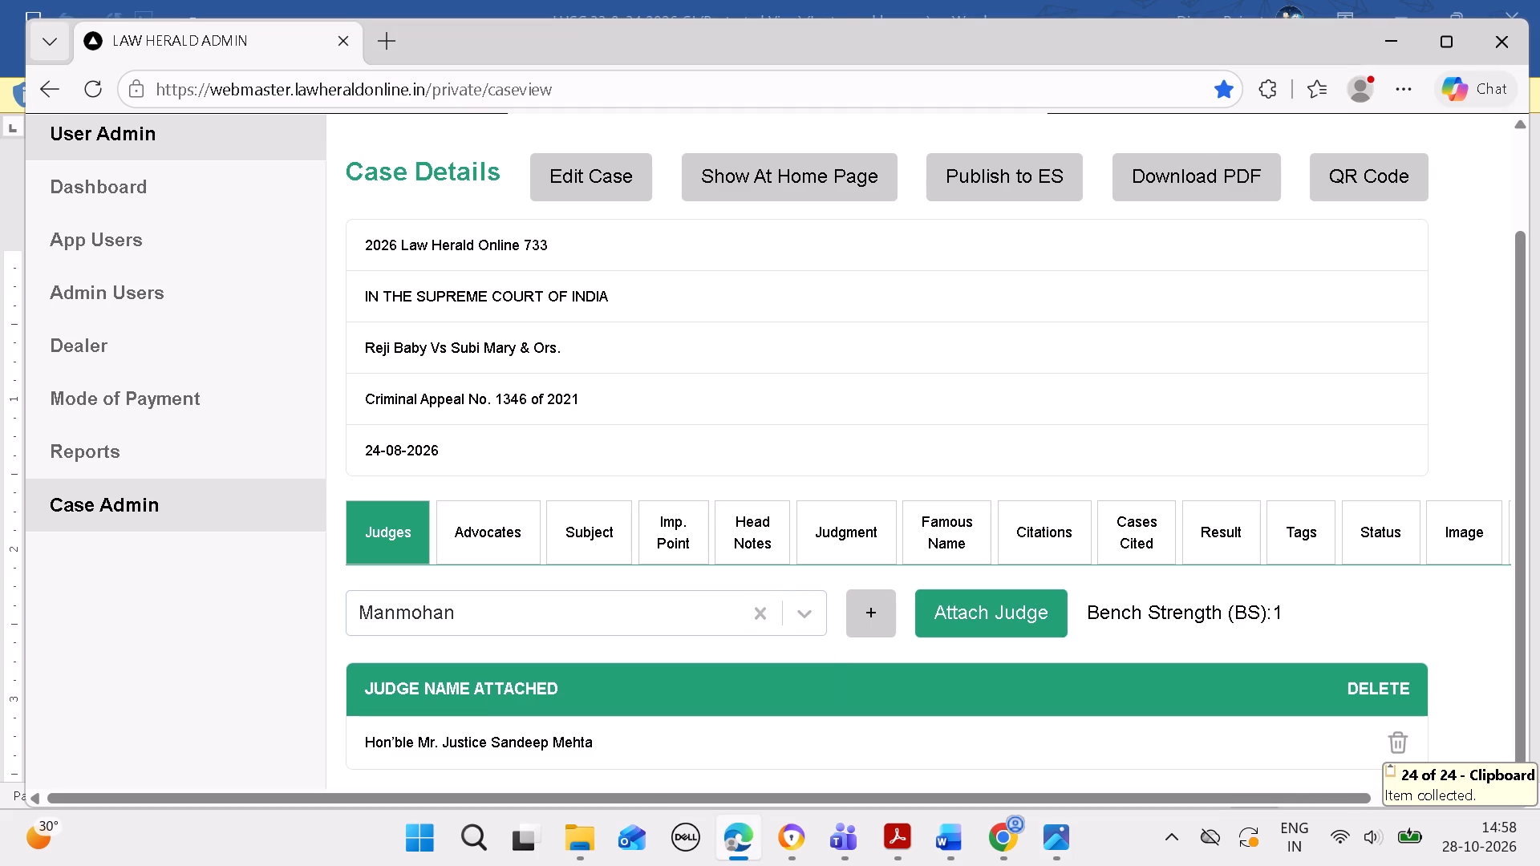
pyautogui.click(1001, 257)
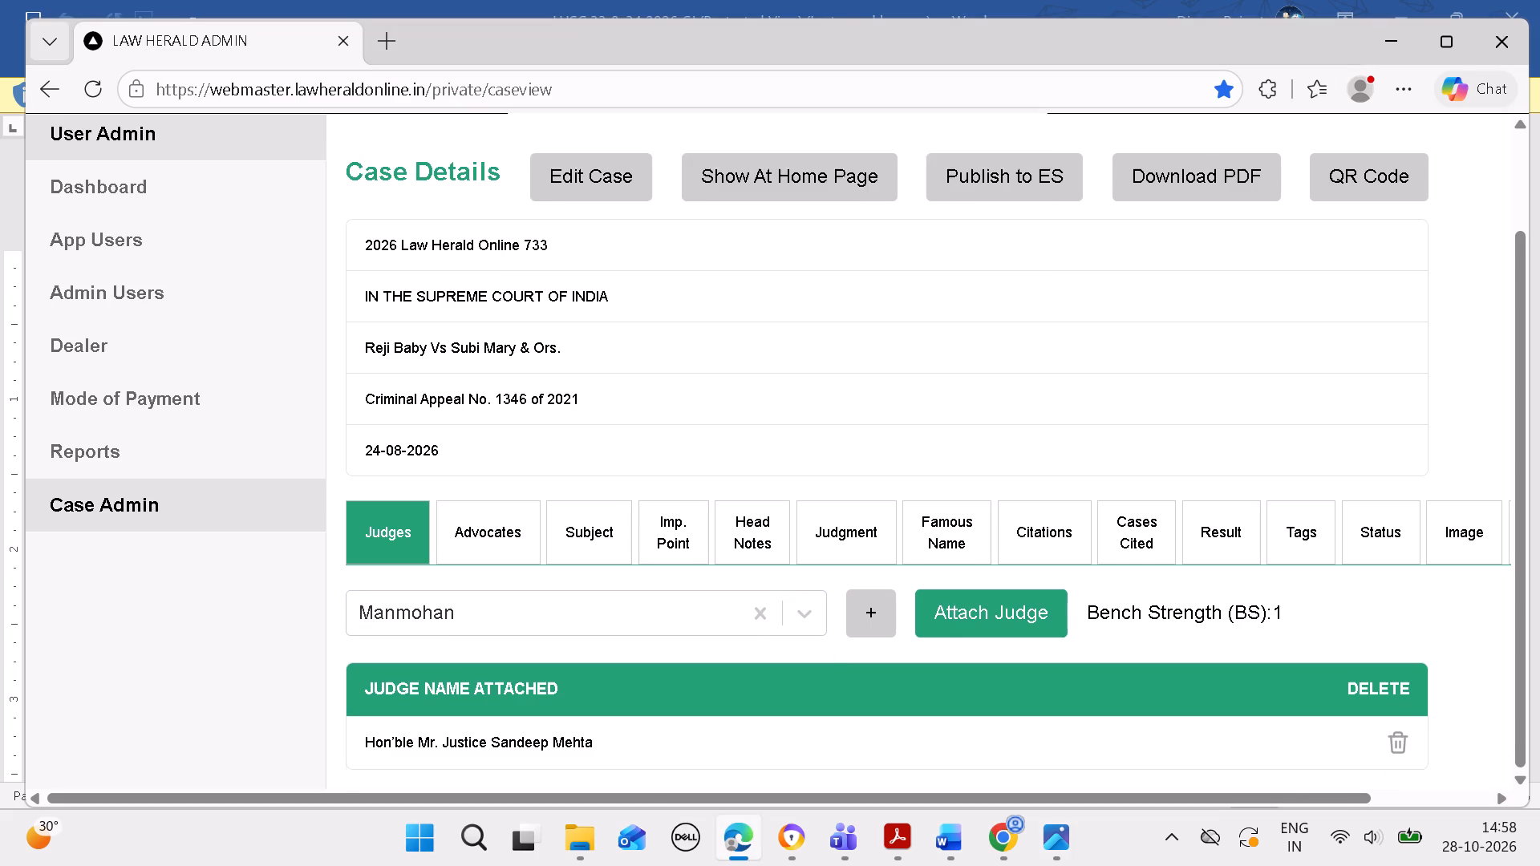
pyautogui.scroll(-8, 975, 338)
# Open the advocates section of case 733 and set the appearing-for party to For Appellants.
pyautogui.click(488, 460)
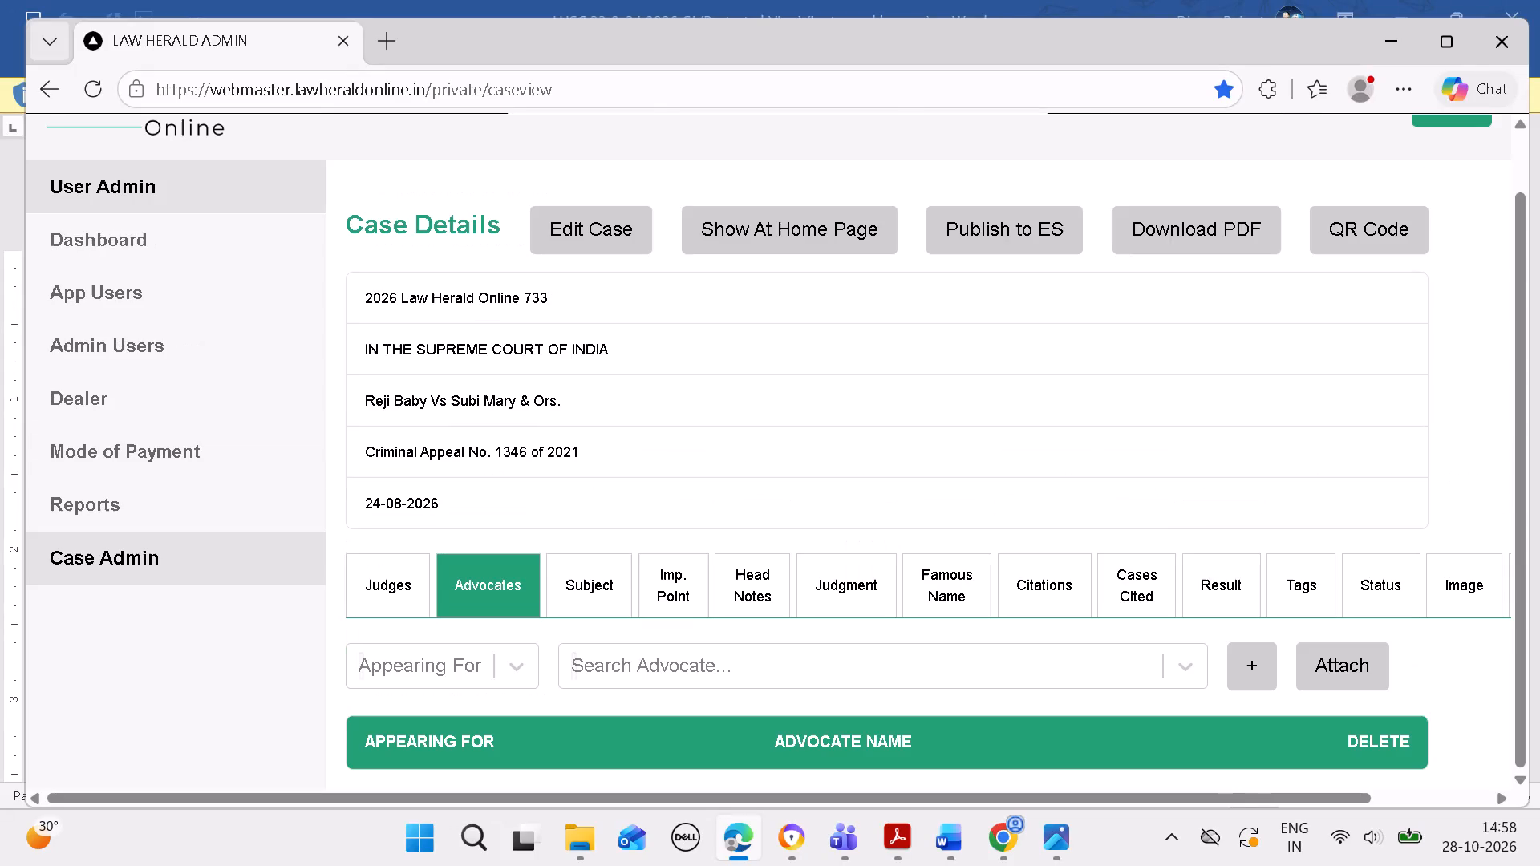
pyautogui.scroll(-4, 513, 476)
pyautogui.click(504, 661)
pyautogui.scroll(-4, 501, 657)
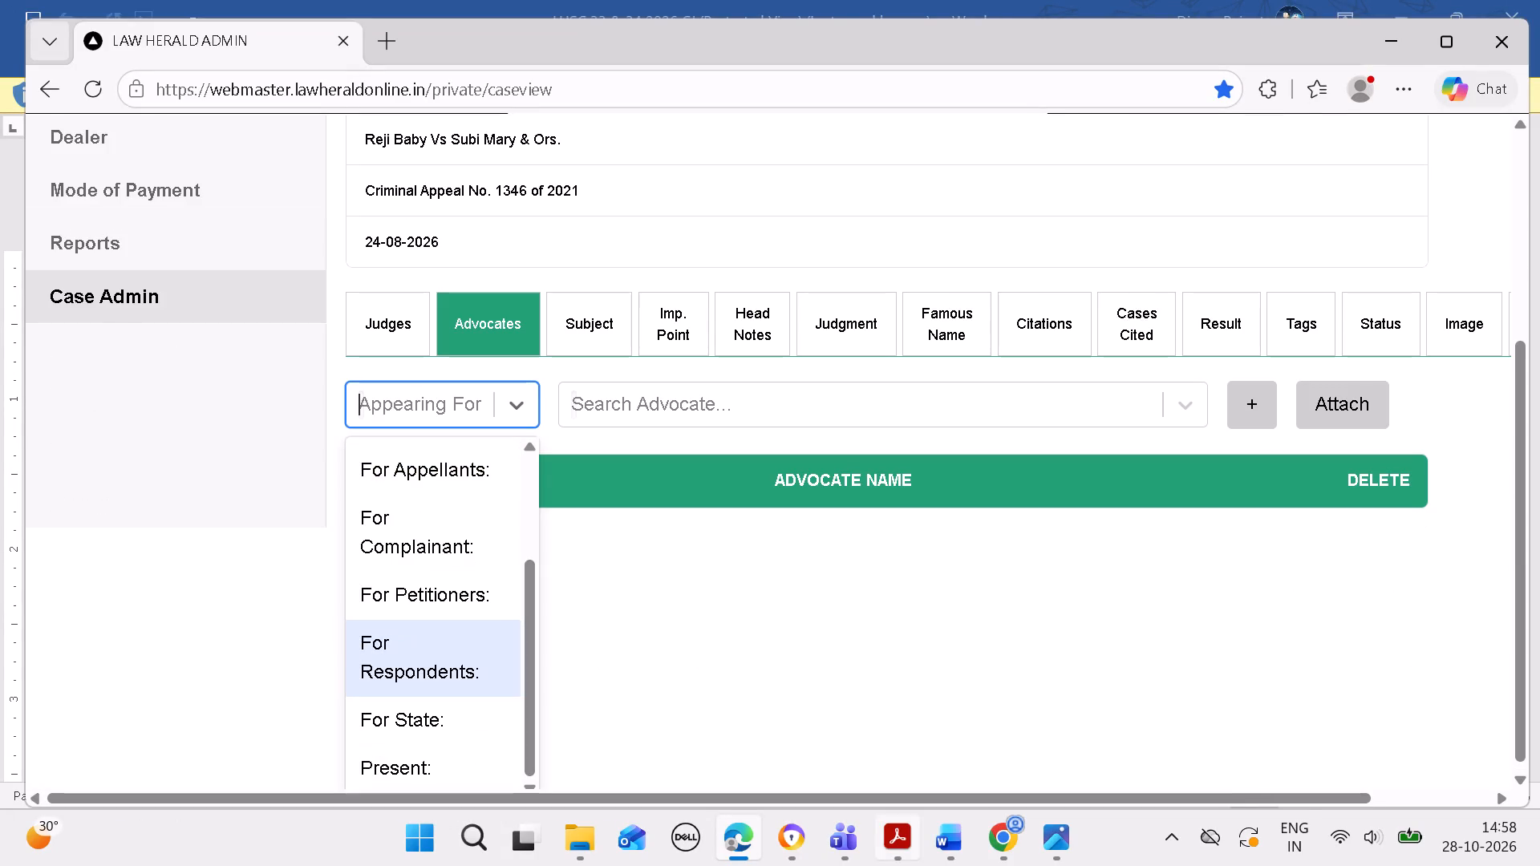
pyautogui.click(953, 841)
pyautogui.click(748, 832)
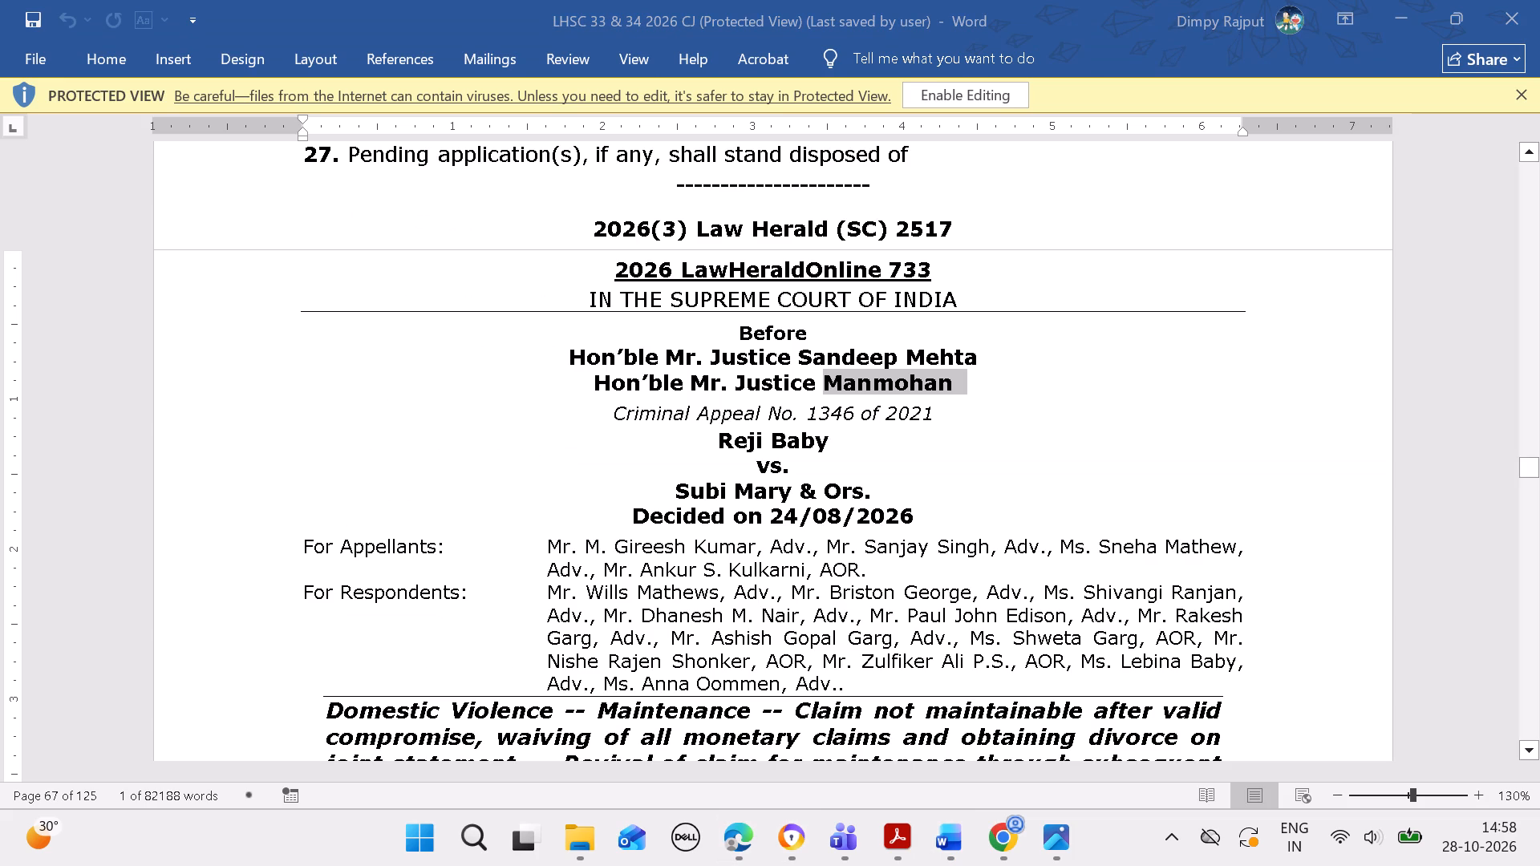
pyautogui.click(742, 845)
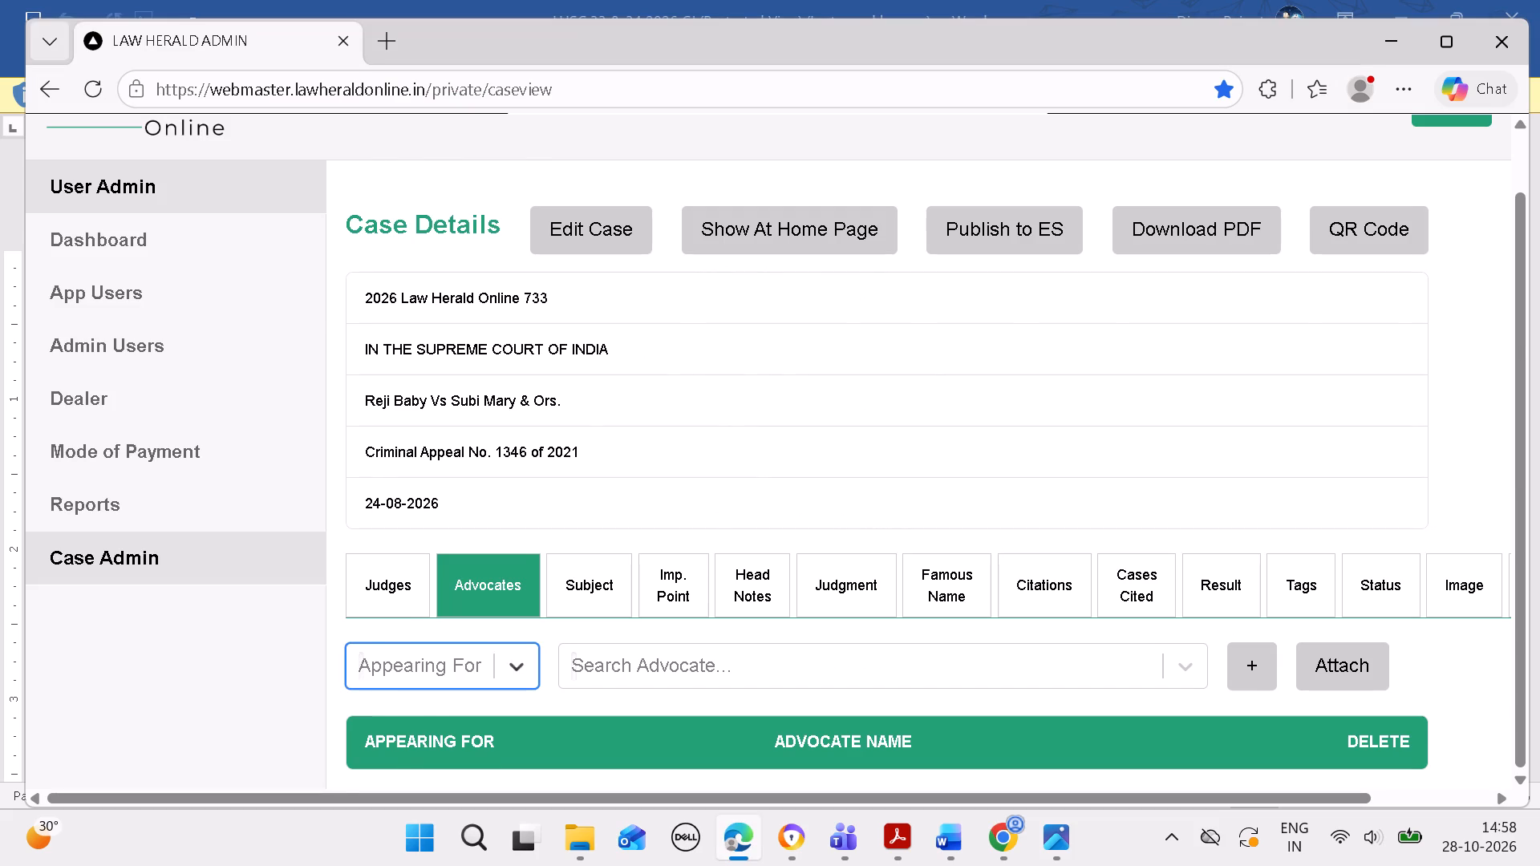
pyautogui.click(520, 662)
pyautogui.click(488, 640)
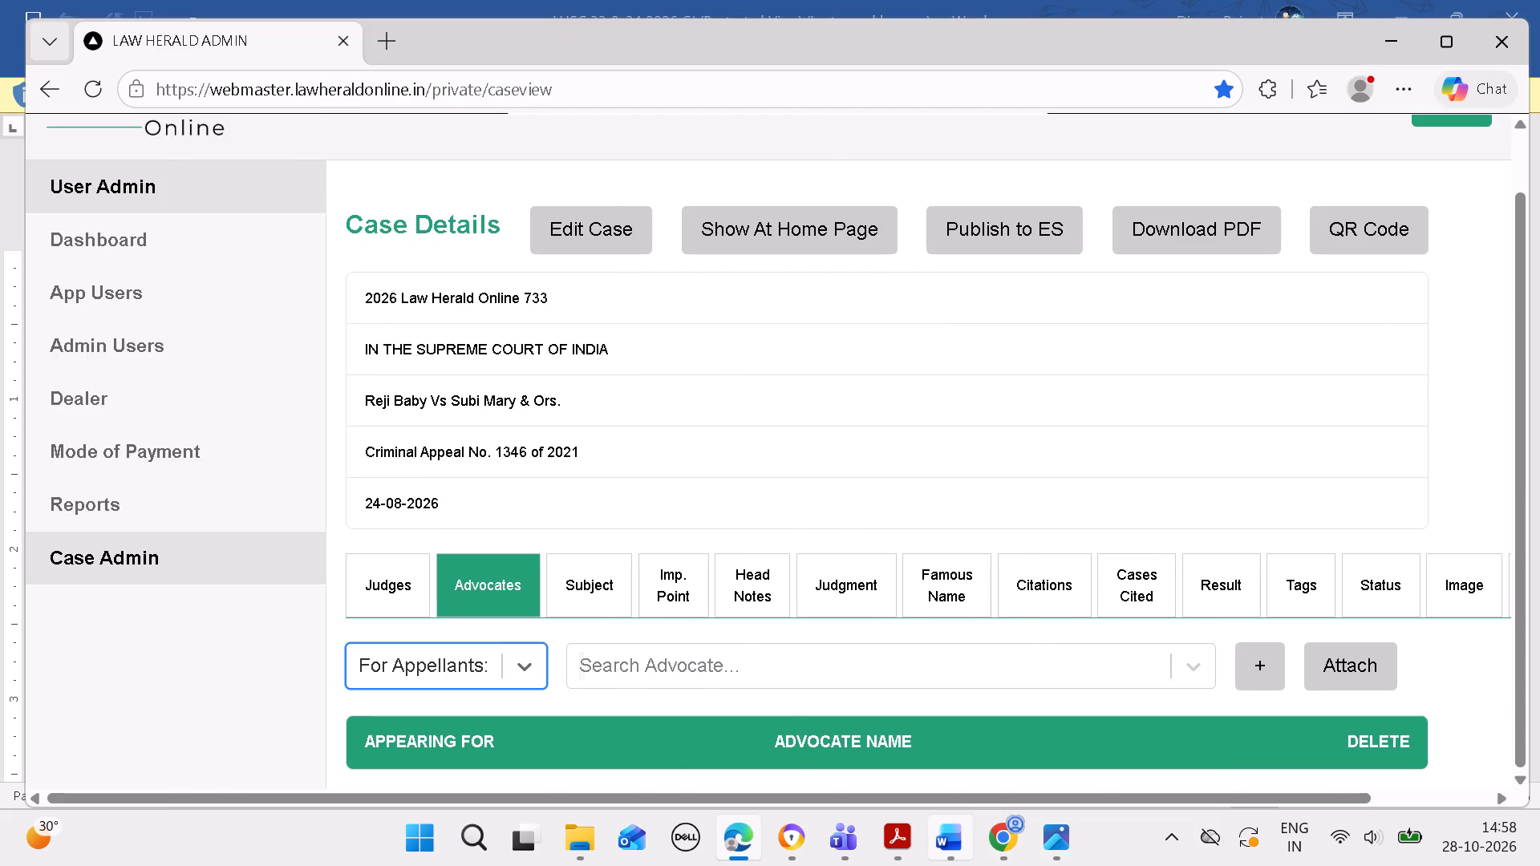
# Copy the first appellants' advocate's name from Word, select the matching advocate and attach them to case 733.
pyautogui.click(950, 838)
pyautogui.moveTo(586, 546); pyautogui.dragTo(733, 538)
pyautogui.hotkey('ctrl', 'c')
pyautogui.click(713, 840)
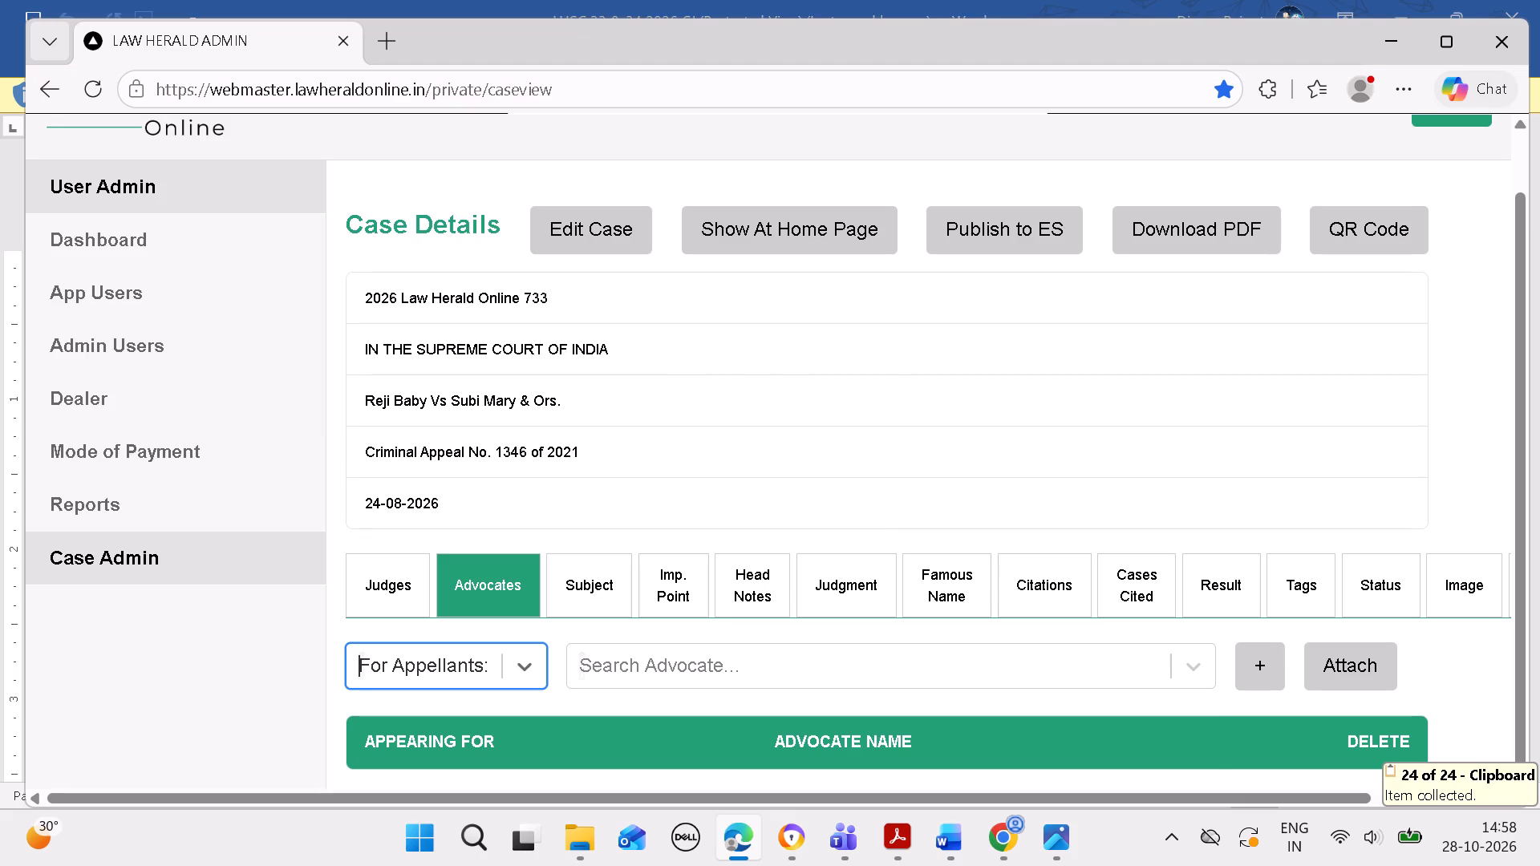
pyautogui.click(901, 653)
pyautogui.hotkey('ctrl', 'v')
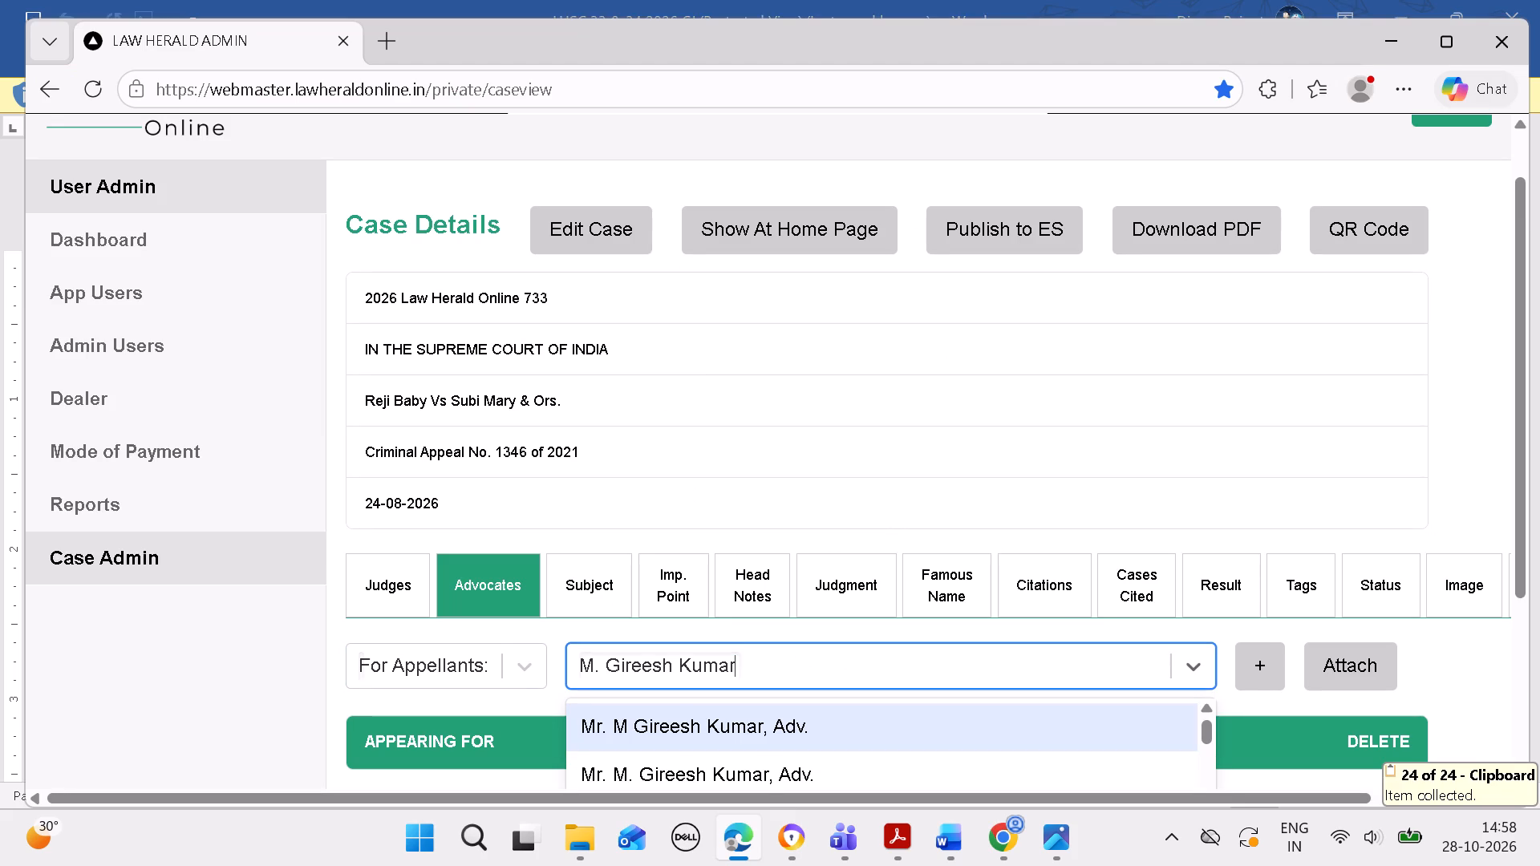
pyautogui.click(930, 714)
pyautogui.click(1308, 673)
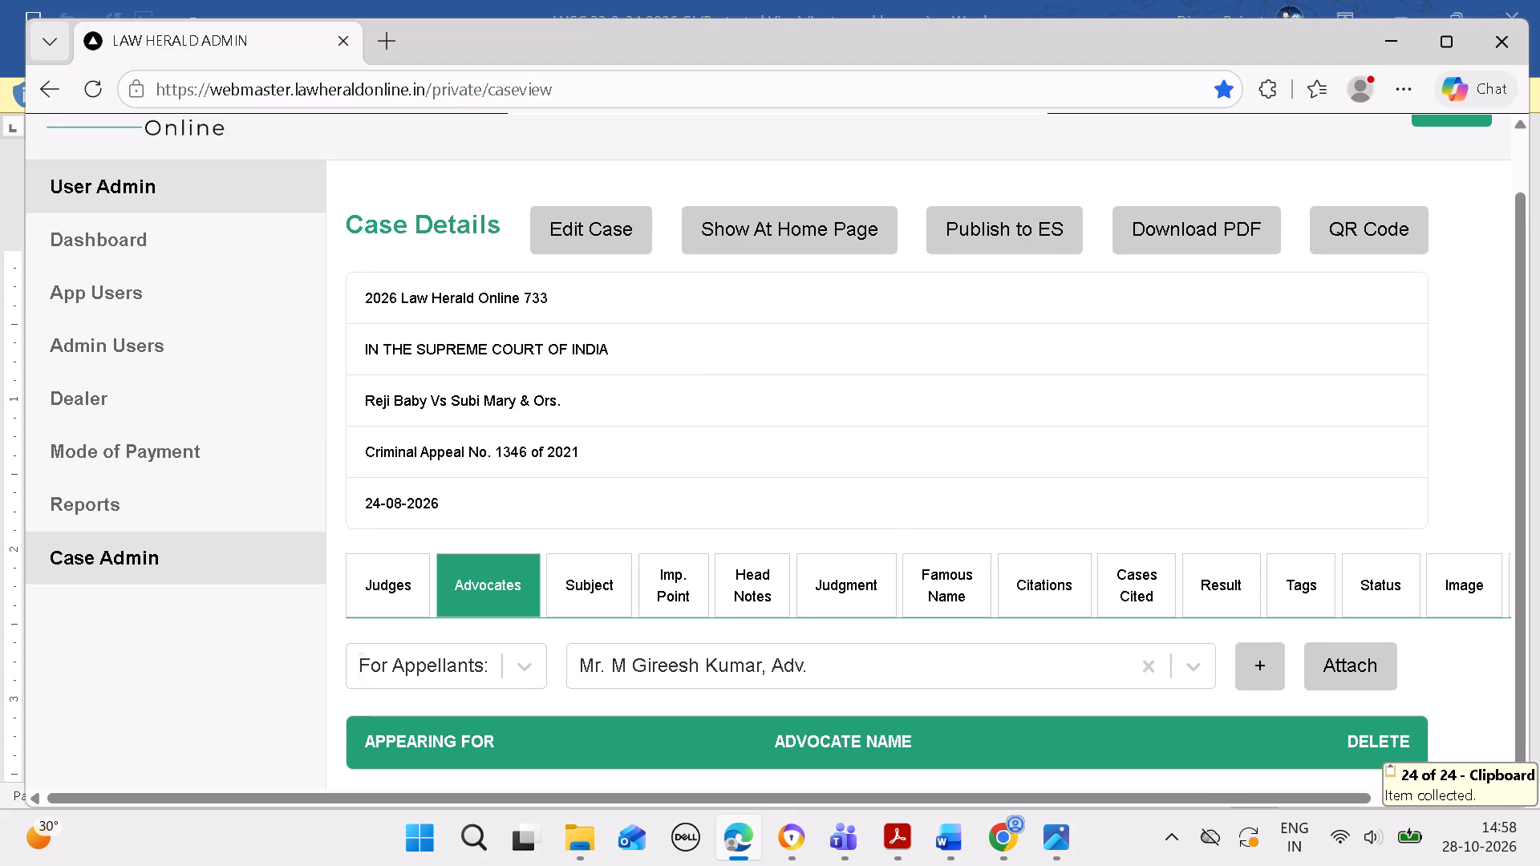
pyautogui.click(1004, 263)
pyautogui.scroll(-8, 1014, 462)
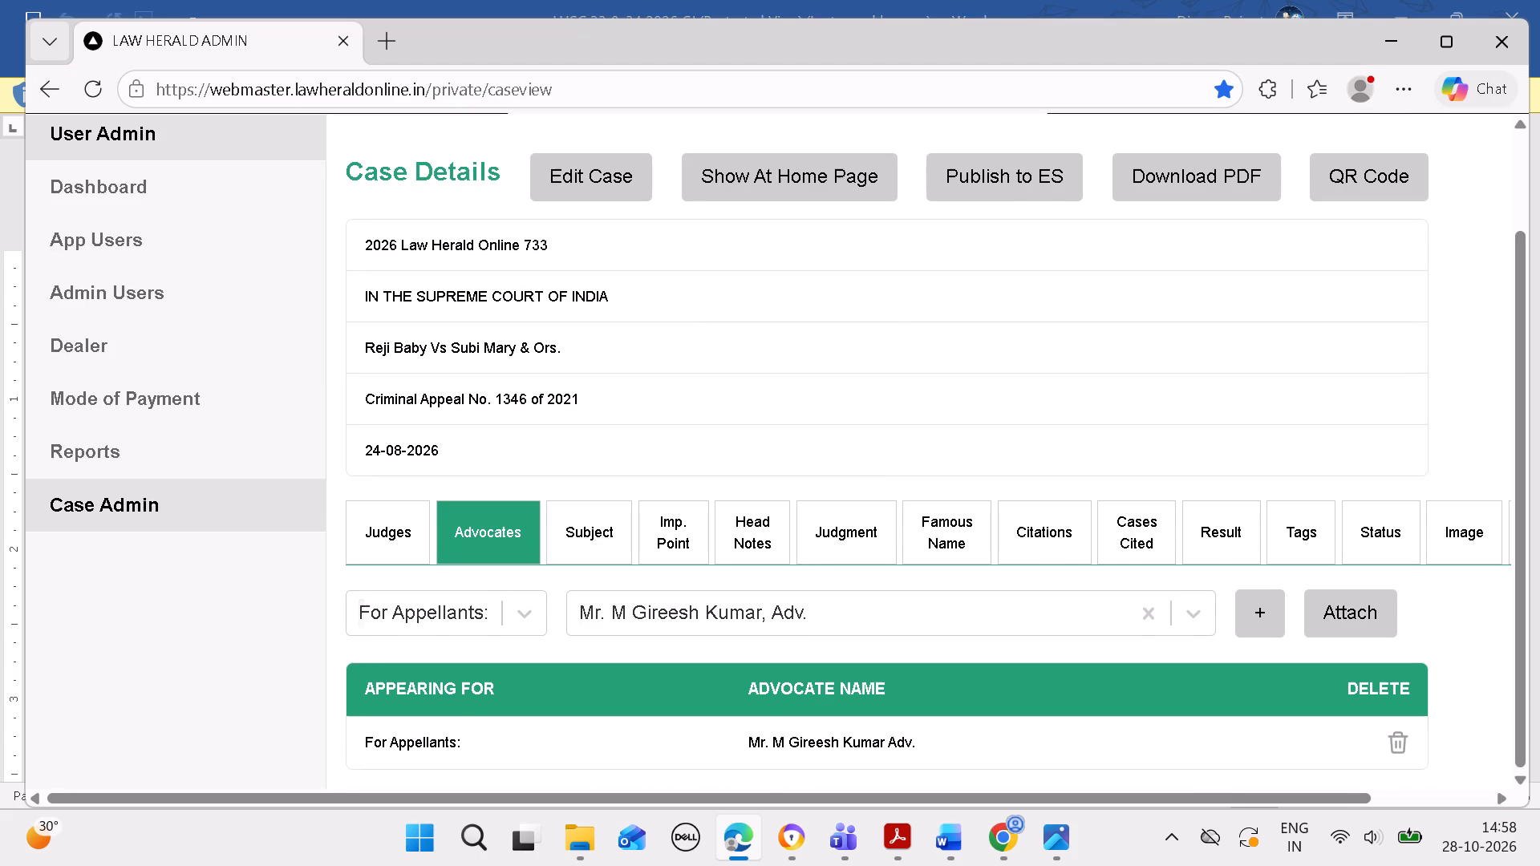
# Copy the second appellants' advocate's name from Word, select the matching Adv. entry and attach it to case 733 under For Appellants.
pyautogui.click(962, 840)
pyautogui.click(950, 836)
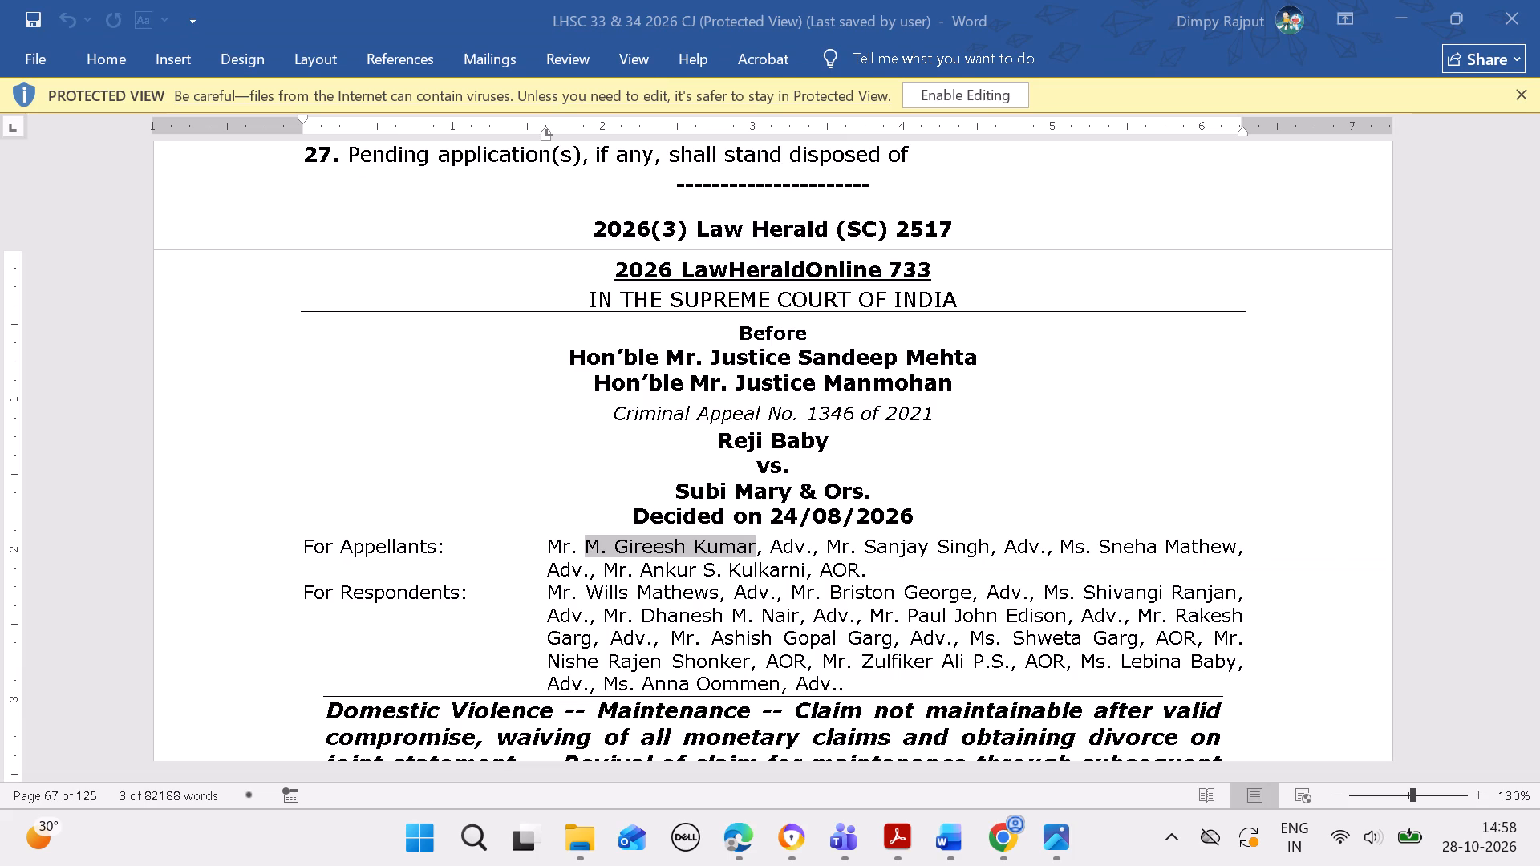
pyautogui.moveTo(865, 548); pyautogui.dragTo(970, 544)
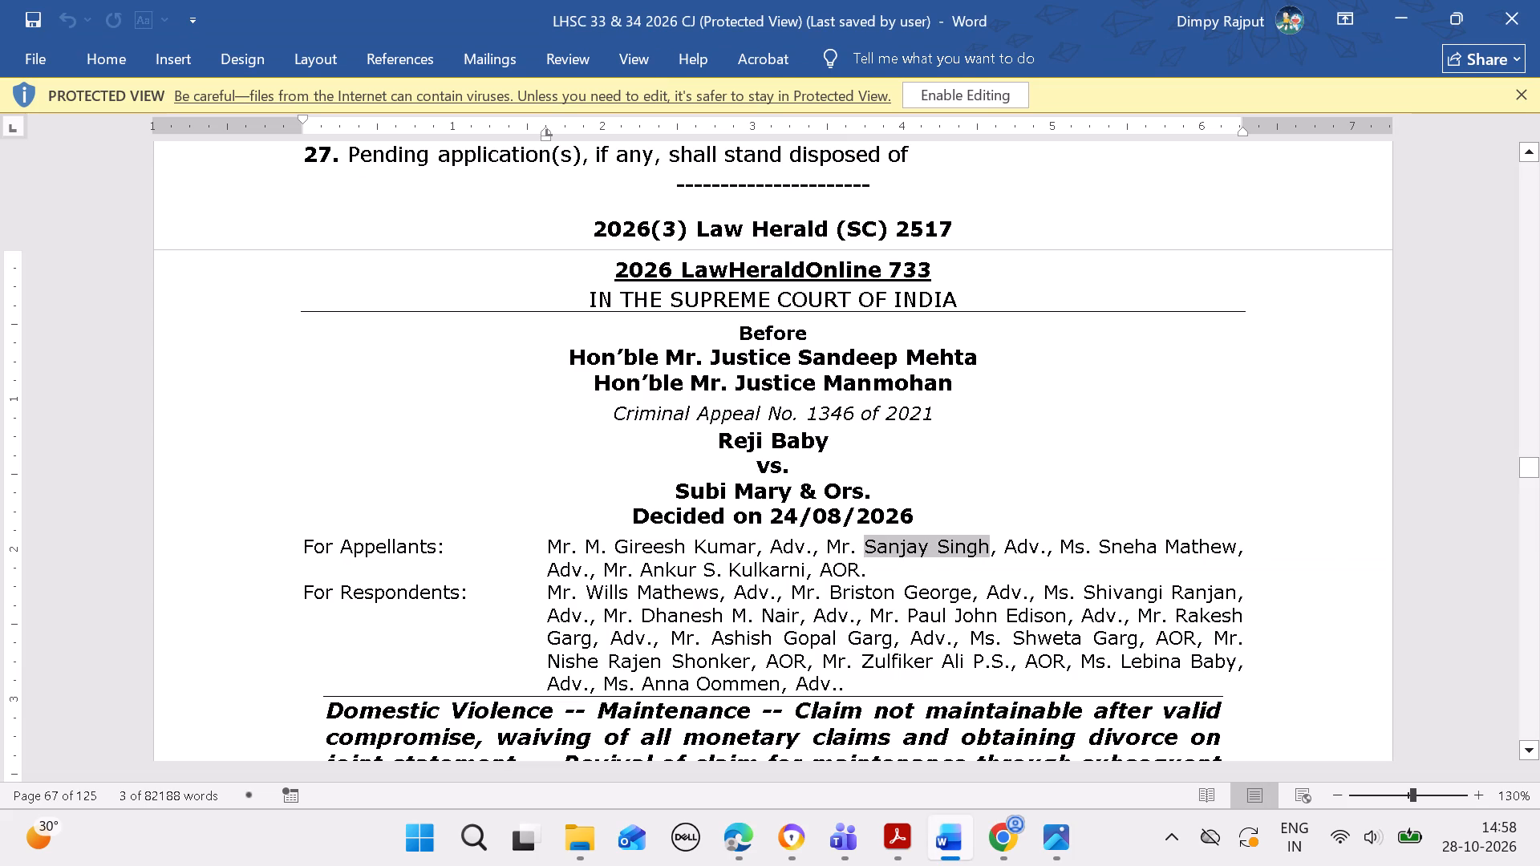
pyautogui.moveTo(970, 544); pyautogui.dragTo(980, 547)
pyautogui.hotkey('ctrl', 'c')
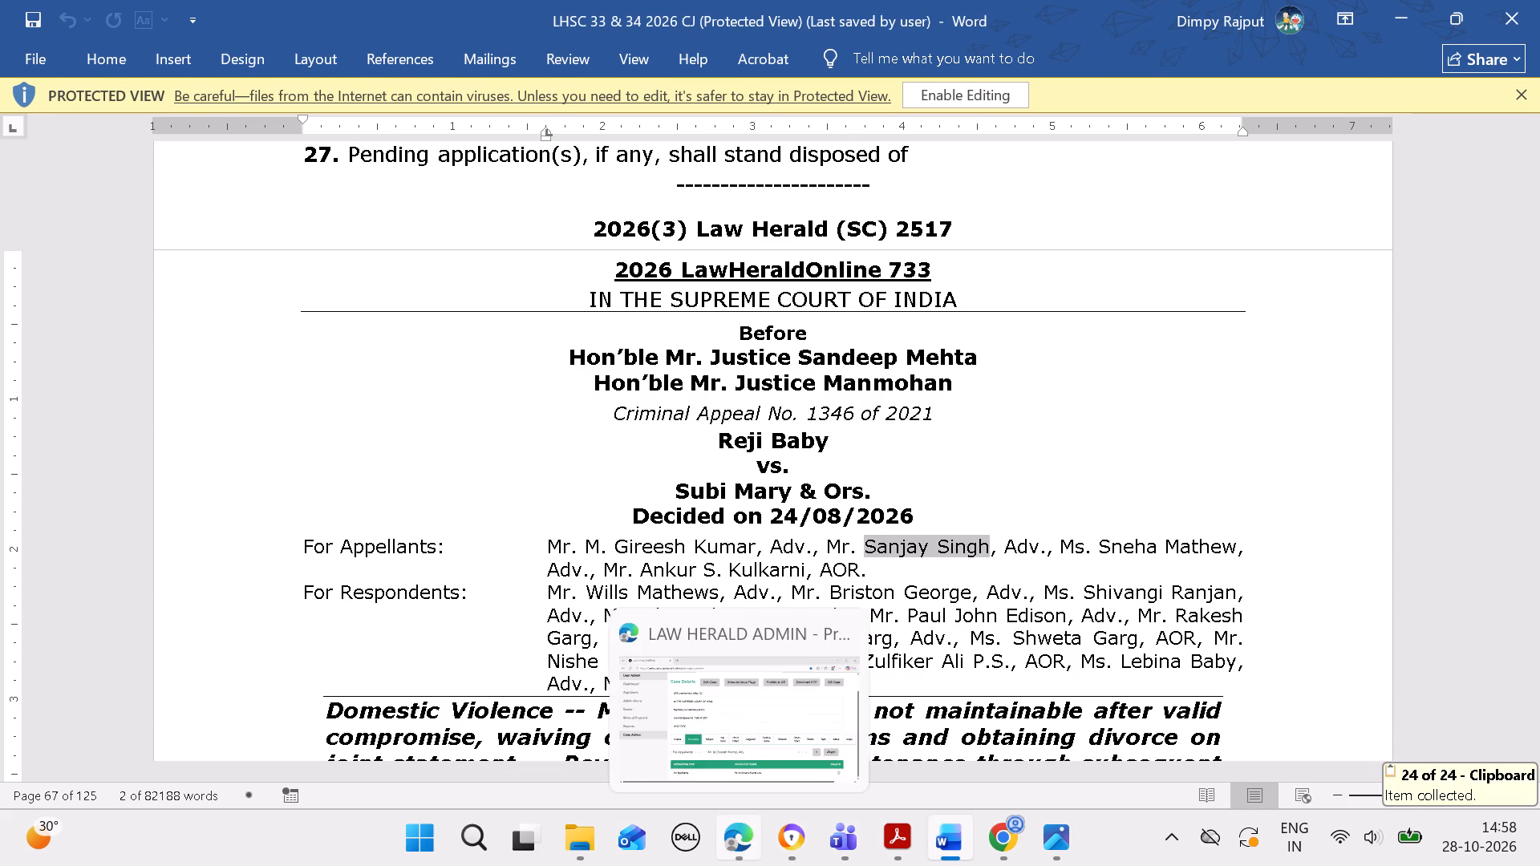
pyautogui.click(743, 835)
pyautogui.moveTo(1156, 614); pyautogui.dragTo(1154, 605)
pyautogui.hotkey('ctrl', 'v')
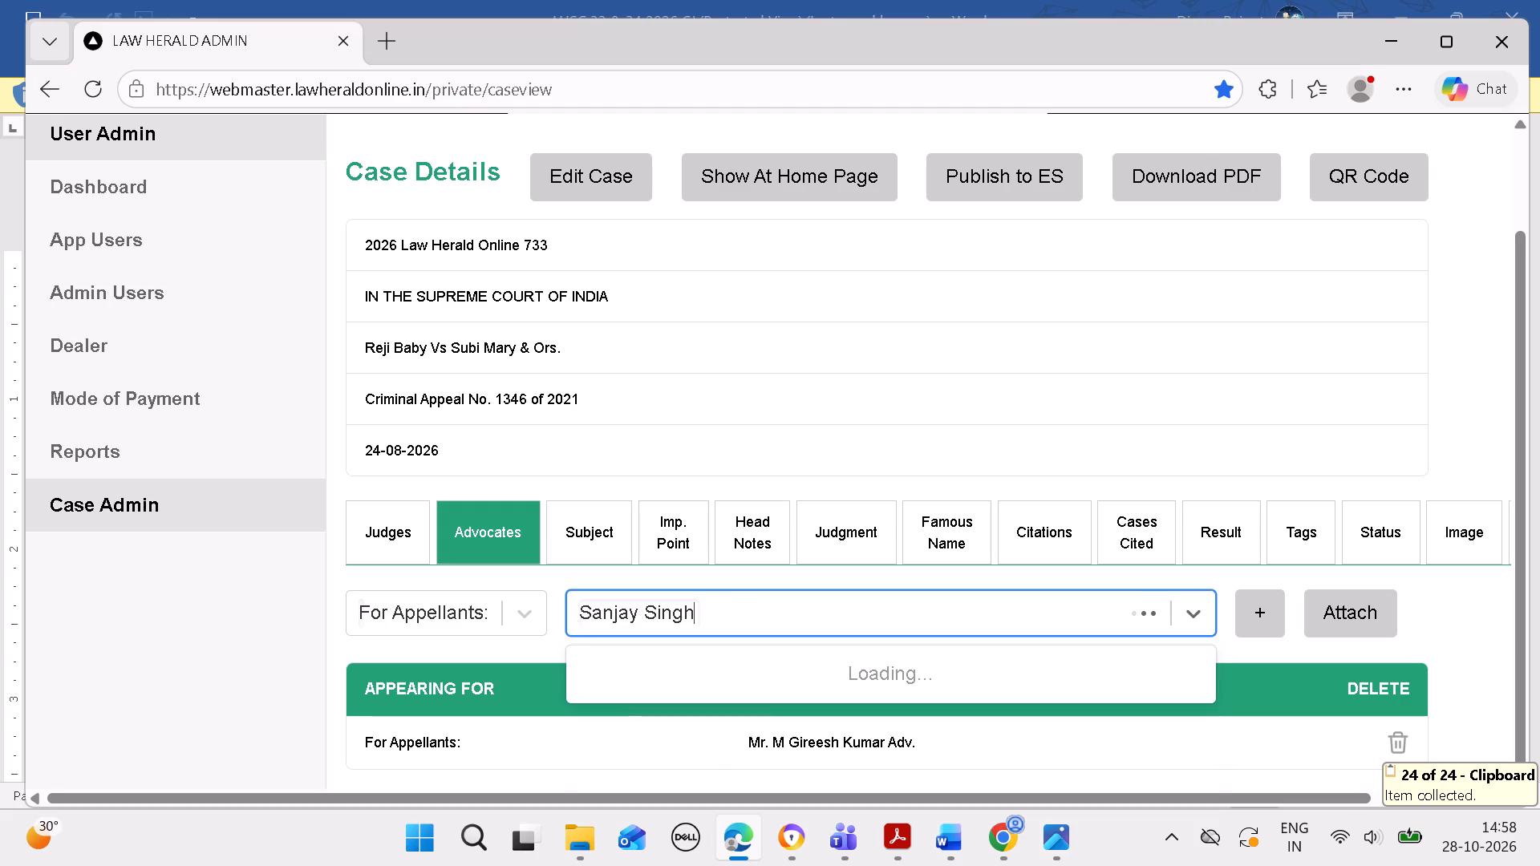
pyautogui.click(921, 662)
pyautogui.click(1332, 617)
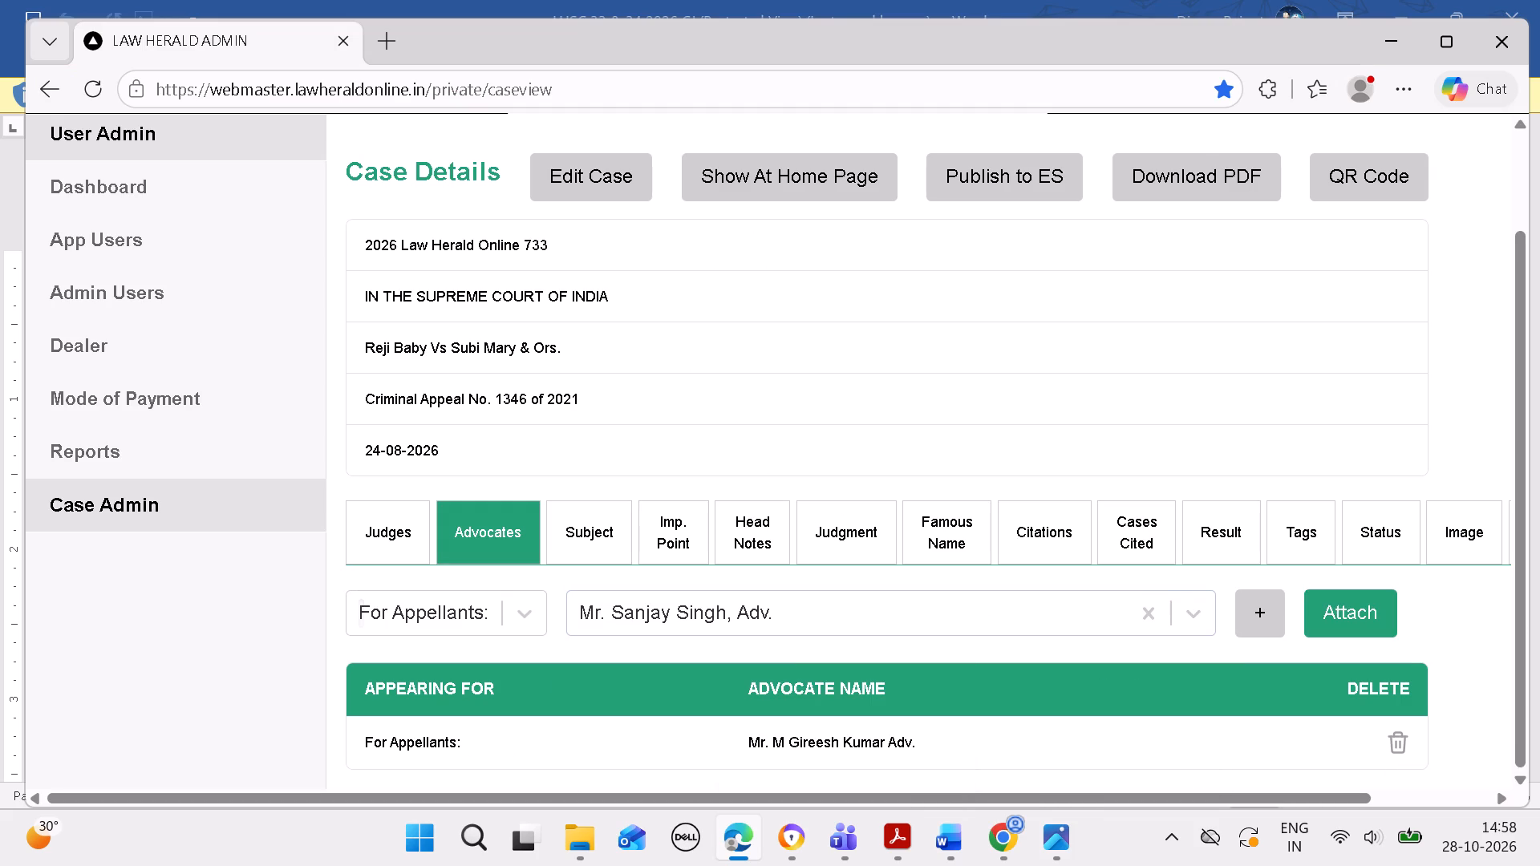
pyautogui.click(1005, 260)
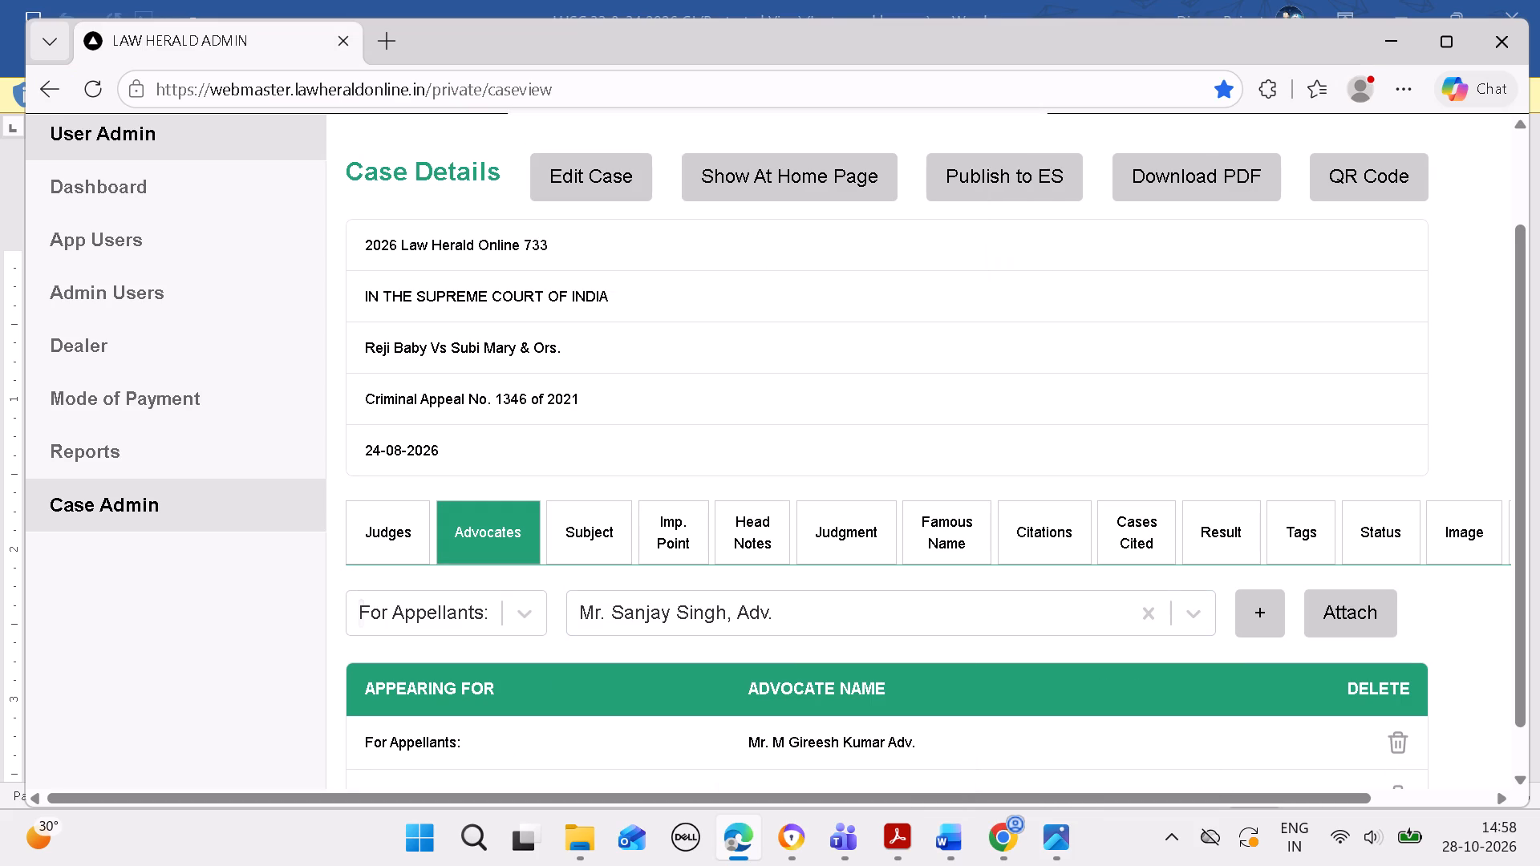
# Copy the third appellants' advocate's name from Word, select the matching Adv. entry and attach it to case 733 under For Appellants.
pyautogui.scroll(-5, 1044, 401)
pyautogui.click(948, 856)
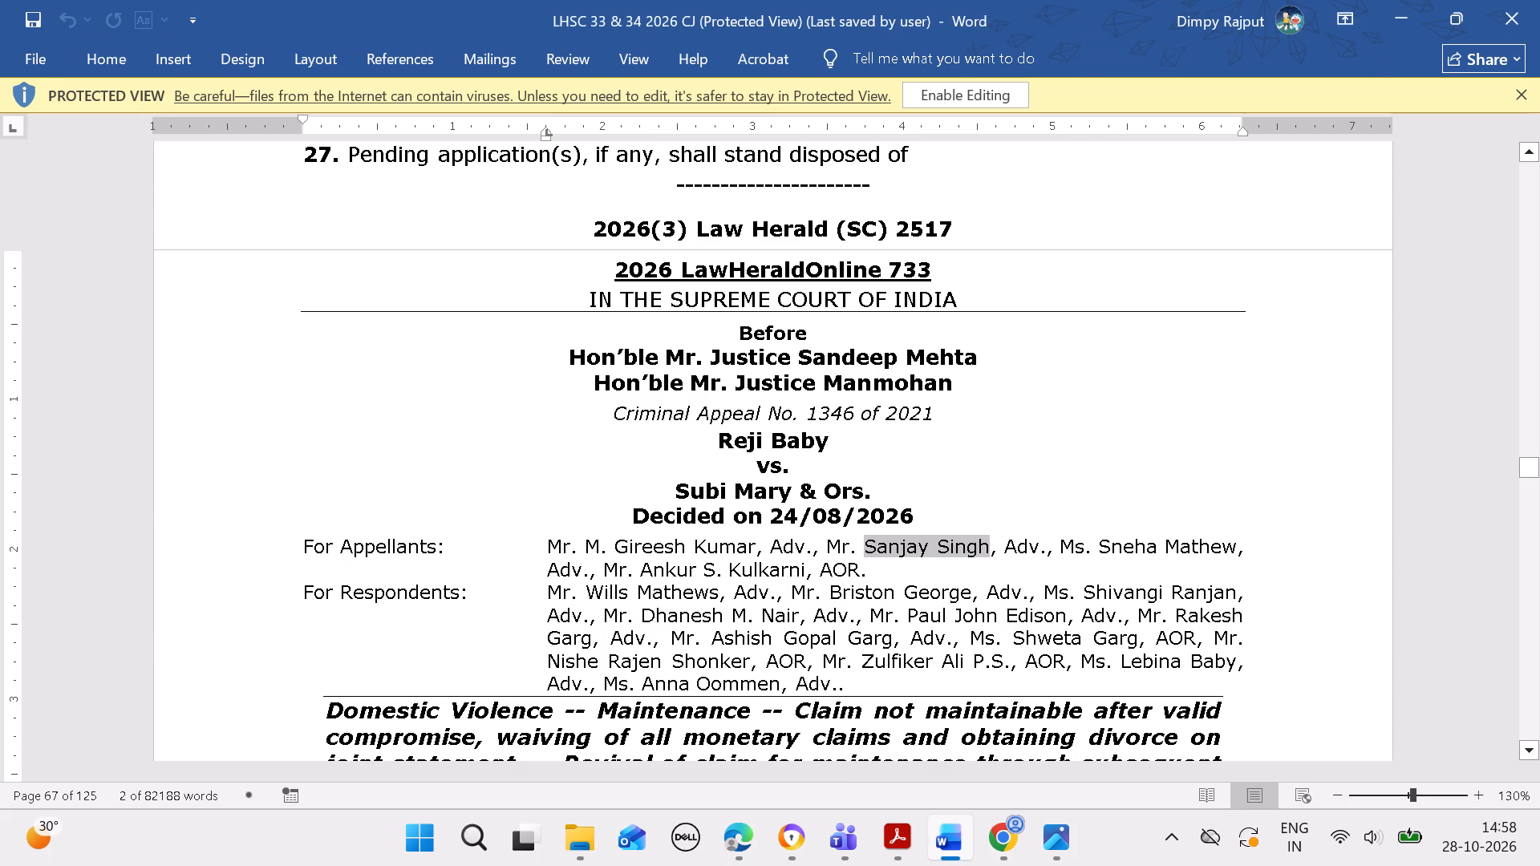
pyautogui.moveTo(1096, 542); pyautogui.dragTo(1194, 540)
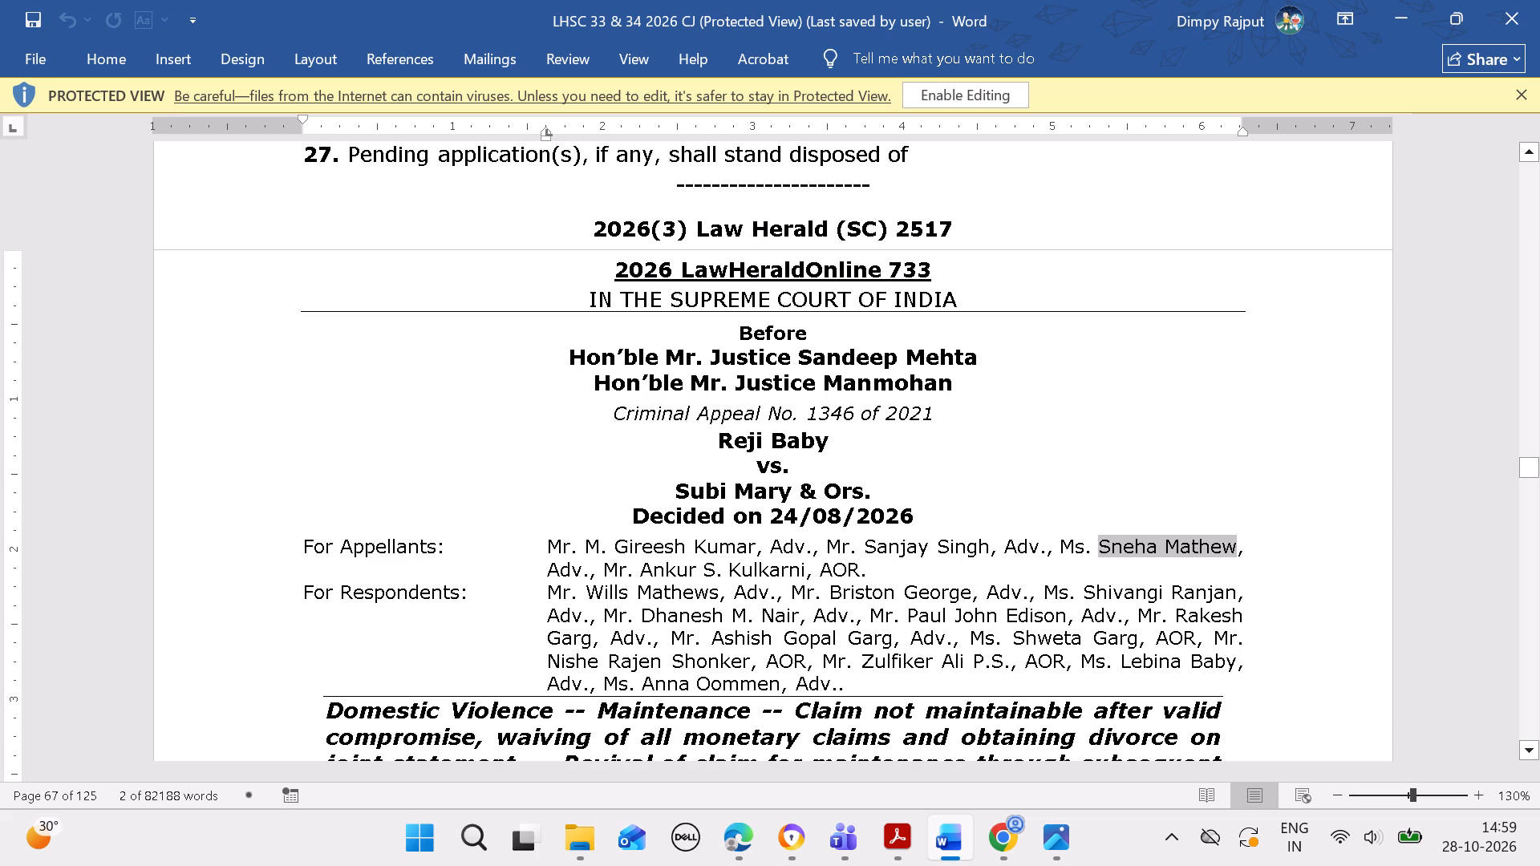
pyautogui.hotkey('ctrl', 'c')
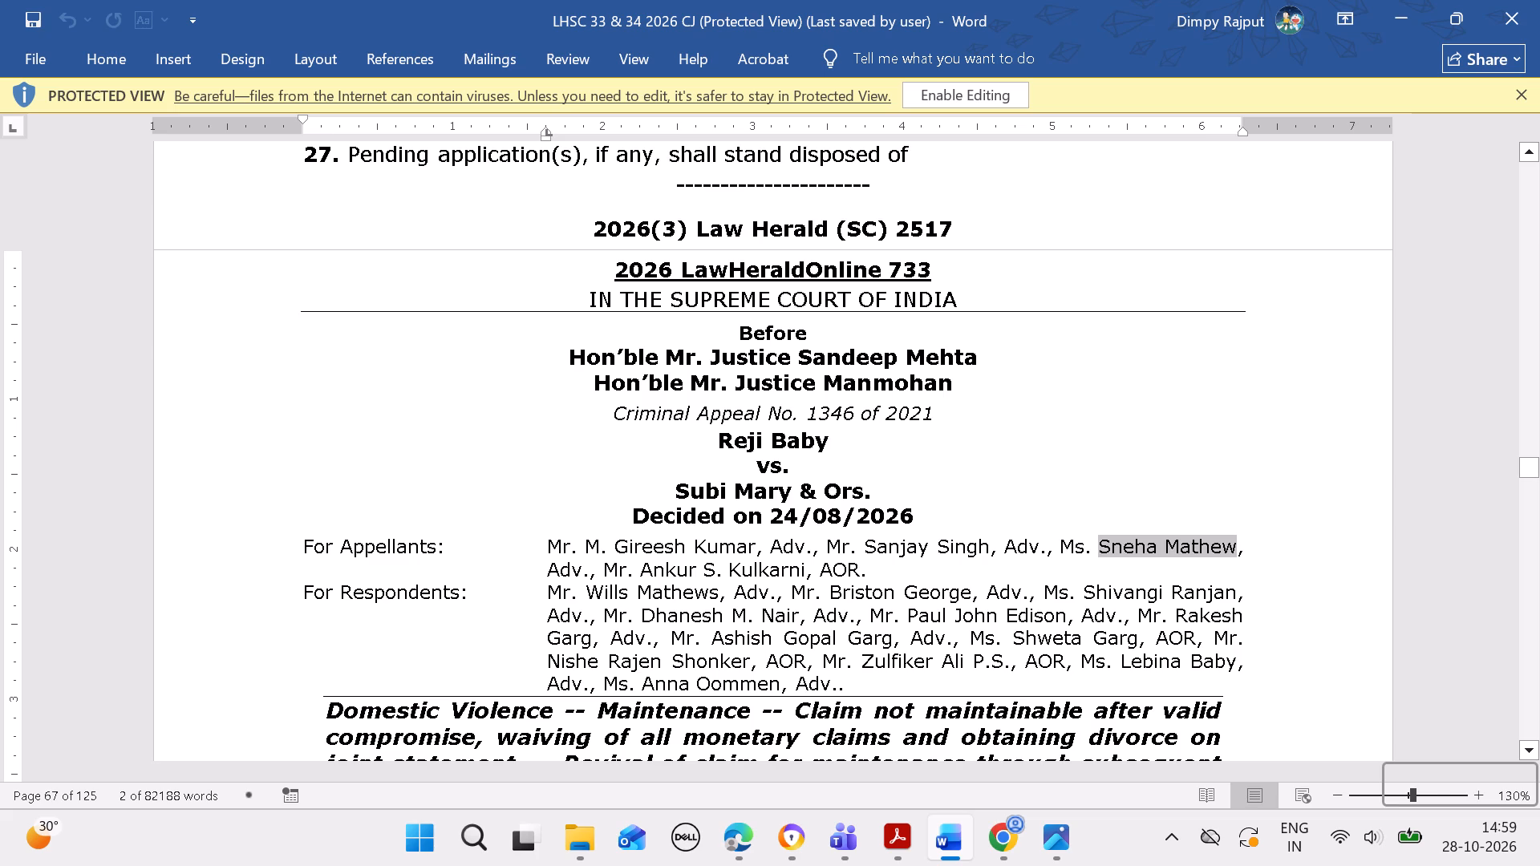
pyautogui.click(747, 830)
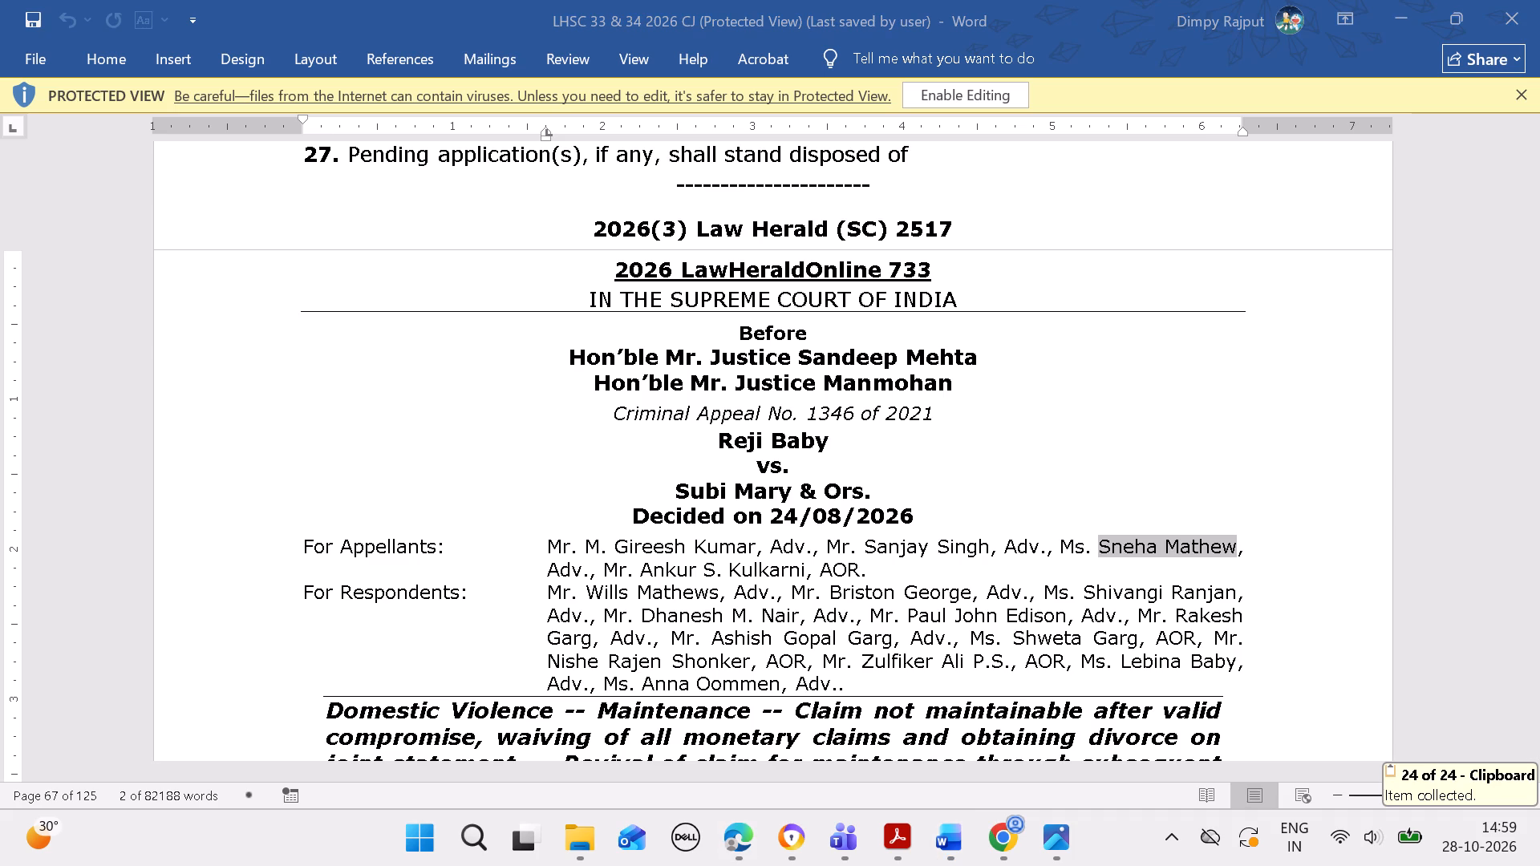
pyautogui.click(736, 841)
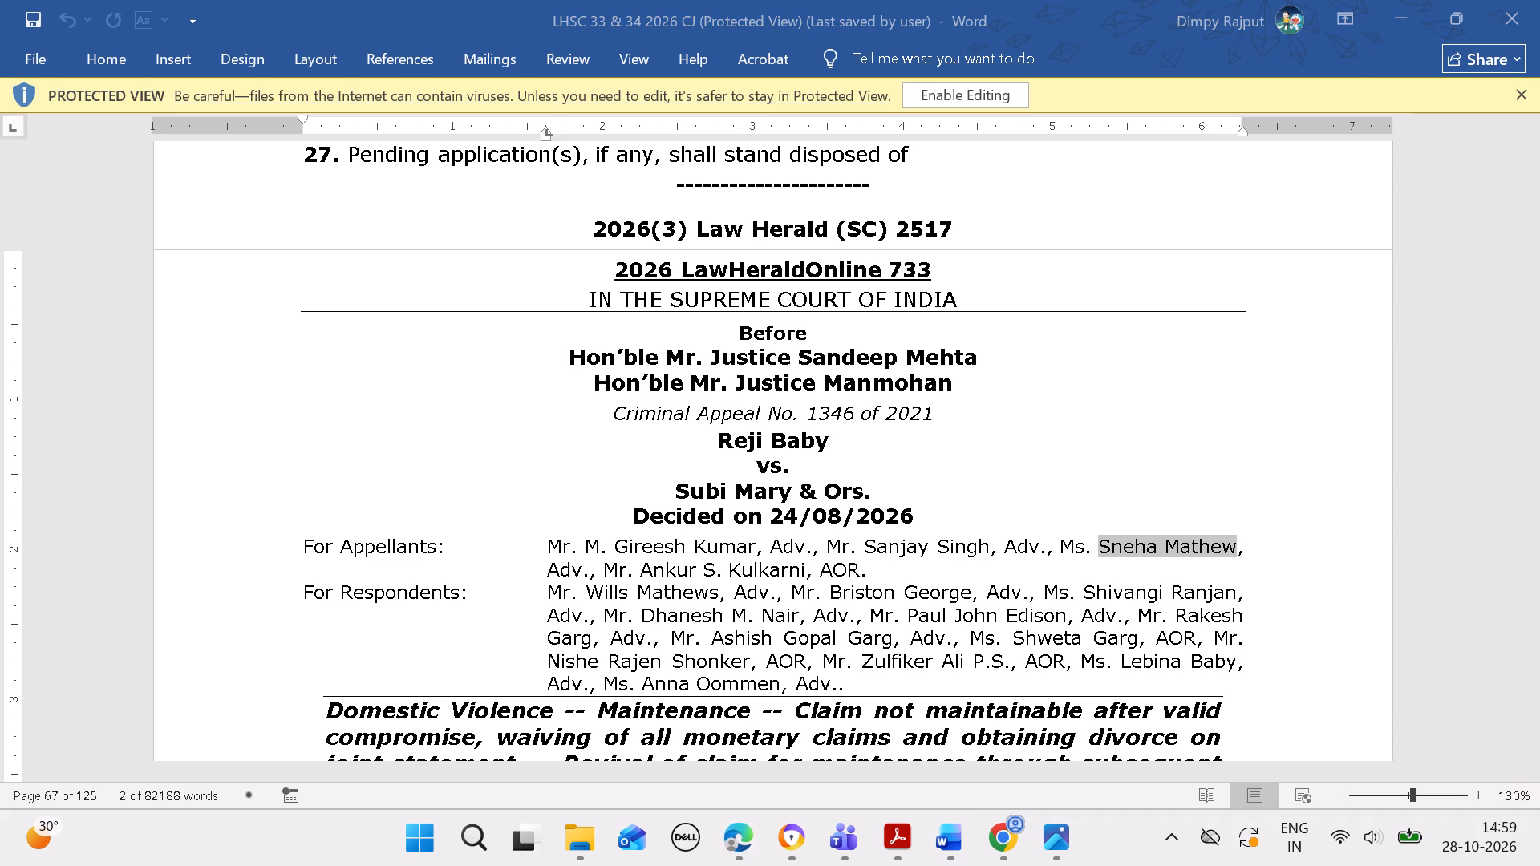
pyautogui.click(733, 853)
pyautogui.click(1147, 557)
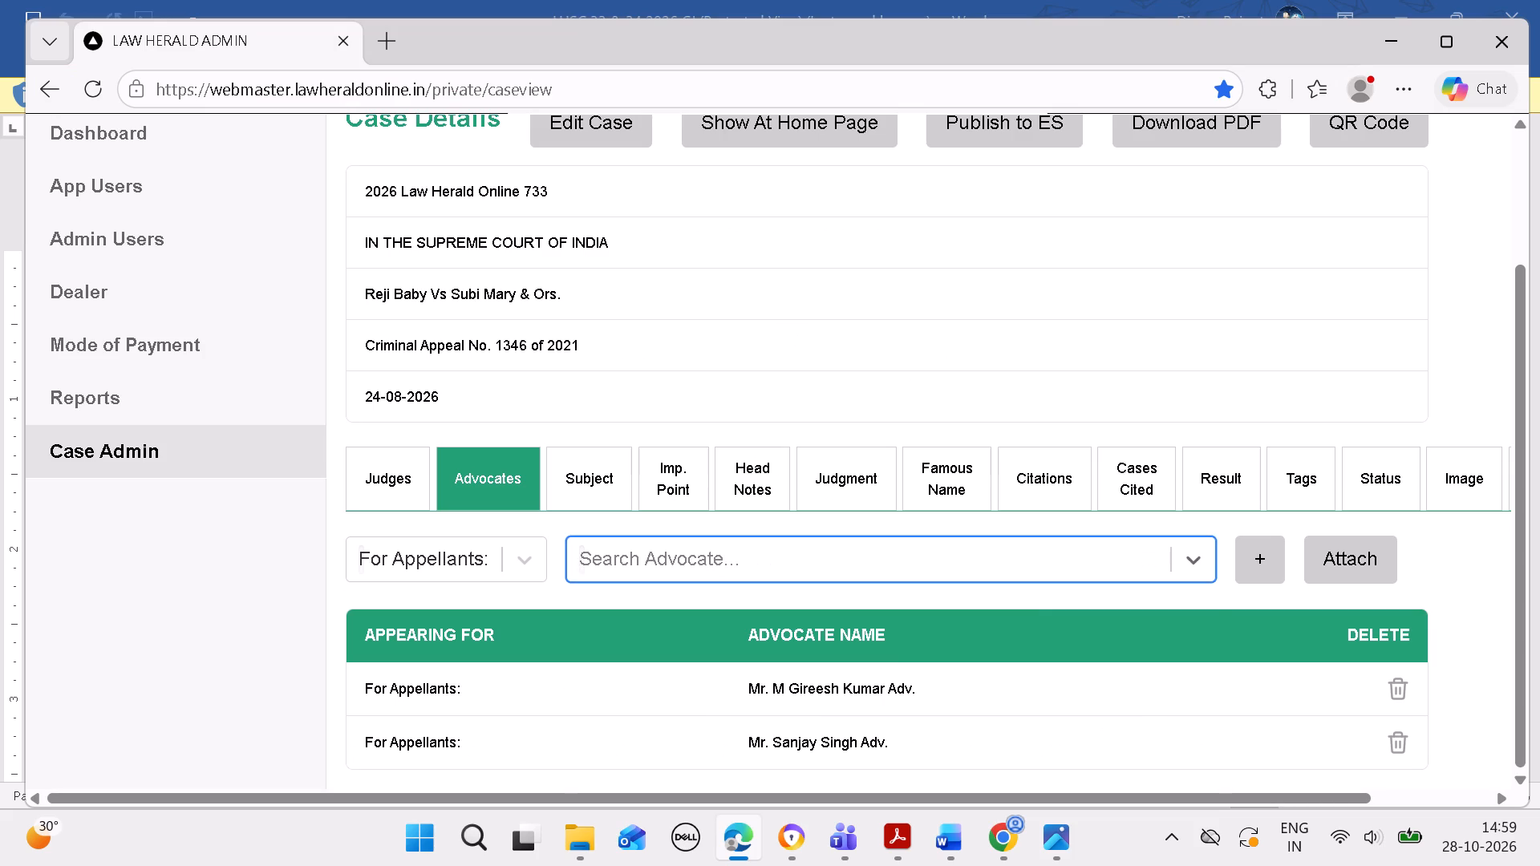
pyautogui.hotkey('ctrl', 'v')
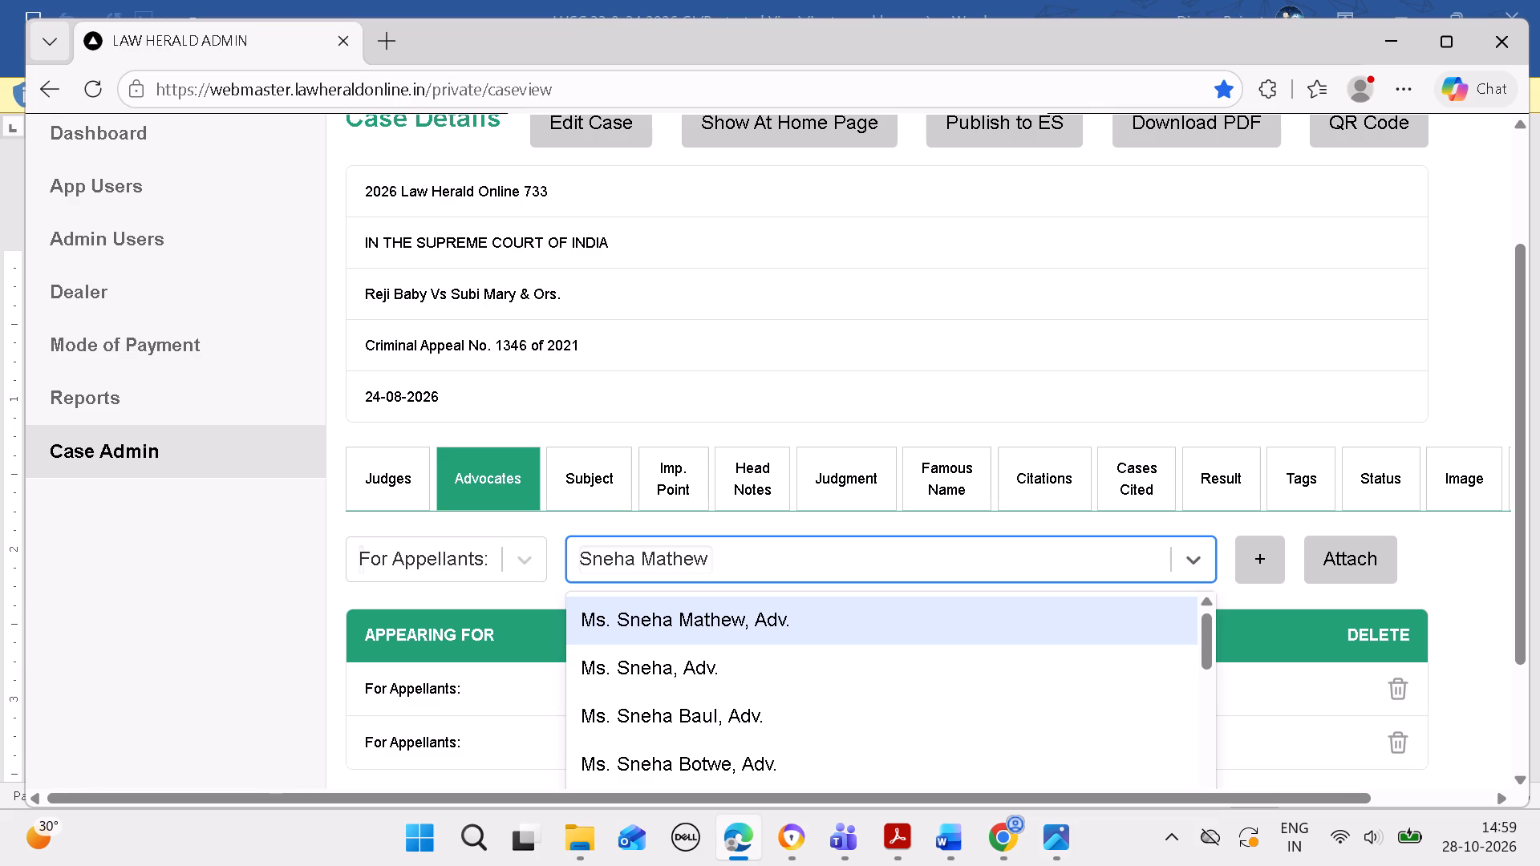
pyautogui.click(786, 624)
pyautogui.click(1366, 550)
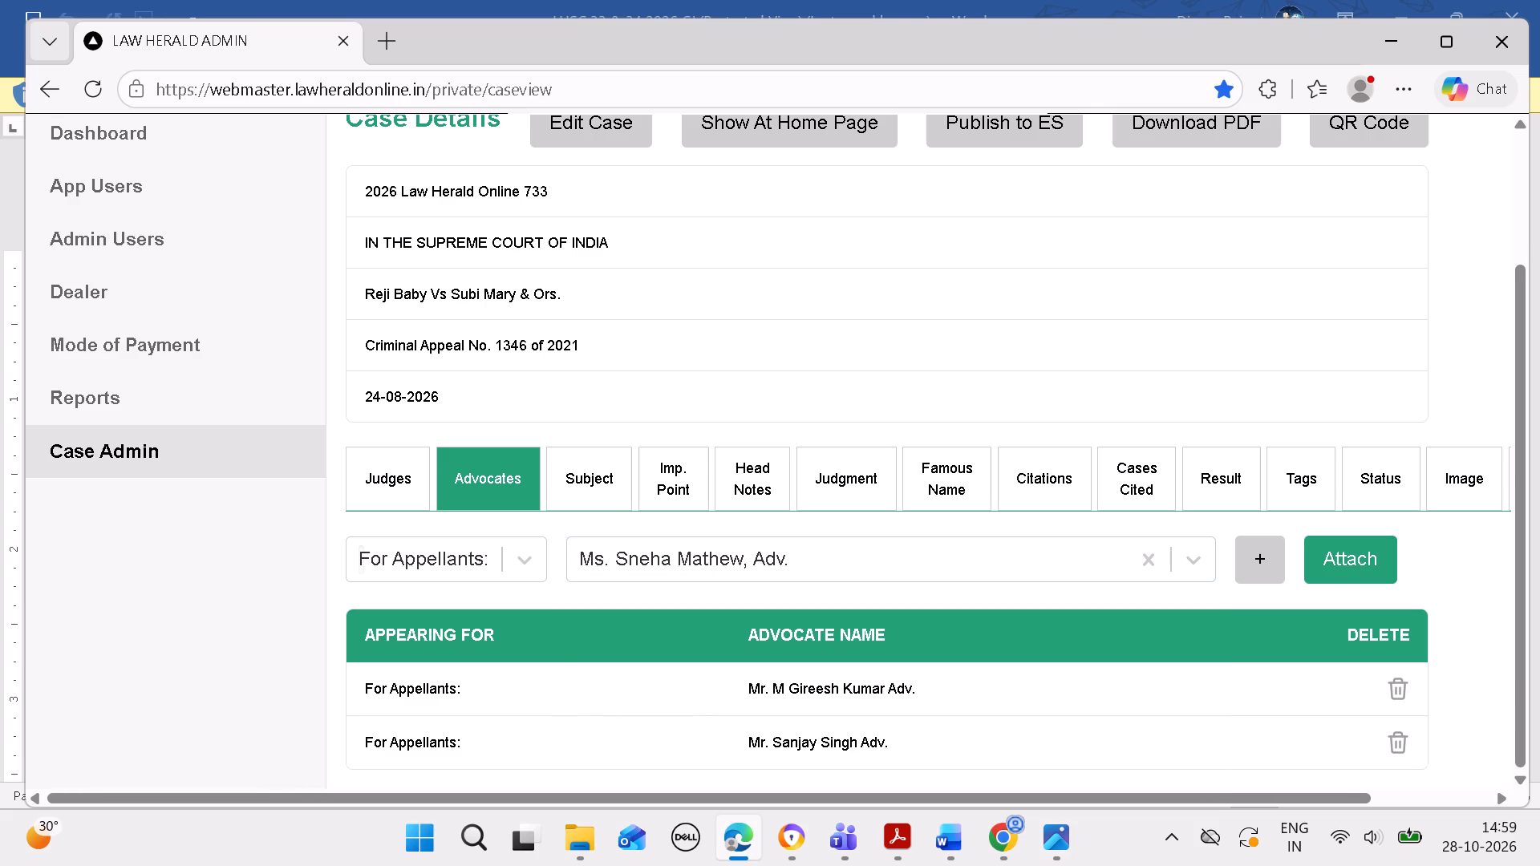
pyautogui.click(1010, 248)
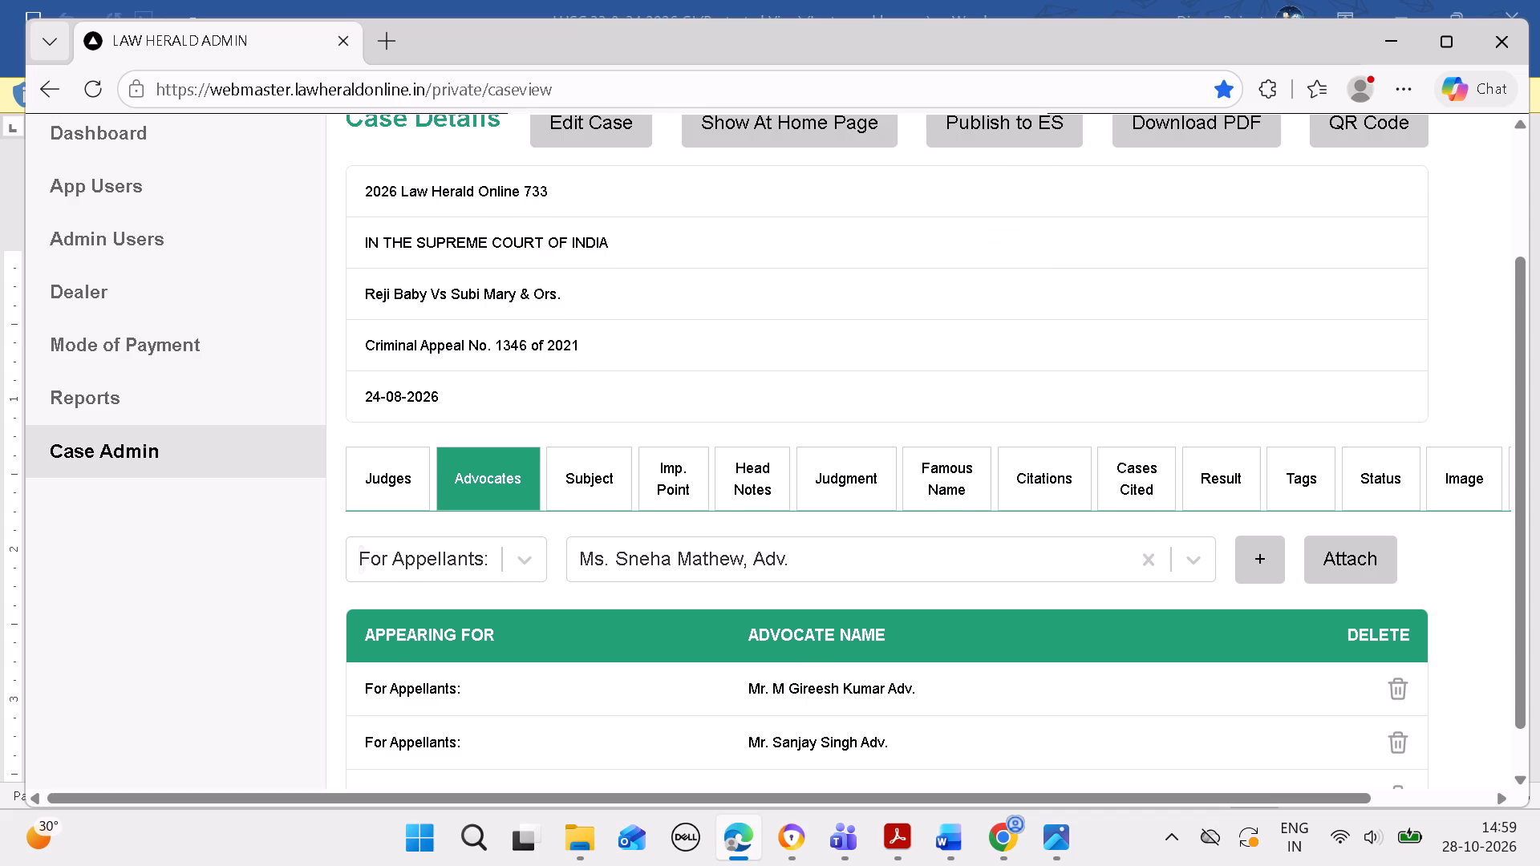
# Copy the fourth appellants' advocate's name from Word, select the matching AOR entry and attach it to case 733 under For Appellants.
pyautogui.scroll(-5, 1055, 331)
pyautogui.click(955, 837)
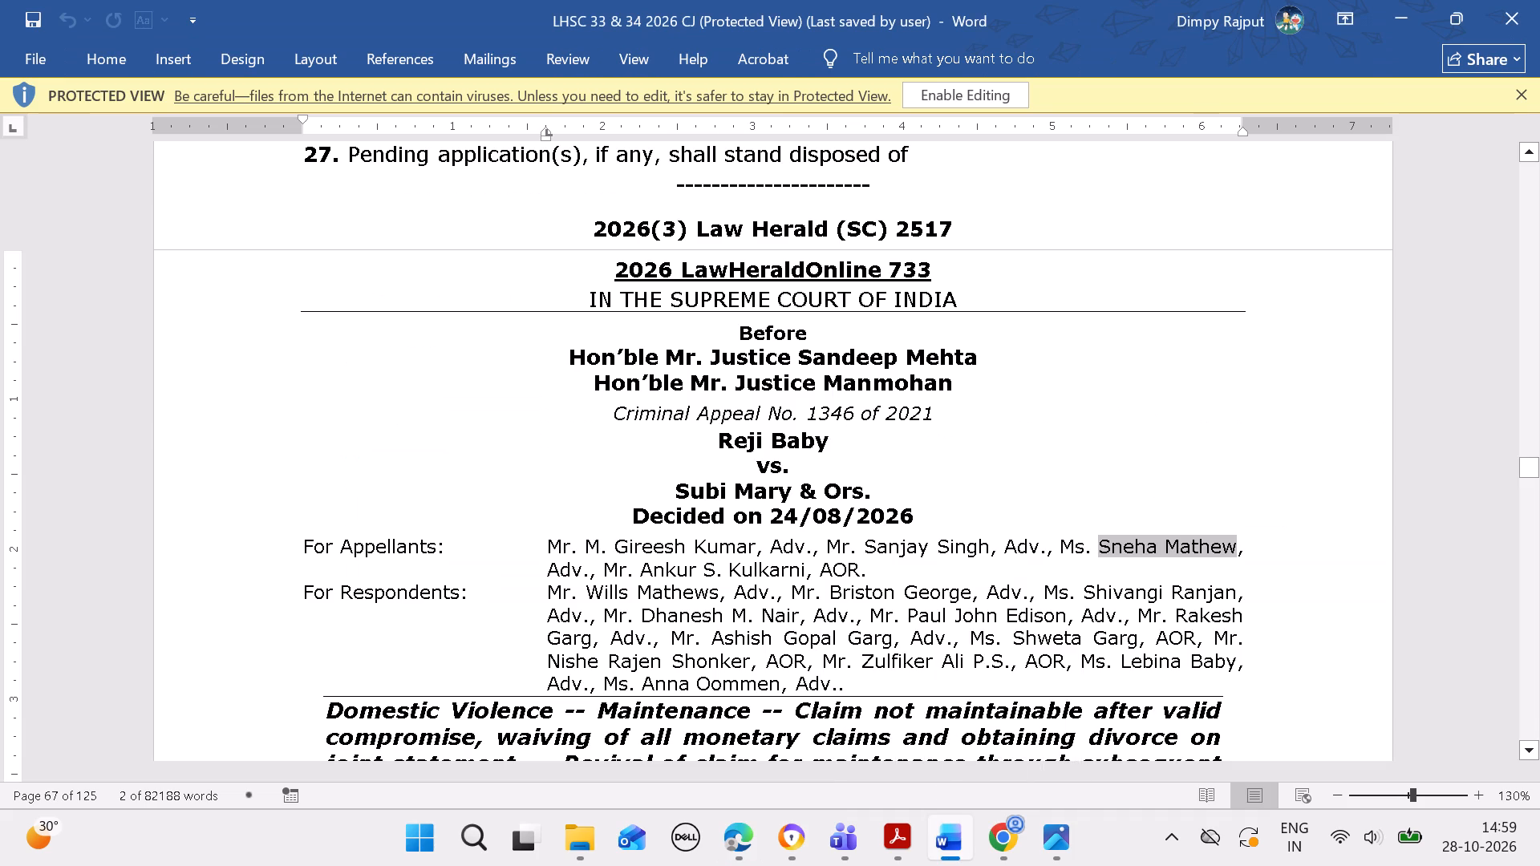
pyautogui.moveTo(639, 573); pyautogui.dragTo(646, 569)
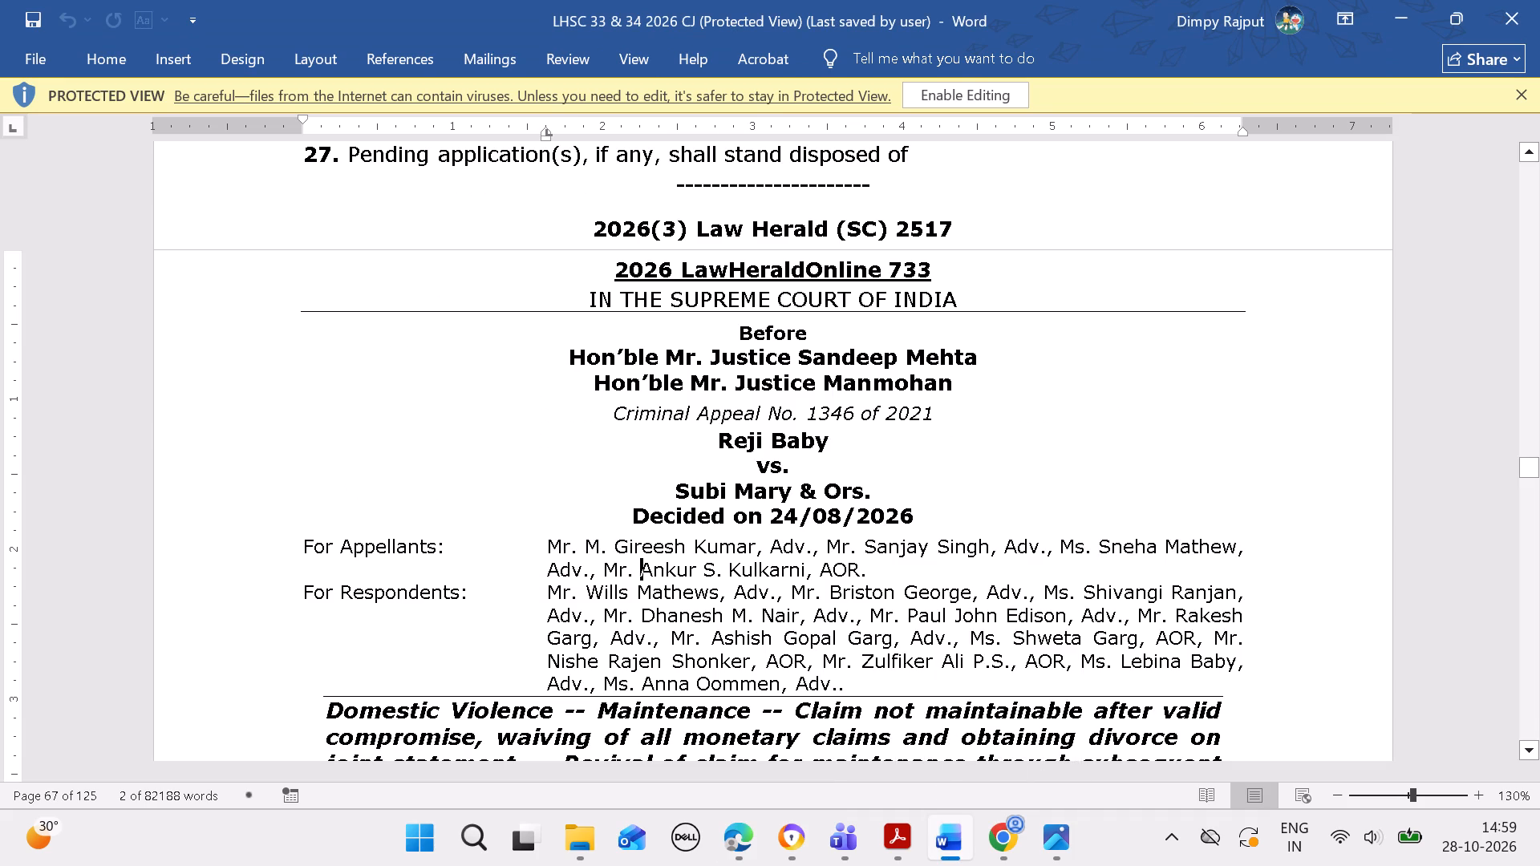
pyautogui.moveTo(646, 569); pyautogui.dragTo(756, 569)
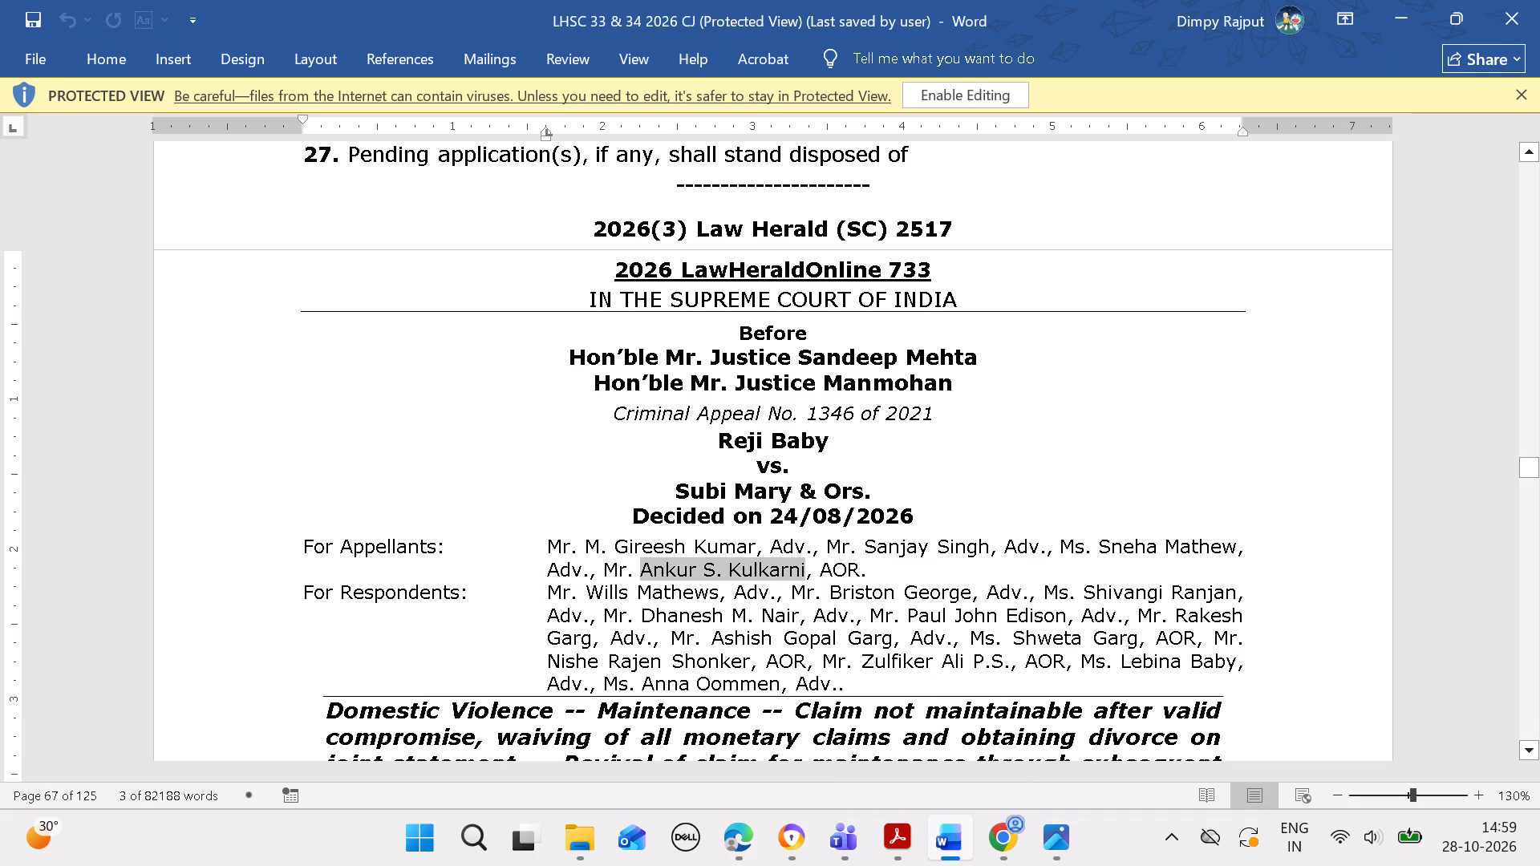
pyautogui.hotkey('ctrl', 'c')
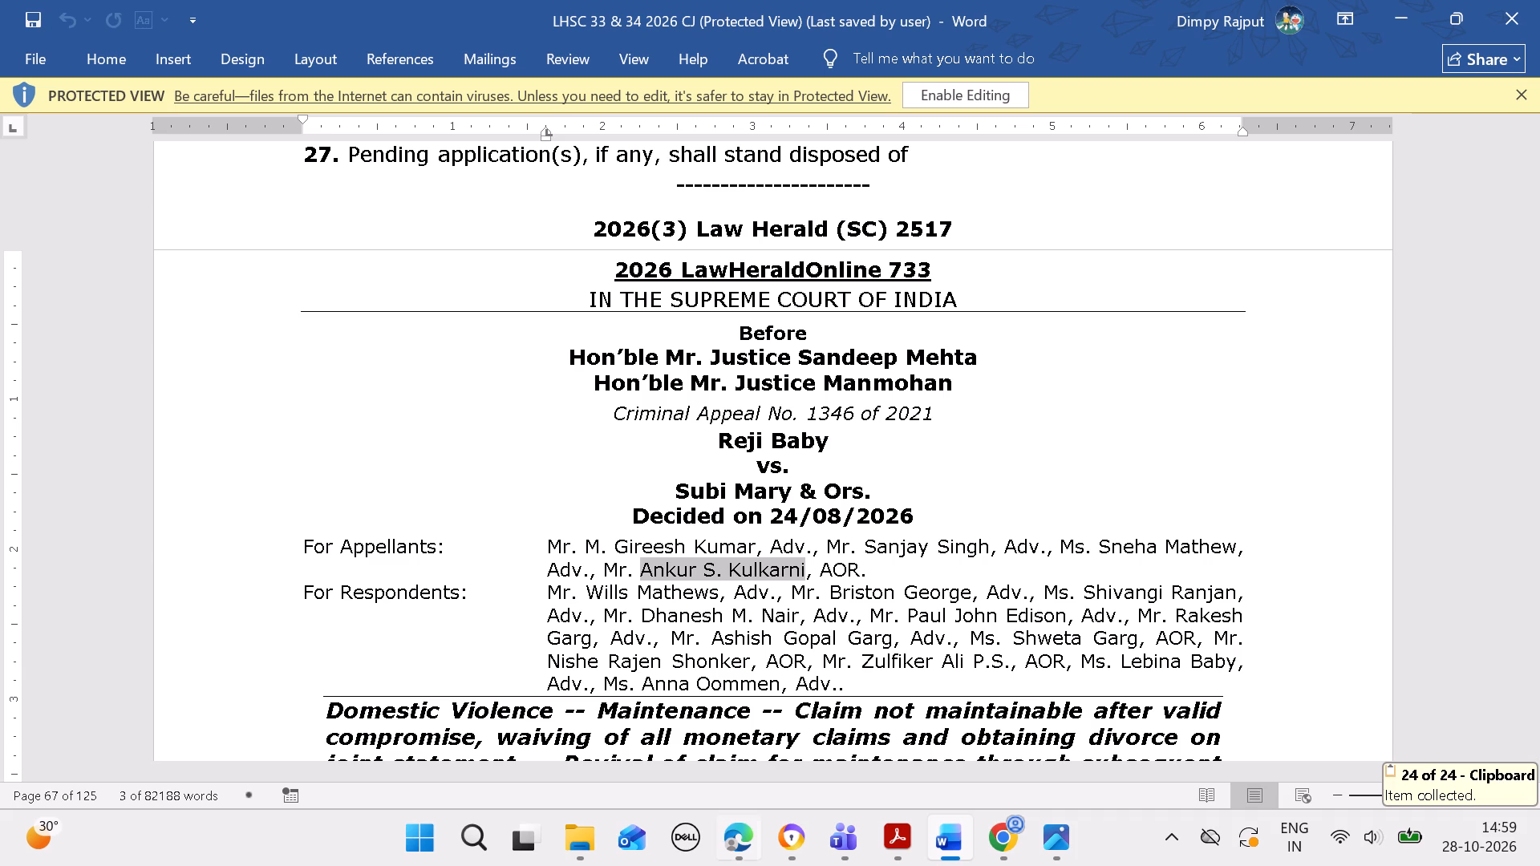
pyautogui.click(745, 838)
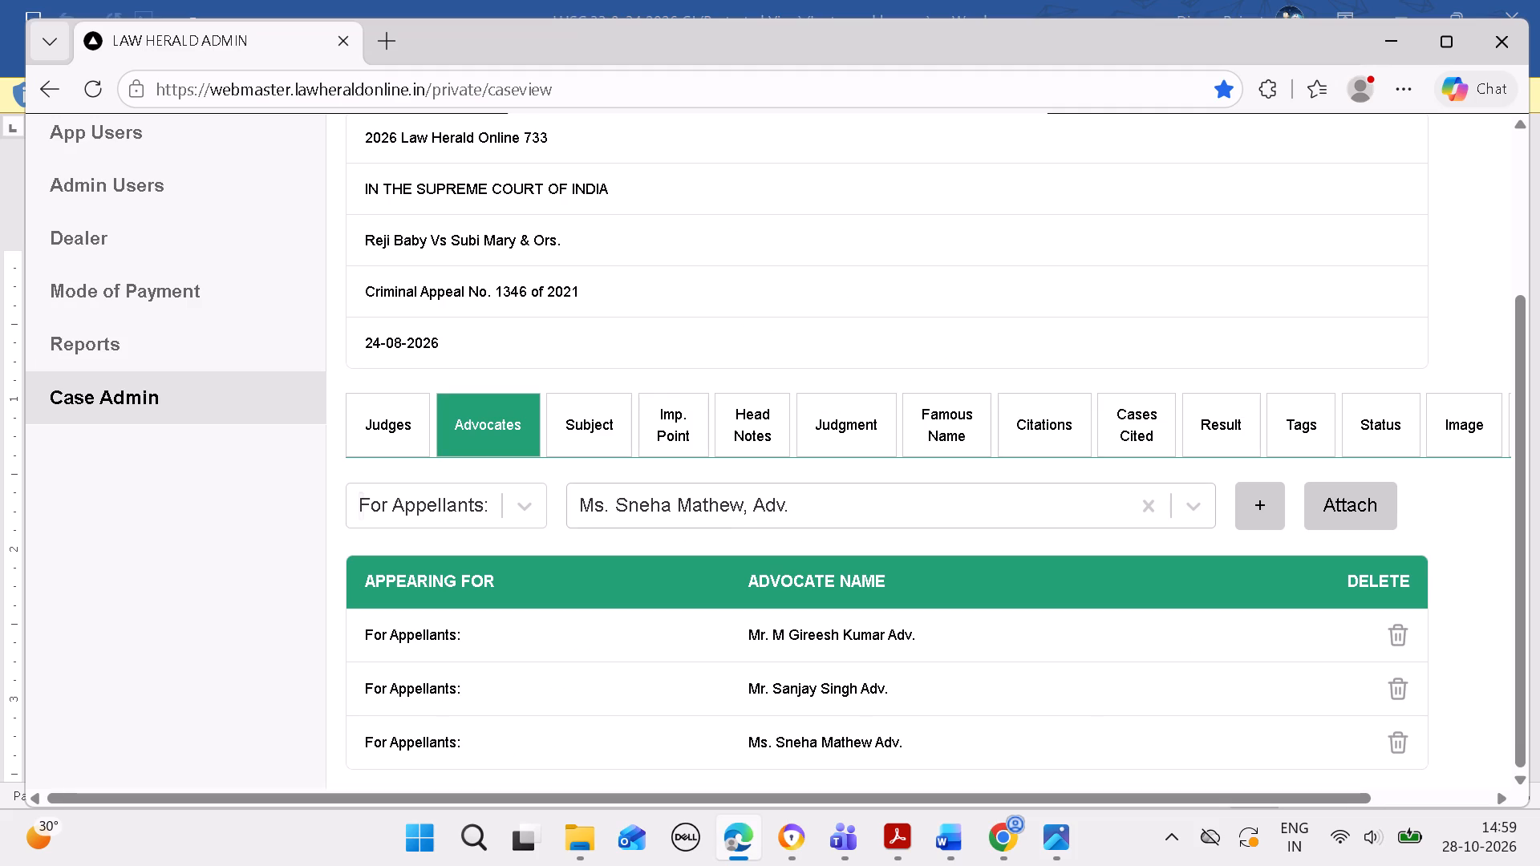
pyautogui.click(1139, 510)
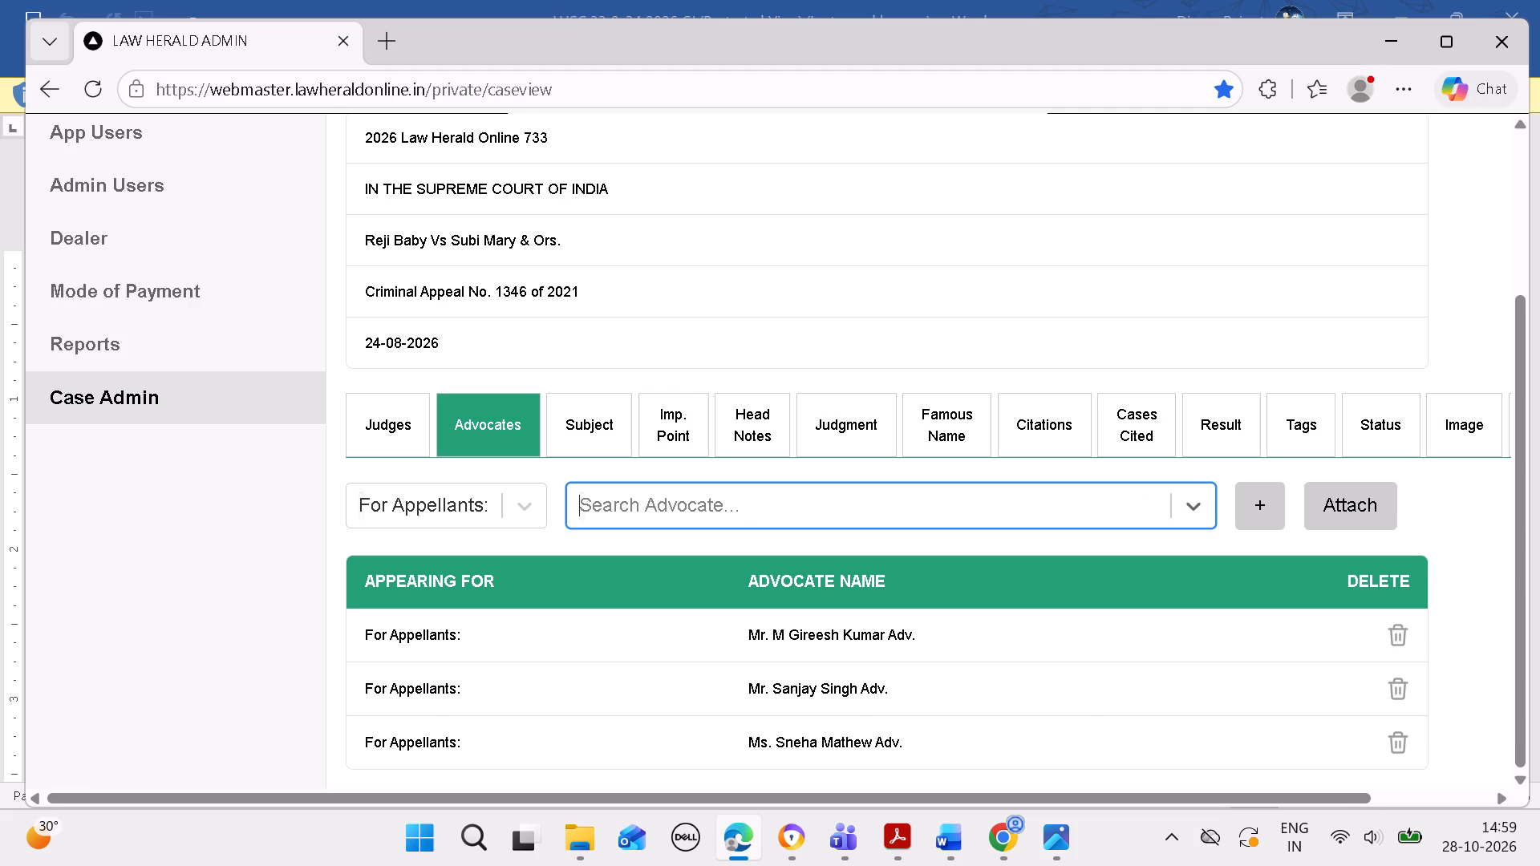
pyautogui.hotkey('ctrl', 'v')
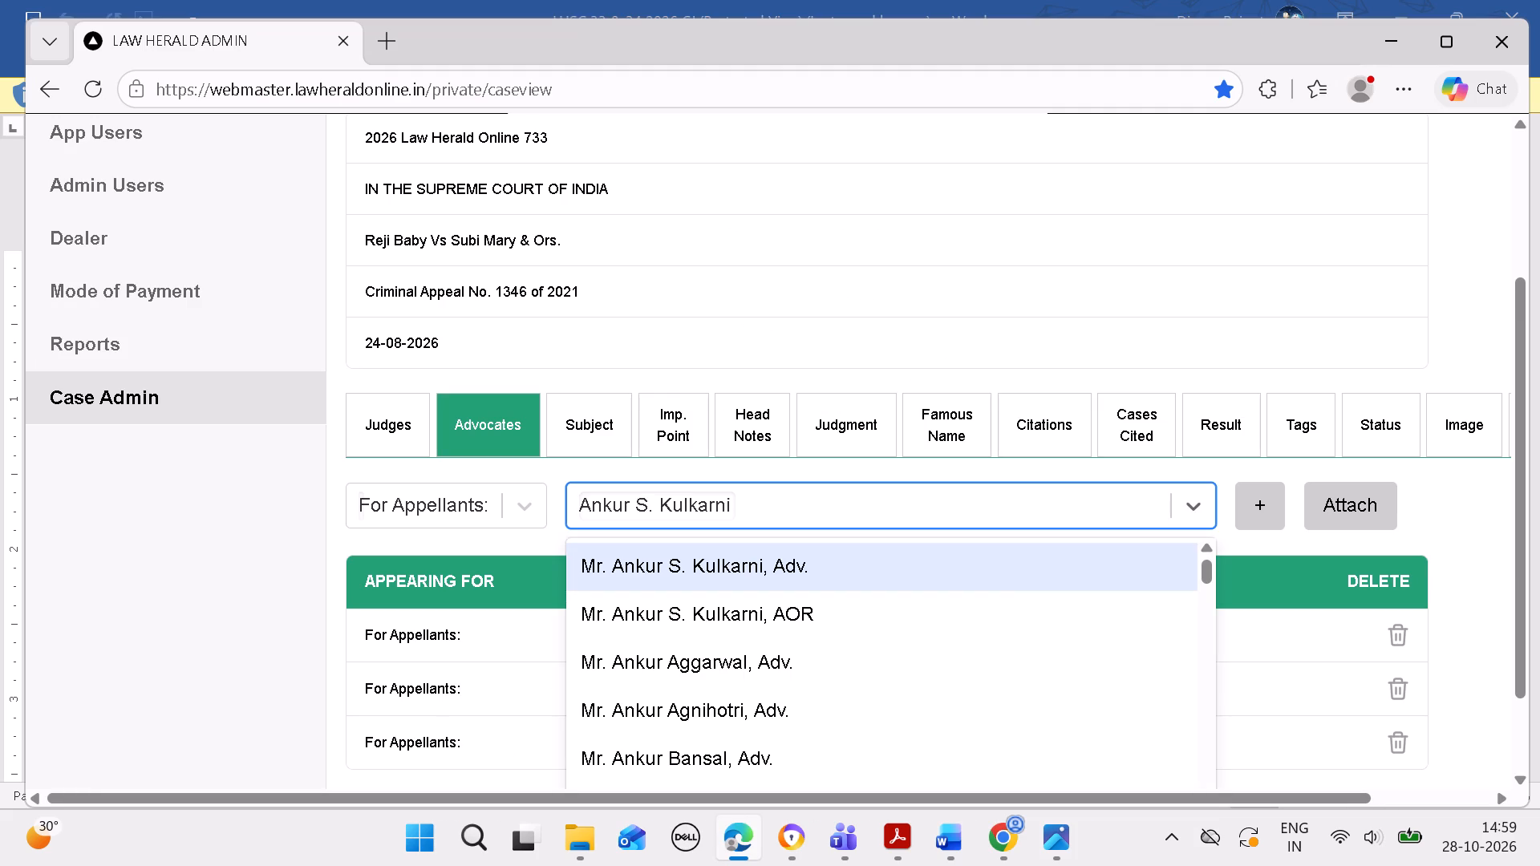
pyautogui.click(946, 617)
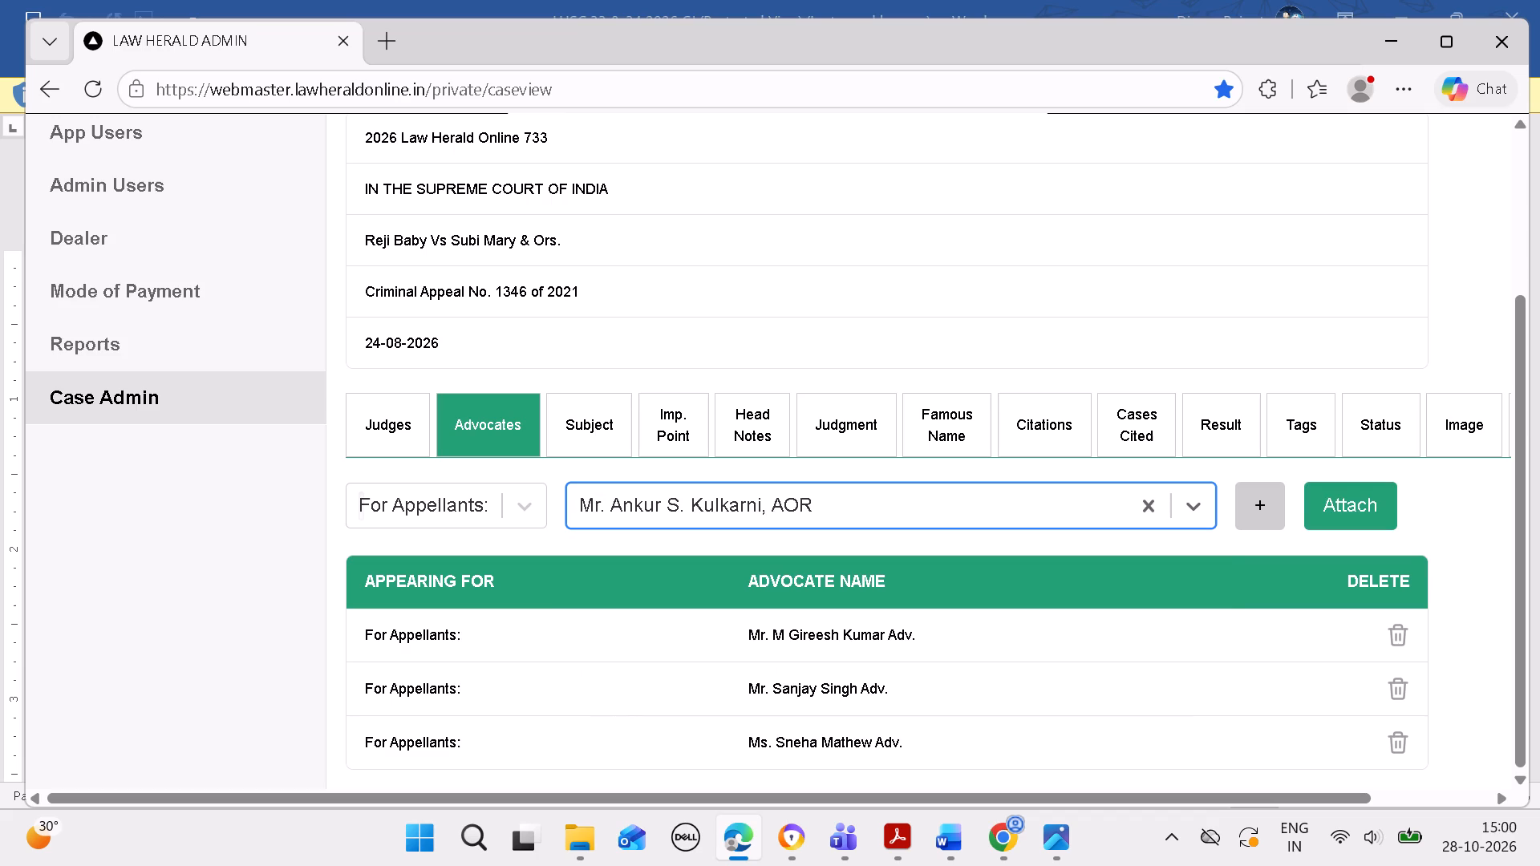
pyautogui.click(1364, 504)
pyautogui.click(1002, 255)
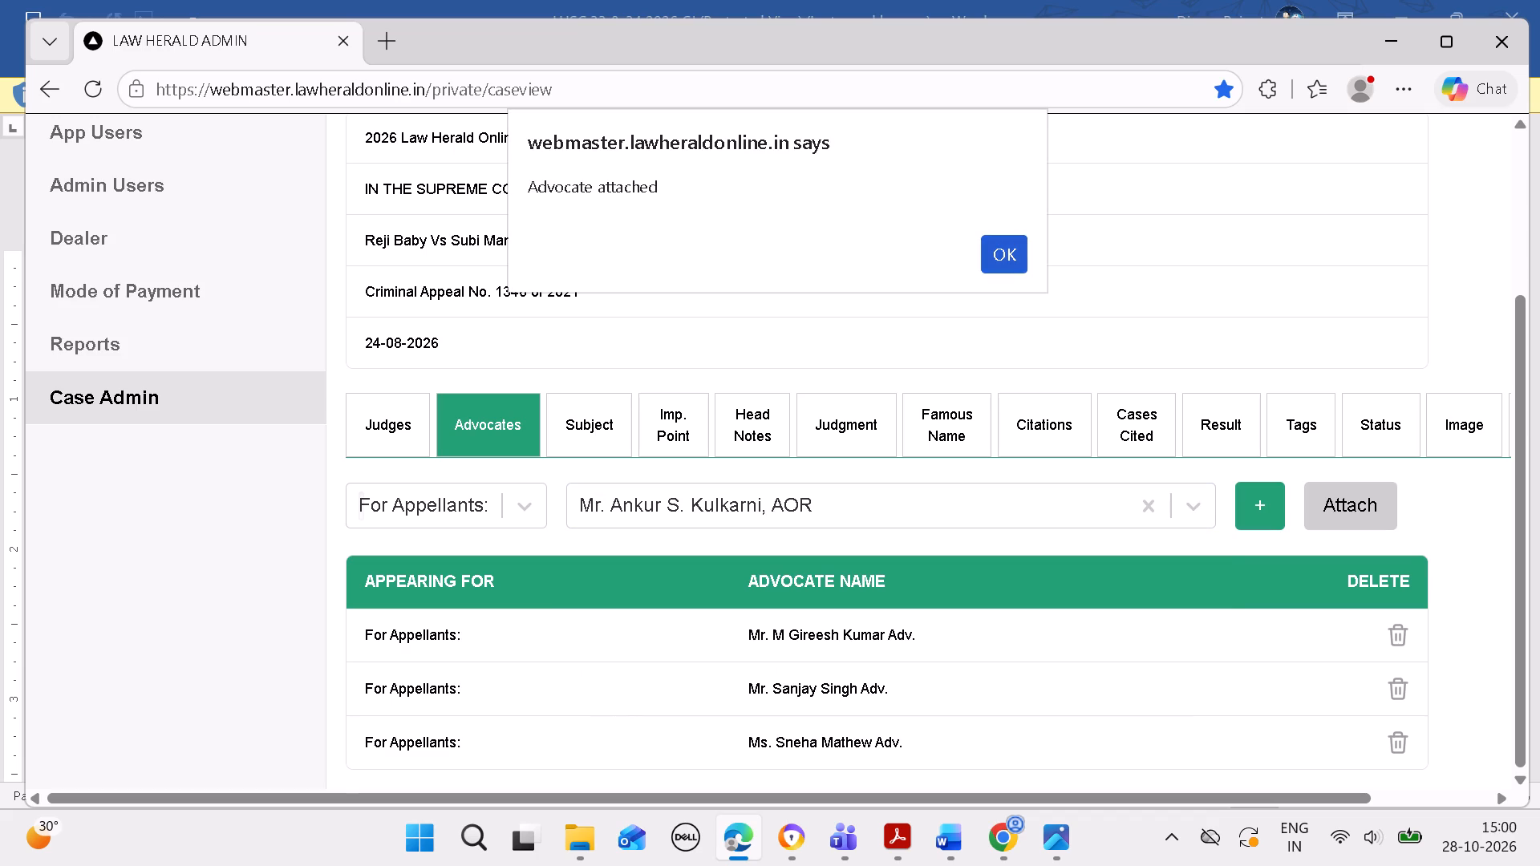
# Copy the first respondents' advocate's name, without prefix or designation, from the judgment in Word.
pyautogui.scroll(-7, 992, 312)
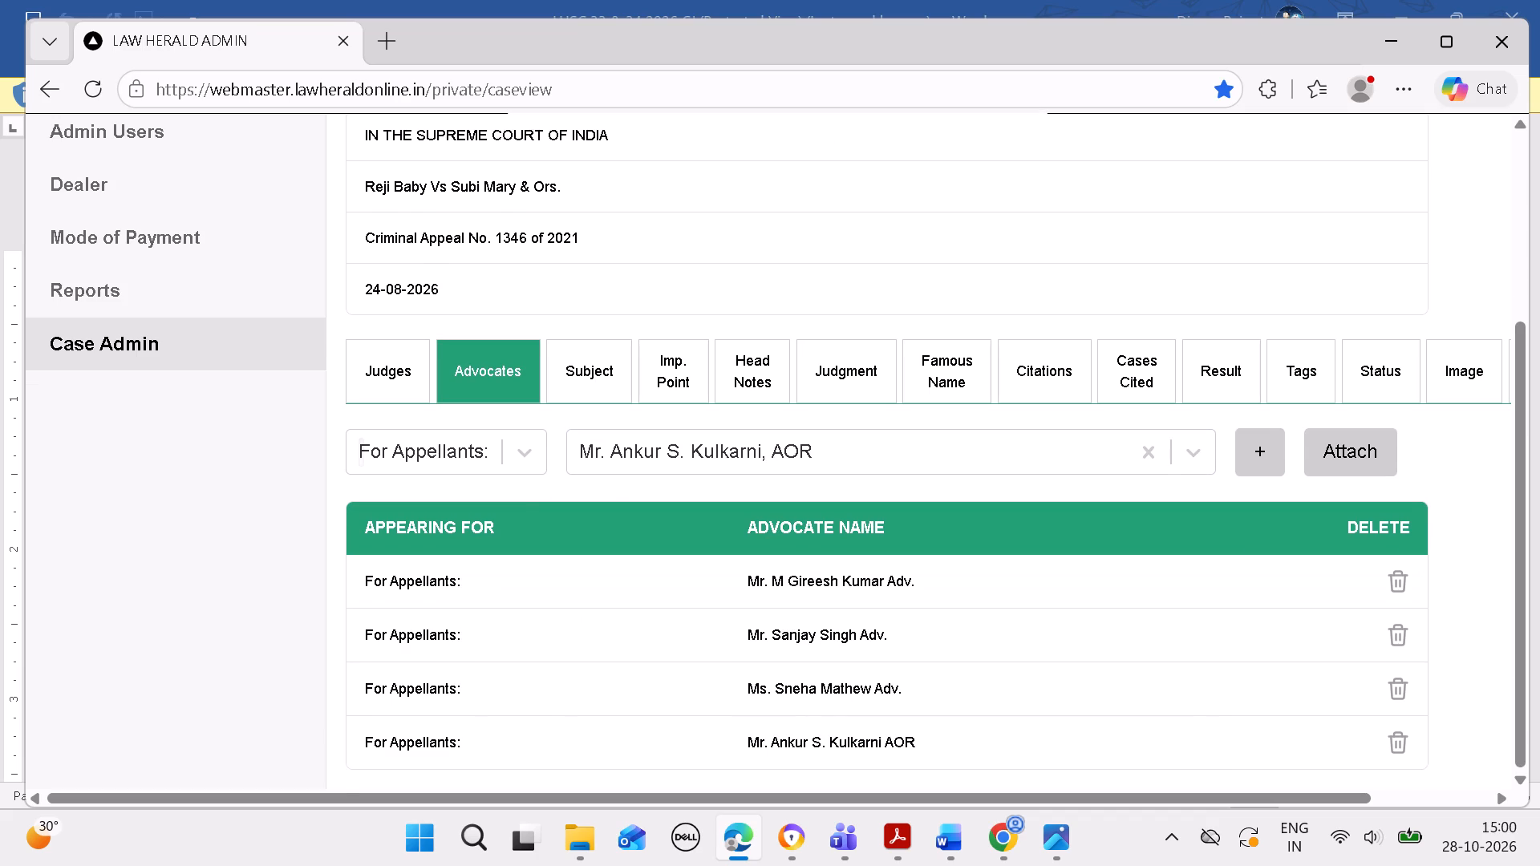
pyautogui.scroll(-3, 993, 326)
pyautogui.click(950, 828)
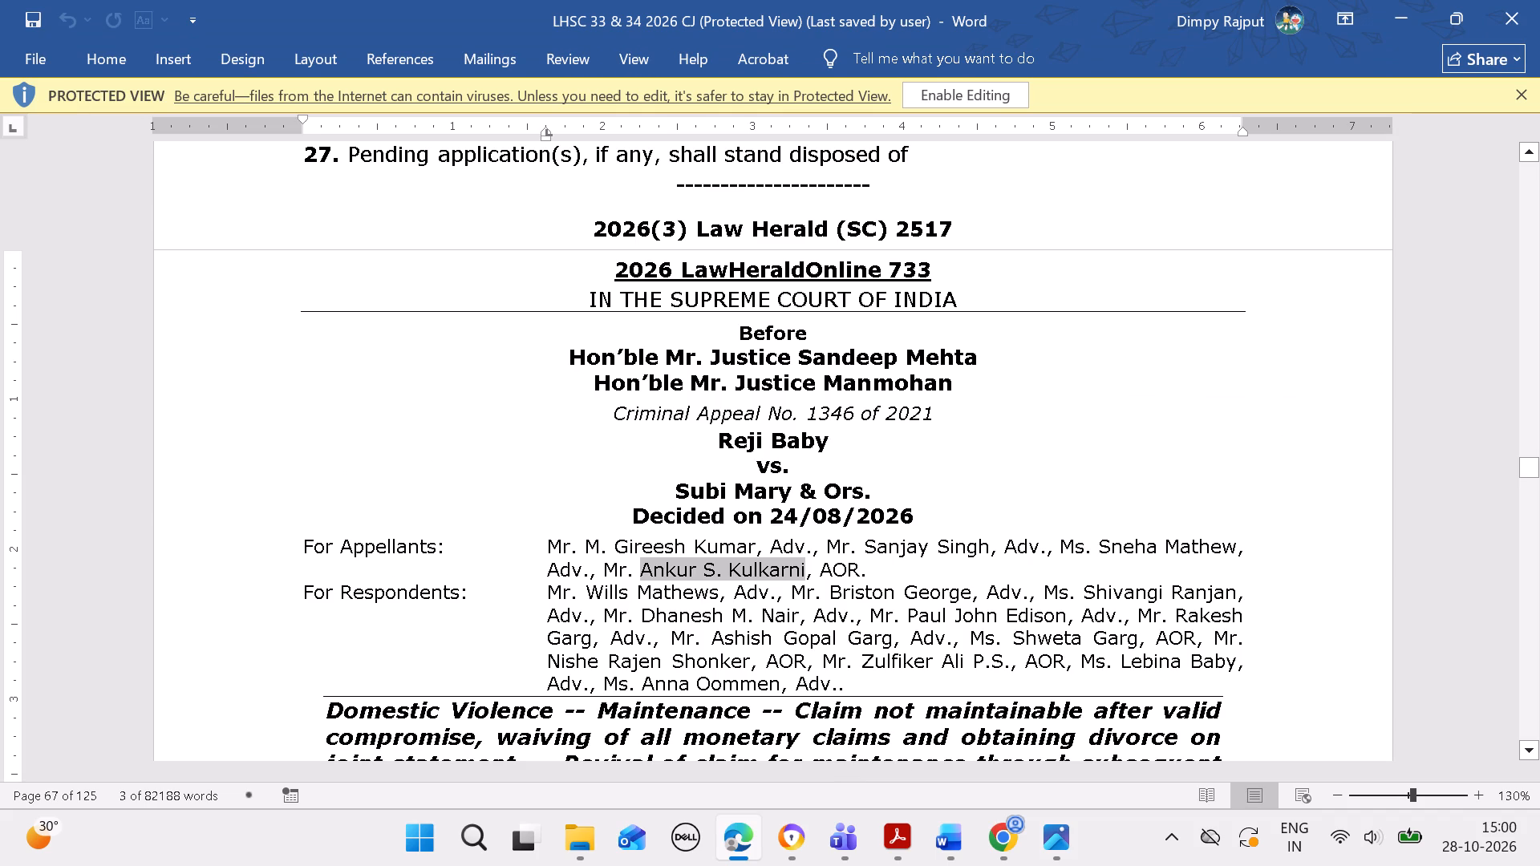
pyautogui.moveTo(580, 593); pyautogui.dragTo(588, 589)
pyautogui.click(588, 589)
pyautogui.moveTo(590, 589); pyautogui.dragTo(634, 585)
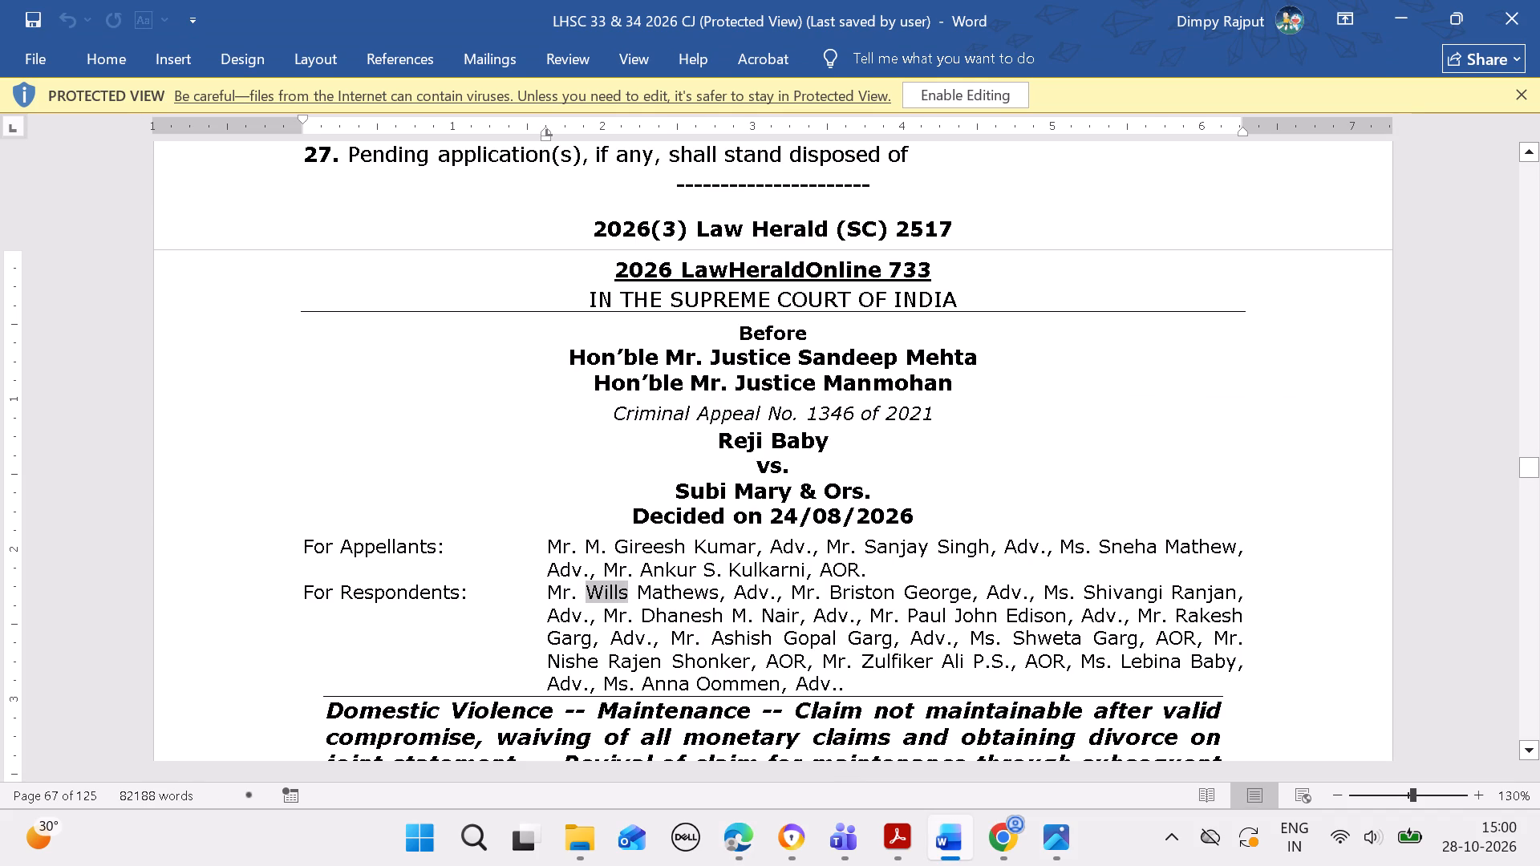
pyautogui.moveTo(634, 585); pyautogui.dragTo(680, 594)
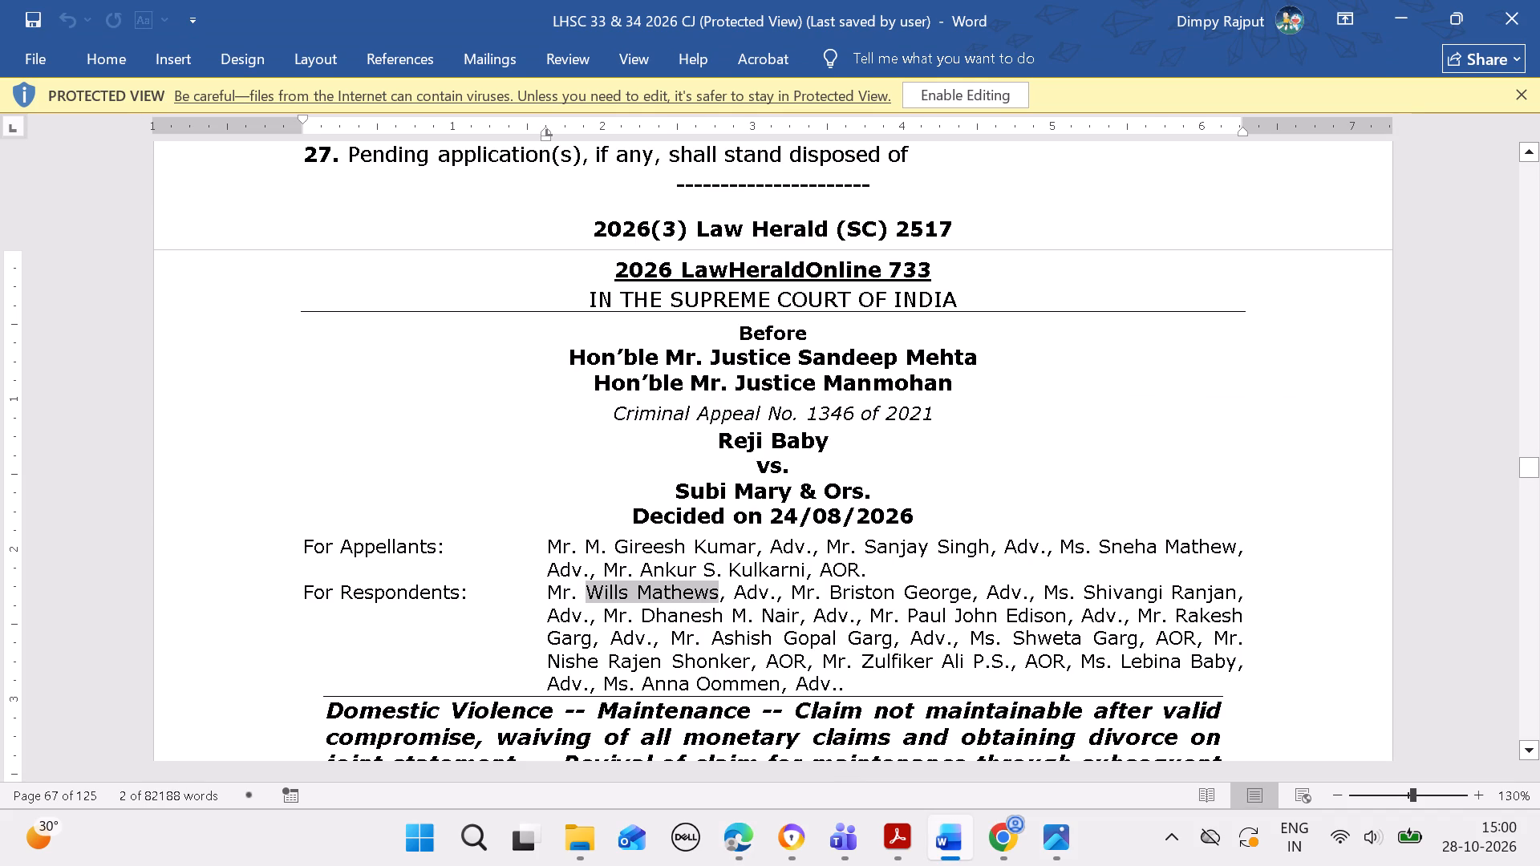
pyautogui.hotkey('ctrl', 'c')
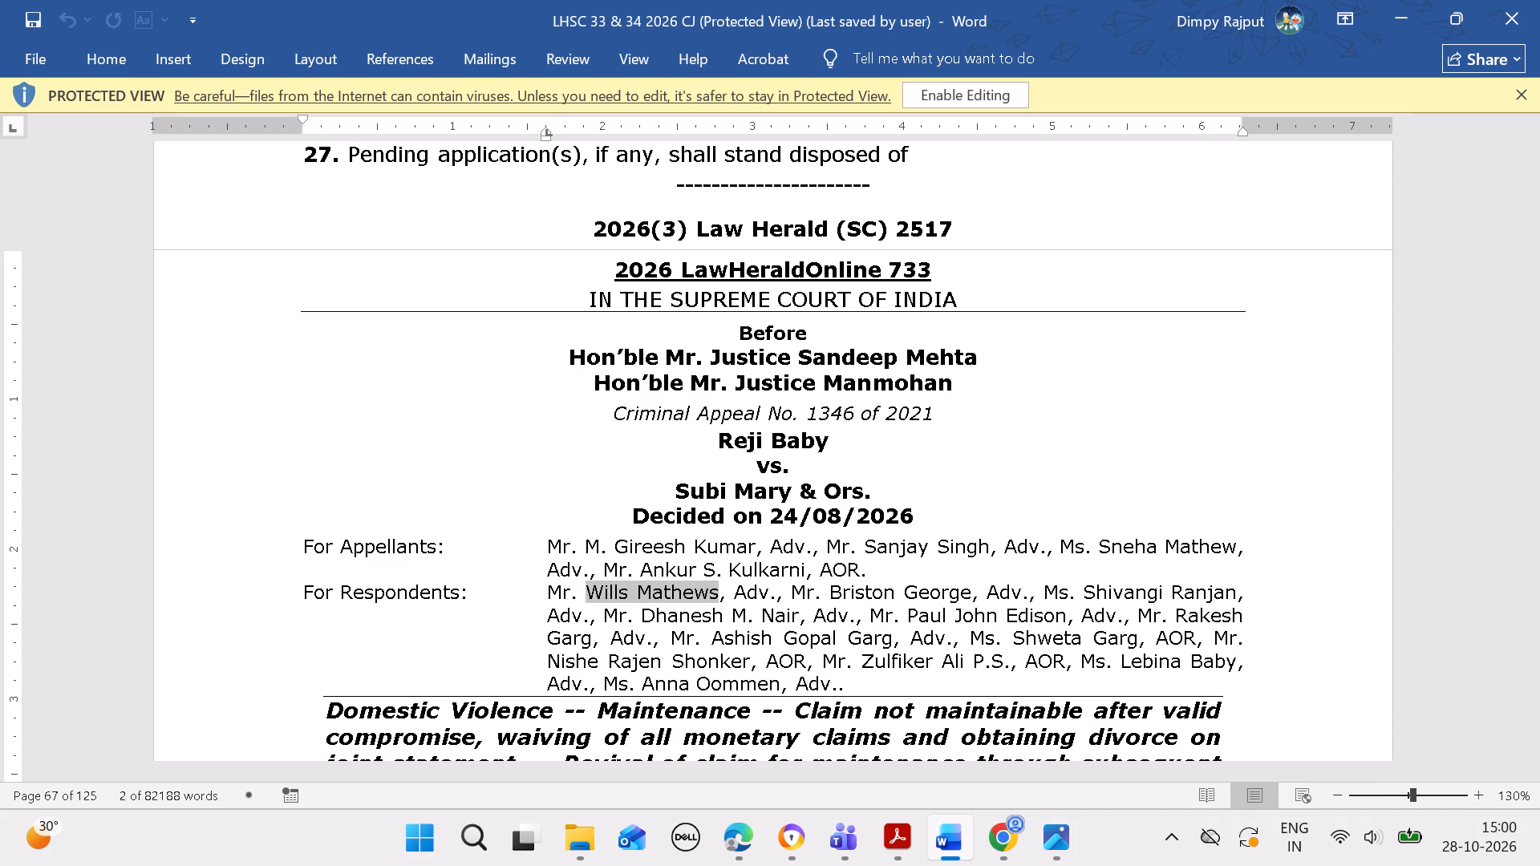
pyautogui.hotkey('ctrl', 'c')
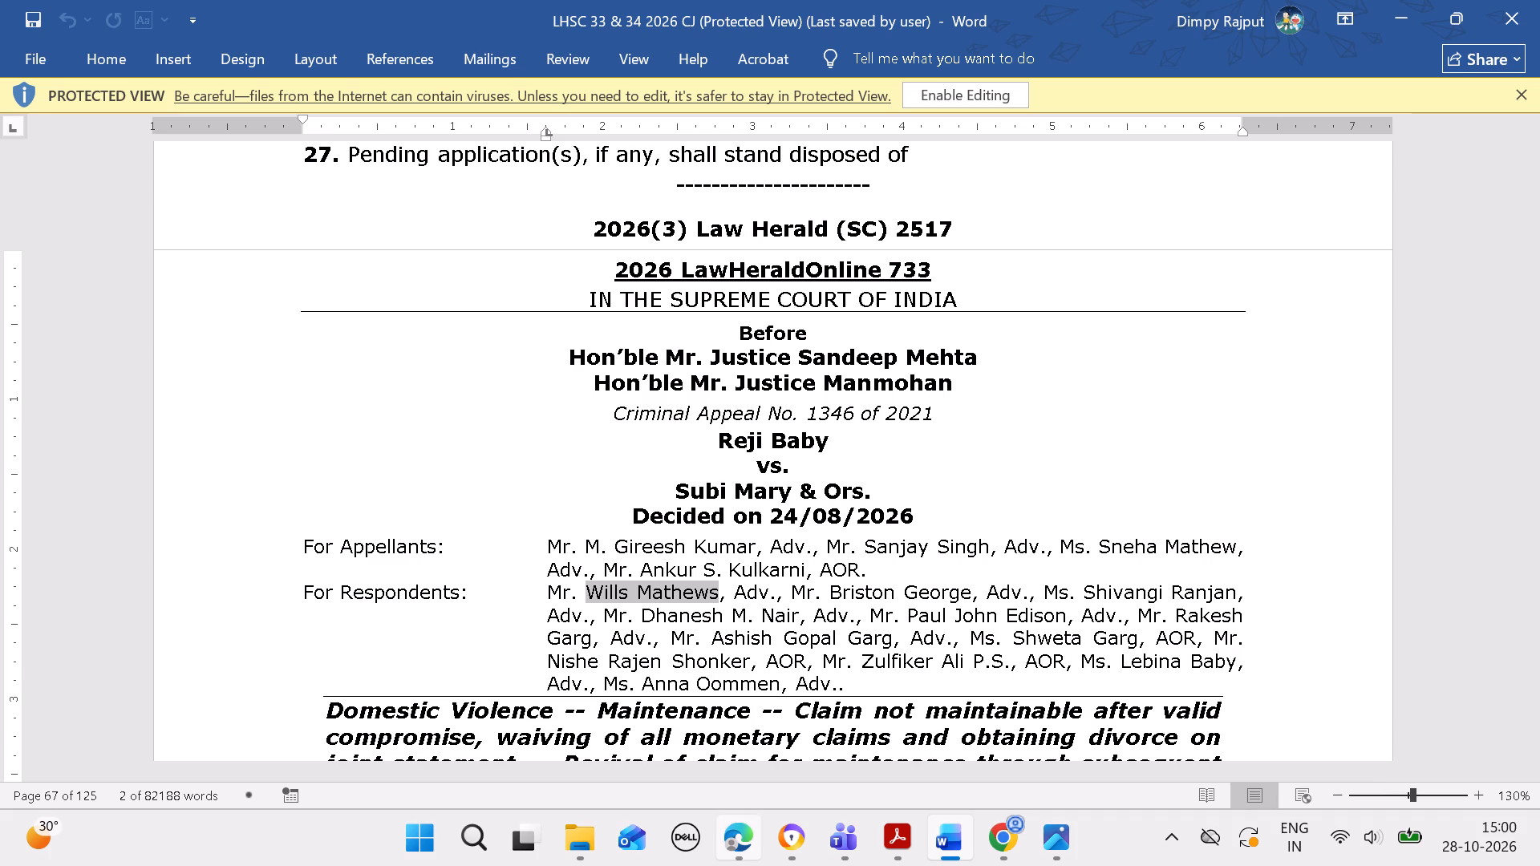
pyautogui.click(733, 833)
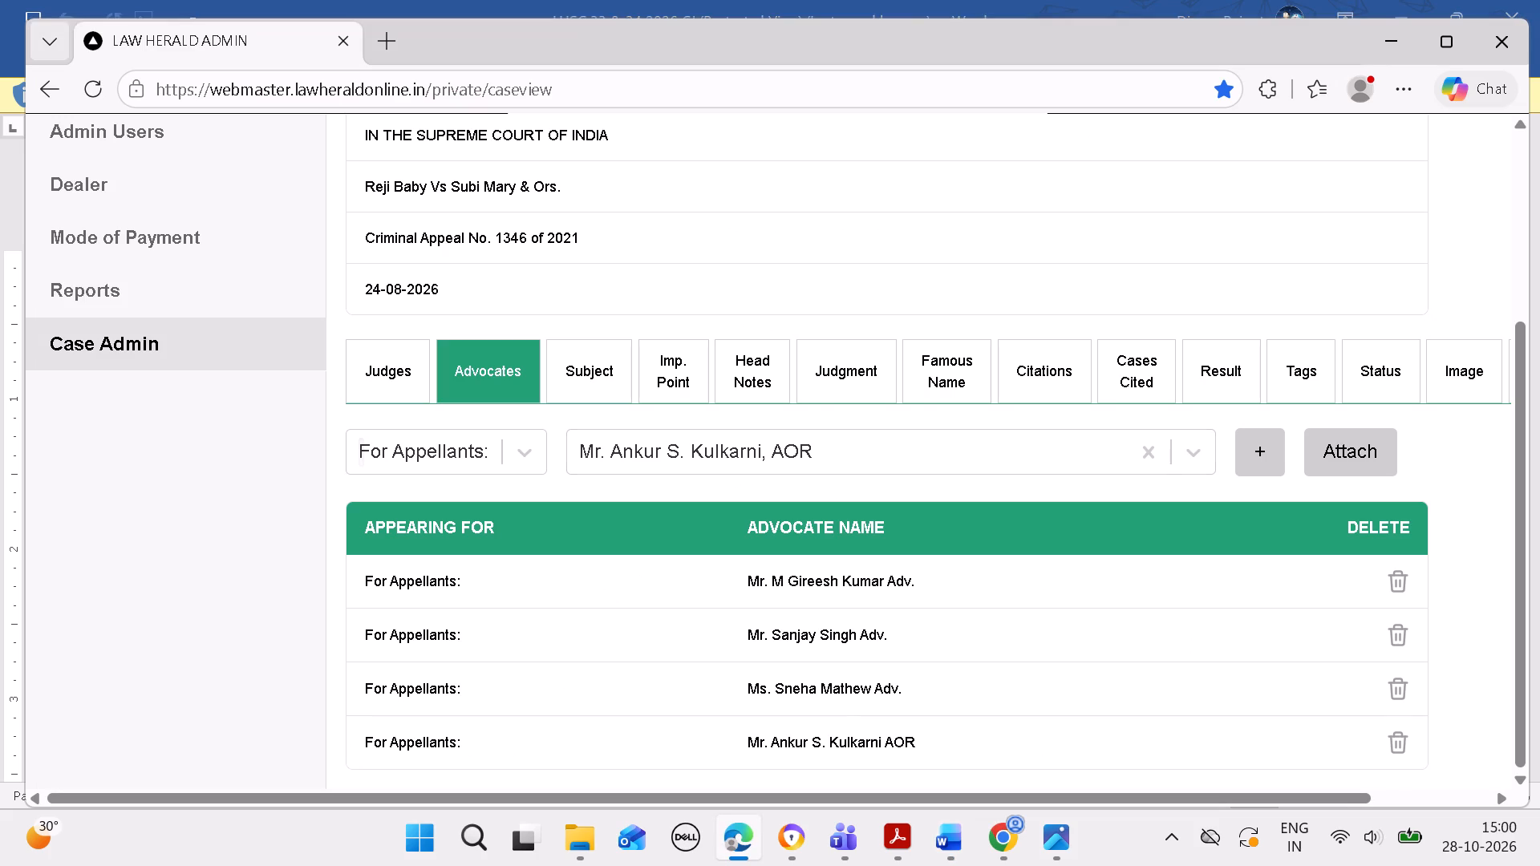
pyautogui.click(522, 443)
pyautogui.scroll(-1, 436, 718)
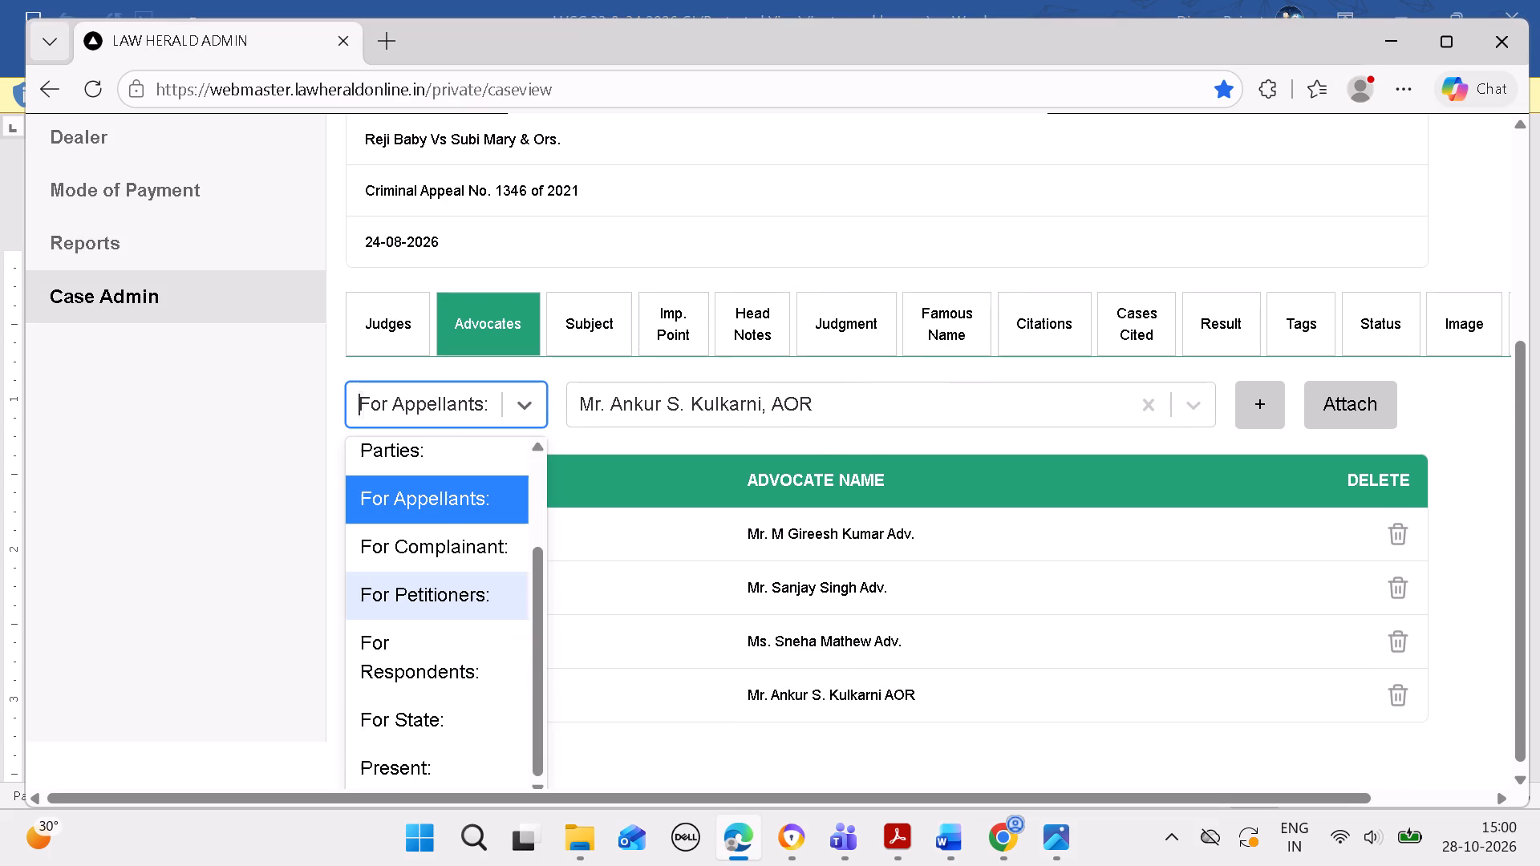
pyautogui.click(451, 667)
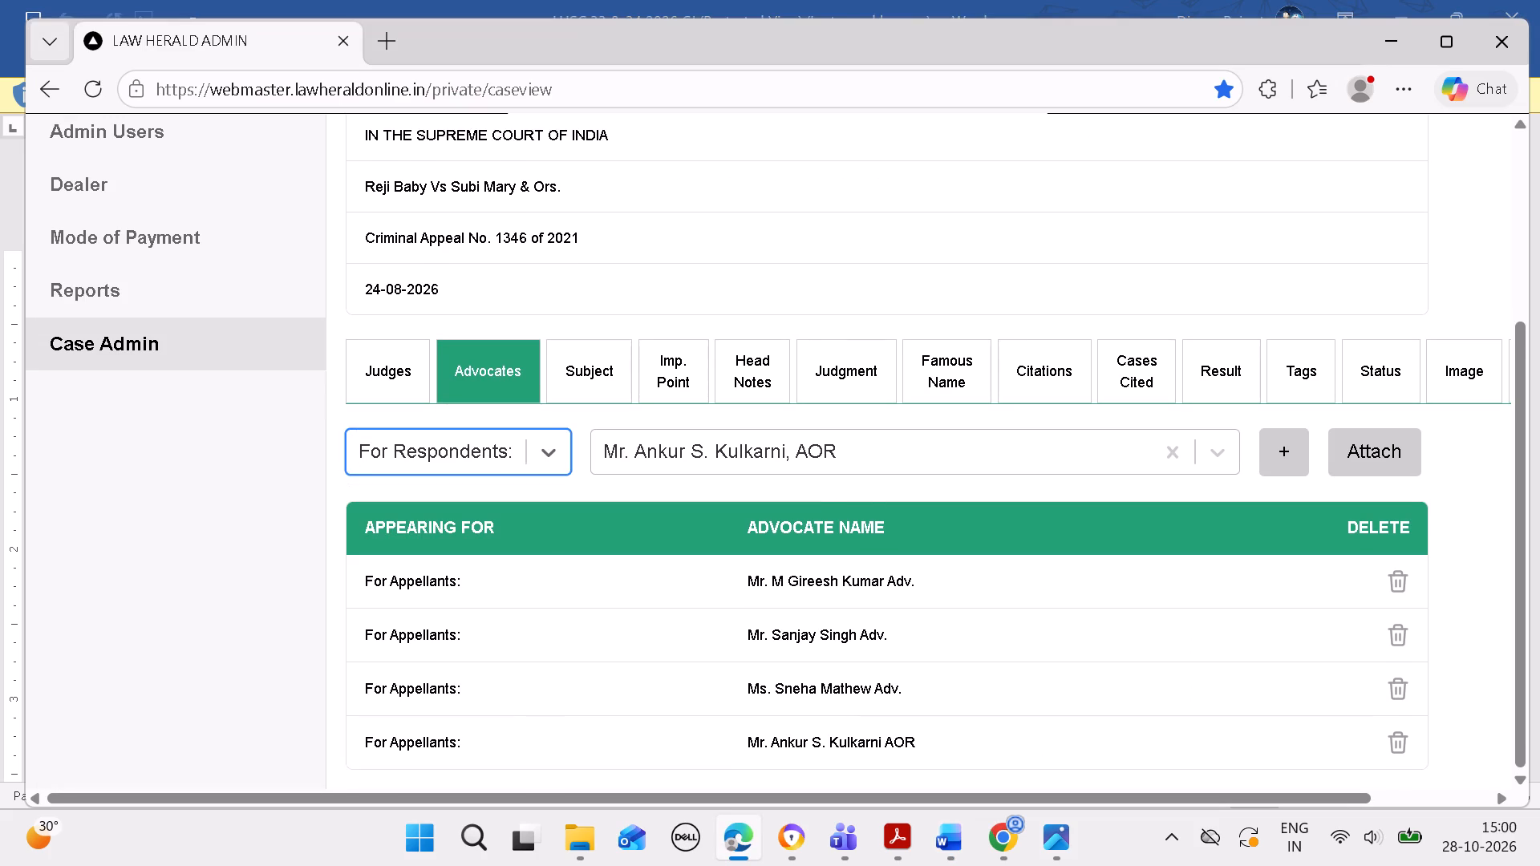
pyautogui.click(1178, 447)
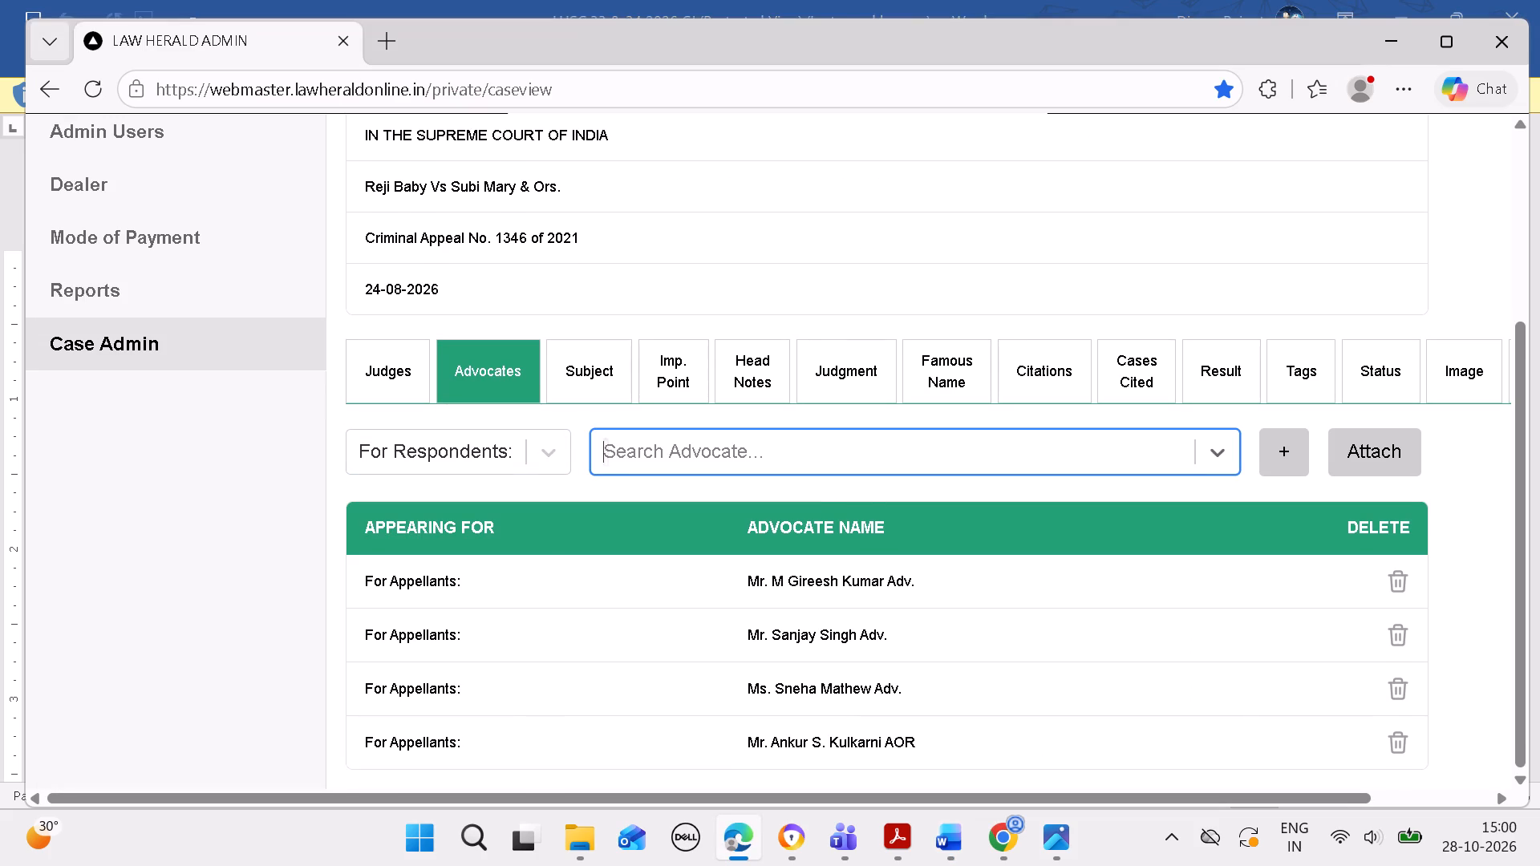
pyautogui.hotkey('ctrl', 'v')
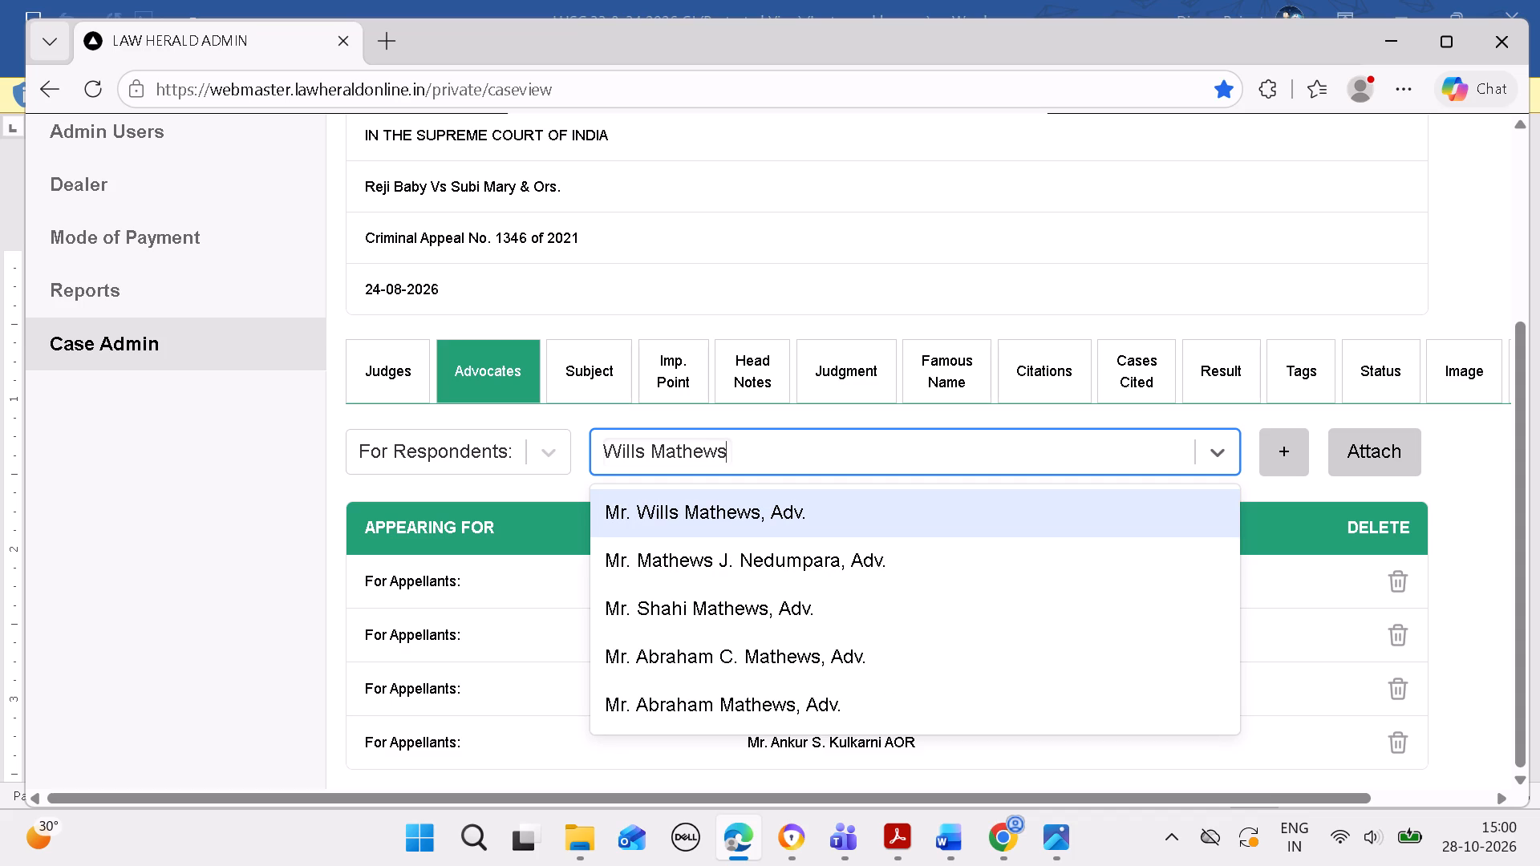
pyautogui.click(905, 534)
pyautogui.click(952, 841)
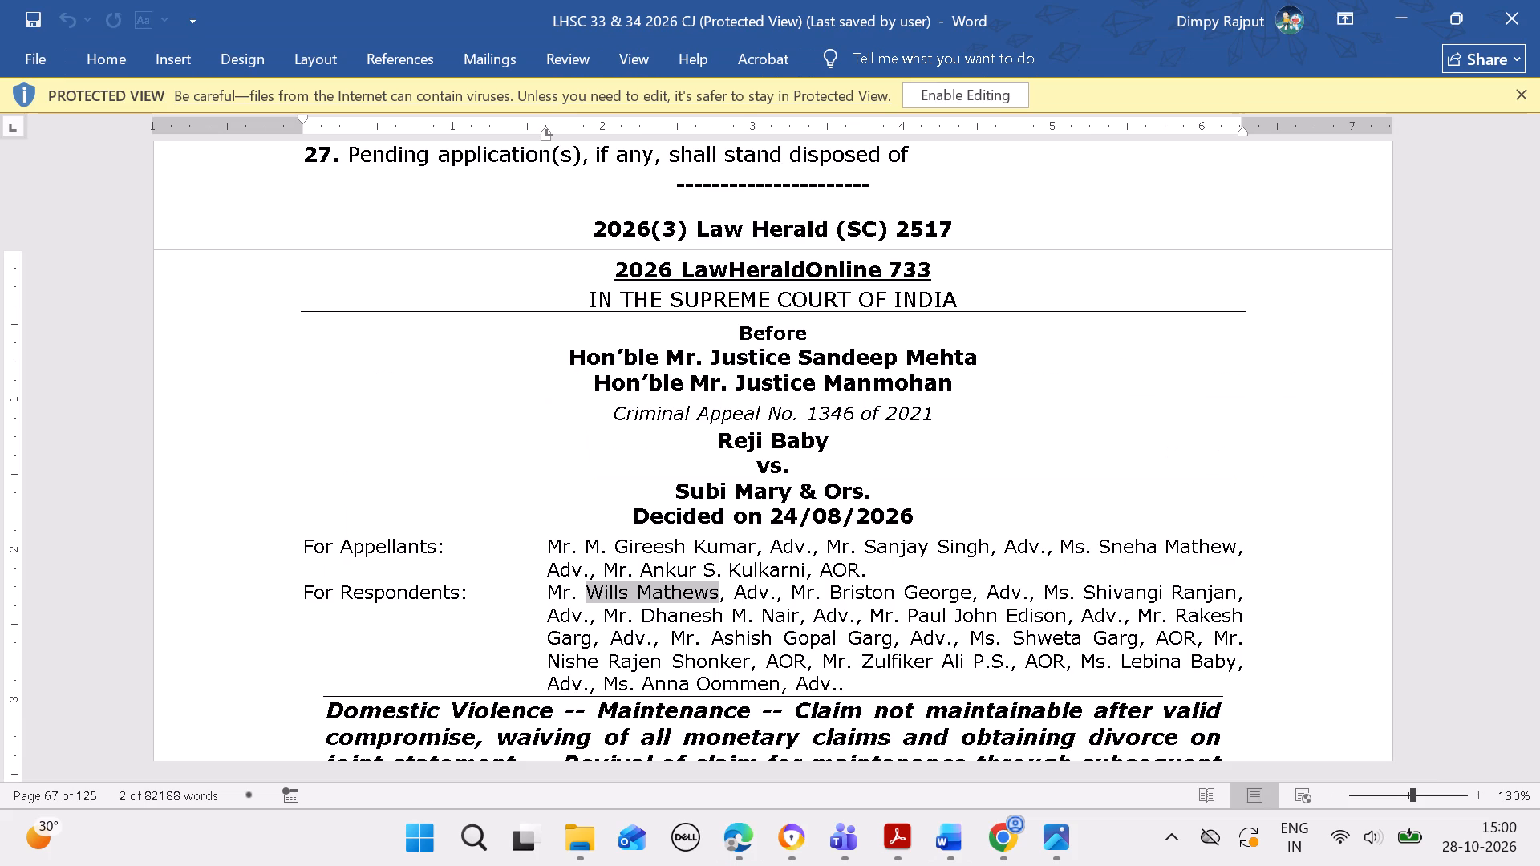
pyautogui.click(746, 837)
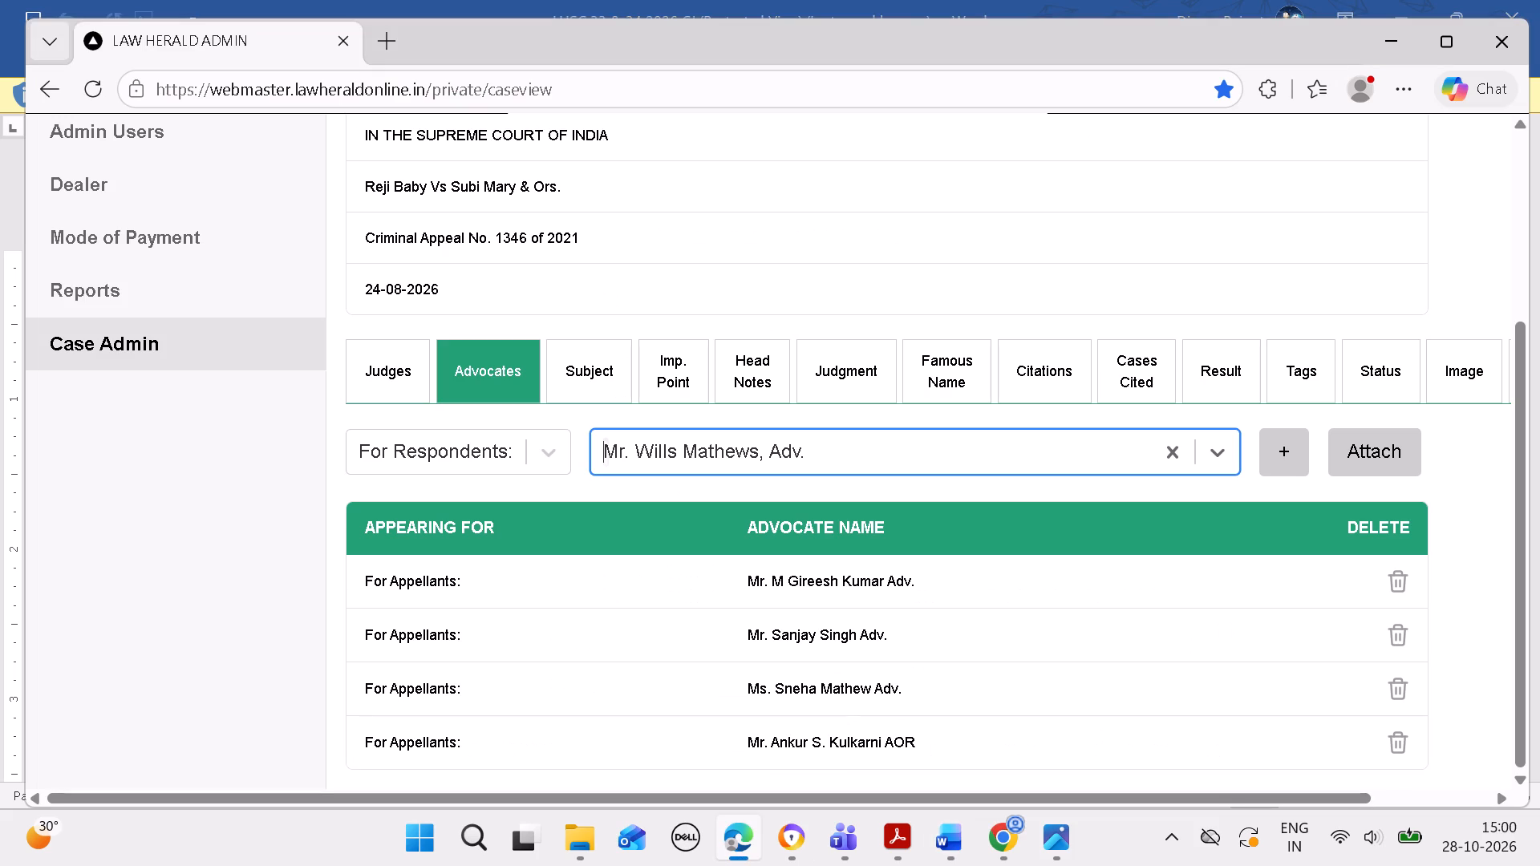
pyautogui.click(1352, 457)
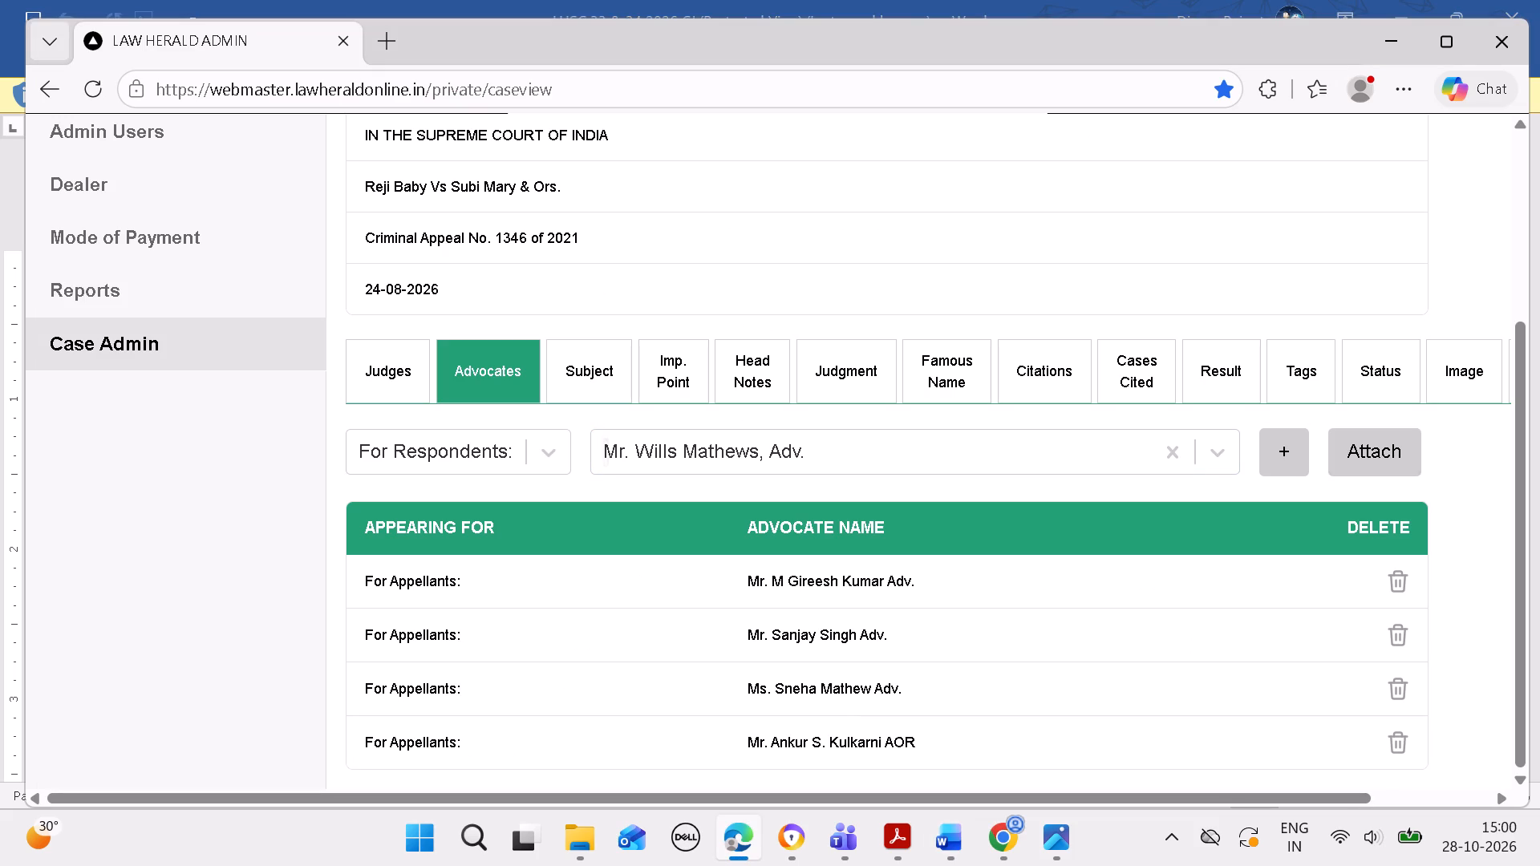
pyautogui.click(1007, 263)
pyautogui.scroll(-9, 1013, 270)
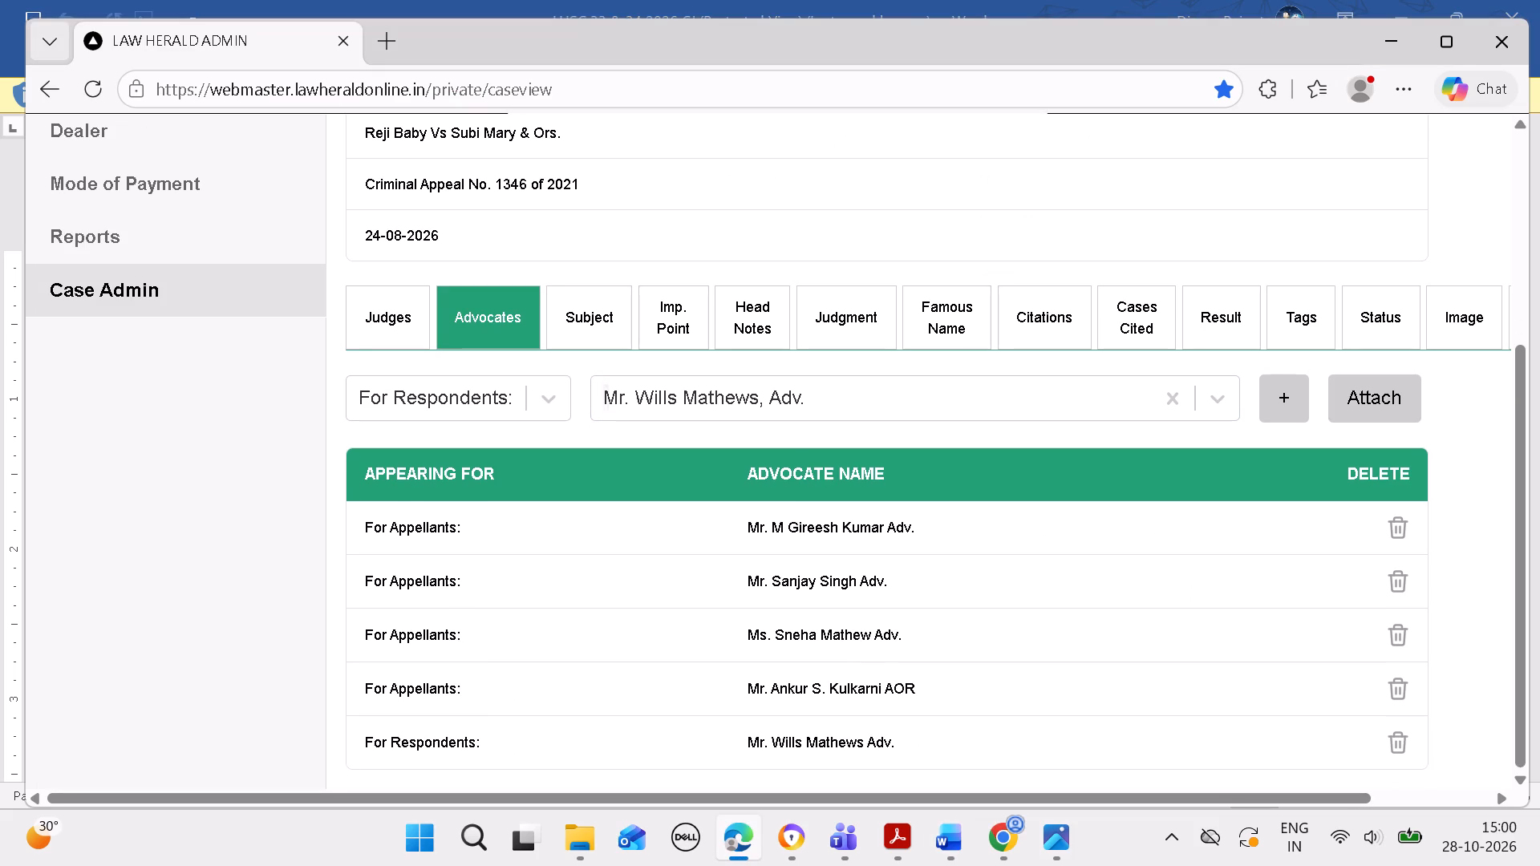
# Copy the second respondents' advocate's name from Word, add it as a new advocate with prefix Mr. and designation ADV, and attach it For Respondents.
pyautogui.click(957, 829)
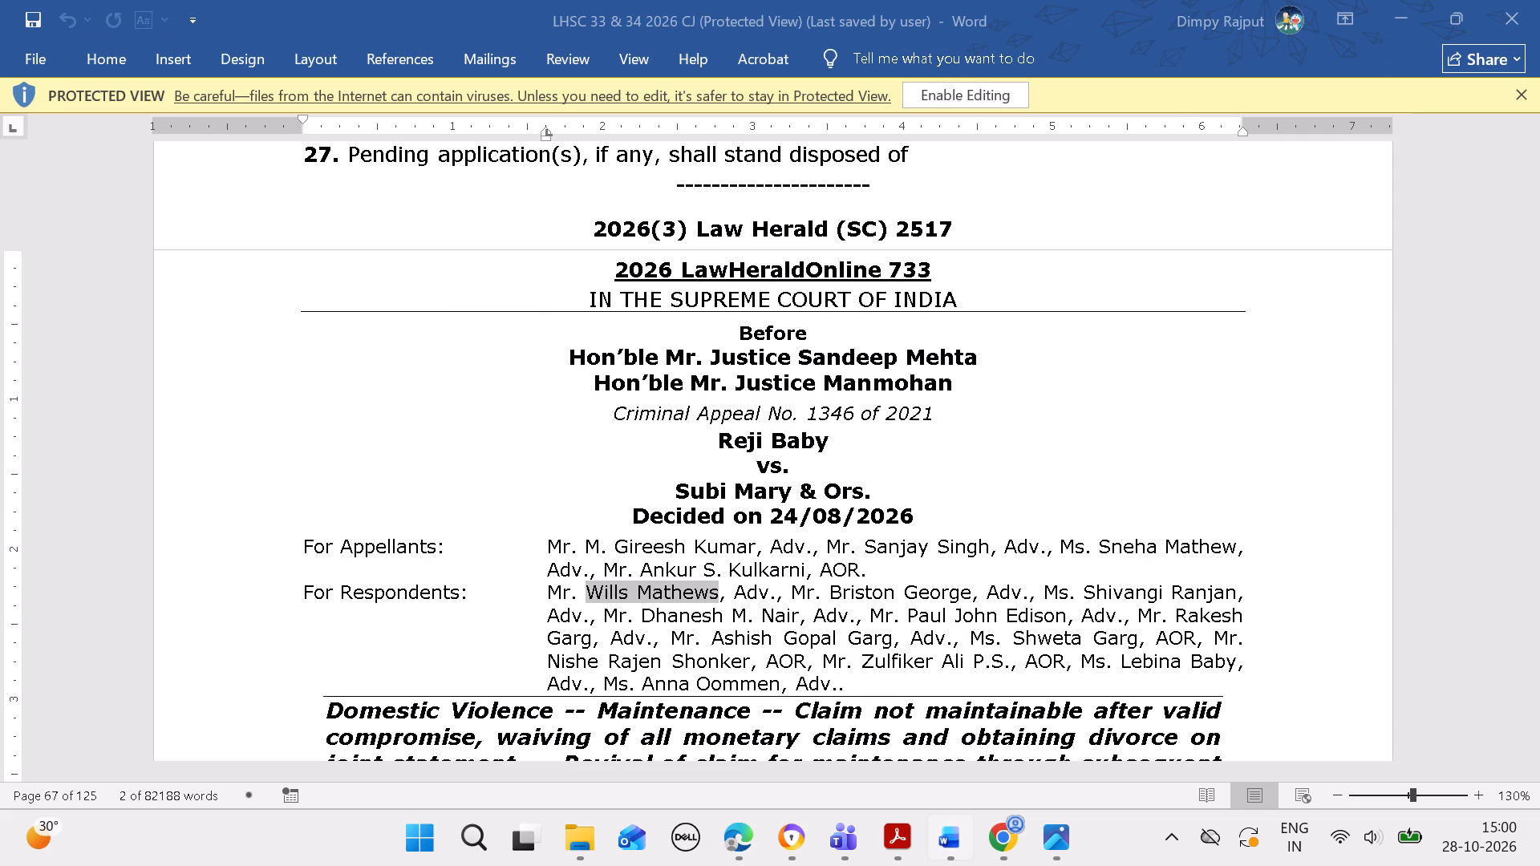
pyautogui.moveTo(828, 585); pyautogui.dragTo(969, 584)
pyautogui.hotkey('ctrl', 'c')
pyautogui.click(746, 836)
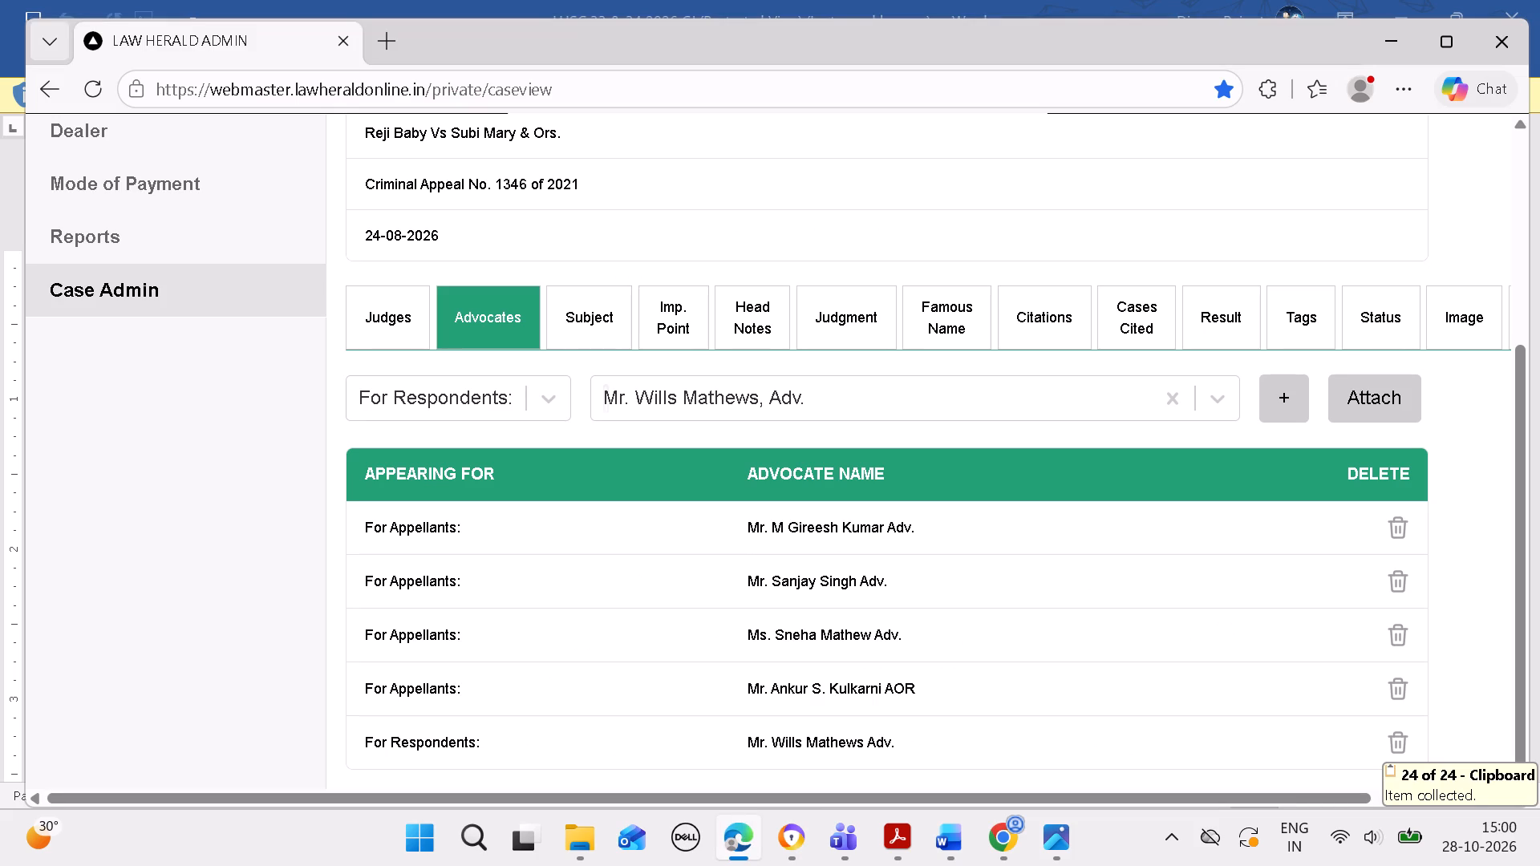
pyautogui.click(1166, 399)
pyautogui.hotkey('ctrl', 'v')
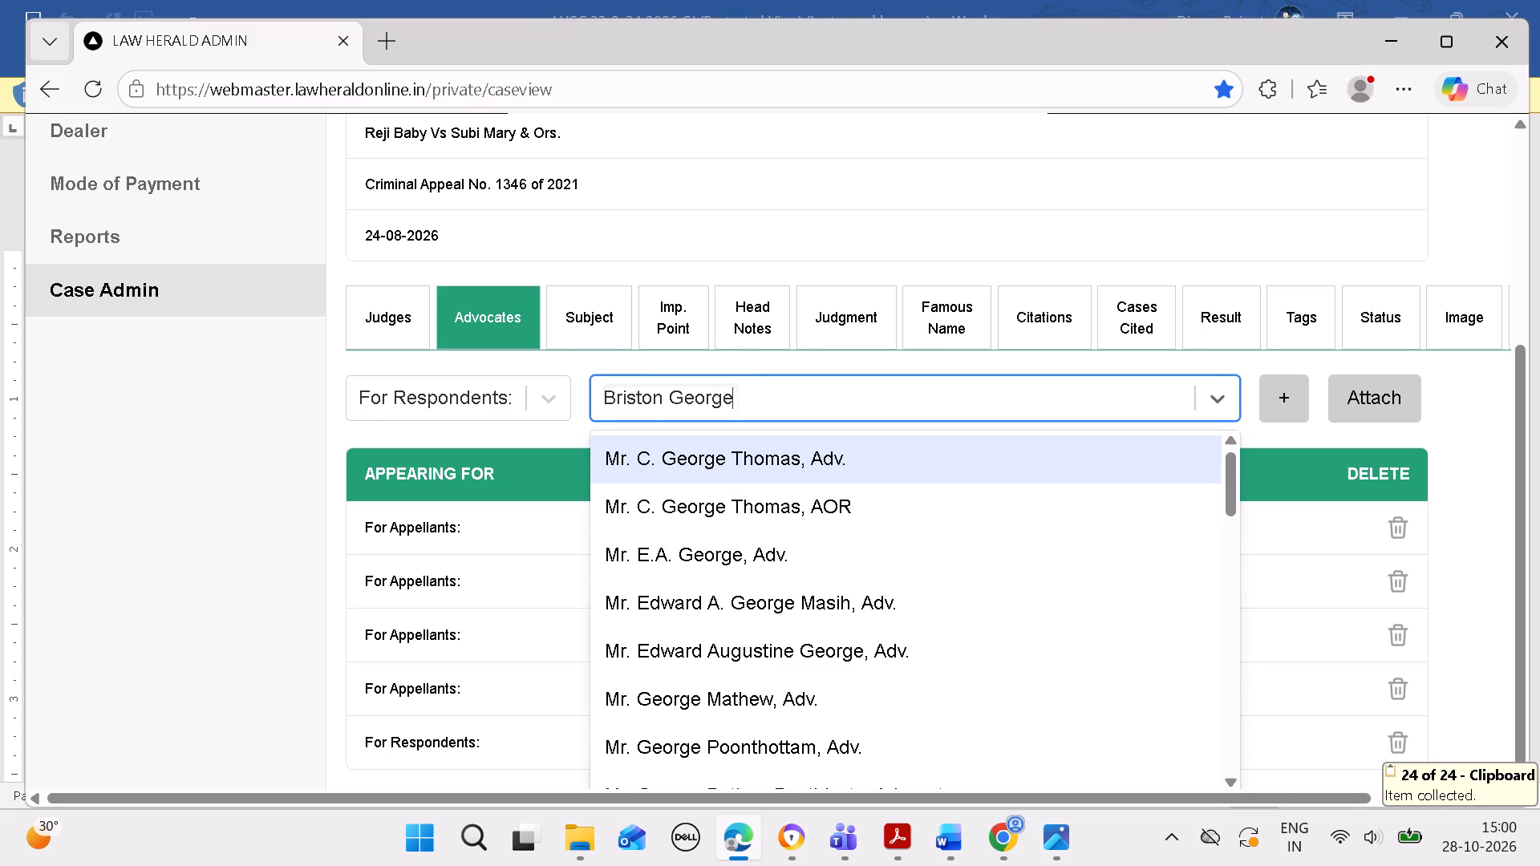
pyautogui.click(1279, 399)
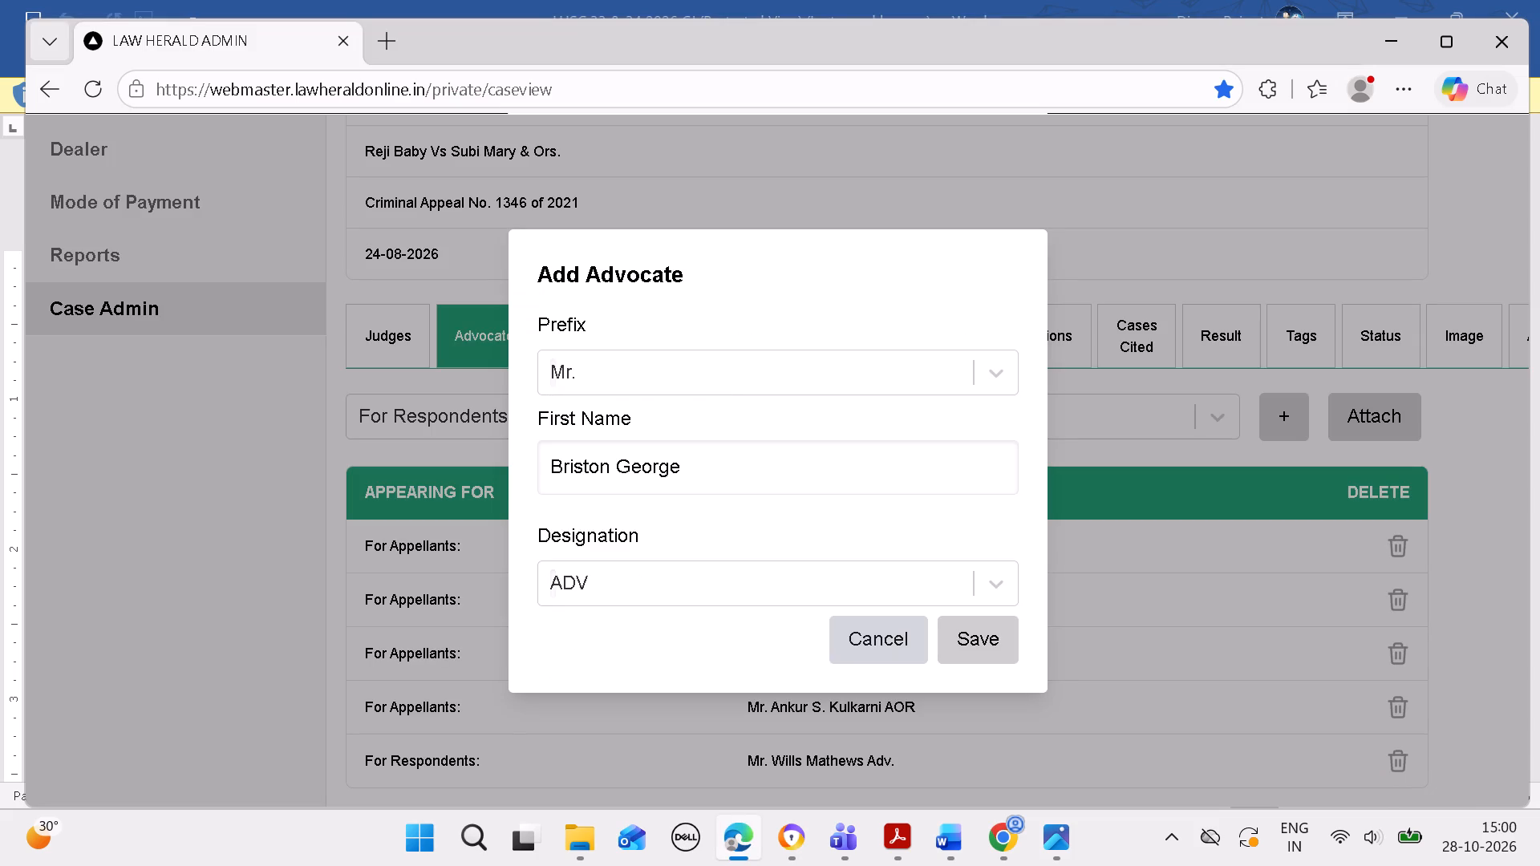
pyautogui.click(1000, 646)
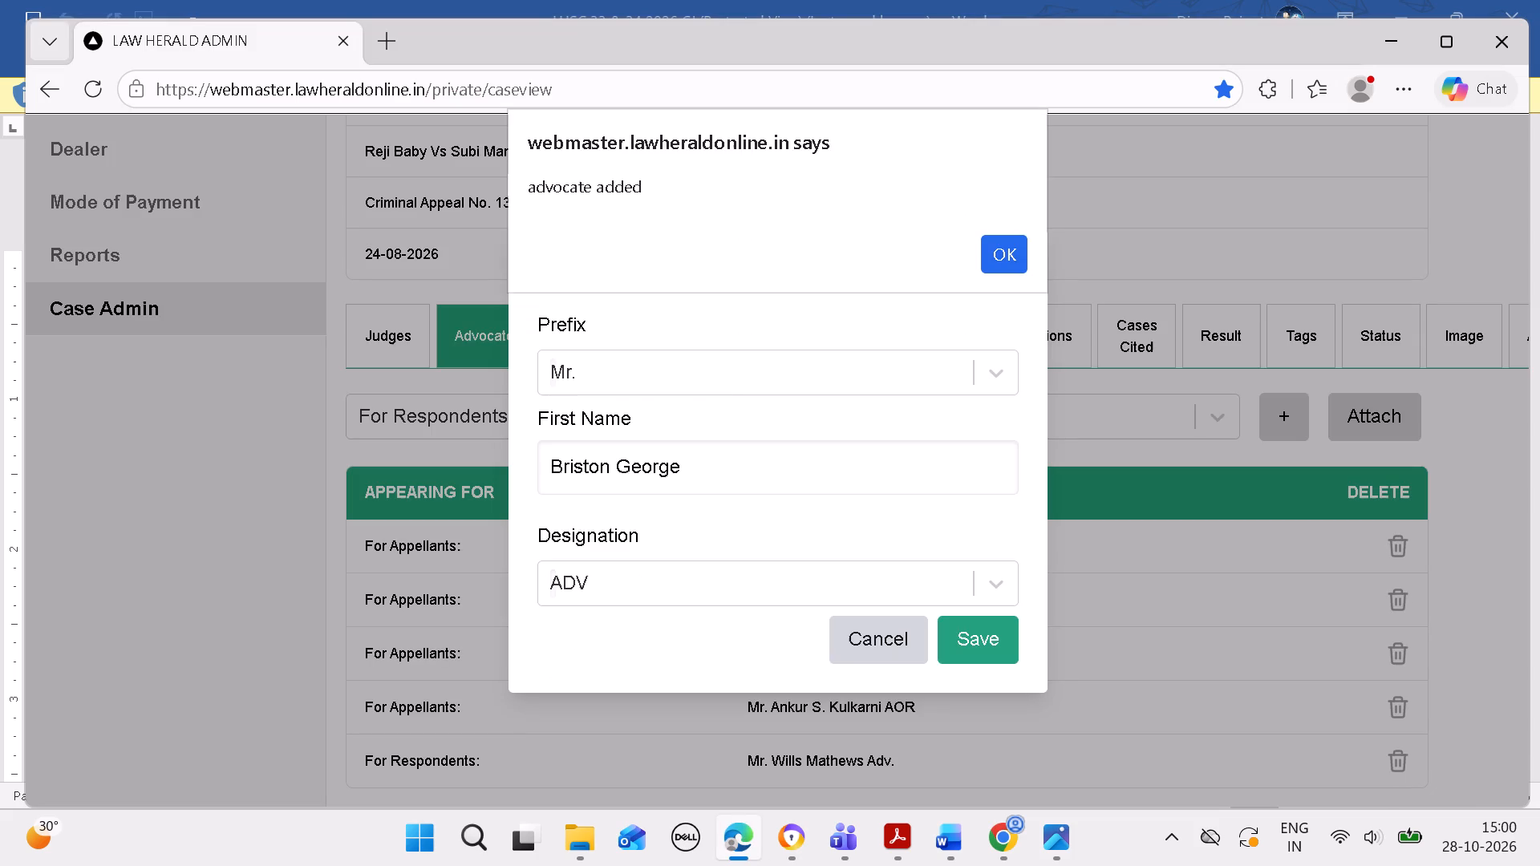
pyautogui.click(1011, 242)
pyautogui.click(1018, 261)
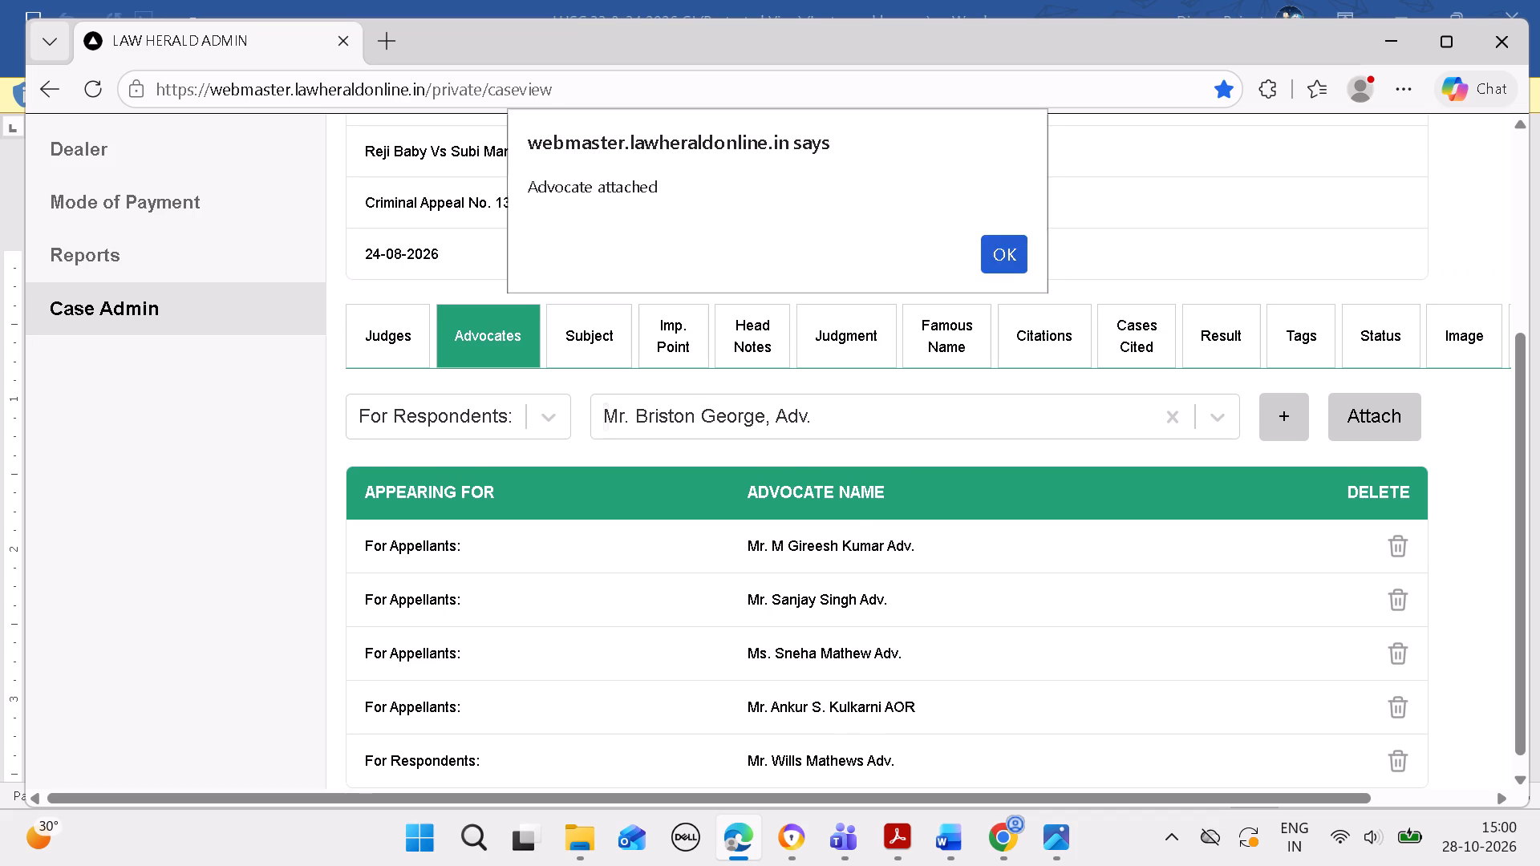
pyautogui.scroll(-5, 1018, 325)
# Return to the judgment in Word for the third respondents' advocate's name.
pyautogui.click(955, 836)
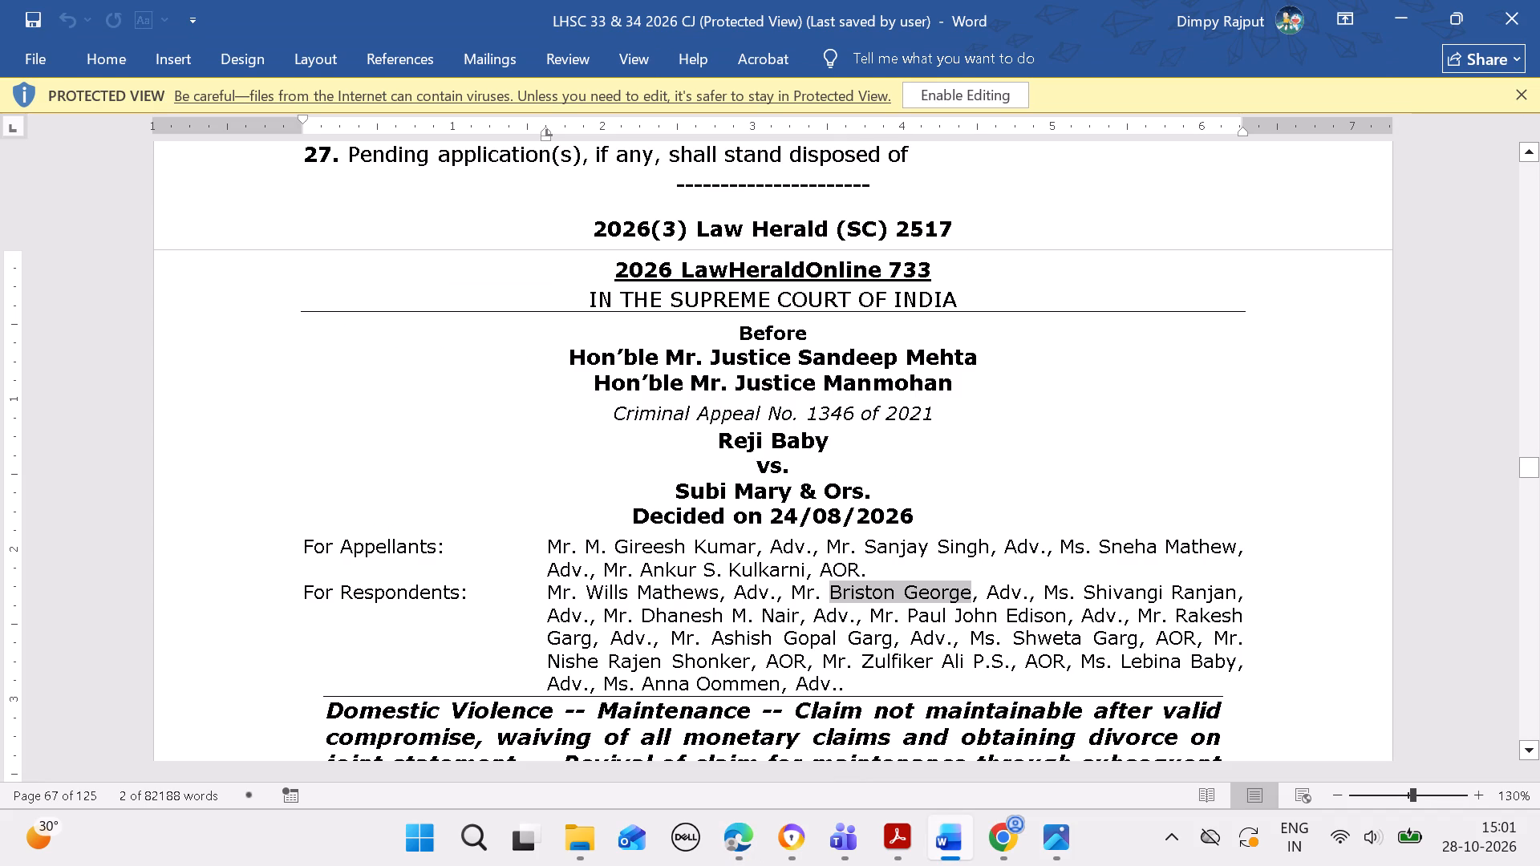
# Copy the third respondents' advocate's name from Word and search the advocate list for it under For Respondents.
pyautogui.moveTo(1088, 582); pyautogui.dragTo(1131, 580)
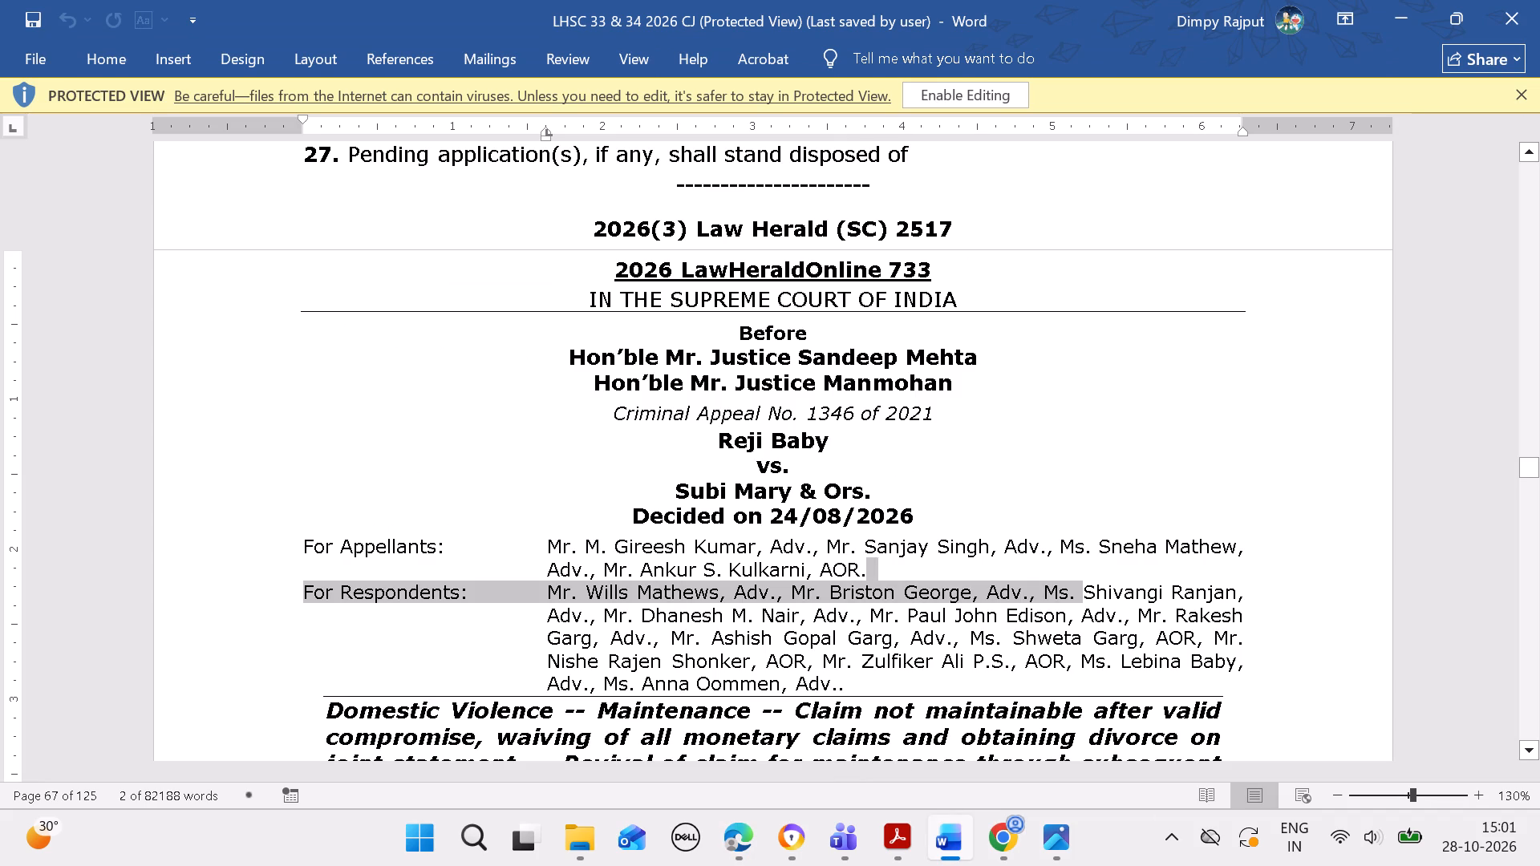
pyautogui.moveTo(1131, 580); pyautogui.dragTo(1232, 589)
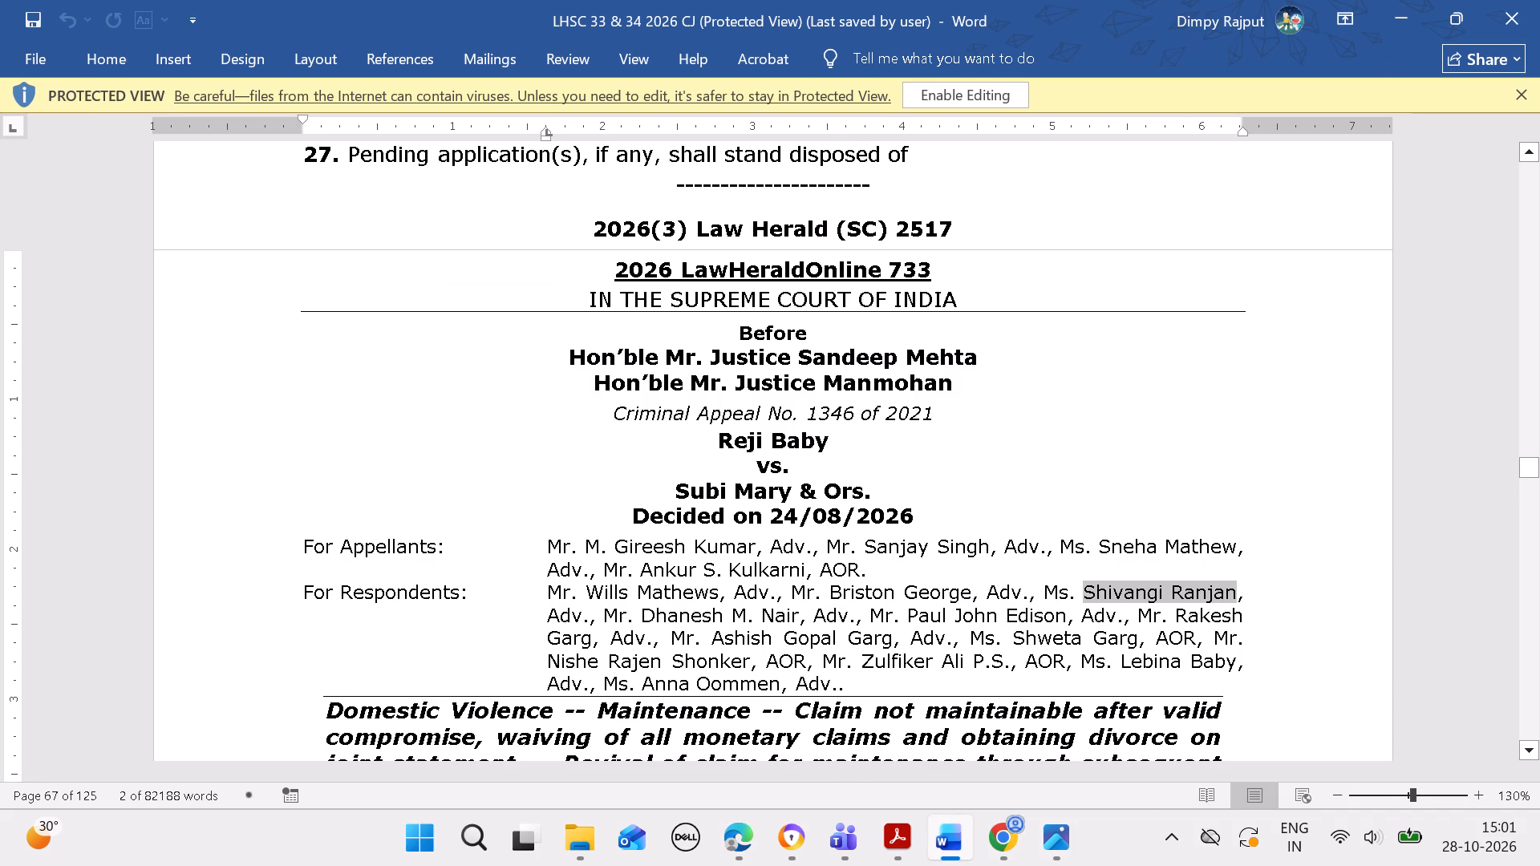
pyautogui.hotkey('ctrl', 'c')
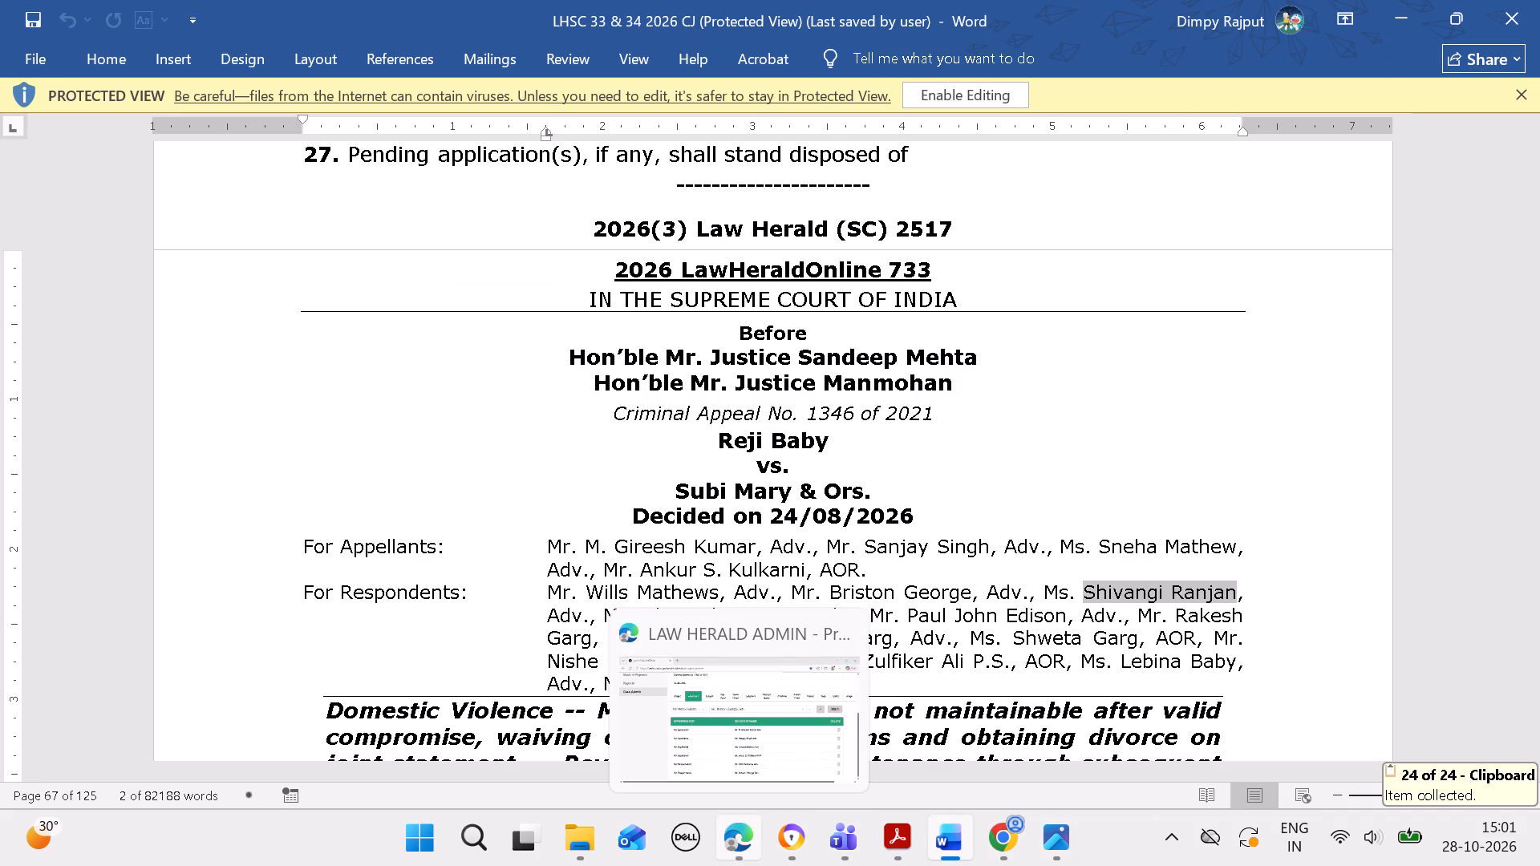
pyautogui.click(740, 834)
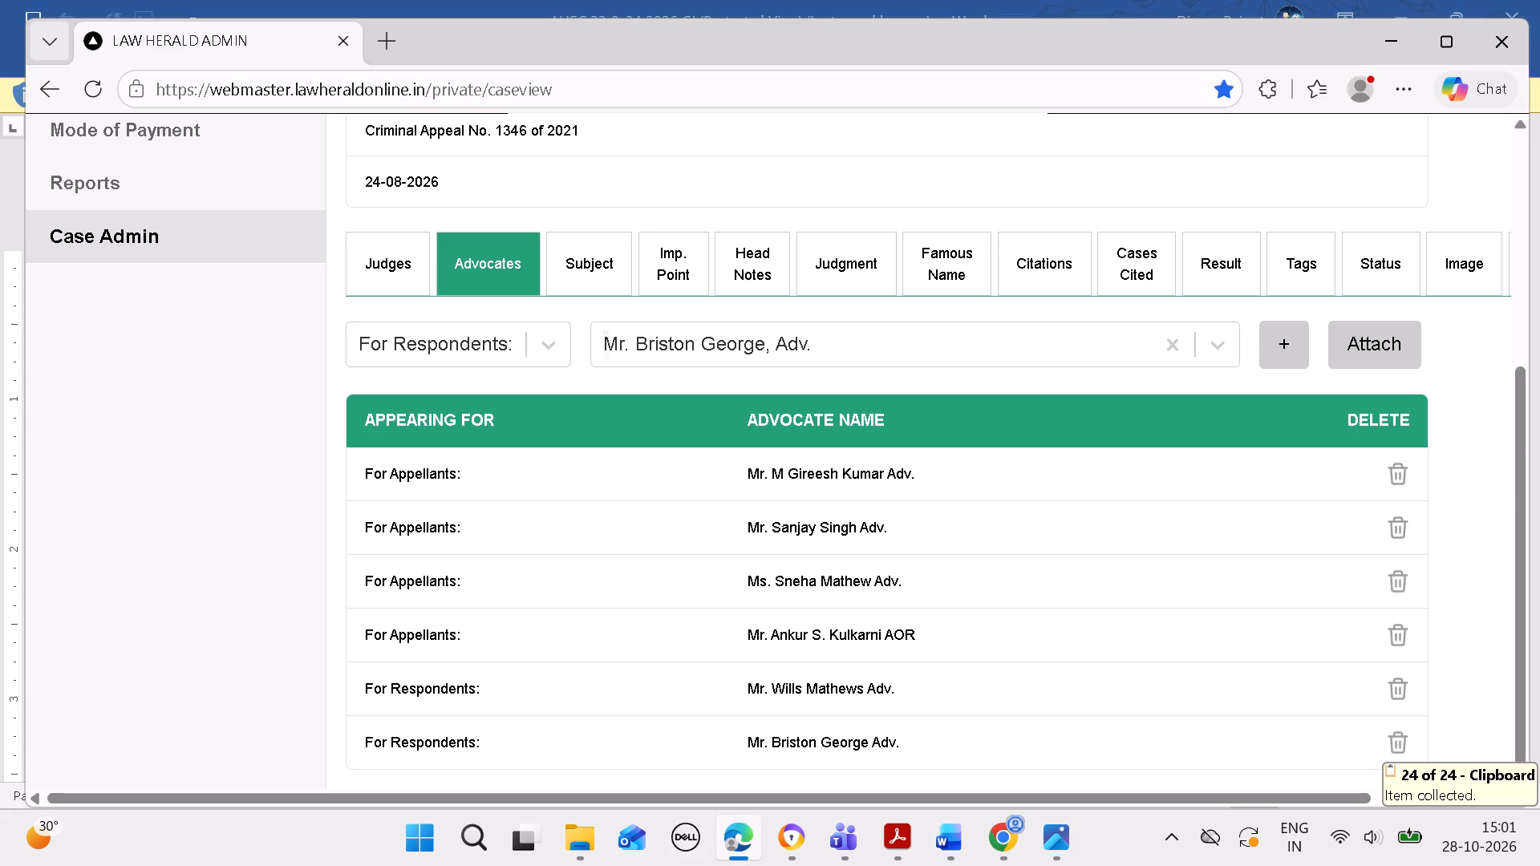
pyautogui.click(1169, 341)
pyautogui.hotkey('ctrl', 'v')
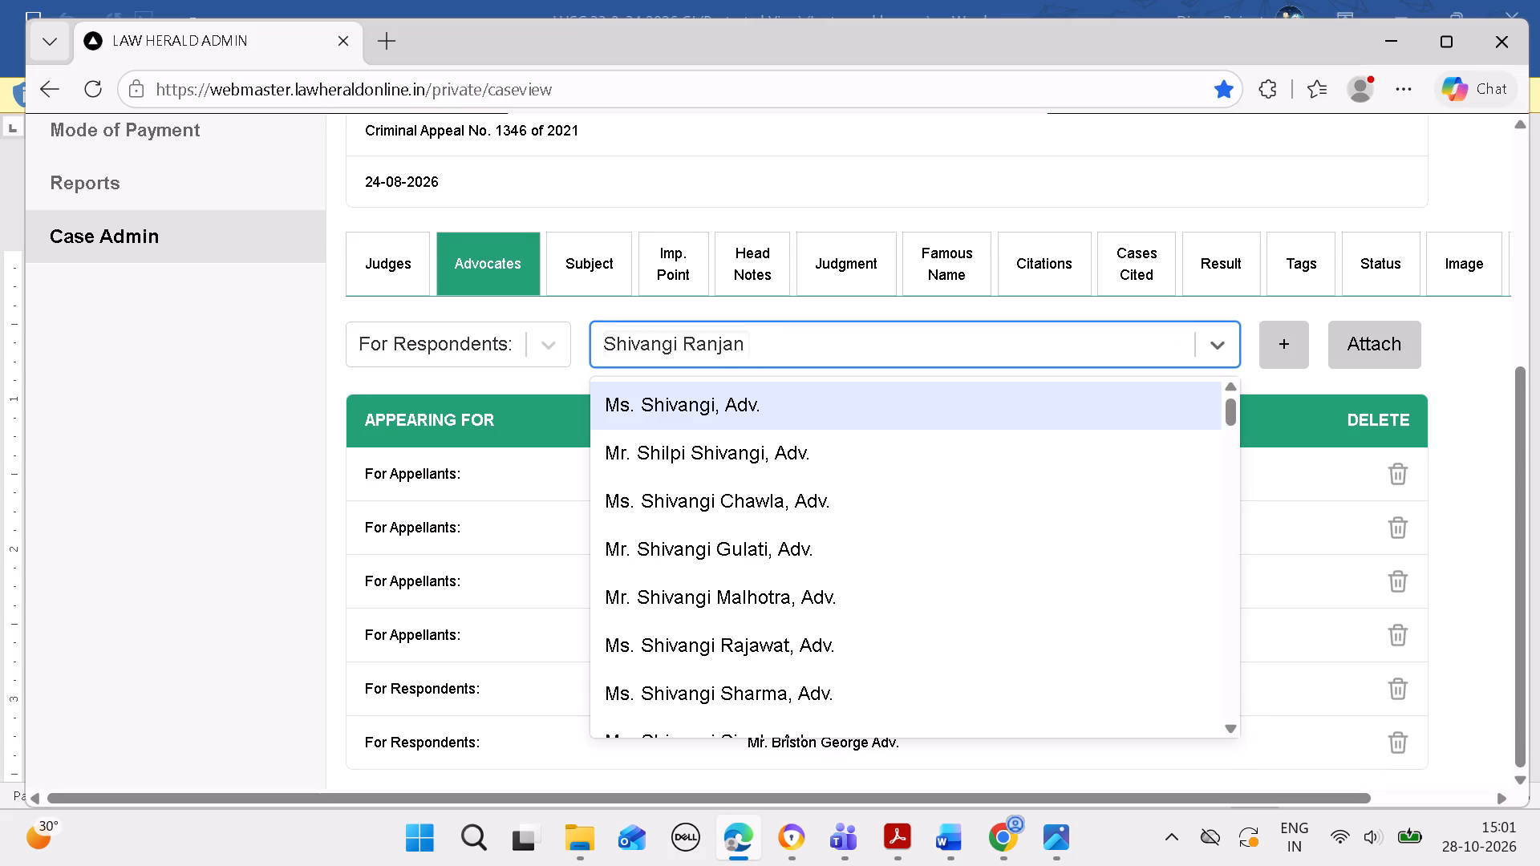
# Add the third respondents' advocate as a new advocate record with prefix Ms. and designation ADV, and attach them to case 733.
pyautogui.click(1279, 350)
pyautogui.click(987, 377)
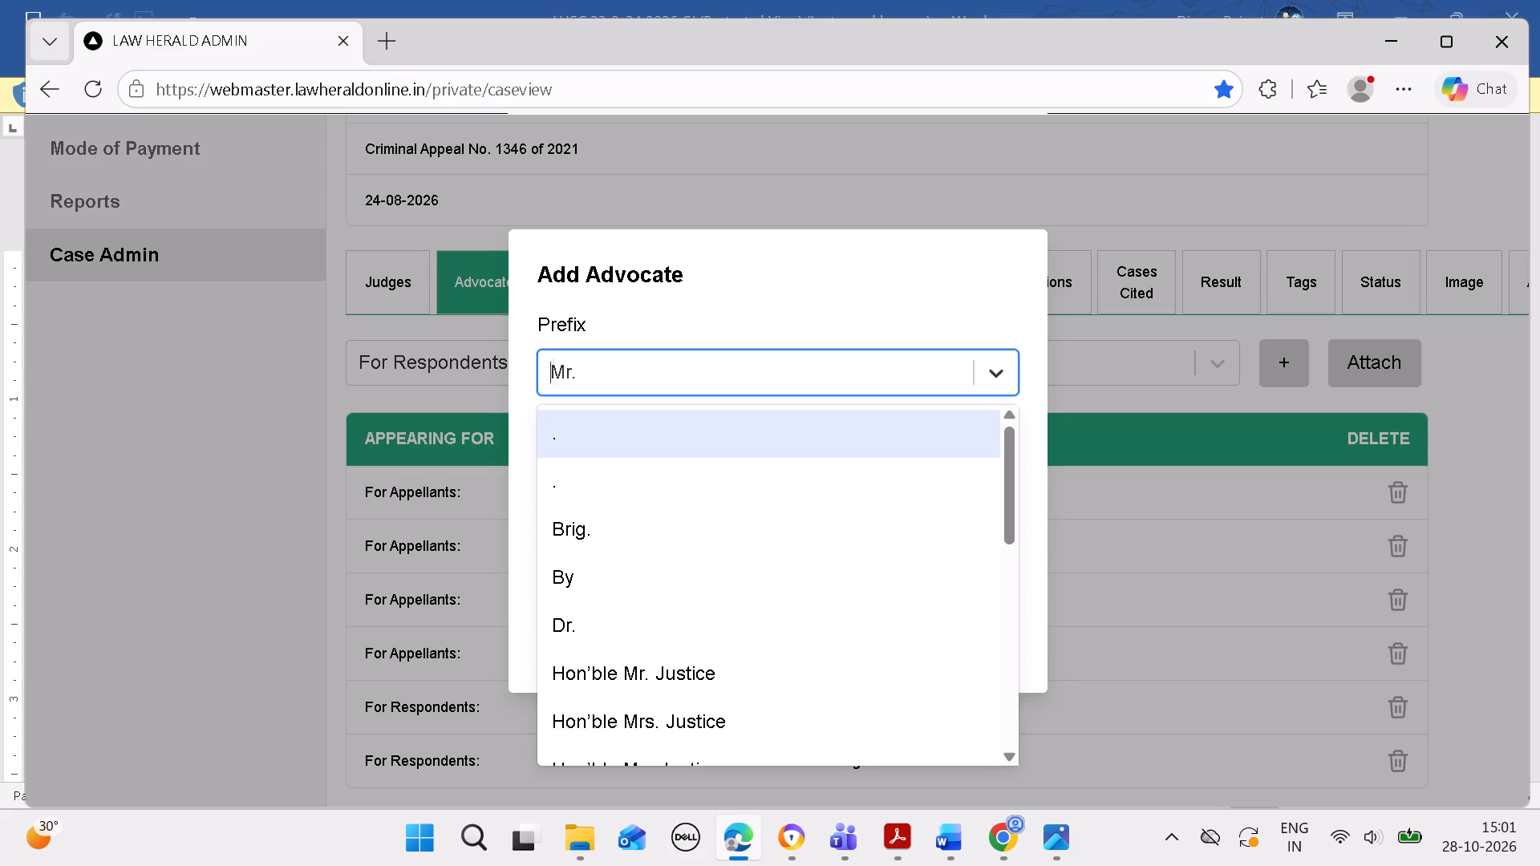
pyautogui.scroll(-2, 939, 536)
pyautogui.click(837, 557)
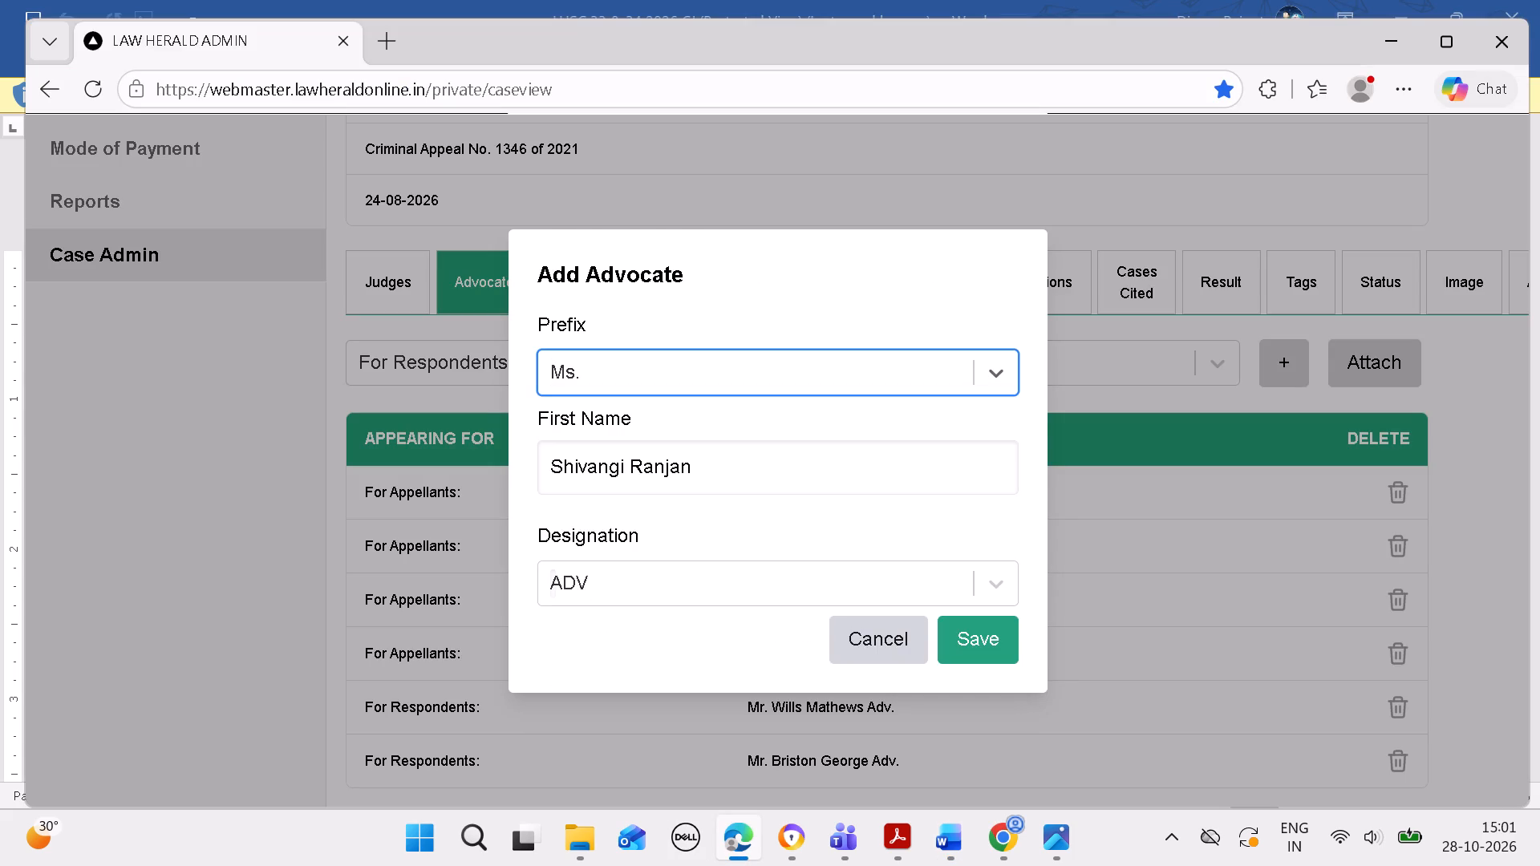
pyautogui.click(995, 645)
pyautogui.click(1003, 261)
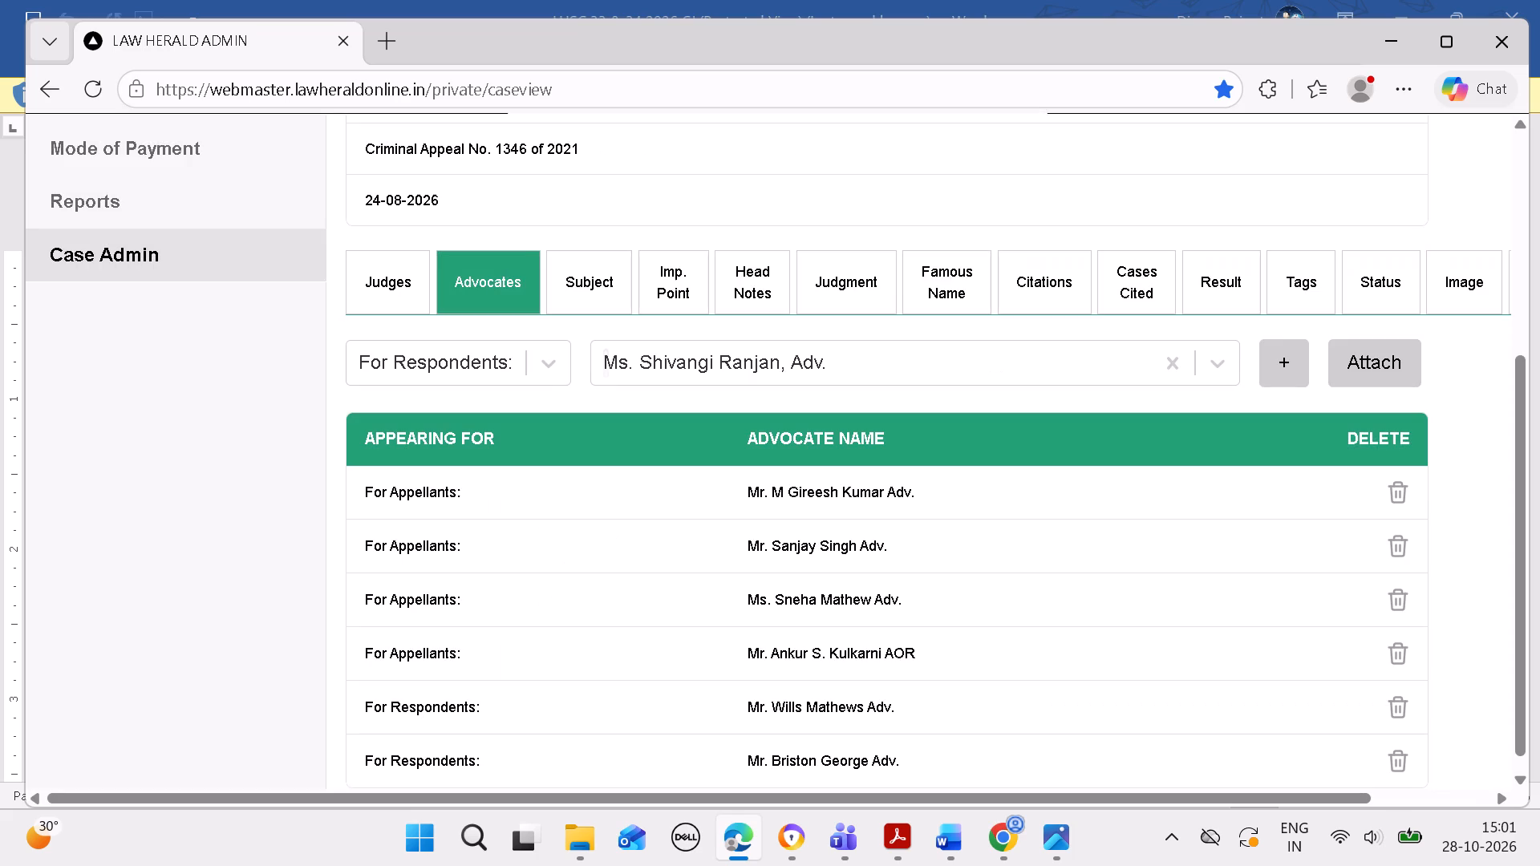
pyautogui.click(1011, 260)
pyautogui.scroll(-5, 1015, 499)
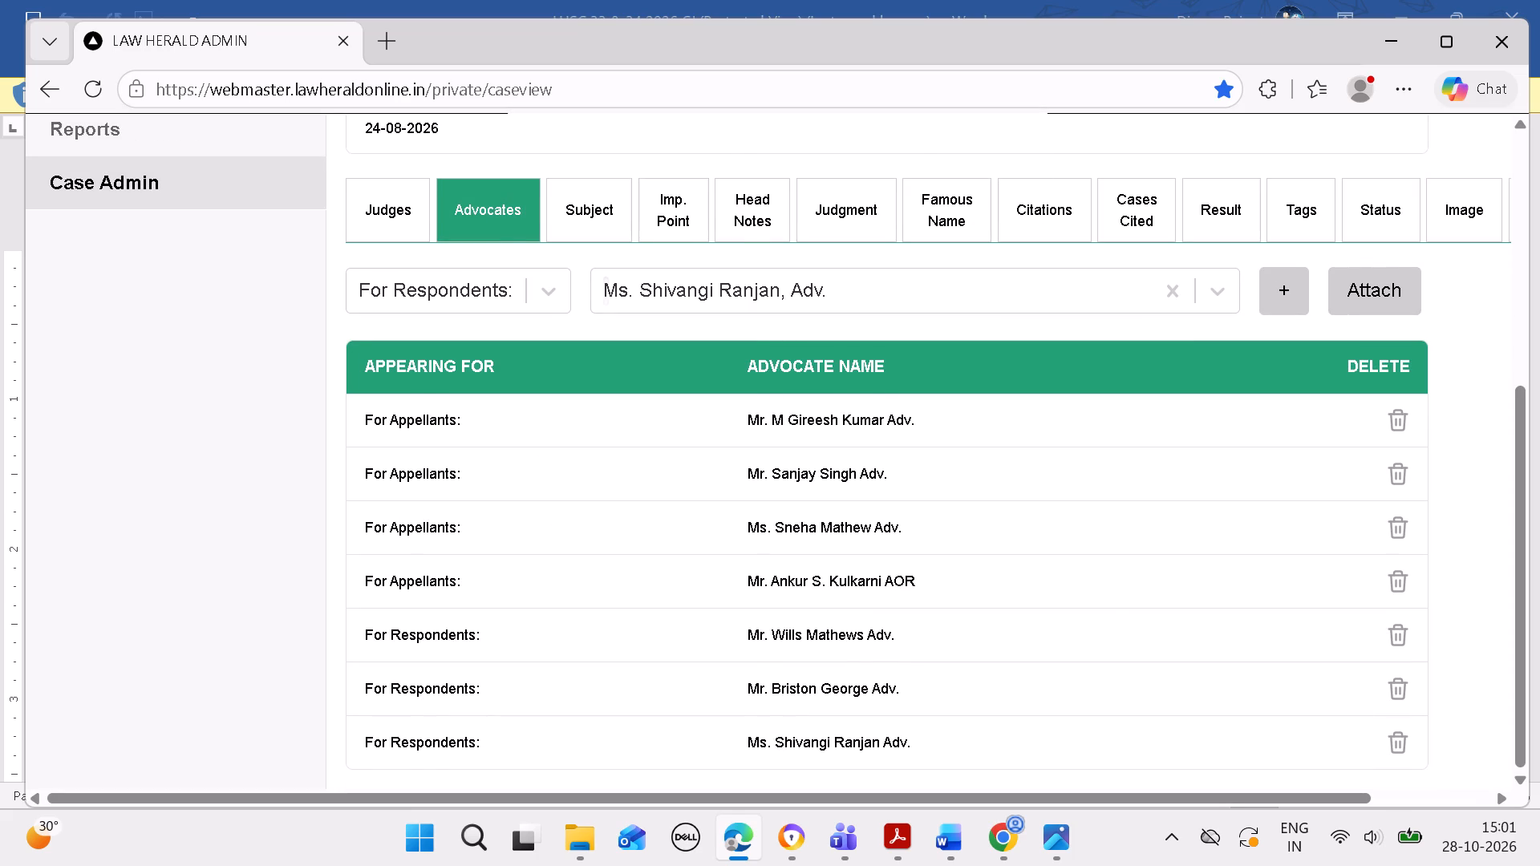
# Copy the fourth respondents' advocate's name from Word, select the matching Adv. entry and attach it to case 733 under For Respondents.
pyautogui.click(960, 830)
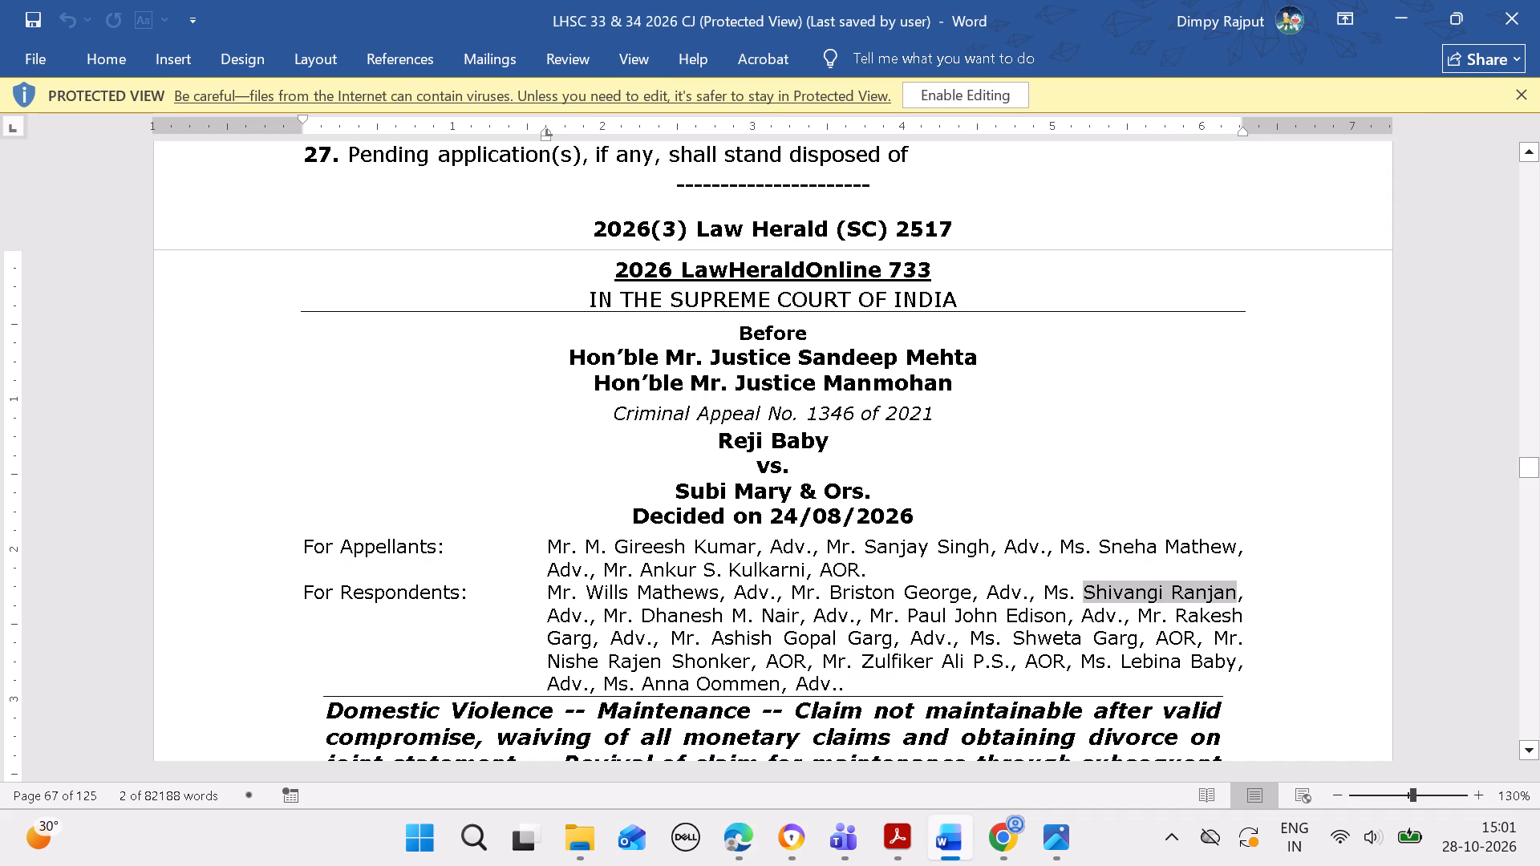
pyautogui.moveTo(643, 613); pyautogui.dragTo(761, 610)
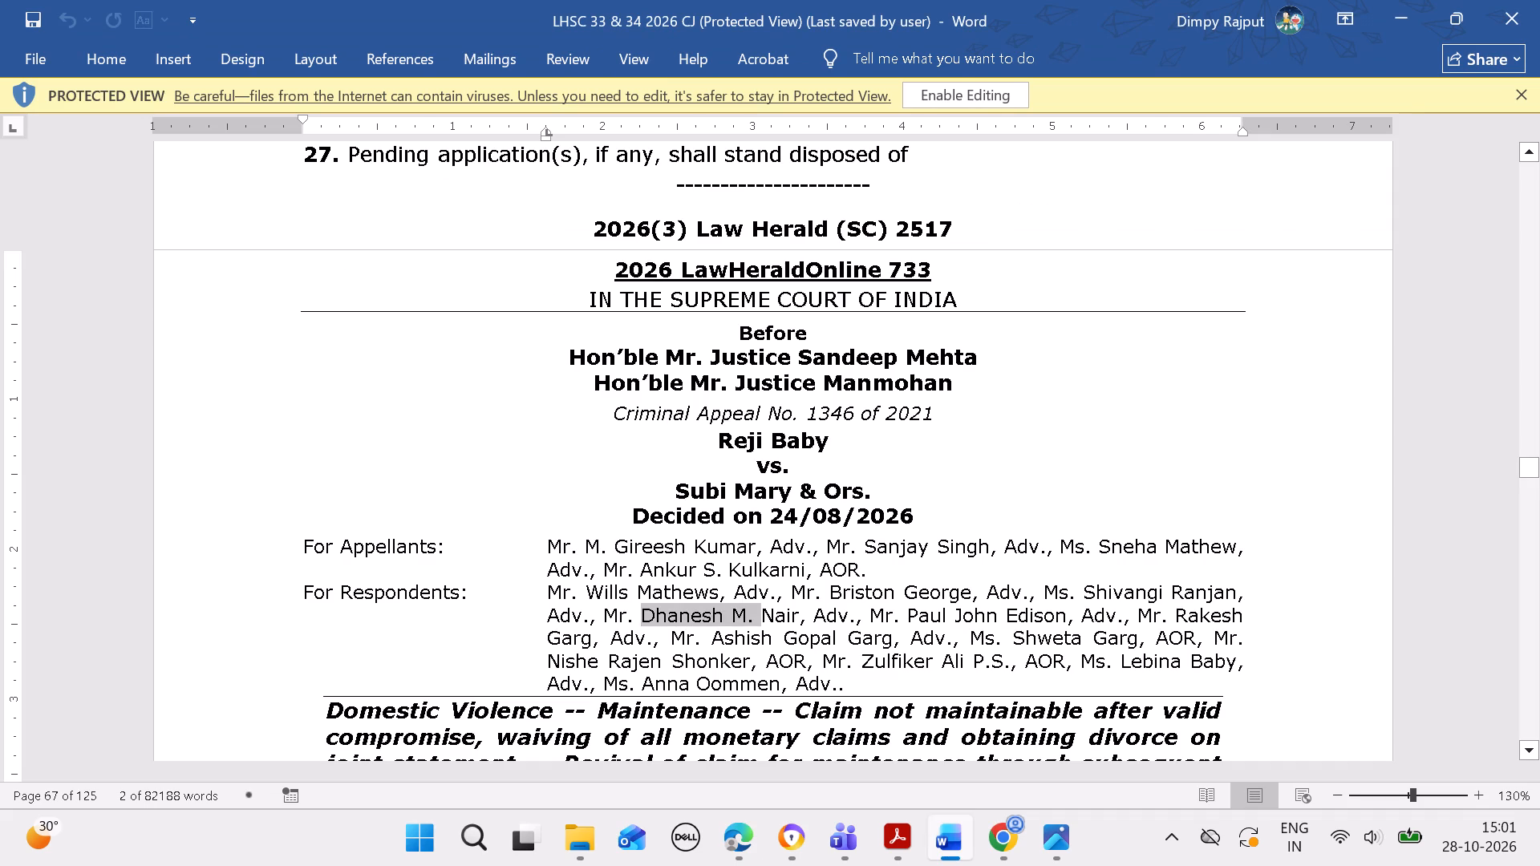
pyautogui.moveTo(761, 610); pyautogui.dragTo(780, 612)
pyautogui.hotkey('ctrl', 'c')
pyautogui.click(745, 825)
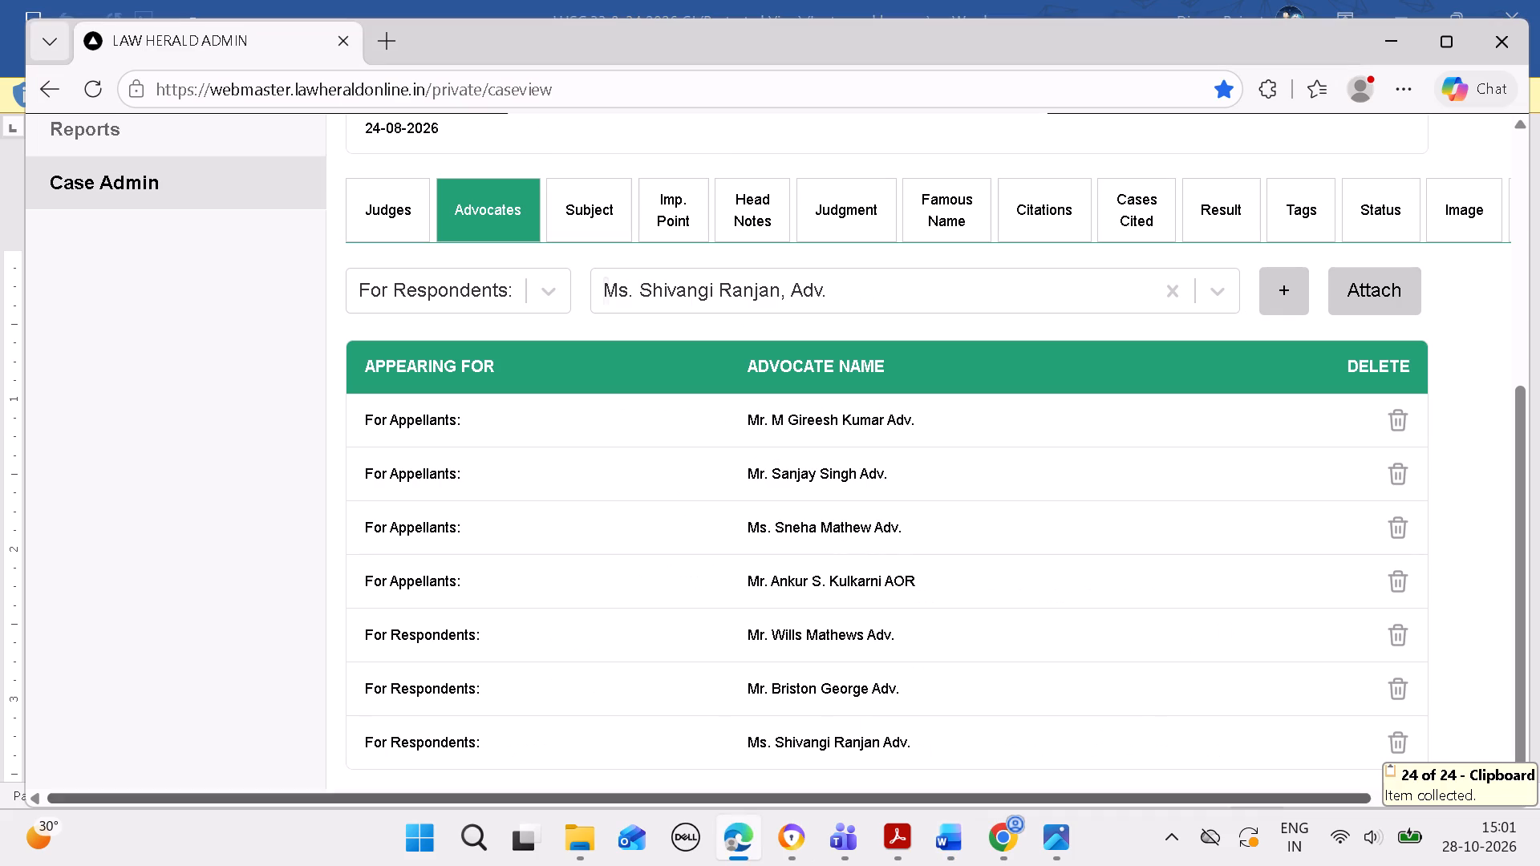
pyautogui.click(1169, 287)
pyautogui.hotkey('ctrl', 'v')
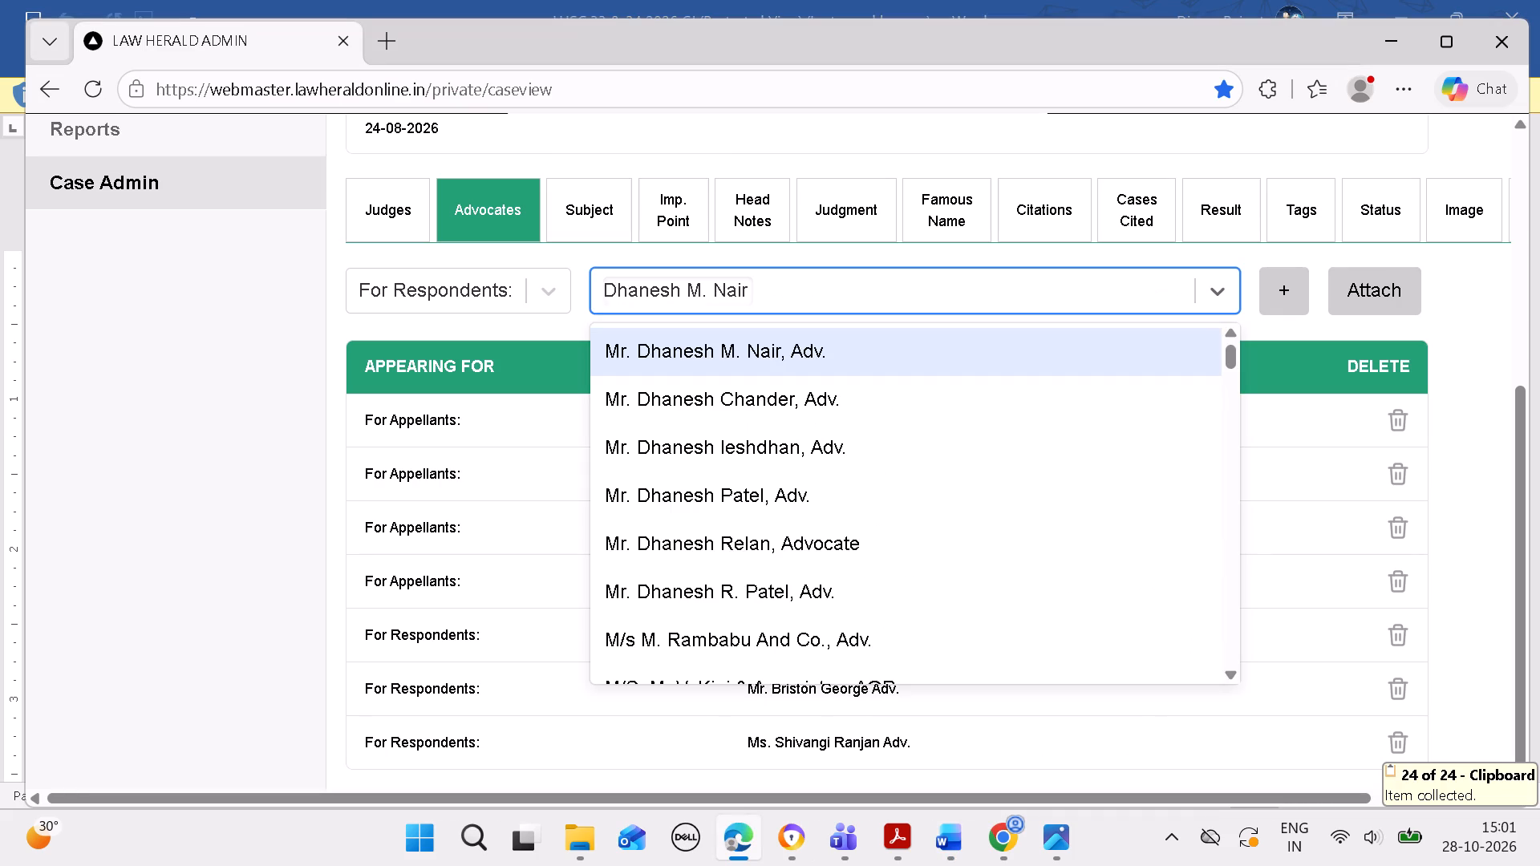
pyautogui.click(975, 349)
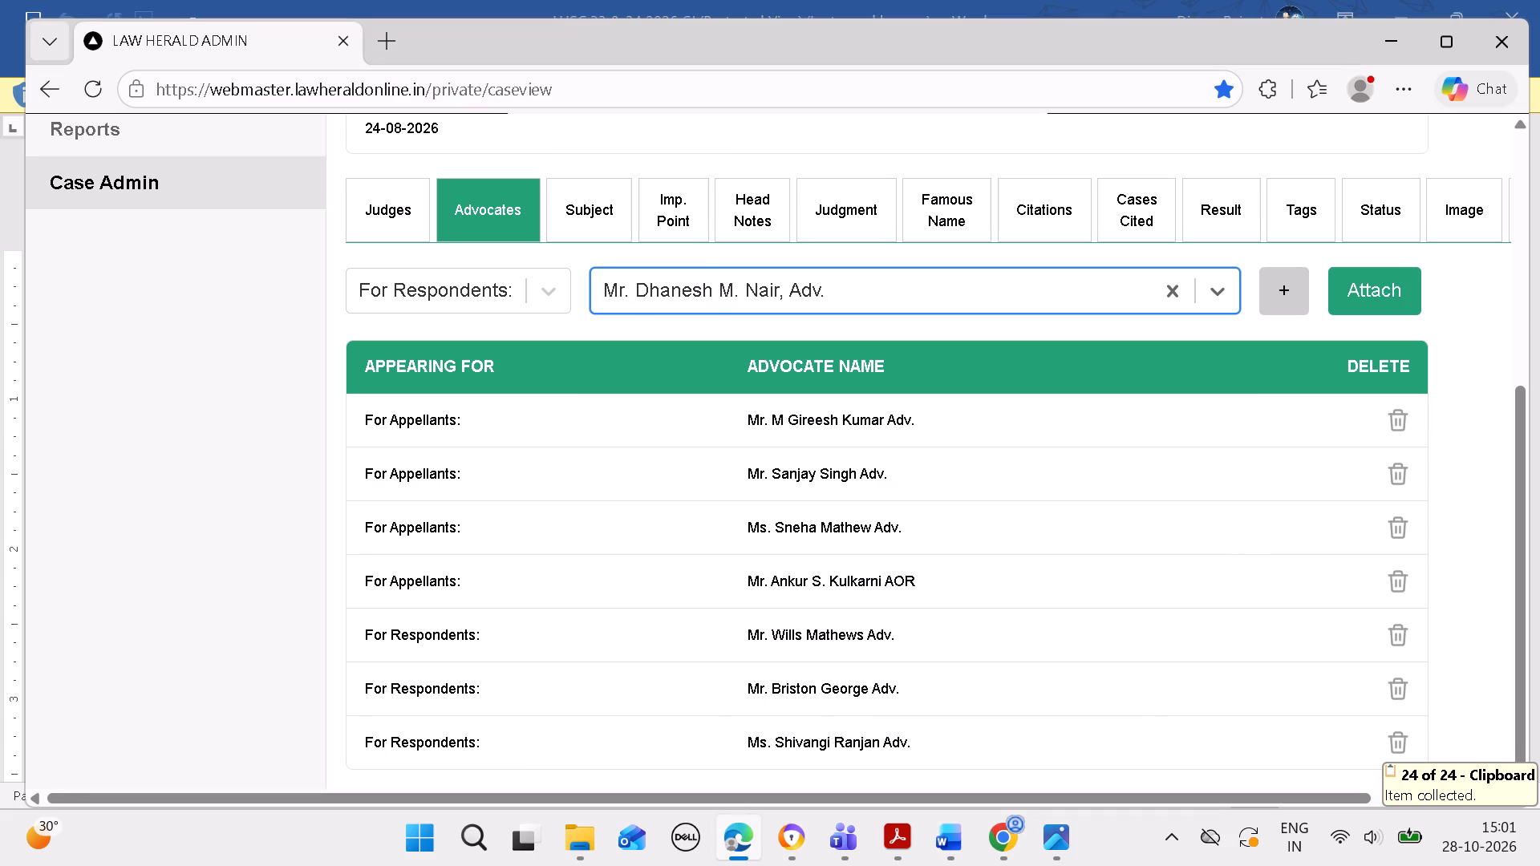
pyautogui.click(1364, 279)
pyautogui.click(1007, 254)
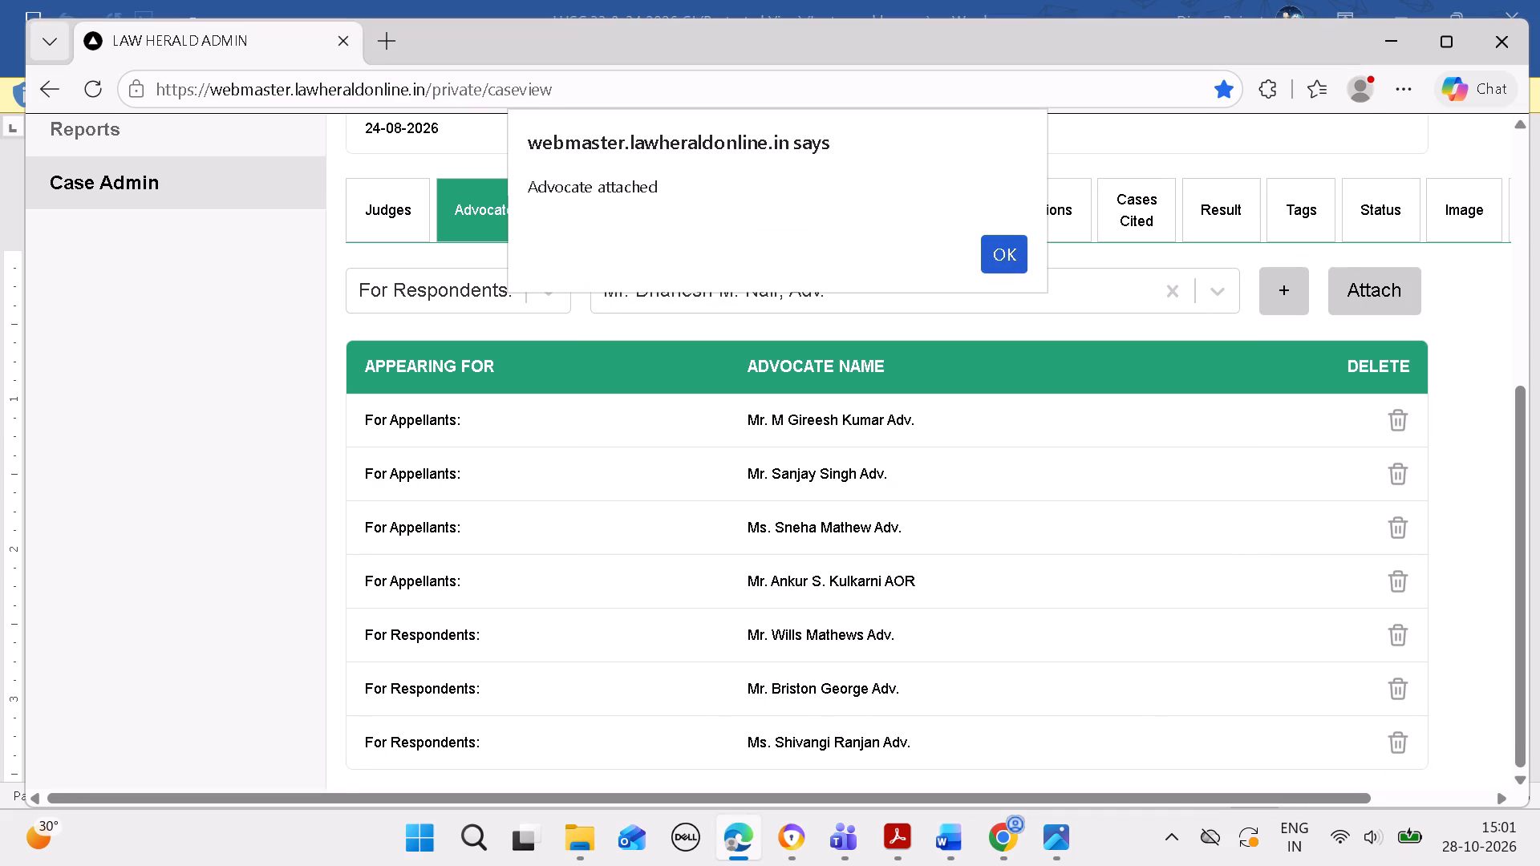
pyautogui.scroll(-5, 1040, 422)
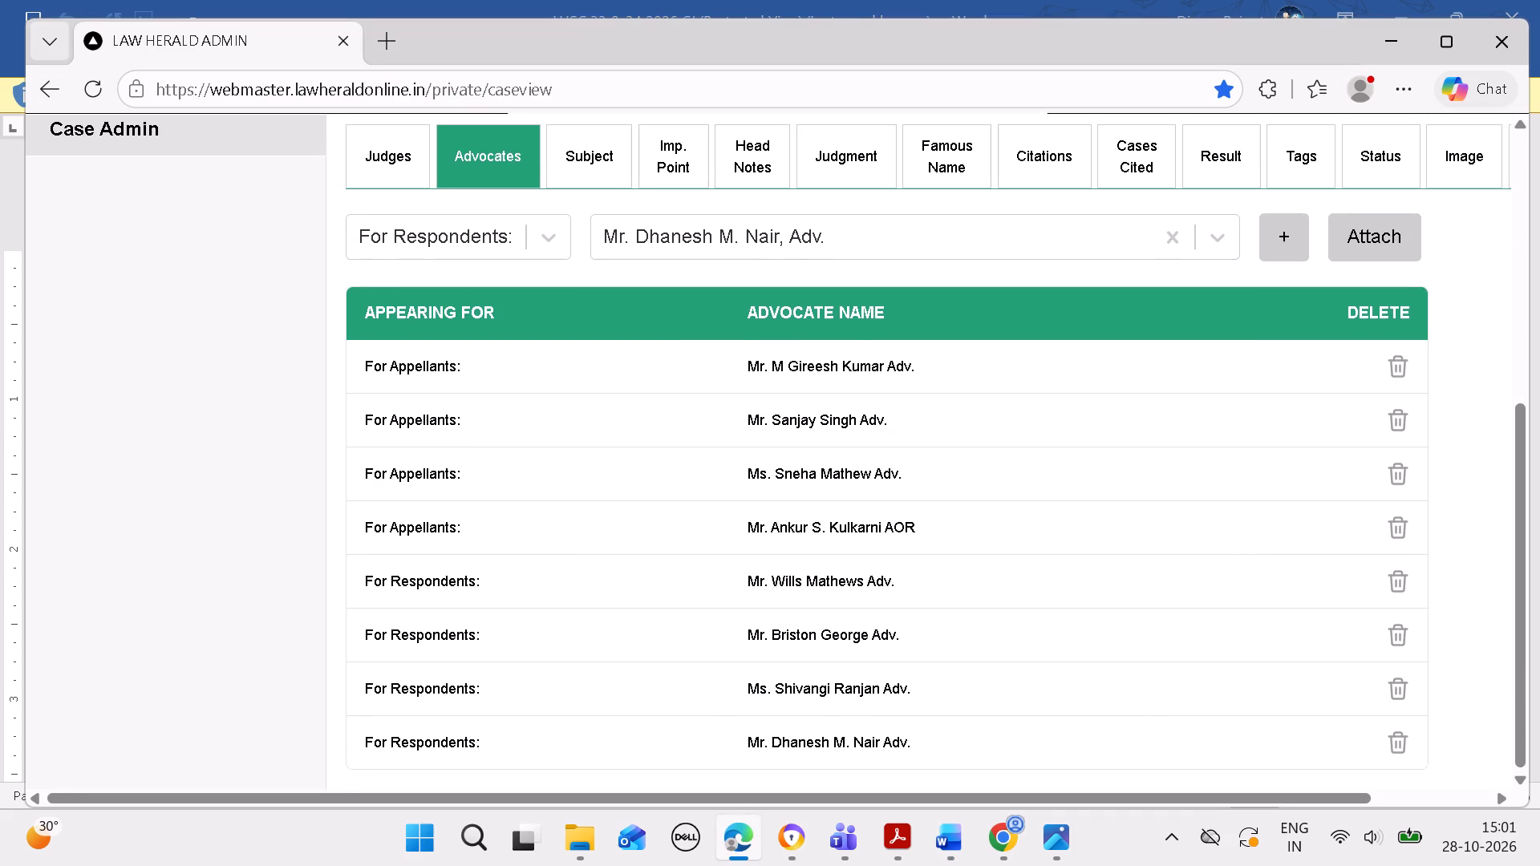
pyautogui.scroll(-1, 1039, 461)
# Copy the fifth respondents' advocate's name from Word, select the matching Adv. entry and attach it to case 733 under For Respondents.
pyautogui.click(954, 832)
pyautogui.click(953, 828)
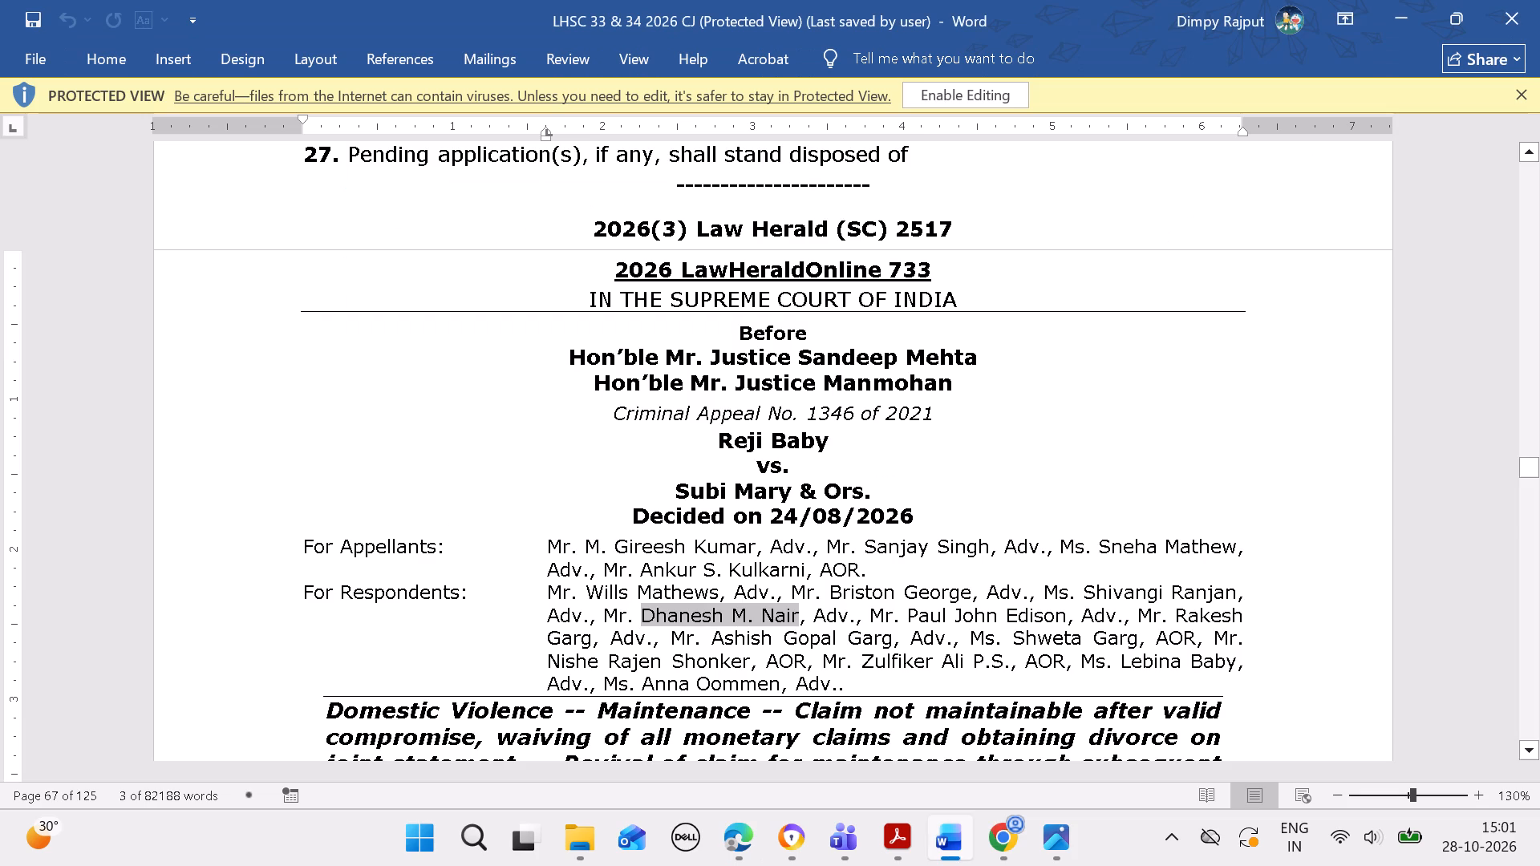
pyautogui.moveTo(907, 613); pyautogui.dragTo(1029, 615)
pyautogui.hotkey('ctrl', 'c')
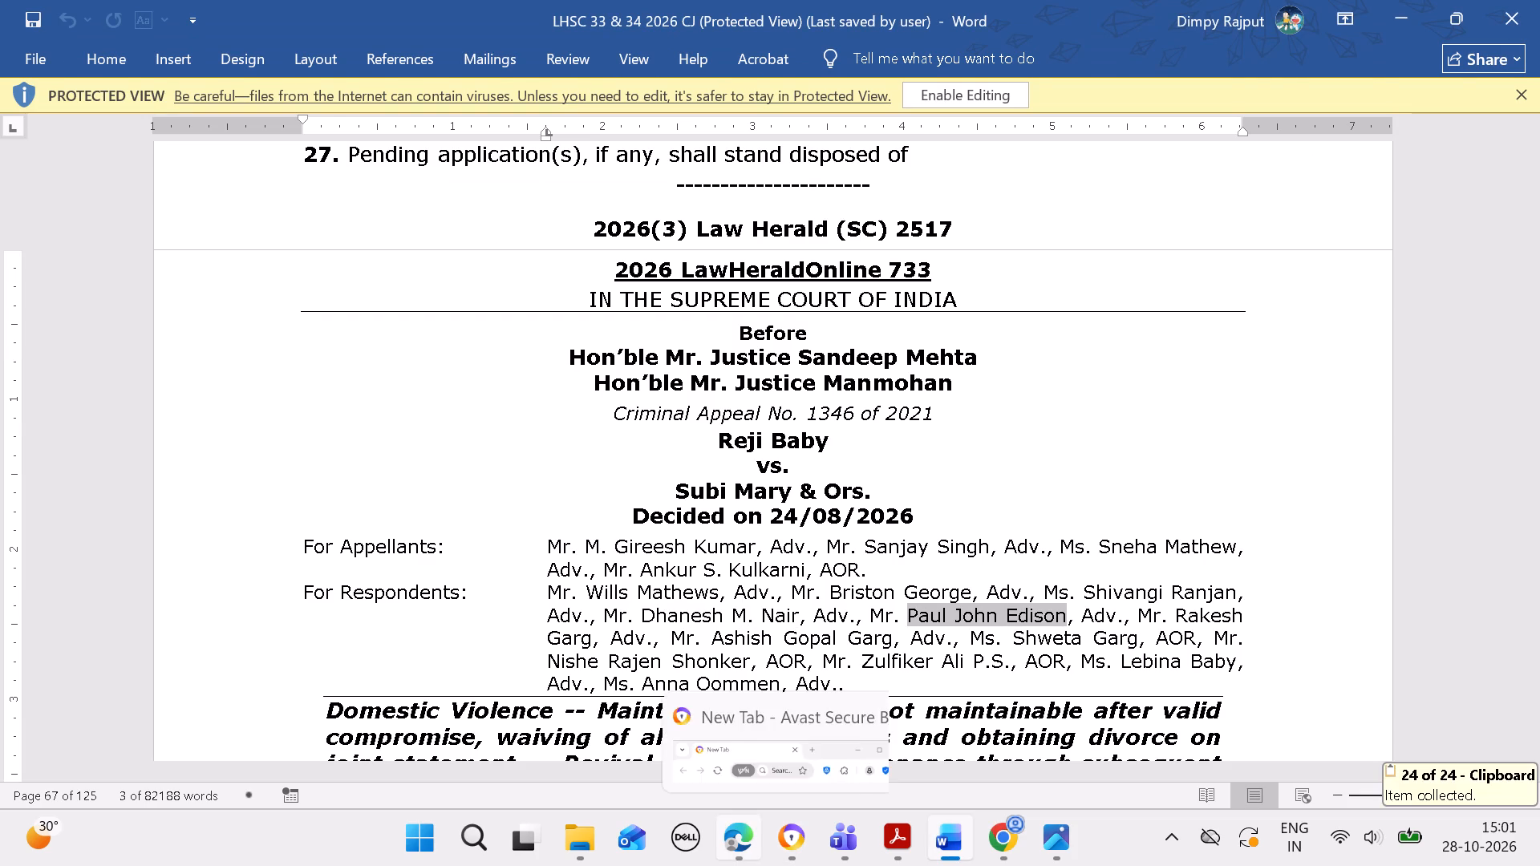
pyautogui.click(749, 831)
pyautogui.scroll(2, 971, 662)
pyautogui.click(1173, 731)
pyautogui.hotkey('ctrl', 'v')
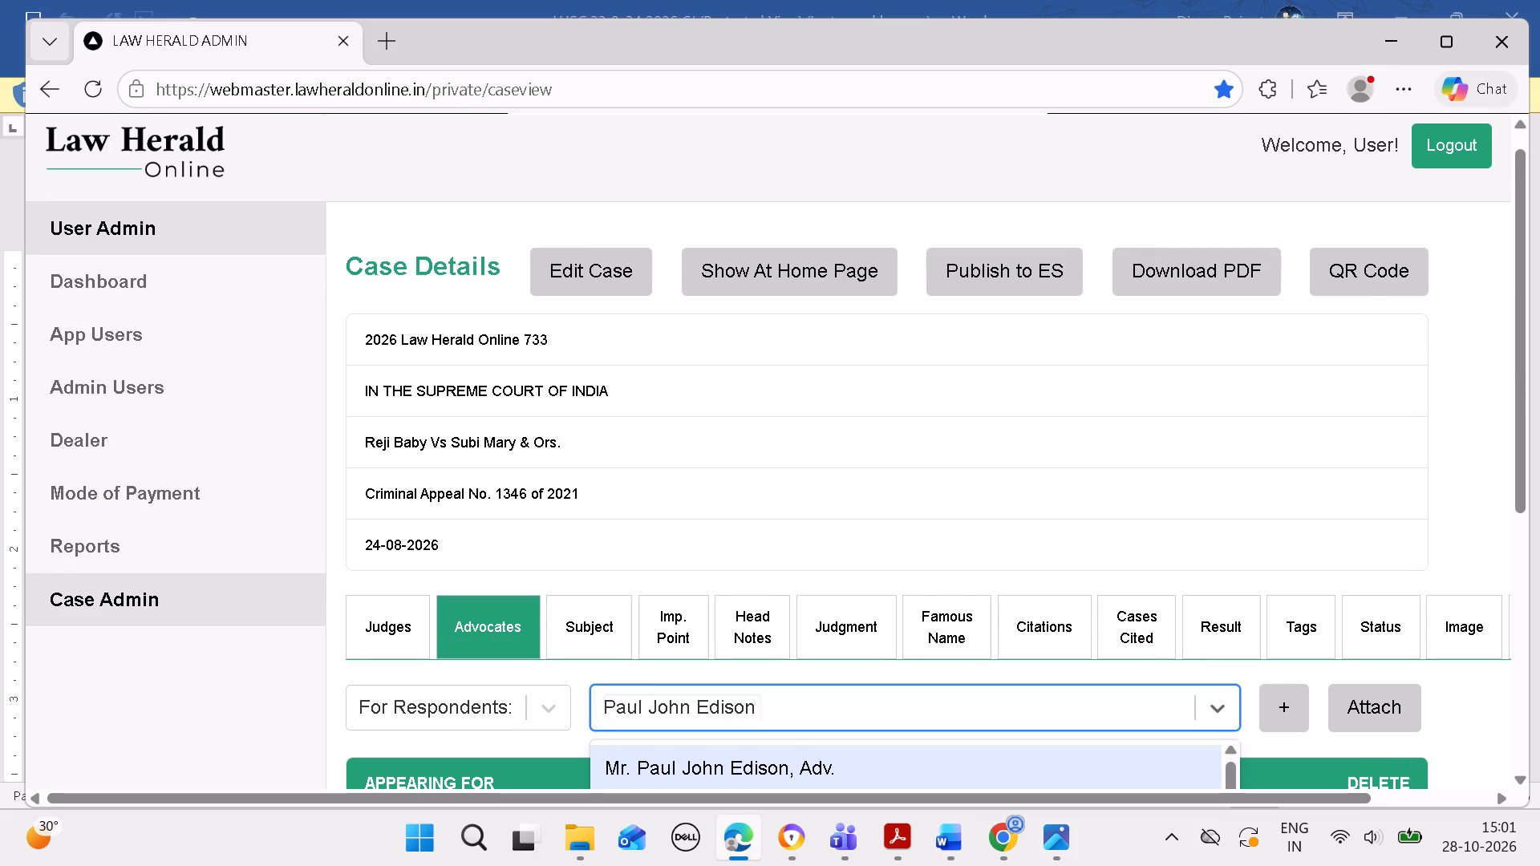
pyautogui.click(946, 760)
pyautogui.click(1366, 709)
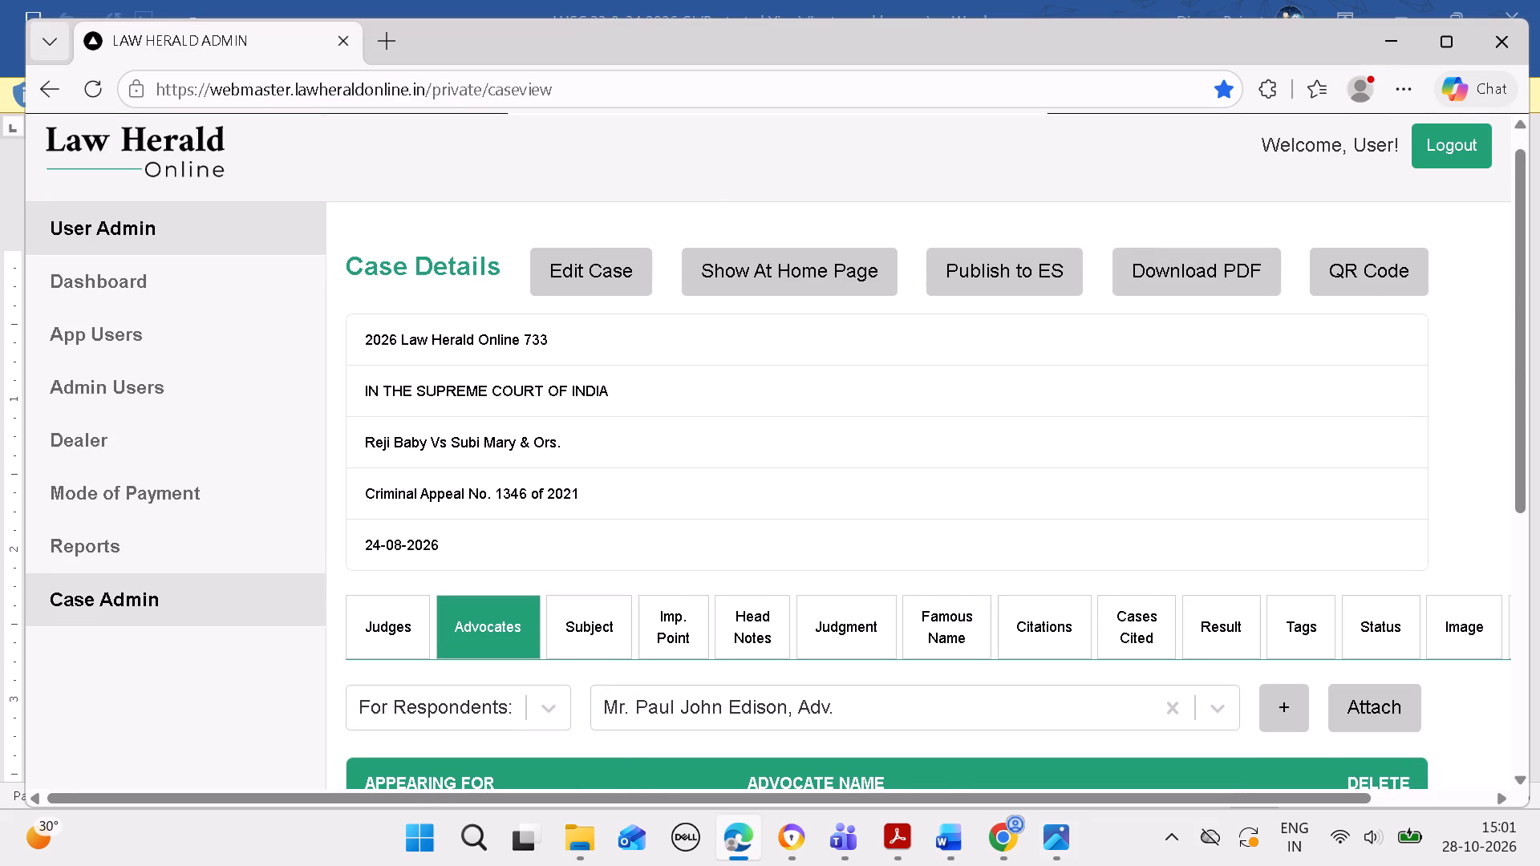
pyautogui.click(1004, 256)
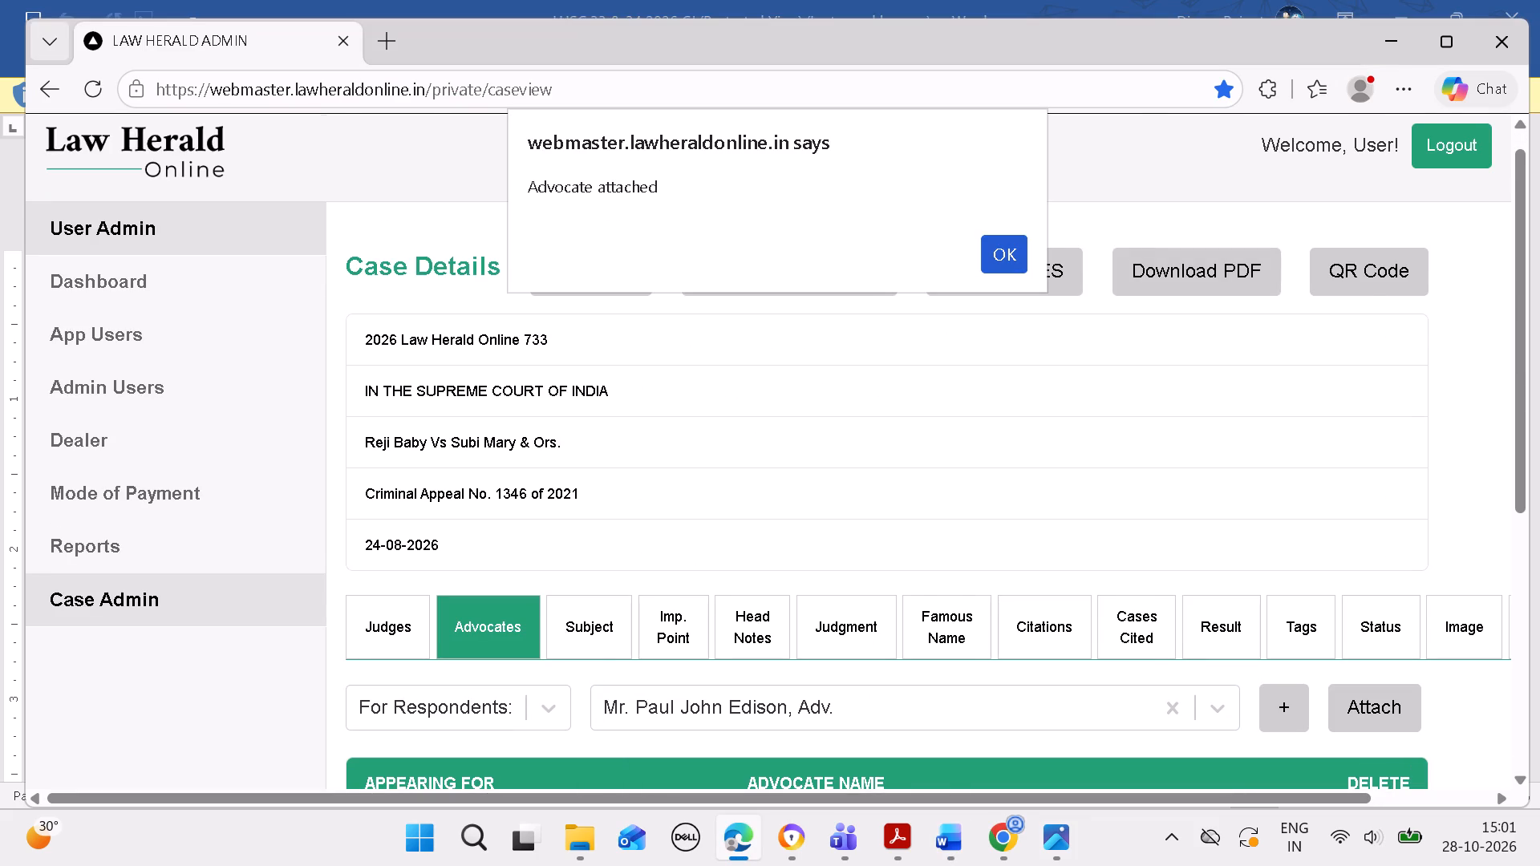
pyautogui.scroll(-10, 1079, 511)
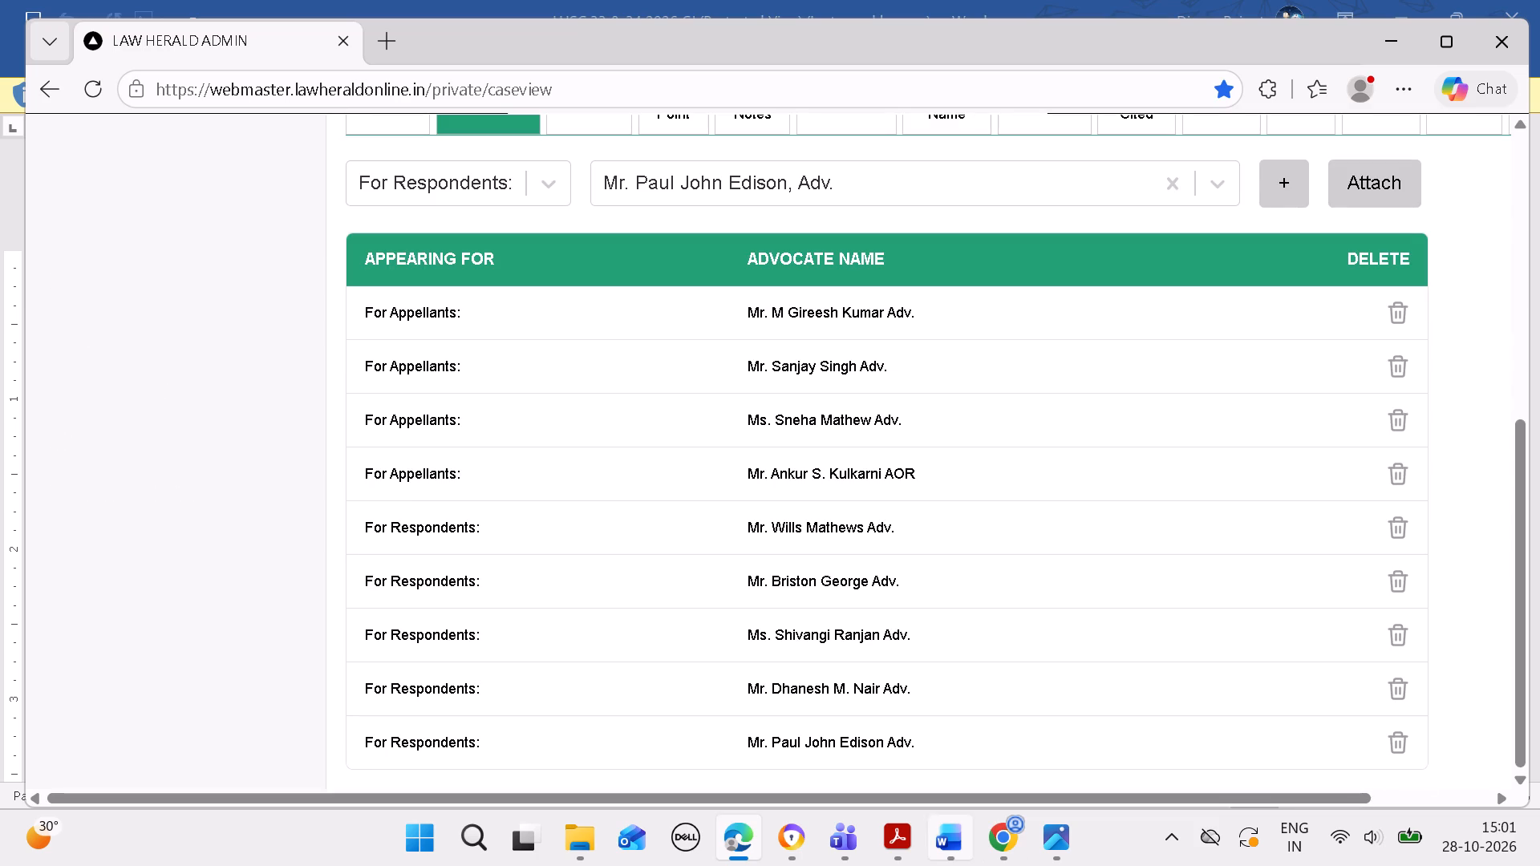
# Copy the sixth respondents' advocate's name from Word, select the matching Adv. entry and attach it to case 733 under For Respondents.
pyautogui.click(937, 844)
pyautogui.click(950, 840)
pyautogui.click(949, 836)
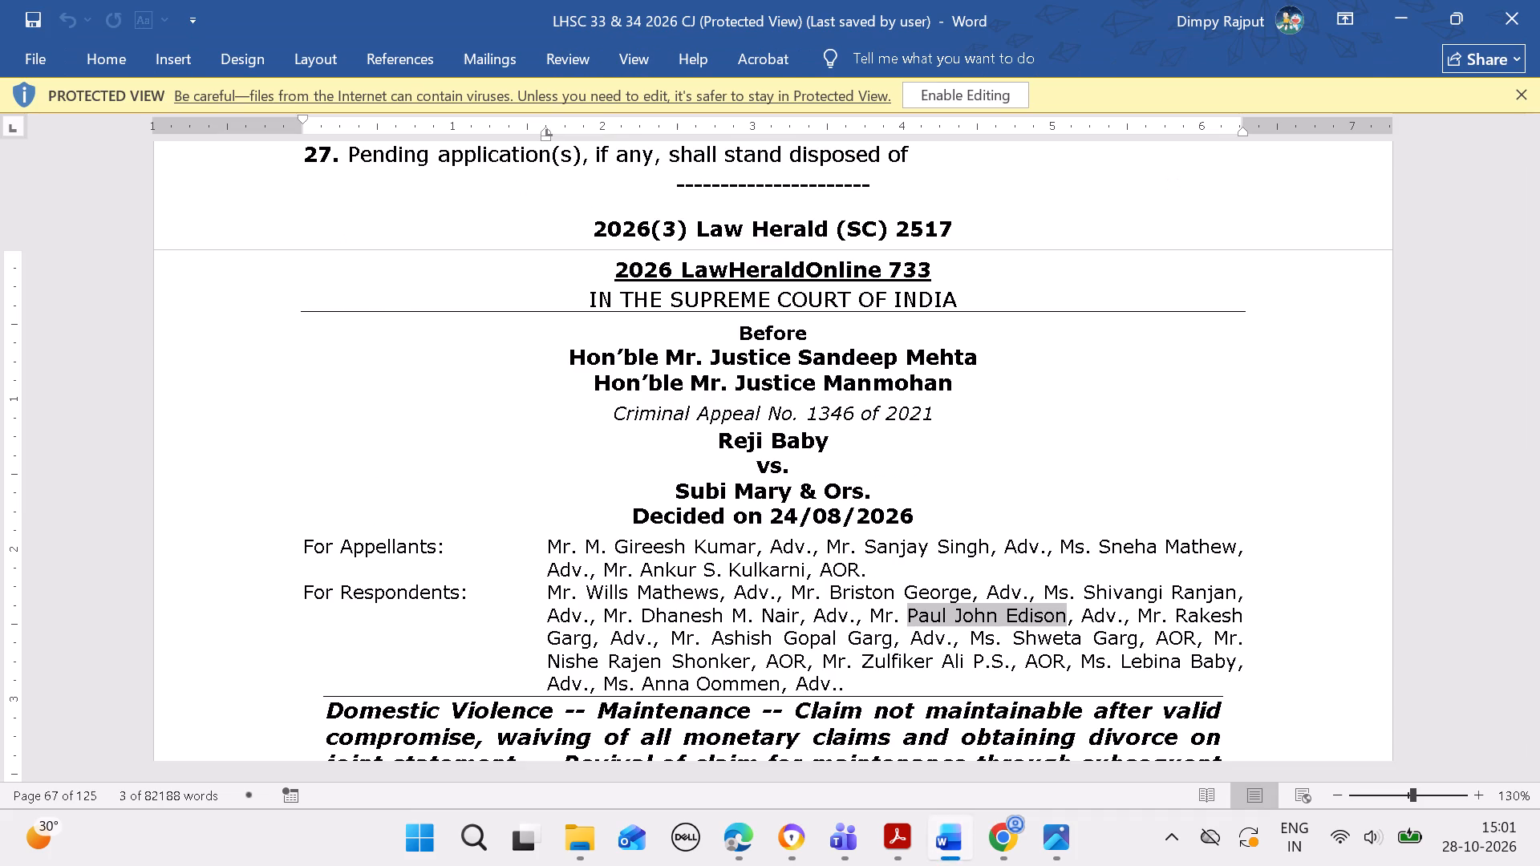
pyautogui.click(950, 834)
pyautogui.moveTo(1175, 613); pyautogui.dragTo(335, 655)
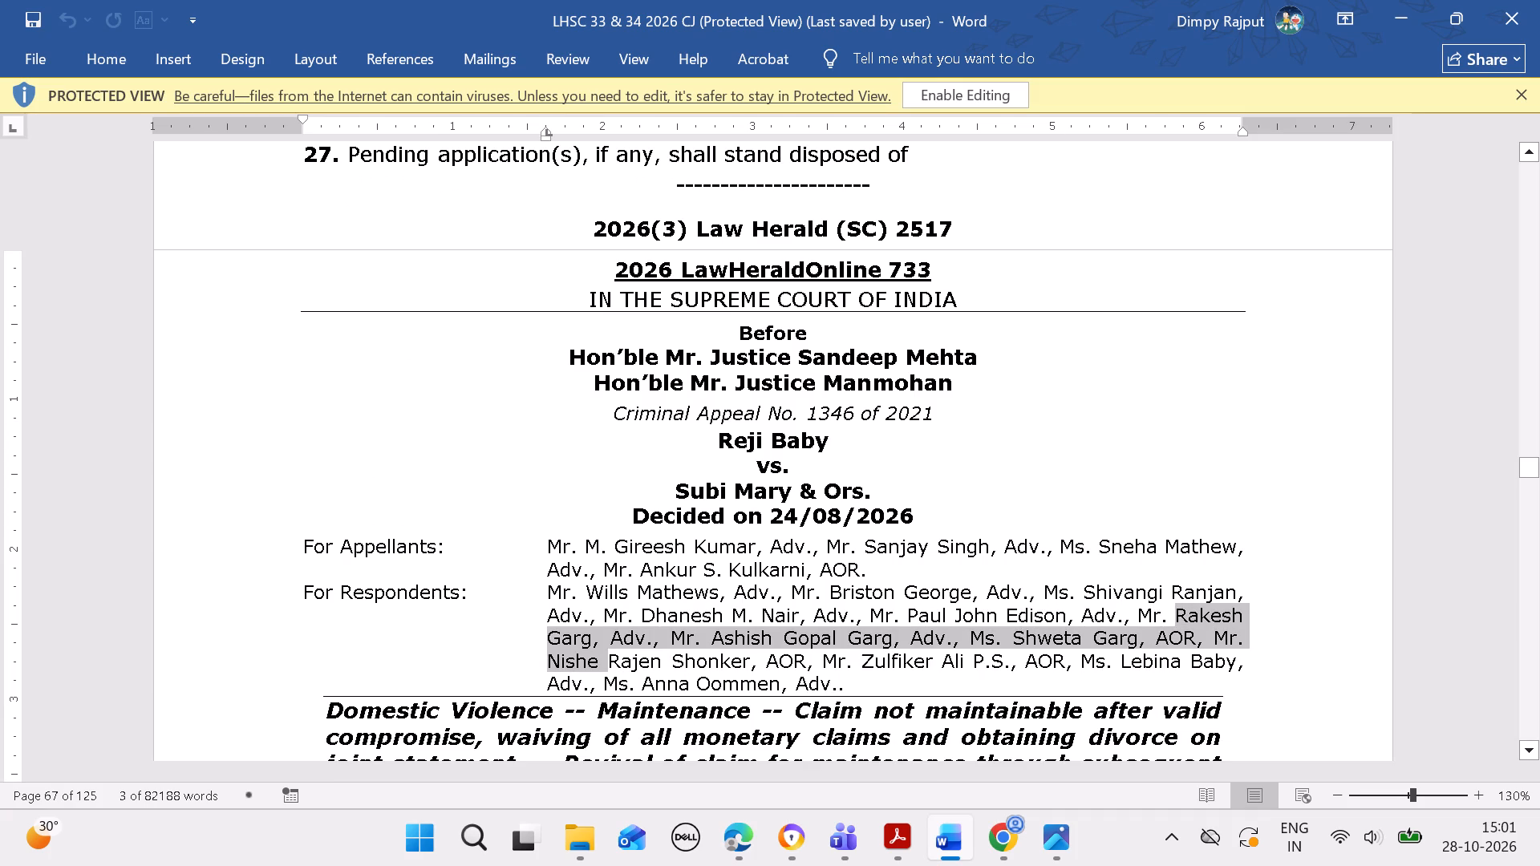
pyautogui.moveTo(335, 655); pyautogui.dragTo(594, 631)
pyautogui.hotkey('ctrl', 'c')
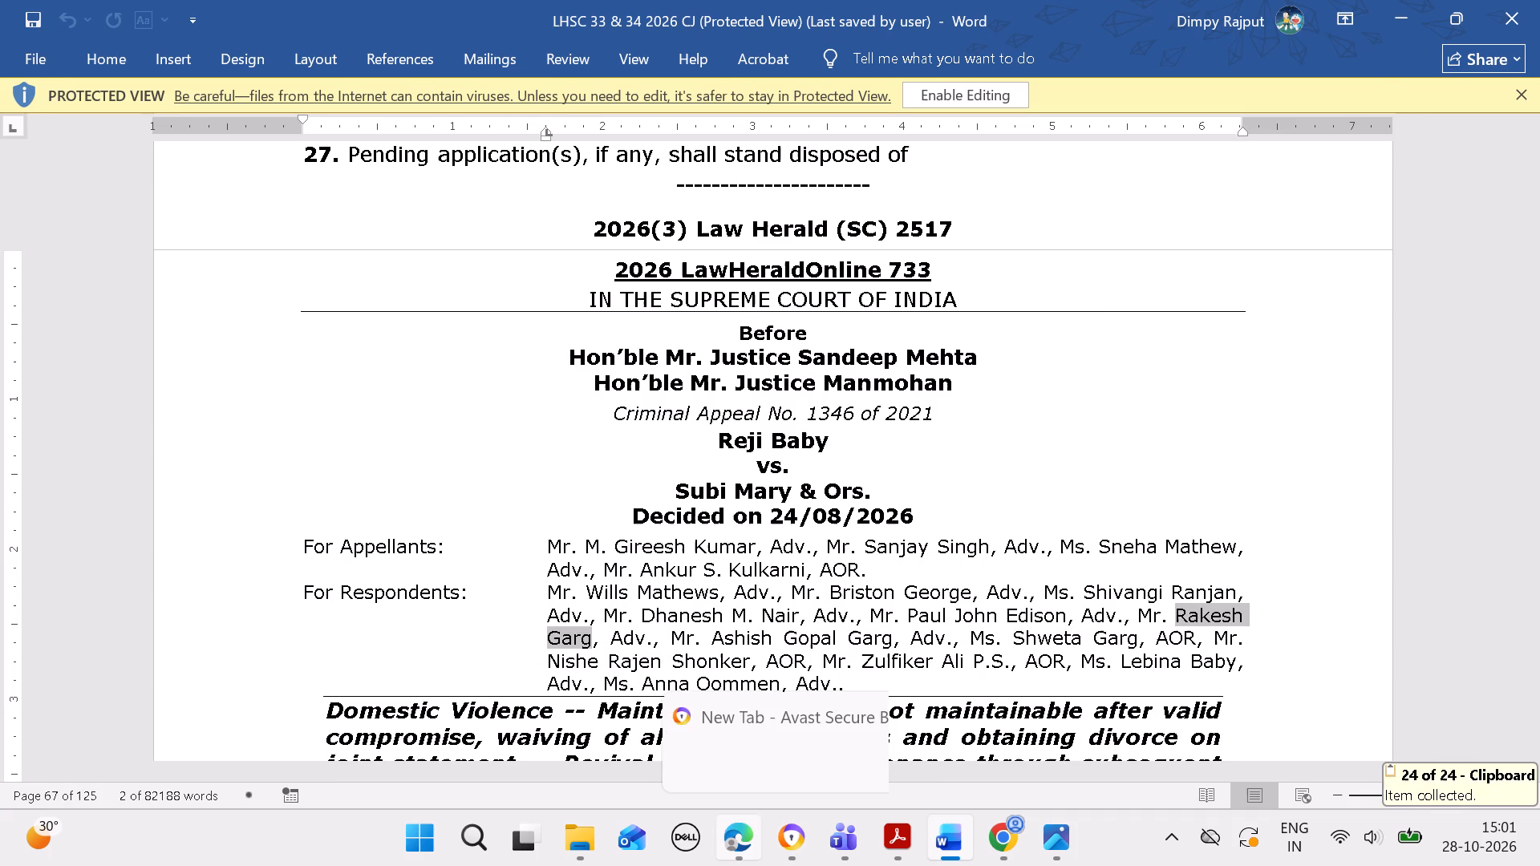
pyautogui.click(737, 831)
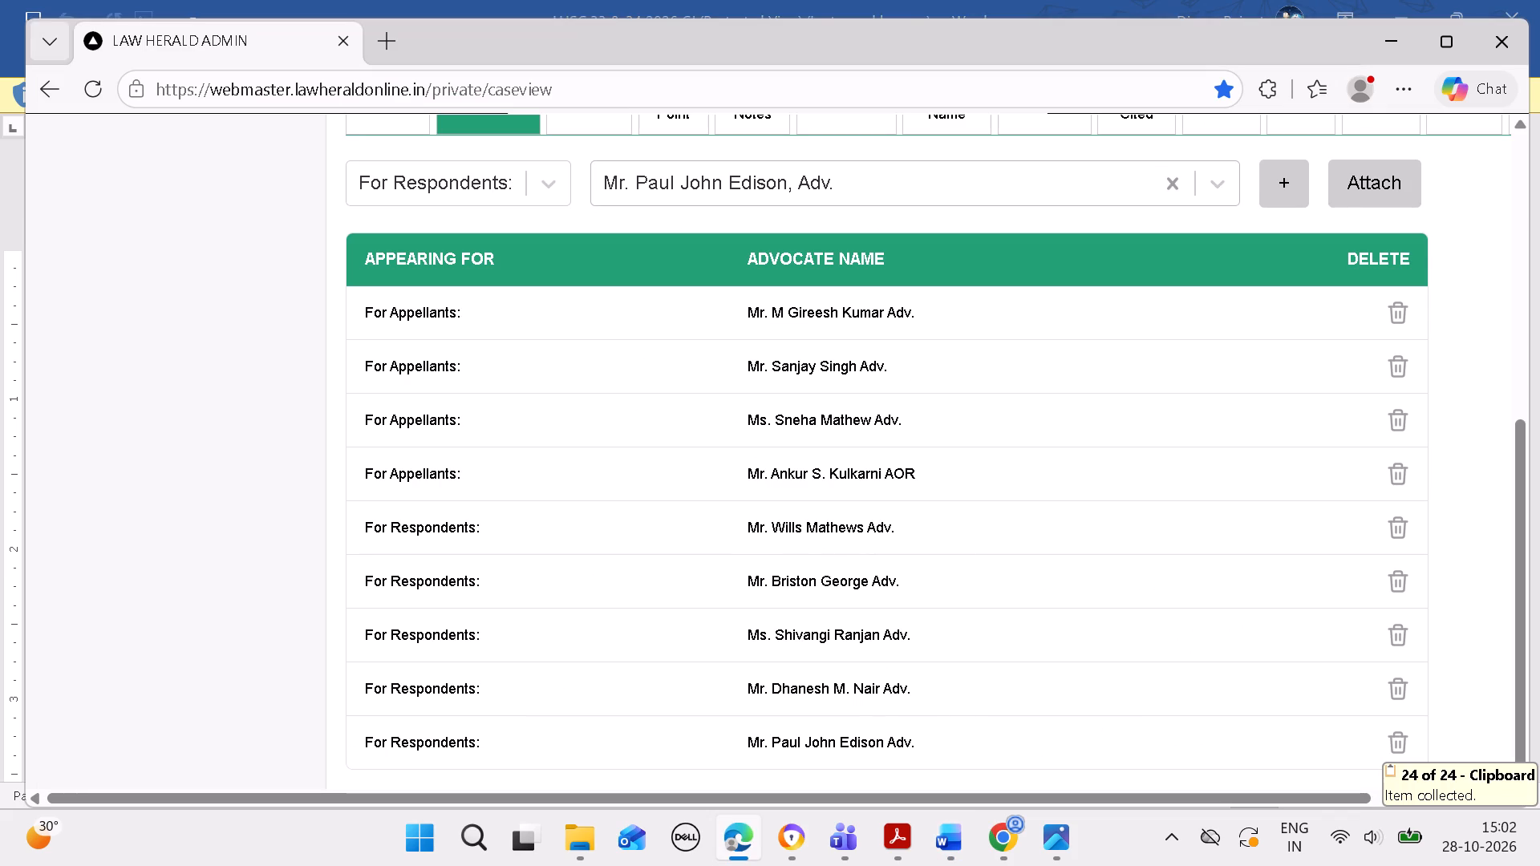
pyautogui.click(1163, 184)
pyautogui.hotkey('ctrl', 'v')
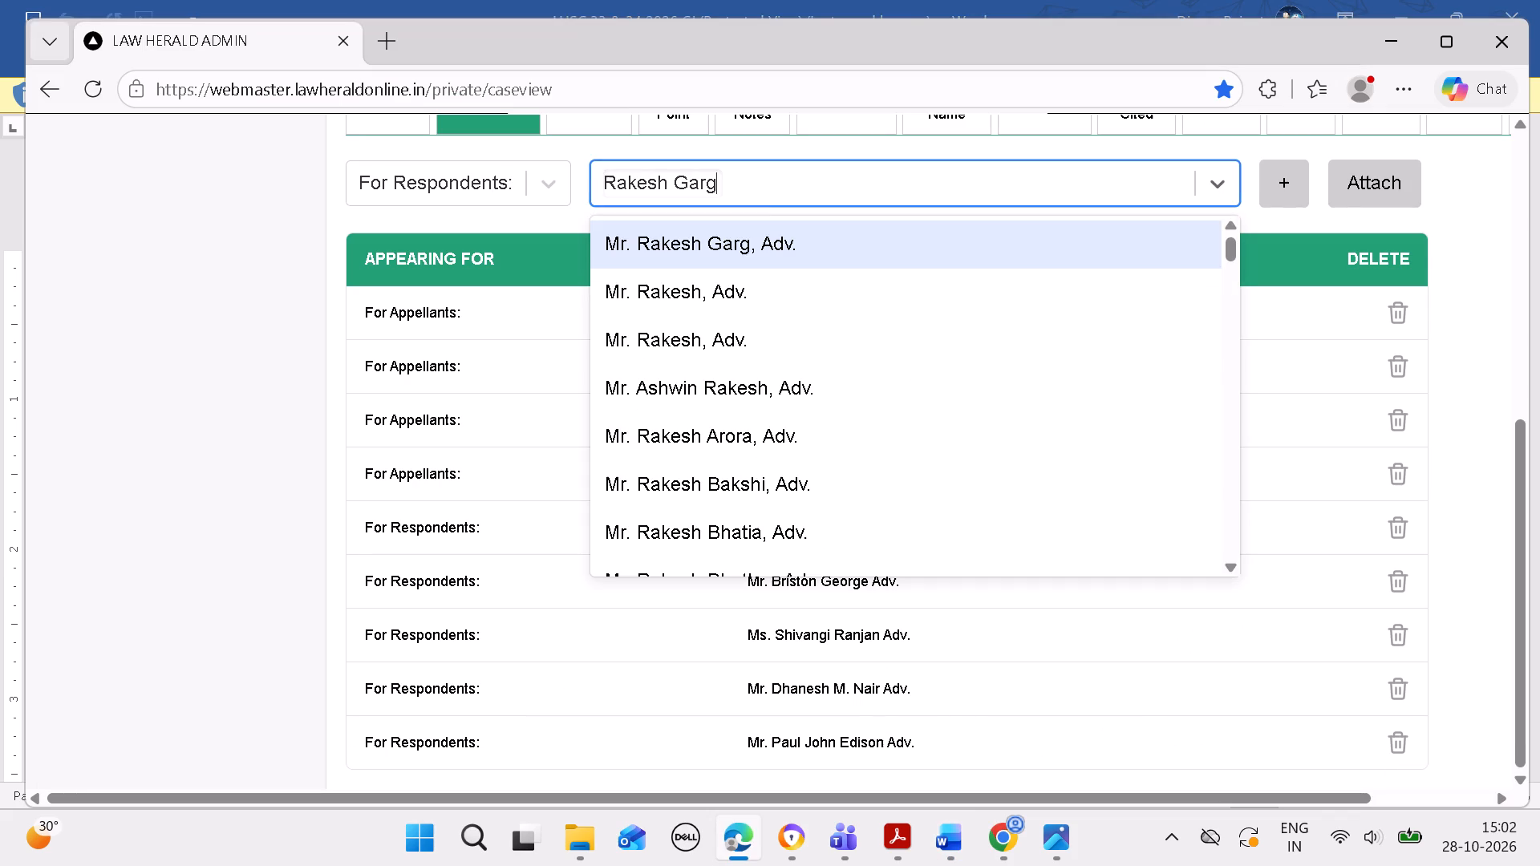
pyautogui.click(951, 246)
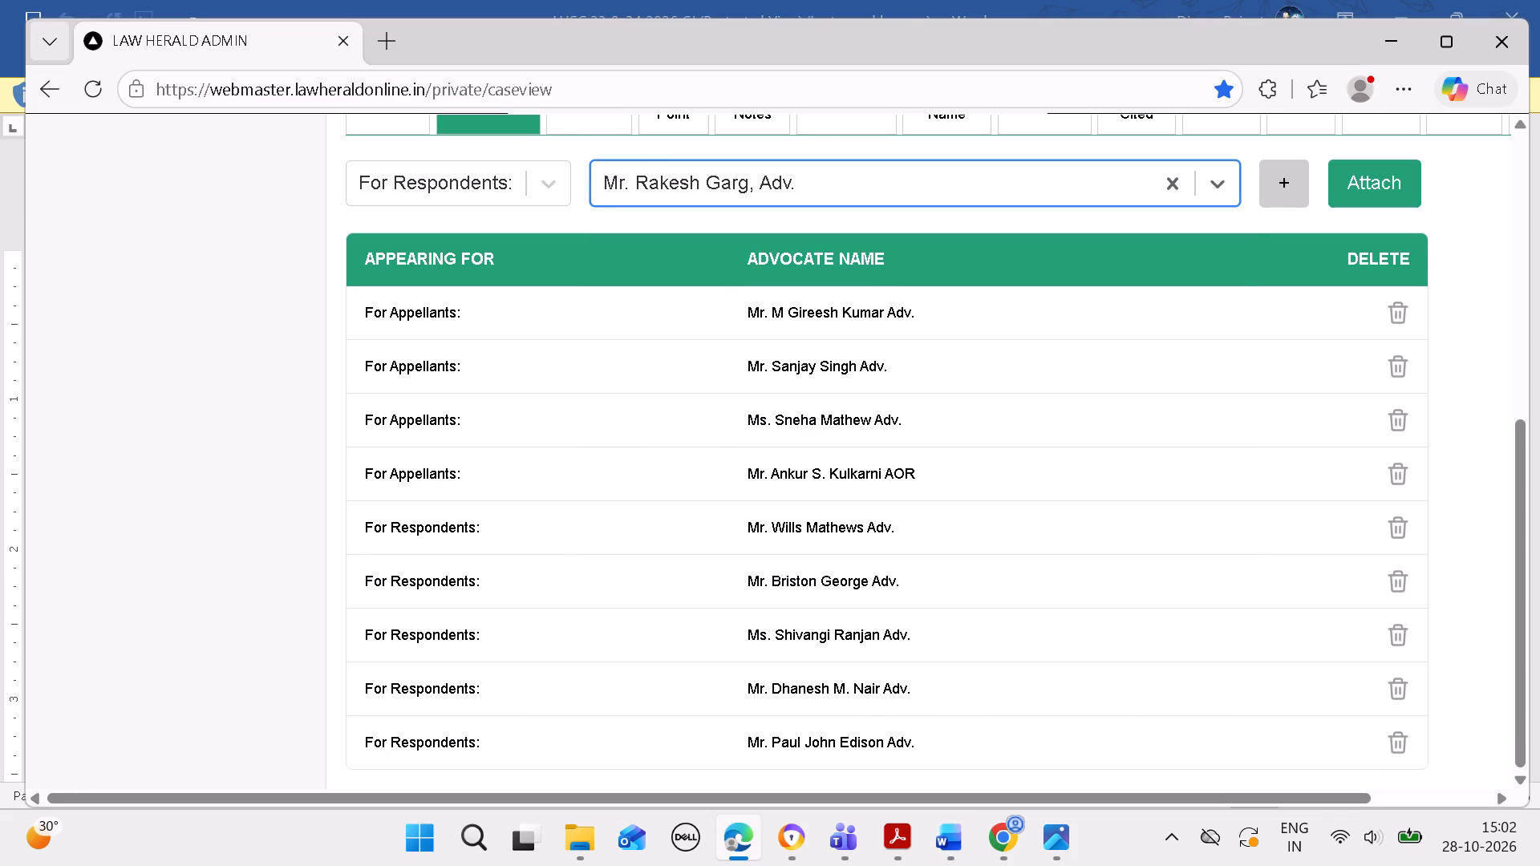
pyautogui.click(1347, 188)
pyautogui.click(1013, 249)
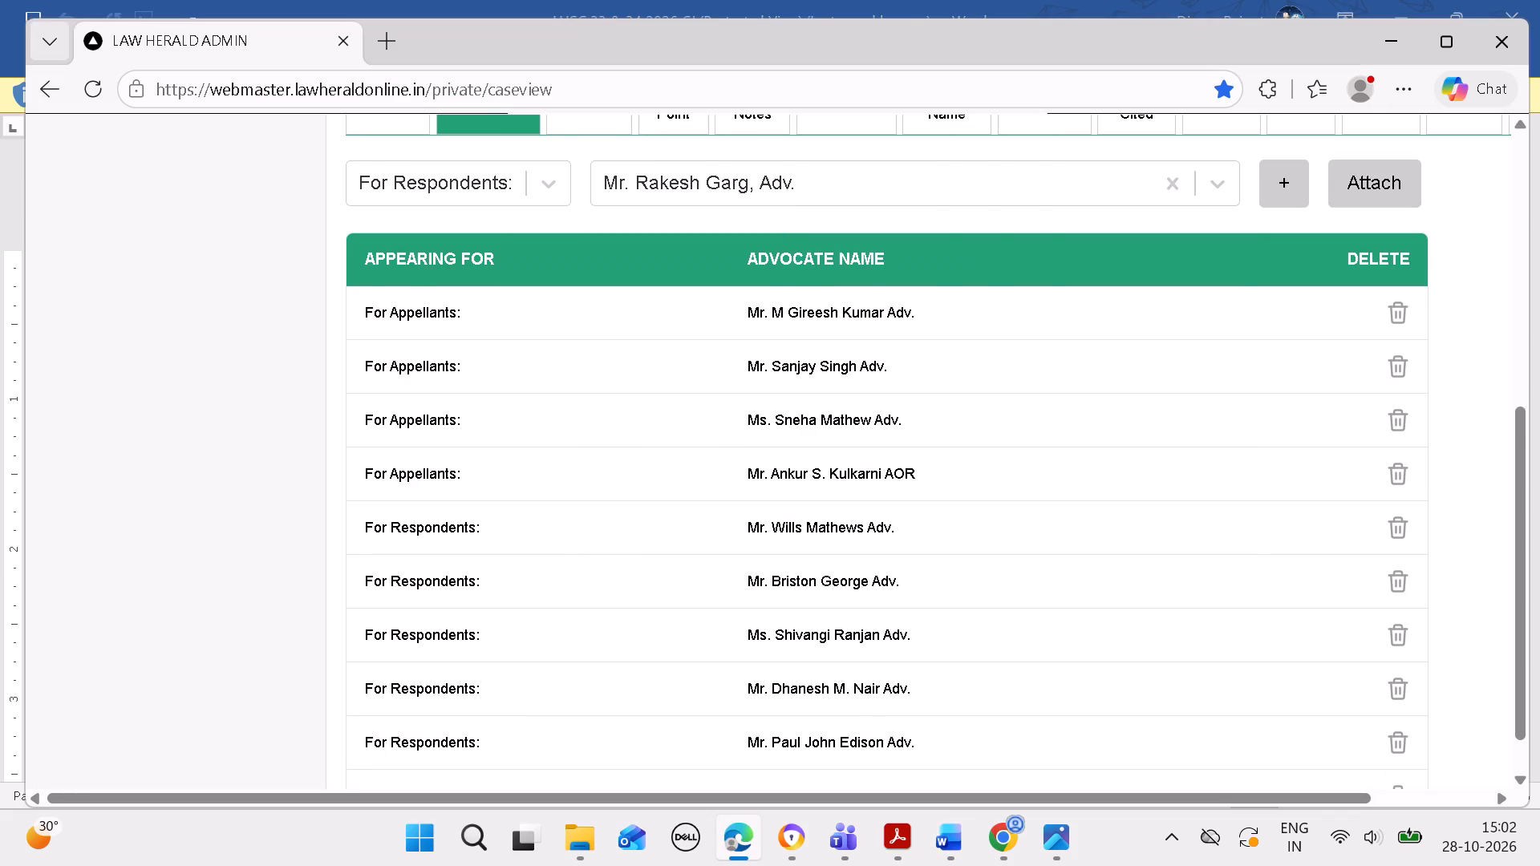
pyautogui.scroll(-5, 1033, 284)
# Copy the seventh respondents' advocate's name from Word, select the matching Adv. entry and attach it to case 733 under For Respondents.
pyautogui.click(958, 831)
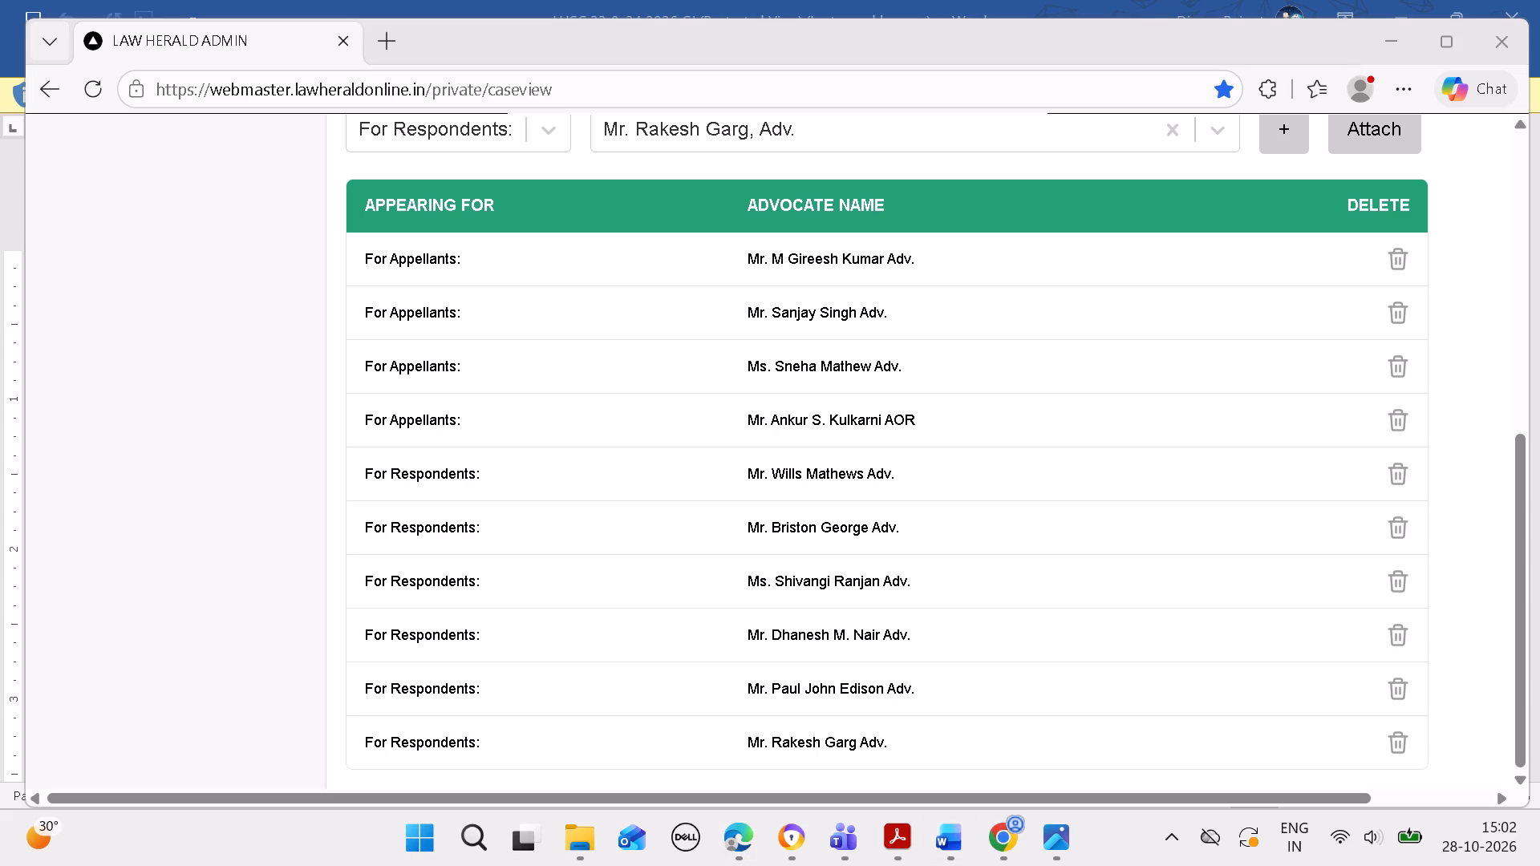
pyautogui.click(955, 828)
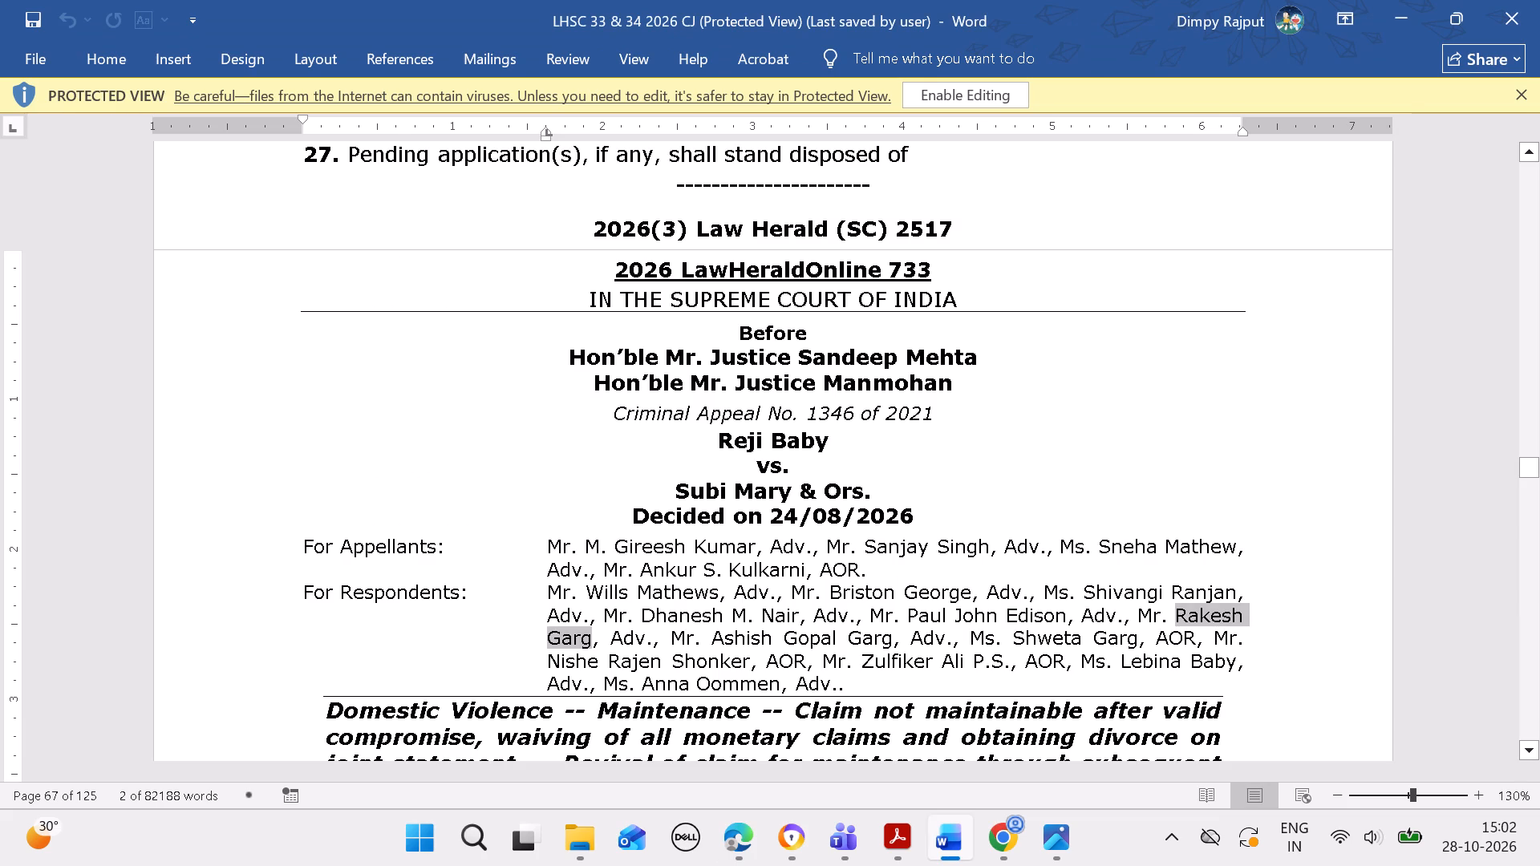
pyautogui.moveTo(711, 635); pyautogui.dragTo(868, 645)
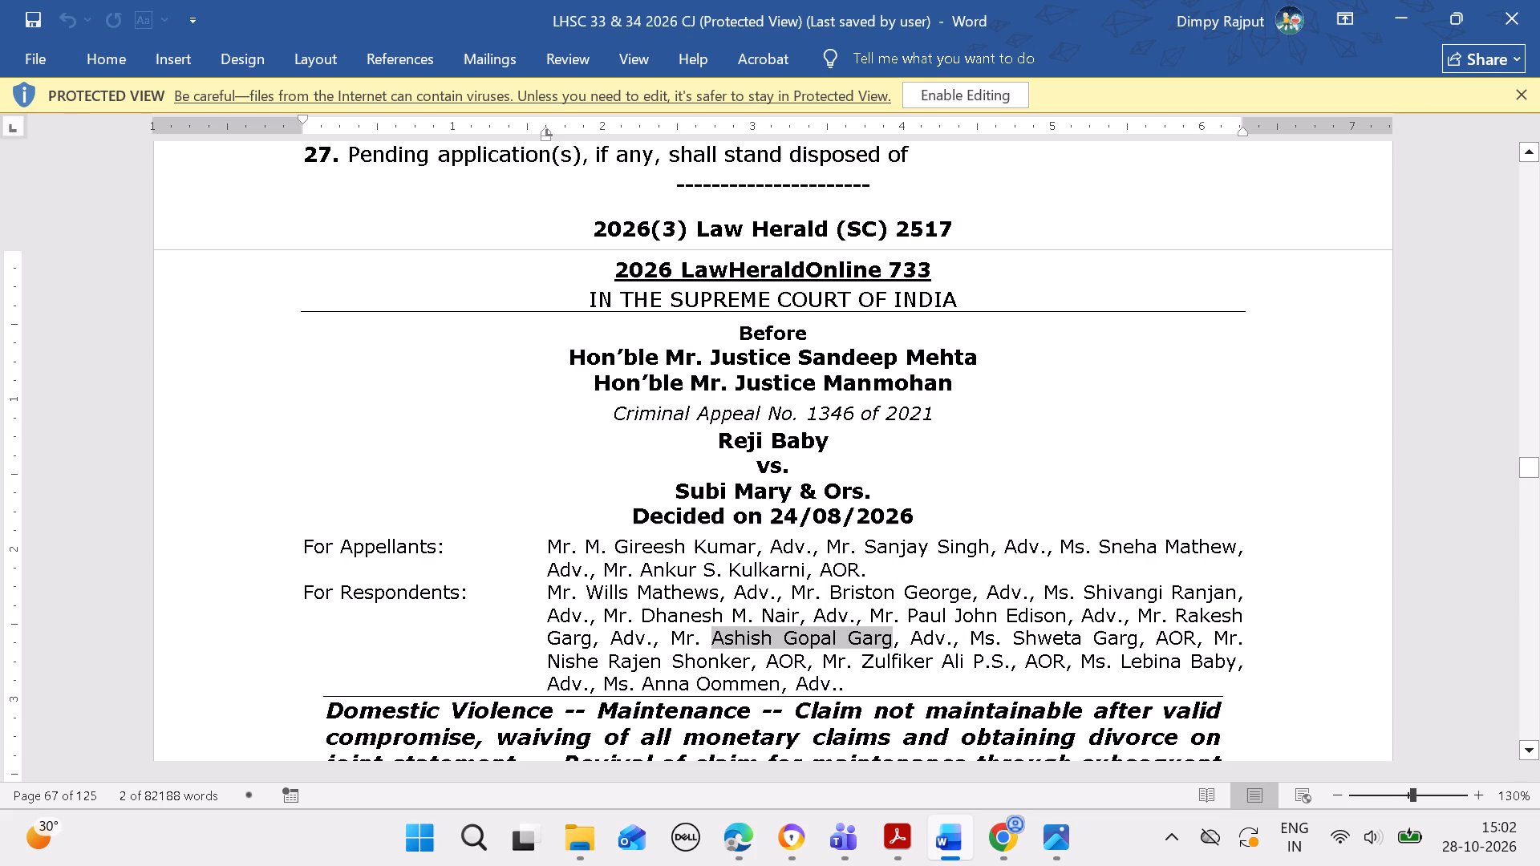
pyautogui.moveTo(868, 645); pyautogui.dragTo(870, 645)
pyautogui.hotkey('ctrl', 'c')
pyautogui.keyDown('ctrl'); pyautogui.click(745, 832); pyautogui.keyUp('ctrl')
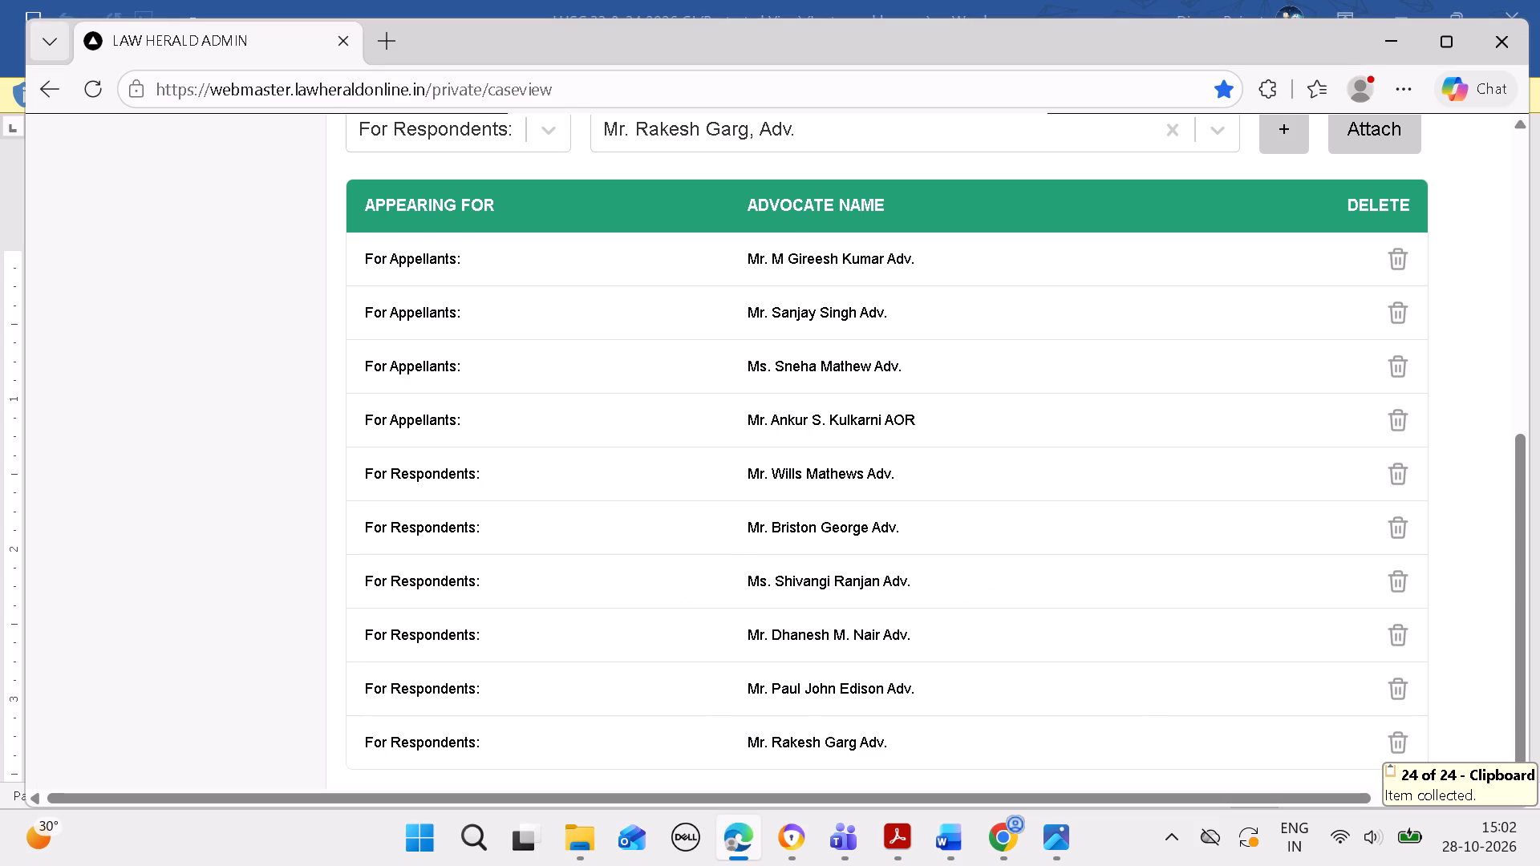
pyautogui.keyDown('ctrl'); pyautogui.click(1173, 129); pyautogui.keyUp('ctrl')
pyautogui.hotkey('ctrl', 'c')
pyautogui.hotkey('ctrl', 'v')
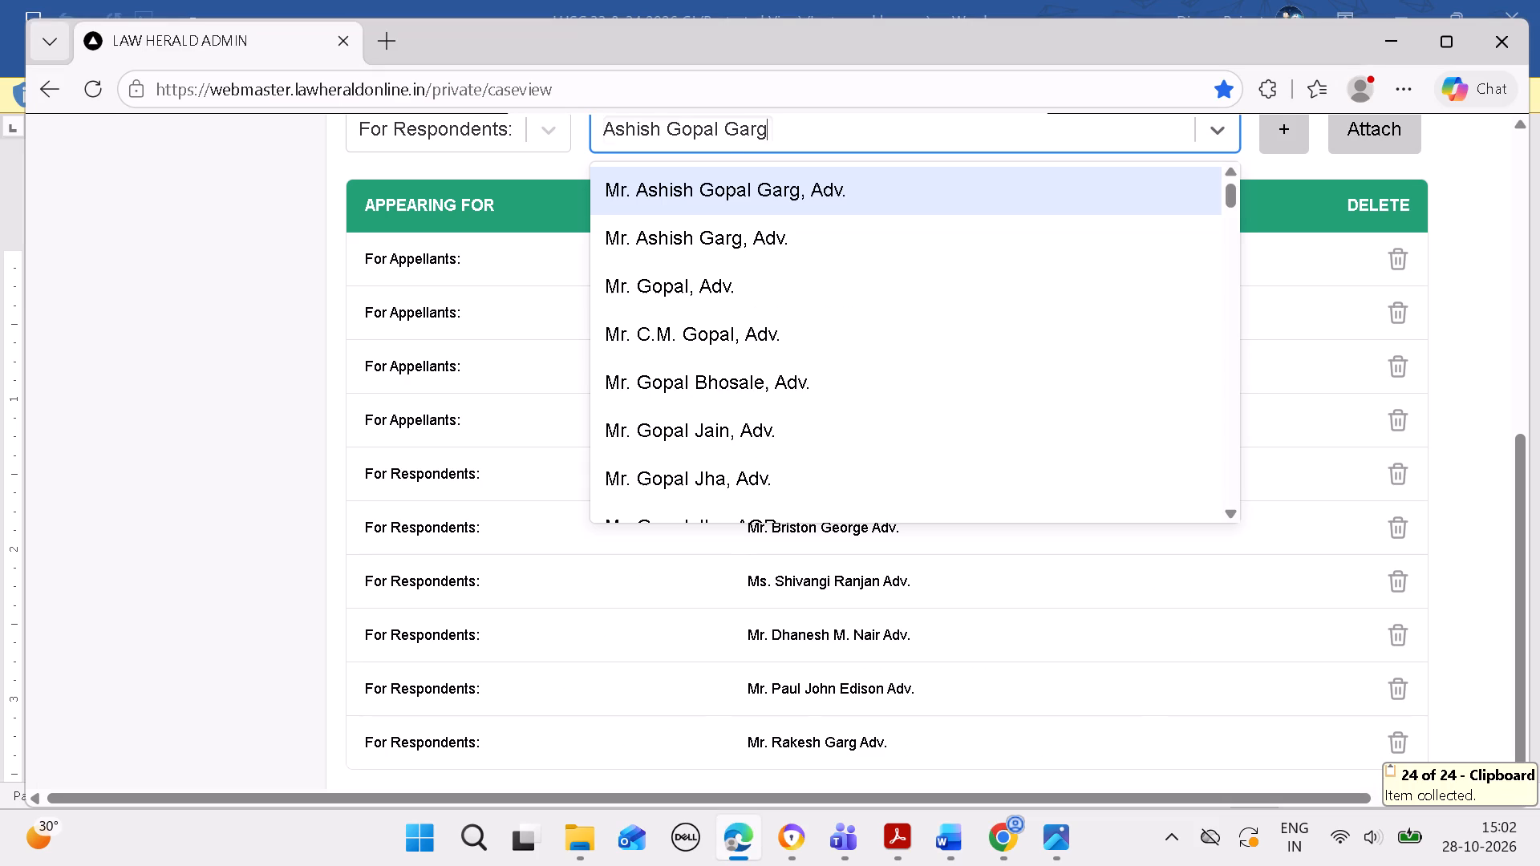
pyautogui.click(917, 184)
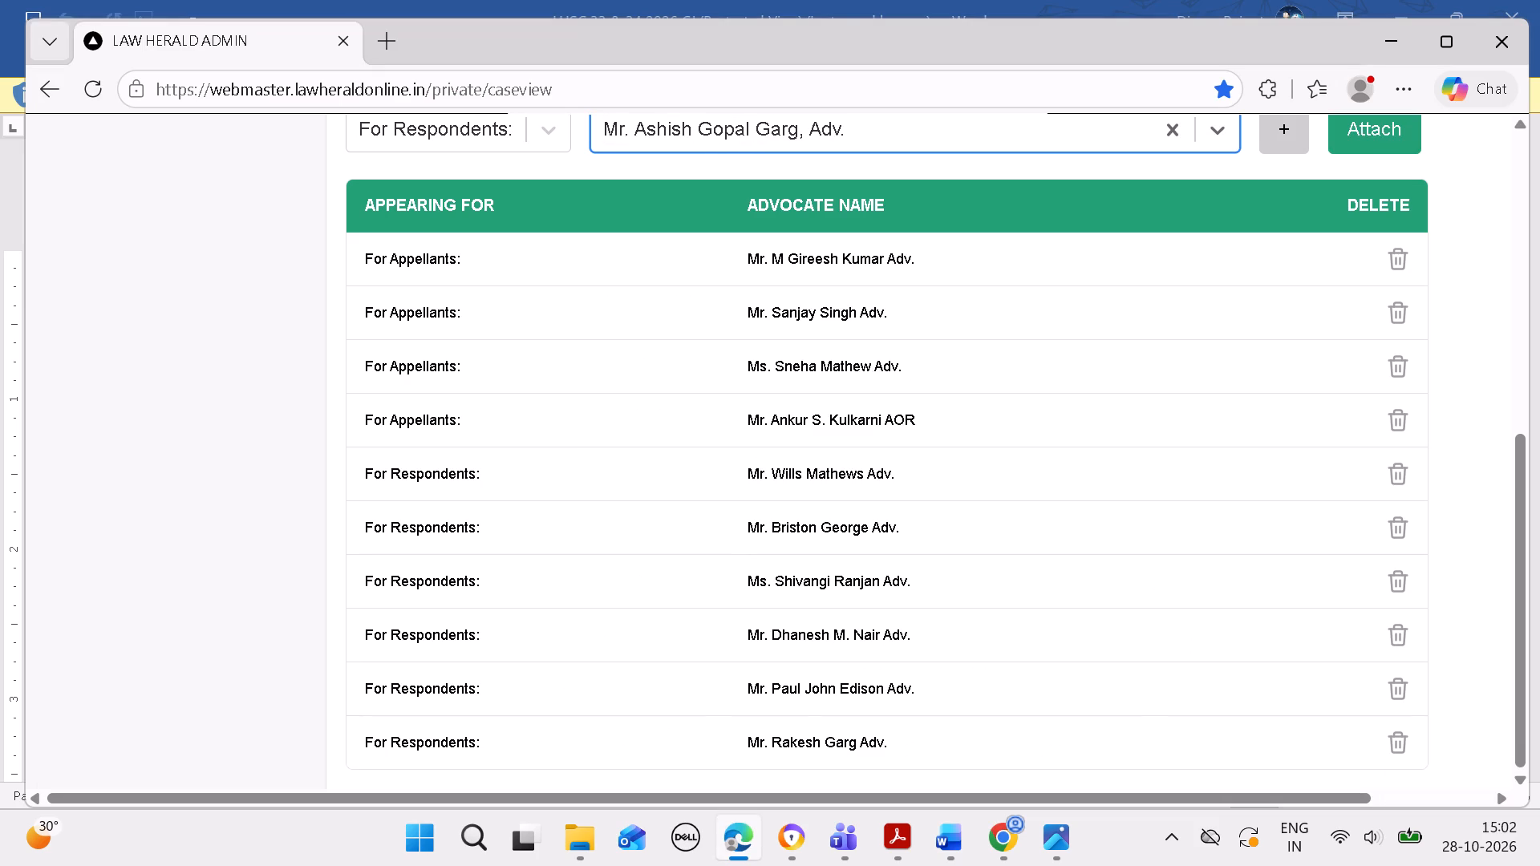
pyautogui.click(1352, 131)
pyautogui.click(1005, 253)
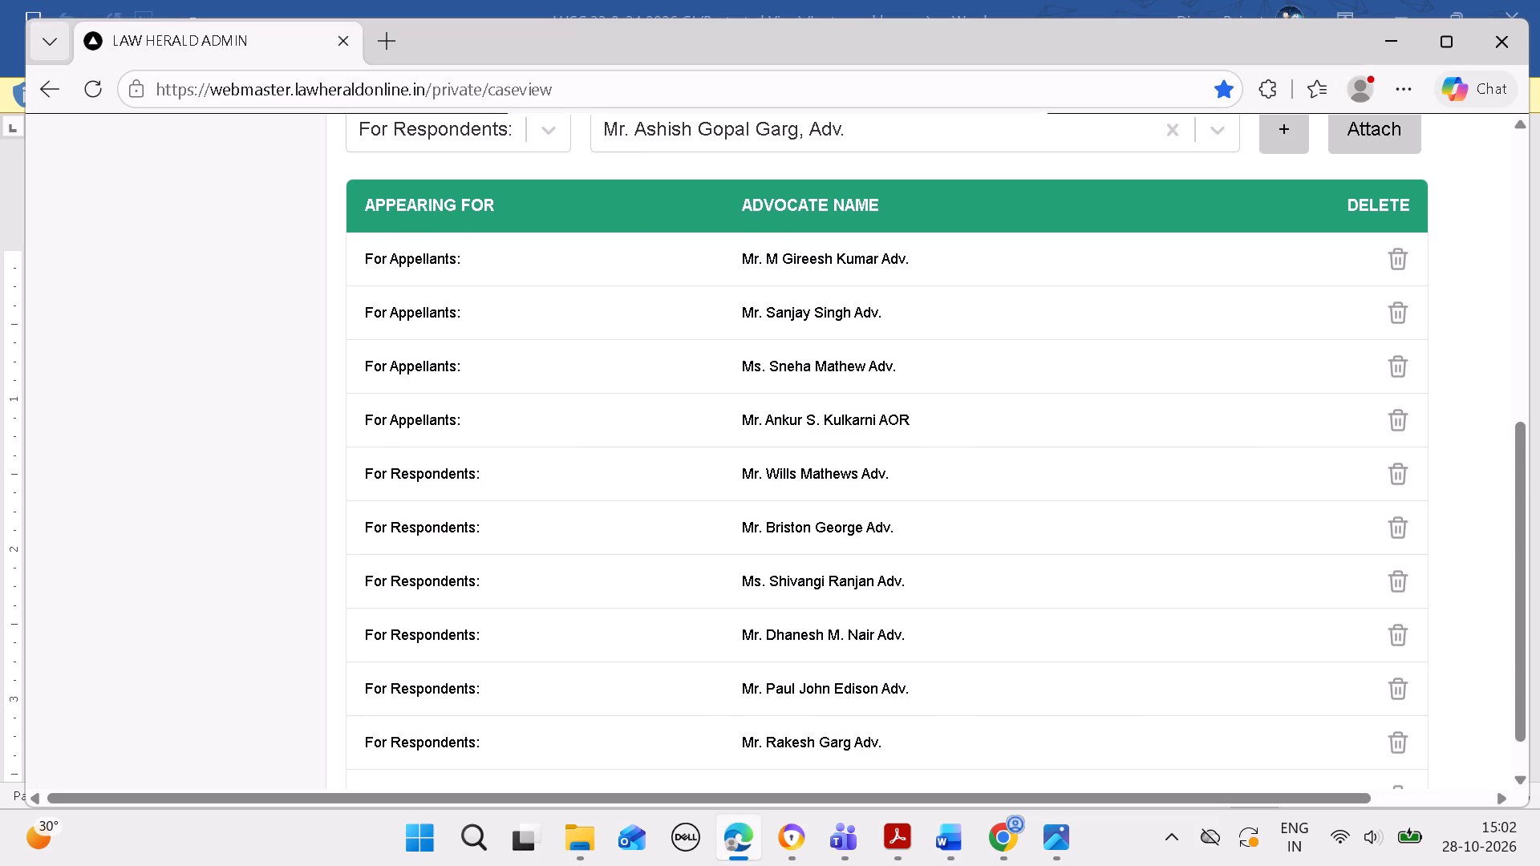
pyautogui.scroll(-5, 1014, 391)
# Copy the eighth respondents' advocate's name from Word, select the matching AOR entry and attach it to case 733 under For Respondents.
pyautogui.click(954, 824)
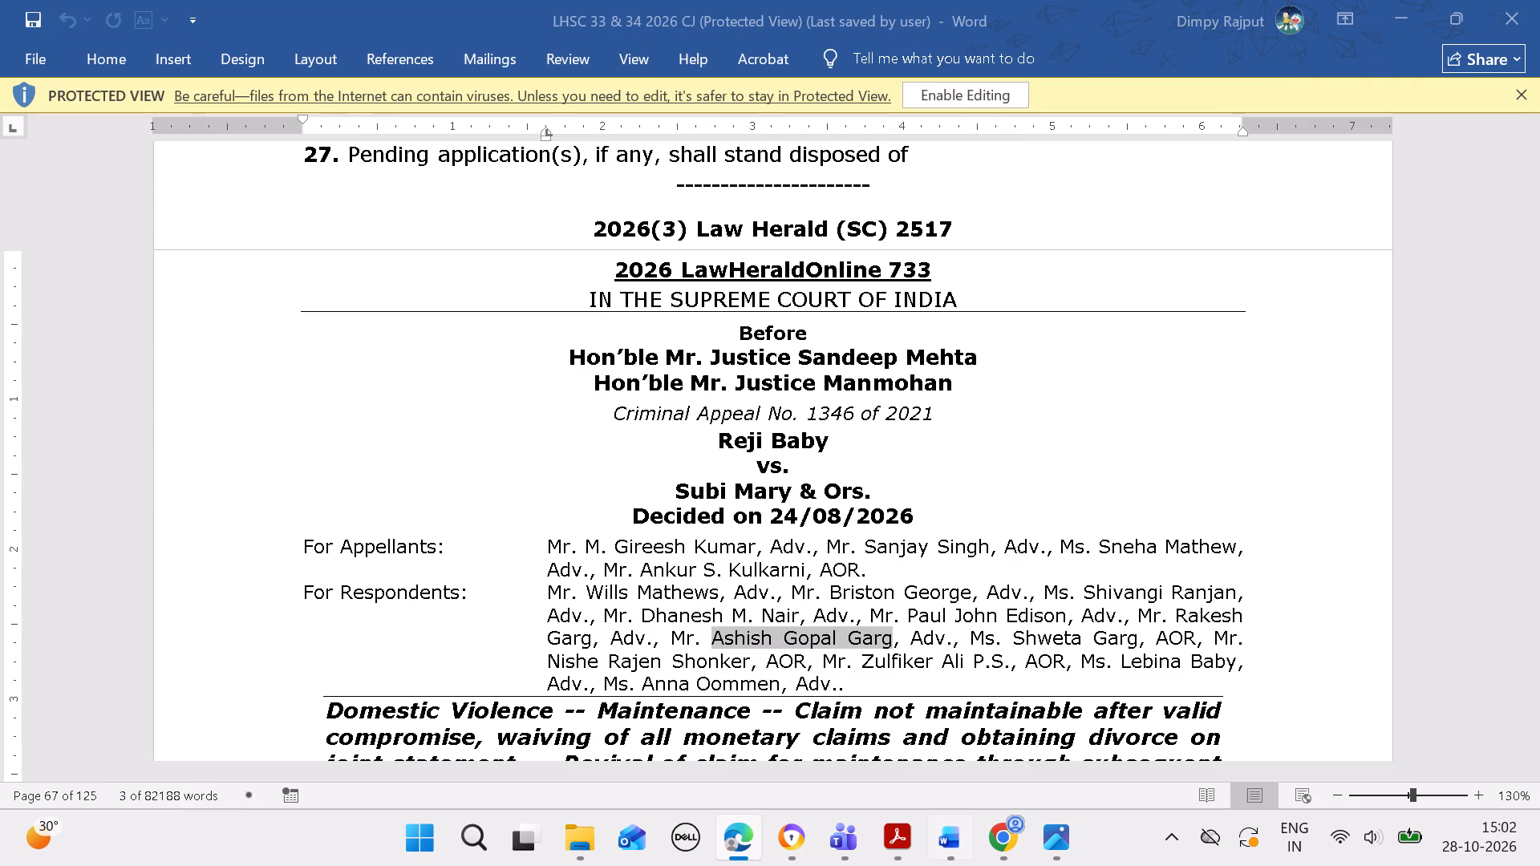
pyautogui.moveTo(1015, 633); pyautogui.dragTo(1041, 629)
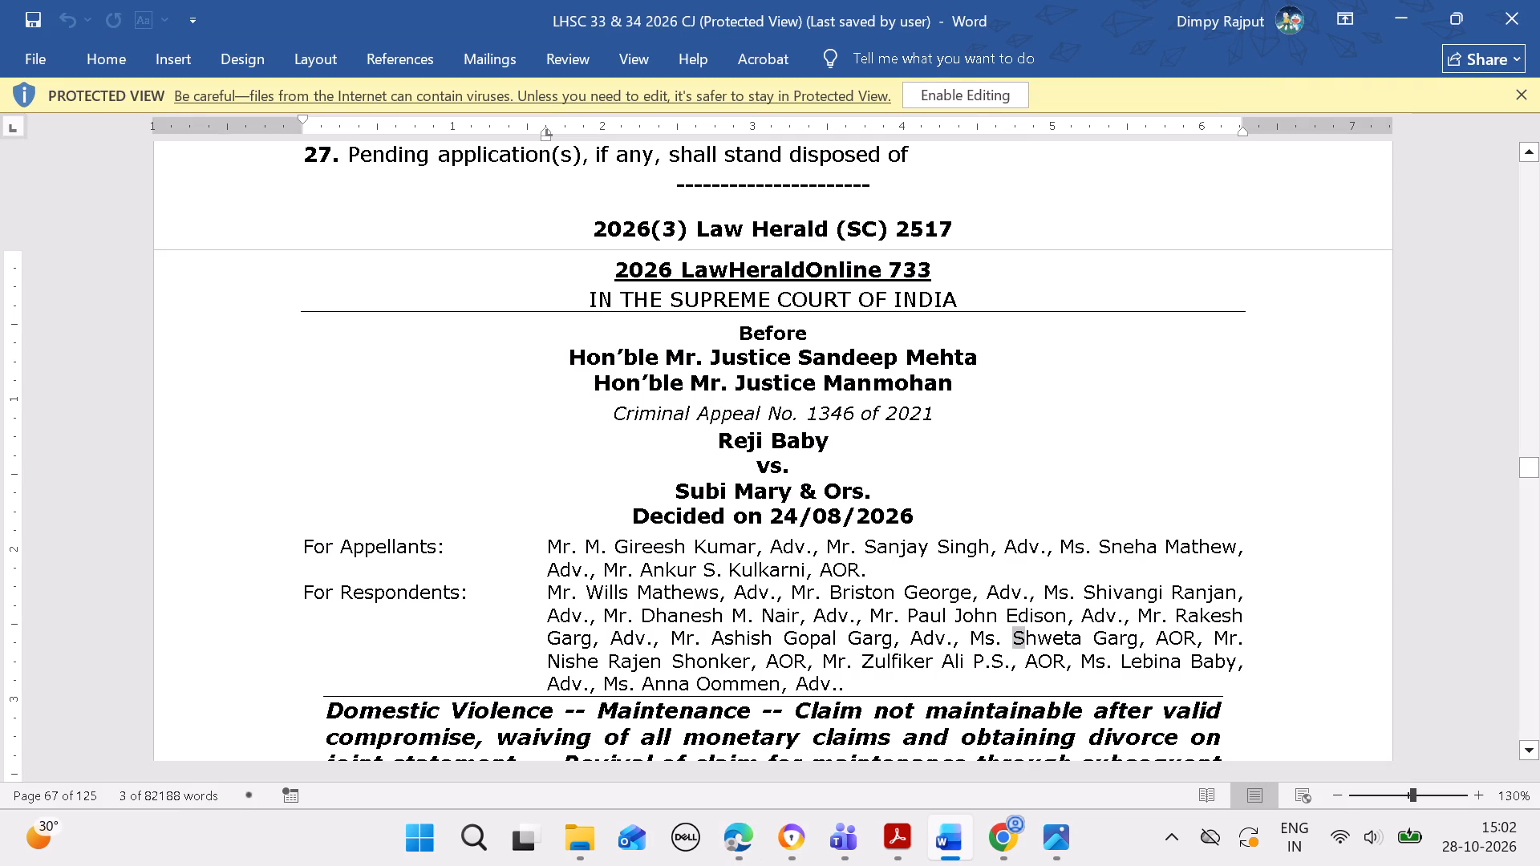
pyautogui.moveTo(1041, 629); pyautogui.dragTo(1127, 633)
pyautogui.hotkey('ctrl', 'c')
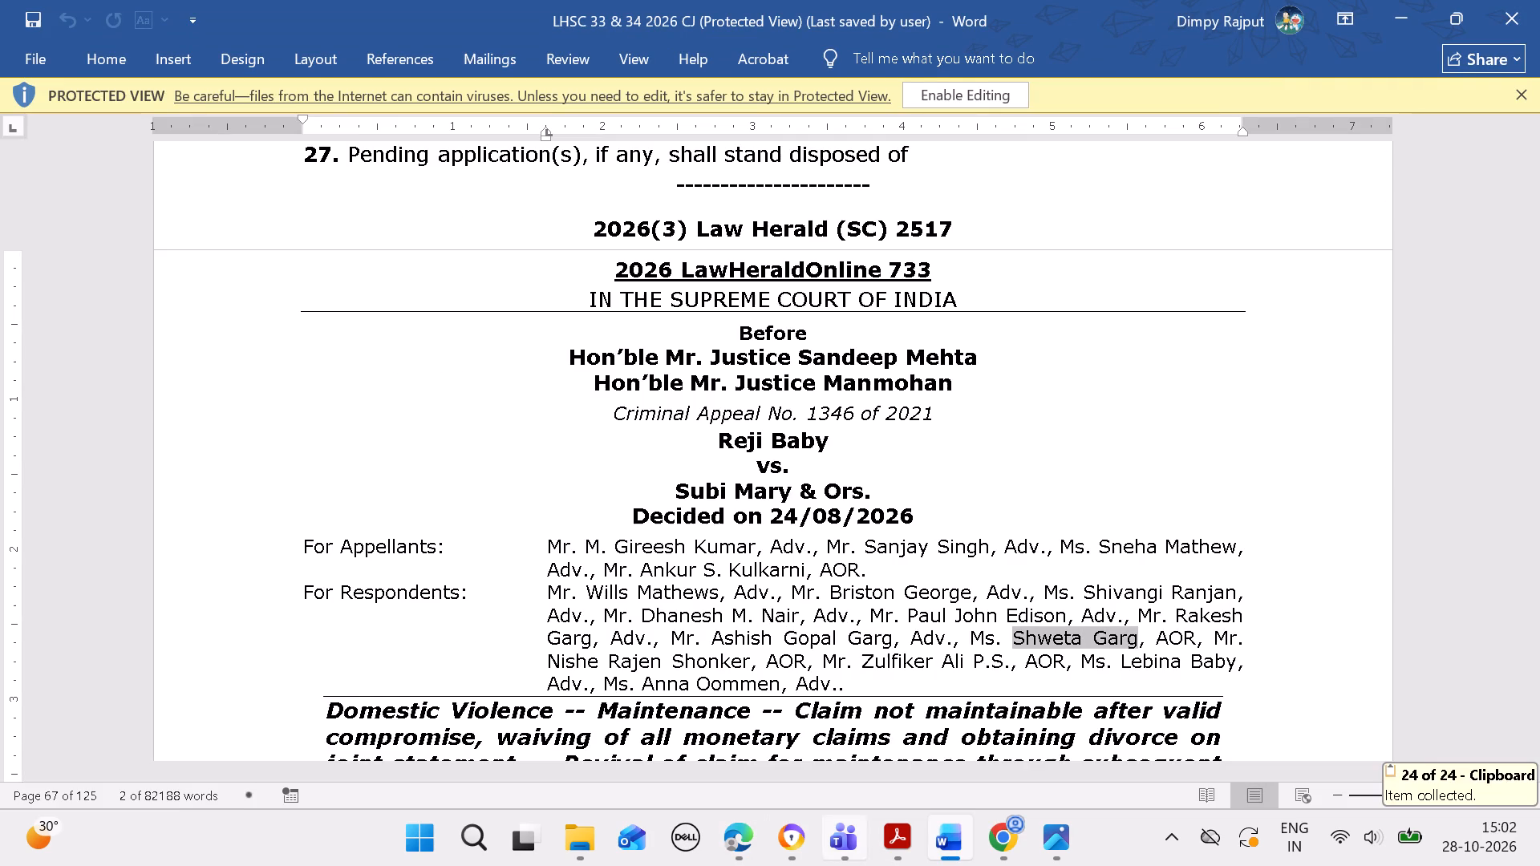
pyautogui.keyDown('ctrl'); pyautogui.click(748, 838); pyautogui.keyUp('ctrl')
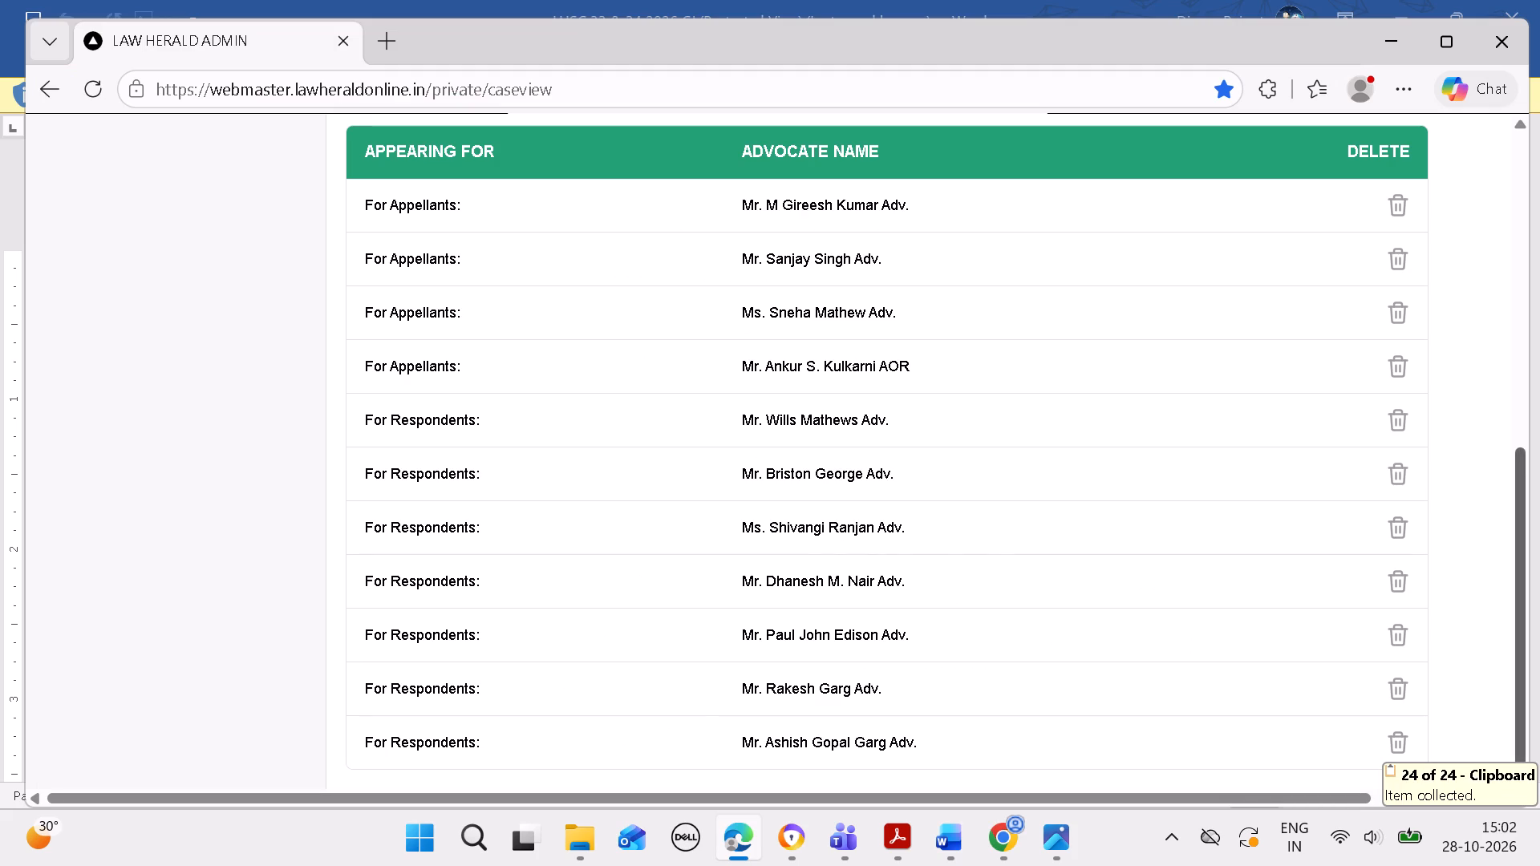
pyautogui.keyDown('ctrl'); pyautogui.moveTo(1530, 579); pyautogui.dragTo(1527, 482); pyautogui.keyUp('ctrl')
pyautogui.moveTo(1516, 559); pyautogui.dragTo(1509, 466)
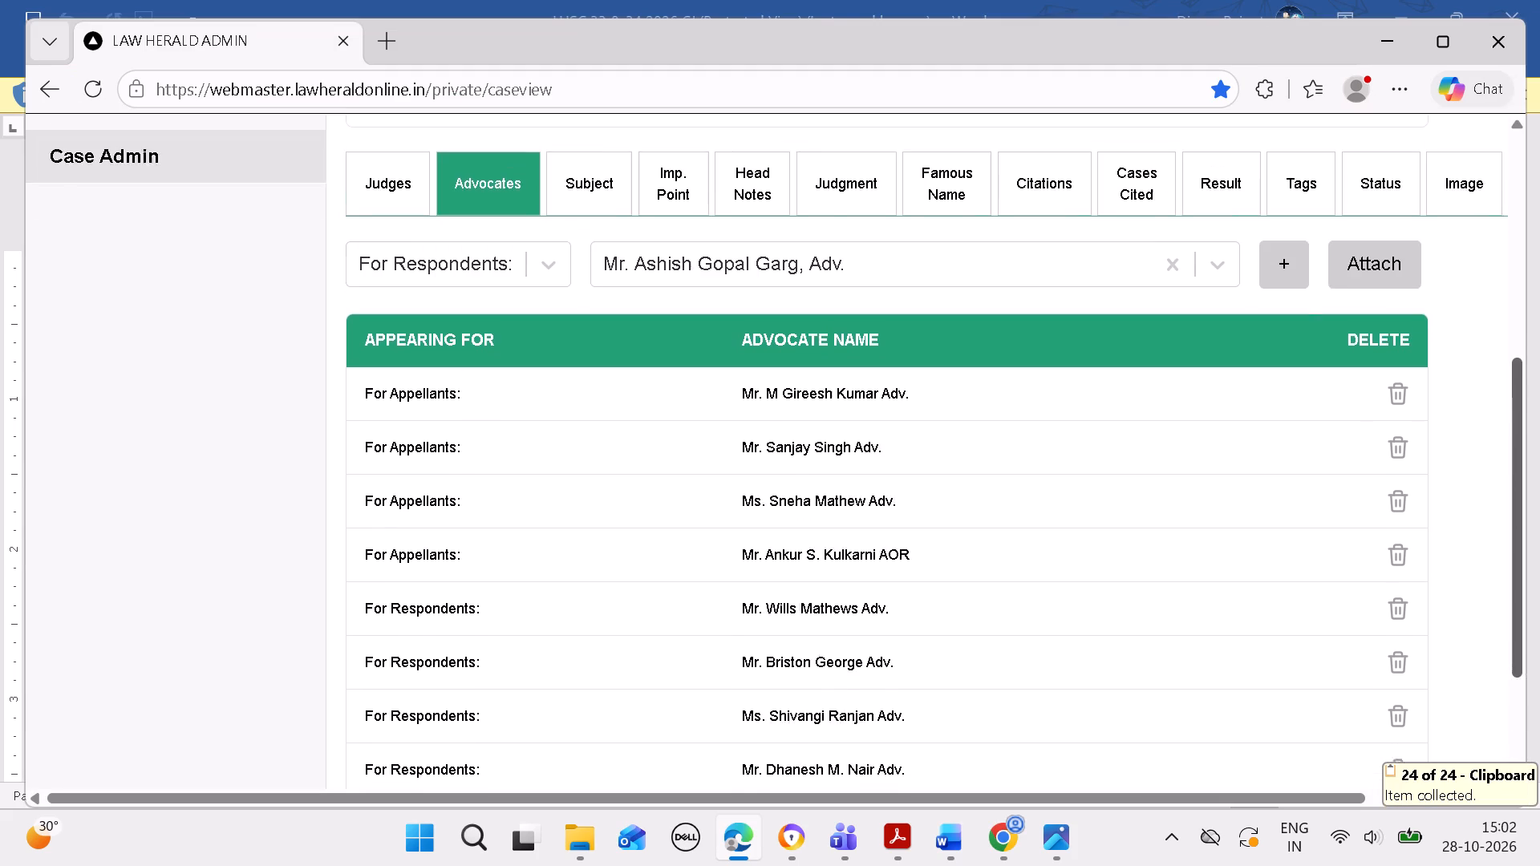
pyautogui.moveTo(1509, 466); pyautogui.dragTo(1502, 441)
pyautogui.click(1163, 320)
pyautogui.hotkey('ctrl', 'c')
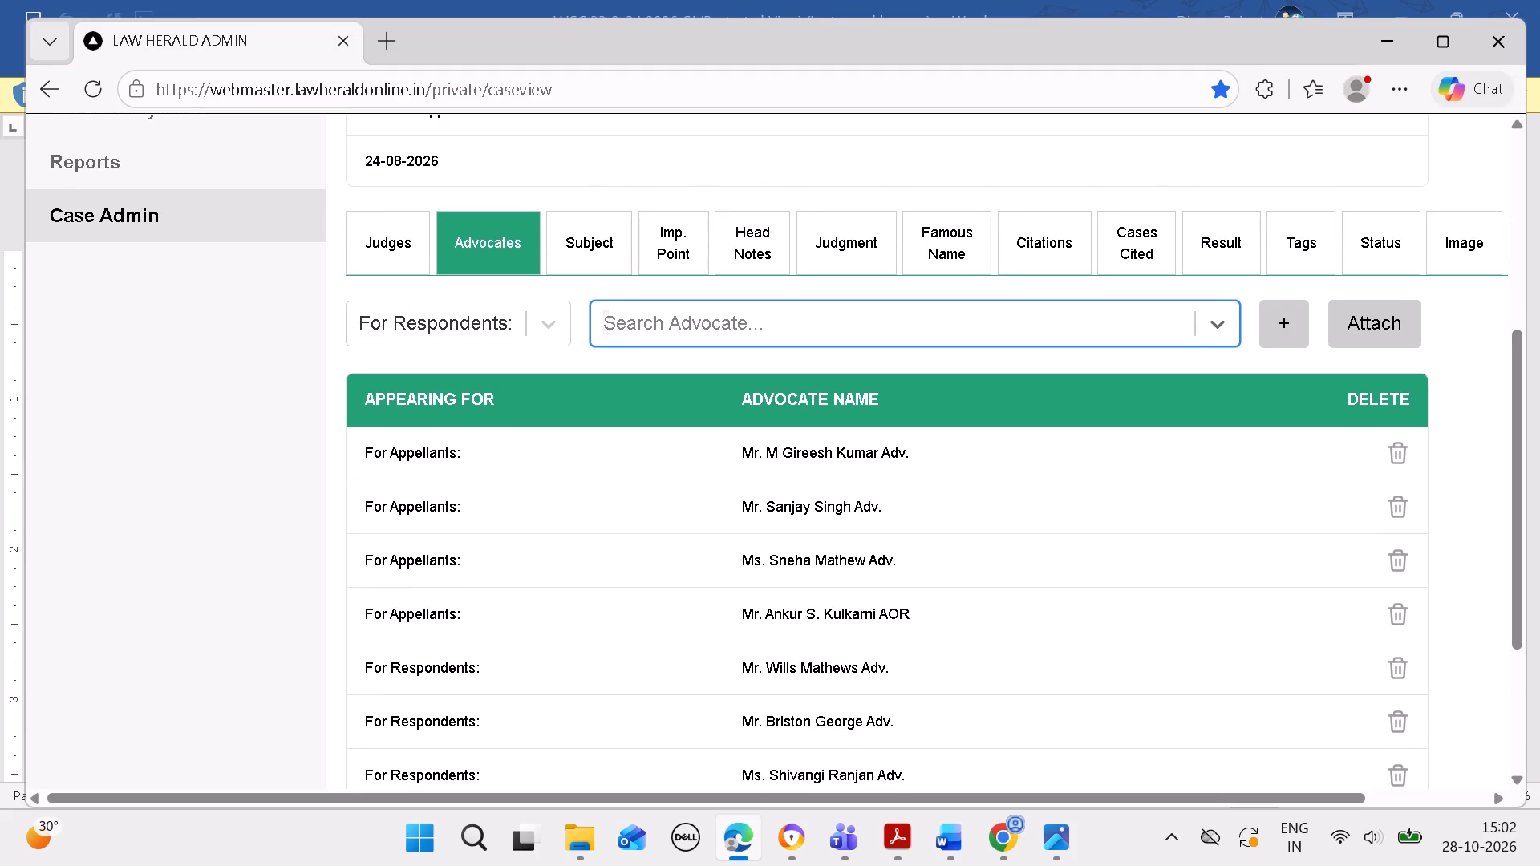
pyautogui.hotkey('ctrl', 'v')
pyautogui.hotkey('ctrl', 'v')
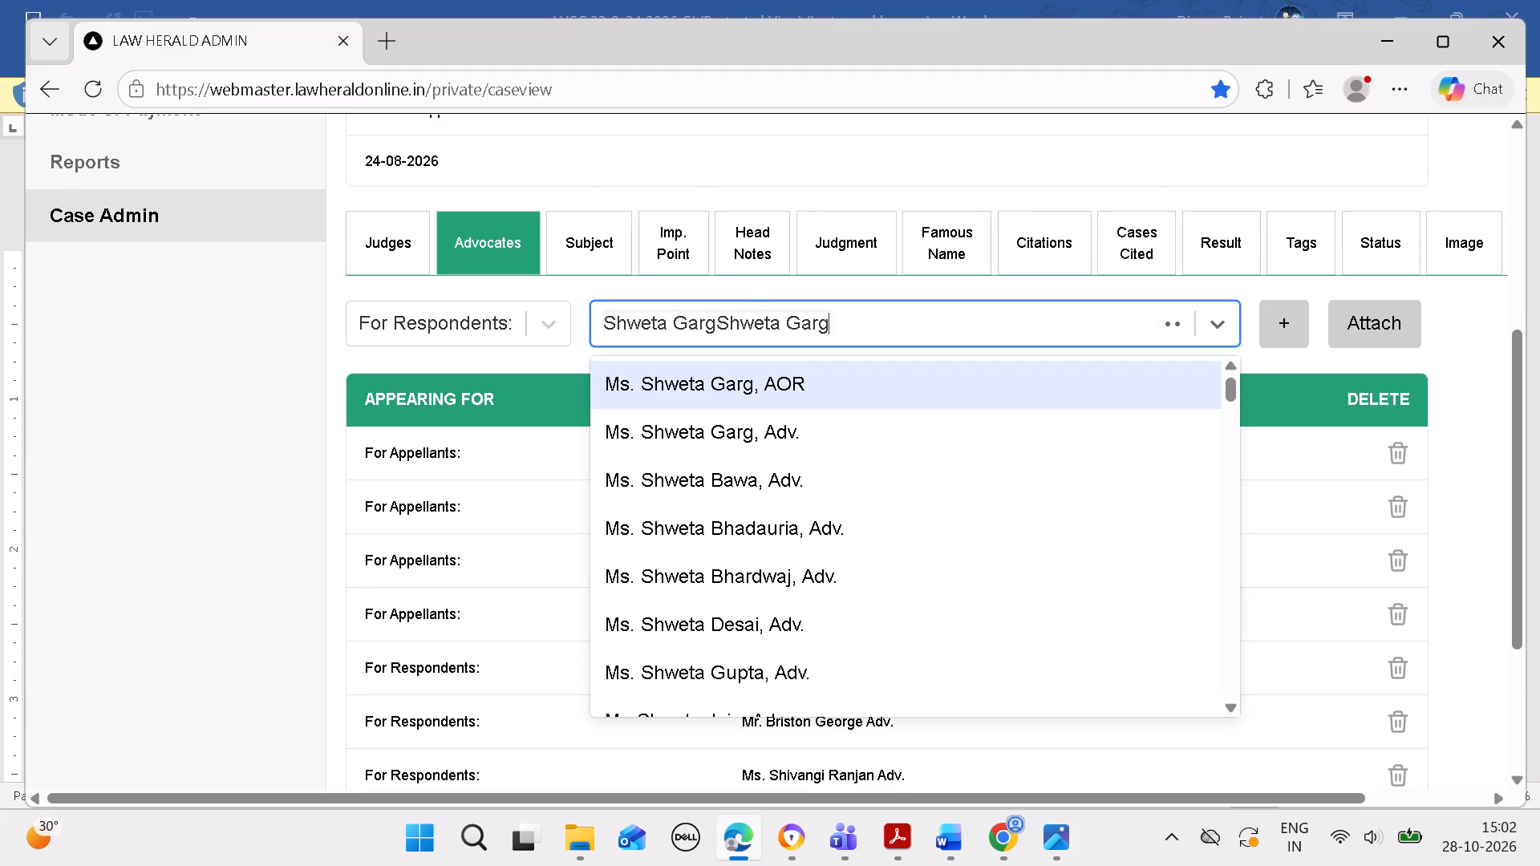
pyautogui.click(896, 376)
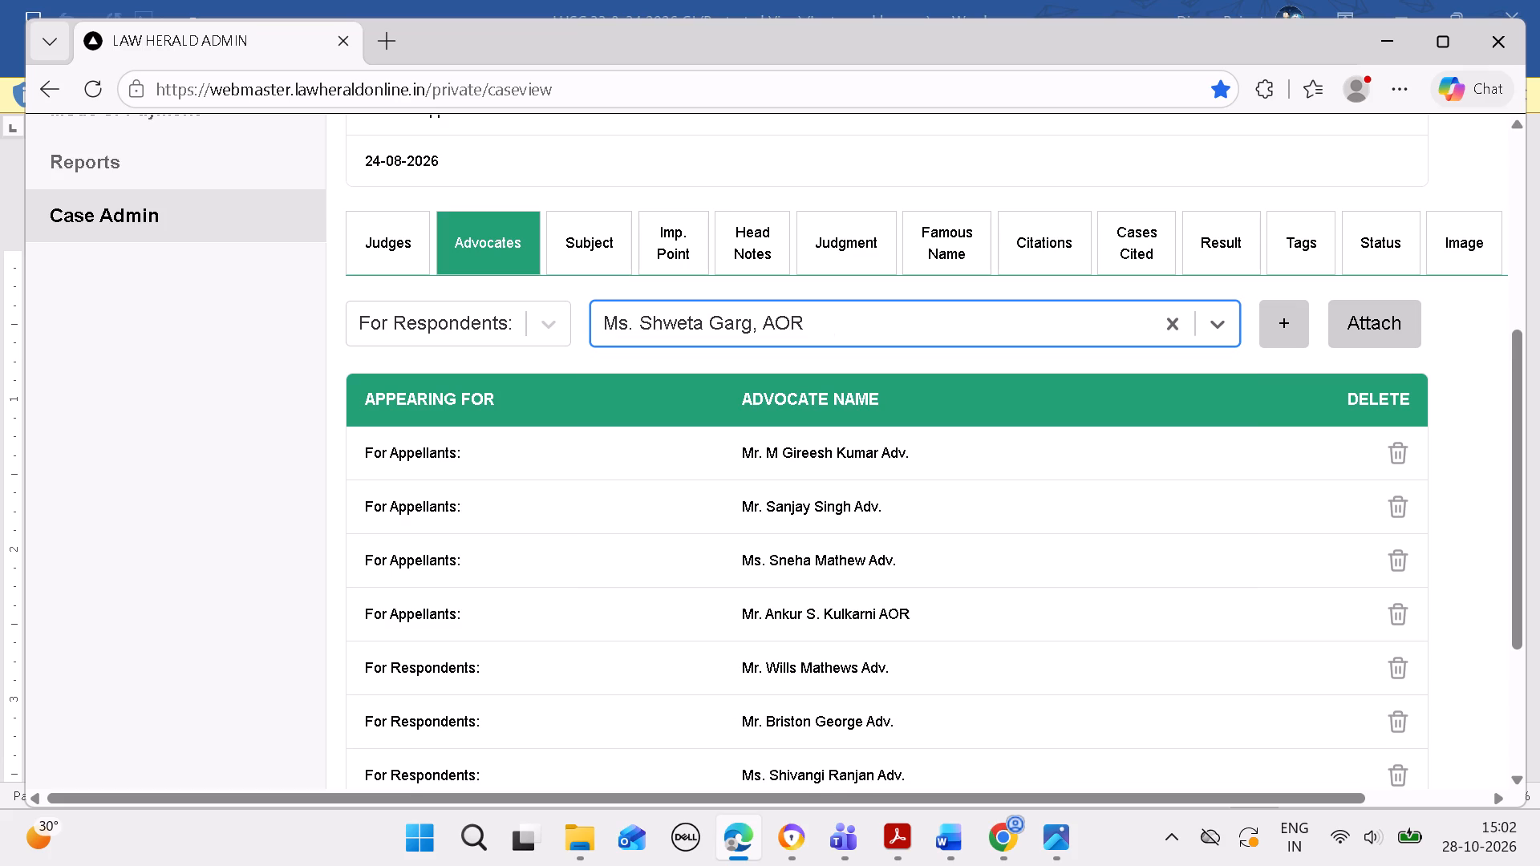
pyautogui.click(1348, 330)
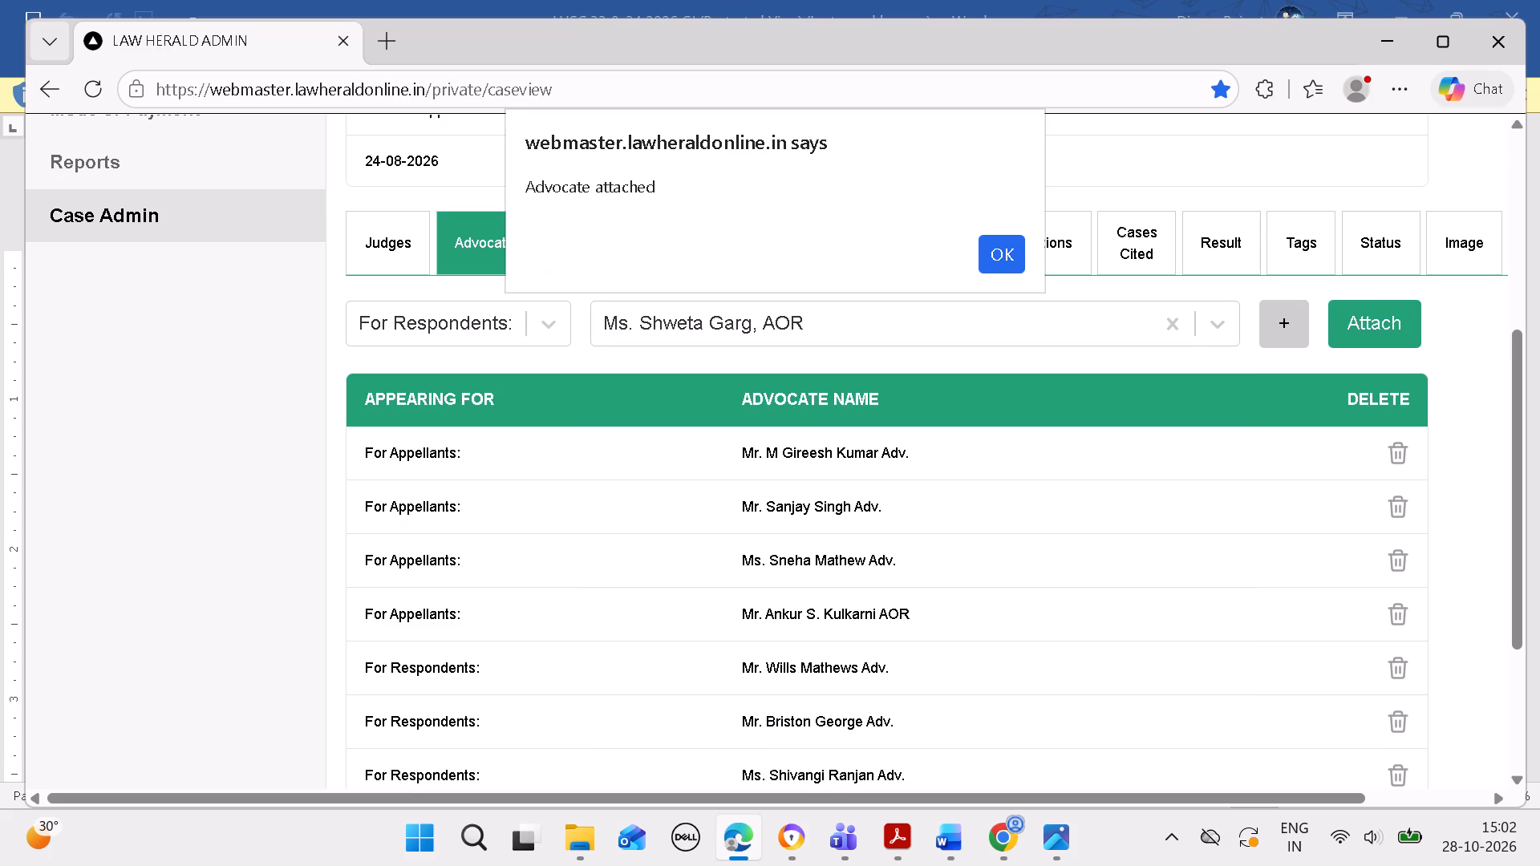
pyautogui.click(995, 243)
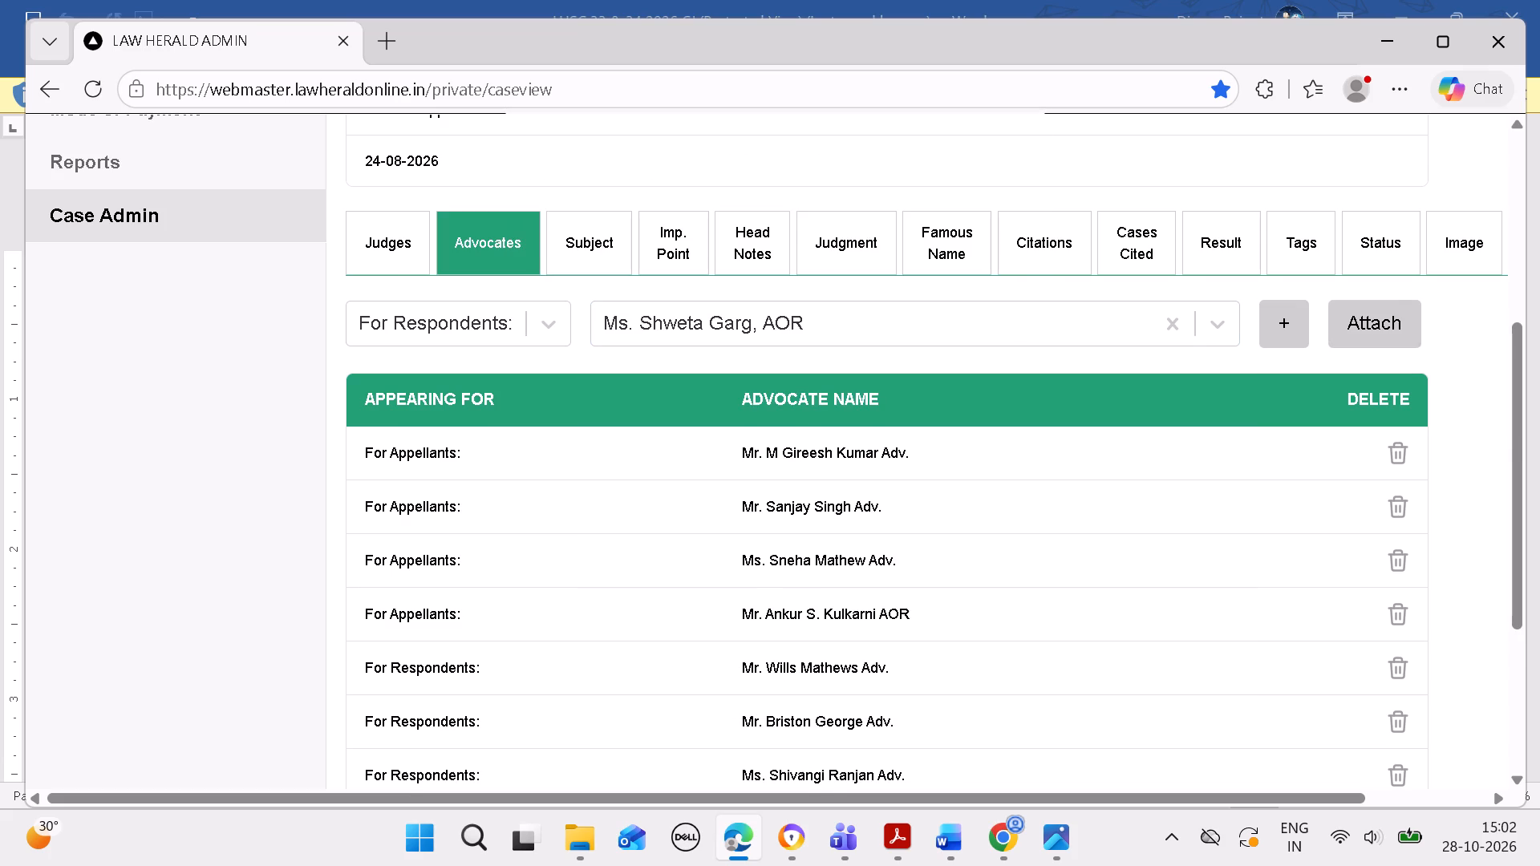
pyautogui.scroll(-6, 1042, 350)
# Copy the ninth respondents' advocate's name from Word, select the matching AOR entry and attach it to case 733 under For Respondents.
pyautogui.click(961, 830)
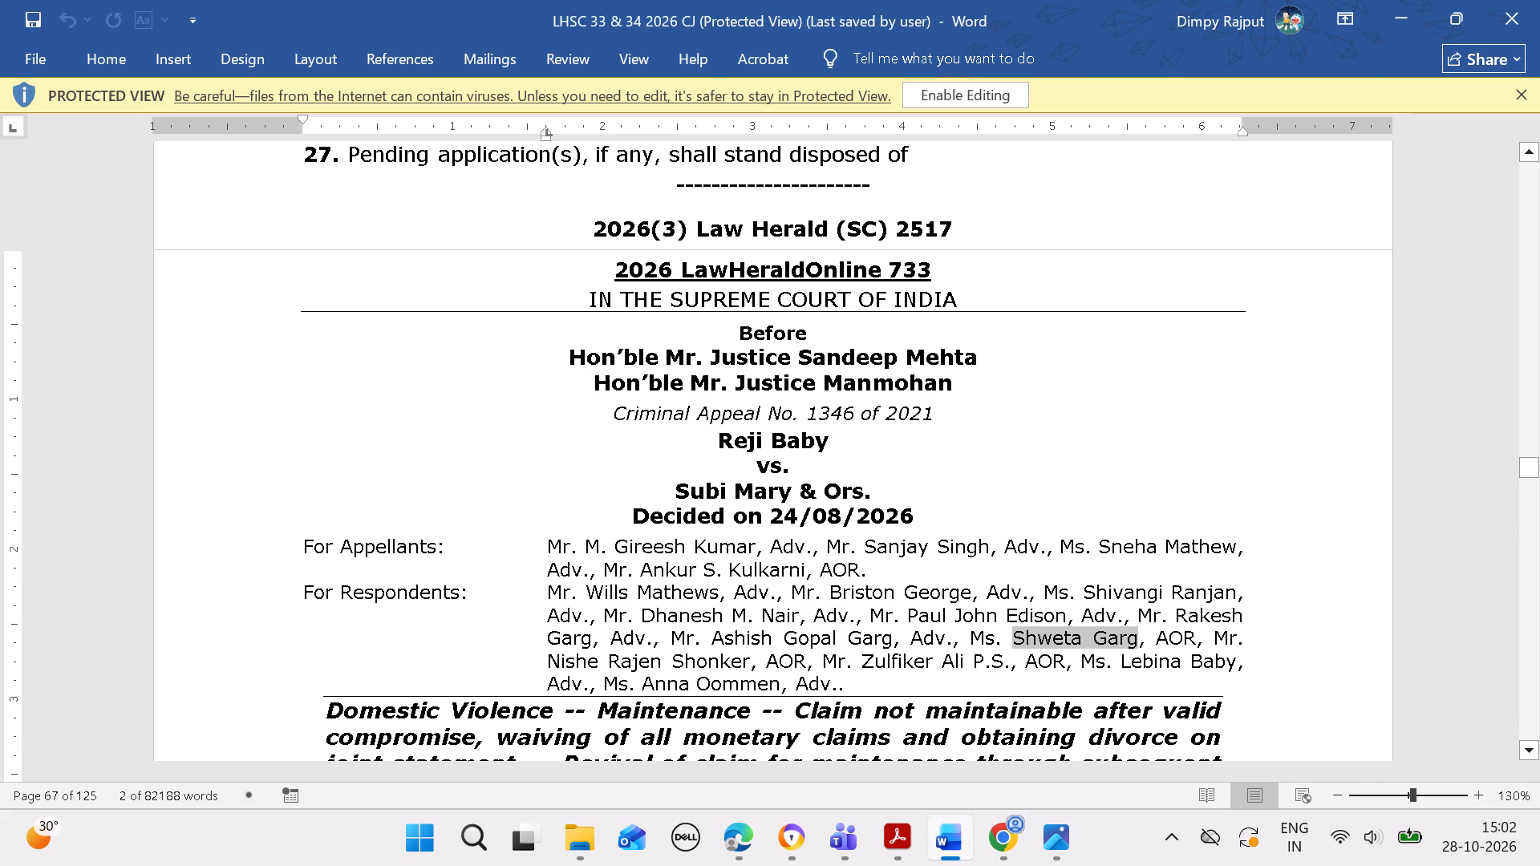
pyautogui.moveTo(553, 660); pyautogui.dragTo(712, 661)
pyautogui.hotkey('ctrl', 'c')
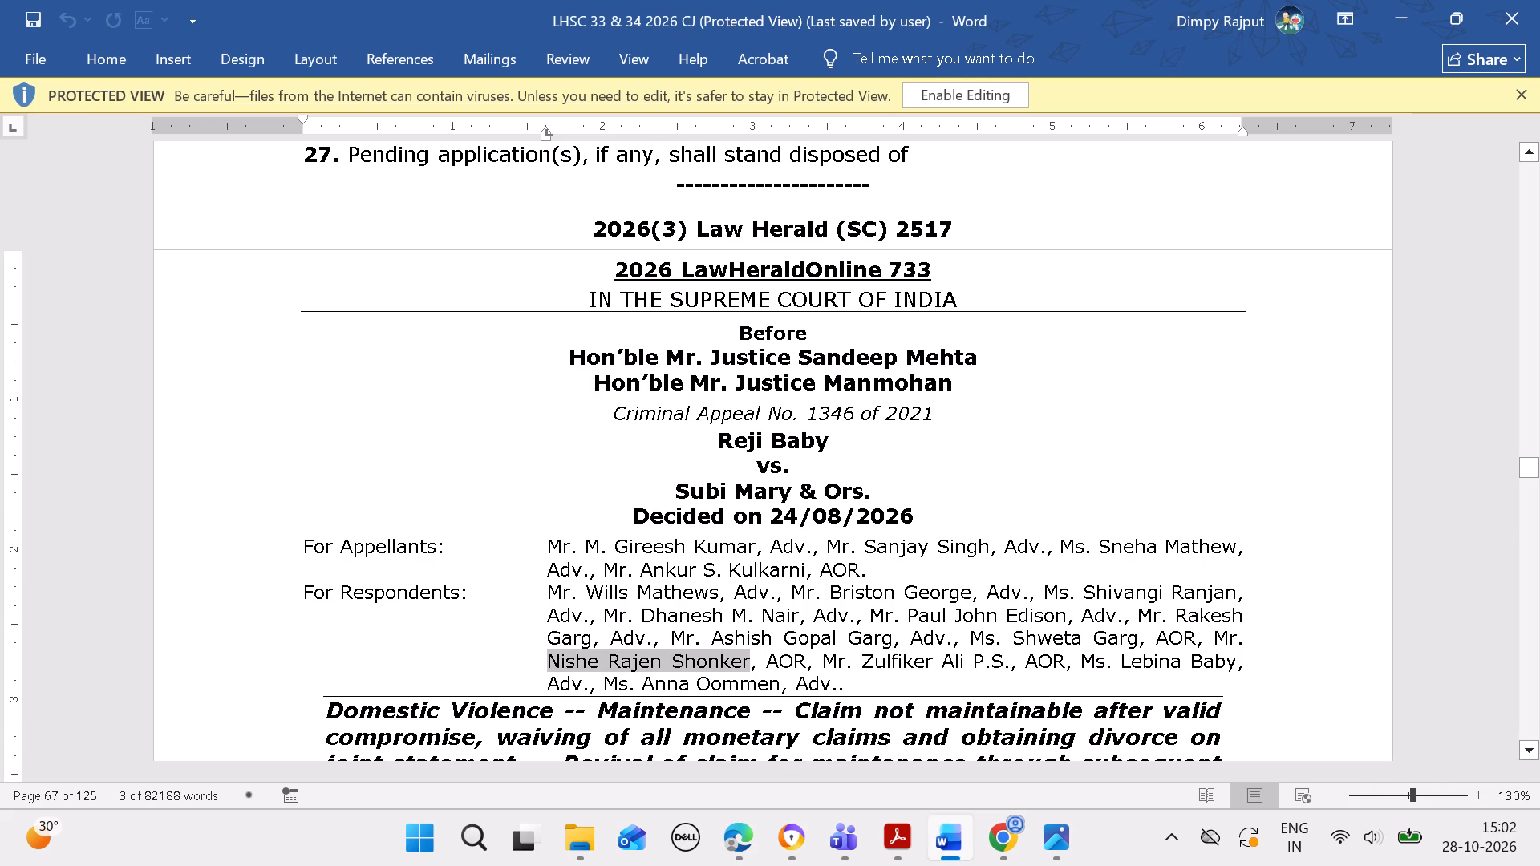
pyautogui.click(762, 835)
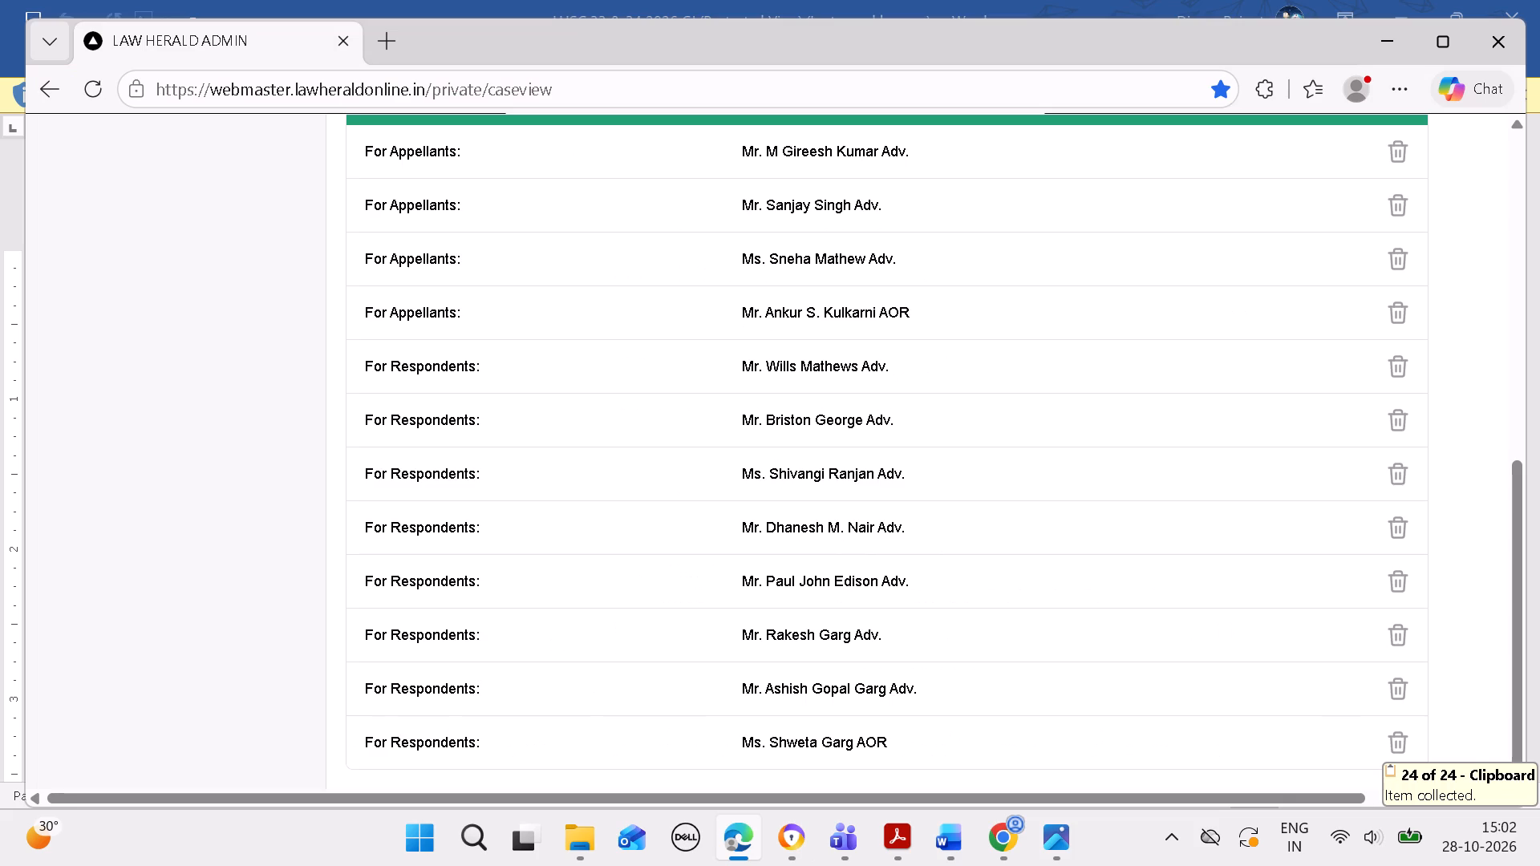
pyautogui.scroll(1, 981, 593)
pyautogui.click(1169, 735)
pyautogui.hotkey('ctrl', 'v')
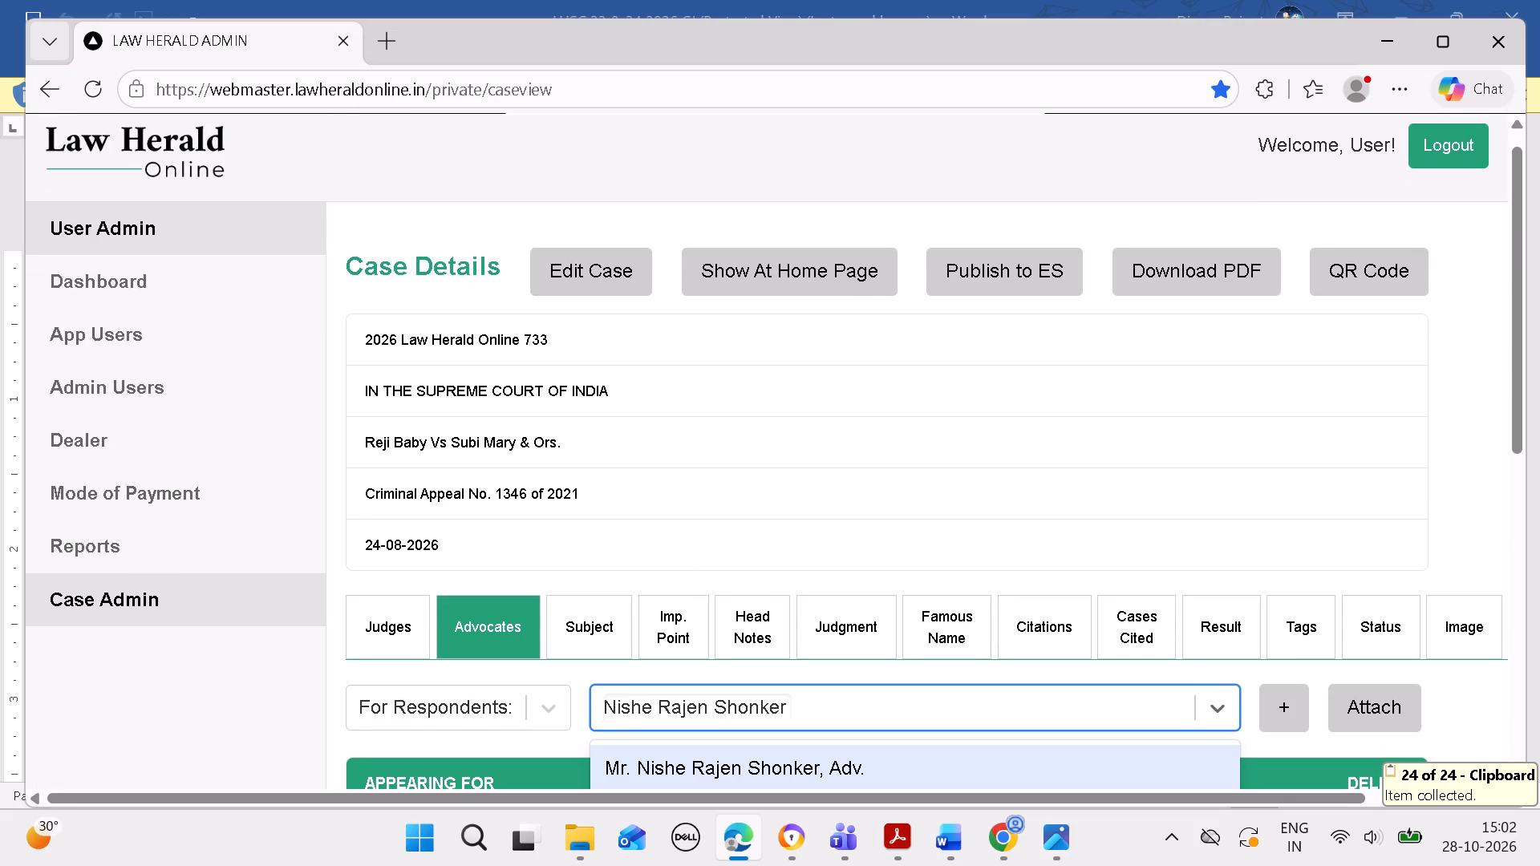
pyautogui.moveTo(1529, 413); pyautogui.dragTo(1538, 492)
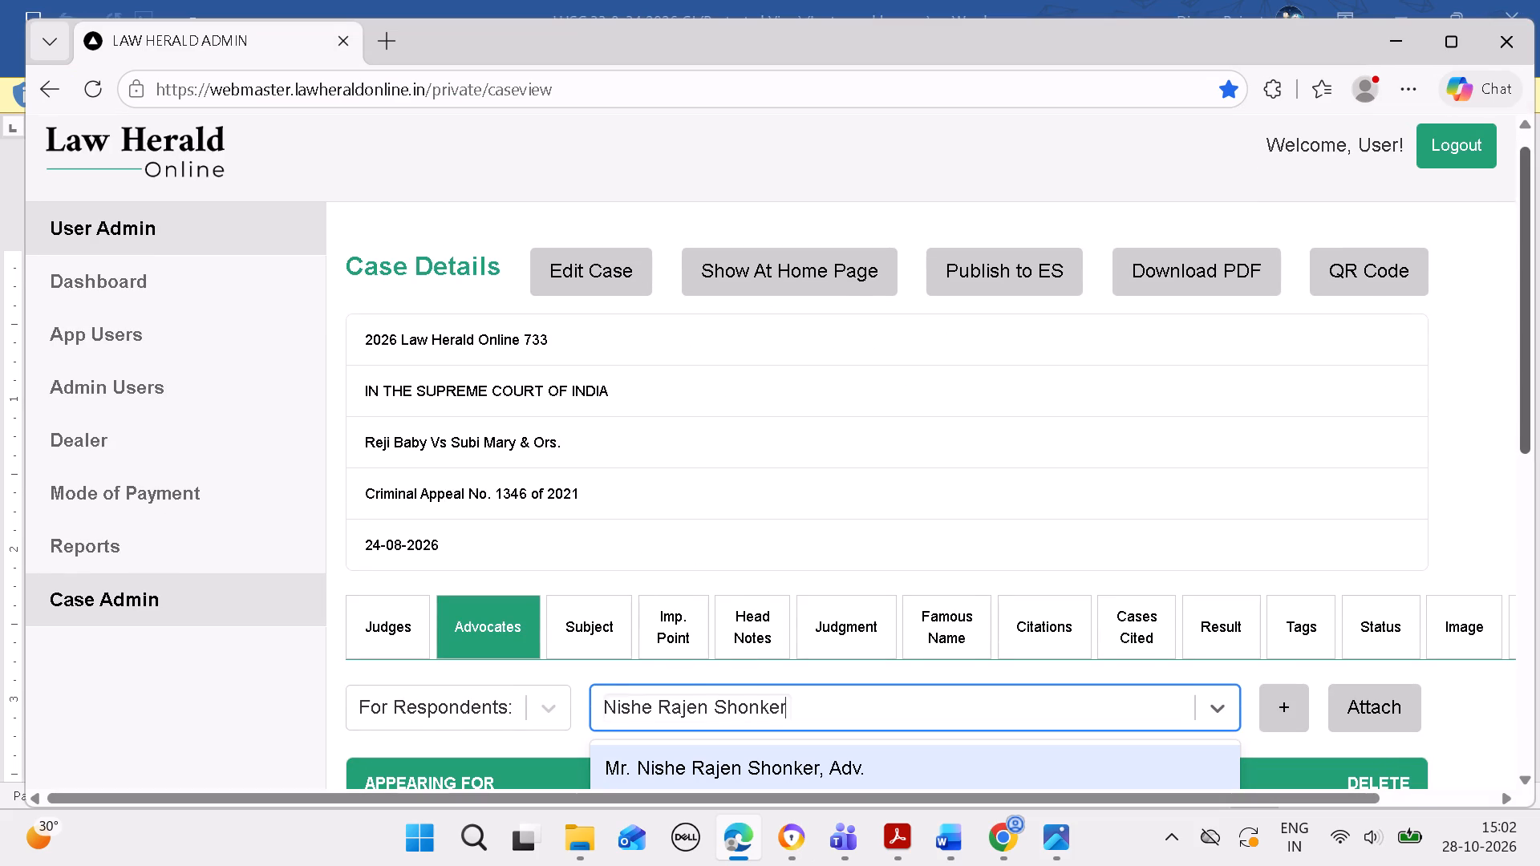
pyautogui.moveTo(1527, 435); pyautogui.dragTo(1539, 578)
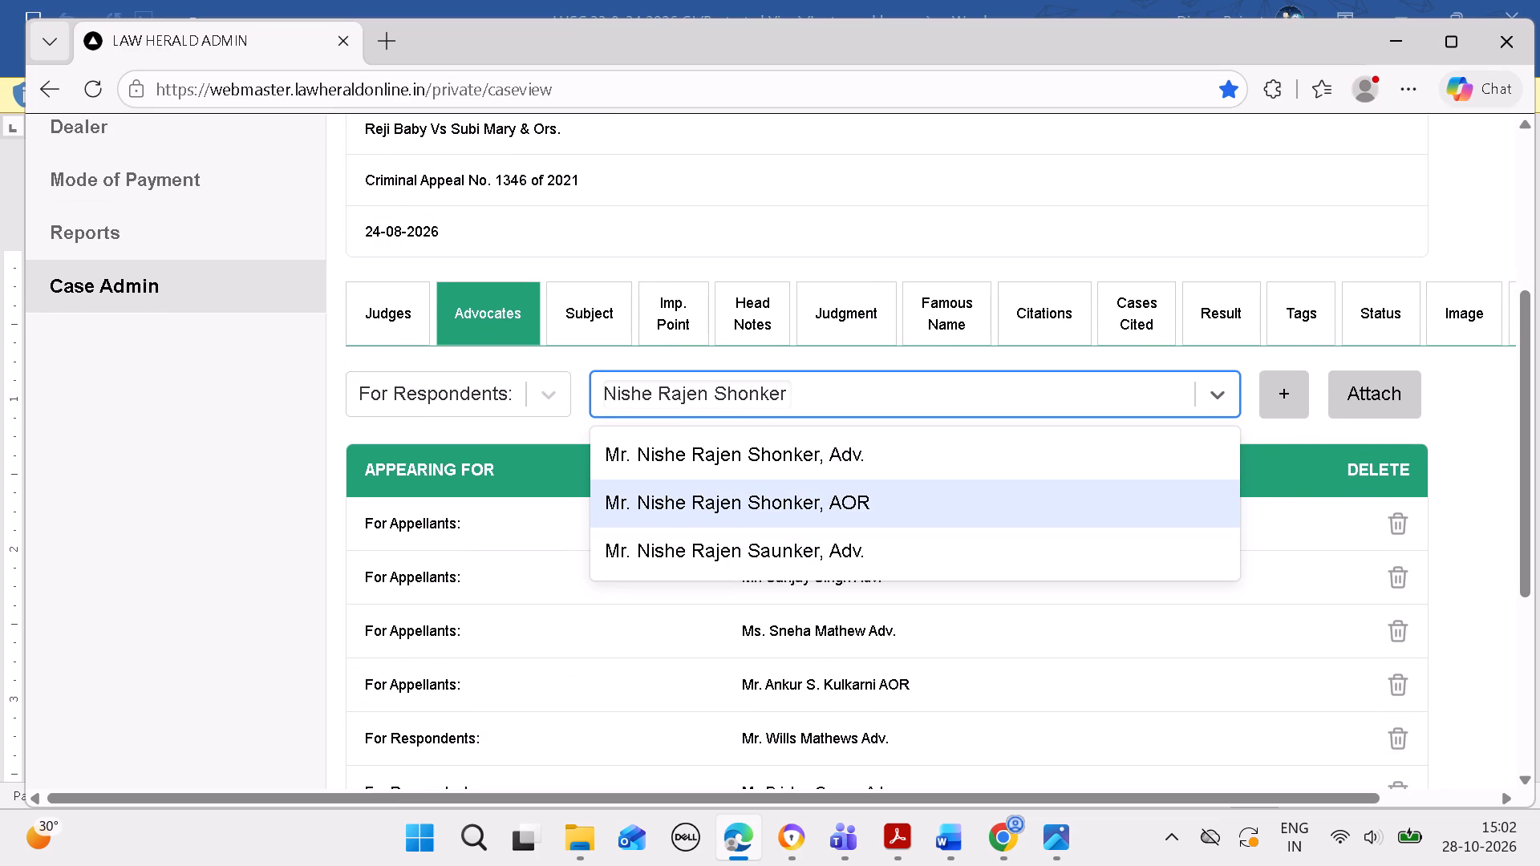
pyautogui.click(1035, 501)
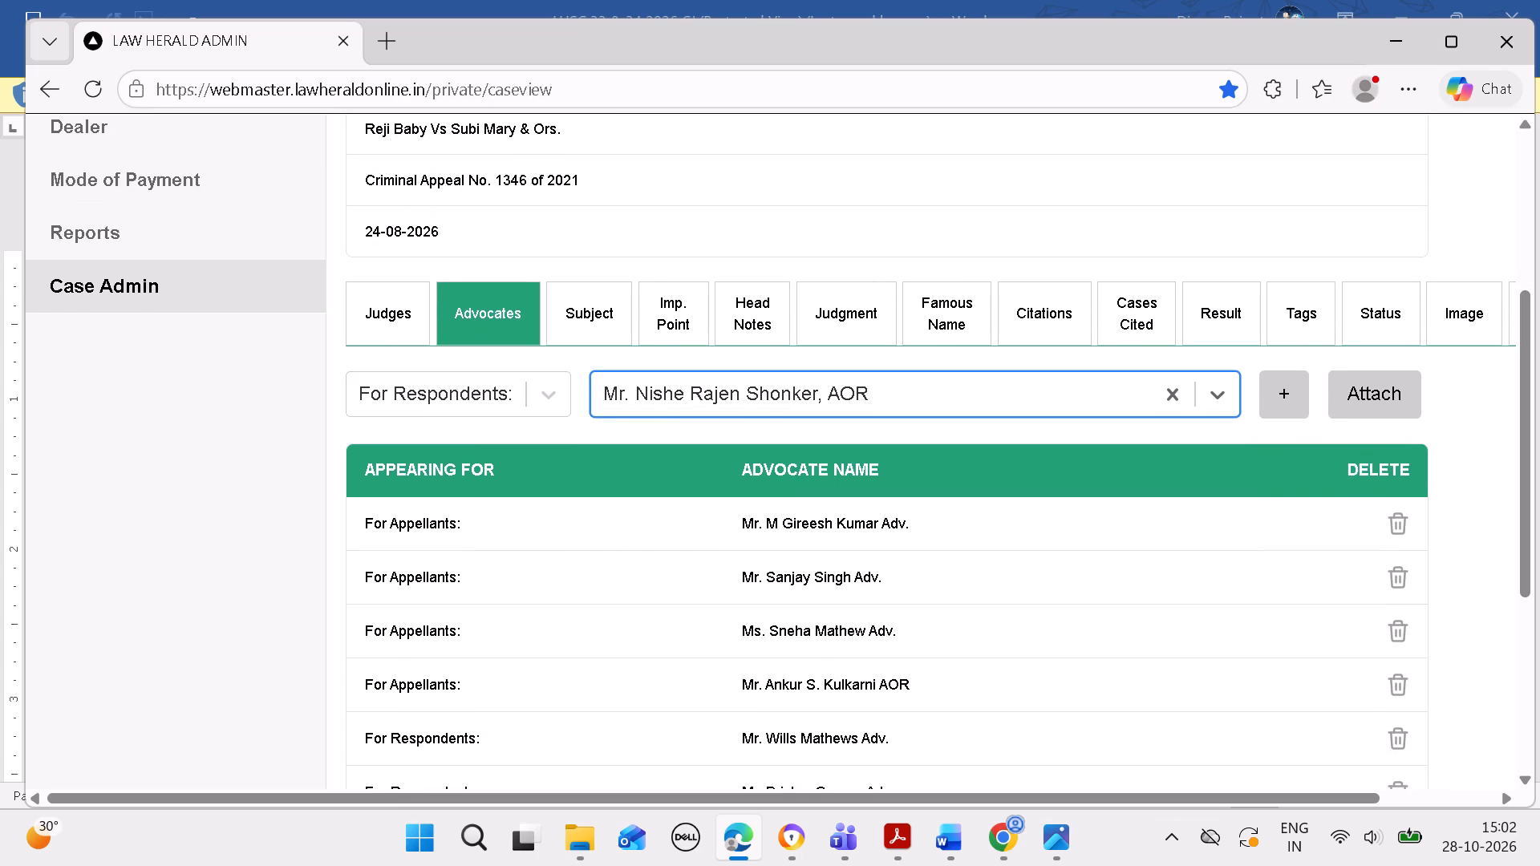
pyautogui.click(1348, 399)
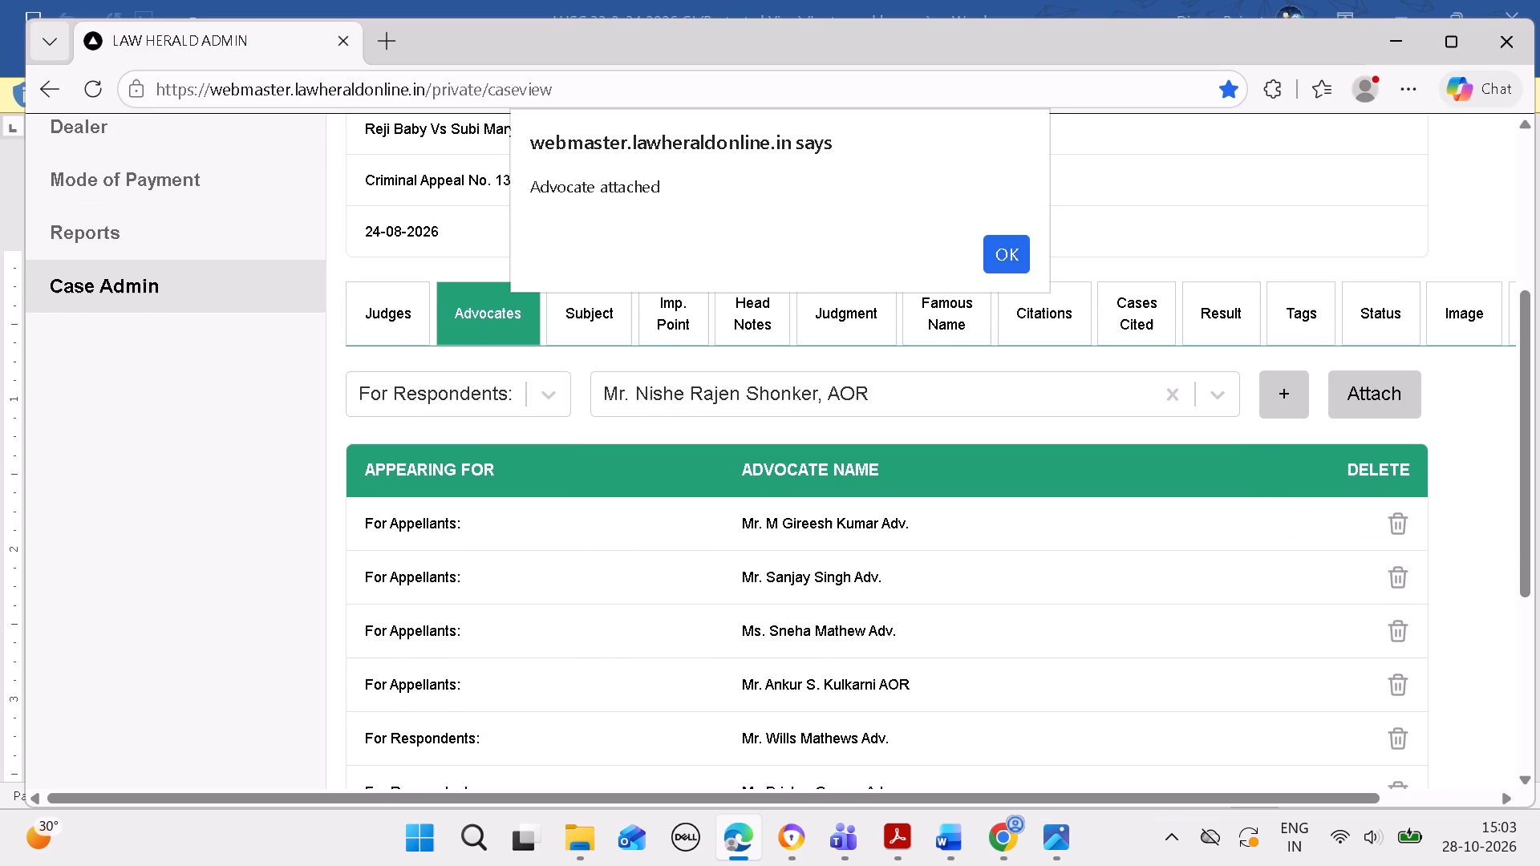
pyautogui.click(1024, 247)
pyautogui.scroll(-8, 1049, 316)
# Copy the tenth respondents' advocate's name from Word, including the initials, and return to the advocates section of case 733.
pyautogui.click(967, 836)
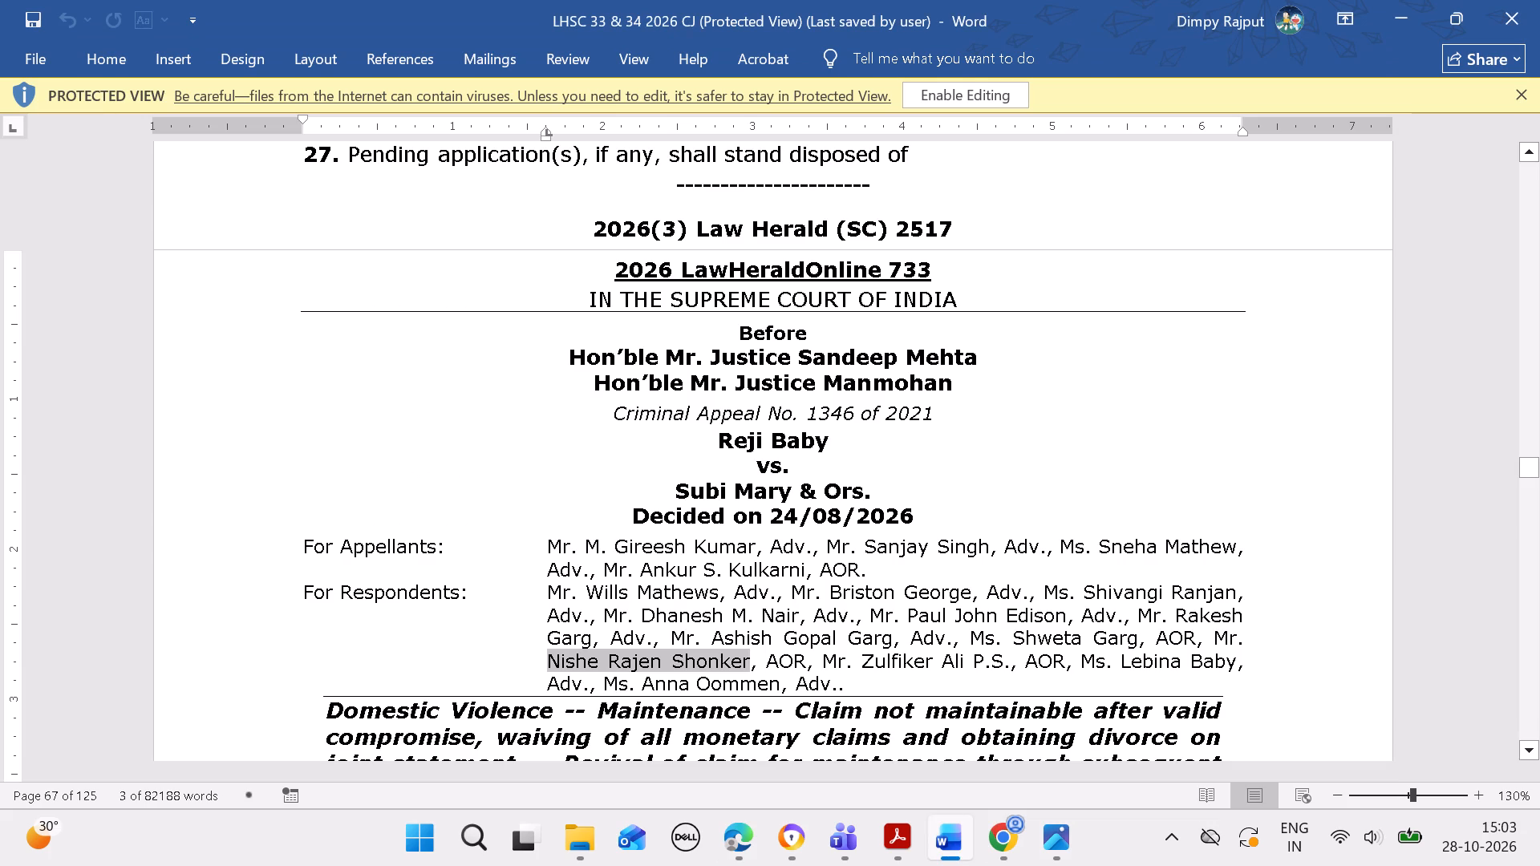
pyautogui.moveTo(863, 657); pyautogui.dragTo(1006, 657)
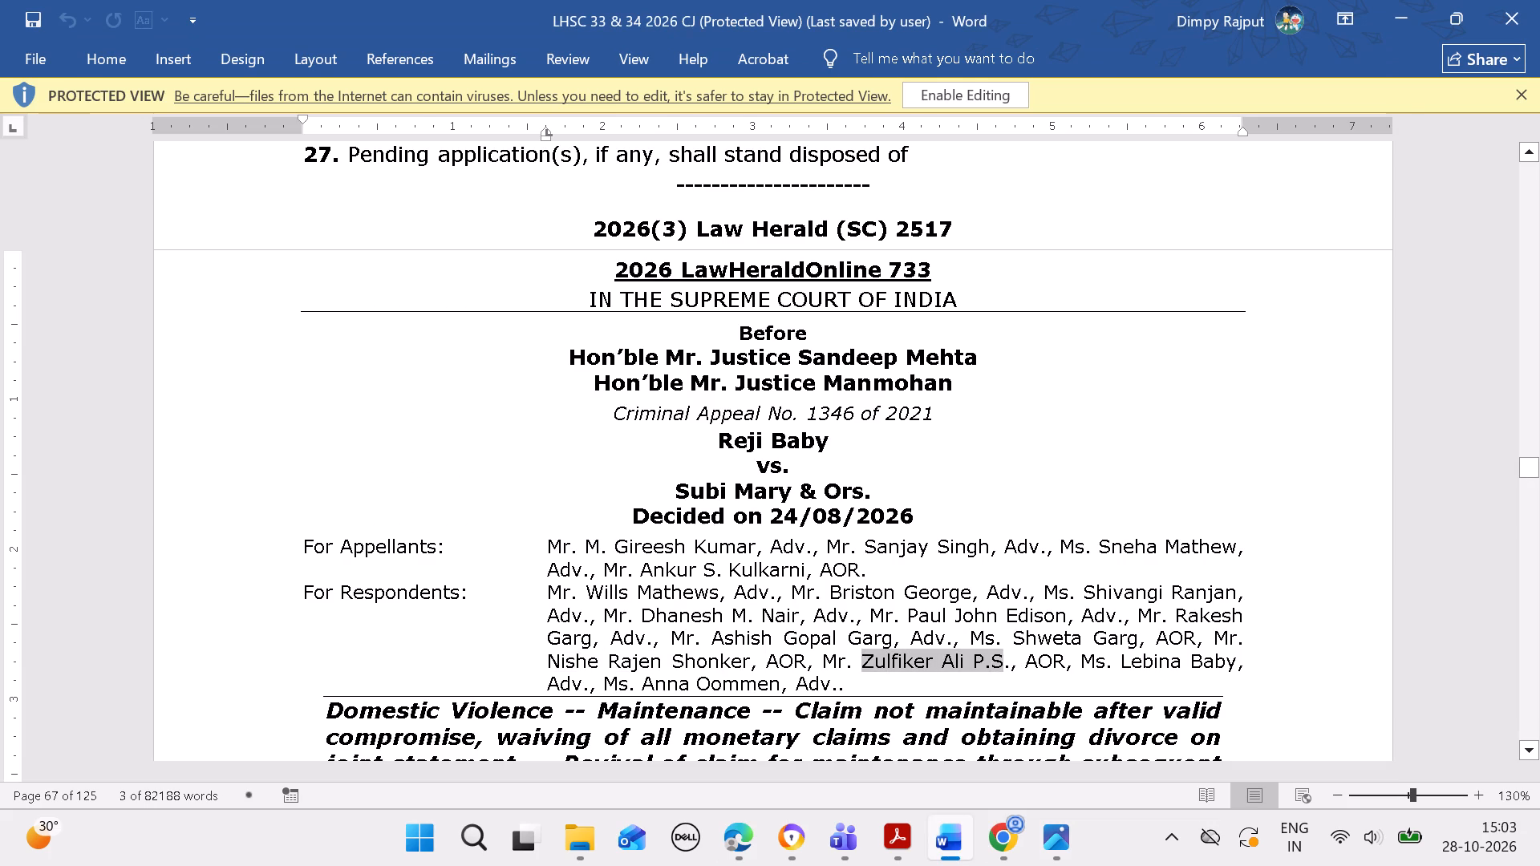
pyautogui.moveTo(1006, 657); pyautogui.dragTo(1007, 658)
pyautogui.hotkey('ctrl', 'c')
pyautogui.hotkey('ctrl', 'c')
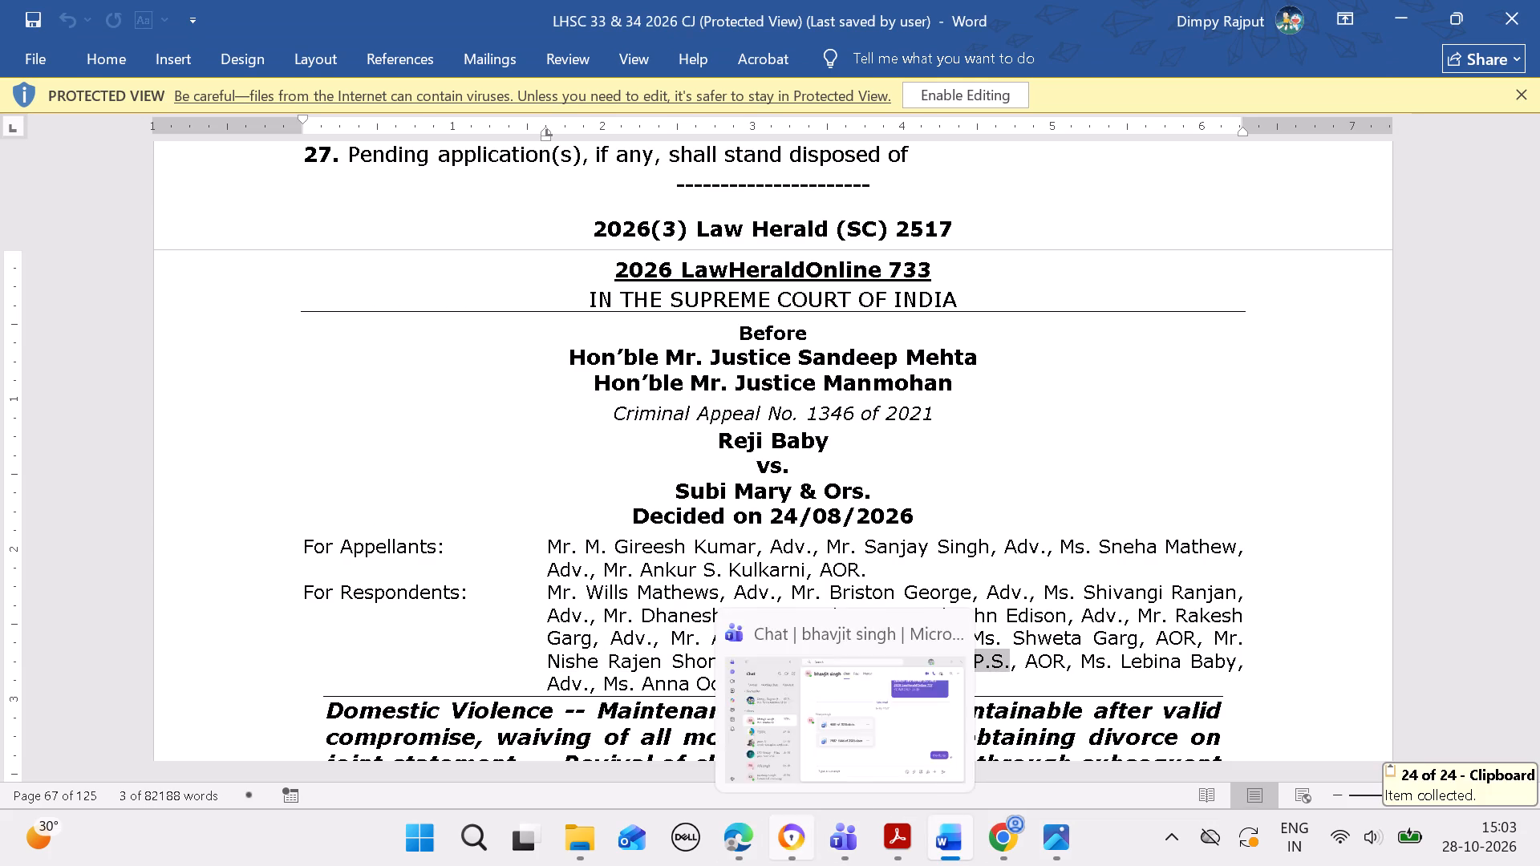
pyautogui.click(736, 825)
pyautogui.scroll(2, 957, 645)
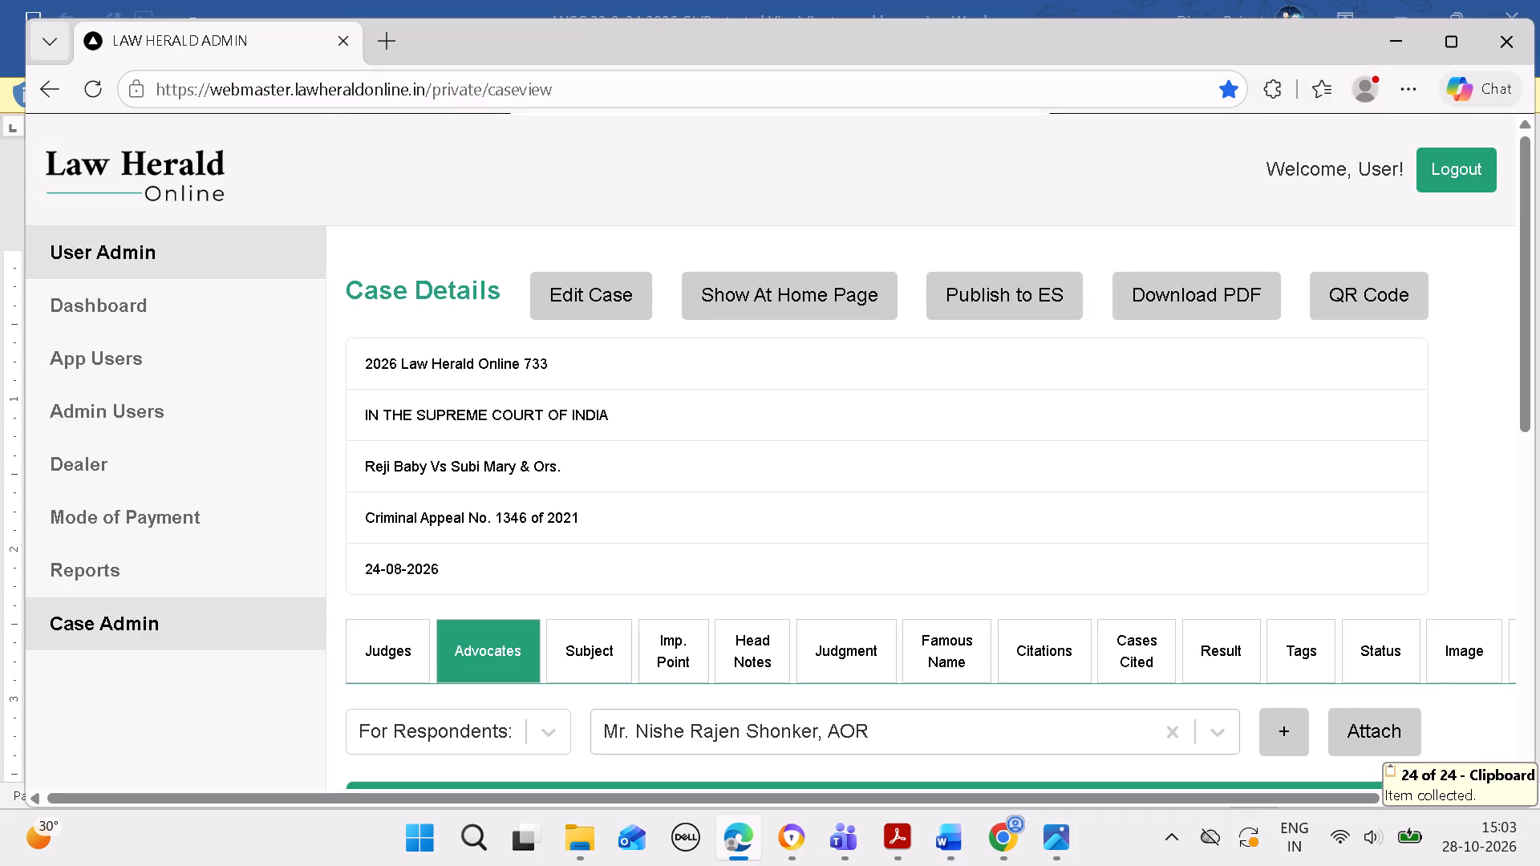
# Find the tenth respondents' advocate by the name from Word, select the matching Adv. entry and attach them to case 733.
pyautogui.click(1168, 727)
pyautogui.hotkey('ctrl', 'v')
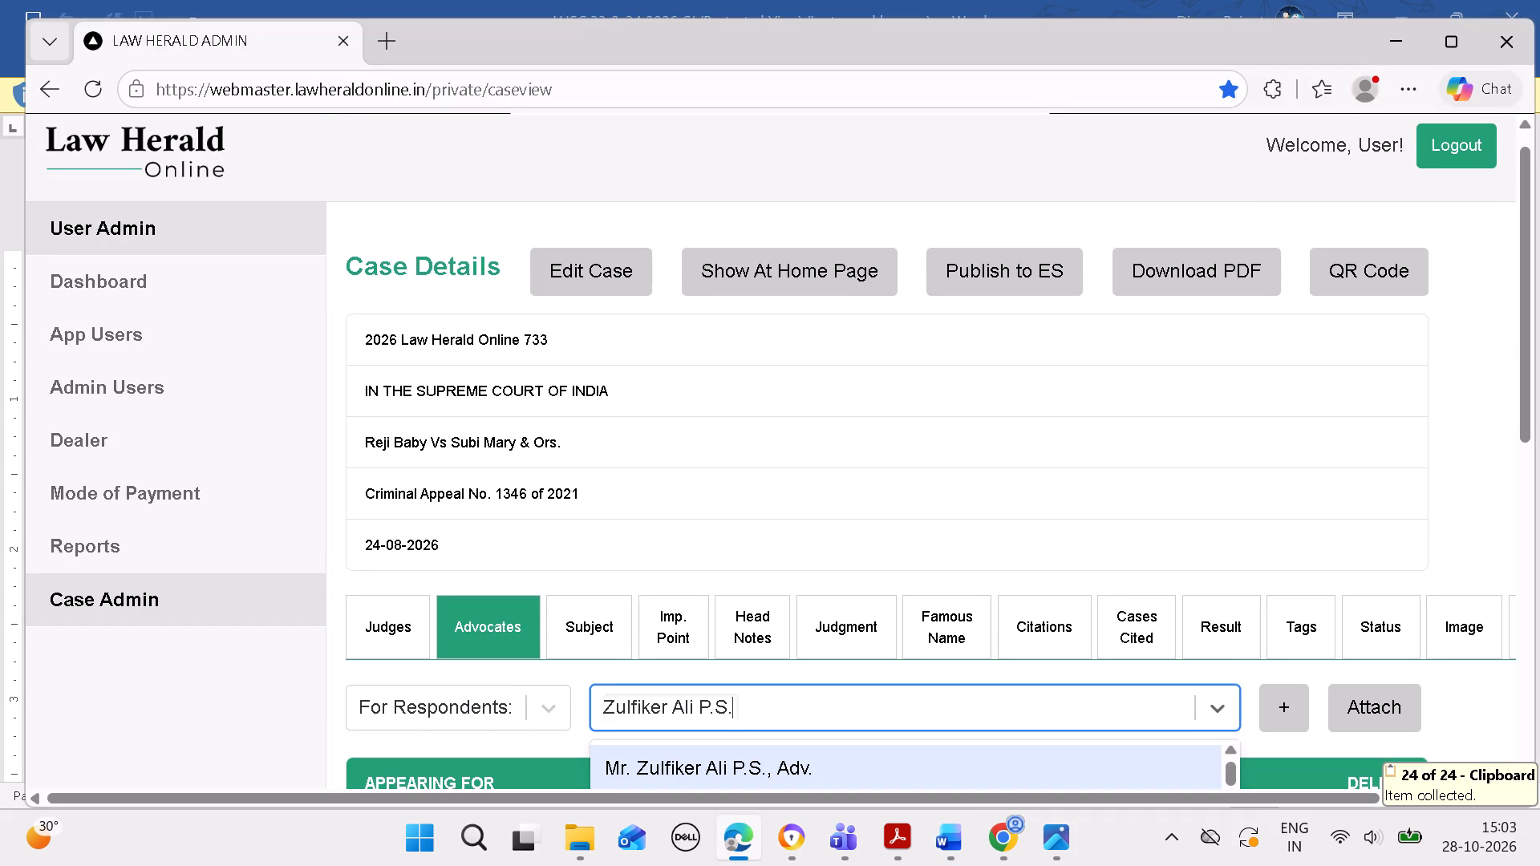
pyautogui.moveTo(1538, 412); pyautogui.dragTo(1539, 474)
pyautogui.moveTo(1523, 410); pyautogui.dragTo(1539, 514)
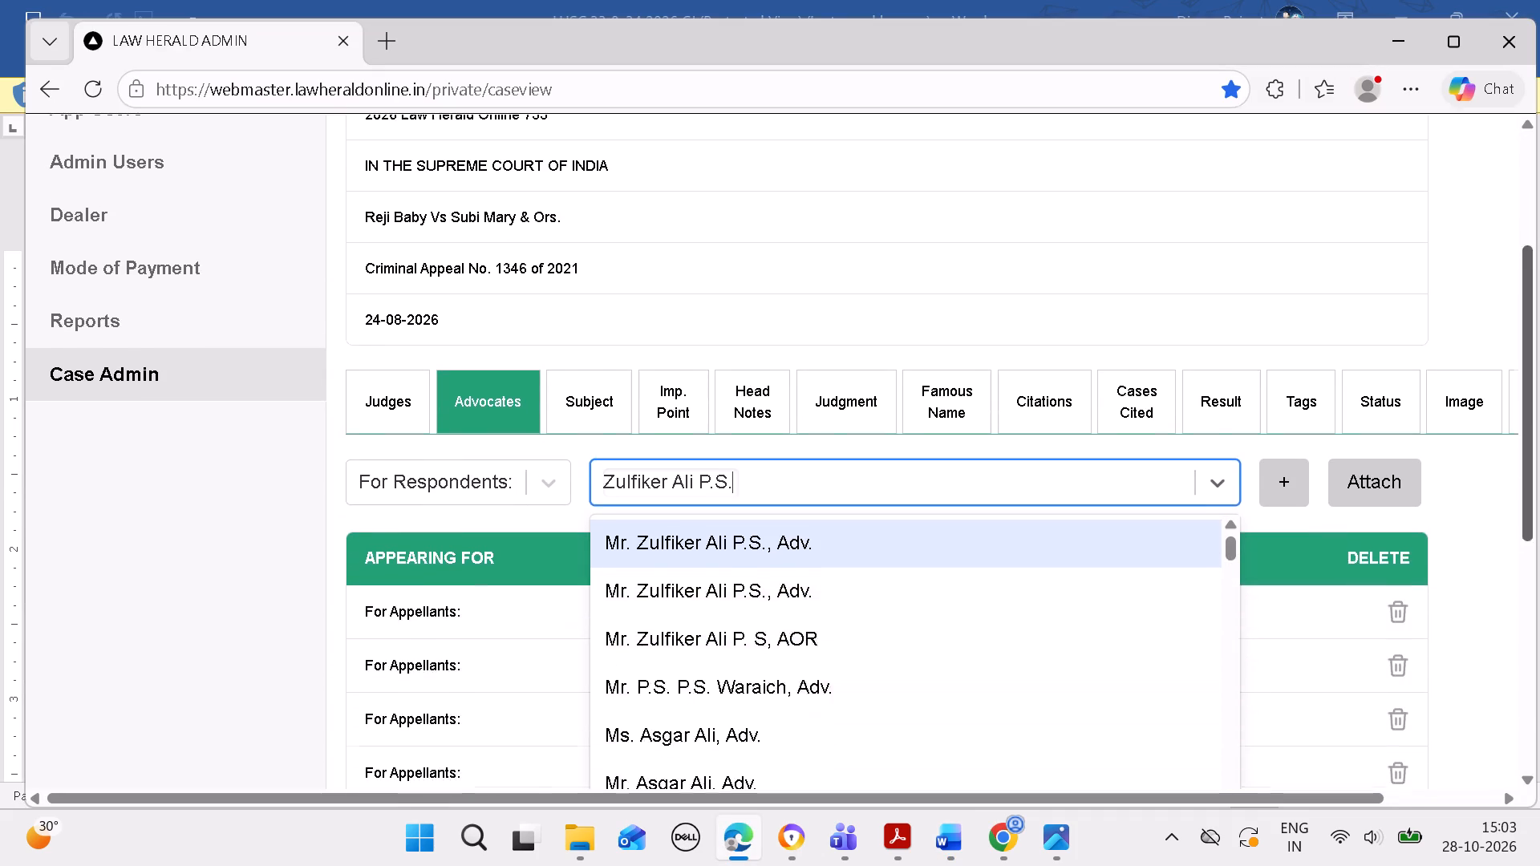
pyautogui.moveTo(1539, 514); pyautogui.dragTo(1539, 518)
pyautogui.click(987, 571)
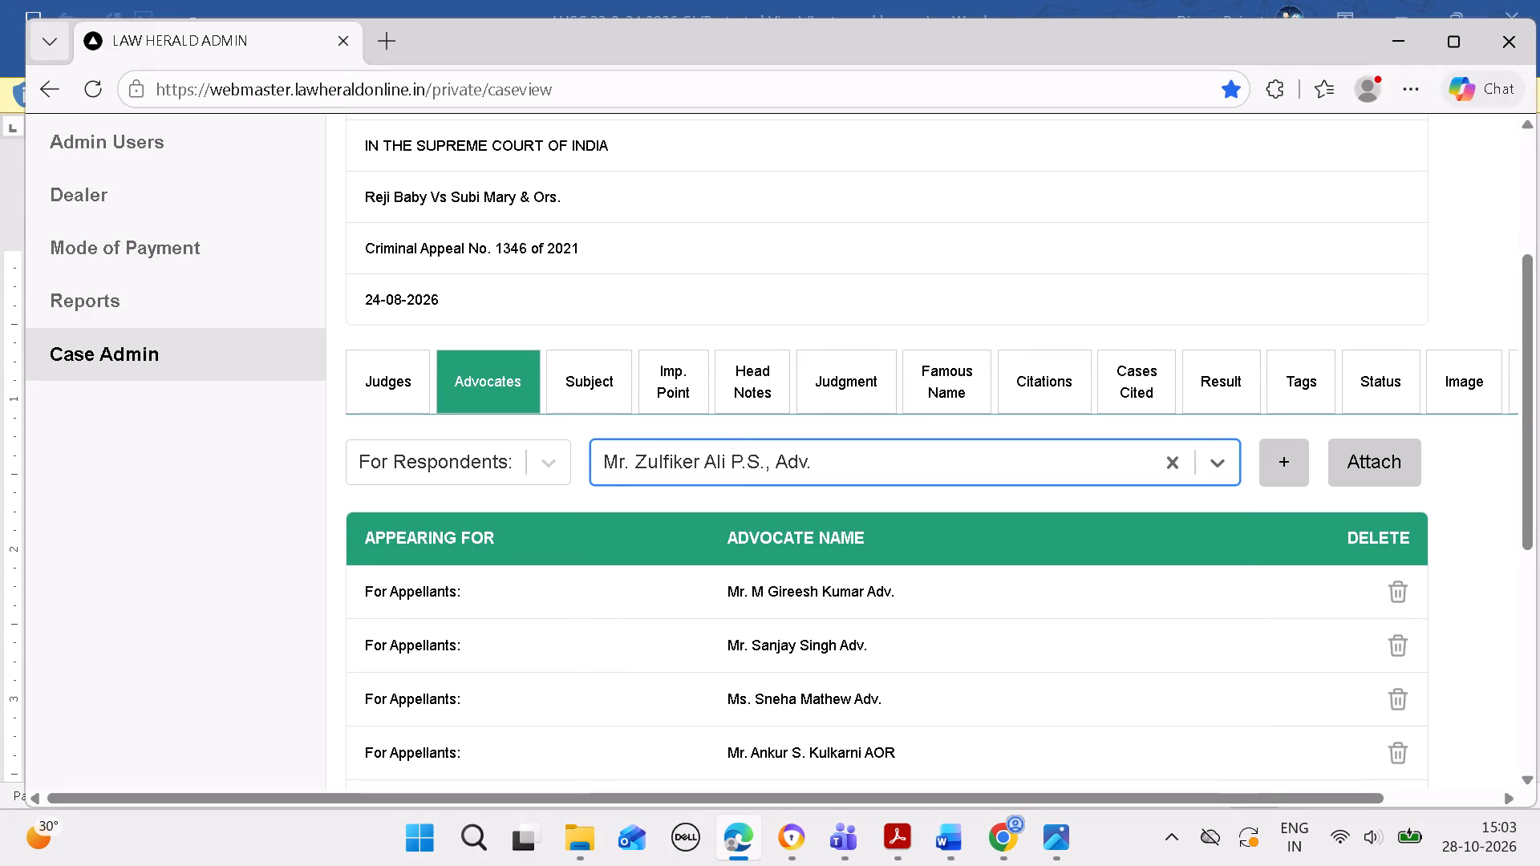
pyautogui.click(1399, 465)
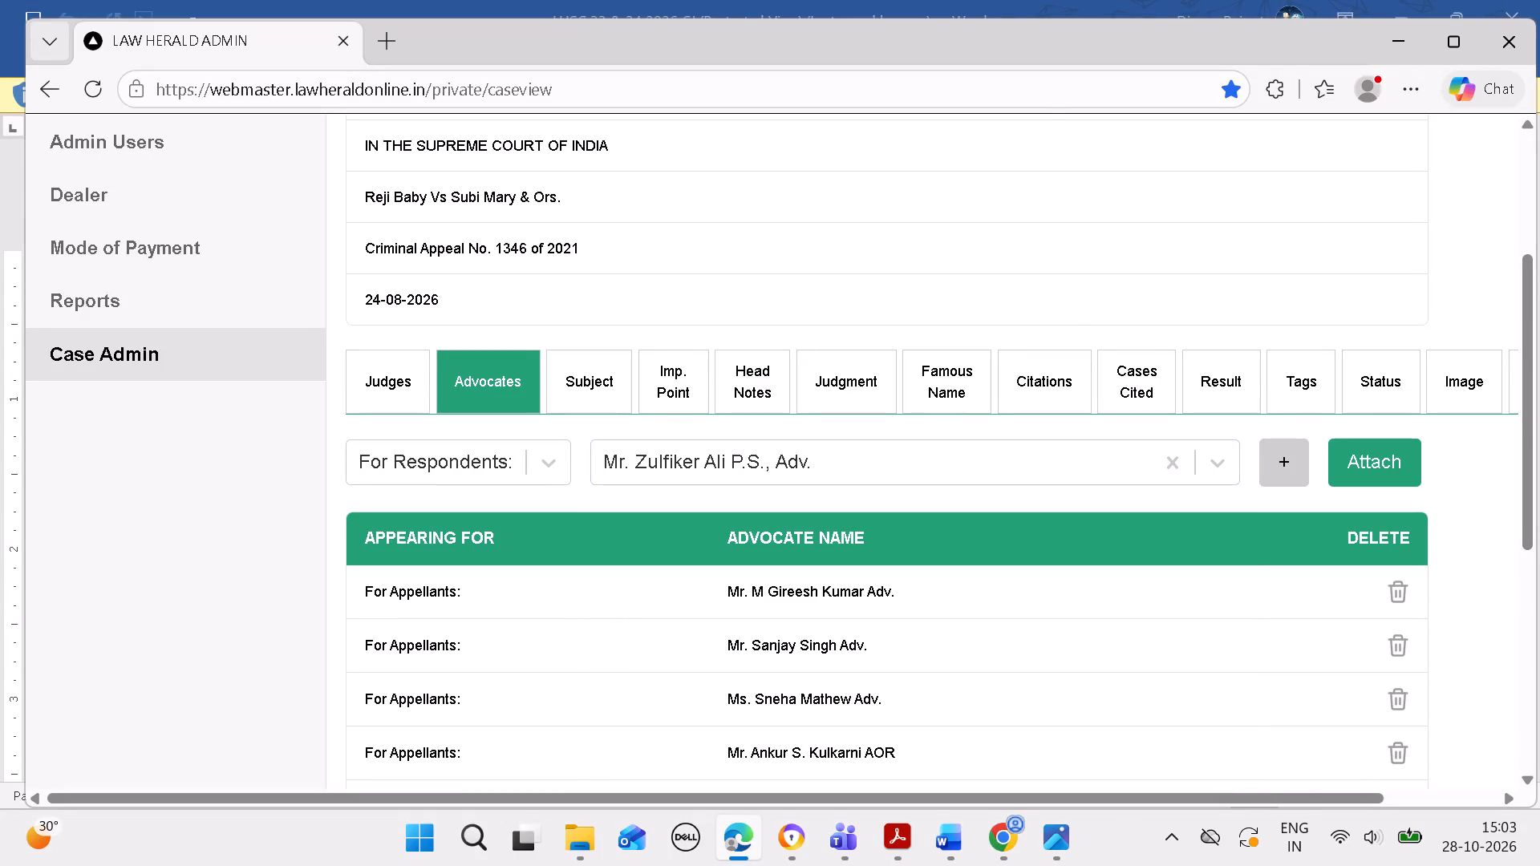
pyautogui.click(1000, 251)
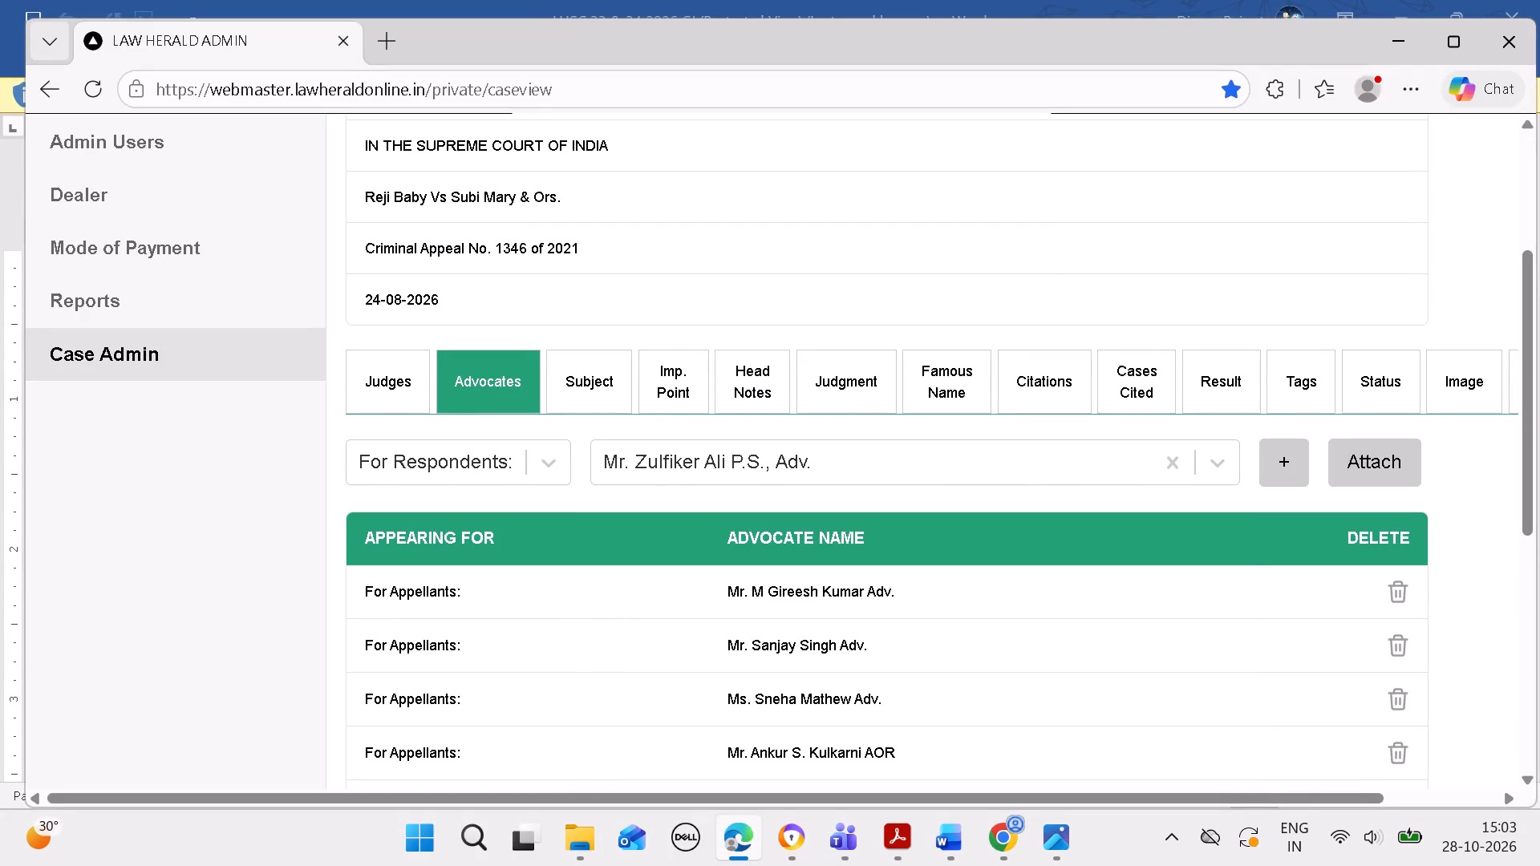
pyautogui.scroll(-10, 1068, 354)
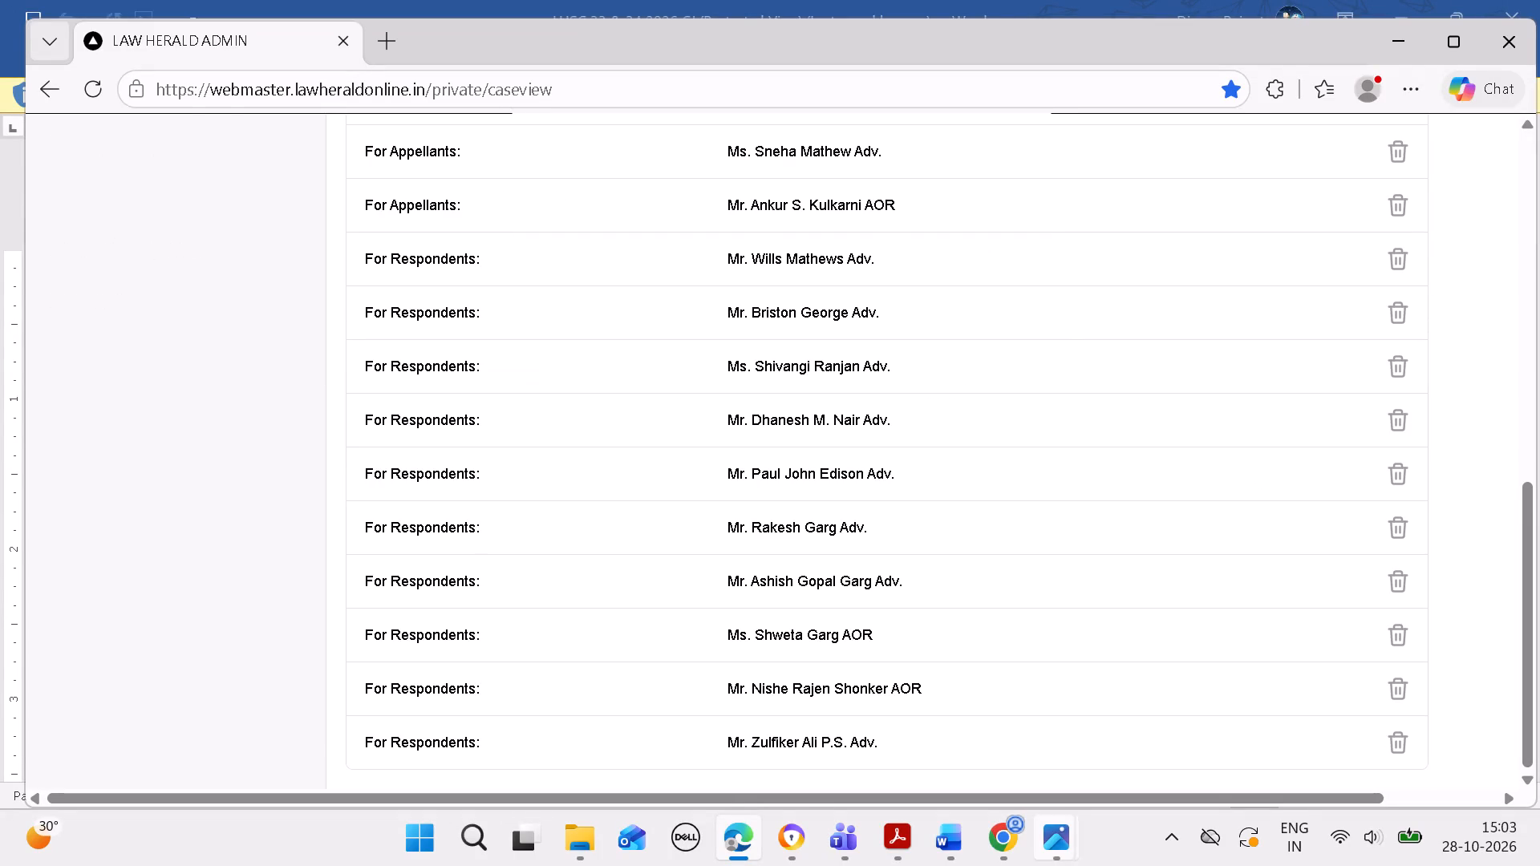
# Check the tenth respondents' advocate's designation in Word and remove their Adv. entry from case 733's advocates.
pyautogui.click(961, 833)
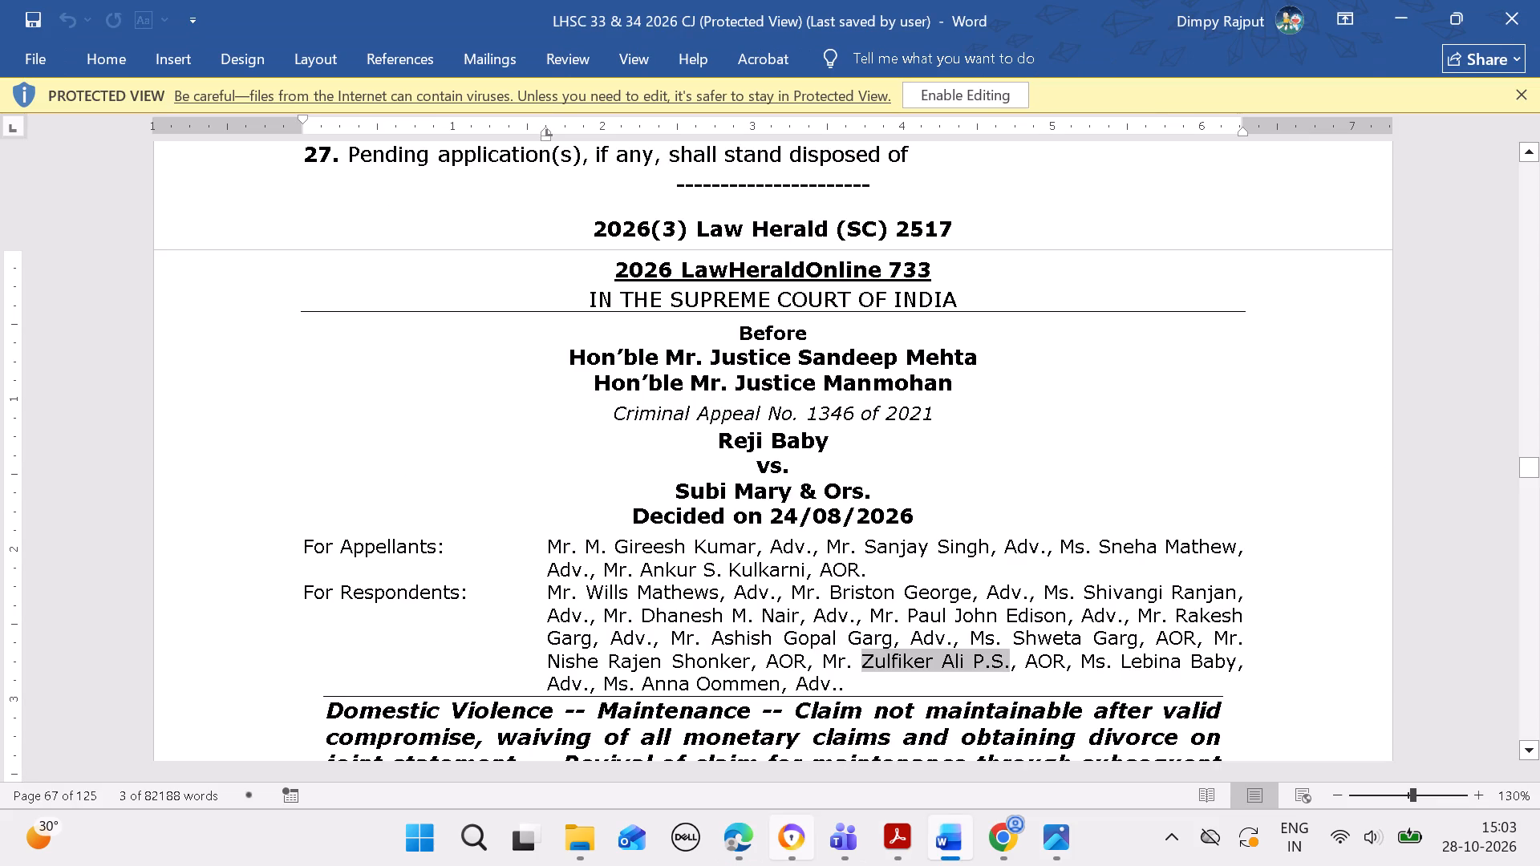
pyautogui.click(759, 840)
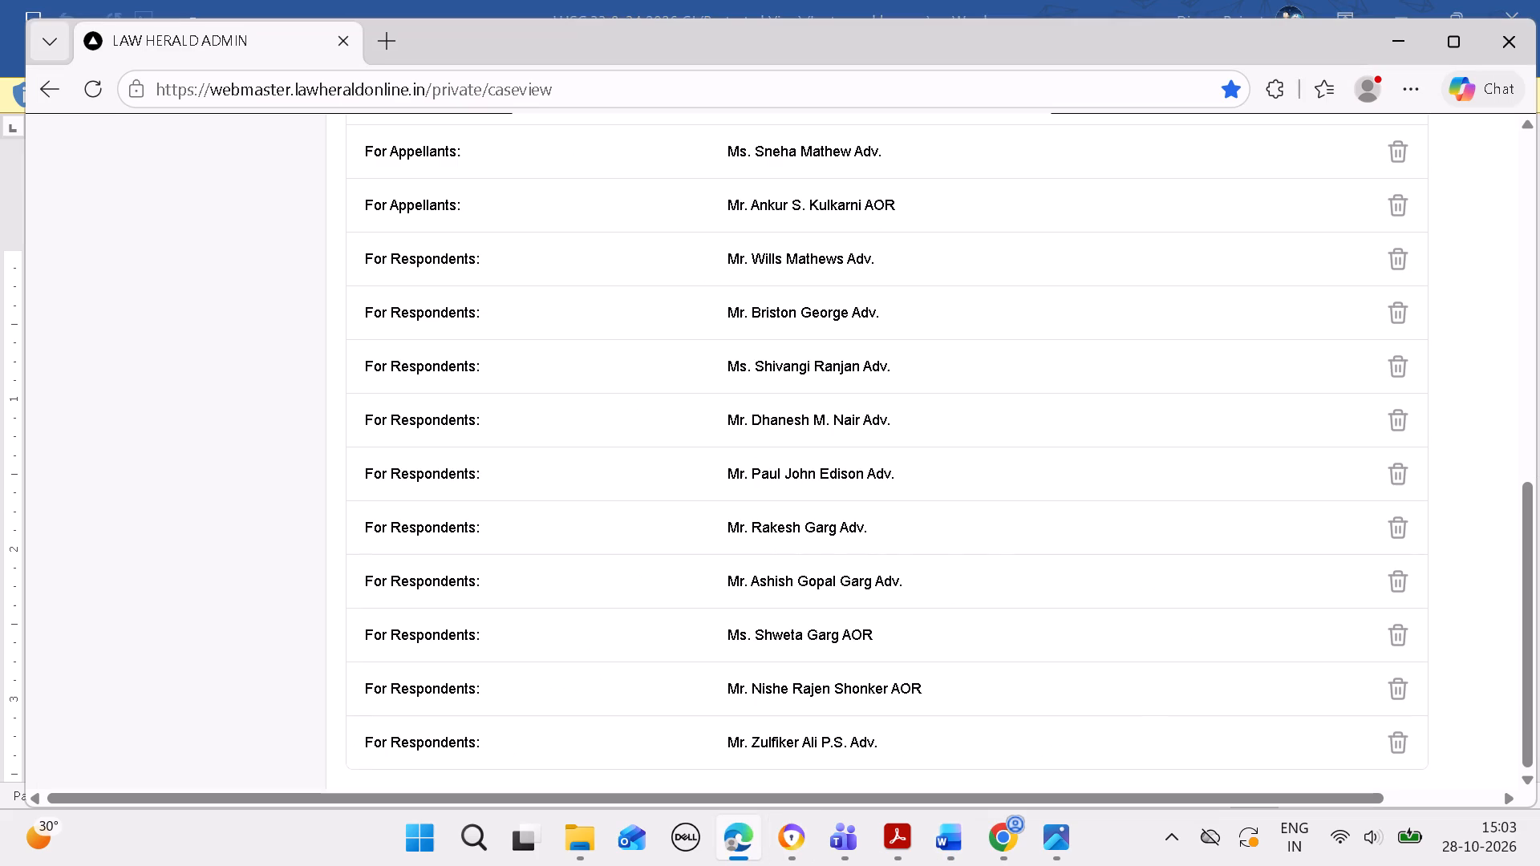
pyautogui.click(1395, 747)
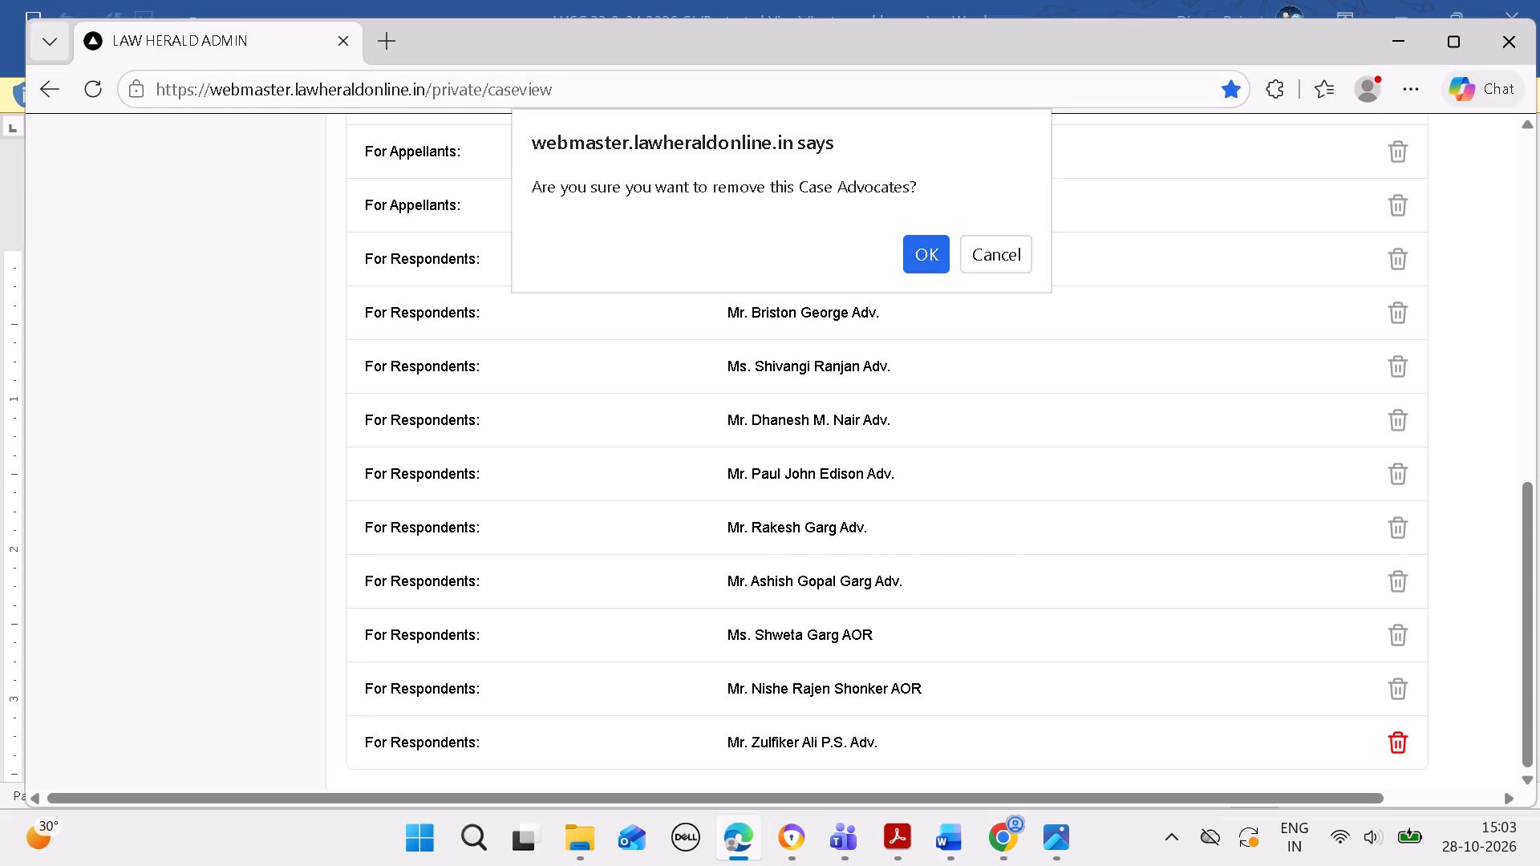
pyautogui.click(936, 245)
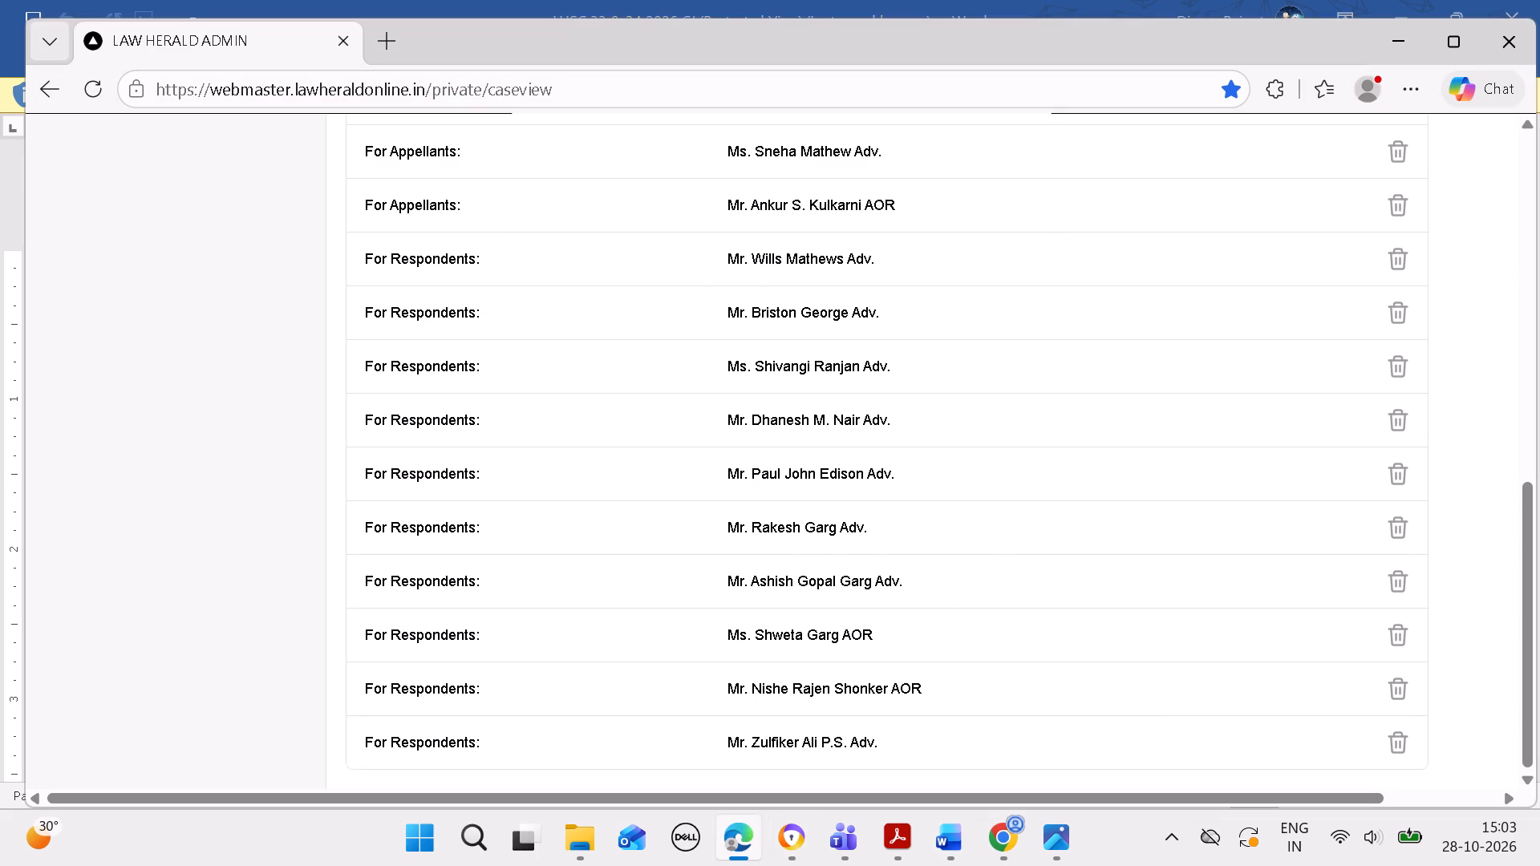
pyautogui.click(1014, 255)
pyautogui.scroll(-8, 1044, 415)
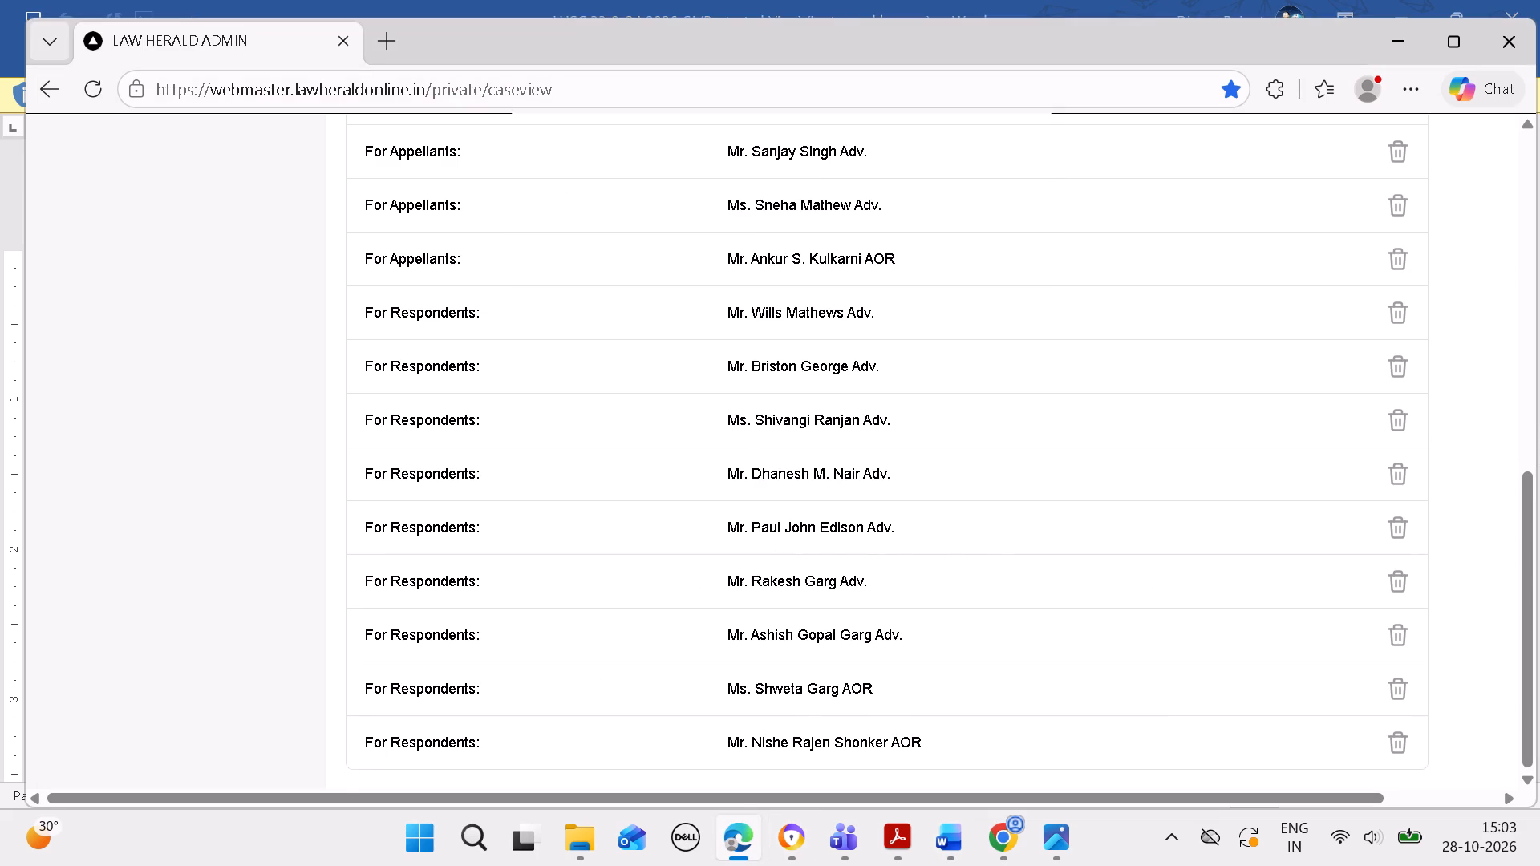
# Find the tenth respondents' advocate by the copied name, select the matching AOR entry and attach them to case 733.
pyautogui.scroll(2, 1061, 419)
pyautogui.click(1168, 726)
pyautogui.hotkey('ctrl', 'v')
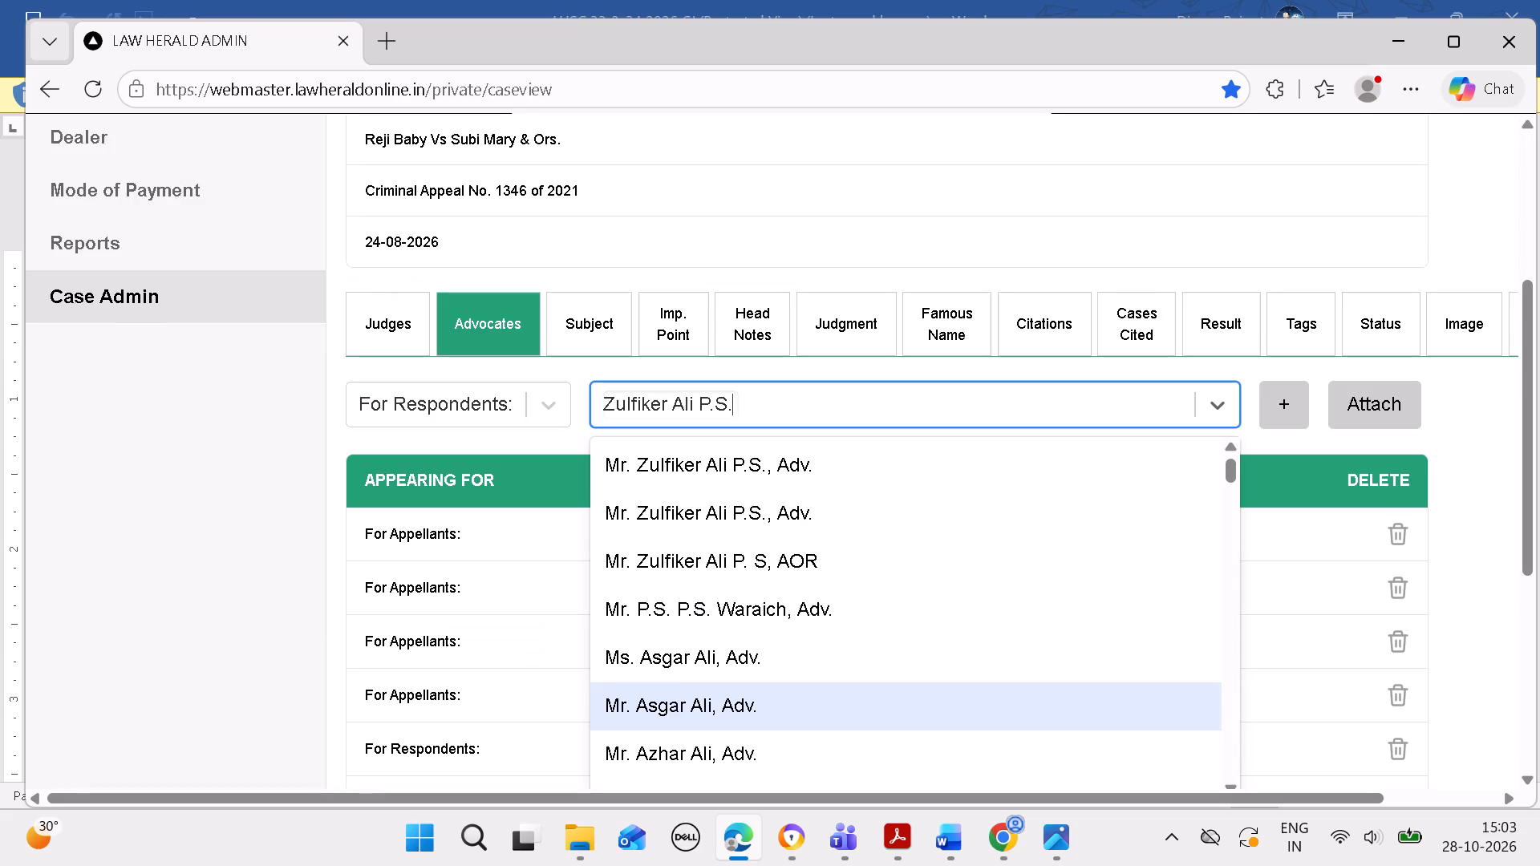
pyautogui.click(1072, 560)
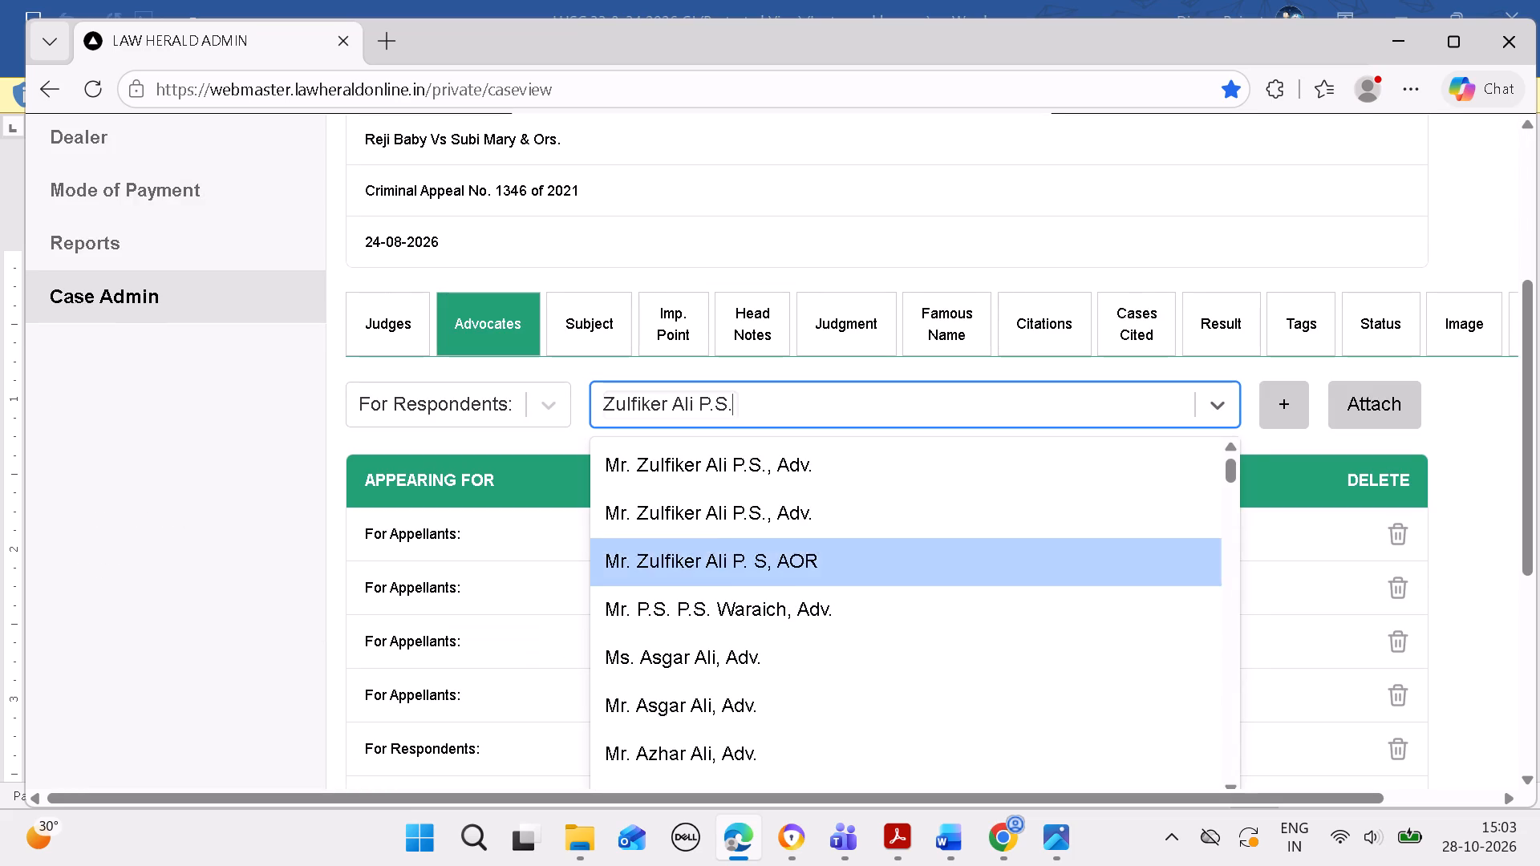
pyautogui.click(1364, 411)
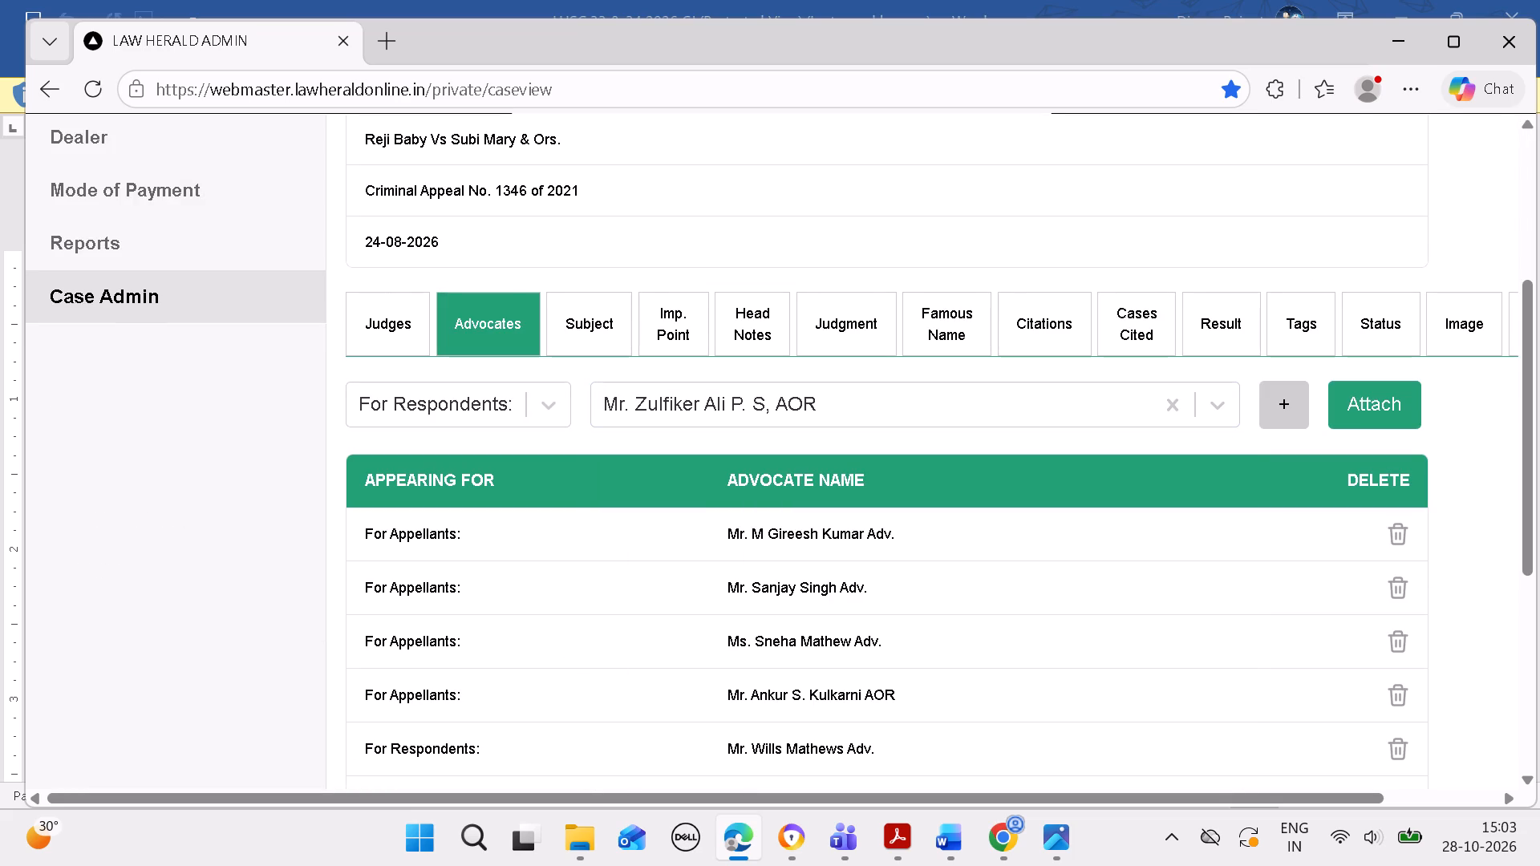
pyautogui.click(1030, 245)
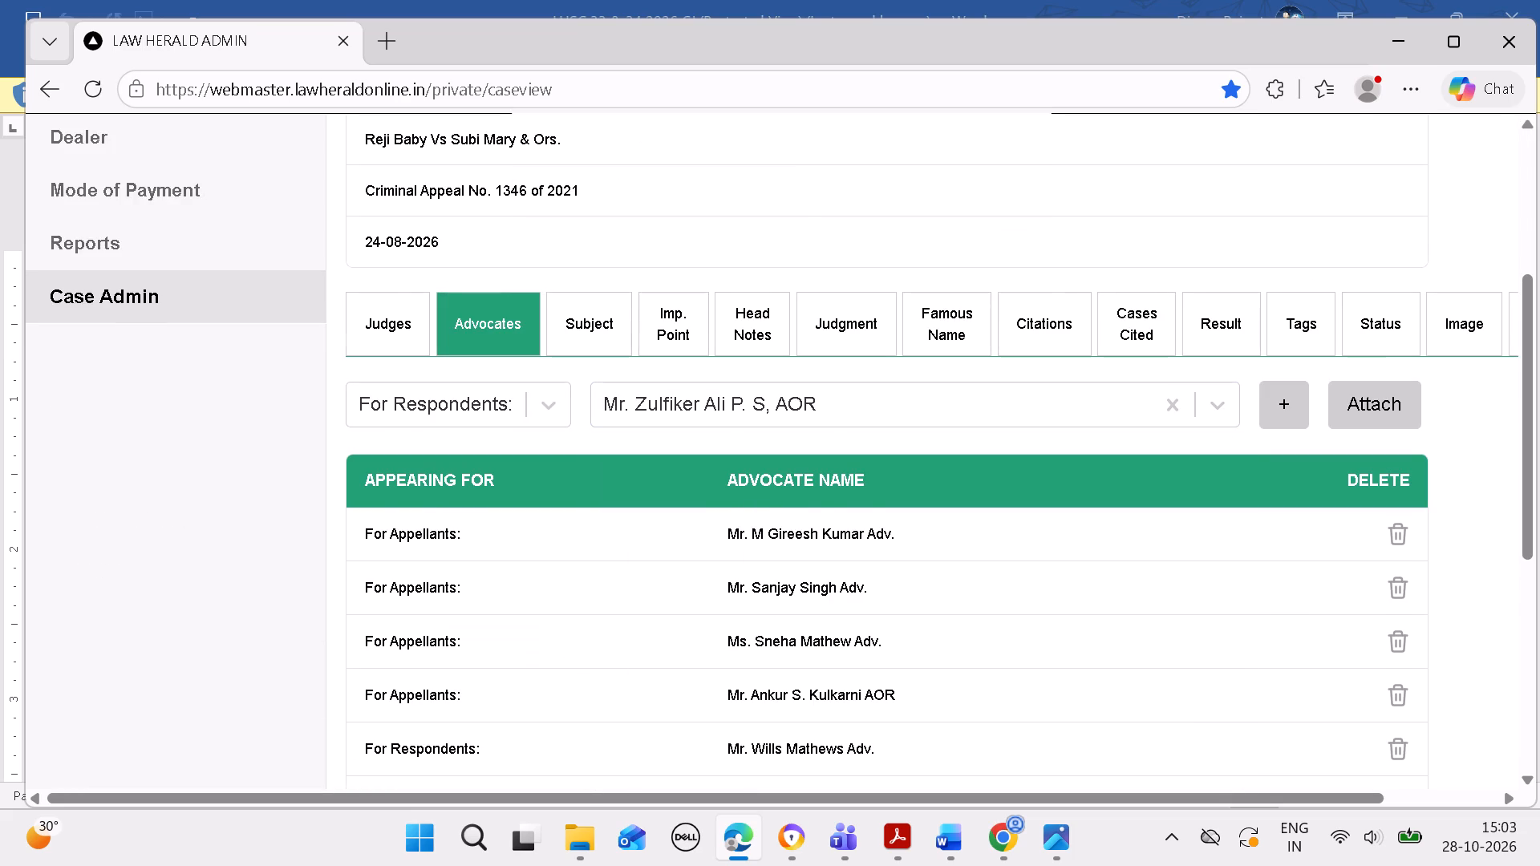
pyautogui.scroll(-8, 1052, 283)
# Copy the eleventh respondents' advocate's name from Word and return to the advocates section of case 733.
pyautogui.click(946, 832)
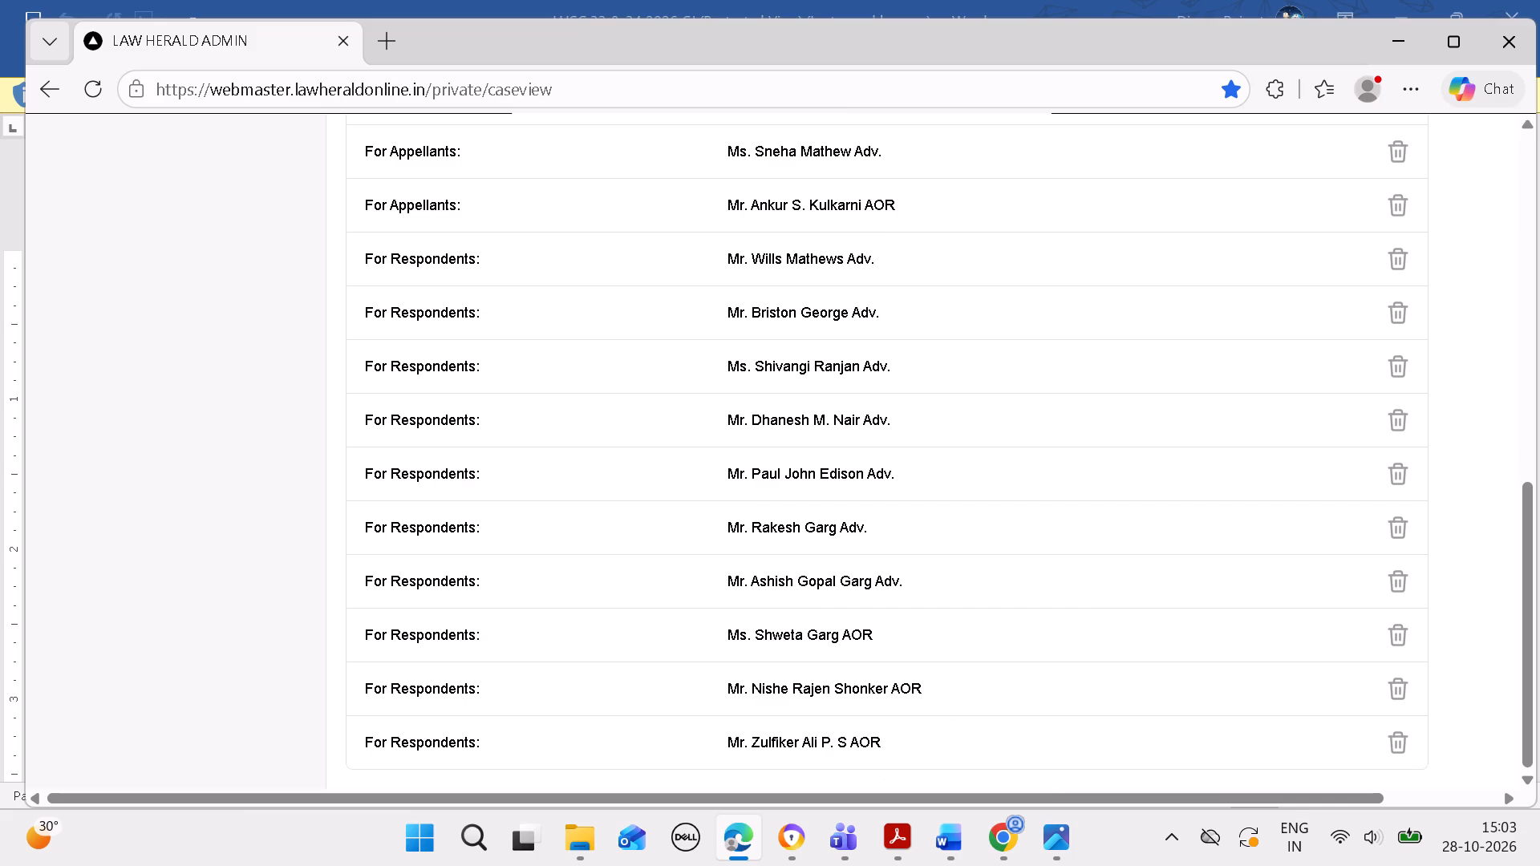
pyautogui.click(956, 826)
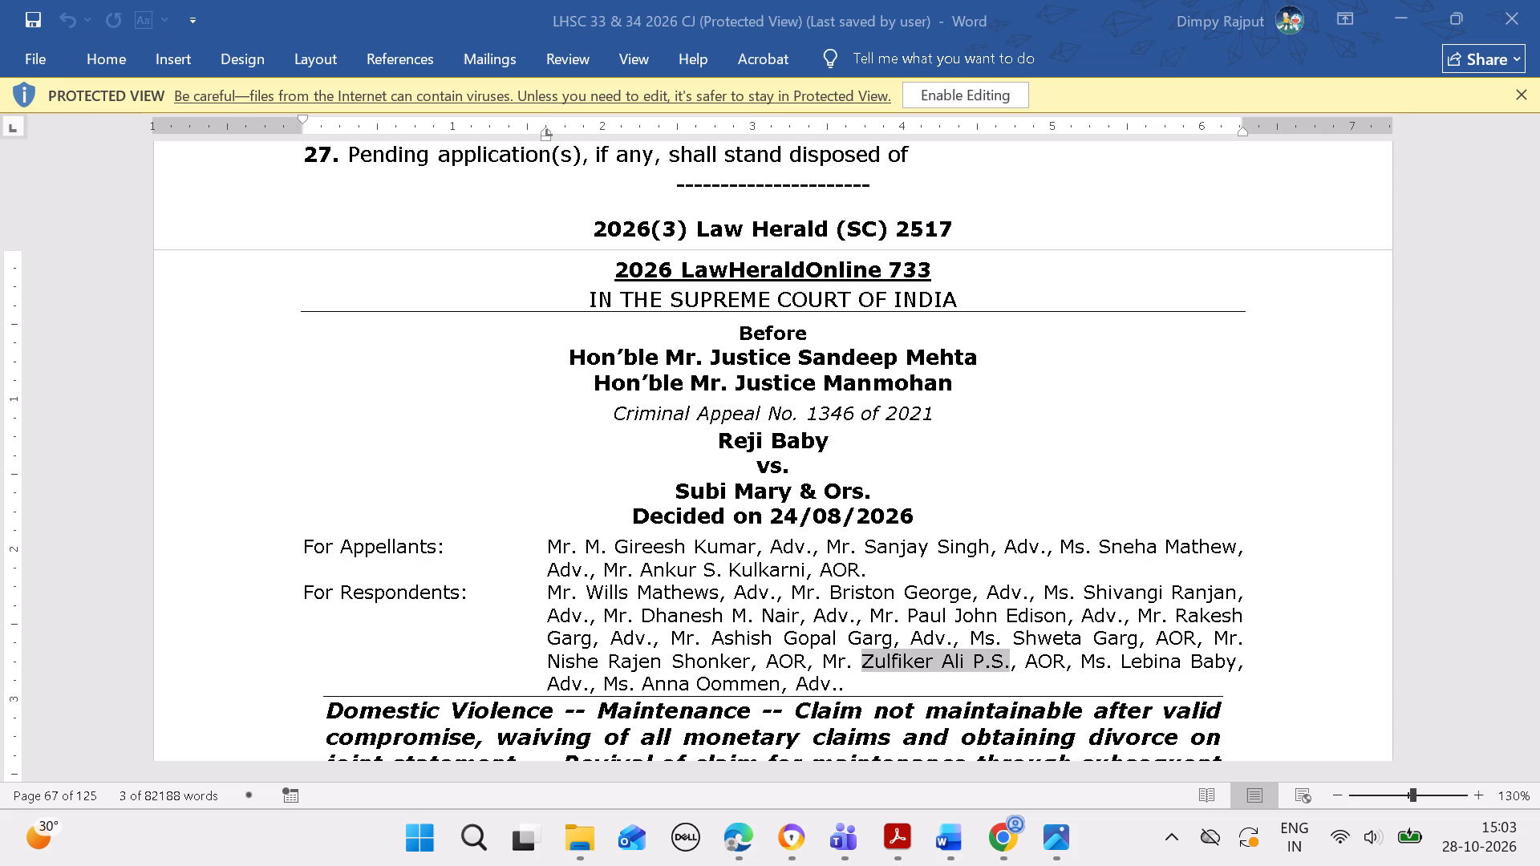
pyautogui.moveTo(1122, 662); pyautogui.dragTo(1250, 674)
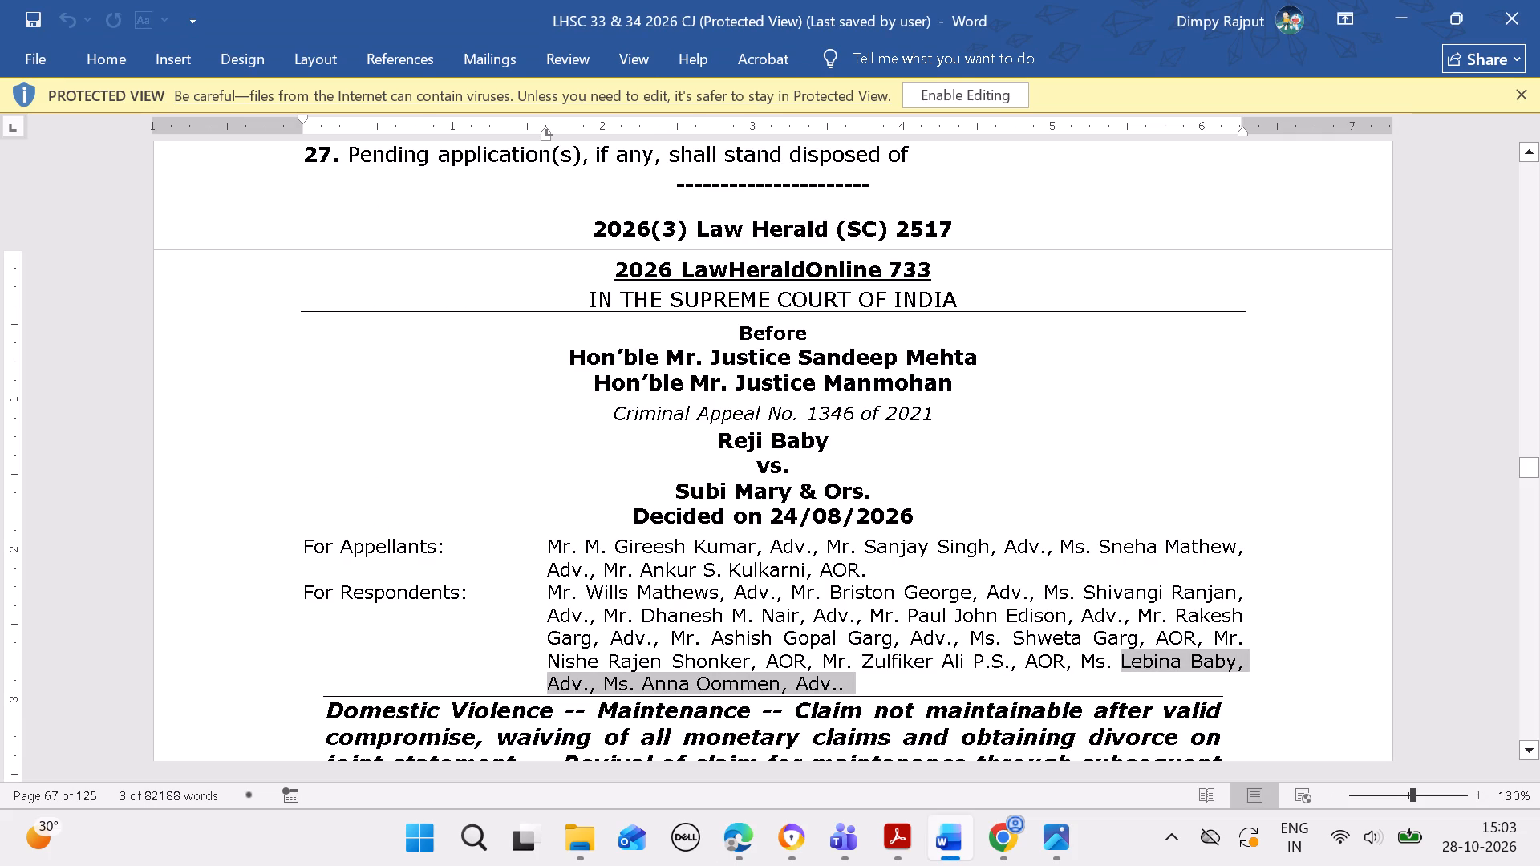
pyautogui.moveTo(1250, 674); pyautogui.dragTo(1226, 662)
pyautogui.moveTo(1226, 662); pyautogui.dragTo(1230, 662)
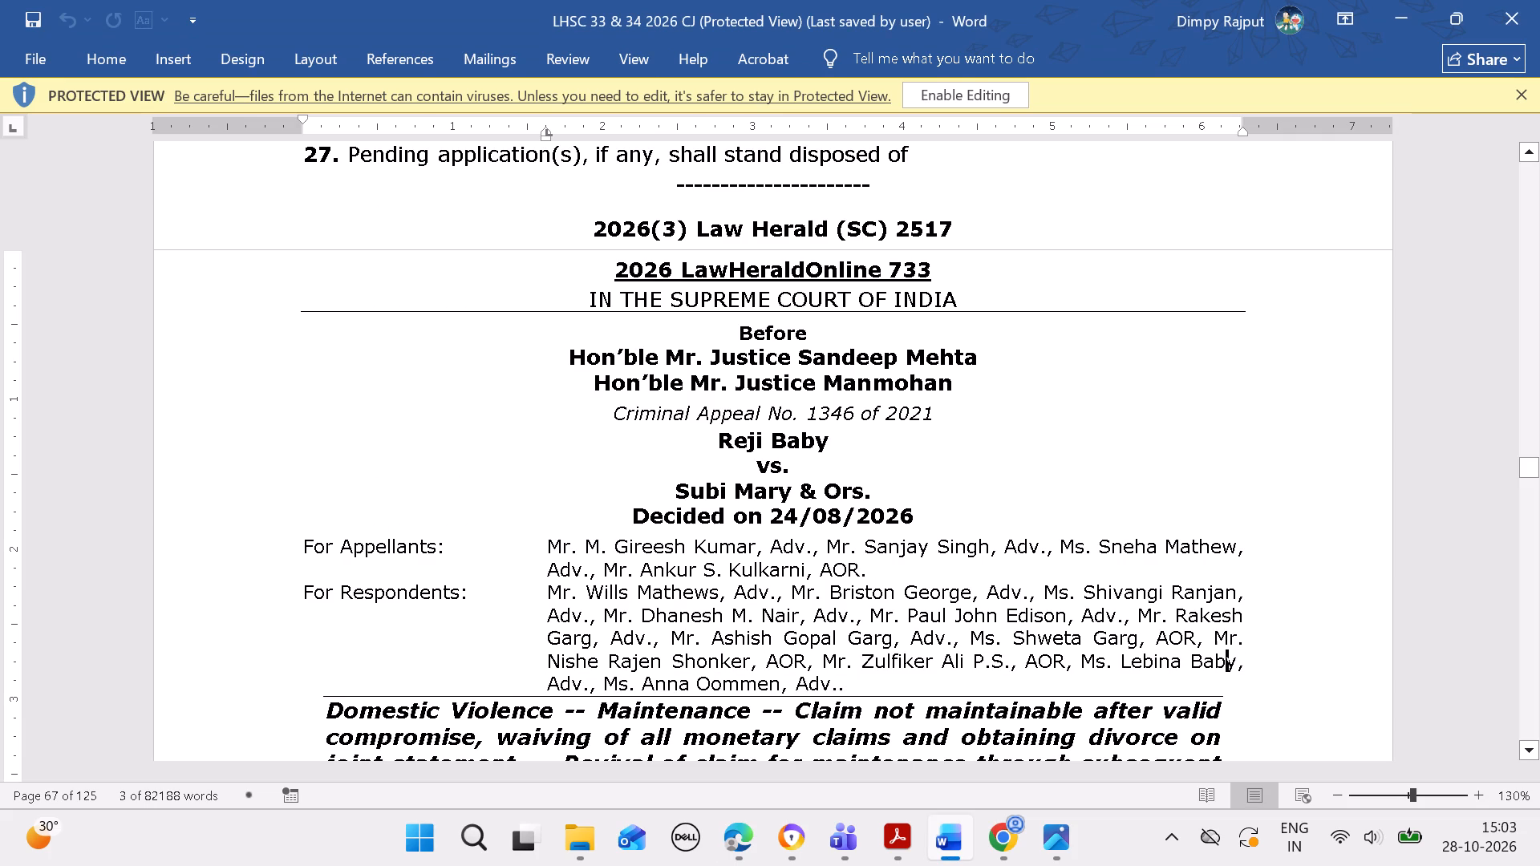
pyautogui.moveTo(1230, 662); pyautogui.dragTo(1235, 662)
pyautogui.moveTo(1123, 666); pyautogui.dragTo(1238, 651)
pyautogui.hotkey('ctrl', 'c')
pyautogui.hotkey('ctrl', 'c')
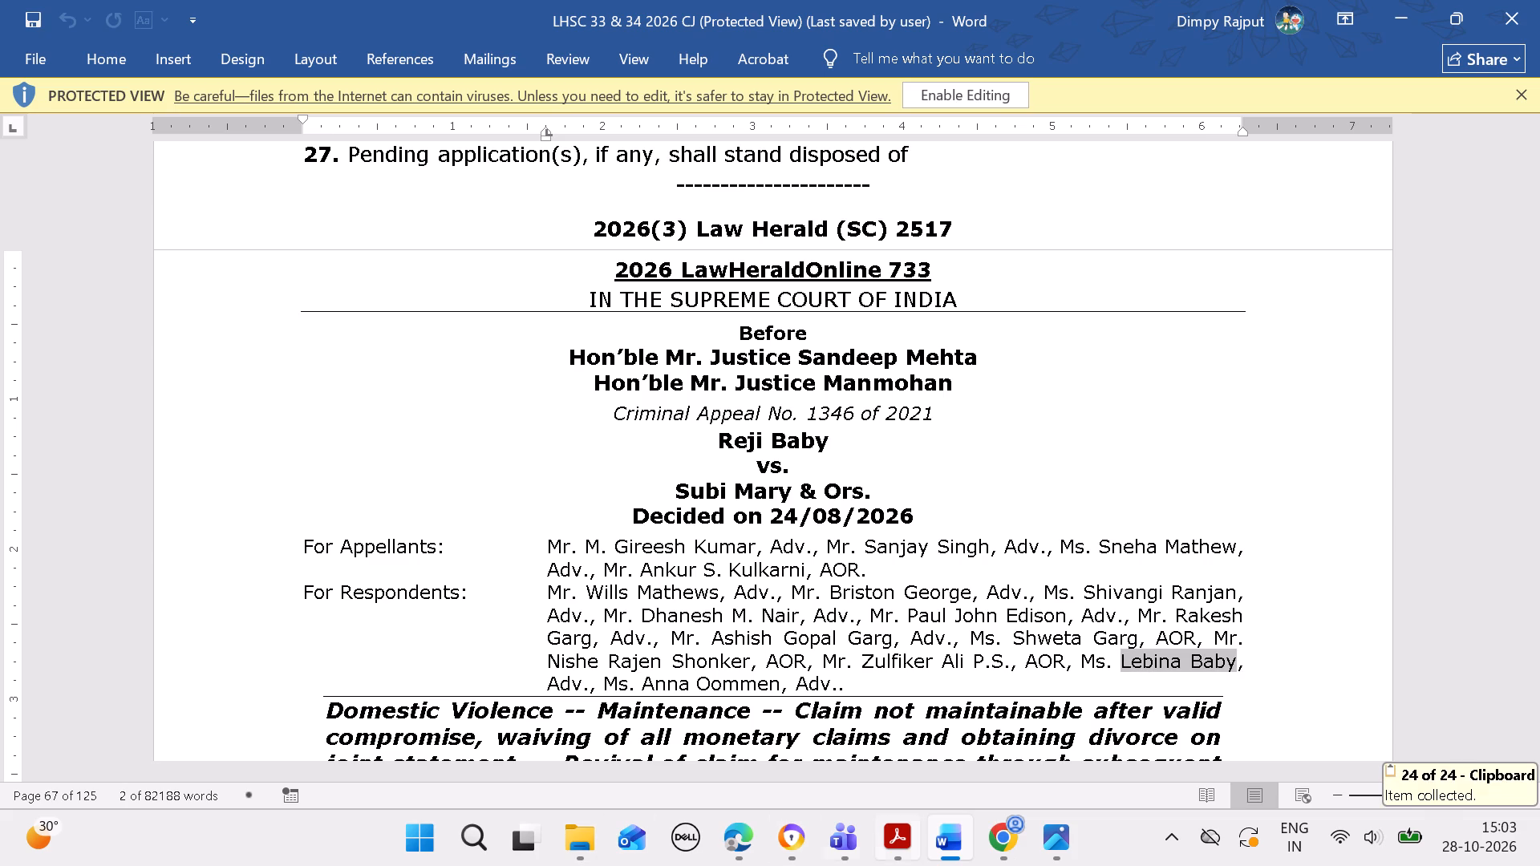
pyautogui.click(722, 854)
# Clear the previous advocate selection and try to search for the eleventh respondents' advocate by the copied name.
pyautogui.scroll(2, 931, 625)
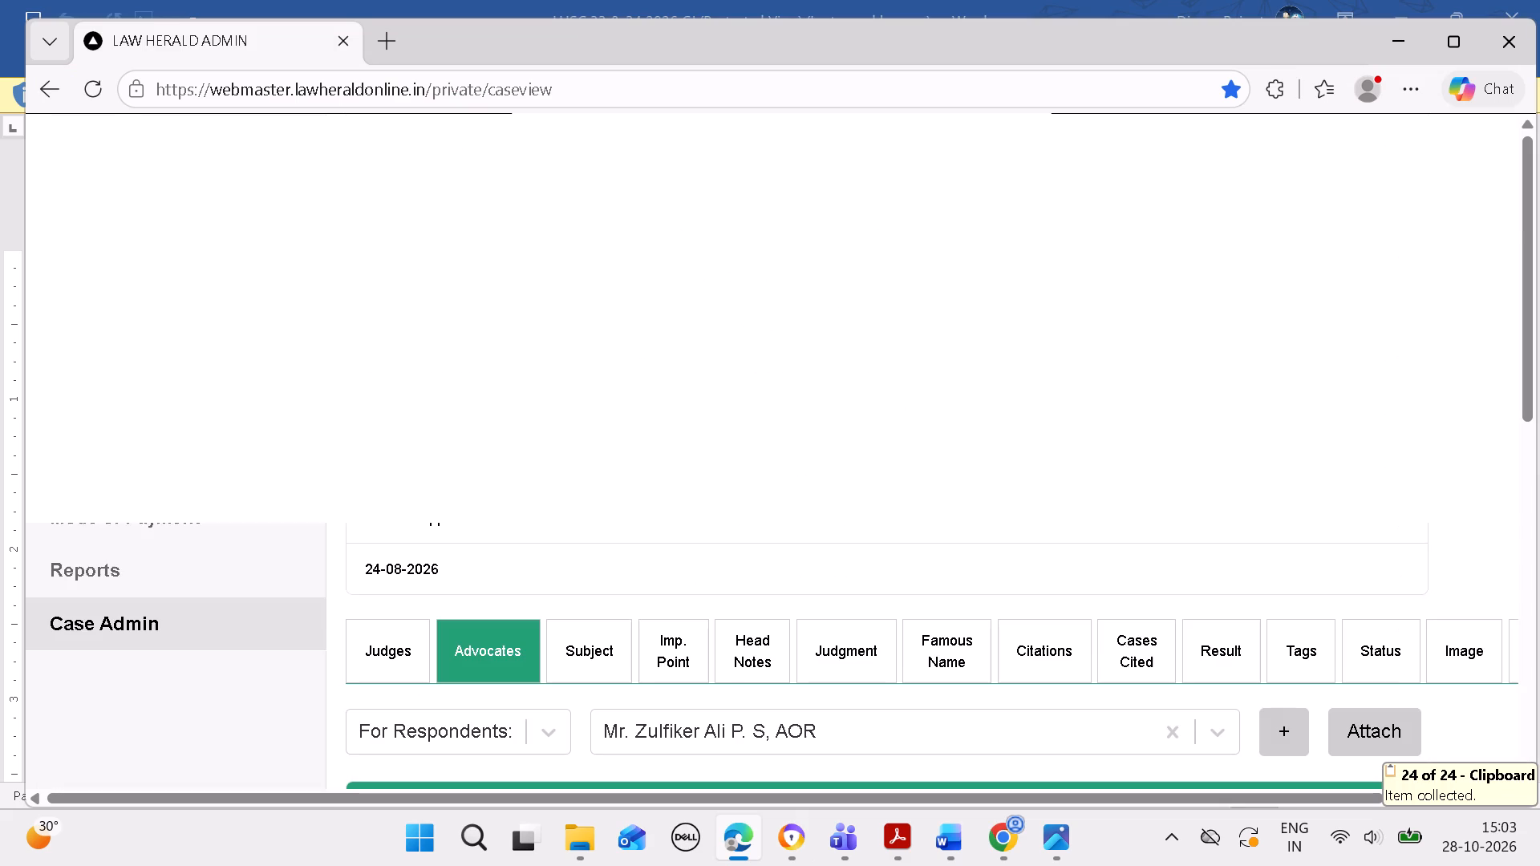
pyautogui.click(1169, 729)
pyautogui.hotkey('ctrl', 'v')
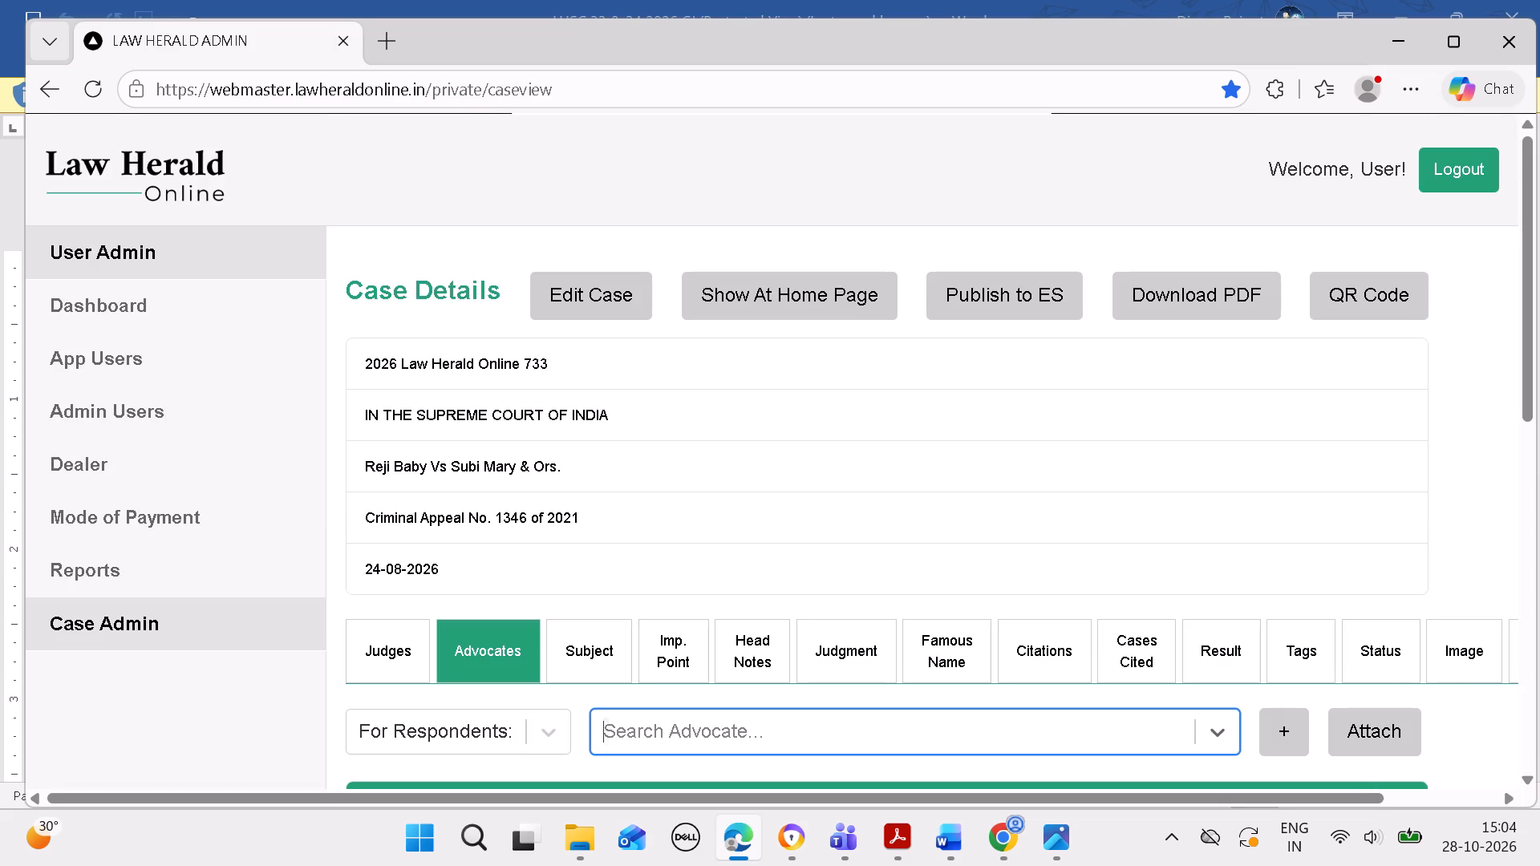
pyautogui.click(1060, 700)
pyautogui.click(1049, 729)
pyautogui.hotkey('ctrl', 'v')
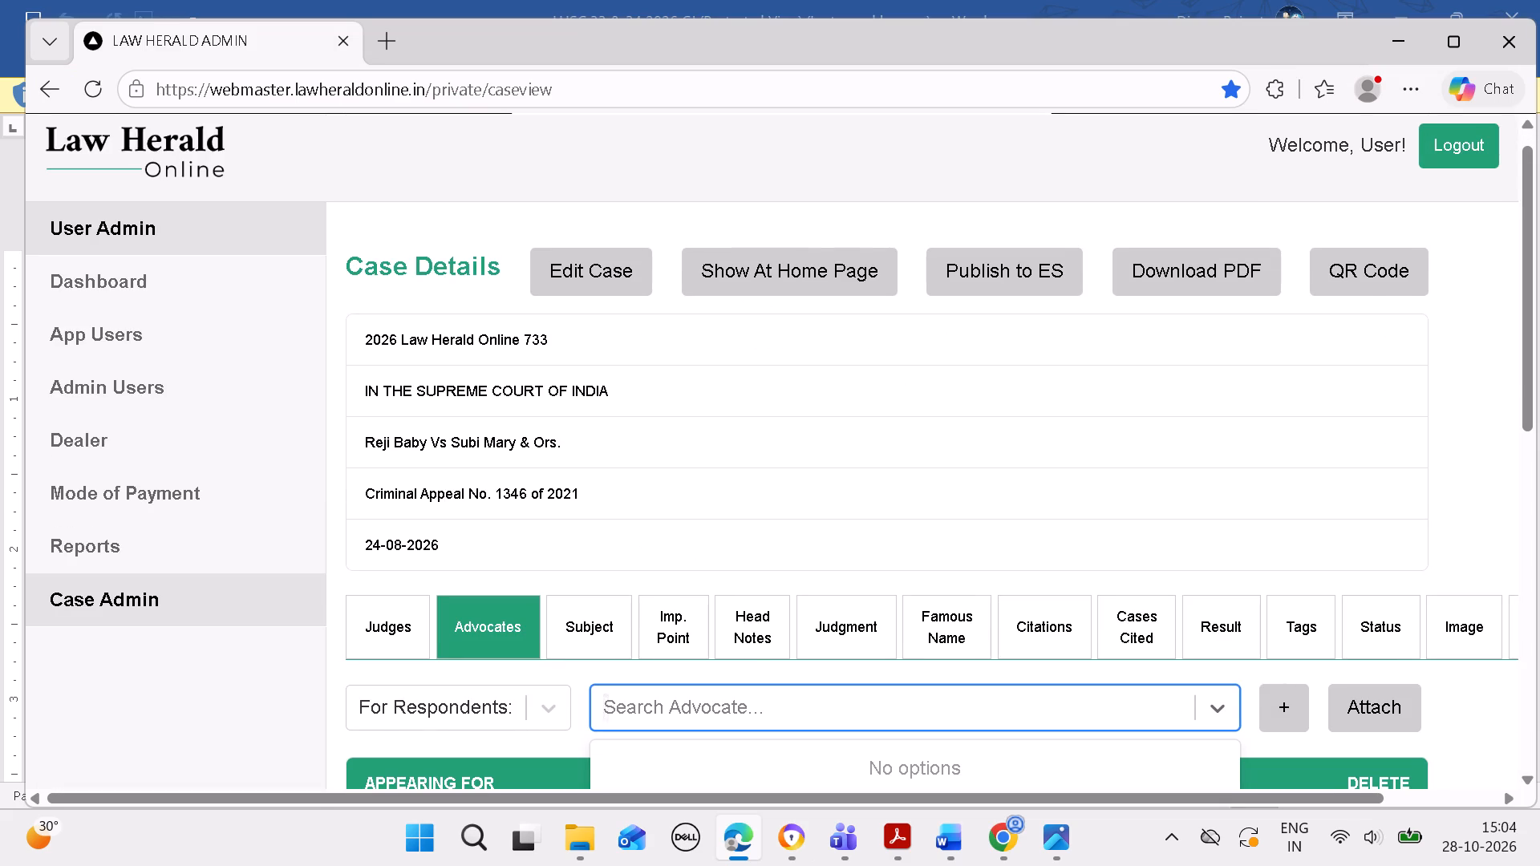
pyautogui.hotkey('ctrl', 'v')
# Copy the eleventh respondents' advocate's name from Word again and return to the advocates section of case 733.
pyautogui.click(957, 832)
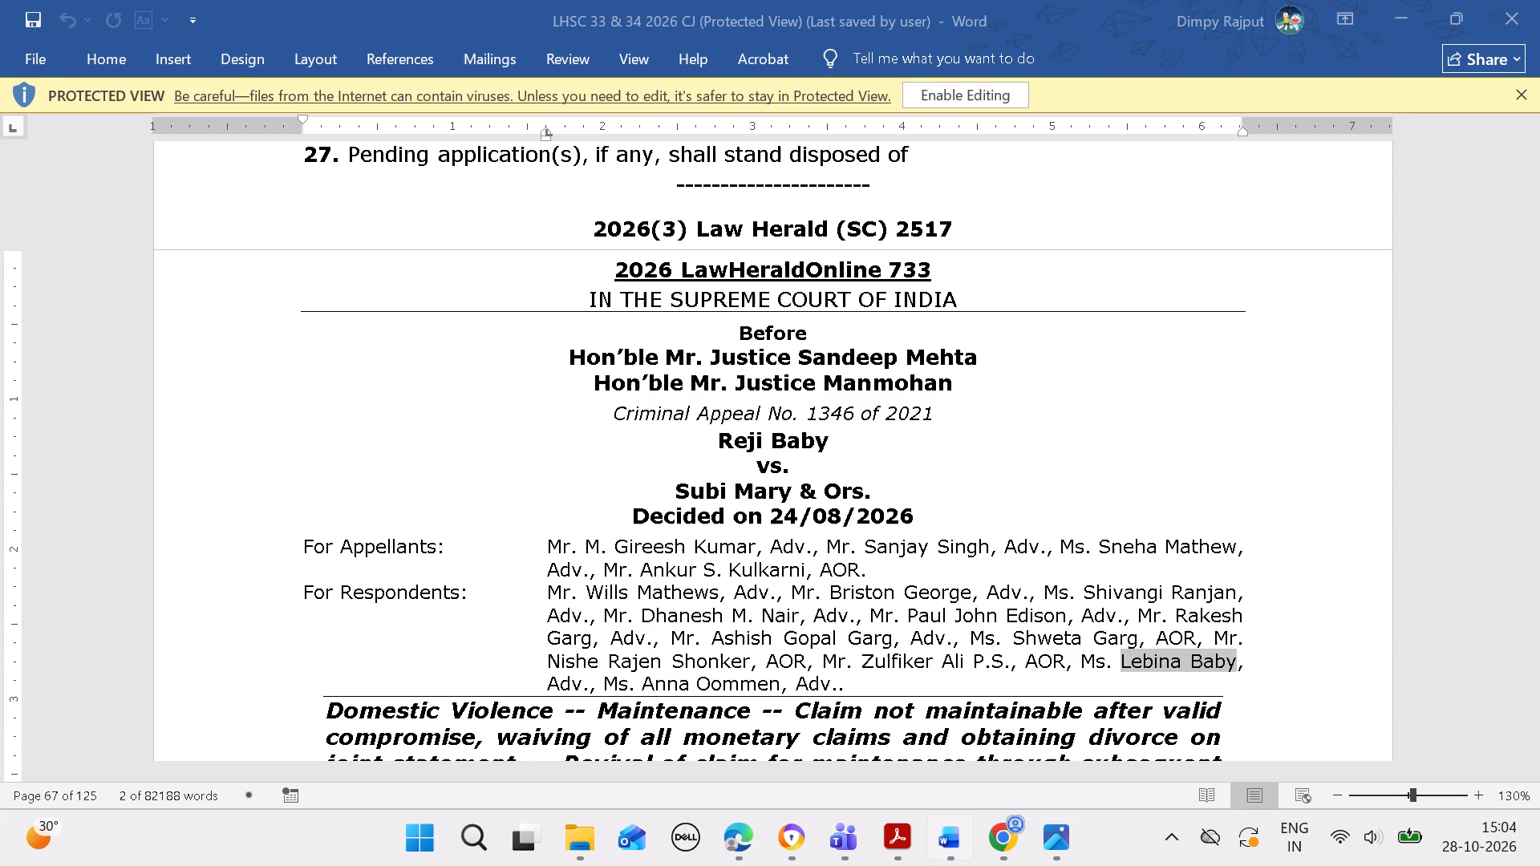
pyautogui.hotkey('ctrl', 'c')
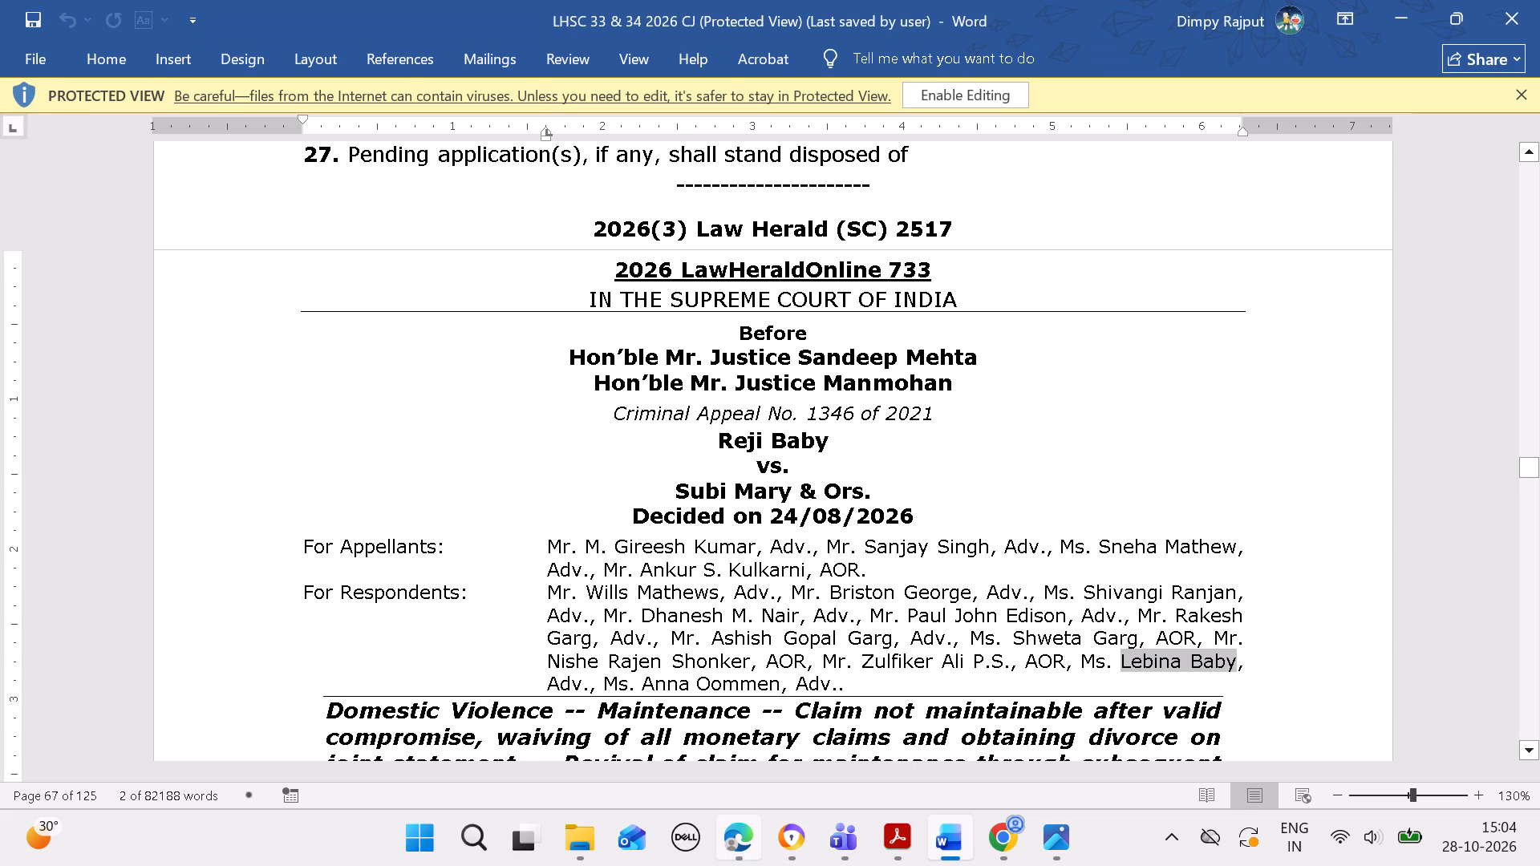
pyautogui.click(748, 836)
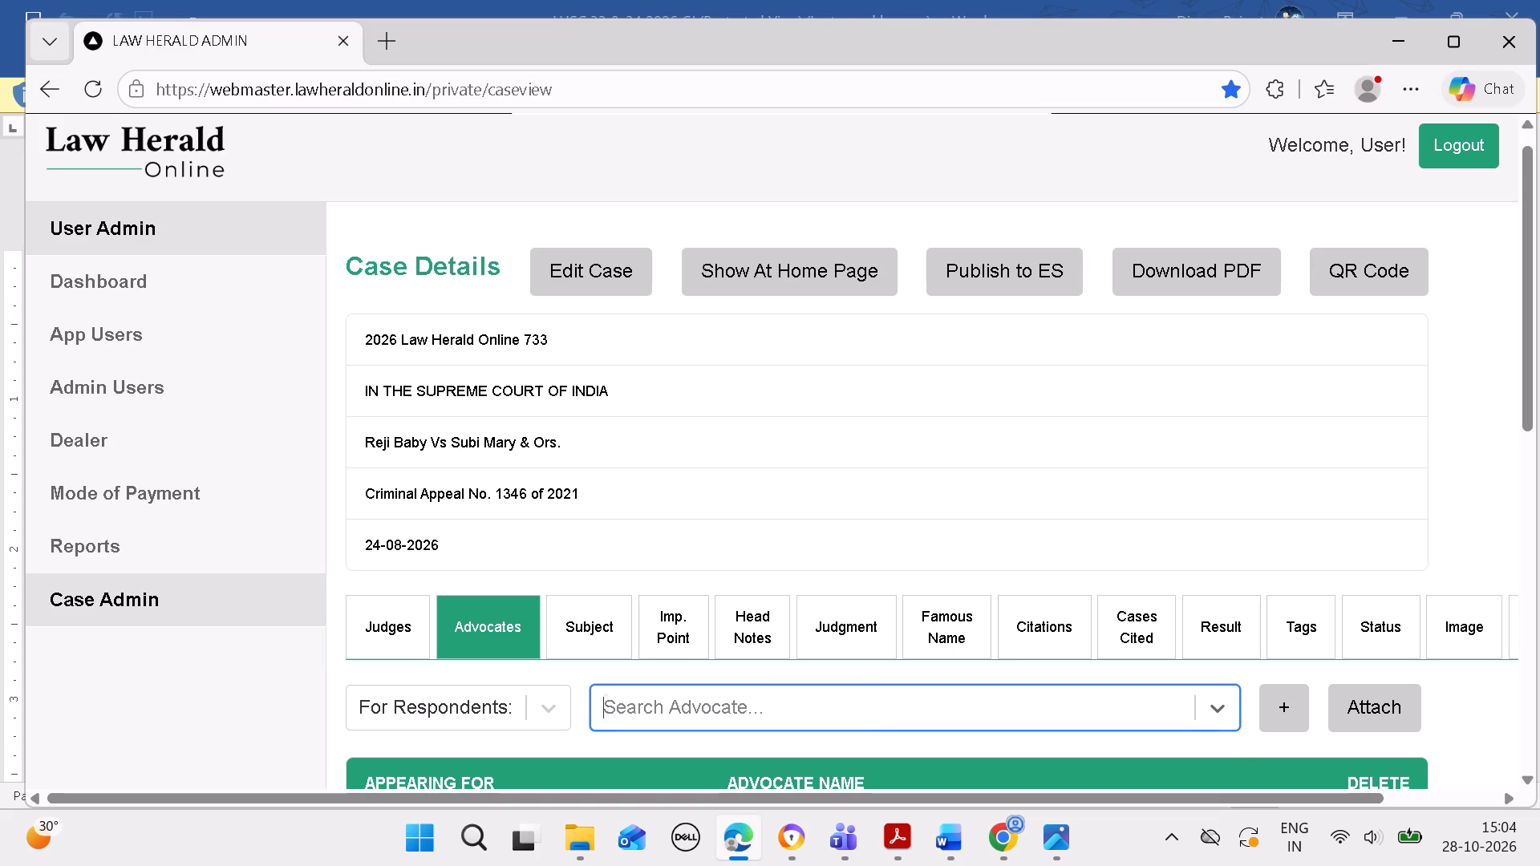
# Find the eleventh respondents' advocate by the copied name entered only once, select the matching Adv. entry and attach them to case 733.
pyautogui.click(1027, 697)
pyautogui.hotkey('ctrl', 'v')
pyautogui.hotkey('ctrl', 'v')
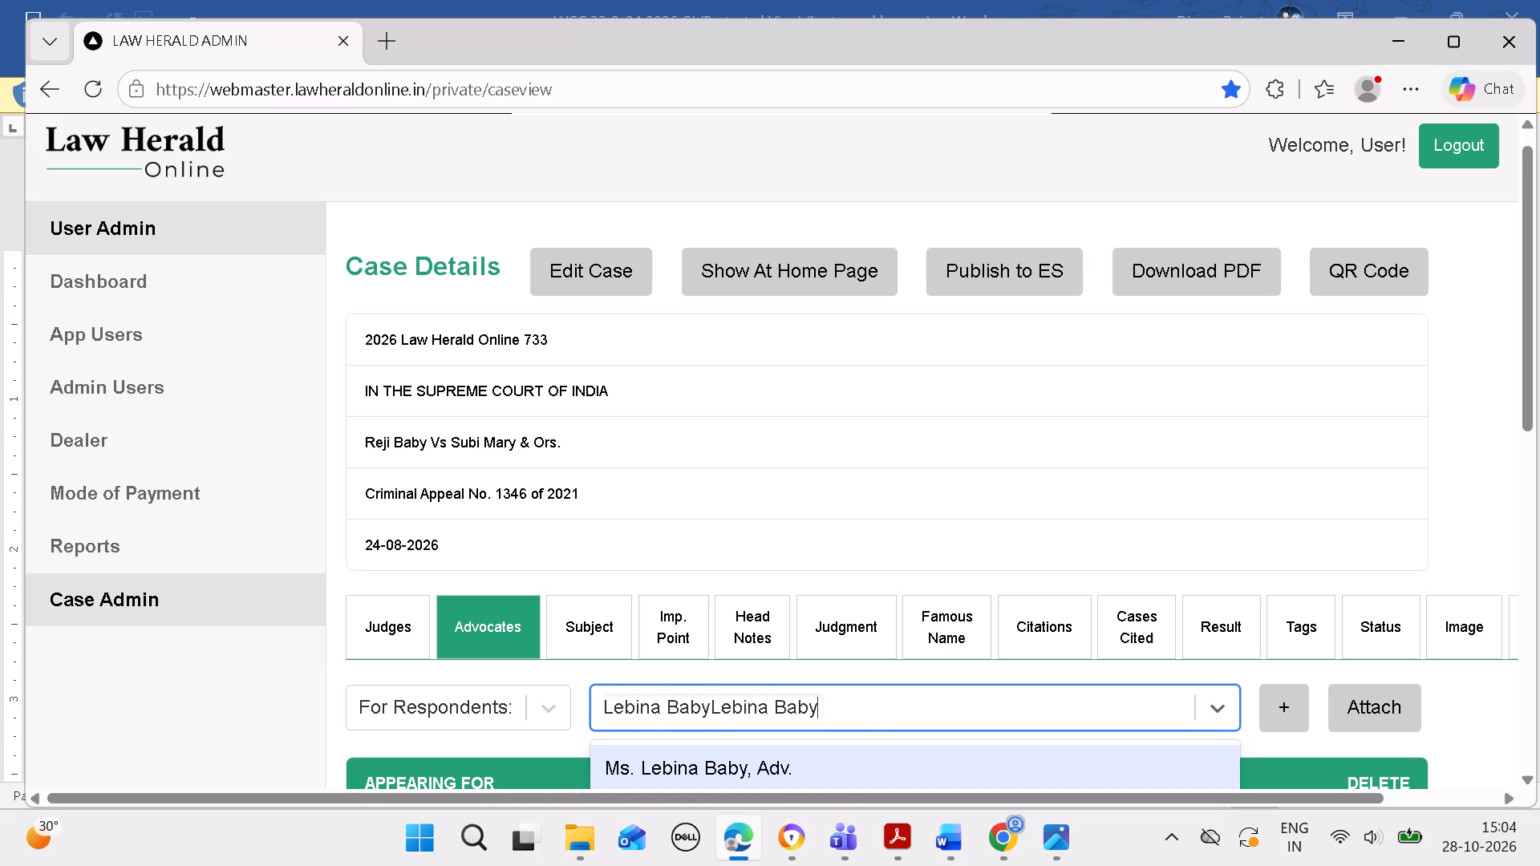
pyautogui.press('BackSpace')
pyautogui.press('BackSpace')
pyautogui.press('BackSpace')
pyautogui.press('BackSpace')
pyautogui.press('BackSpace')
pyautogui.press('BackSpace')
pyautogui.press('BackSpace')
pyautogui.press('BackSpace')
pyautogui.press('BackSpace')
pyautogui.press('BackSpace')
pyautogui.press('BackSpace')
pyautogui.click(967, 763)
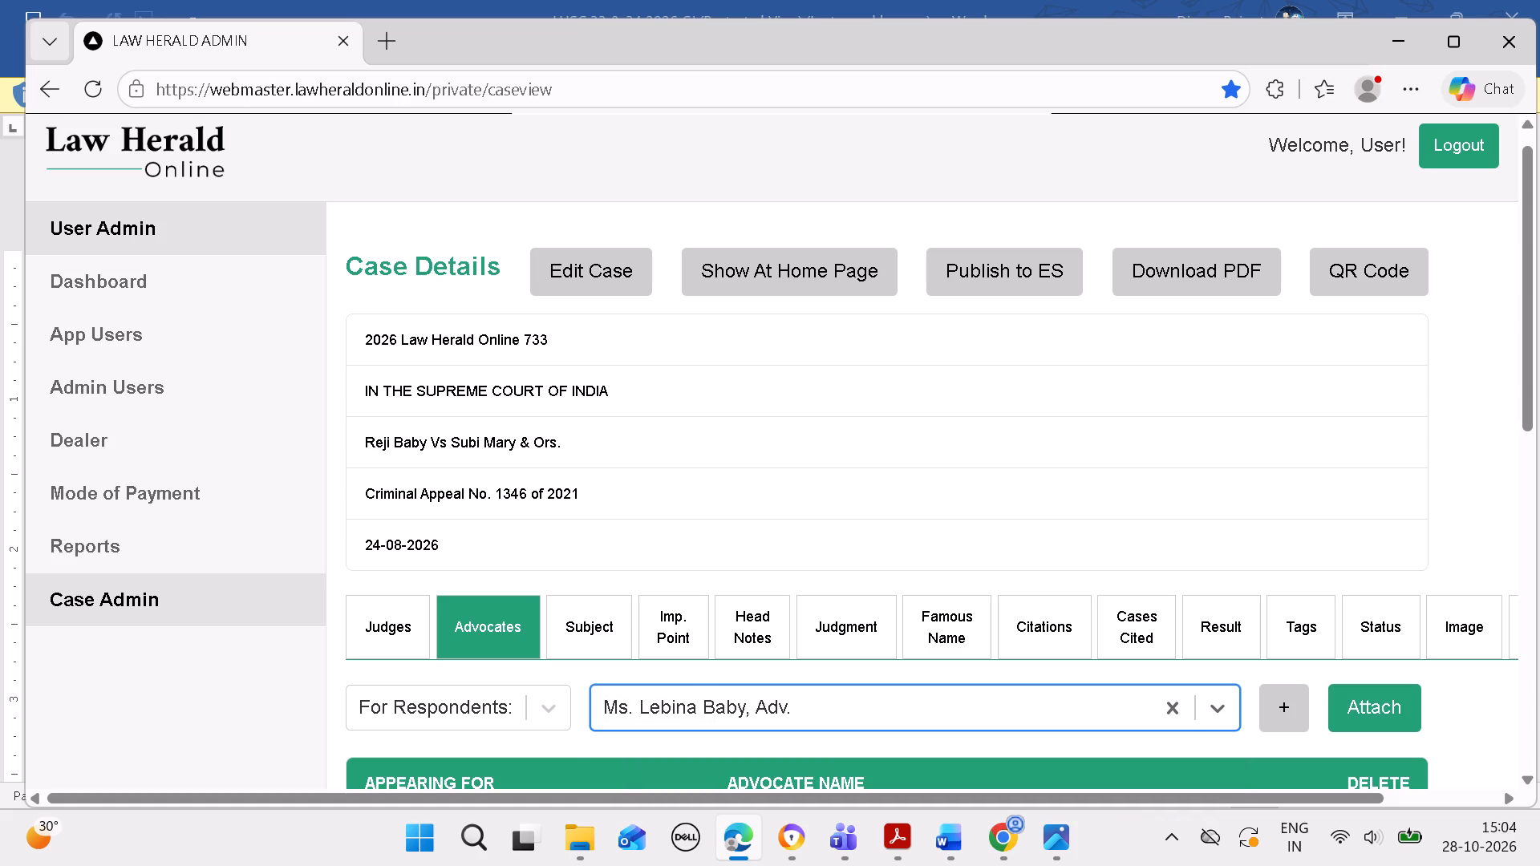
pyautogui.click(1361, 716)
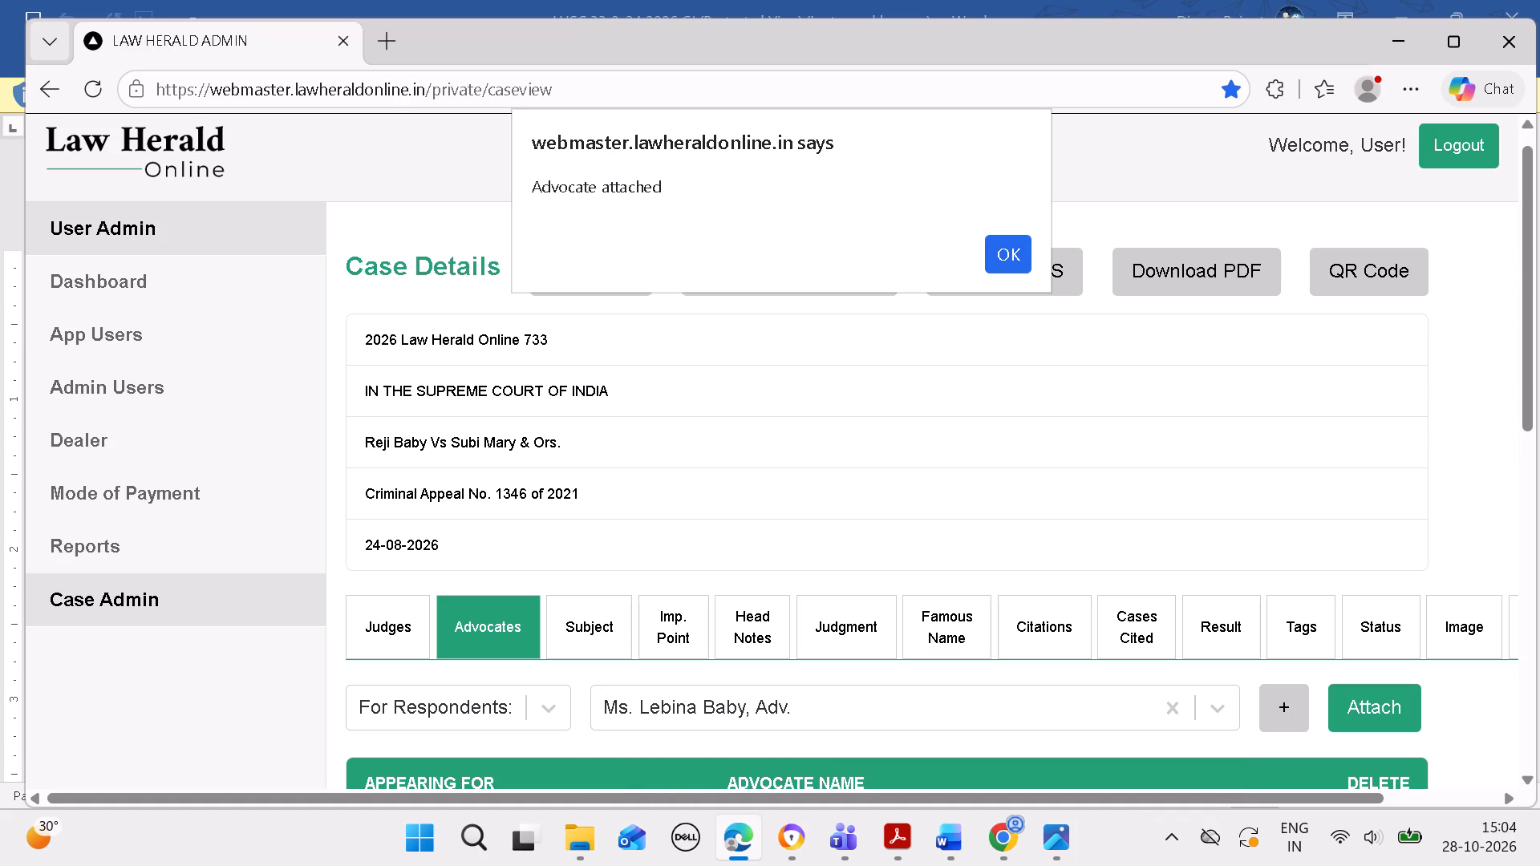
pyautogui.click(999, 247)
pyautogui.scroll(-4, 915, 466)
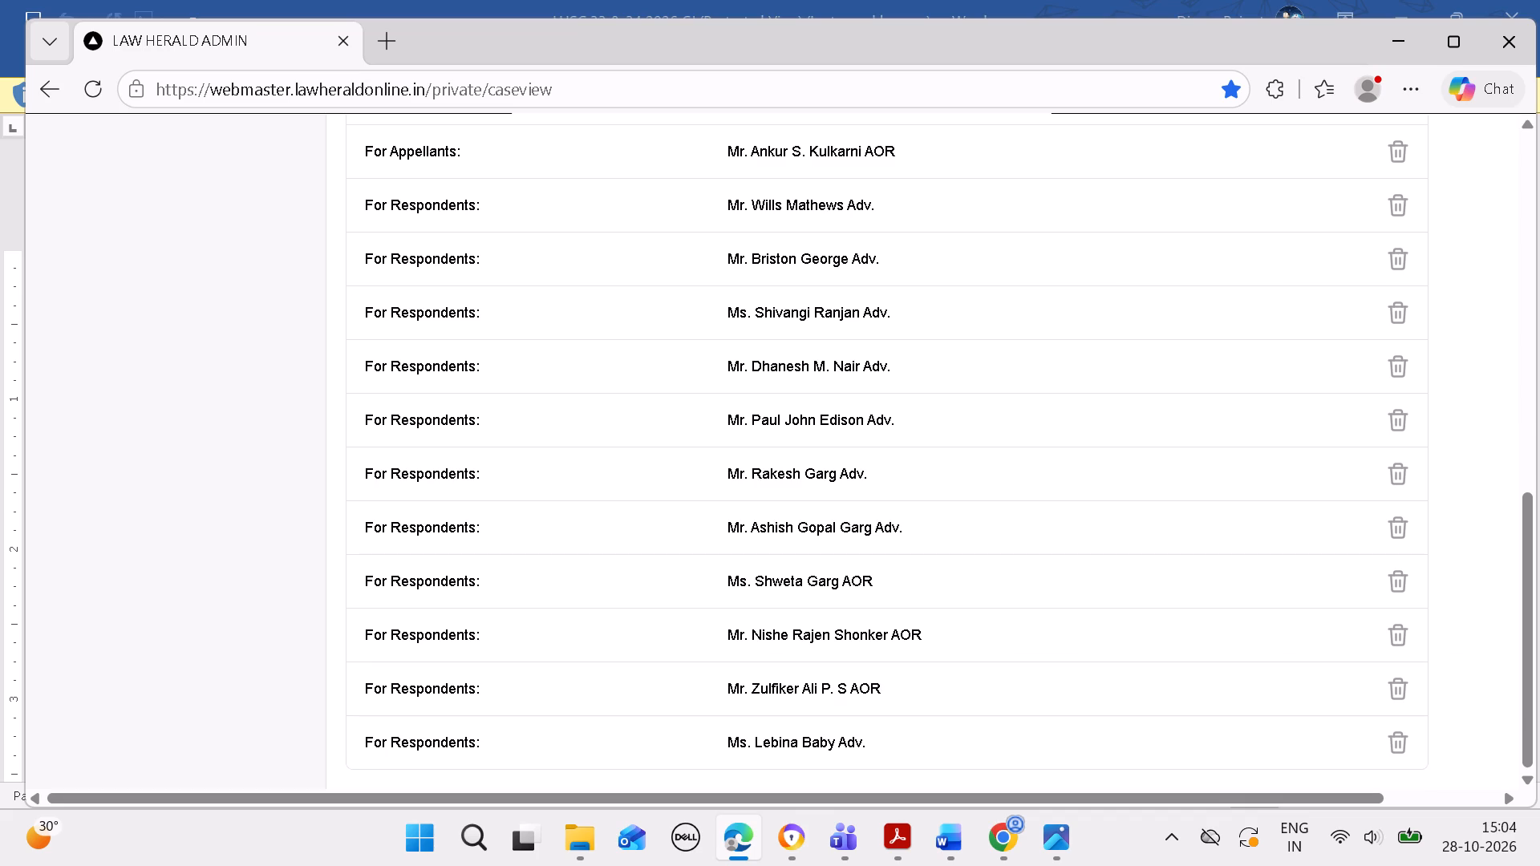
# Switch to the Word document for the twelfth respondents' advocate's name.
pyautogui.click(958, 845)
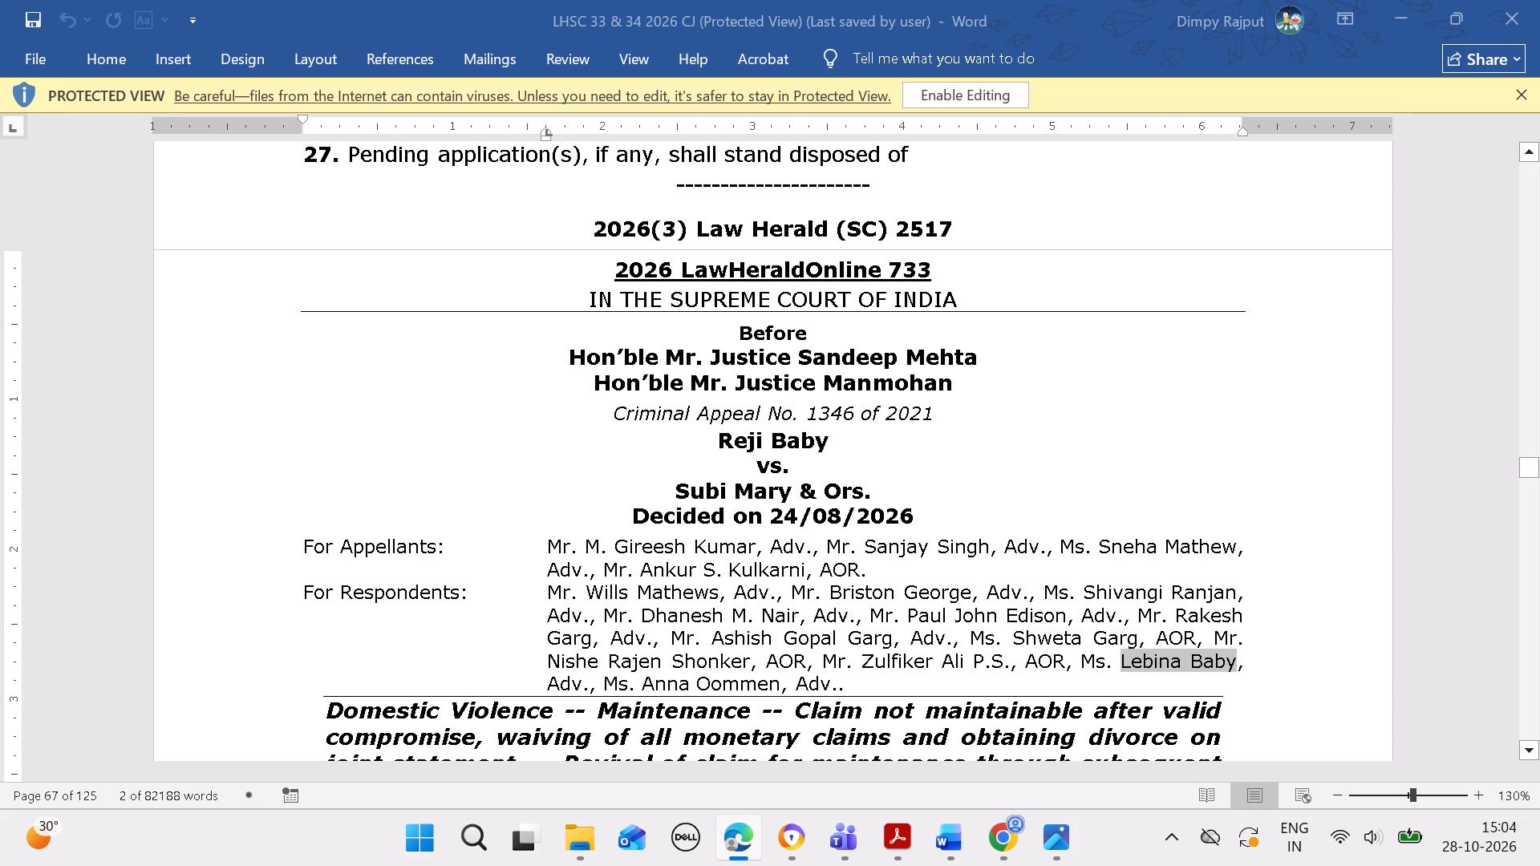
# Copy the twelfth respondents' advocate's name from Word, select the matching Ms. entry with designation Adv. and attach them to case 733.
pyautogui.moveTo(646, 685); pyautogui.dragTo(746, 682)
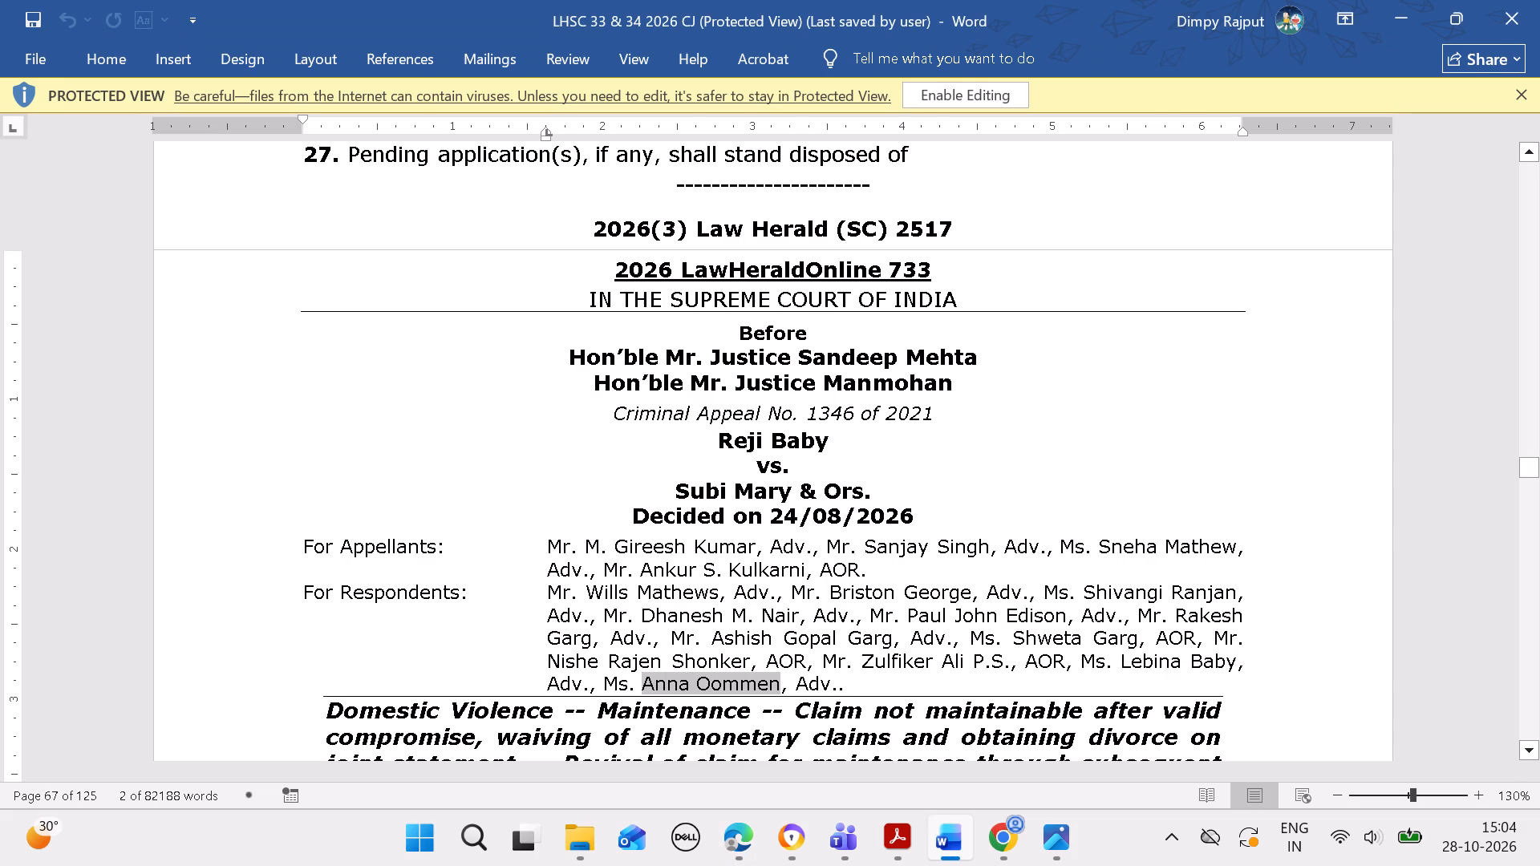
pyautogui.moveTo(746, 682); pyautogui.dragTo(748, 682)
pyautogui.hotkey('ctrl', 'c')
pyautogui.click(757, 849)
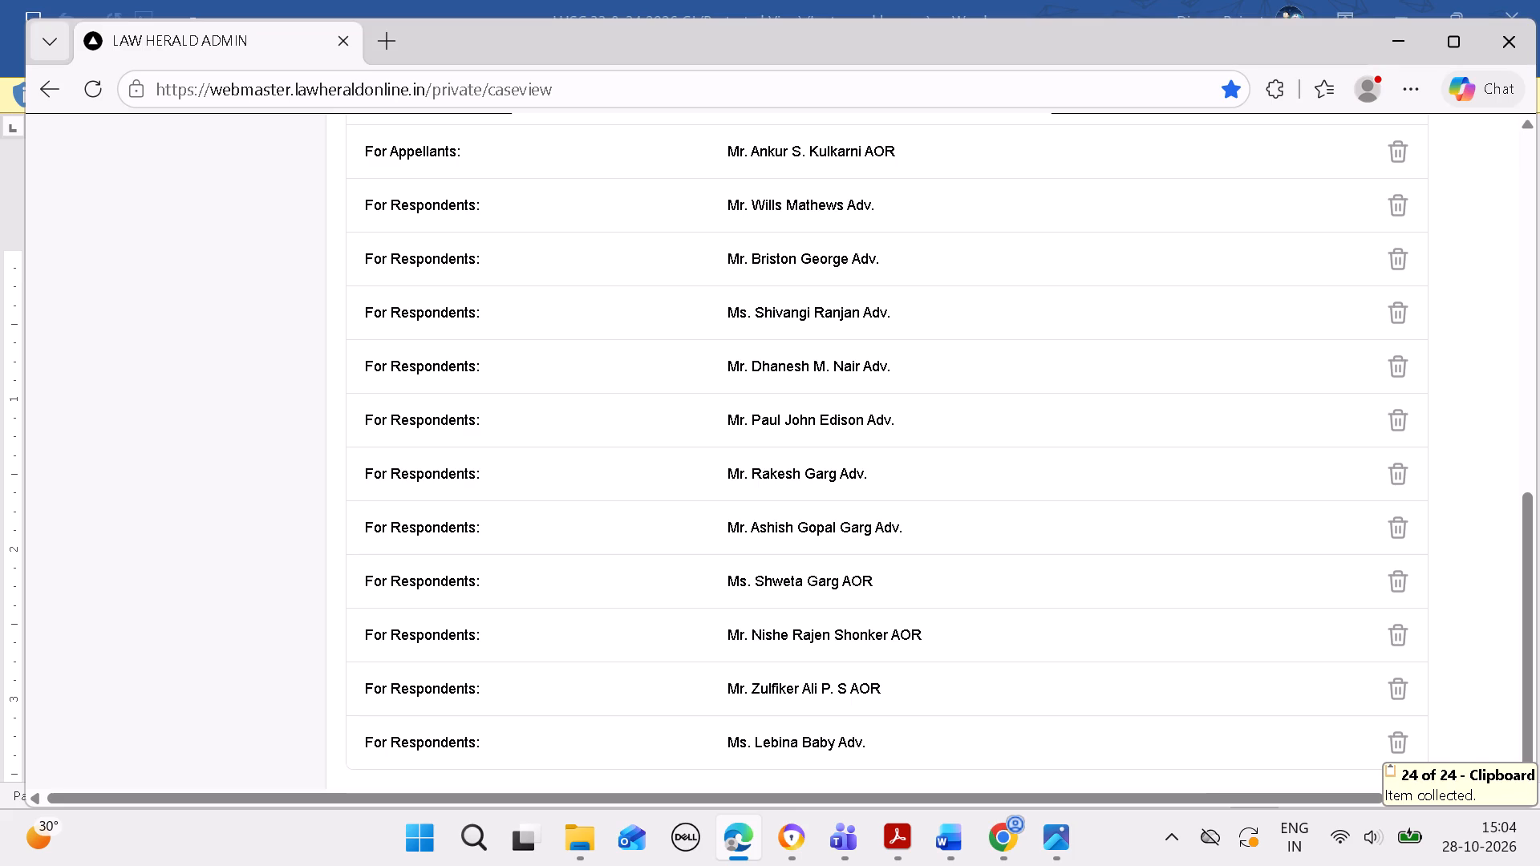
pyautogui.moveTo(1528, 674); pyautogui.dragTo(1516, 516)
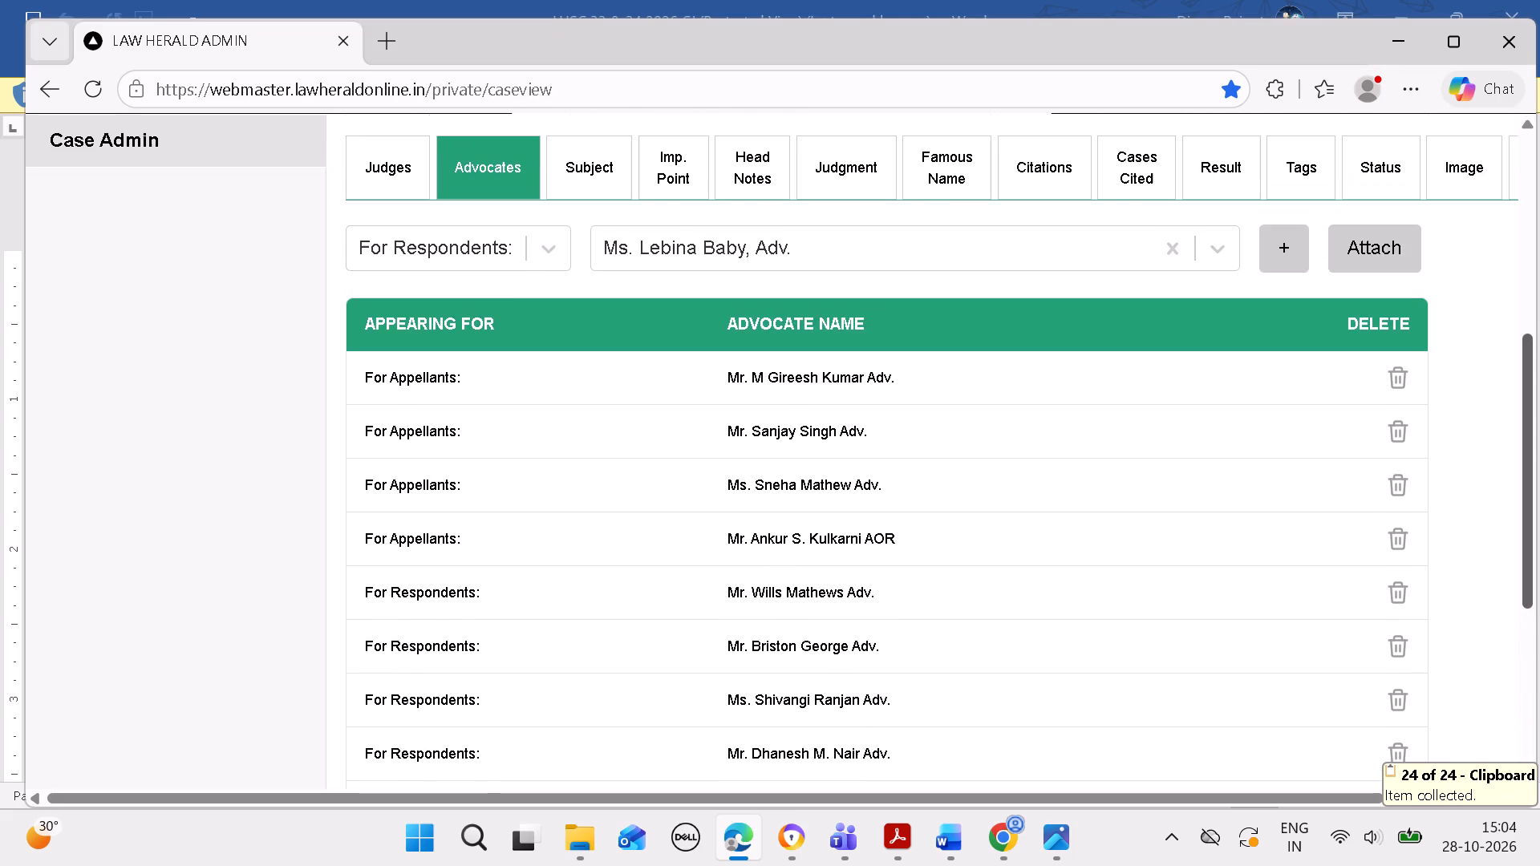
pyautogui.moveTo(1516, 516); pyautogui.dragTo(1514, 512)
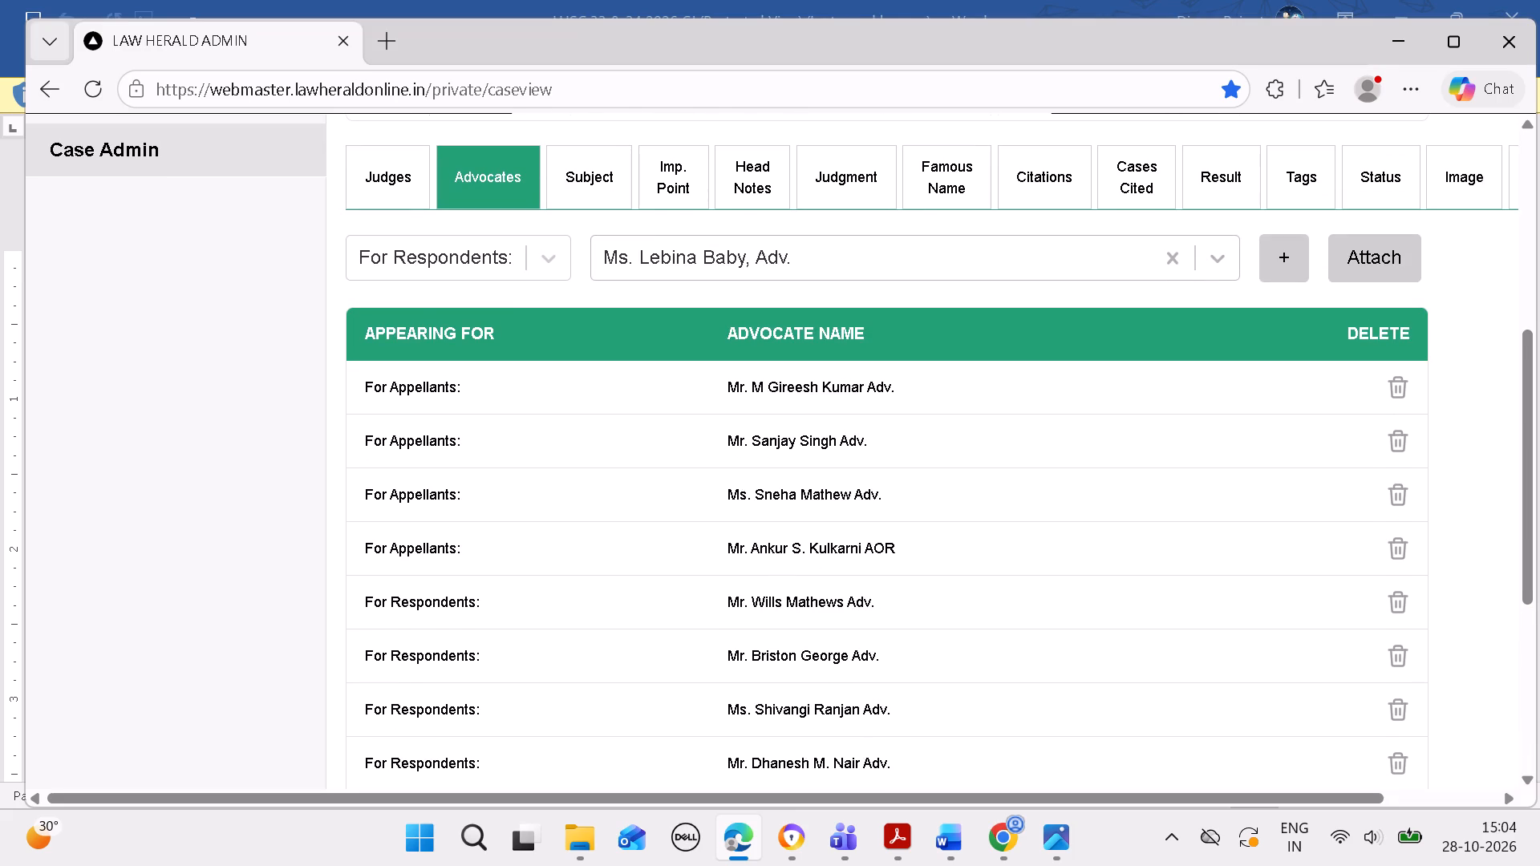
pyautogui.click(1181, 253)
pyautogui.hotkey('ctrl', 'v')
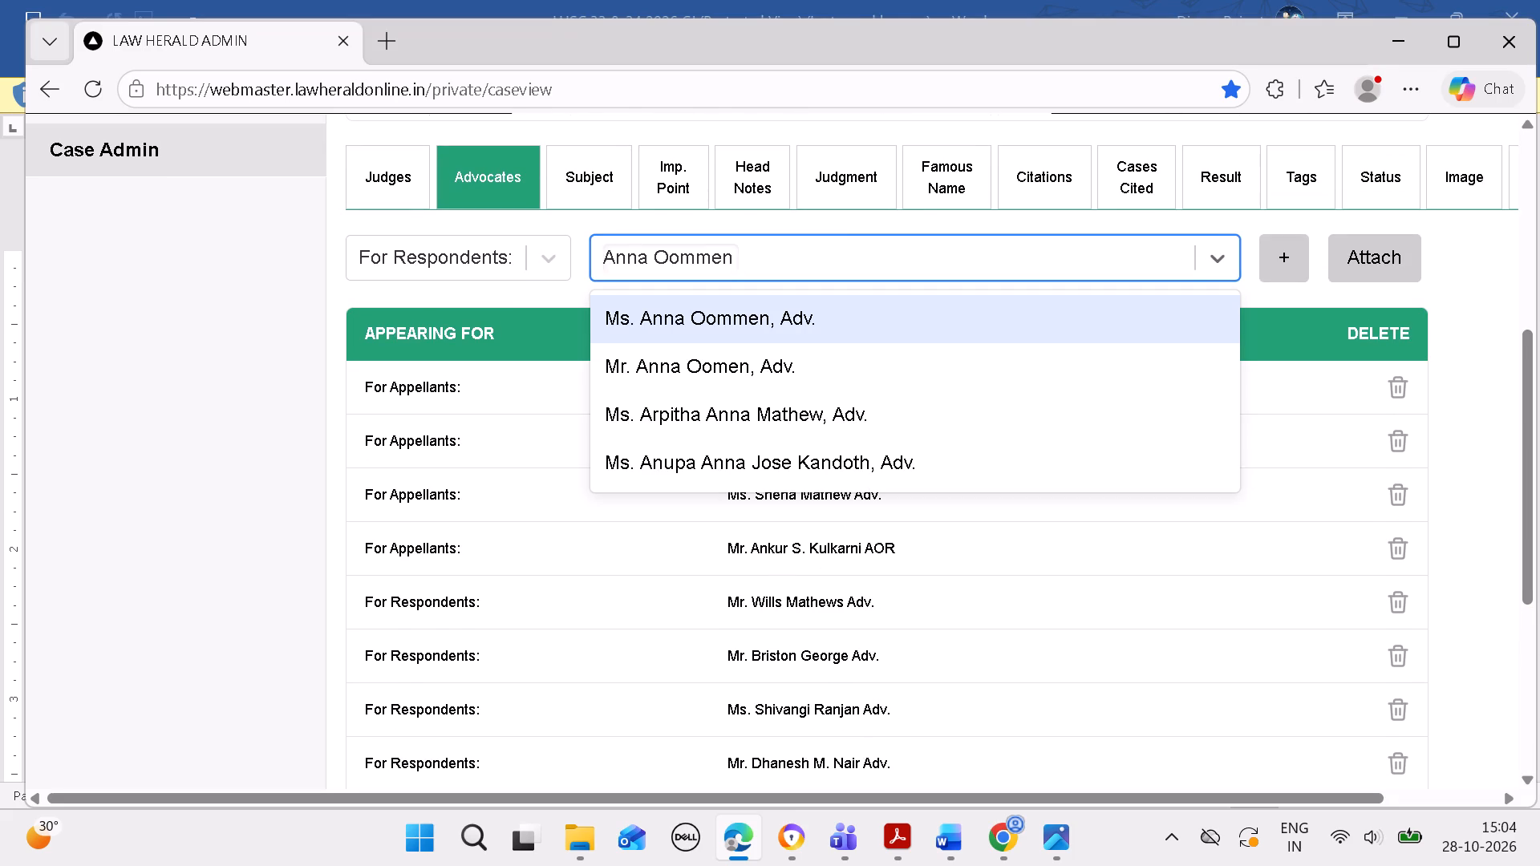
pyautogui.click(914, 306)
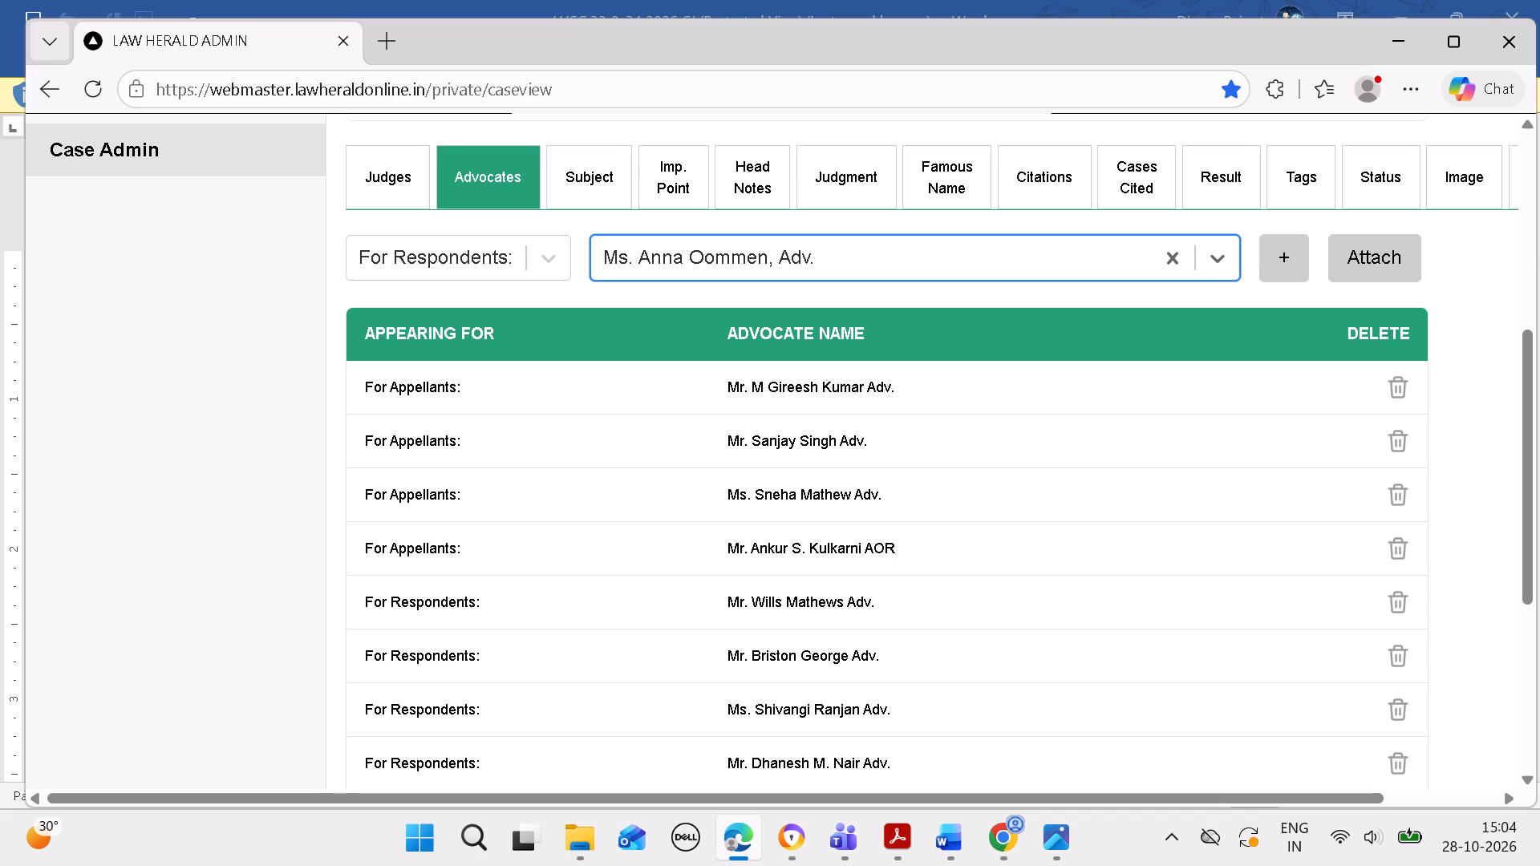
pyautogui.click(1347, 257)
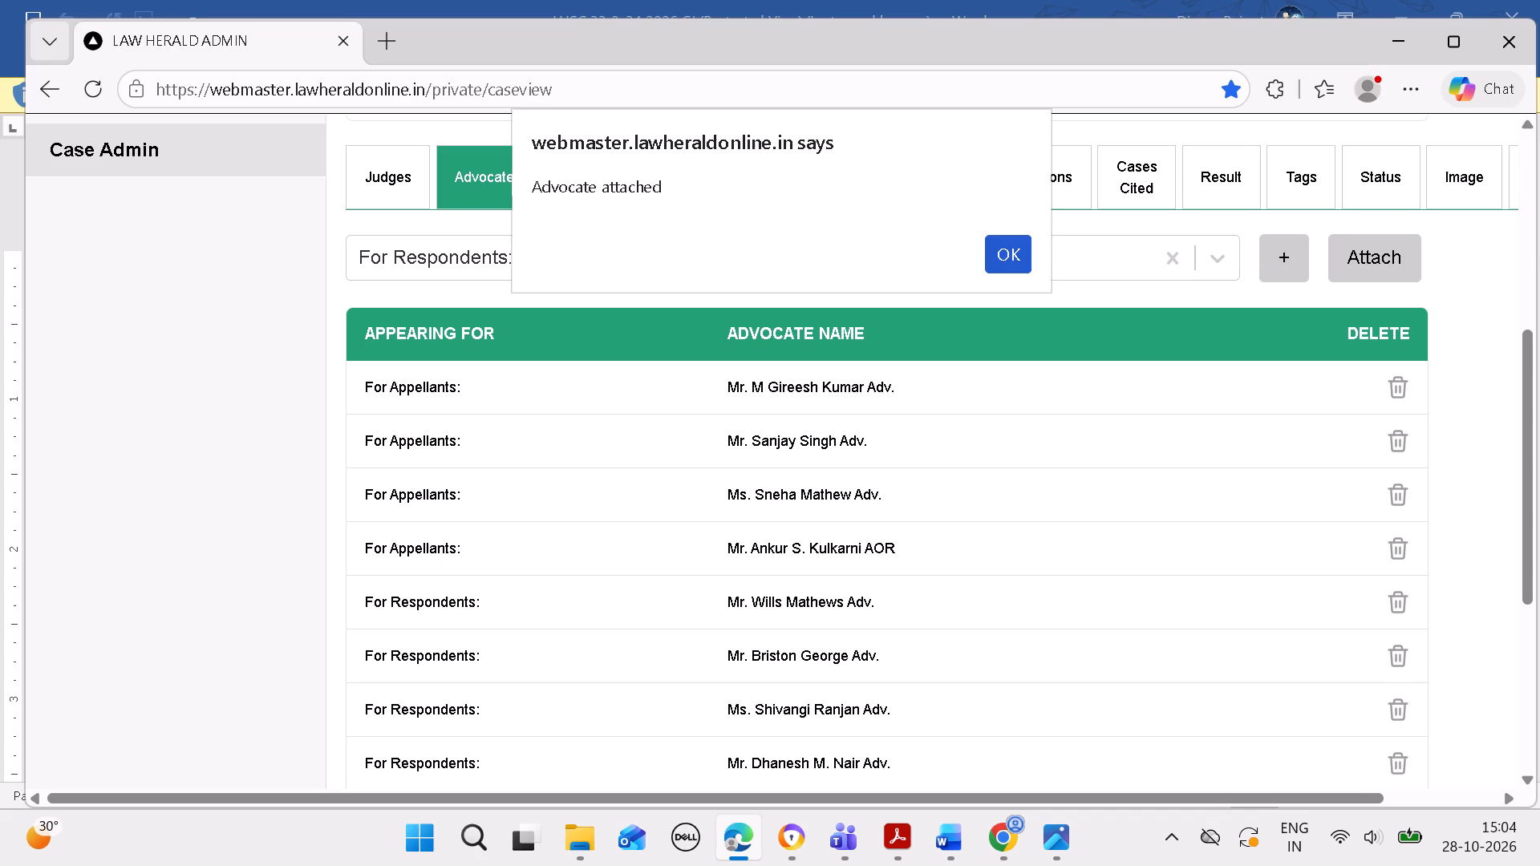
pyautogui.click(1011, 241)
pyautogui.scroll(-8, 1021, 293)
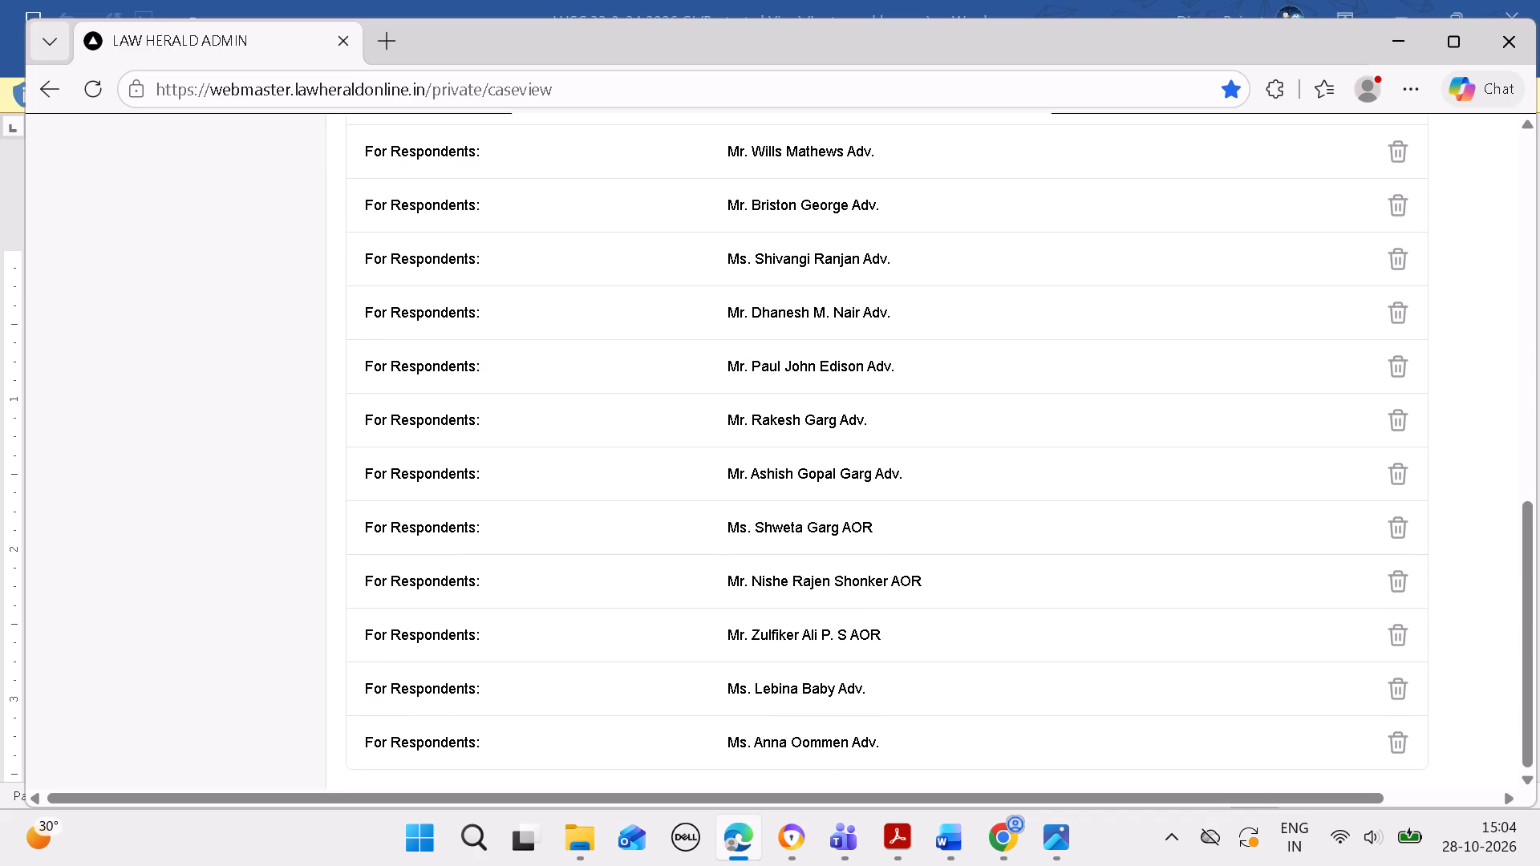
# Switch to Word and examine the catch-line and headnotes (A) and (B) below case 733's advocates.
pyautogui.click(939, 824)
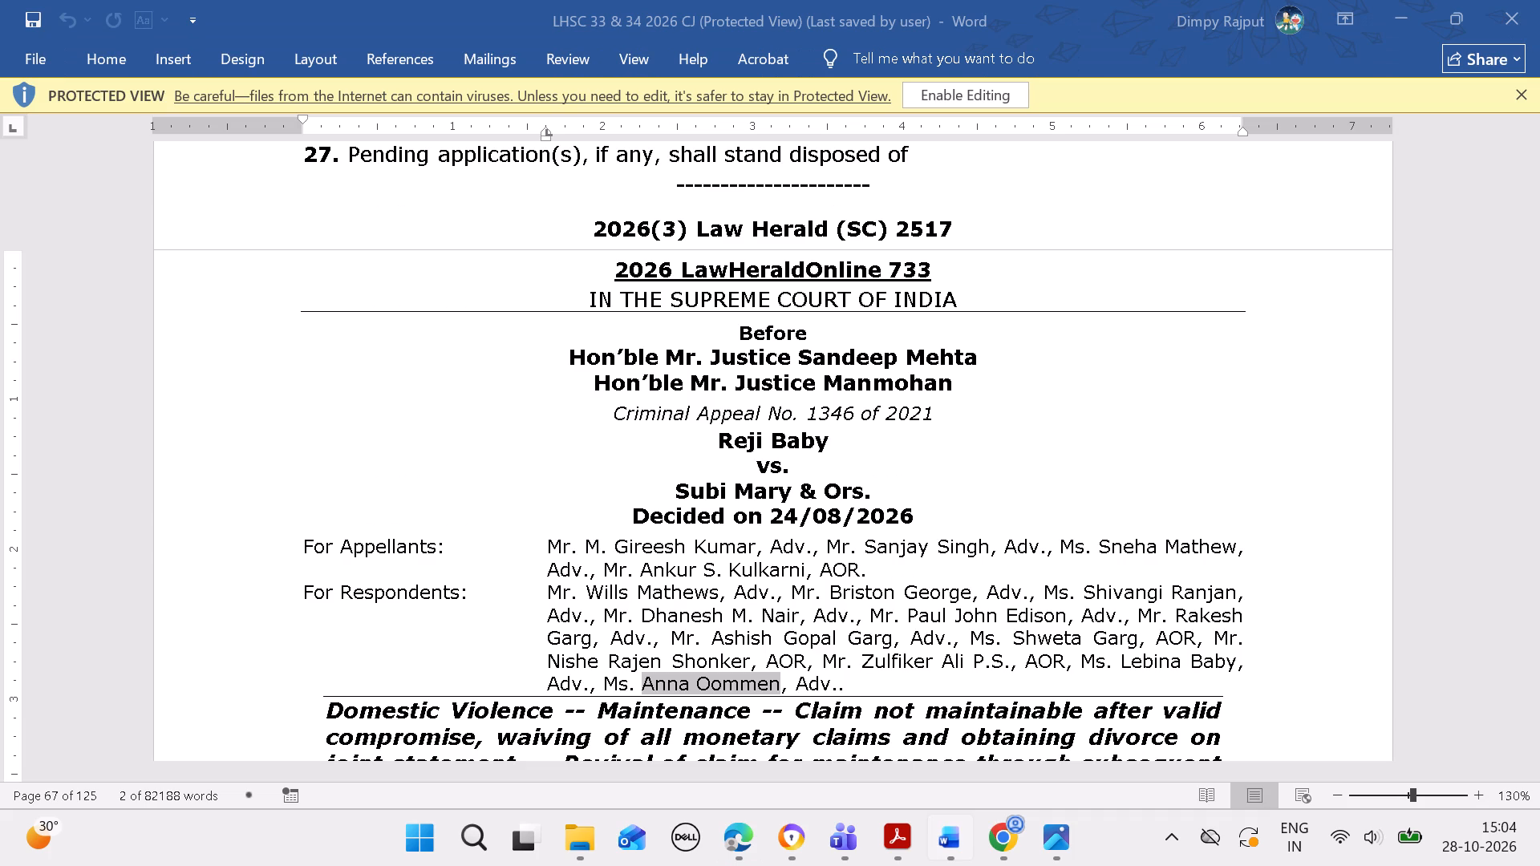
pyautogui.press('Down')
pyautogui.press('Down')
pyautogui.press('Down')
pyautogui.press('Down')
pyautogui.press('Down')
pyautogui.press('Down')
pyautogui.press('Down')
pyautogui.press('Down')
pyautogui.press('Down')
pyautogui.press('Down')
pyautogui.press('Down')
pyautogui.press('Down')
pyautogui.press('Down')
pyautogui.press('Down')
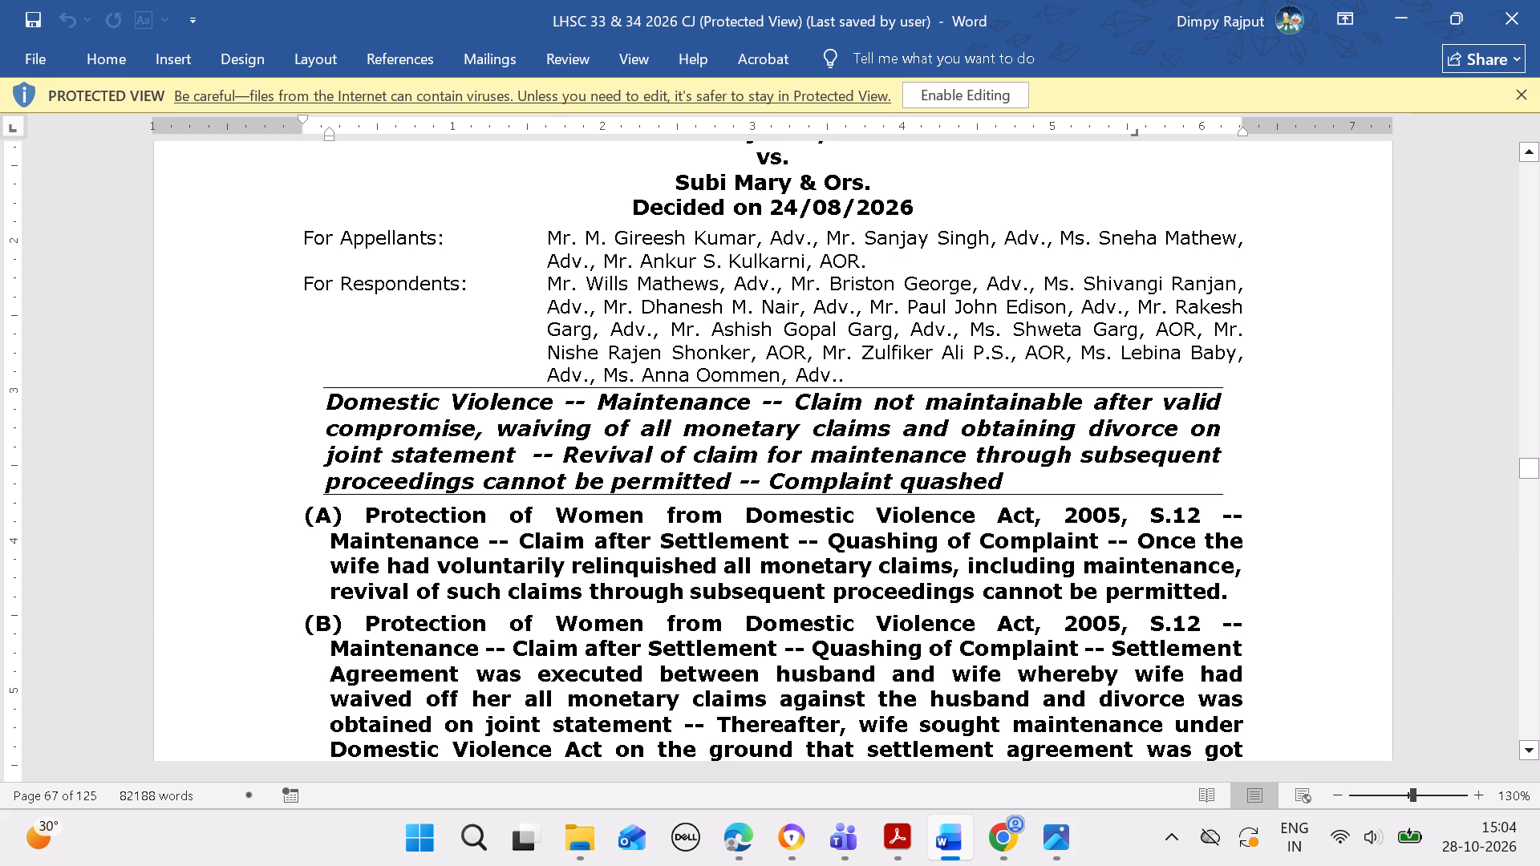
pyautogui.press('Up')
pyautogui.press('Up')
pyautogui.press('Up')
pyautogui.press('Up')
pyautogui.press('Up')
pyautogui.press('Up')
pyautogui.press('Up')
pyautogui.press('Up')
pyautogui.press('Up')
pyautogui.press('Up')
pyautogui.press('Up')
pyautogui.press('Up')
pyautogui.press('Up')
pyautogui.press('Up')
pyautogui.press('Up')
pyautogui.press('Up')
pyautogui.press('Up')
pyautogui.press('Up')
pyautogui.press('Up')
pyautogui.press('Up')
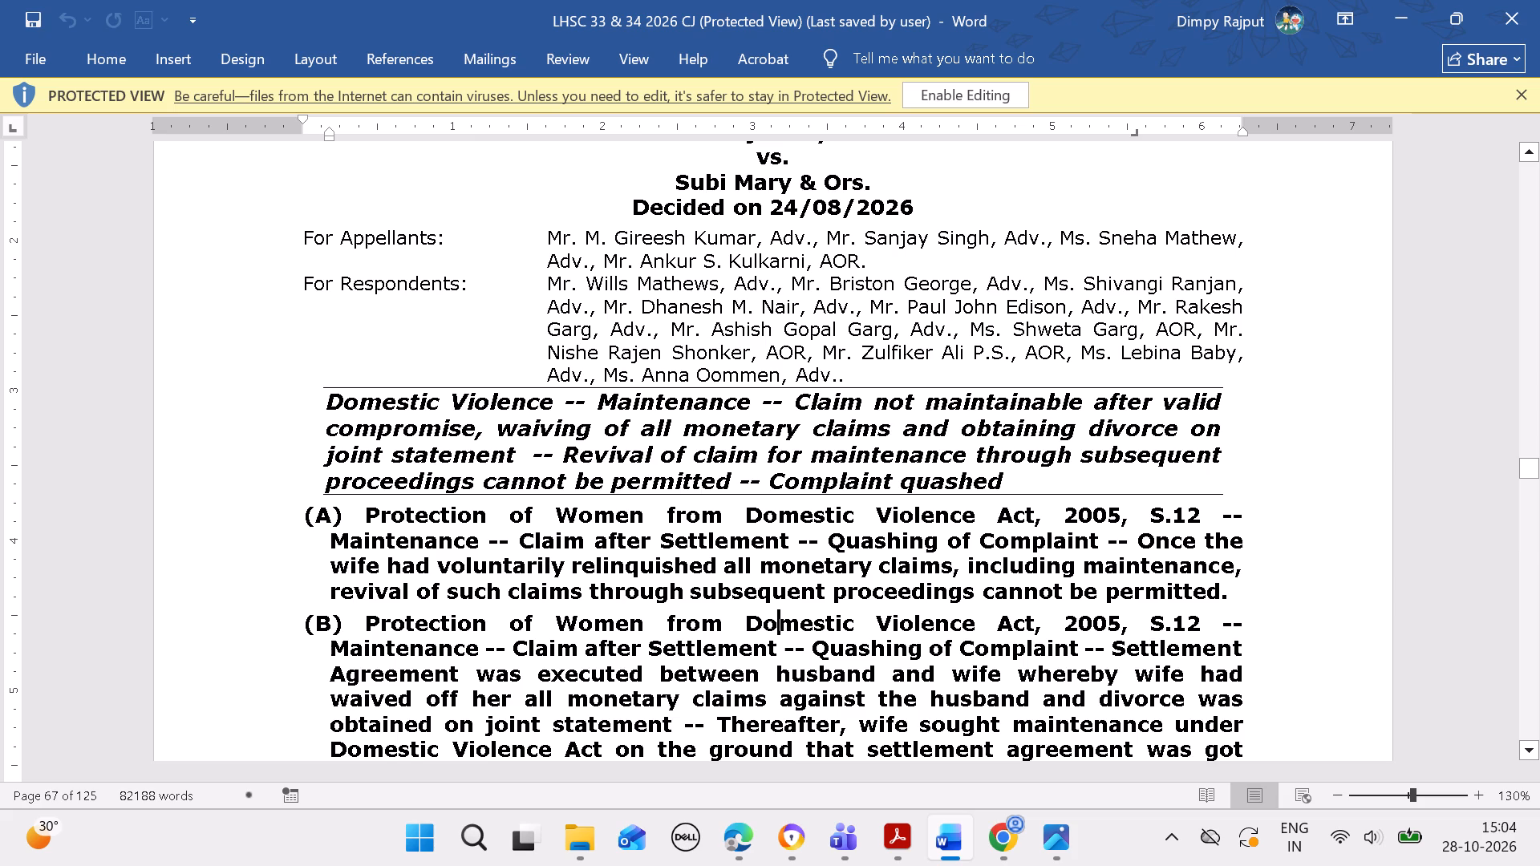